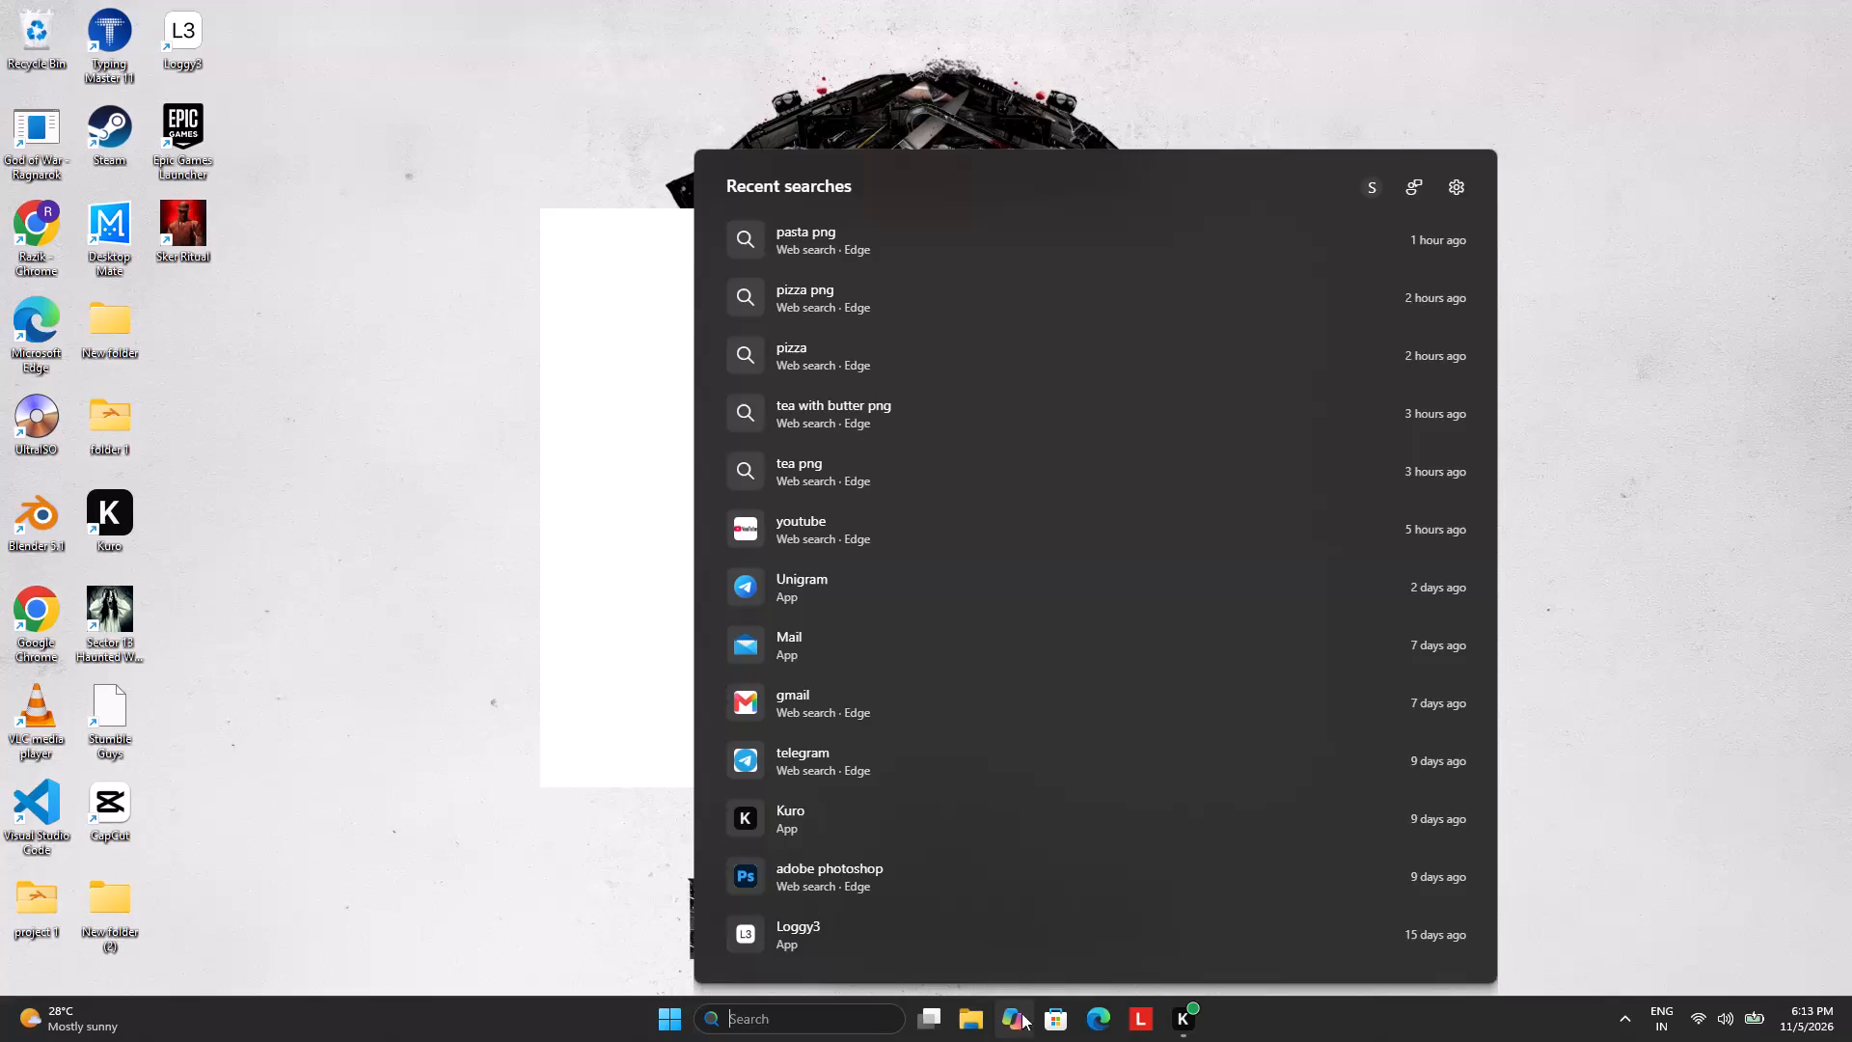
Switch to Microsoft Edge, search for canva.com and open Canva through the Log In result.
left_click(1110, 1033)
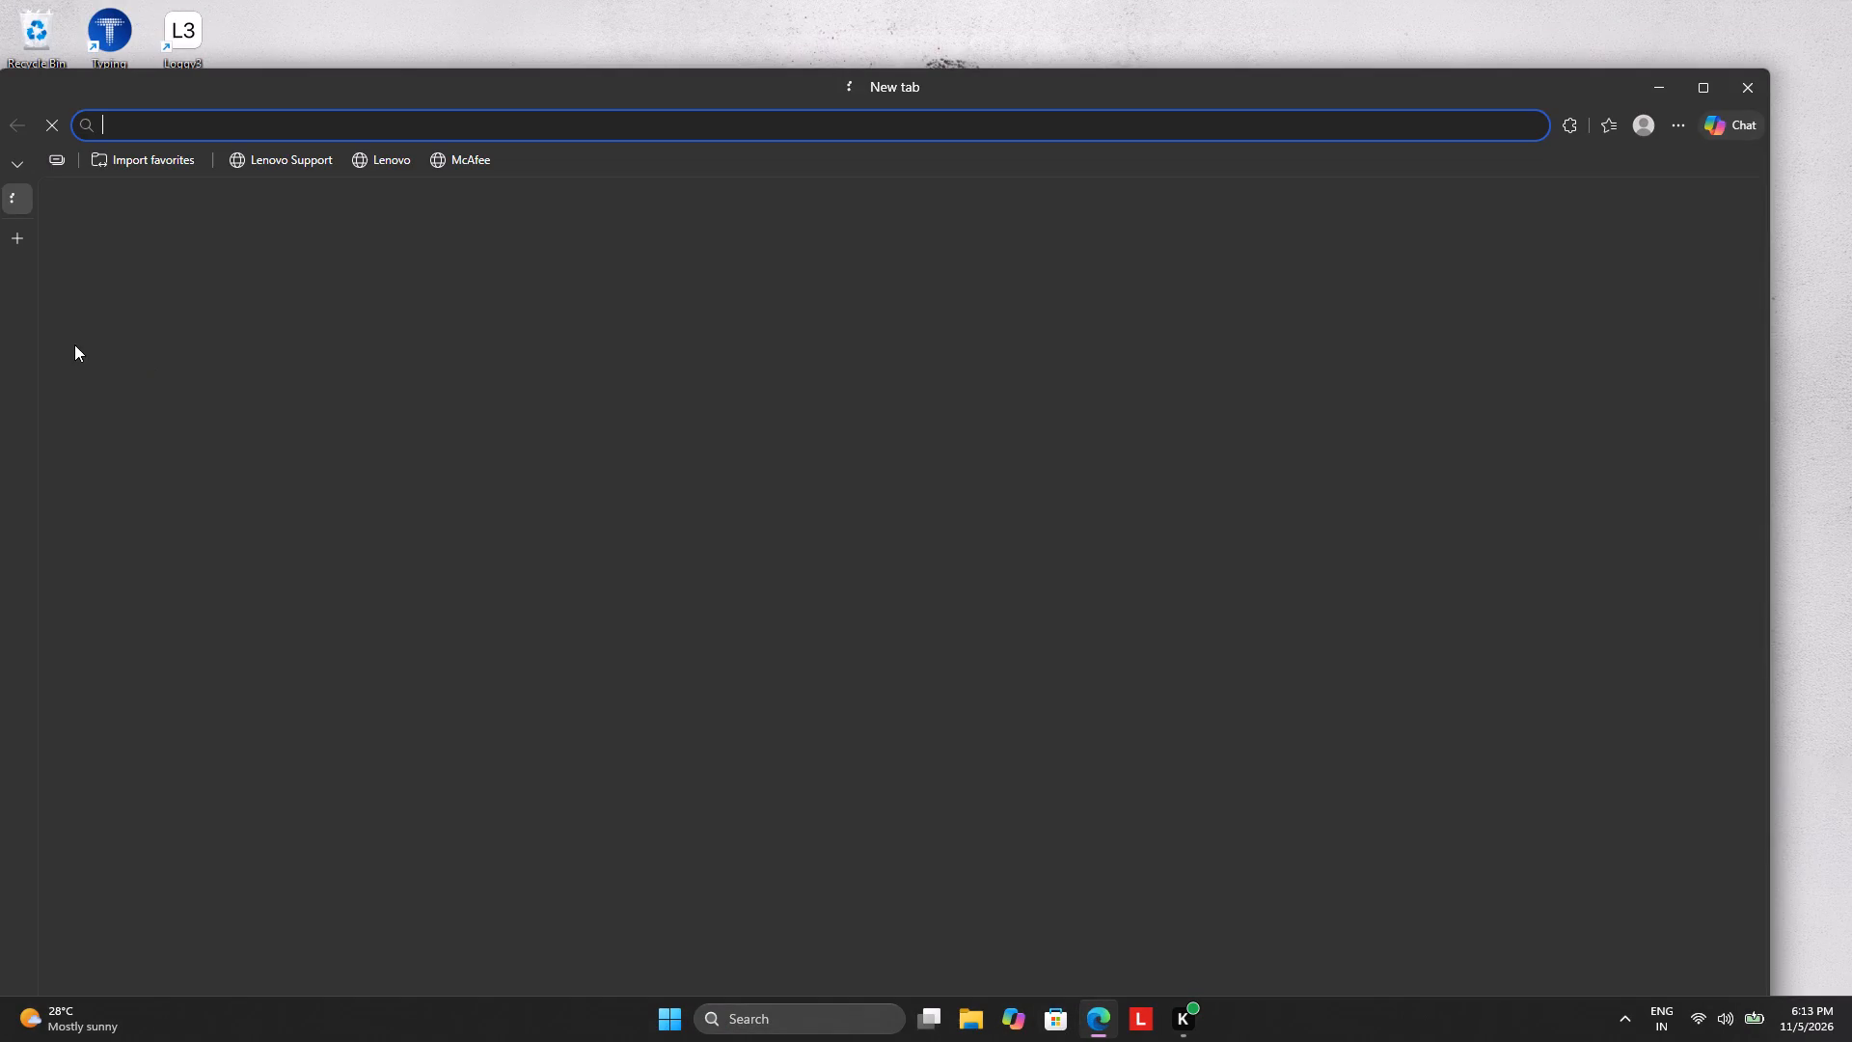
left_click(228, 124)
left_click(204, 178)
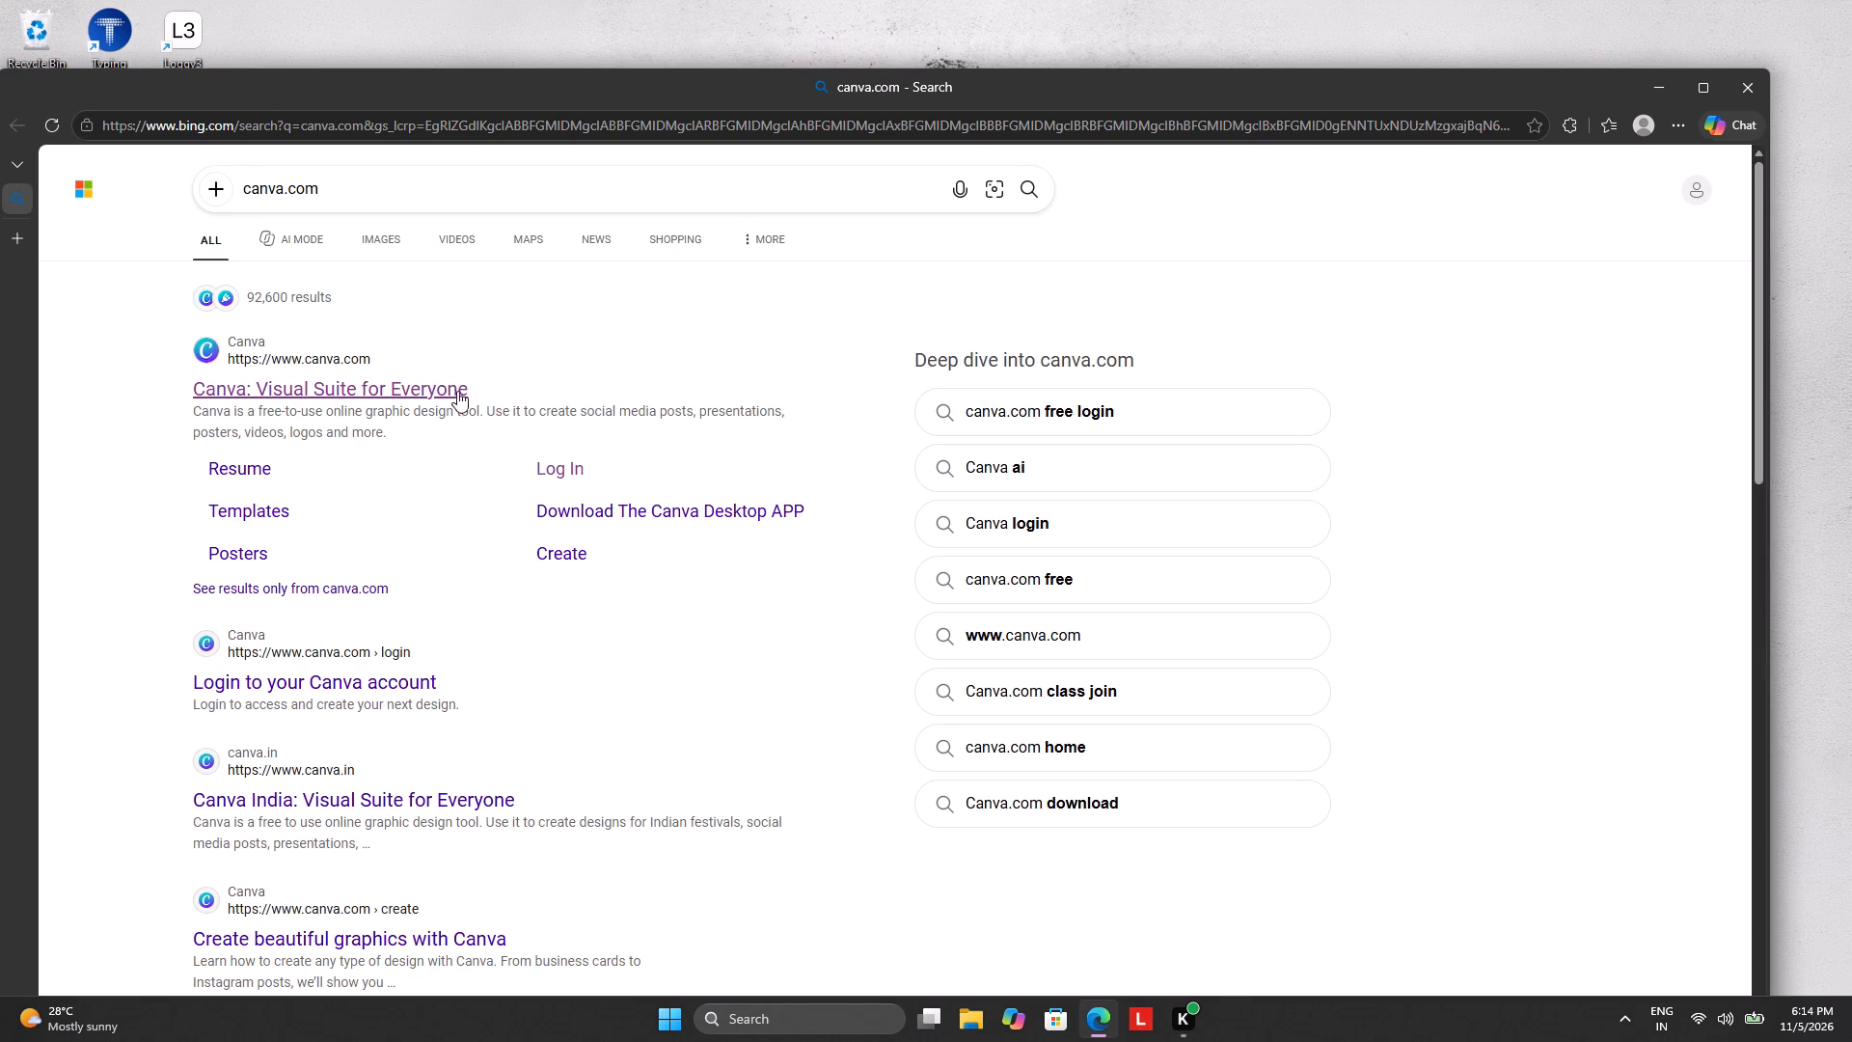
left_click(566, 474)
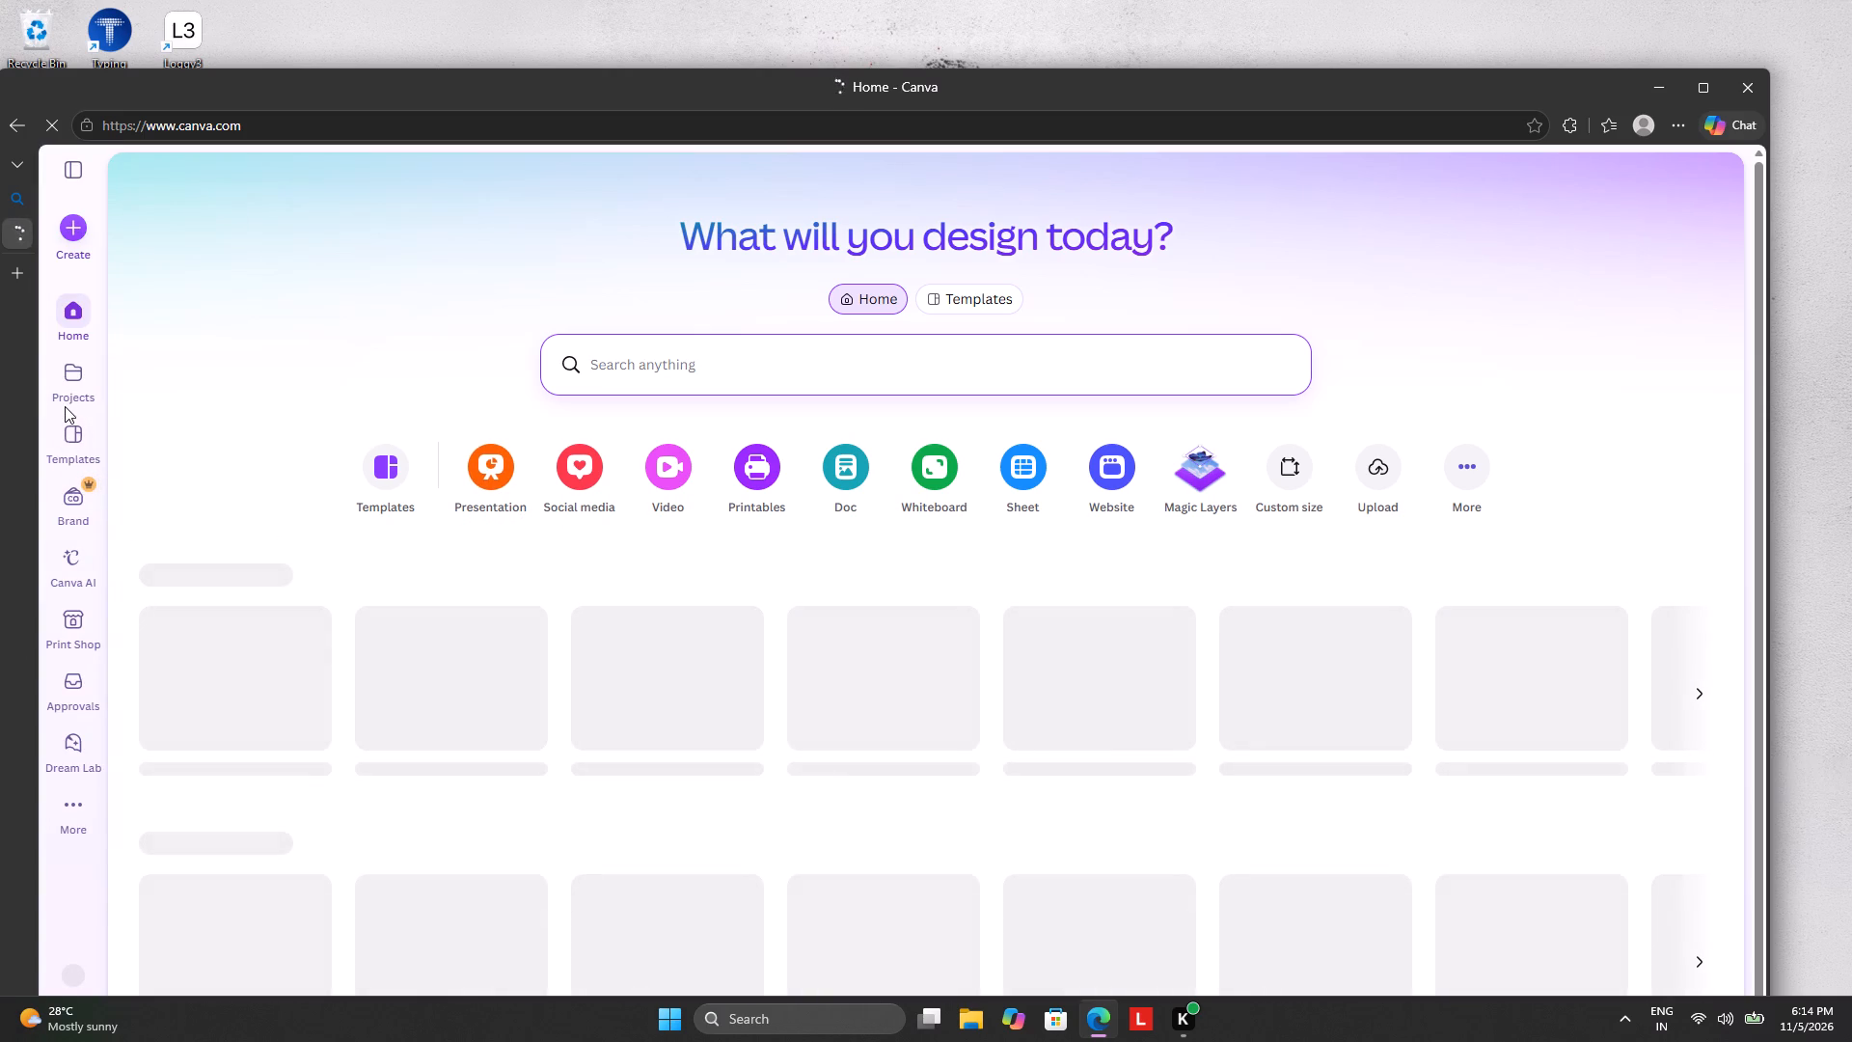
Go to the Projects page in Canva and open the options for creating a new design.
left_click(75, 381)
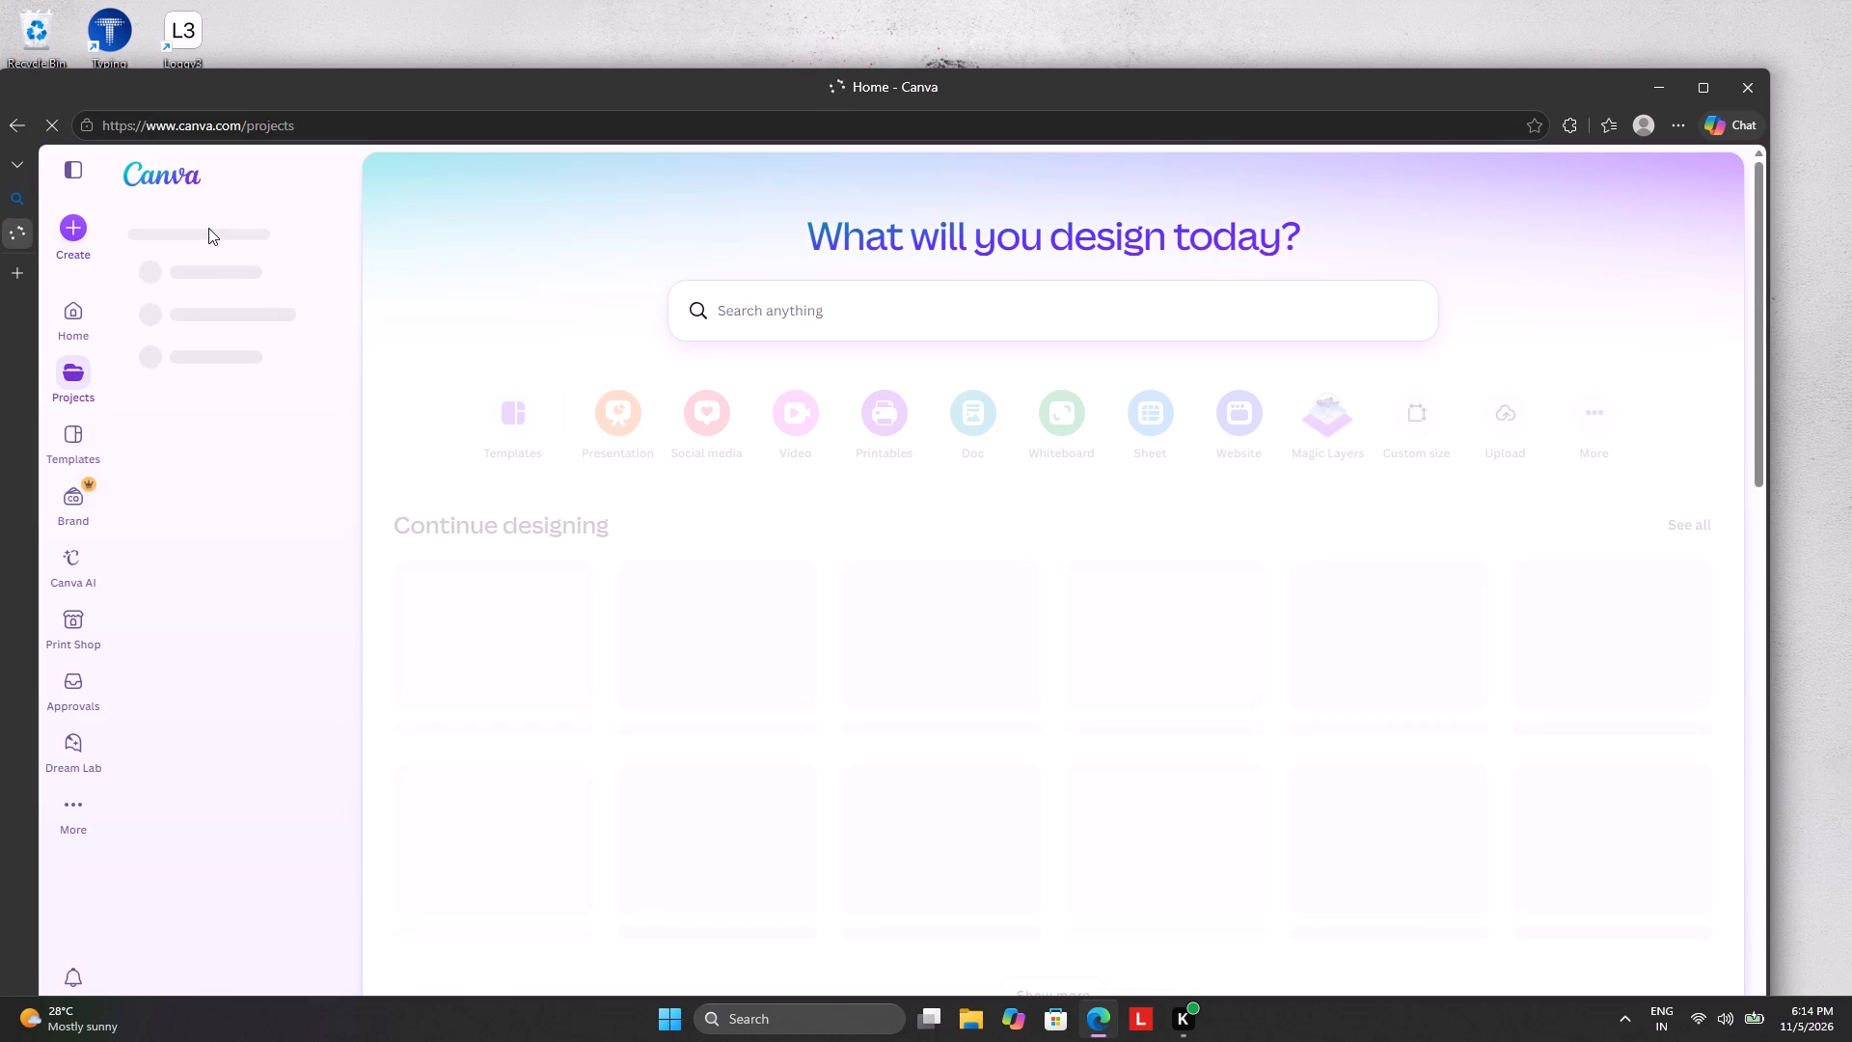
left_click(82, 220)
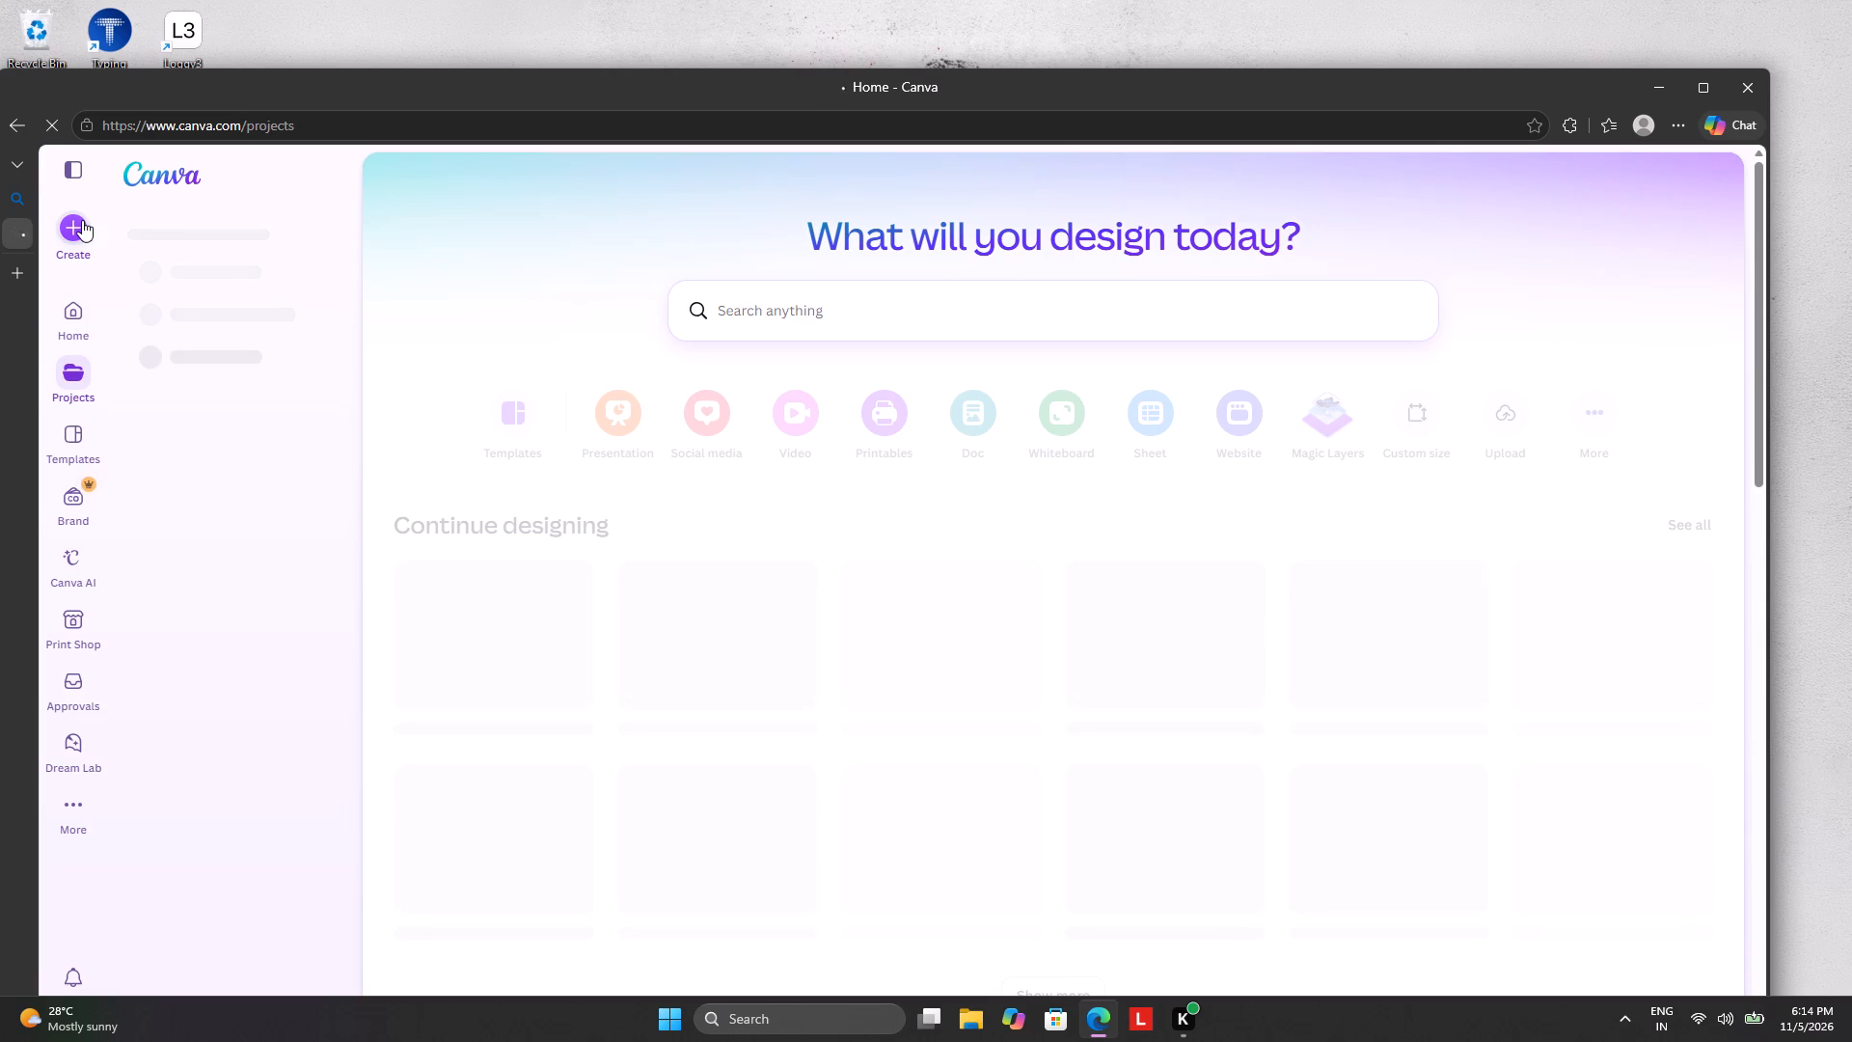
left_click(76, 237)
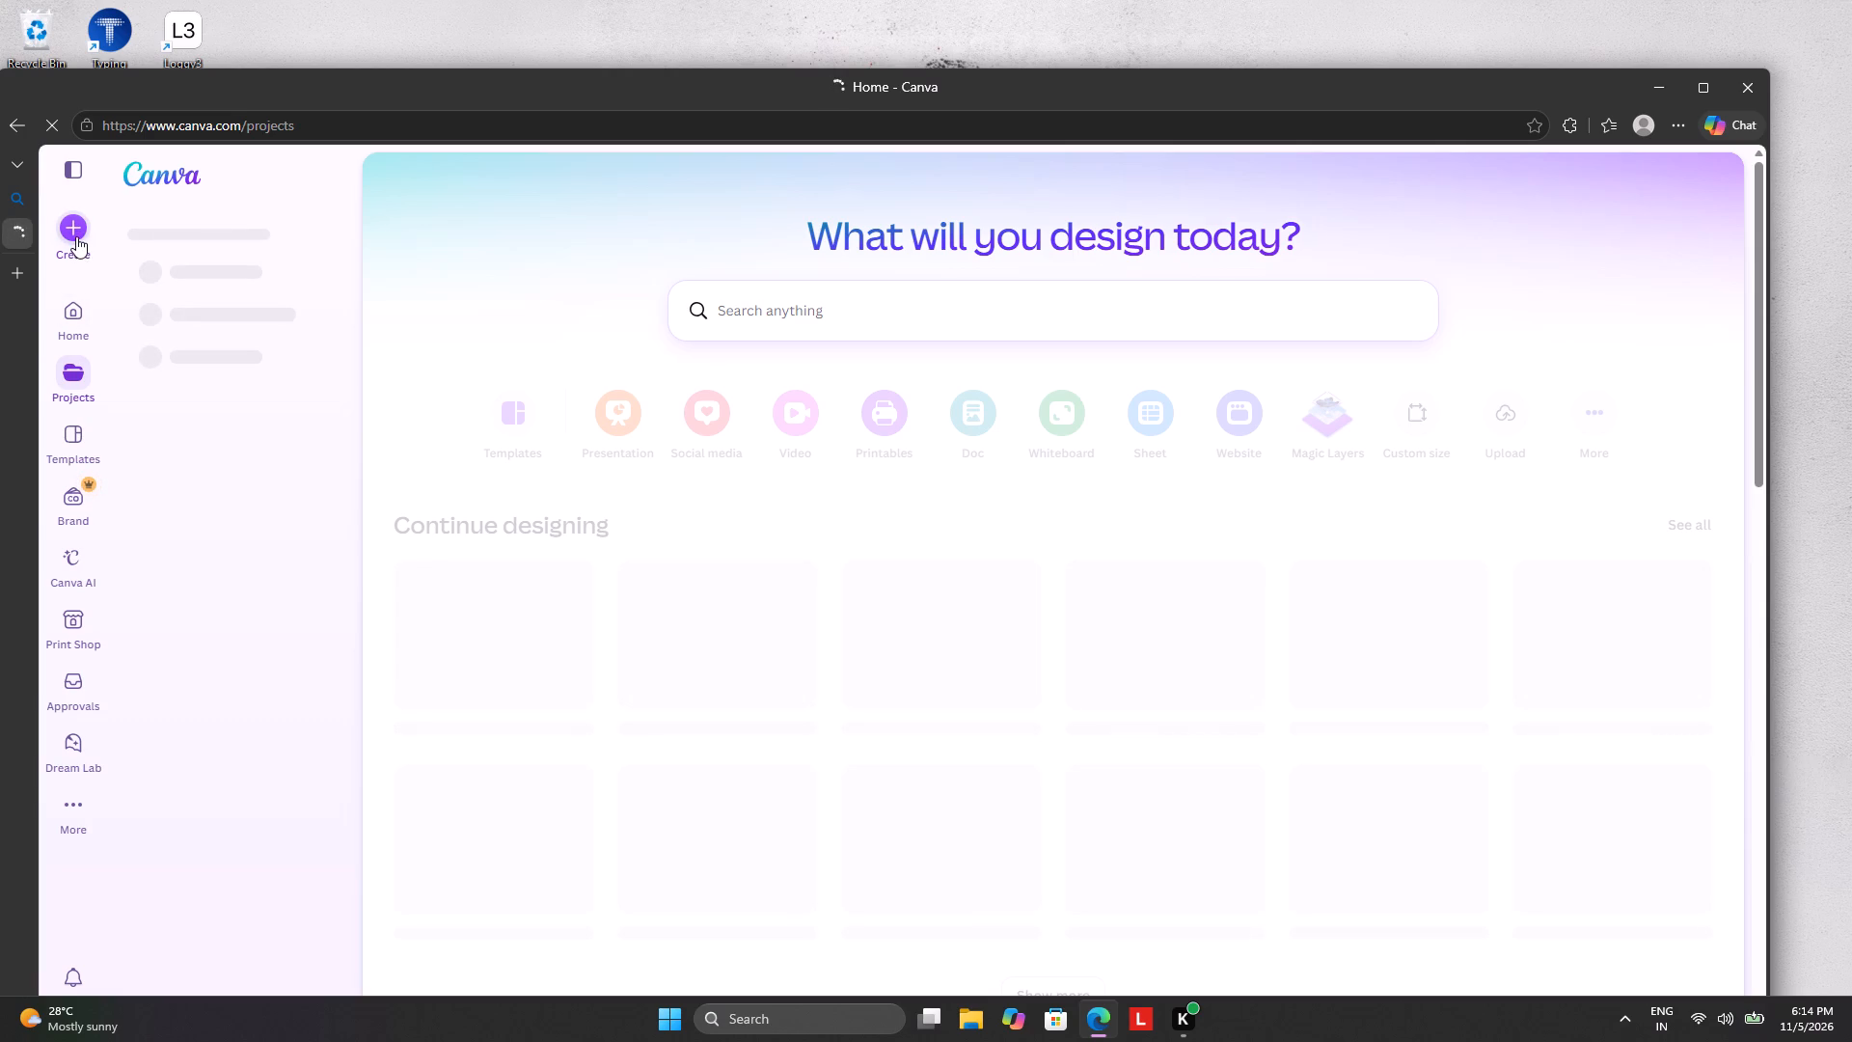
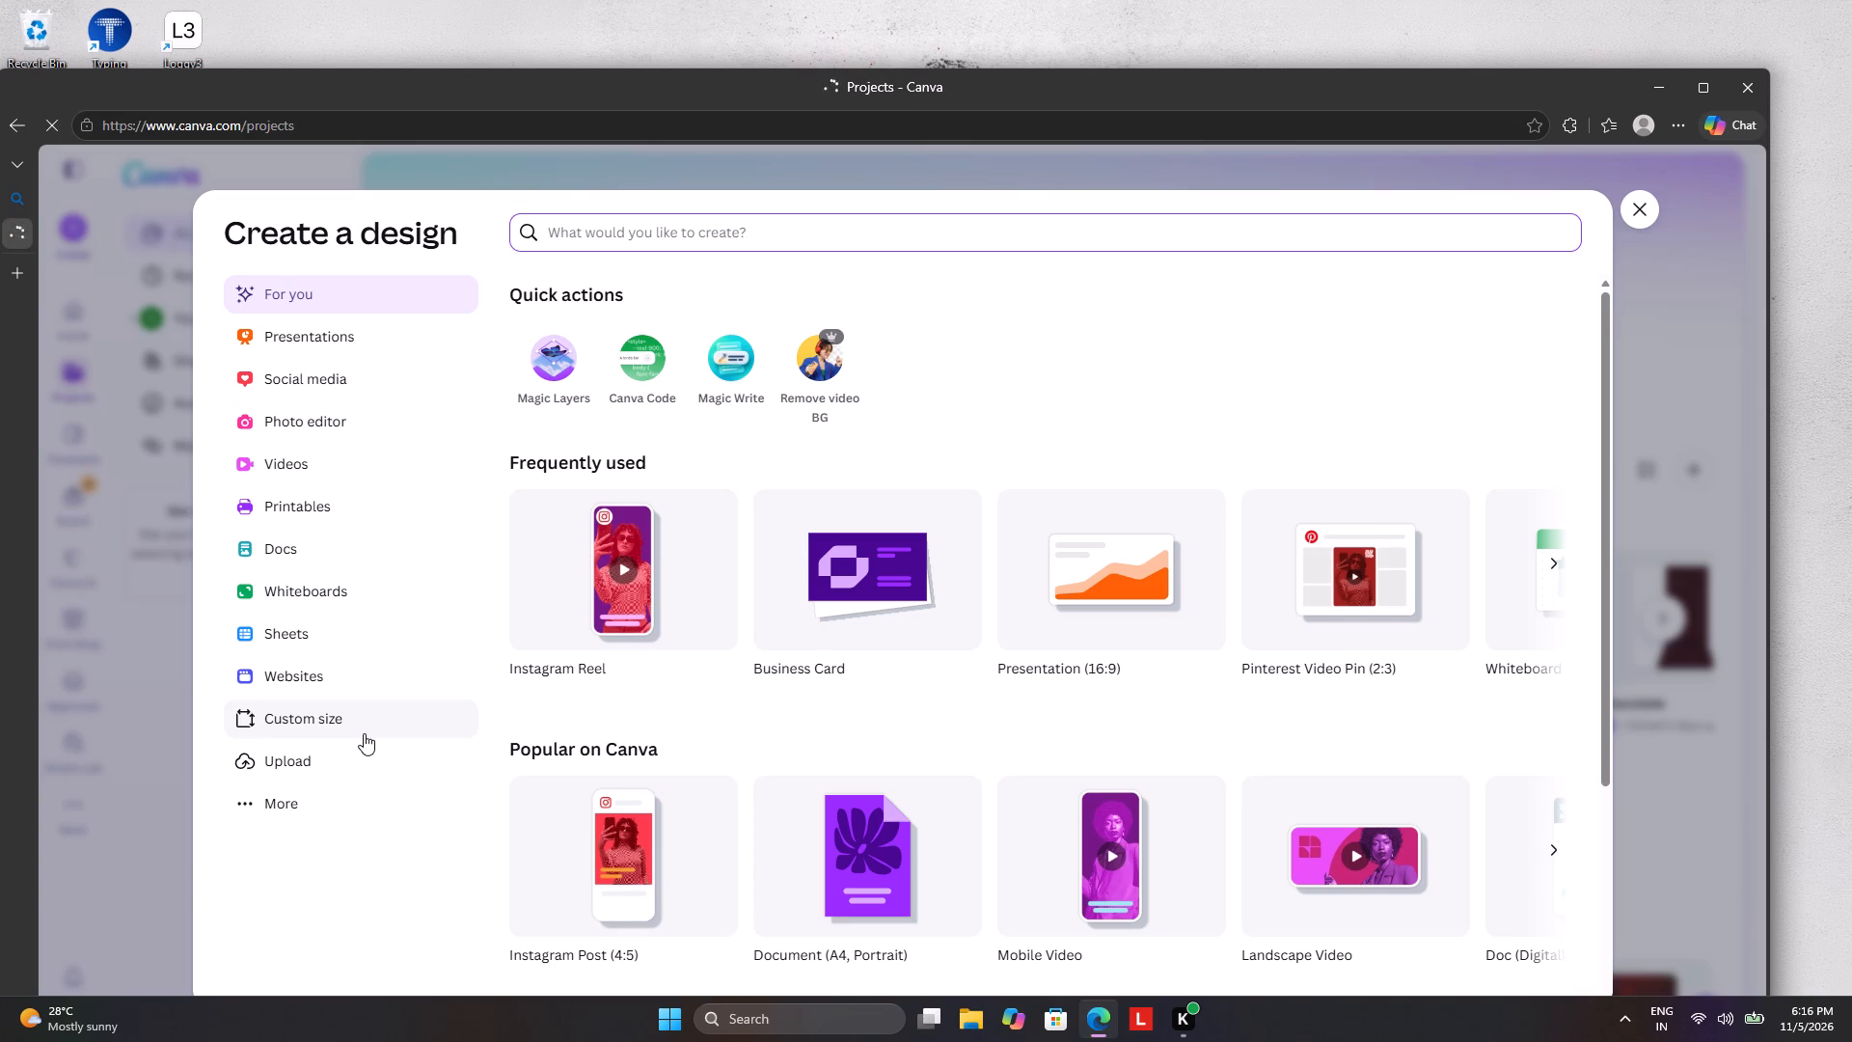
Create a new custom-size design with a width of 500 px and a height of 500 px.
left_click(364, 732)
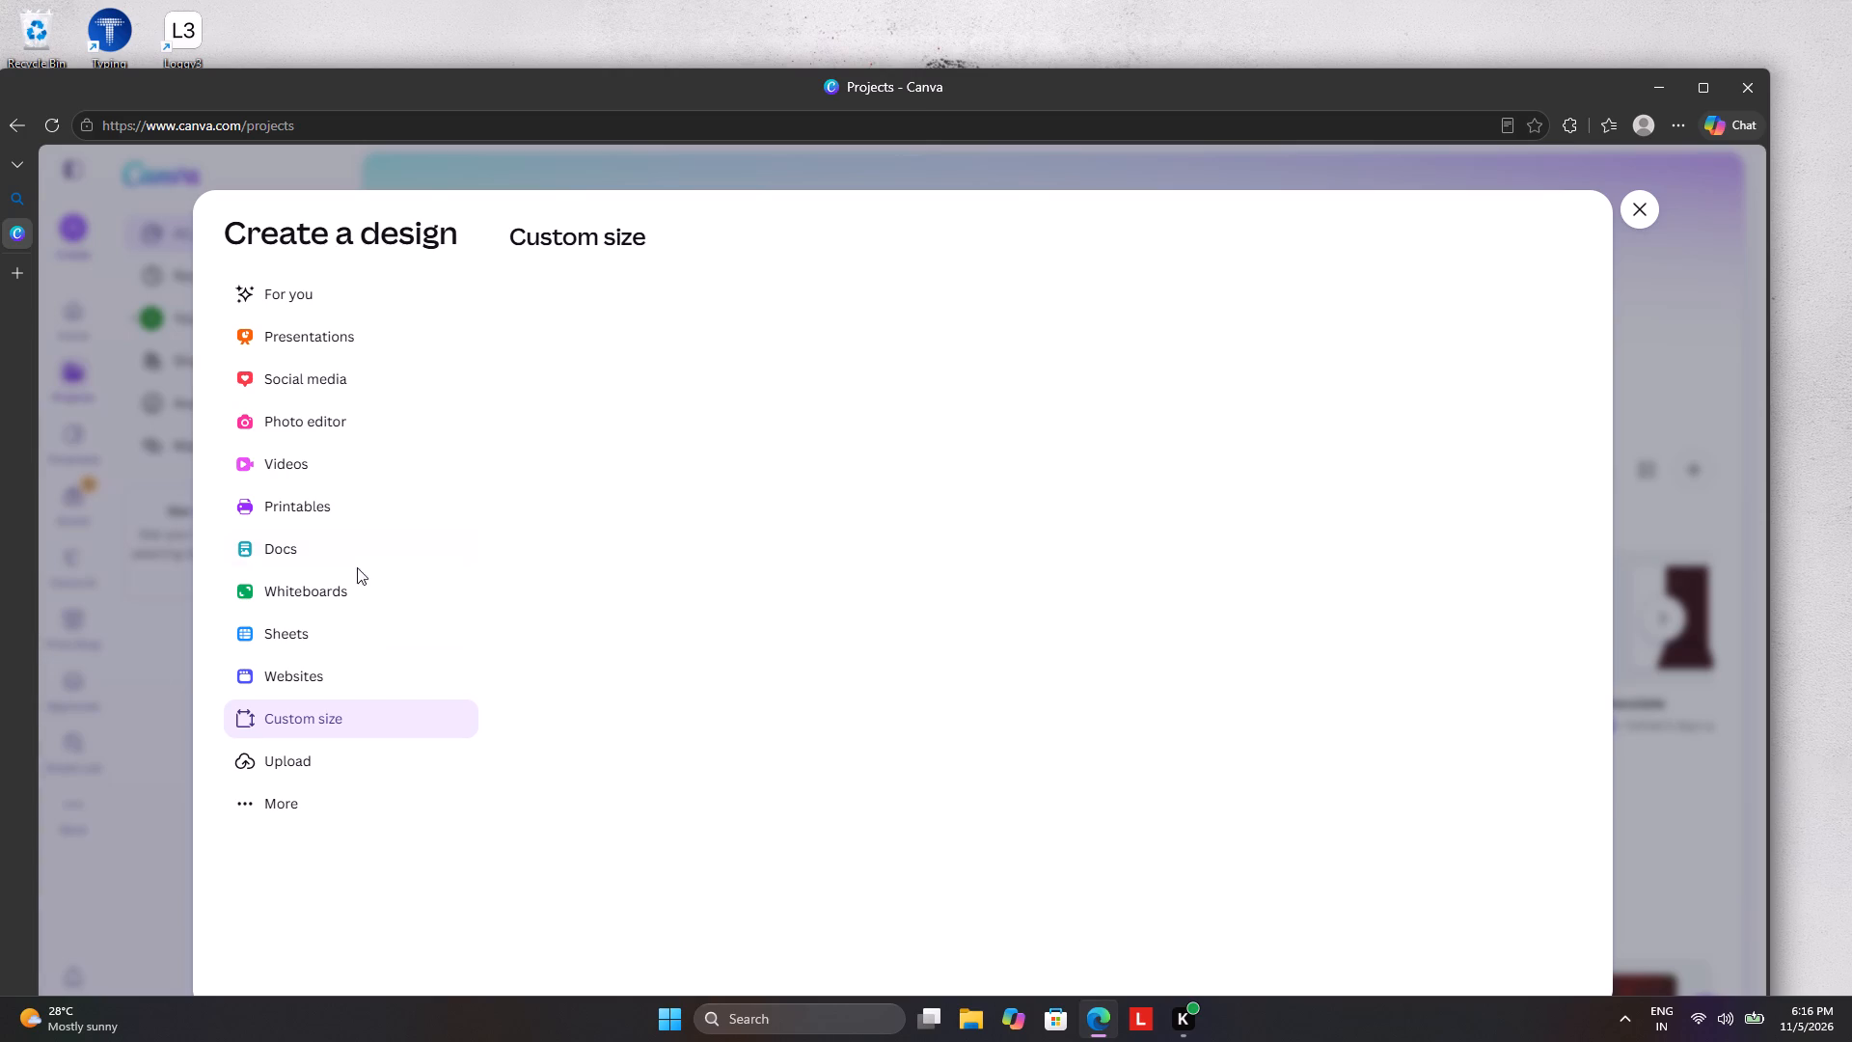
left_click(339, 736)
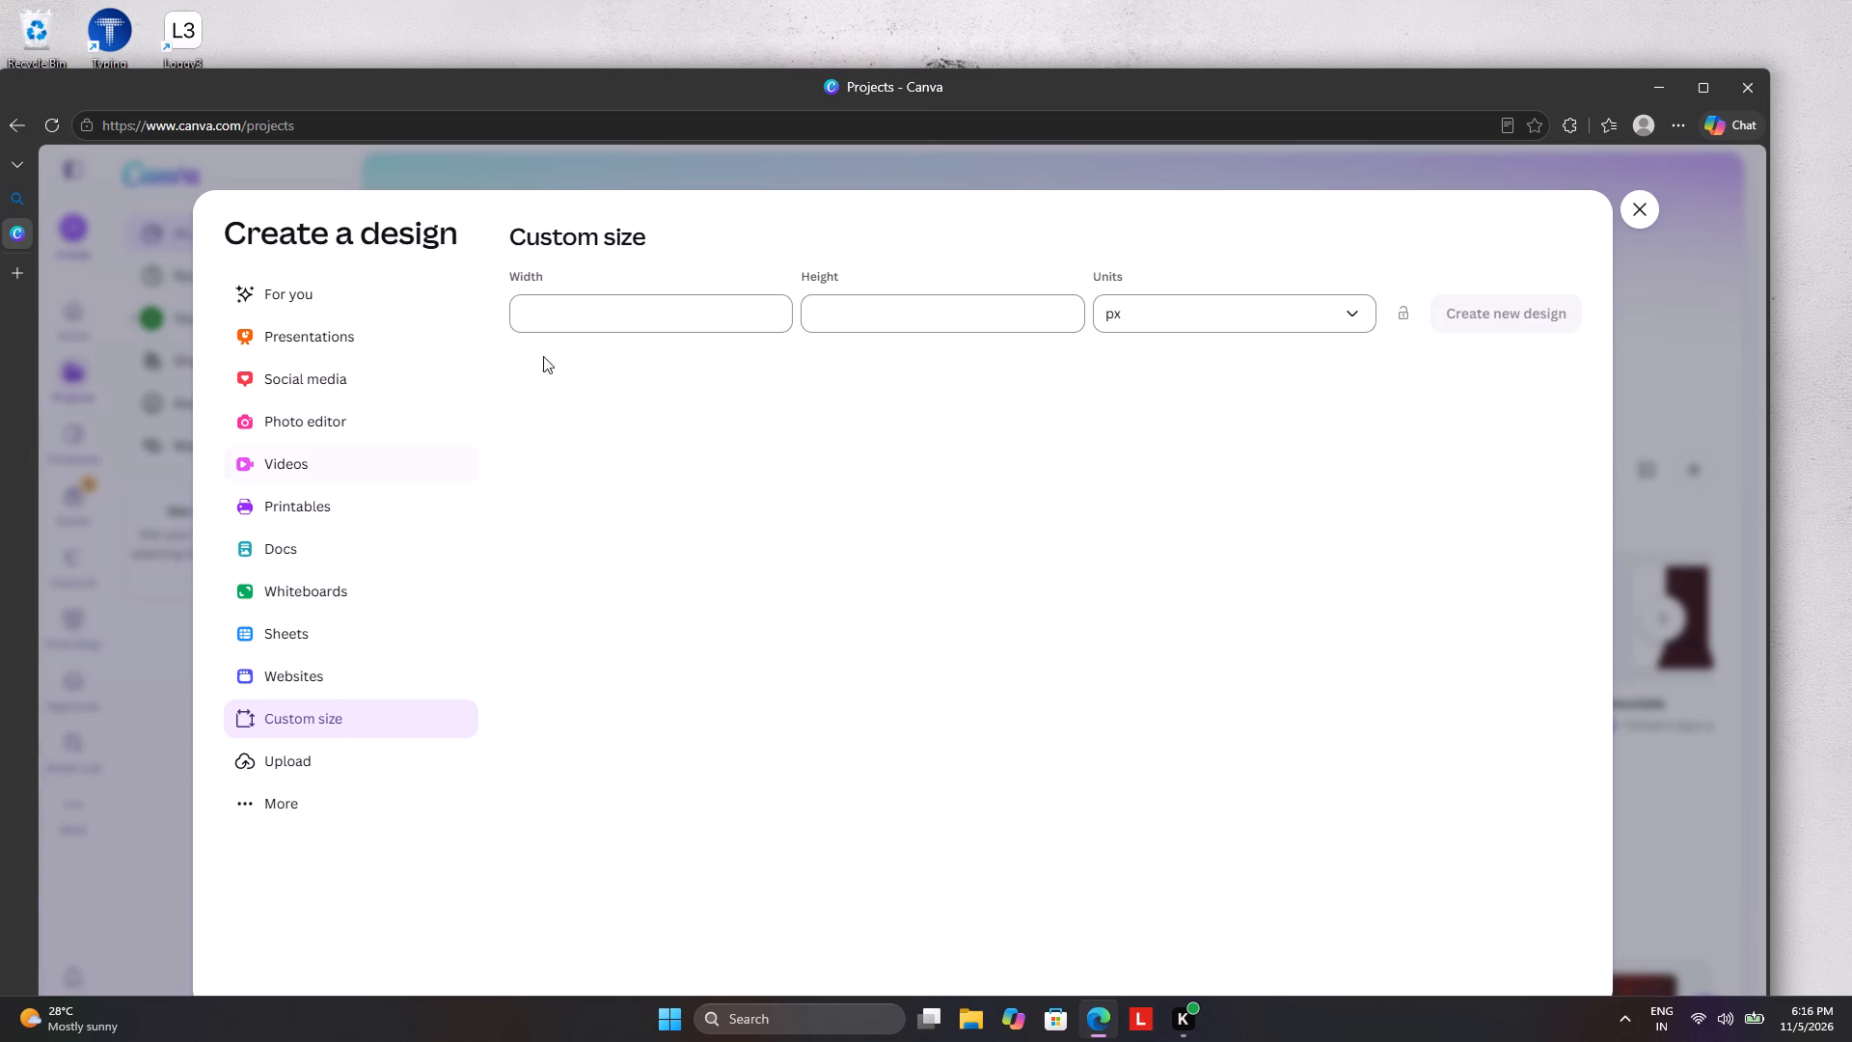
left_click(600, 301)
key("5")
type("00")
key("space")
left_click(852, 320)
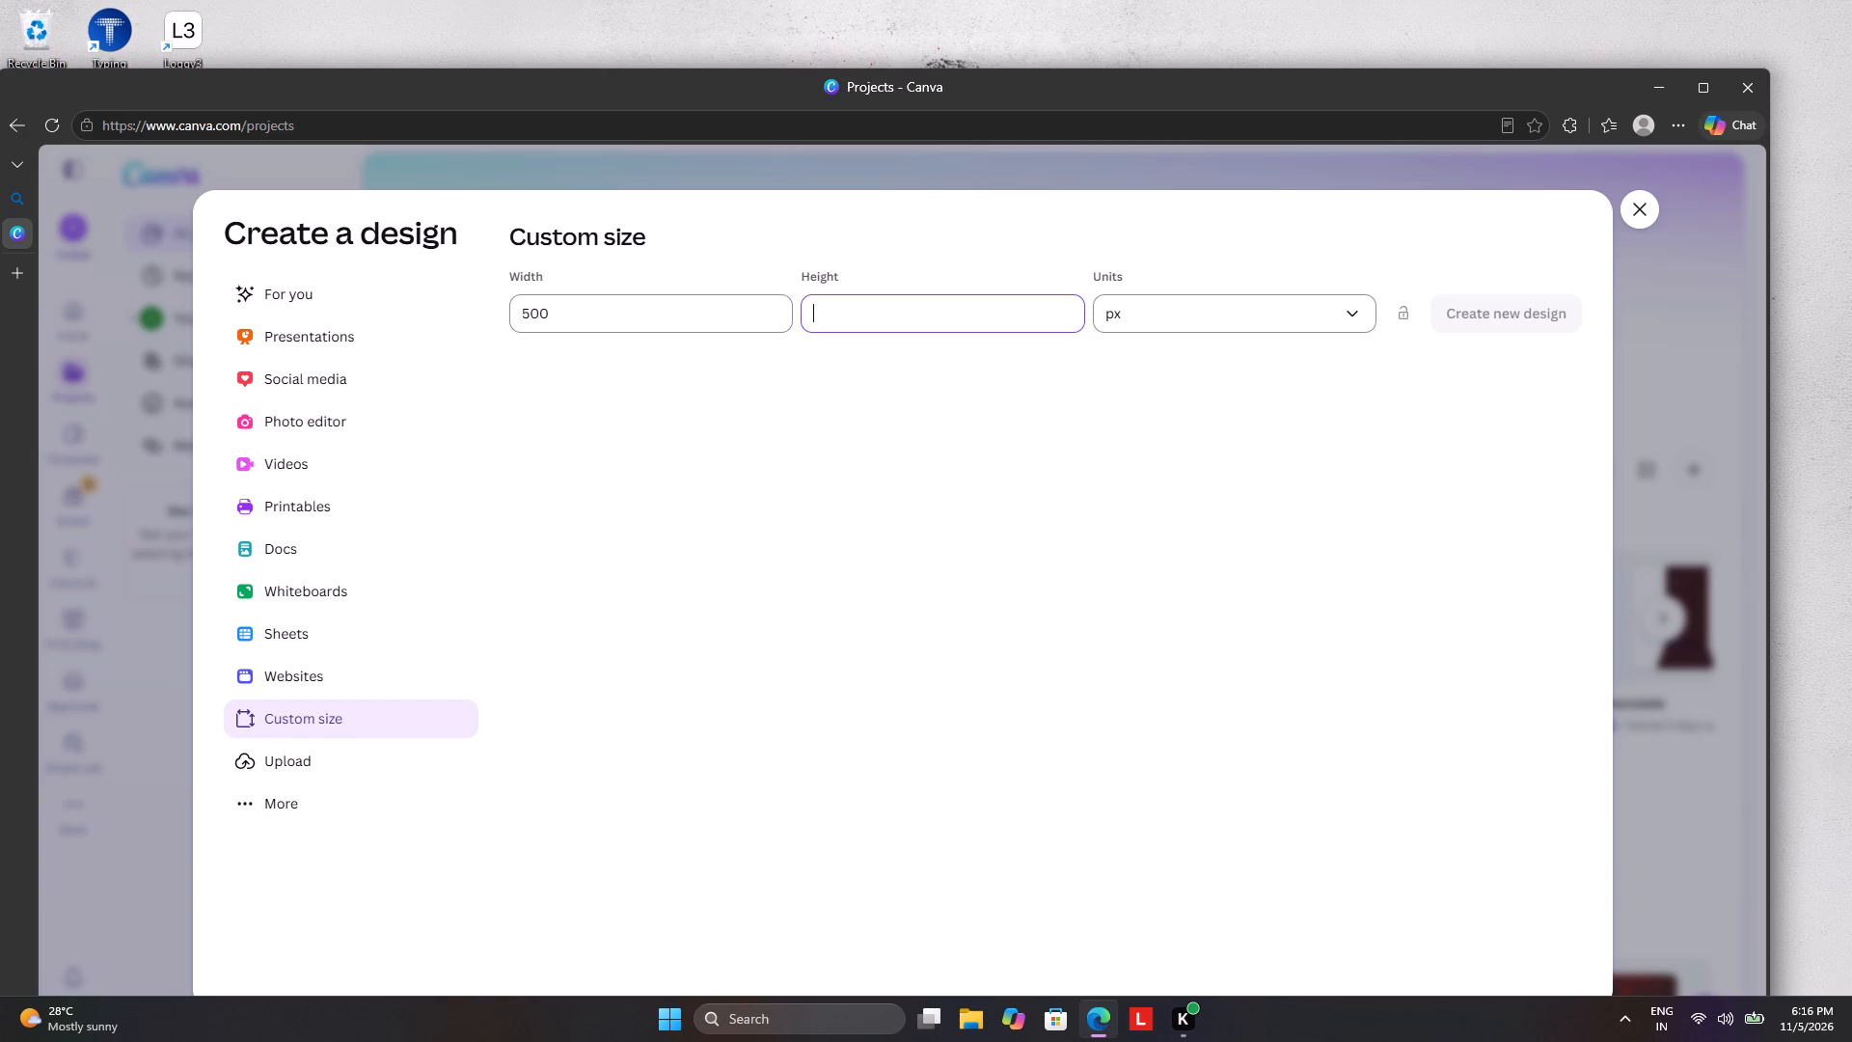
key("5")
type("00")
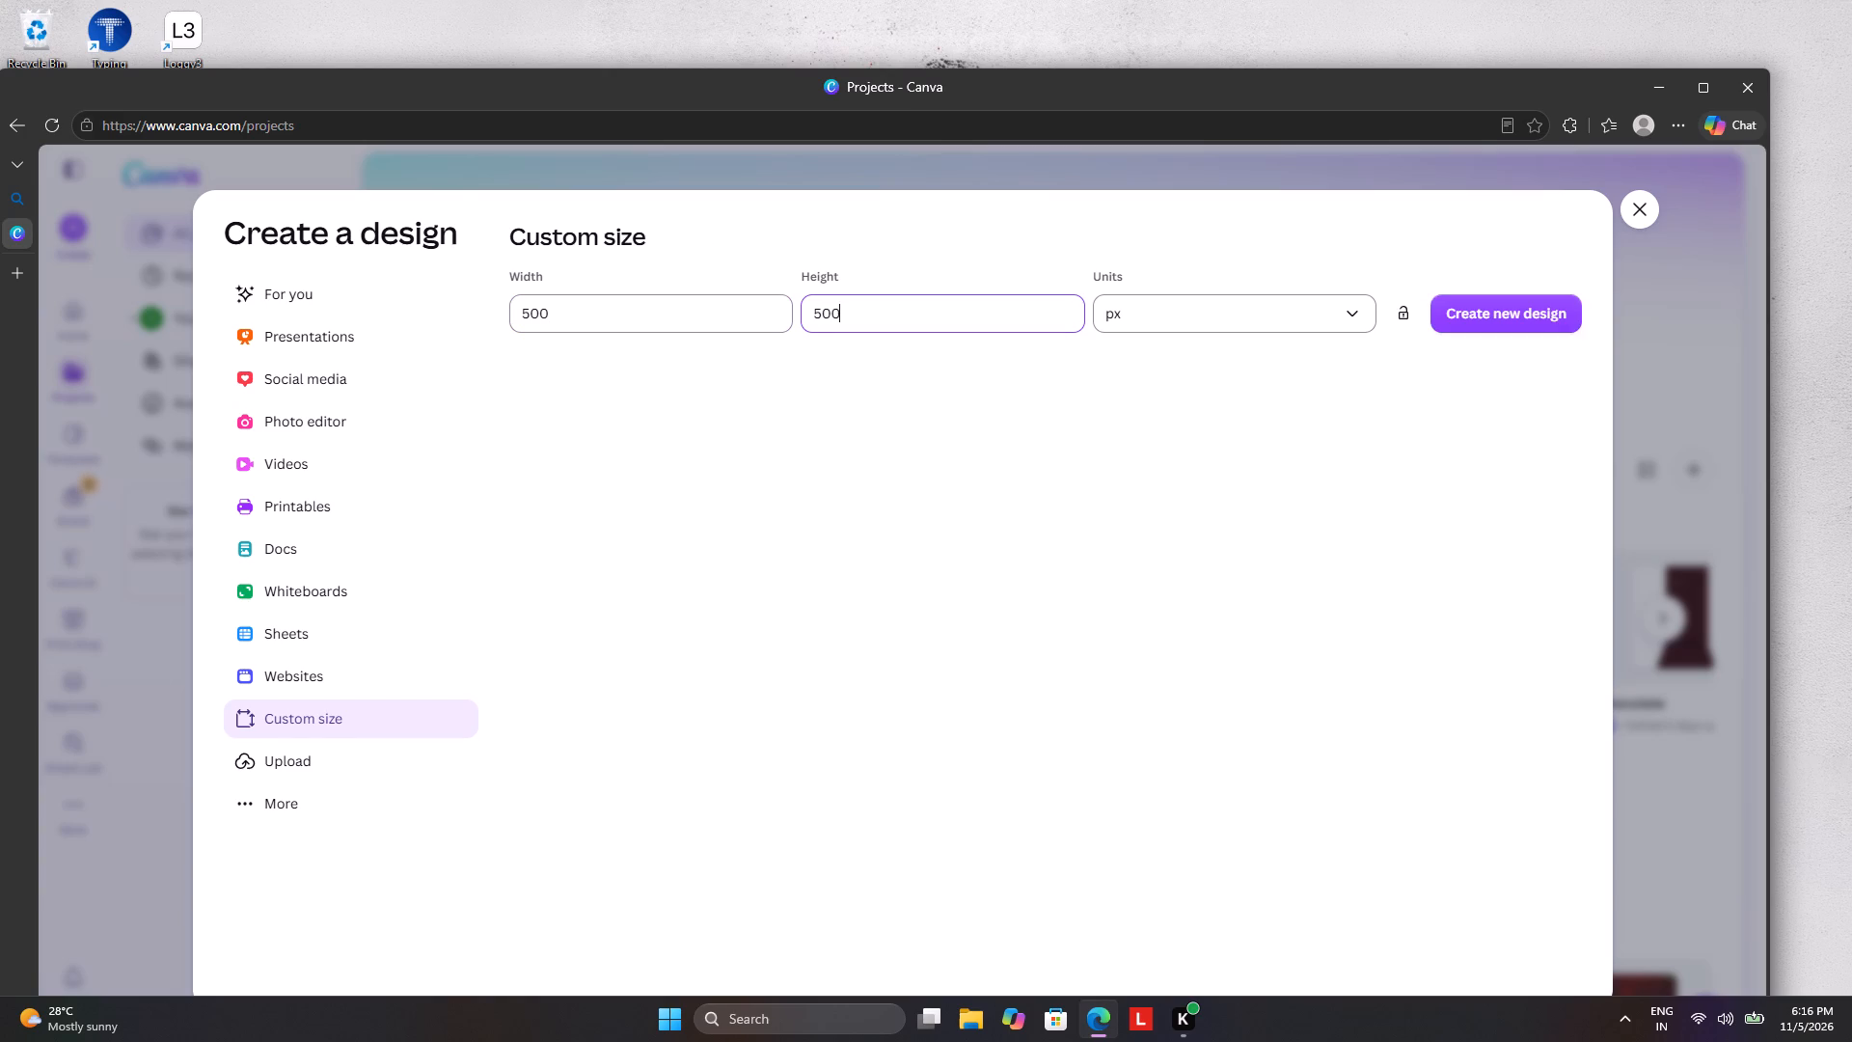
left_click(1482, 312)
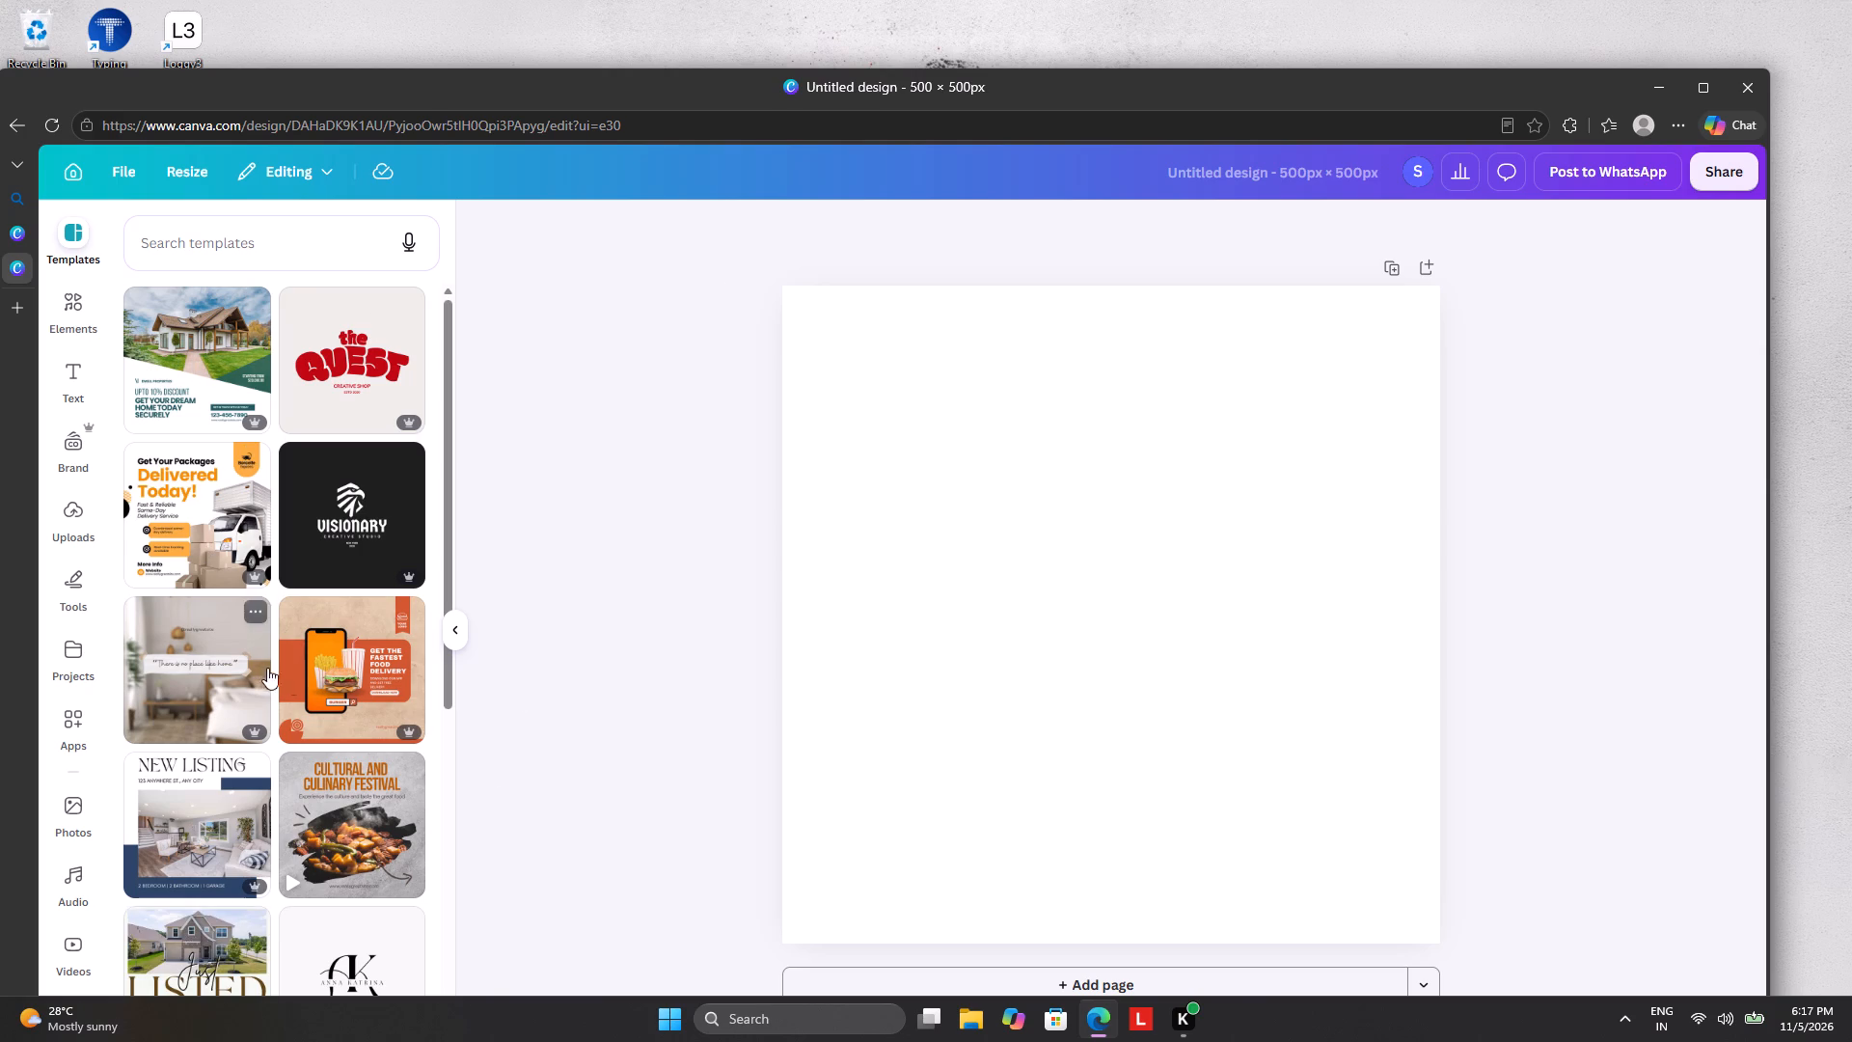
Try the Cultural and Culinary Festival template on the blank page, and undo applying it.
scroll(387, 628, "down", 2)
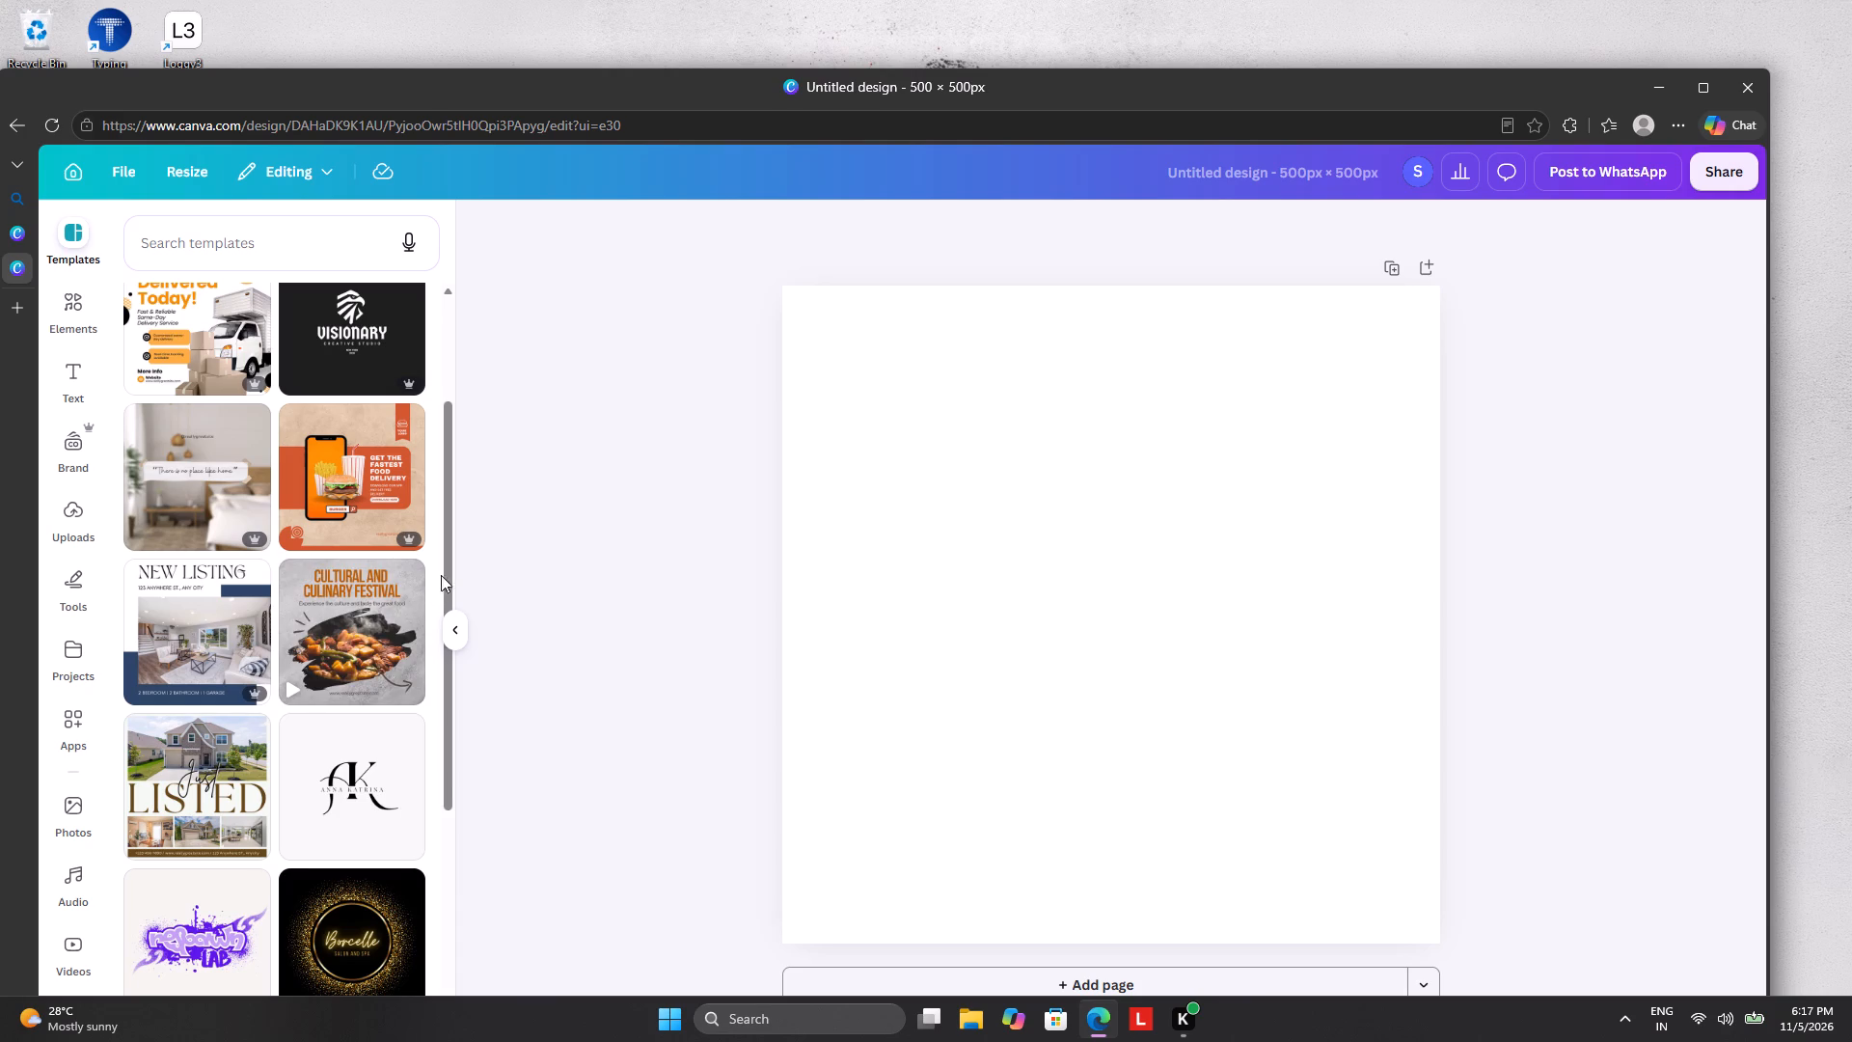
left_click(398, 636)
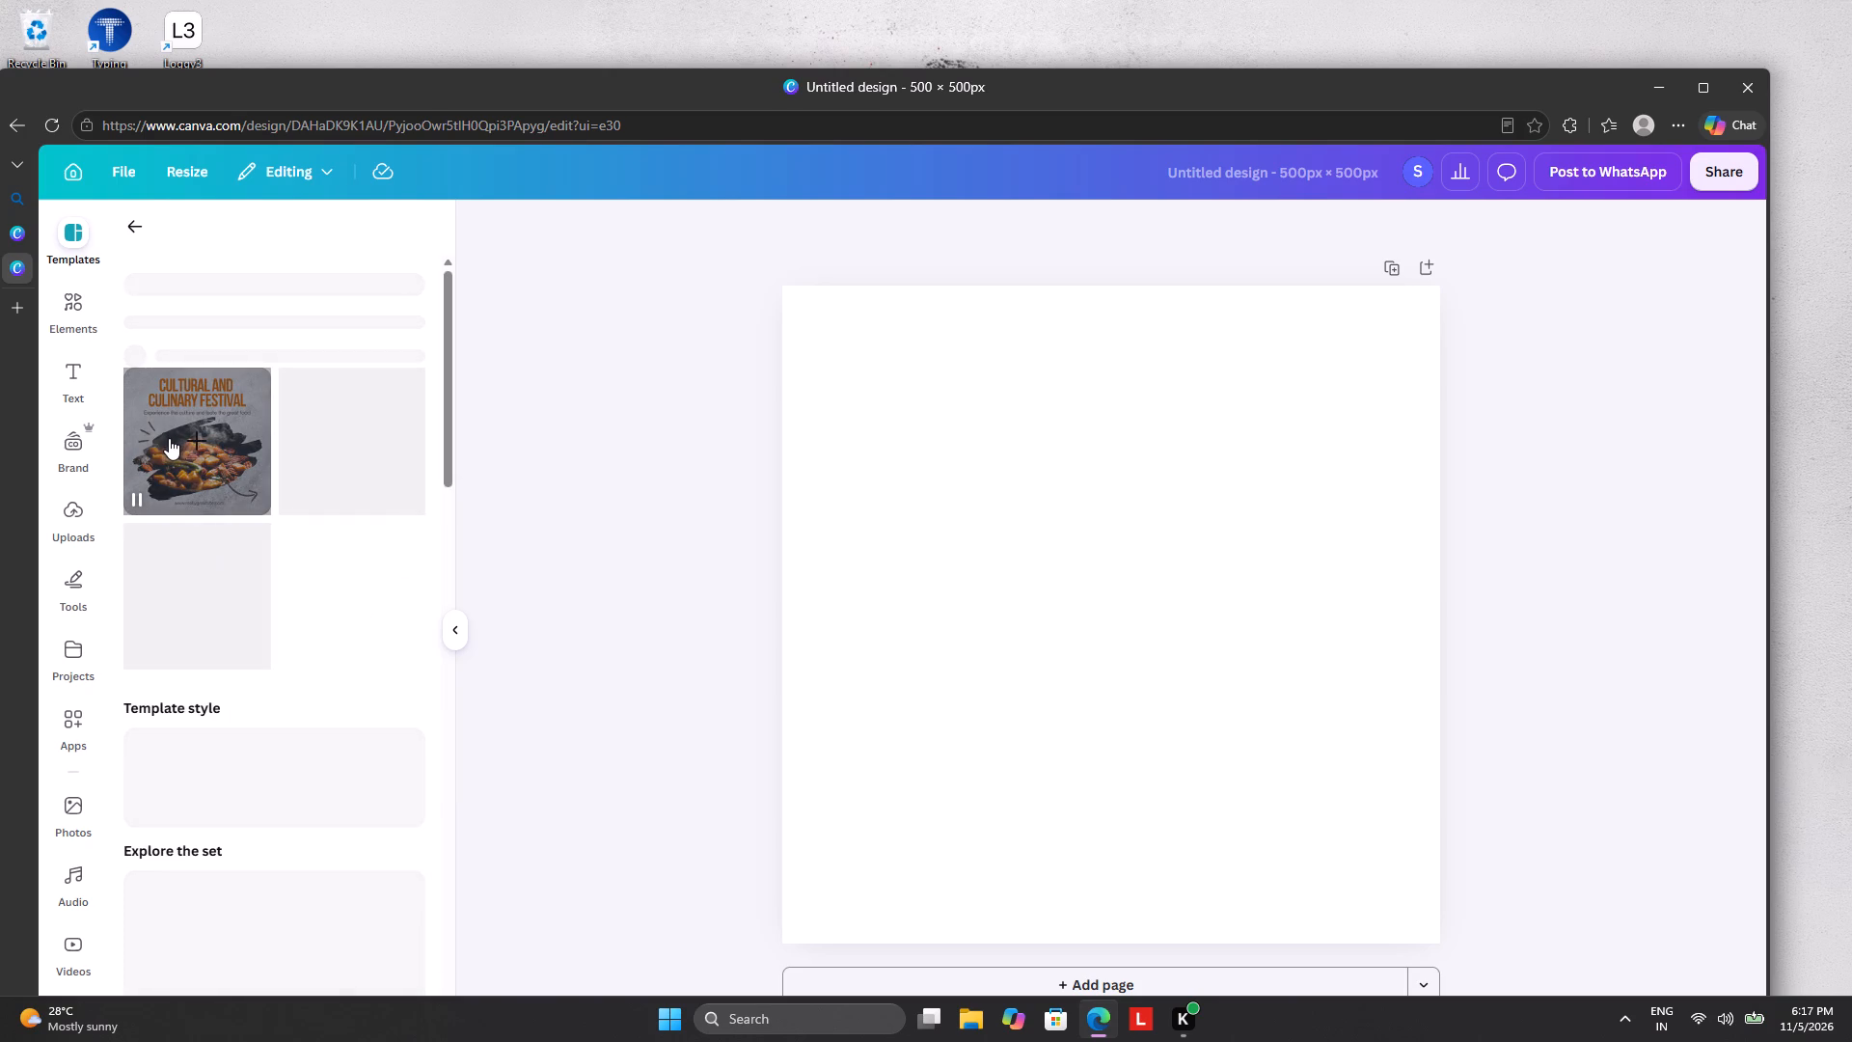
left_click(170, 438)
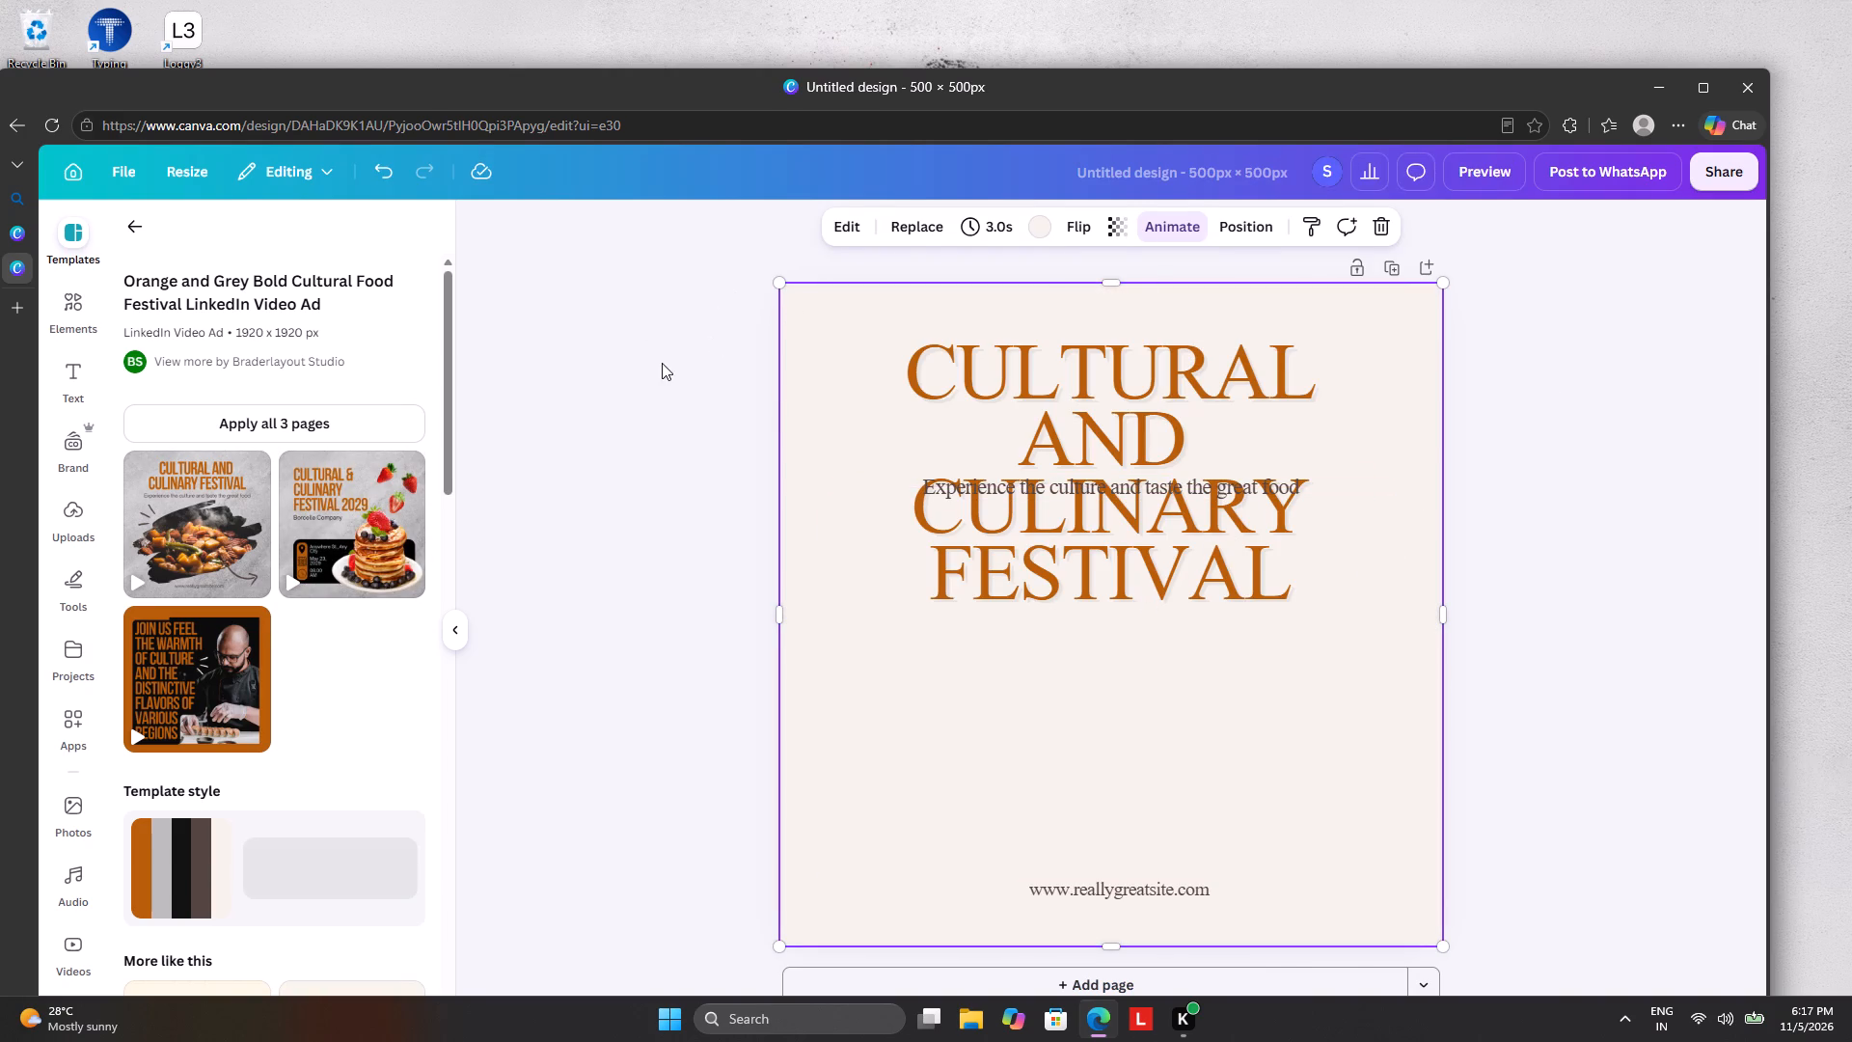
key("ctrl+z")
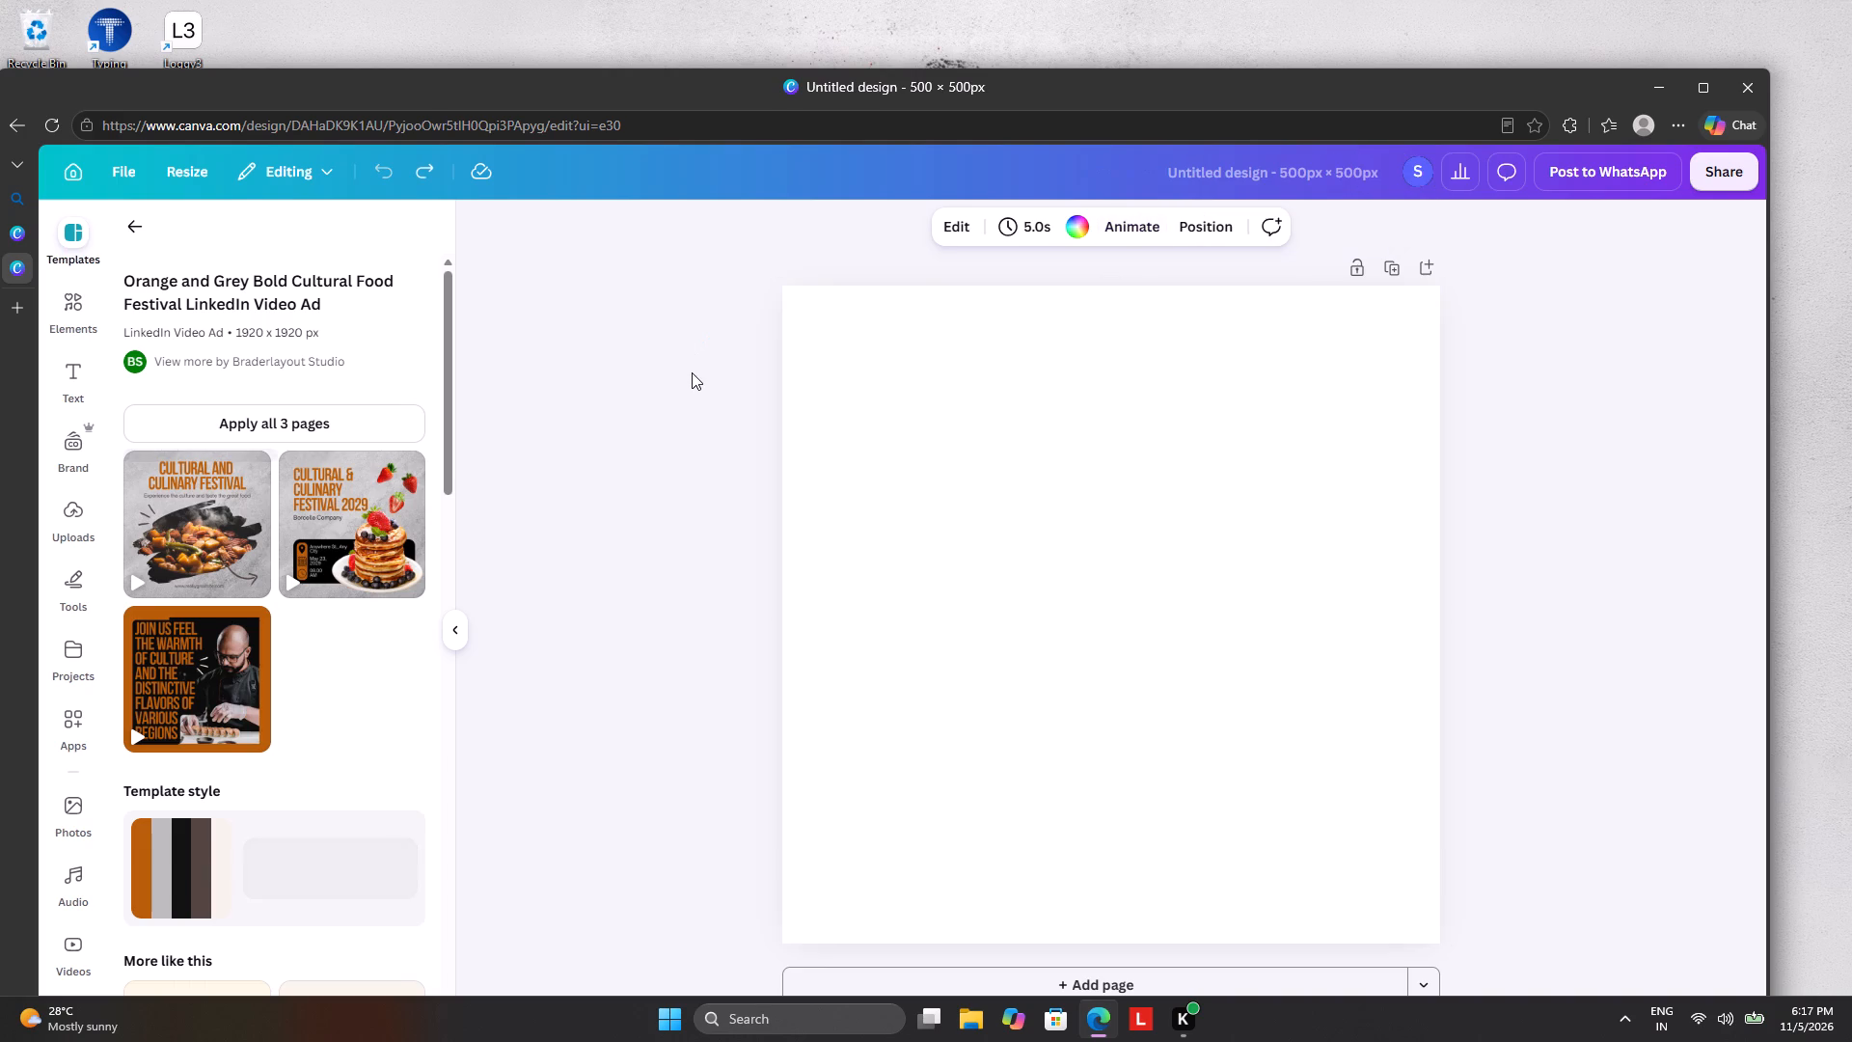
Return to the full template list and apply the Purple and White Minimal Happy Diwali Greeting template to the page.
scroll(387, 572, "down", 1)
scroll(365, 590, "up", 2)
left_click(137, 227)
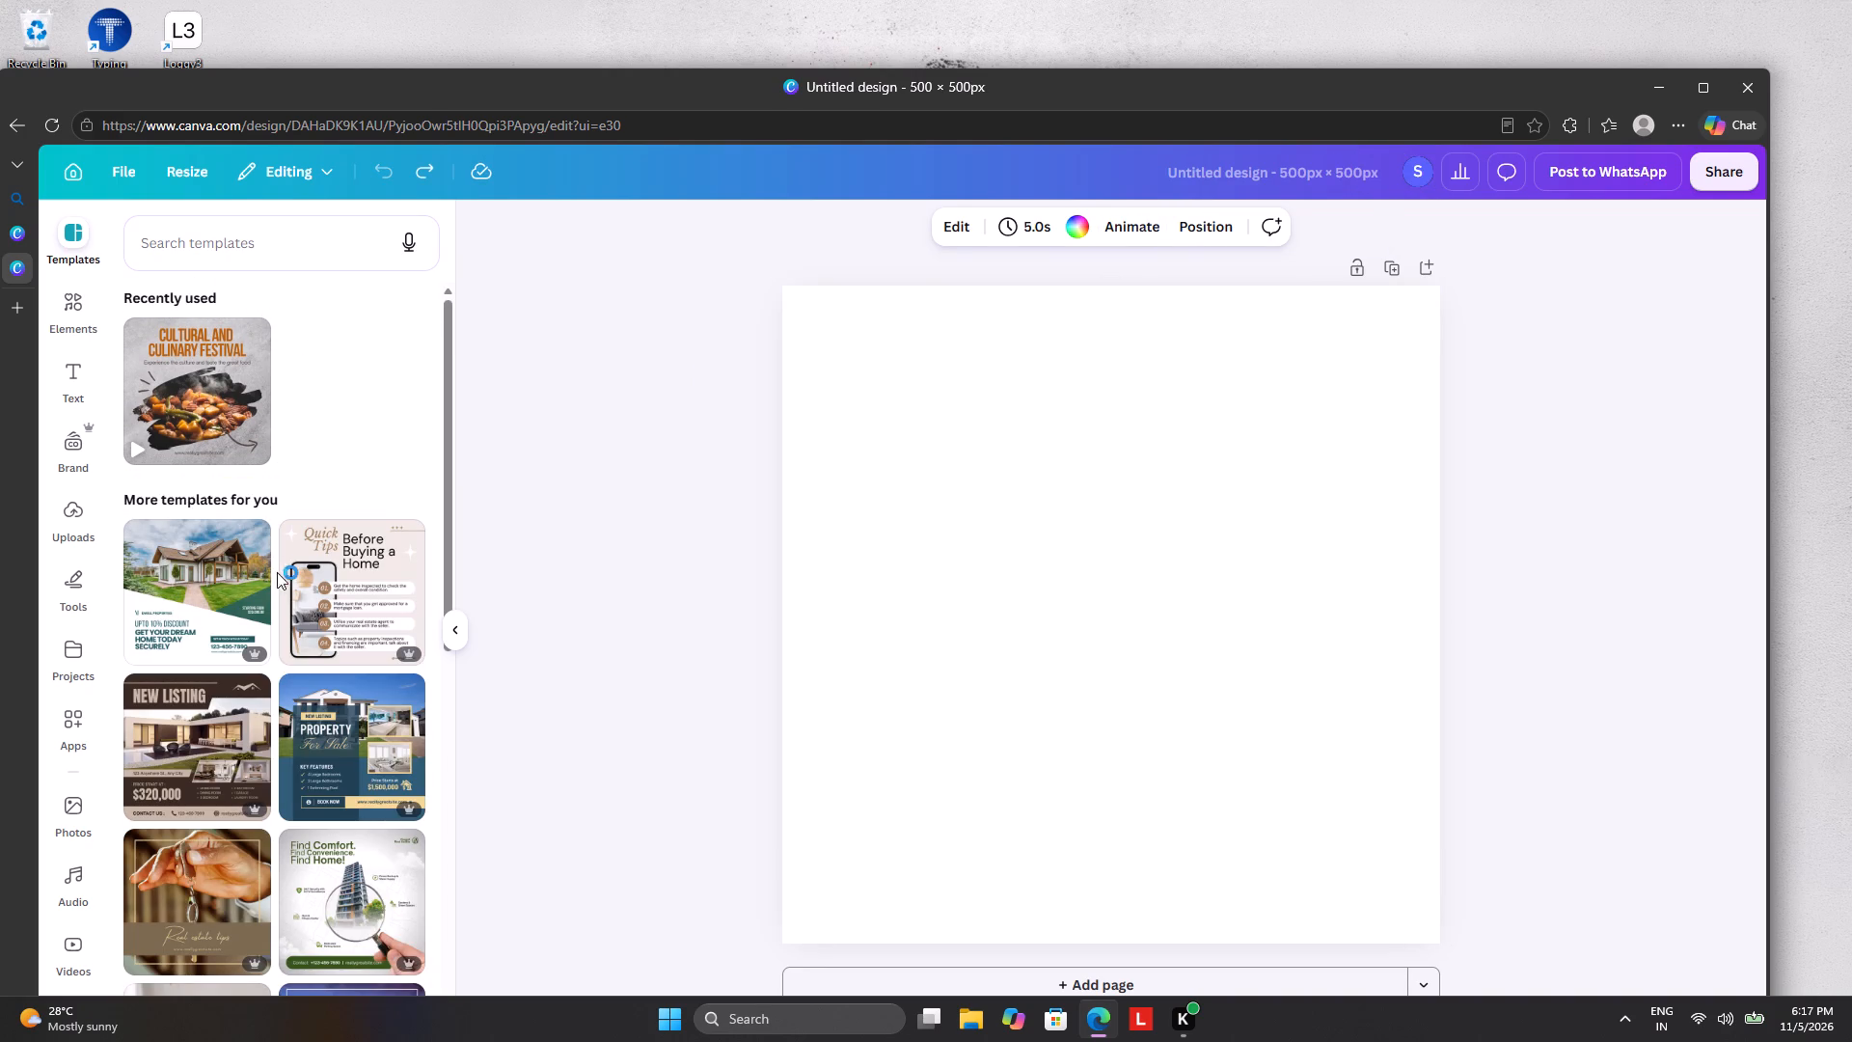
scroll(271, 670, "down", 2)
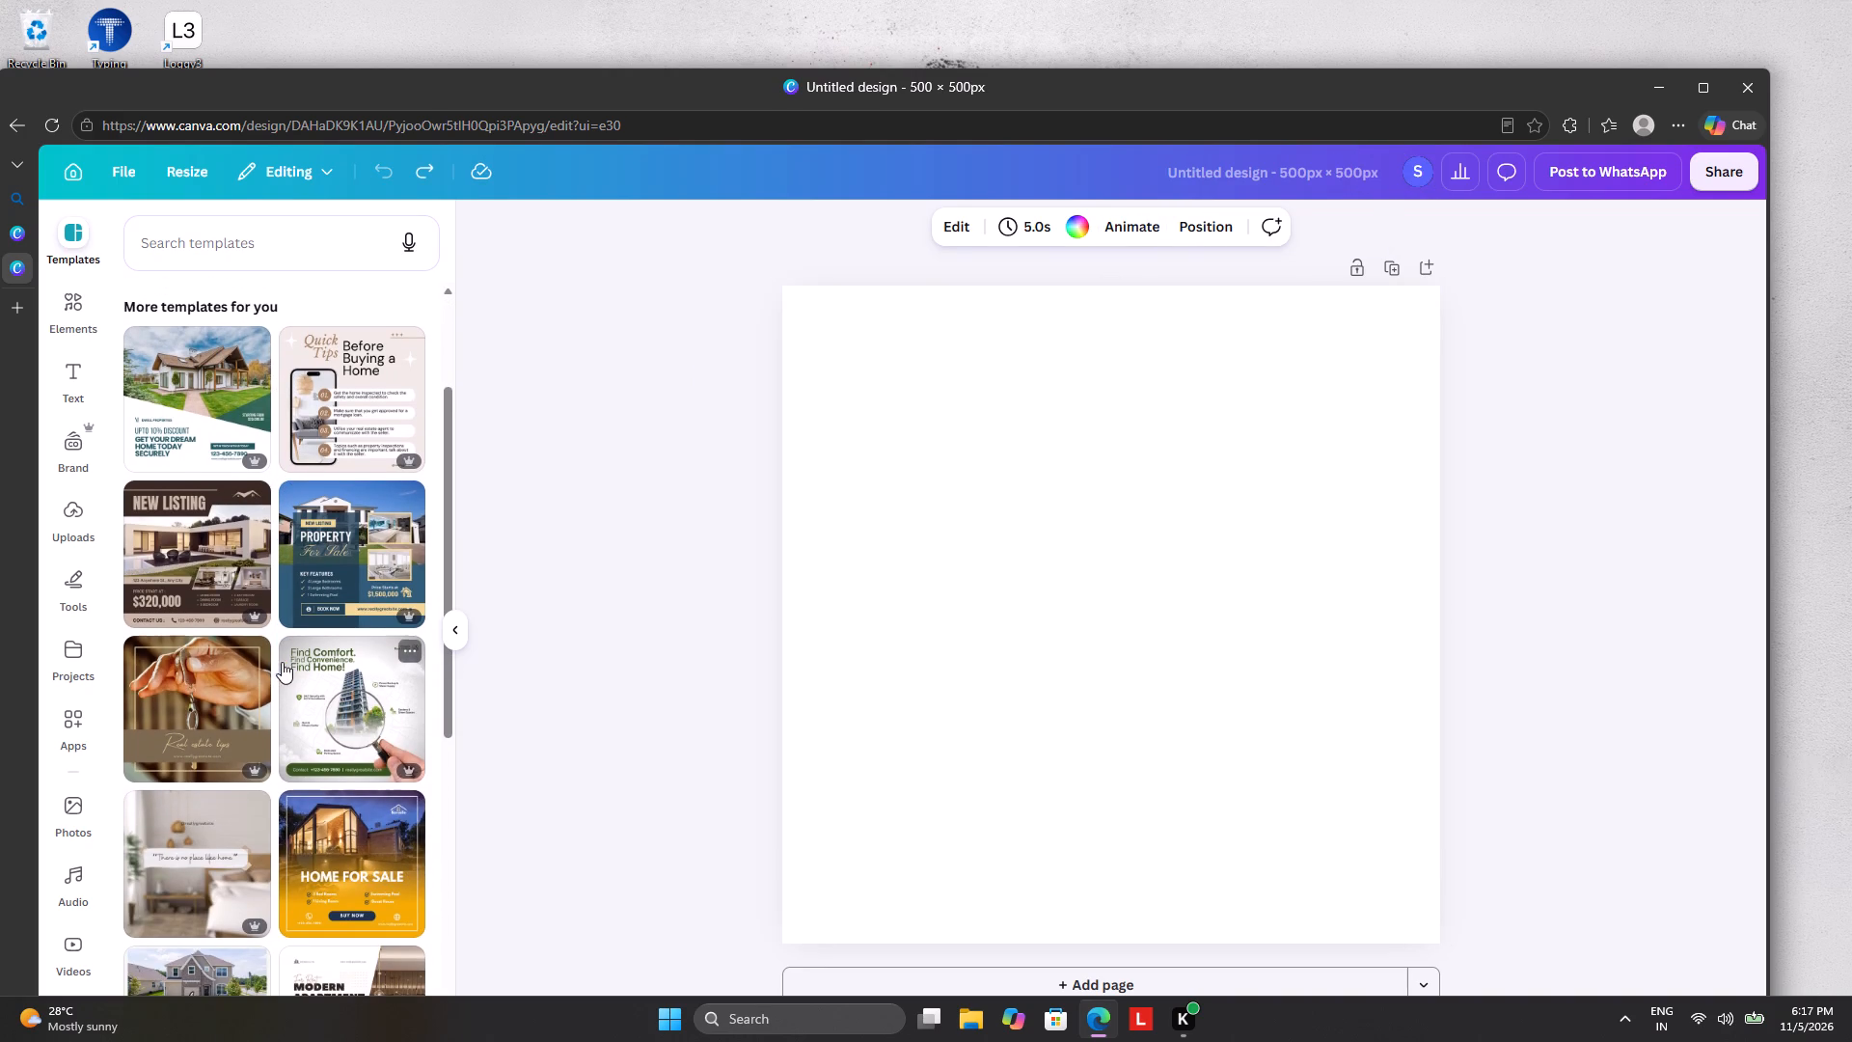
scroll(317, 639, "down", 2)
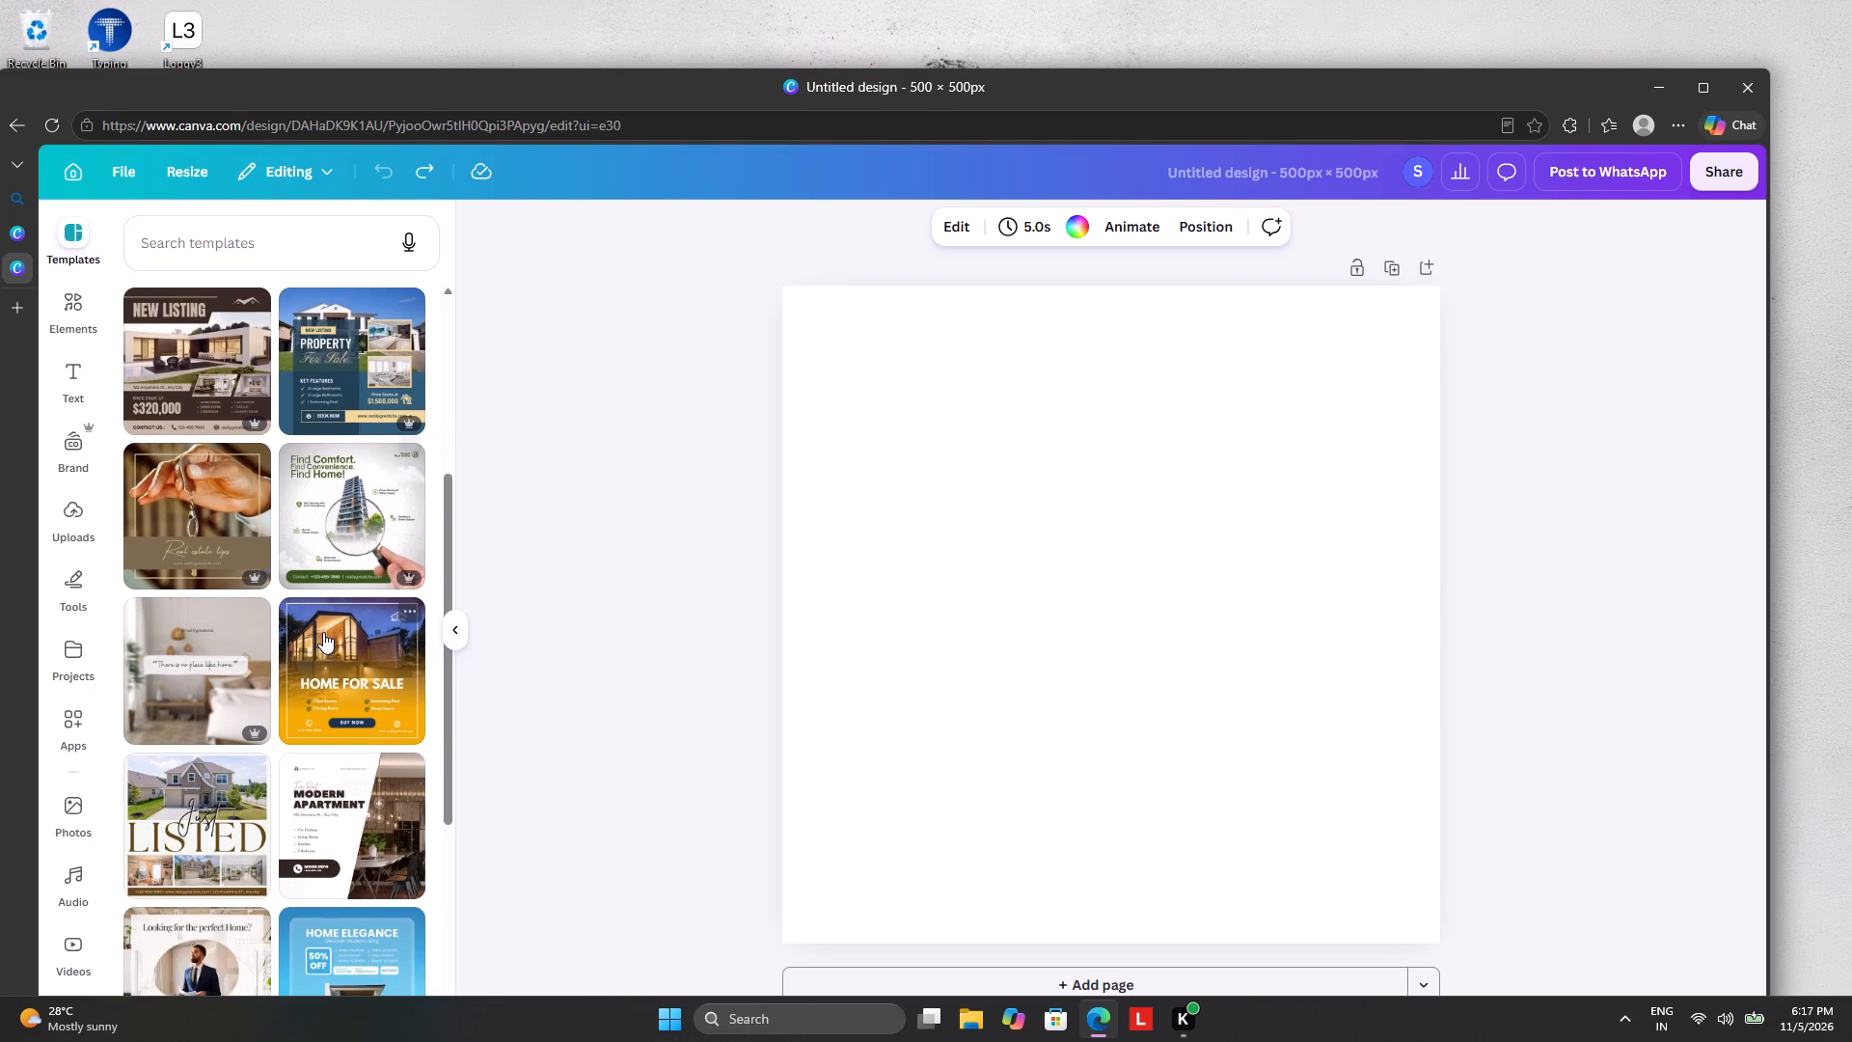
scroll(323, 632, "down", 7)
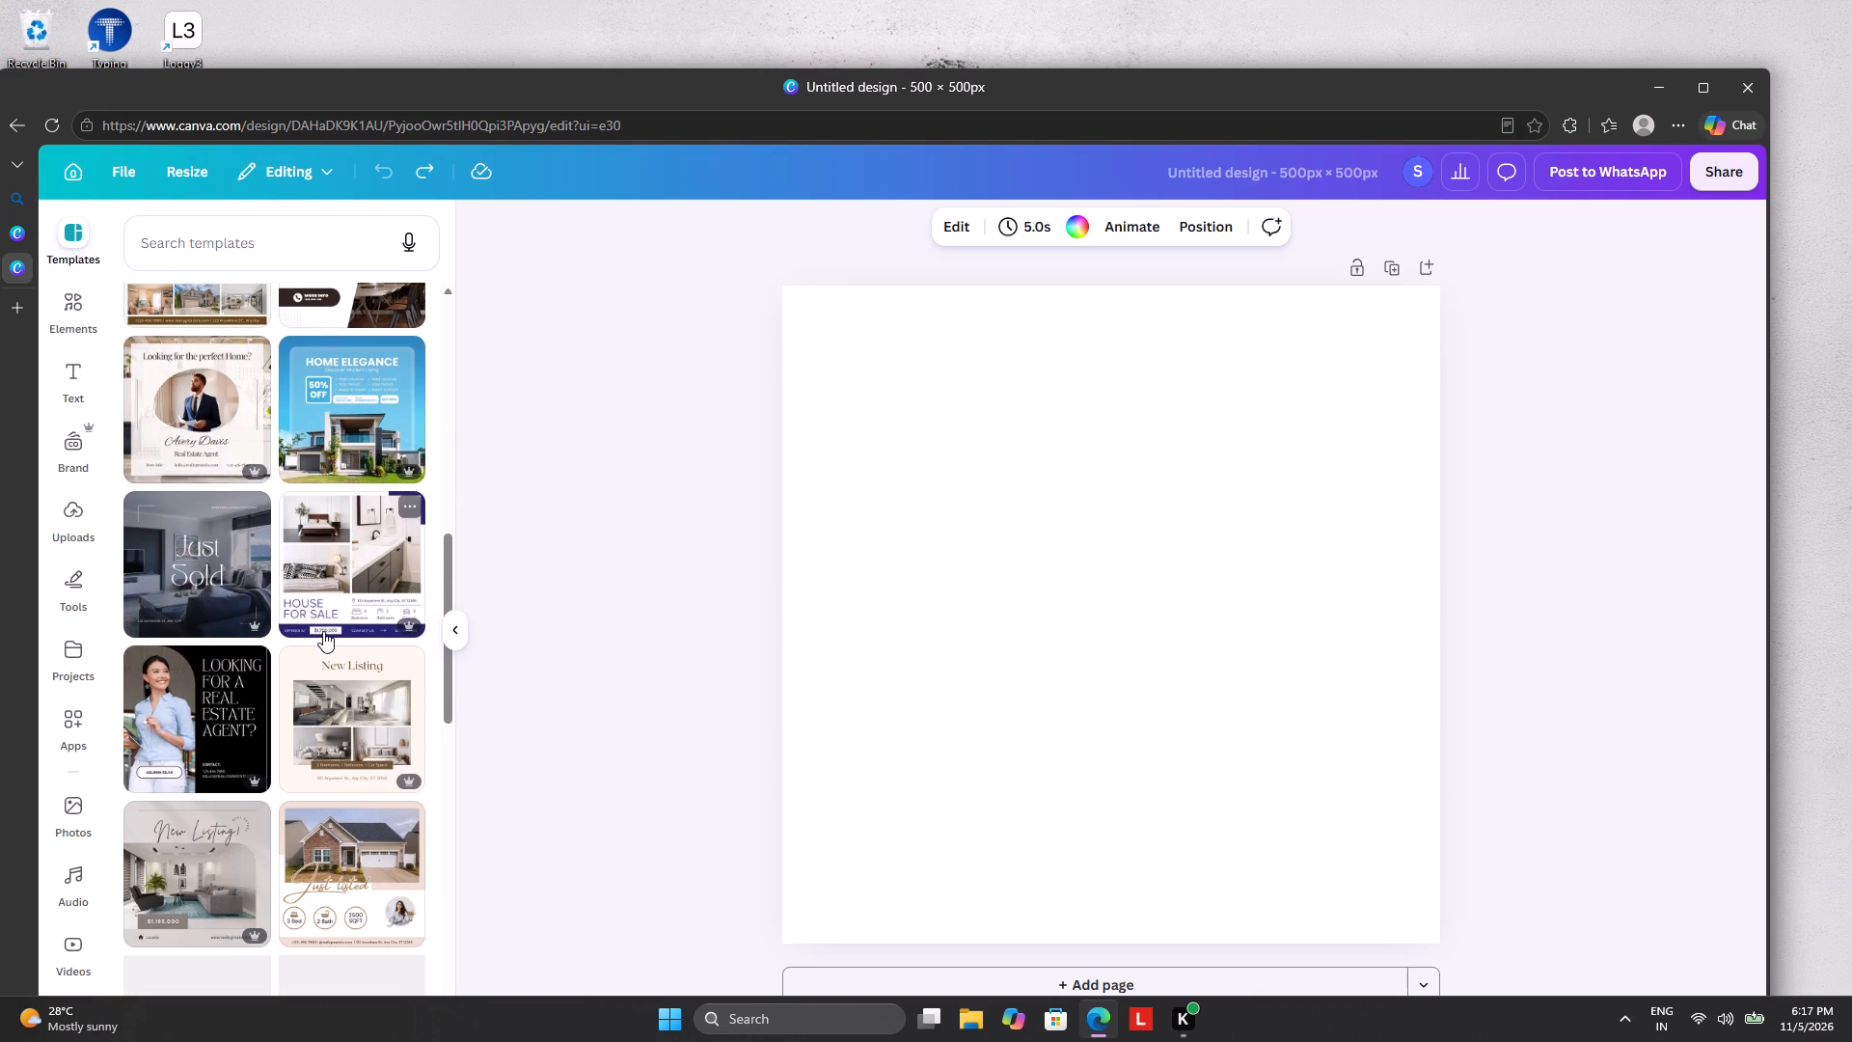
scroll(323, 631, "down", 4)
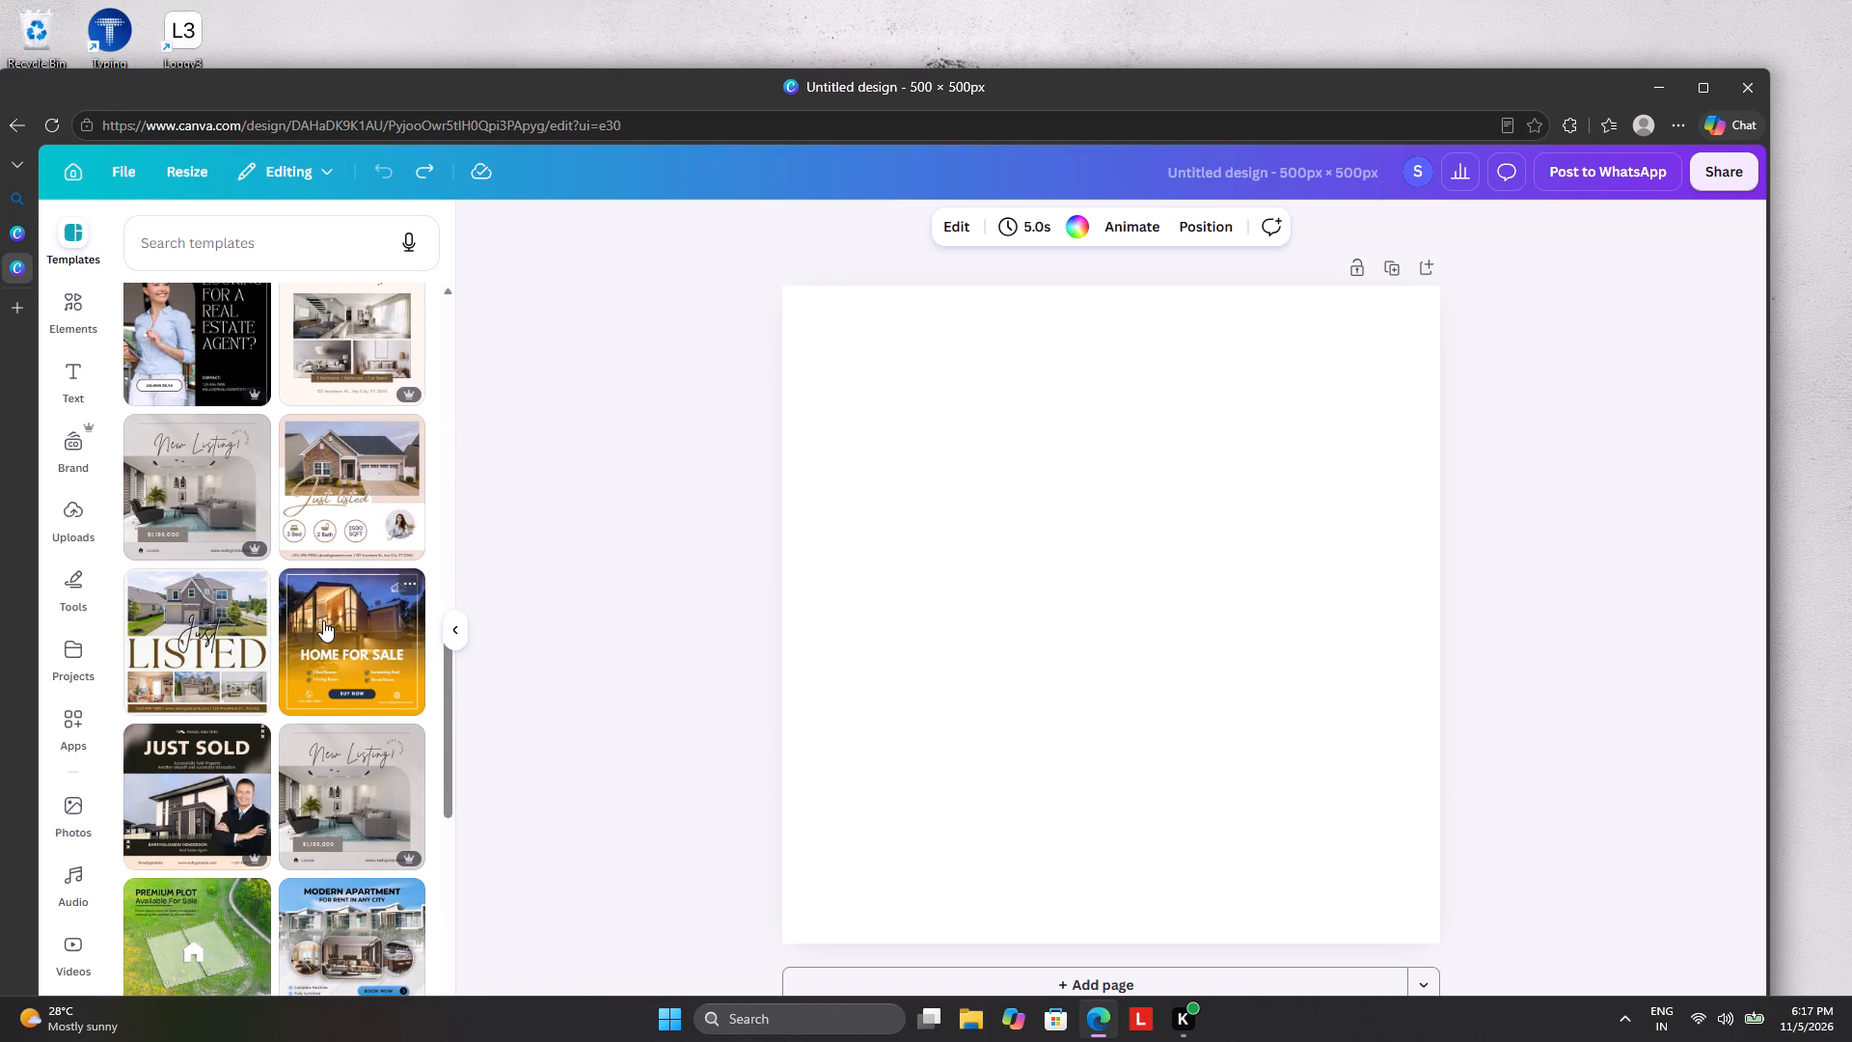
scroll(323, 620, "down", 2)
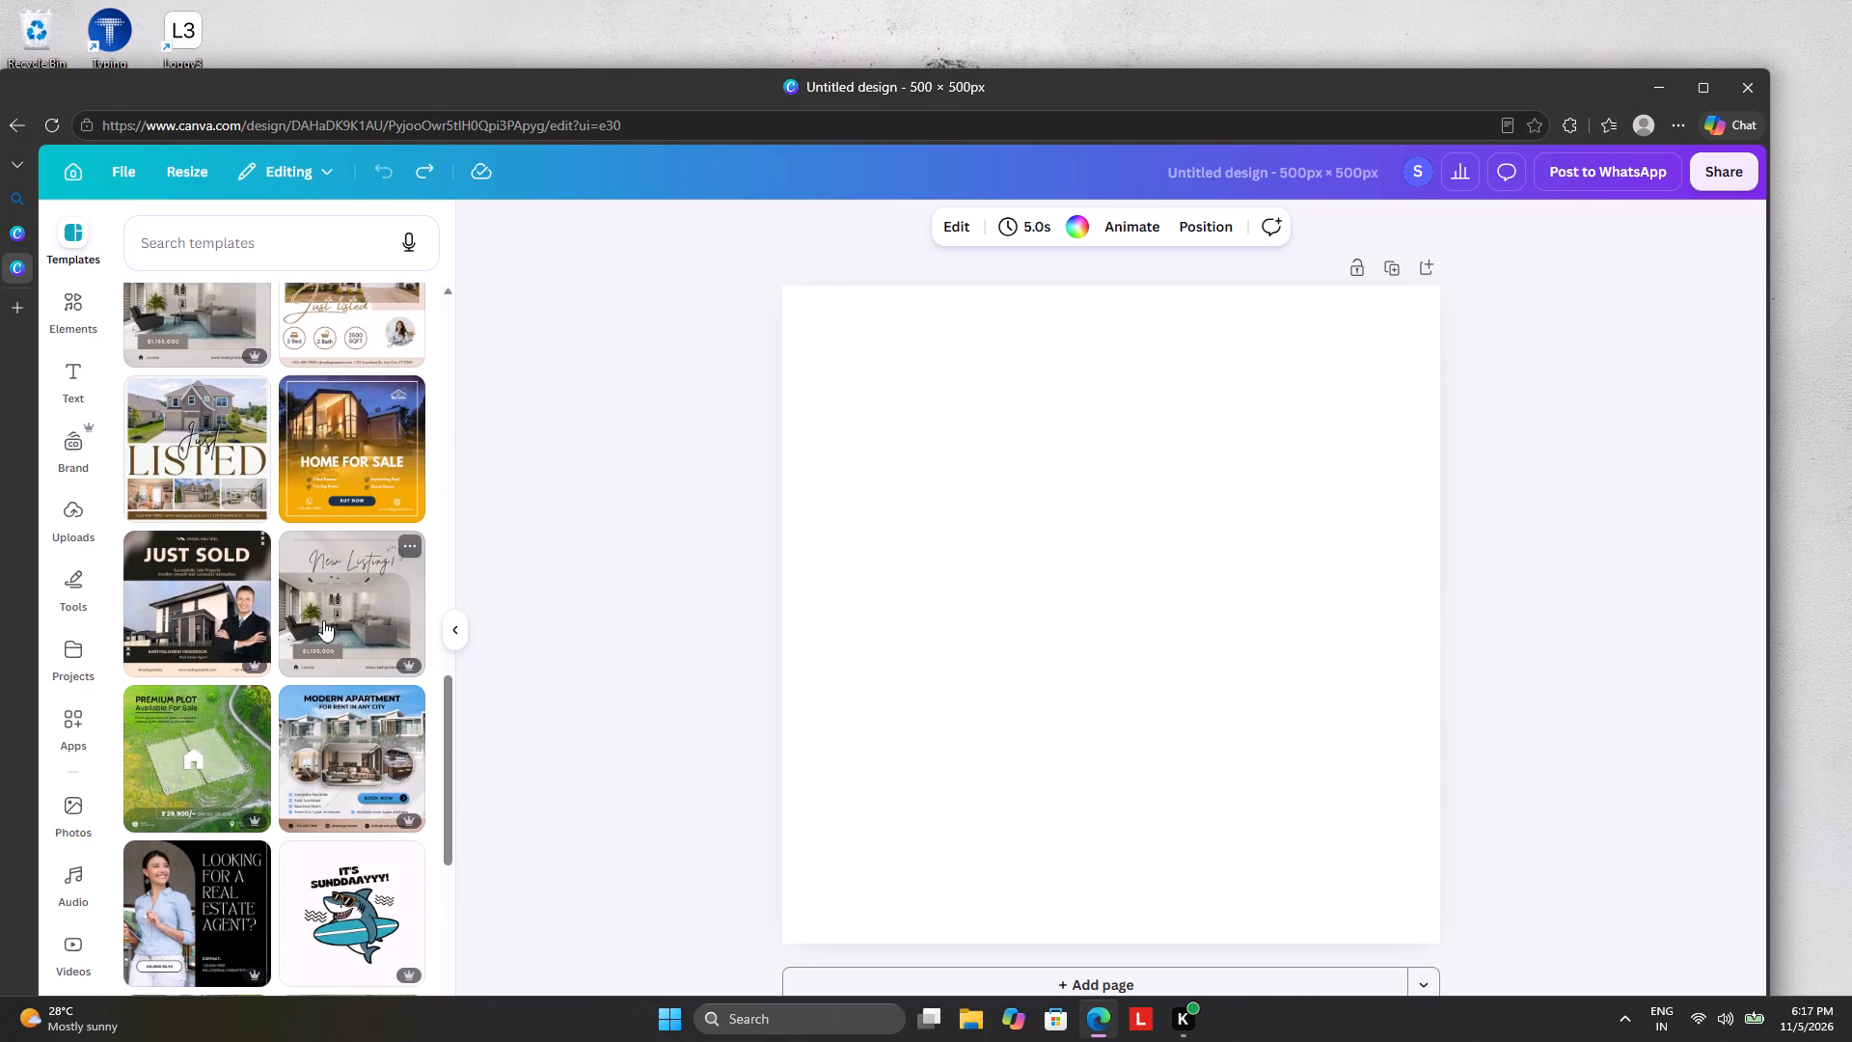
scroll(323, 620, "down", 3)
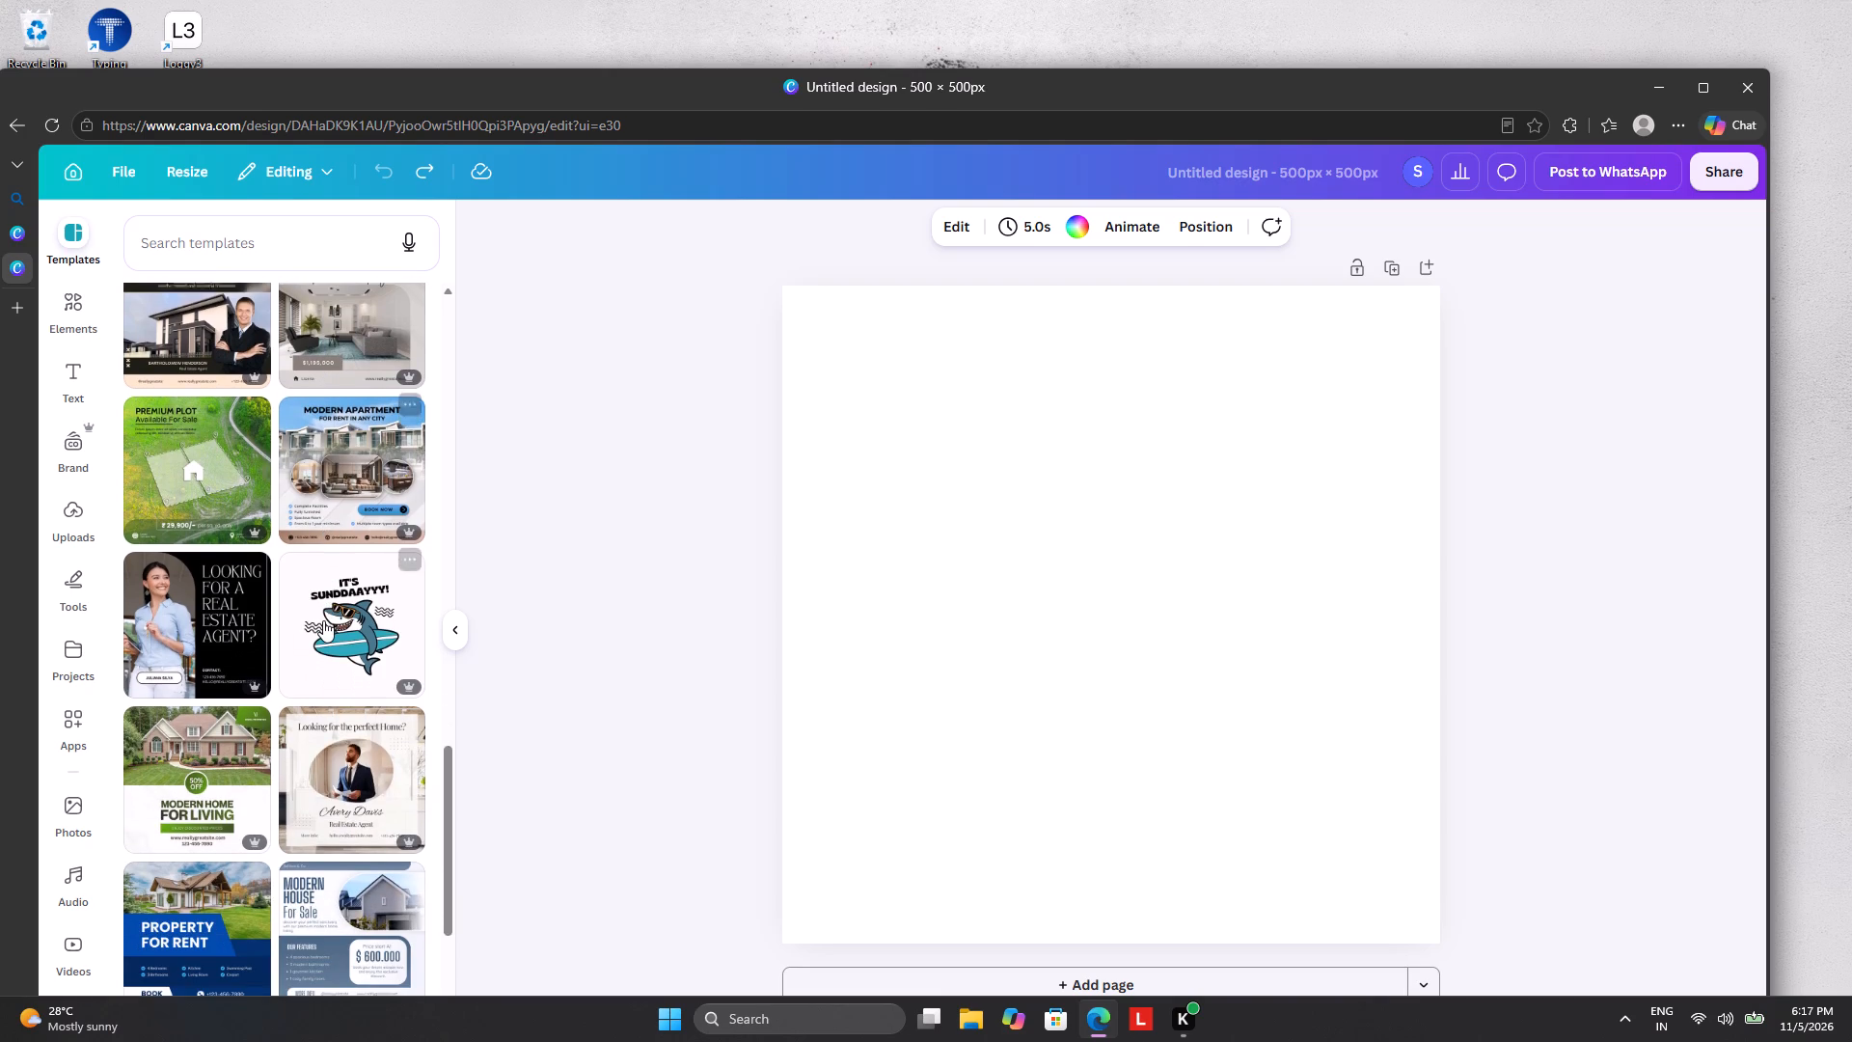
scroll(323, 620, "down", 3)
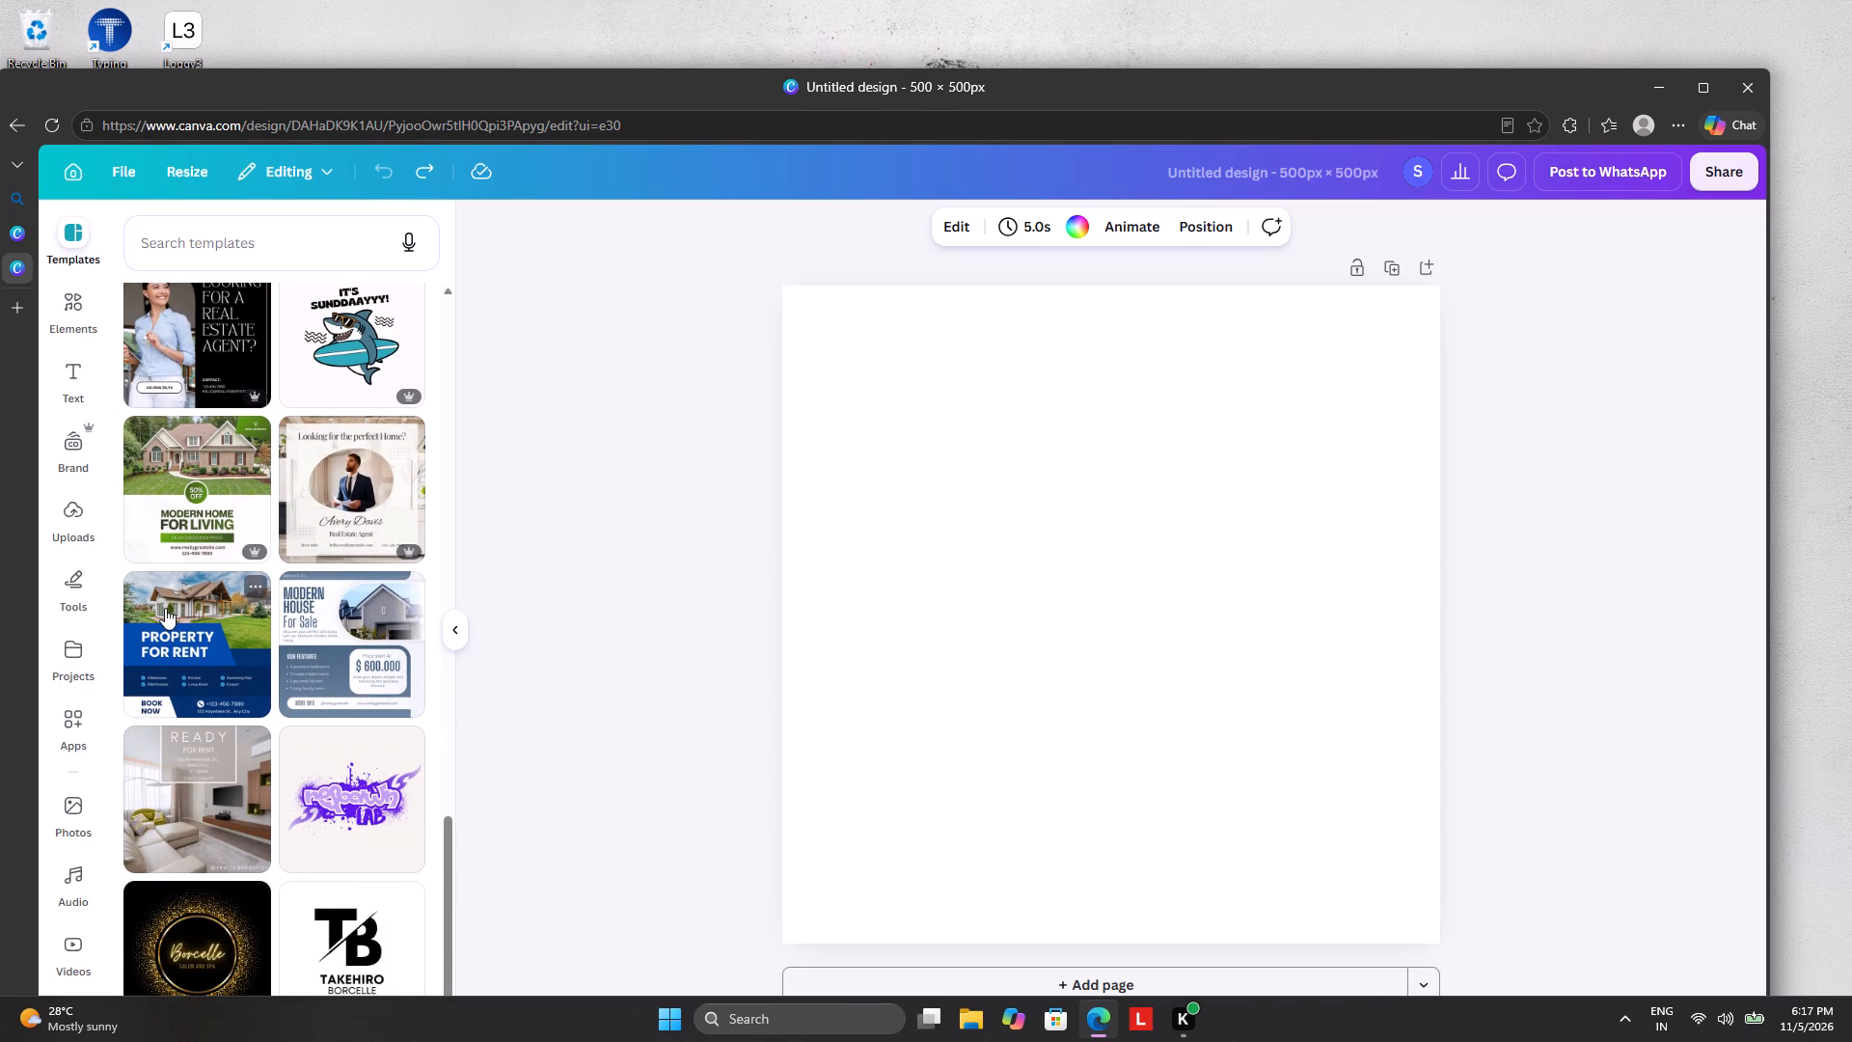
scroll(260, 826, "down", 8)
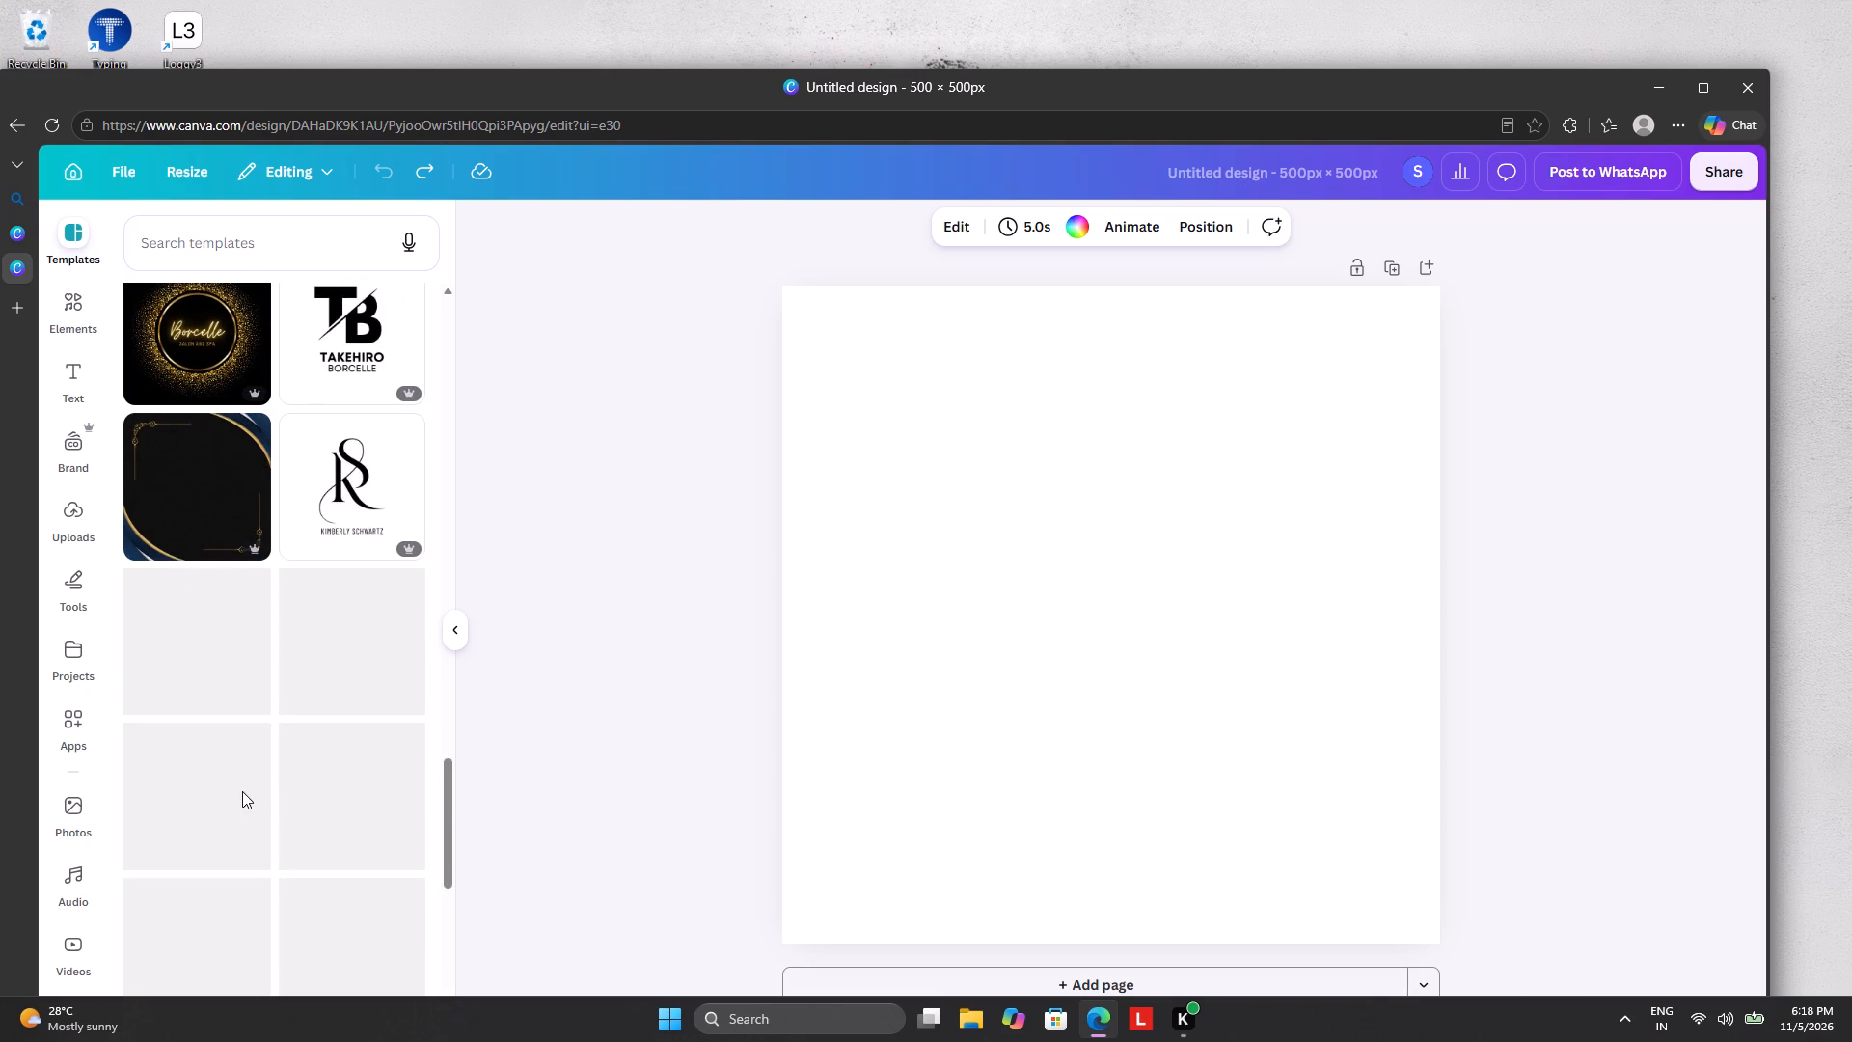
scroll(228, 762, "down", 5)
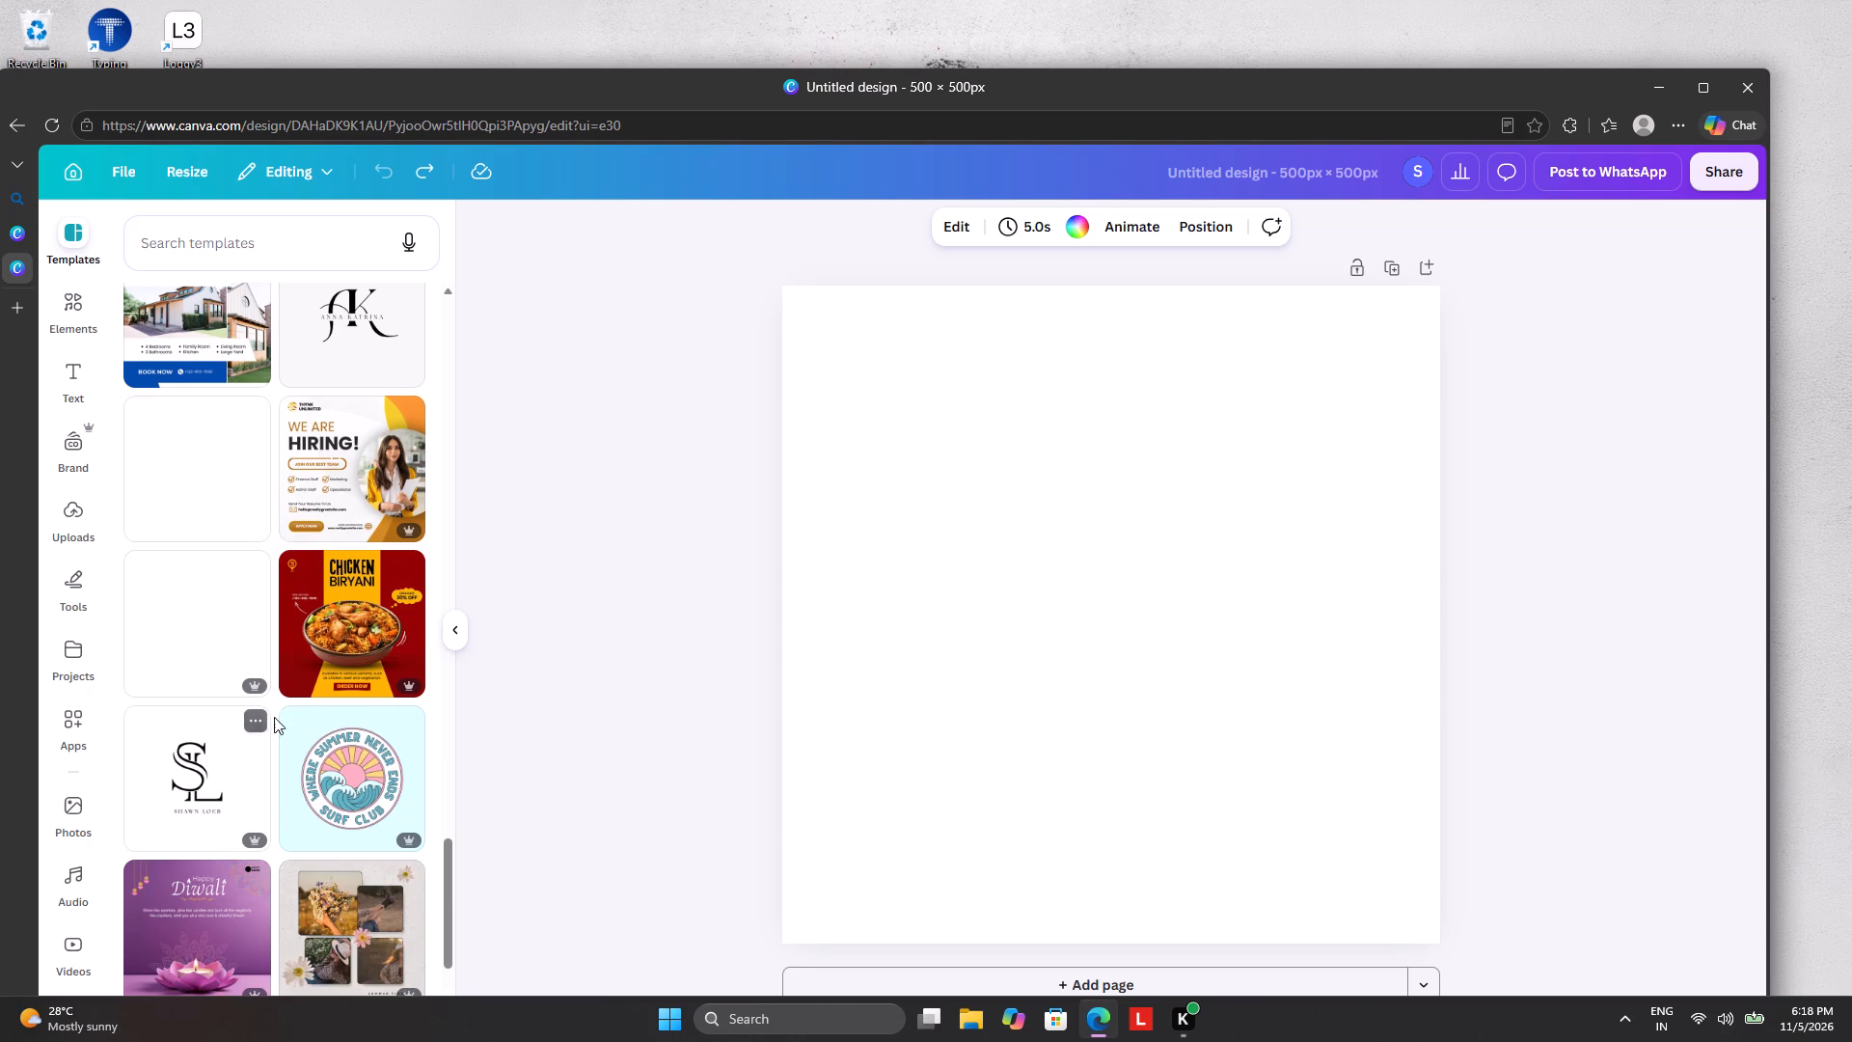
left_click_drag(418, 663, 390, 656)
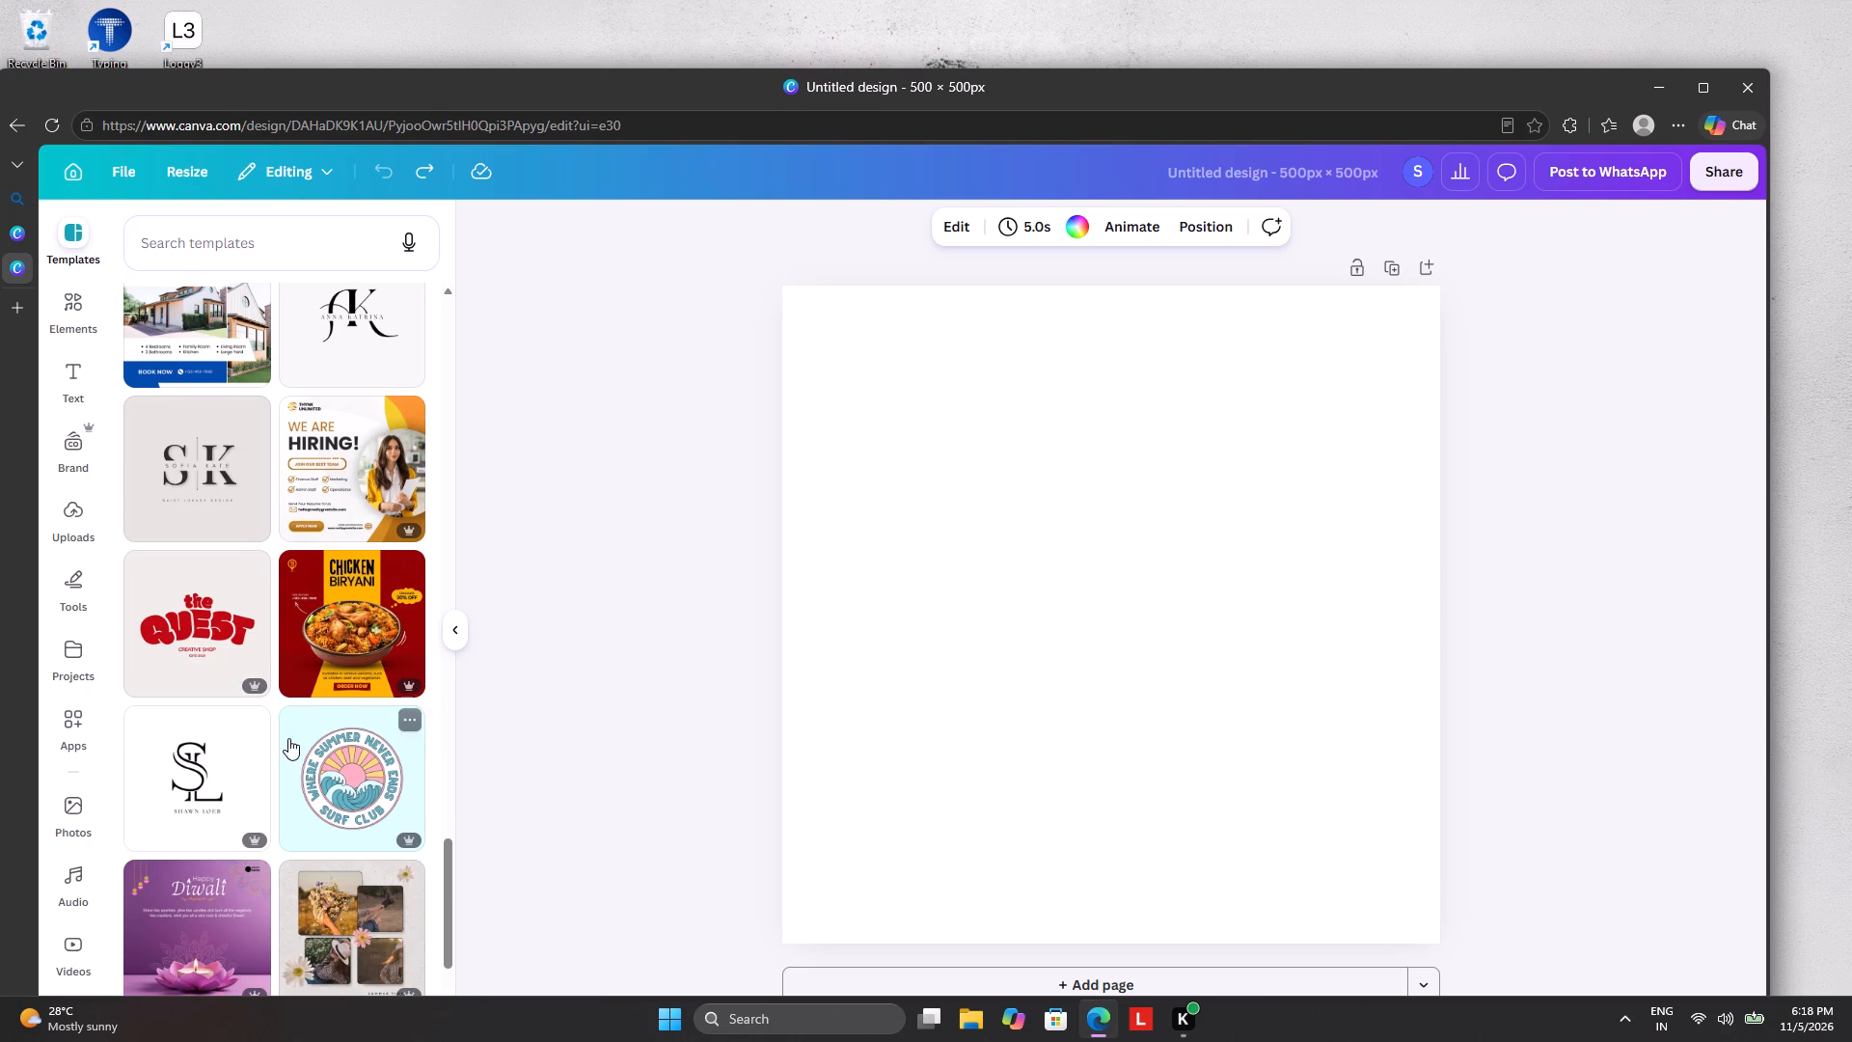
scroll(219, 728, "down", 4)
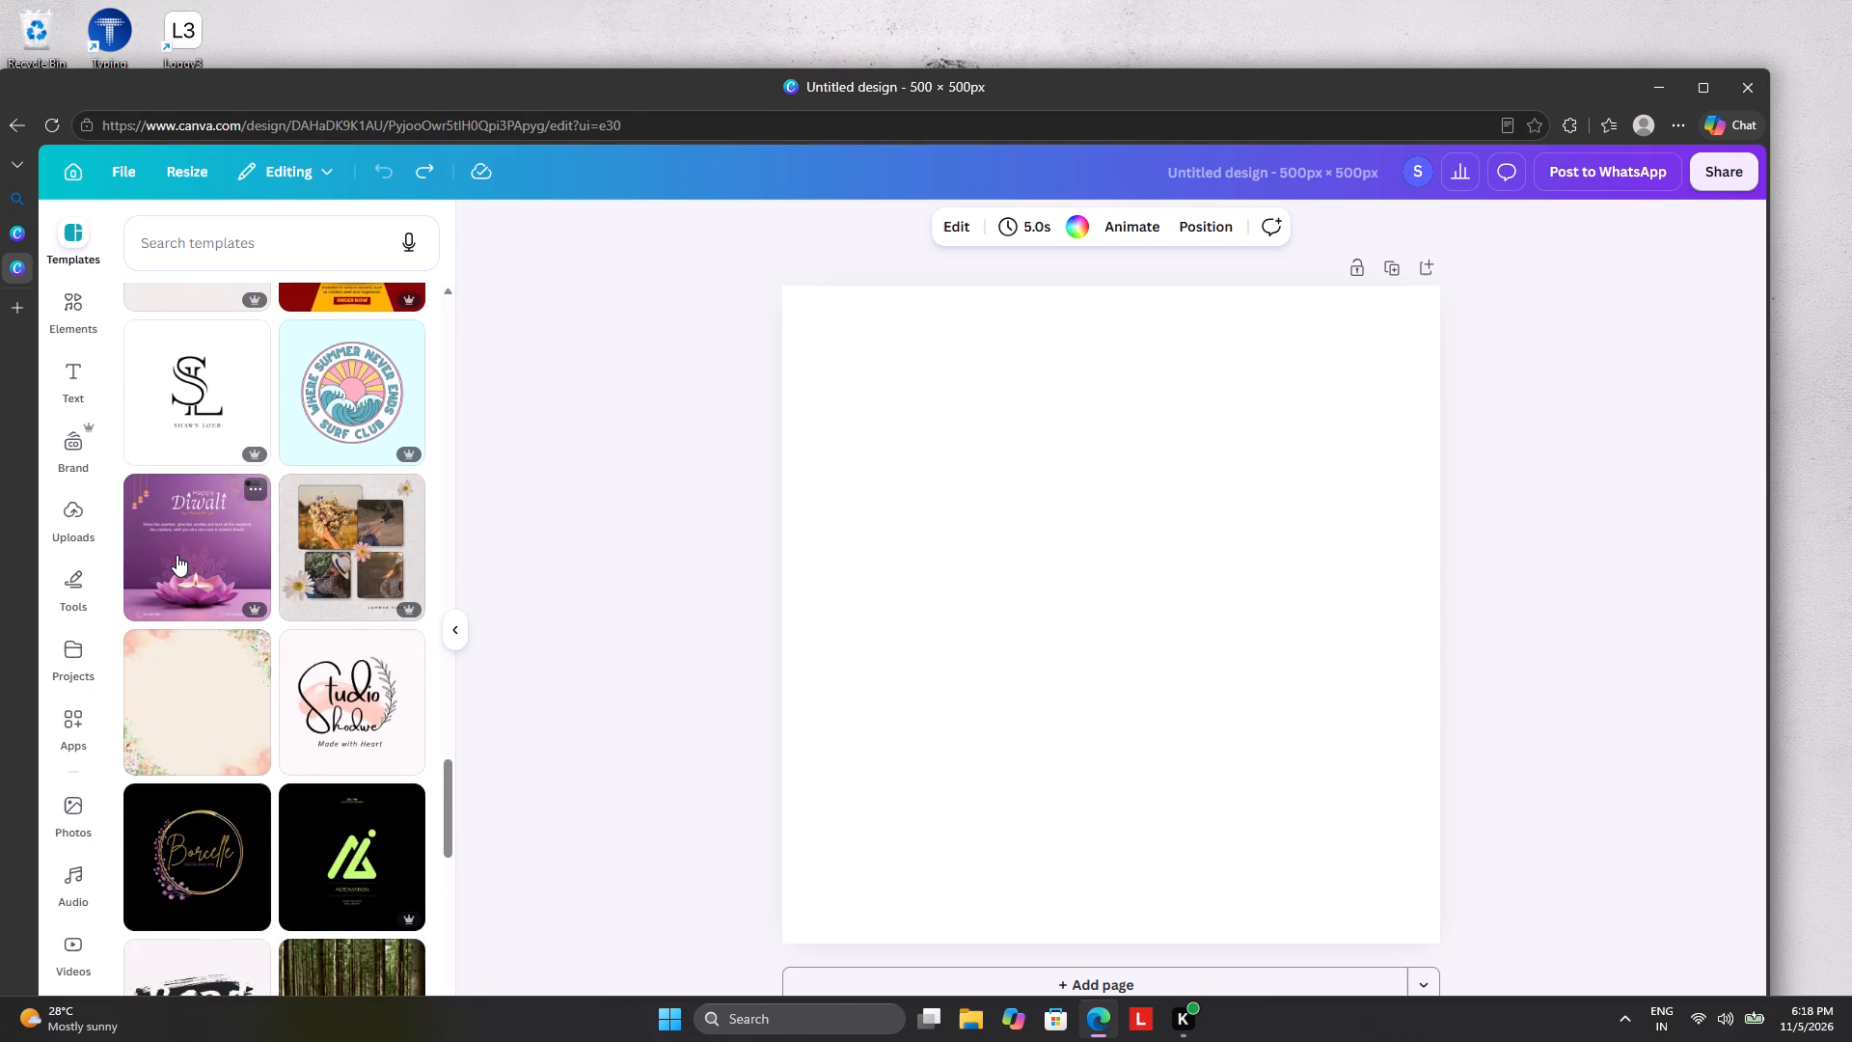
left_click(177, 555)
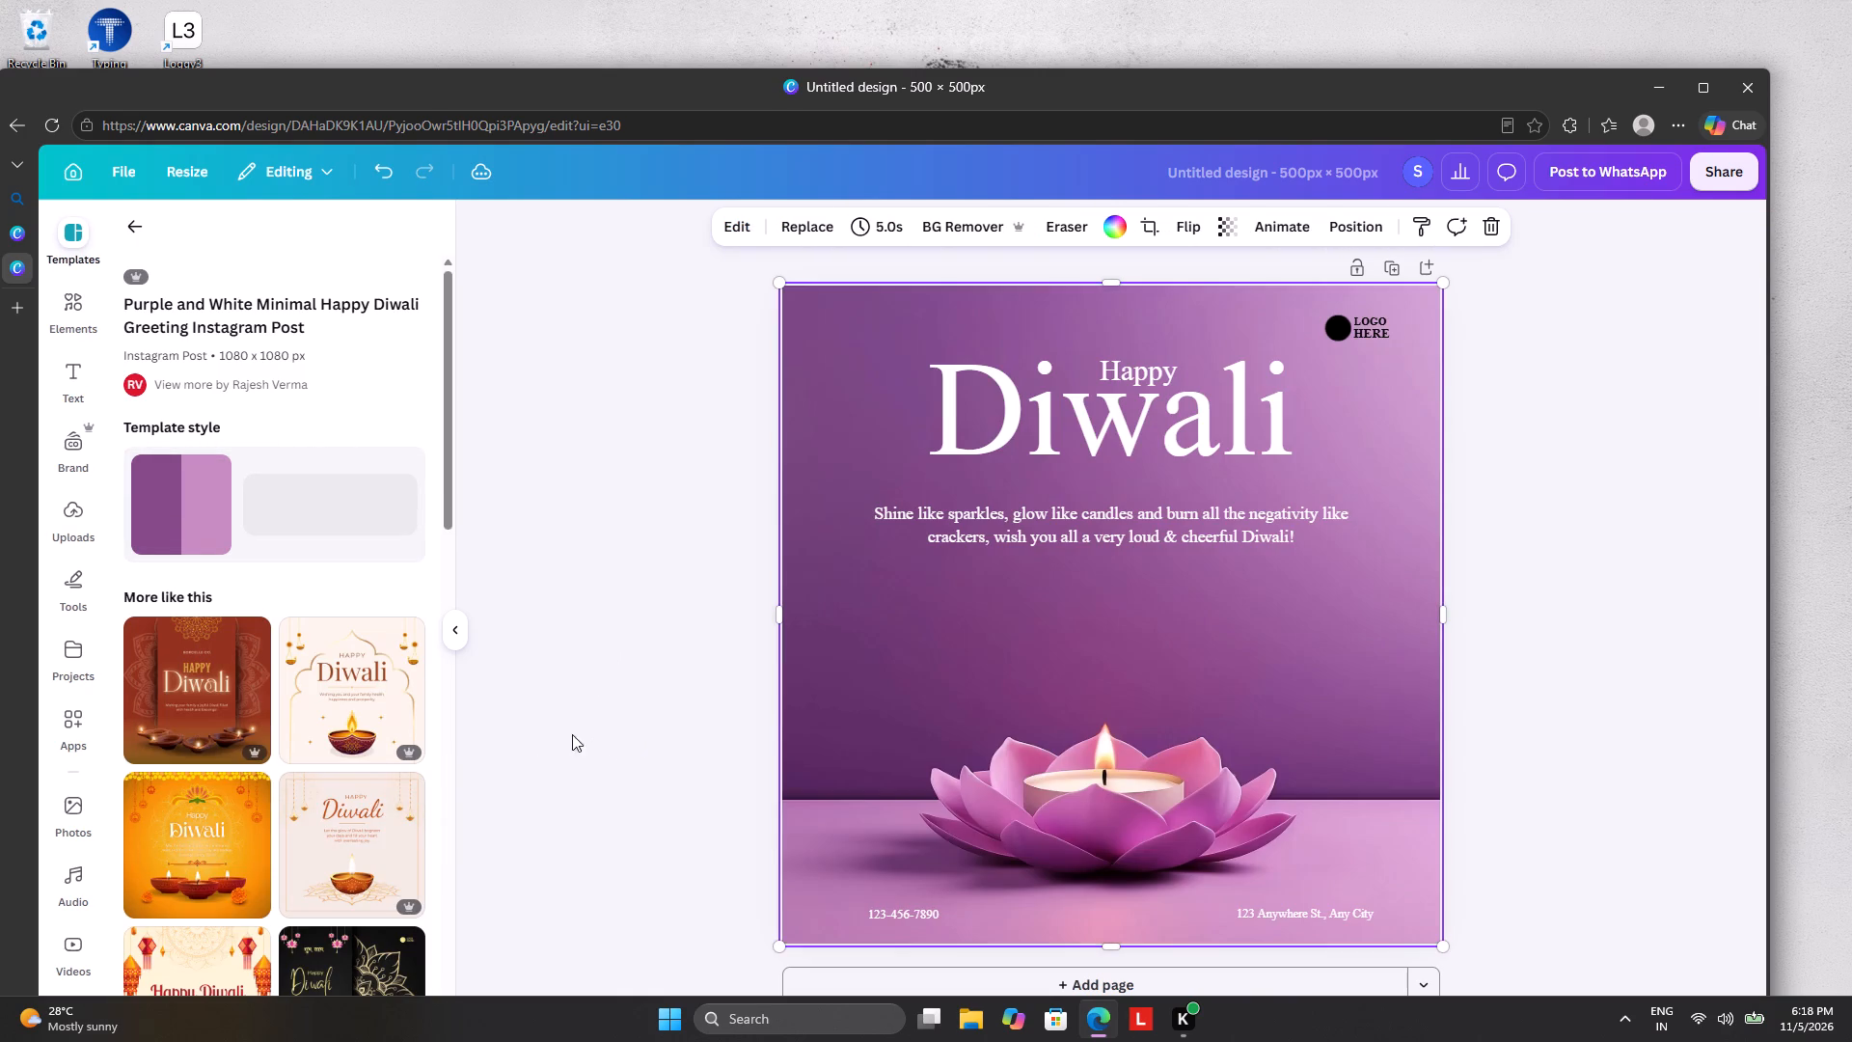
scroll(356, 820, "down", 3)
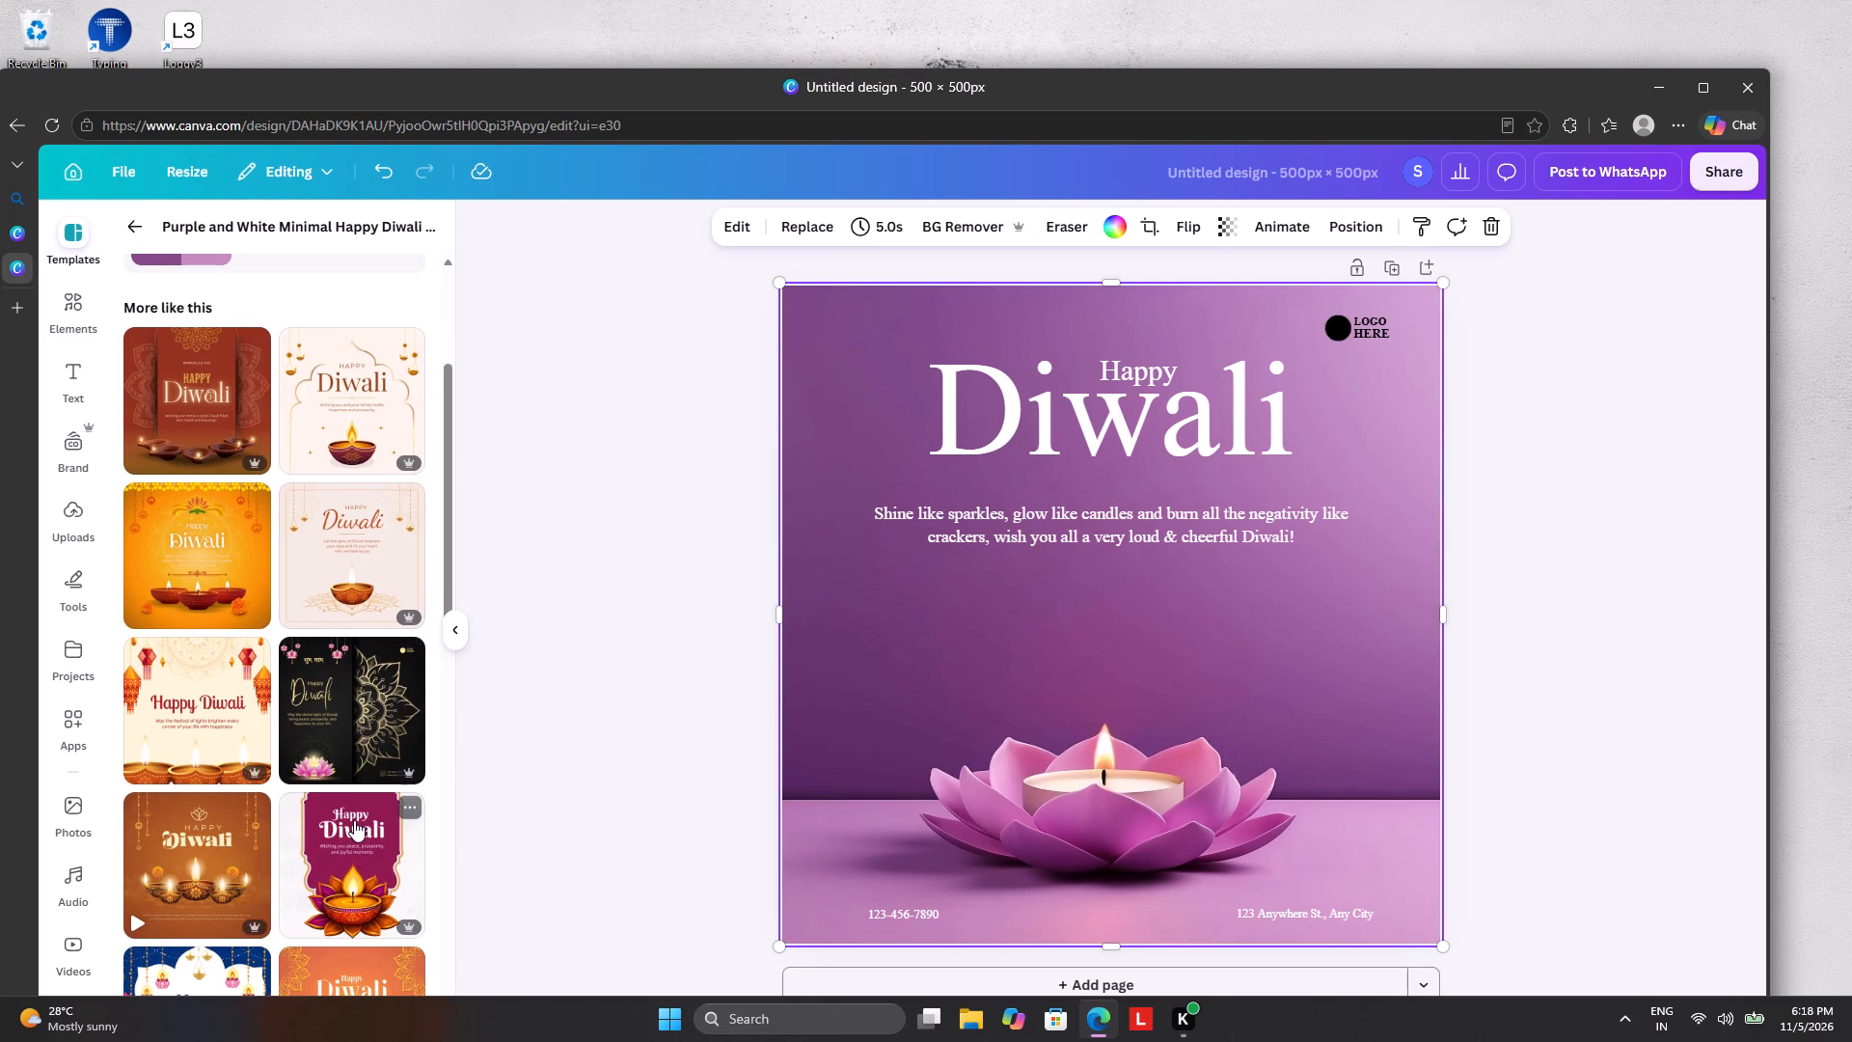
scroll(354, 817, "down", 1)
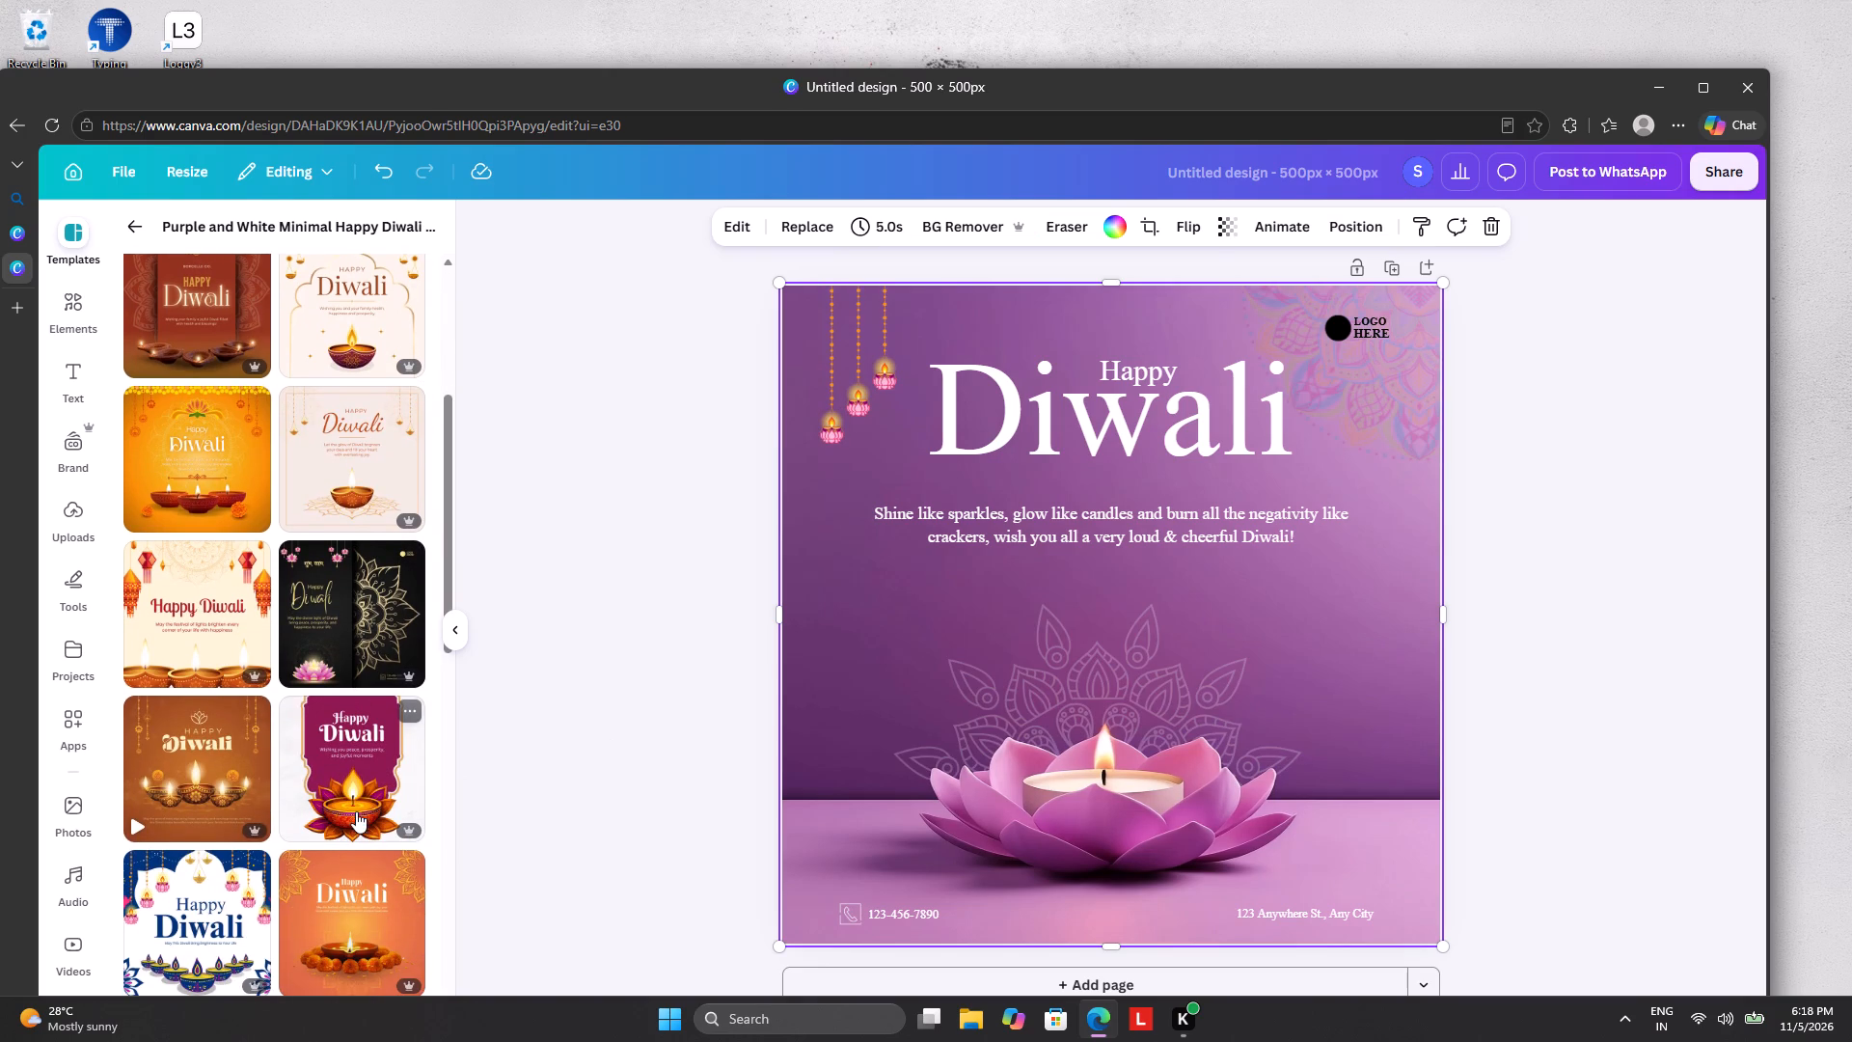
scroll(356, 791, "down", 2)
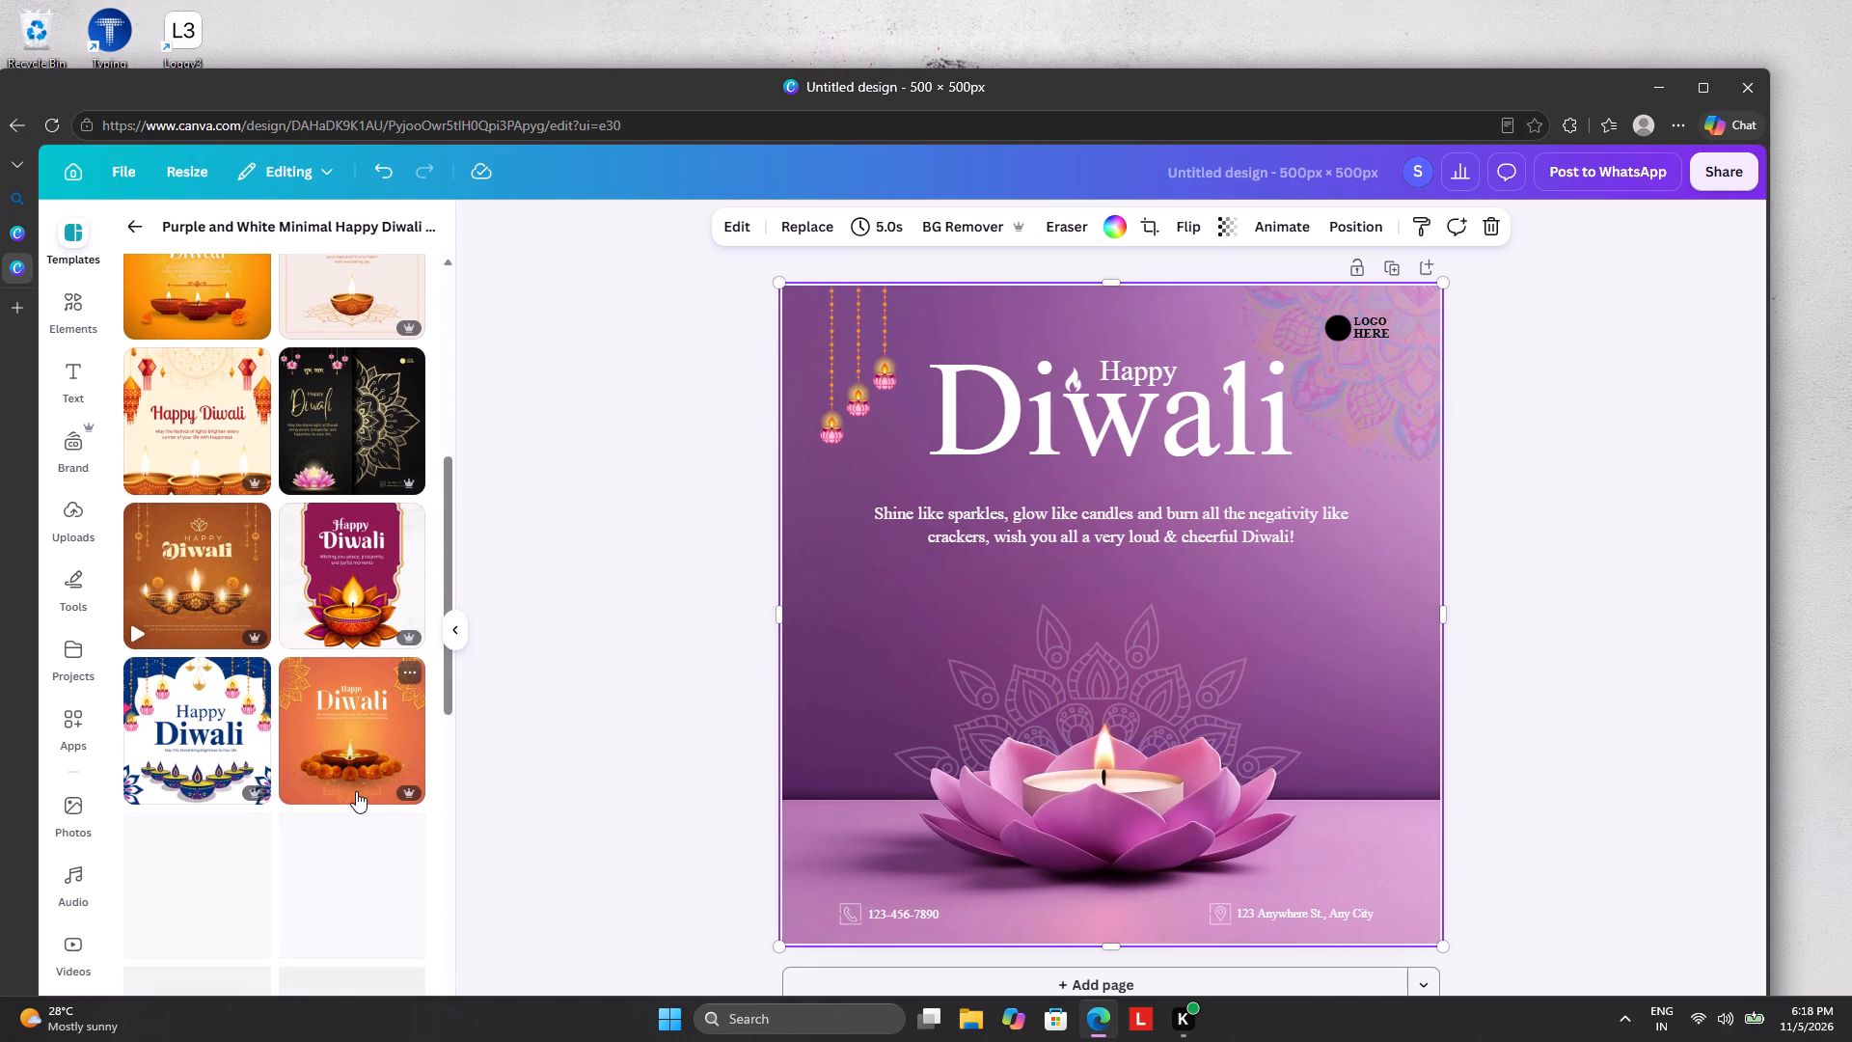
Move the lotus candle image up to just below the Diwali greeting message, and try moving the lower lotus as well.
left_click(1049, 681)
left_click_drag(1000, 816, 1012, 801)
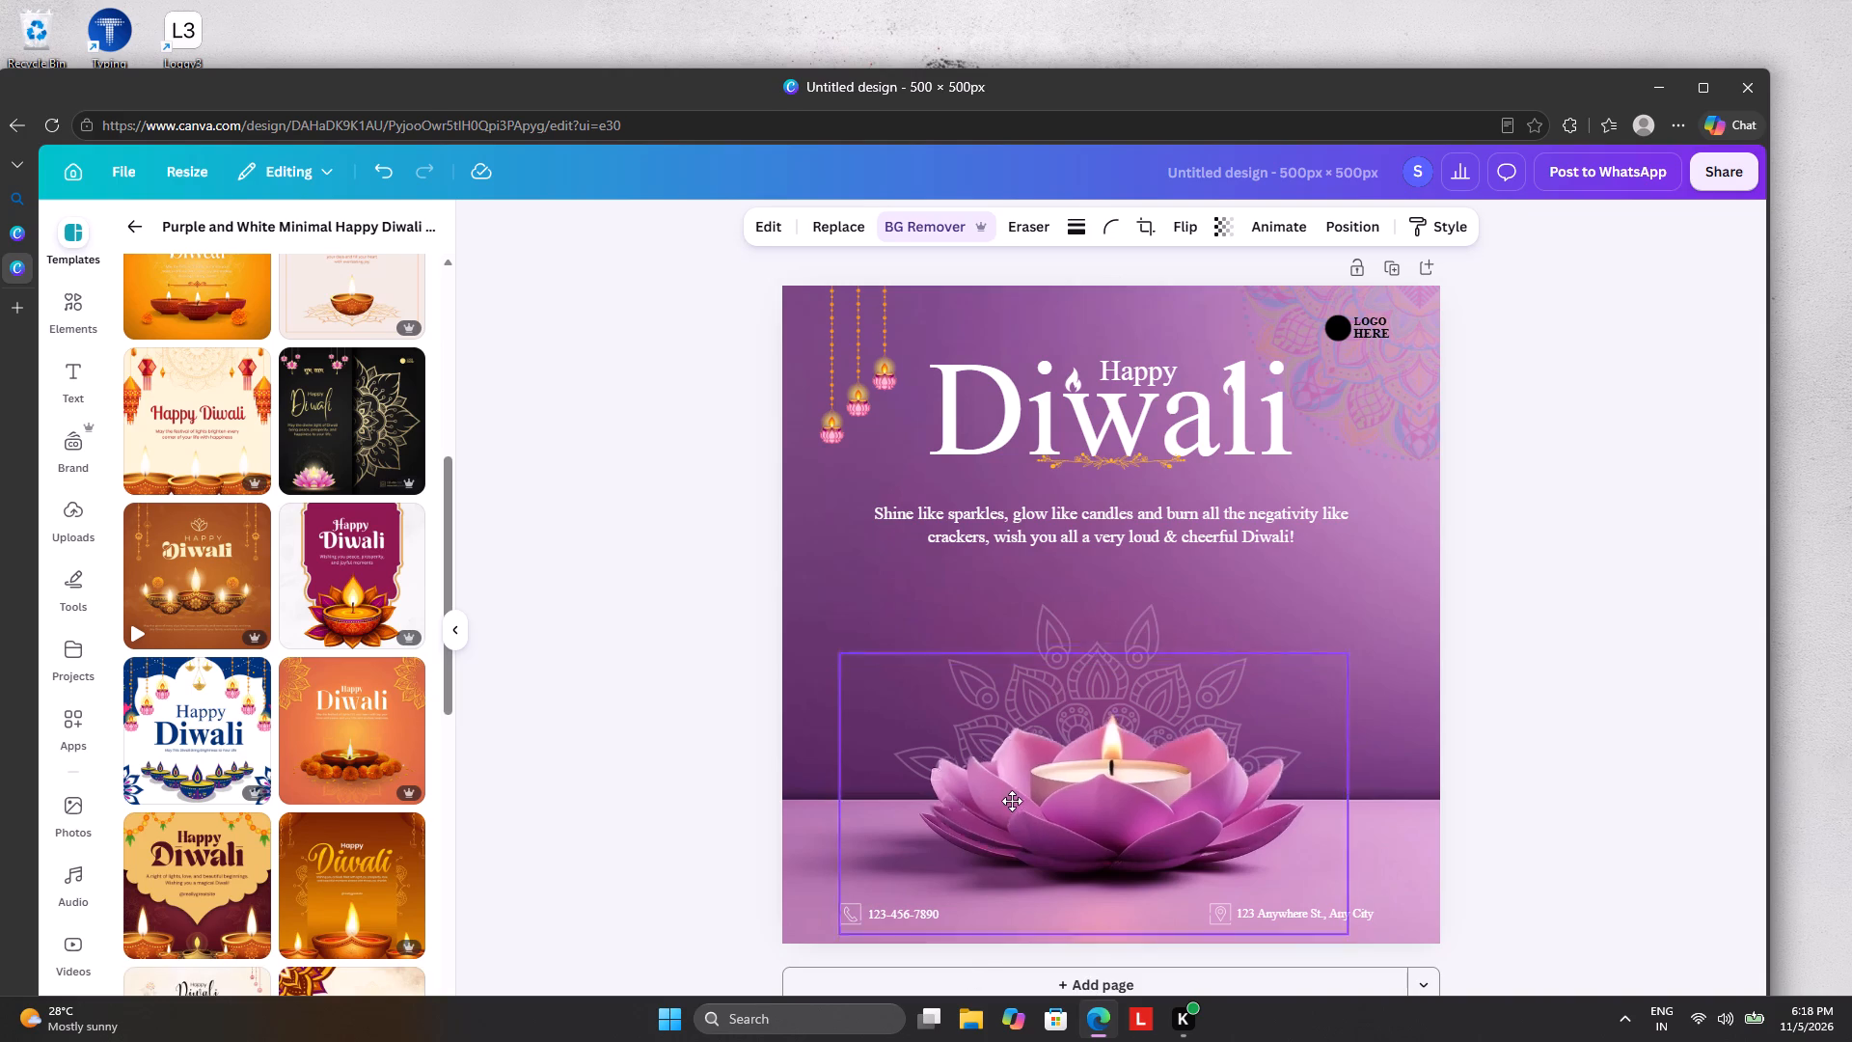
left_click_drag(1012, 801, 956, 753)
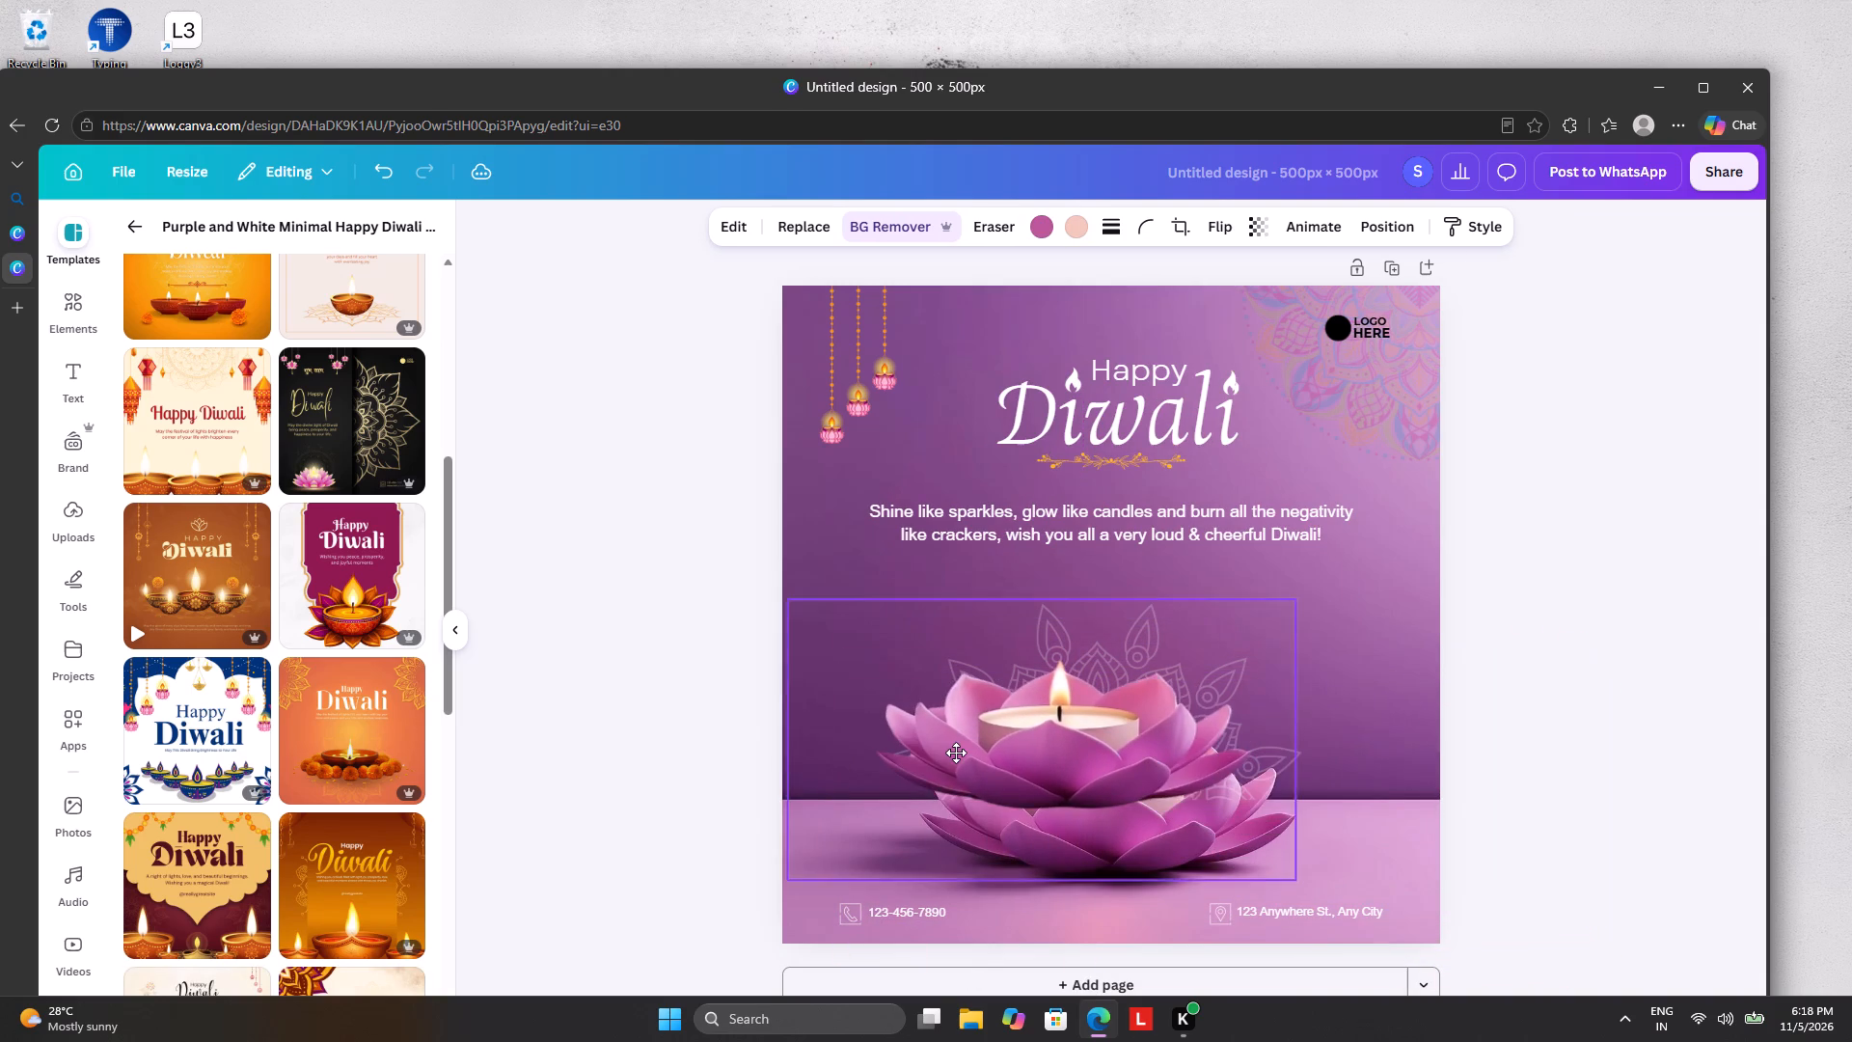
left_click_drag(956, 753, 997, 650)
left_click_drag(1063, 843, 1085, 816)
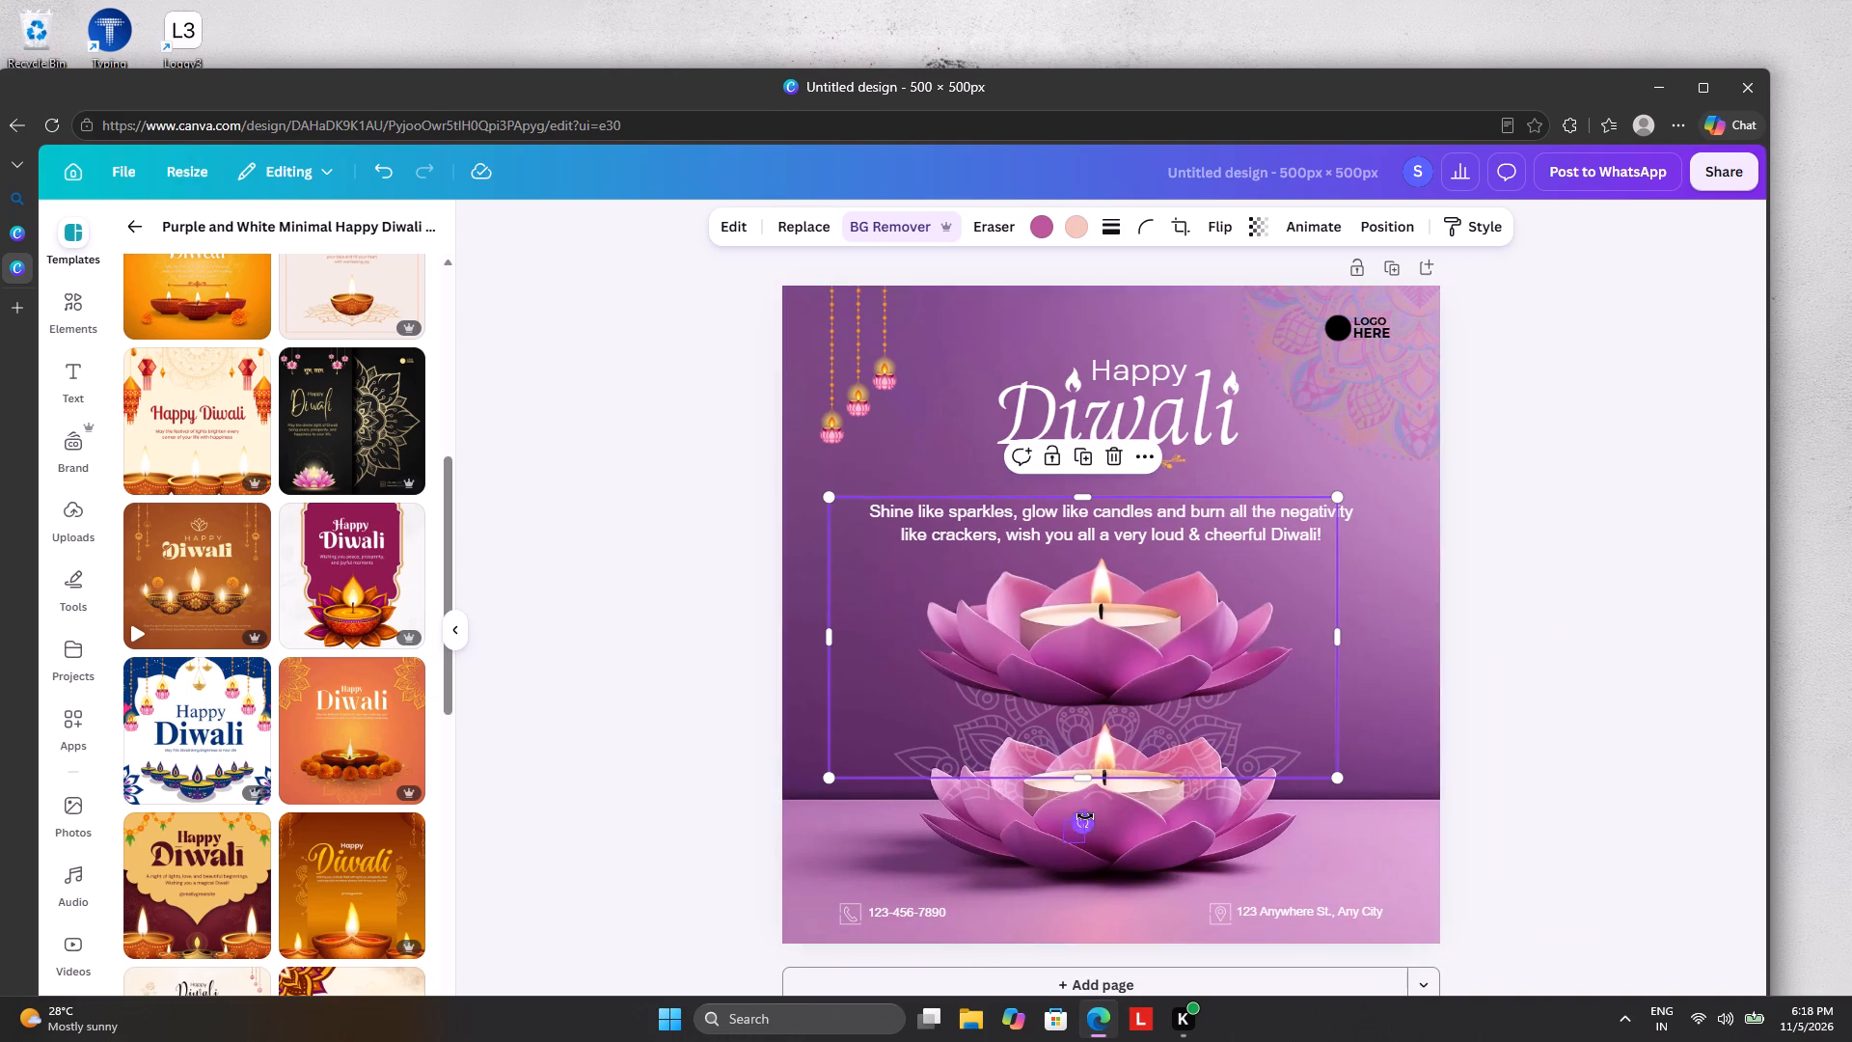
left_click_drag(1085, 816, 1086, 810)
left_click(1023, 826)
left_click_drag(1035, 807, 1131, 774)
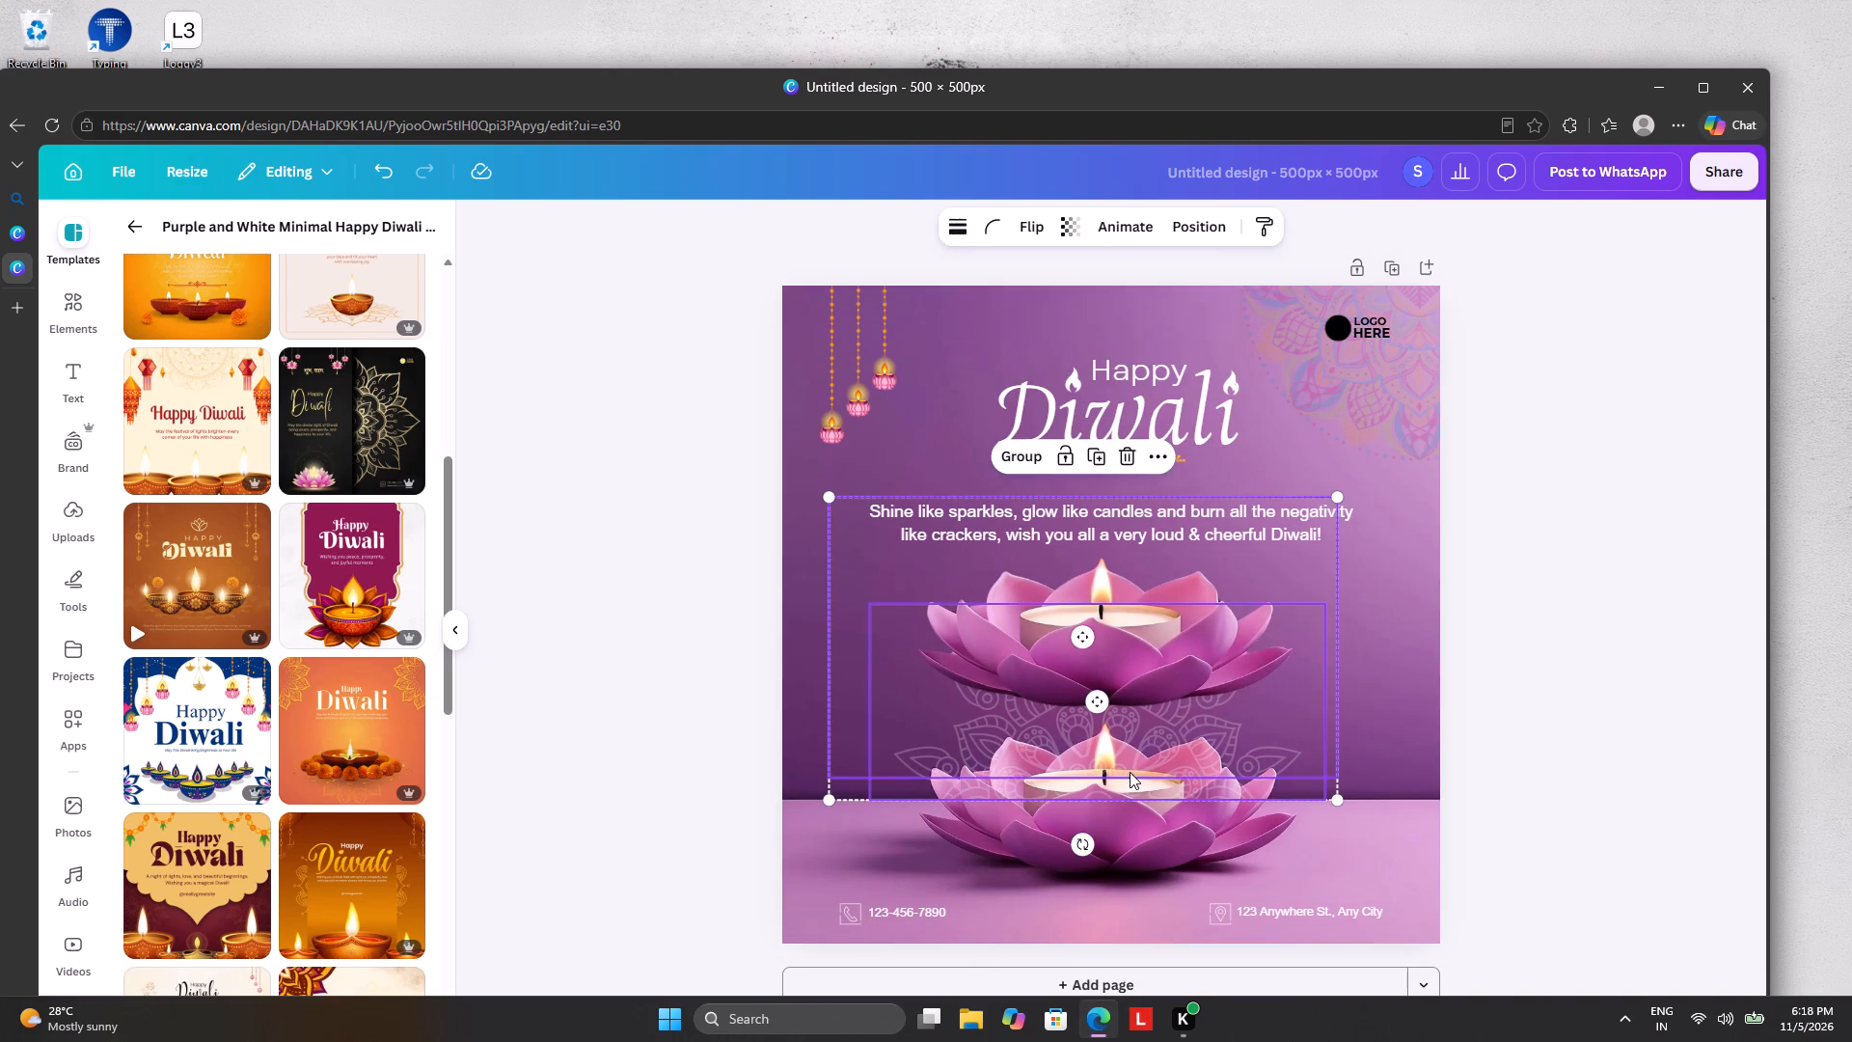
Move the lotus candle image down so it sits directly over the background's lotus.
left_click(1092, 677)
left_click_drag(1179, 606, 1179, 636)
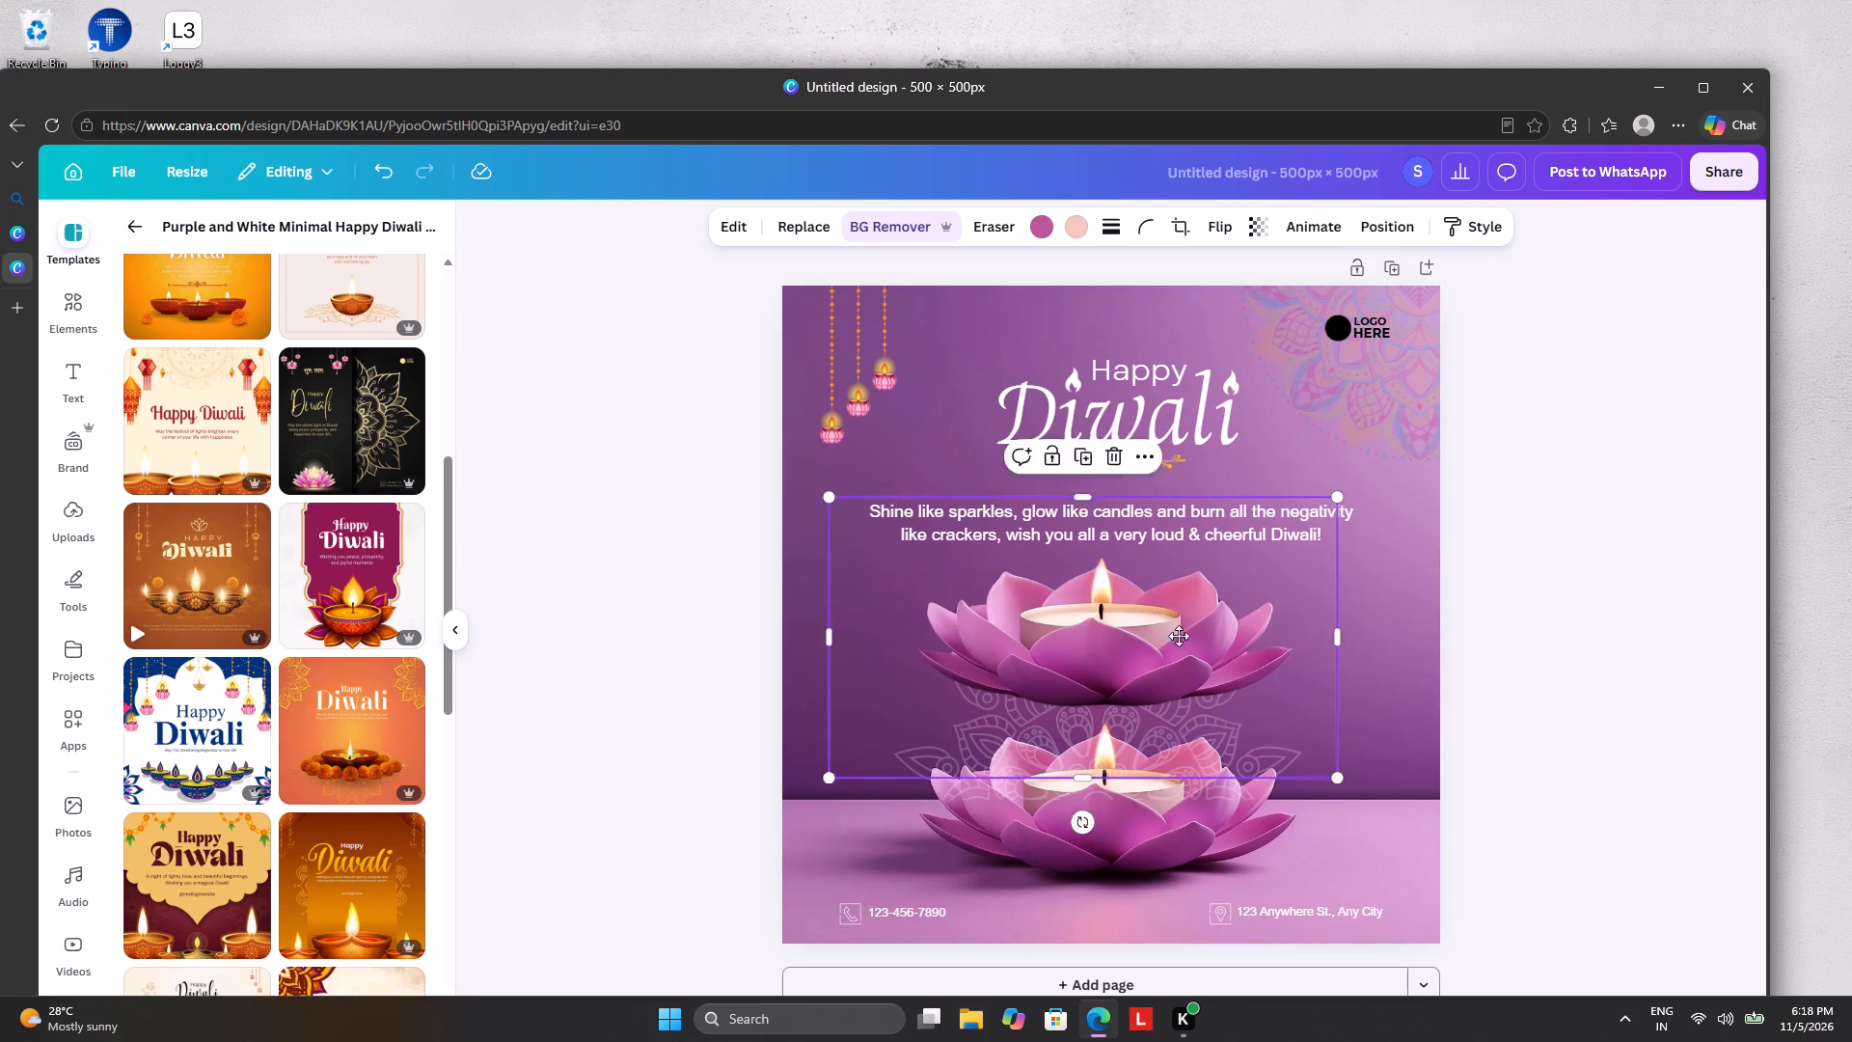
left_click_drag(1179, 636, 1190, 780)
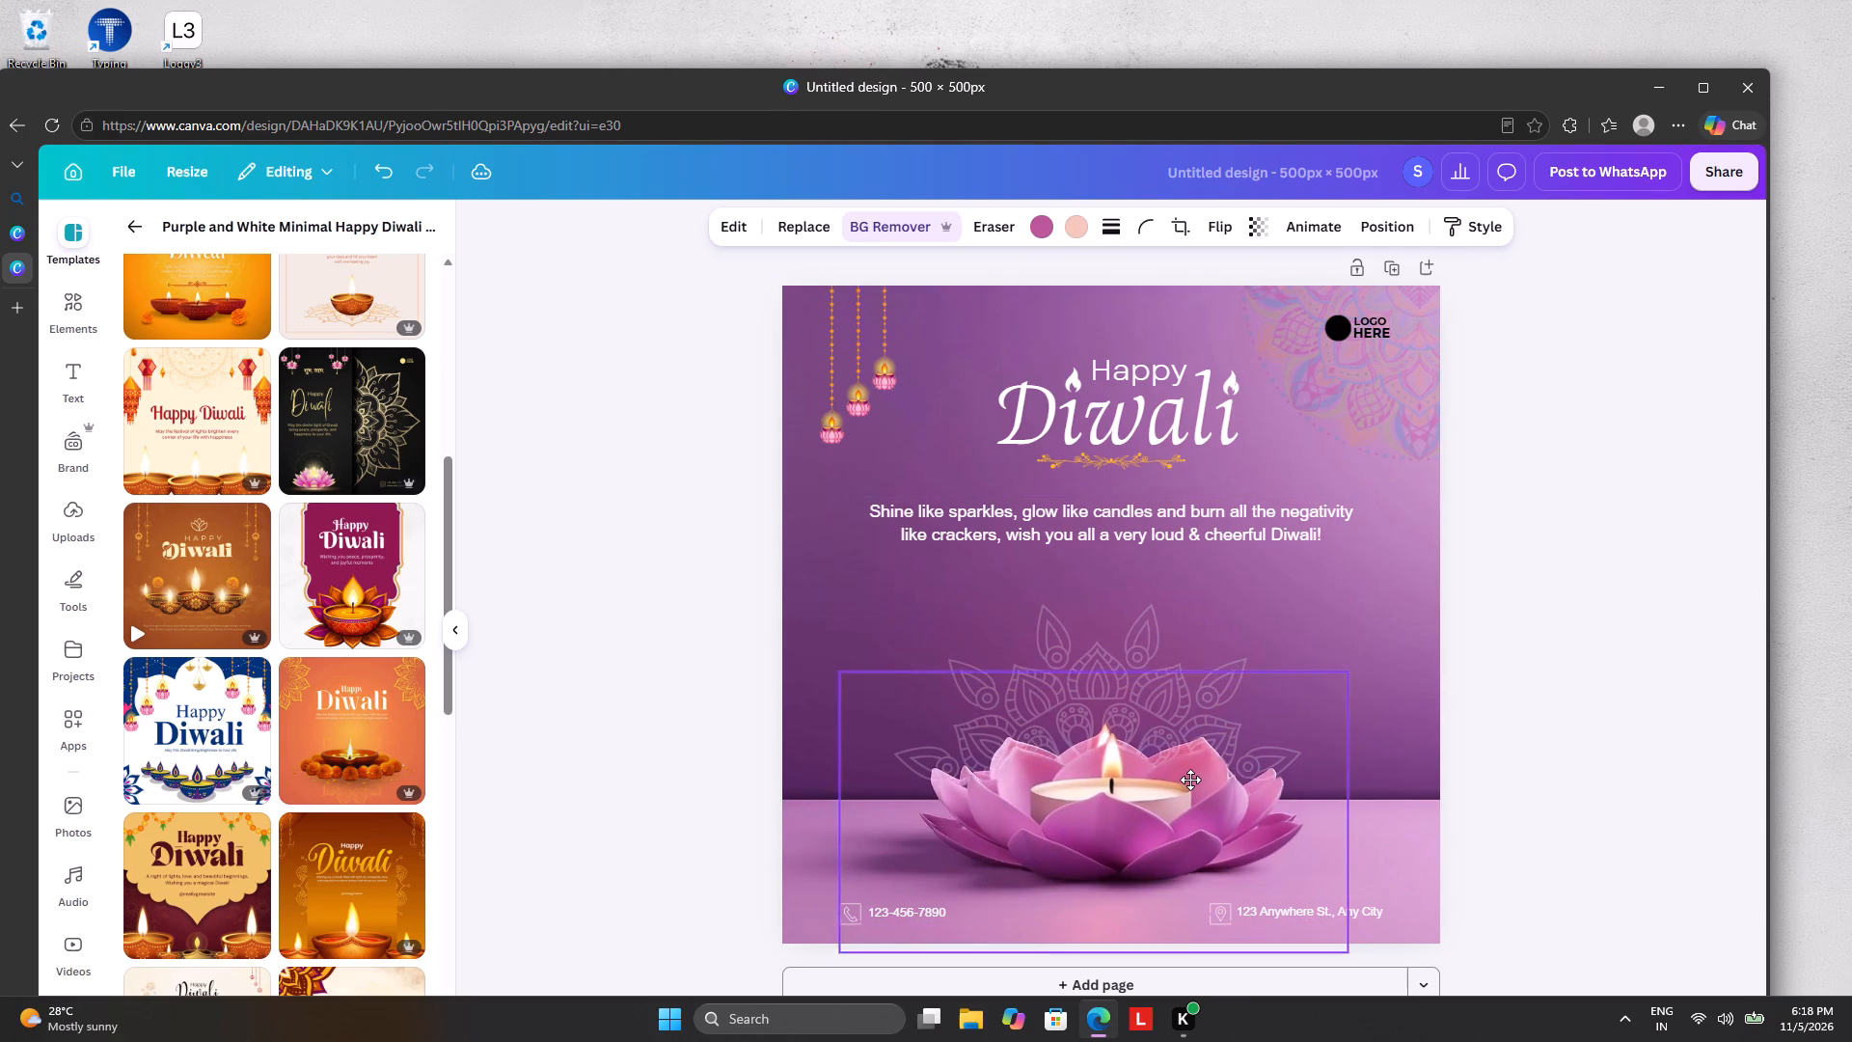
left_click_drag(1190, 780, 1182, 773)
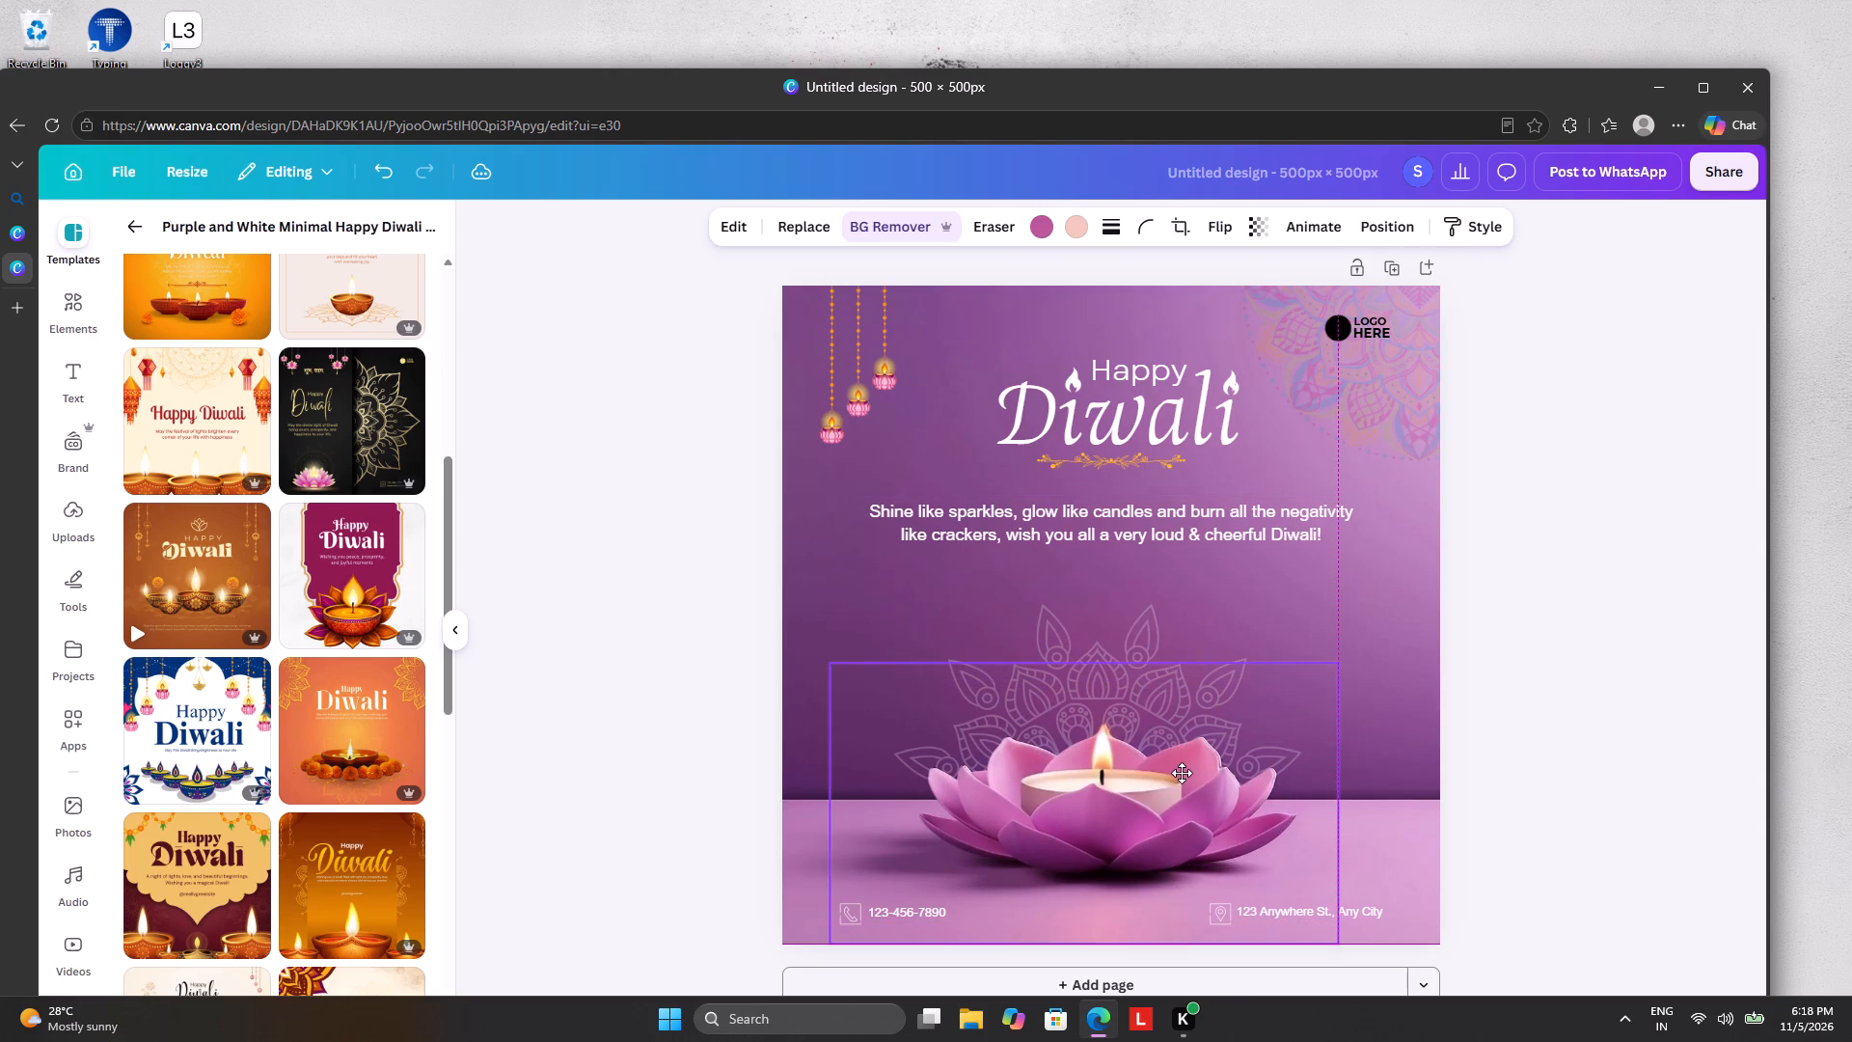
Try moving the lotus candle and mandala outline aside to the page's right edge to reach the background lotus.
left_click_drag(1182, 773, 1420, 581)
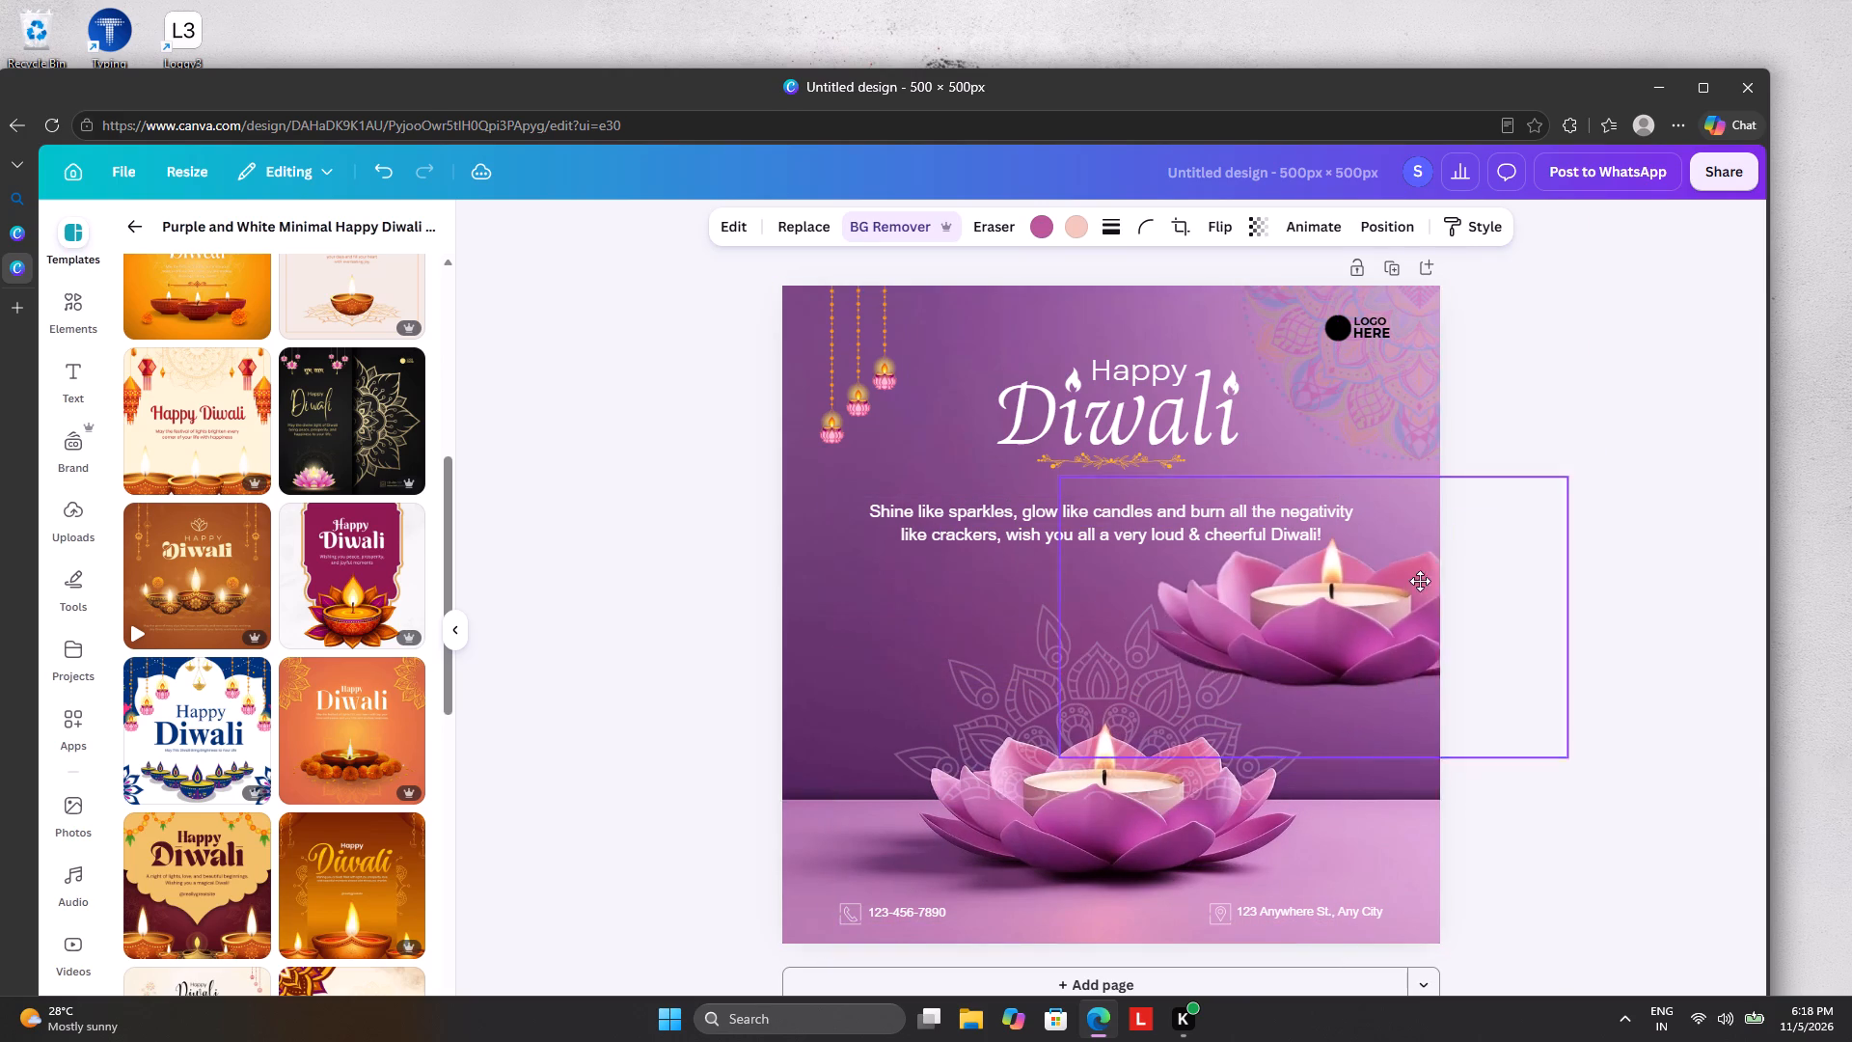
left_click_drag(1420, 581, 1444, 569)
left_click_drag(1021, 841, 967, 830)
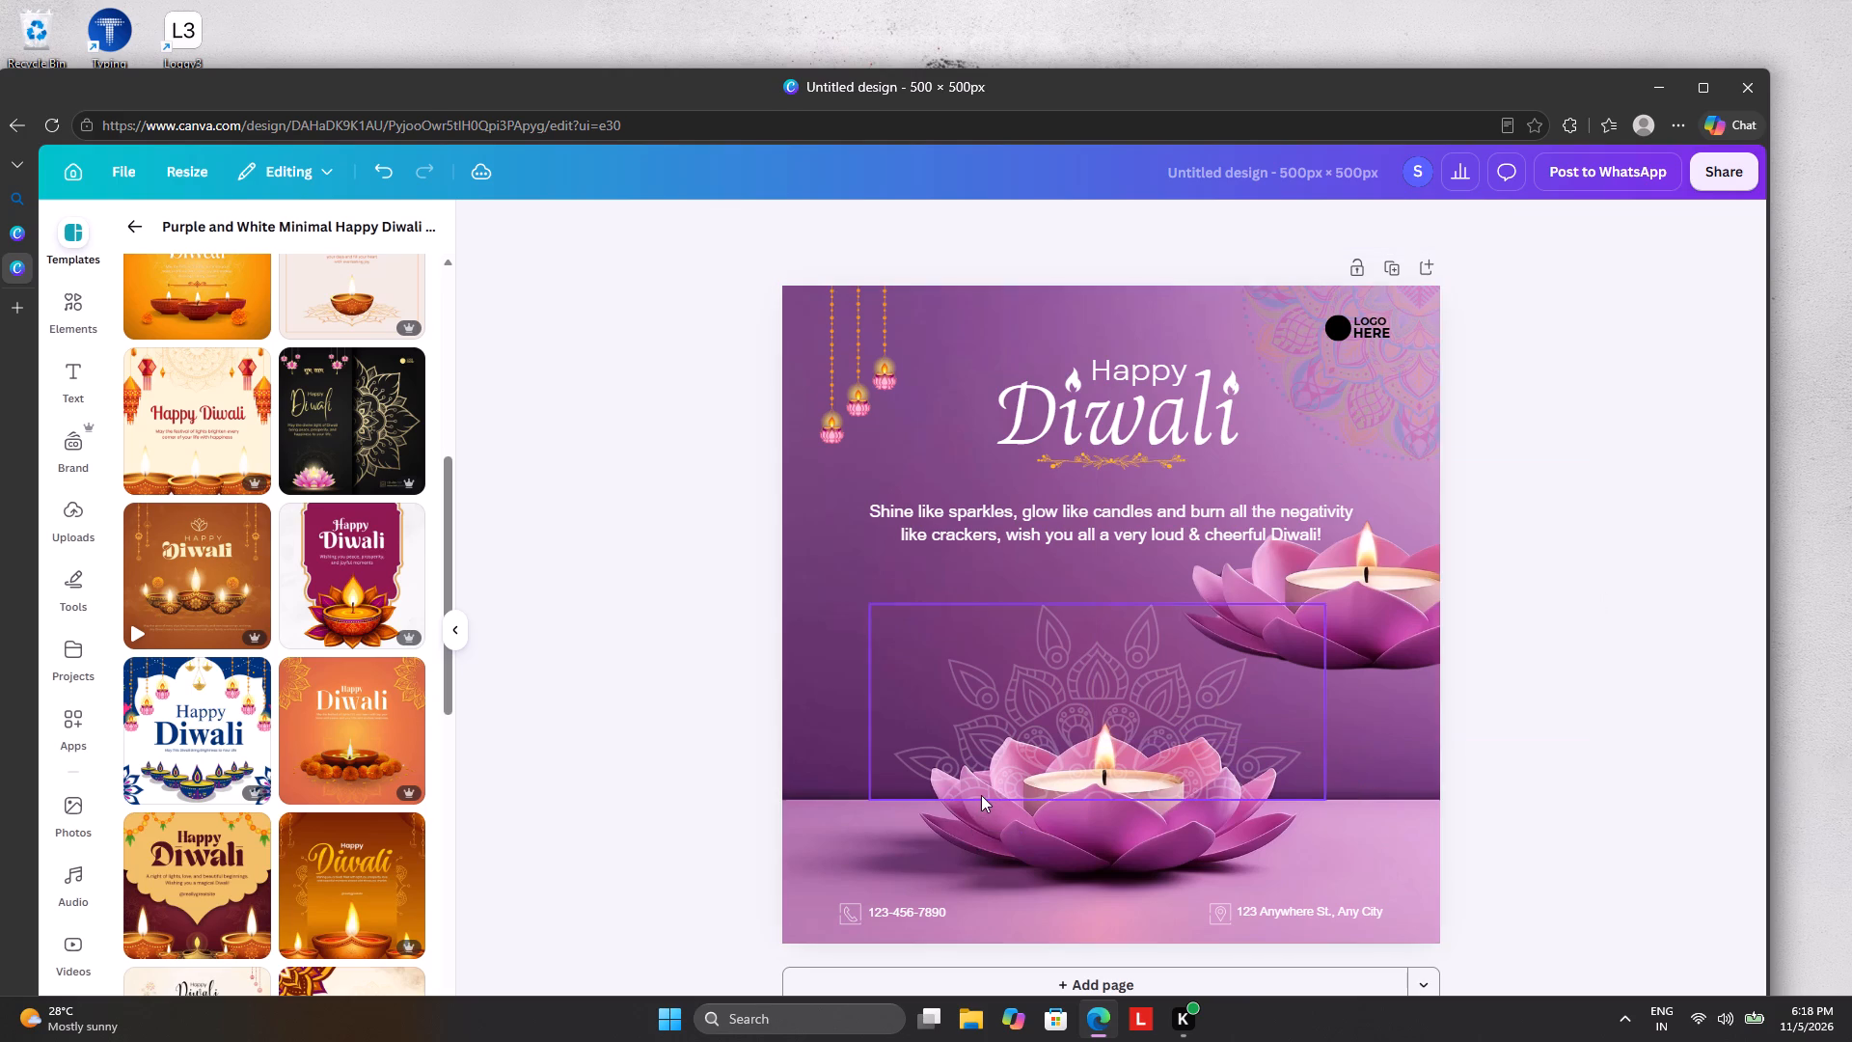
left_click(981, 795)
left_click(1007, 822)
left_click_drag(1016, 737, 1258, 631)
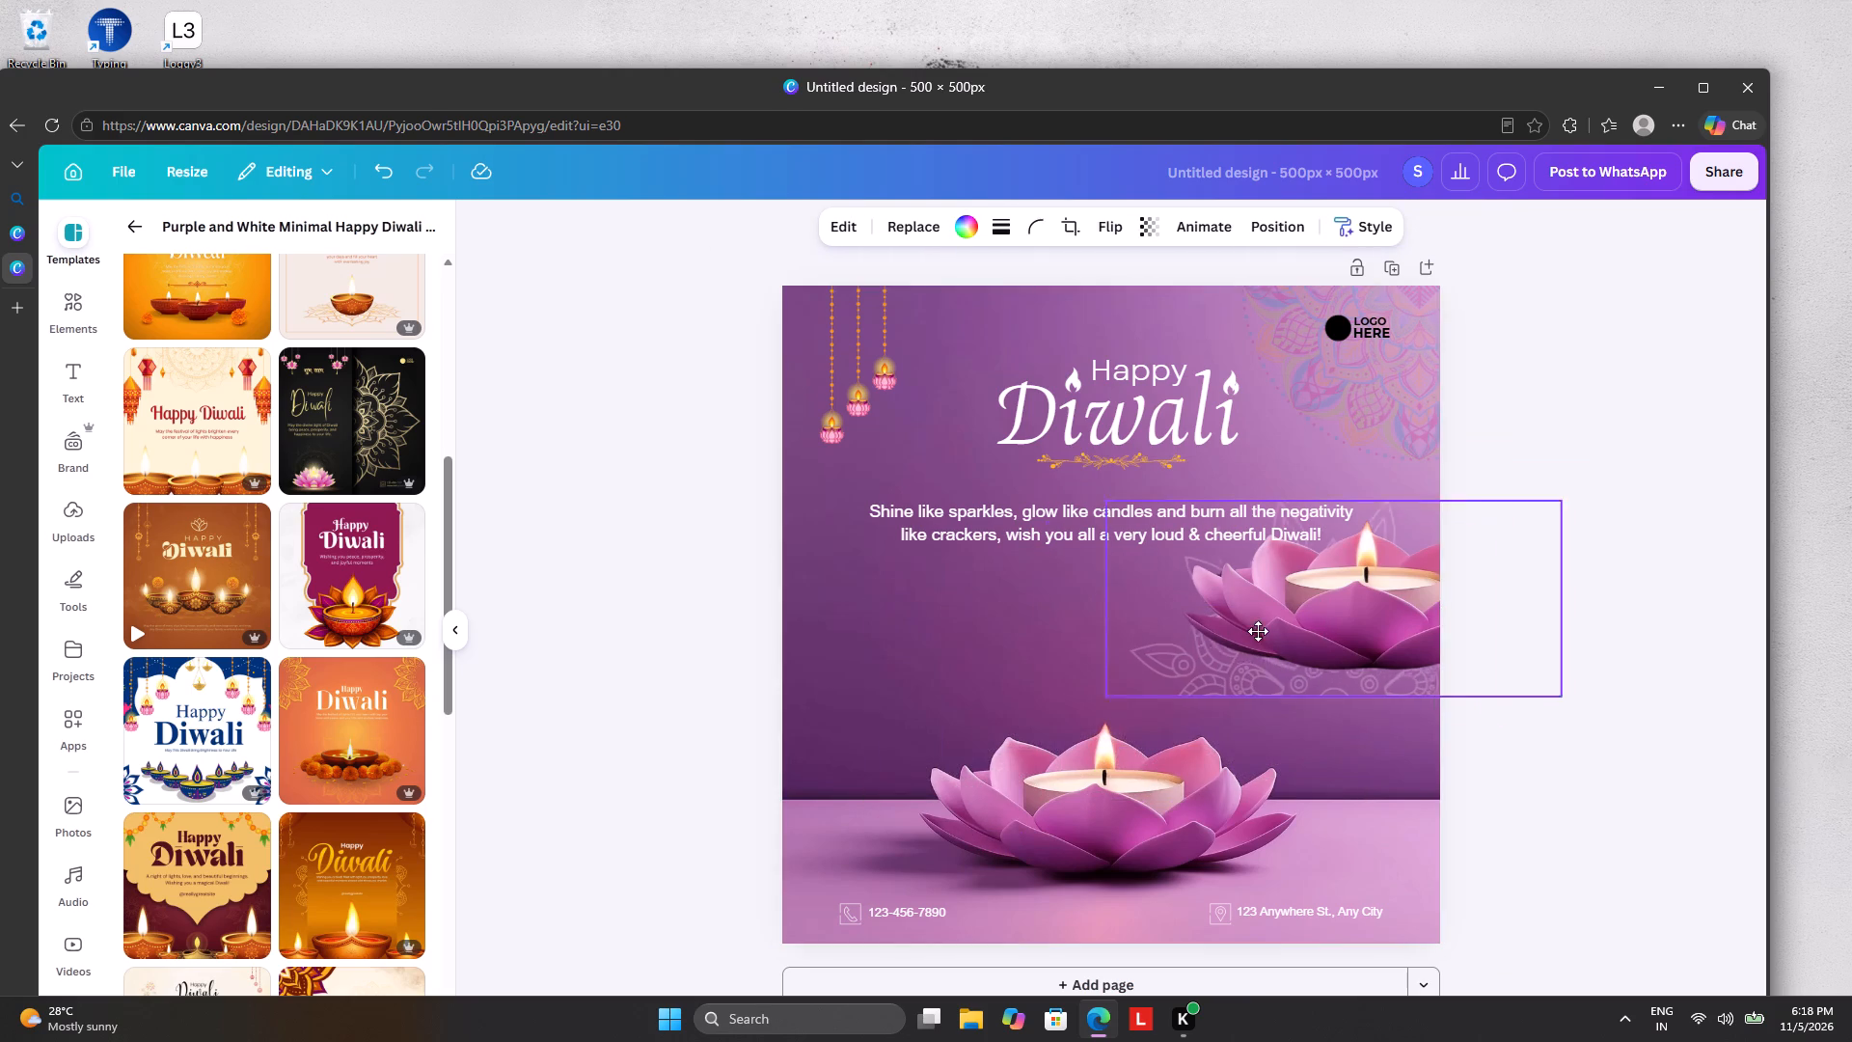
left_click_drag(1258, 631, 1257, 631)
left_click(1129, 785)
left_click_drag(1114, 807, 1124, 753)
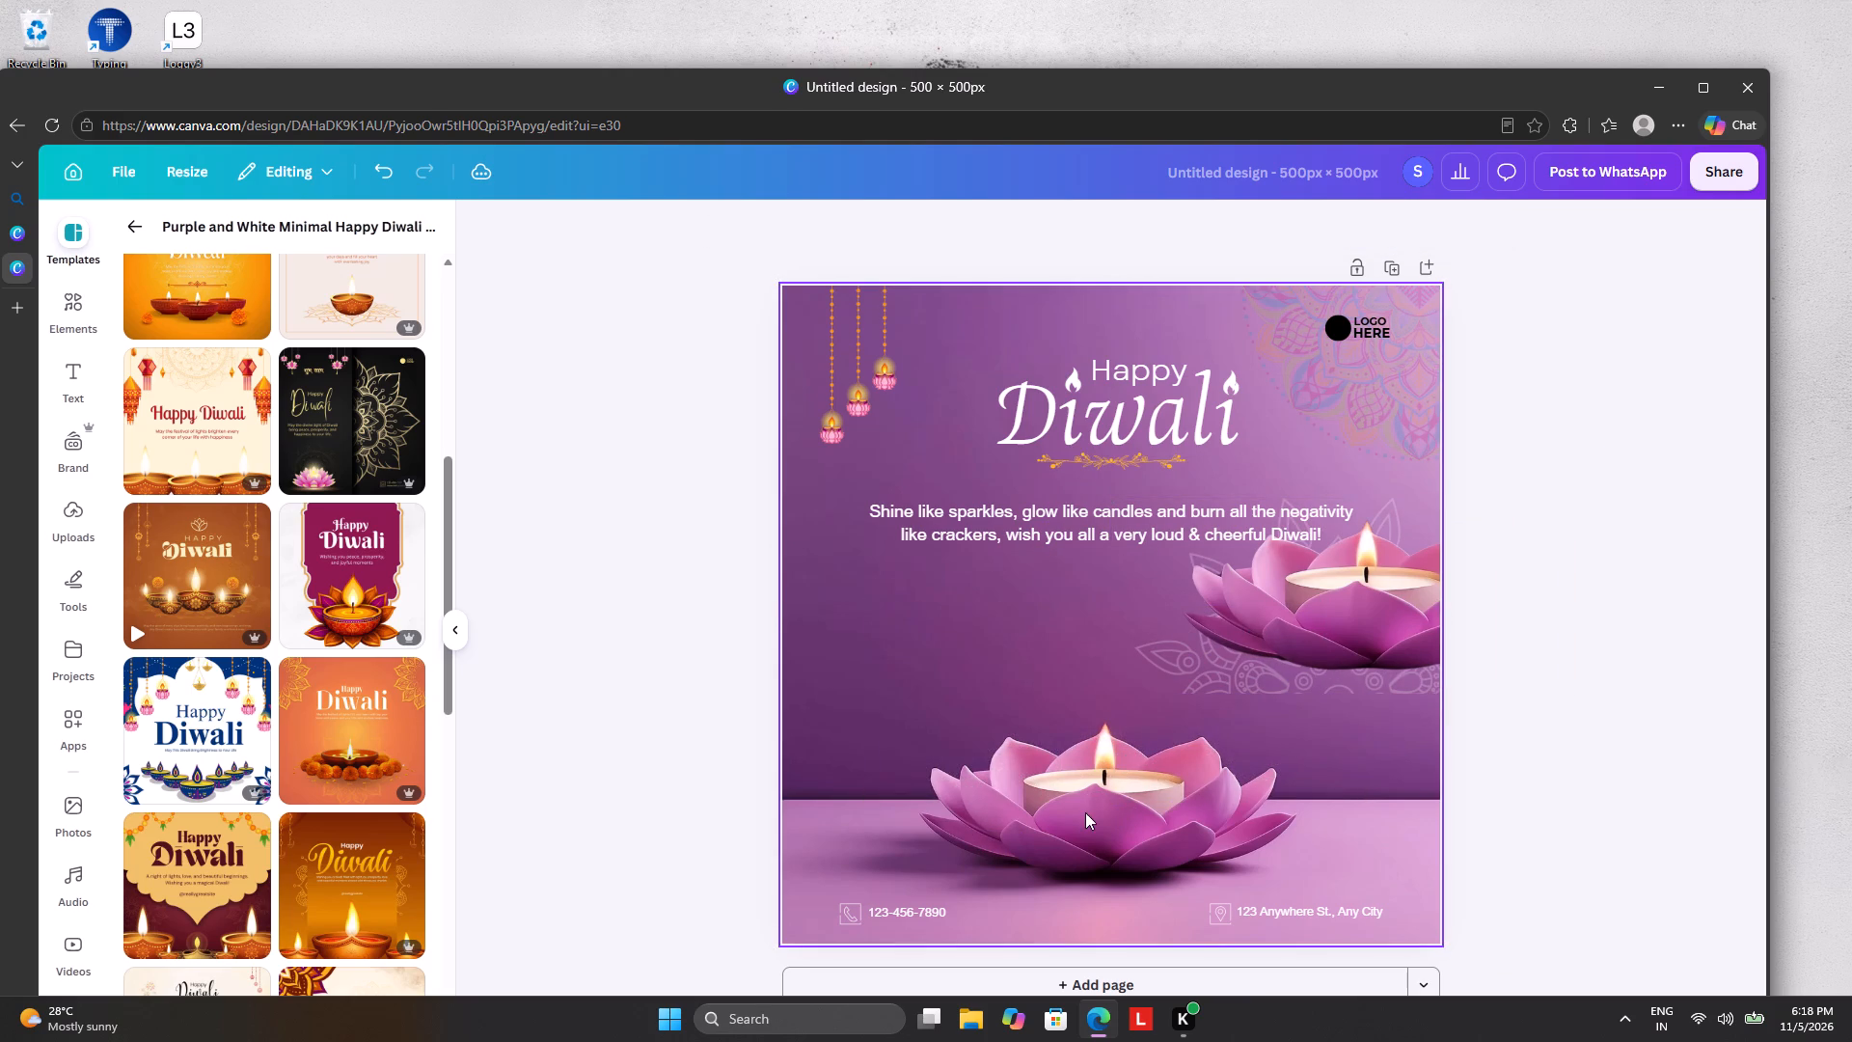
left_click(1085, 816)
Move the lotus candle back over the background lotus and the mandala outline back behind the candle.
left_click_drag(1325, 604, 1083, 818)
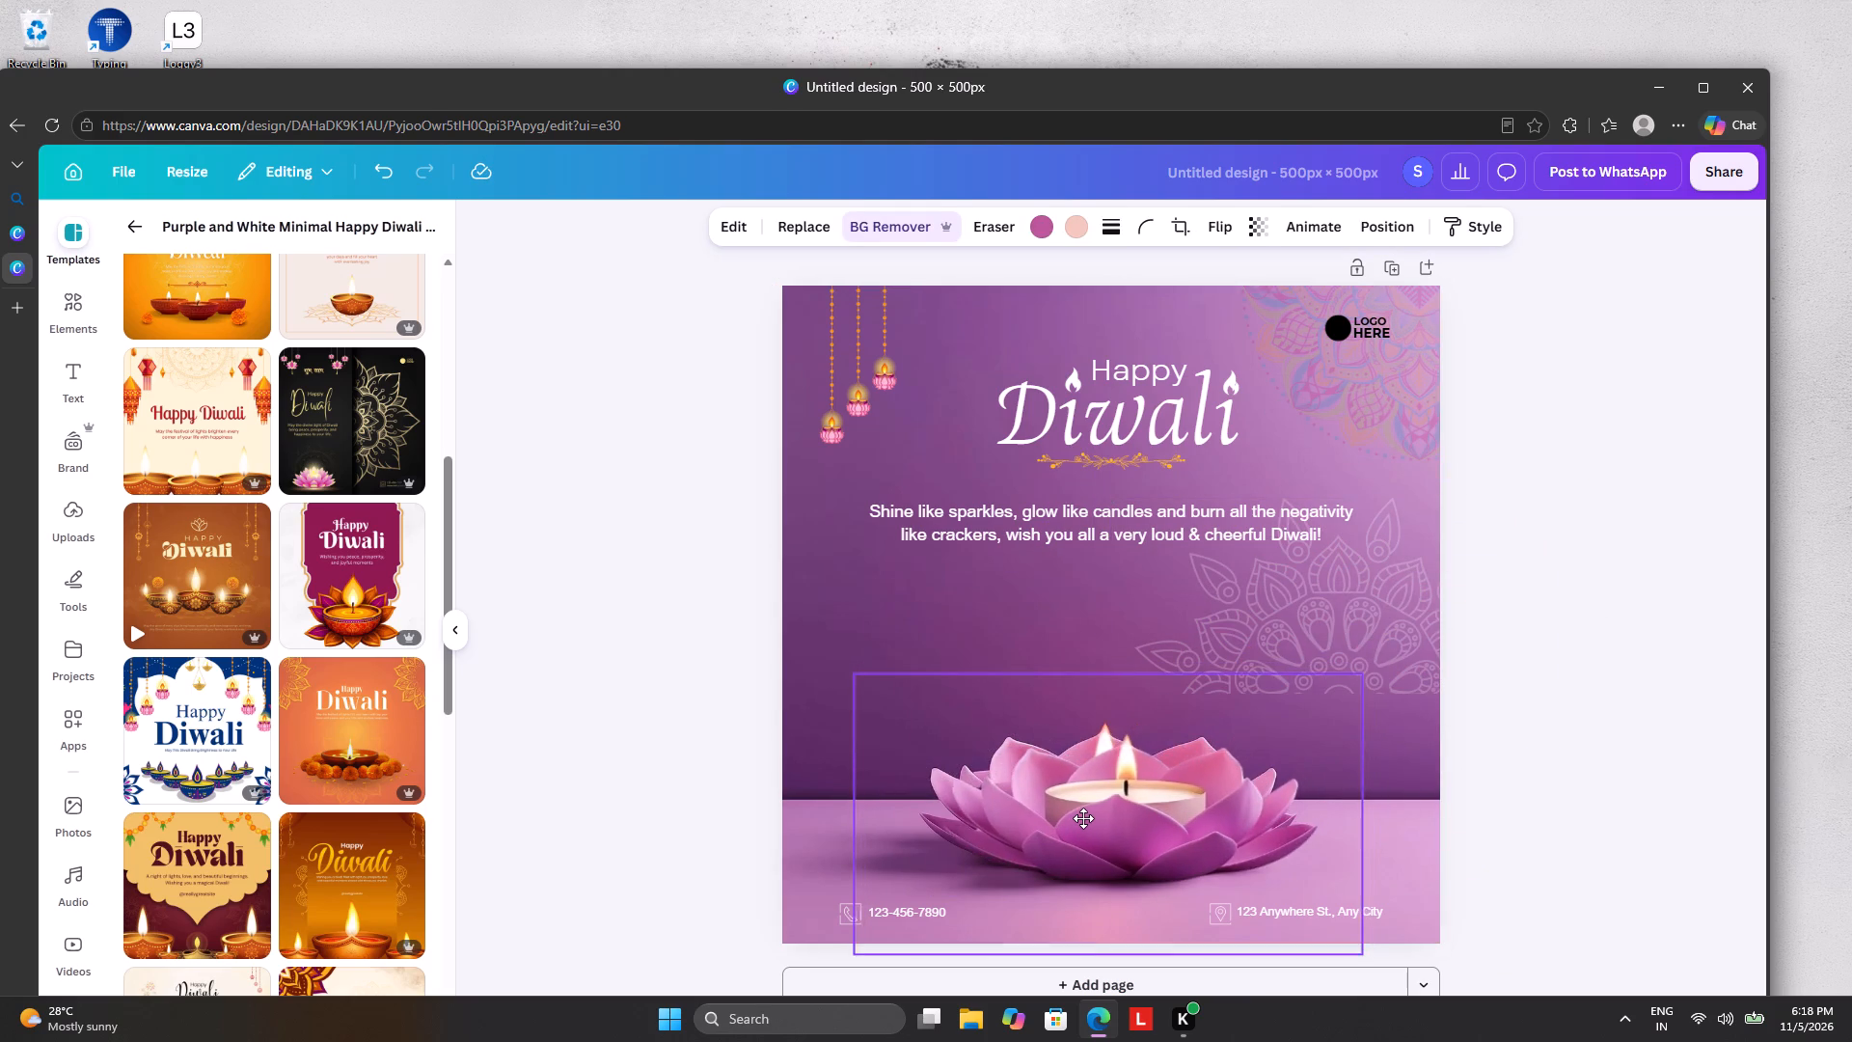
left_click_drag(1083, 818, 1062, 809)
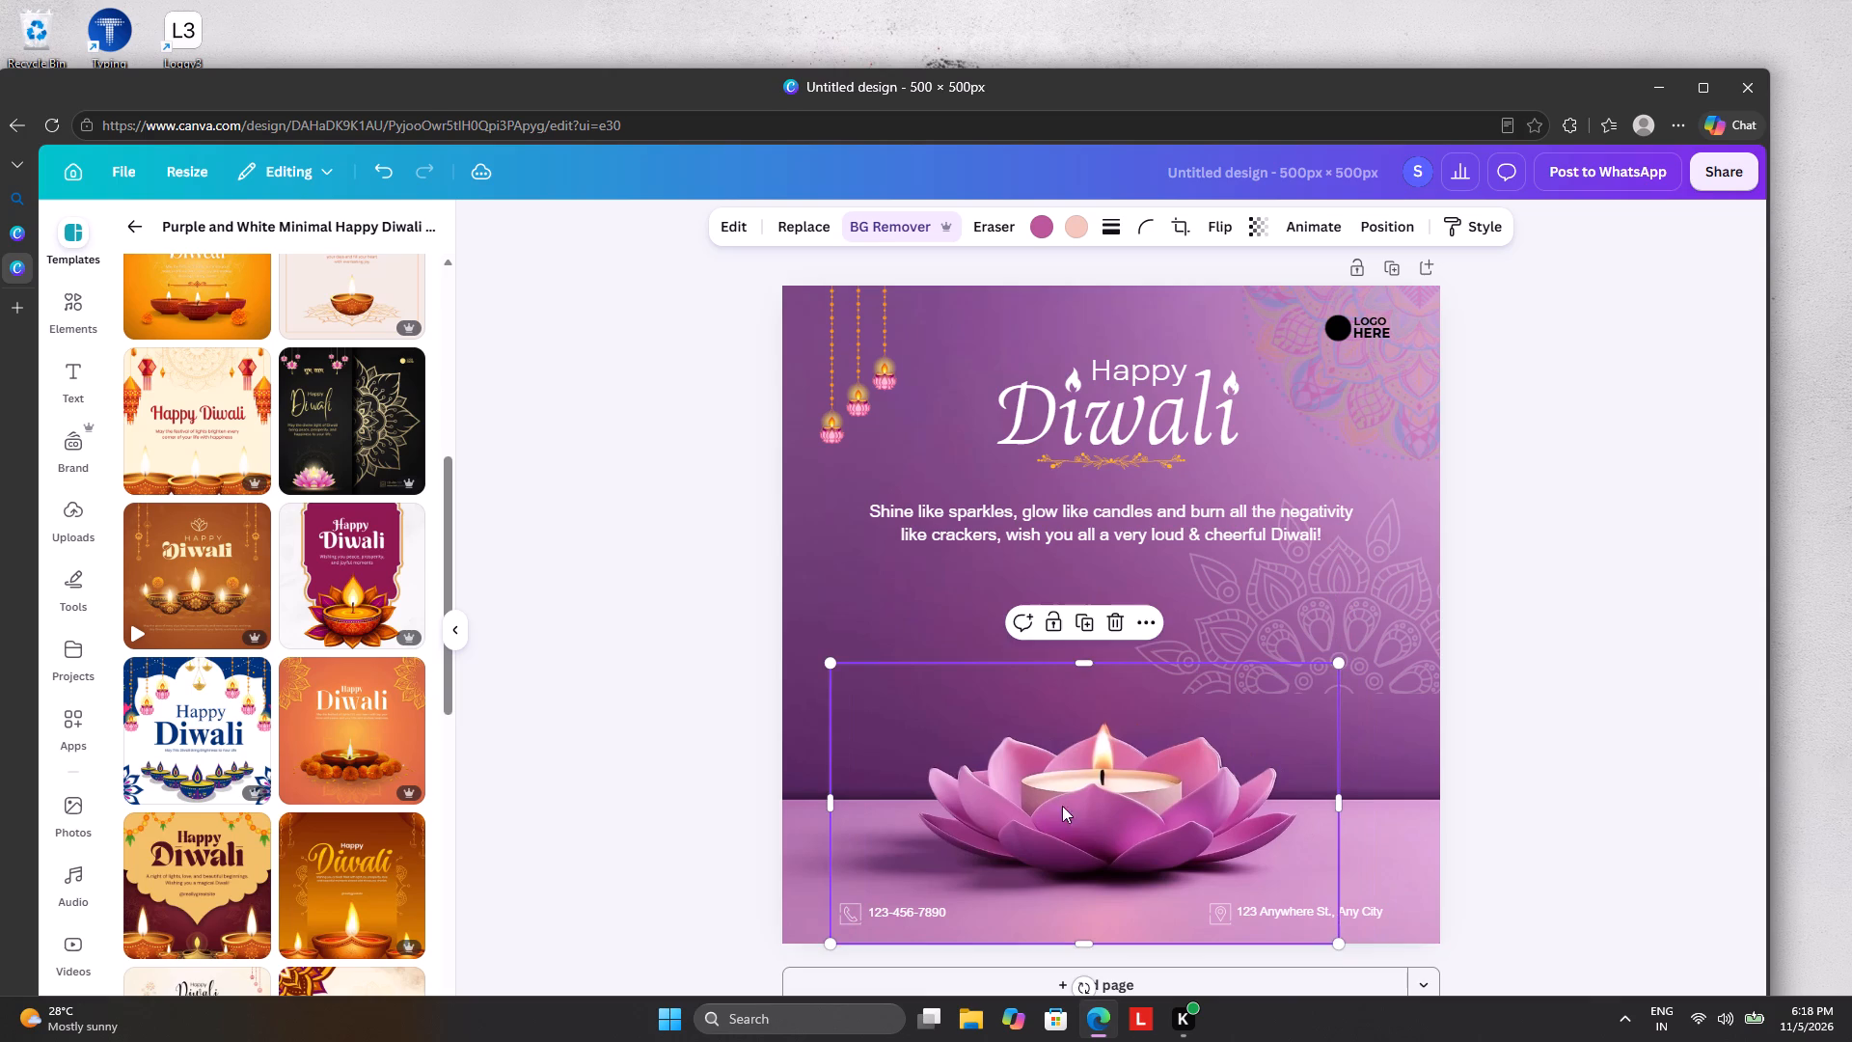
left_click_drag(1319, 597, 1074, 727)
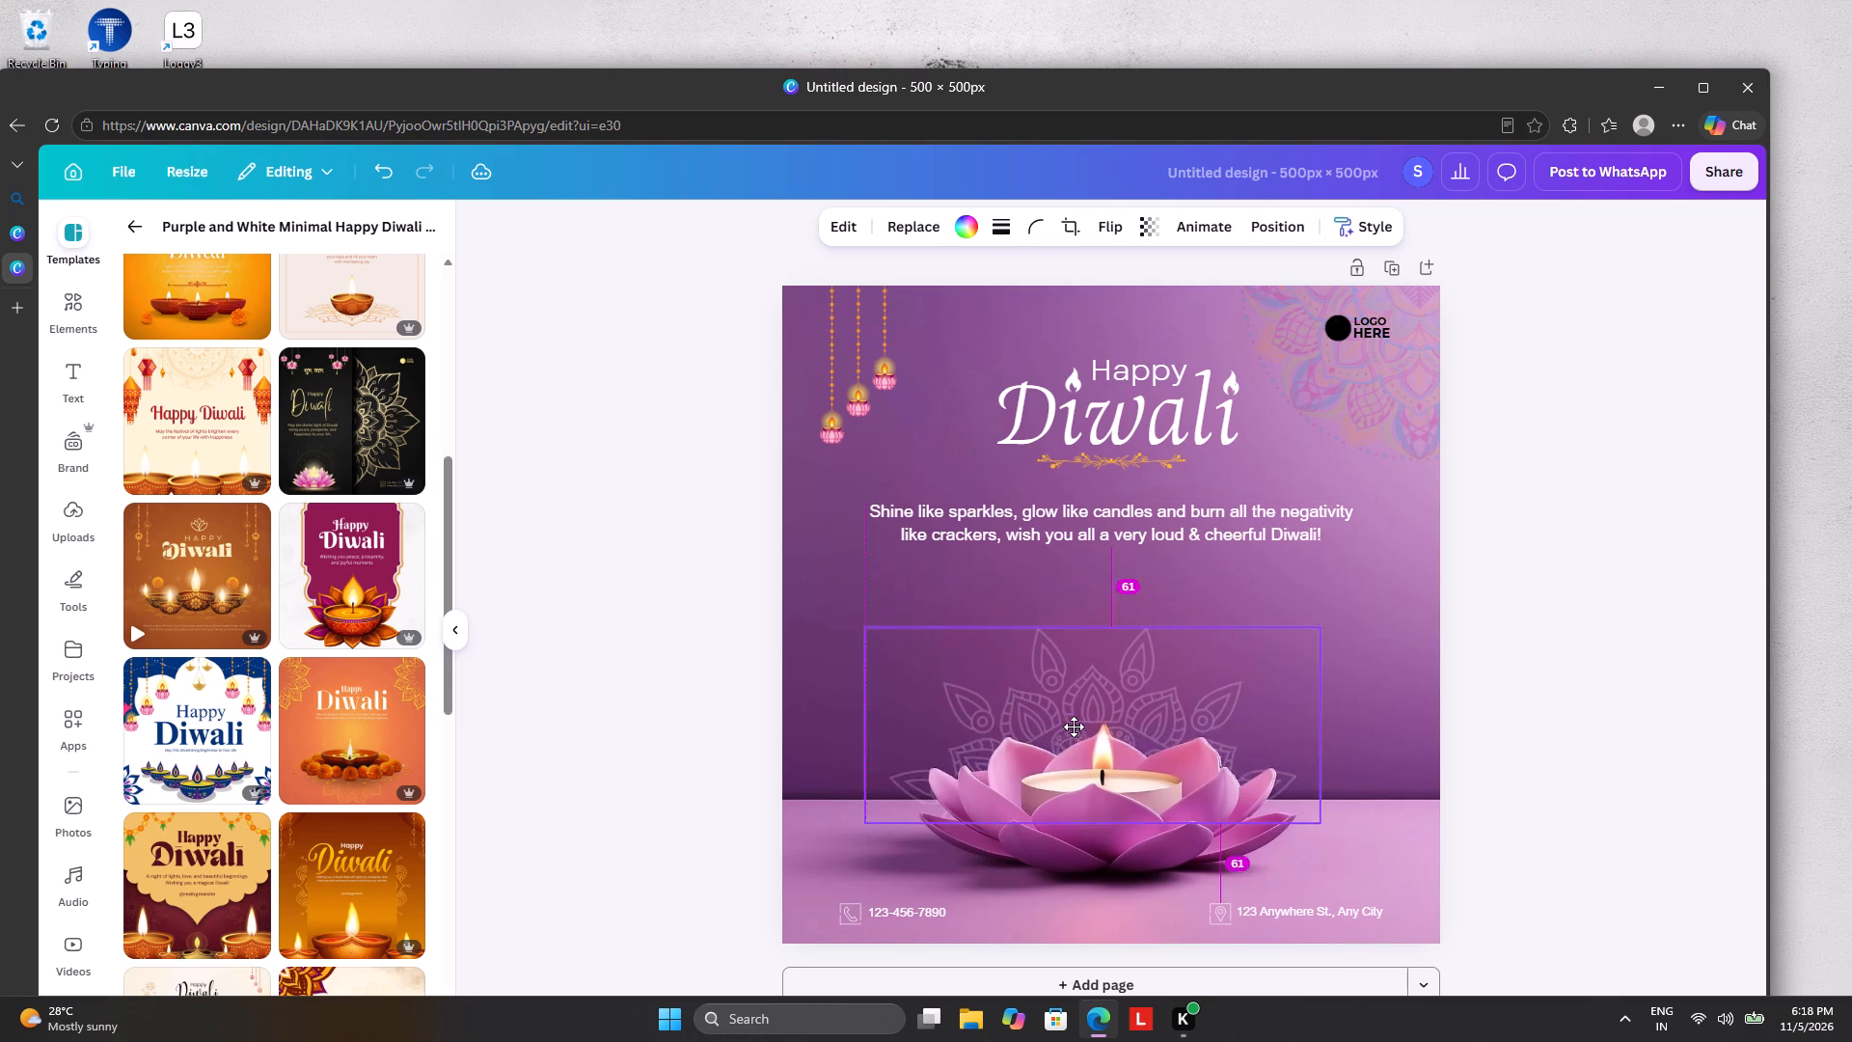
left_click_drag(1074, 727, 1074, 707)
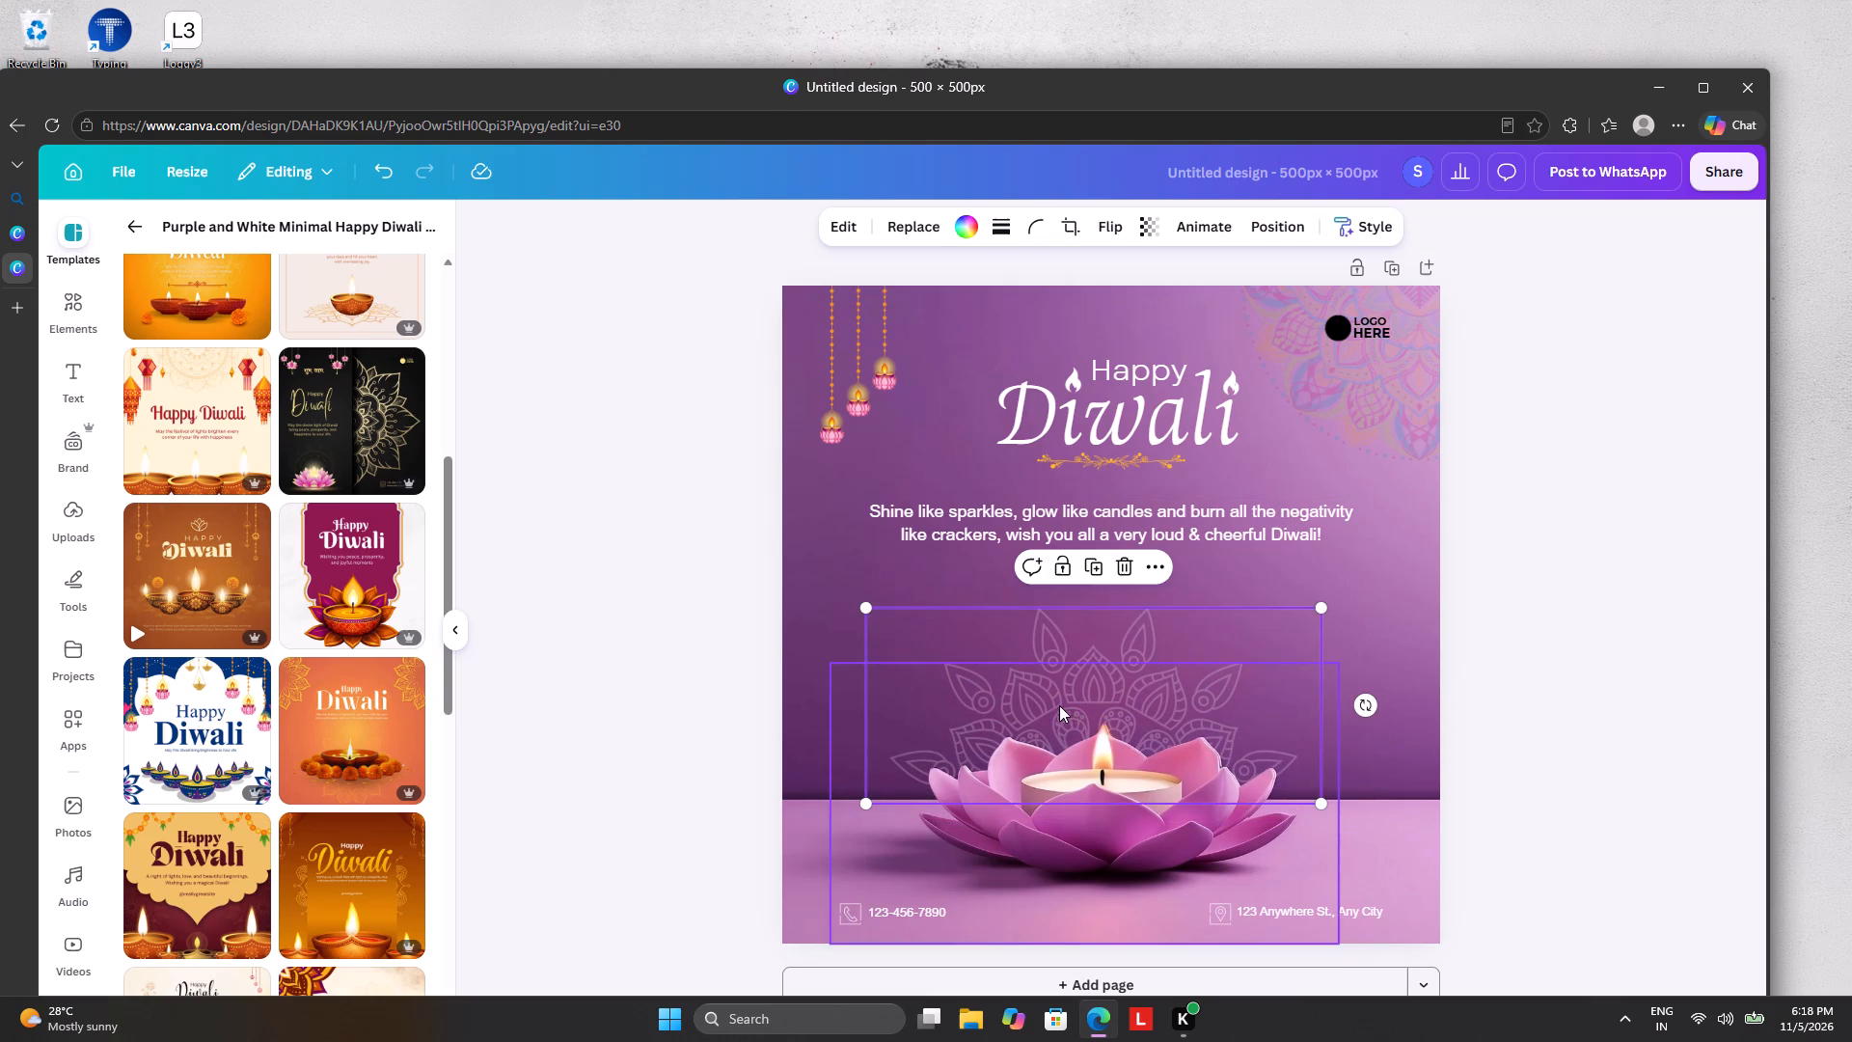
Recolour the lotus candle's petals by changing its main colour to the custom red #FF4242.
left_click(1046, 826)
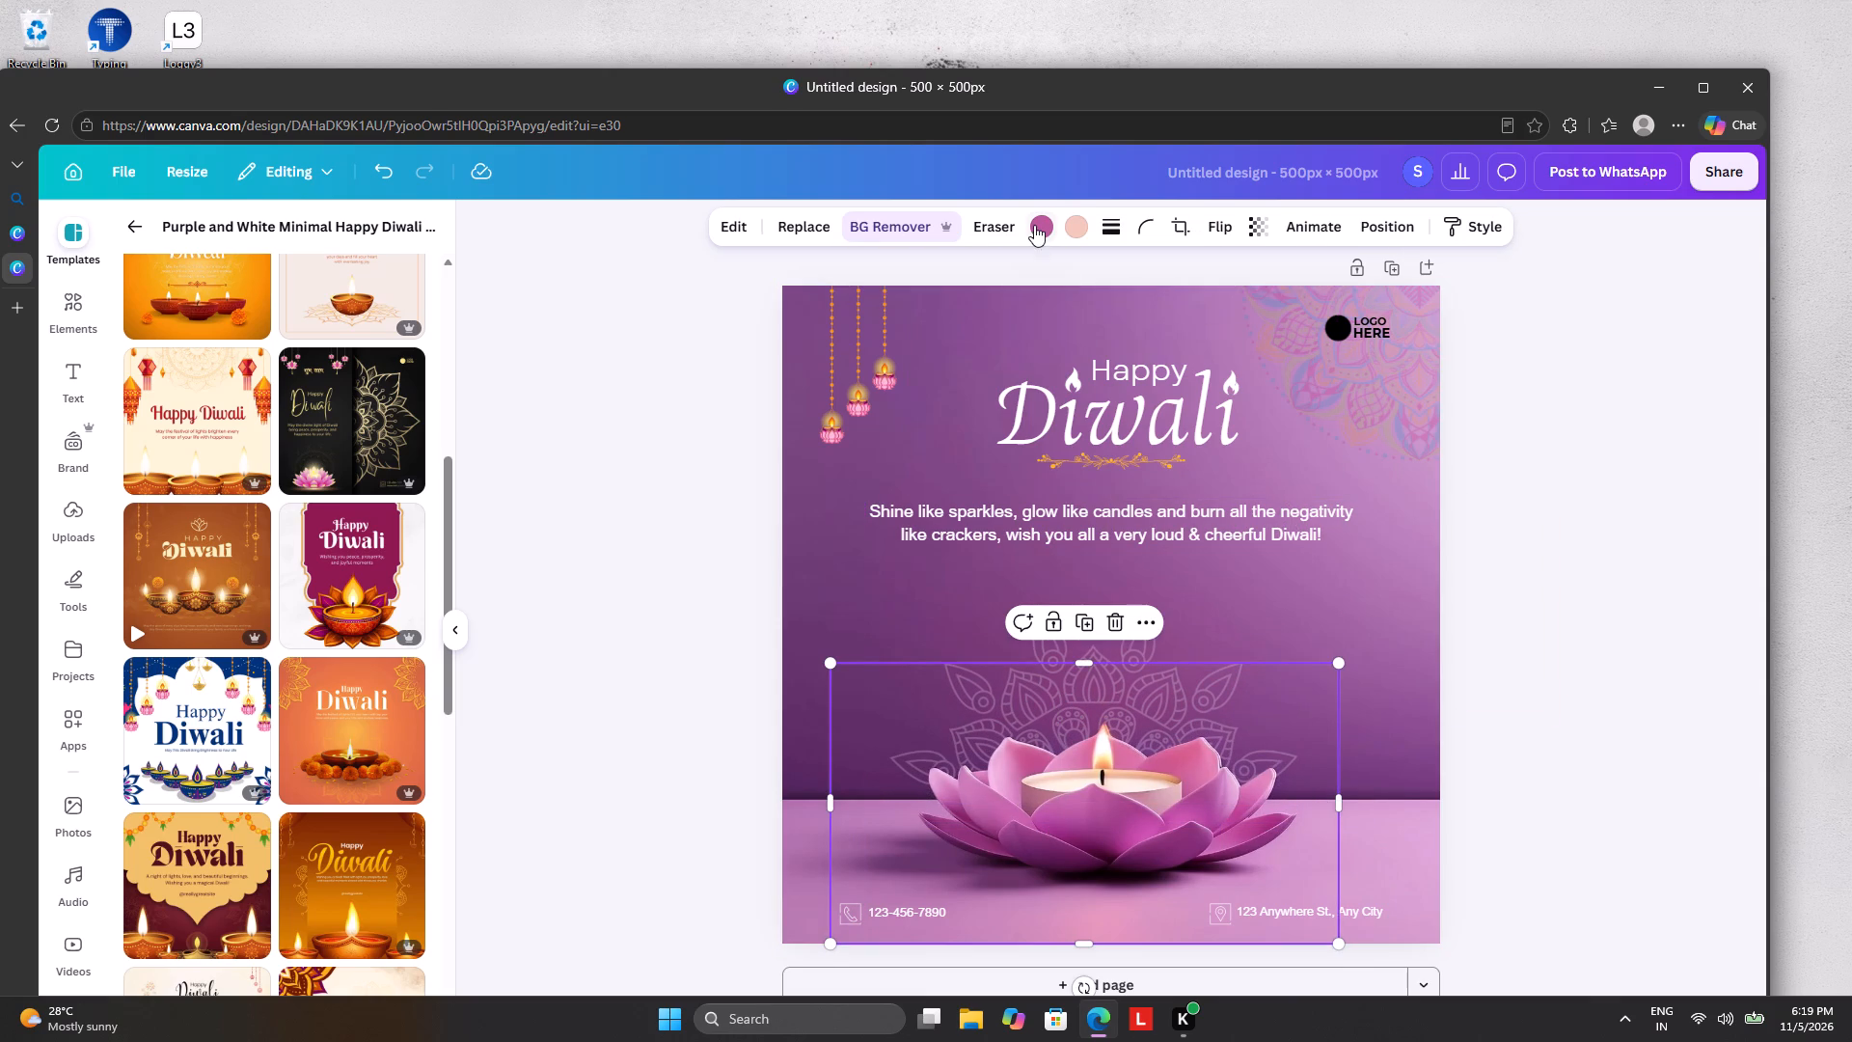
left_click(1034, 225)
left_click(158, 773)
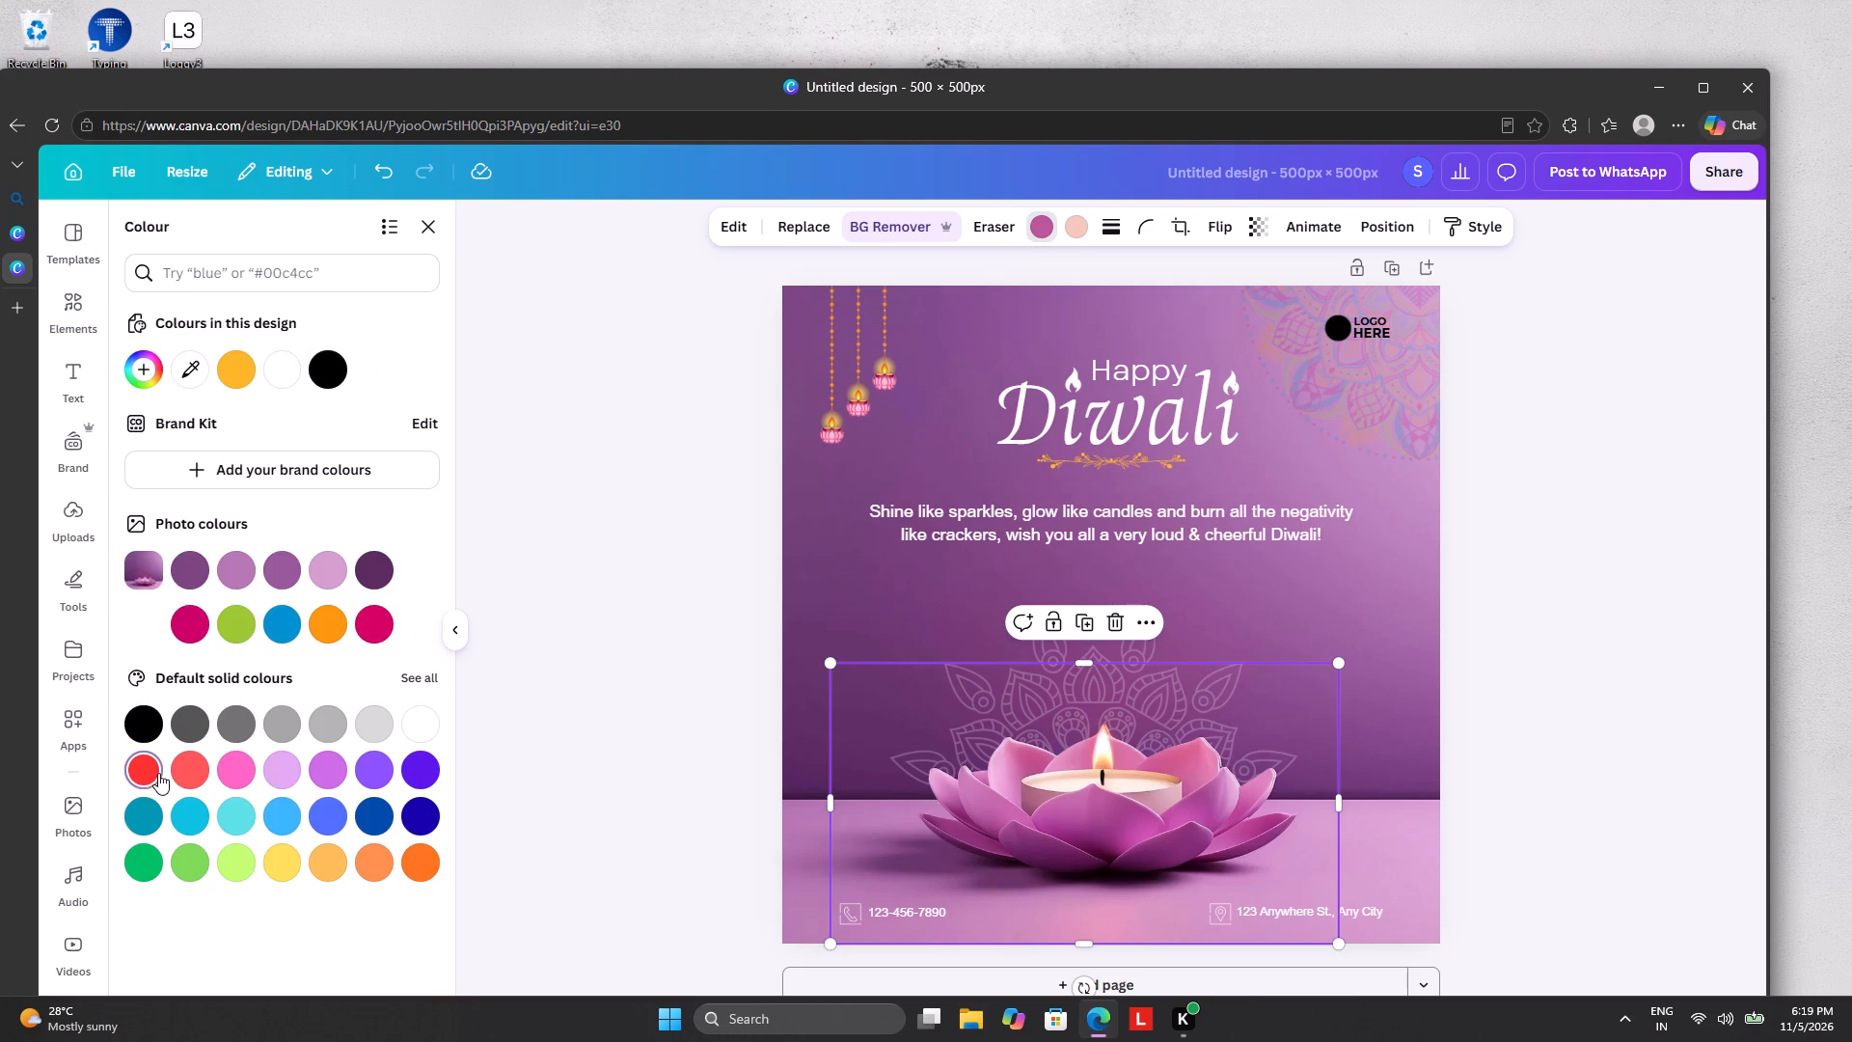
left_click(377, 630)
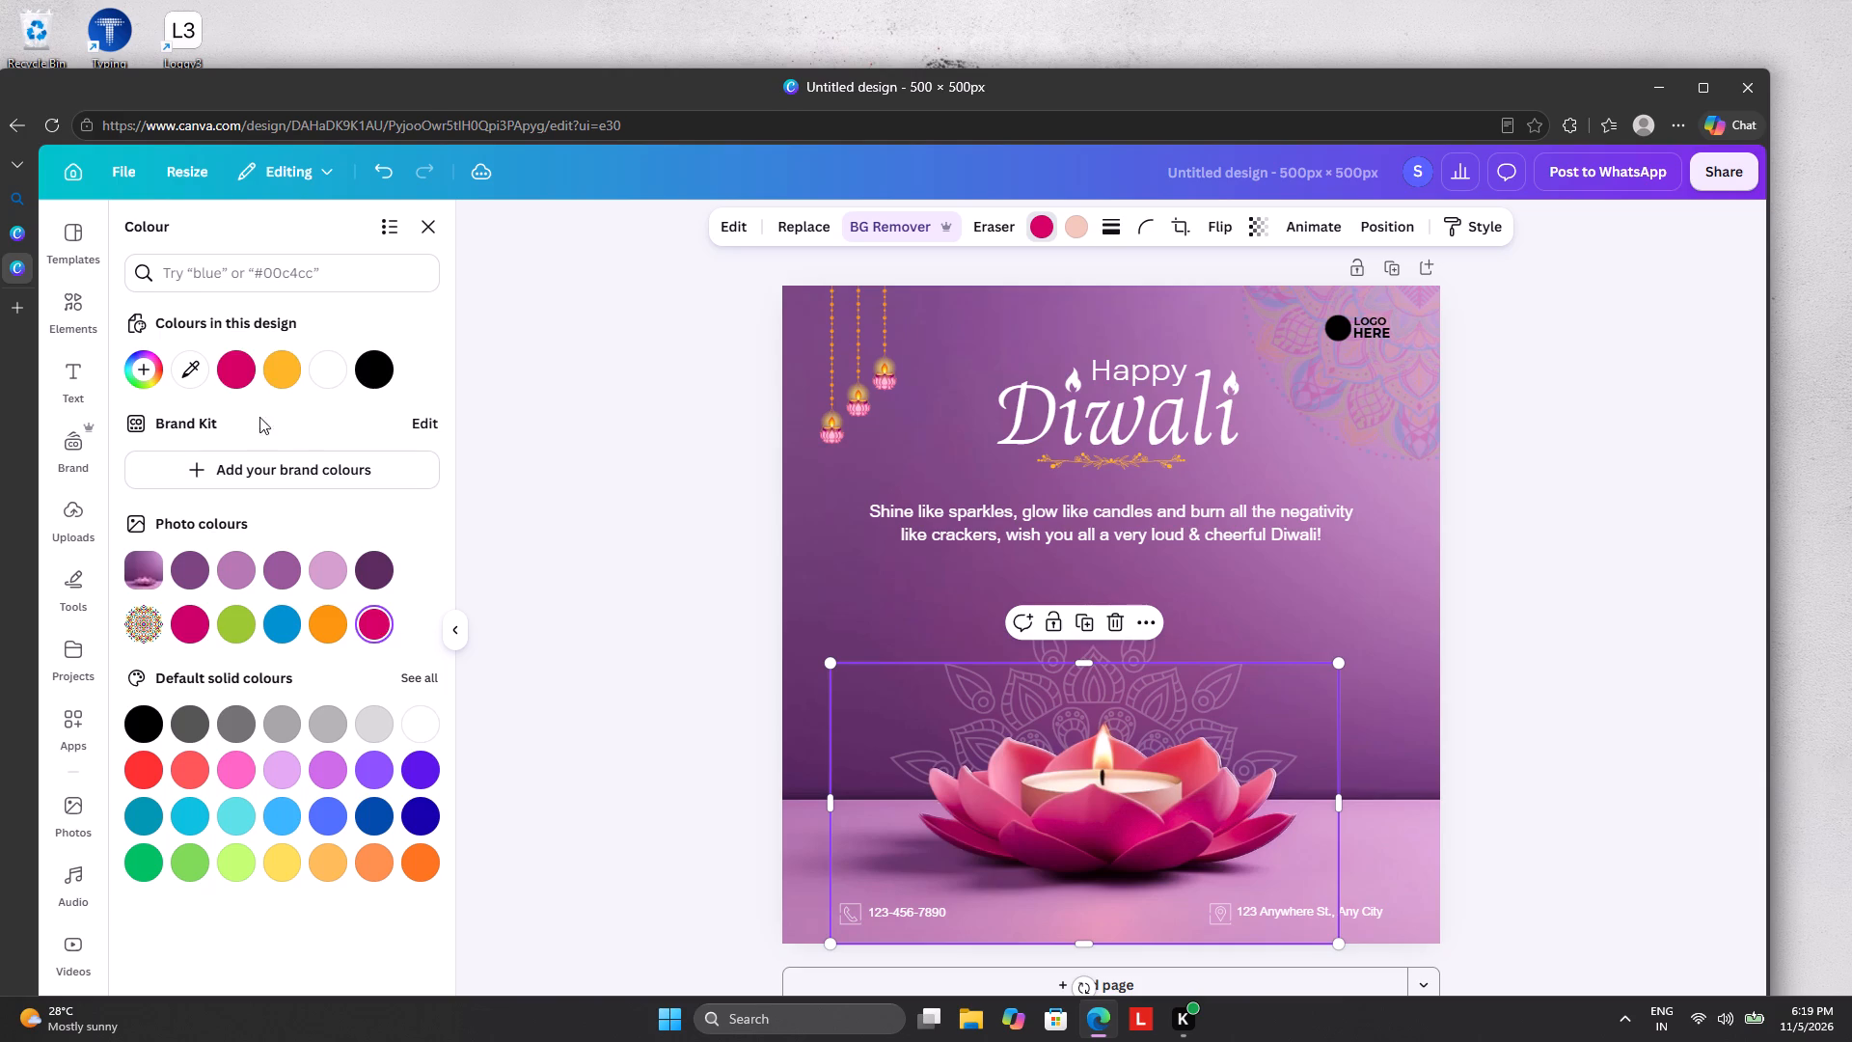
left_click(143, 370)
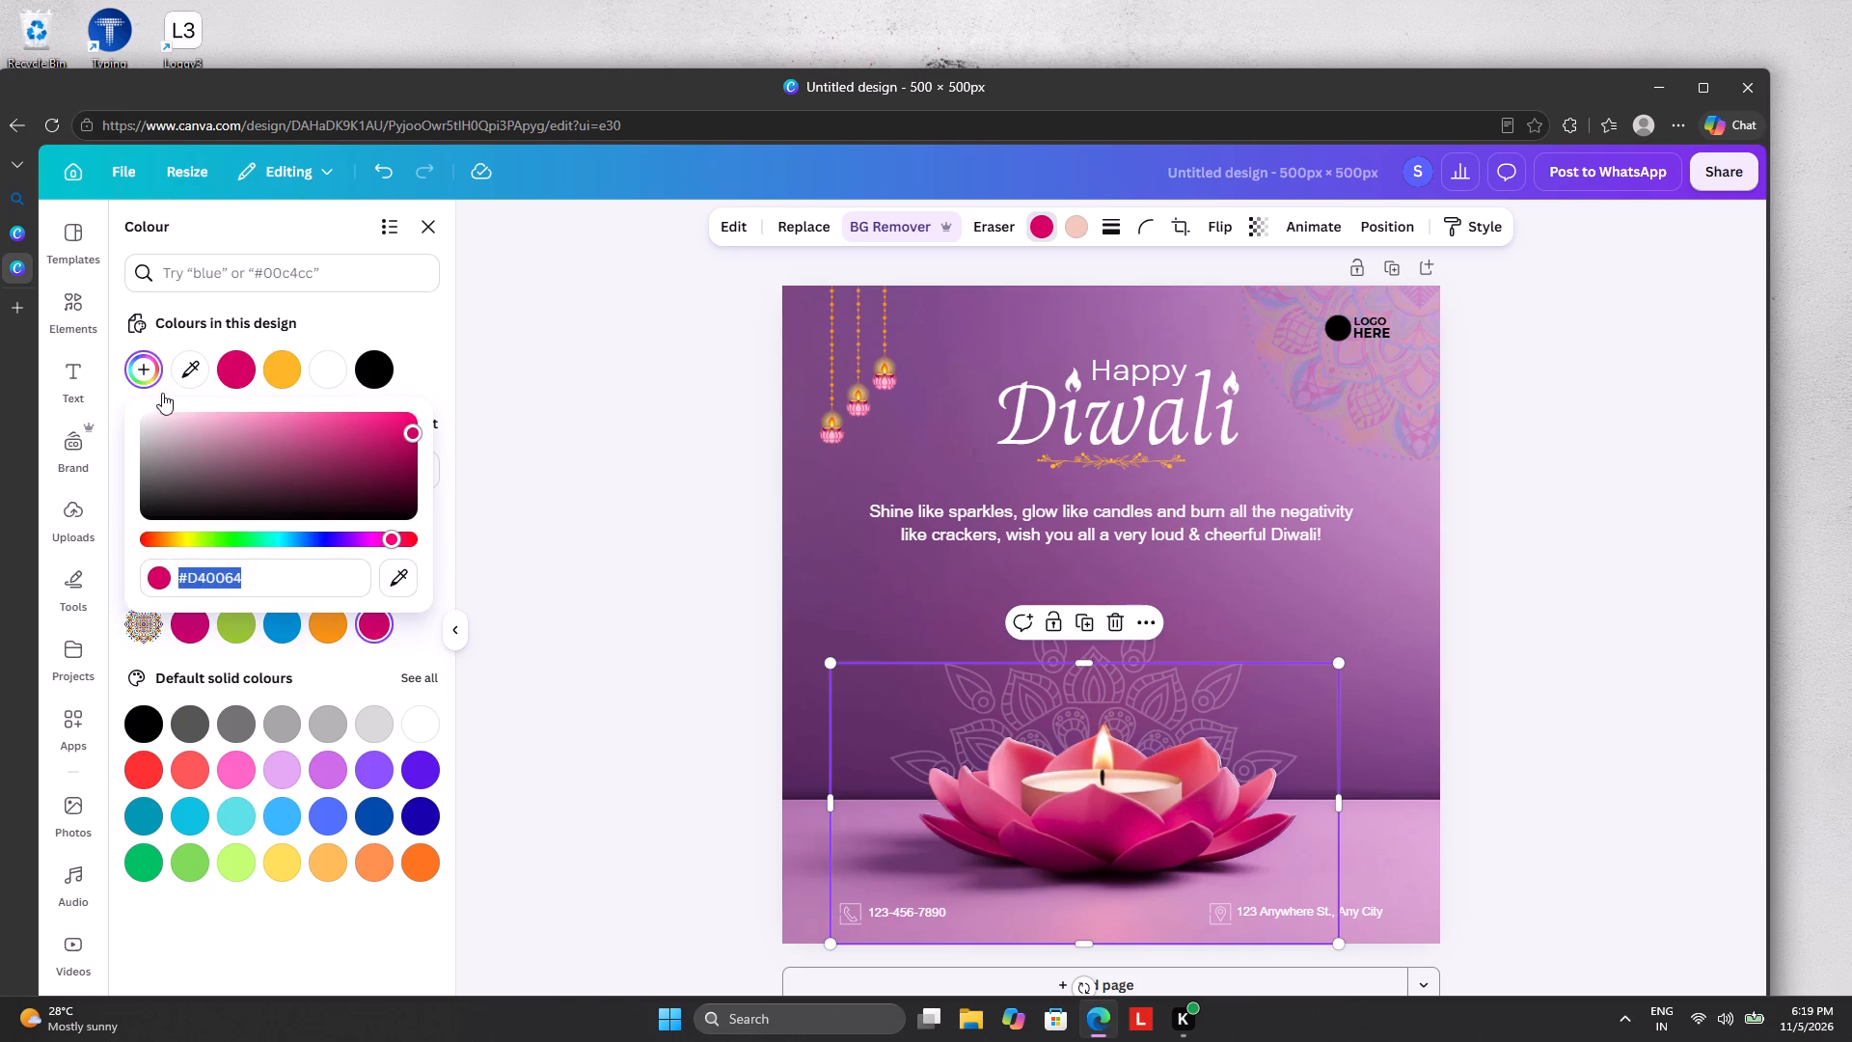
left_click_drag(388, 539, 422, 542)
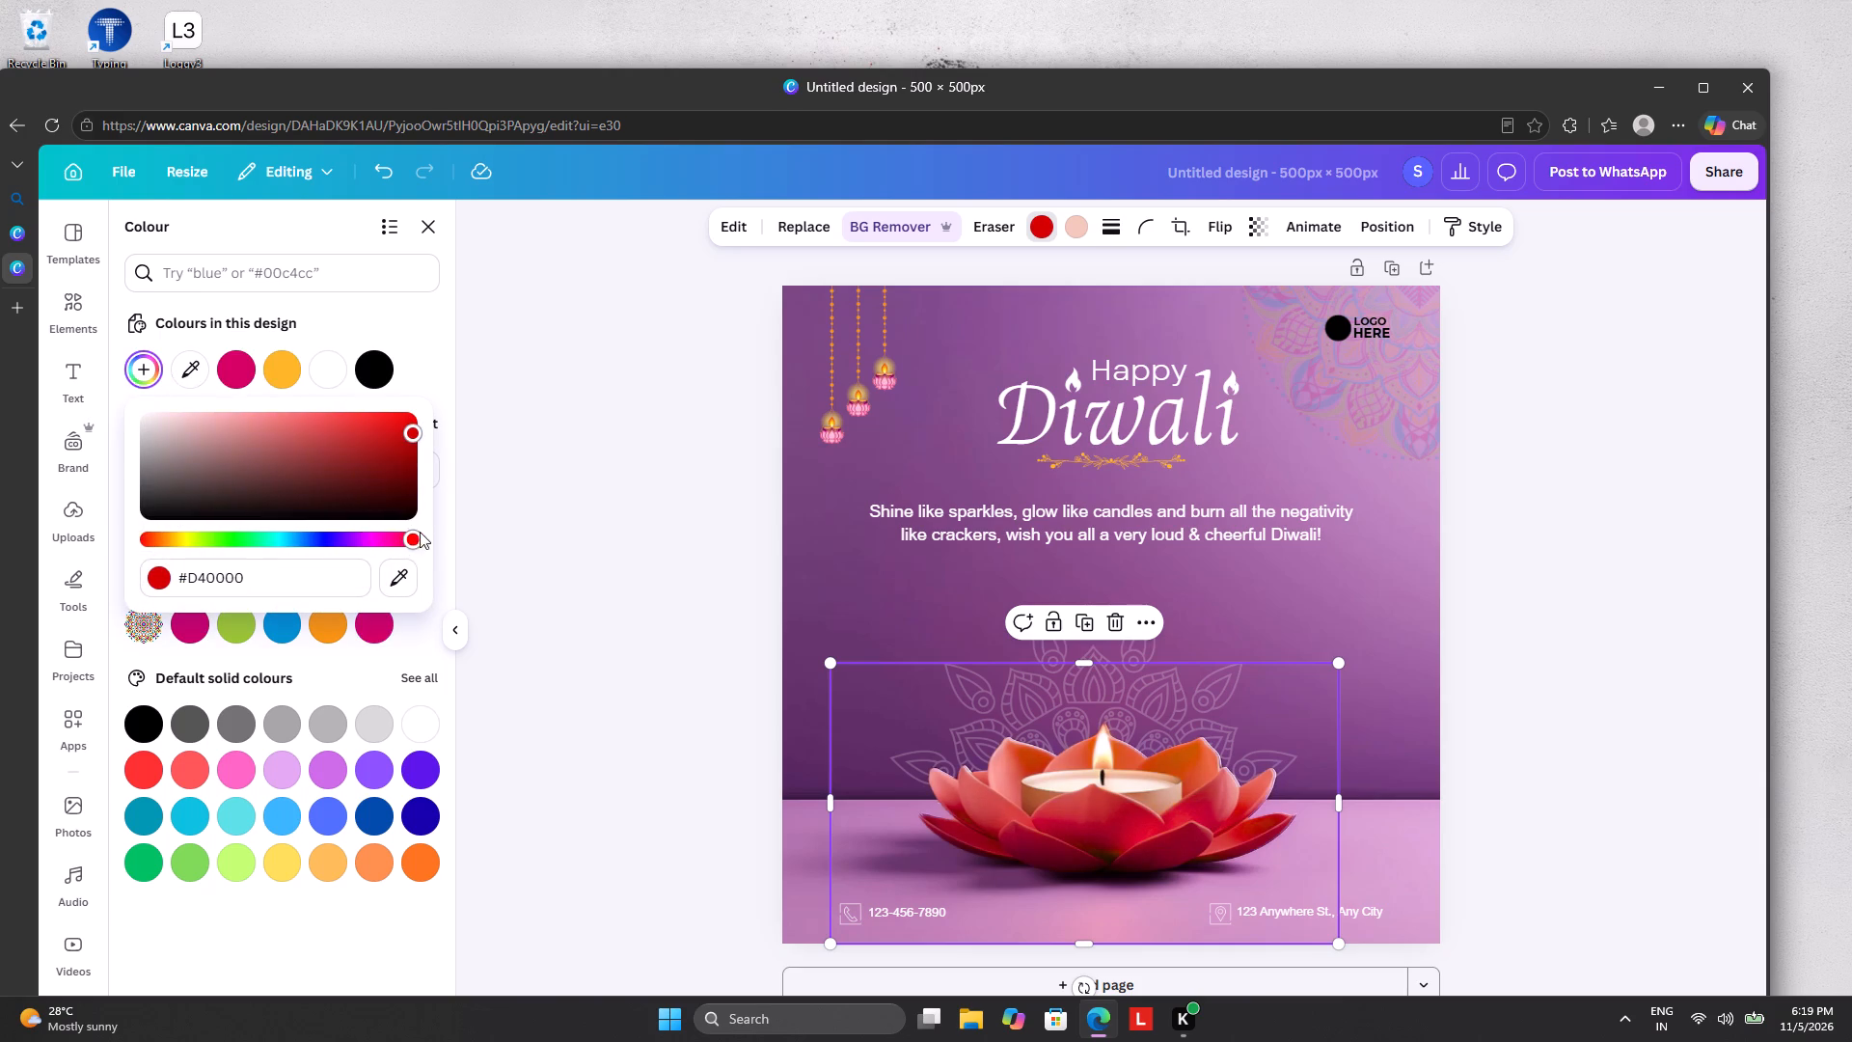
left_click_drag(408, 427, 298, 405)
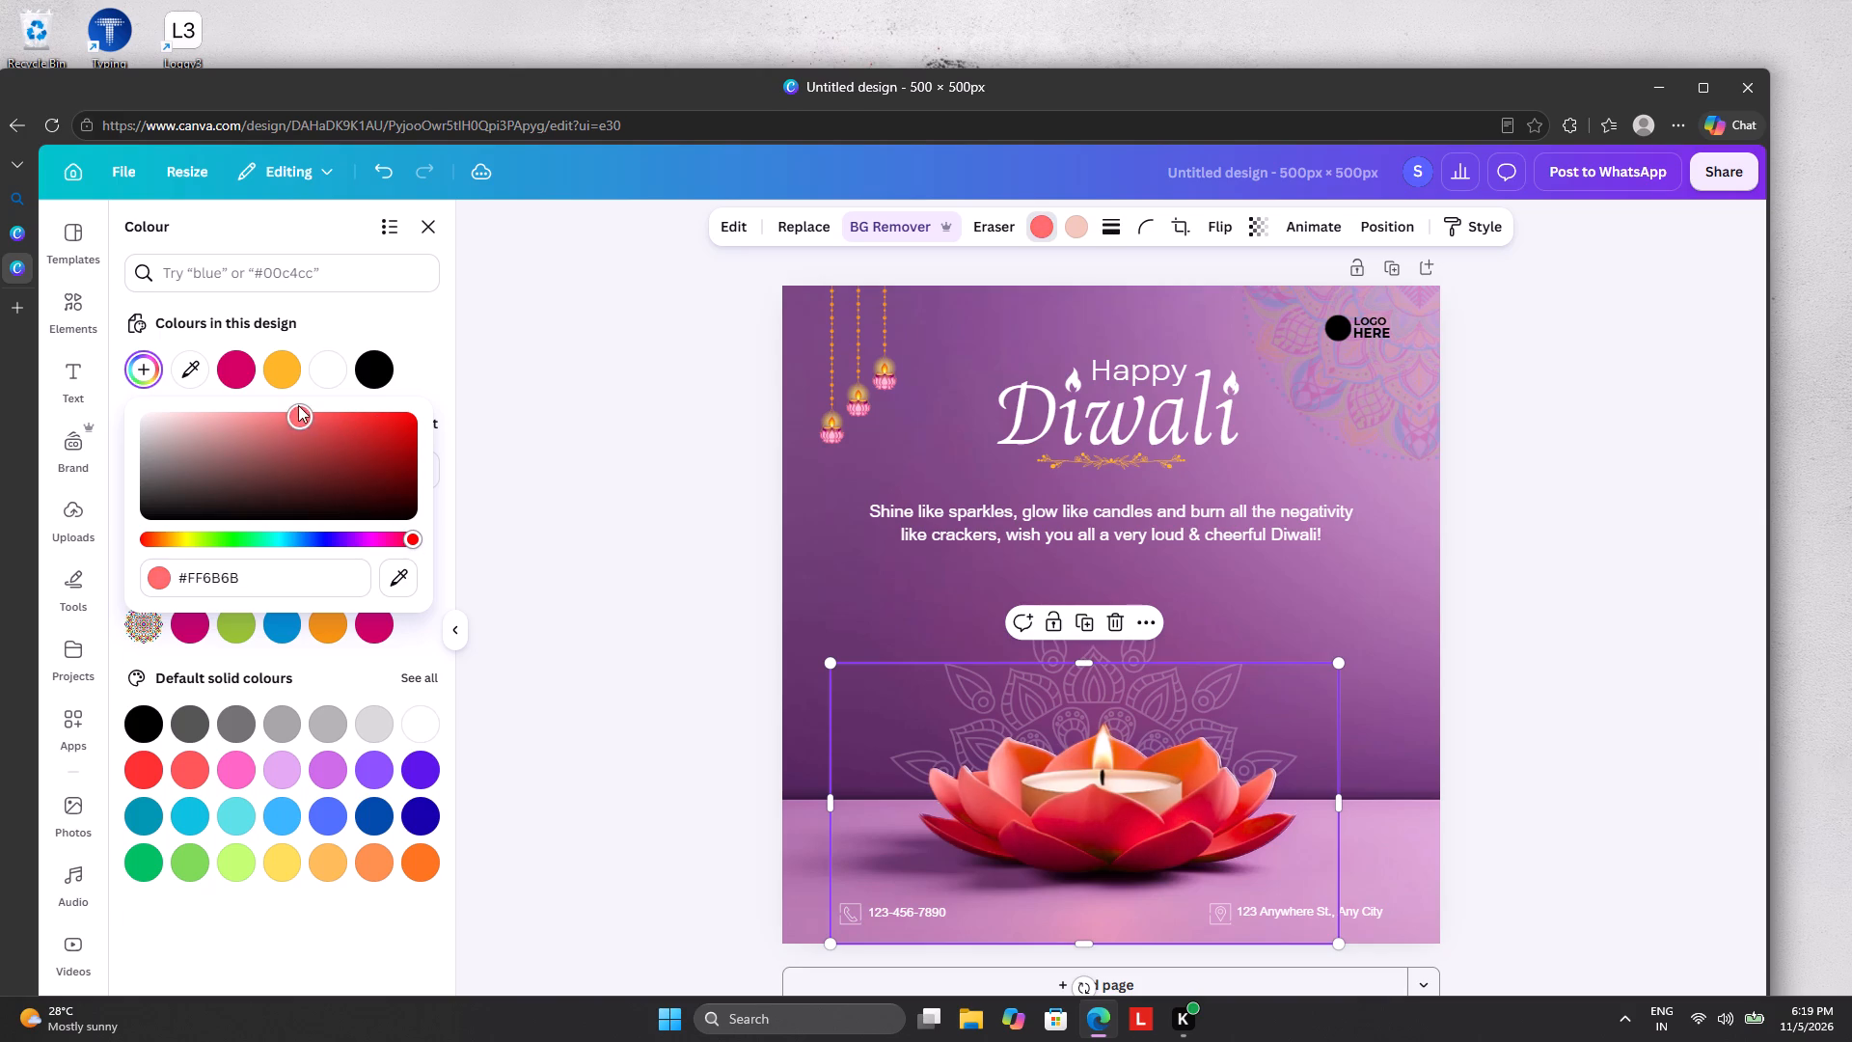
left_click_drag(298, 405, 230, 410)
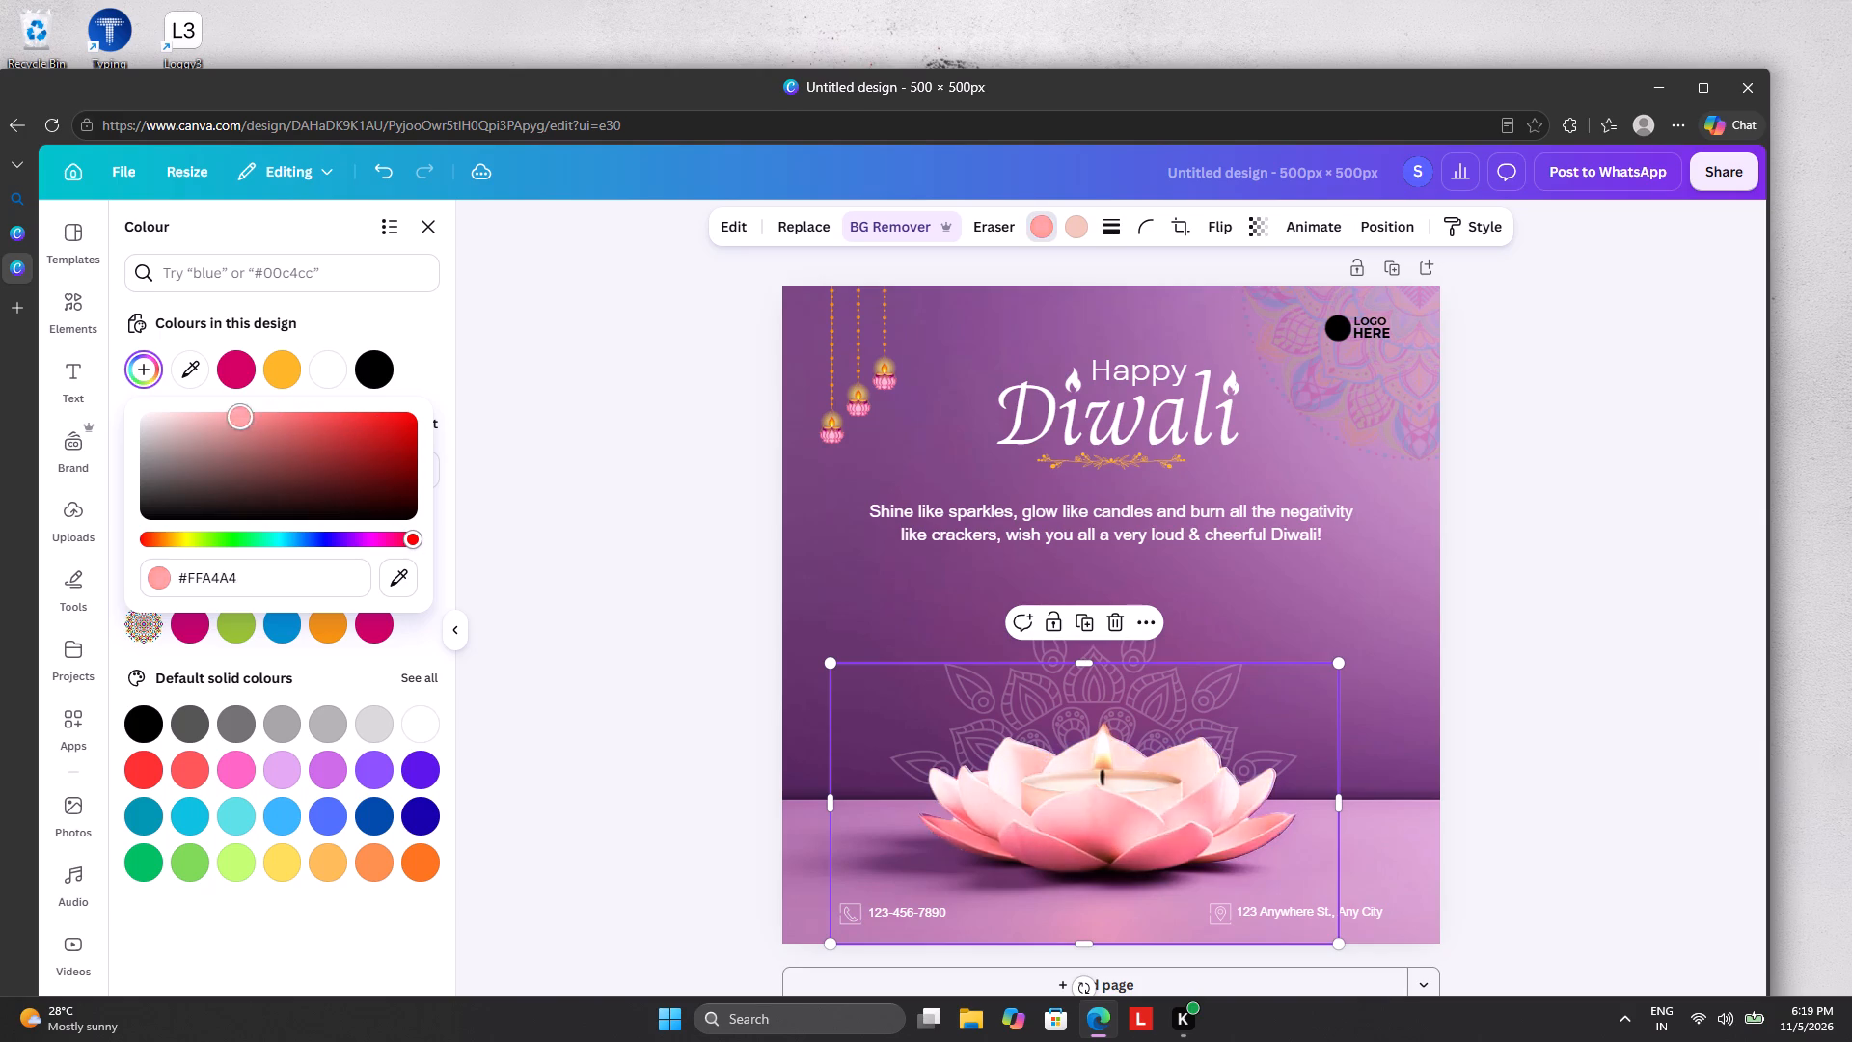
left_click_drag(230, 410, 343, 413)
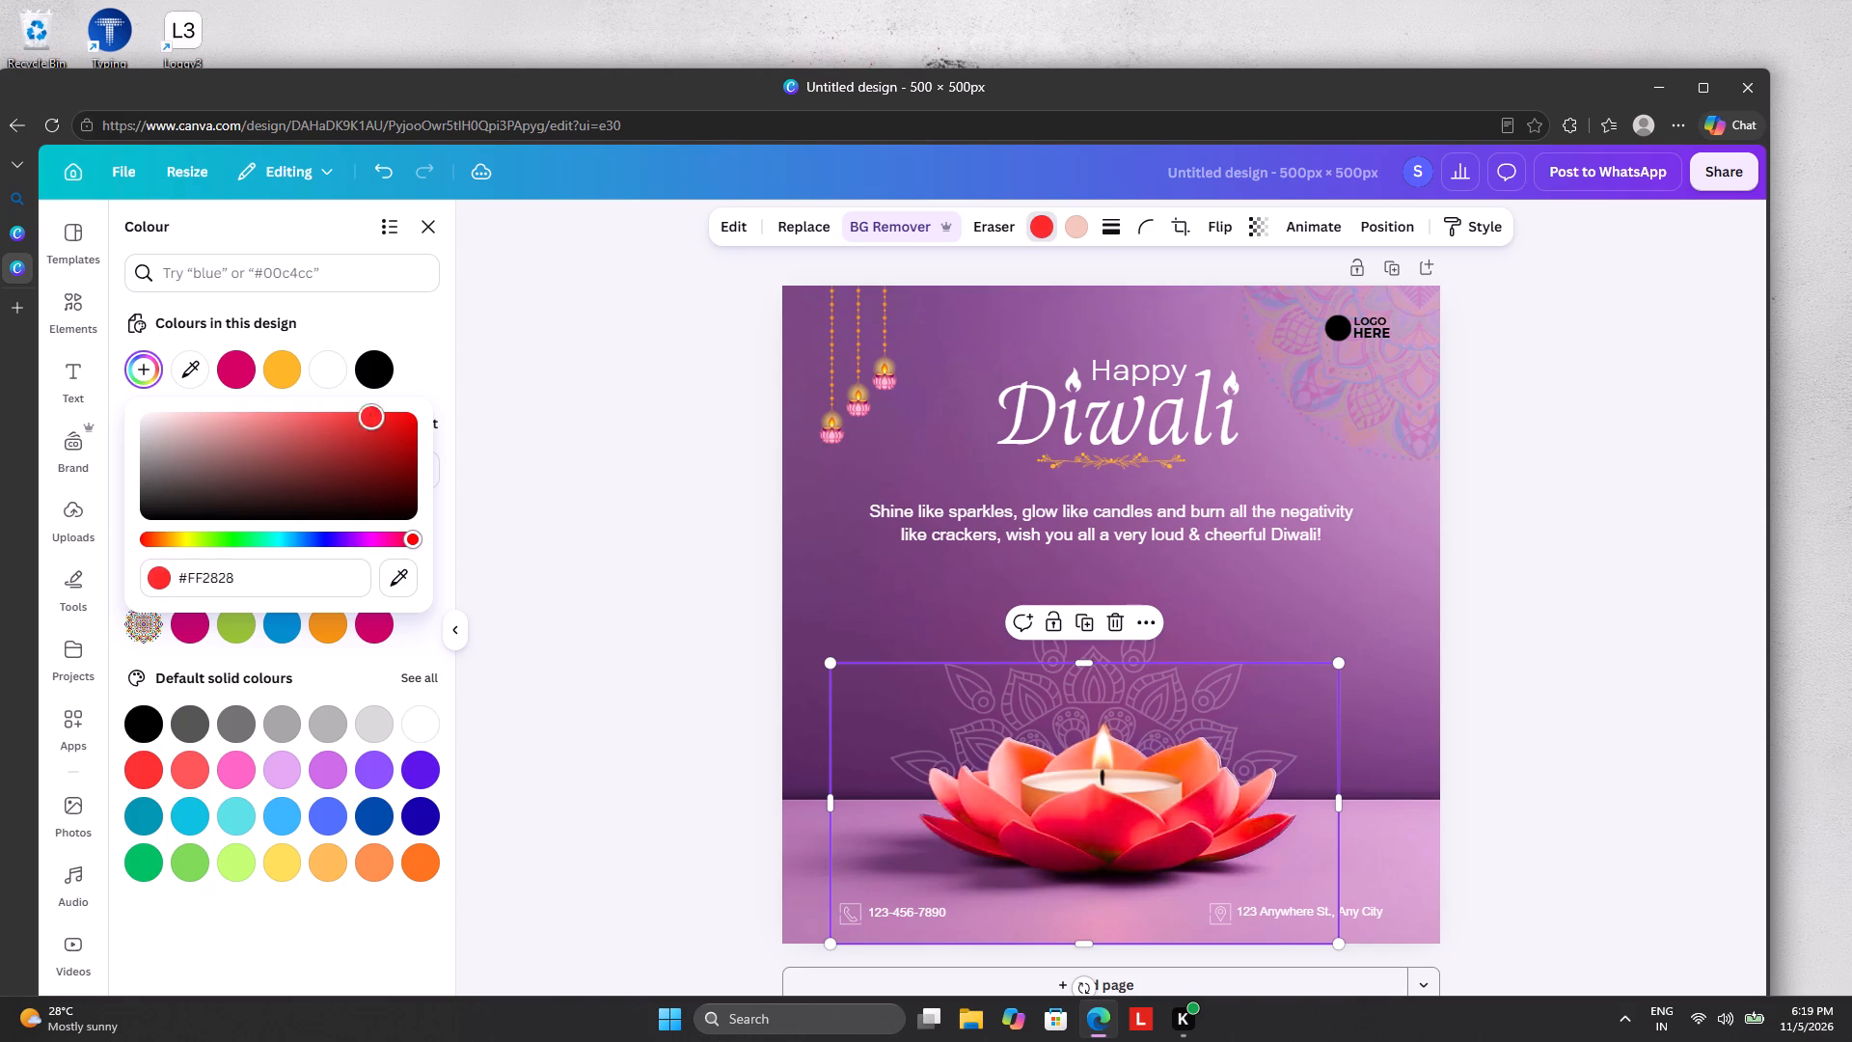
left_click_drag(343, 413, 345, 401)
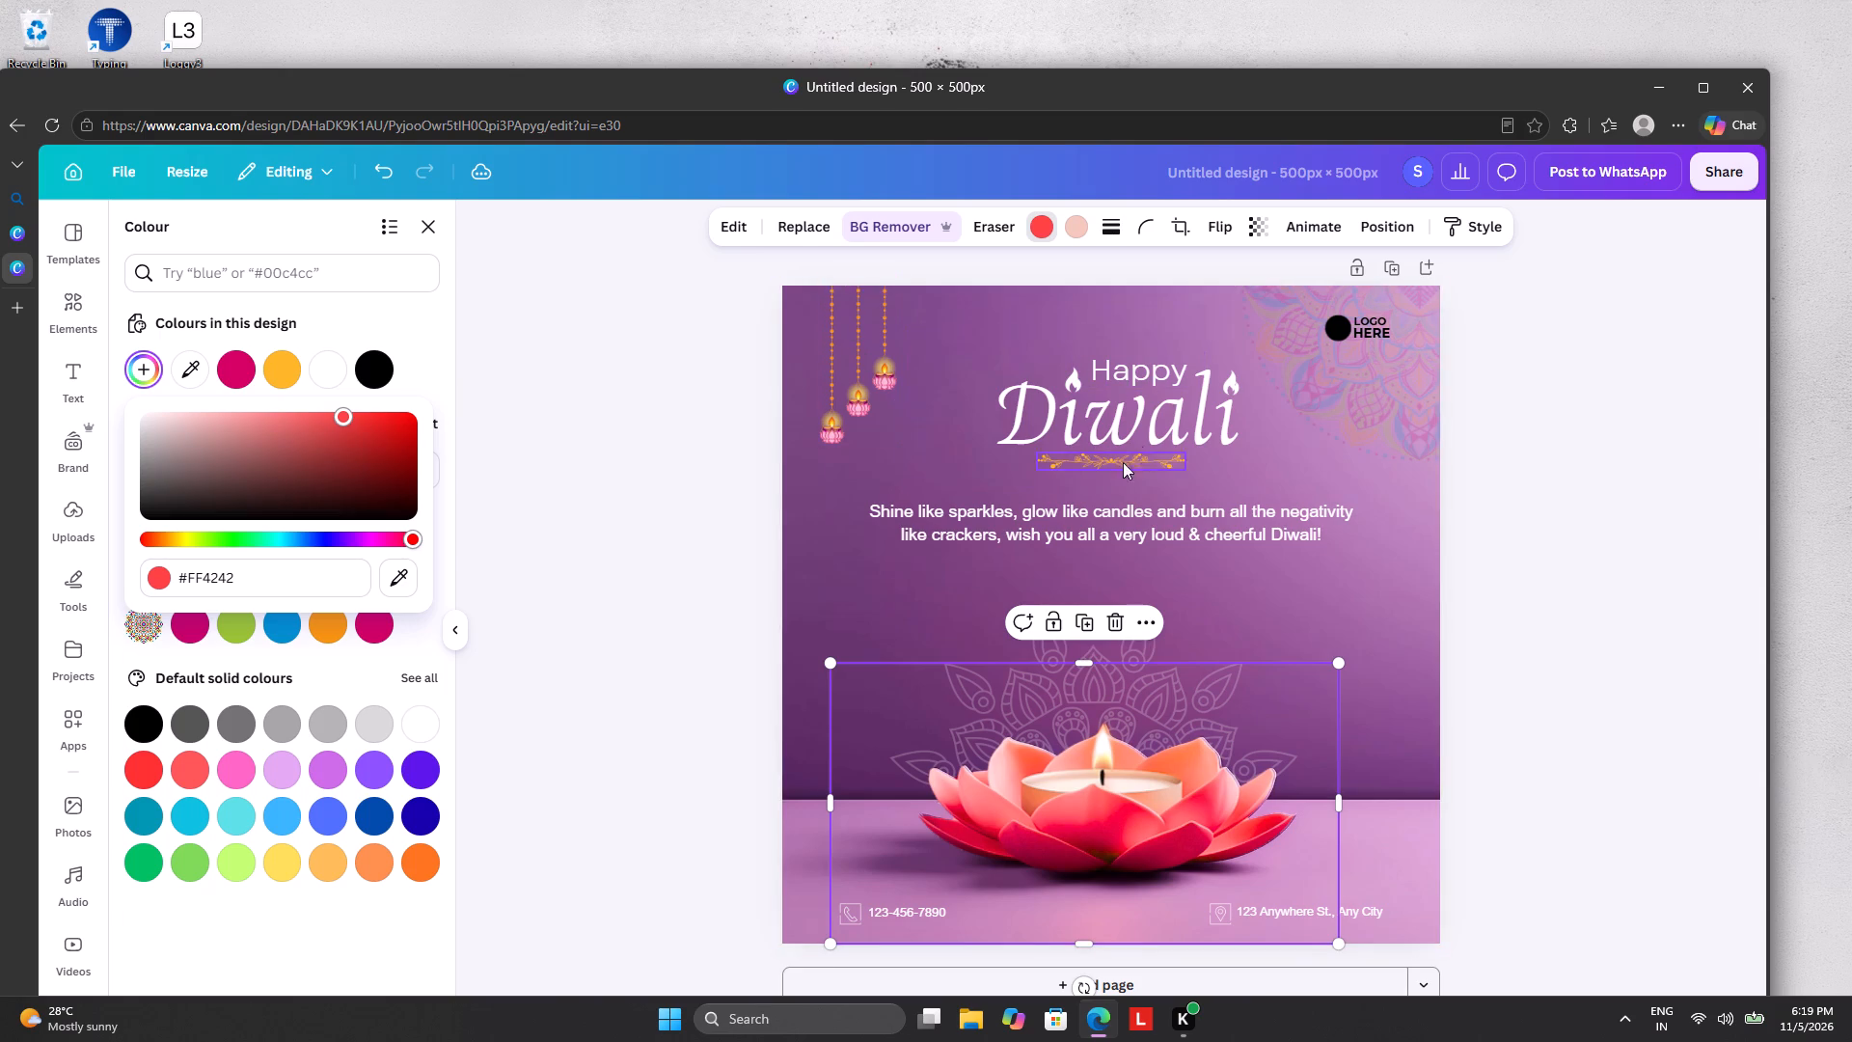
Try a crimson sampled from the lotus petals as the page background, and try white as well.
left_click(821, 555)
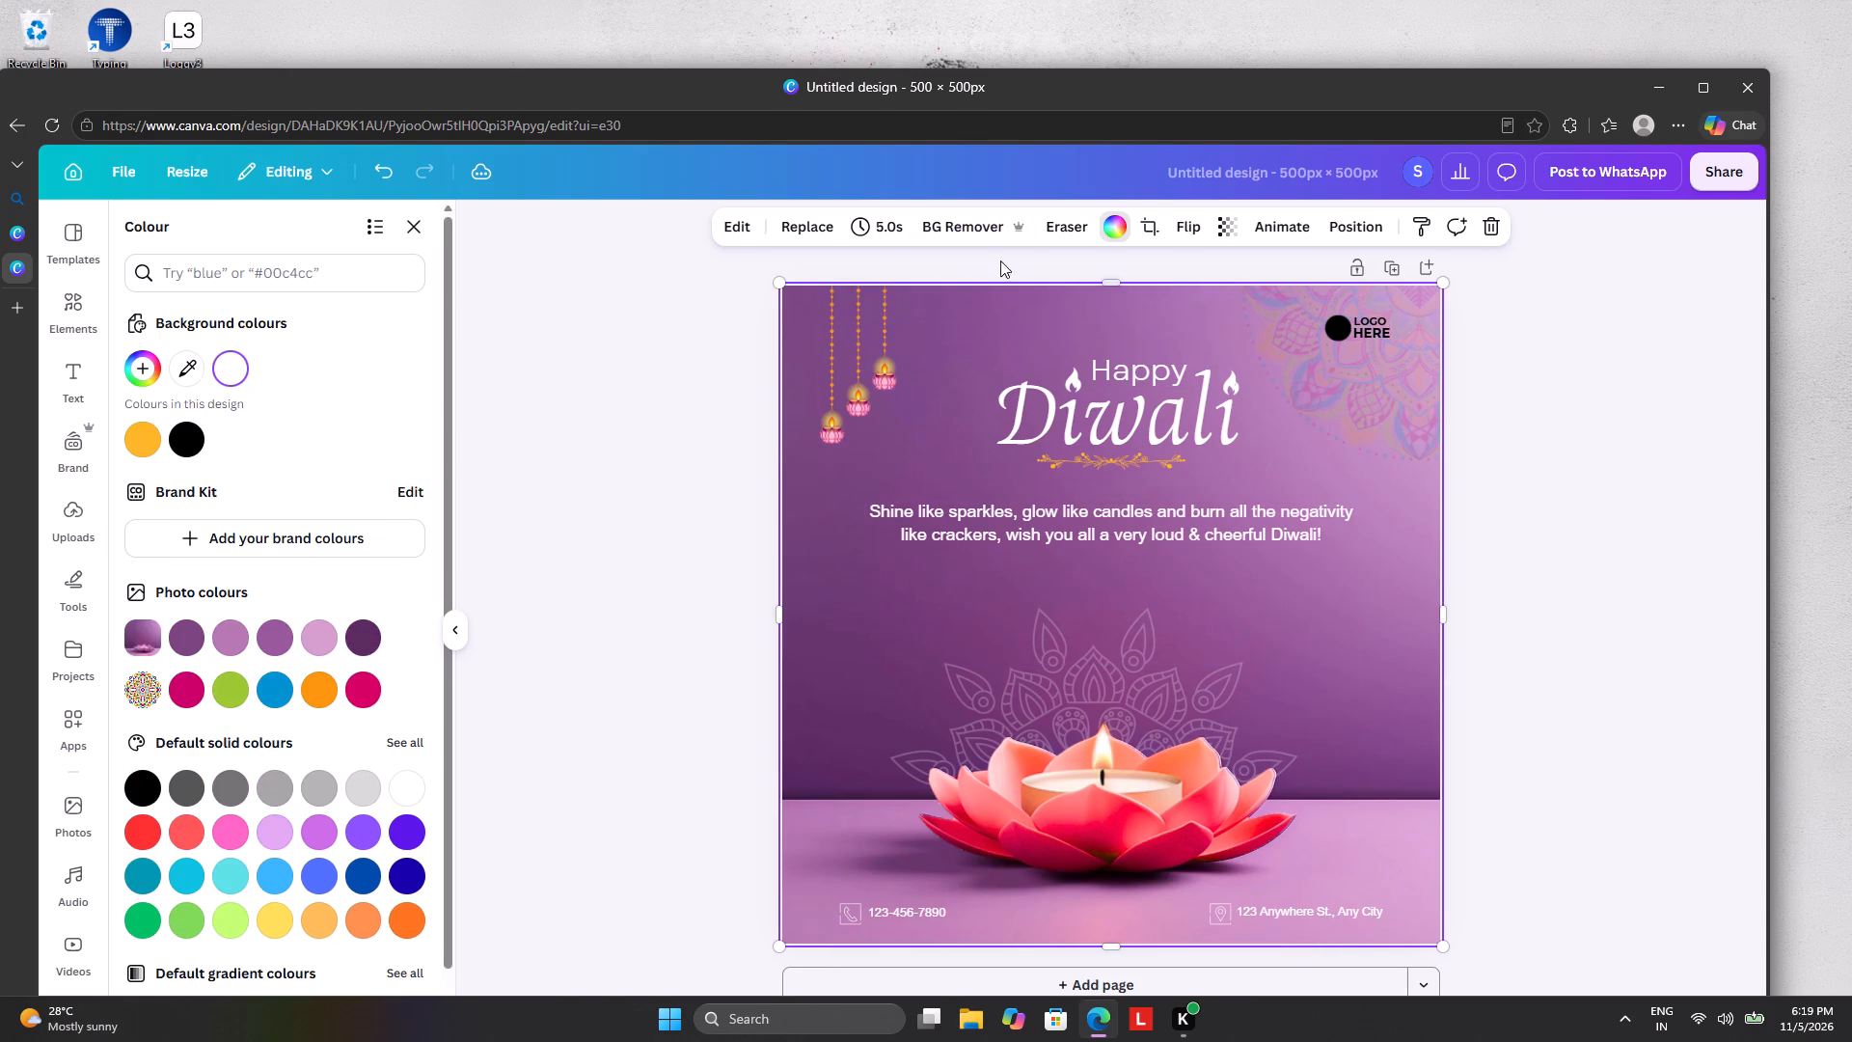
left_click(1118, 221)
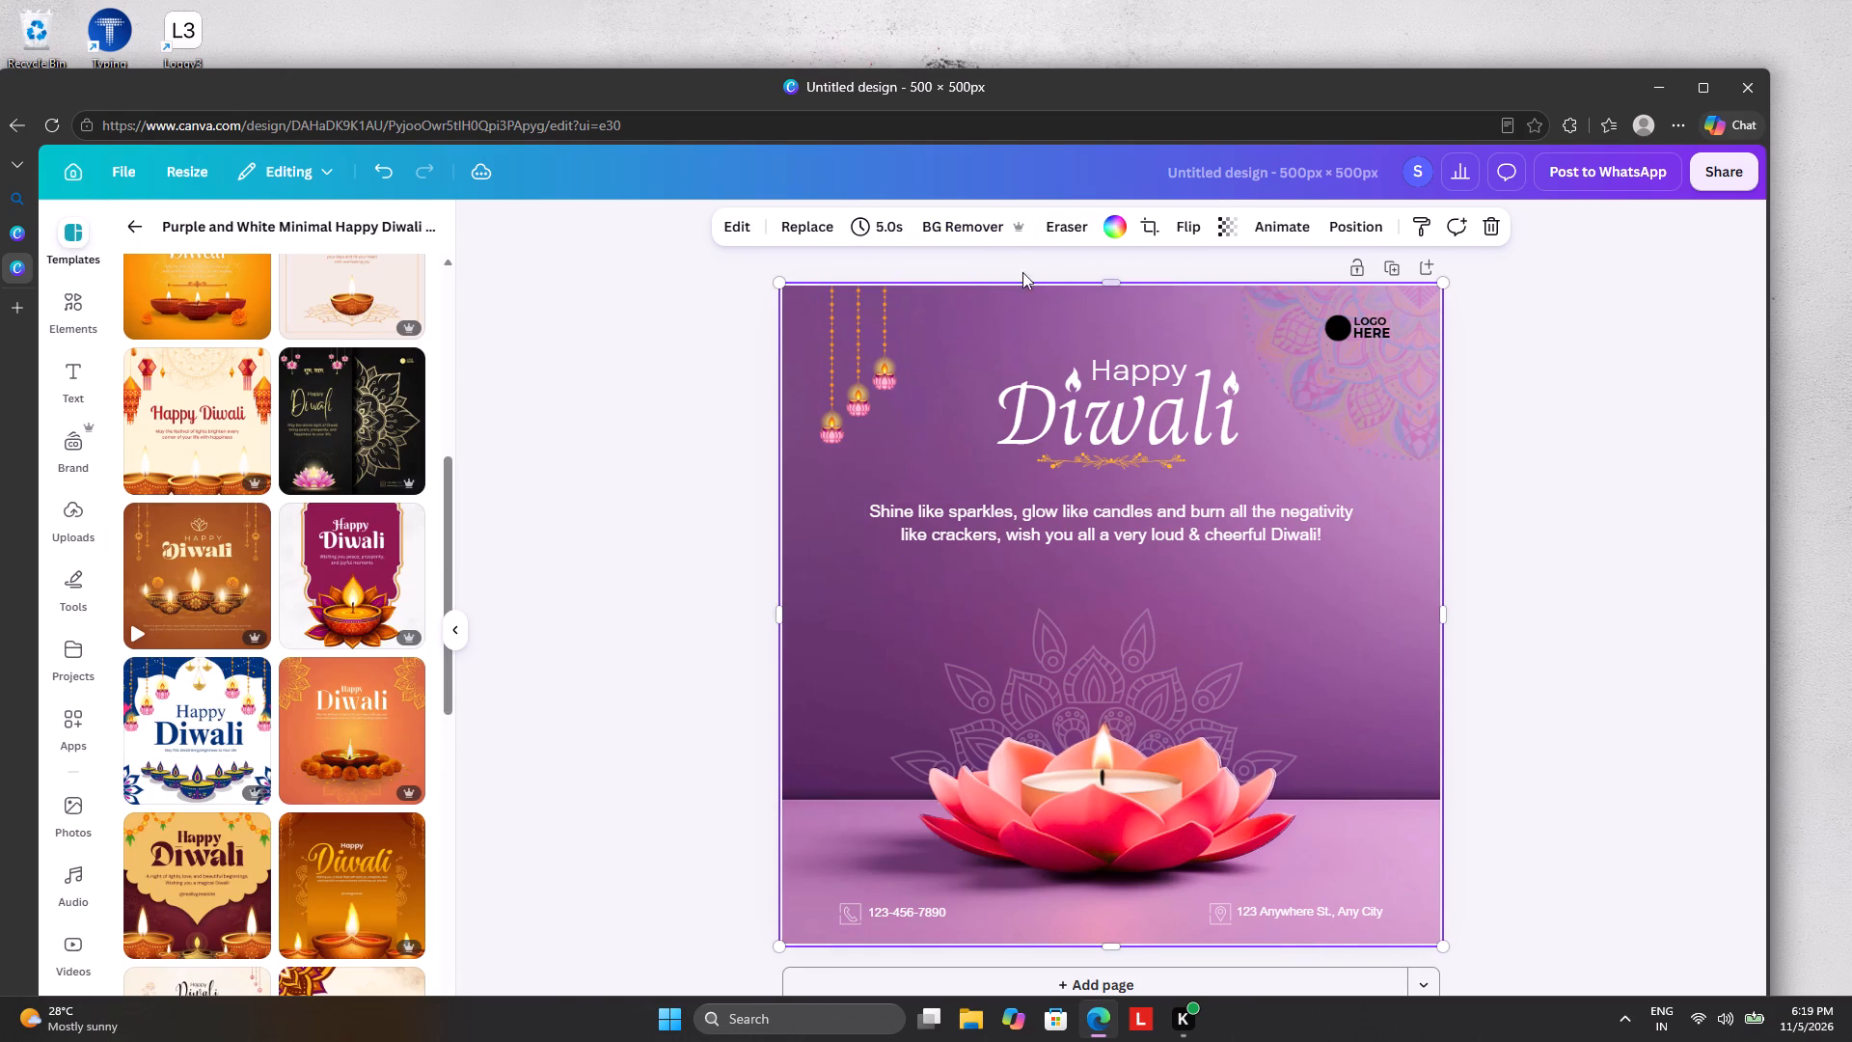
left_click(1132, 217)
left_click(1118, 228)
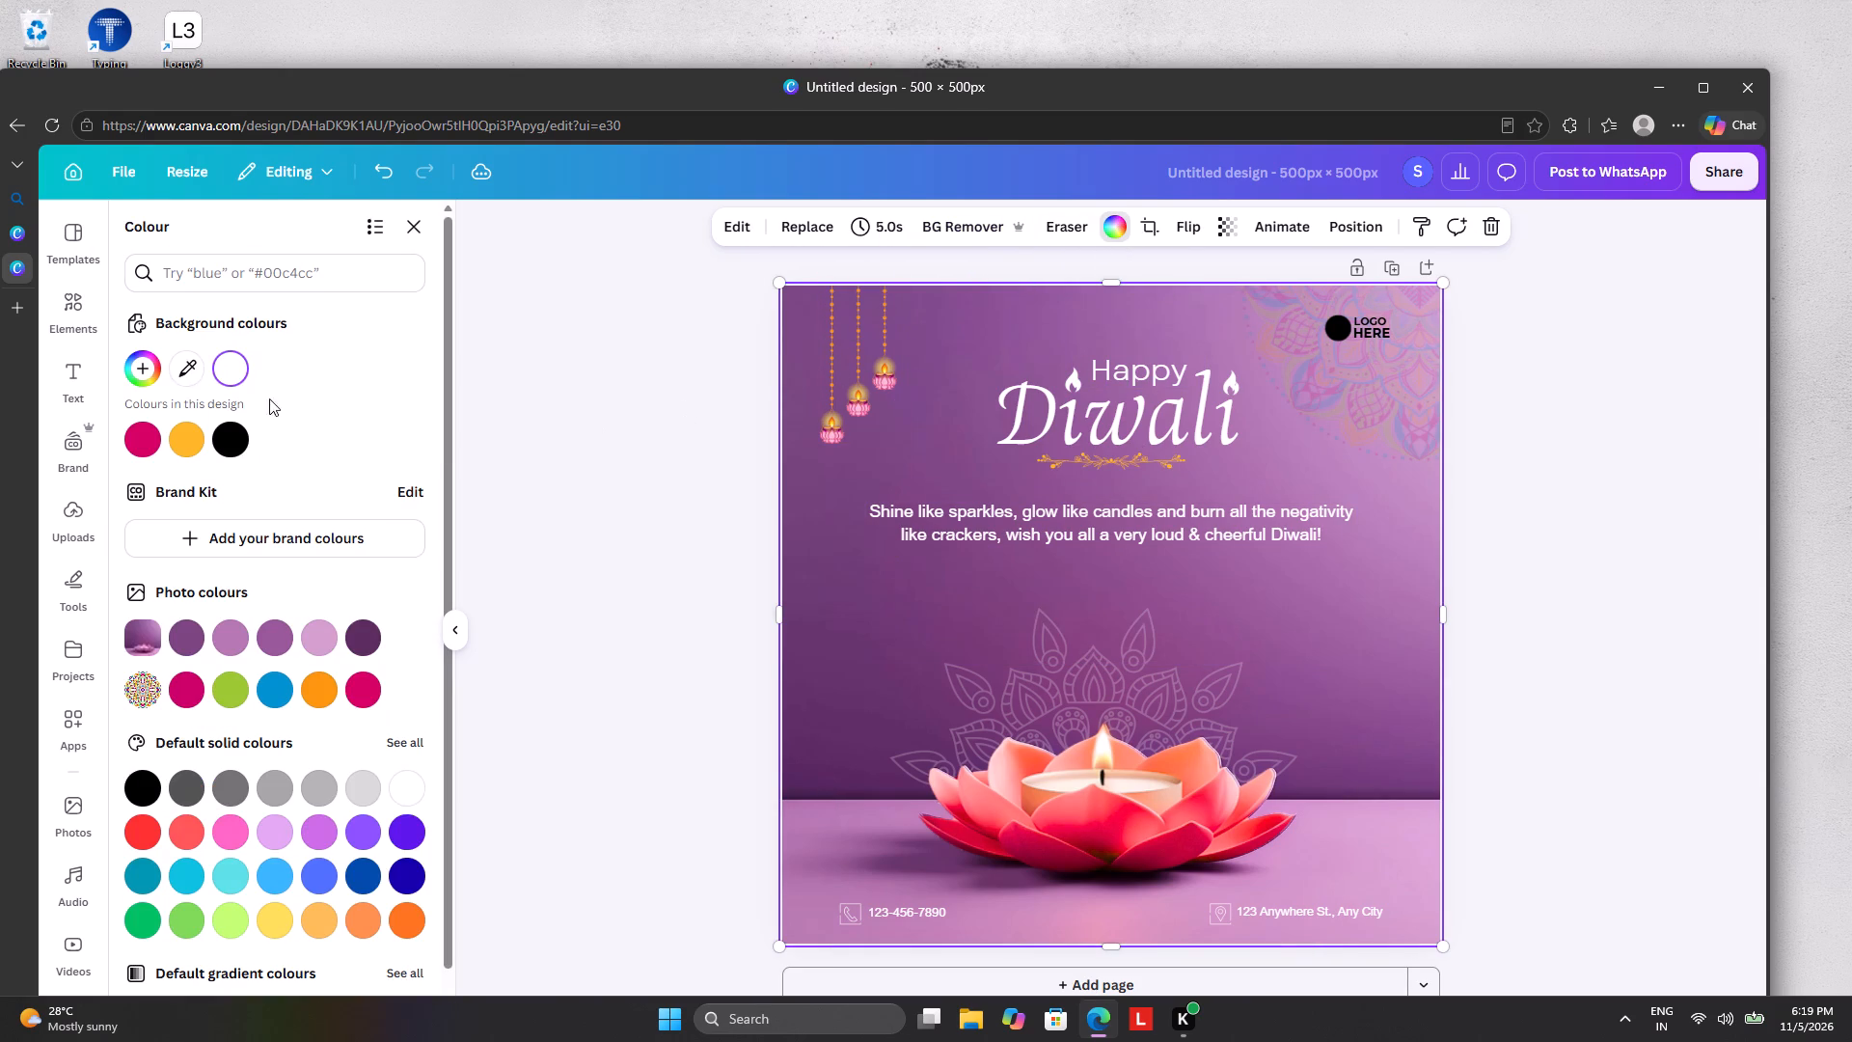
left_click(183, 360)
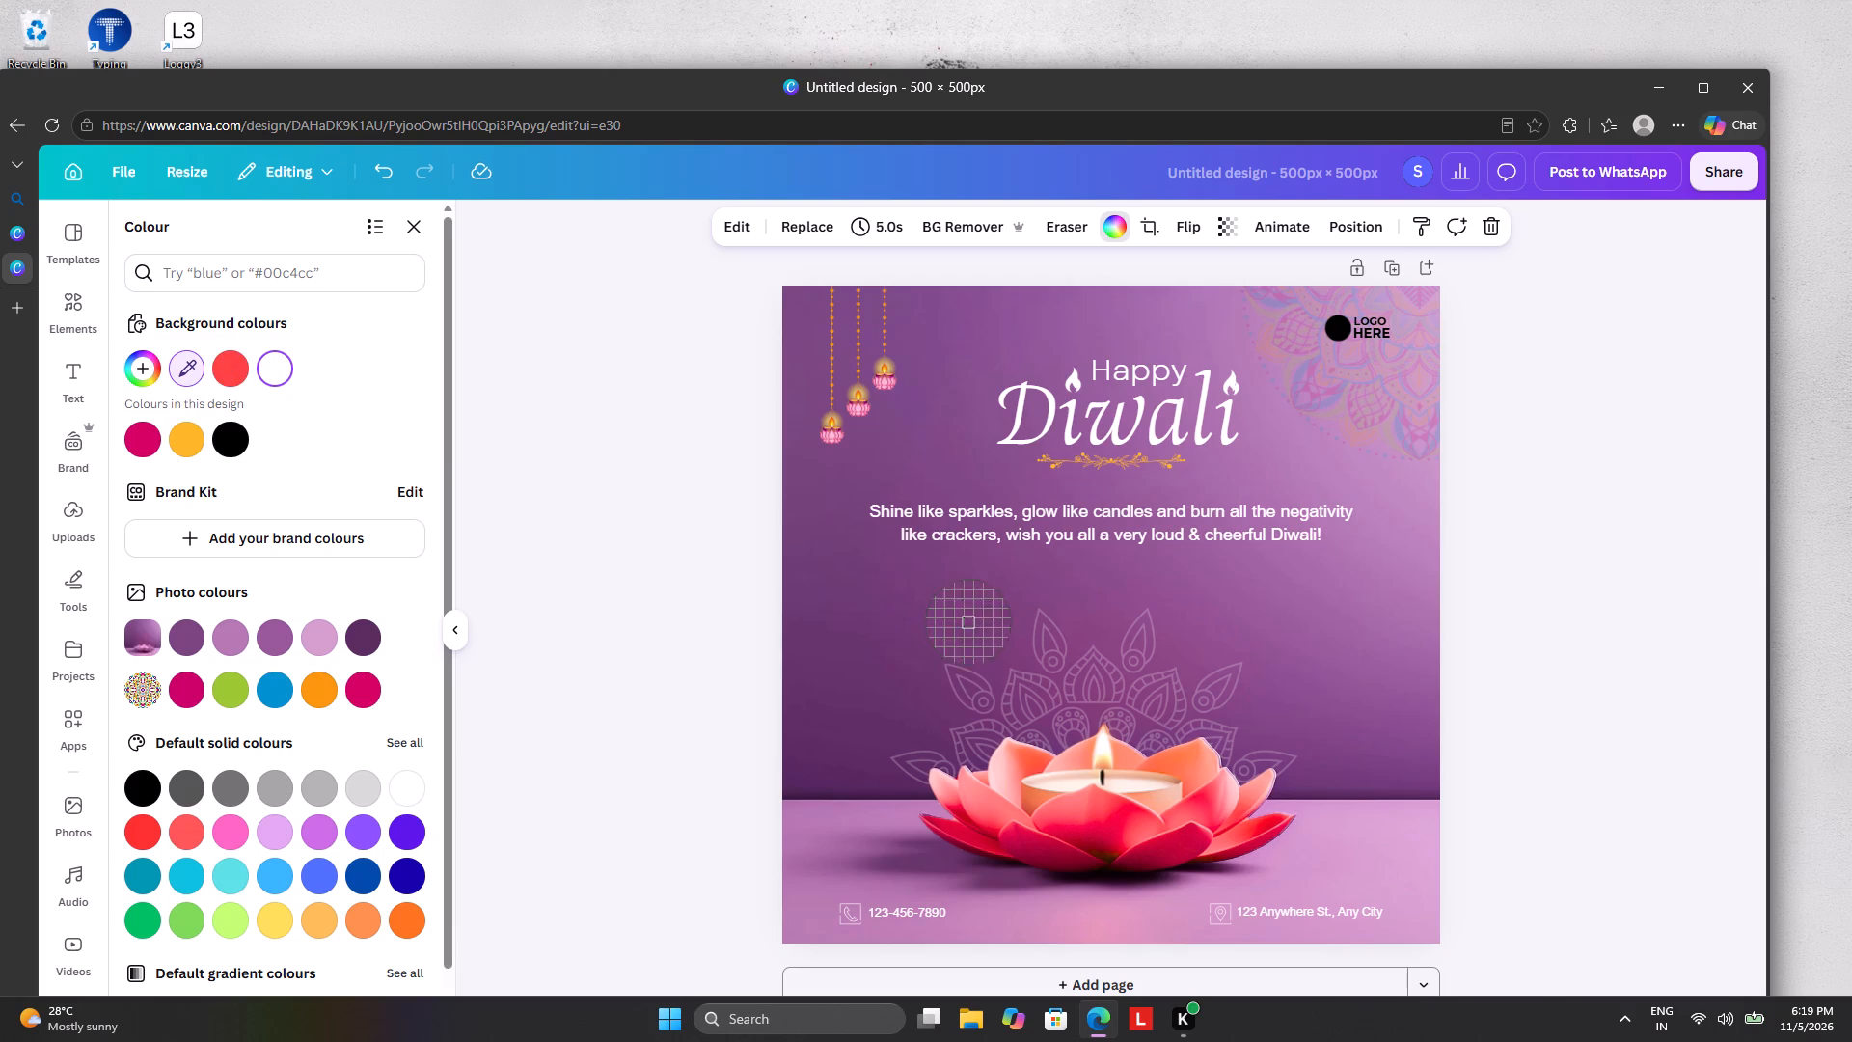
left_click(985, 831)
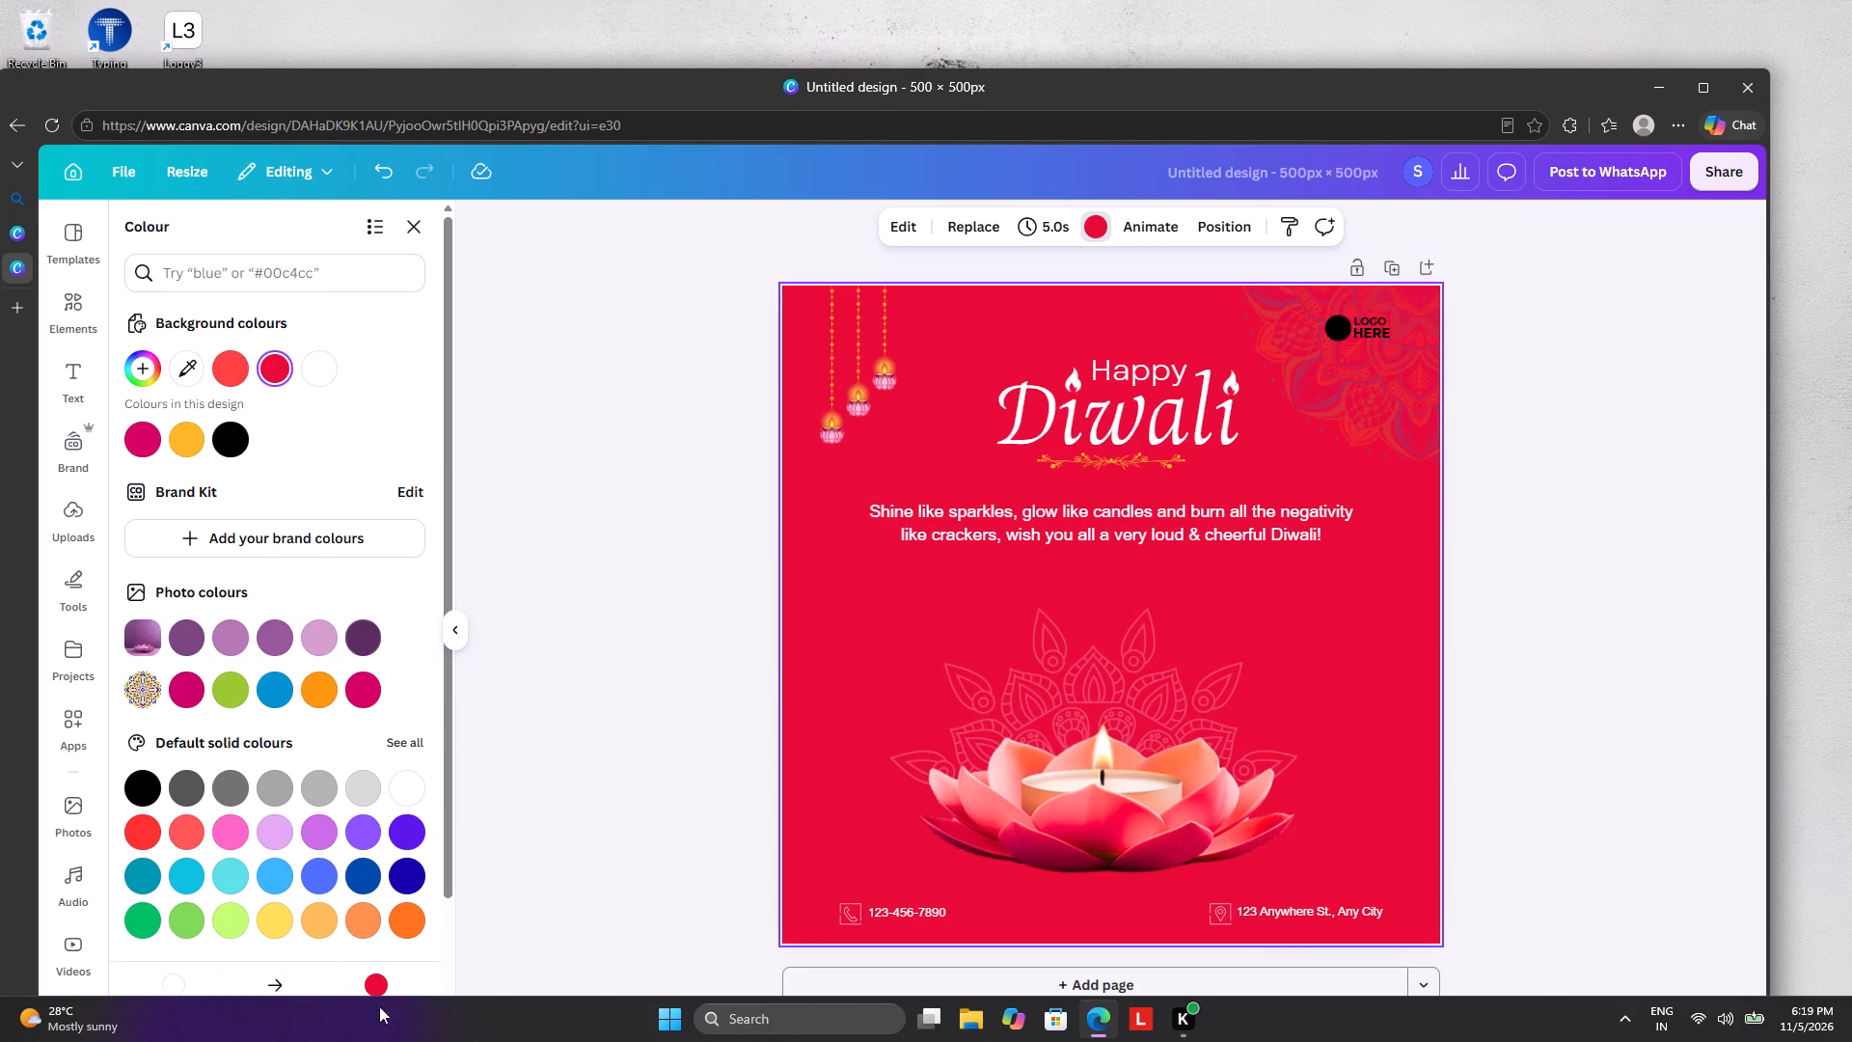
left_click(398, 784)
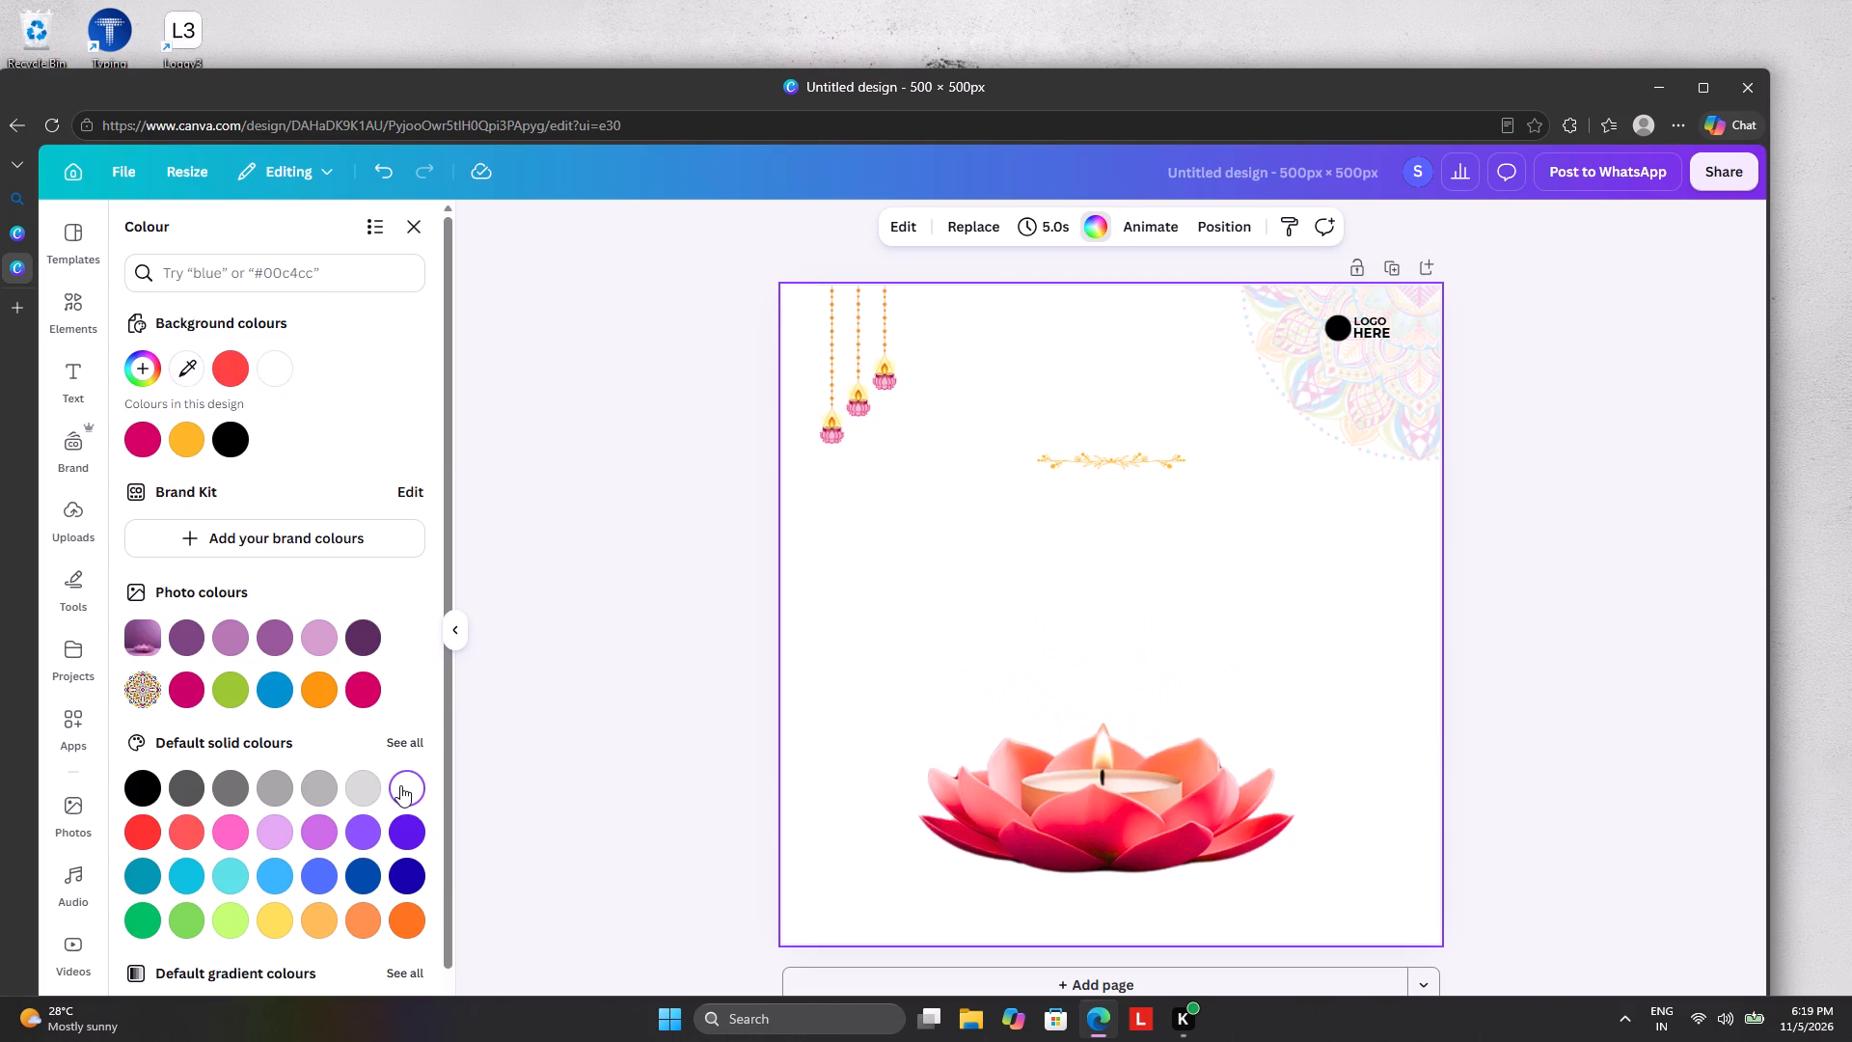
Set the page background to the light orange sampled from the hanging lotus lamps.
left_click(178, 374)
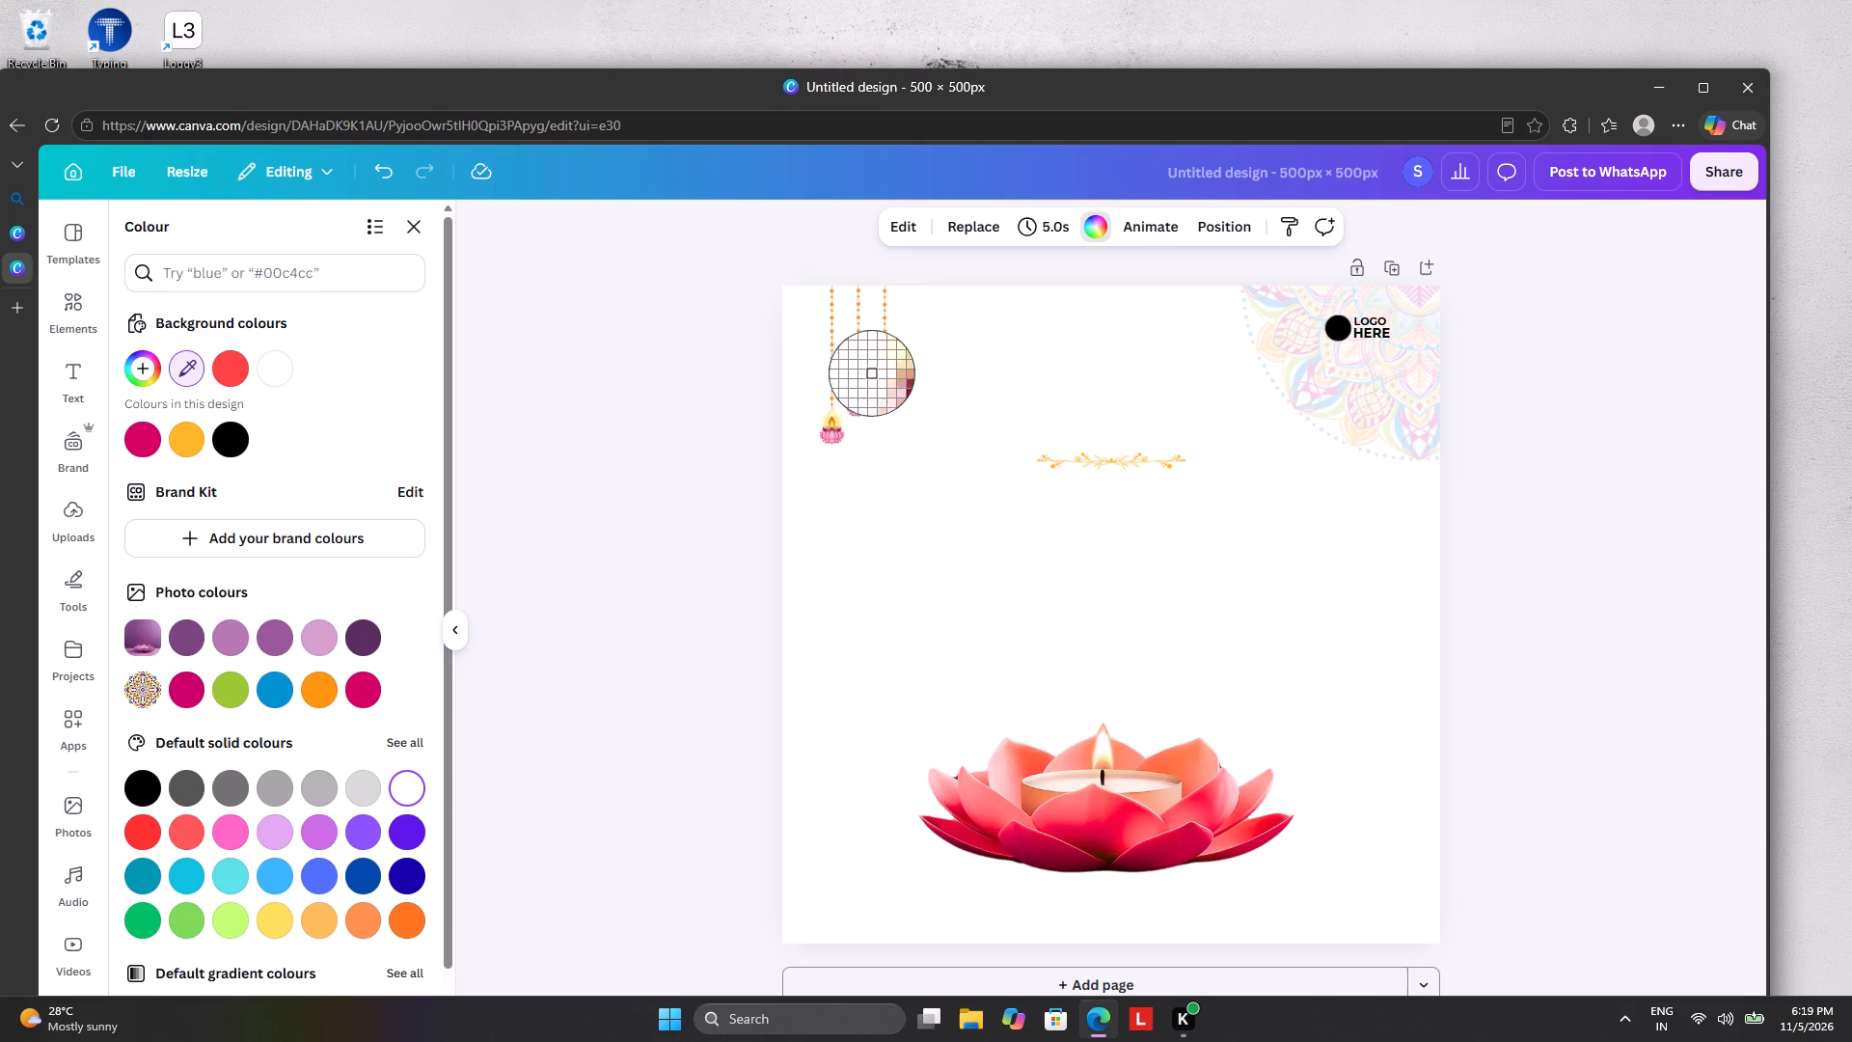
left_click(881, 370)
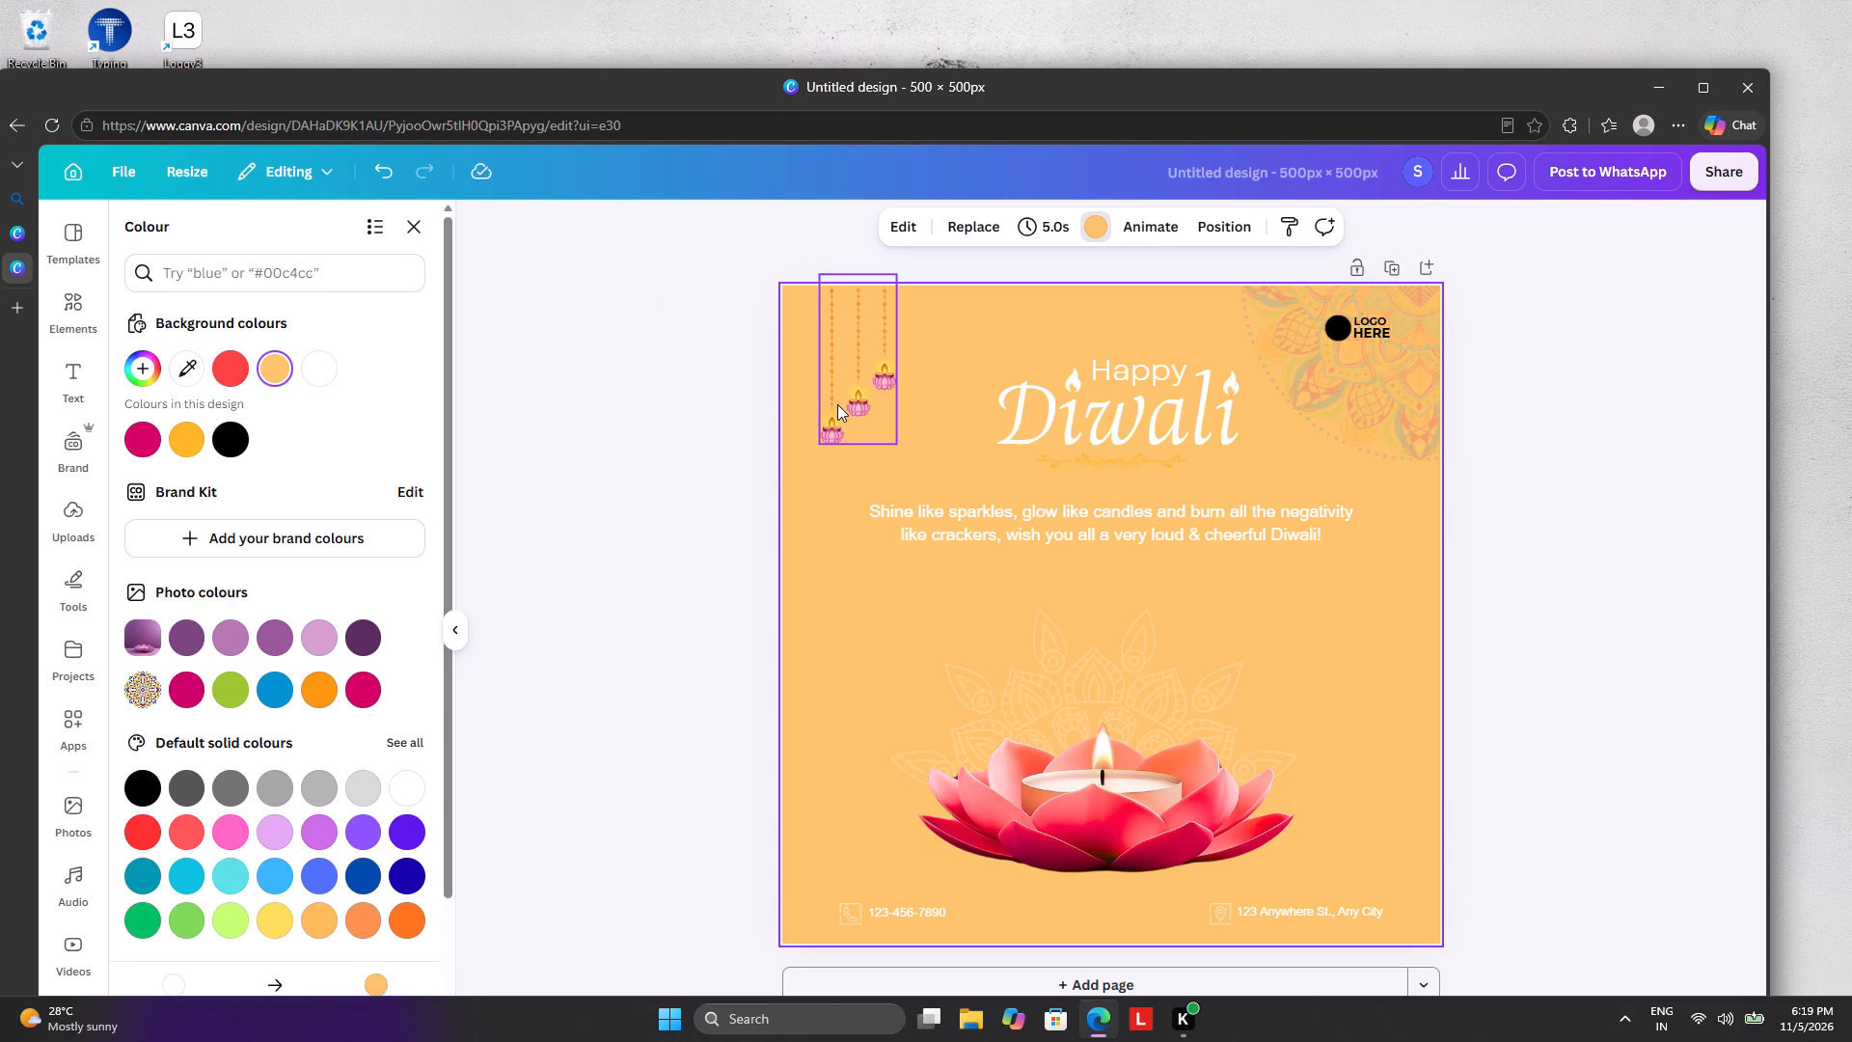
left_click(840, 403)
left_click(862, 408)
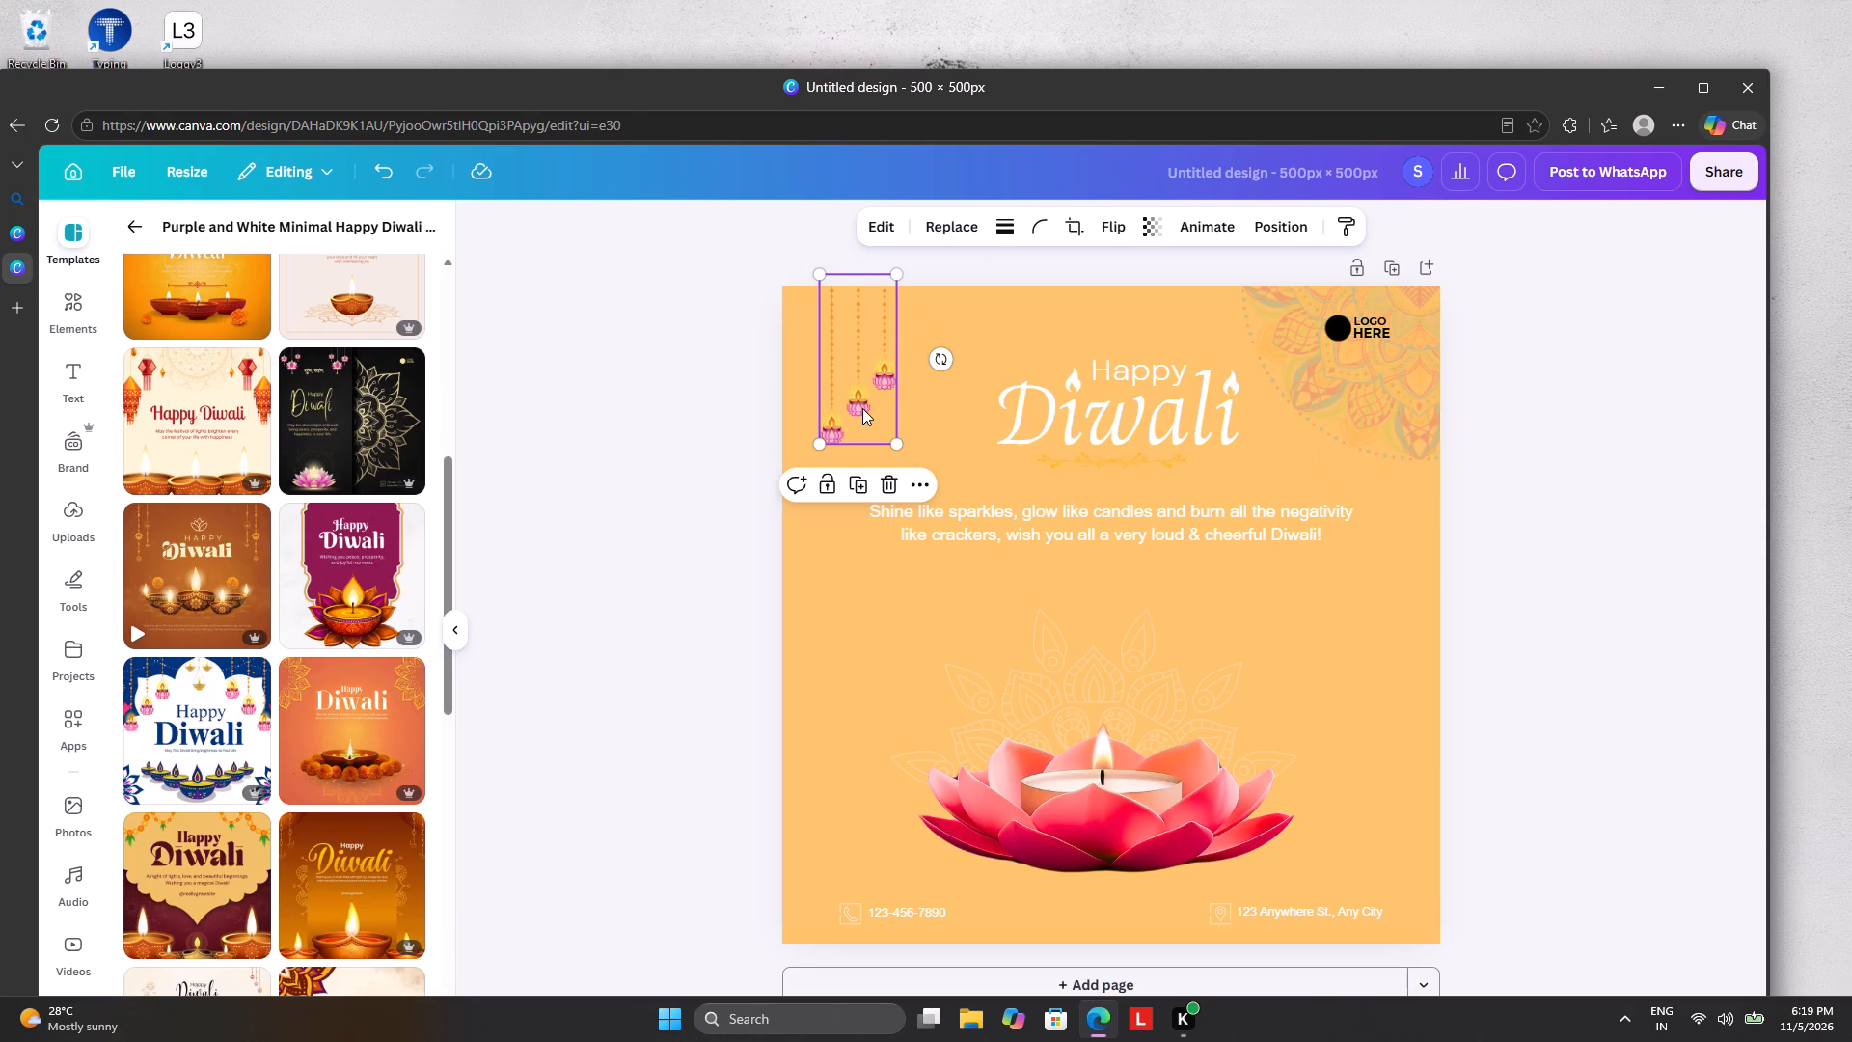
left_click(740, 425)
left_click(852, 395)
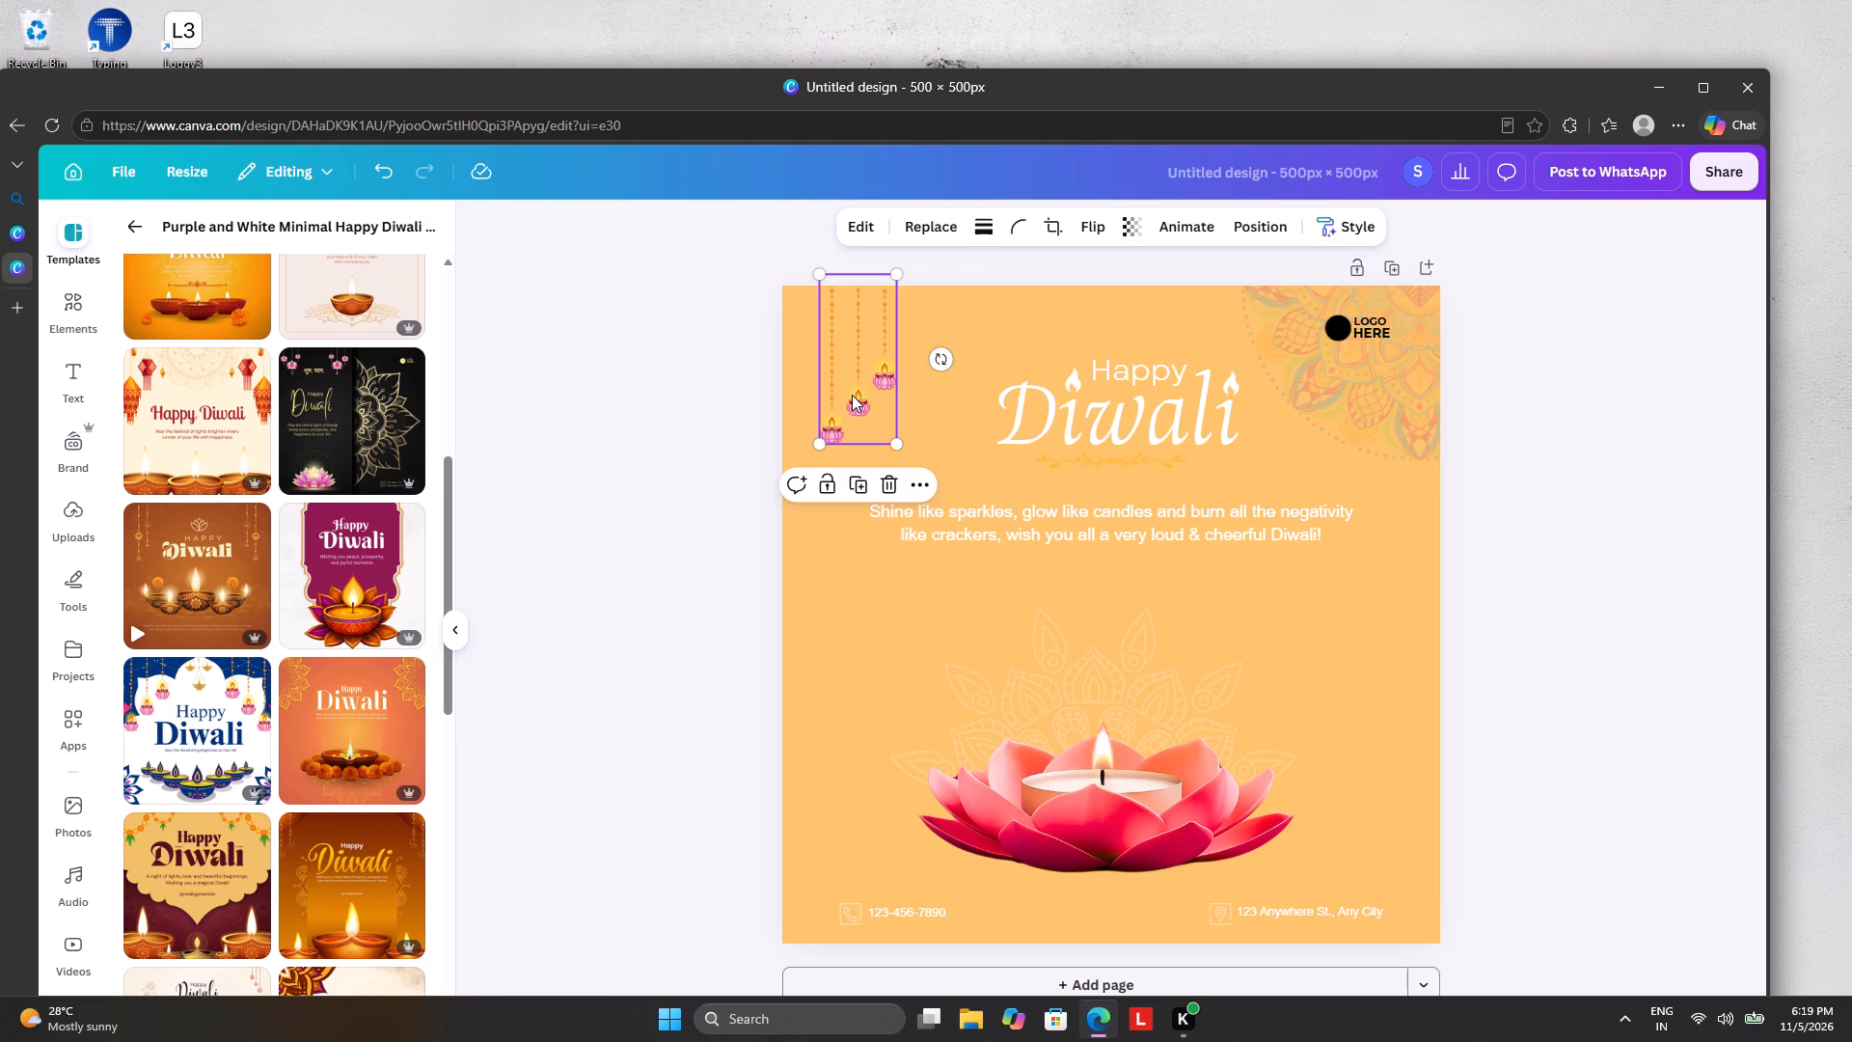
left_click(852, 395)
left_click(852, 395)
Recolour the mandala outline behind the lotus candle with the design's red used for the petals.
left_click(1037, 629)
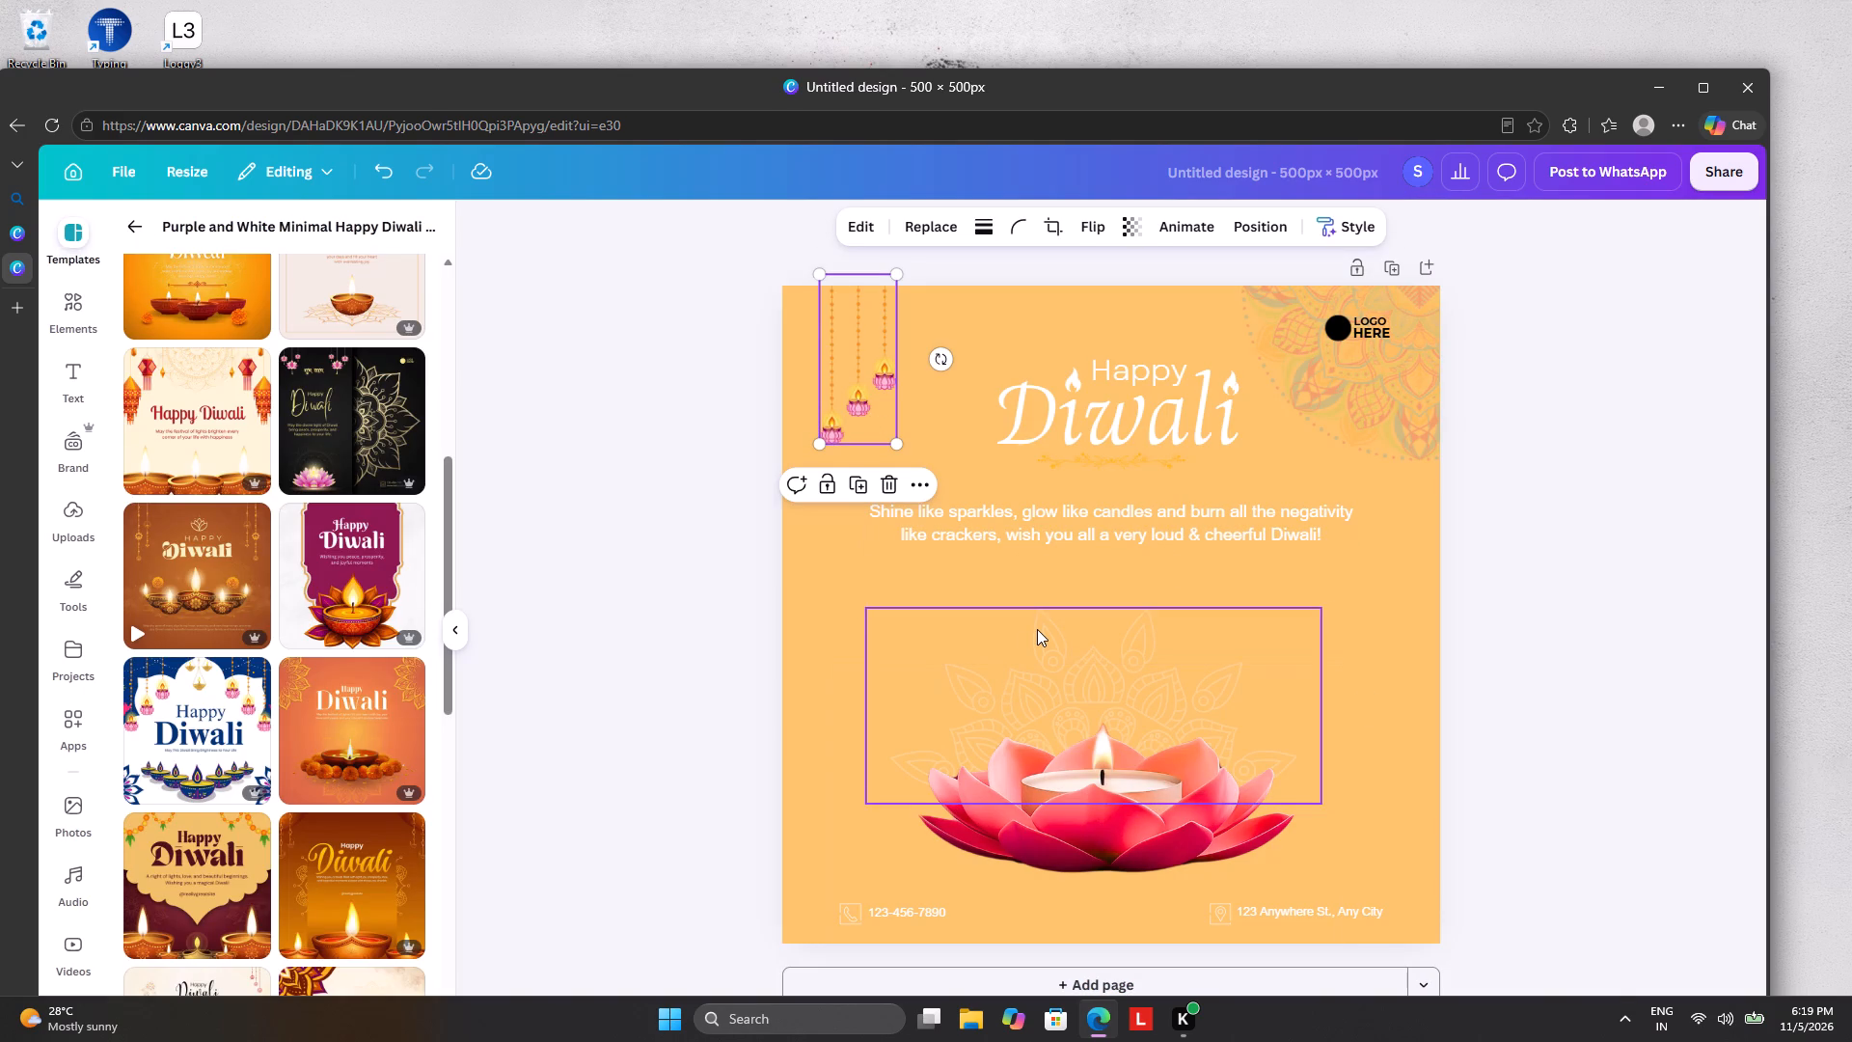
left_click(964, 223)
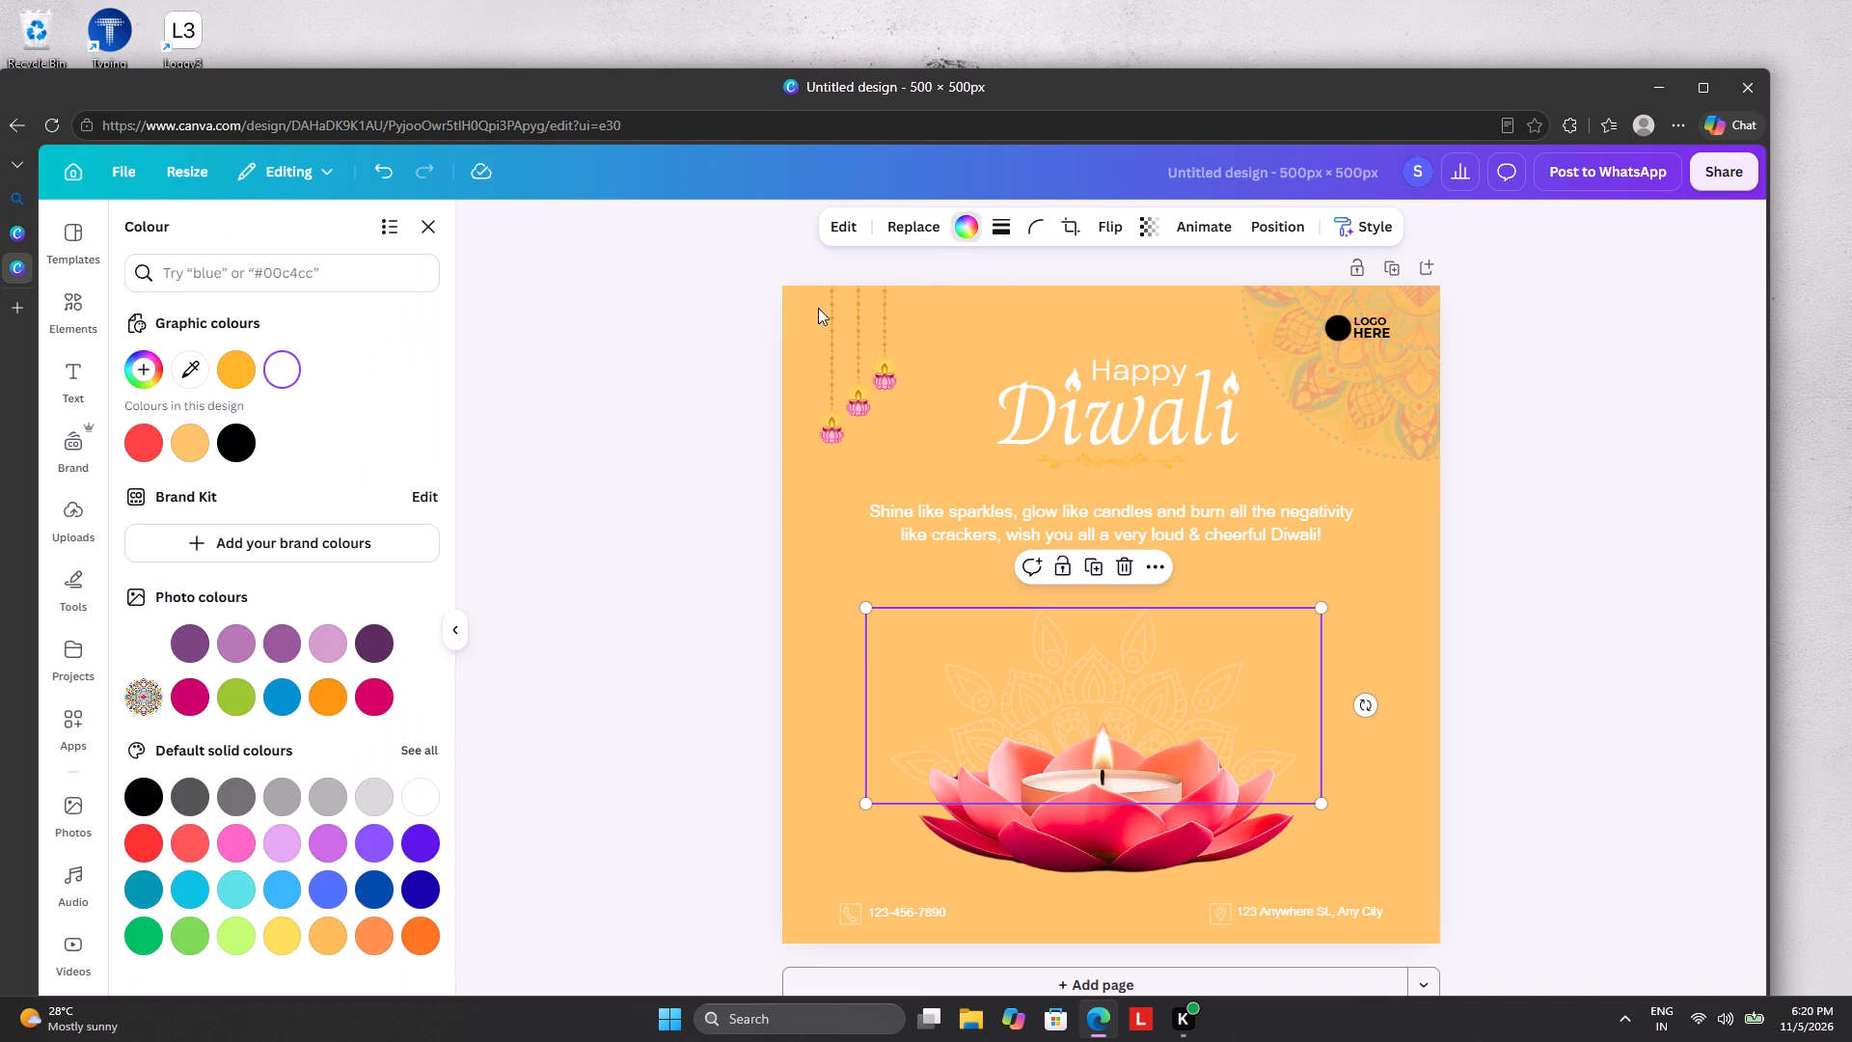
left_click(138, 442)
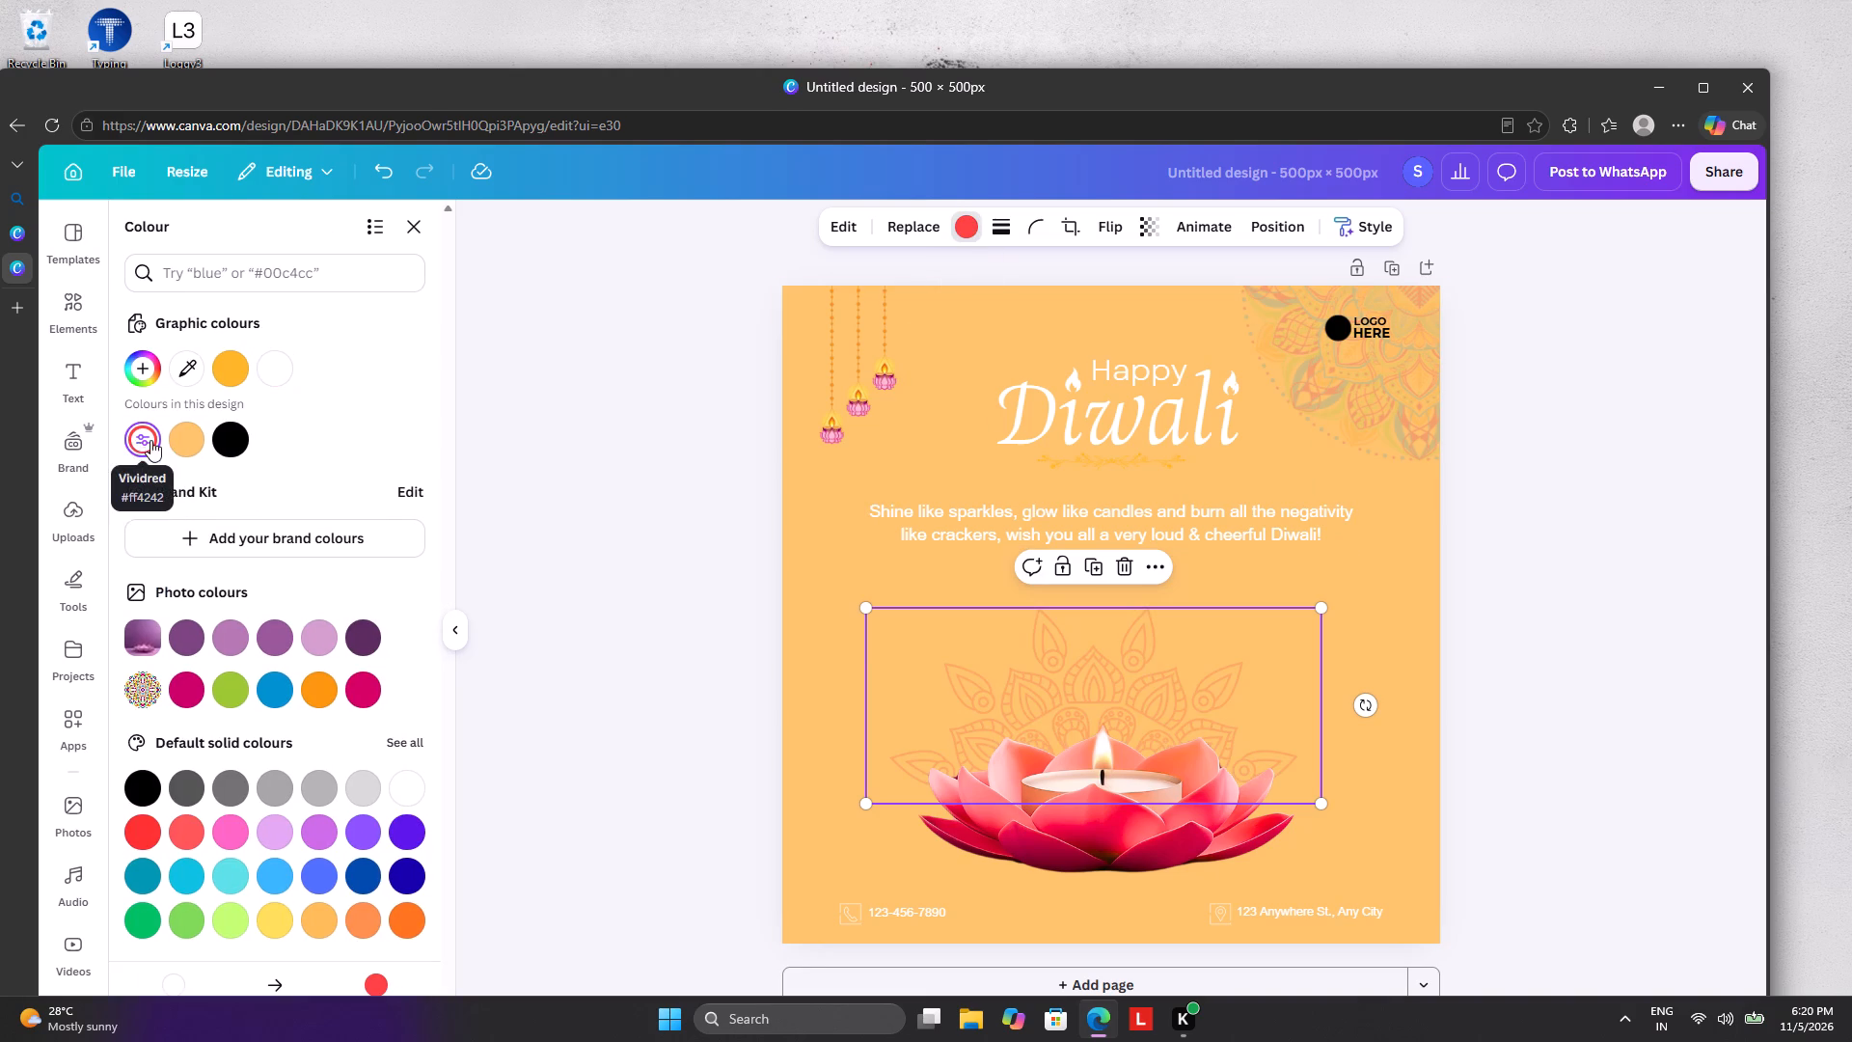
Recolour the phone number text and the phone icon beside it with the design's red #FF4242.
left_click(900, 918)
left_click(942, 228)
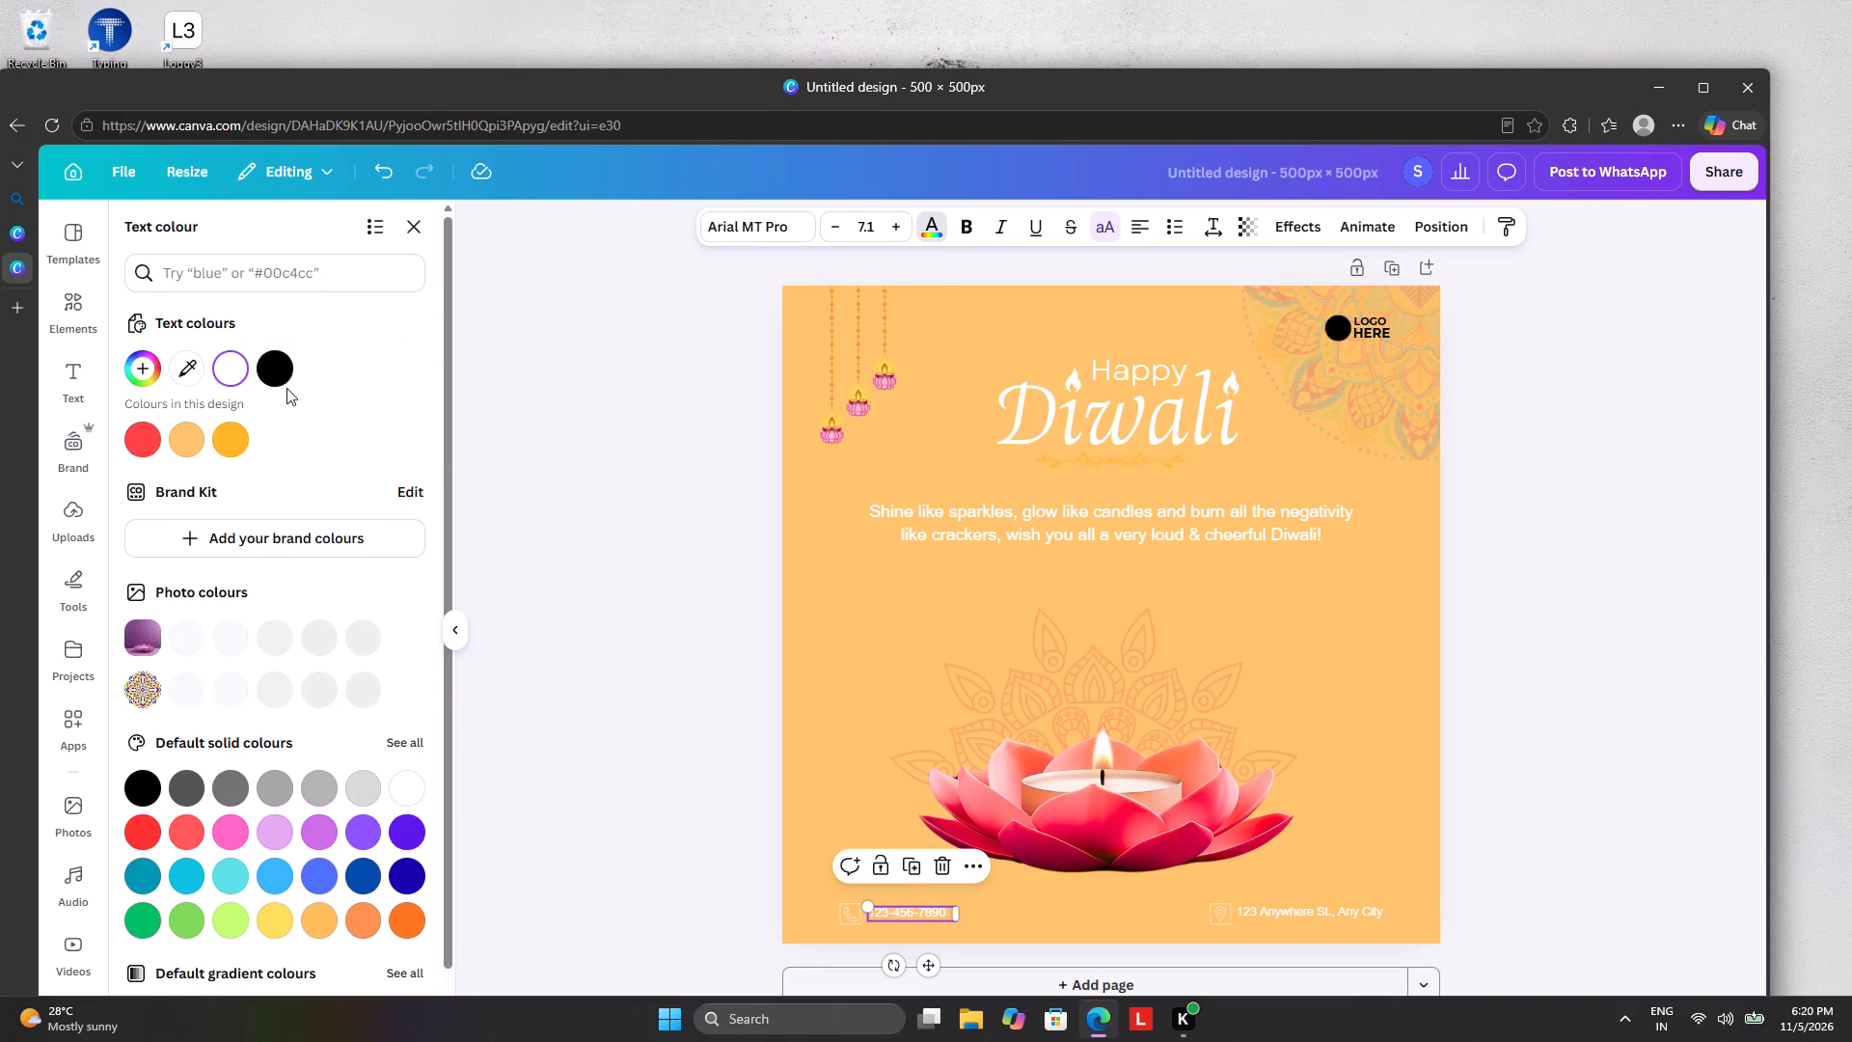
left_click(144, 439)
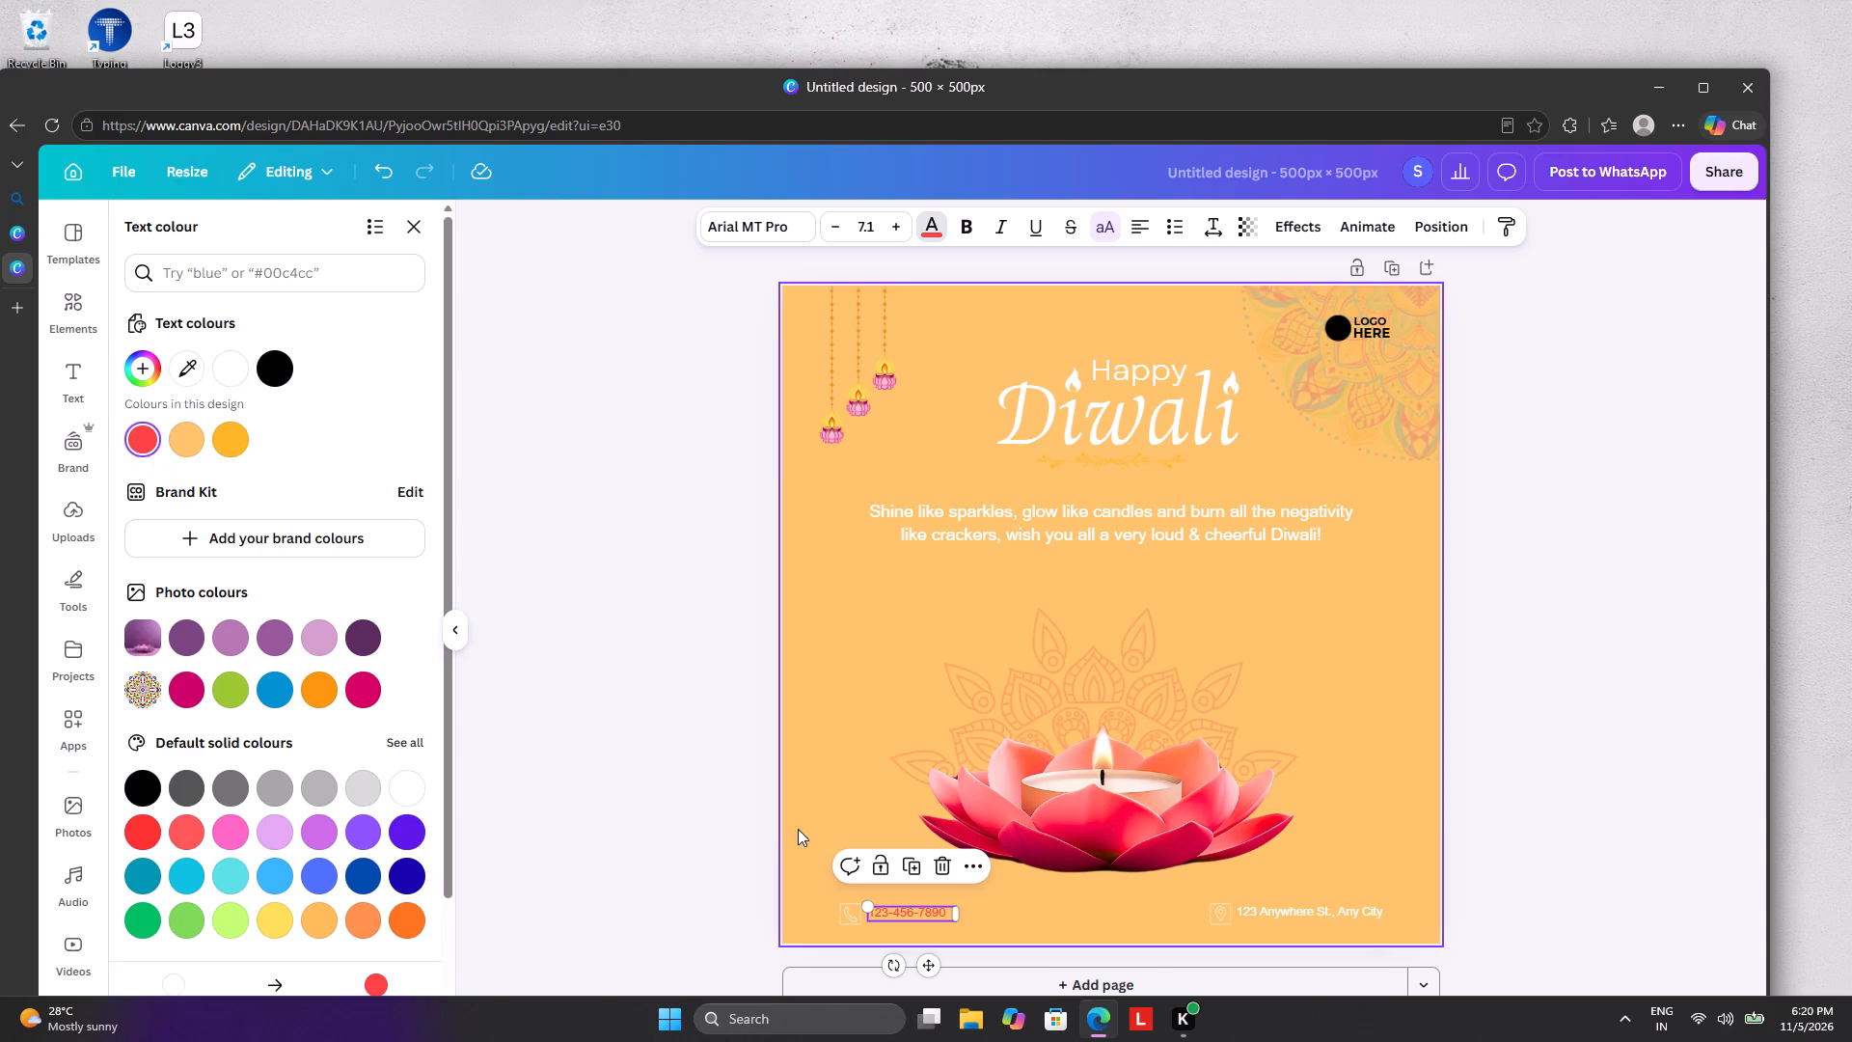
left_click(845, 915)
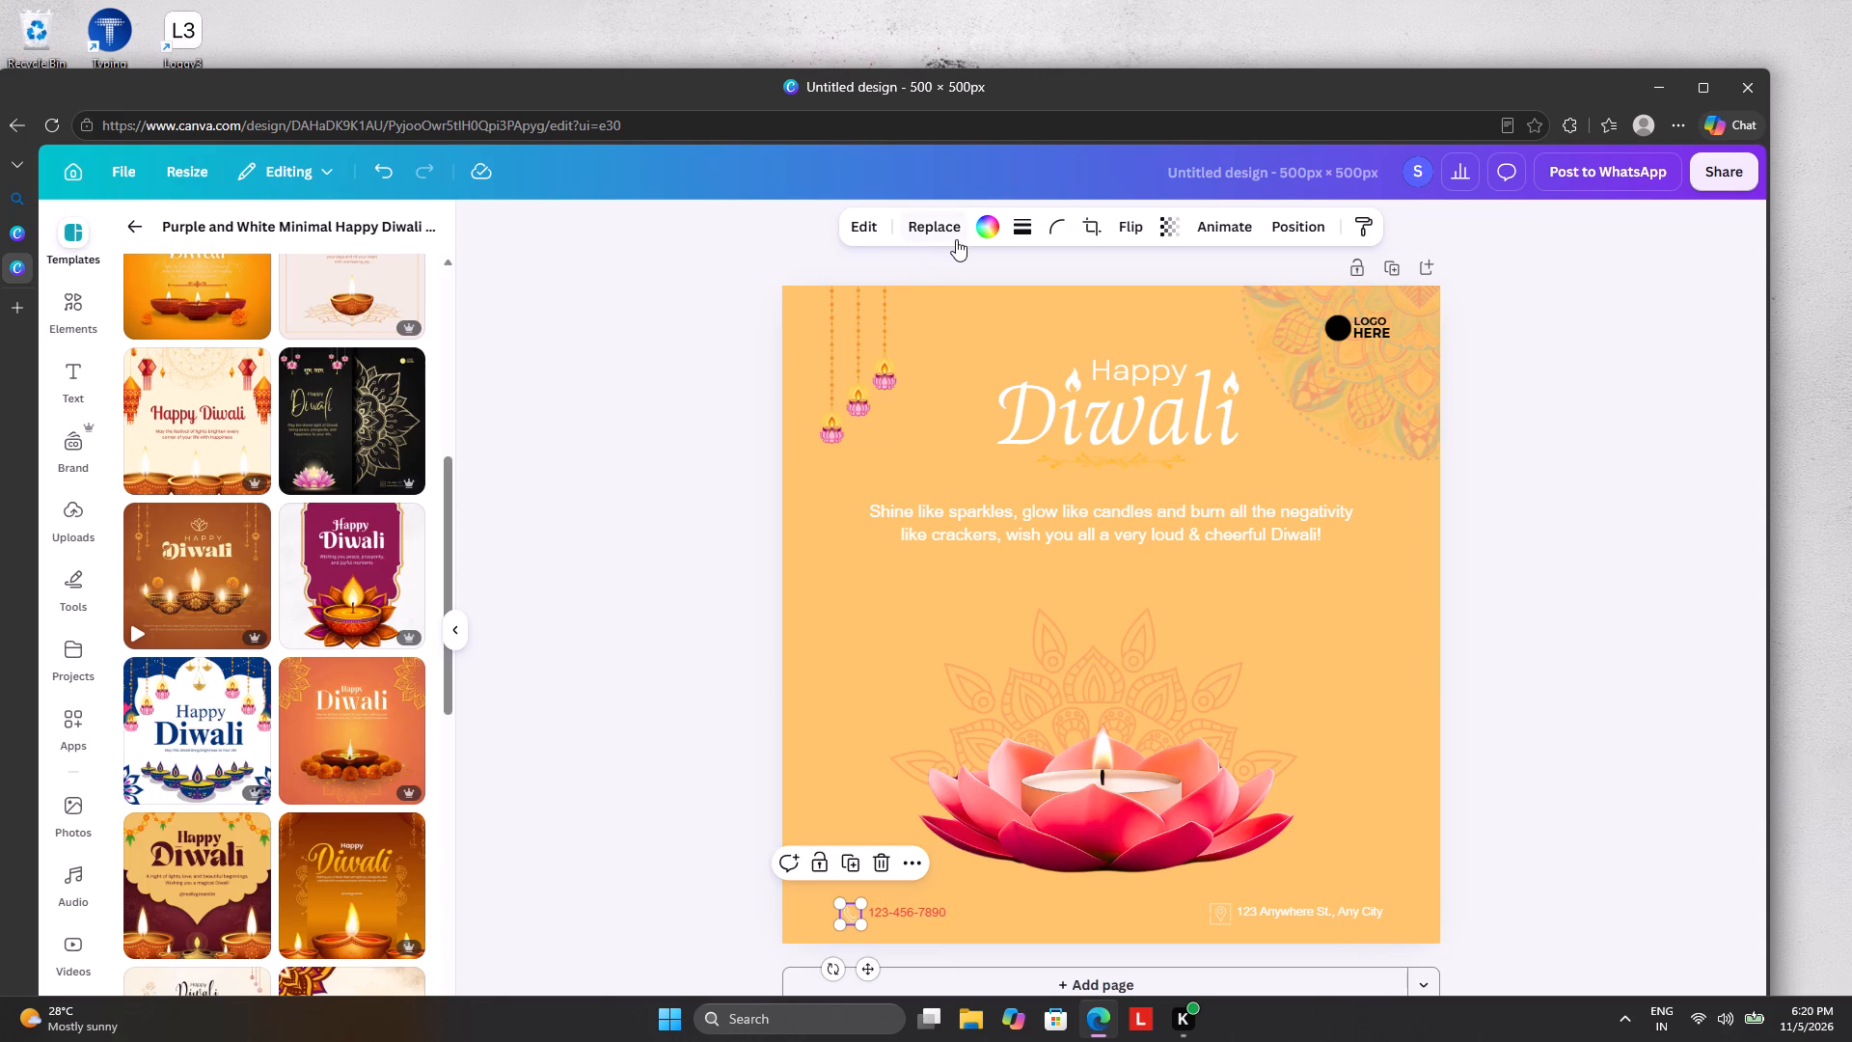
left_click(995, 225)
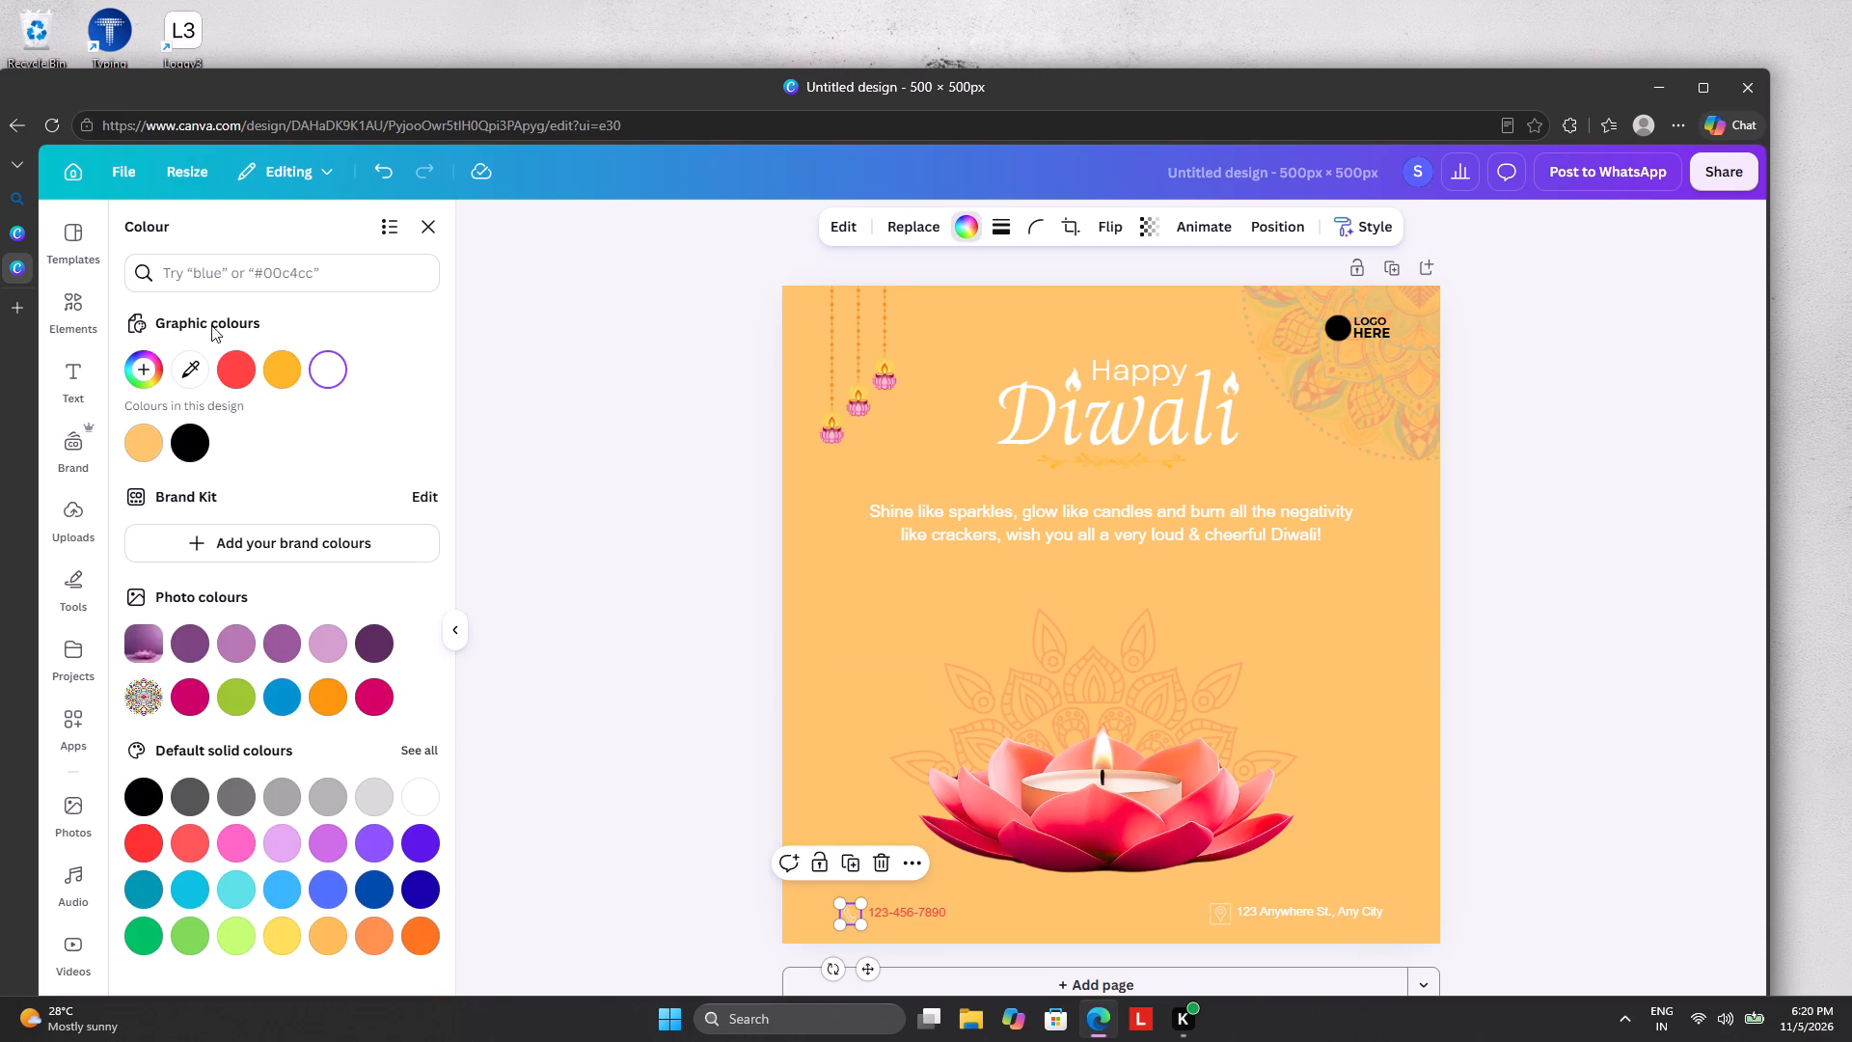
left_click(237, 370)
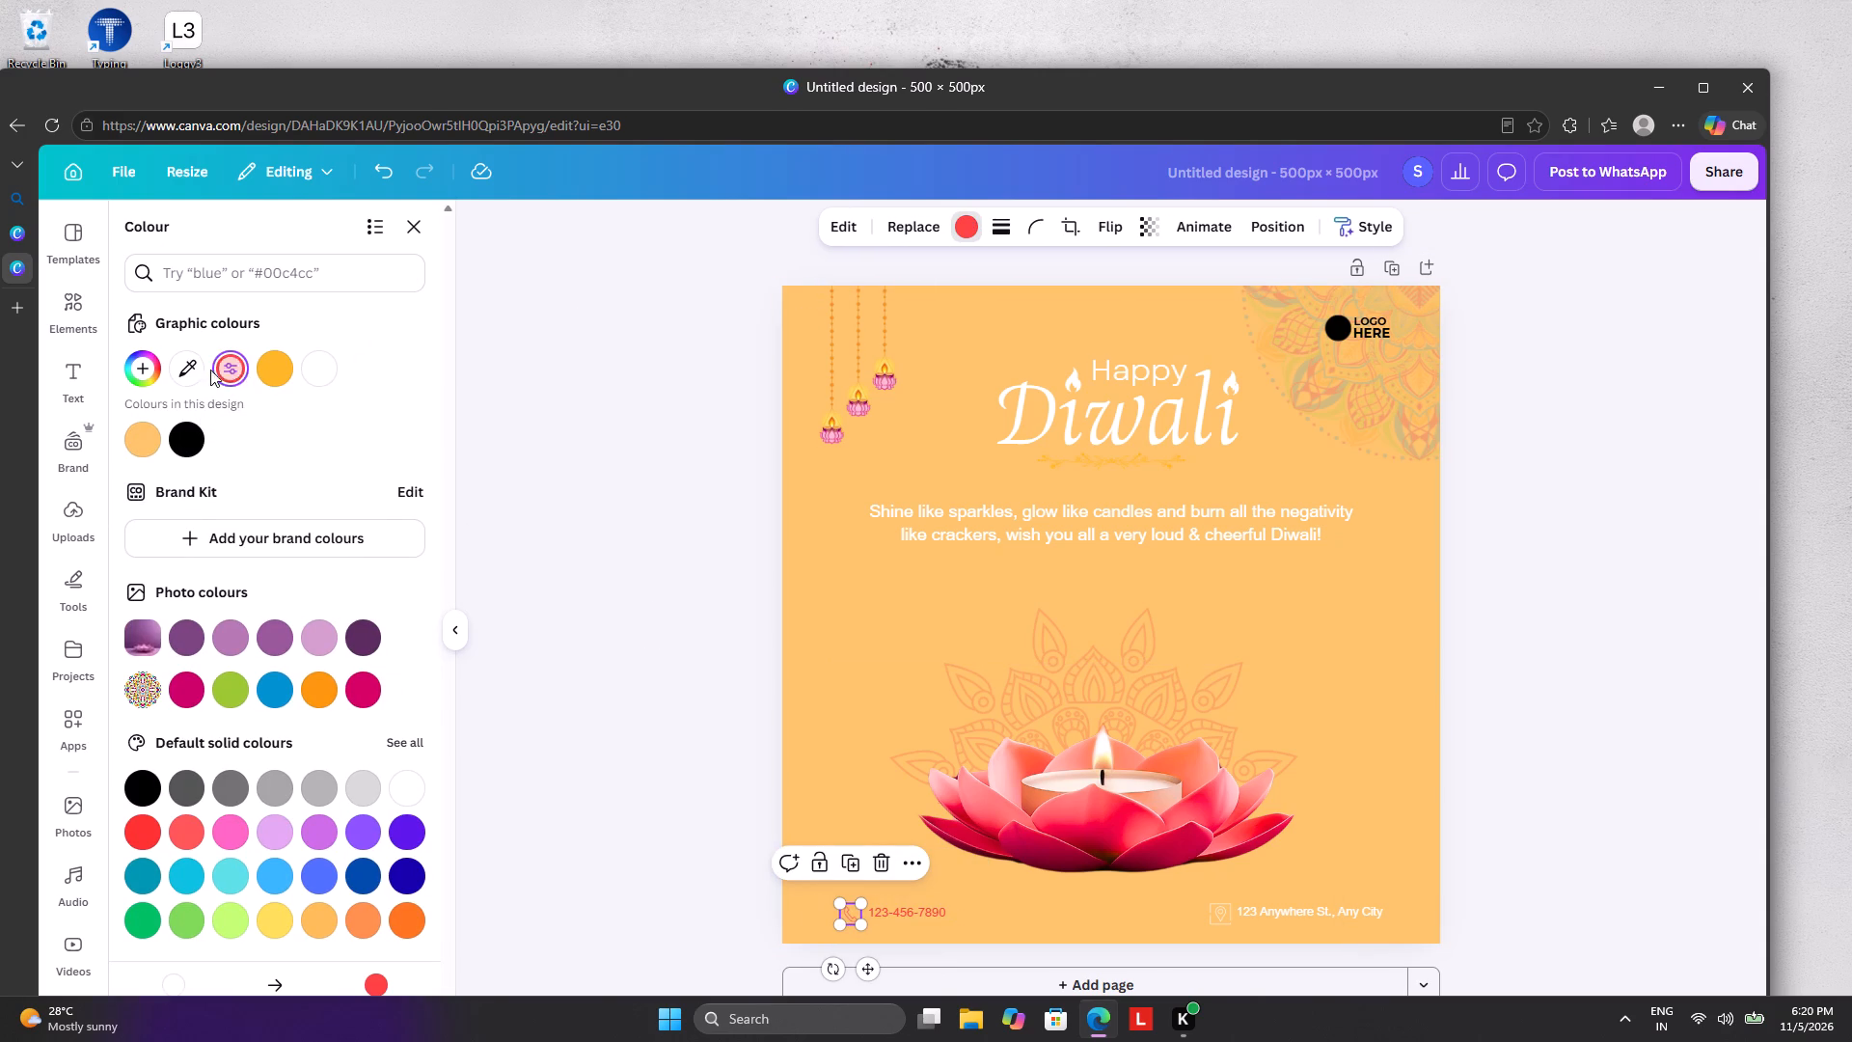
left_click(243, 360)
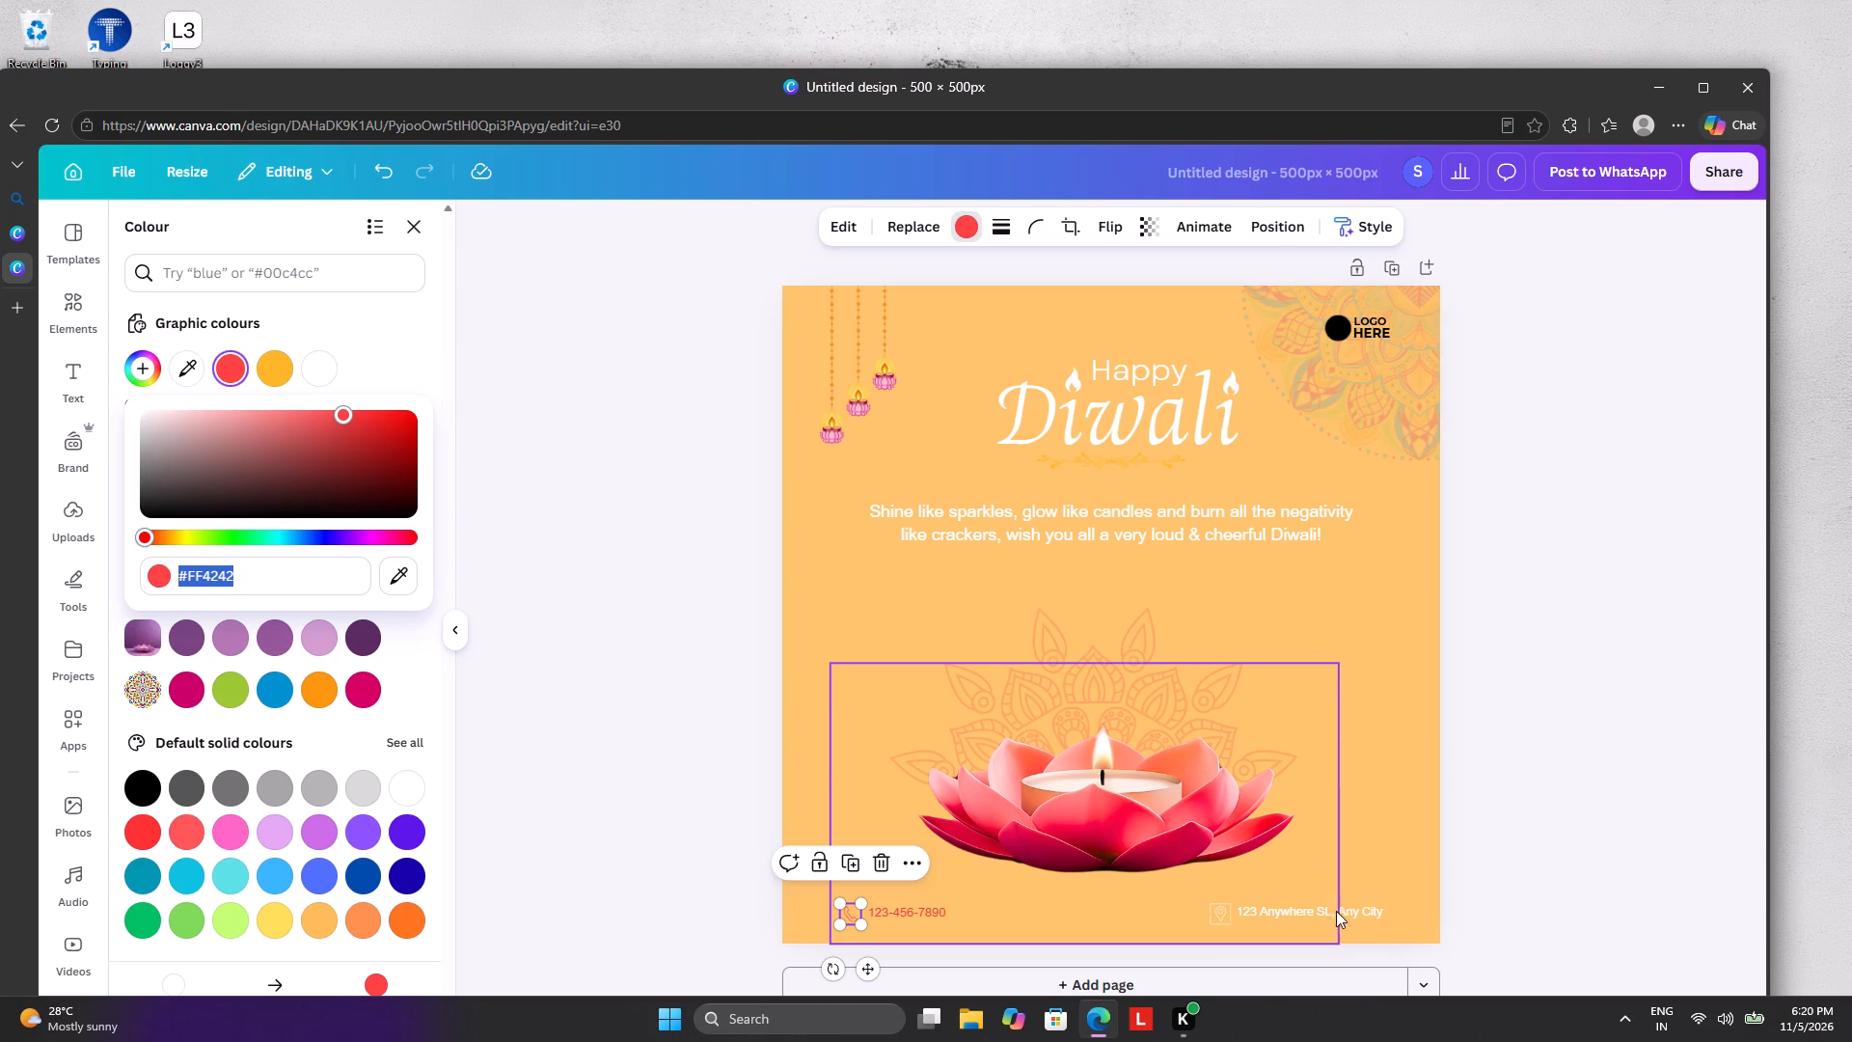
Recolour the address text and its location icon with the design's red #FF4242.
left_click(1310, 907)
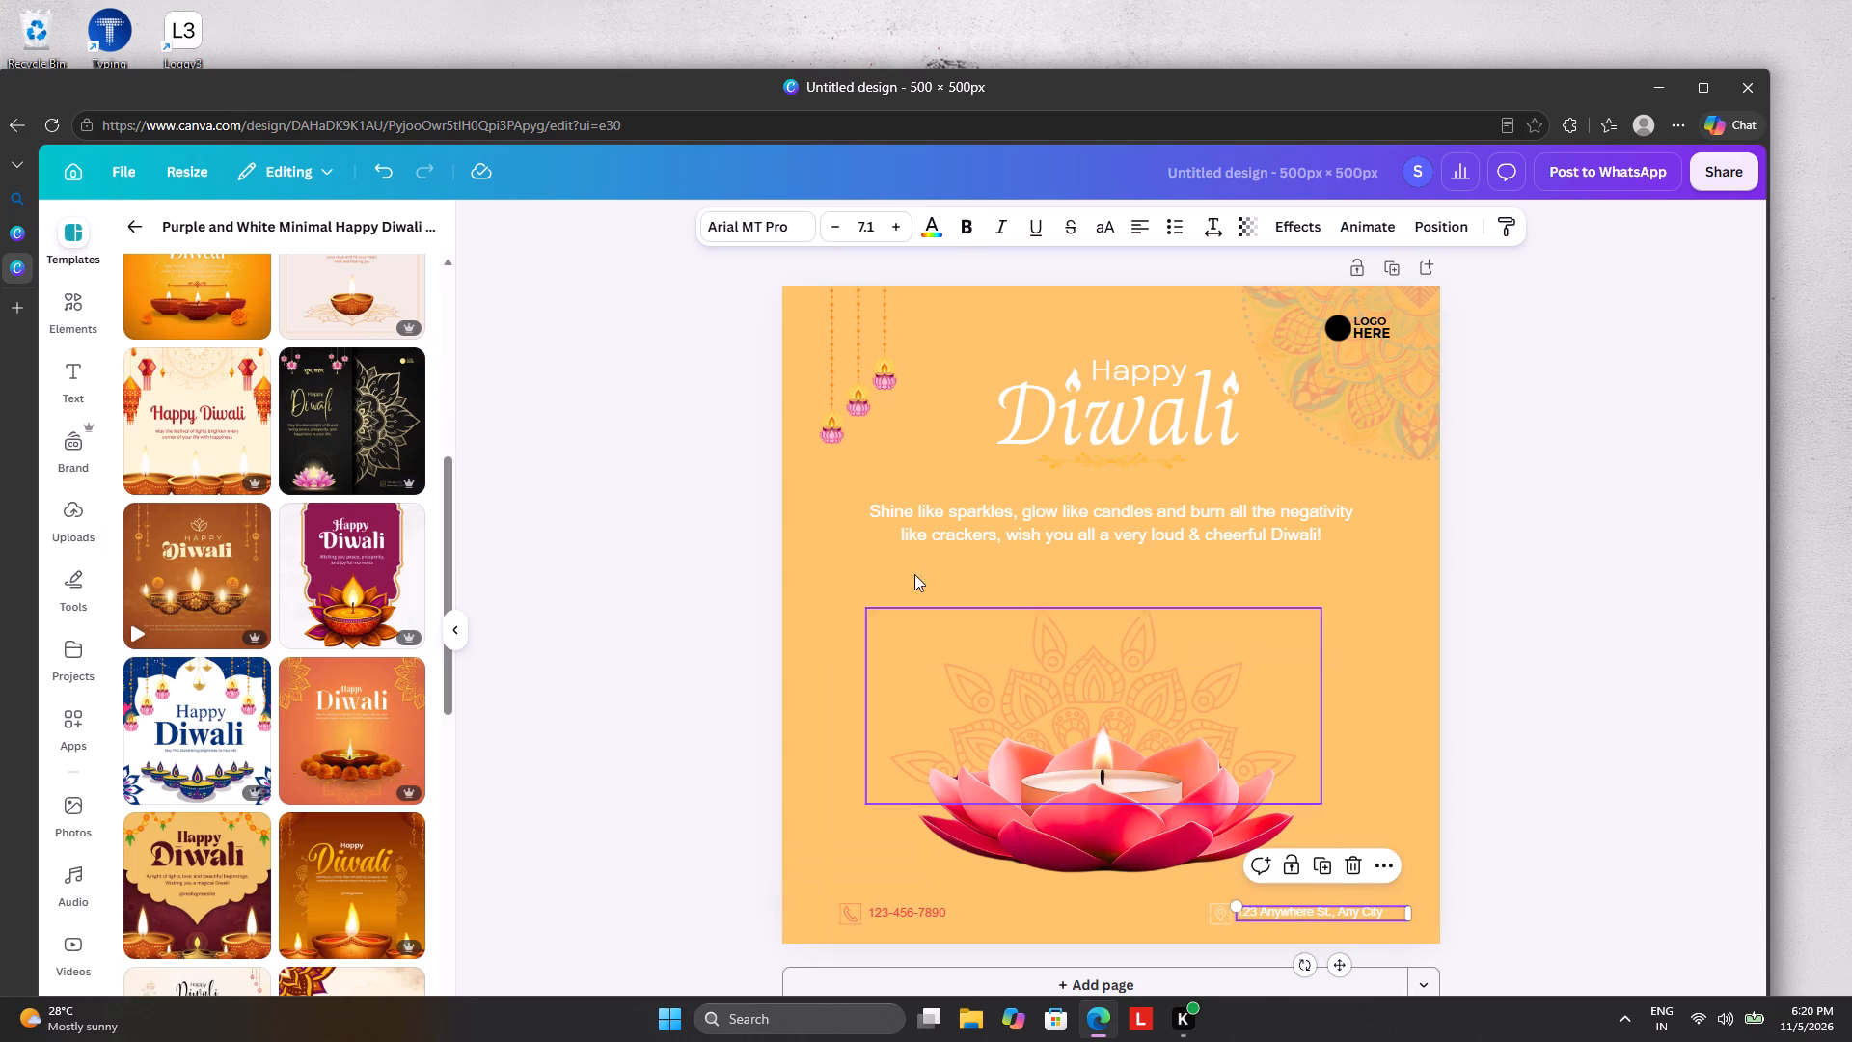
left_click(942, 228)
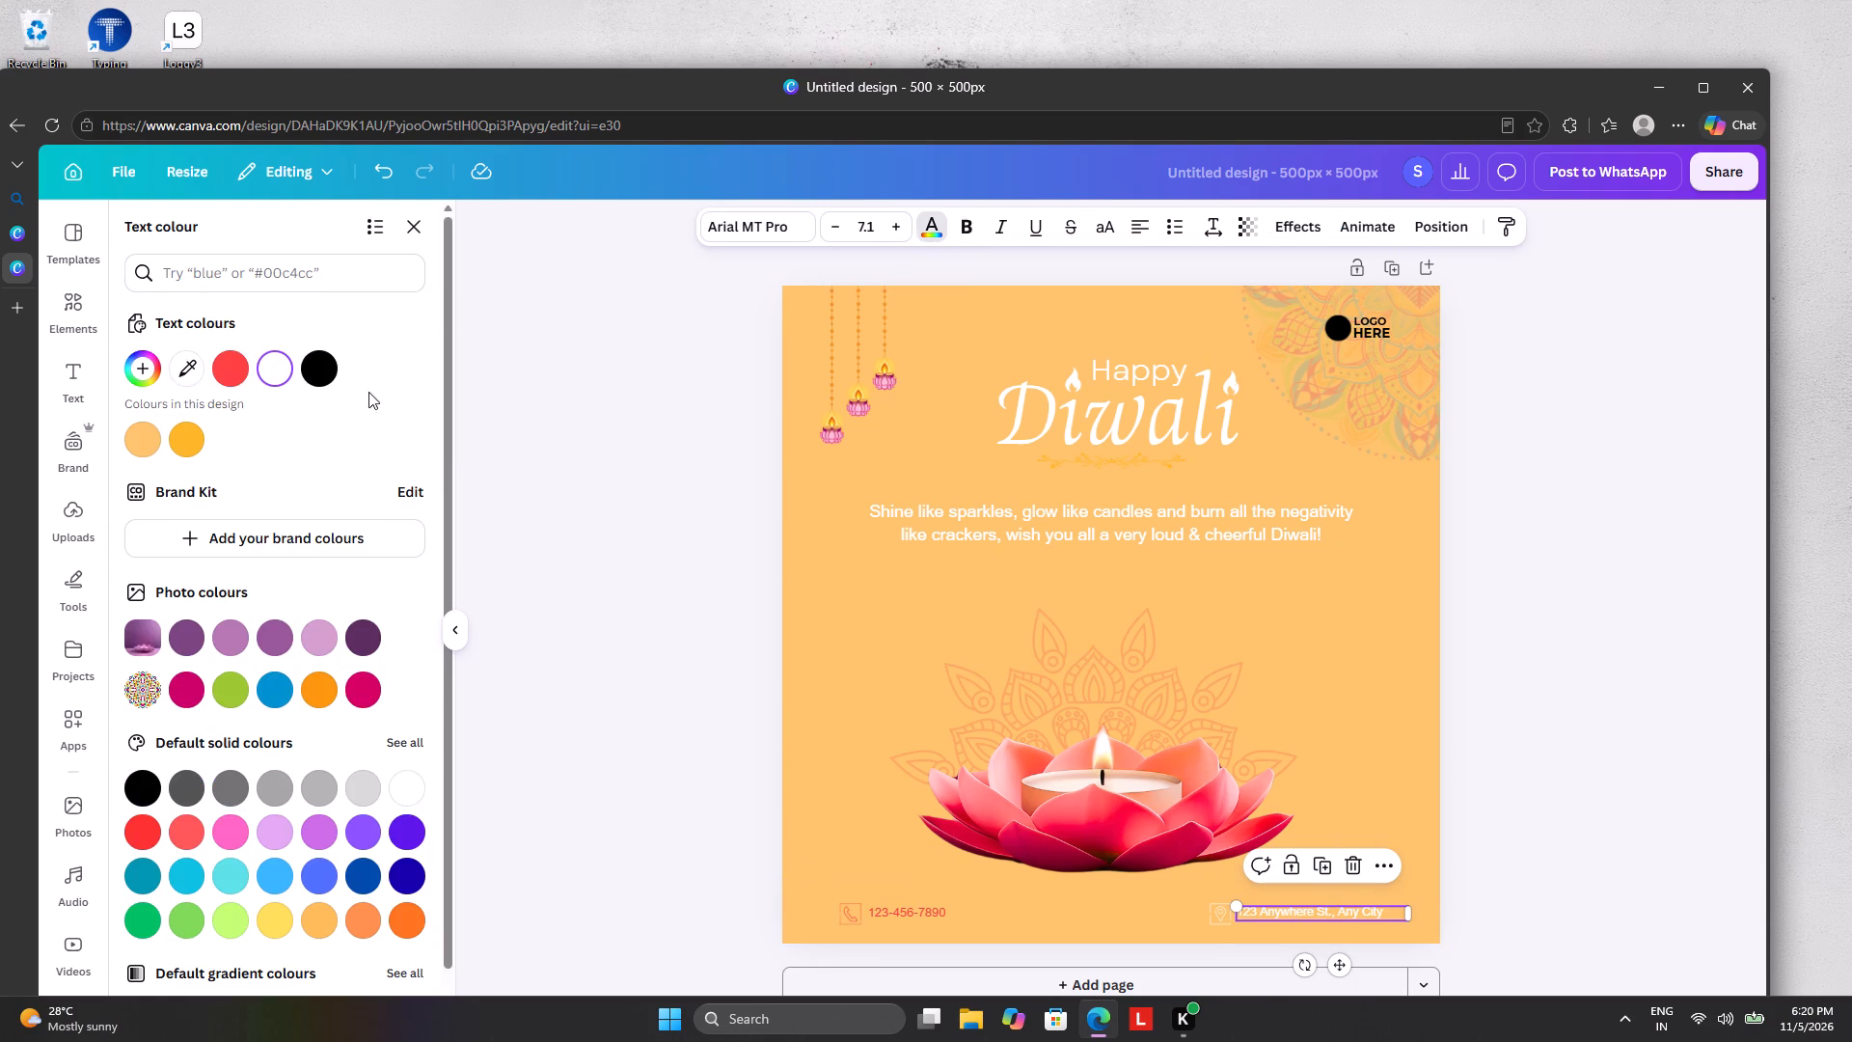
left_click(226, 363)
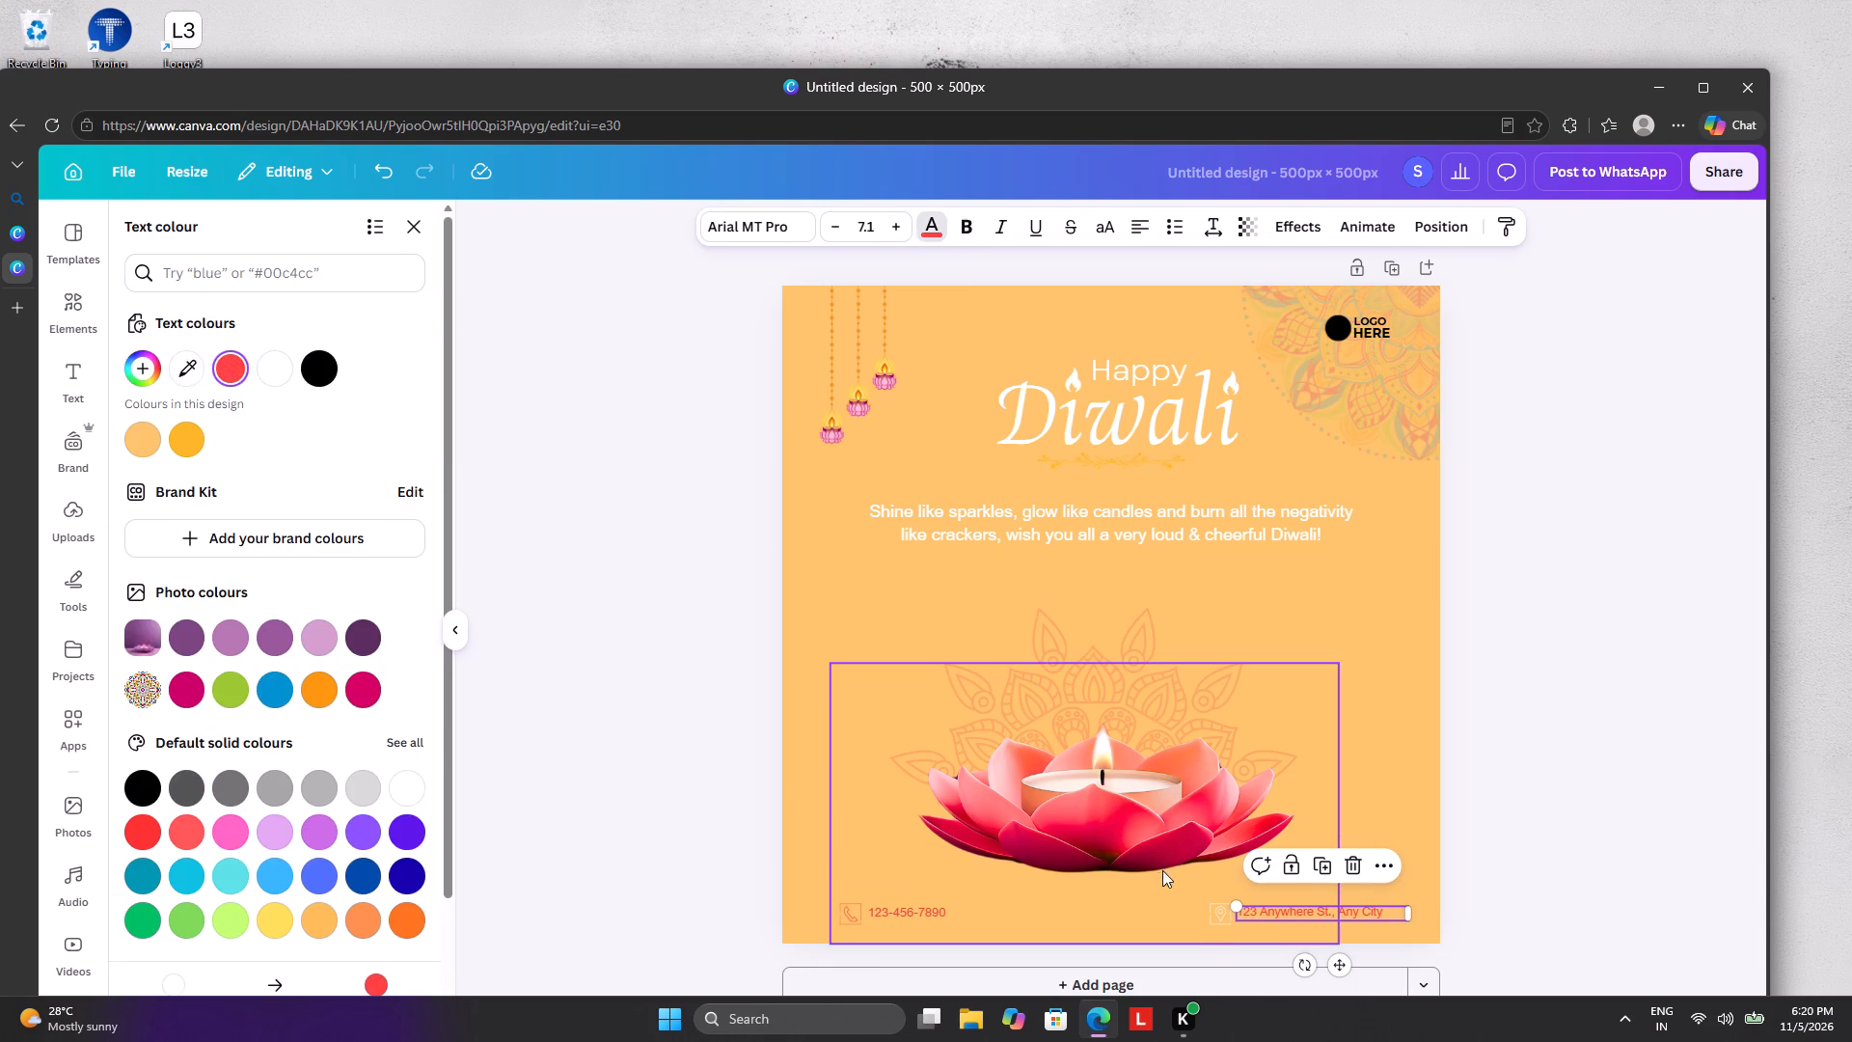
left_click(1214, 913)
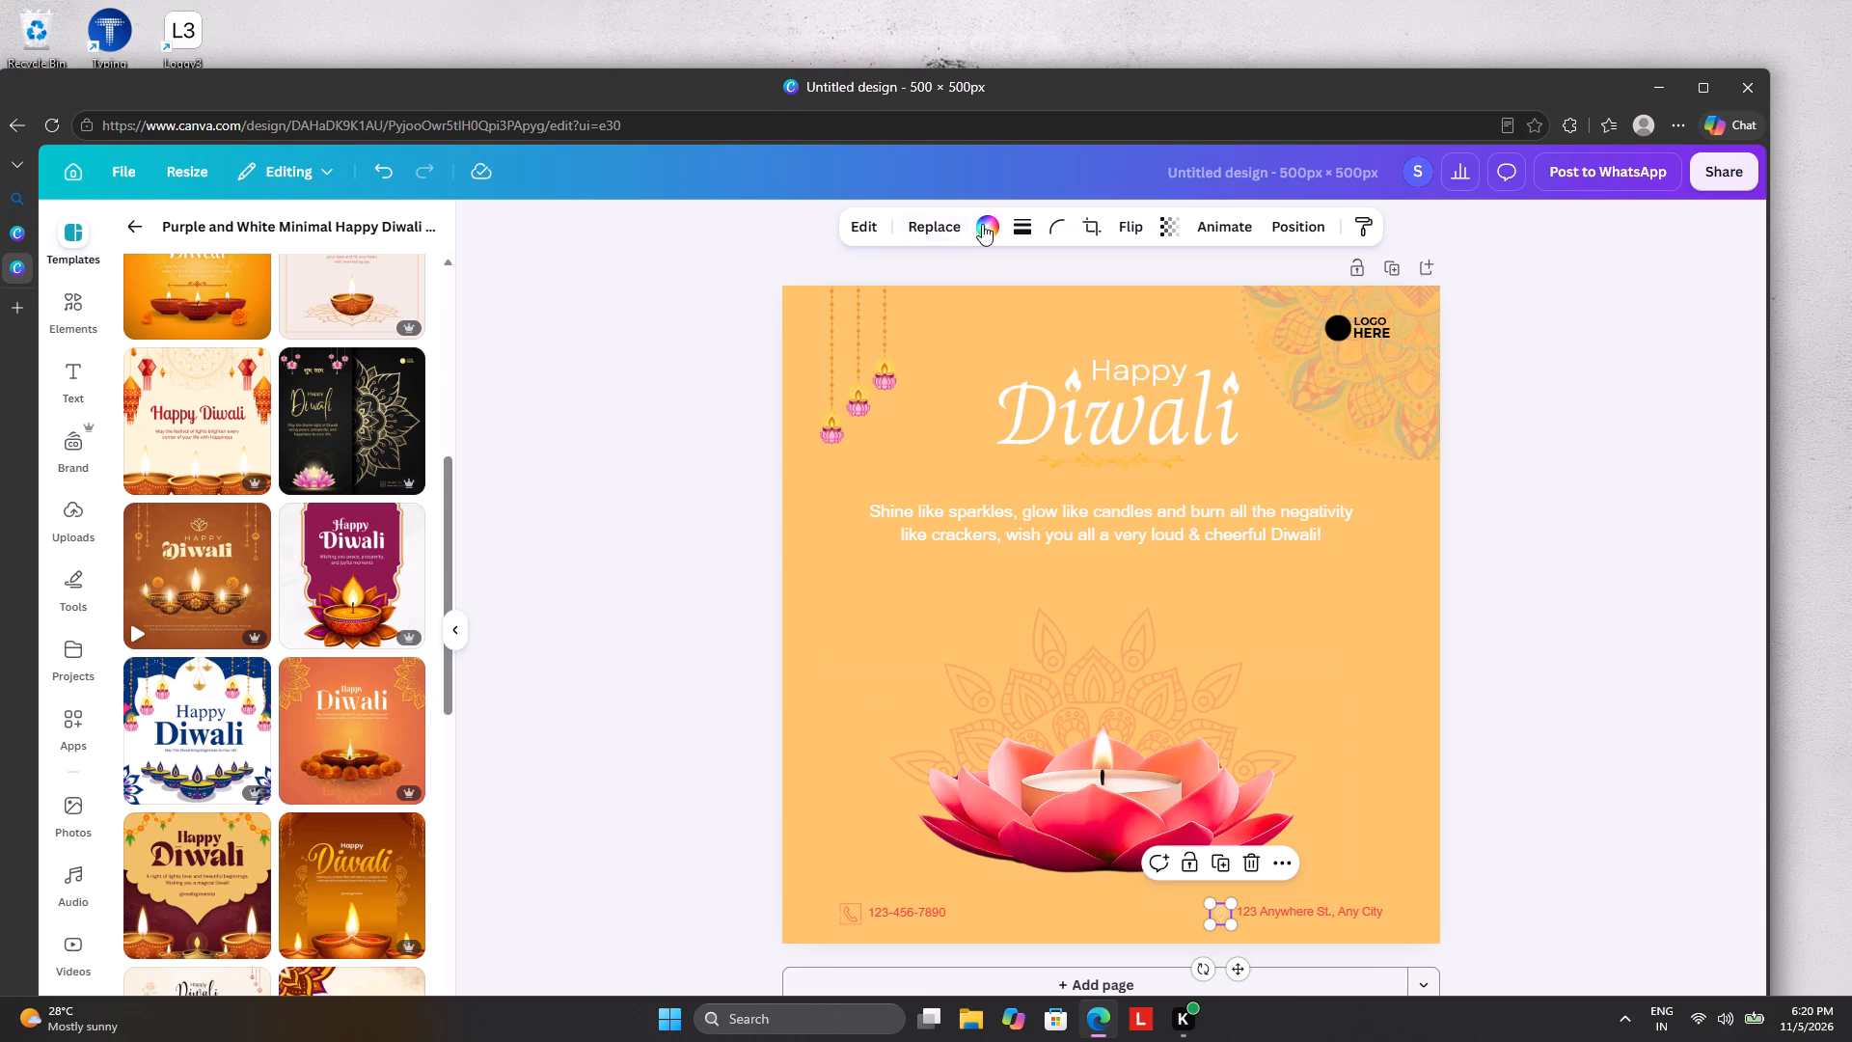
left_click(982, 225)
left_click(231, 382)
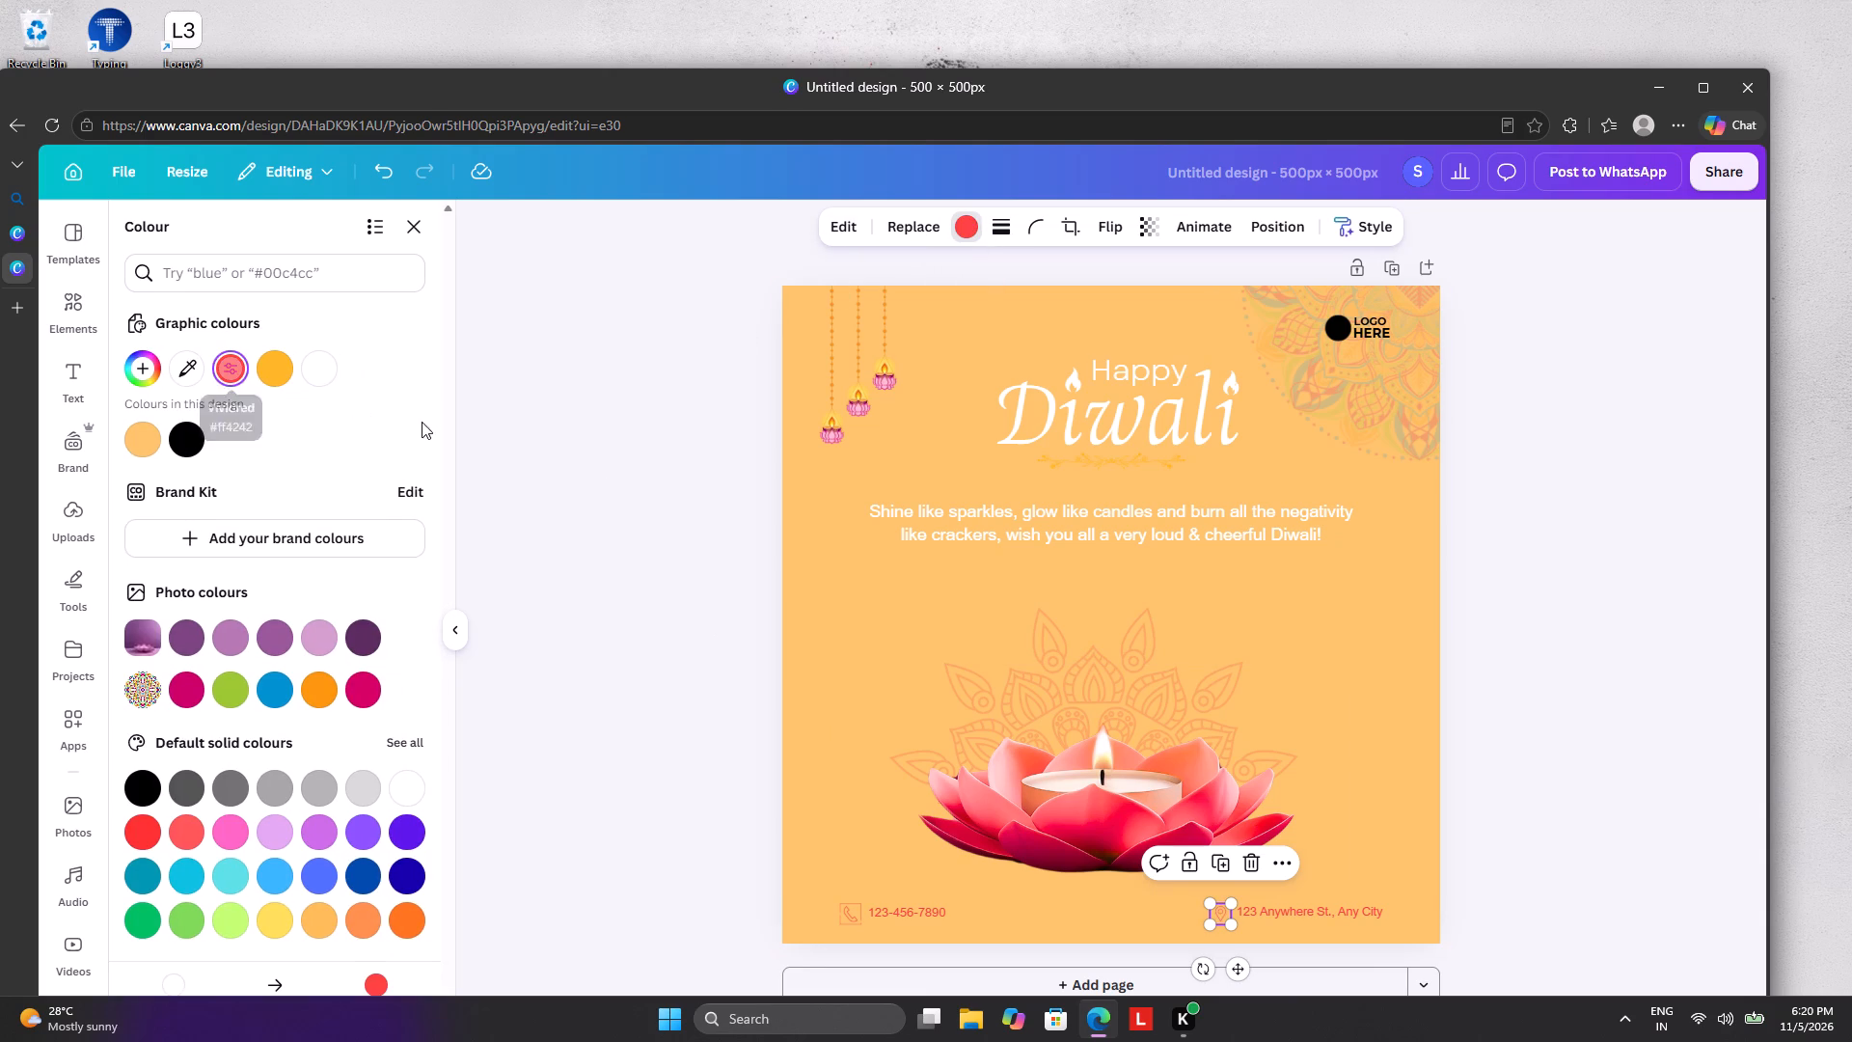
left_click(508, 482)
Replace the magenta in the mandala behind the logo, trying red #FF4242 and settling on the default violet.
left_click(1329, 393)
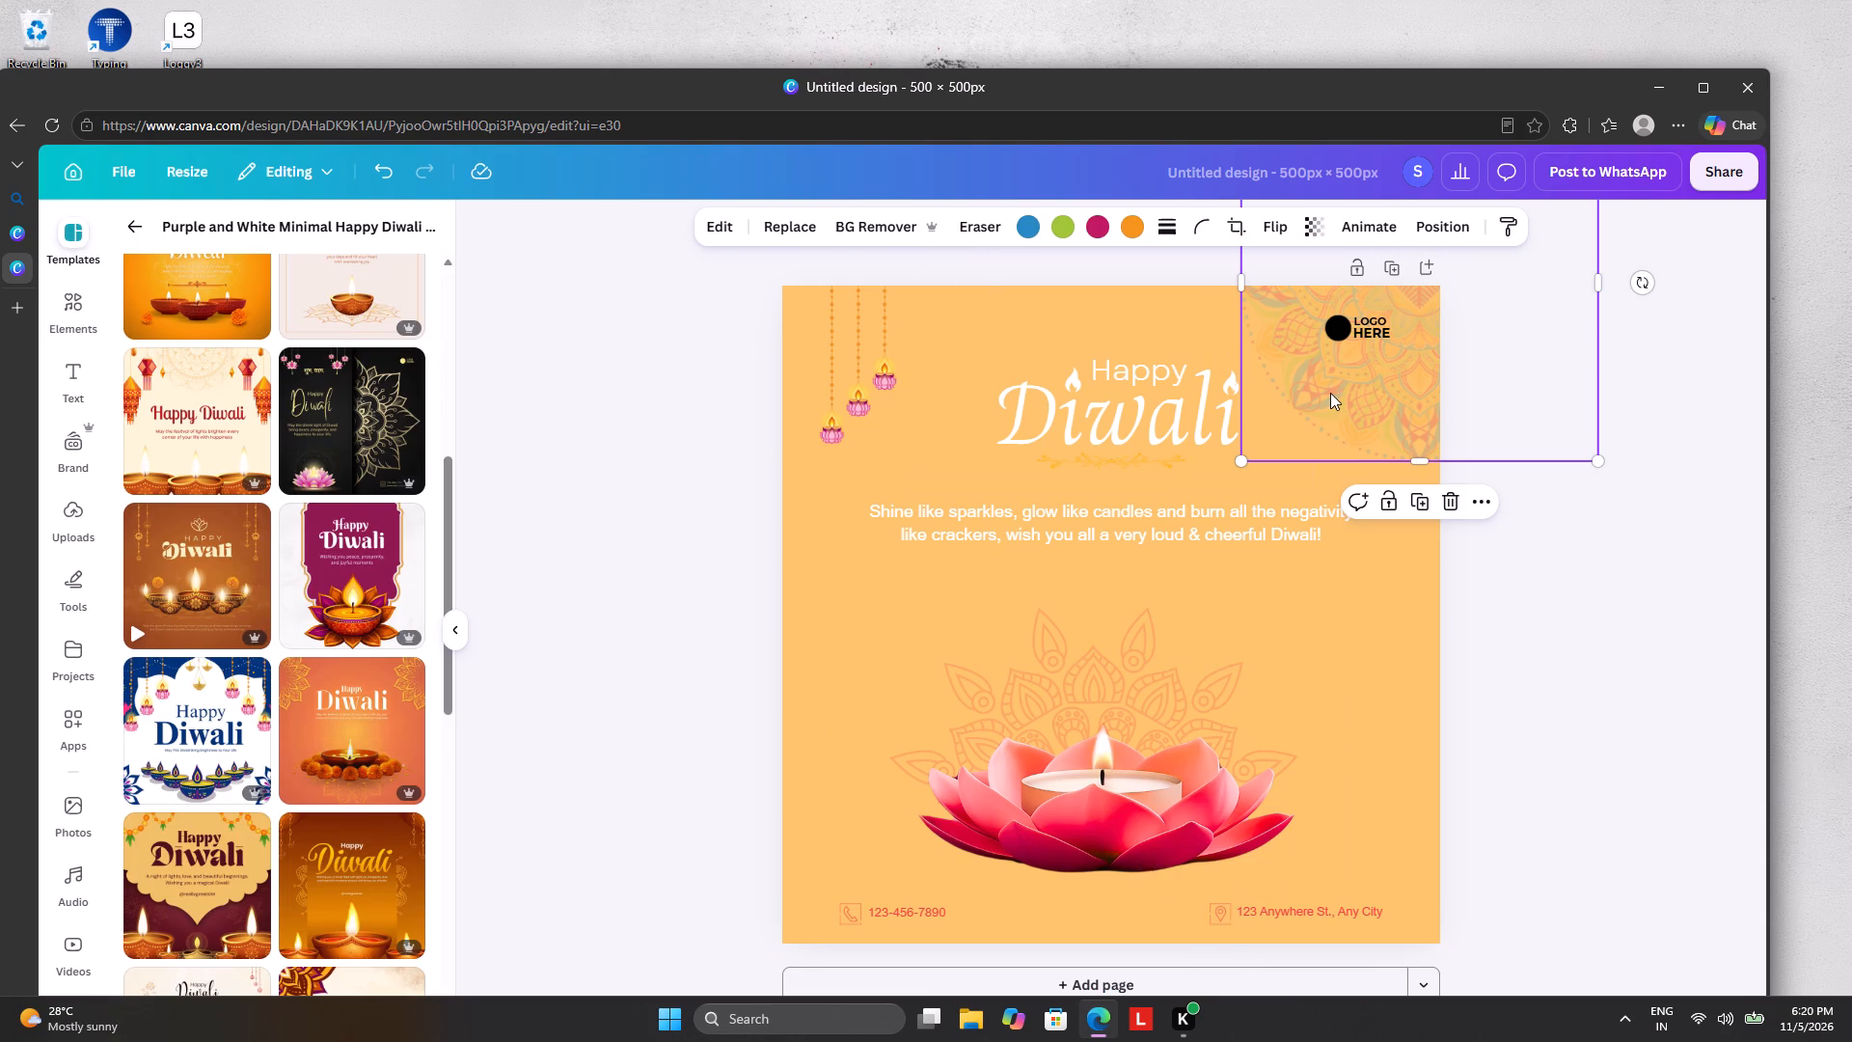
left_click(1100, 234)
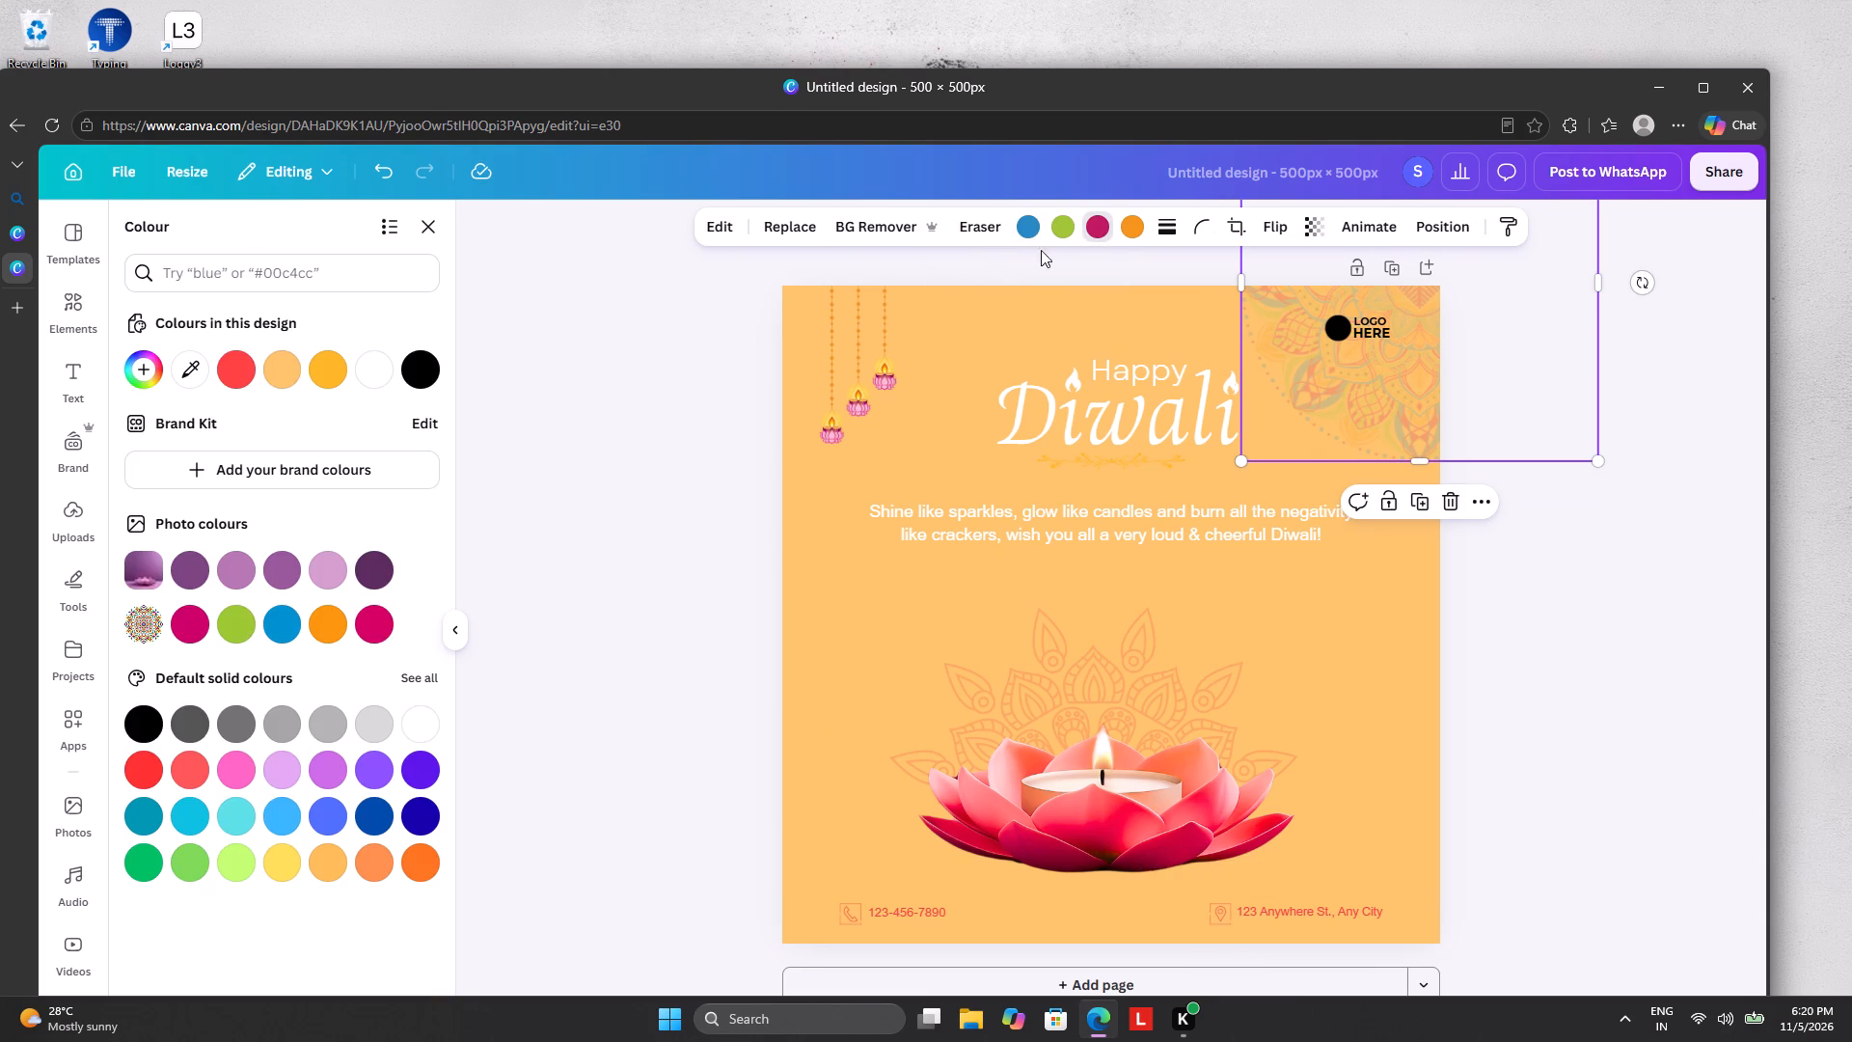
left_click(233, 372)
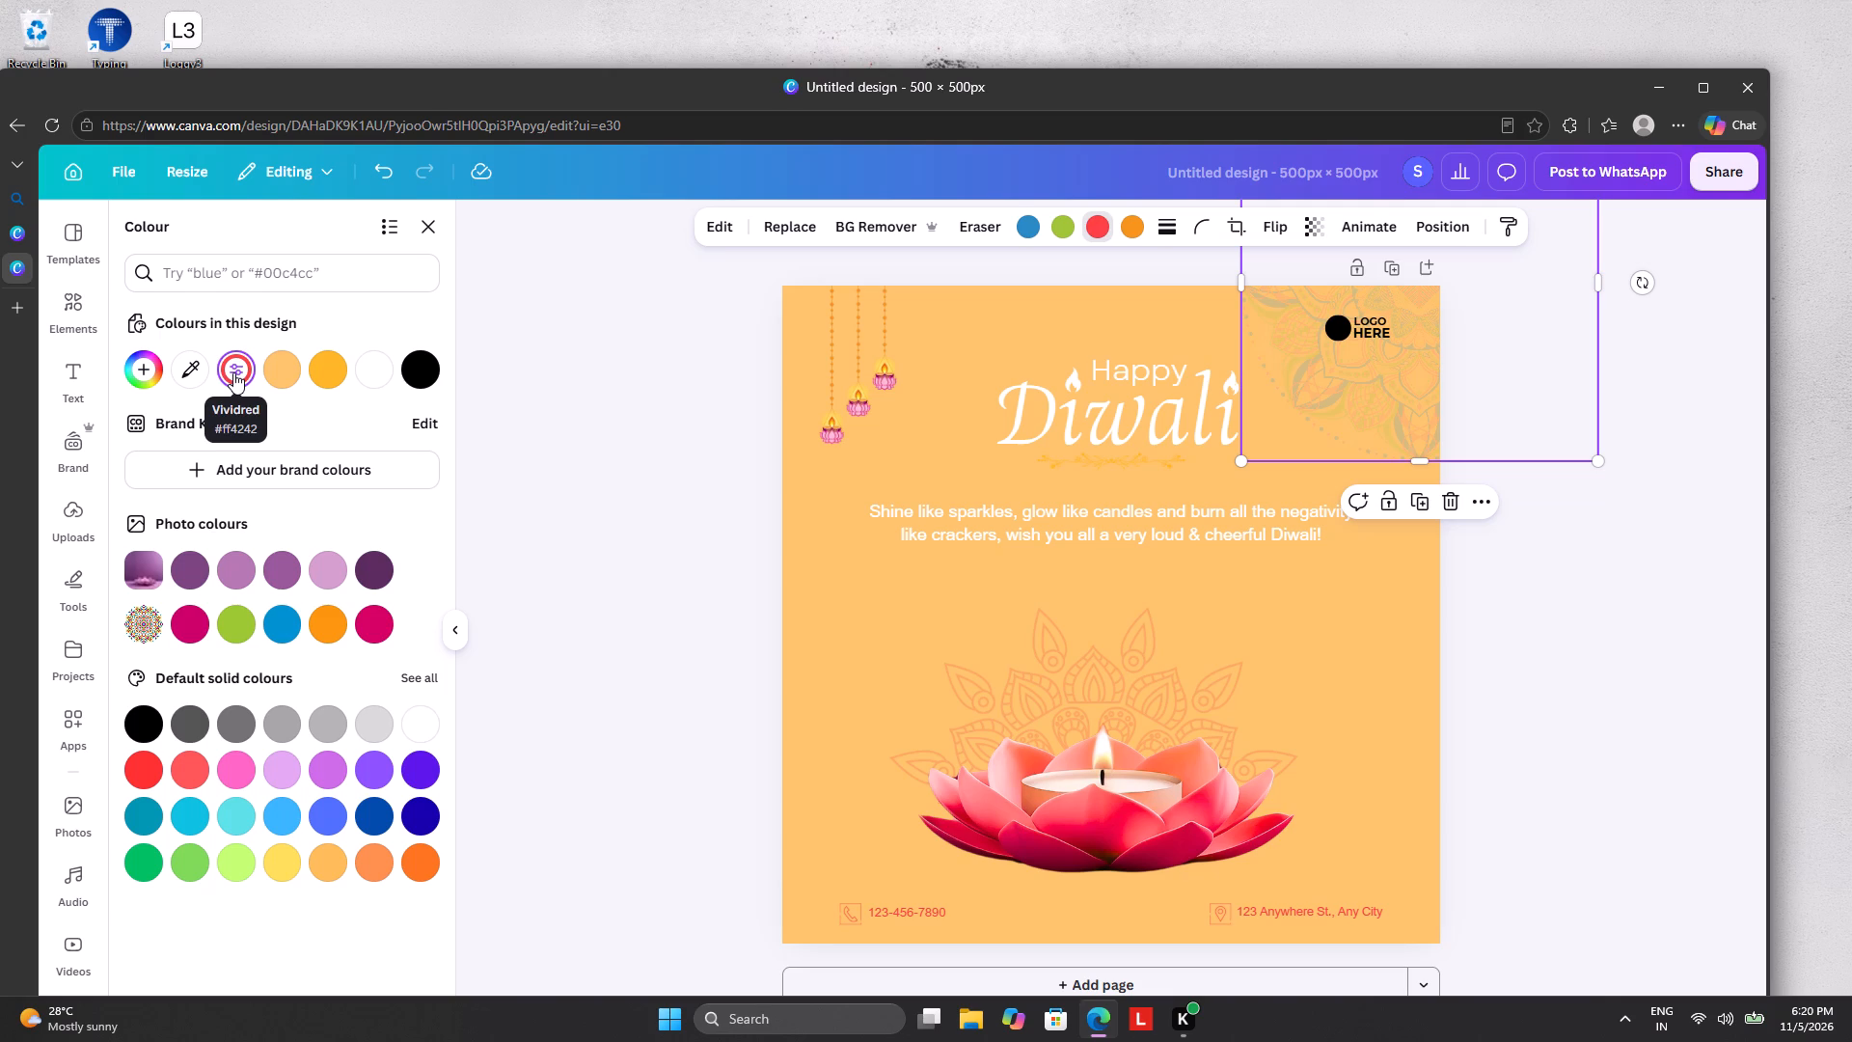
left_click(408, 774)
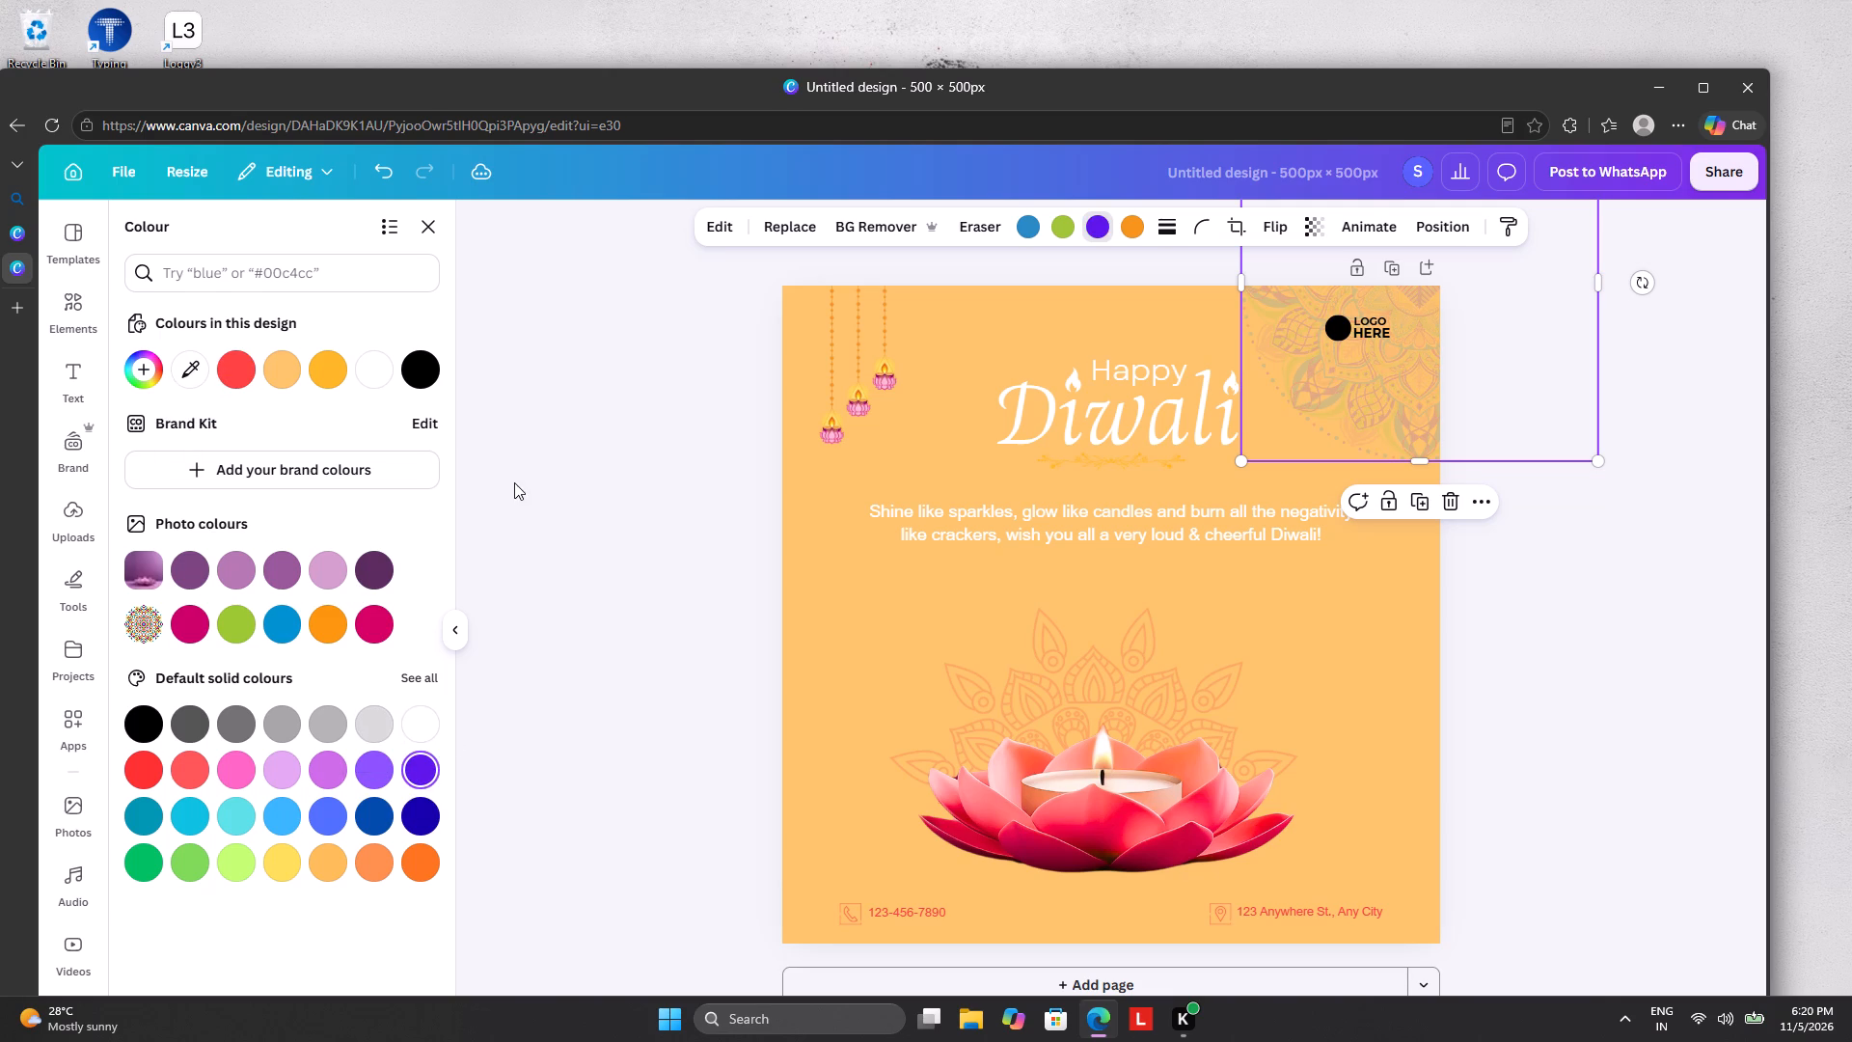
Recolour the title words "Diwali" and "Happy" with the design's red #FF4242.
left_click(1082, 423)
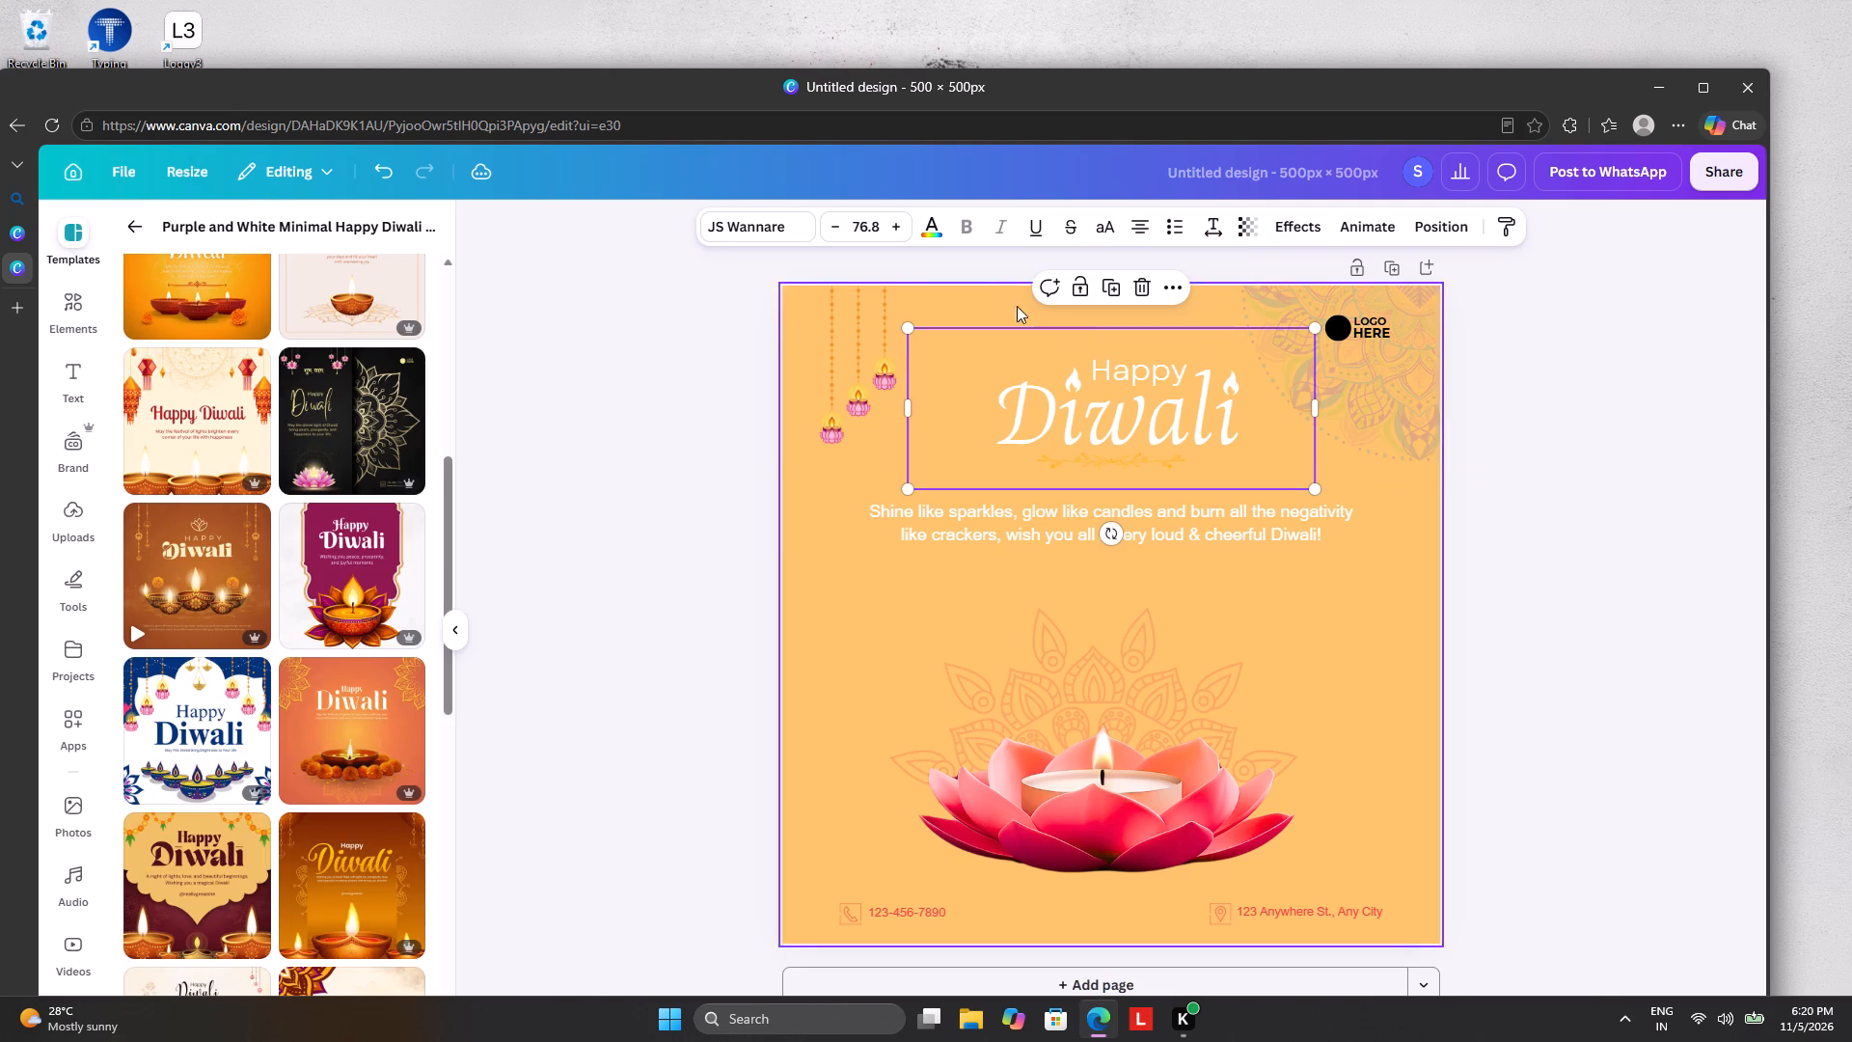
left_click(938, 232)
left_click(218, 369)
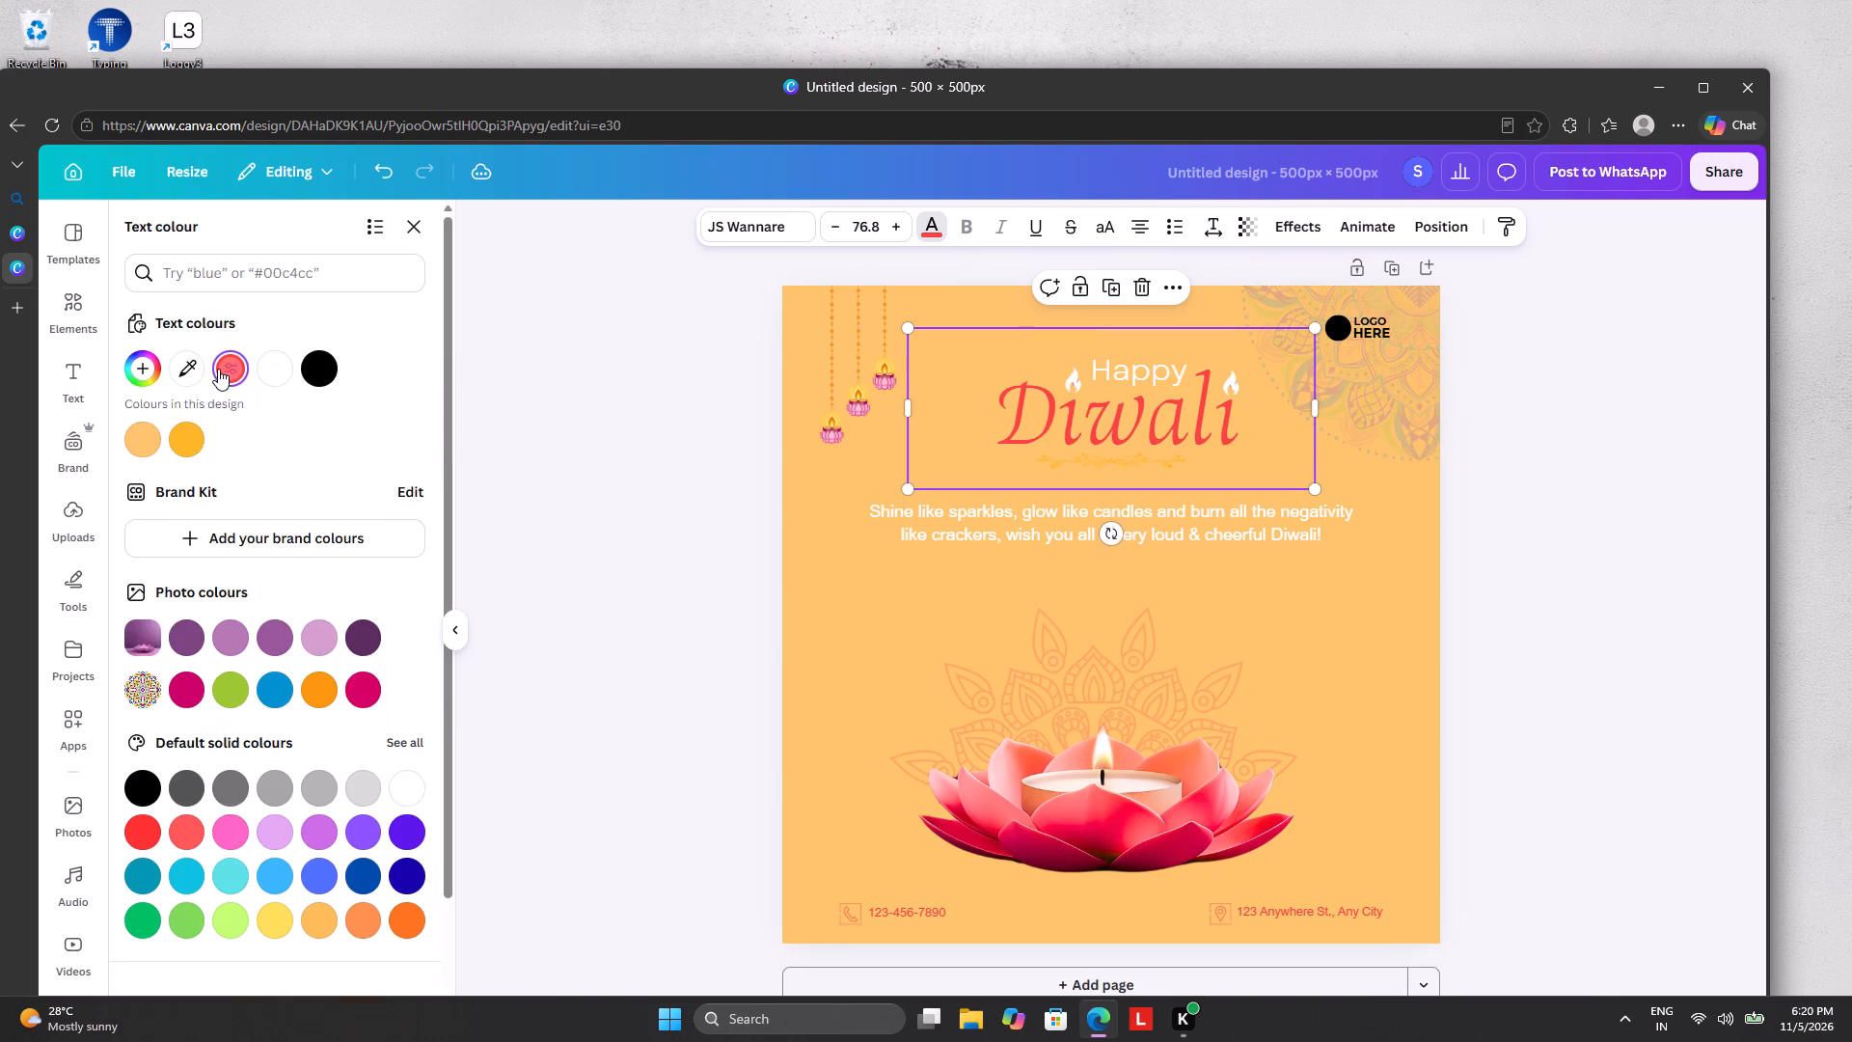
left_click(1158, 366)
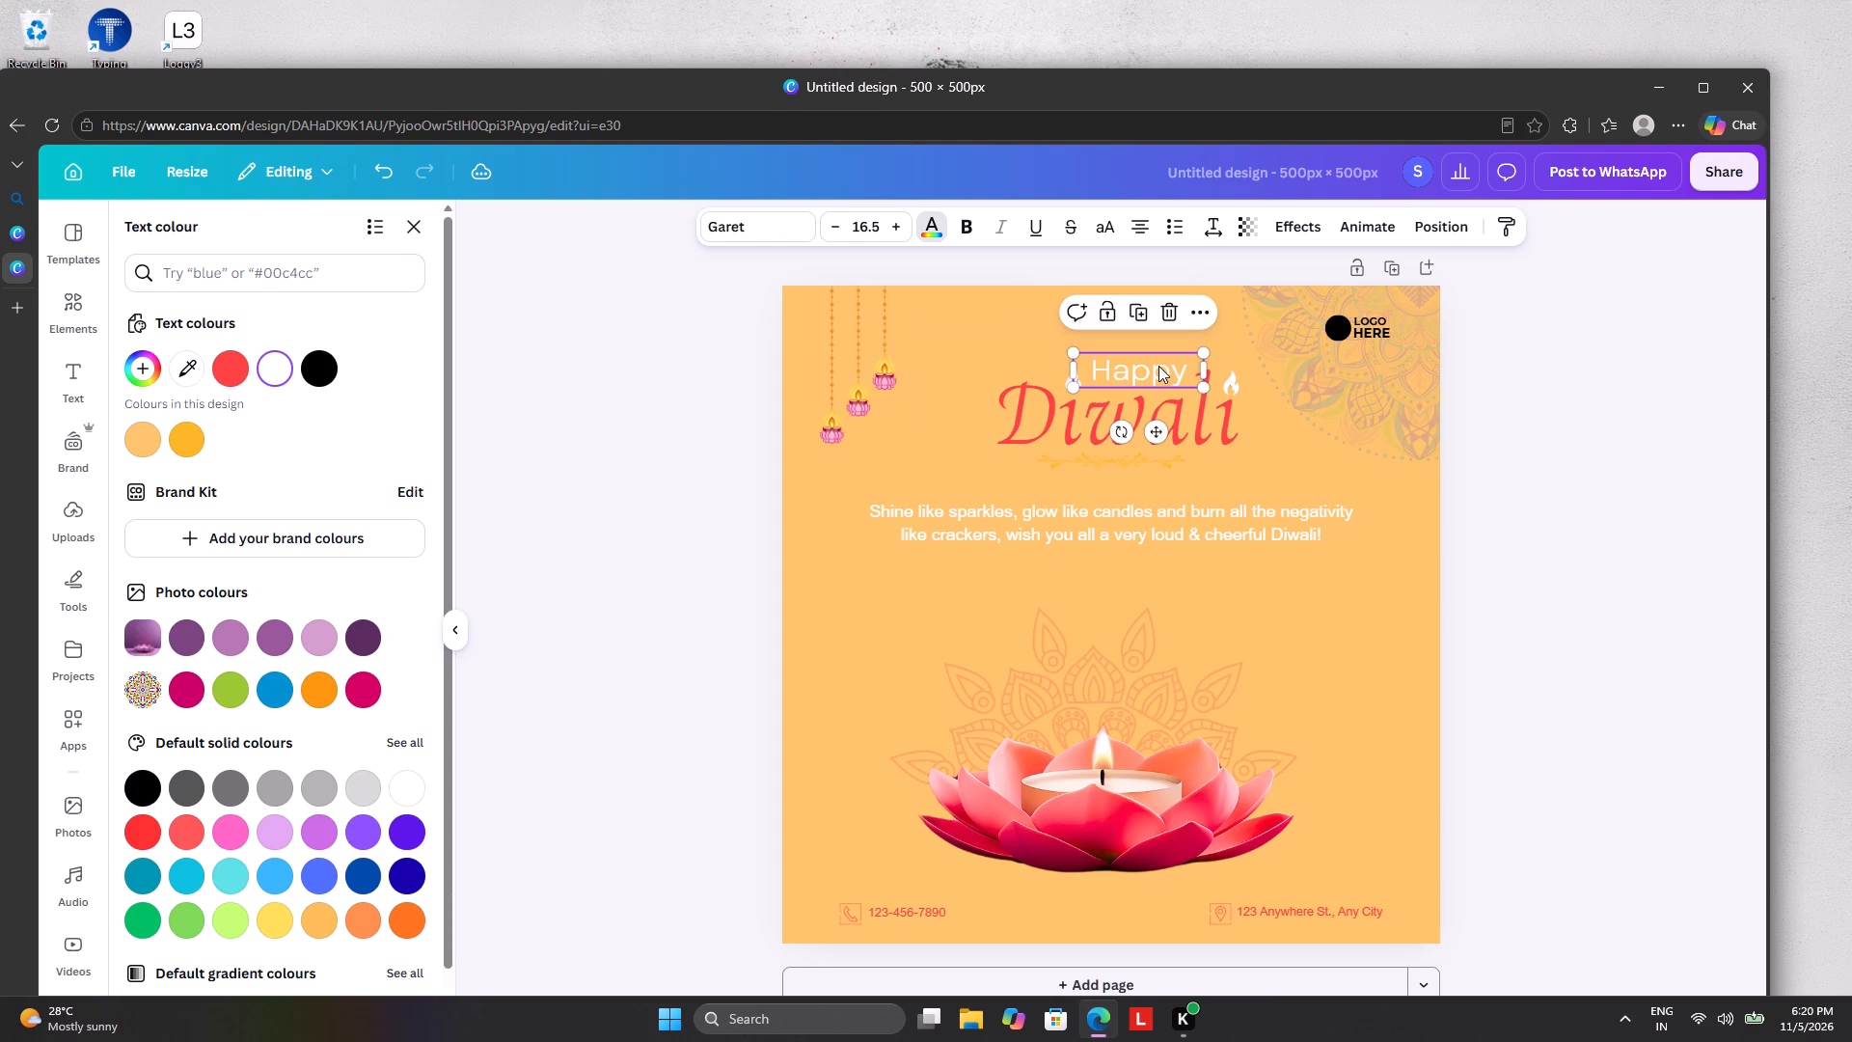
left_click(234, 369)
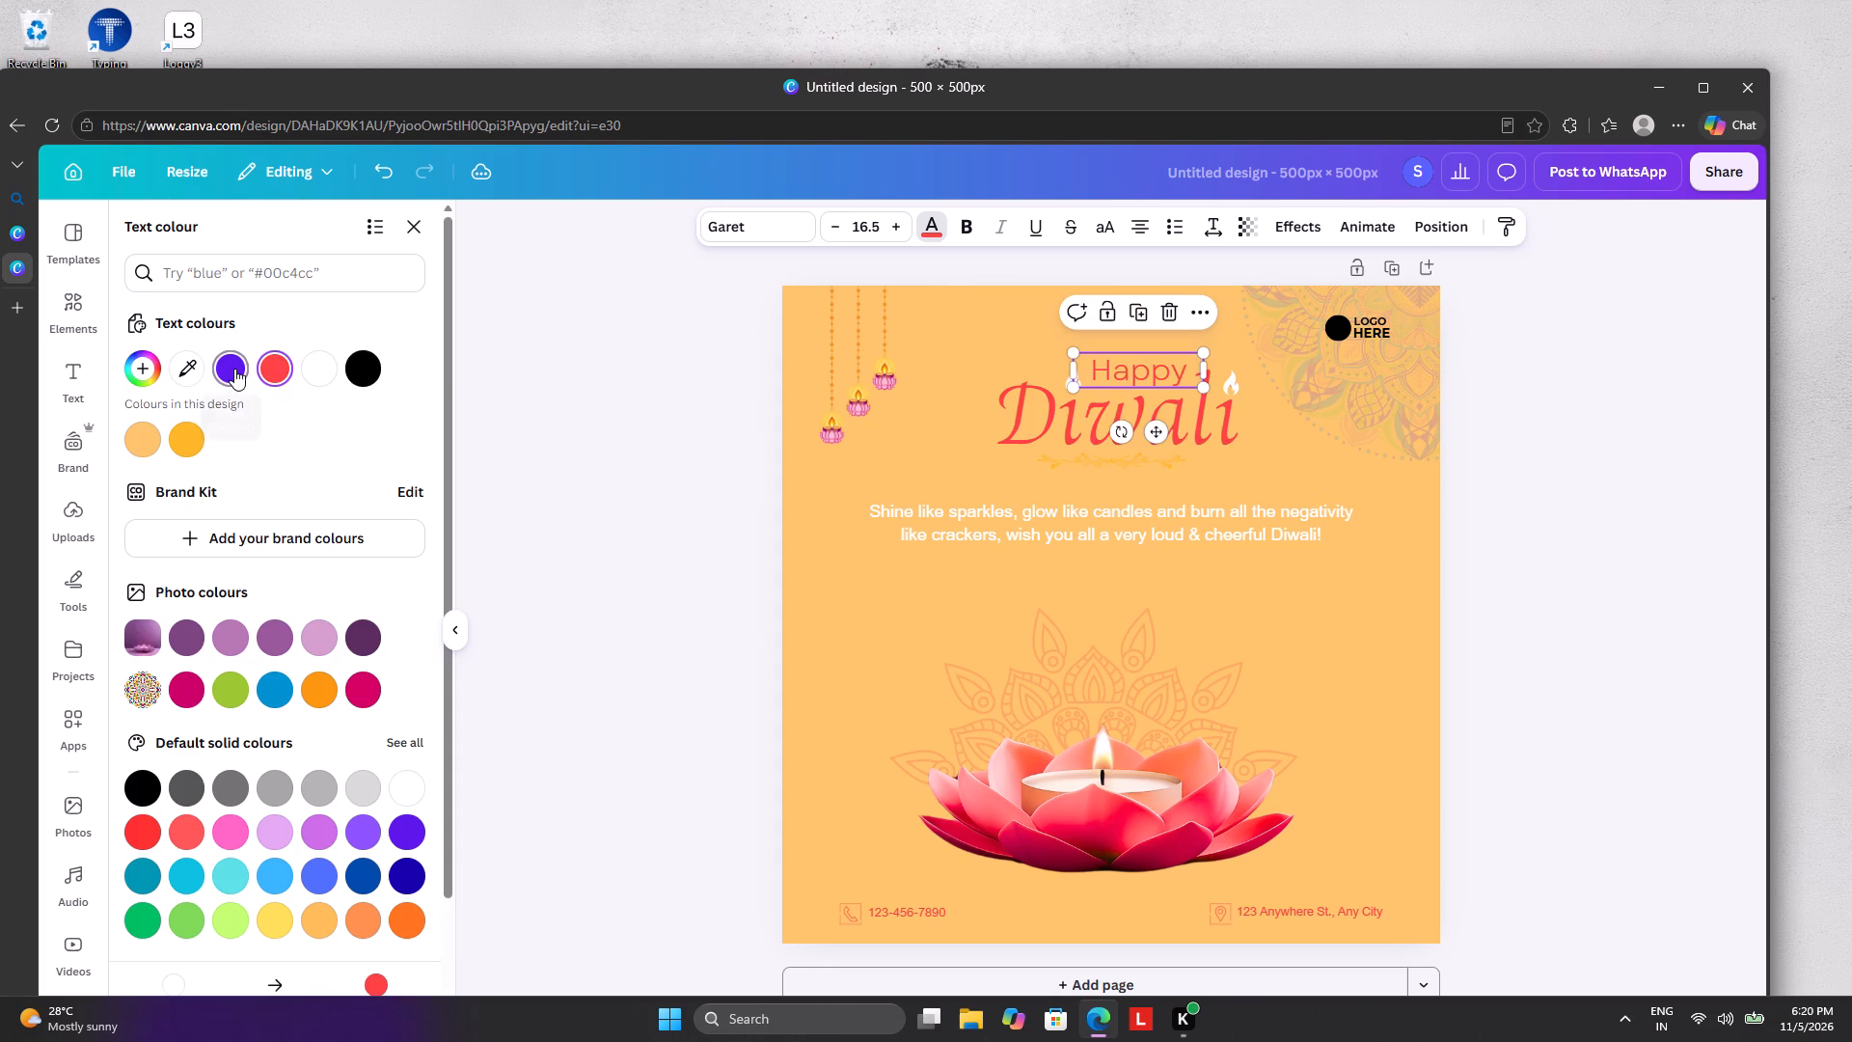
Set the greeting message under the title to the default violet and deselect it.
left_click(1006, 513)
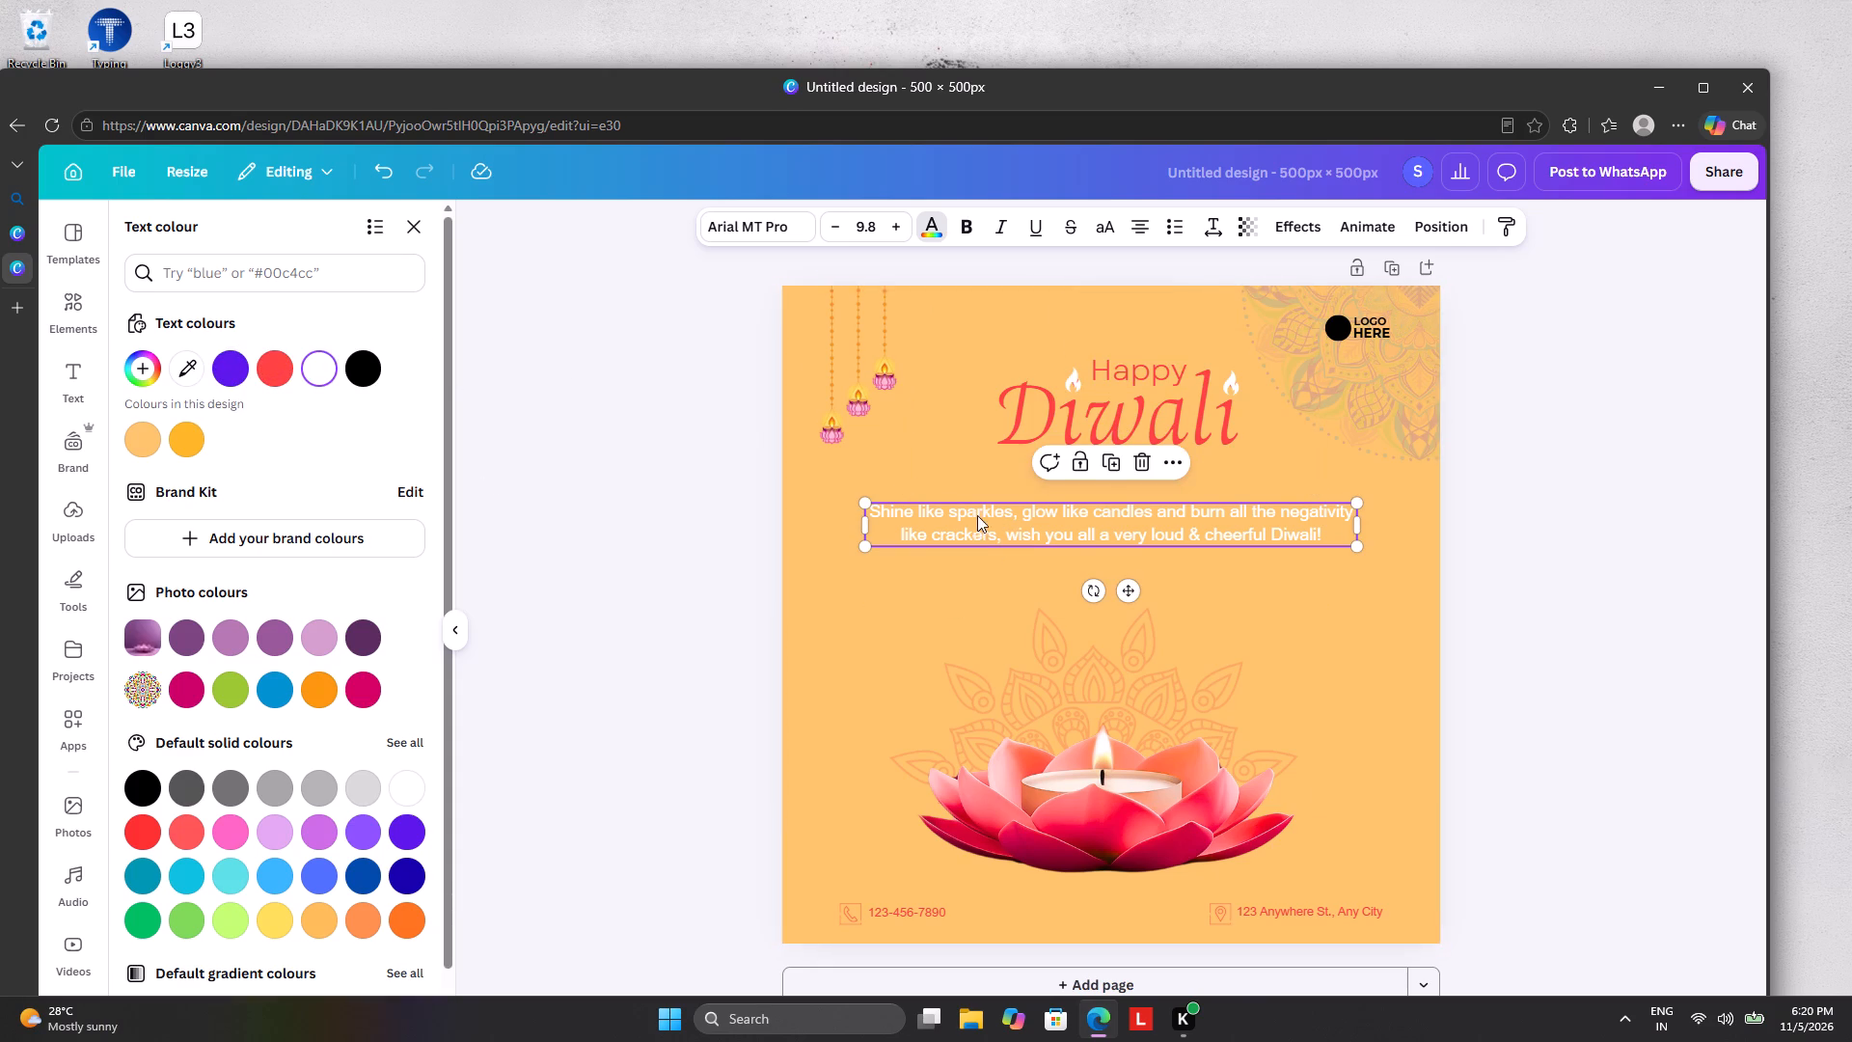
left_click(415, 834)
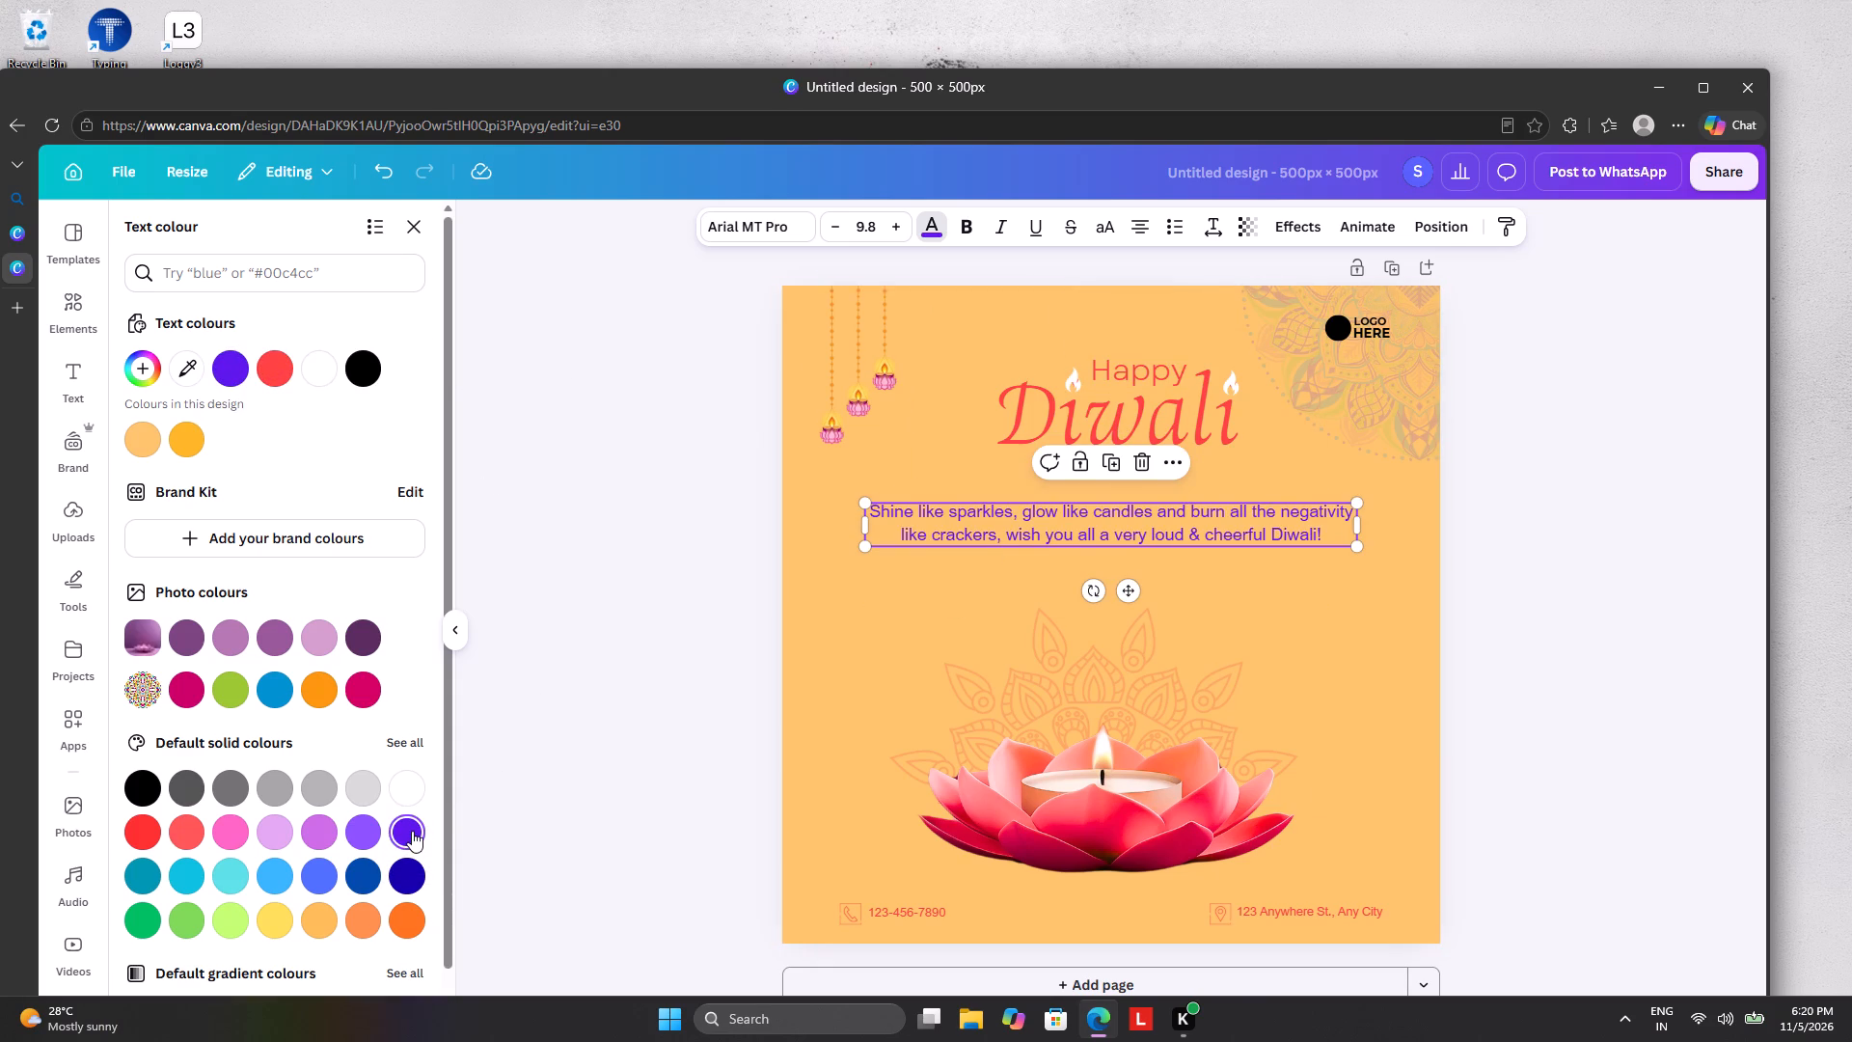
left_click(630, 606)
left_click(631, 606)
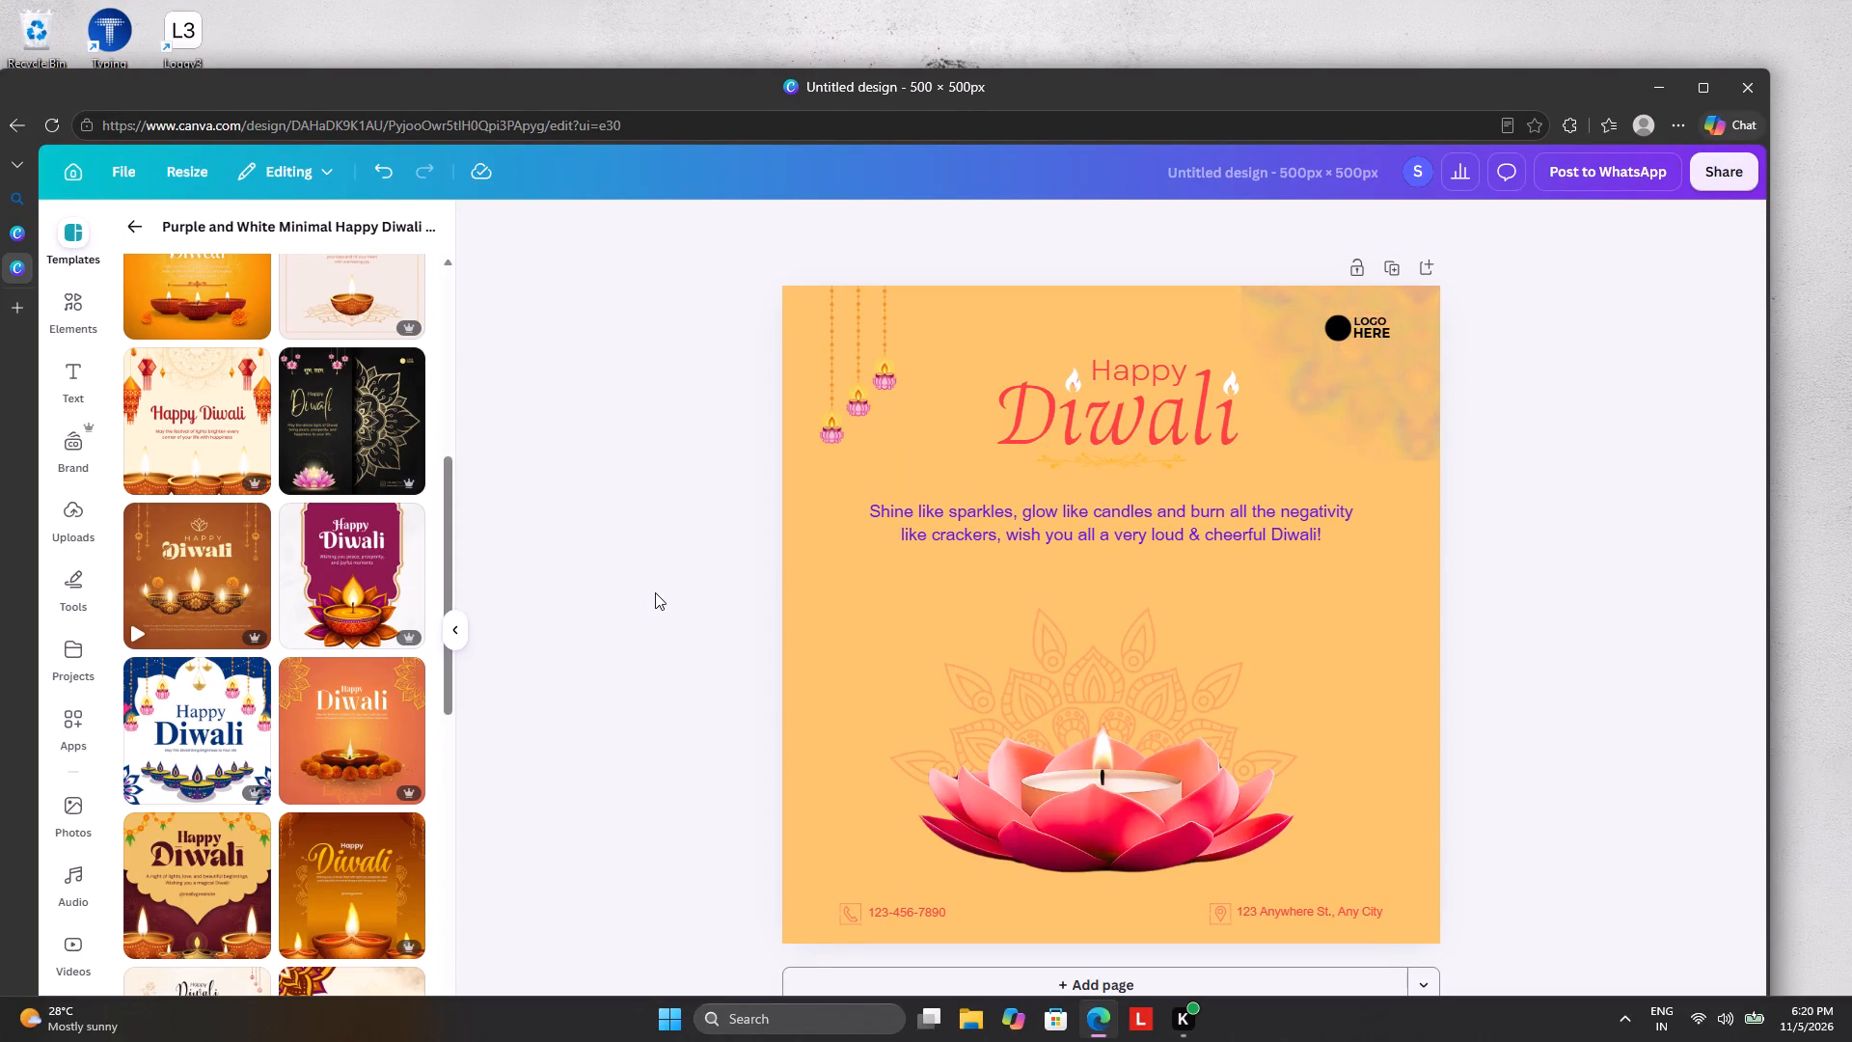
Fill the logo's black circle with the magenta from the mandala's photo colours.
left_click(1345, 329)
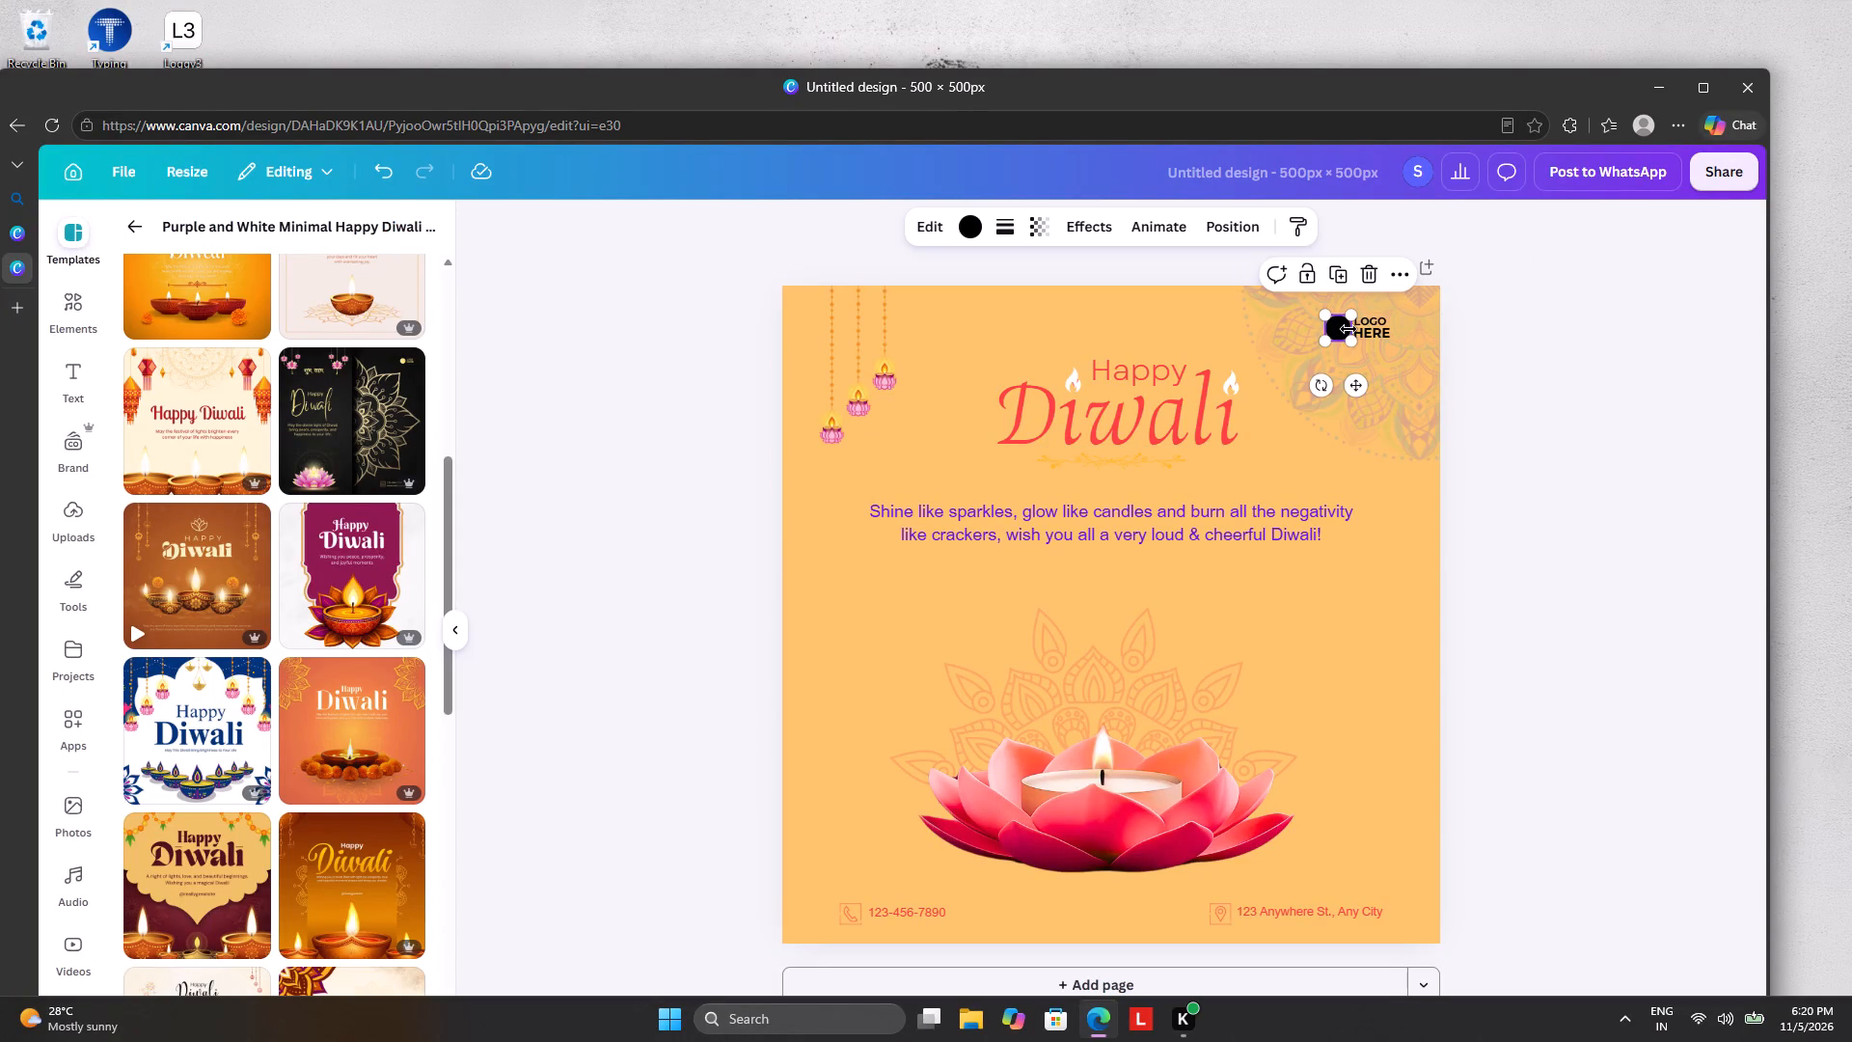
left_click_drag(966, 197, 967, 215)
left_click(967, 215)
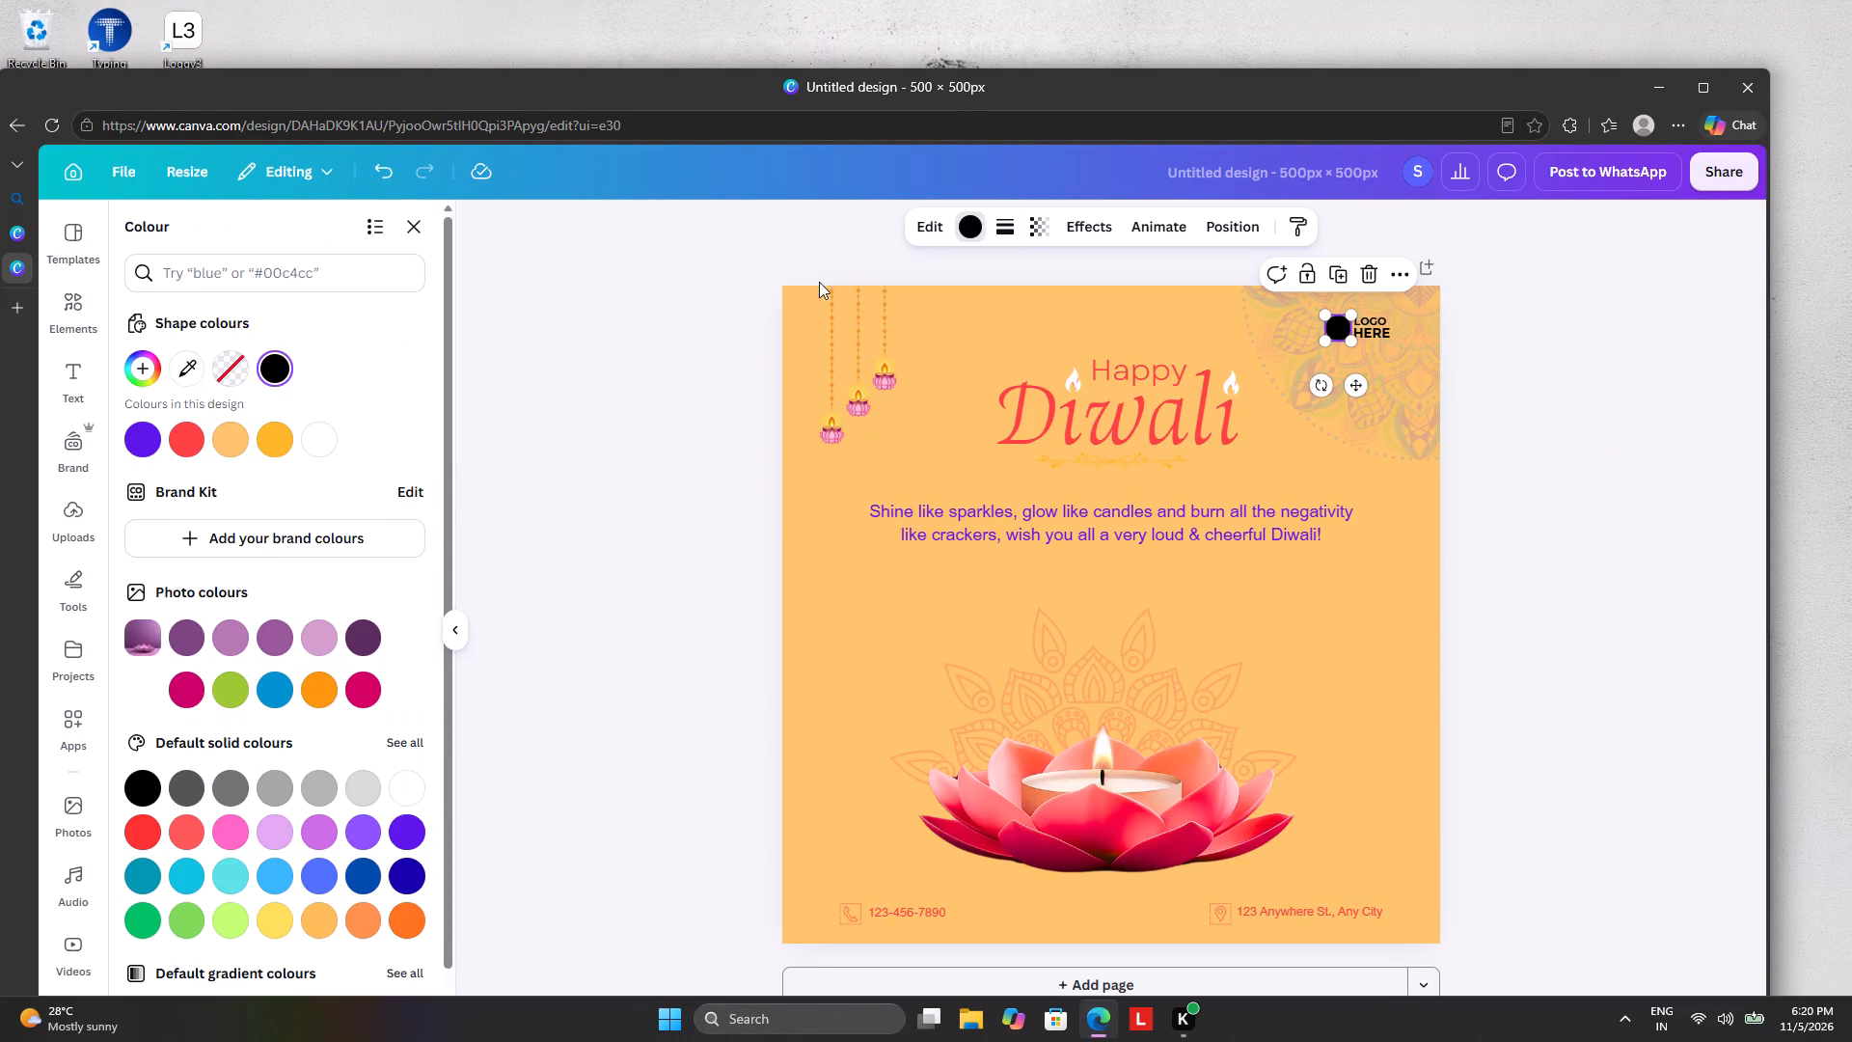
left_click(347, 689)
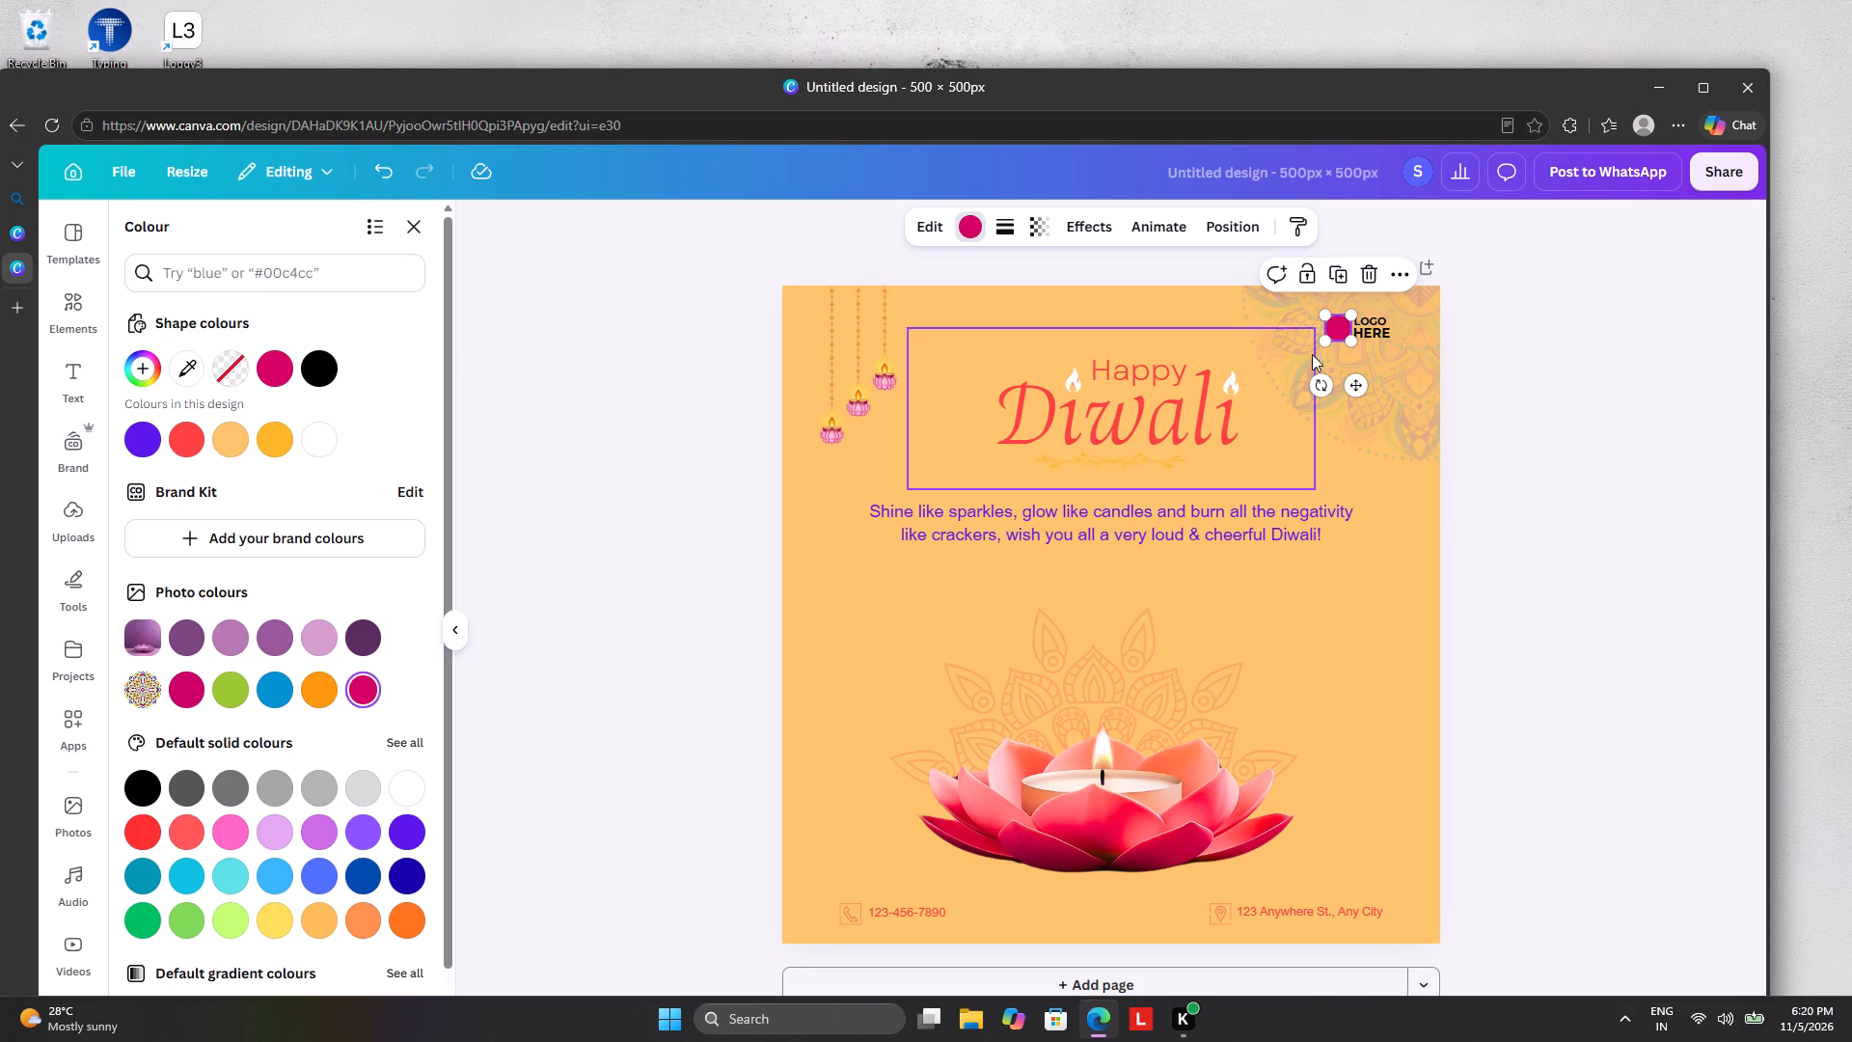
Recolour the "LOGO HERE" text, trying amber and settling on the darkest purple from the lotus photo colours.
left_click(1373, 332)
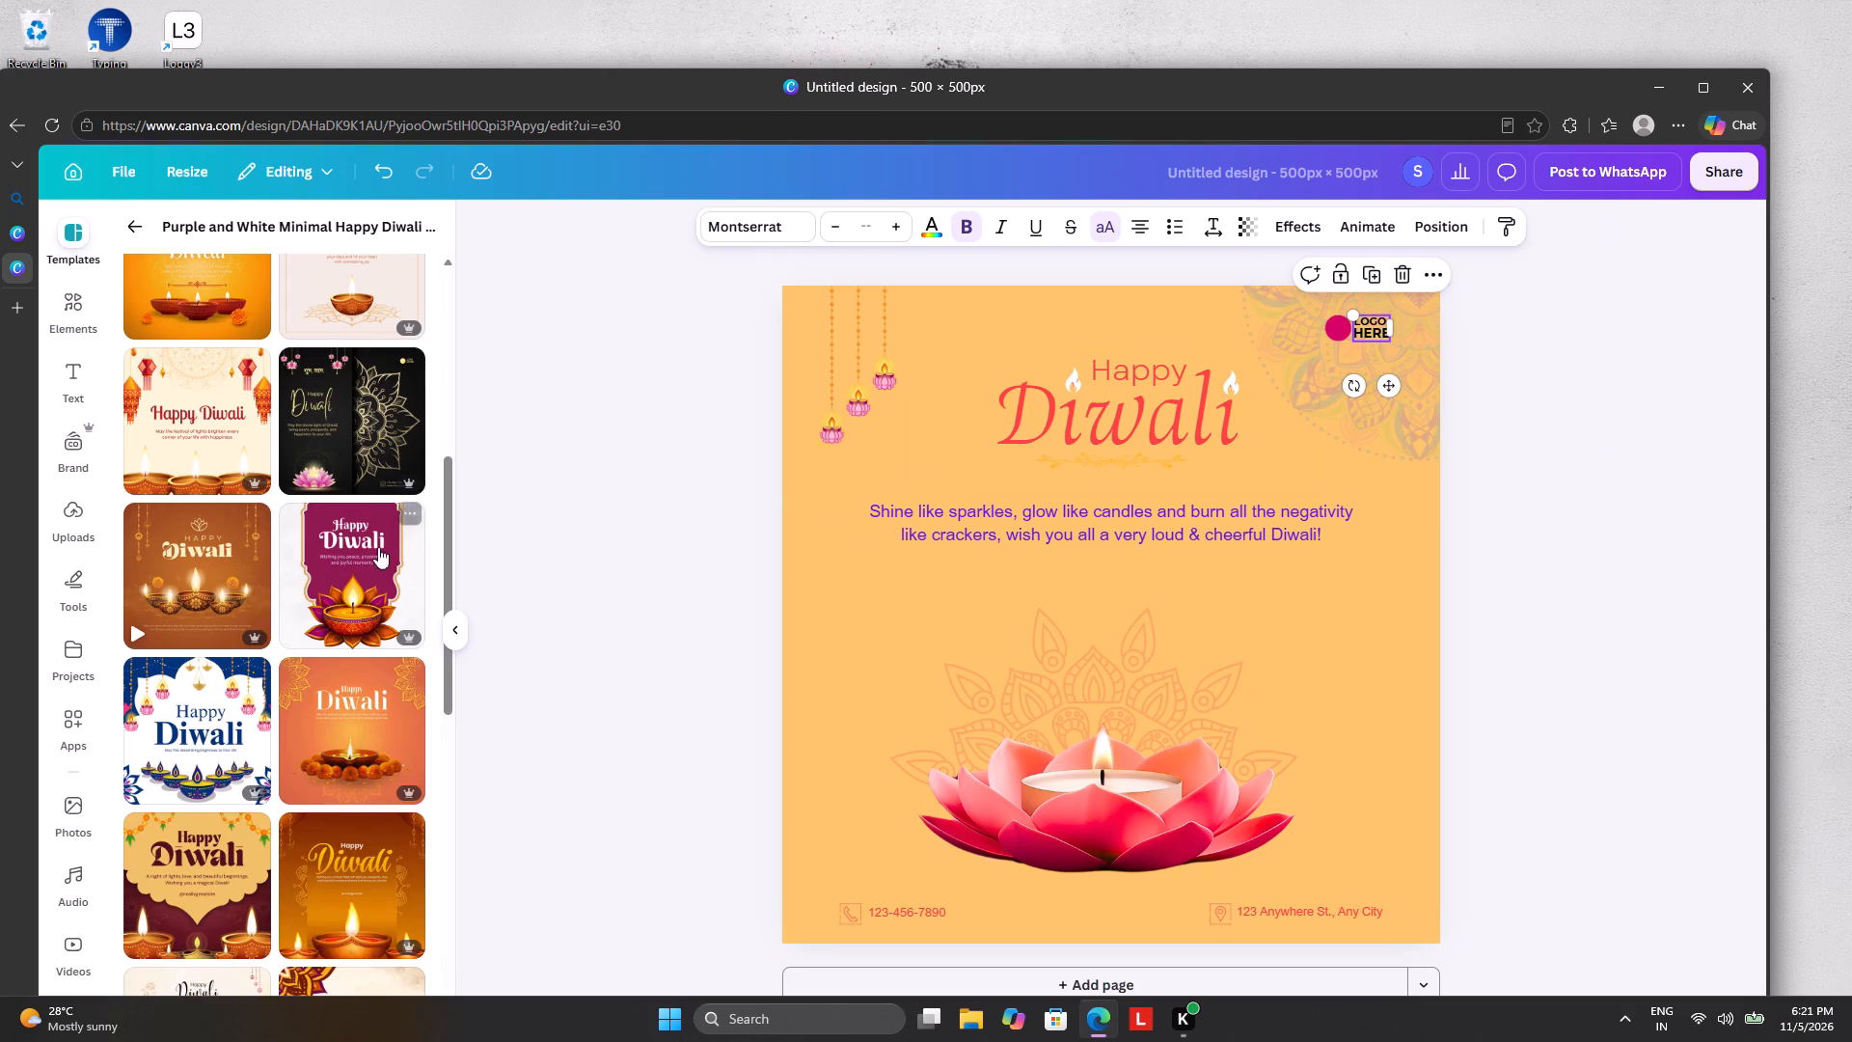
left_click(936, 232)
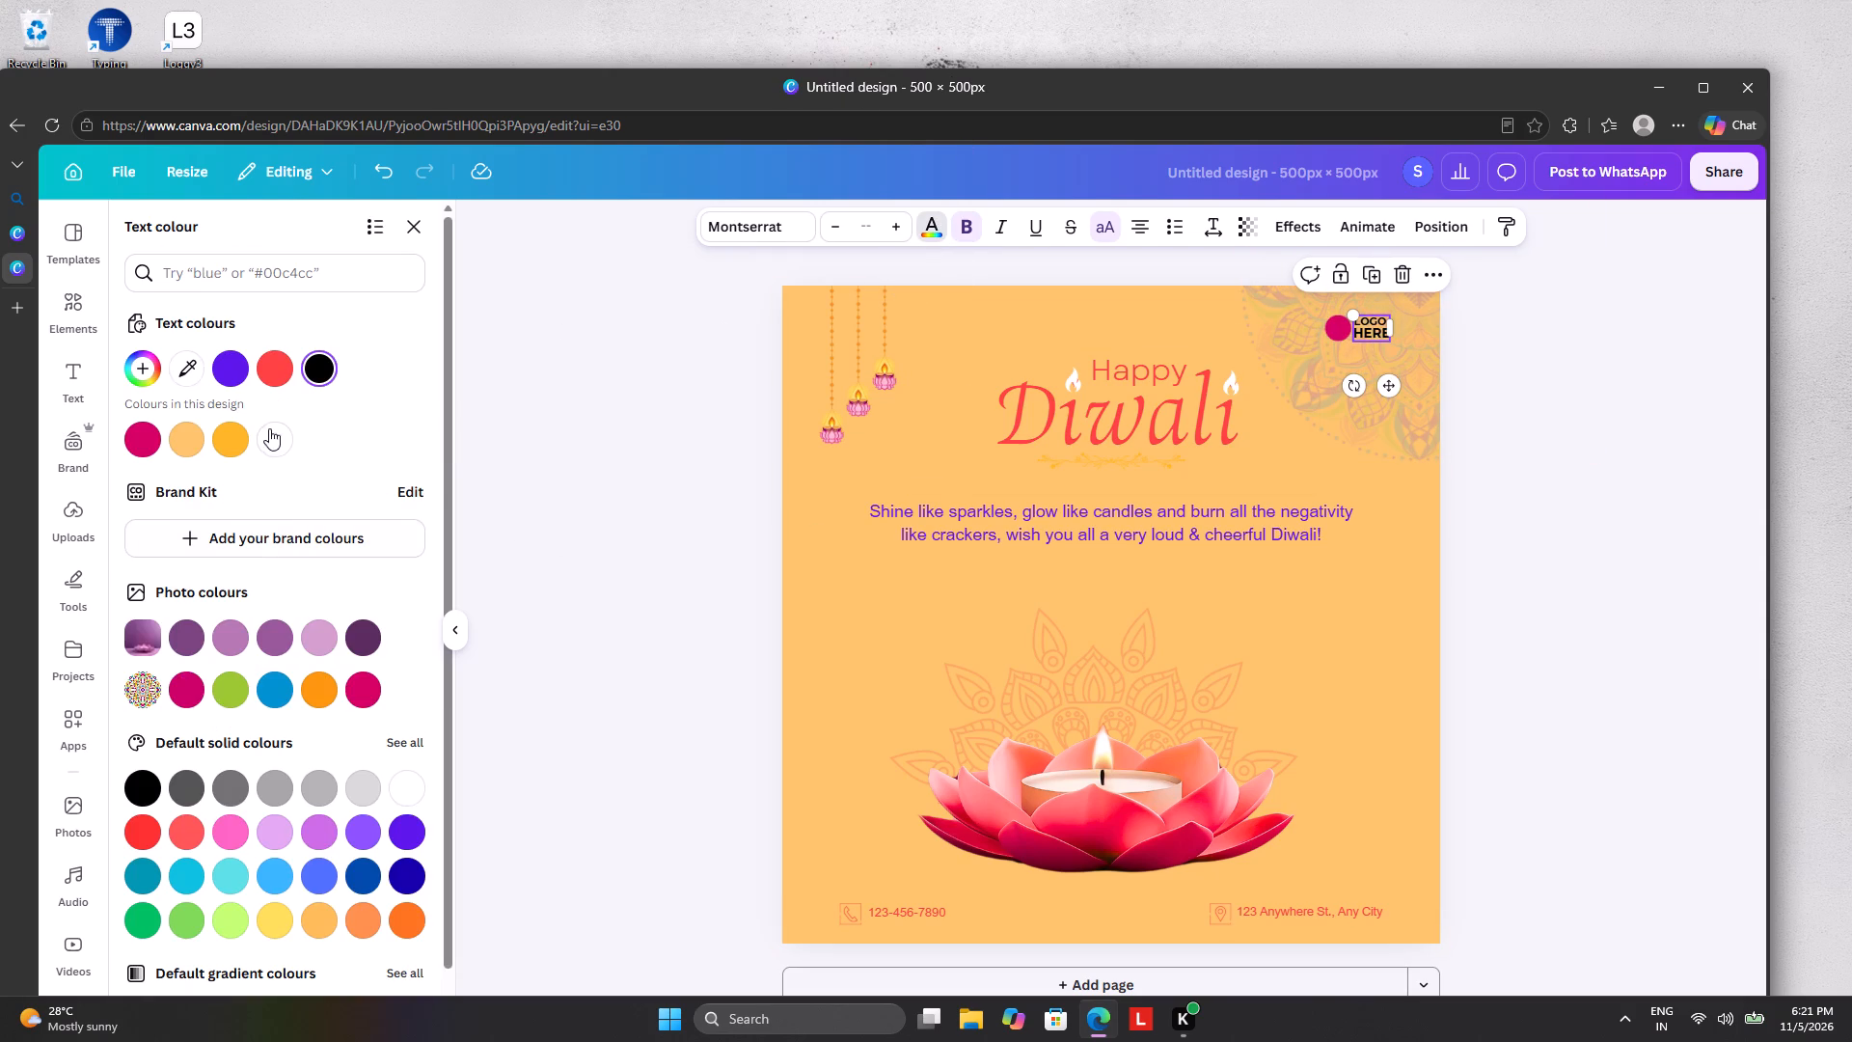
left_click(232, 443)
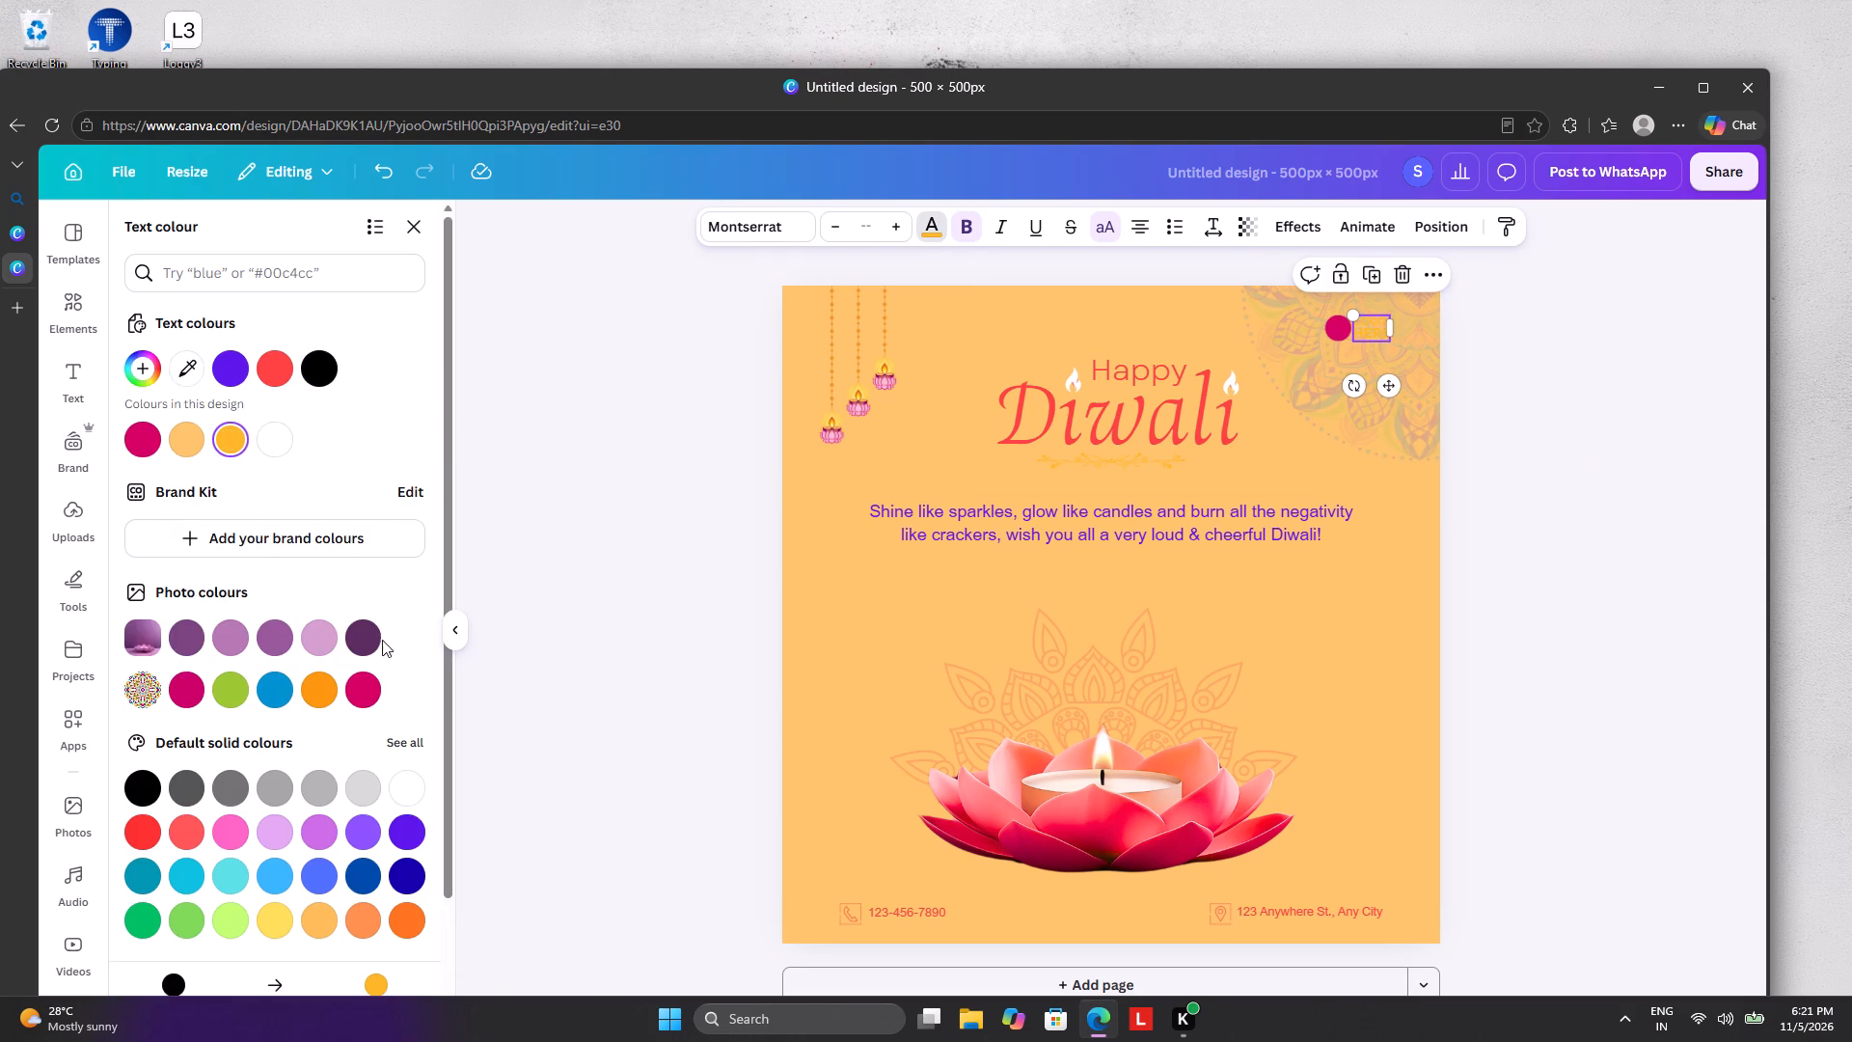
left_click(361, 629)
left_click(536, 487)
left_click(536, 487)
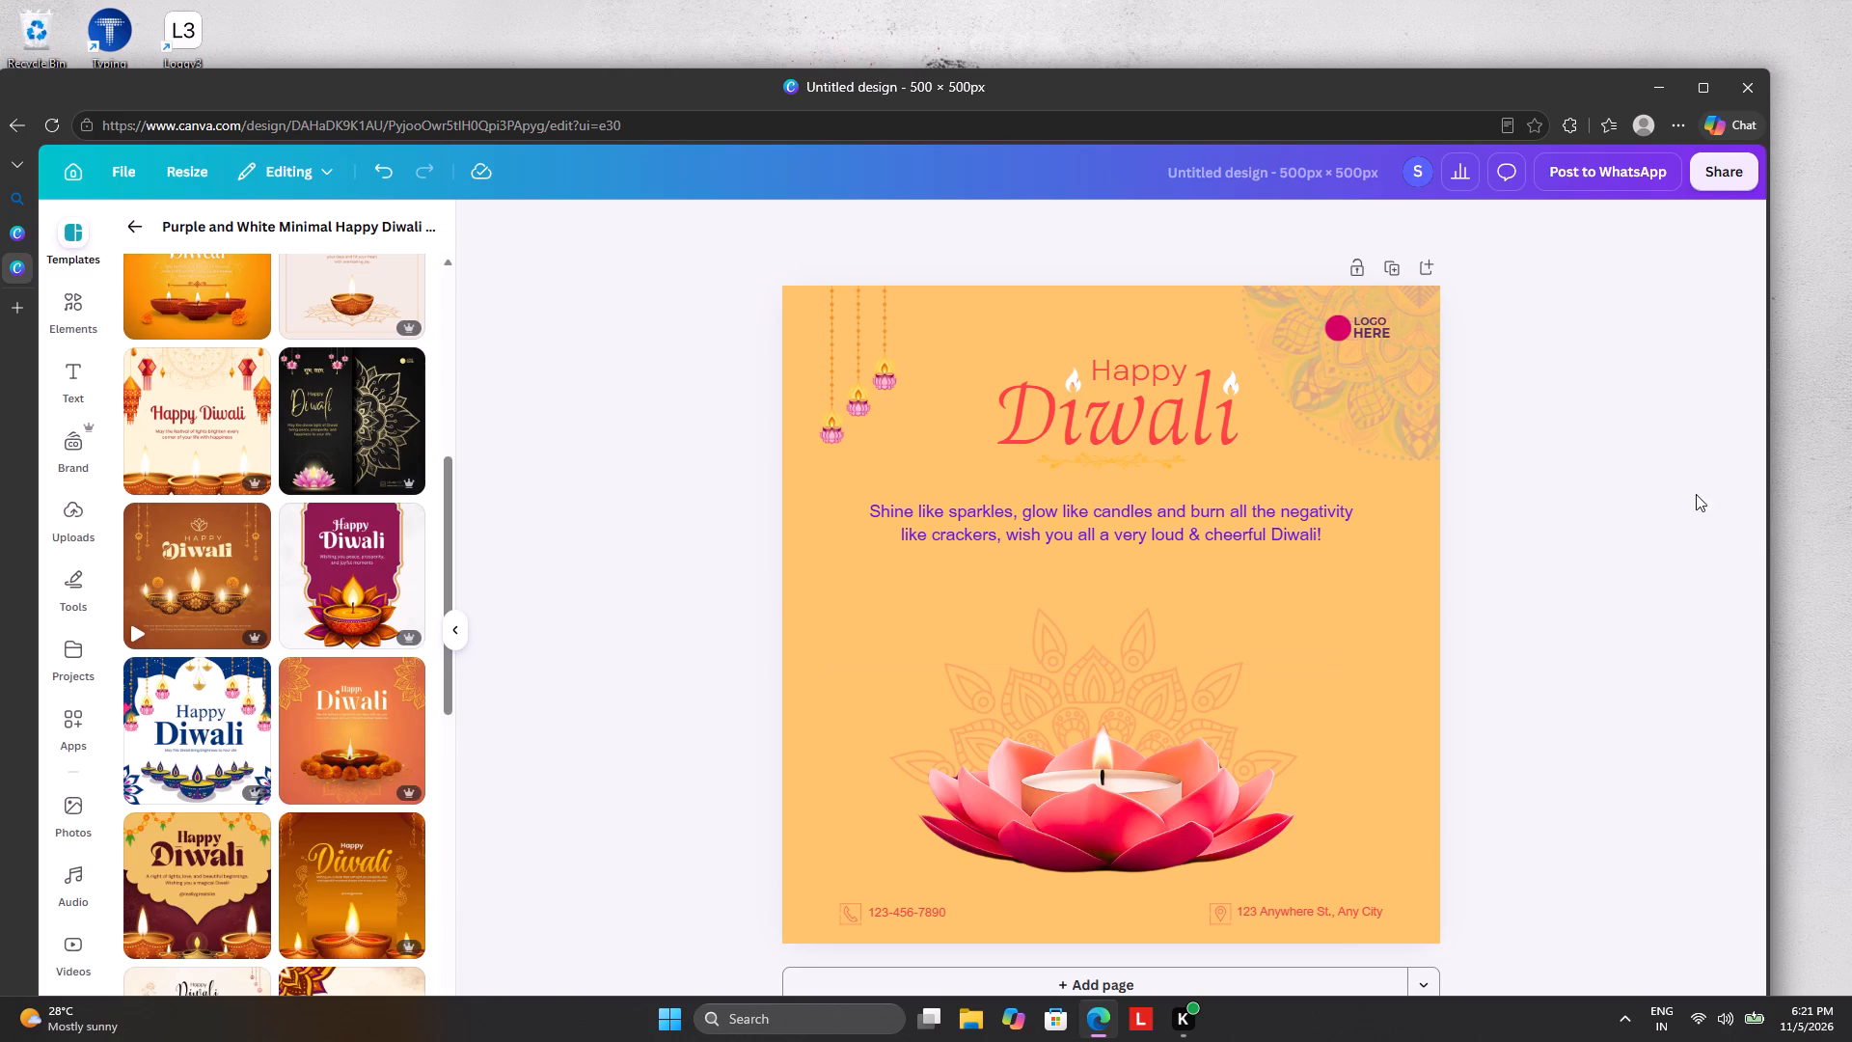
Recolour the flame over the first "i" of "Diwali" with the design's red #FF4242.
left_click(1063, 380)
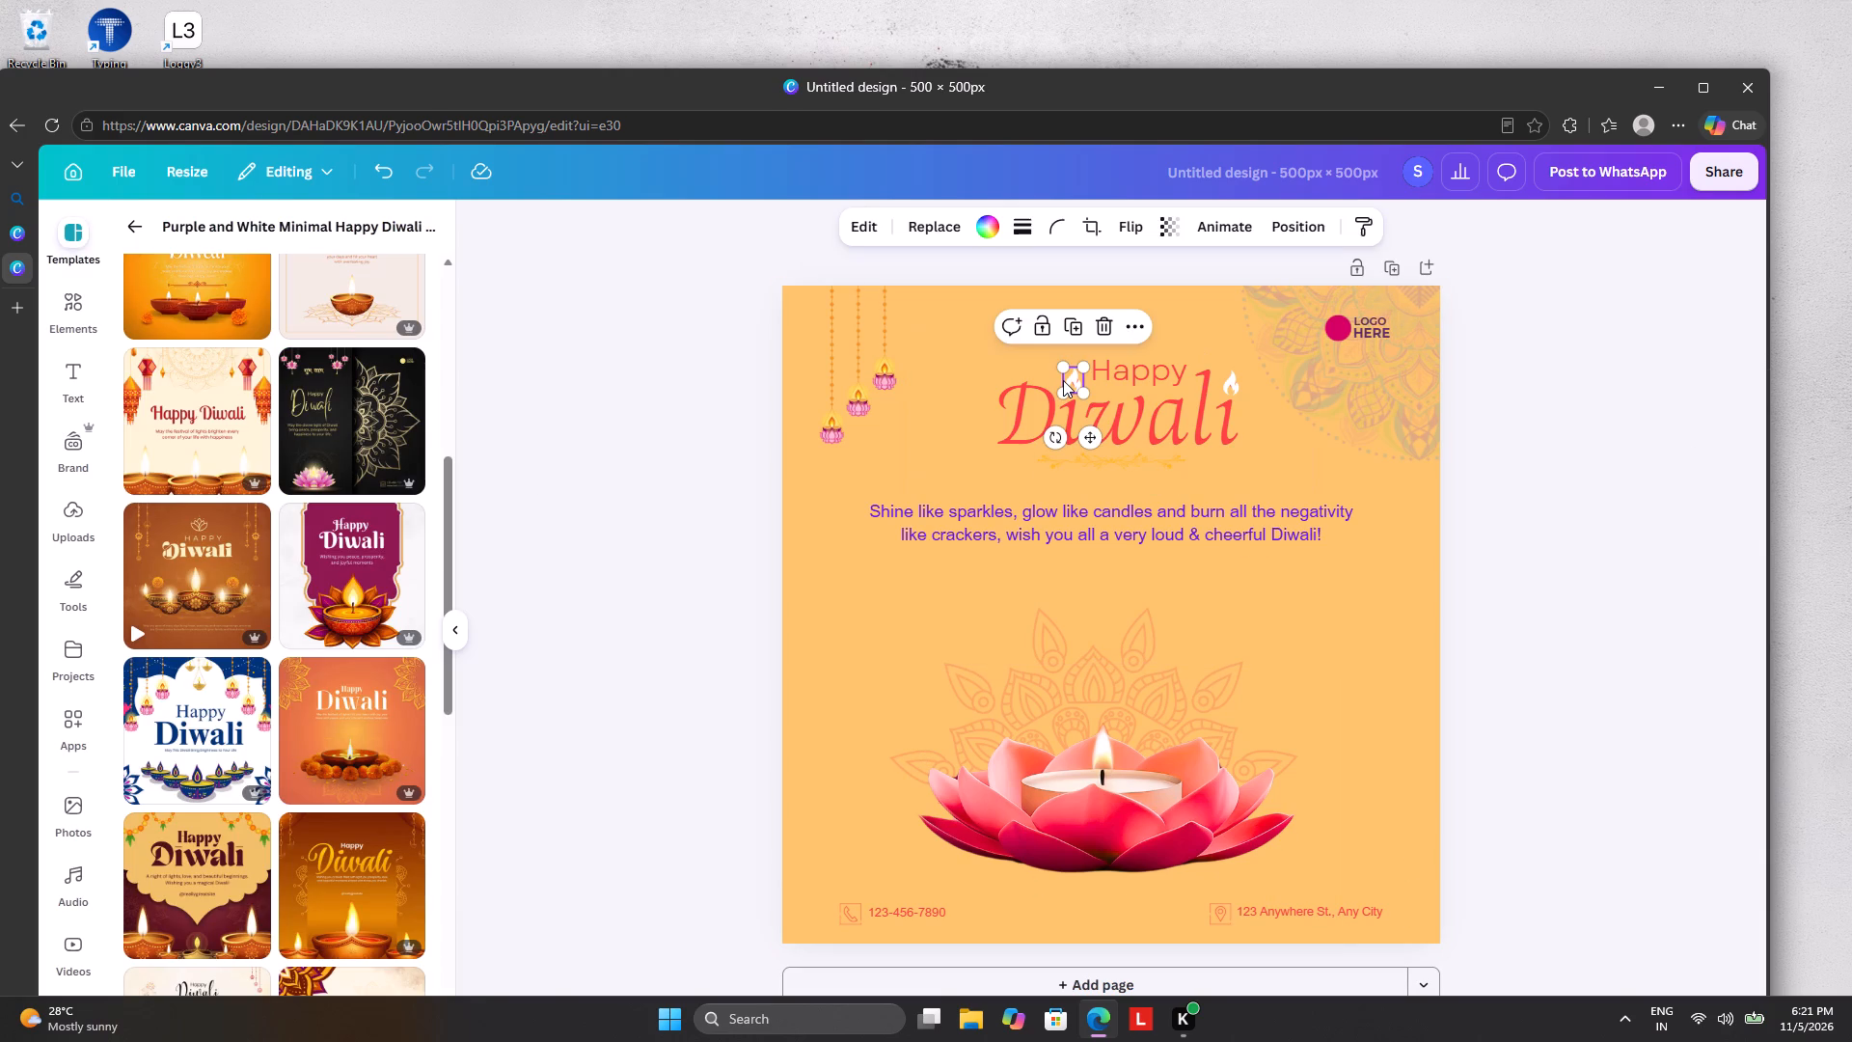
left_click(986, 233)
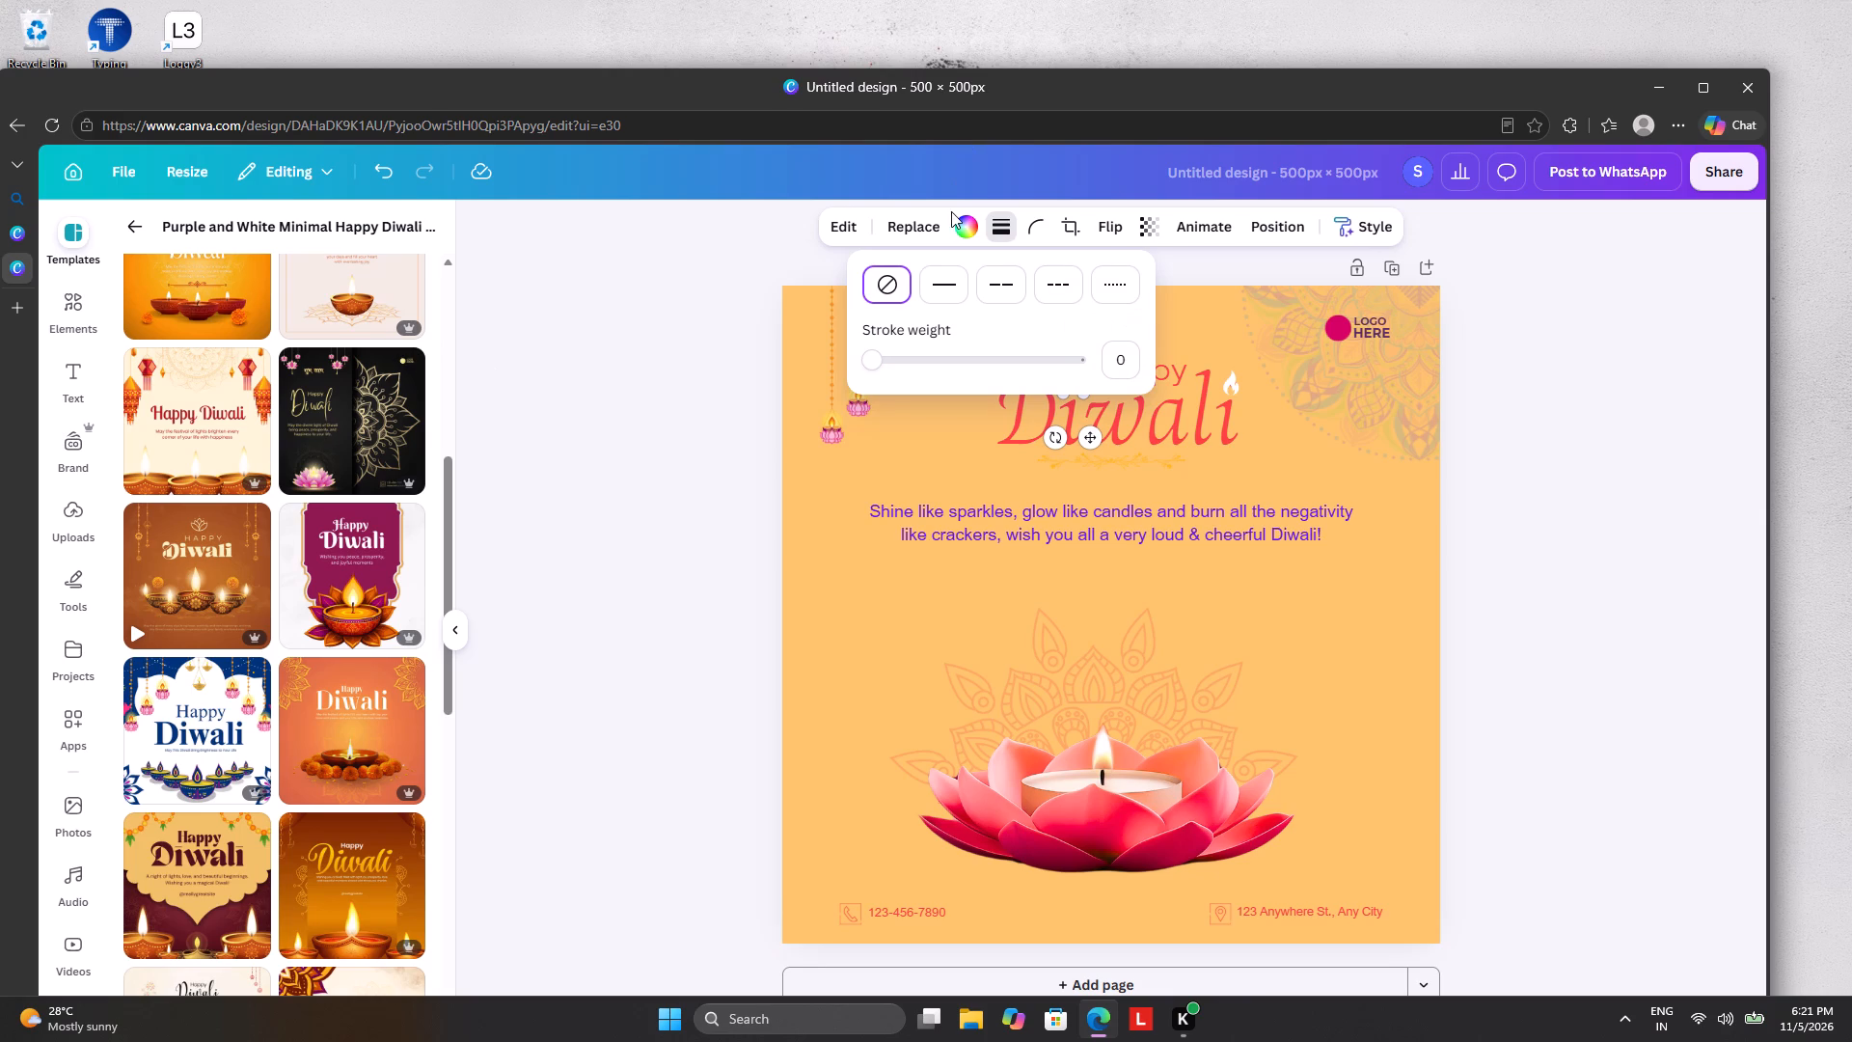
left_click(959, 231)
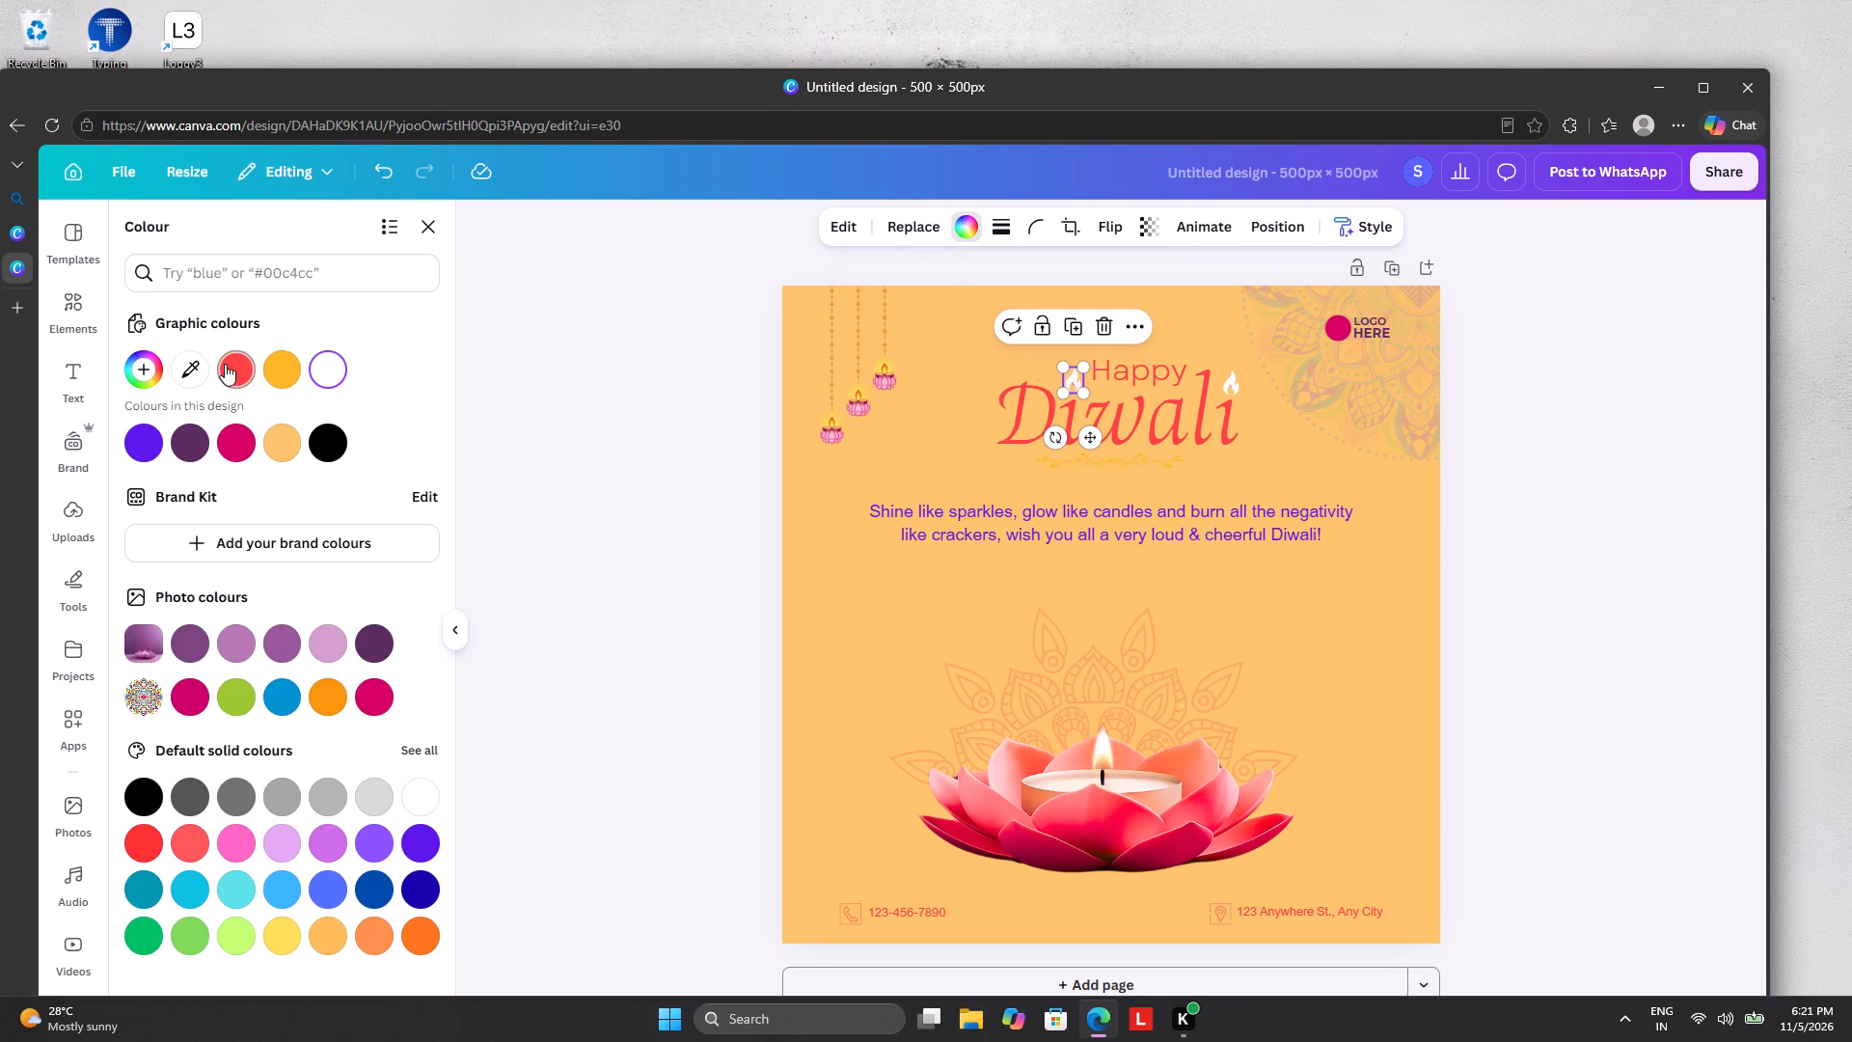
left_click(225, 364)
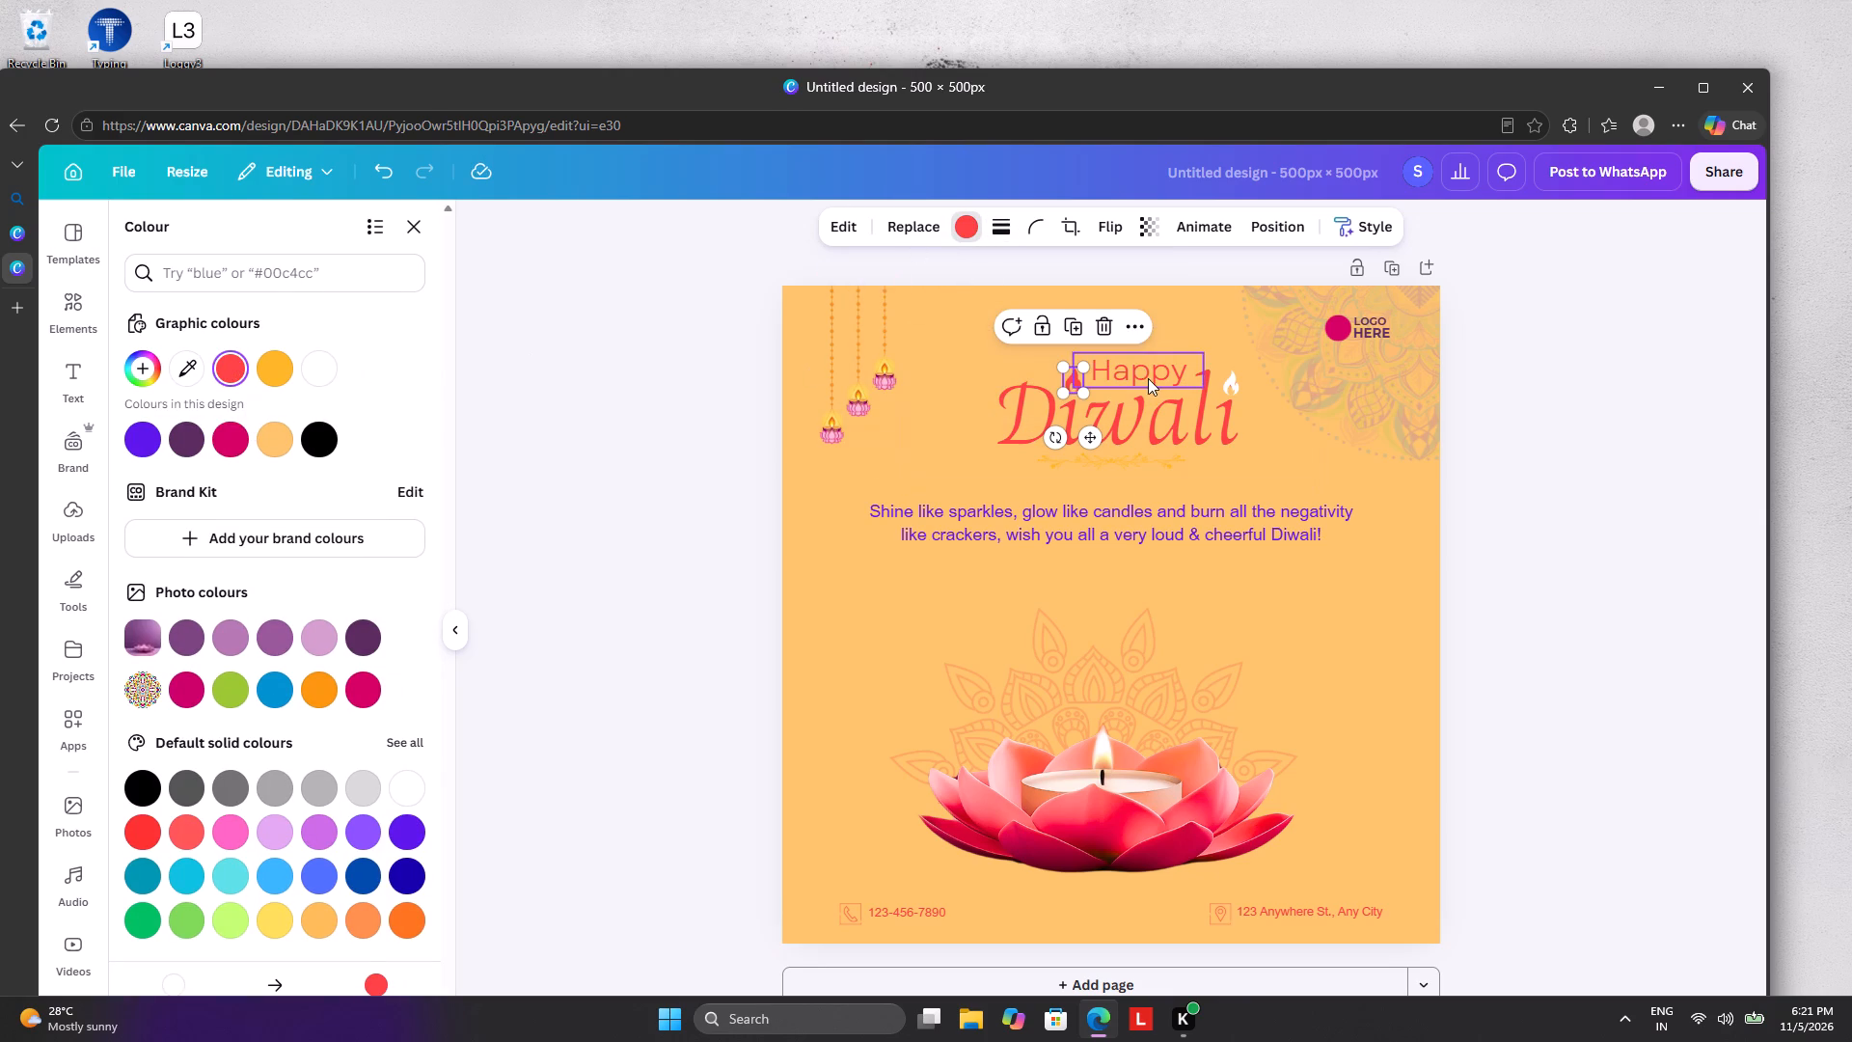
left_click(736, 487)
Recolour the white flame over the last "i" of "Diwali" with the design's red #FF4242 and deselect it.
left_click(1238, 378)
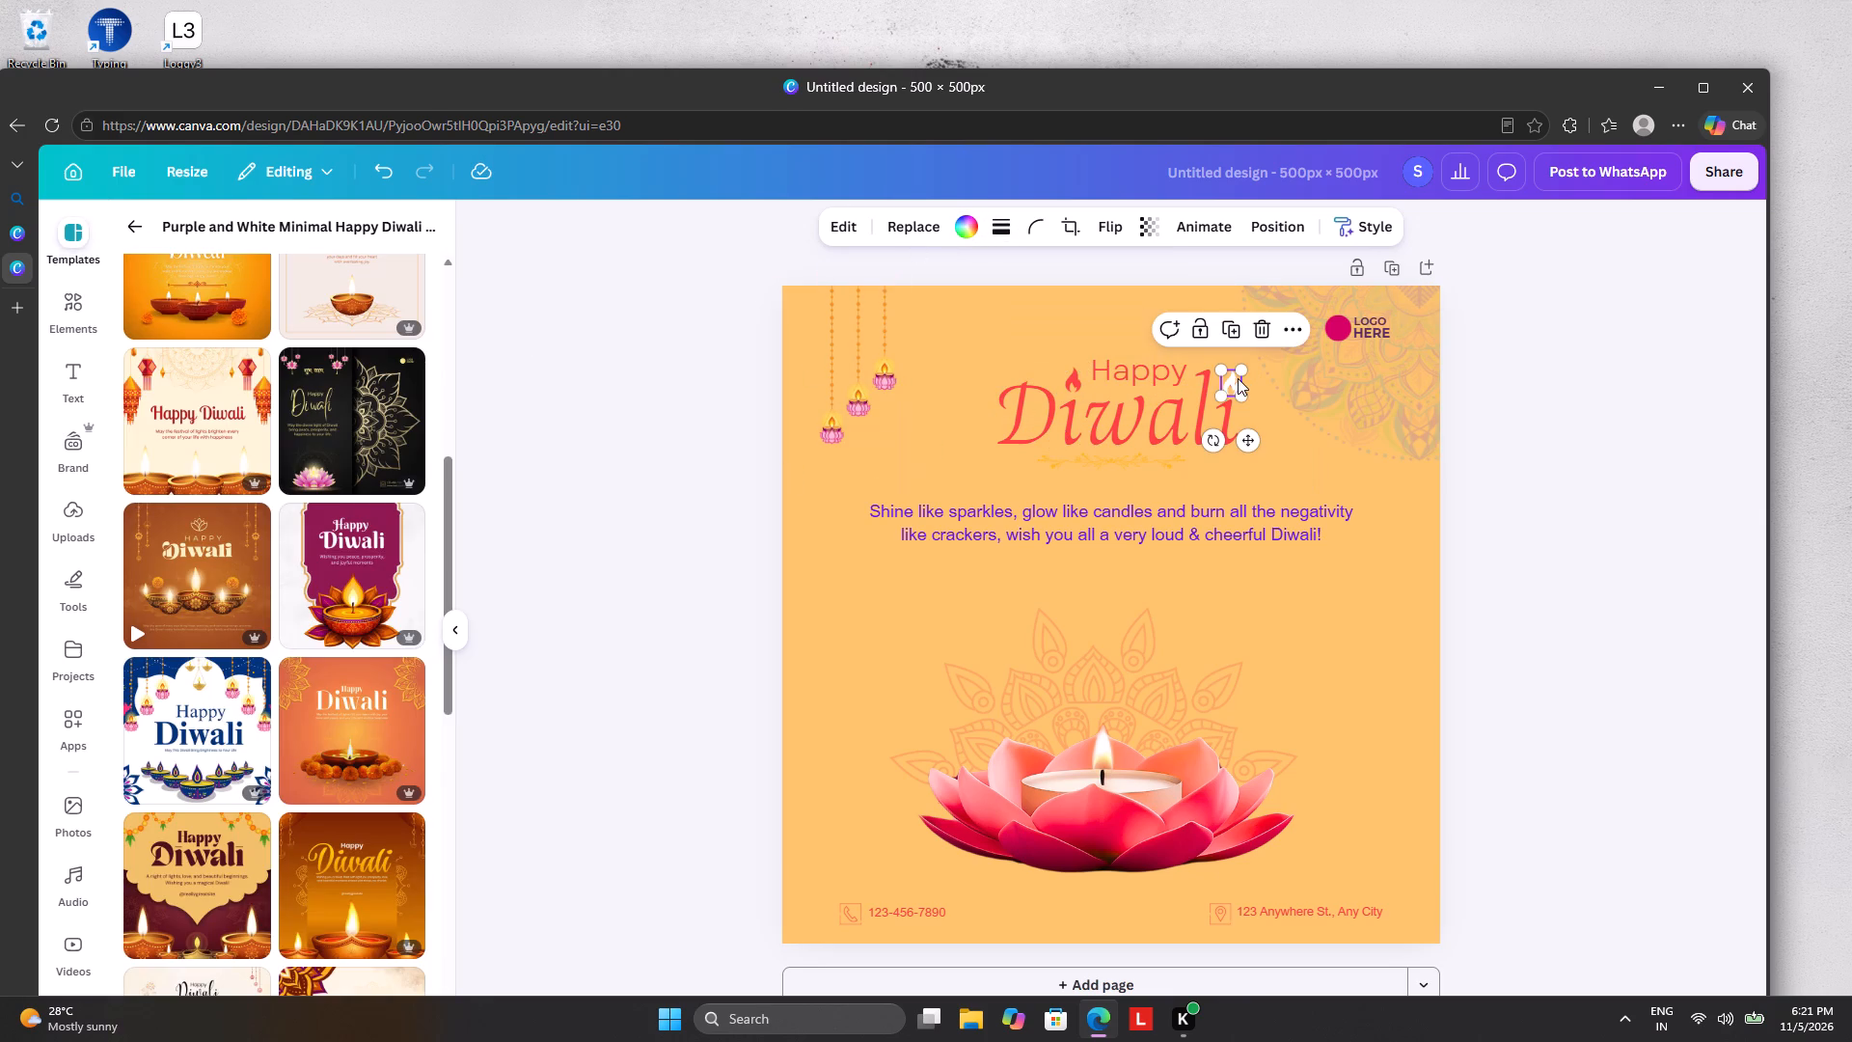
left_click(960, 223)
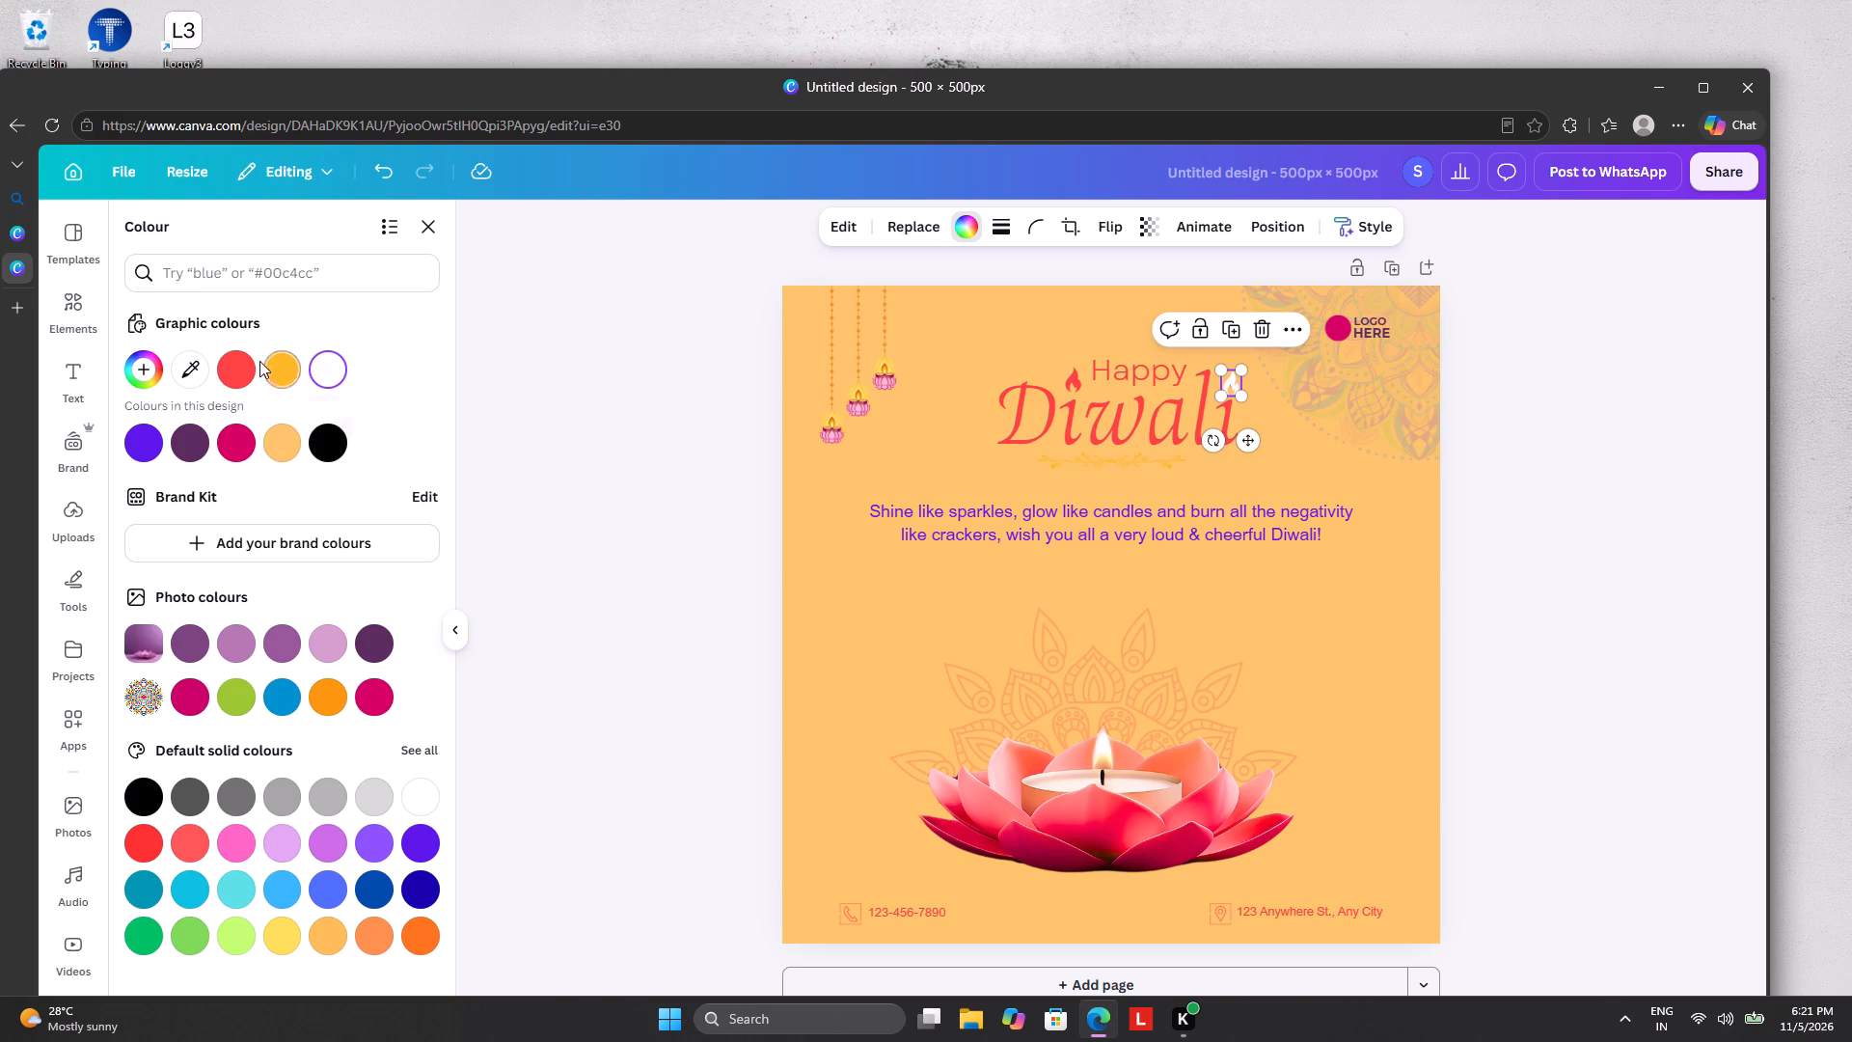
left_click(228, 360)
double_click(548, 294)
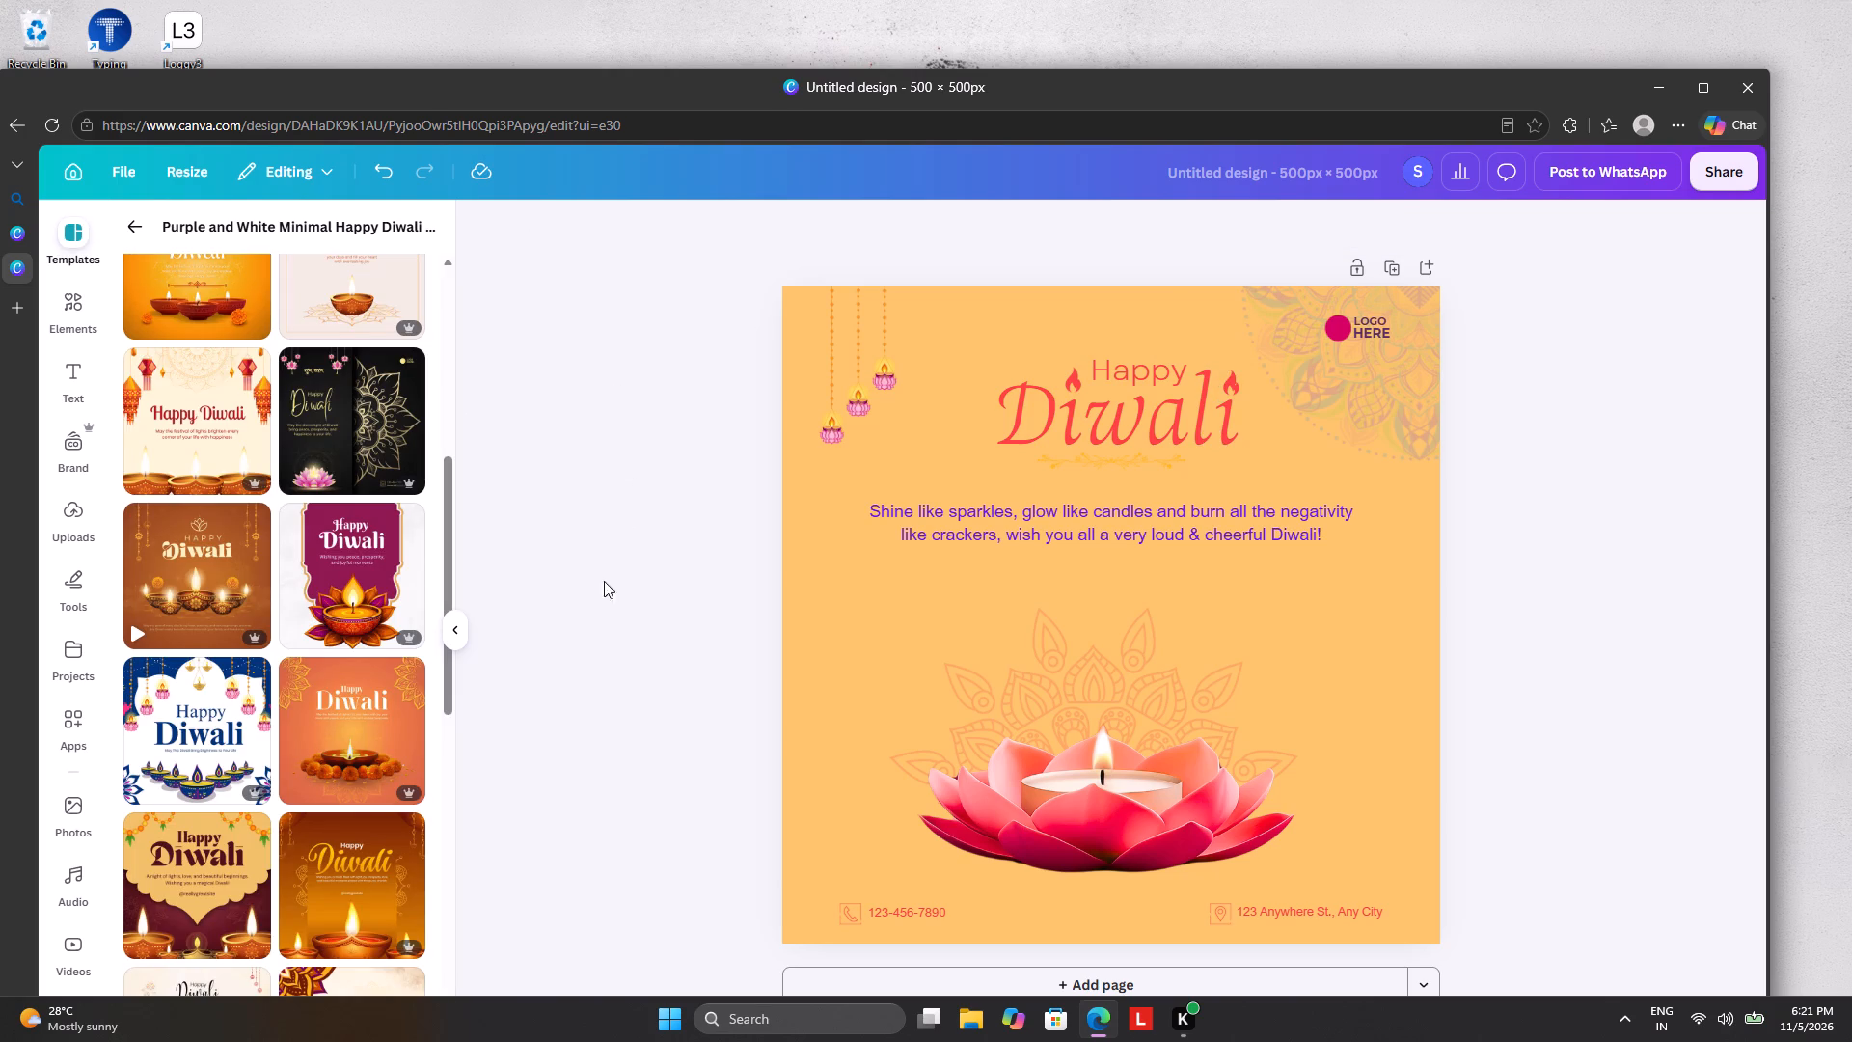
Add a second page below the finished greeting.
scroll(594, 717, "down", 4)
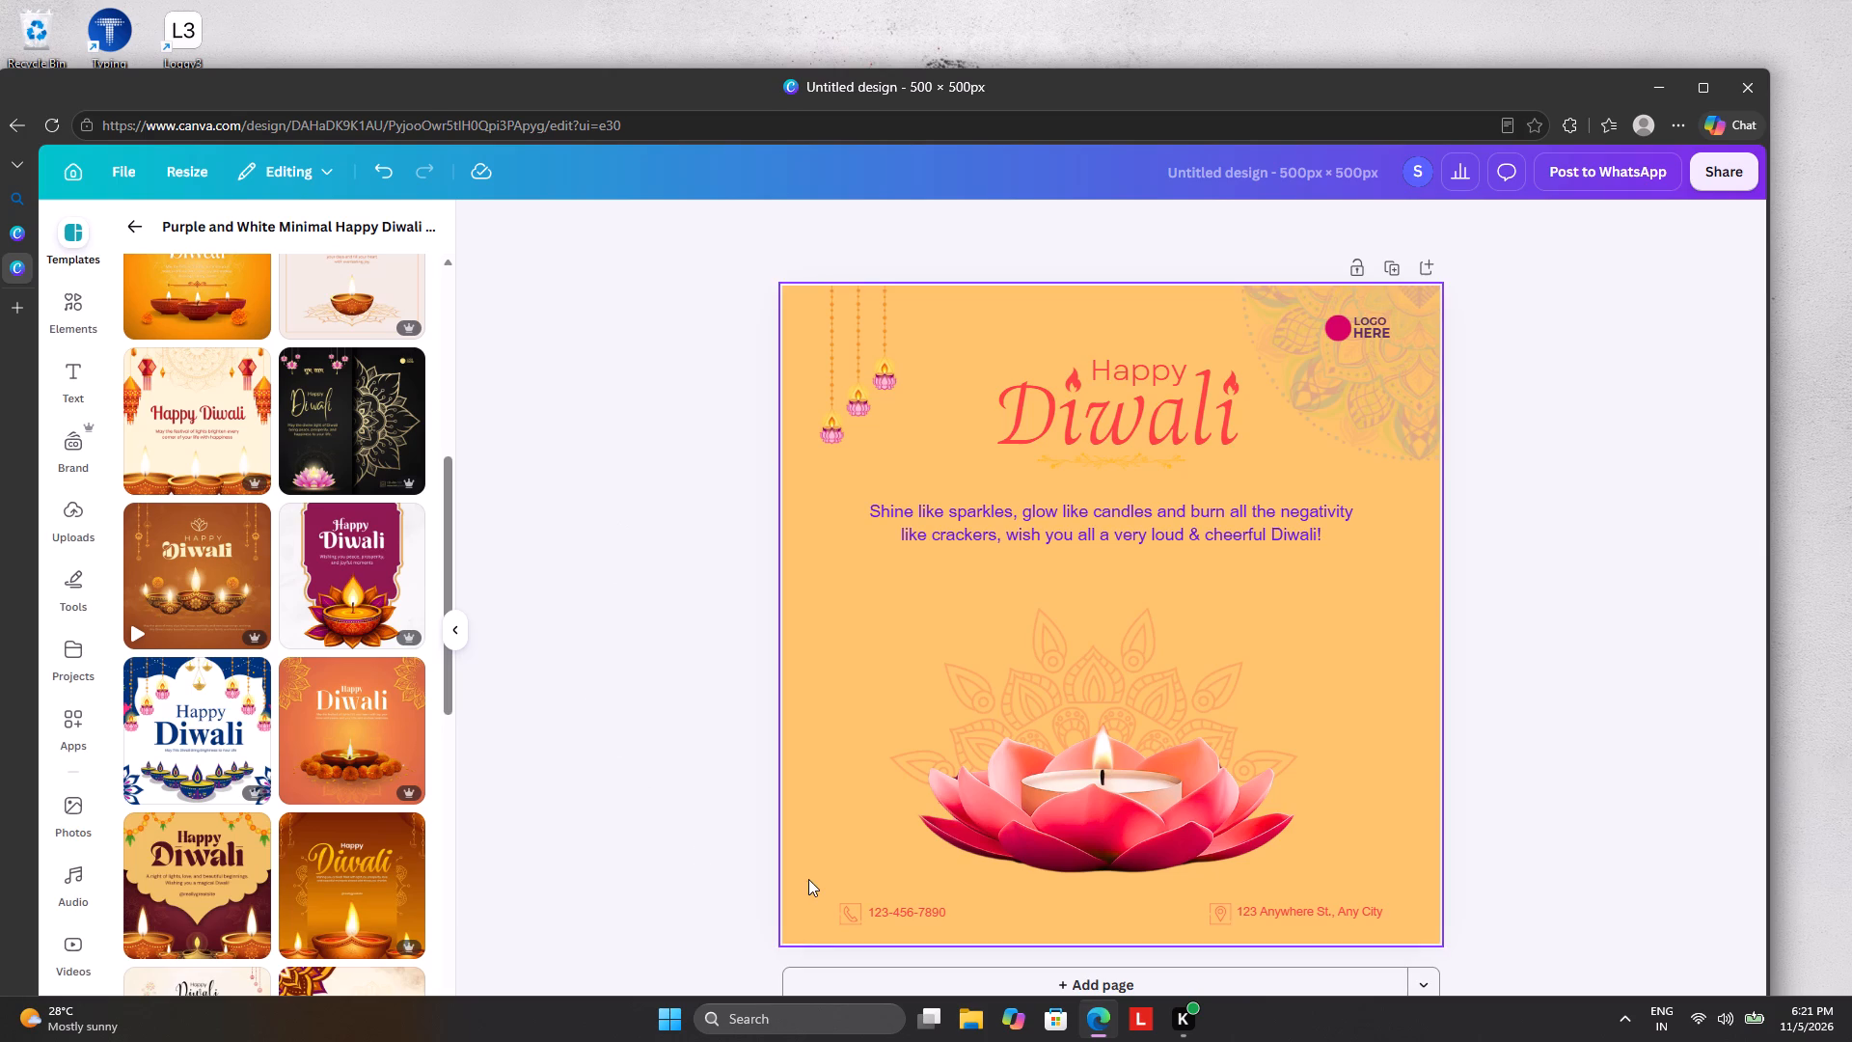
scroll(810, 879, "down", 2)
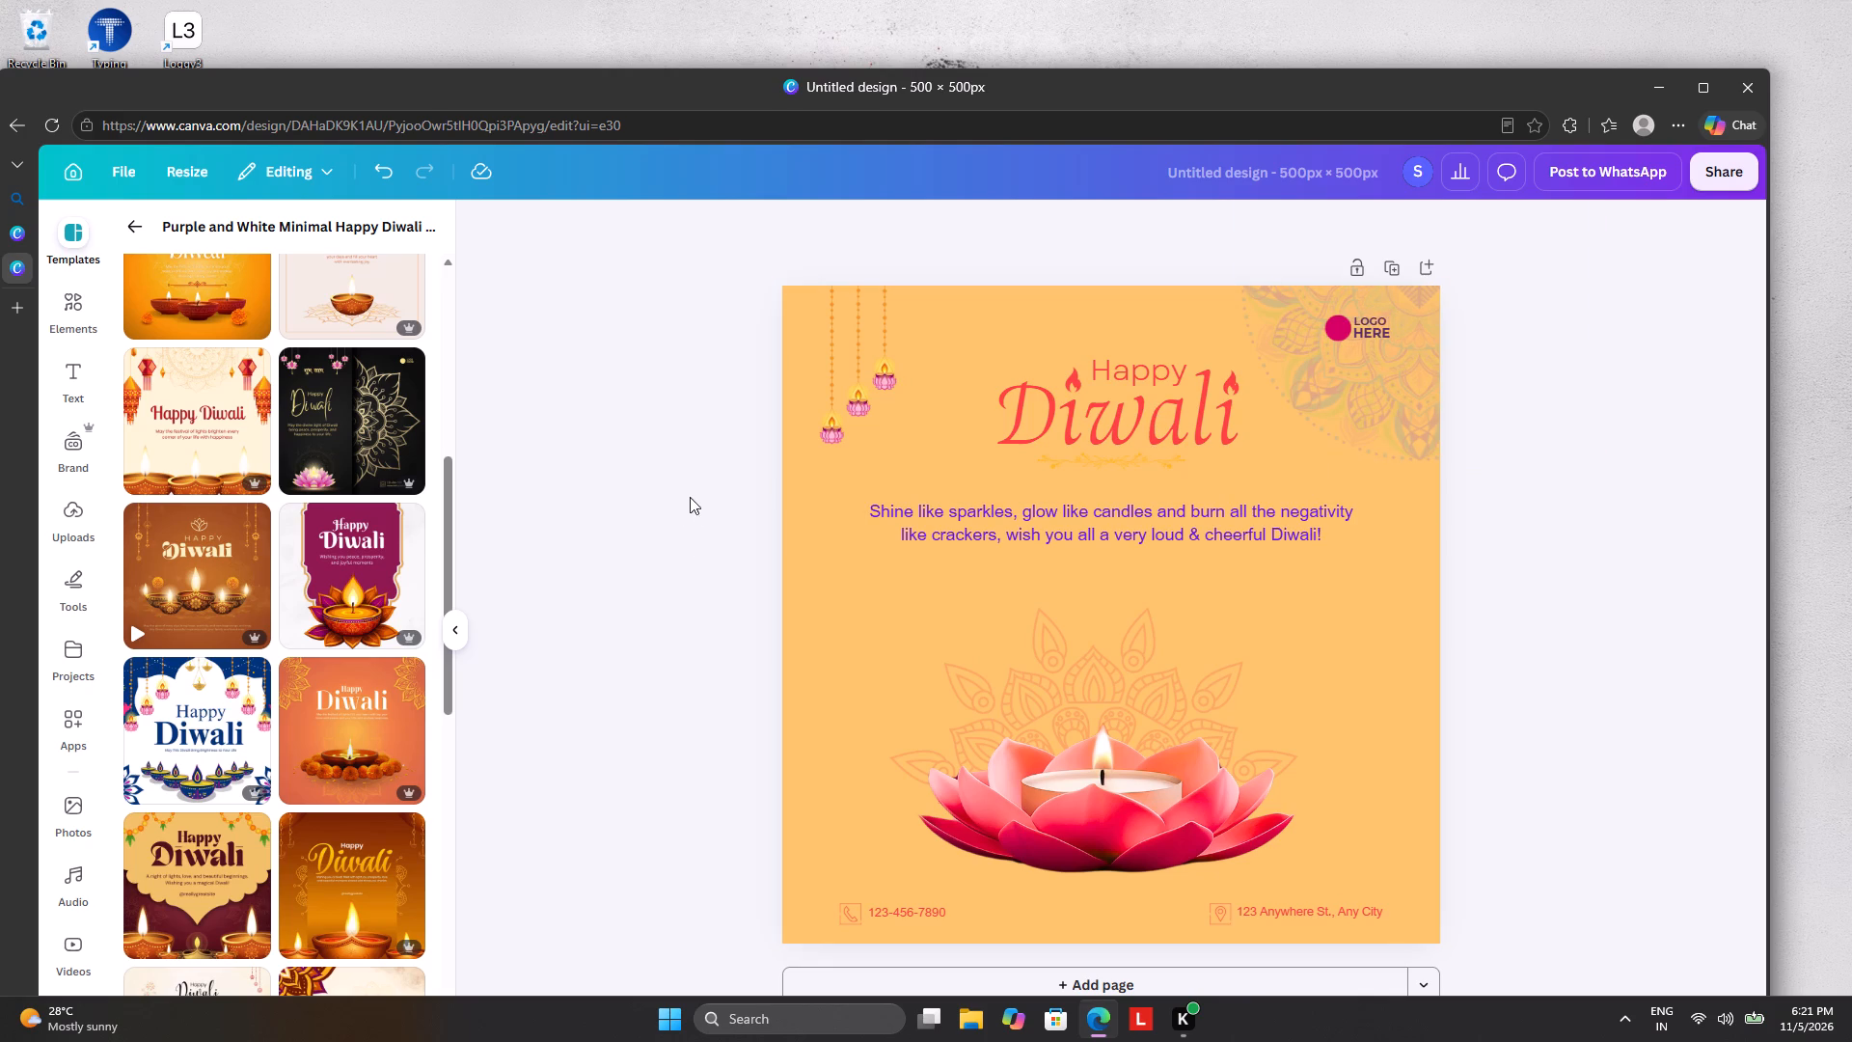
scroll(673, 504, "down", 5)
left_click(991, 972)
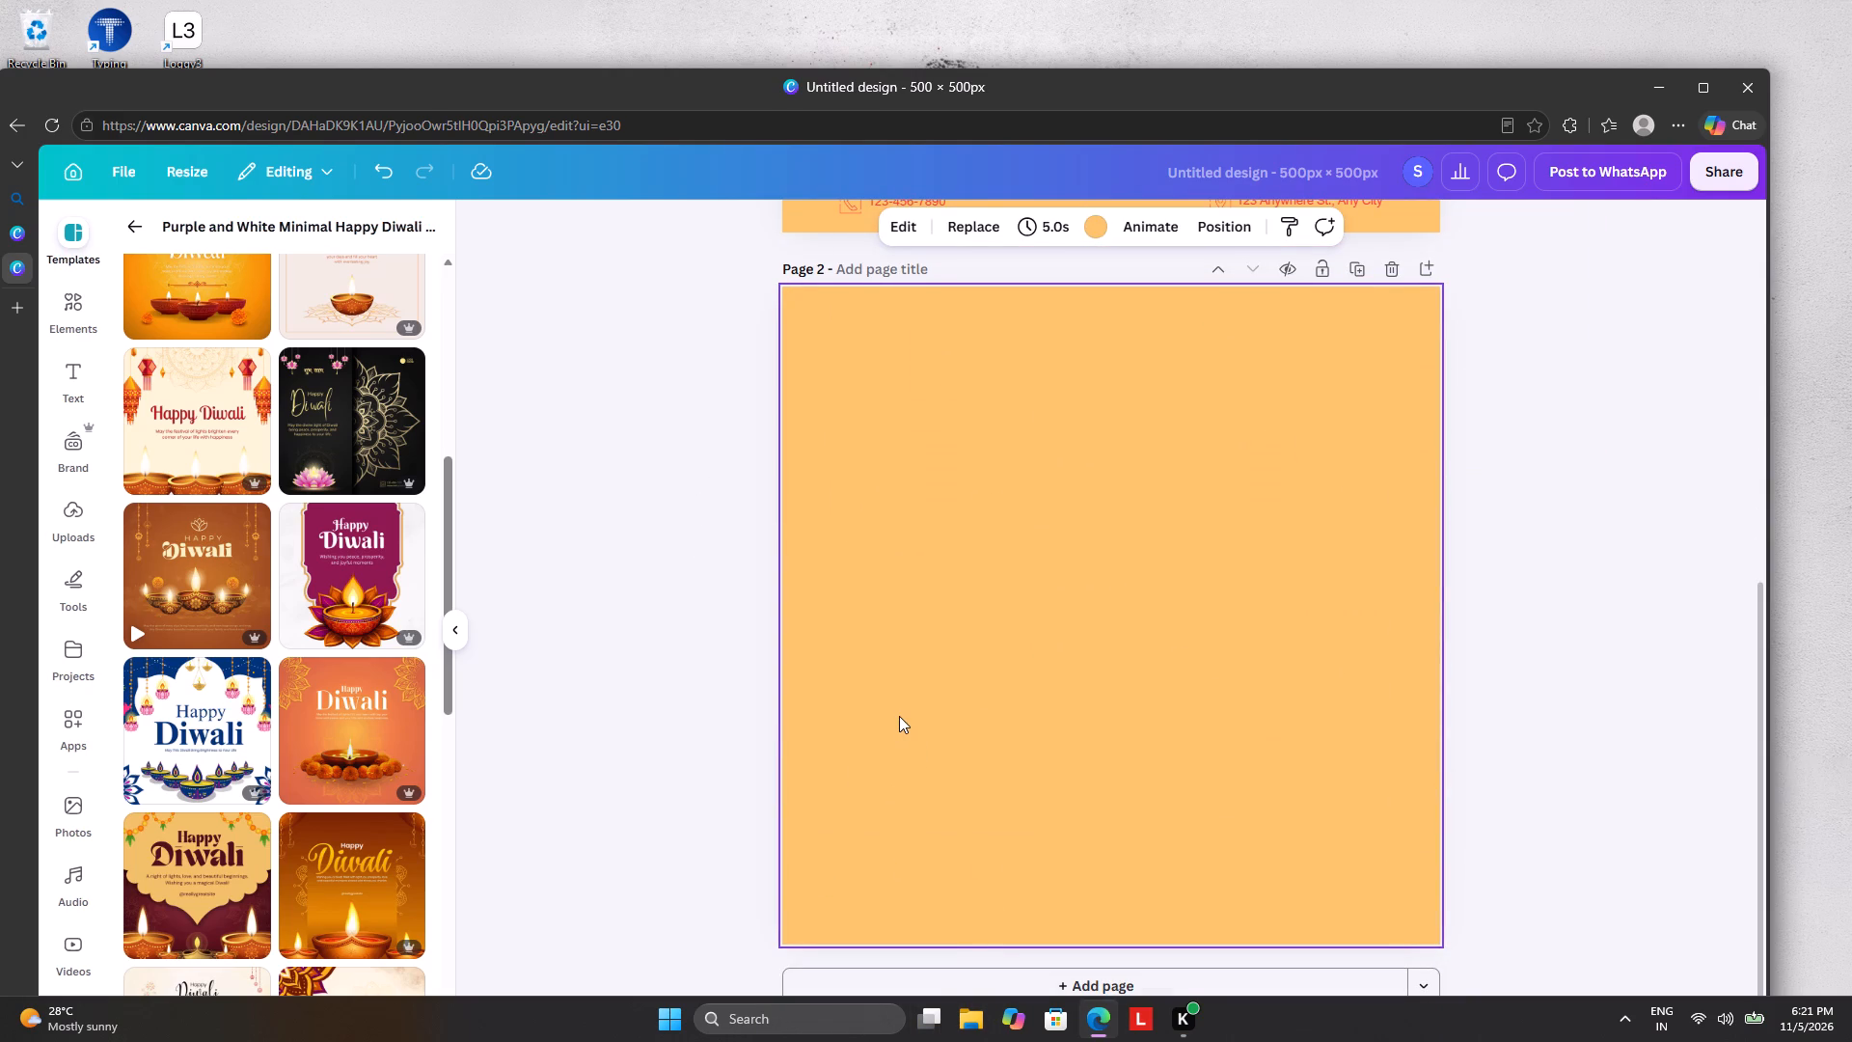
scroll(899, 717, "up", 3)
scroll(899, 717, "down", 3)
Search the element graphics for "diwali" and place the red hanging diyas graphic at page 2's upper-left corner.
left_click(146, 227)
left_click(210, 244)
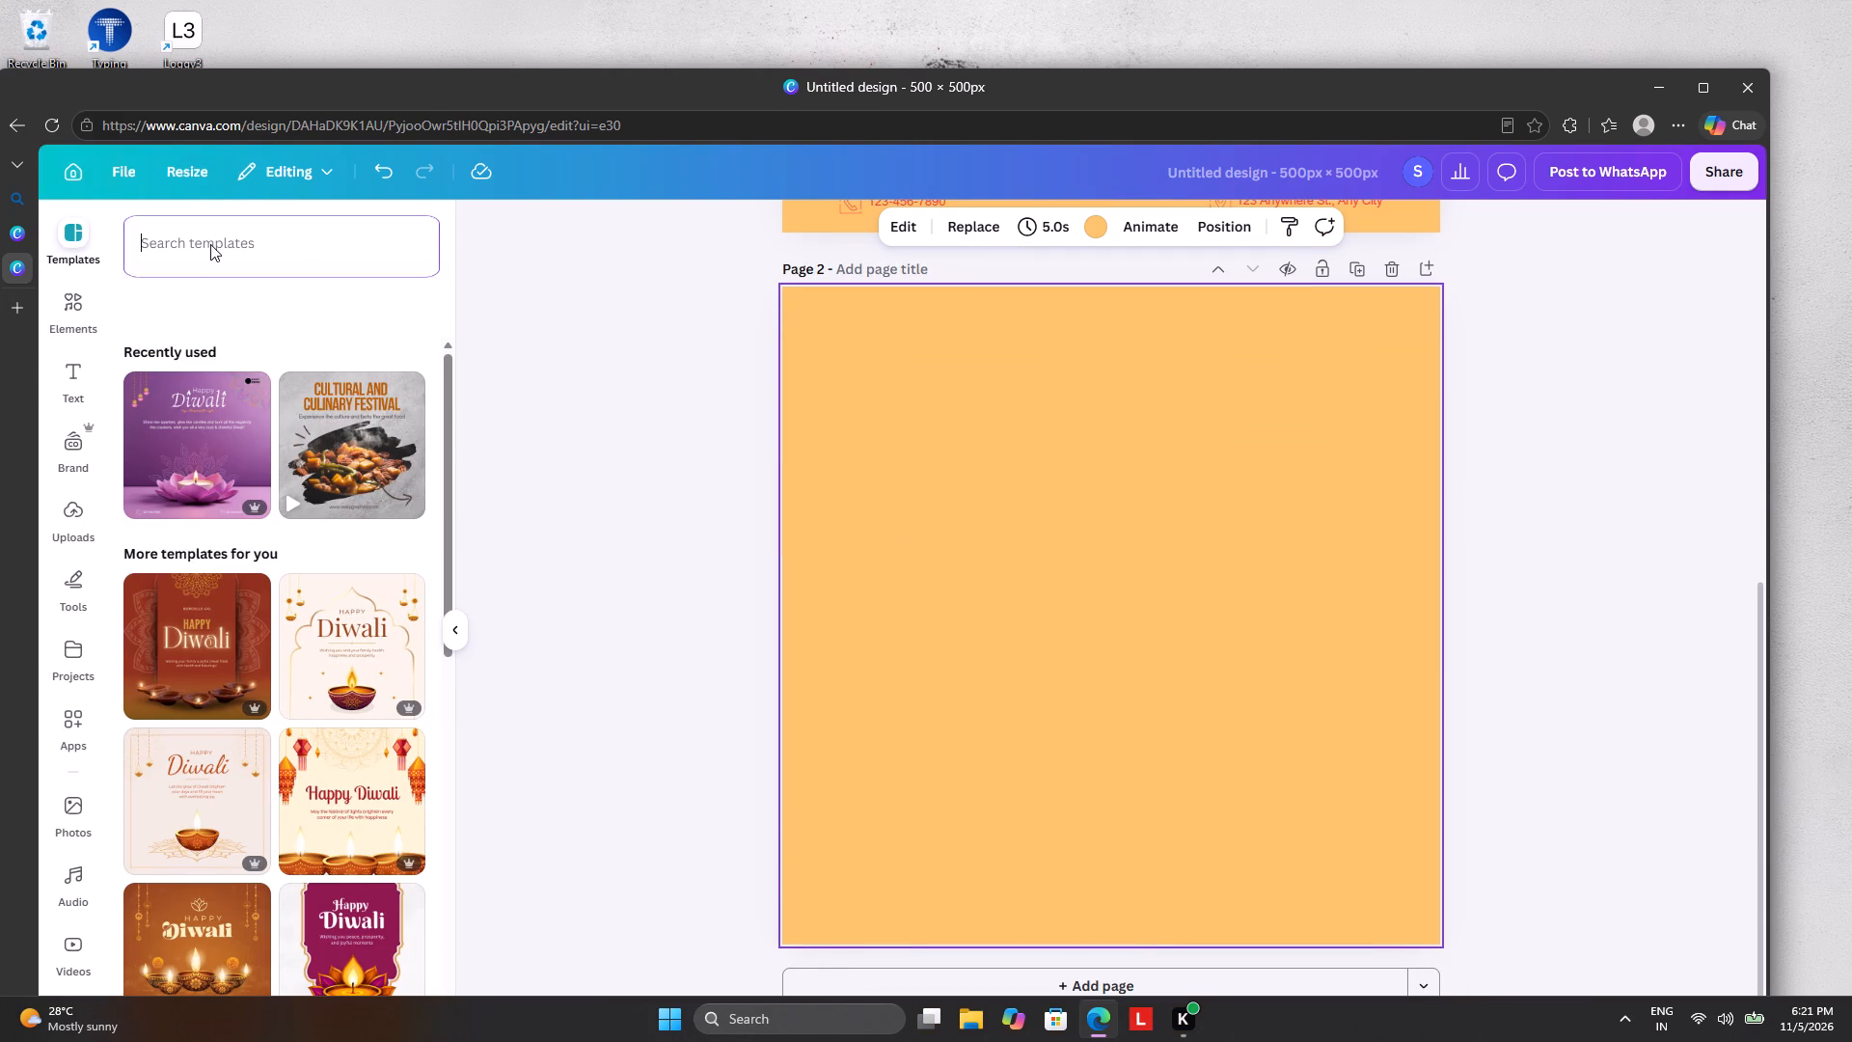
left_click(68, 325)
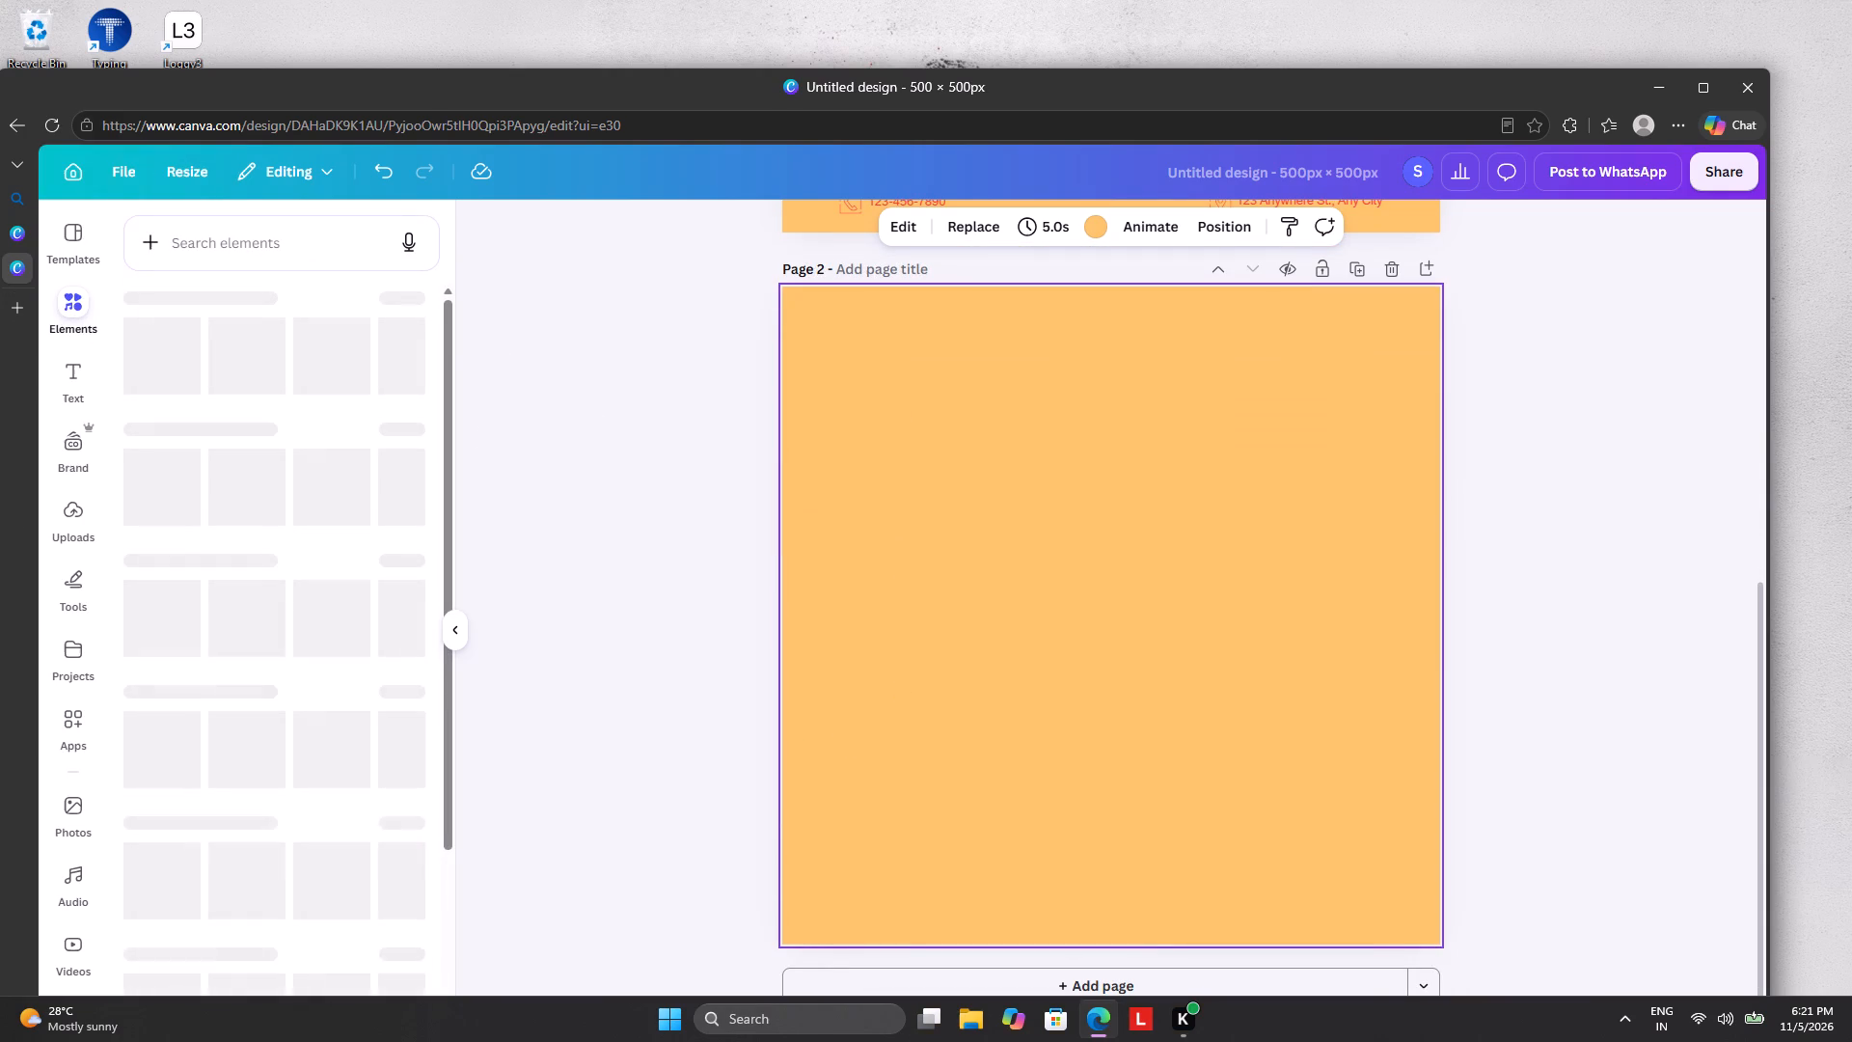
left_click(230, 240)
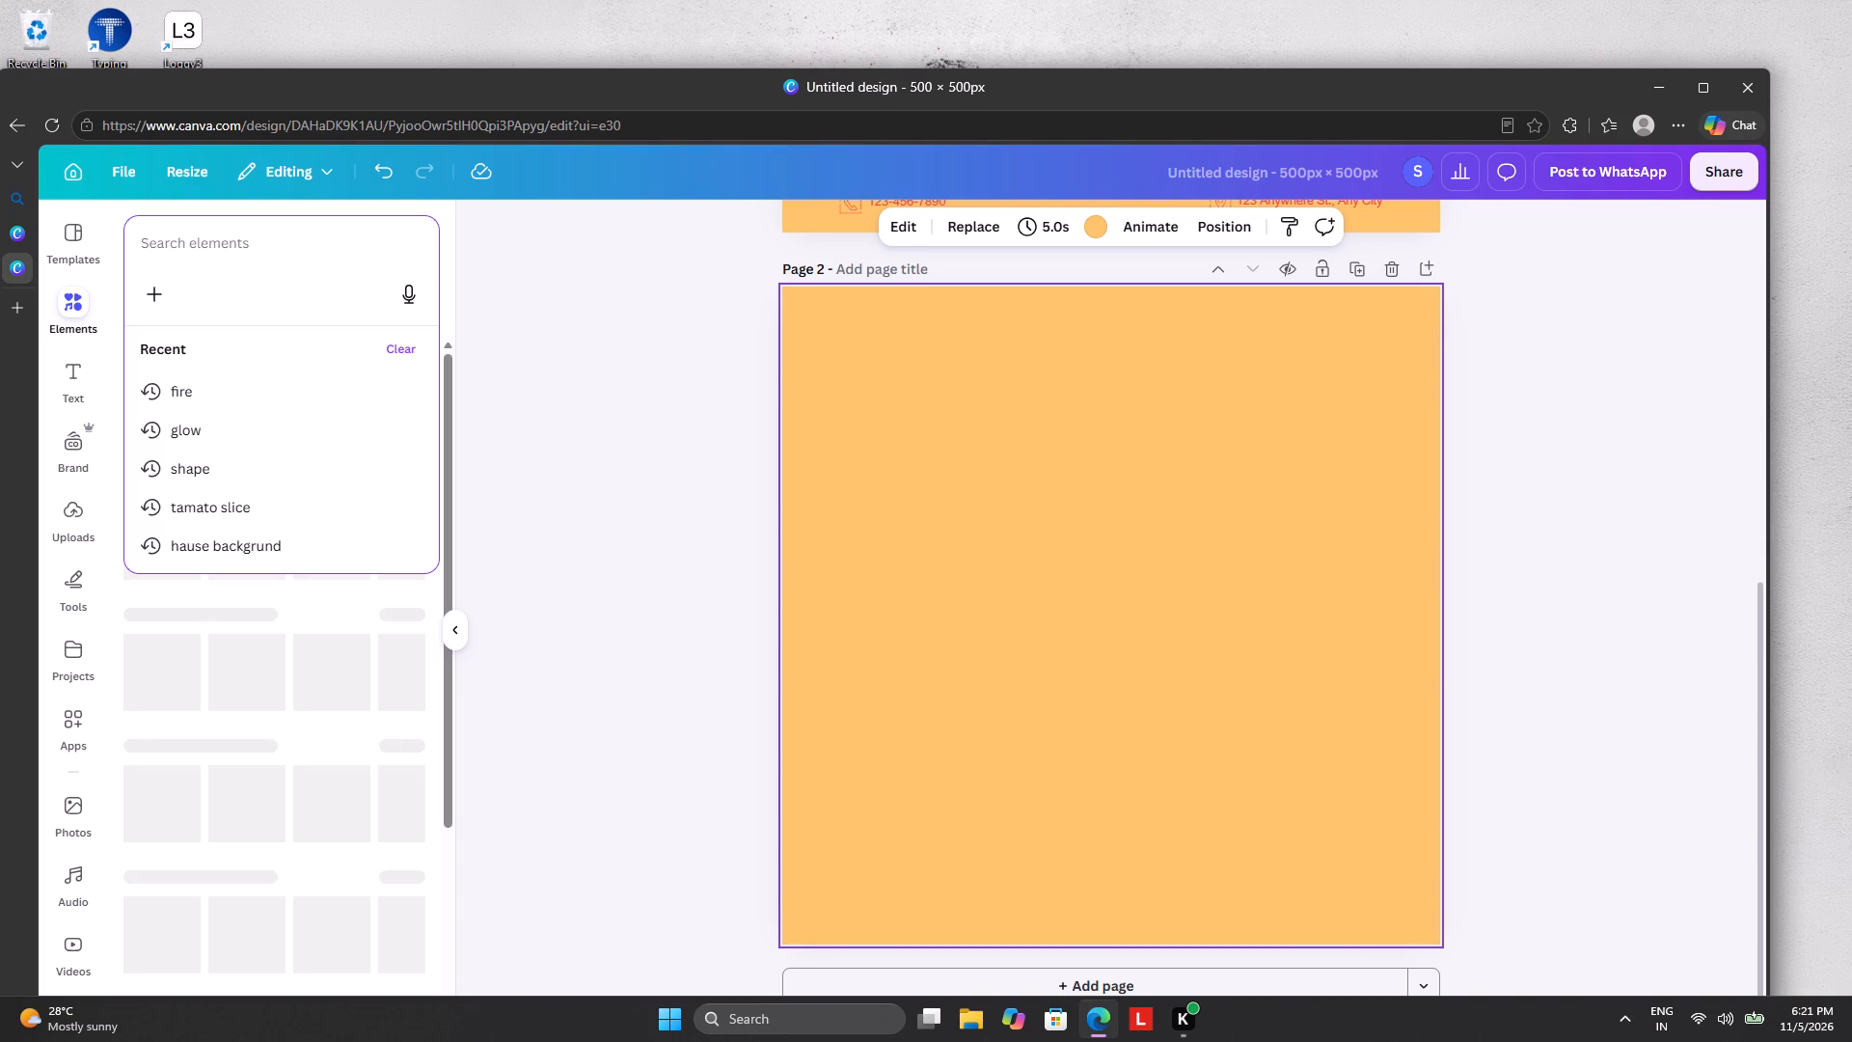
type("diwali")
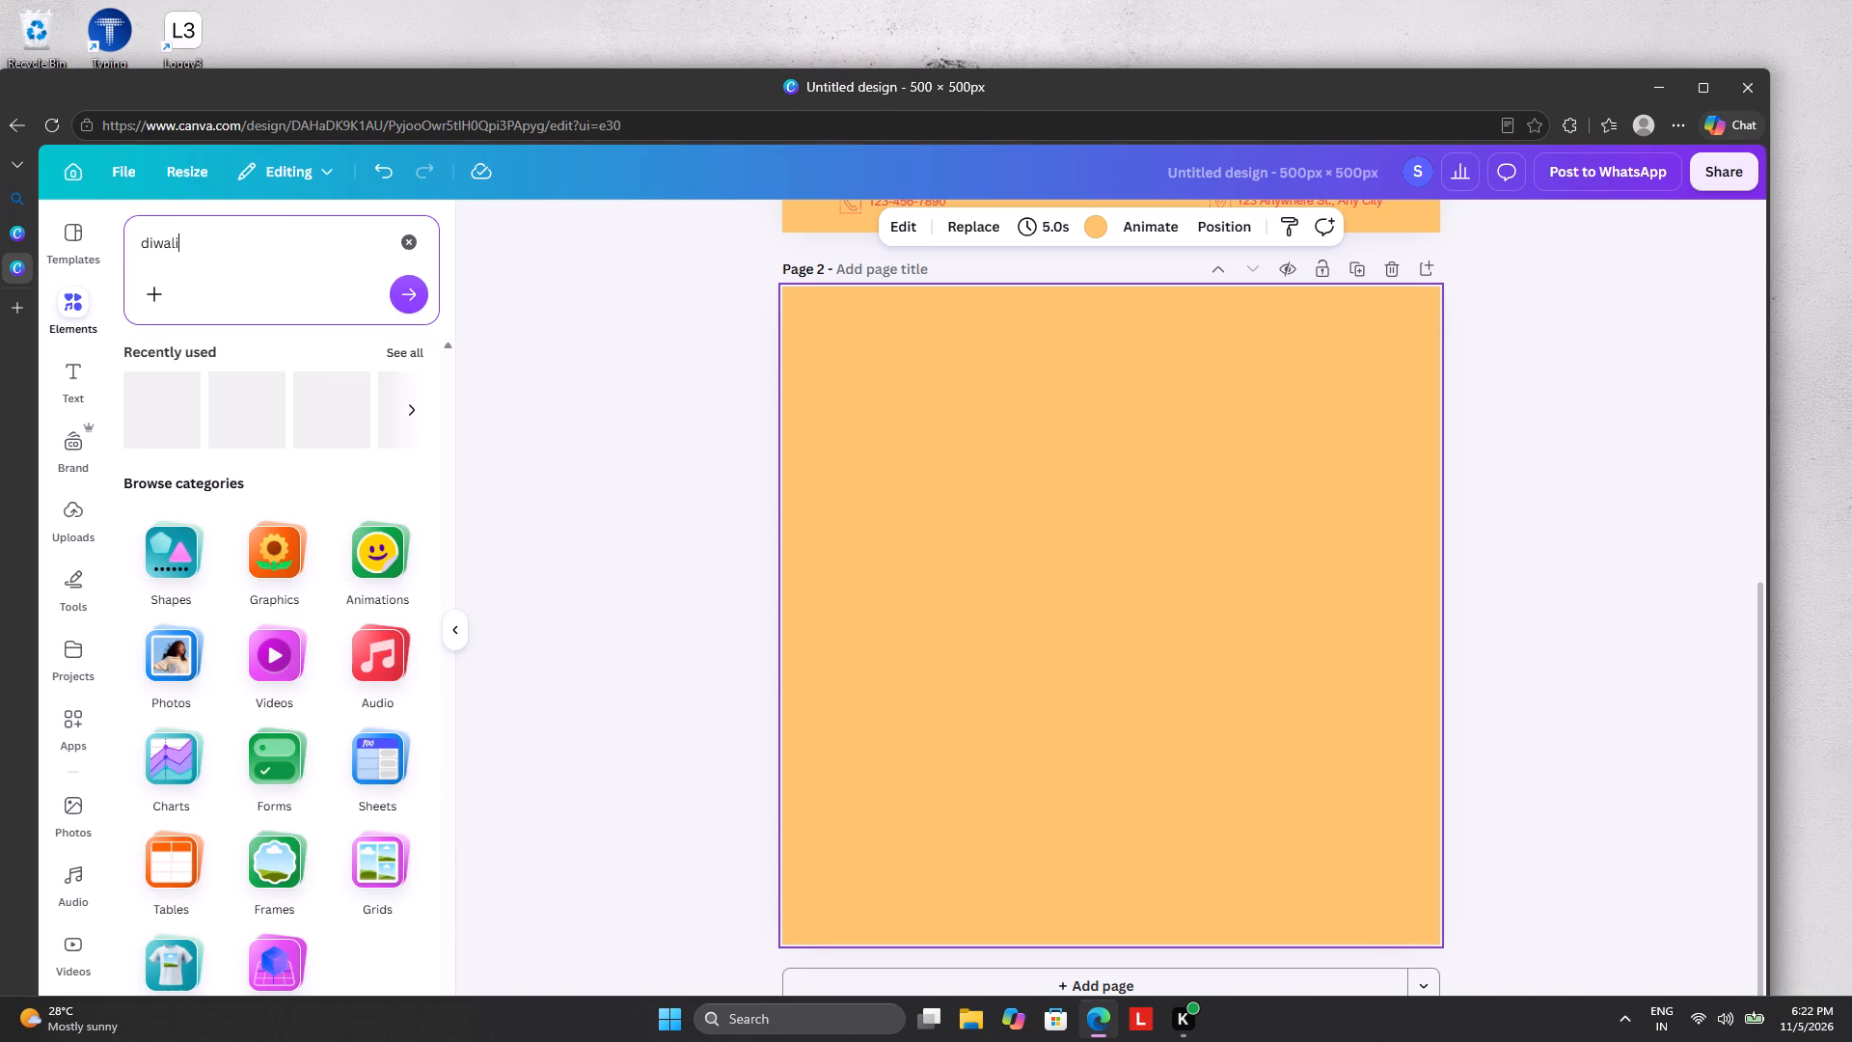
key("Return")
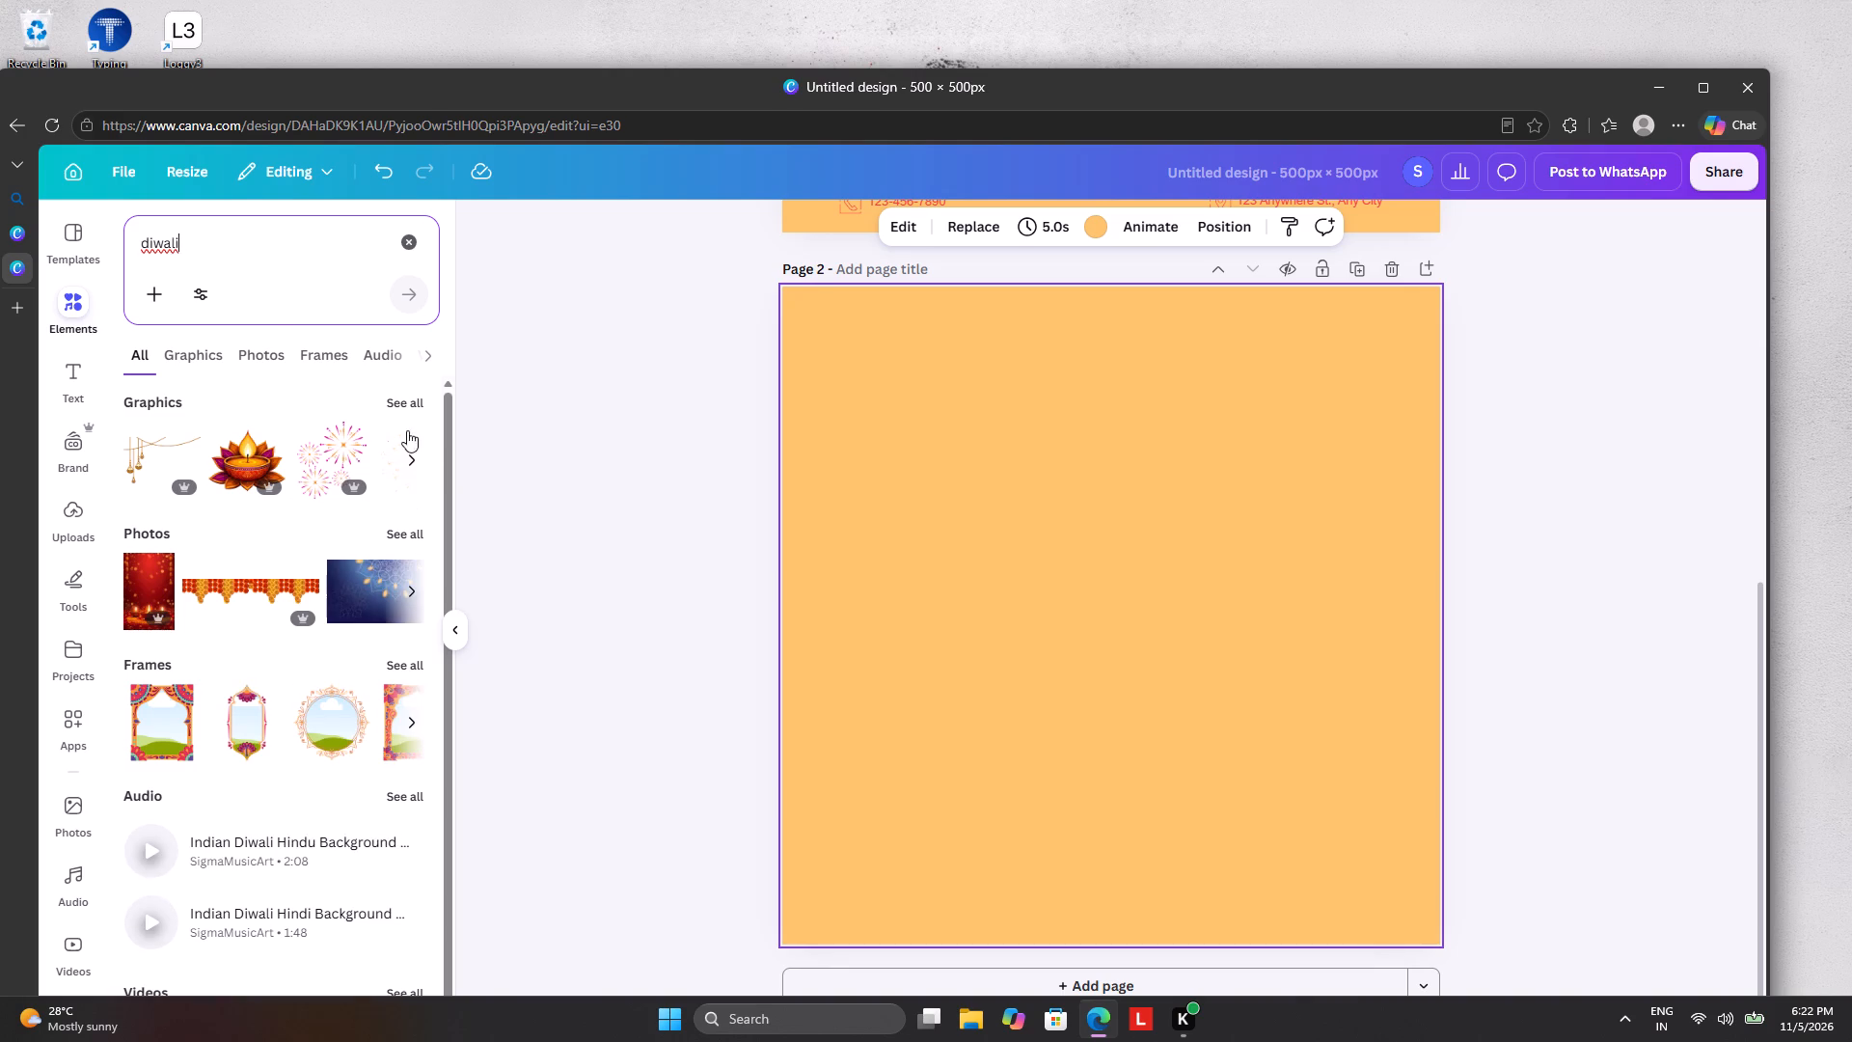
left_click(397, 407)
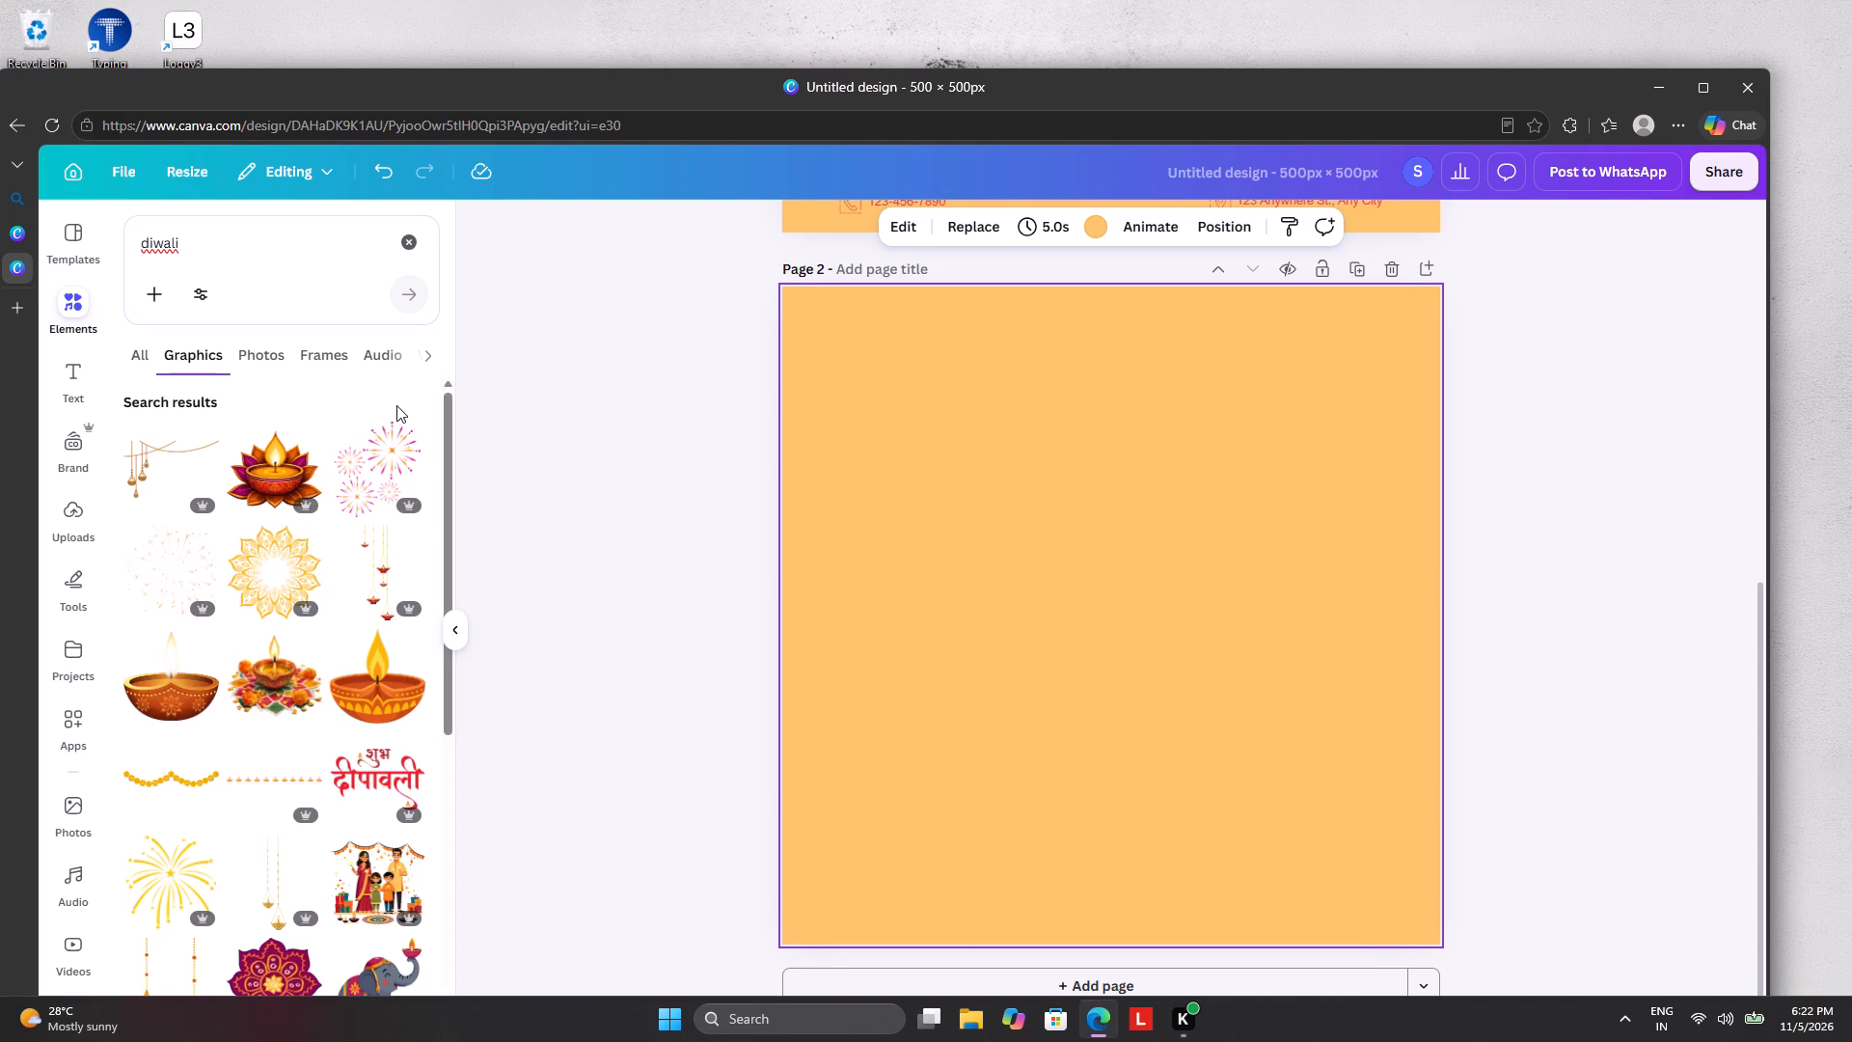
left_click(374, 594)
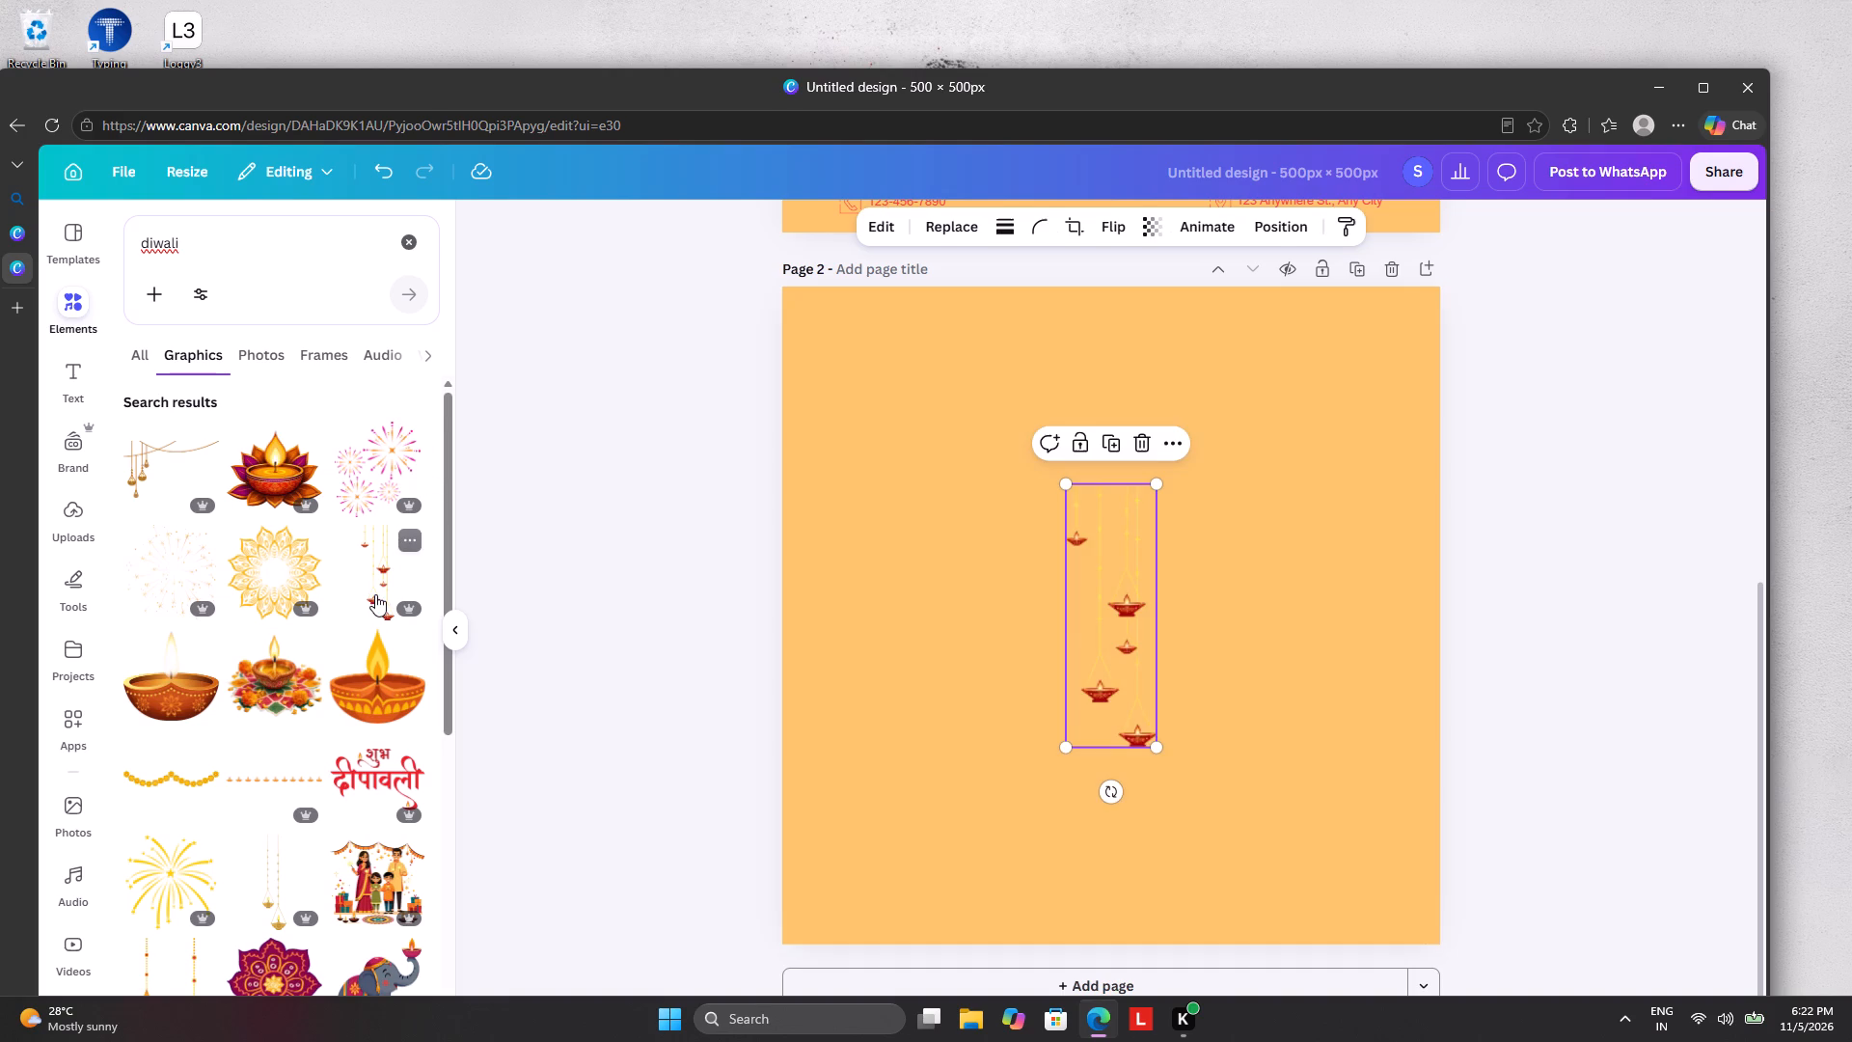
left_click_drag(1097, 594, 1093, 591)
left_click_drag(1093, 591, 840, 402)
left_click(840, 402)
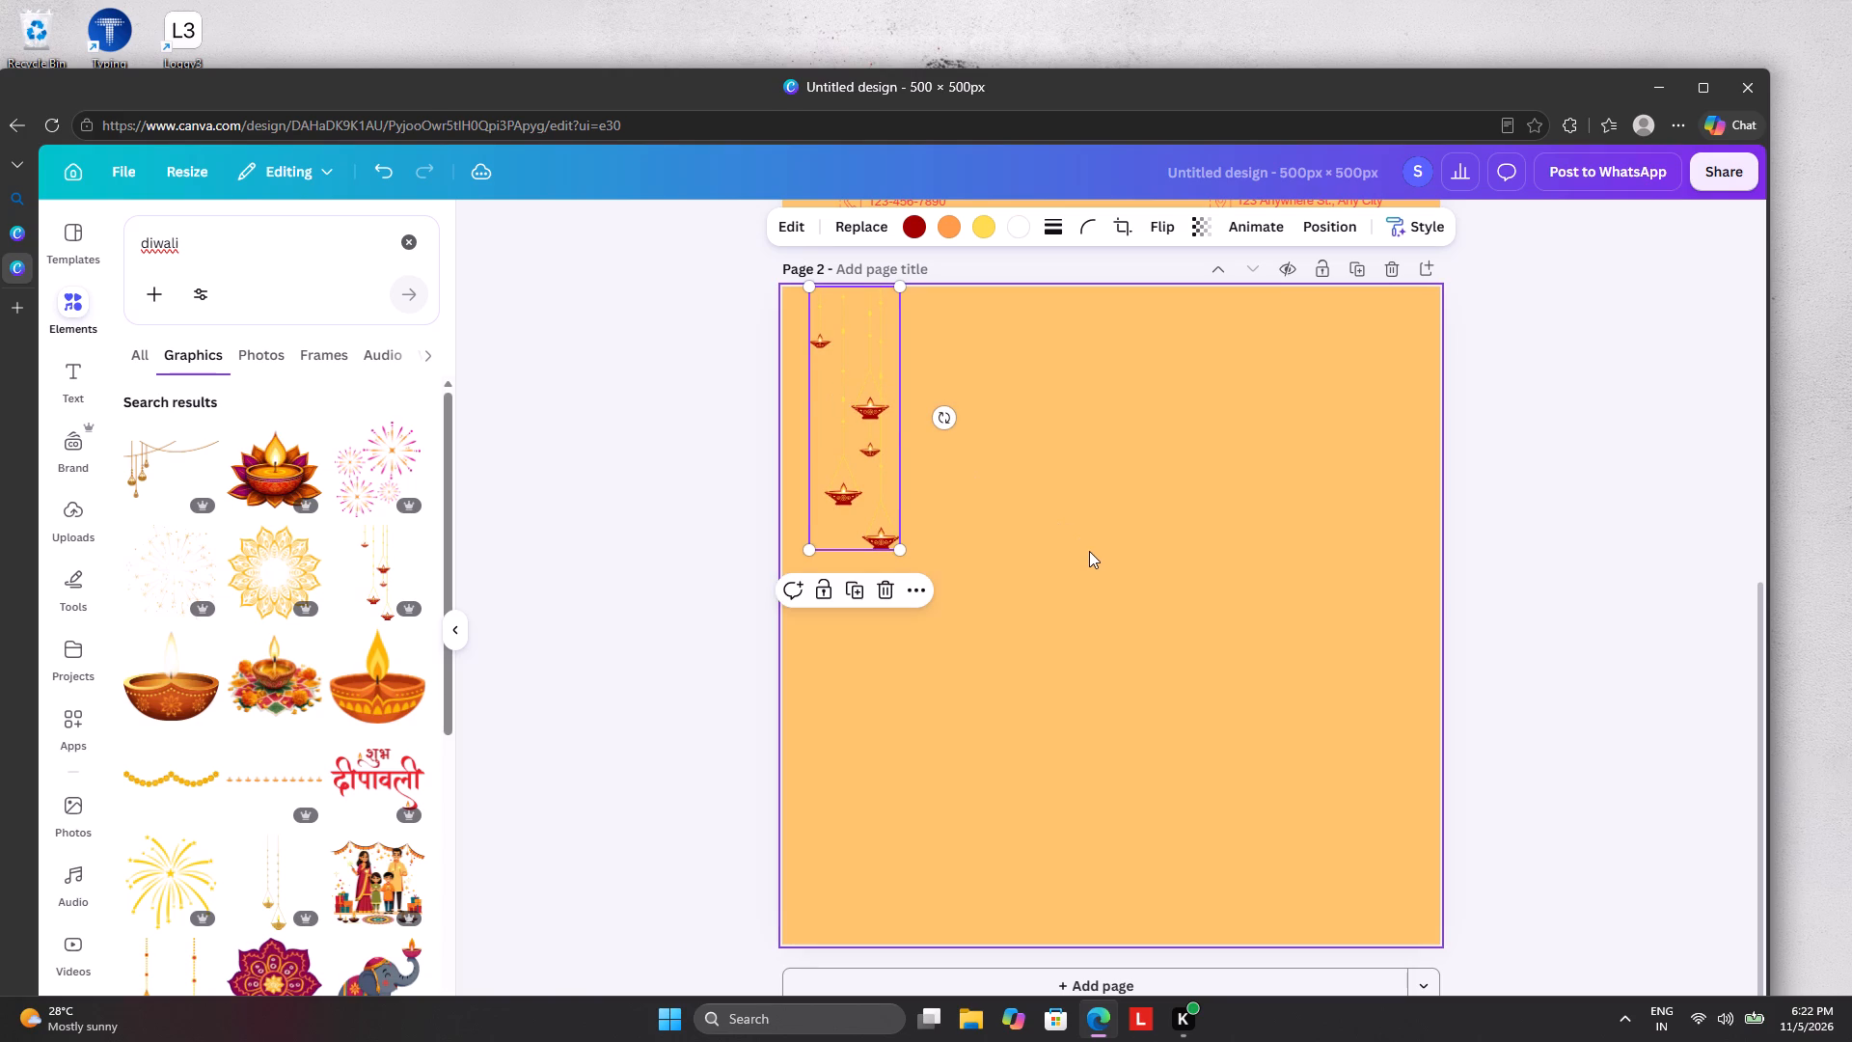
Copy the recoloured lotus candle image from page 1 onto page 2.
scroll(1090, 557, "up", 4)
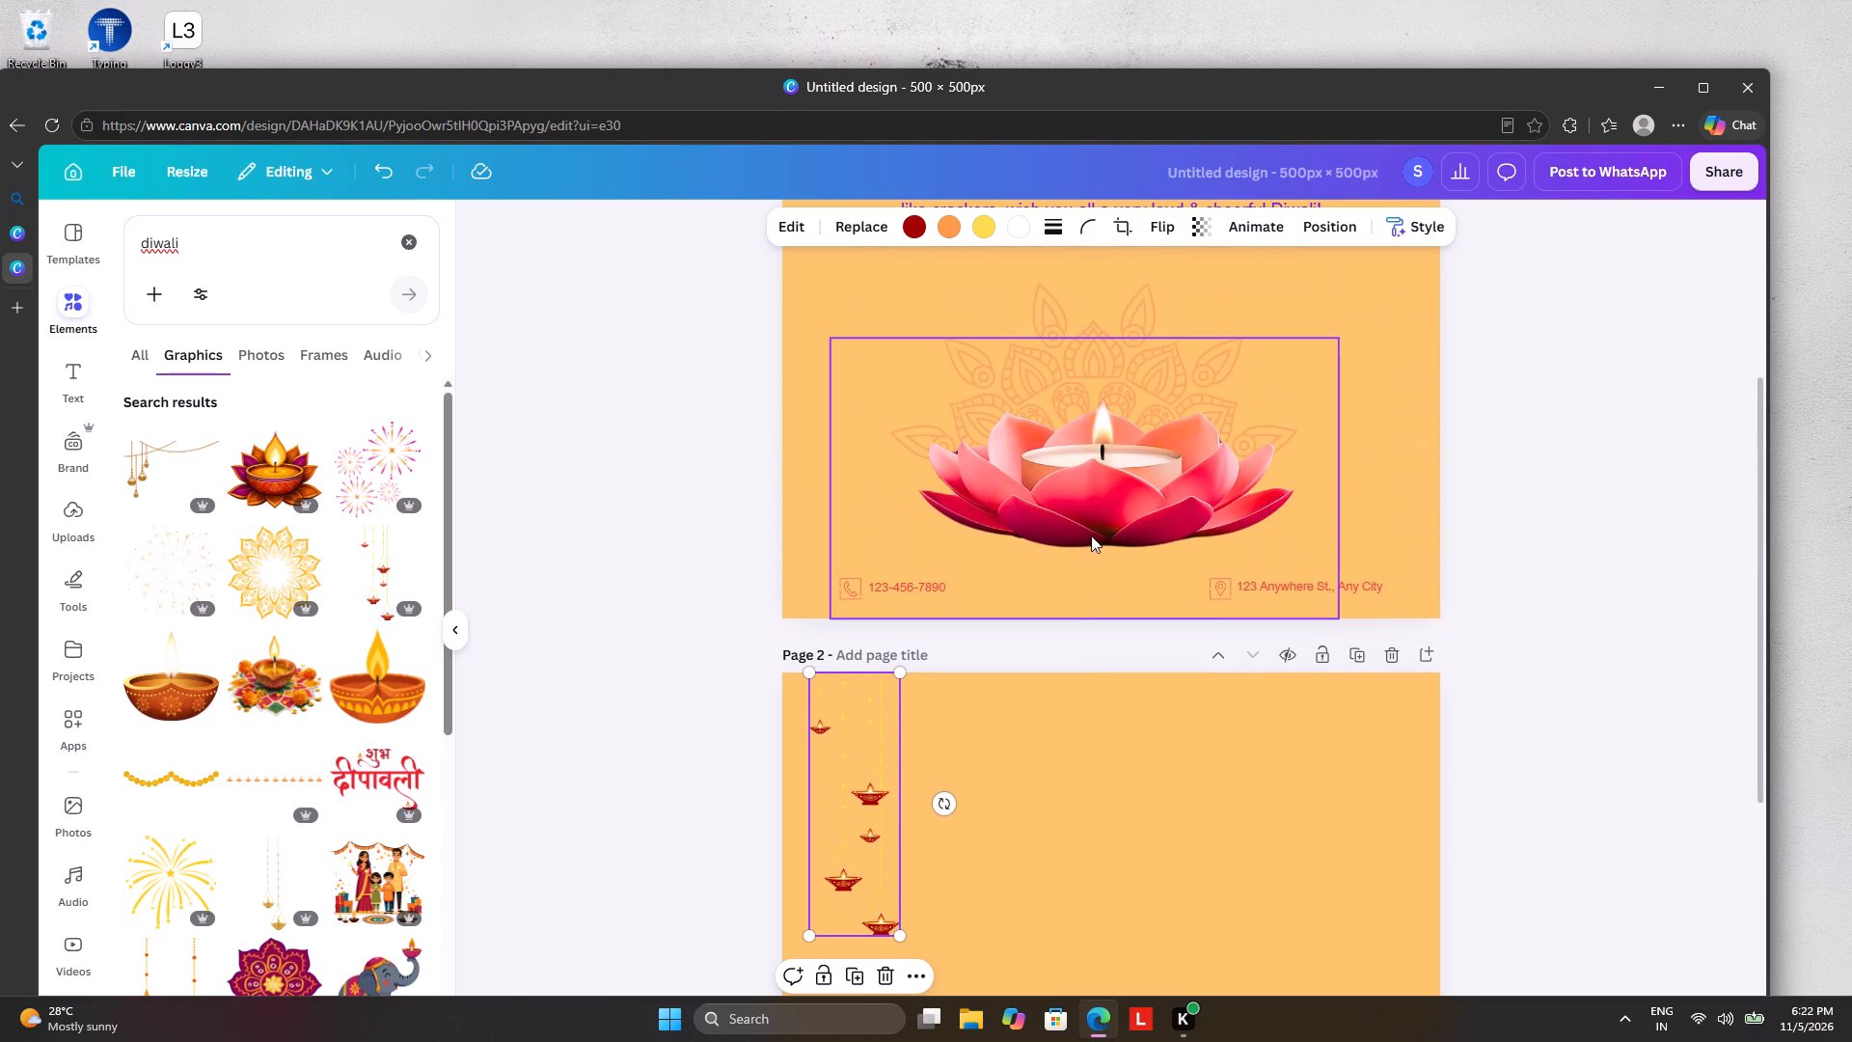
scroll(994, 709, "down", 3)
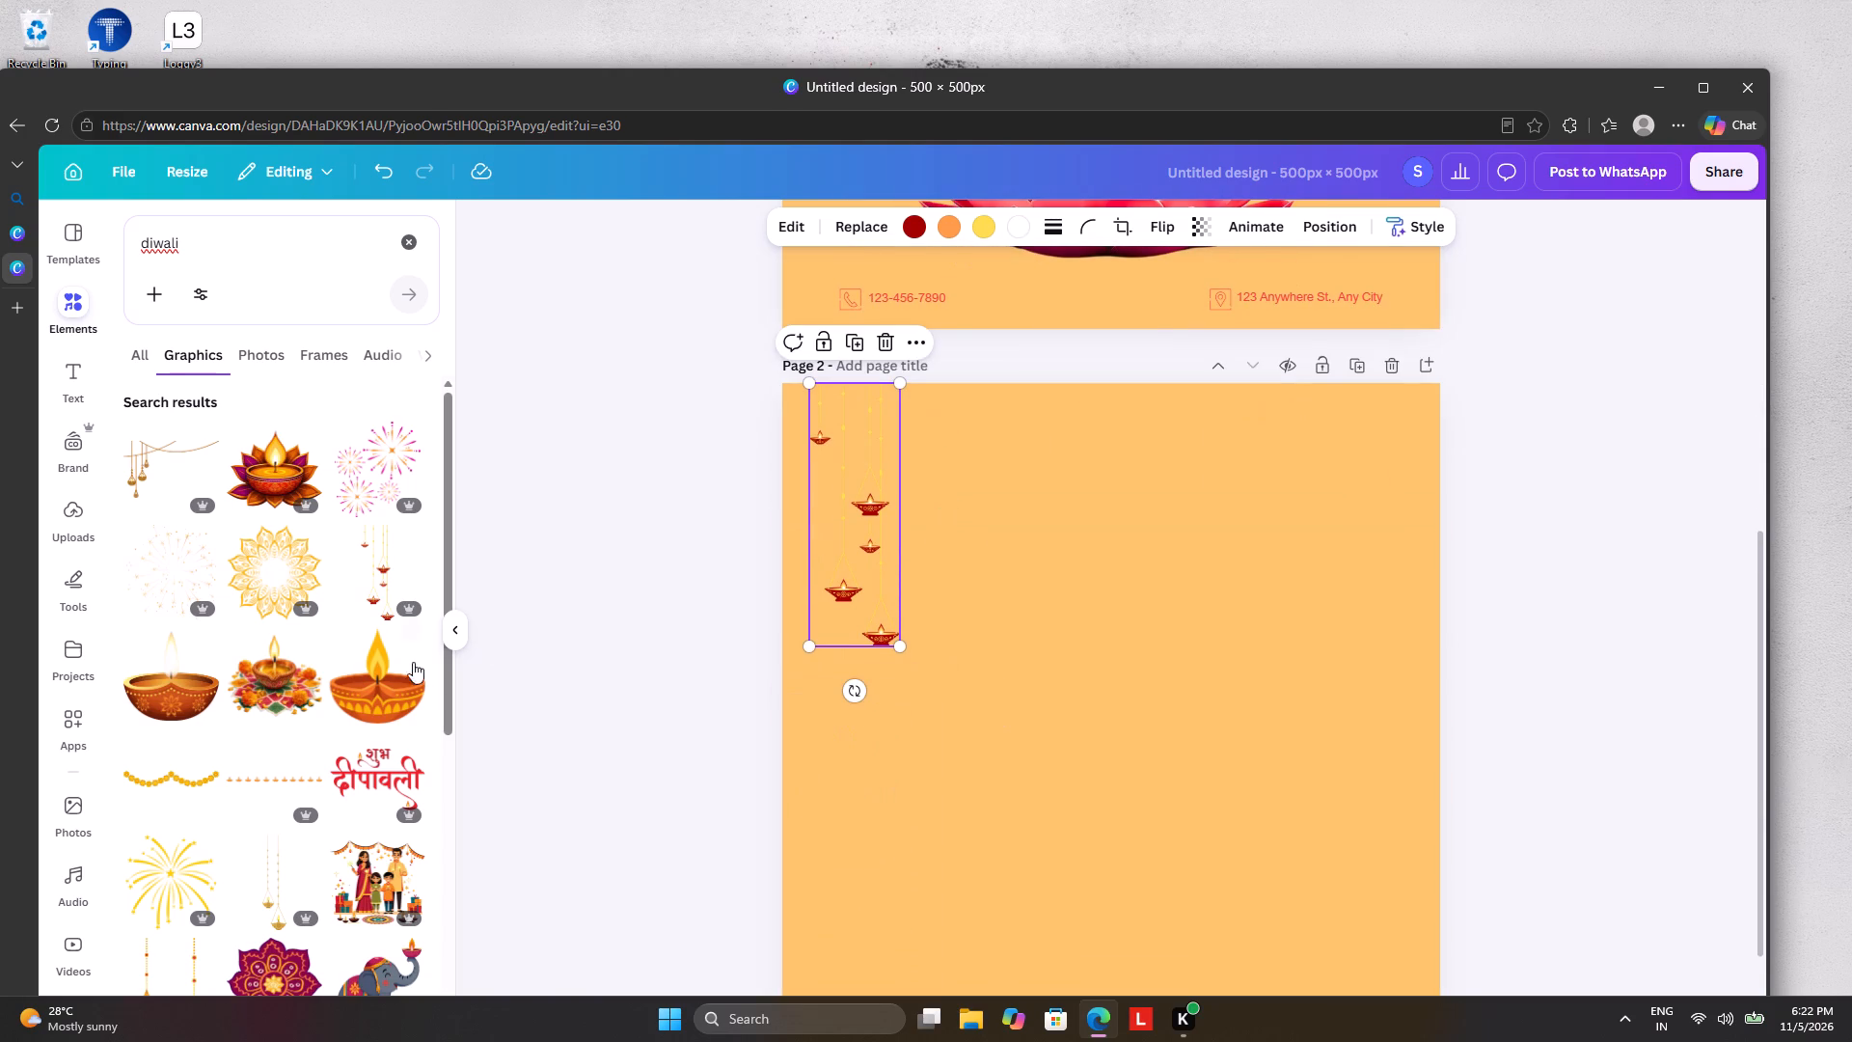
scroll(325, 688, "down", 3)
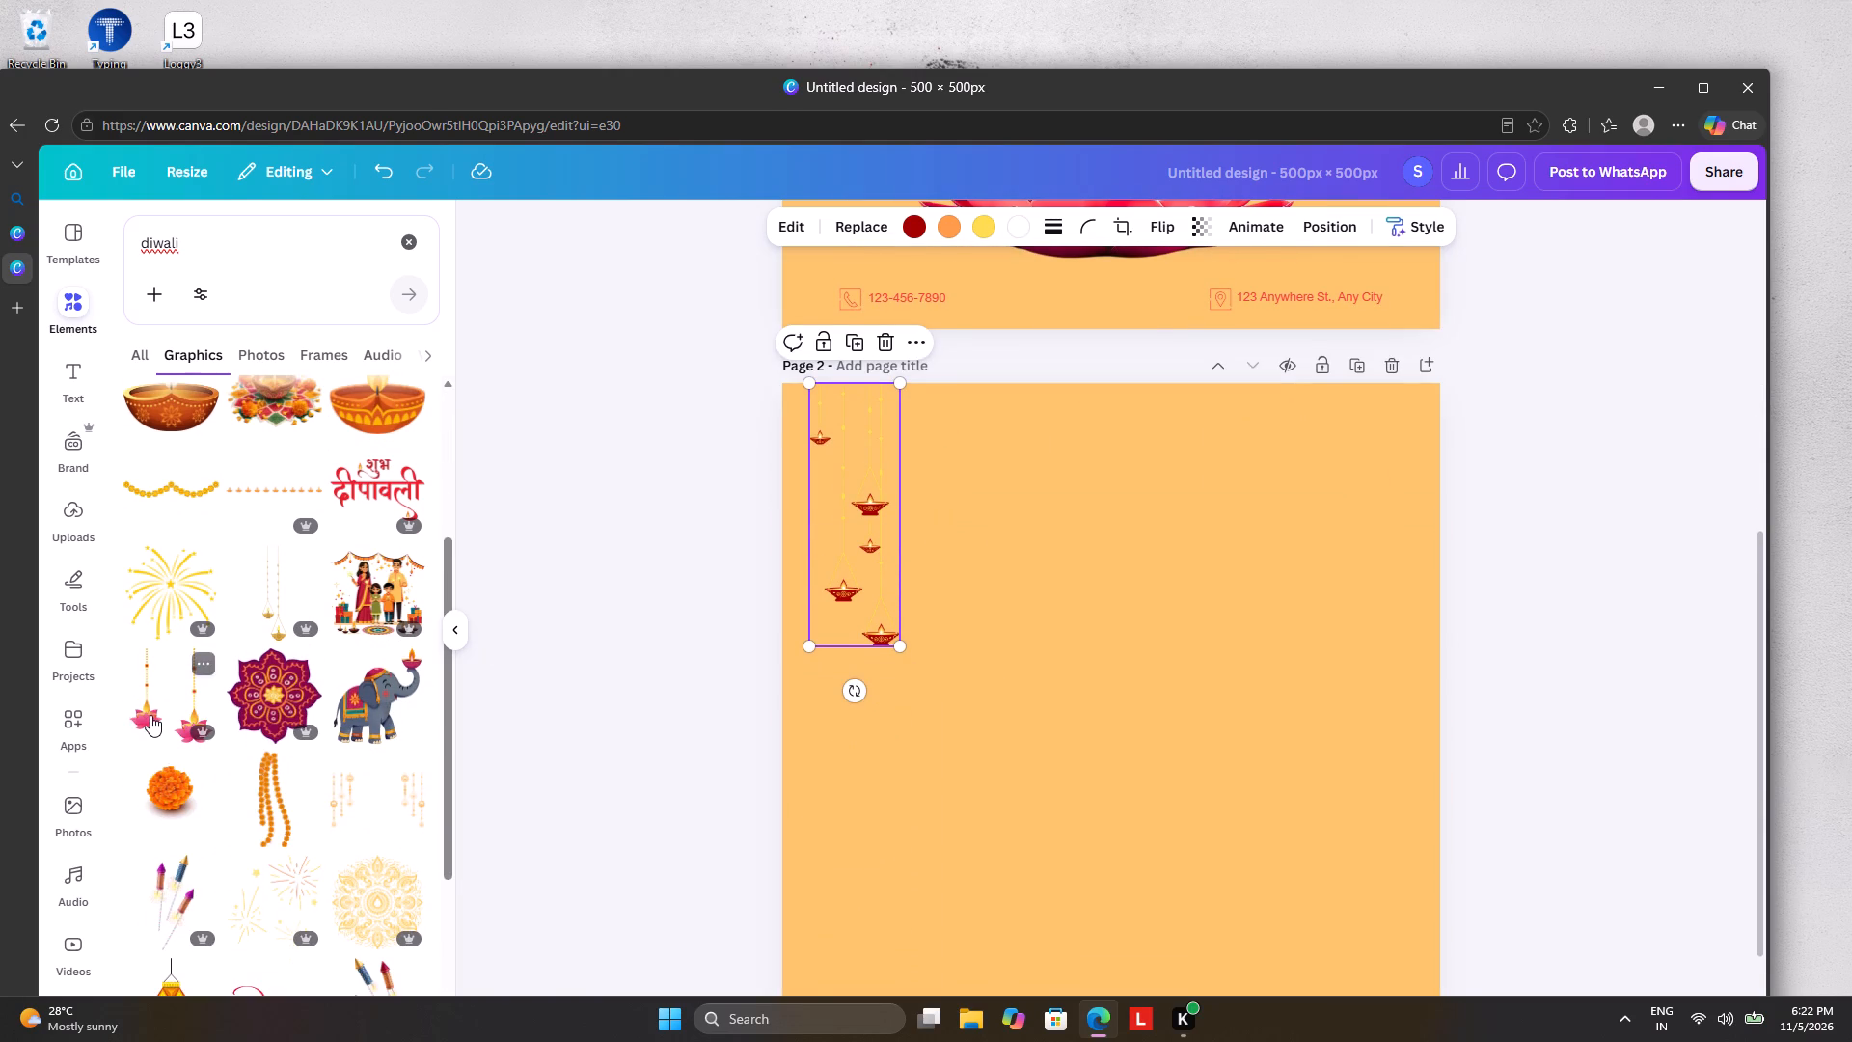
scroll(150, 703, "down", 2)
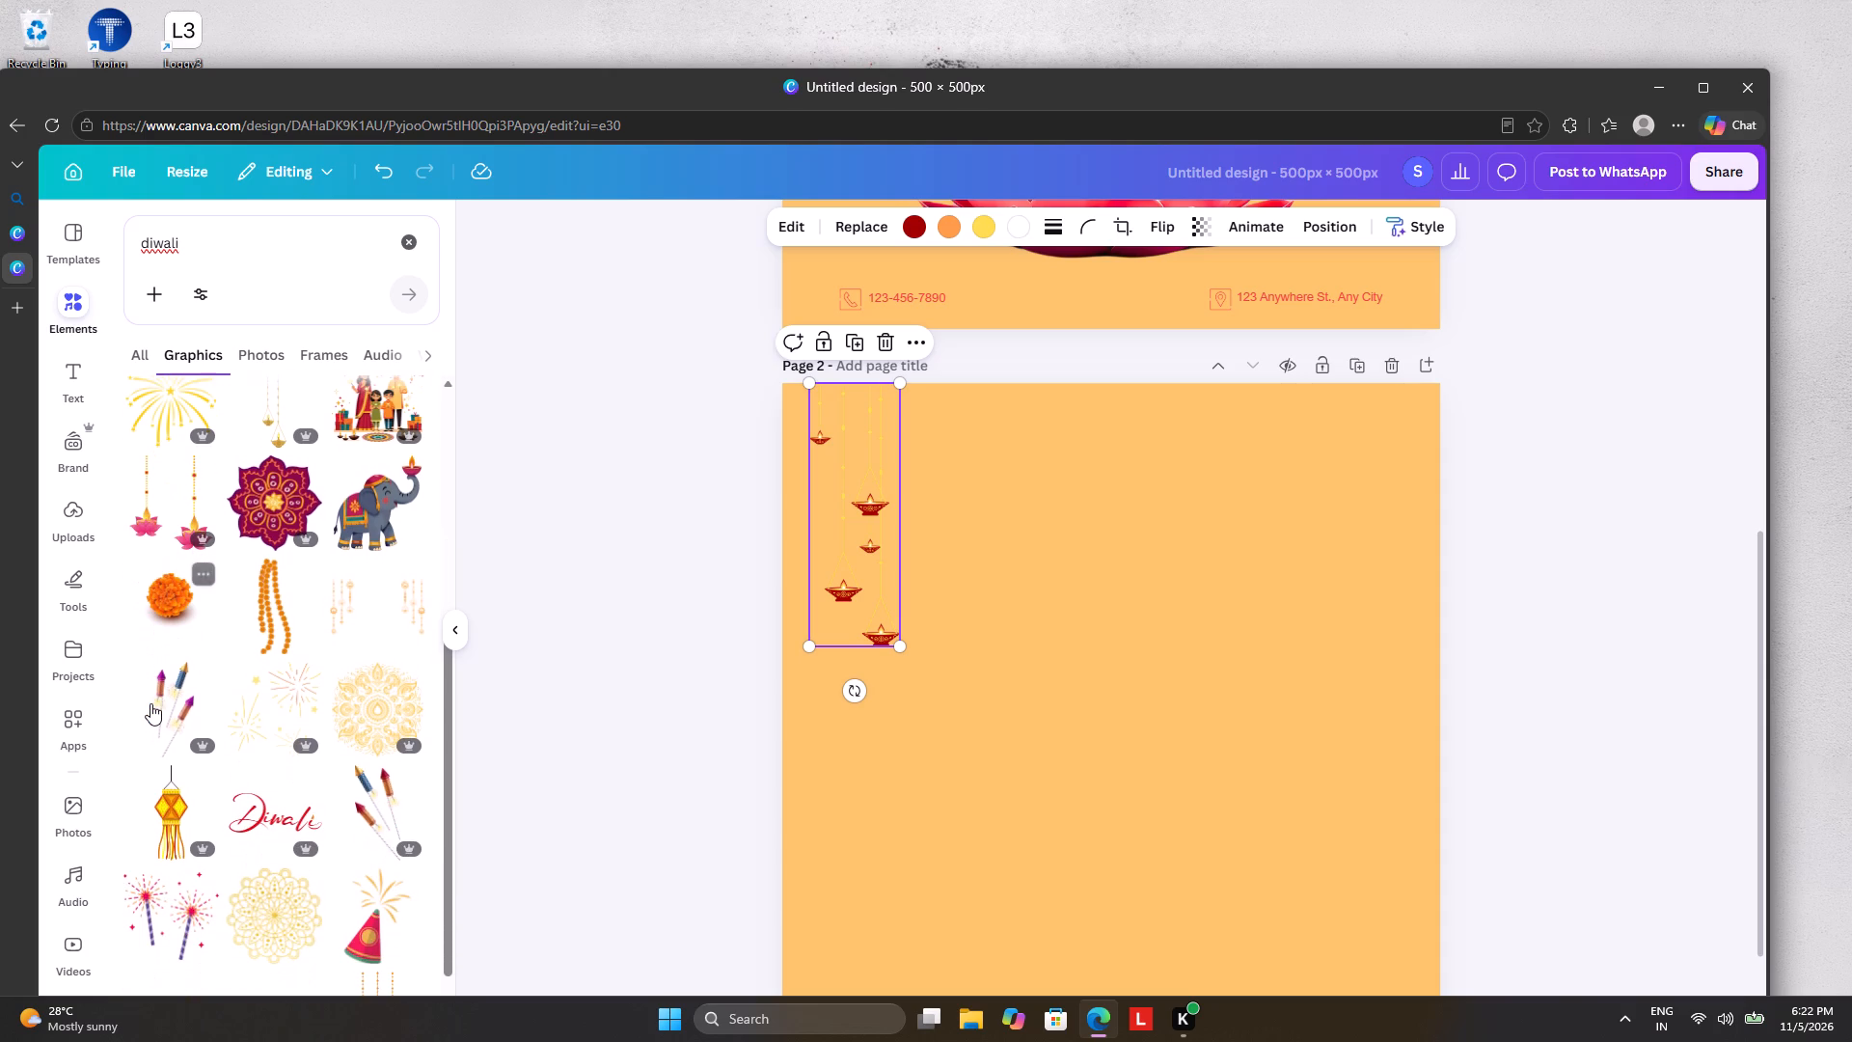
scroll(150, 701, "up", 4)
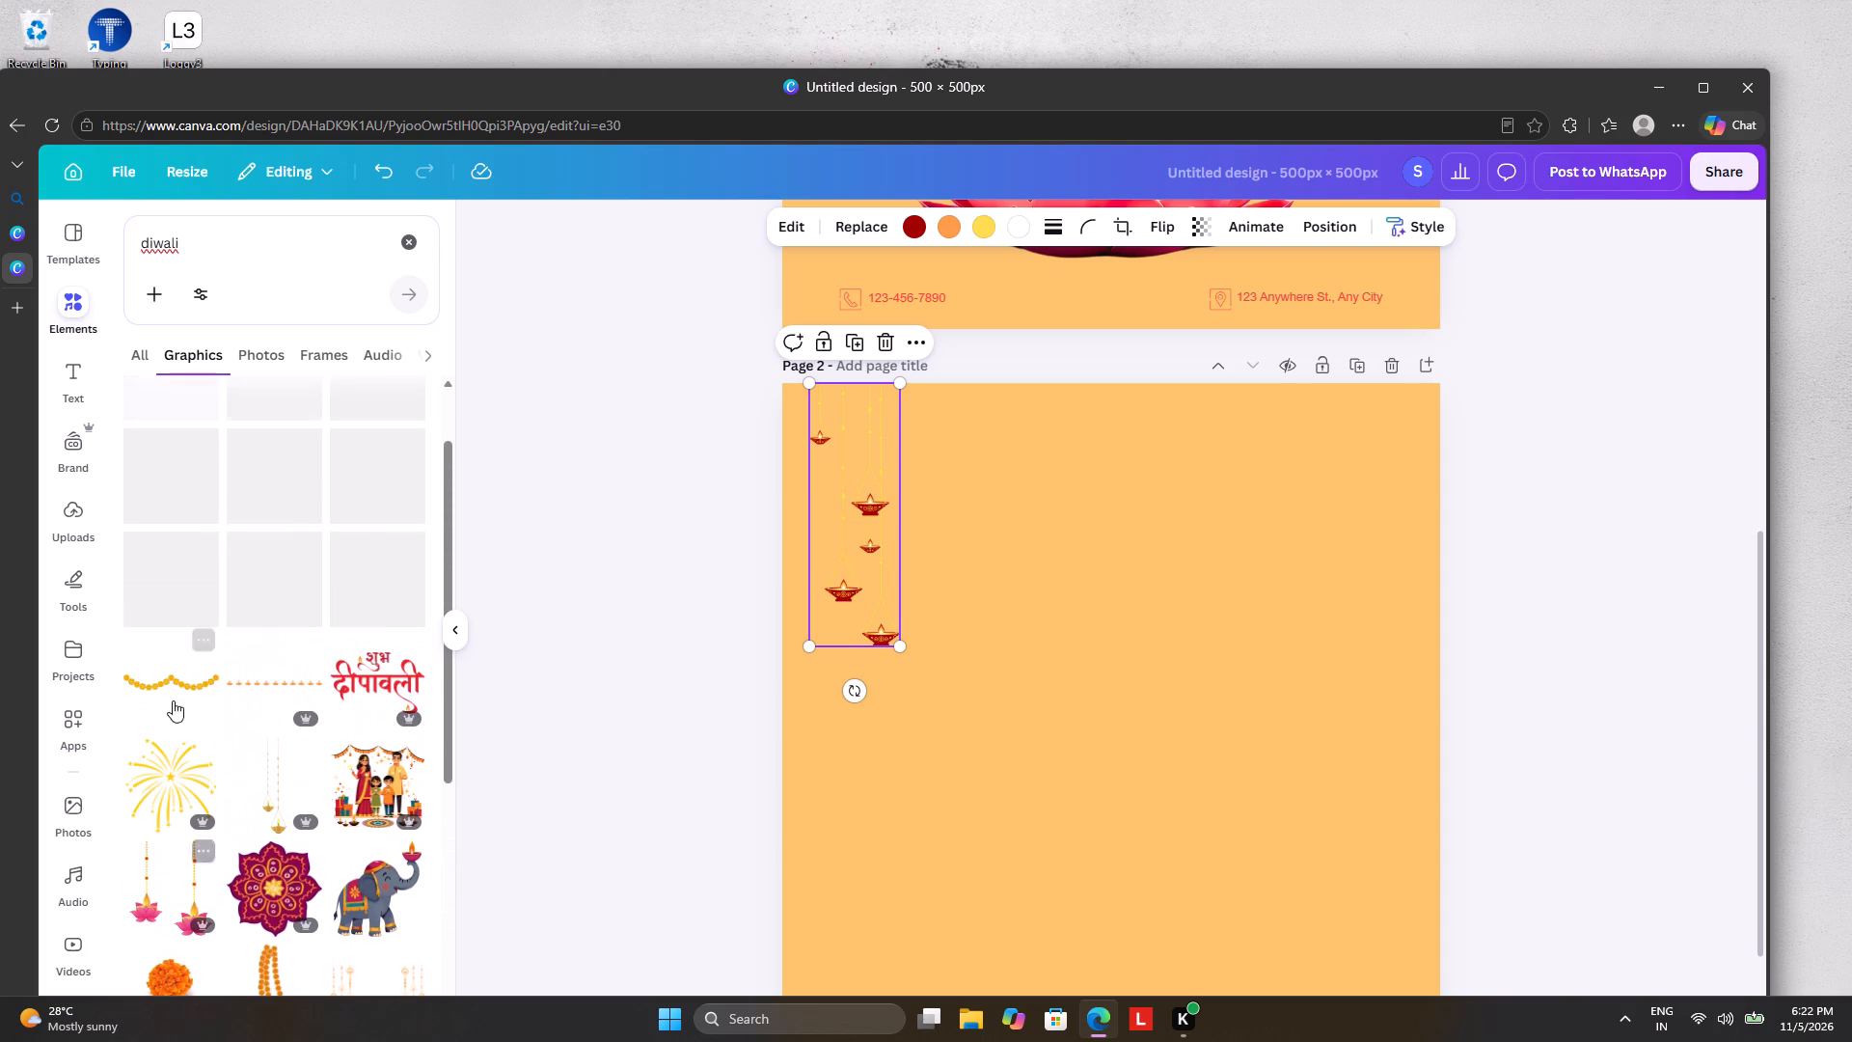
scroll(1219, 653, "up", 5)
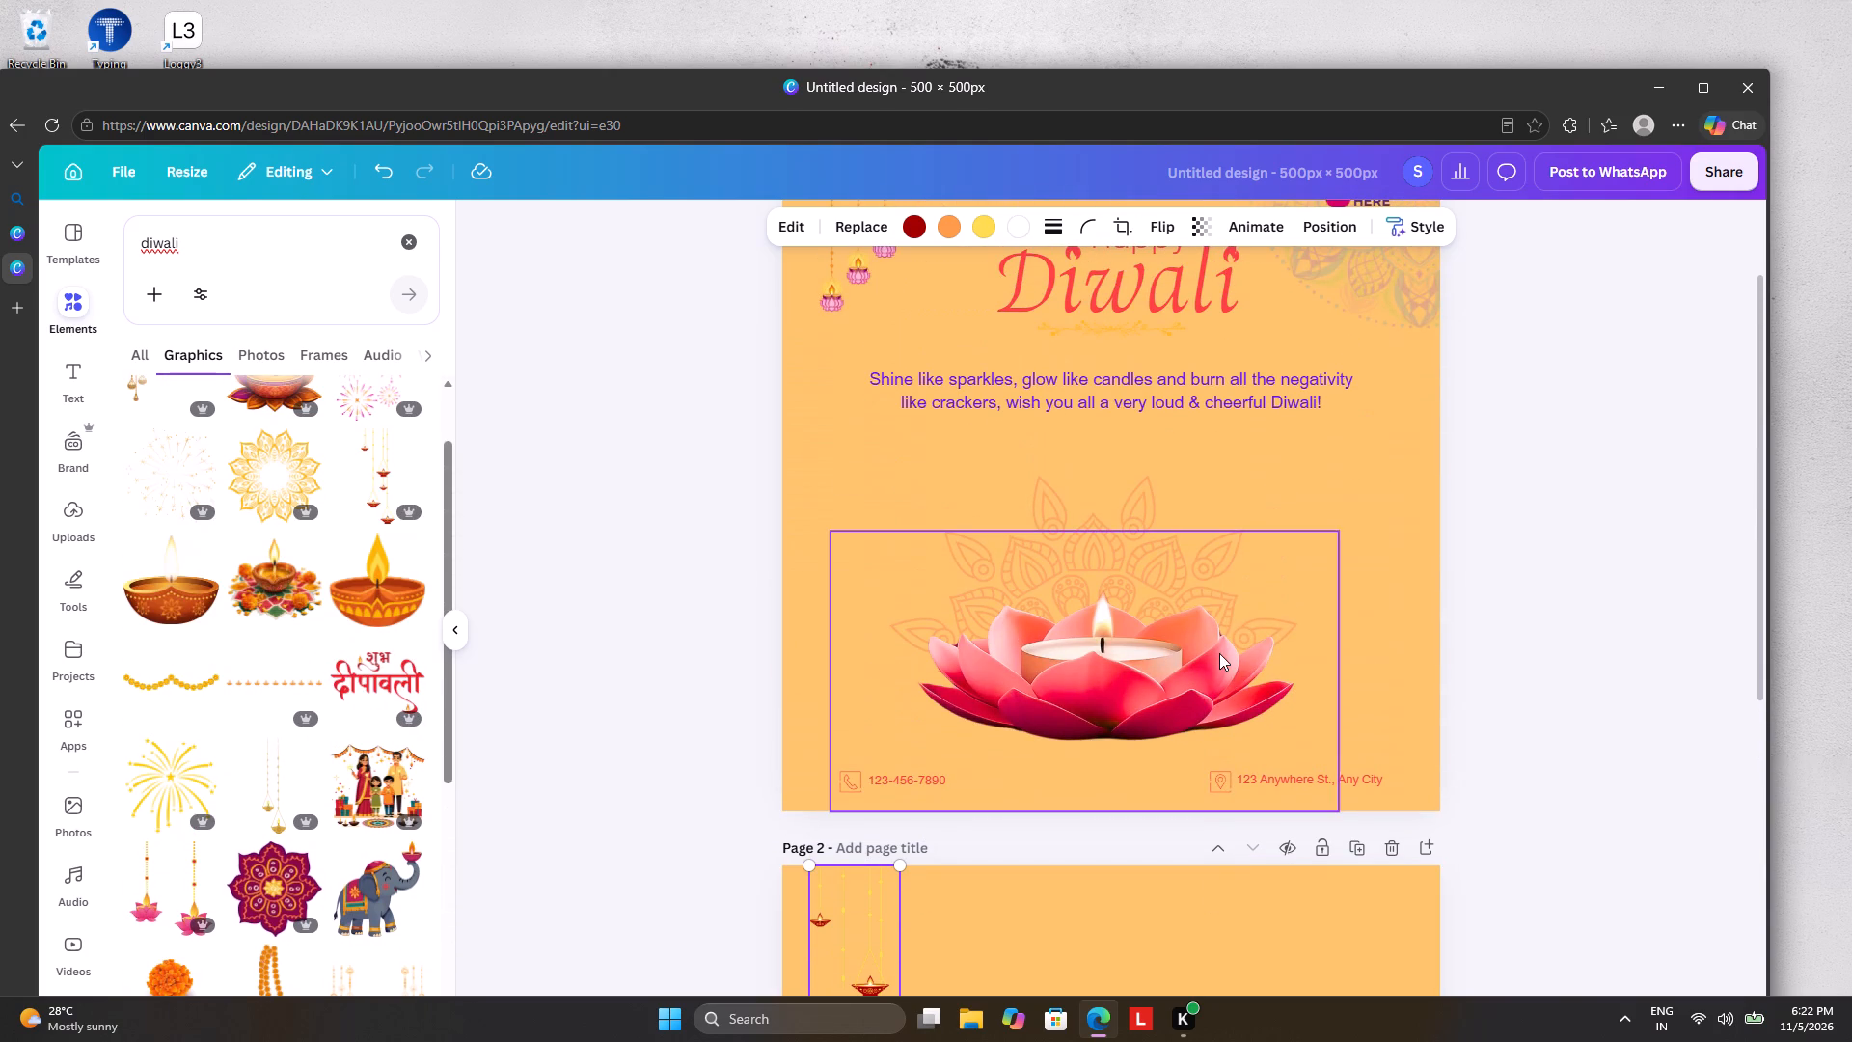
left_click(1124, 704)
right_click(1124, 704)
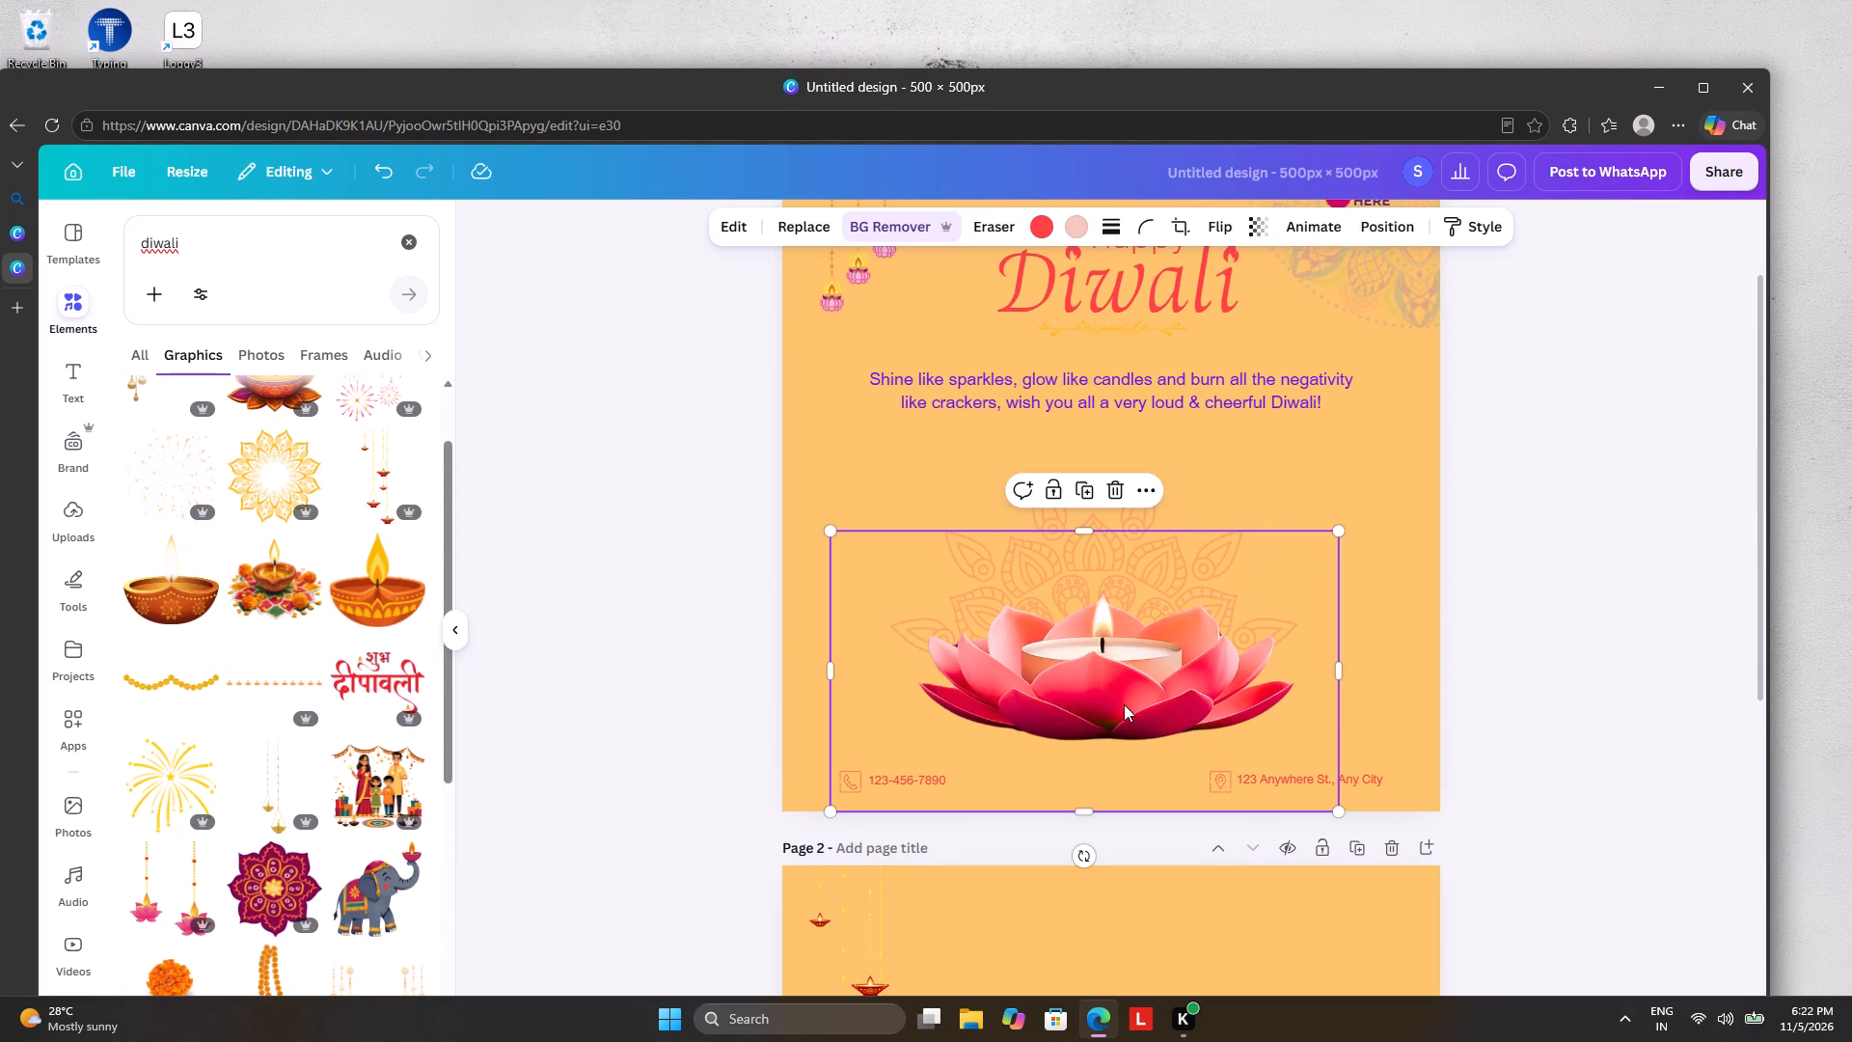
left_click(1252, 397)
scroll(1107, 764, "down", 5)
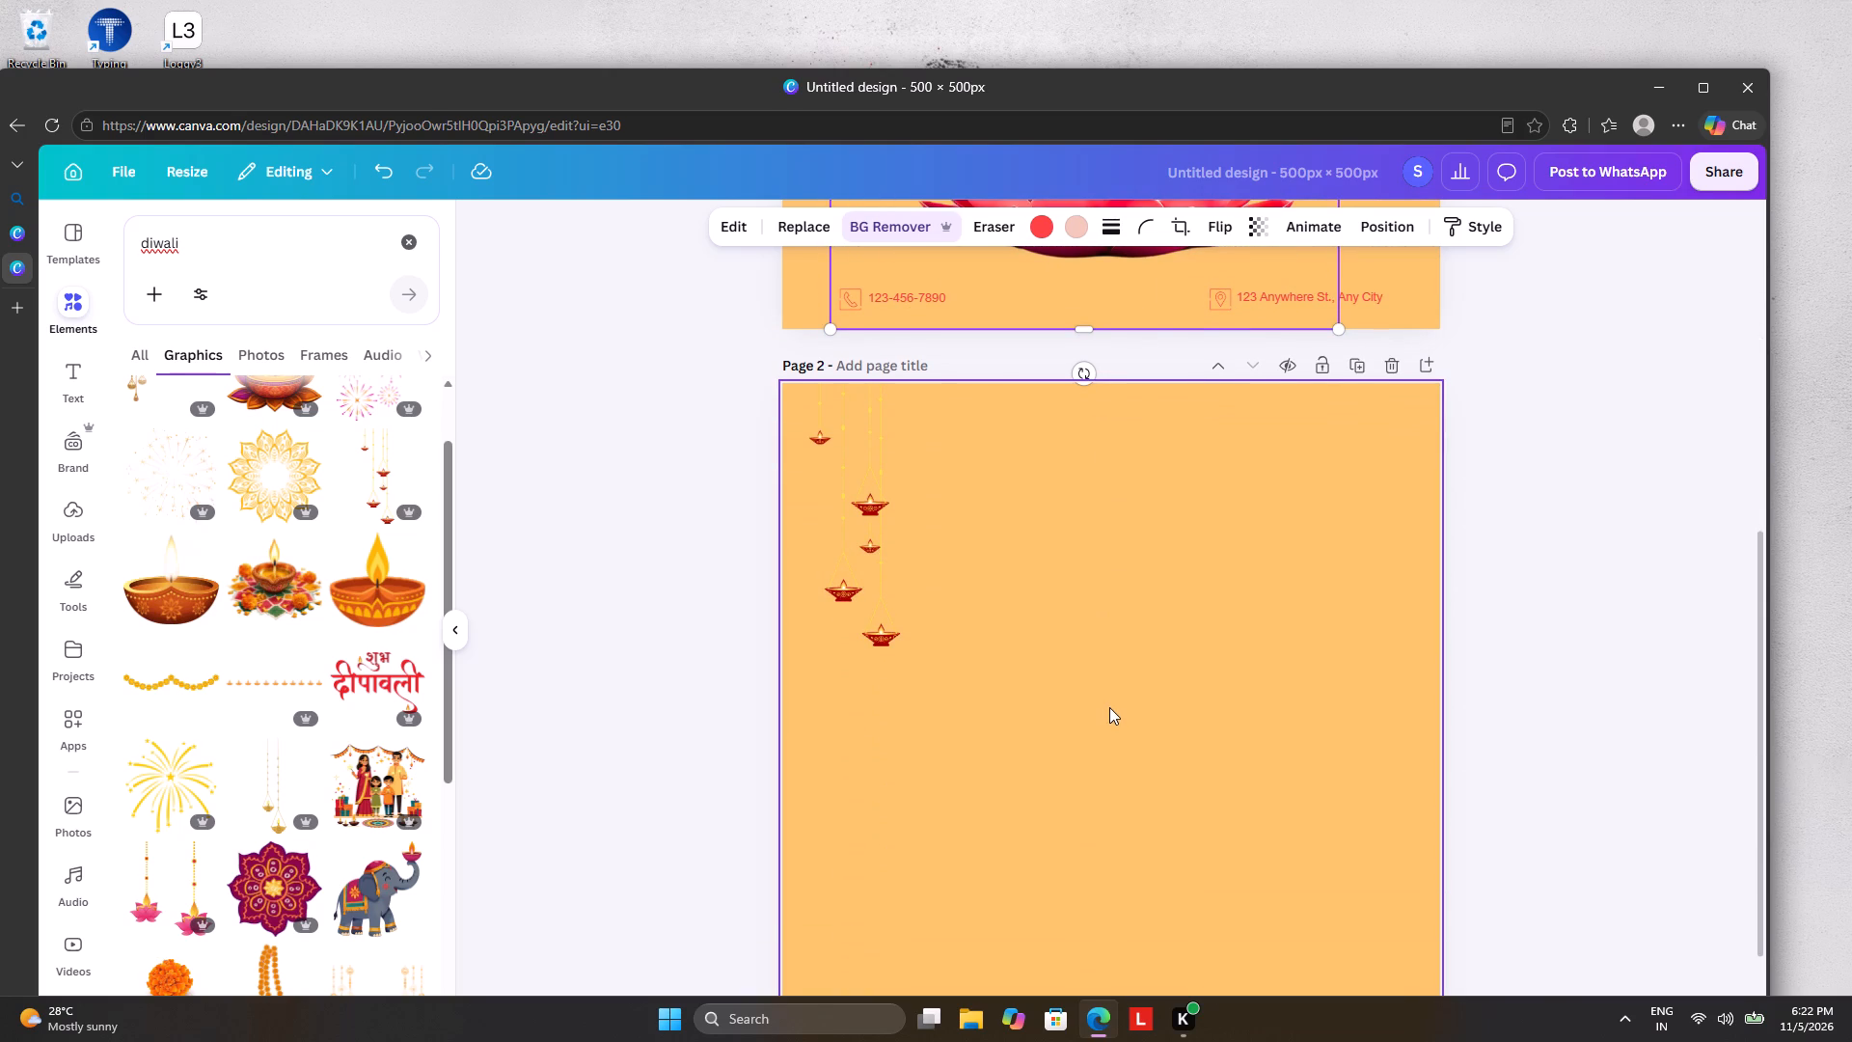
key("ctrl+v")
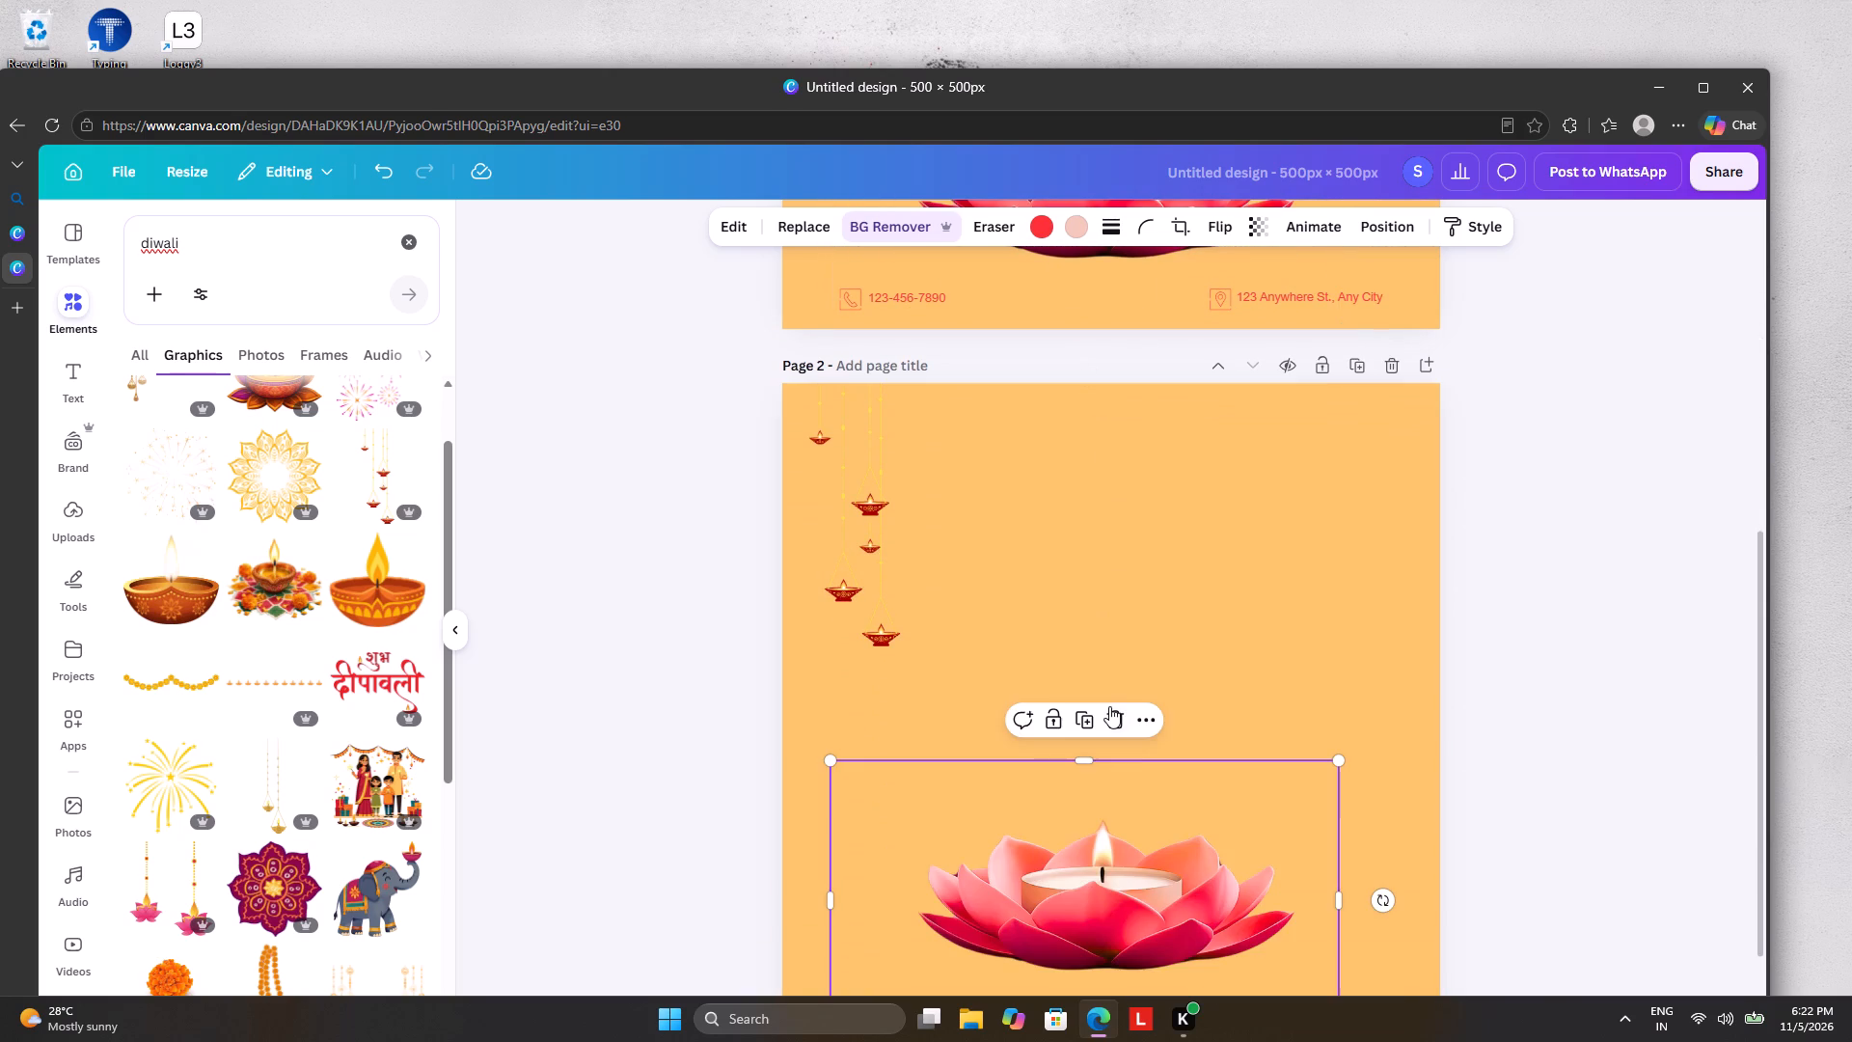
scroll(1109, 672, "down", 3)
Enlarge the lotus candle on page 2 and position it along the page's bottom edge.
left_click_drag(1116, 717, 1117, 719)
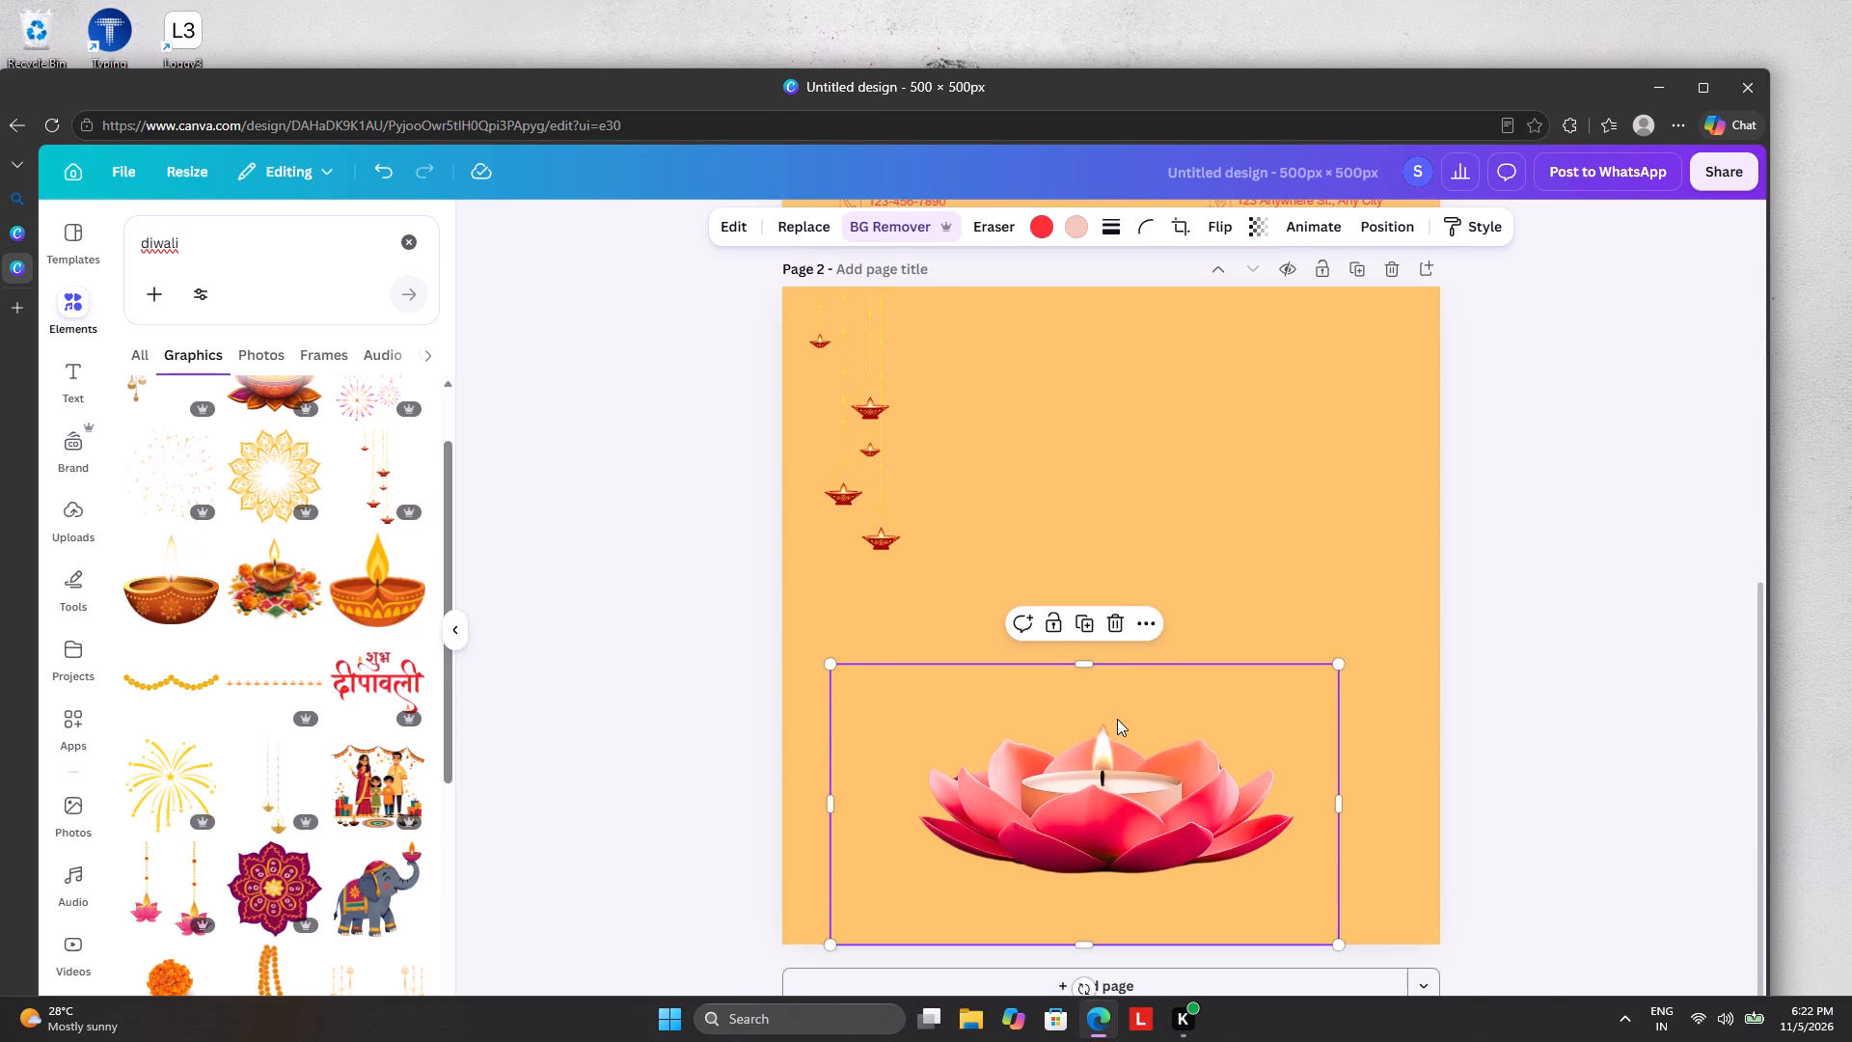
left_click_drag(1117, 719, 1134, 794)
left_click_drag(1134, 772, 1132, 711)
left_click_drag(845, 679, 465, 615)
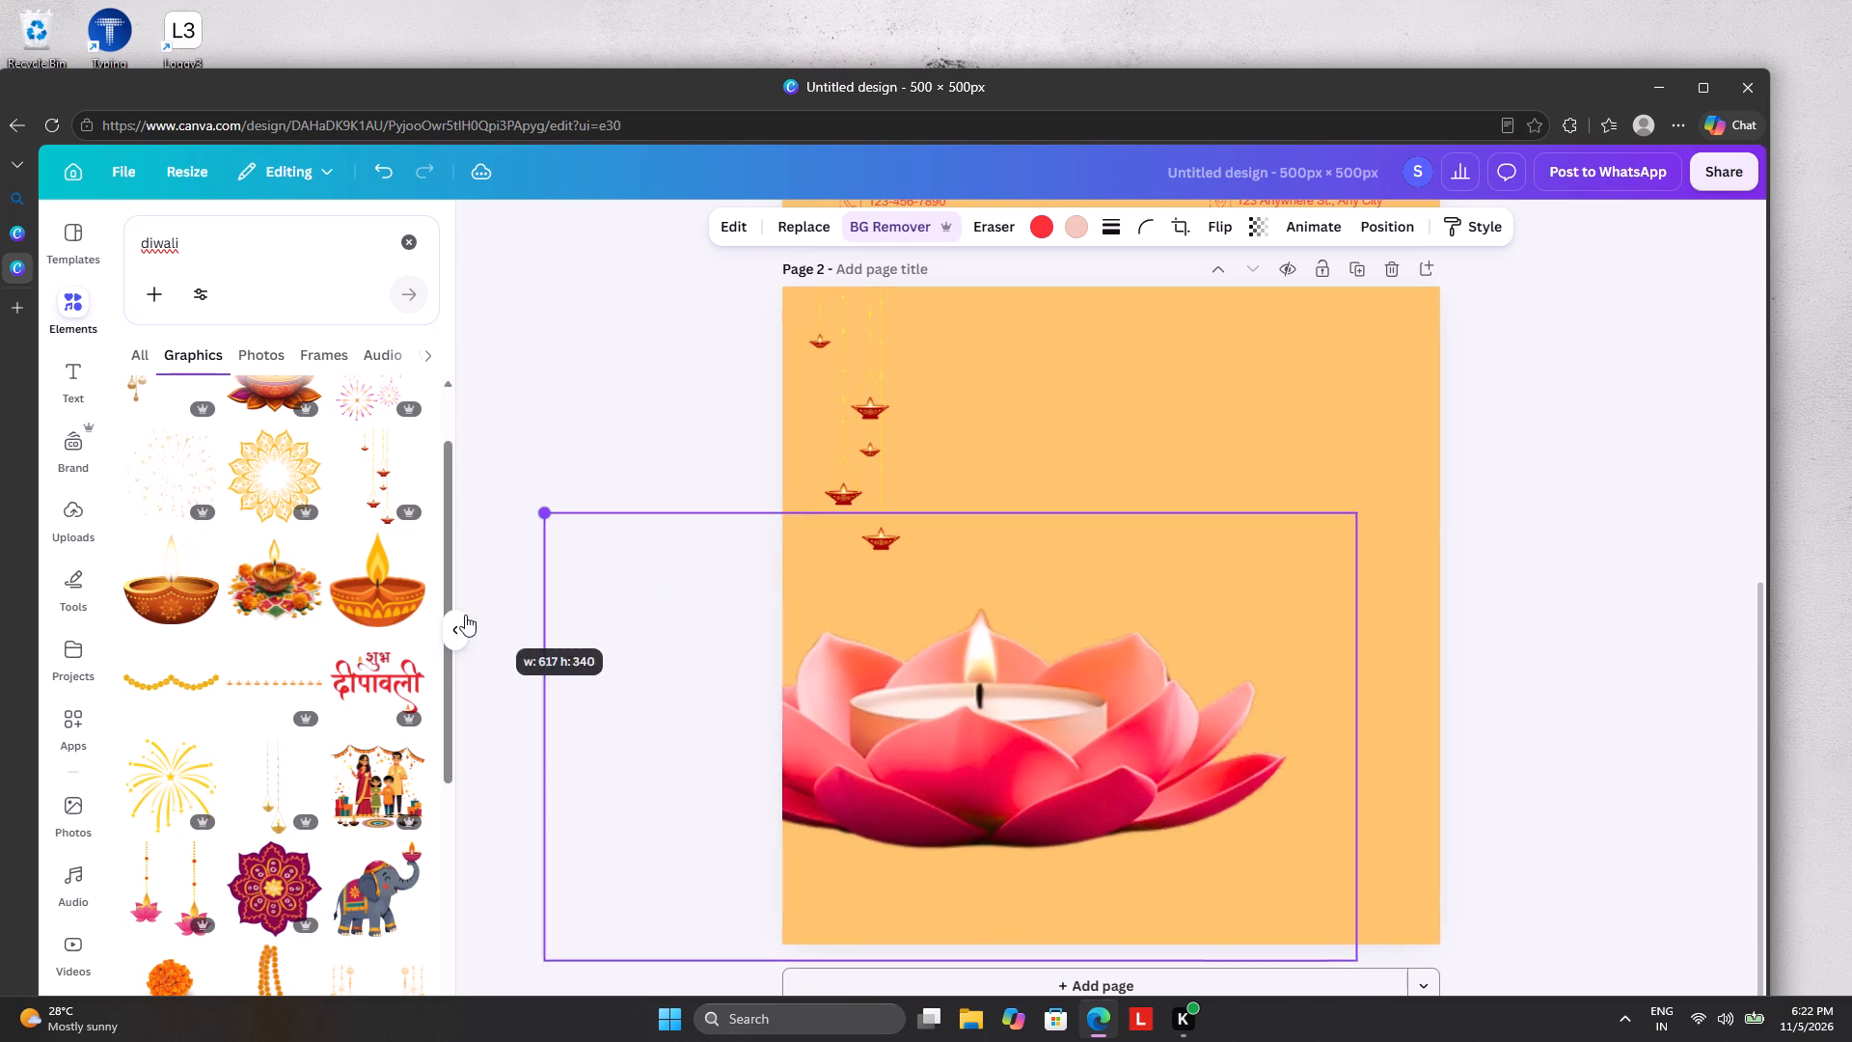
left_click_drag(465, 615, 459, 617)
left_click_drag(1070, 744, 1209, 839)
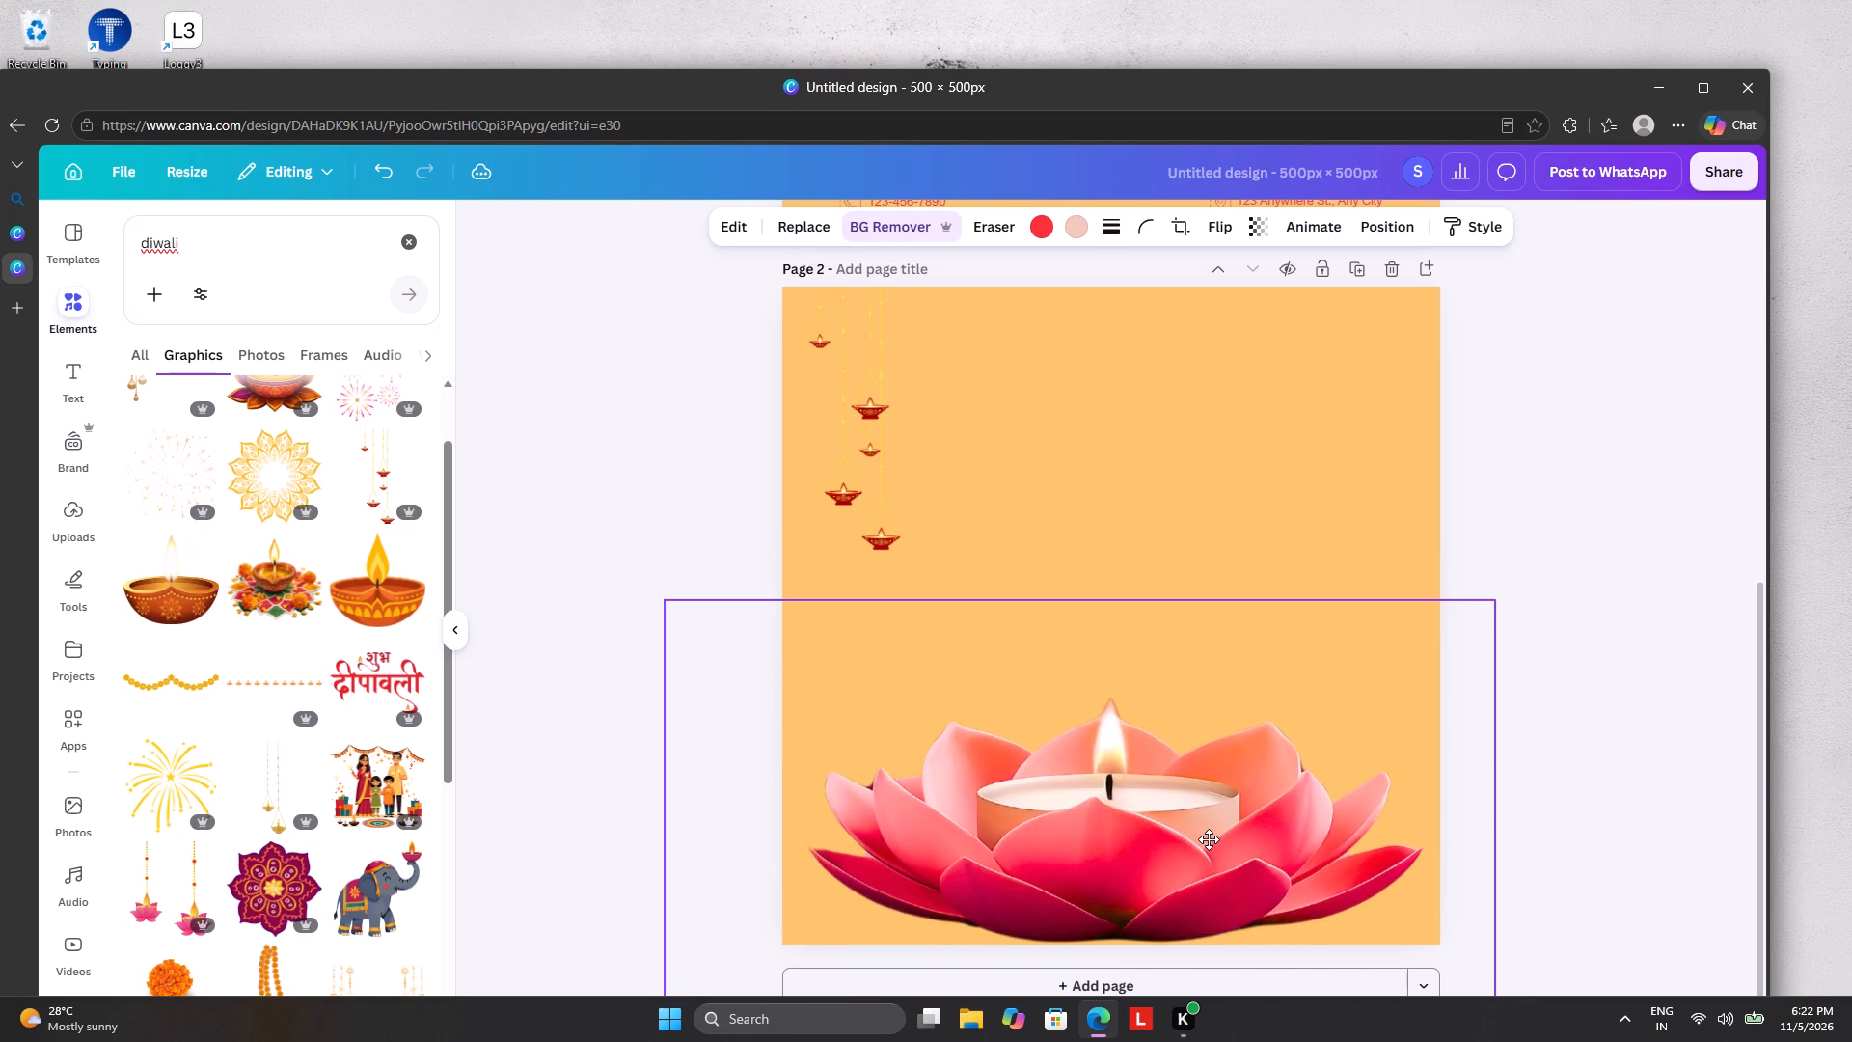
left_click_drag(1209, 839, 1203, 830)
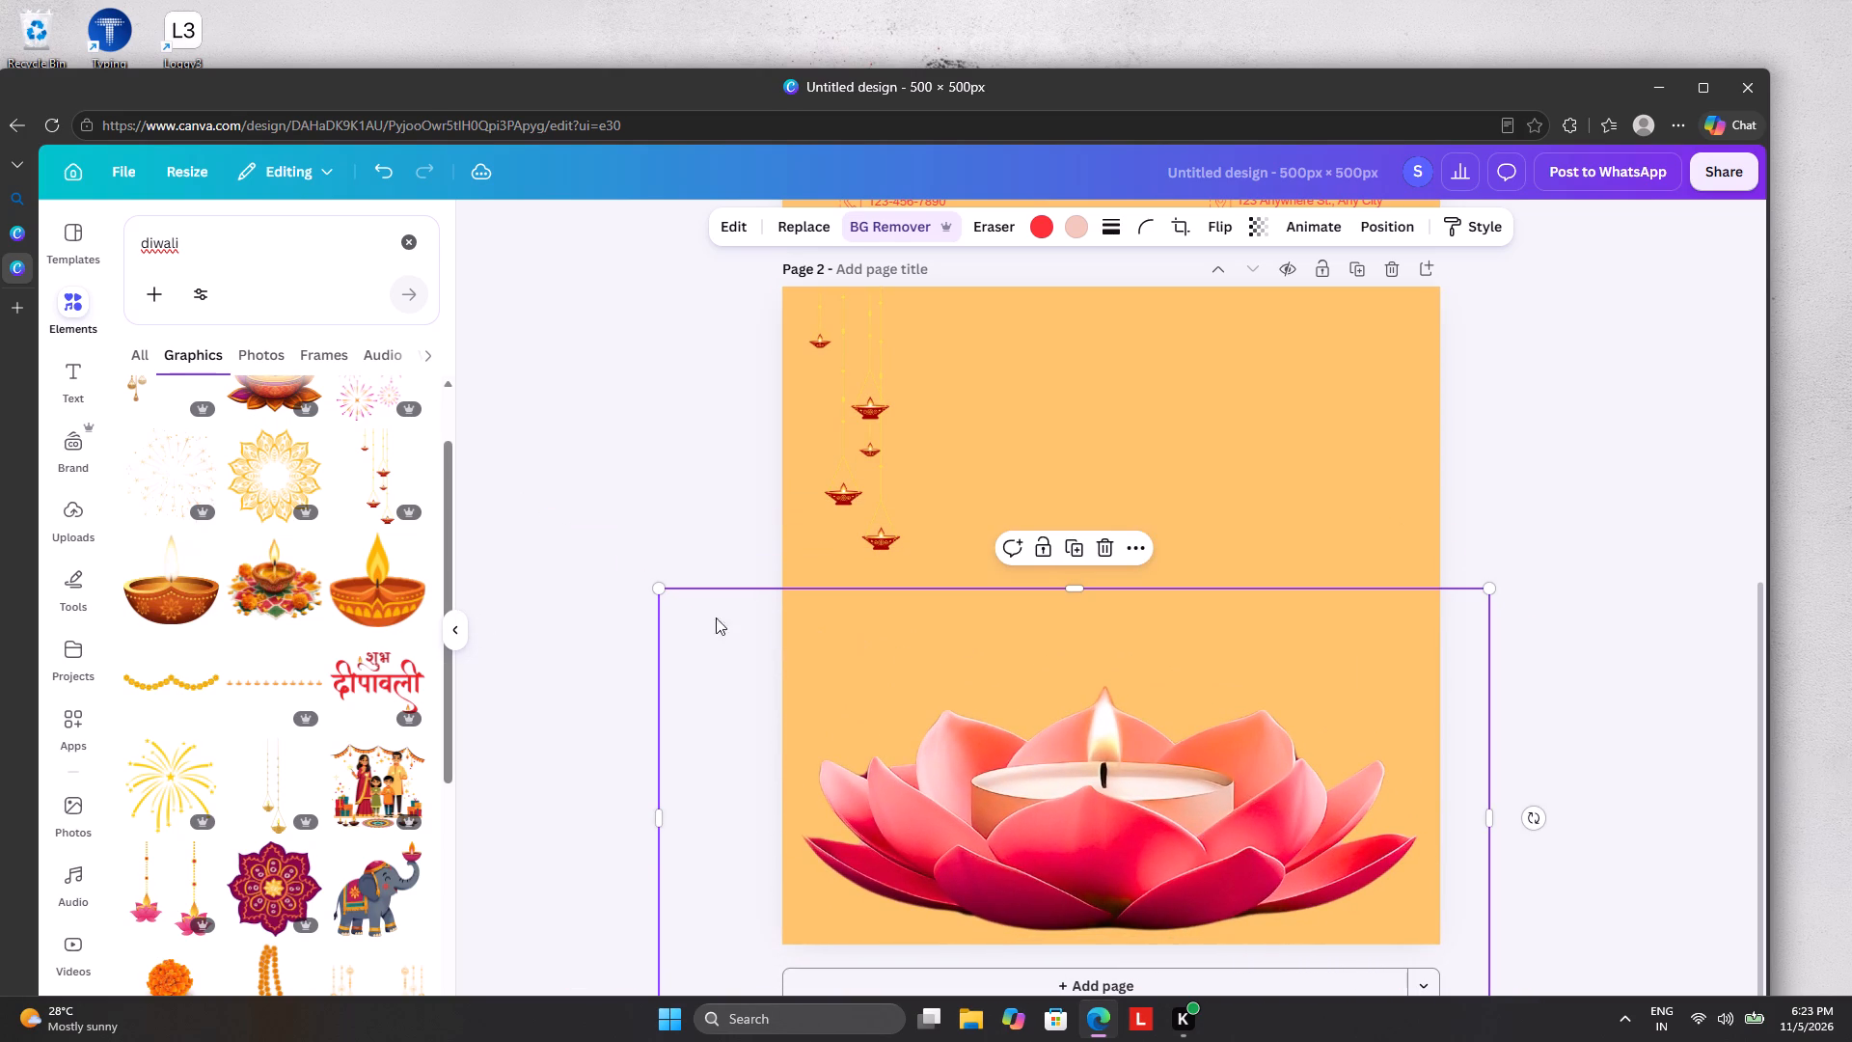
left_click(650, 587)
left_click_drag(657, 586, 702, 618)
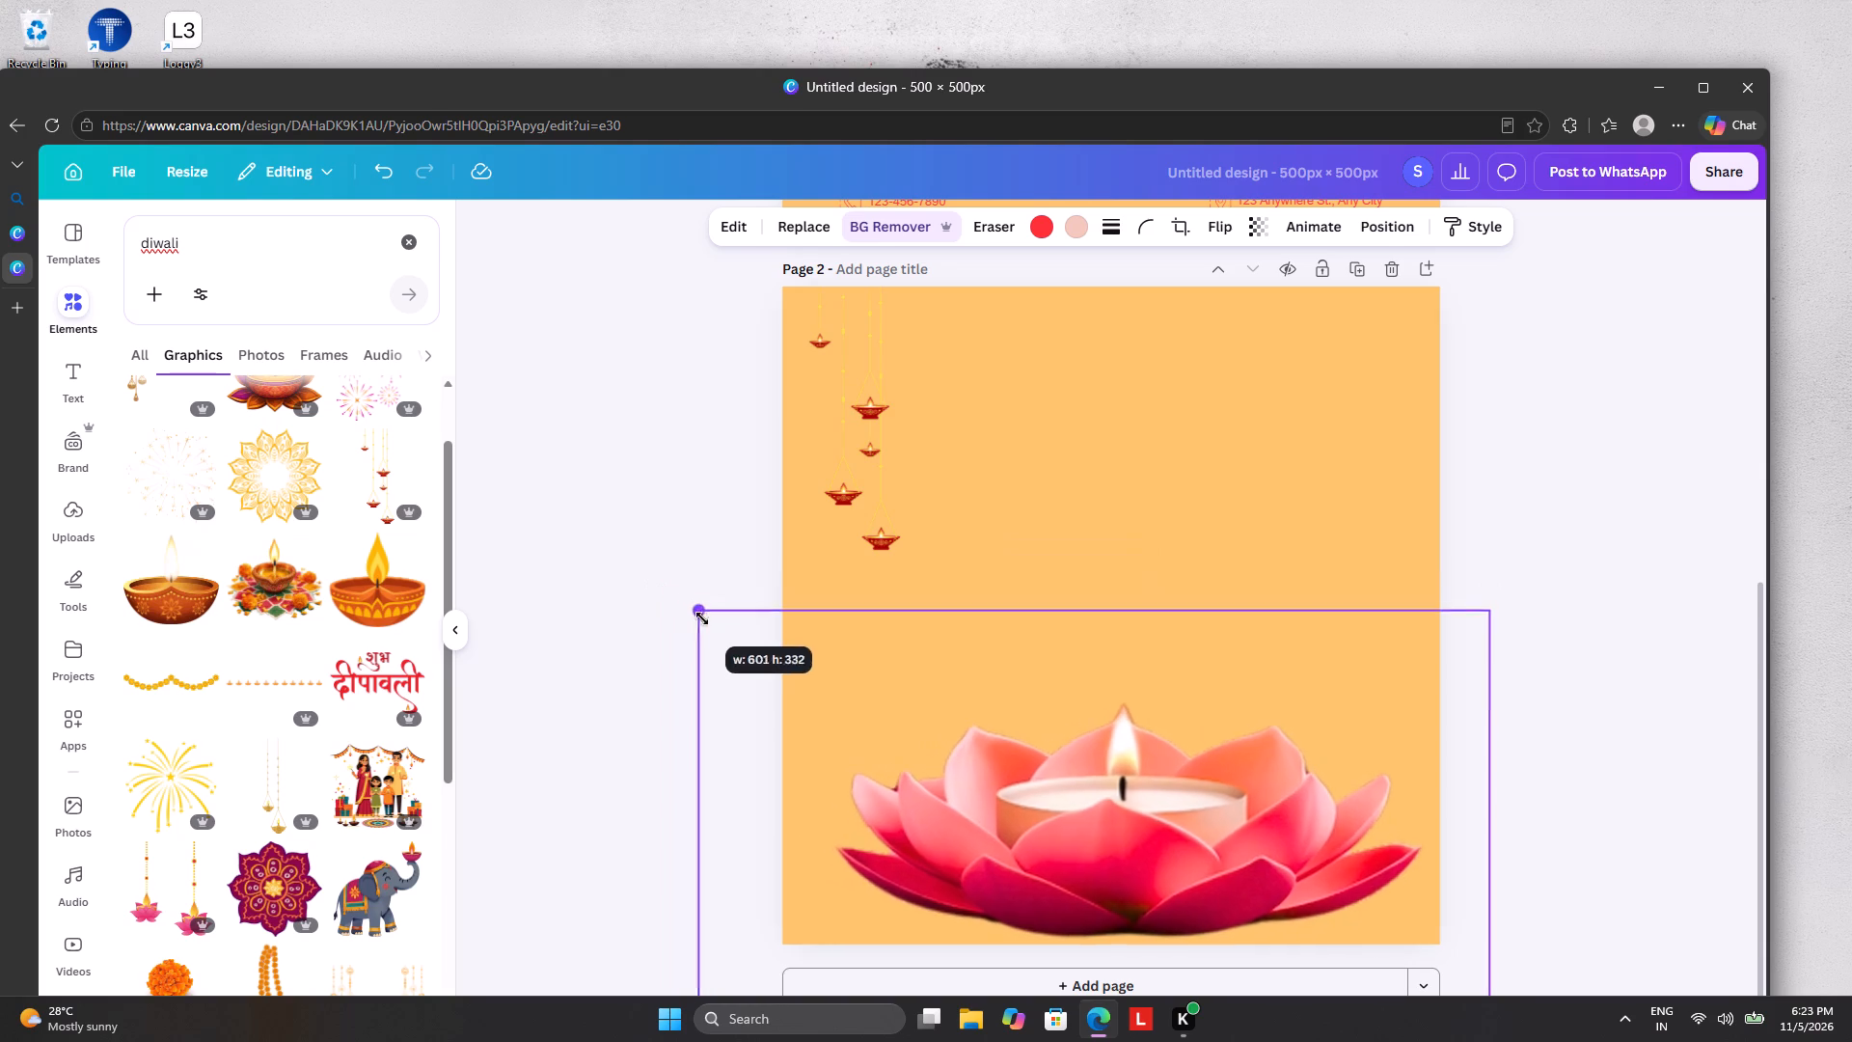
left_click_drag(702, 618, 810, 676)
left_click_drag(1121, 821, 1076, 806)
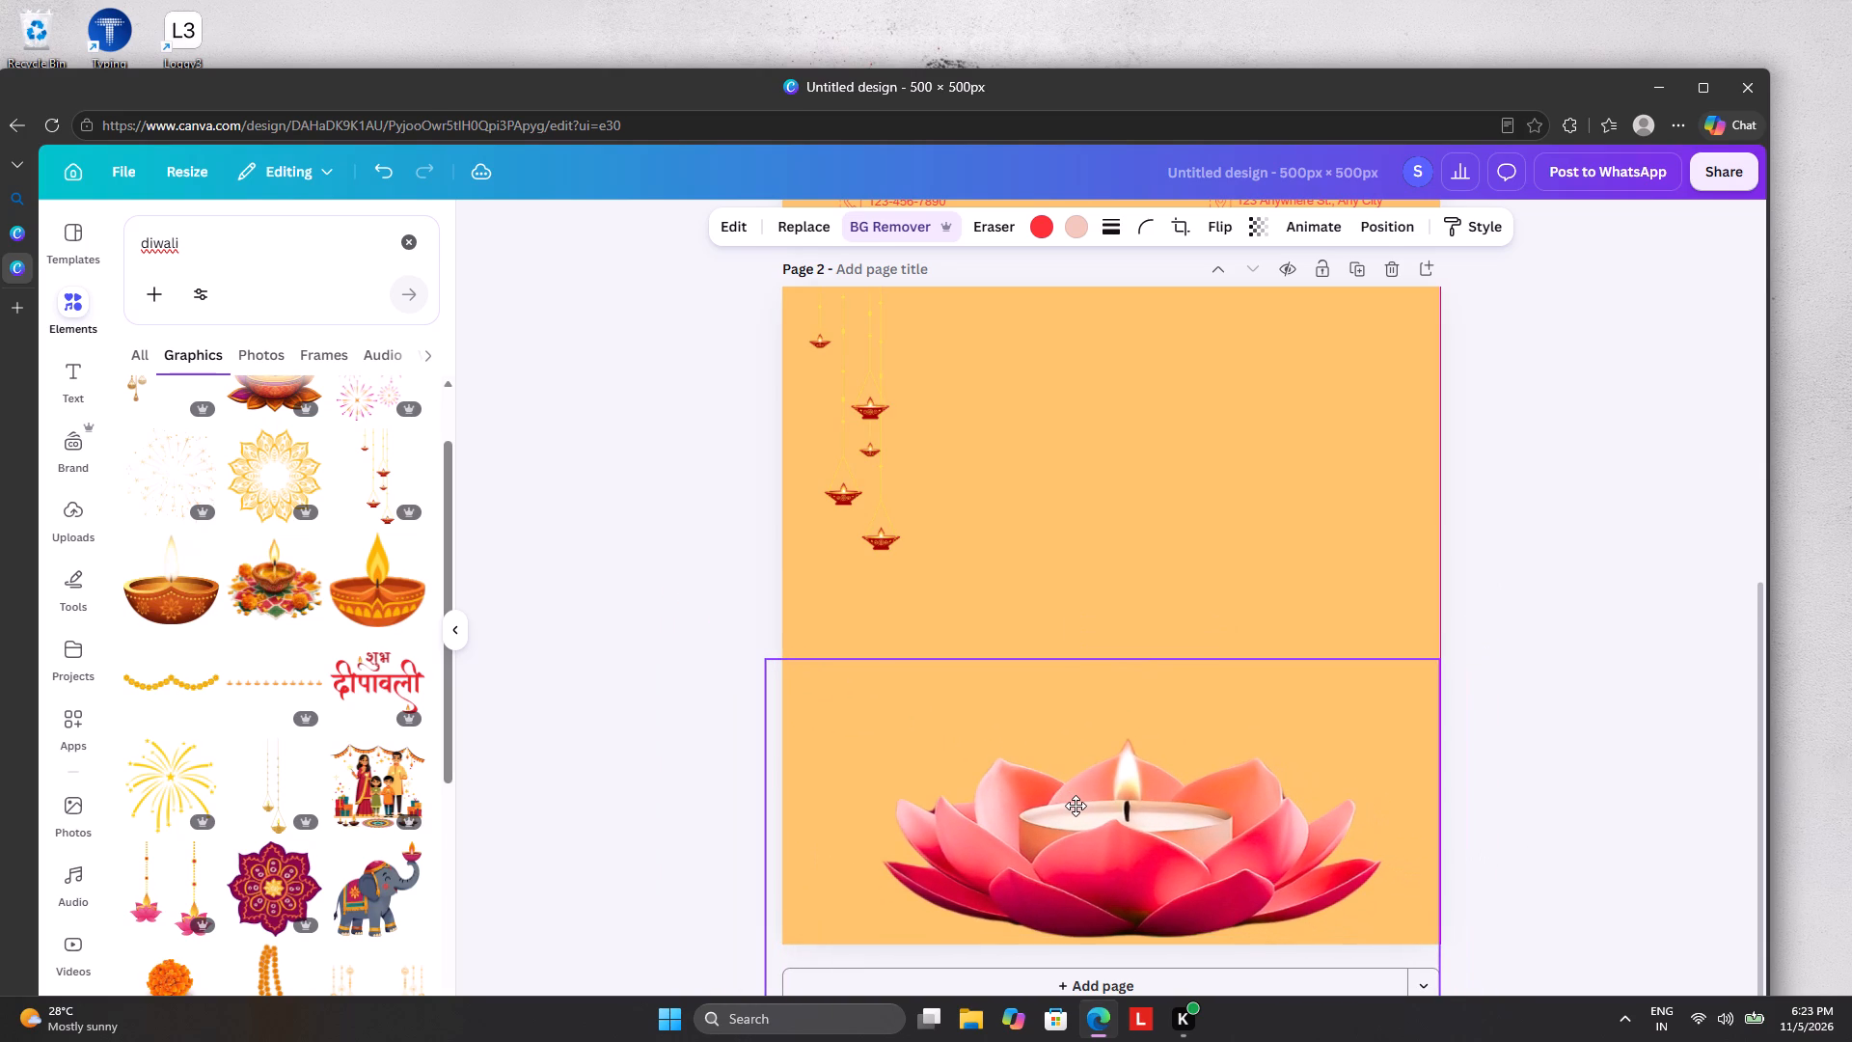
left_click_drag(1076, 806, 1073, 810)
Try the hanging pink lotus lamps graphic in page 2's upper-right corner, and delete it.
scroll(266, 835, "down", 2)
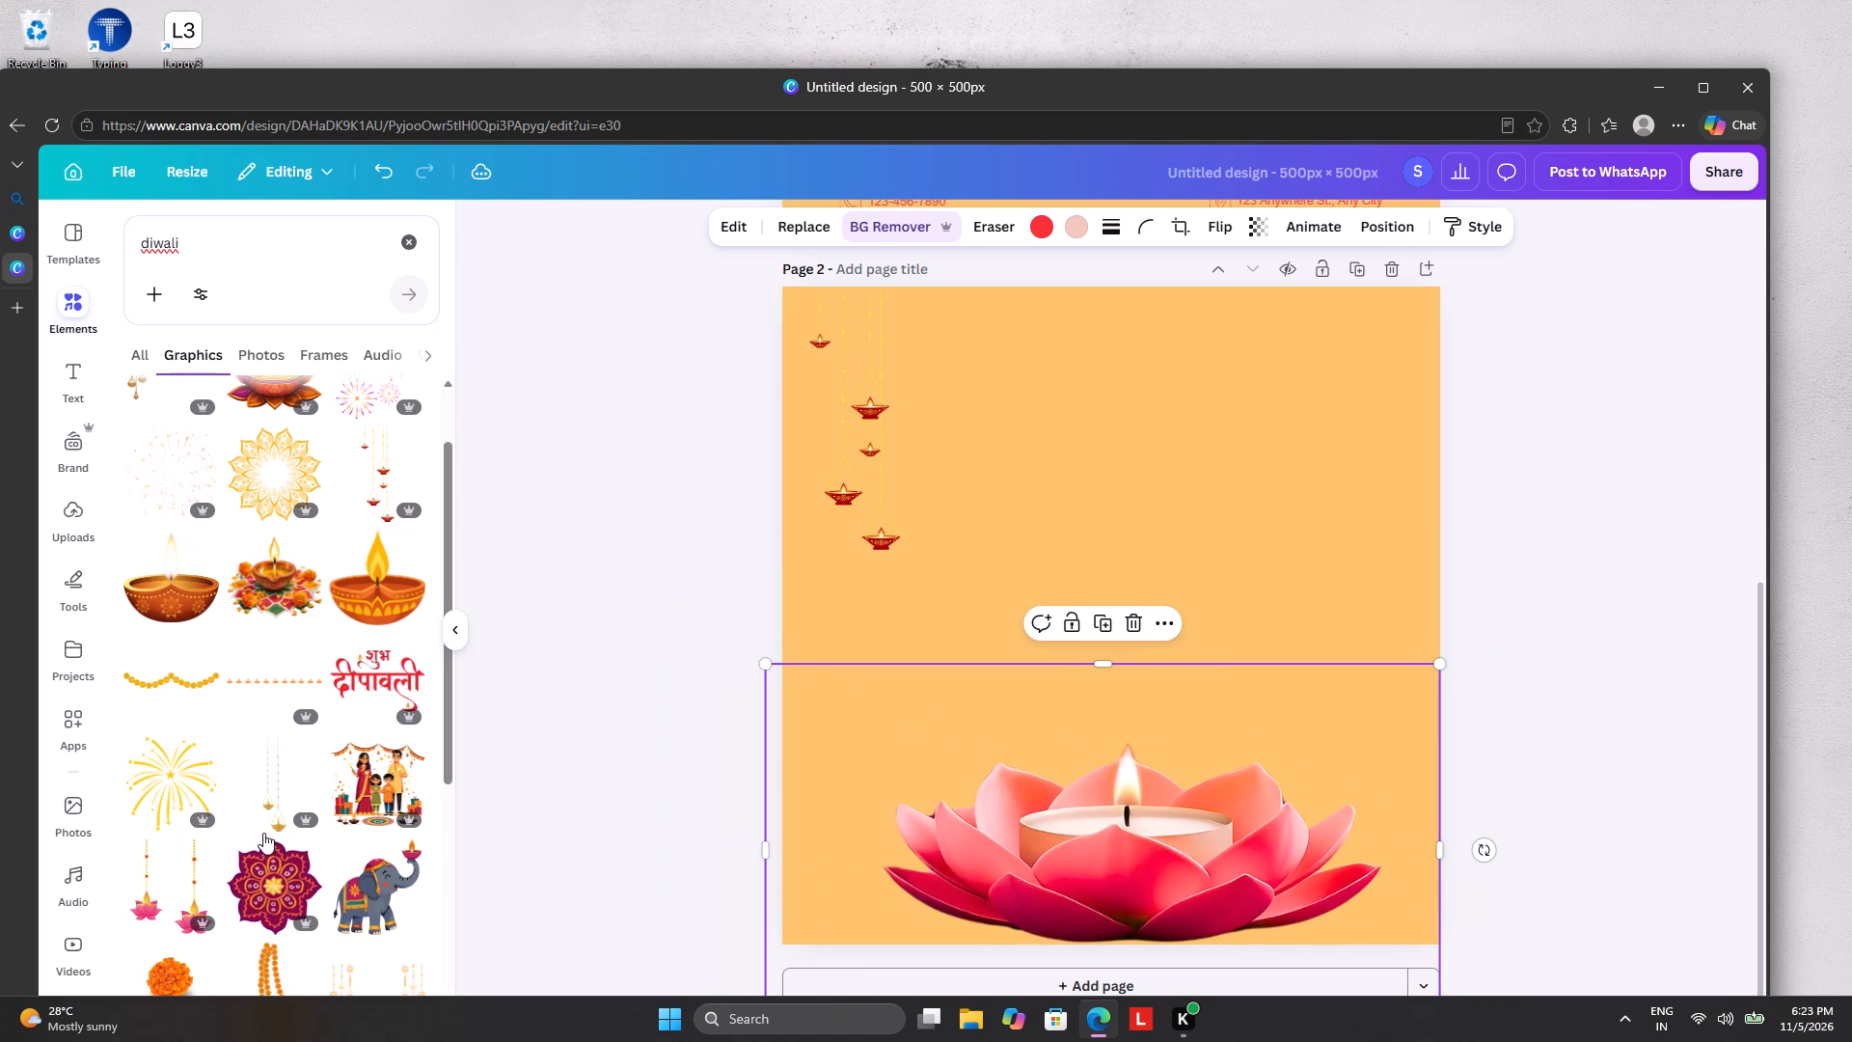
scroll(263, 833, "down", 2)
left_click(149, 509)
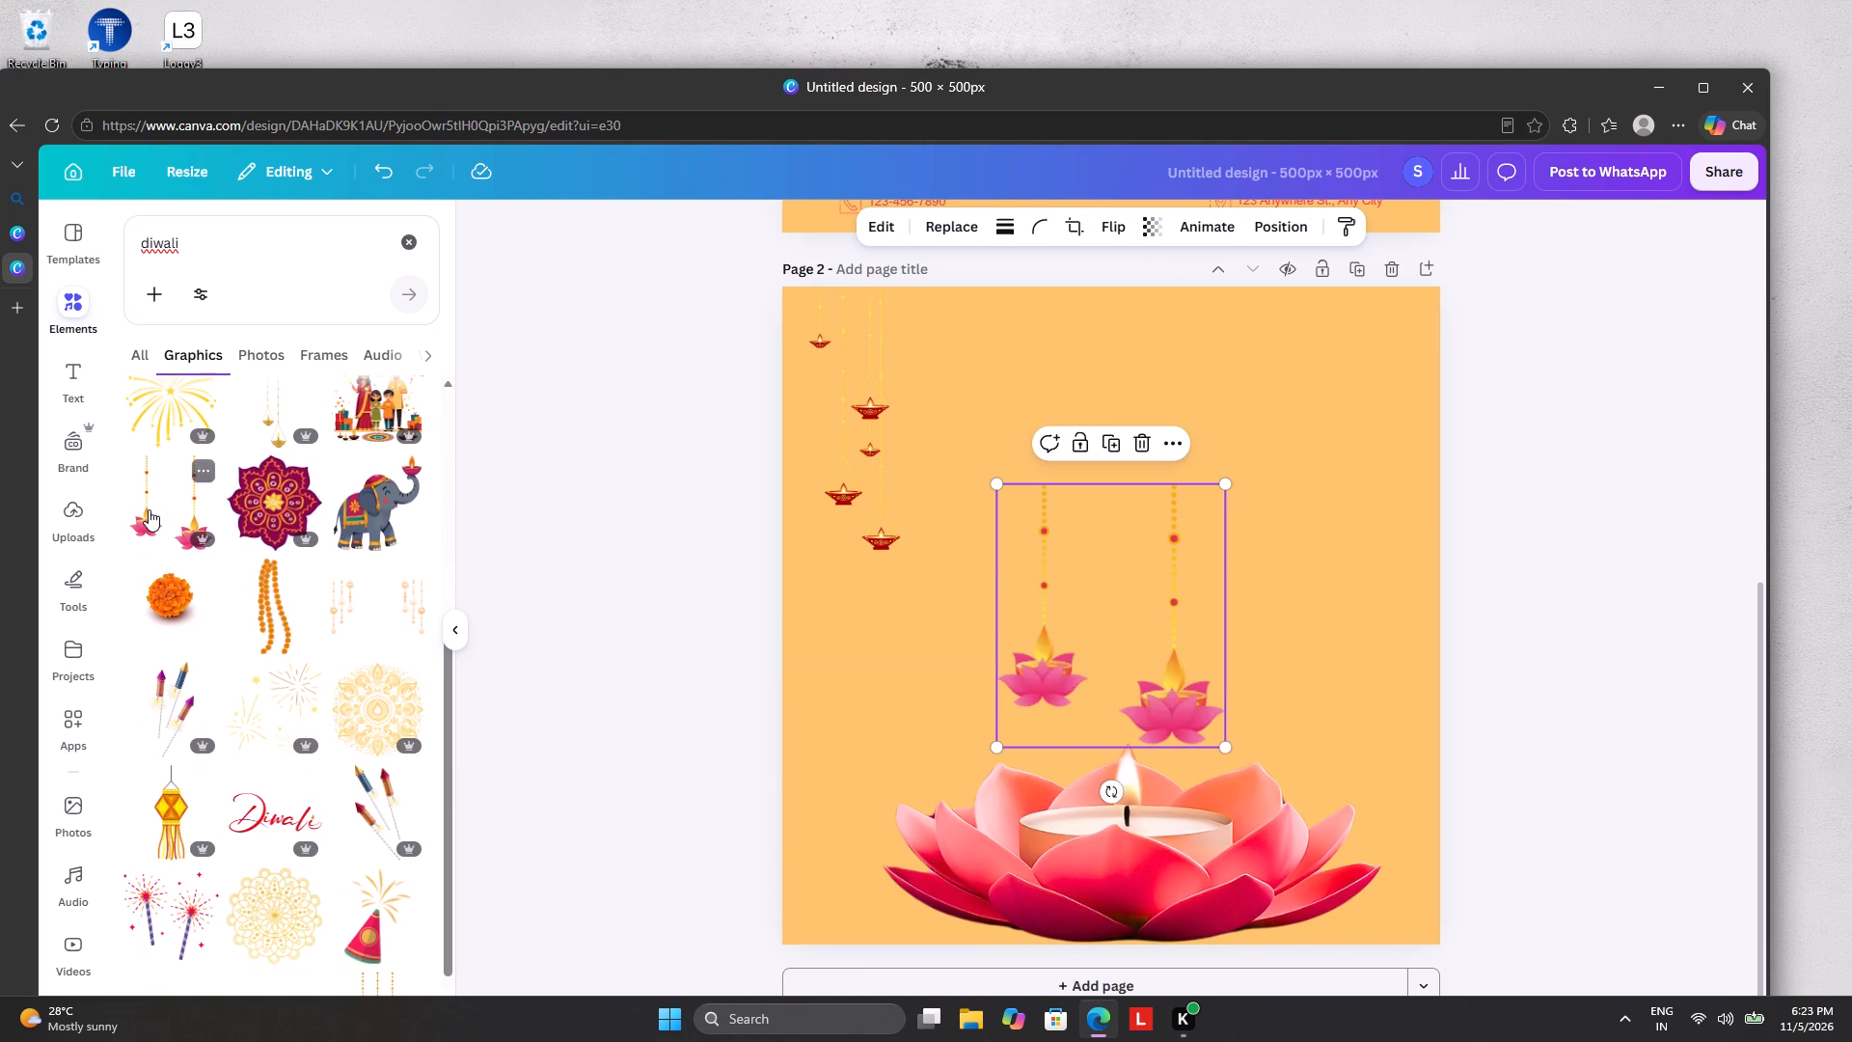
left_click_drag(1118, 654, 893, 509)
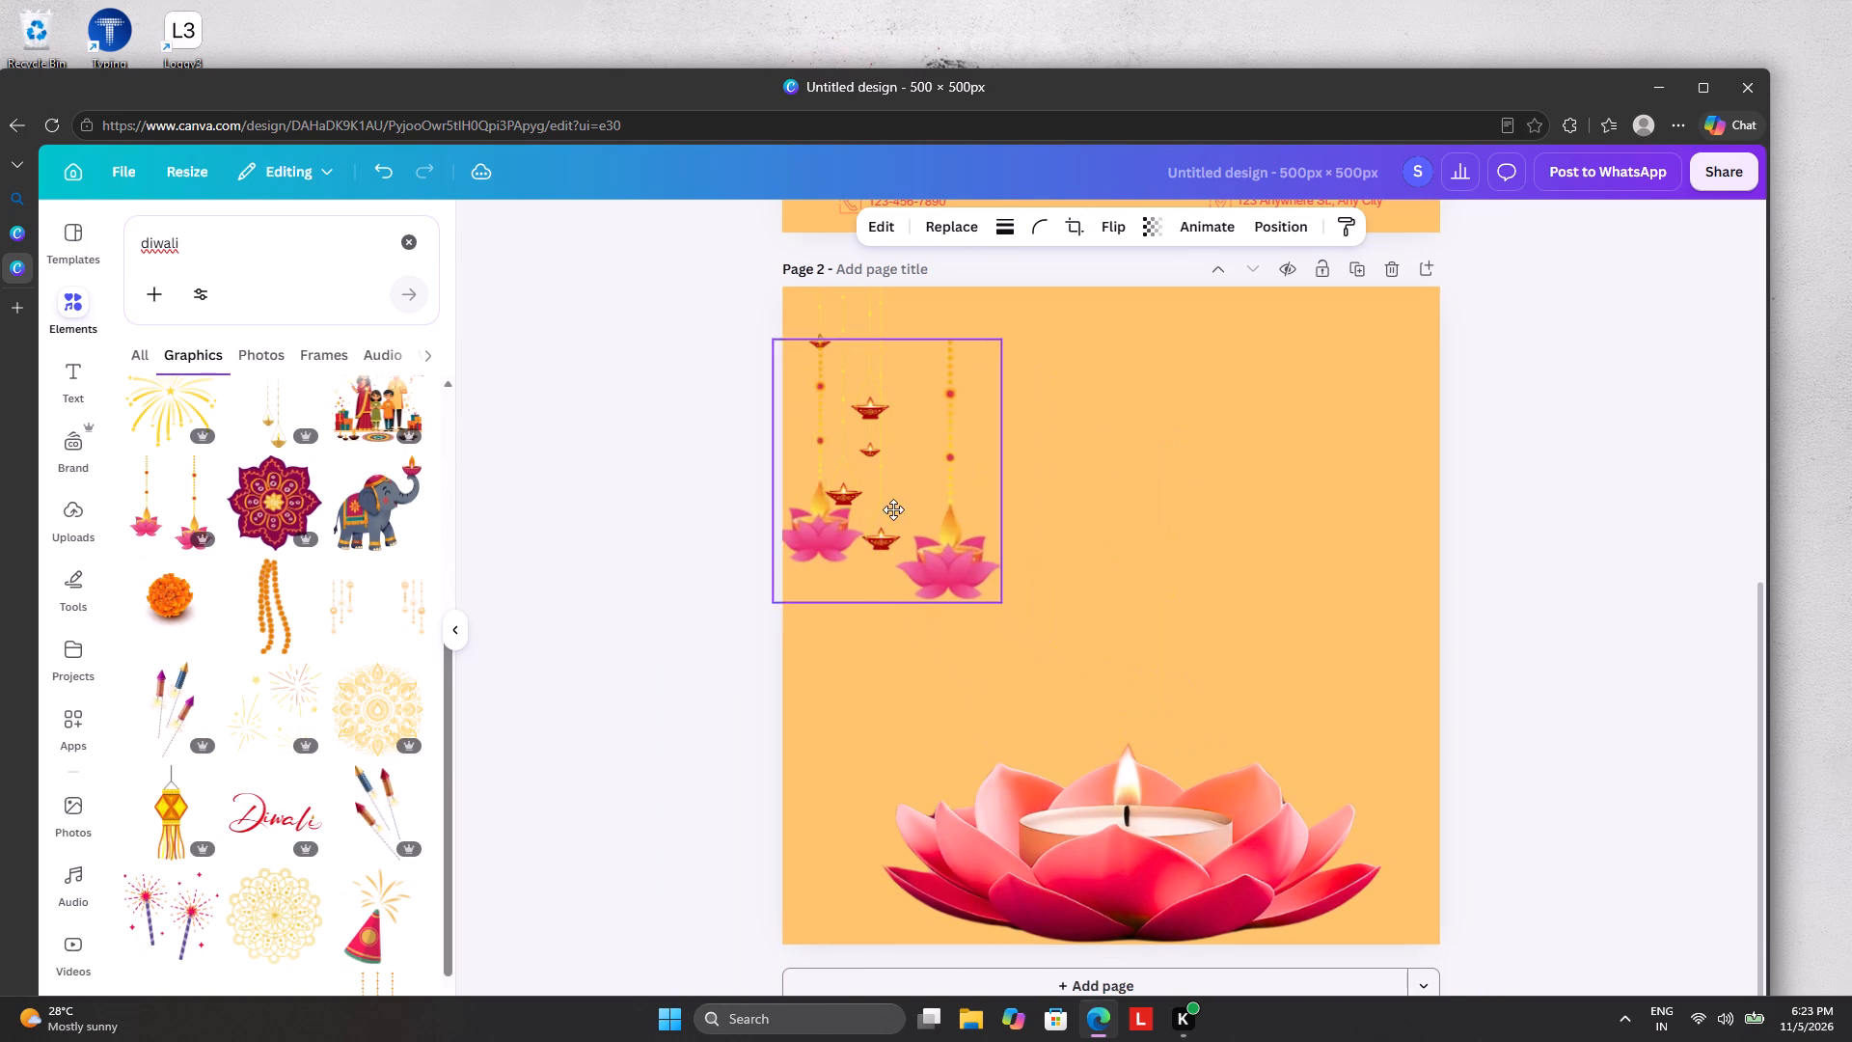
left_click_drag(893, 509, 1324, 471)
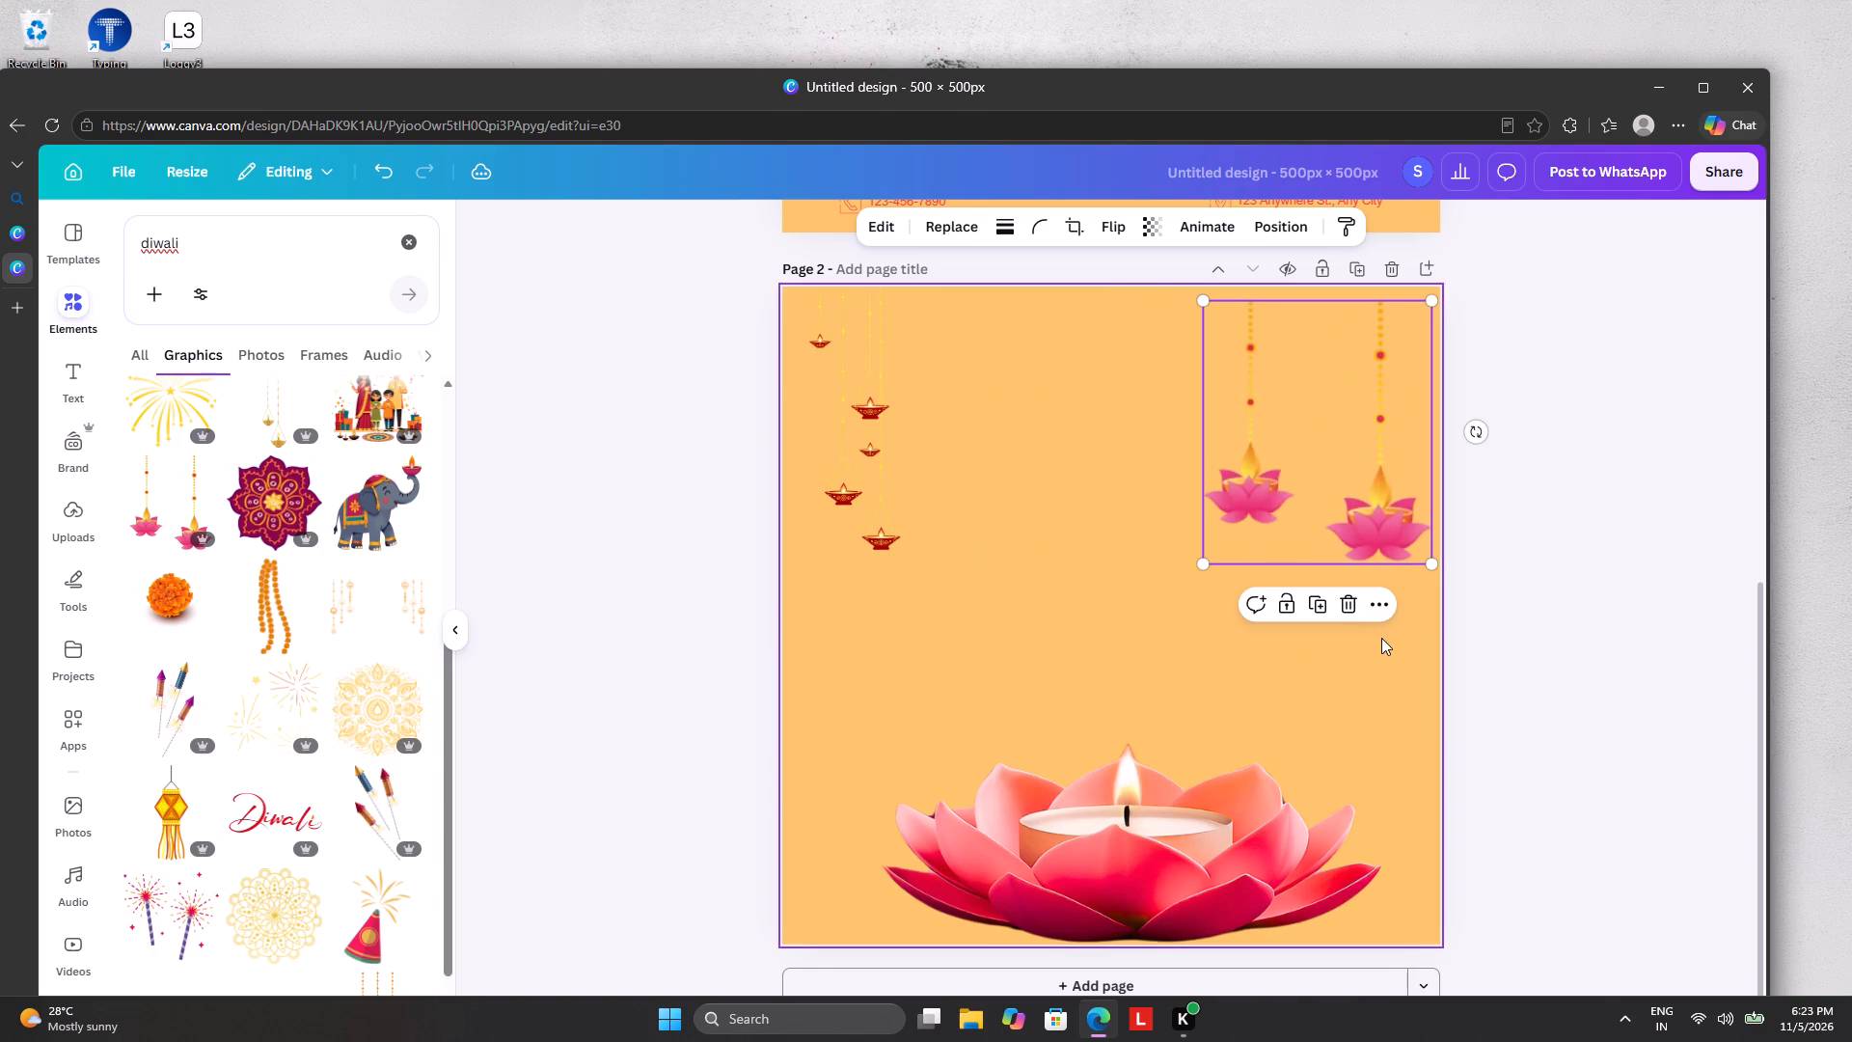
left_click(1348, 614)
Delete the large lotus candle image from page 2.
left_click(1233, 815)
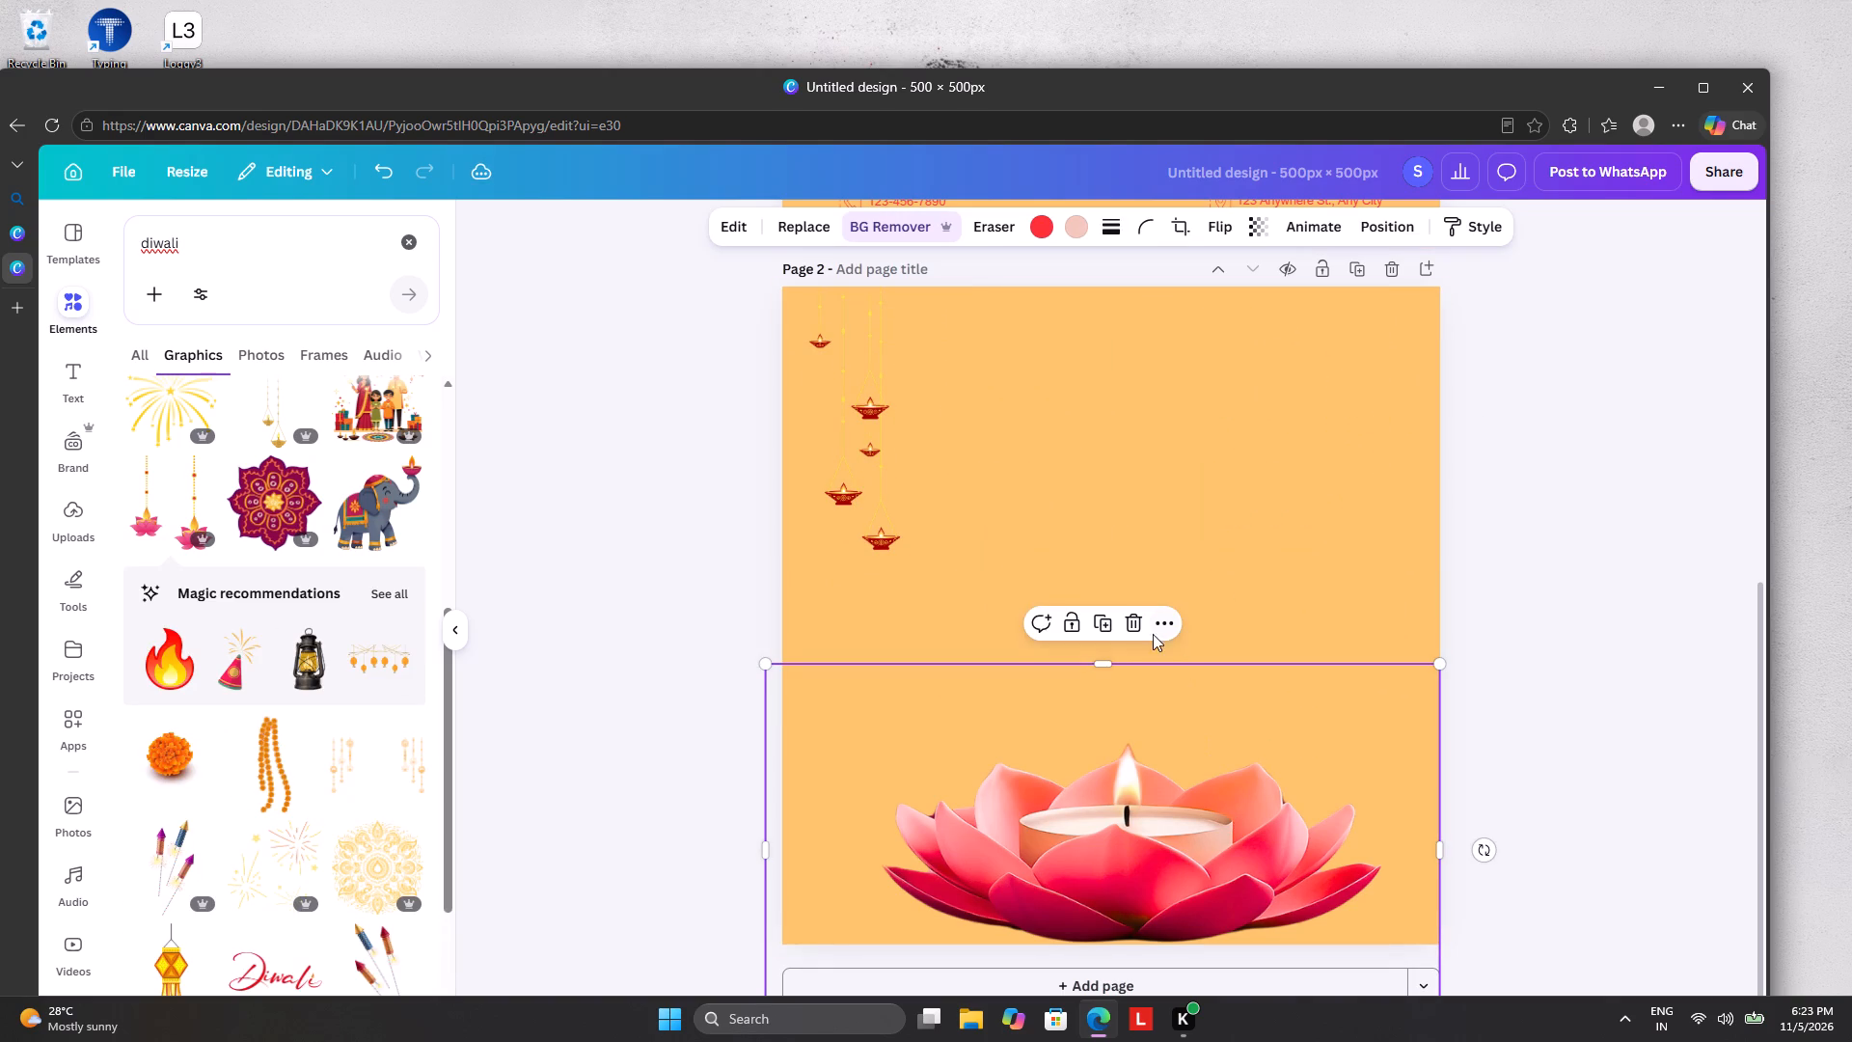
left_click(1131, 626)
Add the red scalloped arch graphic to page 2, rotate it -180°, enlarge it and centre it against the page's top edge.
scroll(384, 795, "down", 2)
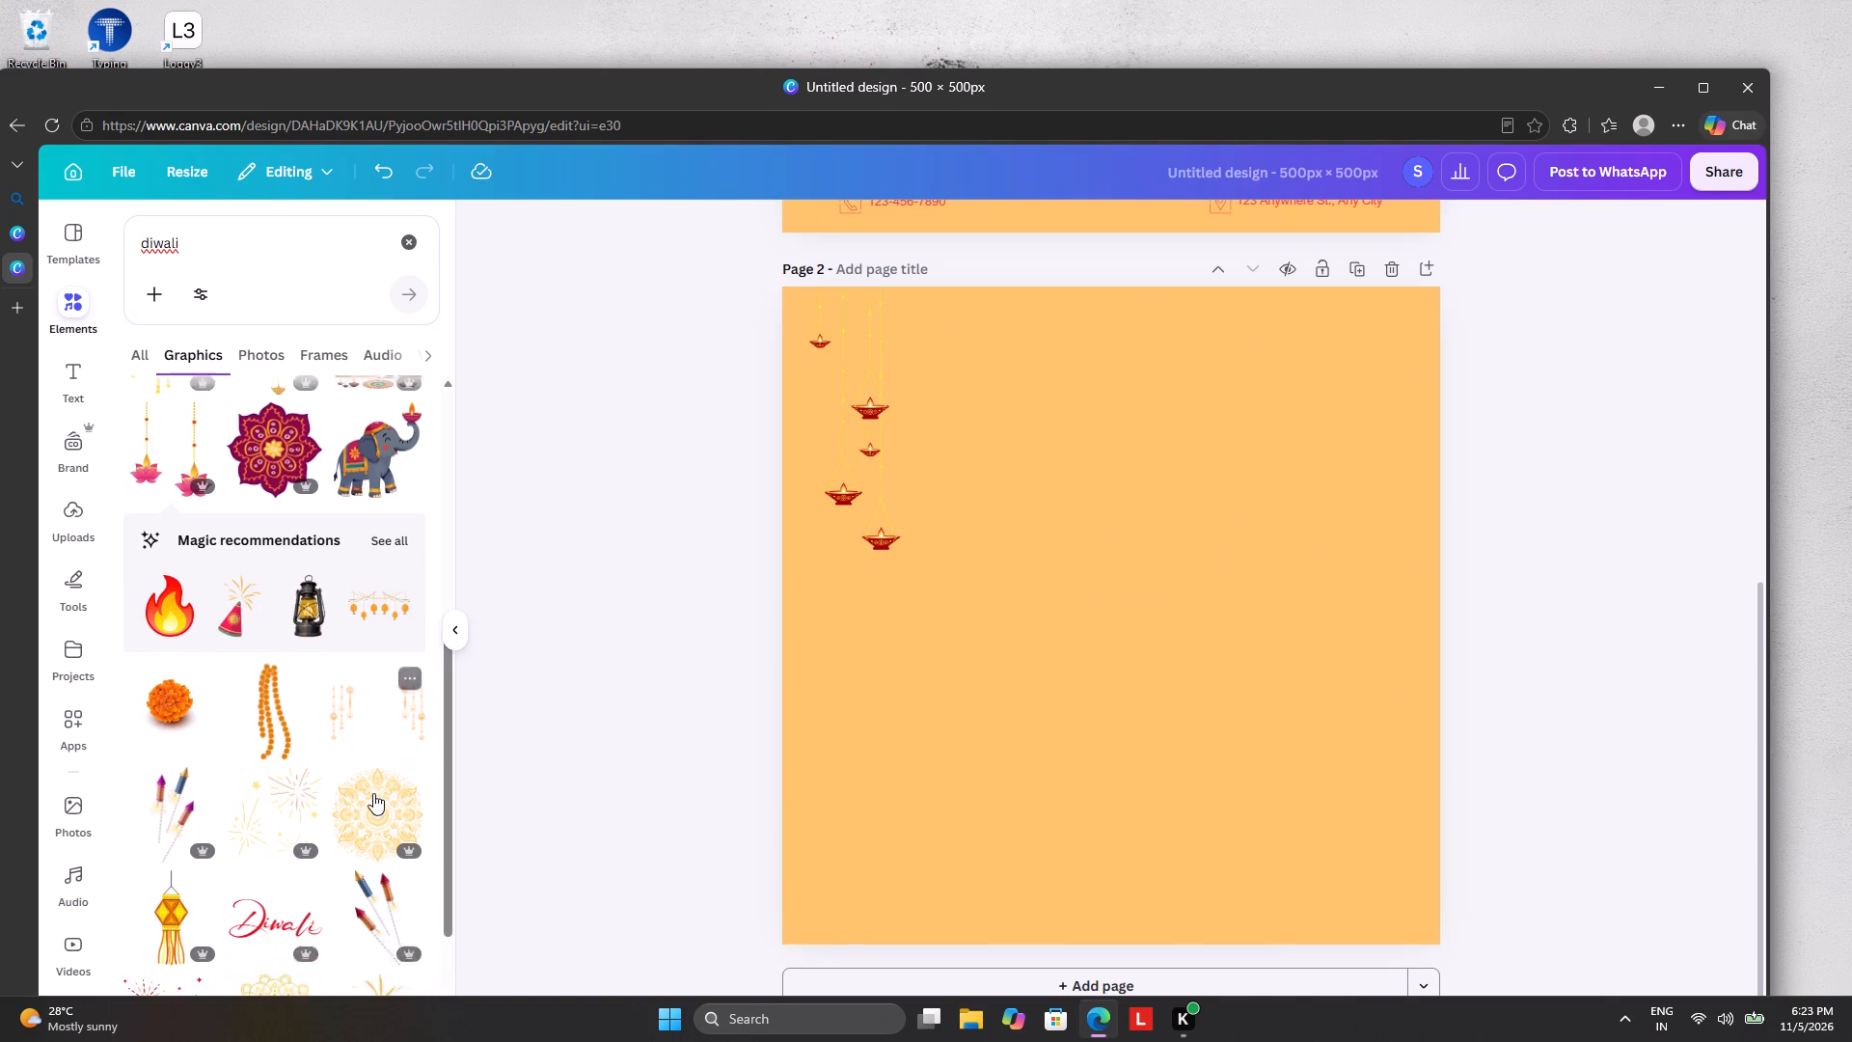
scroll(309, 747, "down", 4)
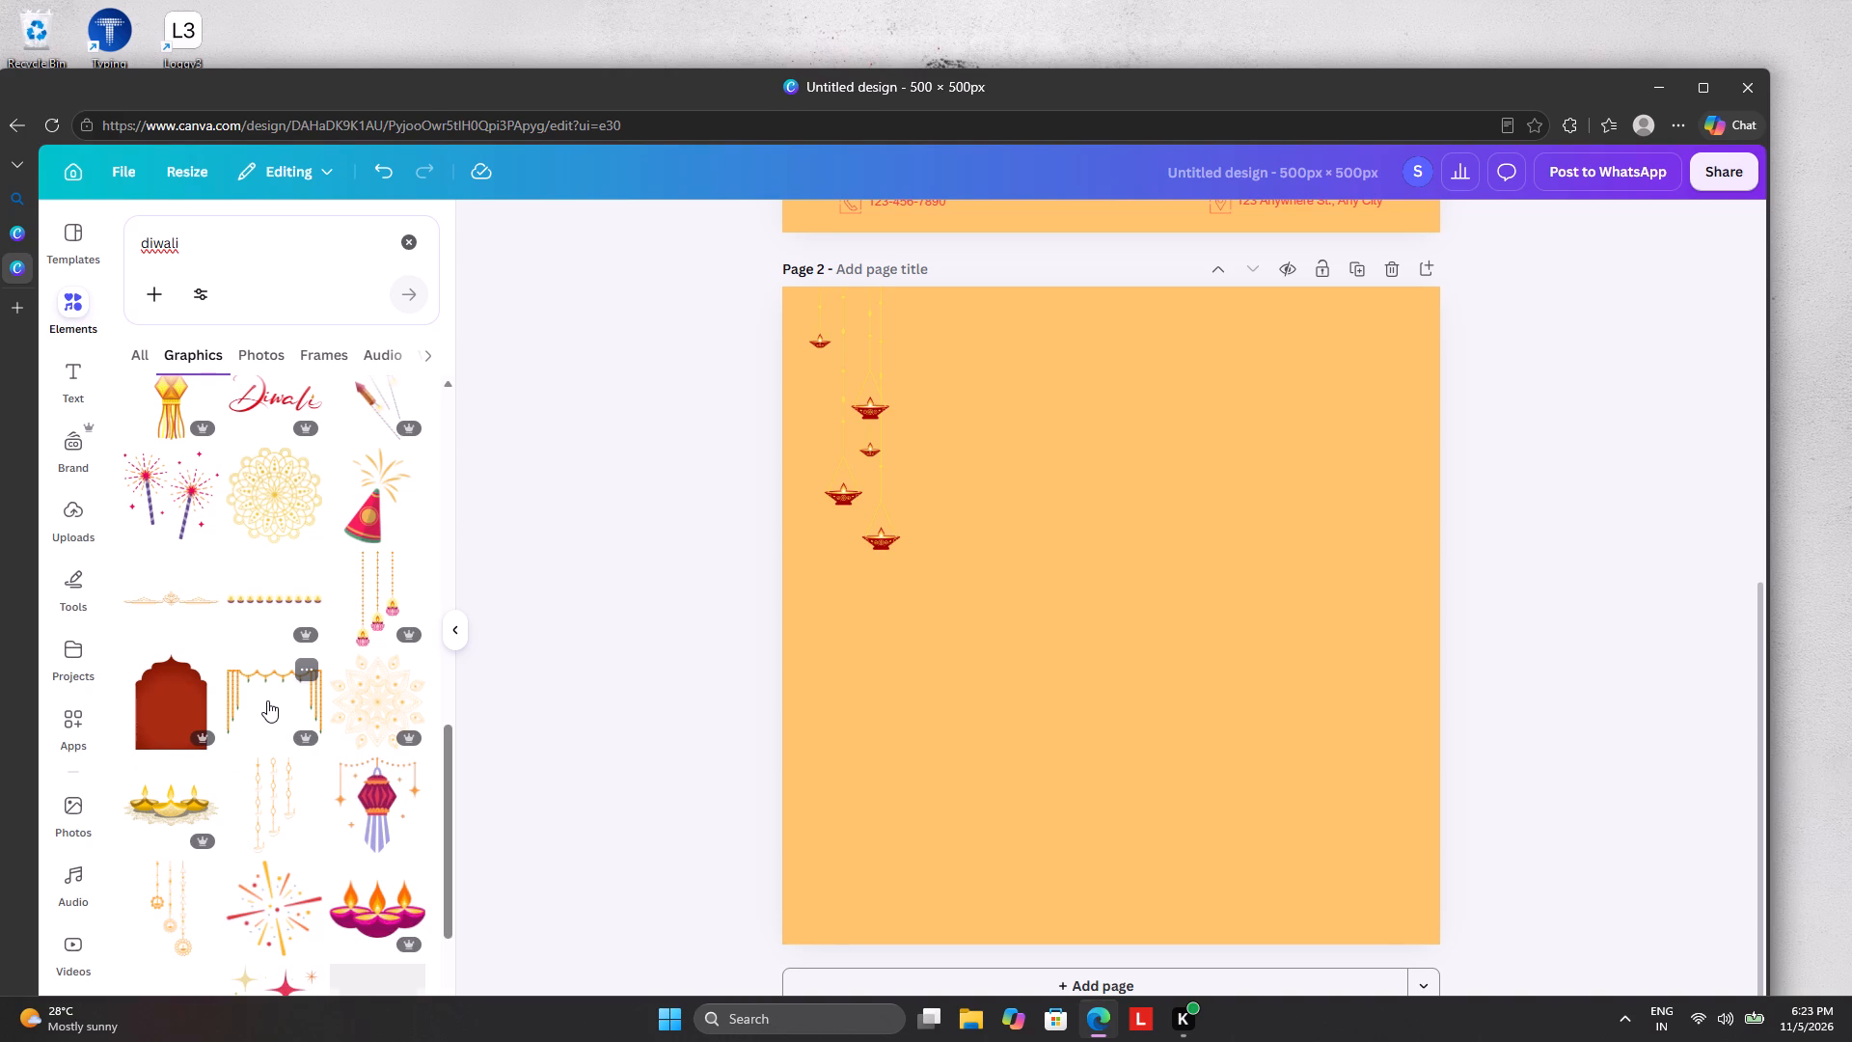
left_click(184, 704)
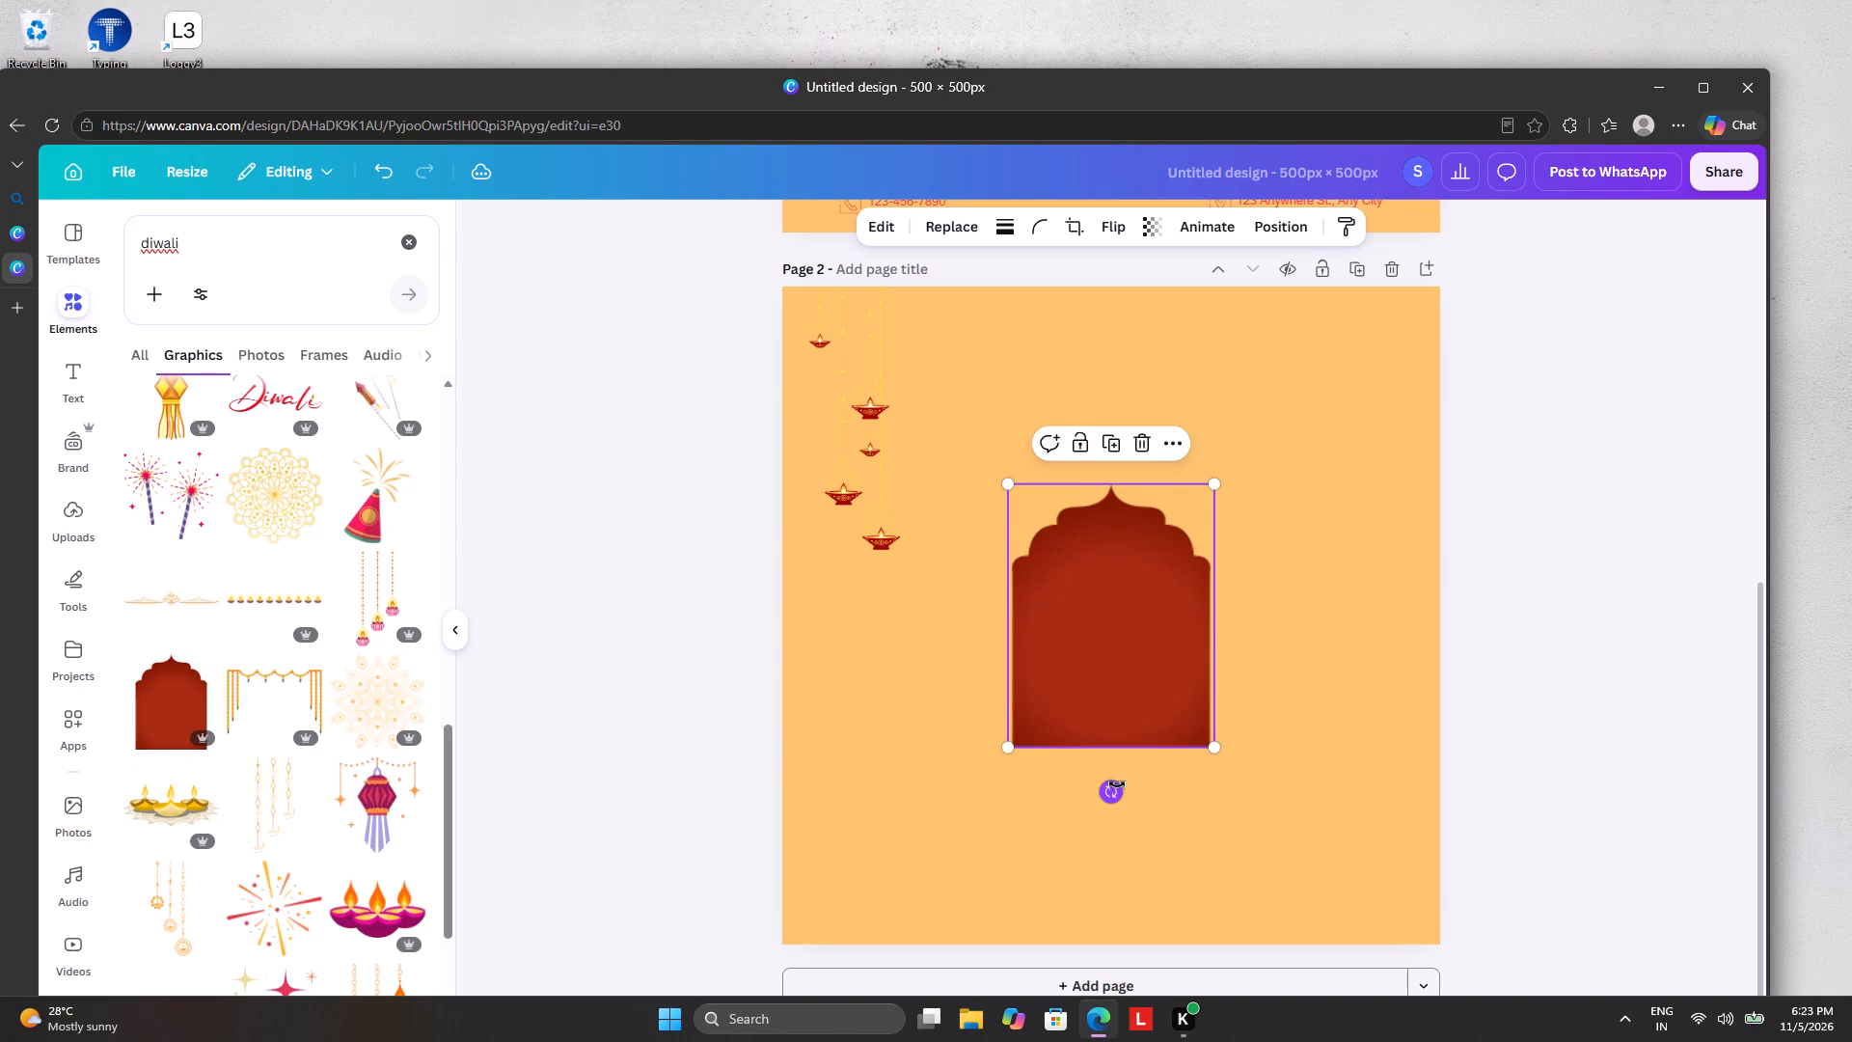
left_click_drag(1119, 784, 1105, 404)
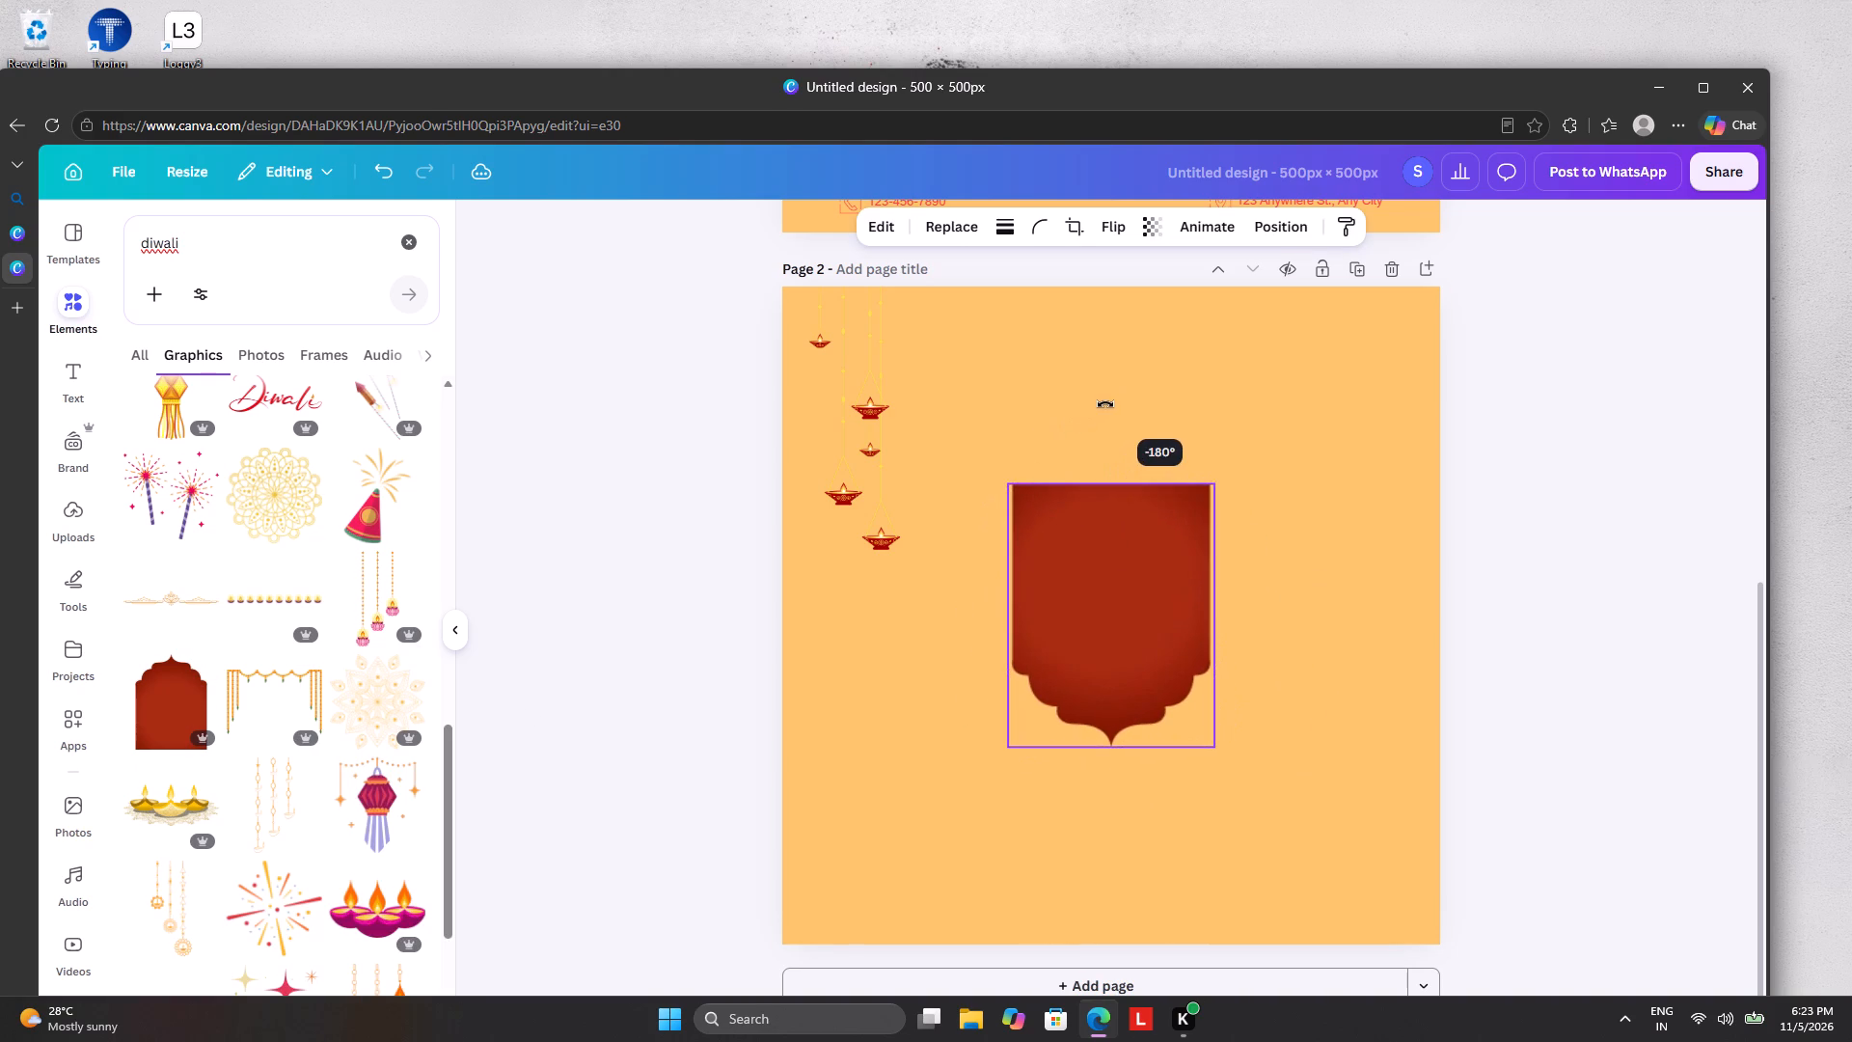
left_click_drag(1105, 404, 1104, 404)
left_click_drag(1007, 489, 1006, 488)
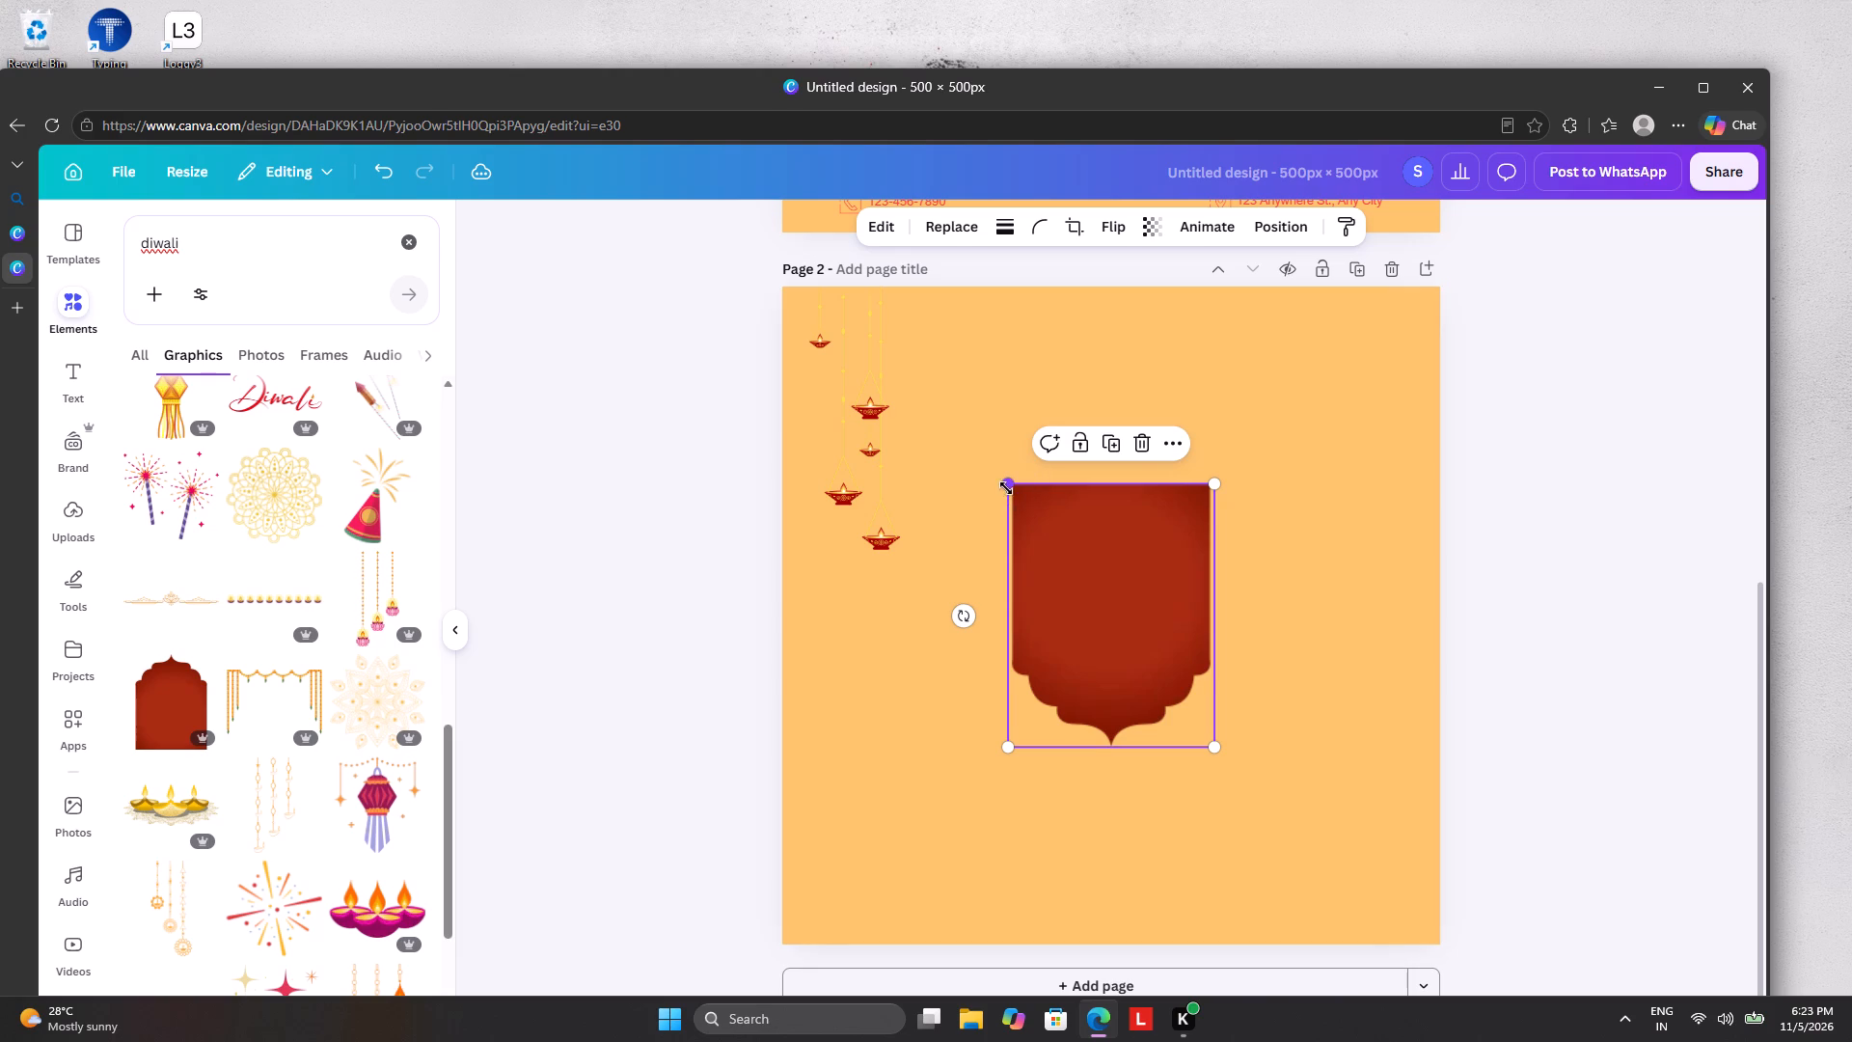
left_click_drag(1006, 488, 598, 379)
left_click_drag(922, 562, 1029, 612)
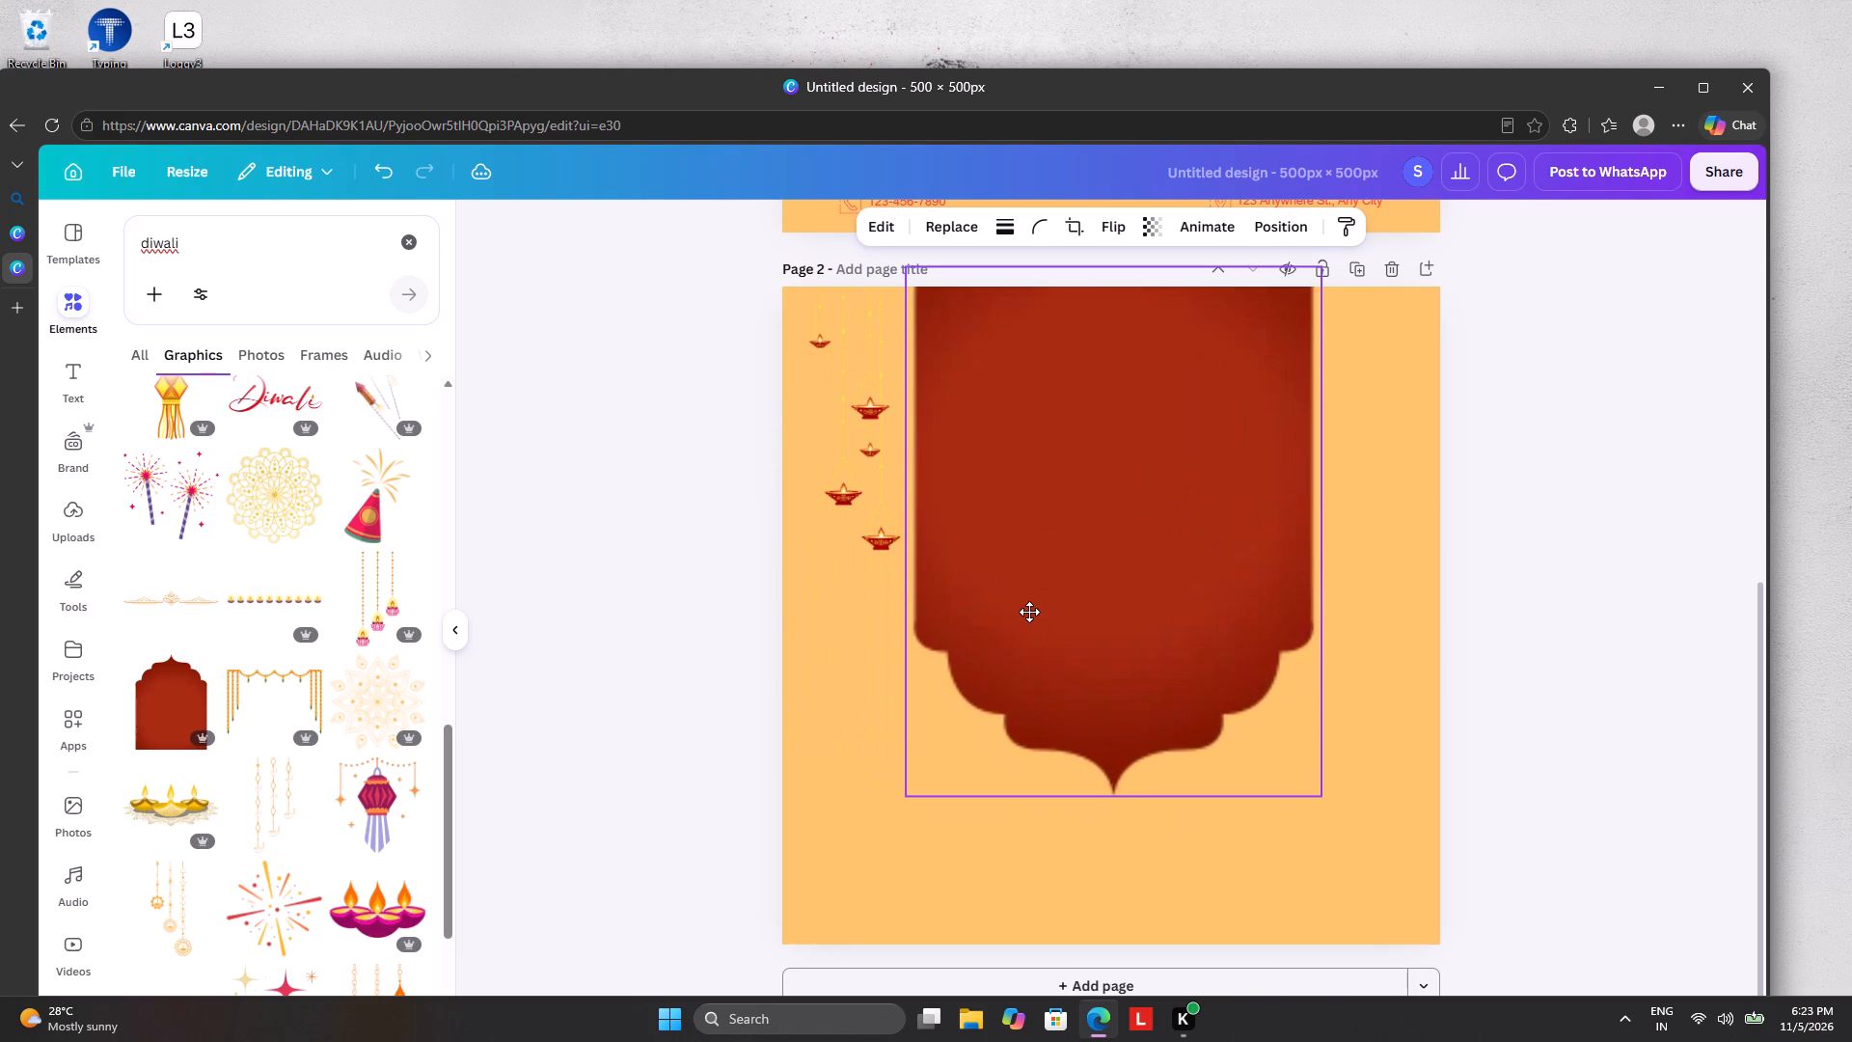
left_click_drag(1029, 612, 1036, 611)
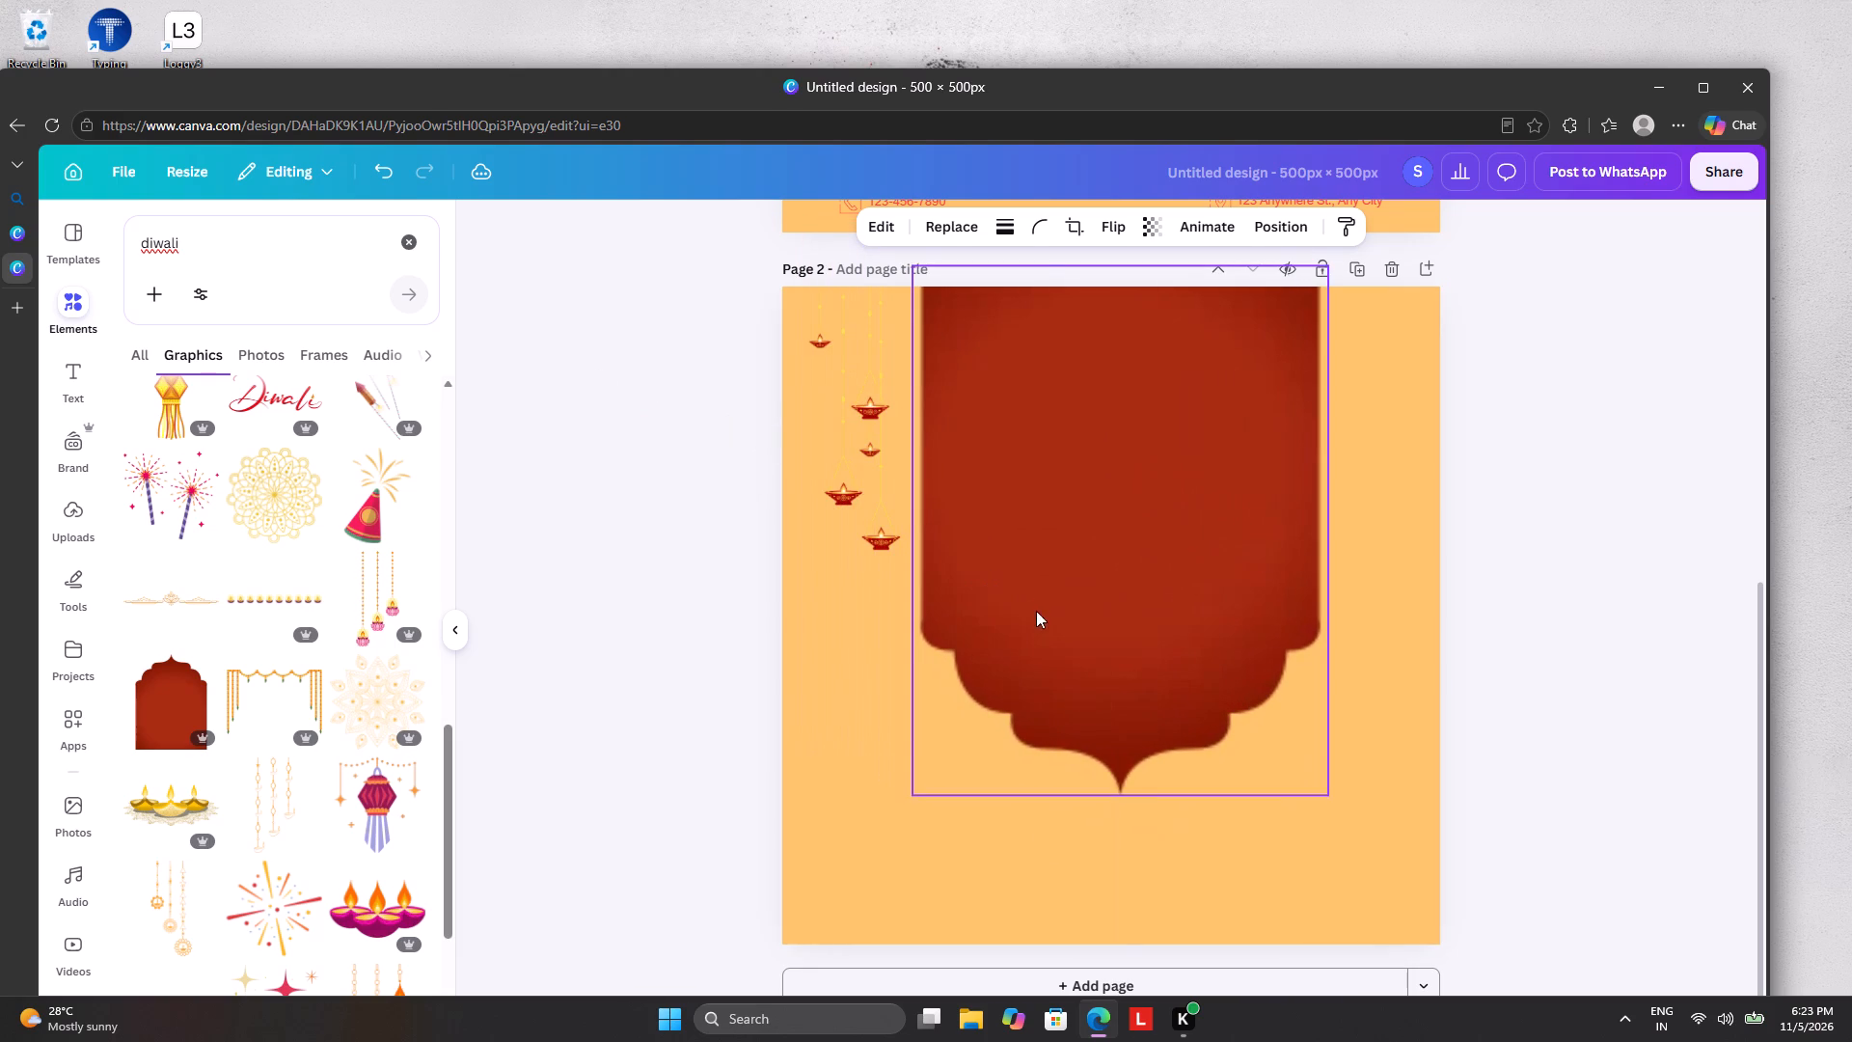
Duplicate the red hanging diyas and place the copy at page 2's upper-right corner, level with the original.
left_click(864, 528)
left_click(852, 585)
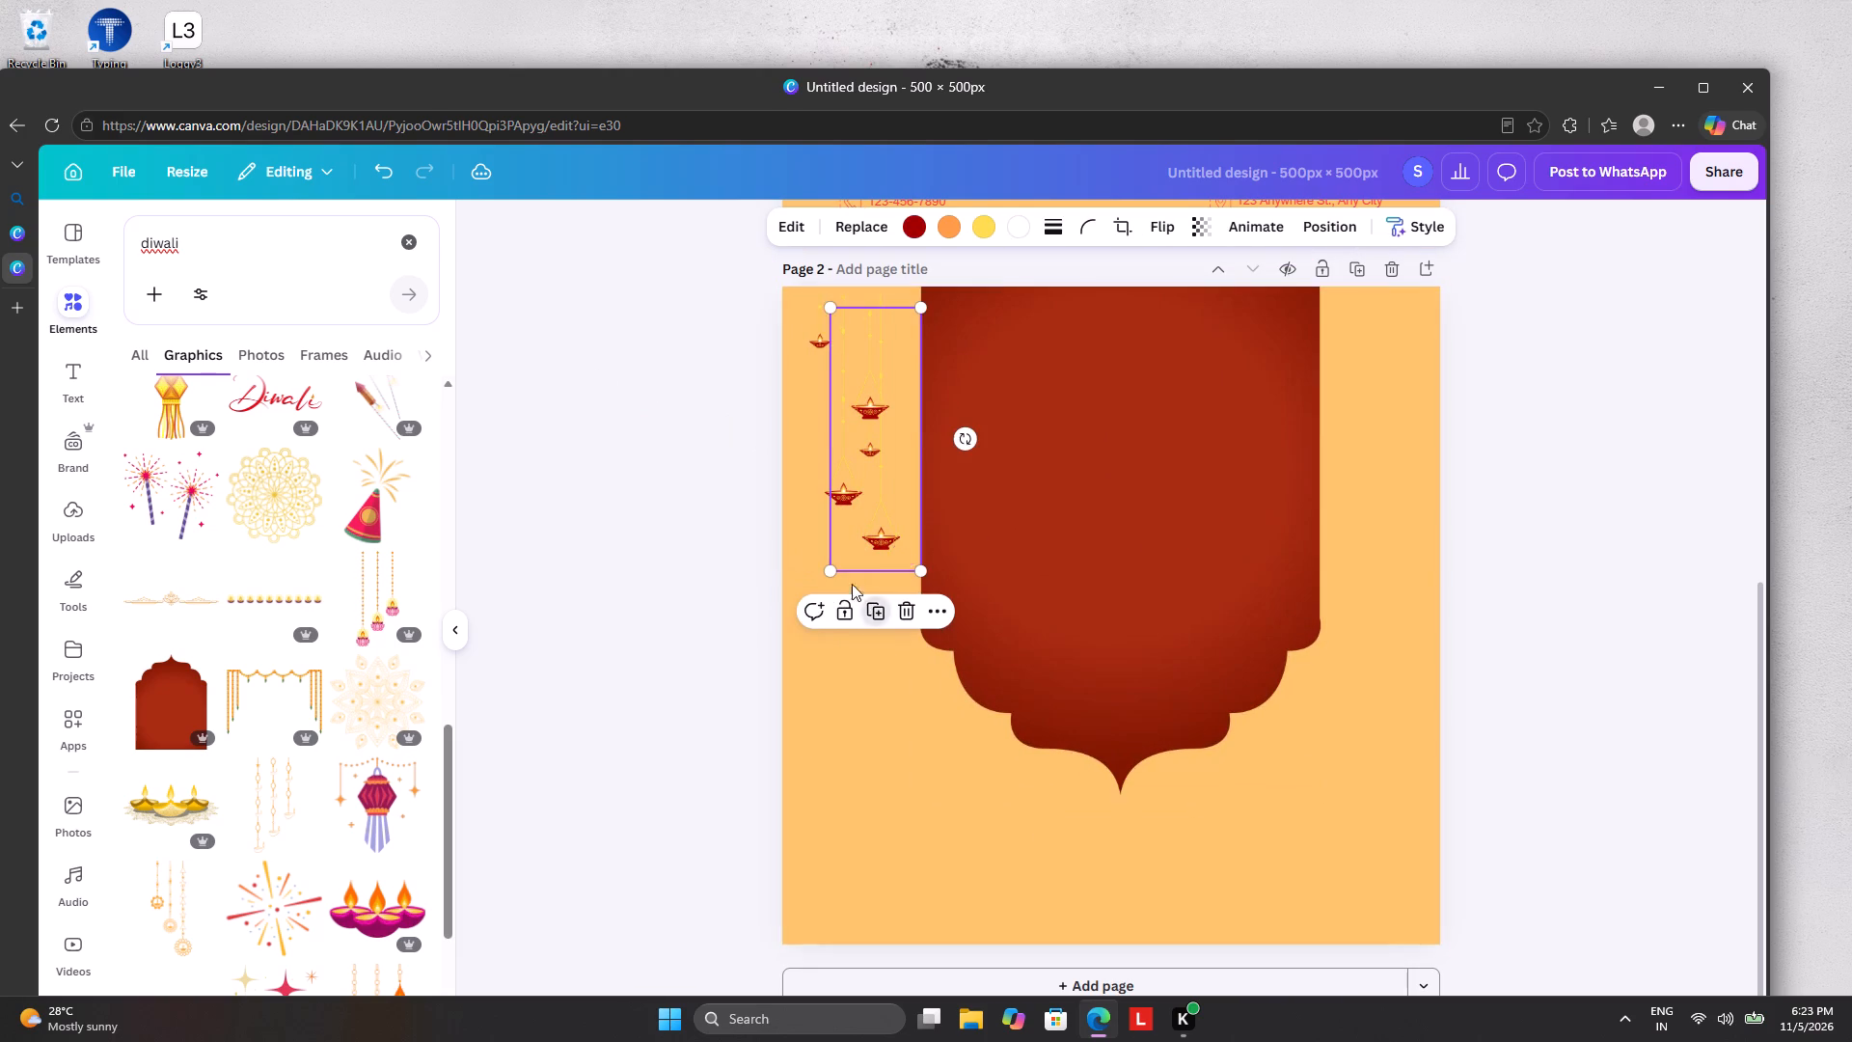
left_click_drag(870, 510, 1379, 504)
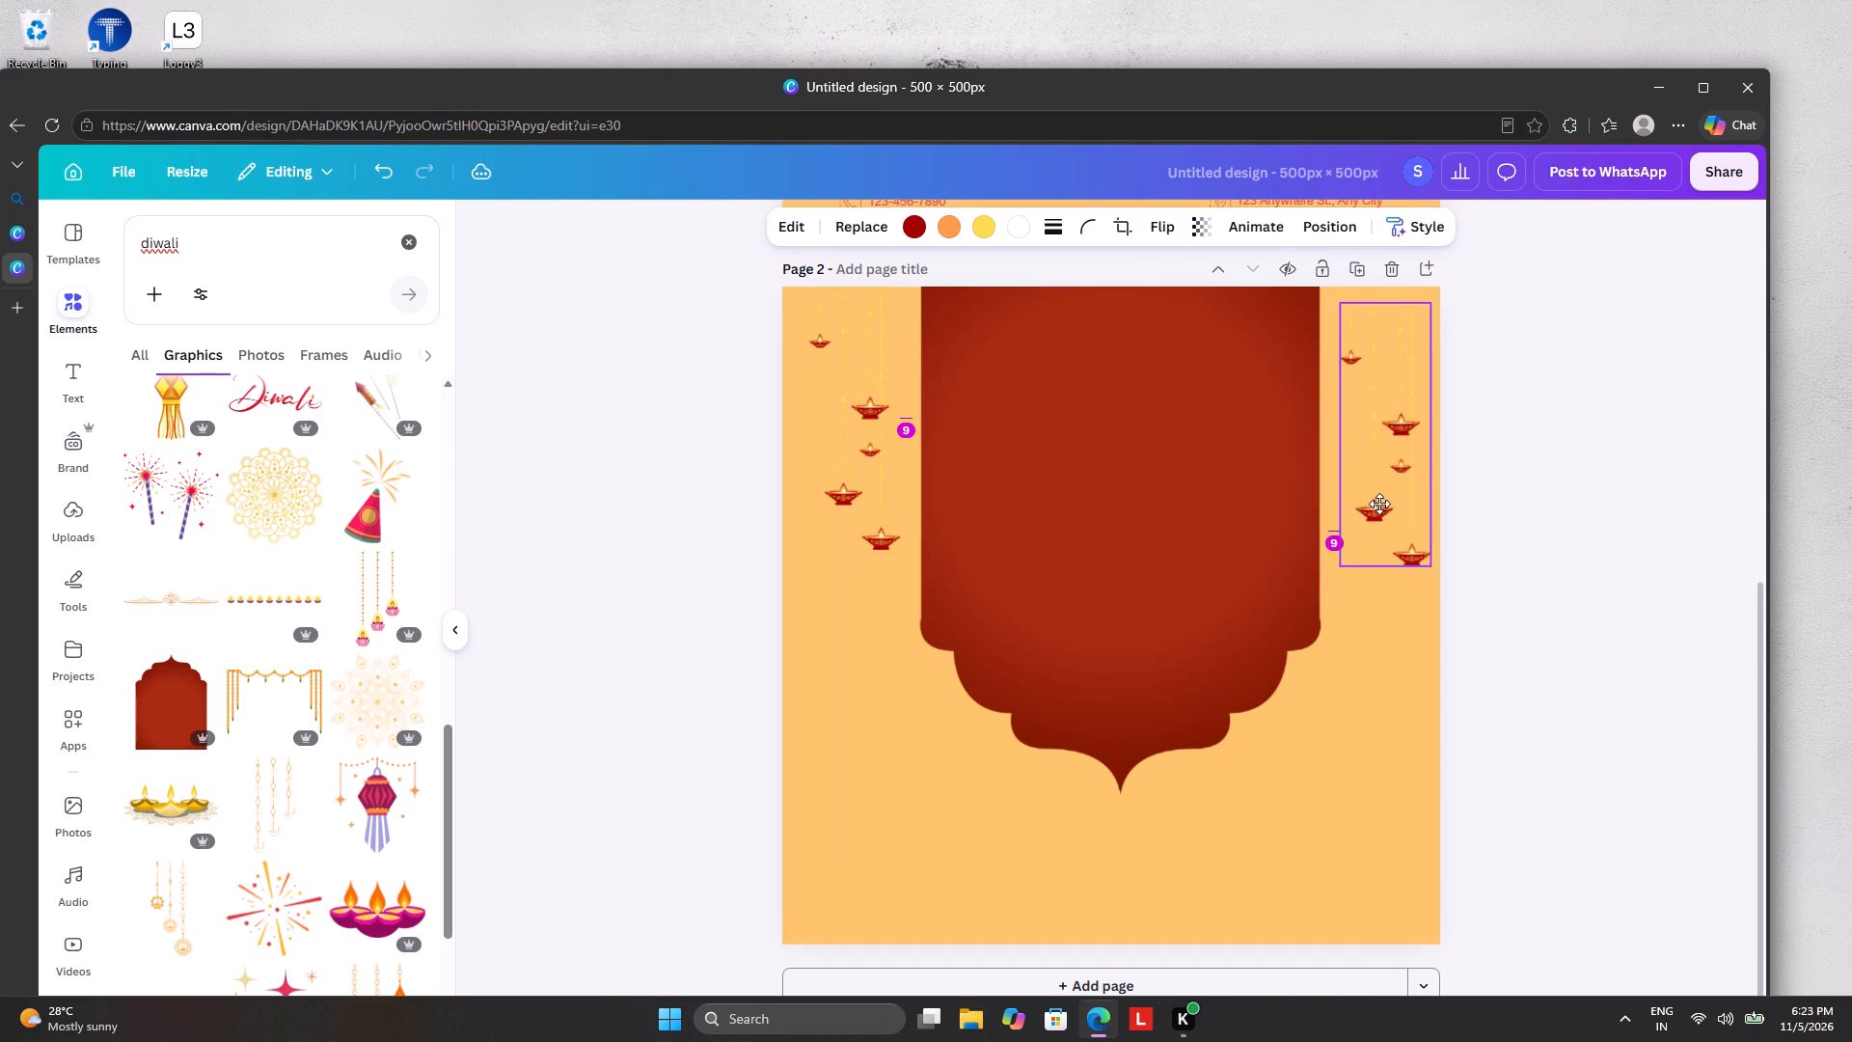
left_click_drag(1379, 504, 1379, 487)
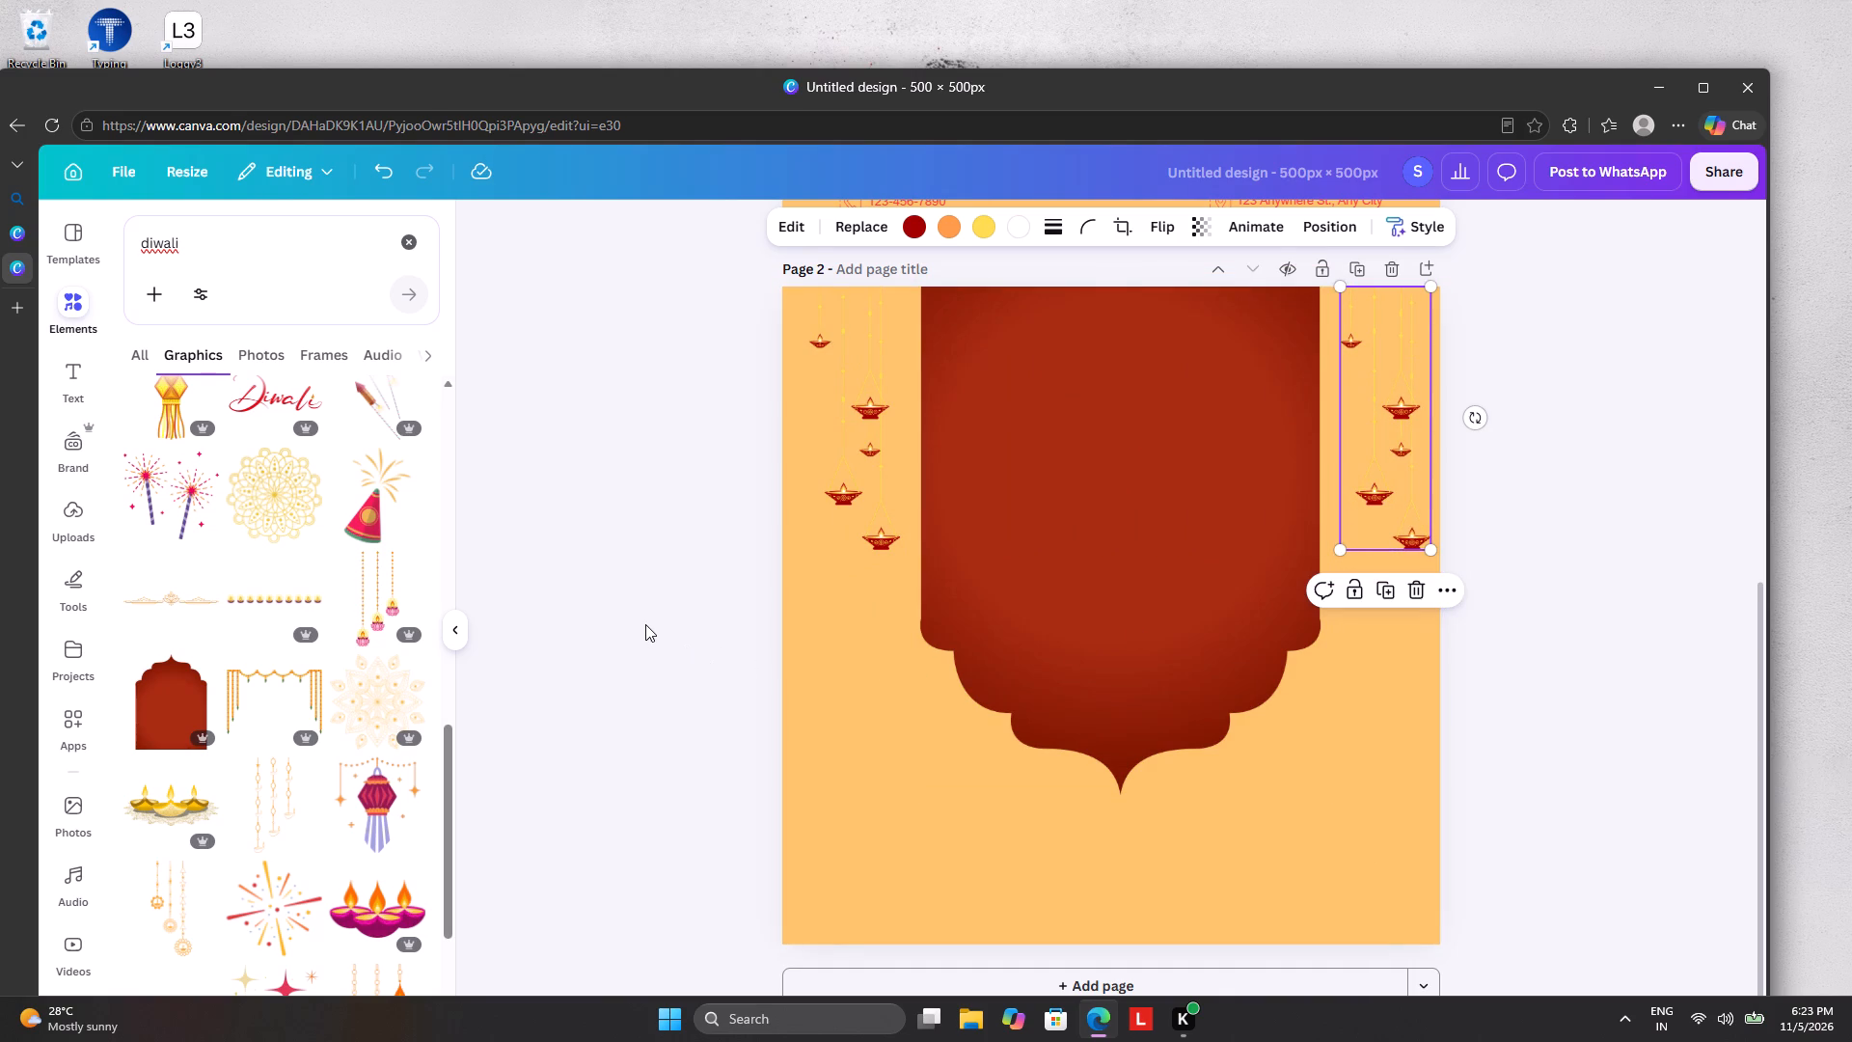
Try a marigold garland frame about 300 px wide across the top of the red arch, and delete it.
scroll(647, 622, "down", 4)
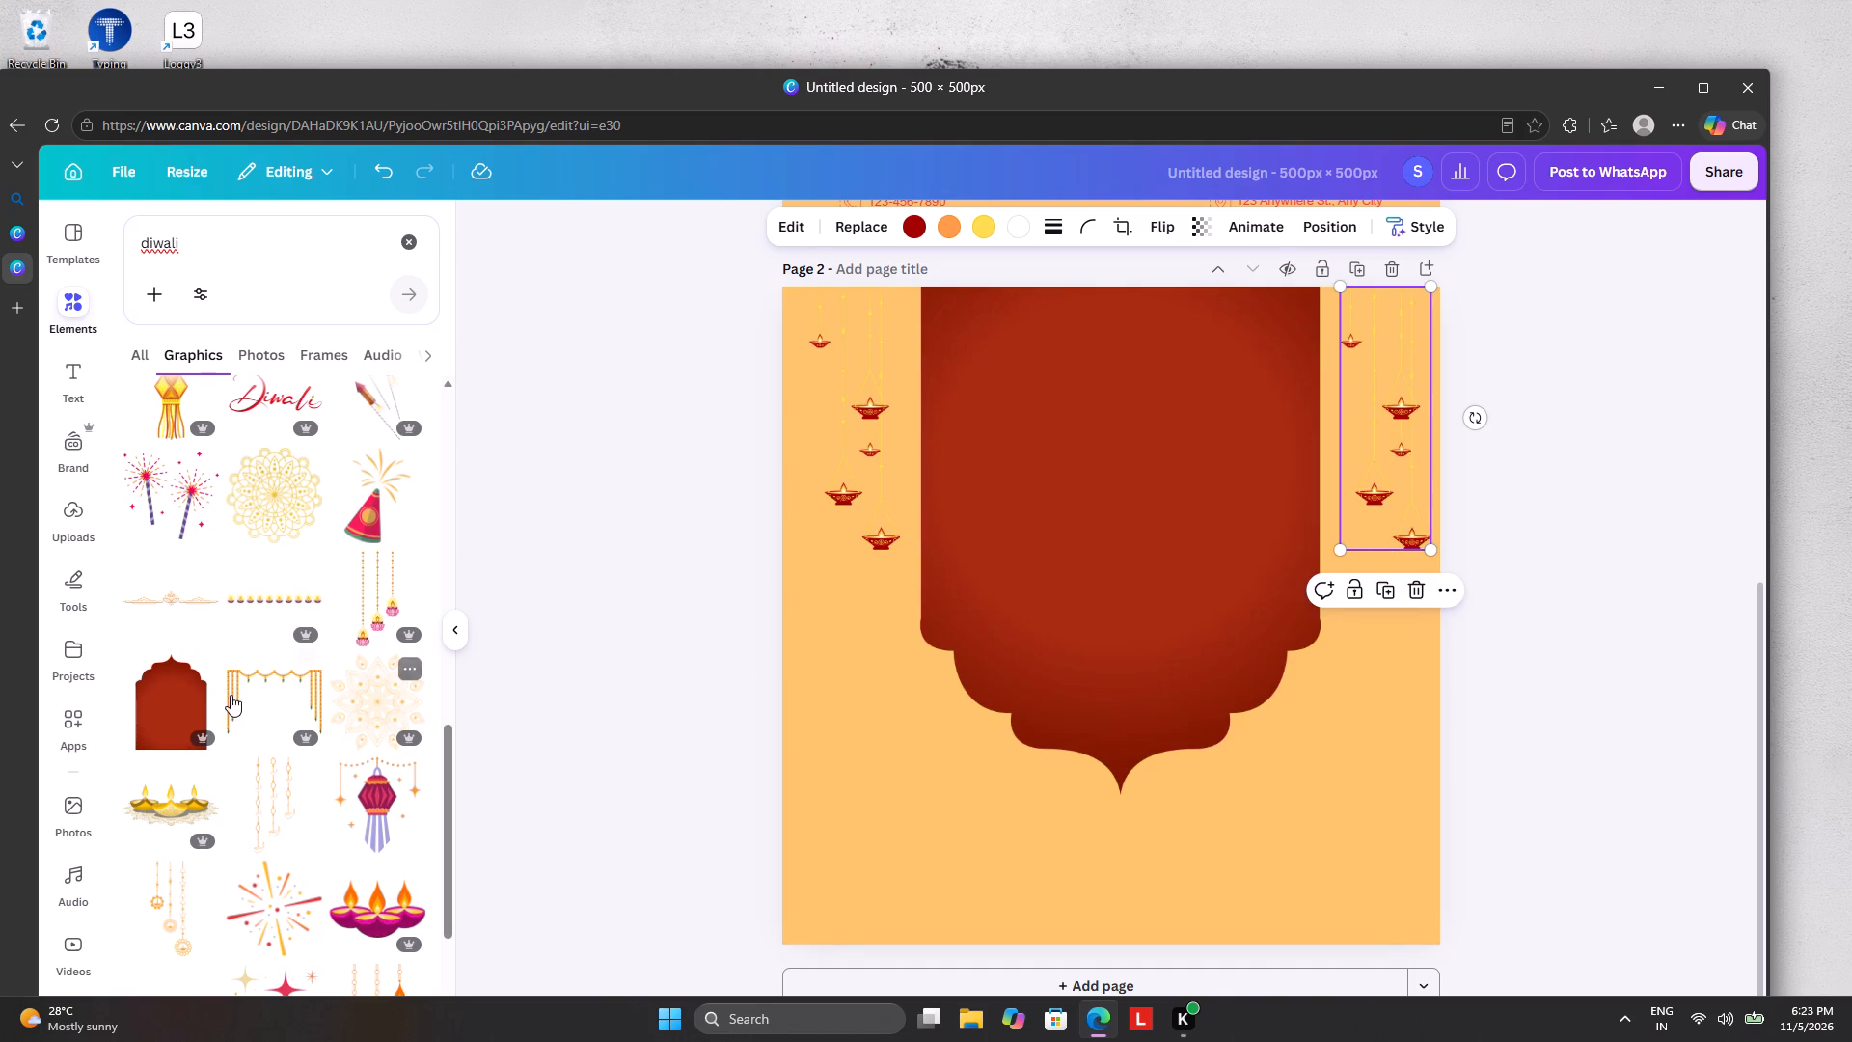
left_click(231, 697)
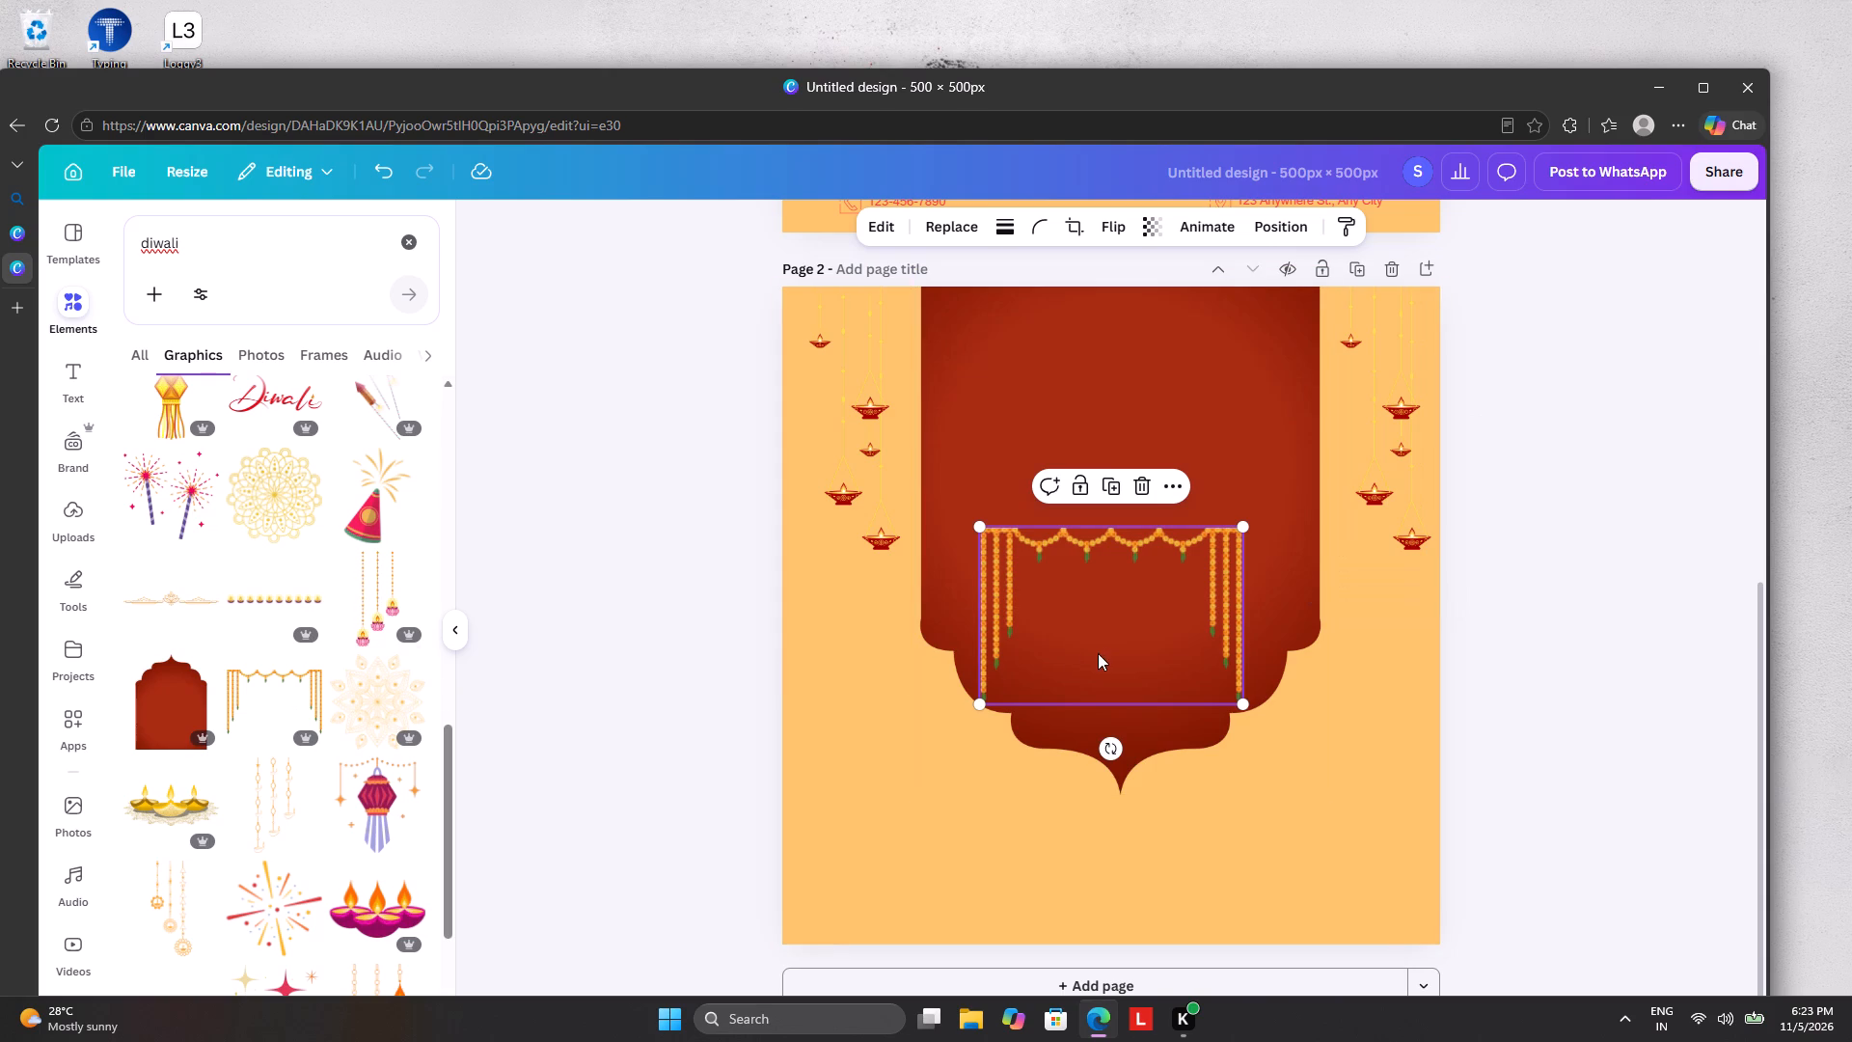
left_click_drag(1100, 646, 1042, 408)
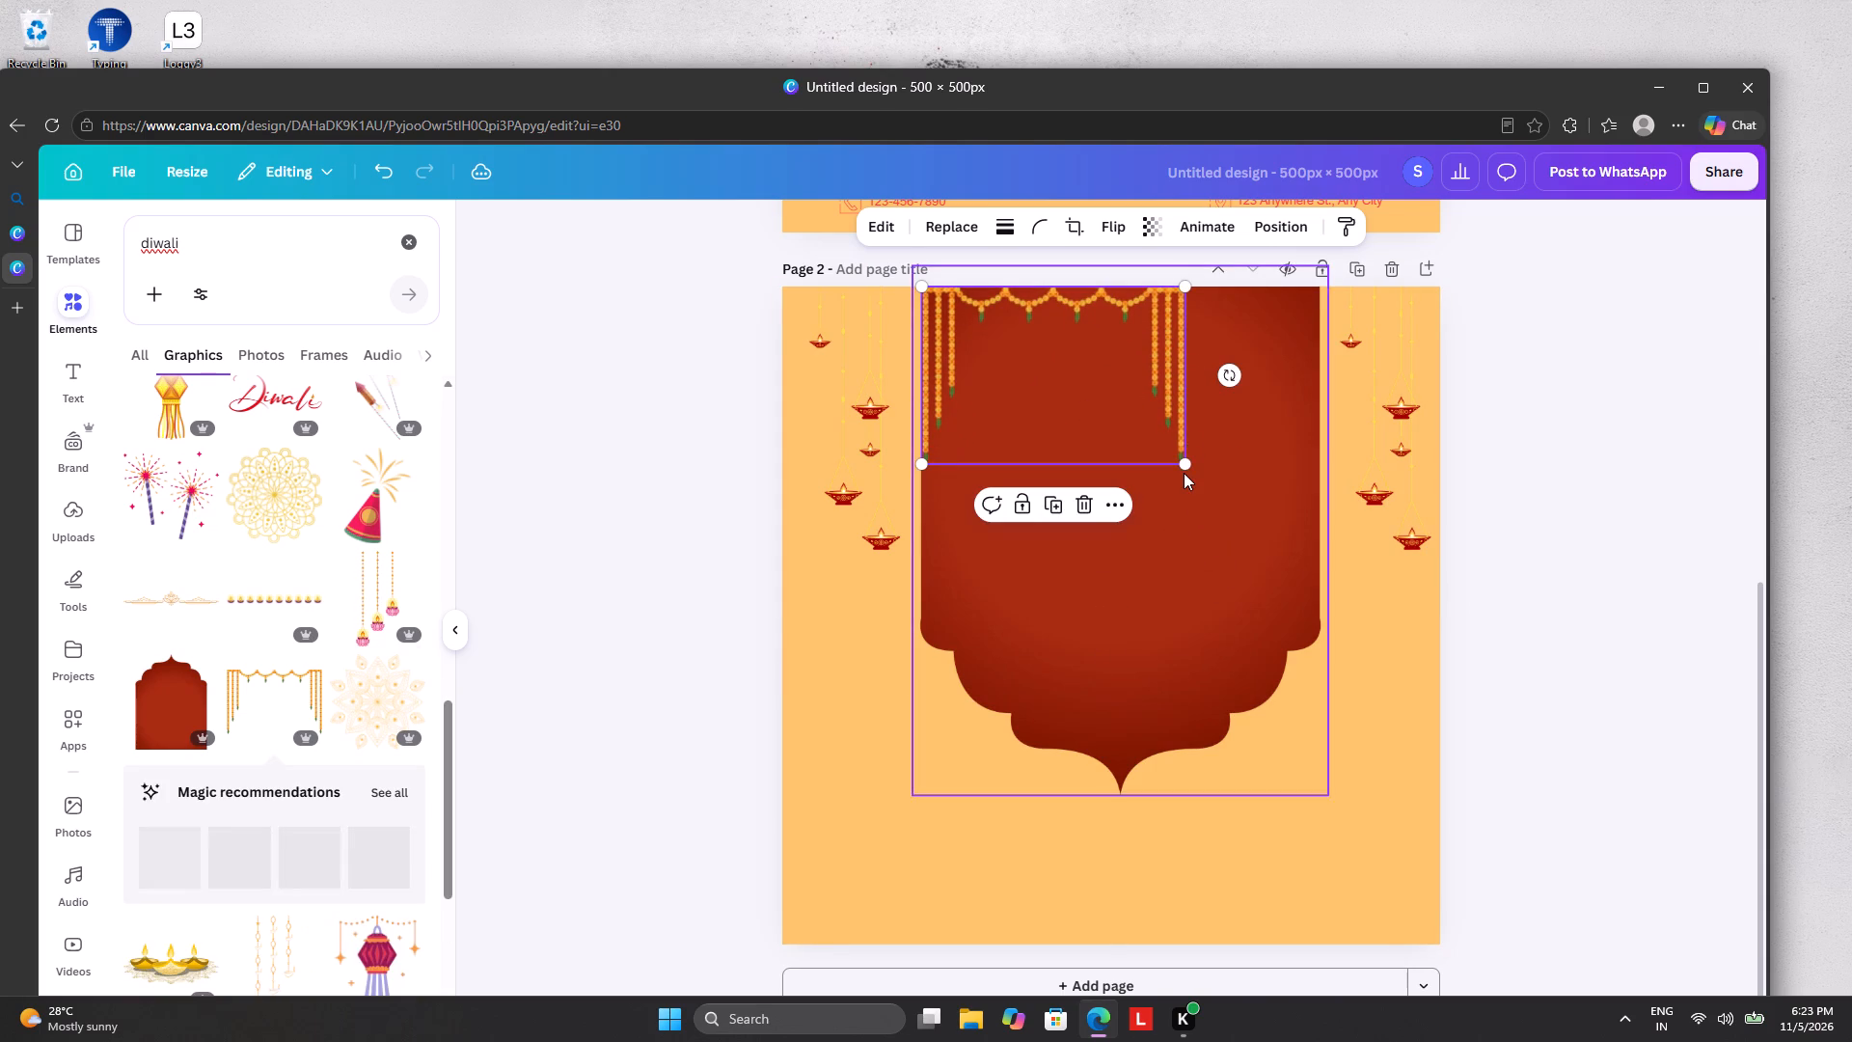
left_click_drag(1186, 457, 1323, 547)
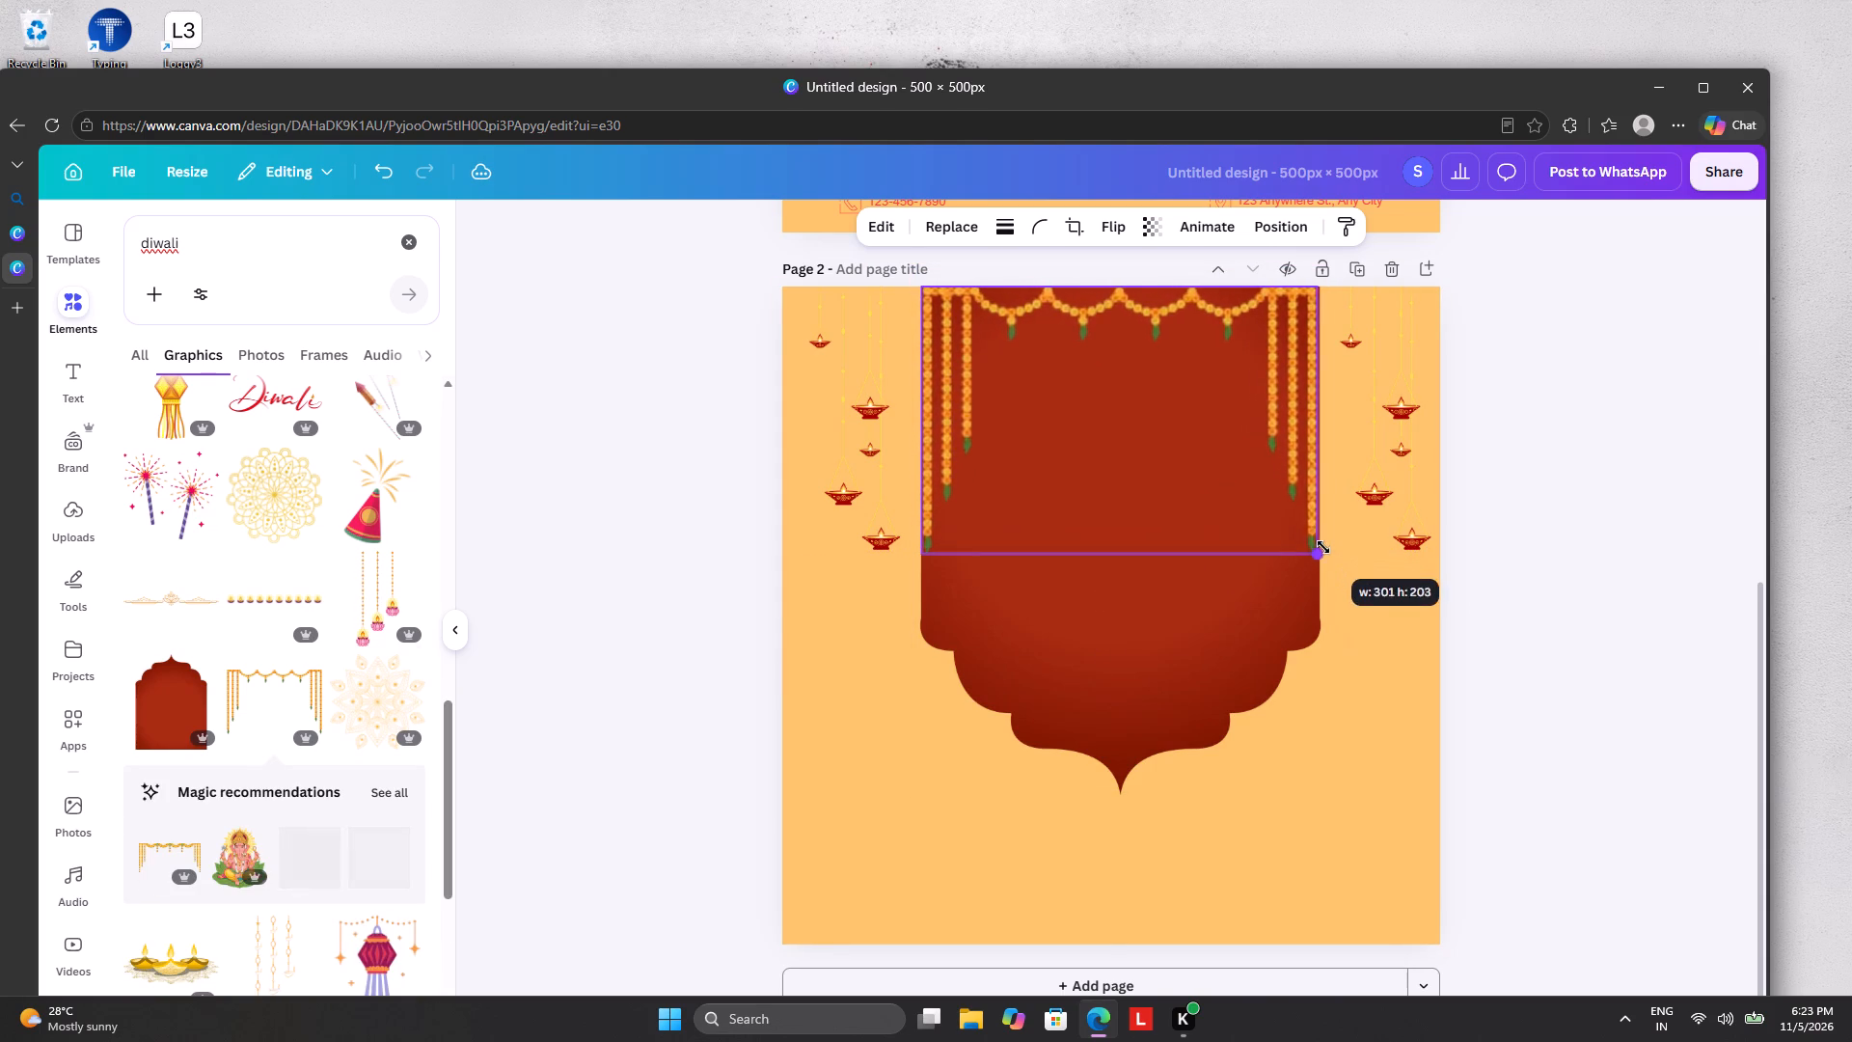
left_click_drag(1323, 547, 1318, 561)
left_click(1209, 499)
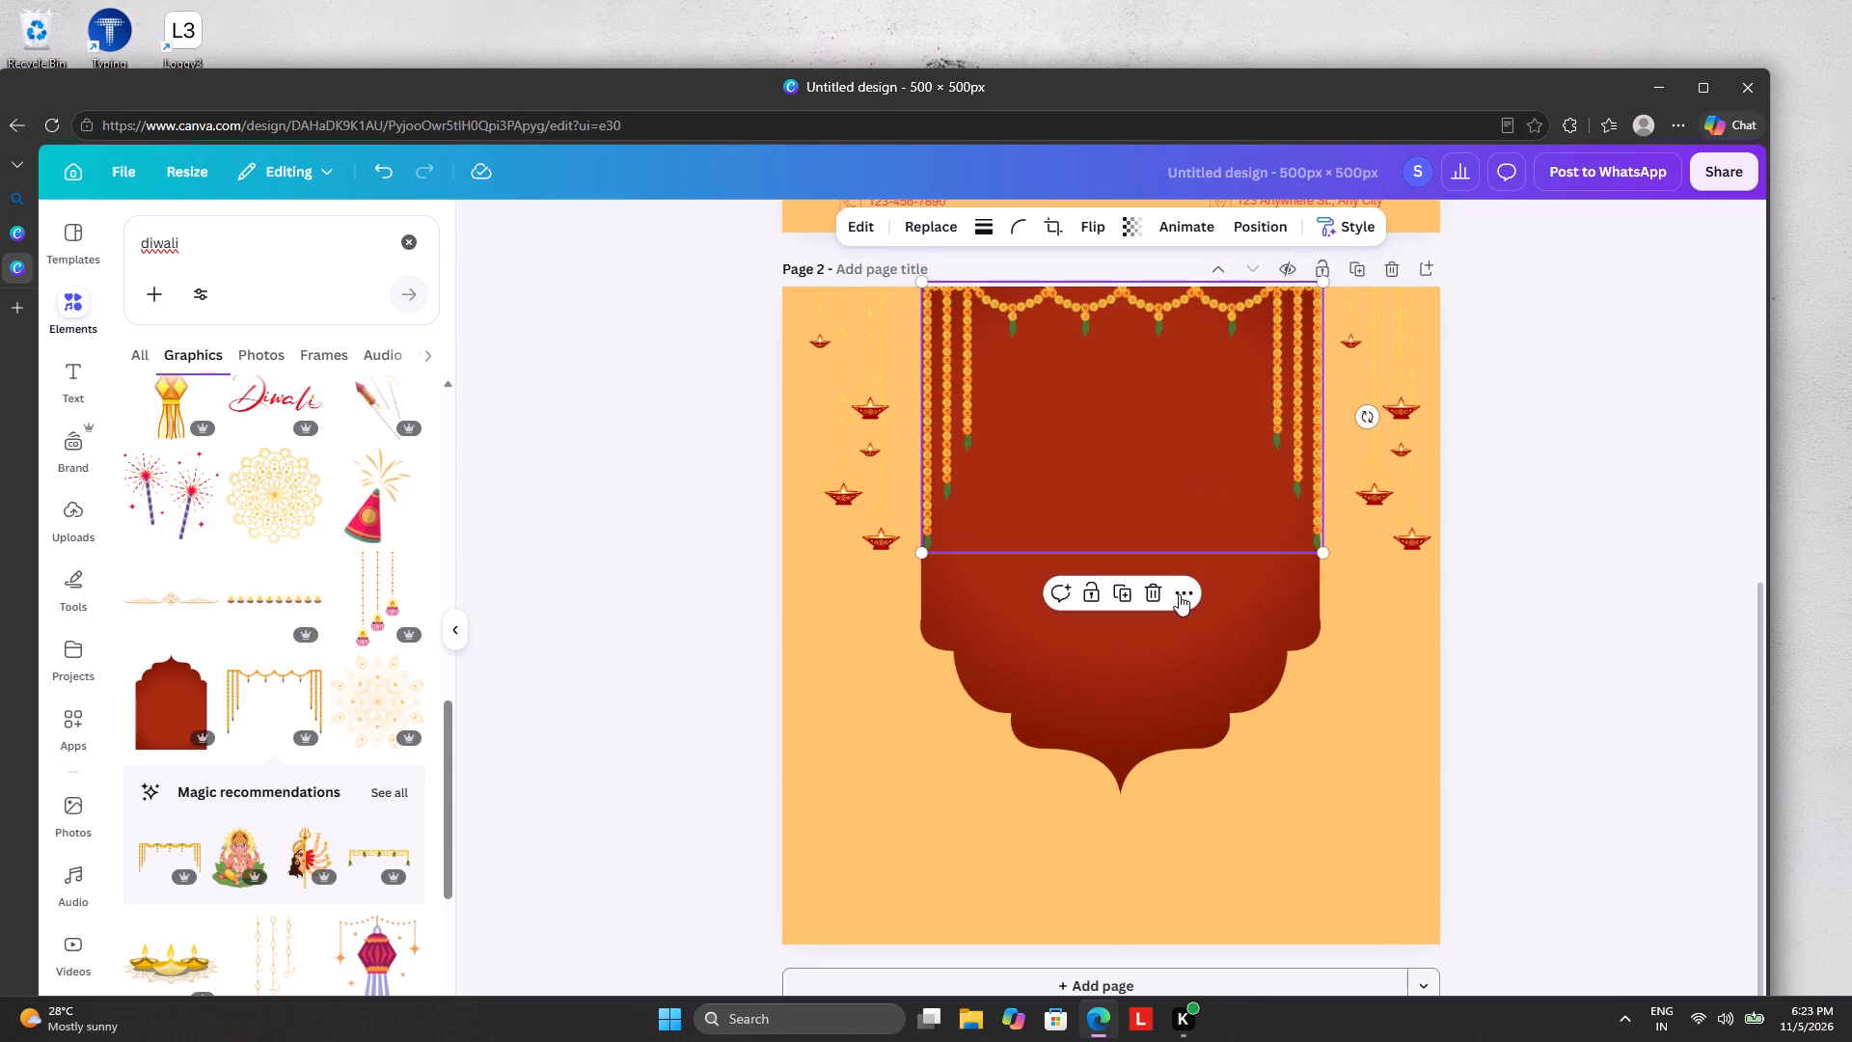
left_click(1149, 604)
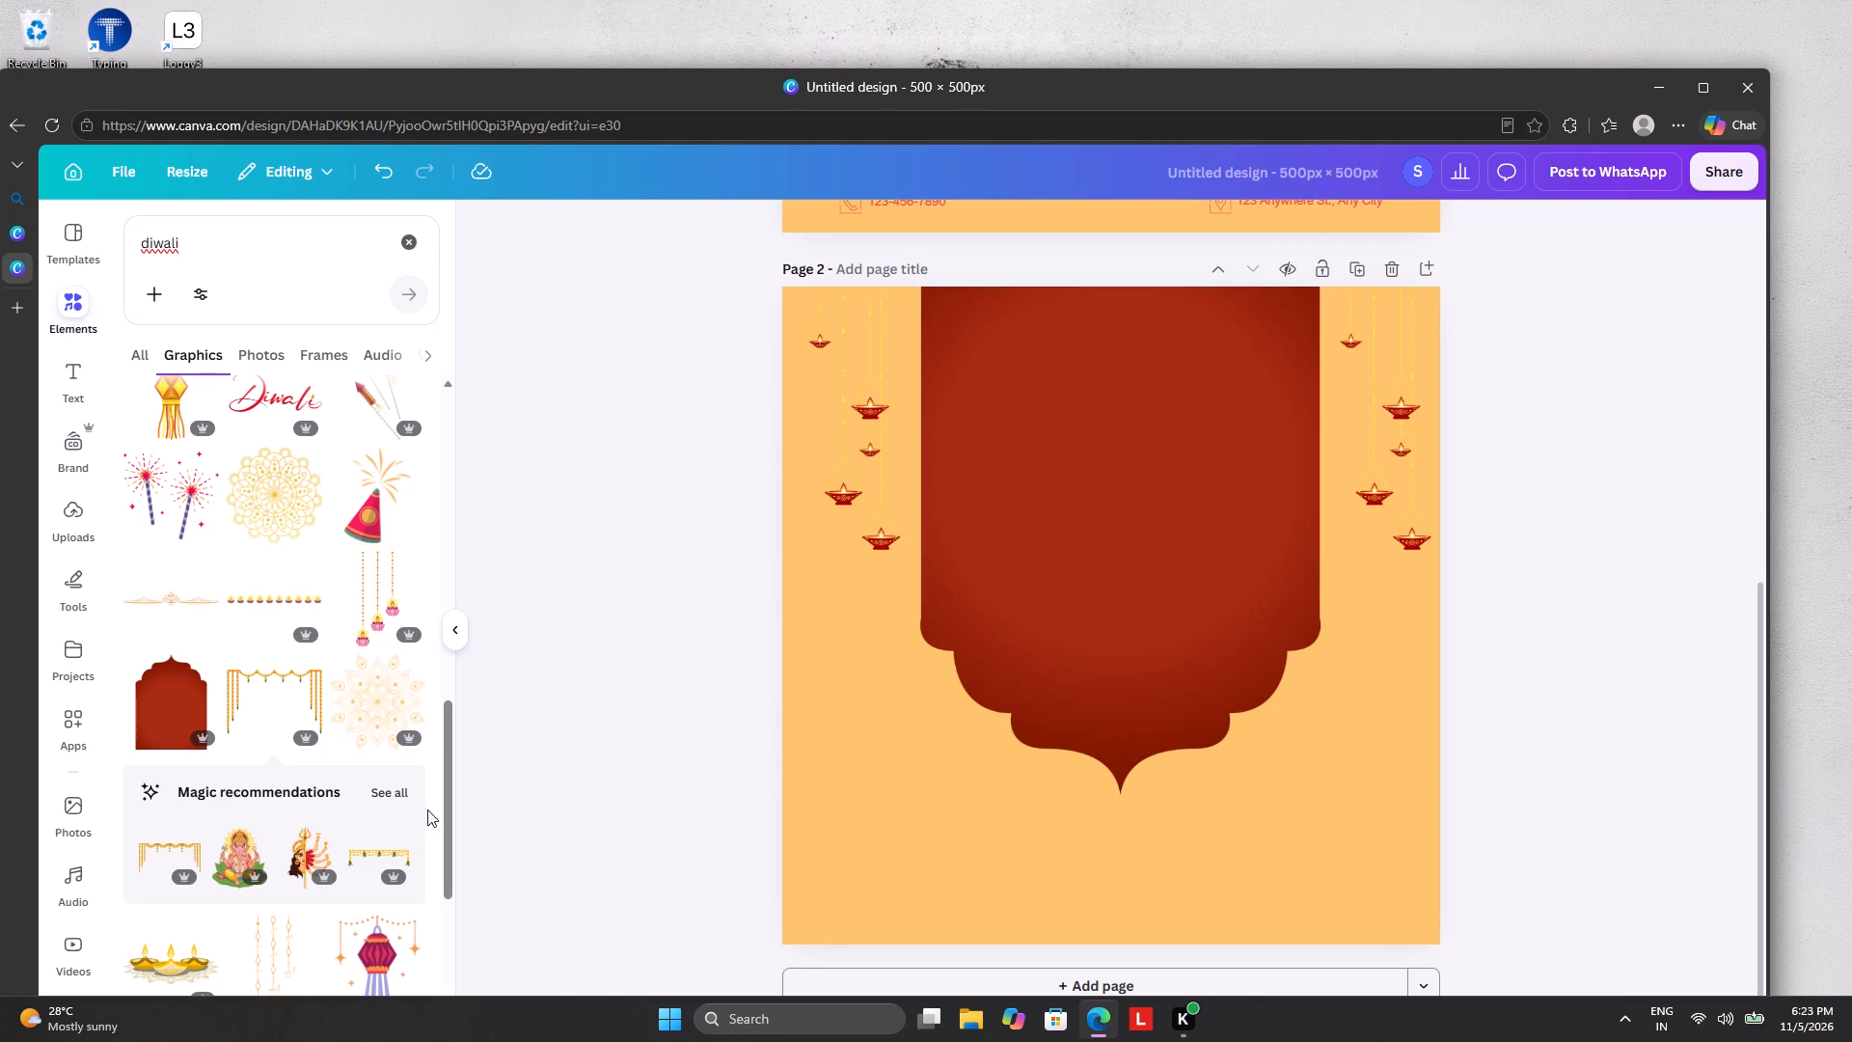
Add the orange dotted mandala graphic to page 2, shrink it and position it at the bottom centre, overlapping the arch's tip.
scroll(404, 797, "down", 1)
left_click(373, 576)
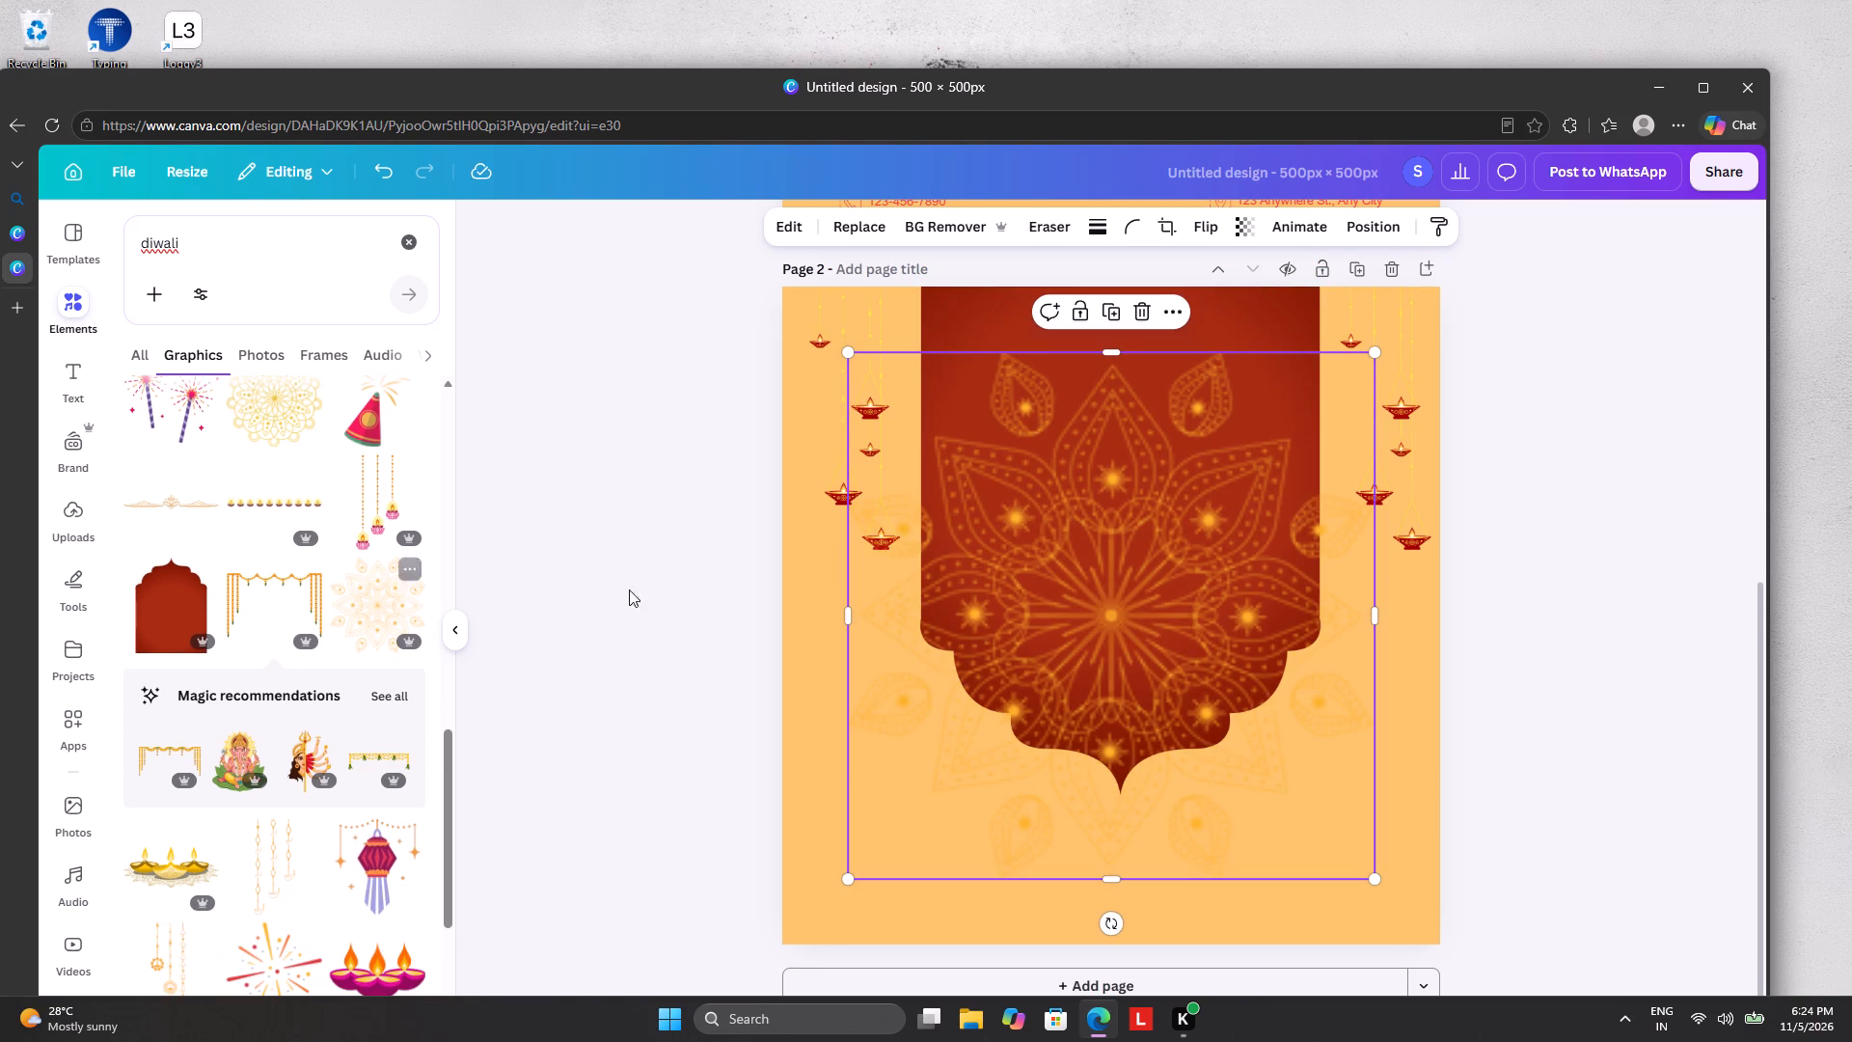
left_click_drag(1160, 642, 1157, 713)
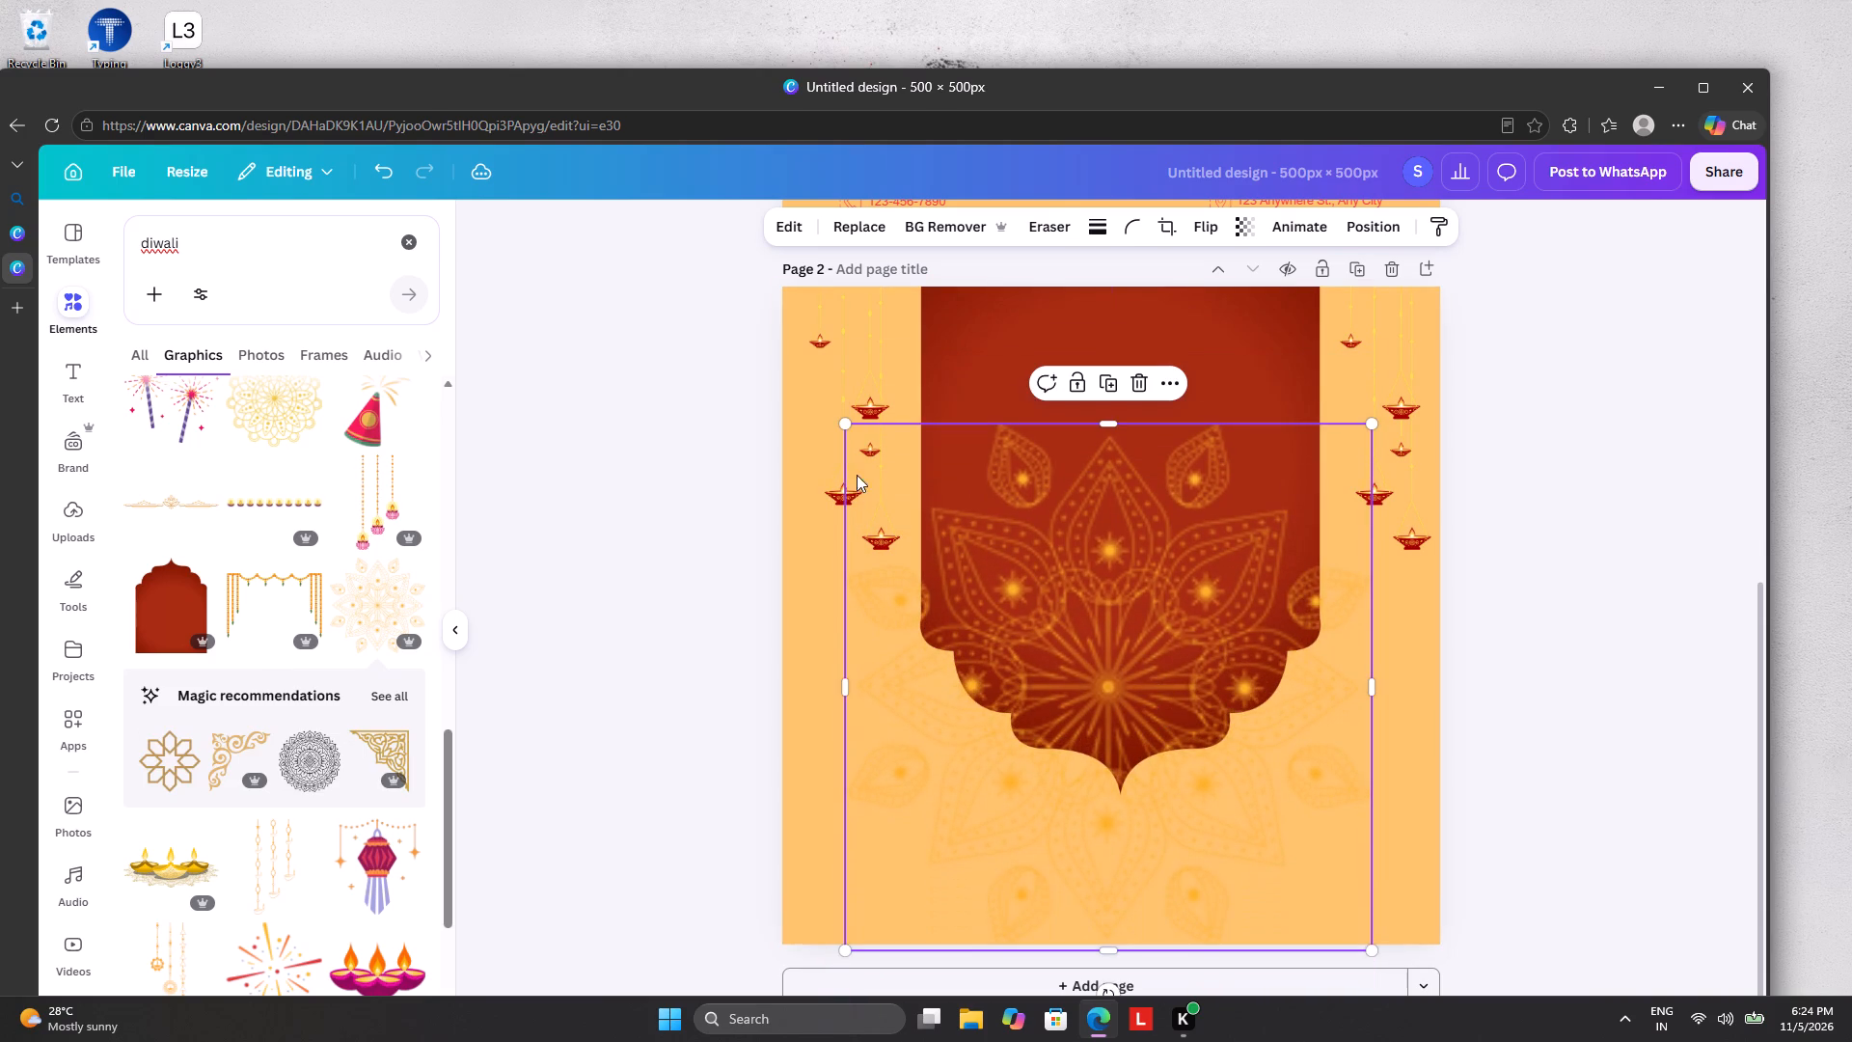
left_click_drag(846, 426, 1065, 673)
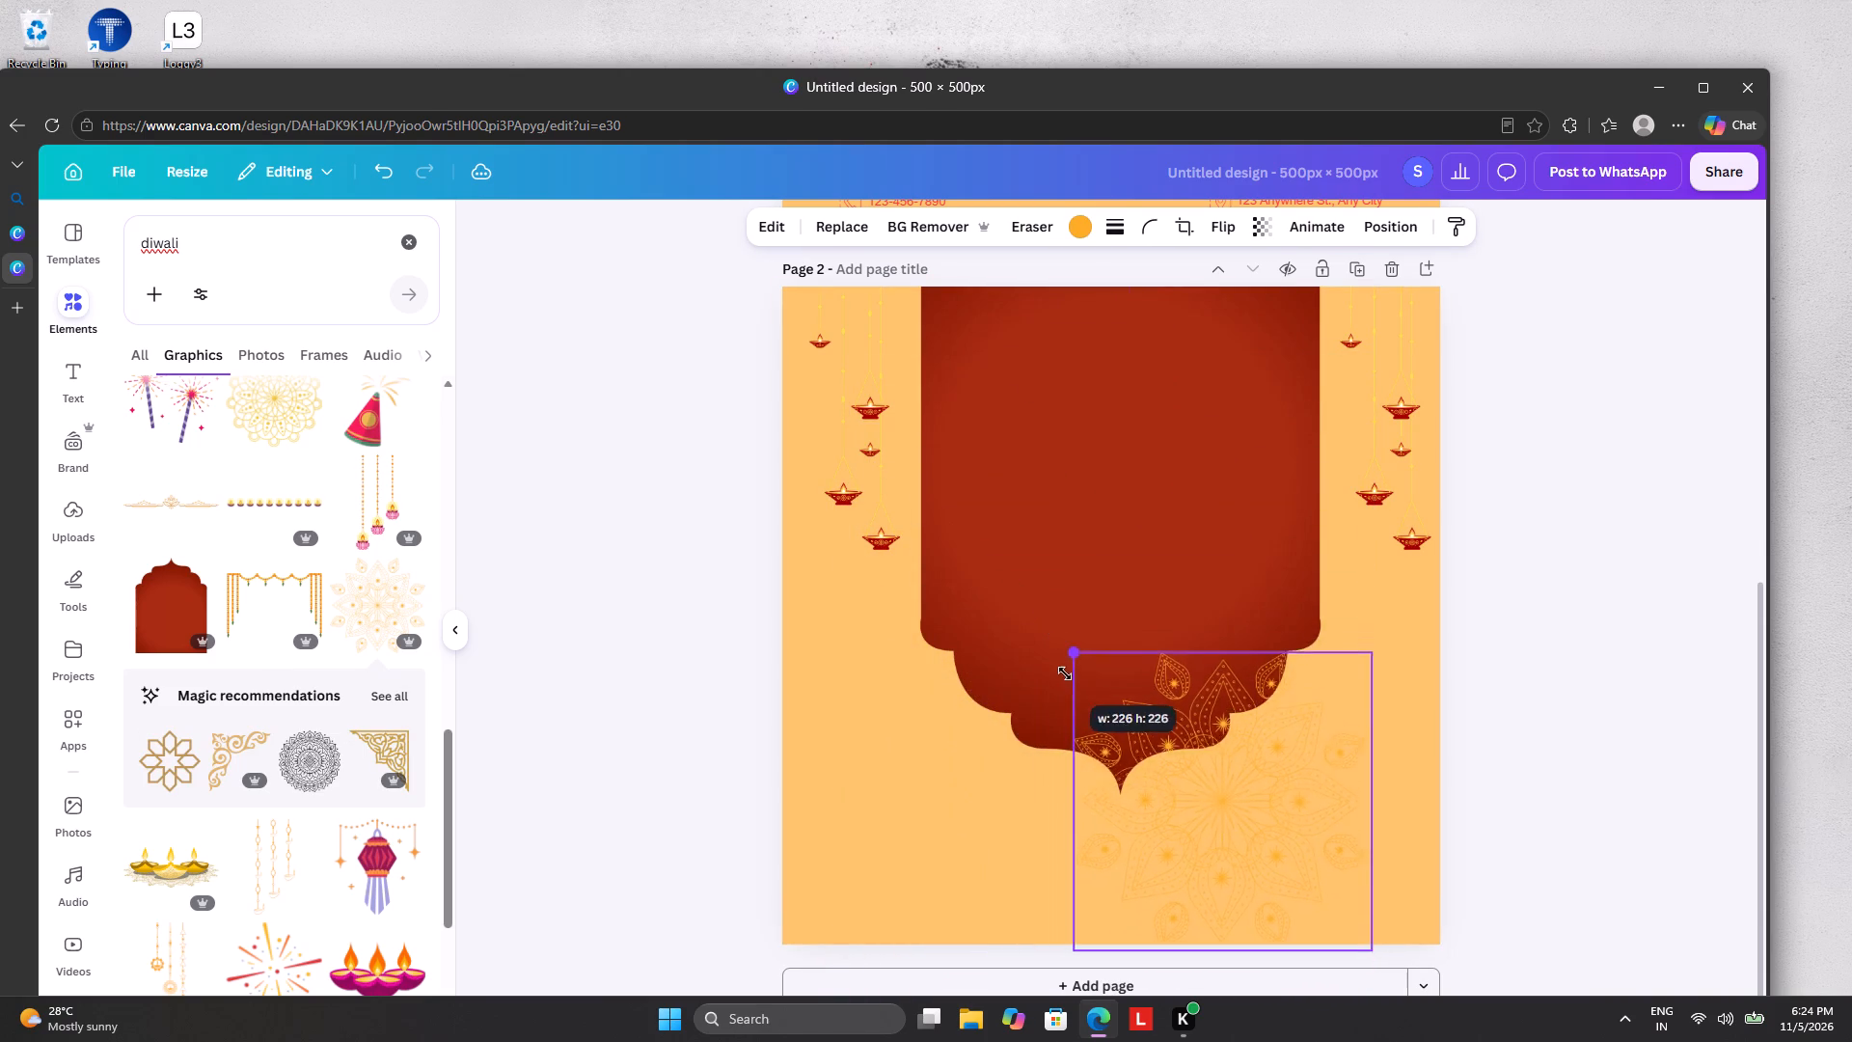
left_click_drag(1065, 673, 1068, 676)
left_click_drag(1219, 824, 1134, 815)
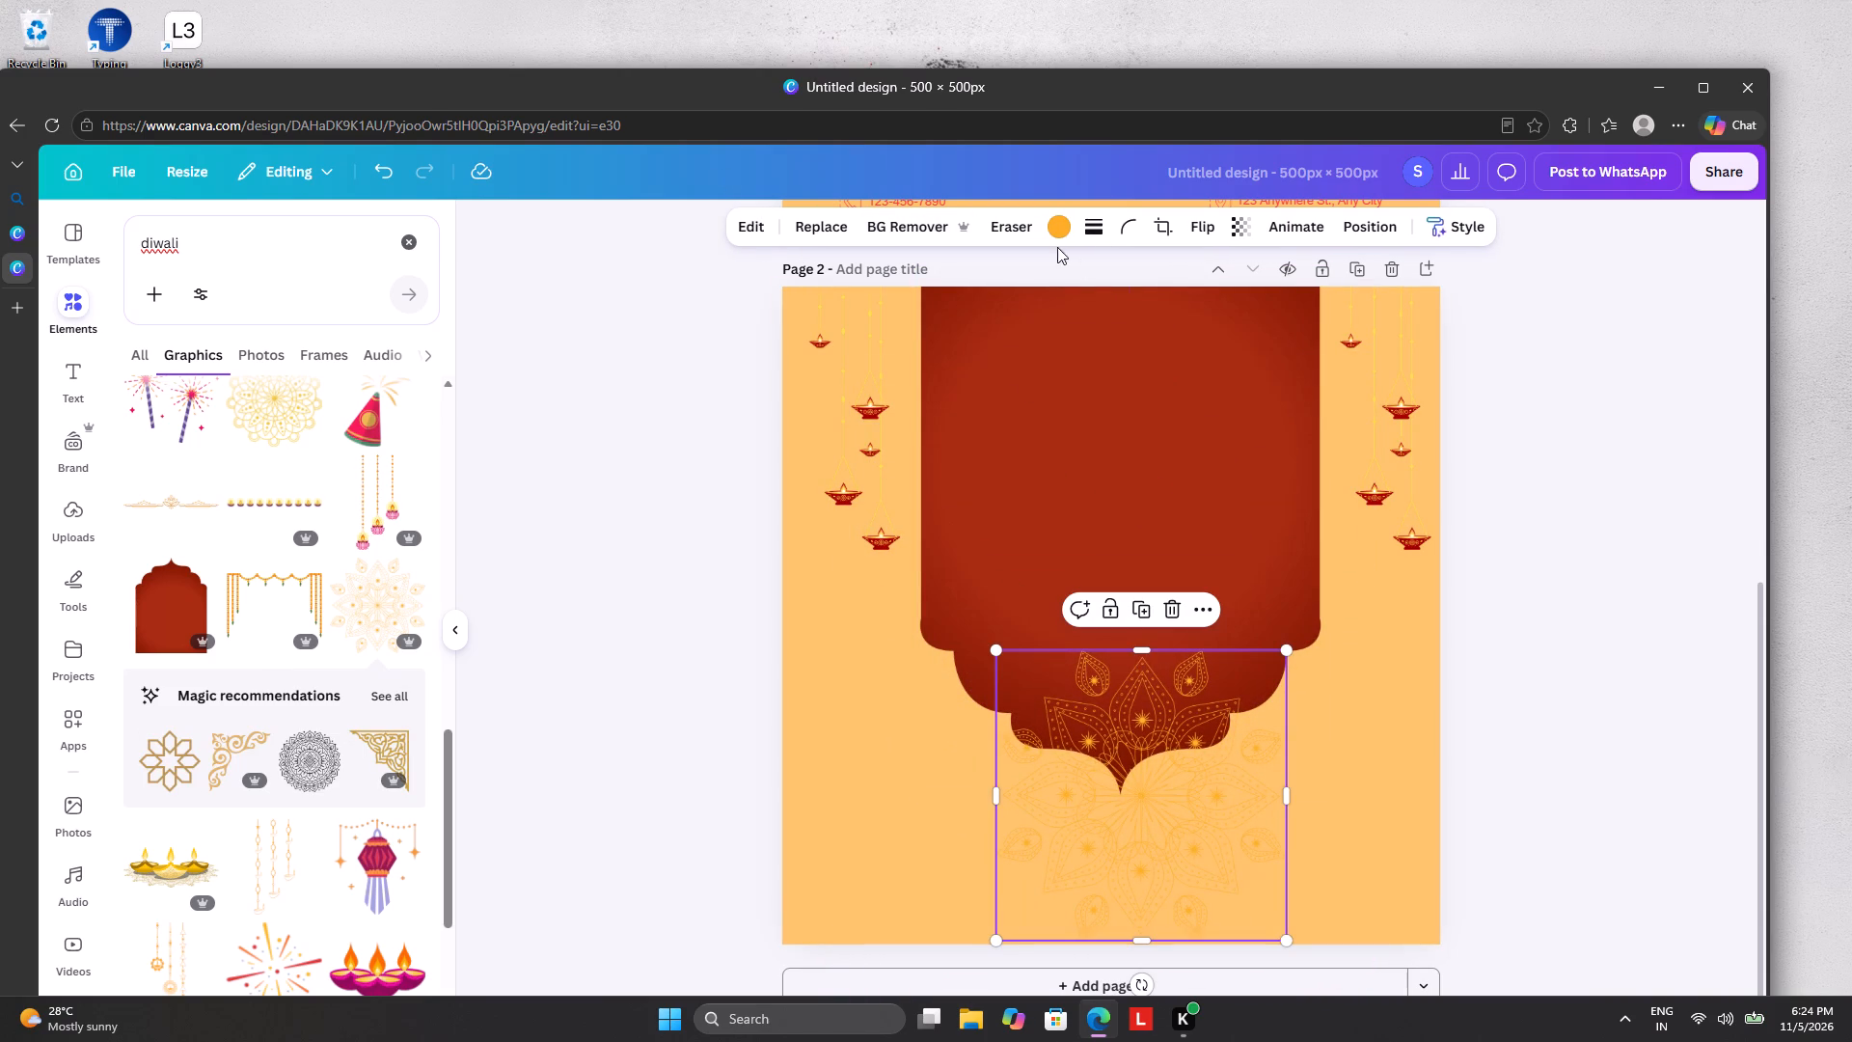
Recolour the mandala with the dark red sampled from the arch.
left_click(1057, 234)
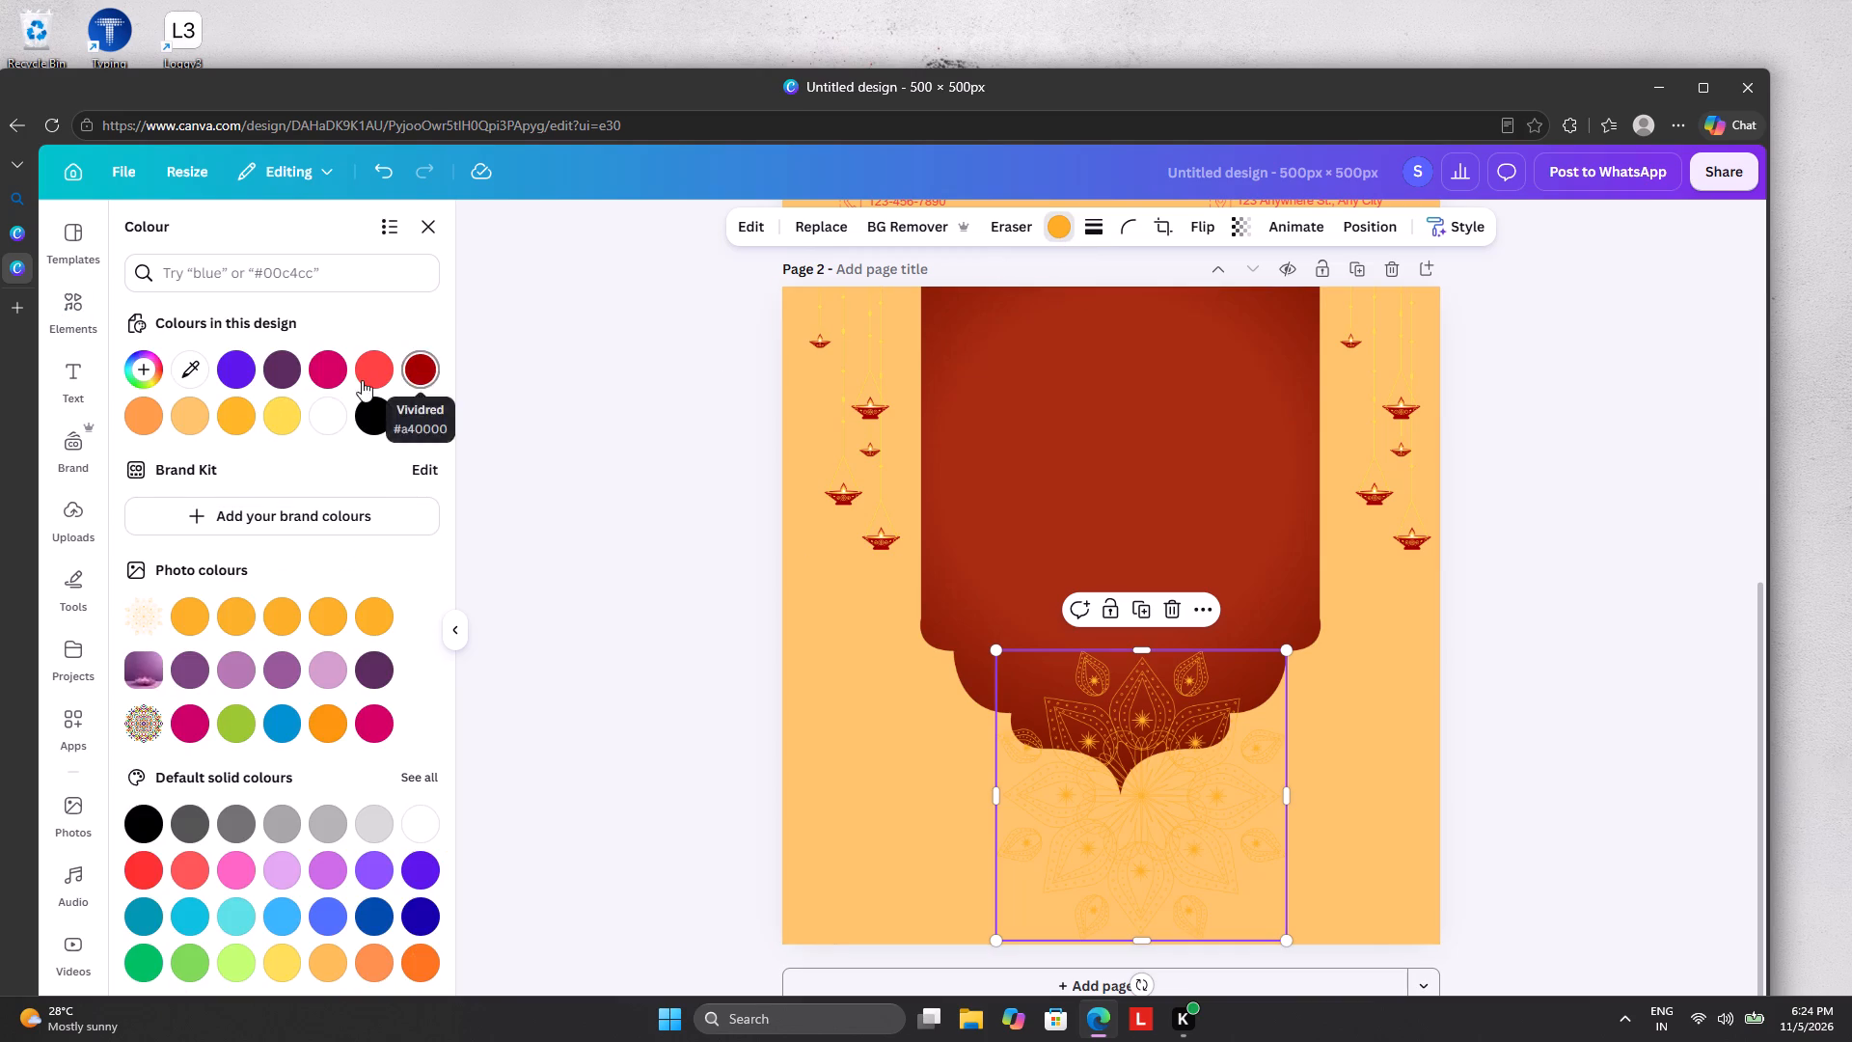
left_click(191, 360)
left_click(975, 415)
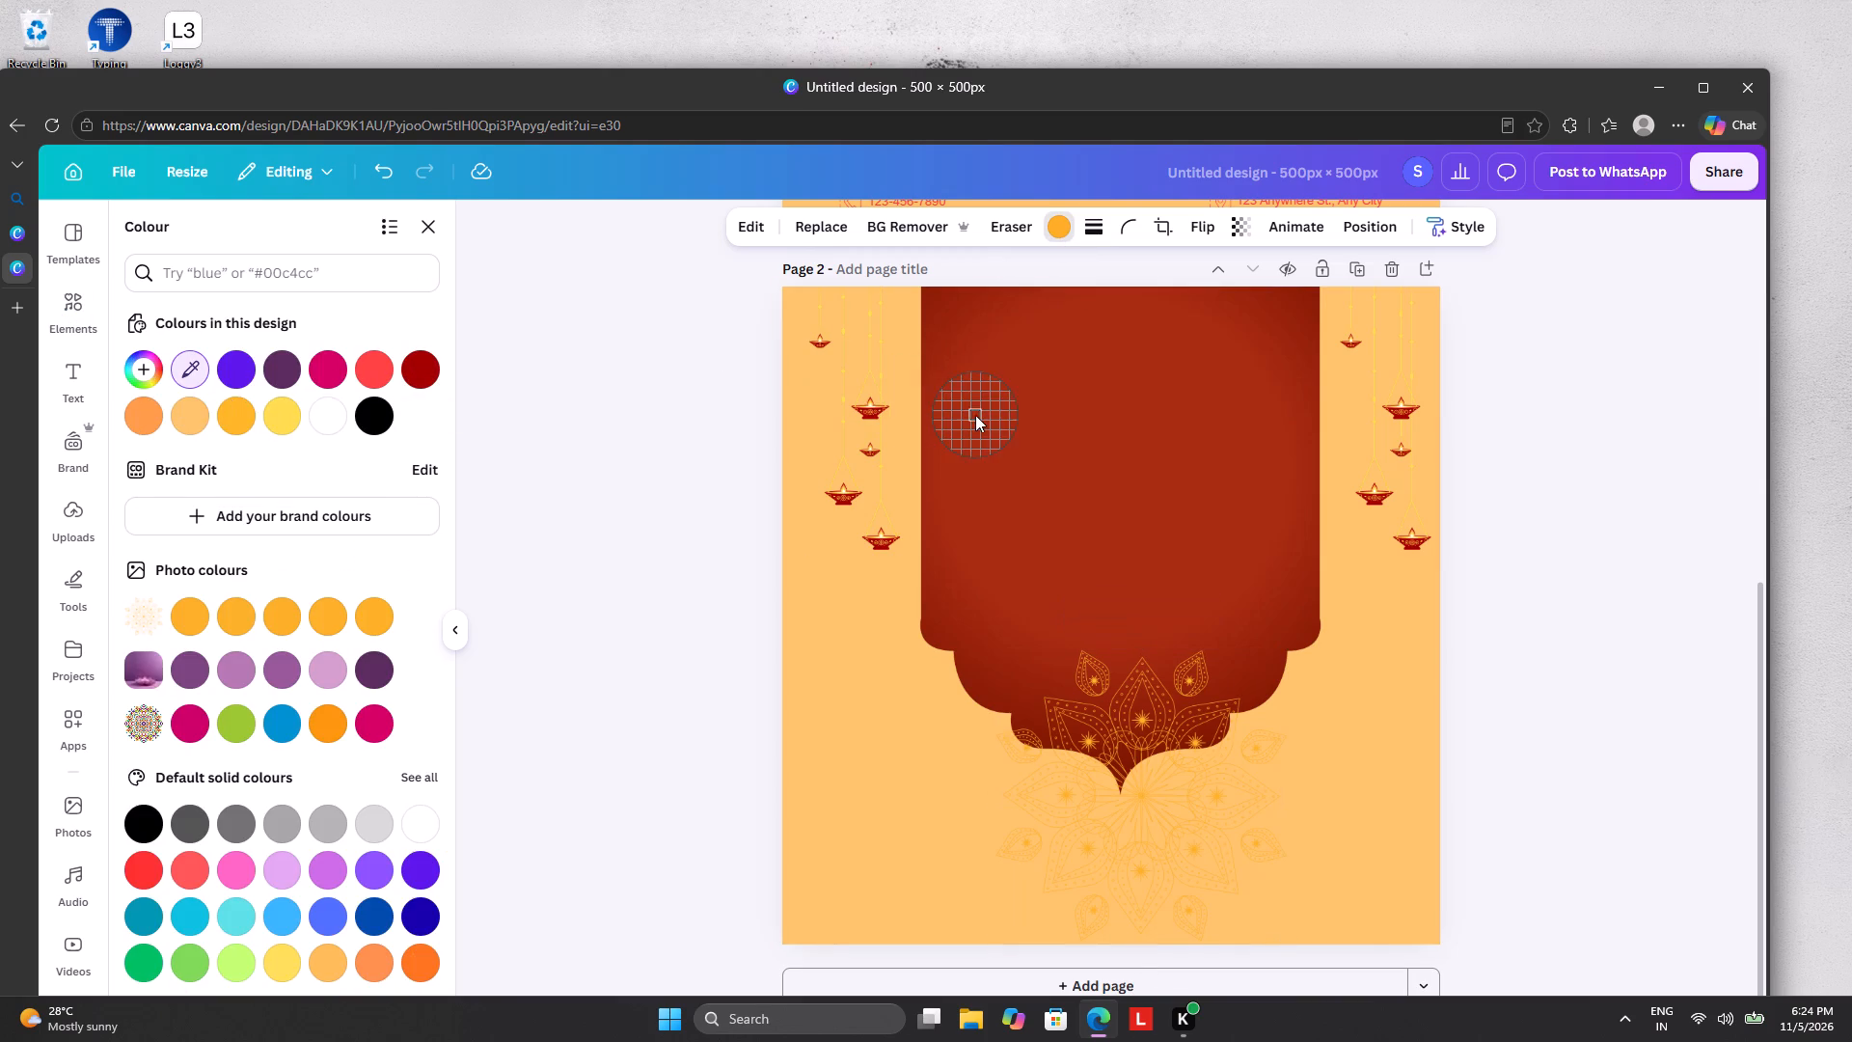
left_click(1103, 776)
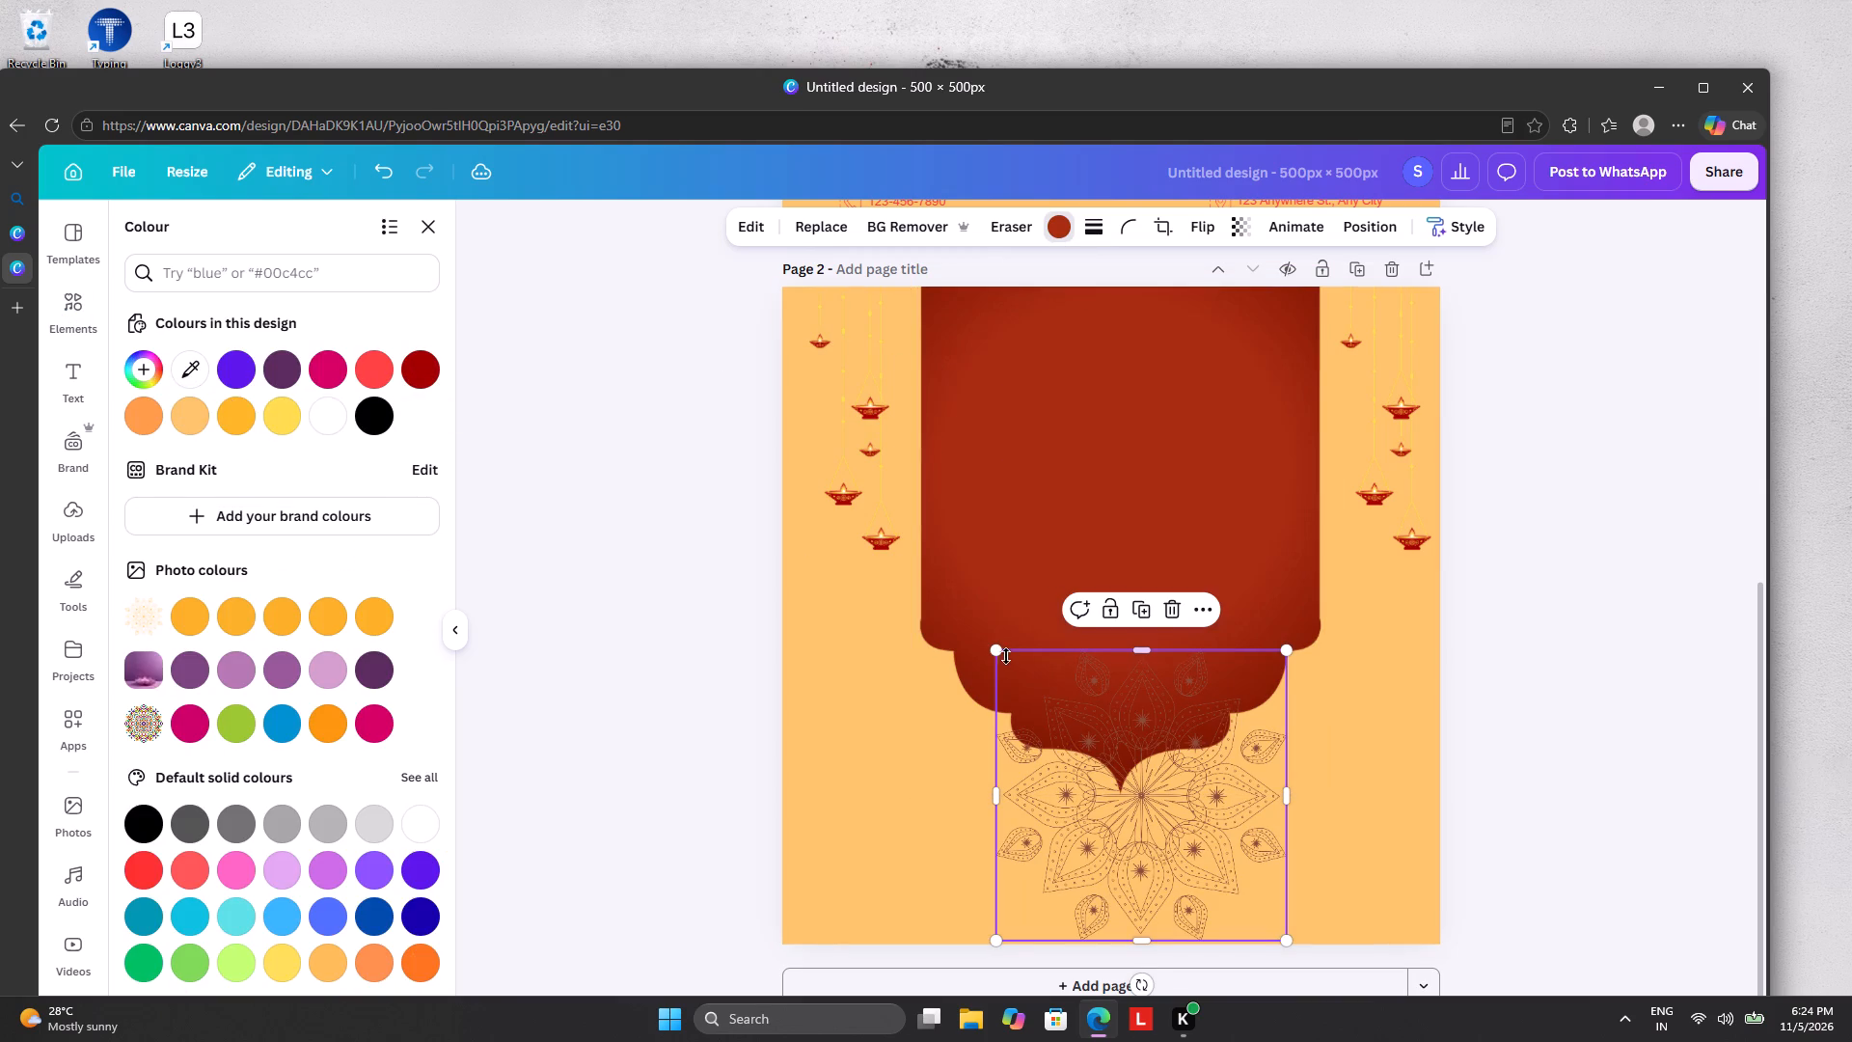
Shrink the mandala further and move it onto the lower middle of the red arch.
left_click_drag(1002, 649, 1123, 756)
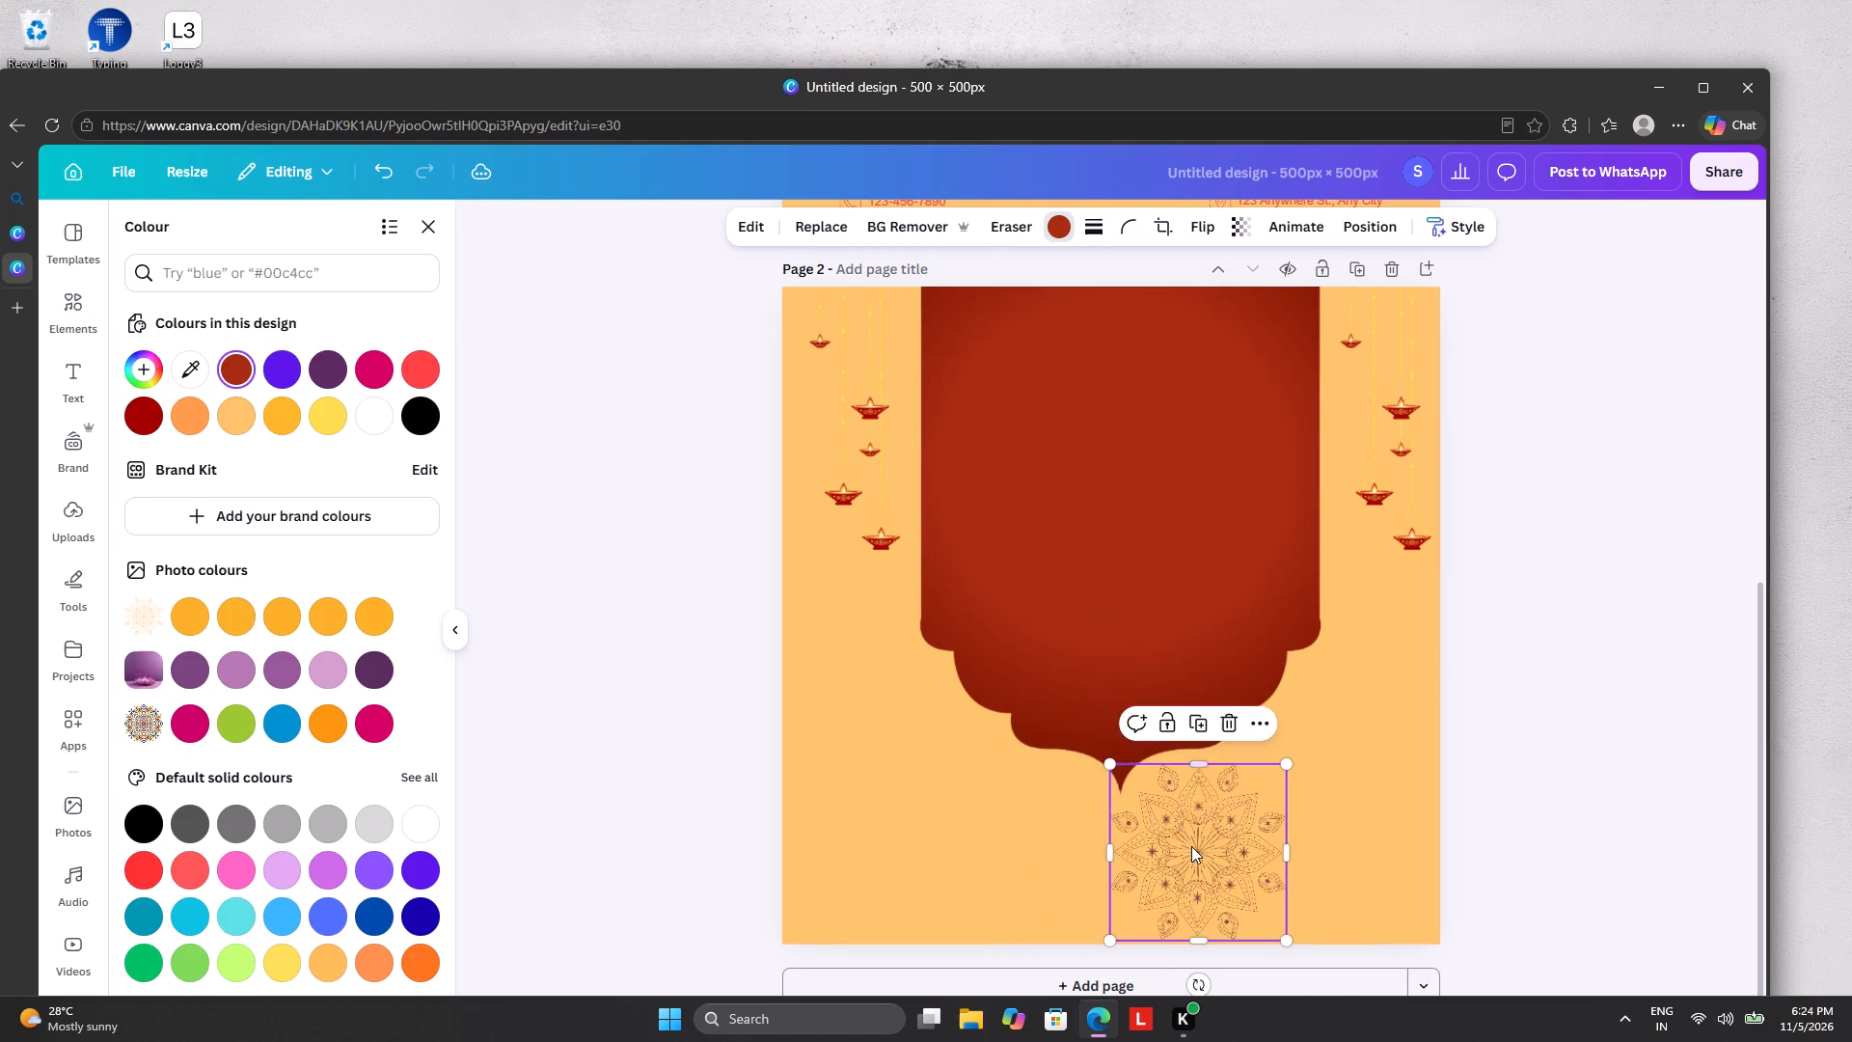
left_click_drag(1192, 852, 1118, 593)
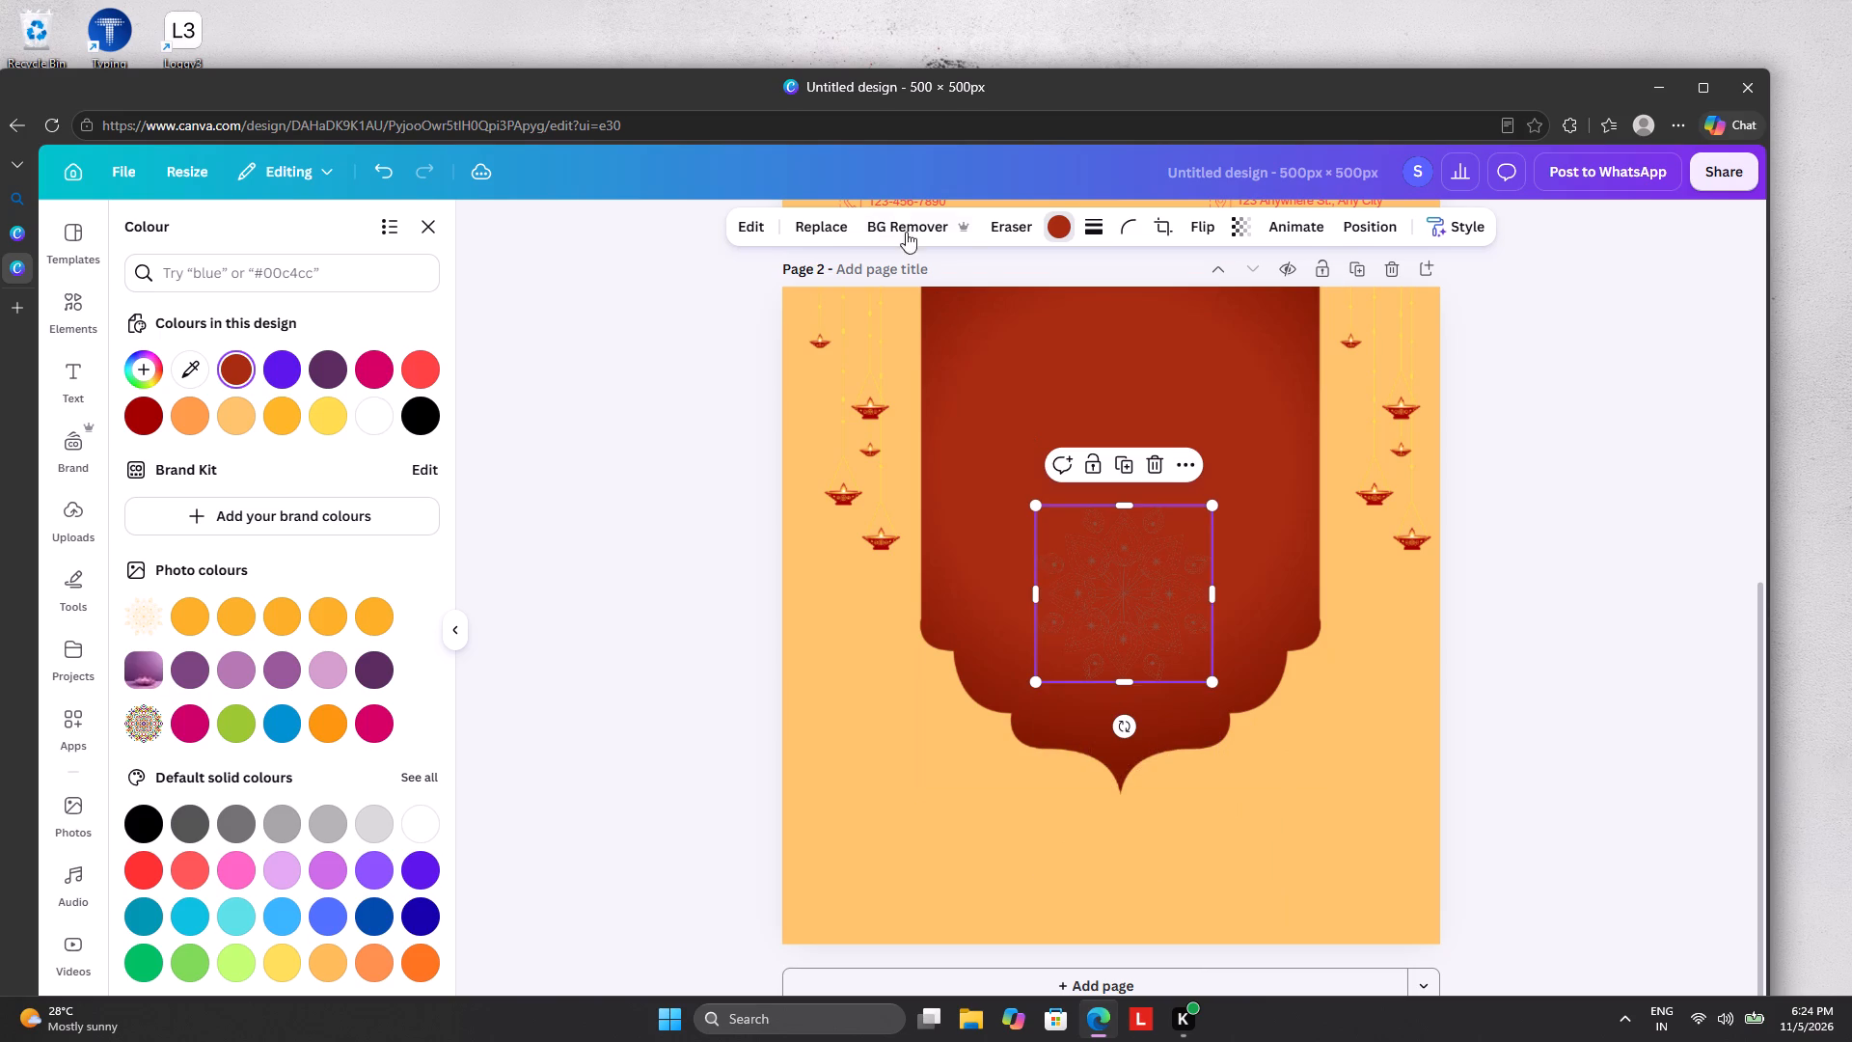
Recolour the mandala white and centre it over the arch's pointed lower tip.
left_click(420, 821)
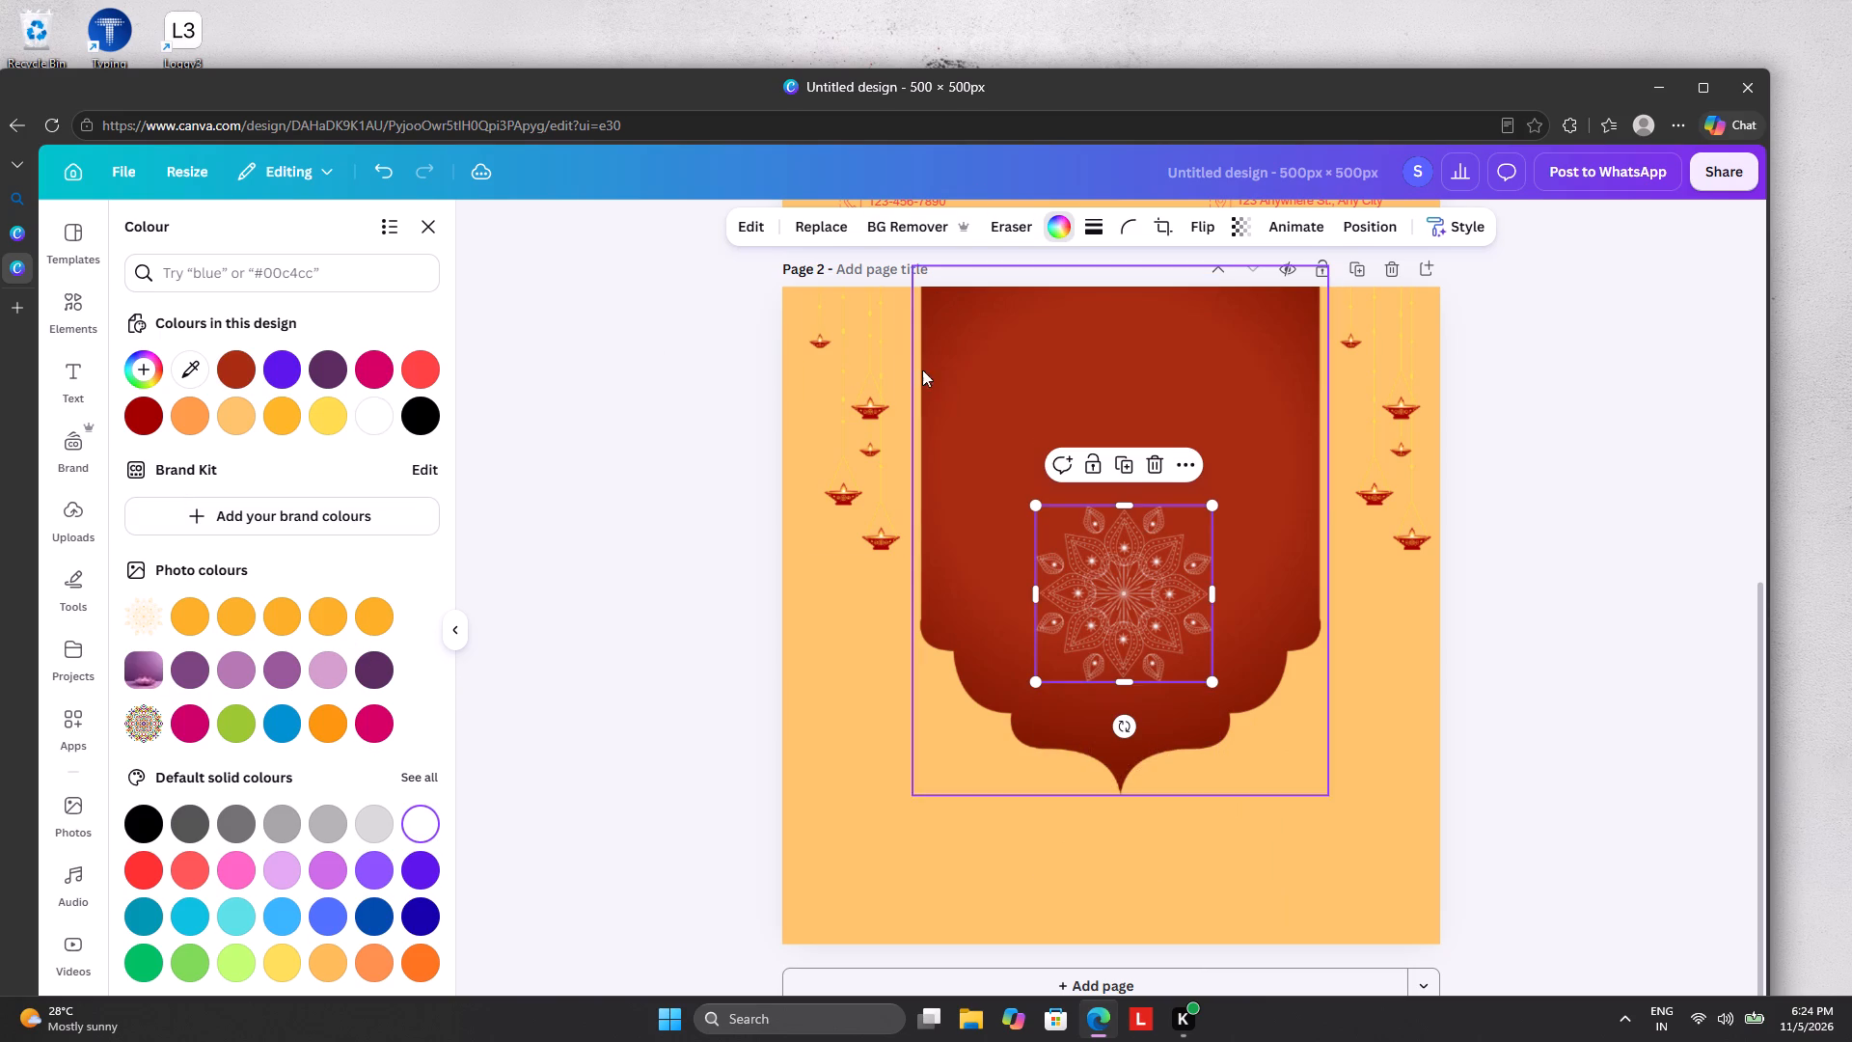
left_click_drag(1104, 591, 1101, 823)
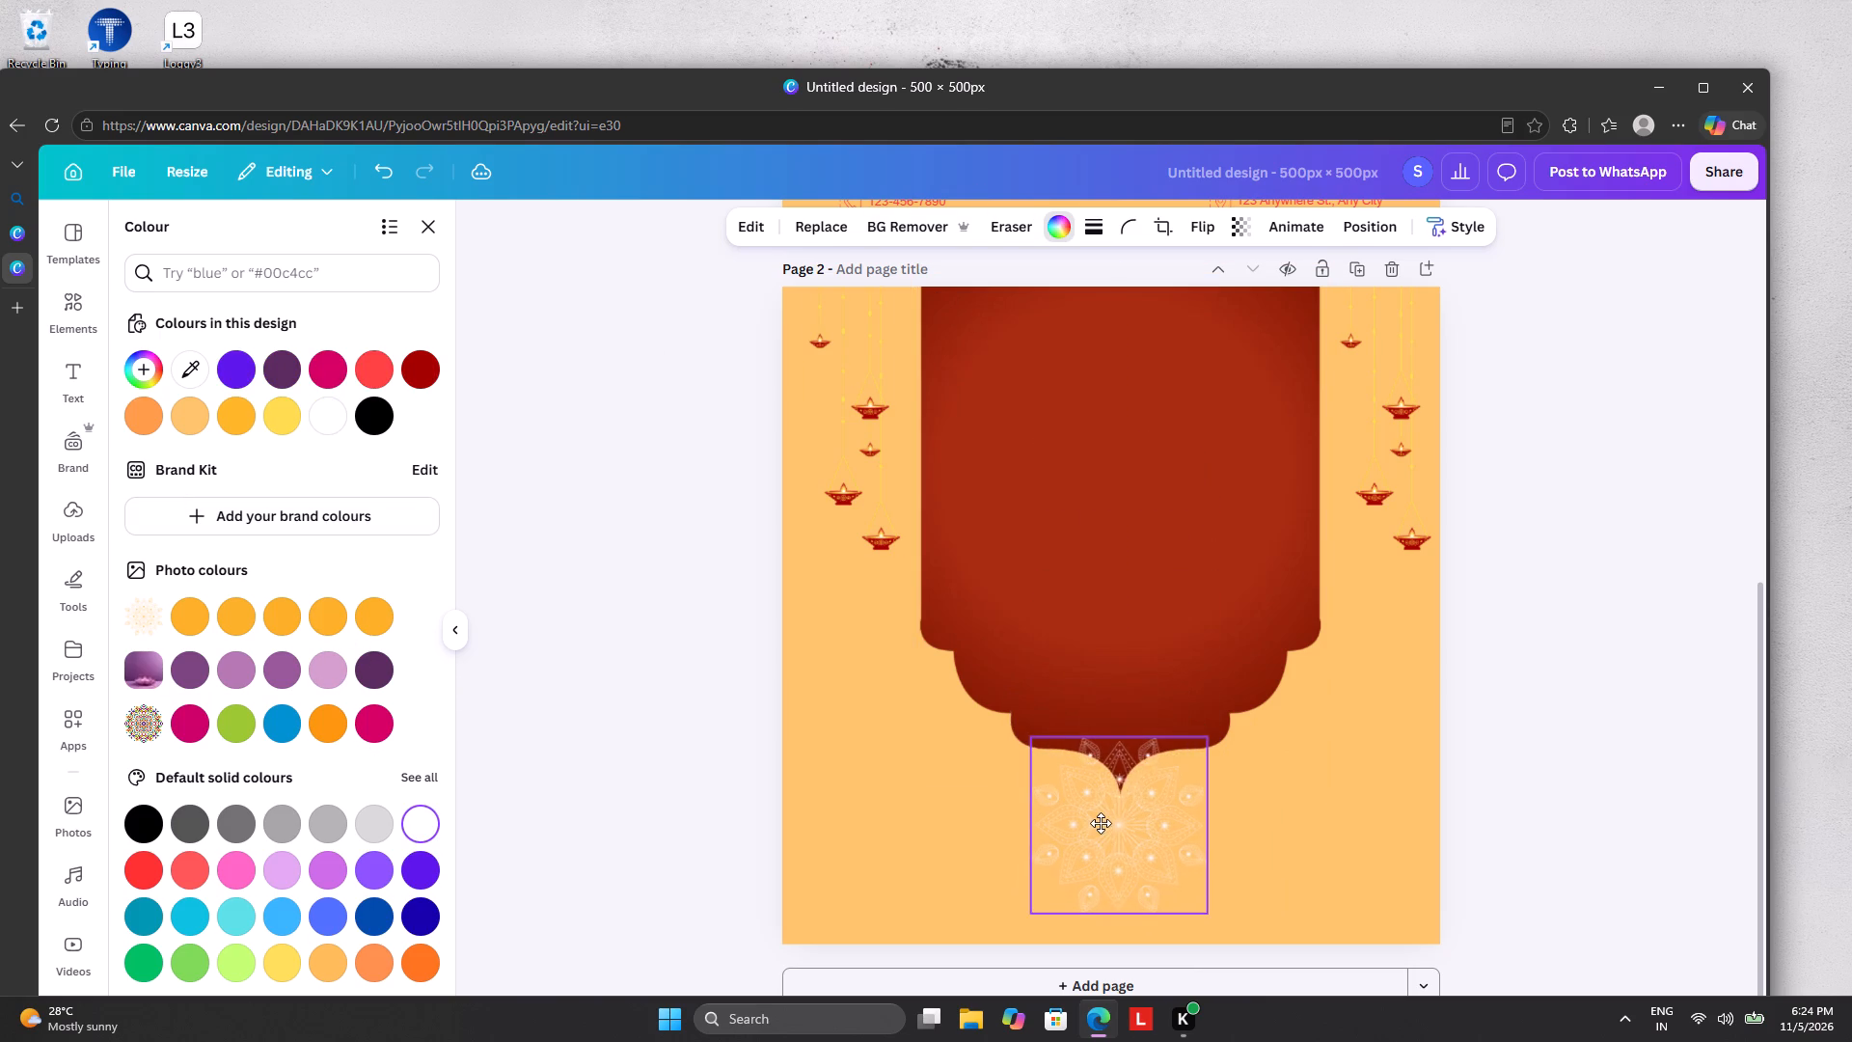
left_click_drag(1101, 823, 1101, 811)
Set page 2's background colour to vivid pink, #d40064.
left_click(1345, 738)
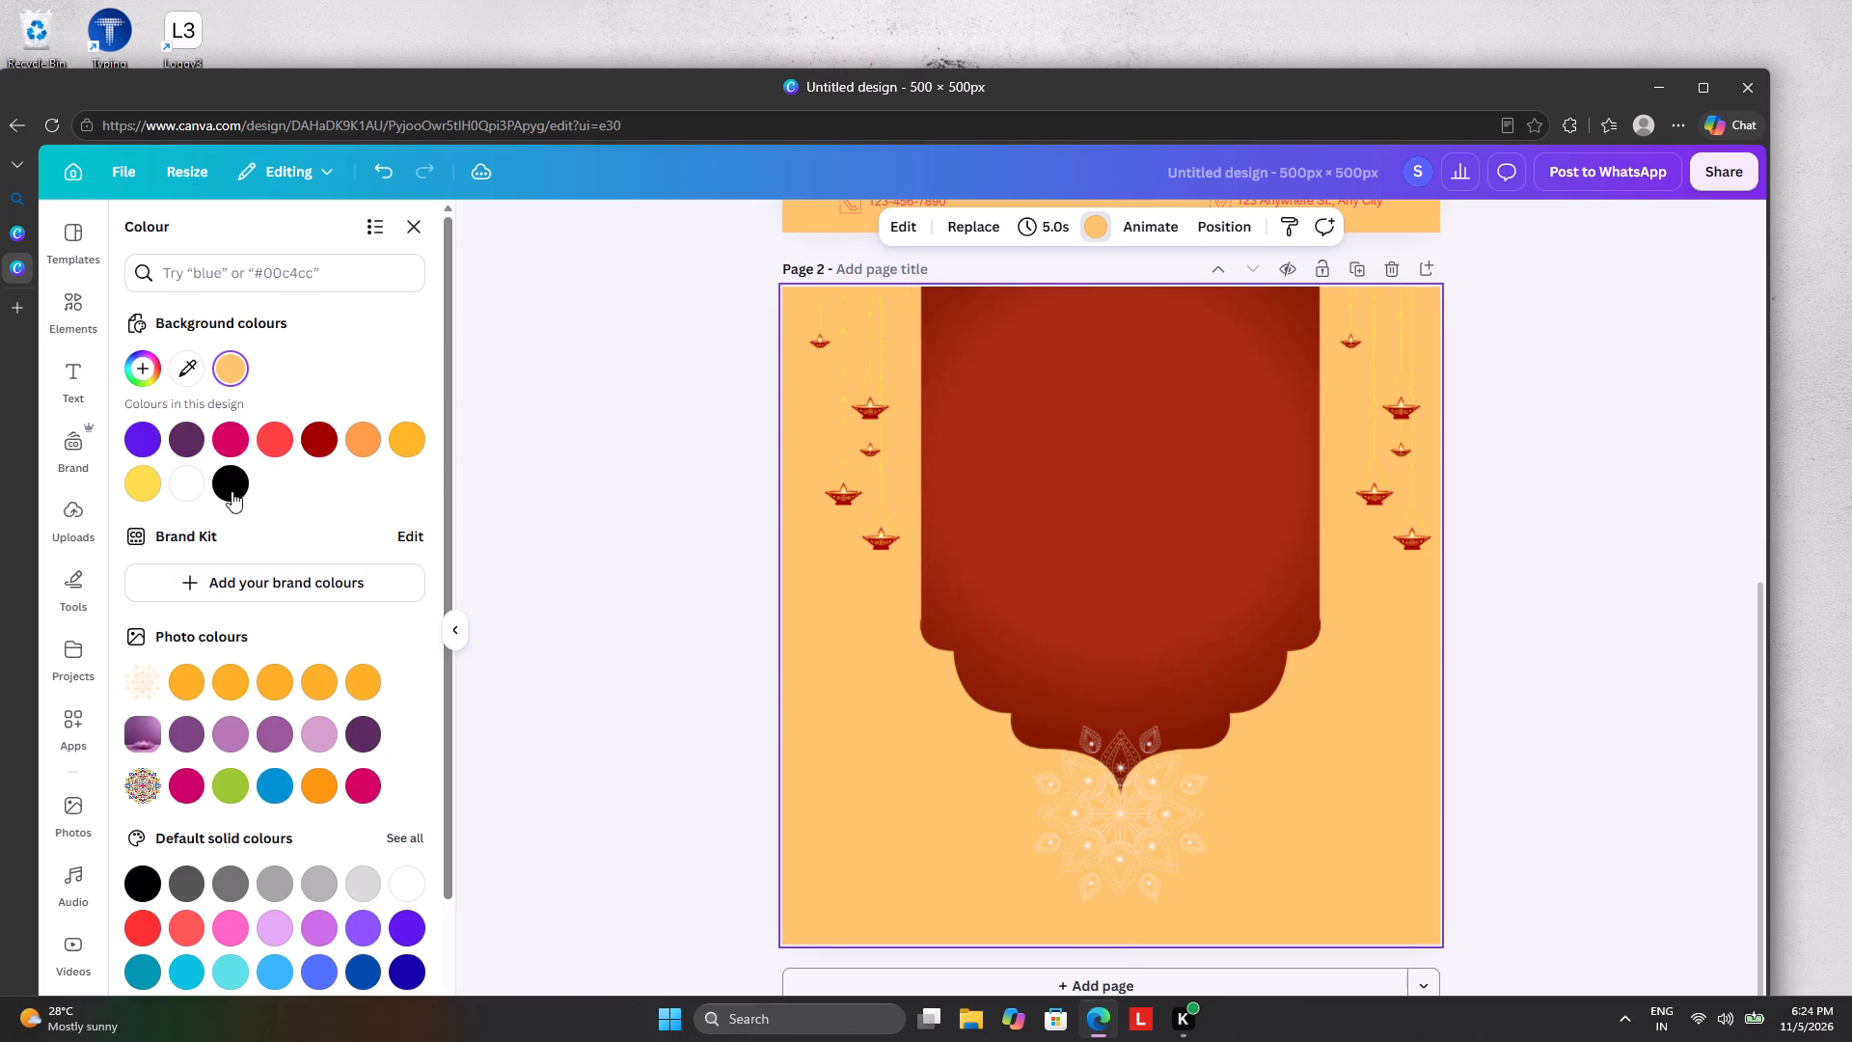
left_click(218, 430)
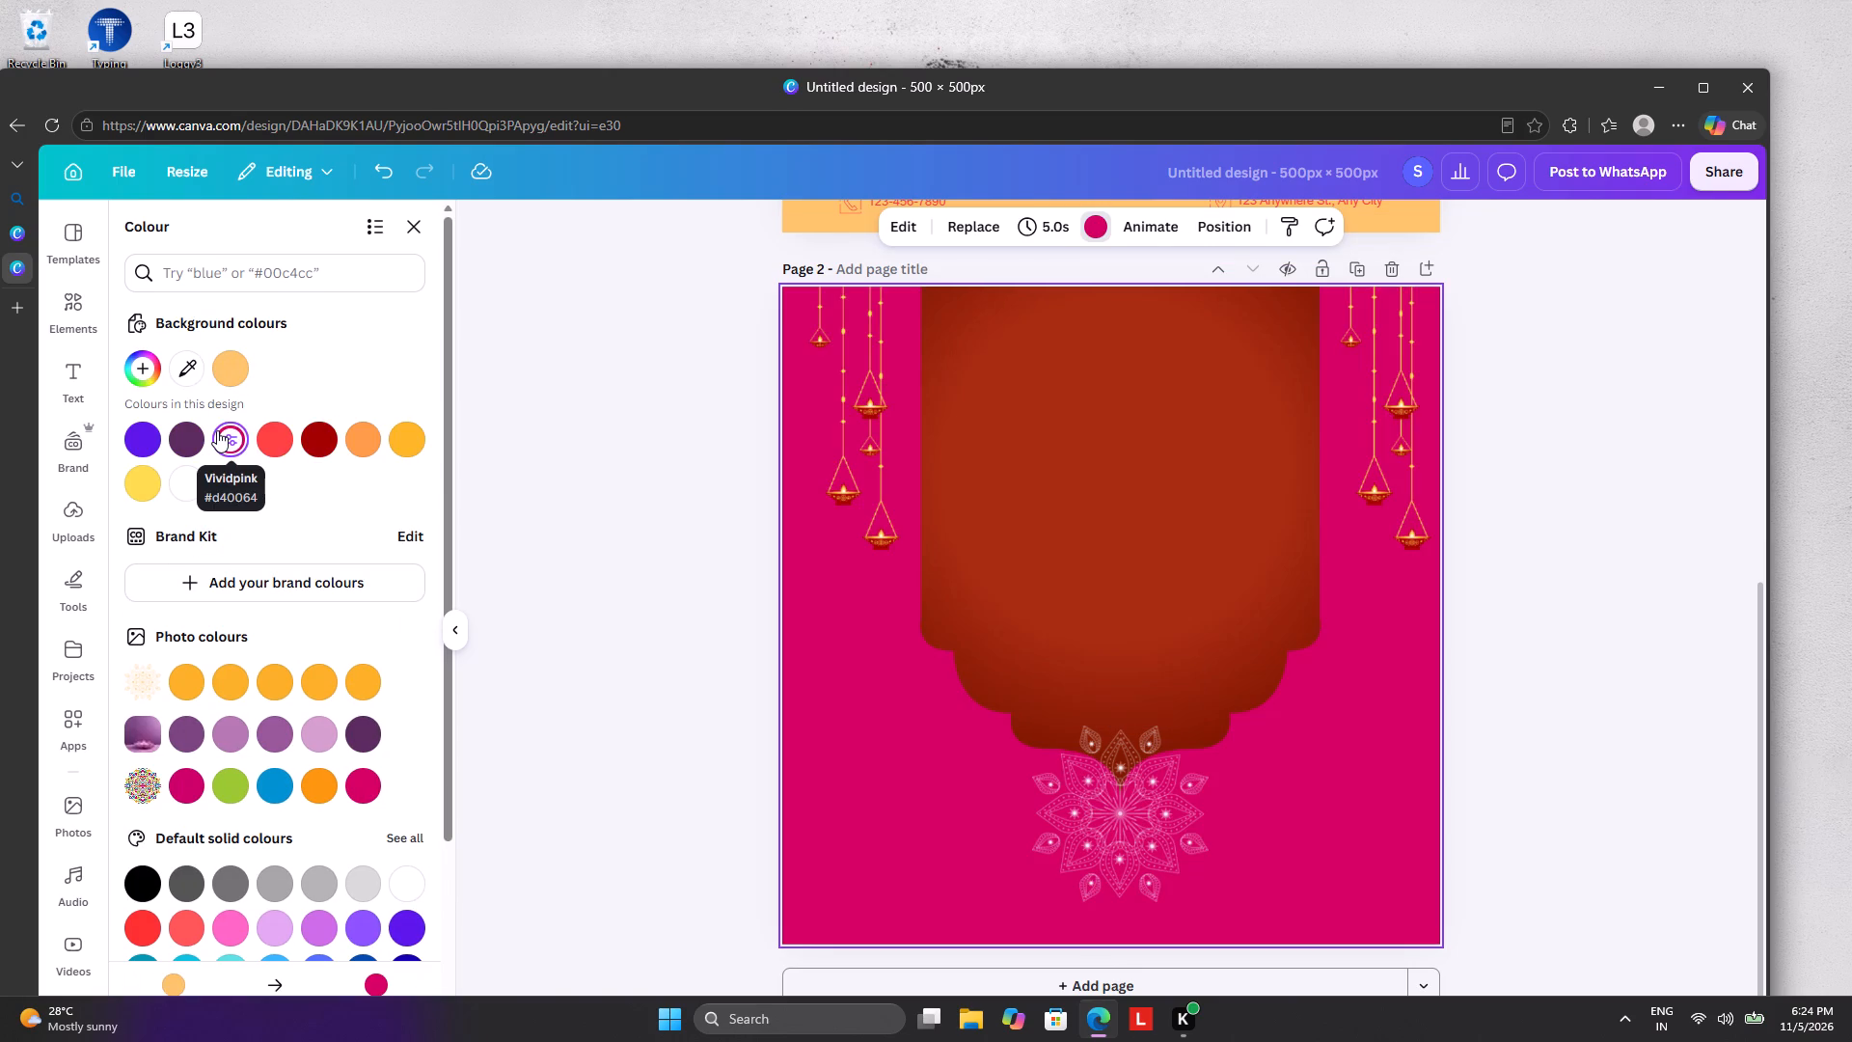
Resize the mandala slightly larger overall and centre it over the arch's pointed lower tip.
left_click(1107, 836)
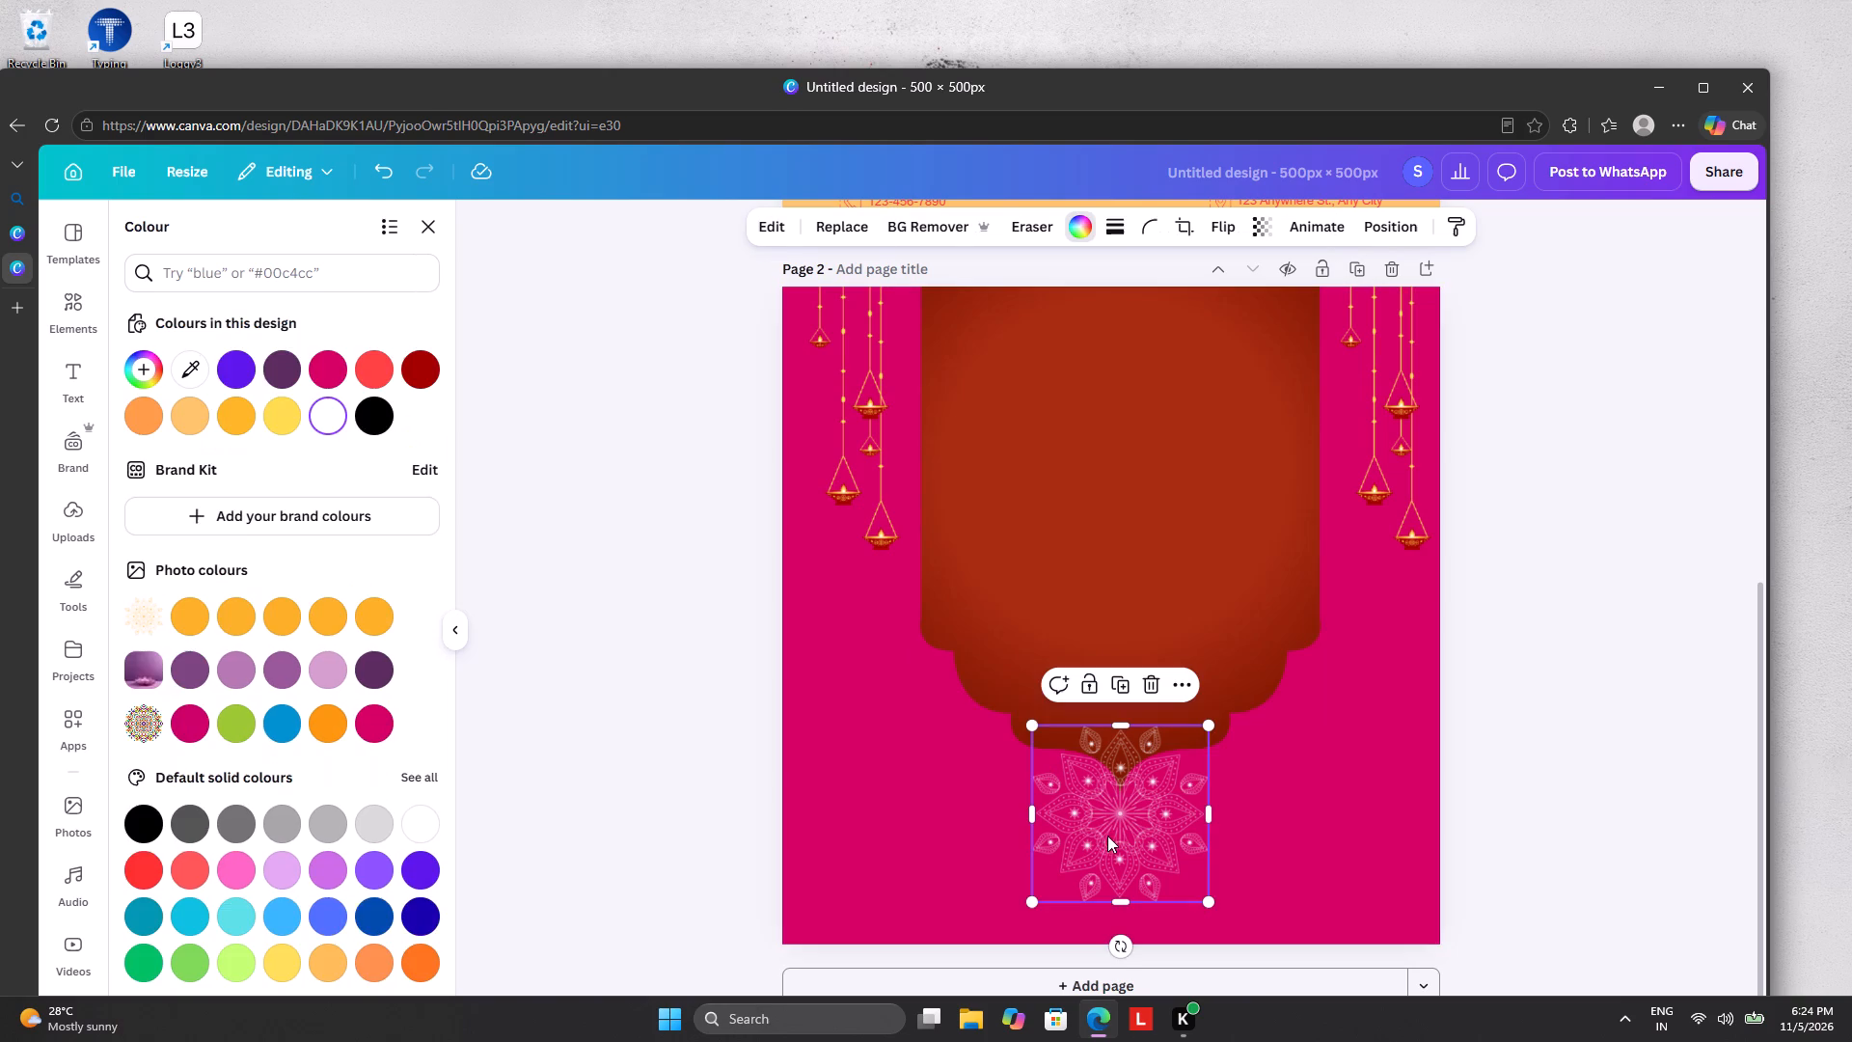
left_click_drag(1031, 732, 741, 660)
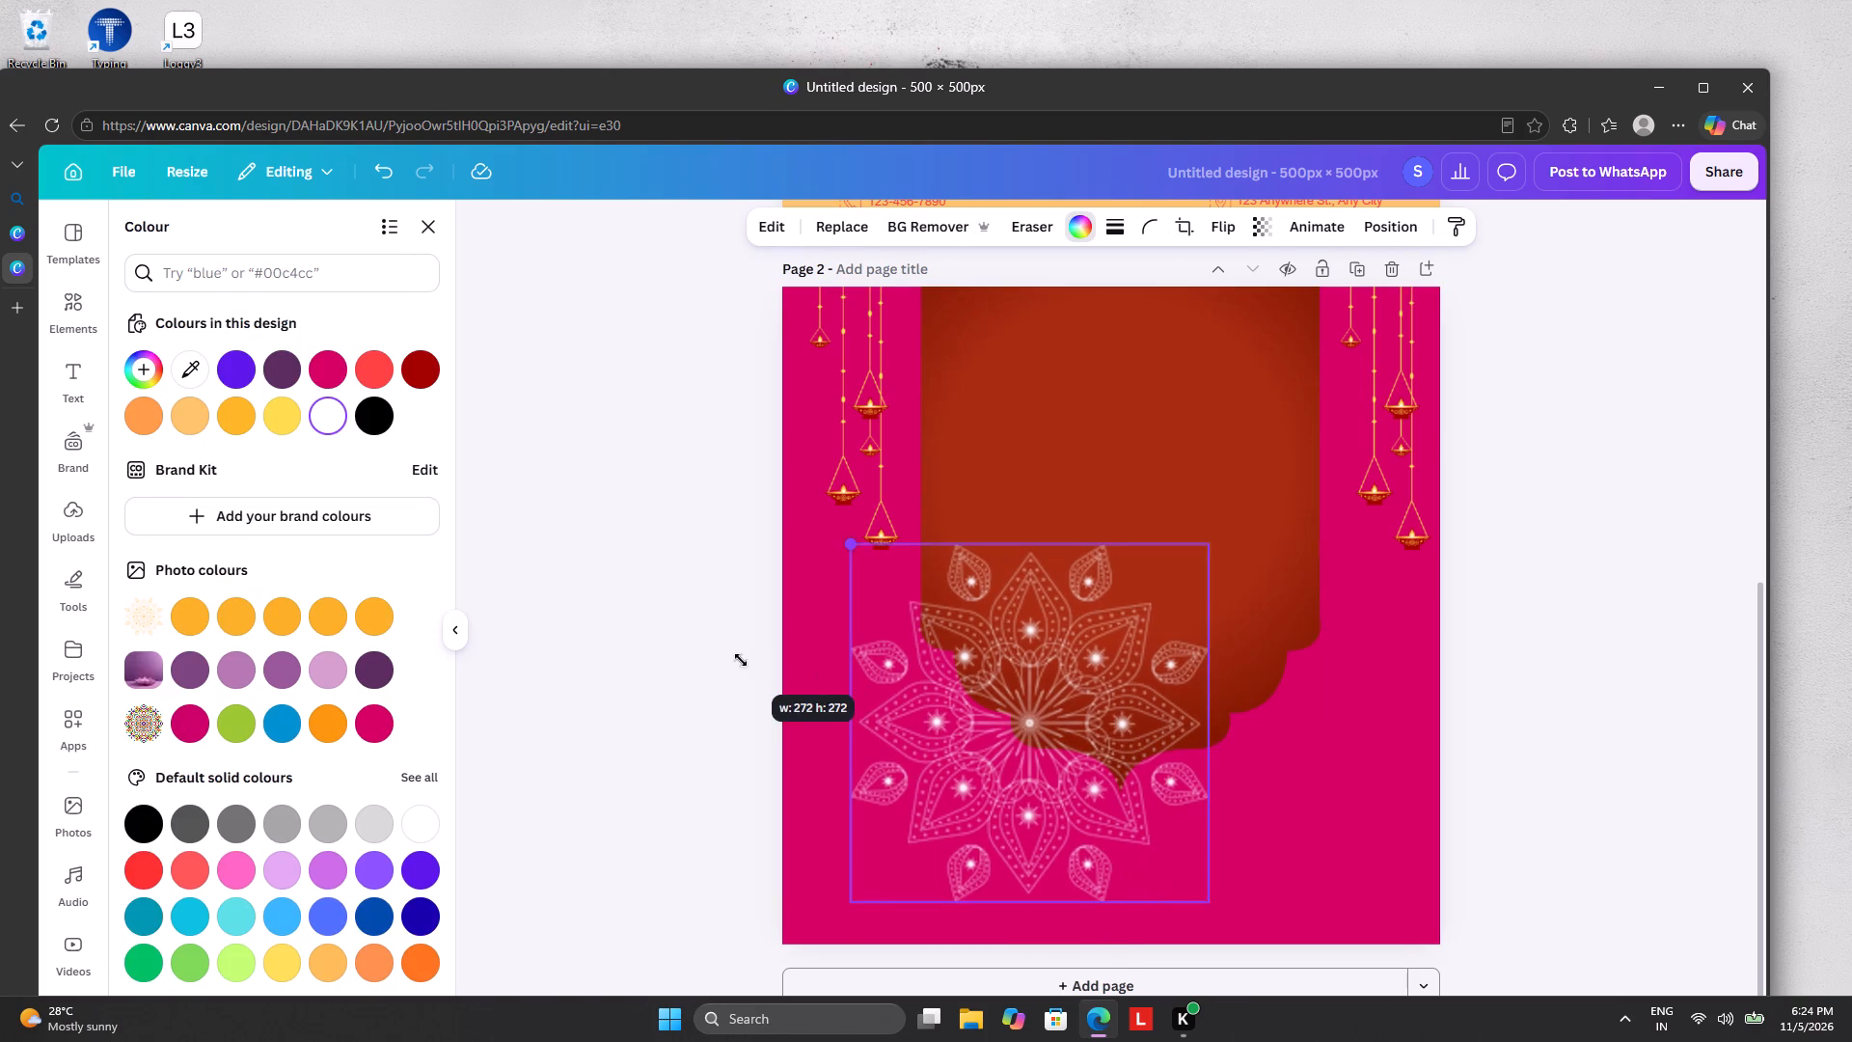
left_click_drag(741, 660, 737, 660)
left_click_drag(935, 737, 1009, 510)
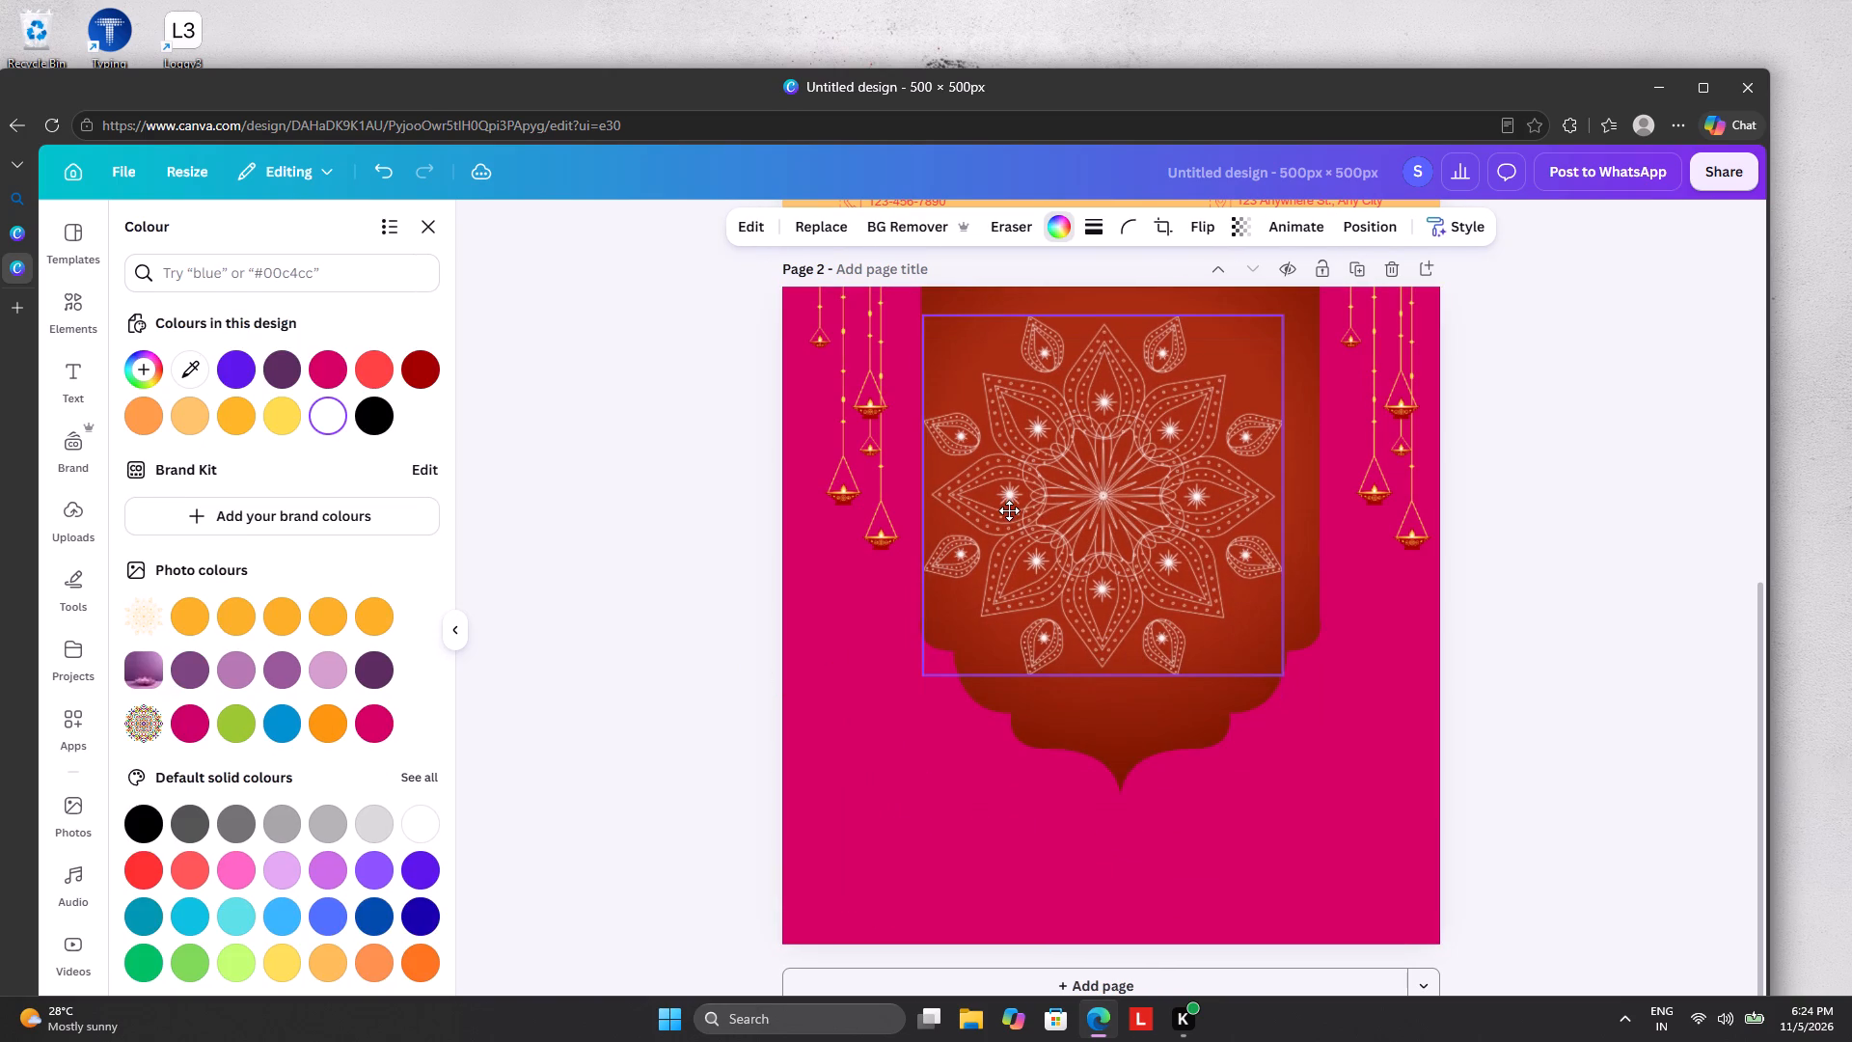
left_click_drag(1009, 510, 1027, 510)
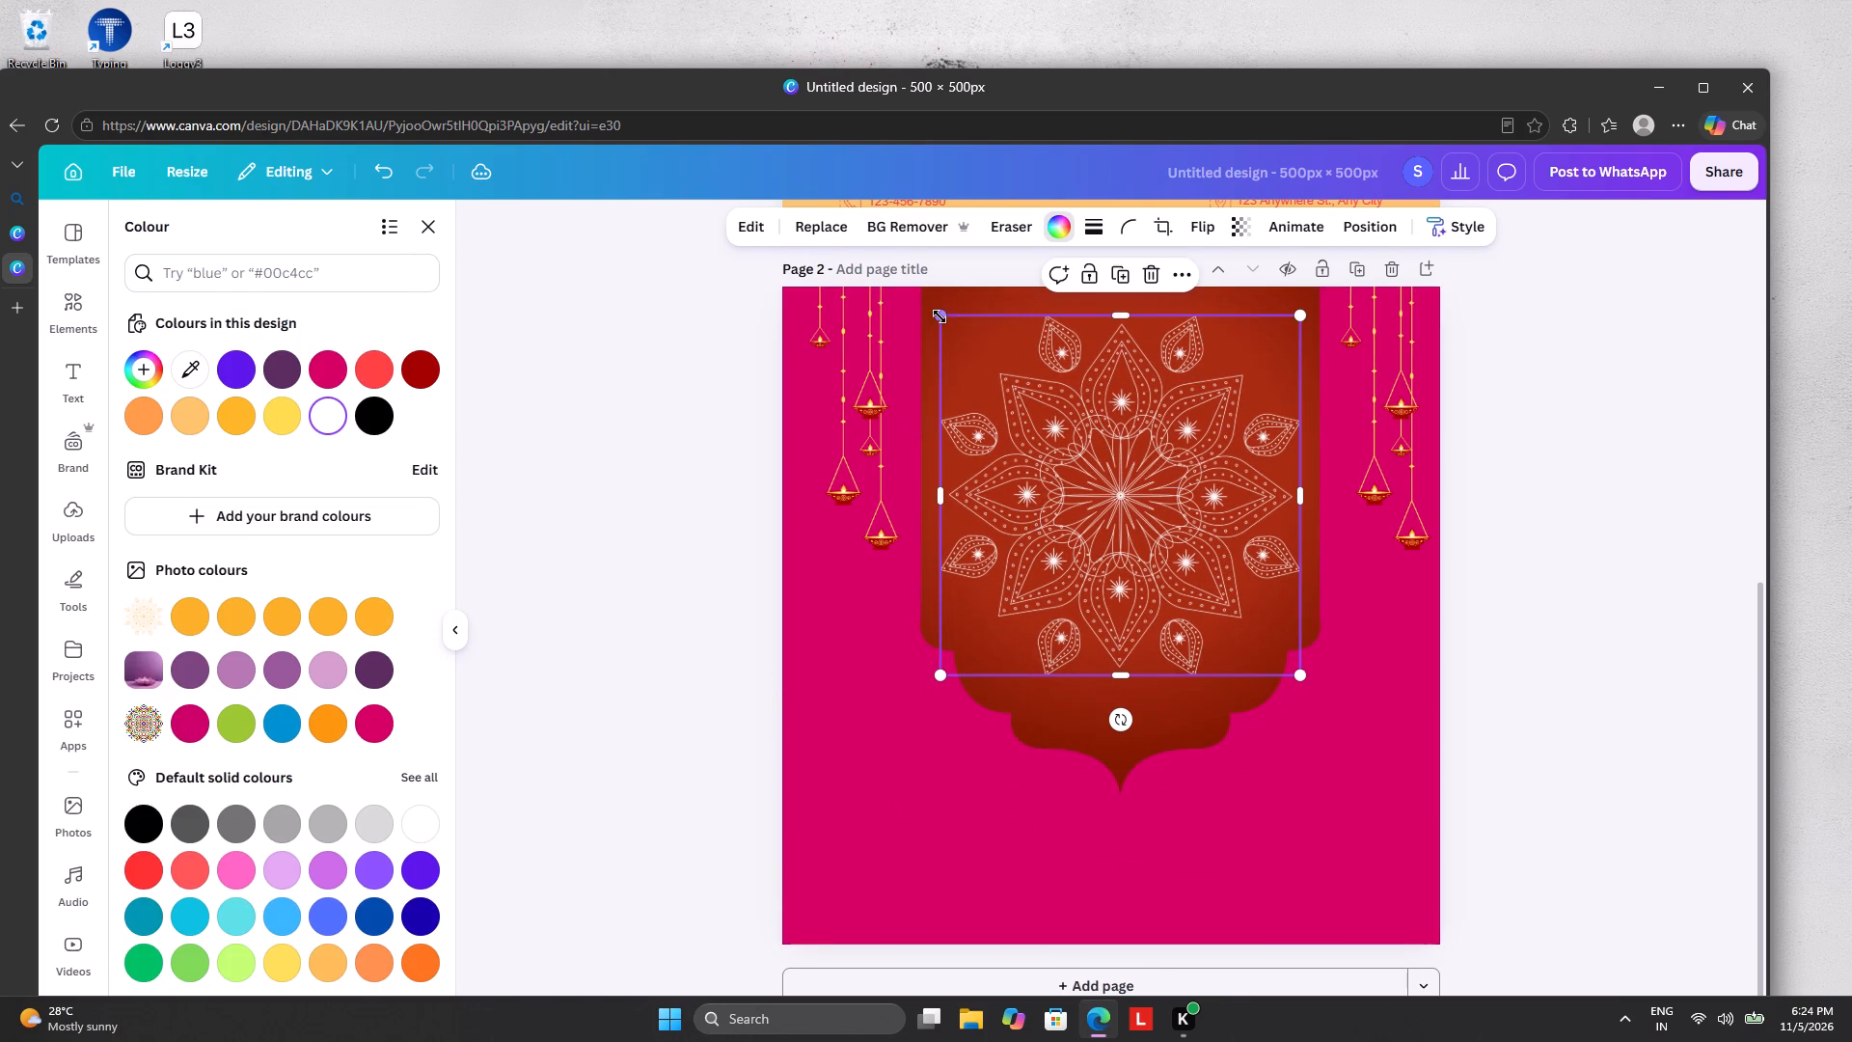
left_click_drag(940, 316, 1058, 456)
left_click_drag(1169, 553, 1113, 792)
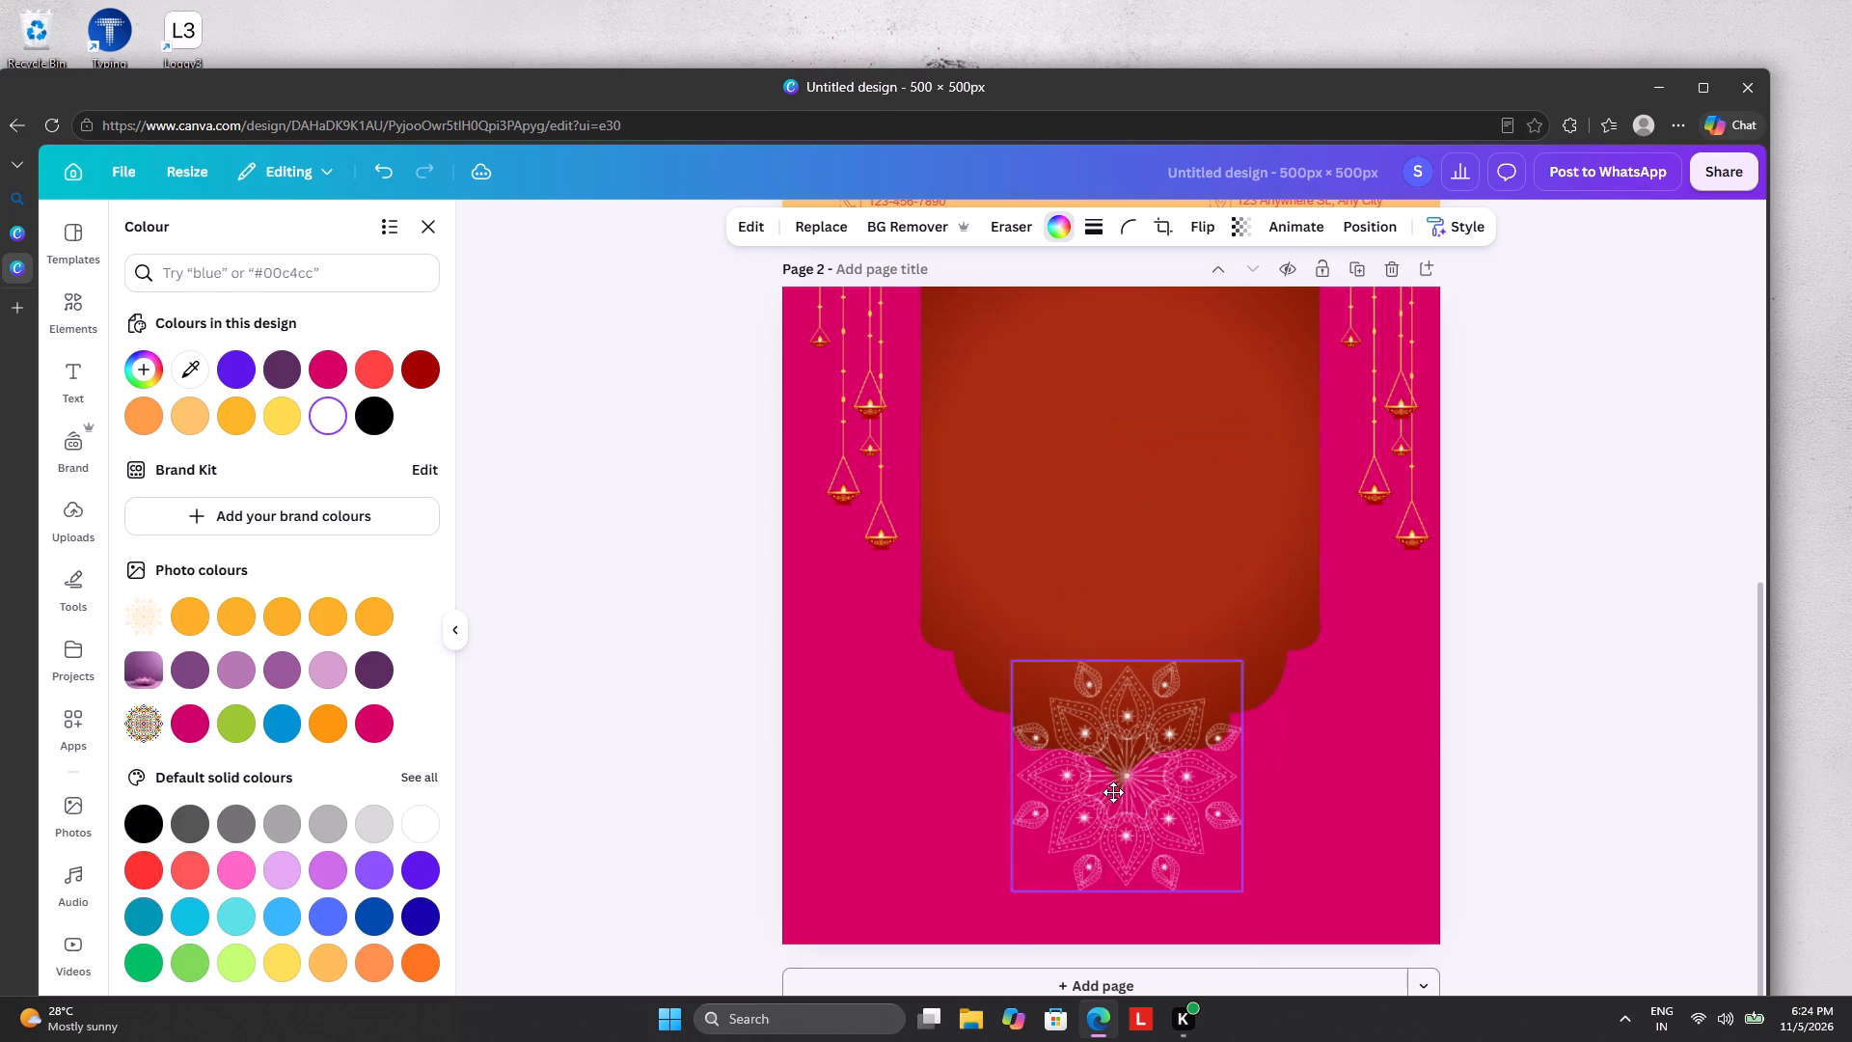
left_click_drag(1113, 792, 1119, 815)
Shrink the red arch slightly and centre it against page 2's top edge between the hanging diyas.
left_click(1136, 544)
left_click_drag(909, 499, 919, 499)
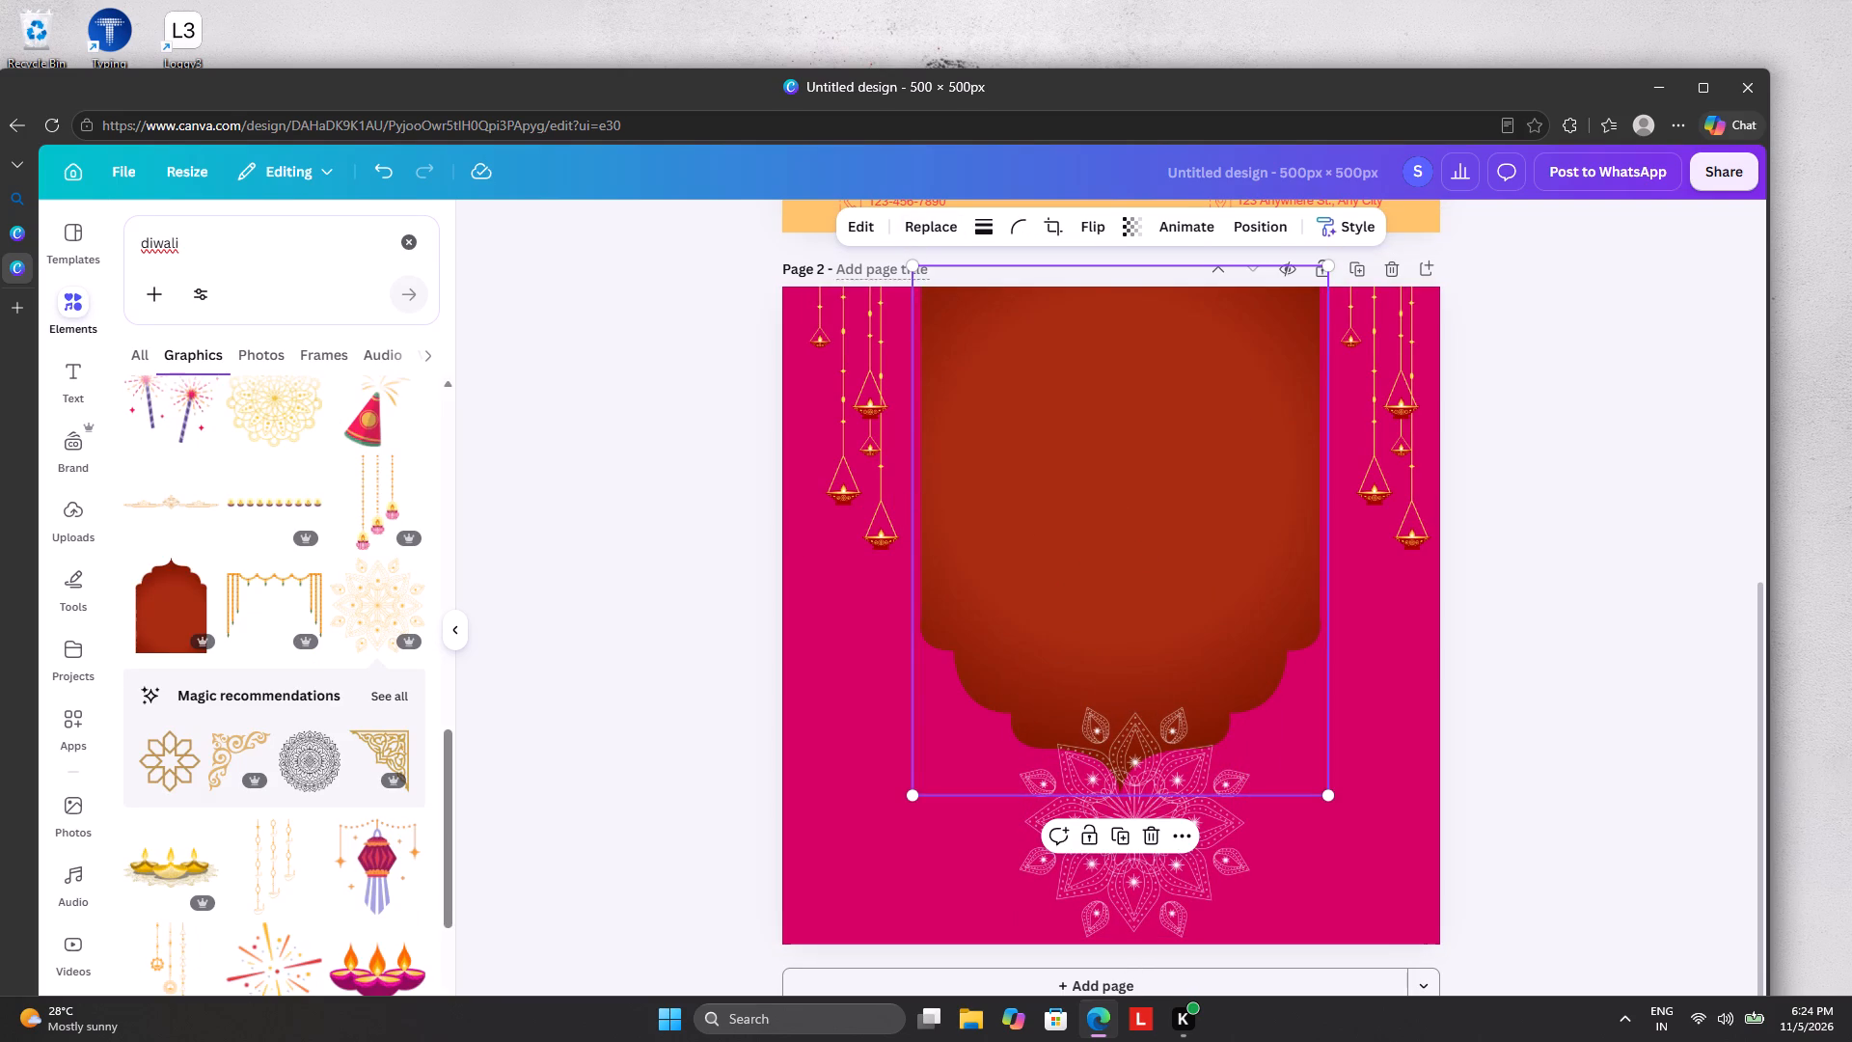
left_click_drag(910, 265, 932, 315)
left_click_drag(1095, 529, 1079, 509)
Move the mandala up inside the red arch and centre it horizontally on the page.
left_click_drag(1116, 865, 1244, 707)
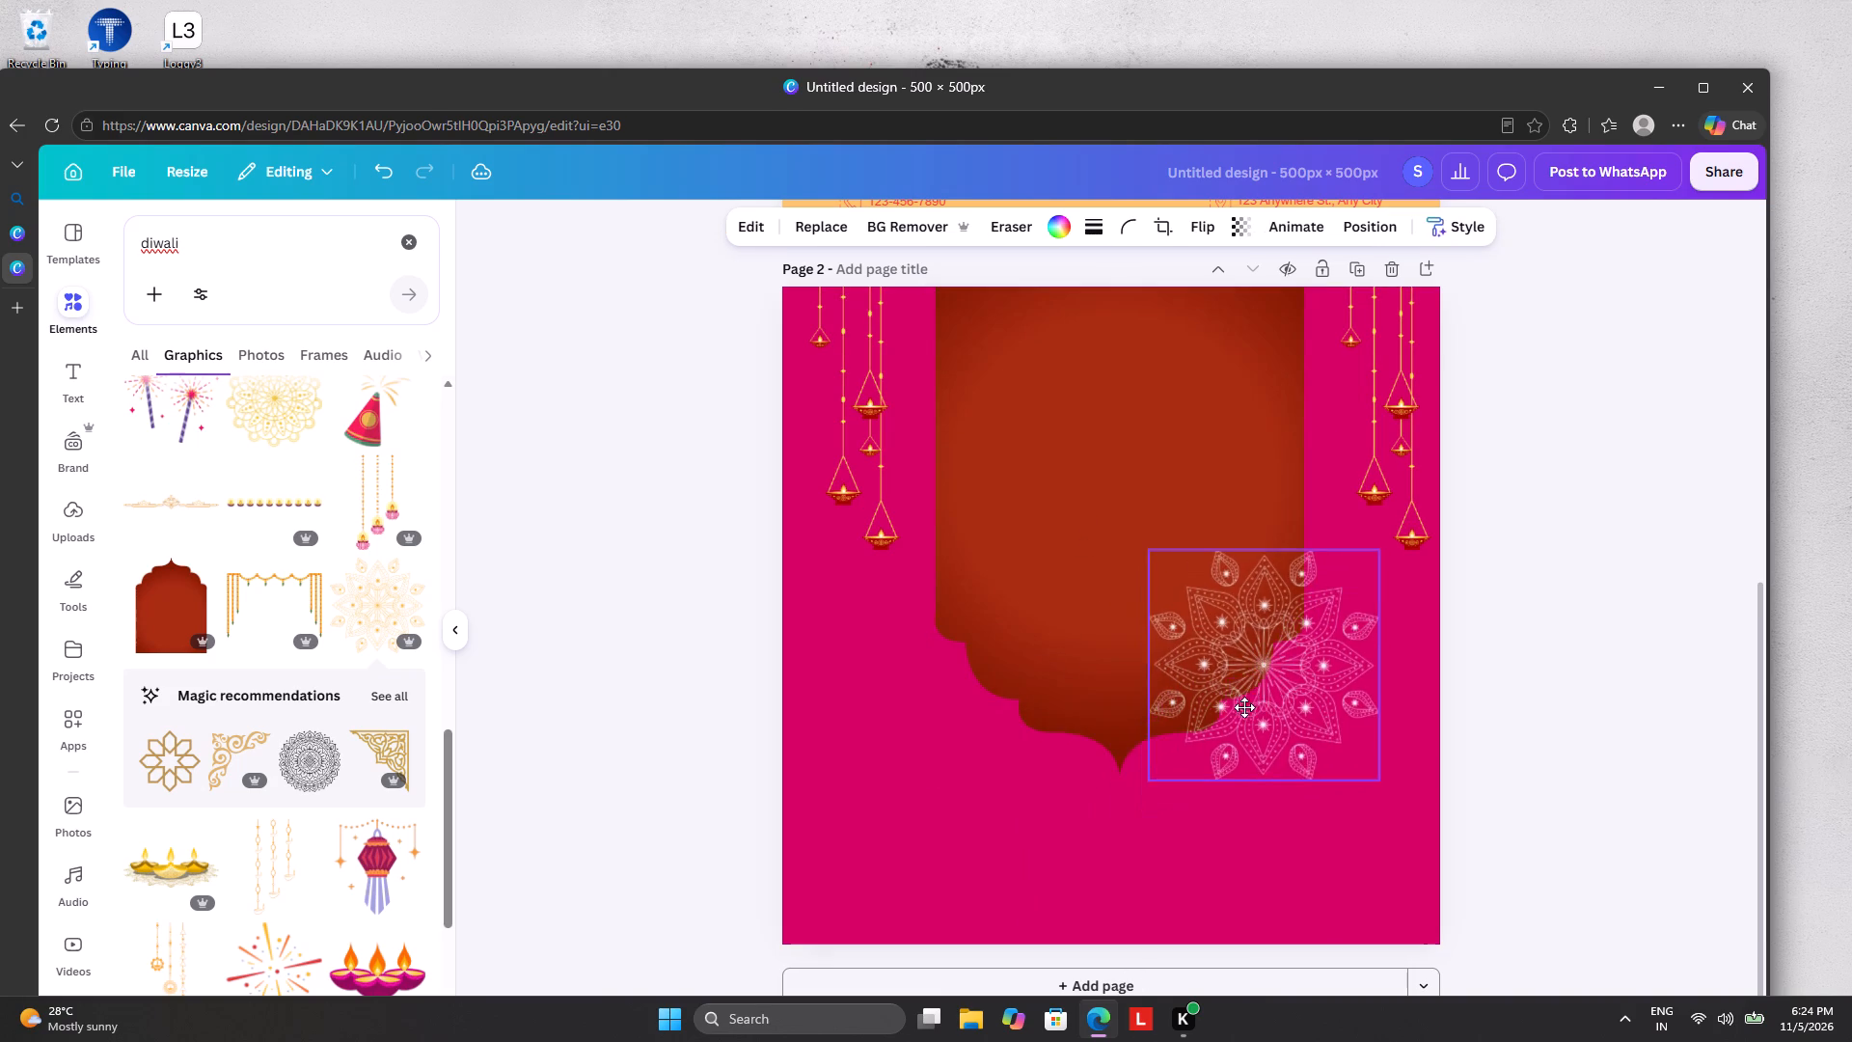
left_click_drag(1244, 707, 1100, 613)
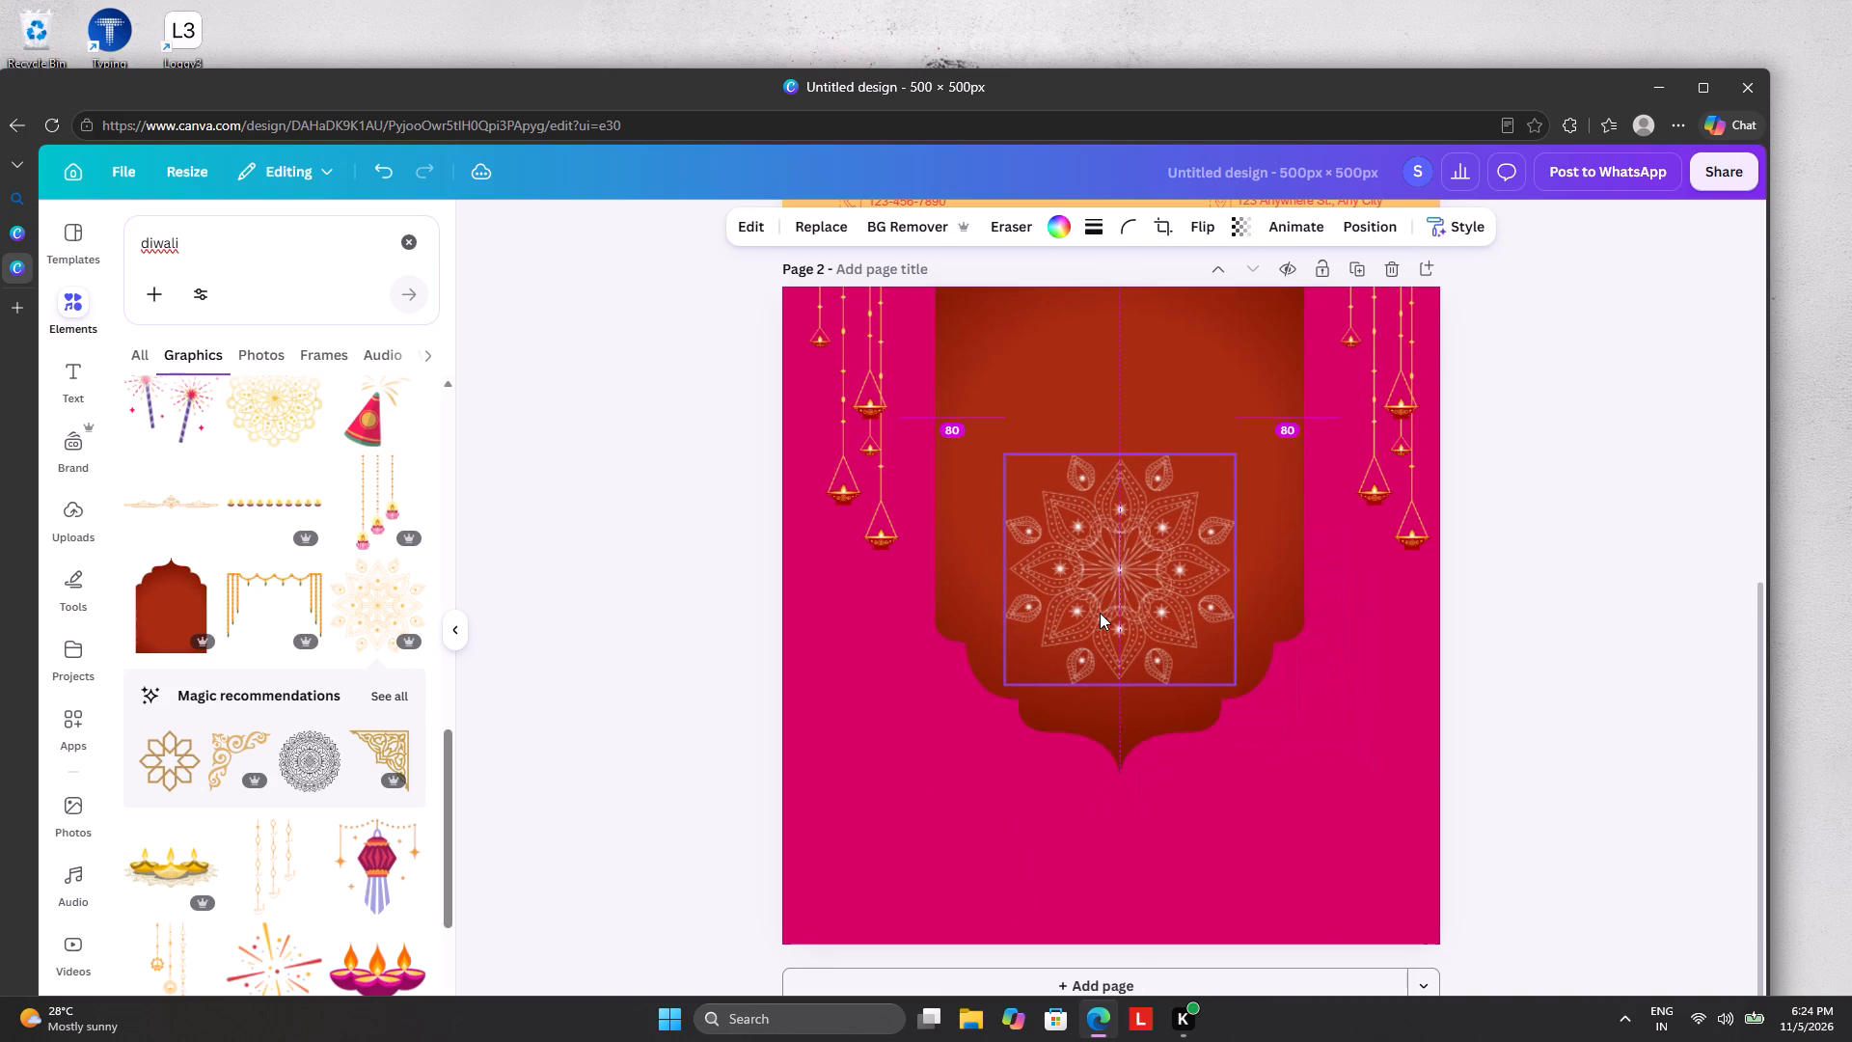
Add the pink three-diya graphic, shrink it to about half size and place it over the arch's lower tip.
scroll(350, 699, "down", 1)
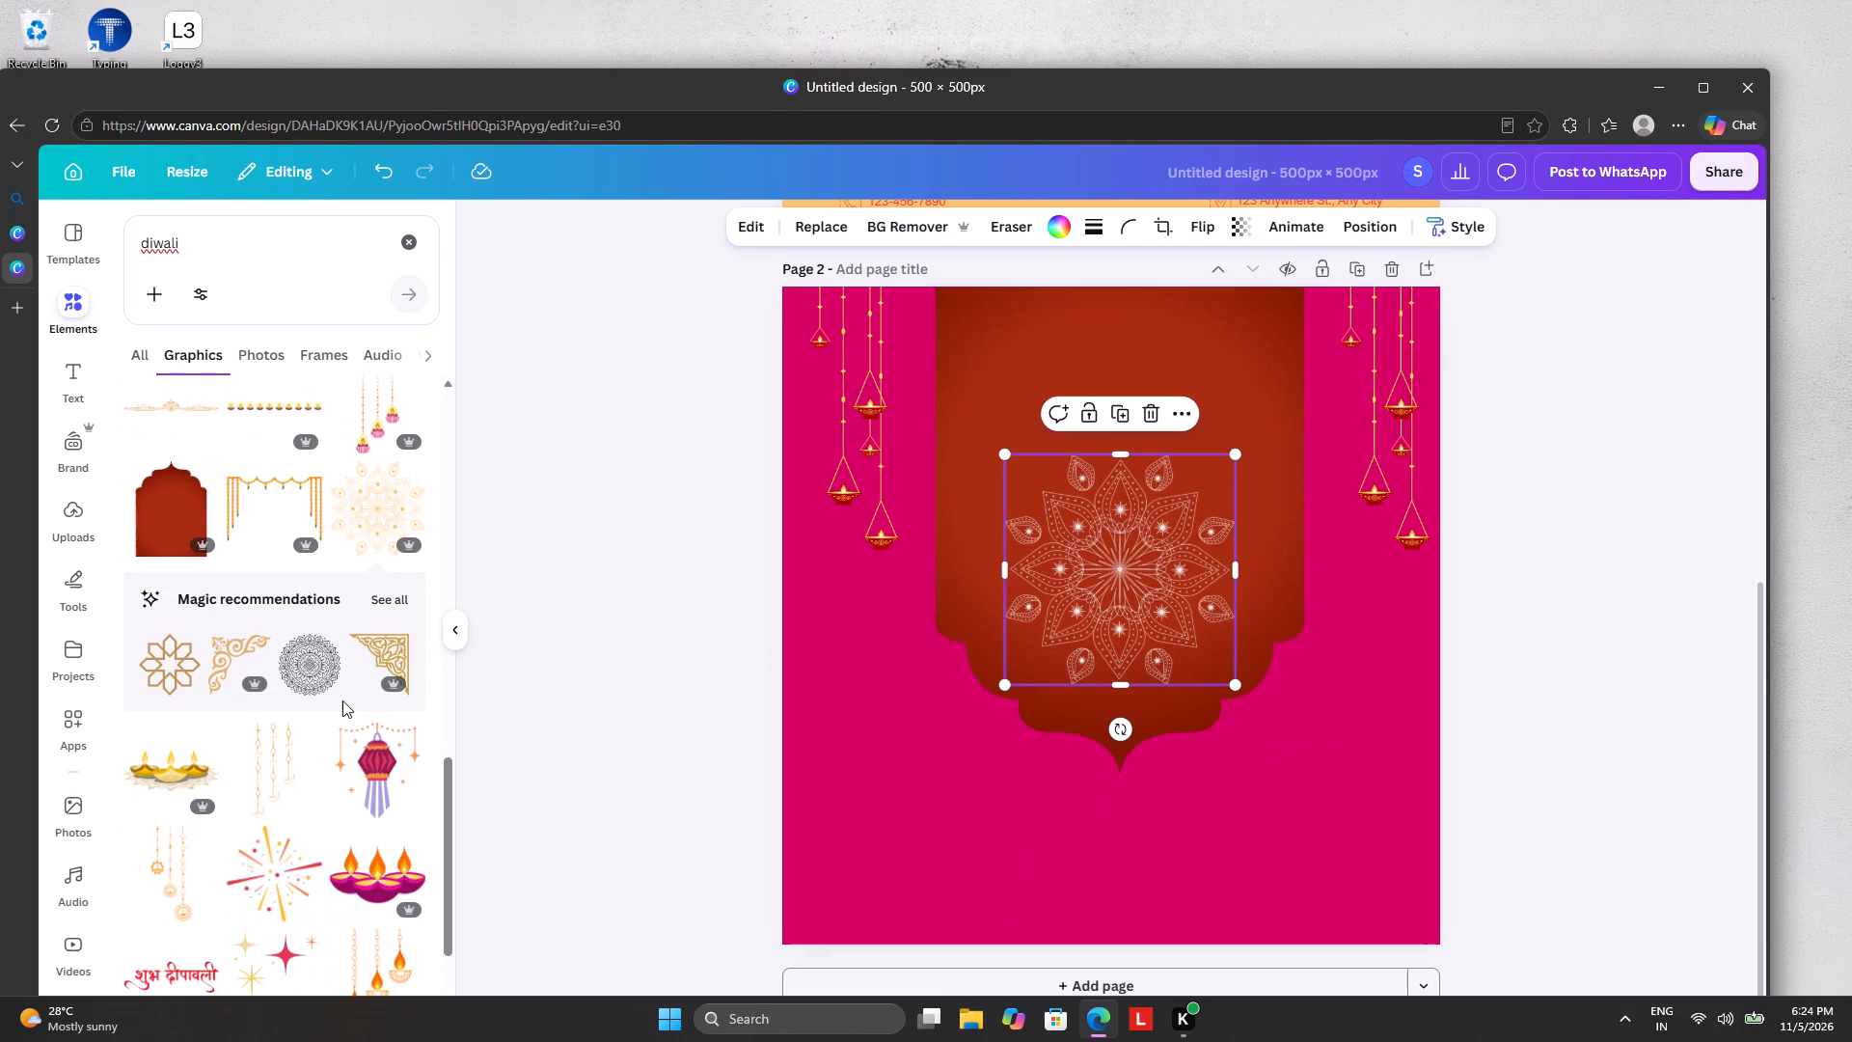
scroll(342, 700, "down", 2)
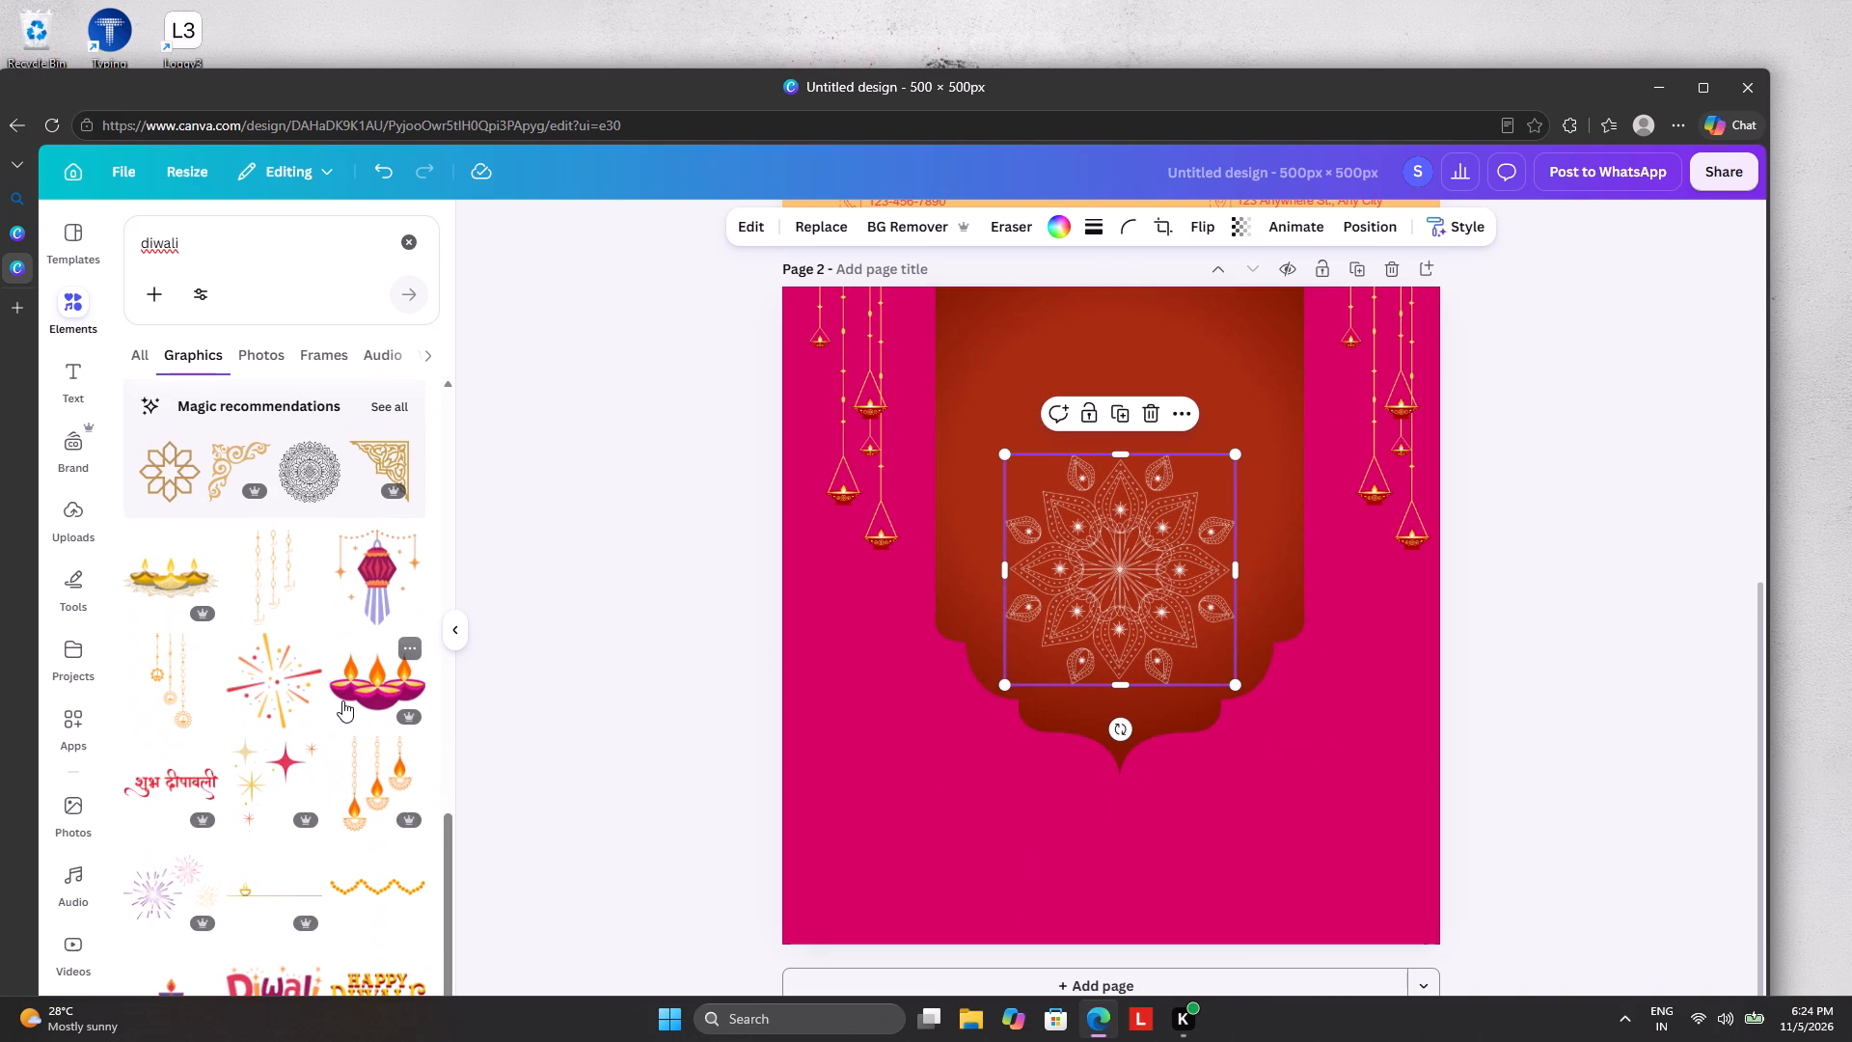
left_click(348, 685)
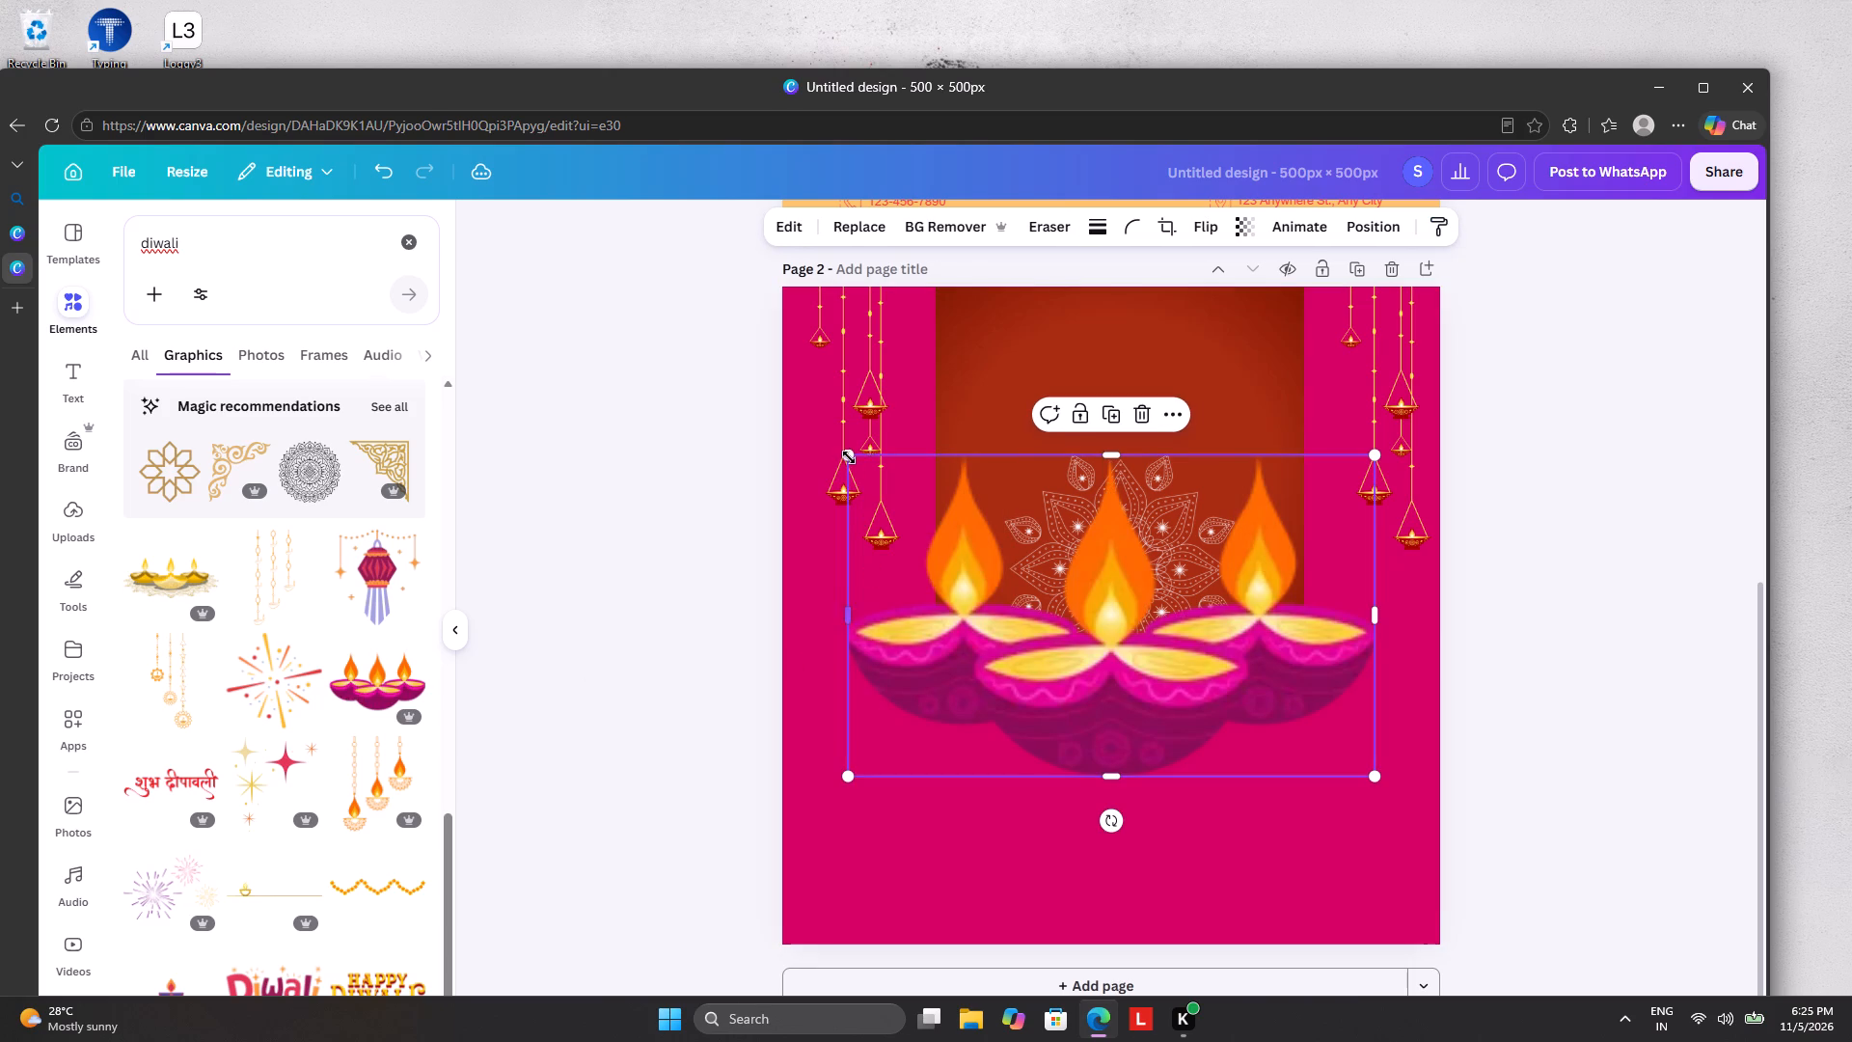
left_click_drag(849, 456, 1086, 636)
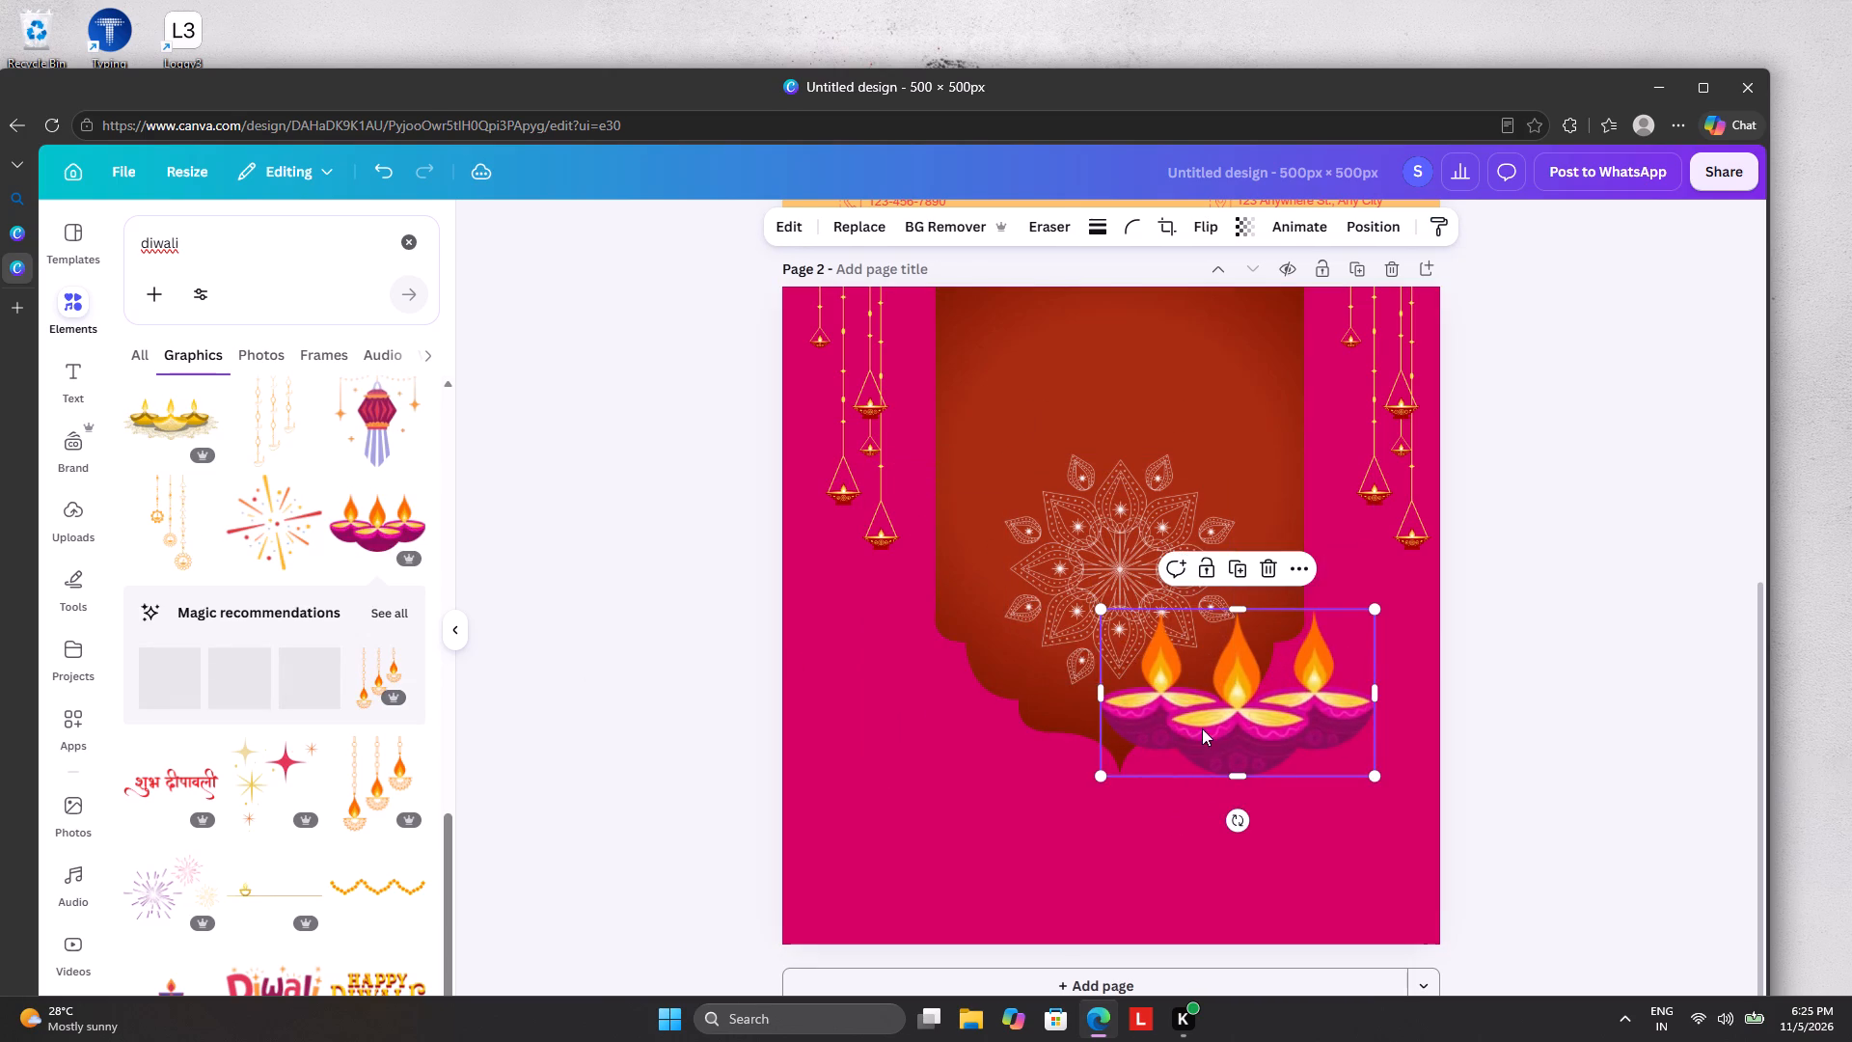
left_click_drag(1220, 746, 1109, 742)
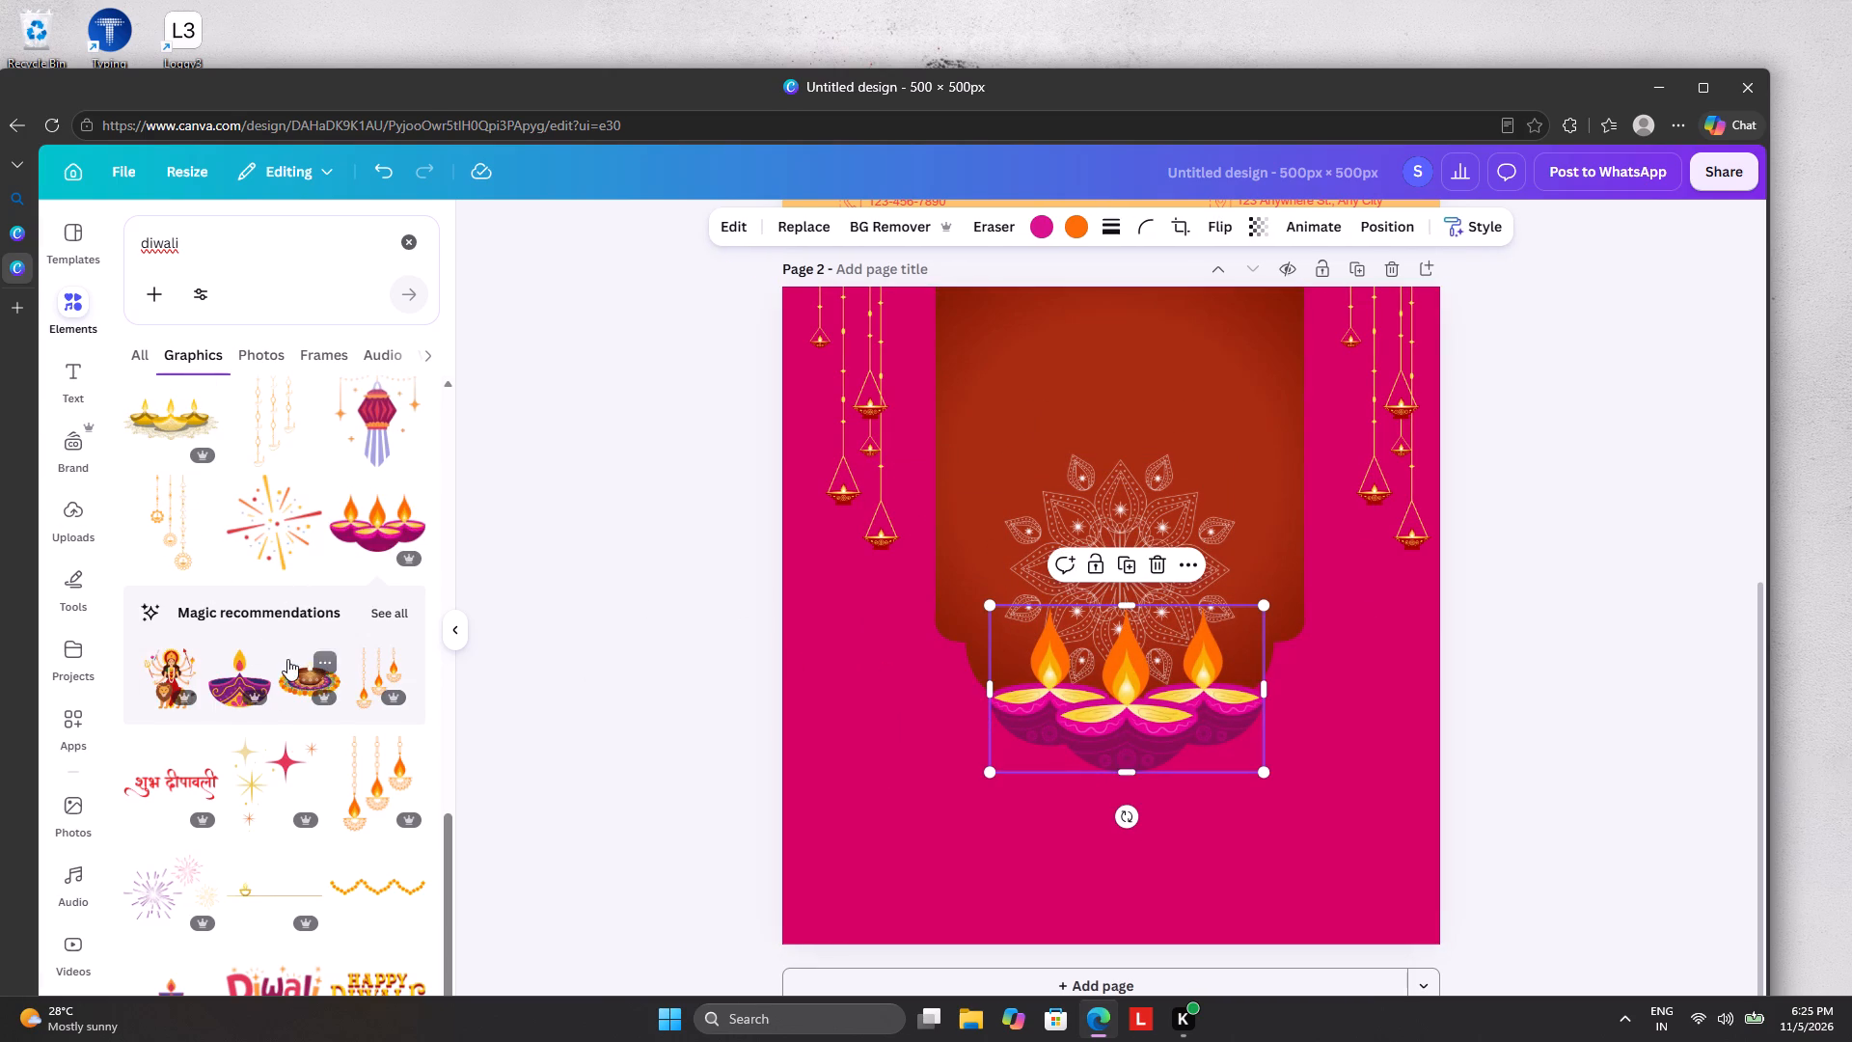
Add the yellow "Happy Diwali" lettering graphic and centre it in the upper part of the red arch.
scroll(280, 663, "down", 4)
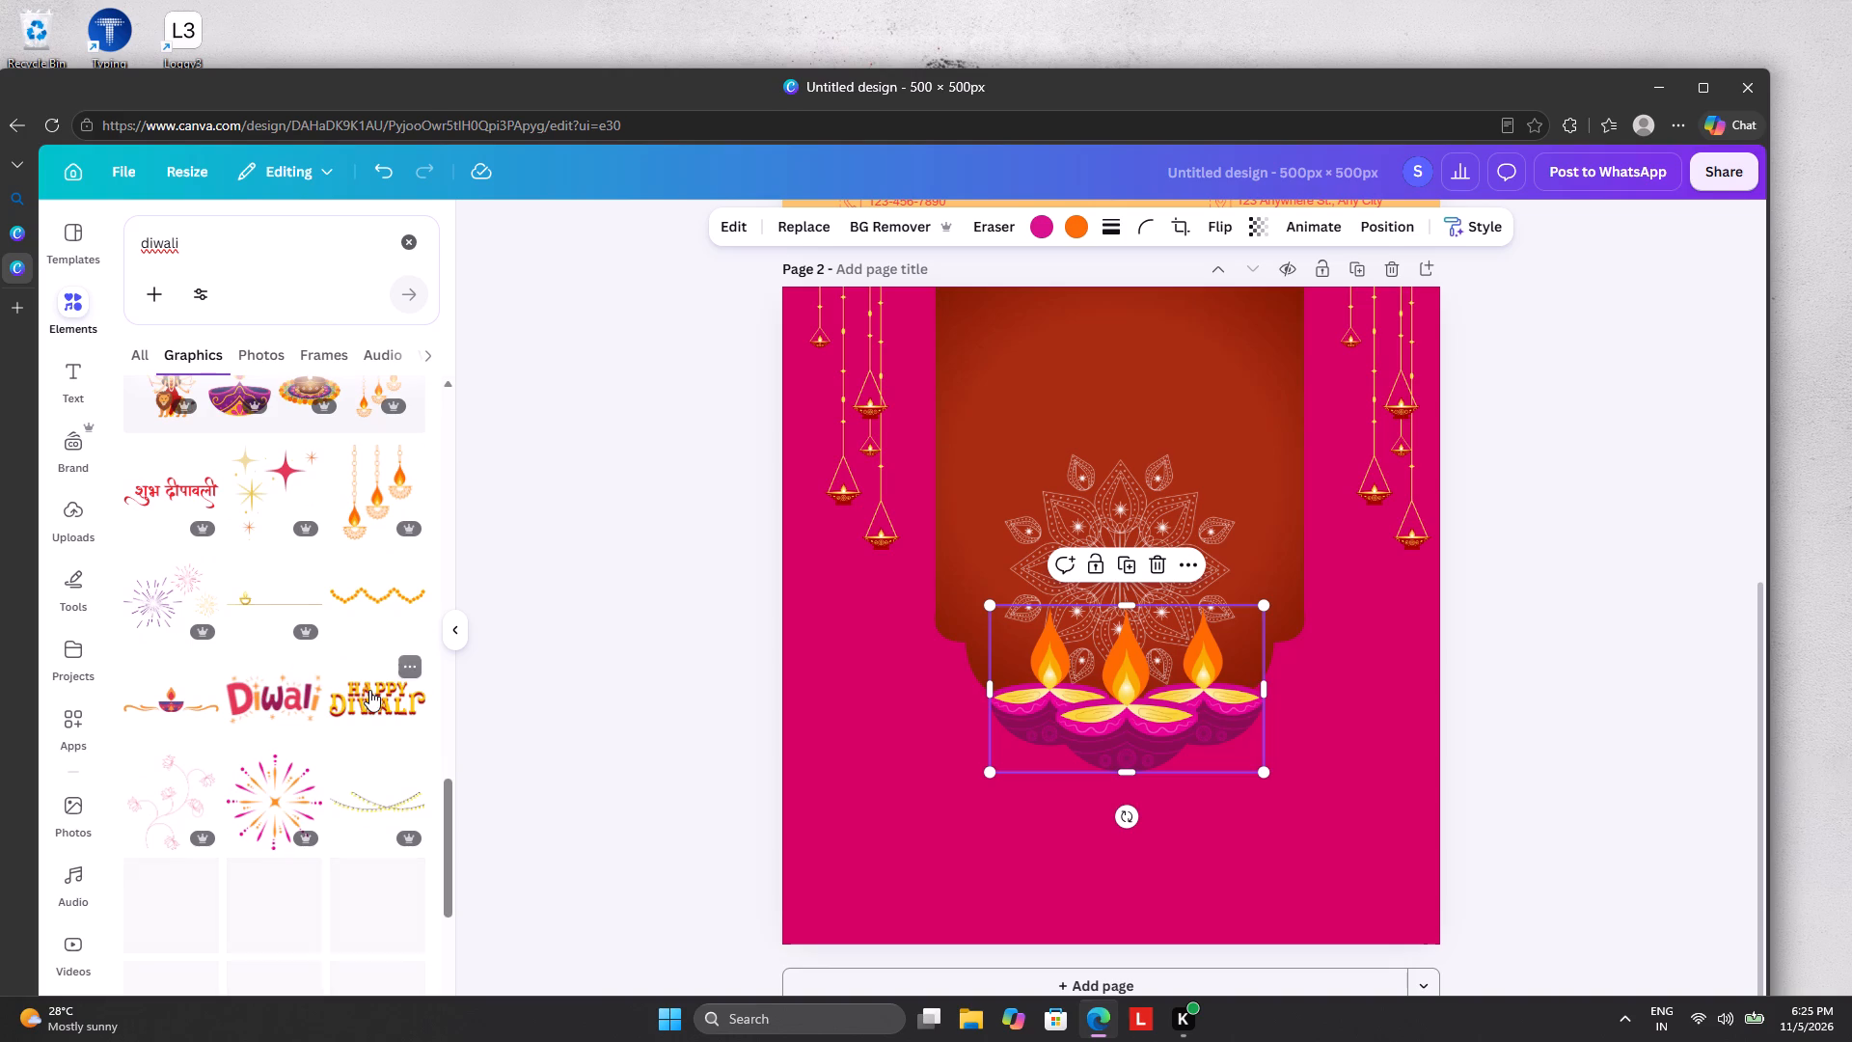
left_click(370, 690)
left_click_drag(1041, 617, 1041, 602)
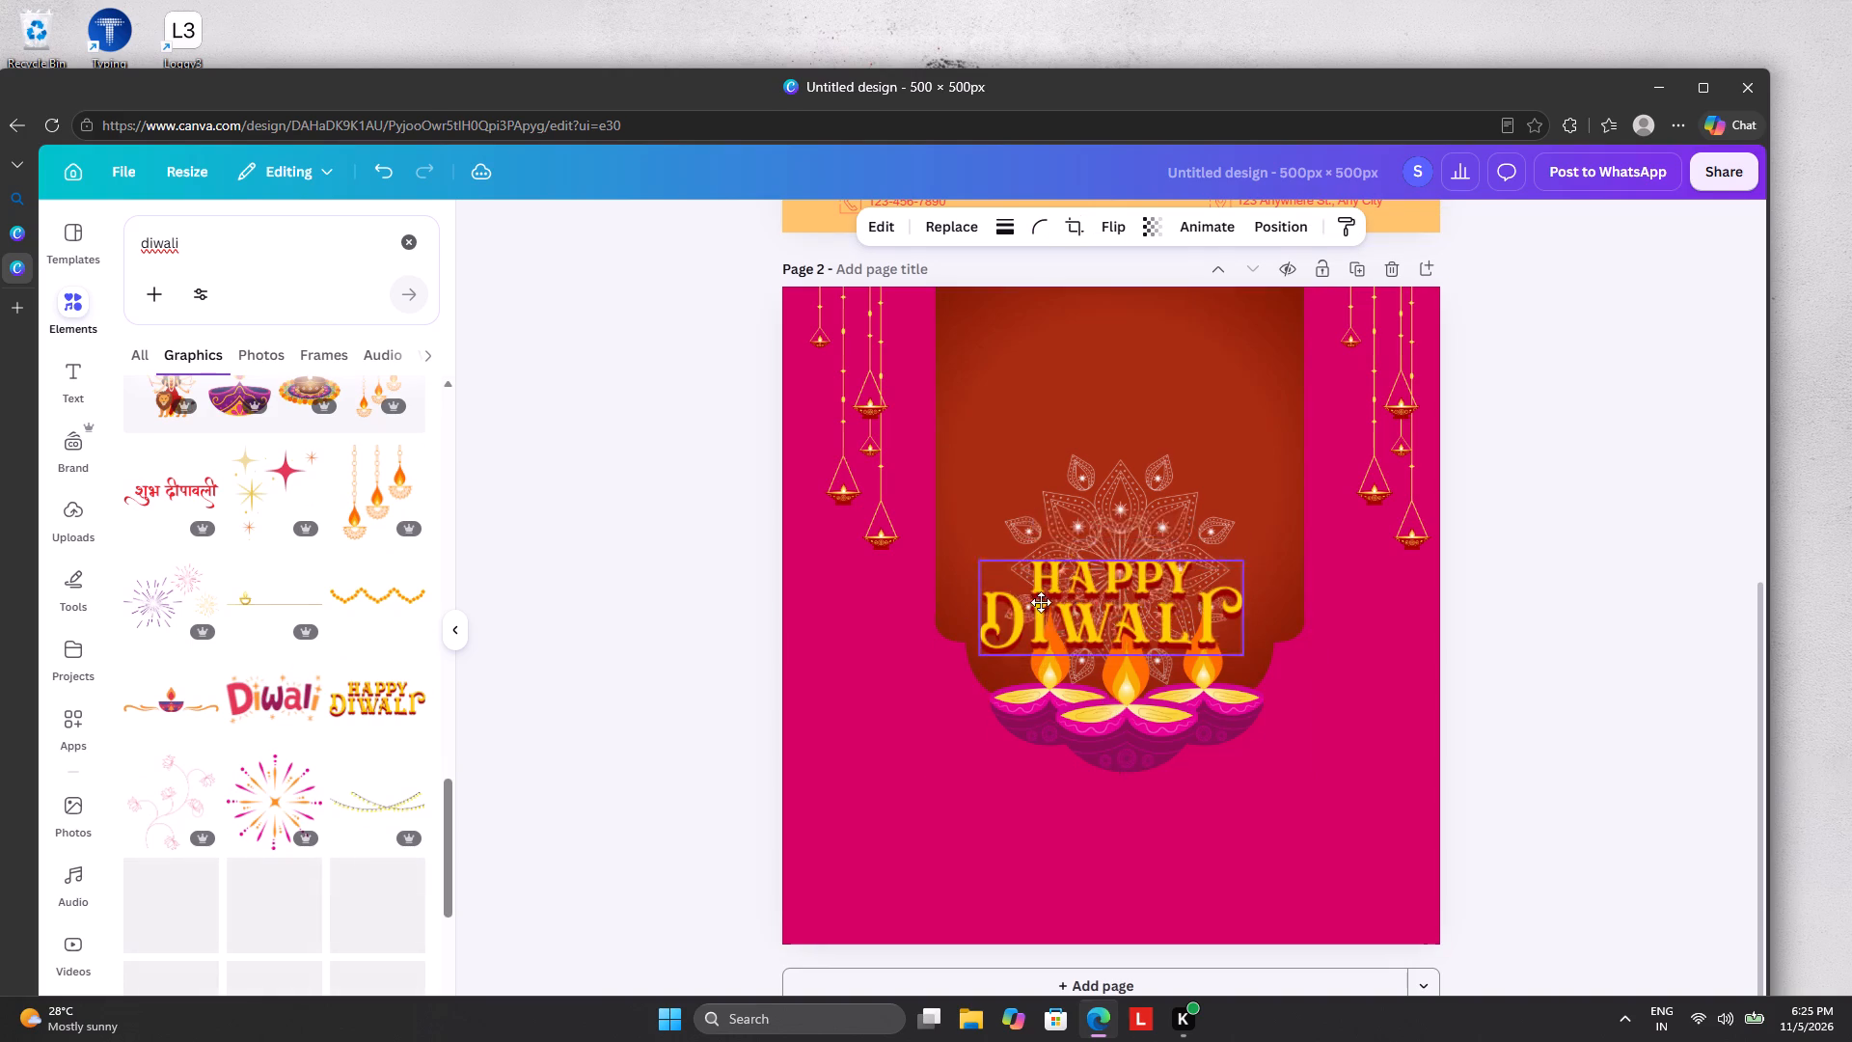
left_click_drag(1041, 602, 1041, 366)
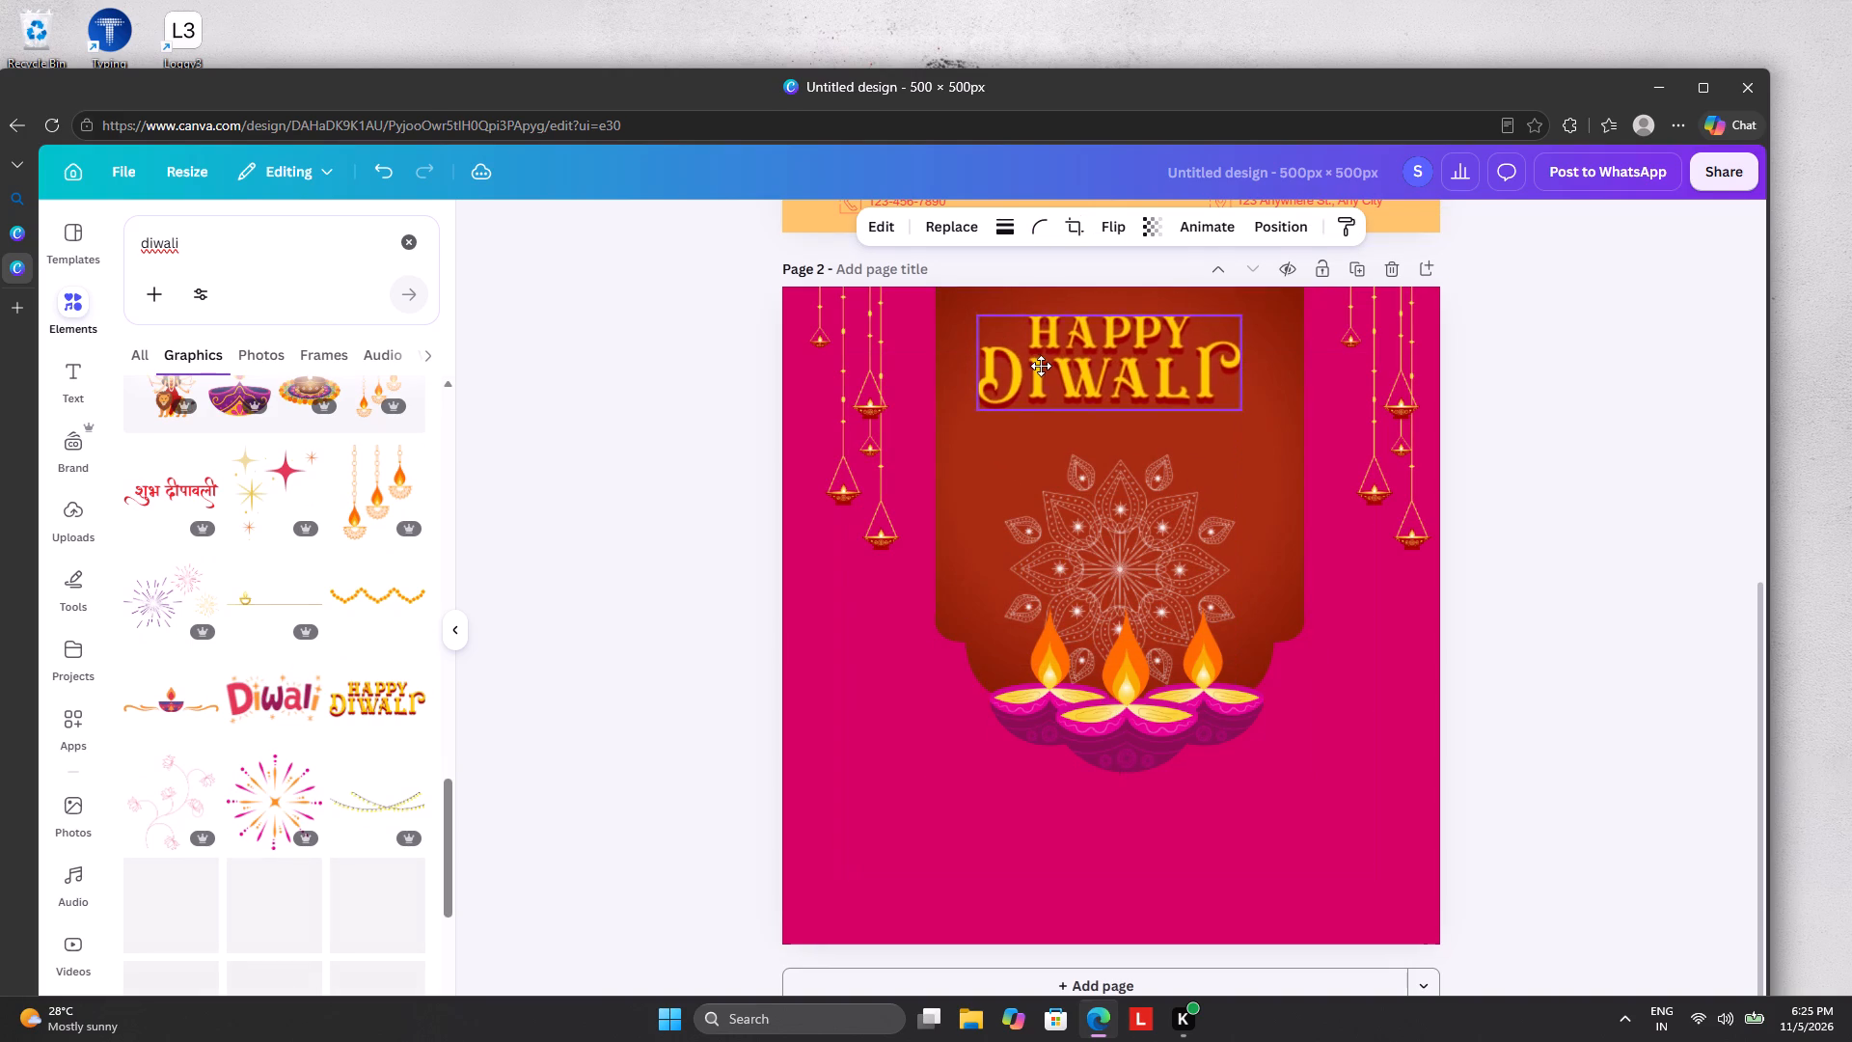
left_click_drag(1041, 366, 1046, 367)
Delete the white mandala from the red arch.
left_click(1093, 495)
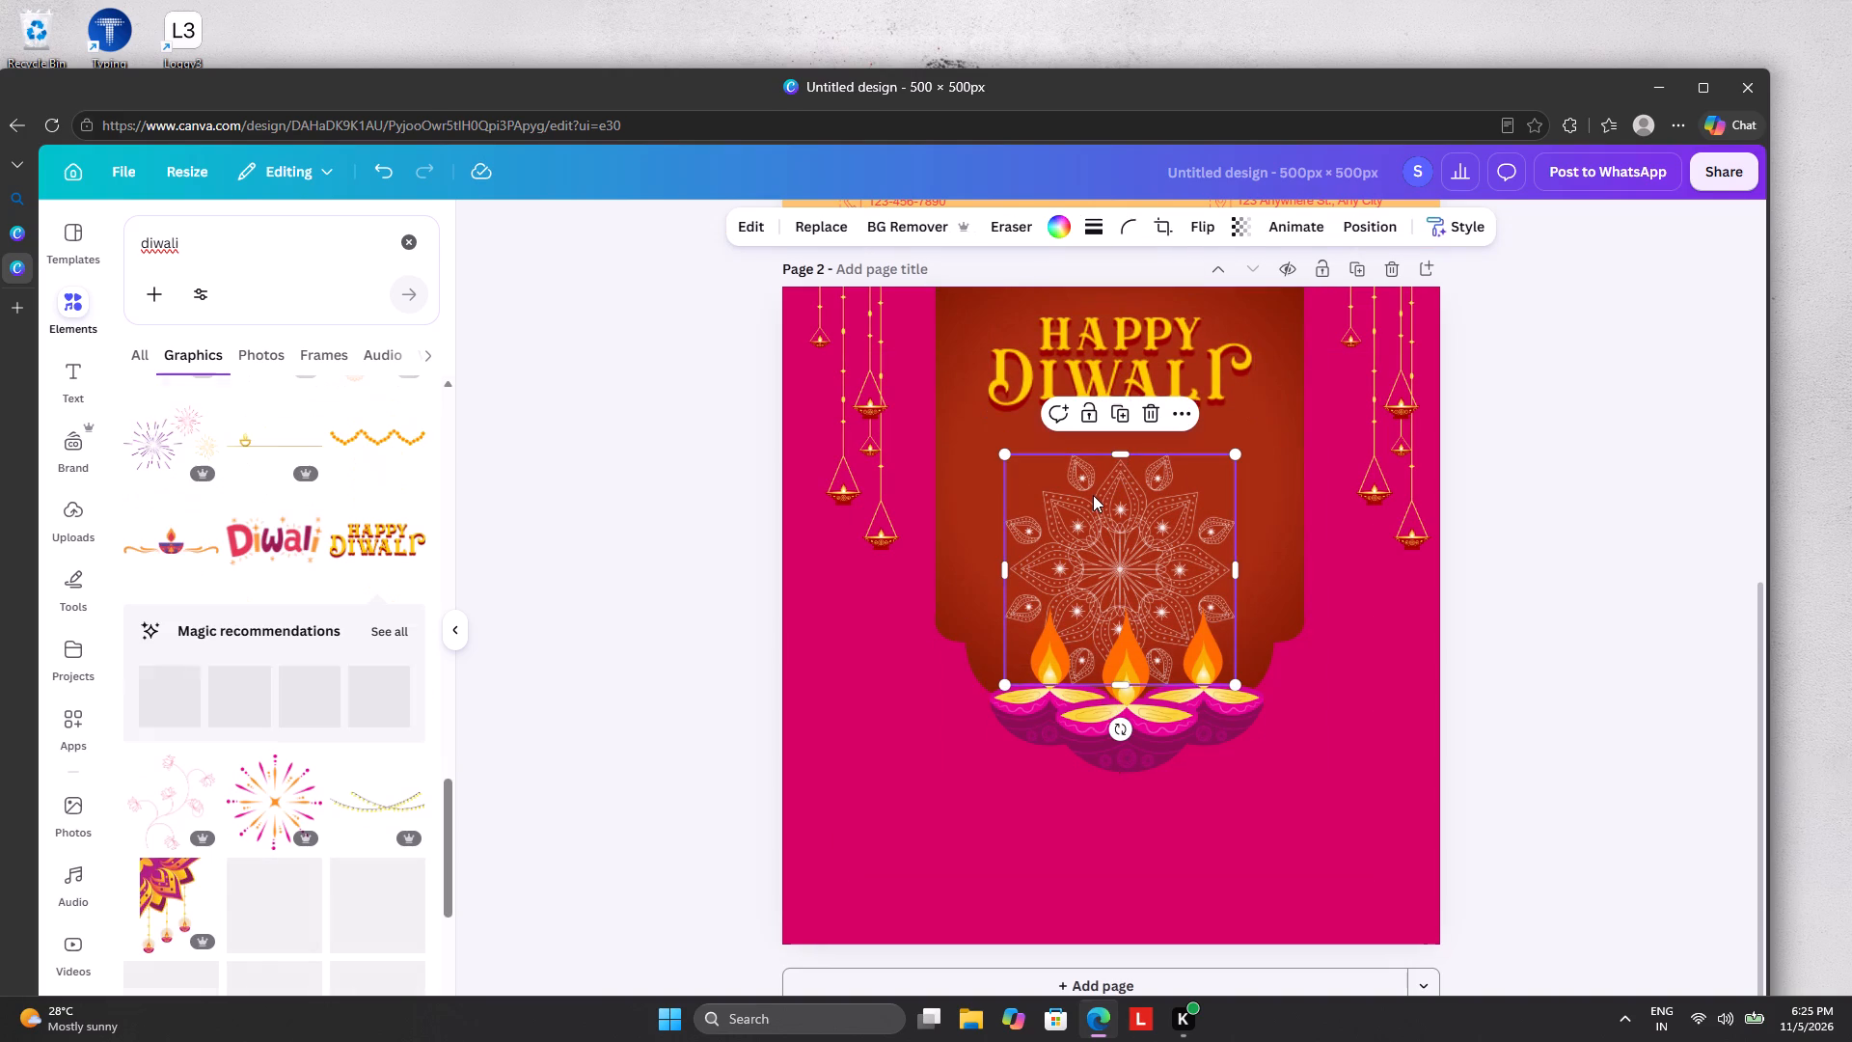
left_click(1158, 419)
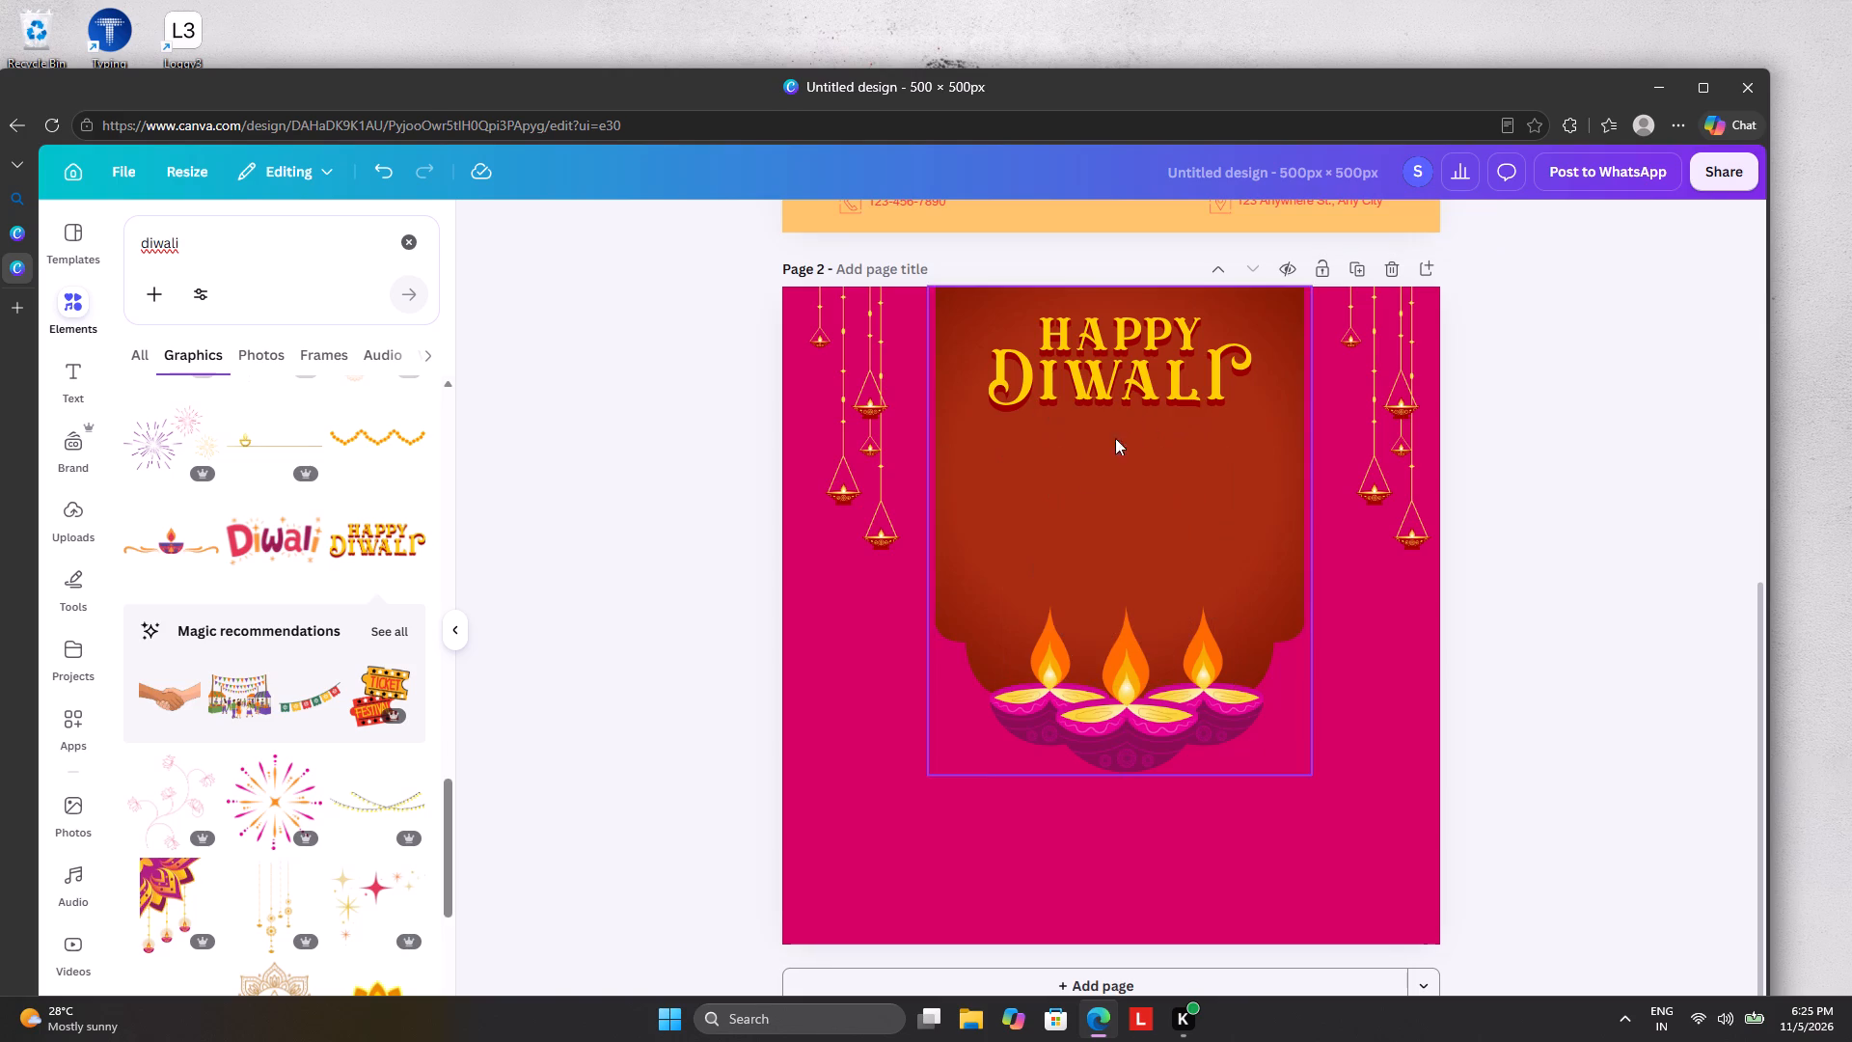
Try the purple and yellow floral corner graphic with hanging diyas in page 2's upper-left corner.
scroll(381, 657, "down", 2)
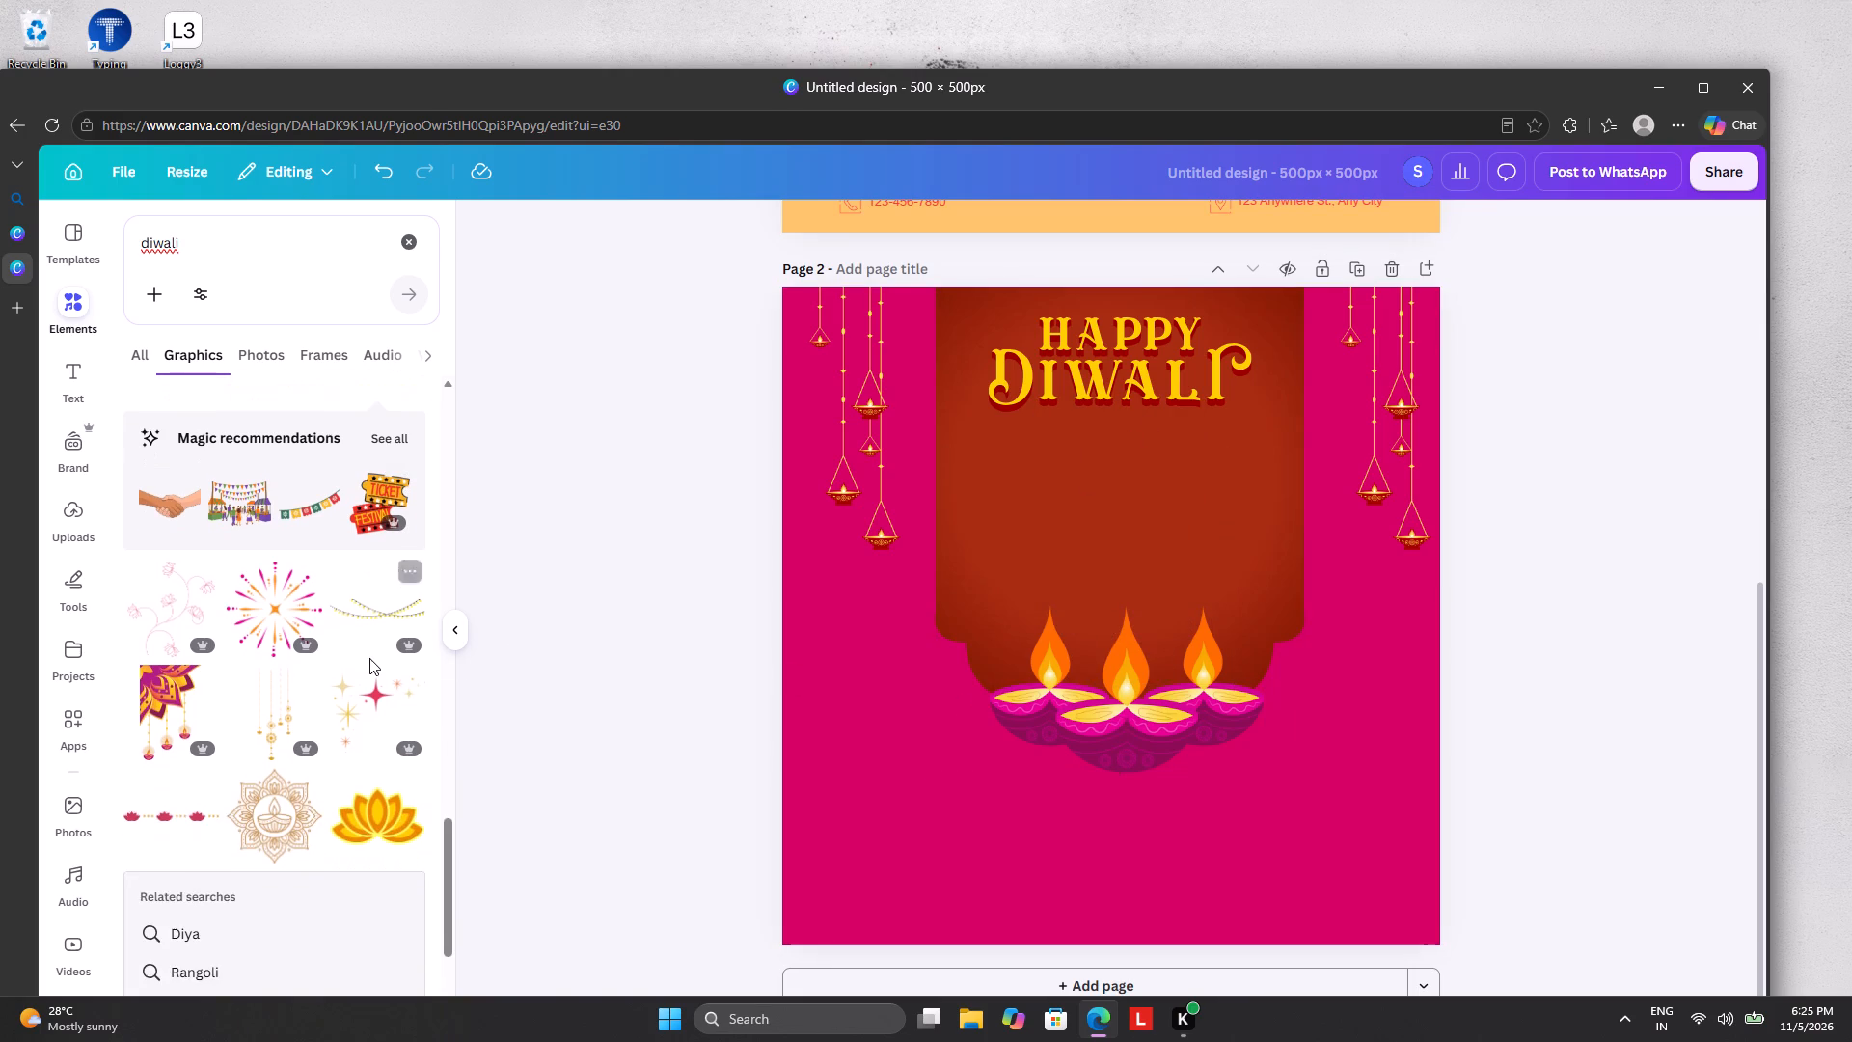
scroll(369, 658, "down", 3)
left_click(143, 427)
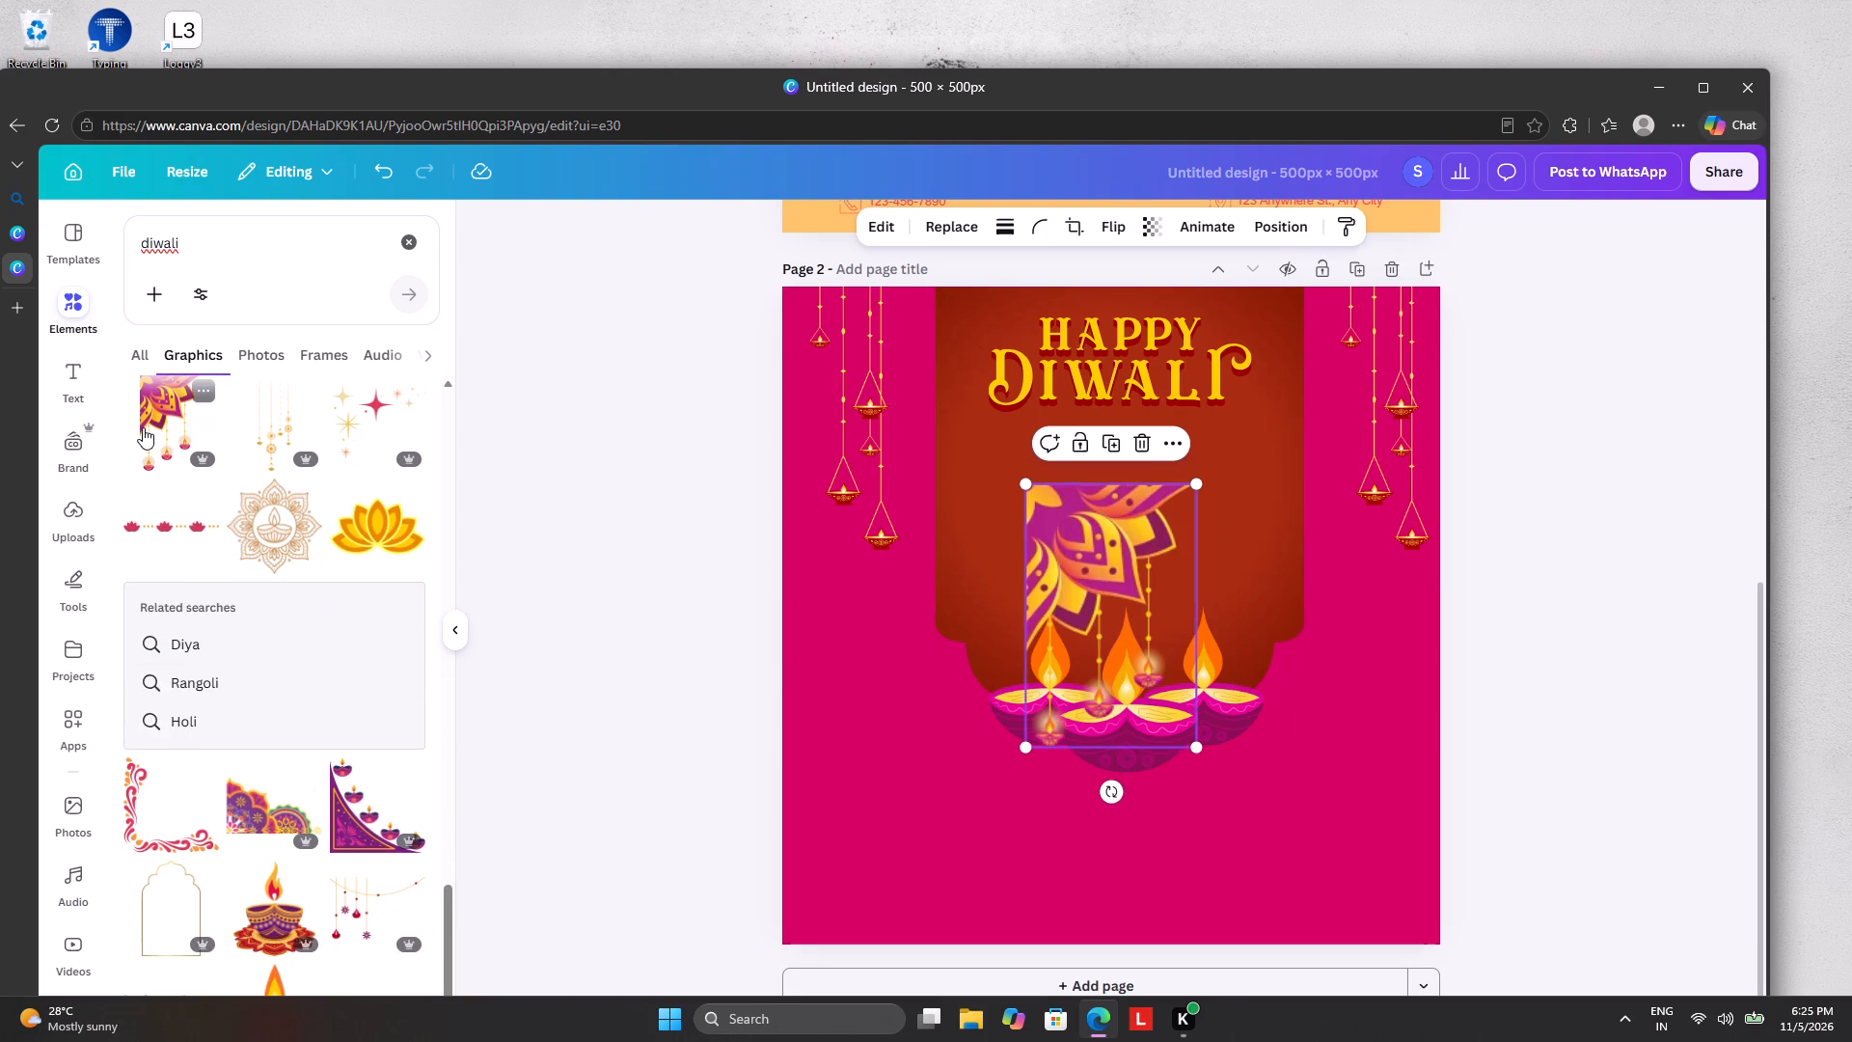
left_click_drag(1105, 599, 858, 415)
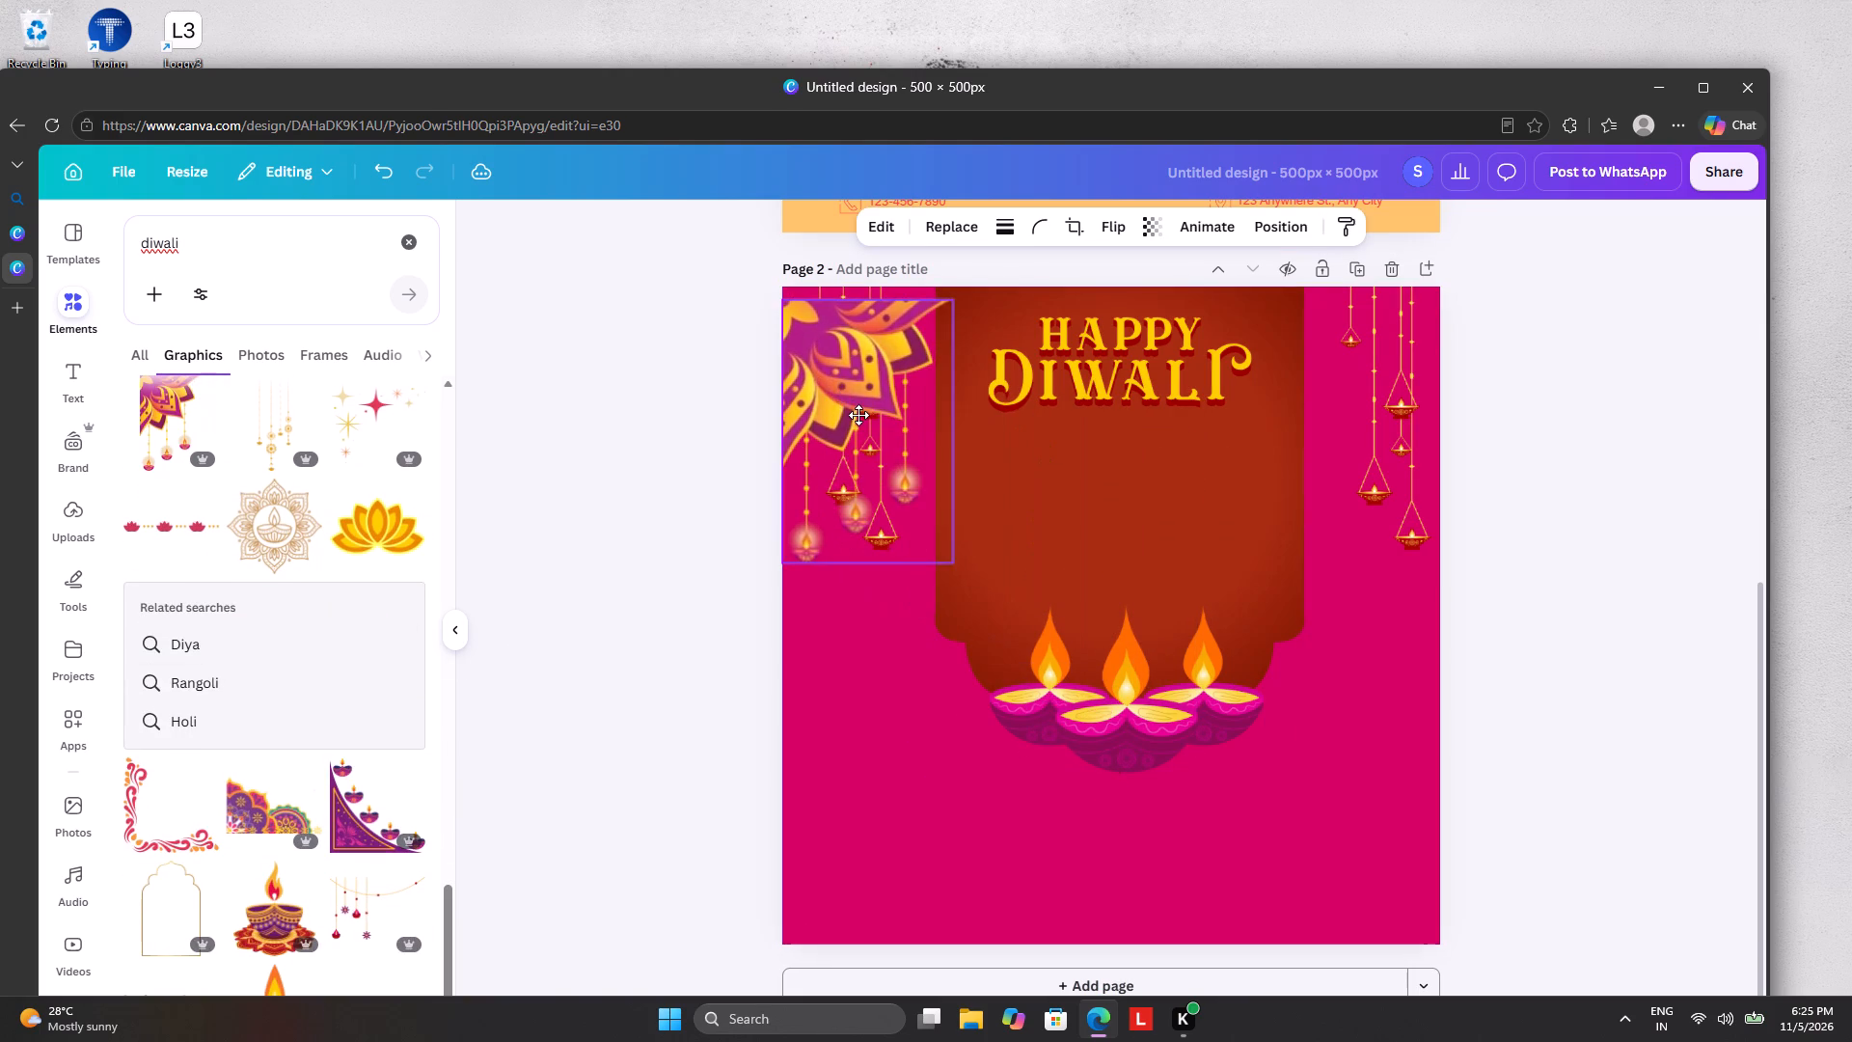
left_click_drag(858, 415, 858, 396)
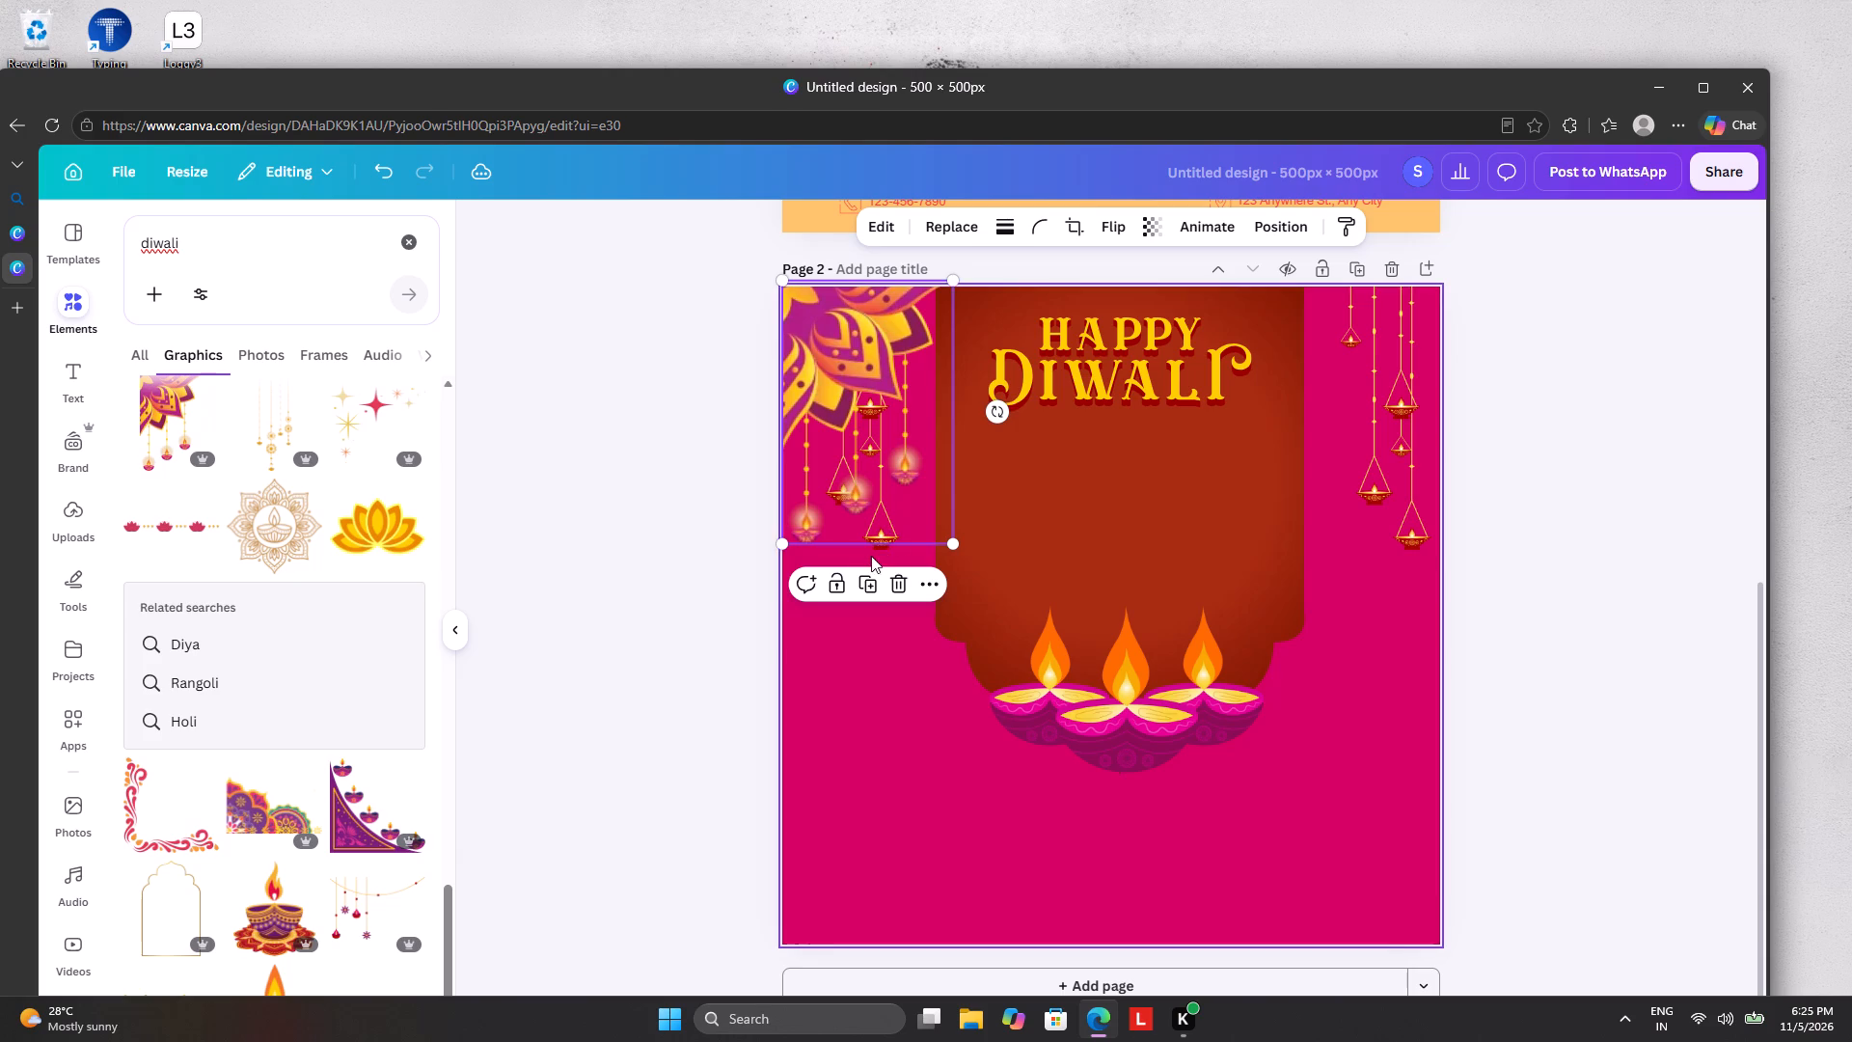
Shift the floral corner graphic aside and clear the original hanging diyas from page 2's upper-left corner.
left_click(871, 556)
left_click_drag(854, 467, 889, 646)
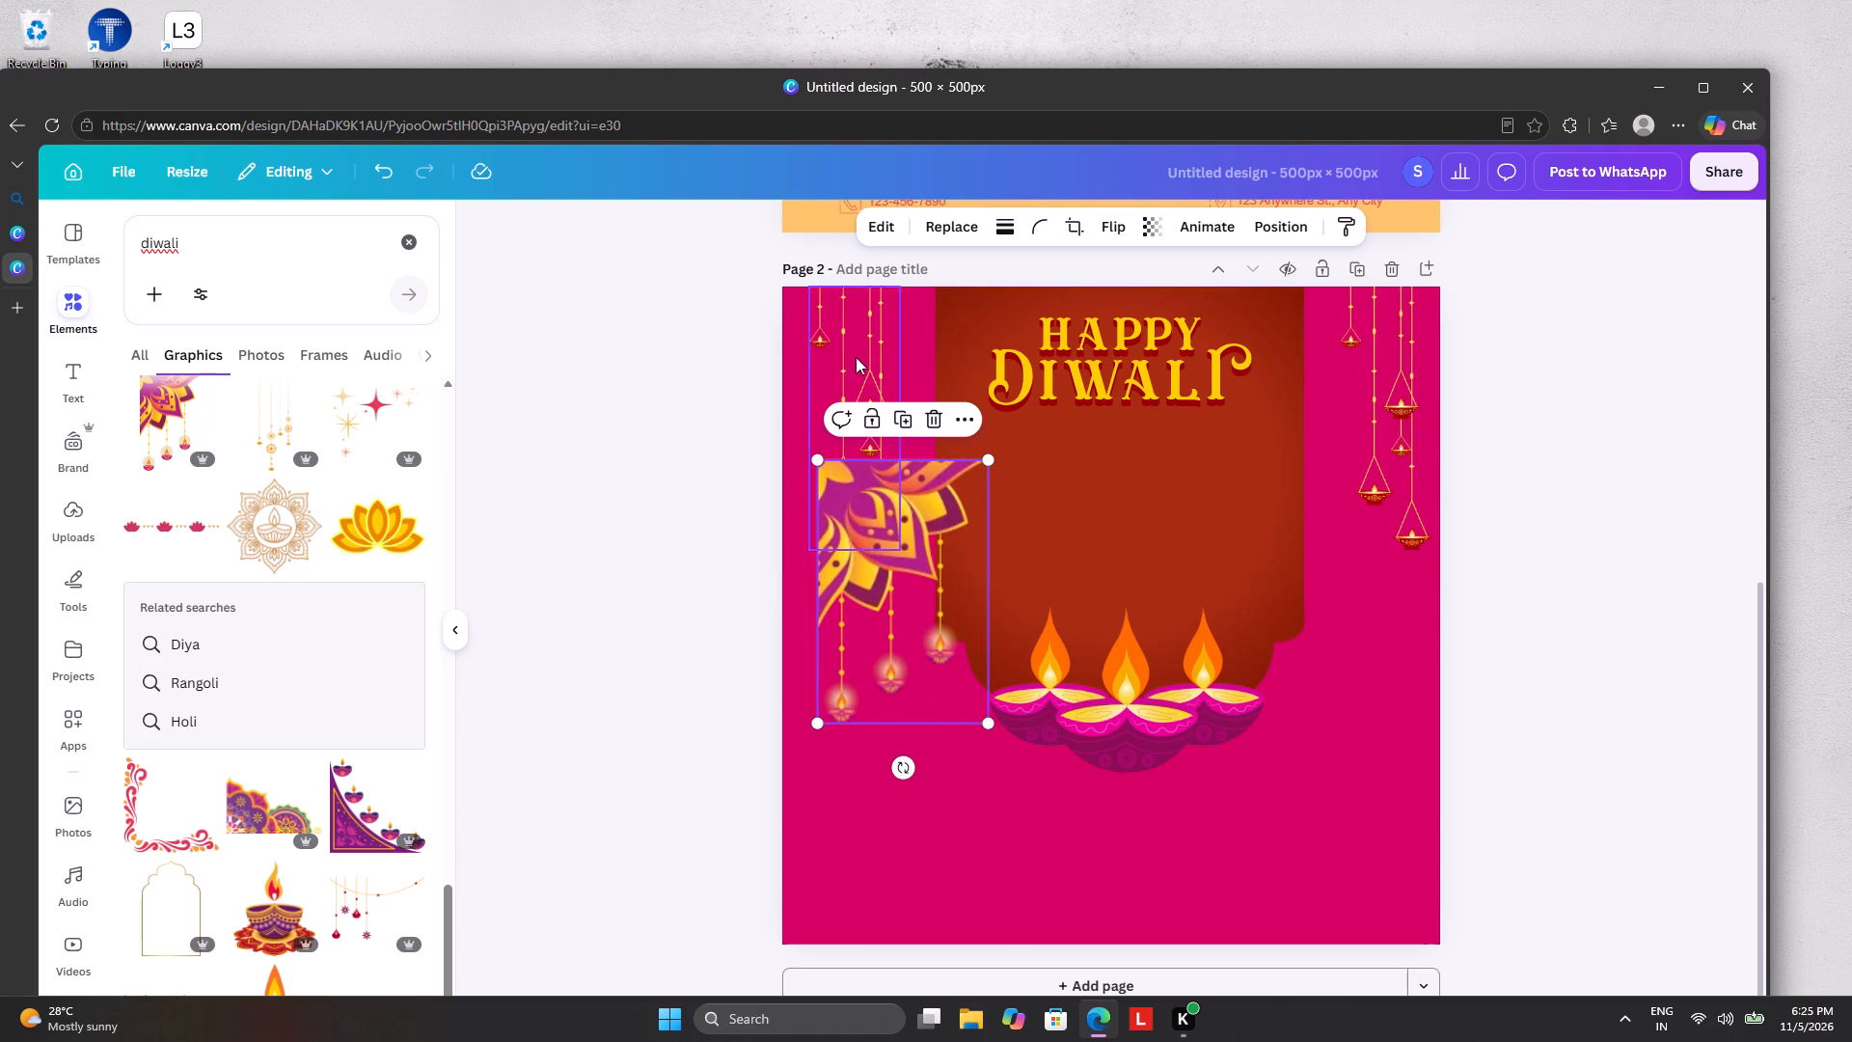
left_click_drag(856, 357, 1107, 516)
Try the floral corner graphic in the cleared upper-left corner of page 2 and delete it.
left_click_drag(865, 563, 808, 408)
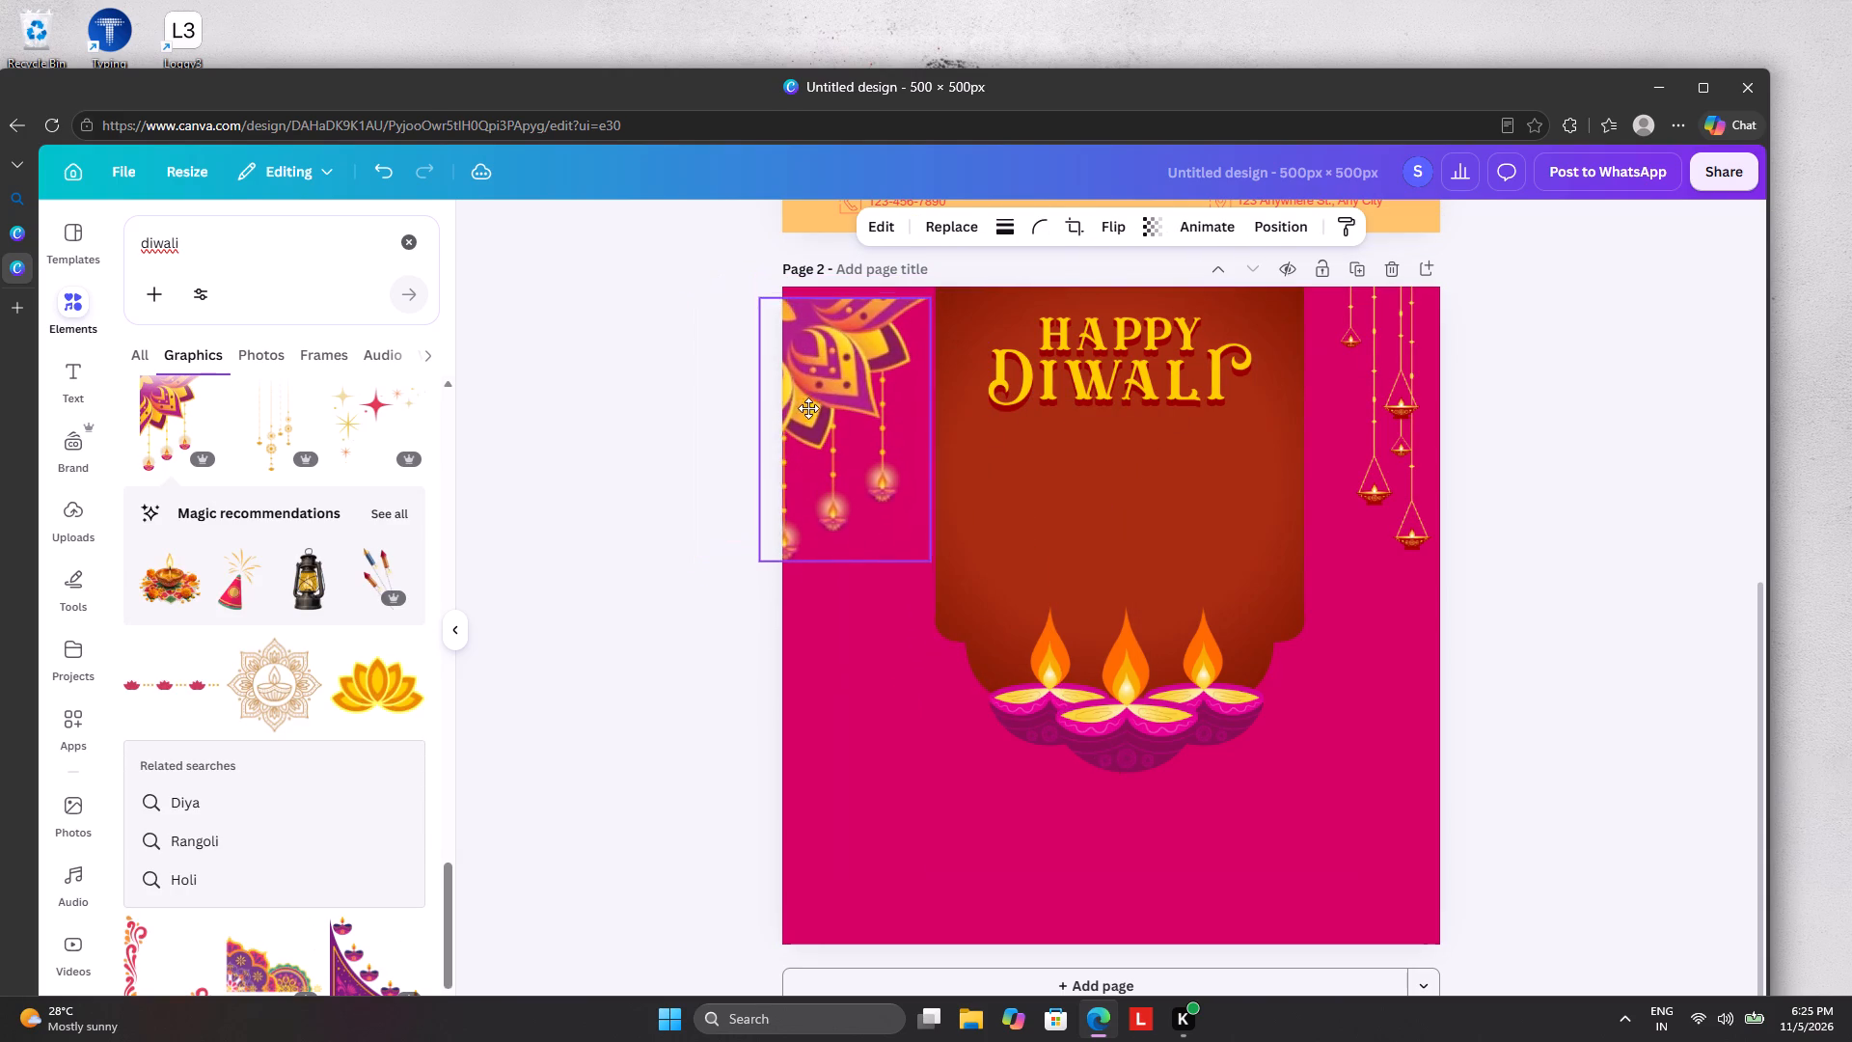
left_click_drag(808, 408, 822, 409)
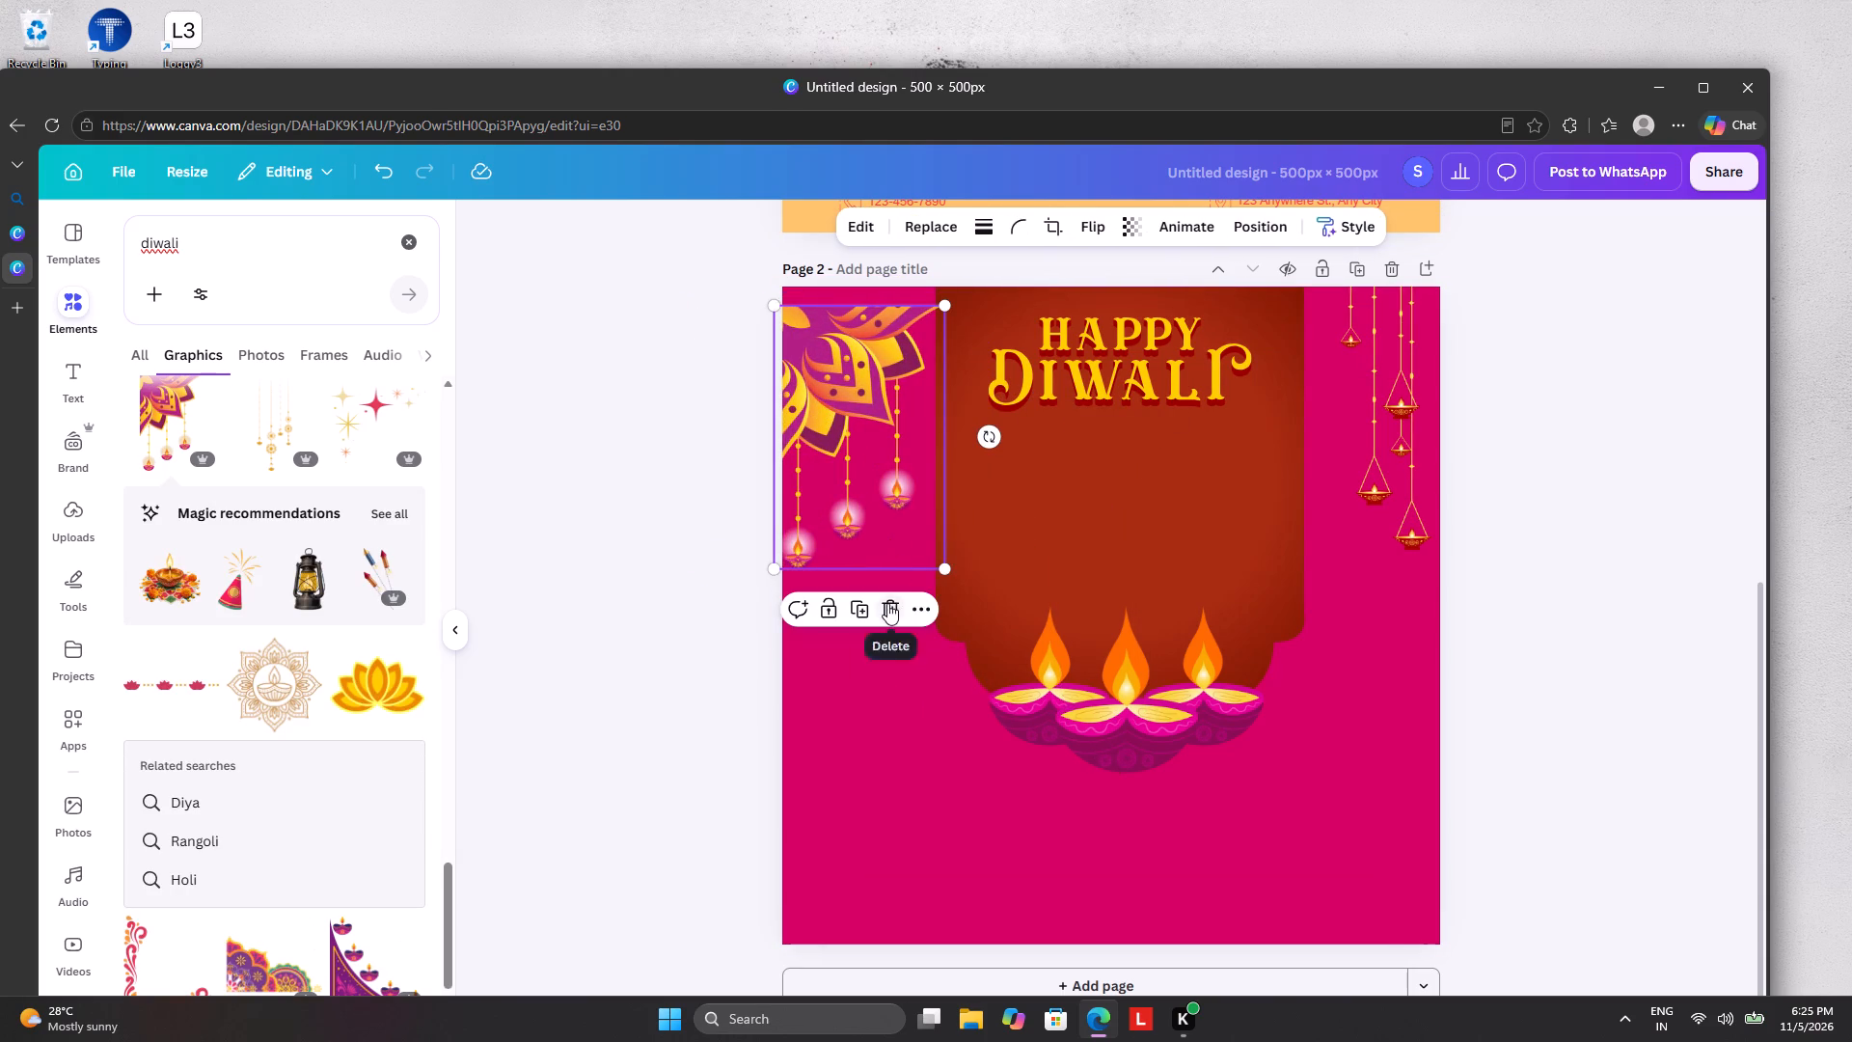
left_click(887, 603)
Duplicate the hanging diyas on page 2's right side and place the copy flush in the upper-left corner.
left_click(1401, 519)
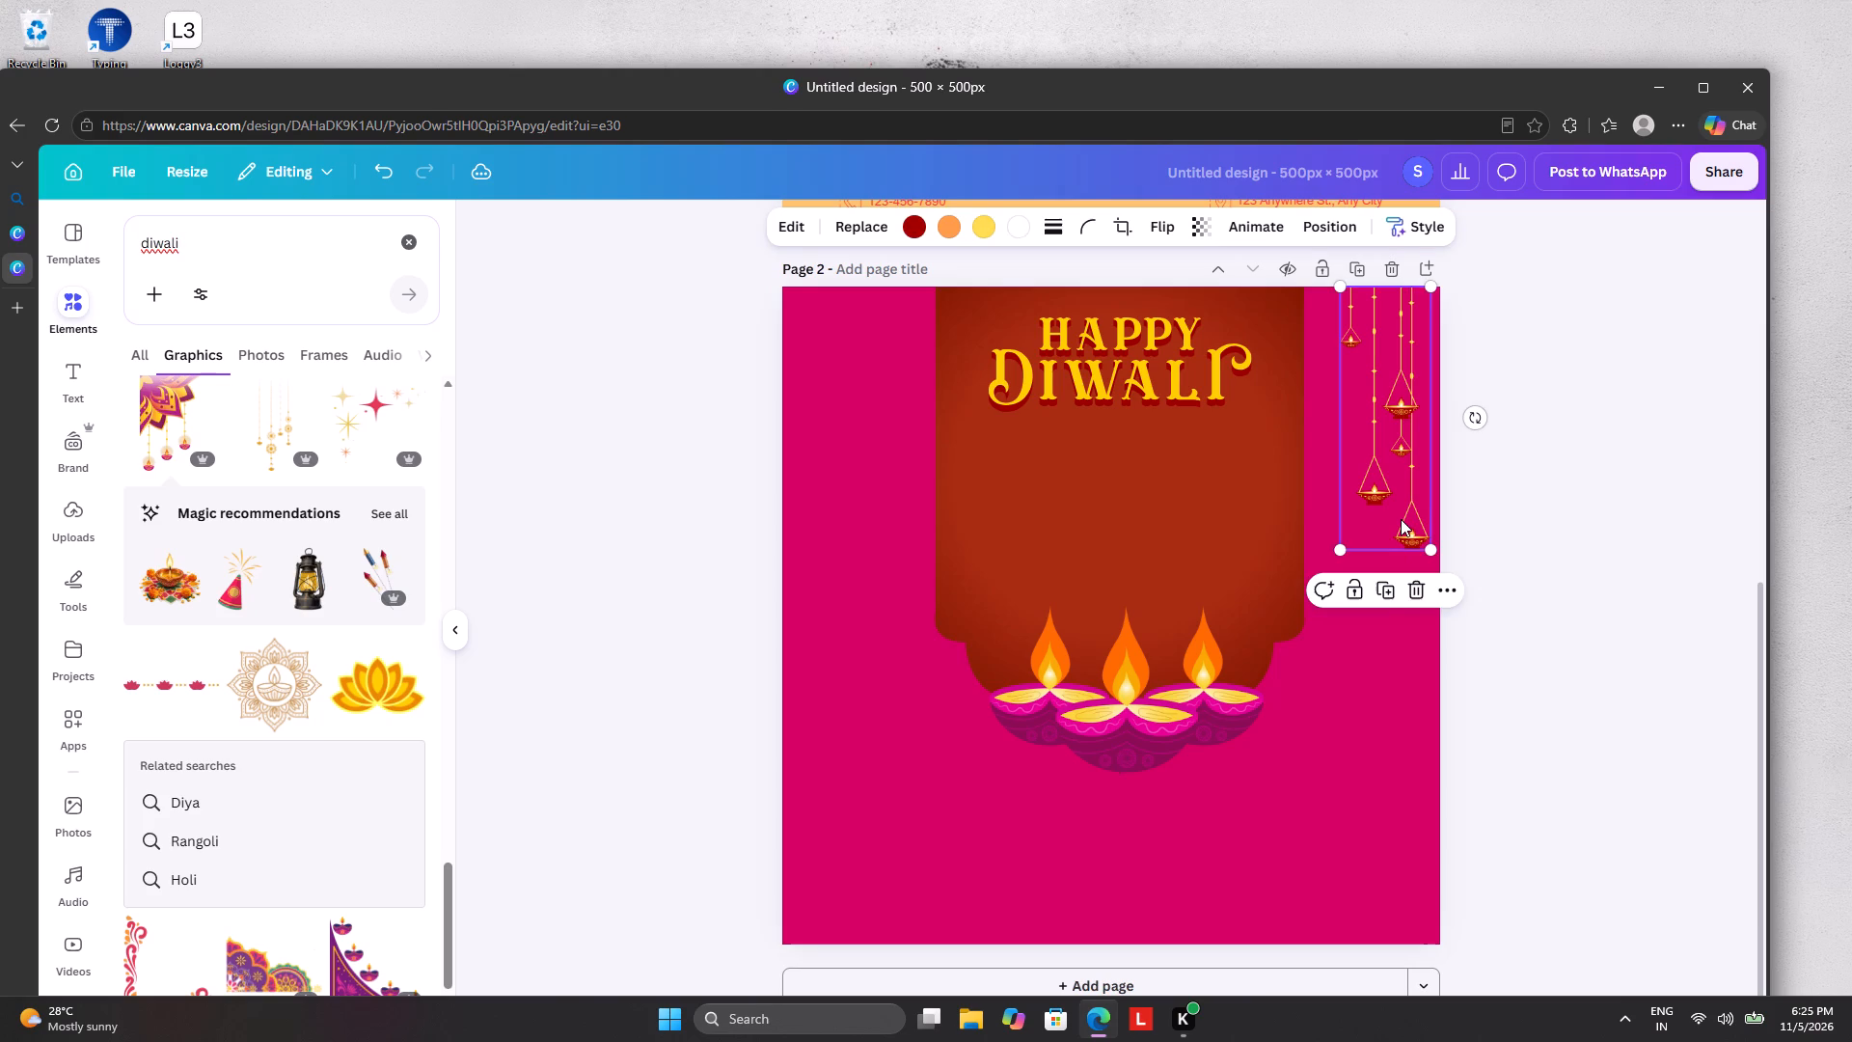
left_click(1386, 597)
left_click_drag(1388, 499, 675, 423)
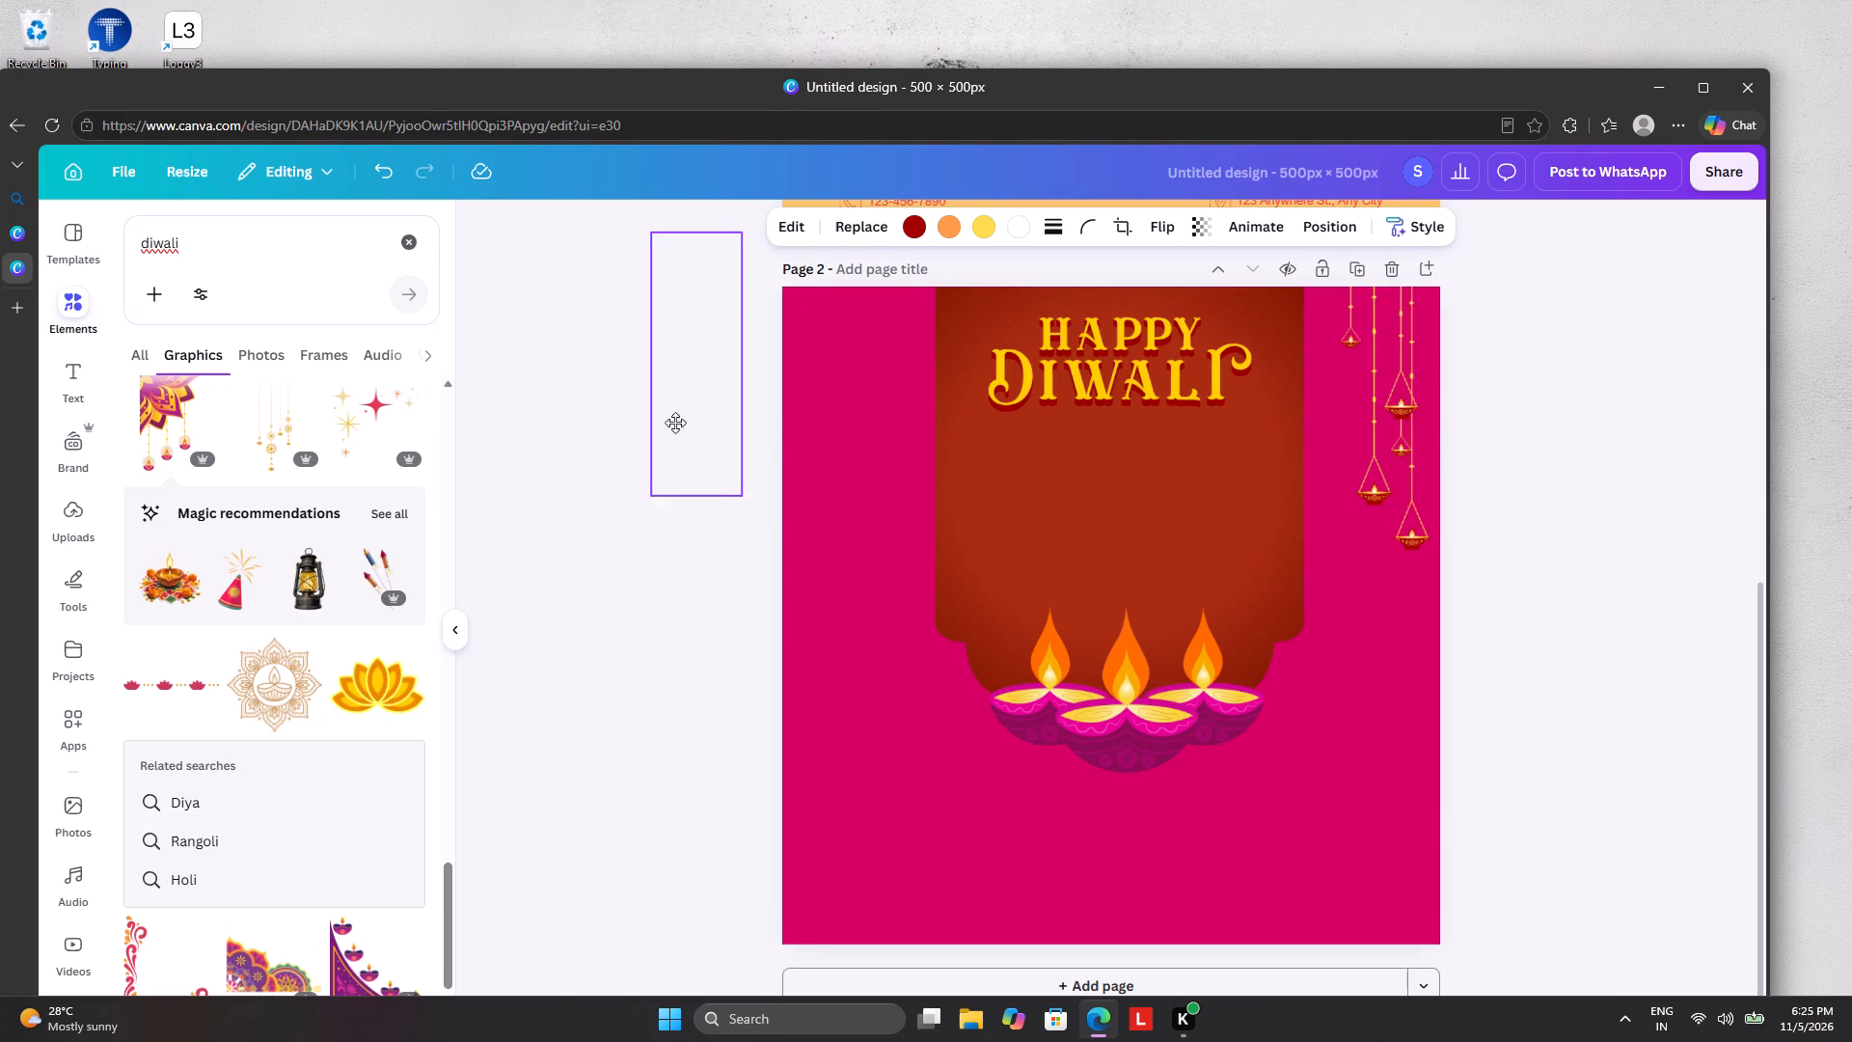
left_click_drag(675, 423, 803, 479)
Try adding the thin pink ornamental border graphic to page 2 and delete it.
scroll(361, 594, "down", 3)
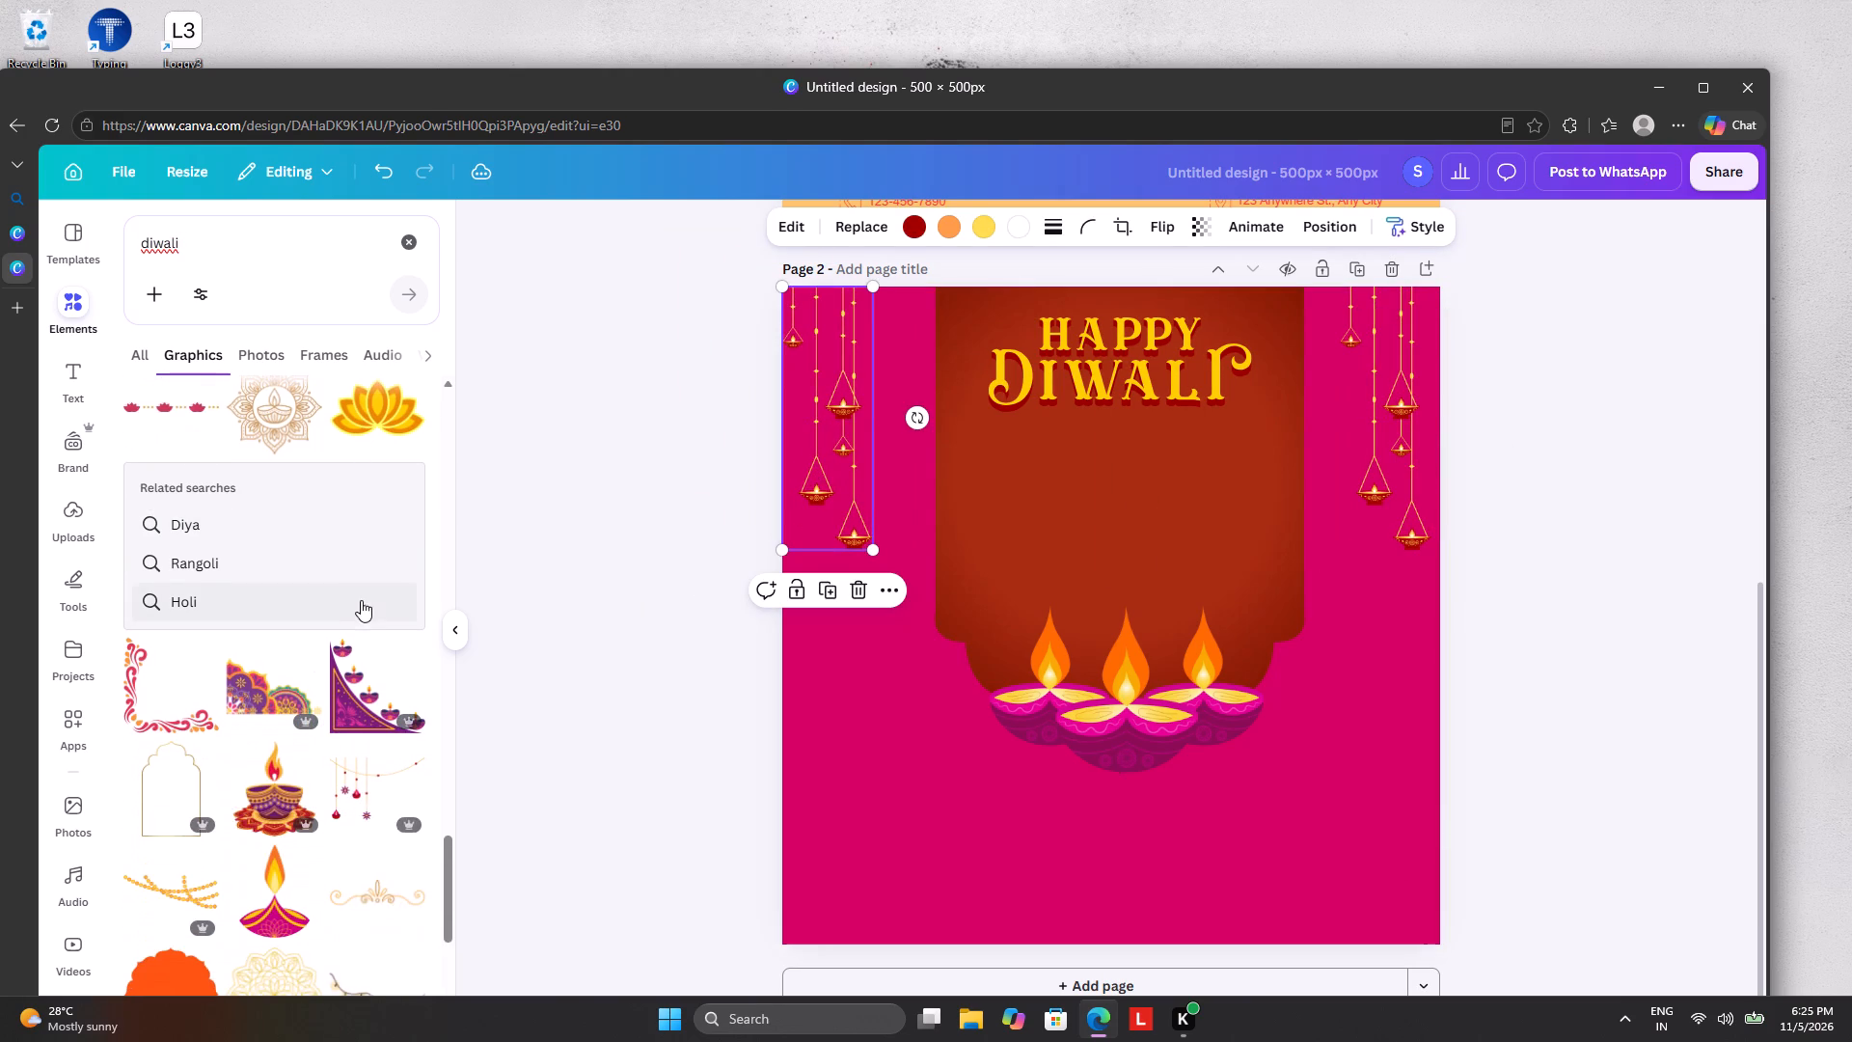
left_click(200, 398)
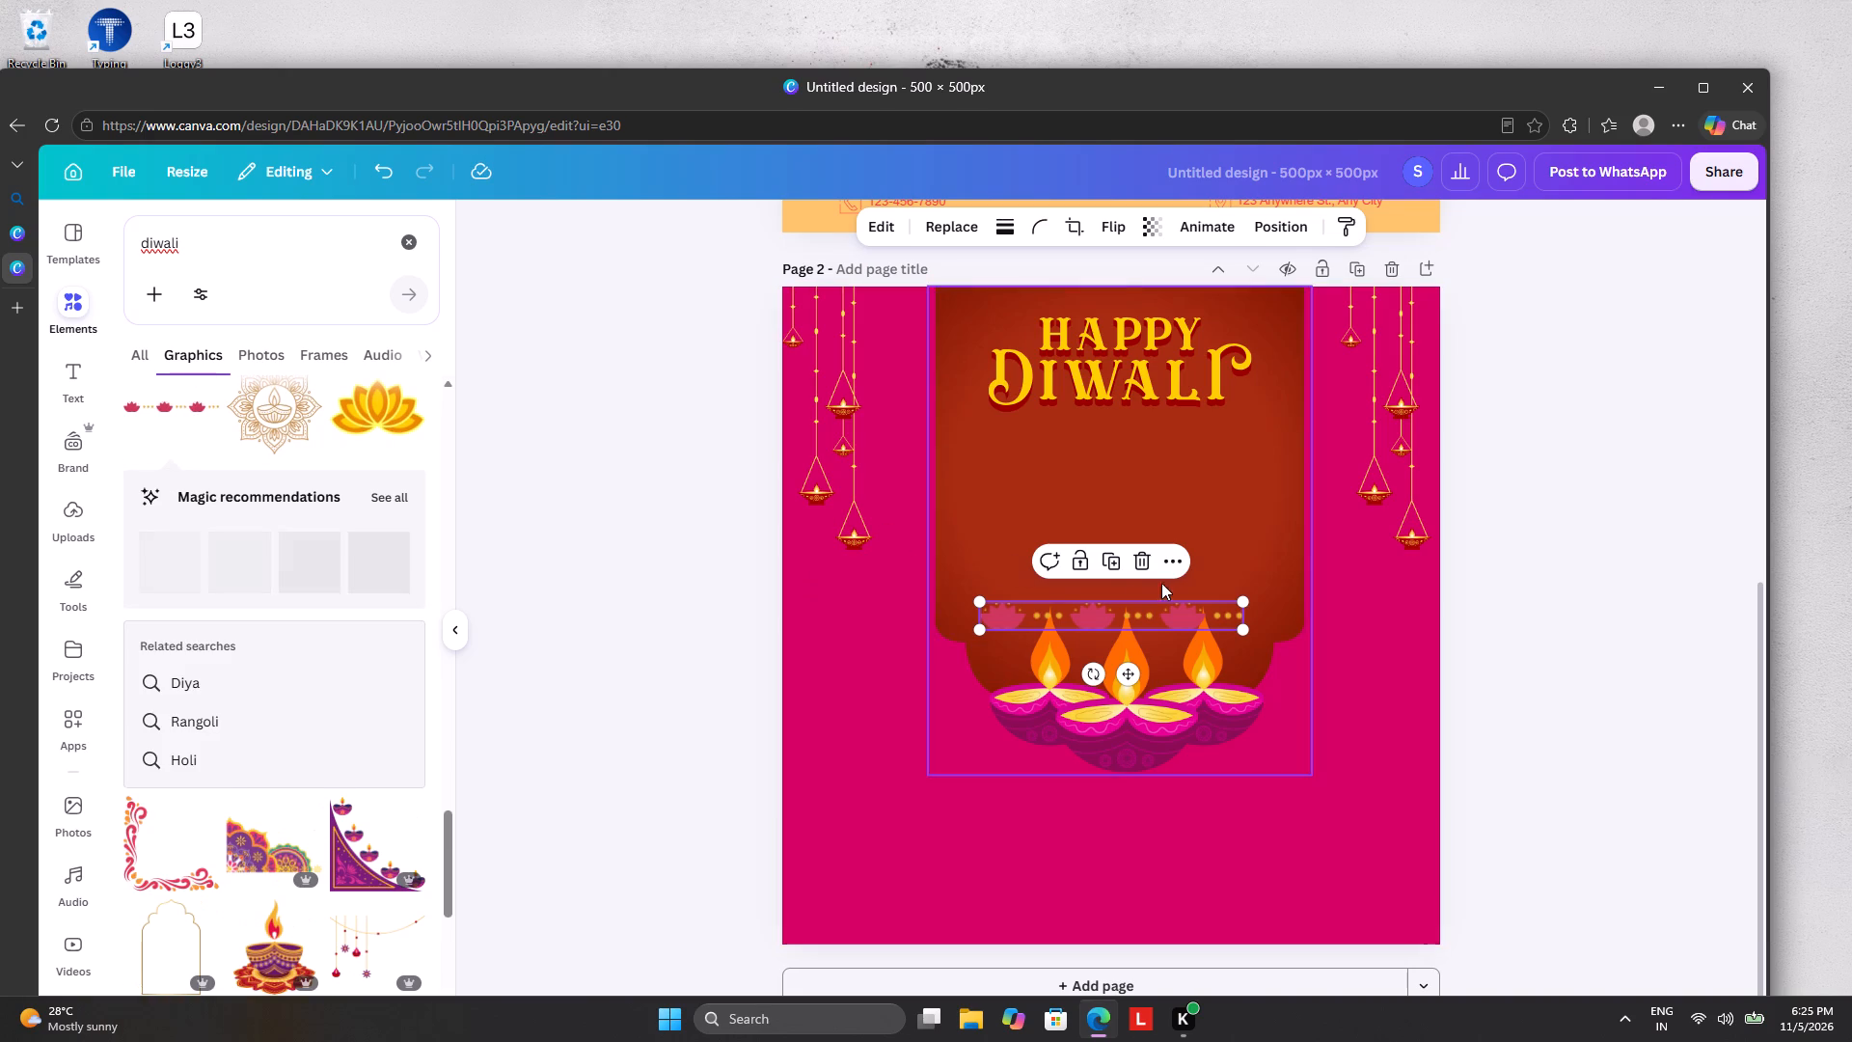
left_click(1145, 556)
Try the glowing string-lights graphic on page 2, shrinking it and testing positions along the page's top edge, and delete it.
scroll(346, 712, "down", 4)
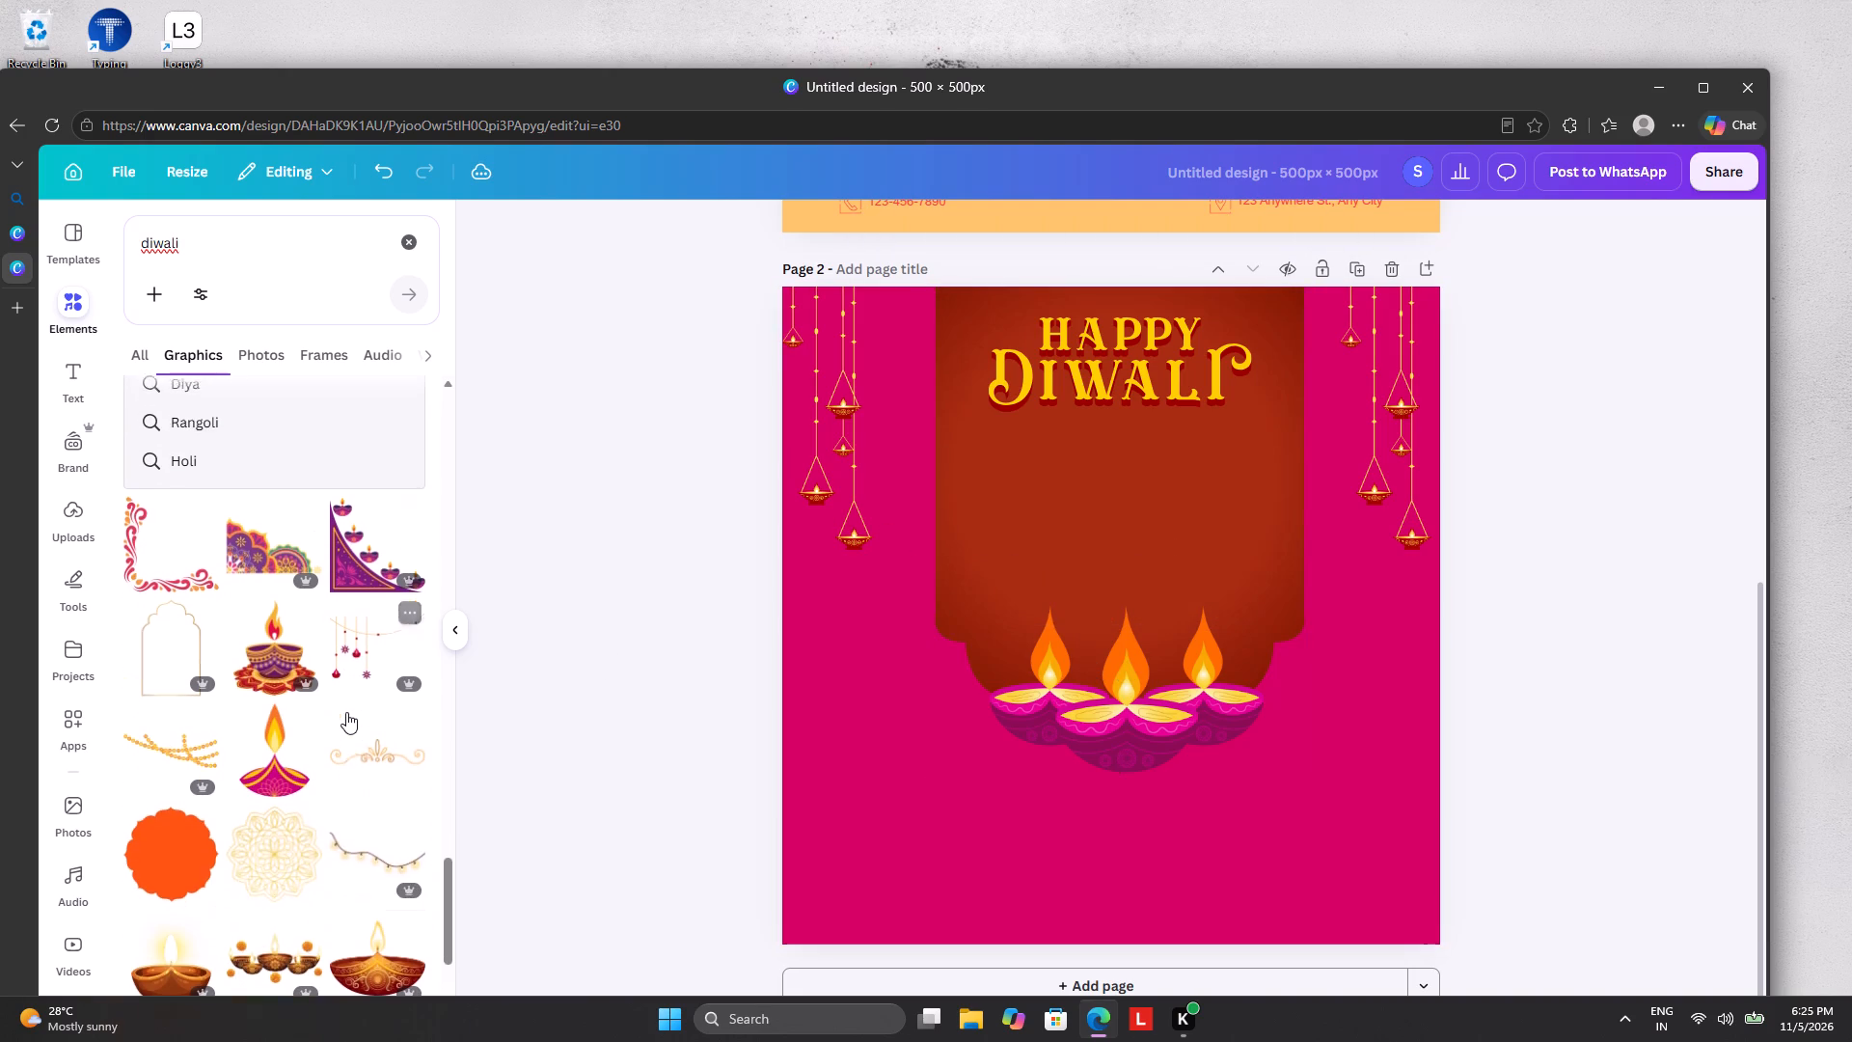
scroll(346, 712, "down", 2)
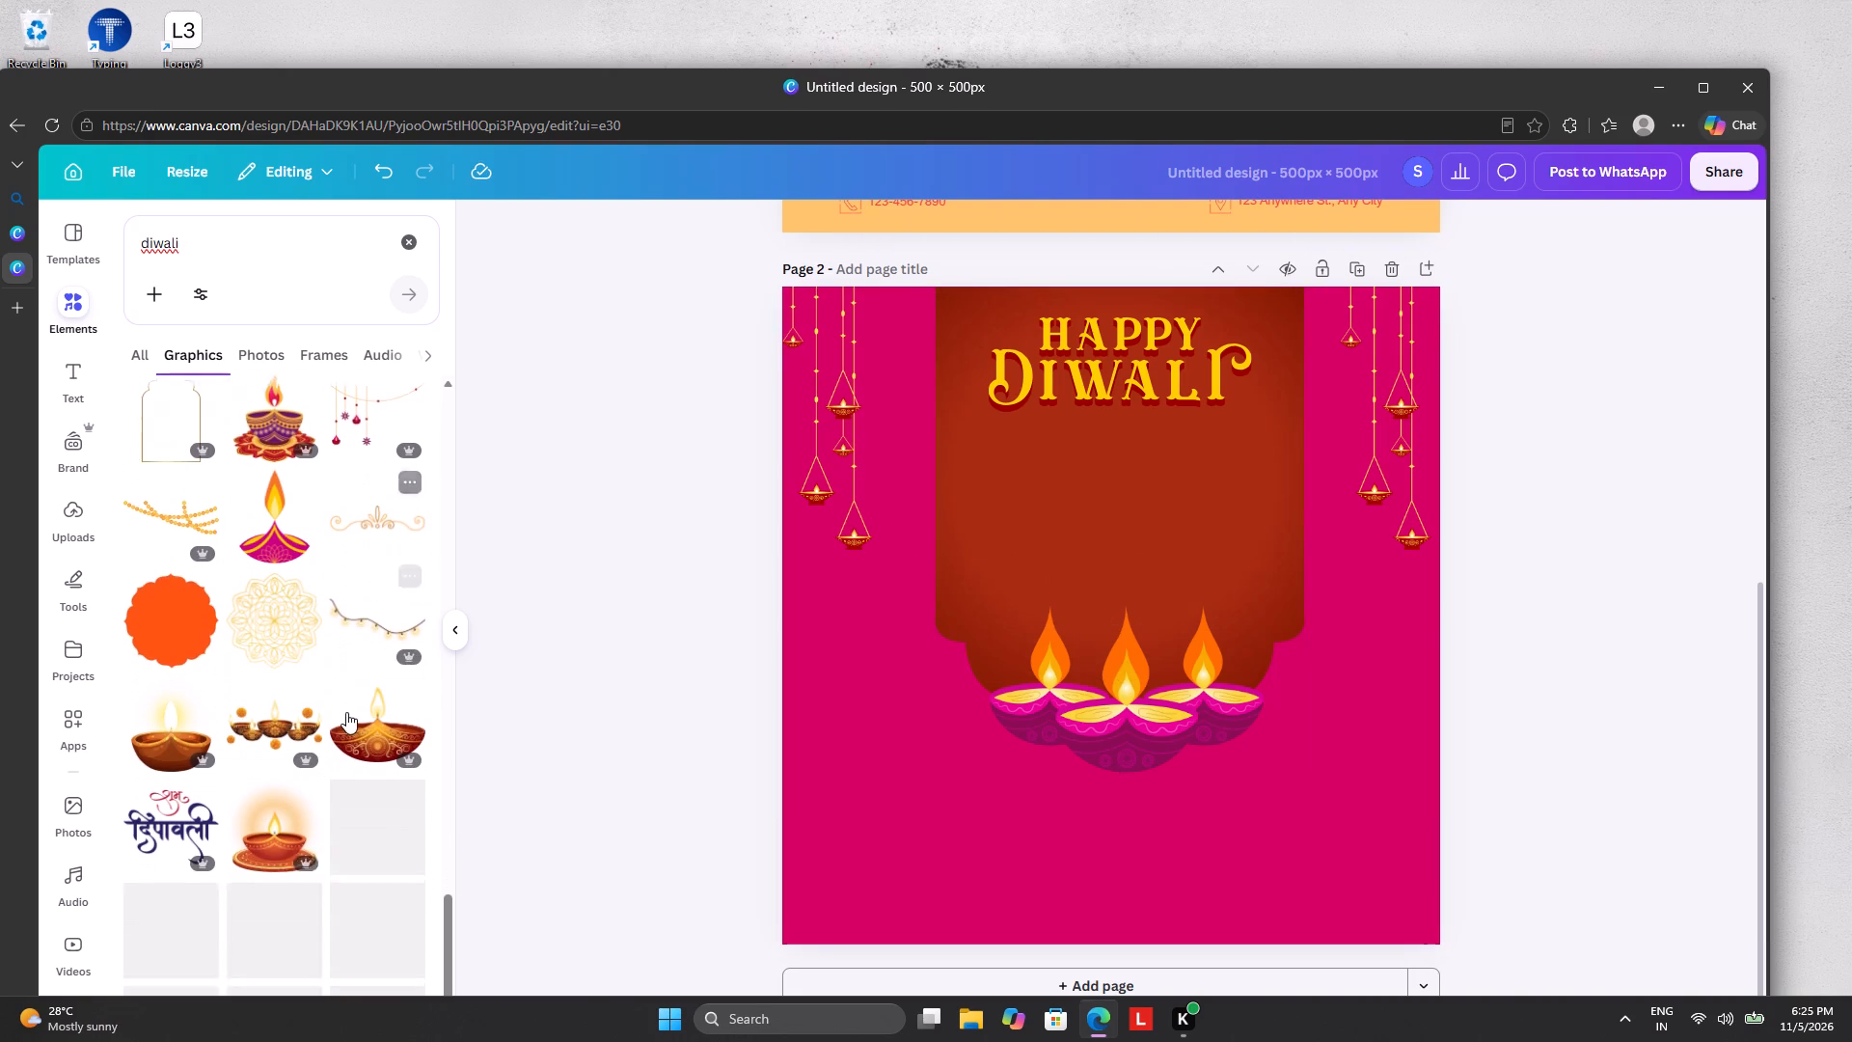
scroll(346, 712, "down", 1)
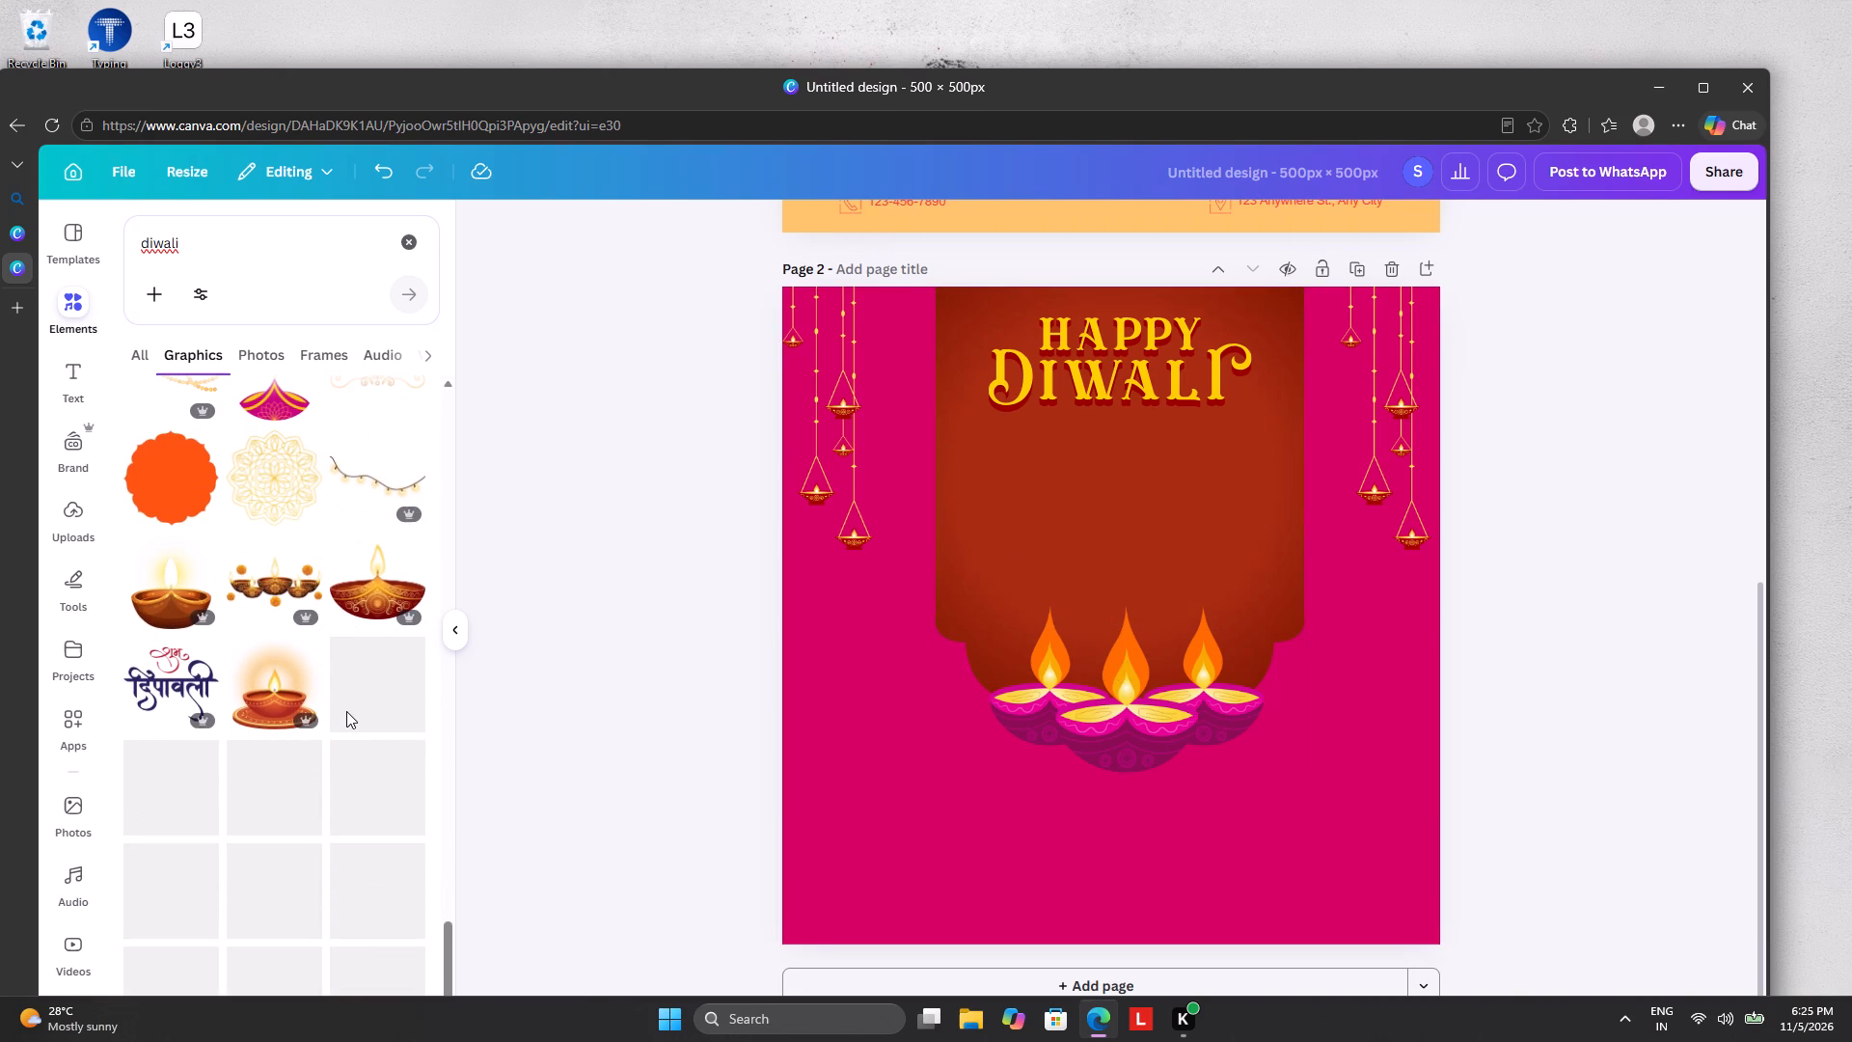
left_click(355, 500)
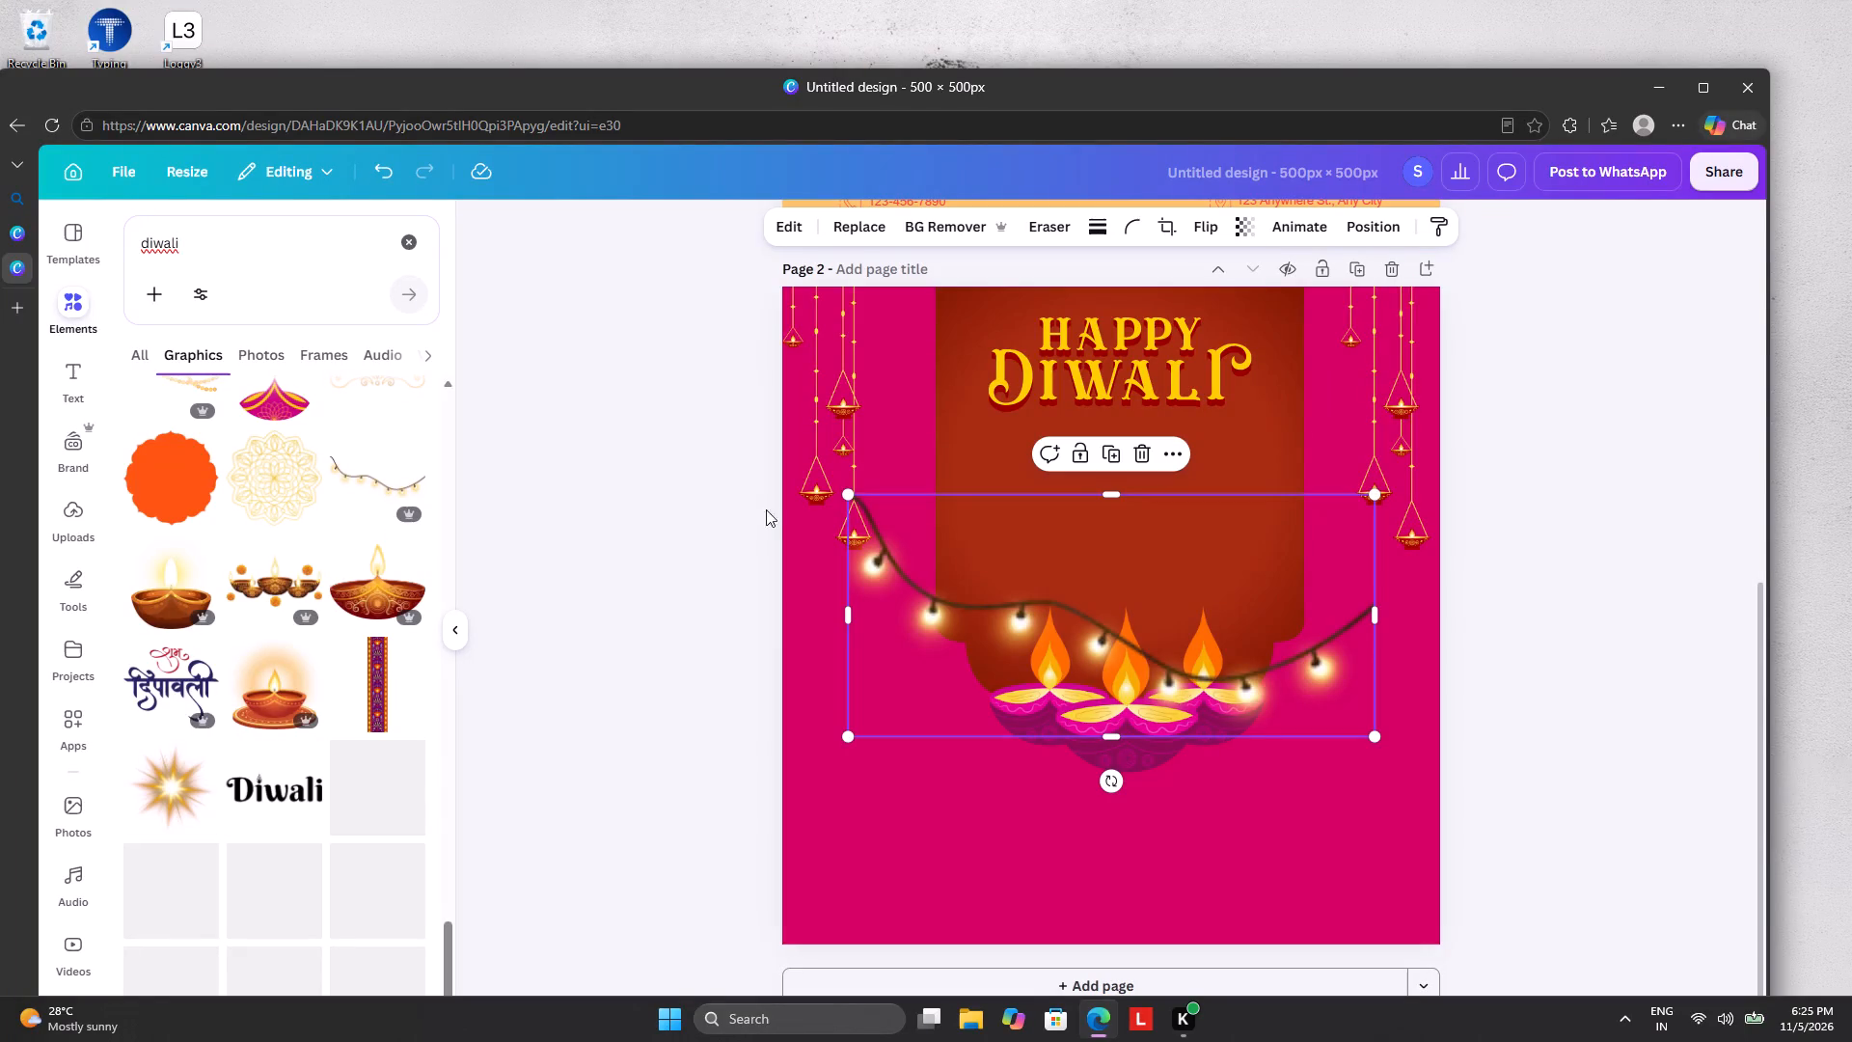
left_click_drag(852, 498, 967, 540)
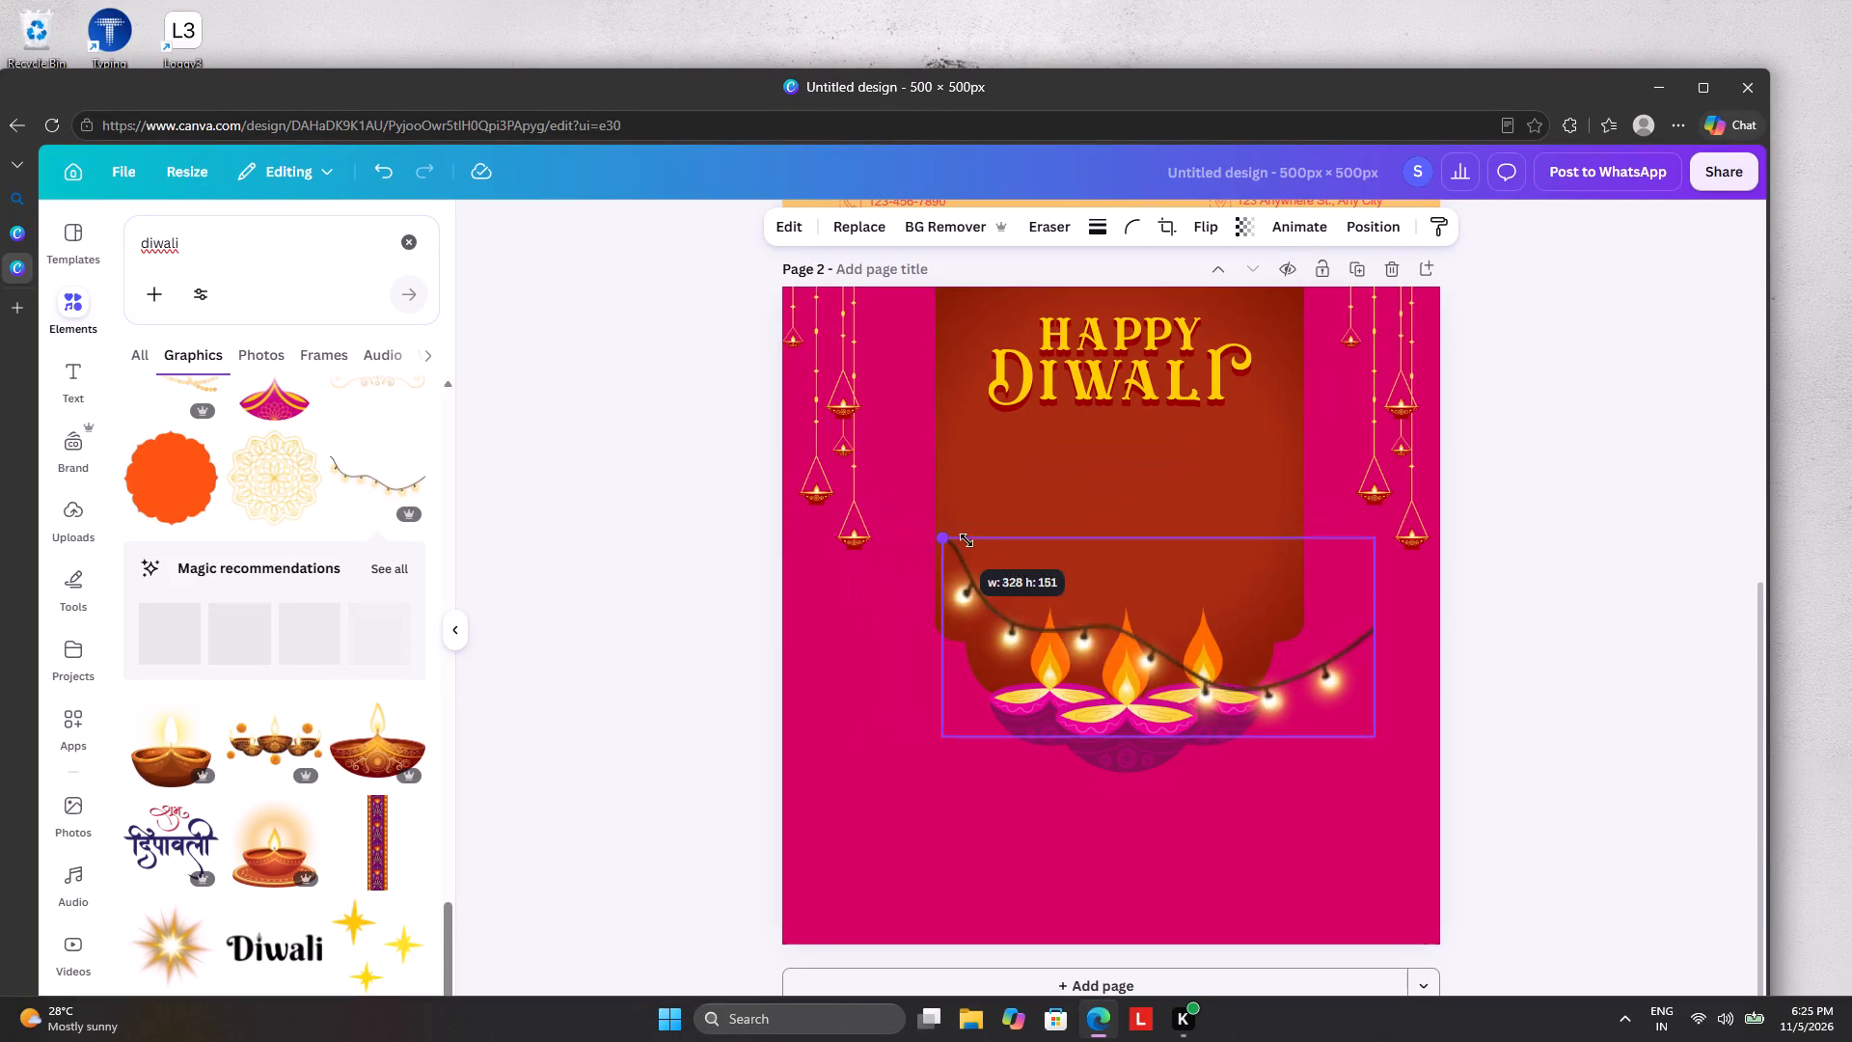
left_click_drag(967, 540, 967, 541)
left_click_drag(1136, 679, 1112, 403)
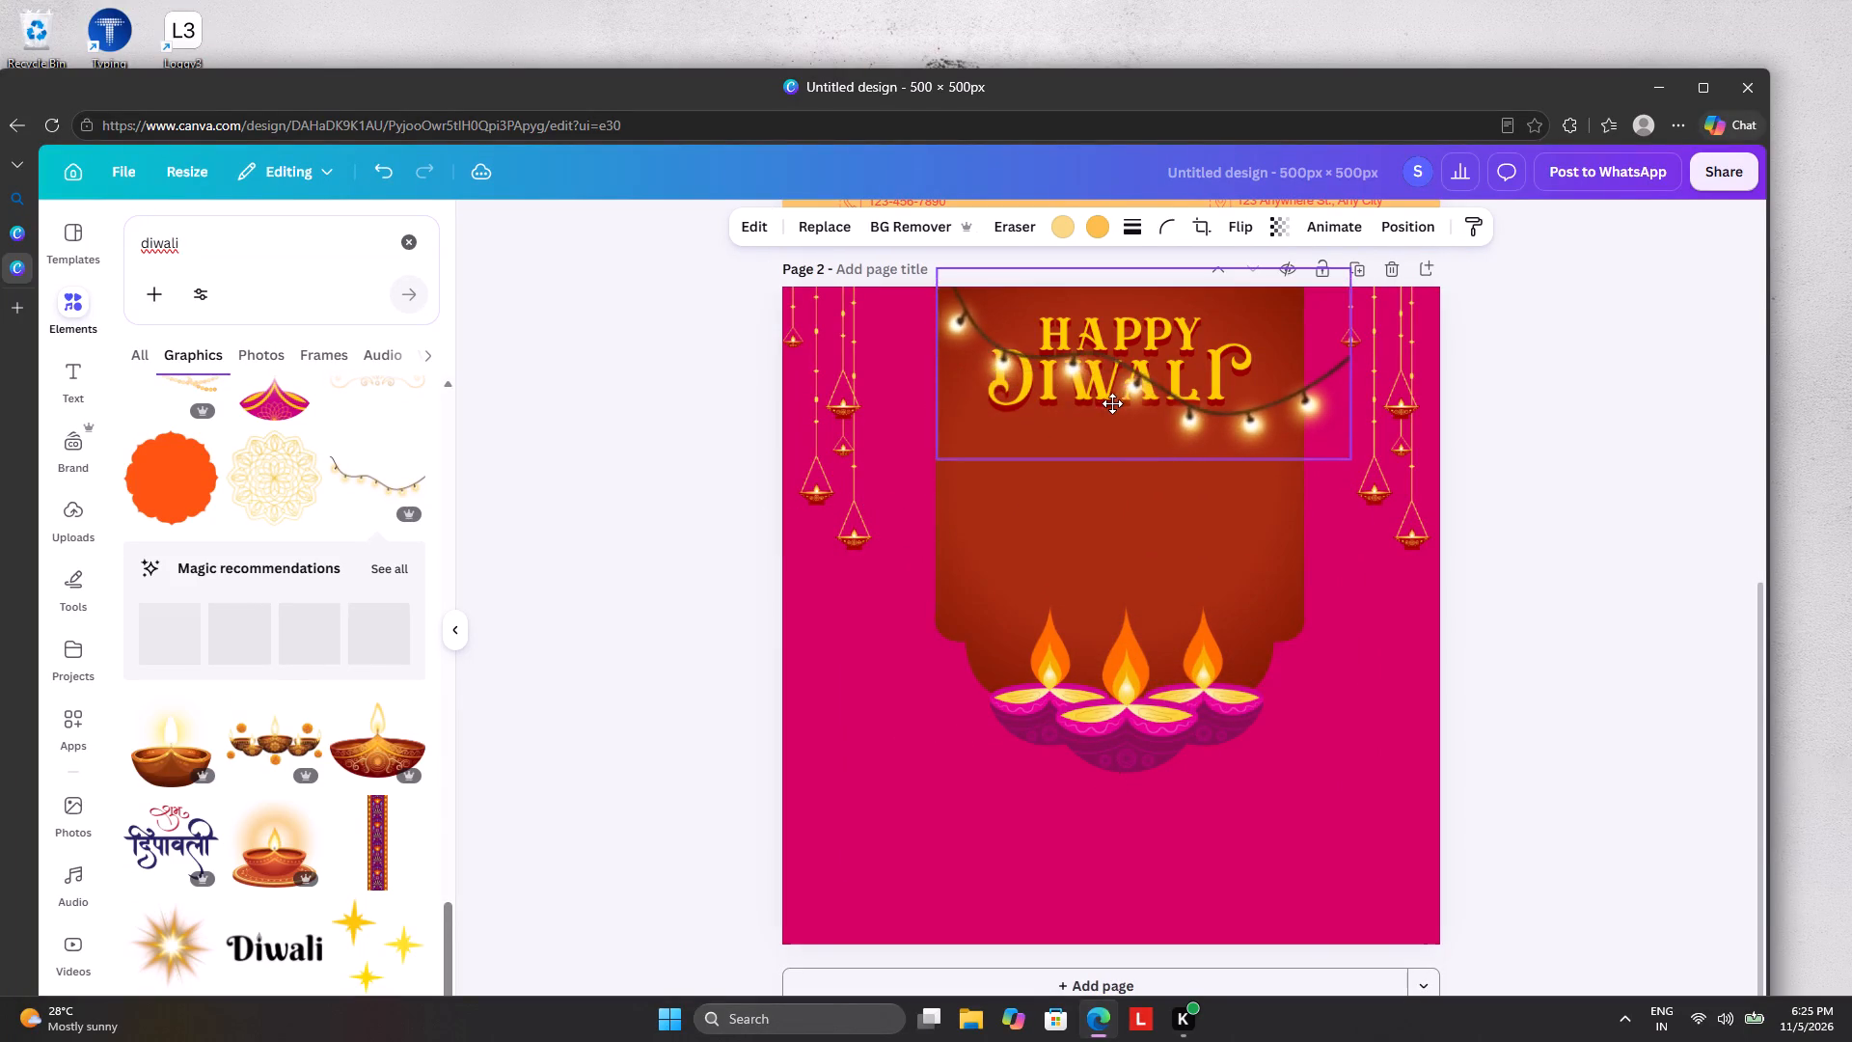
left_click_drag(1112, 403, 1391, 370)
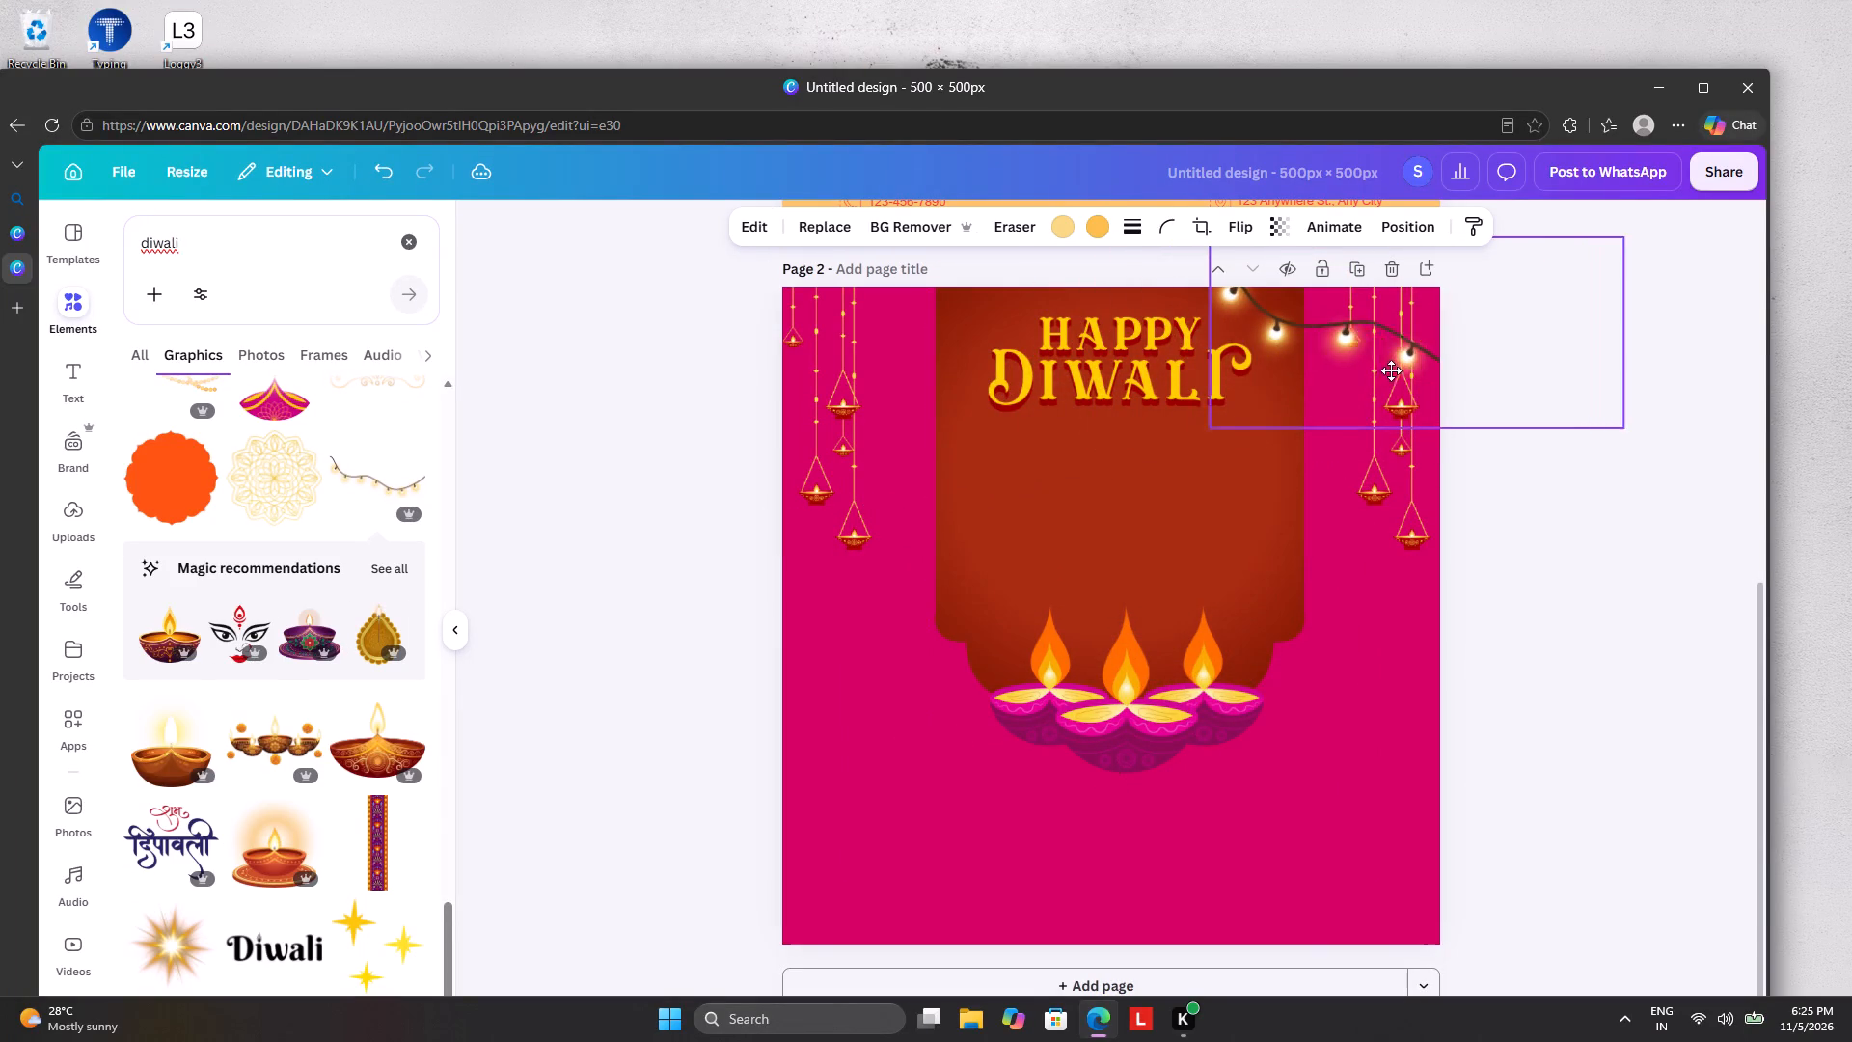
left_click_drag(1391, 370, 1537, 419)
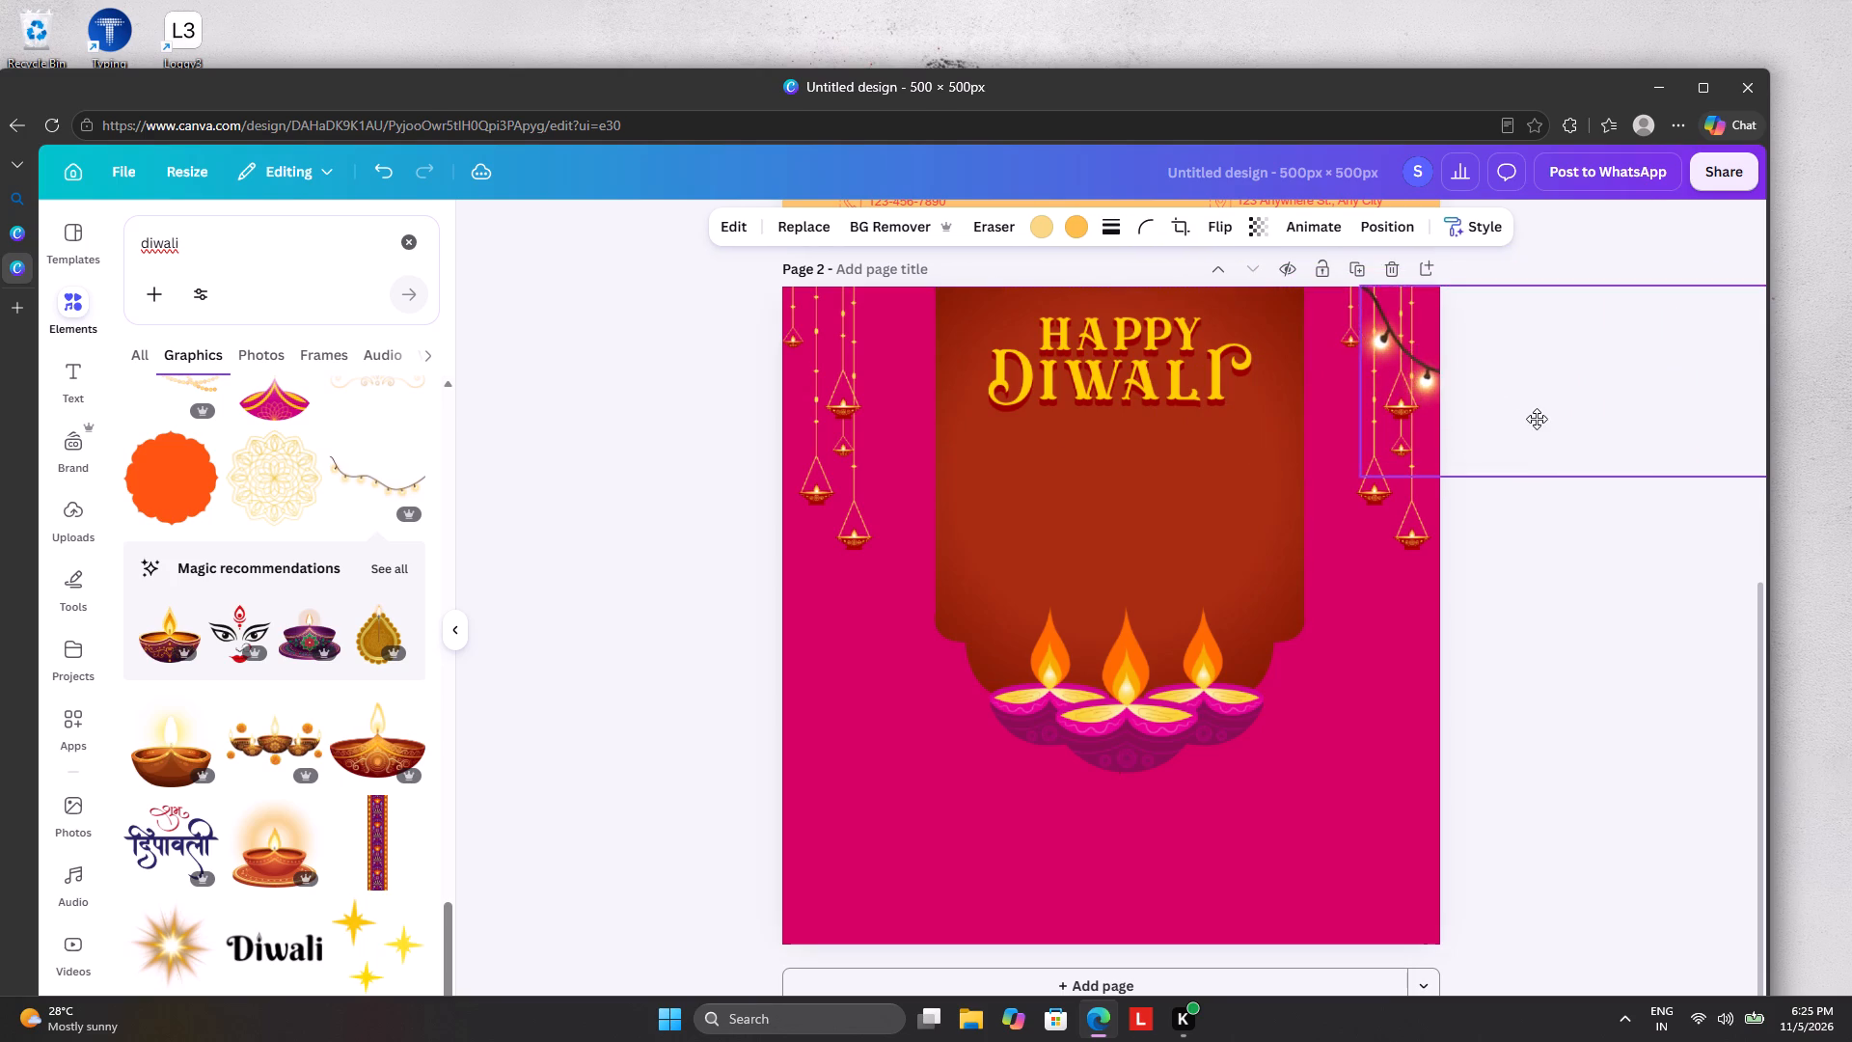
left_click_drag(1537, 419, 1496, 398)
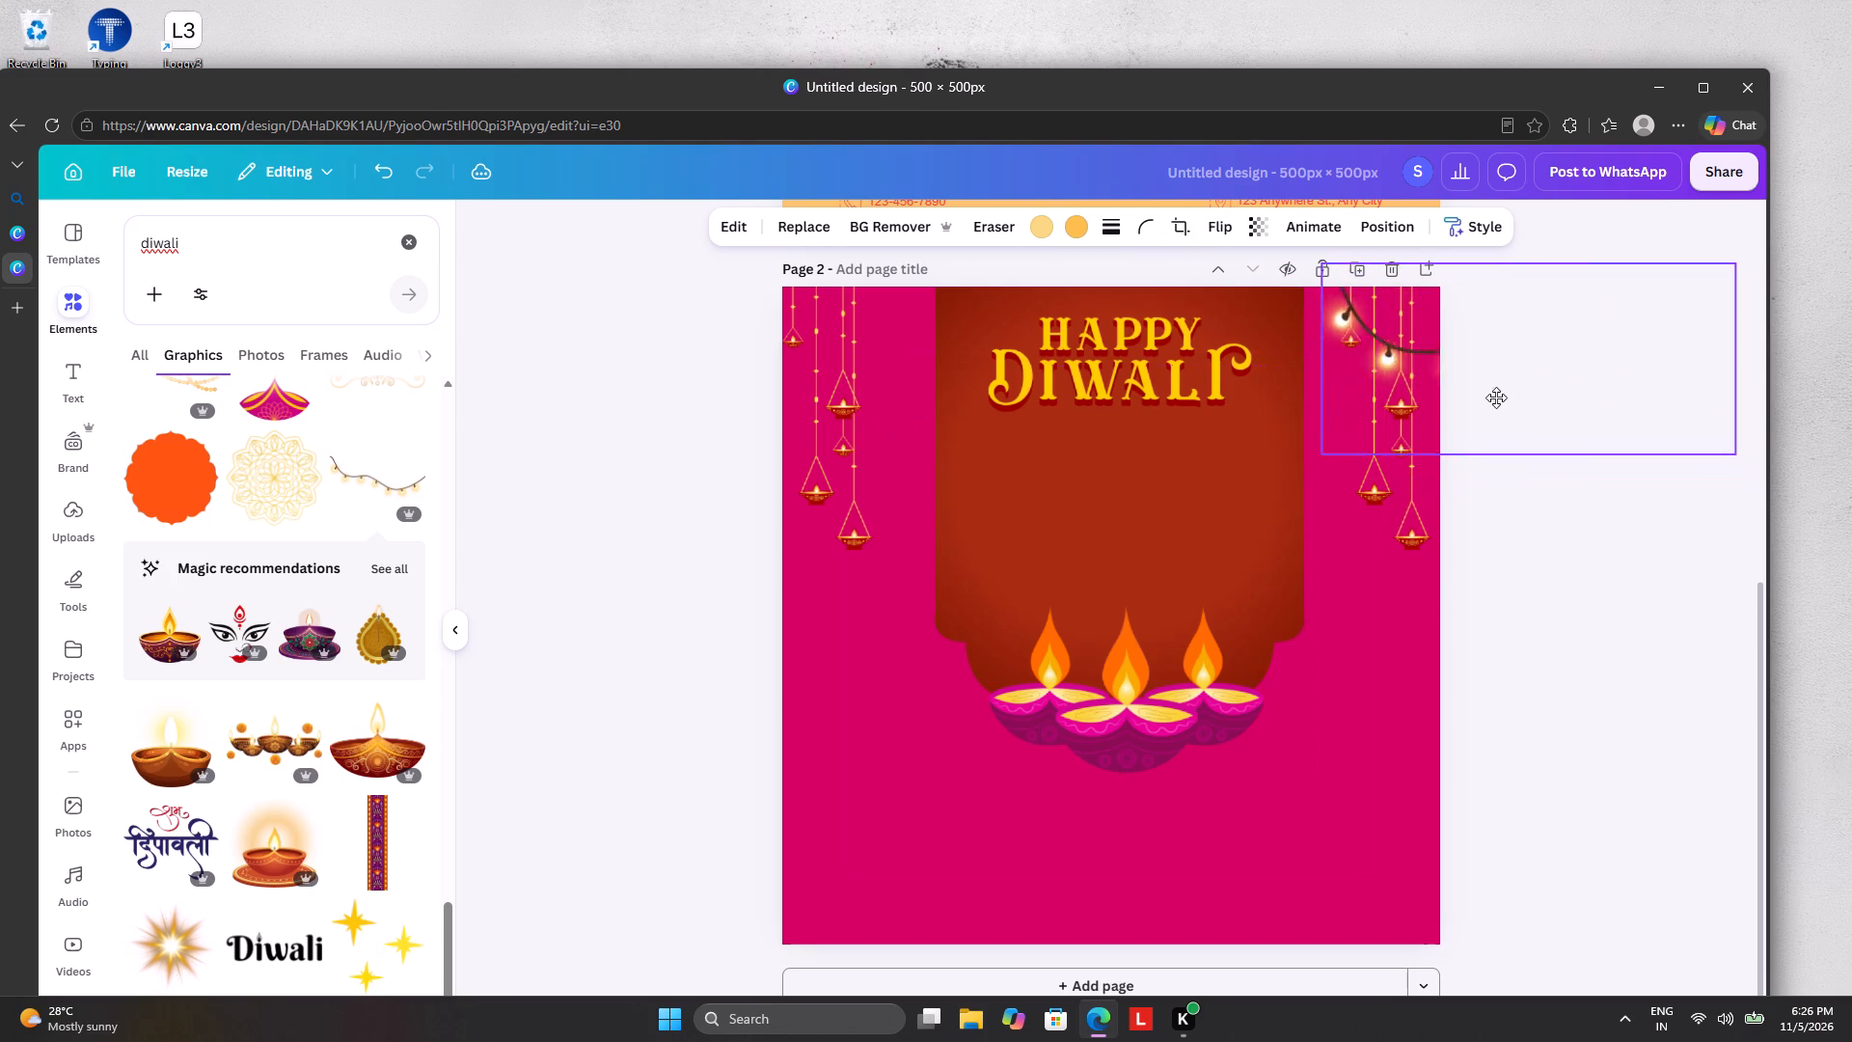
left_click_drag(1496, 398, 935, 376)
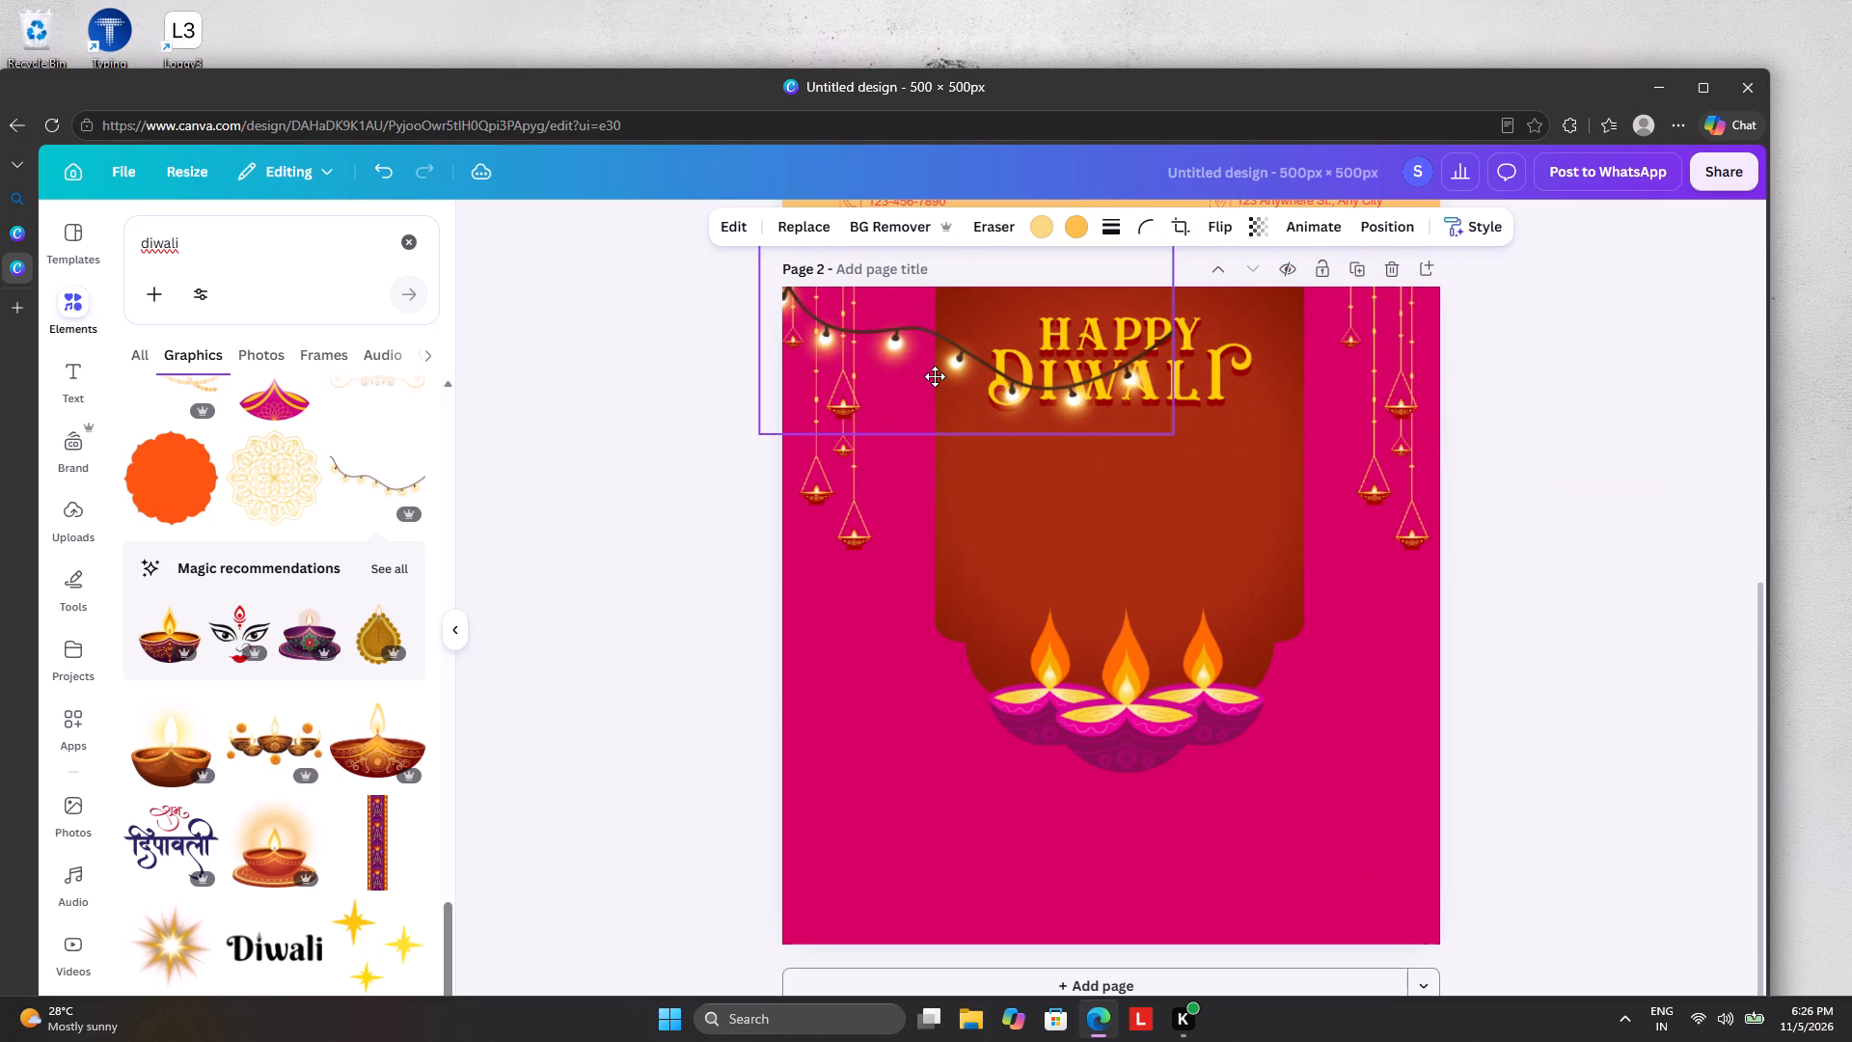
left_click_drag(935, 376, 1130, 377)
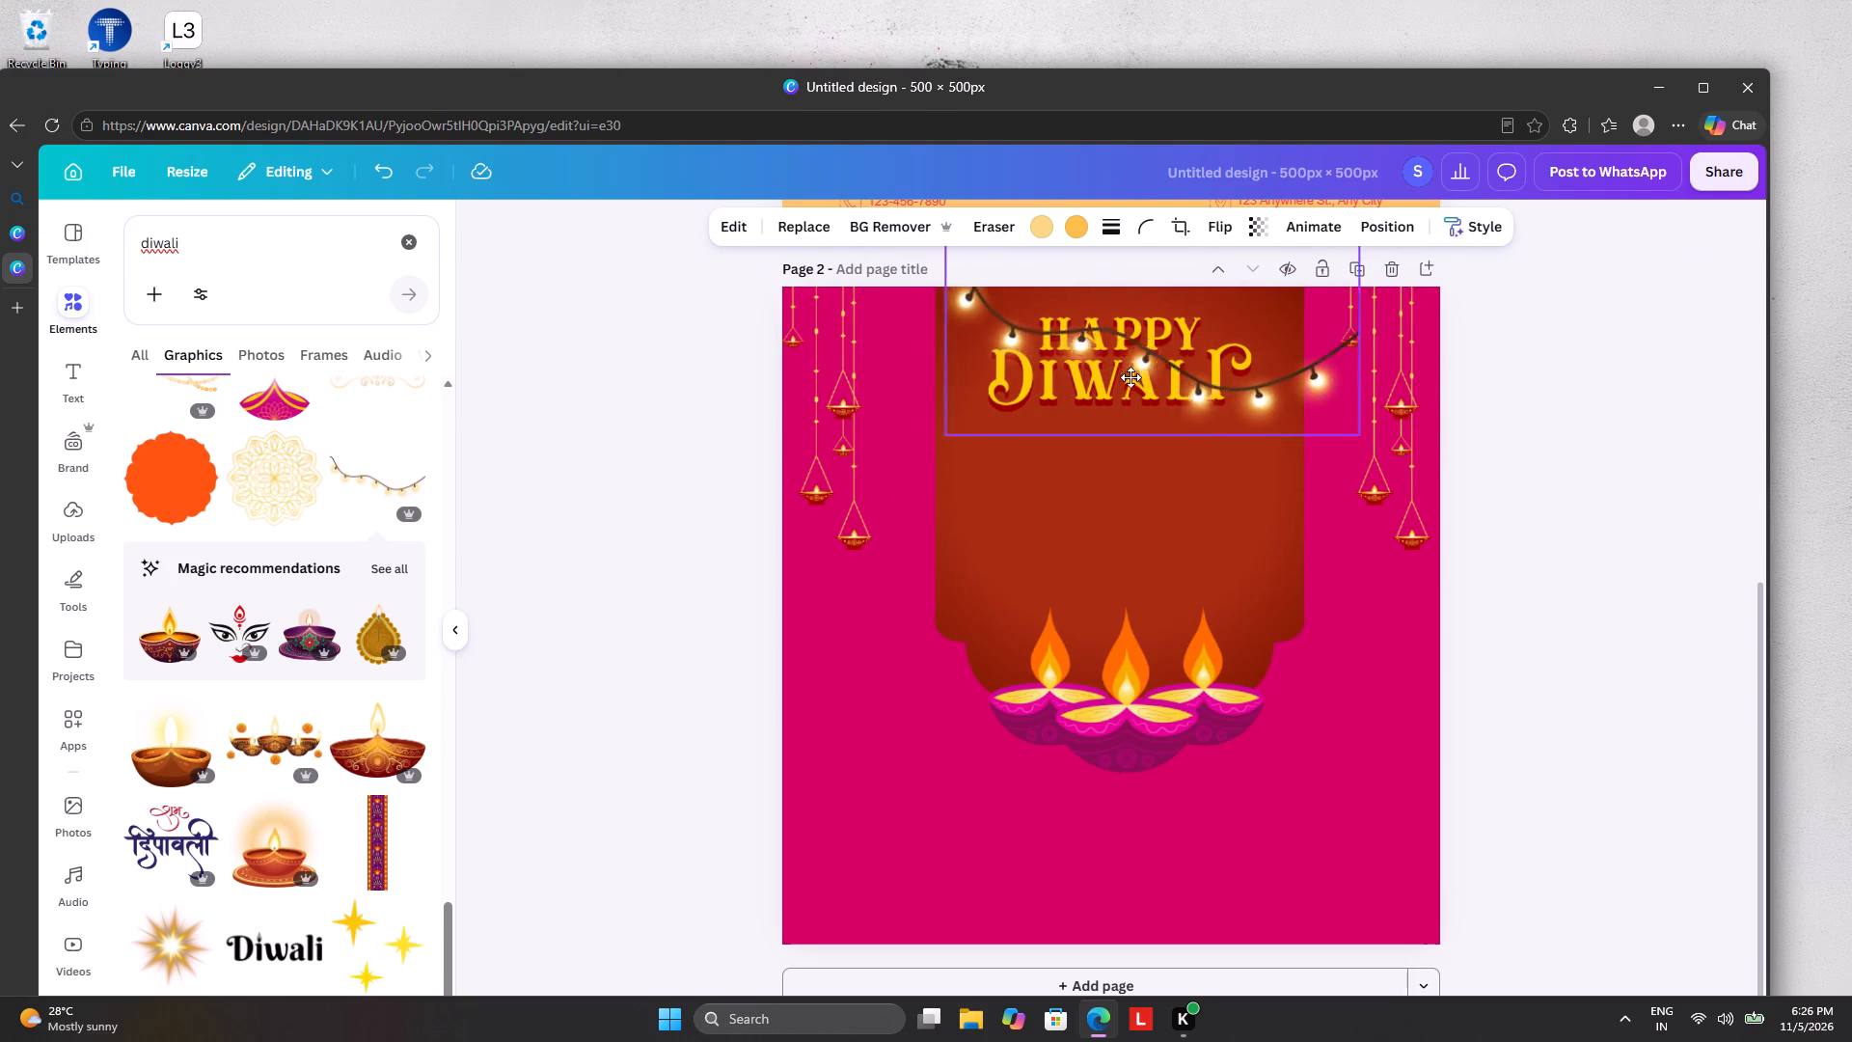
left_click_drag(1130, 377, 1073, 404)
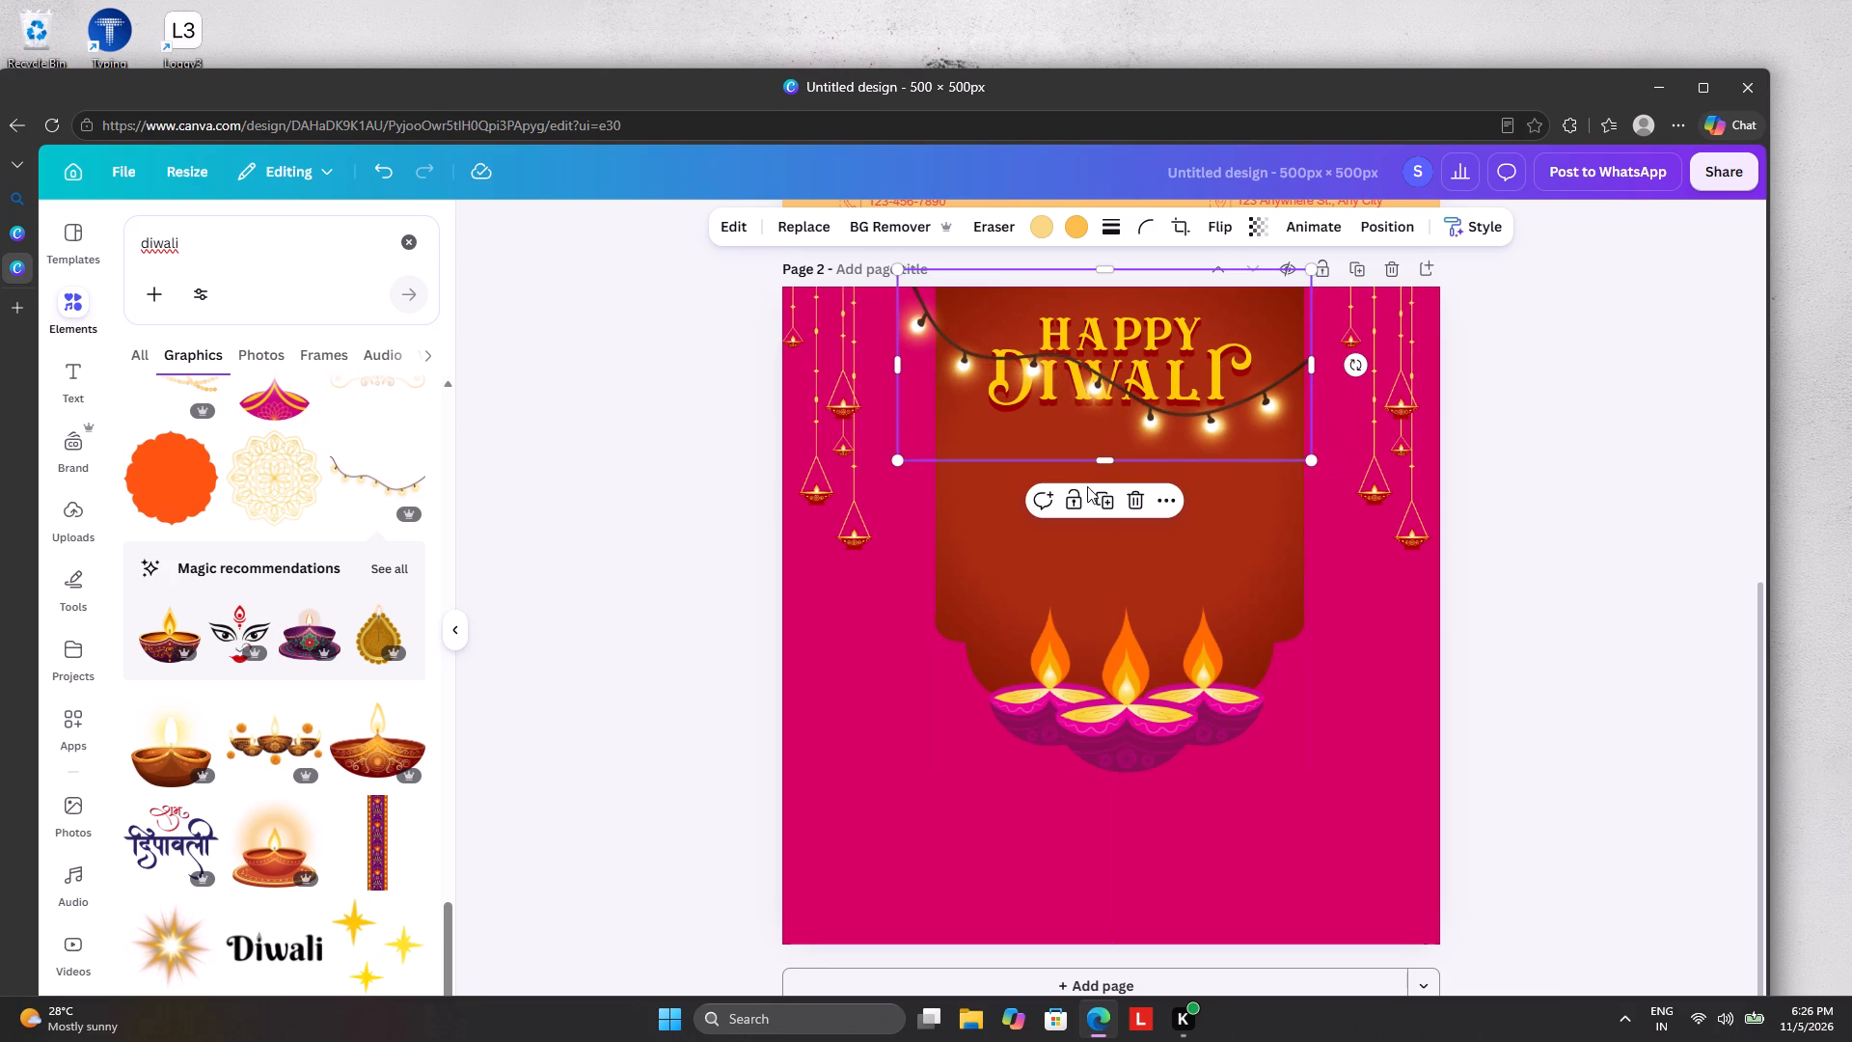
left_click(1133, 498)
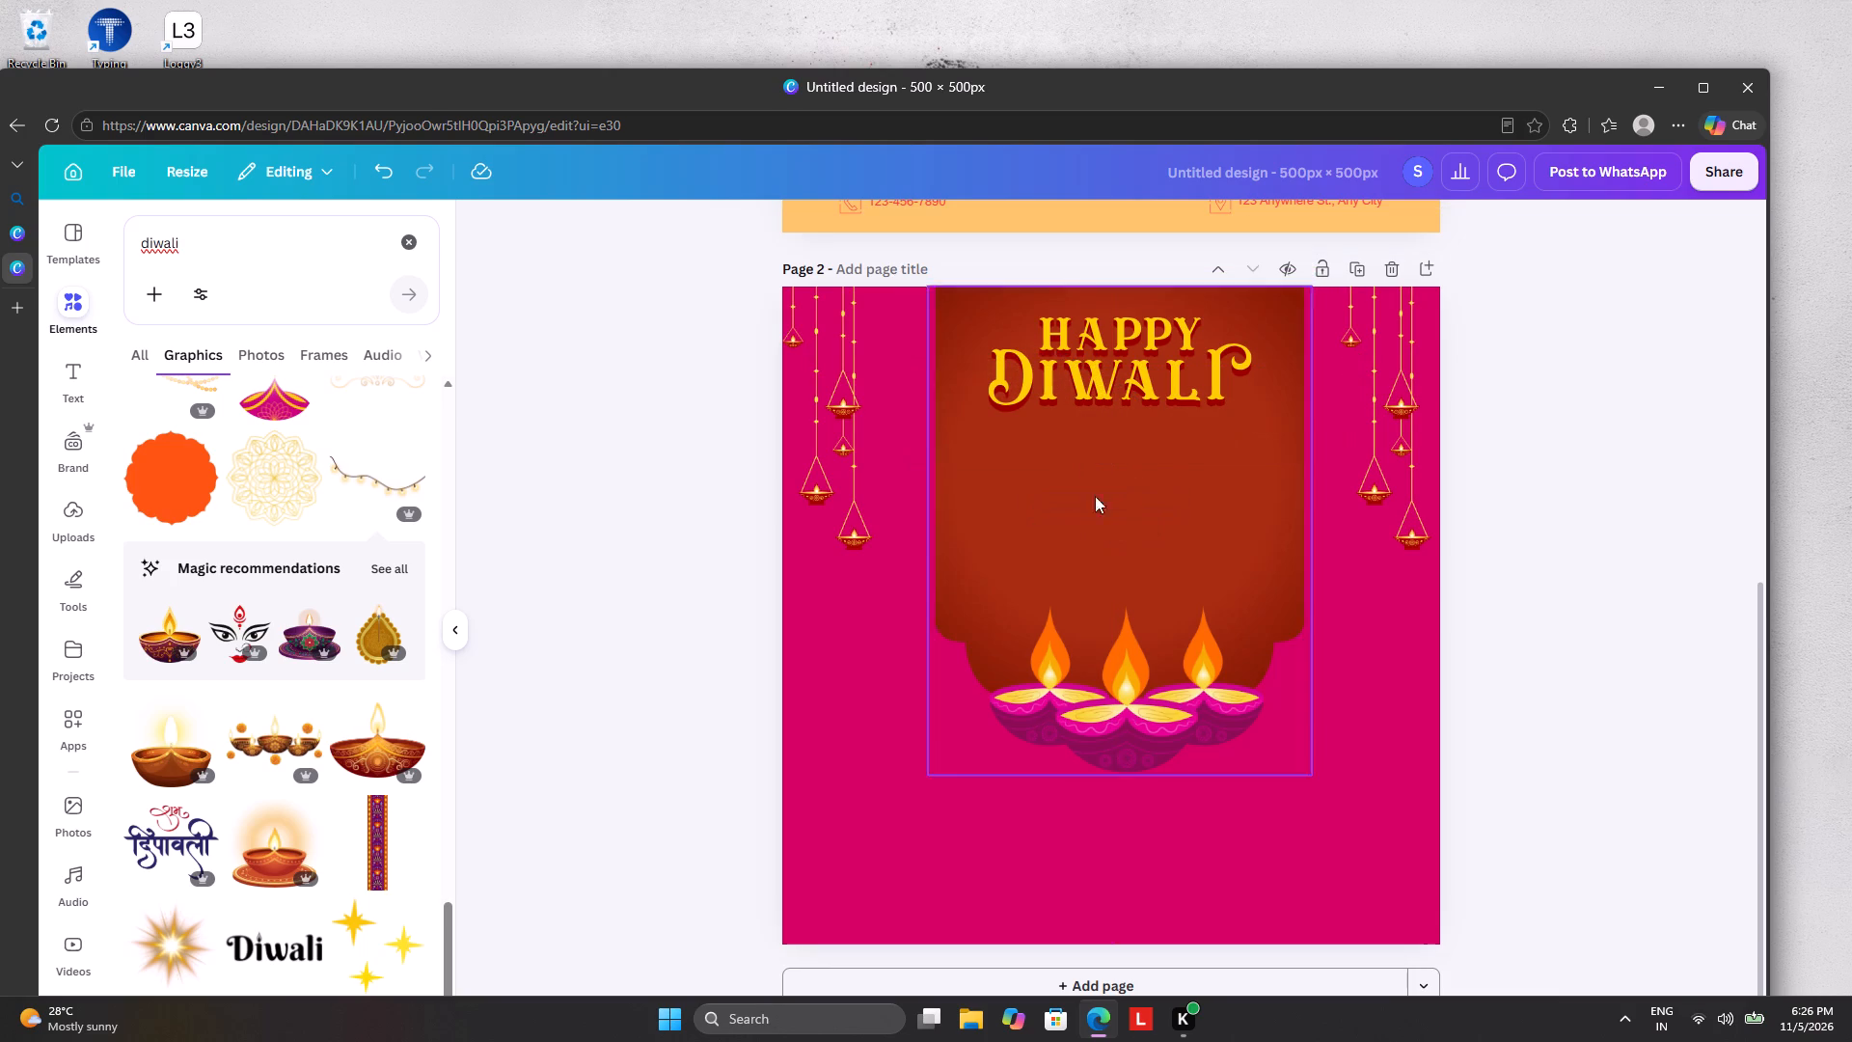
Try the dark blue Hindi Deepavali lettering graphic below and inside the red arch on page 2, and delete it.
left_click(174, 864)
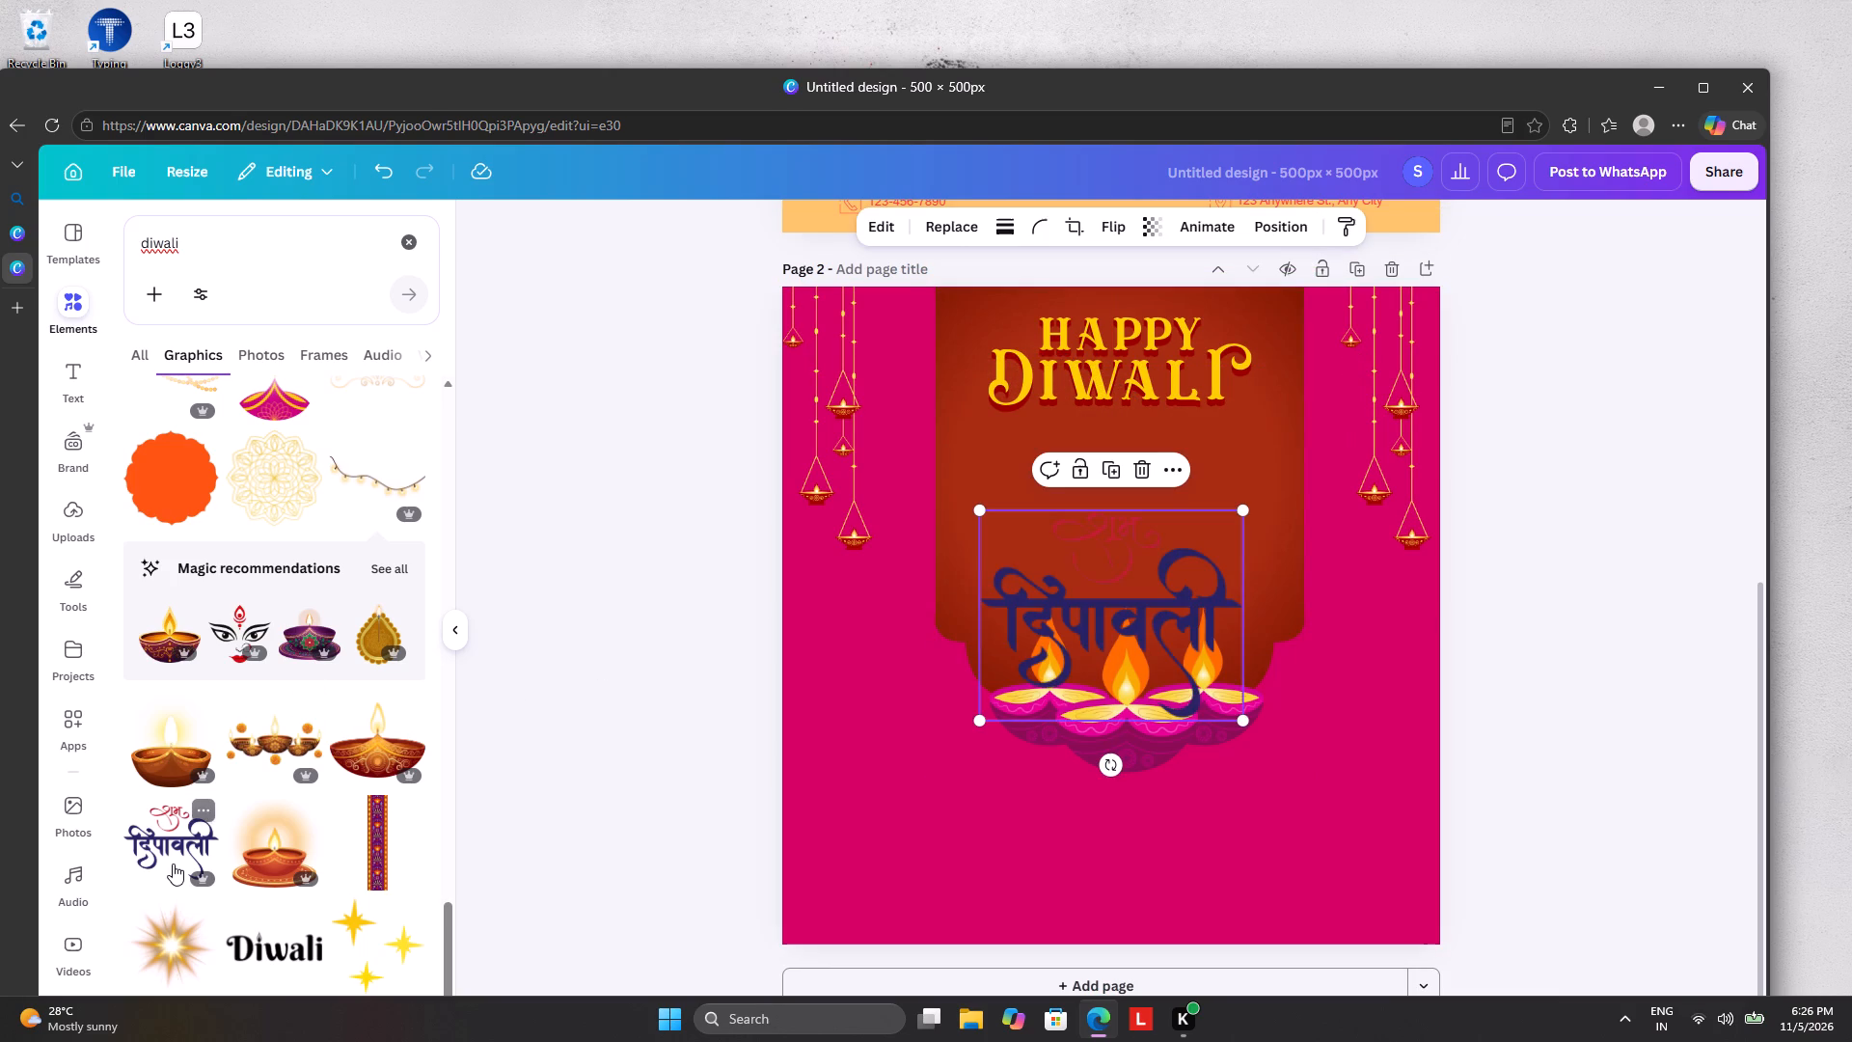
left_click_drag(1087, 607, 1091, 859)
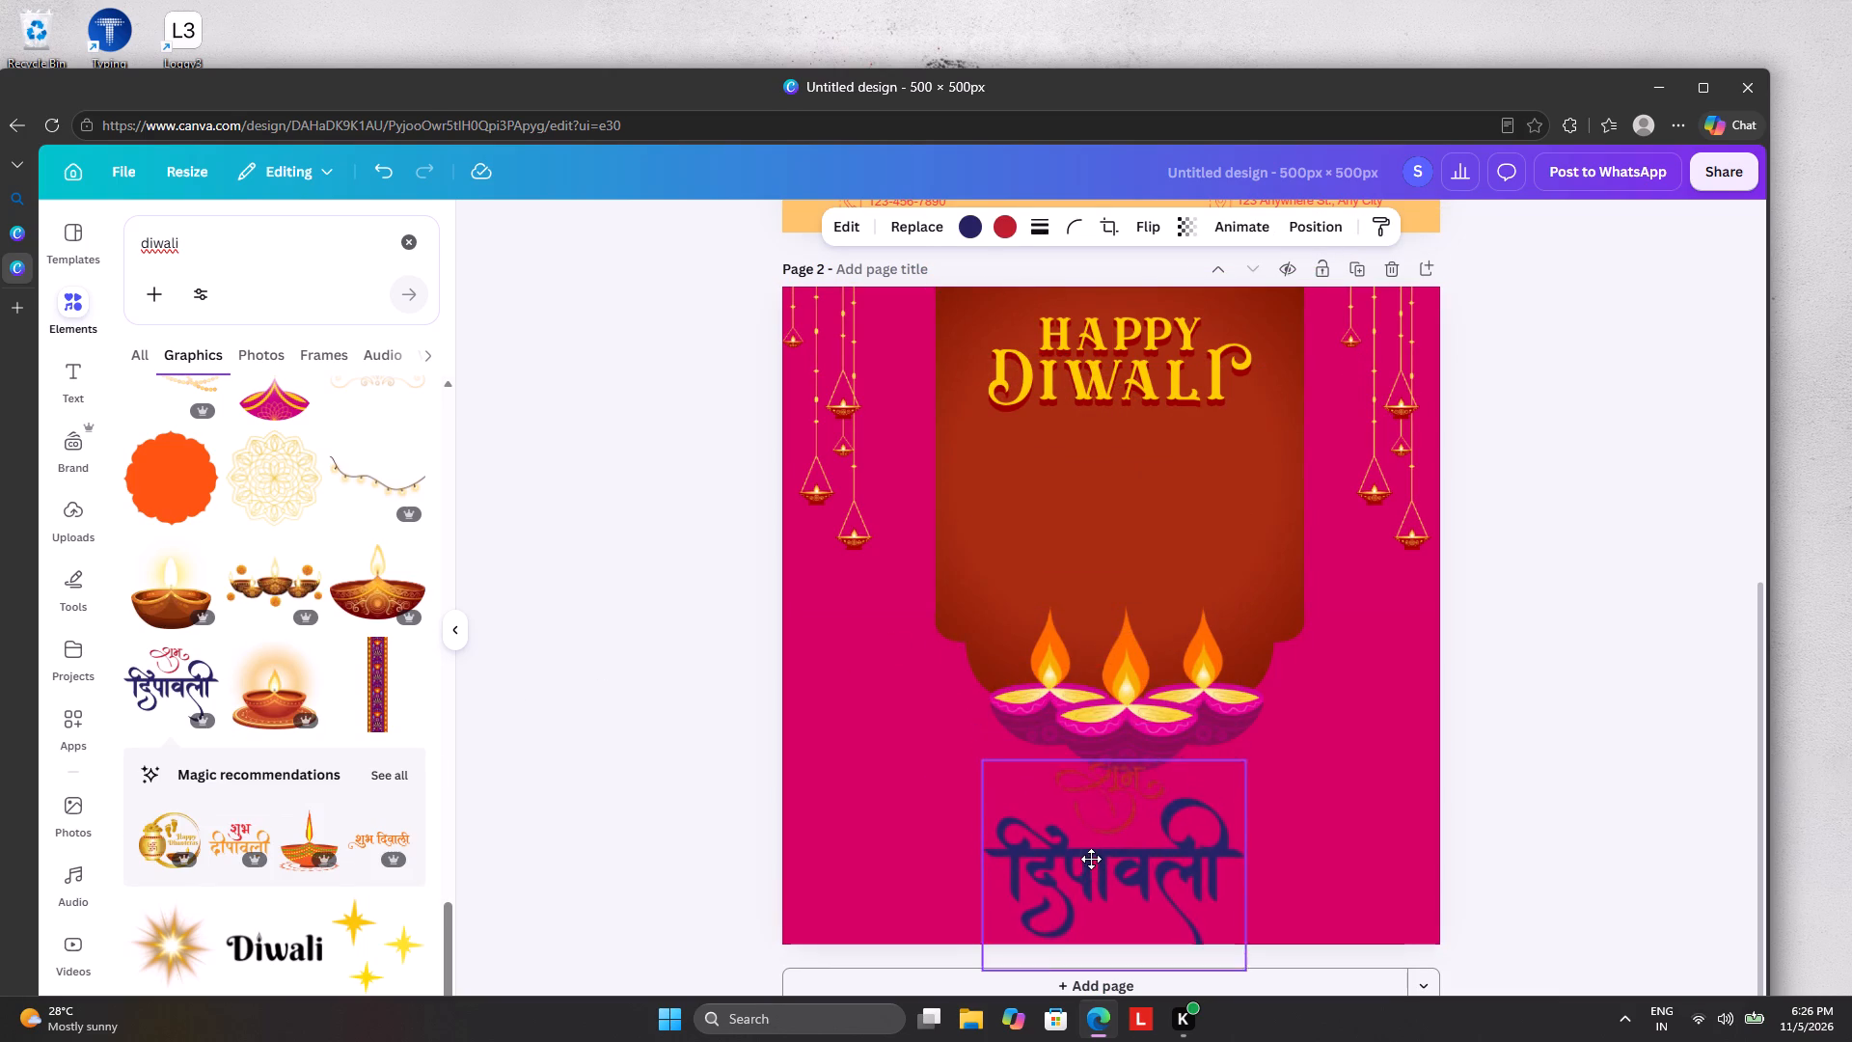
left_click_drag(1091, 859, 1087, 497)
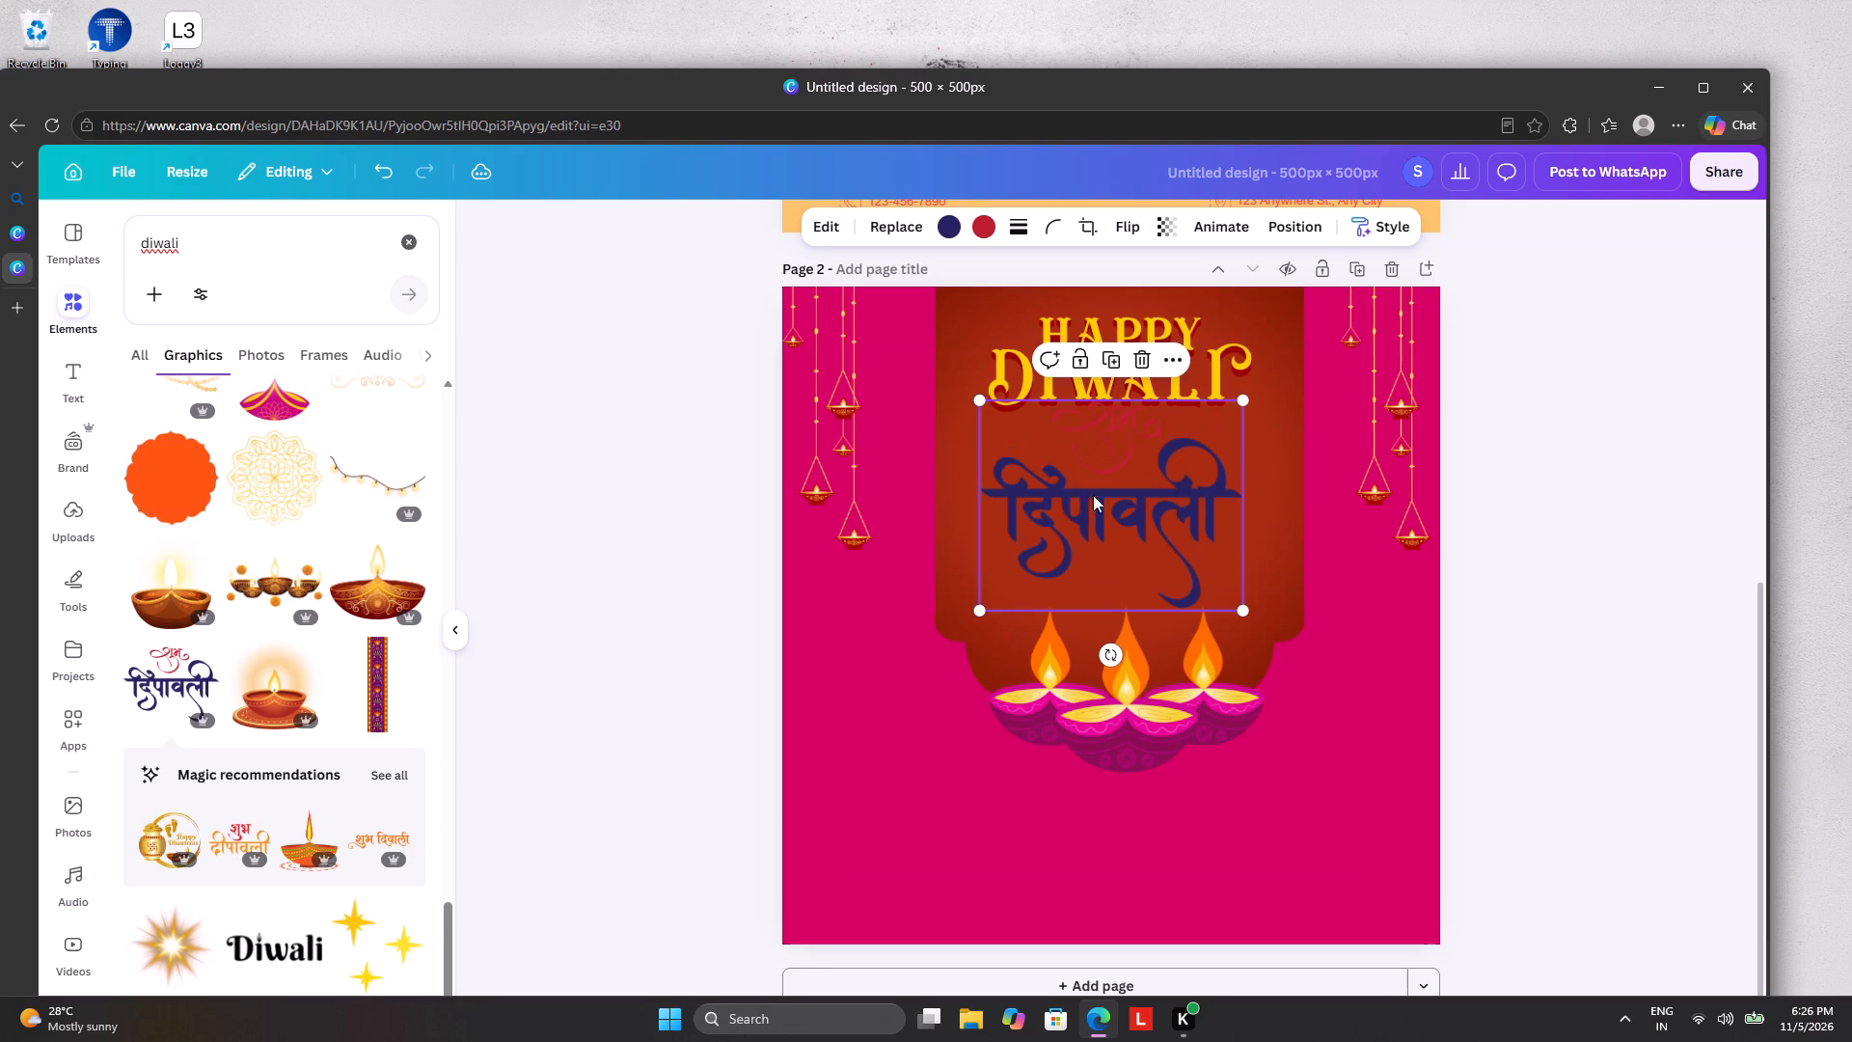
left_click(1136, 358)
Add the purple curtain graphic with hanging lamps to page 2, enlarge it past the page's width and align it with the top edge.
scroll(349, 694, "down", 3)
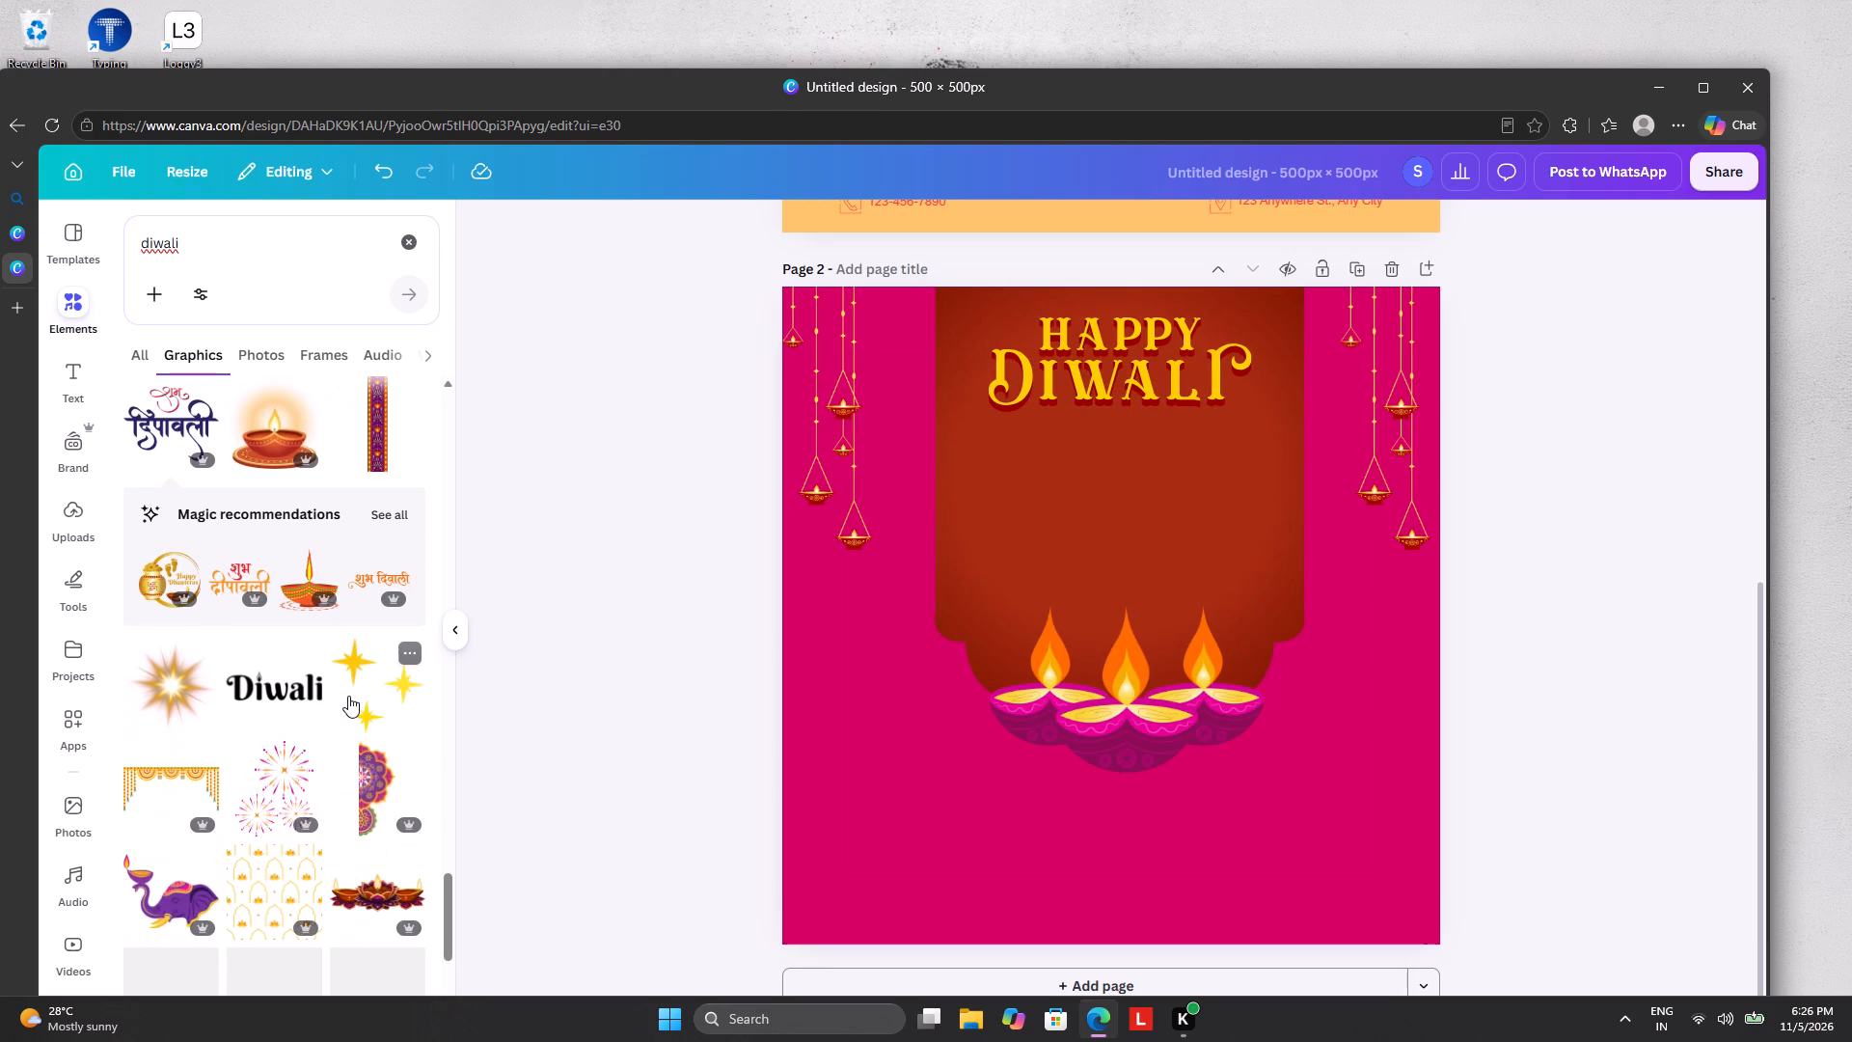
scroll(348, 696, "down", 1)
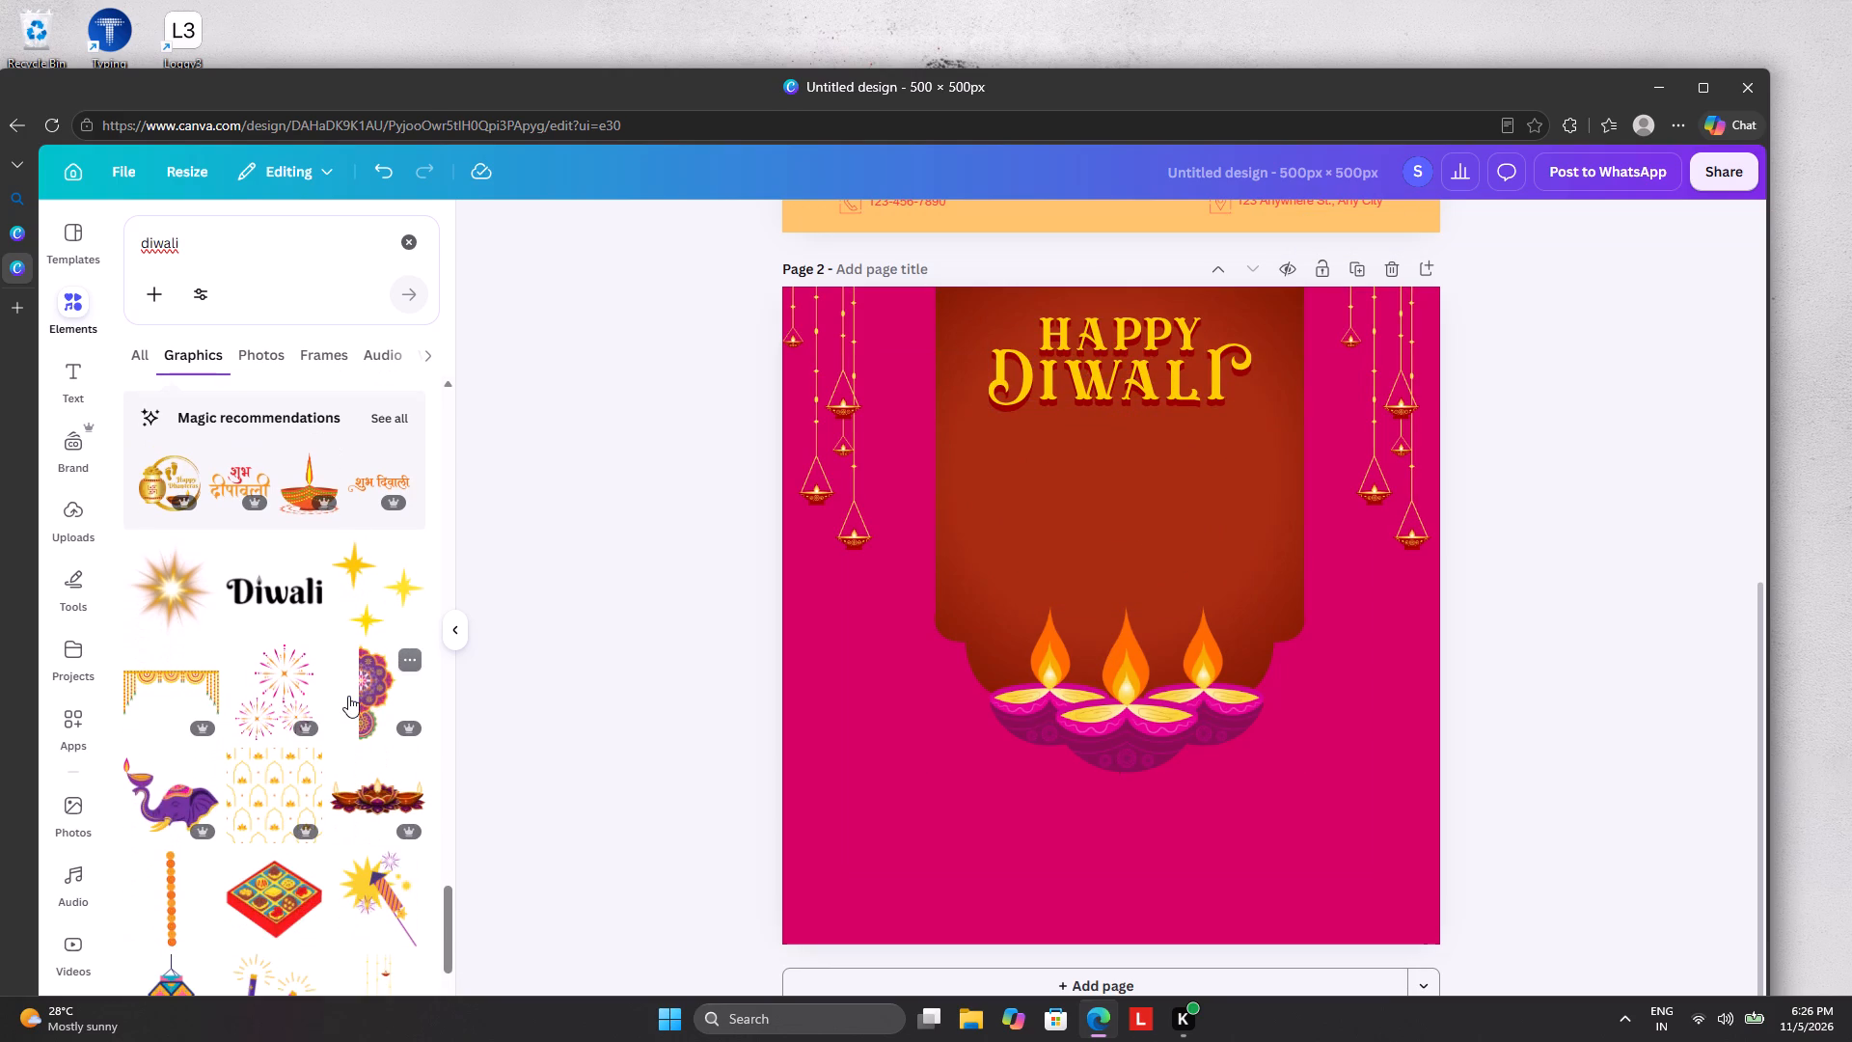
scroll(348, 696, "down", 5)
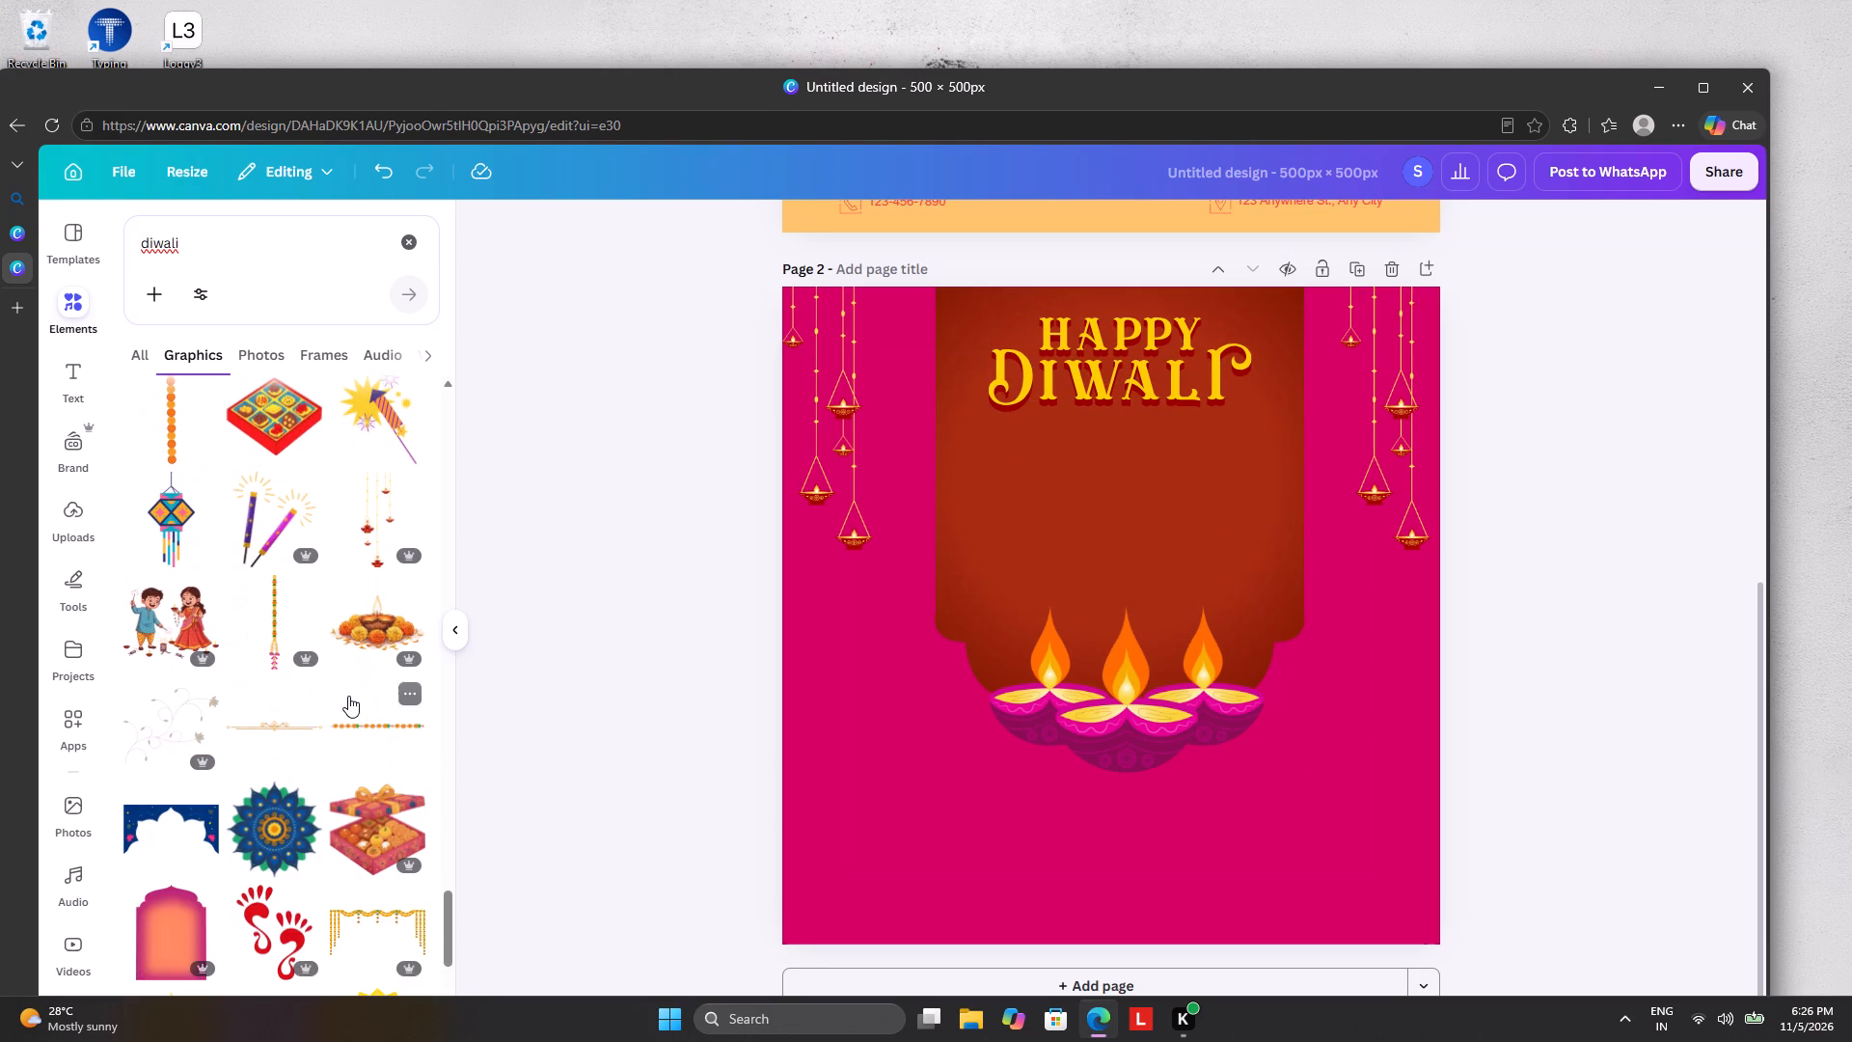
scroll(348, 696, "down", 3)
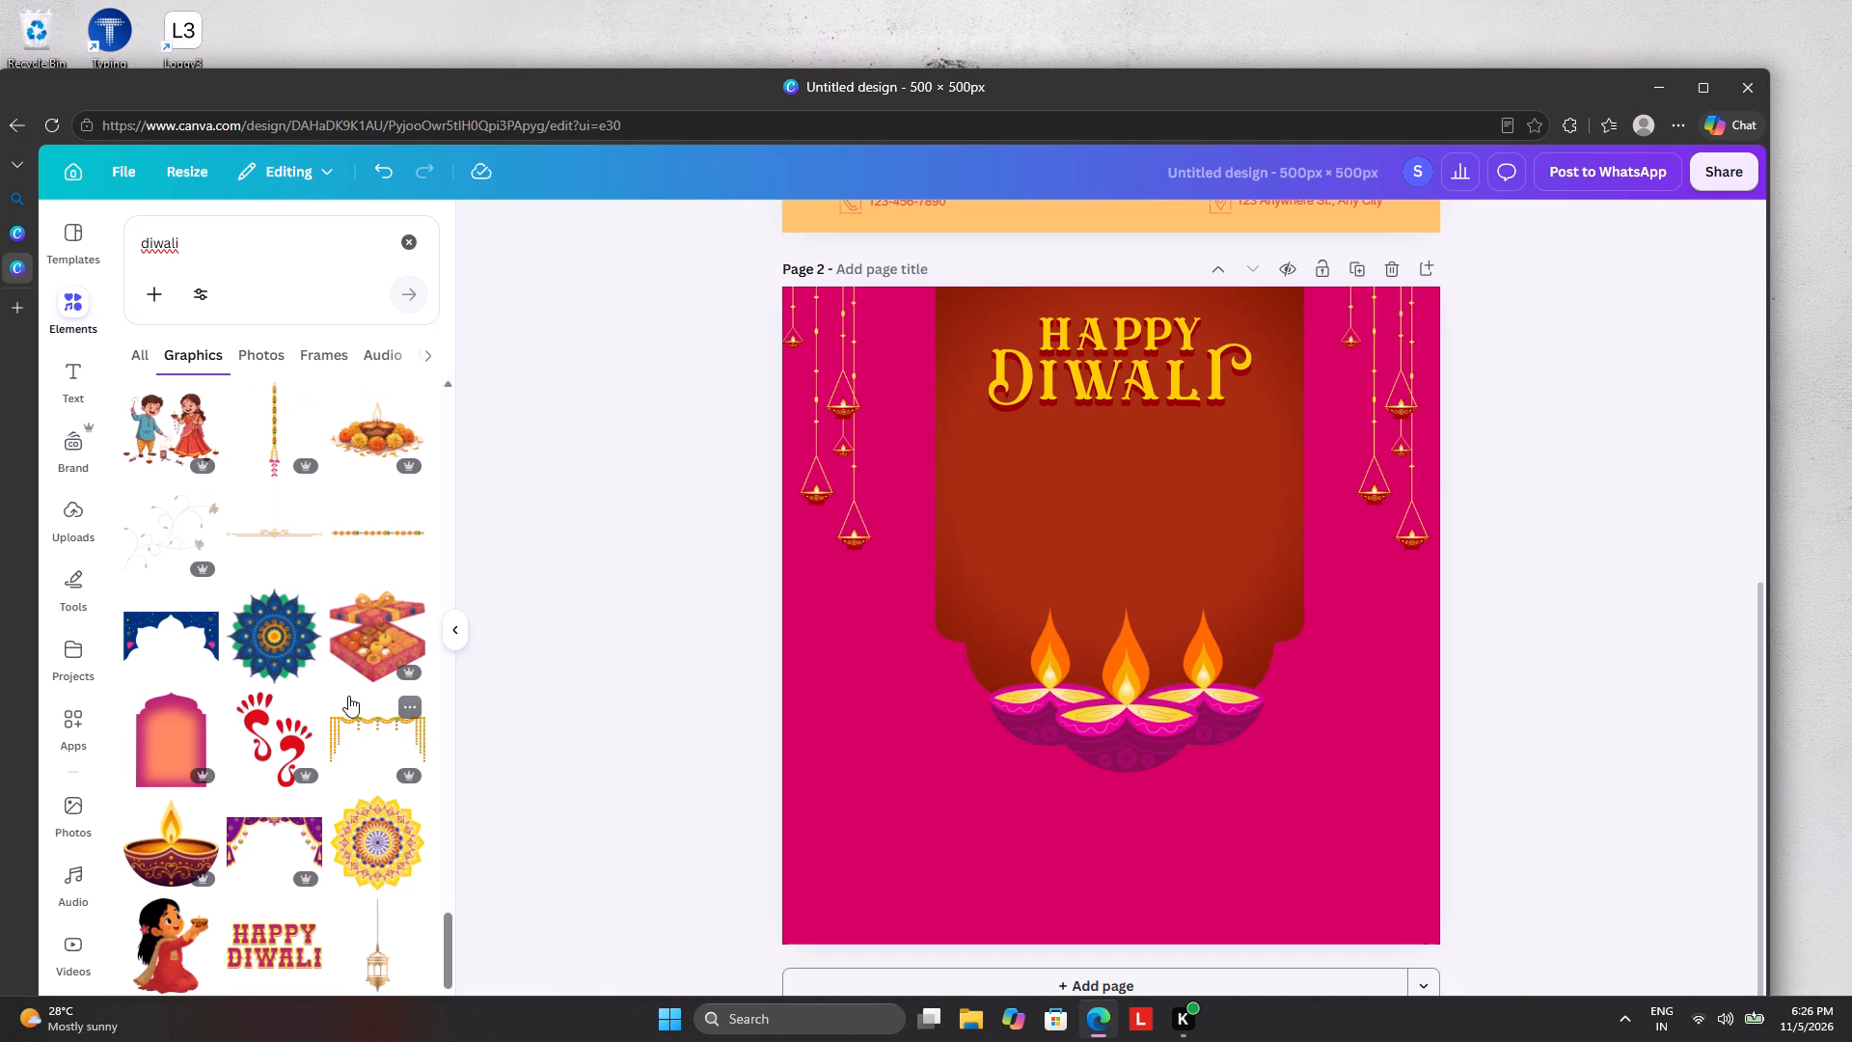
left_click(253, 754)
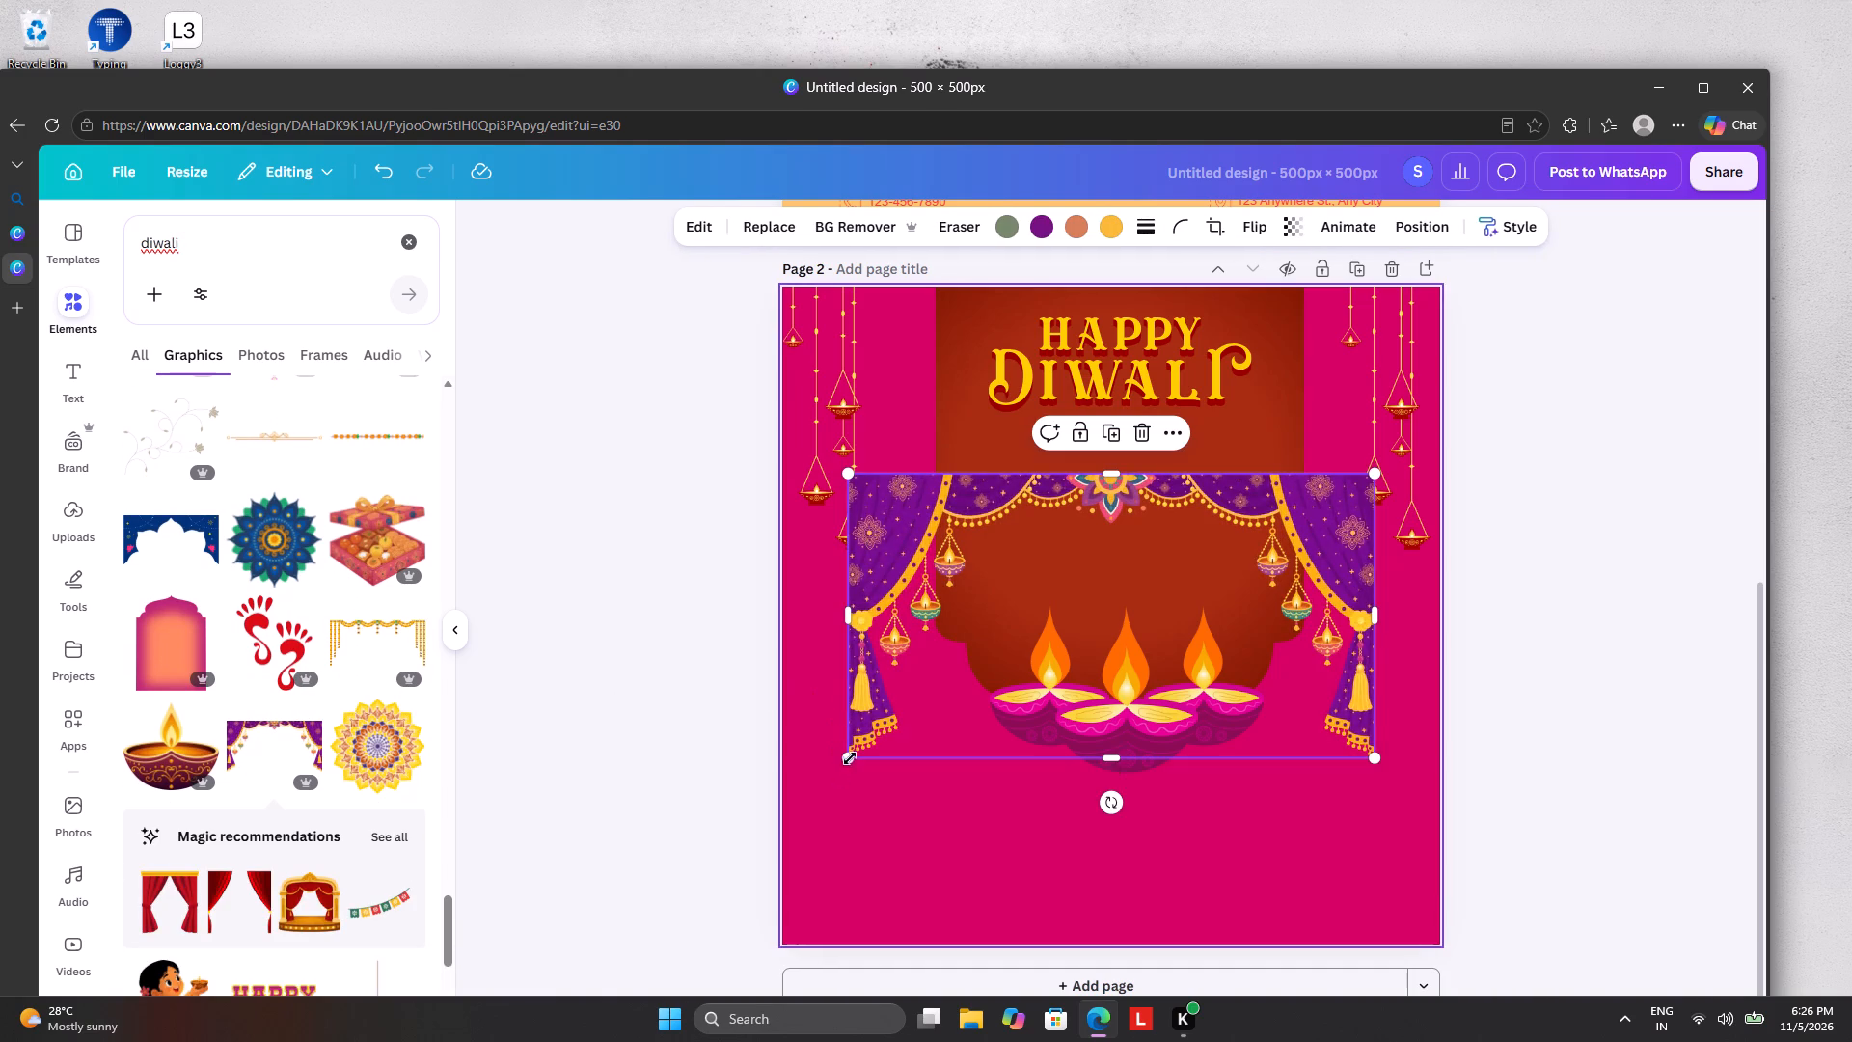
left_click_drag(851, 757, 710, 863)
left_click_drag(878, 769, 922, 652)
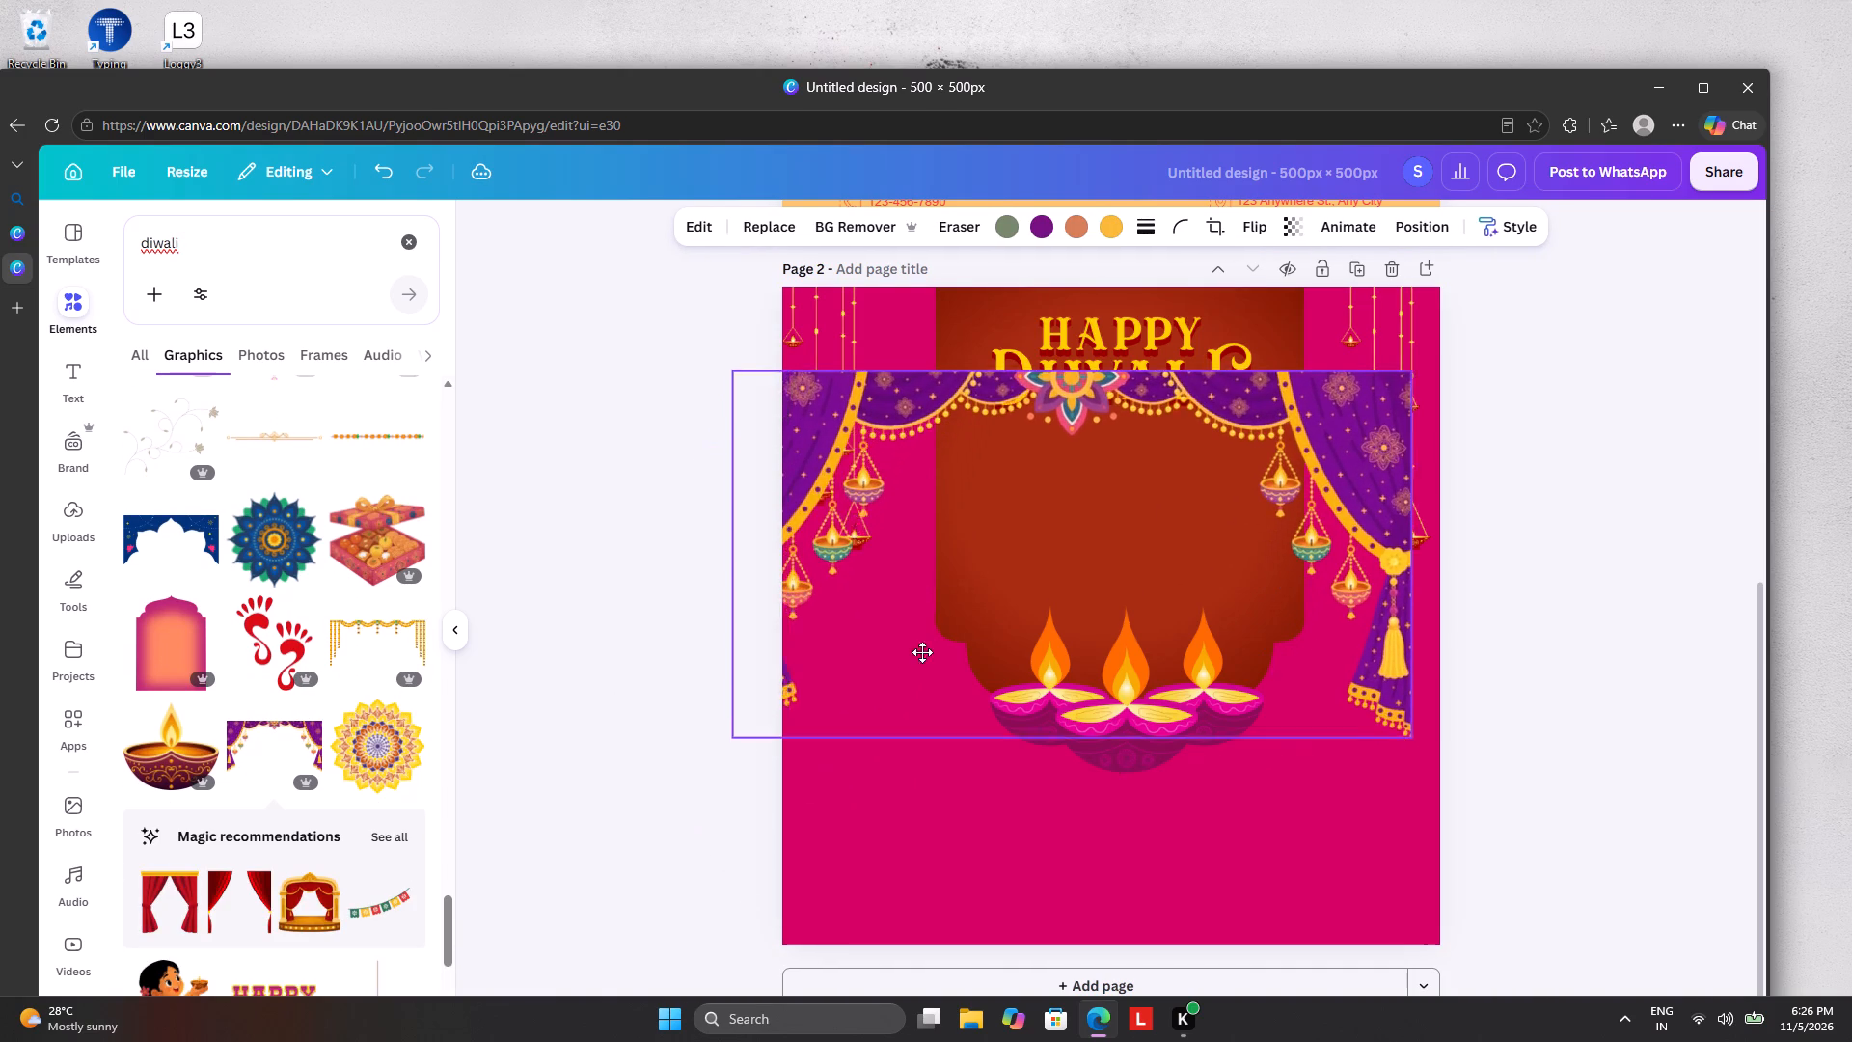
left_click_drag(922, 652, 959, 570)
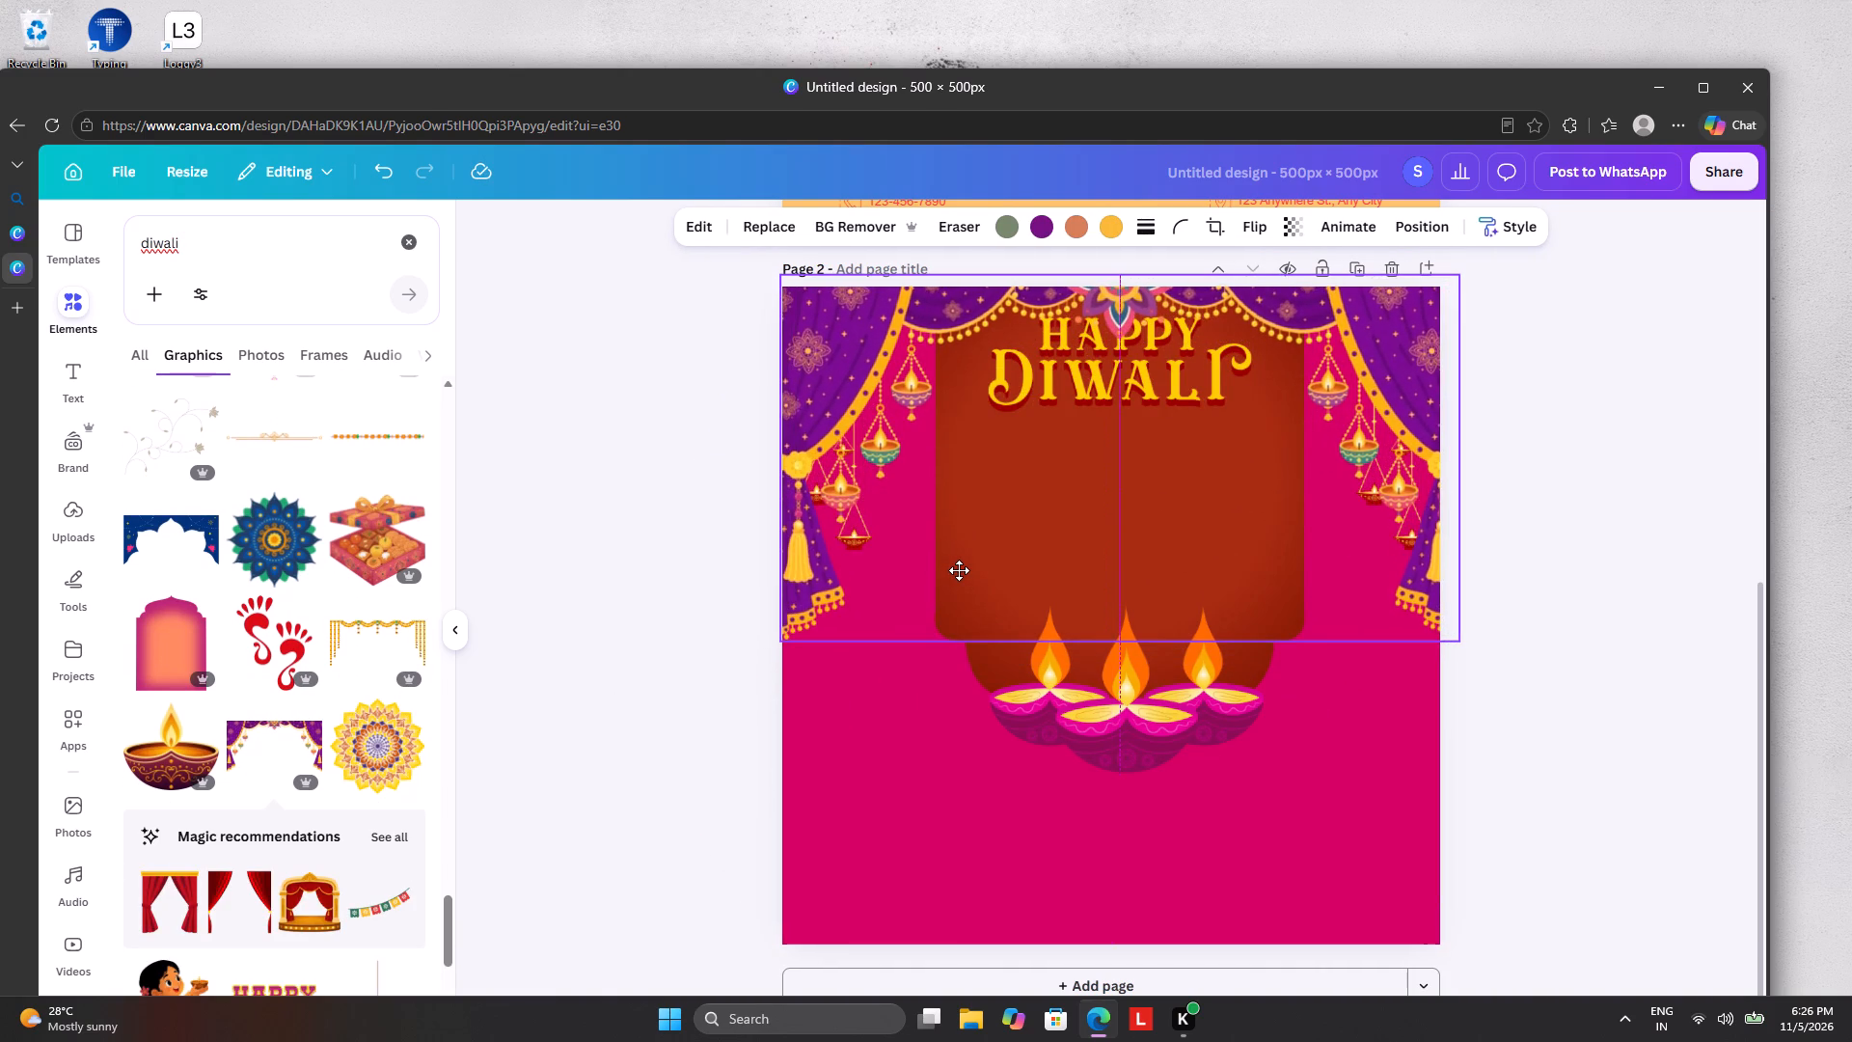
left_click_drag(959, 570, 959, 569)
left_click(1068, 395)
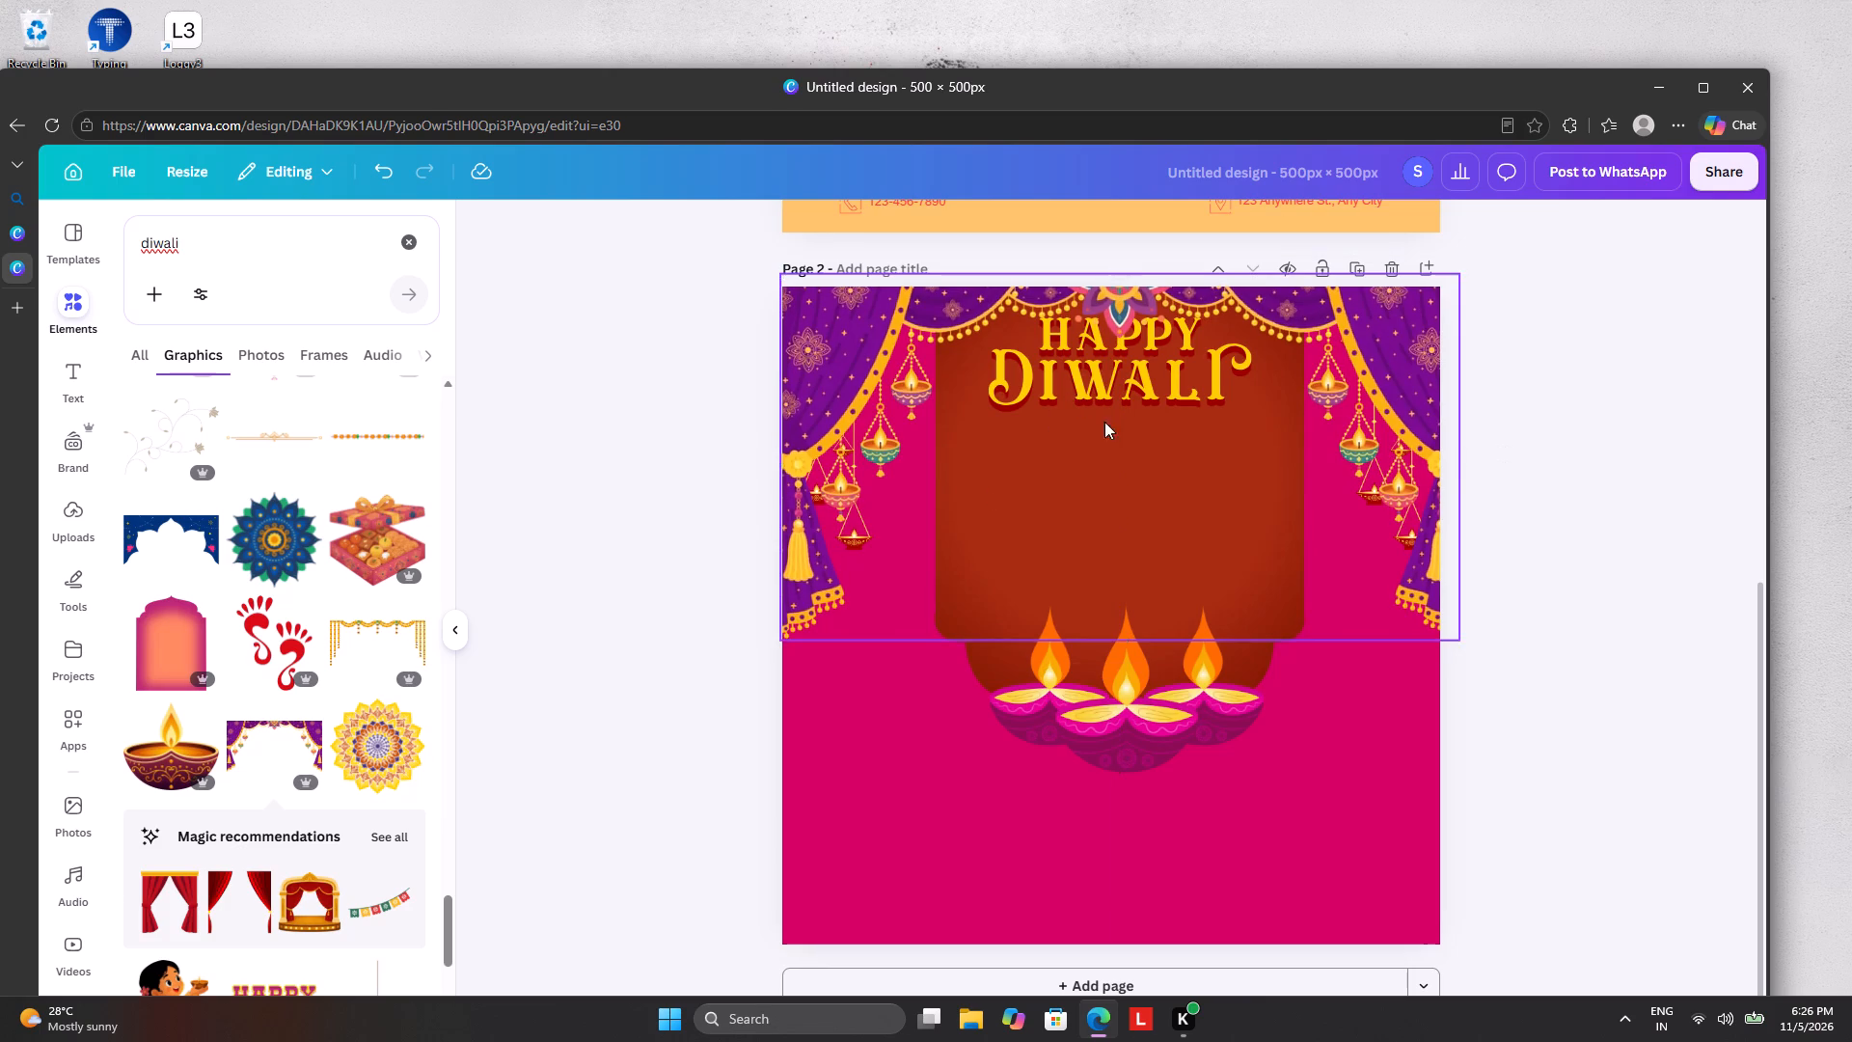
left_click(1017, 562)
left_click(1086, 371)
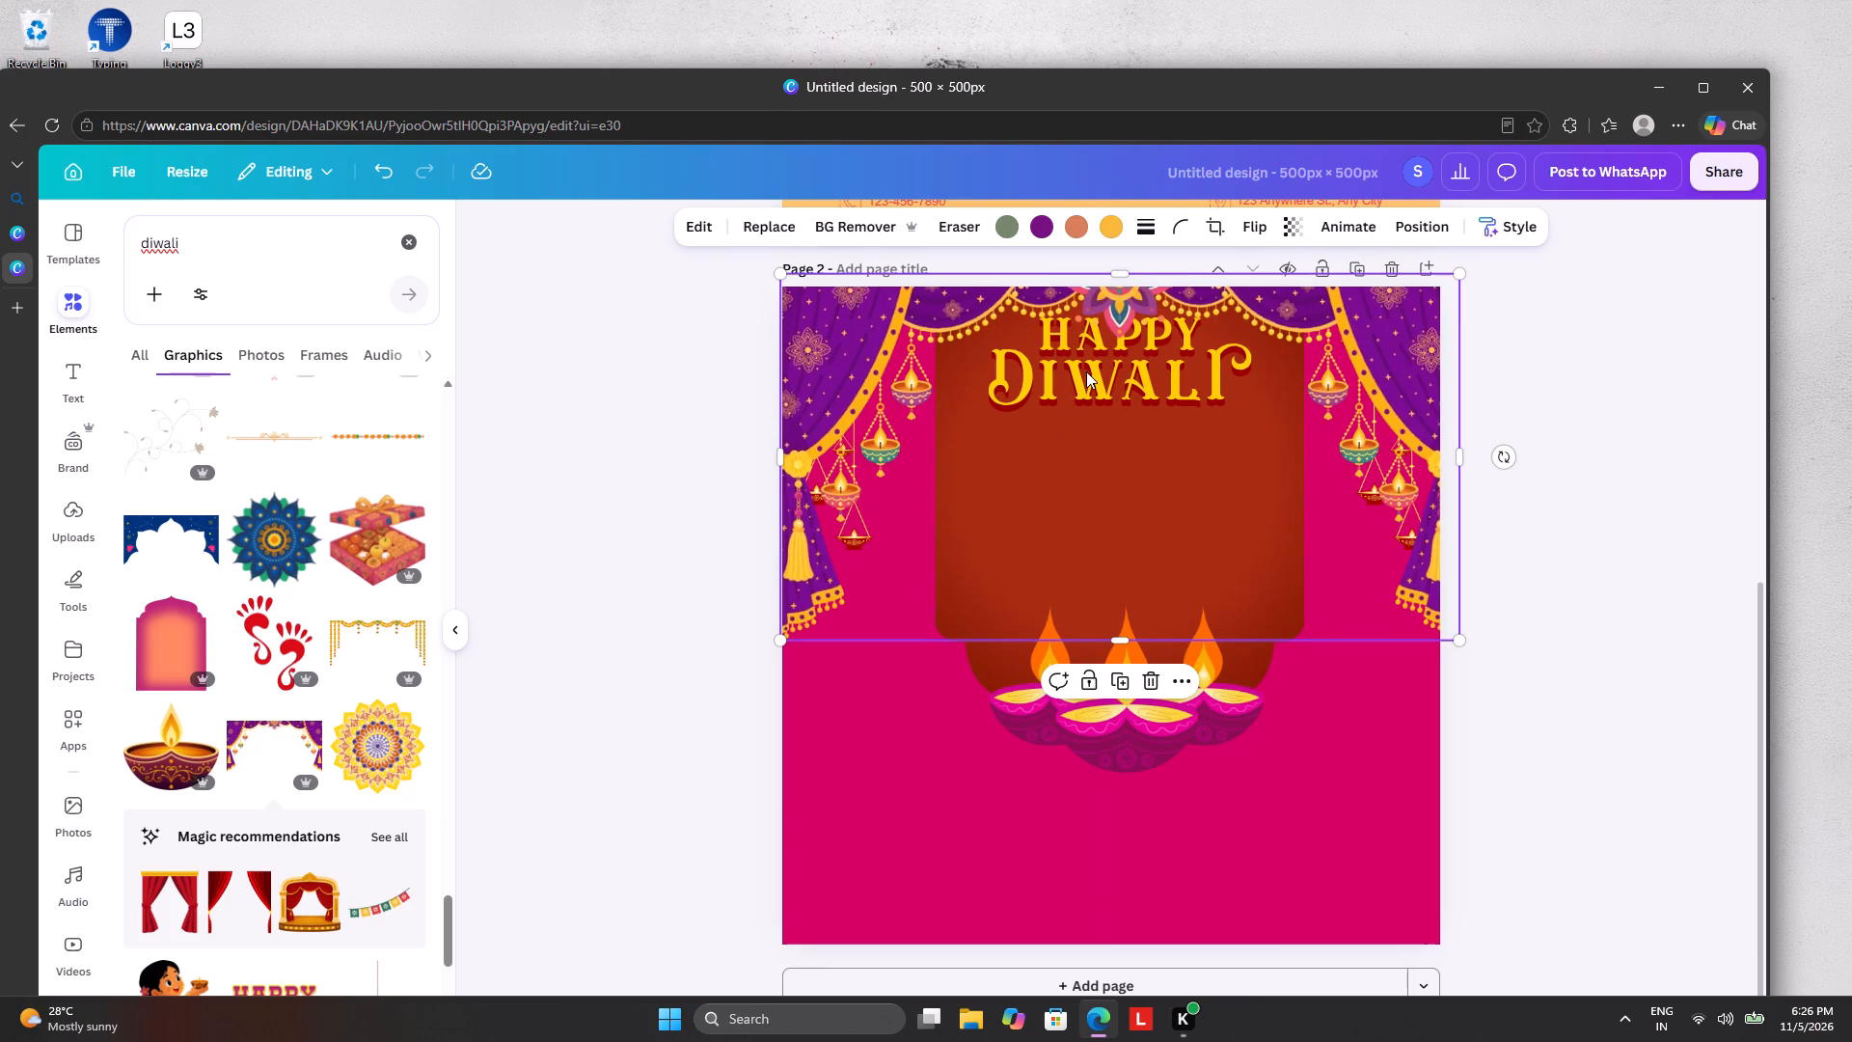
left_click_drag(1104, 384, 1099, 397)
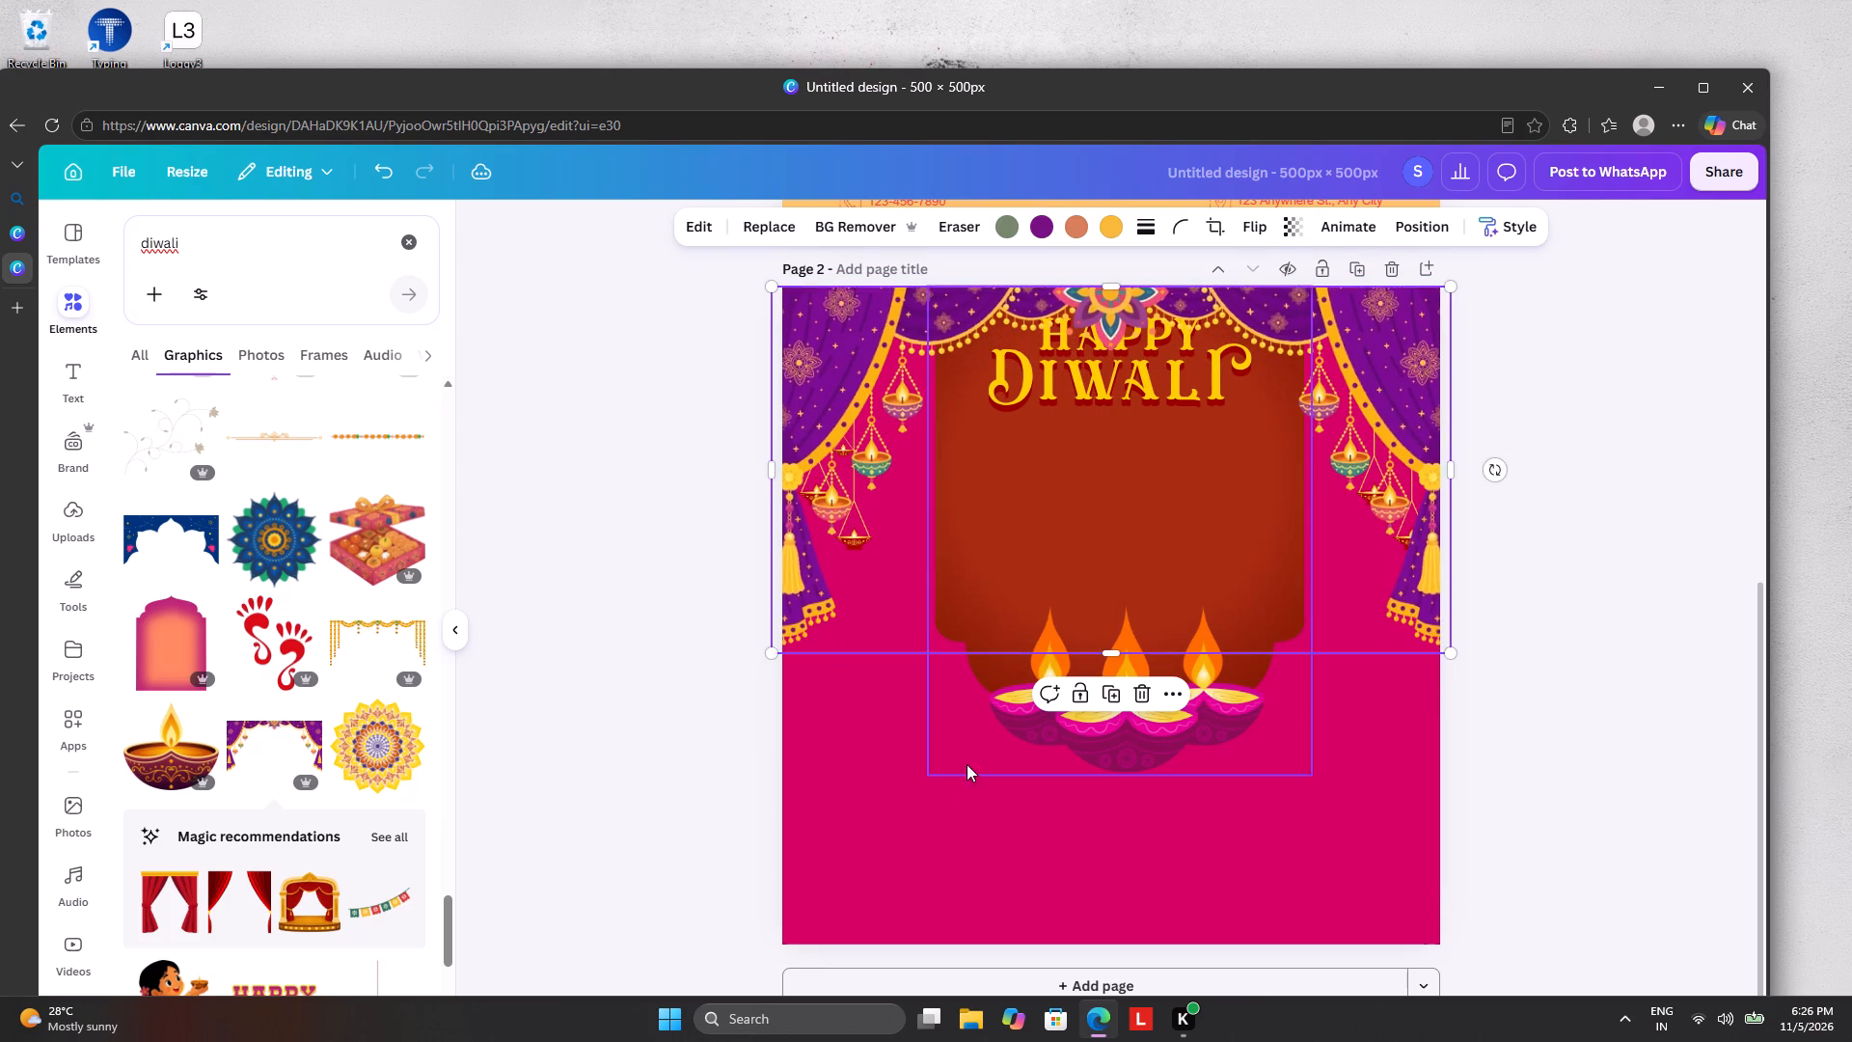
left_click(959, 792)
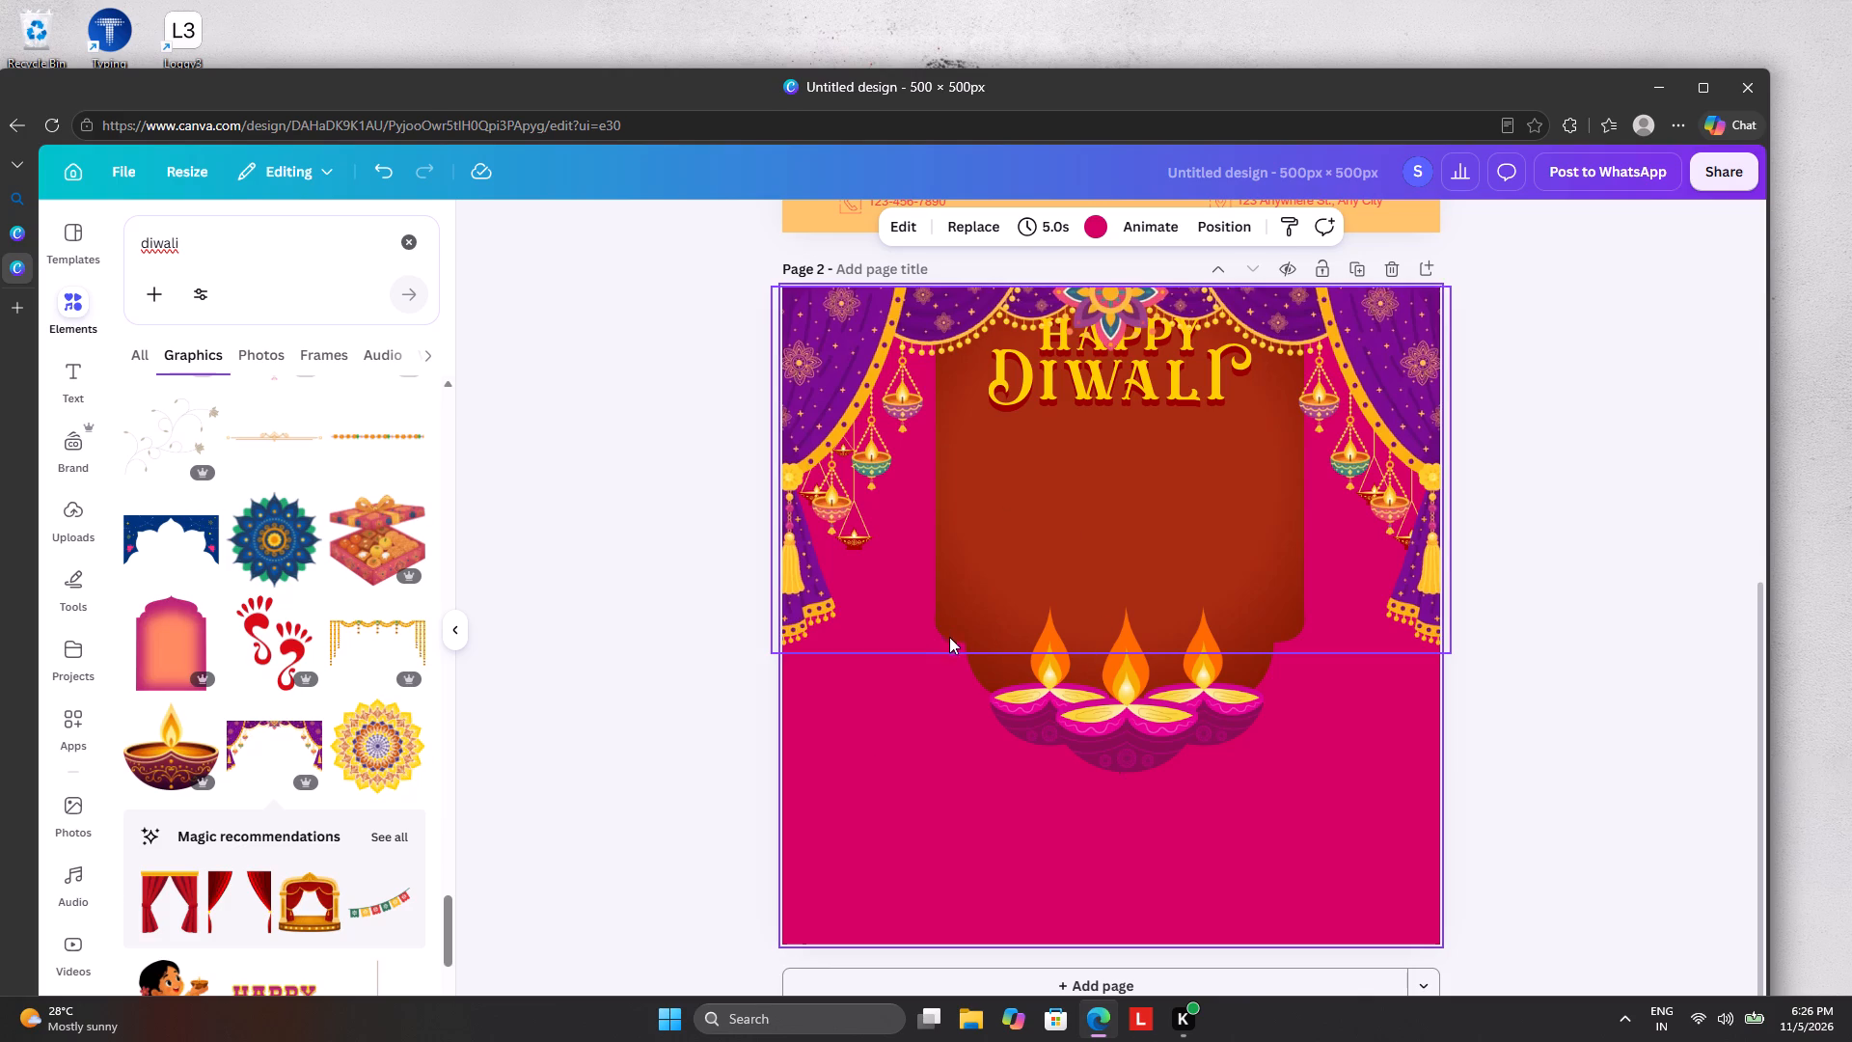
Undo page 2's edits back to the plain peach background with only the hanging diyas near the upper-left corner.
key("ctrl+z")
key("ctrl+z")
key("ctrl+z")
key("ctrl+z")
key("ctrl+z")
key("ctrl+z")
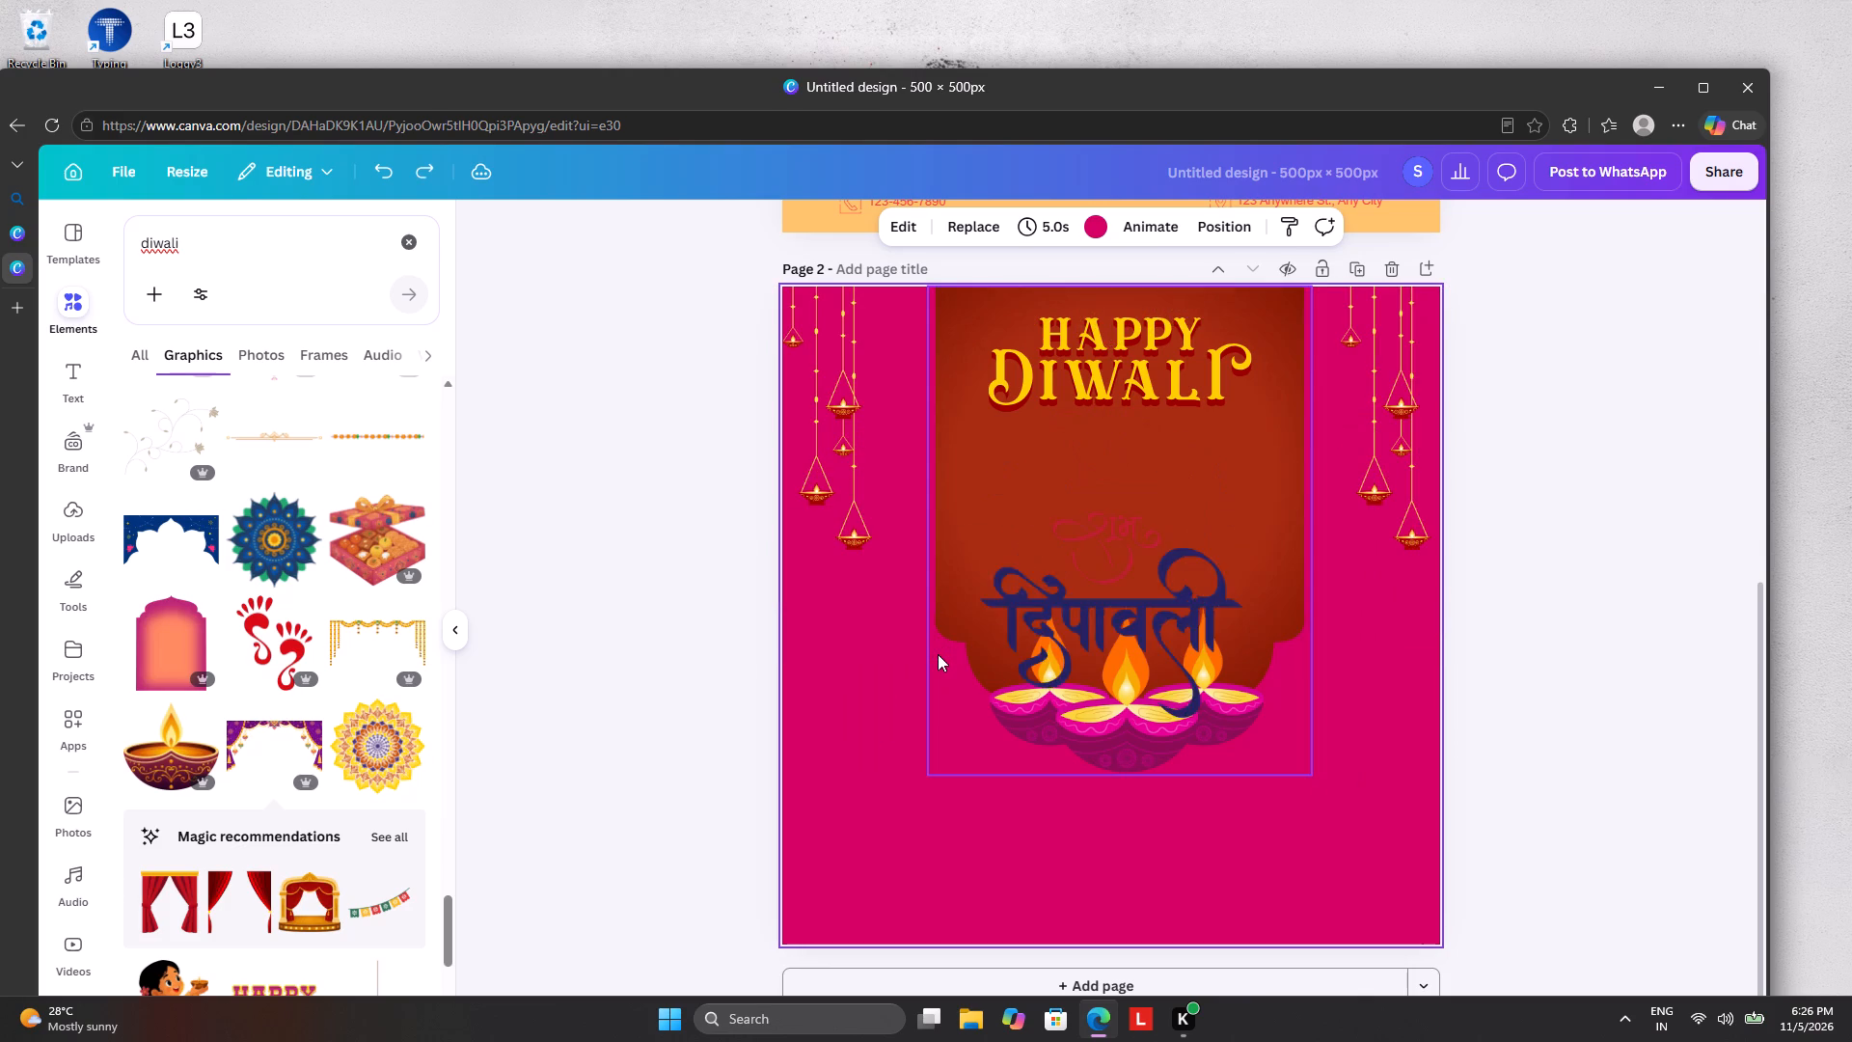
key("ctrl+z")
key("ctrl+z")
key("ctrl+z")
key("ctrl+z")
key("ctrl+z")
key("ctrl+z")
key("ctrl+z")
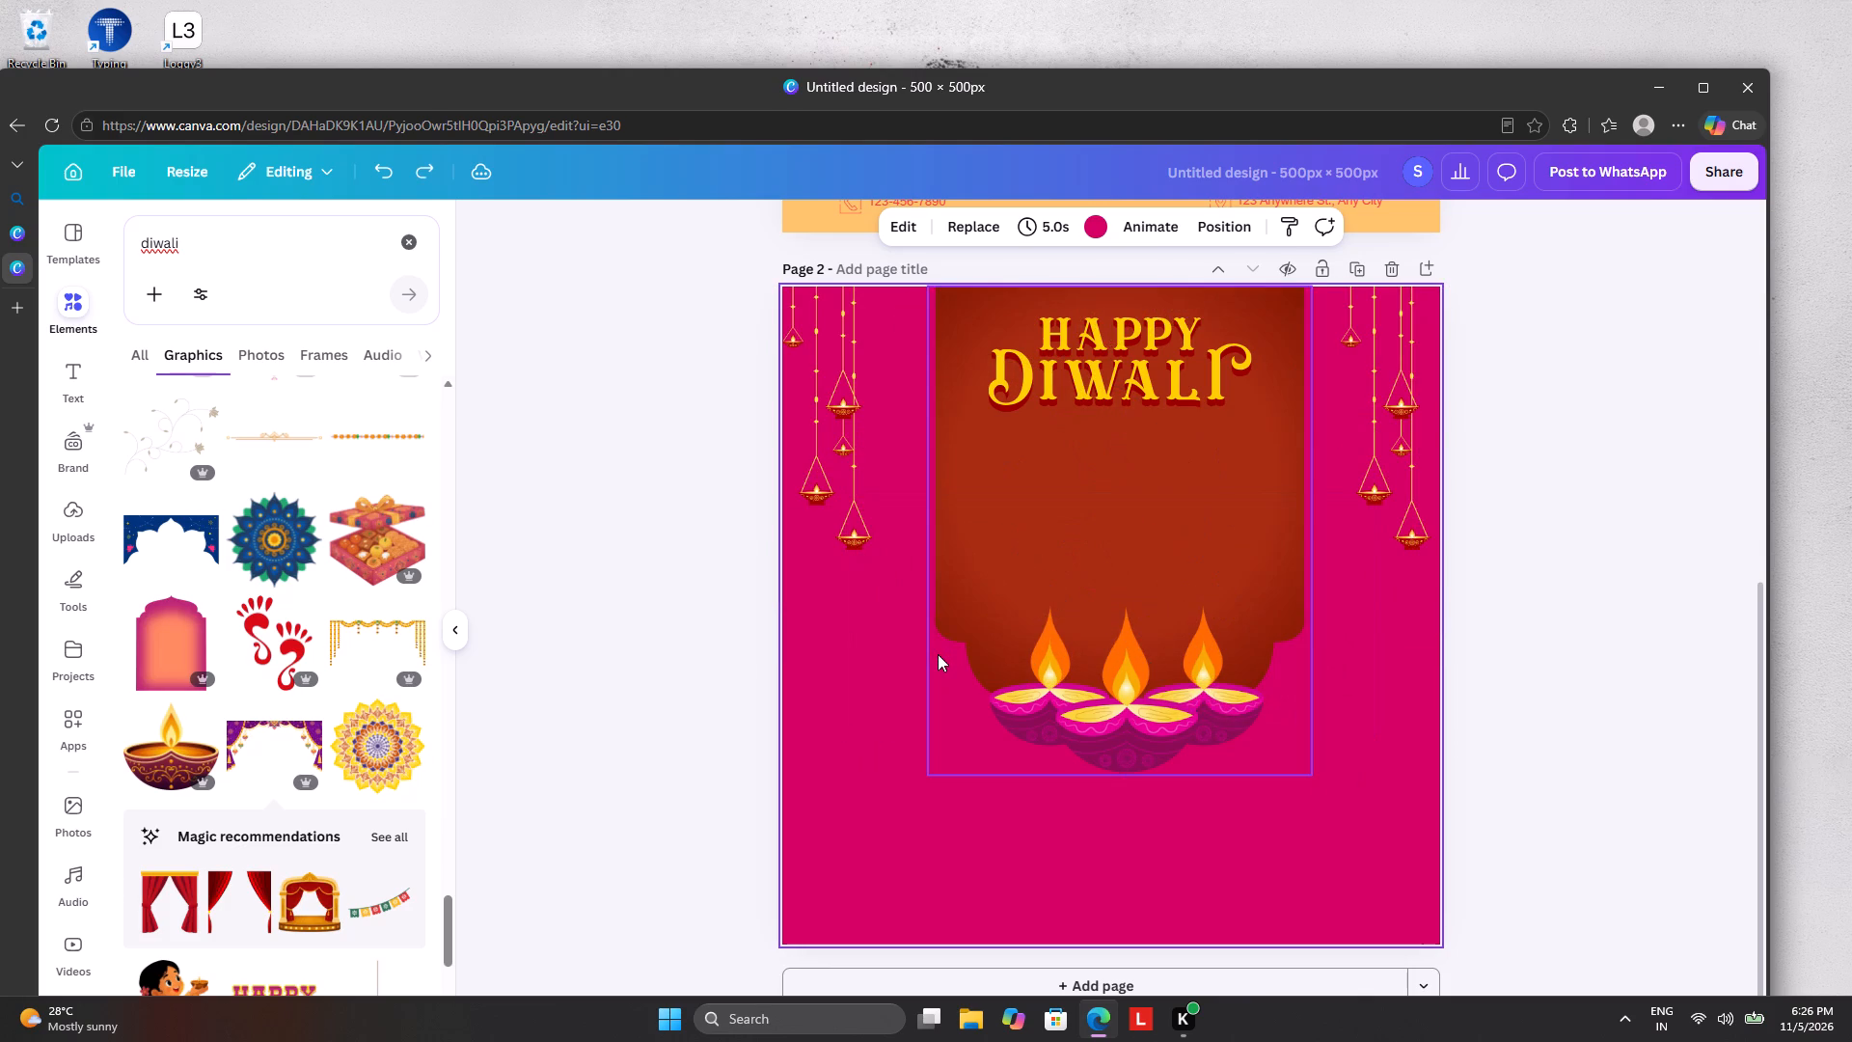
key("ctrl+z")
key("ctrl+z")
key("ctrl+z")
key("ctrl+z")
key("ctrl+z")
key("ctrl+z")
key("ctrl+z")
key("ctrl+z")
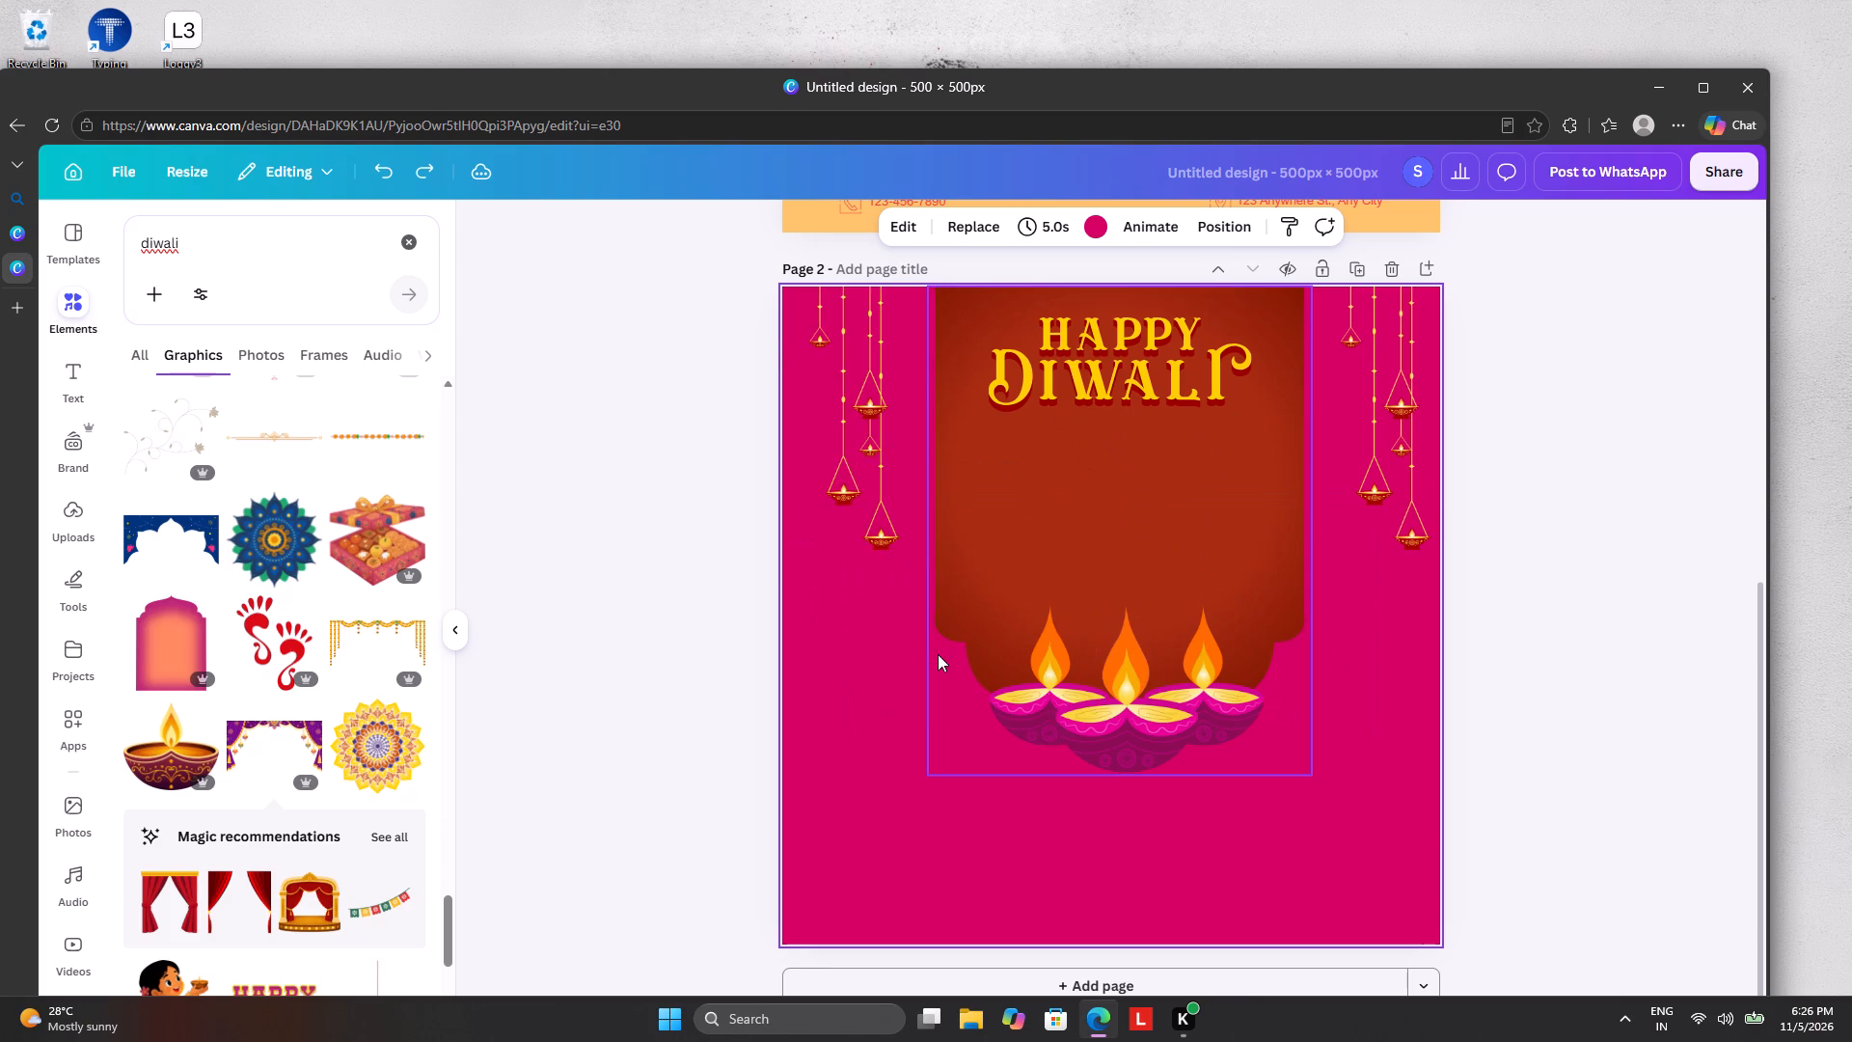
key("ctrl+z")
key("ctrl+z")
key("ctrl+z")
key("ctrl+z")
key("ctrl+z")
key("ctrl+z")
key("ctrl+z")
key("ctrl+z")
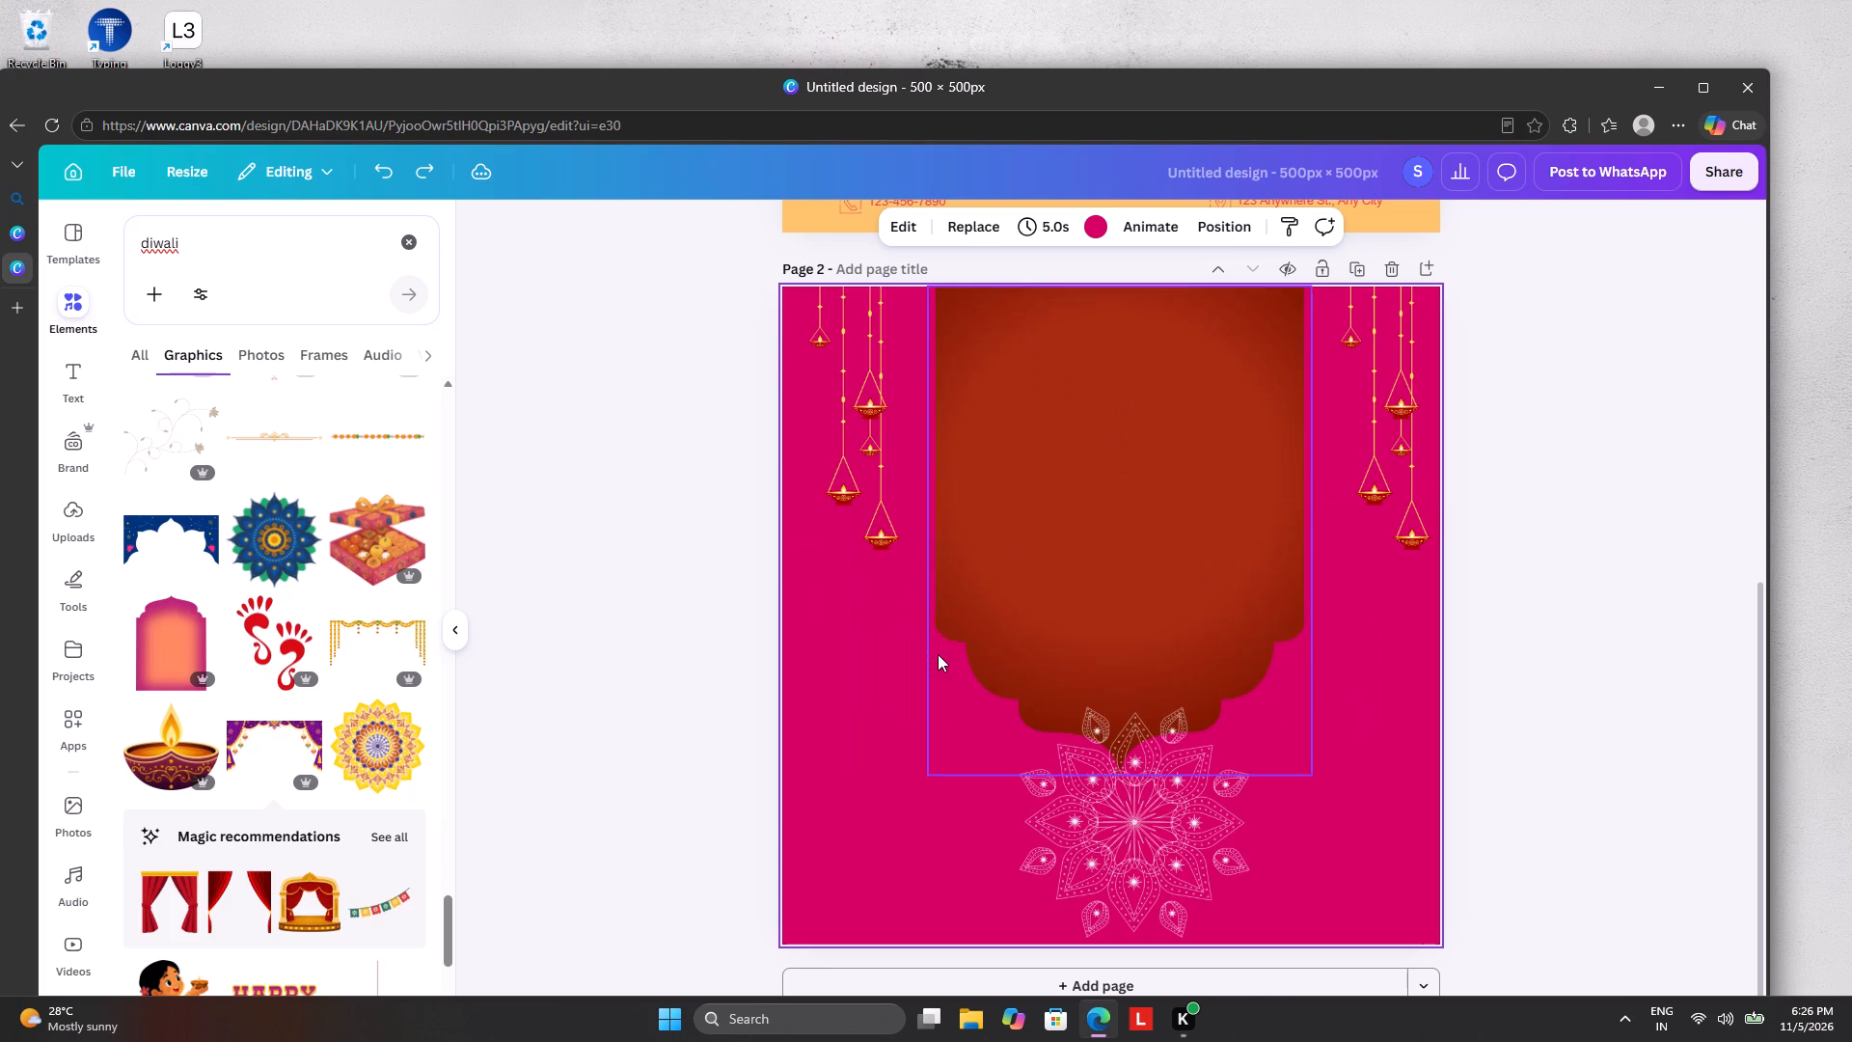
key("ctrl+z")
key("ctrl+z")
key("ctrl+z")
key("ctrl+z")
key("ctrl+z")
key("ctrl+z")
key("ctrl+z")
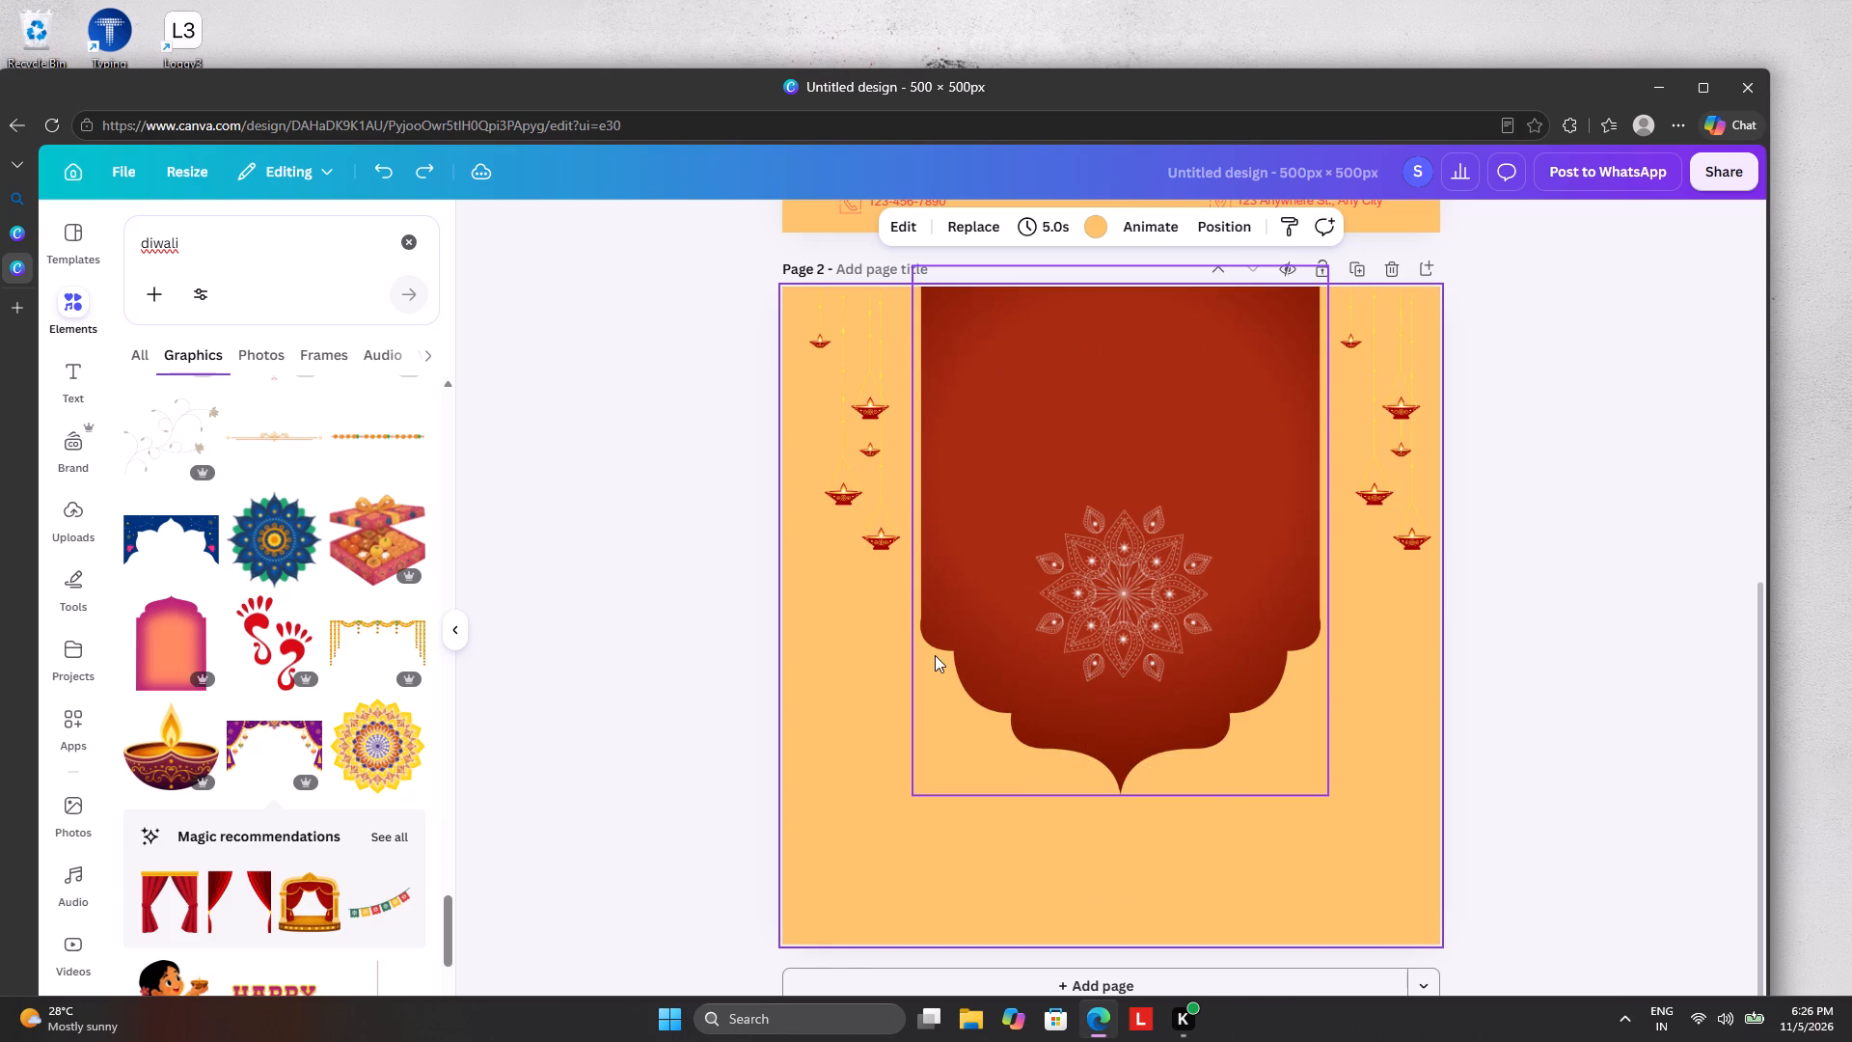
key("ctrl+z")
key("ctrl+z")
key("ctrl+z")
key("ctrl+z")
key("ctrl+z")
key("ctrl+z")
key("ctrl+z")
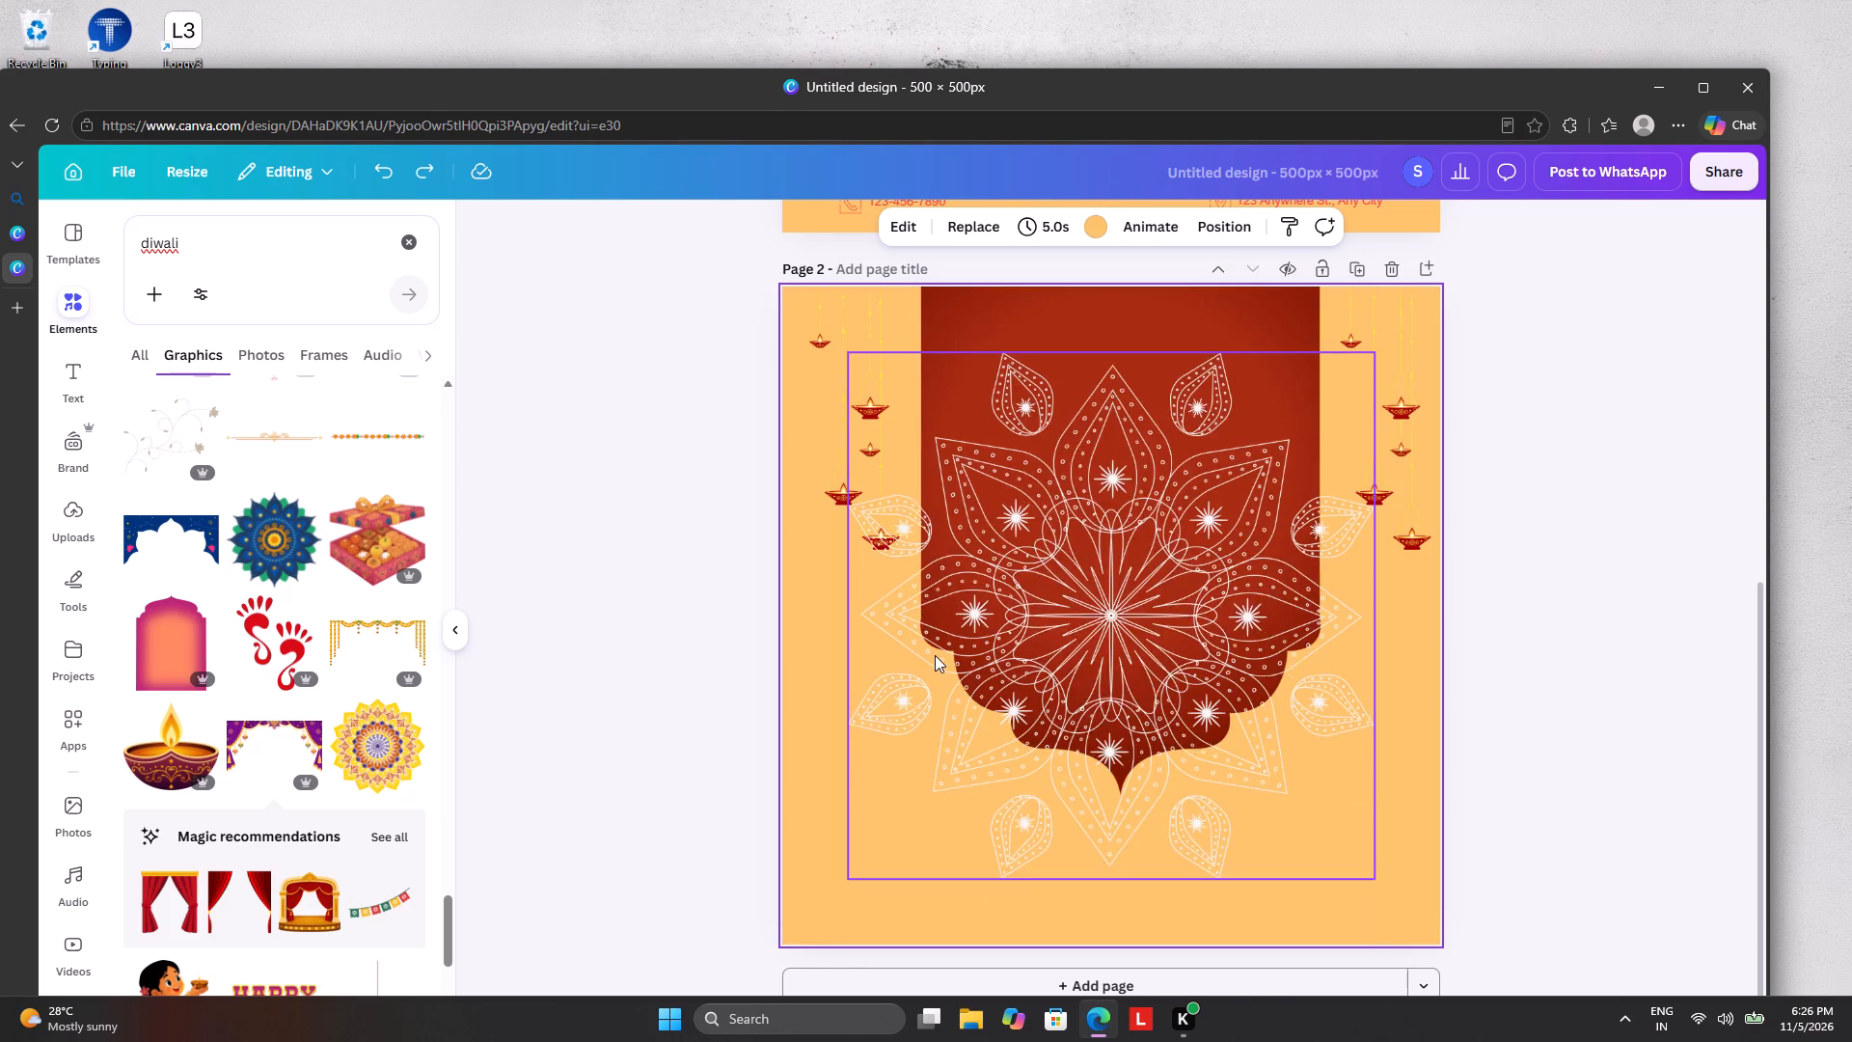
key("ctrl+z")
key("ctrl+z")
key("ctrl+z")
key("ctrl+z")
key("ctrl+z")
key("ctrl+z")
key("ctrl+z")
key("ctrl+z")
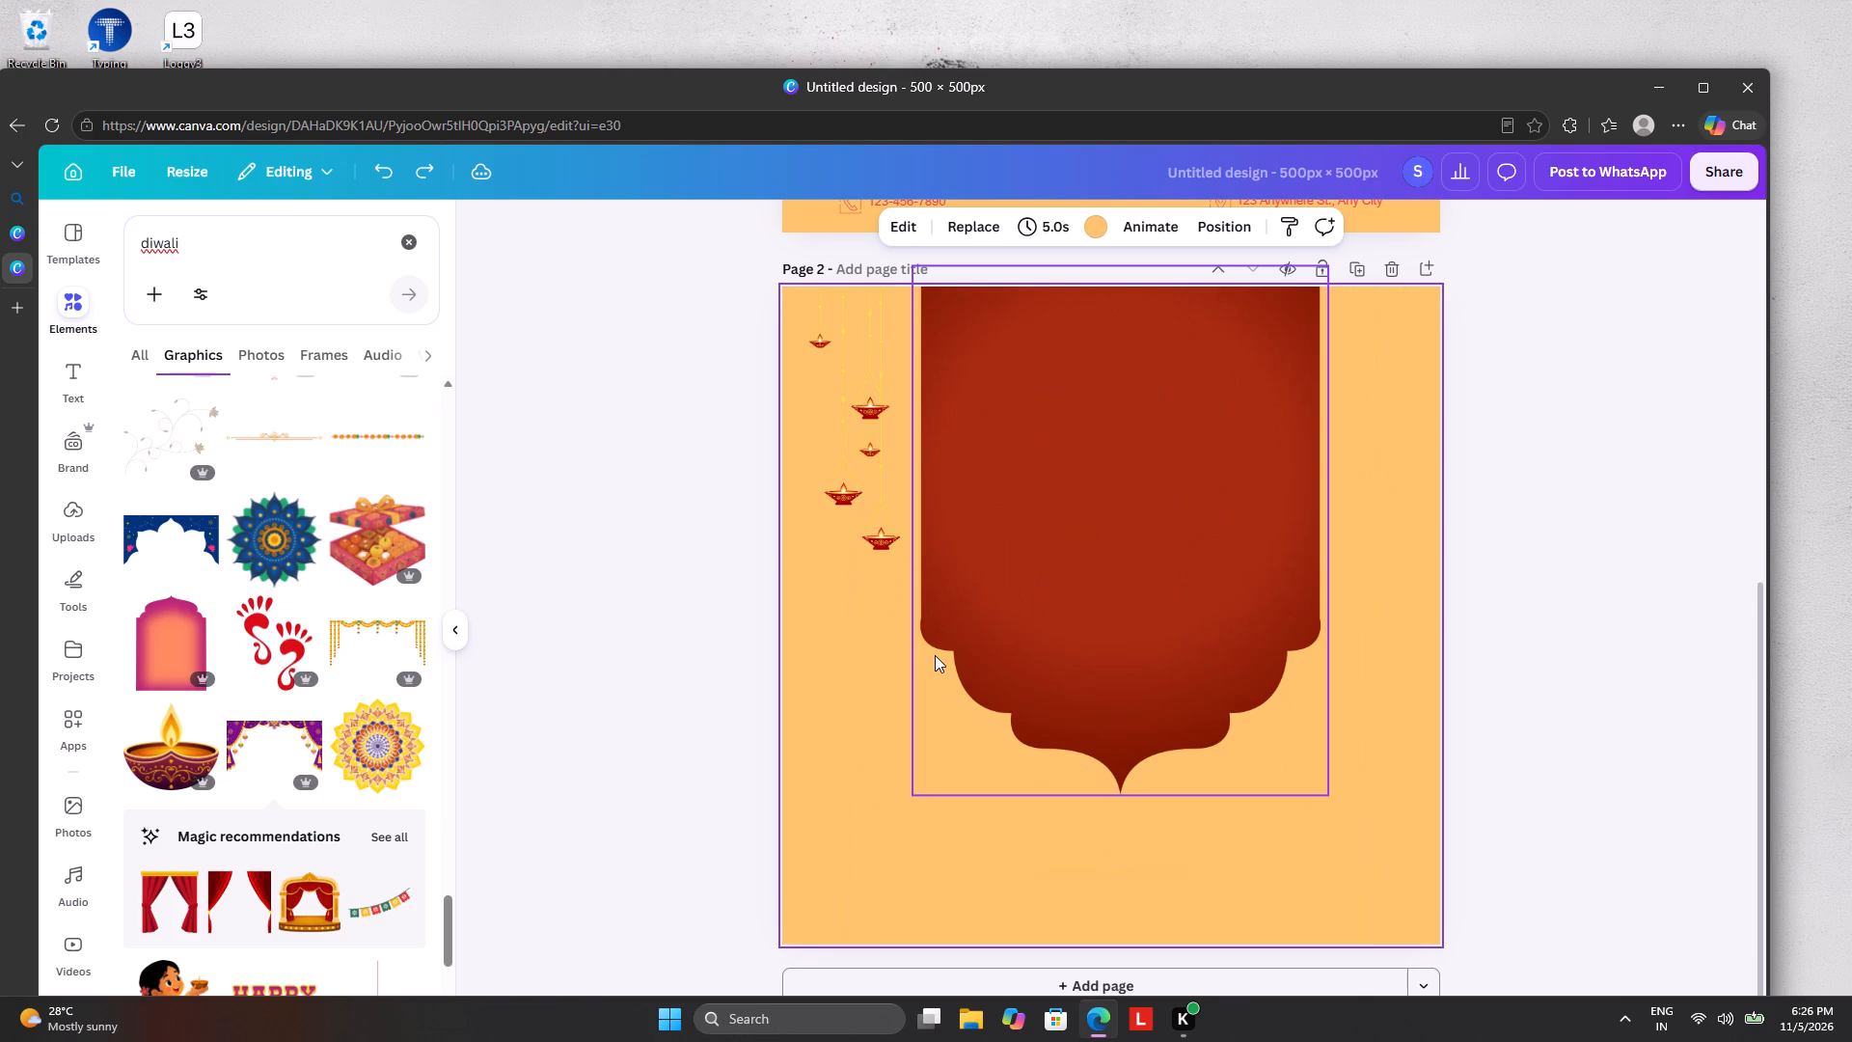
key("ctrl+z")
key("ctrl+z")
key("ctrl+z")
key("ctrl+z")
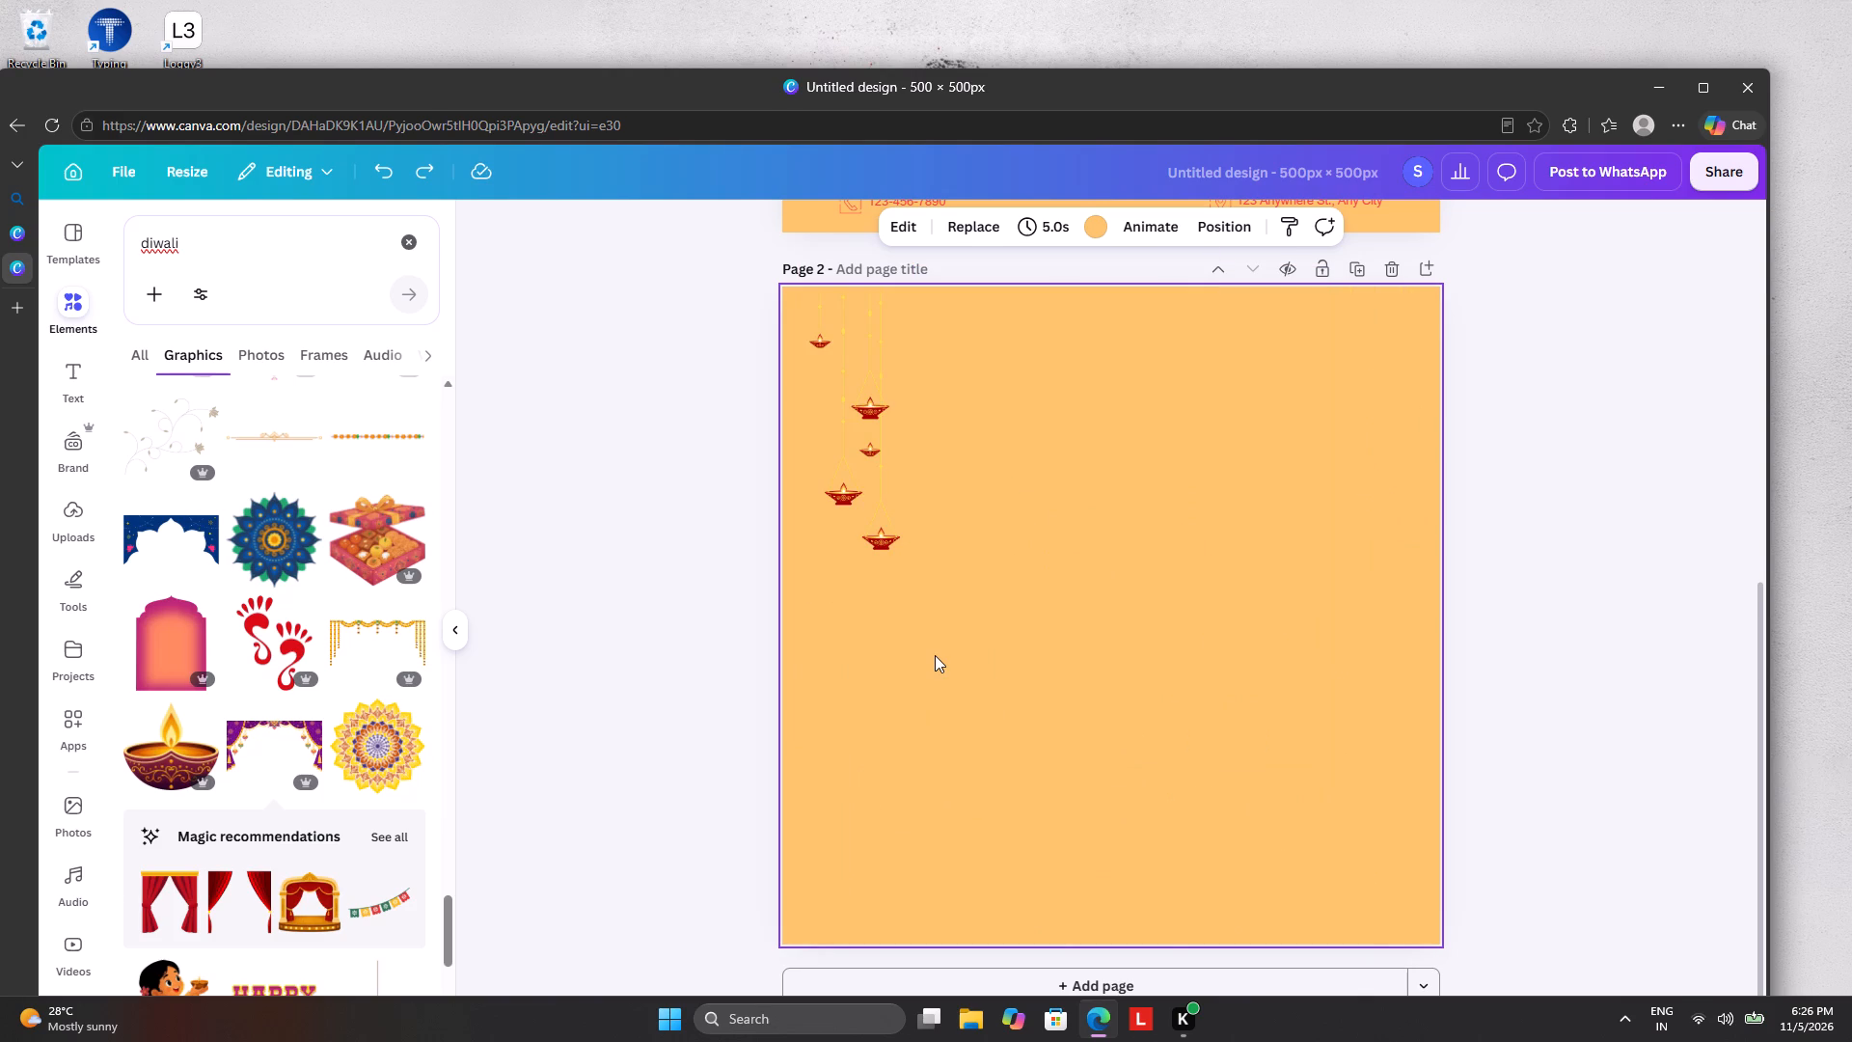
Undo all remaining page 2 edits, including the hanging diyas and the added page itself, leaving only page 1.
key("ctrl+z")
key("ctrl+z")
key("ctrl+z")
key("ctrl+z")
key("ctrl+z")
key("ctrl+z")
key("ctrl+z")
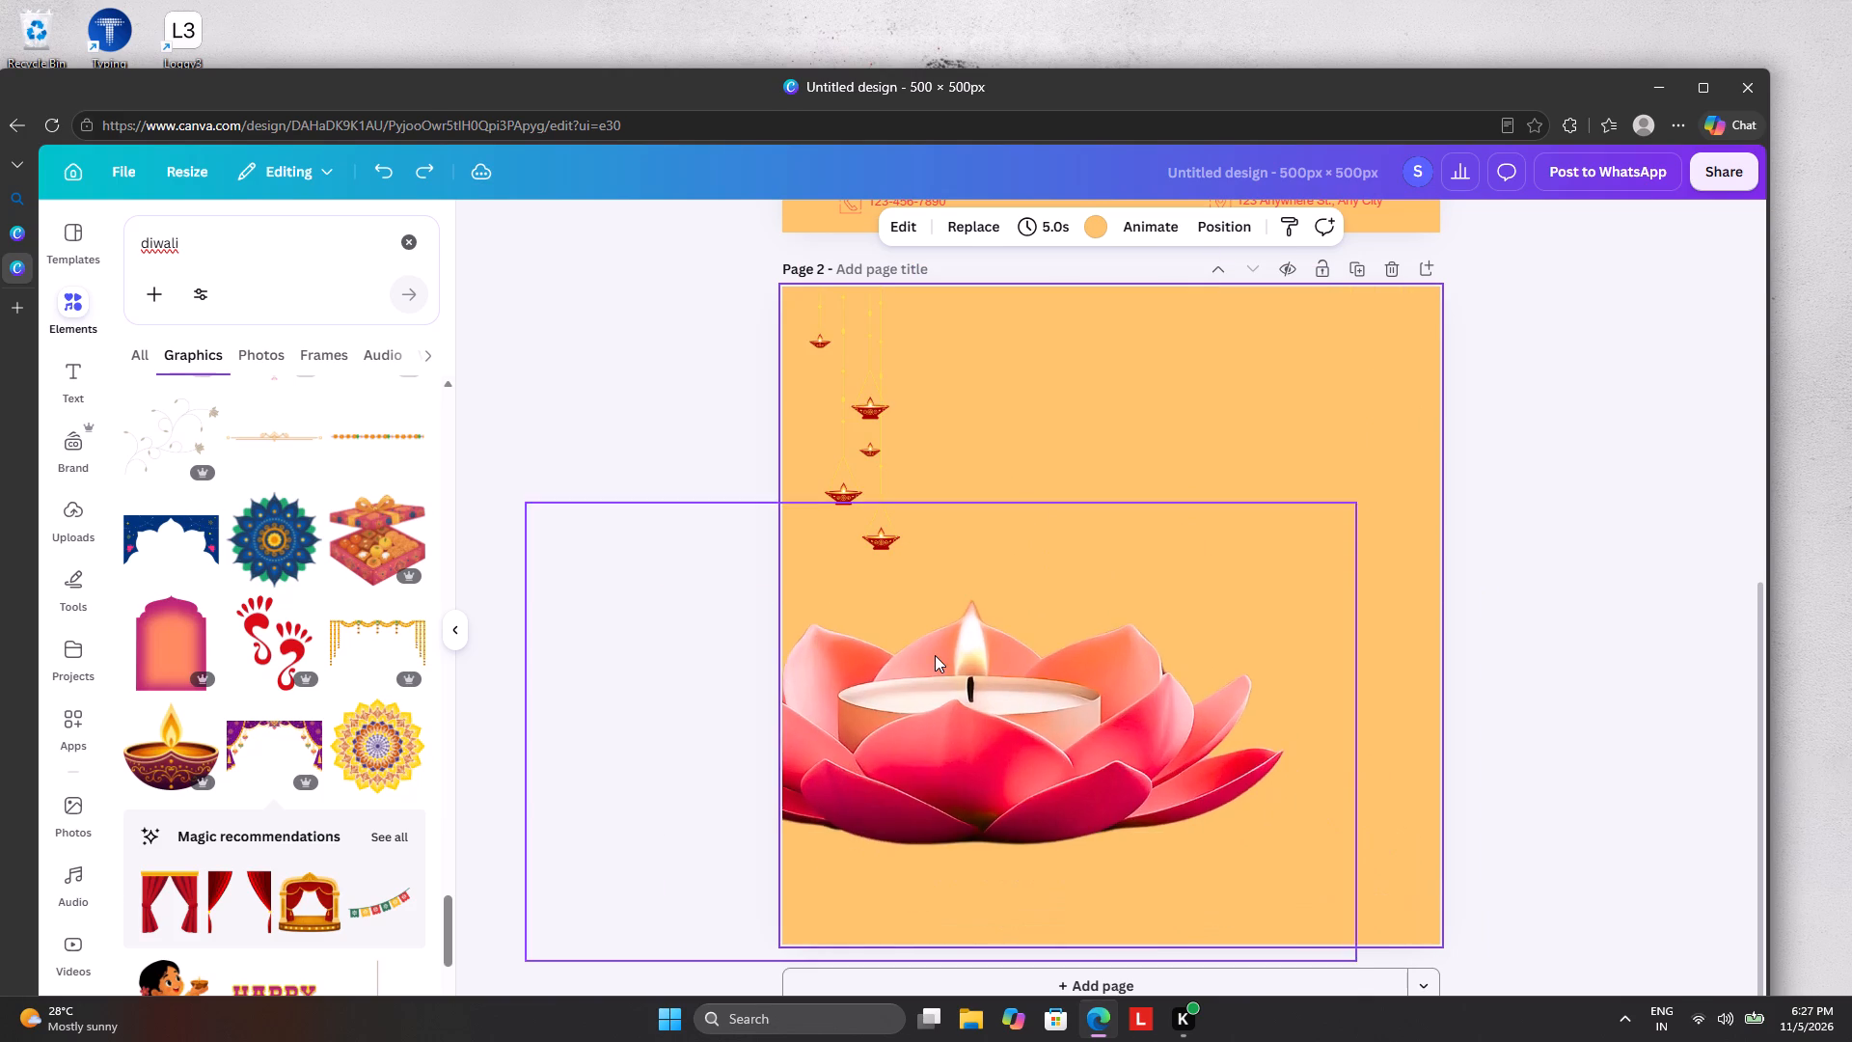
key("ctrl+z")
key("ctrl+z")
key("ctrl+z")
key("ctrl+z")
key("ctrl+z")
key("ctrl+z")
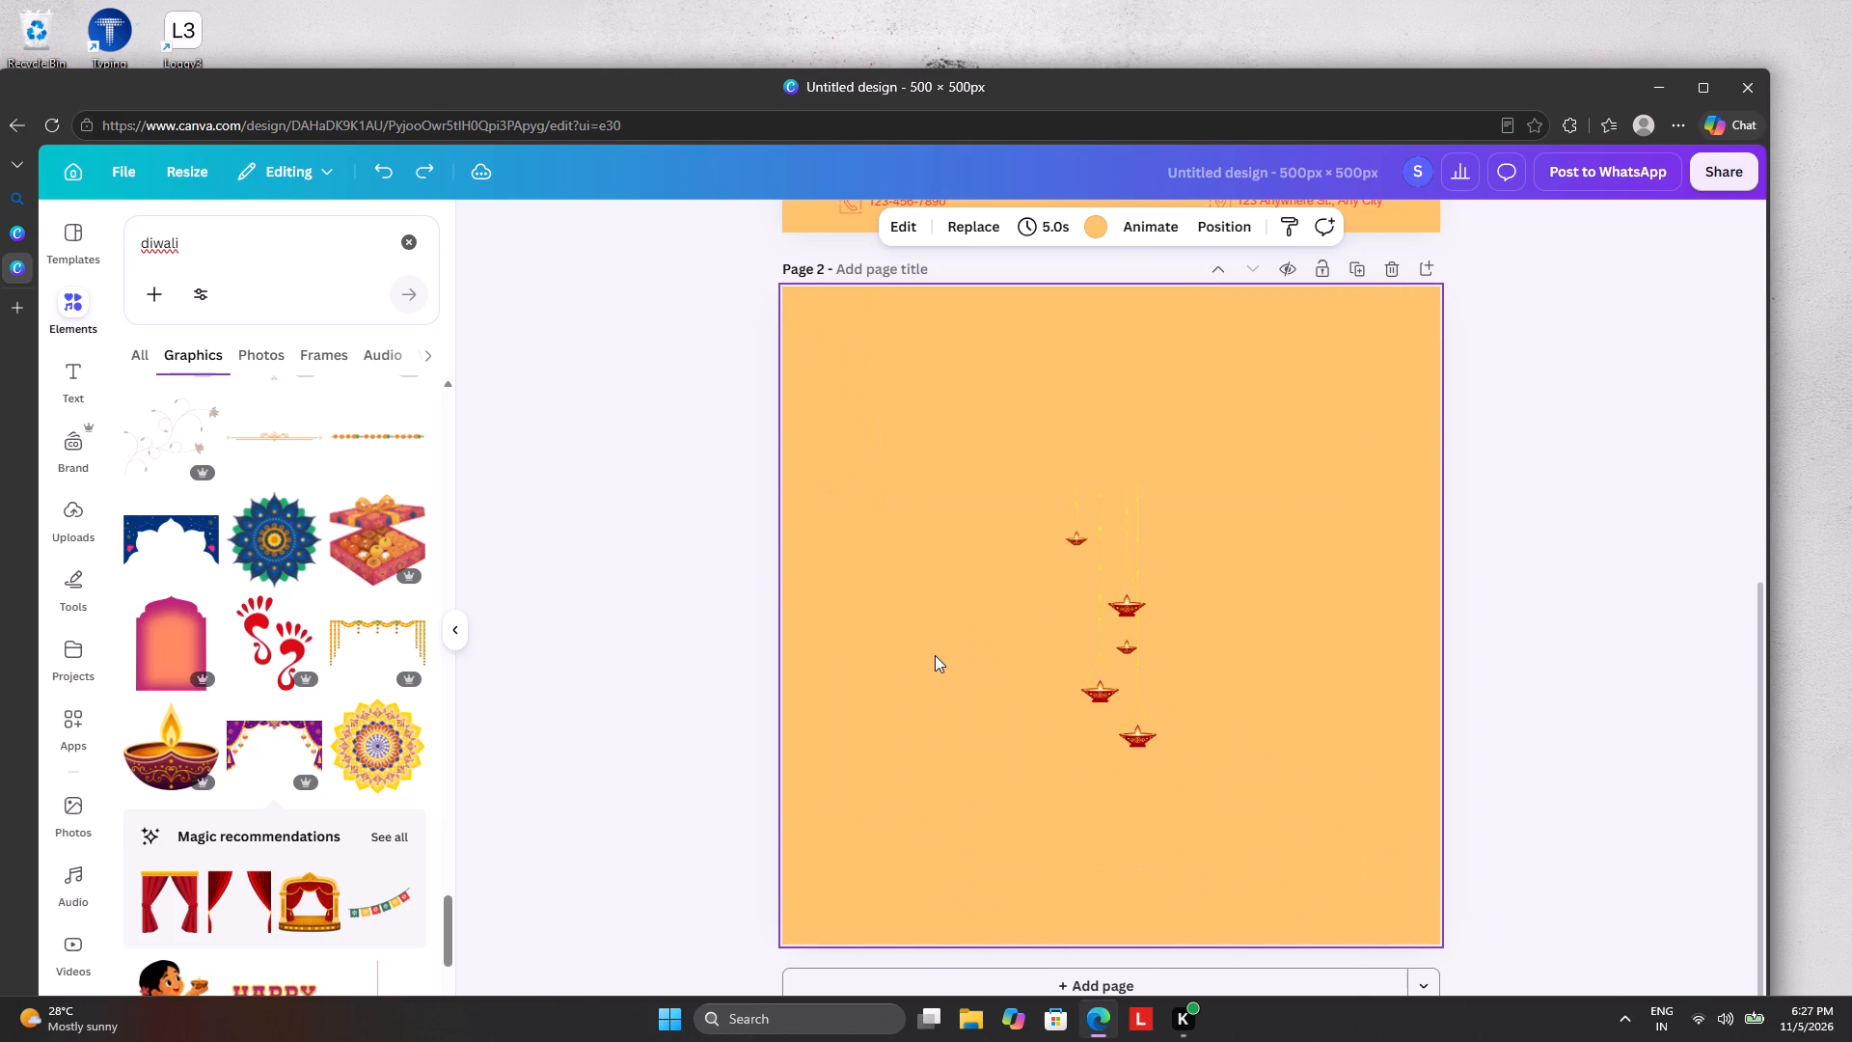
key("ctrl+z")
key("ctrl+z")
key("ctrl+z")
key("ctrl+z")
key("ctrl+z")
key("ctrl+z")
key("ctrl+z")
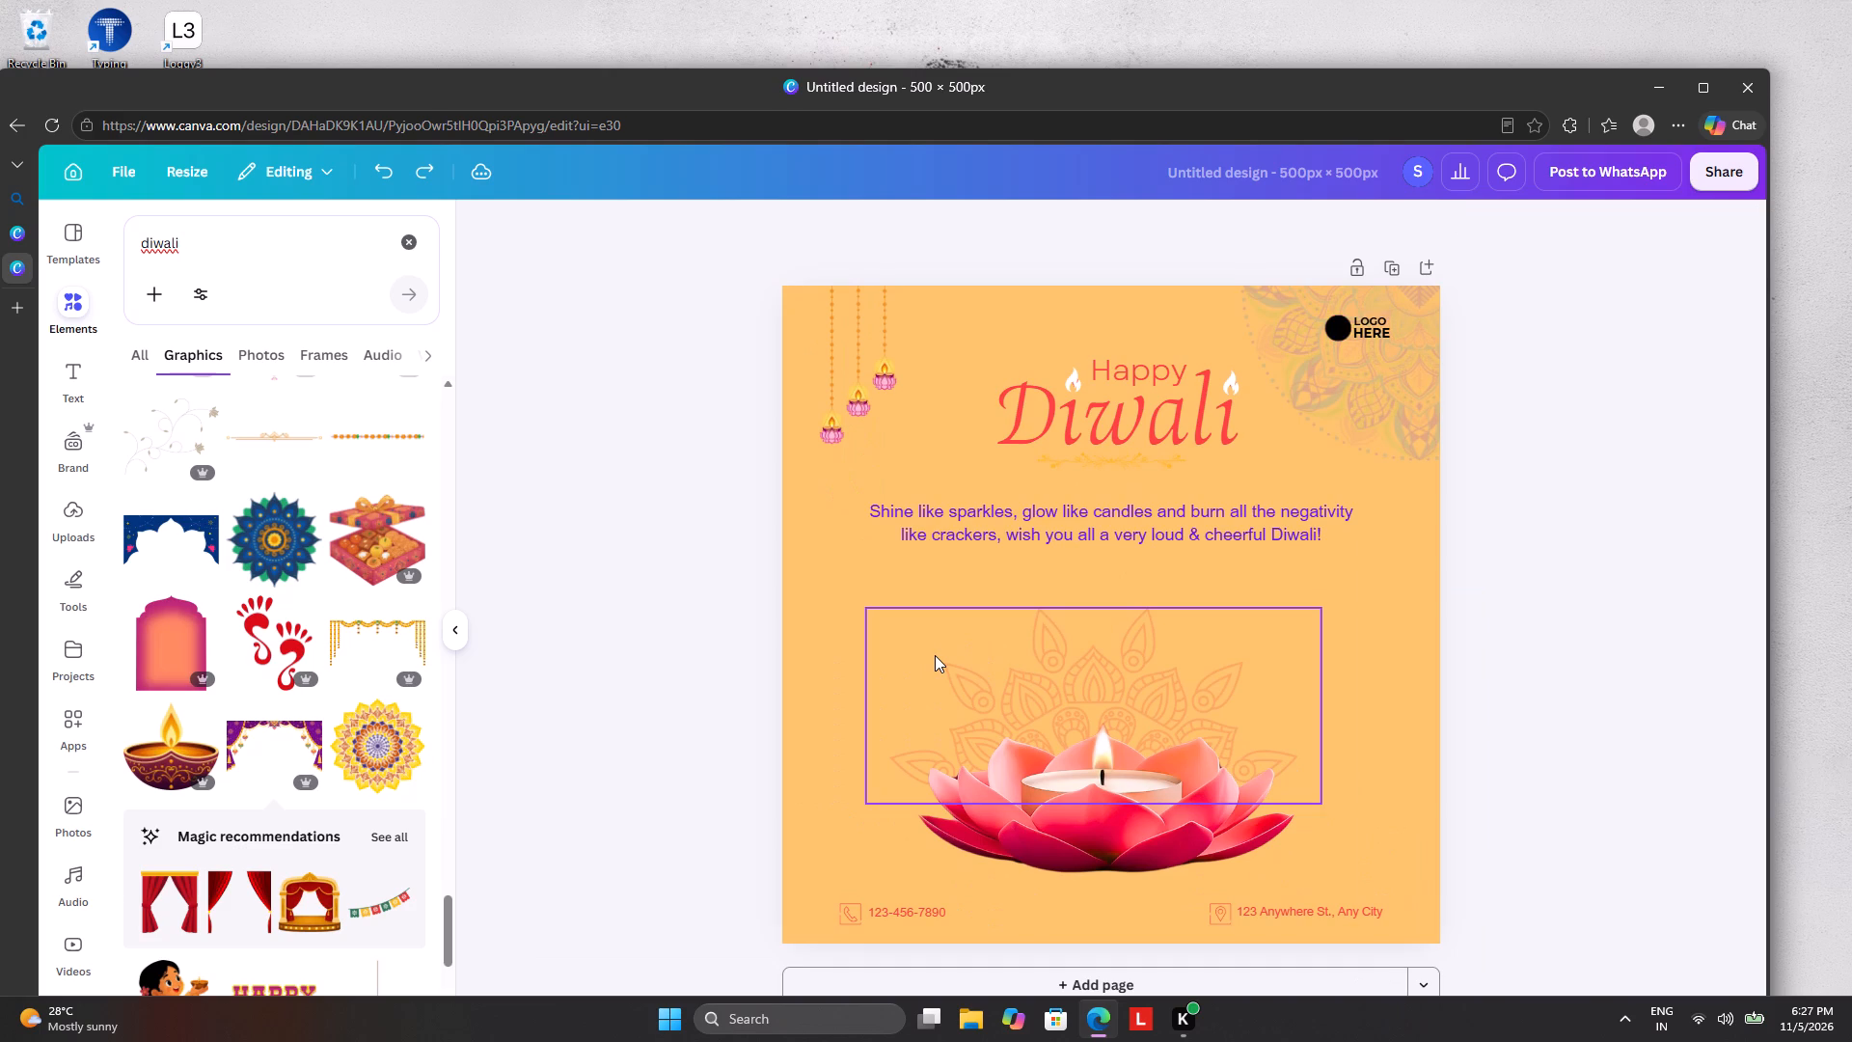
Undo page 1's text recolouring and peach background, back to white text on the purple backdrop.
key("ctrl+z")
key("ctrl+z")
key("ctrl+z")
key("ctrl+z")
key("ctrl+z")
key("ctrl+z")
key("ctrl+z")
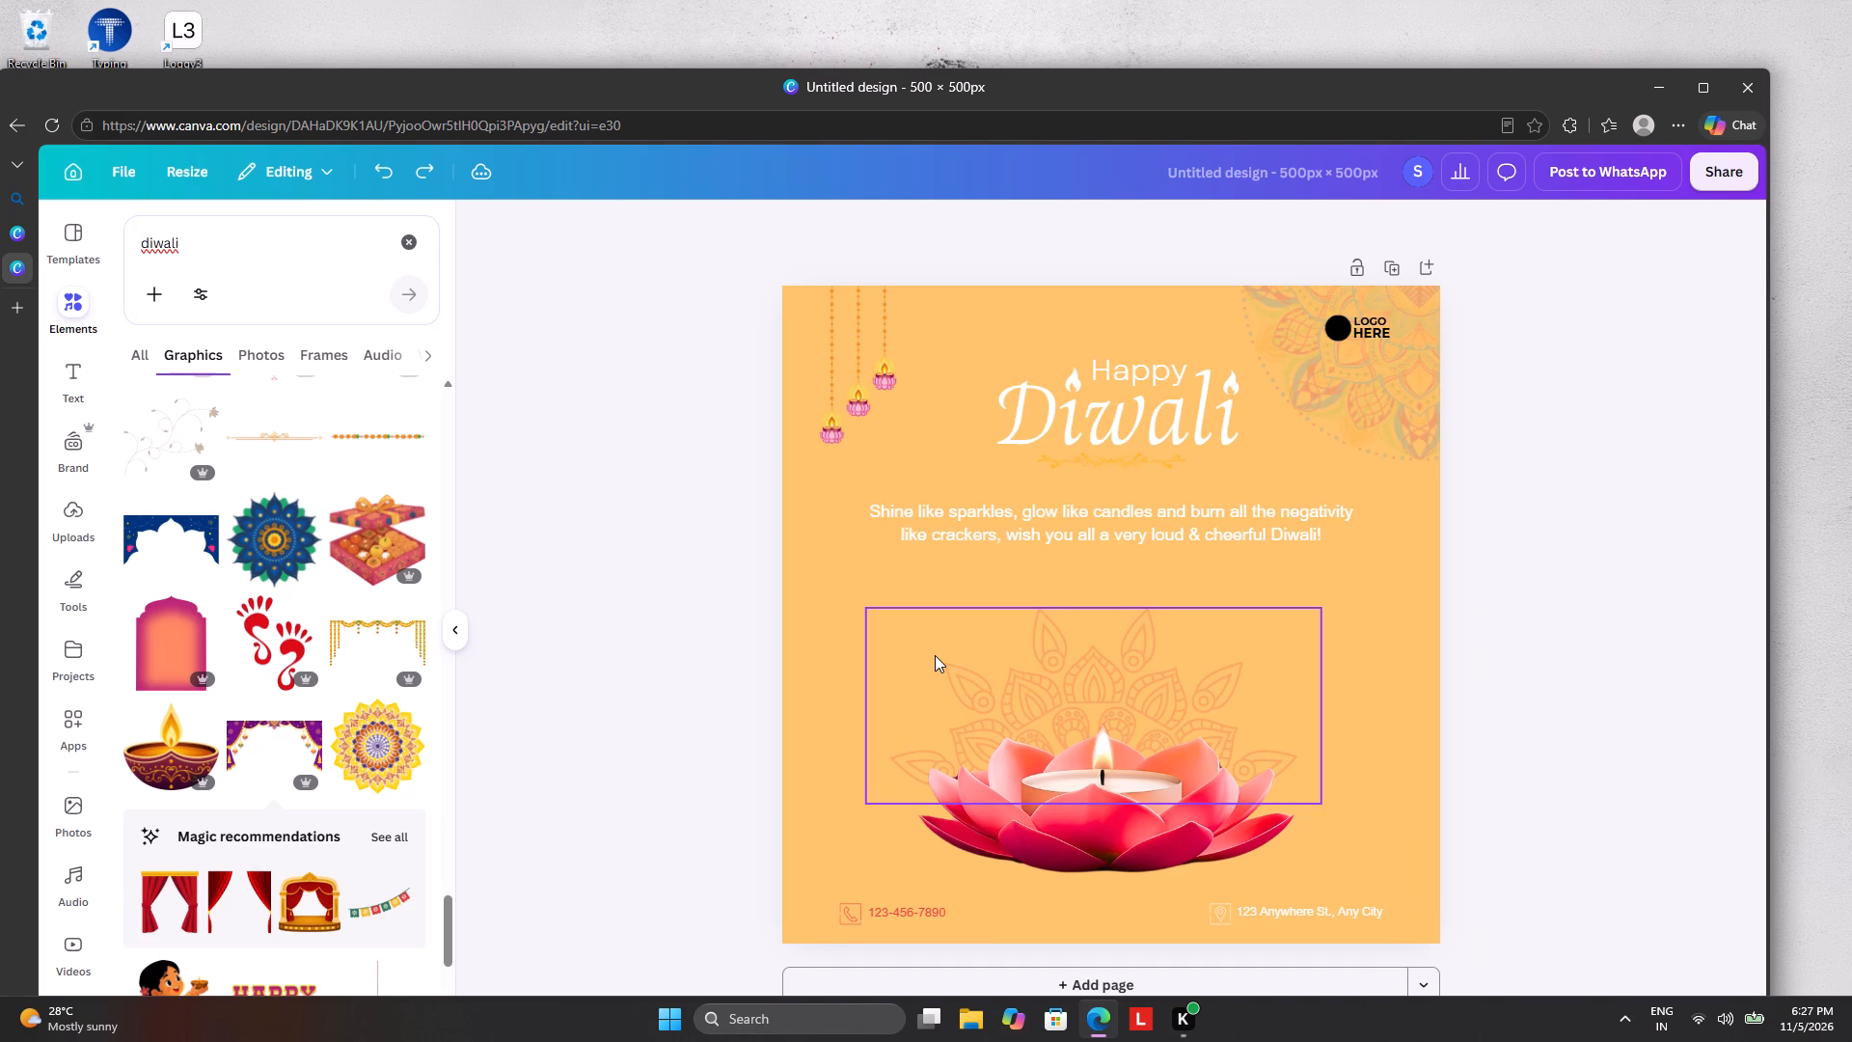
key("ctrl+z")
key("ctrl+z")
key("ctrl+z")
key("ctrl+z")
key("ctrl+z")
key("ctrl+z")
key("ctrl+z")
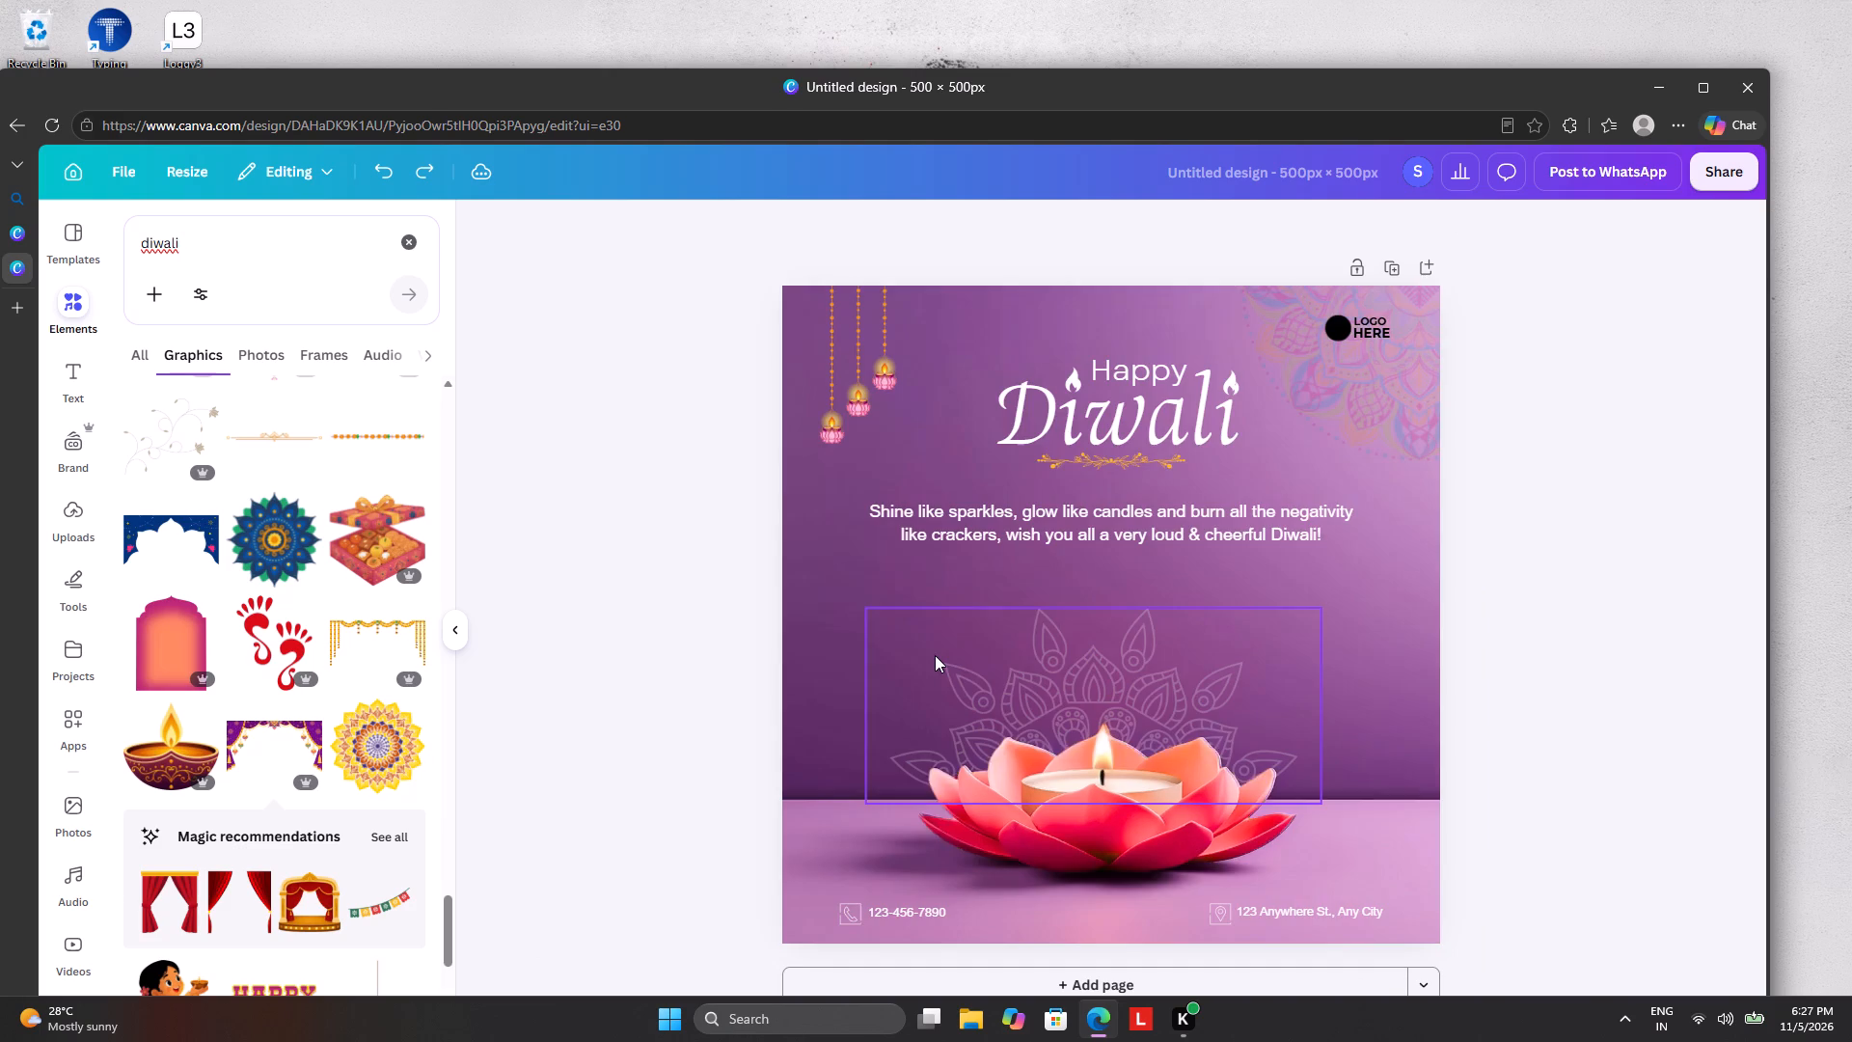
Undo the remaining page 1 edits, including the lotus changes and the applied template, back to a blank white page.
key("ctrl+z")
key("ctrl+z")
key("ctrl+z")
key("ctrl+z")
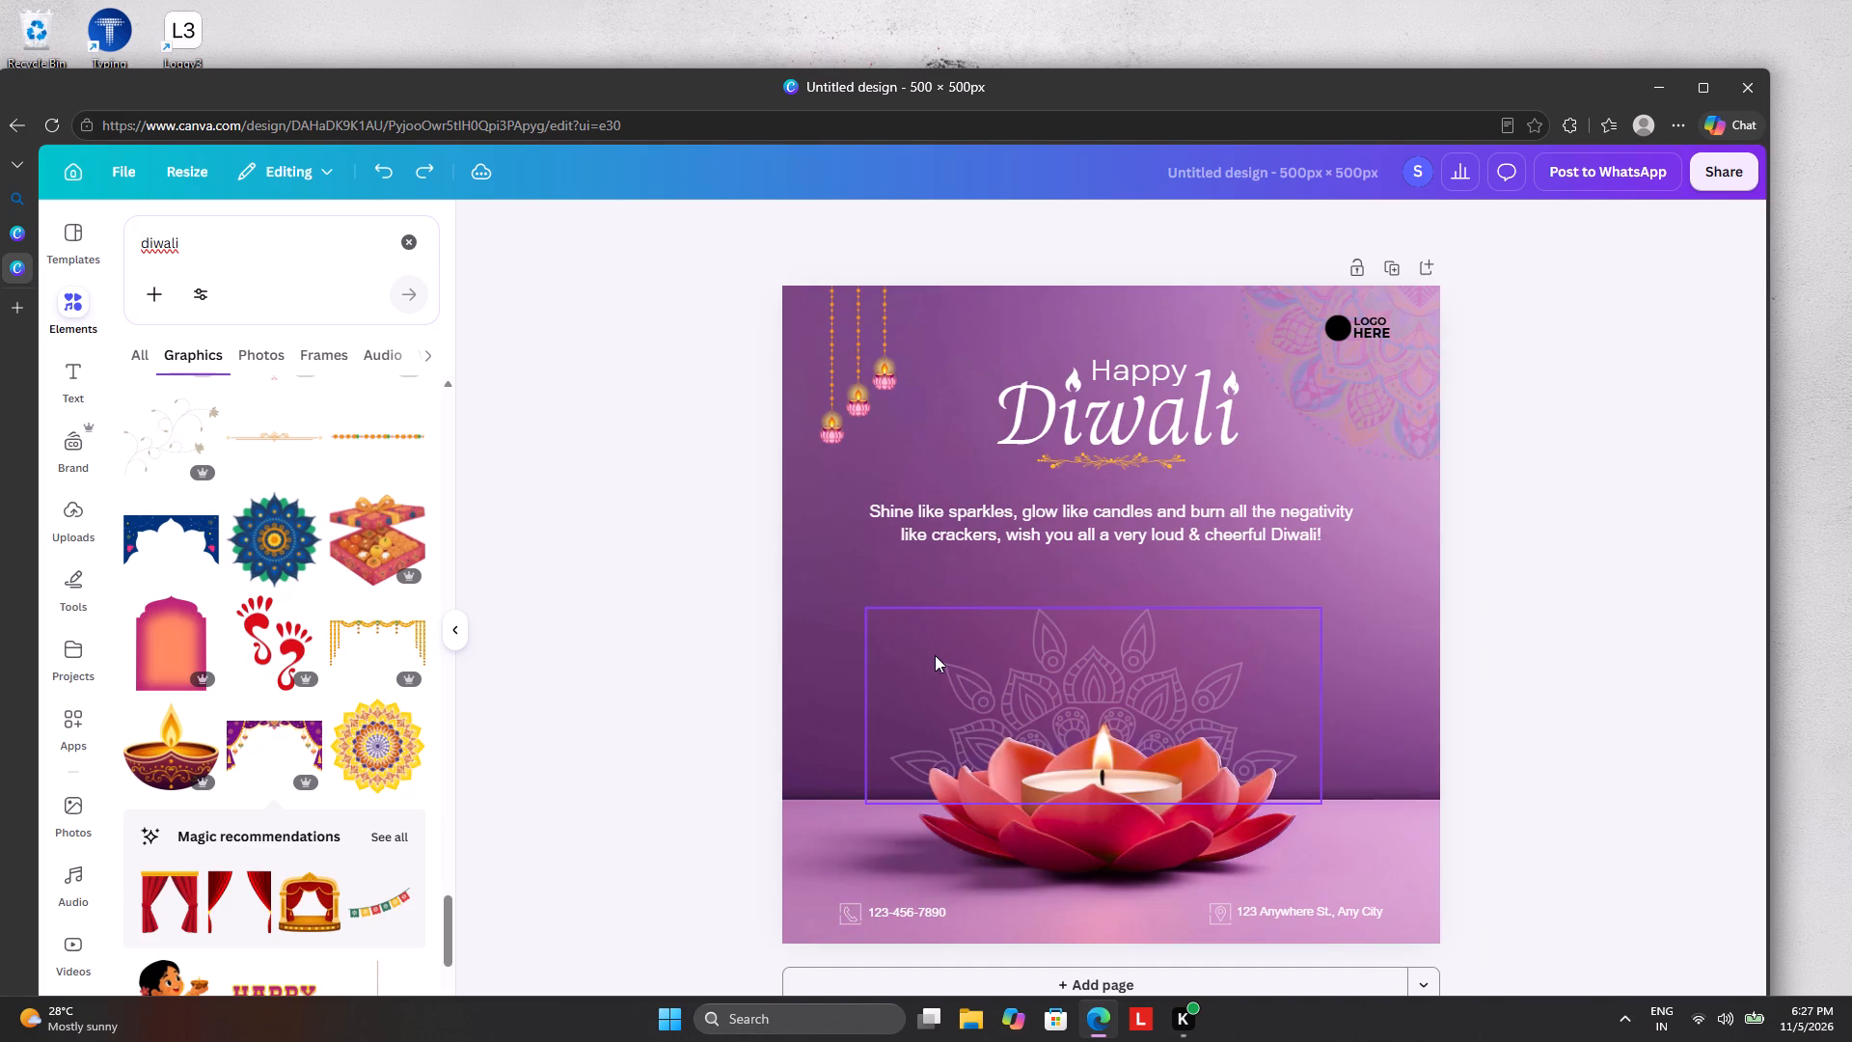
key("ctrl+z")
key("ctrl+z")
key("ctrl+z")
key("ctrl+z")
key("ctrl+z")
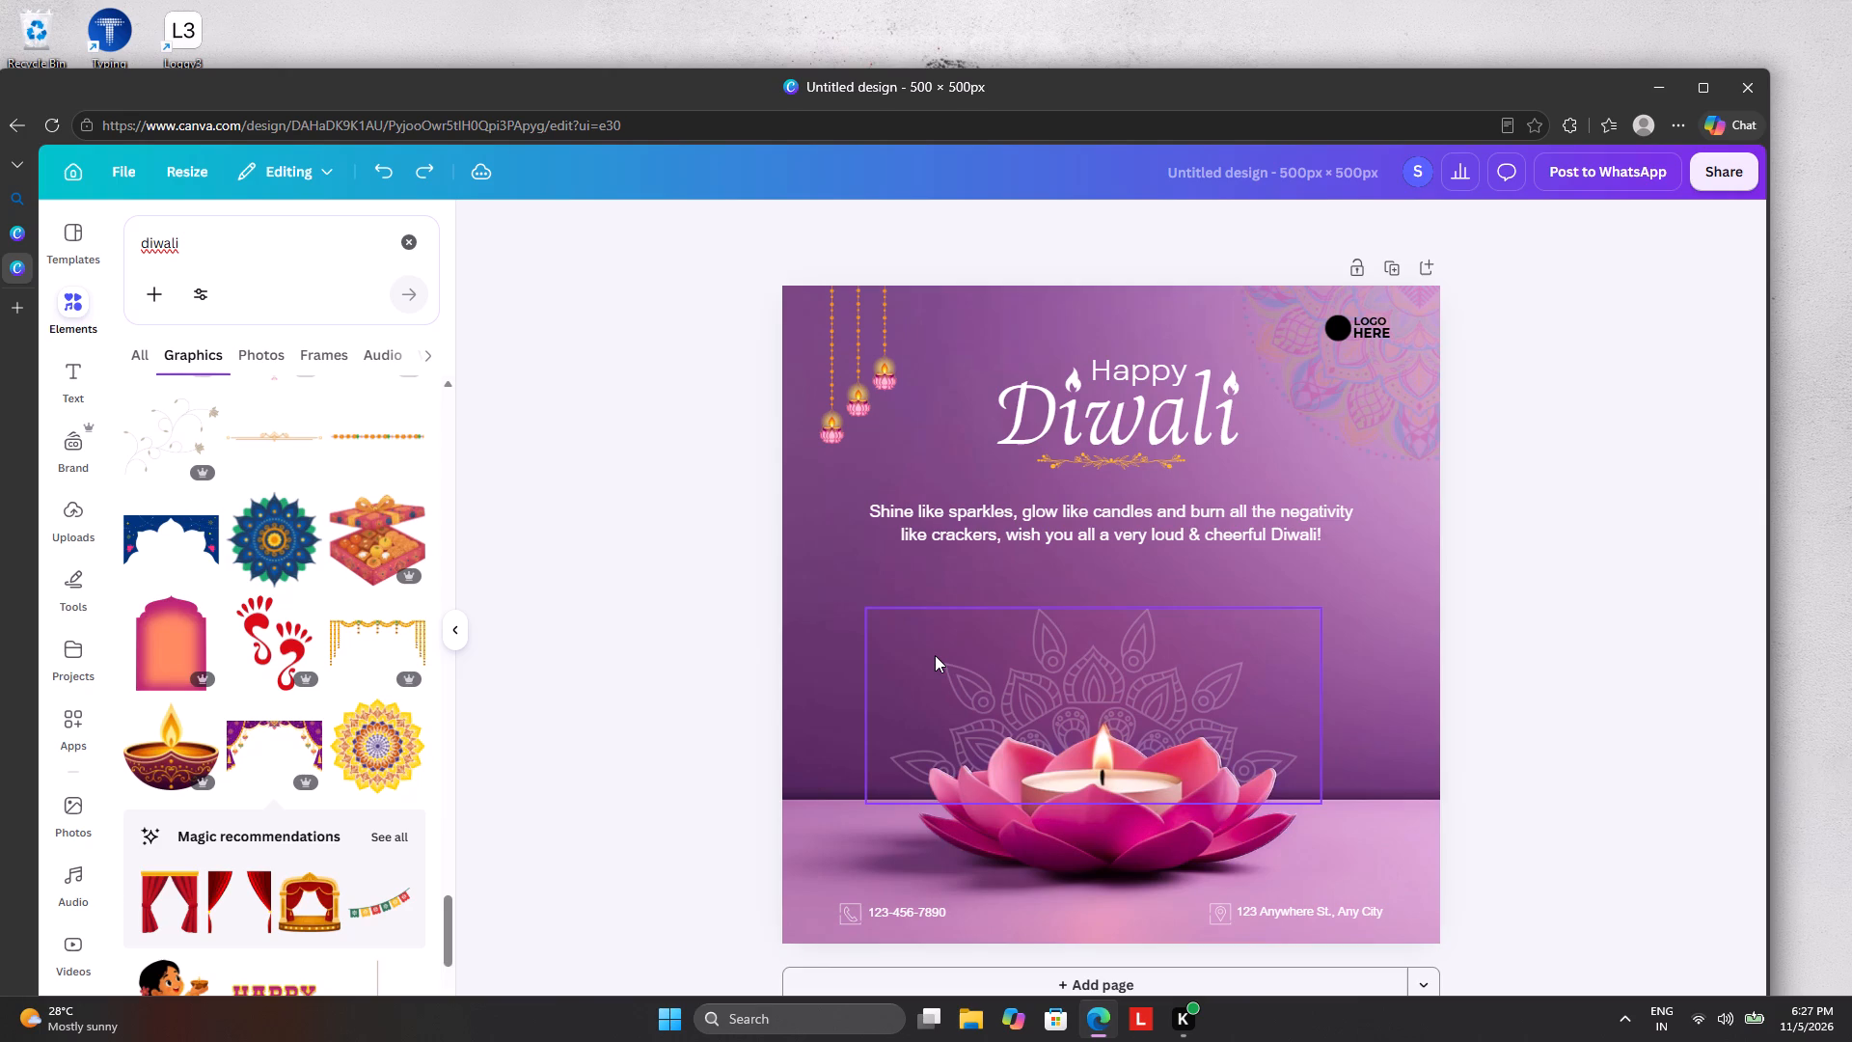
key("ctrl+z")
key("ctrl+z")
key("ctrl+z")
key("ctrl+z")
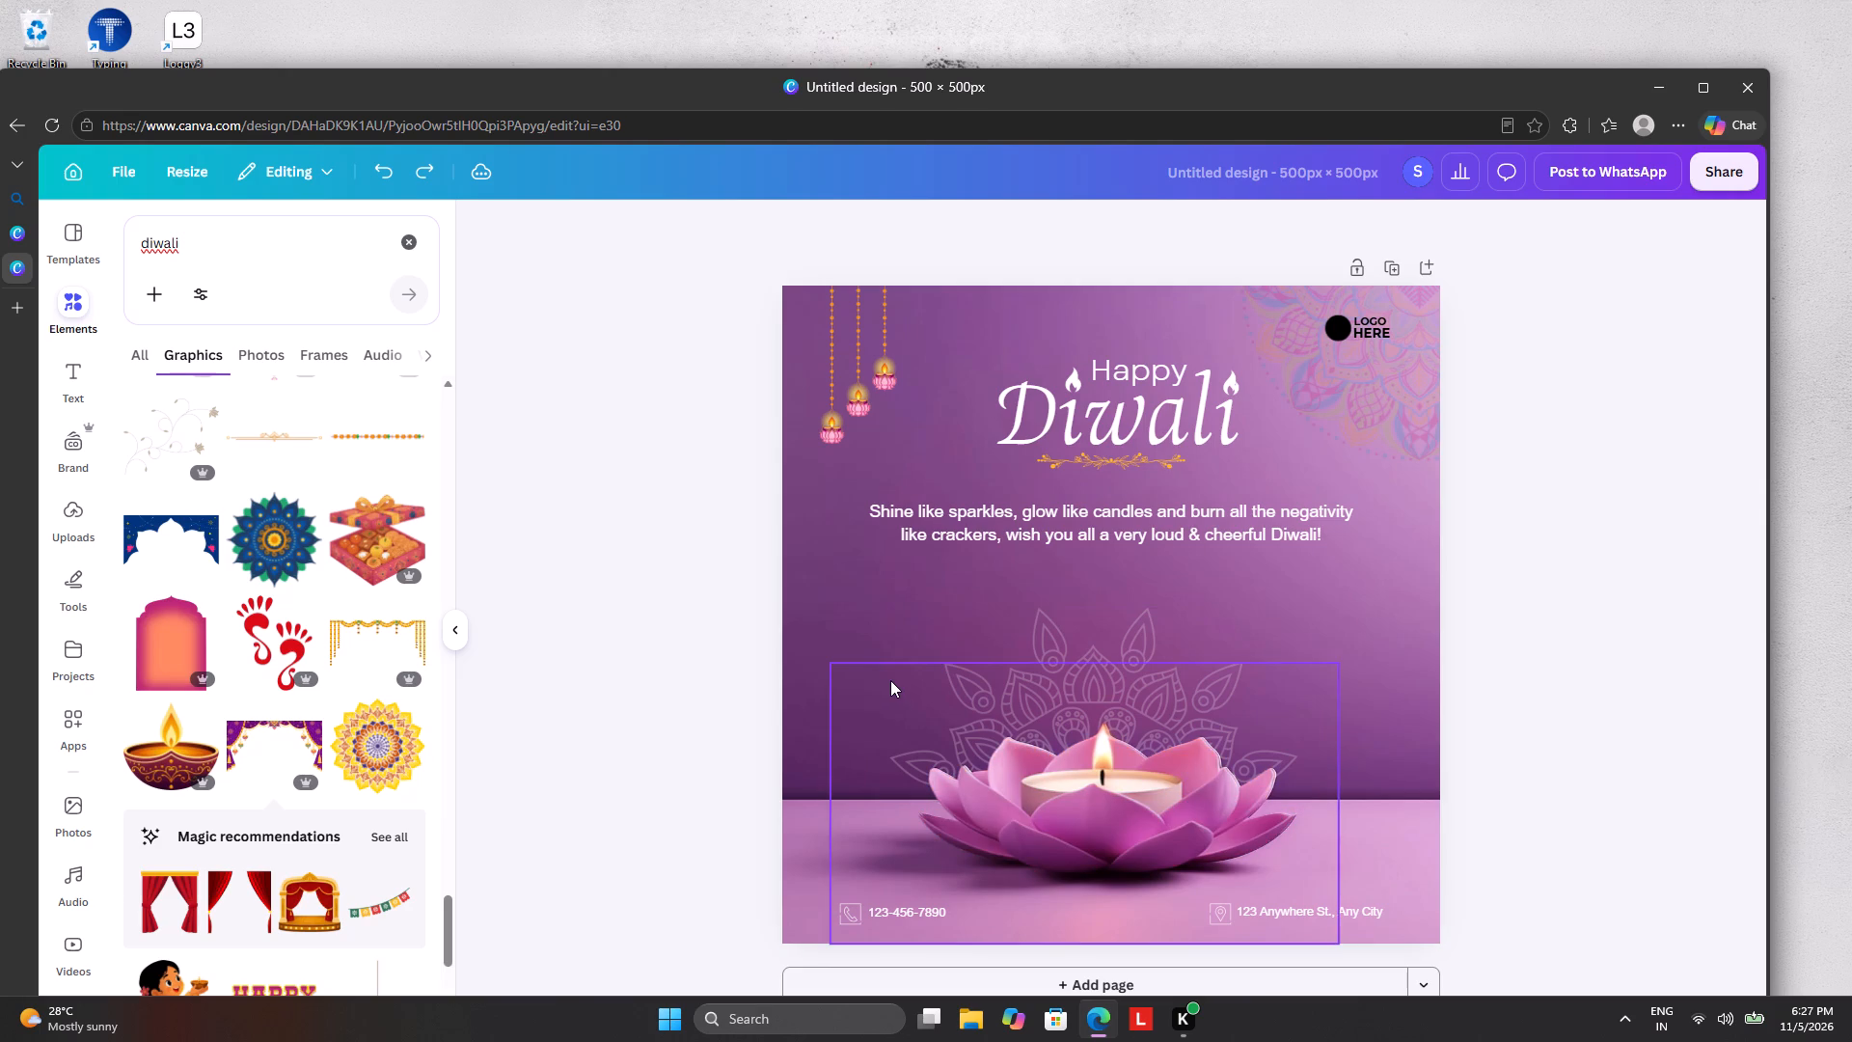
key("ctrl+z")
key("ctrl+z")
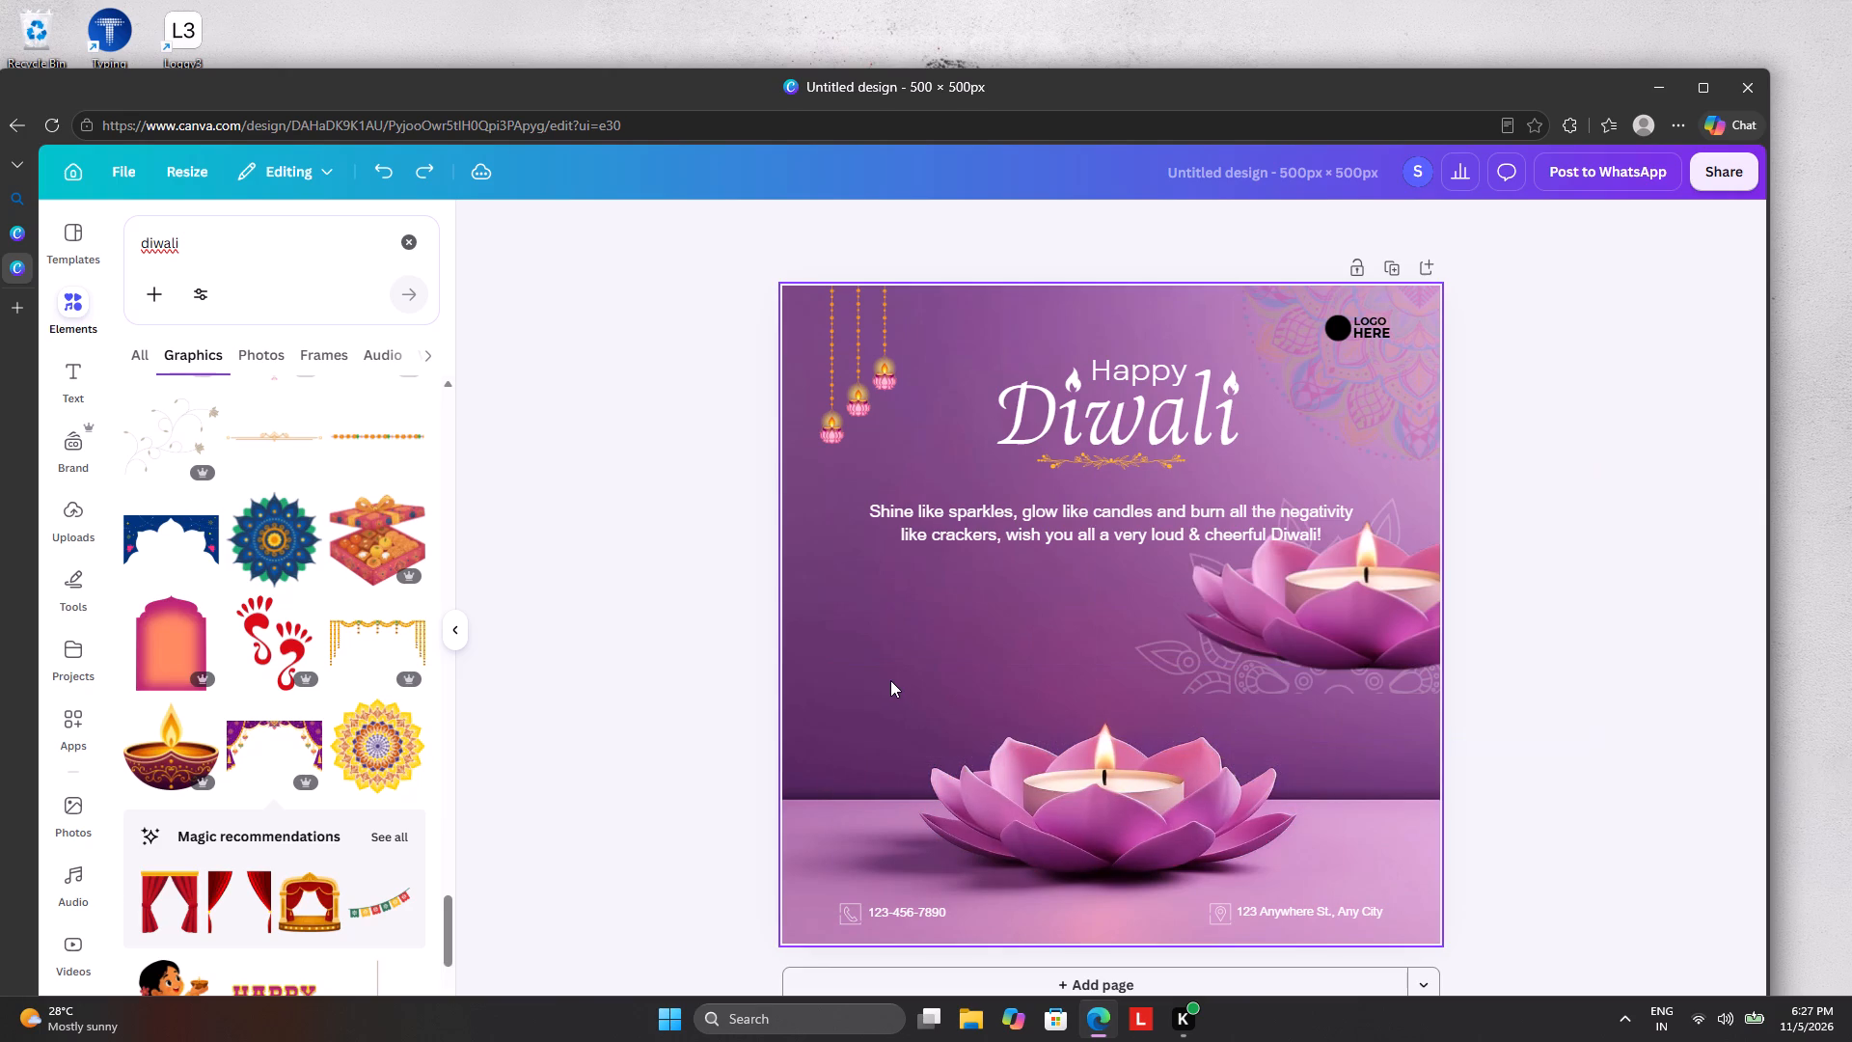
key("ctrl+z")
key("ctrl+z")
key("ctrl+z")
key("ctrl+z")
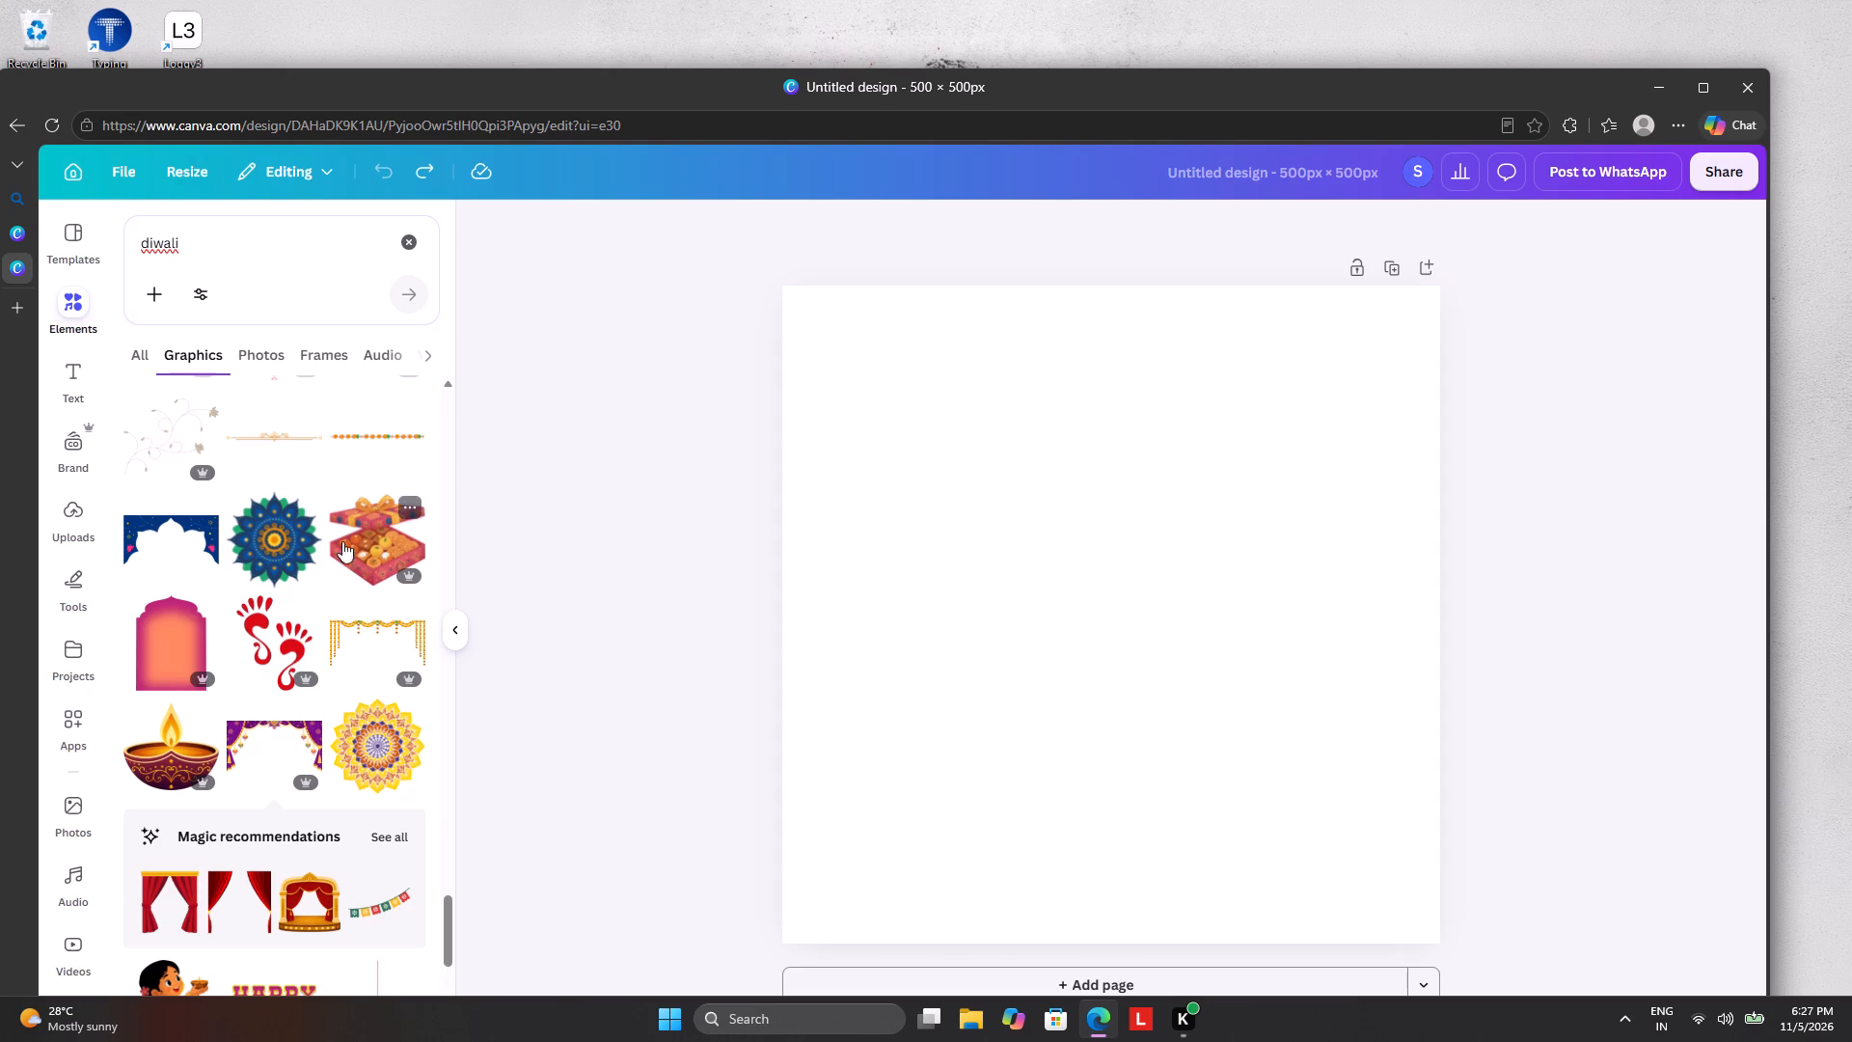
Apply the recently used Purple and White Minimal Happy Diwali Greeting template to the blank page.
left_click(415, 232)
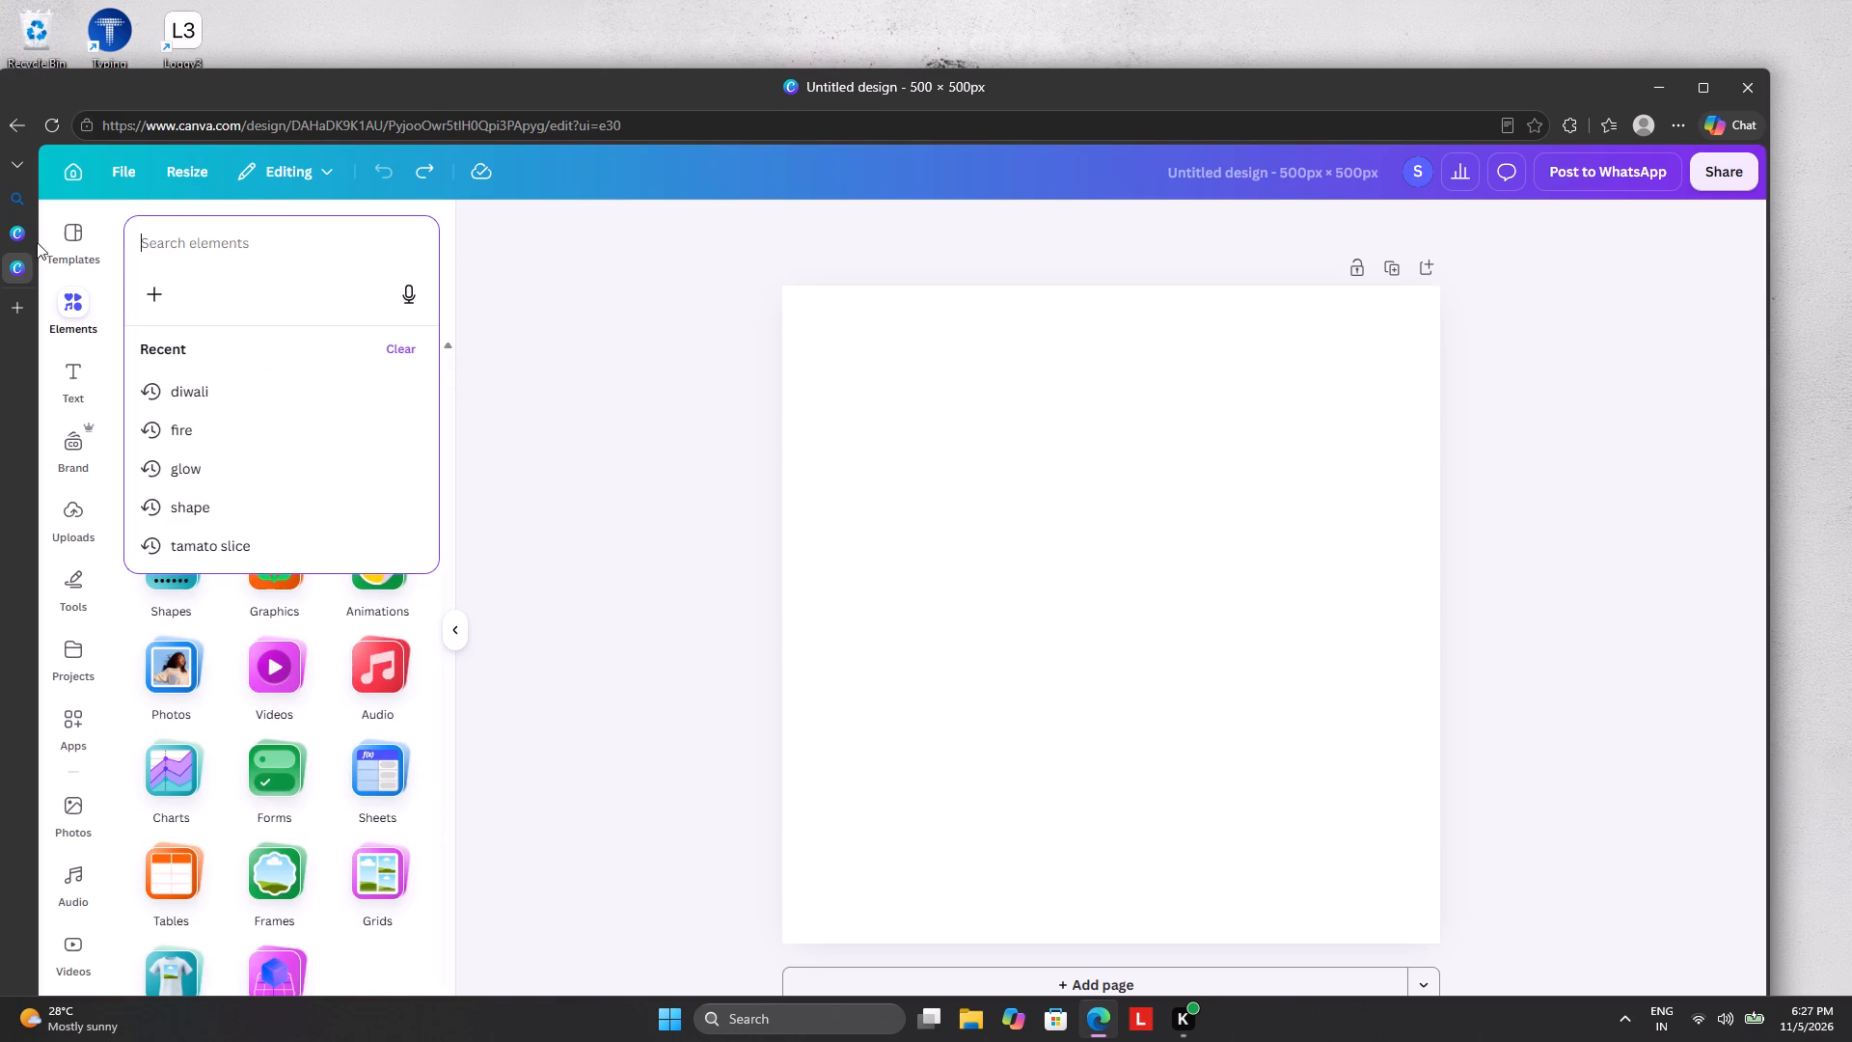
left_click(59, 245)
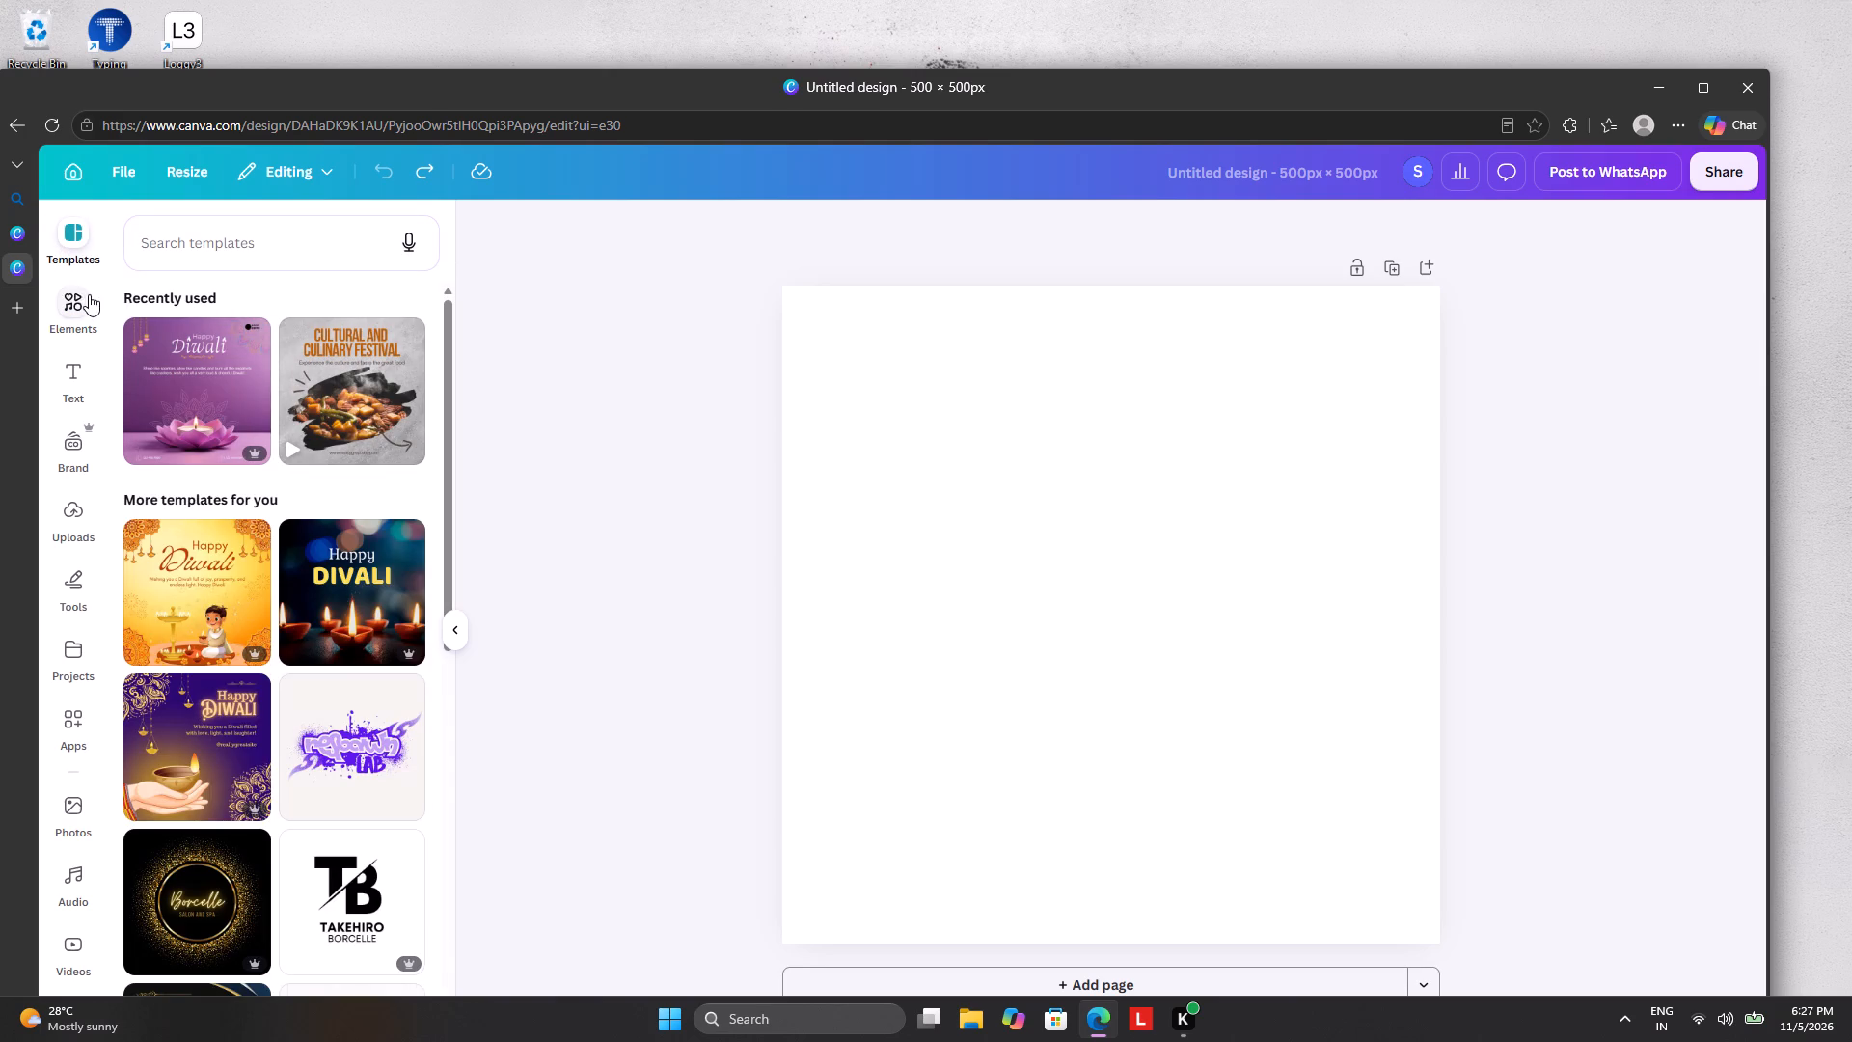
left_click(218, 430)
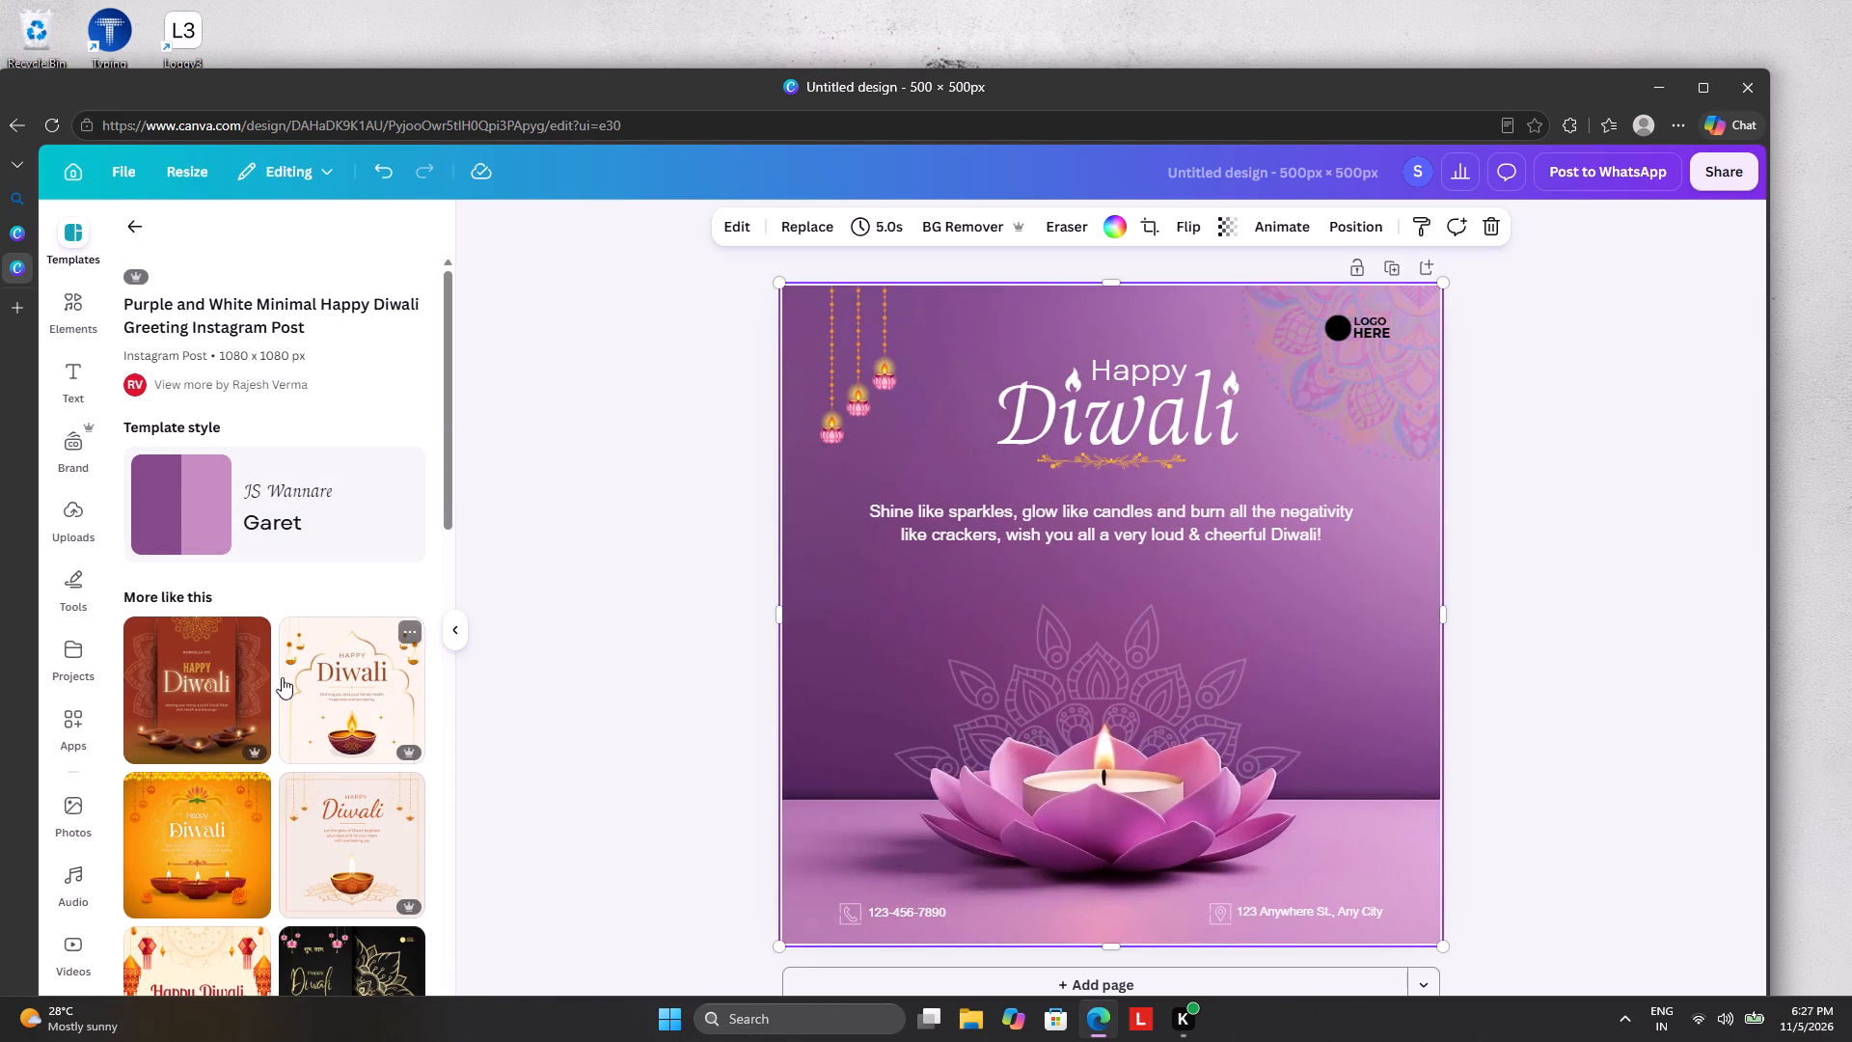
Add a second page and apply the Black and Yellow Minimal Happy Diwali Greetings template to it.
scroll(287, 672, "down", 3)
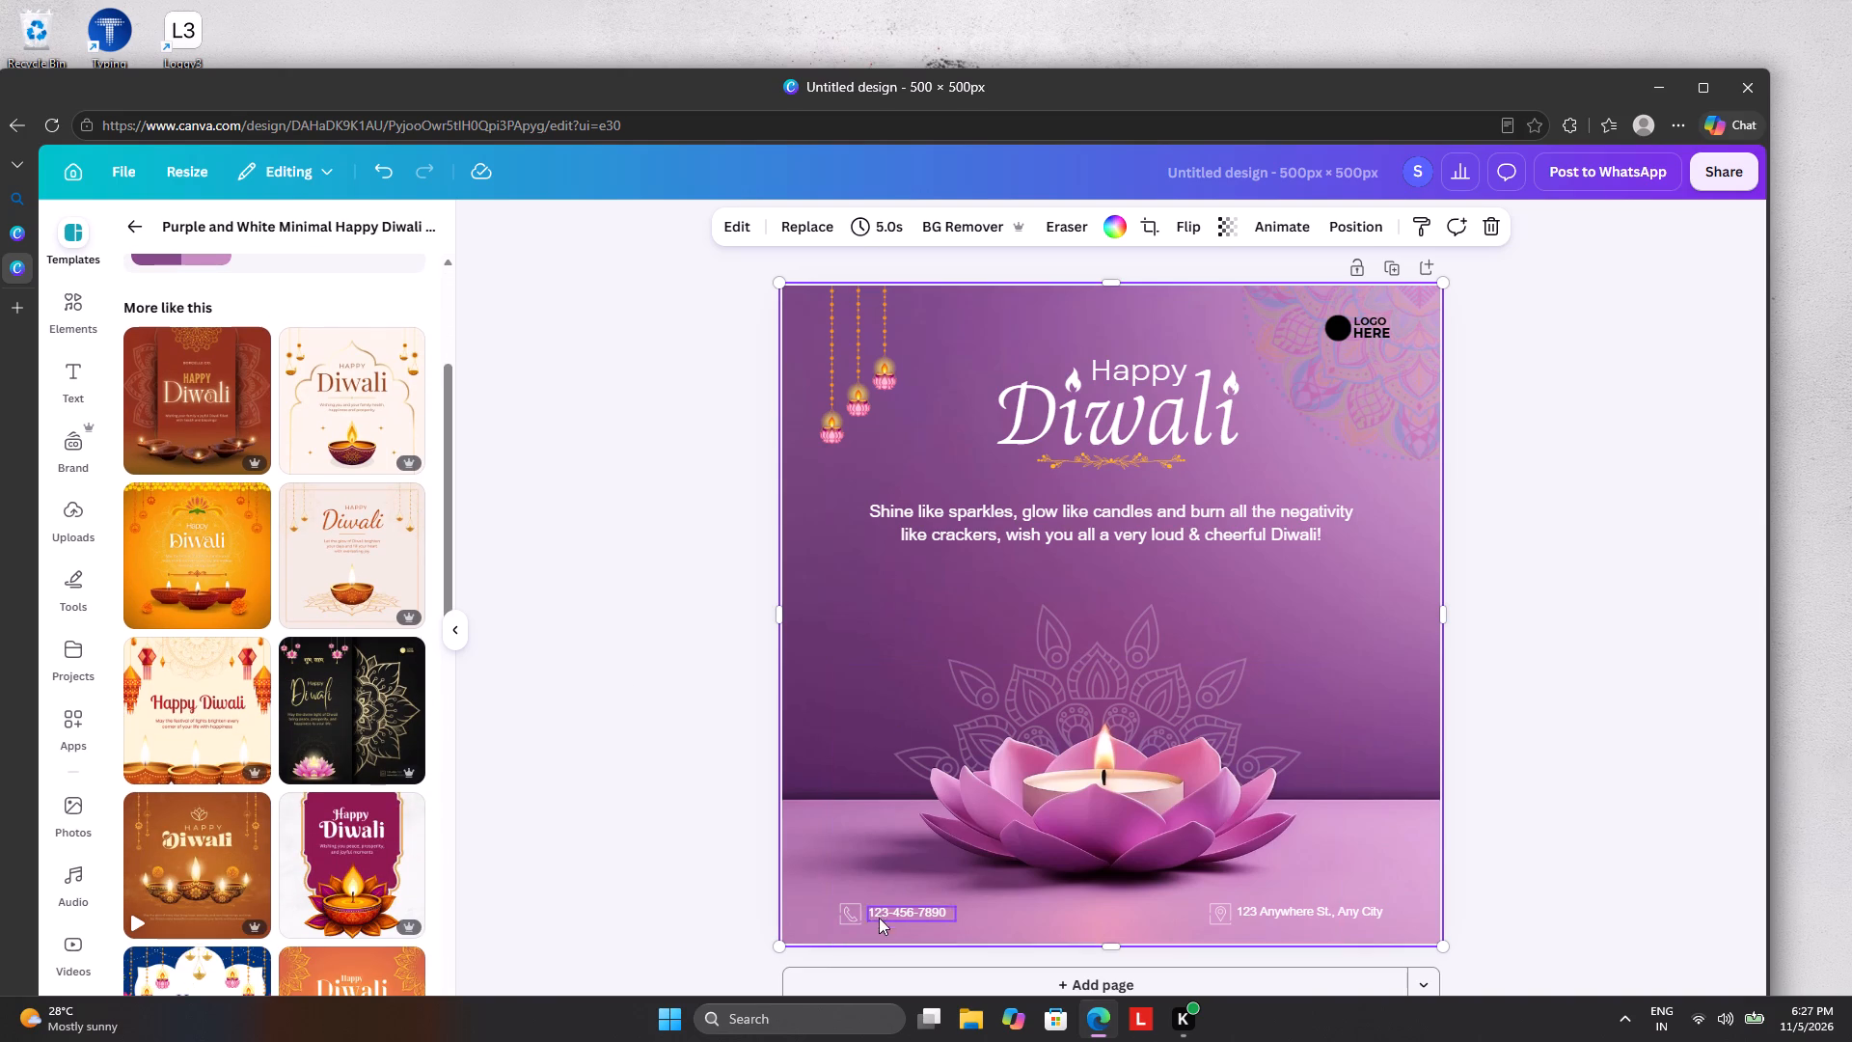
left_click(891, 978)
left_click(361, 724)
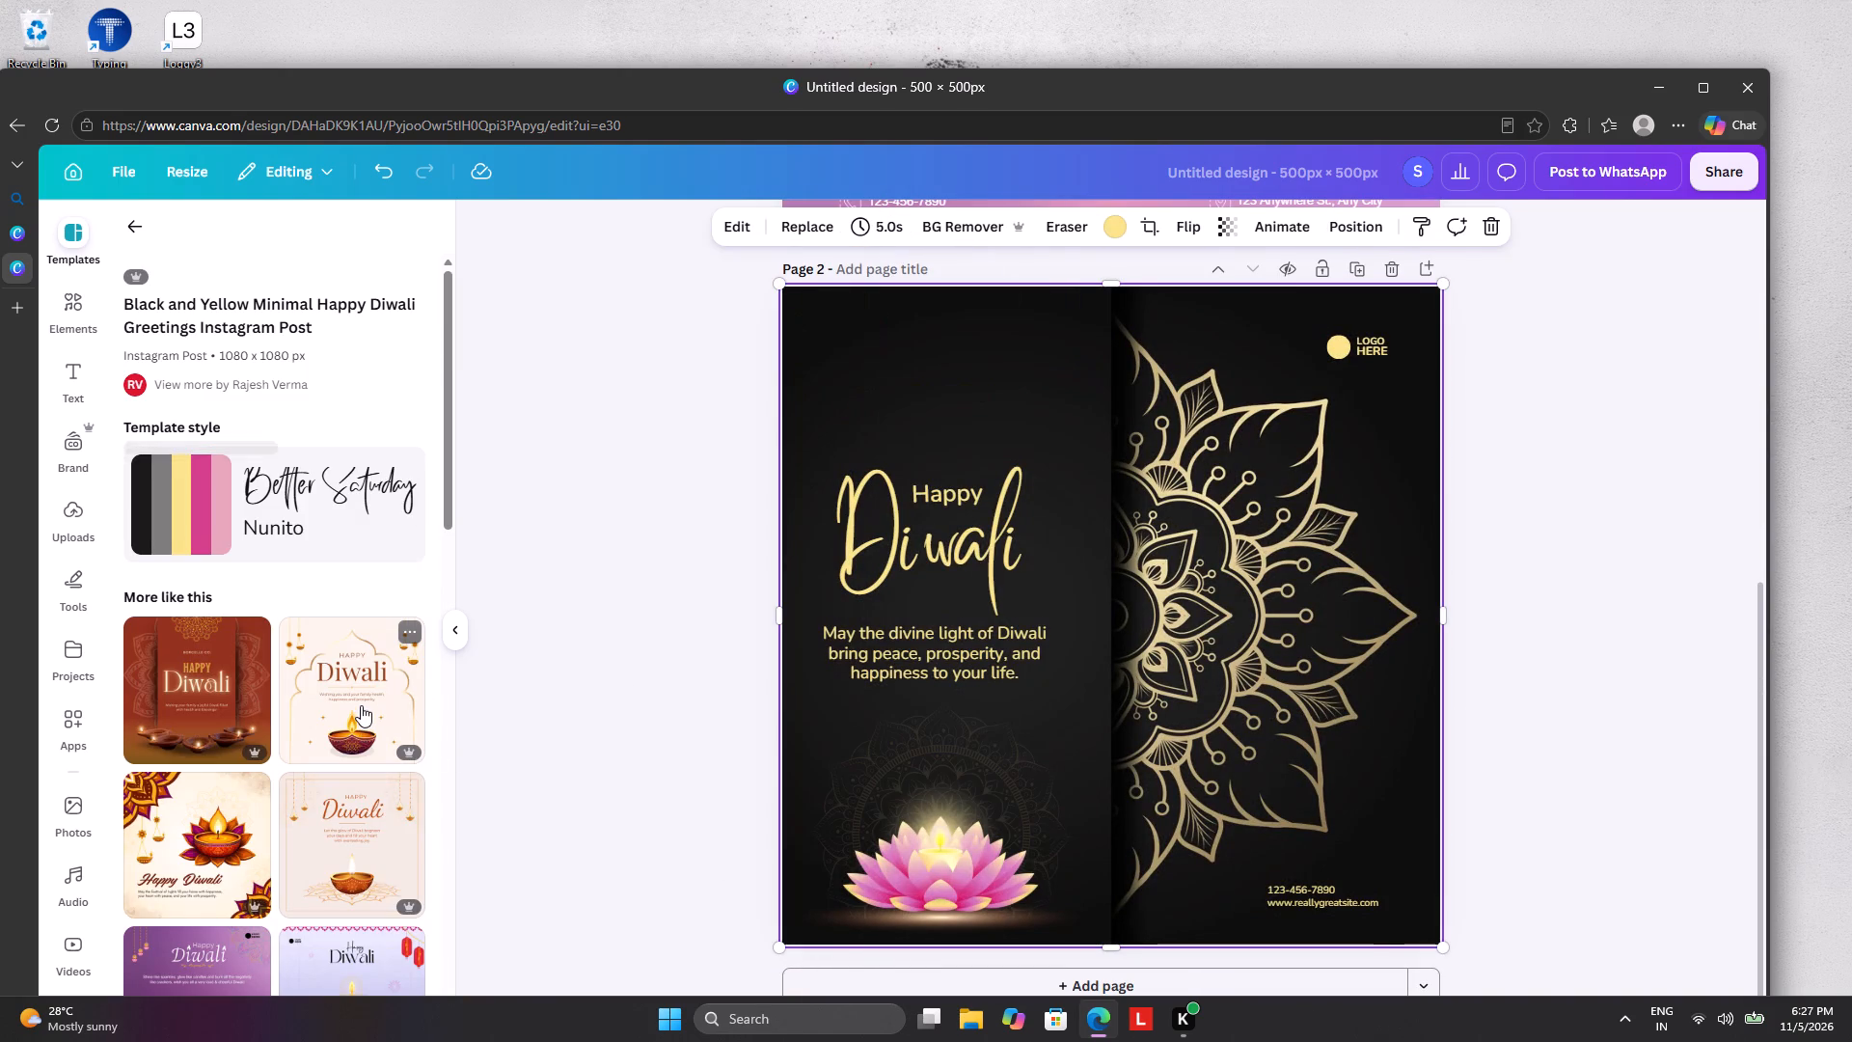
Browse the similar Diwali templates for further design ideas.
scroll(379, 620, "down", 1)
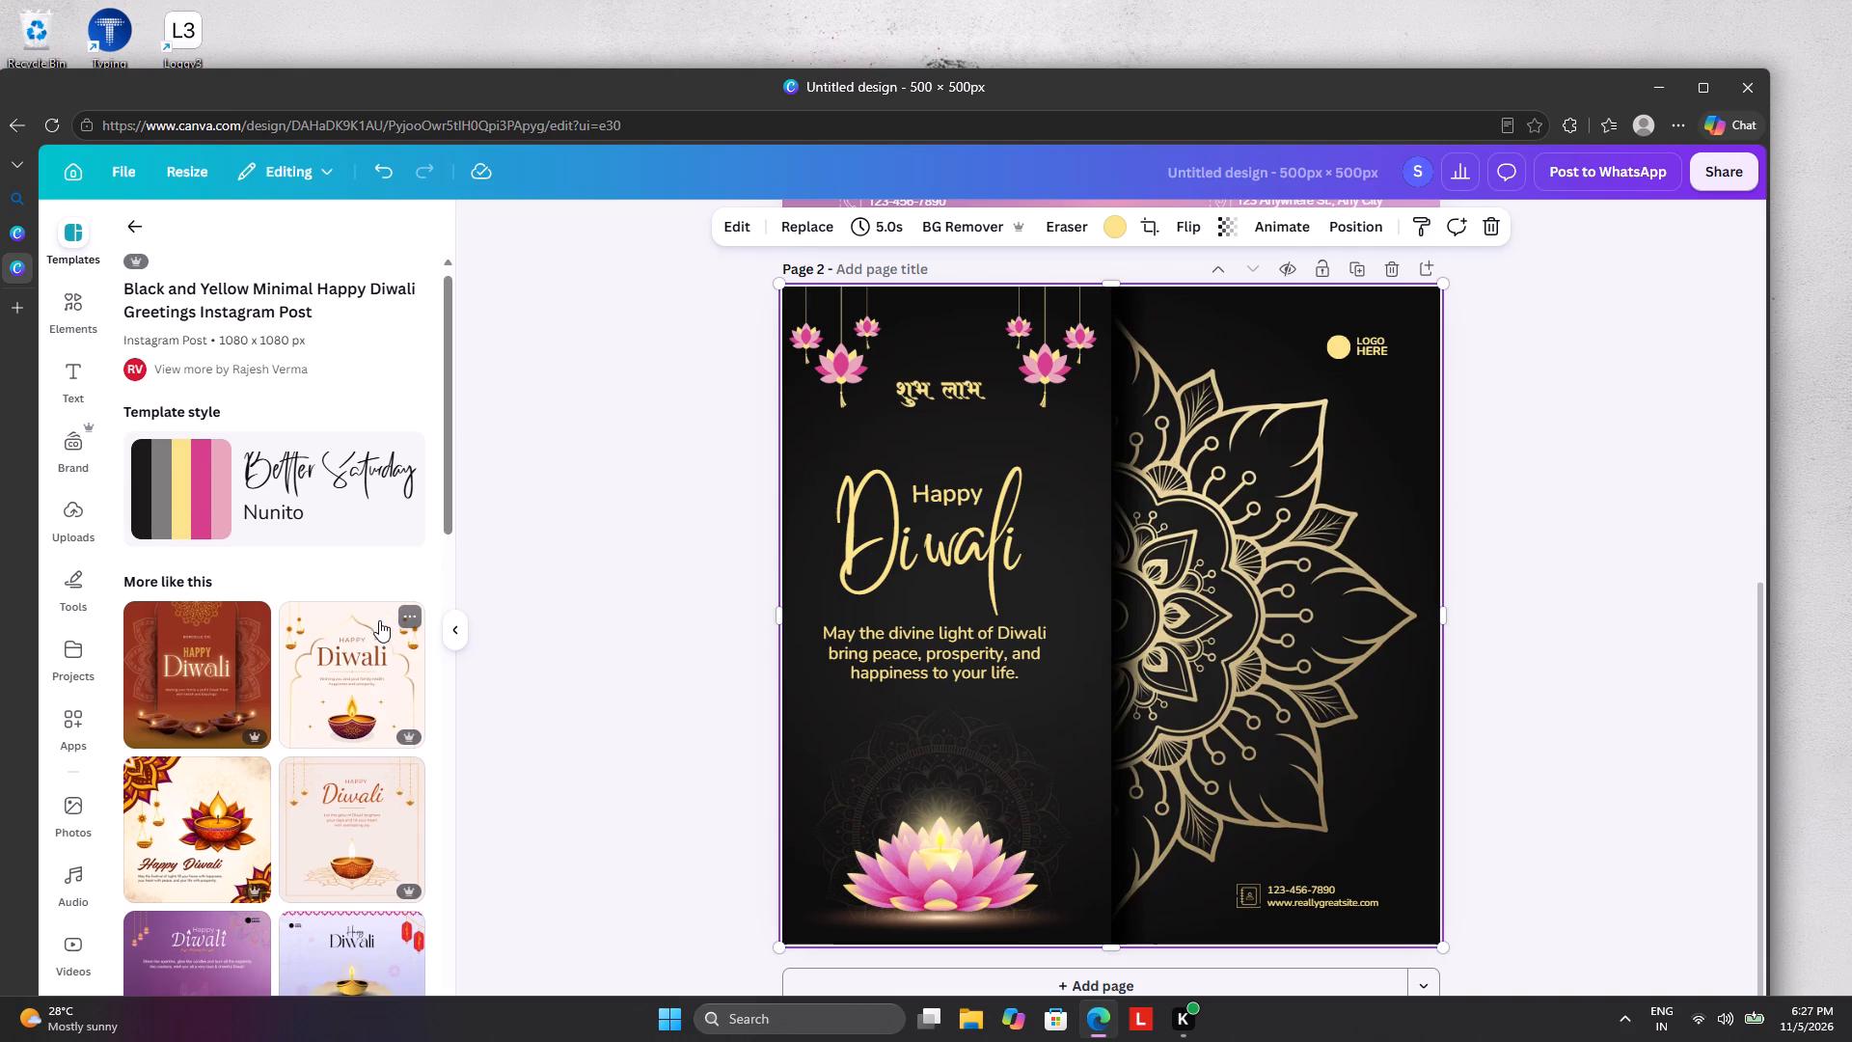
scroll(379, 620, "down", 1)
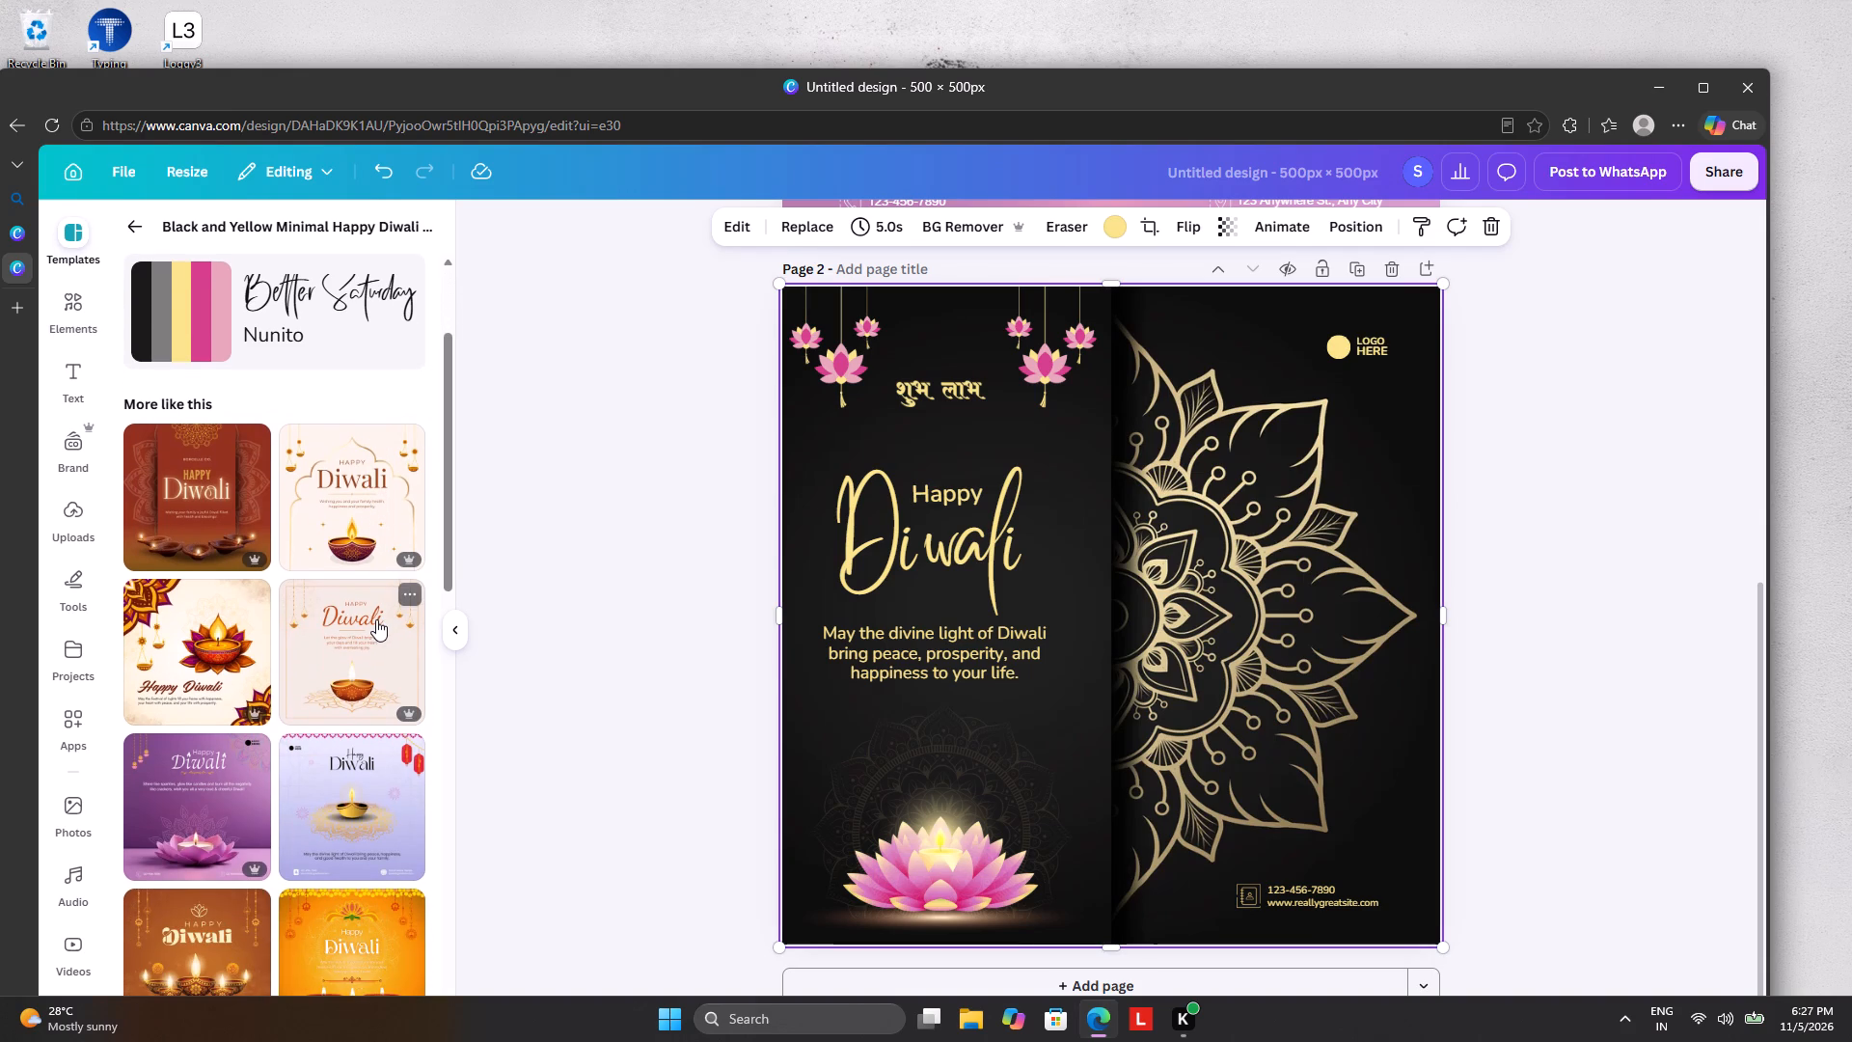
scroll(376, 619, "down", 1)
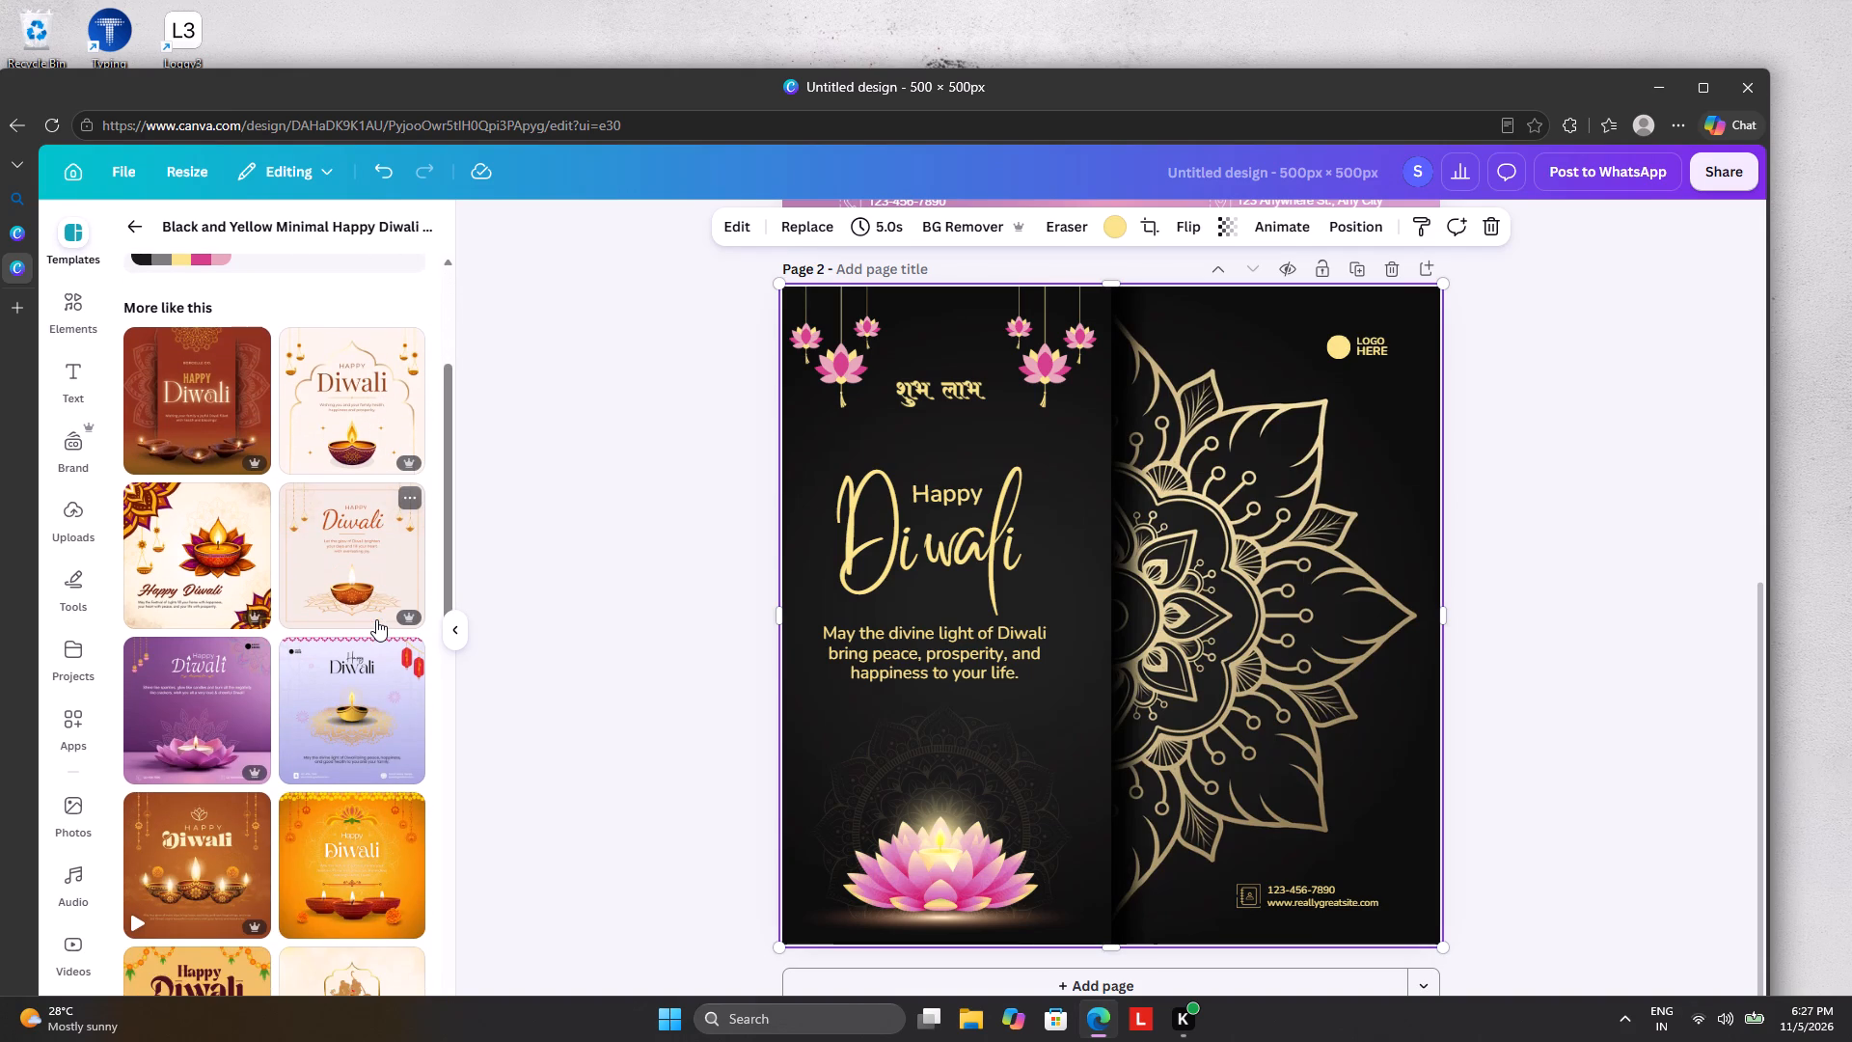
scroll(376, 619, "down", 4)
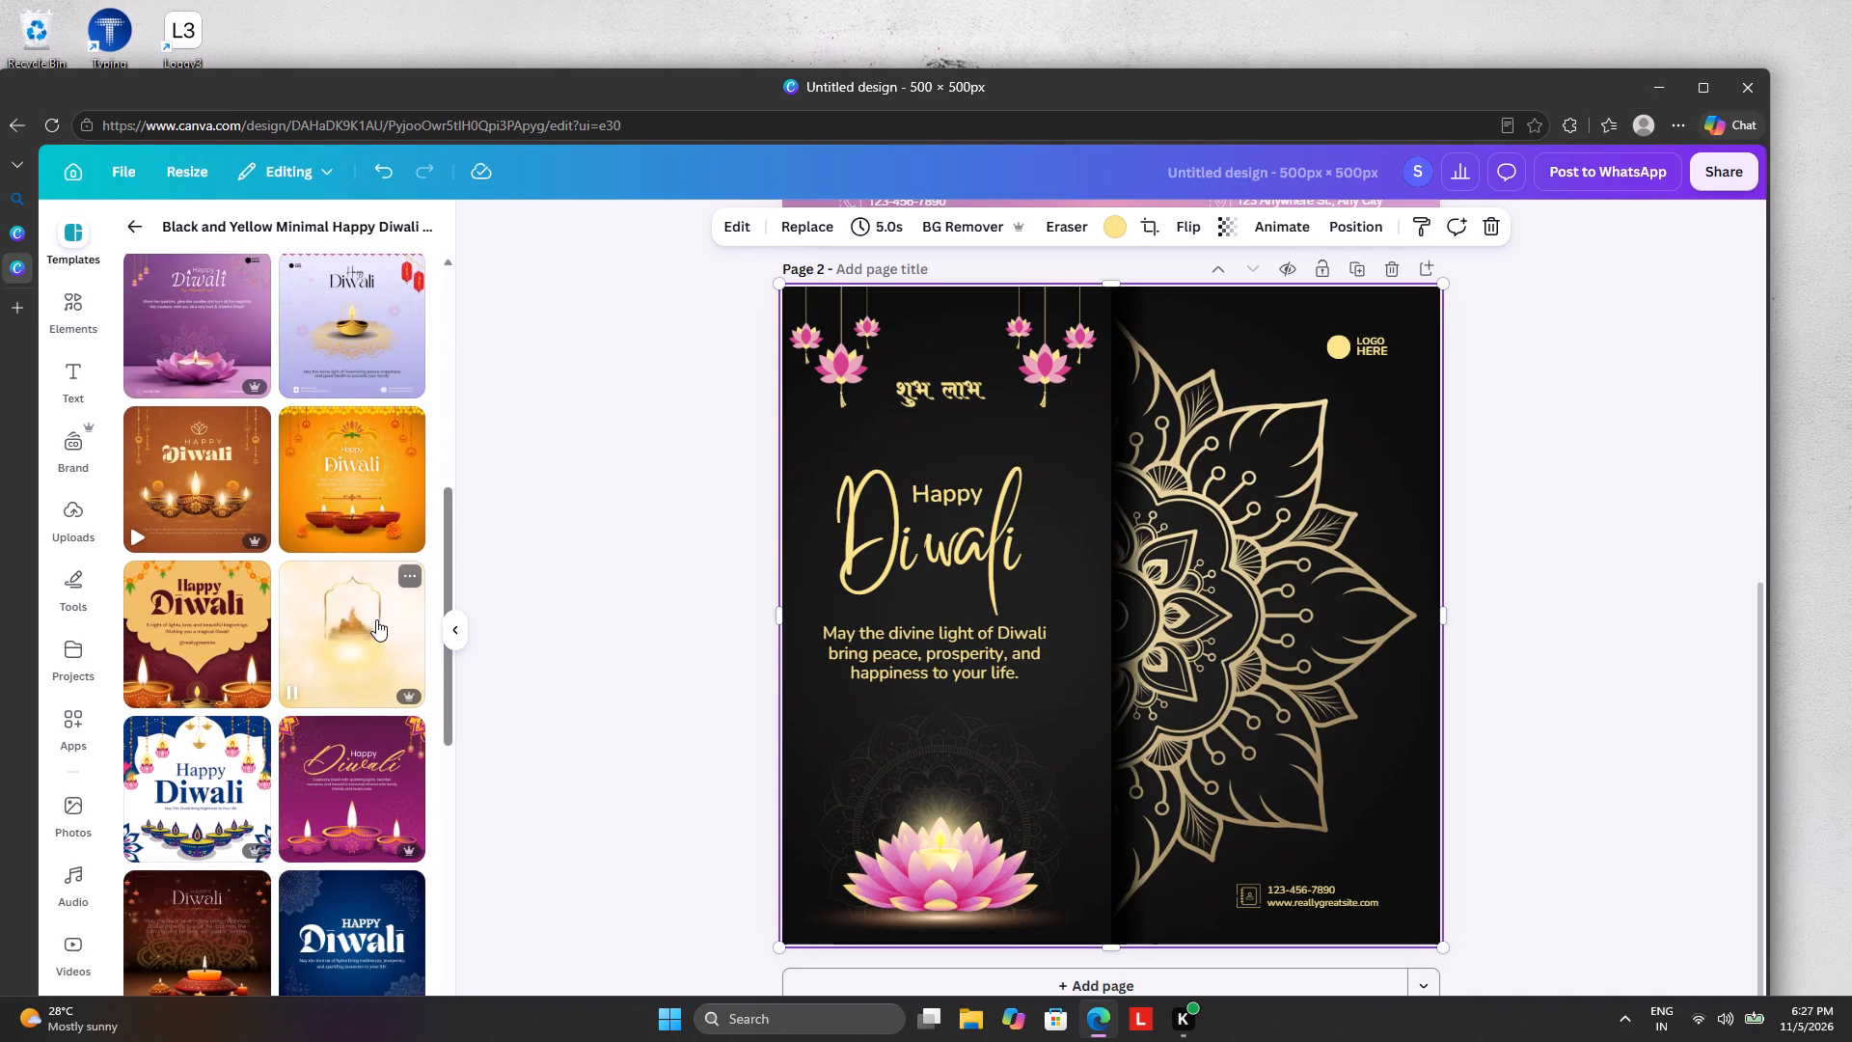
scroll(376, 619, "down", 3)
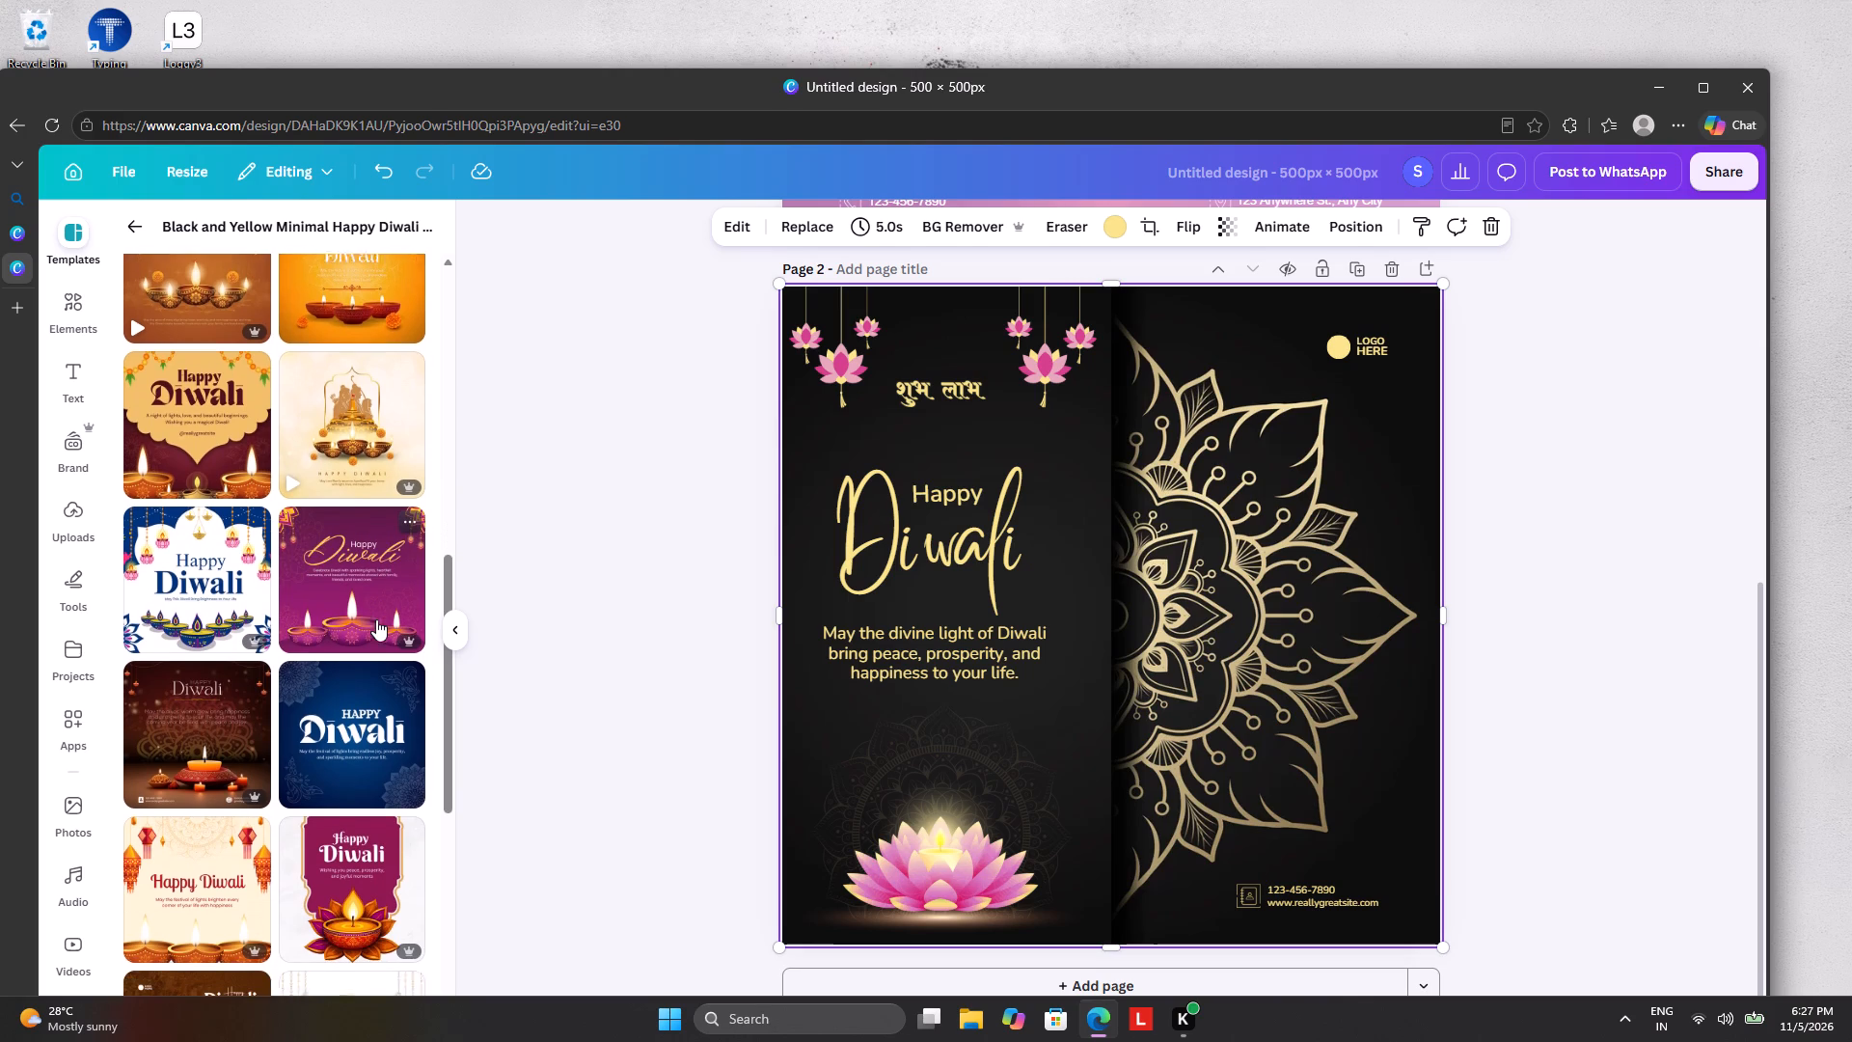
scroll(376, 619, "down", 2)
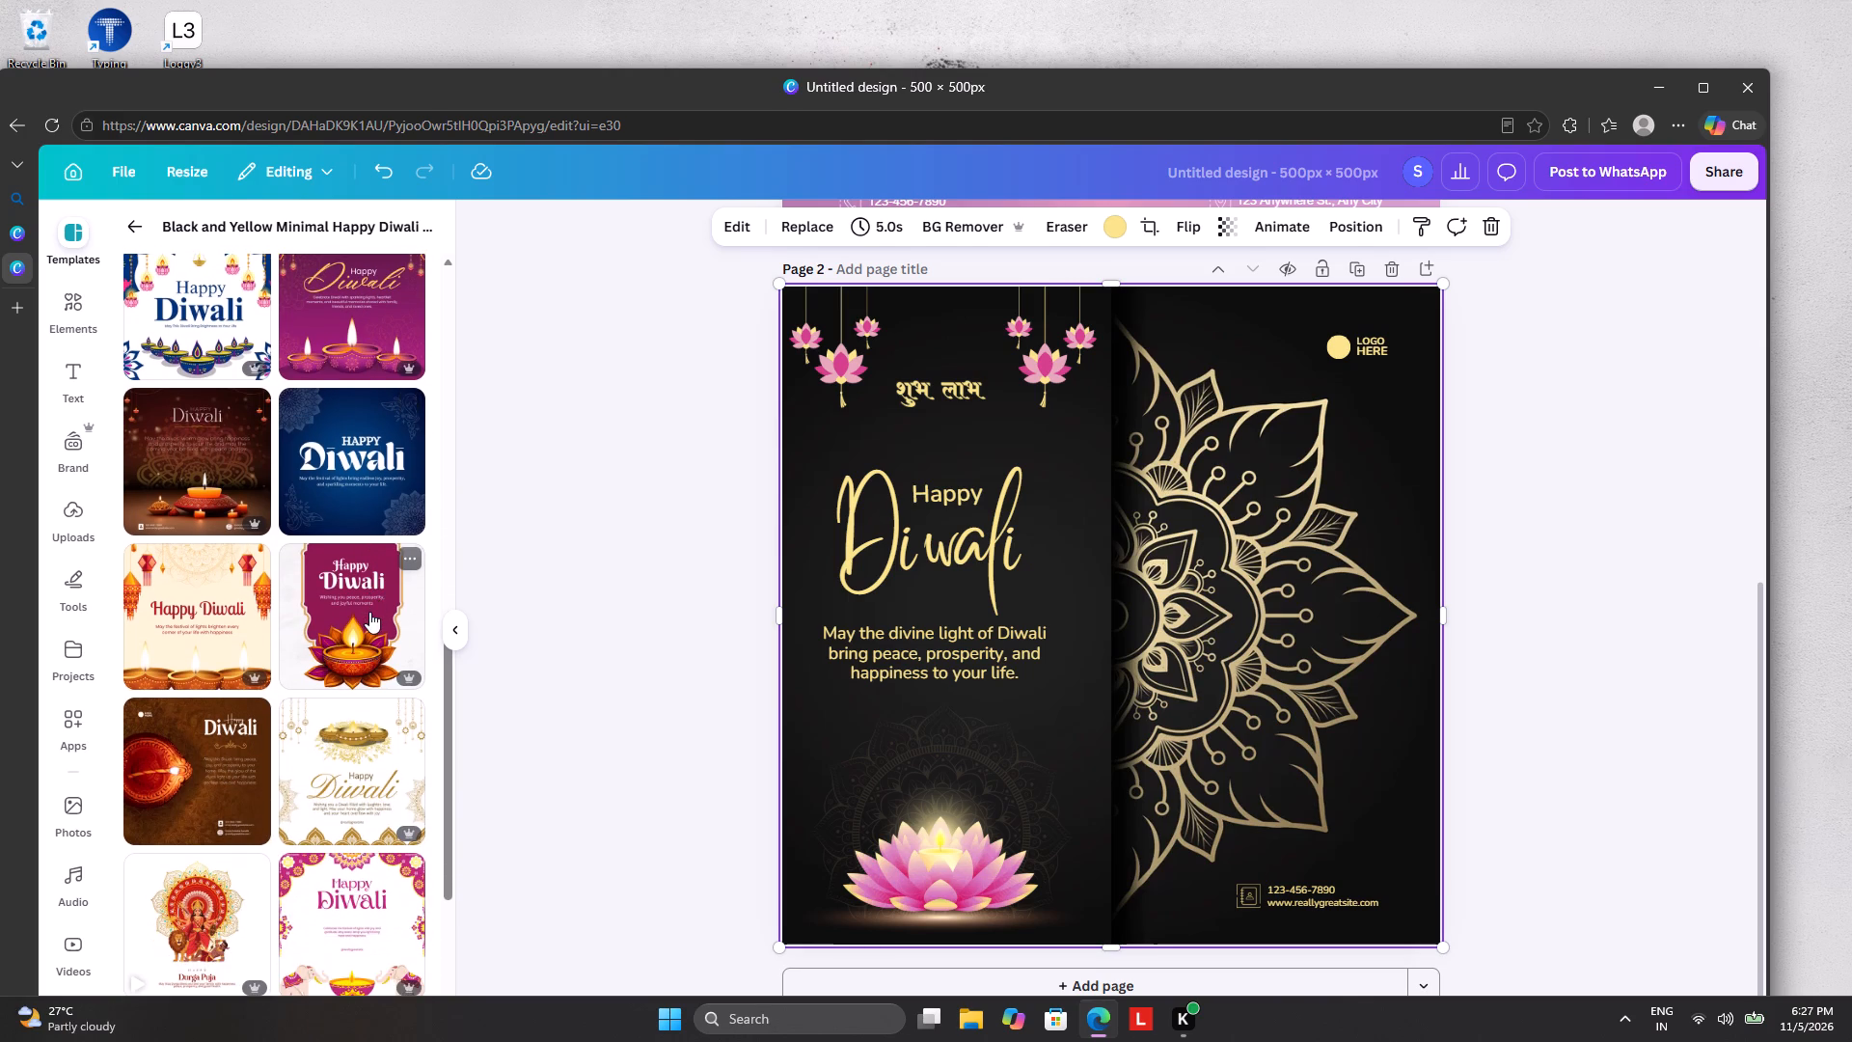
scroll(372, 612, "down", 1)
scroll(1160, 739, "down", 1)
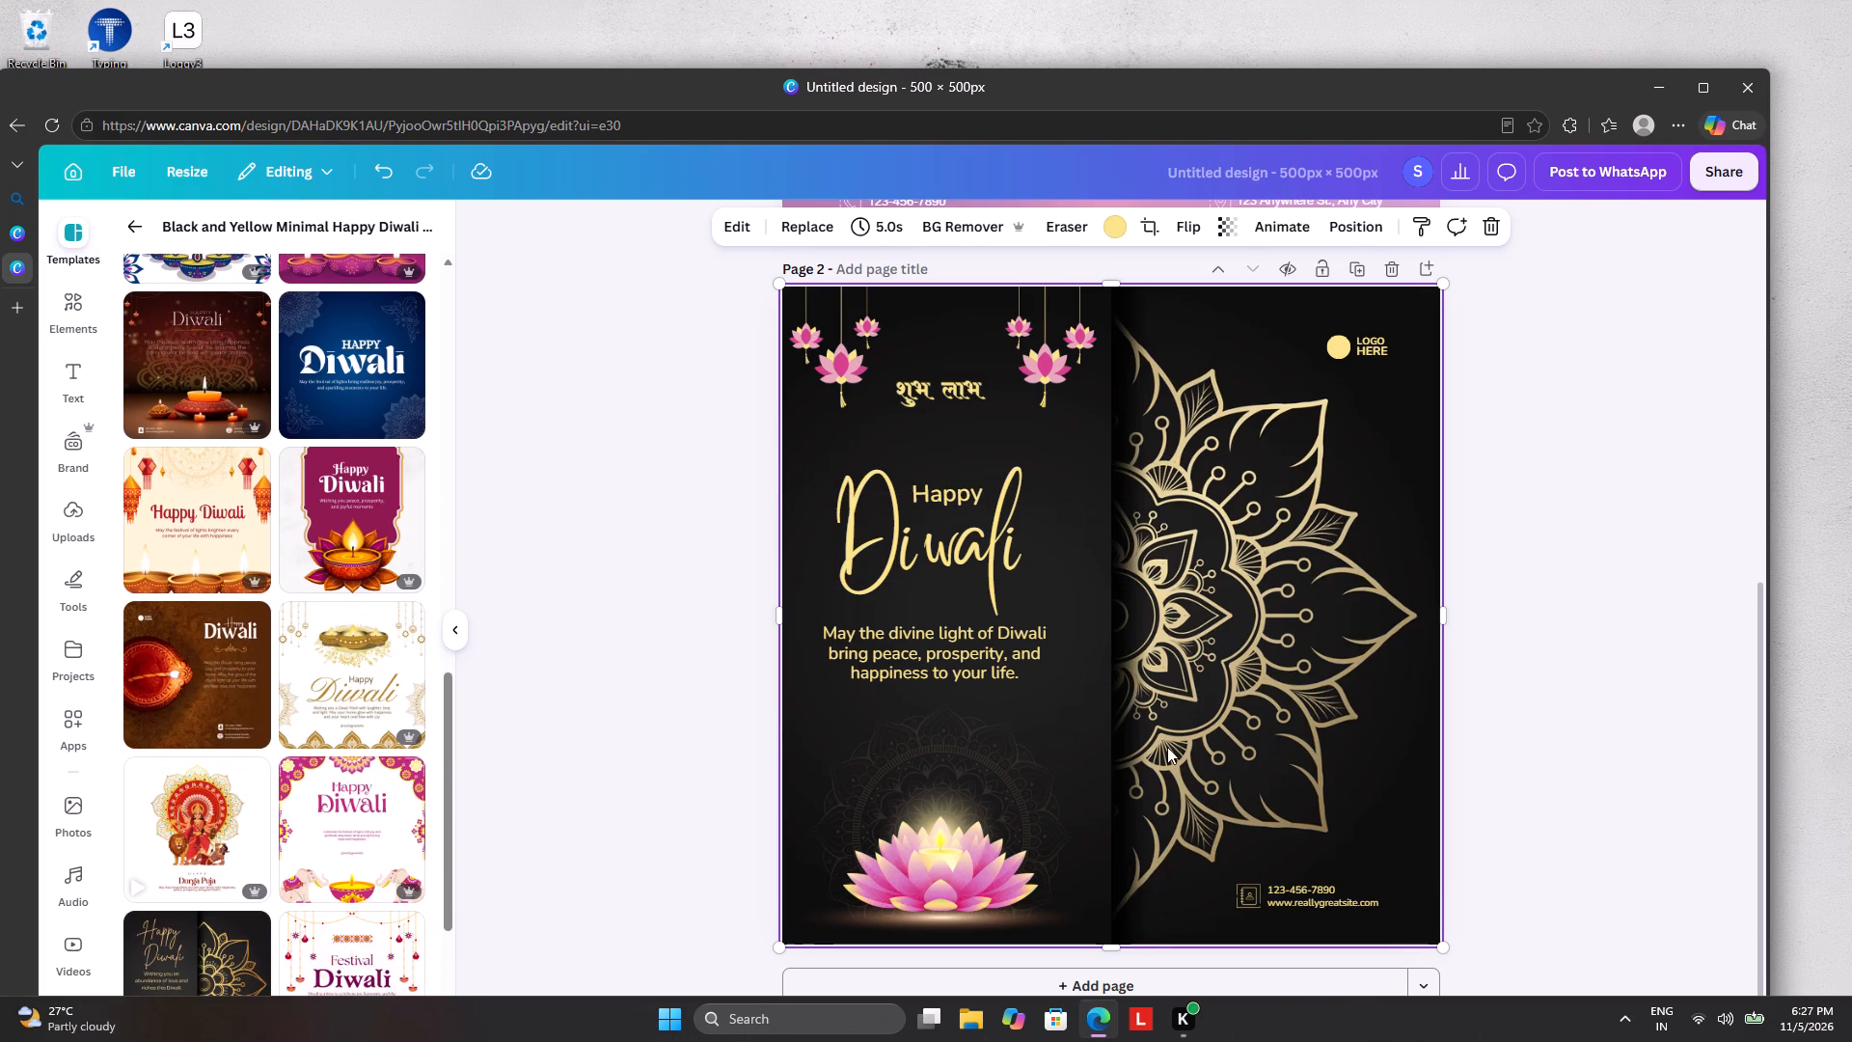
scroll(1167, 747, "down", 2)
Add a third page and set its background to magenta from the photo colours.
left_click(1094, 990)
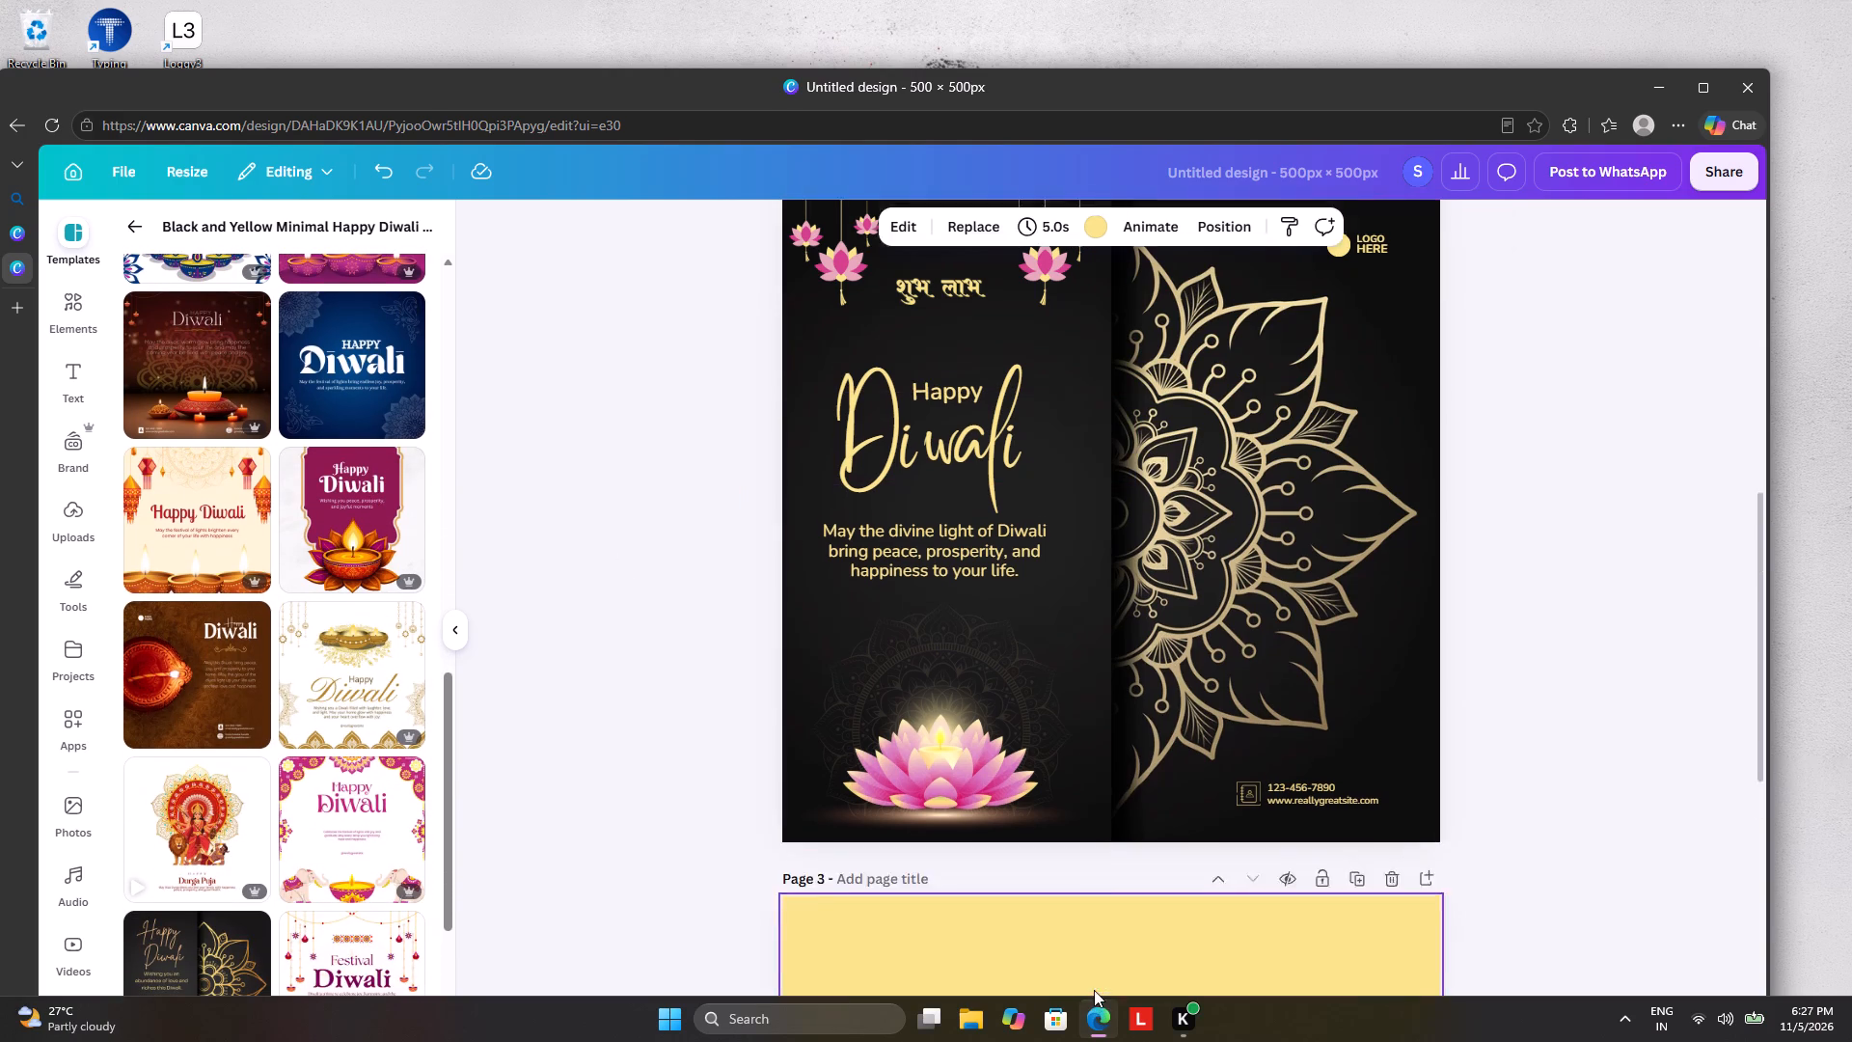
left_click(1089, 224)
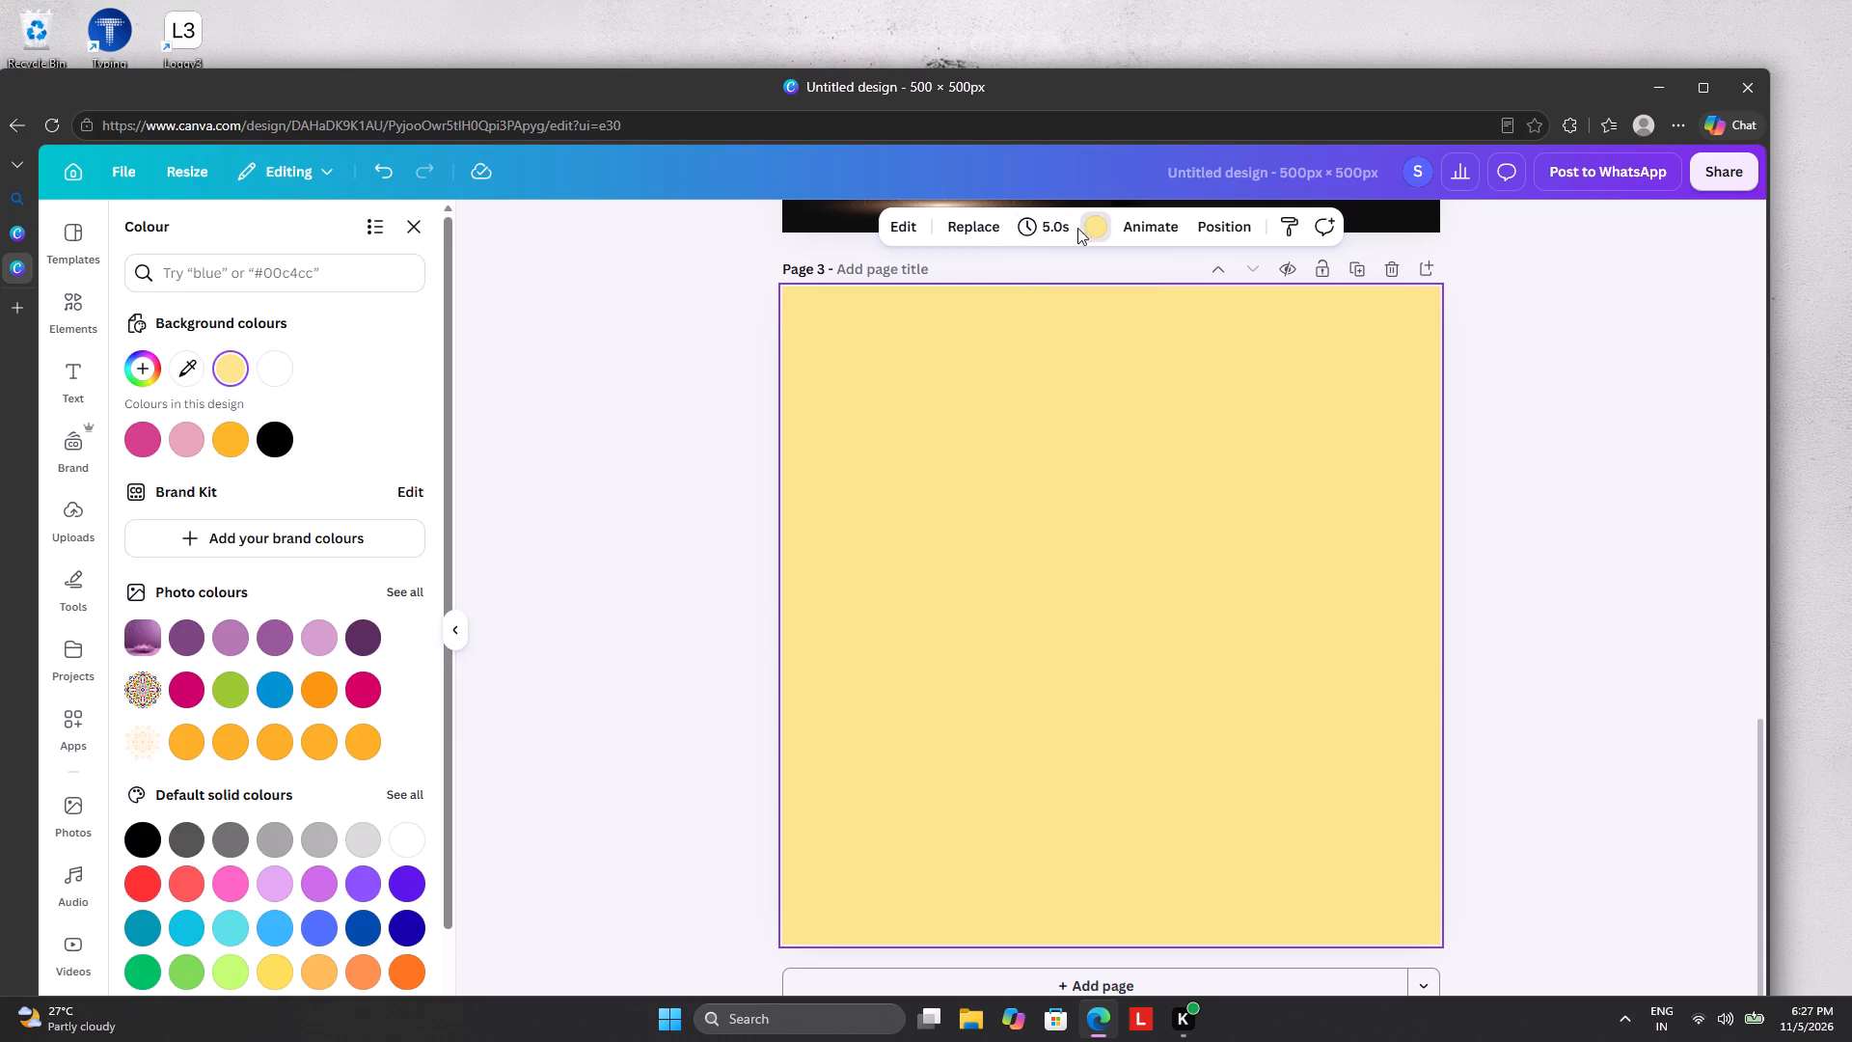
left_click(1092, 219)
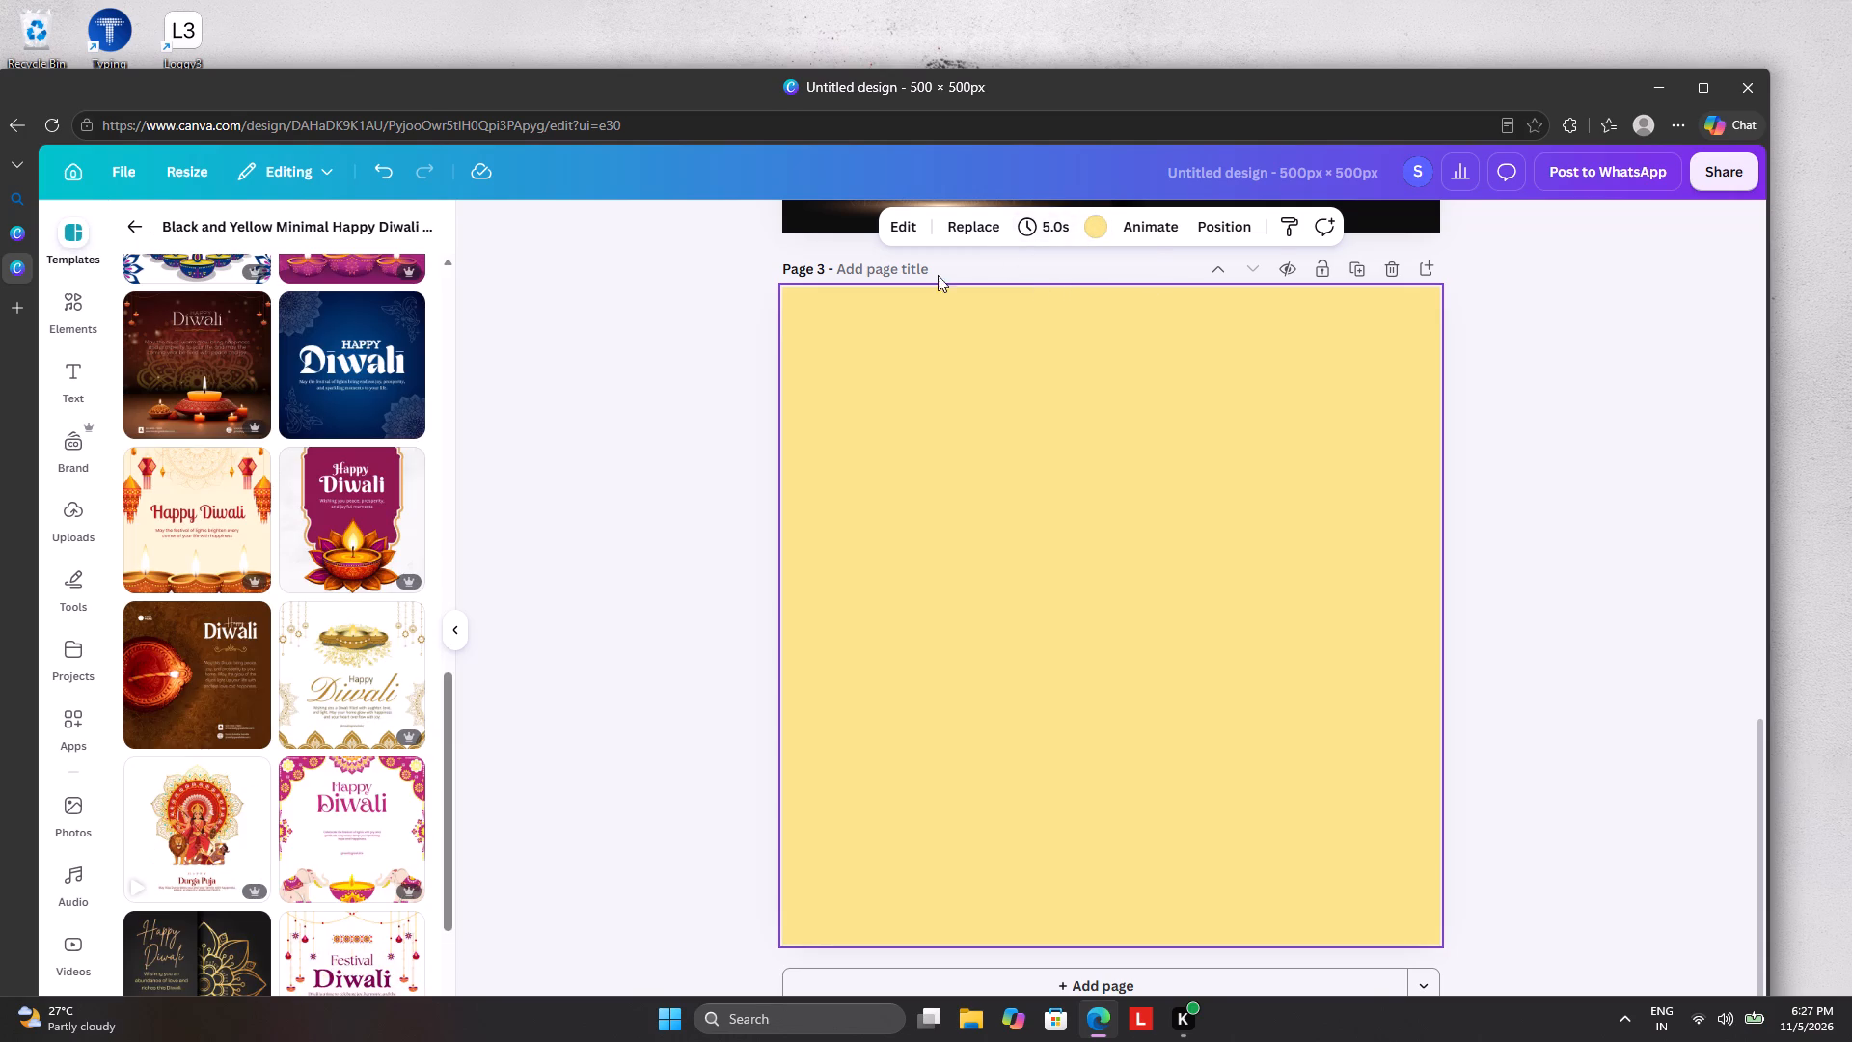
left_click(1097, 224)
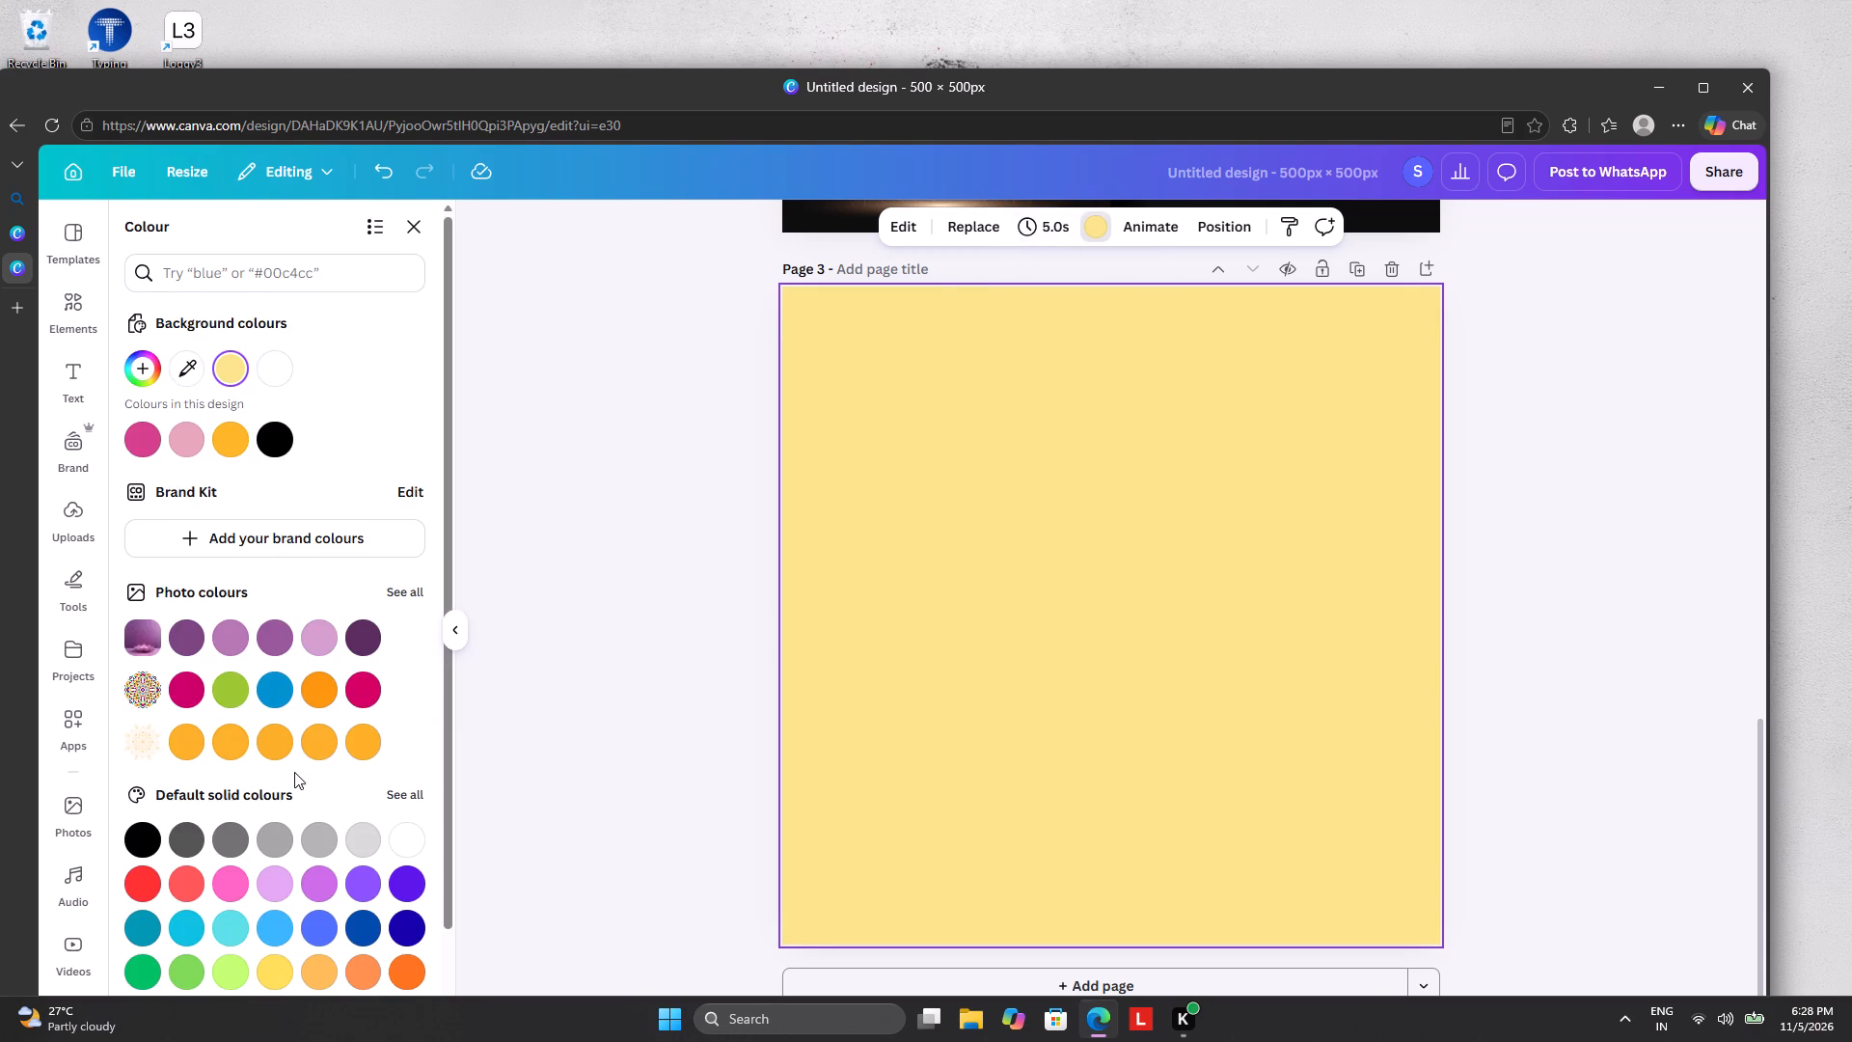
scroll(402, 709, "up", 5)
left_click(181, 692)
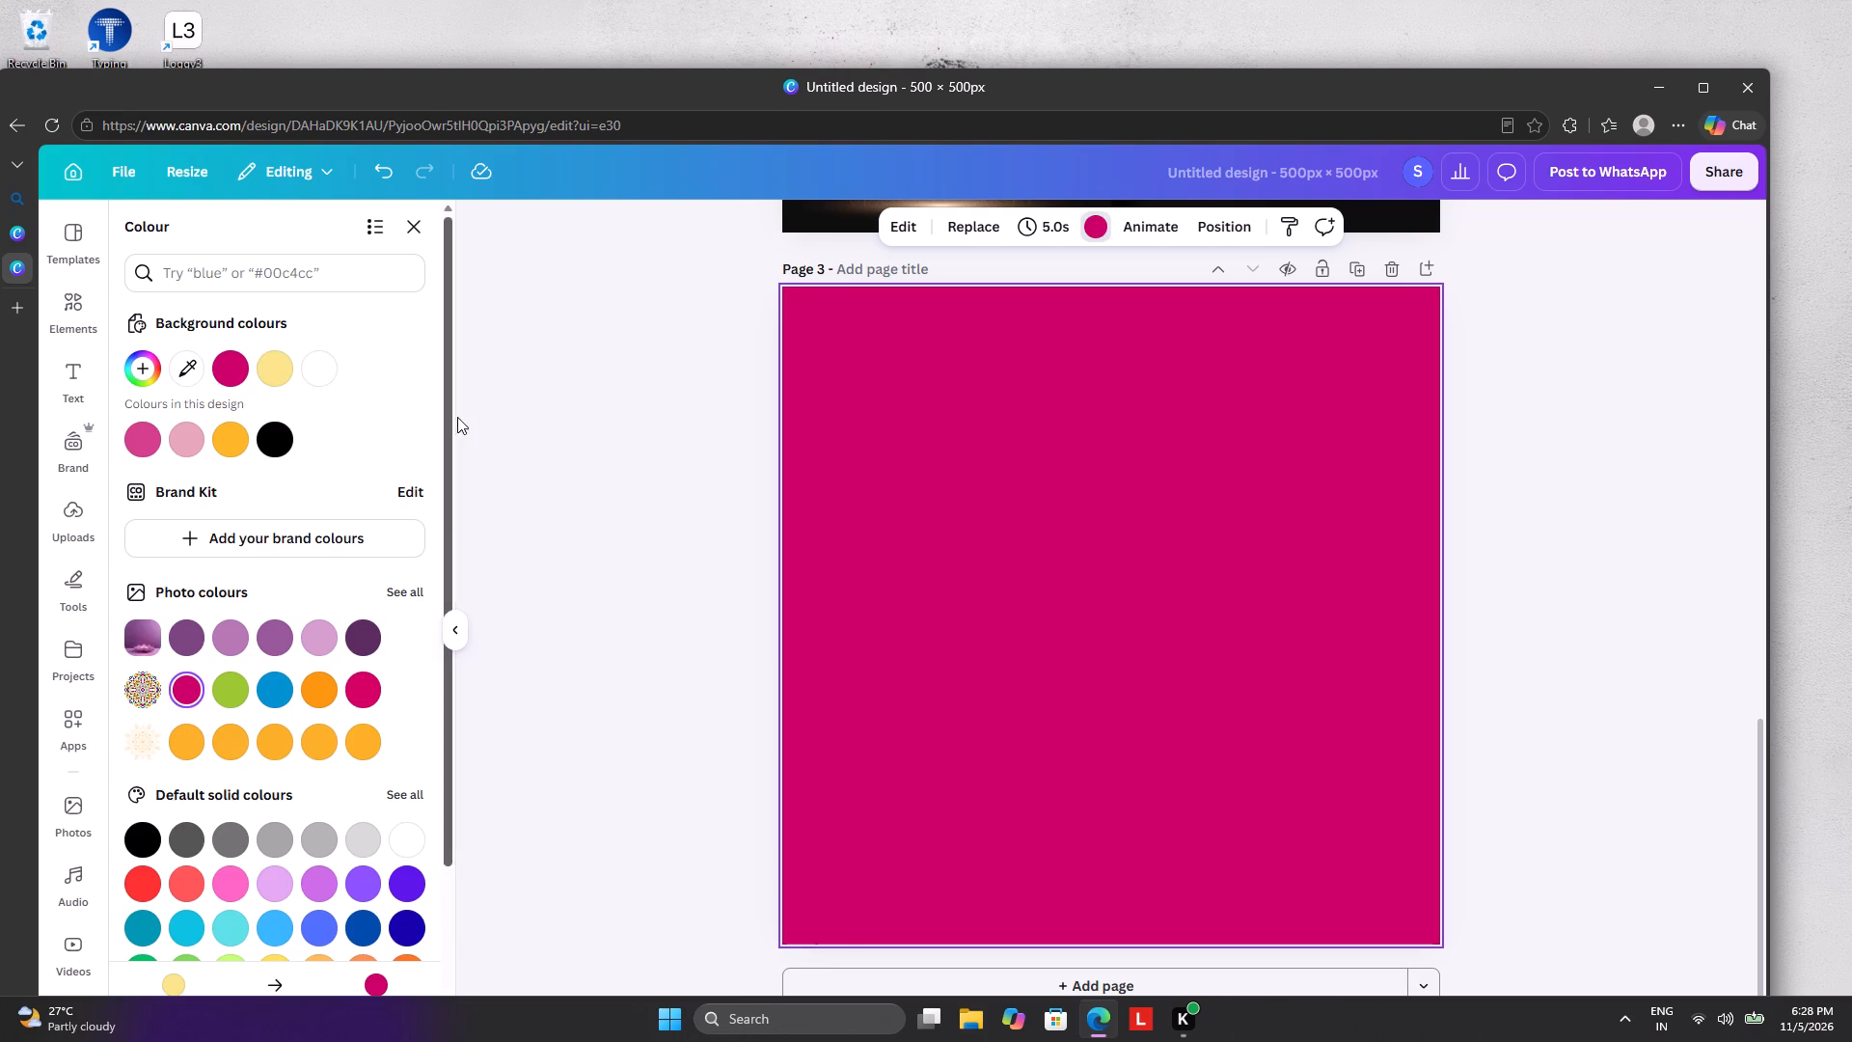
scroll(654, 516, "up", 4)
scroll(650, 489, "down", 3)
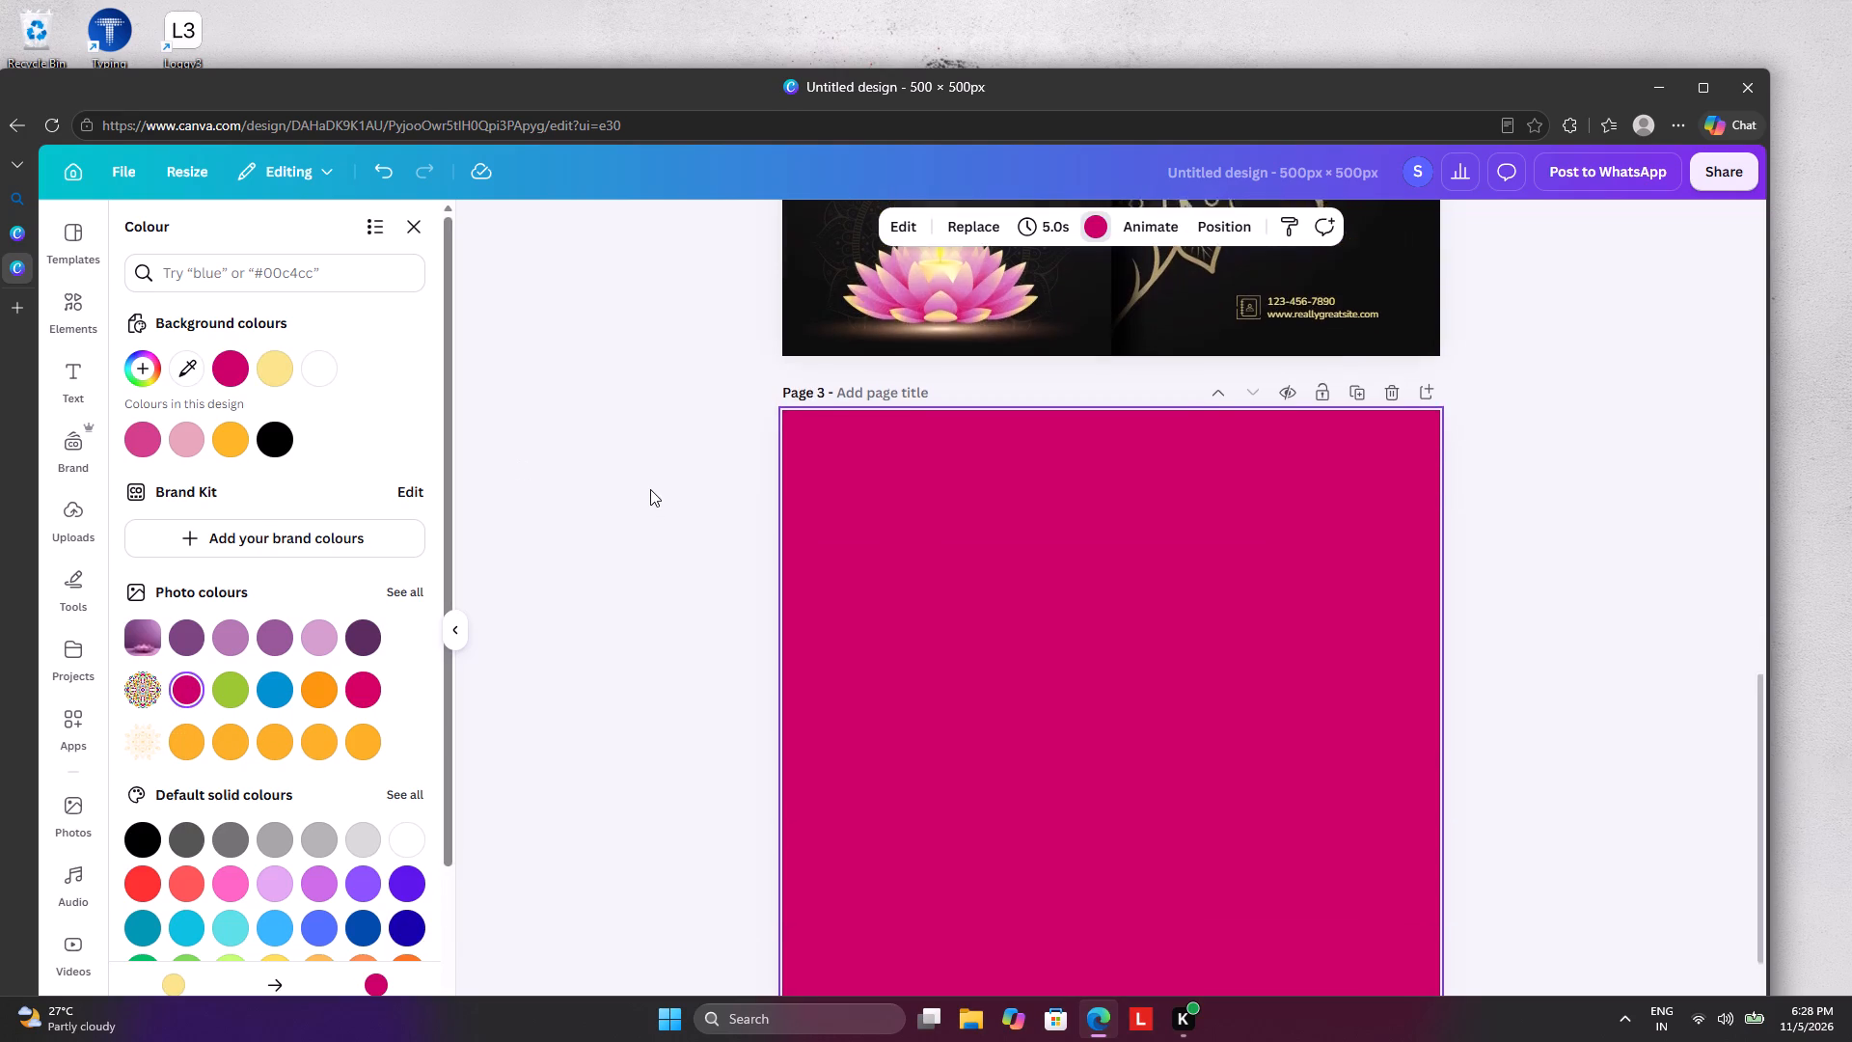
scroll(650, 489, "down", 3)
left_click(427, 222)
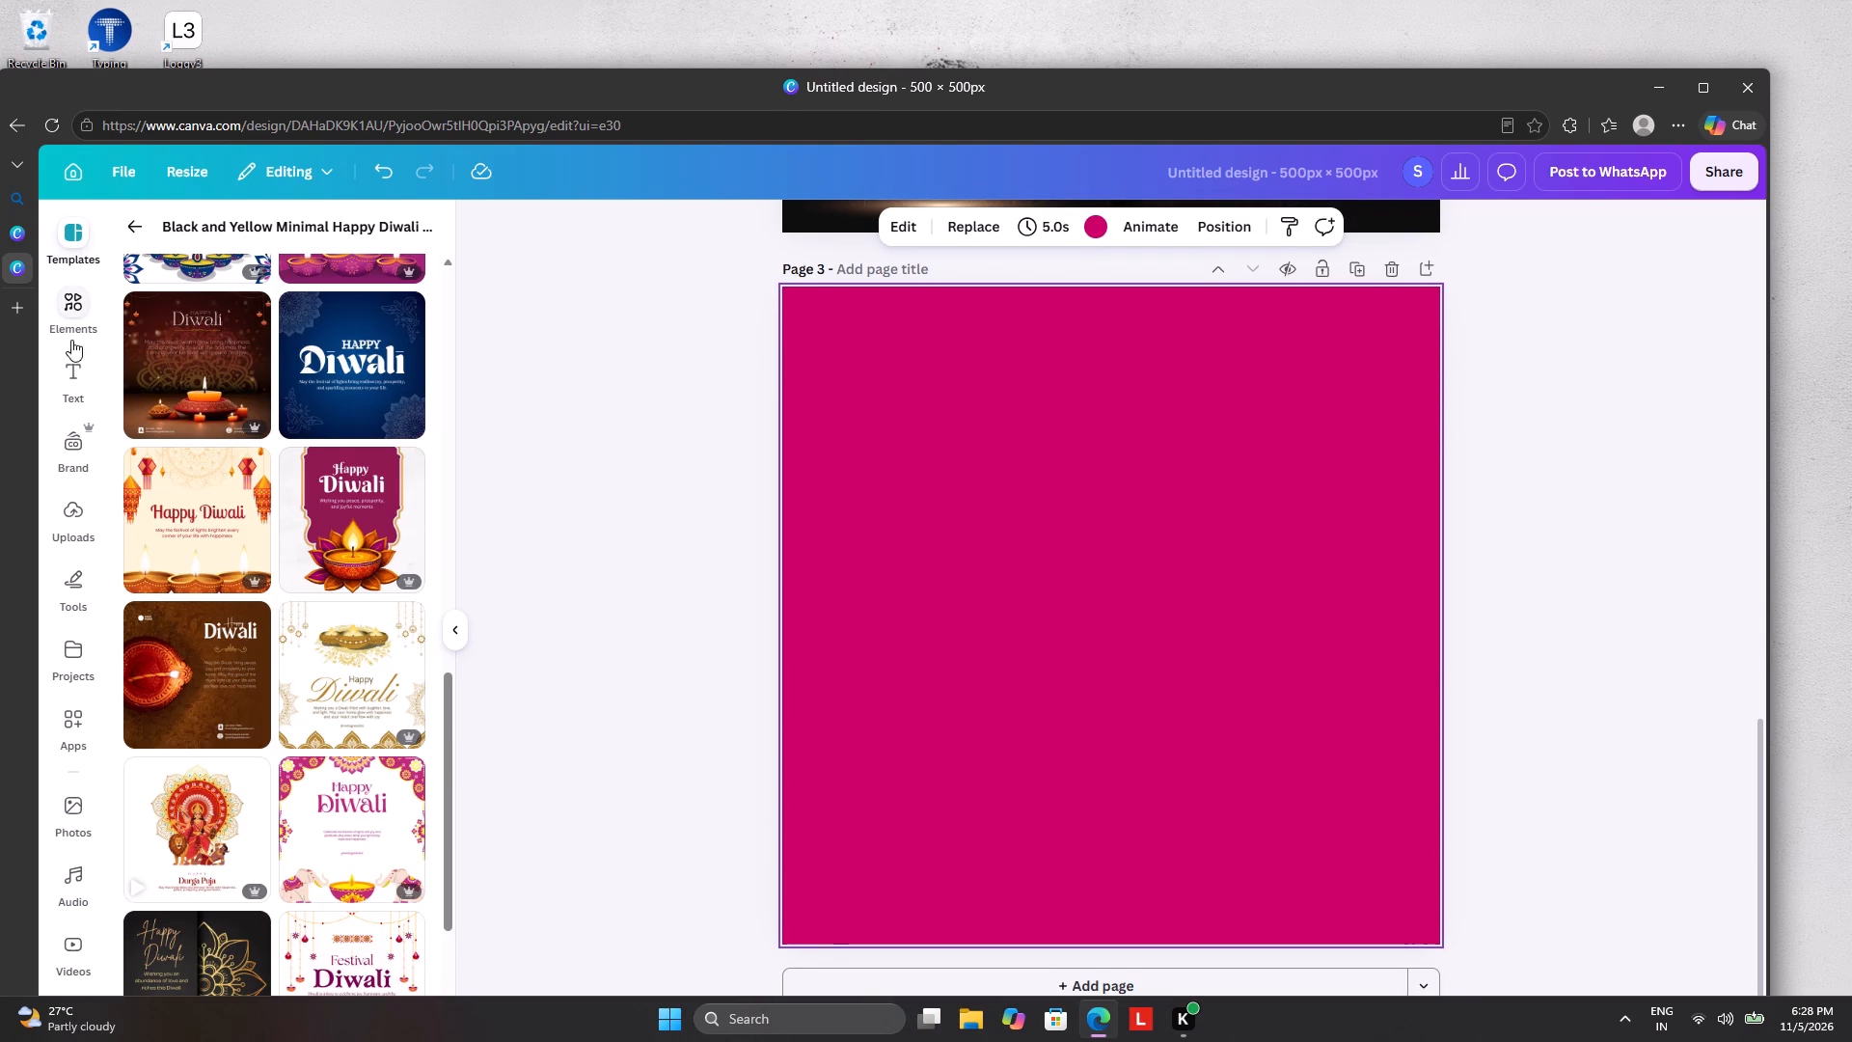
Search the design elements for "diwali".
left_click(71, 308)
left_click(286, 228)
left_click(281, 238)
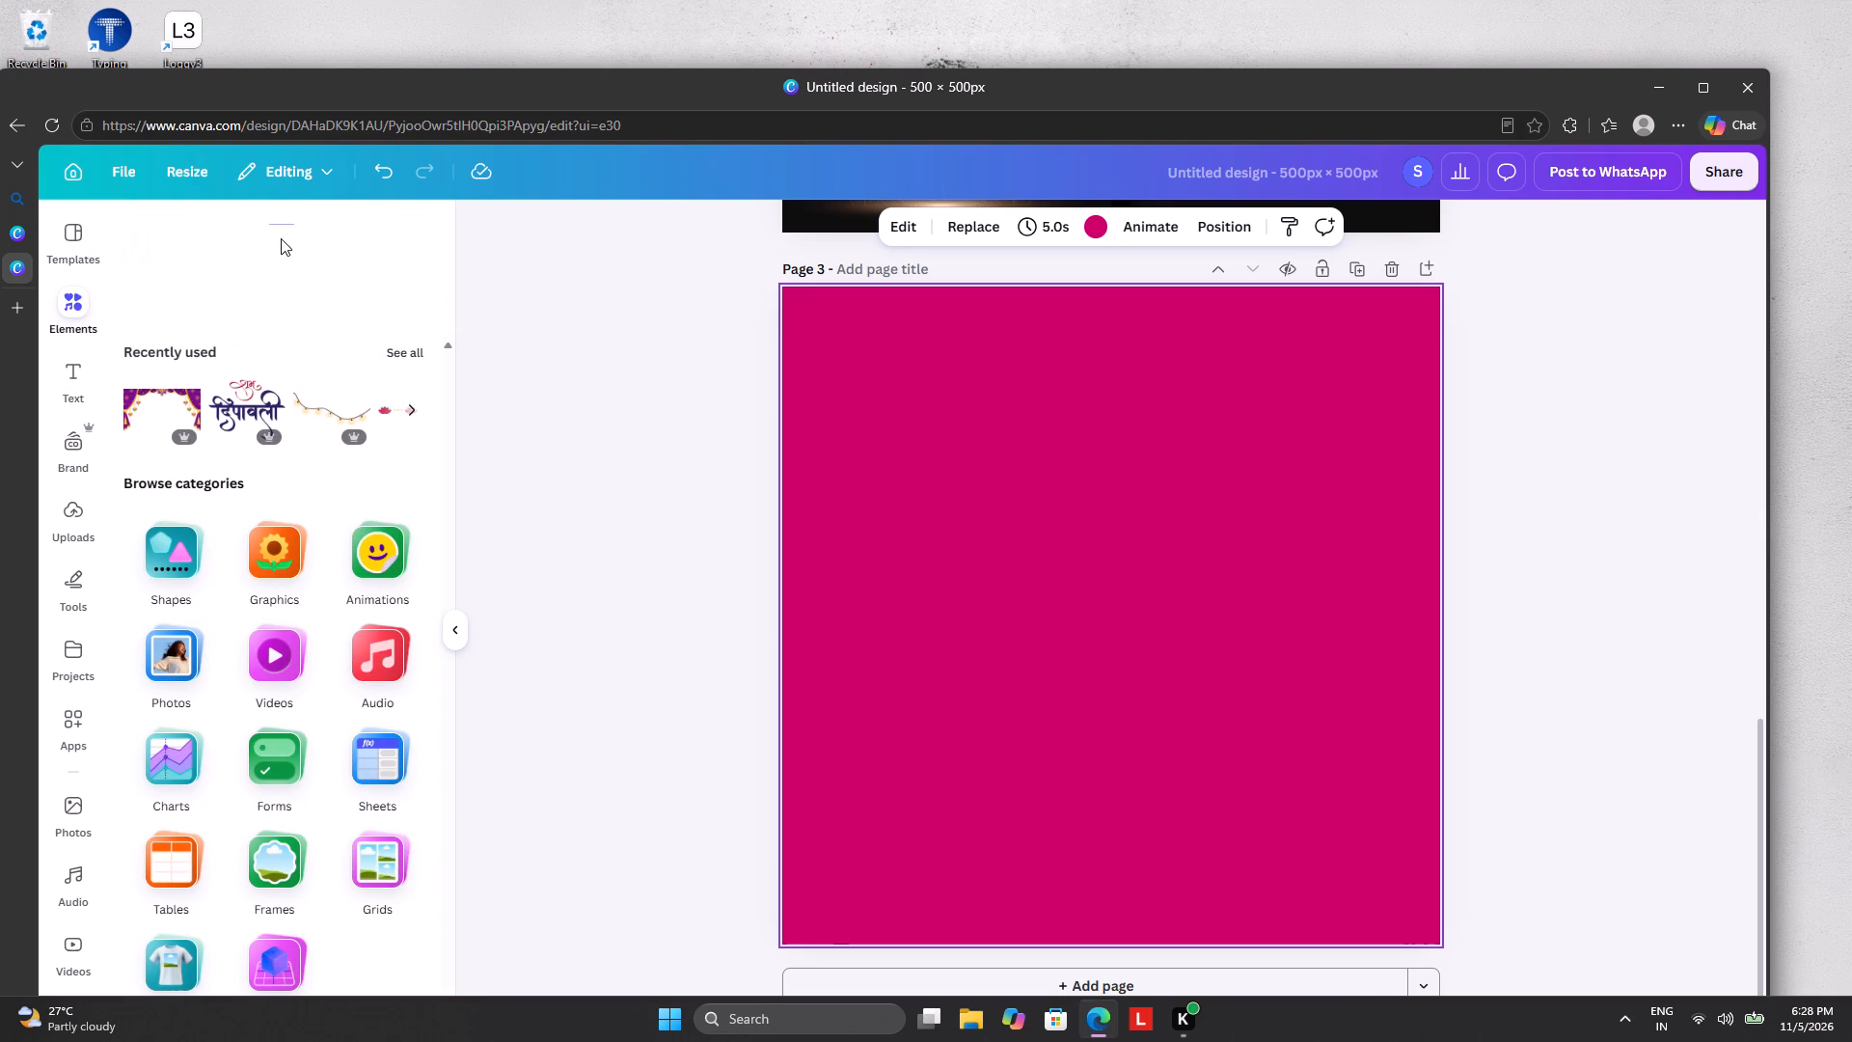
key("d")
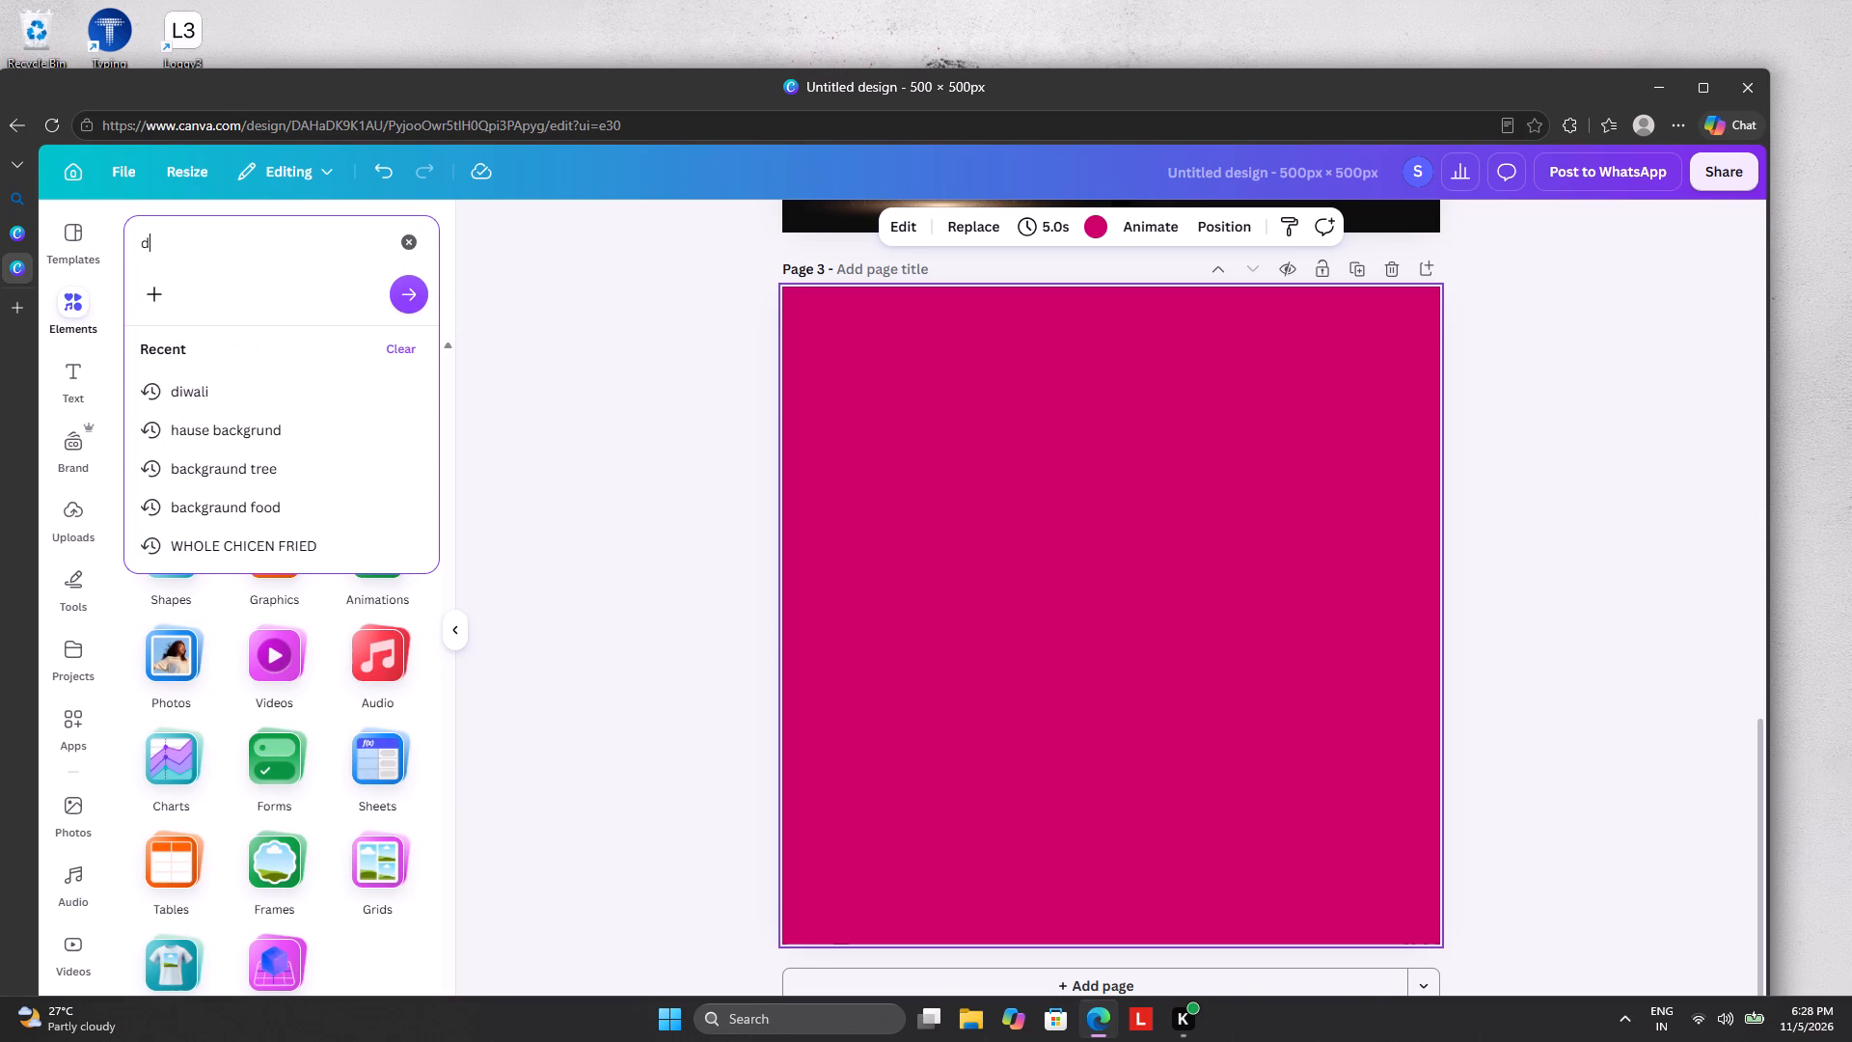
type("iwa")
type("li")
key("Return")
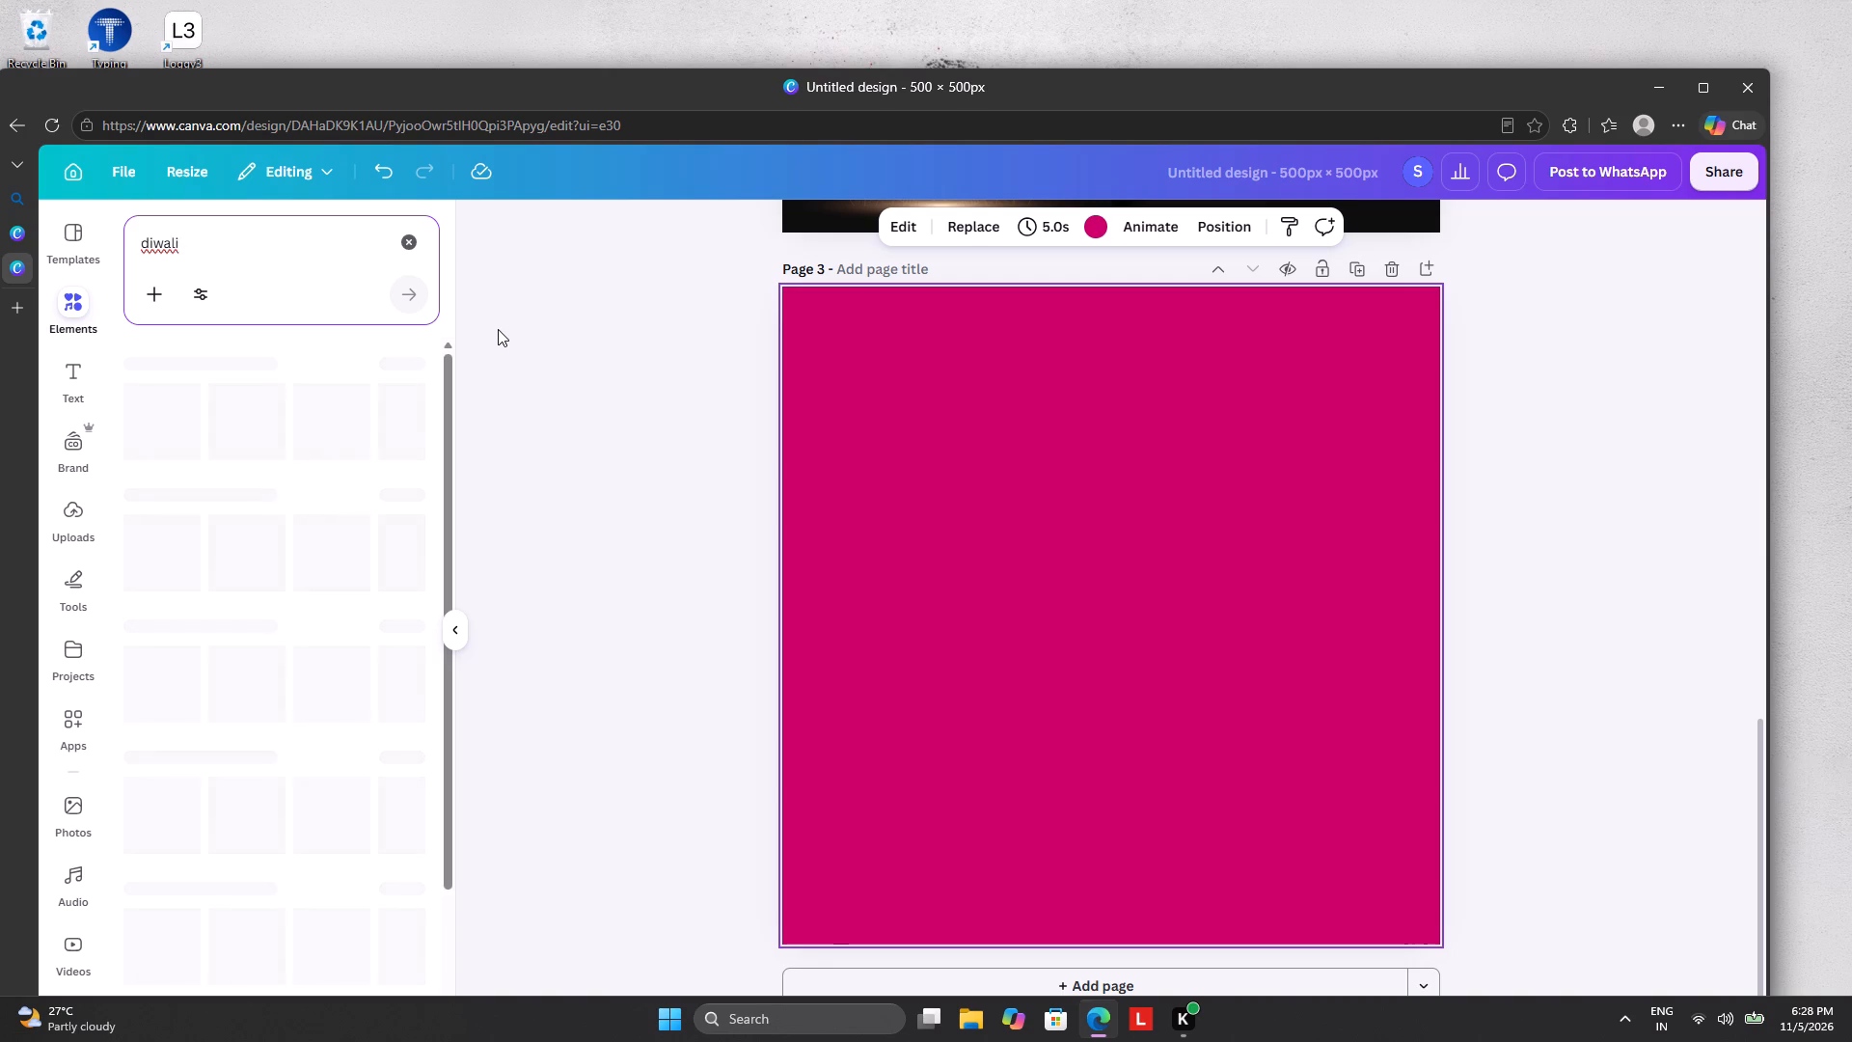
scroll(496, 329, "up", 5)
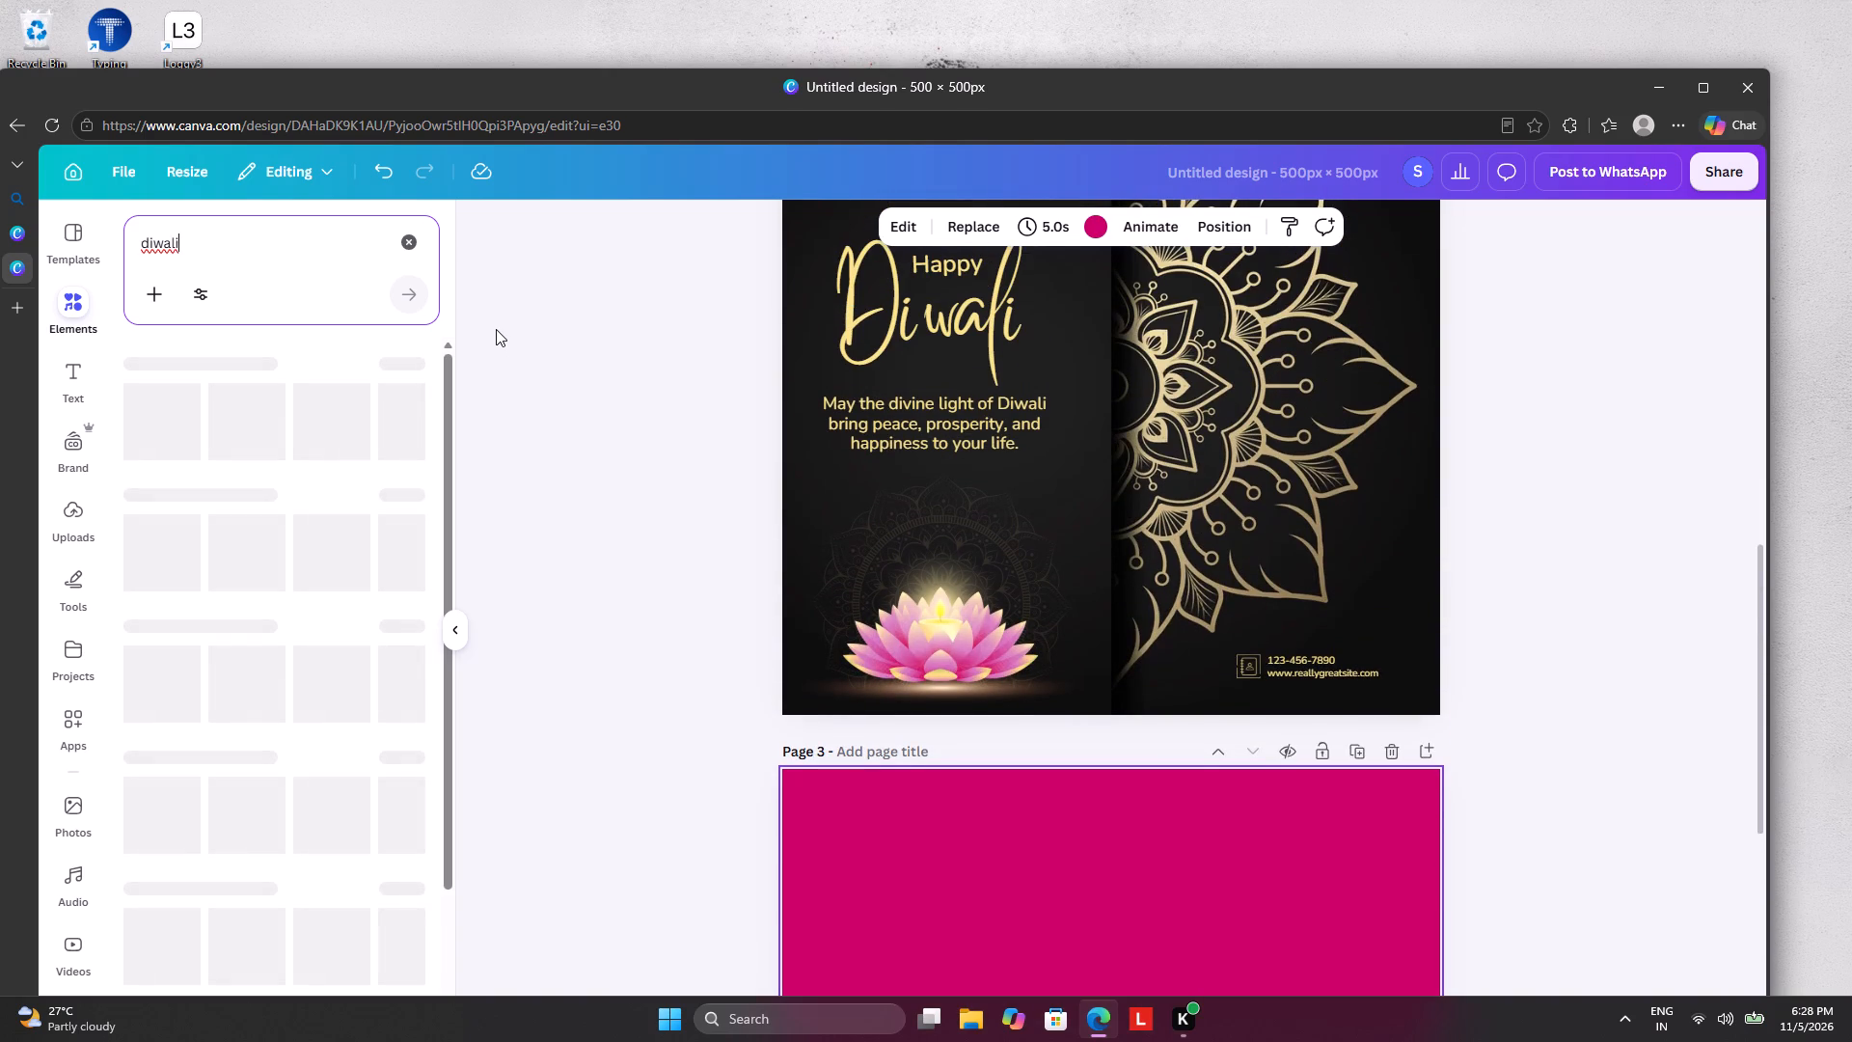
scroll(496, 329, "down", 4)
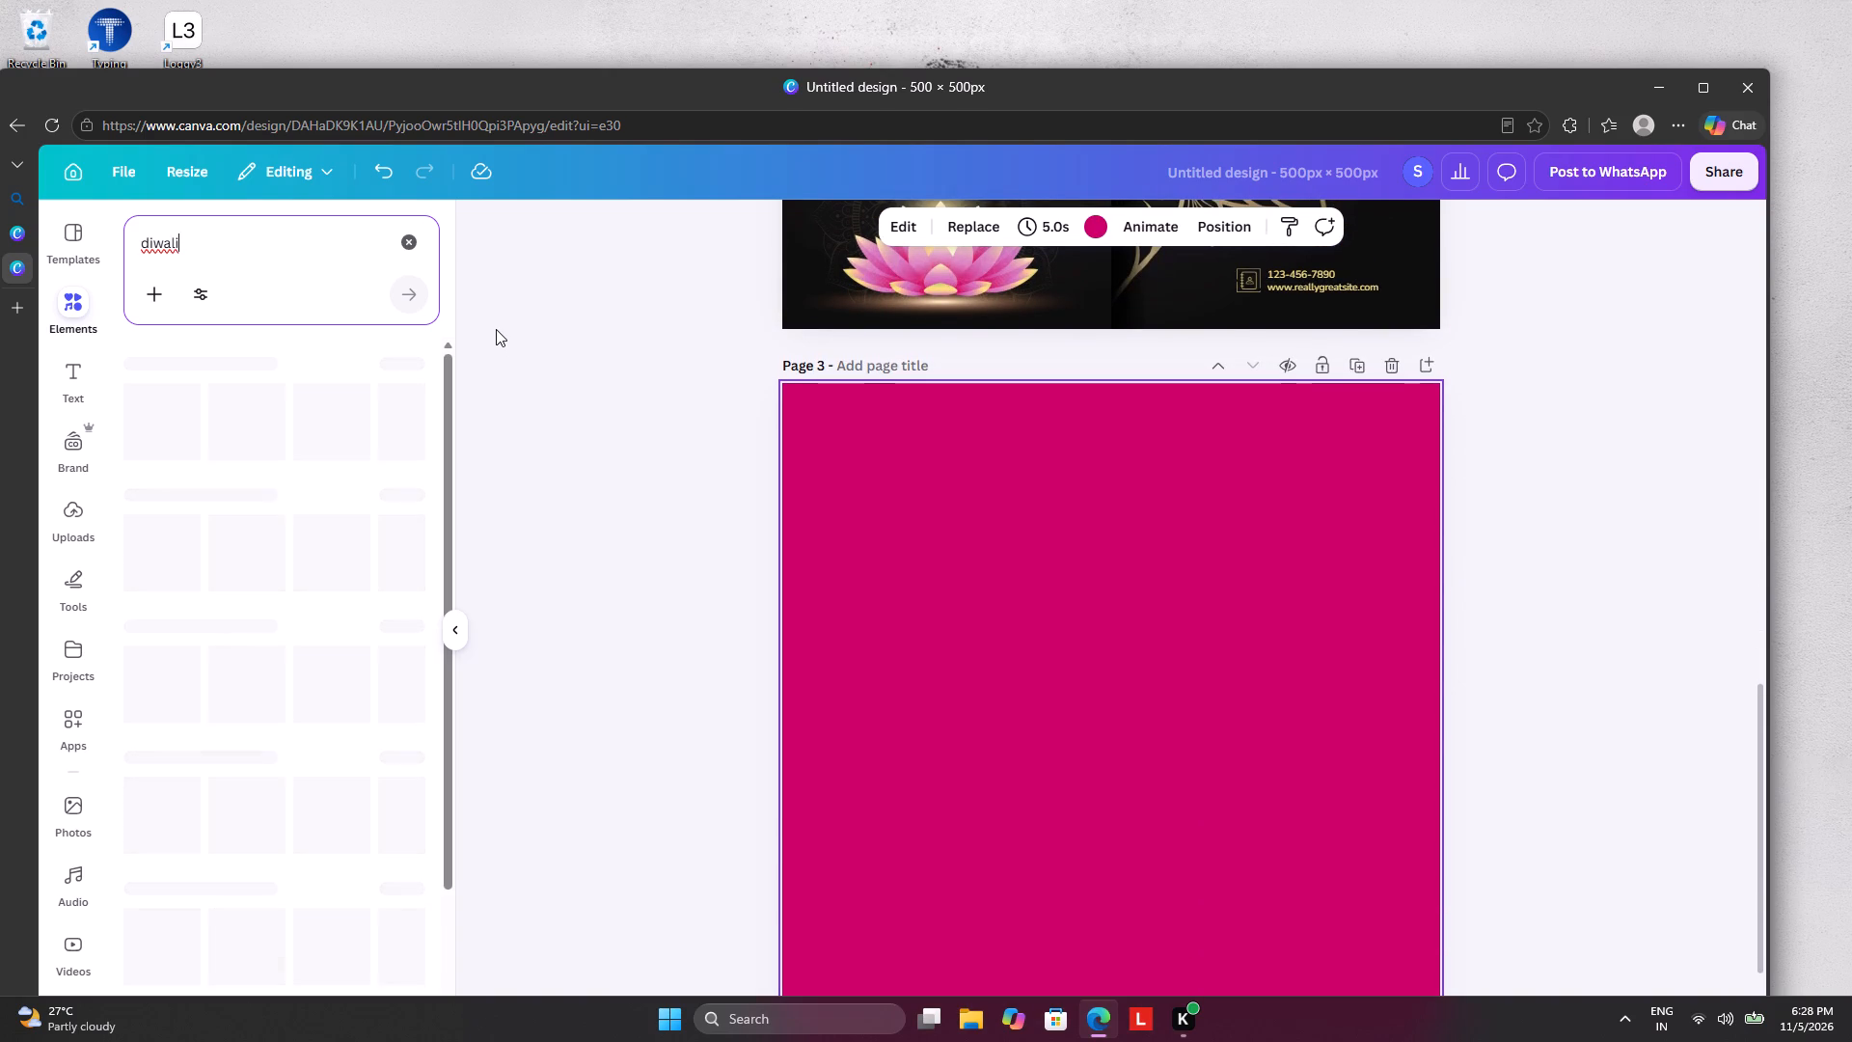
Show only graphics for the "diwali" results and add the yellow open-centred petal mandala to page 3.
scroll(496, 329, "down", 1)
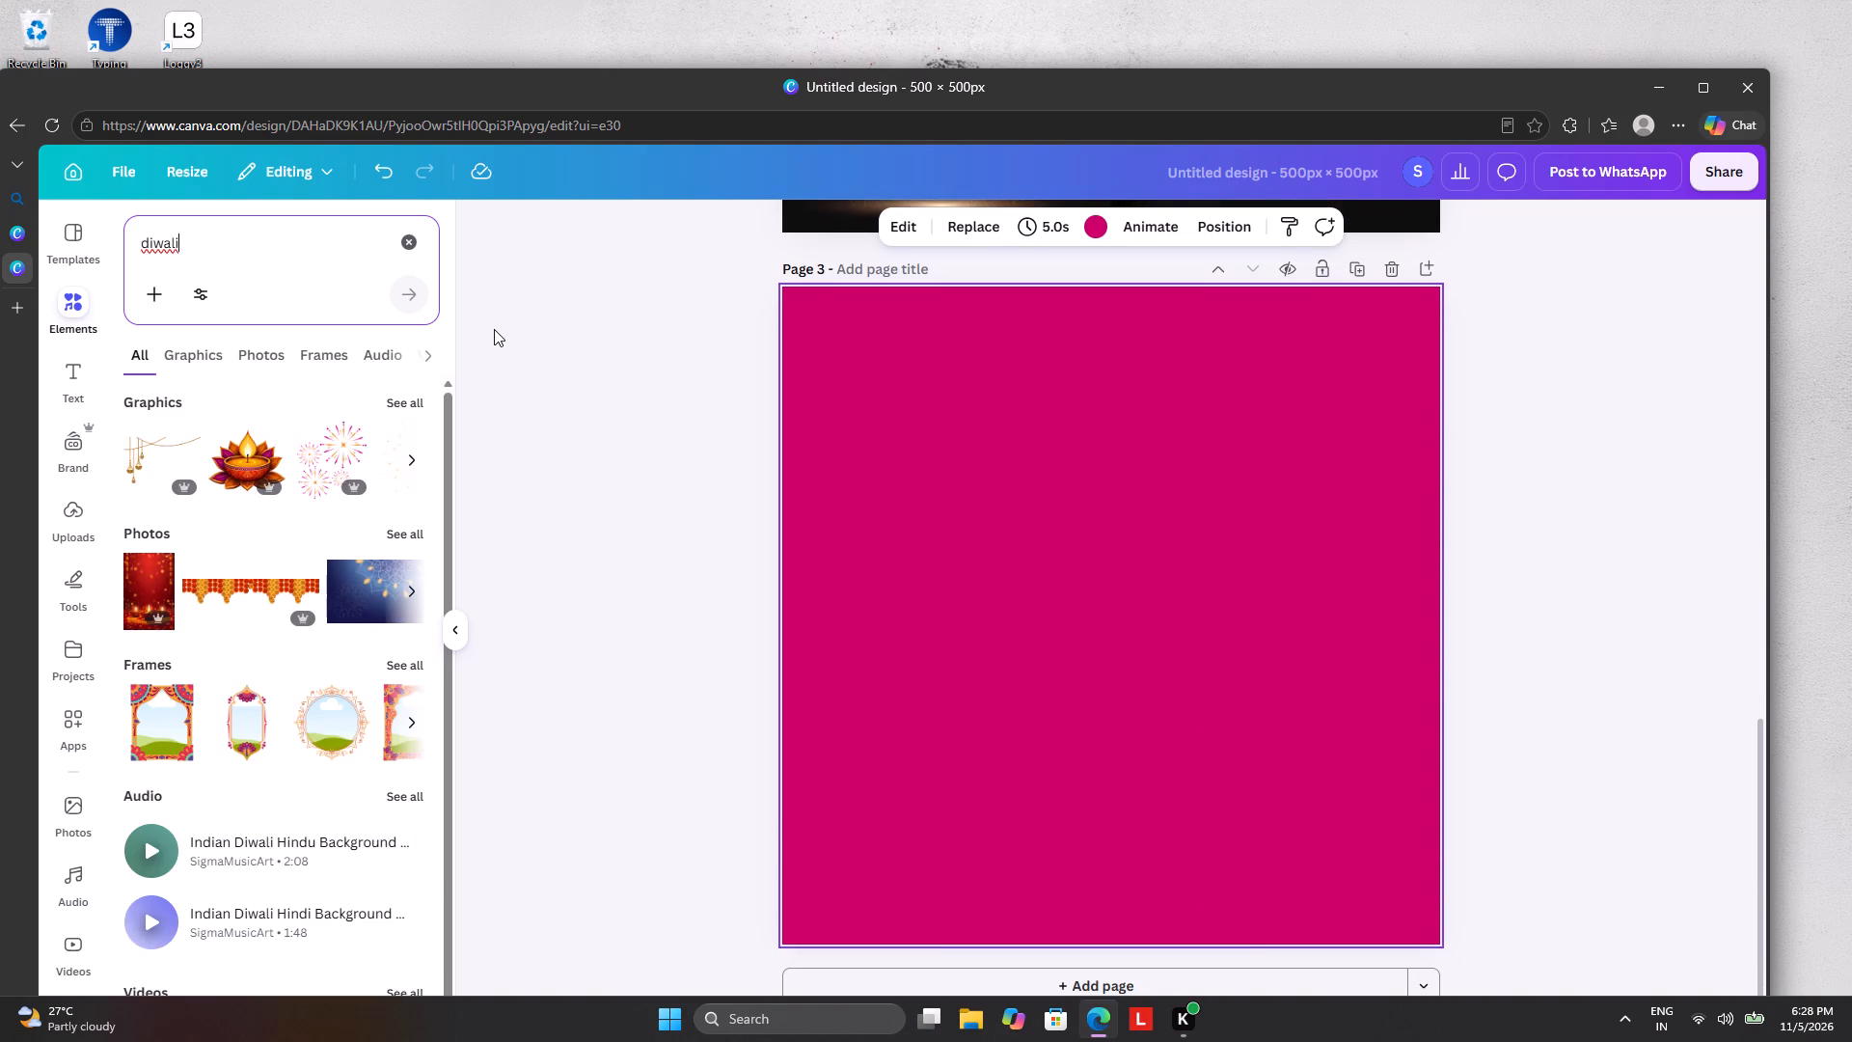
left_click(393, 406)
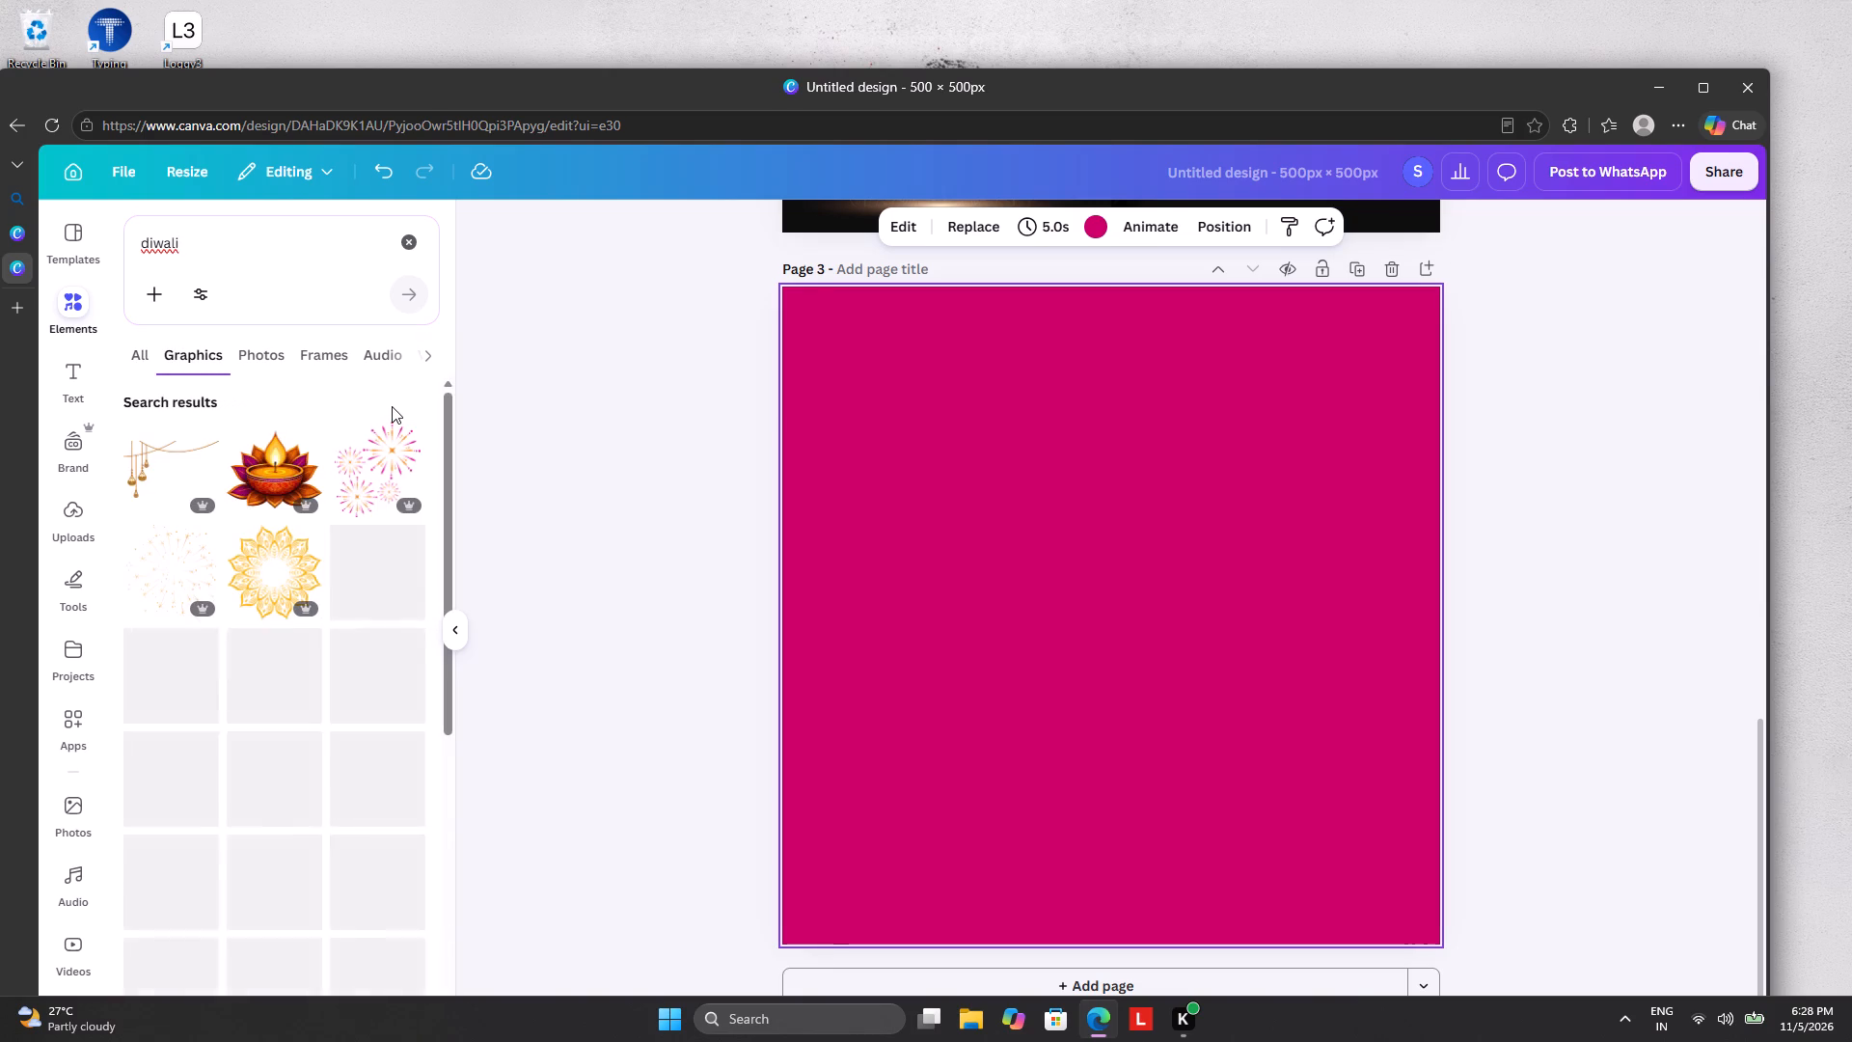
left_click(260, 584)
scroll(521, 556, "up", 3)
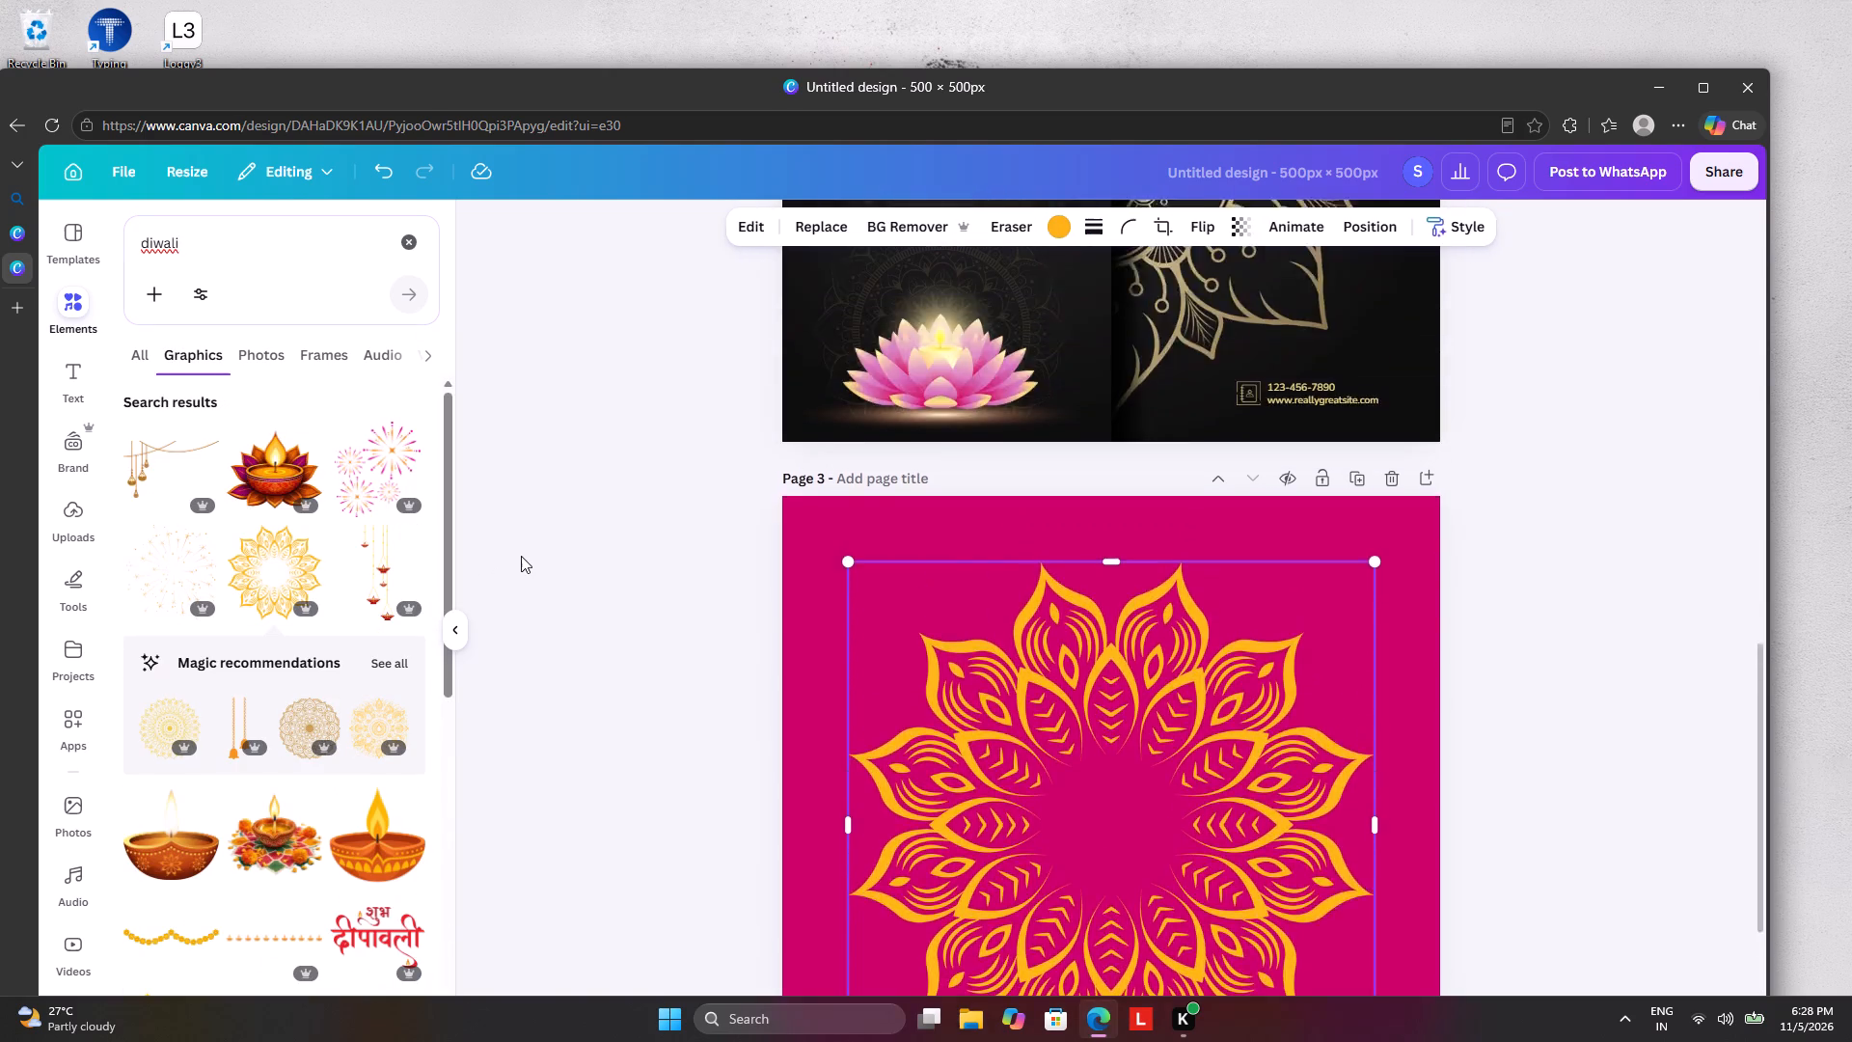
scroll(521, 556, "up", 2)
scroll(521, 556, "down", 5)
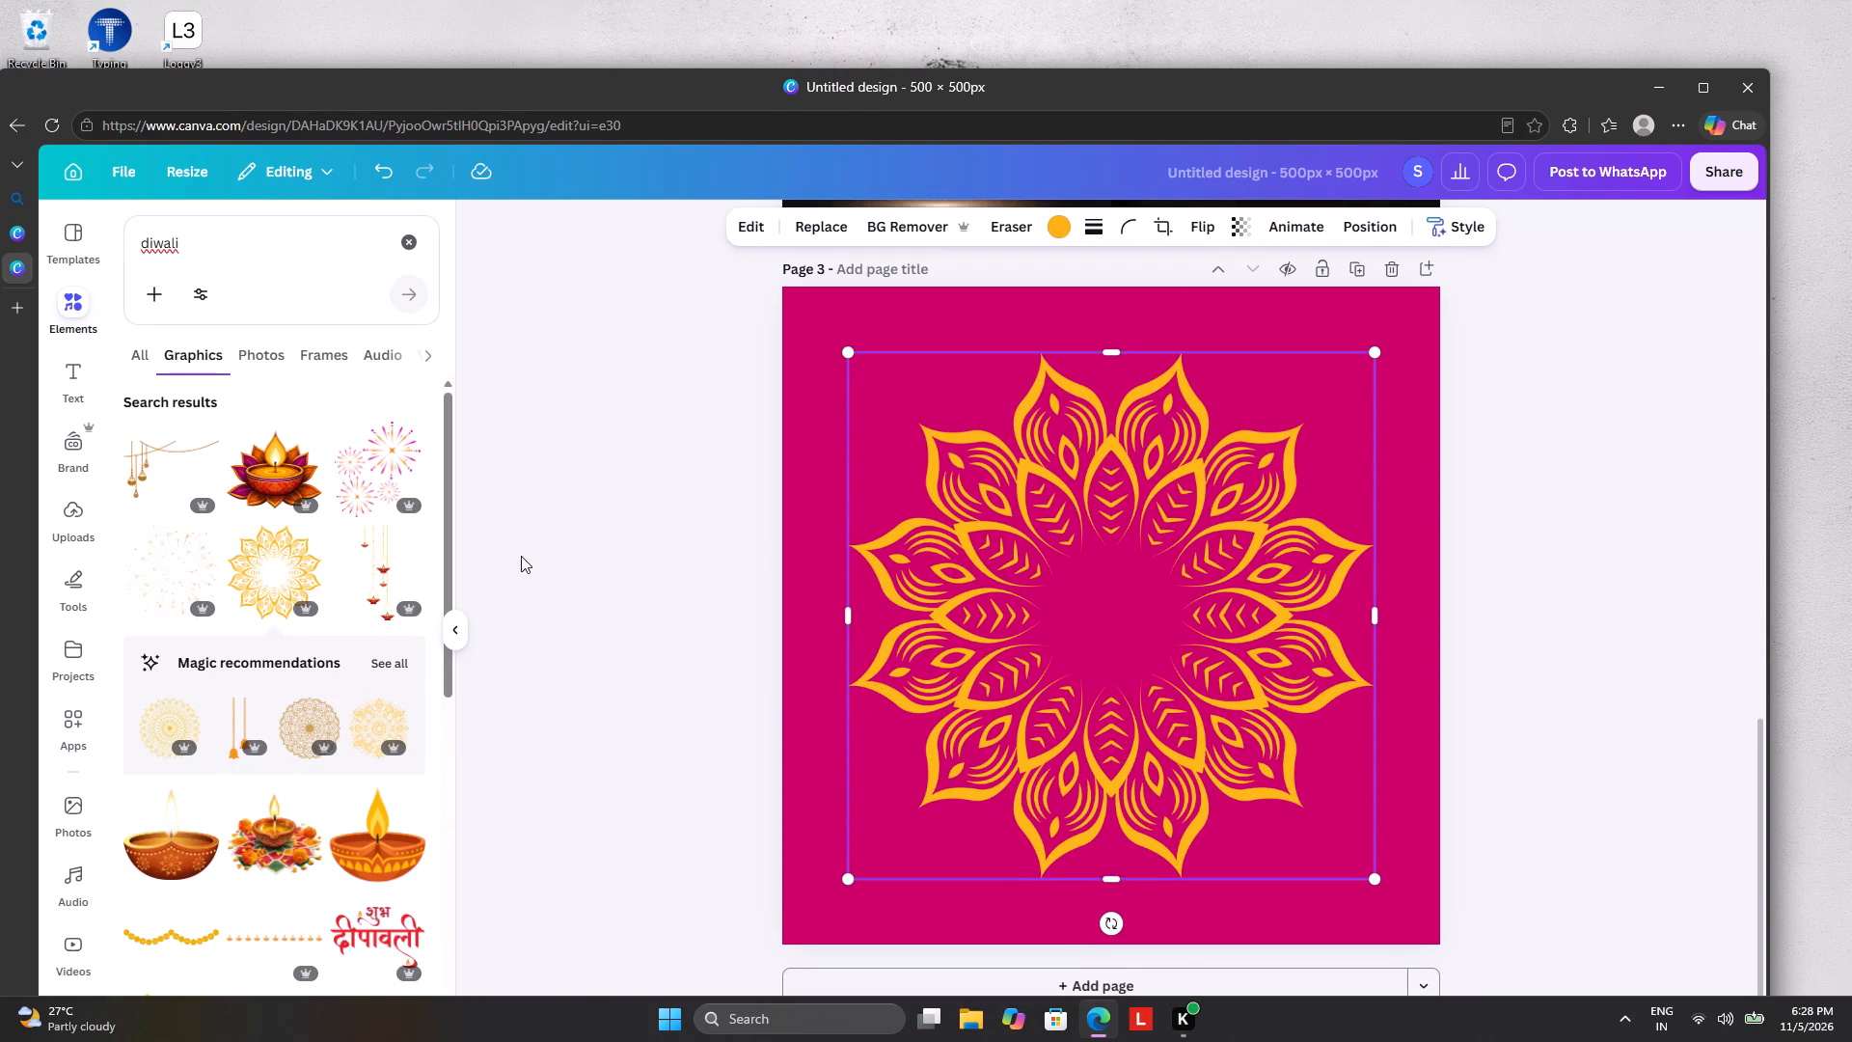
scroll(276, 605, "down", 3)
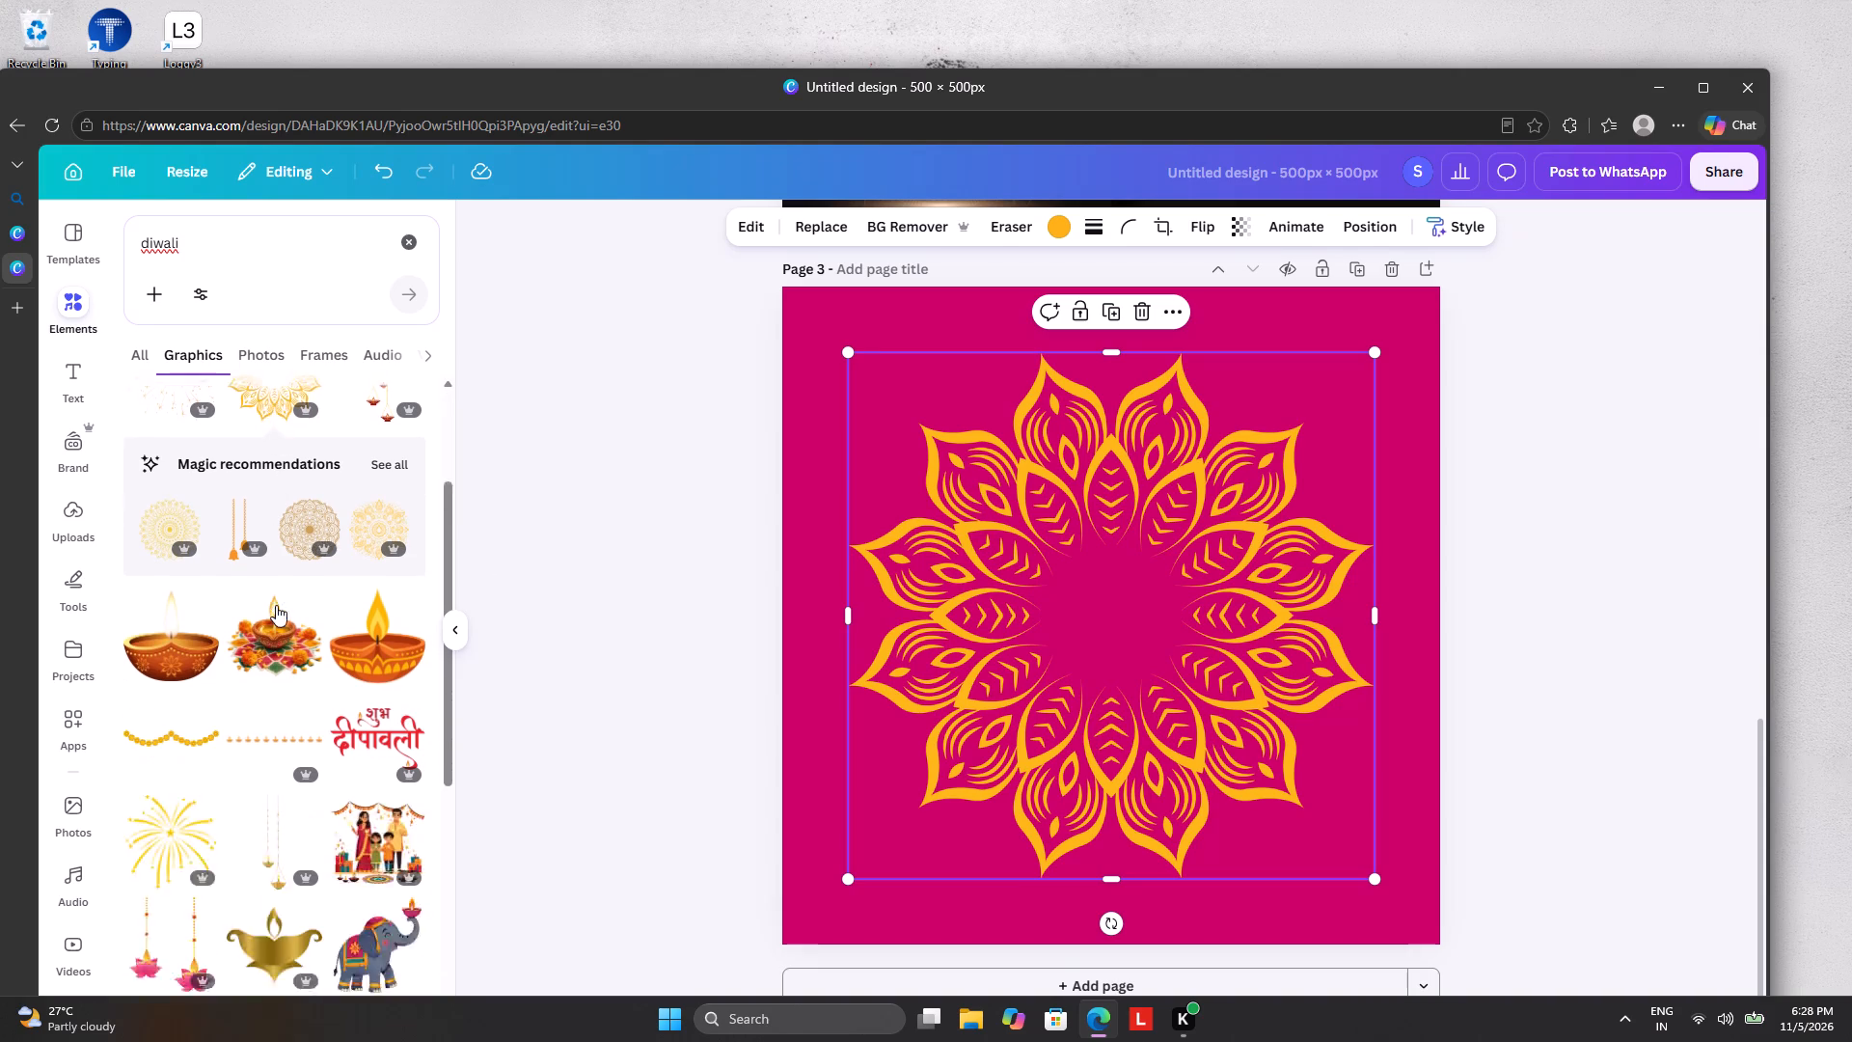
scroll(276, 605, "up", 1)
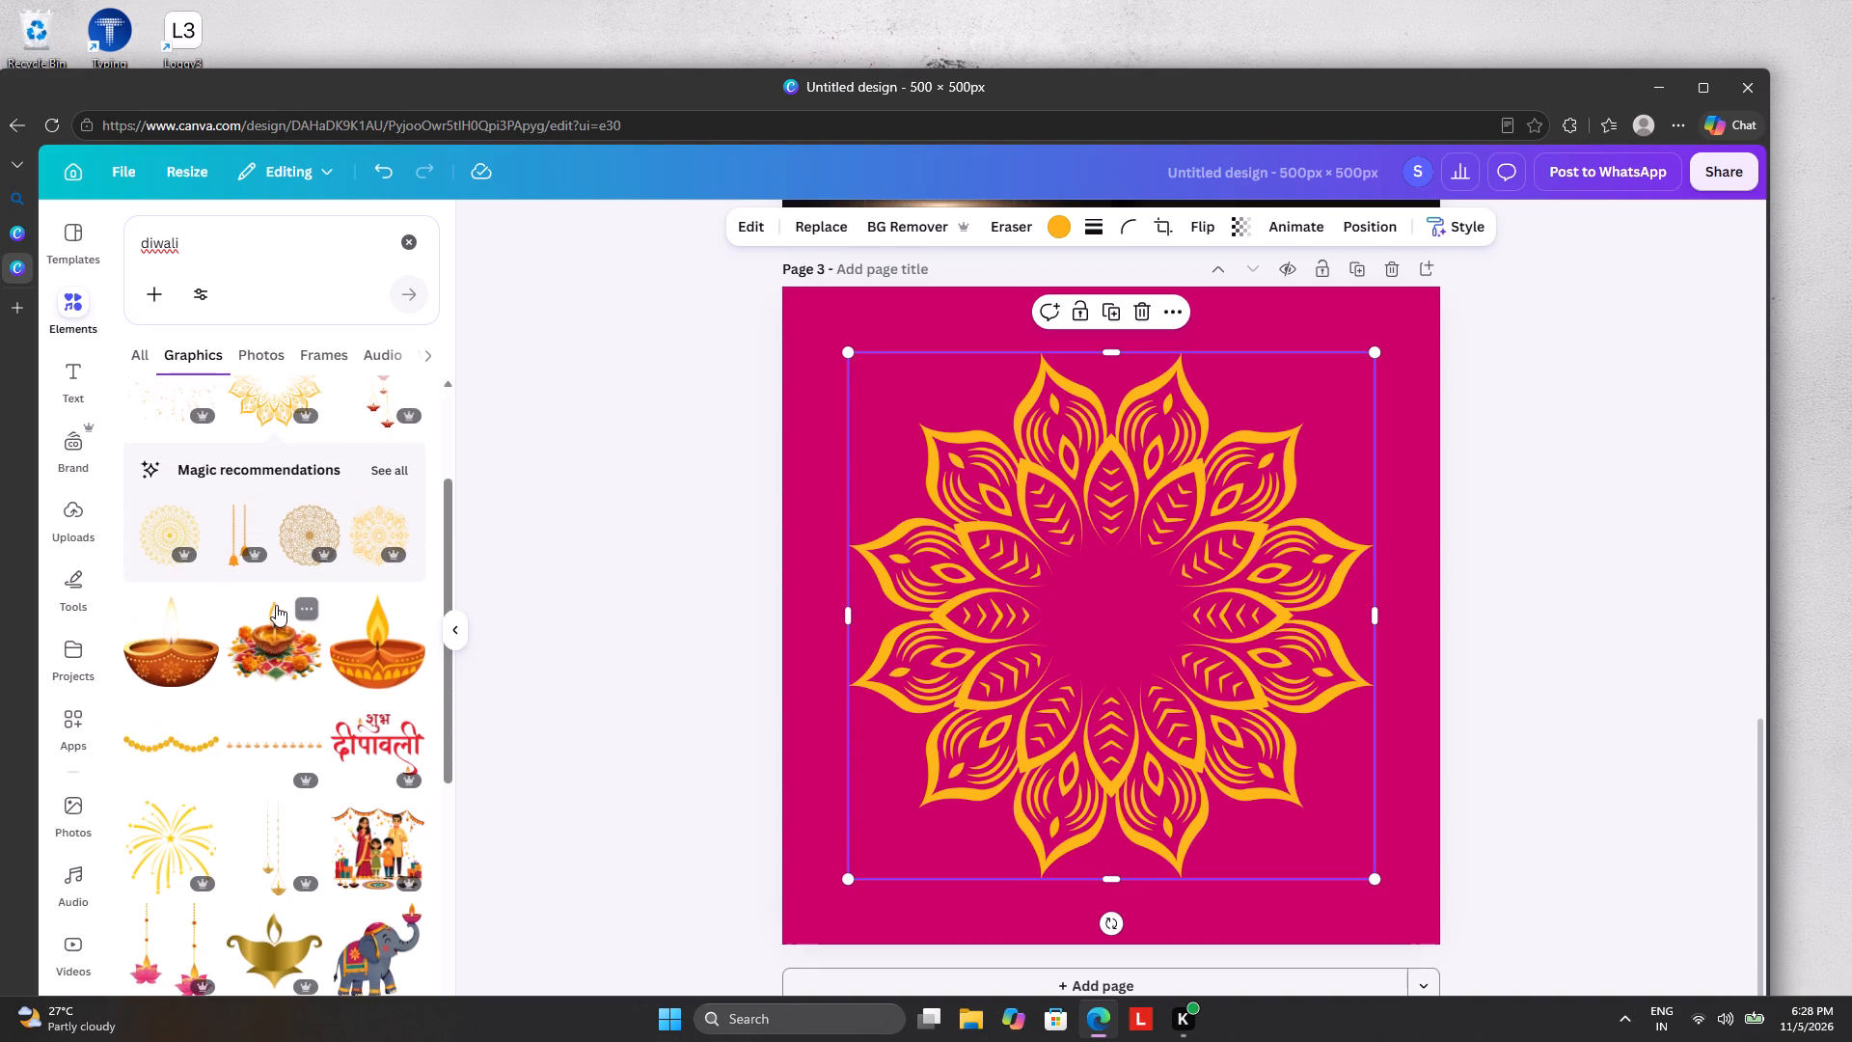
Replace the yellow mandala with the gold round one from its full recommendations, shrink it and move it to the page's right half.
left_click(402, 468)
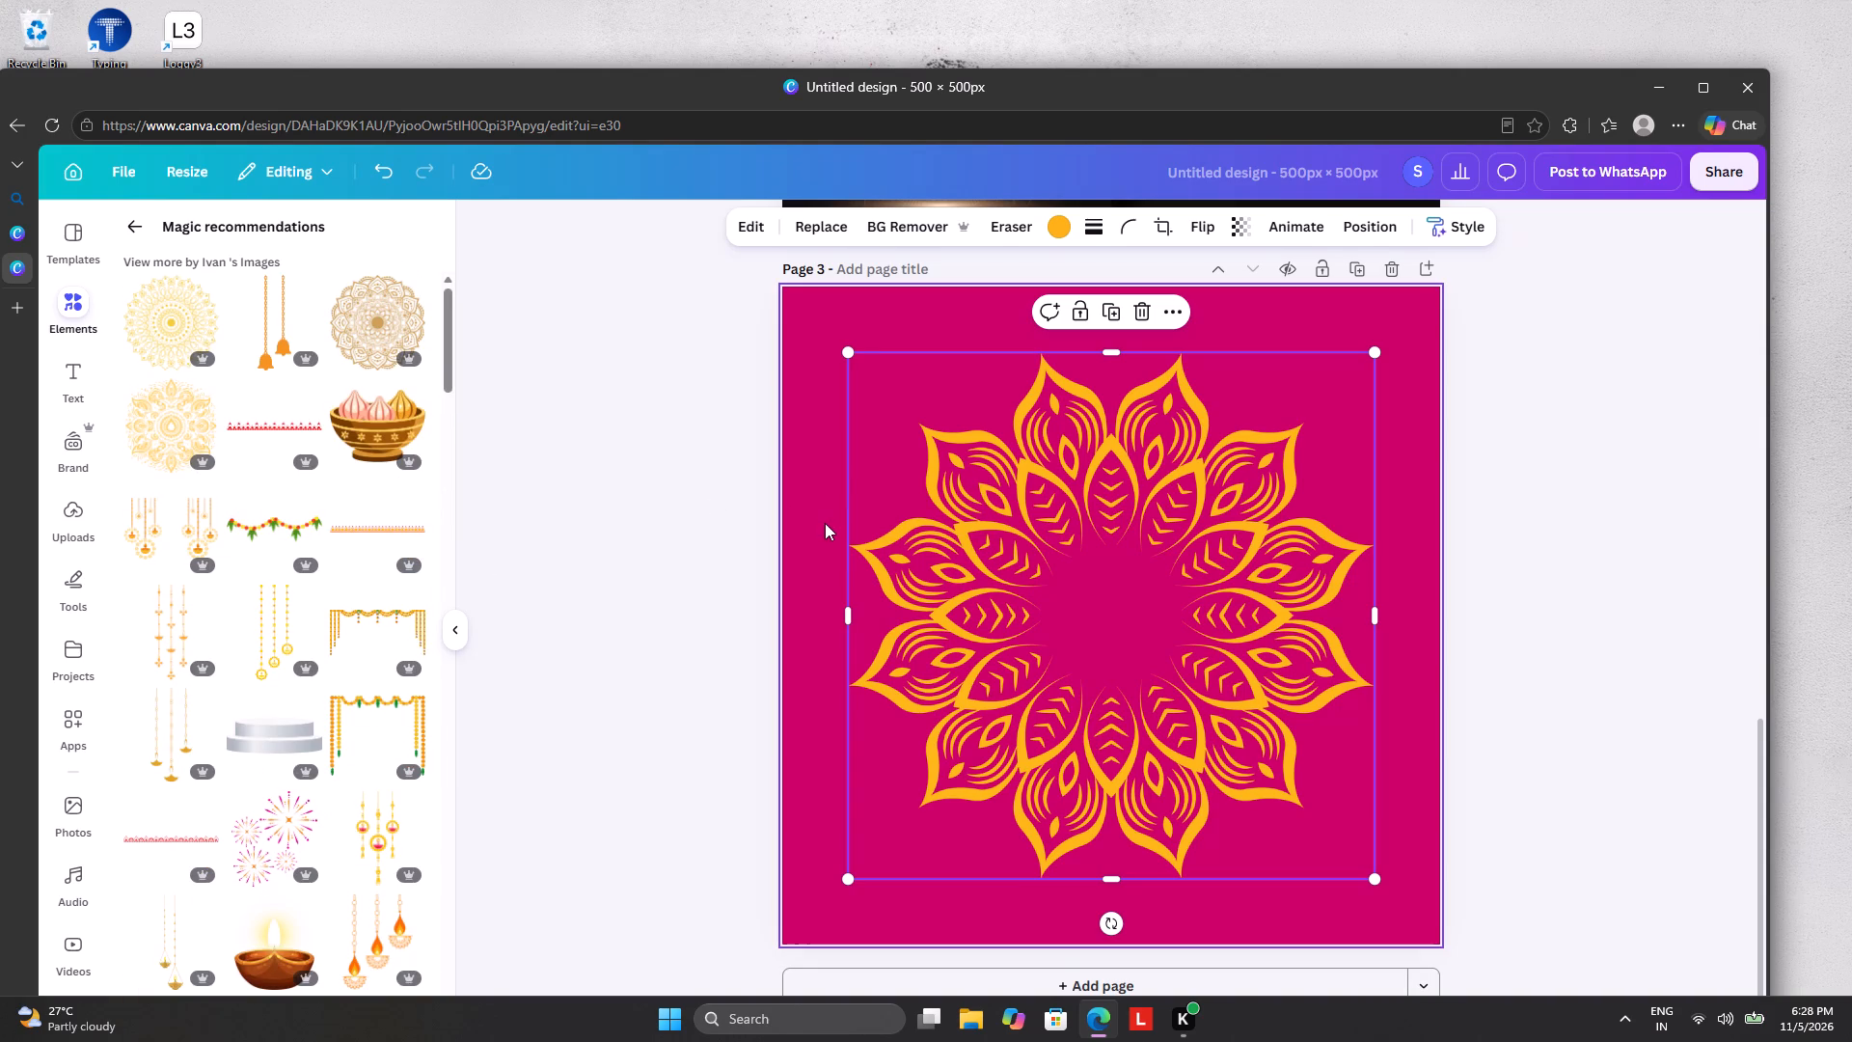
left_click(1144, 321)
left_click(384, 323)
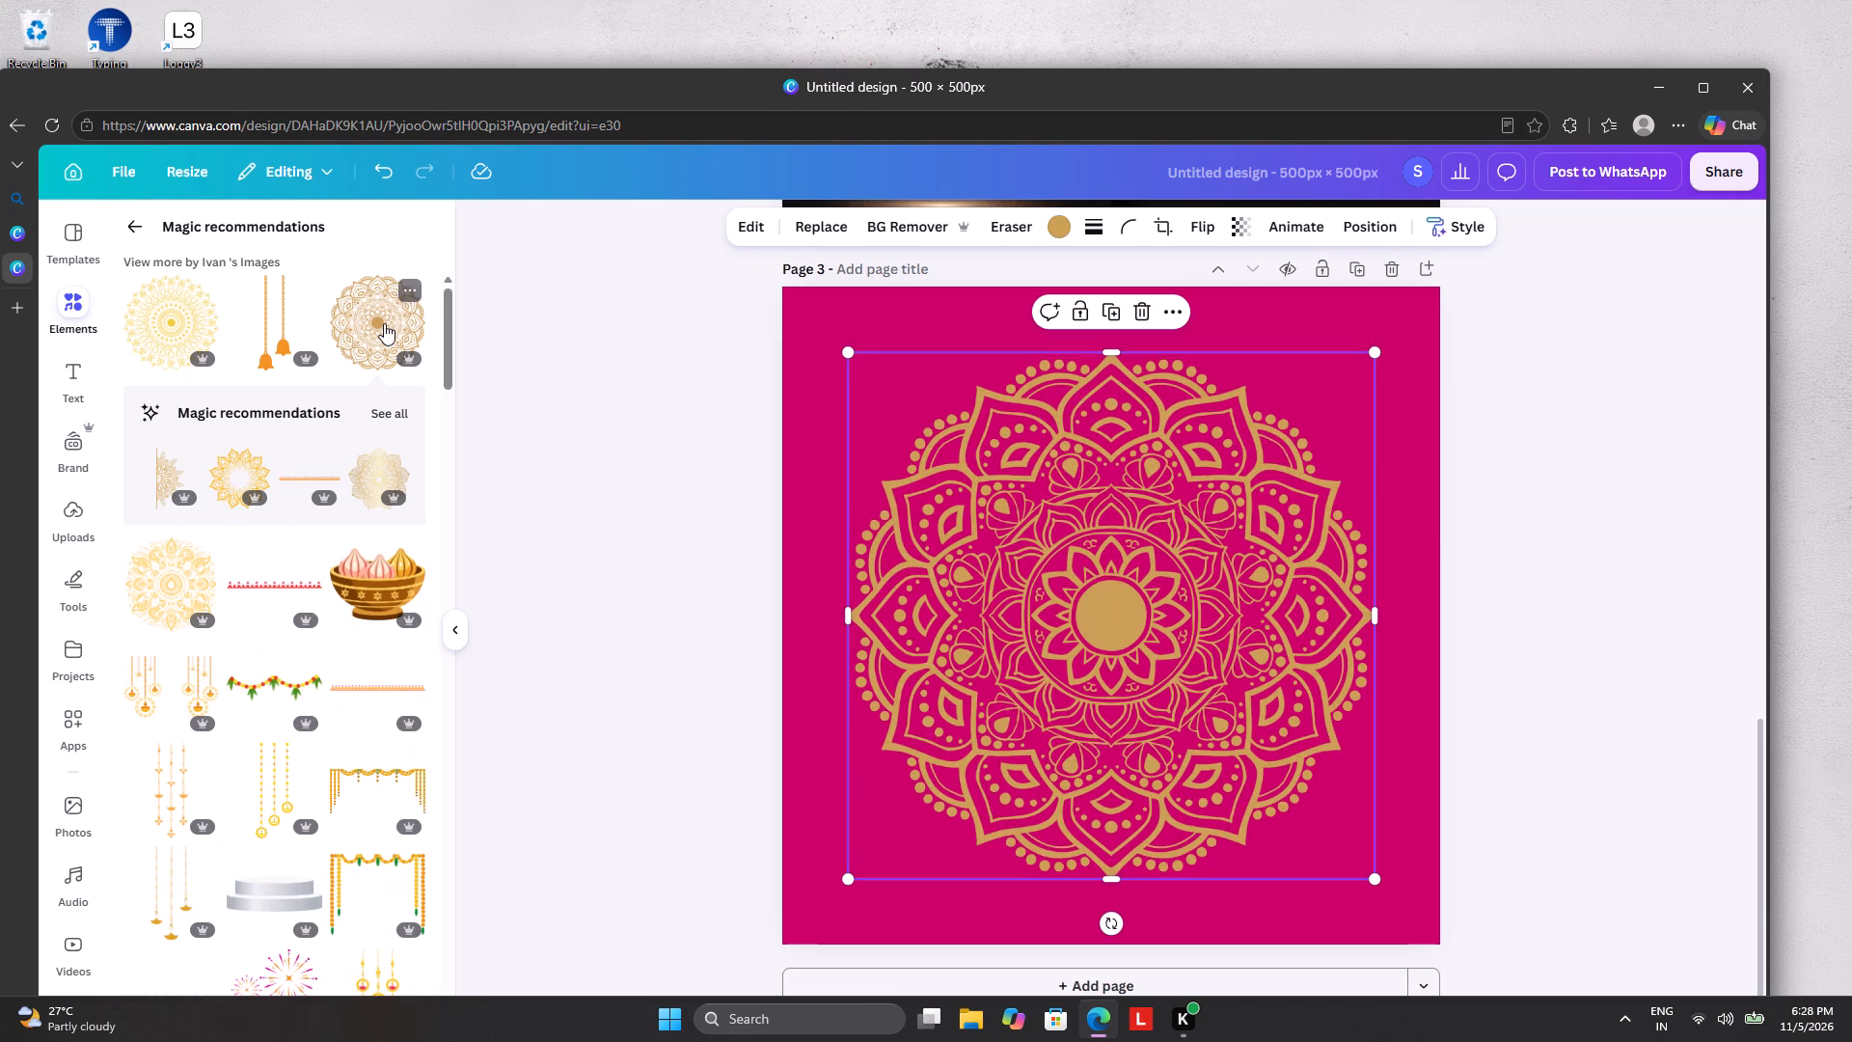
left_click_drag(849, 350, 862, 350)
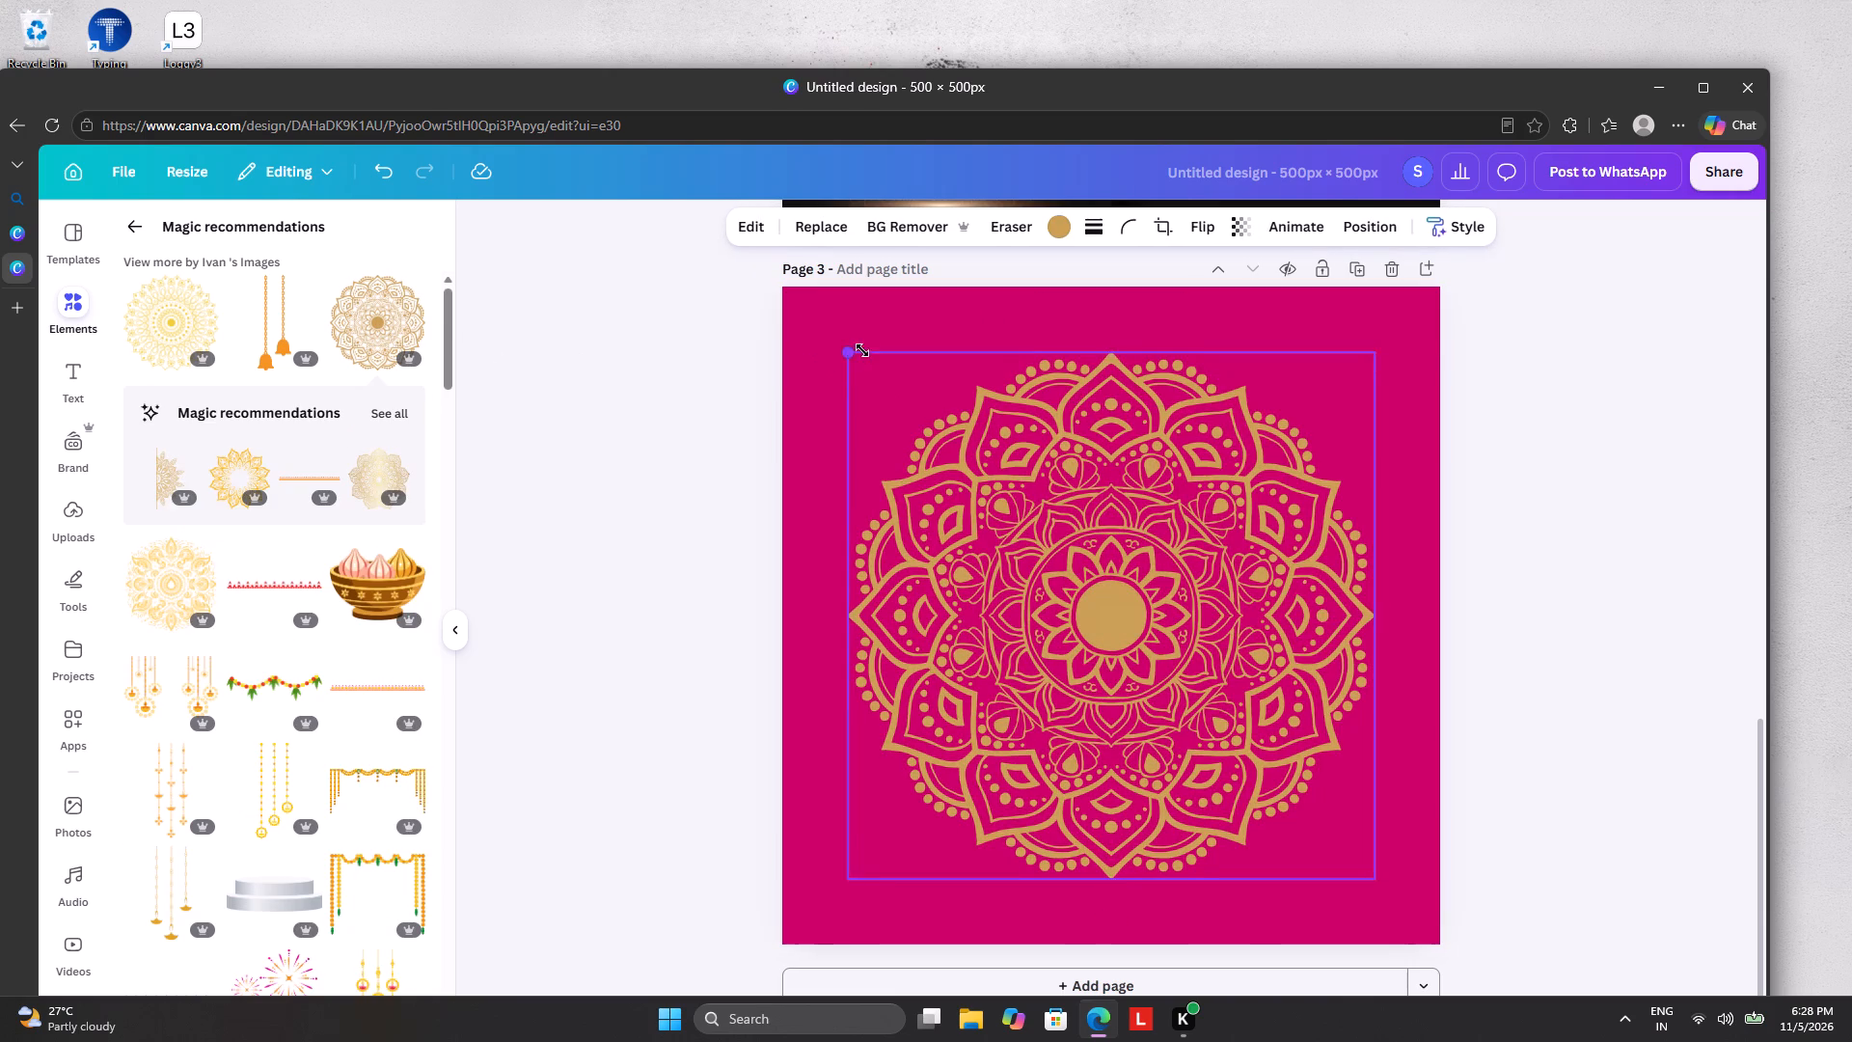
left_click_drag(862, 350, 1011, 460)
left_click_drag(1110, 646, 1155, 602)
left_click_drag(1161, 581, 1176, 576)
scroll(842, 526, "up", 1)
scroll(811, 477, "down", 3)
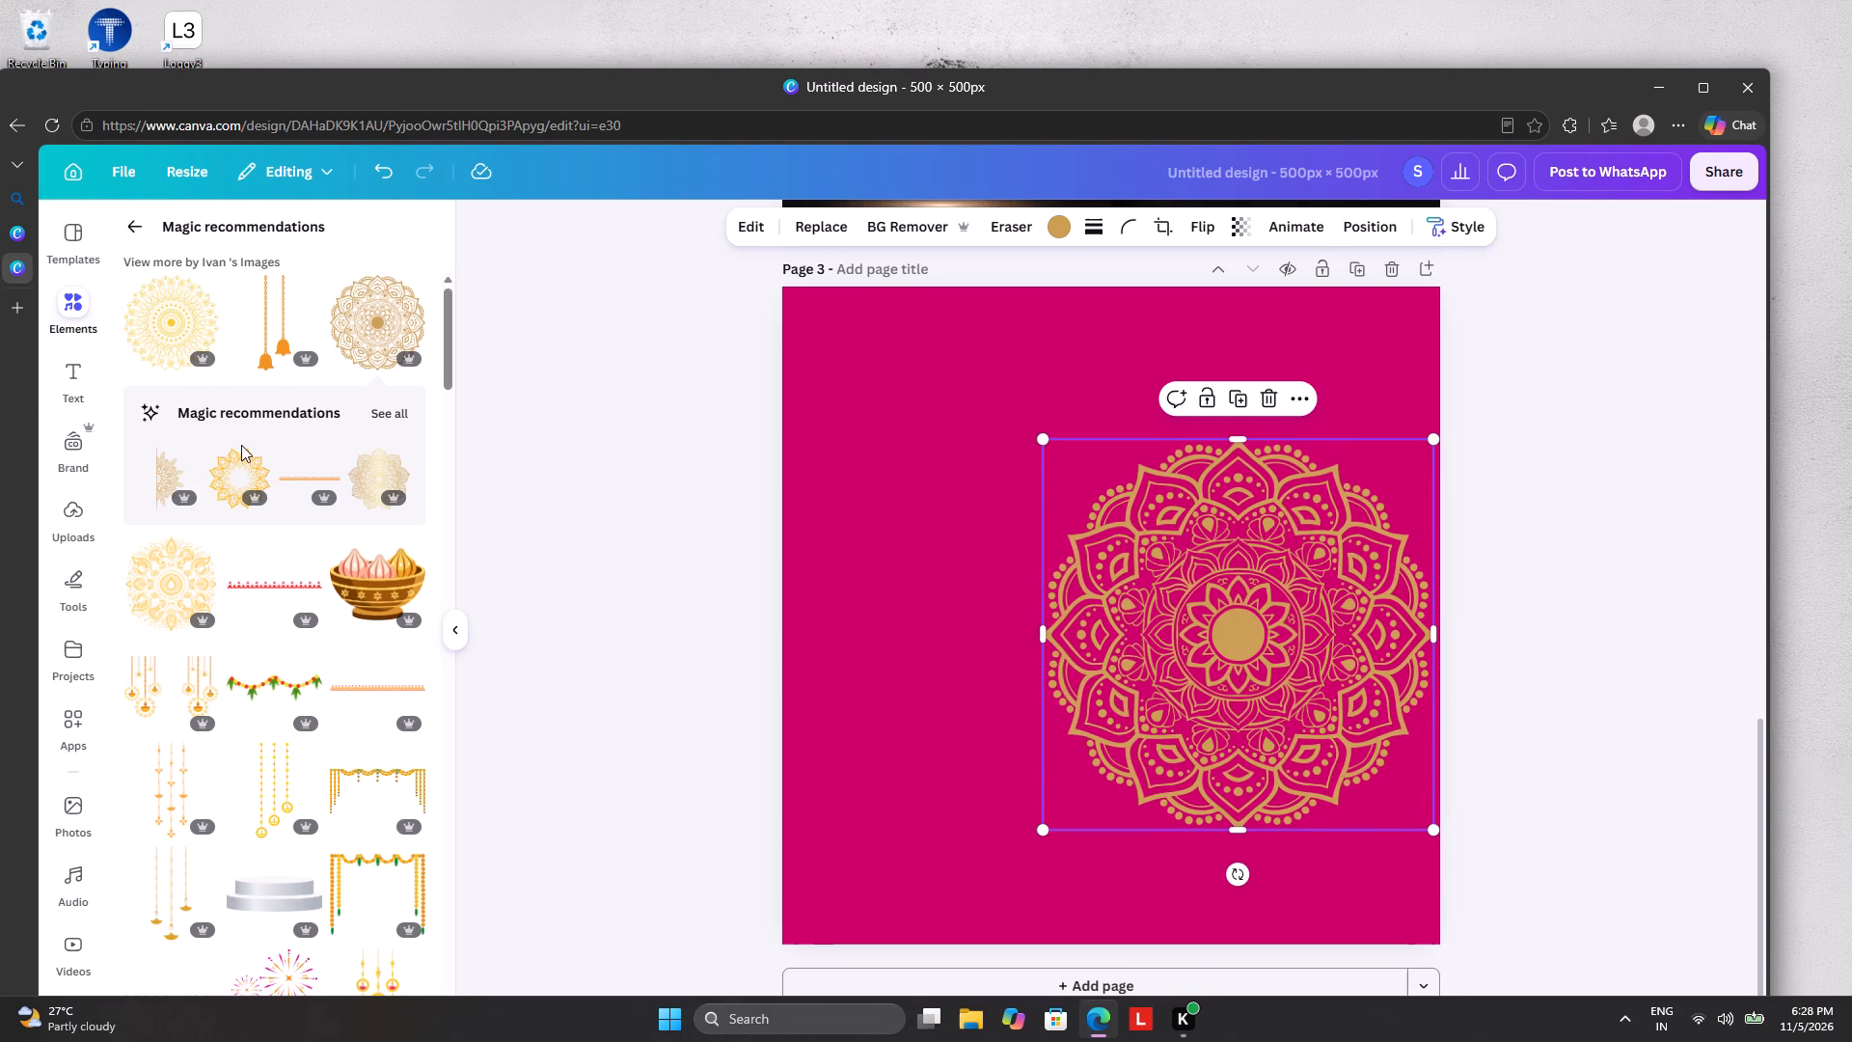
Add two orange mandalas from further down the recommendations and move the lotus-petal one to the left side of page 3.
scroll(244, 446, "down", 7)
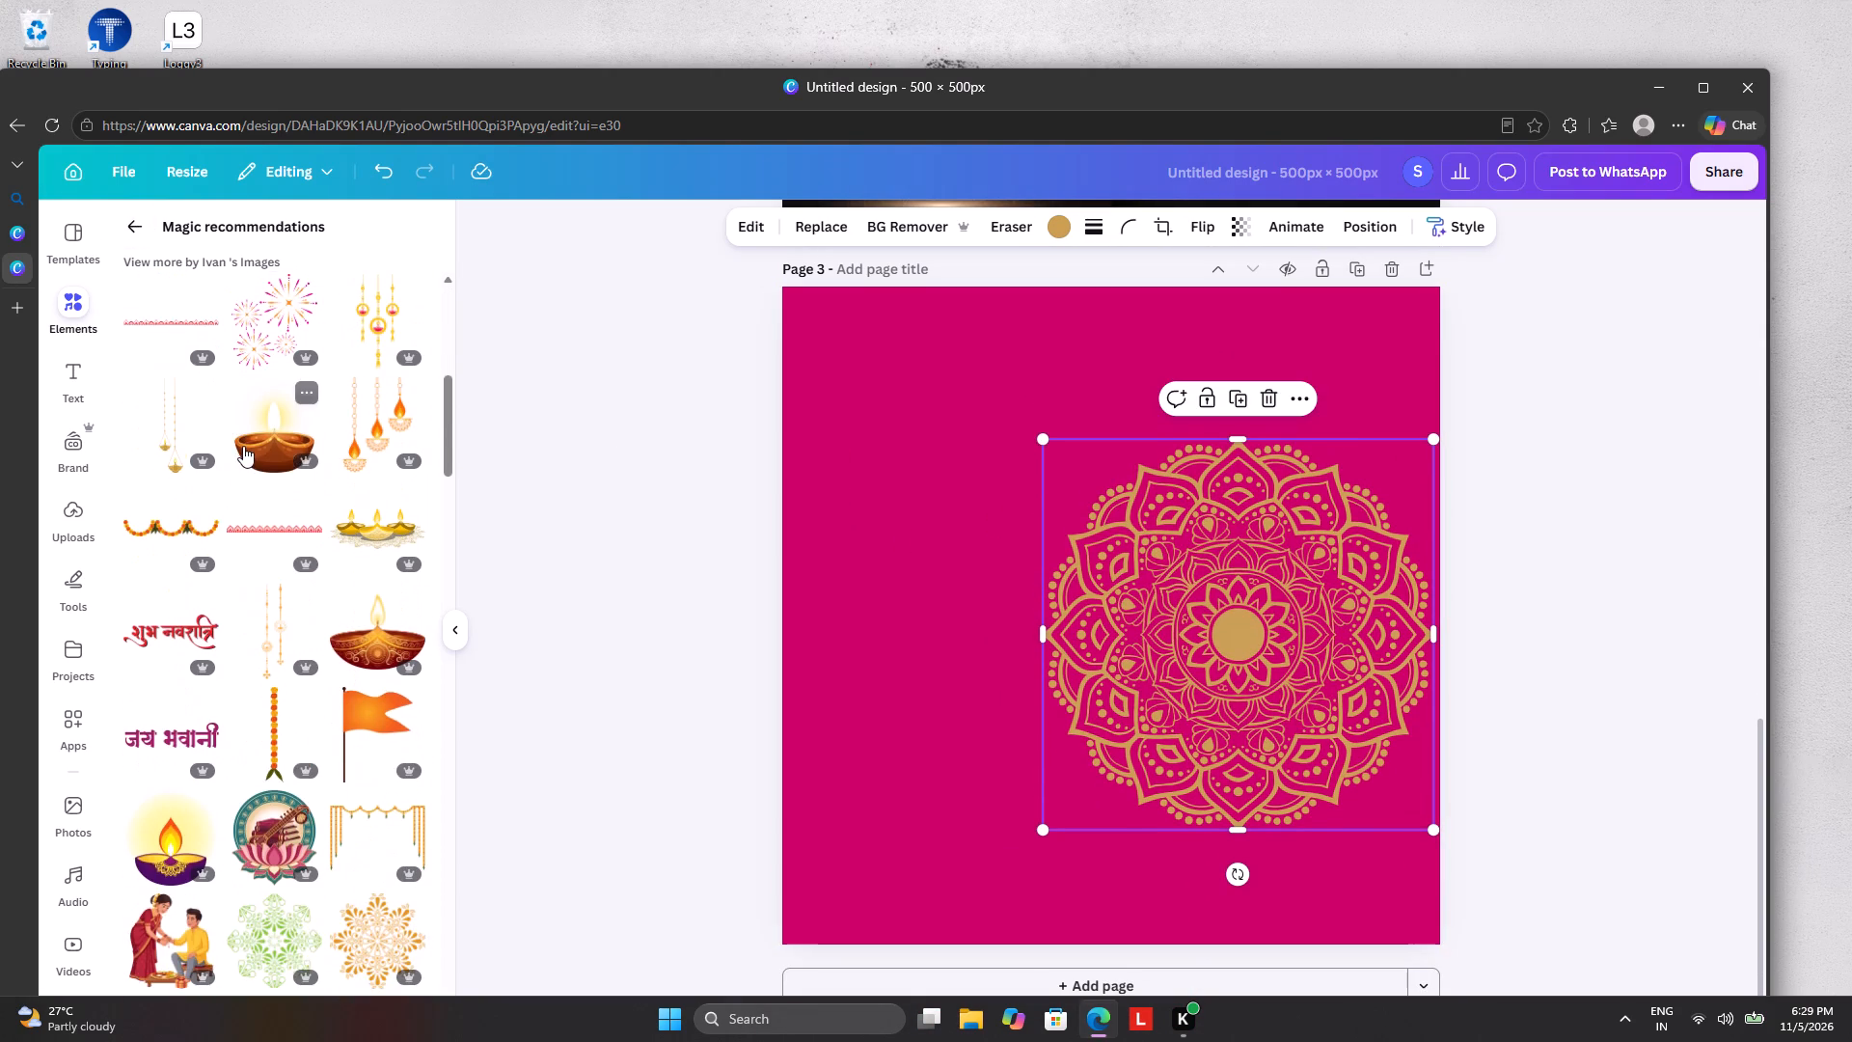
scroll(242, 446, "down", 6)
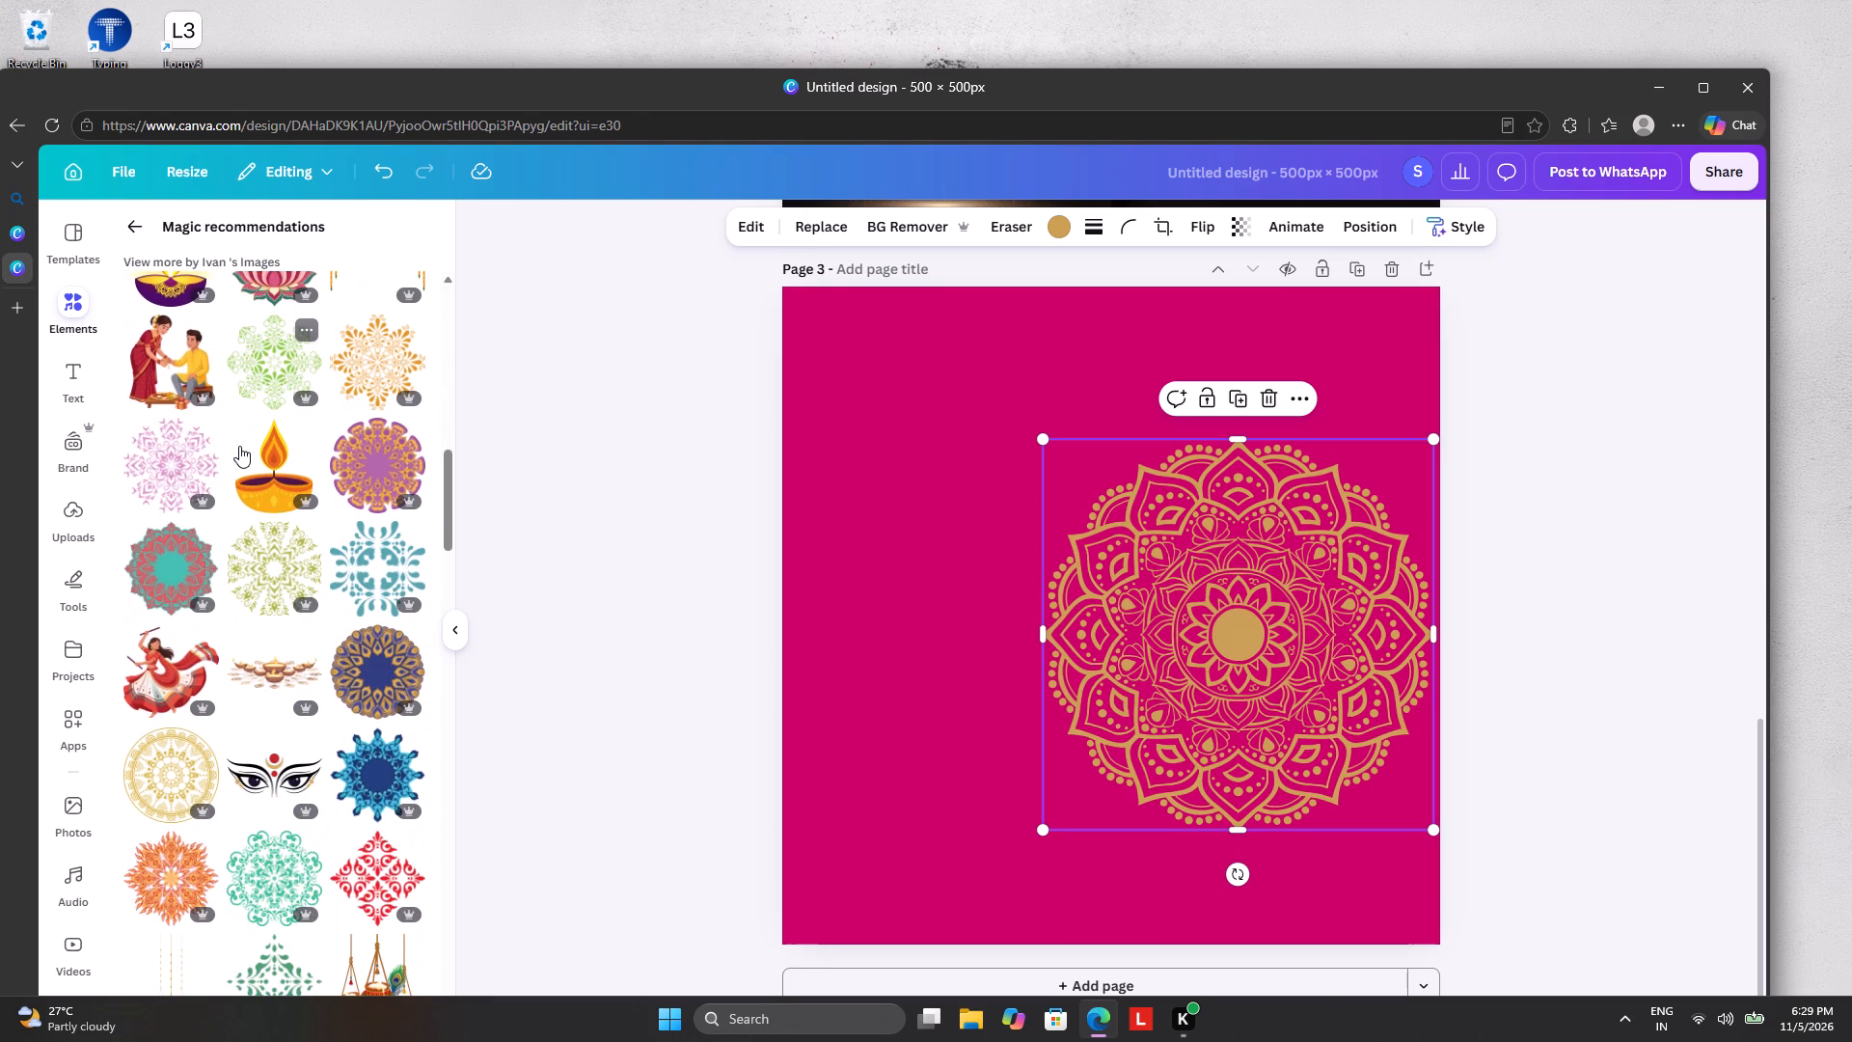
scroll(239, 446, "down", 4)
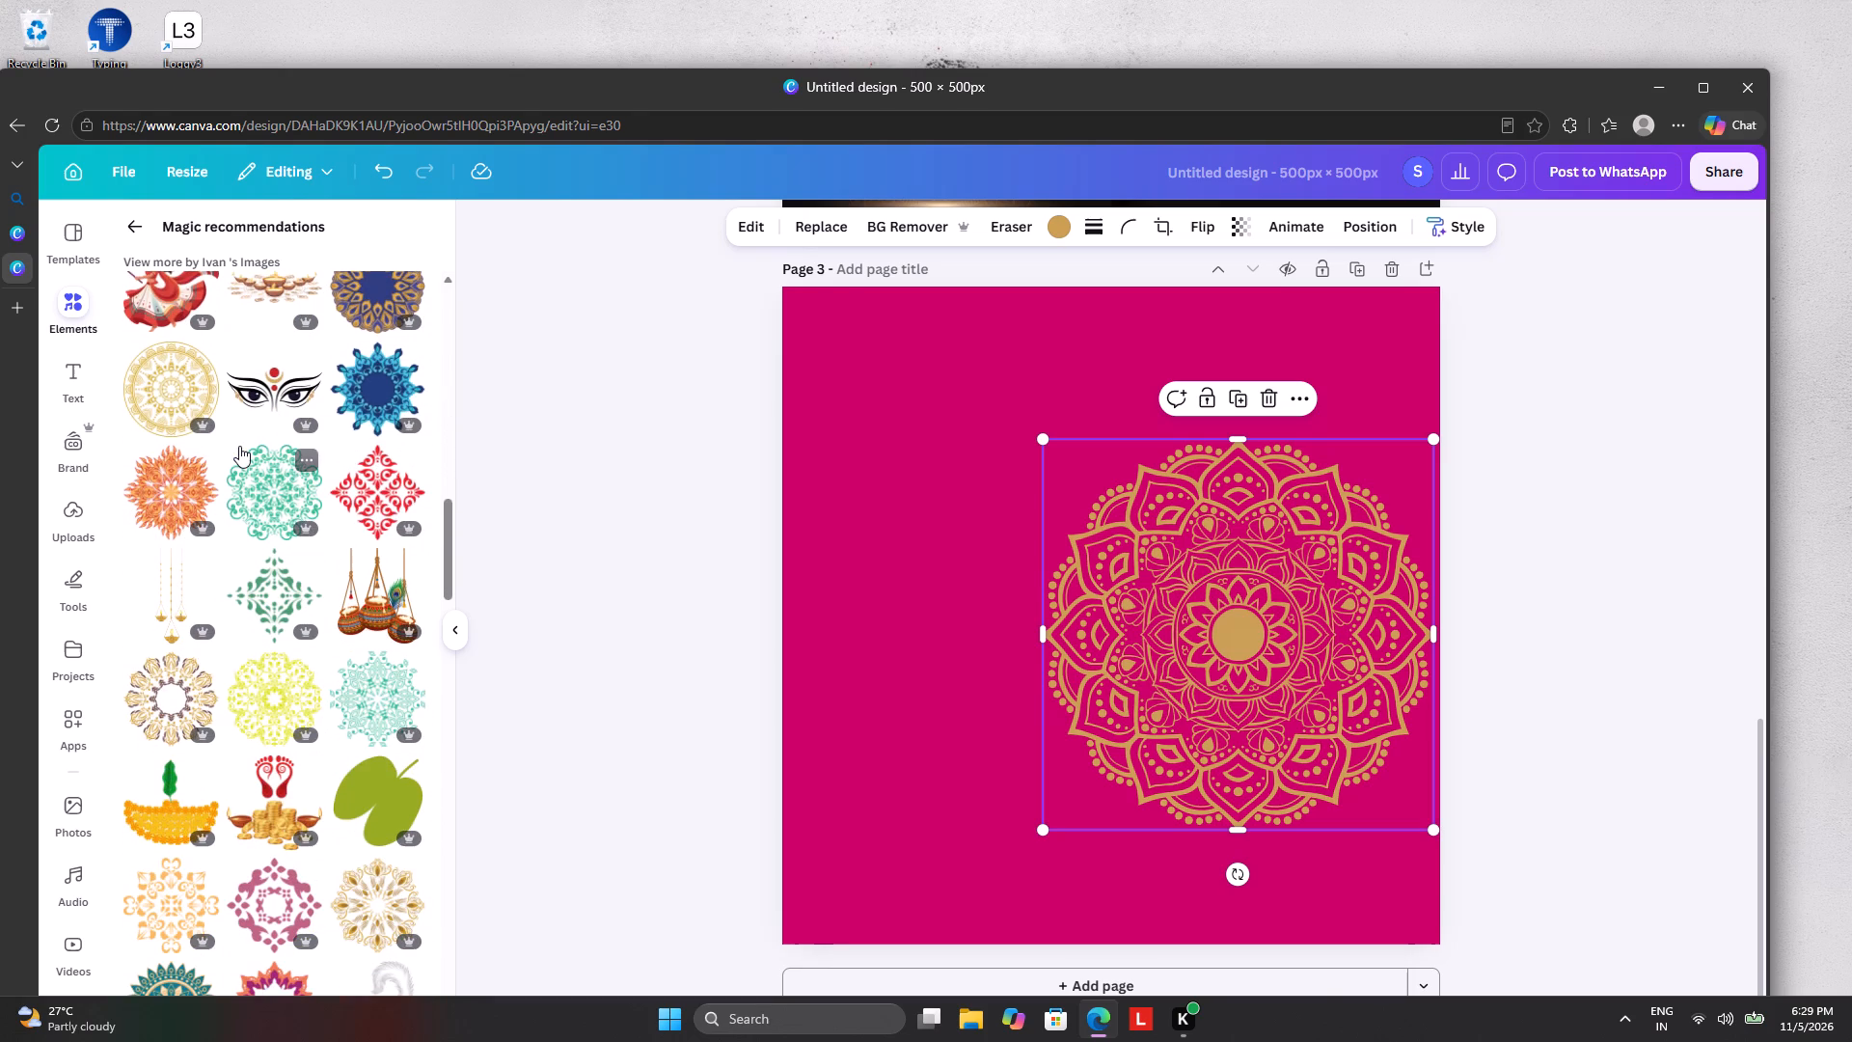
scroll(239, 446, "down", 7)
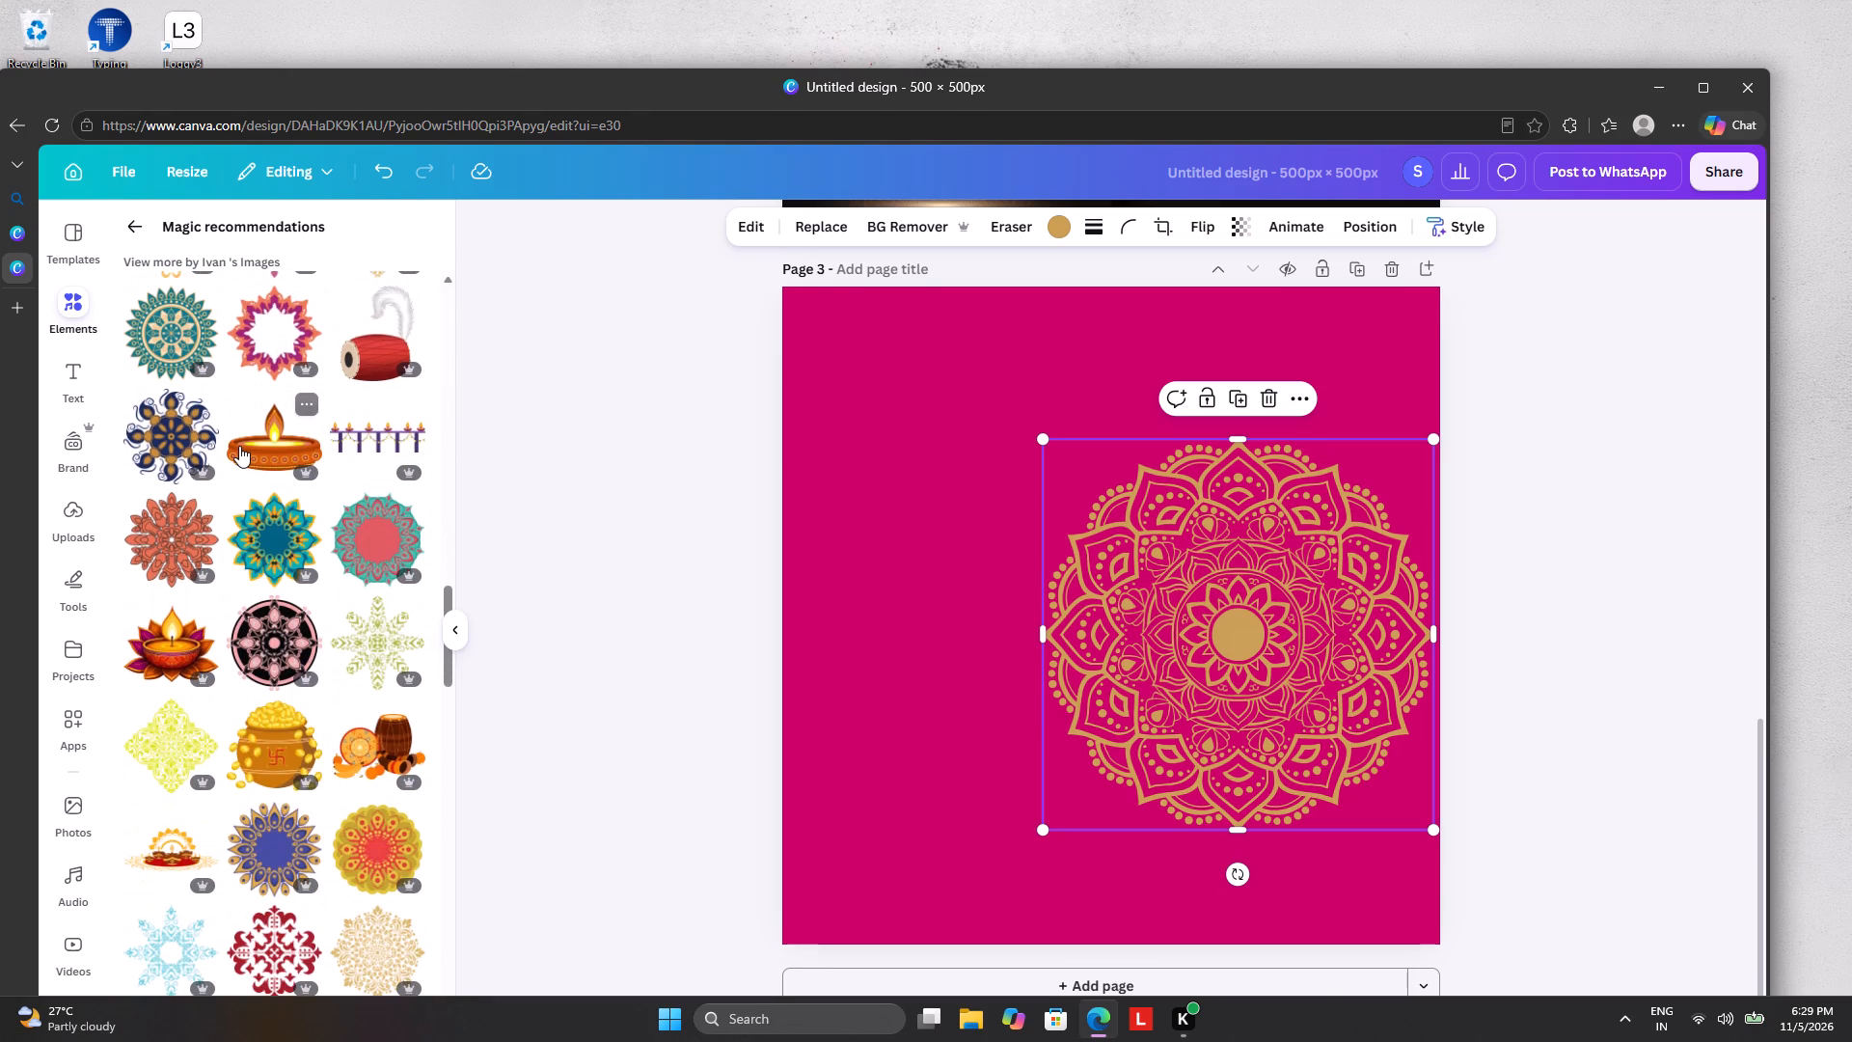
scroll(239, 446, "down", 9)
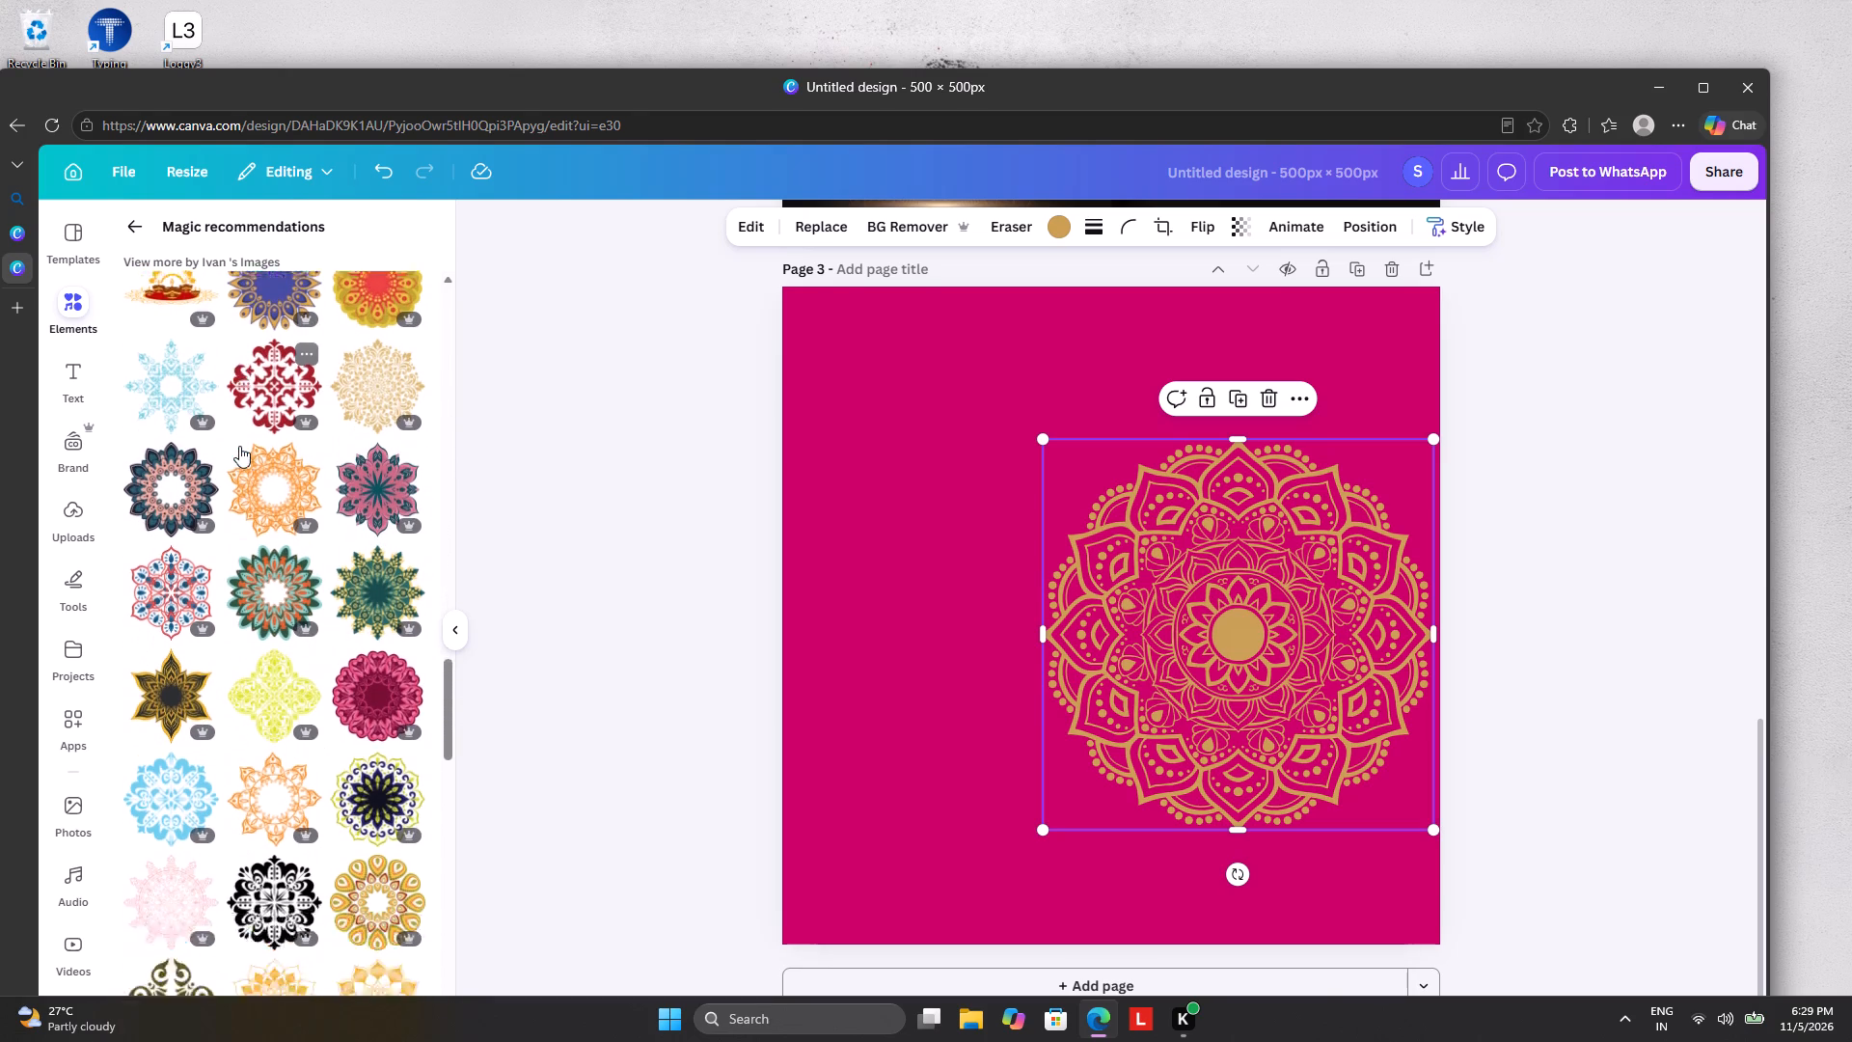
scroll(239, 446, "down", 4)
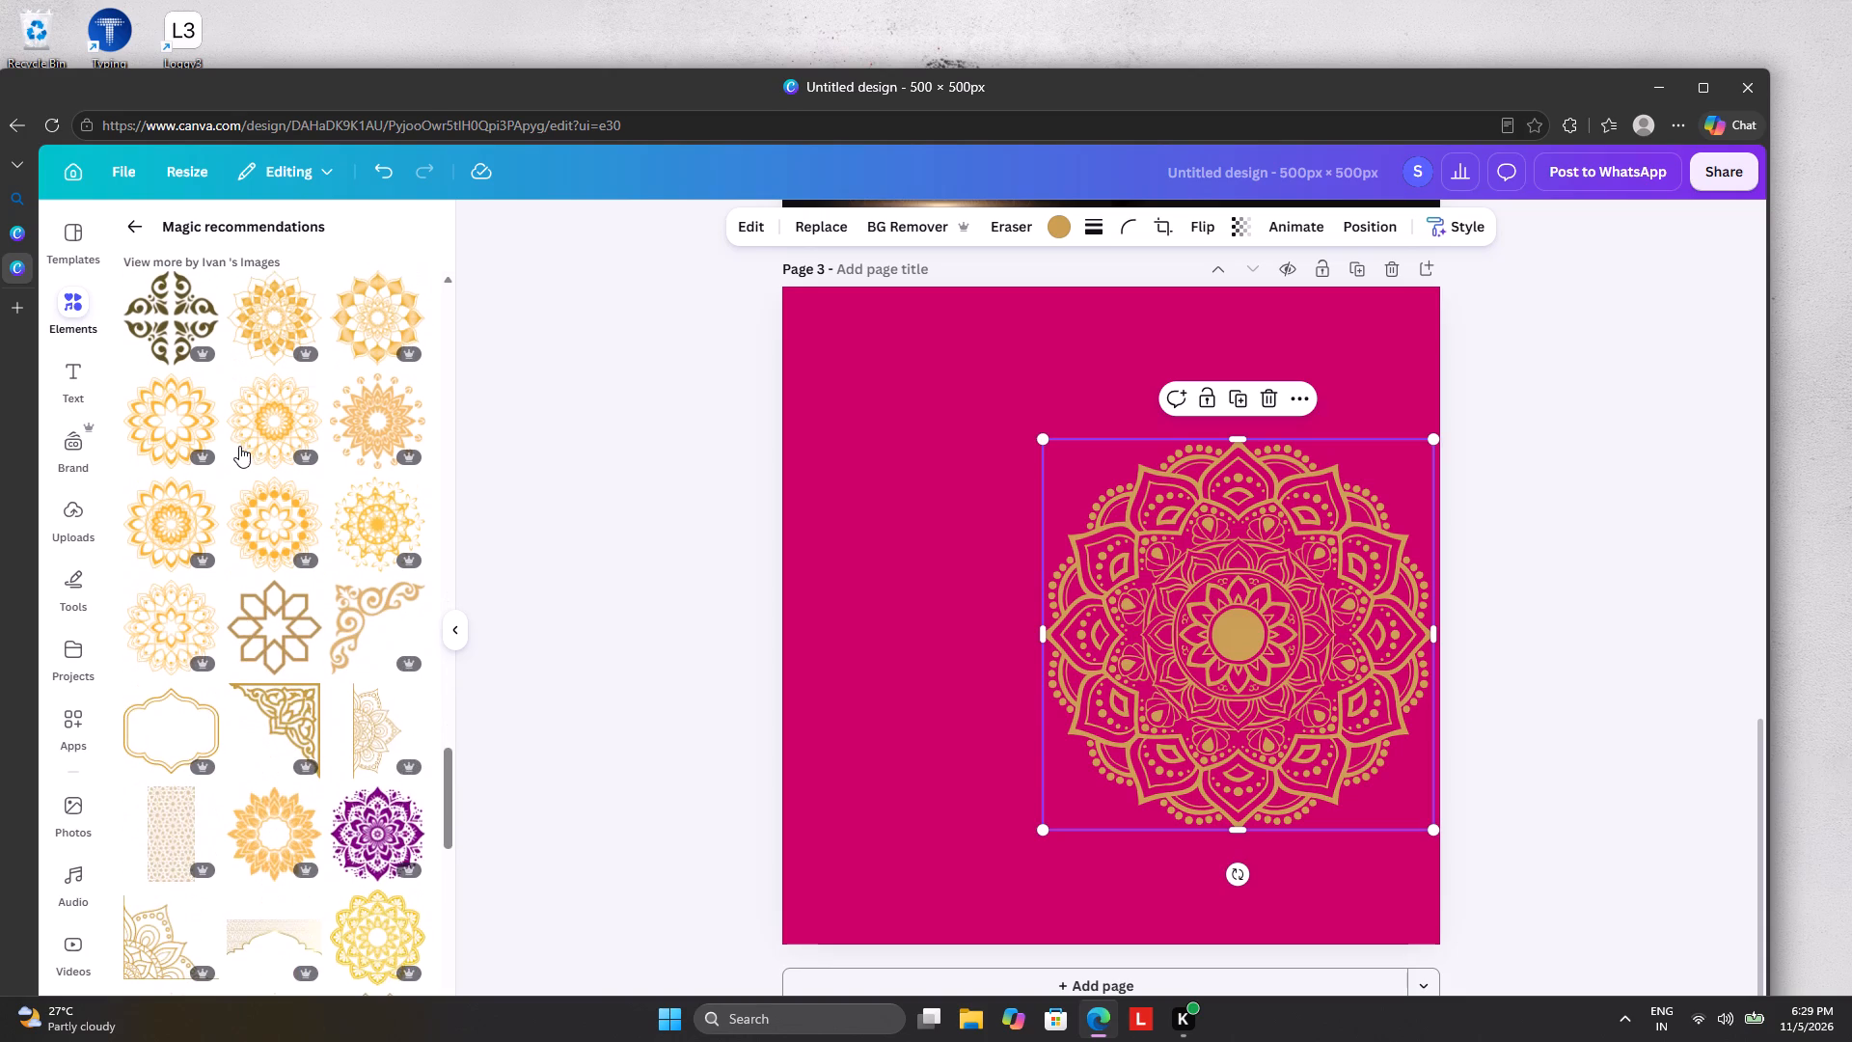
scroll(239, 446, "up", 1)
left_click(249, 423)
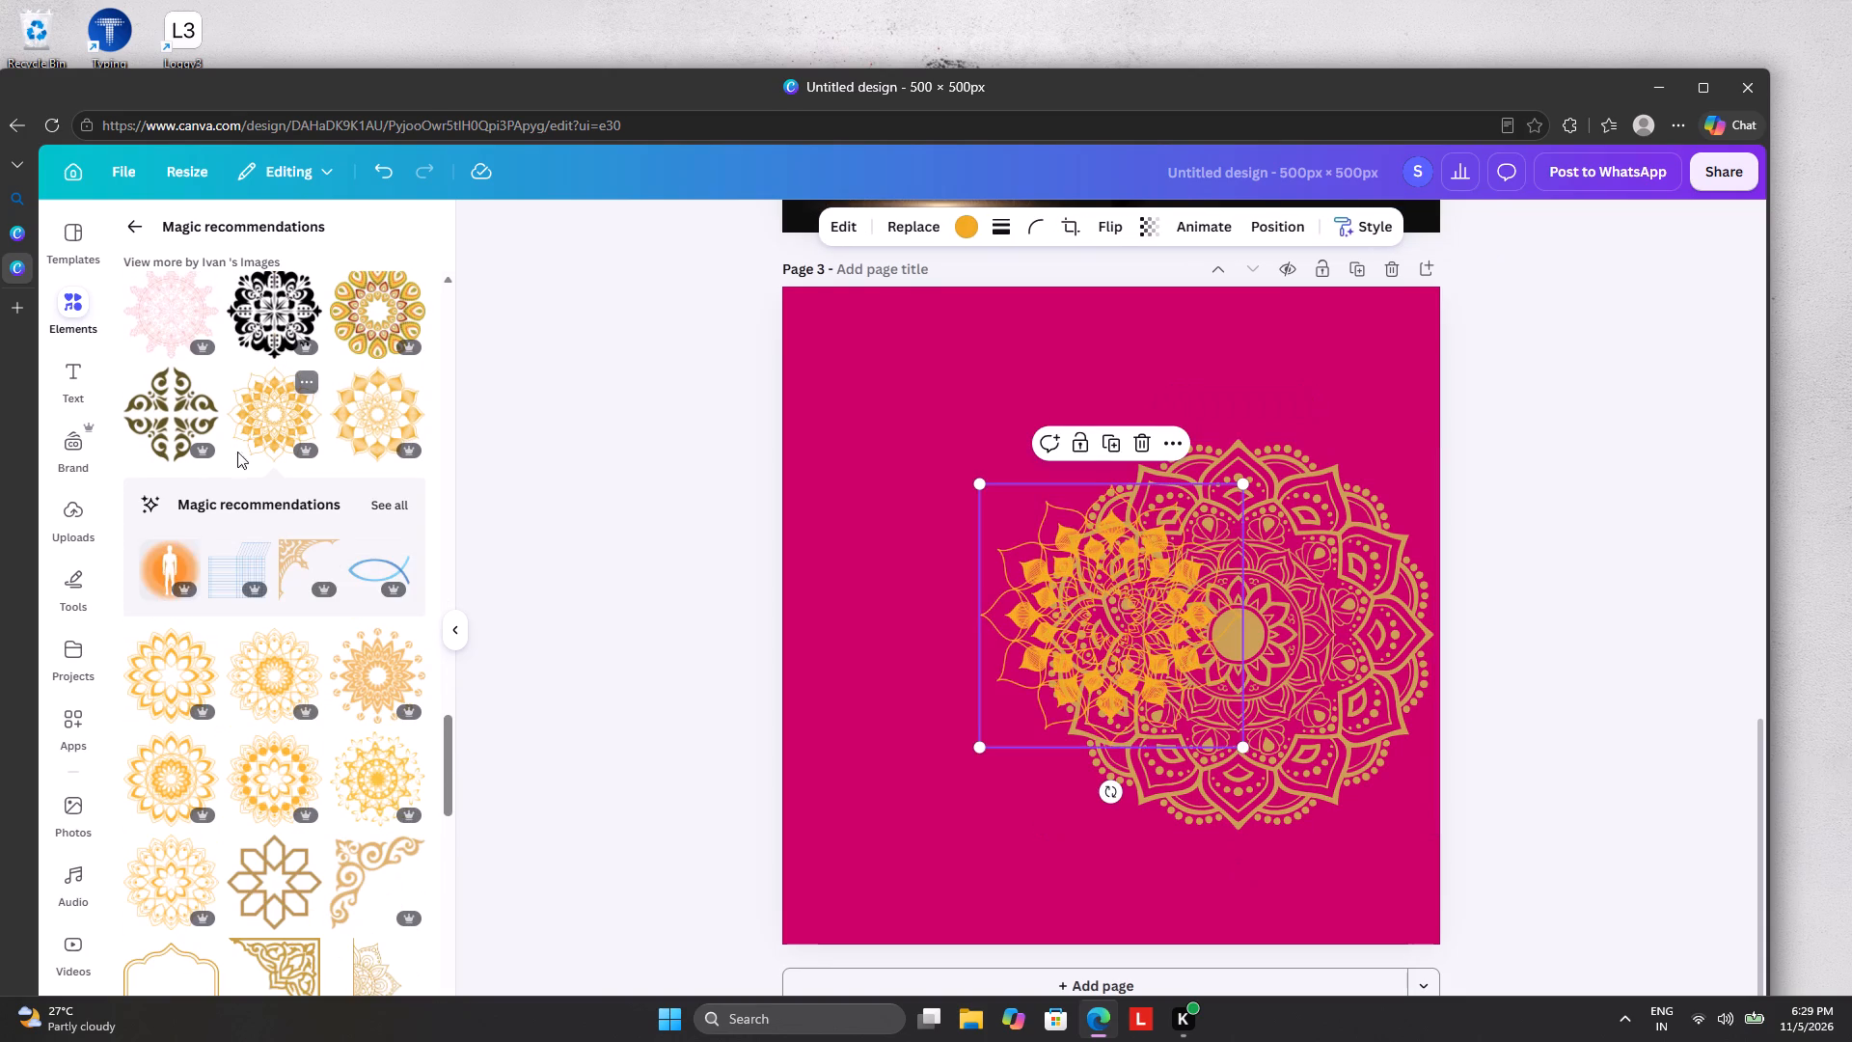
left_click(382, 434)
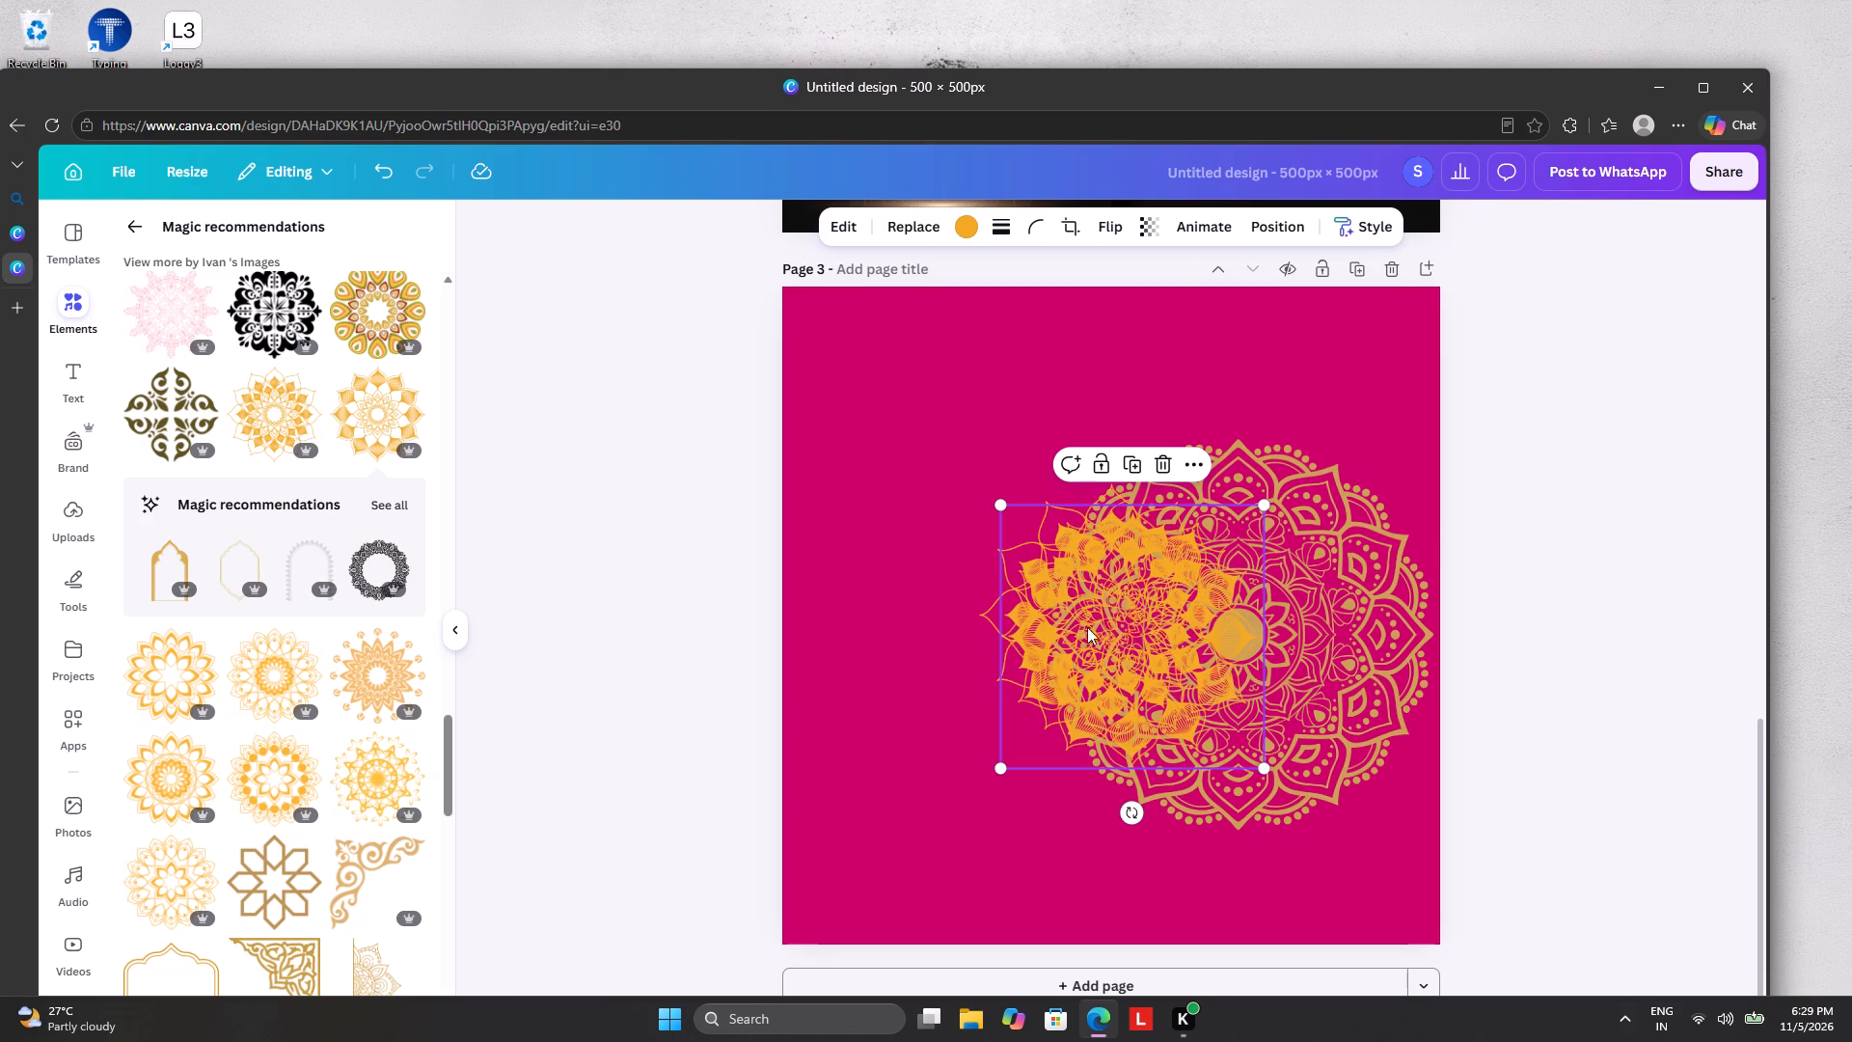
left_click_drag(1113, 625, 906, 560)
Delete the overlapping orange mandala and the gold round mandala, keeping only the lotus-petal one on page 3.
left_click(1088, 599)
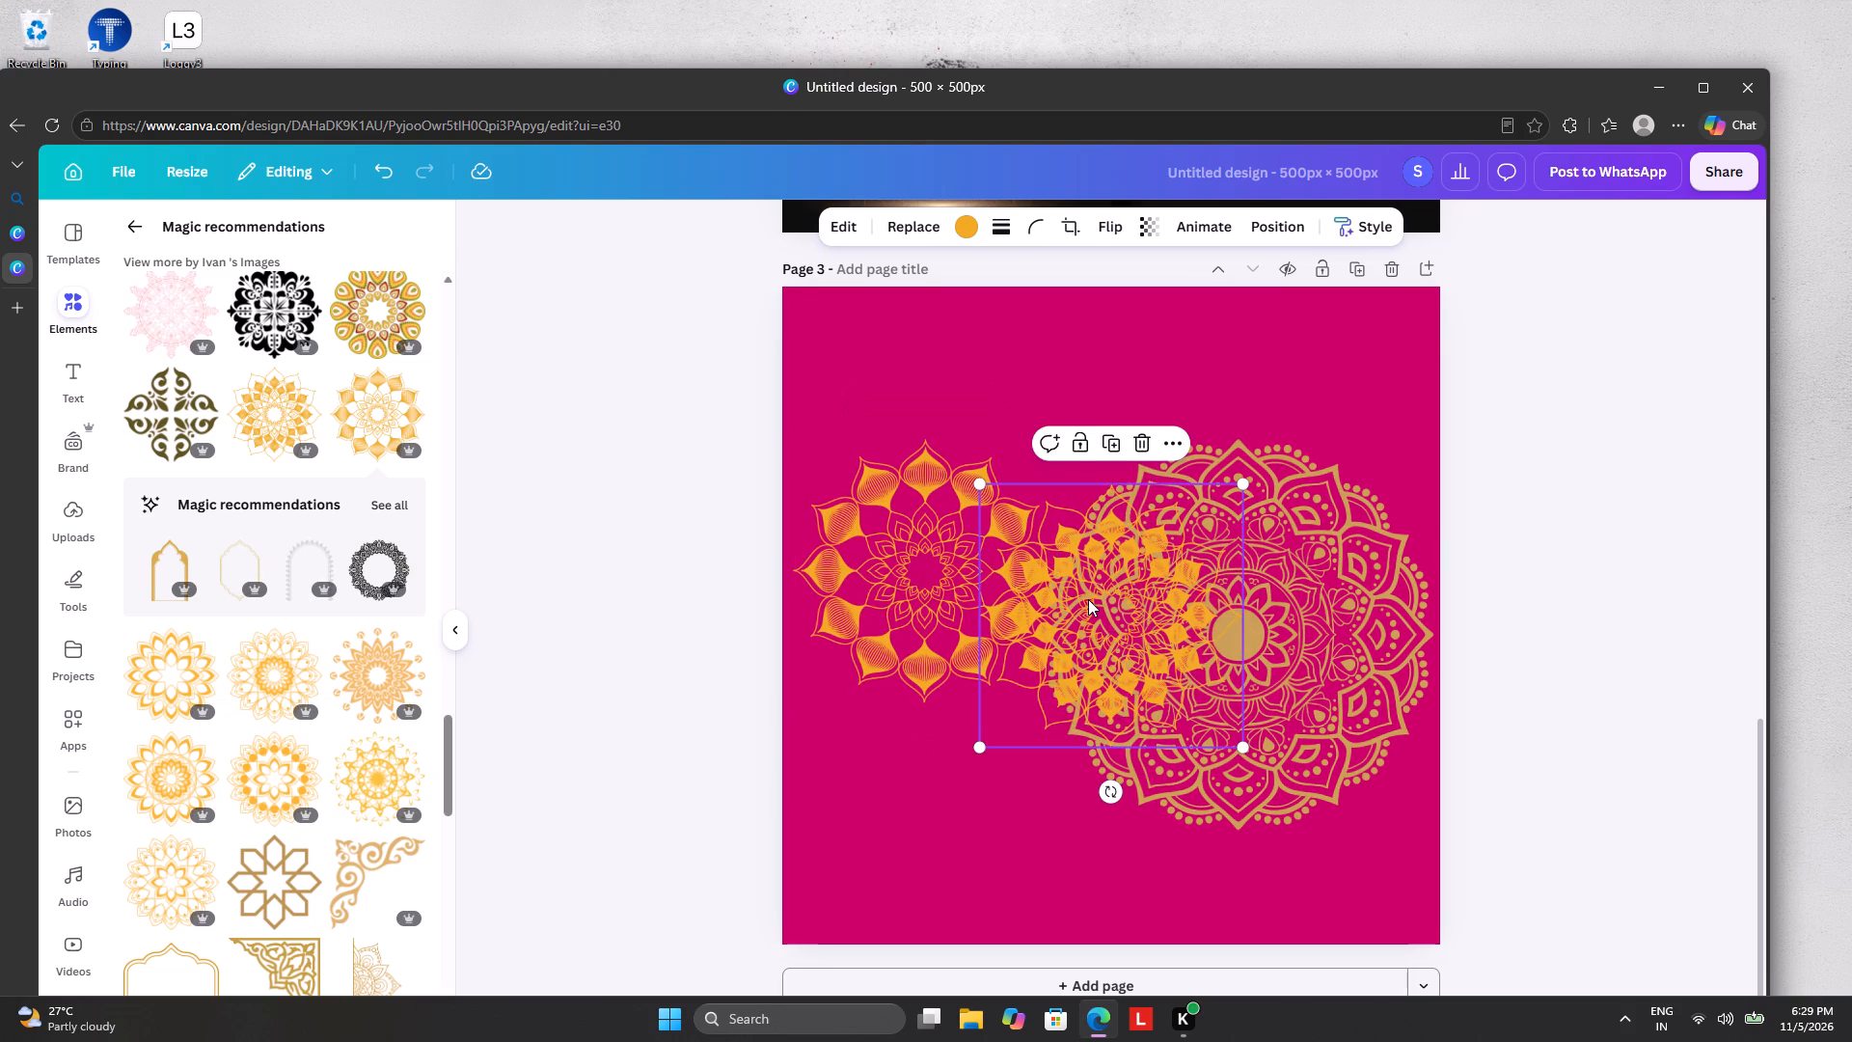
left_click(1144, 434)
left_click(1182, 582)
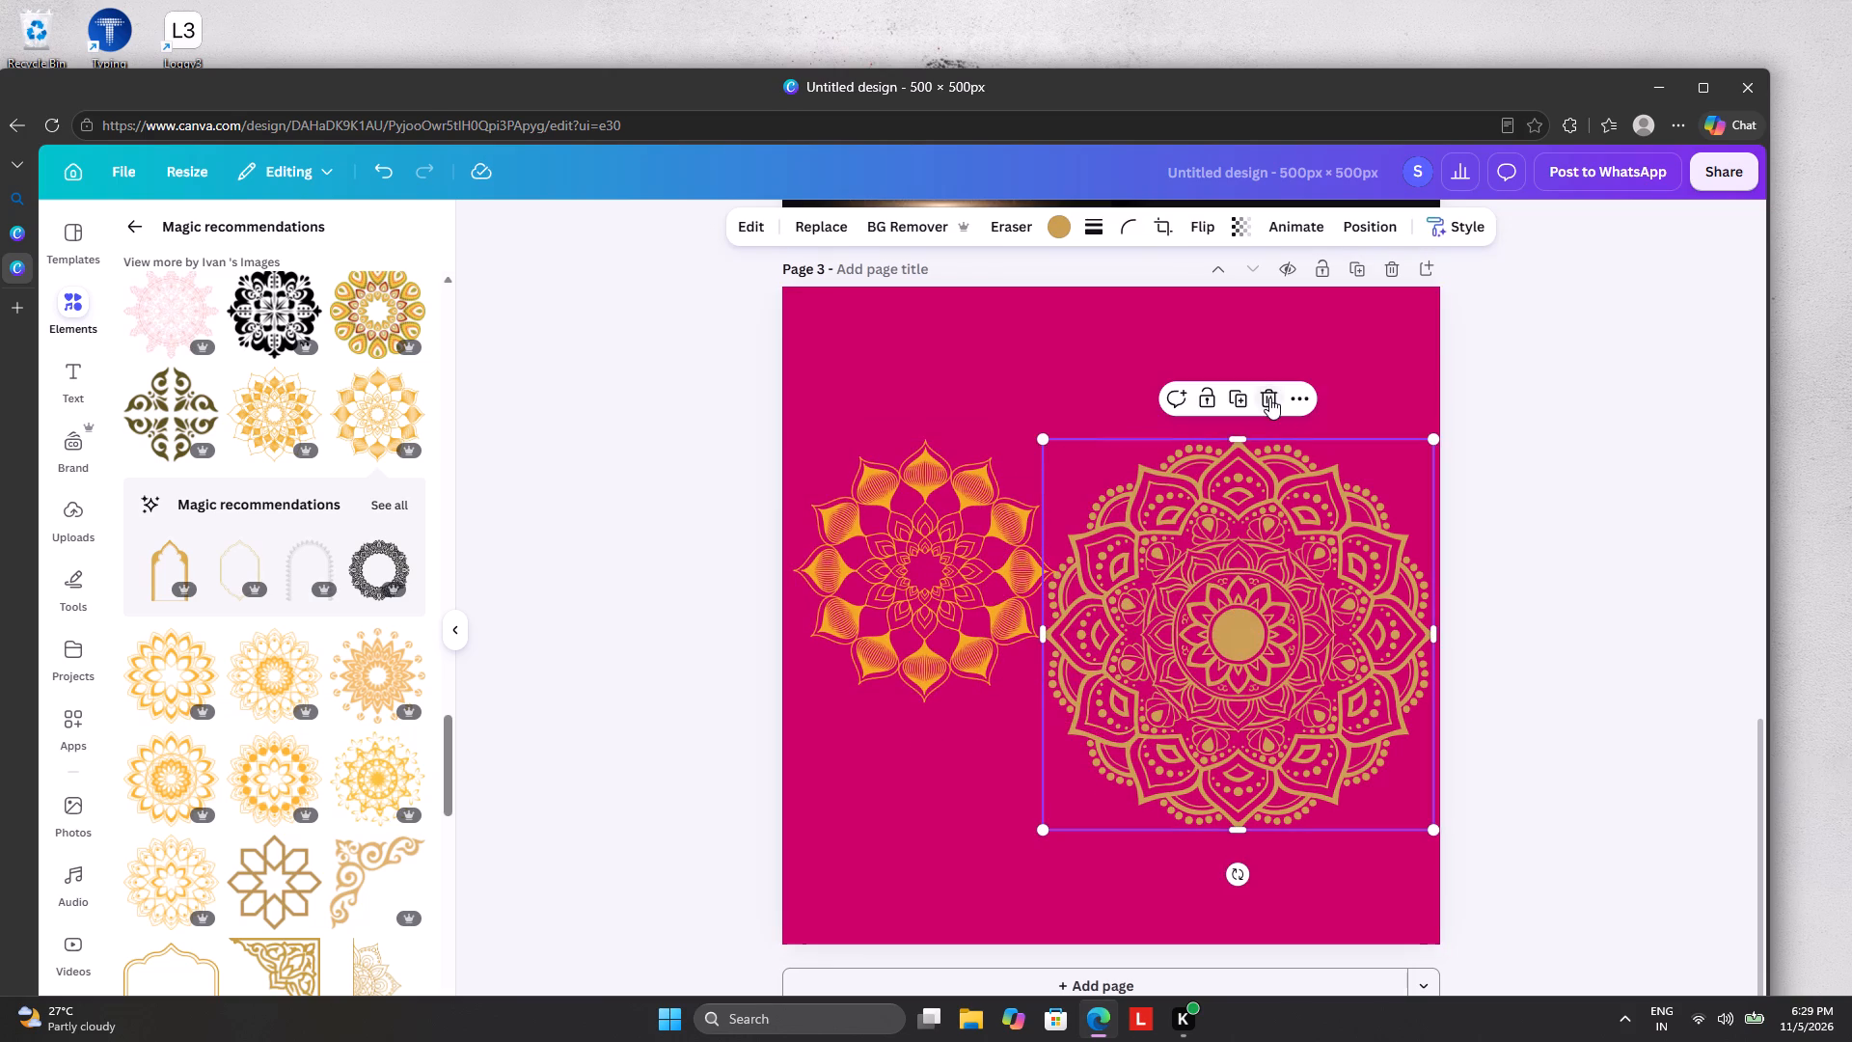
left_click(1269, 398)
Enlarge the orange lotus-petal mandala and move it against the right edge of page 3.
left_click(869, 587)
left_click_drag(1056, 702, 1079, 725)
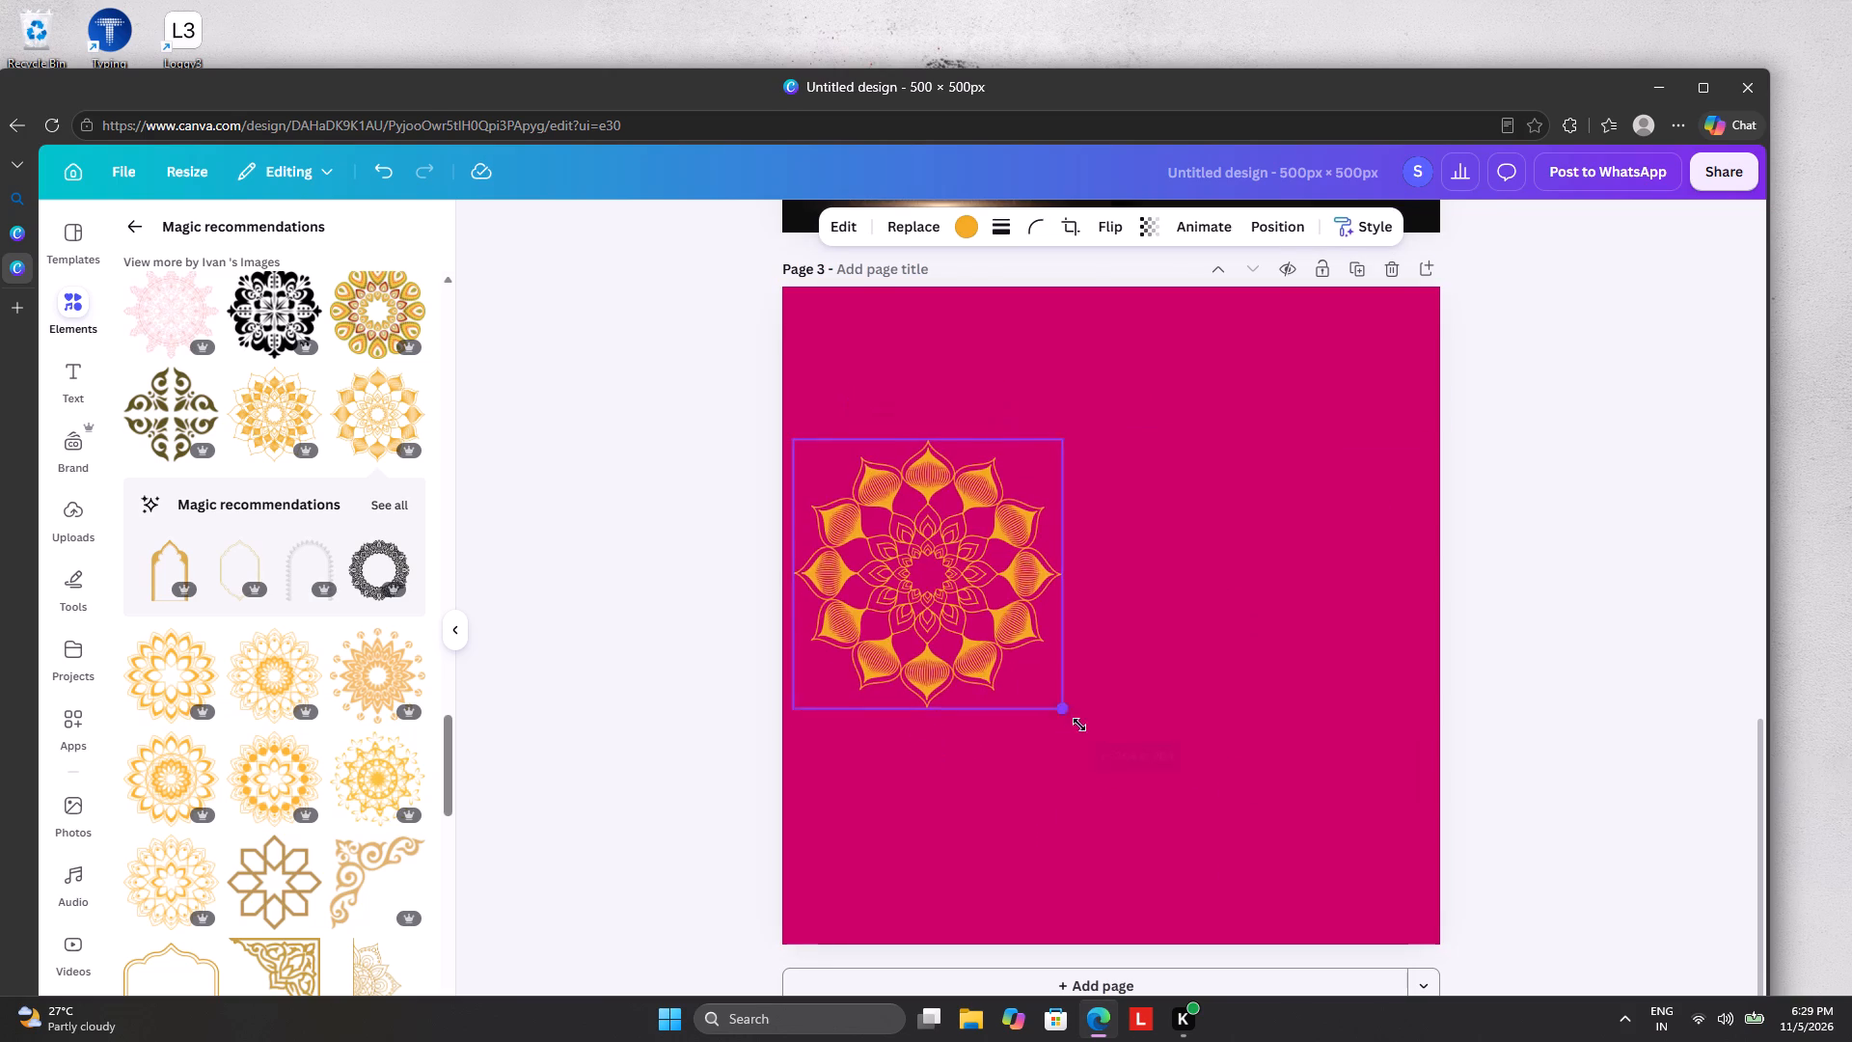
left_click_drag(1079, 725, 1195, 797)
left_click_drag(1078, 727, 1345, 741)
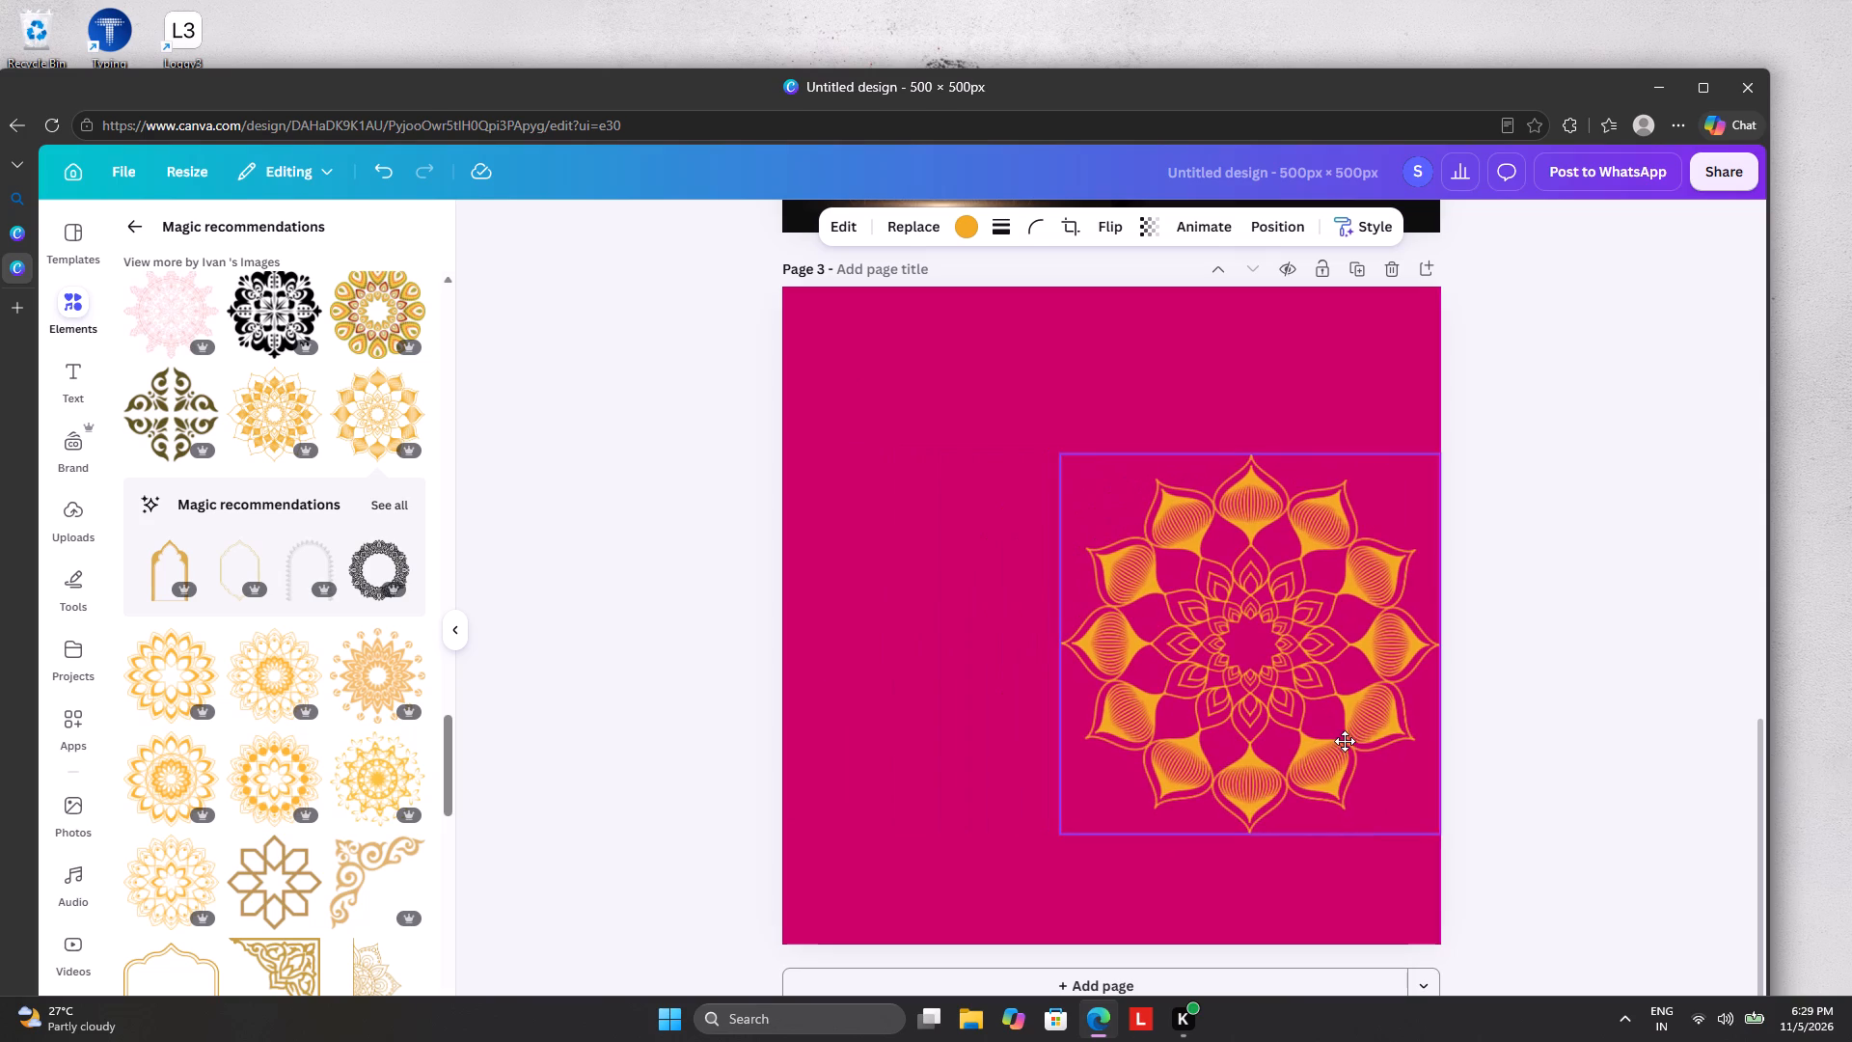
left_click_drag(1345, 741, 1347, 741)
Add the gold half mandala with a straight vertical edge from the recommendations and delete the orange lotus-petal mandala.
scroll(316, 669, "down", 2)
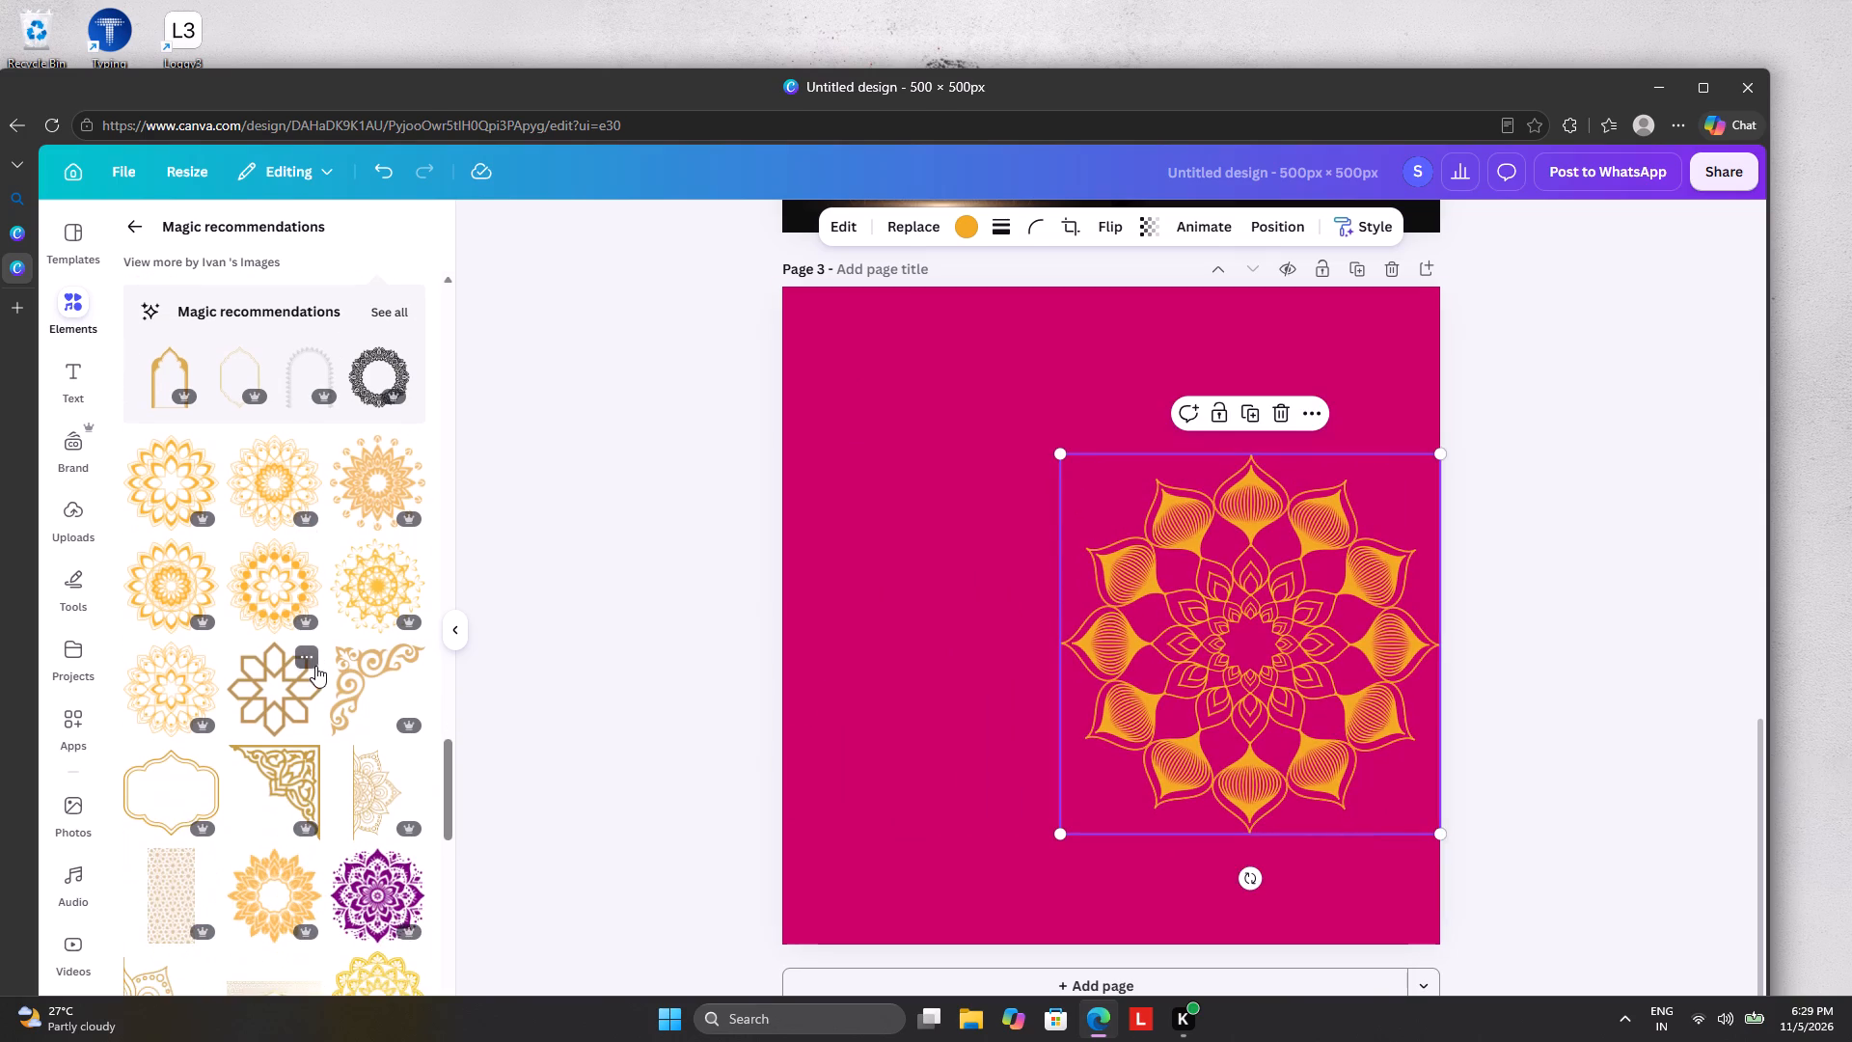
scroll(313, 660, "down", 7)
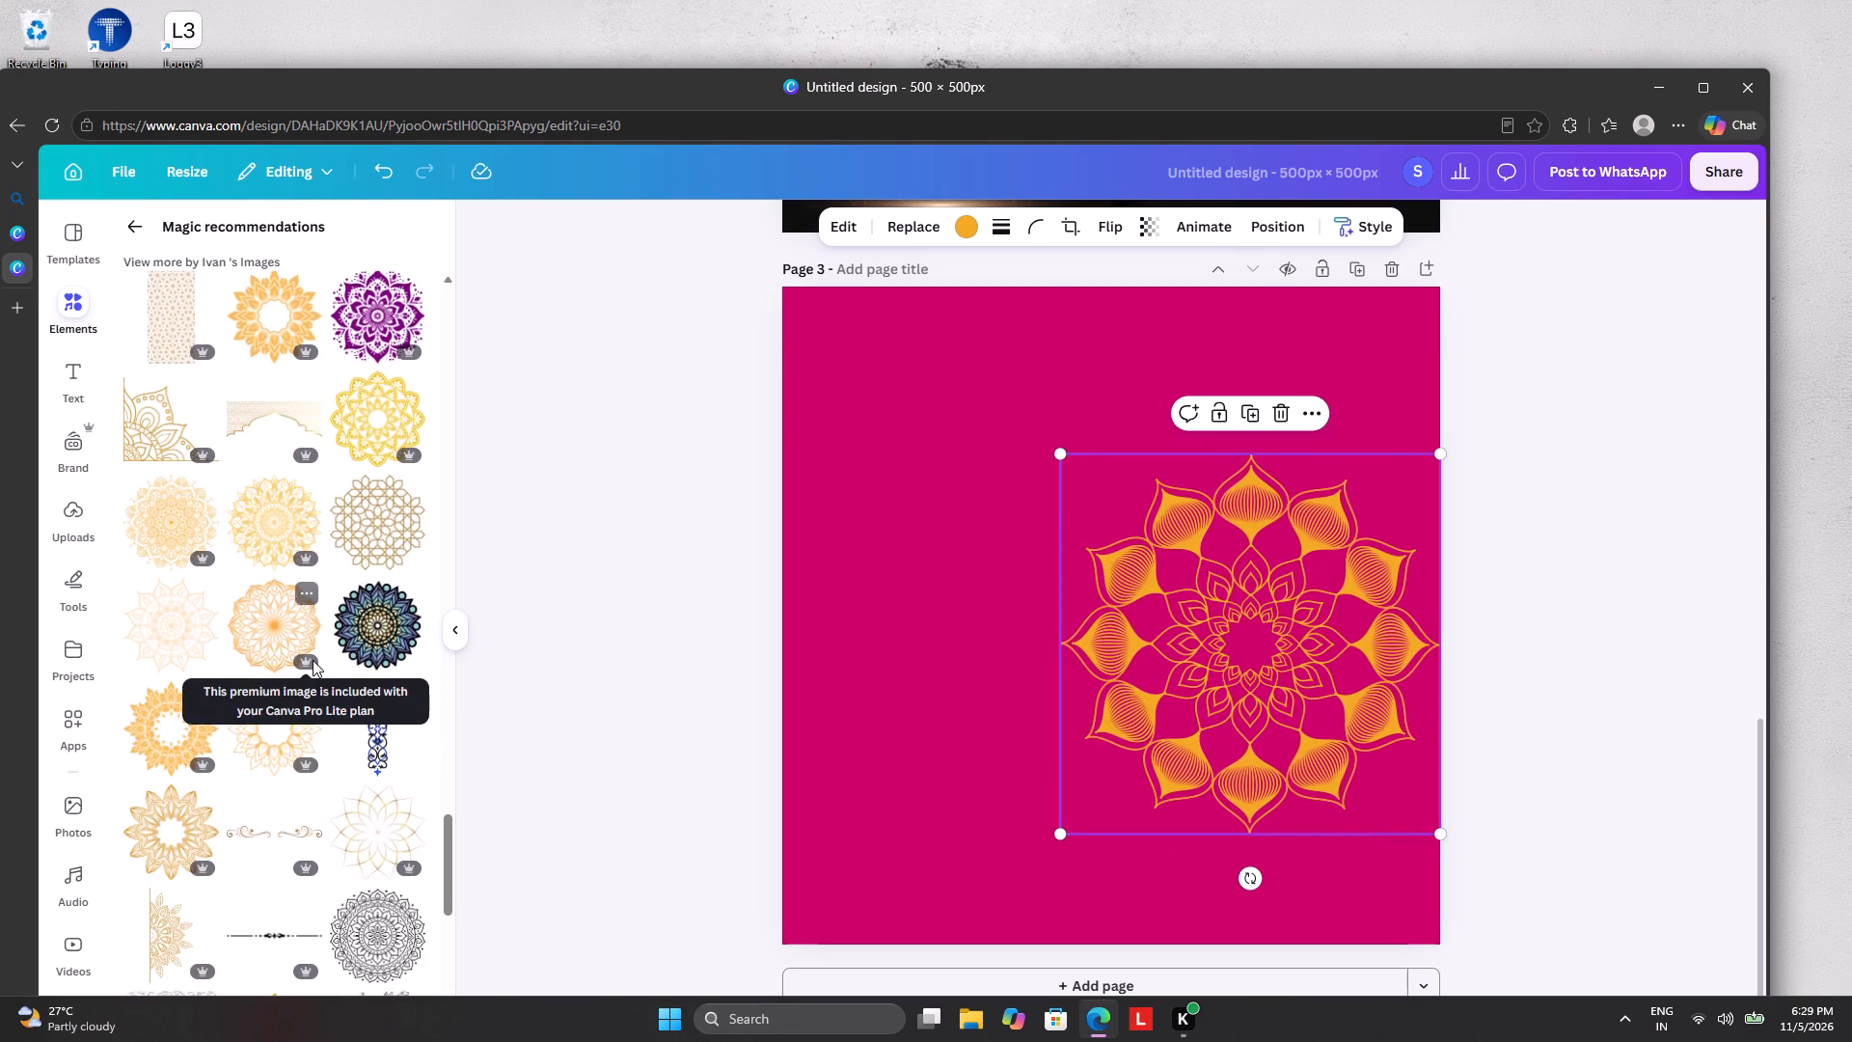
scroll(313, 660, "down", 1)
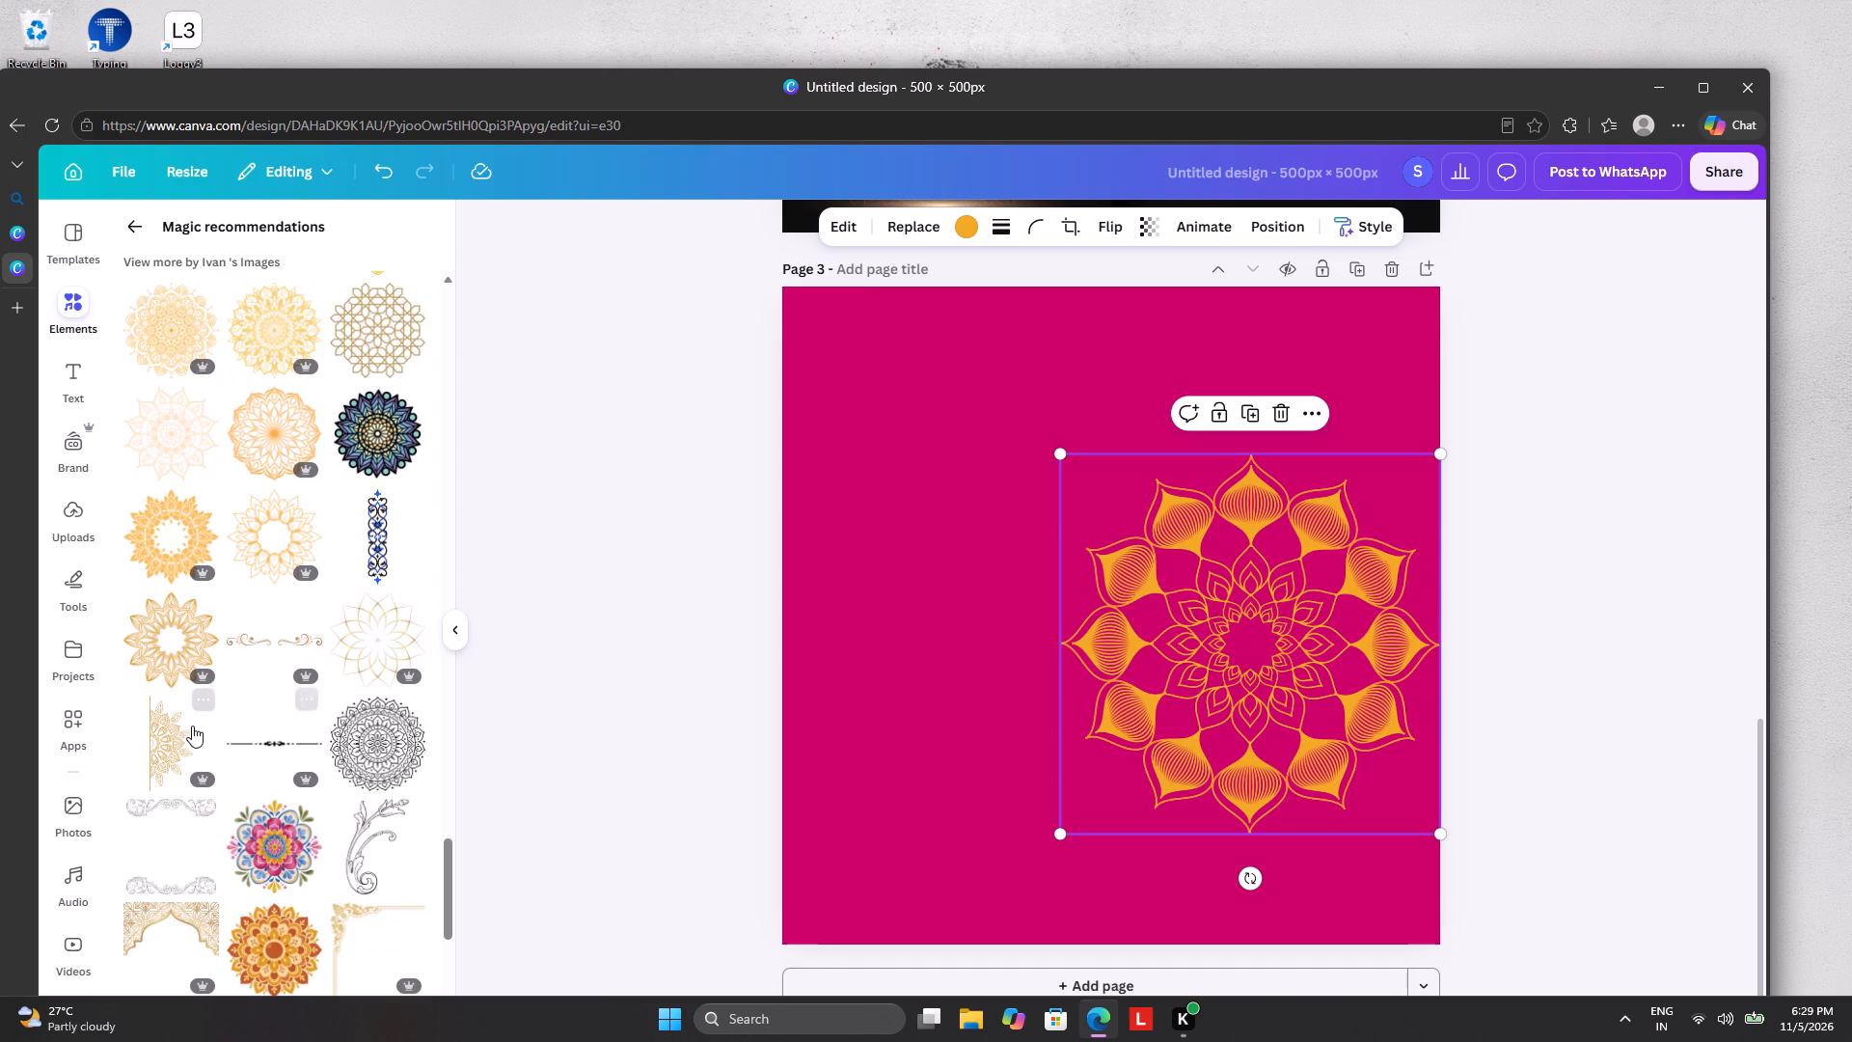
left_click(157, 738)
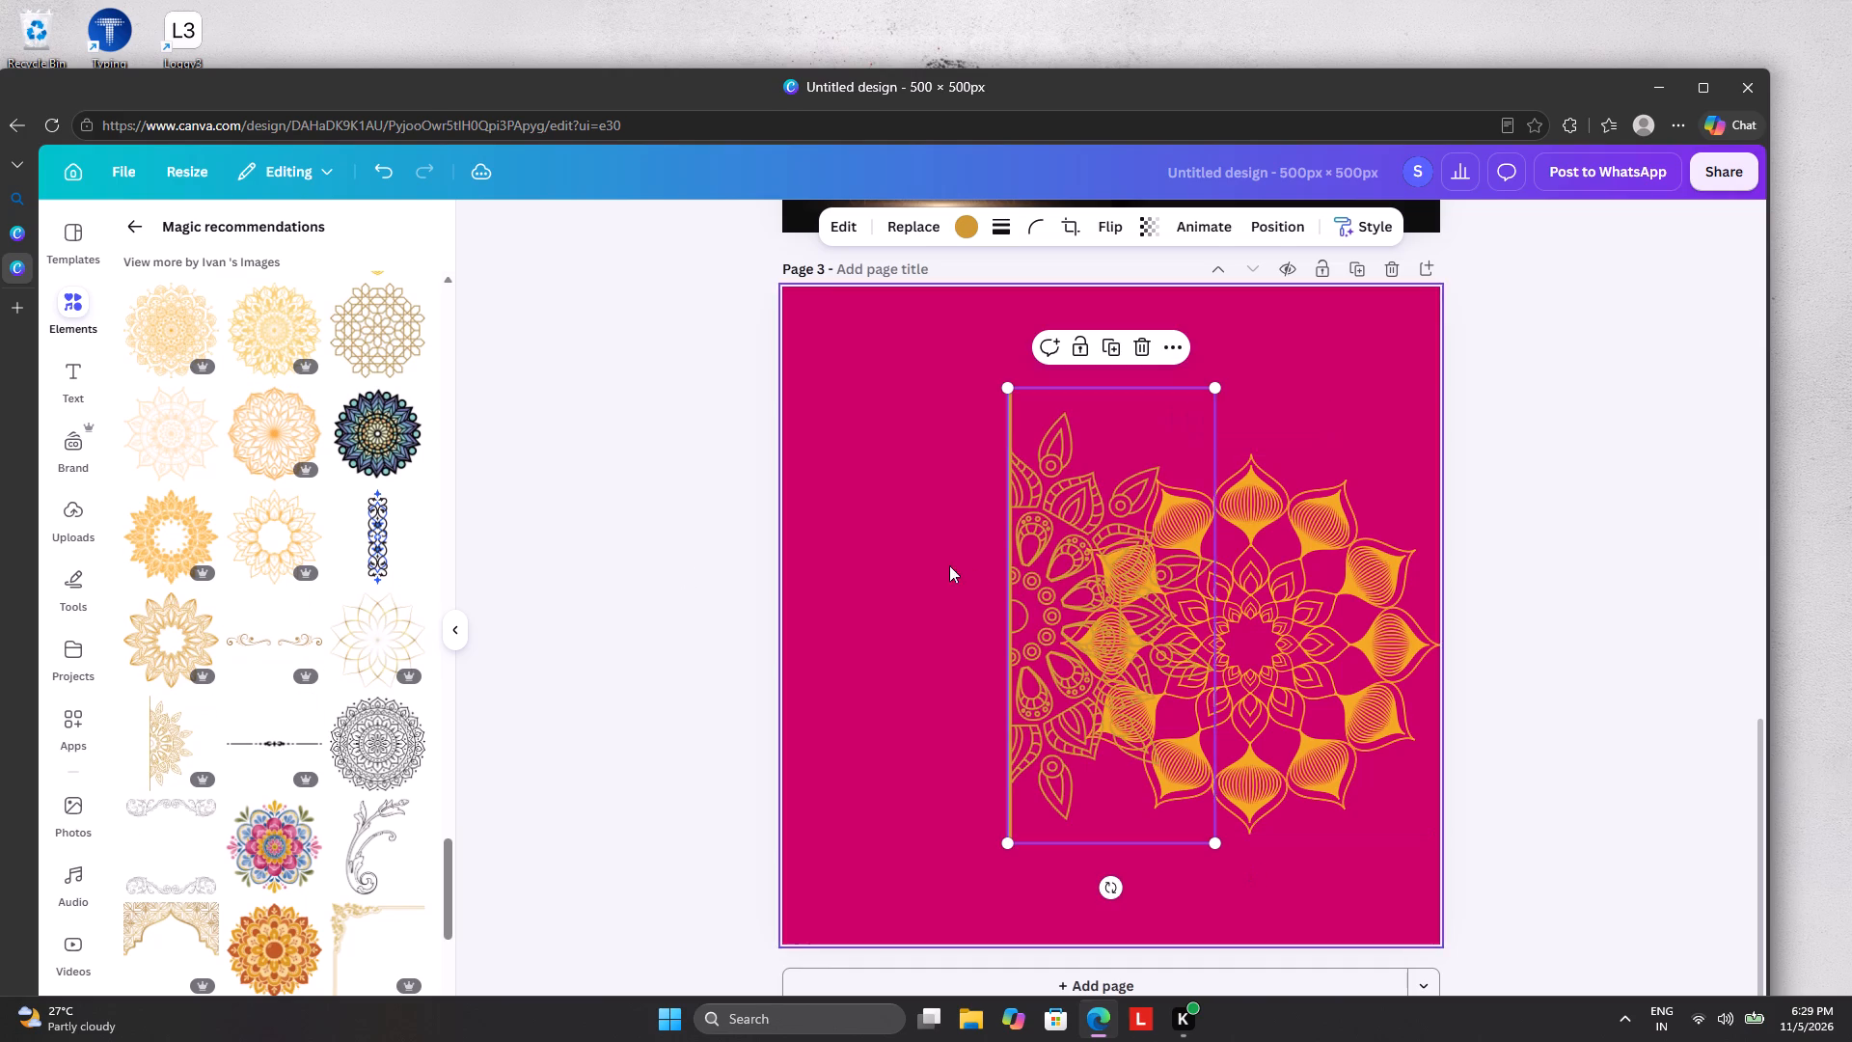
left_click(1269, 602)
left_click(1284, 420)
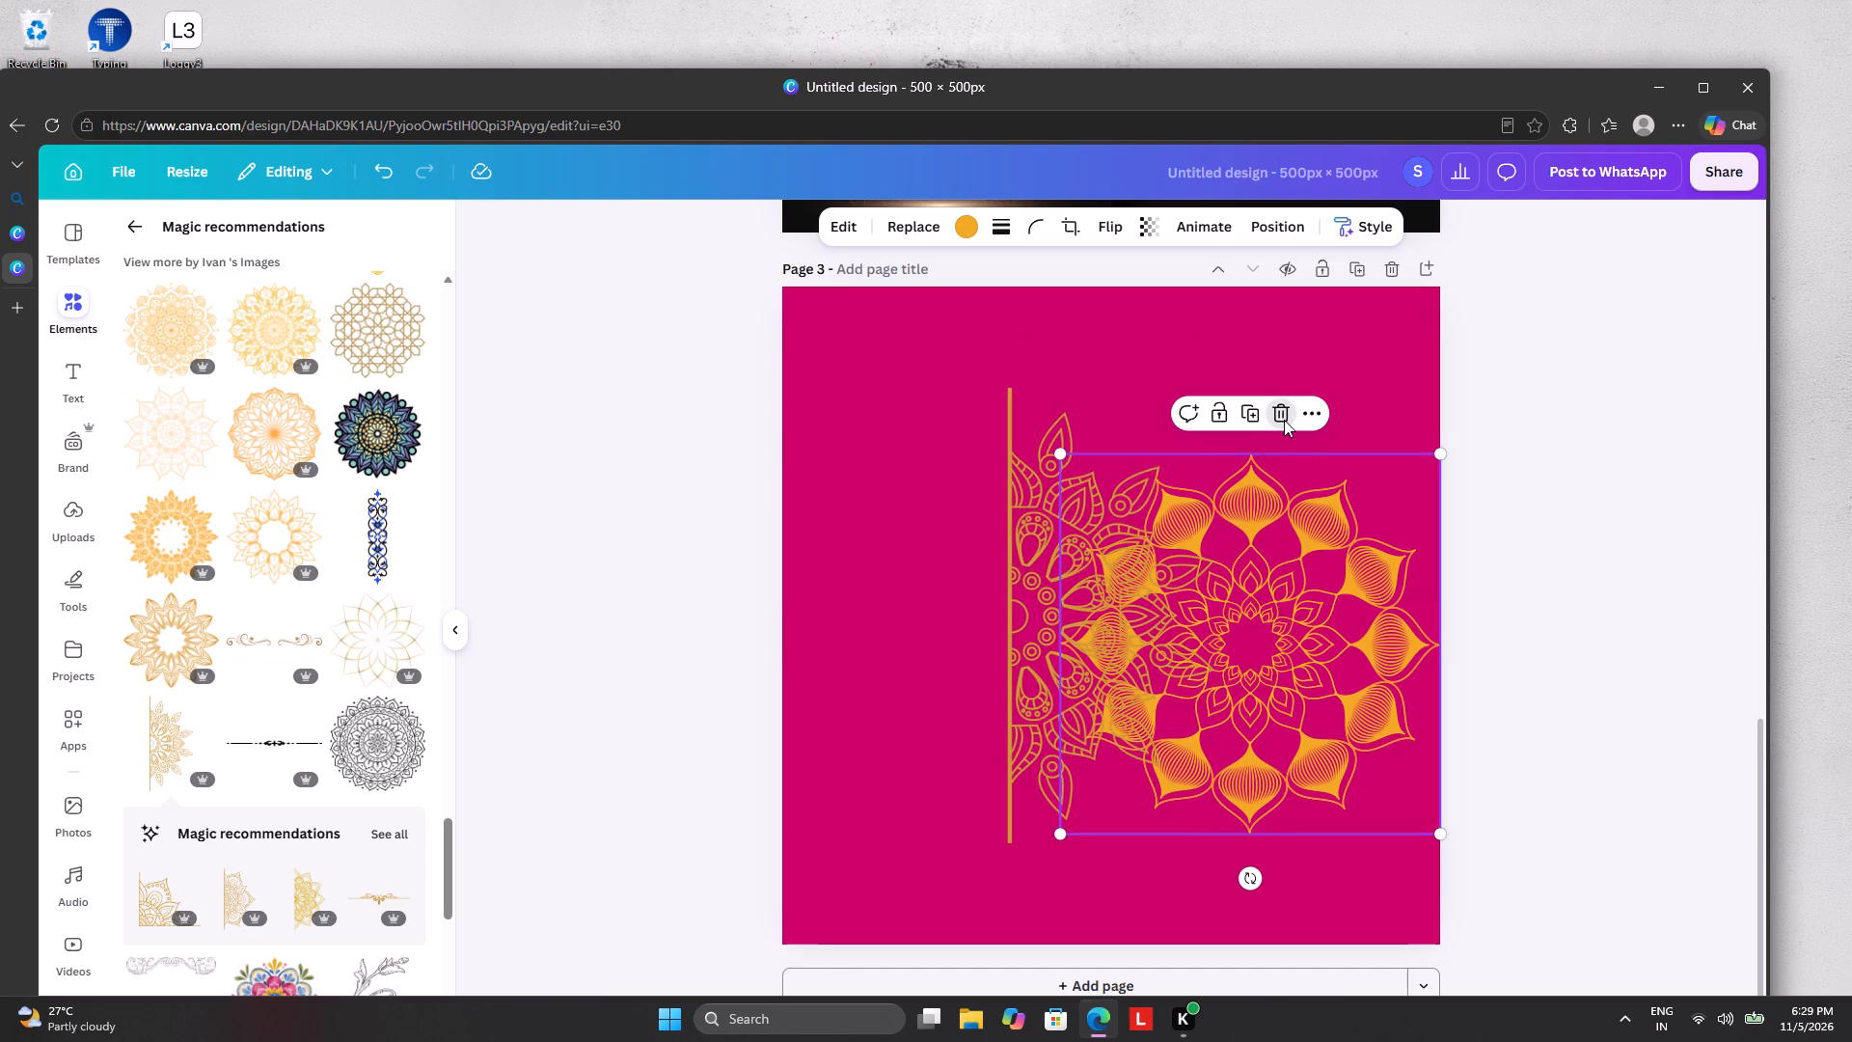
Show all recommendations for the half mandala, then enlarge it to page height with its straight edge on page 3's vertical centre line.
left_click(382, 827)
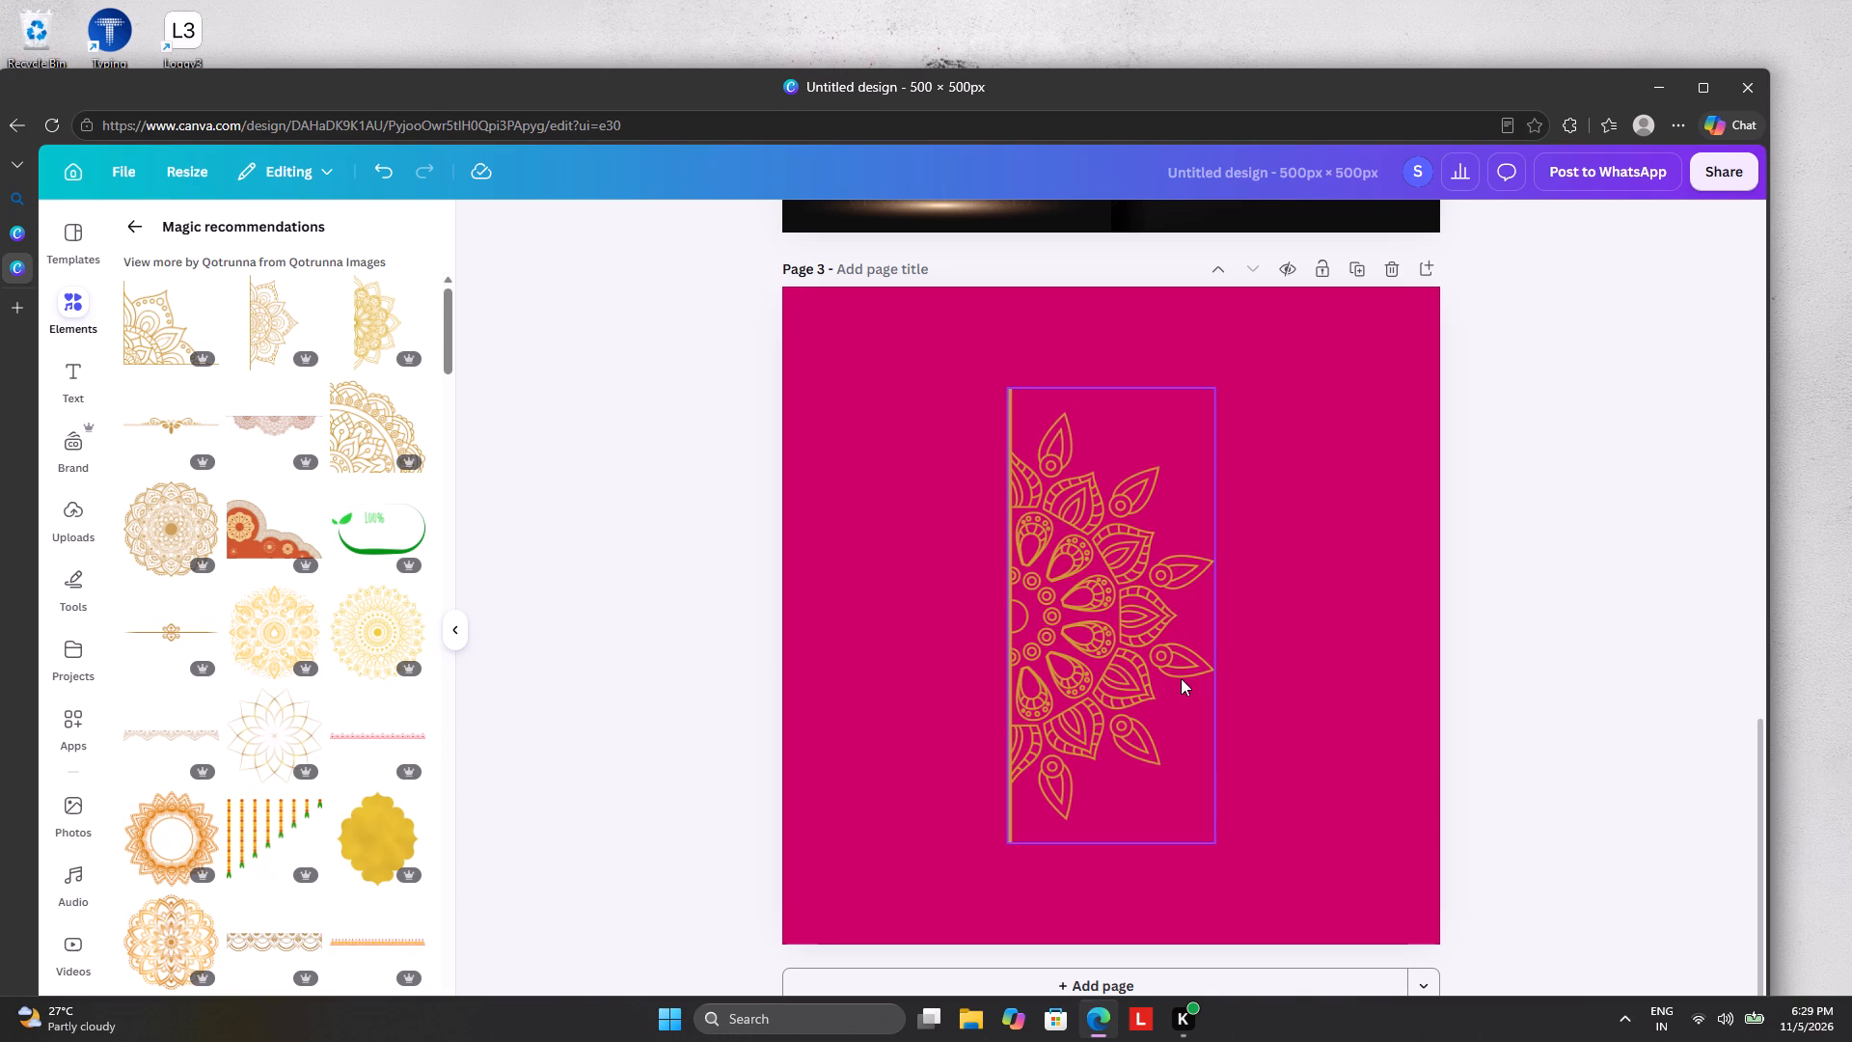
left_click_drag(1179, 677, 1242, 641)
left_click_drag(1071, 804, 631, 896)
left_click_drag(1051, 800, 1199, 713)
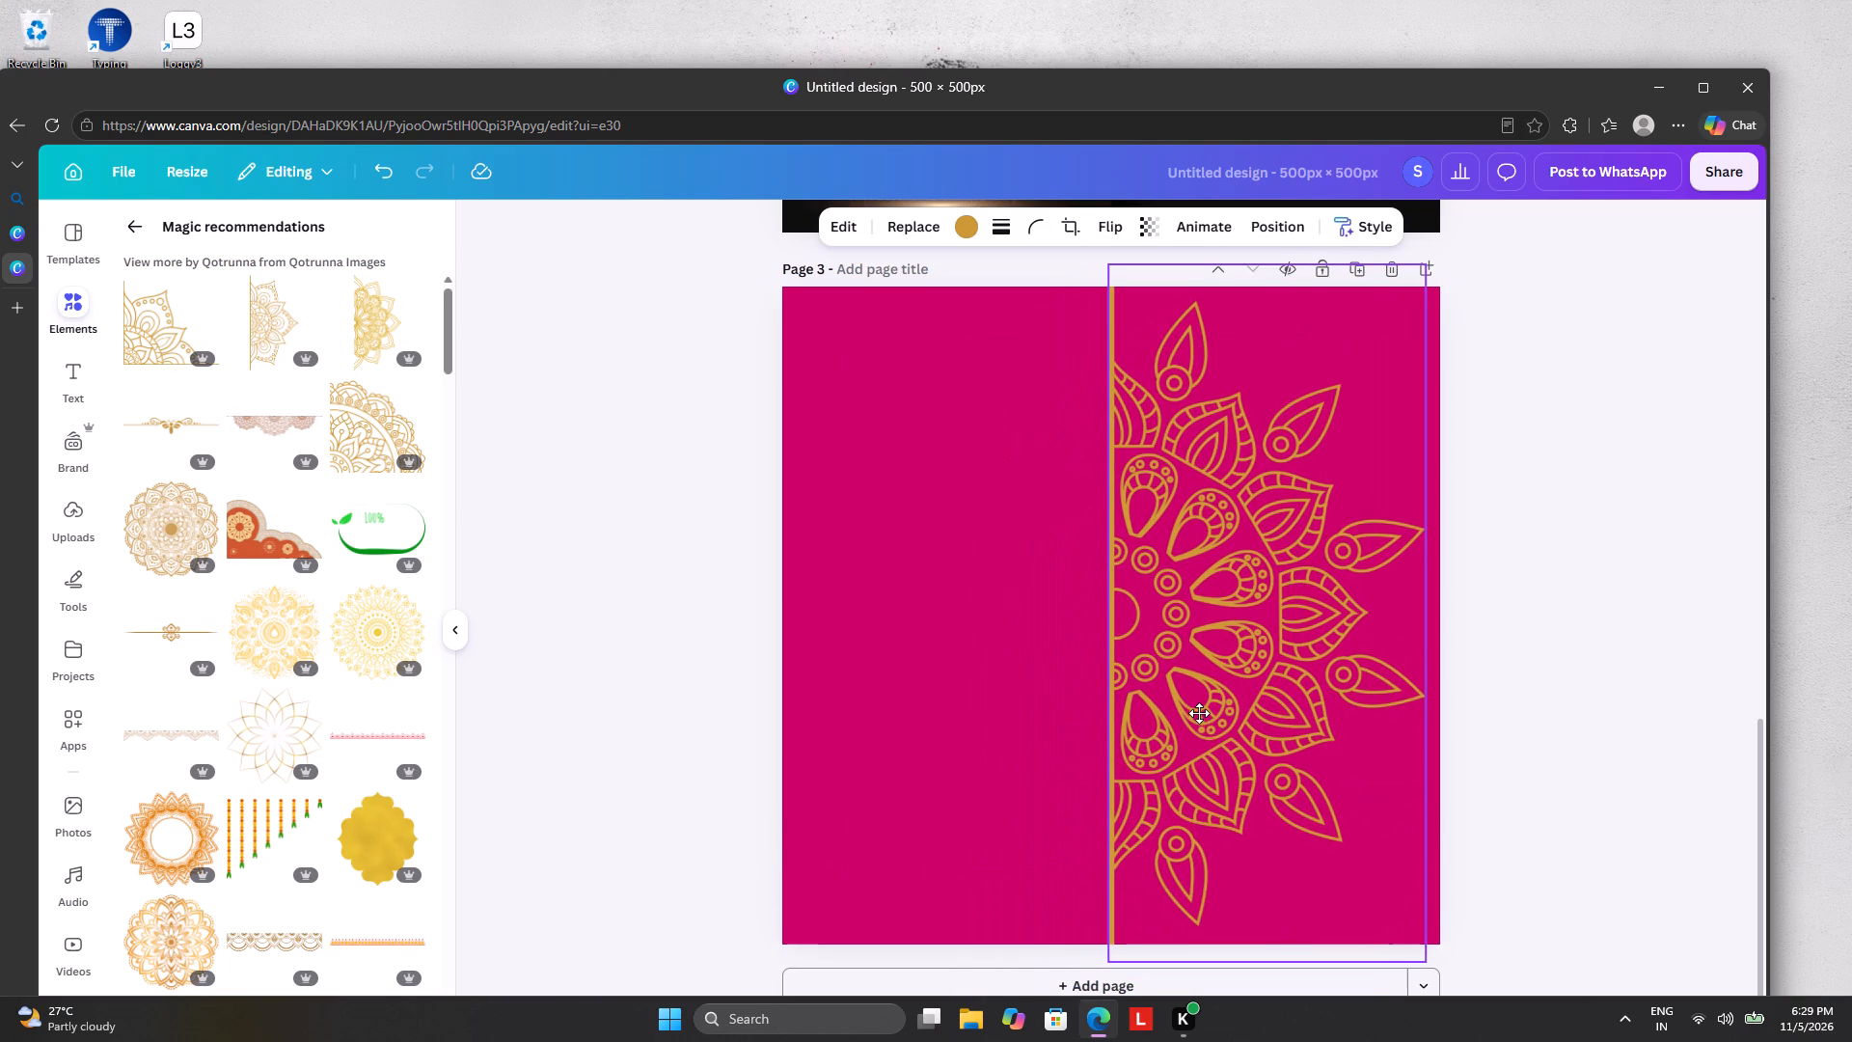
left_click_drag(1199, 713, 1197, 722)
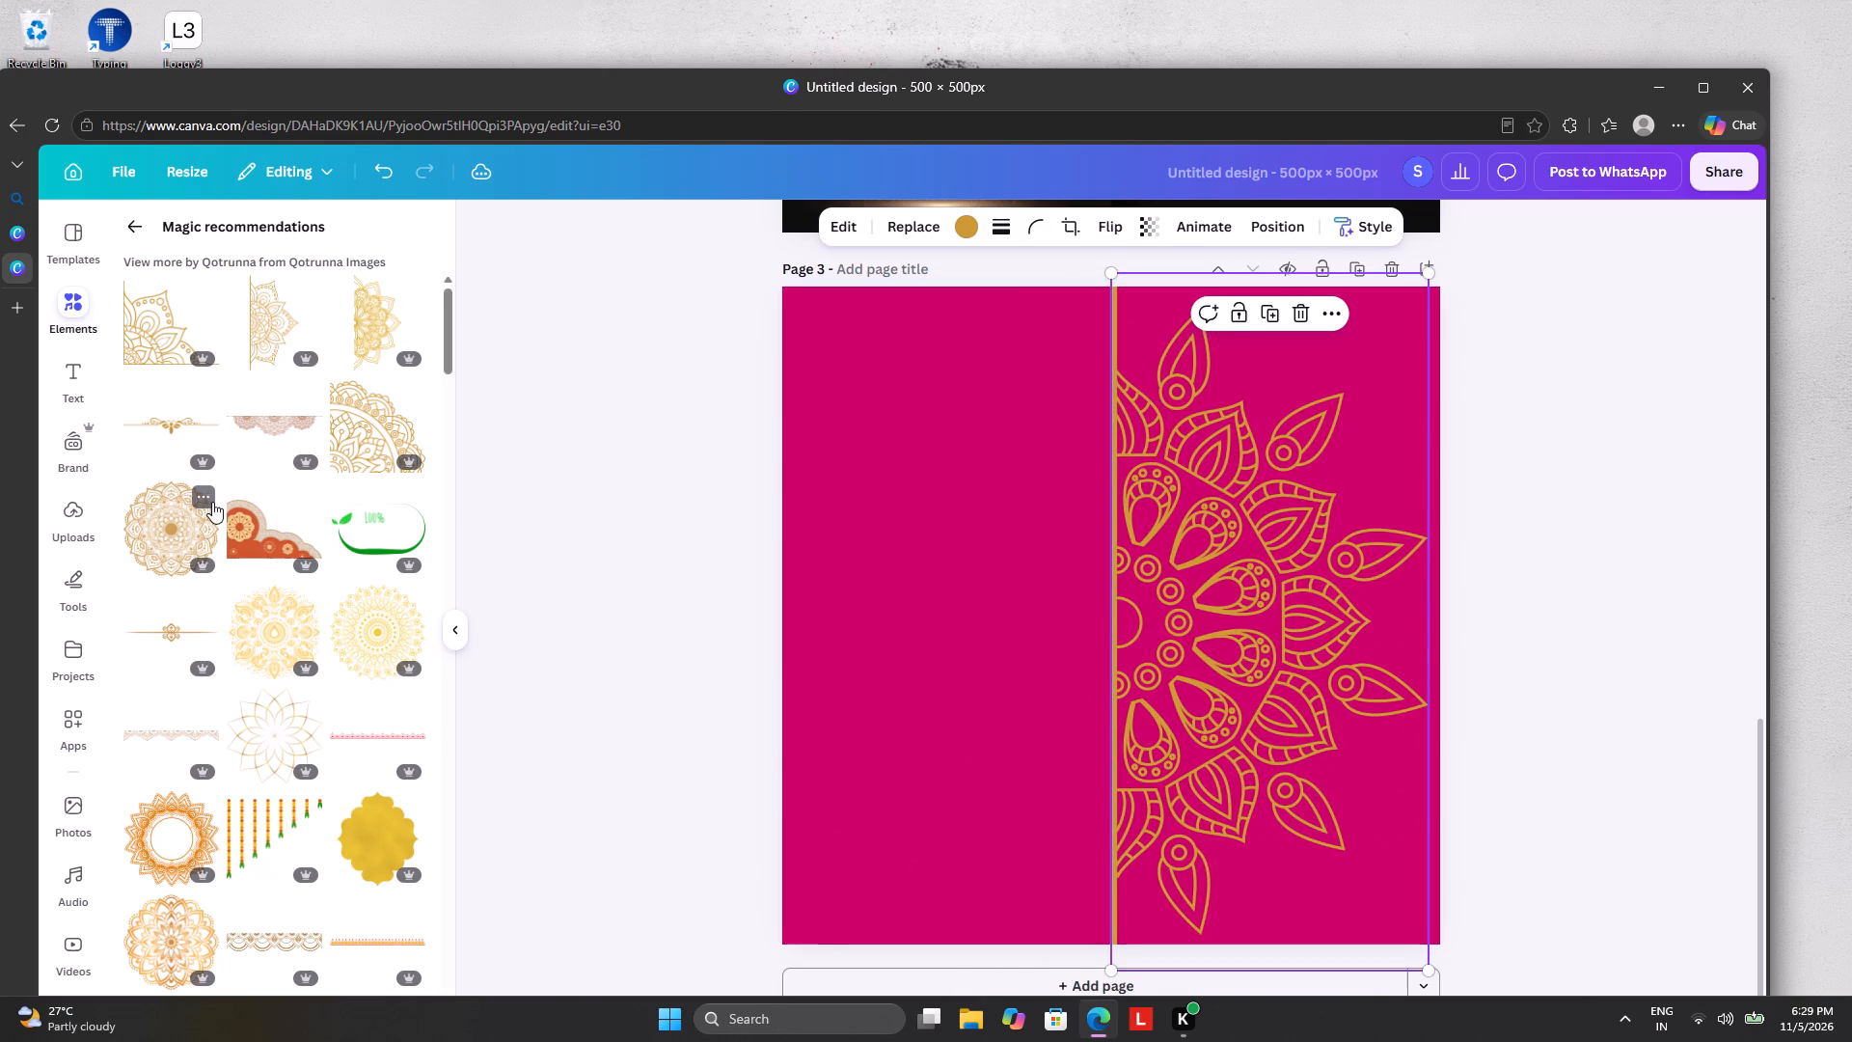
Add the finer gold half mandala from the recommendations to the middle of page 3.
left_click(258, 320)
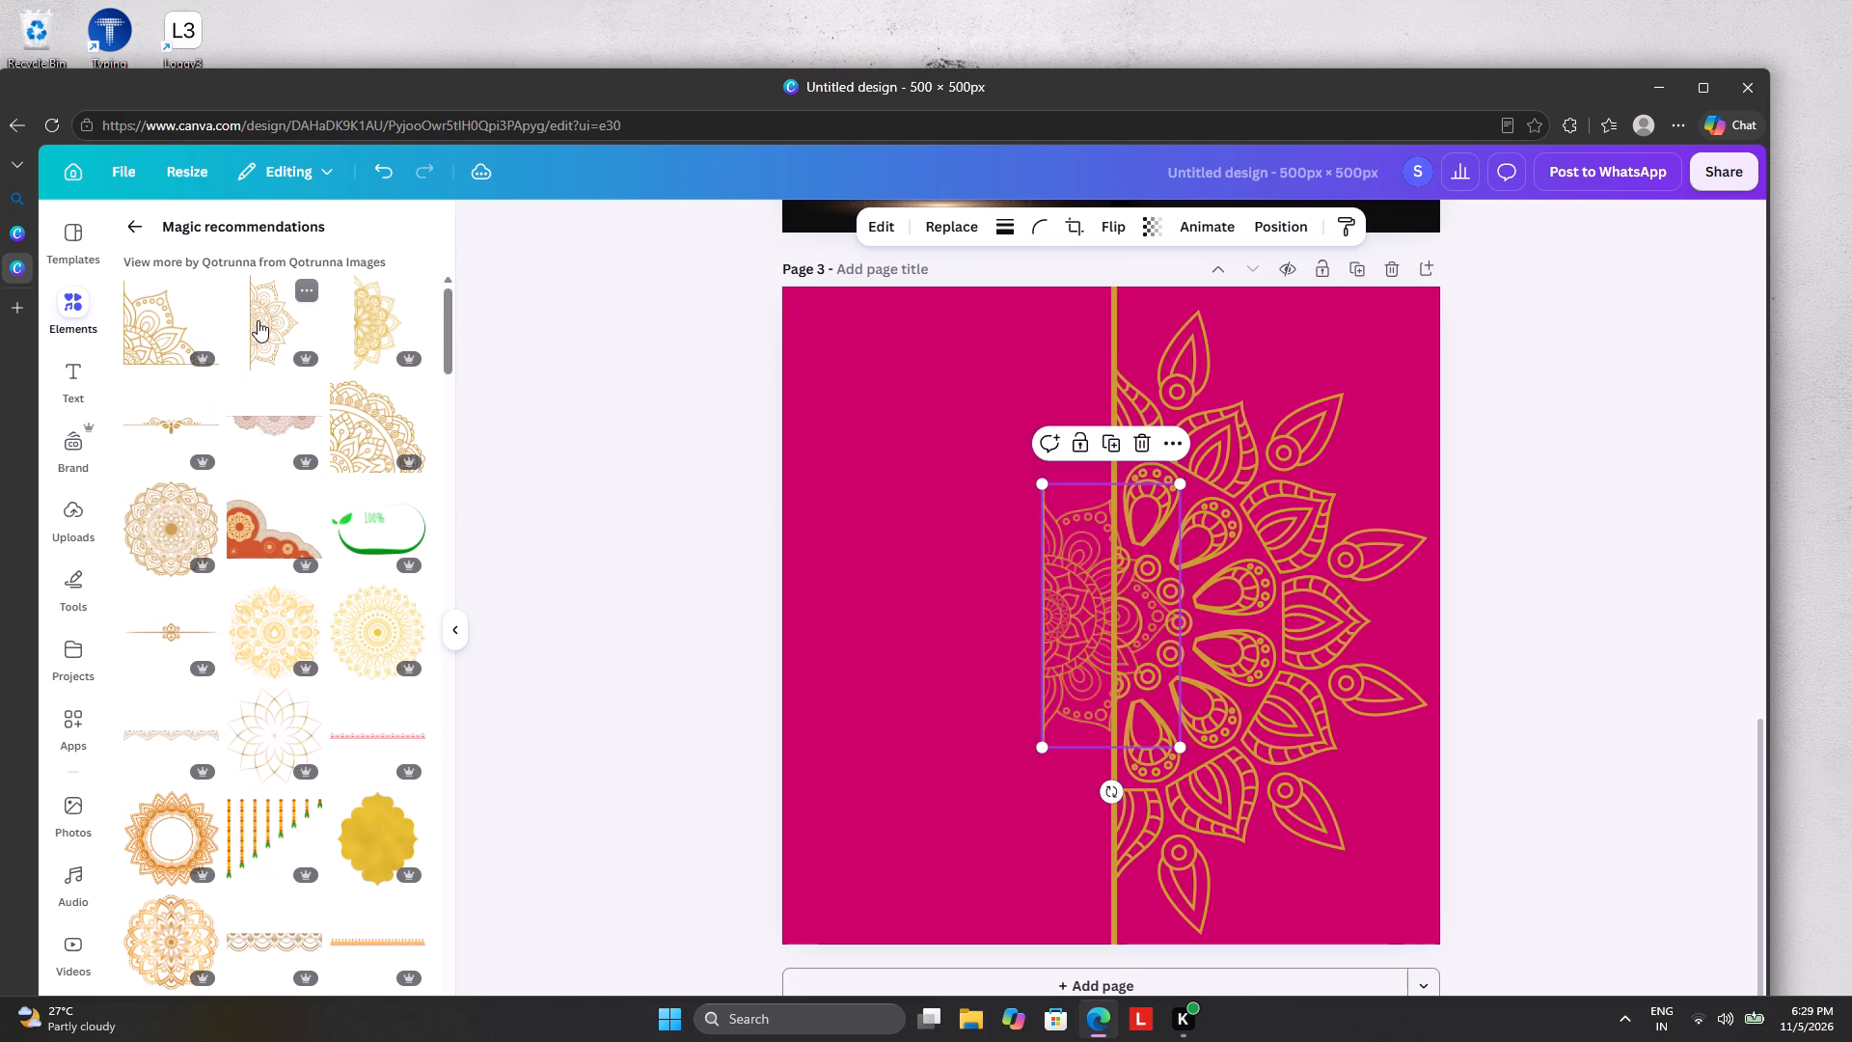
scroll(527, 388, "up", 3)
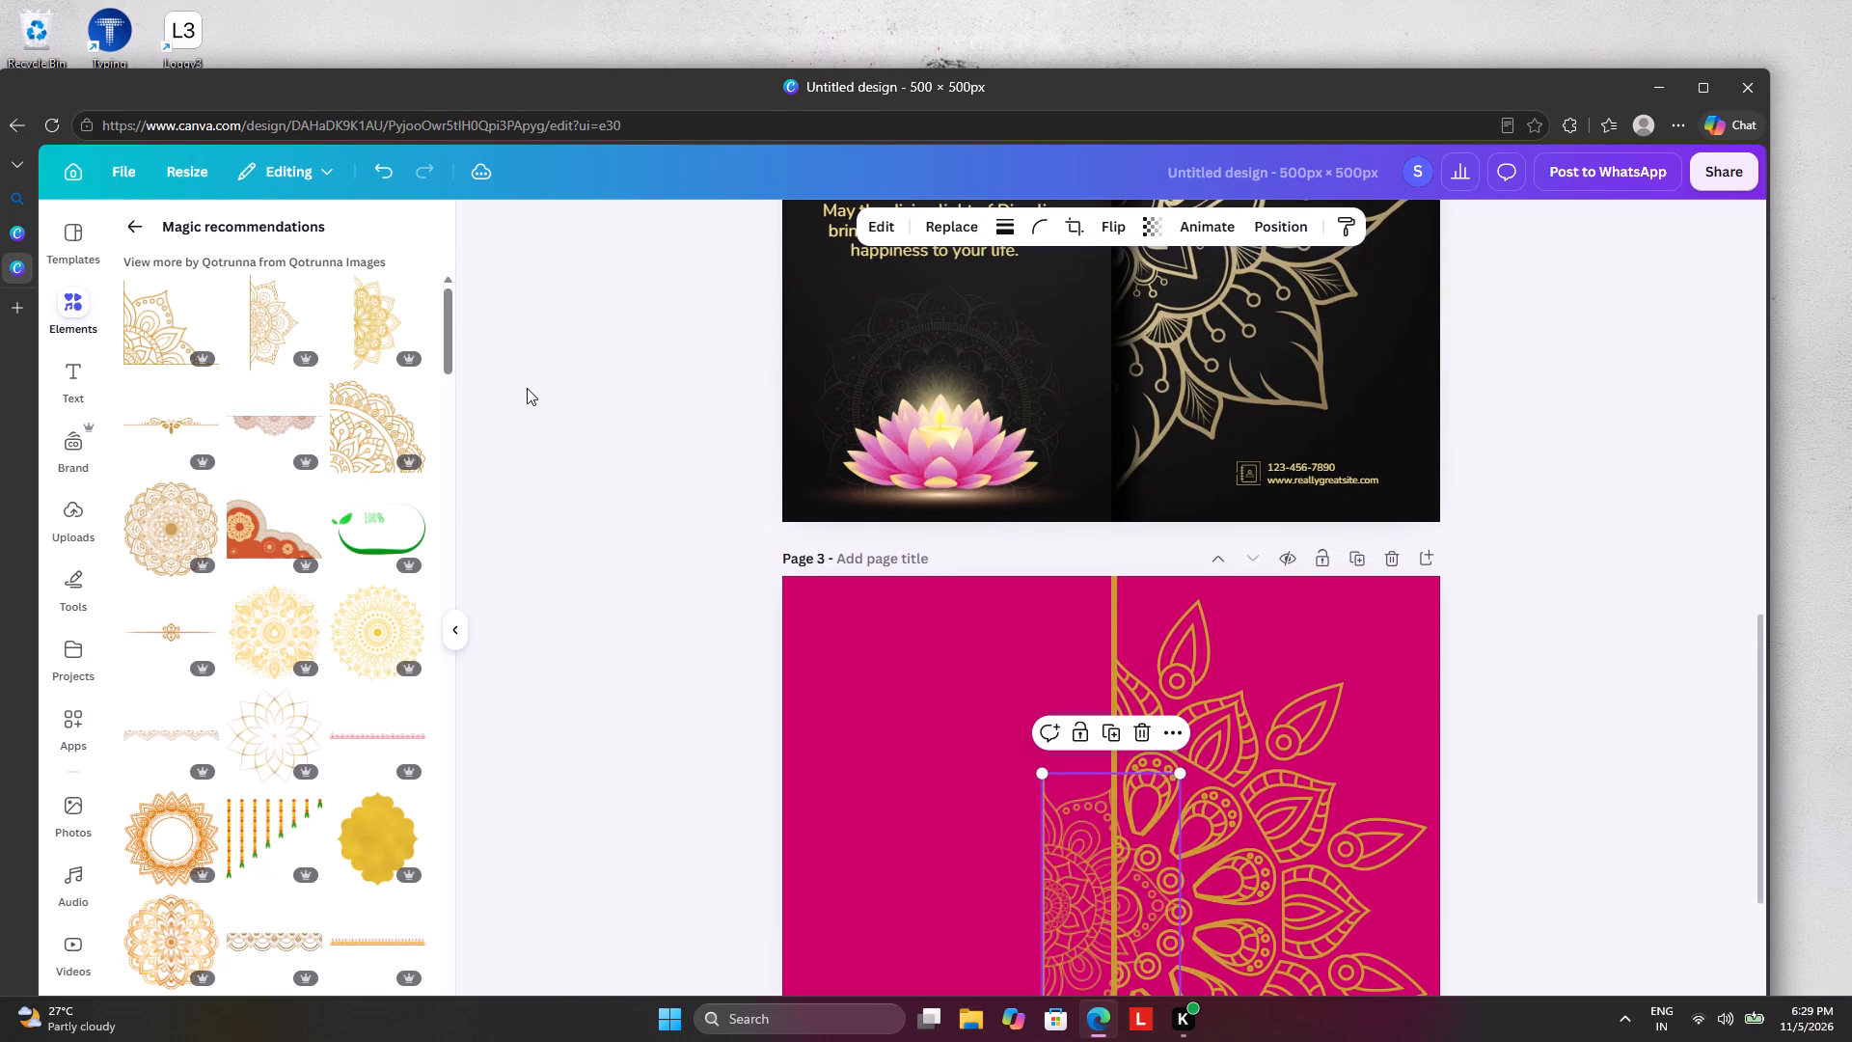
scroll(527, 388, "down", 1)
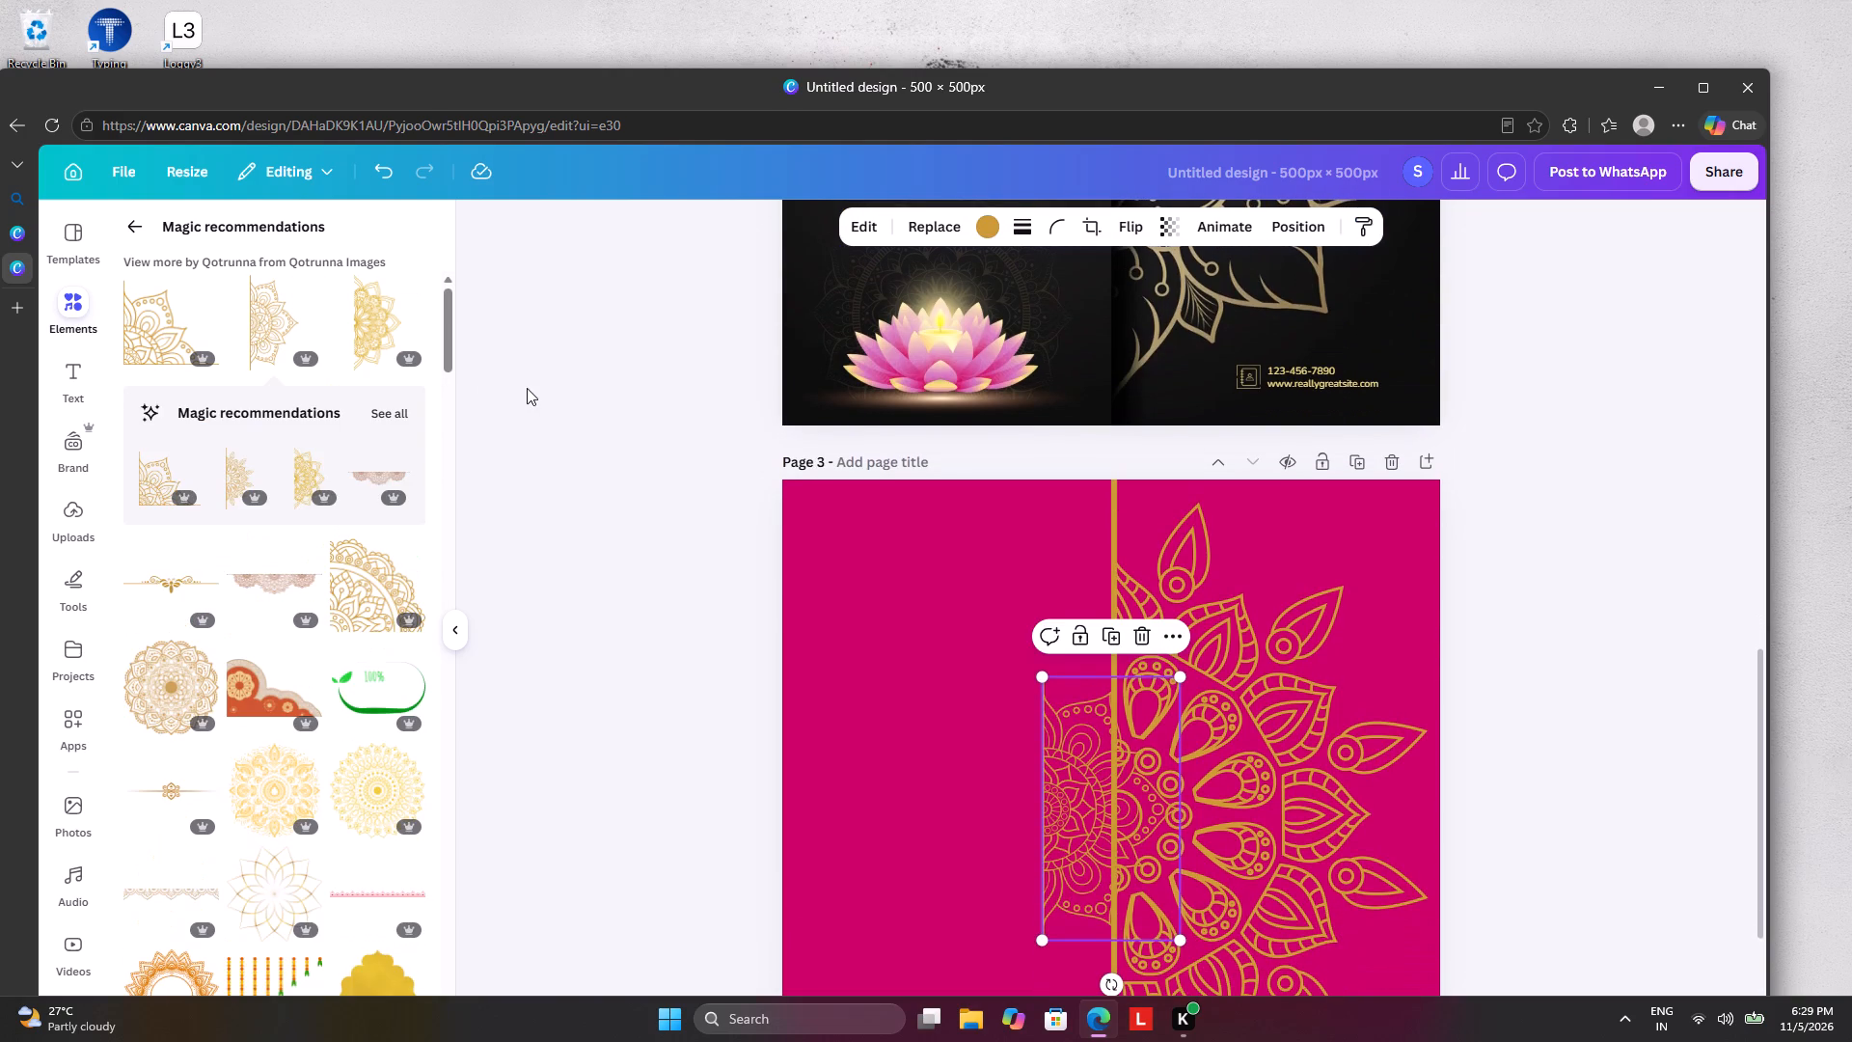
scroll(527, 388, "down", 2)
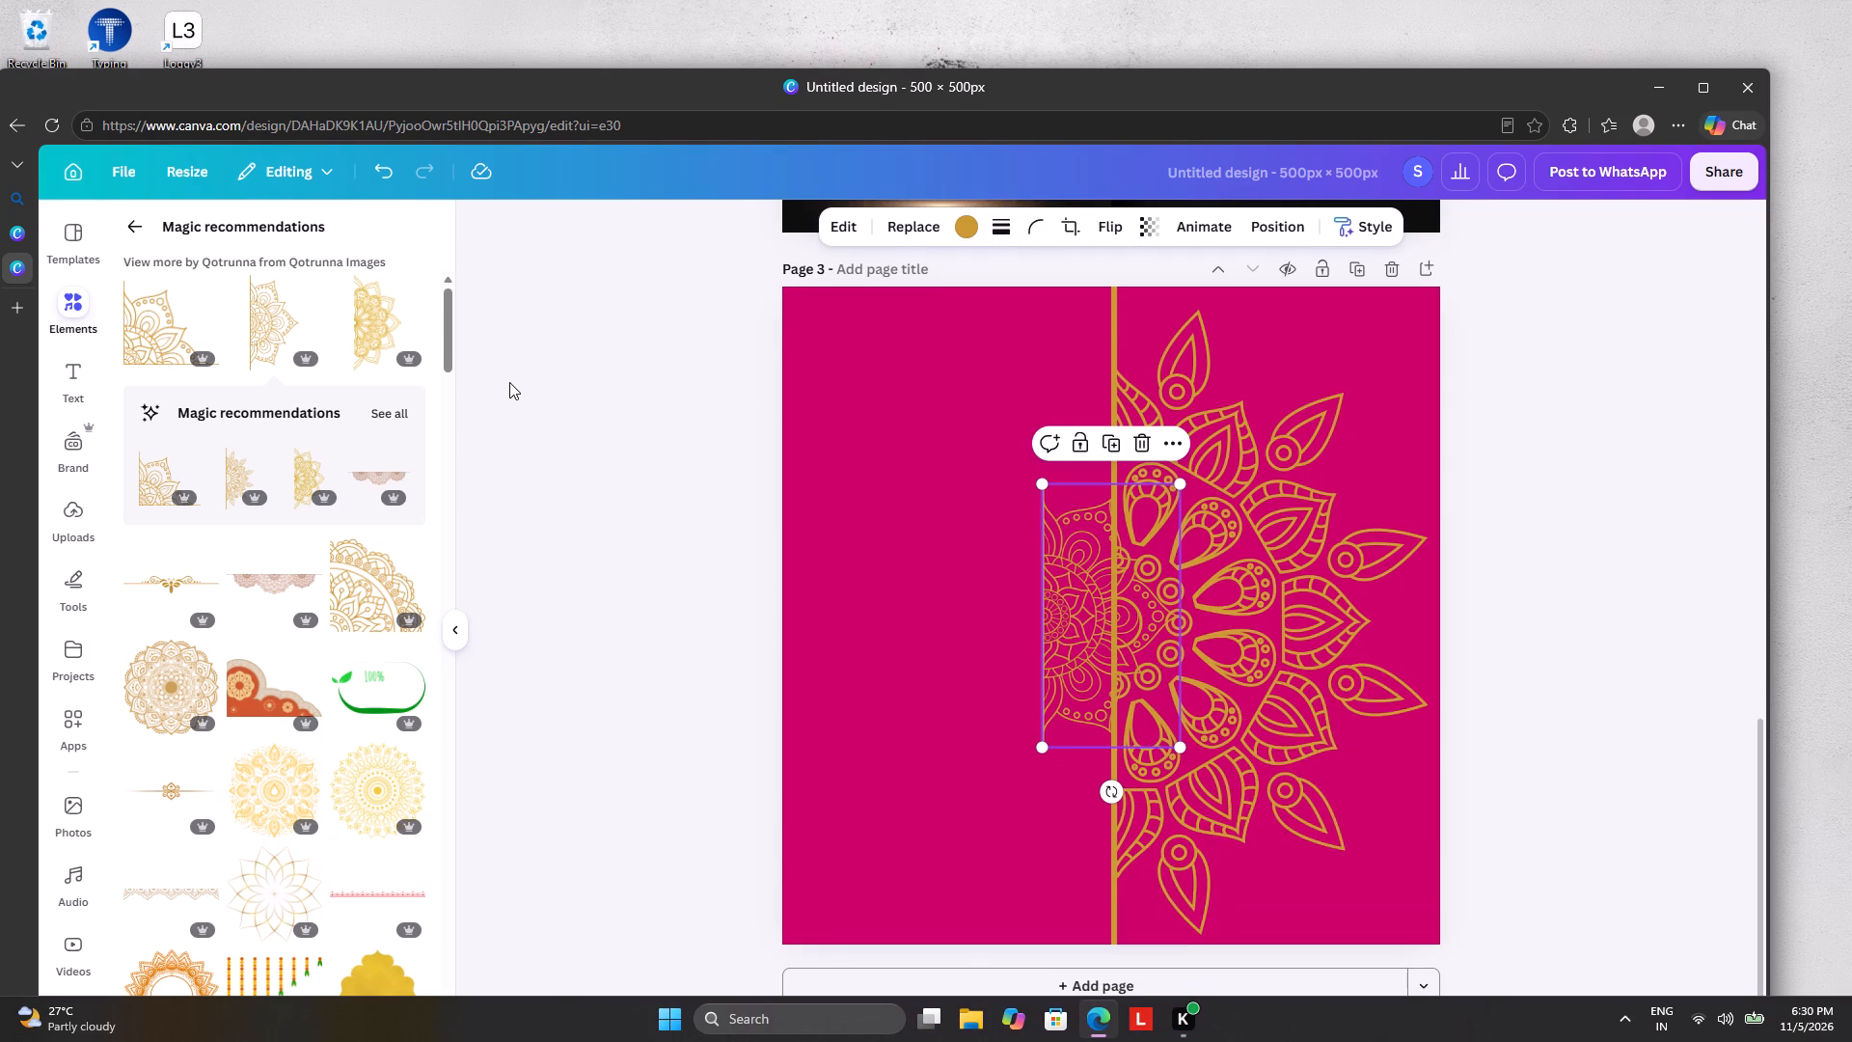
scroll(321, 637, "down", 2)
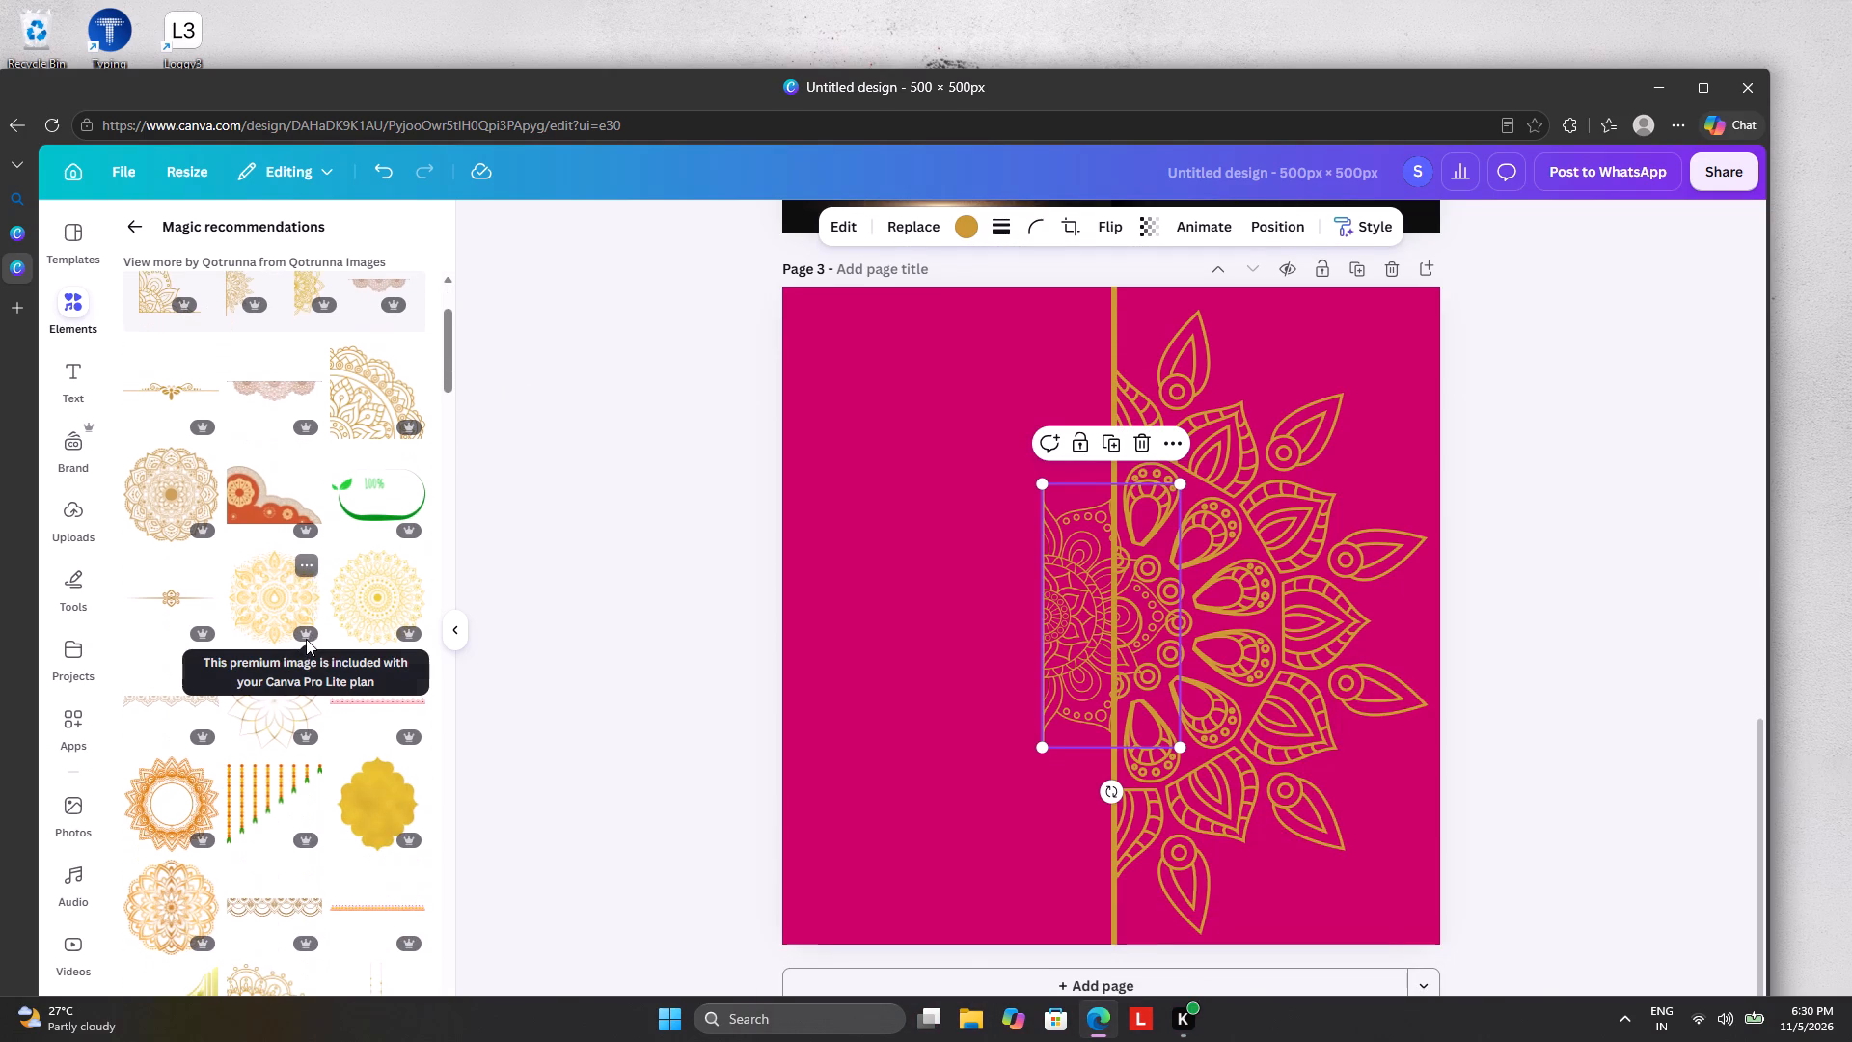
Add the solid gold half mandala with leaf sprigs from the recommendations and move it to the left side of page 3.
scroll(298, 638, "down", 4)
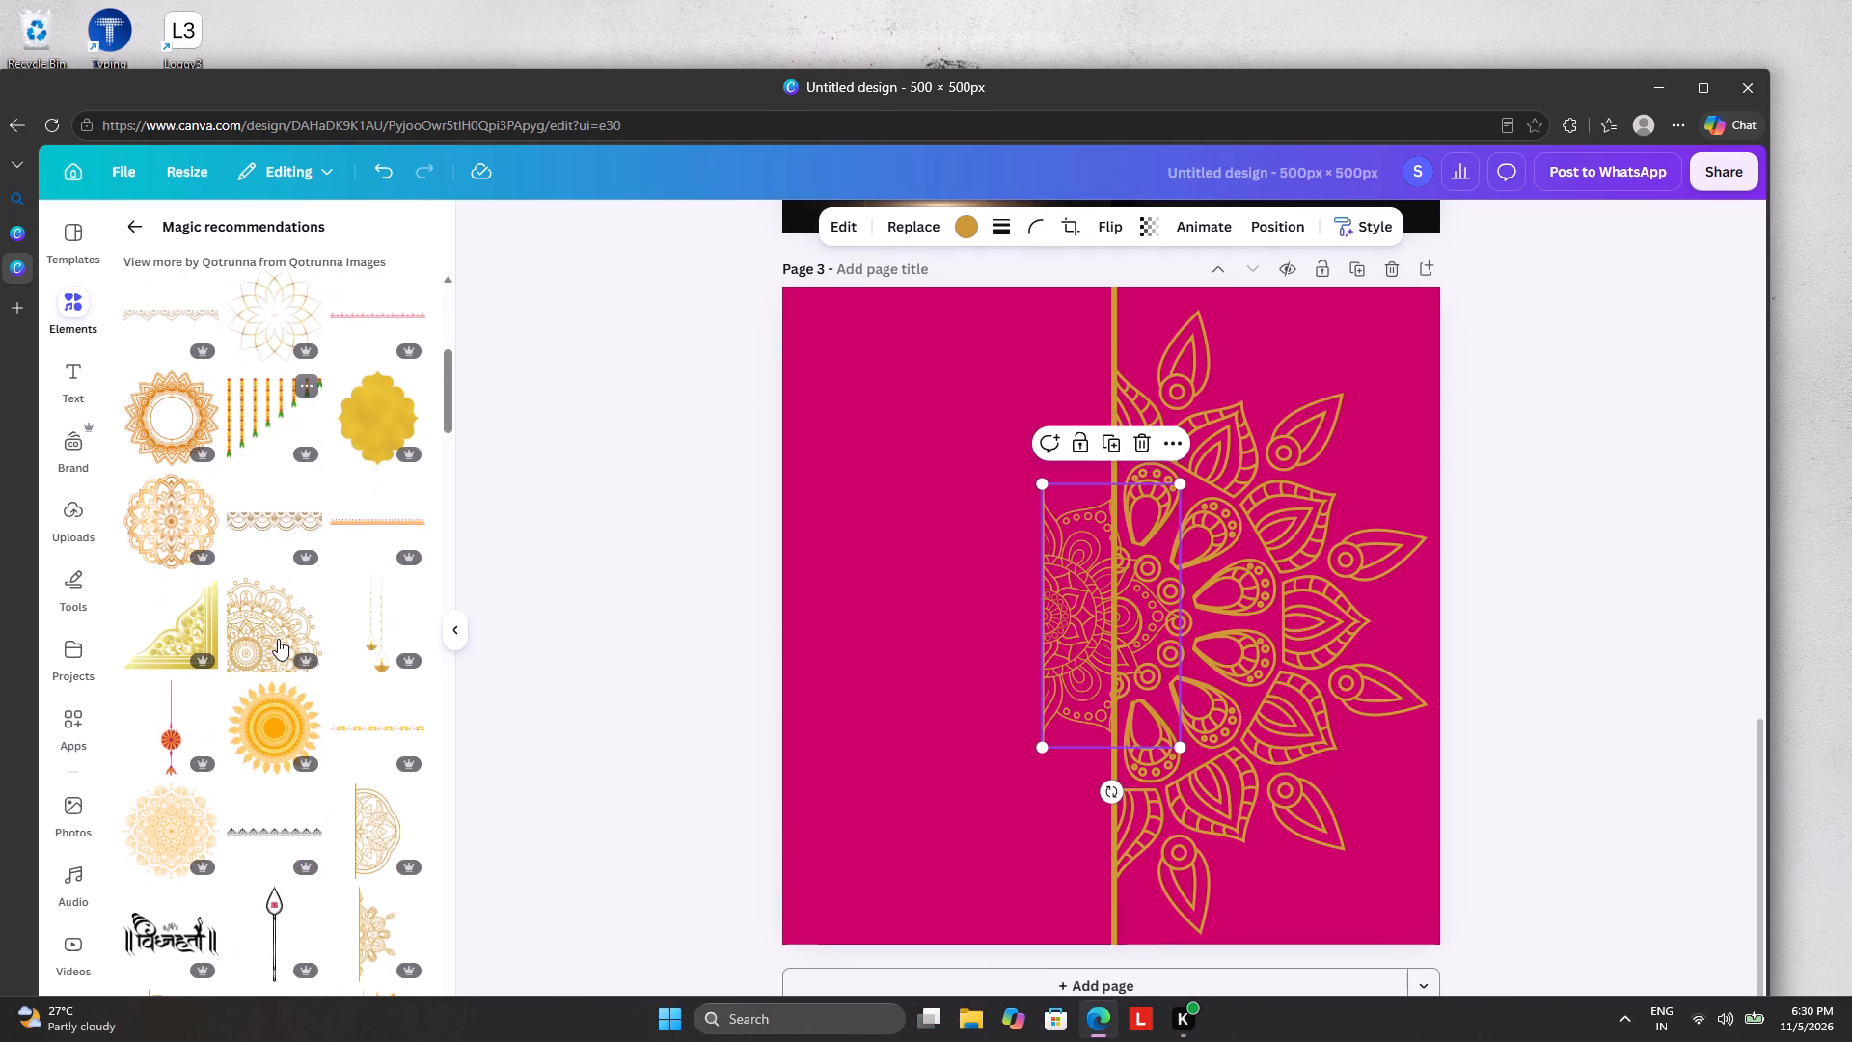
scroll(278, 639, "down", 2)
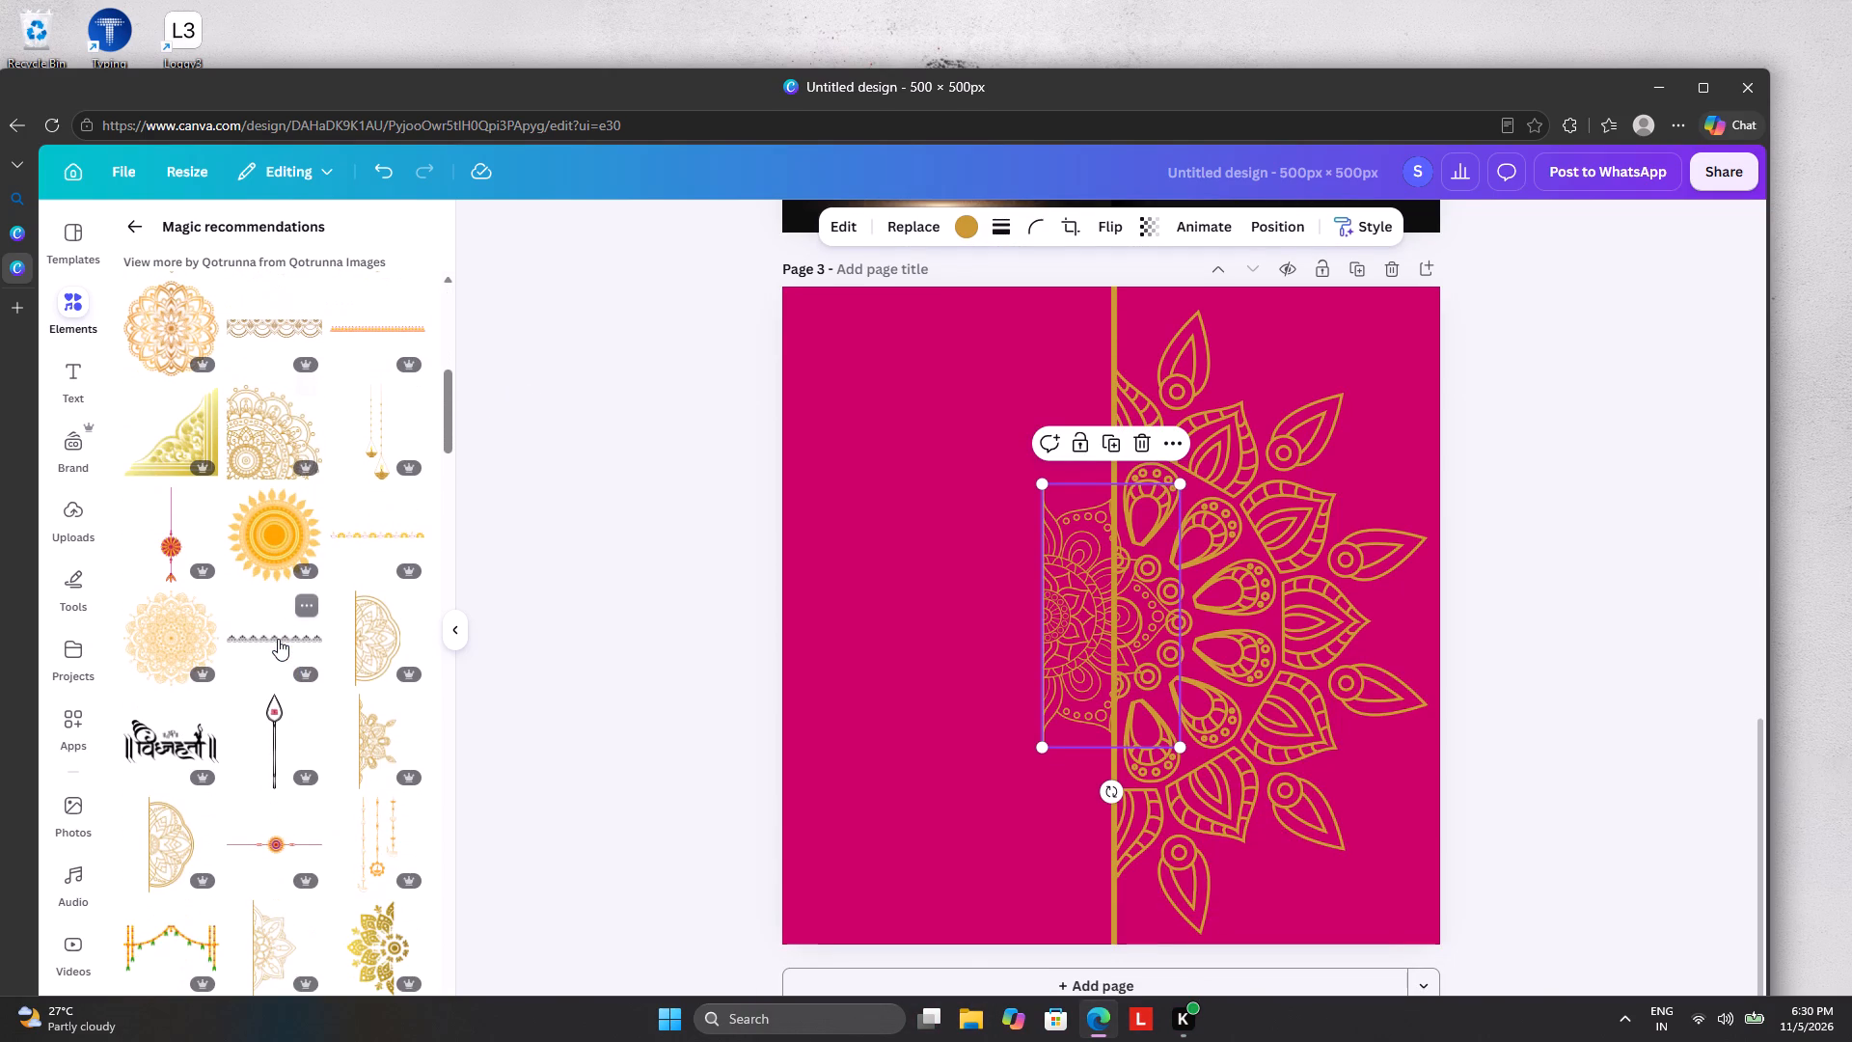
scroll(278, 639, "down", 2)
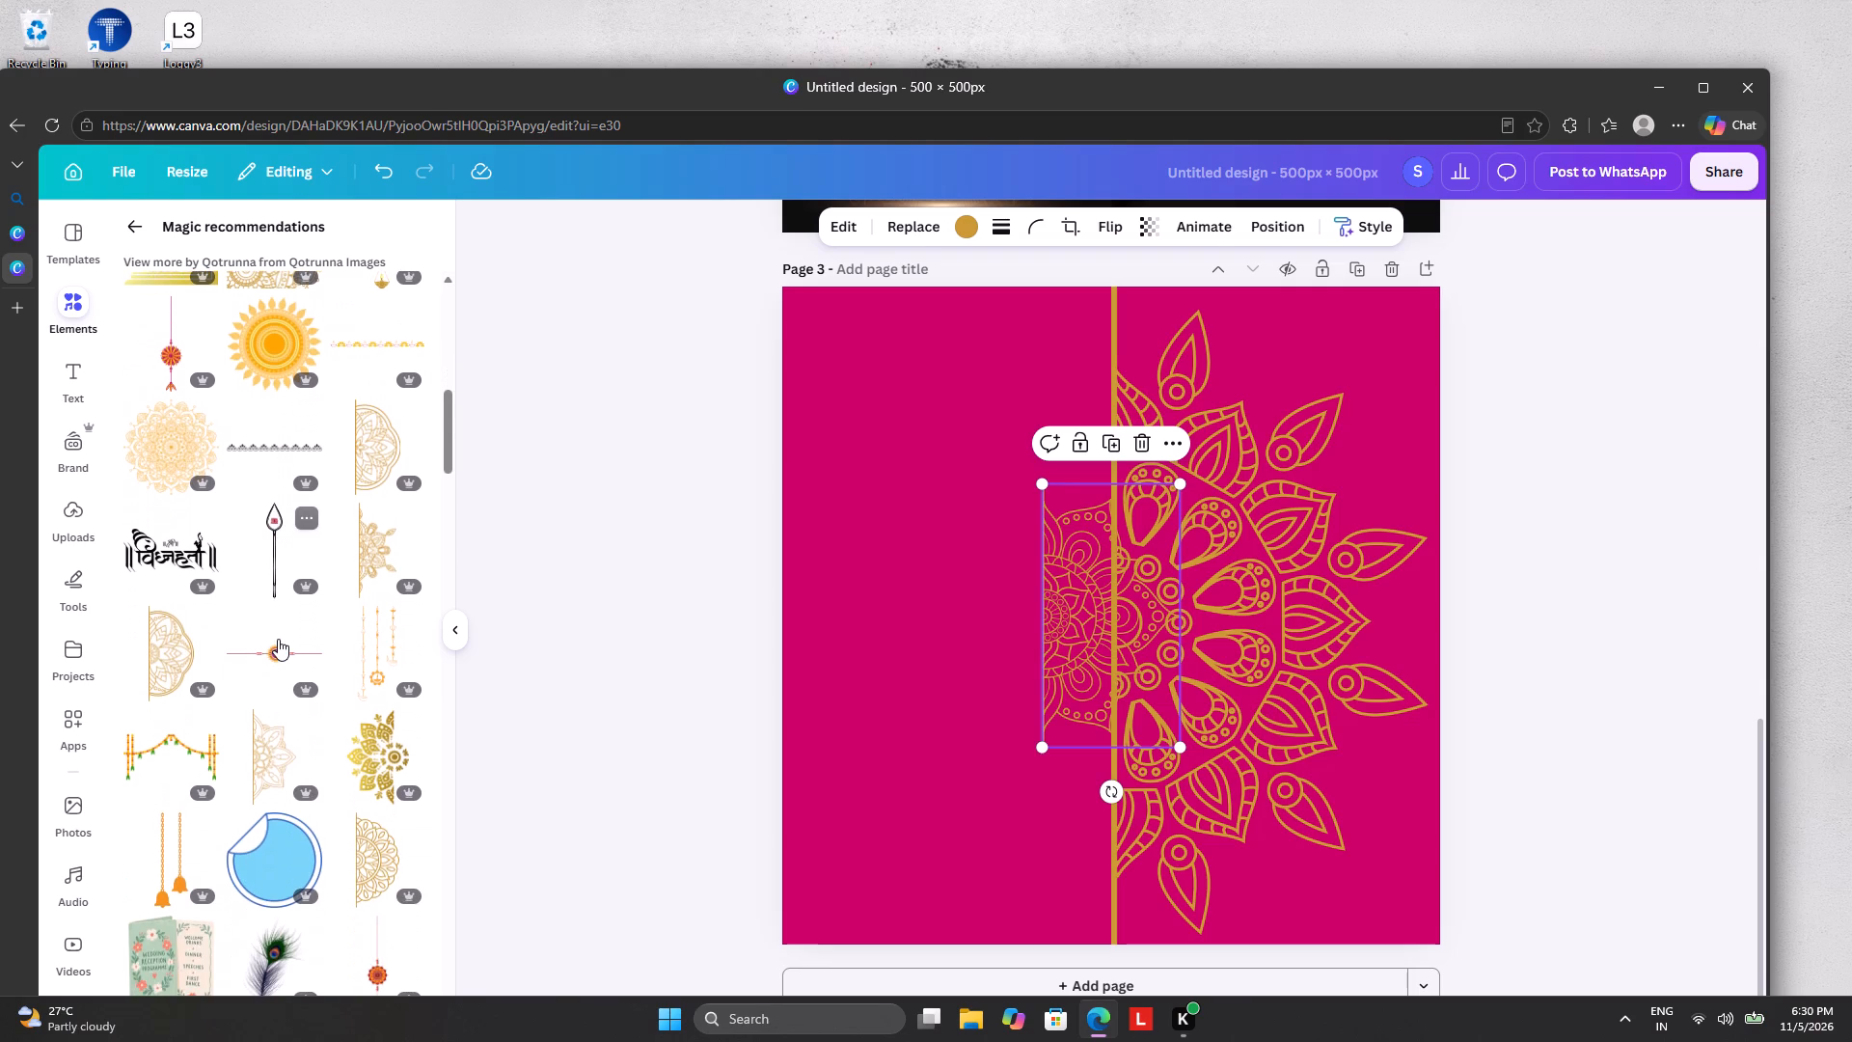
left_click(365, 747)
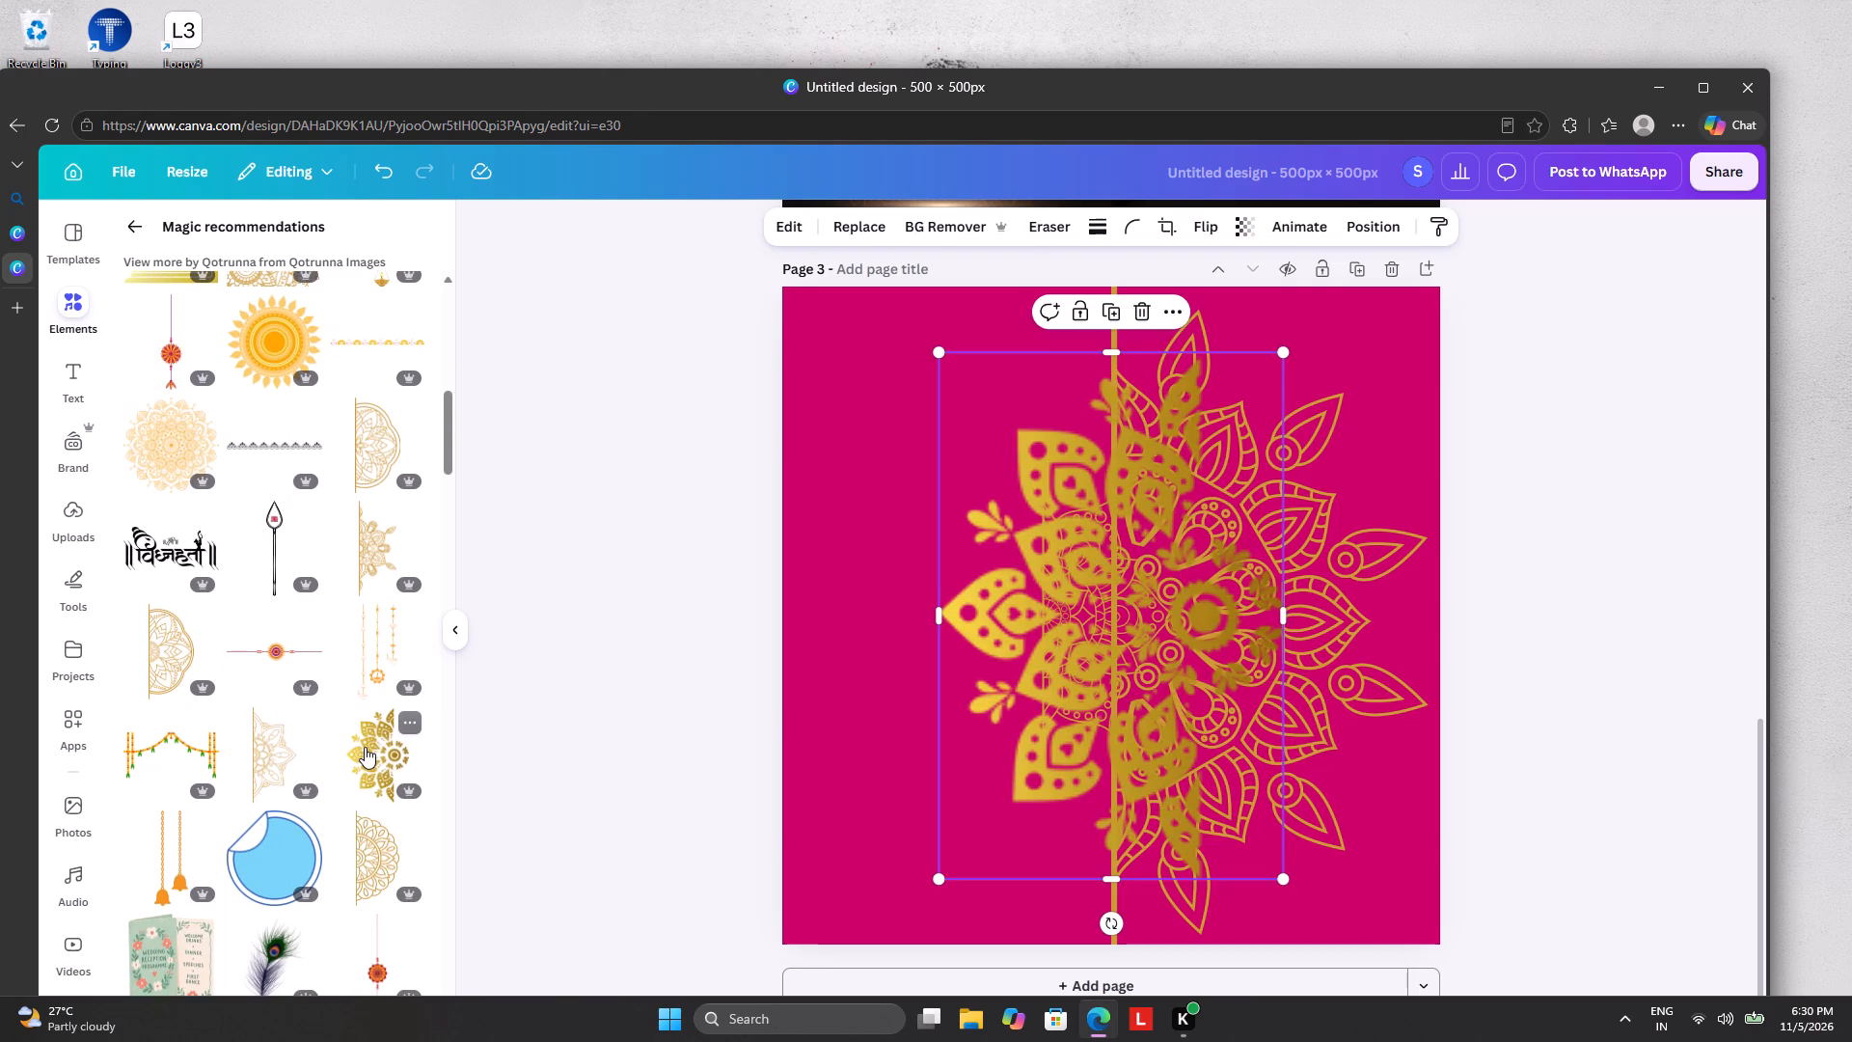
left_click_drag(1015, 543, 831, 507)
Delete the large outlined half mandala and the smaller fine gold half mandala from page 3.
left_click(1187, 555)
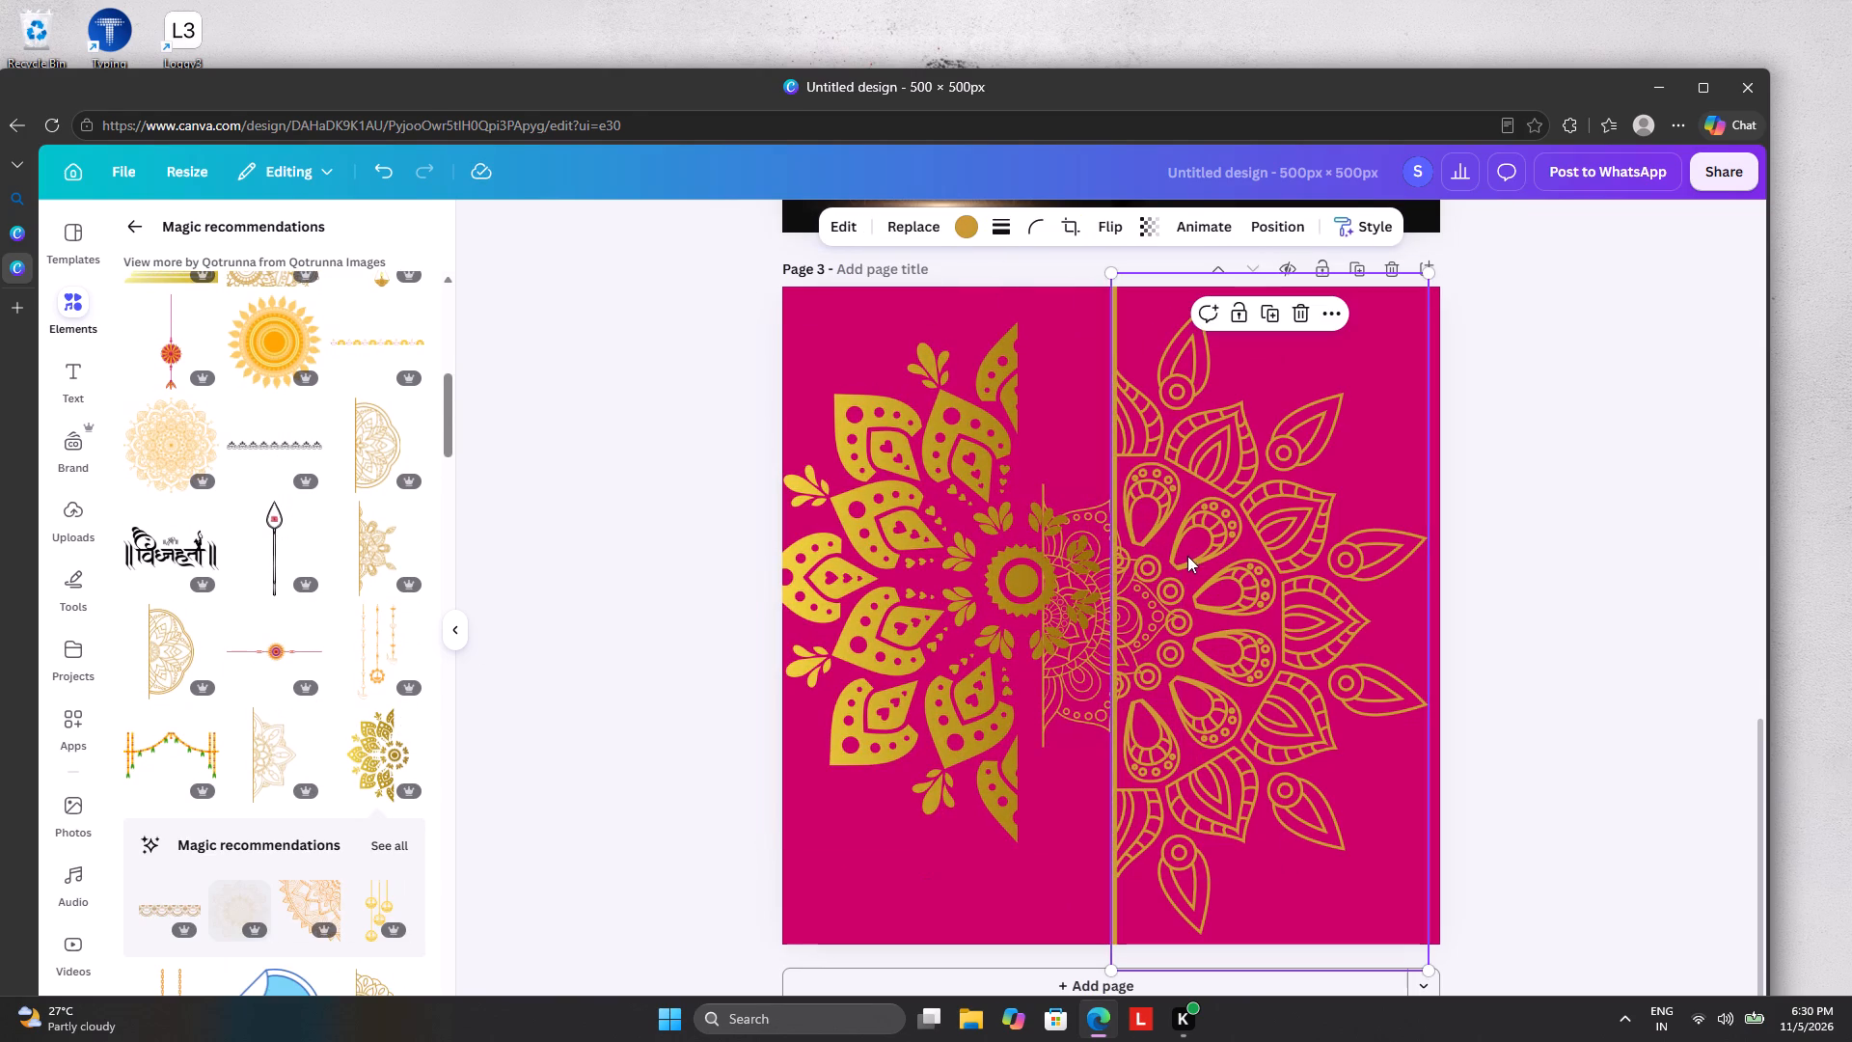
left_click(1298, 322)
left_click(1125, 596)
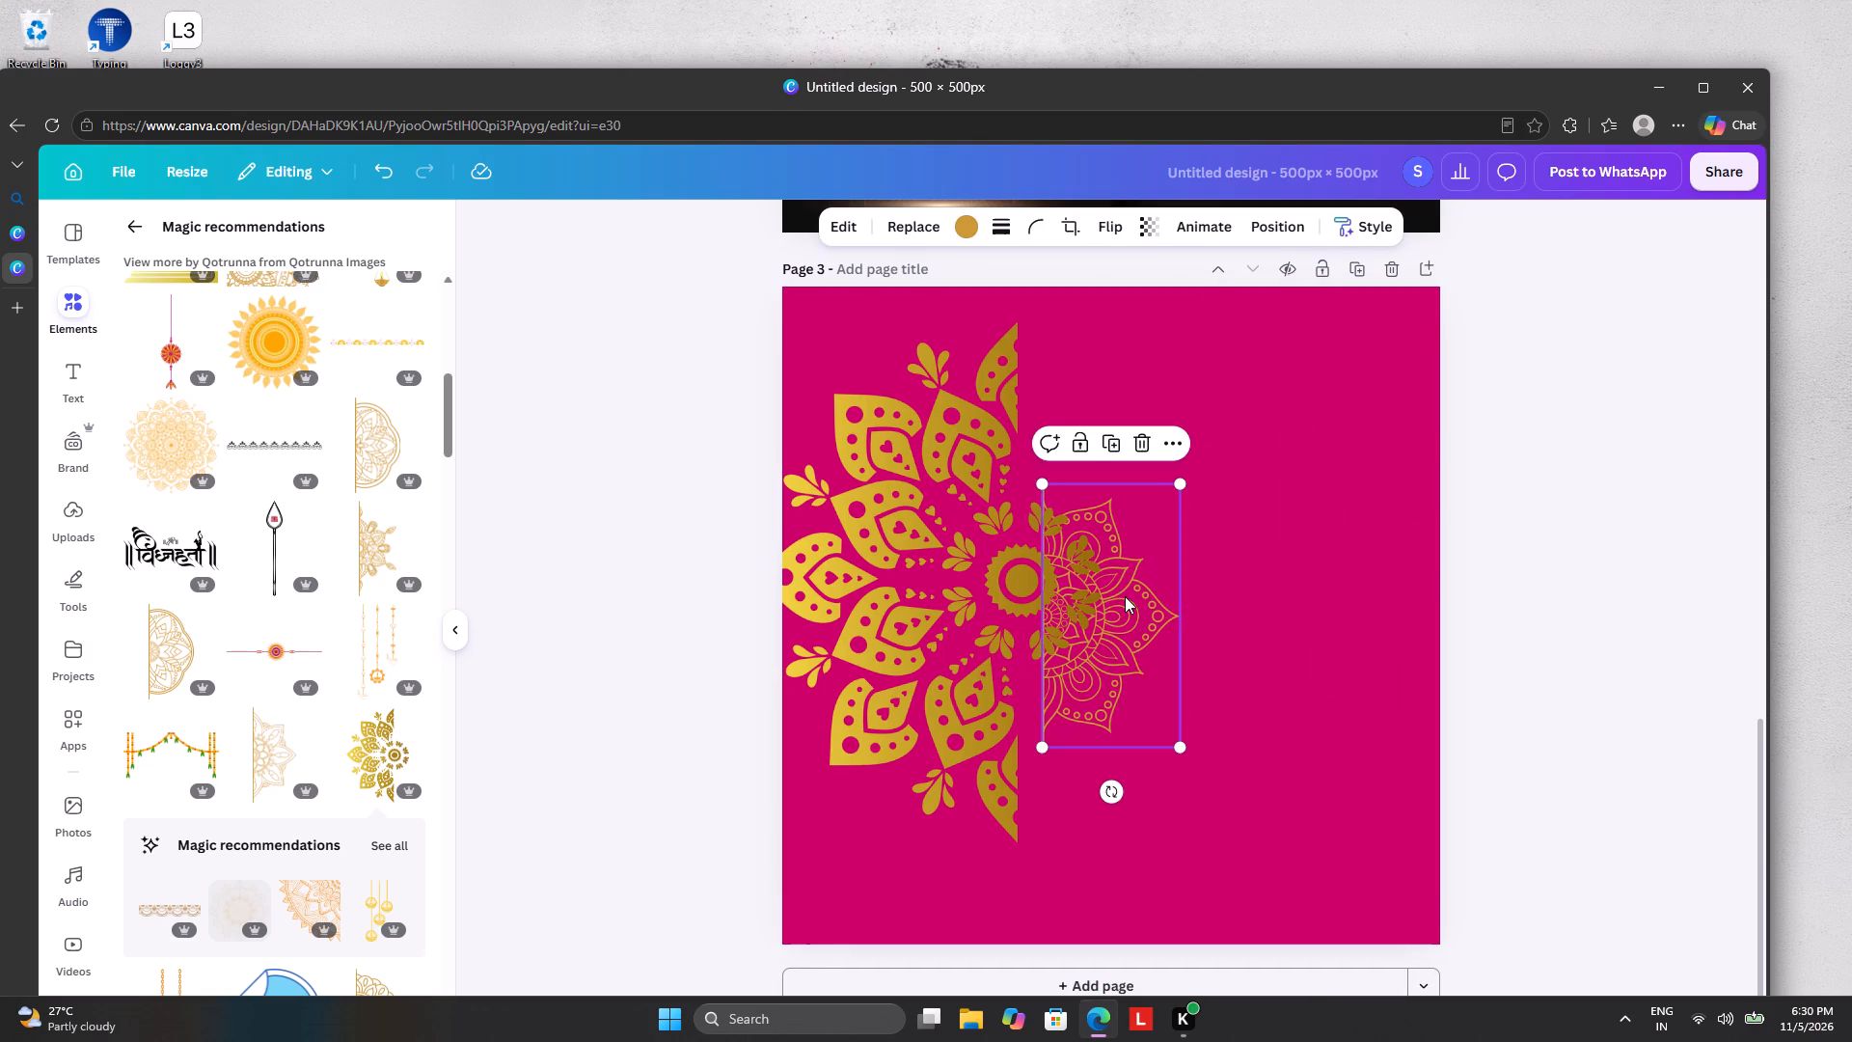
left_click(1139, 427)
Flip the solid gold half mandala horizontally, stretch it to 500 px tall, and align it with page 3's right edge.
left_click(941, 499)
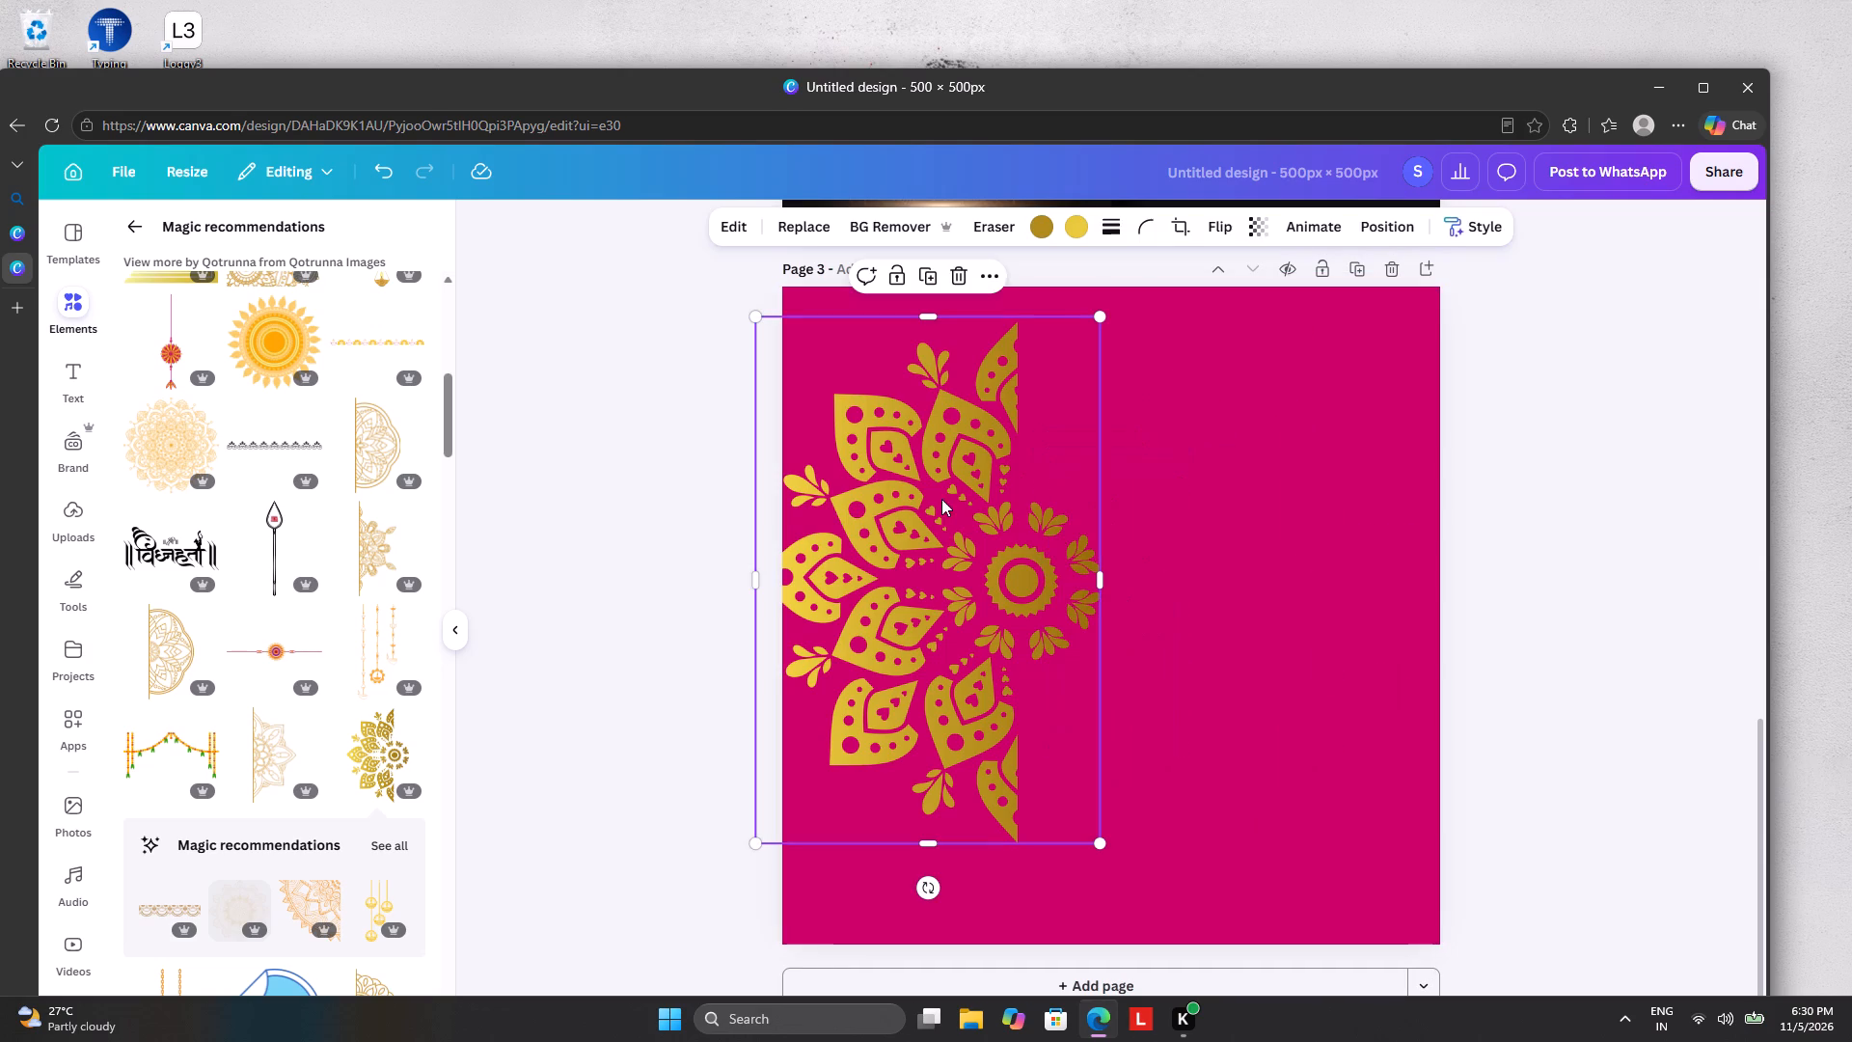
left_click(1233, 237)
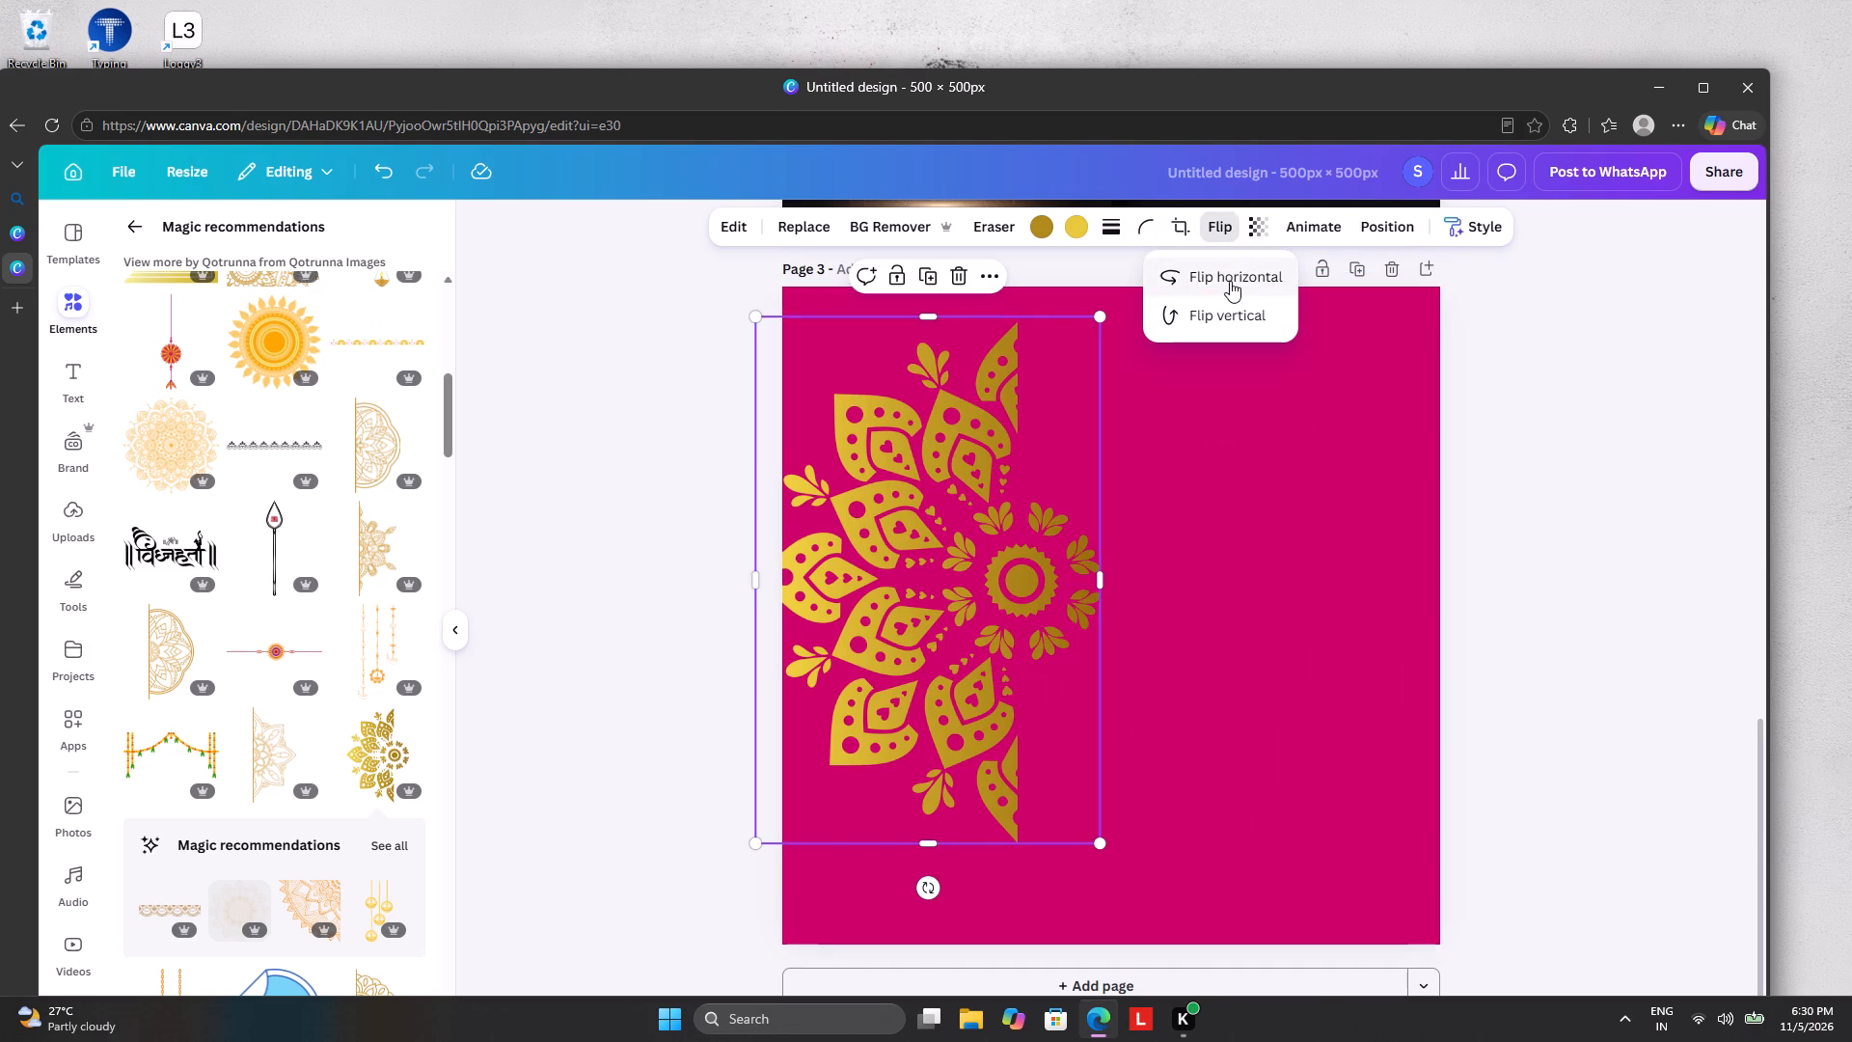
left_click(1230, 281)
left_click_drag(976, 536, 1310, 512)
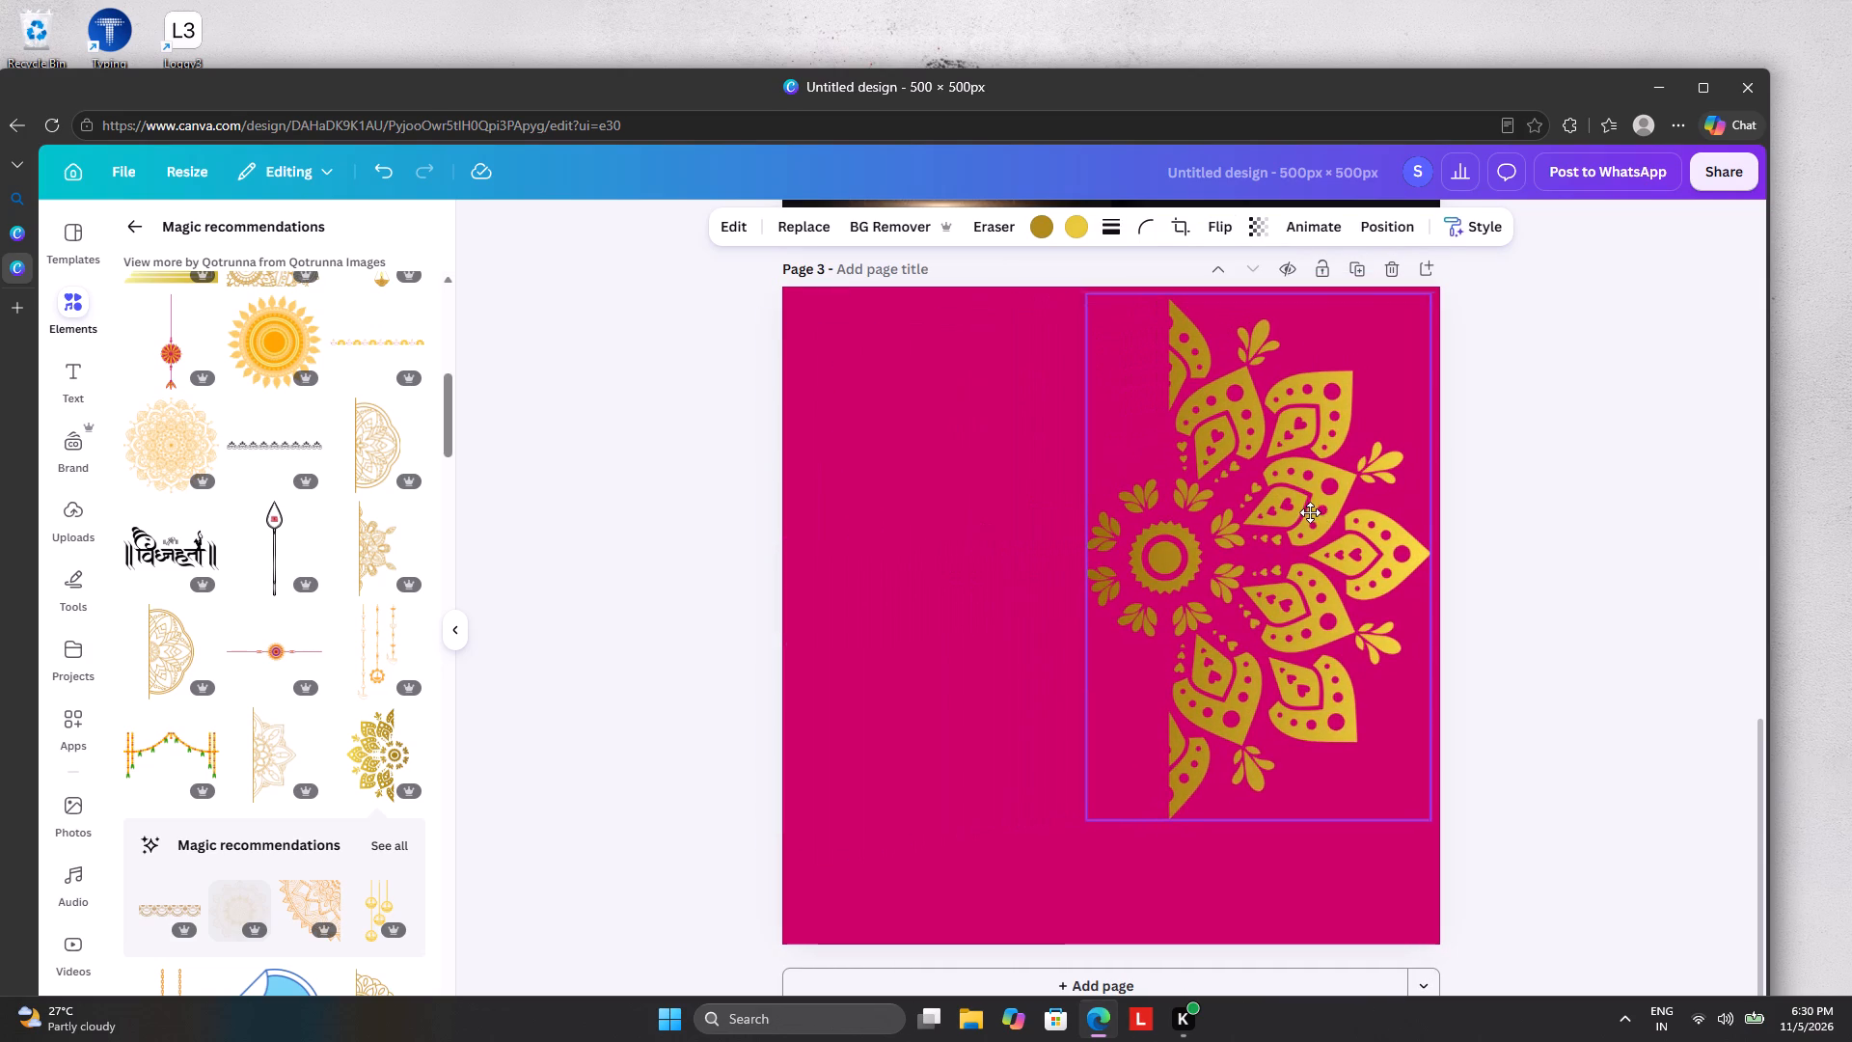
left_click_drag(1310, 512, 1319, 507)
left_click_drag(1267, 806, 1258, 891)
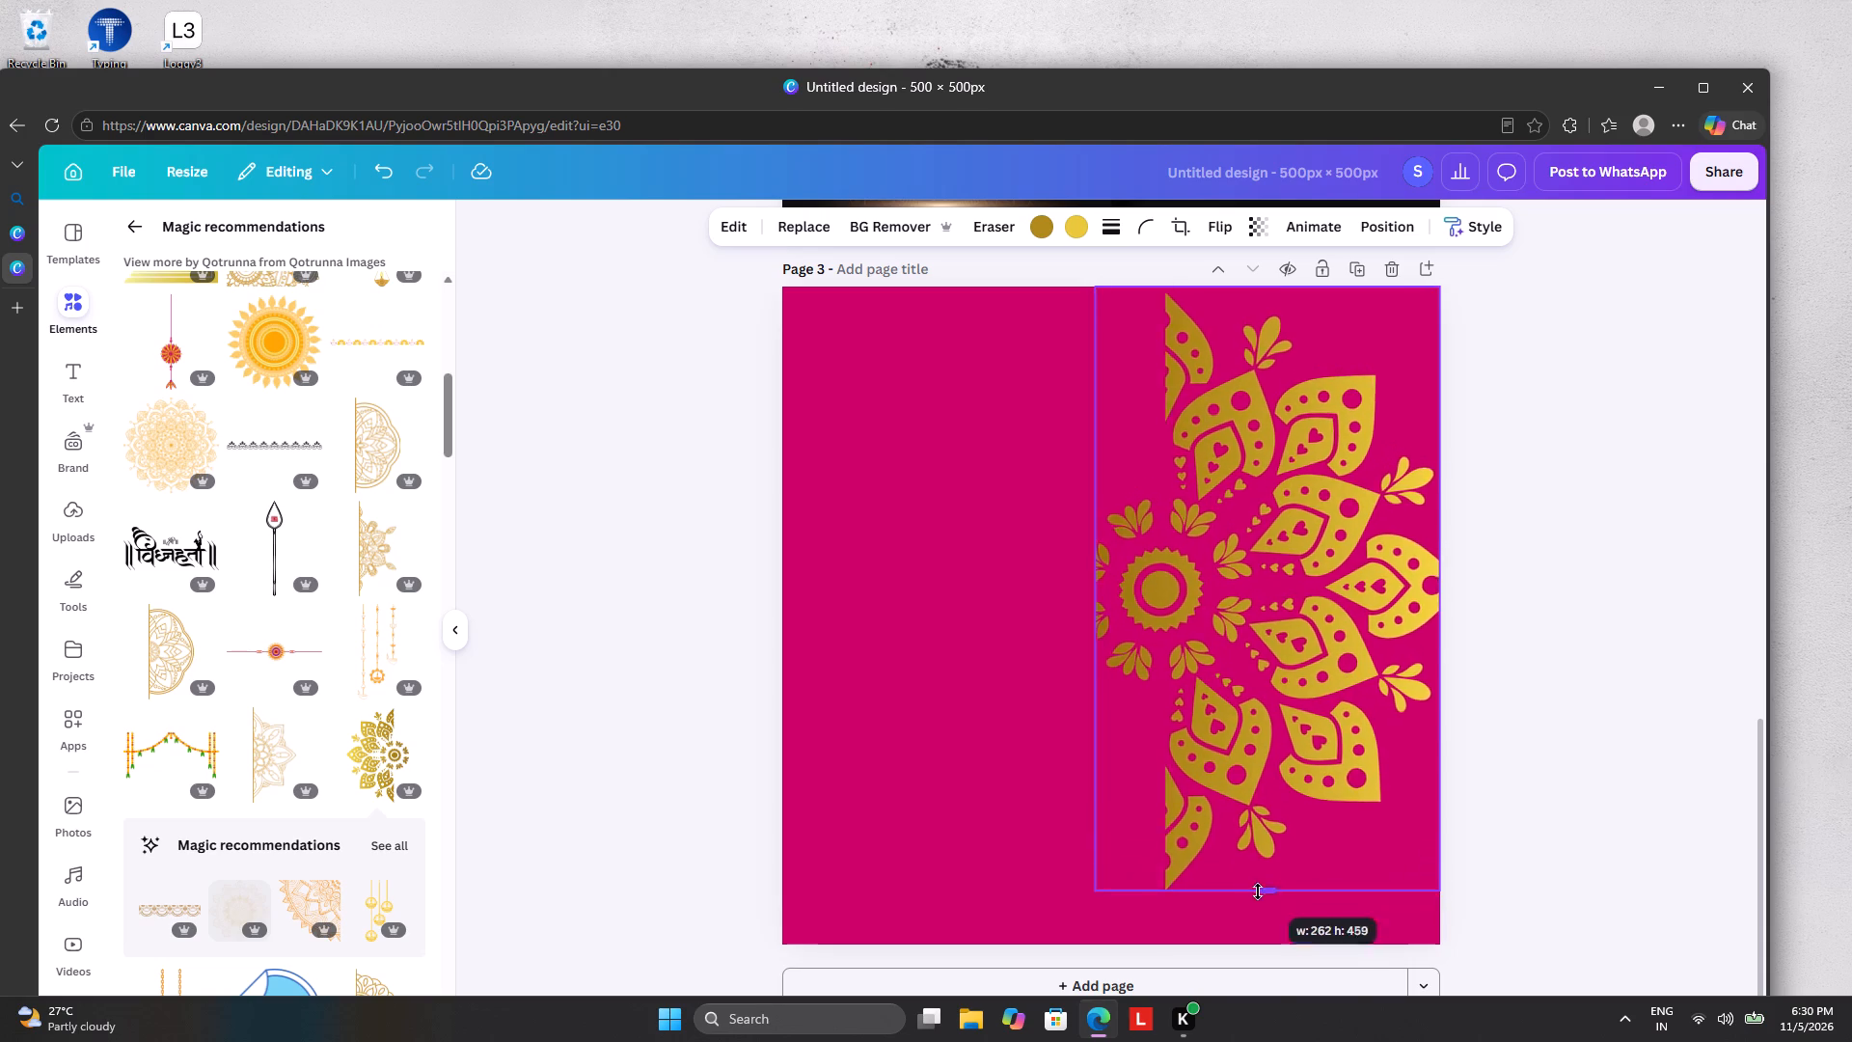
left_click_drag(1258, 891, 1248, 937)
left_click_drag(1246, 810, 1235, 804)
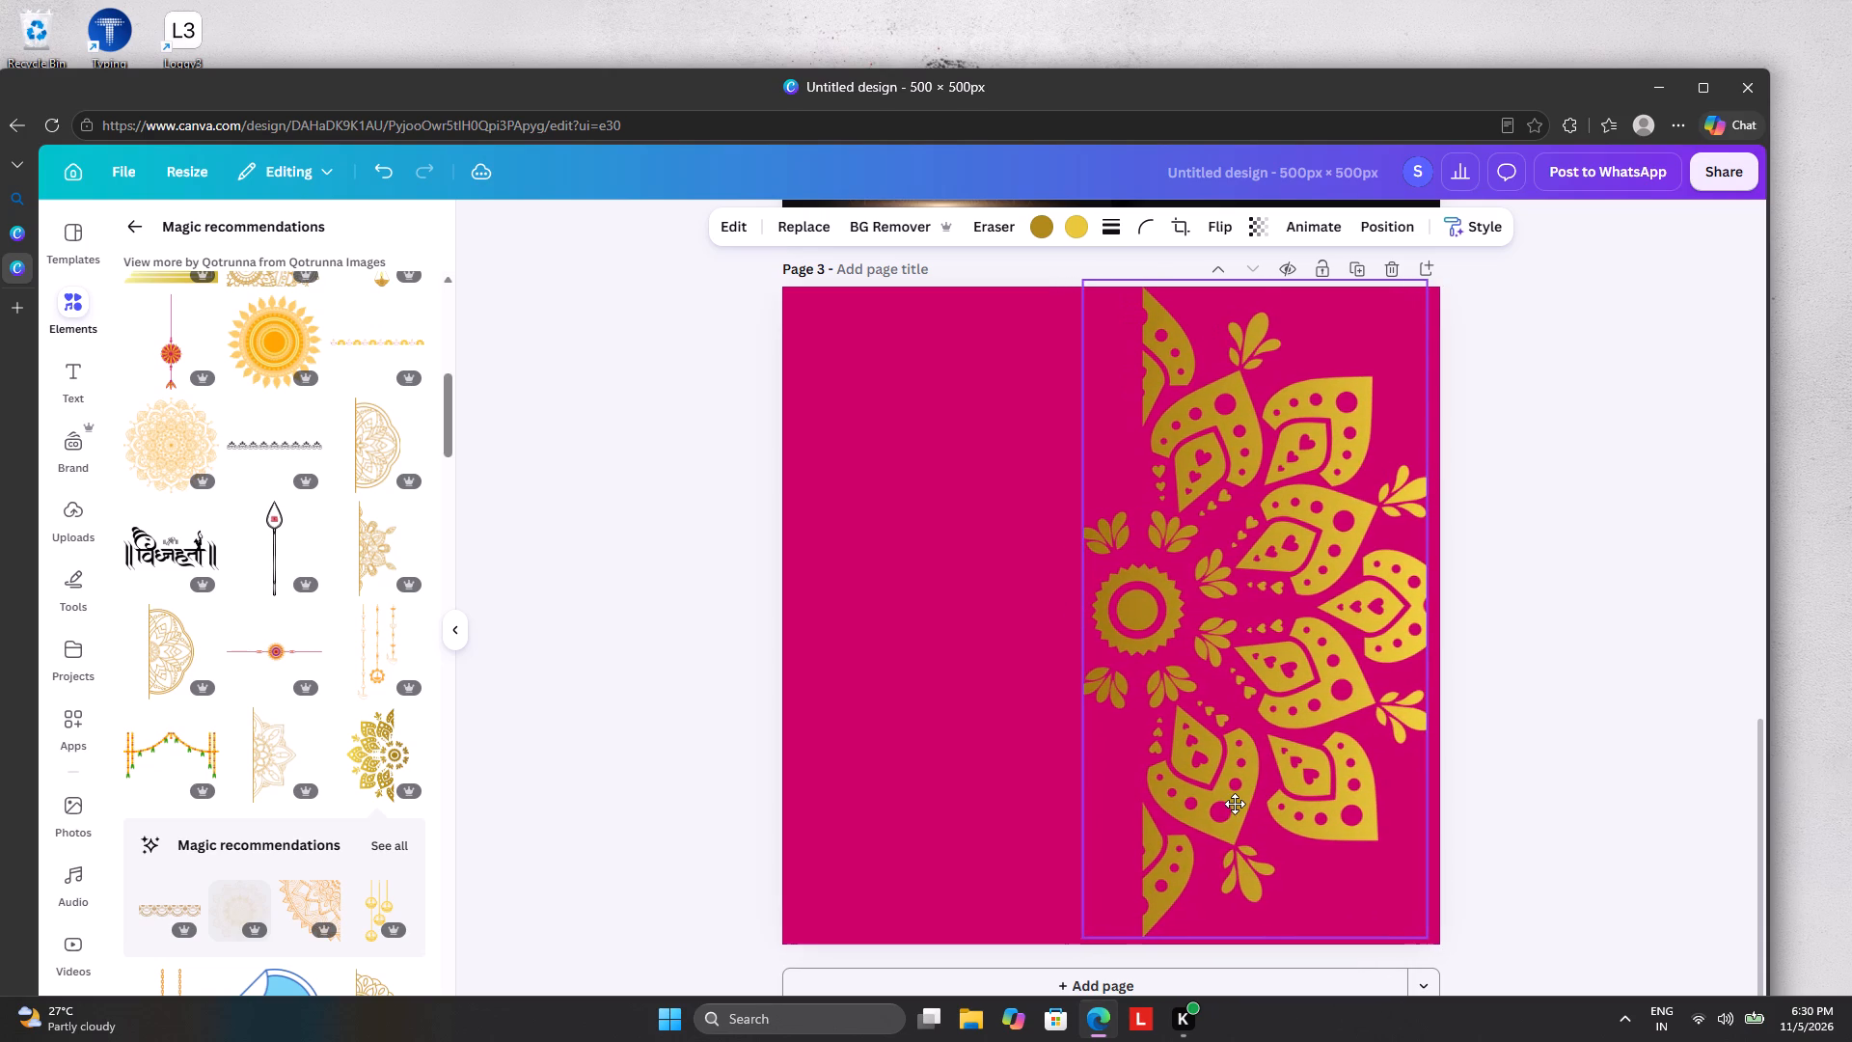
left_click_drag(1235, 804, 1235, 803)
left_click_drag(1430, 613, 1451, 617)
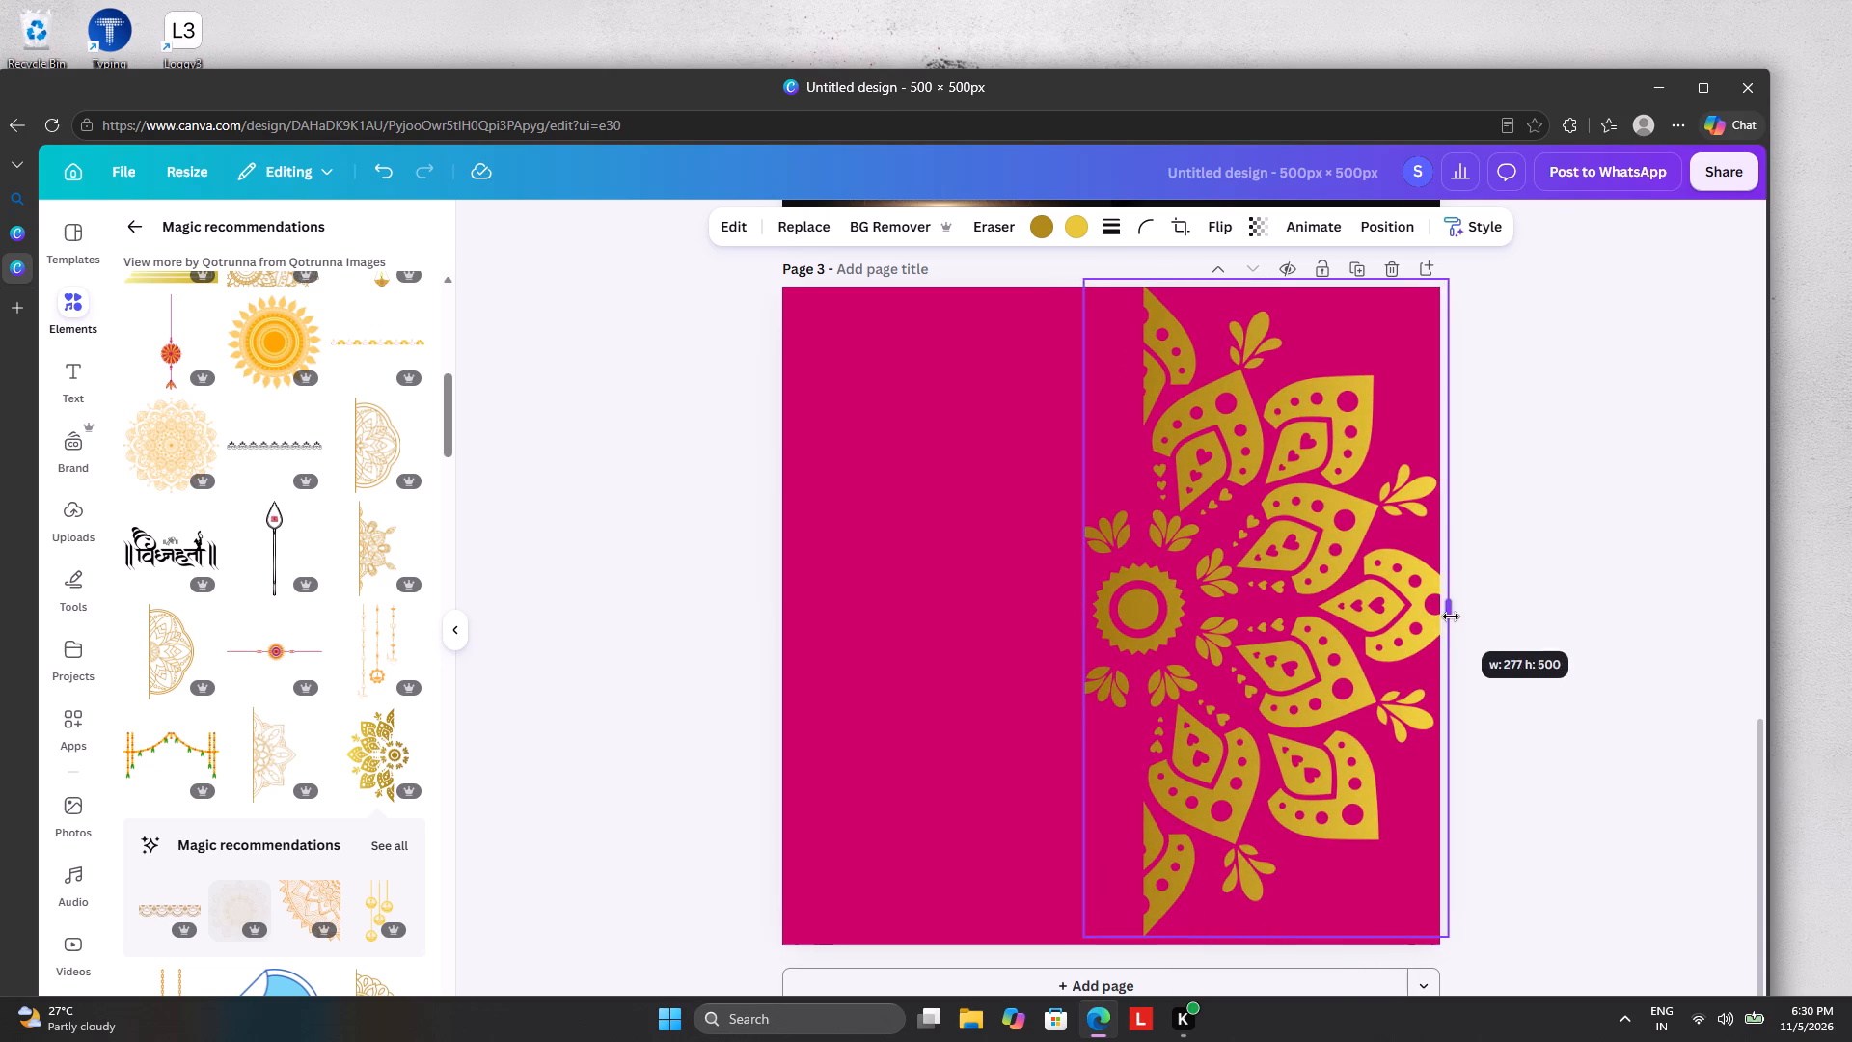
left_click_drag(1451, 617, 1460, 617)
left_click_drag(1312, 670, 1293, 667)
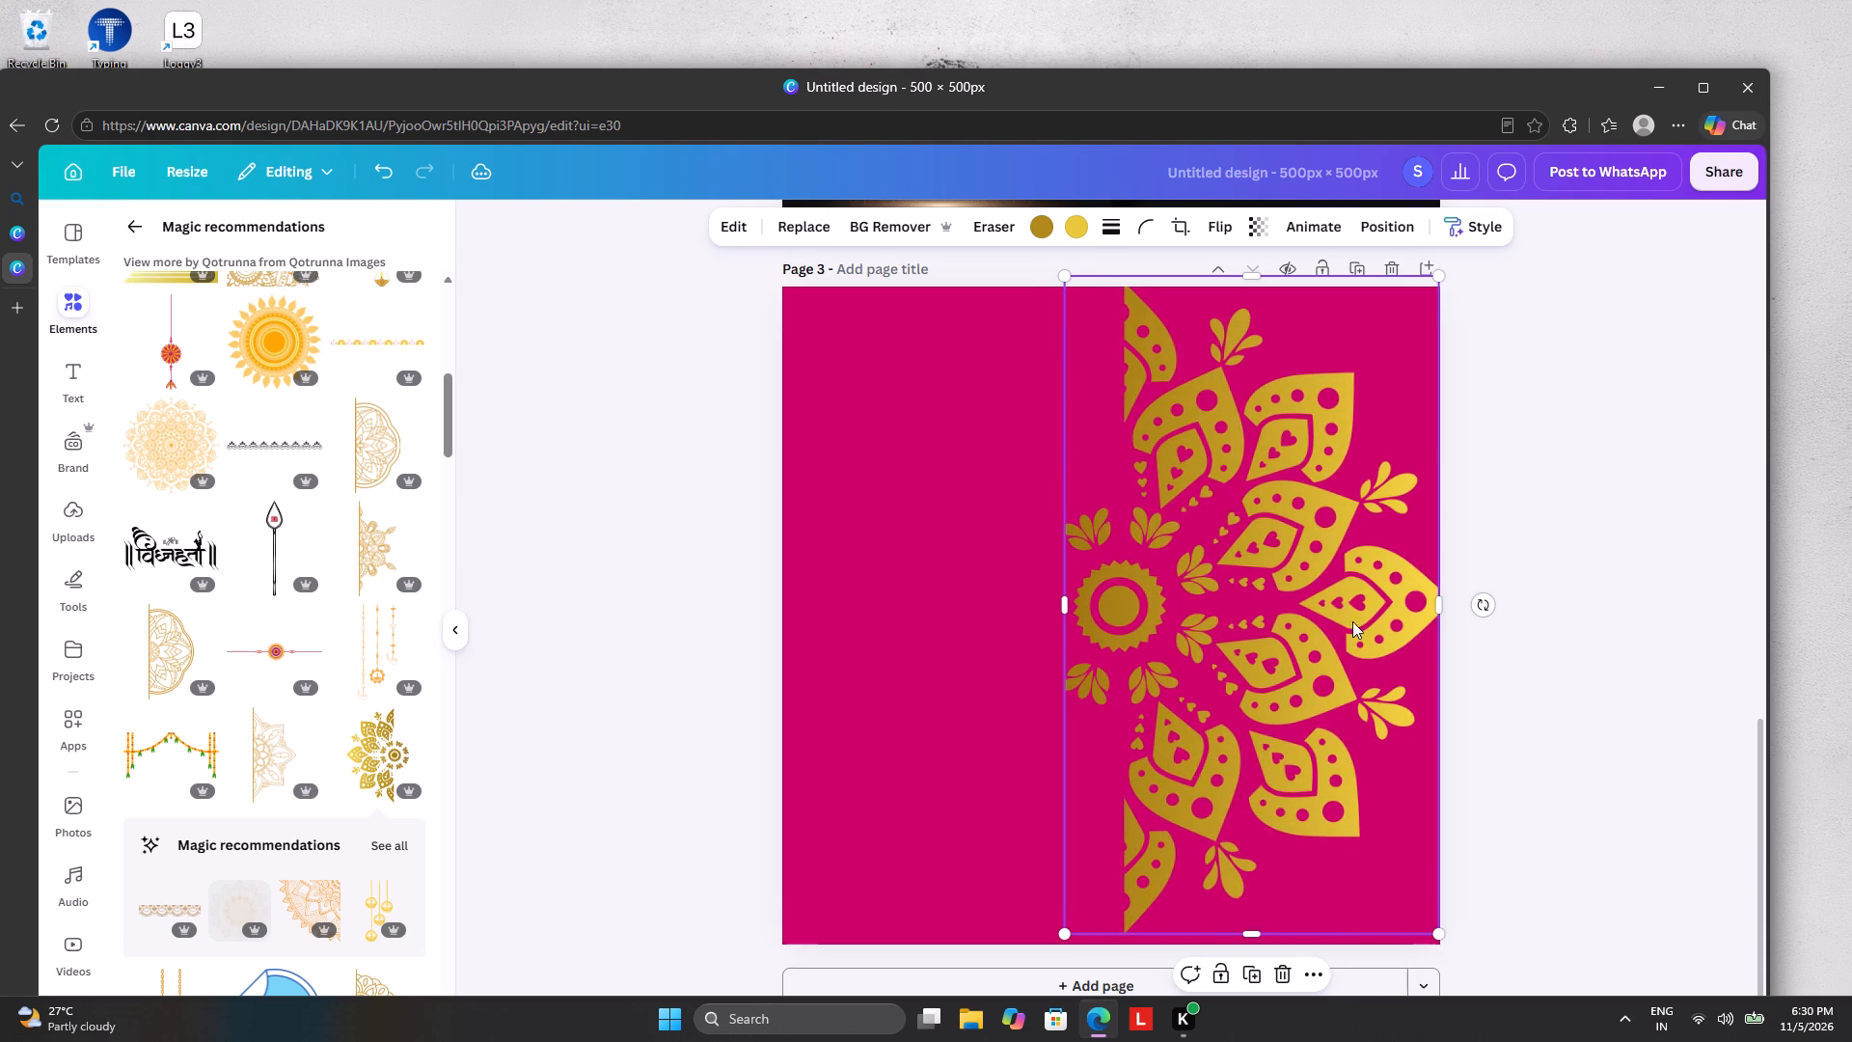
Search the elements for "shape" and add the black rounded rectangle to the middle of page 3.
left_click(851, 576)
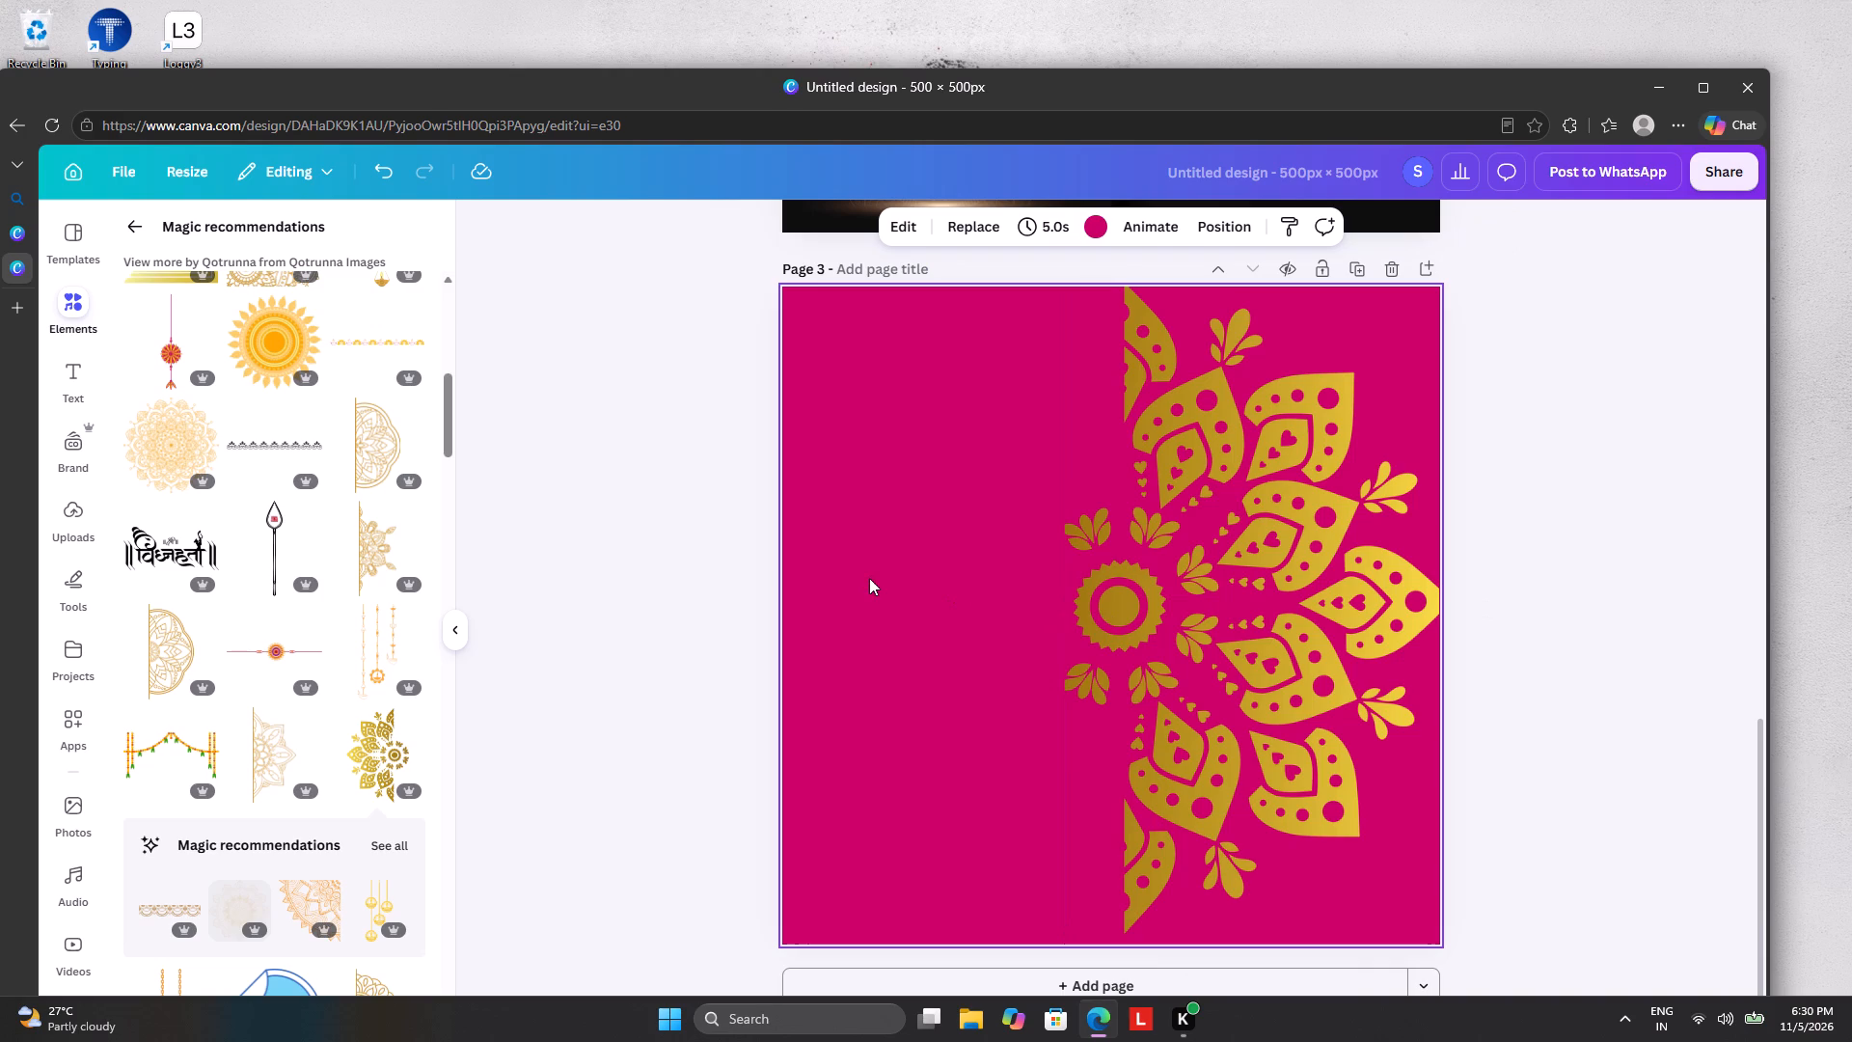
left_click(148, 234)
left_click(404, 241)
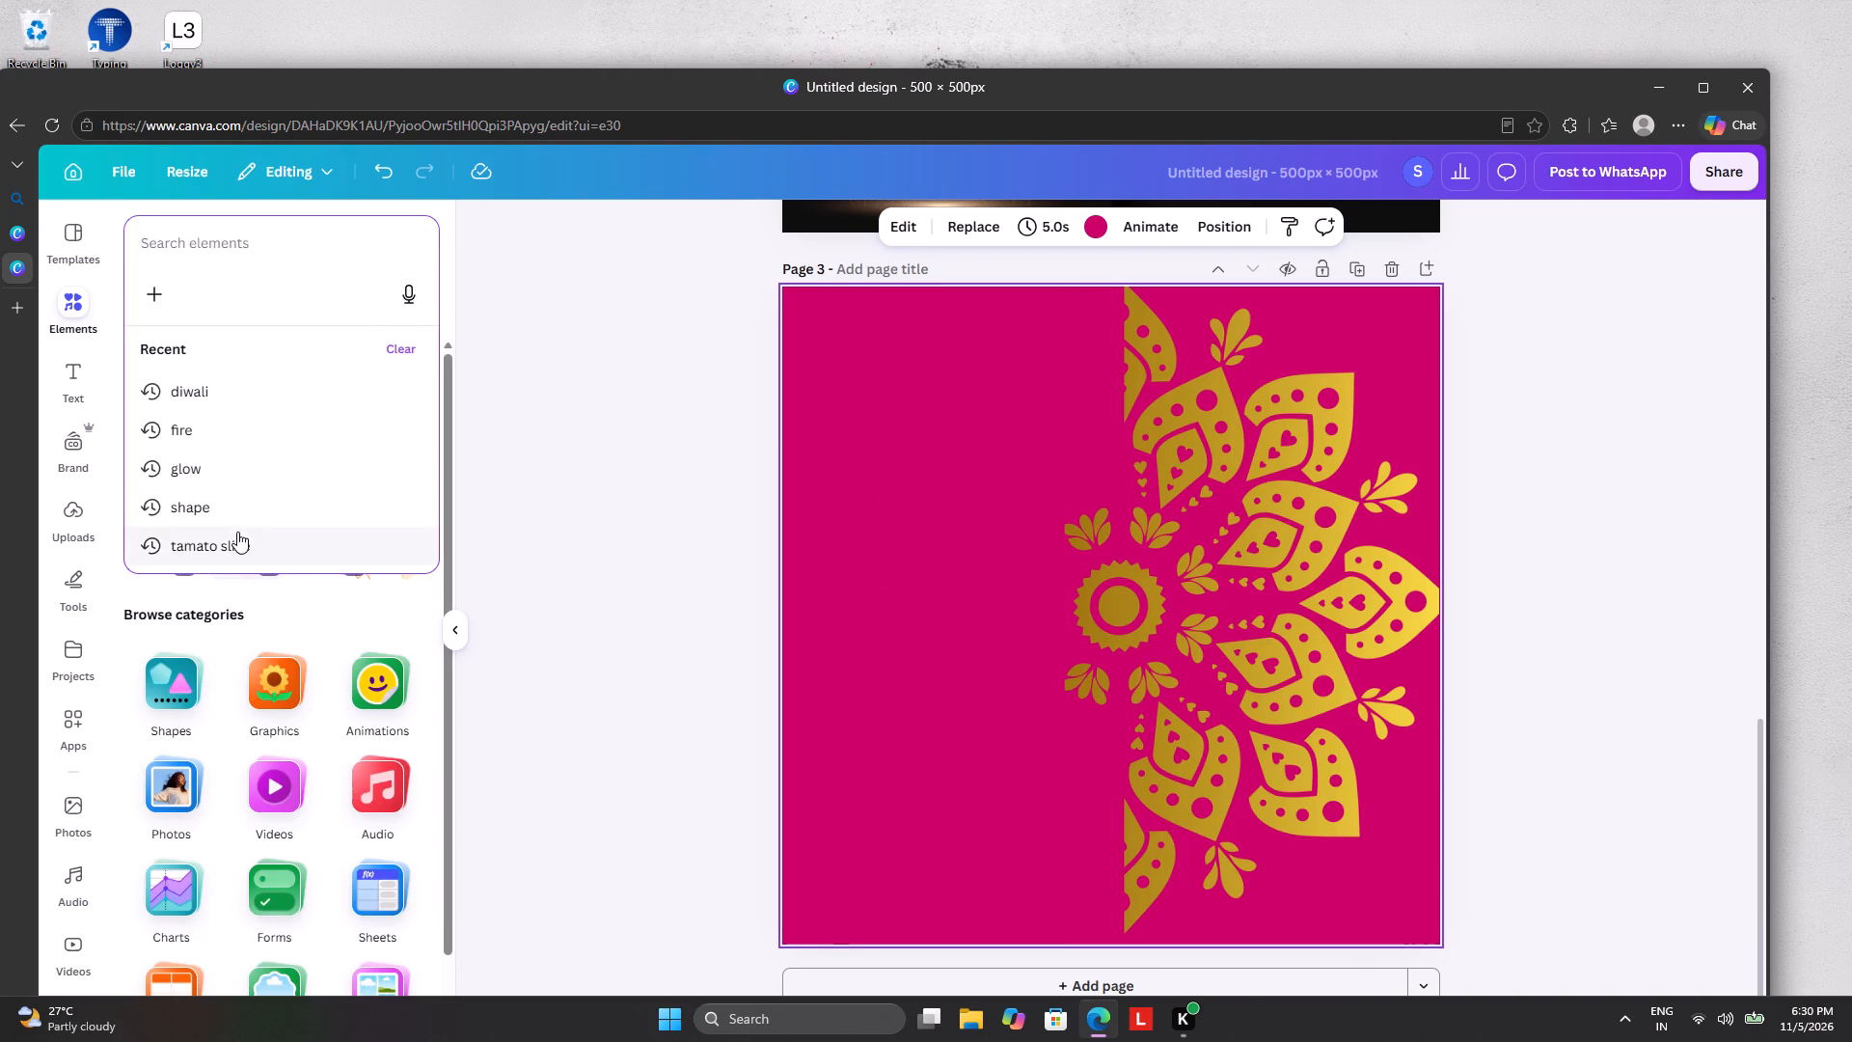
left_click(236, 514)
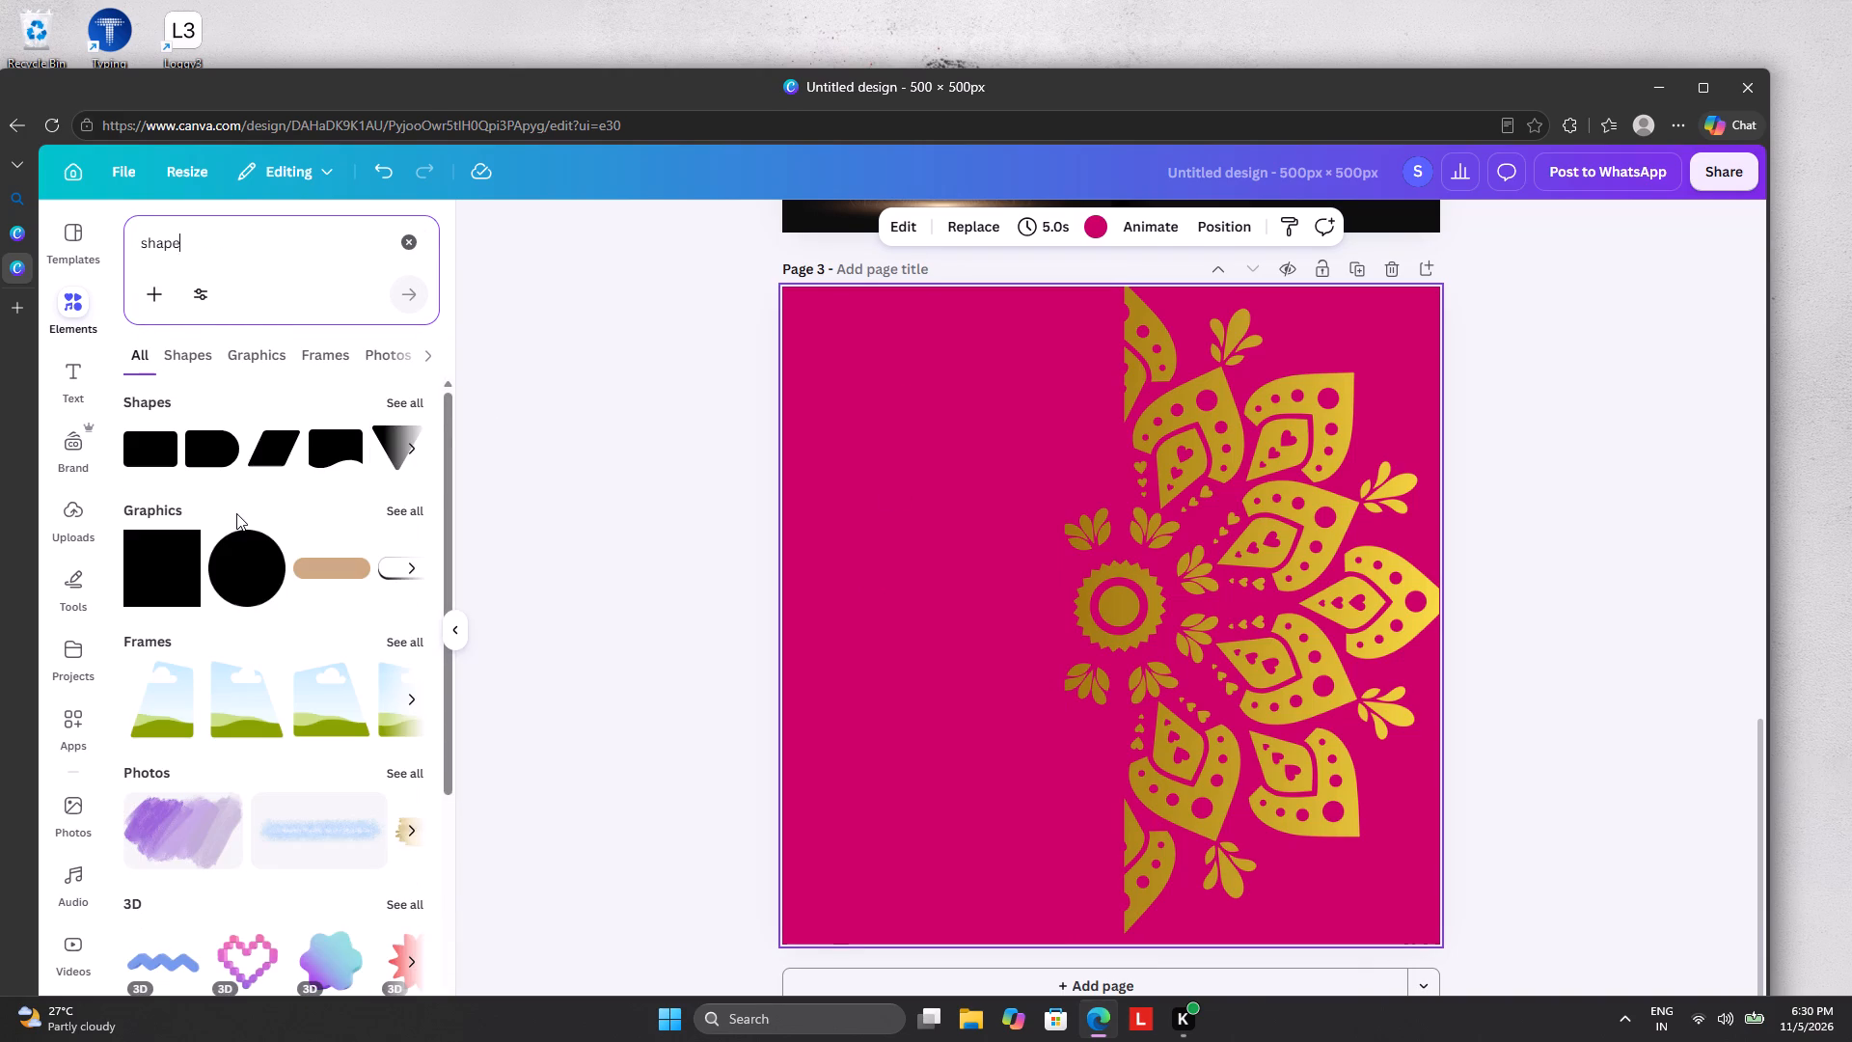
left_click(159, 449)
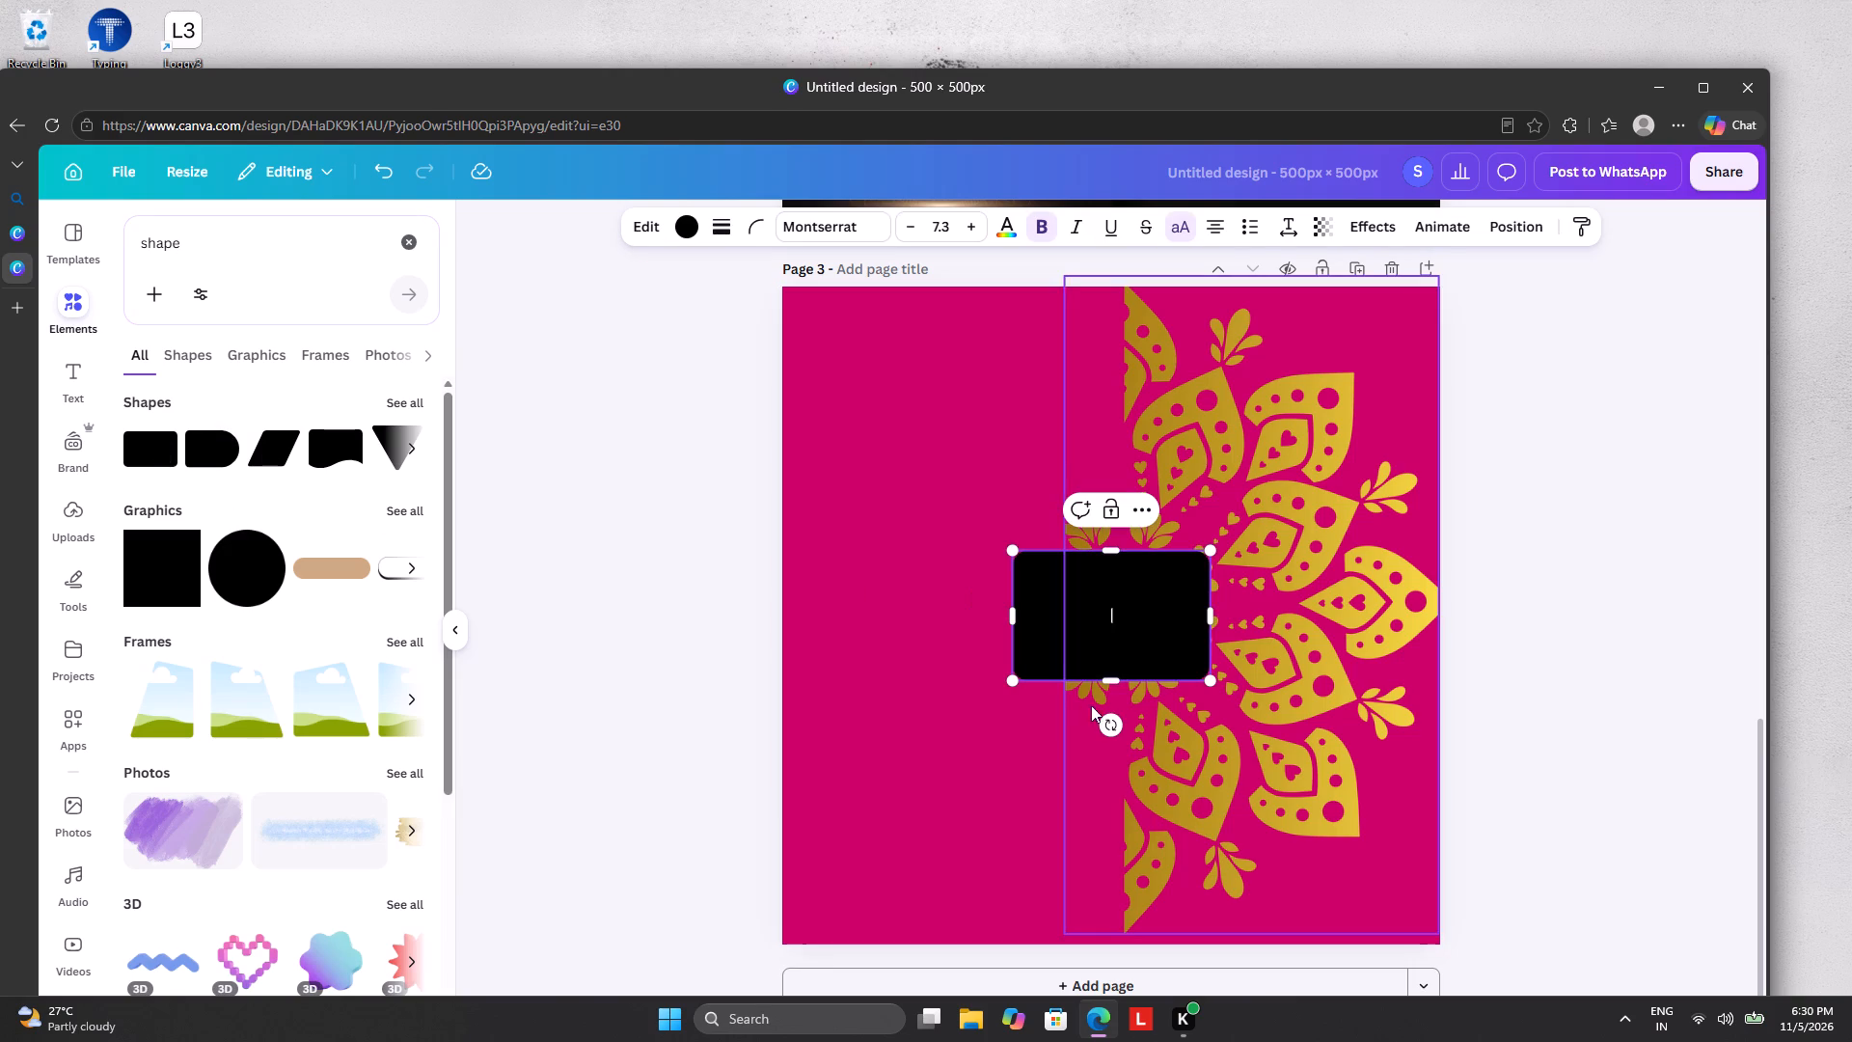
Rotate the black rectangle to nearly upright and set its corner rounding to 0.
left_click_drag(1106, 716, 1143, 629)
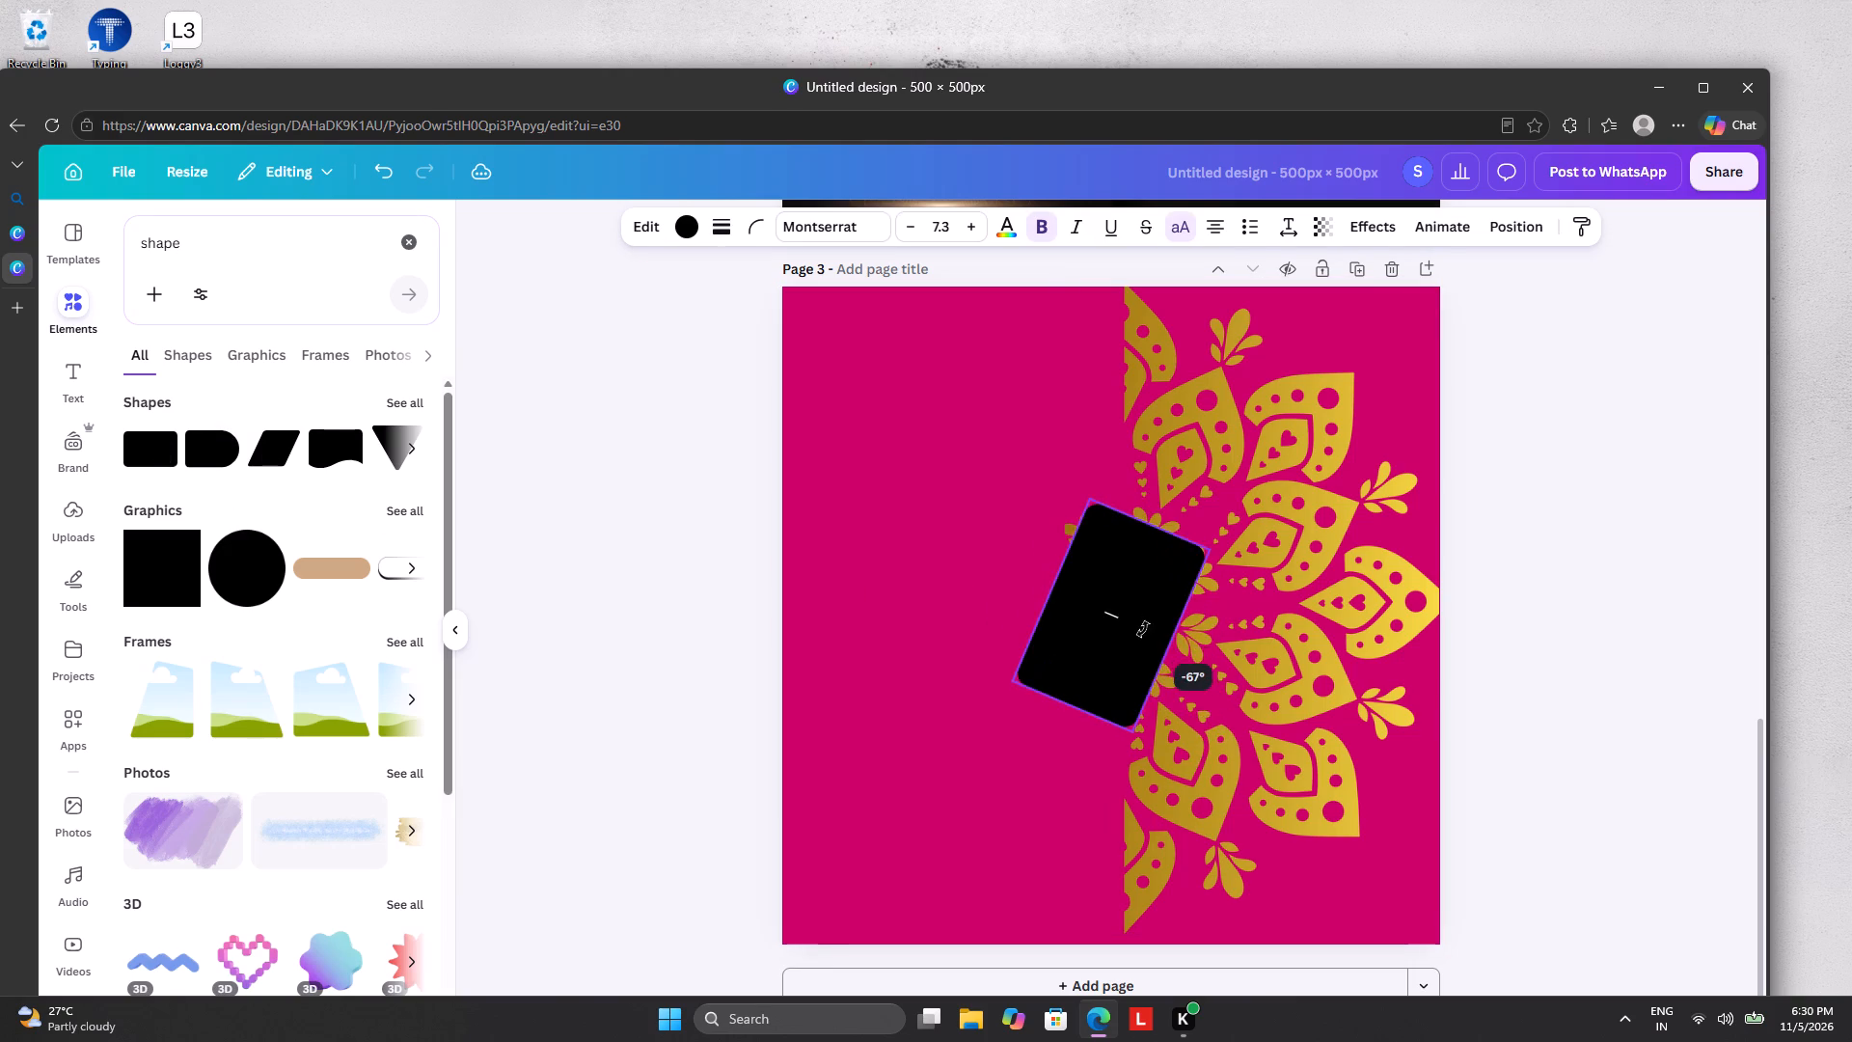
left_click_drag(1143, 629, 1143, 621)
left_click(756, 209)
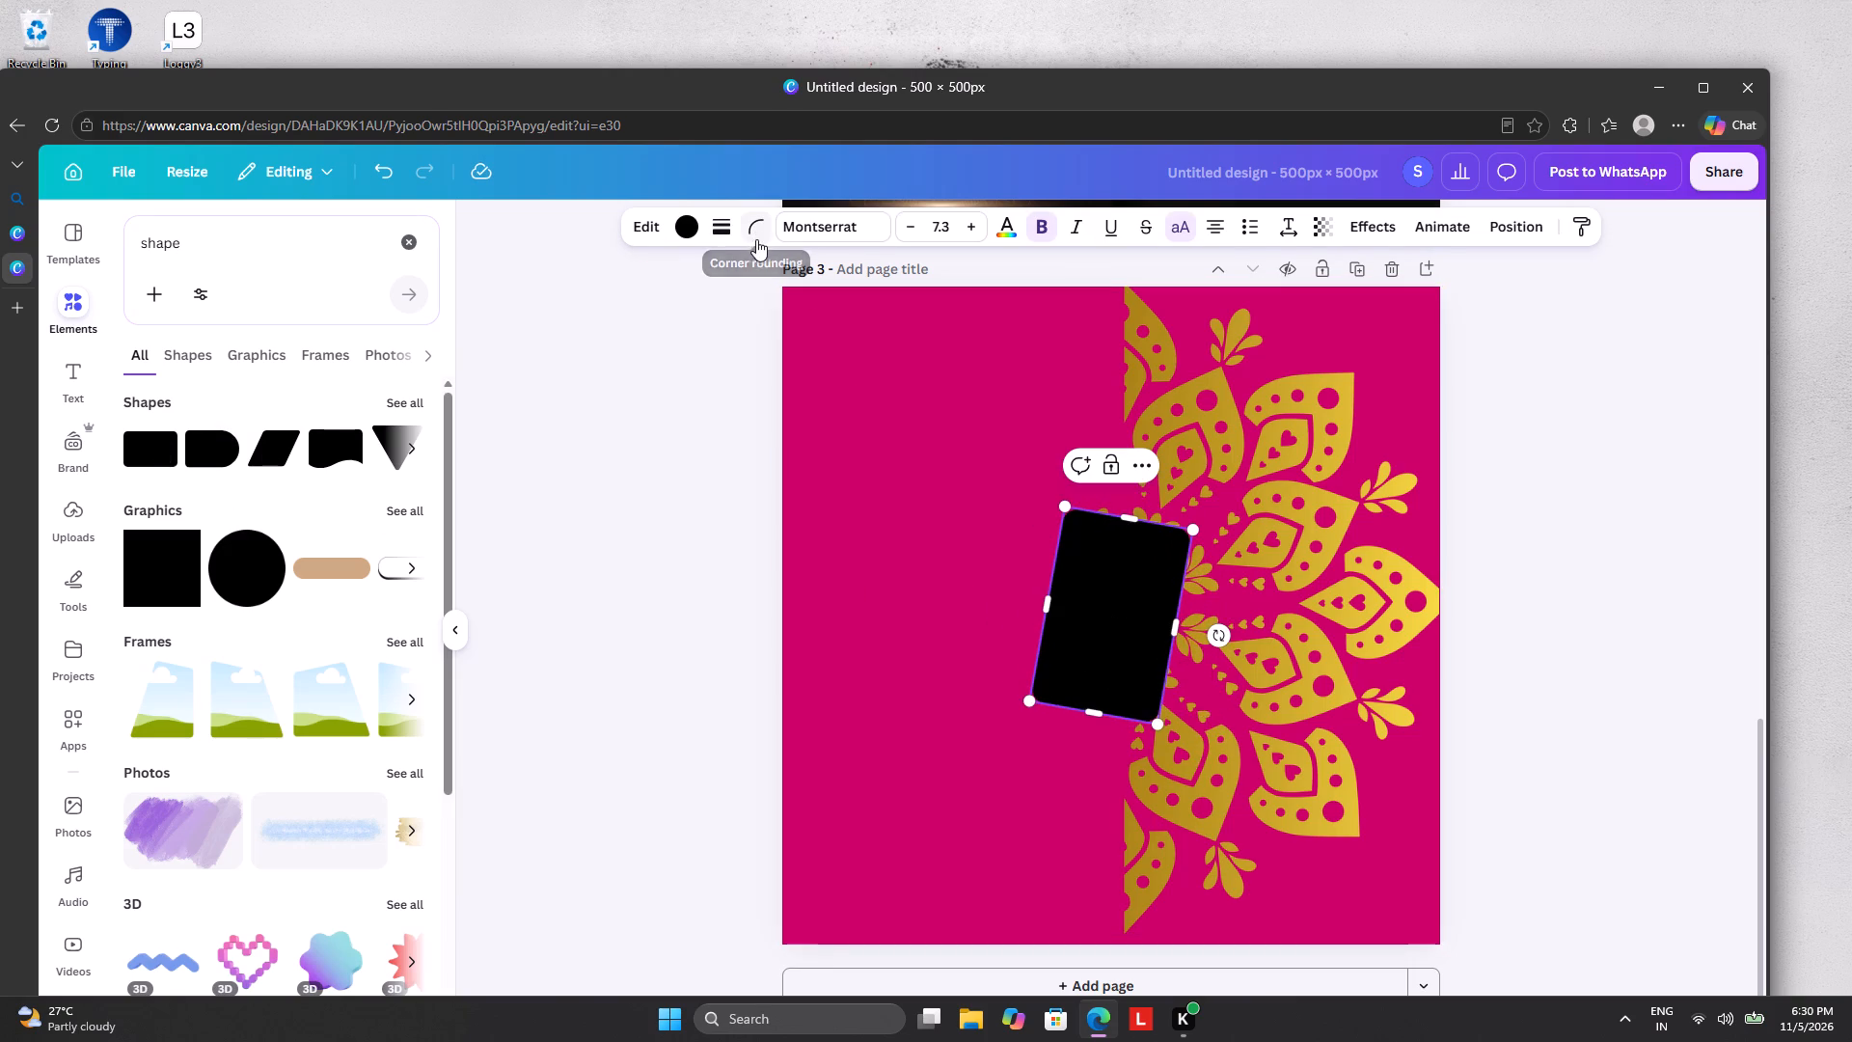
left_click(756, 234)
left_click_drag(720, 302, 949, 360)
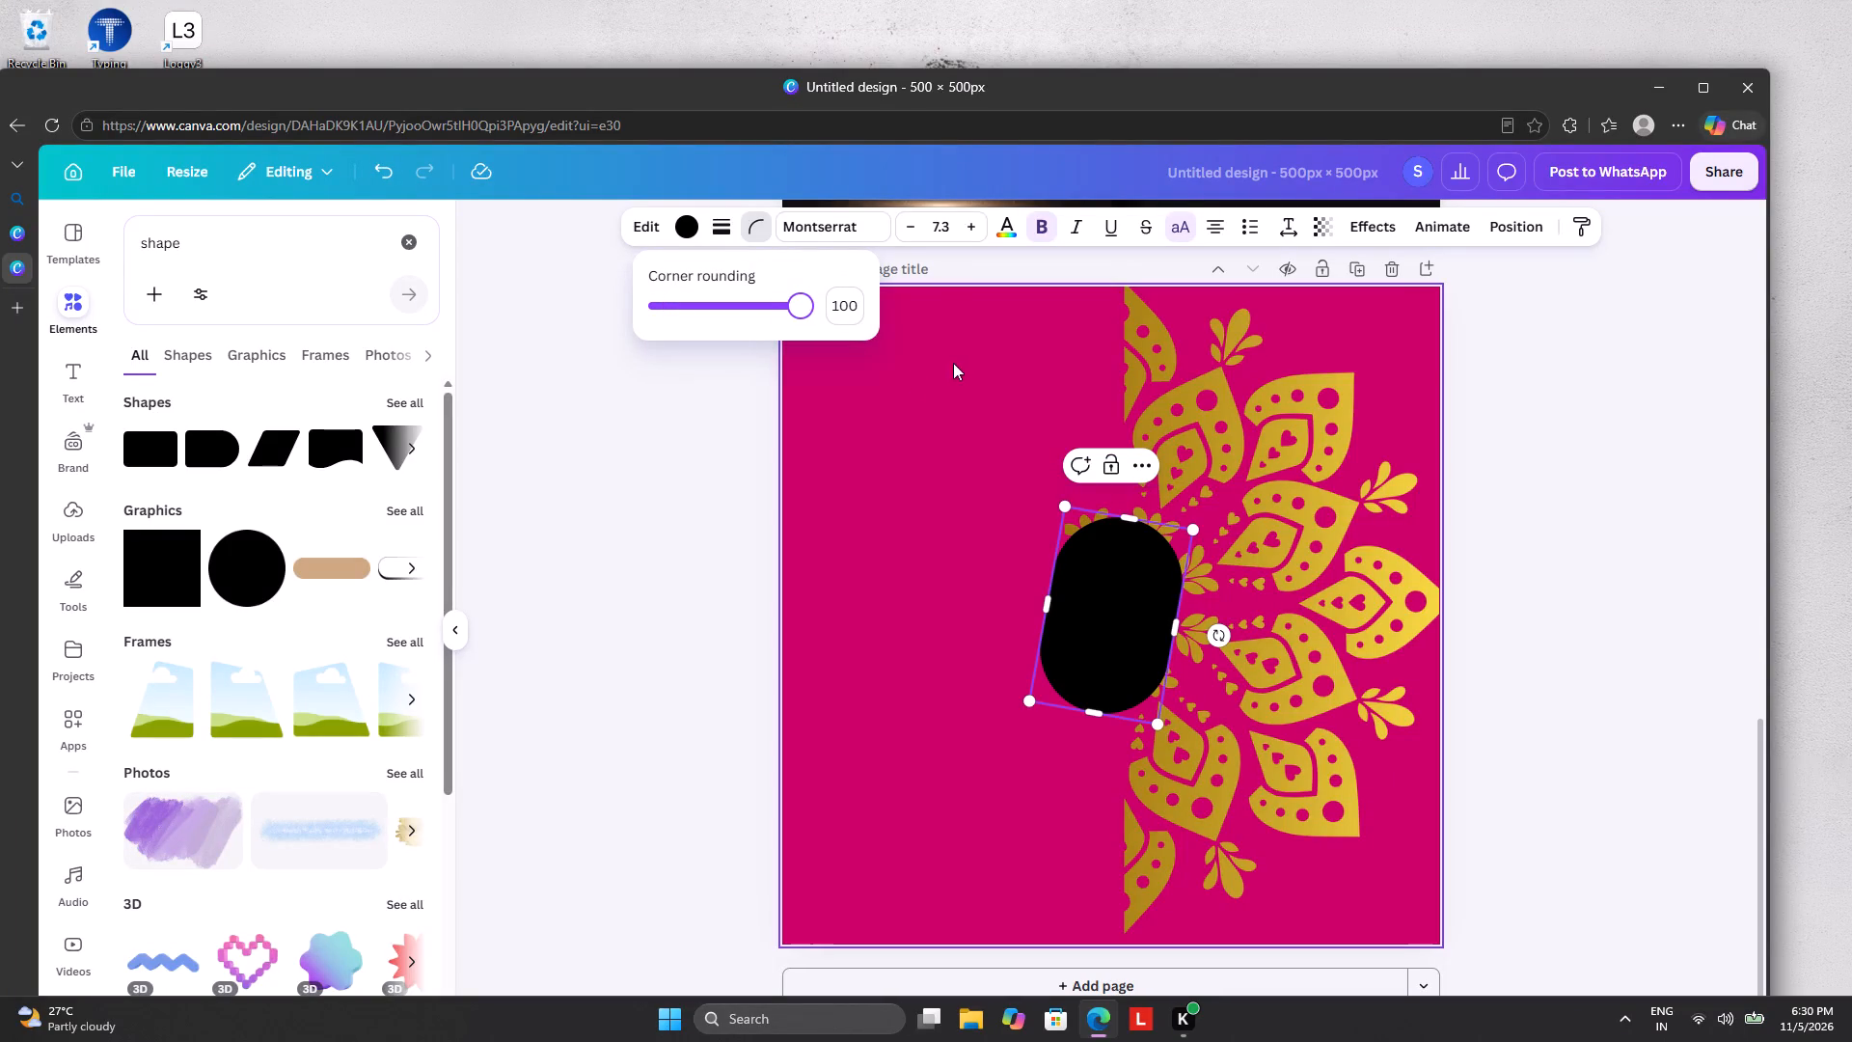
left_click_drag(798, 314, 389, 410)
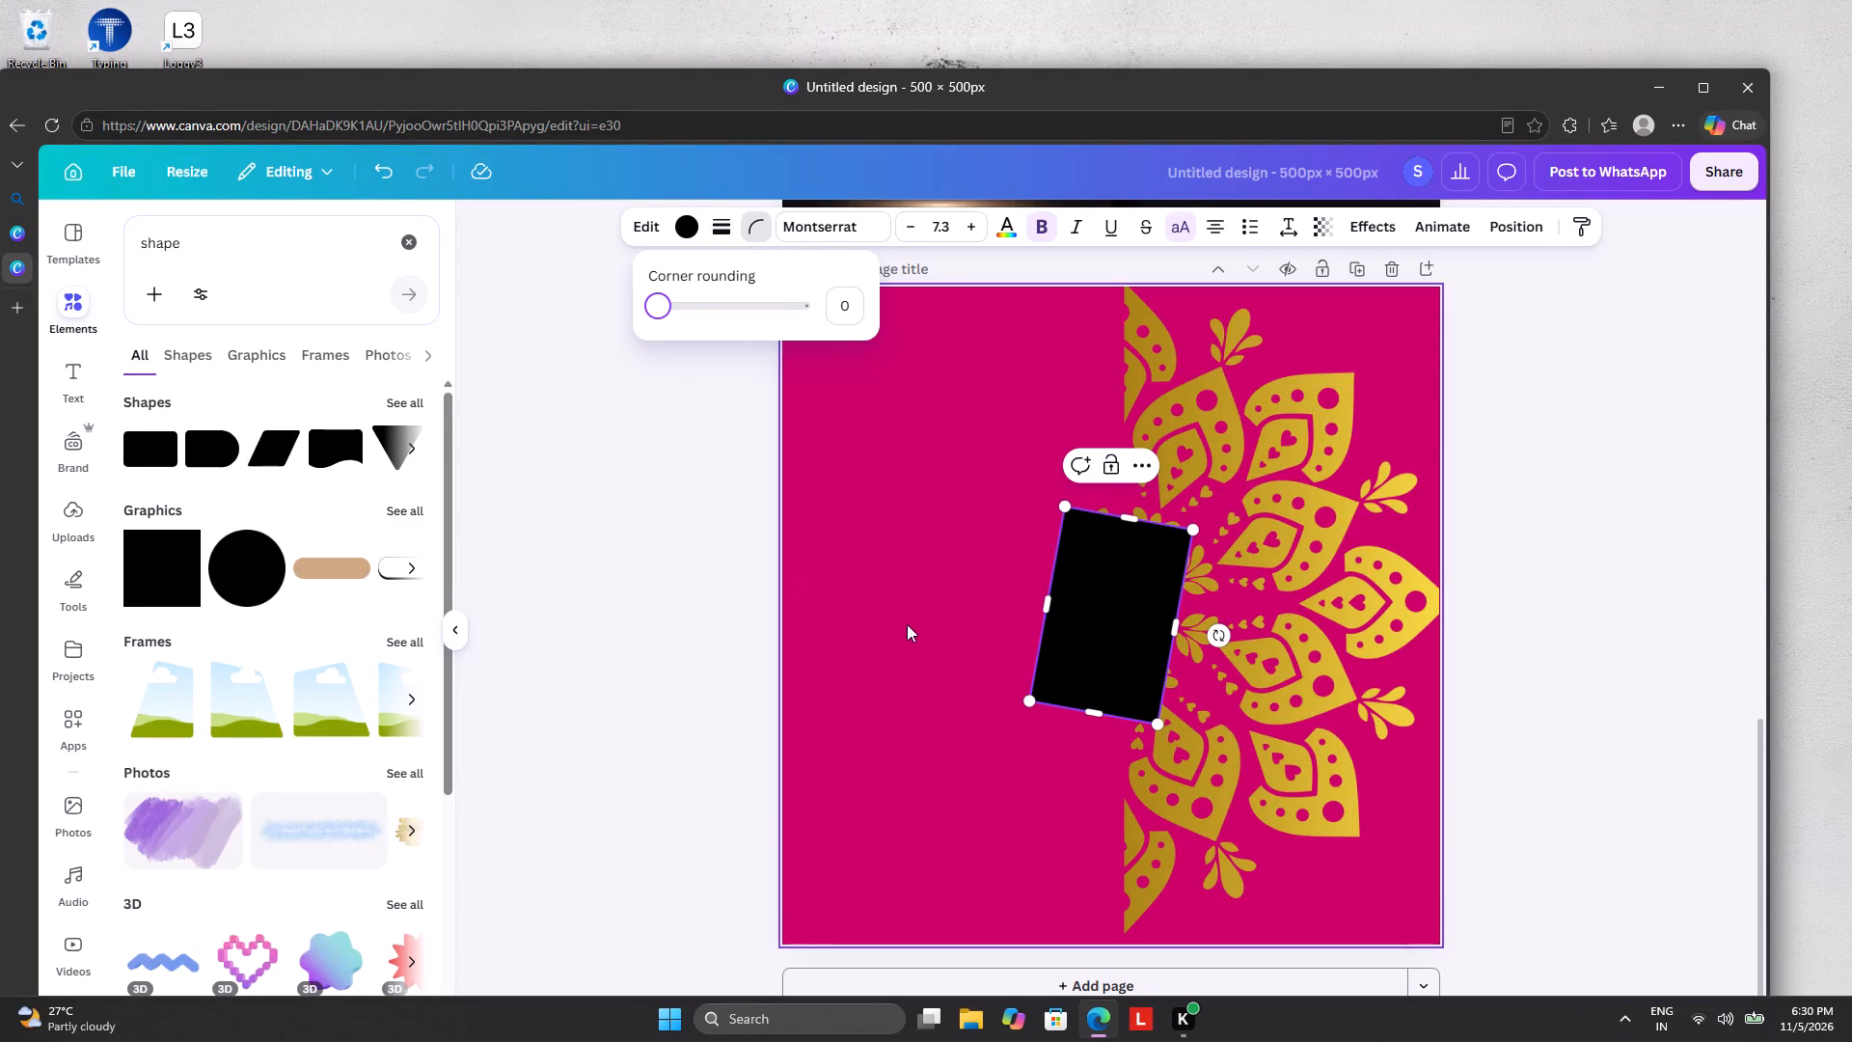
Enlarge the rectangle to about 523 × 301 px, rotate it to -90°, and cover page 3's left part and the mandala's inner edge.
left_click_drag(1024, 698, 504, 866)
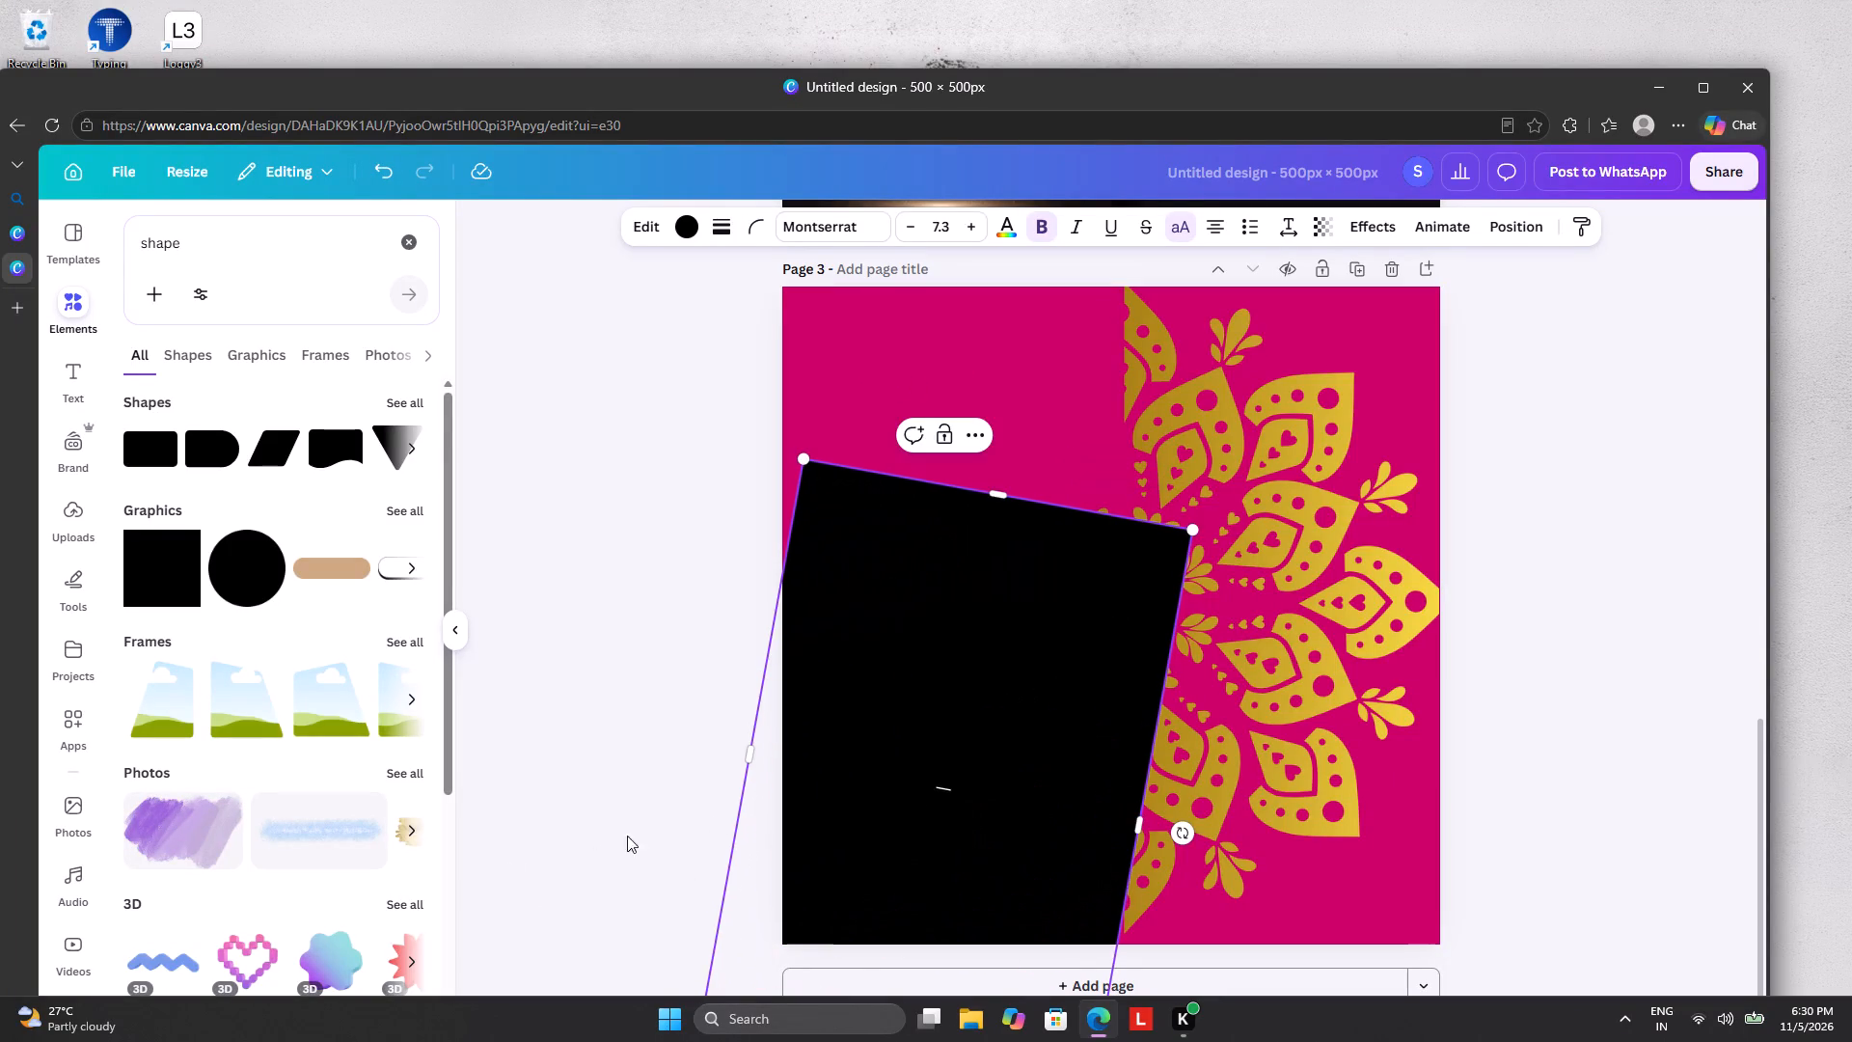
left_click_drag(815, 810, 812, 612)
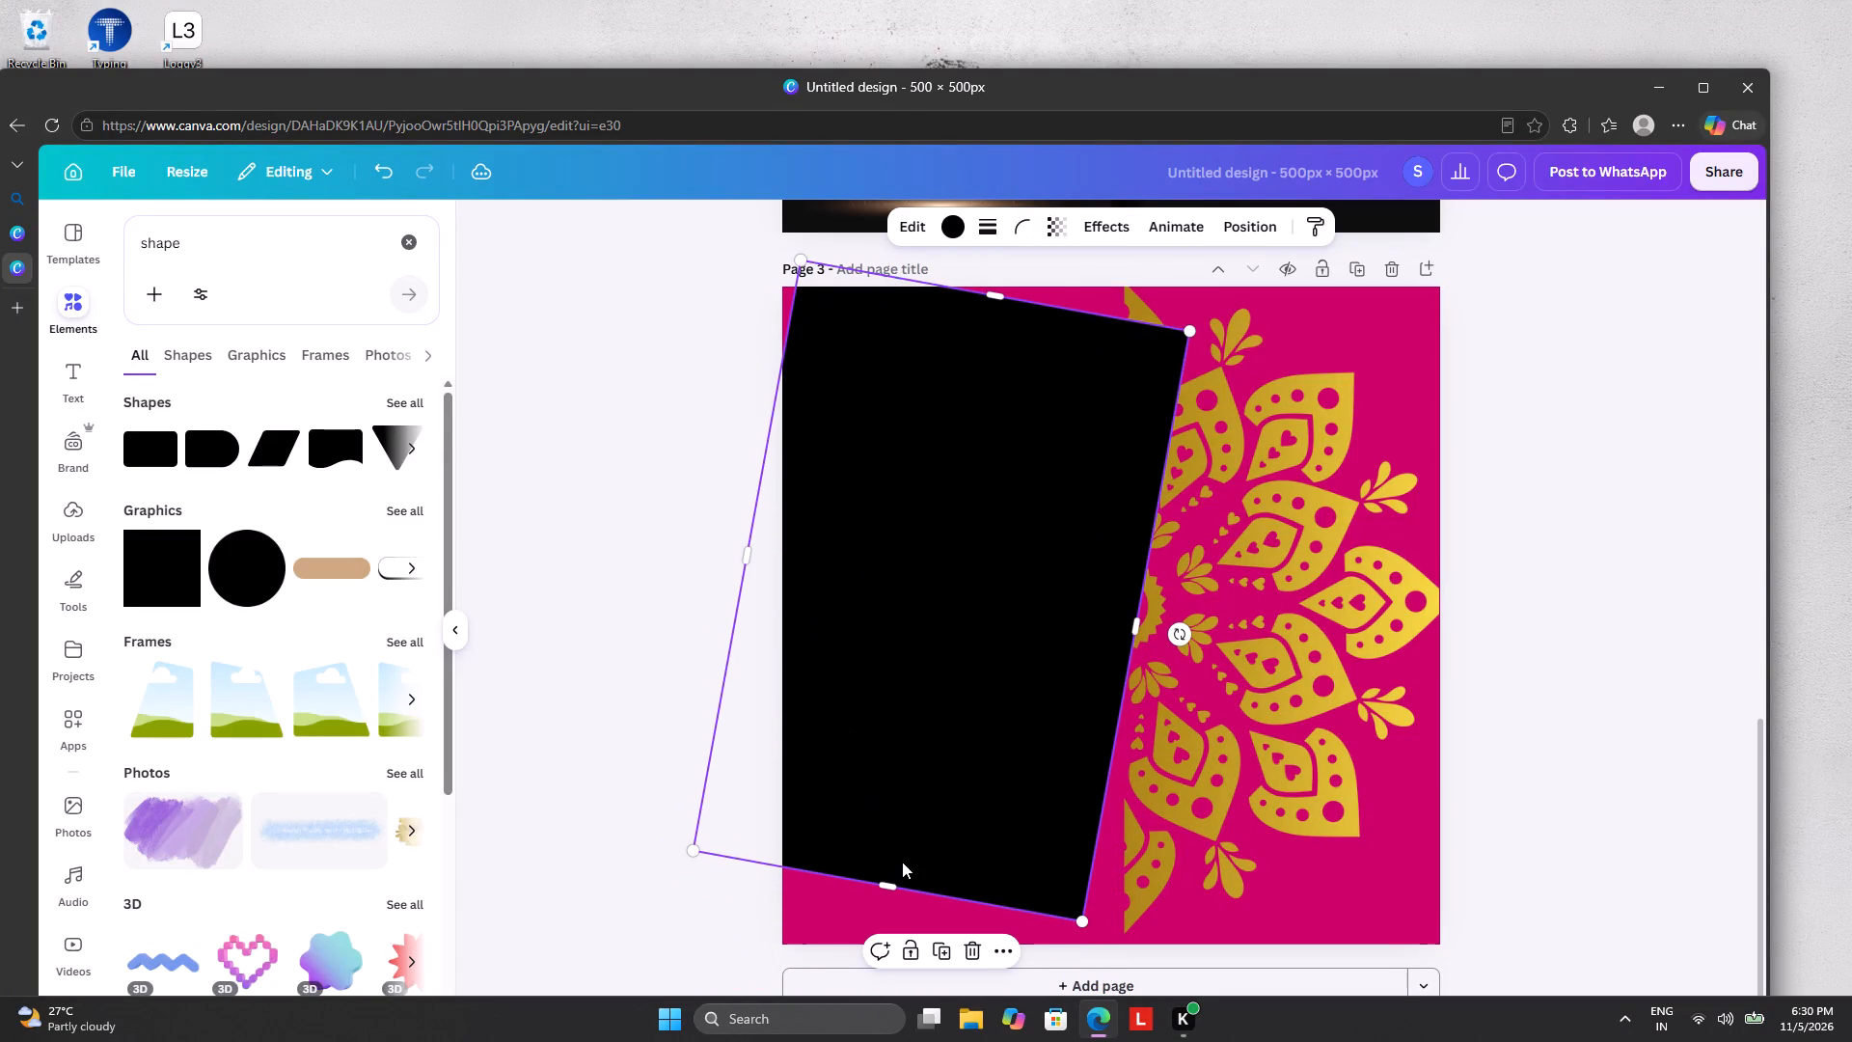
left_click_drag(1184, 630, 1164, 578)
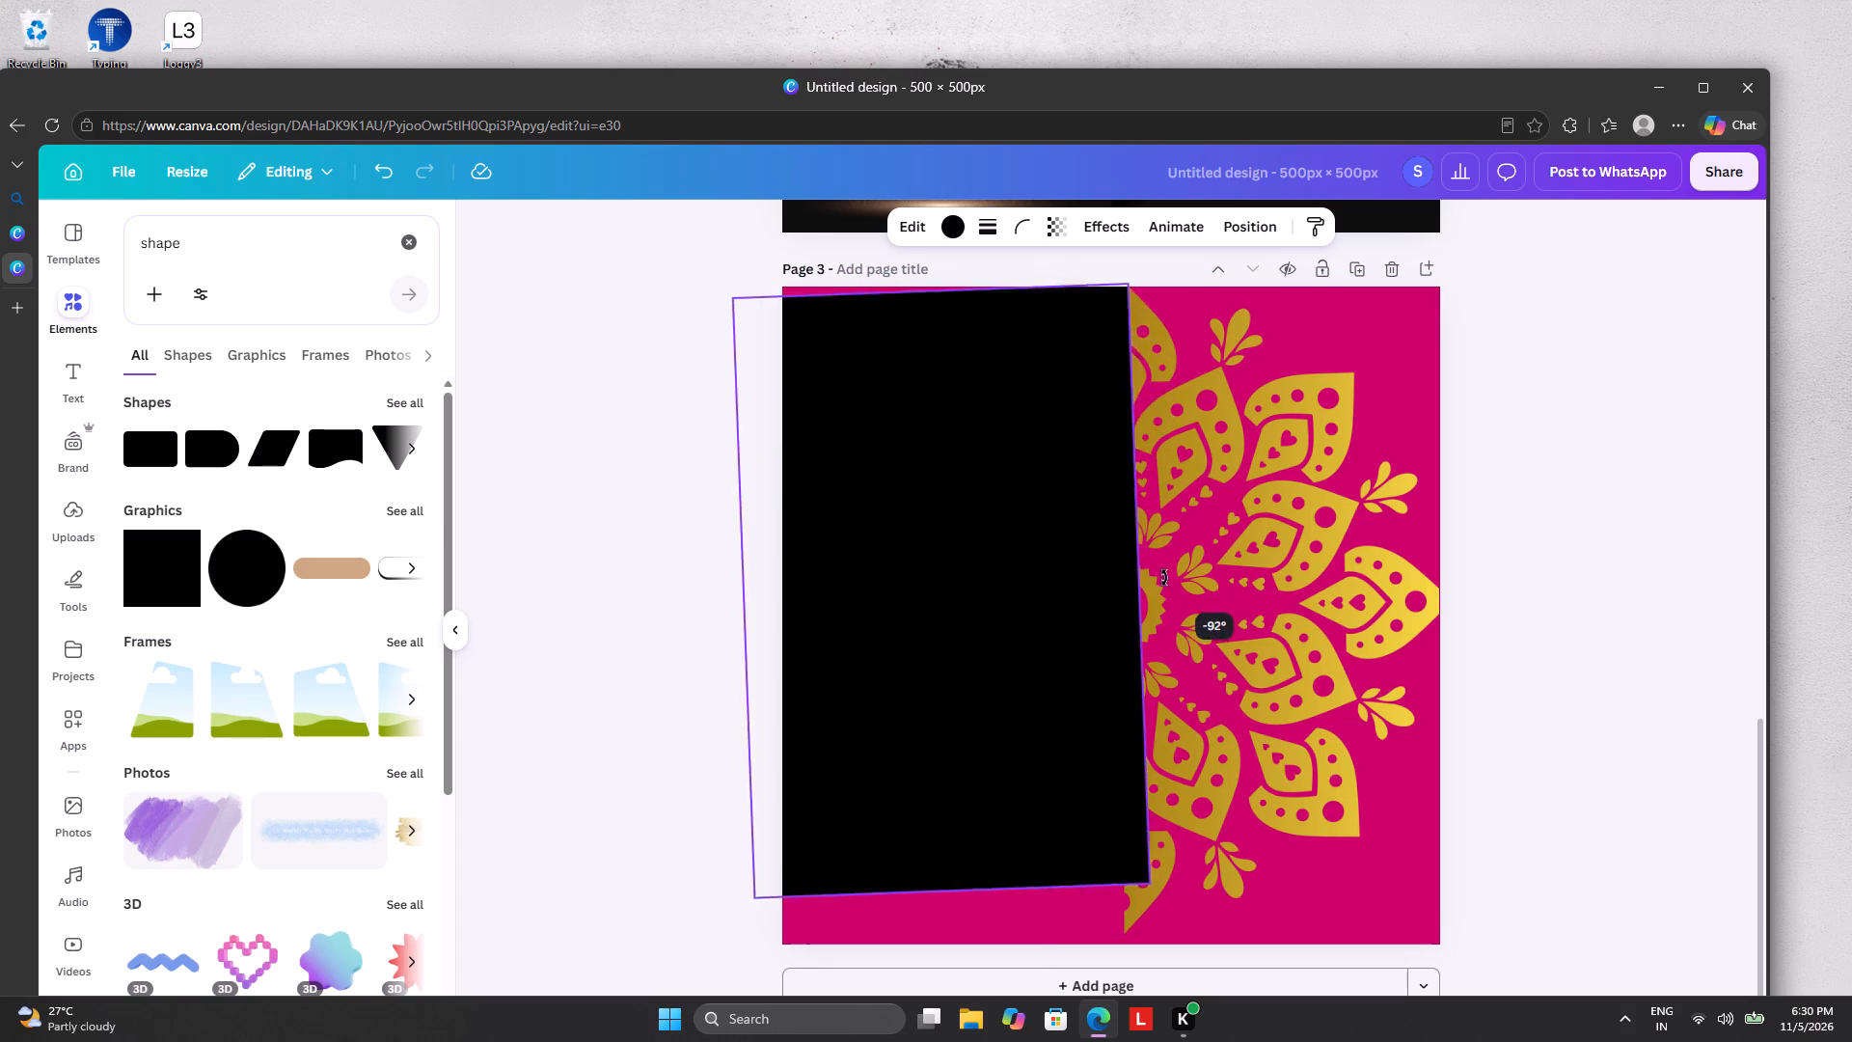
left_click_drag(1164, 578, 1172, 592)
left_click_drag(928, 888, 930, 914)
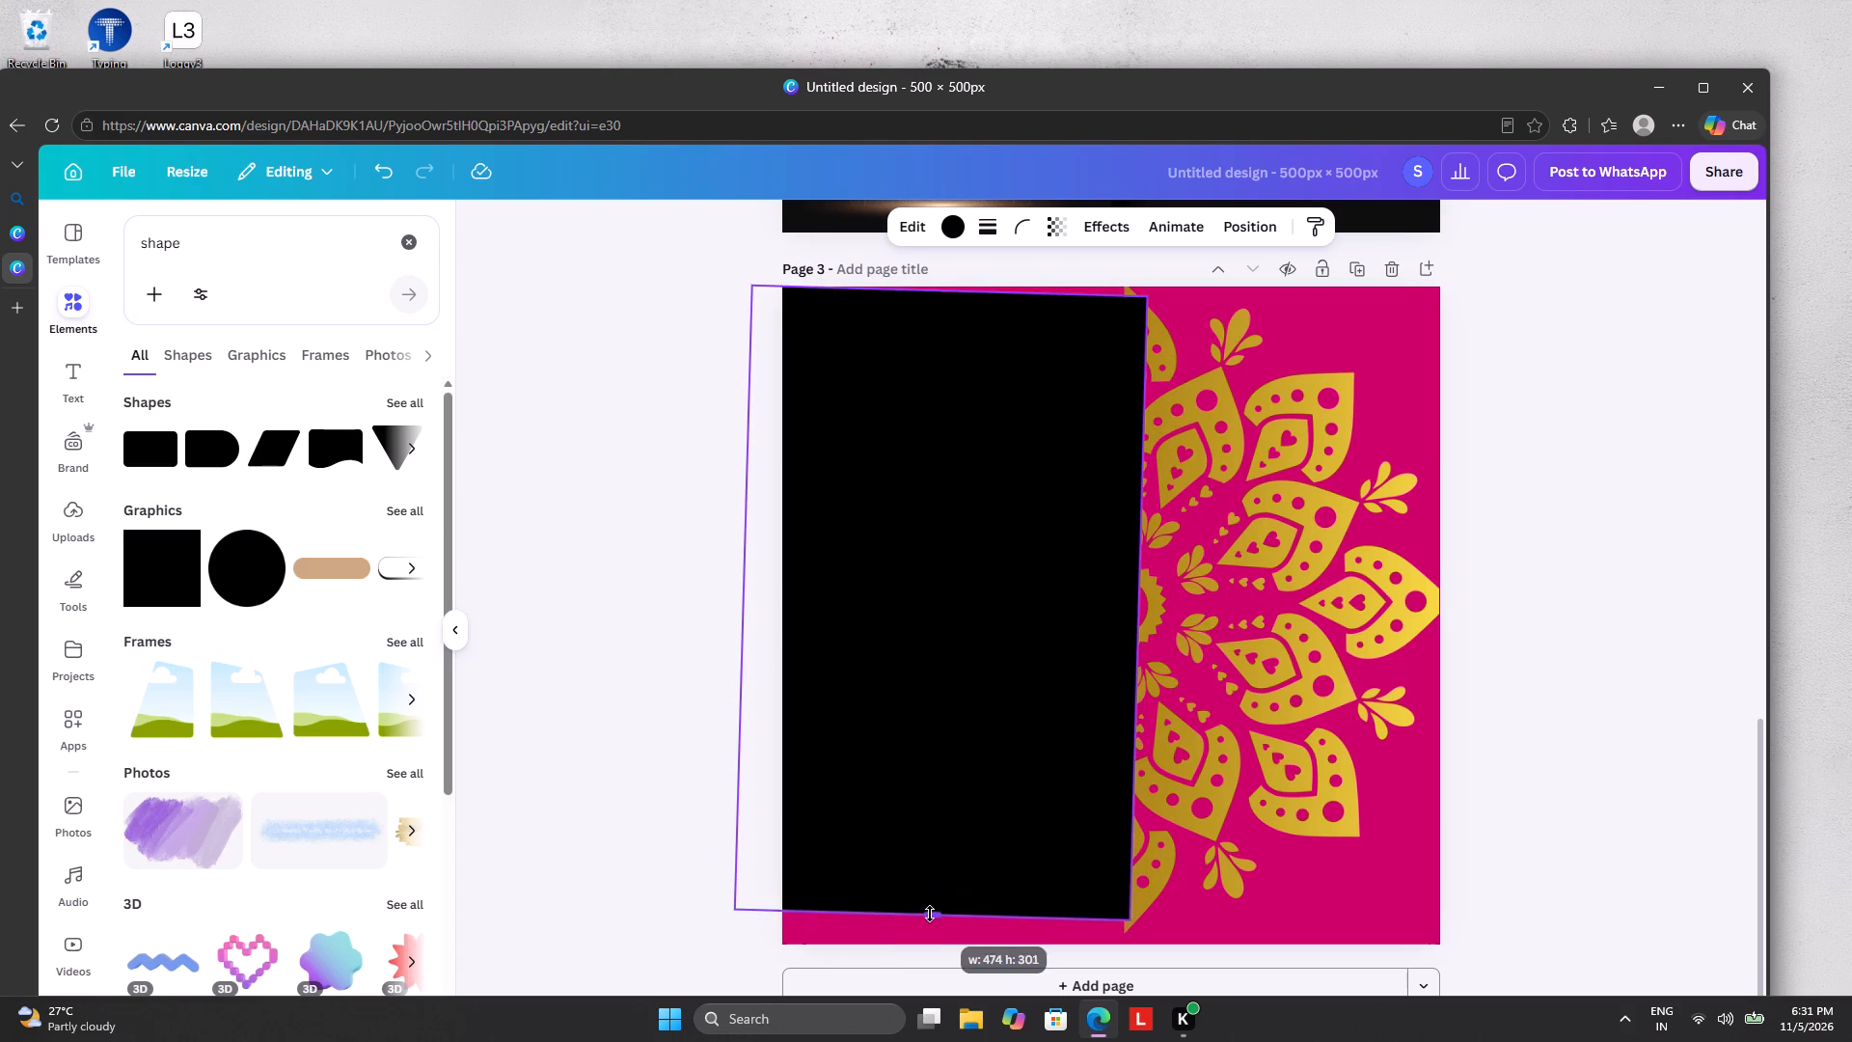
left_click_drag(930, 914, 928, 948)
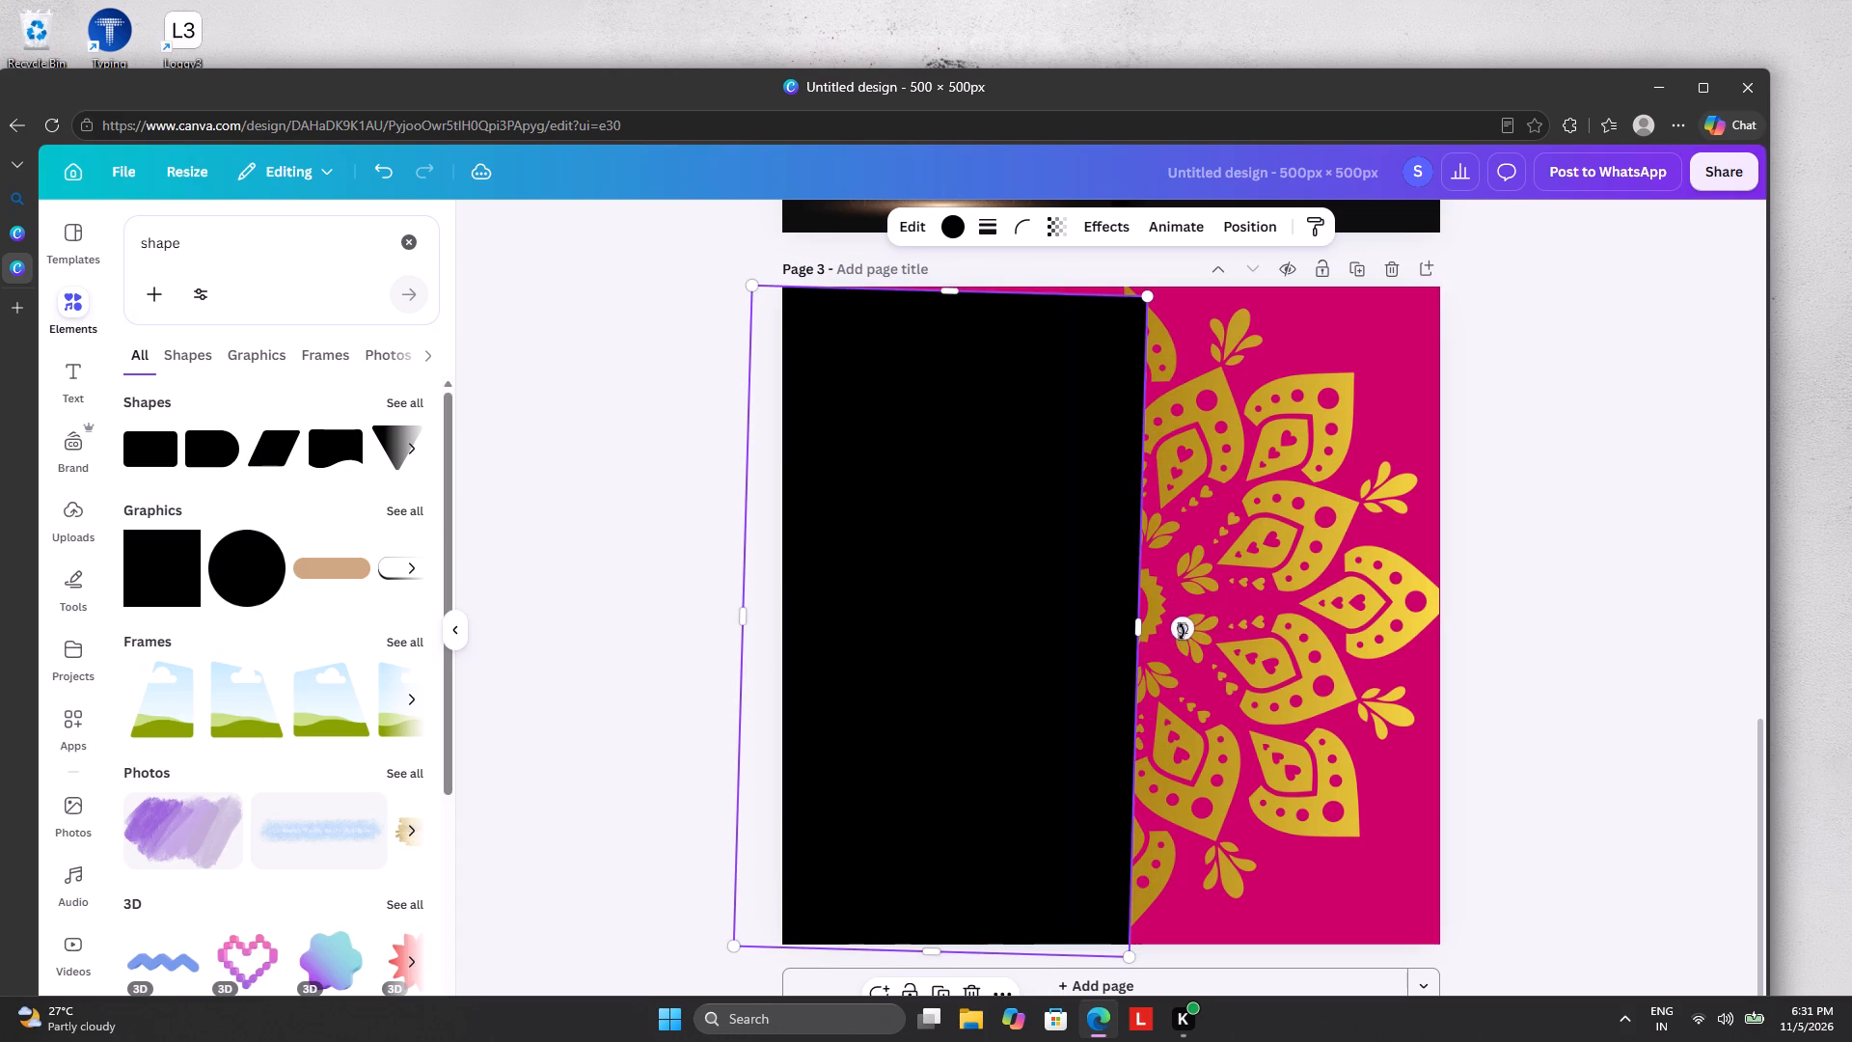
left_click(1181, 631)
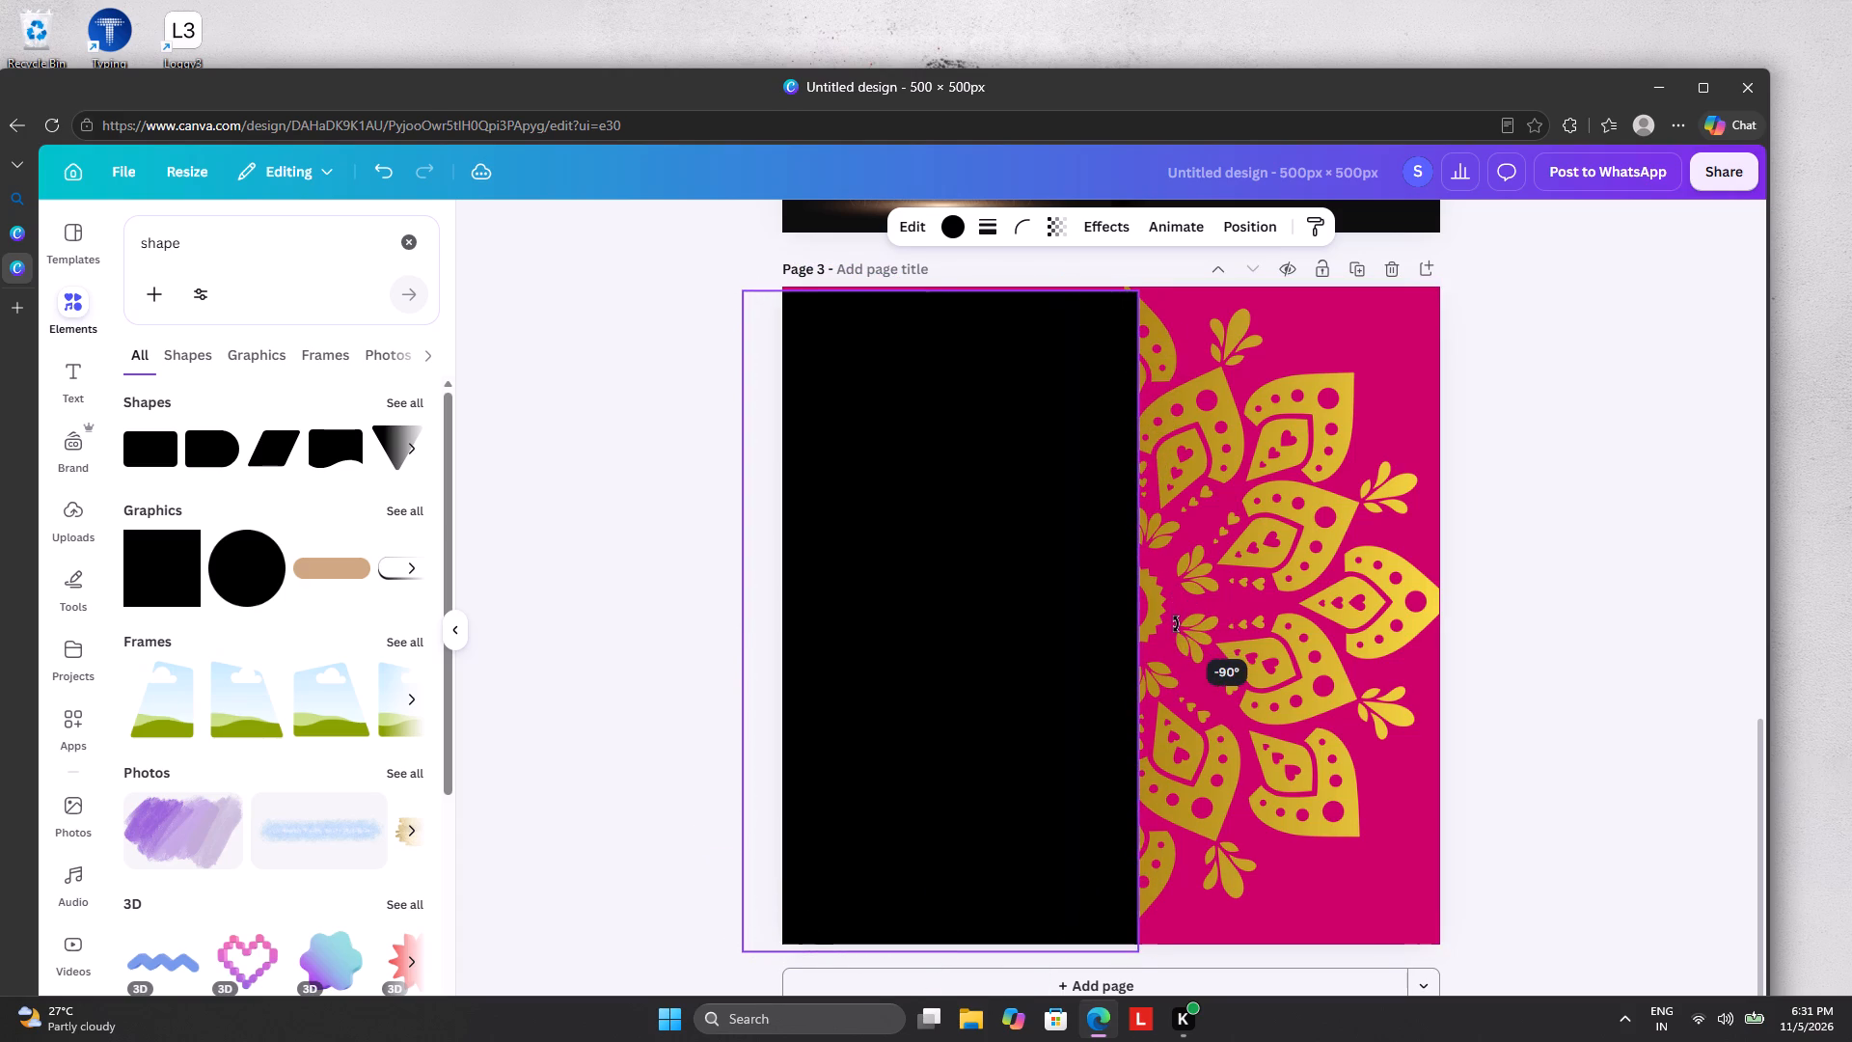
left_click_drag(1026, 725, 1033, 700)
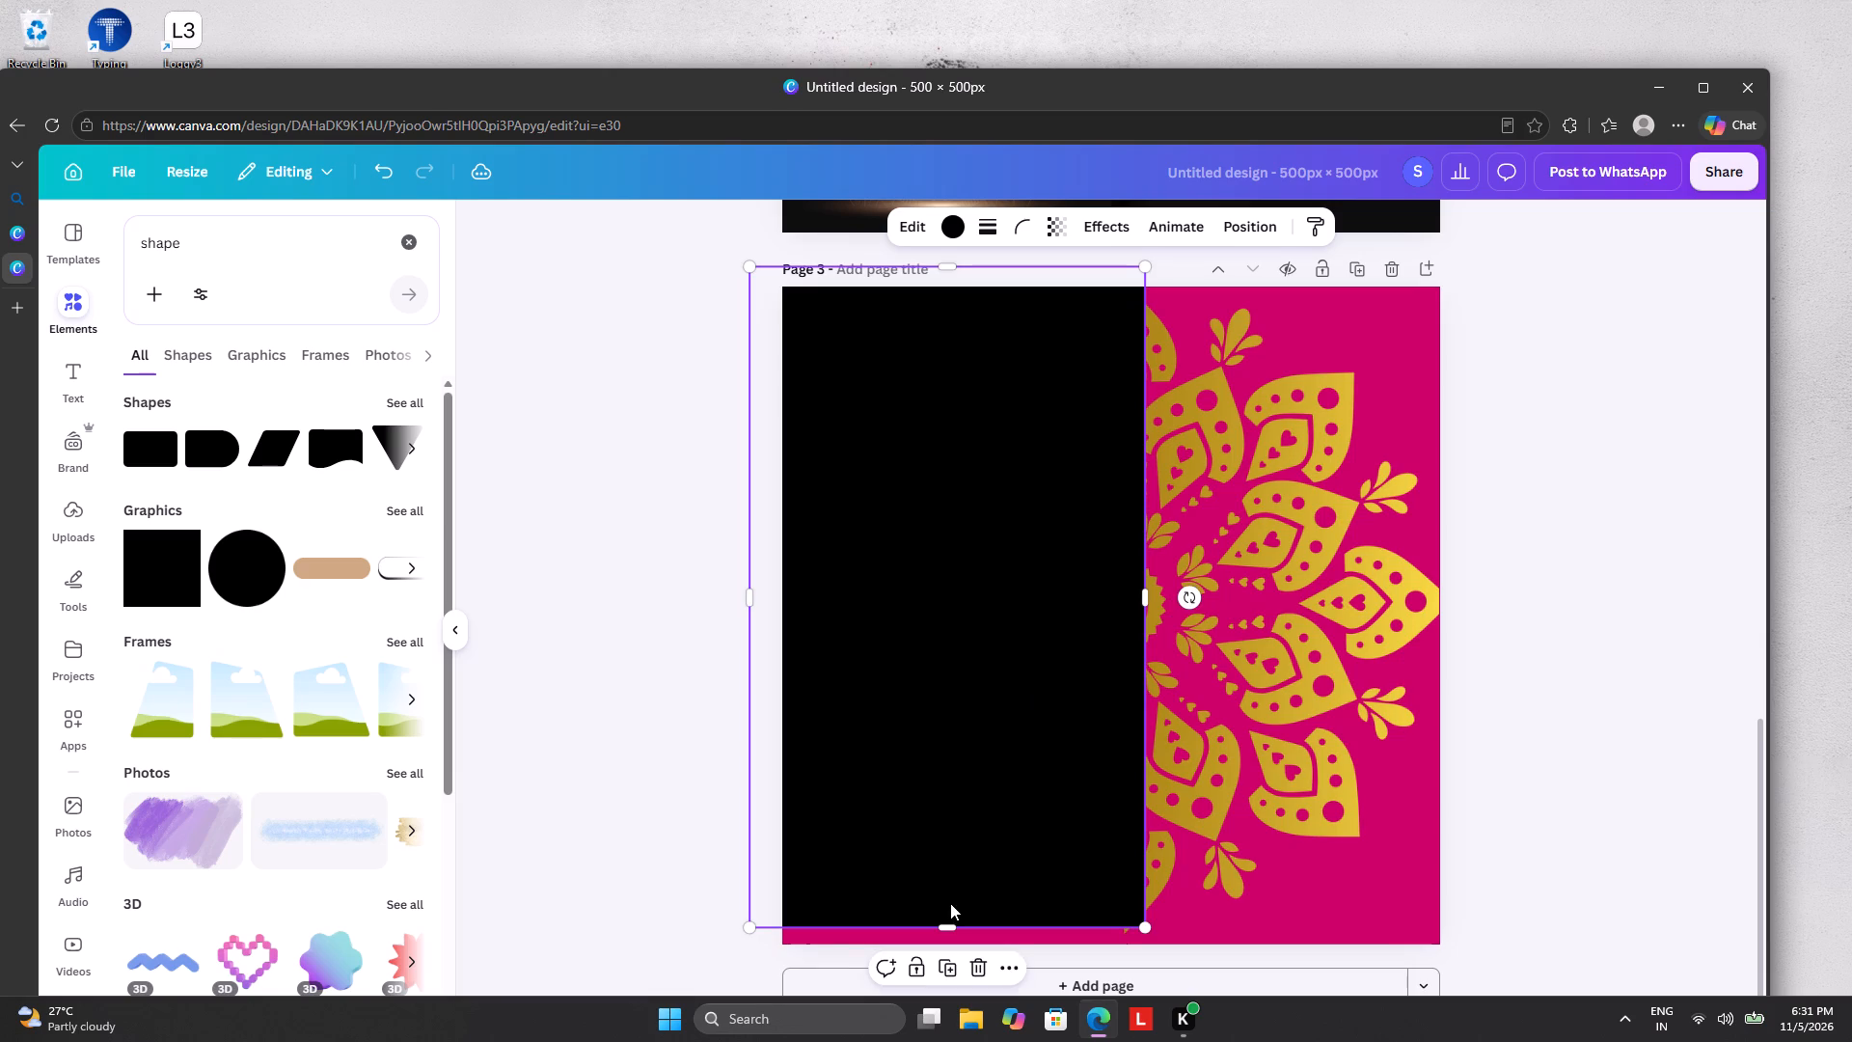
left_click_drag(945, 920, 945, 947)
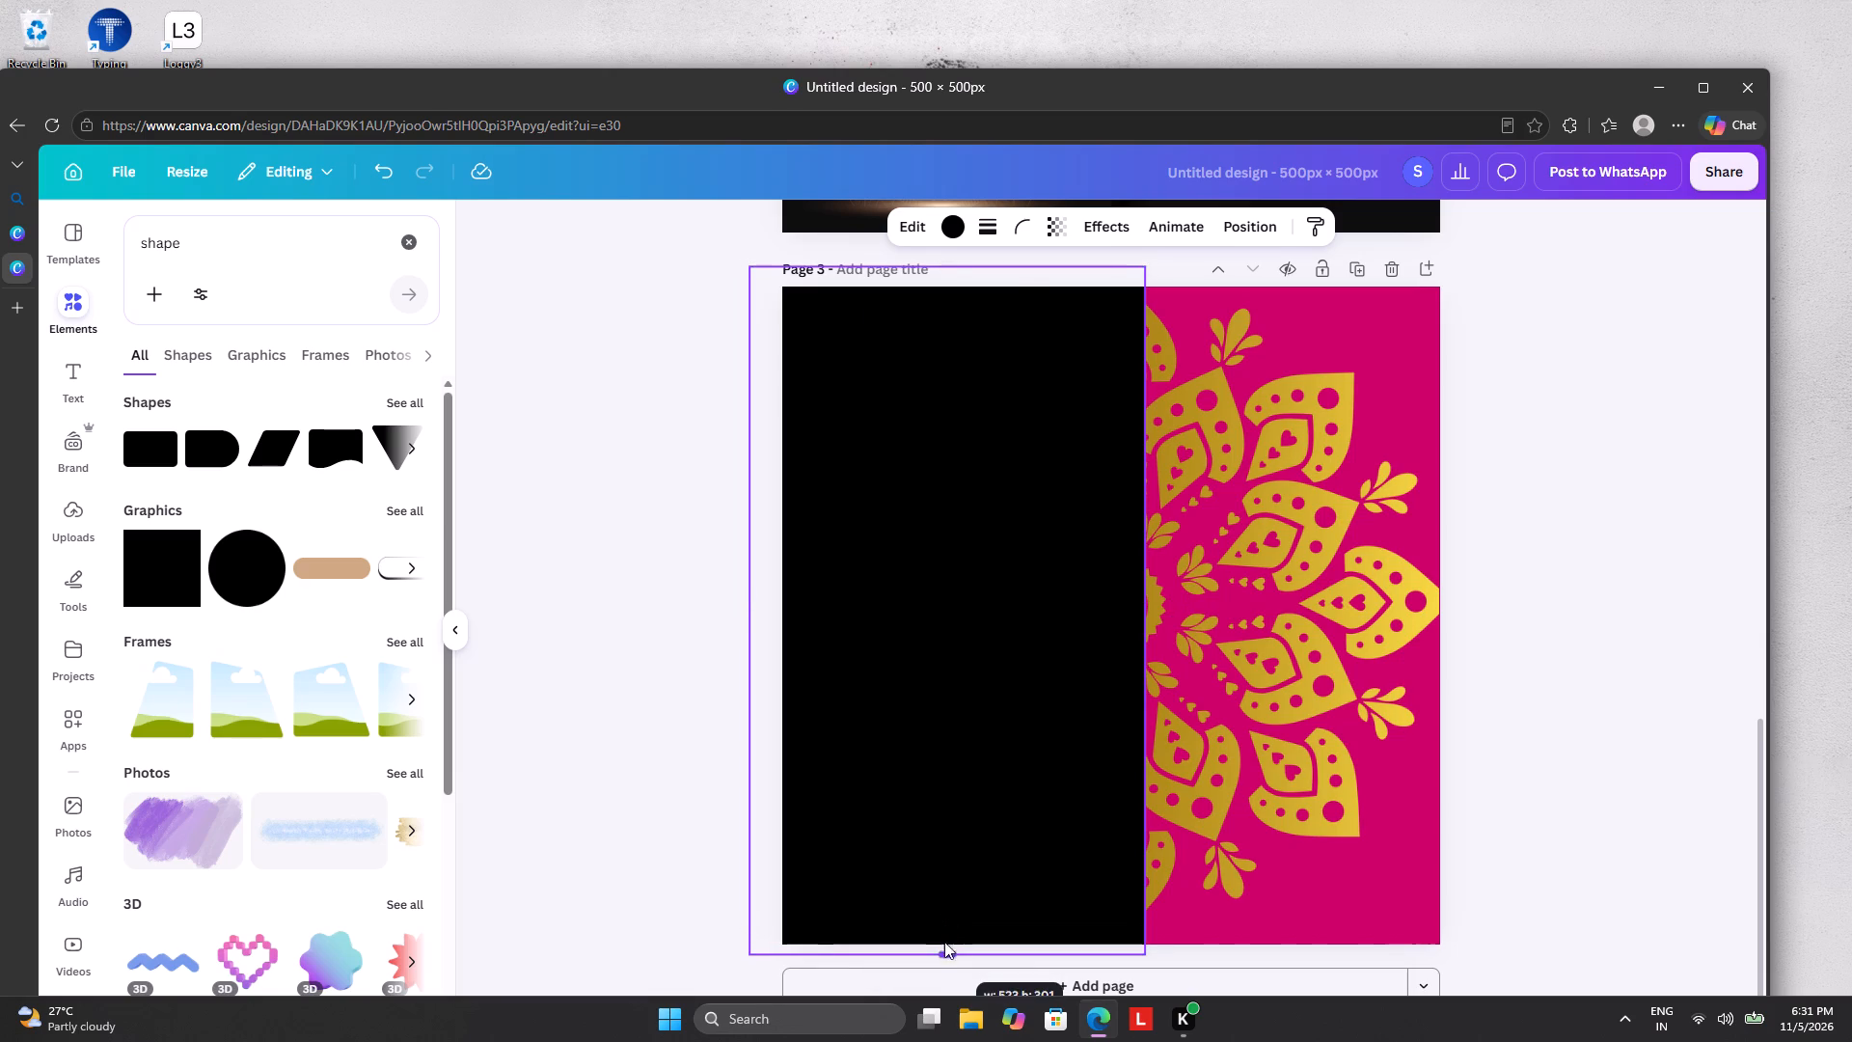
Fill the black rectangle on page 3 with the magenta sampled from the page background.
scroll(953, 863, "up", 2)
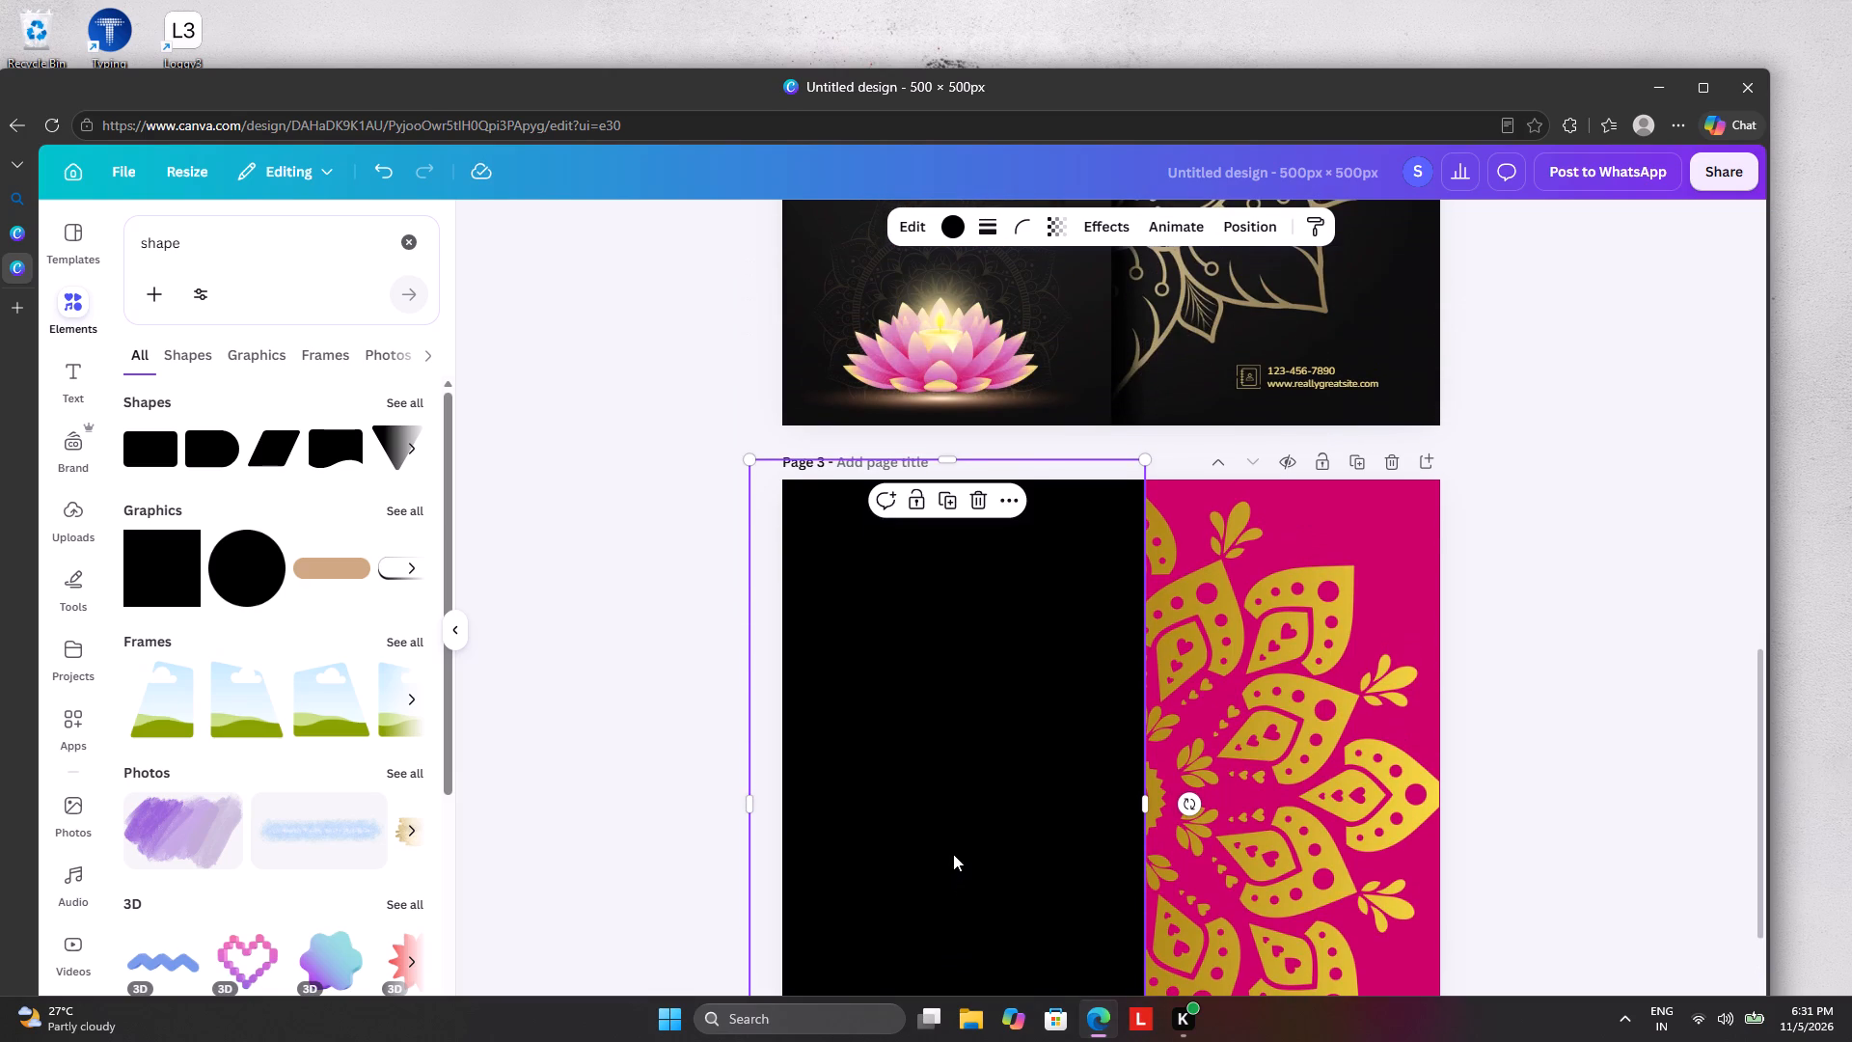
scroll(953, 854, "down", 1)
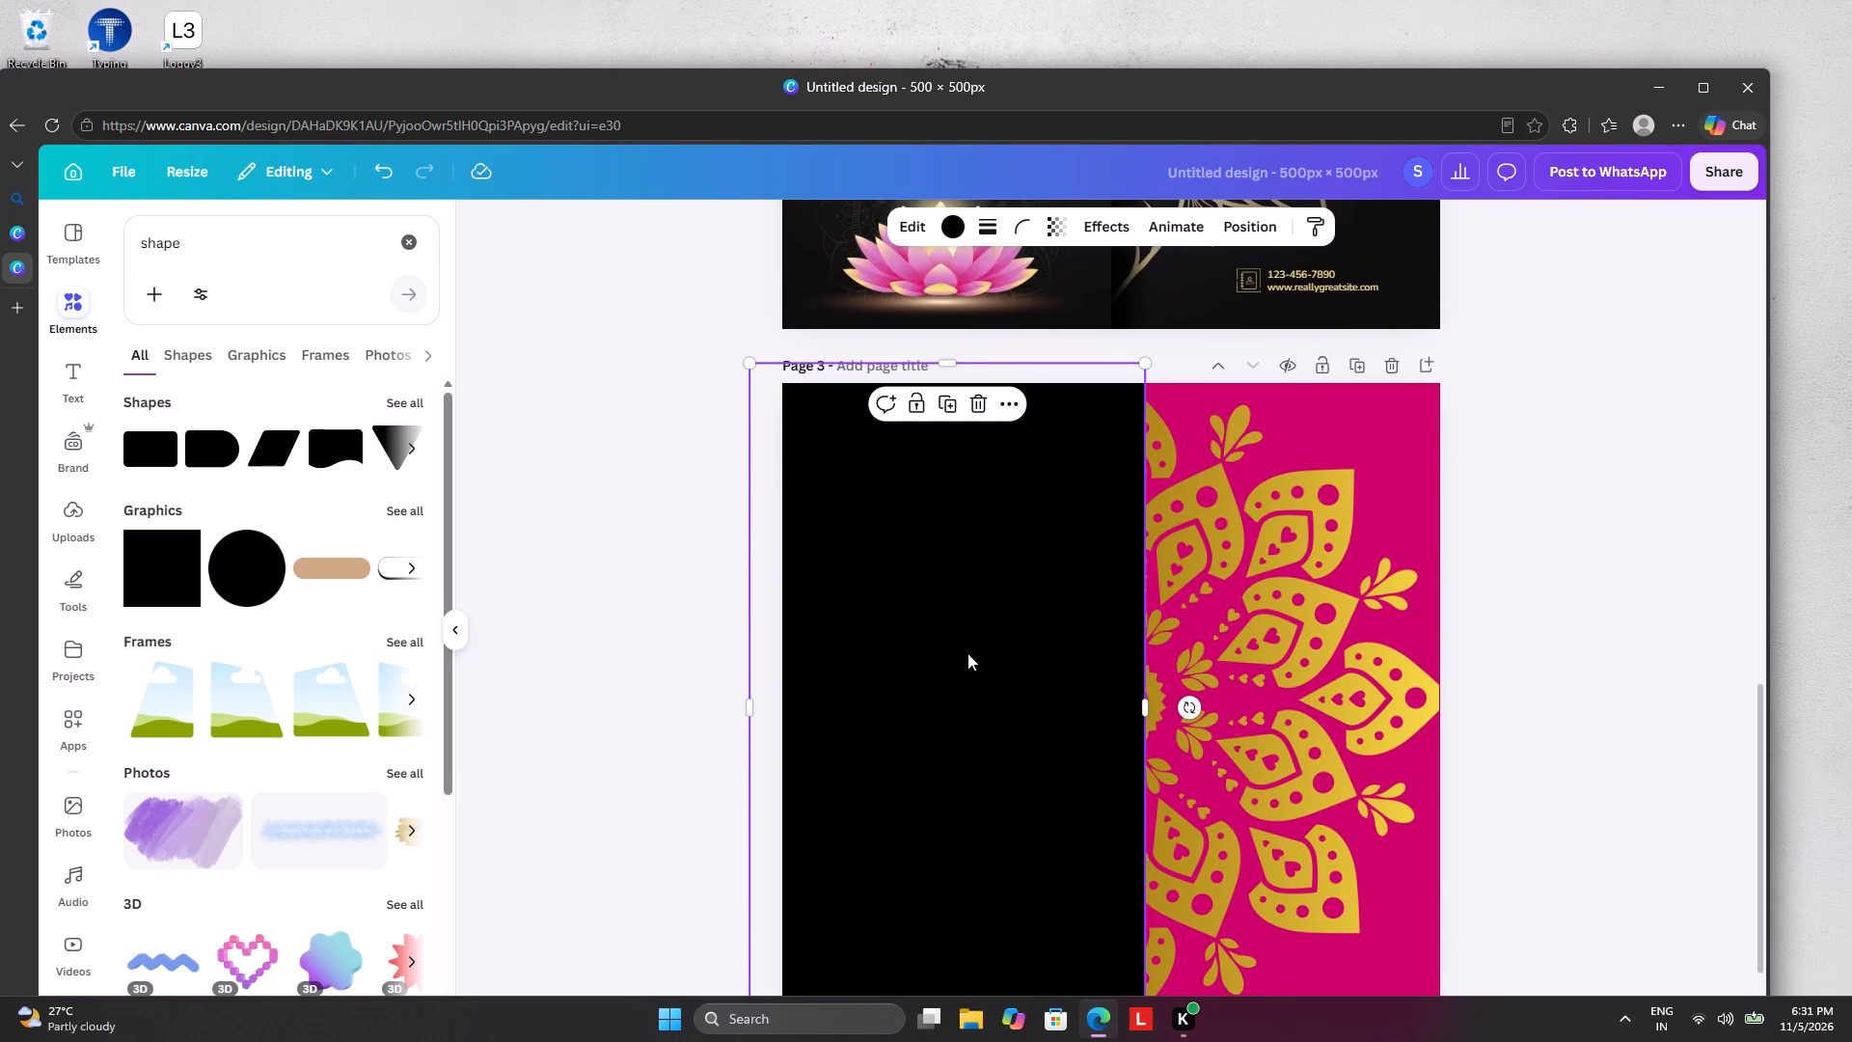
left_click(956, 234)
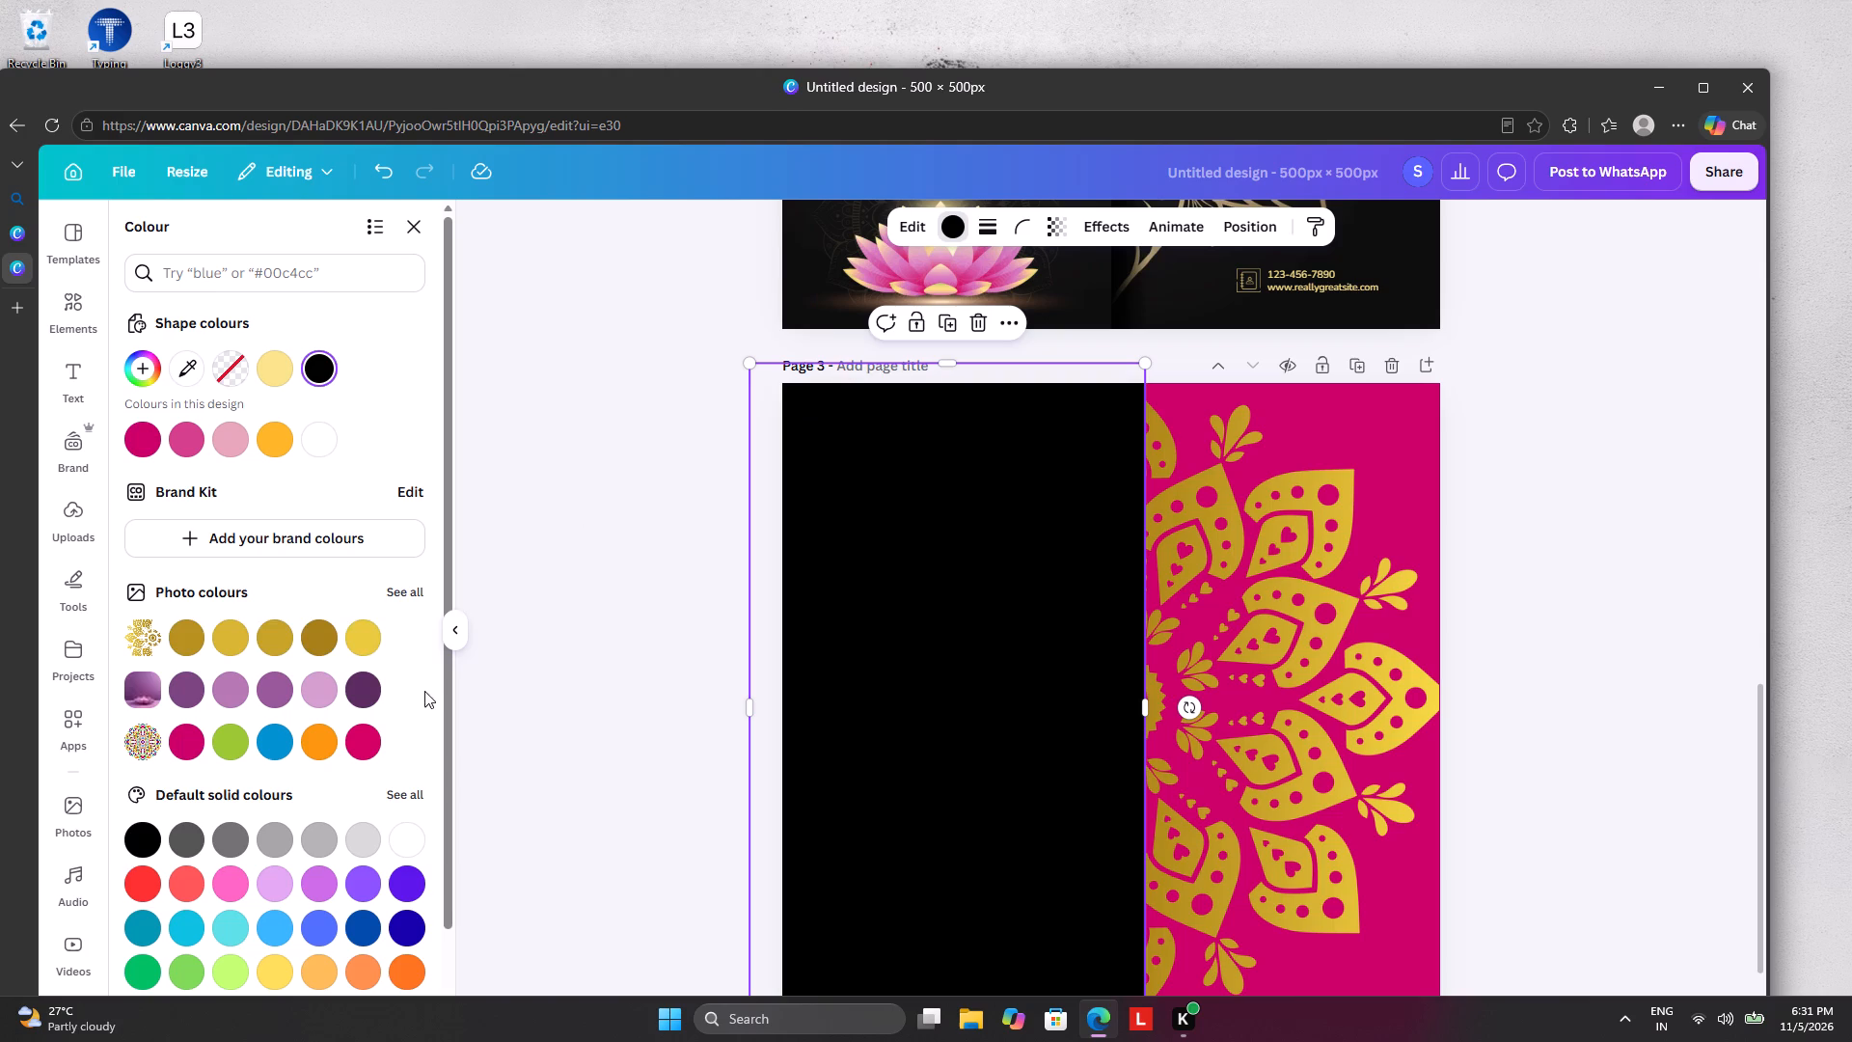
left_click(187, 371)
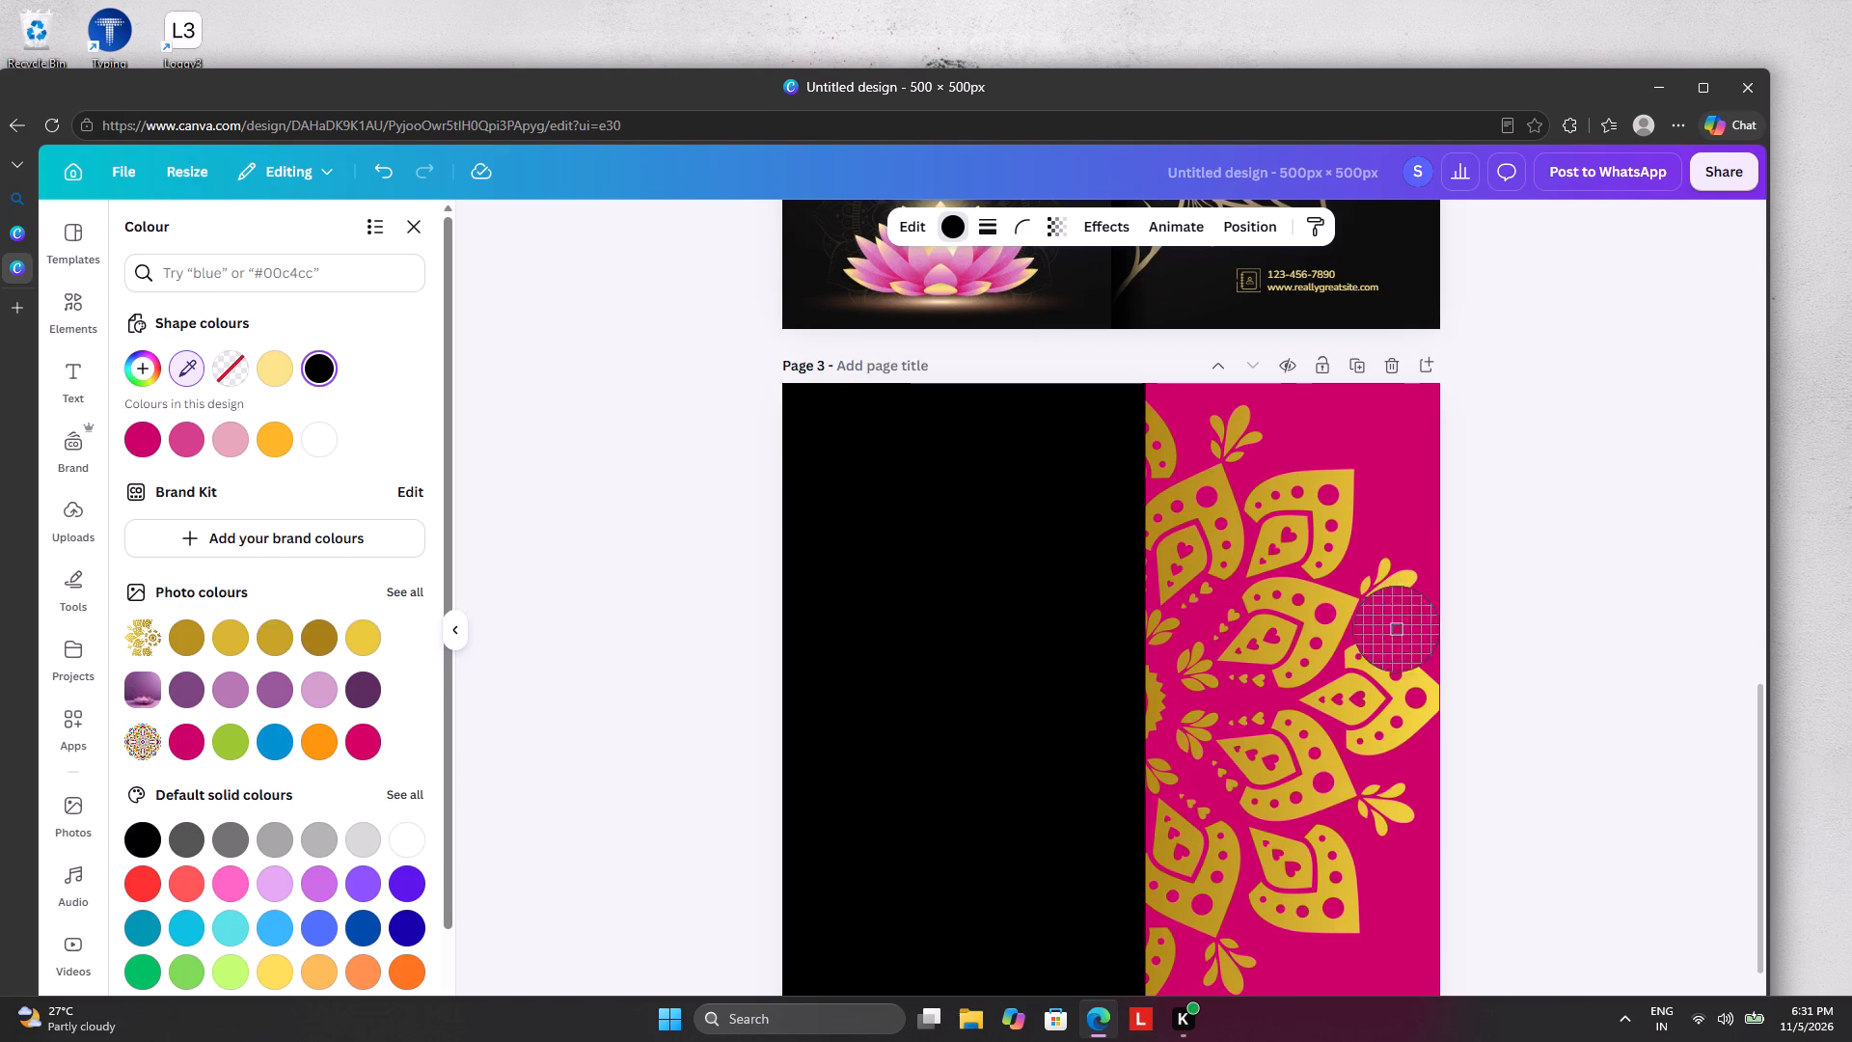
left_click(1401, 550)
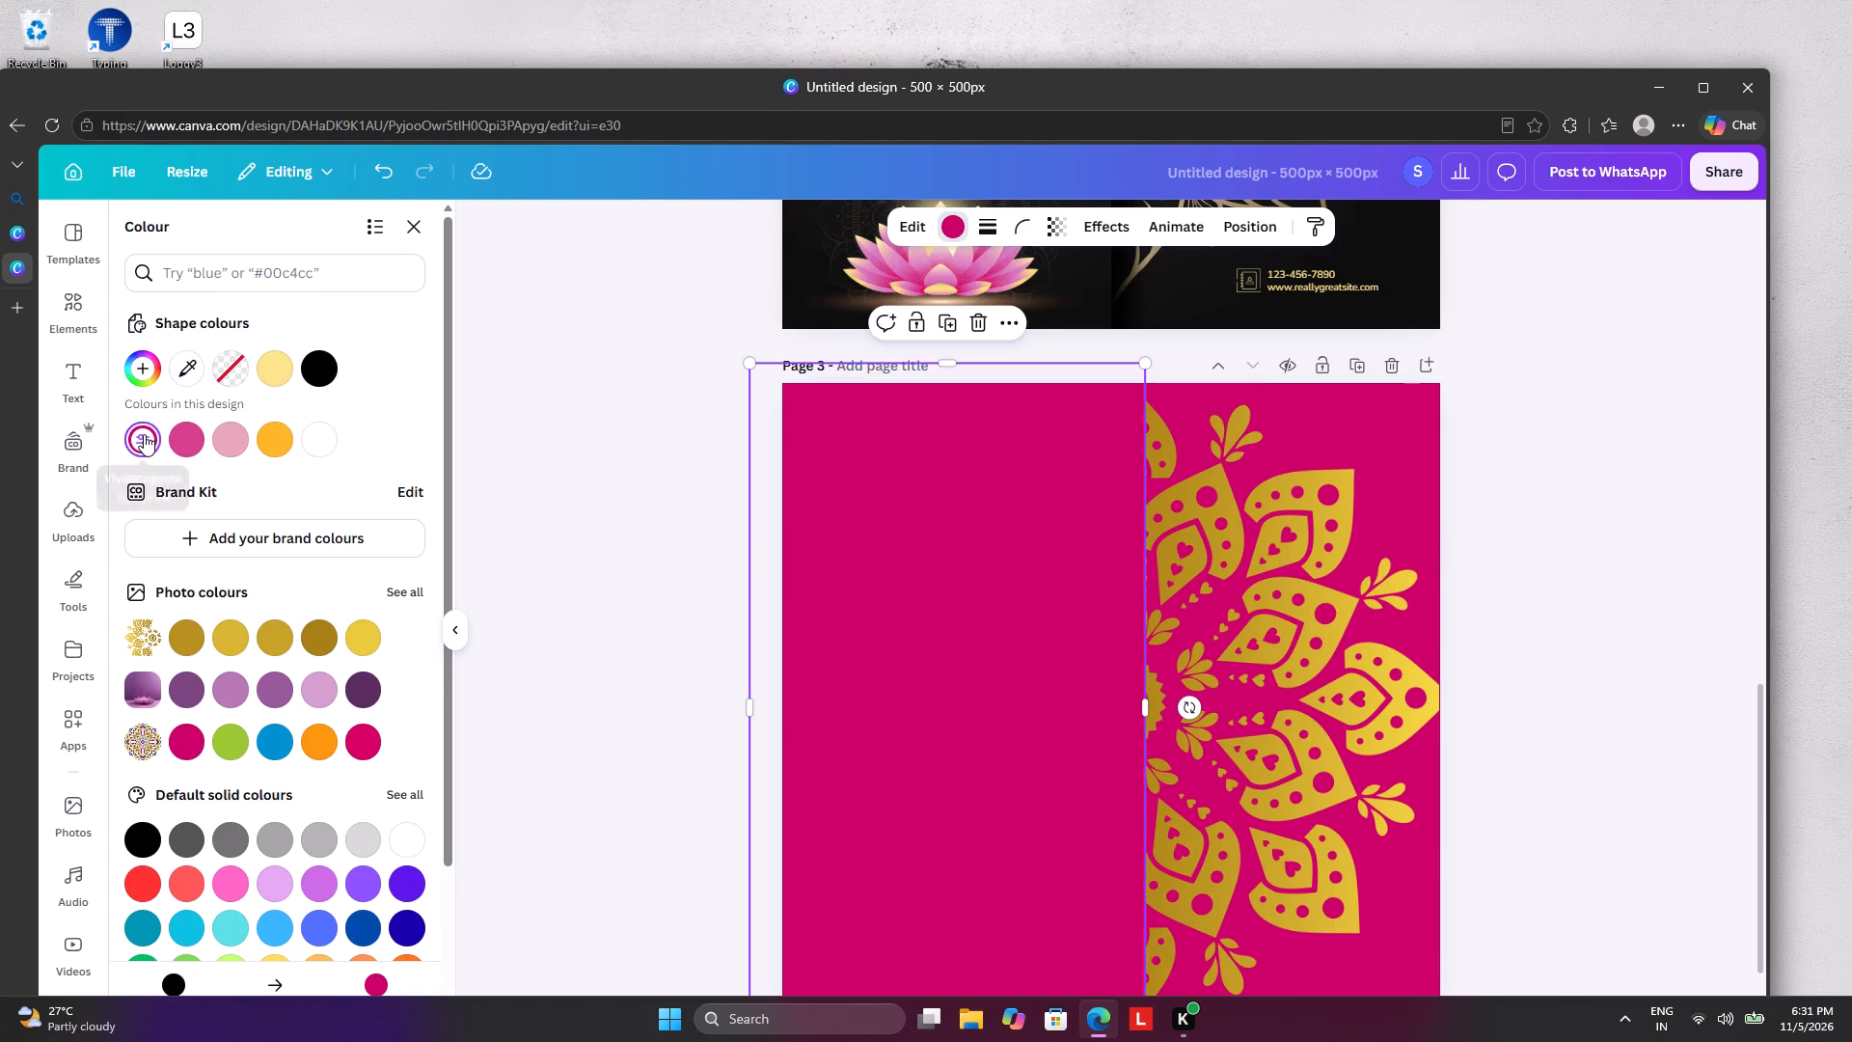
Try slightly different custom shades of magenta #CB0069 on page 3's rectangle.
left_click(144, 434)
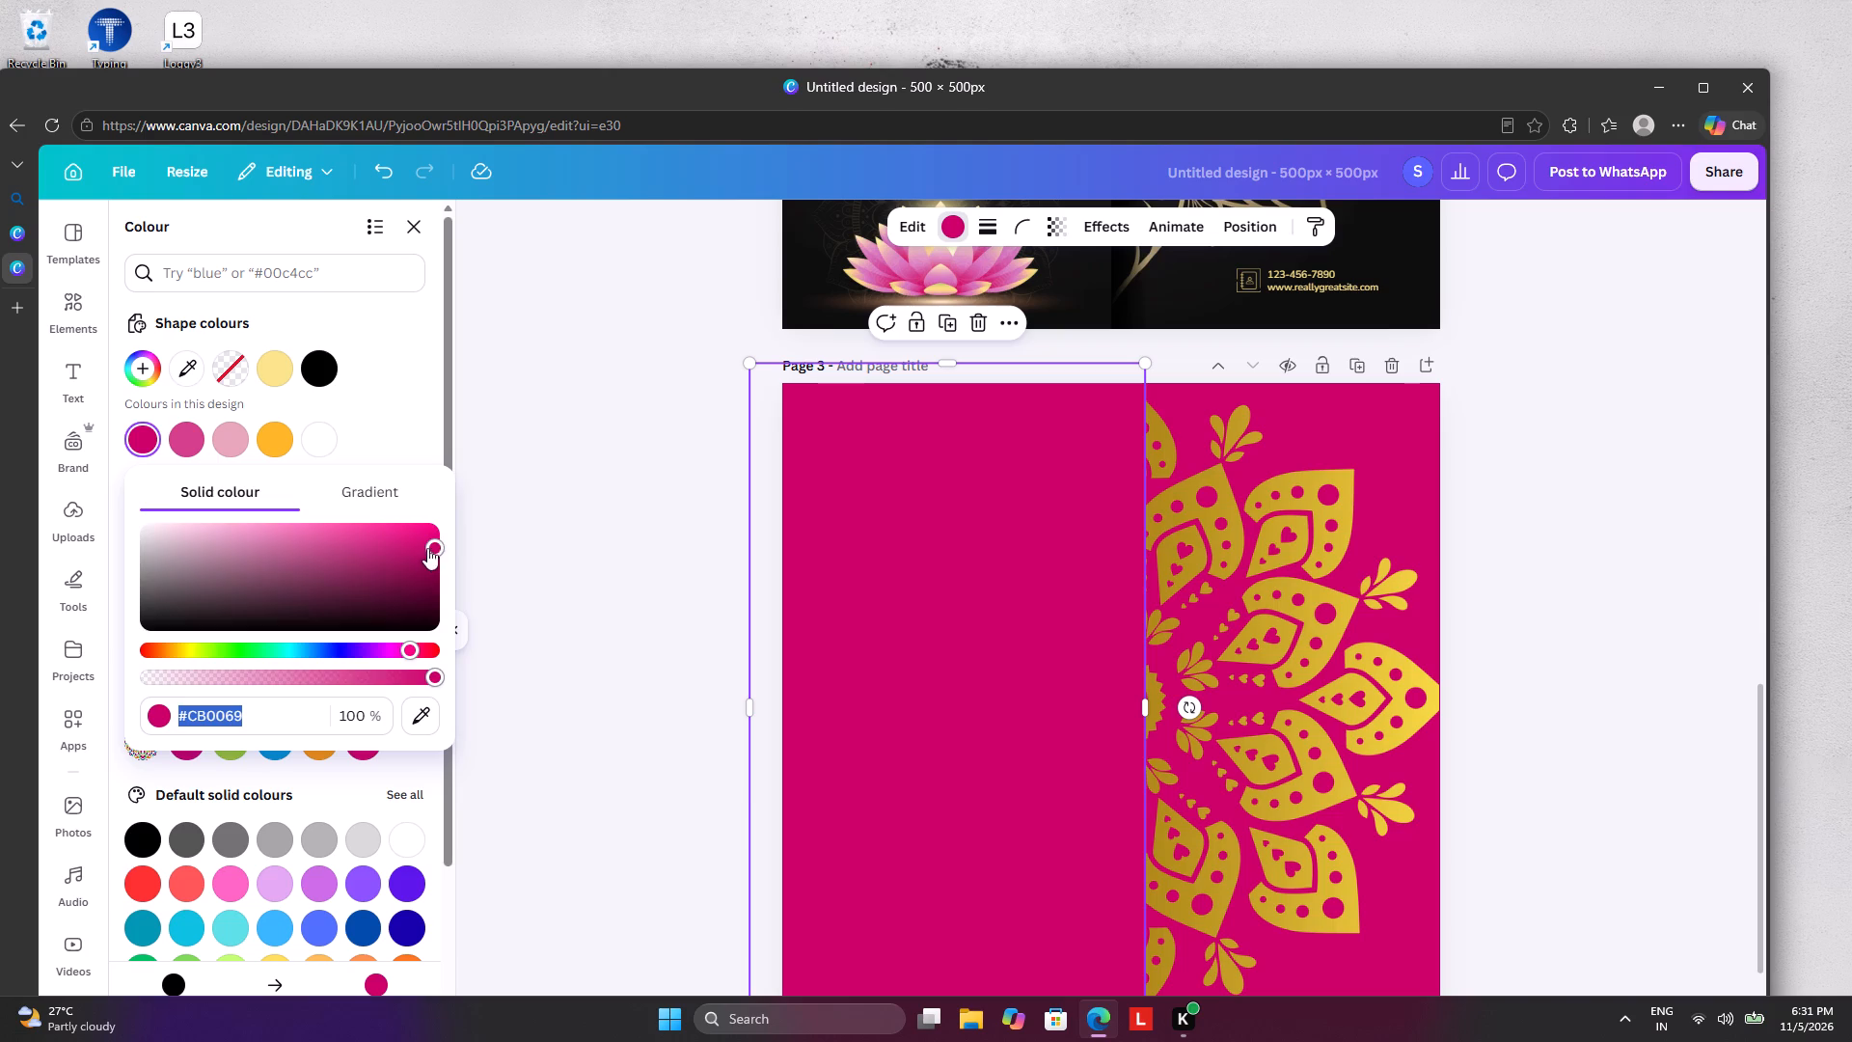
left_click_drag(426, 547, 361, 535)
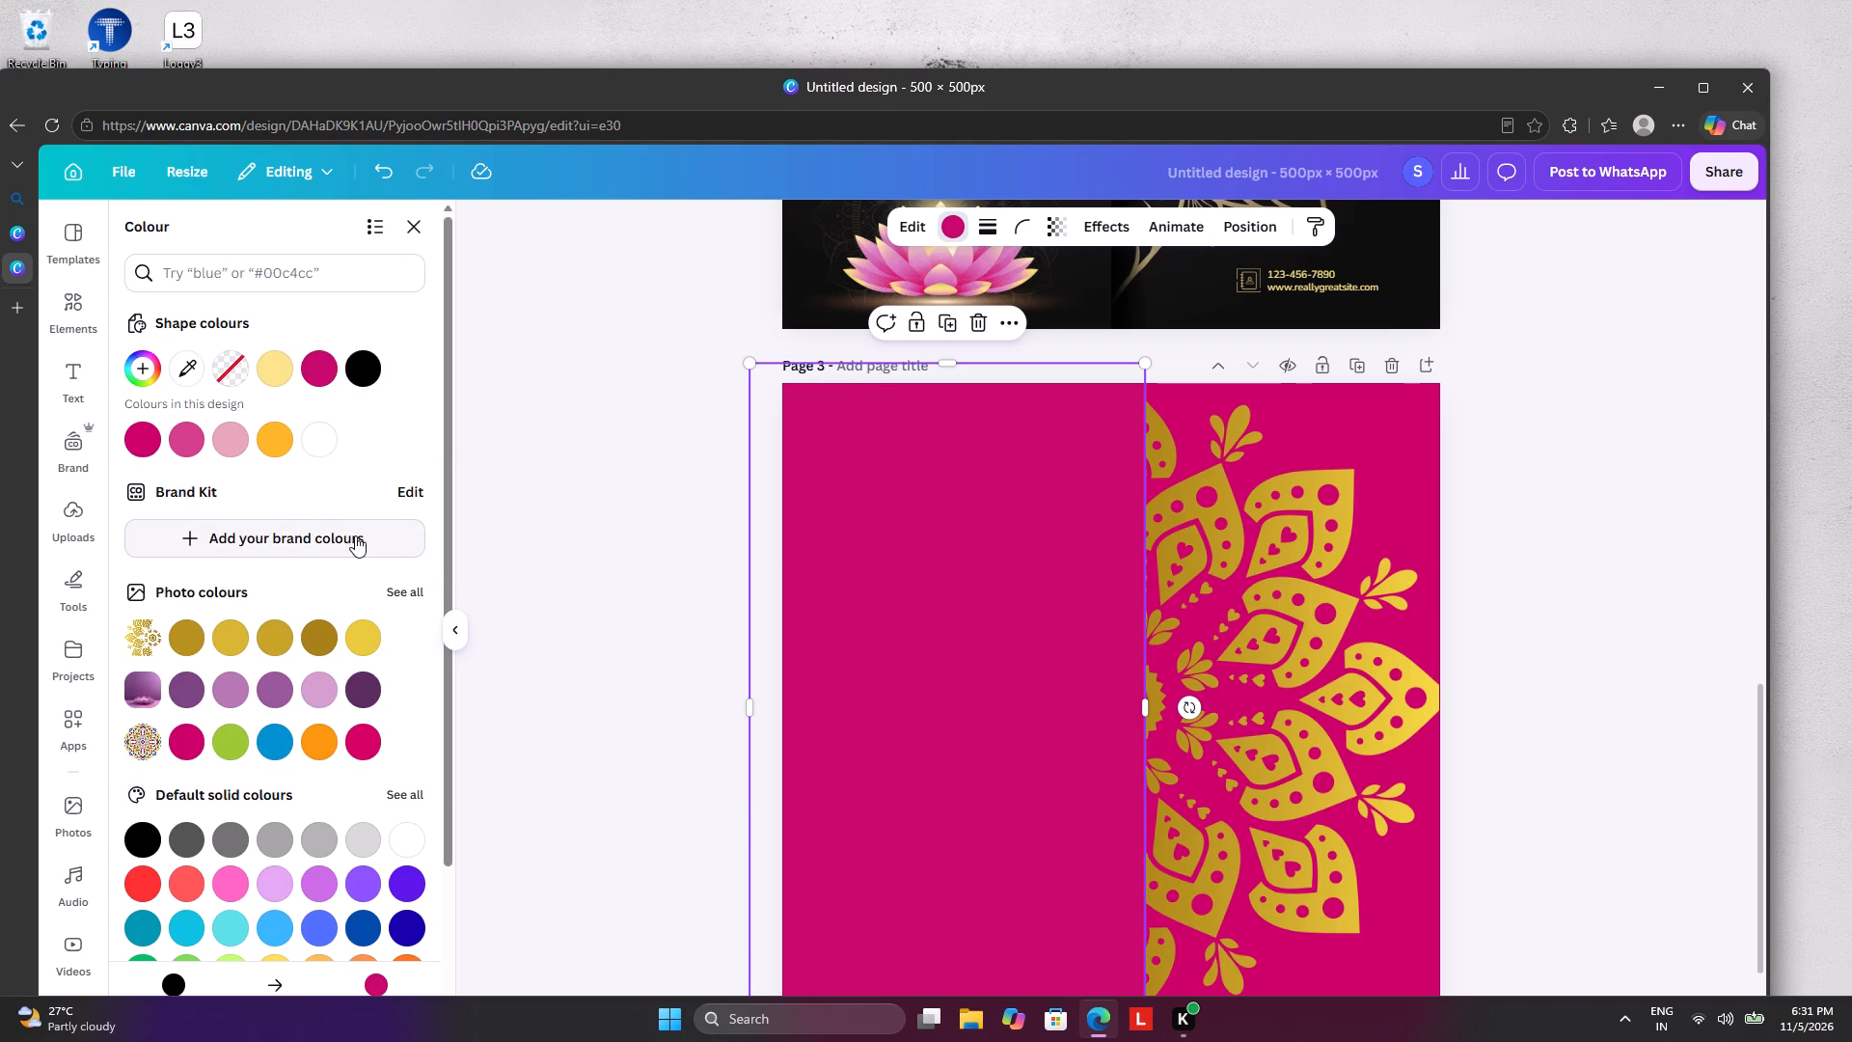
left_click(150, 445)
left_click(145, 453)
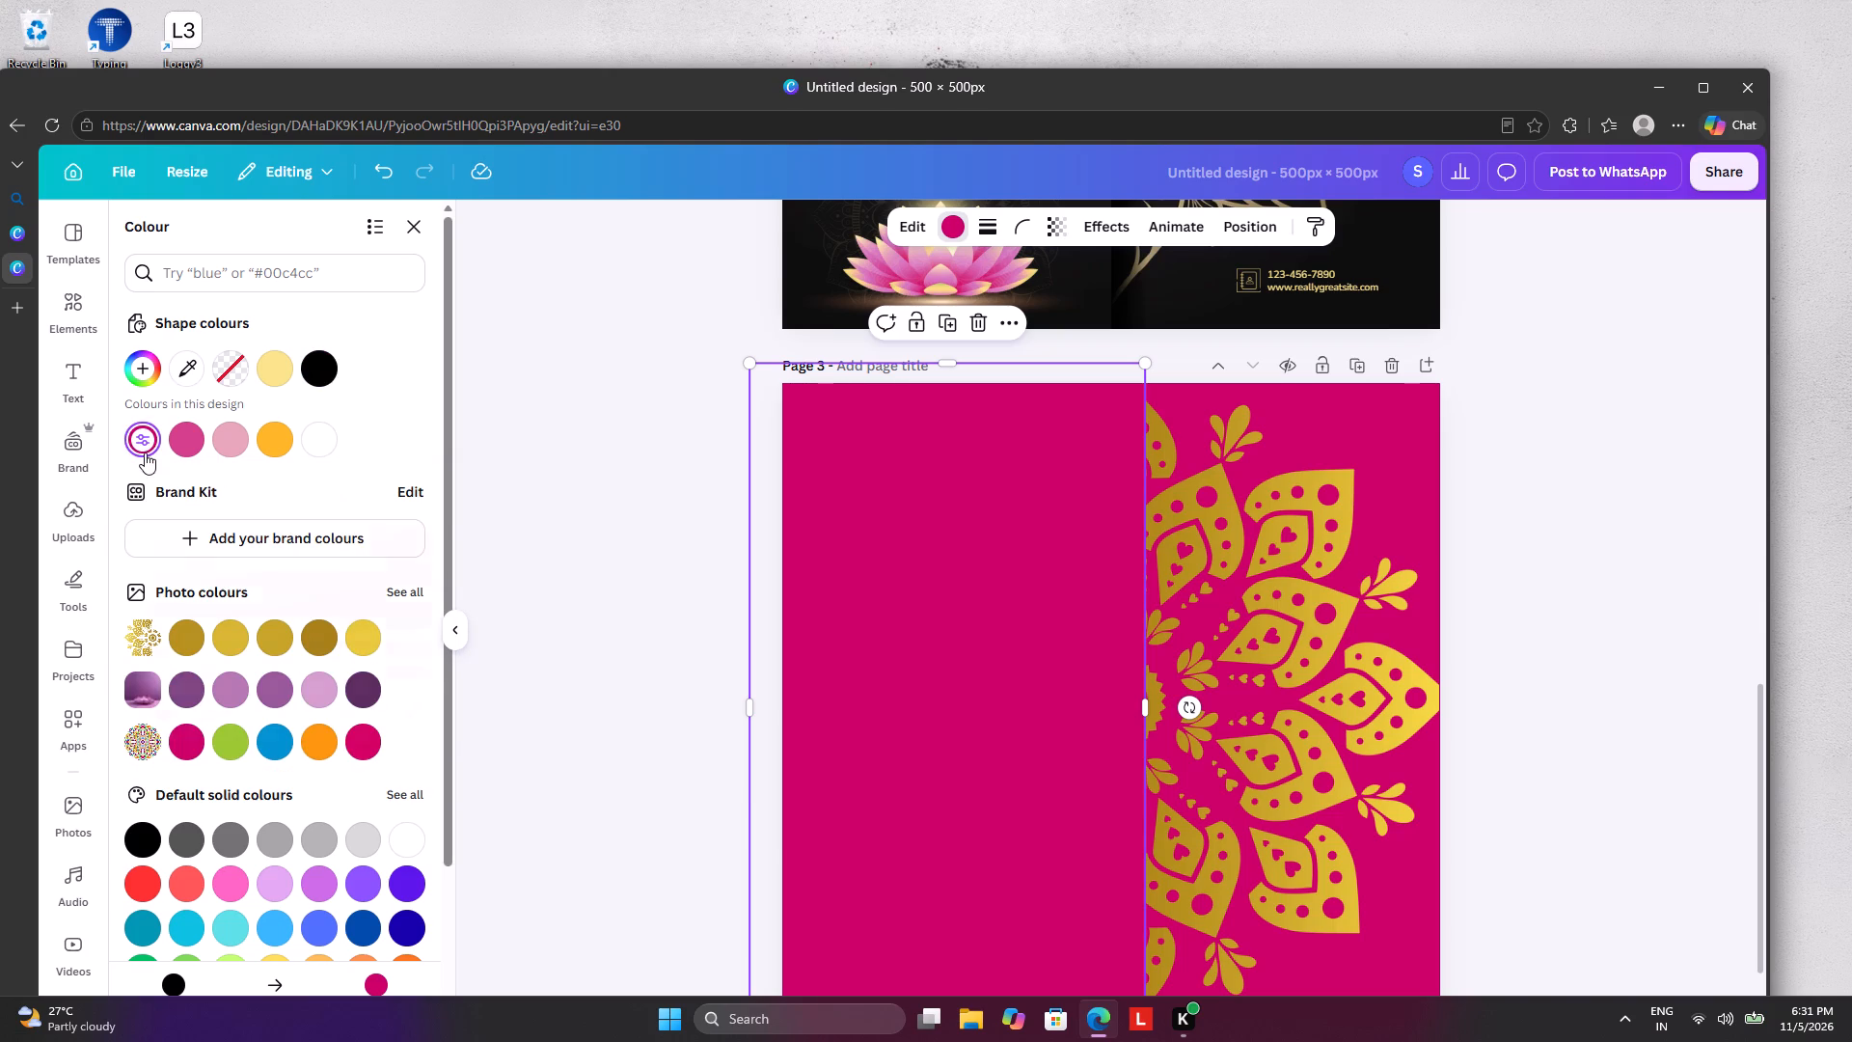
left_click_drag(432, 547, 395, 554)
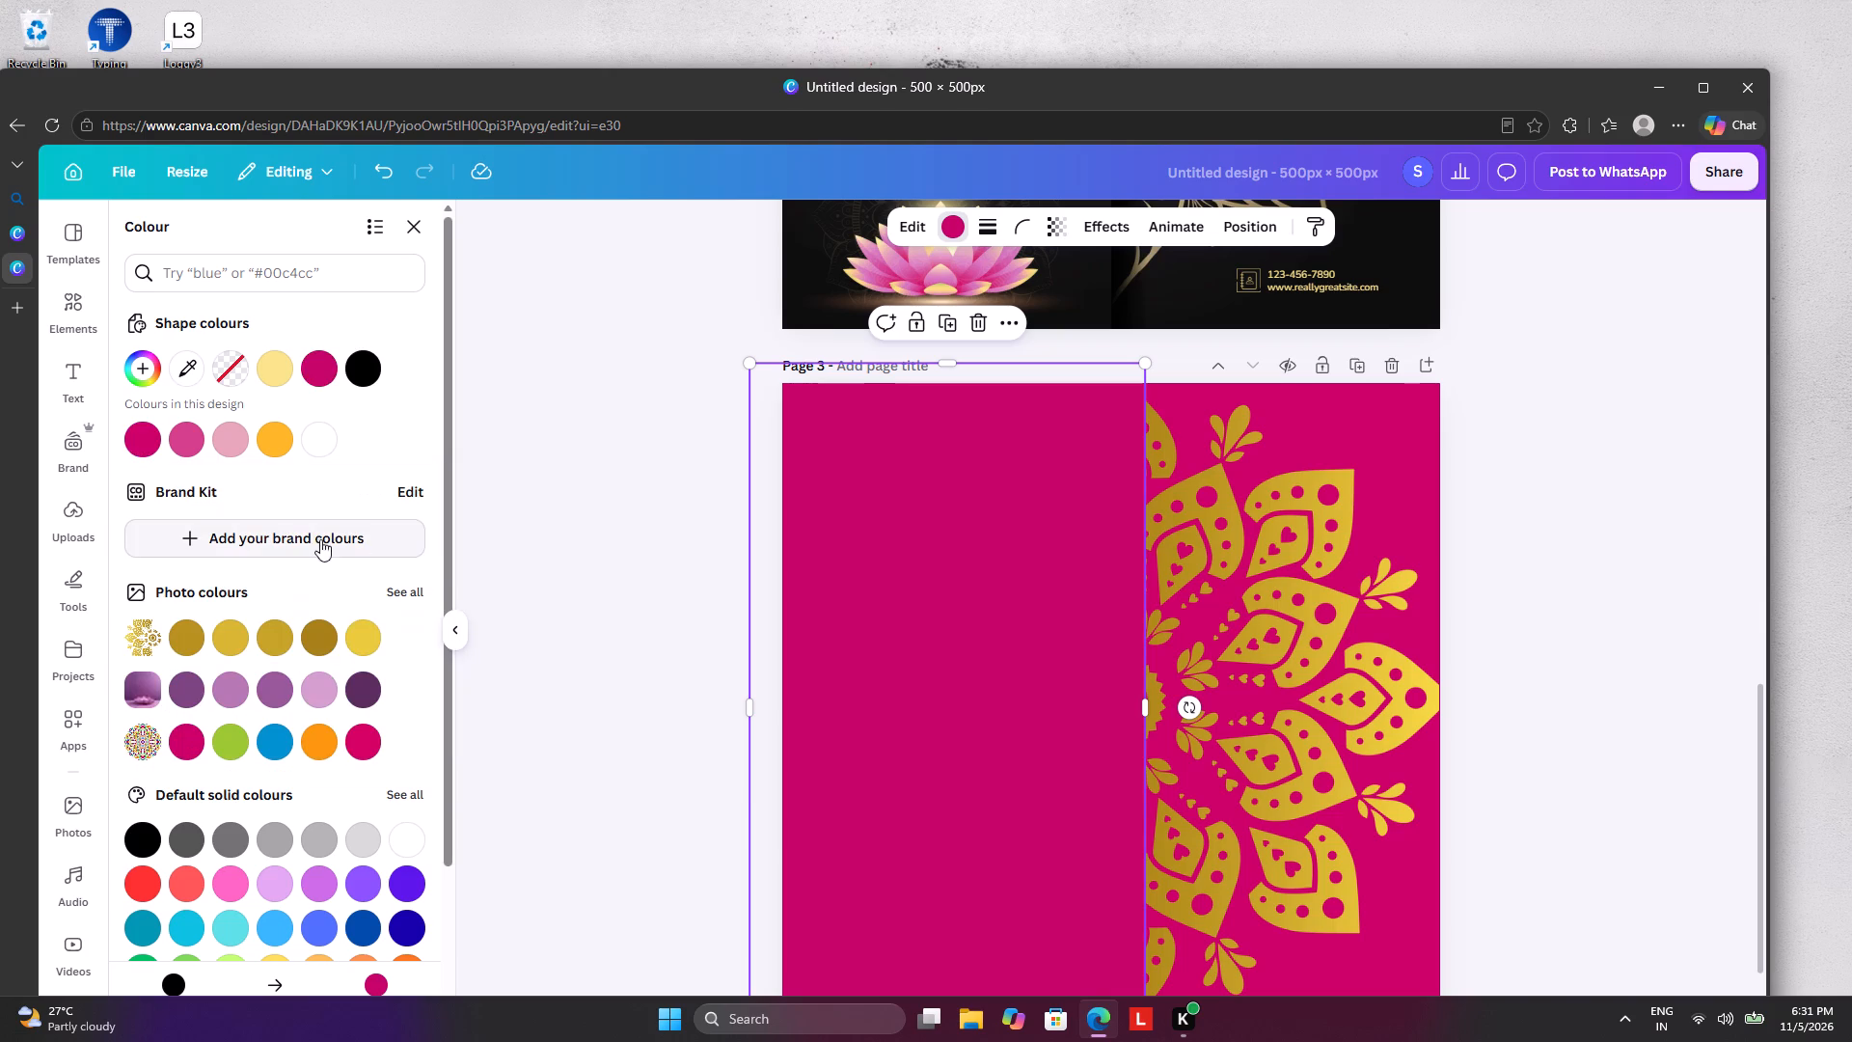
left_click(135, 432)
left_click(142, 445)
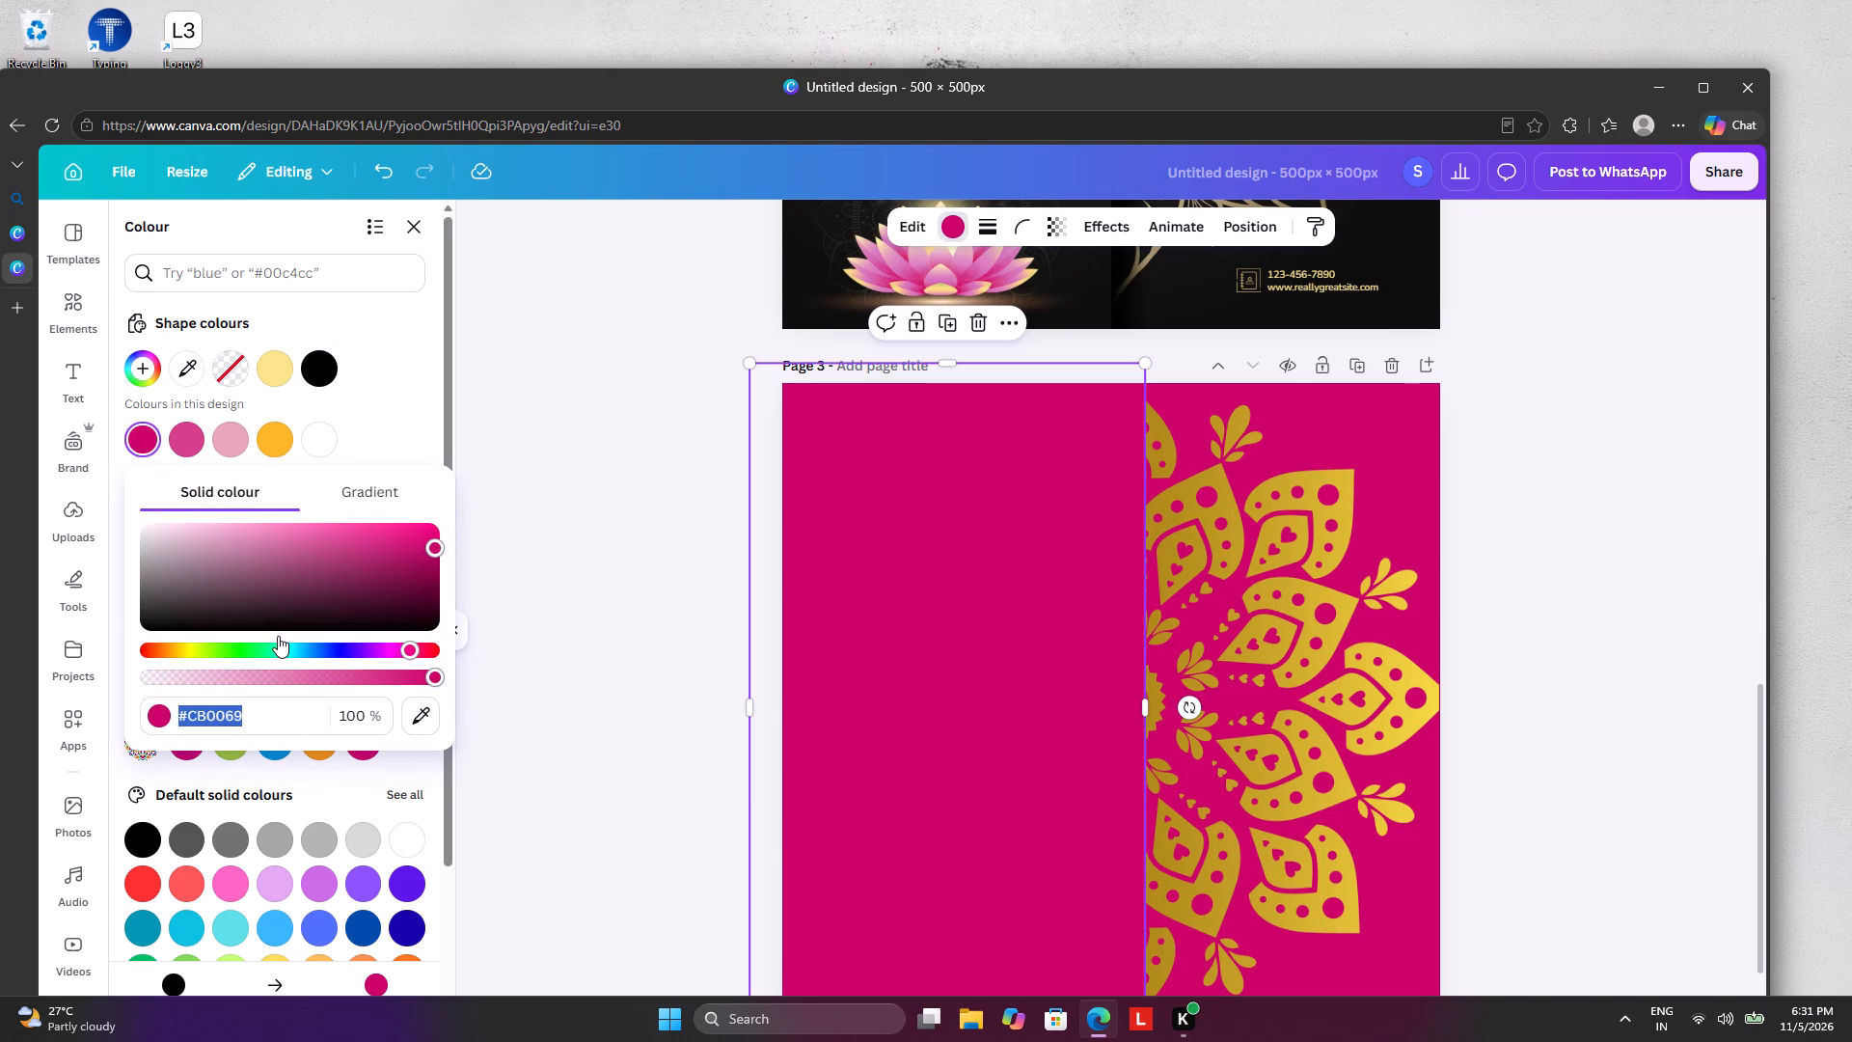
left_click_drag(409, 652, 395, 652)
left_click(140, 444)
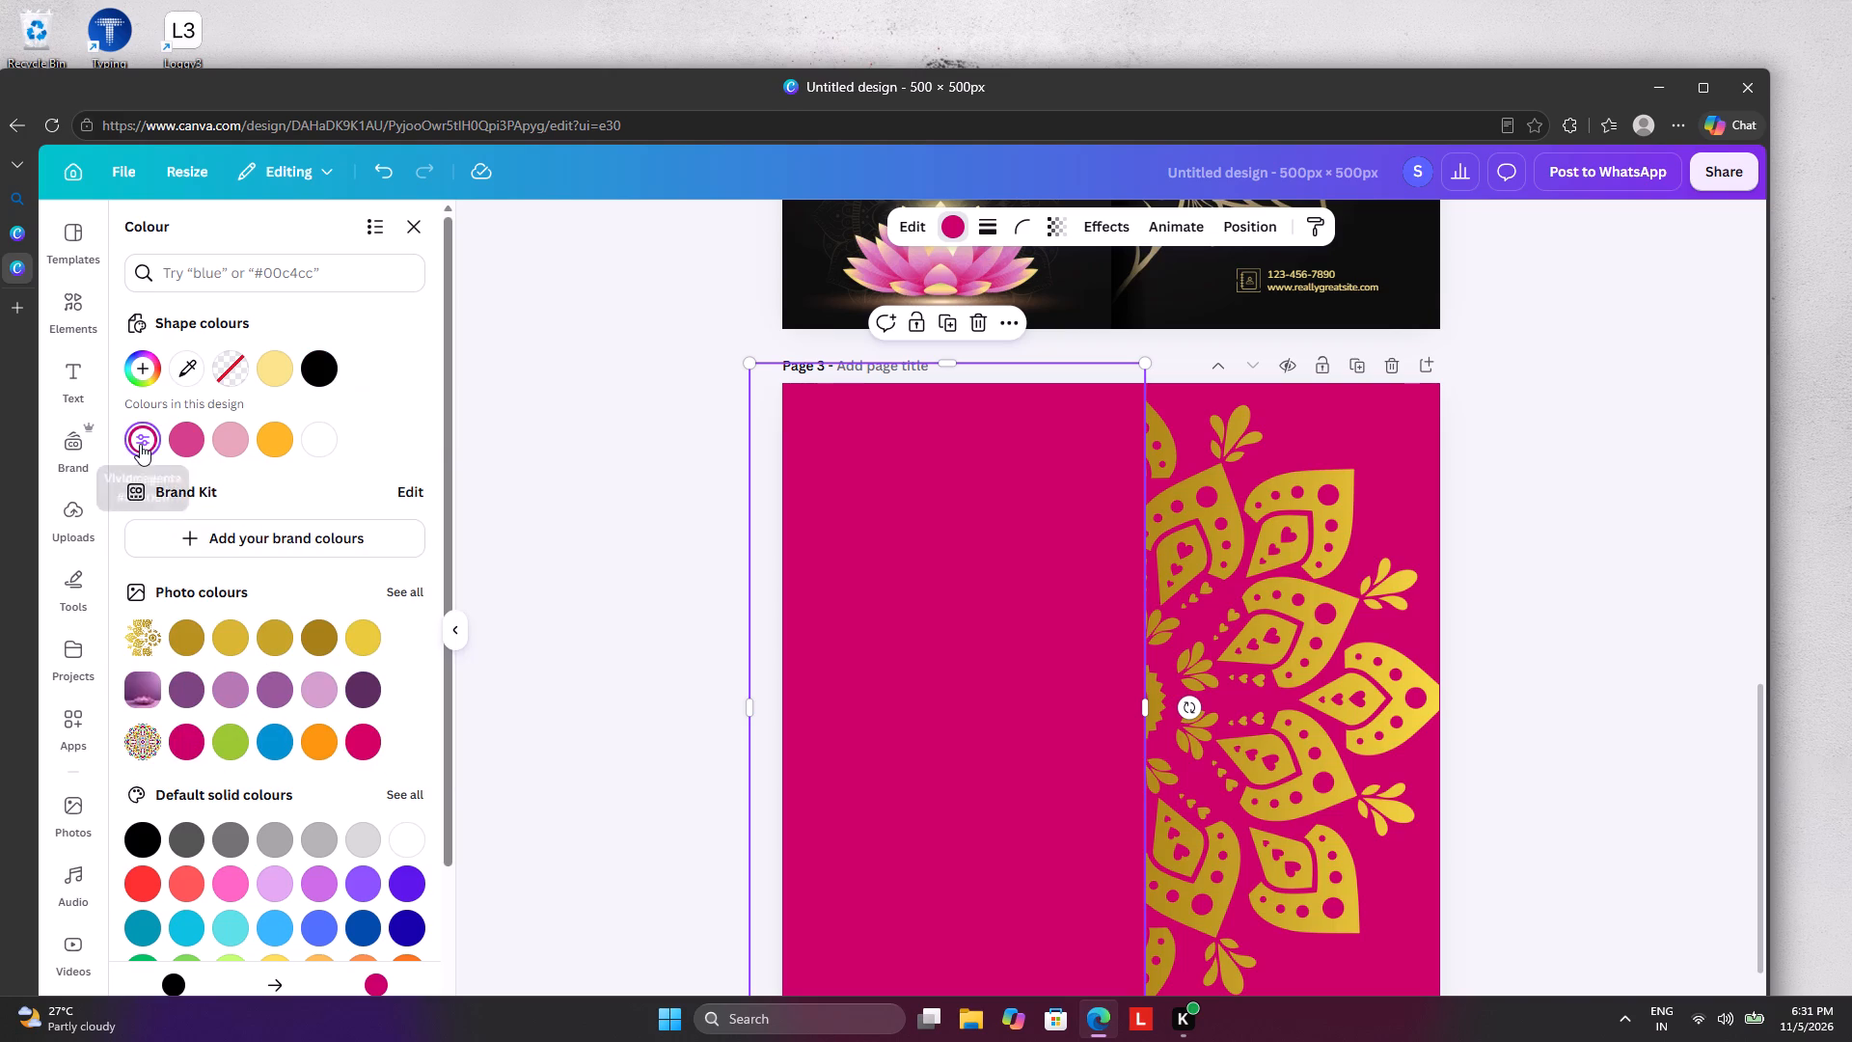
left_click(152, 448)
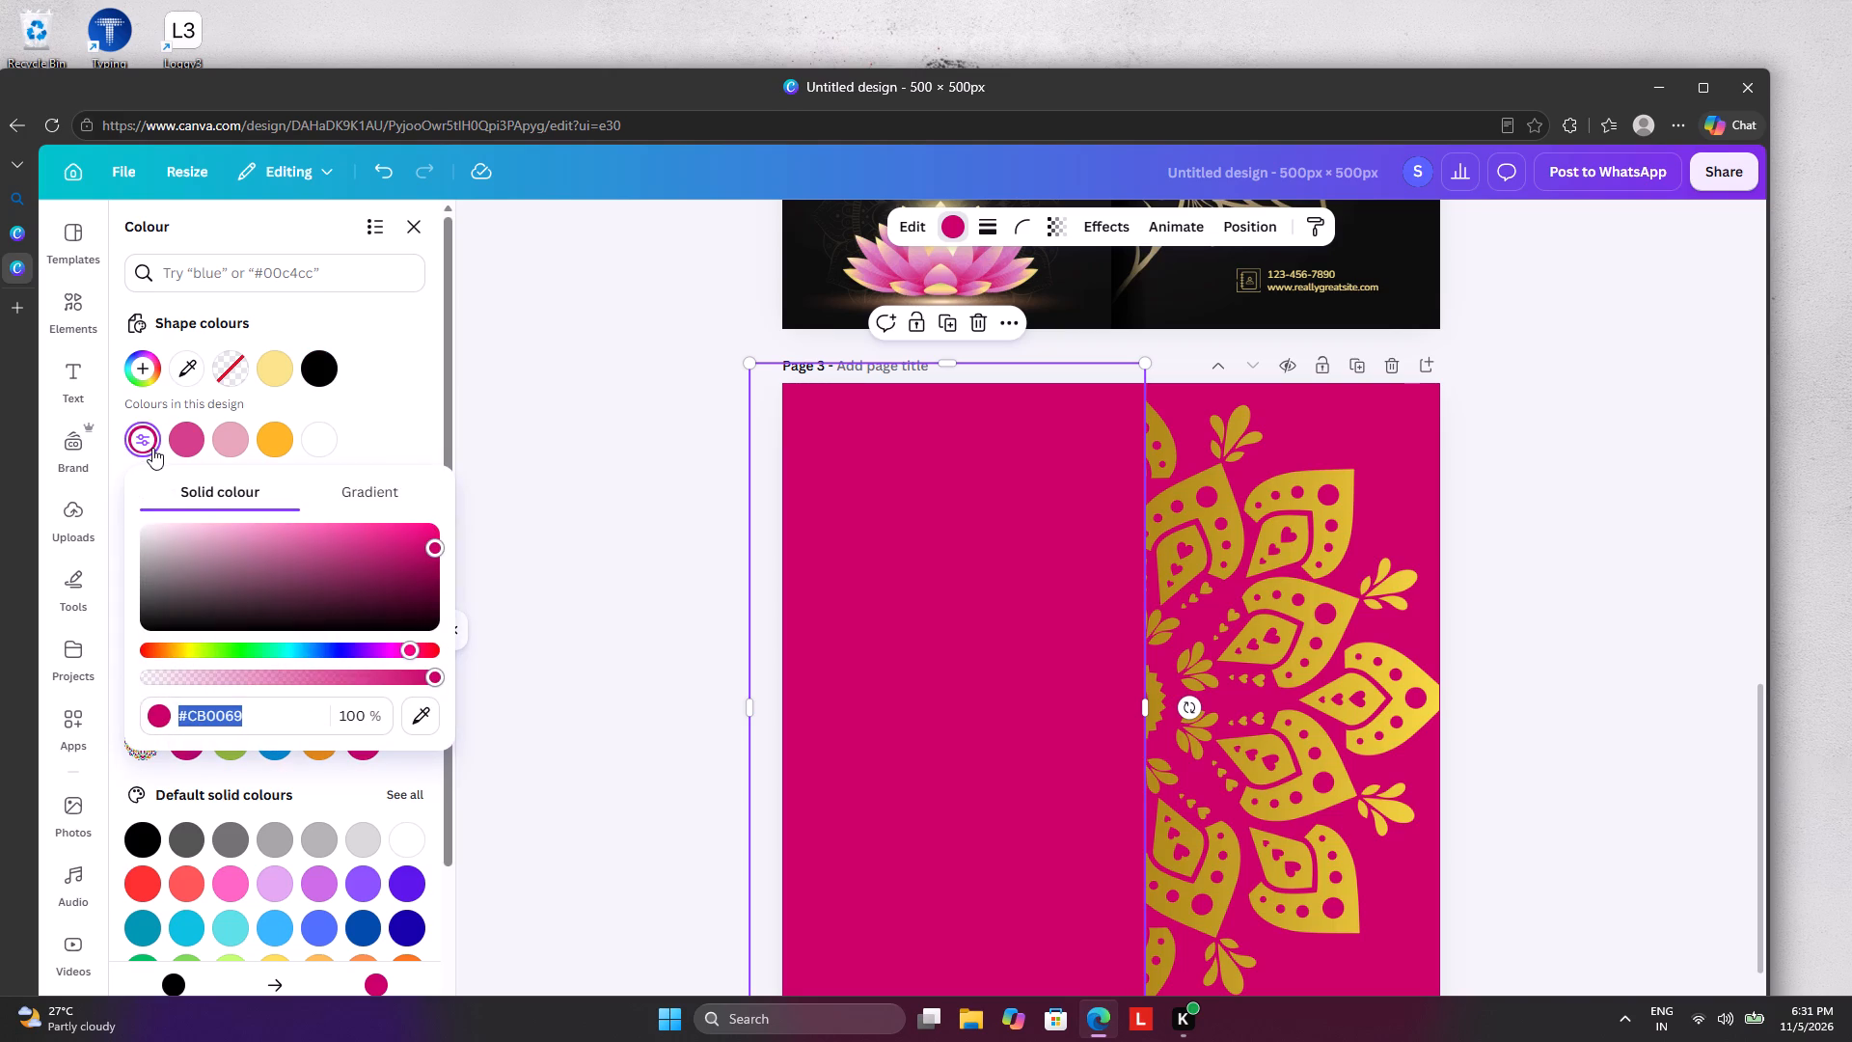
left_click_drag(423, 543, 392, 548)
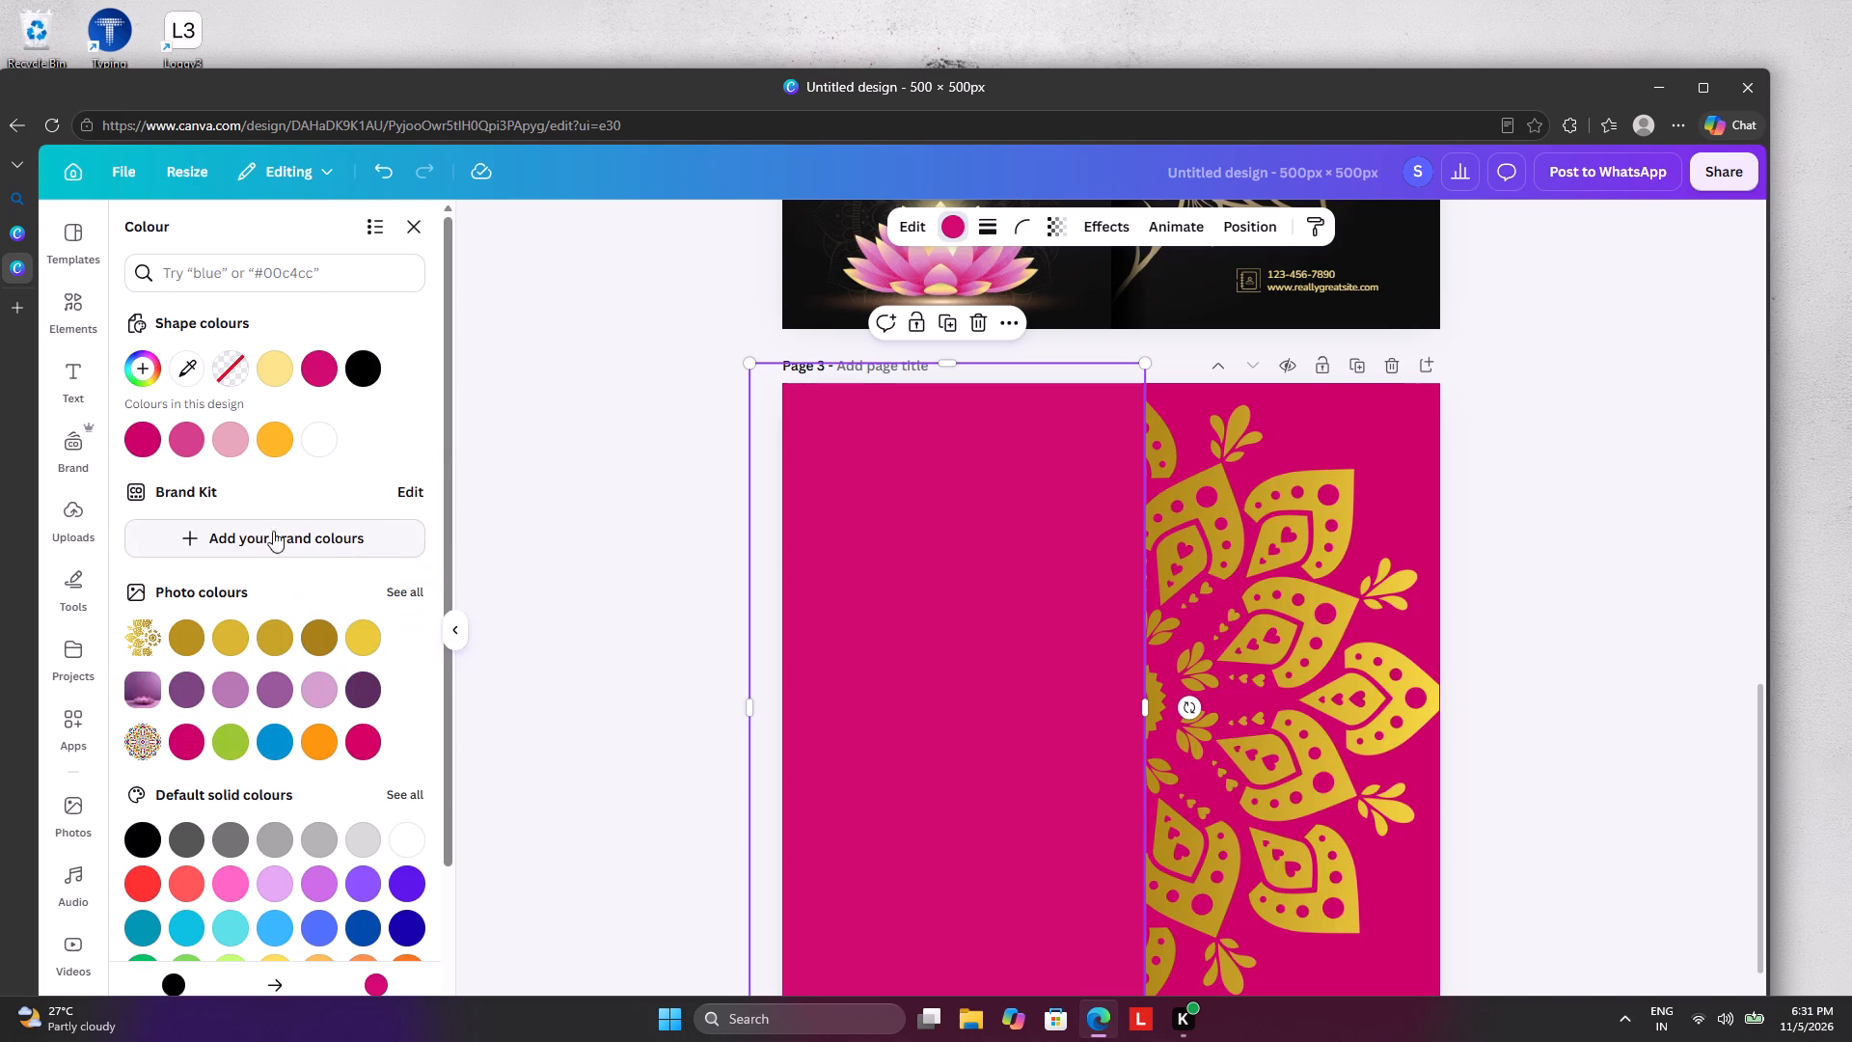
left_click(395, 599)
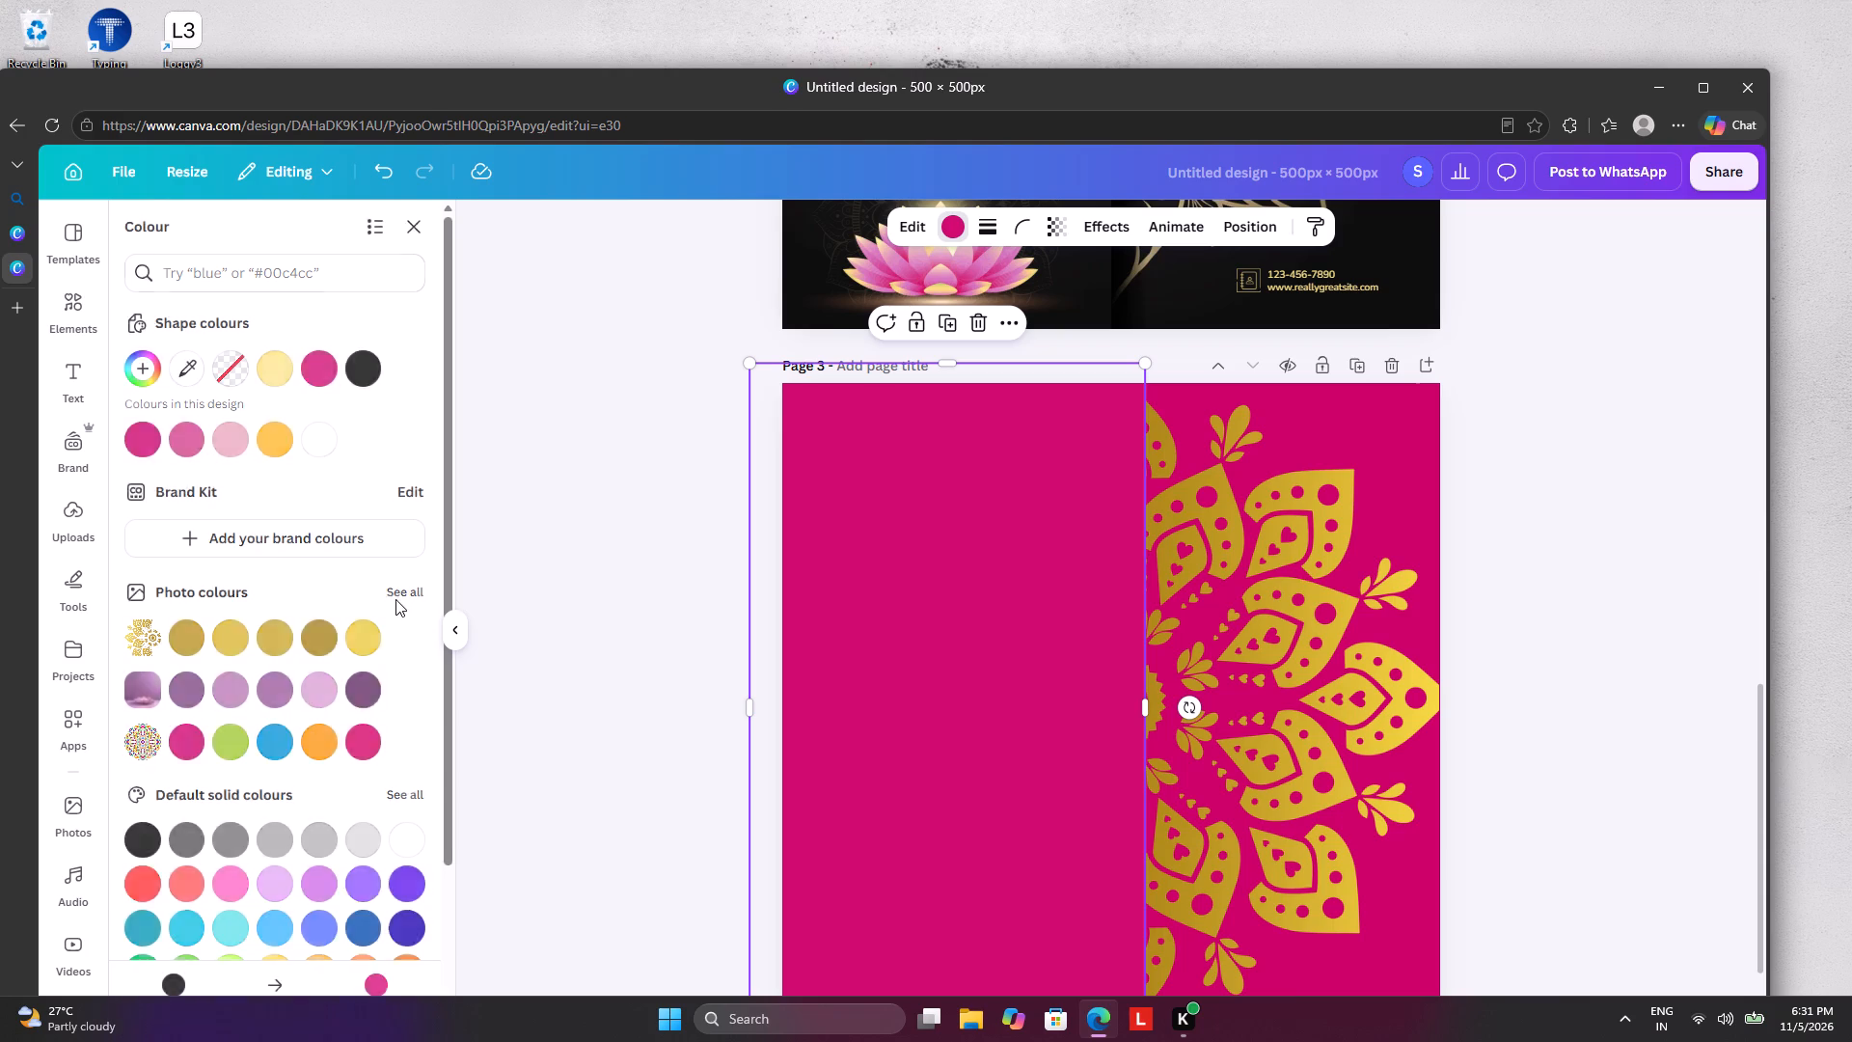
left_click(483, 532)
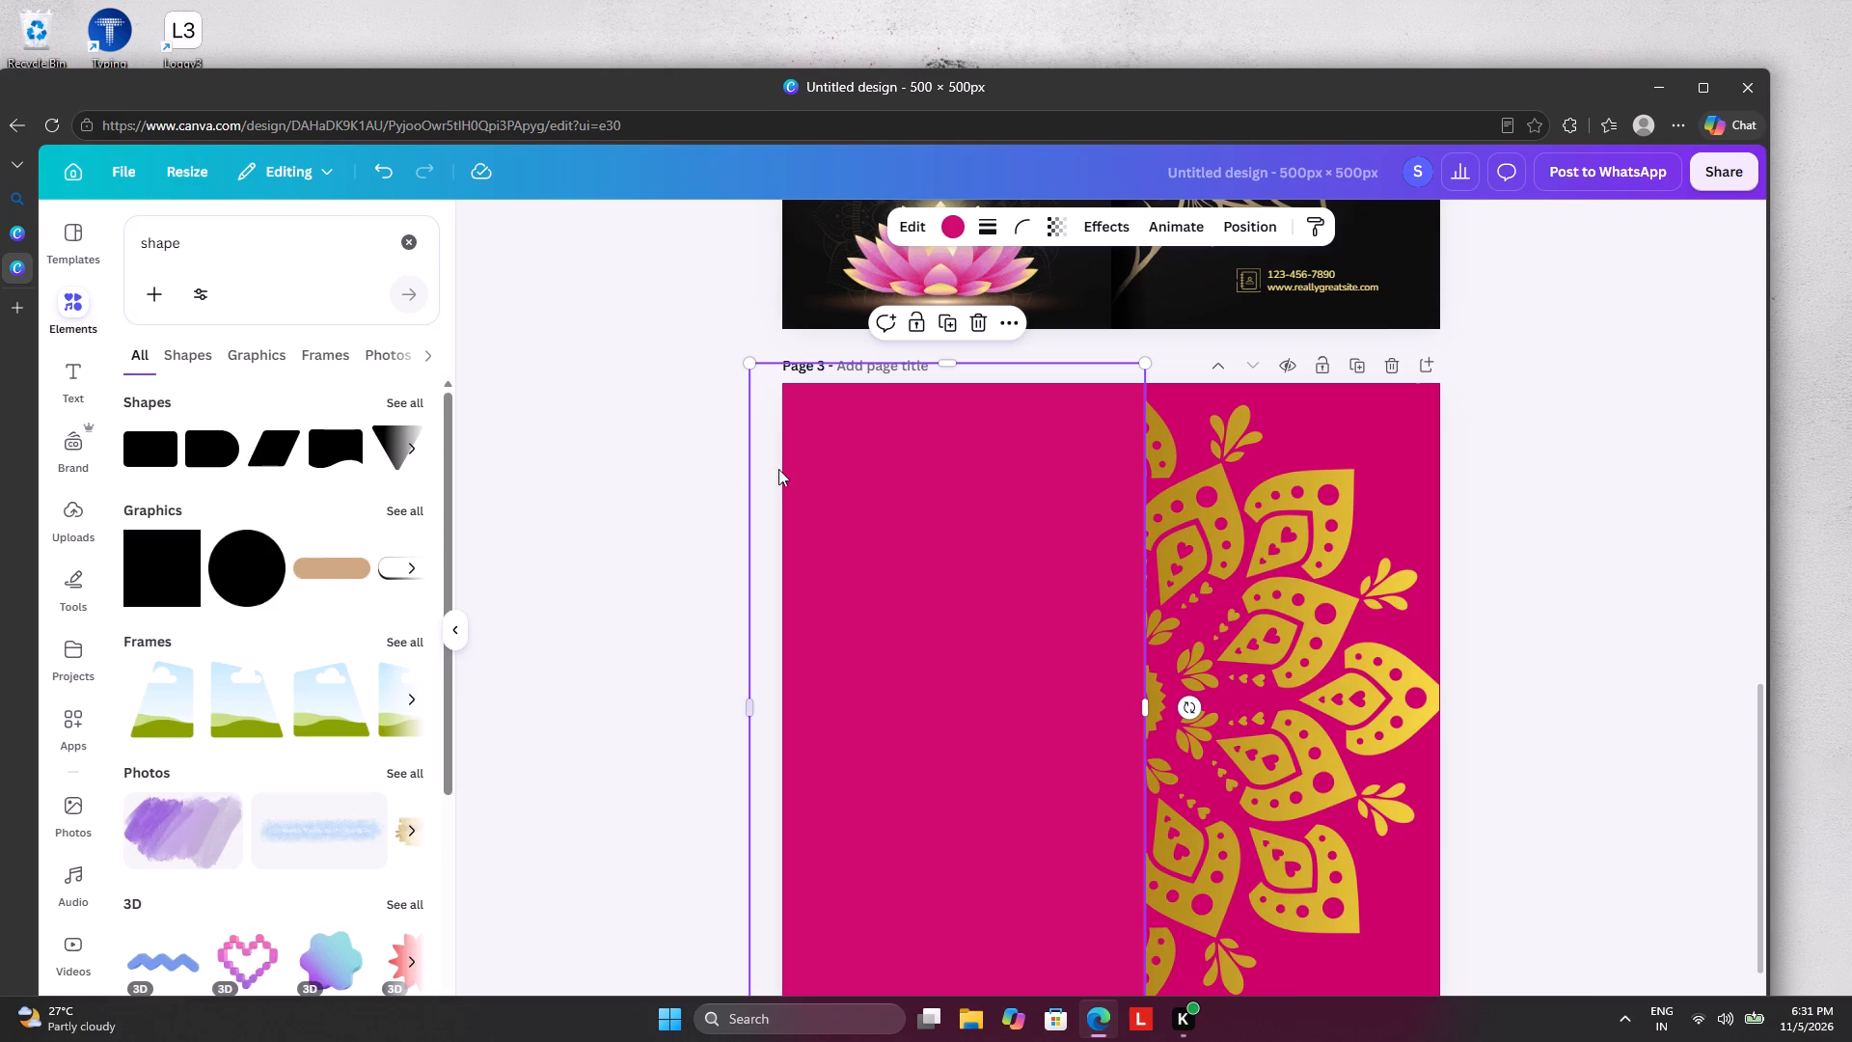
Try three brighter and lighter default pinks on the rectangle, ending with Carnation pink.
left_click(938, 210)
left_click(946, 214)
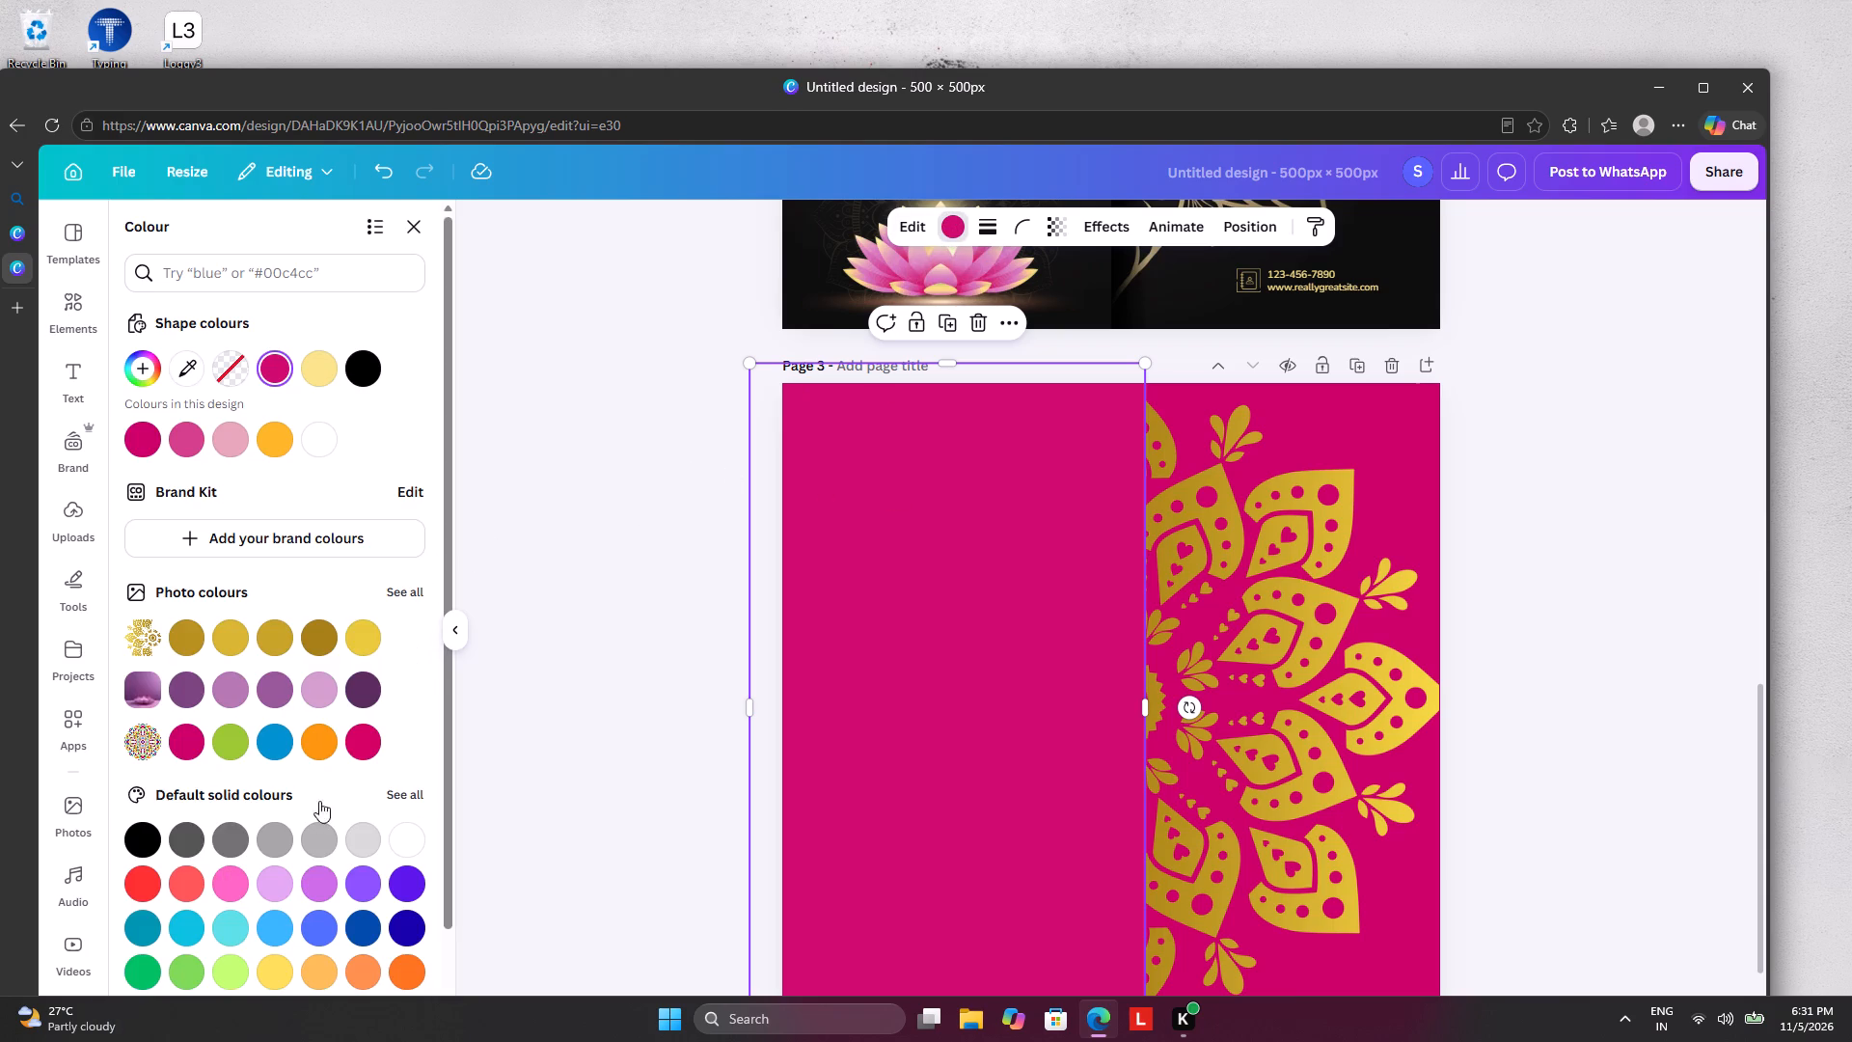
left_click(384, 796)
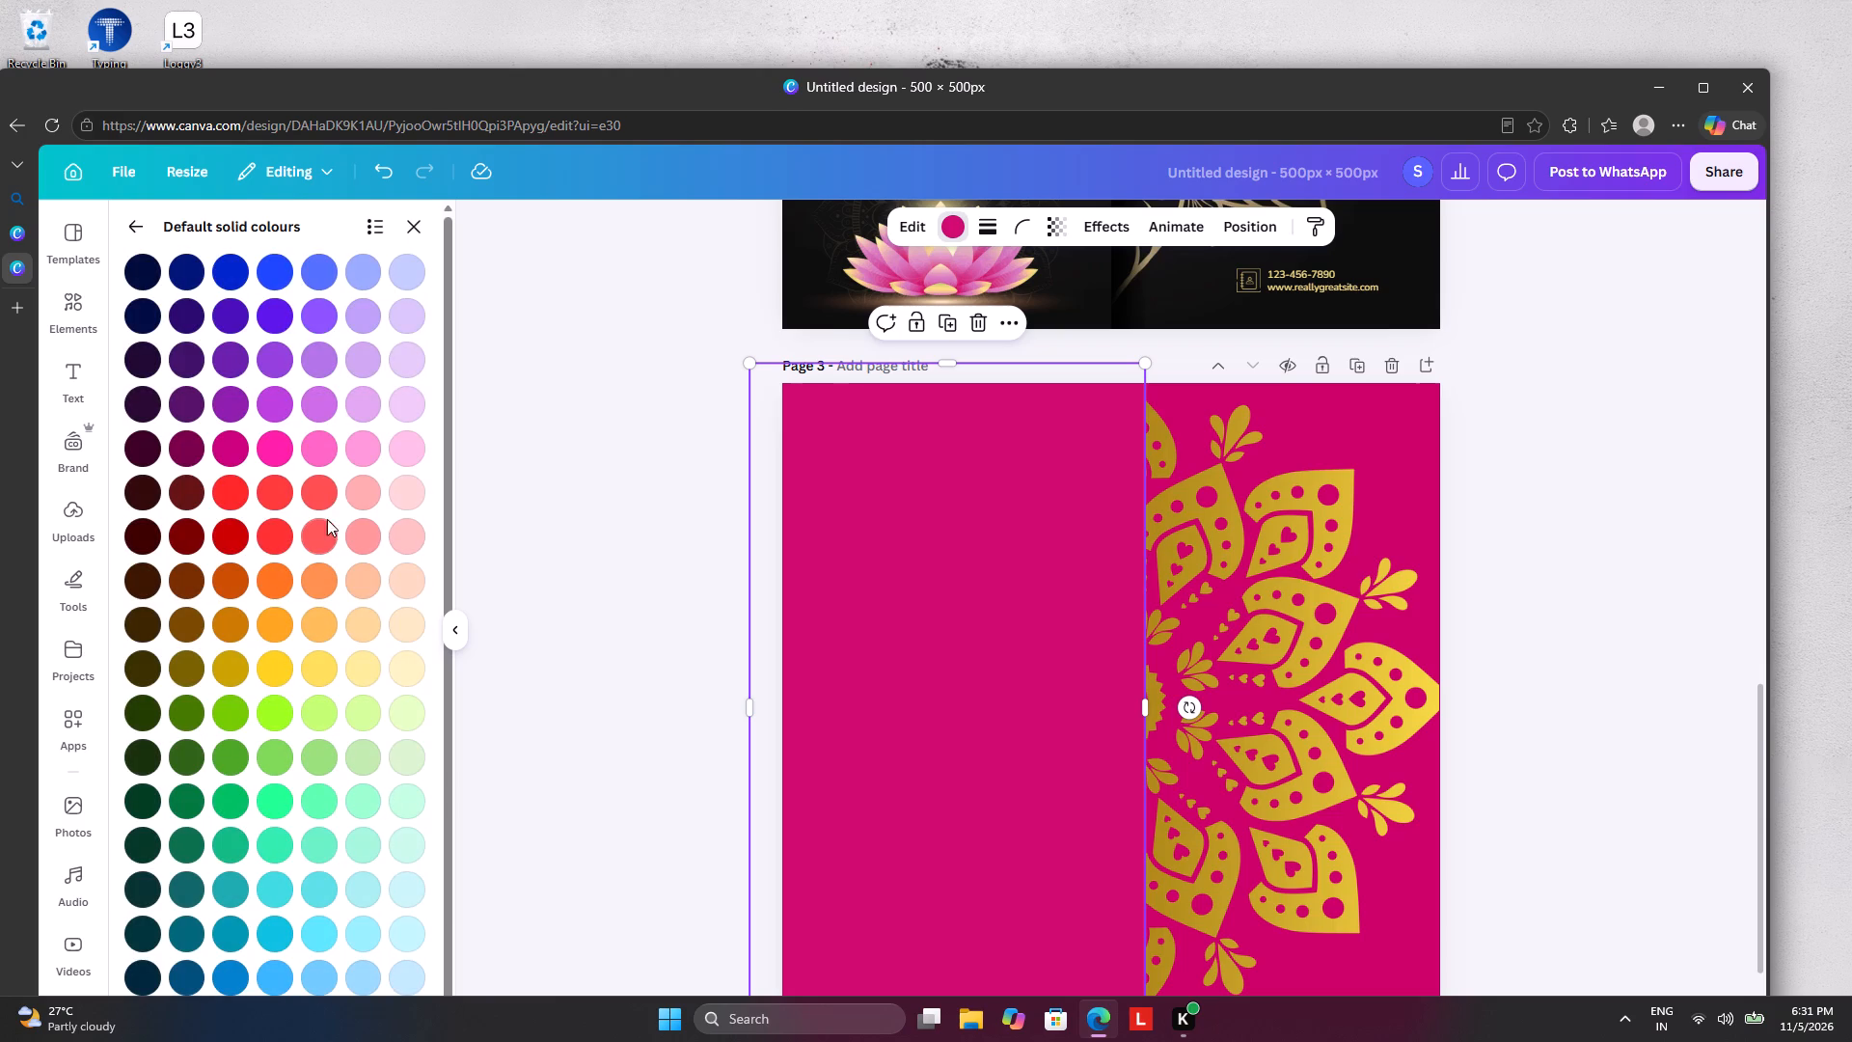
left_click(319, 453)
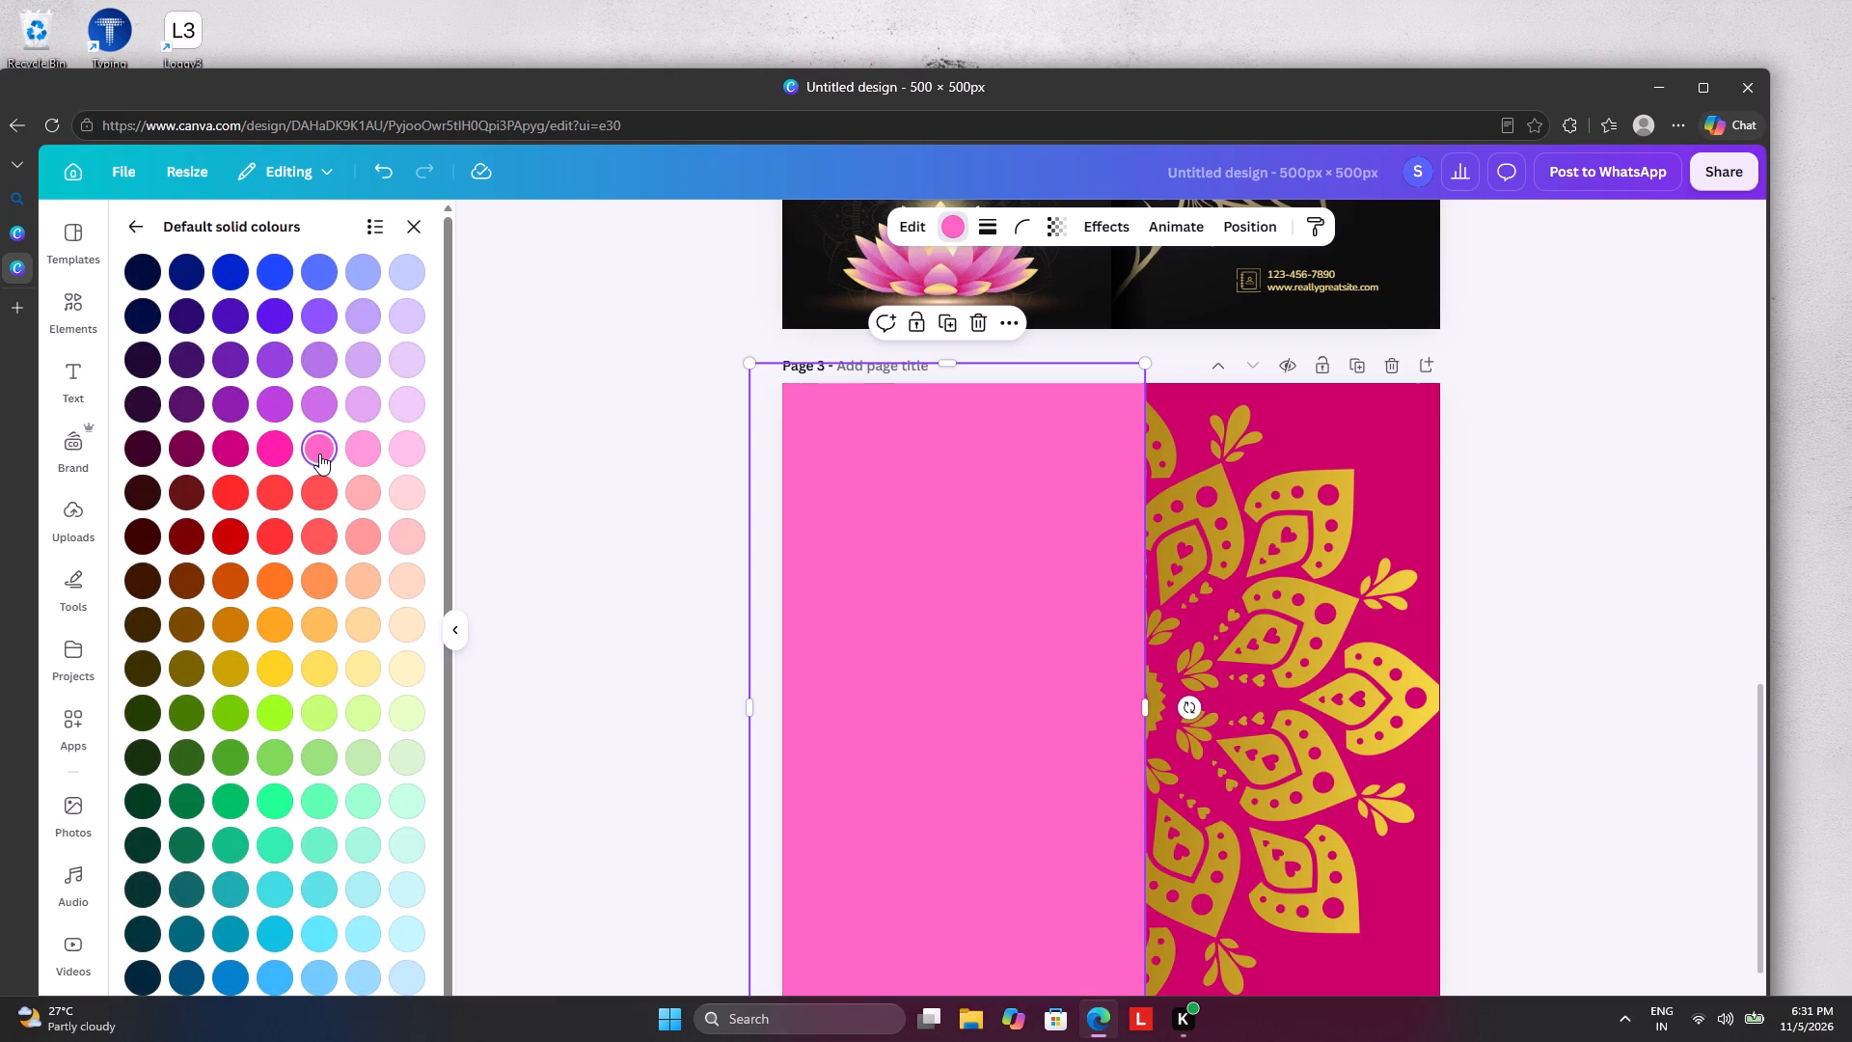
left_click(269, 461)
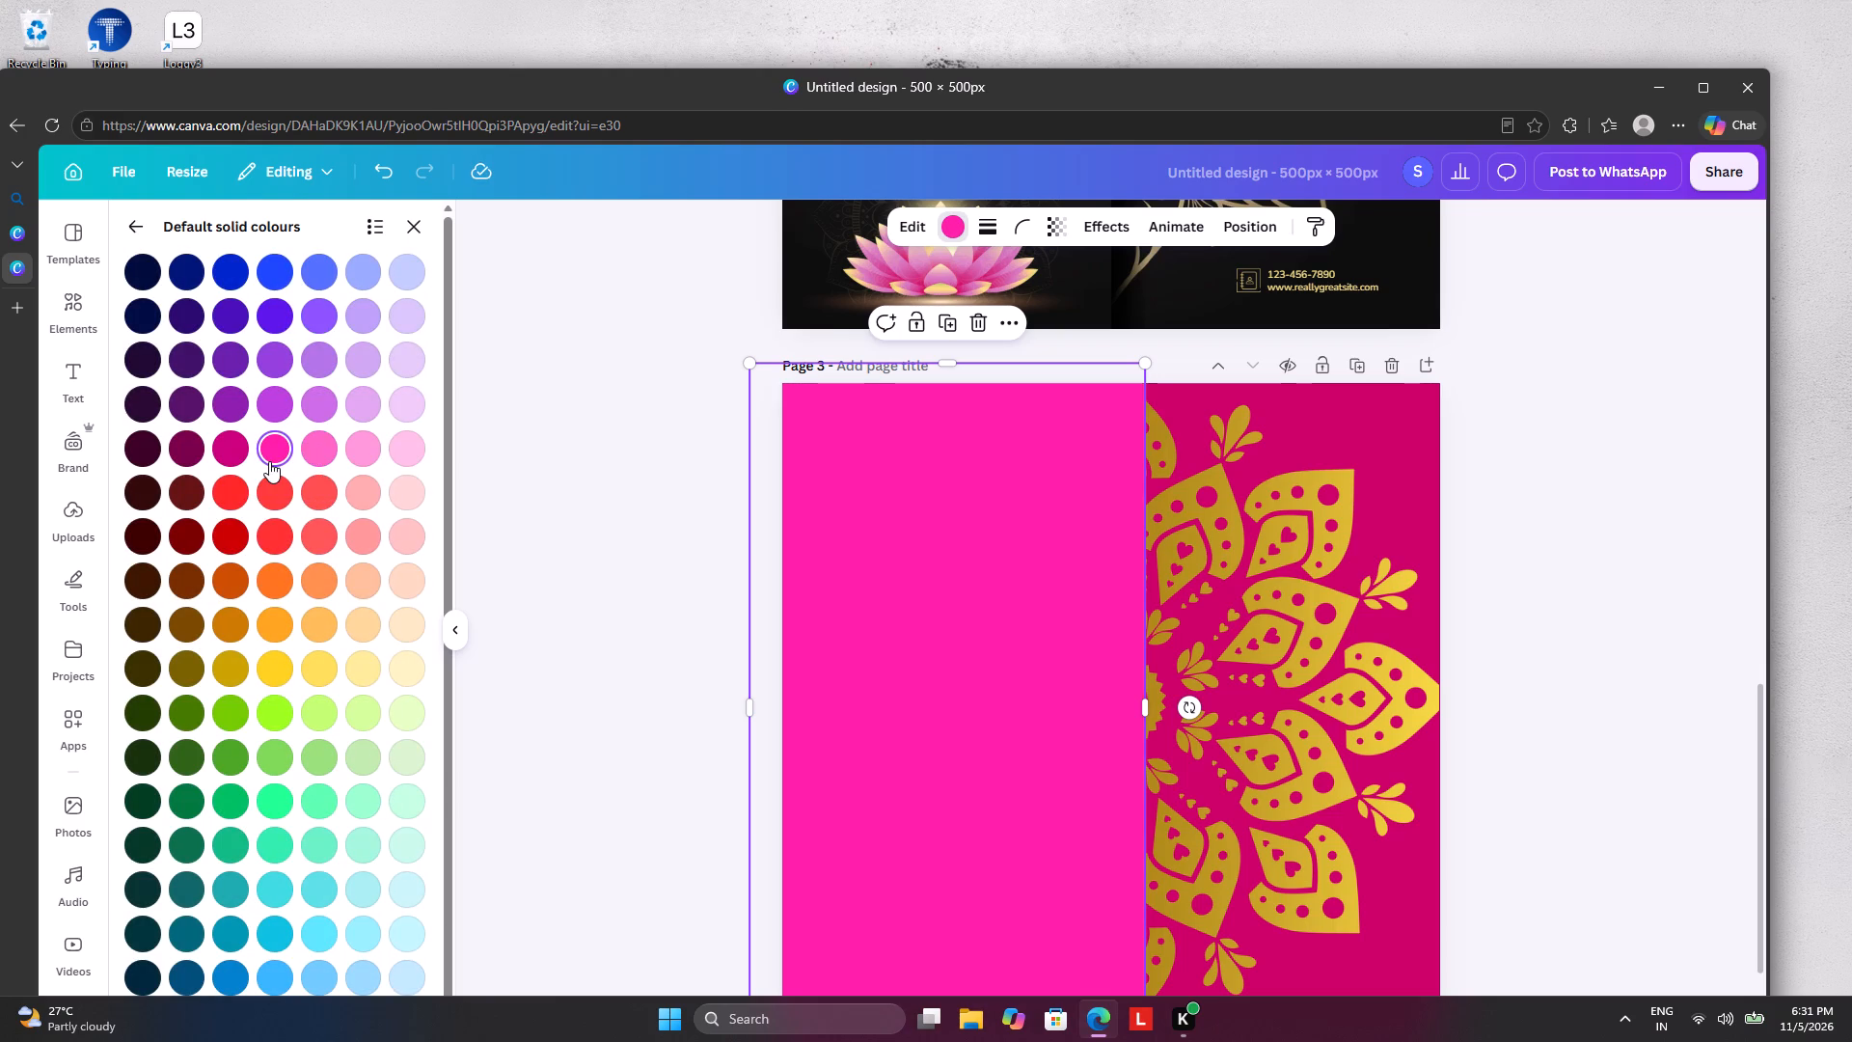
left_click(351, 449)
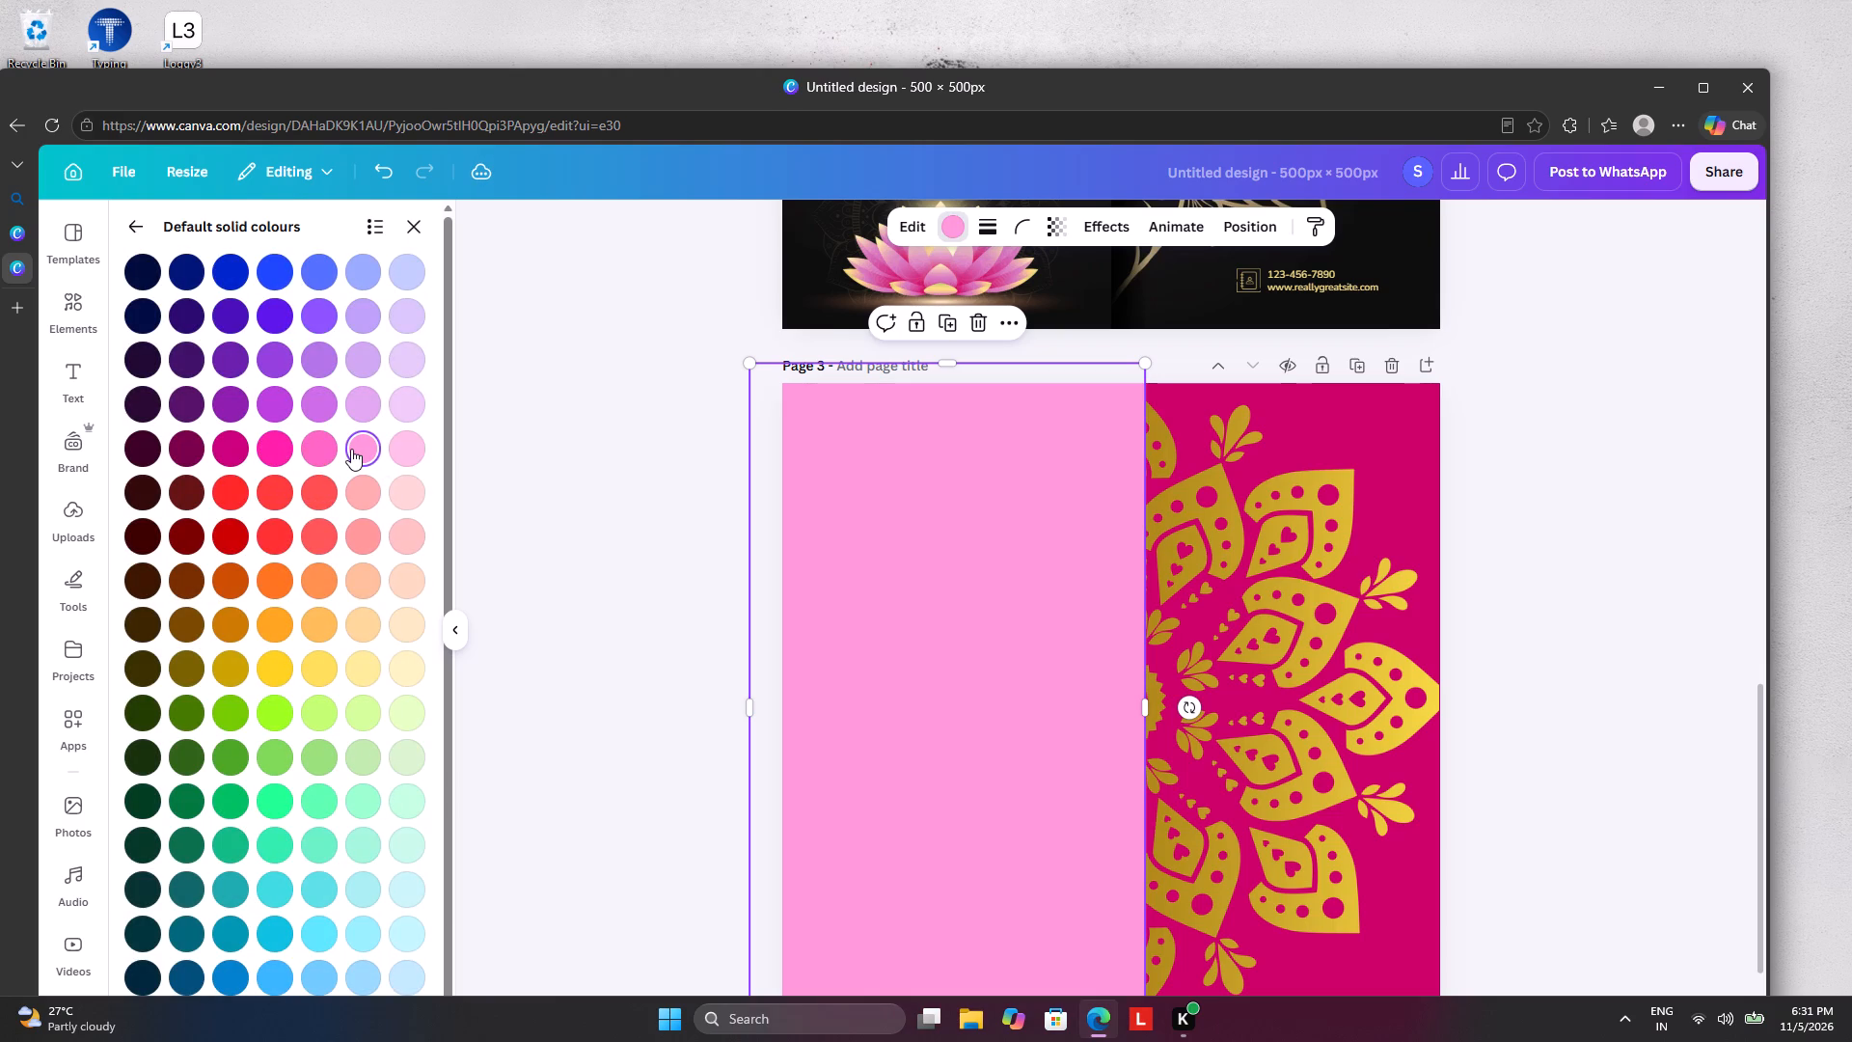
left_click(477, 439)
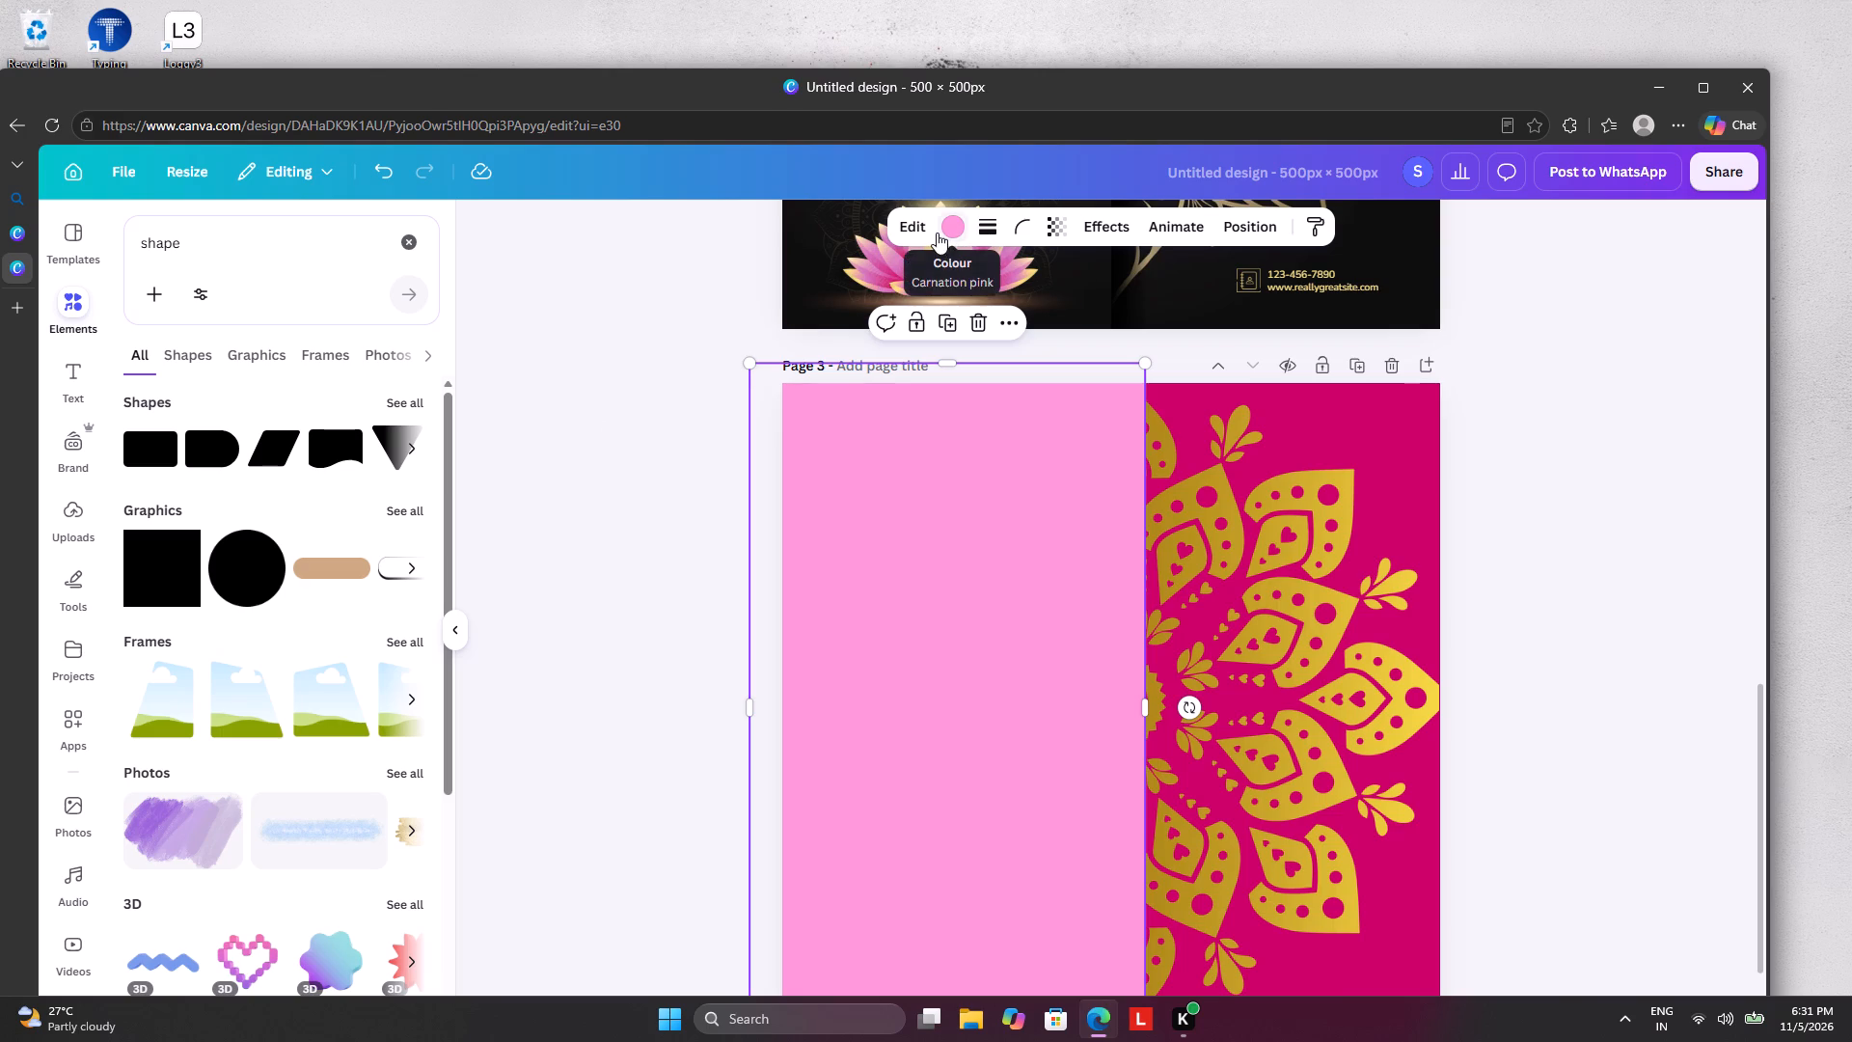
Sample page 3's background magenta for the rectangle, try magenta #d33f8b, and return to #CB0069.
left_click(938, 233)
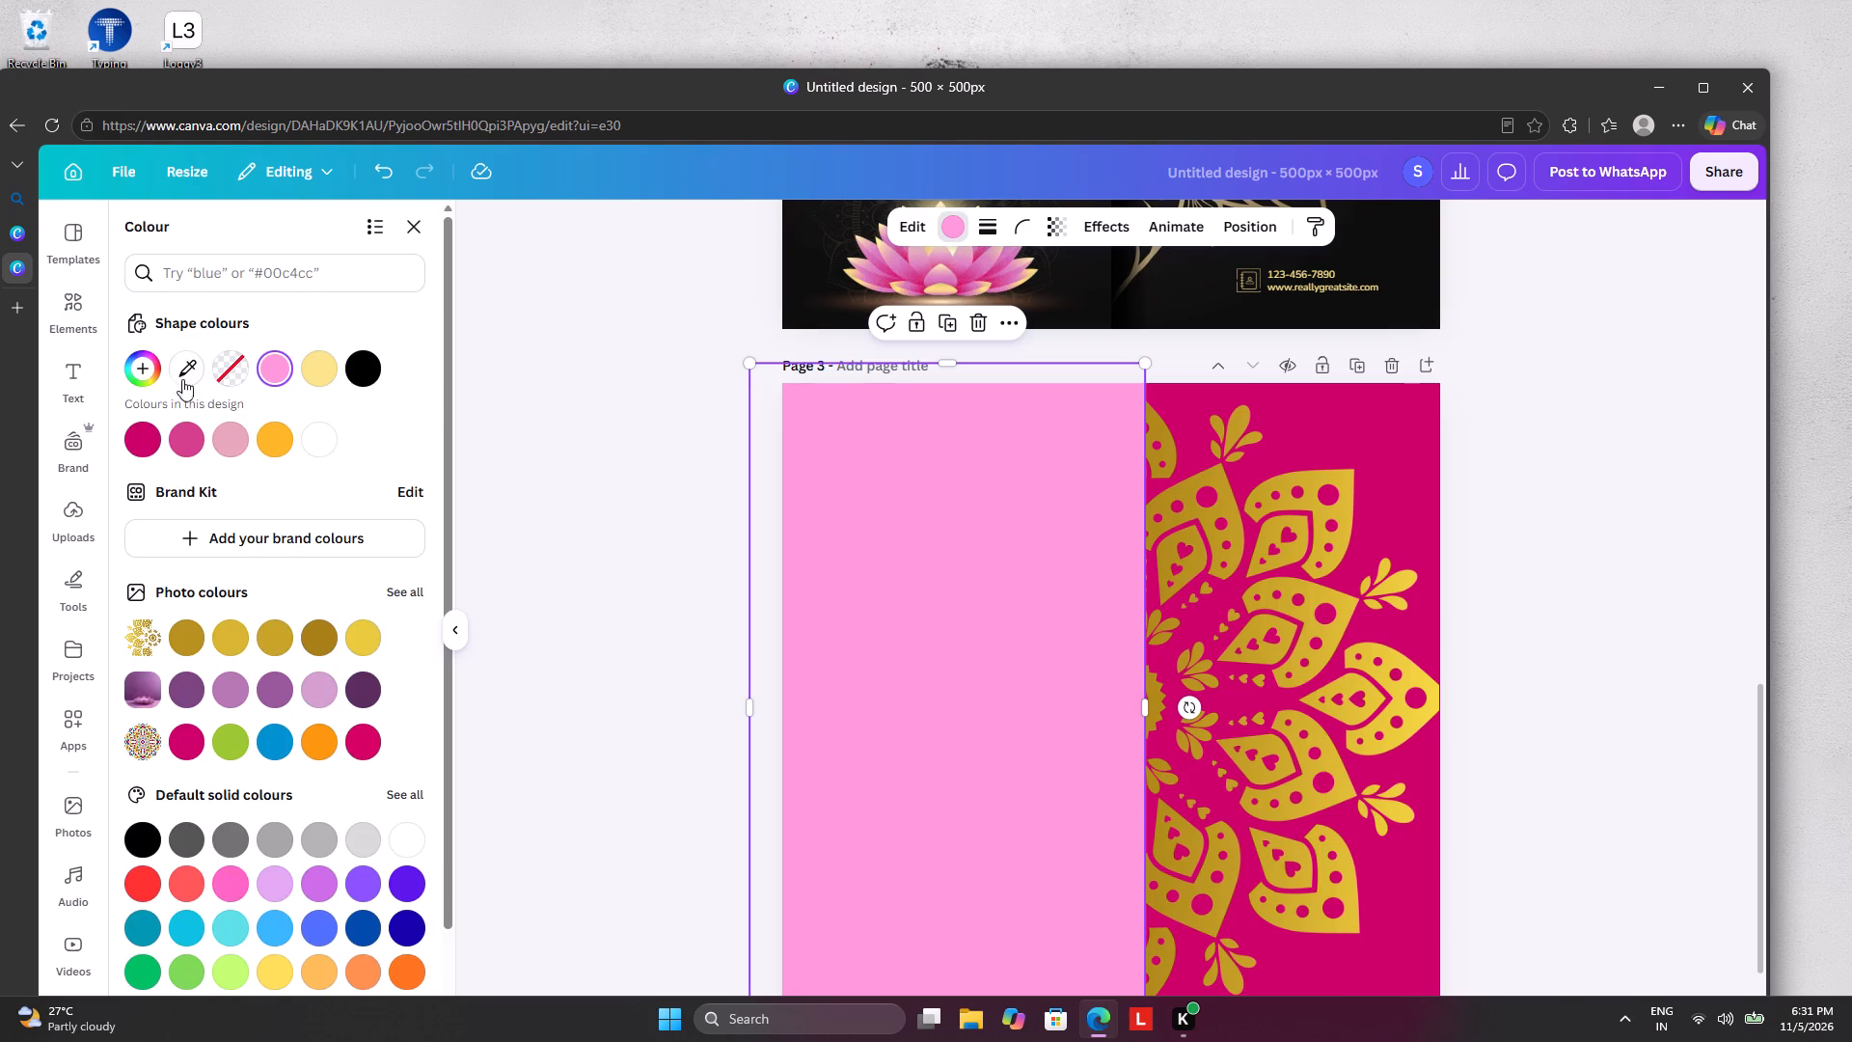
left_click(170, 375)
left_click(1369, 469)
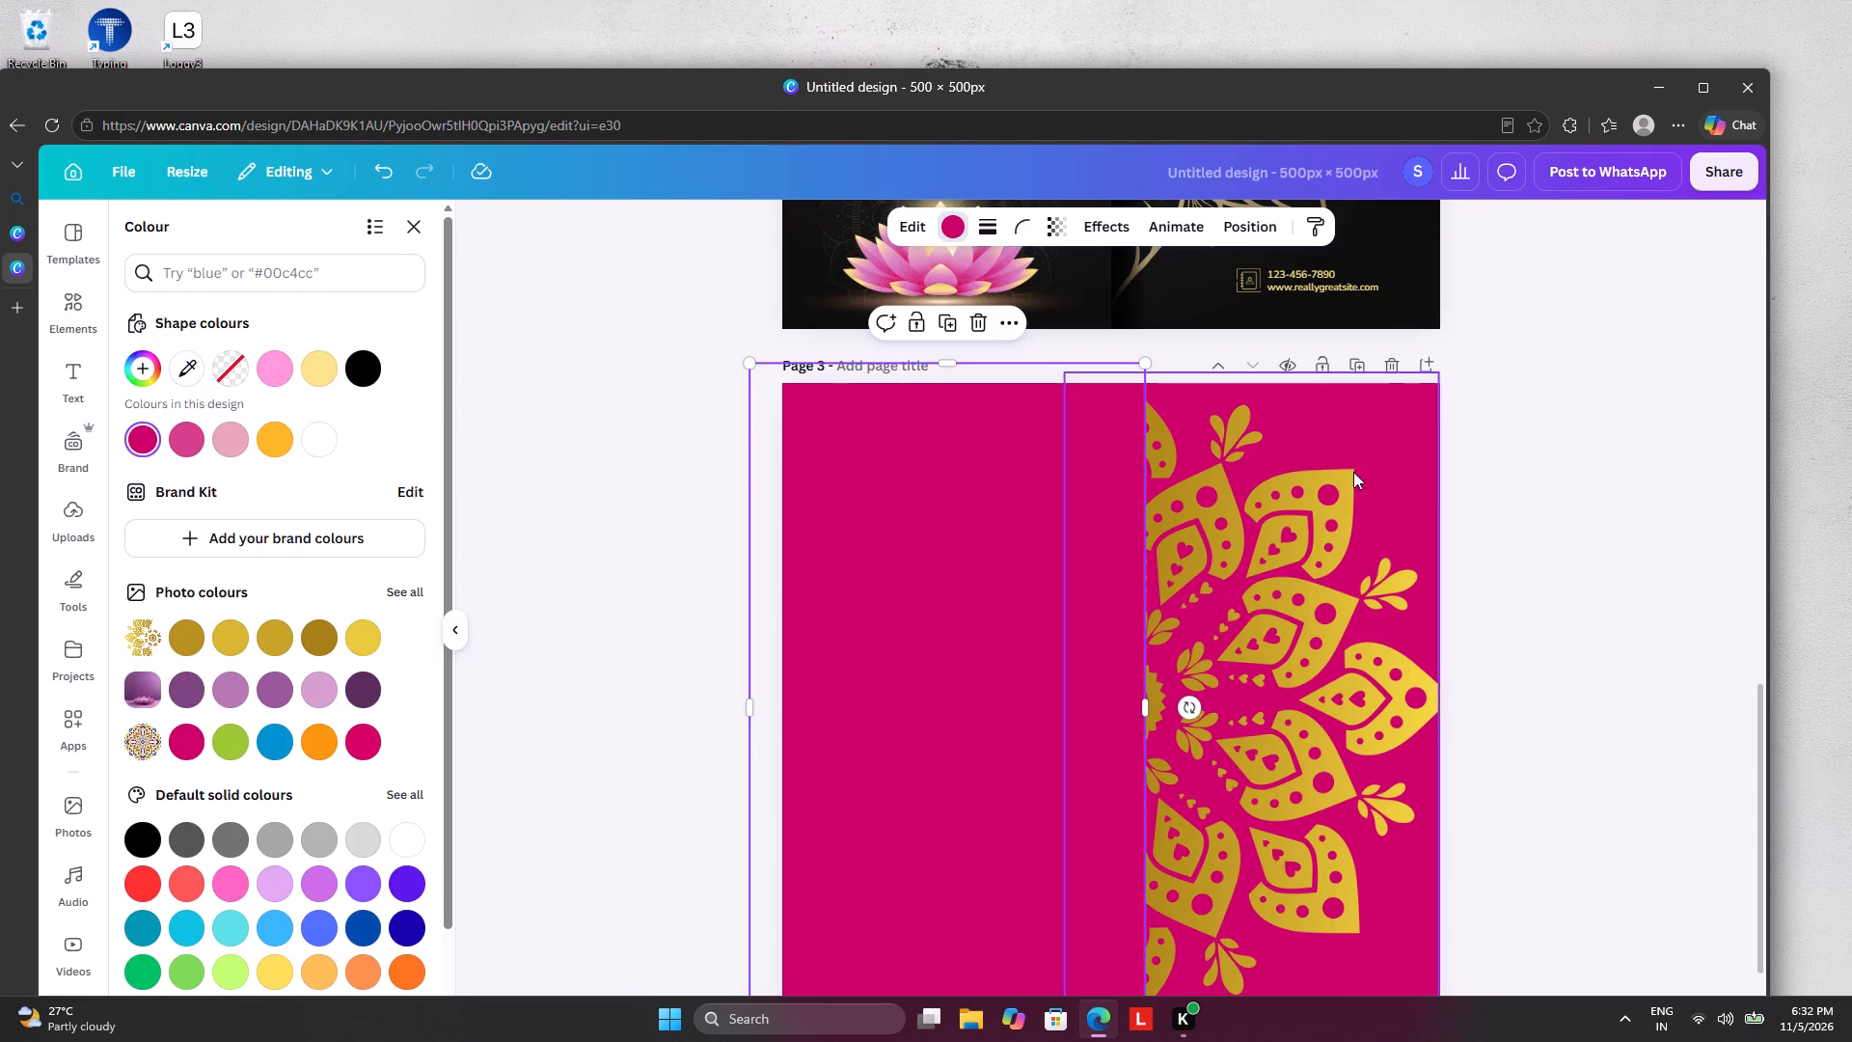
left_click(177, 438)
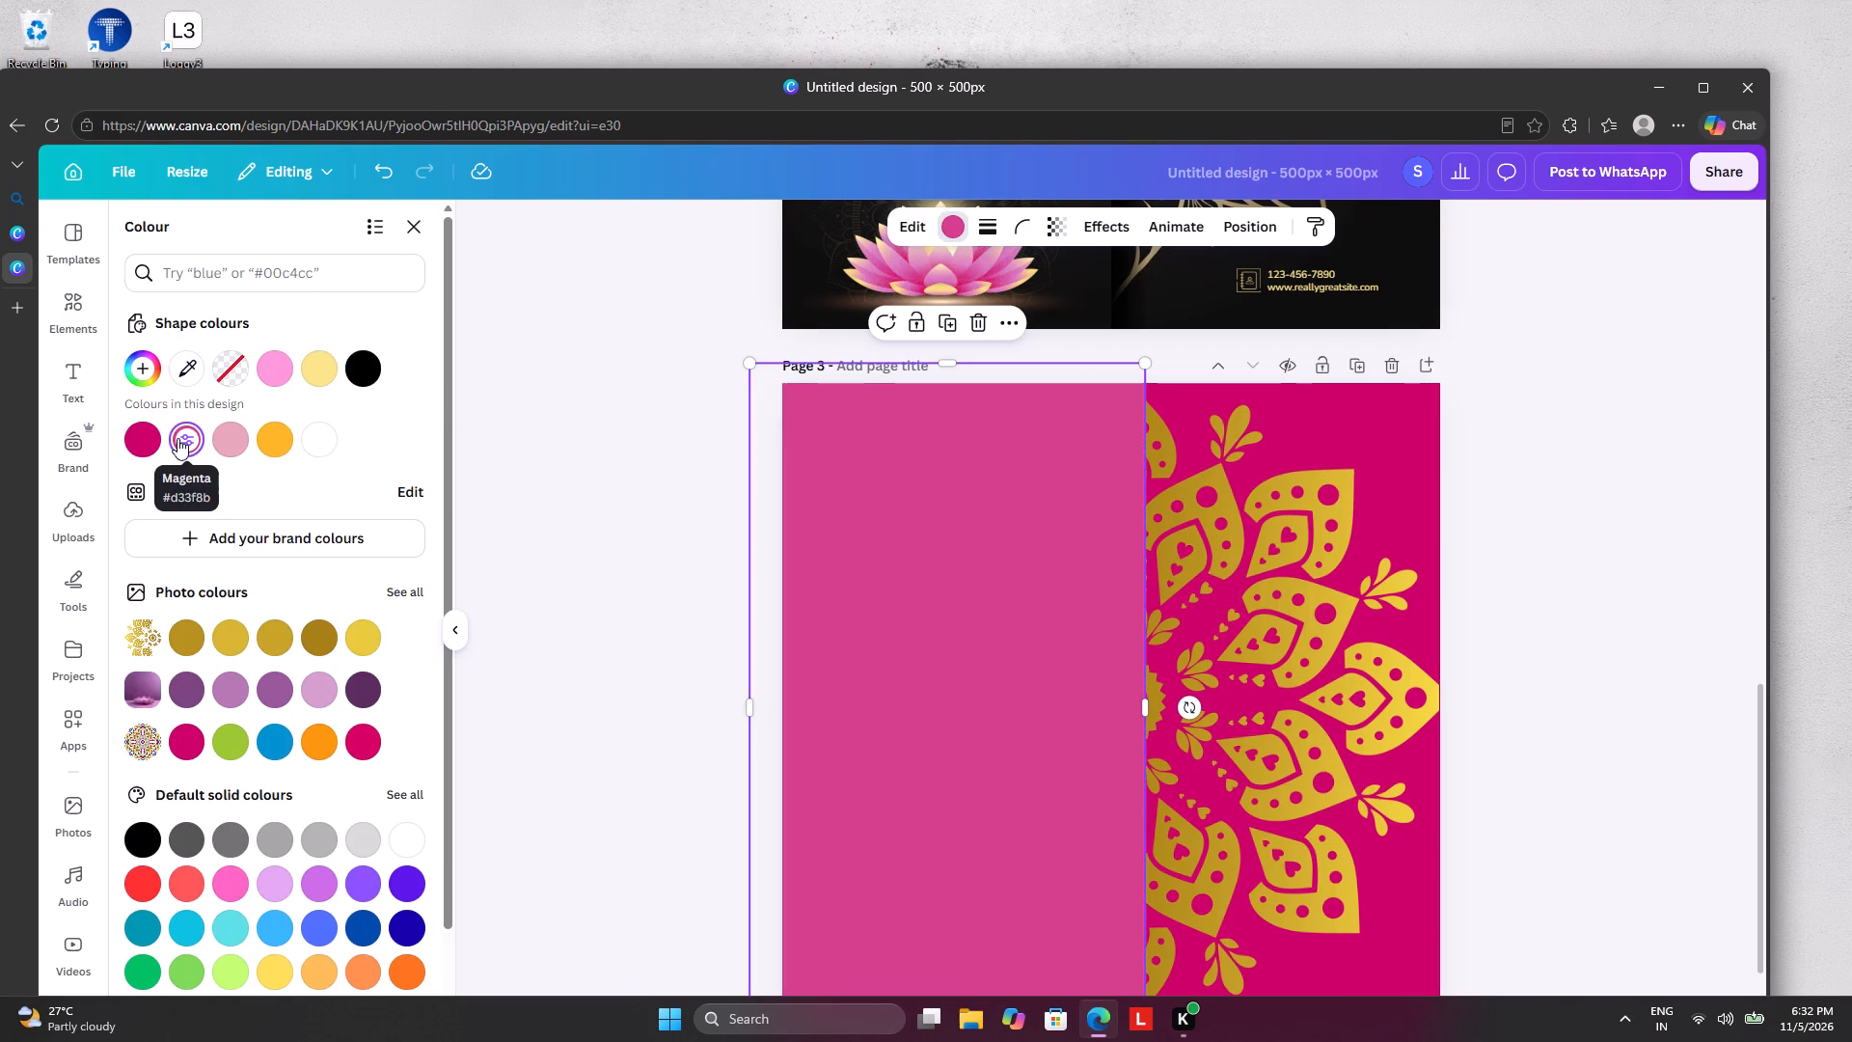
left_click(155, 438)
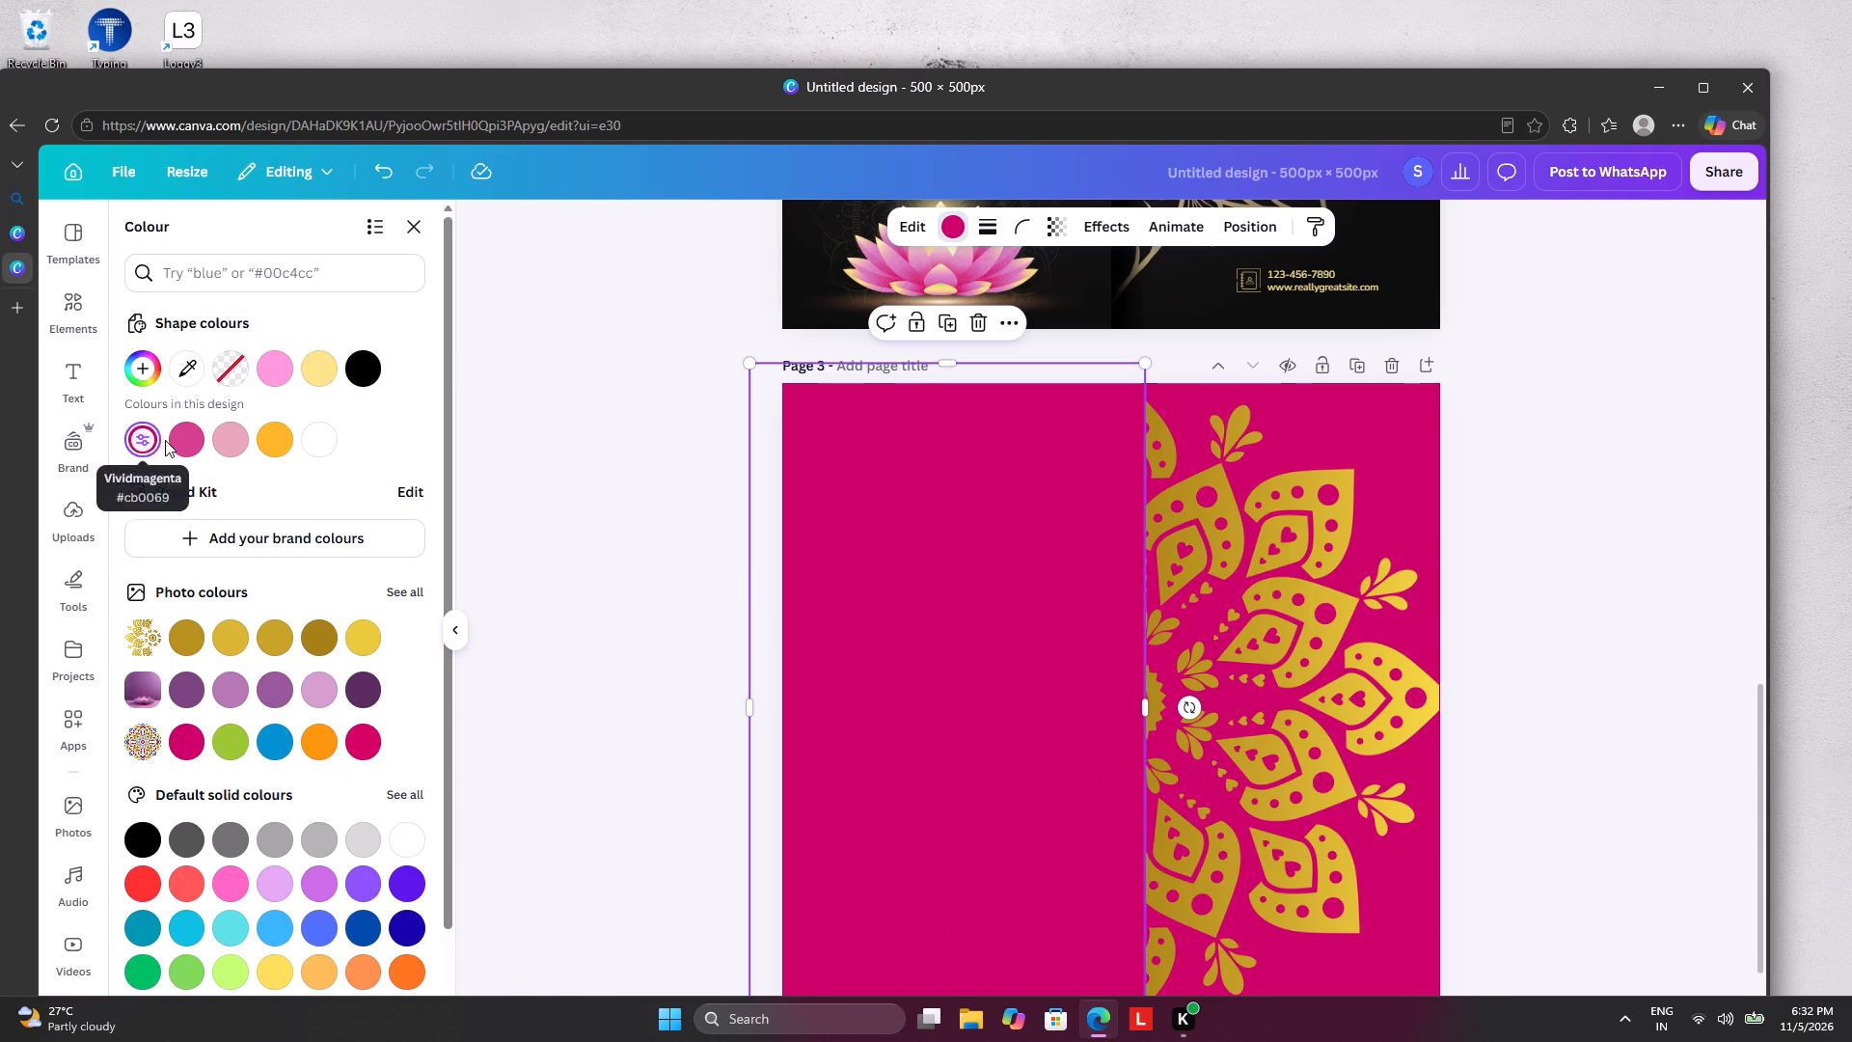
Adjust the rectangle's custom solid colour through lighter and darker shades and settle on #C81B75.
left_click(144, 374)
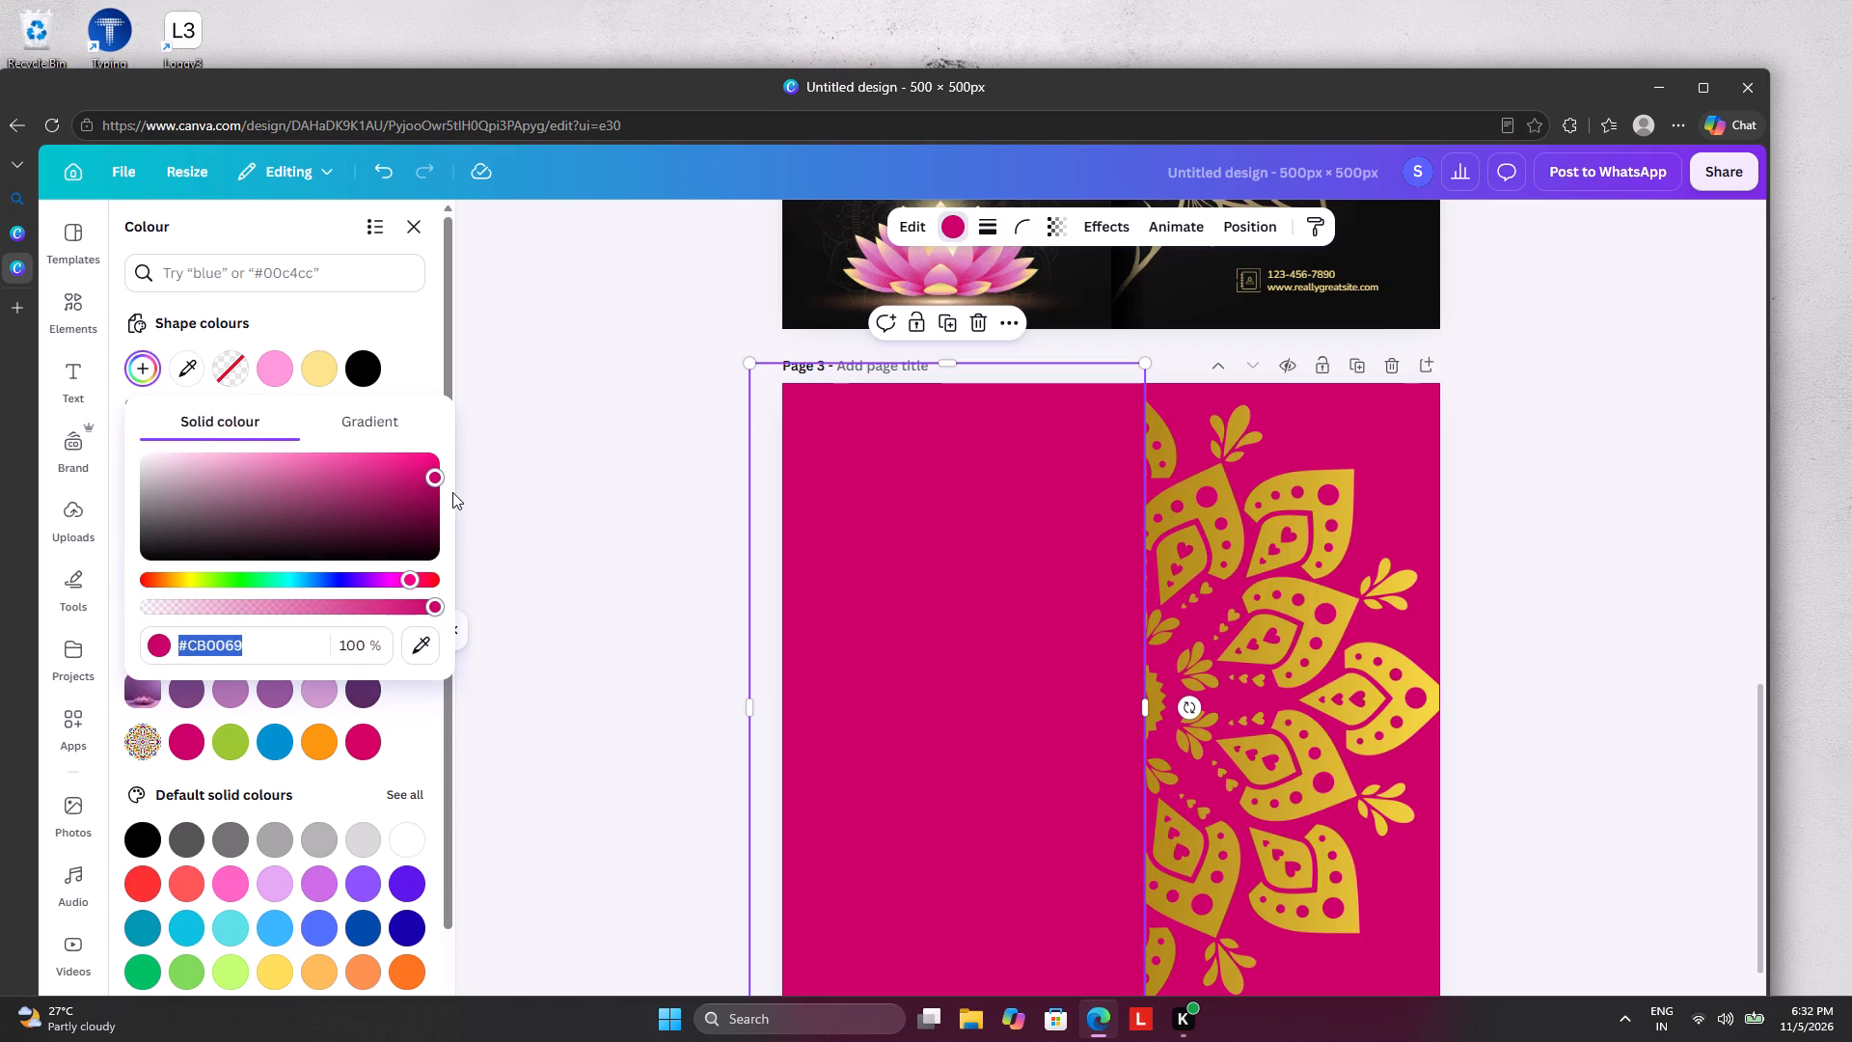
left_click_drag(434, 481, 361, 475)
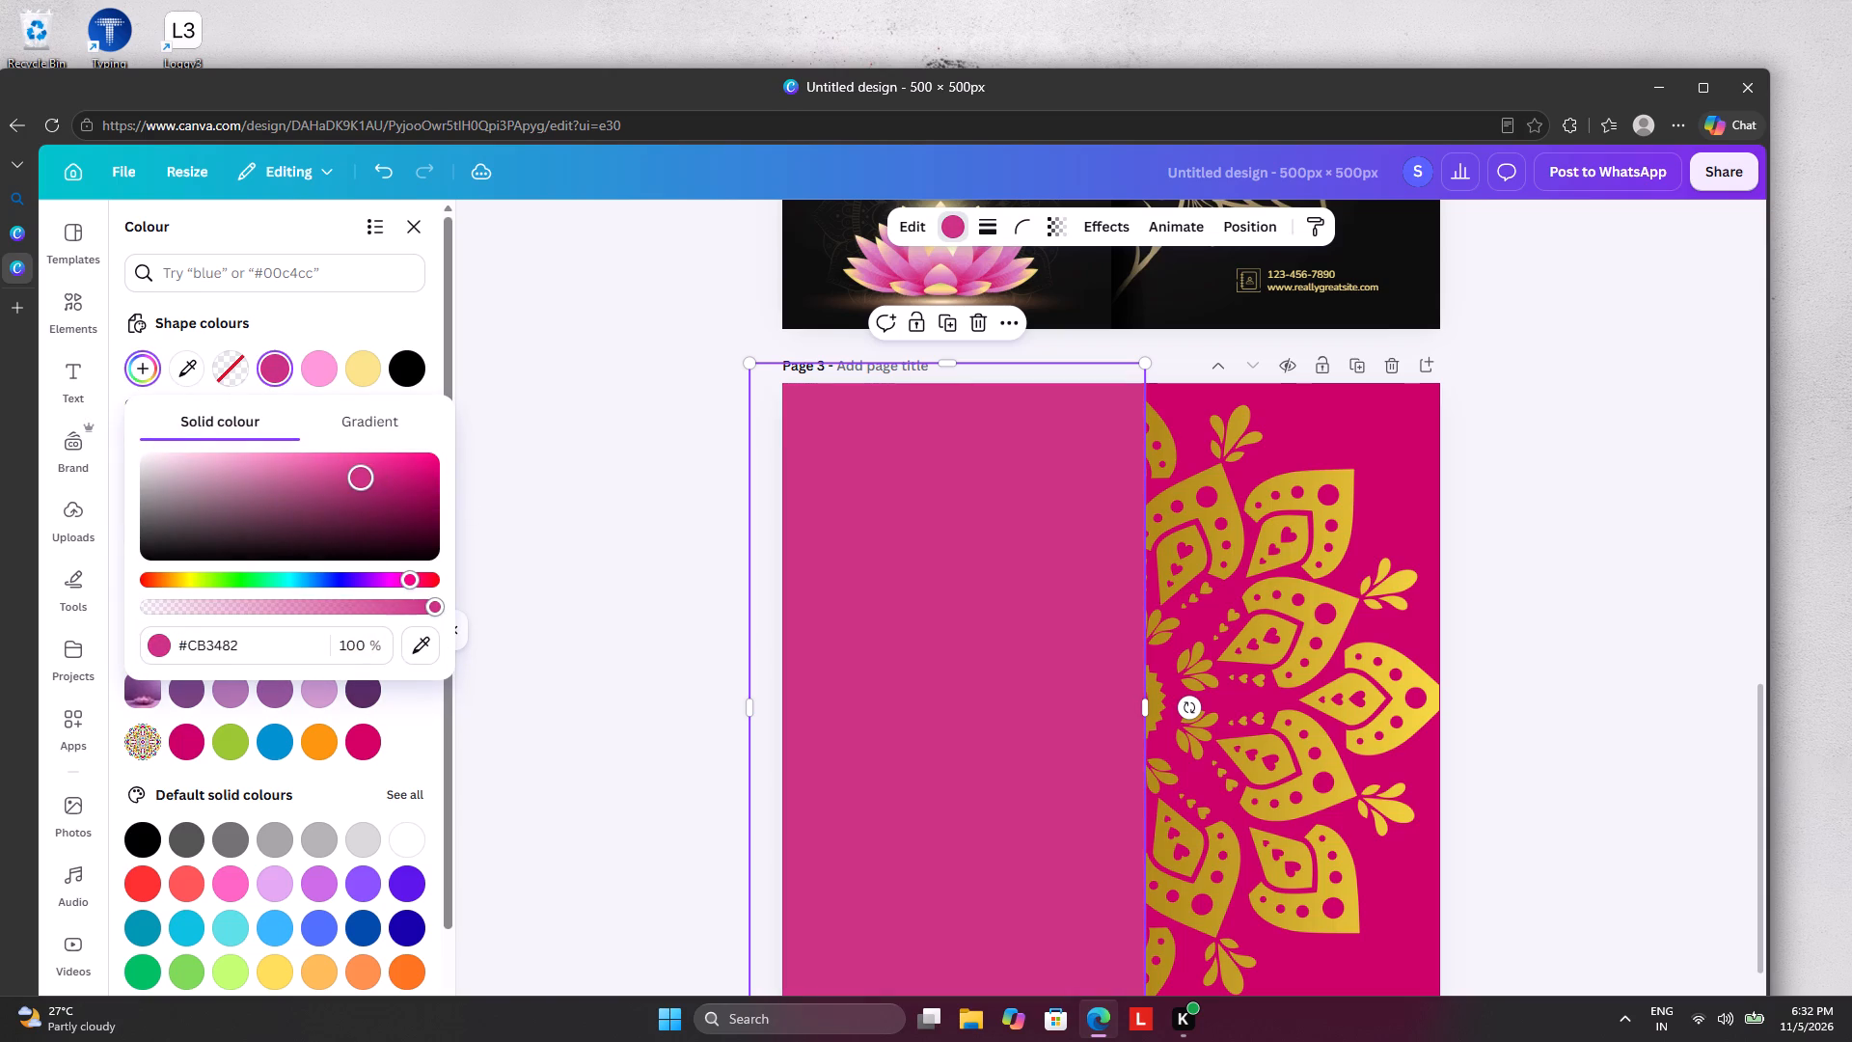
left_click_drag(361, 475, 360, 479)
left_click_drag(360, 479, 386, 485)
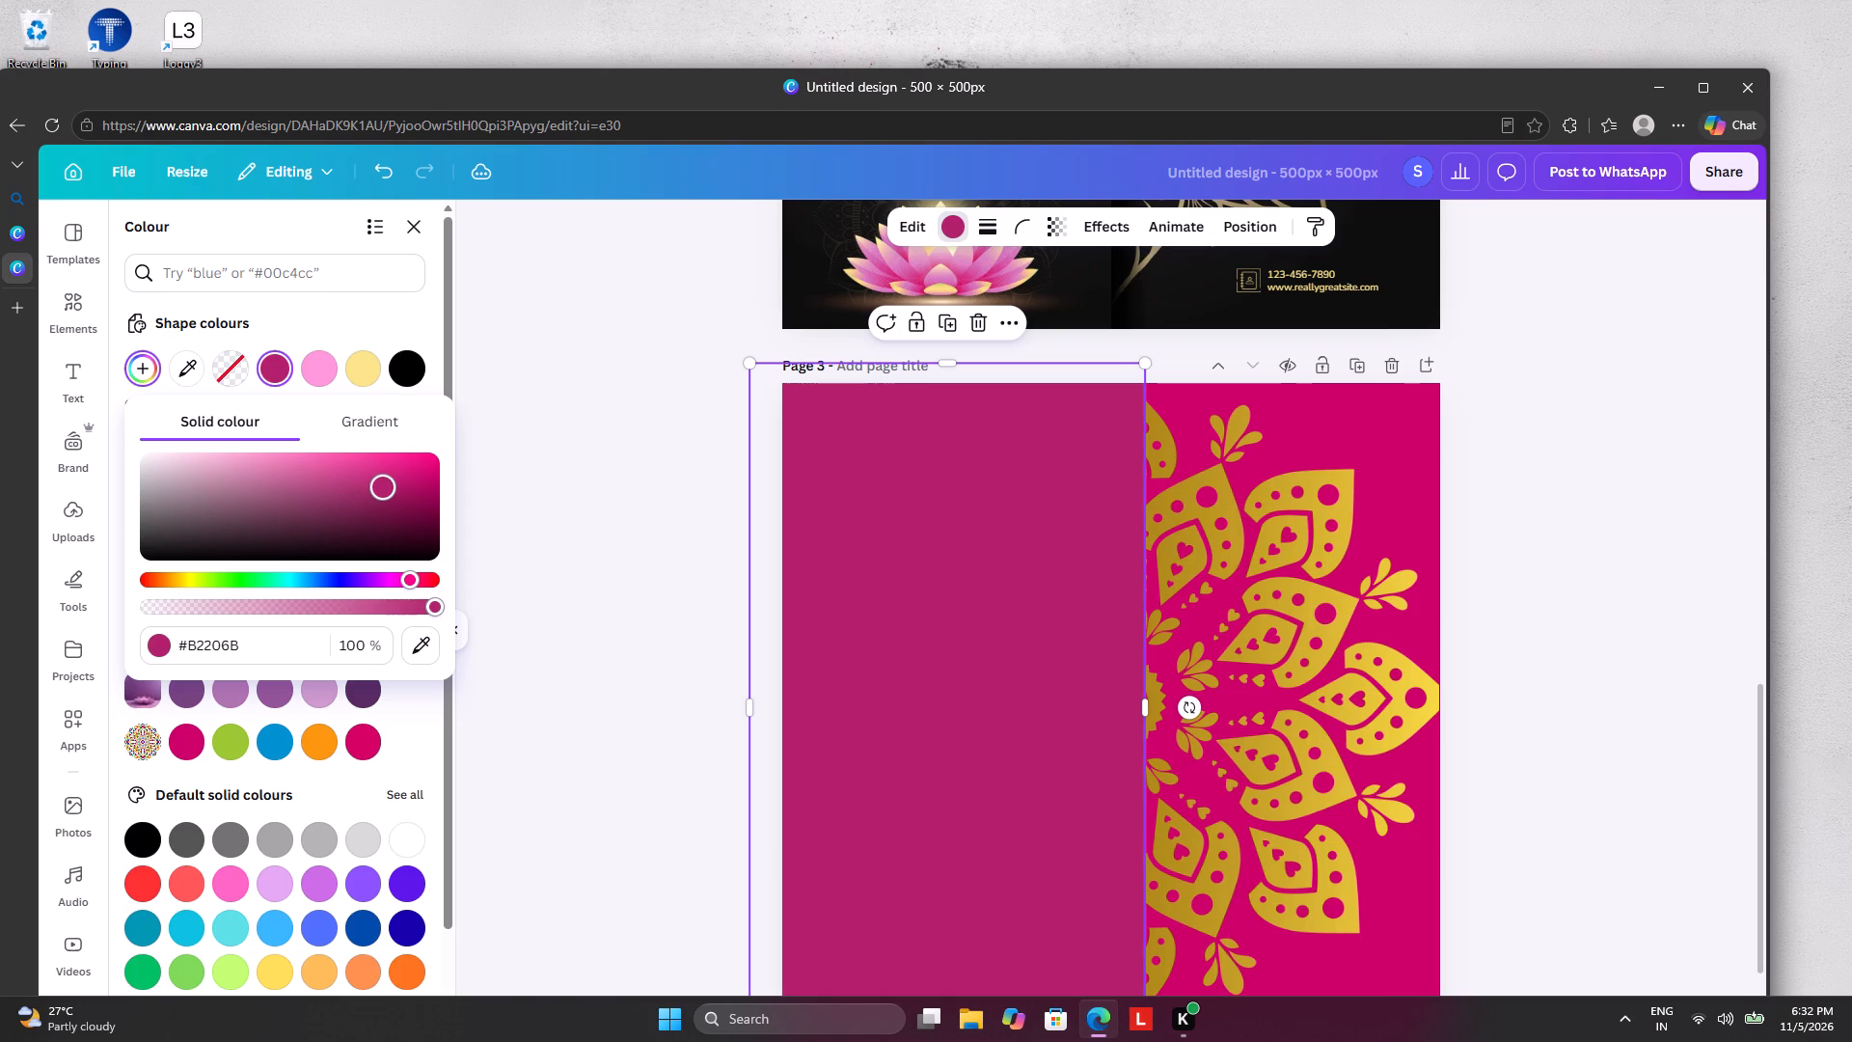
left_click_drag(386, 485, 432, 496)
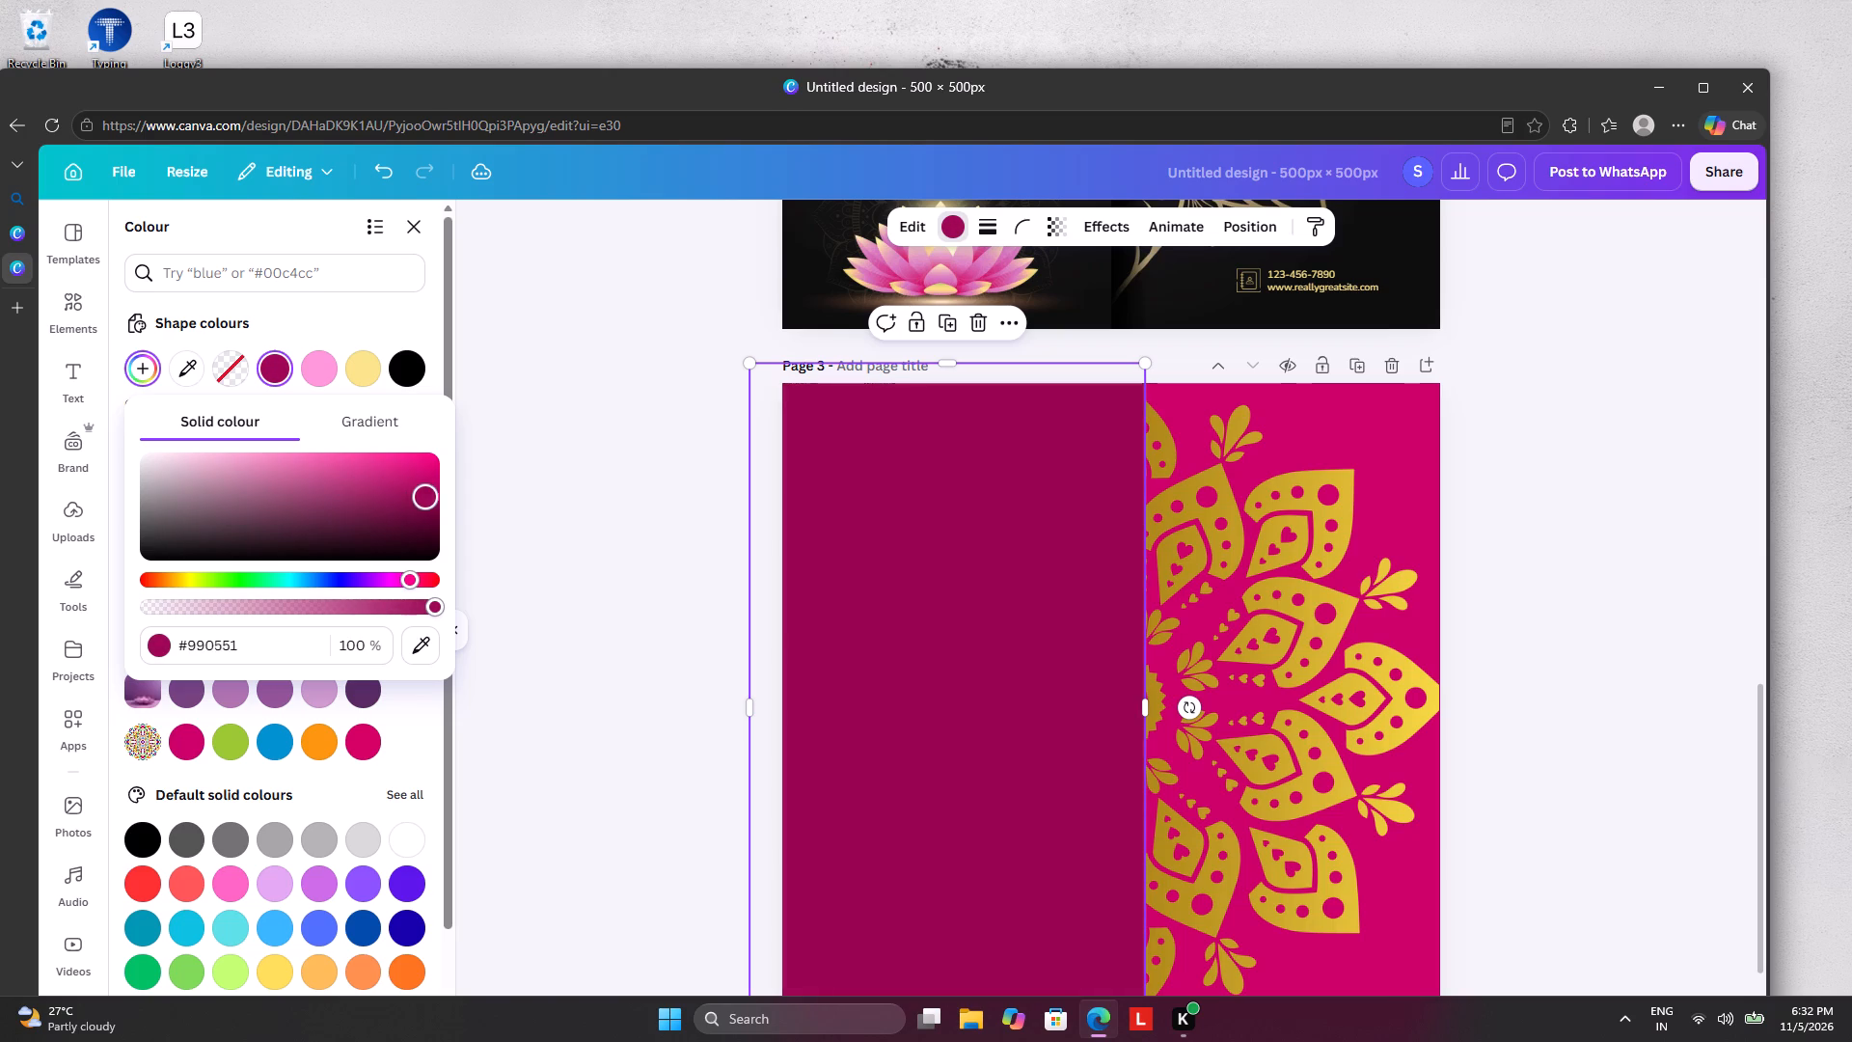
left_click_drag(432, 496, 339, 507)
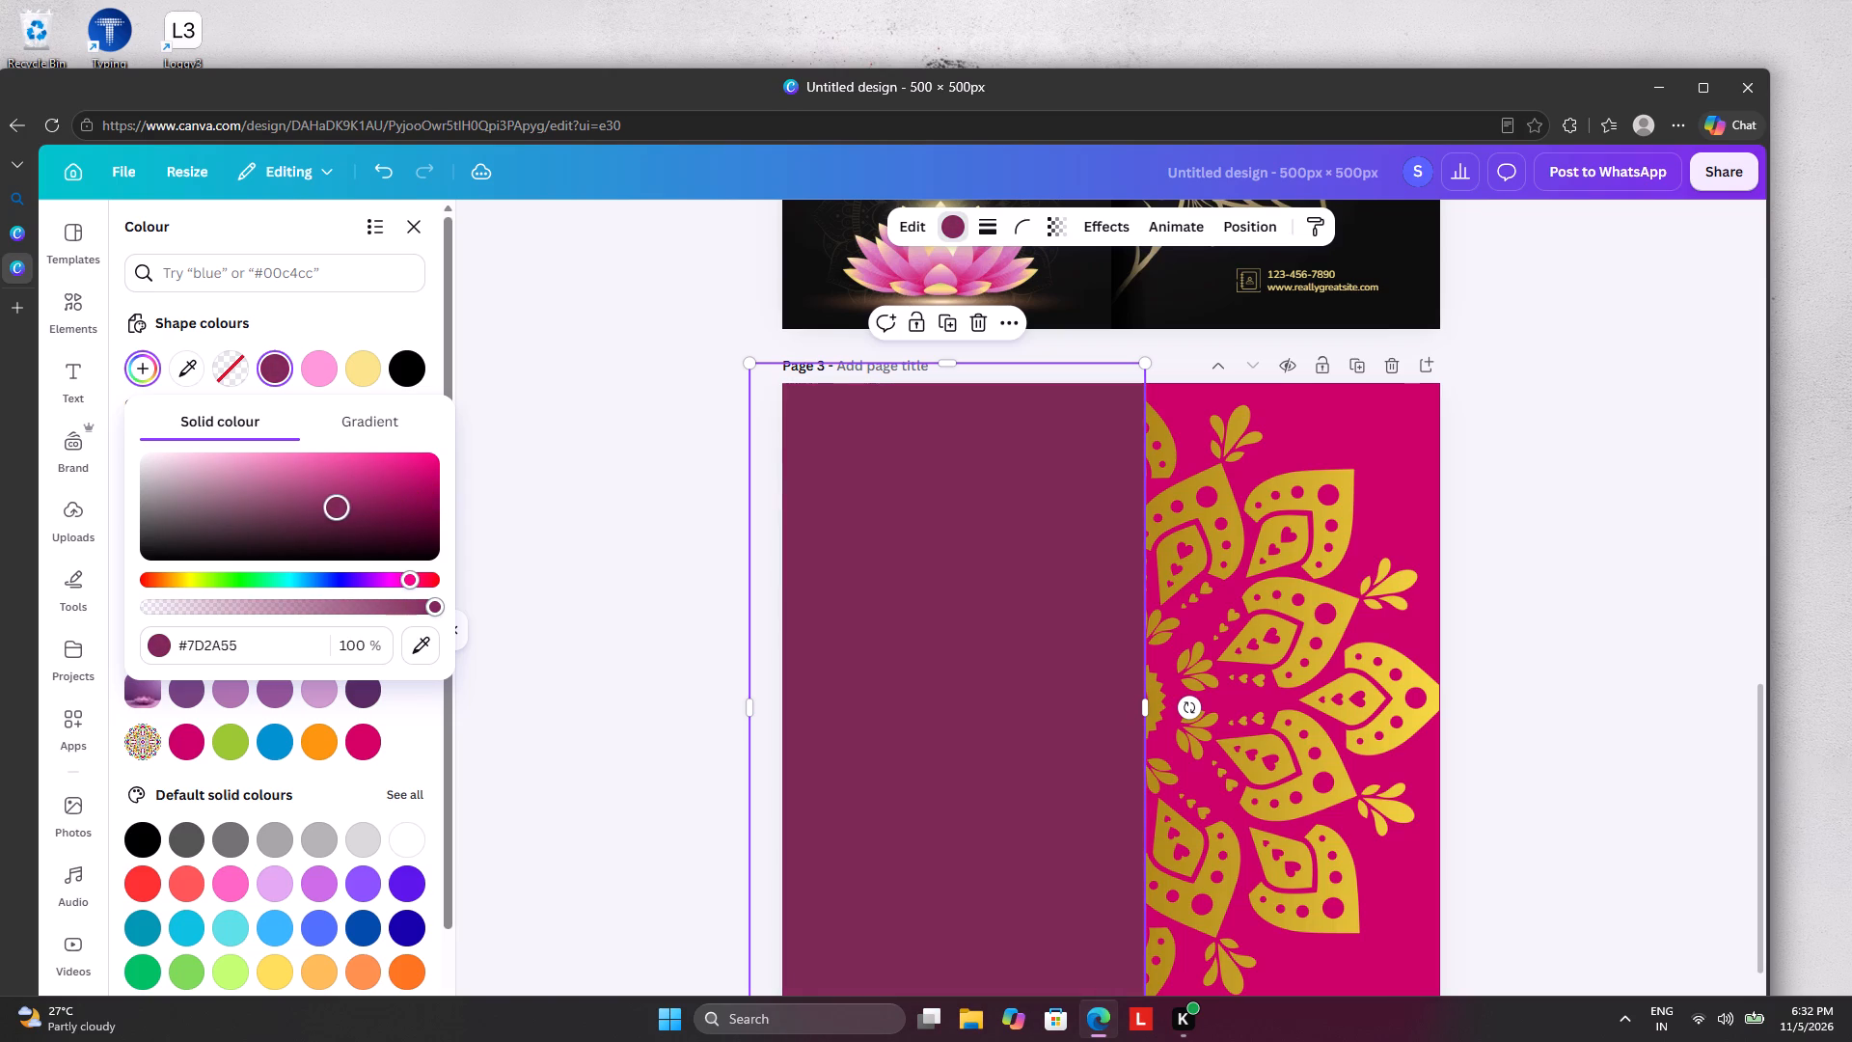
left_click_drag(339, 507, 345, 463)
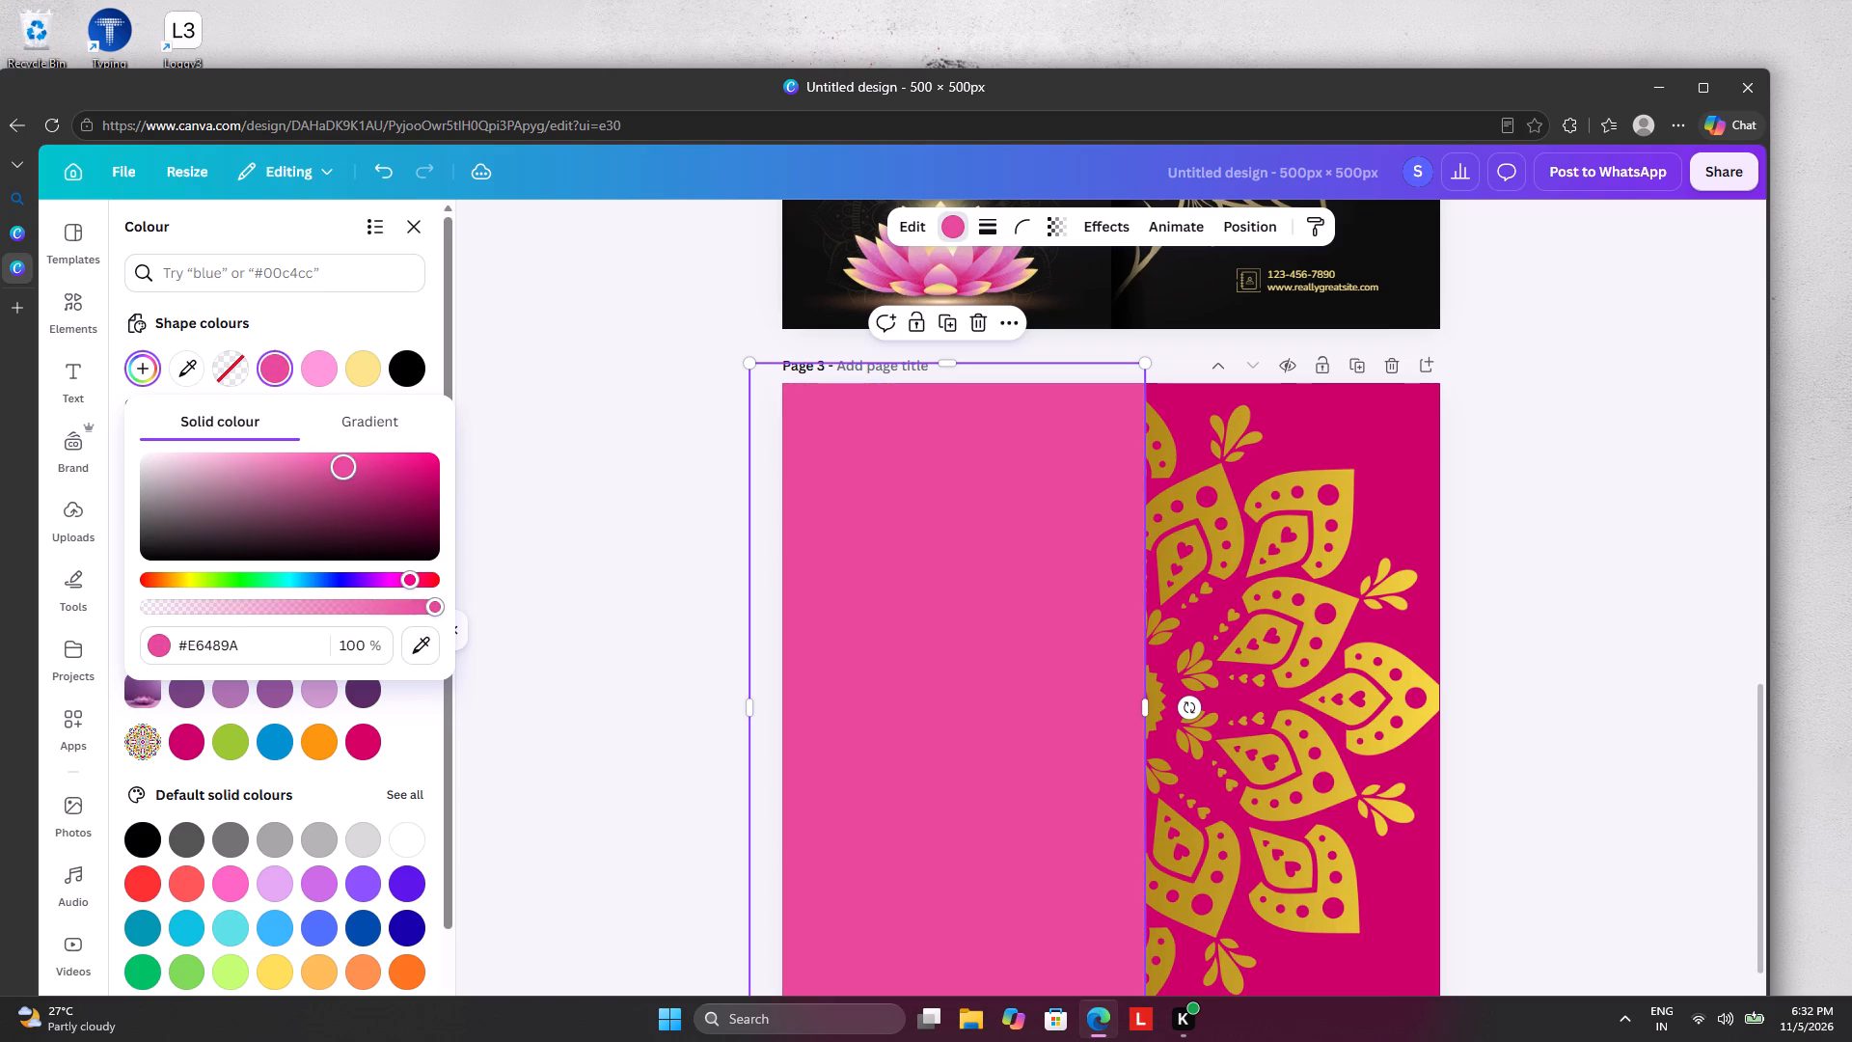
left_click_drag(345, 463, 355, 482)
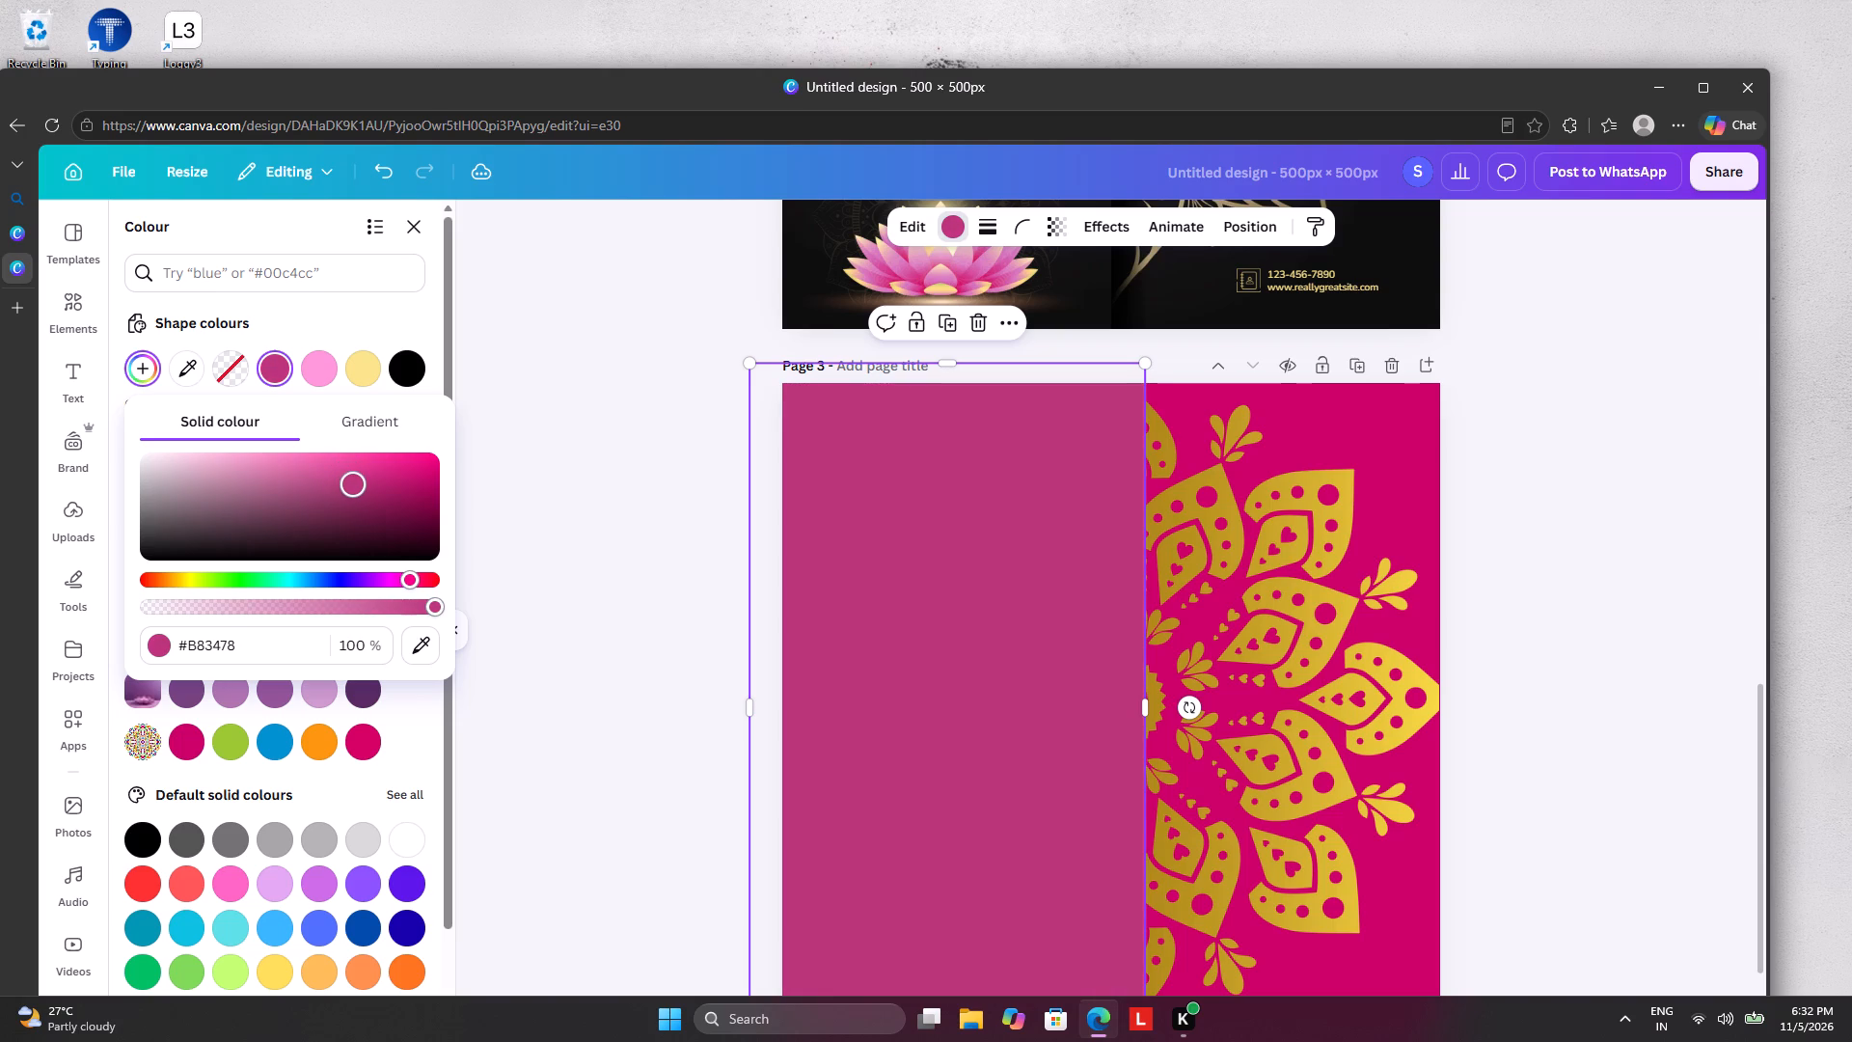
left_click_drag(355, 482, 399, 476)
left_click(570, 439)
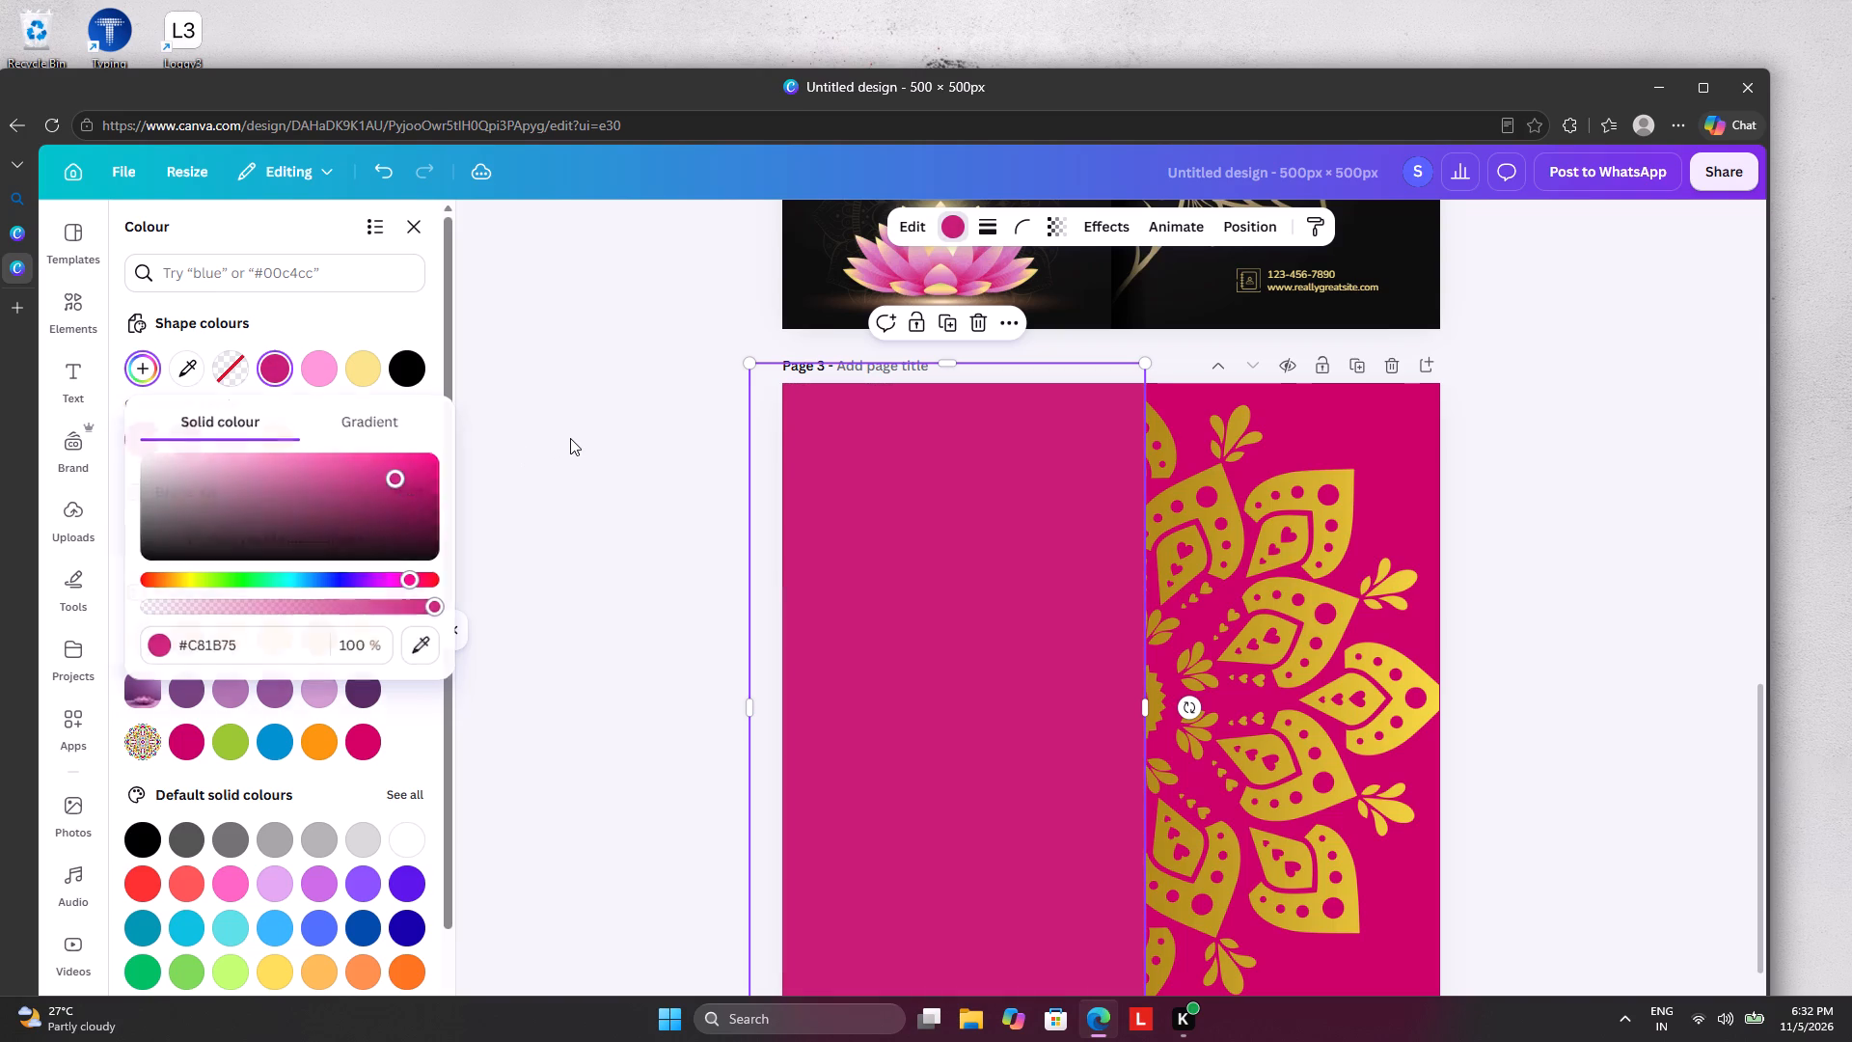
left_click(570, 438)
Align the lighter magenta rectangle with page 3's top edge and shift the gold half mandala slightly outward.
left_click_drag(922, 577, 920, 594)
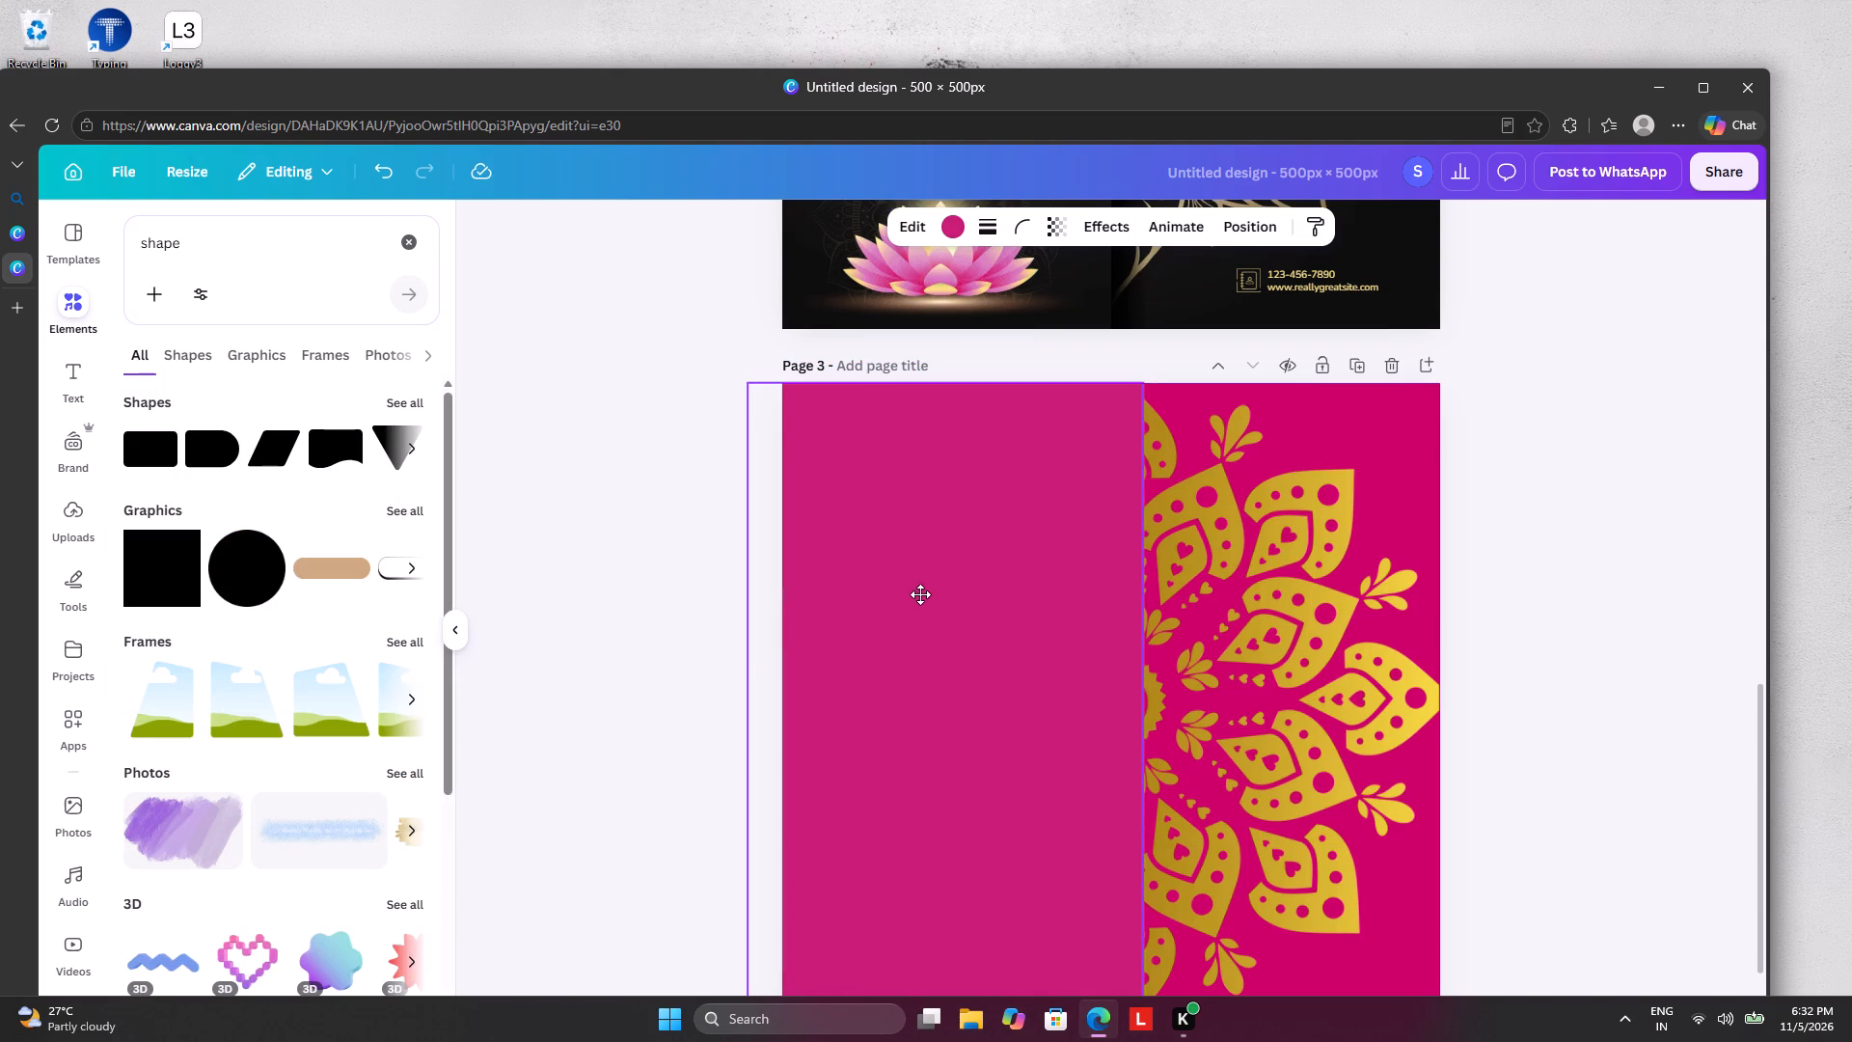
left_click_drag(920, 594, 901, 593)
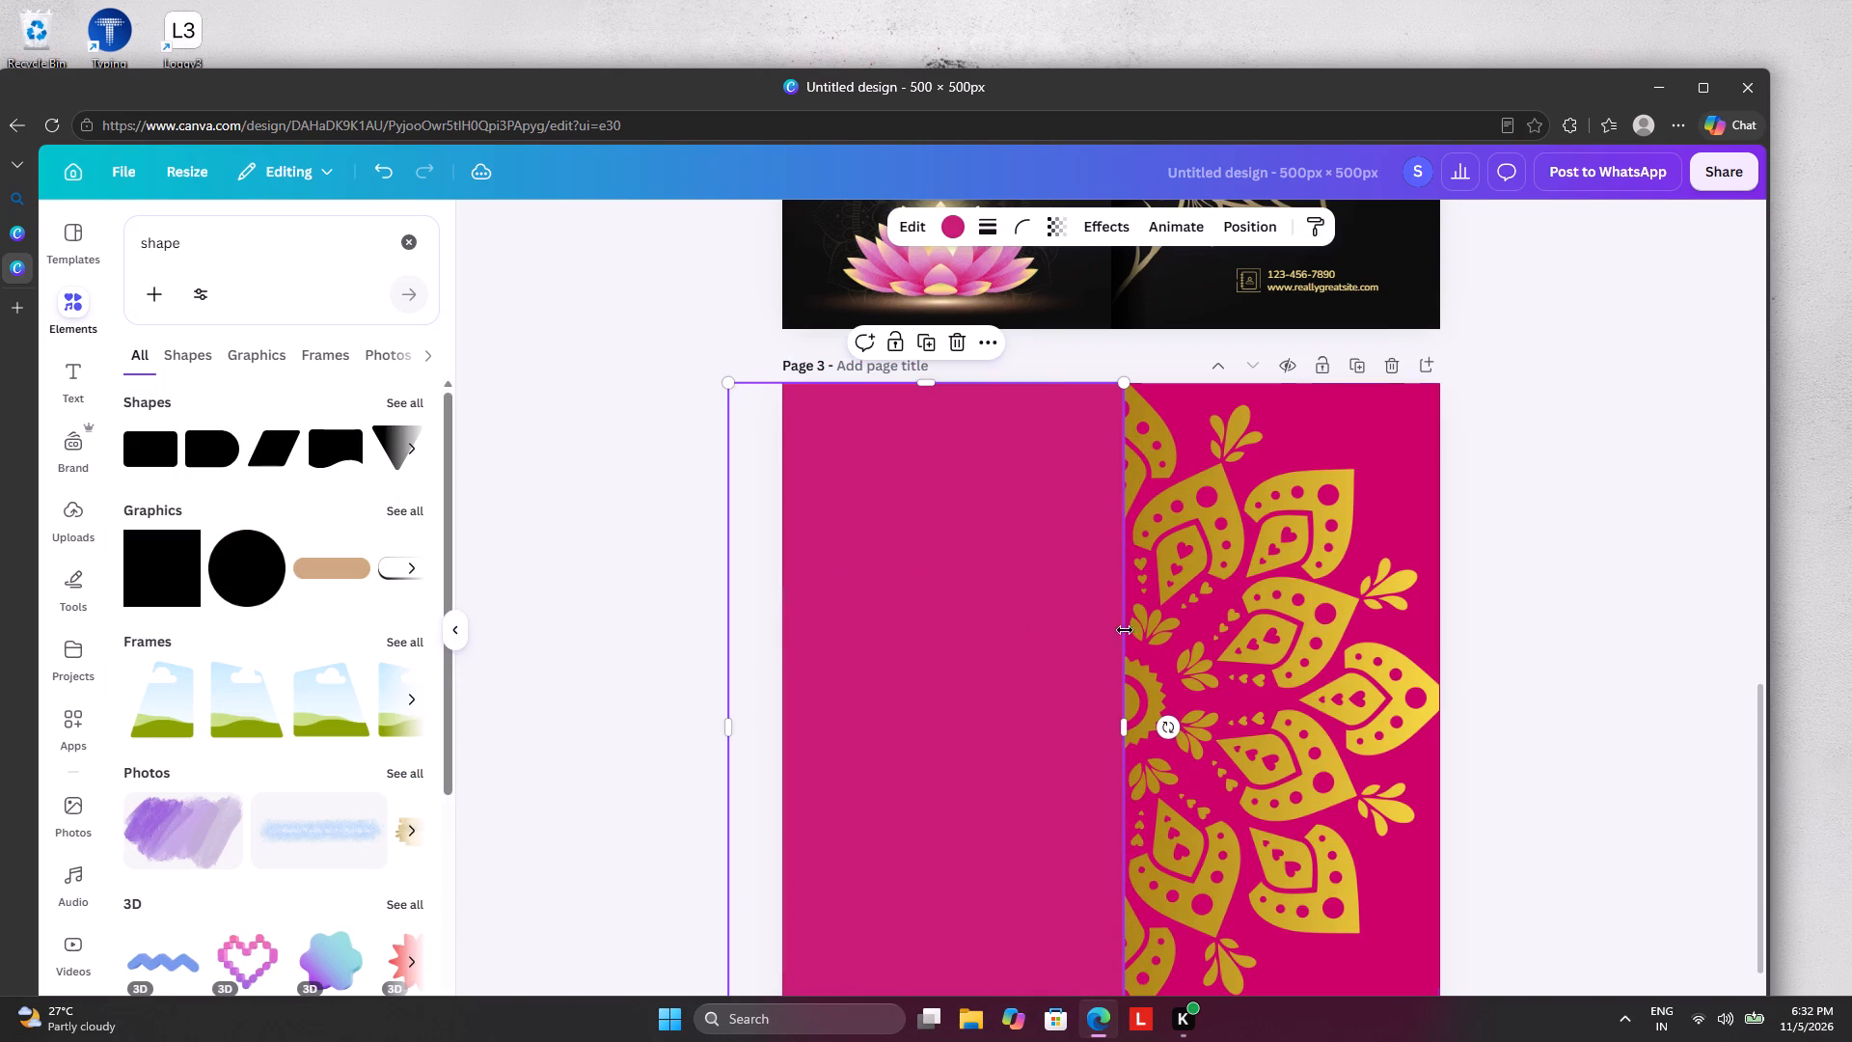
left_click_drag(1230, 650, 1252, 651)
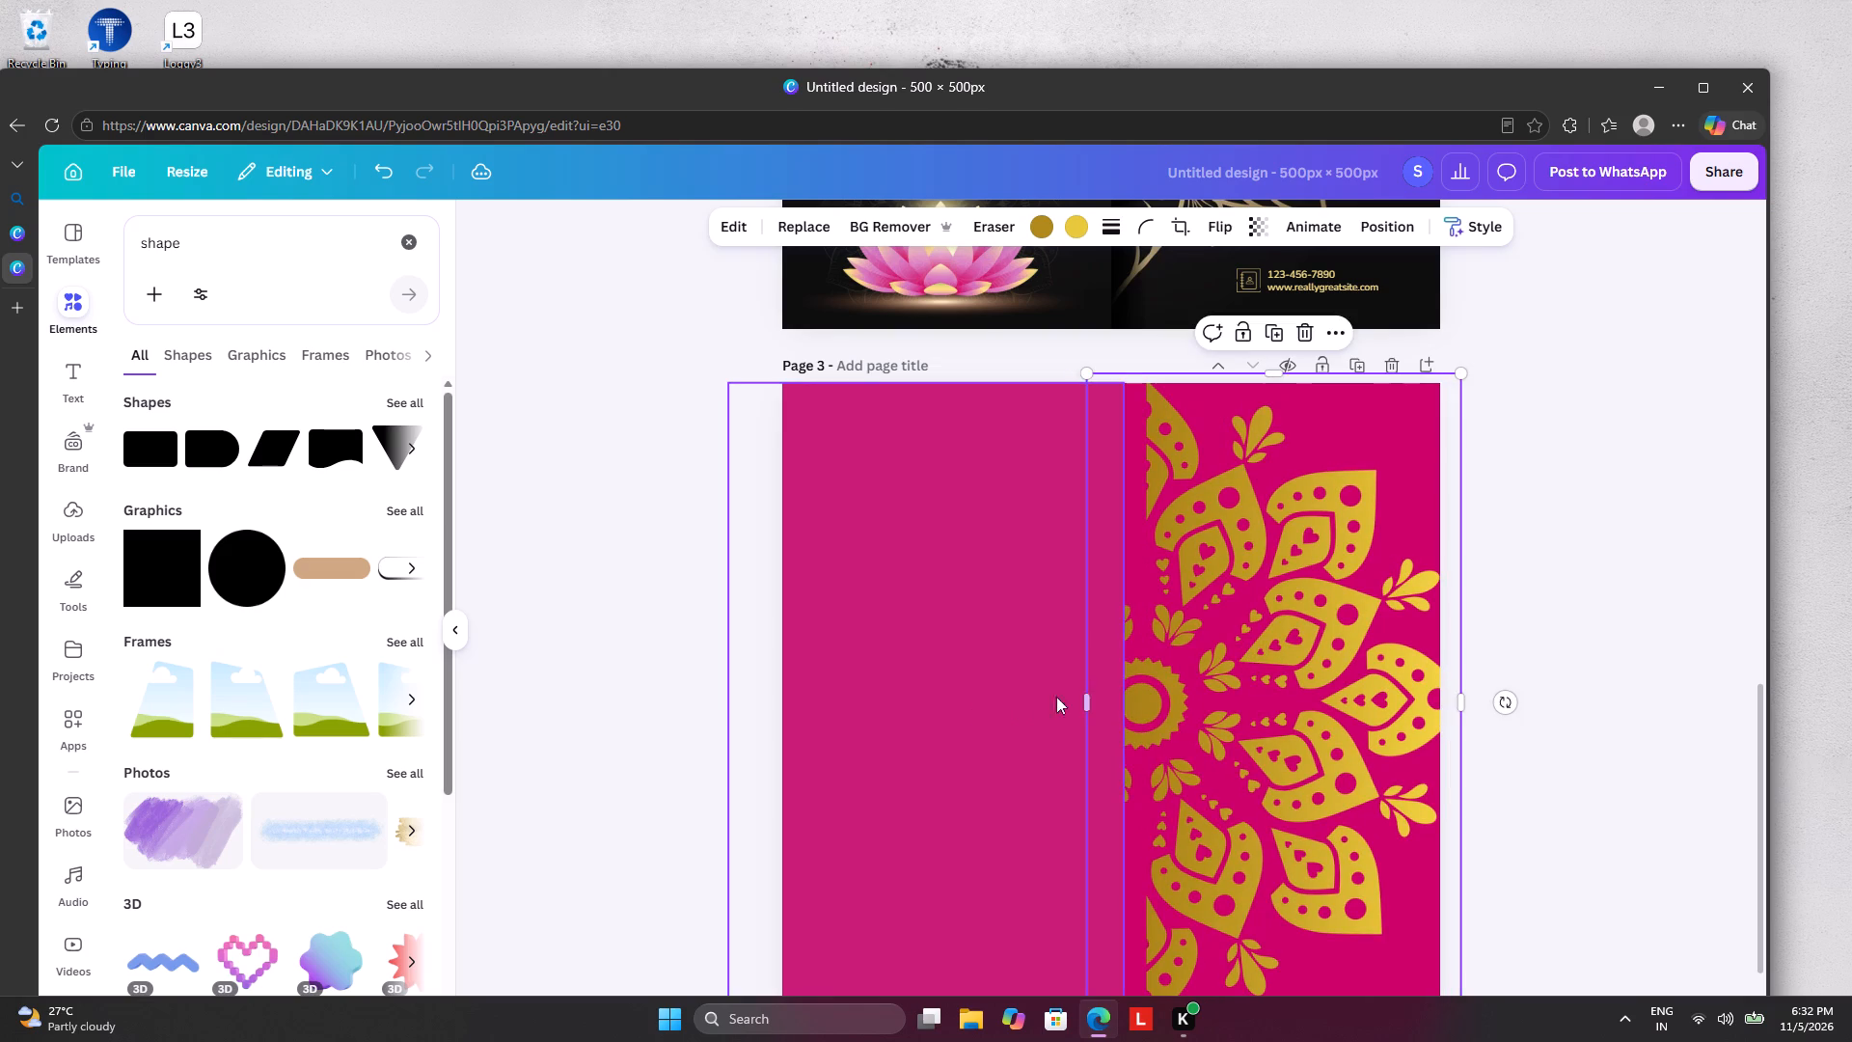
left_click_drag(941, 707, 962, 708)
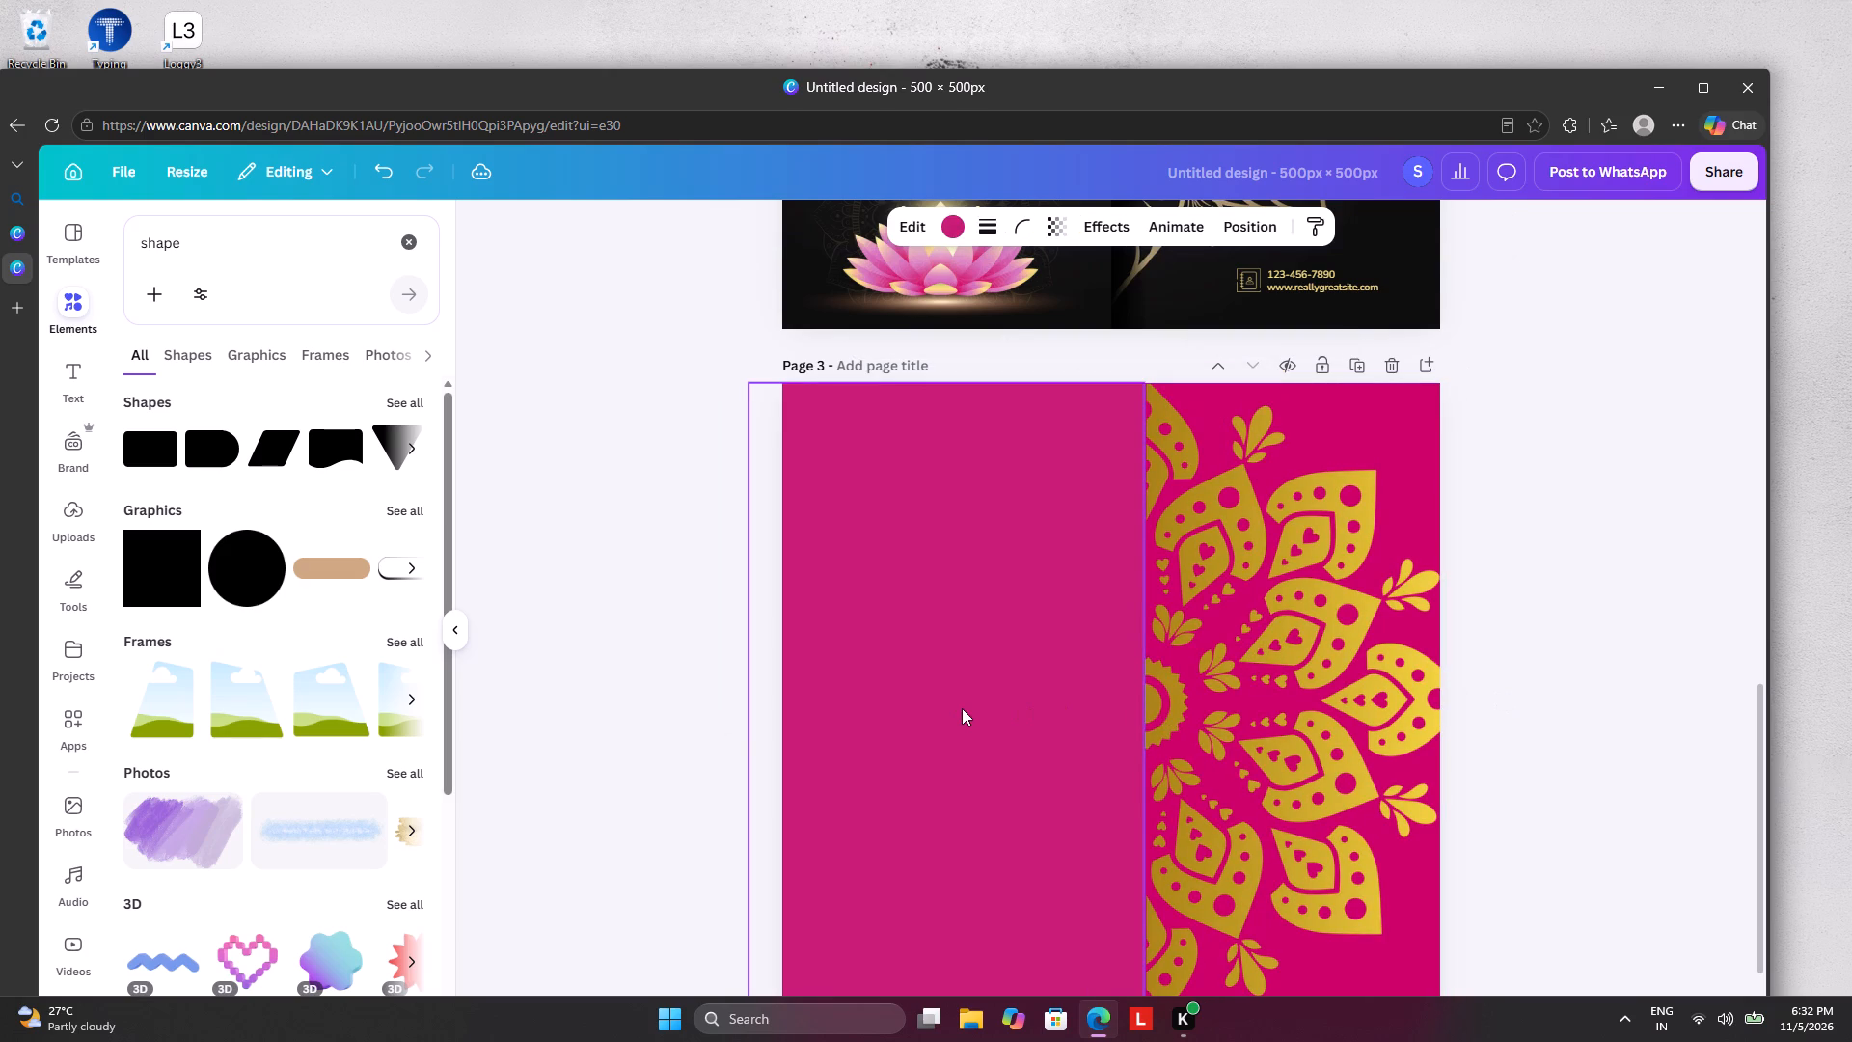
Copy the faint mandala graphic behind page 2's lotus and paste it onto page 3.
scroll(960, 702, "up", 2)
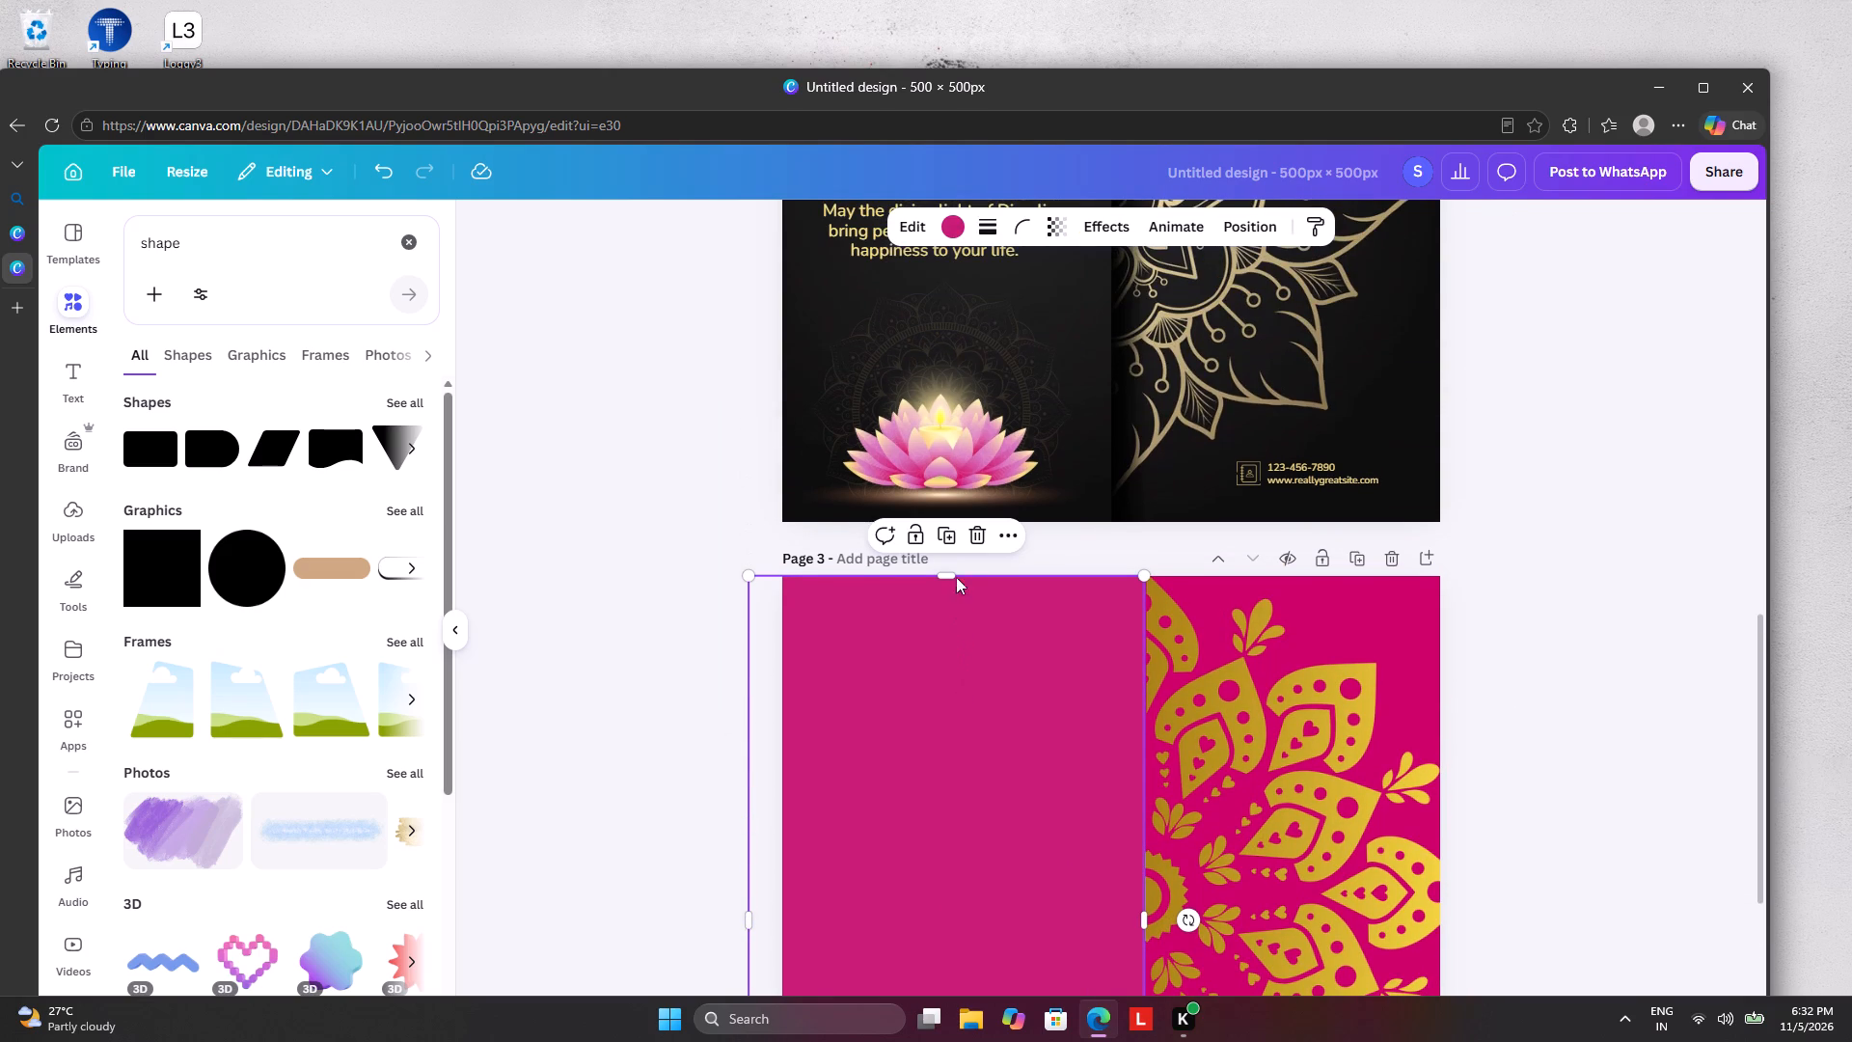
left_click(940, 464)
right_click(940, 463)
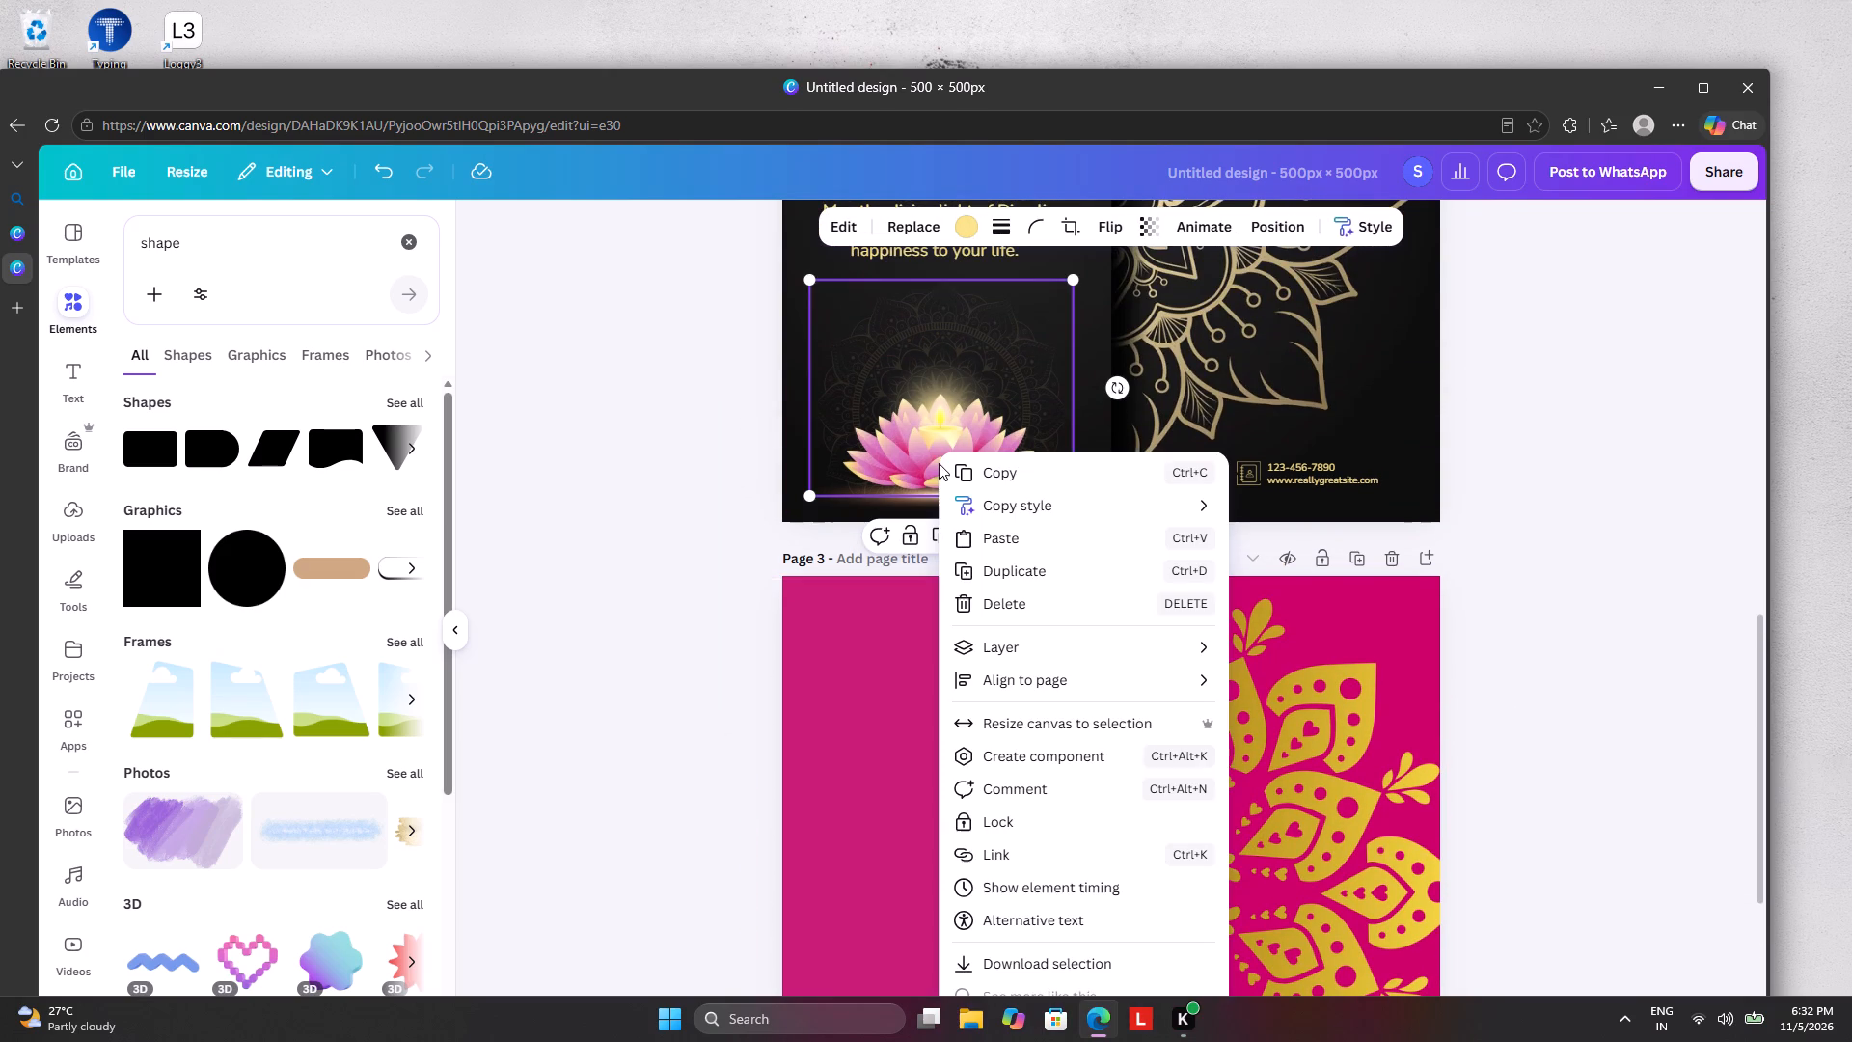
left_click(961, 470)
scroll(961, 573, "down", 5)
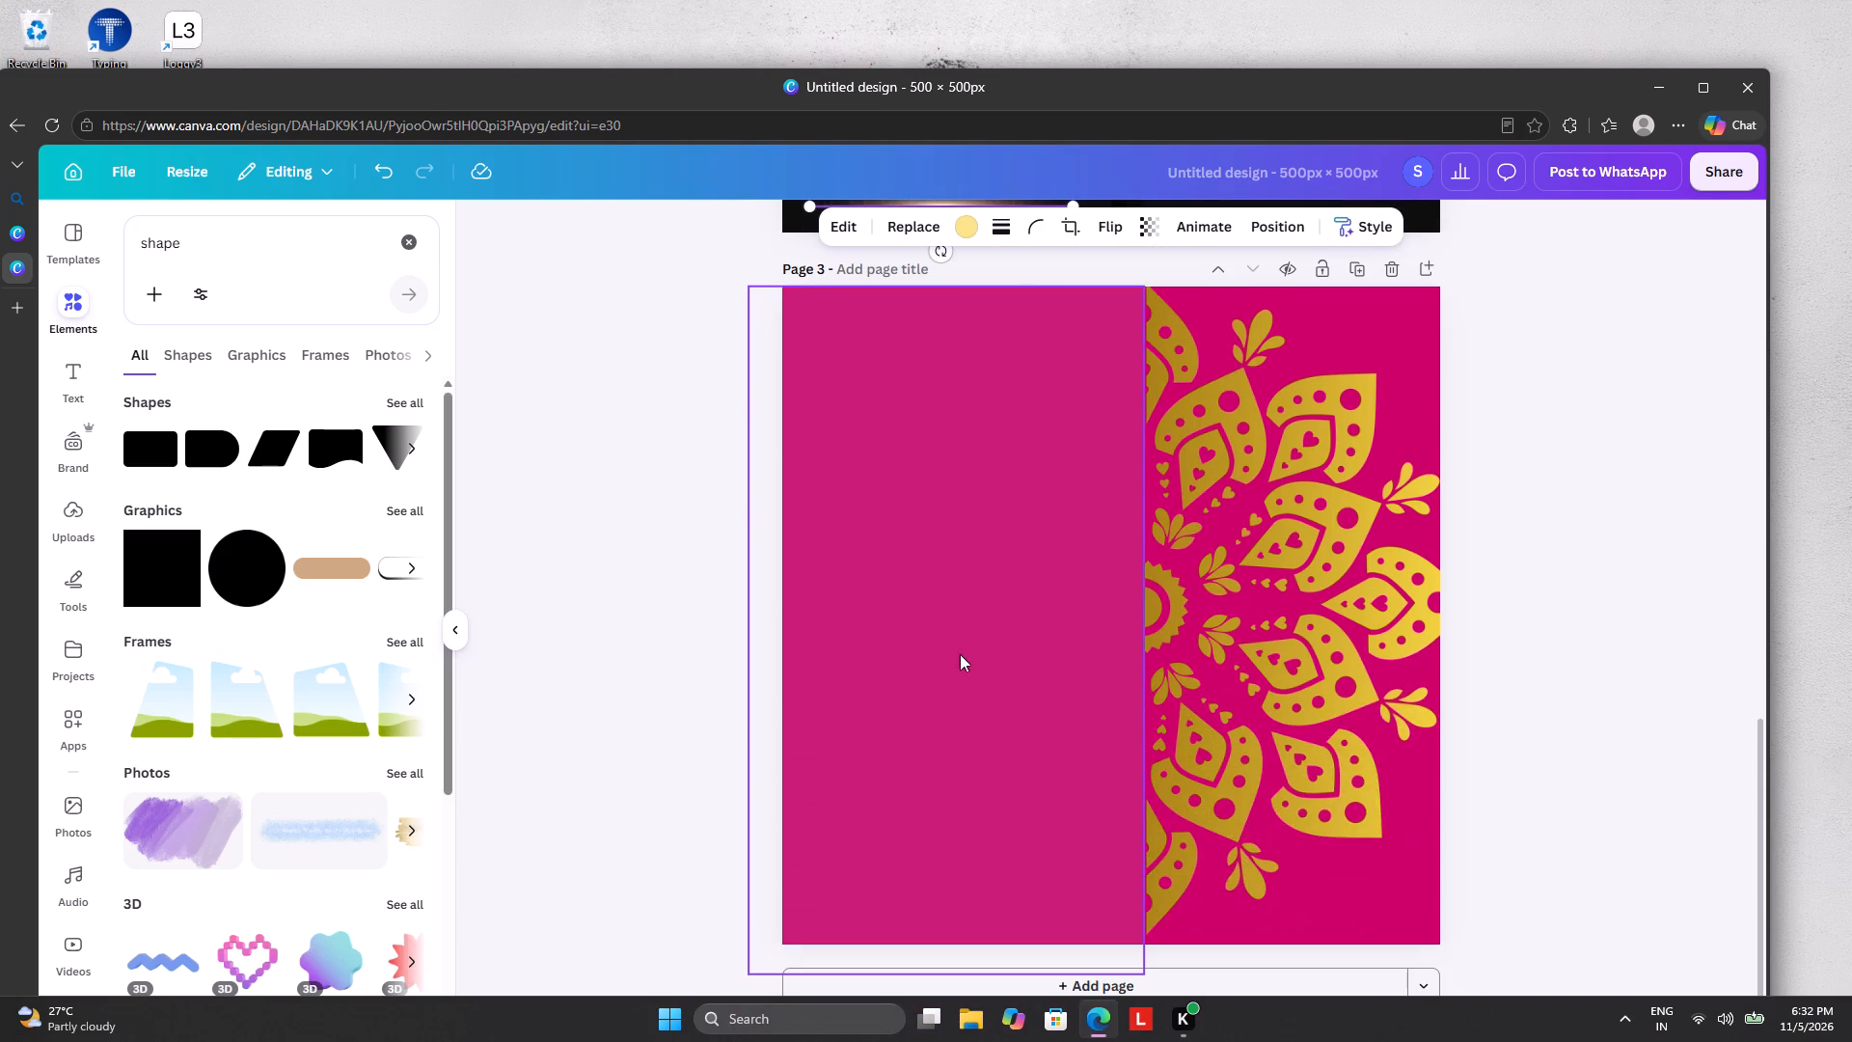
key("ctrl+v")
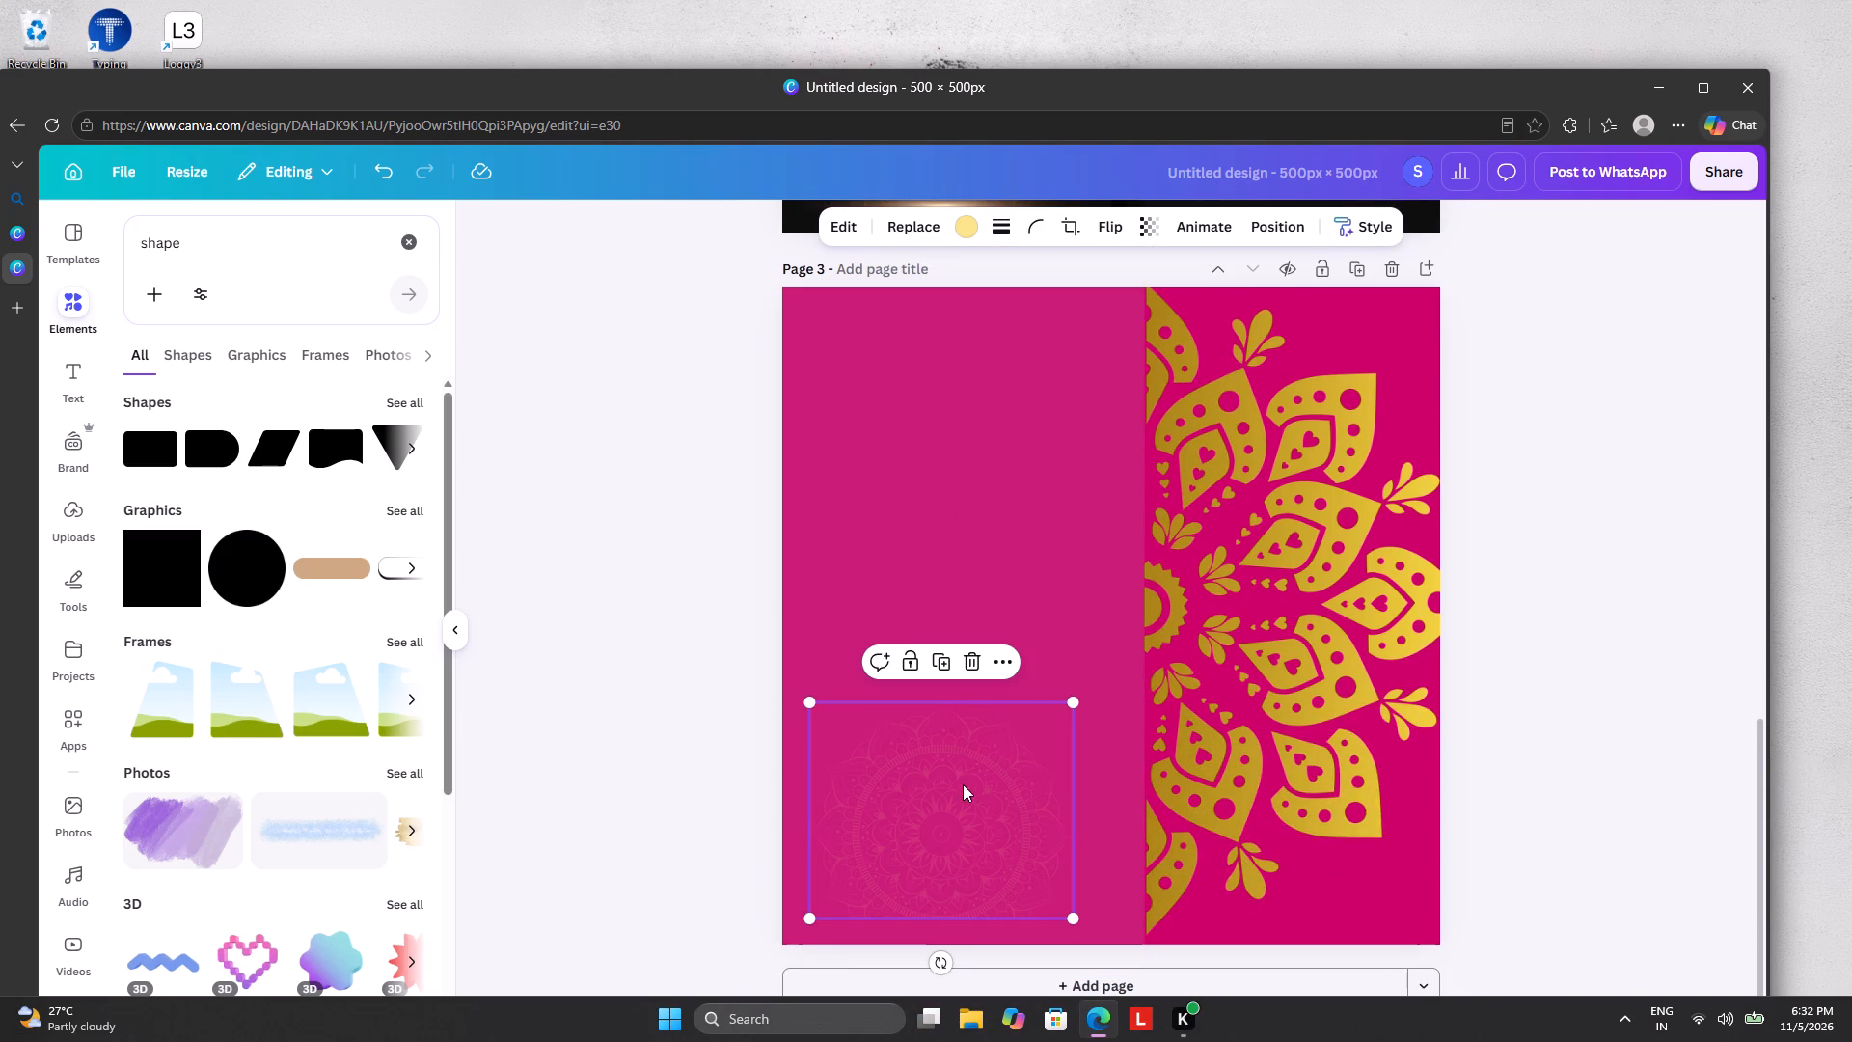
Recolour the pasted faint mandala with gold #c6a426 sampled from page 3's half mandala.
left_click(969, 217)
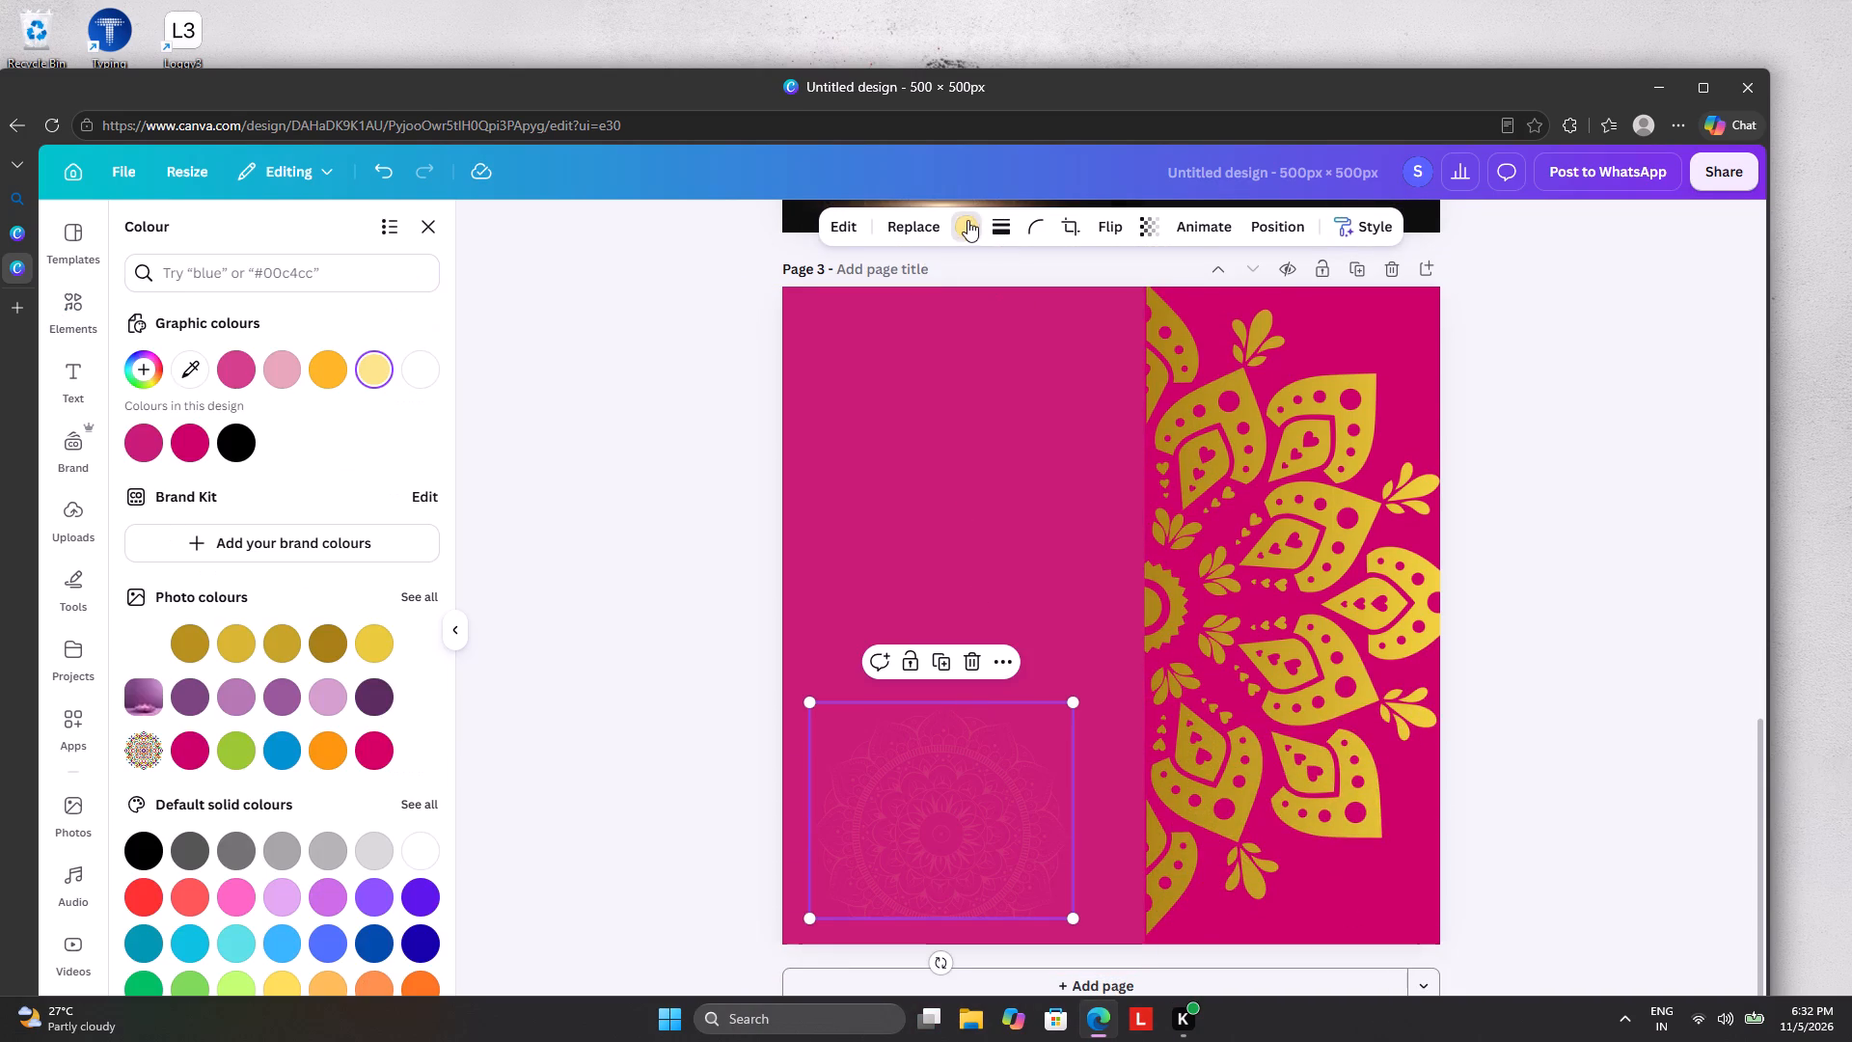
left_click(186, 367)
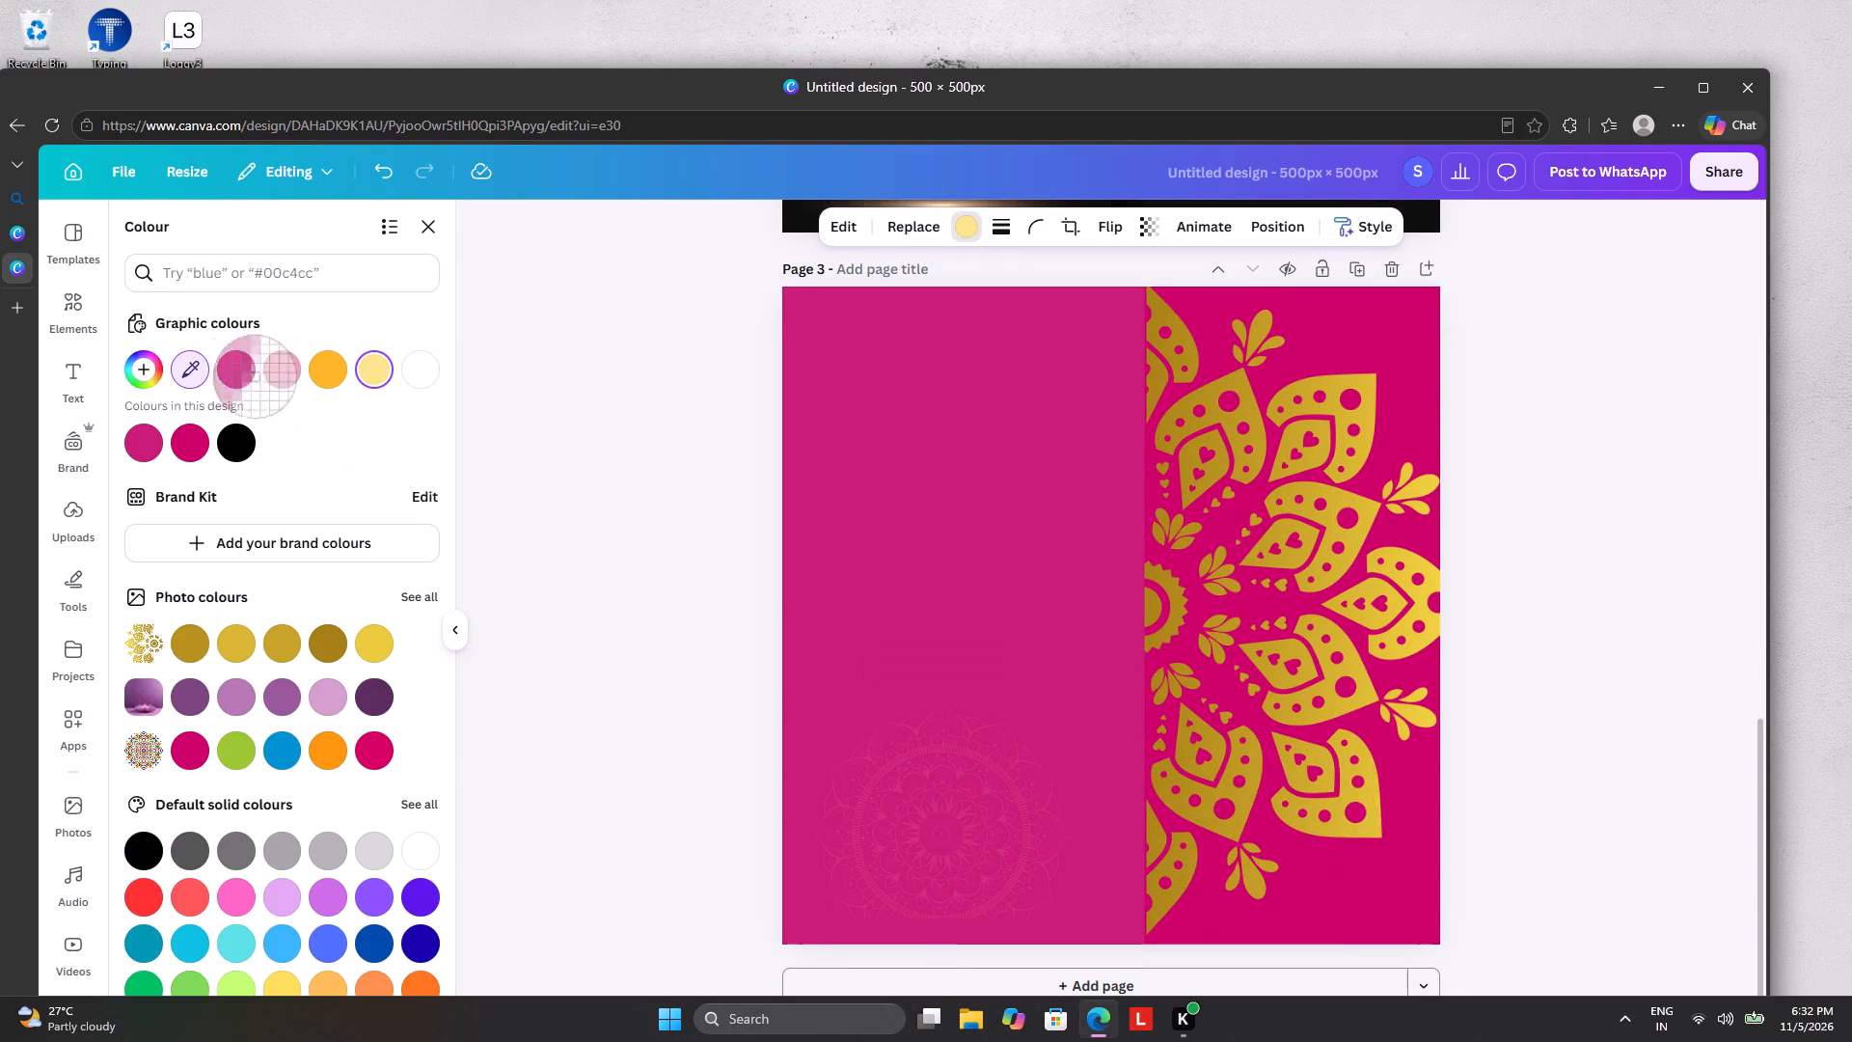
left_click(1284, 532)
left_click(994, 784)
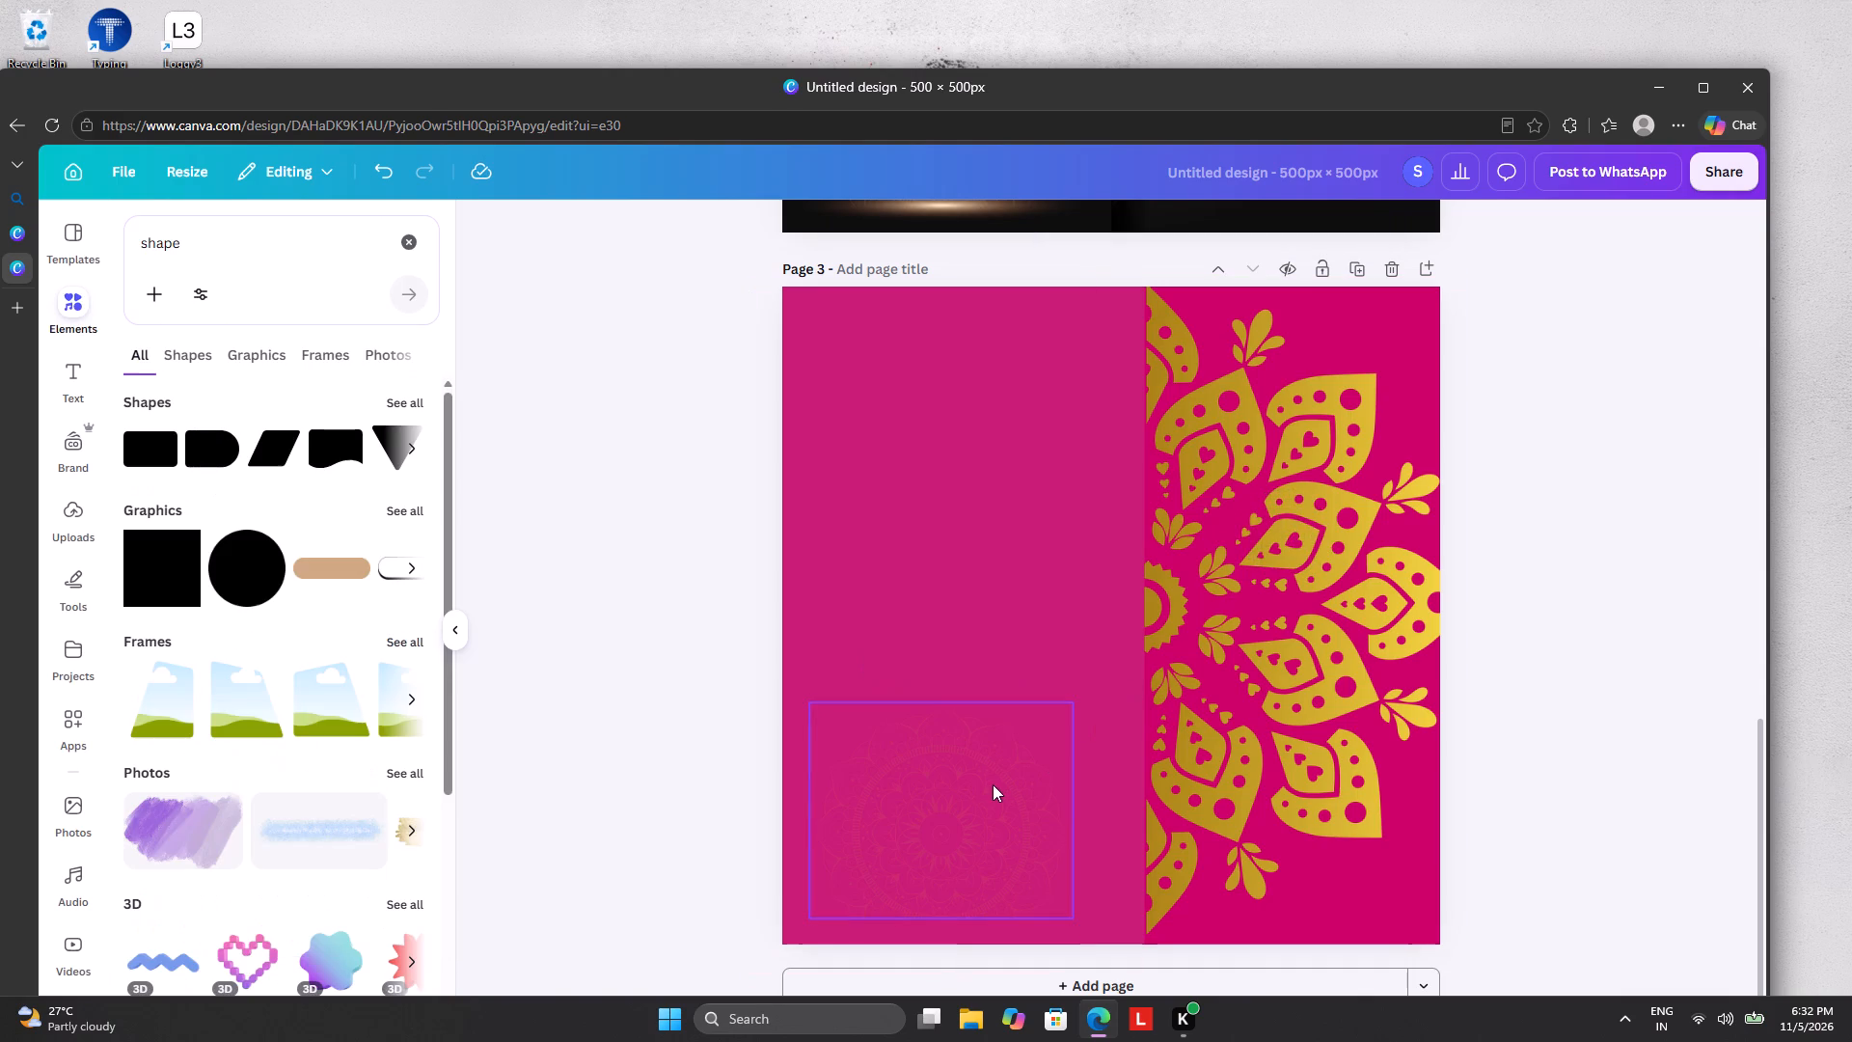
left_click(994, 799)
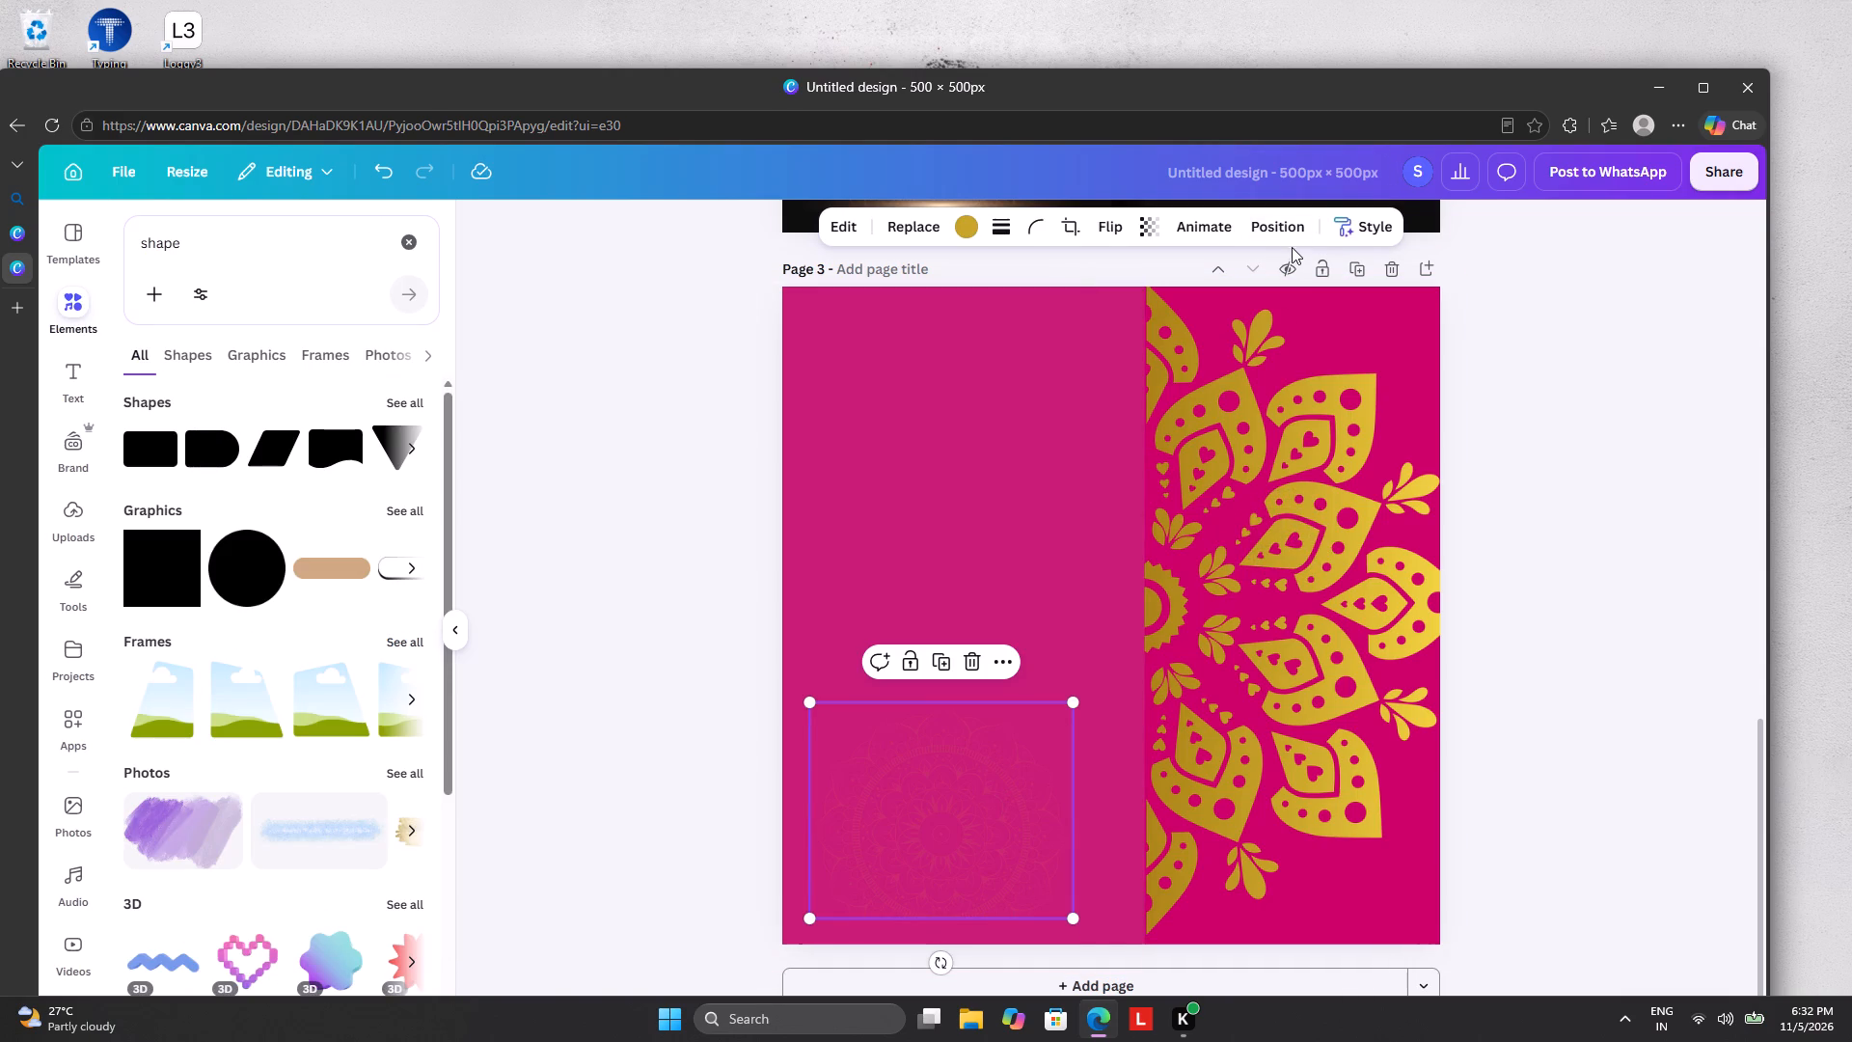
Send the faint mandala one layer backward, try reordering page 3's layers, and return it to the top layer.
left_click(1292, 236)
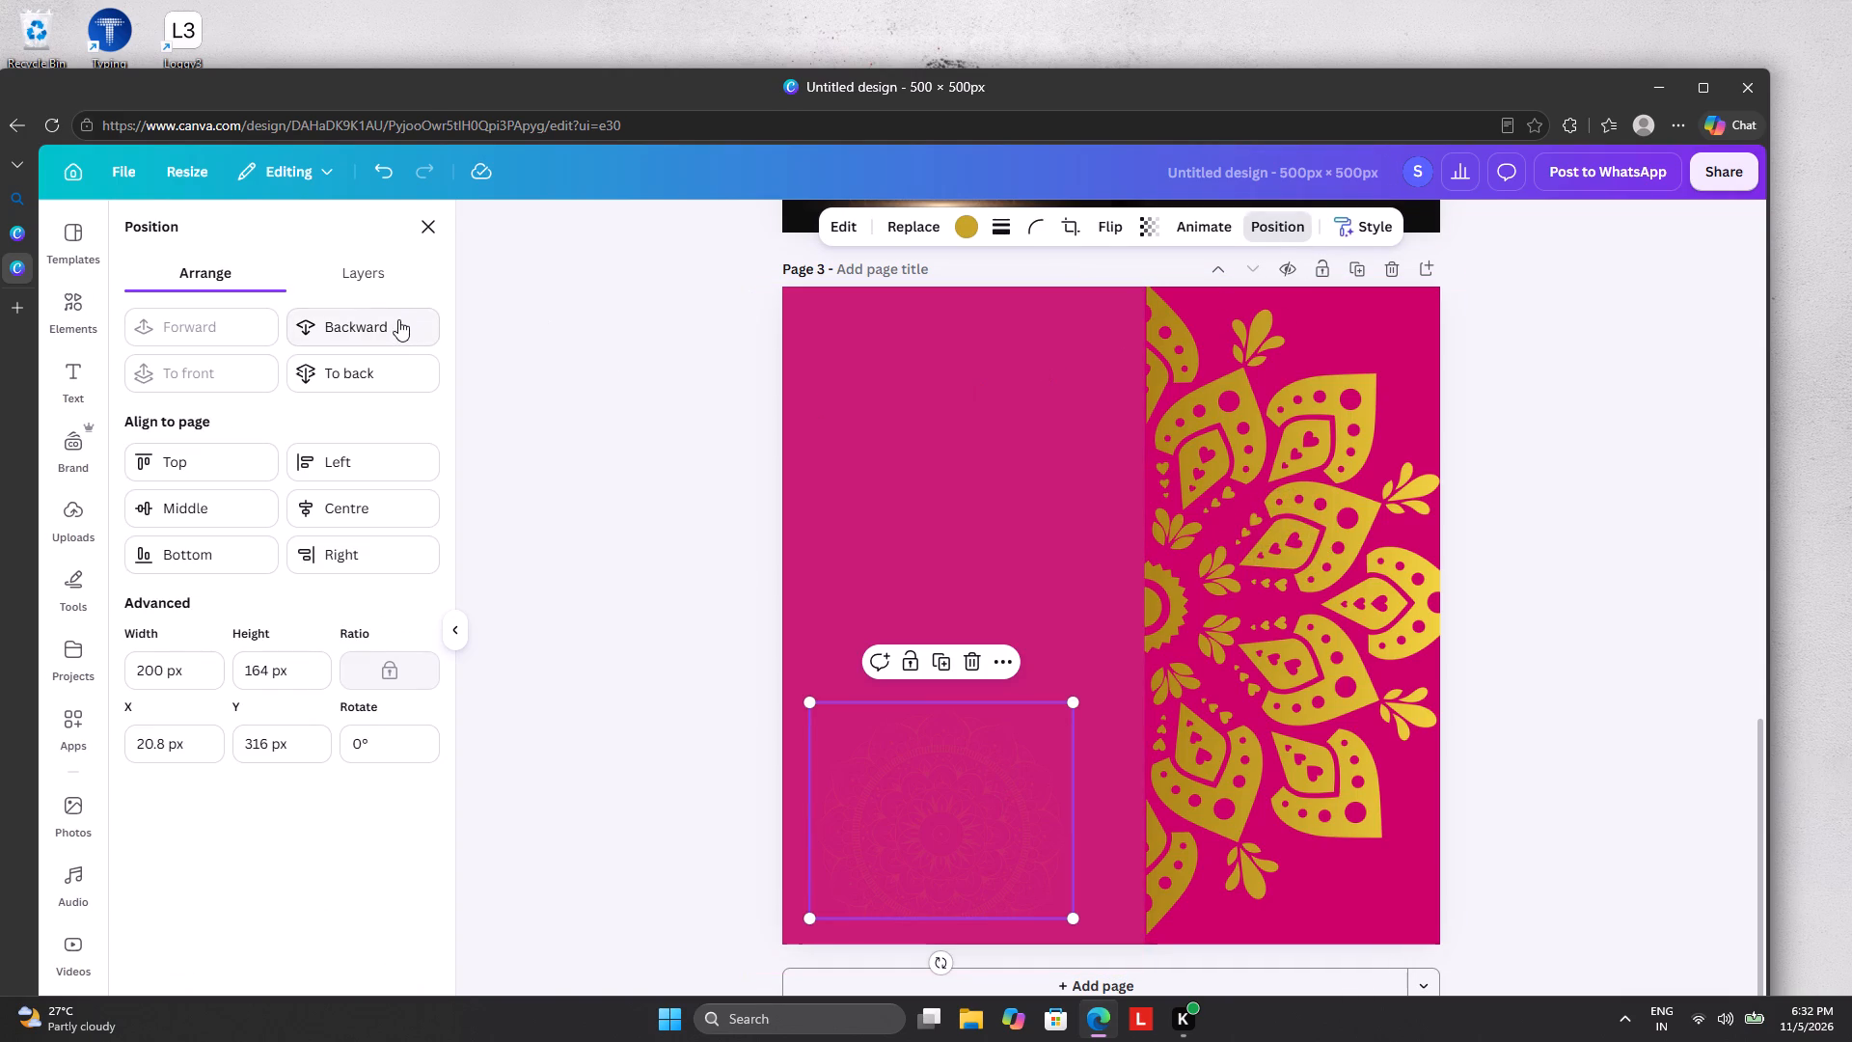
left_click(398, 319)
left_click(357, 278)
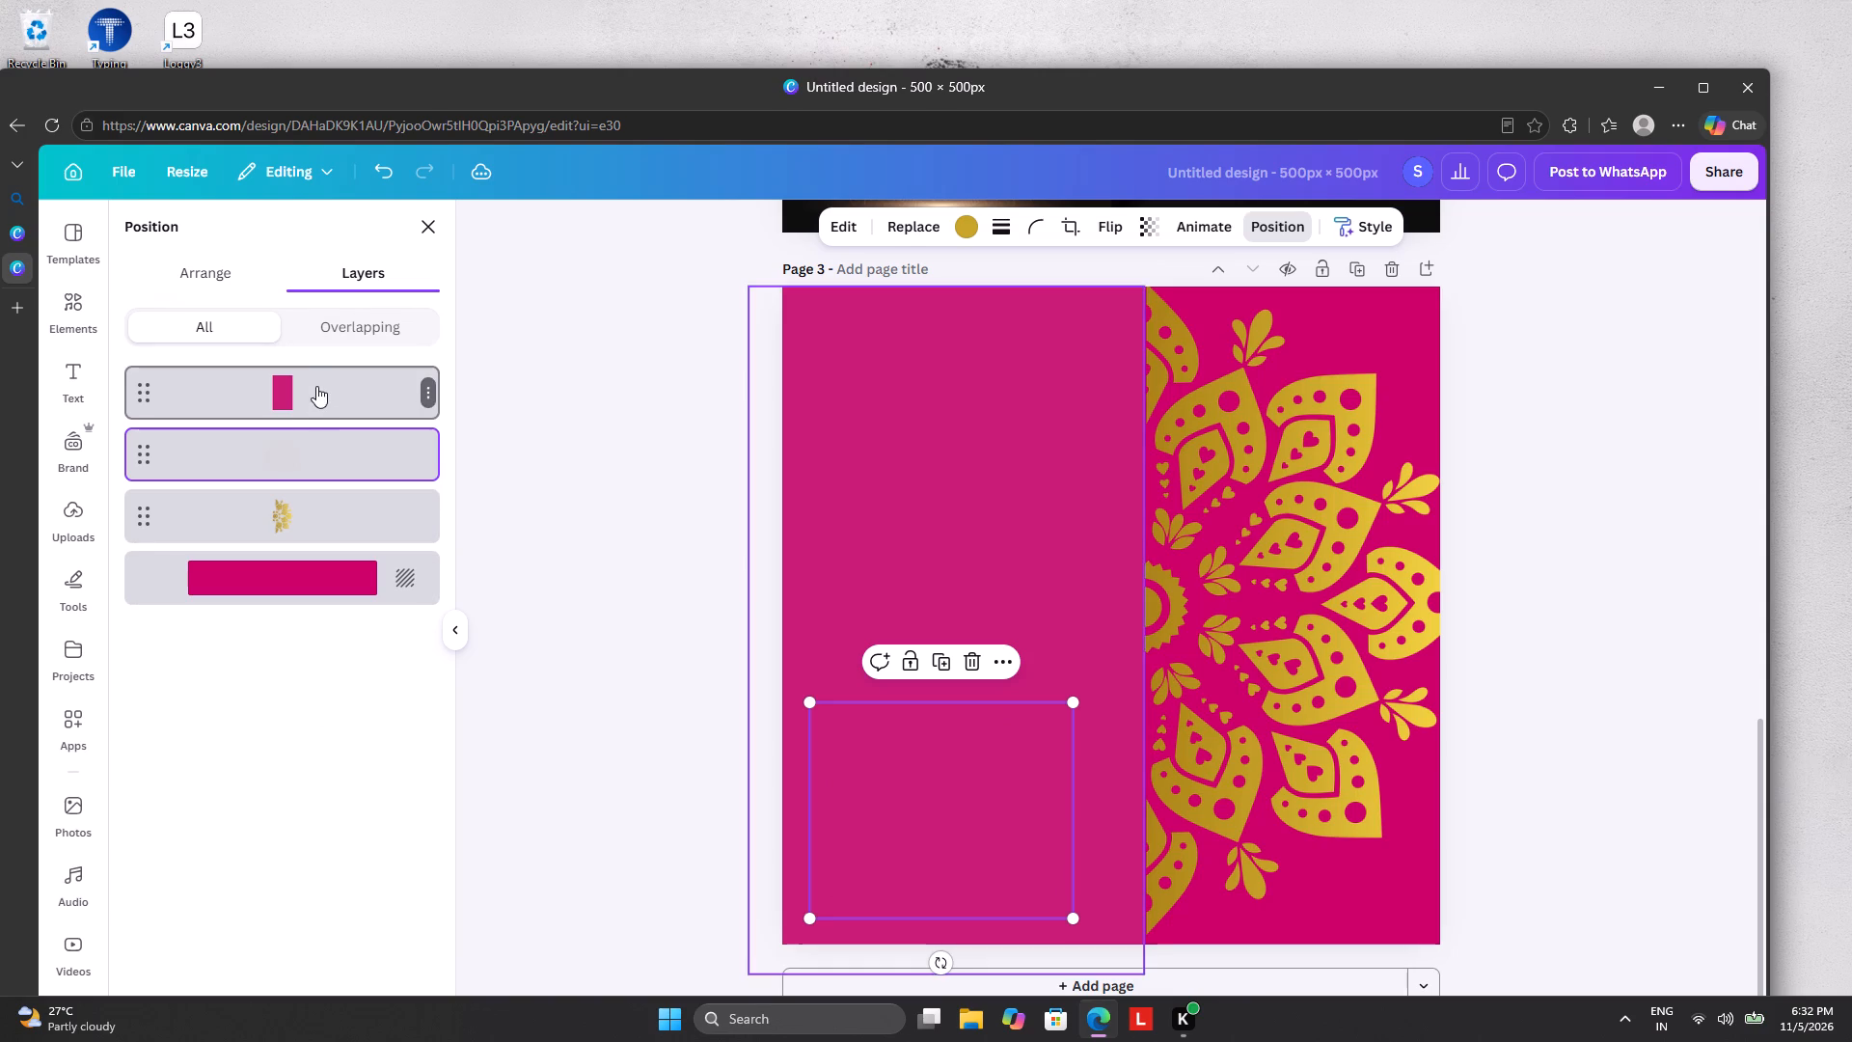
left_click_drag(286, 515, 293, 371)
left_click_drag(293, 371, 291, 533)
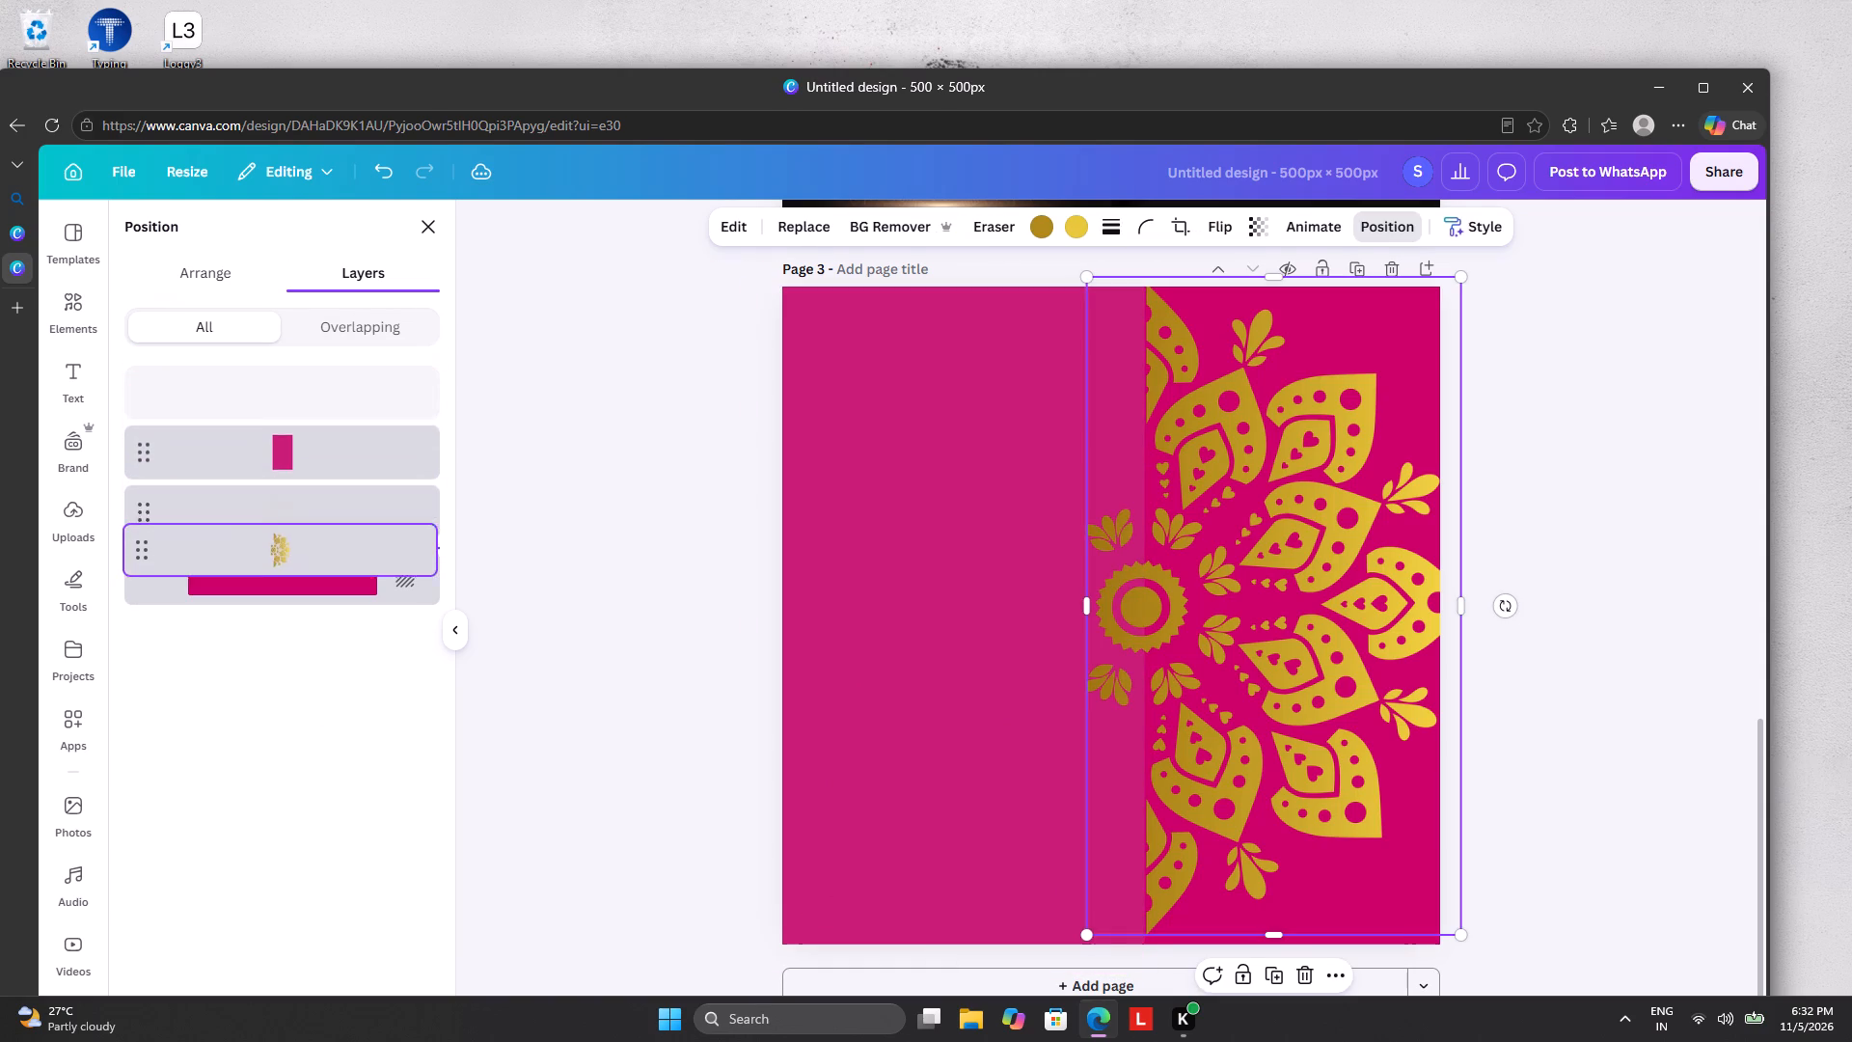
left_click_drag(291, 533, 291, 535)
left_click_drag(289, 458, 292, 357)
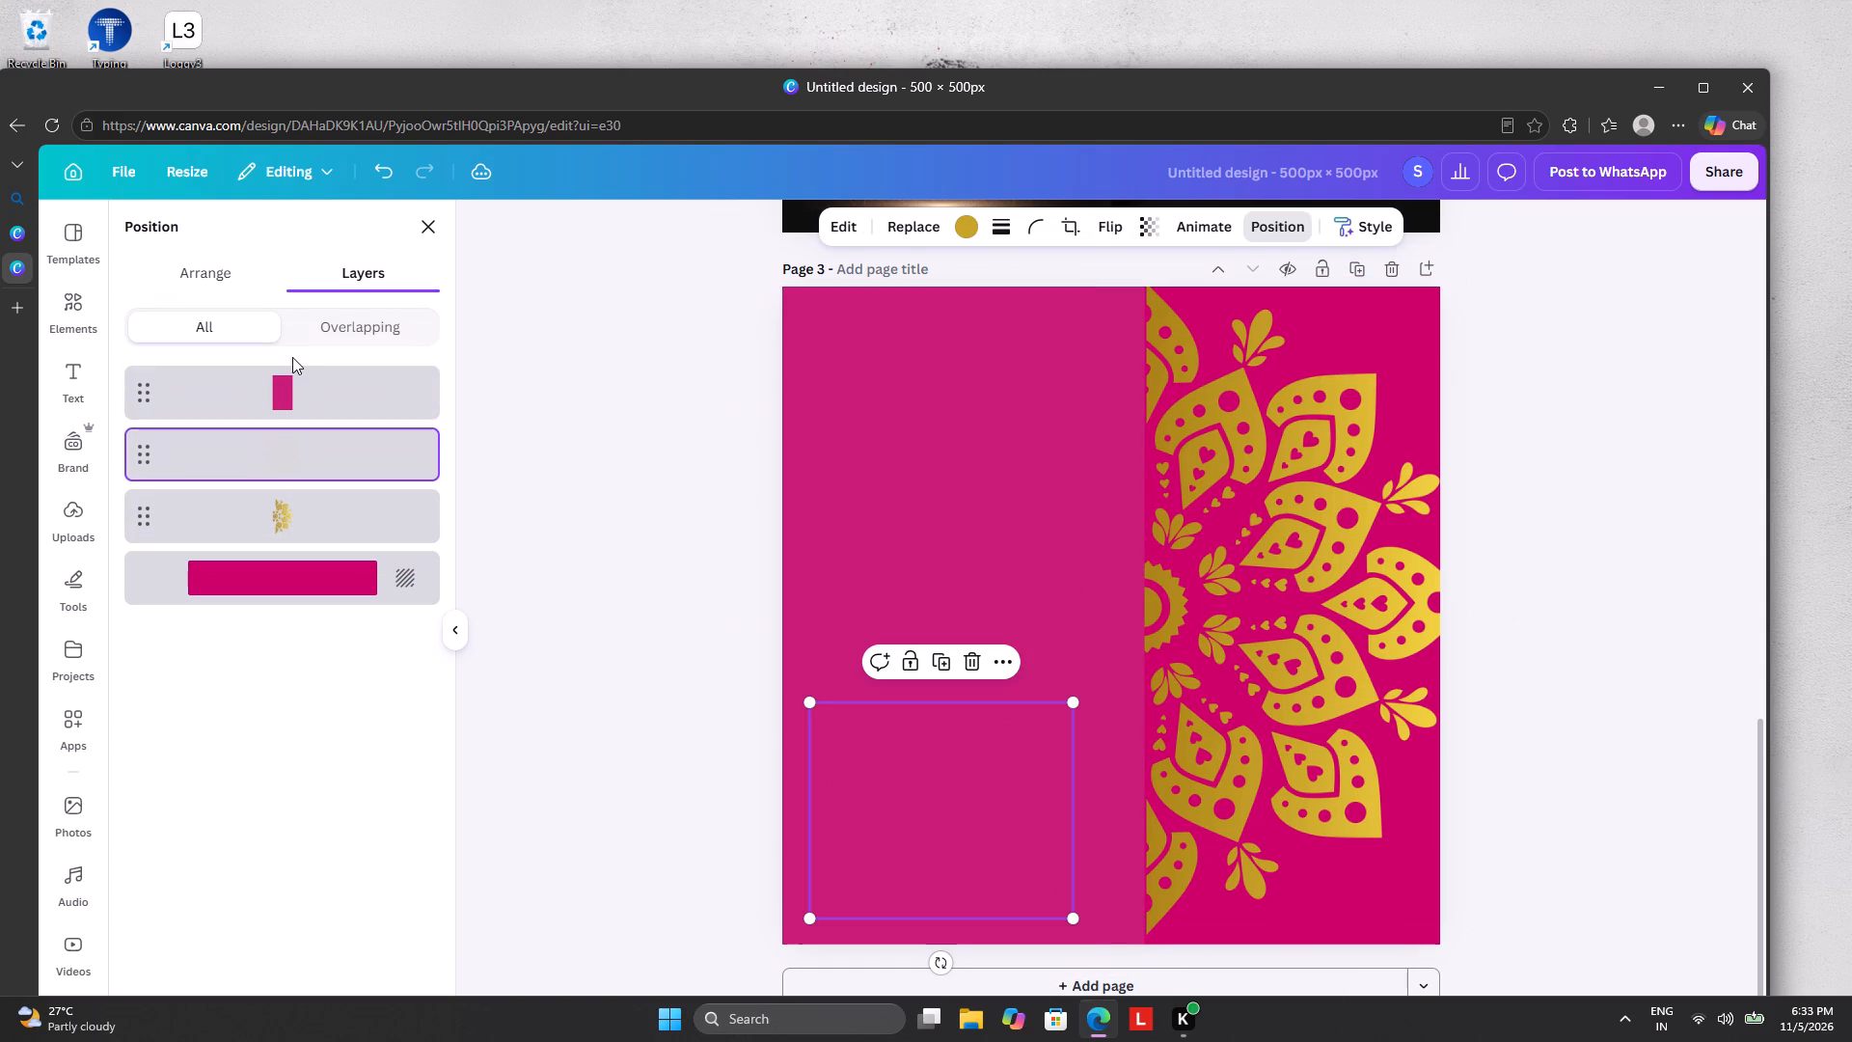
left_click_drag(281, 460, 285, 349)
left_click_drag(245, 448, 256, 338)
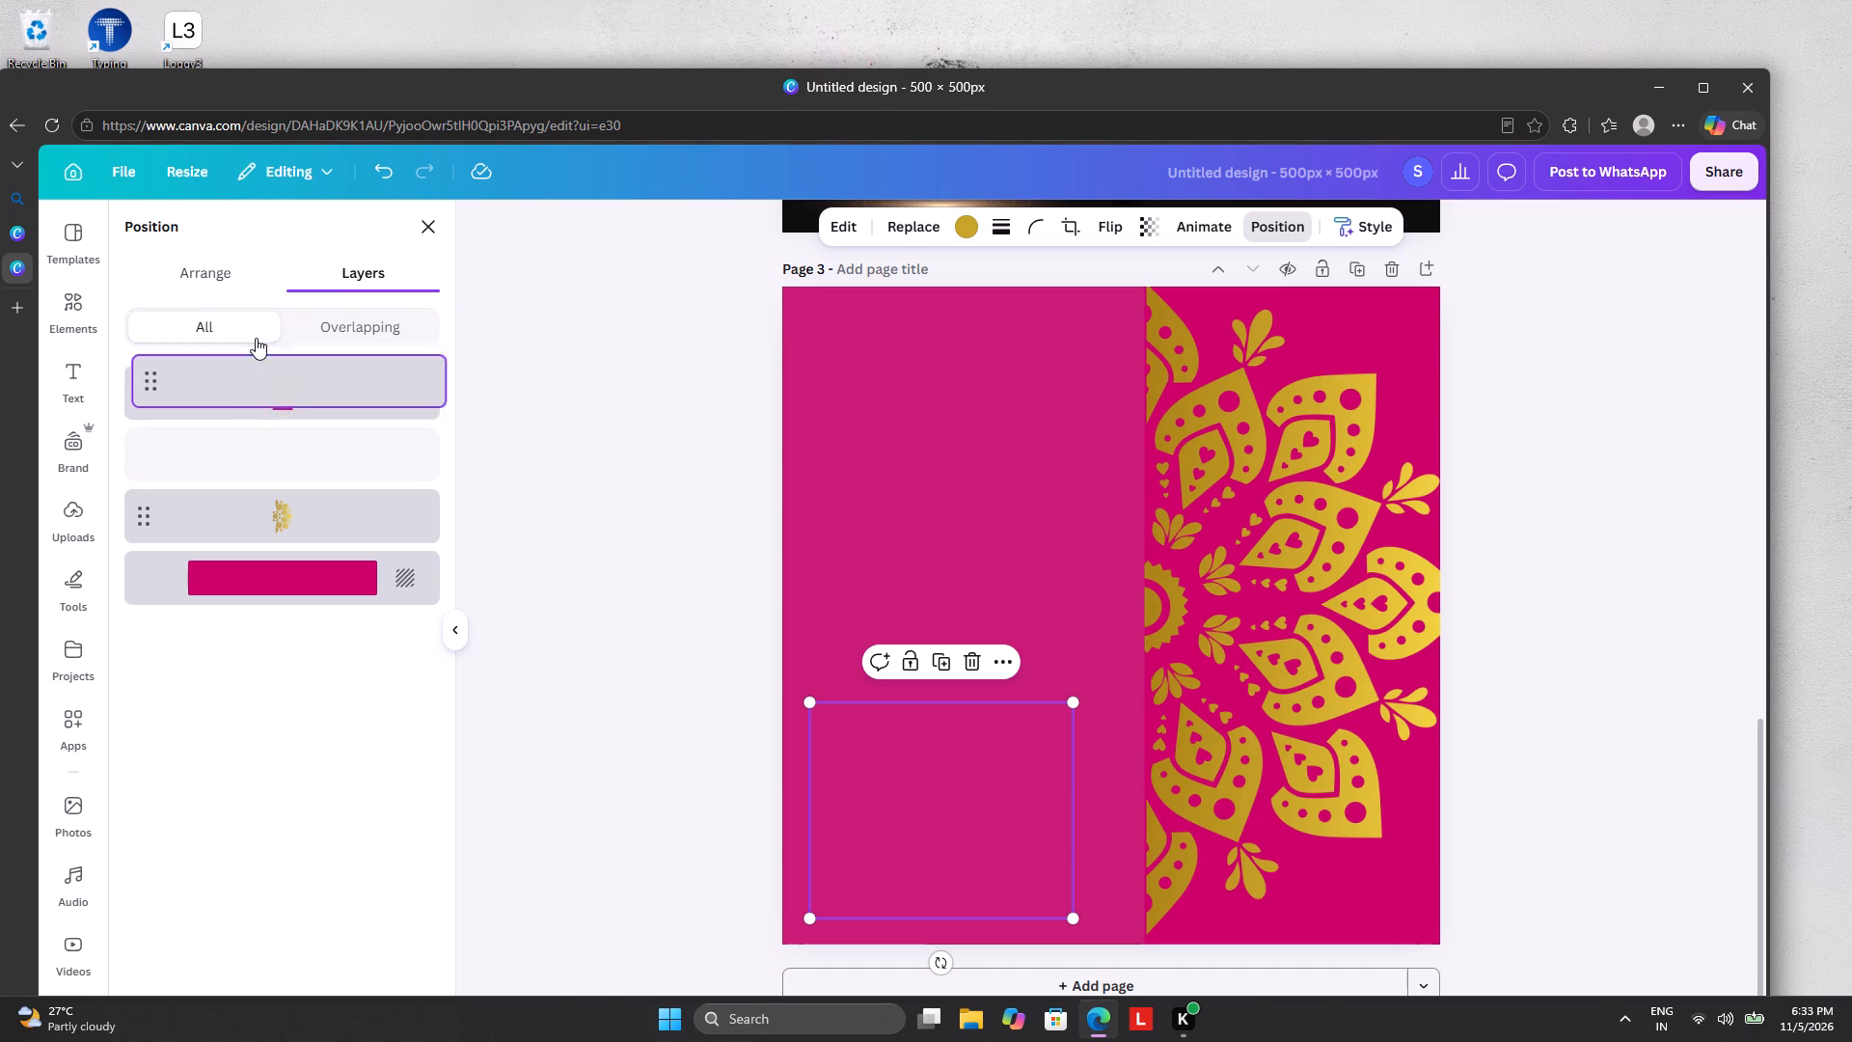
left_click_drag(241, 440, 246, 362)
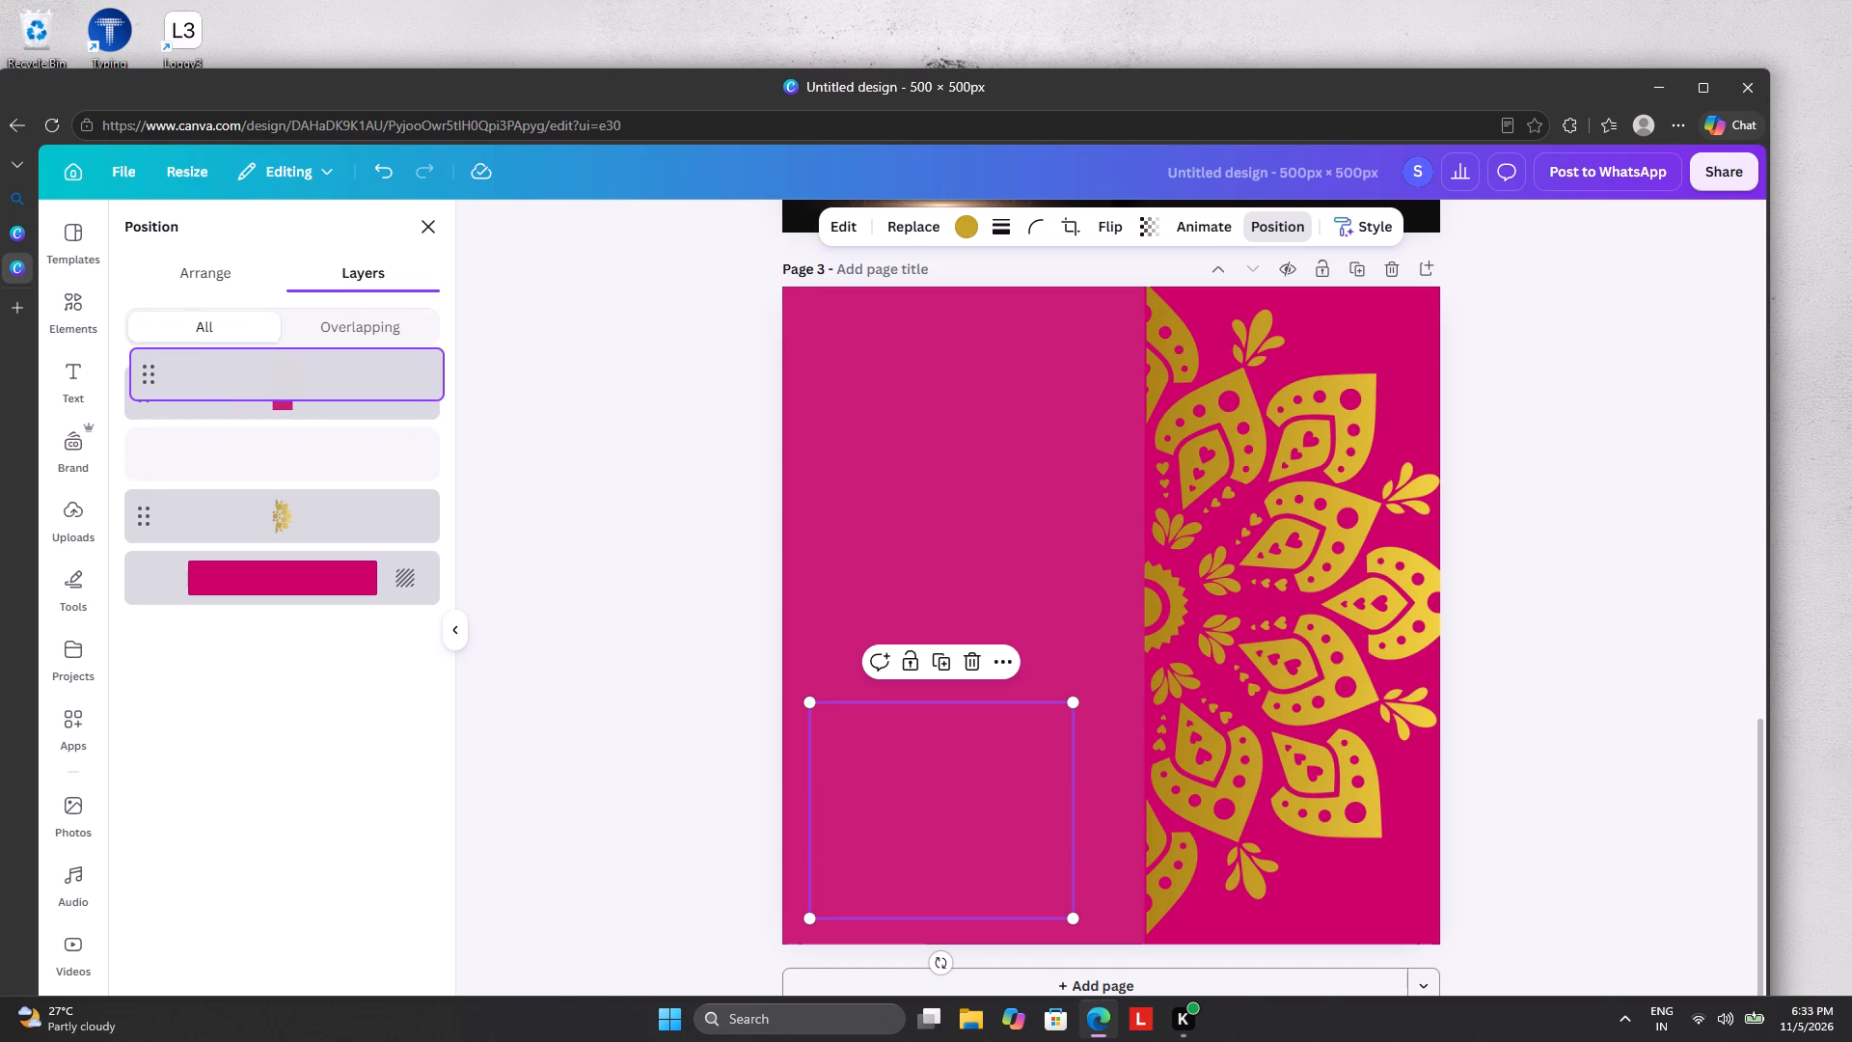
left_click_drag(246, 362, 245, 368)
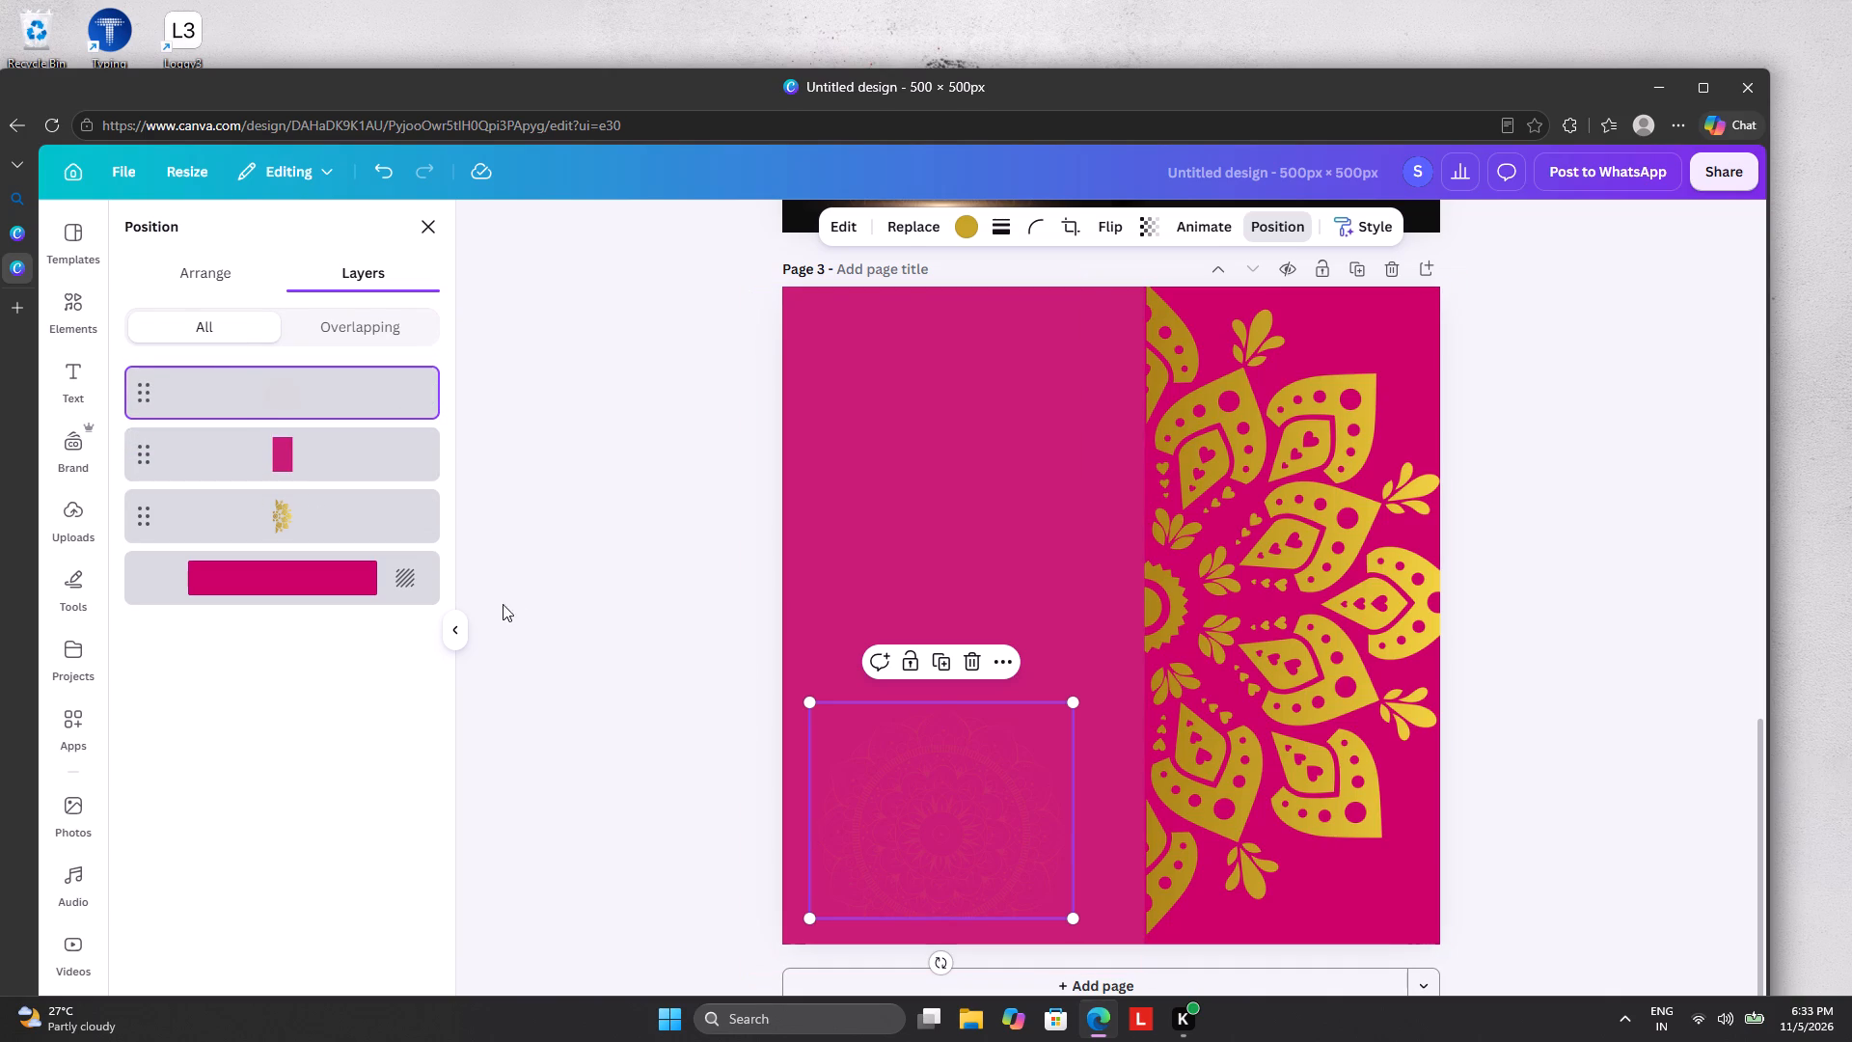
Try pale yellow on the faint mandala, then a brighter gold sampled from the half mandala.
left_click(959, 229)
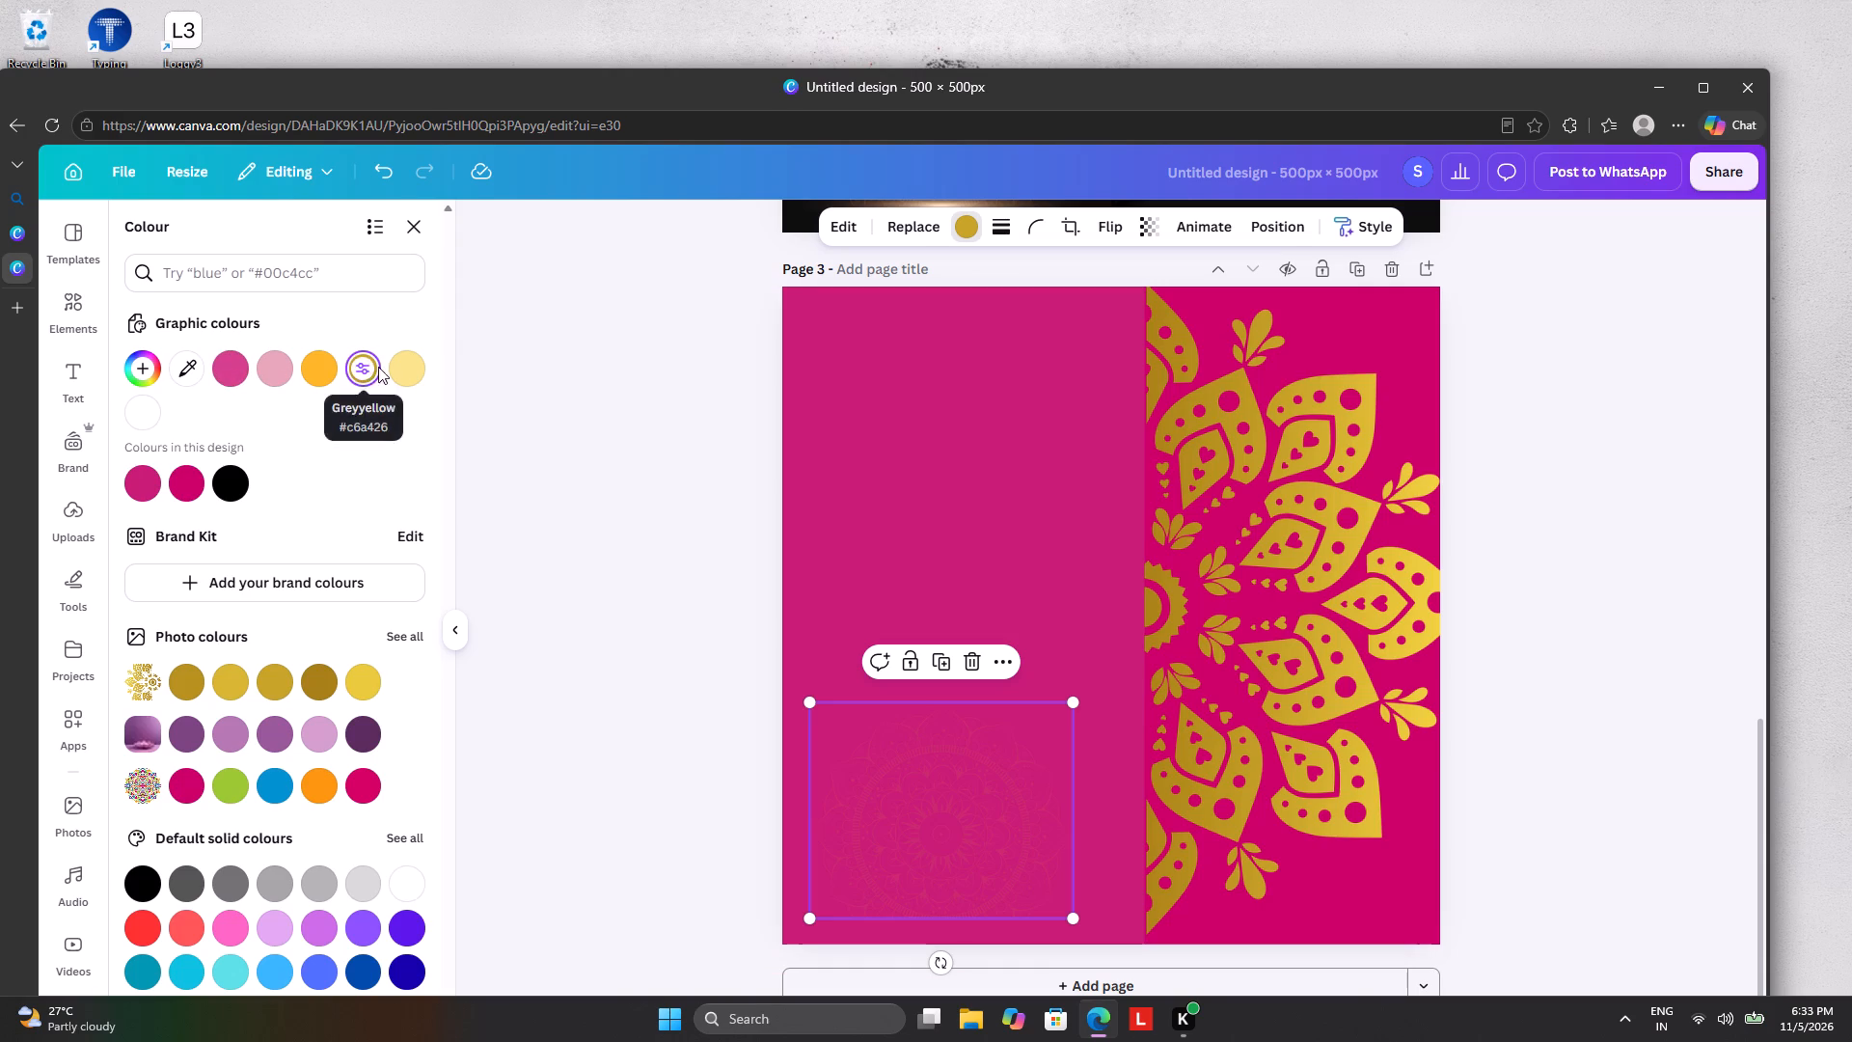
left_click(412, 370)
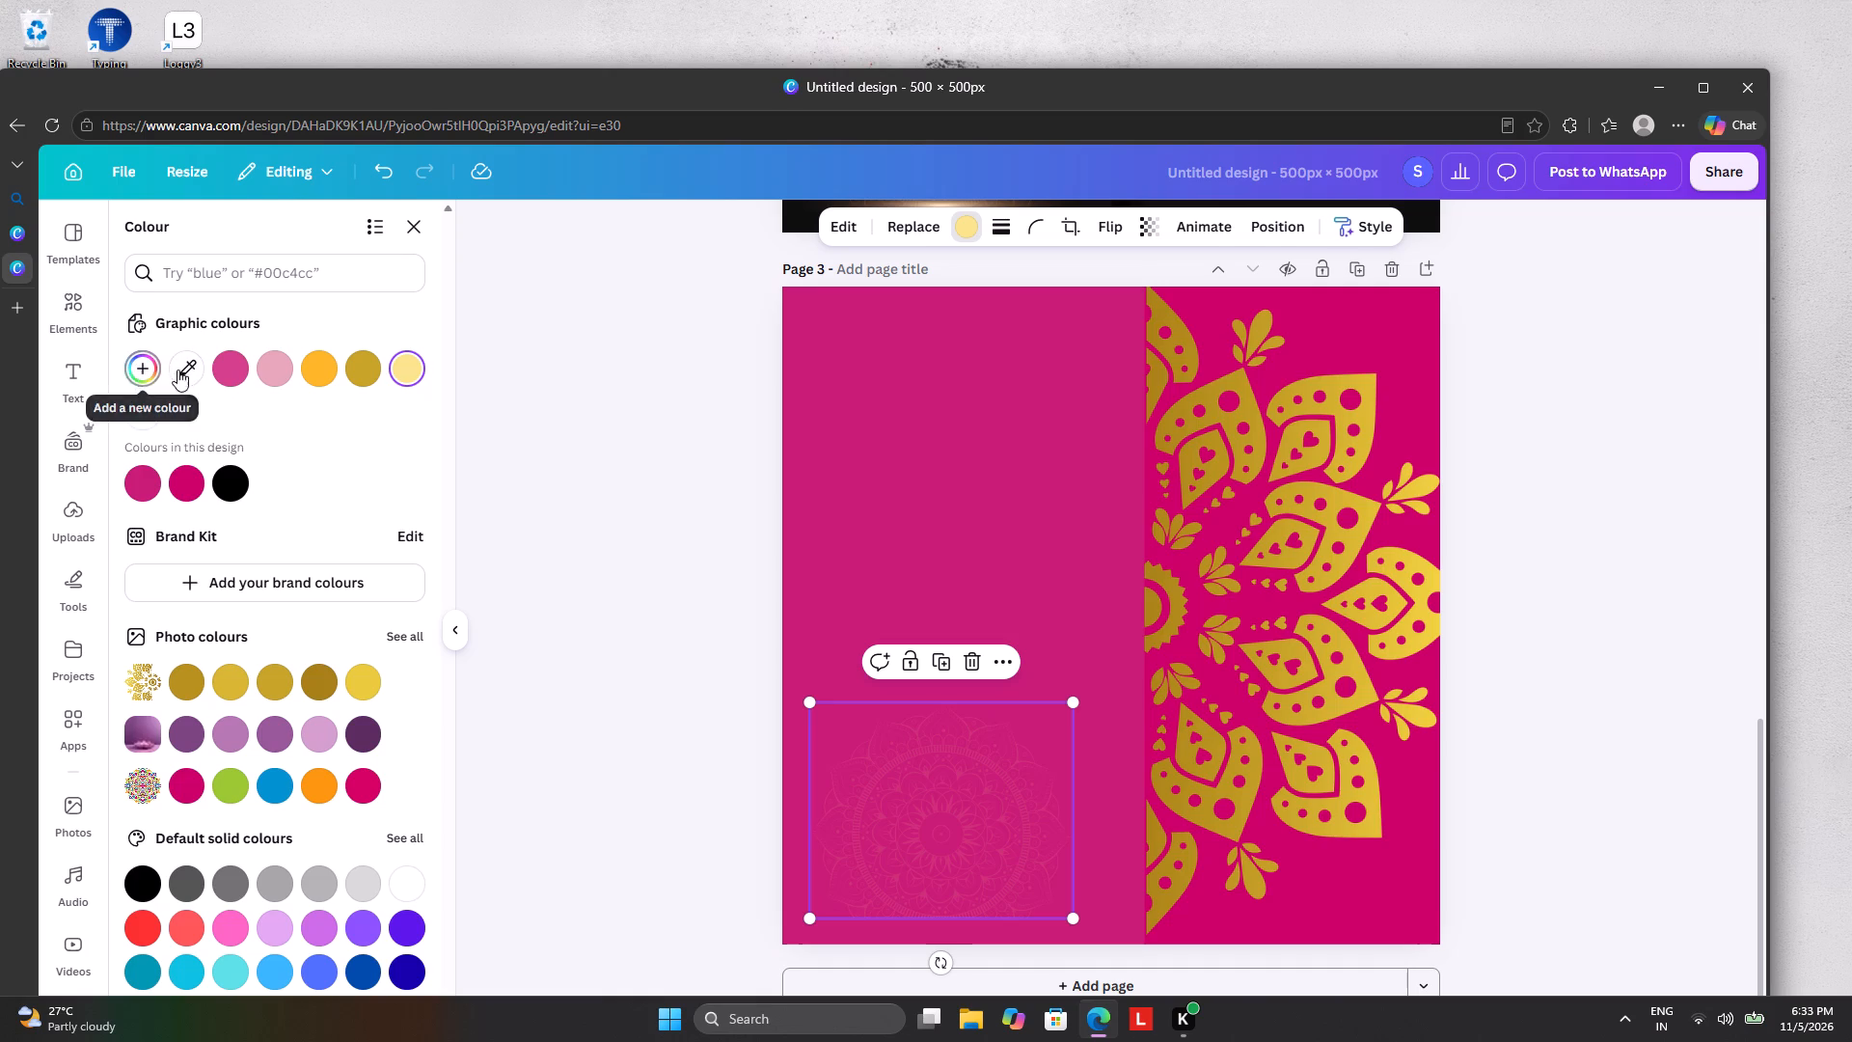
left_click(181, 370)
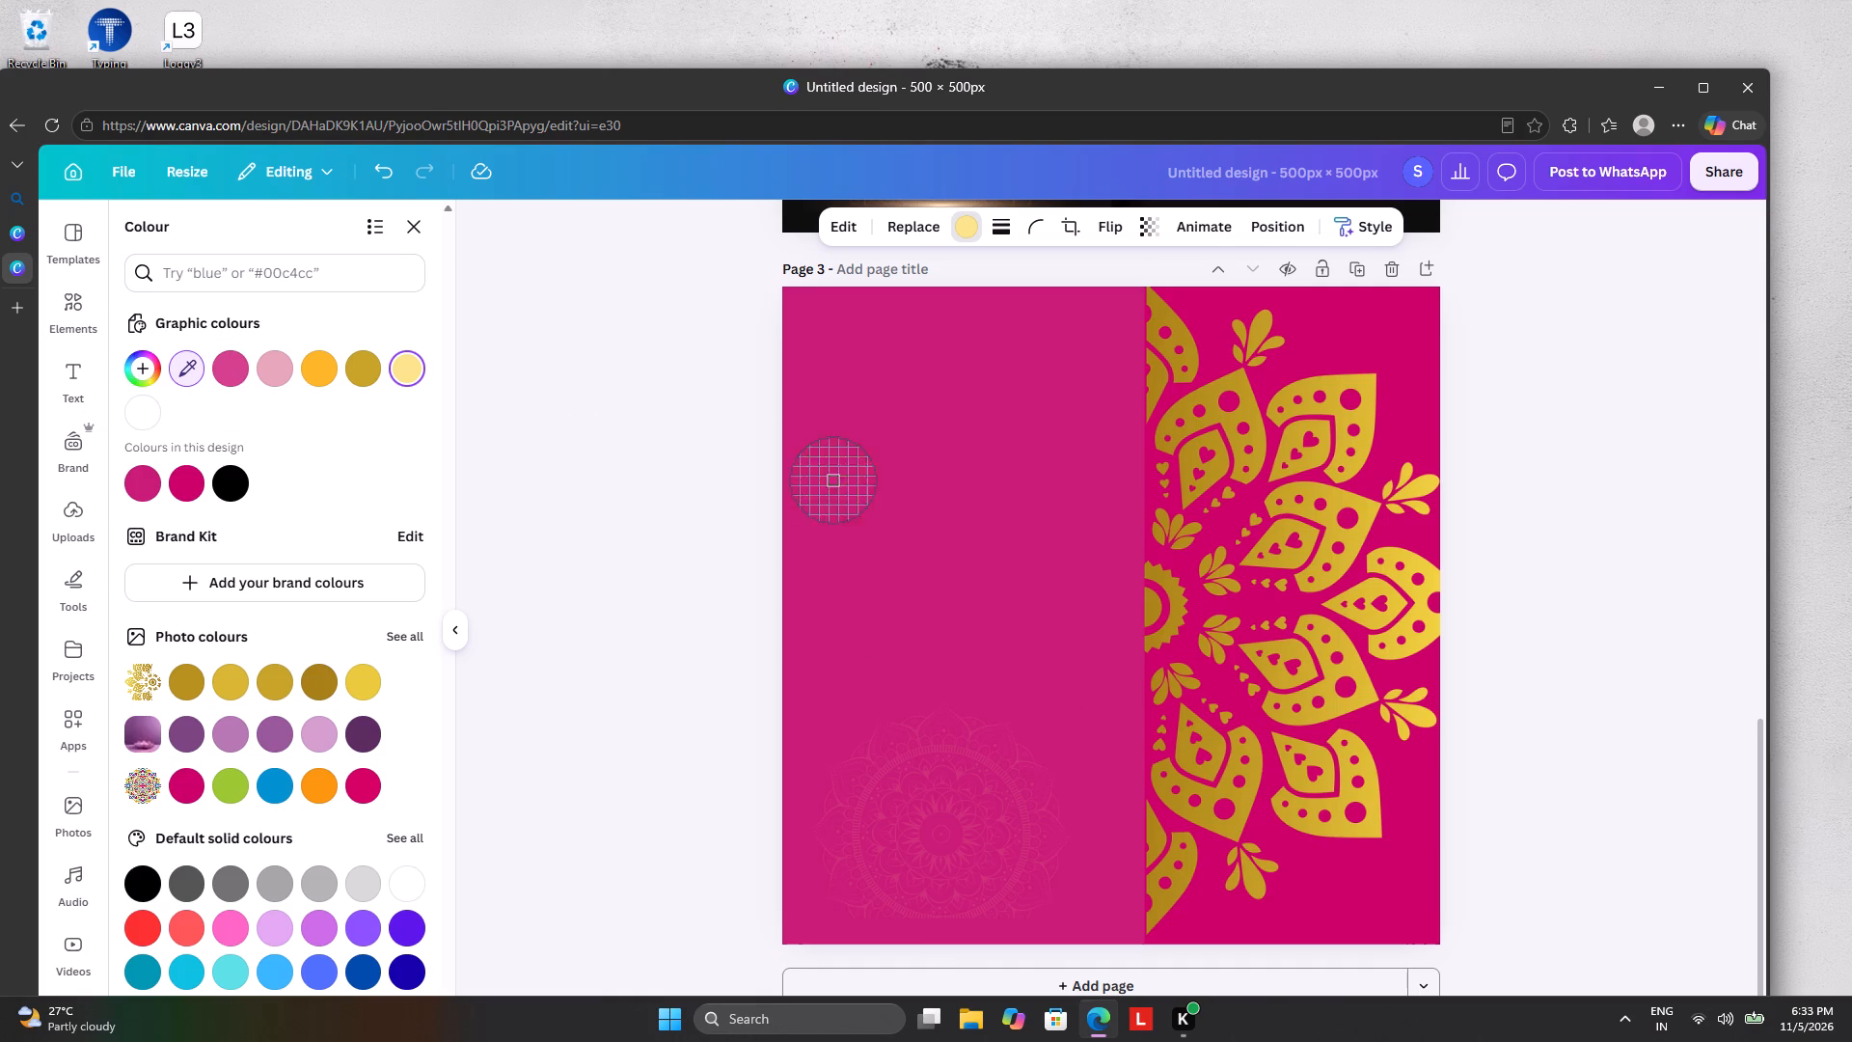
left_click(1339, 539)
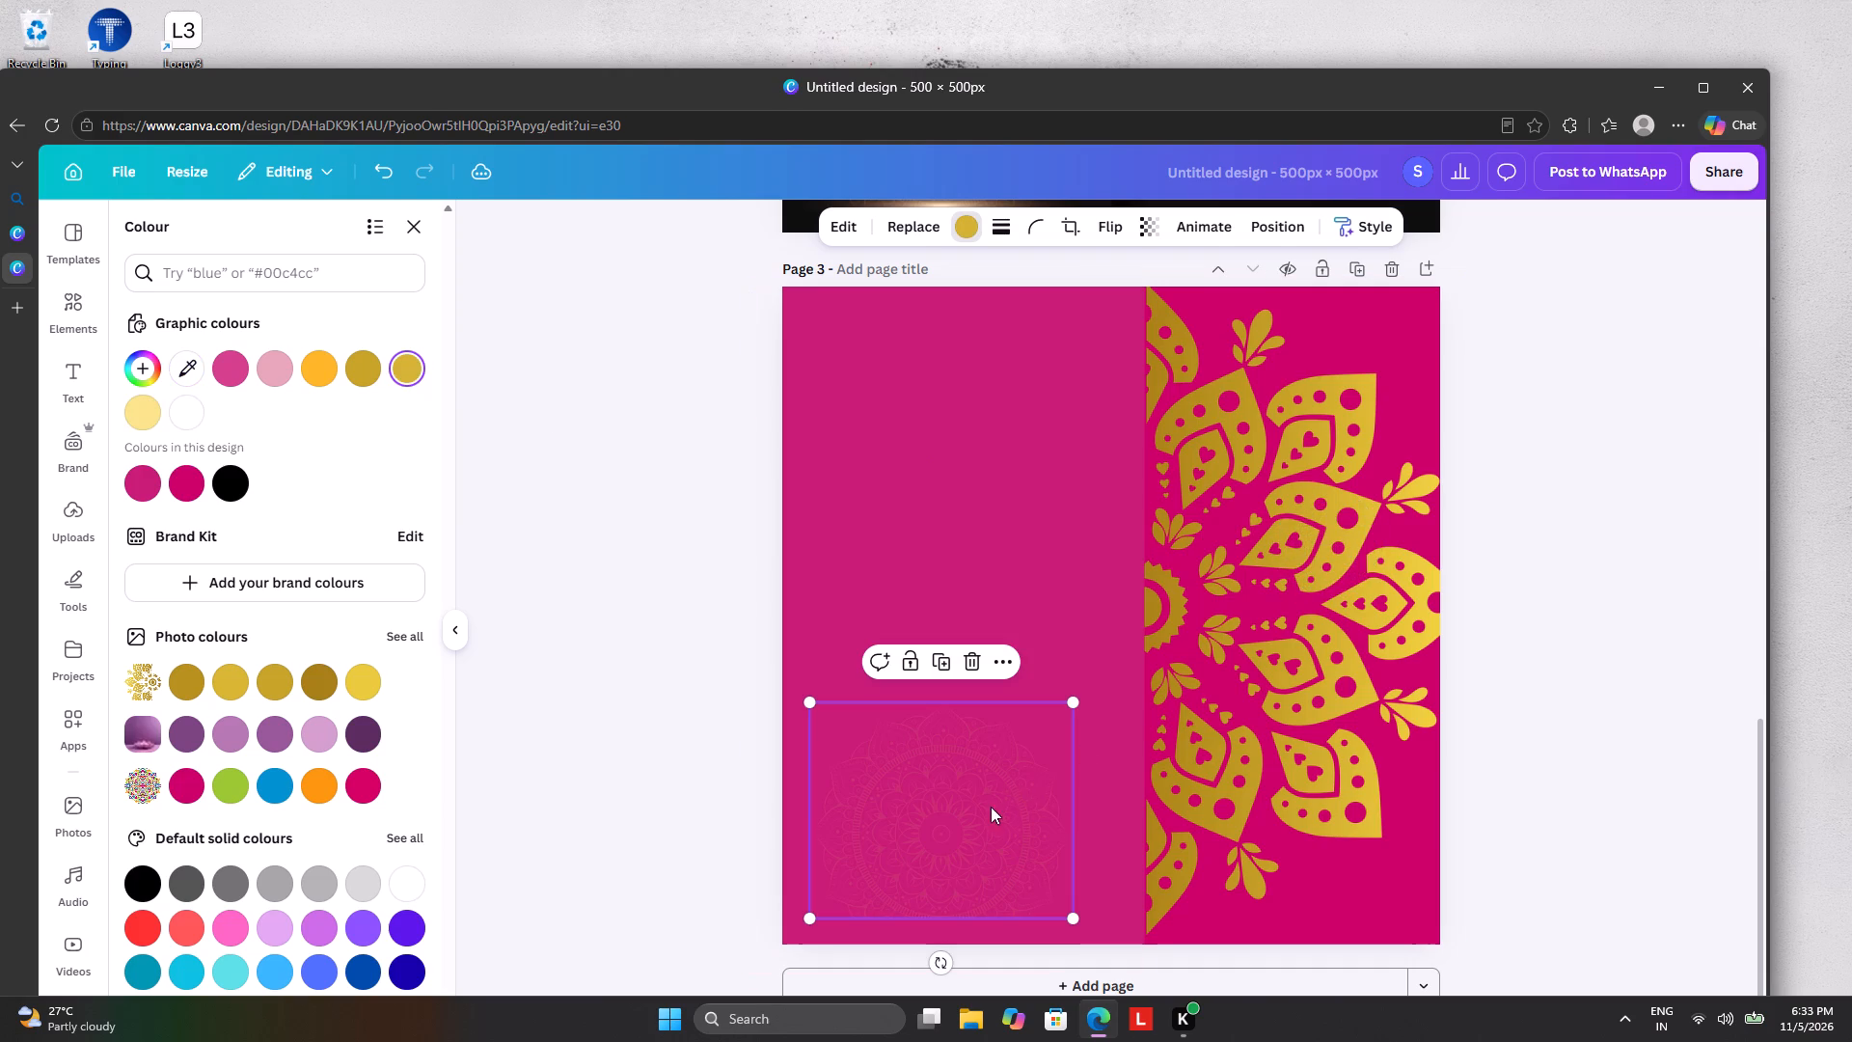
Enlarge the faint mandala, recolour it black, and position it over the lower part of the lighter panel.
left_click_drag(984, 808, 992, 677)
left_click_drag(1074, 780, 1275, 934)
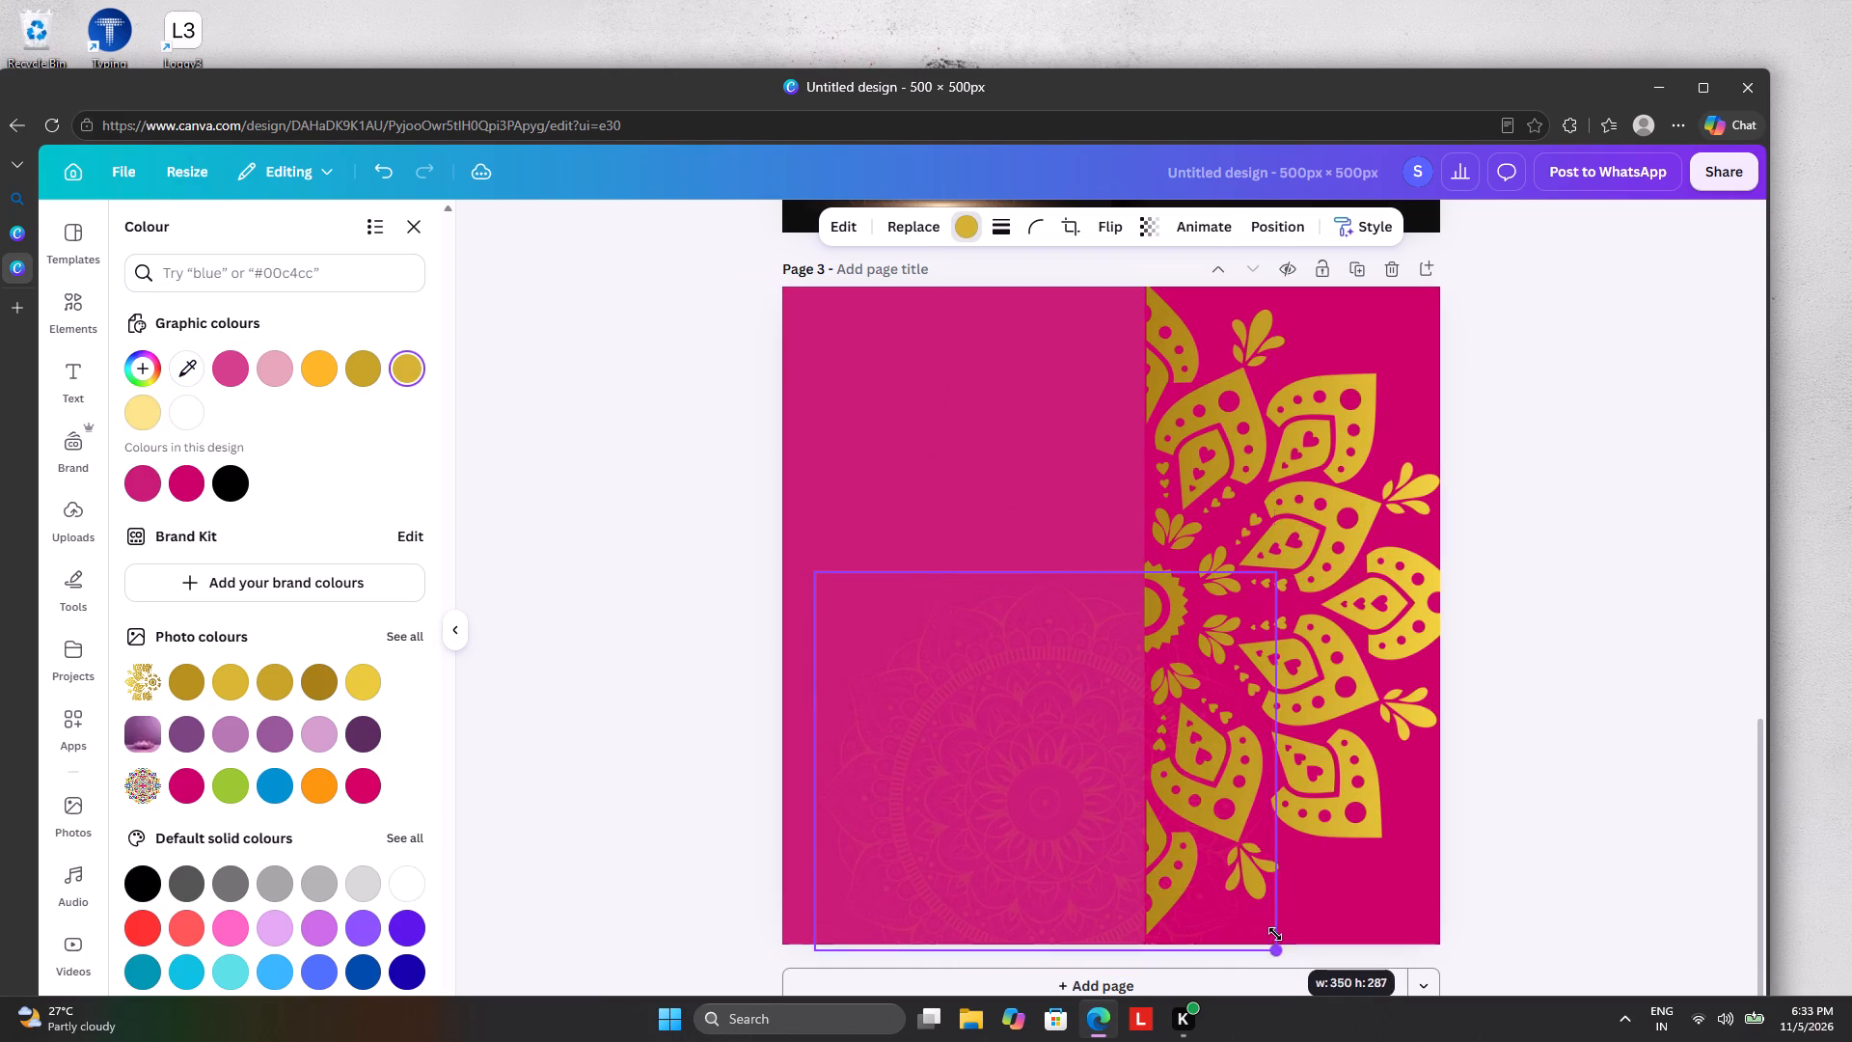
left_click_drag(1275, 934, 1220, 901)
left_click(223, 468)
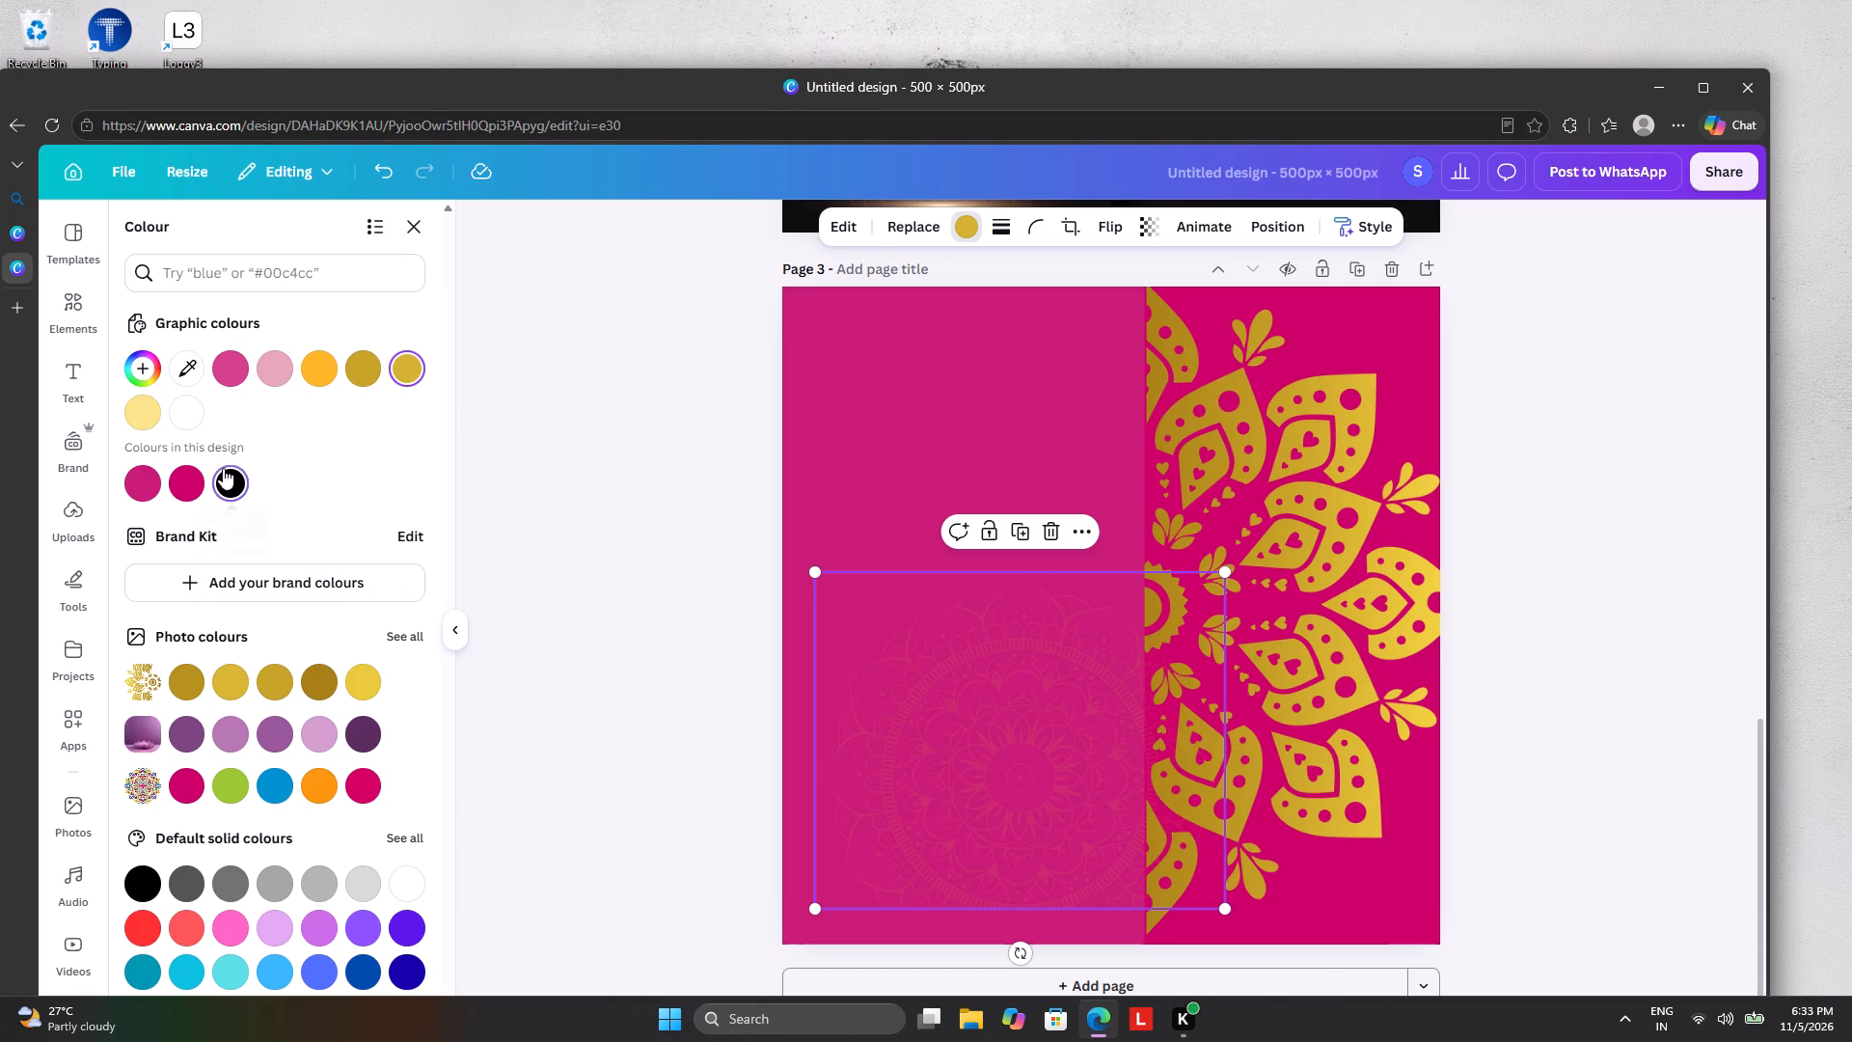
left_click_drag(1036, 747, 989, 761)
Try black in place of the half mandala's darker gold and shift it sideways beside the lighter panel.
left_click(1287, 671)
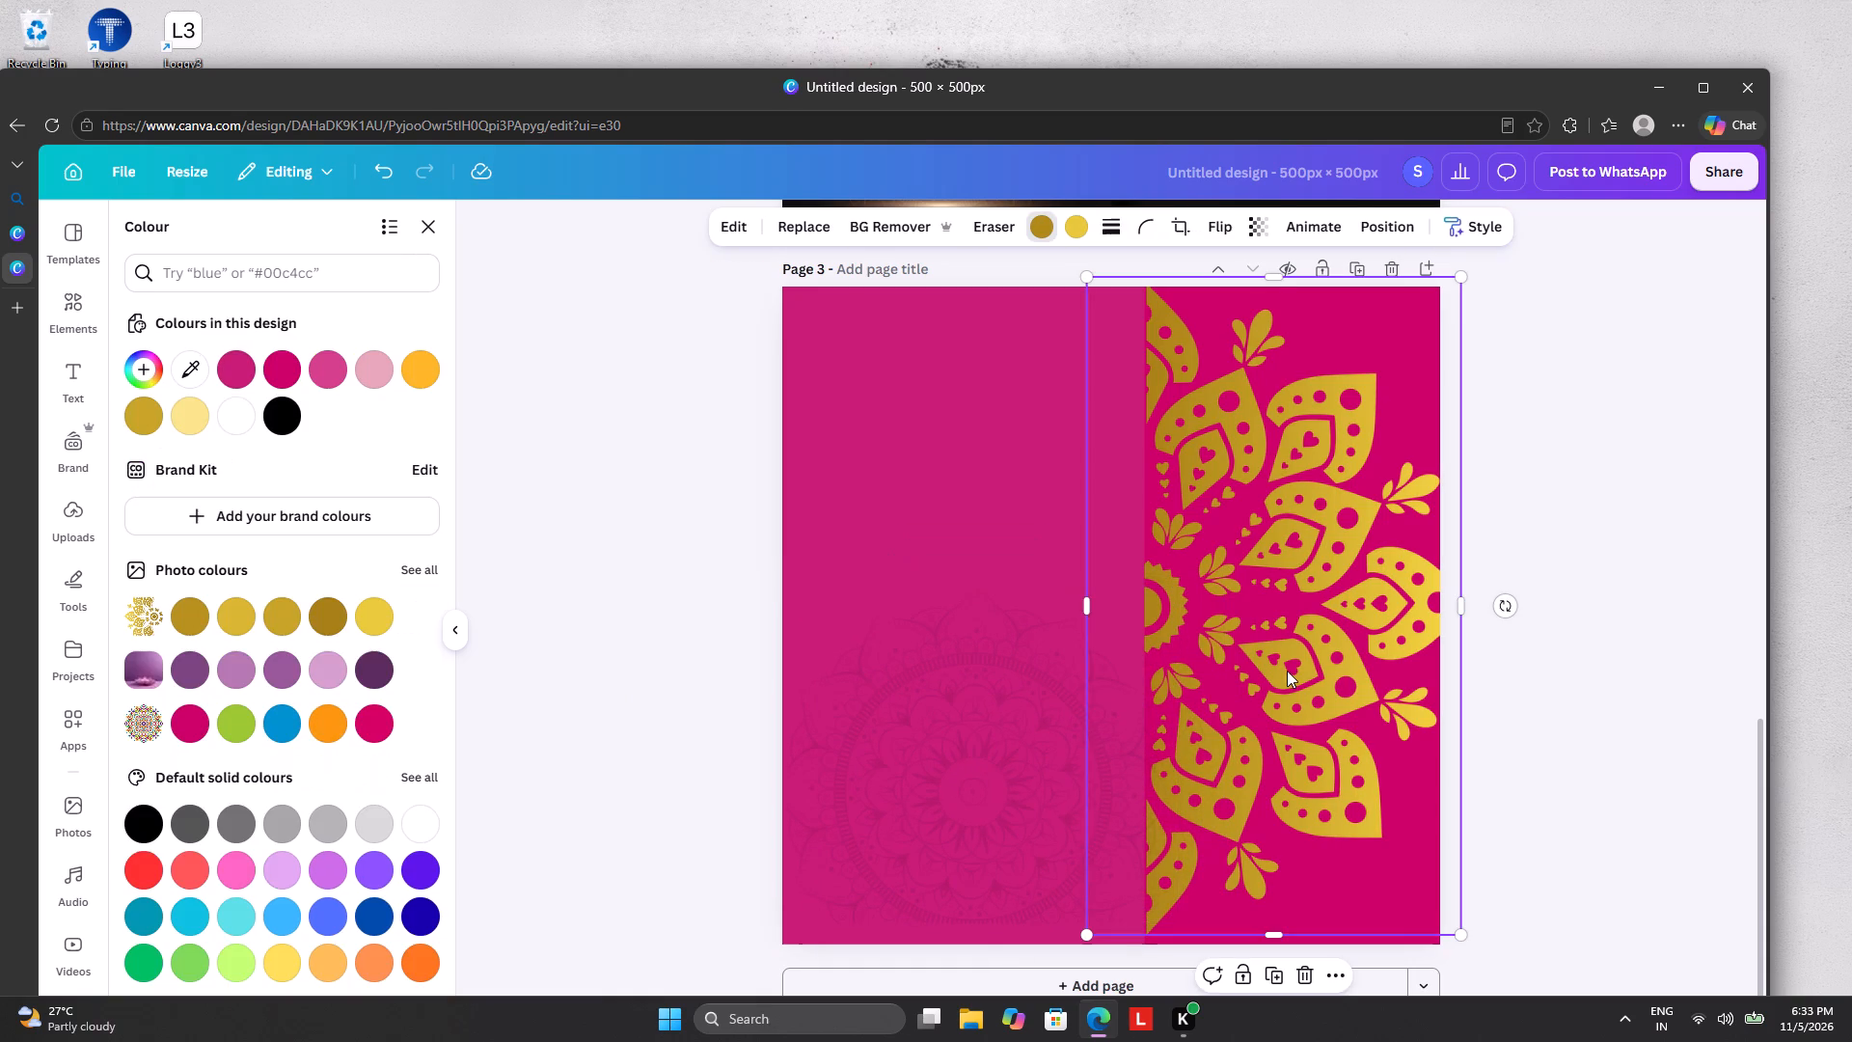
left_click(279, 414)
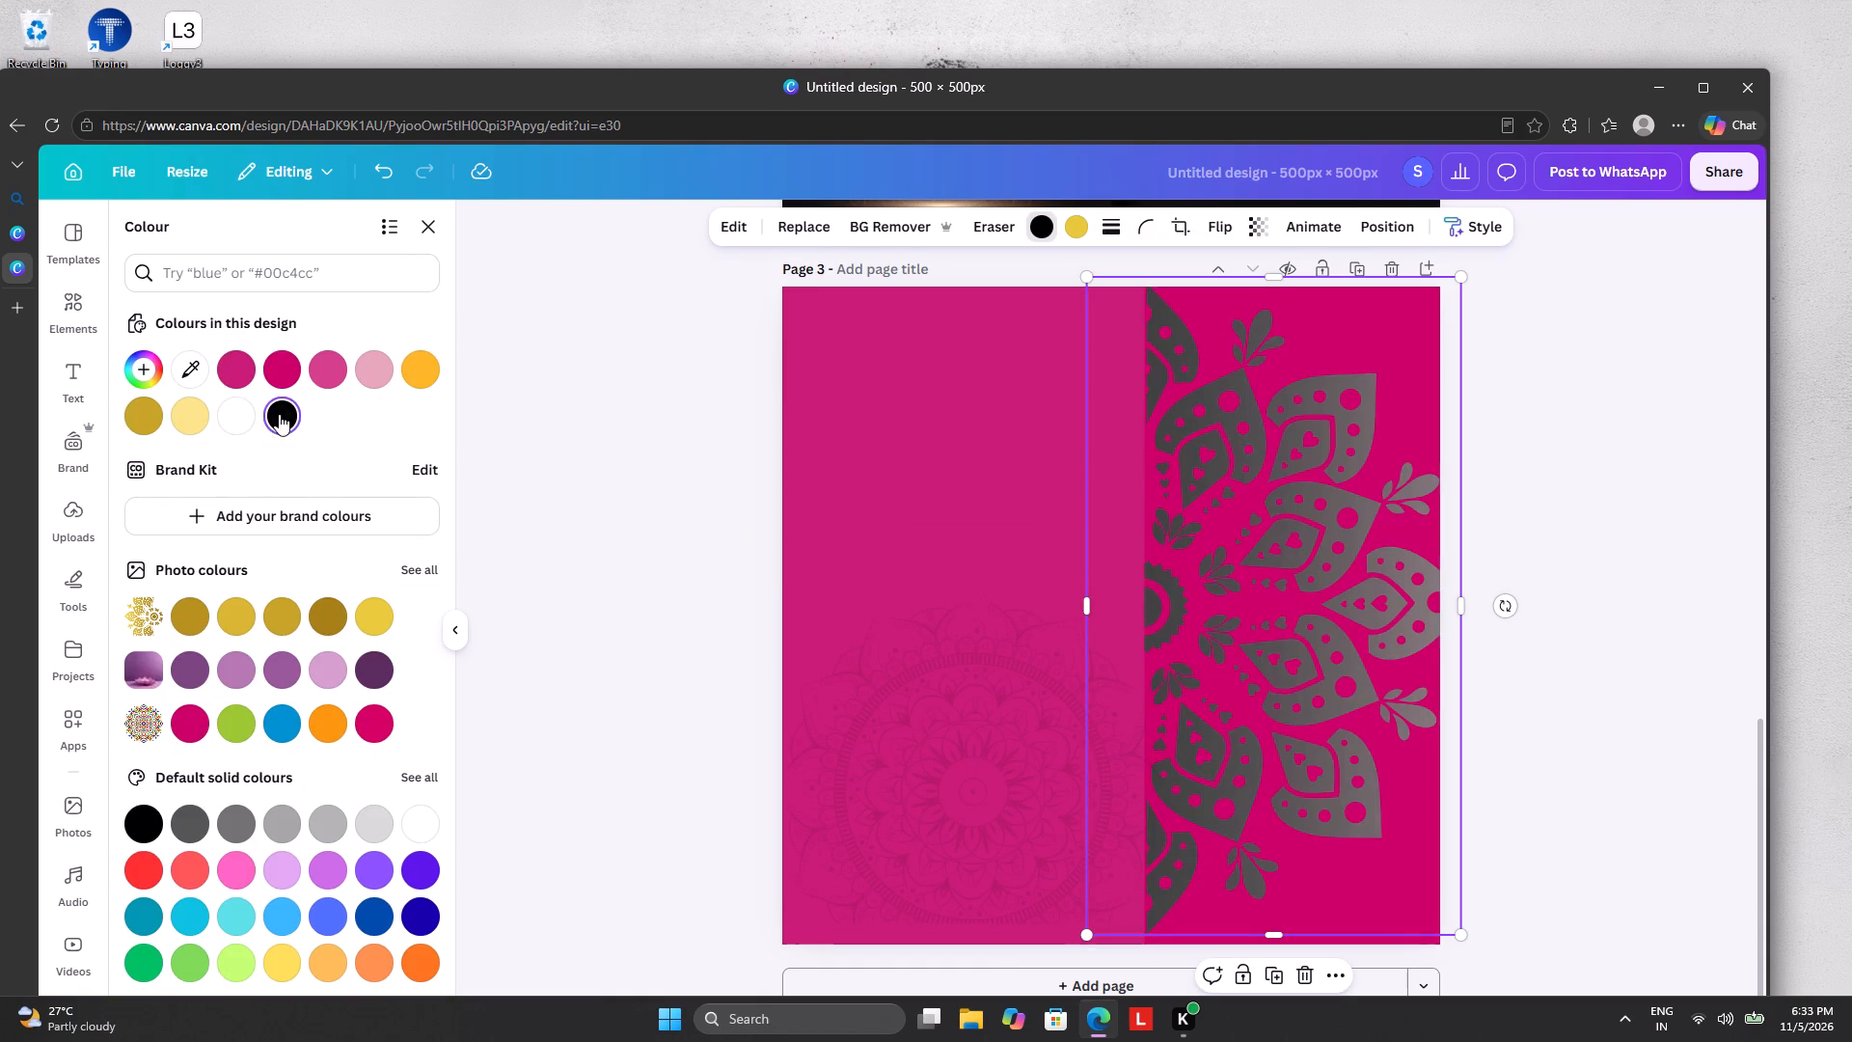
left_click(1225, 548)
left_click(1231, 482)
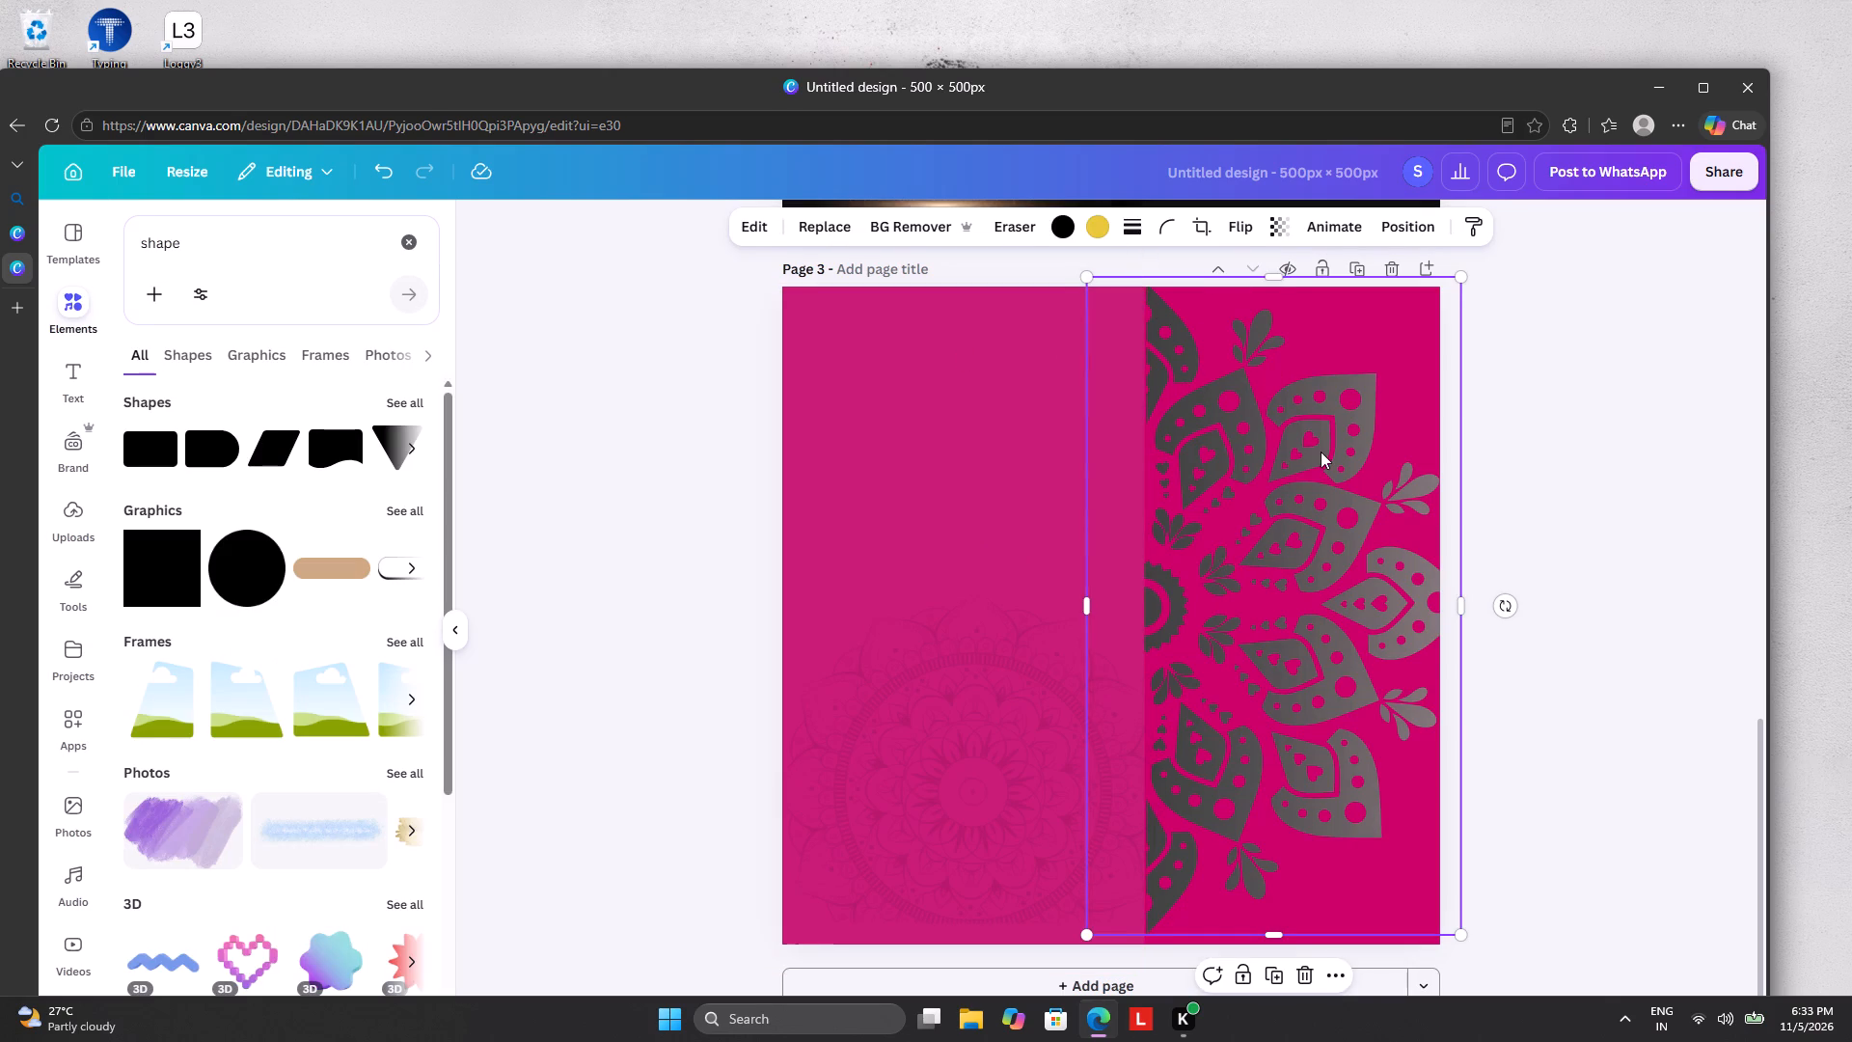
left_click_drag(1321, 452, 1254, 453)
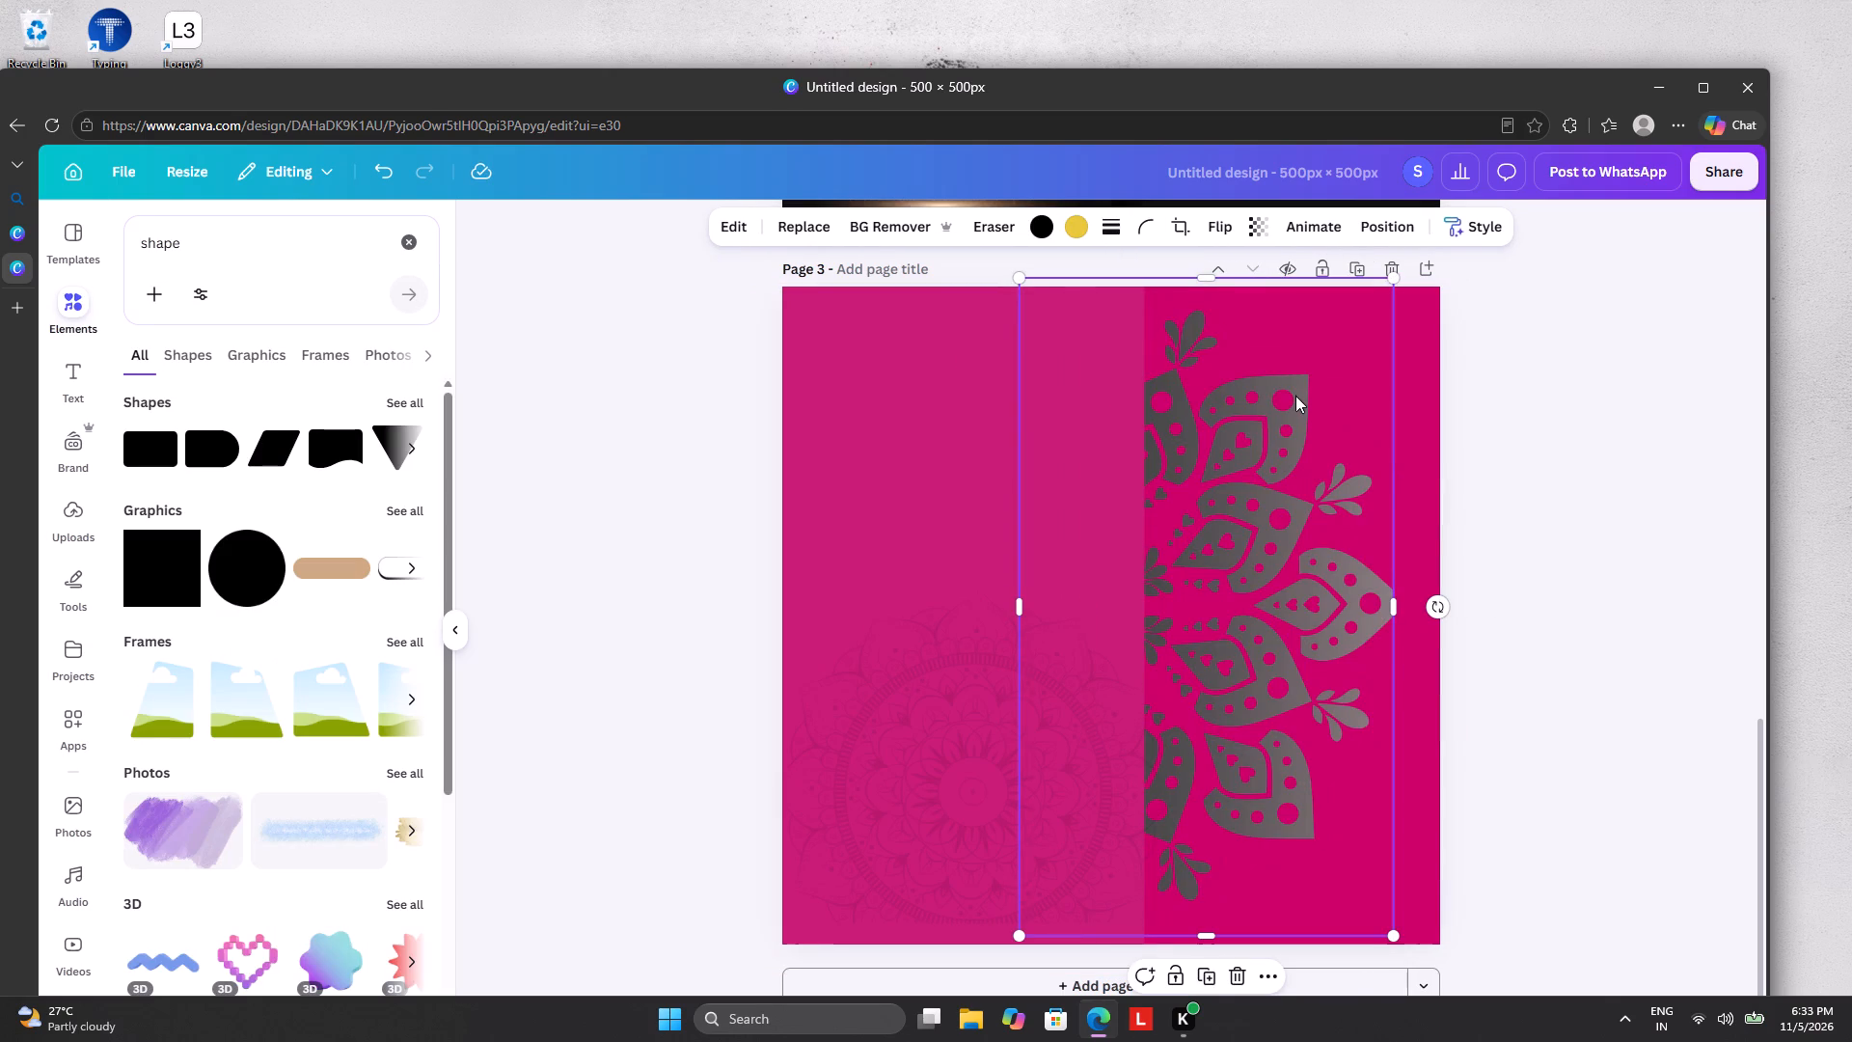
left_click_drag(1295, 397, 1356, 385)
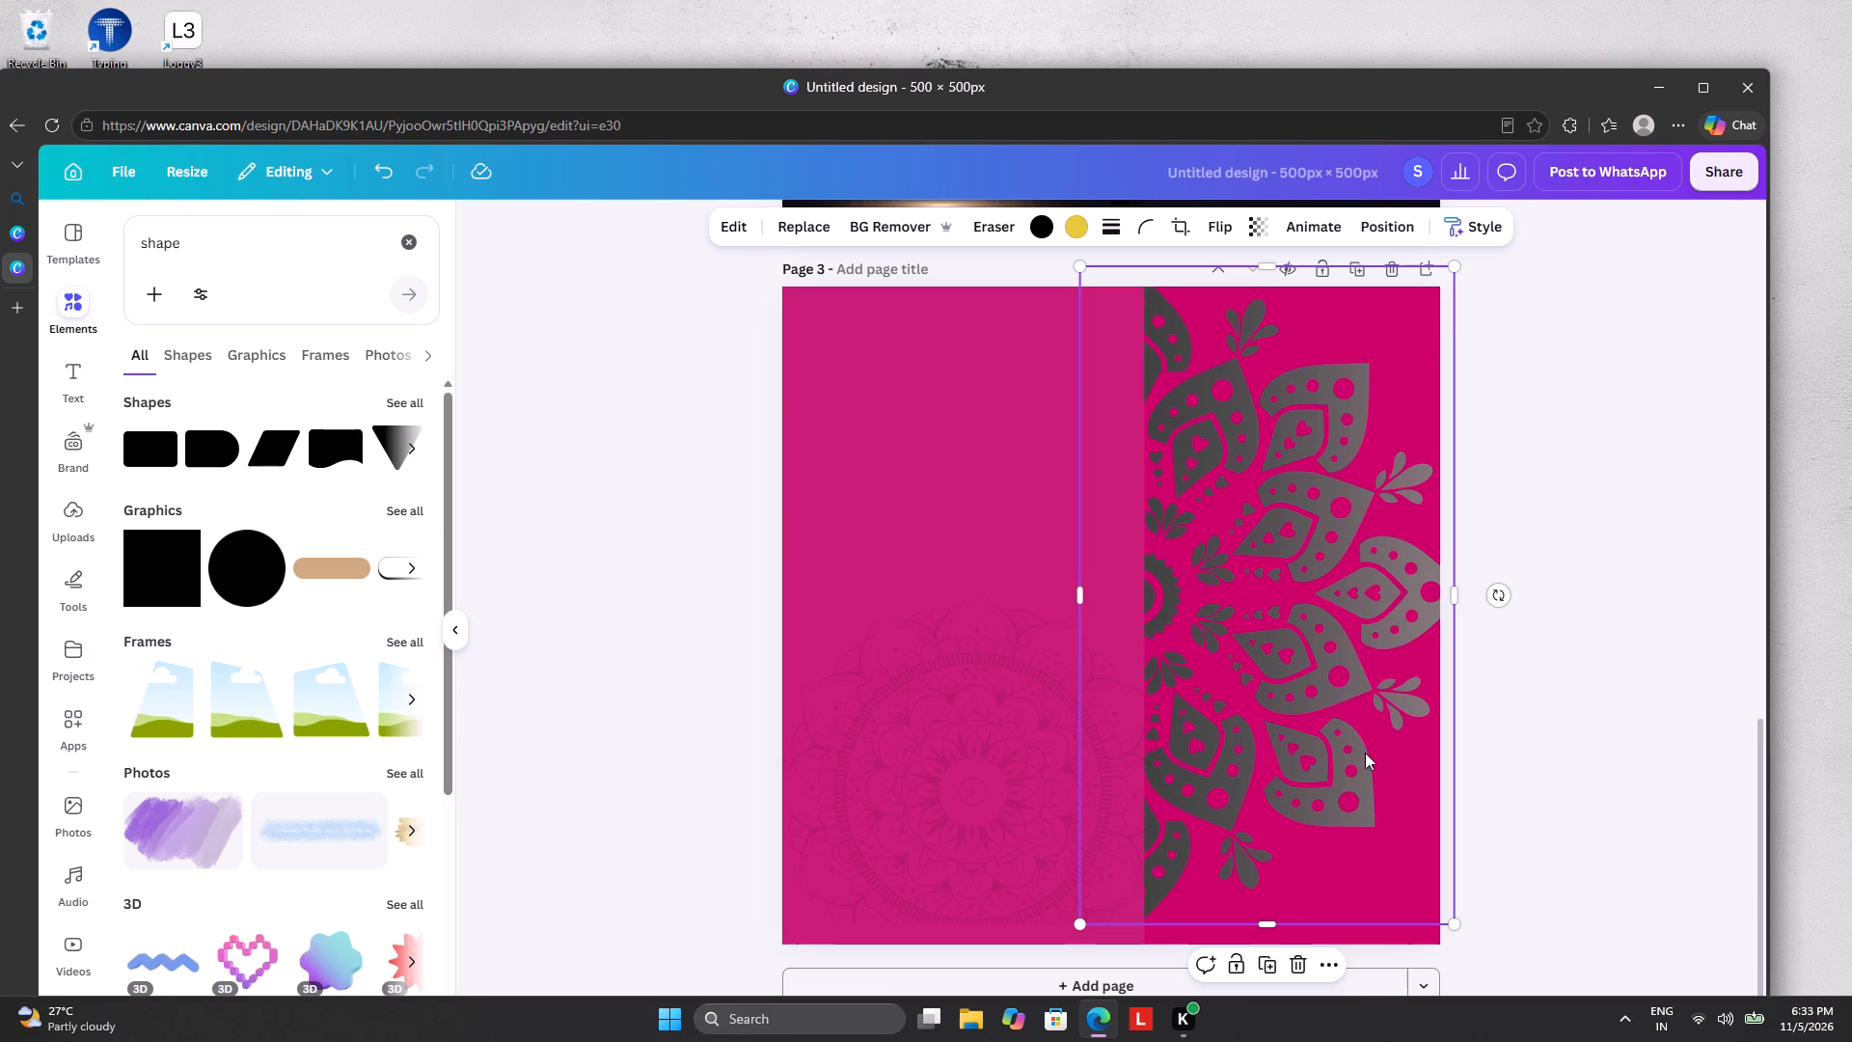
Delete the recoloured half mandala from page 3.
left_click(1292, 964)
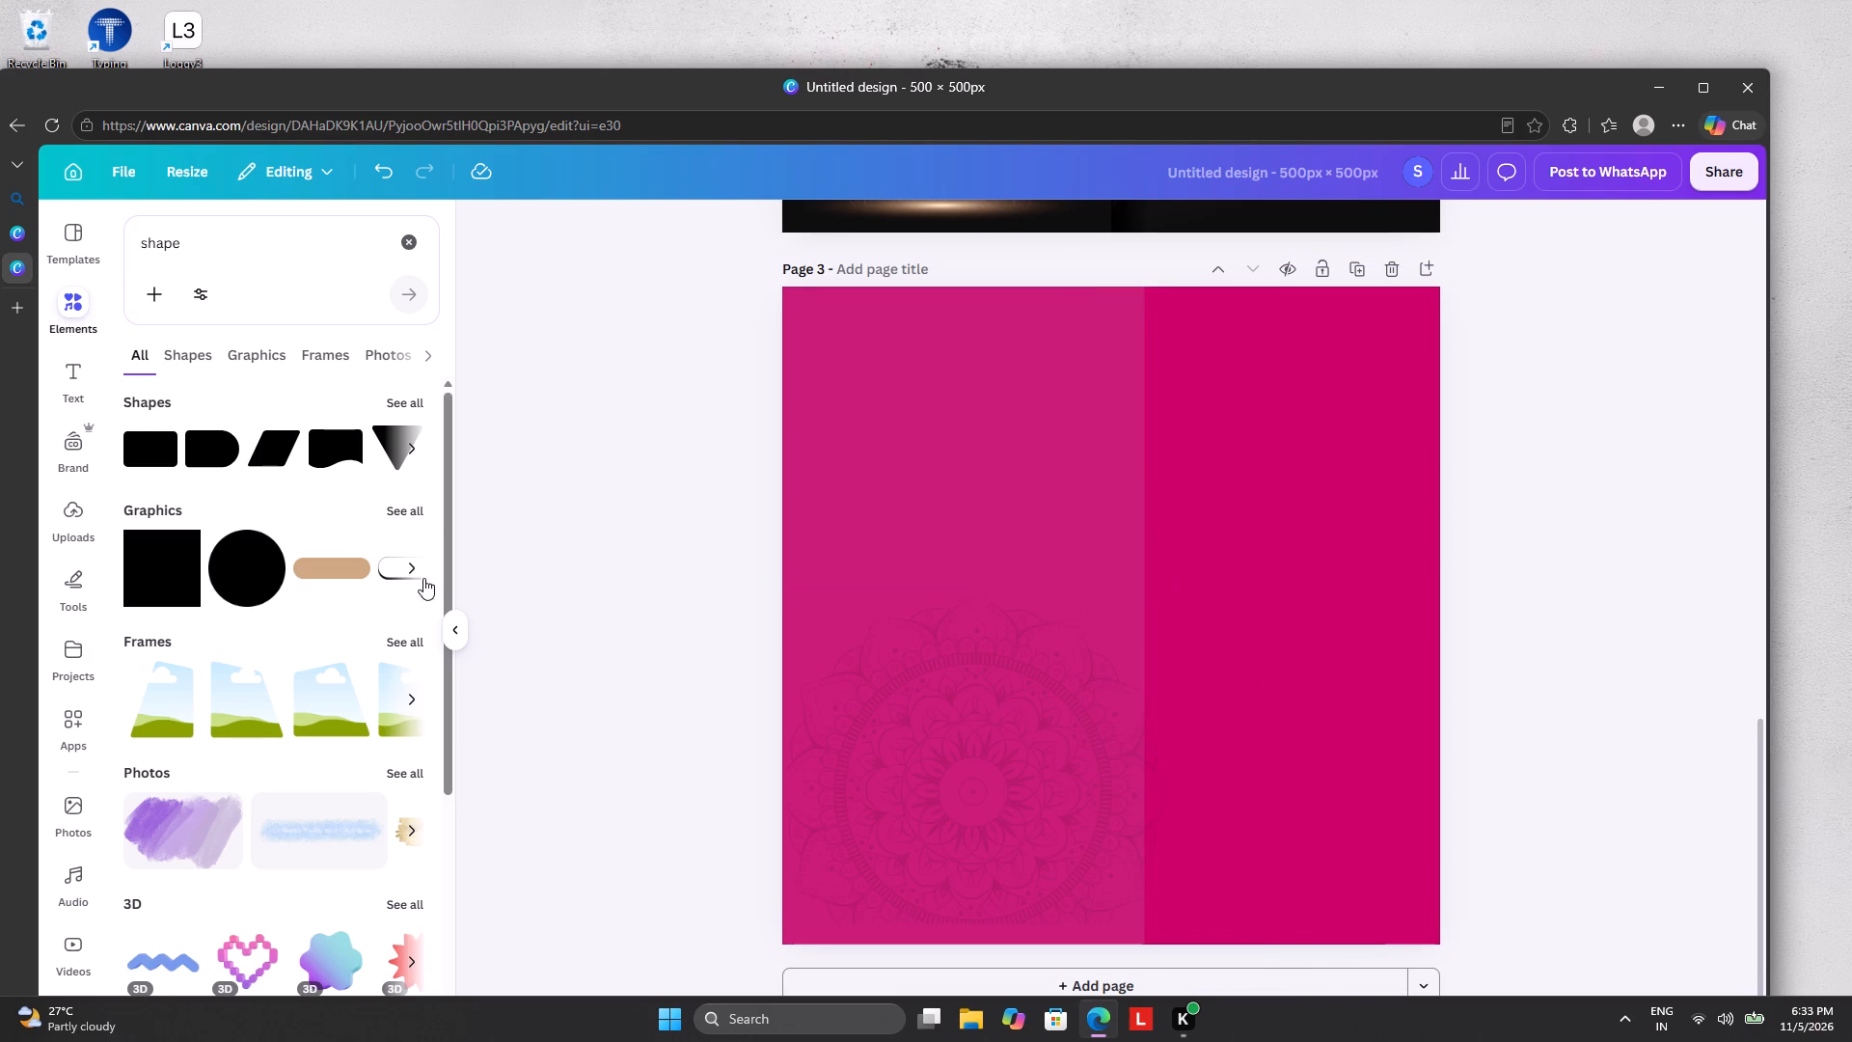
Search the design elements for diwali.
left_click(411, 249)
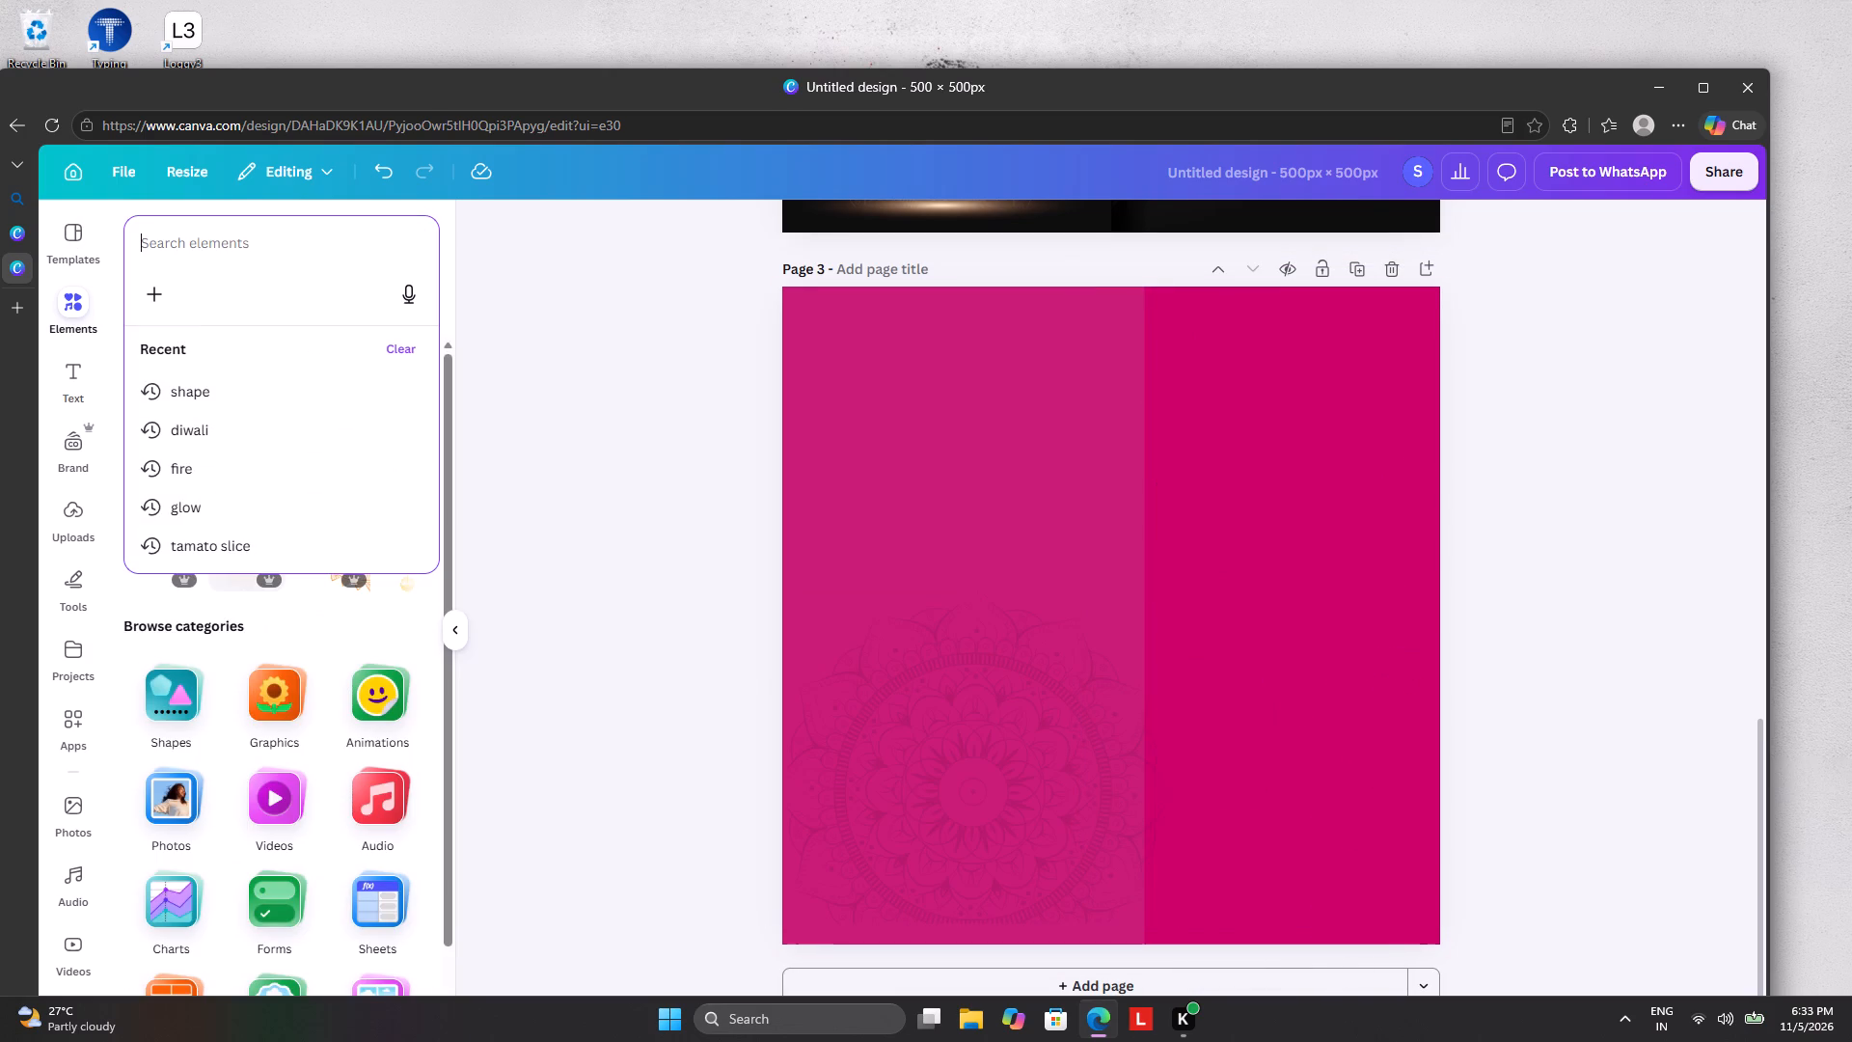
left_click(218, 438)
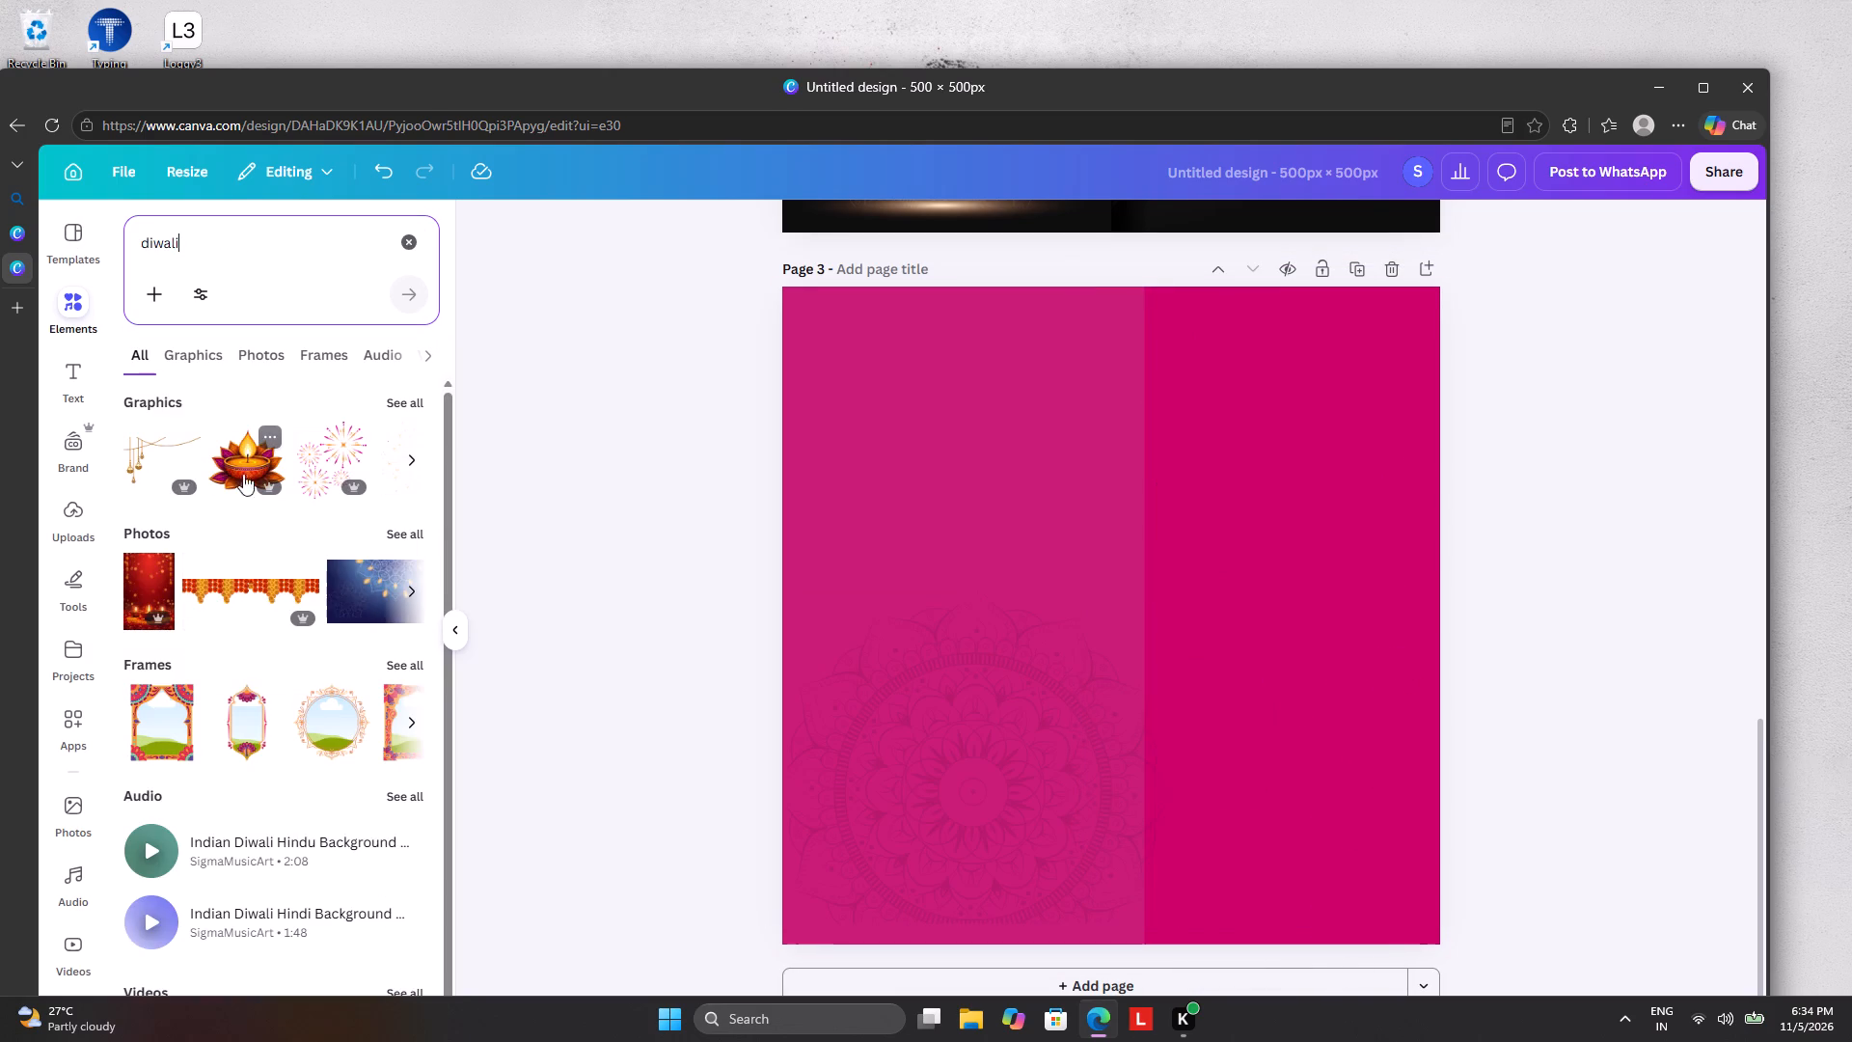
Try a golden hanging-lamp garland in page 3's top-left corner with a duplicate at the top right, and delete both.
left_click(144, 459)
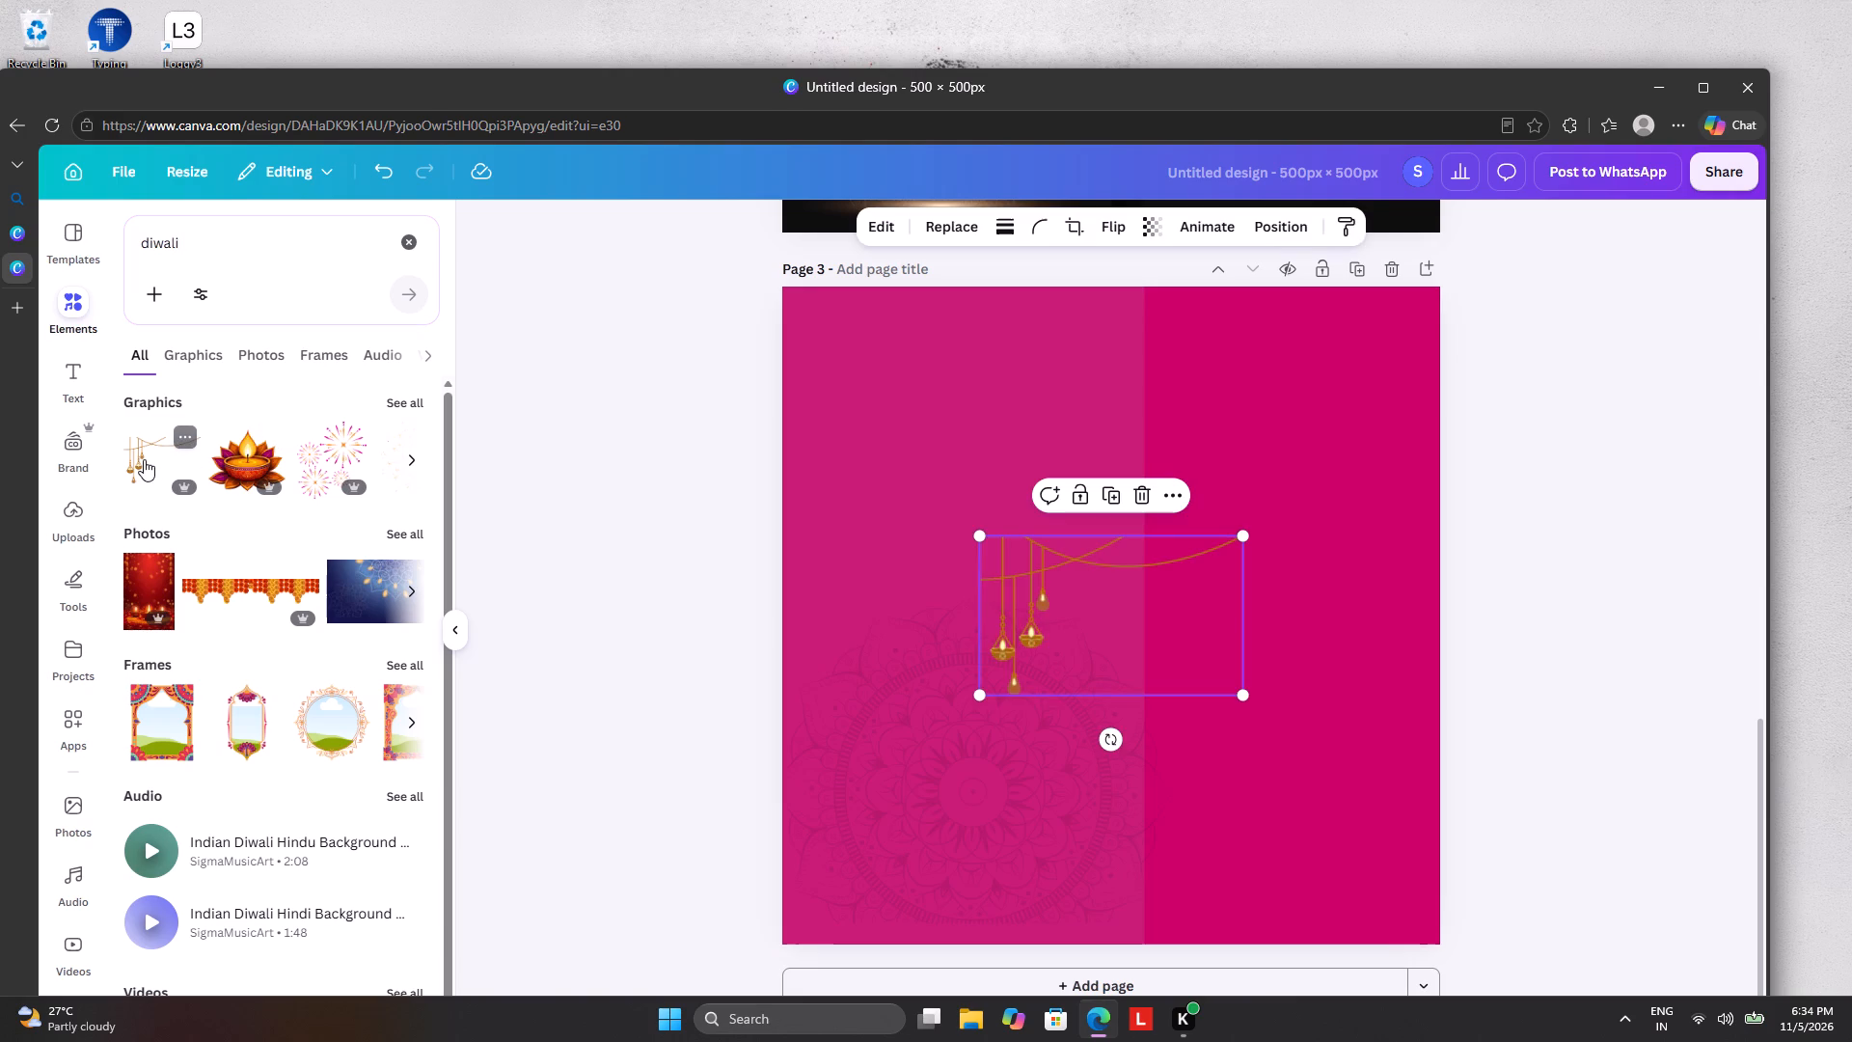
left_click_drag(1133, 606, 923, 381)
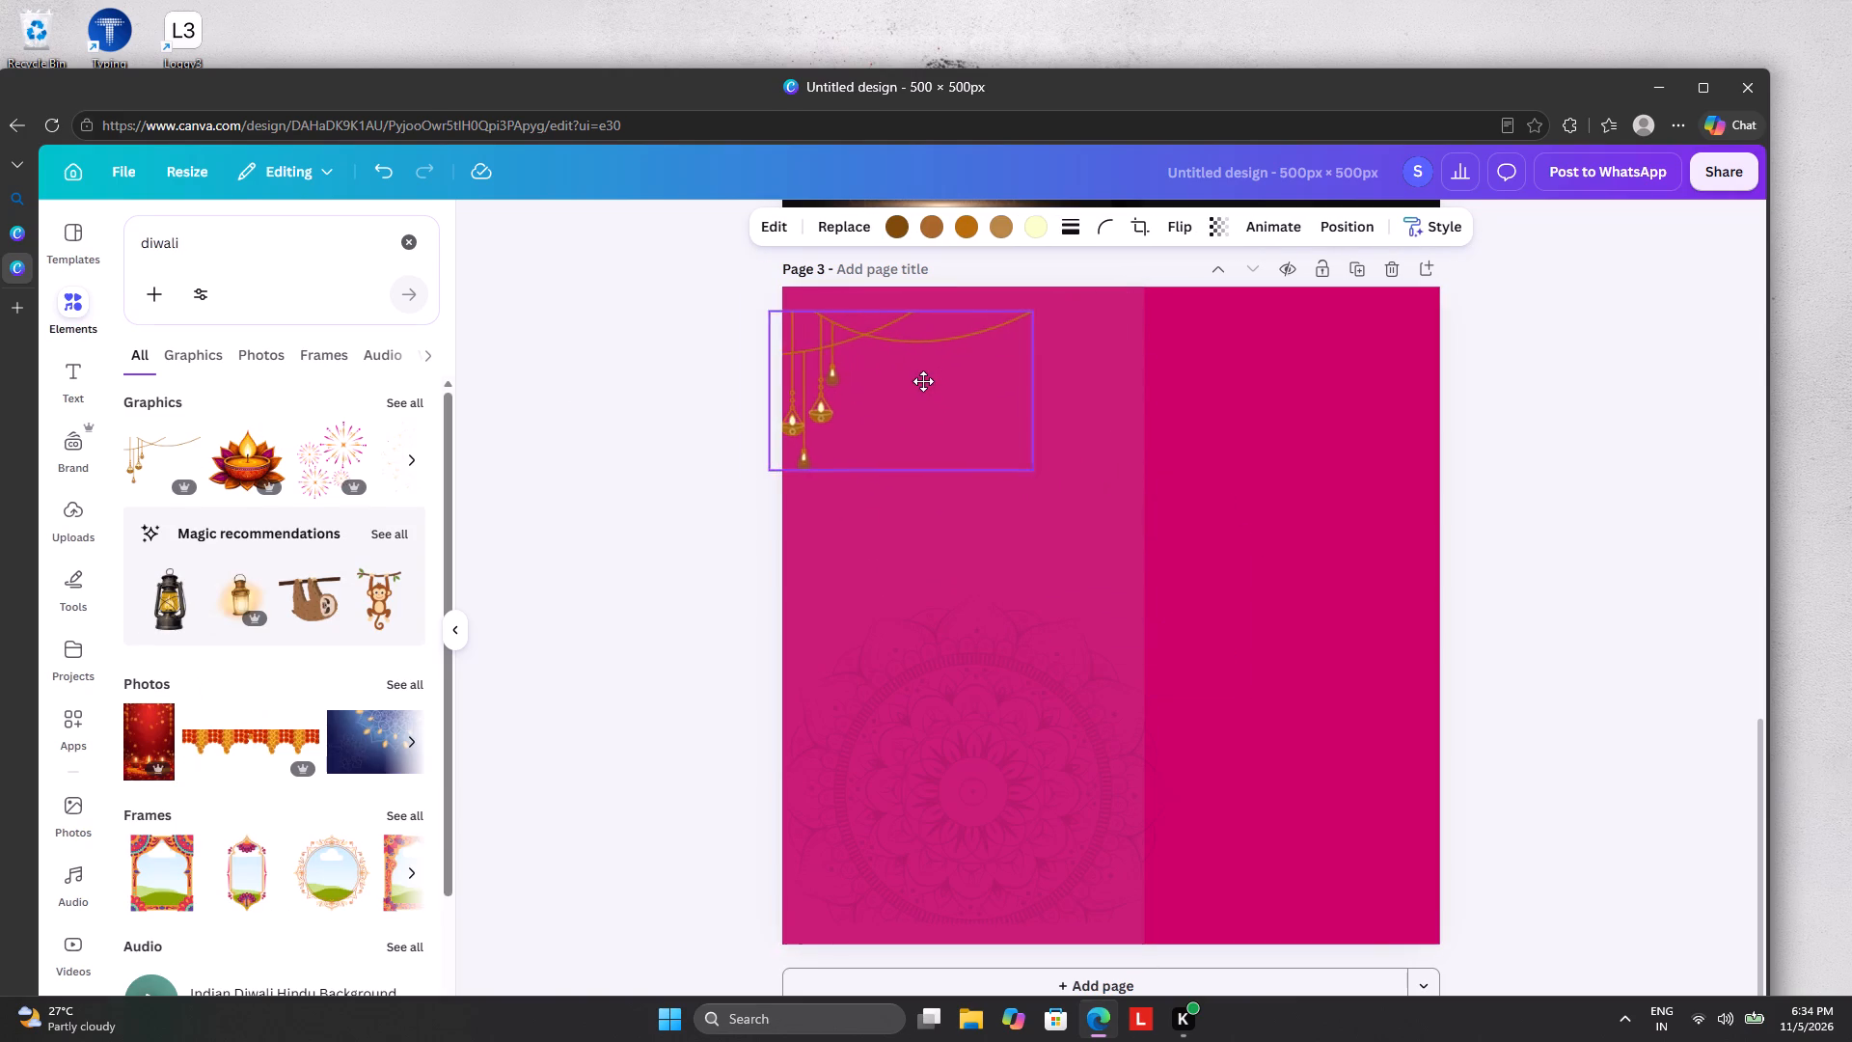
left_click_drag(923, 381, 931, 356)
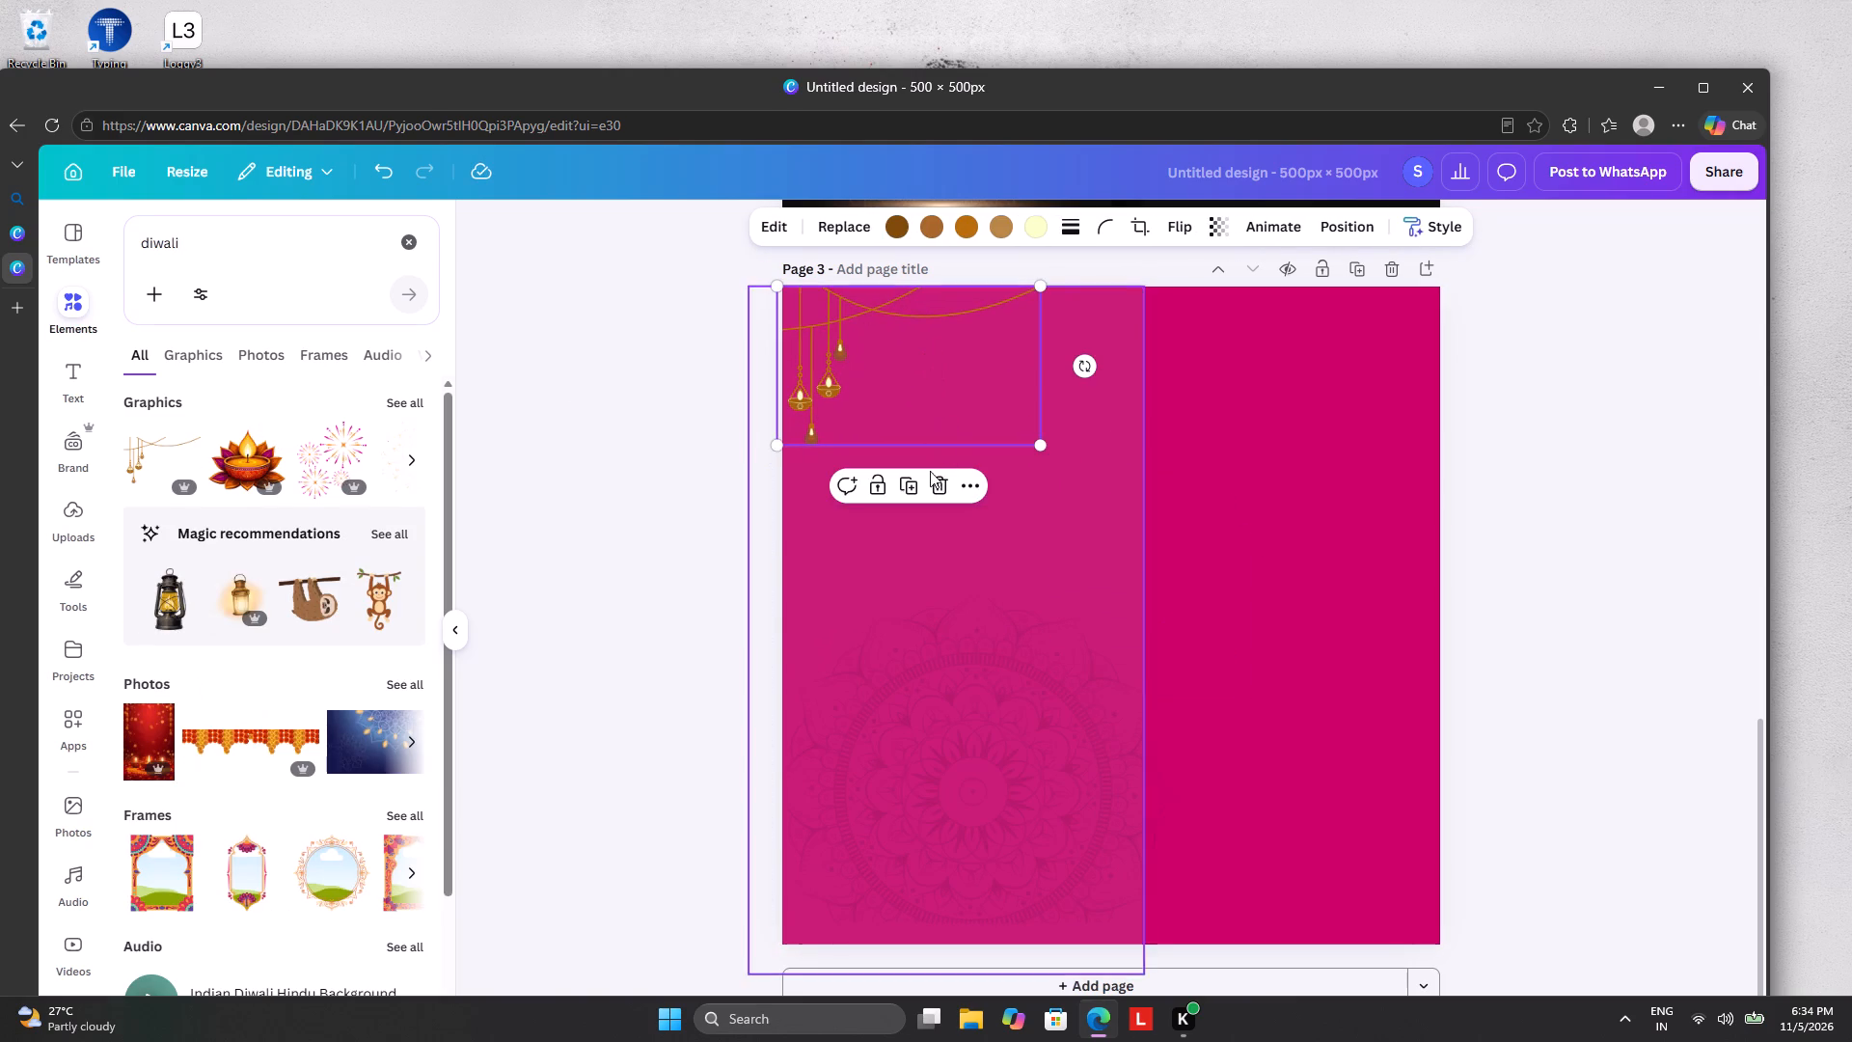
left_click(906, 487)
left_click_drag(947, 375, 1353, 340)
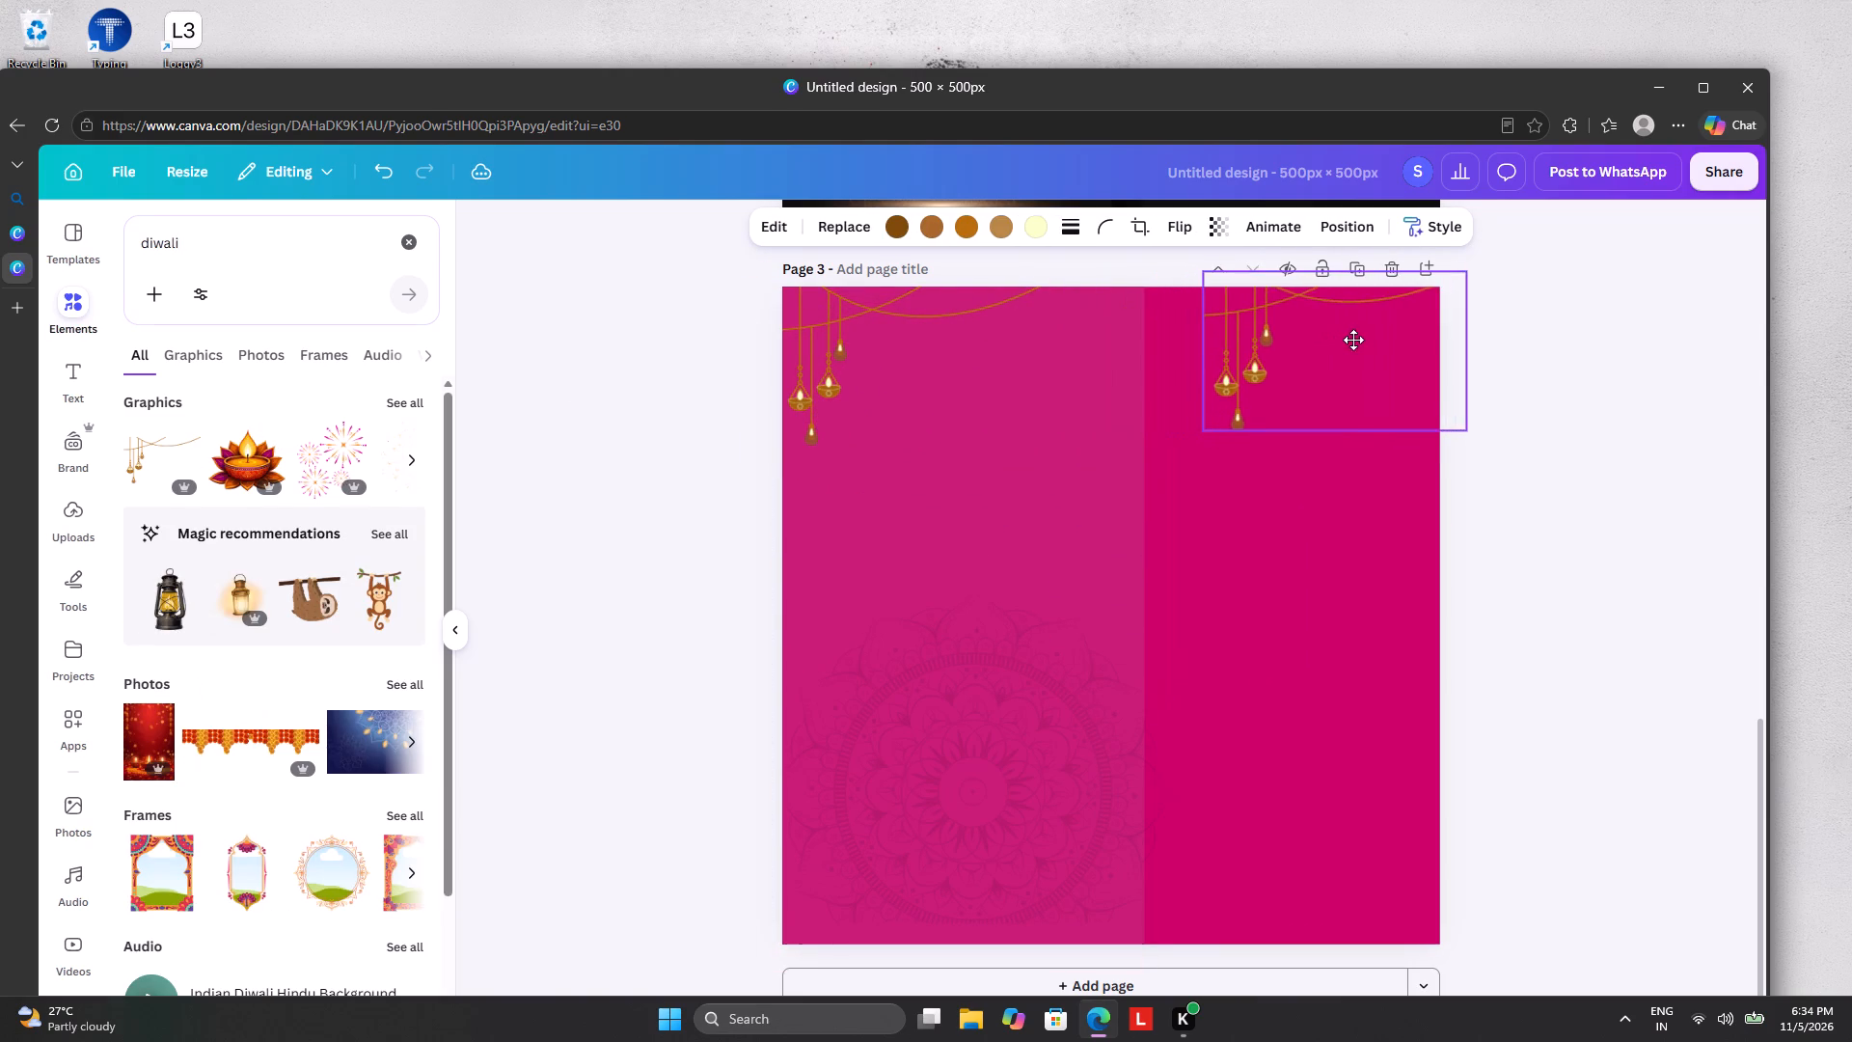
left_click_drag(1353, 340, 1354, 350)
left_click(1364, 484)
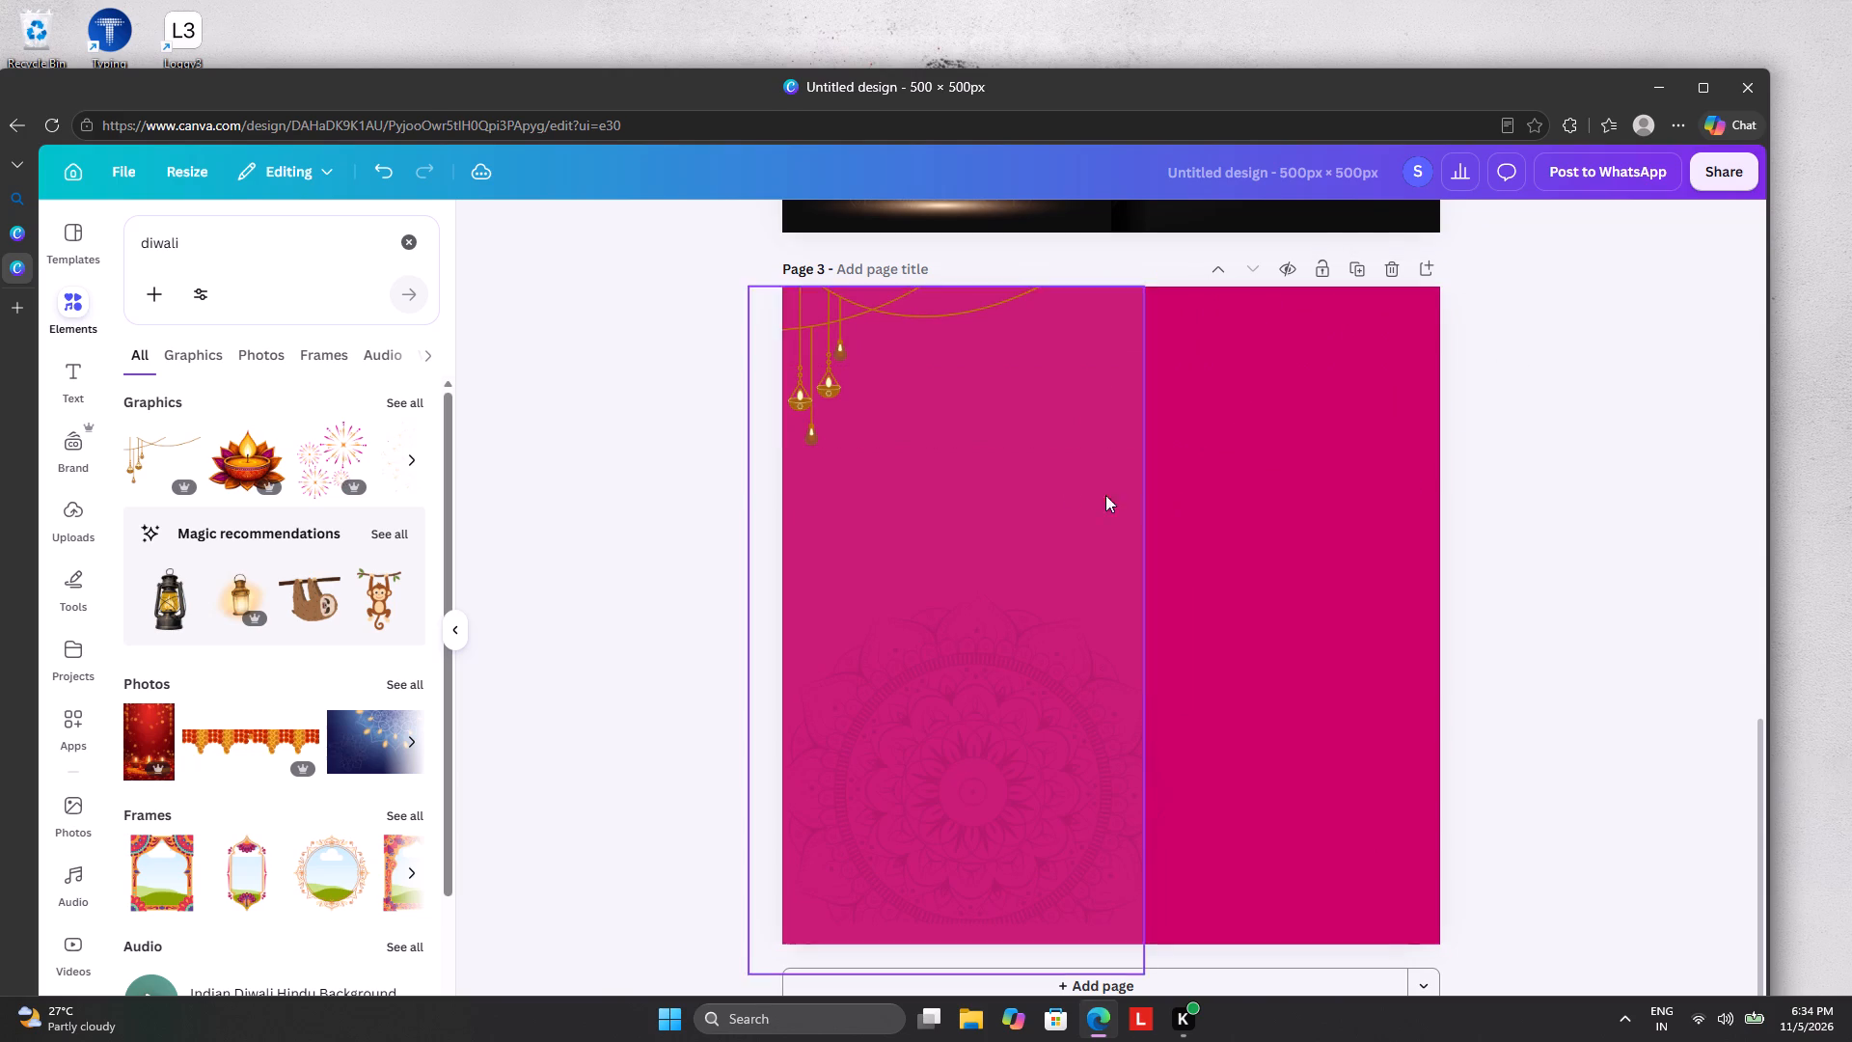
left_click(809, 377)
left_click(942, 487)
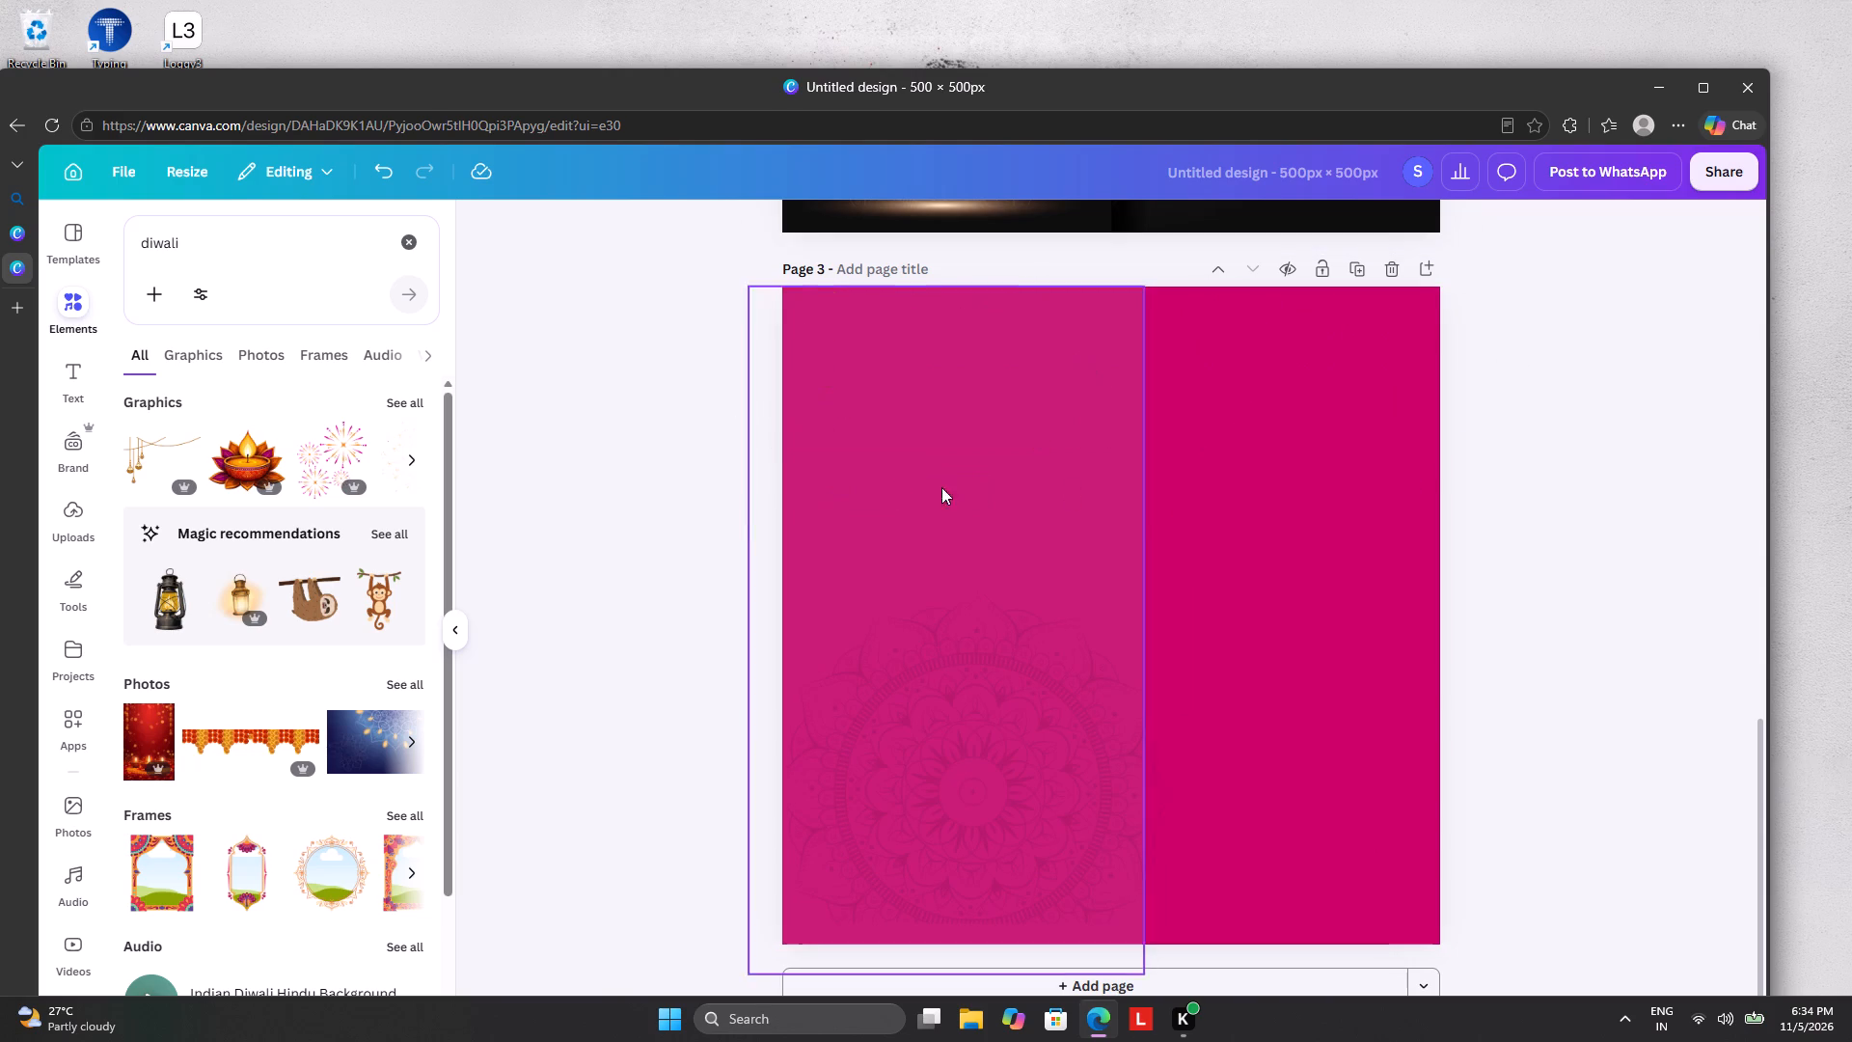
From all the Diwali graphics, add the hanging diyas on beaded strings and size them into page 3's top-left corner.
left_click(413, 407)
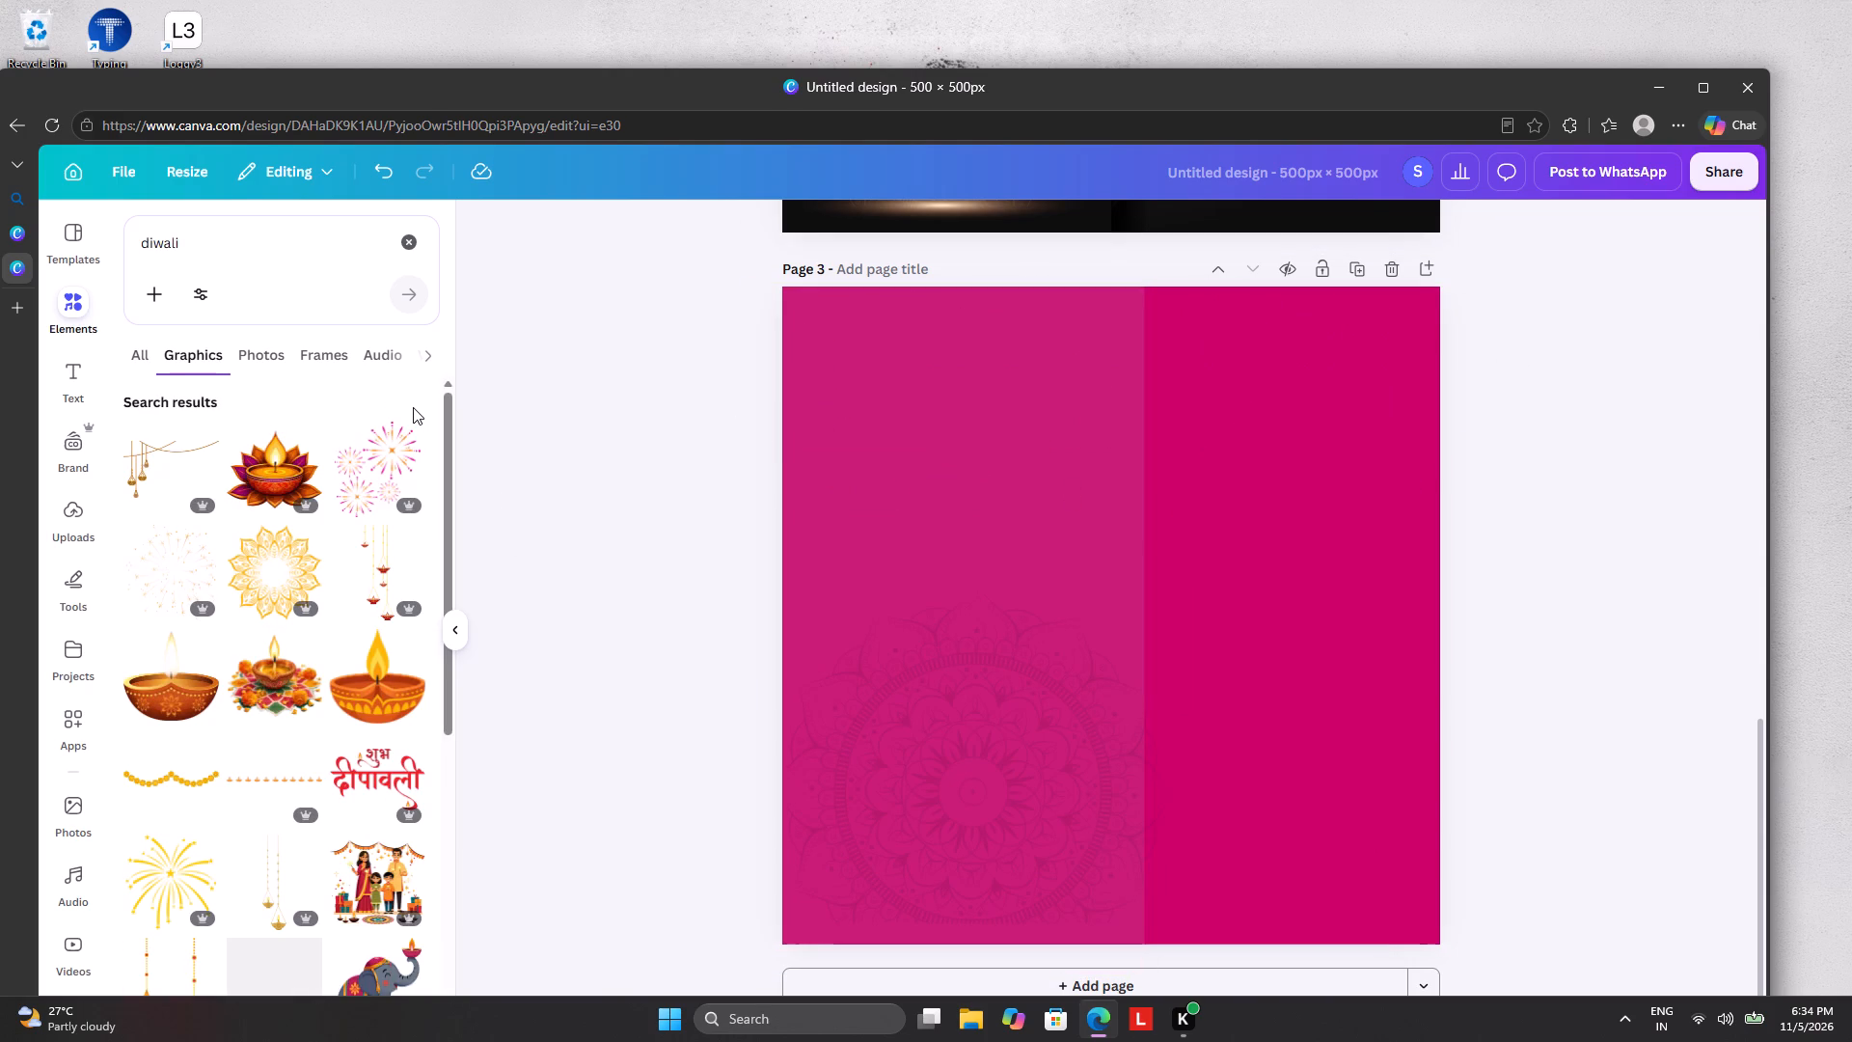
left_click(358, 585)
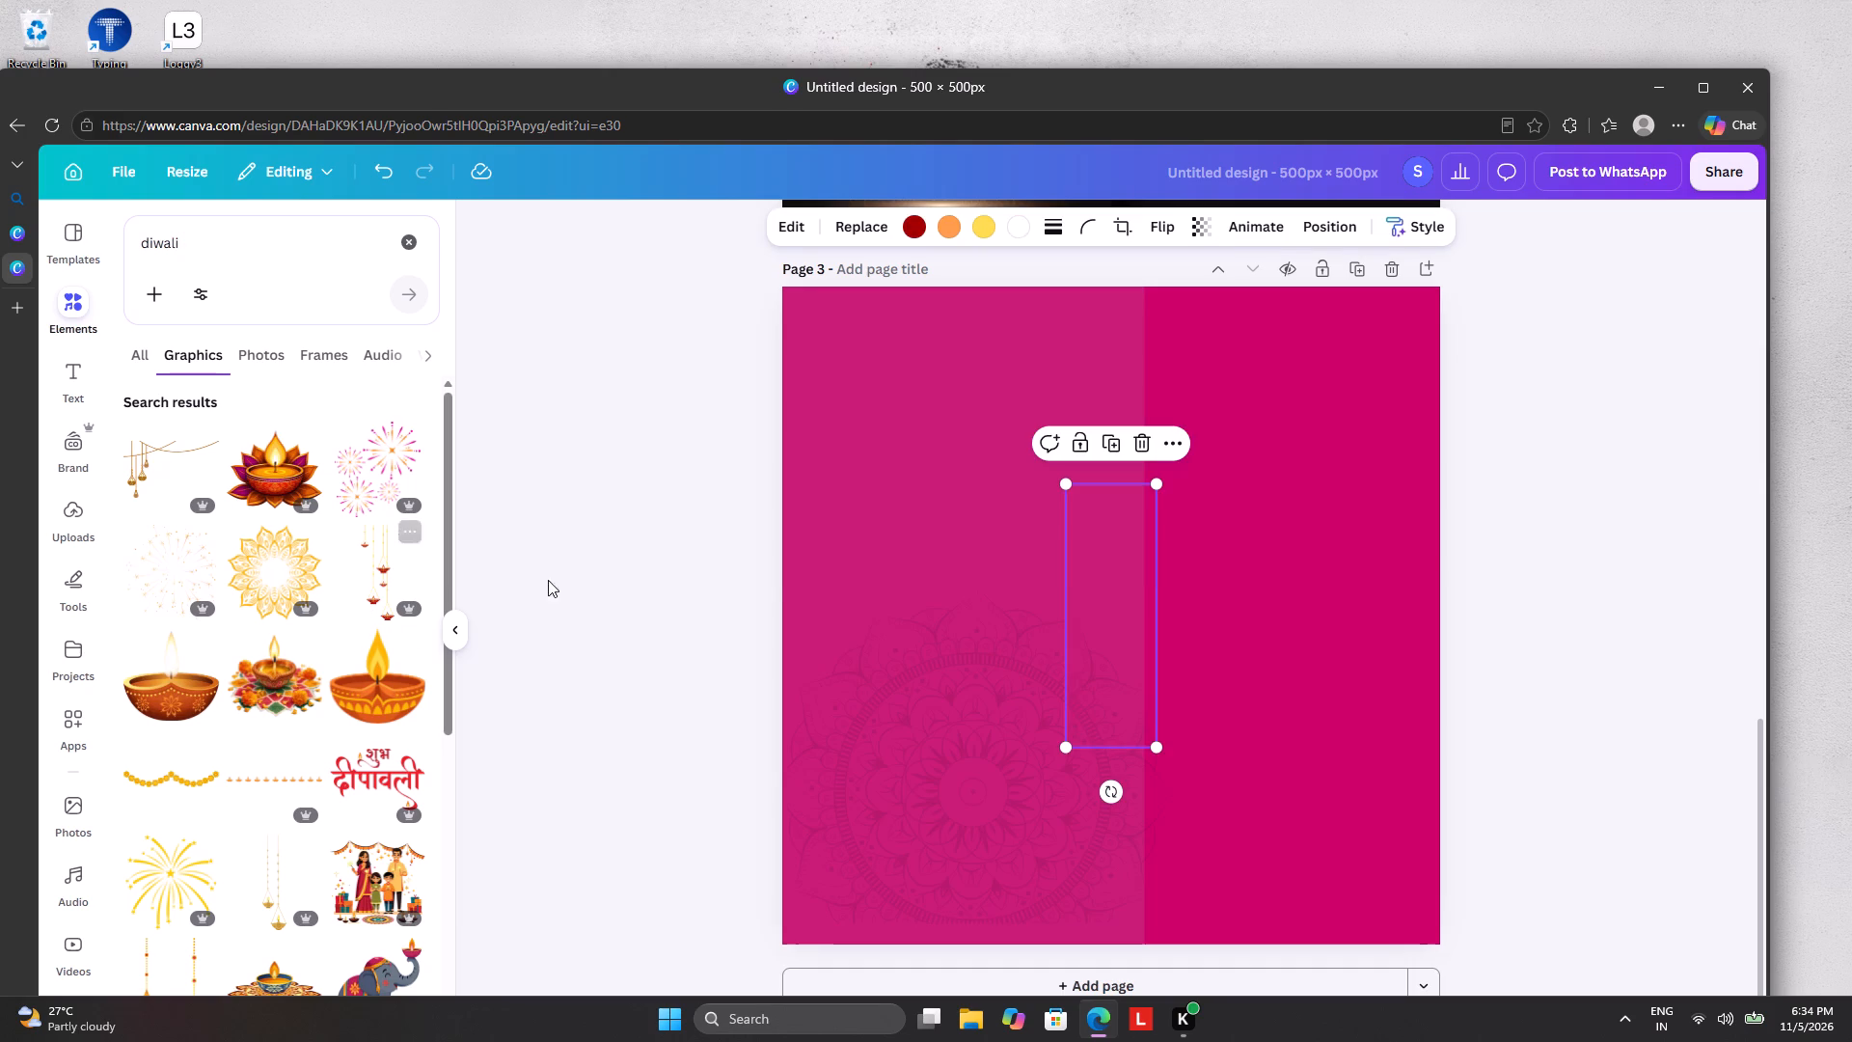
left_click_drag(1068, 739, 937, 818)
left_click_drag(1093, 741, 846, 538)
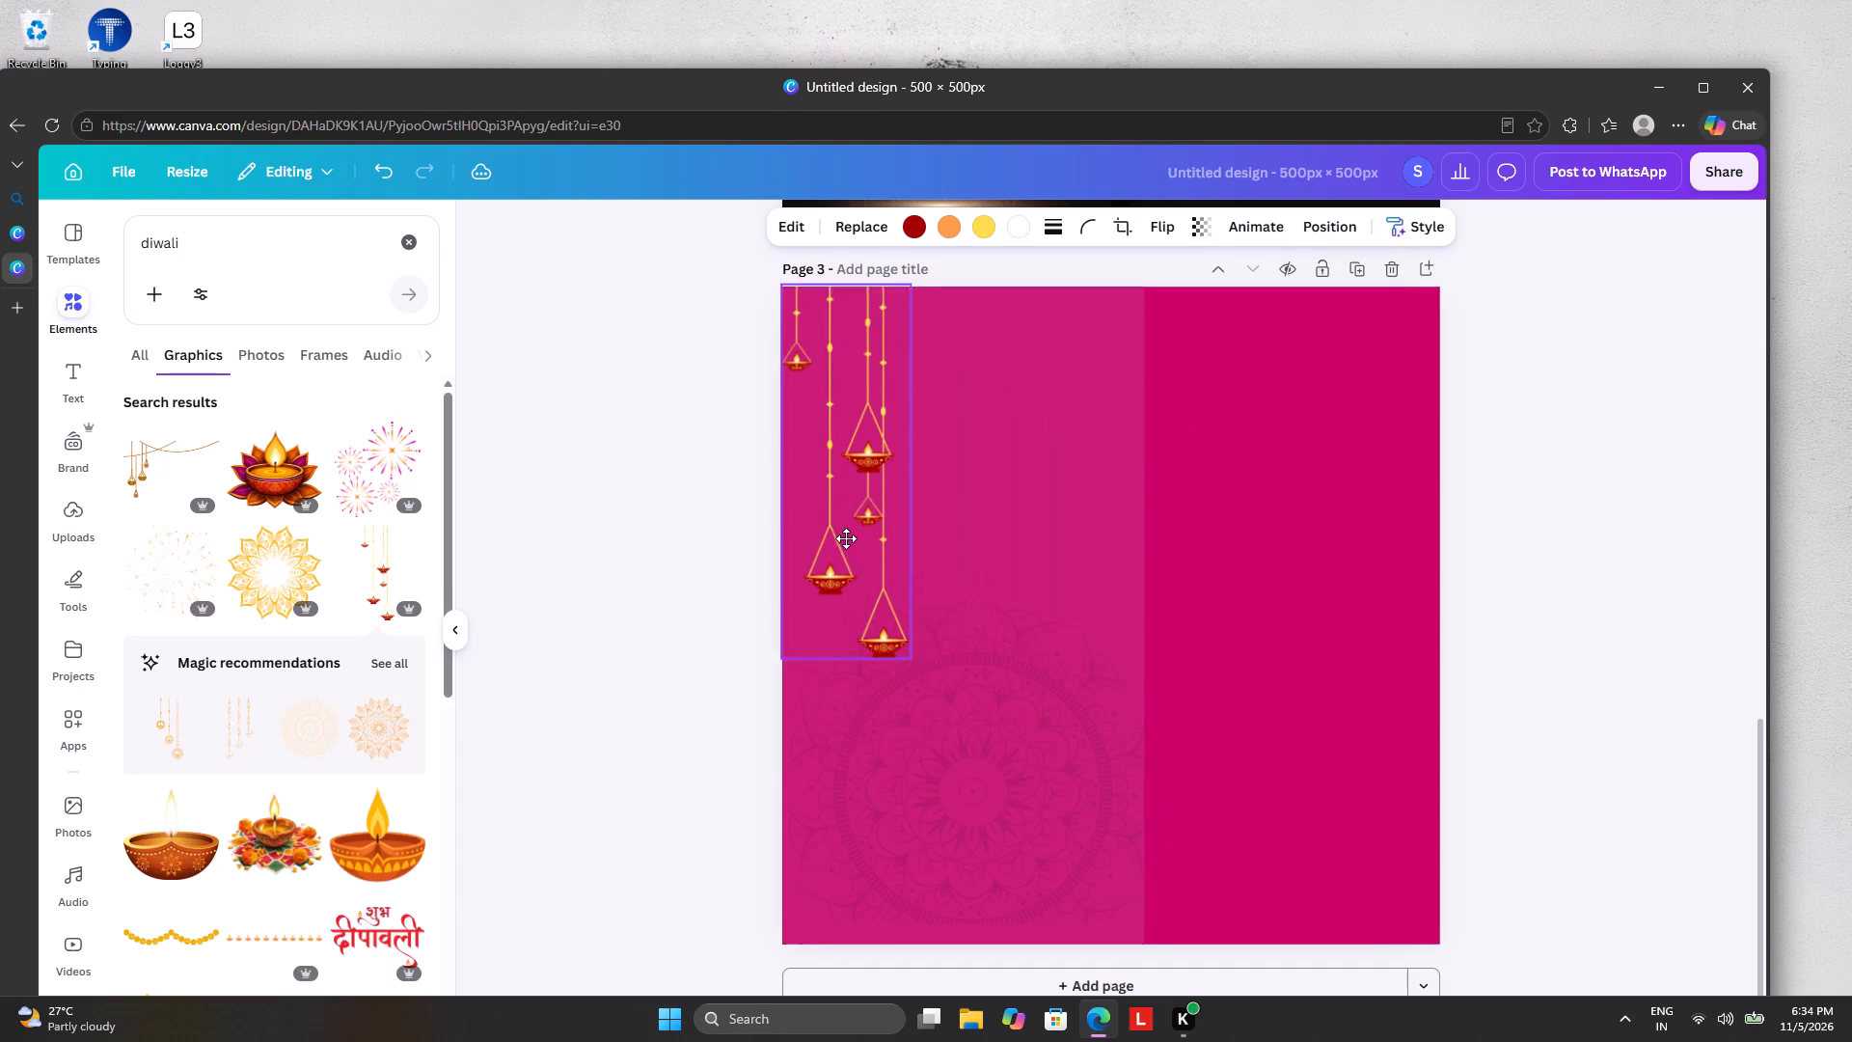
left_click_drag(846, 538, 845, 561)
left_click(773, 670)
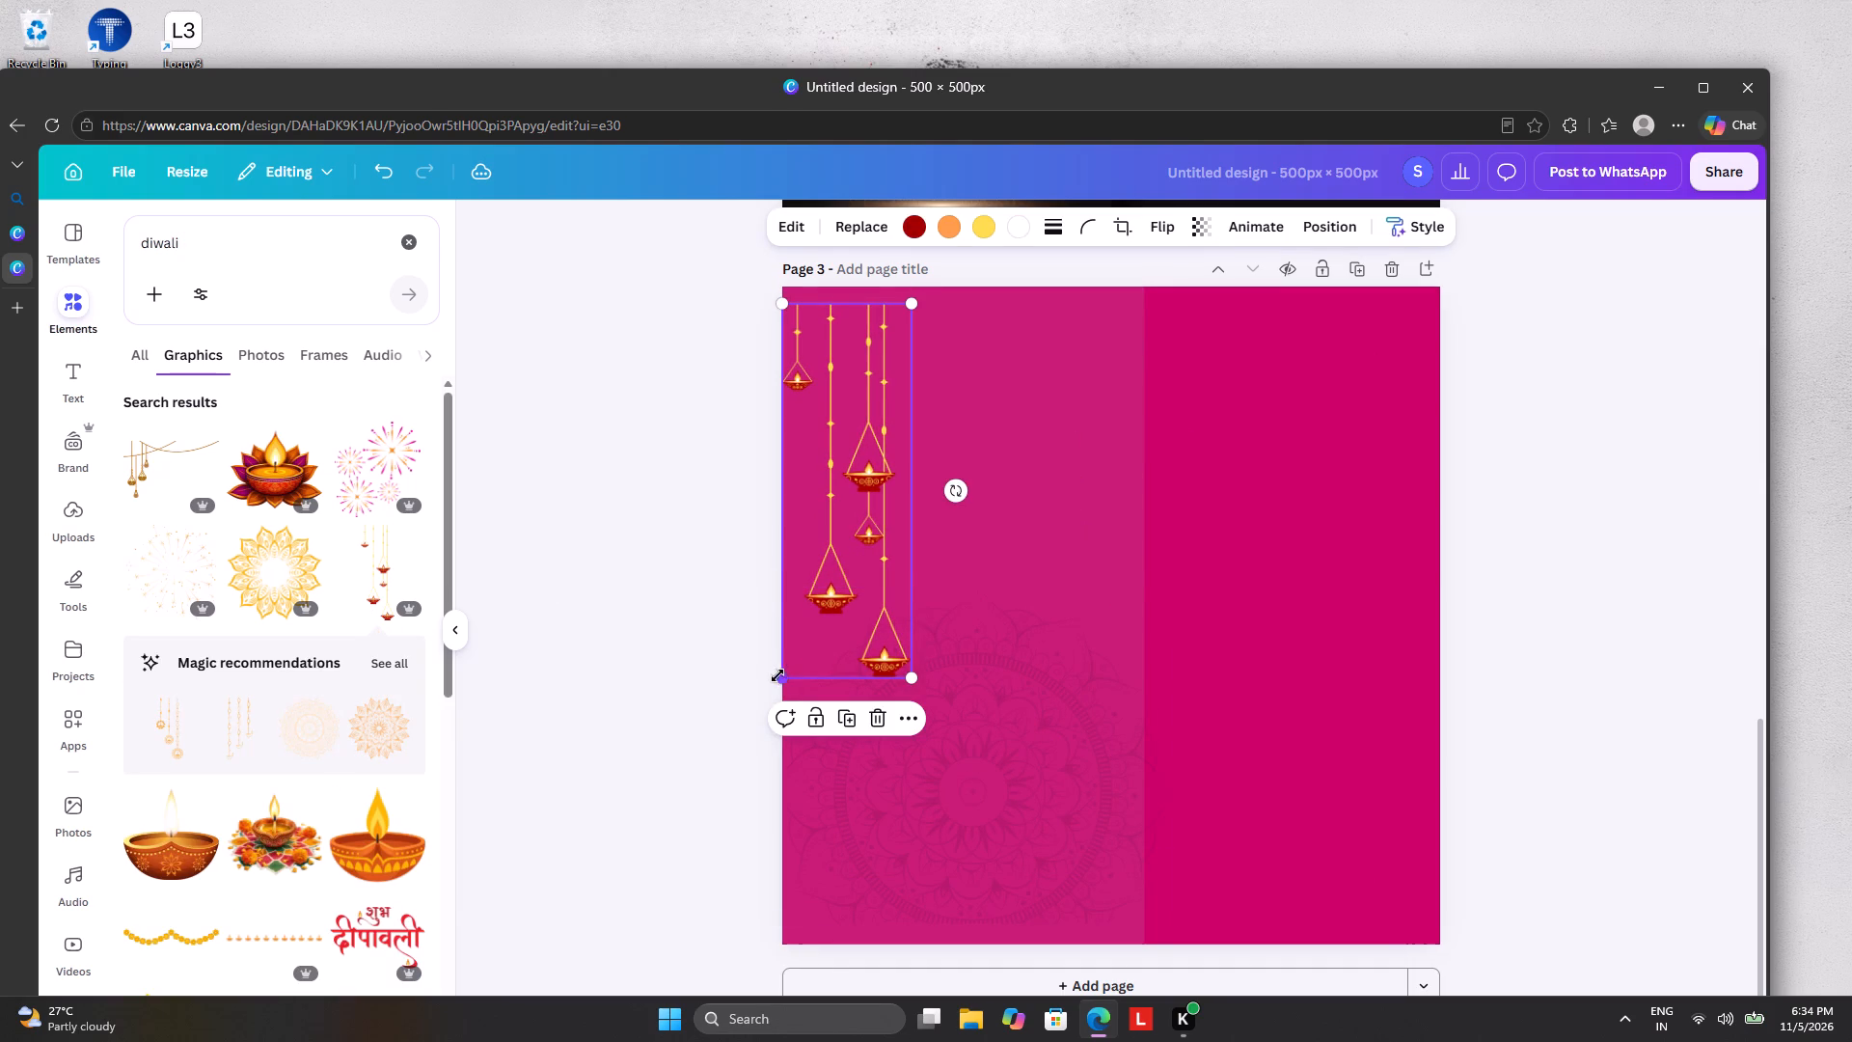
left_click_drag(784, 672, 828, 613)
left_click_drag(864, 551, 859, 541)
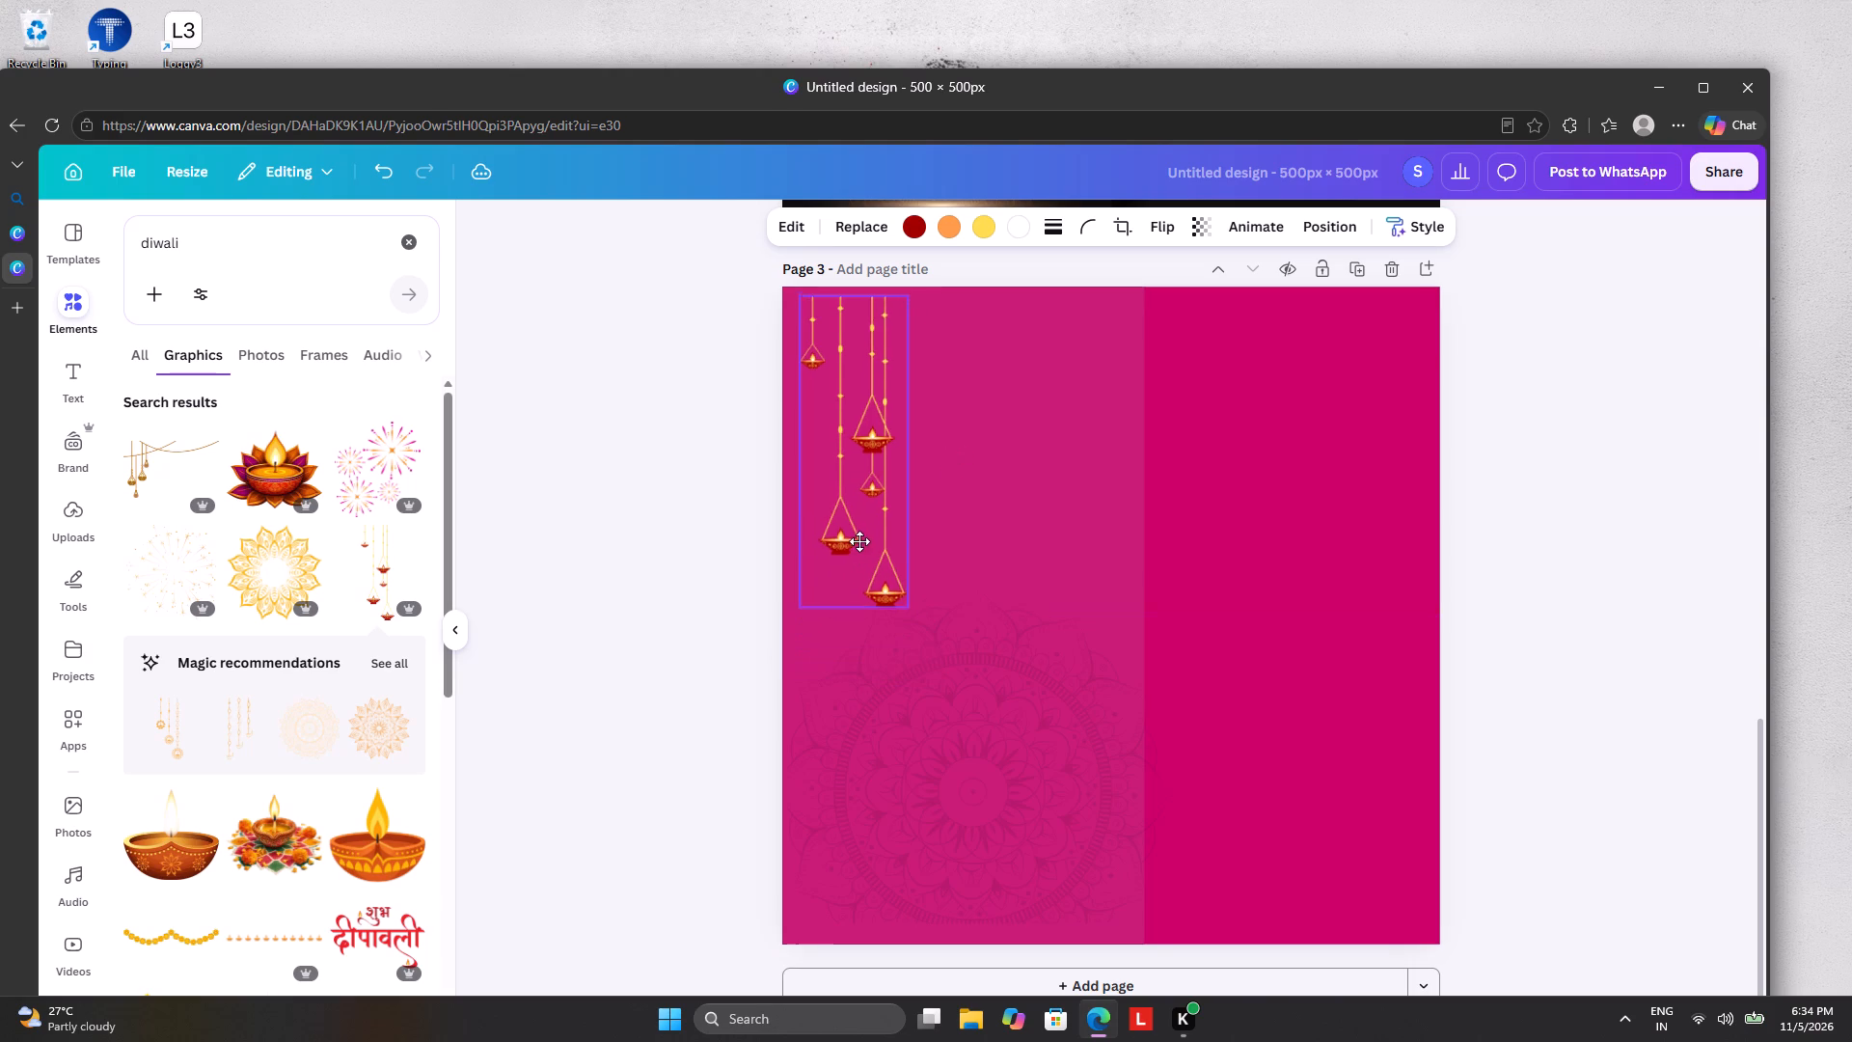
left_click_drag(859, 541, 846, 531)
Duplicate the hanging diyas, flip the copy horizontally, and align it in page 3's top-right corner.
left_click(837, 629)
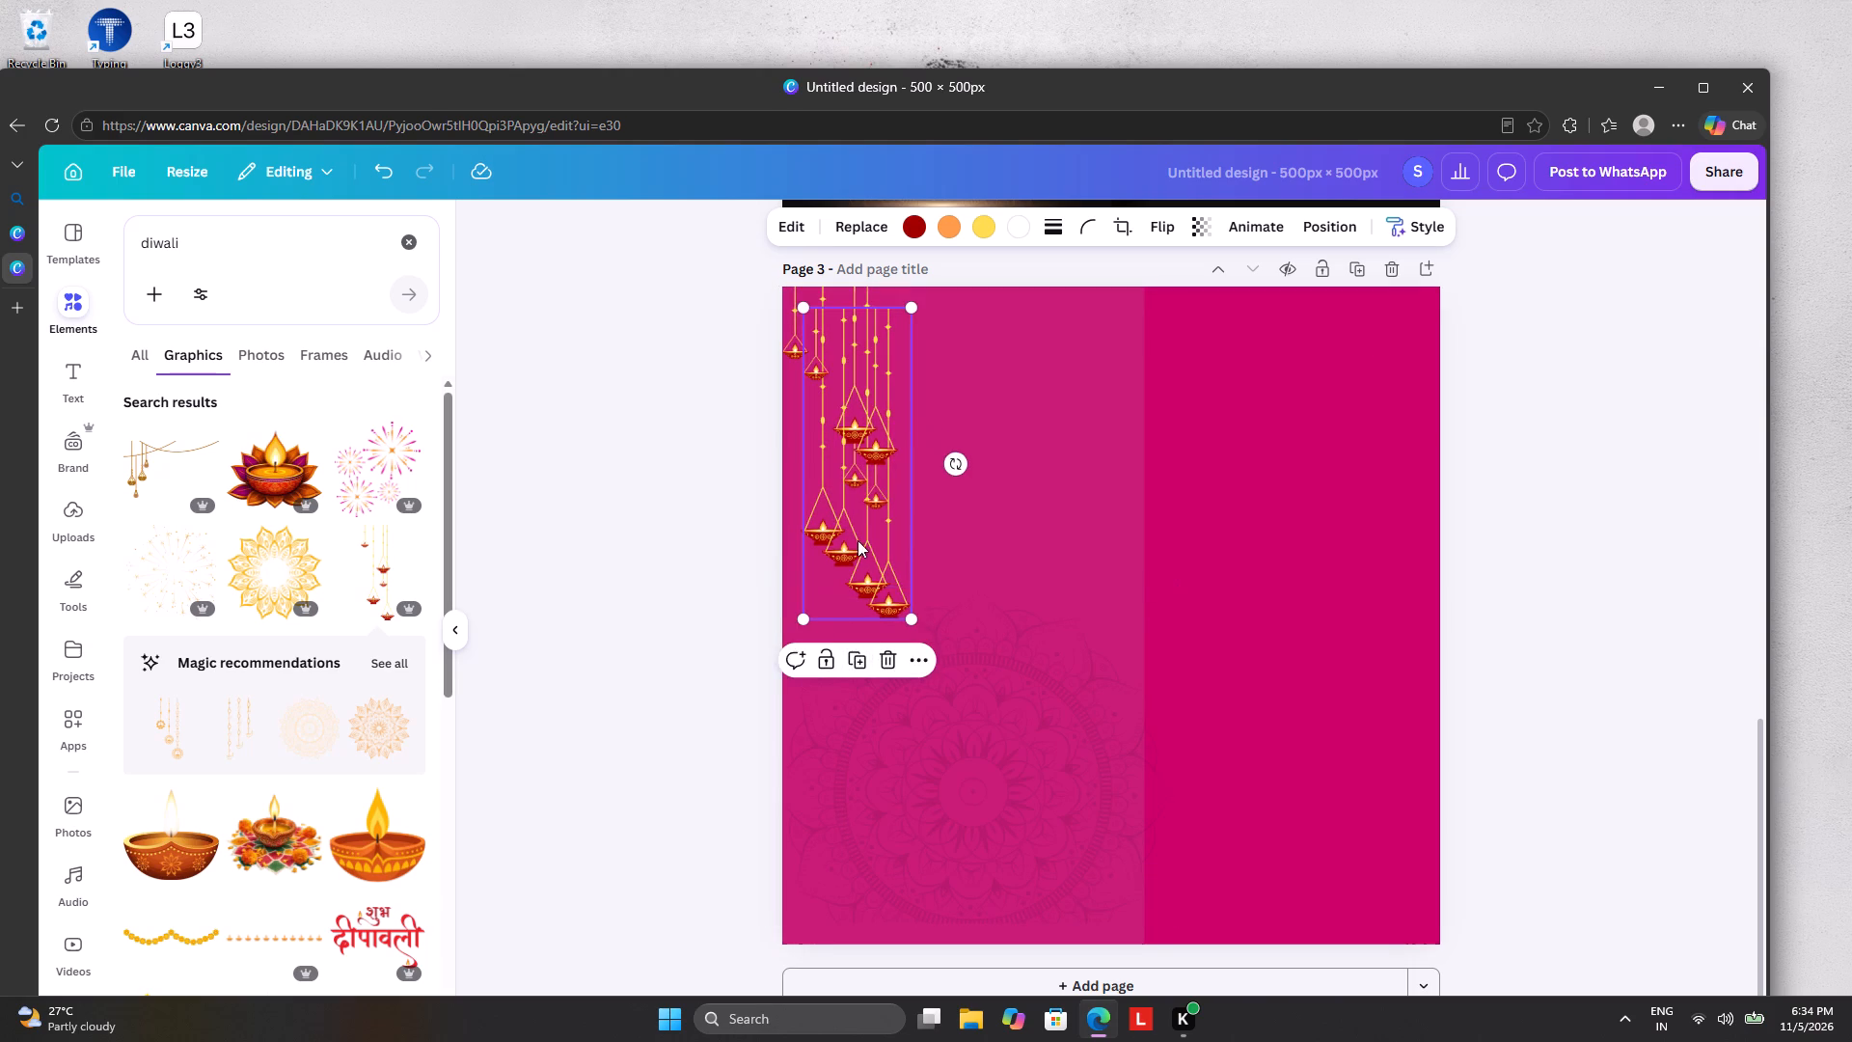
left_click_drag(858, 540, 1215, 535)
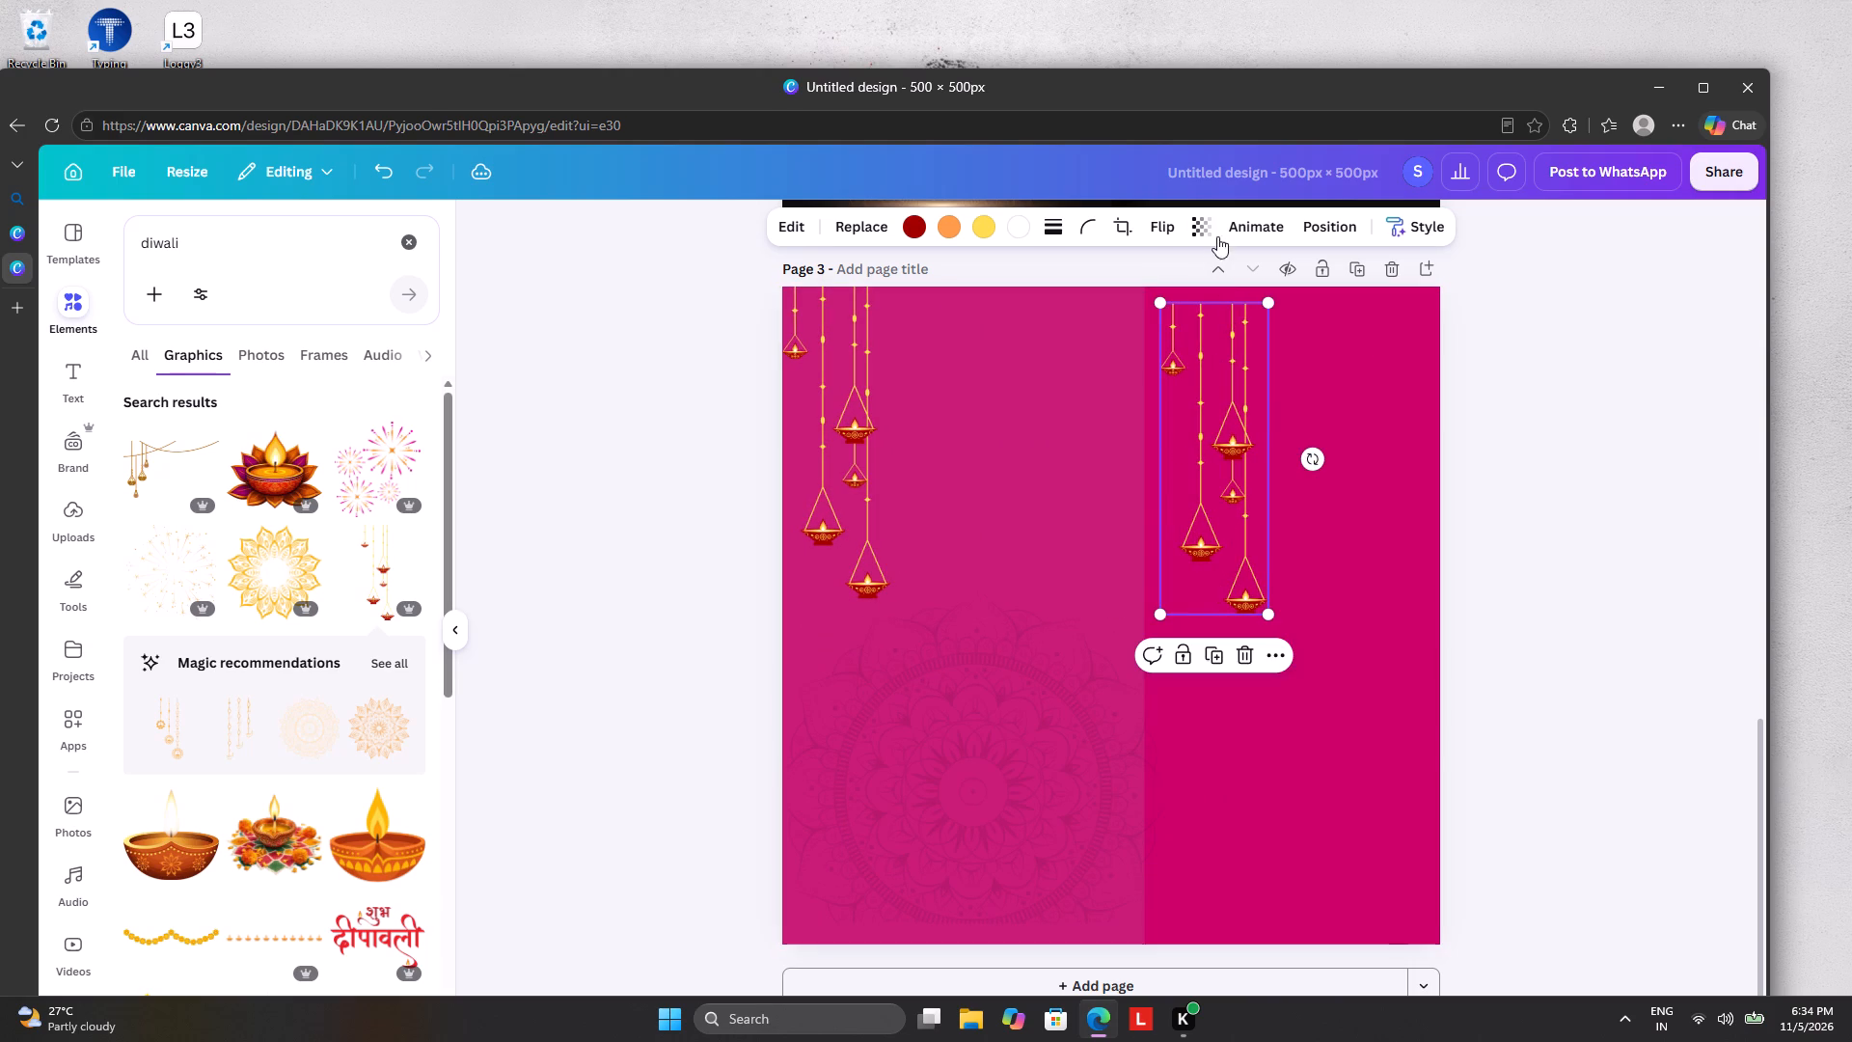
left_click(1170, 222)
left_click(1174, 283)
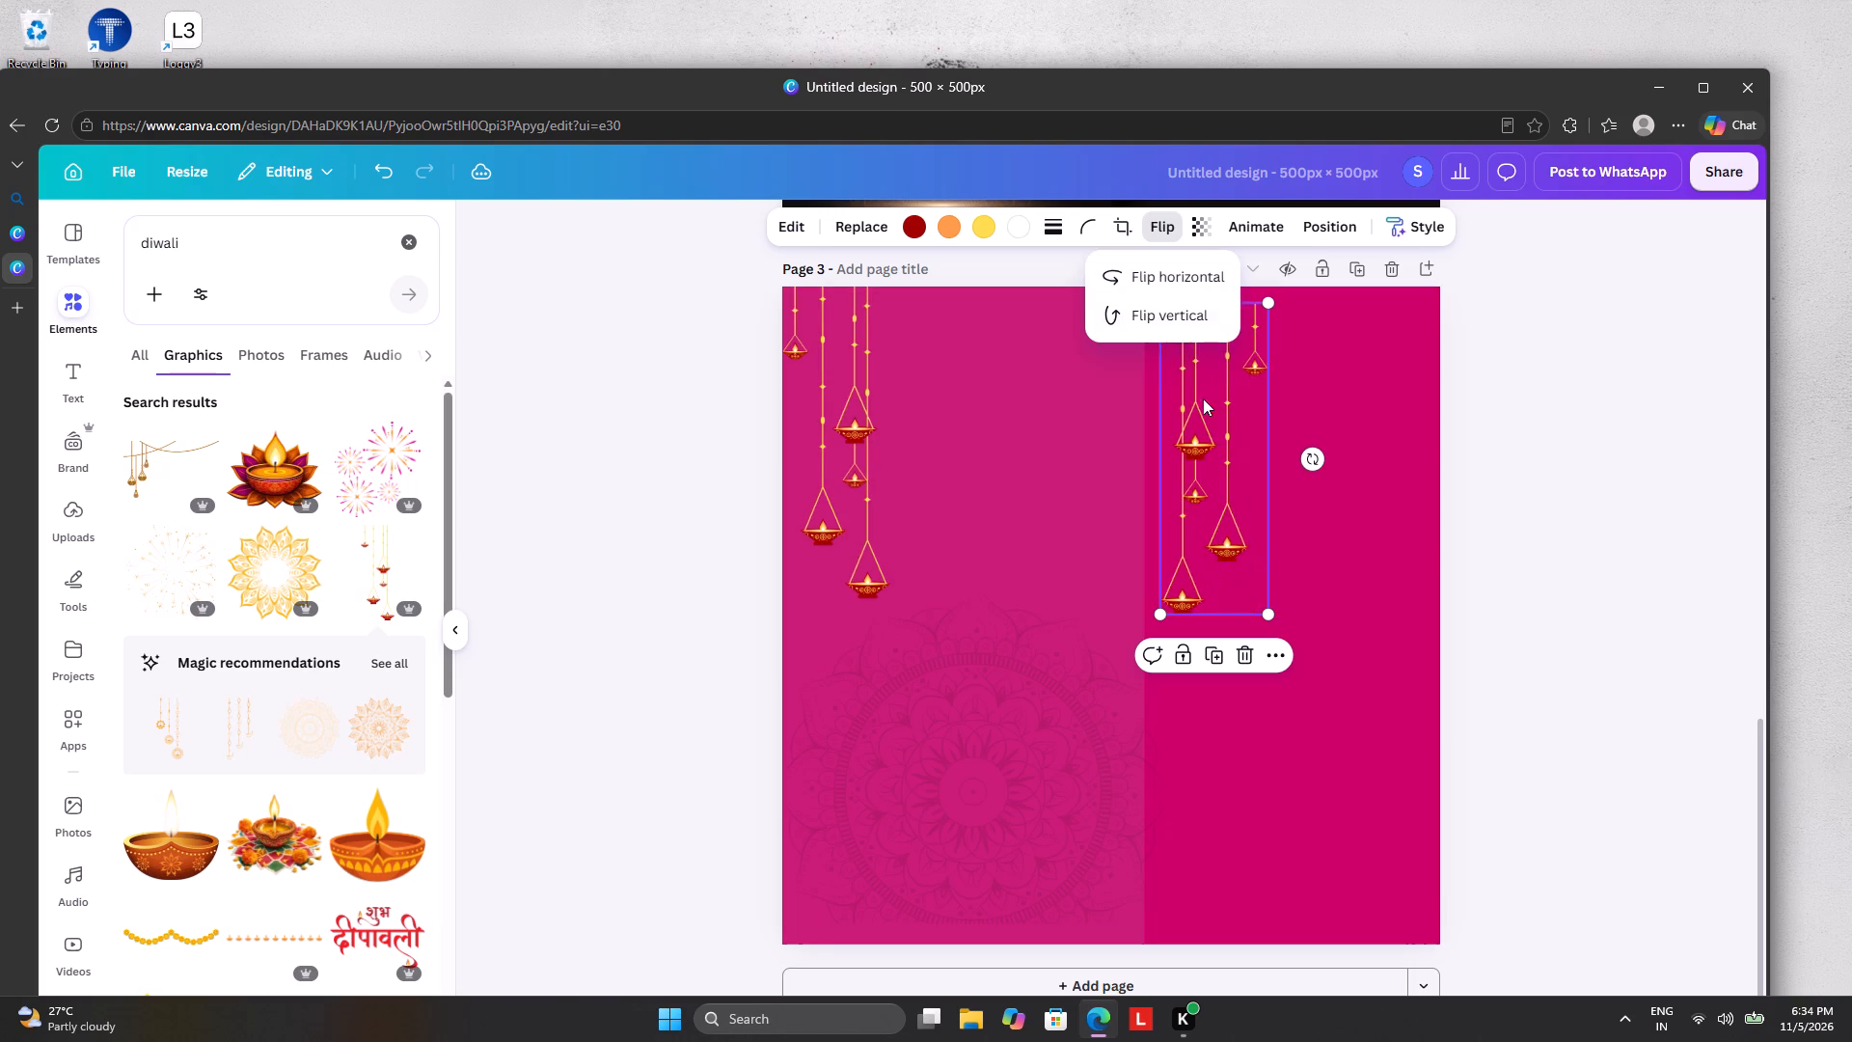
left_click_drag(1212, 458, 1380, 443)
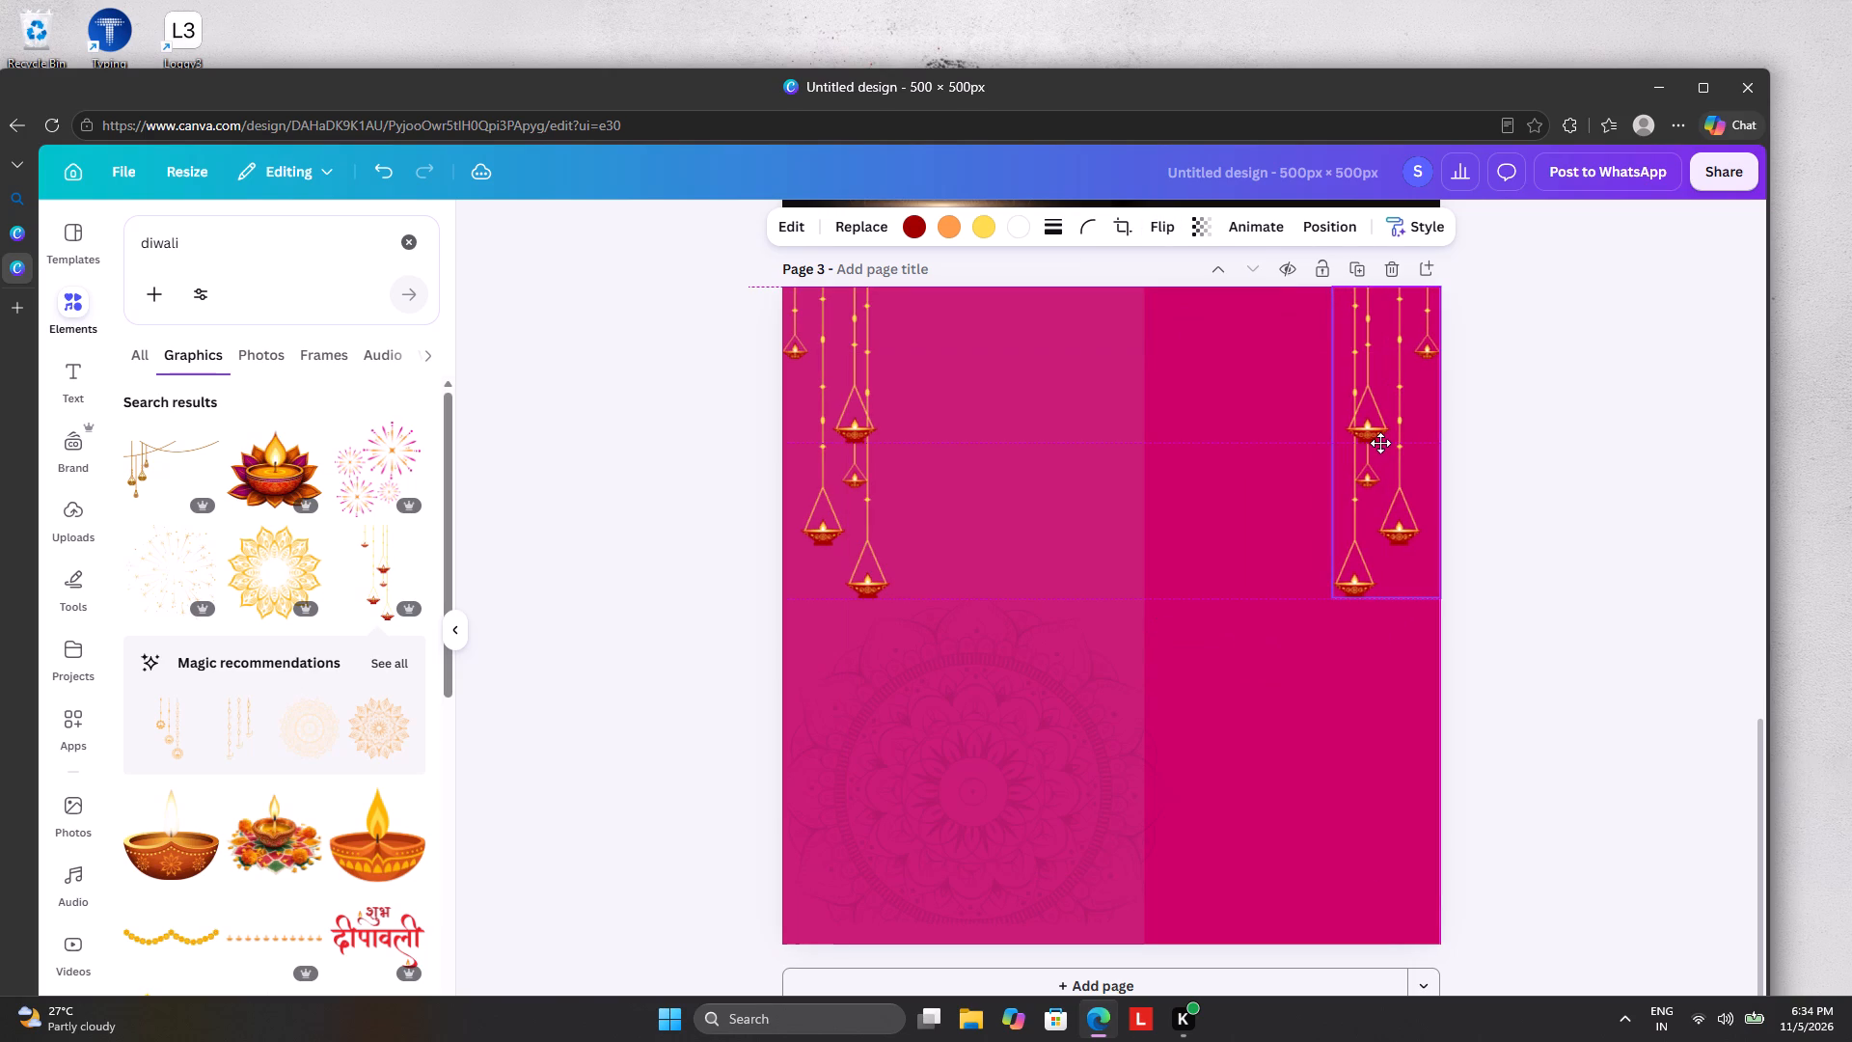
left_click_drag(1380, 443, 1379, 443)
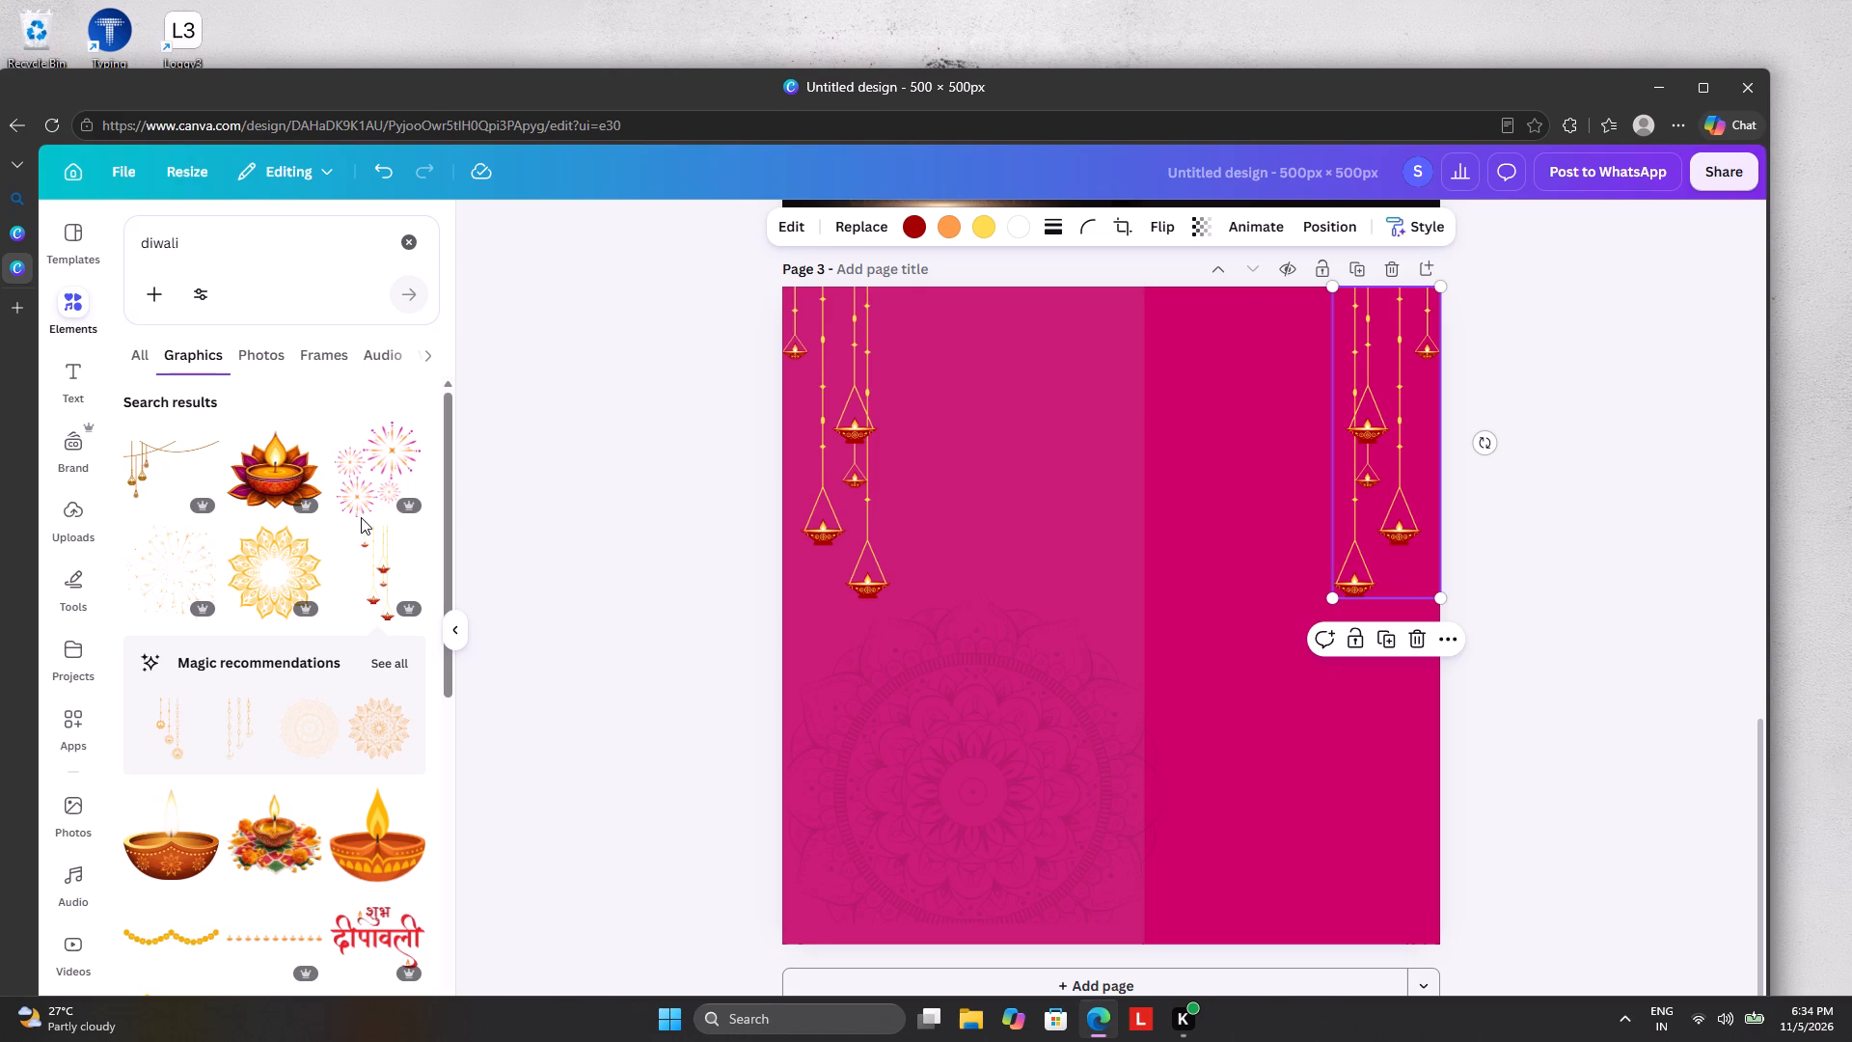
Add the pale orange mandala from the recommended graphics, enlarge it, and place it over the darker side of page 3.
left_click(358, 735)
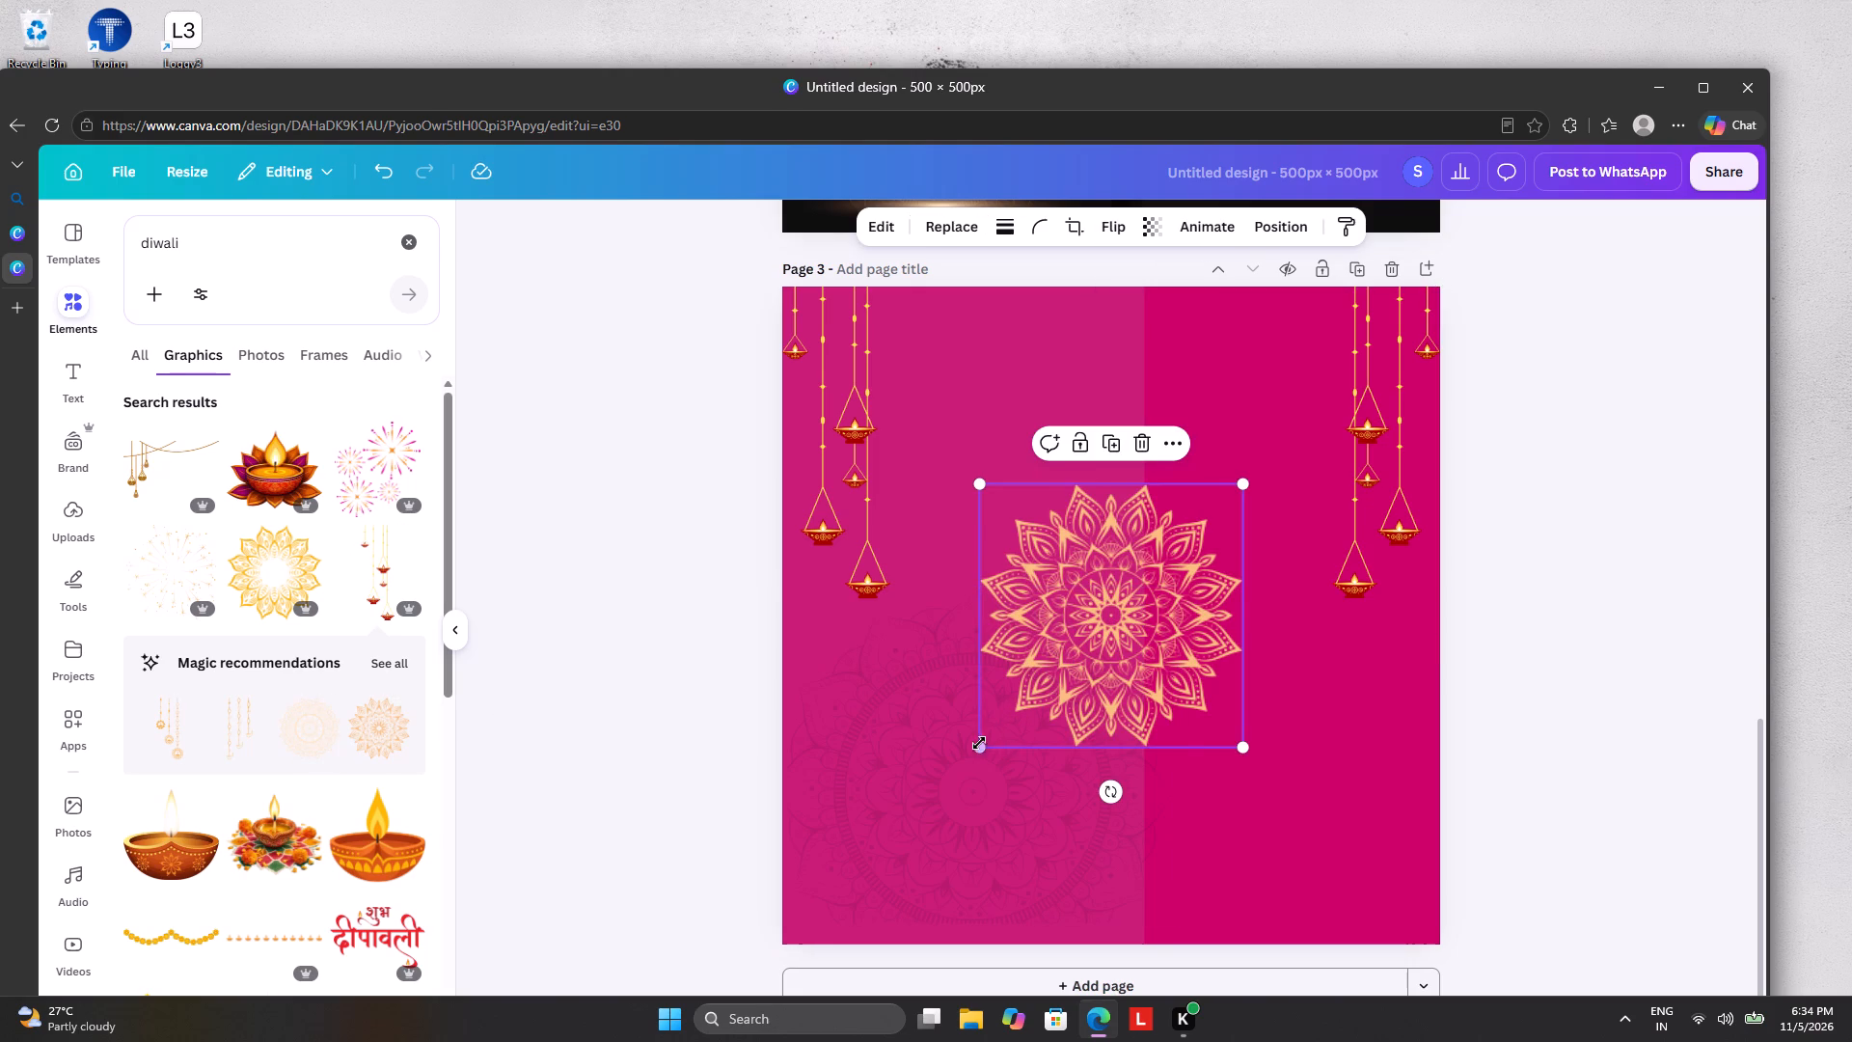
left_click_drag(976, 742, 792, 827)
left_click_drag(993, 734, 994, 734)
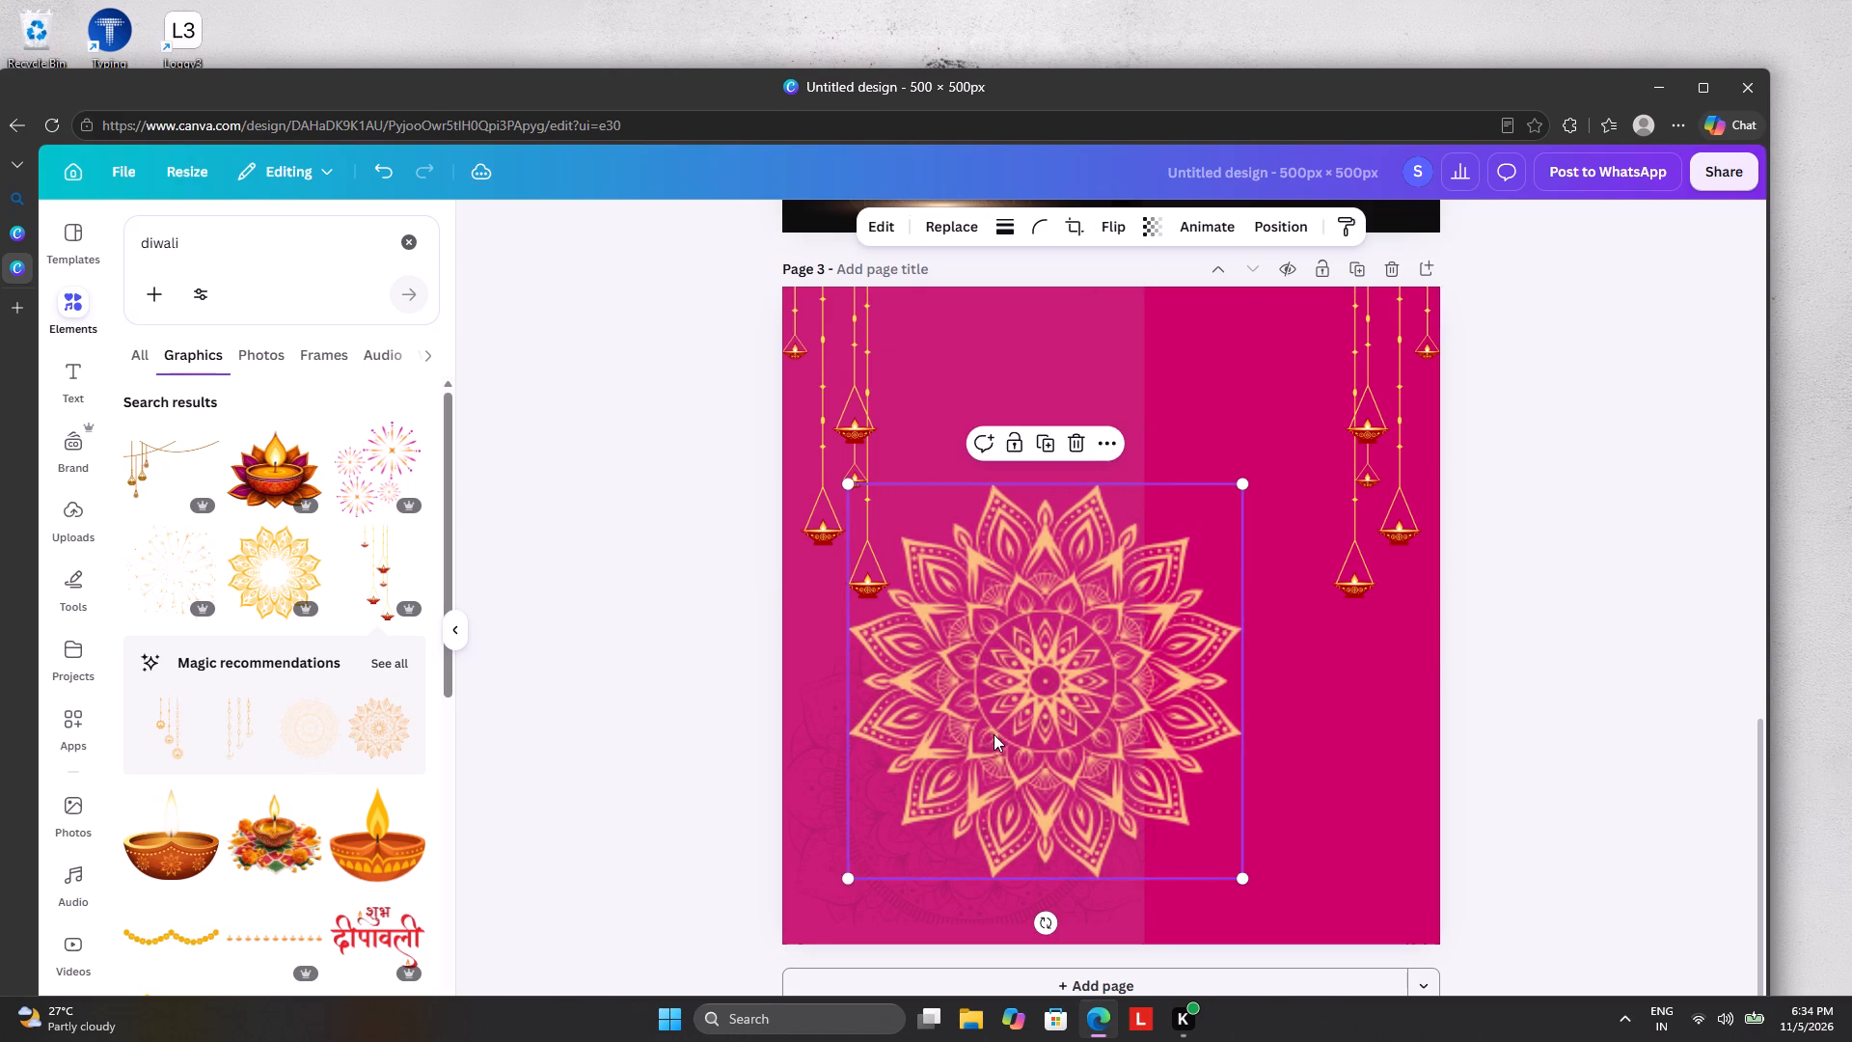
left_click_drag(994, 734, 1215, 629)
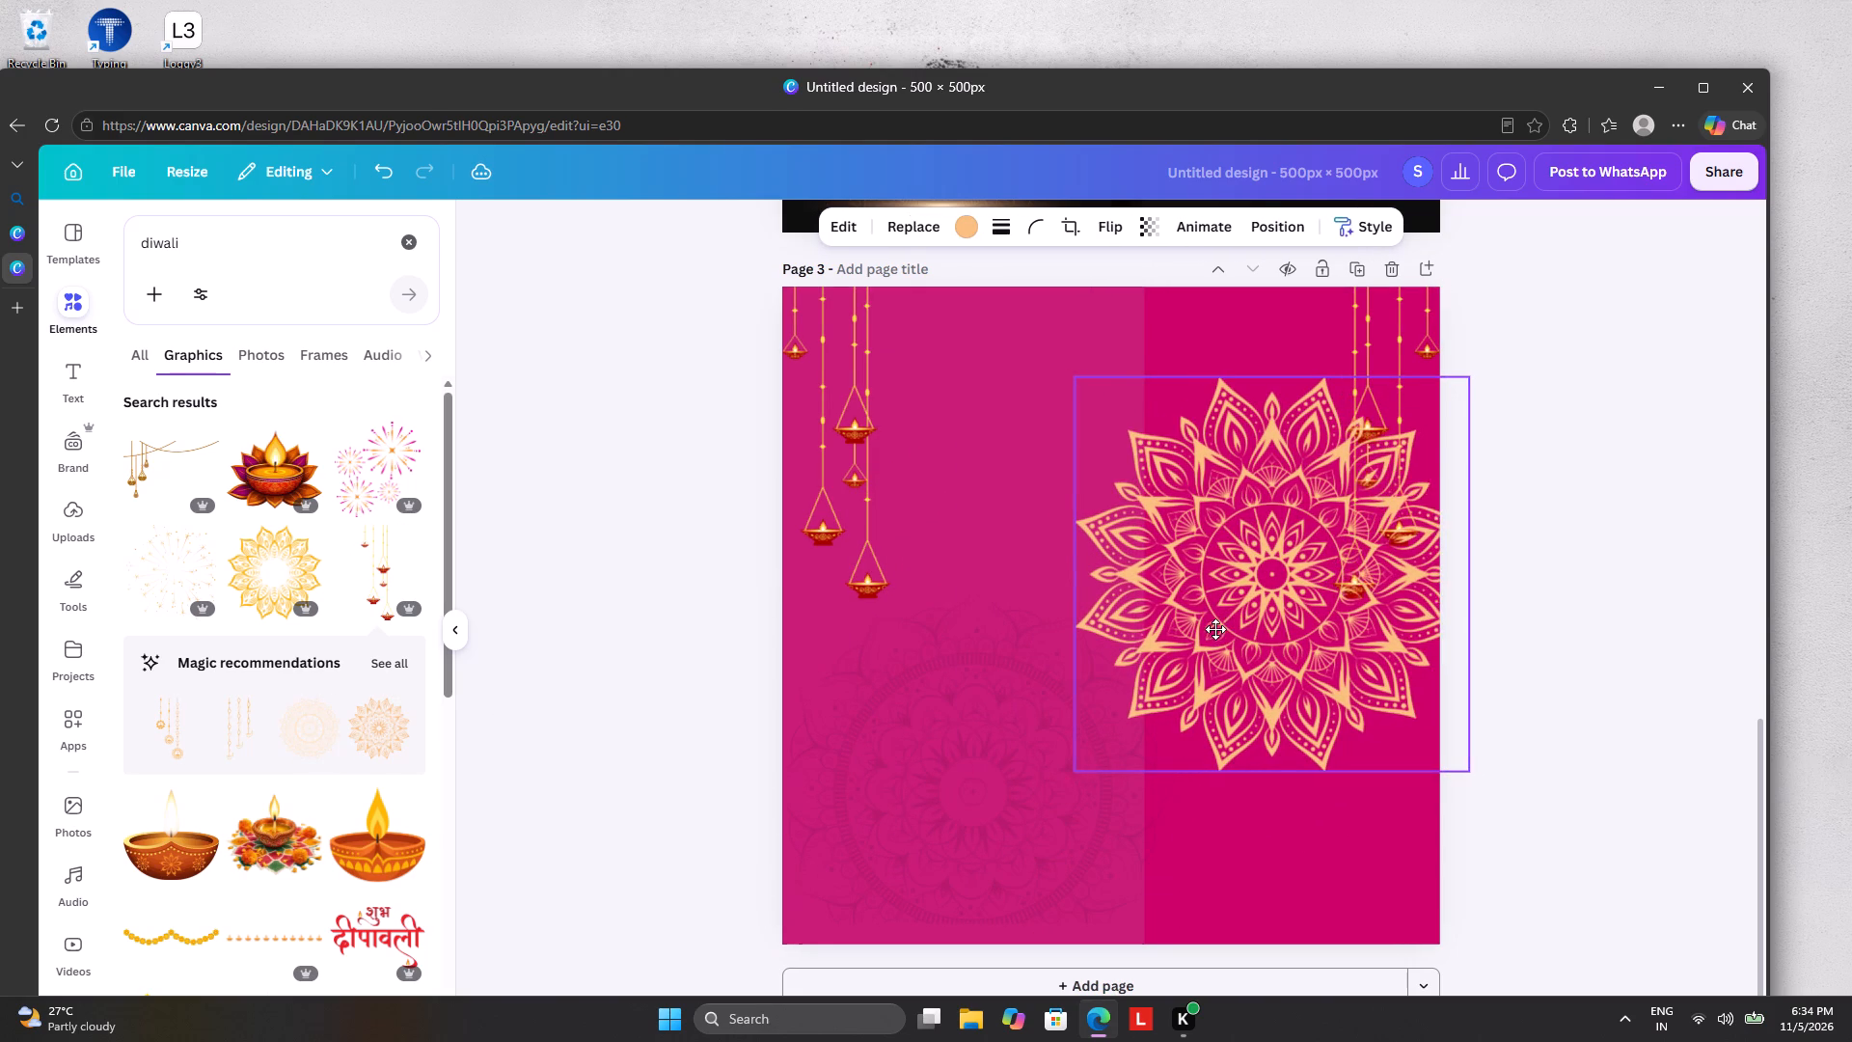
left_click_drag(1215, 629, 1212, 631)
left_click_drag(1070, 779, 916, 817)
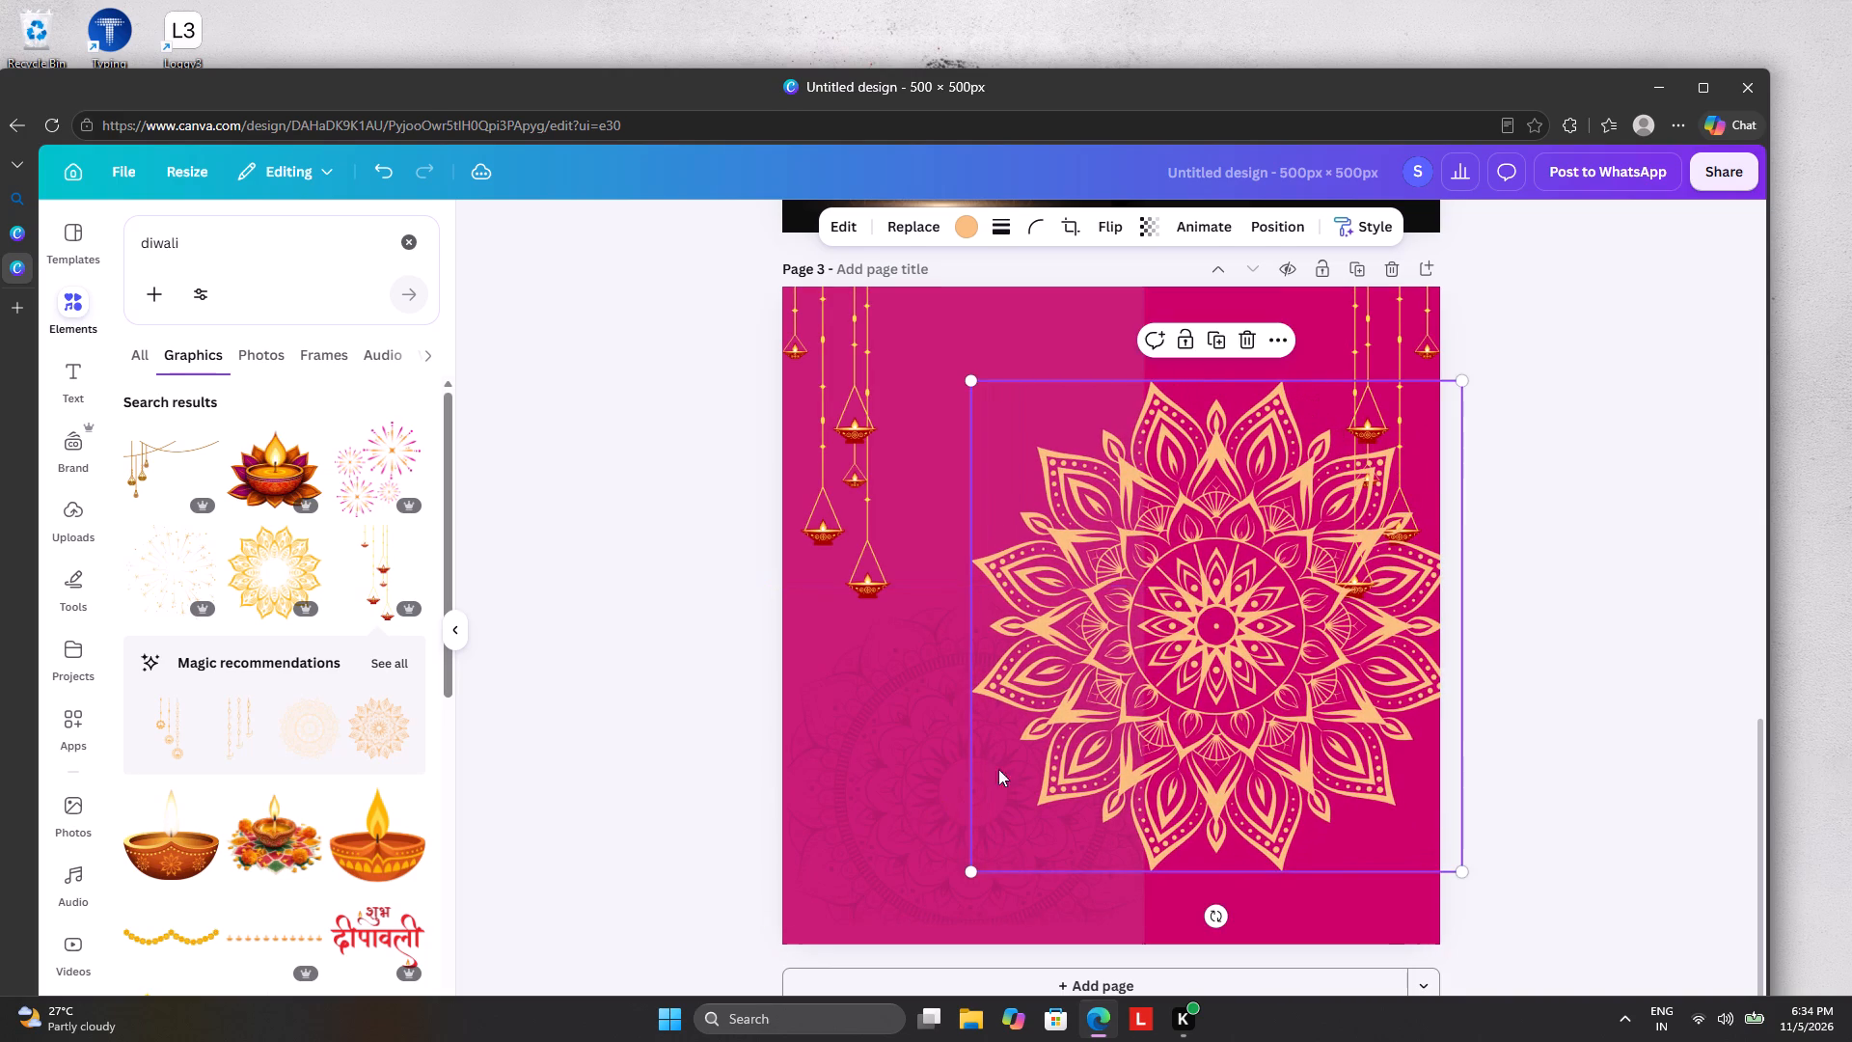
left_click_drag(1165, 706, 1145, 701)
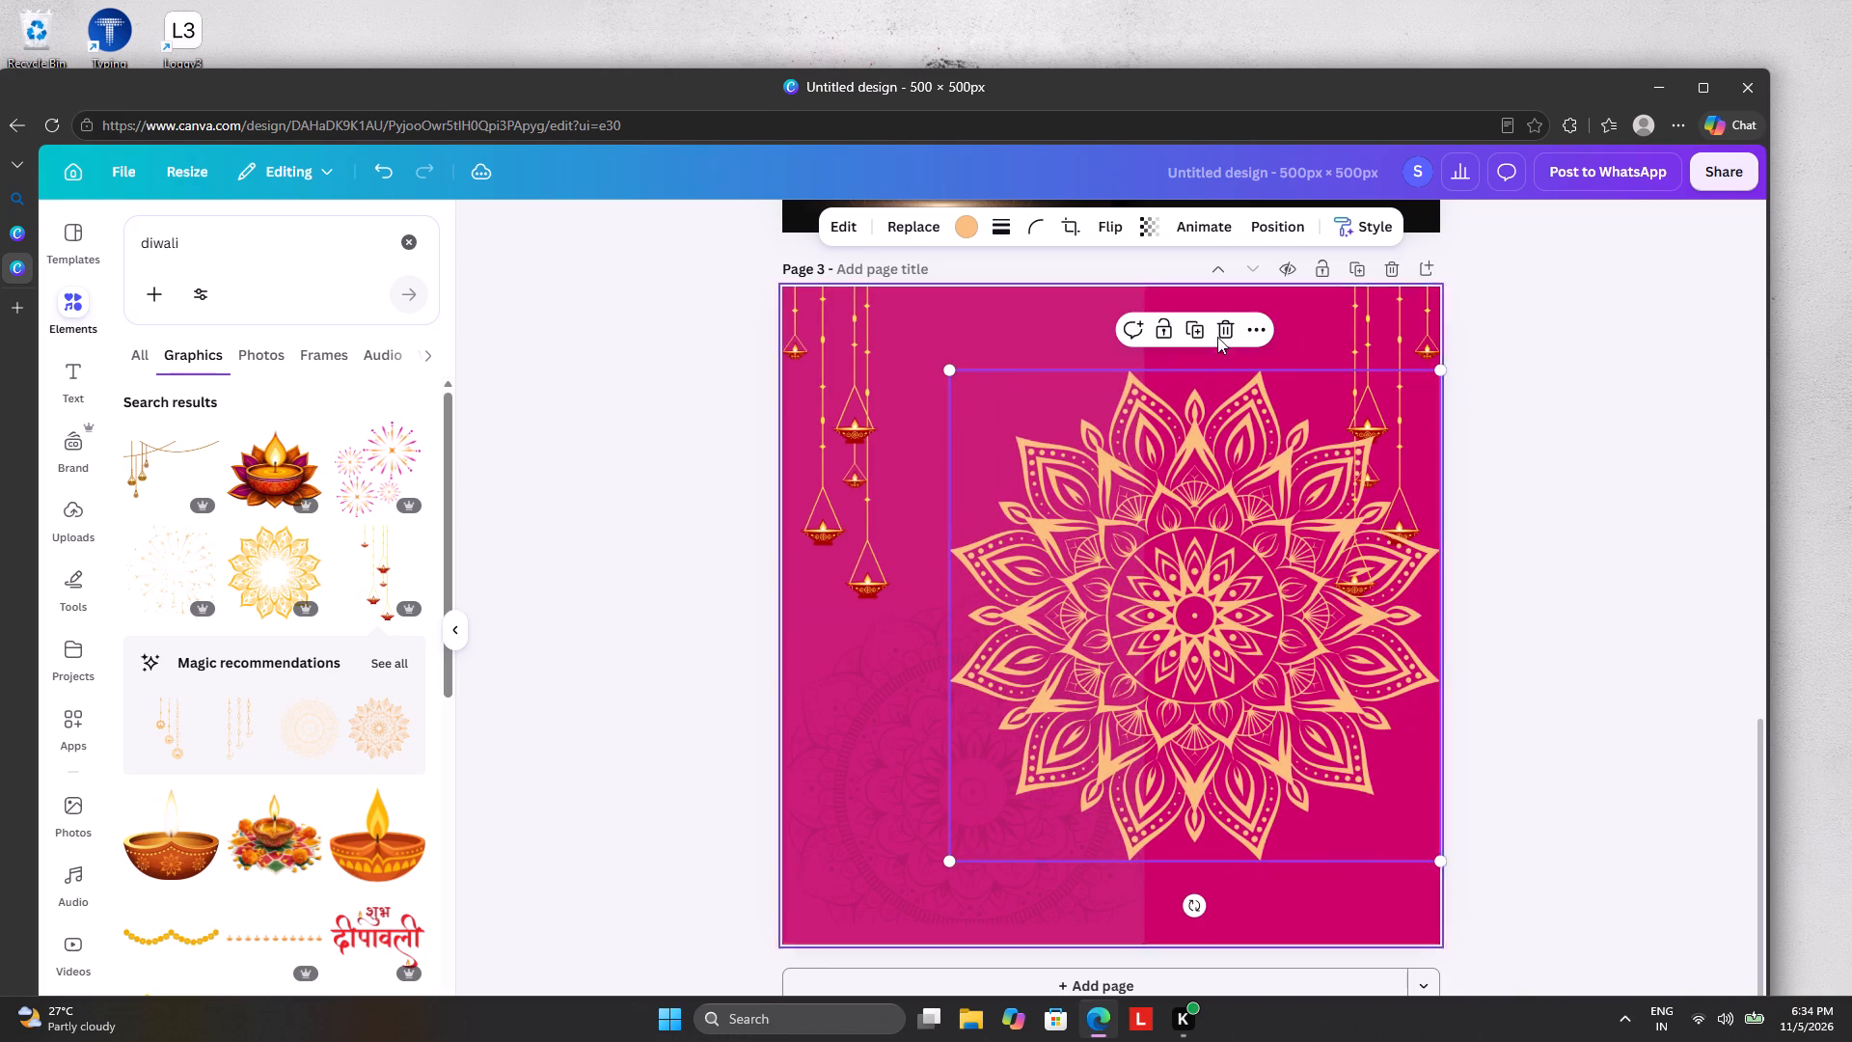
Layer the pale orange mandala behind the lighter panel as a half mandala, then enlarge it slightly and shift it towards the panel.
left_click(1288, 228)
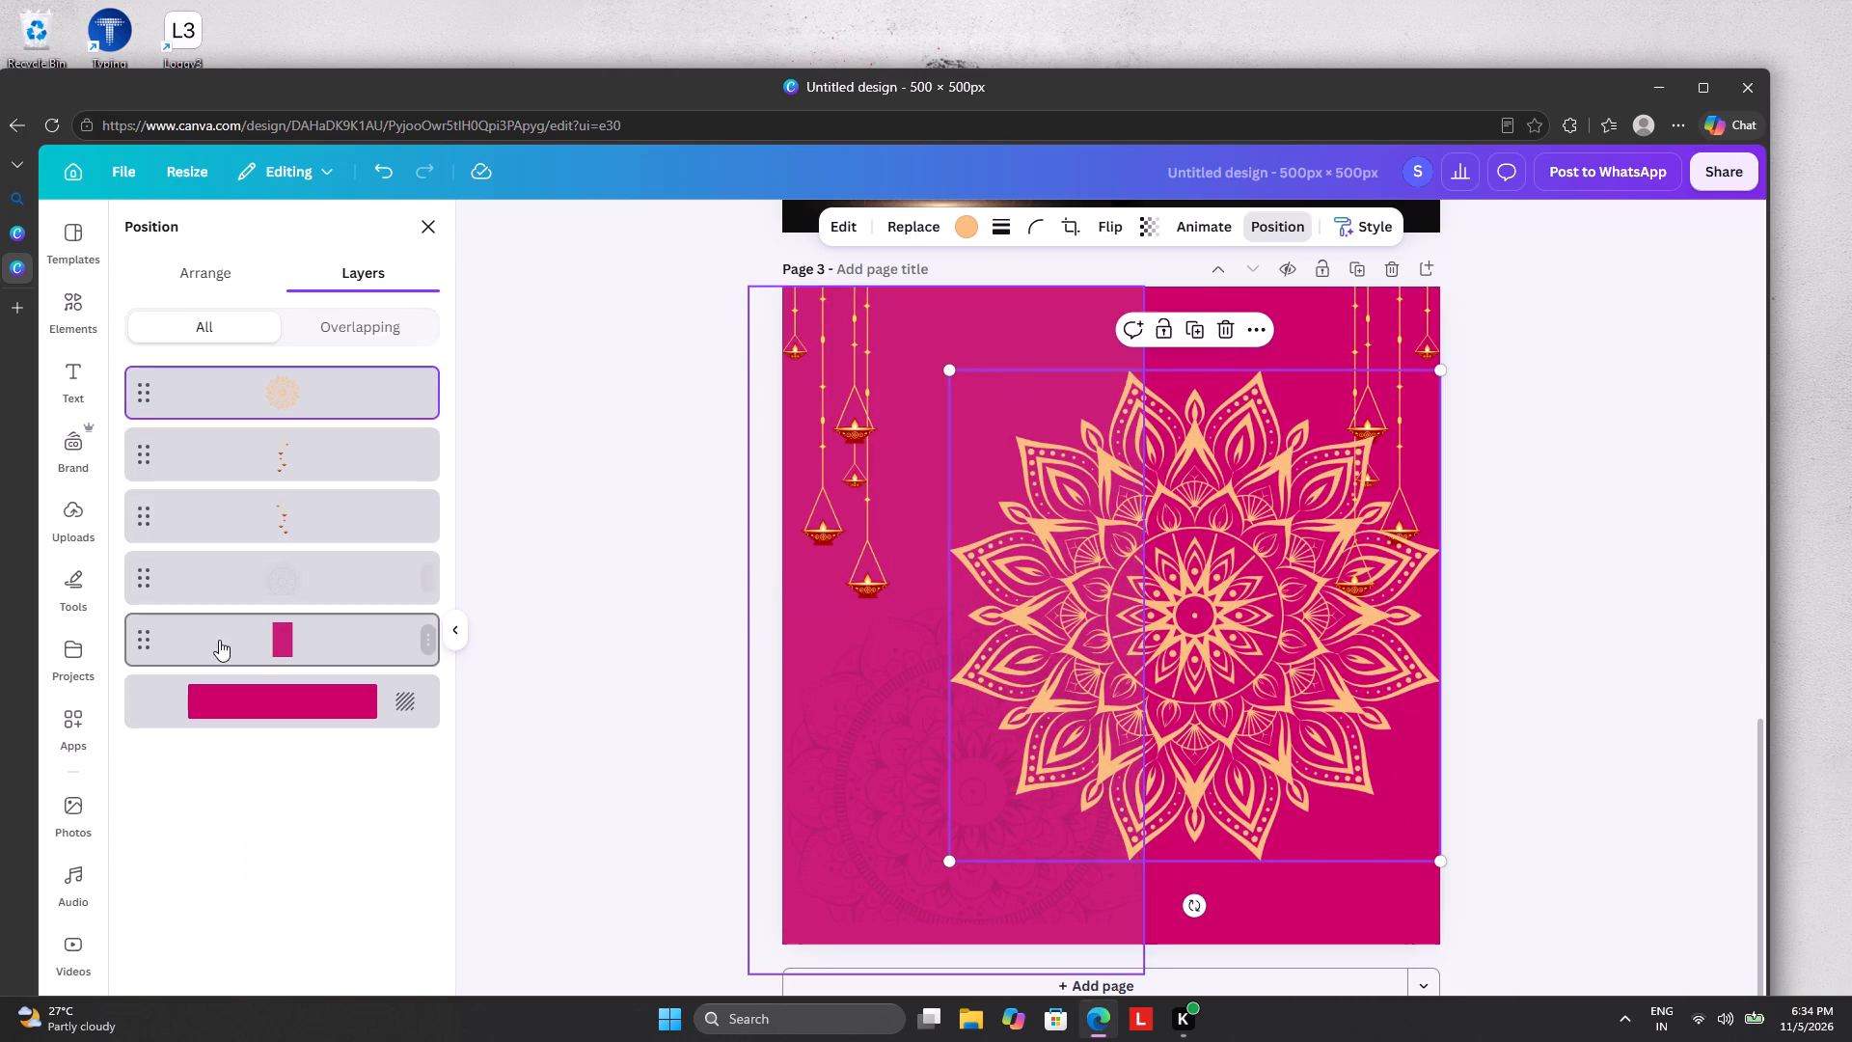
left_click_drag(242, 396, 240, 682)
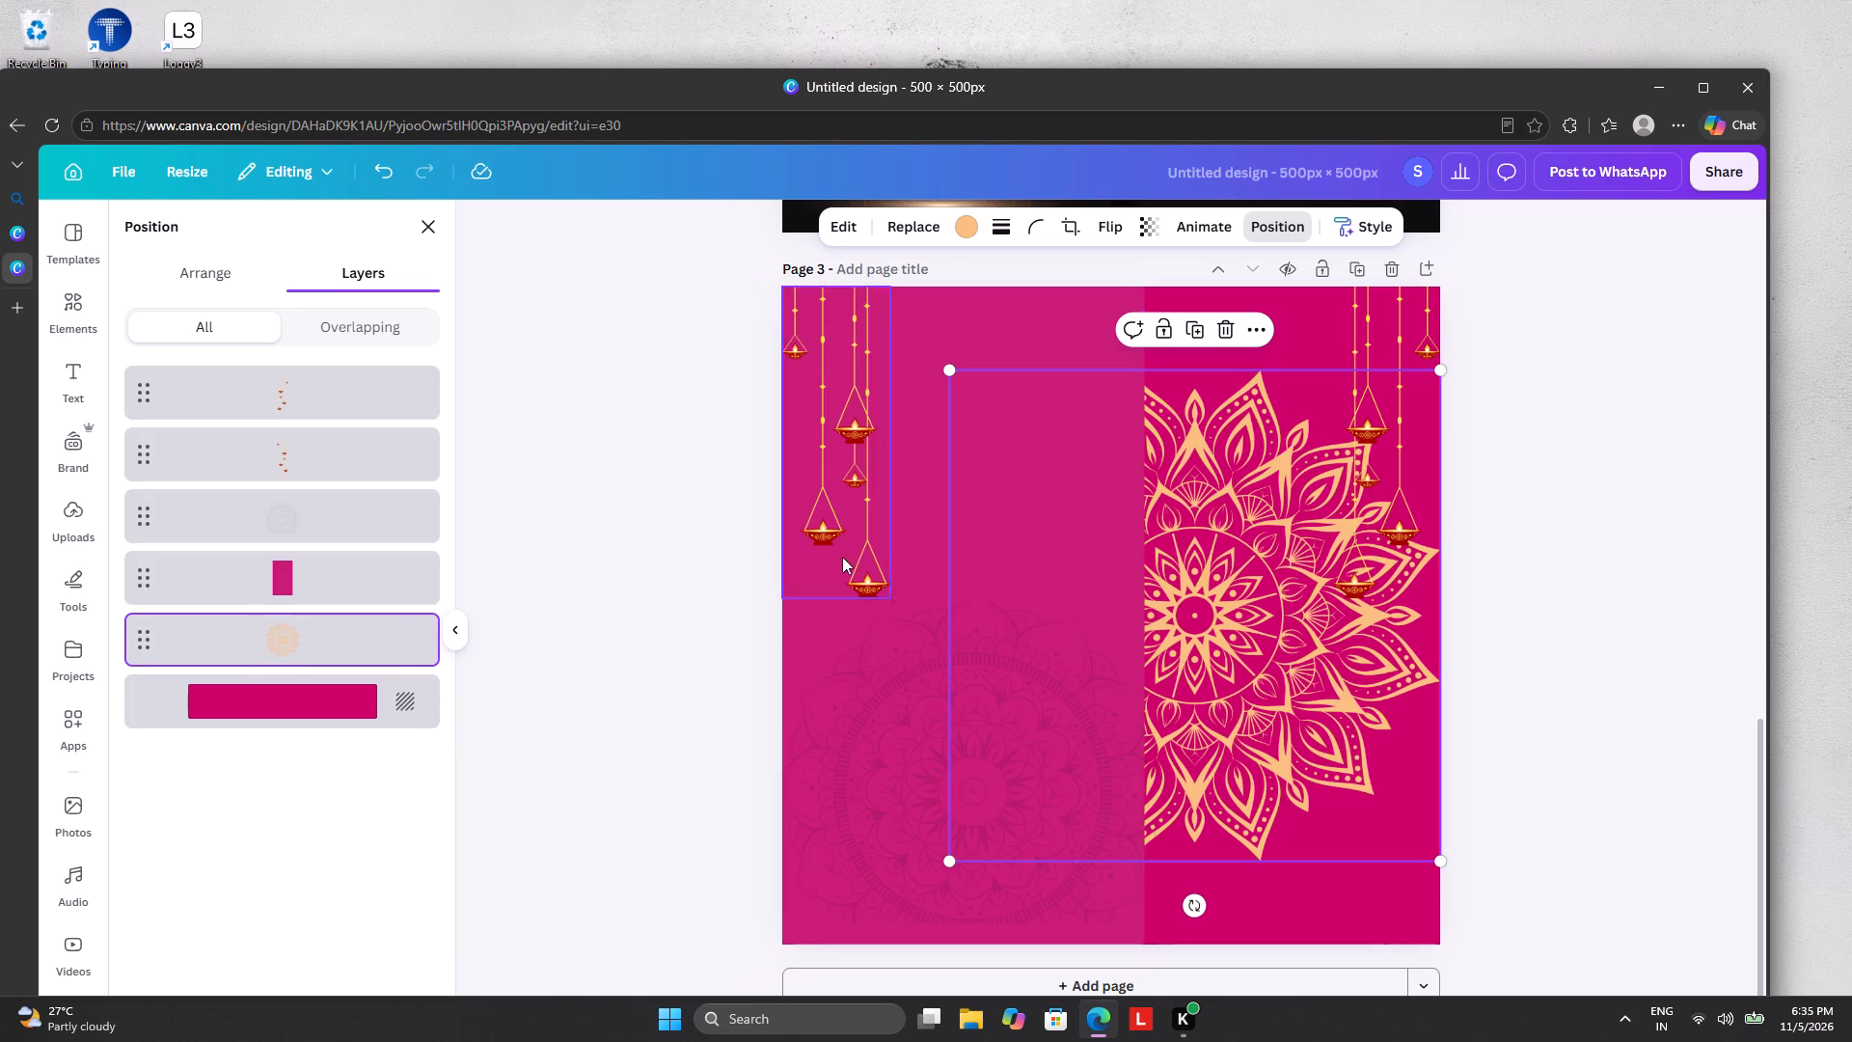
left_click_drag(1255, 663, 1203, 666)
left_click_drag(1379, 863, 1381, 864)
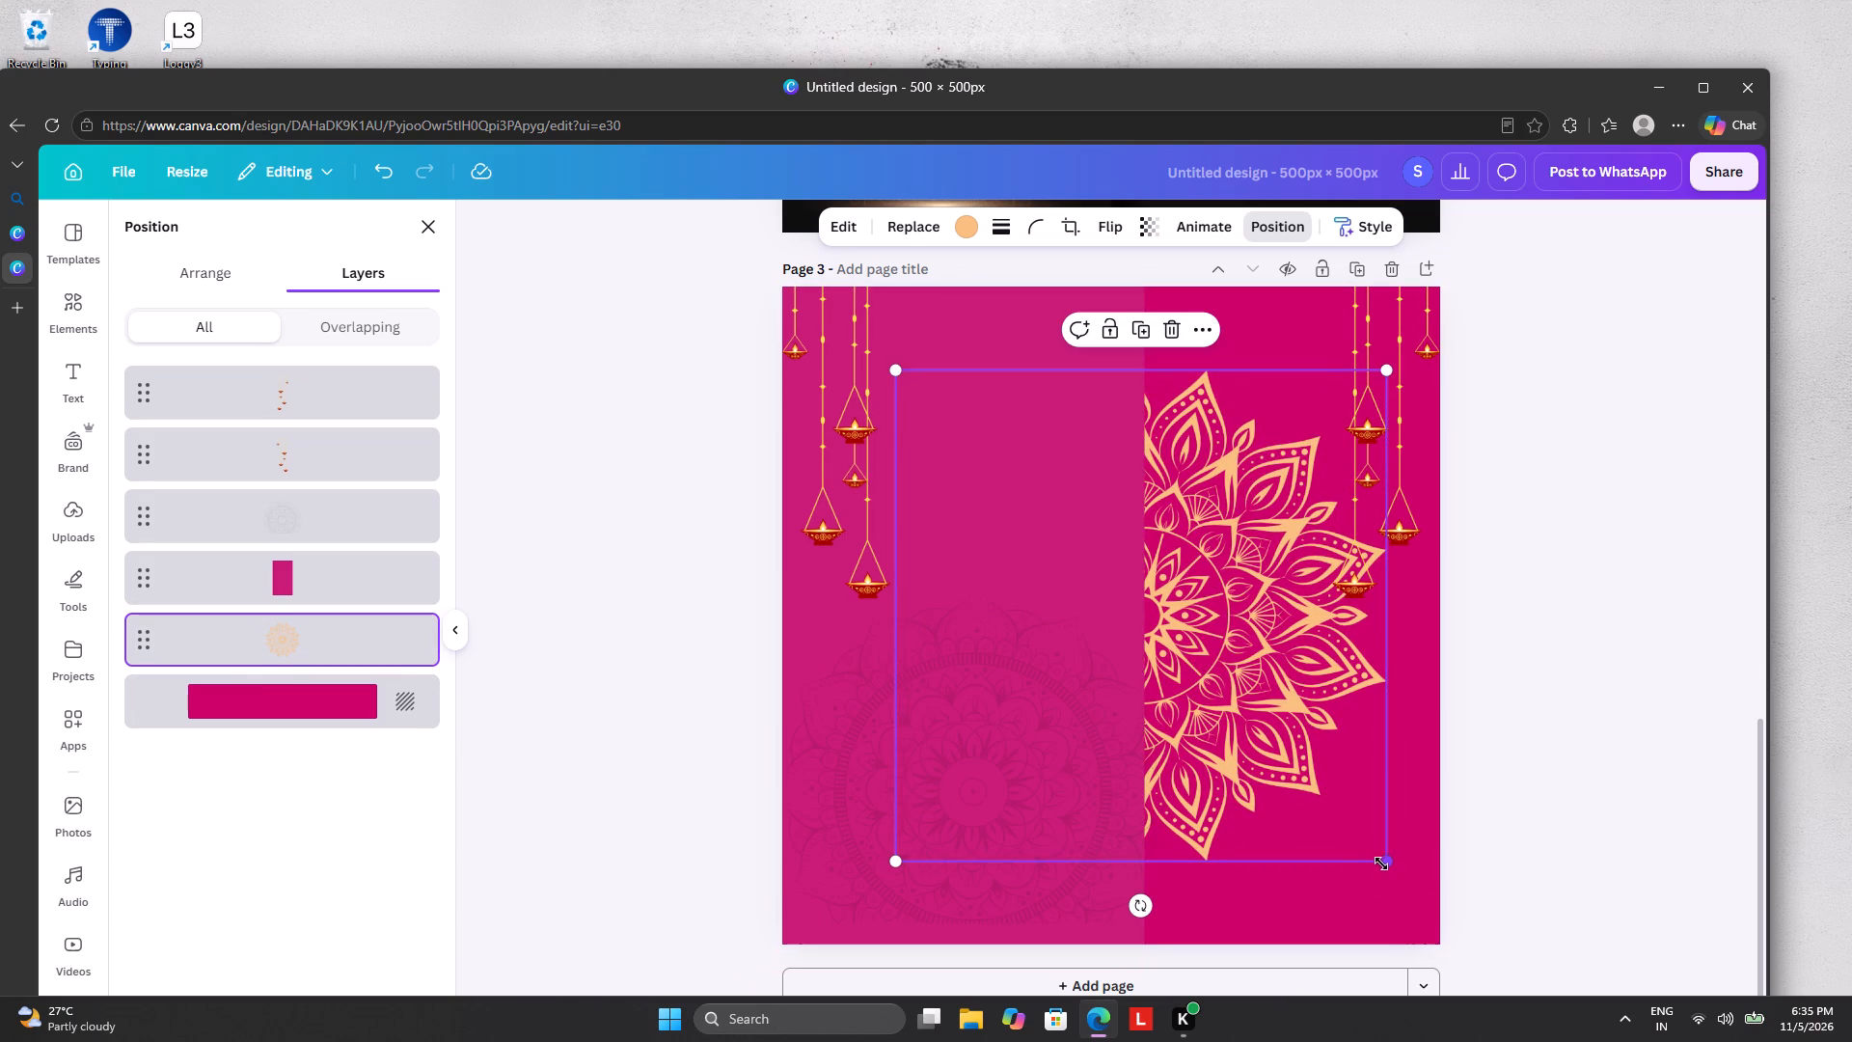
left_click_drag(1381, 864, 1410, 912)
left_click_drag(1325, 809, 1311, 799)
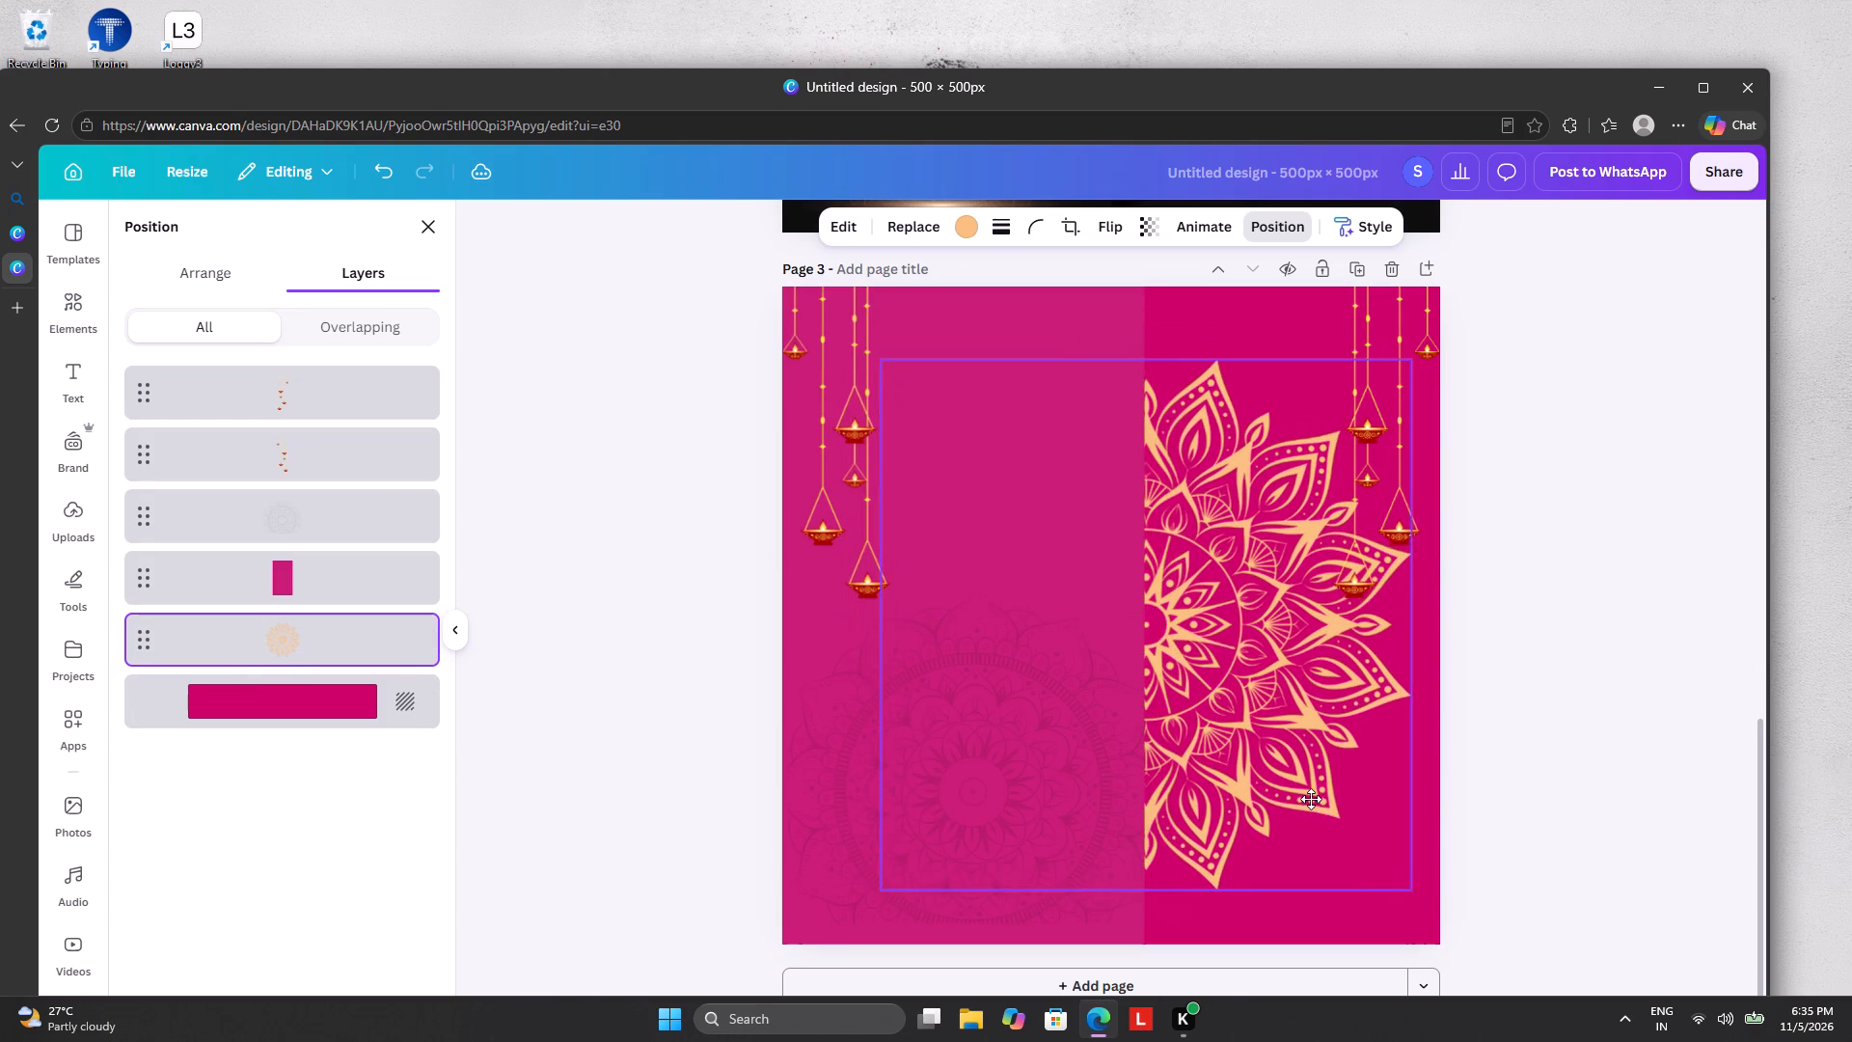
left_click_drag(1311, 799, 1302, 803)
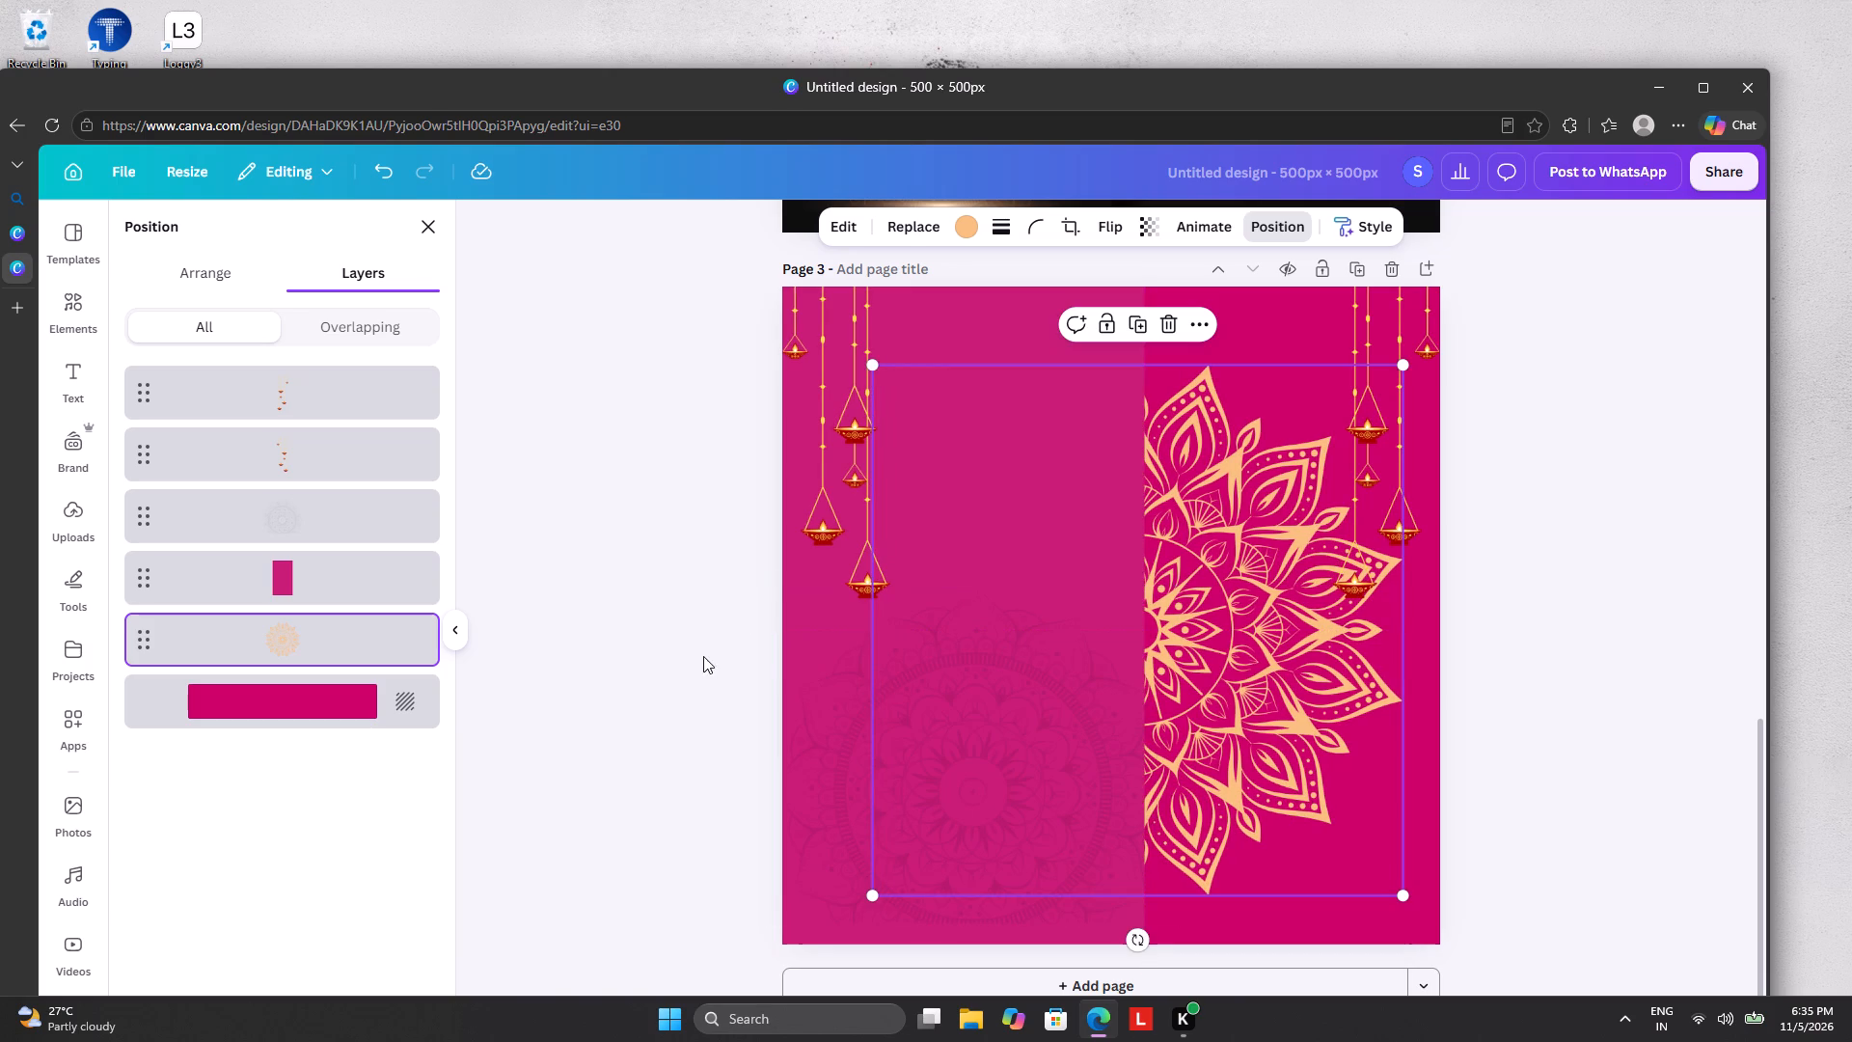
left_click(696, 651)
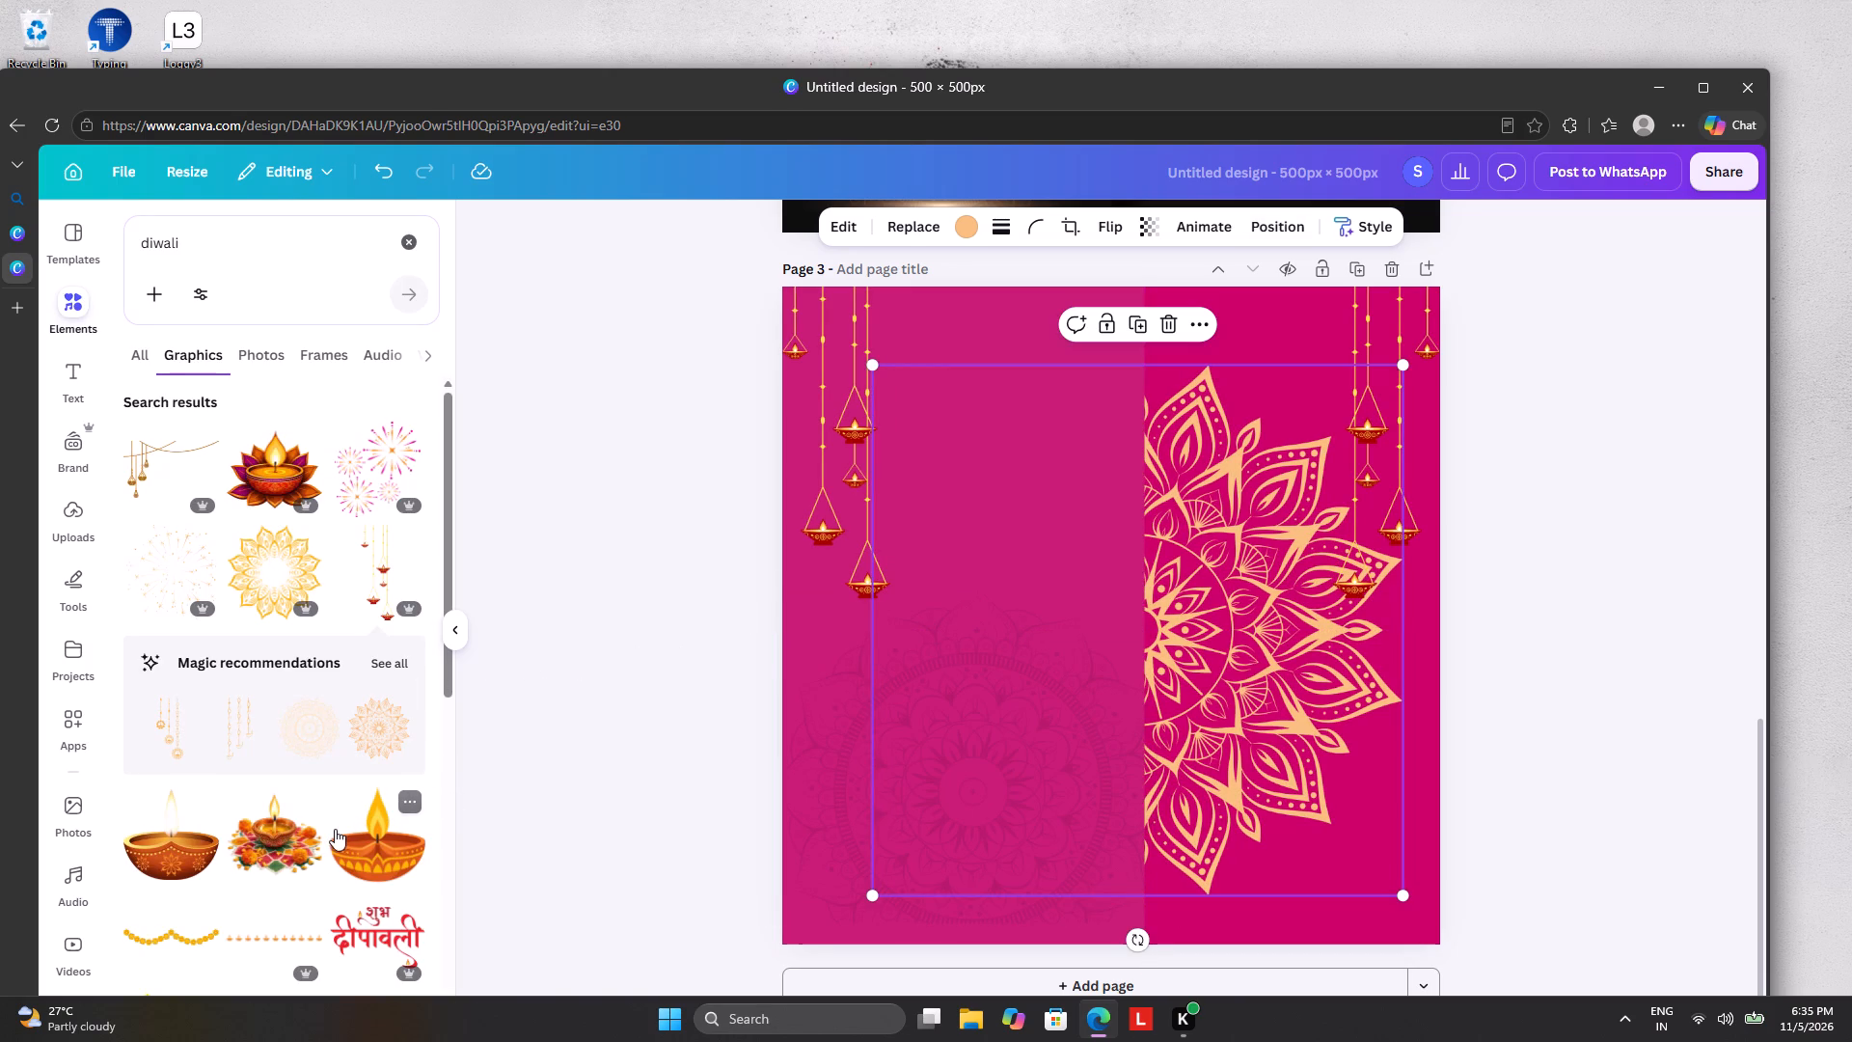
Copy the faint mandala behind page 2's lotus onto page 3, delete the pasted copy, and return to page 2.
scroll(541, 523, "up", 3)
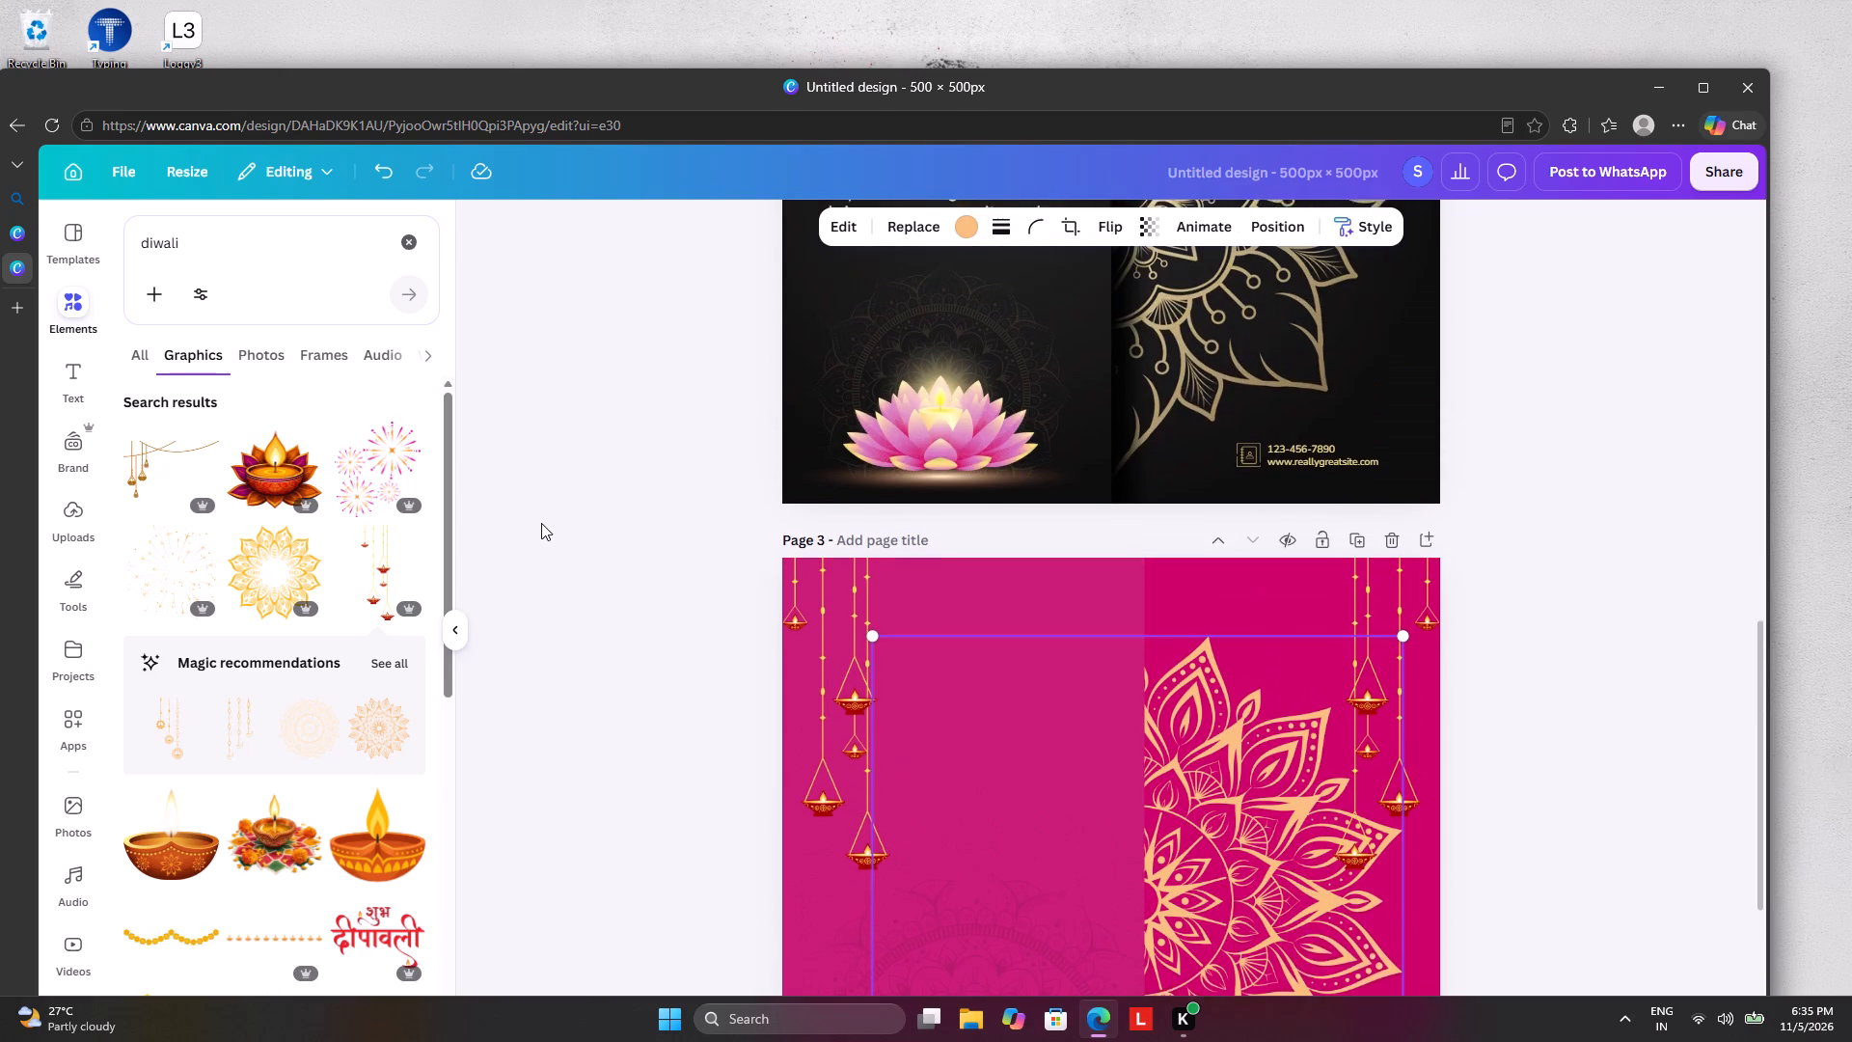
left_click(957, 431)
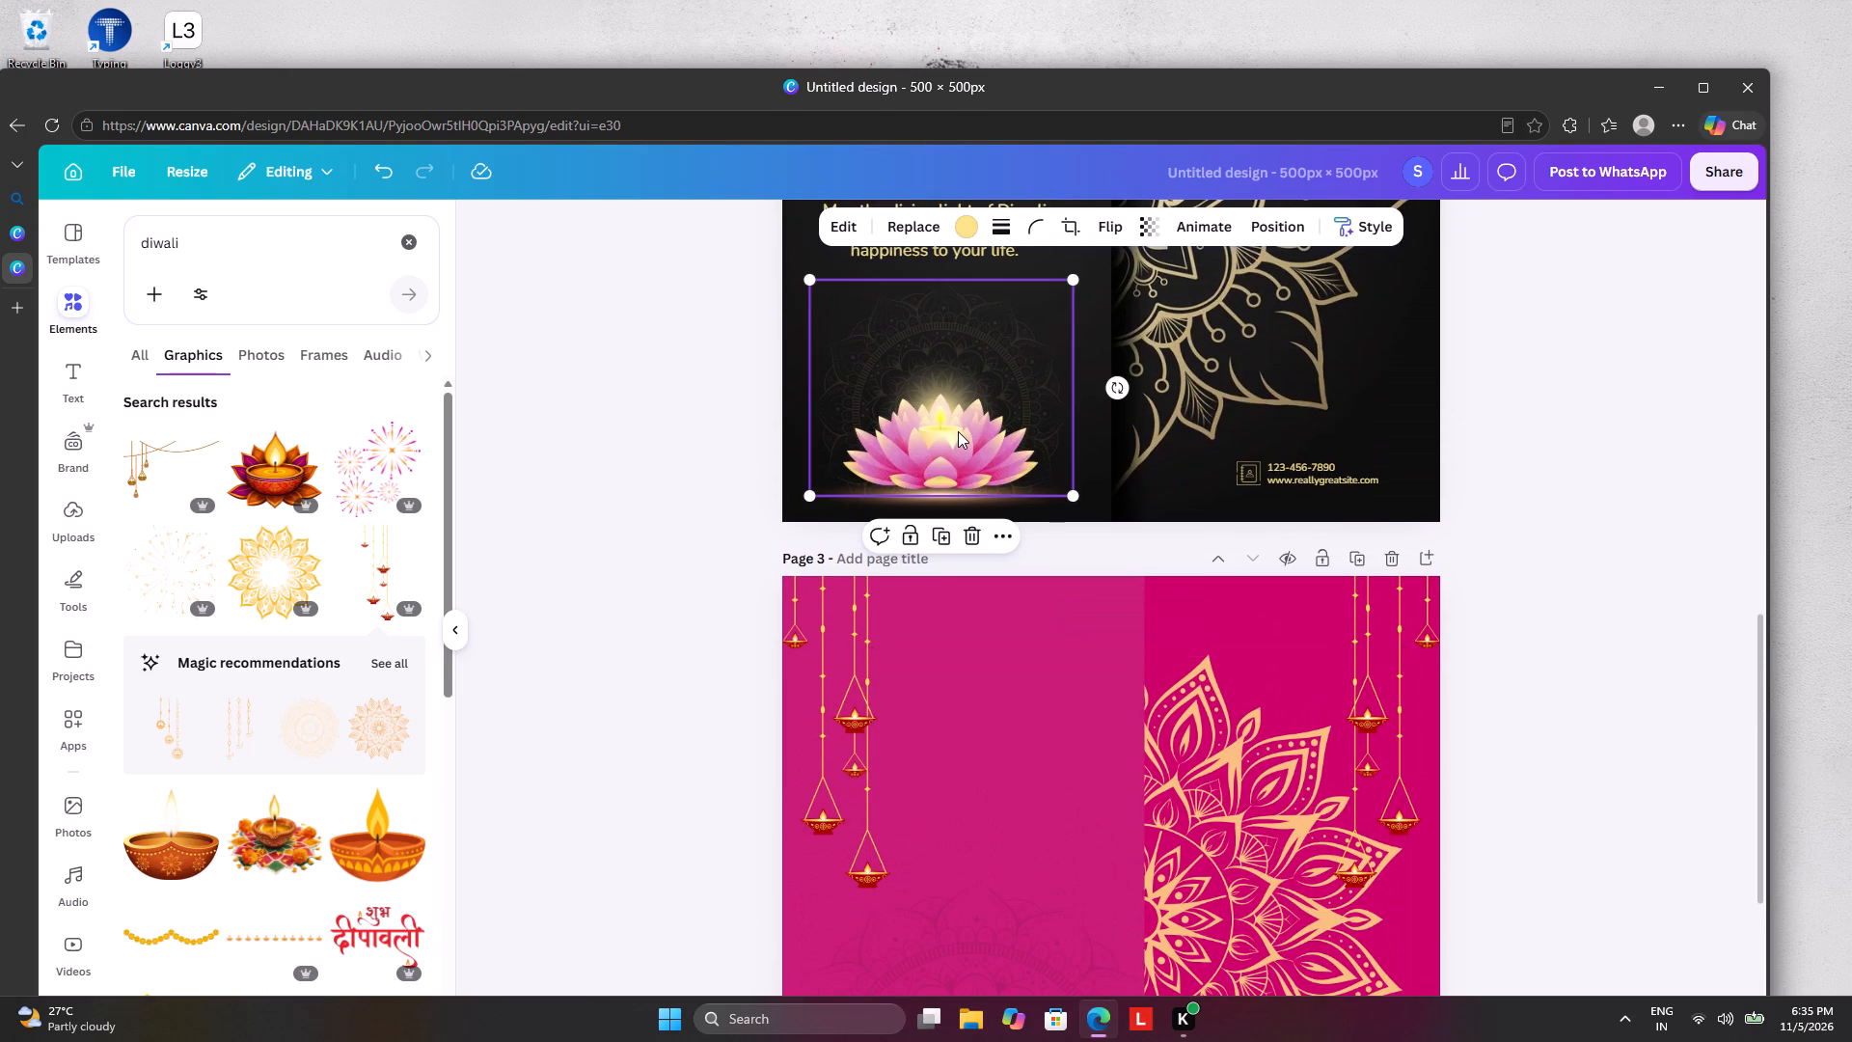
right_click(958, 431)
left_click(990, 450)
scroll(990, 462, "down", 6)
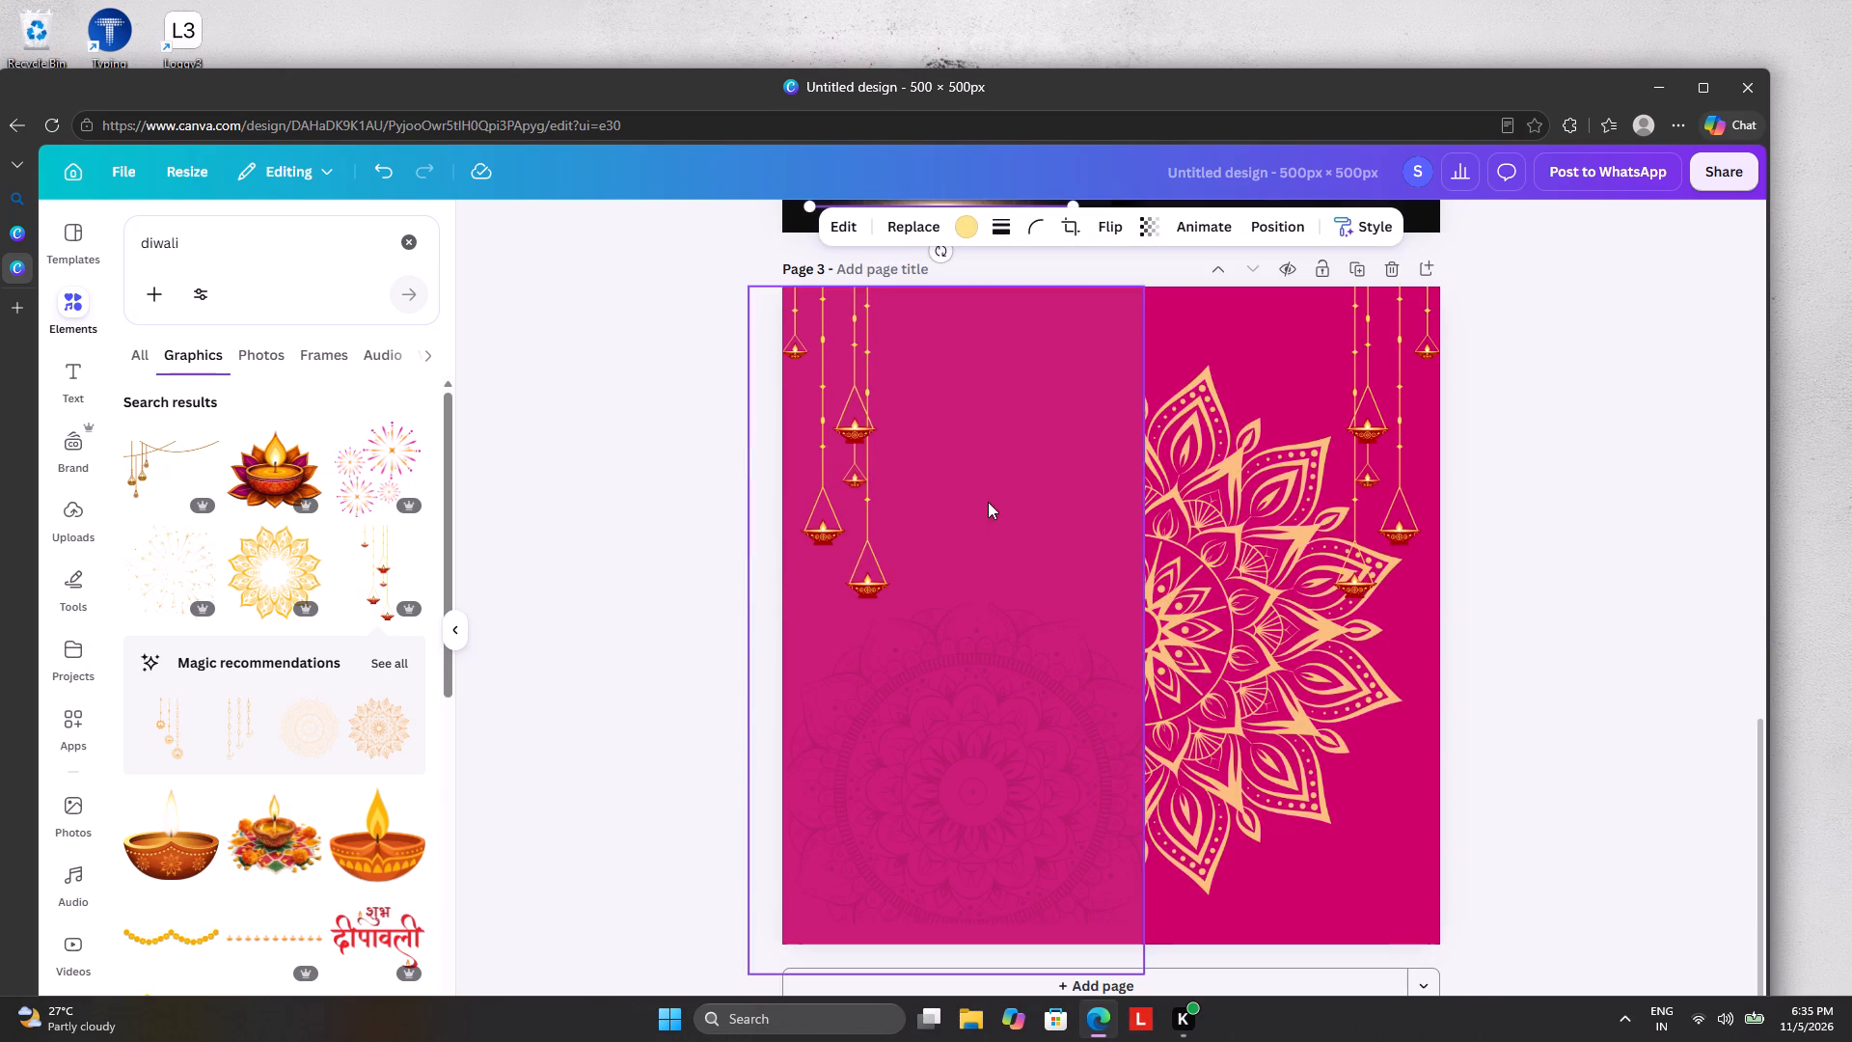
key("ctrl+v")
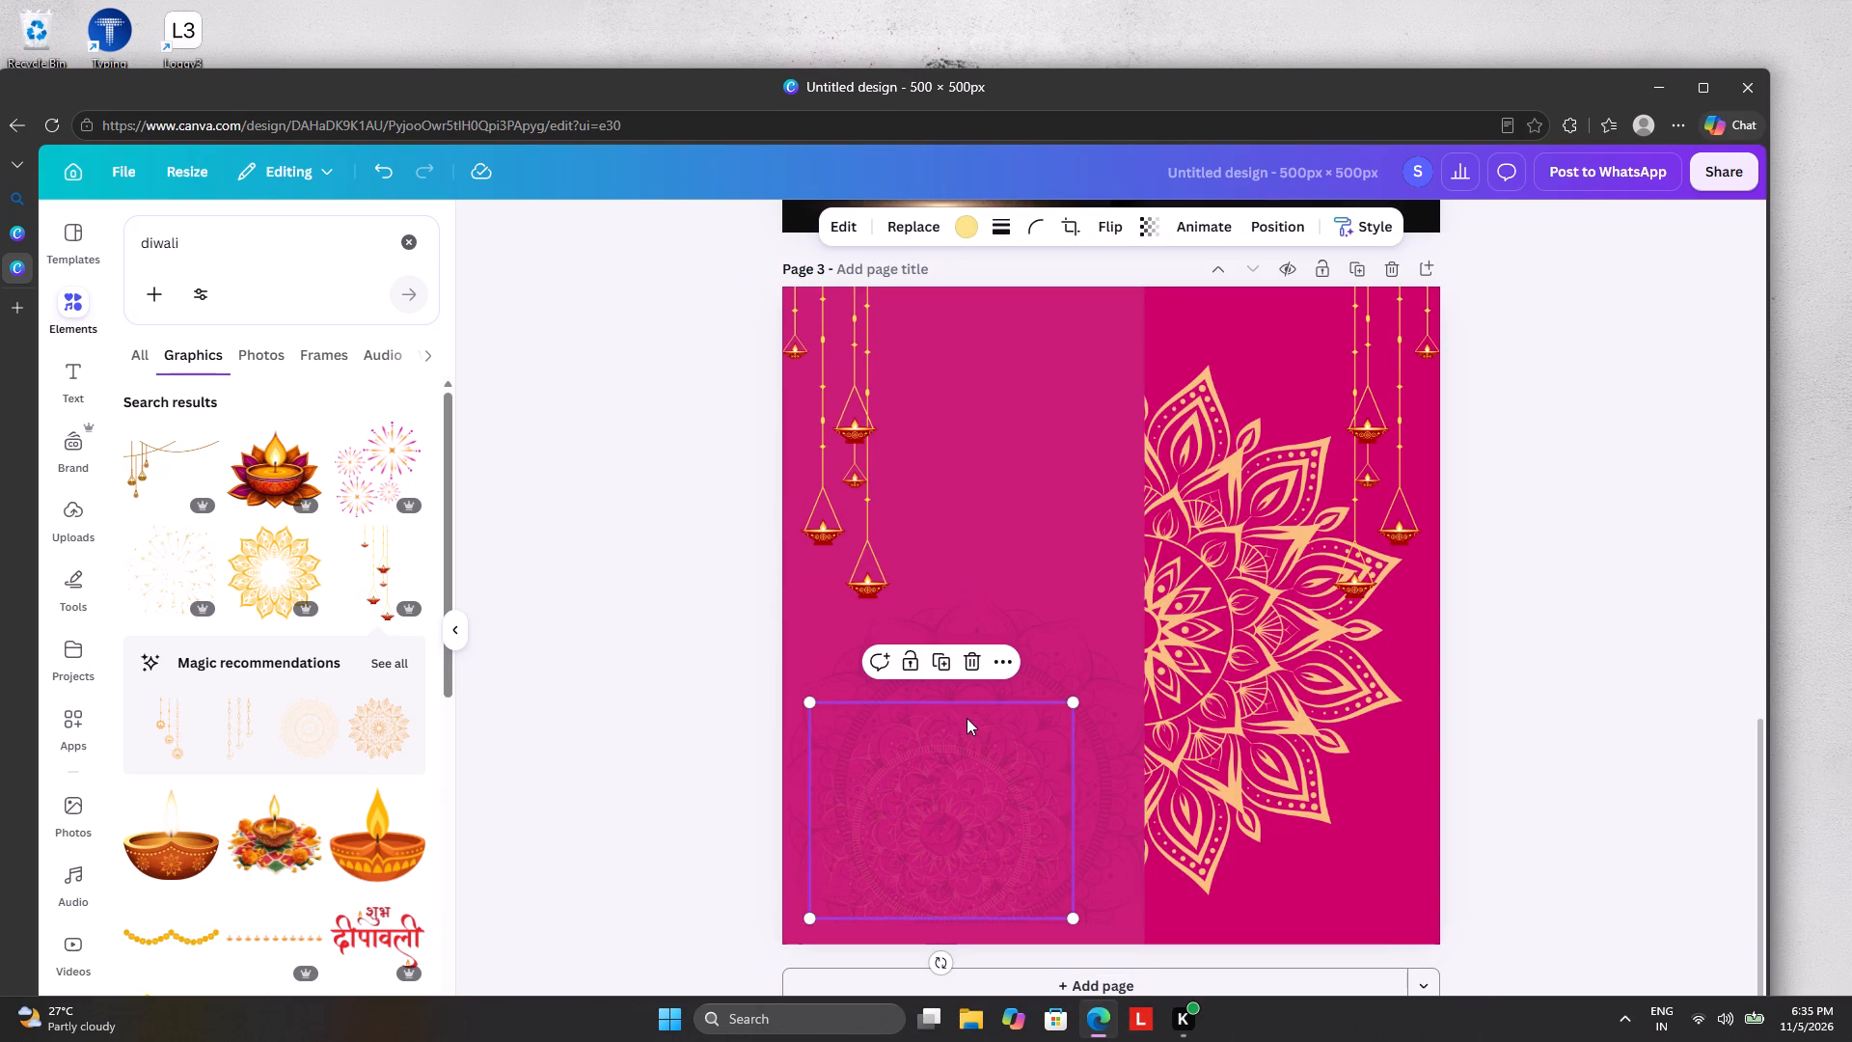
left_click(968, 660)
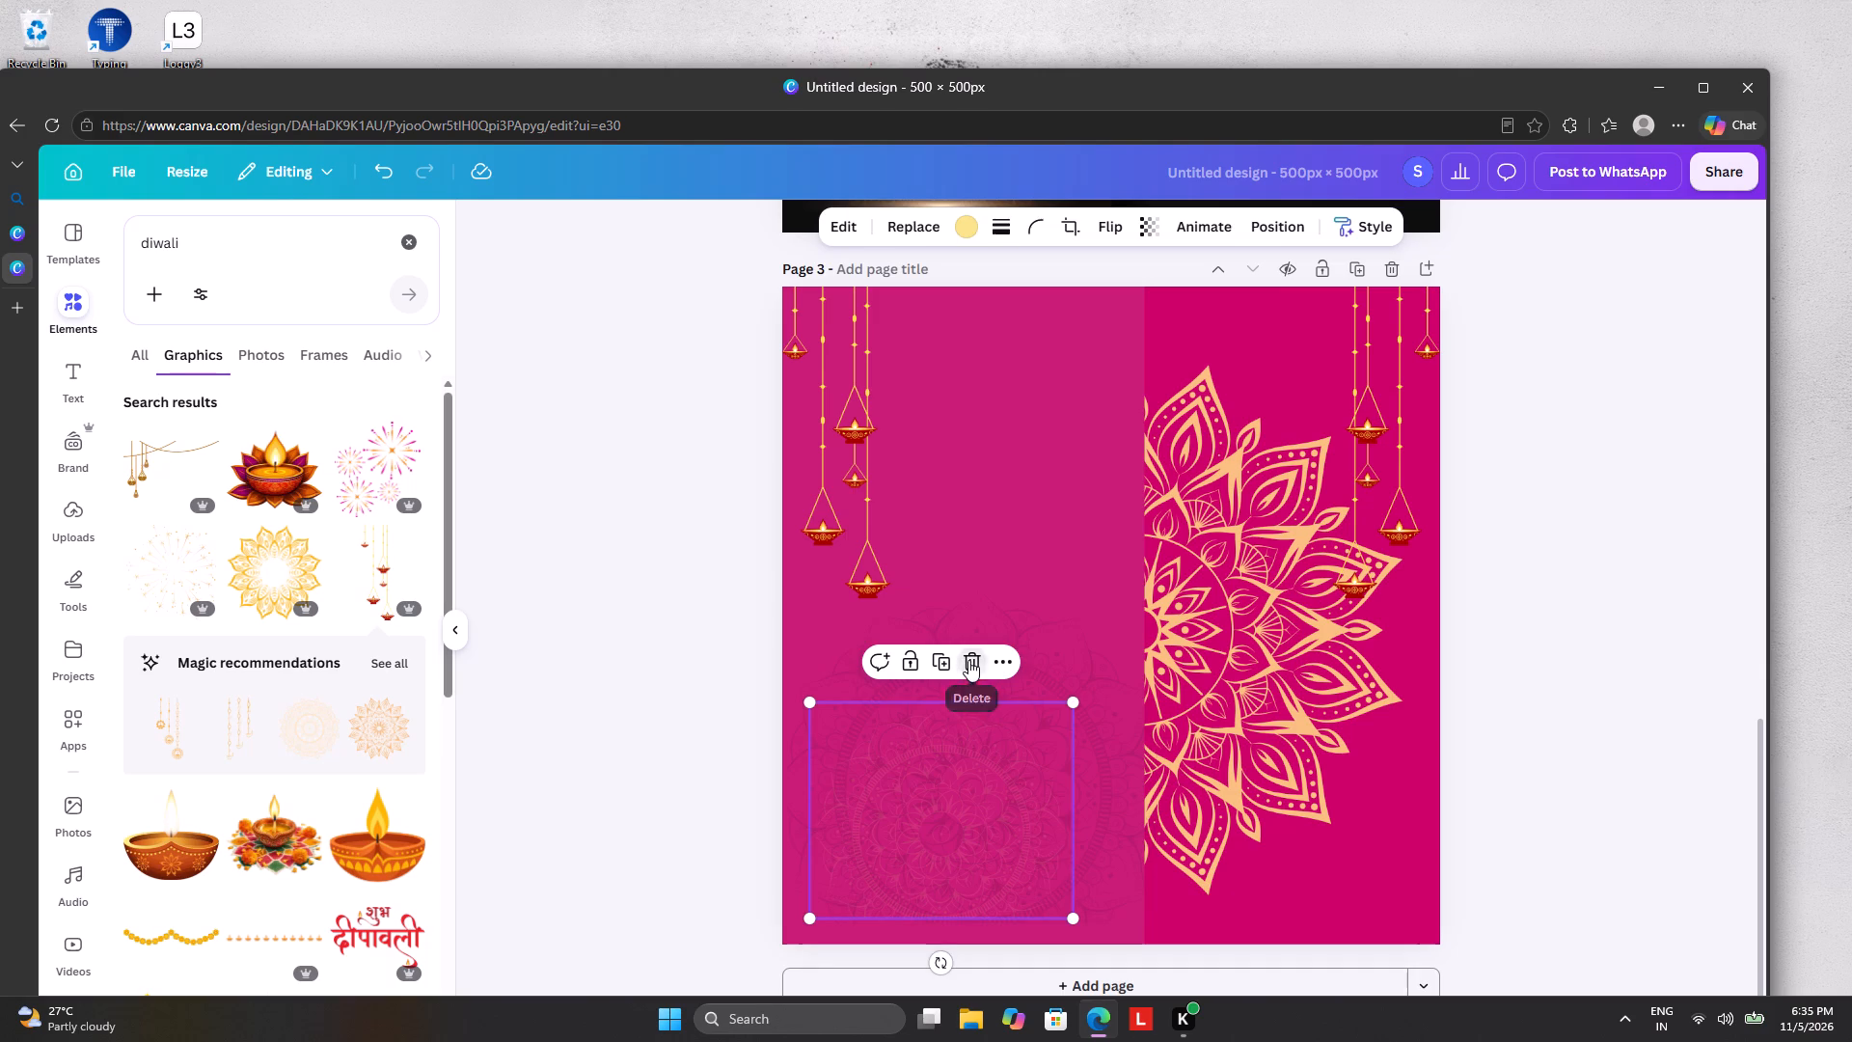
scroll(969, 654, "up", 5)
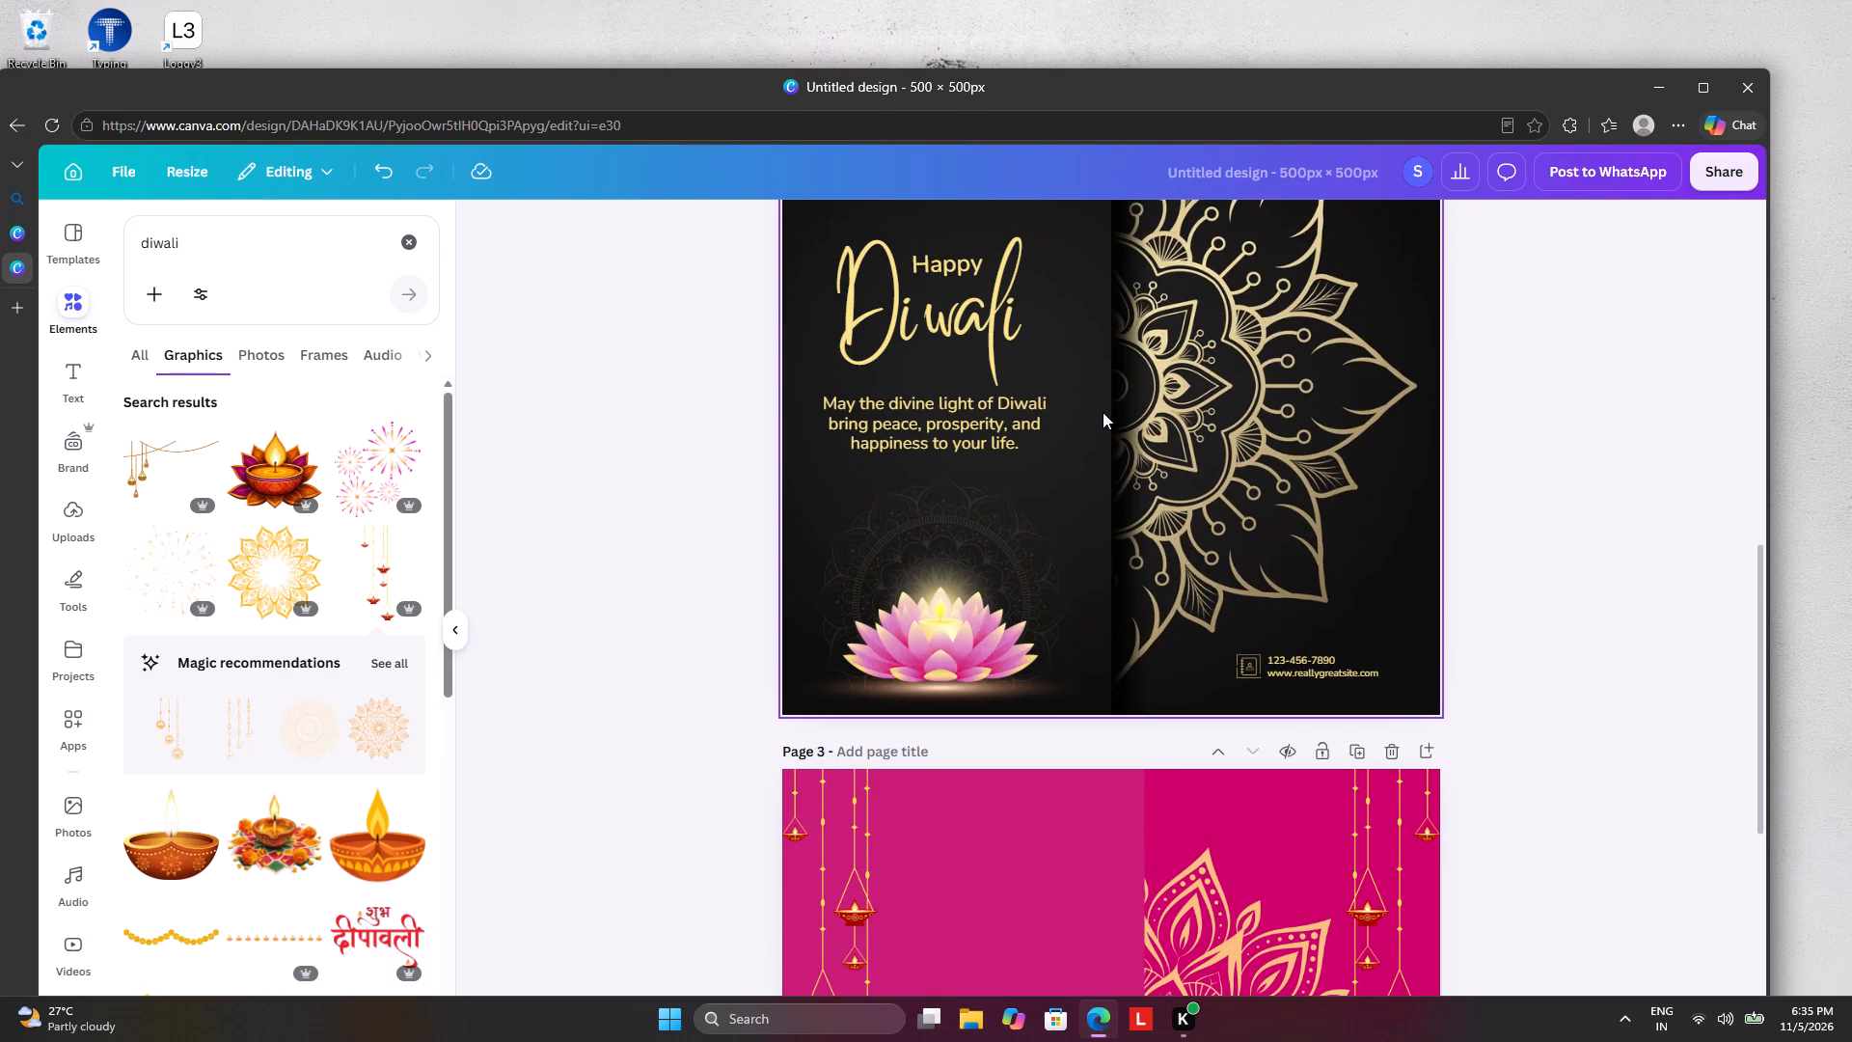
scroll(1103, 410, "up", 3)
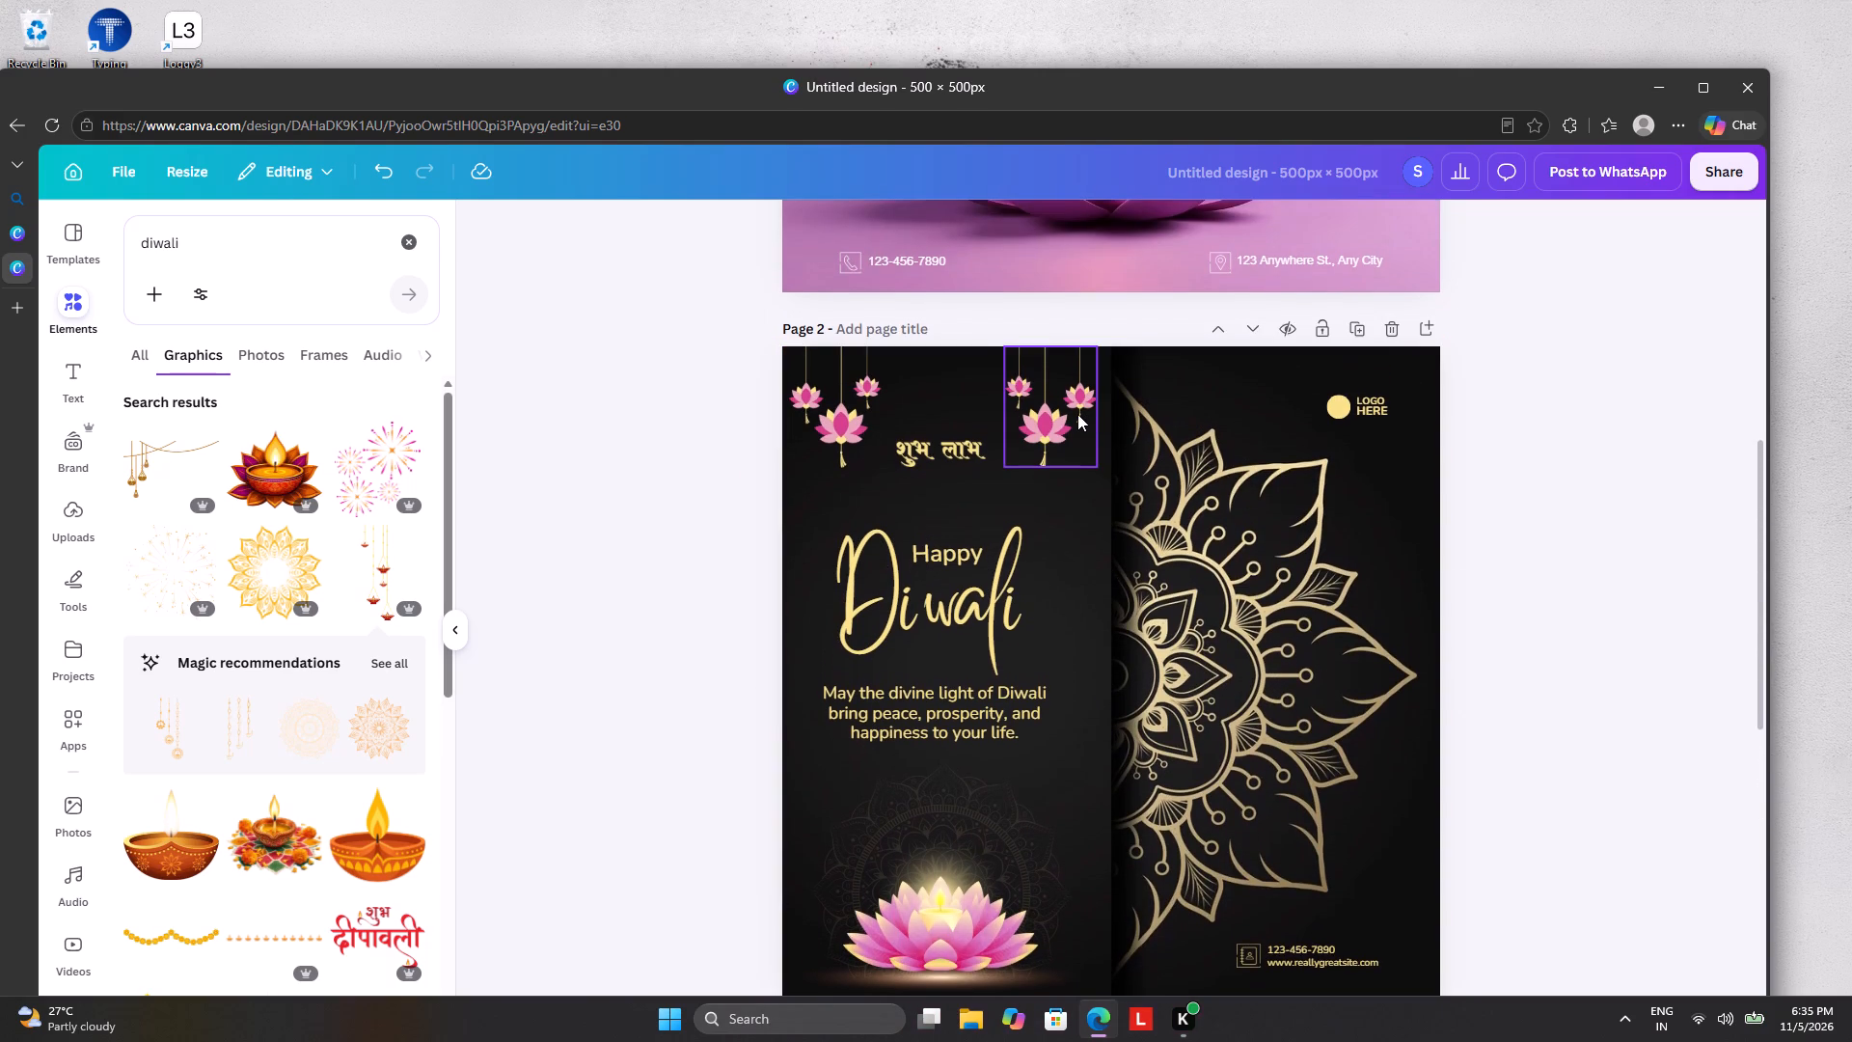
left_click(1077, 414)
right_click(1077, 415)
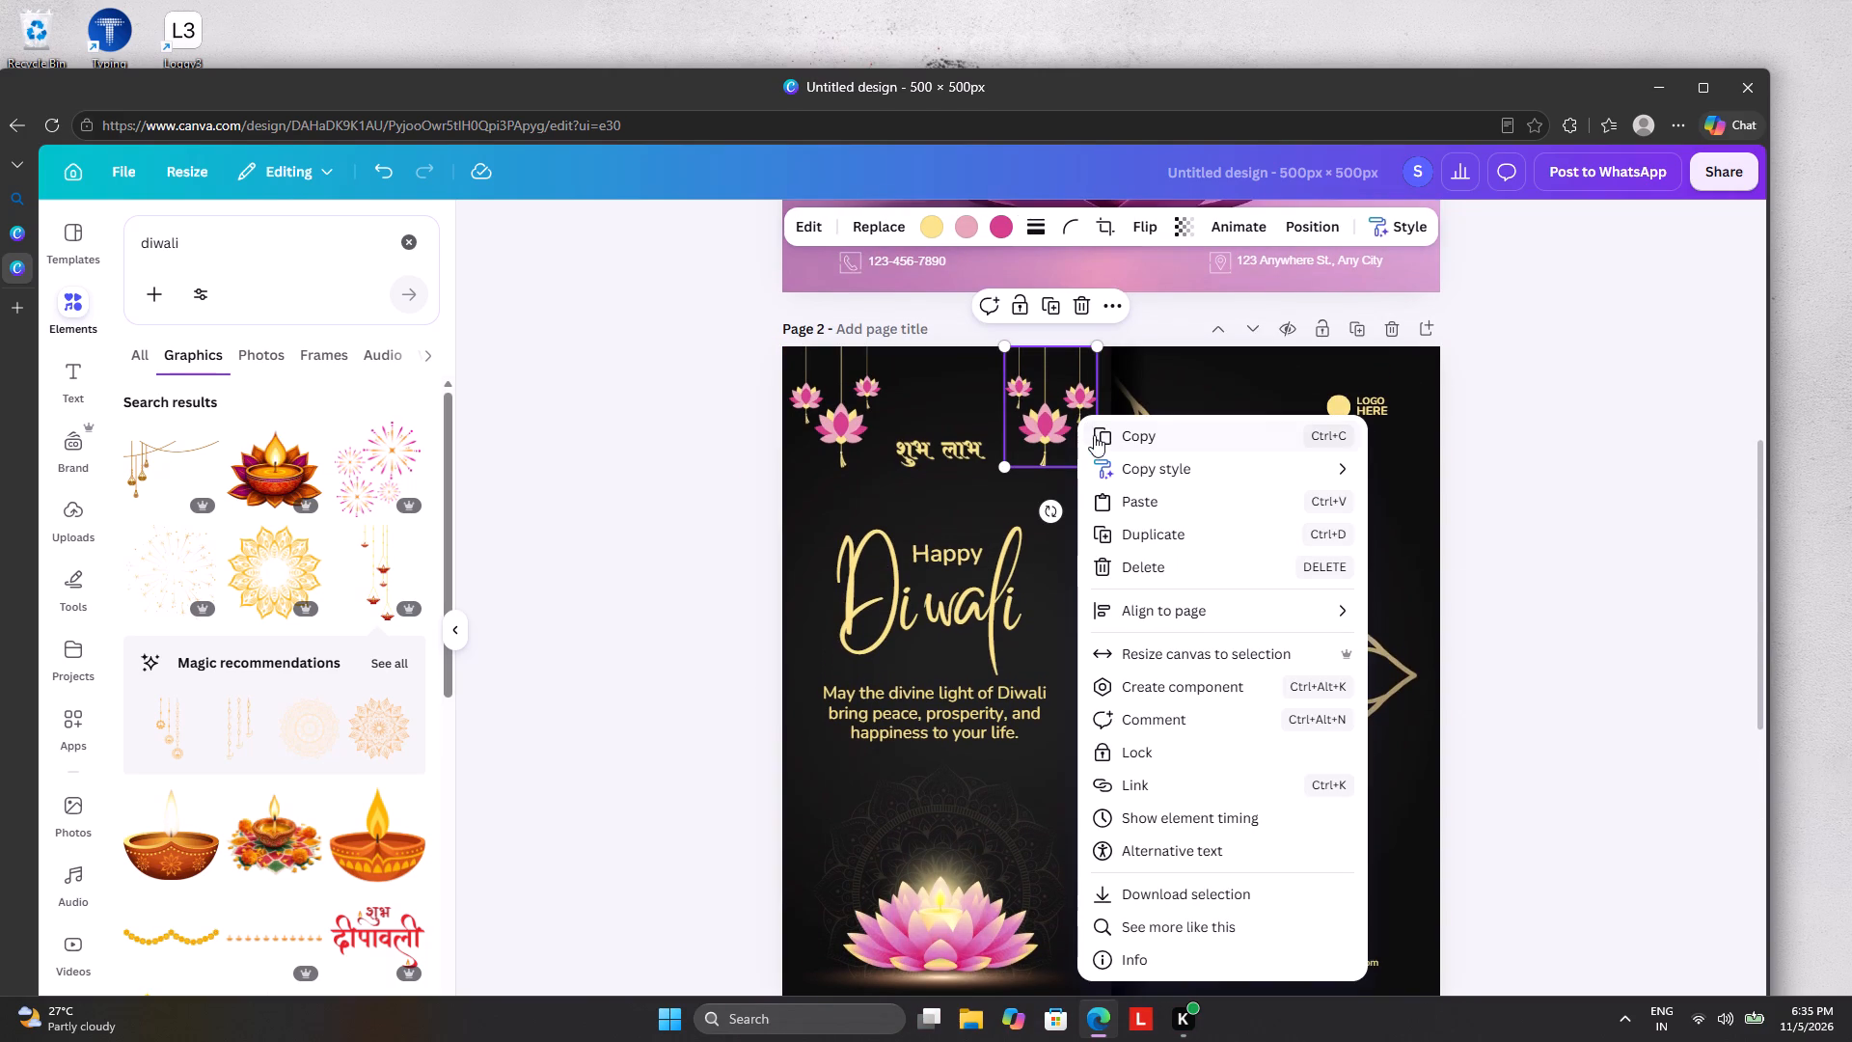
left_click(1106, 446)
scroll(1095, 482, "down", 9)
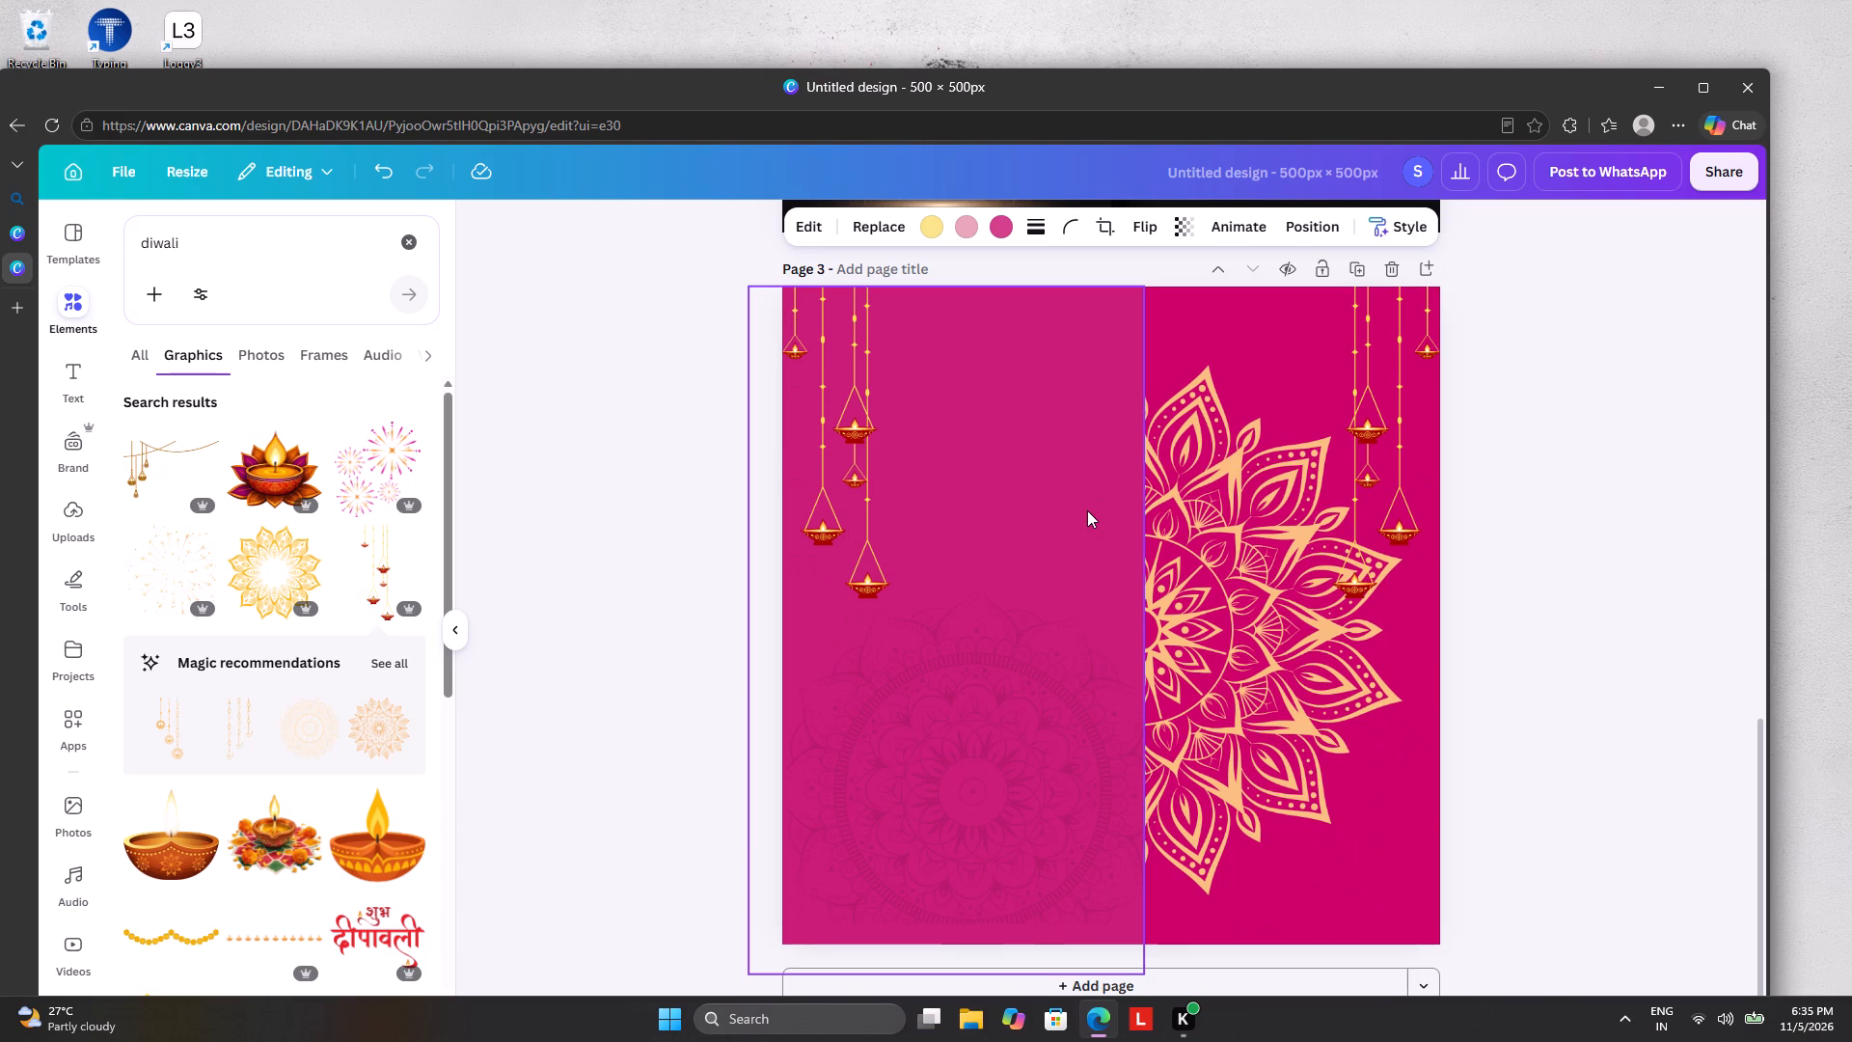
Copy the glowing pink lotus from page 2 onto page 3's faint mandala, keeping page 2's mandala centred behind its lotus.
scroll(1020, 617, "up", 3)
left_click_drag(961, 467, 988, 407)
left_click(979, 450)
right_click(979, 450)
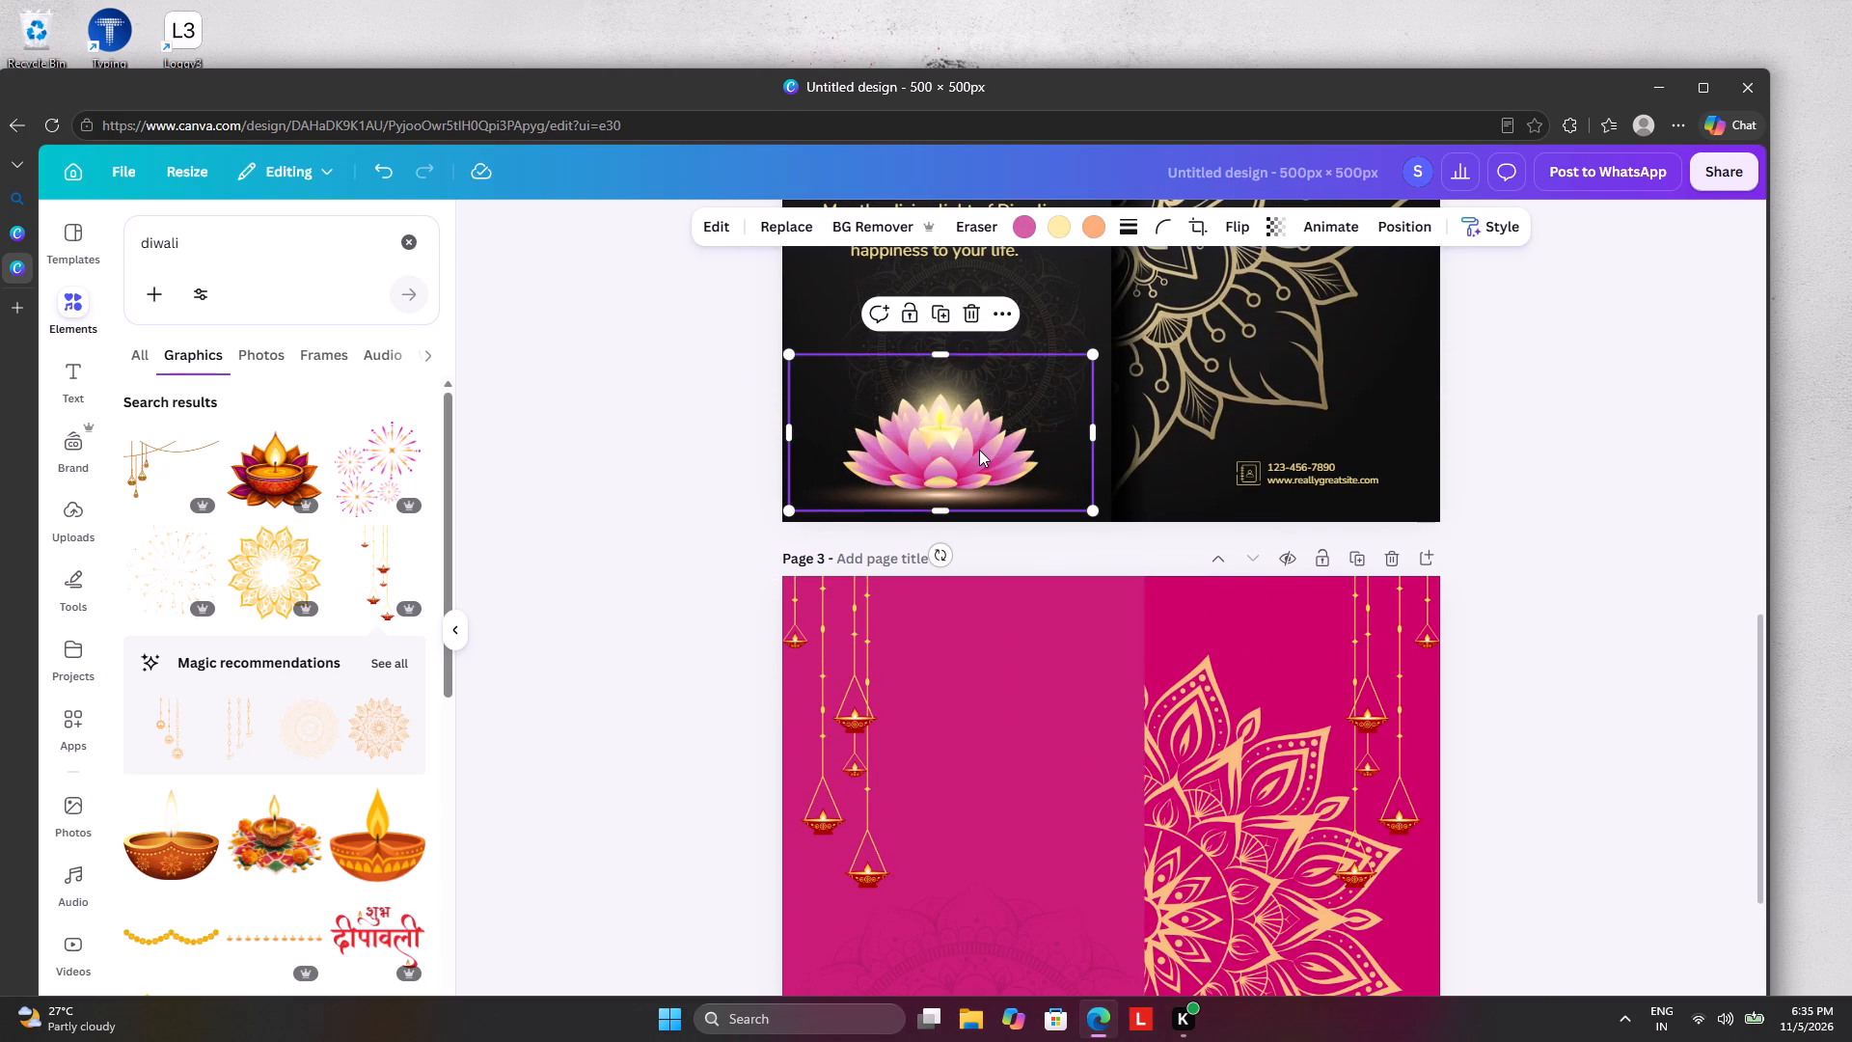
left_click(1041, 408)
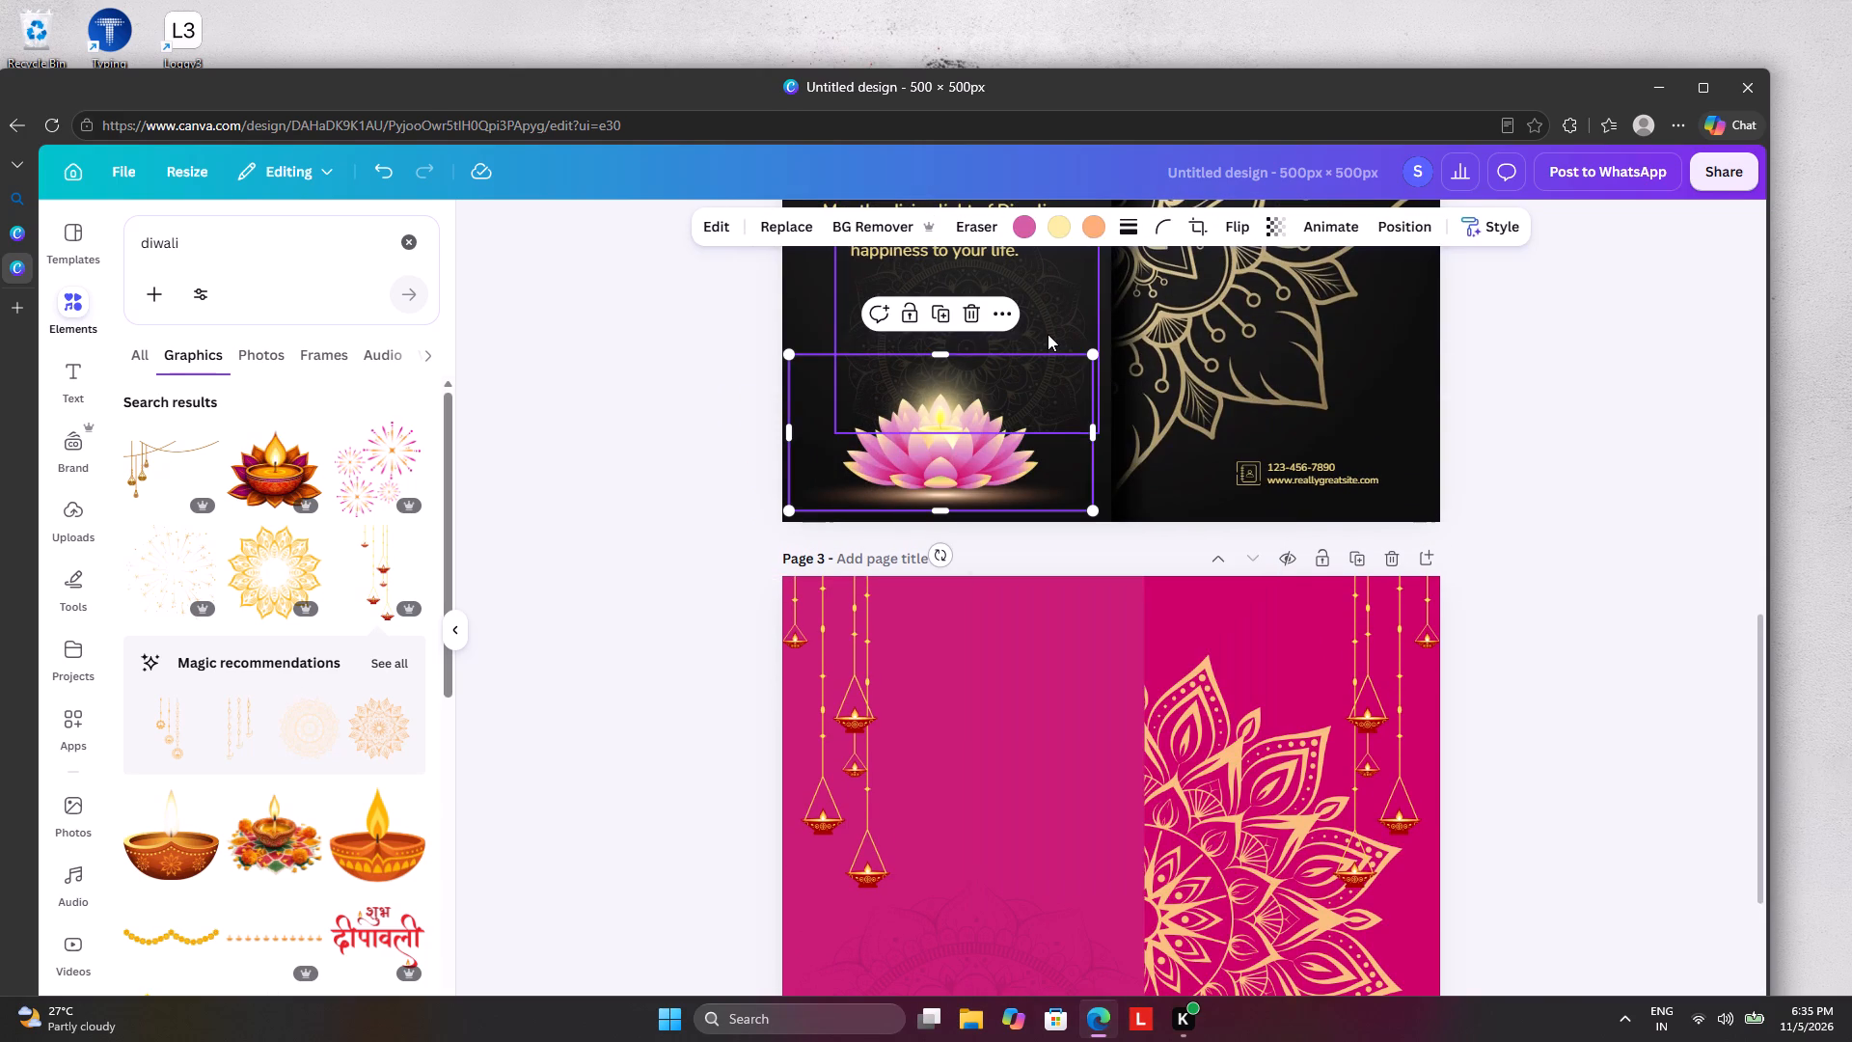
left_click_drag(1048, 334, 1020, 398)
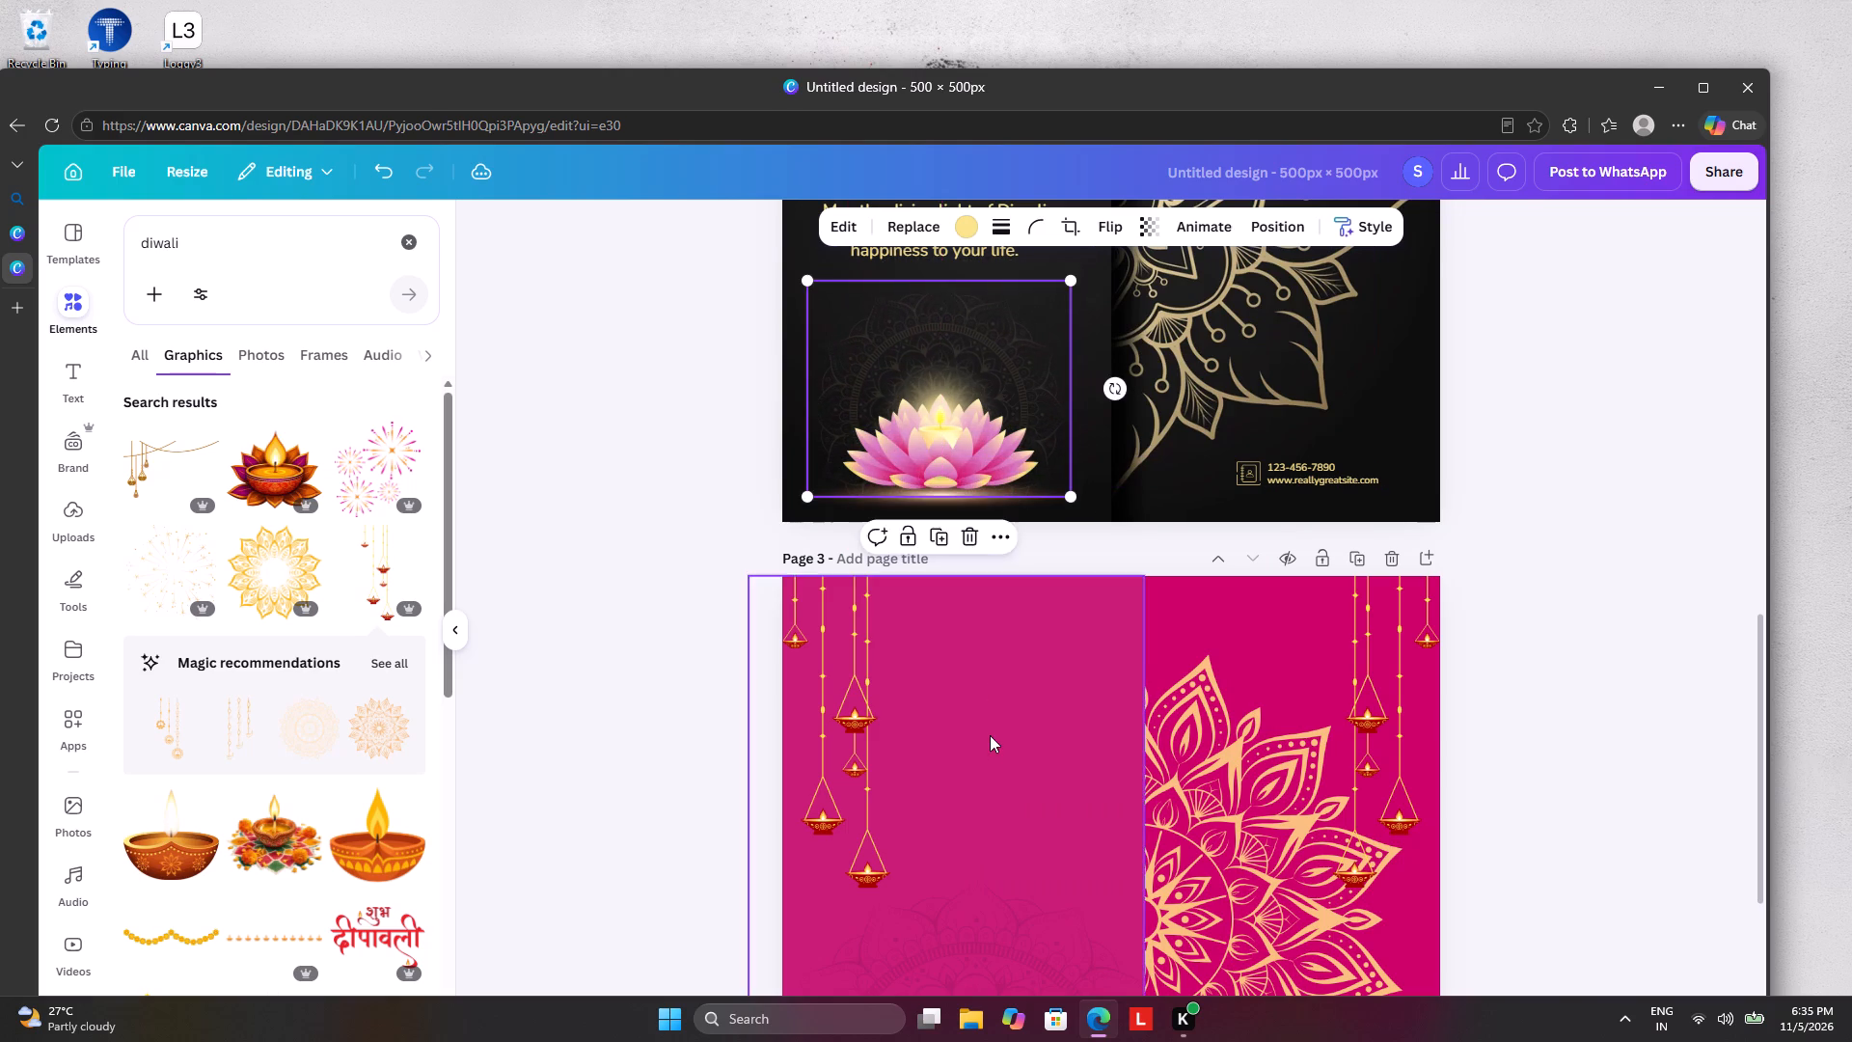
scroll(990, 746, "down", 4)
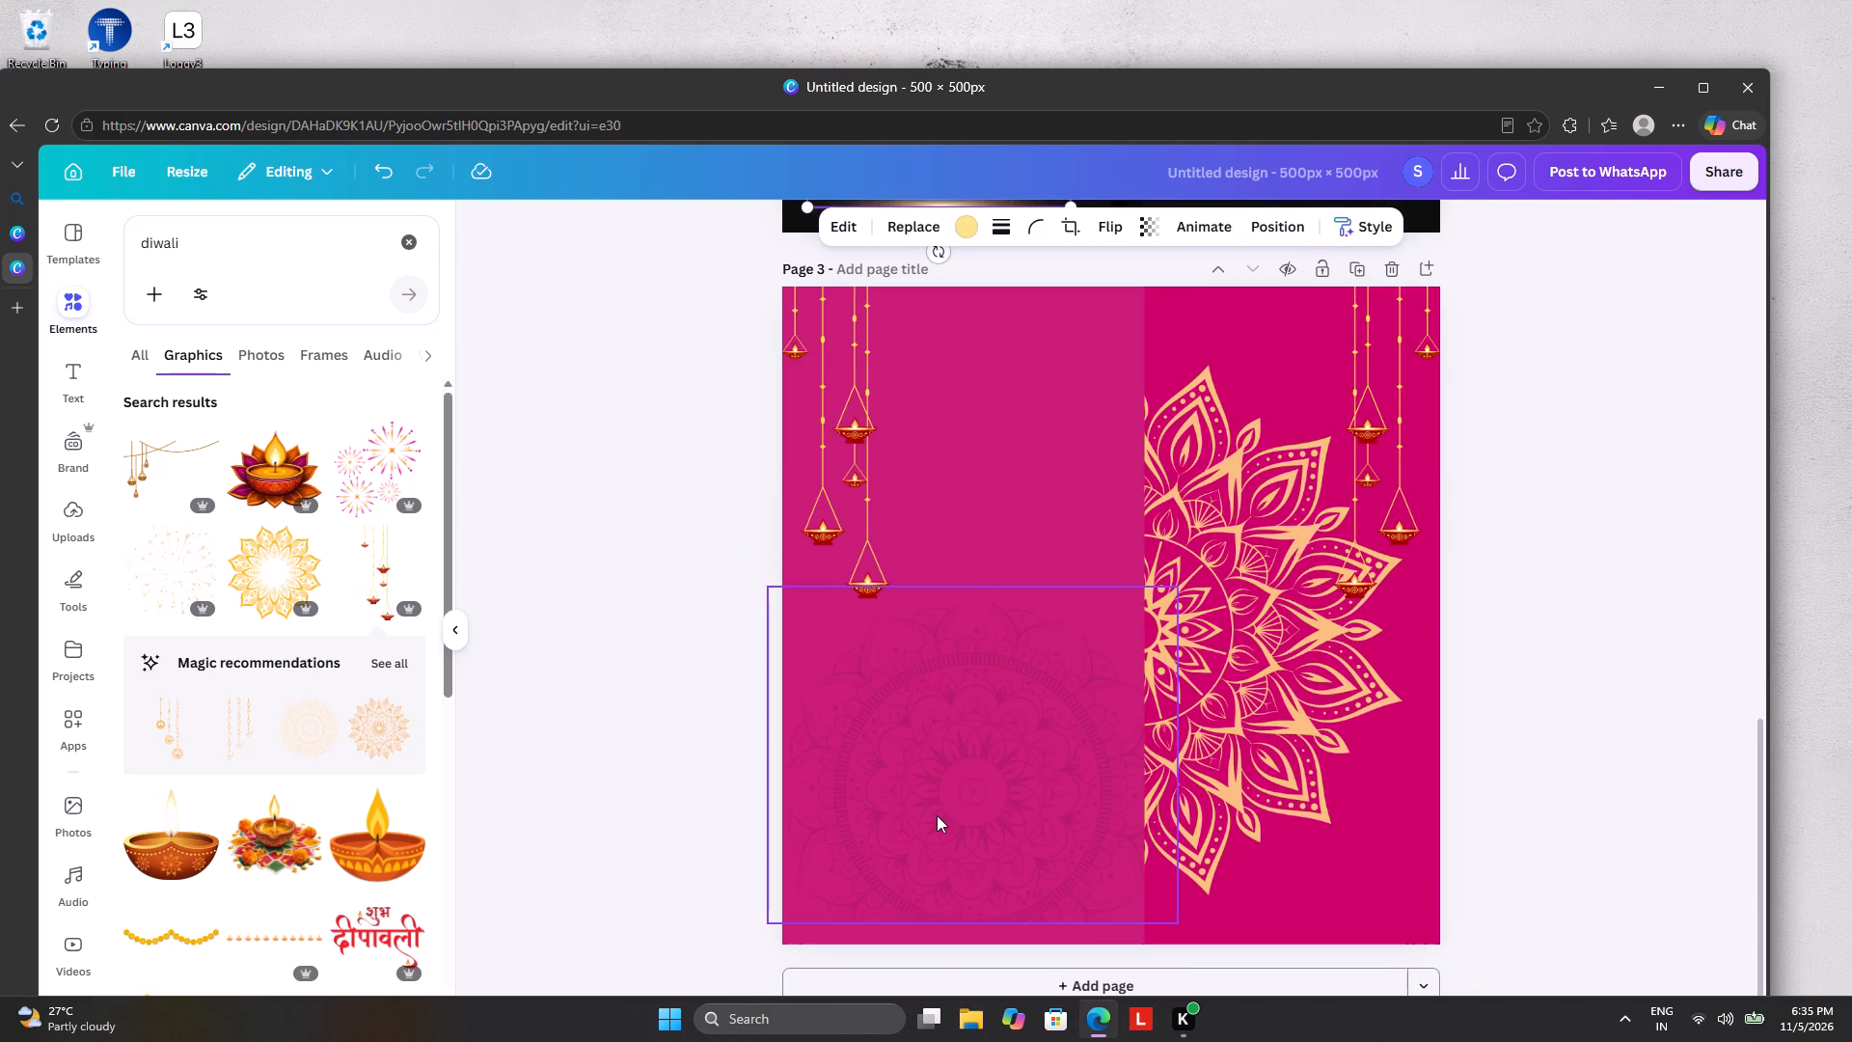
key("ctrl+v")
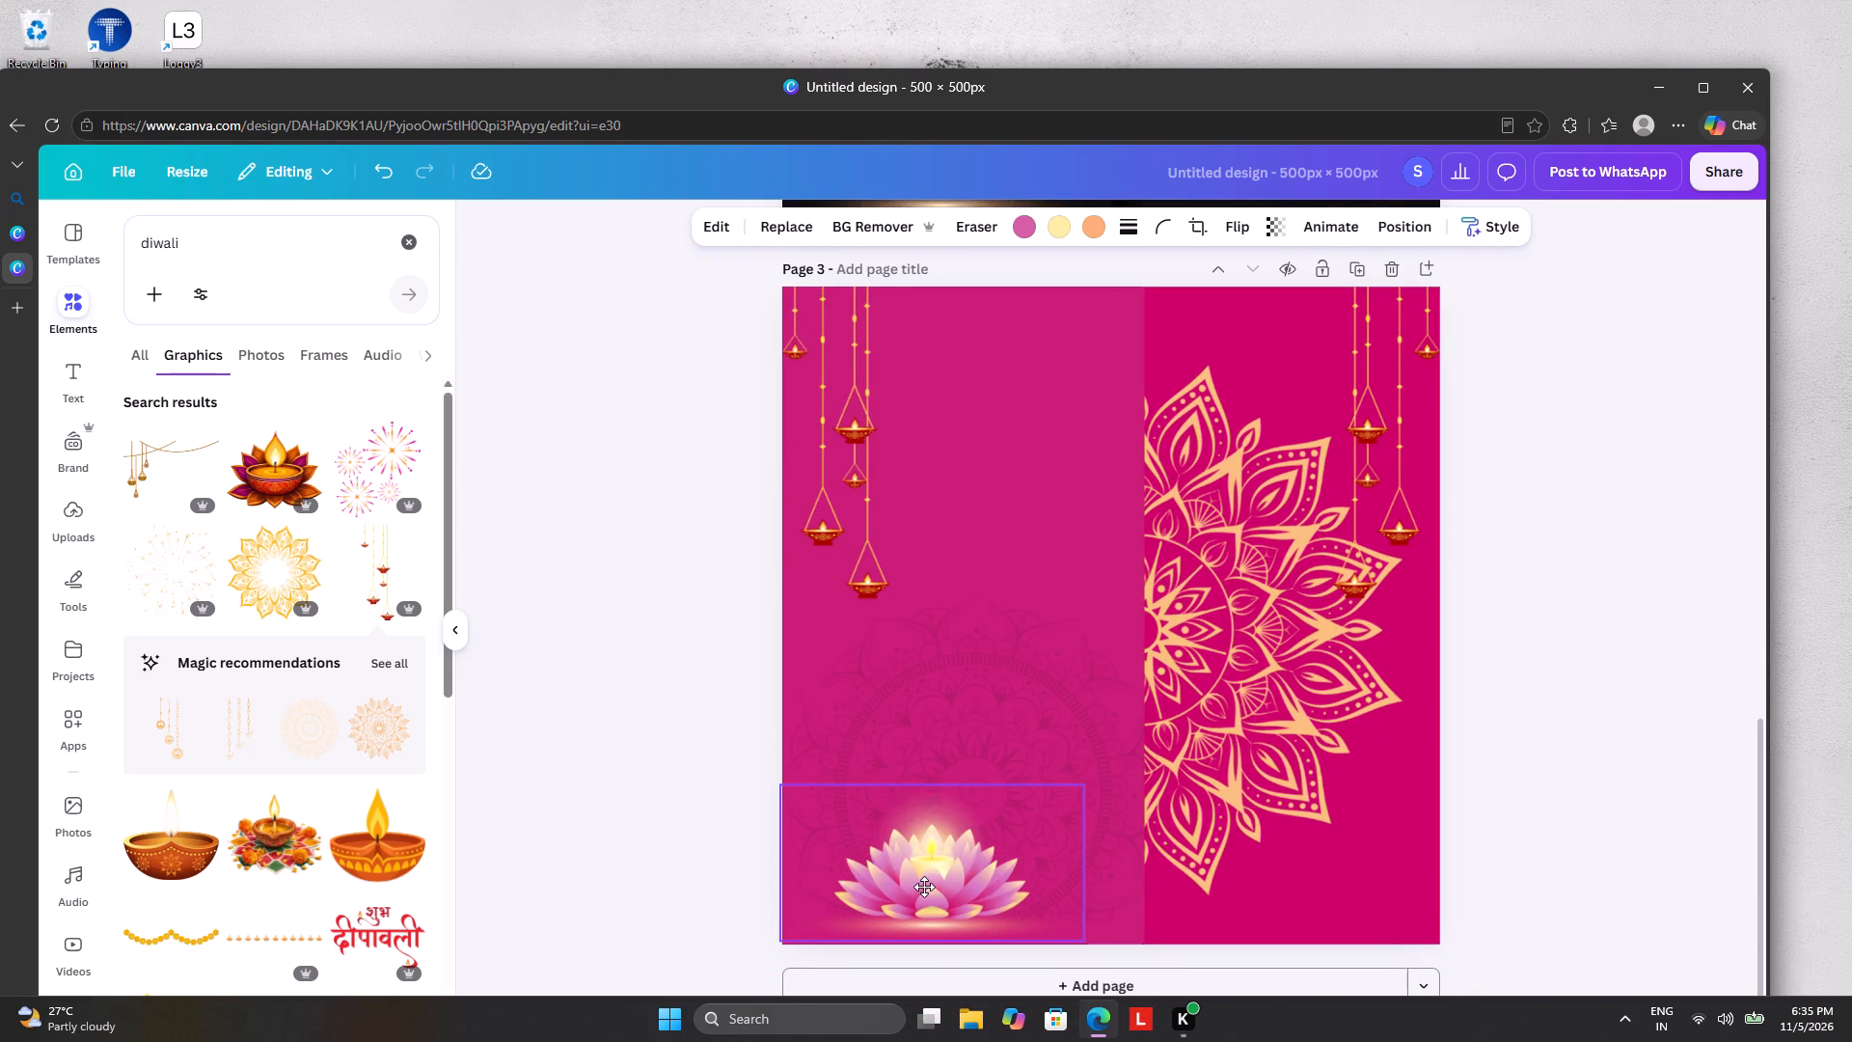
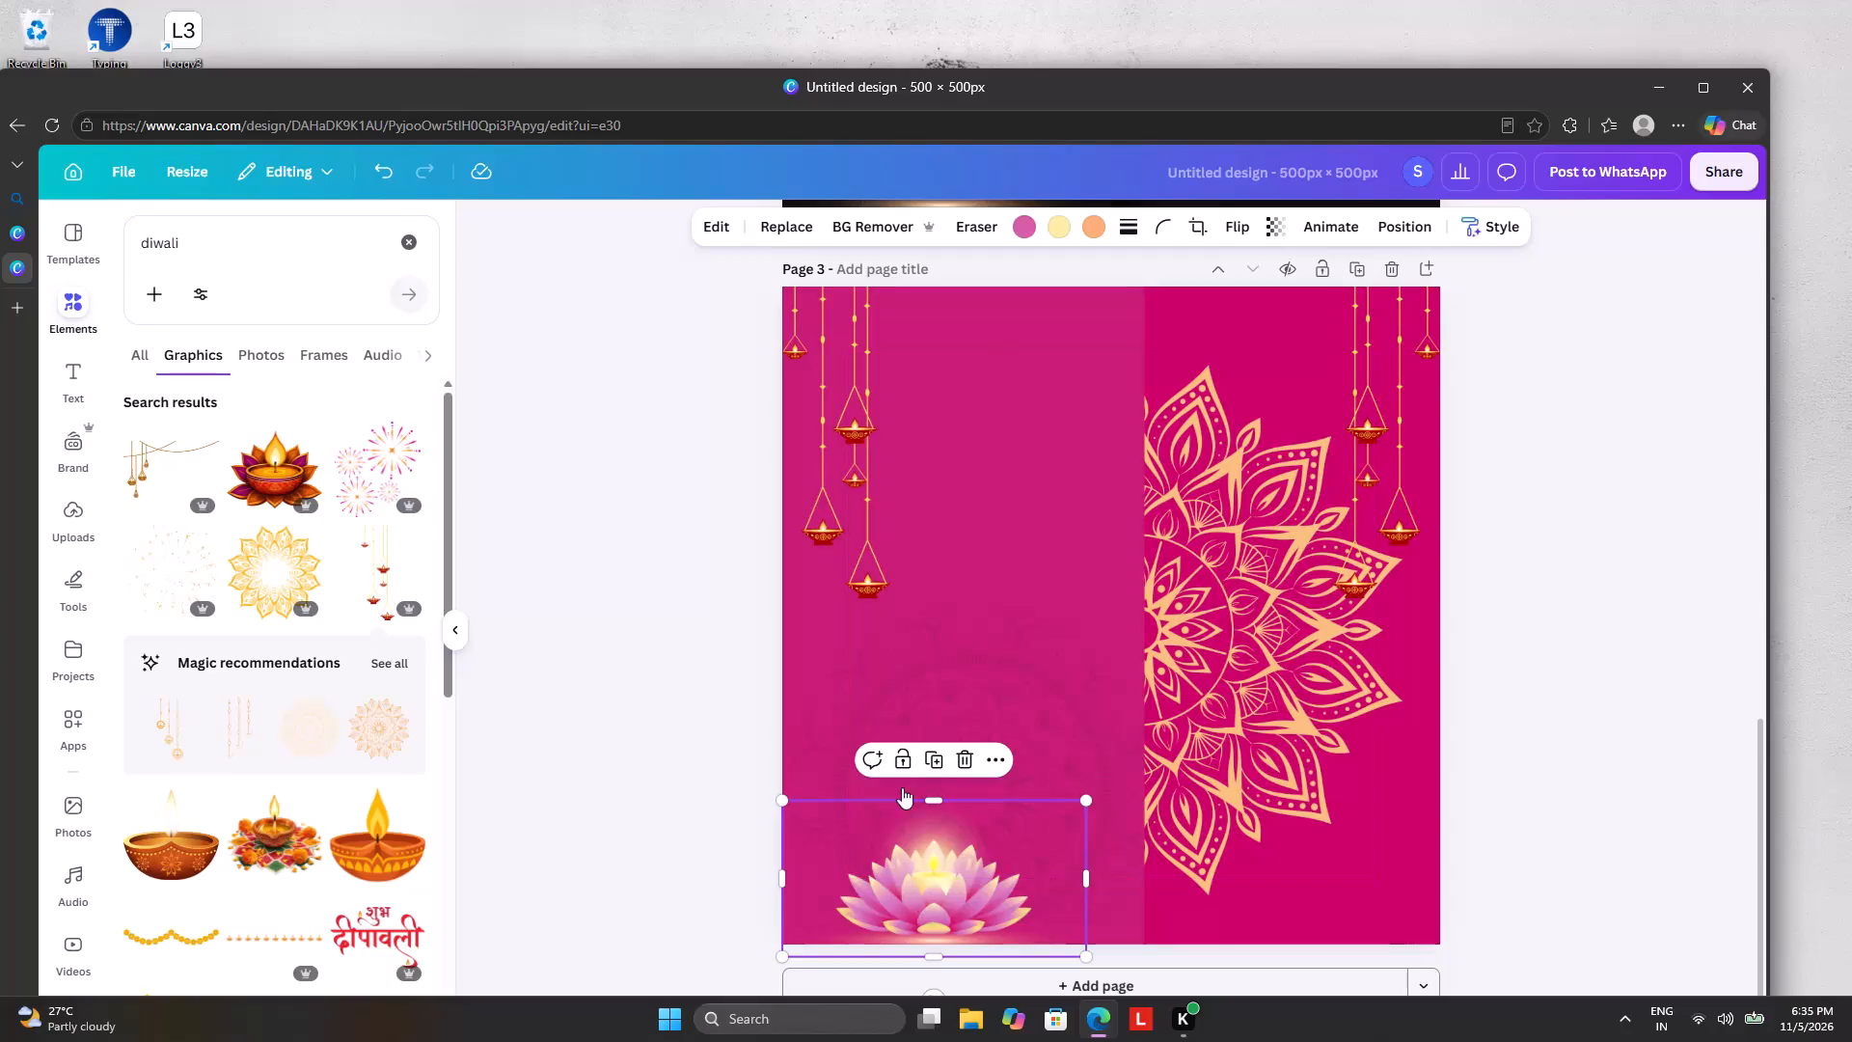
Raise the glowing lotus slightly on page 3 and centre it over the faint mandala on the lighter panel.
scroll(918, 686, "up", 1)
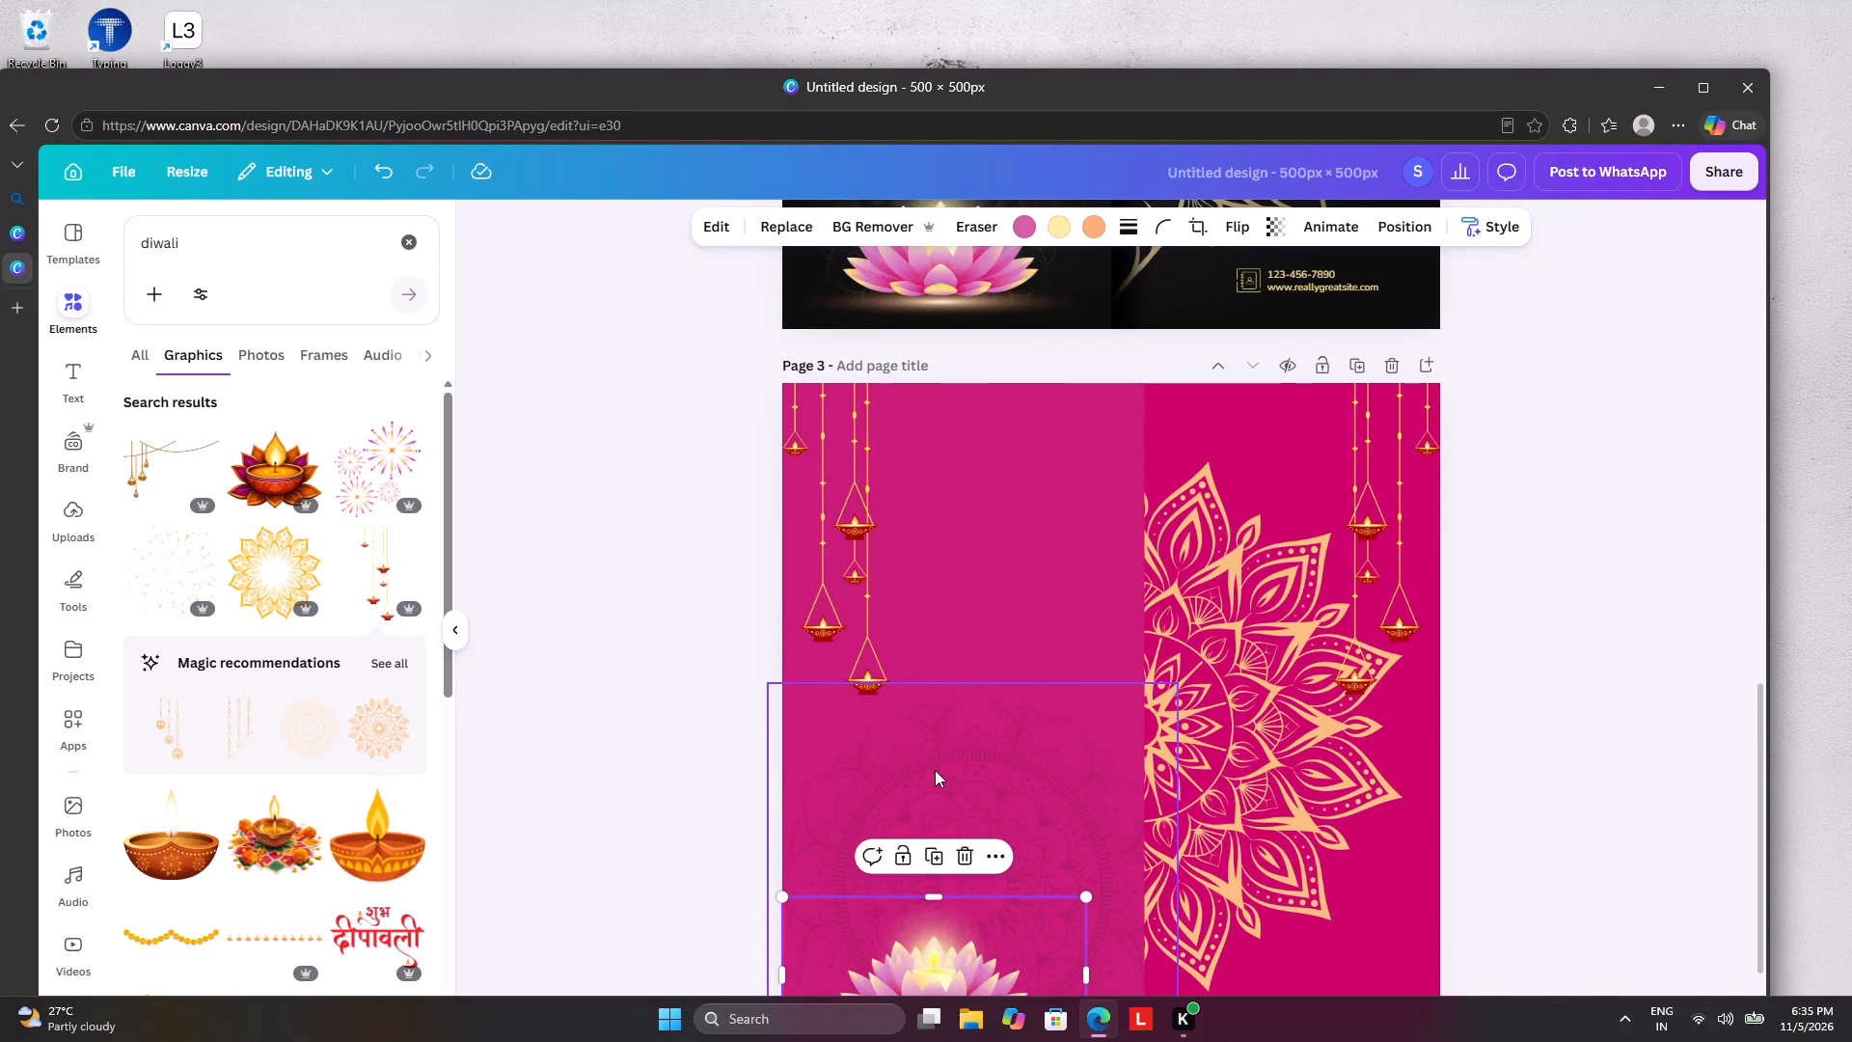
scroll(935, 832, "down", 2)
left_click_drag(917, 891, 916, 869)
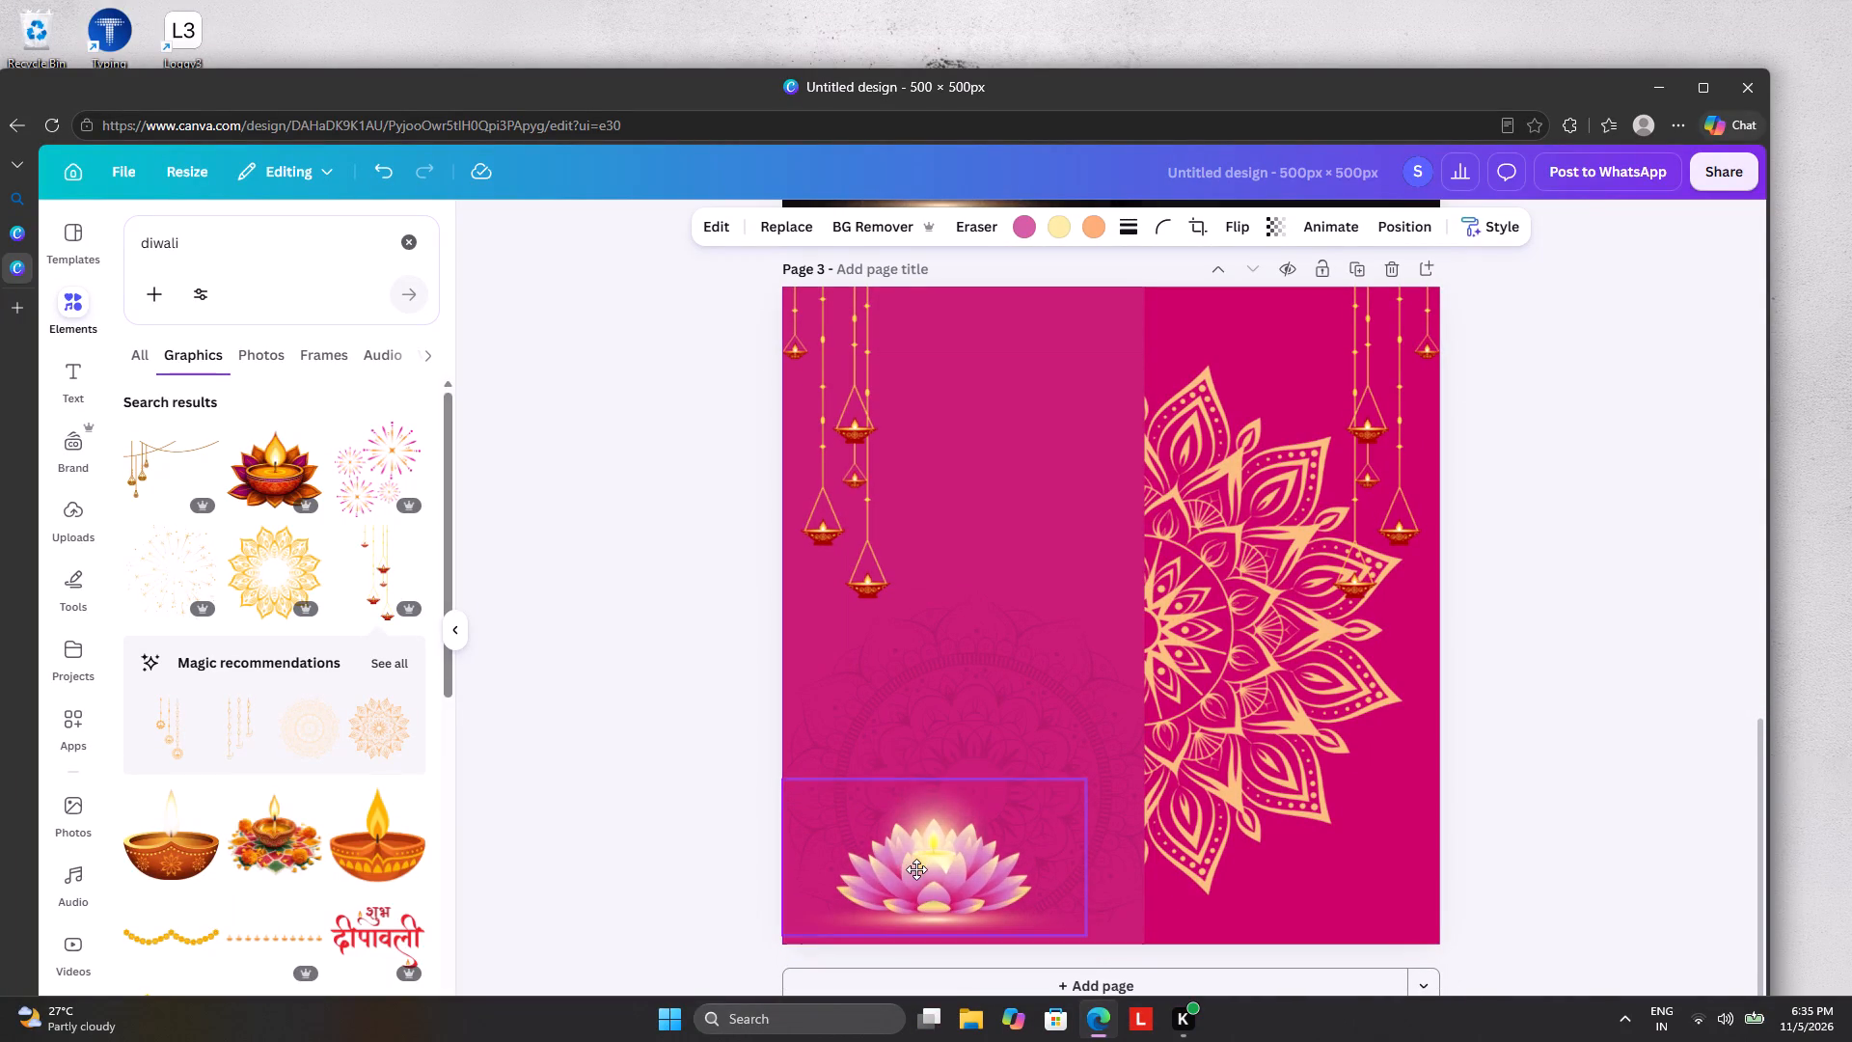
left_click_drag(916, 869, 941, 866)
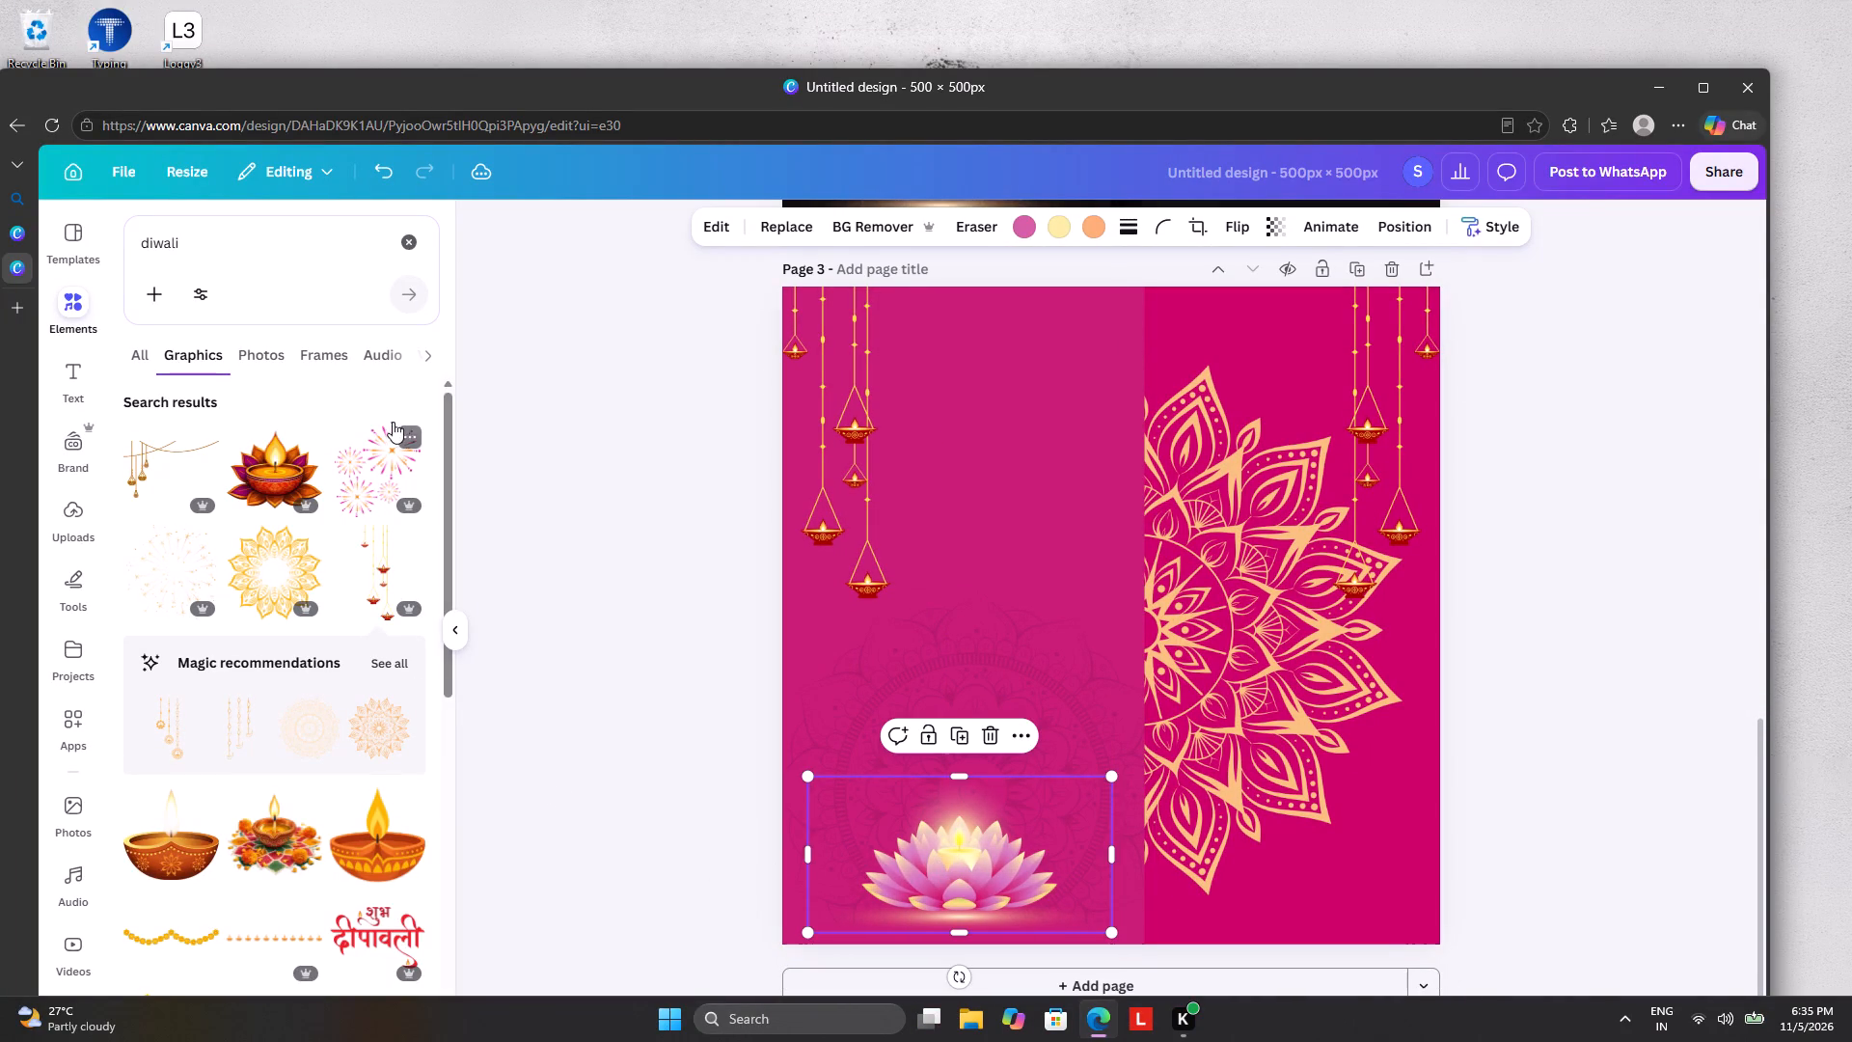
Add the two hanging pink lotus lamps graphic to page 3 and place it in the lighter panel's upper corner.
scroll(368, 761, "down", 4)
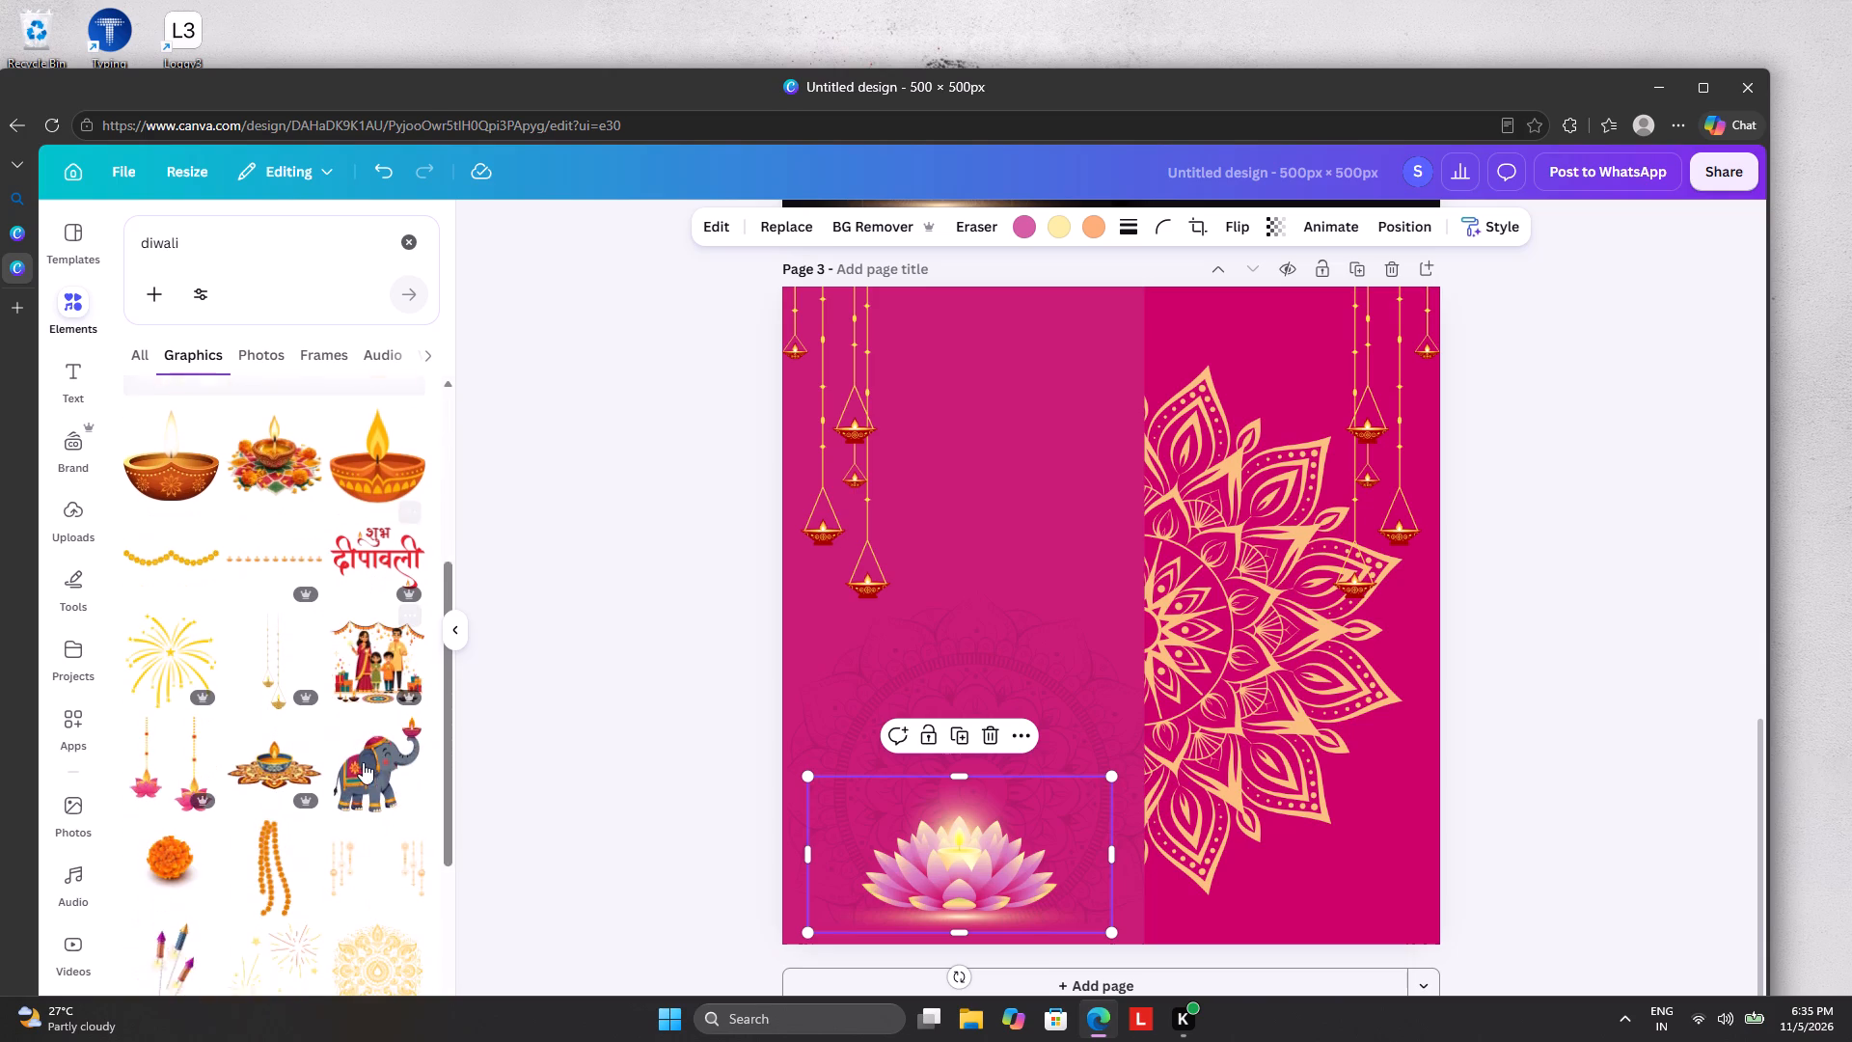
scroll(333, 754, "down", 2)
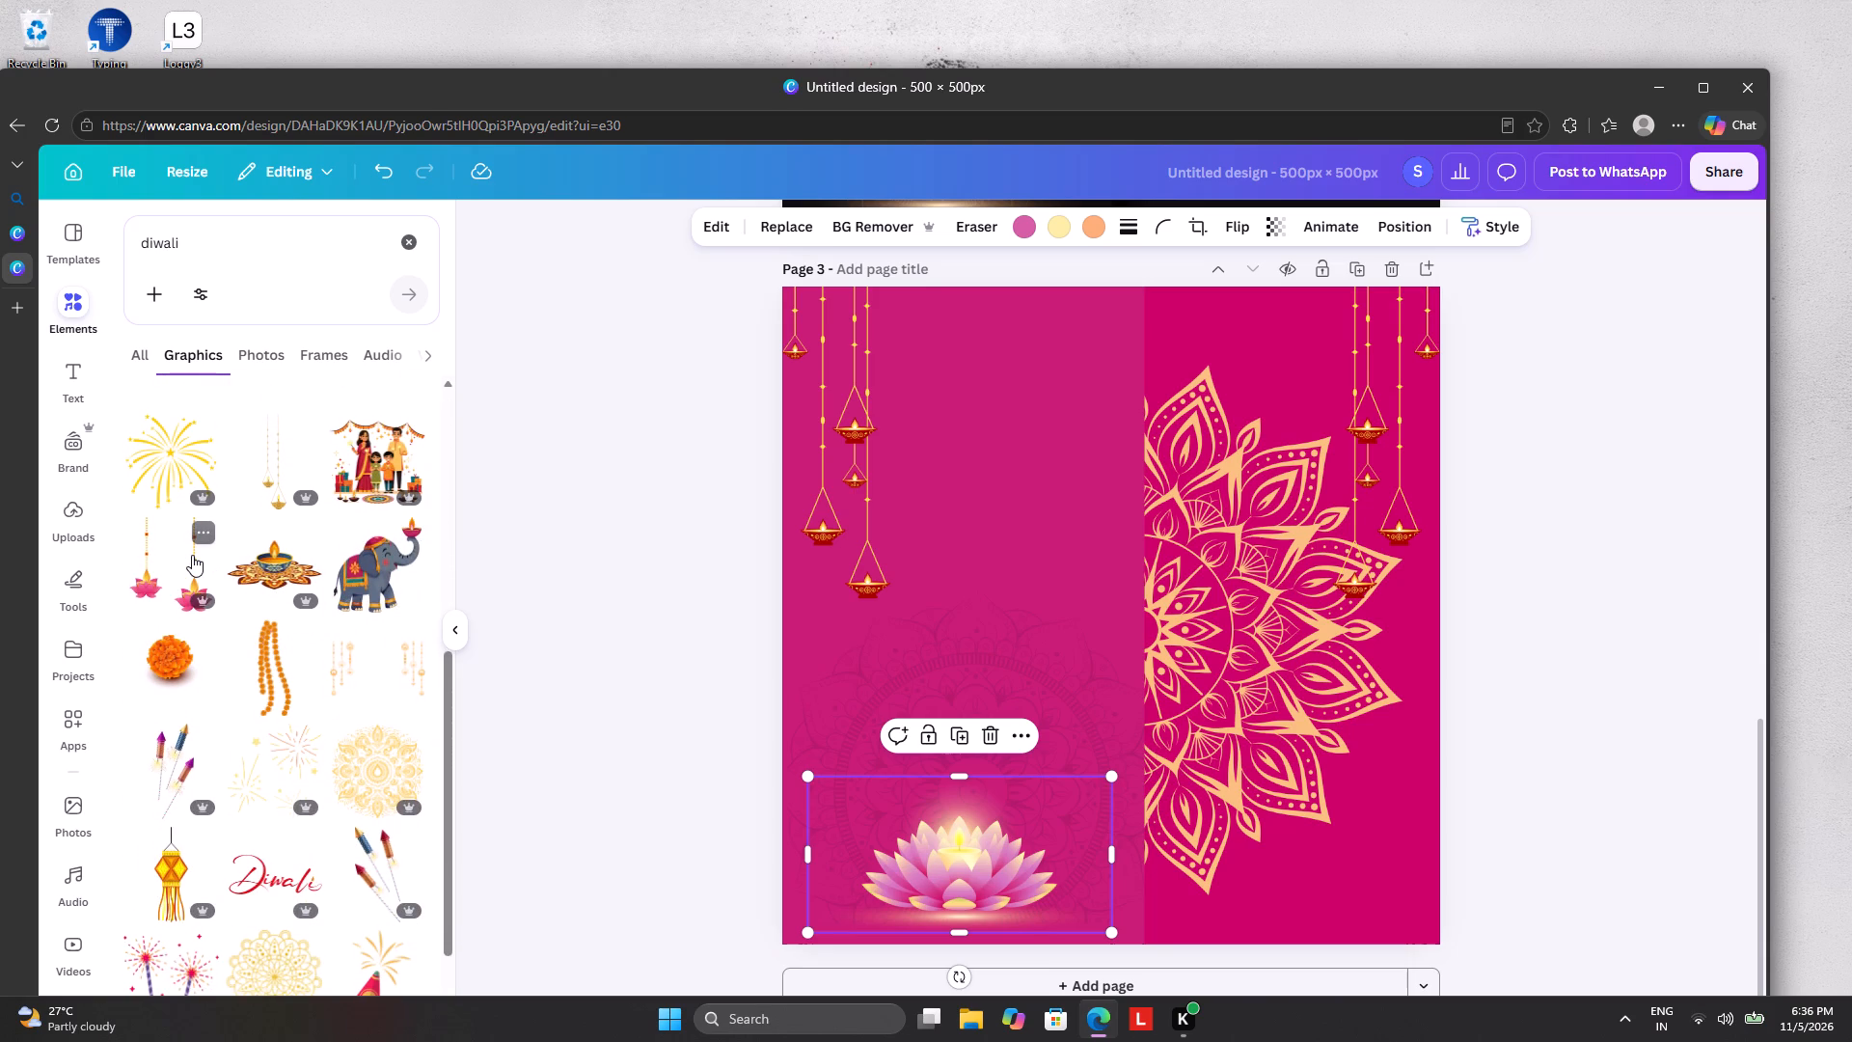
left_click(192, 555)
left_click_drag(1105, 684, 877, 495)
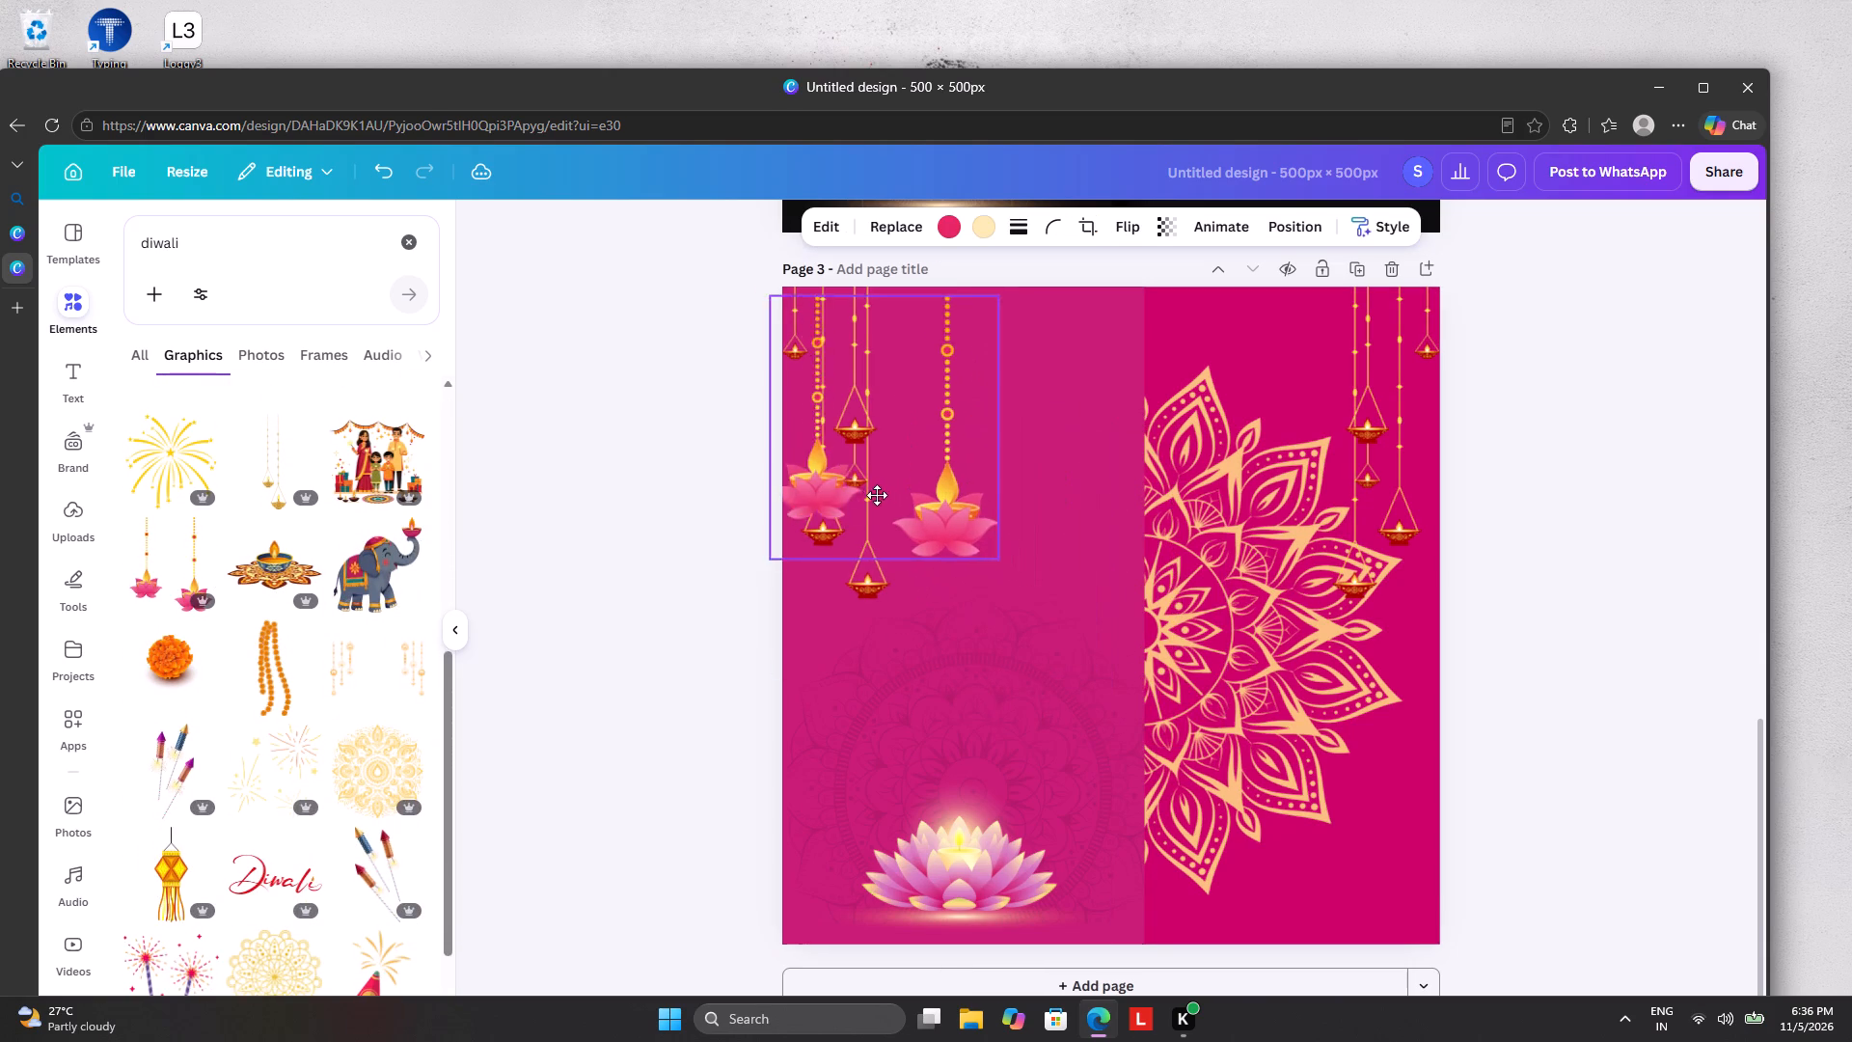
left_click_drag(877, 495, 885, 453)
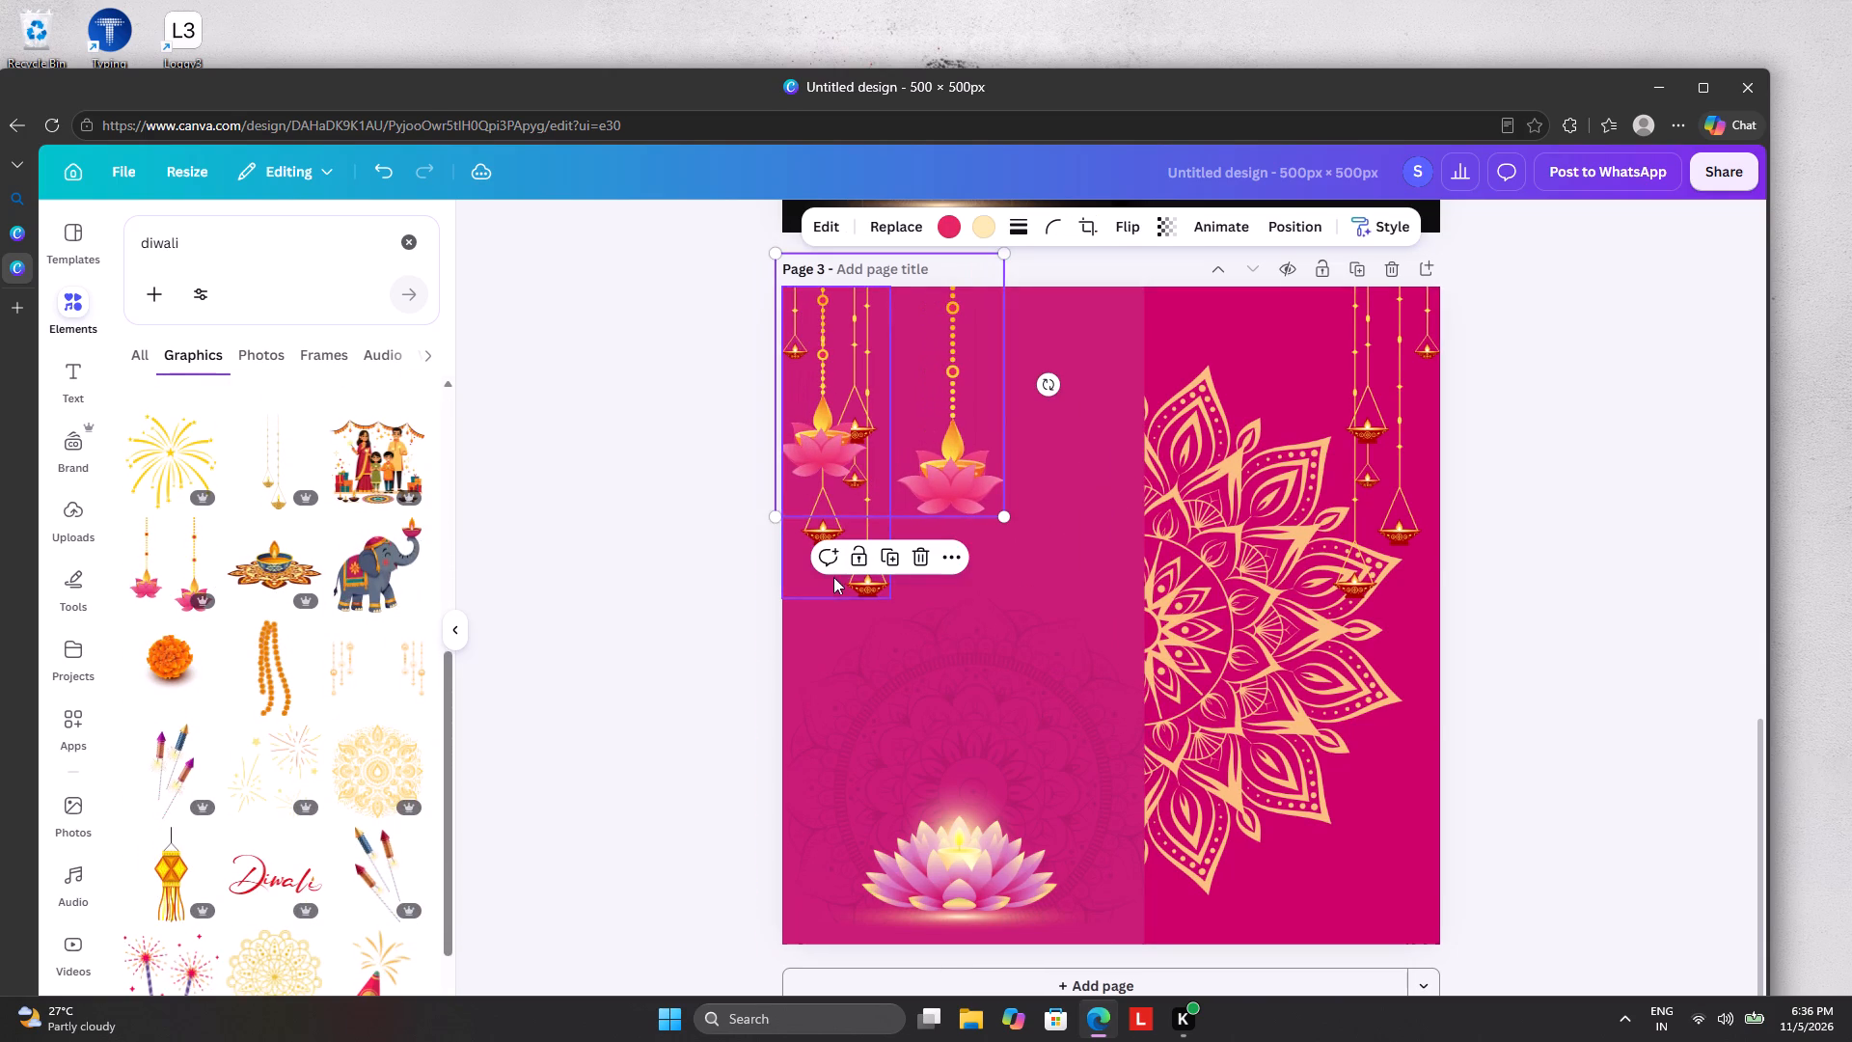
Delete the red hanging diyas from the lighter panel of page 3.
left_click(852, 587)
left_click(866, 643)
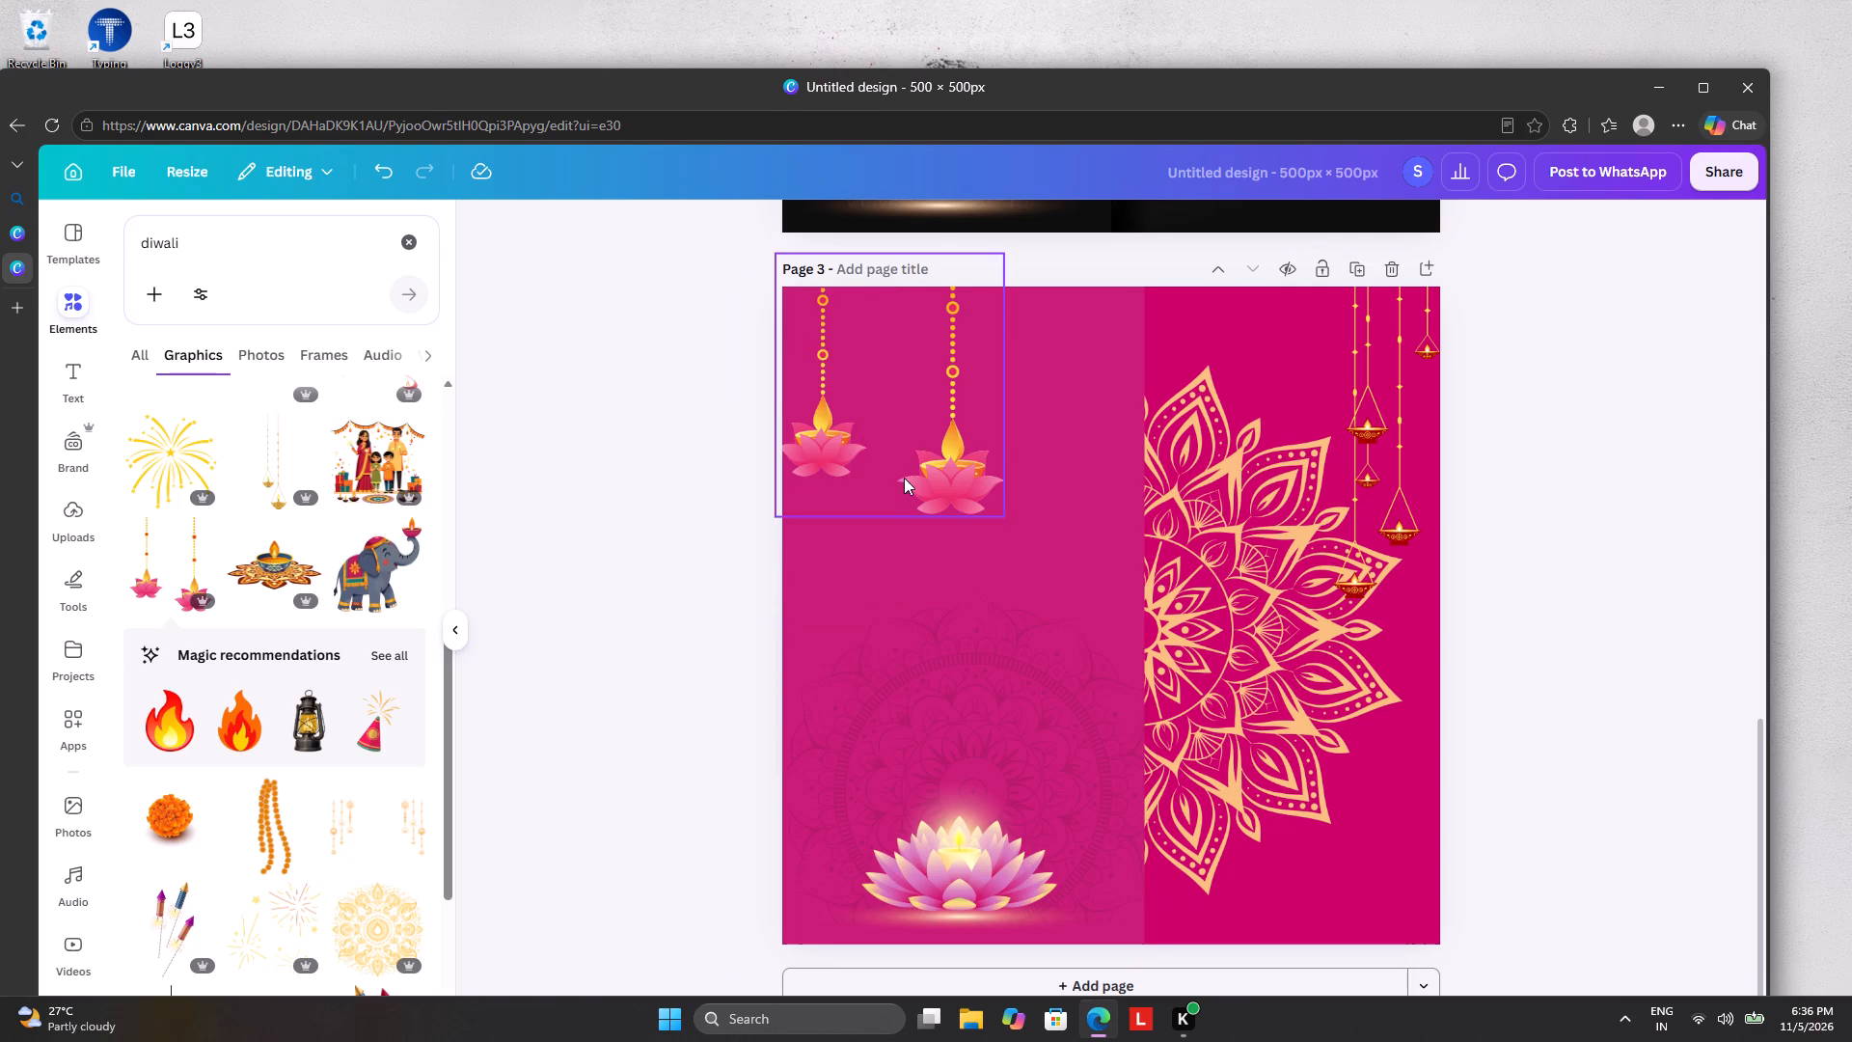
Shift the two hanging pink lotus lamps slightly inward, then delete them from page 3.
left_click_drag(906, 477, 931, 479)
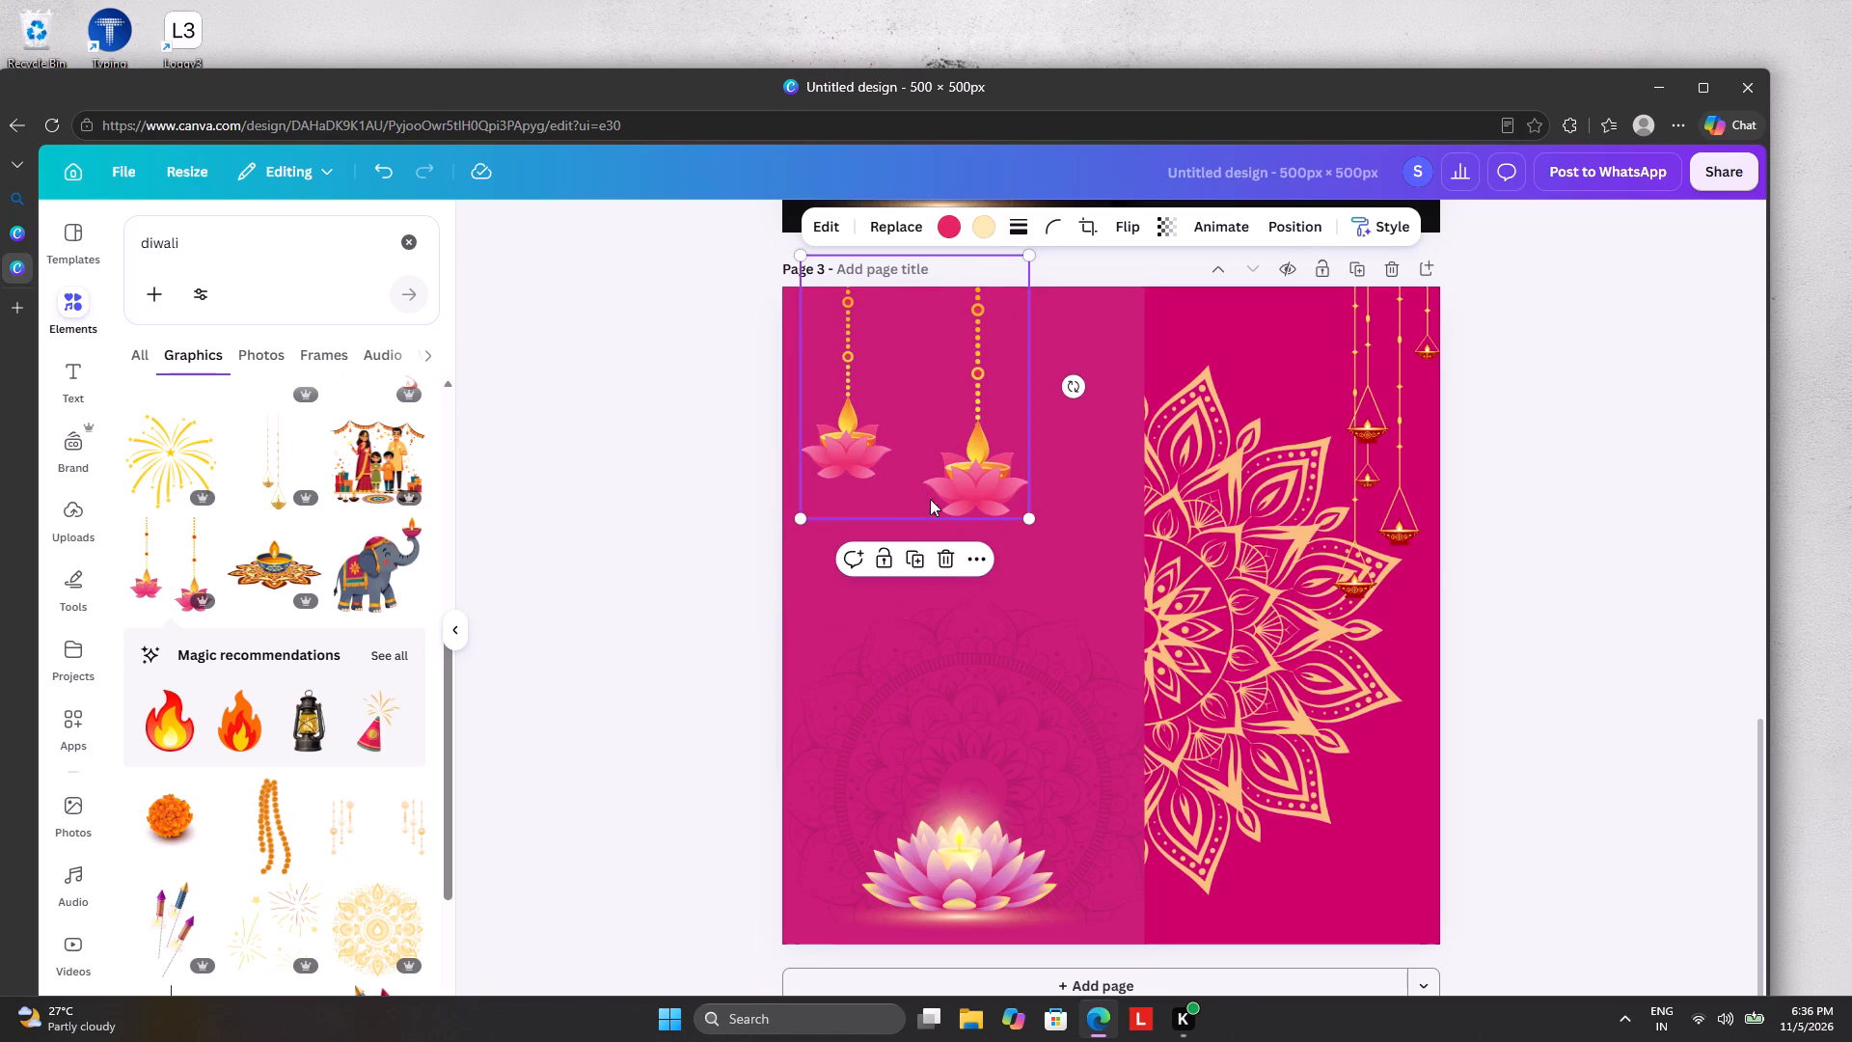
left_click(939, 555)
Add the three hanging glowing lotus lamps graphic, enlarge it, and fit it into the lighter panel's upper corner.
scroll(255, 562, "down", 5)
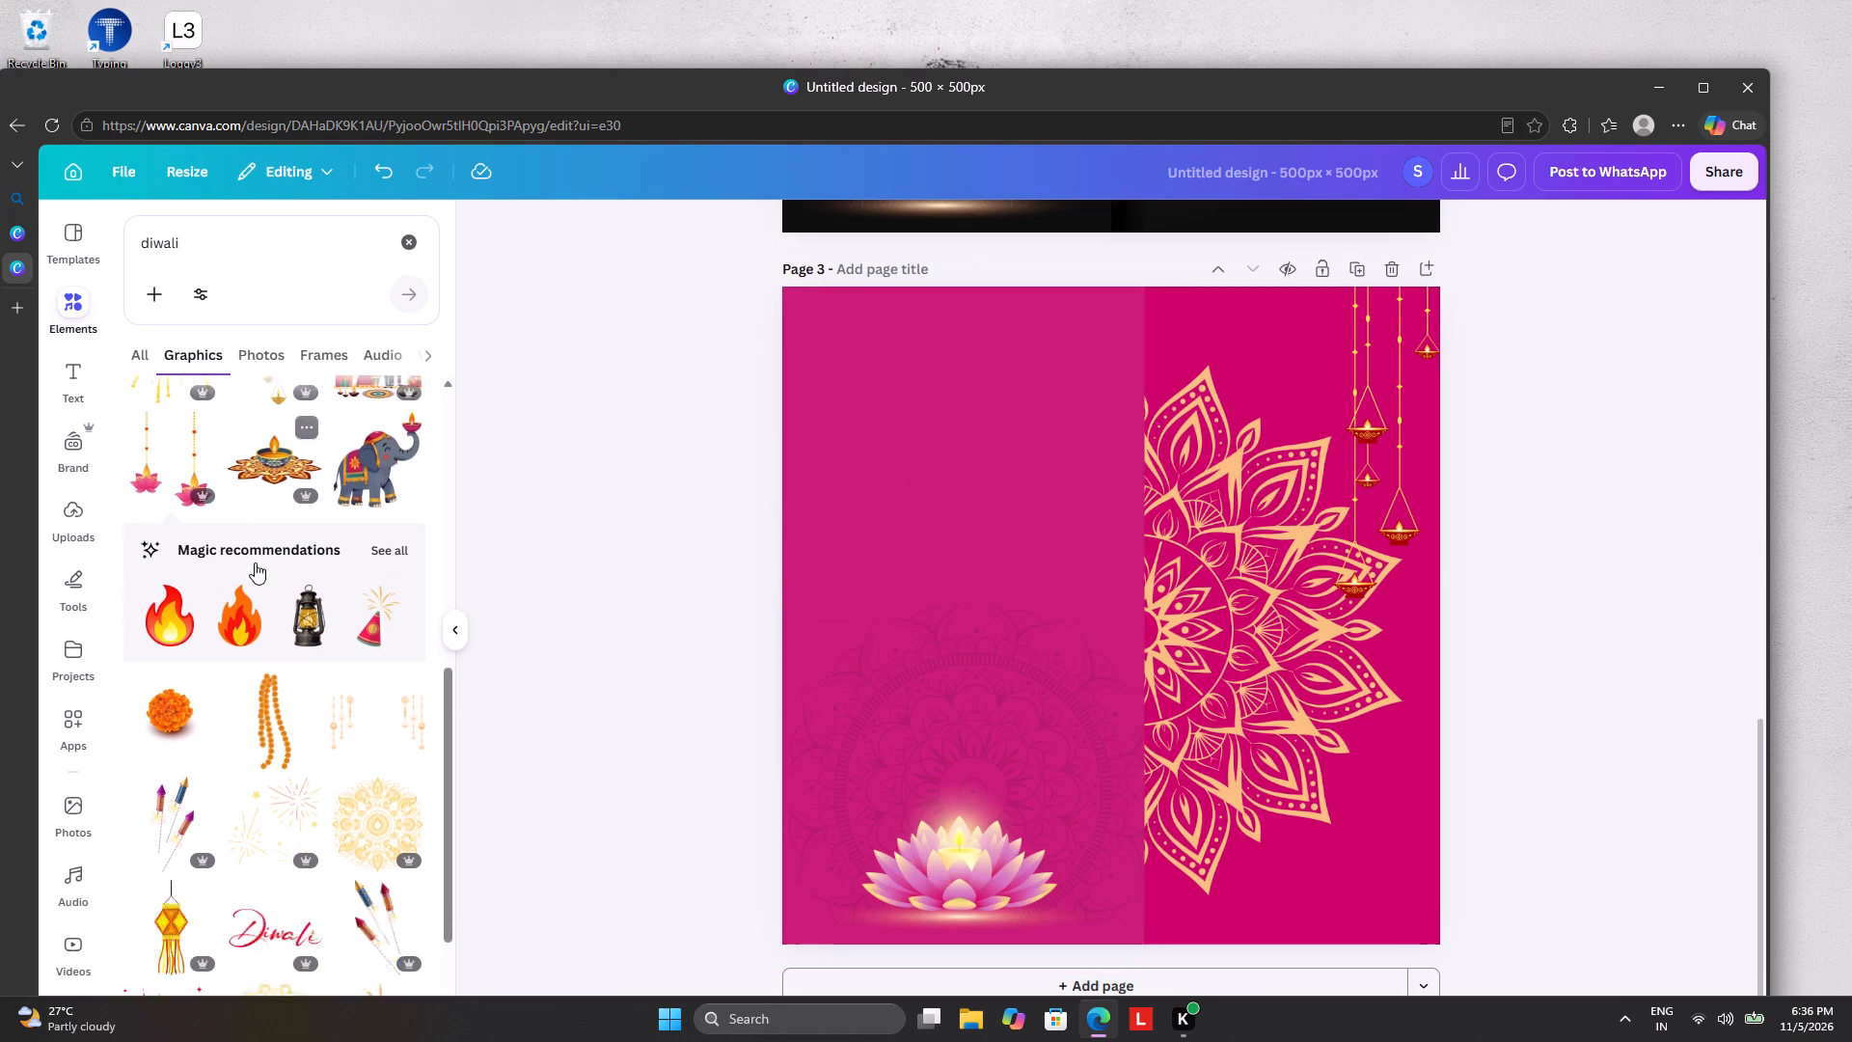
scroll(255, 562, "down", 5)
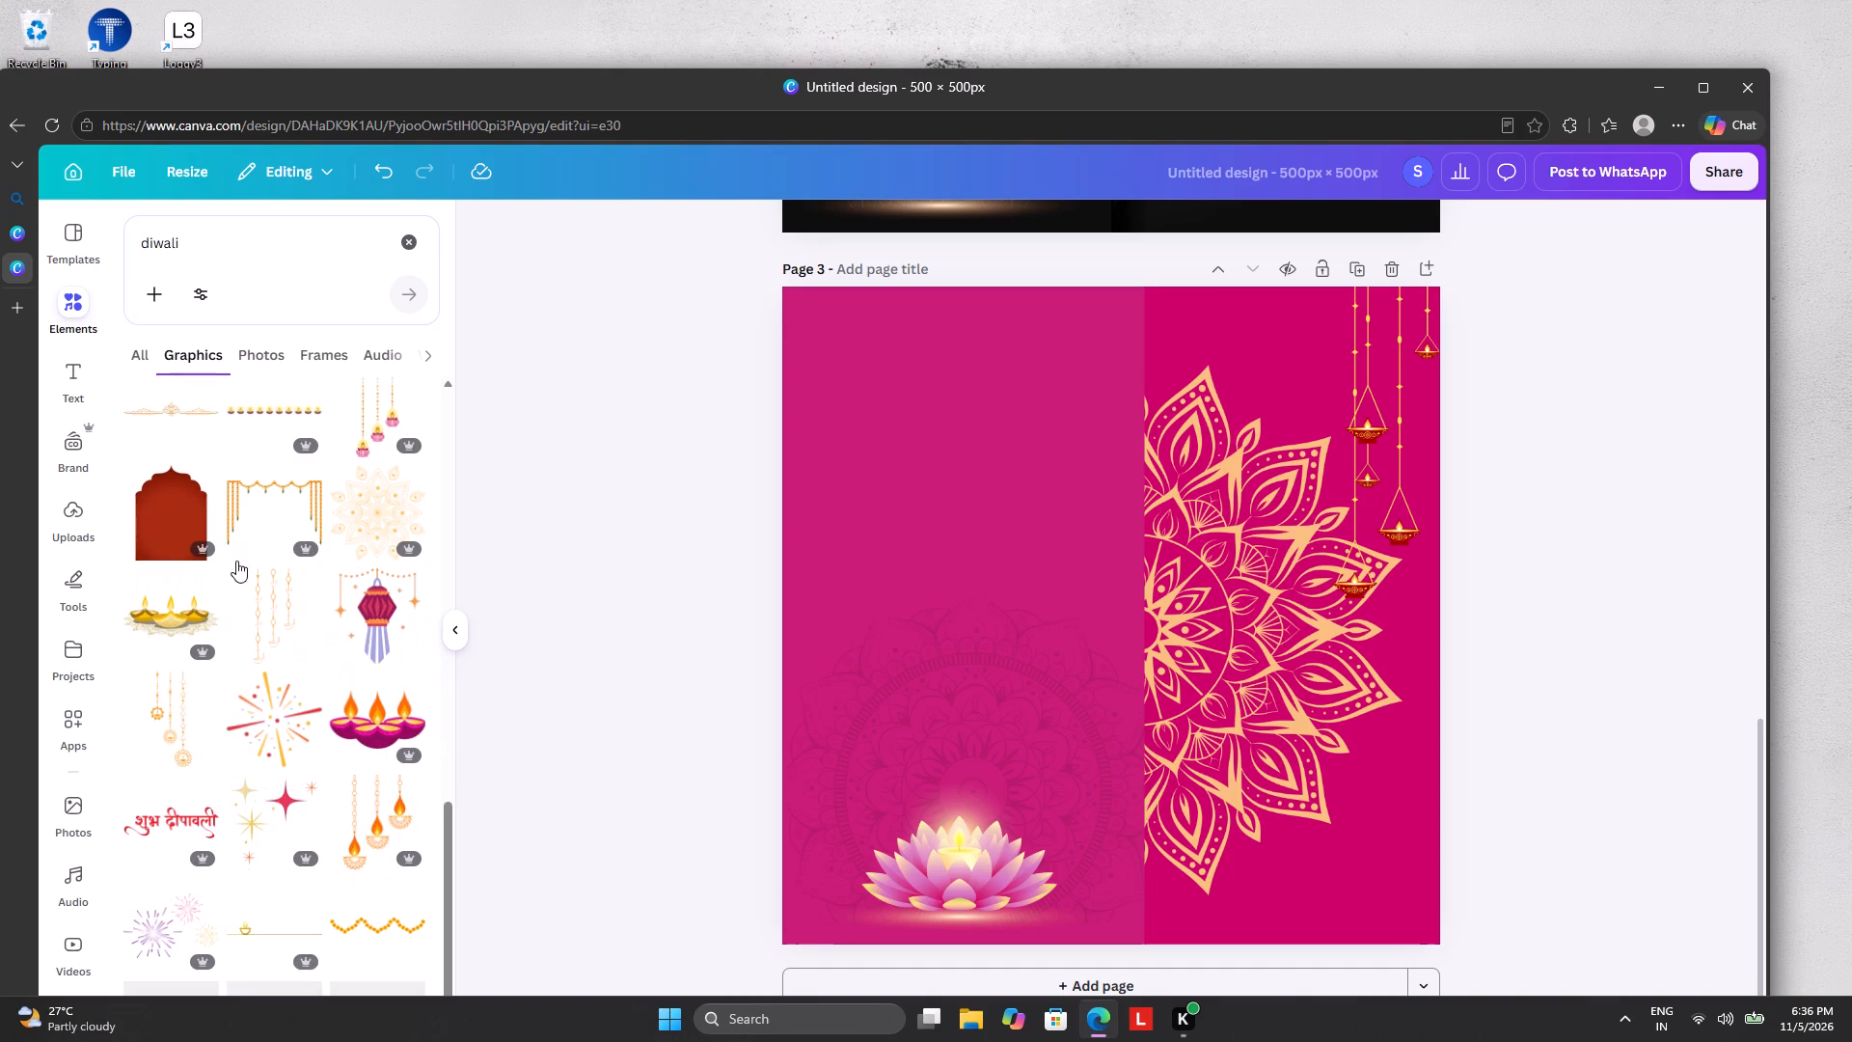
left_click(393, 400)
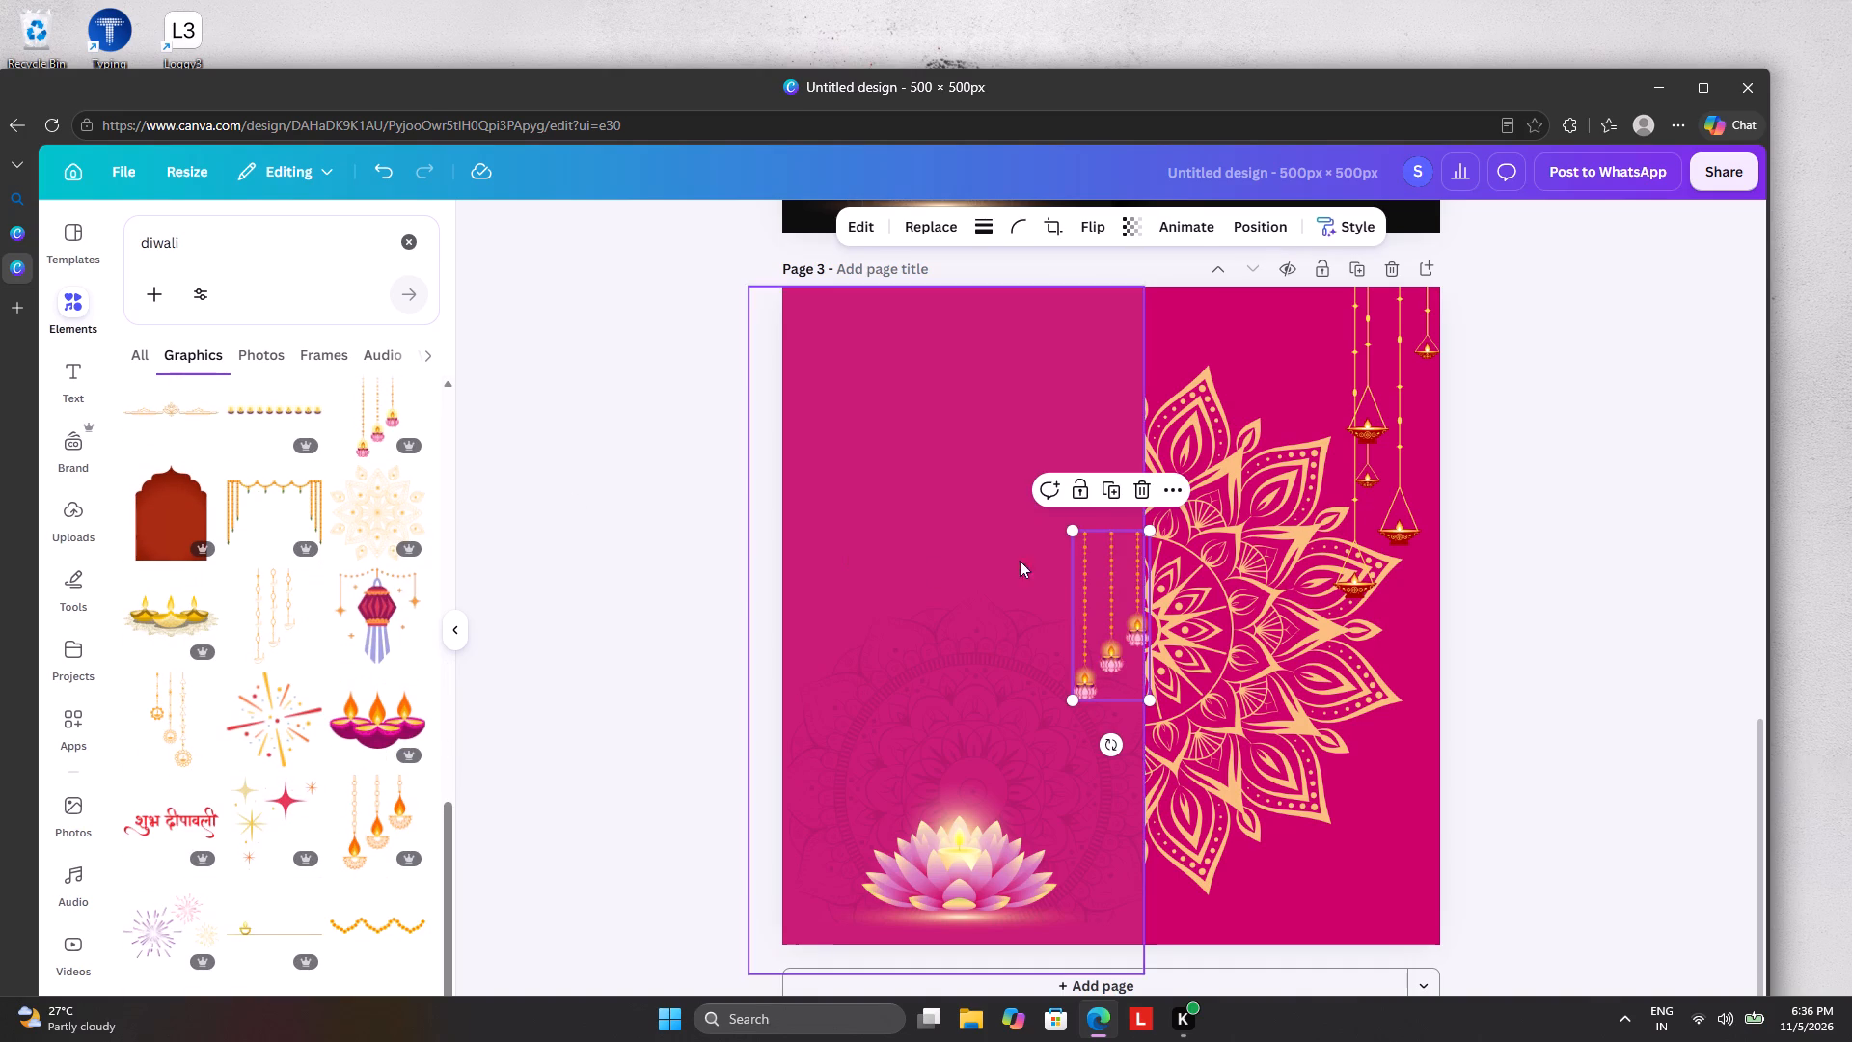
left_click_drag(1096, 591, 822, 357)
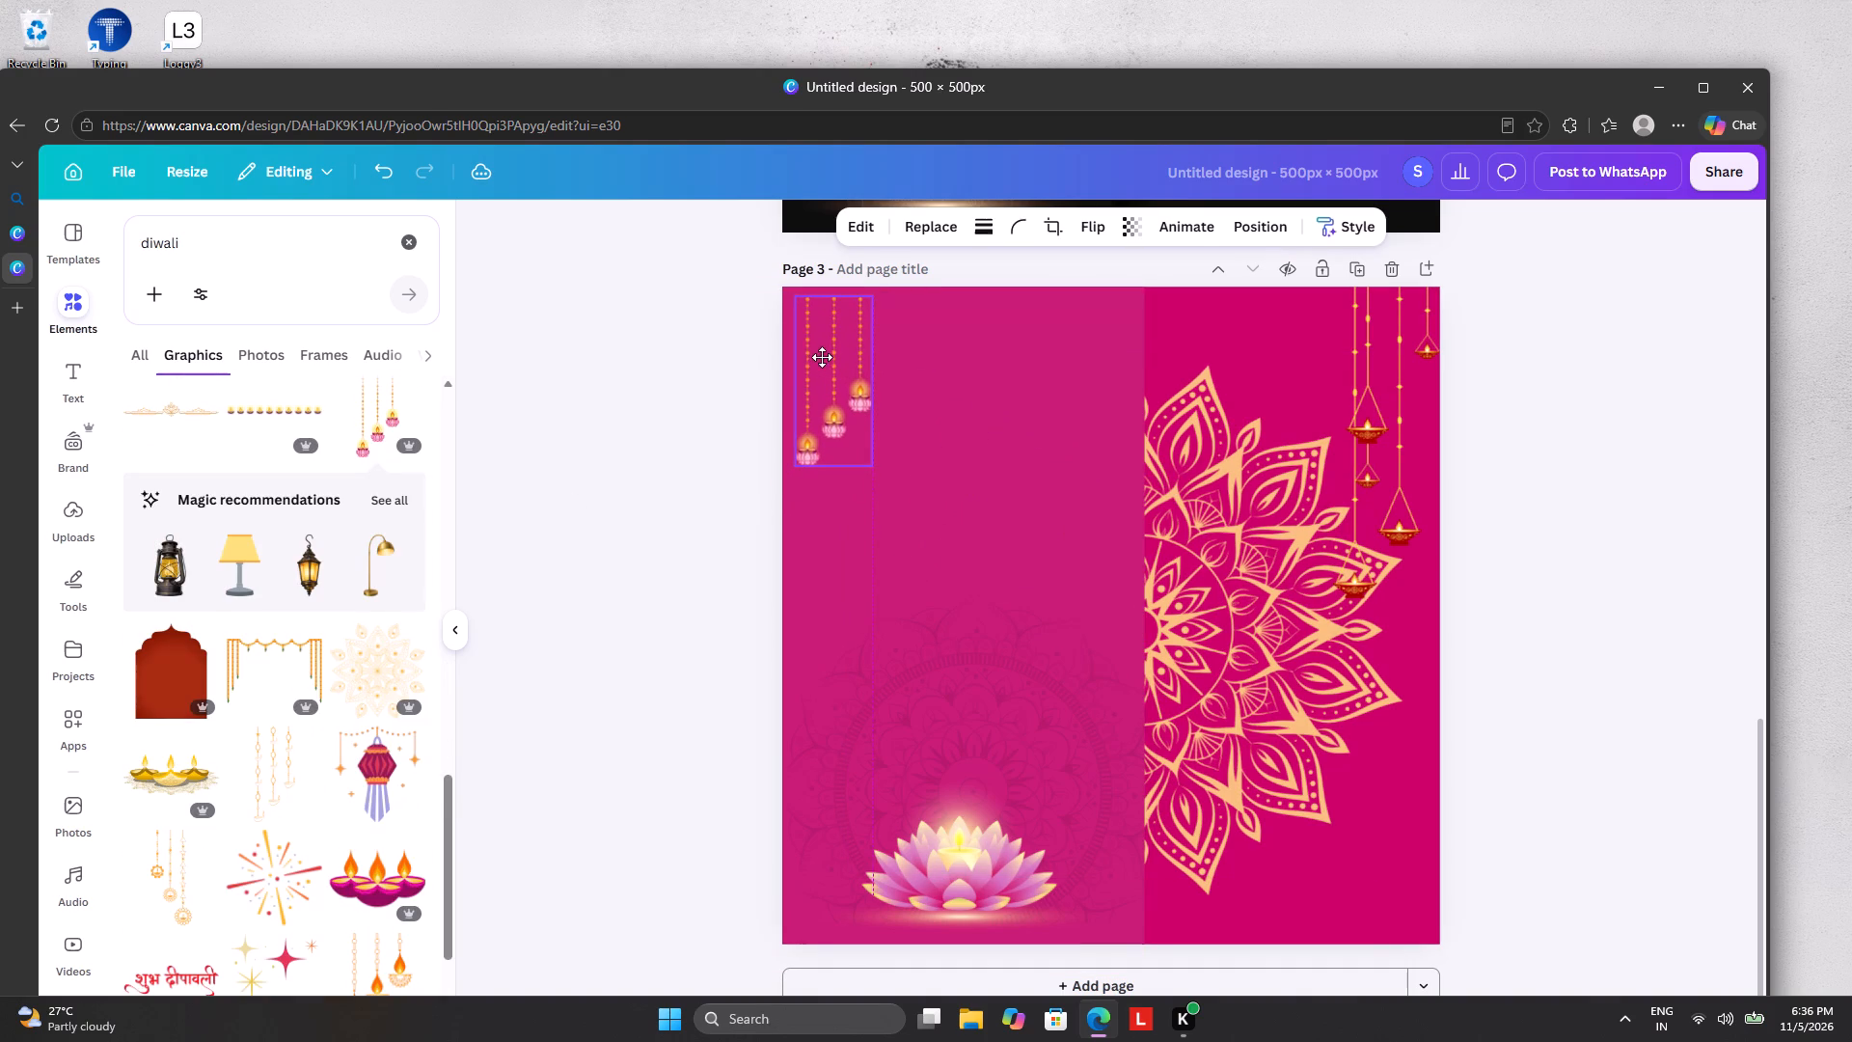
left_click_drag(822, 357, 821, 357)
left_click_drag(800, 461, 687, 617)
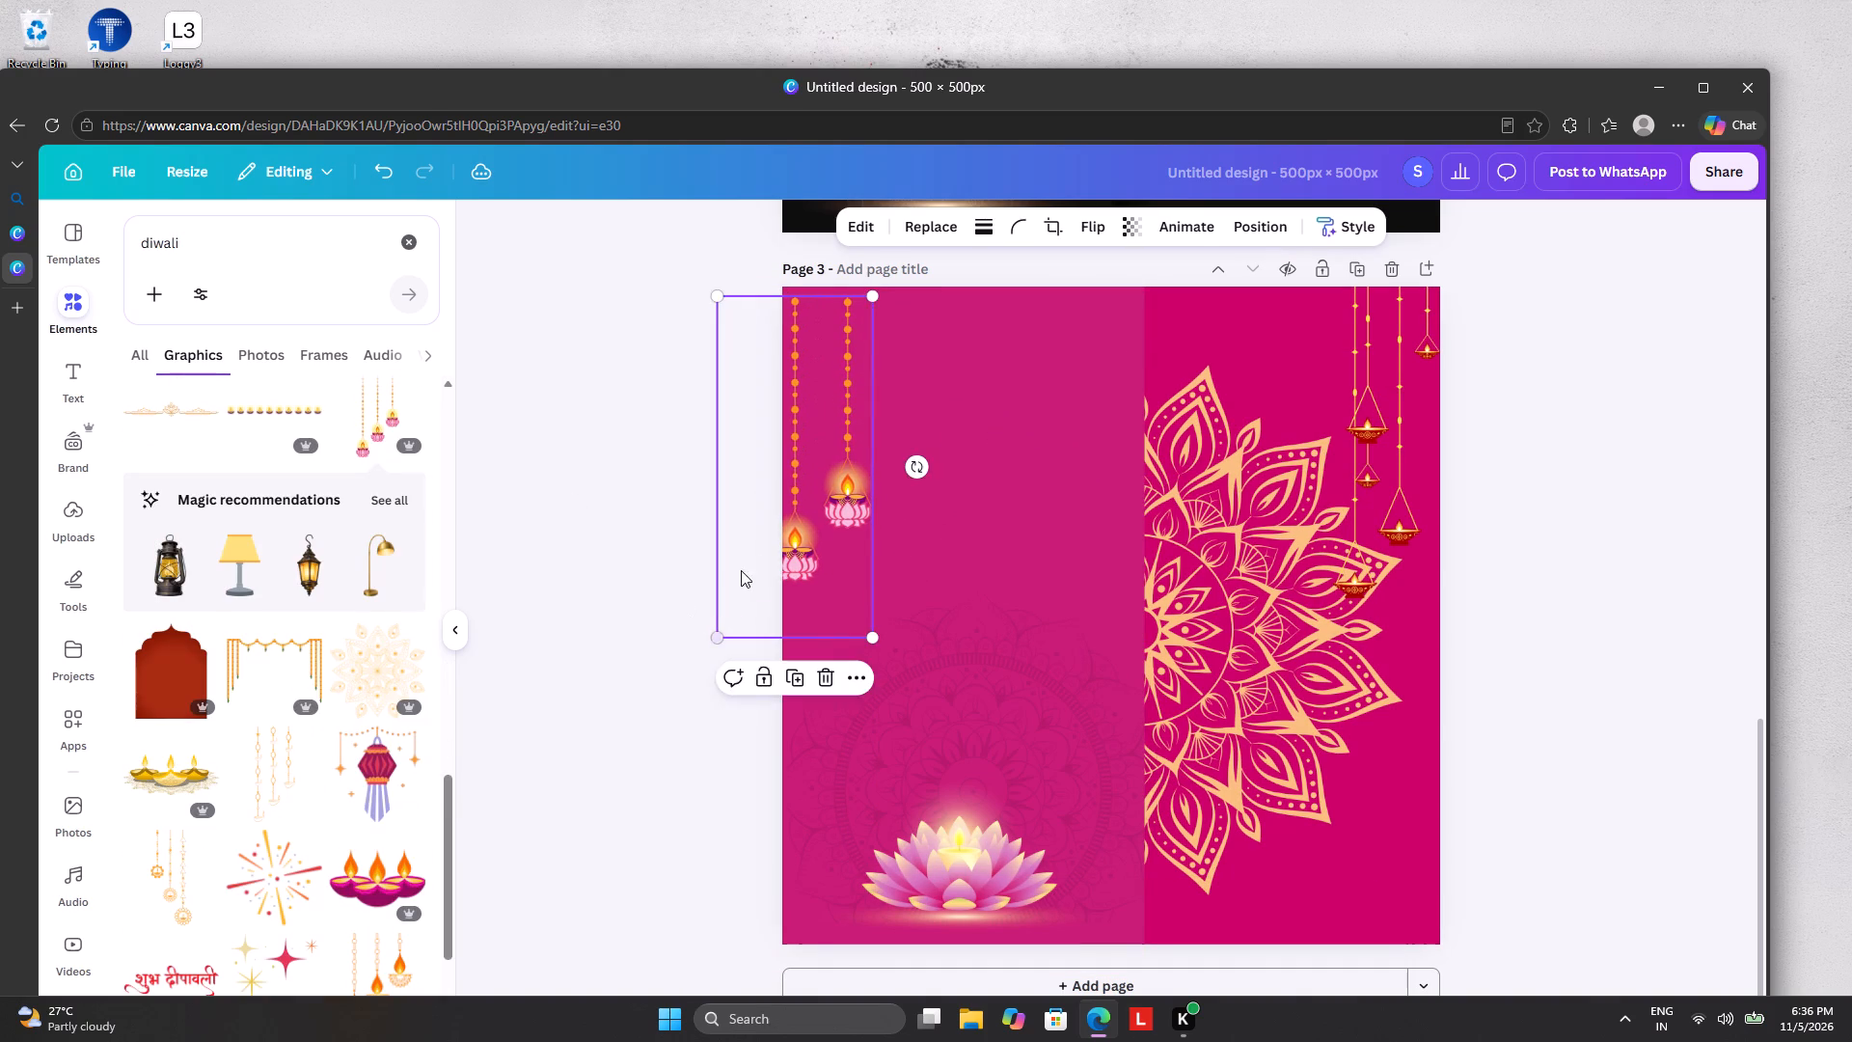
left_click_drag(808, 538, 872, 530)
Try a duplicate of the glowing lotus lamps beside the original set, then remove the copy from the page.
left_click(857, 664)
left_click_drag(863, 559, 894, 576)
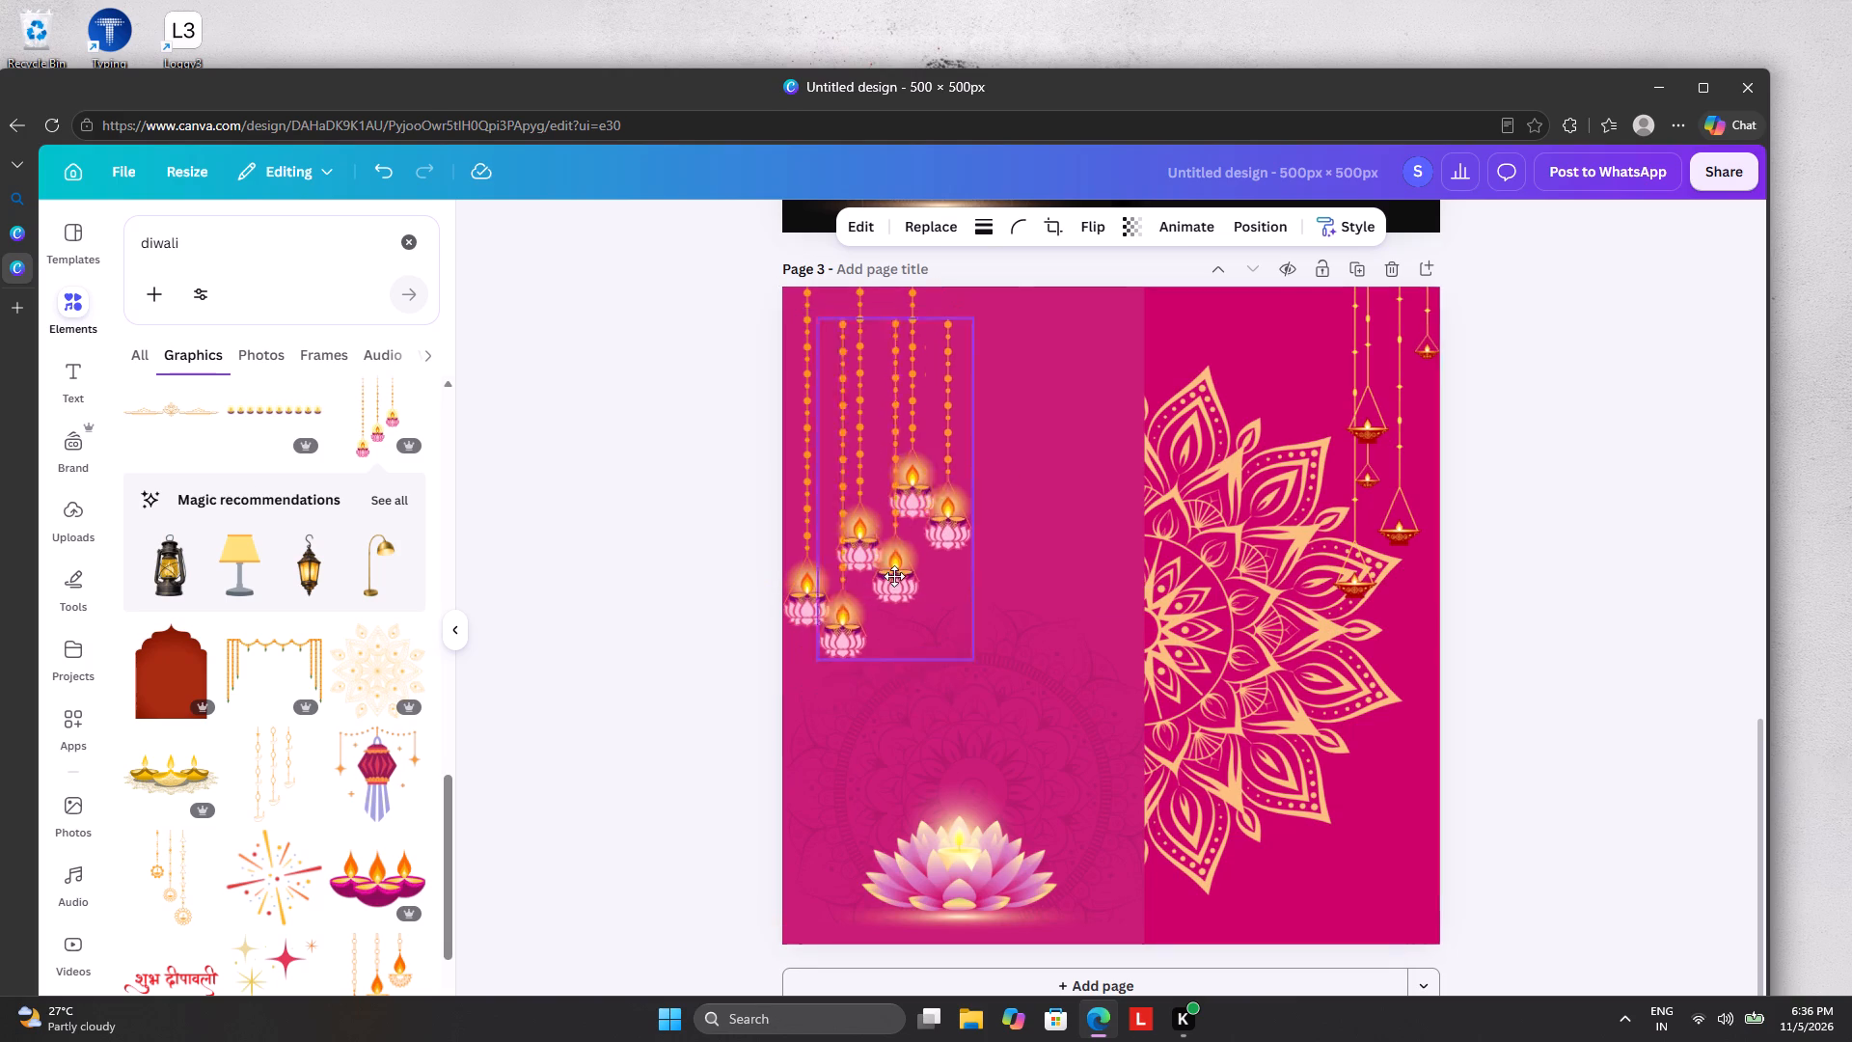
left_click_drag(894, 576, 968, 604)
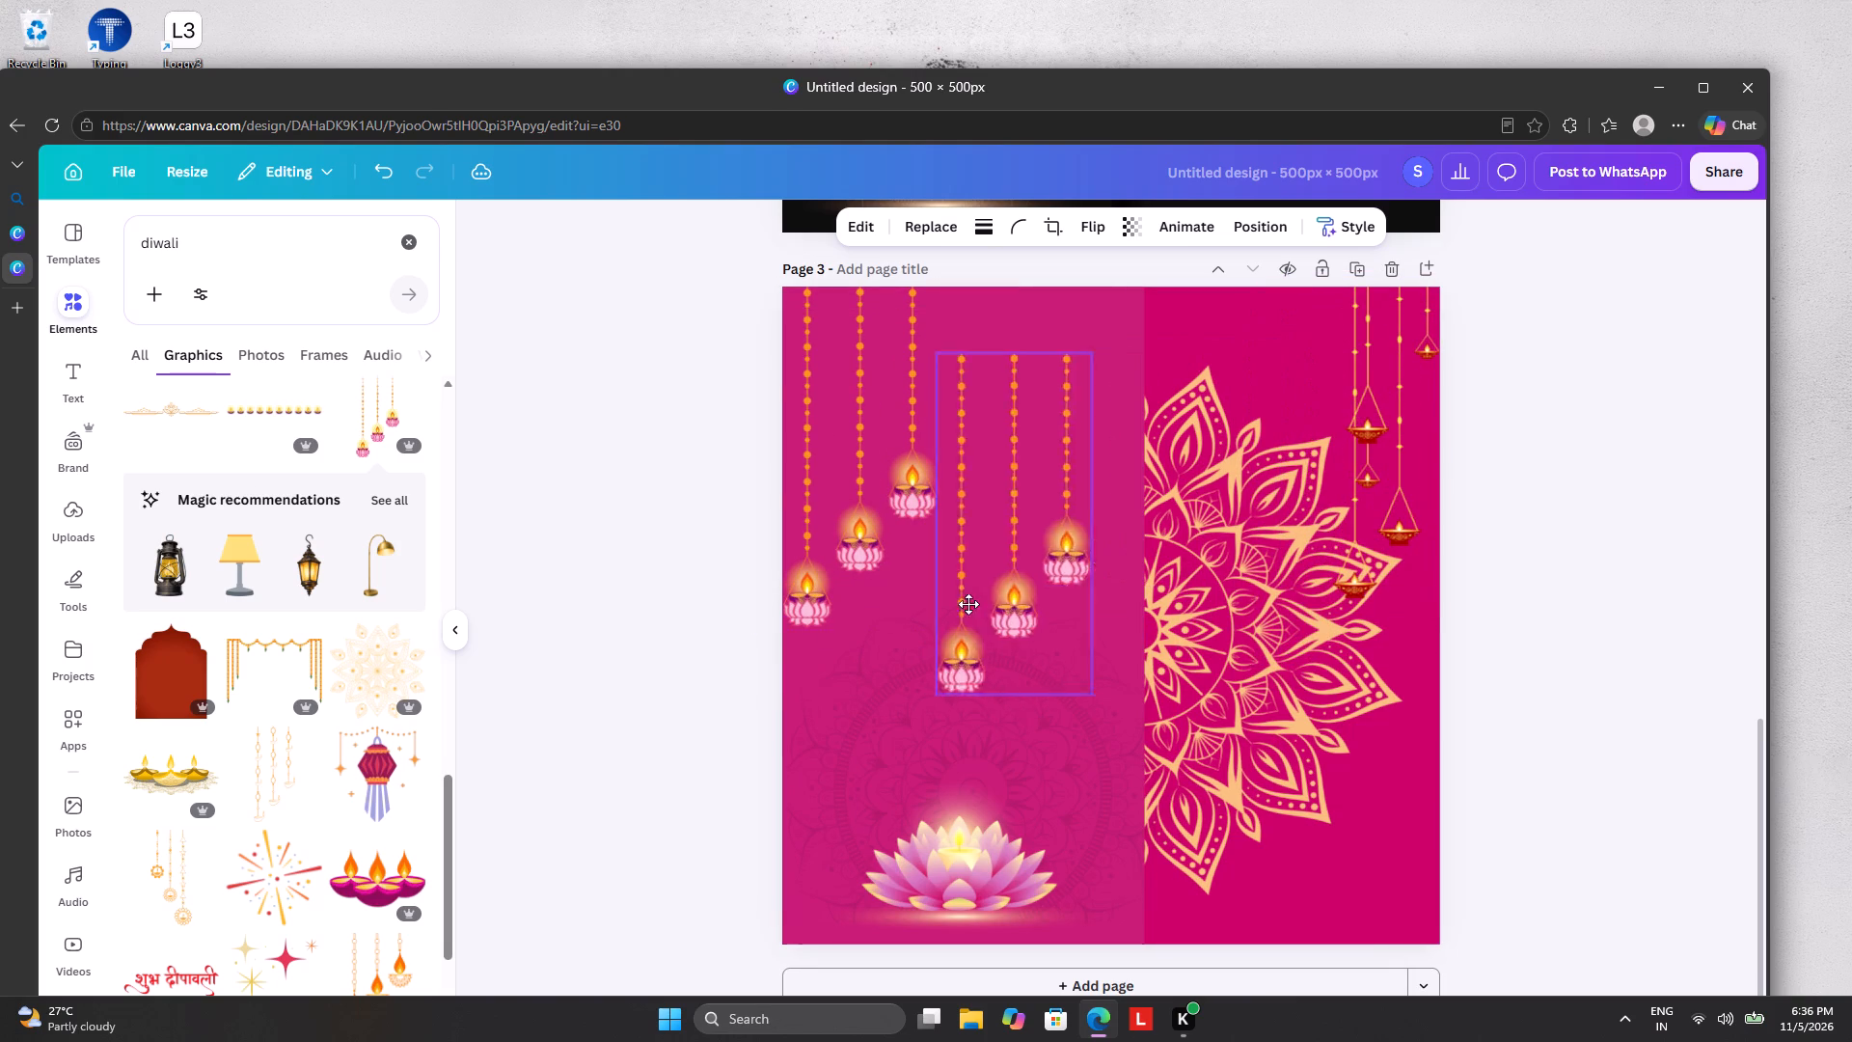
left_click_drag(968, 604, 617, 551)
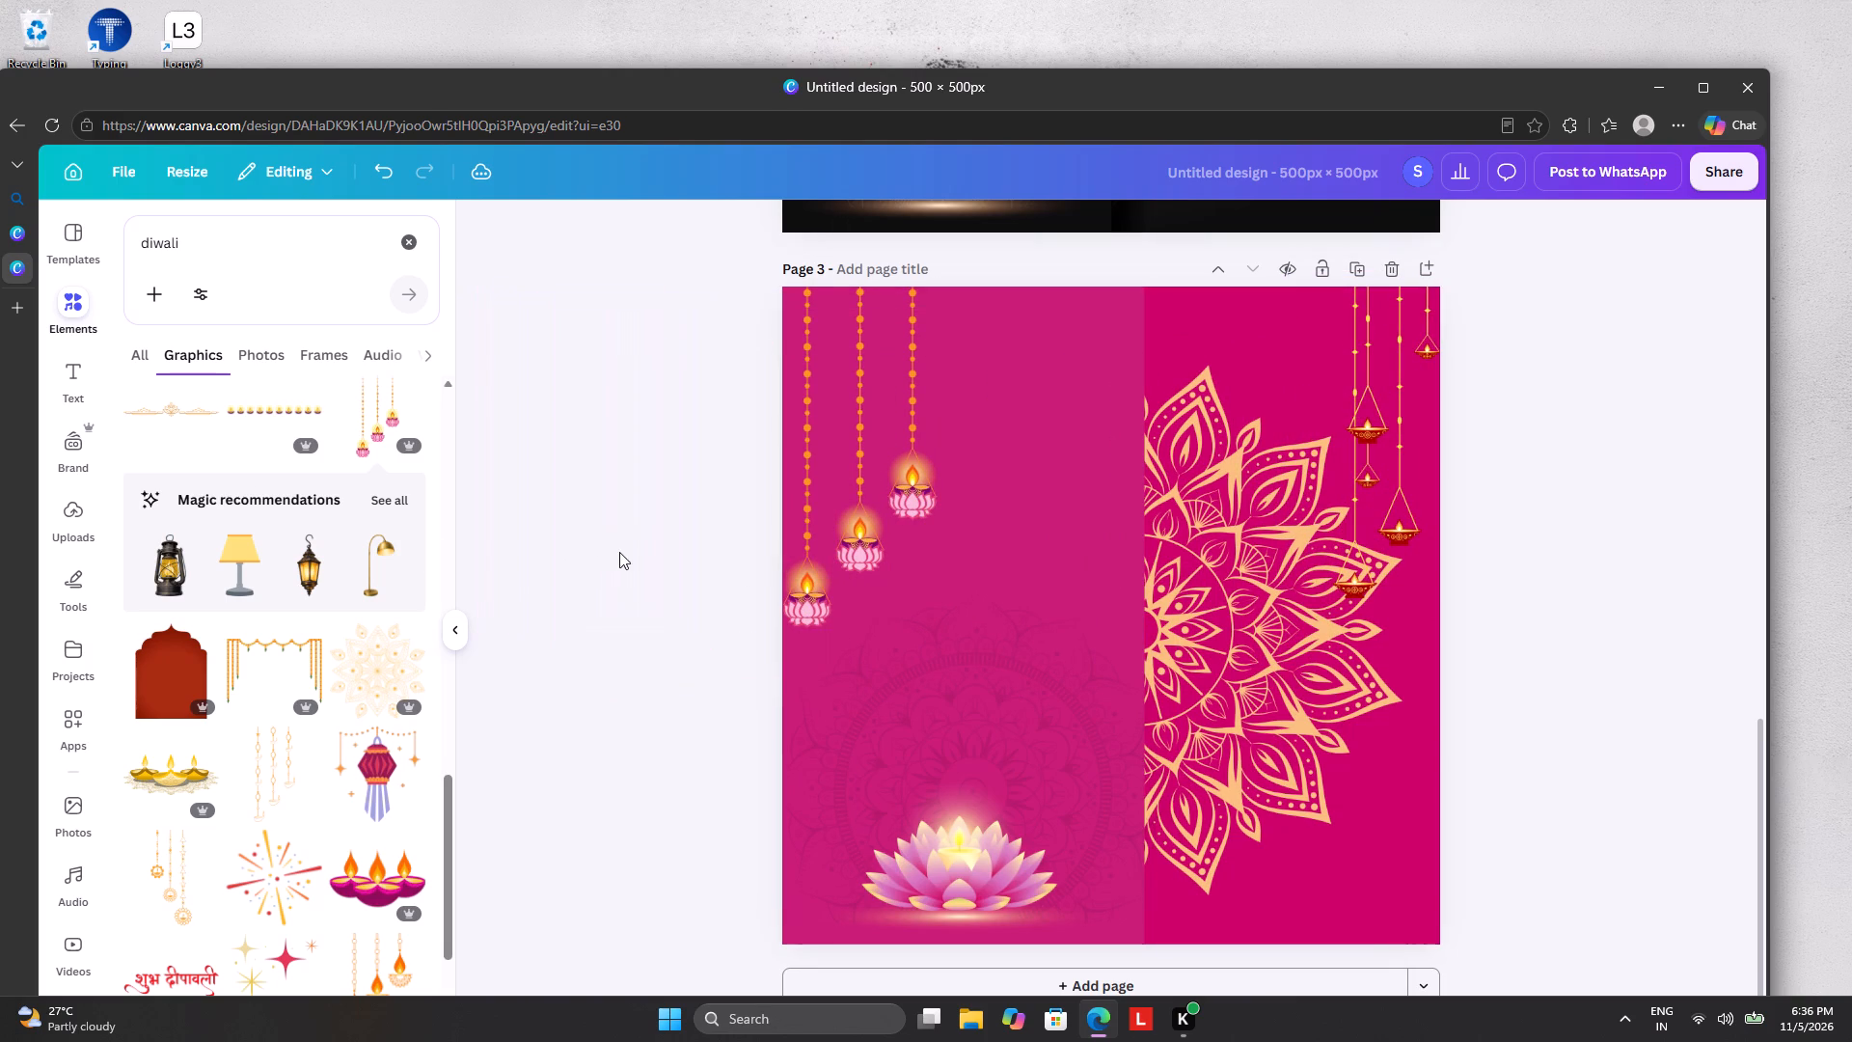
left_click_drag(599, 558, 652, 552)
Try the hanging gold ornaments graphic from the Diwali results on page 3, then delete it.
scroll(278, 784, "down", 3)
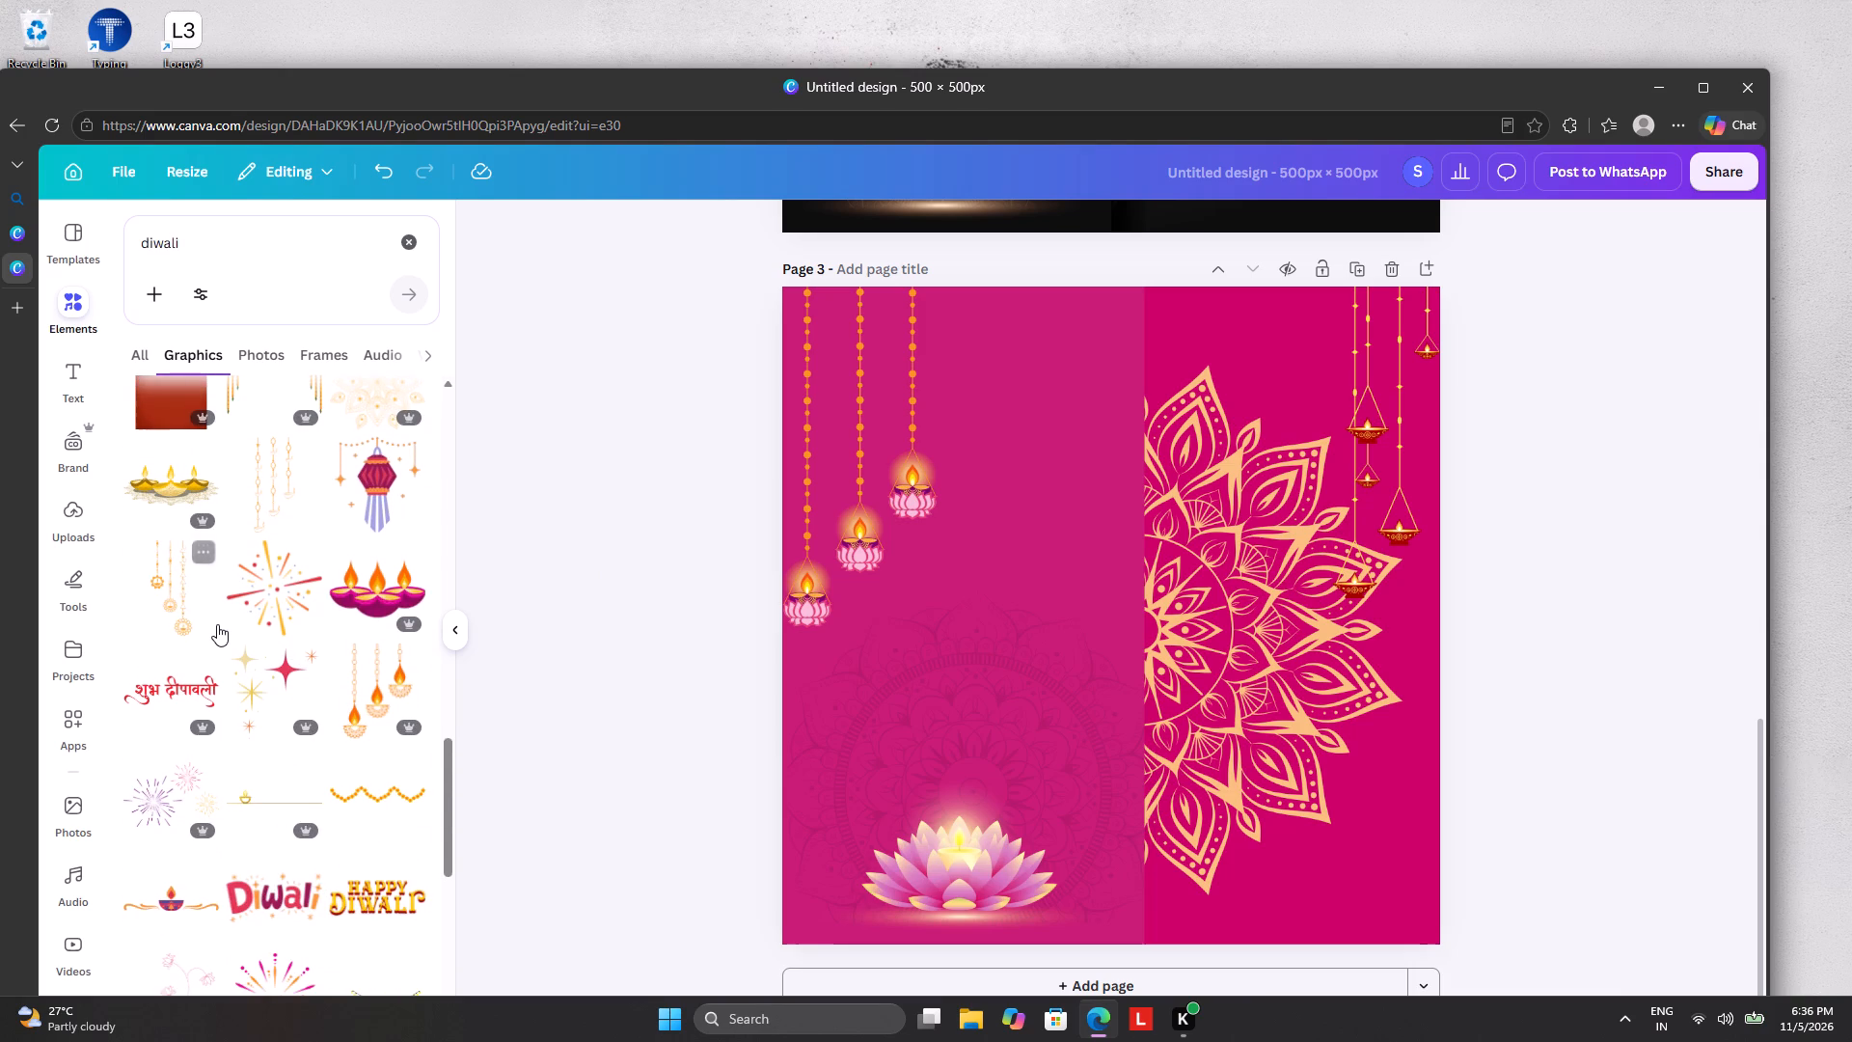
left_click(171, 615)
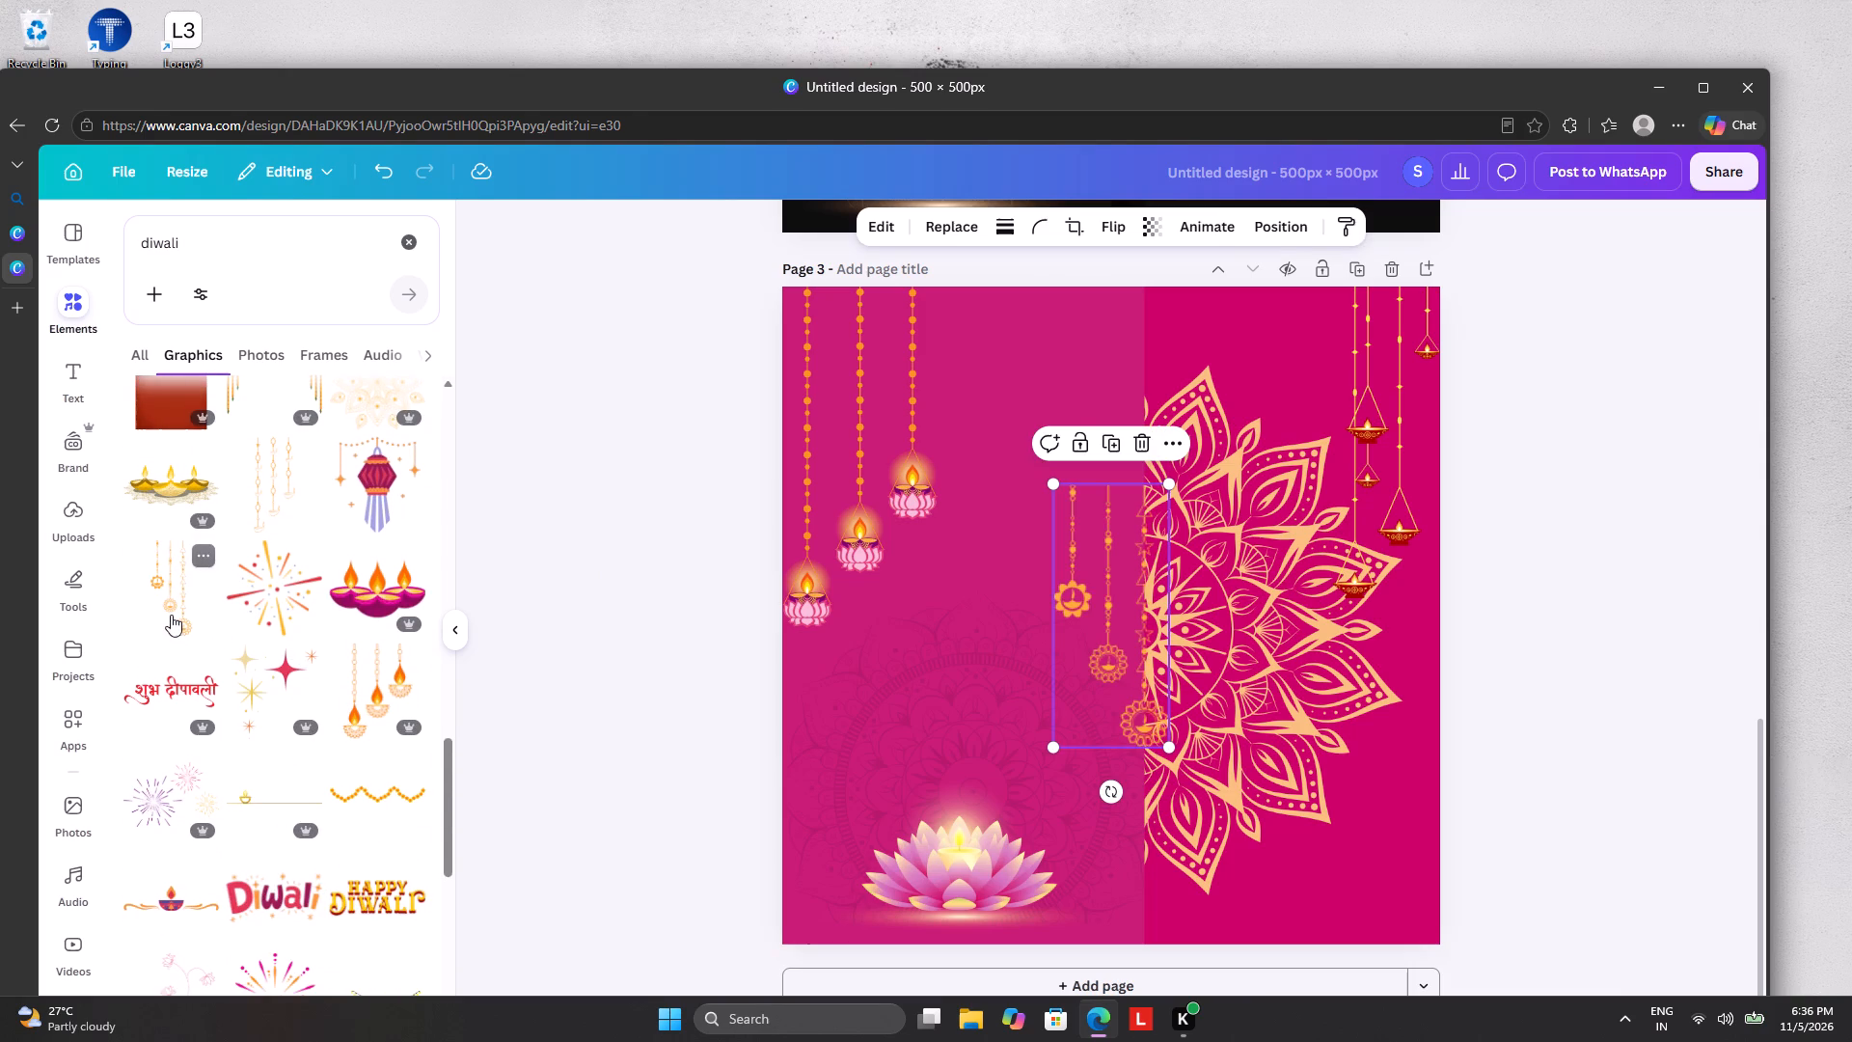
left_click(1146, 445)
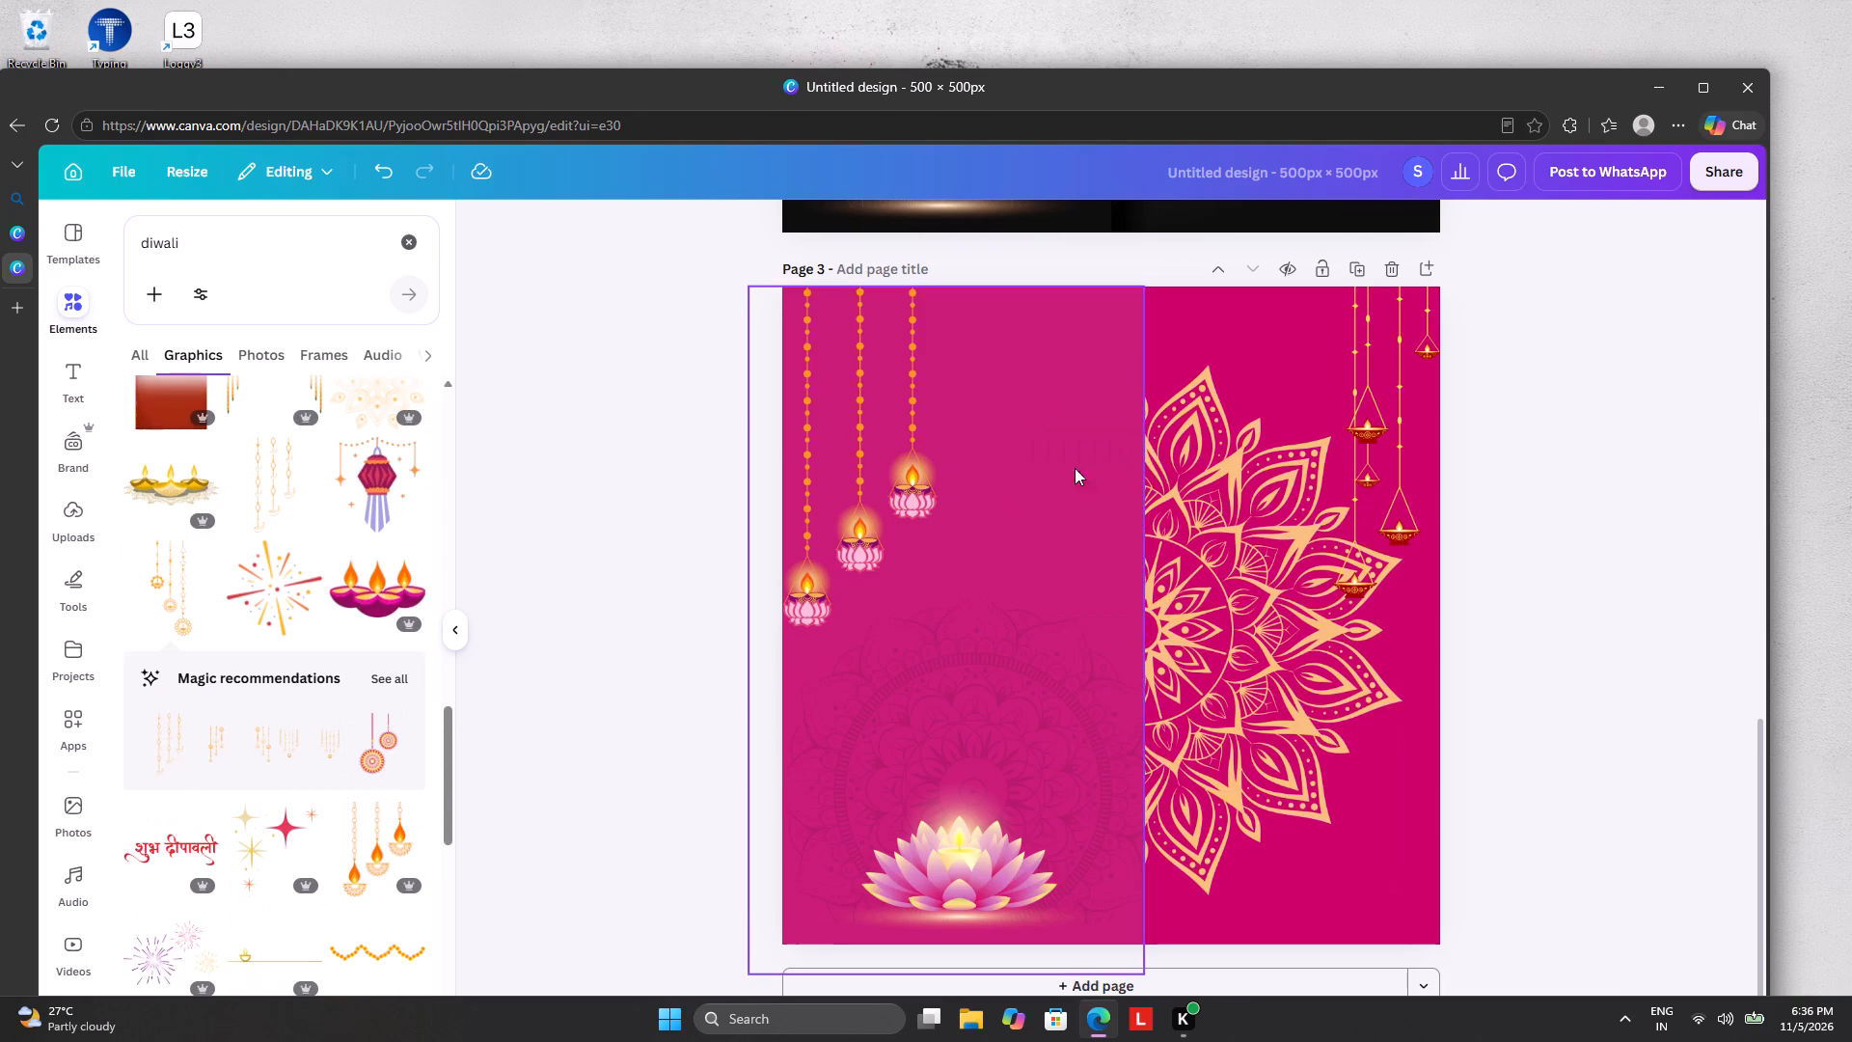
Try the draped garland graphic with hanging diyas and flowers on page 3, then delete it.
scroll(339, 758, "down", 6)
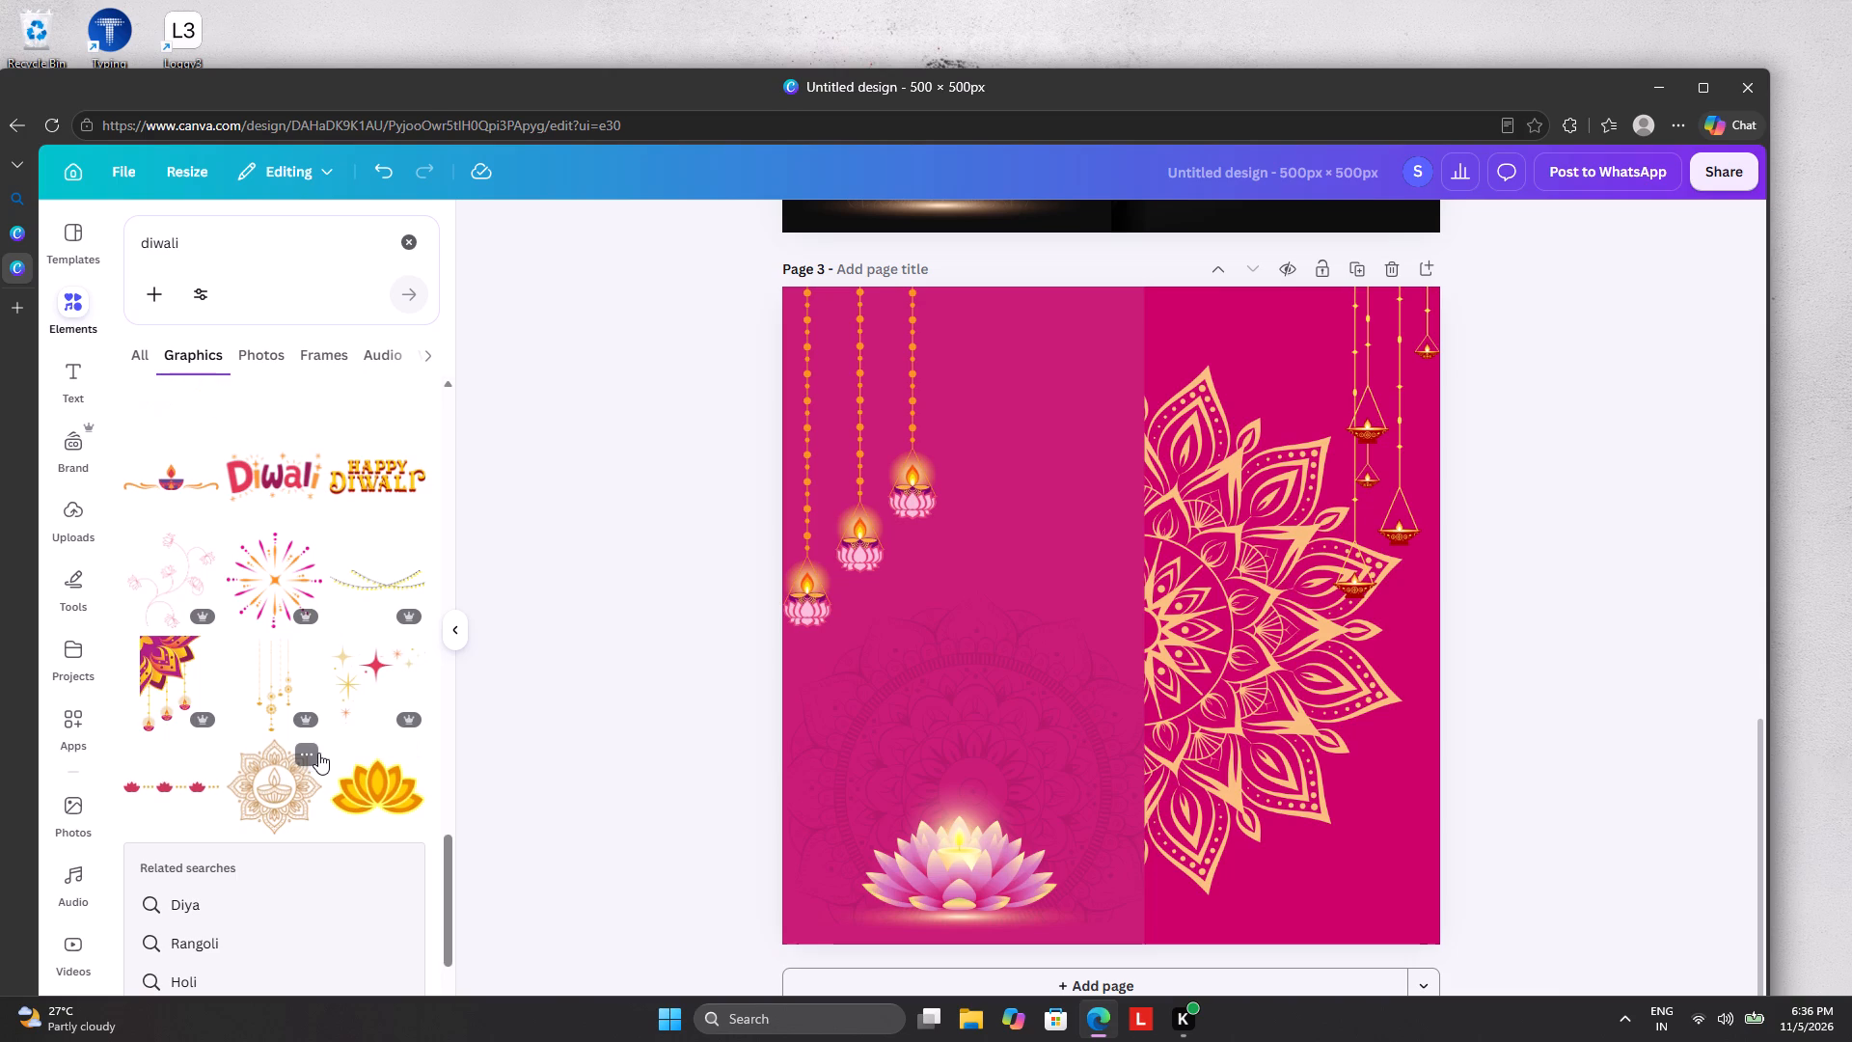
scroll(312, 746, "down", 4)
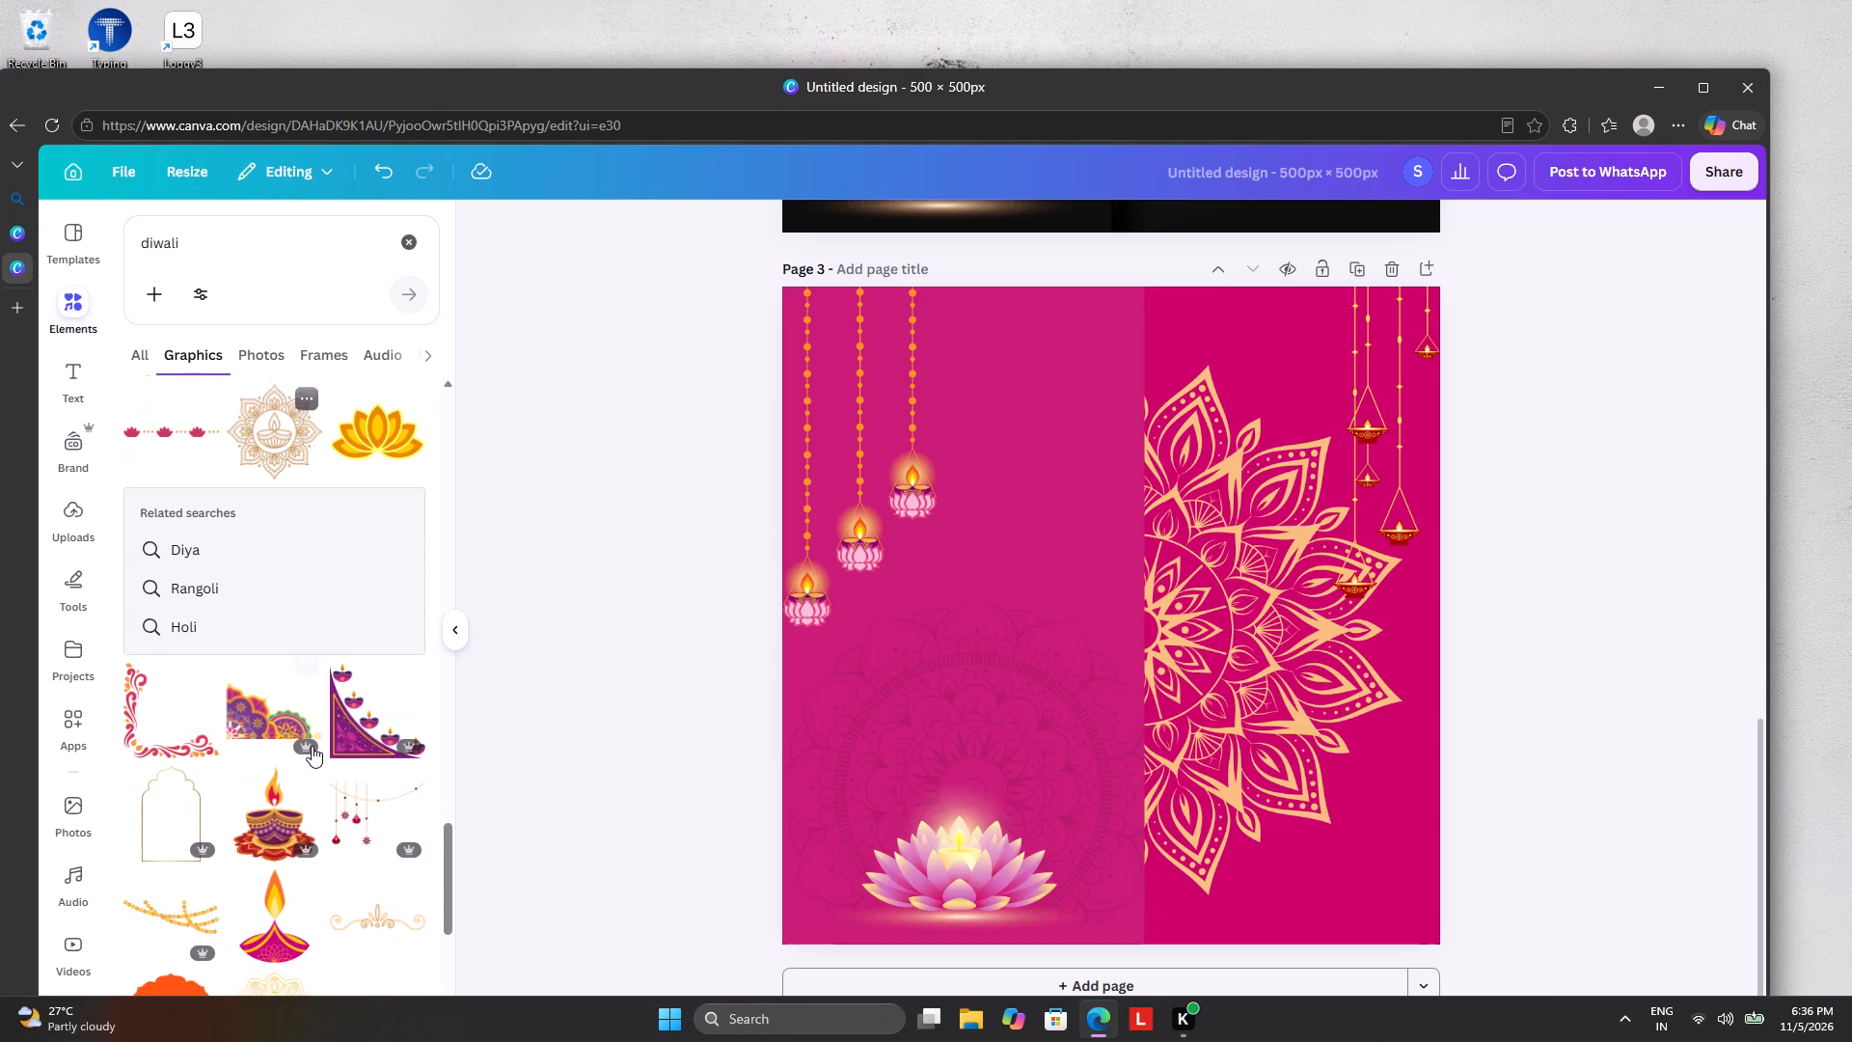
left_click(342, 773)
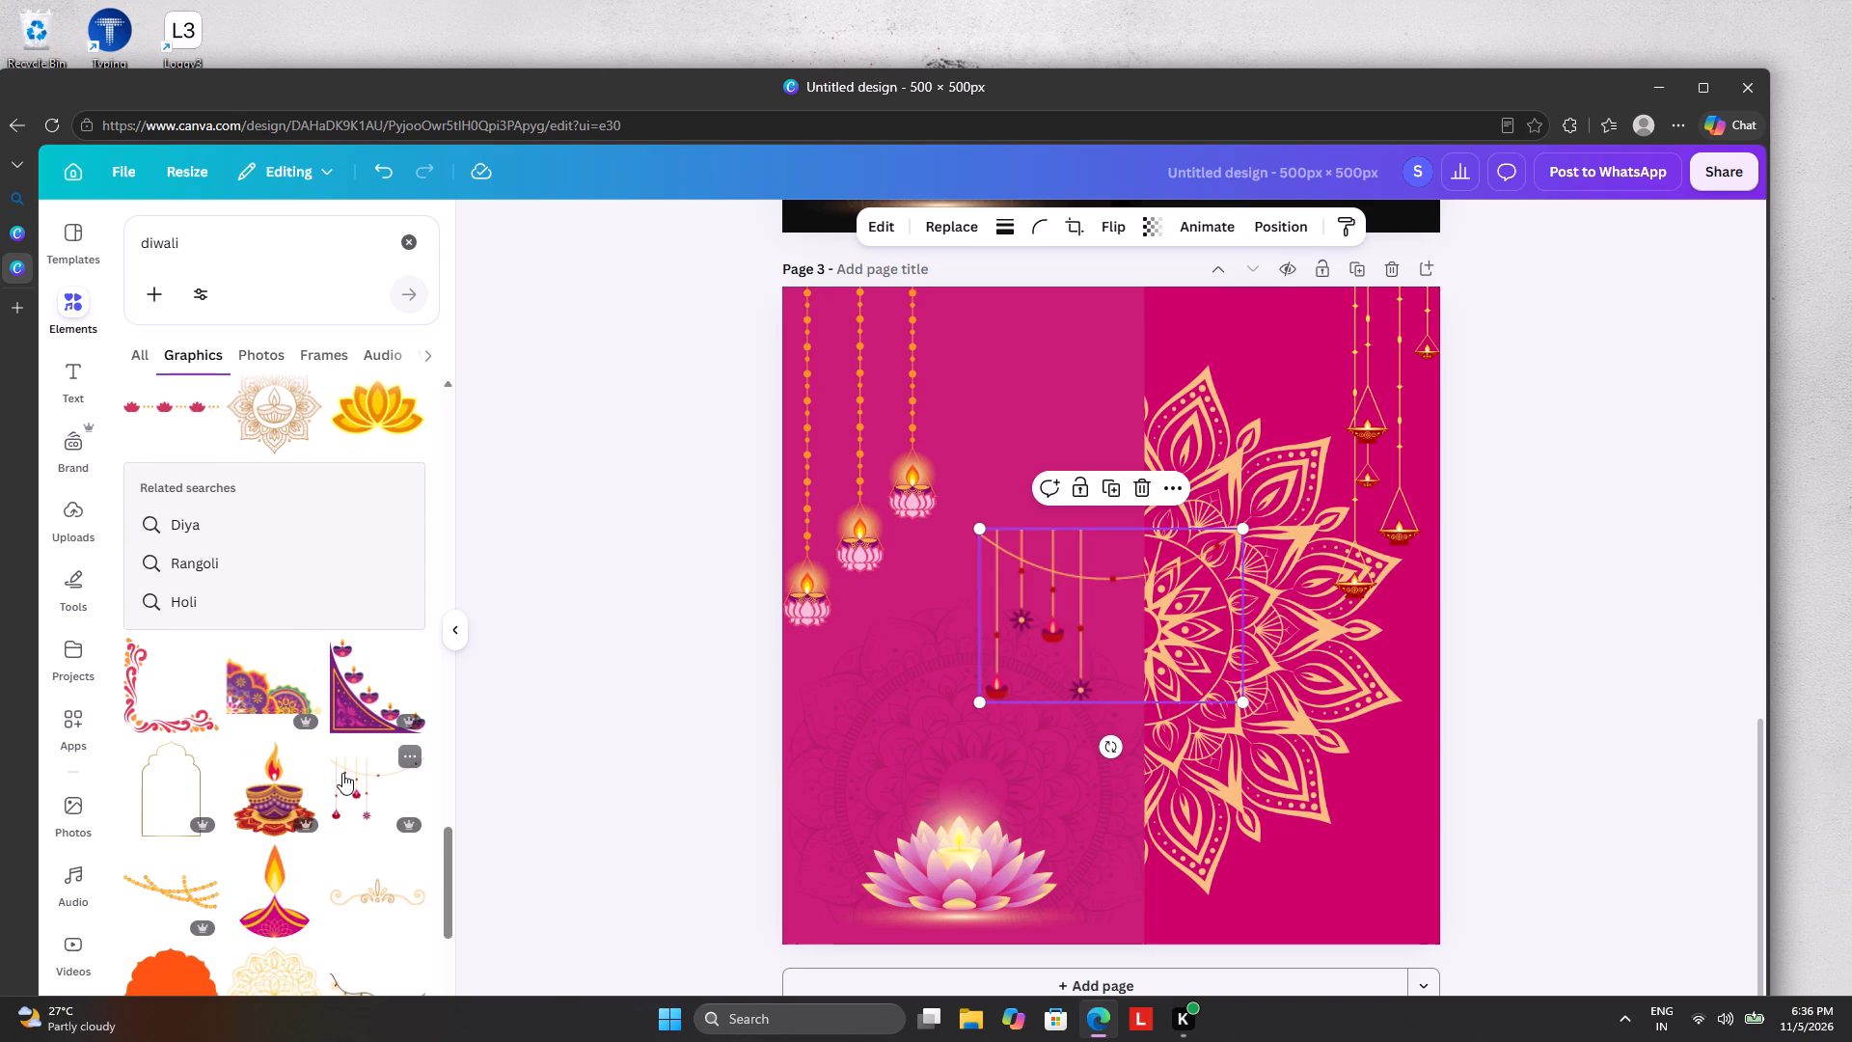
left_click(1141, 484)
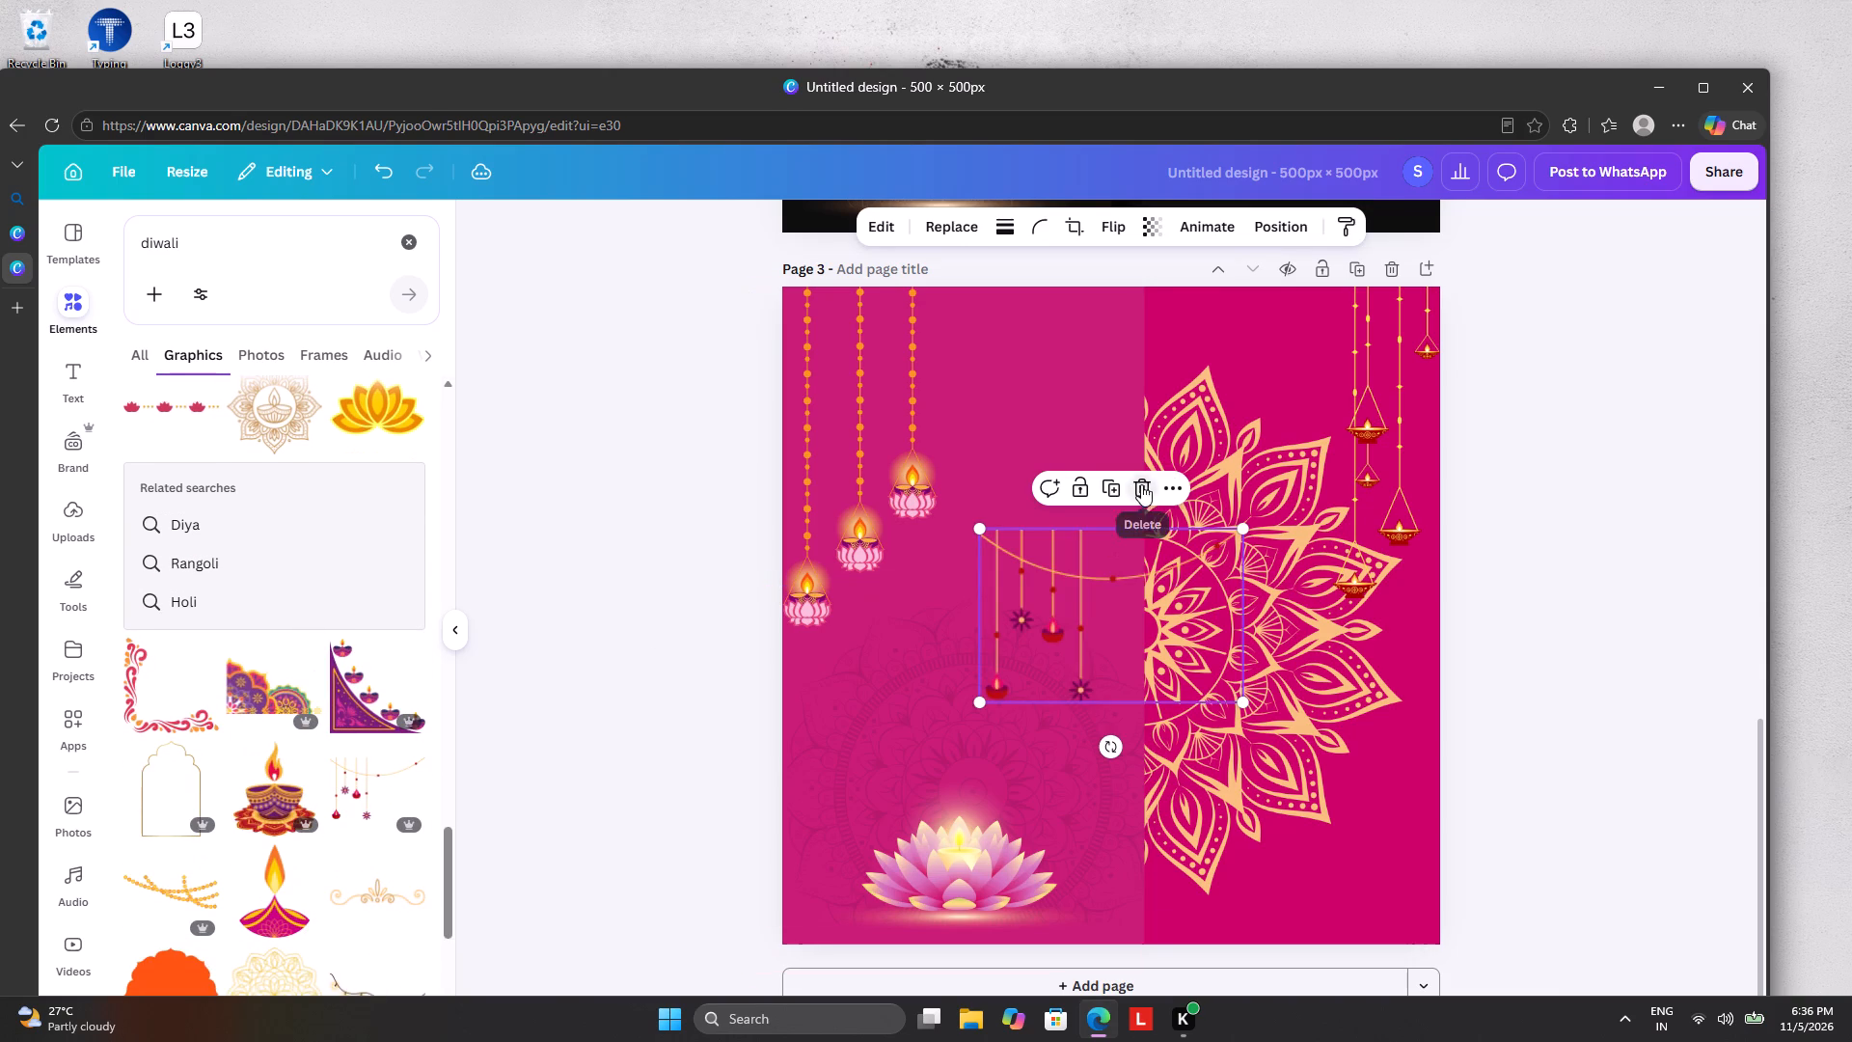
Duplicate the red hanging diyas on the darker side of page 3.
left_click(1378, 441)
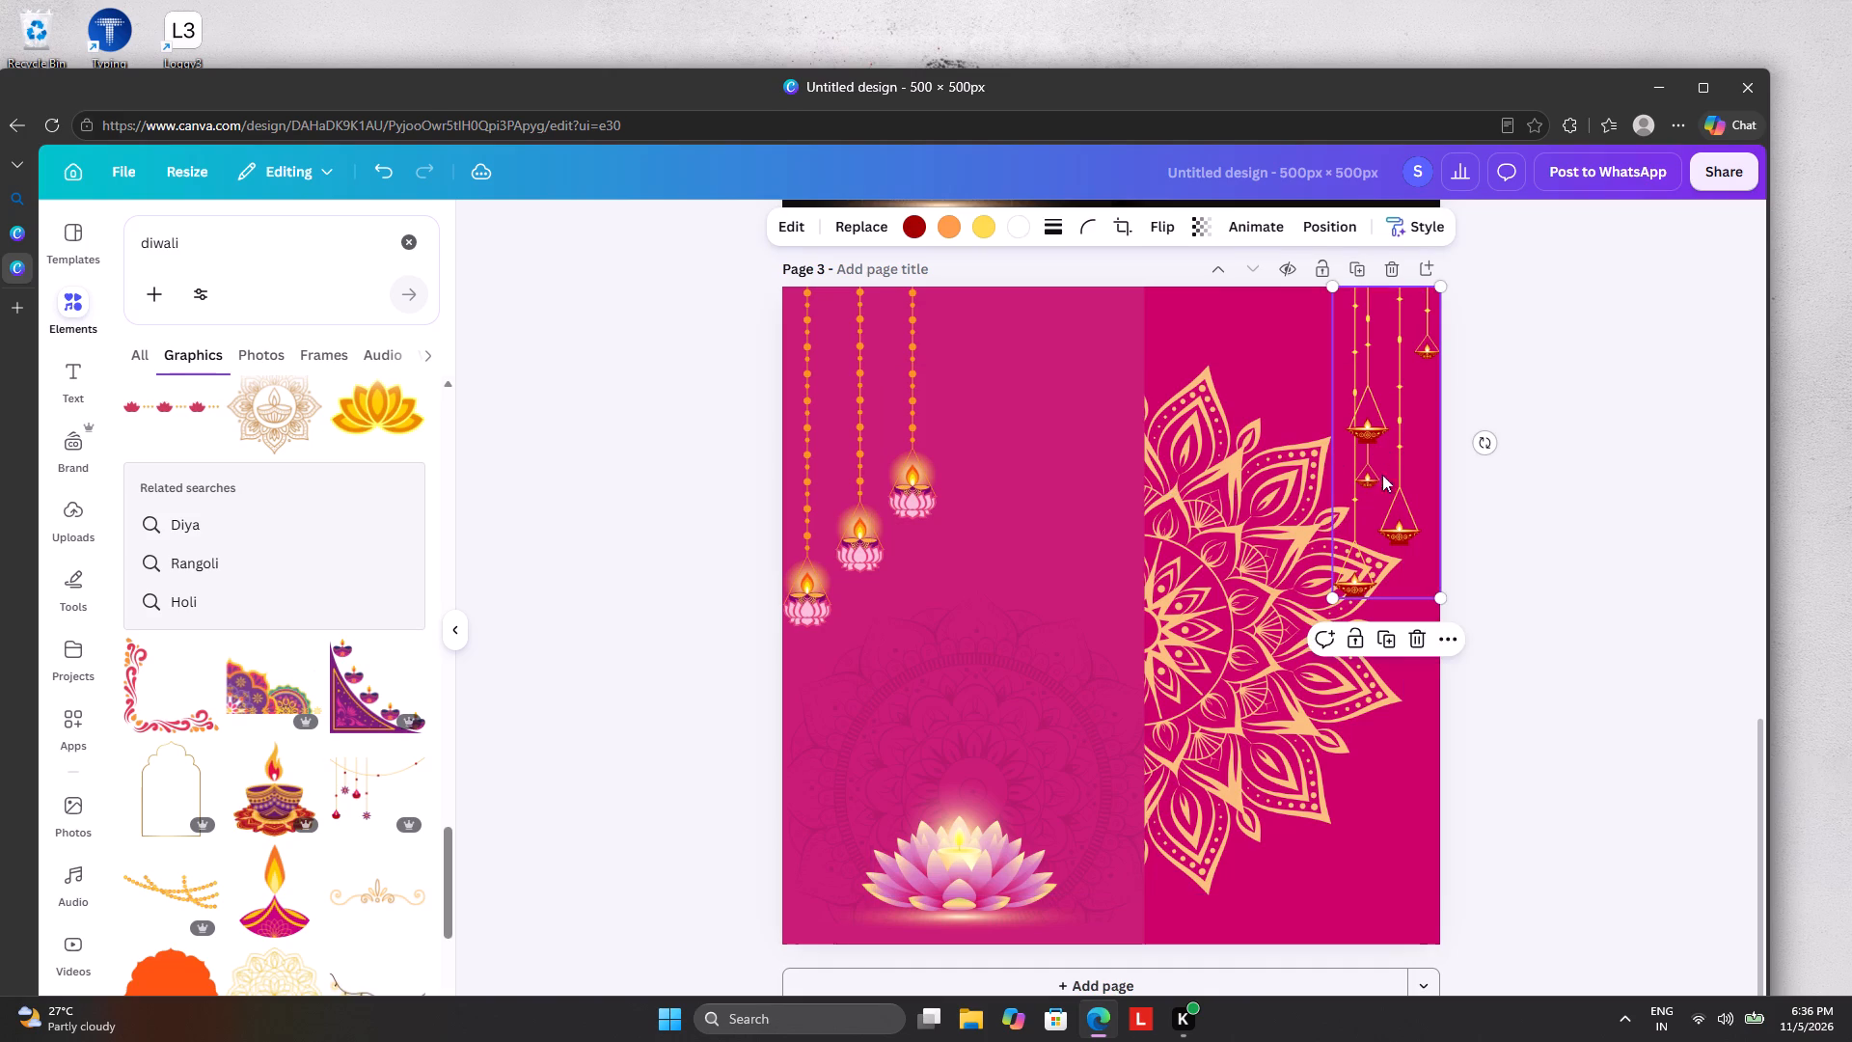
left_click(1386, 647)
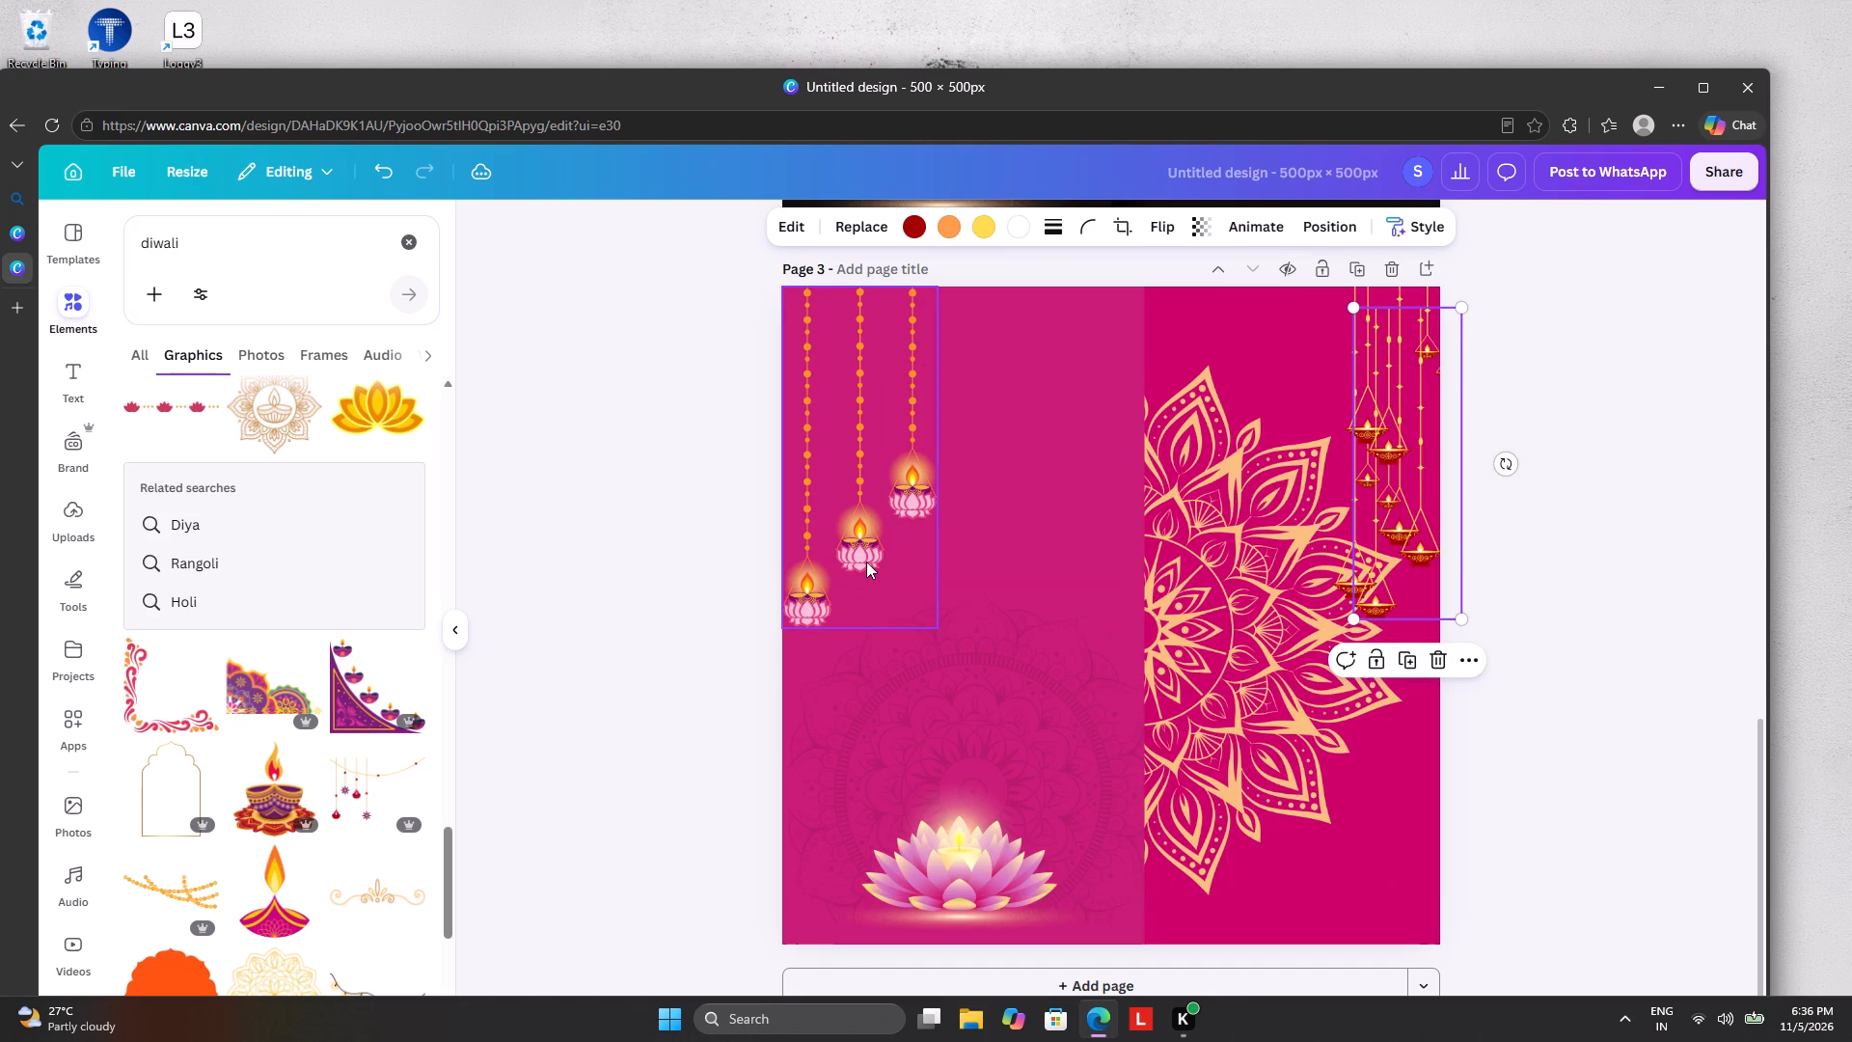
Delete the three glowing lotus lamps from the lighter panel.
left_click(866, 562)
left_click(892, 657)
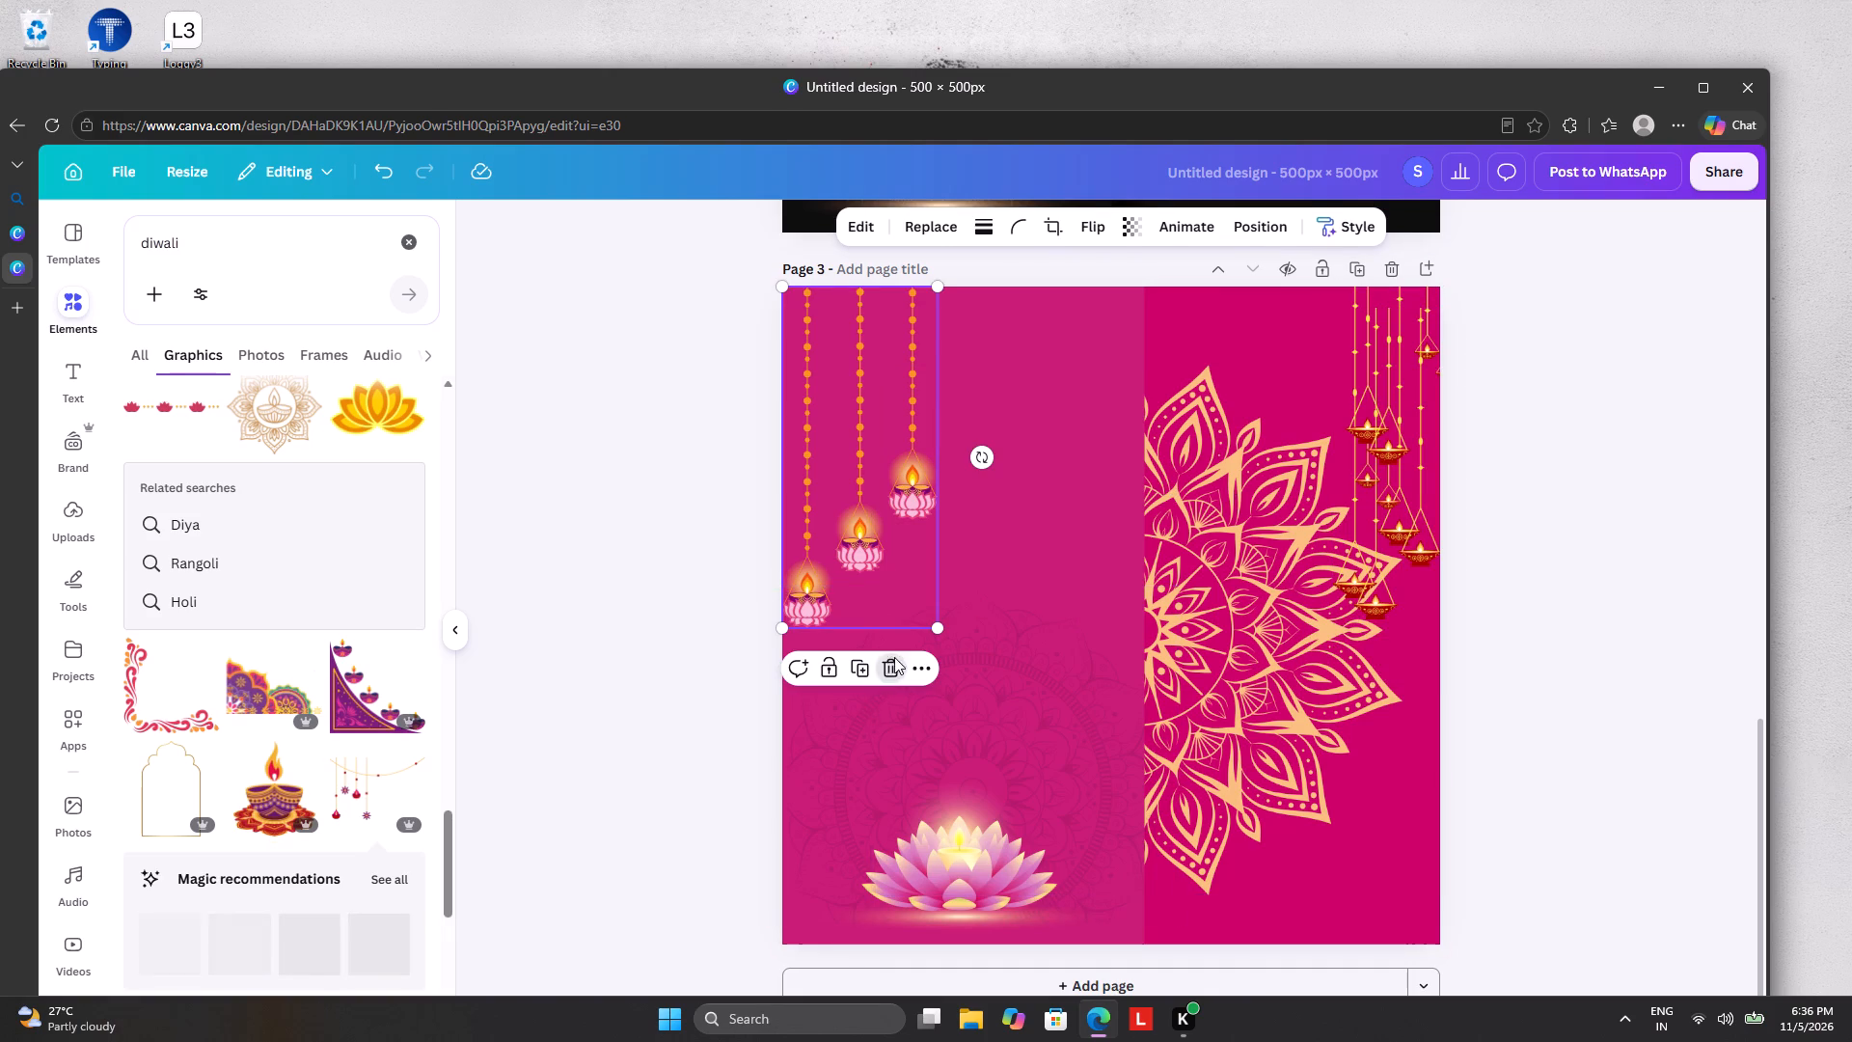
Move the duplicated hanging diyas to the lighter panel's upper corner and flip them horizontally to mirror the opposite set.
left_click_drag(1388, 513, 821, 485)
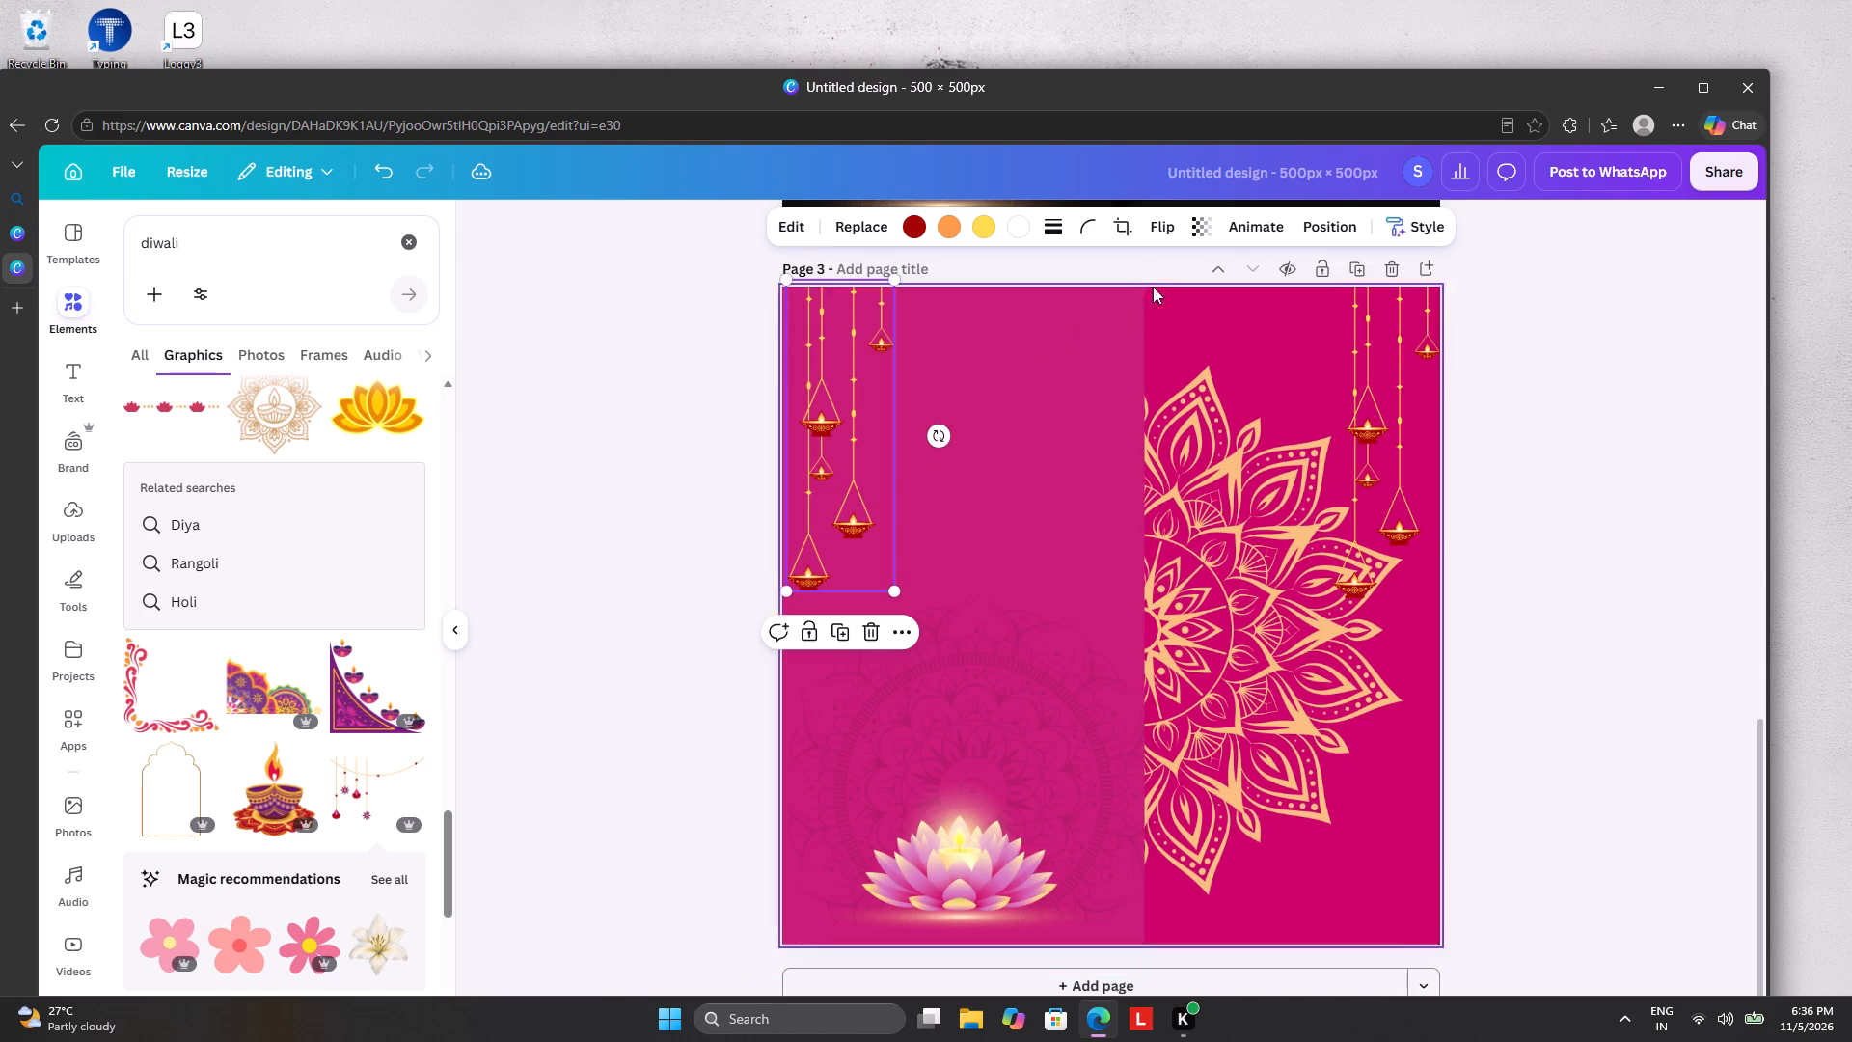
left_click(1172, 221)
left_click(1185, 263)
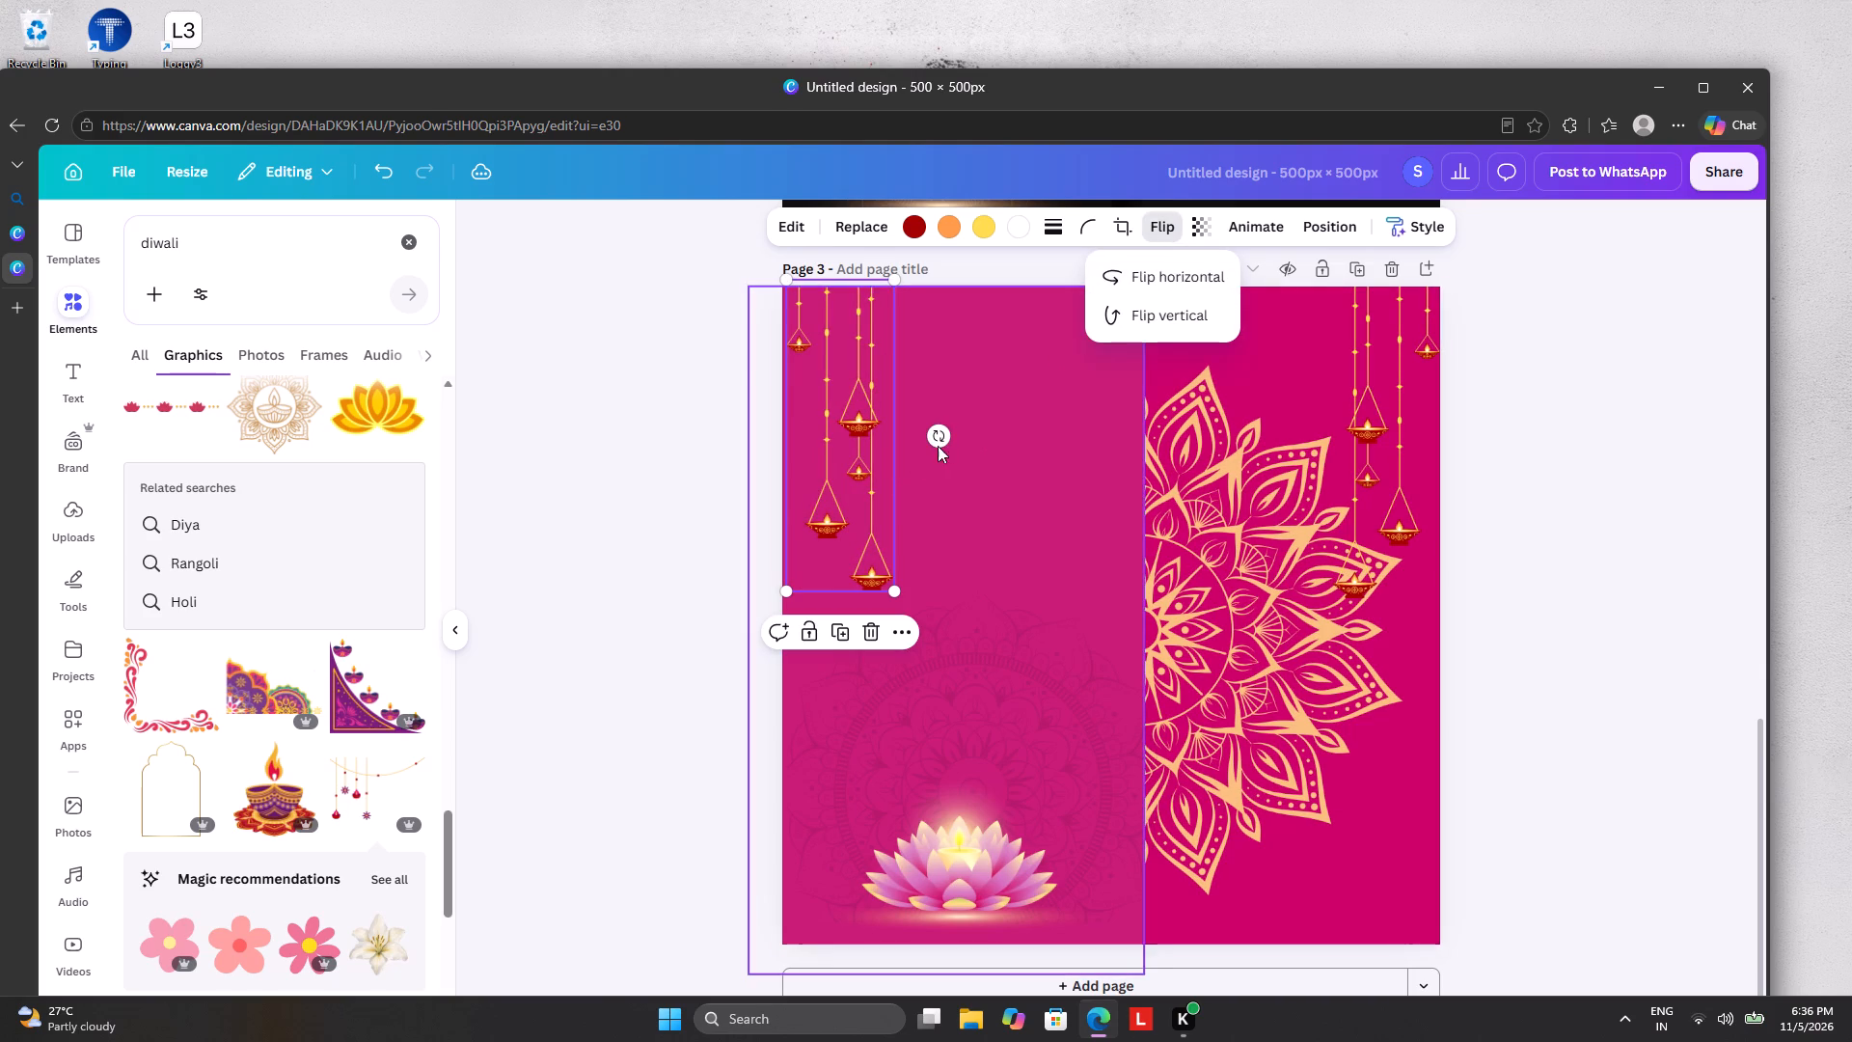
left_click(854, 480)
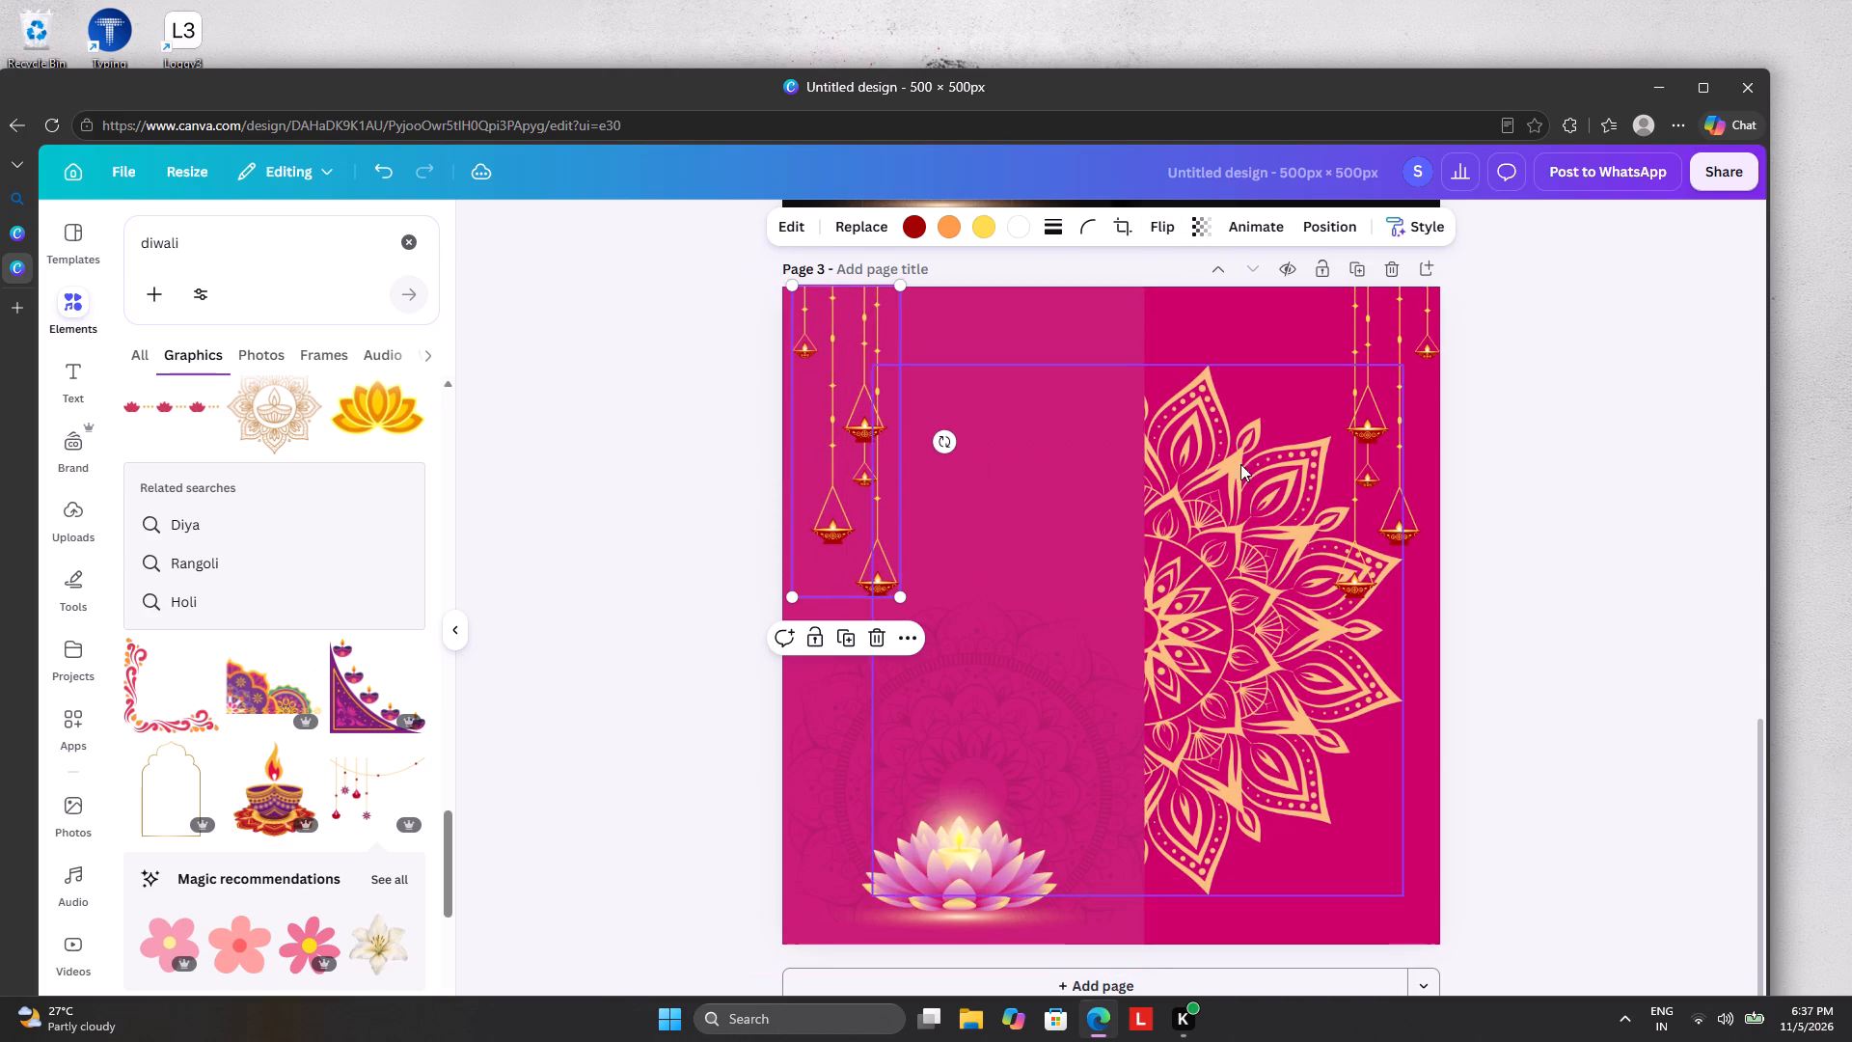
Shift the hanging diyas on the darker side slightly inward from the page edge.
left_click_drag(1367, 446, 1348, 445)
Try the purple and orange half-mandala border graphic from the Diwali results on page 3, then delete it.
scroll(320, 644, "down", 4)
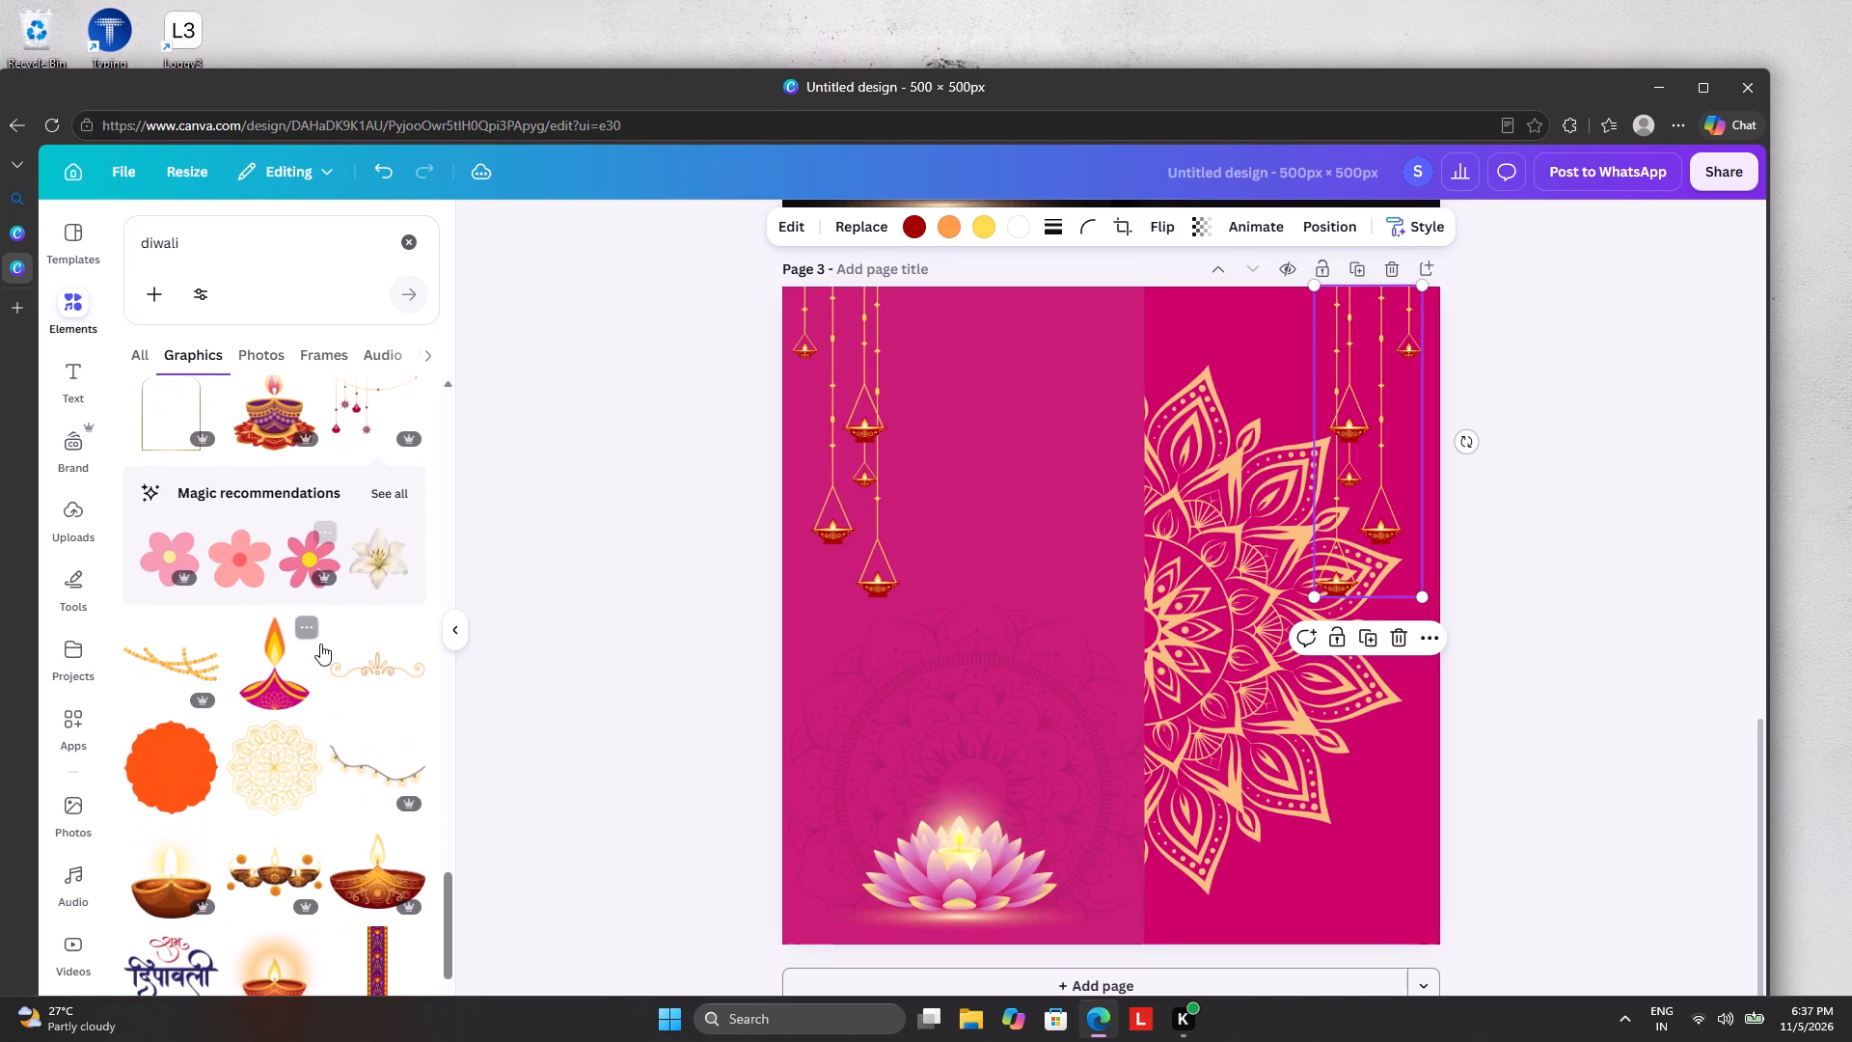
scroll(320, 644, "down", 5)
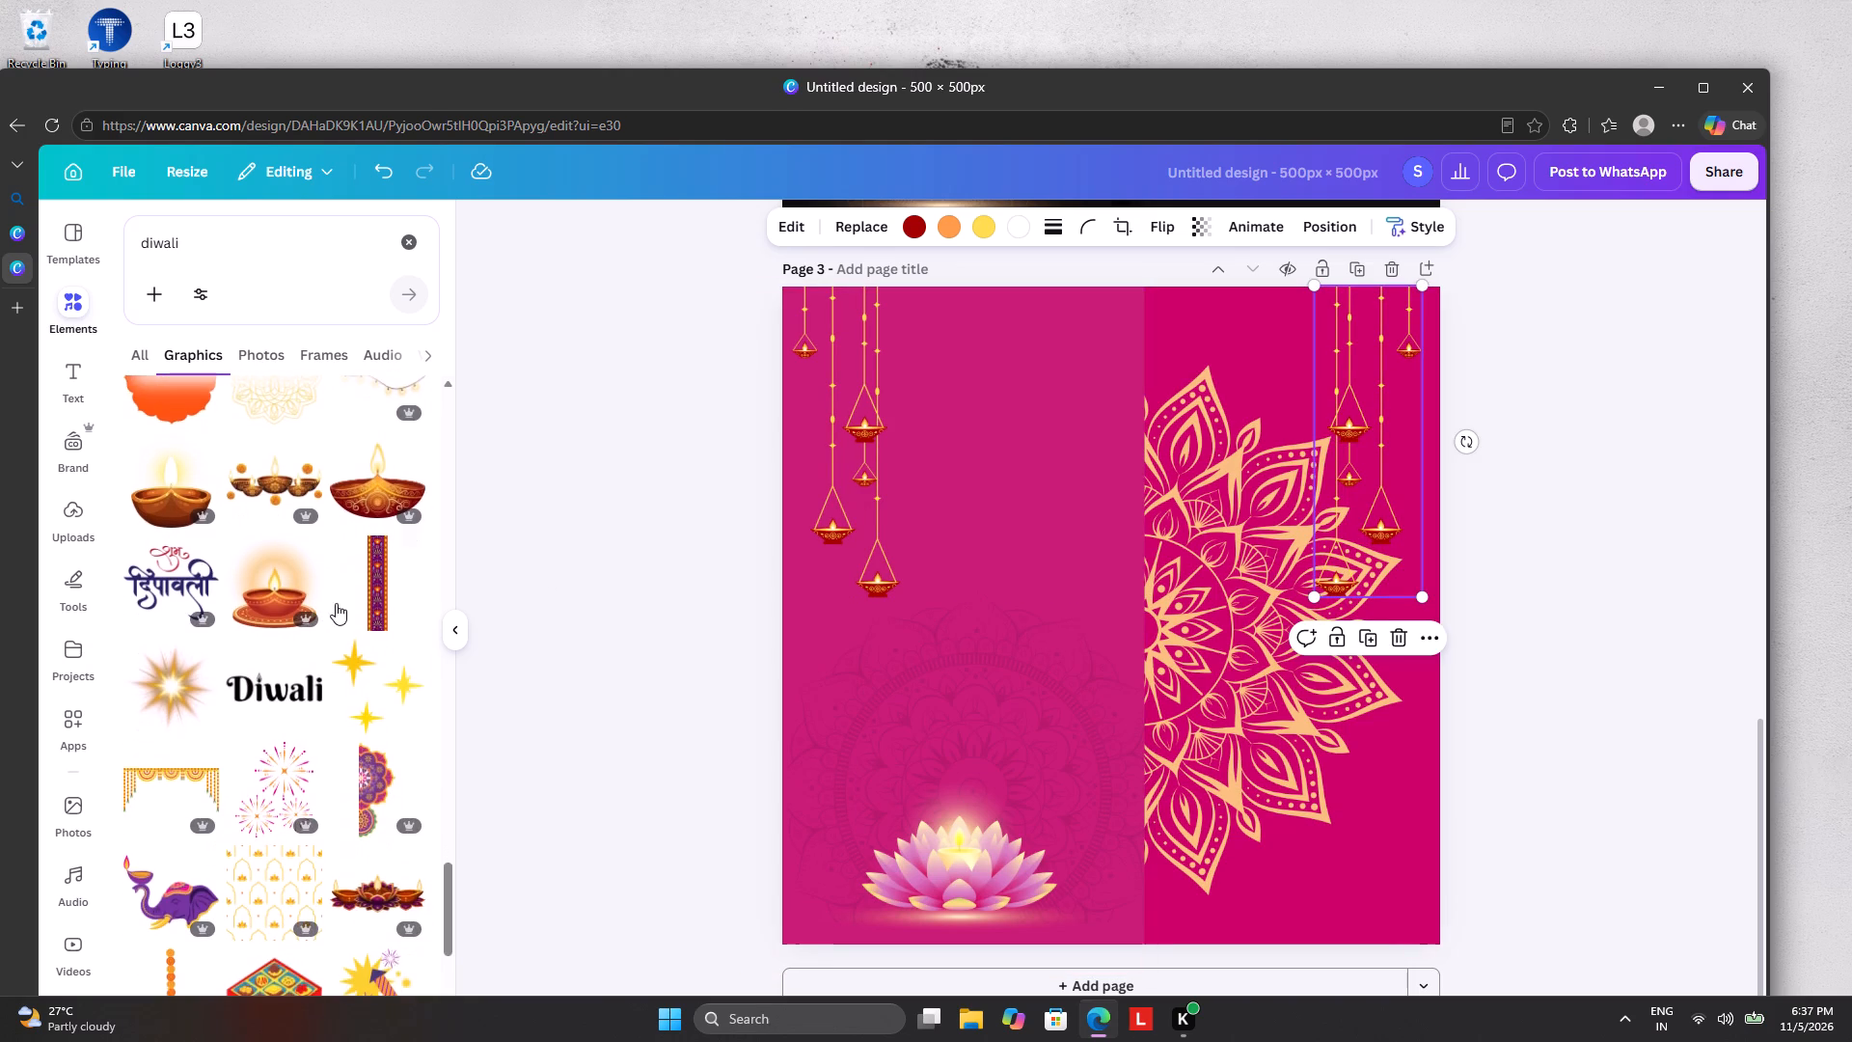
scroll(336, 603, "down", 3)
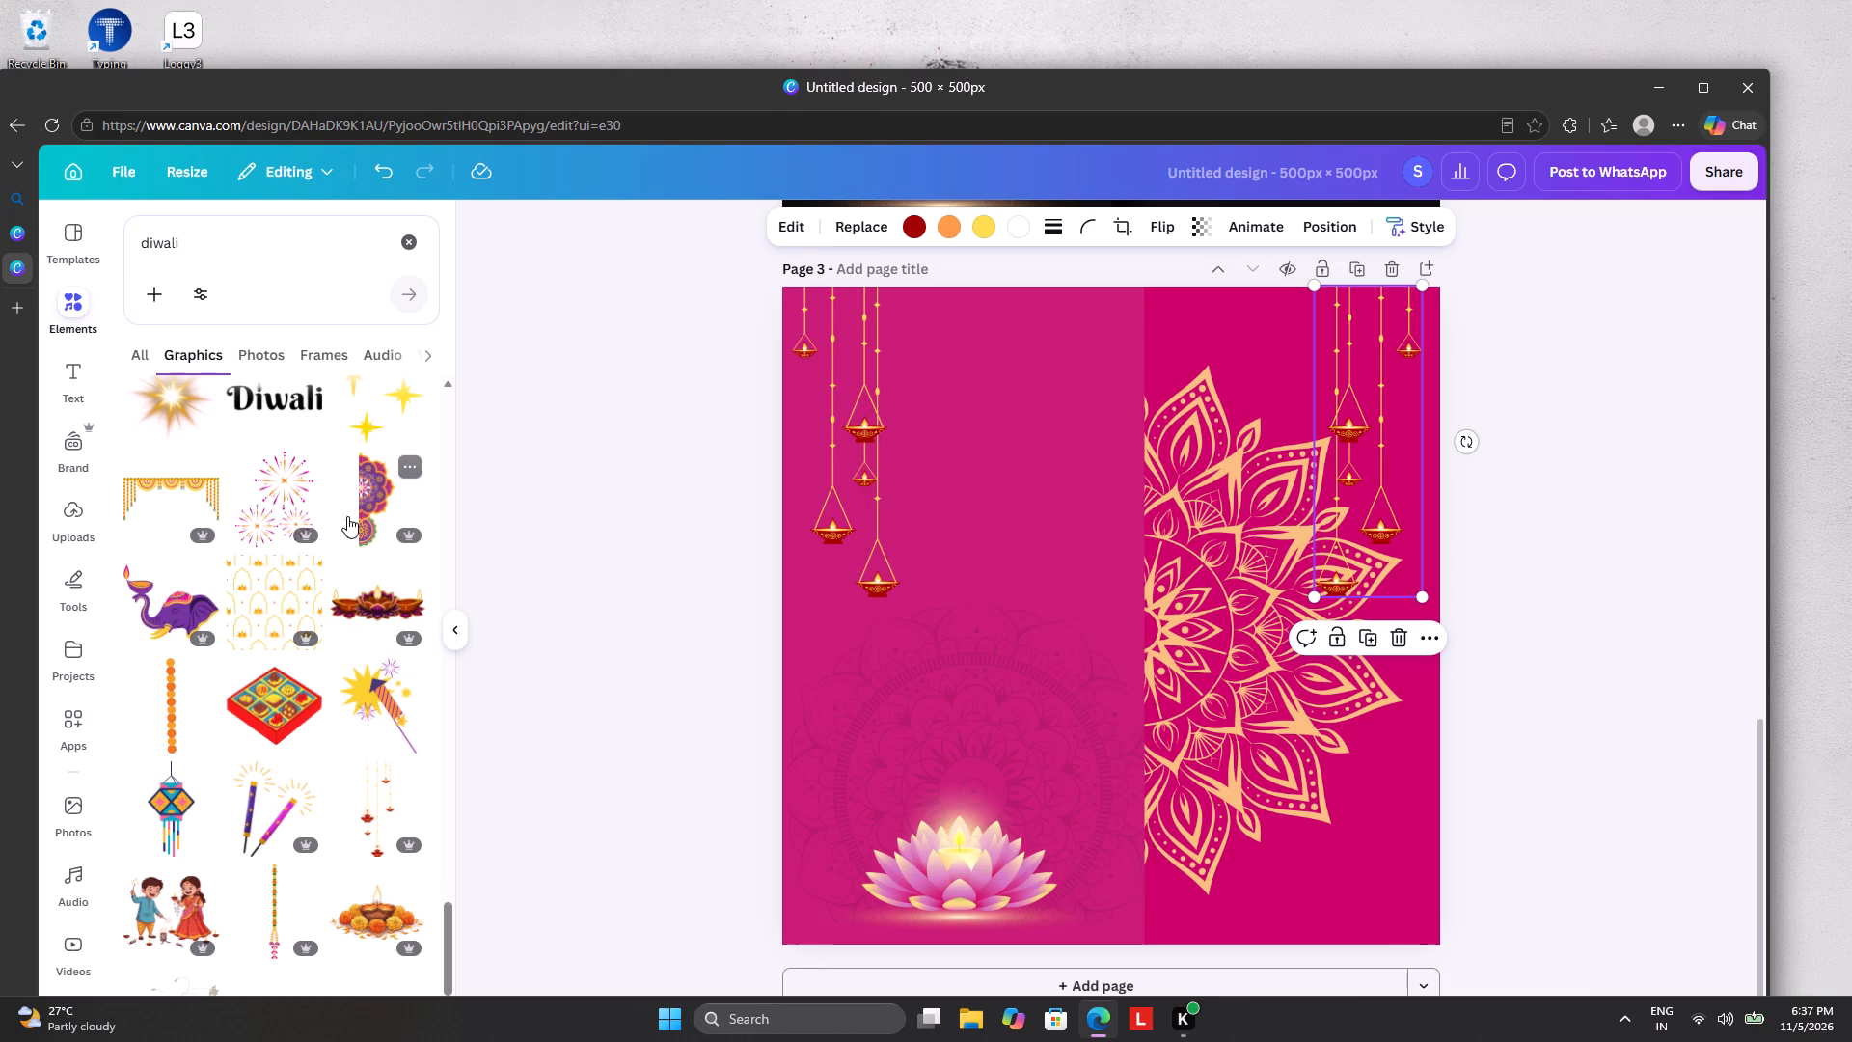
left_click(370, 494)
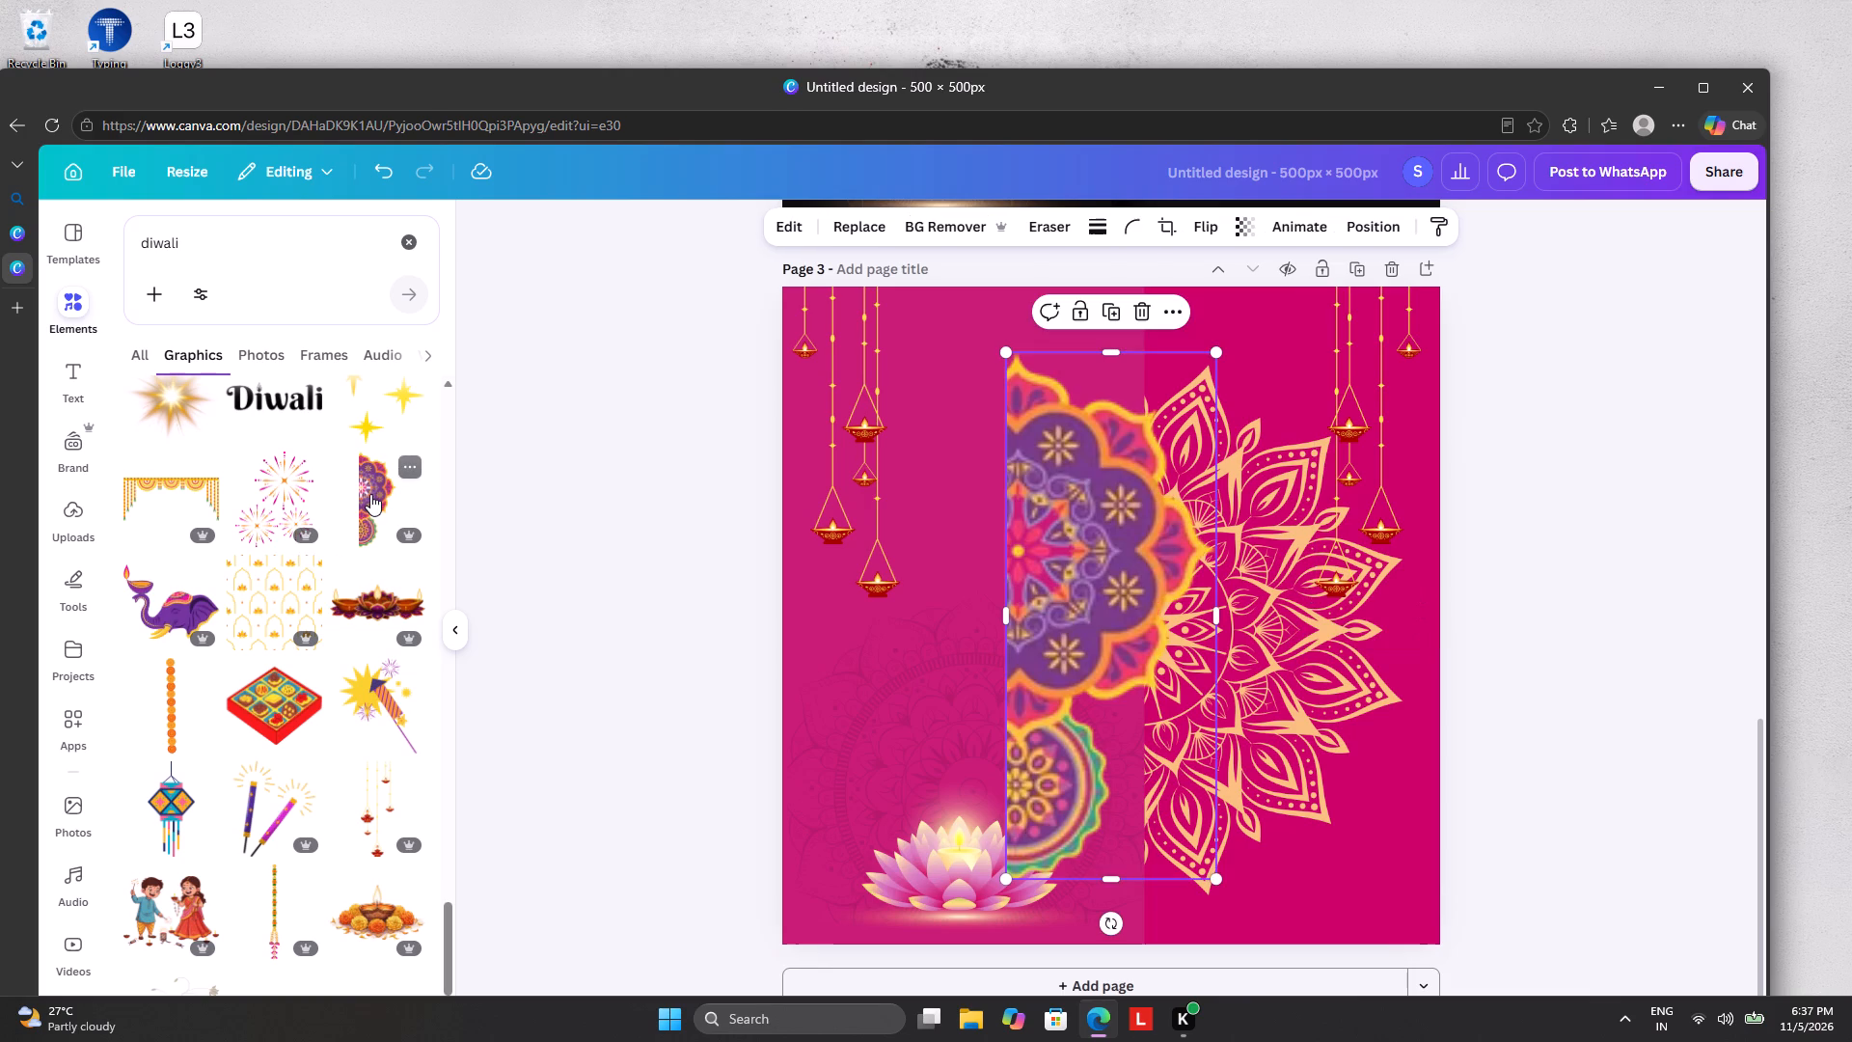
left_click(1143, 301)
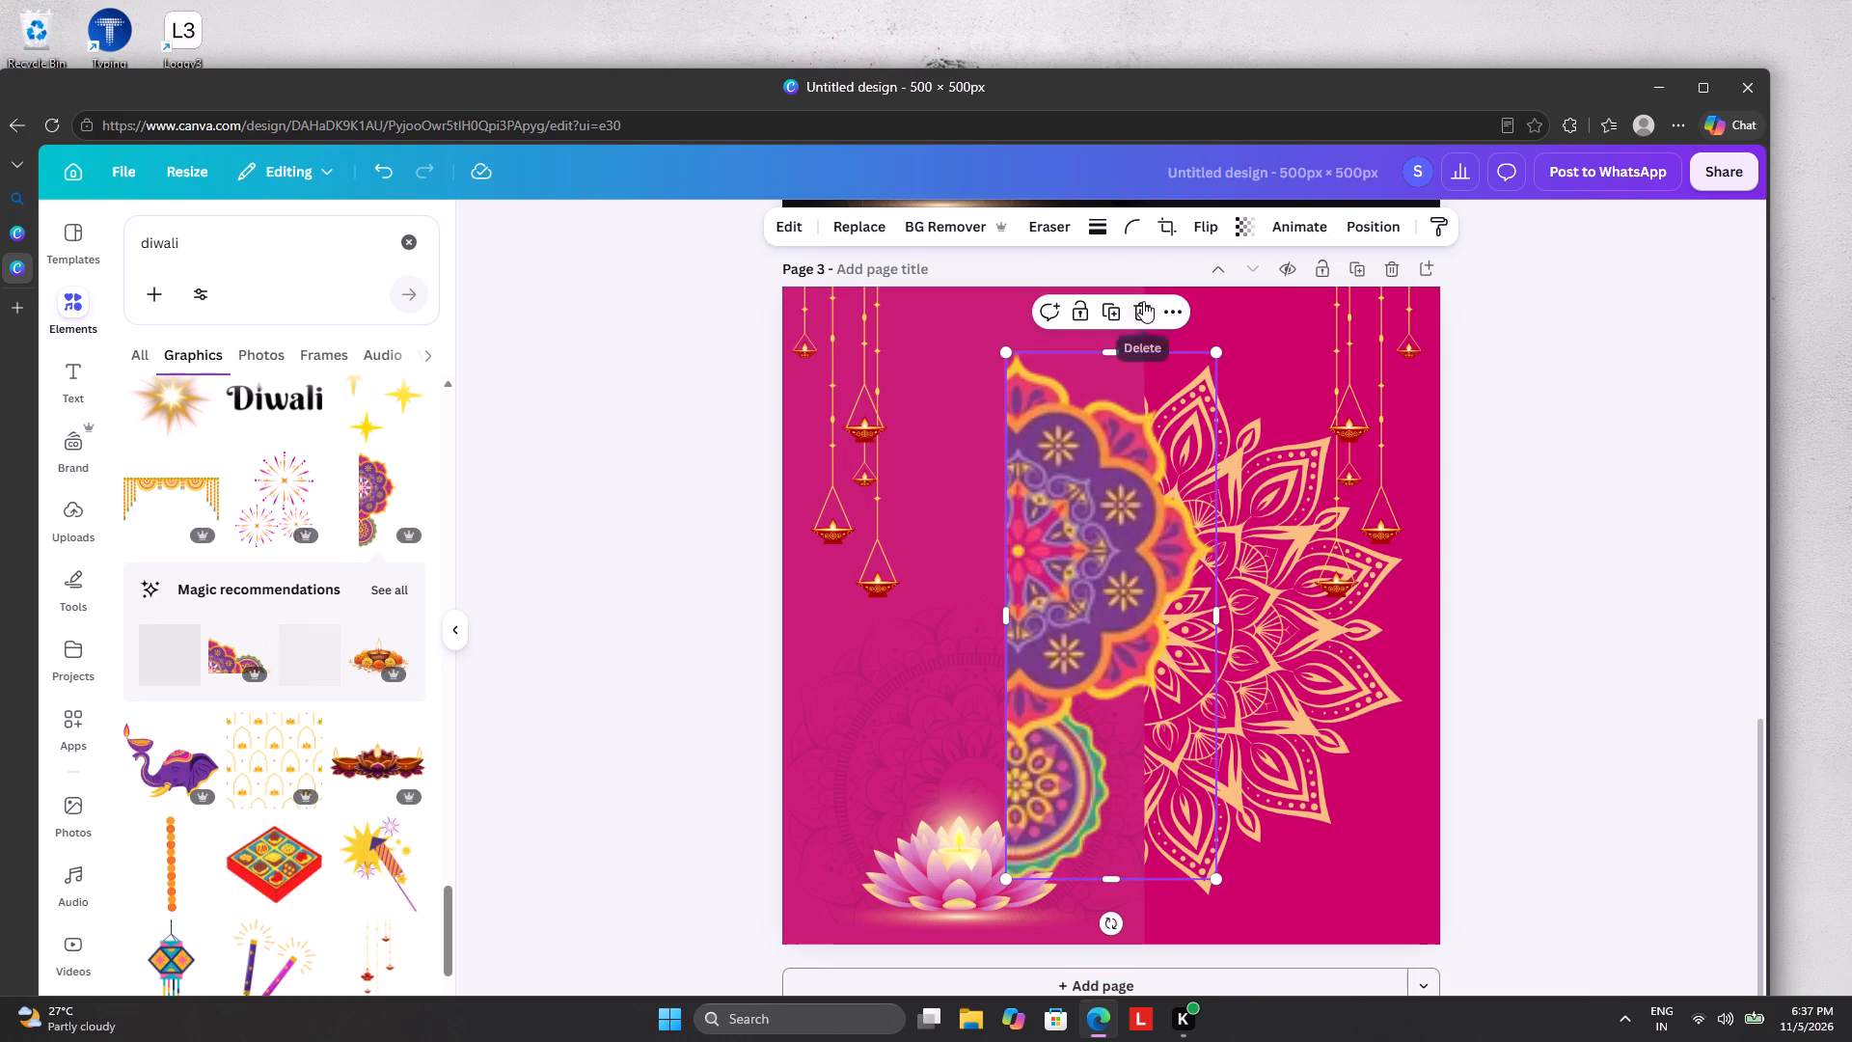
Add the purple lotus-and-diyas graphic from the Diwali results and scale it down to fit the base of the lighter panel.
scroll(350, 762, "down", 4)
scroll(331, 727, "up", 1)
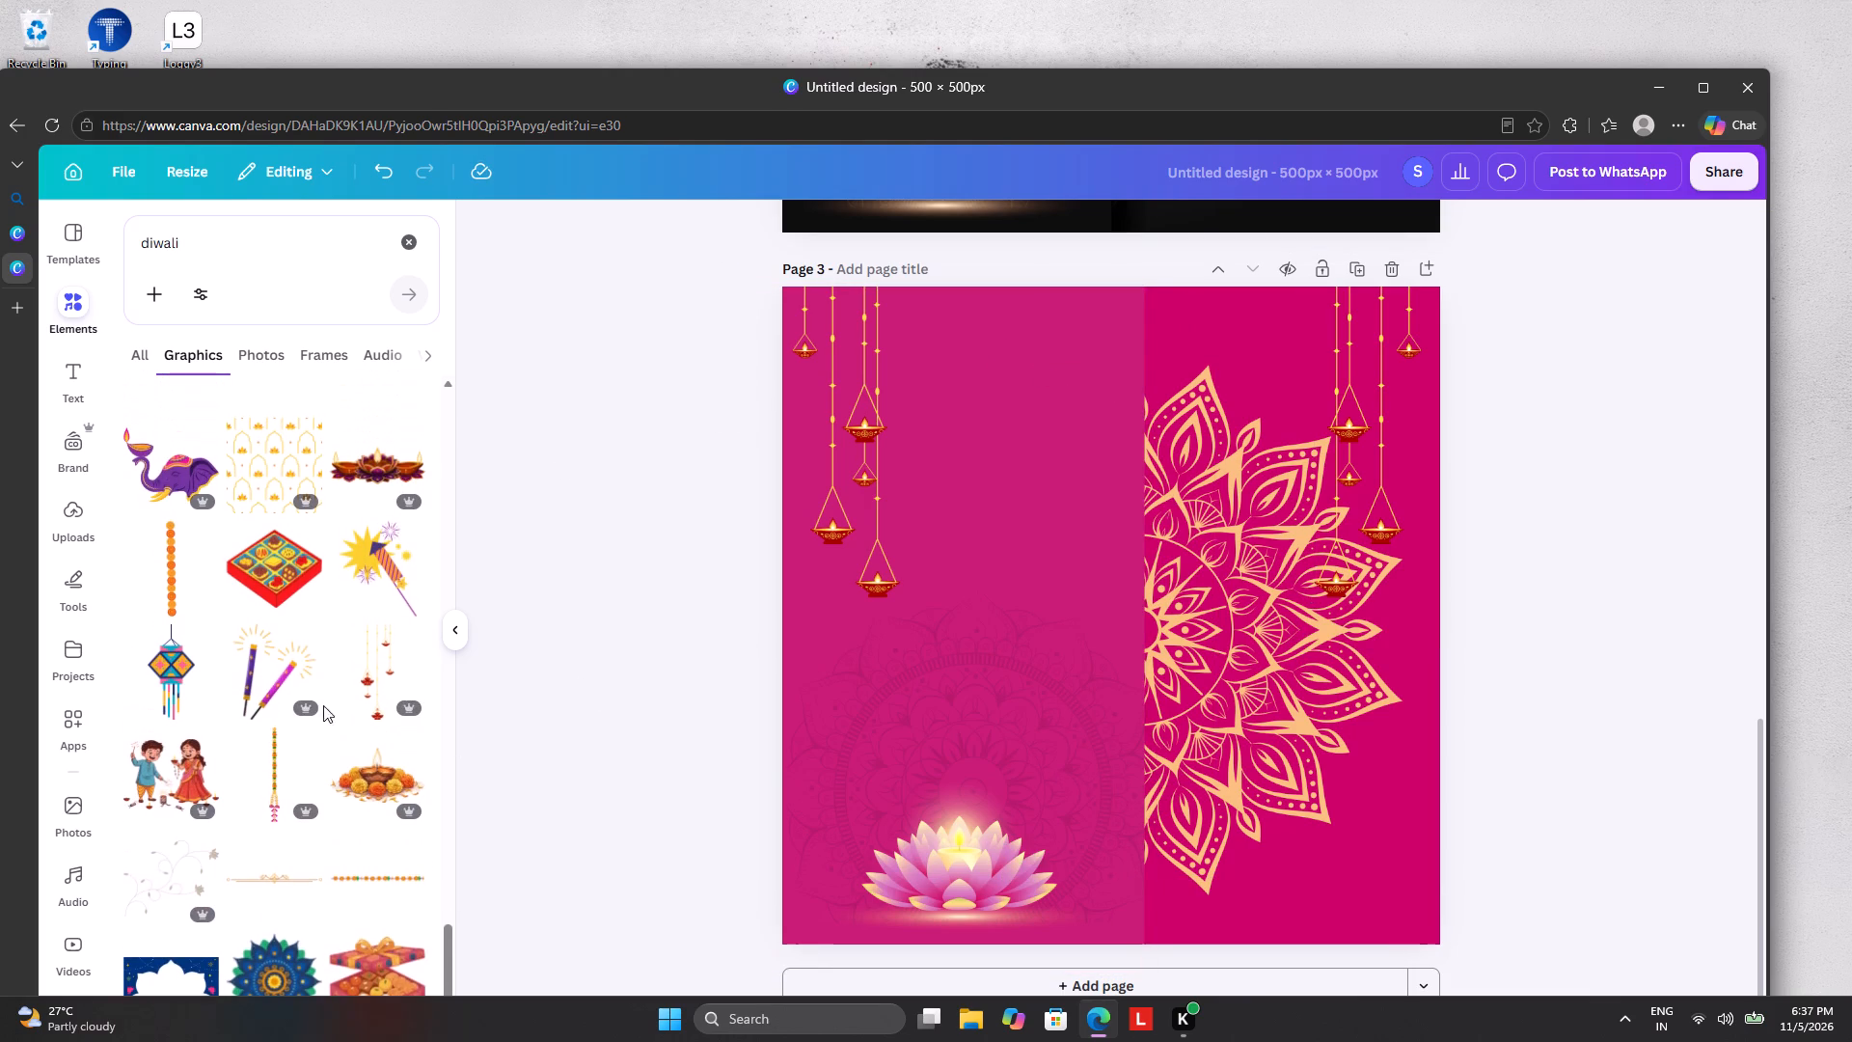
scroll(316, 699, "up", 1)
left_click(376, 577)
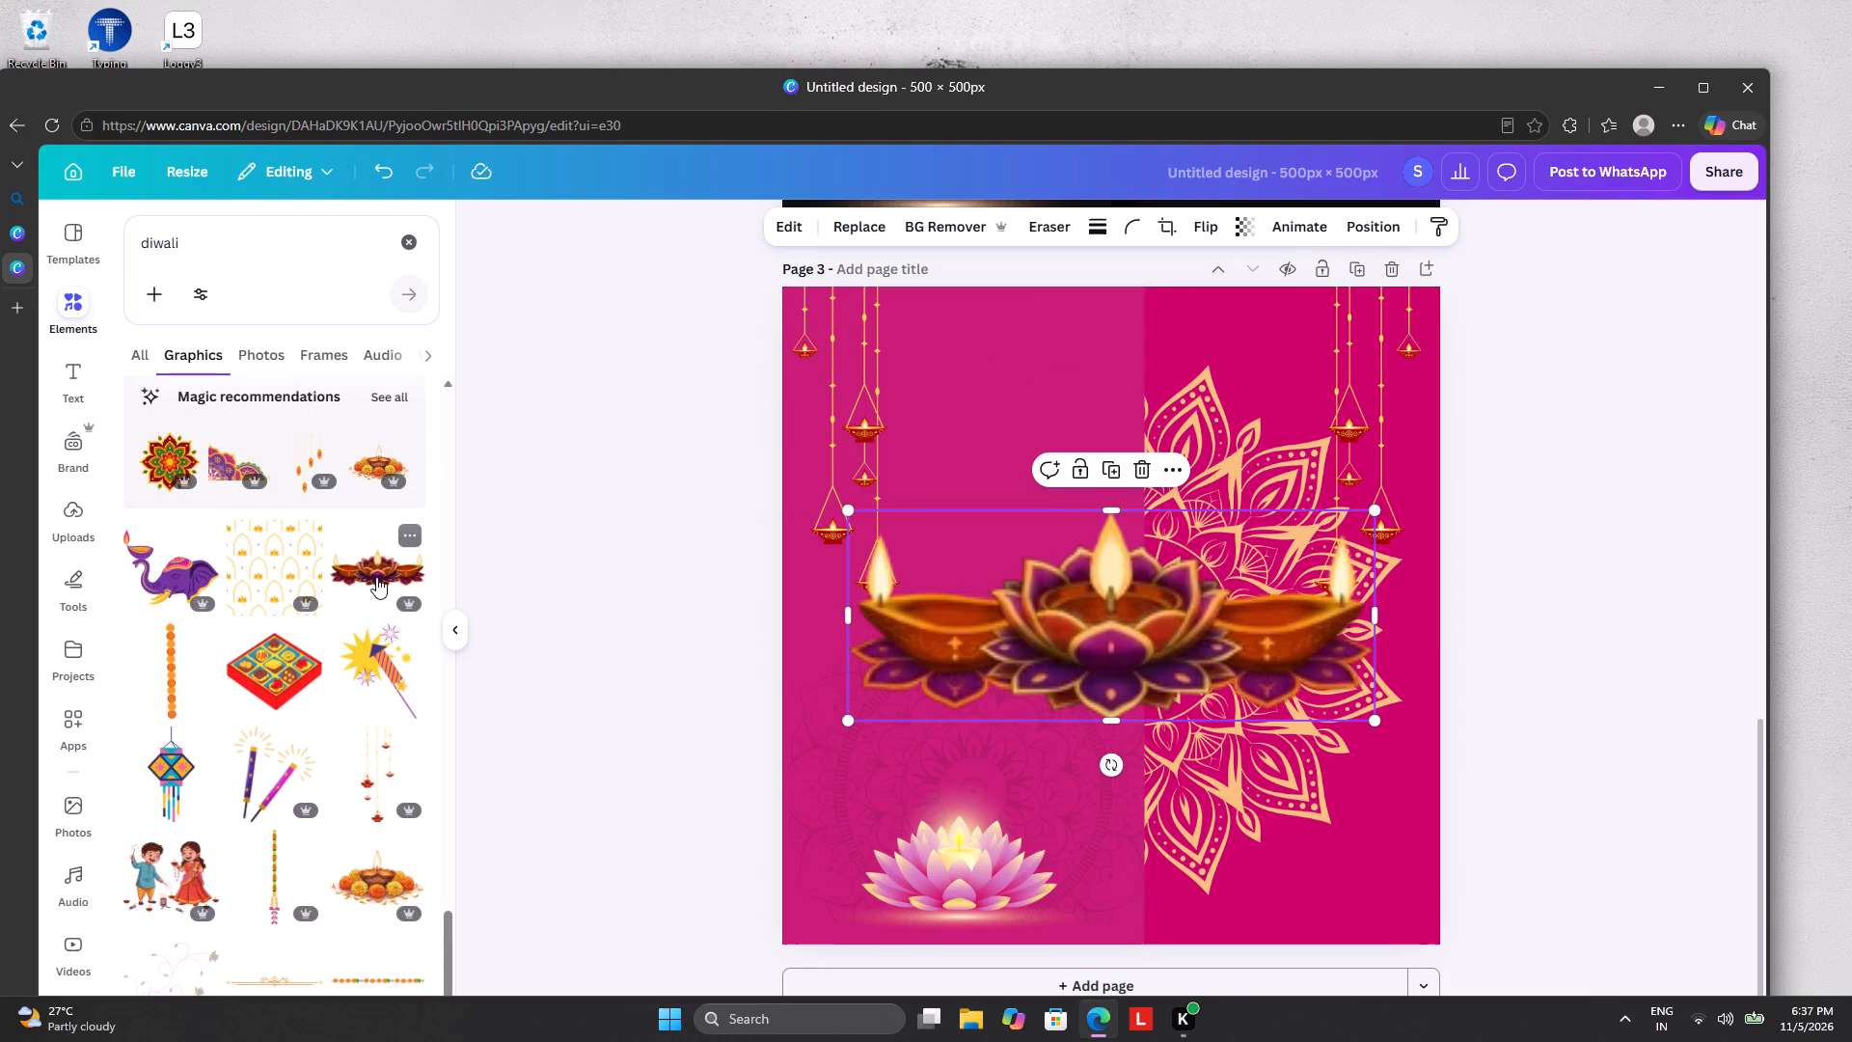
left_click_drag(854, 515, 859, 516)
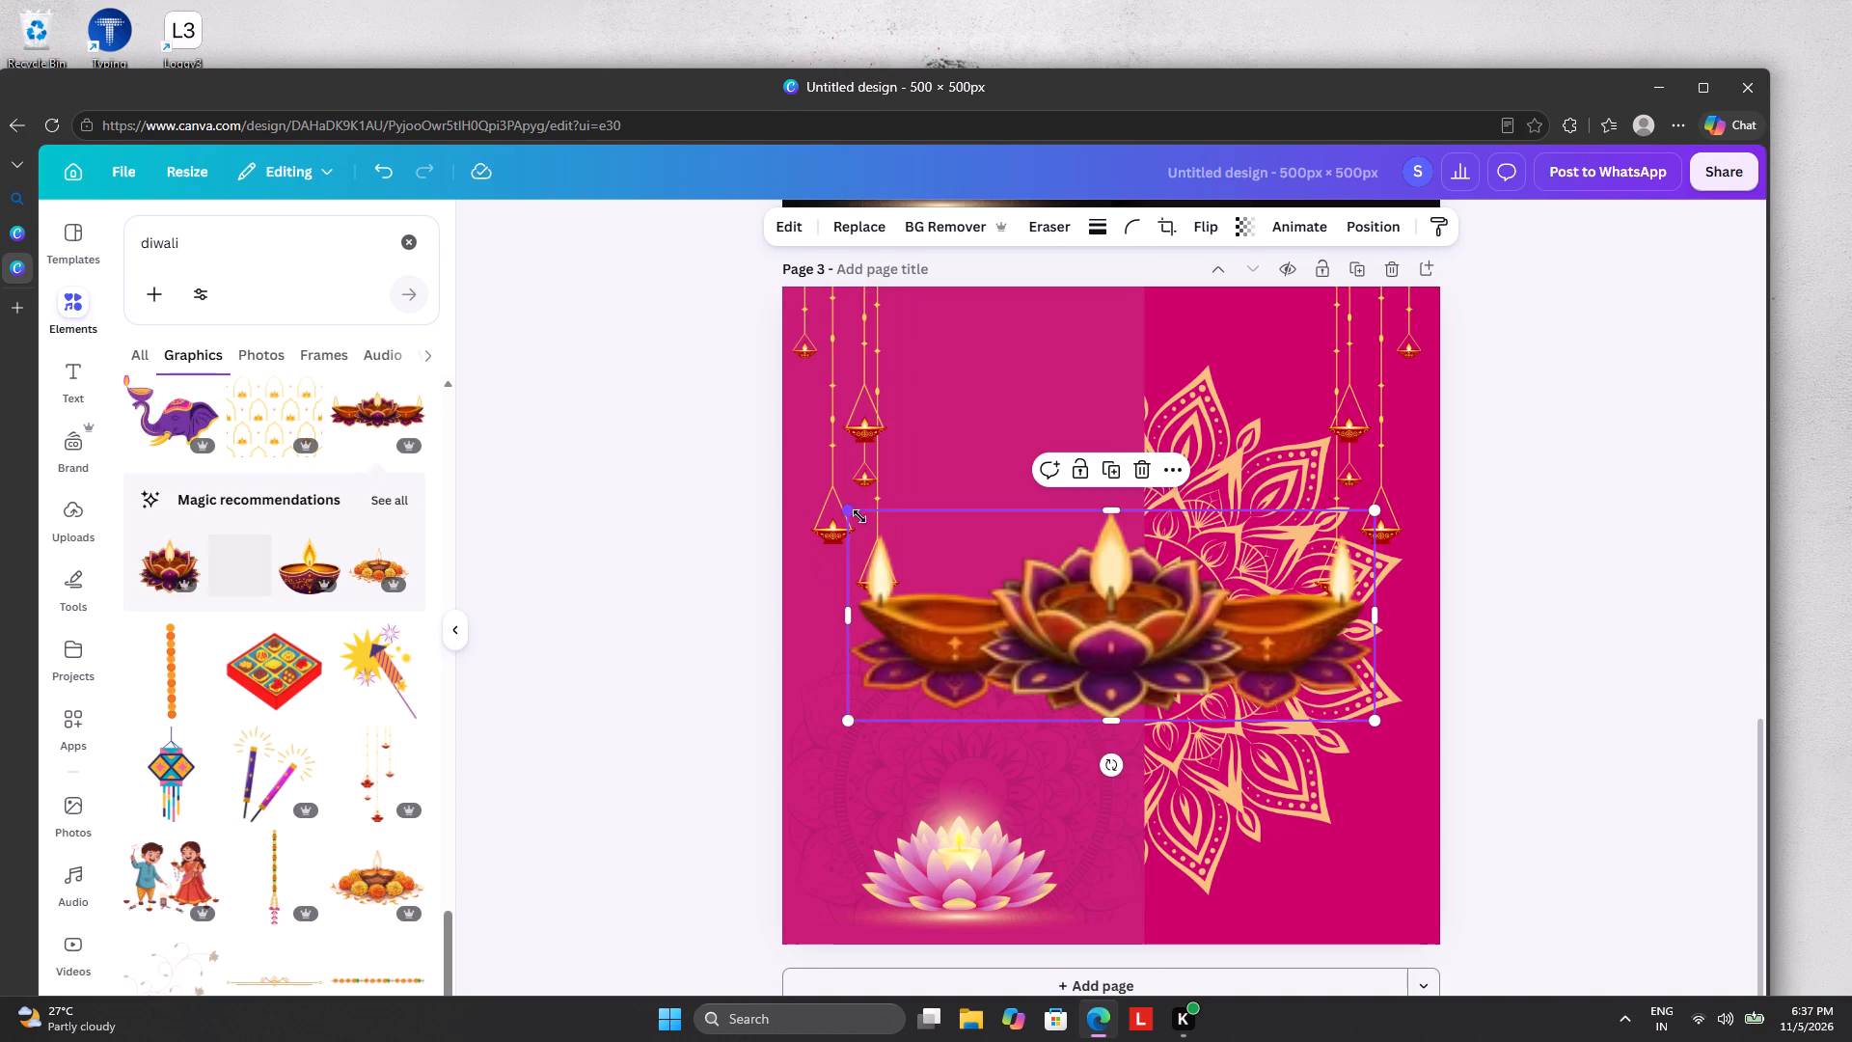
left_click_drag(859, 516, 977, 579)
left_click_drag(1307, 694, 1143, 878)
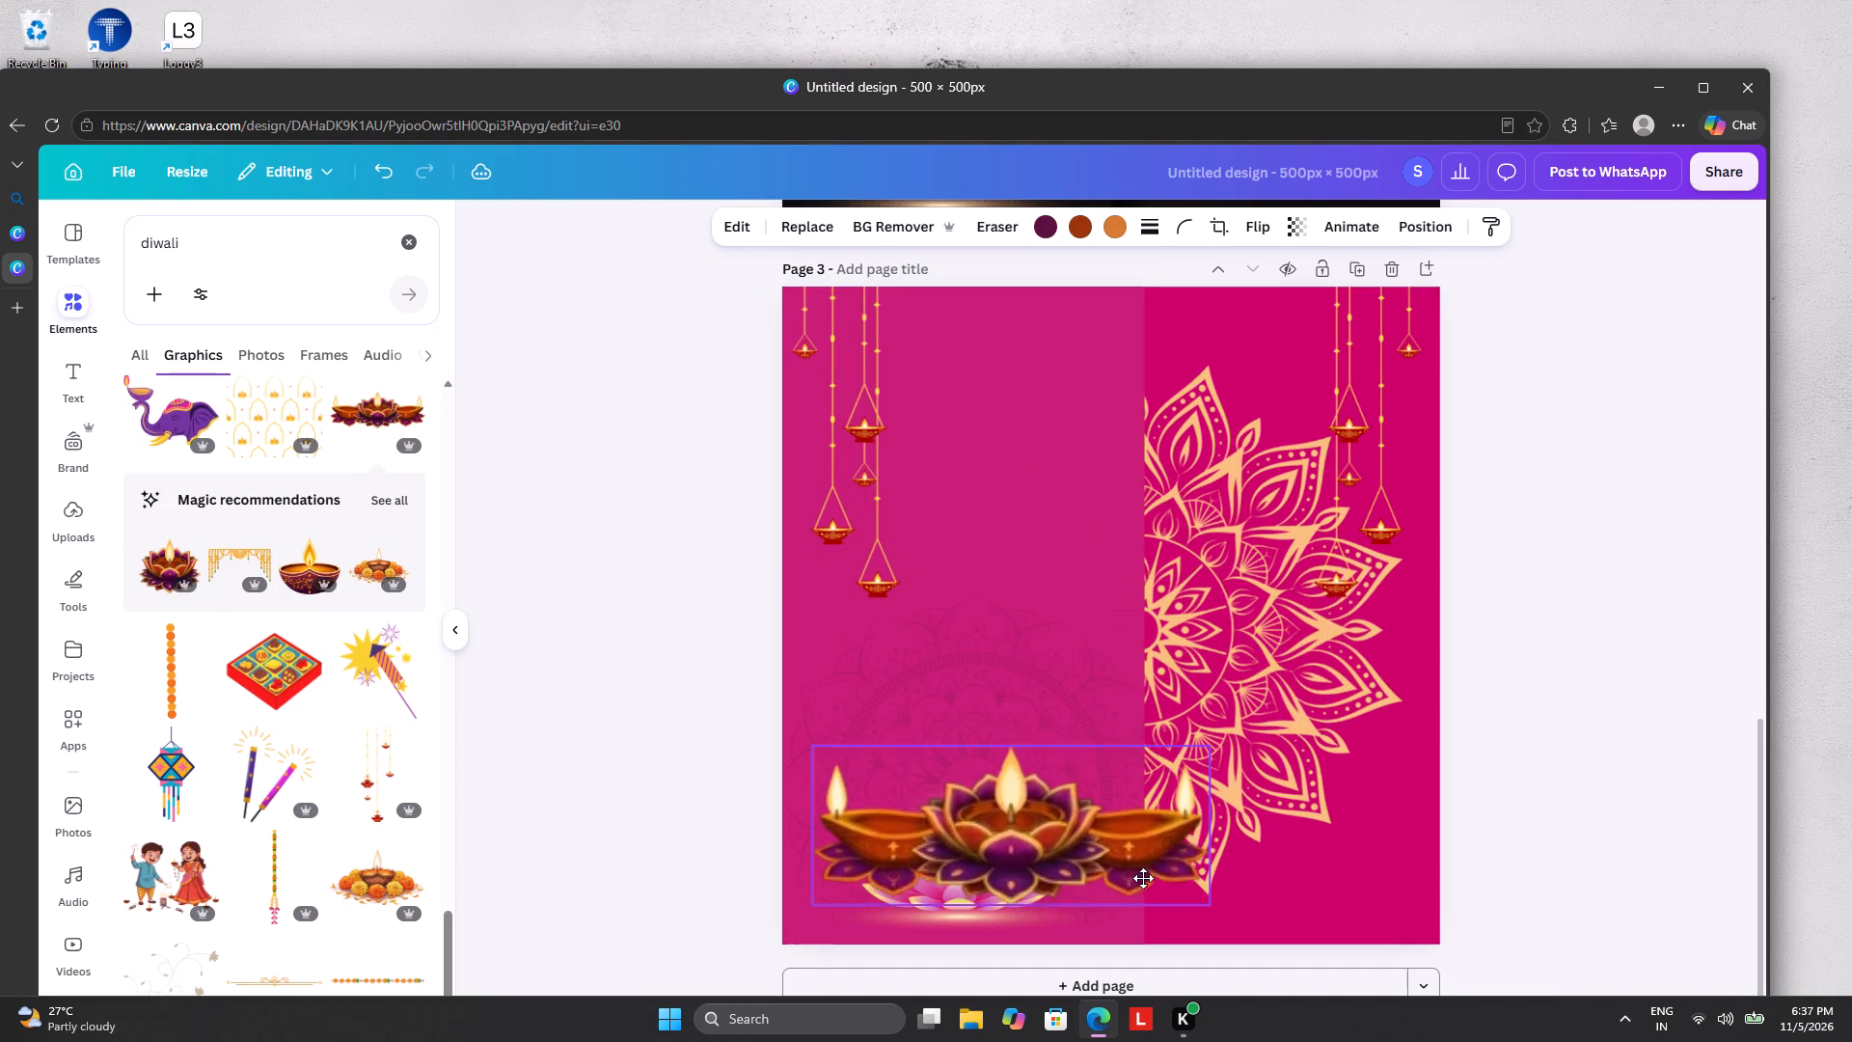
left_click_drag(1143, 878, 1133, 897)
left_click_drag(806, 759, 857, 780)
left_click_drag(998, 847, 954, 836)
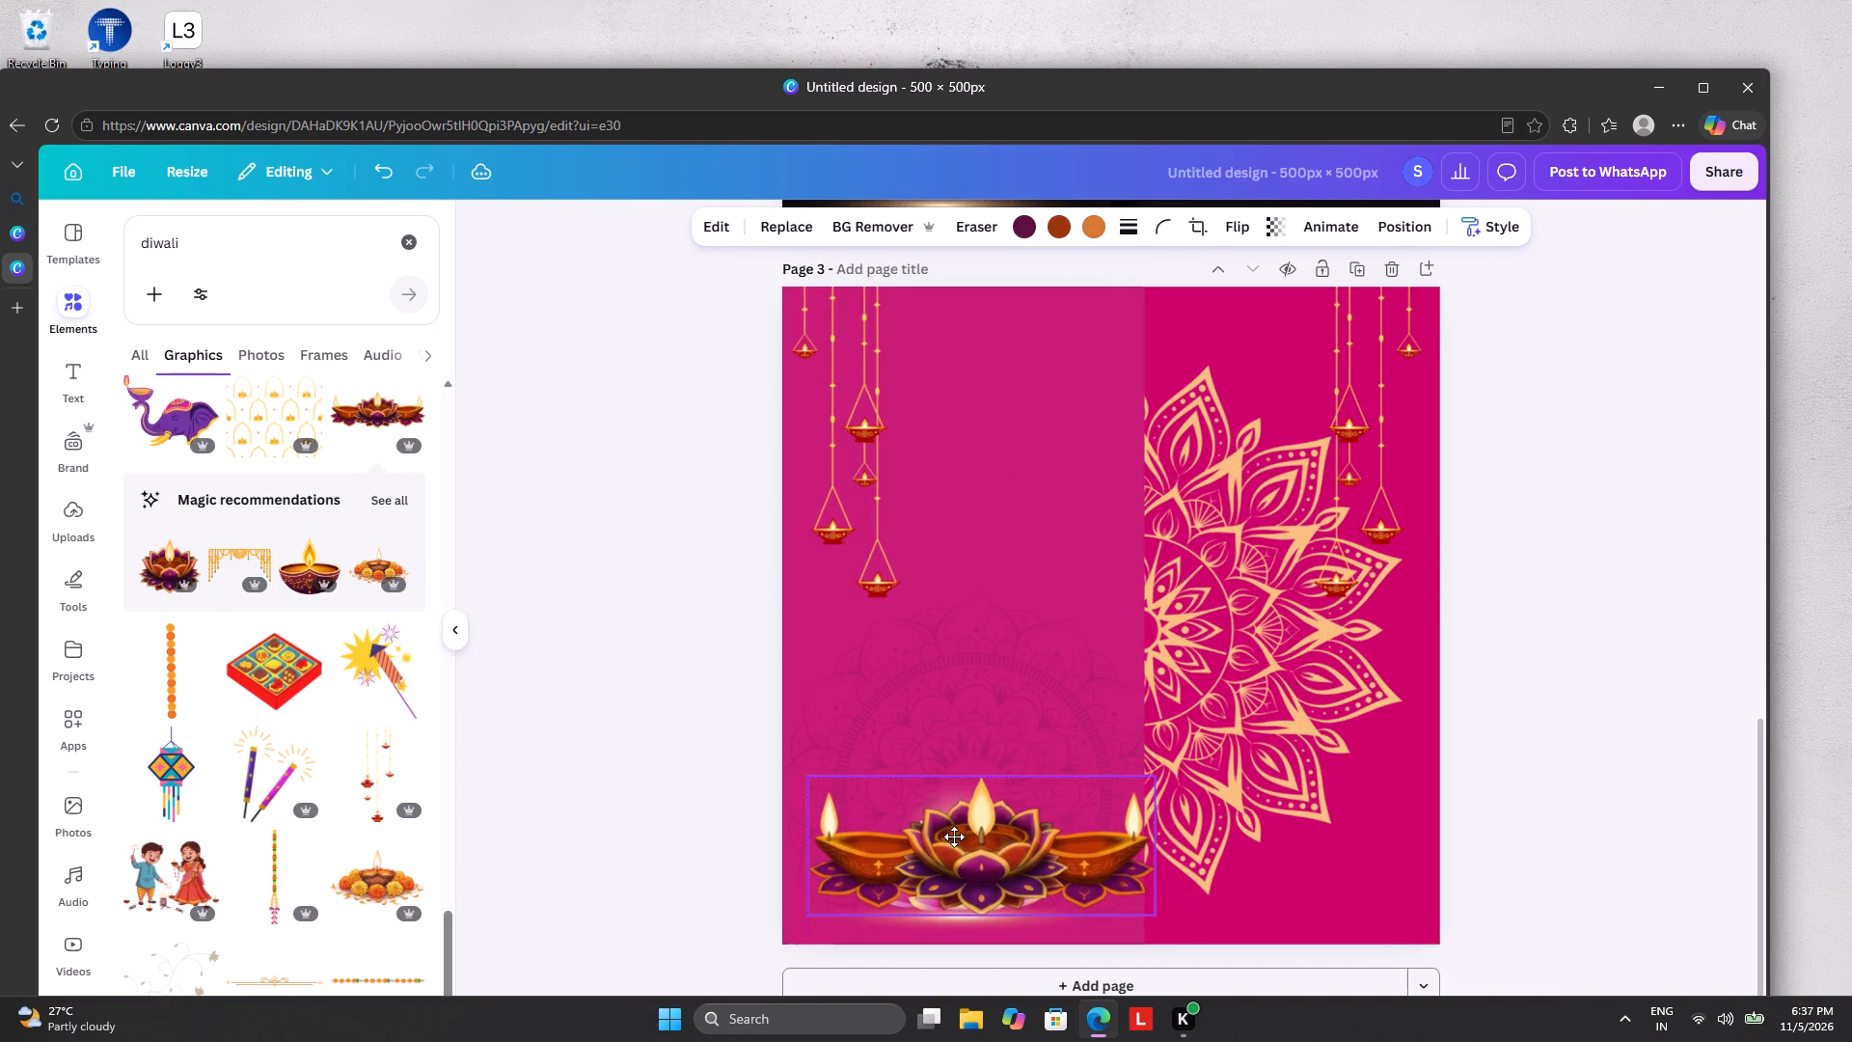
Delete the glowing pink lotus and put the purple lotus-and-diyas graphic in its place at the panel's base.
left_click_drag(954, 836, 963, 730)
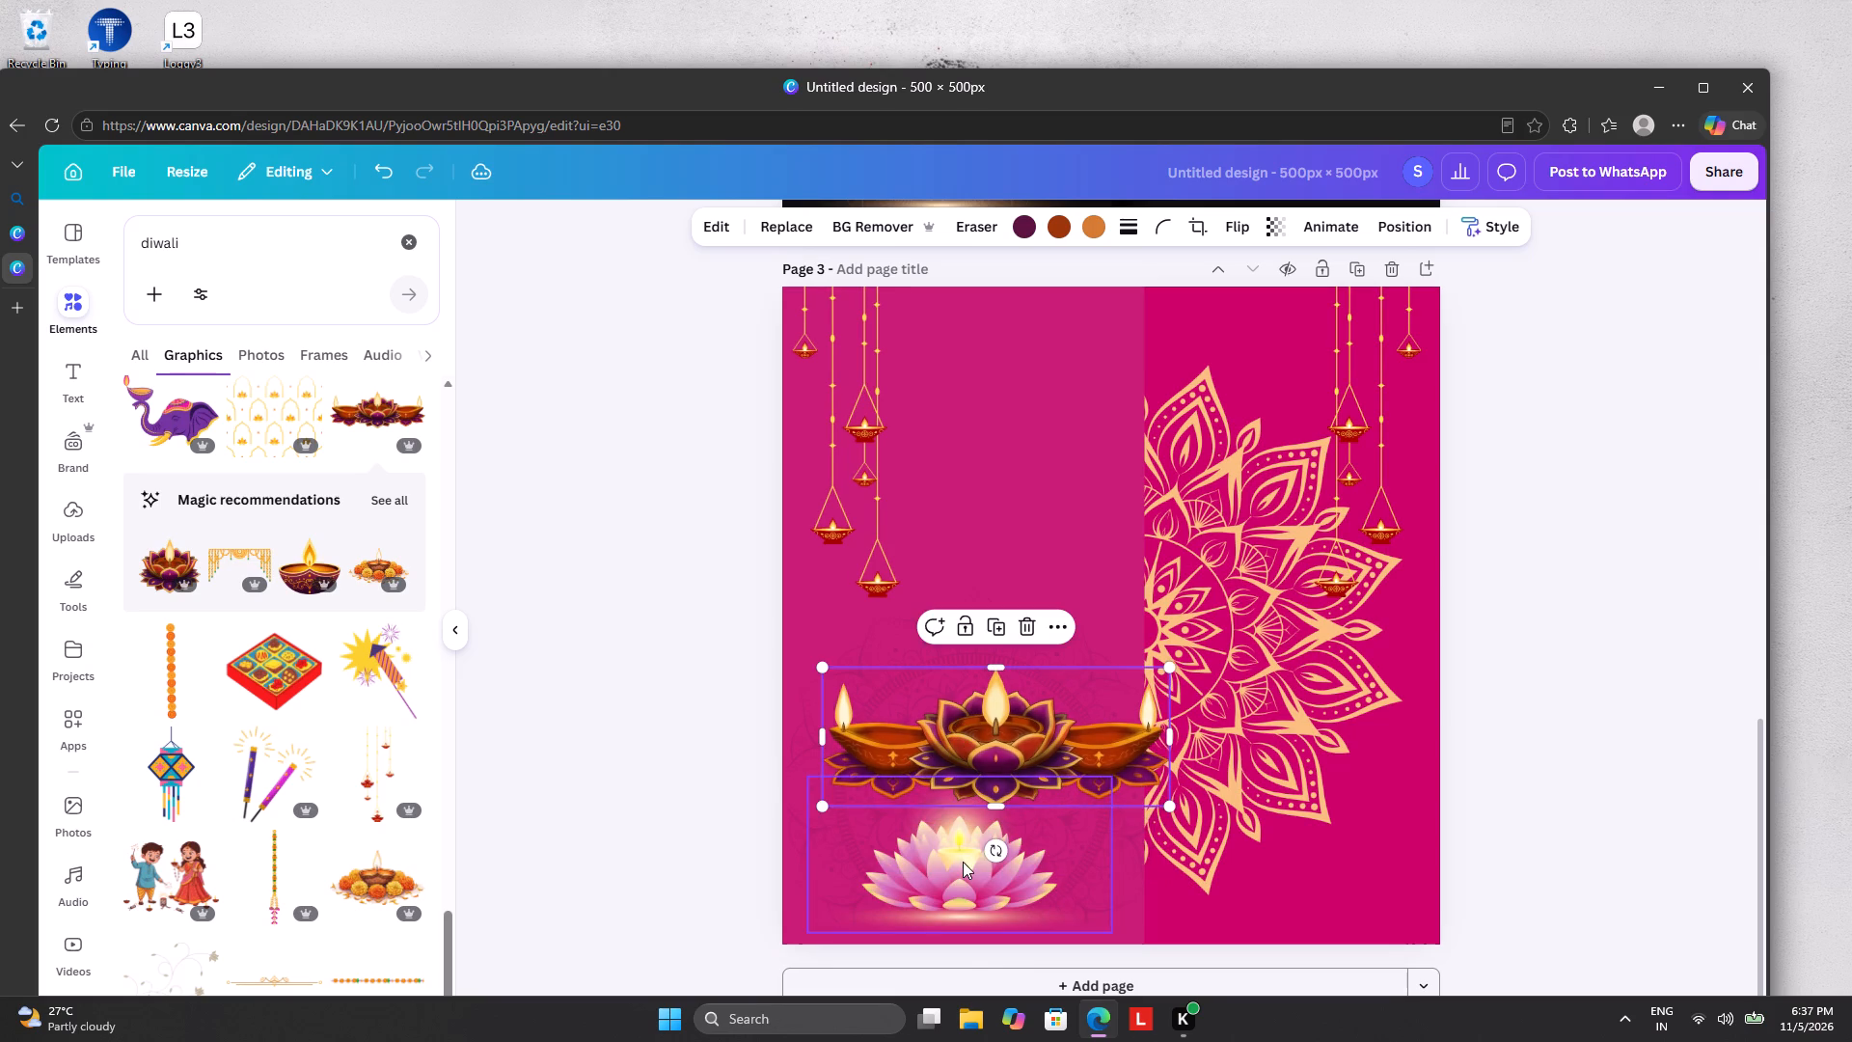
left_click(963, 862)
left_click(991, 737)
left_click_drag(982, 761, 962, 854)
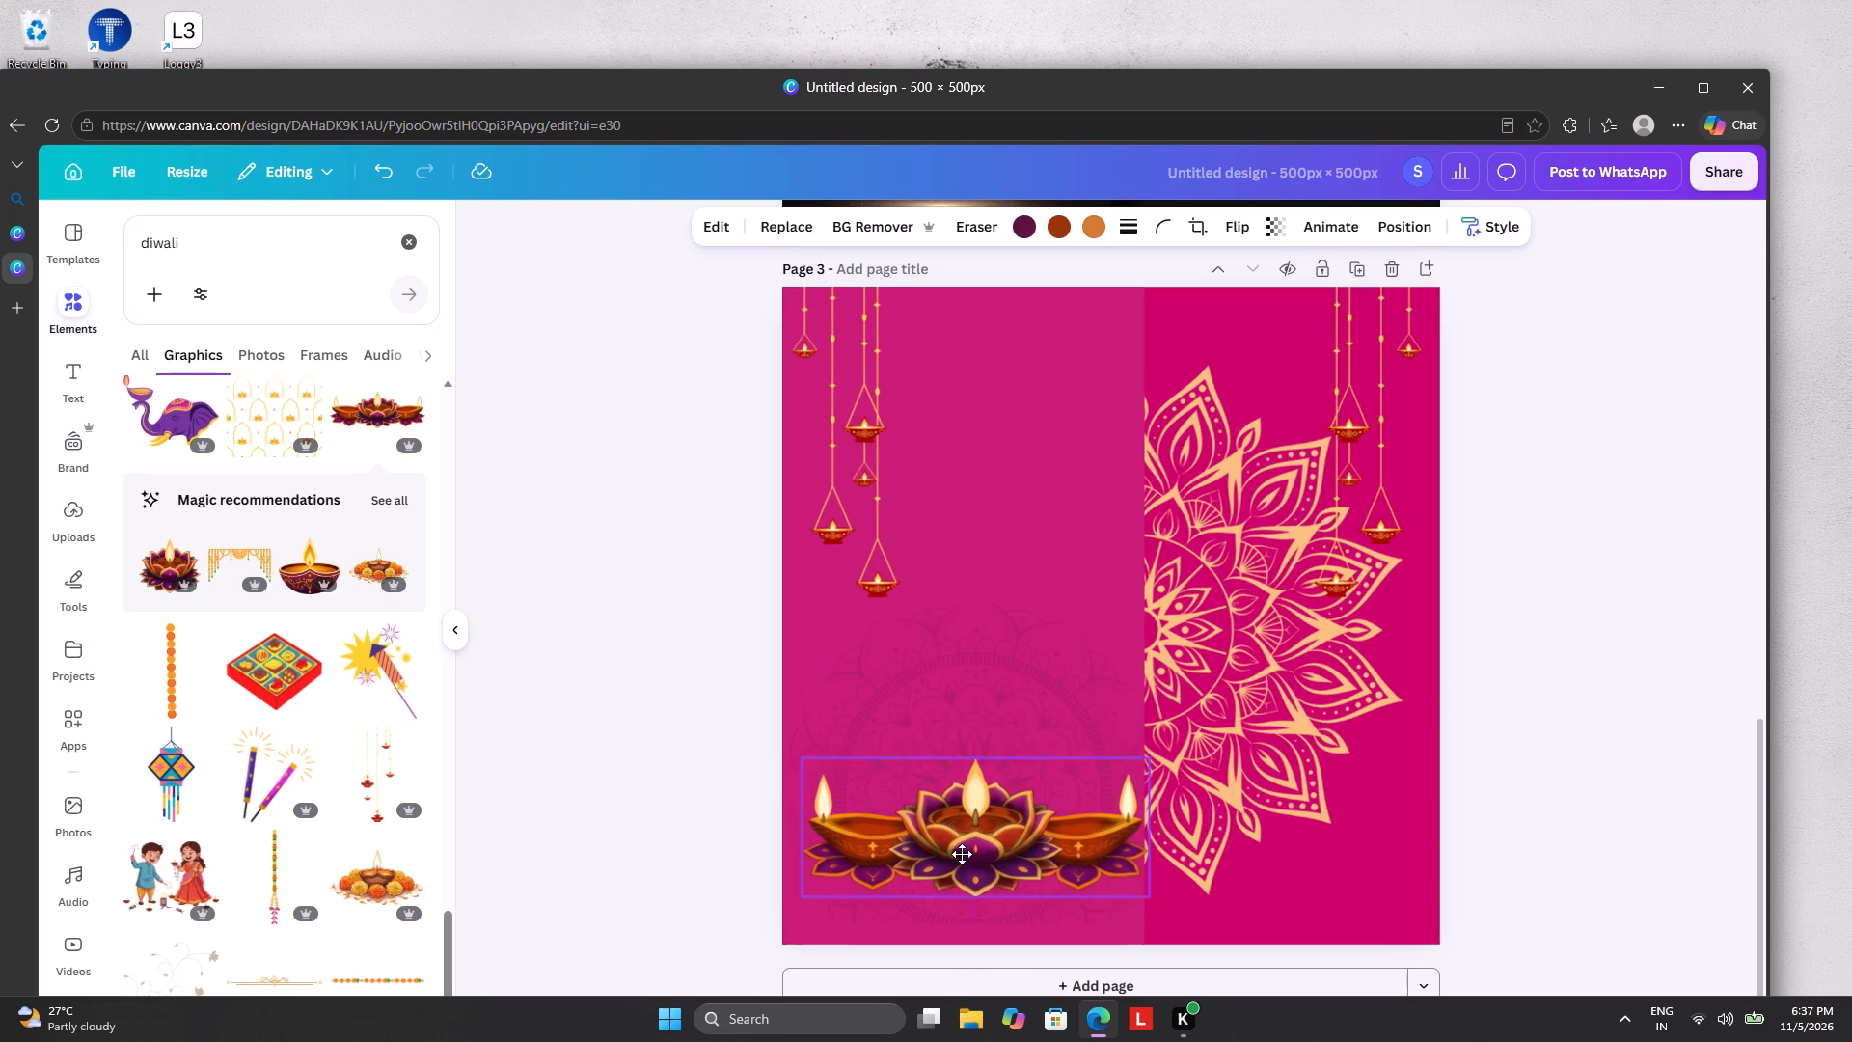
left_click_drag(962, 854, 962, 859)
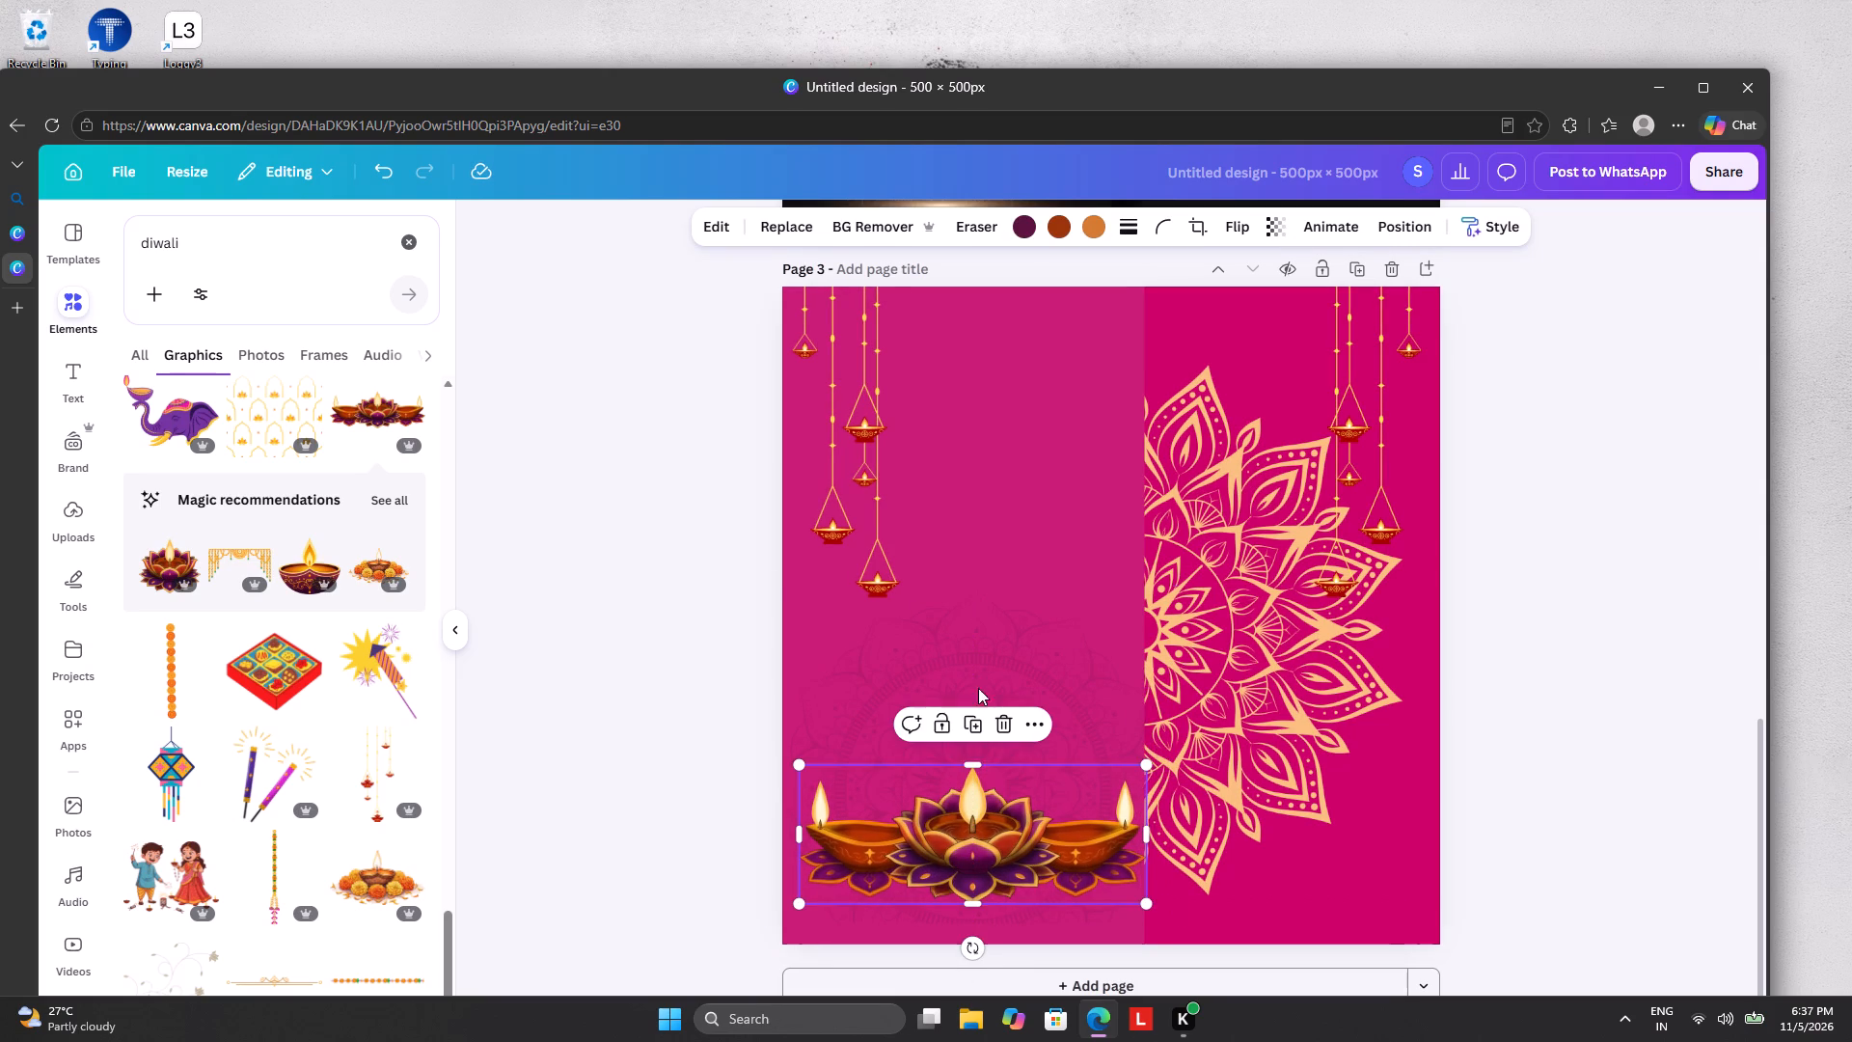
Recolour the lighter magenta panel with the dark purple sampled from the lotus-and-diyas graphic.
left_click(1048, 502)
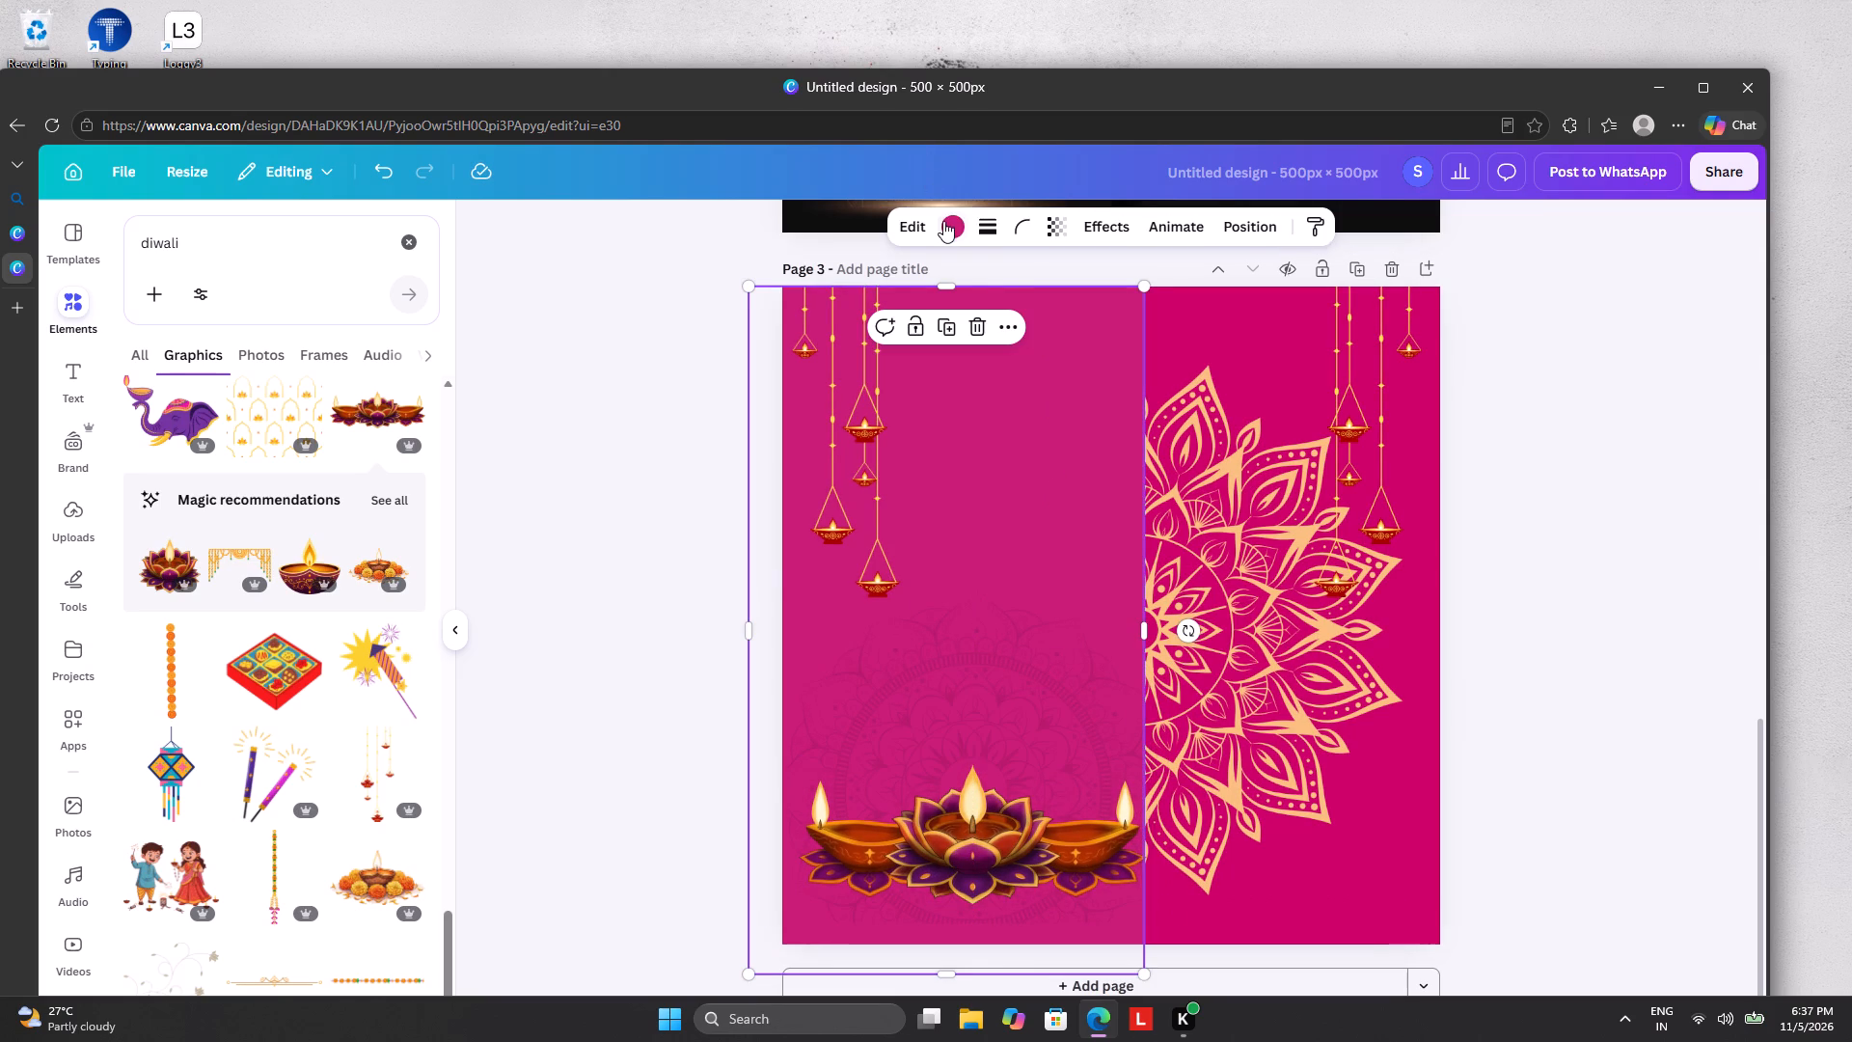
left_click(943, 221)
left_click(176, 359)
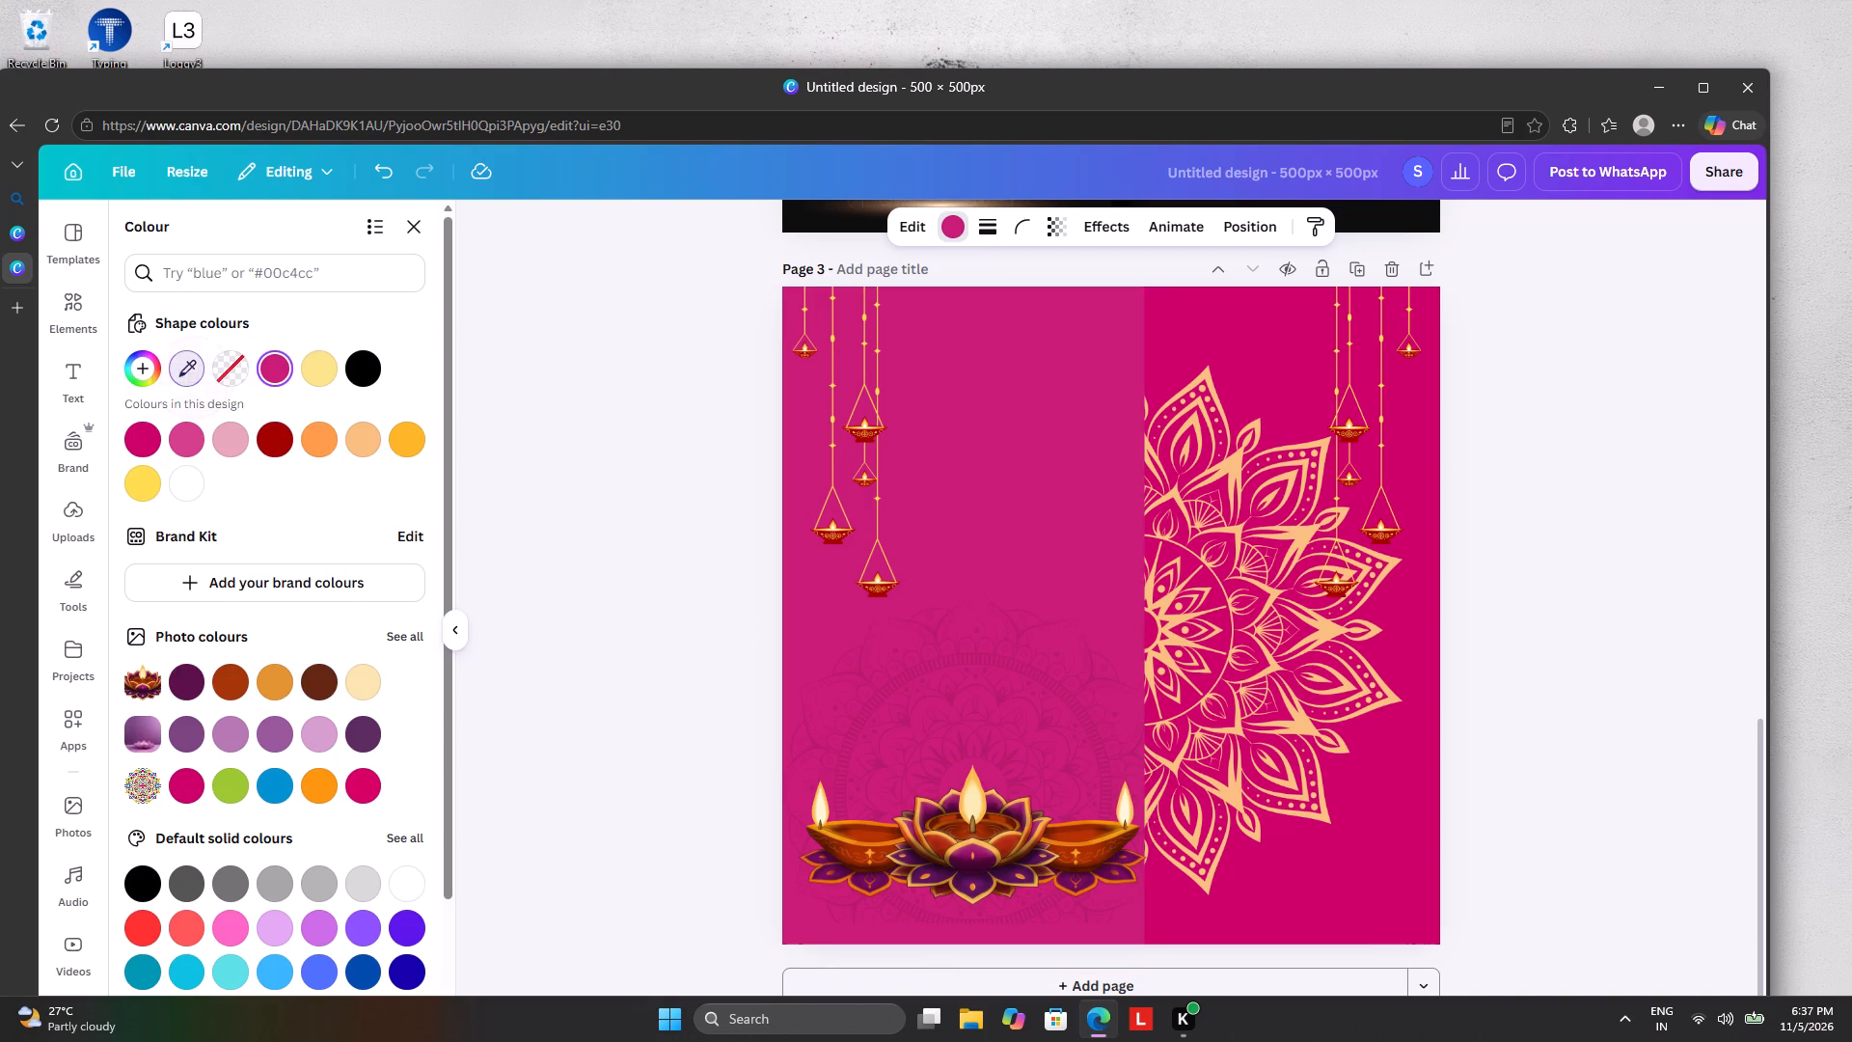
left_click(971, 875)
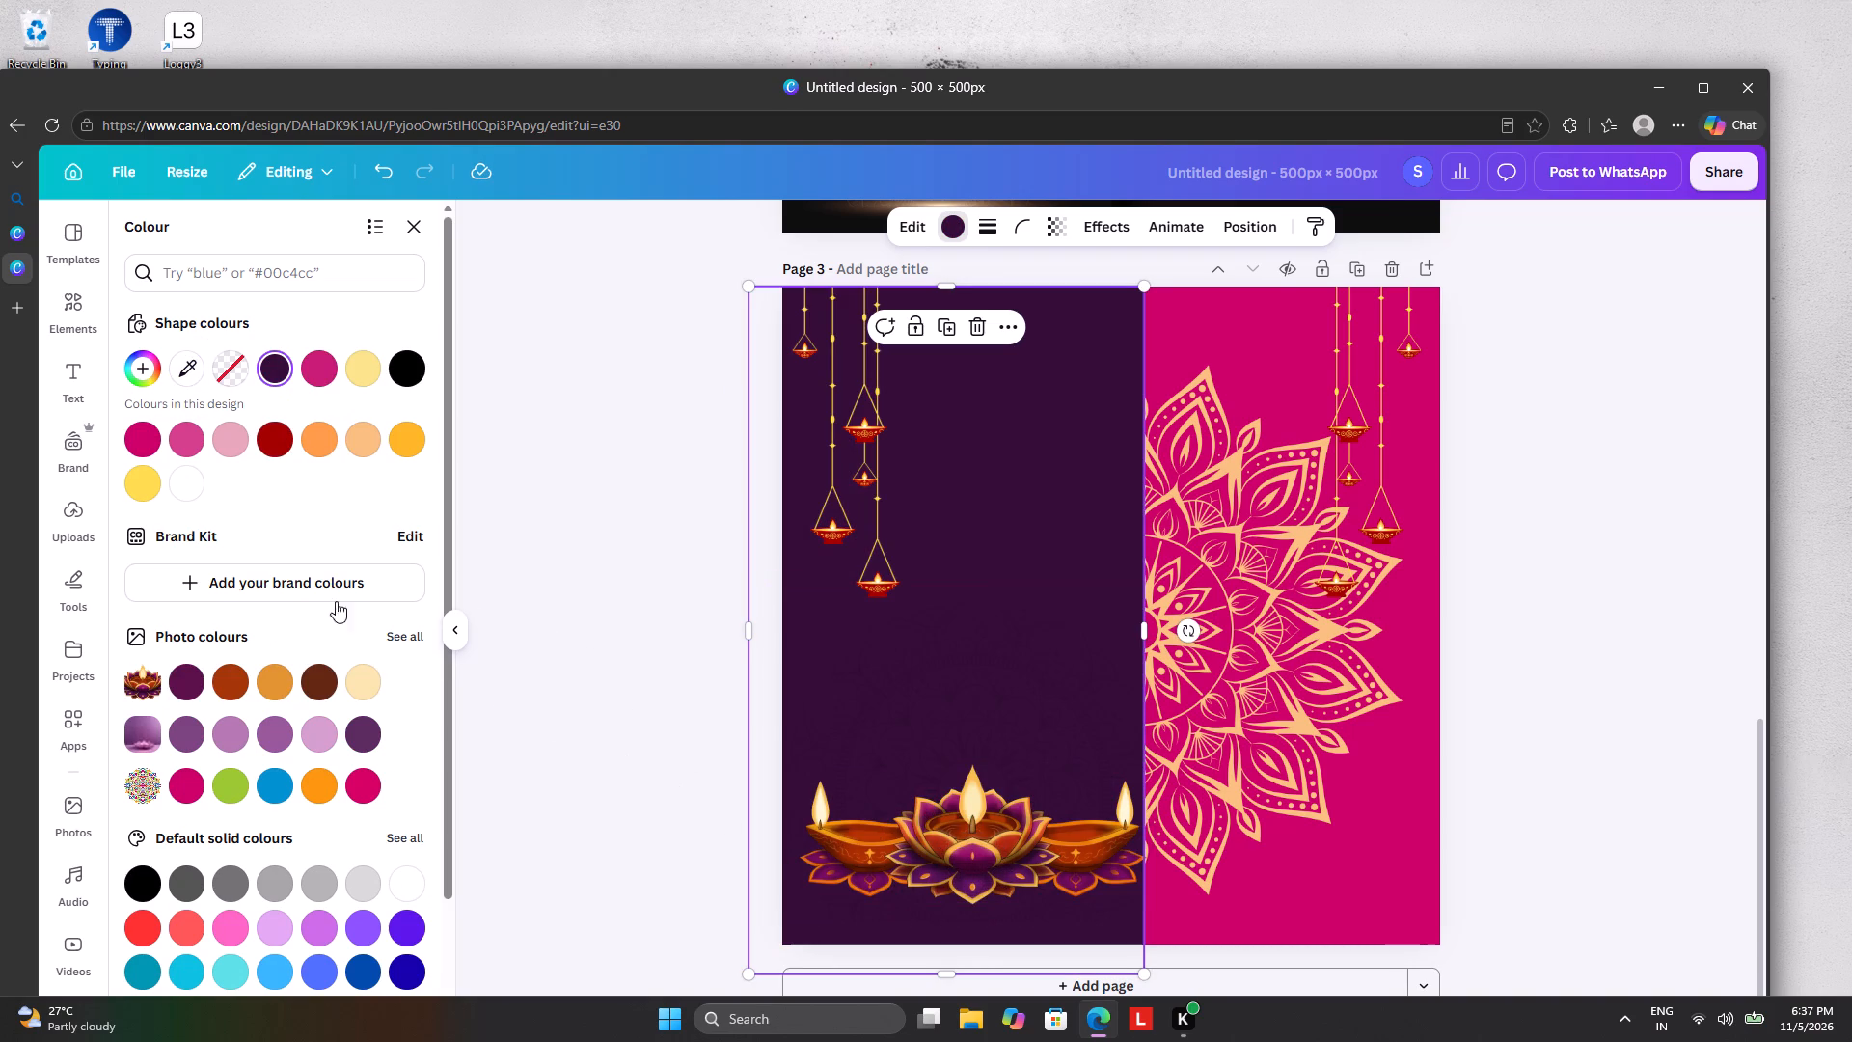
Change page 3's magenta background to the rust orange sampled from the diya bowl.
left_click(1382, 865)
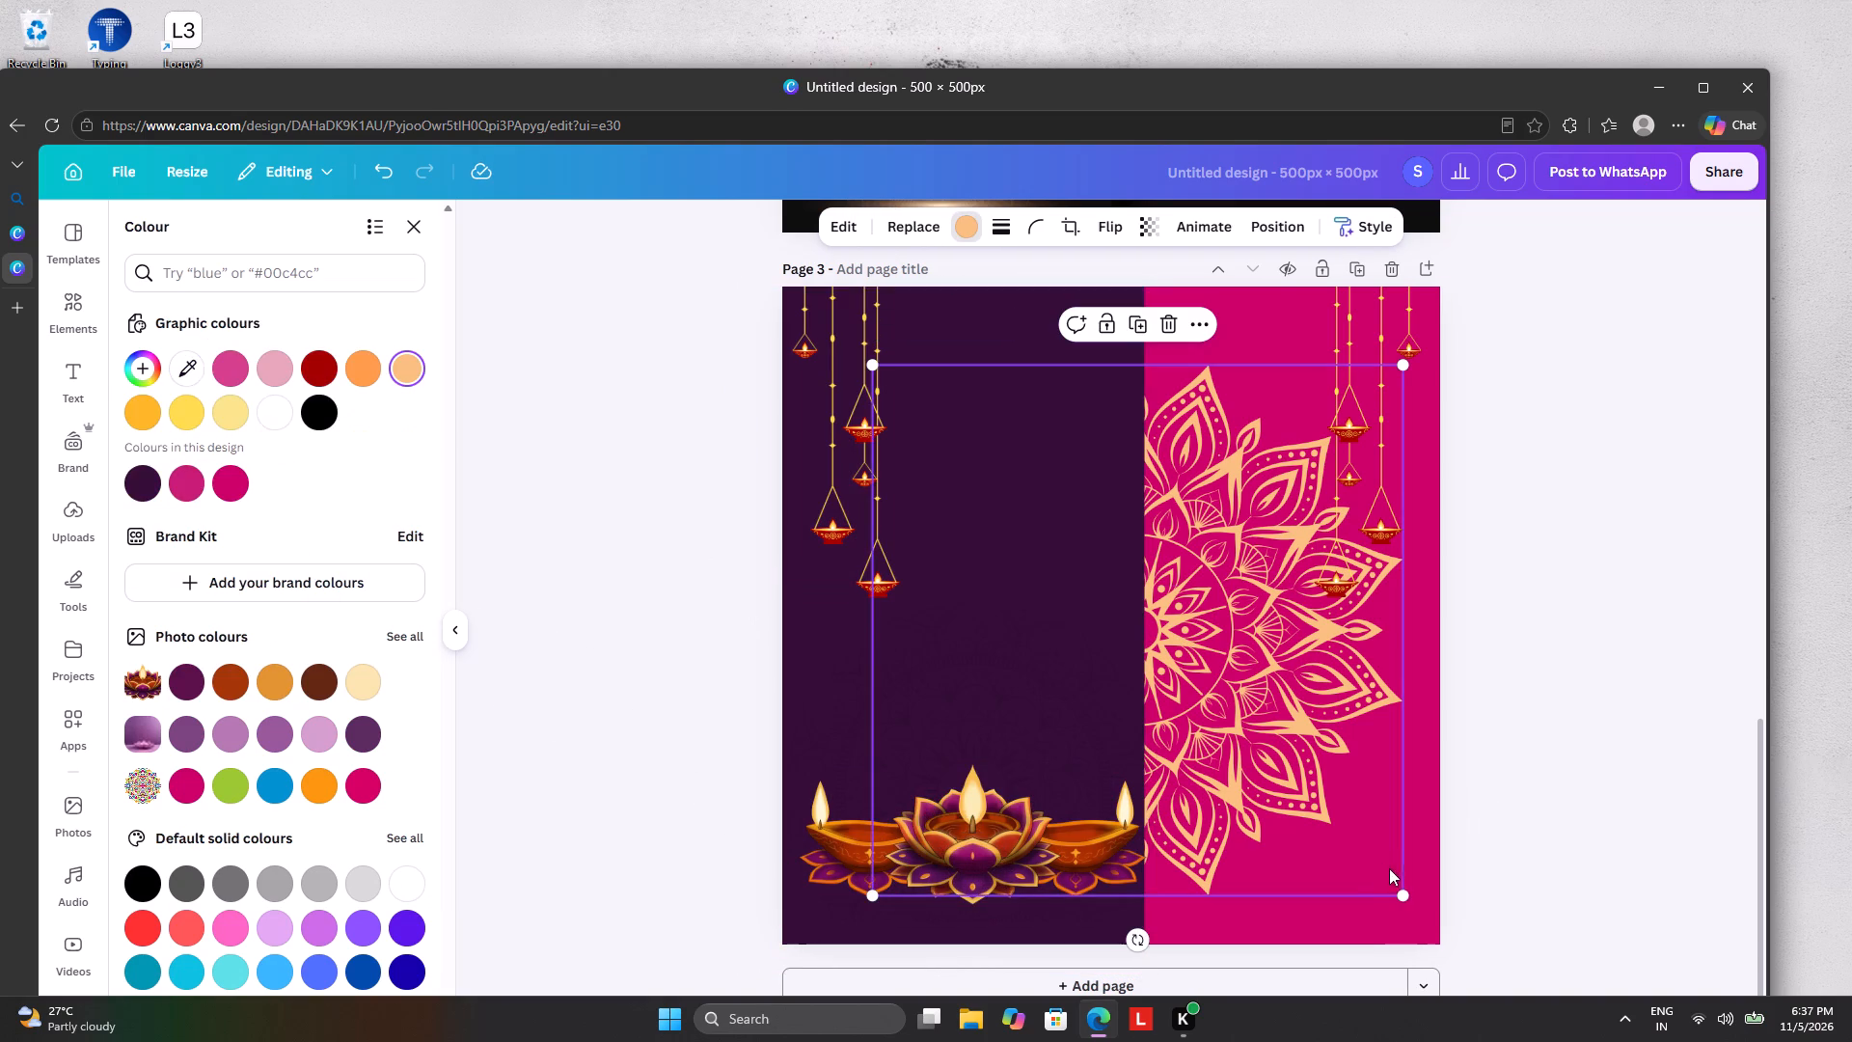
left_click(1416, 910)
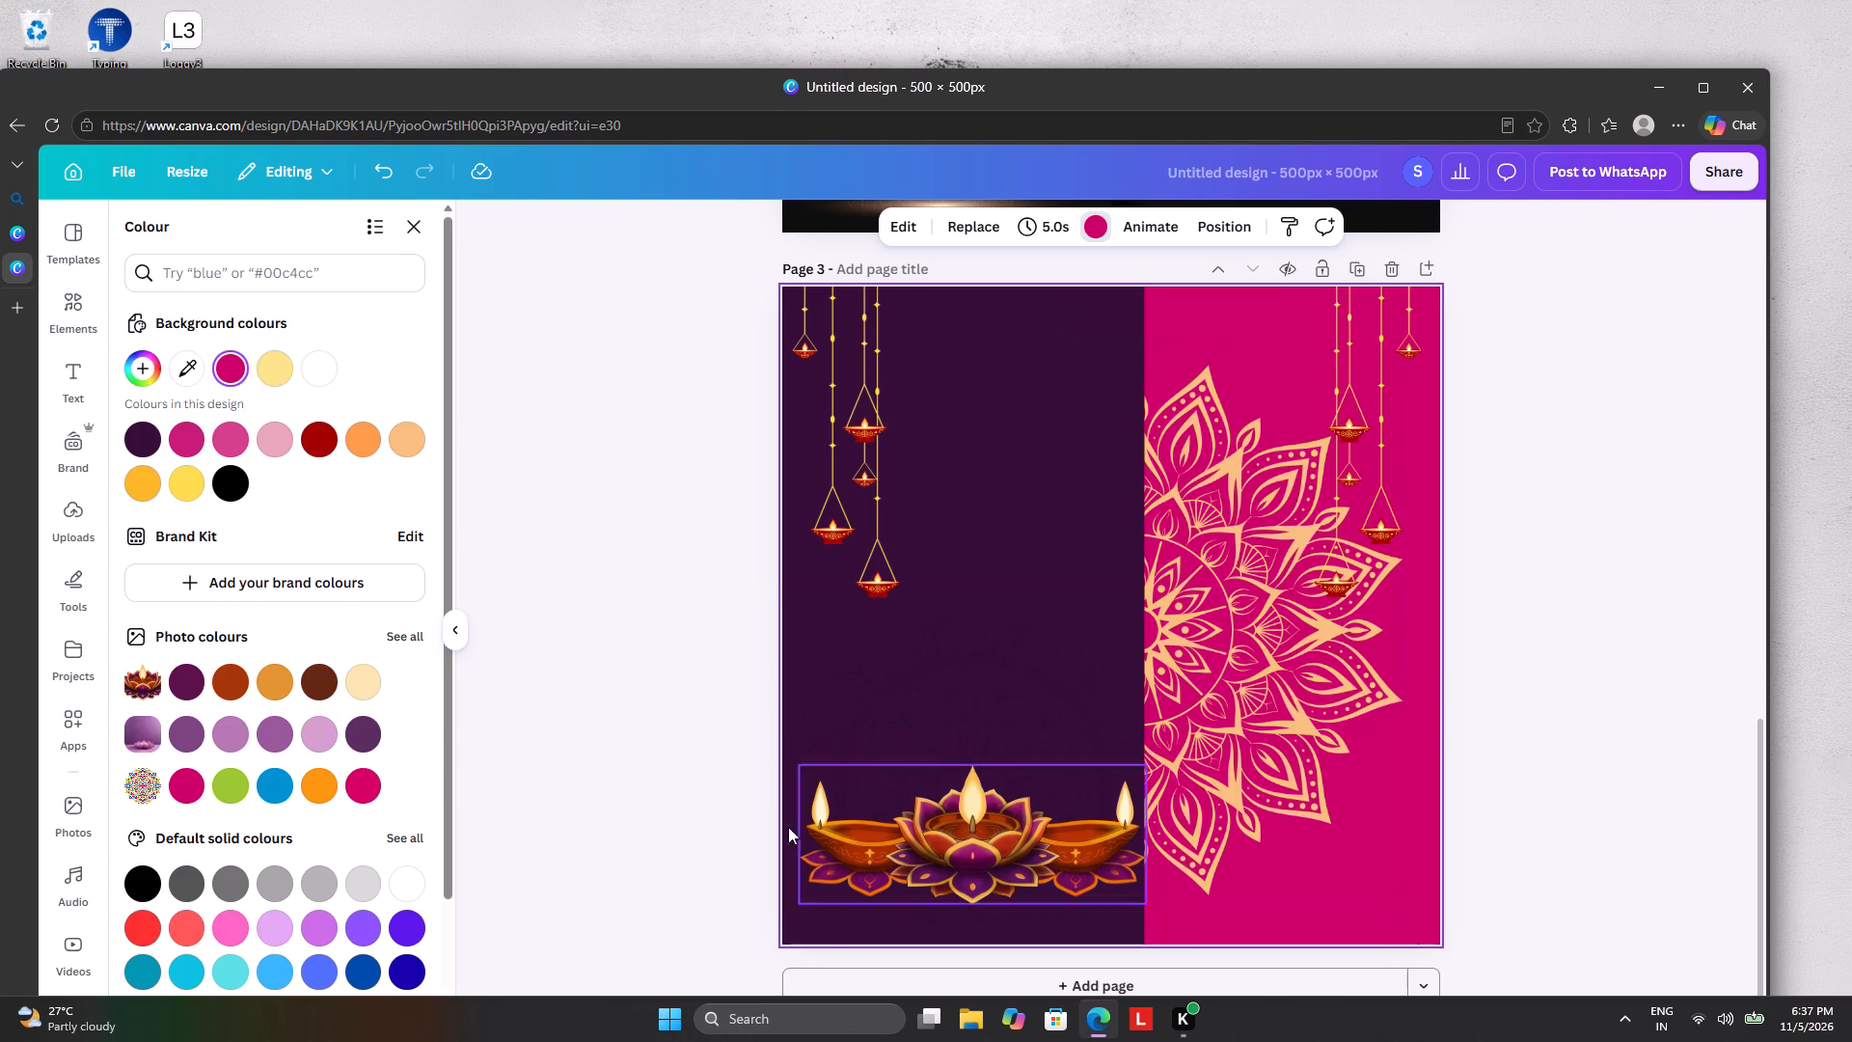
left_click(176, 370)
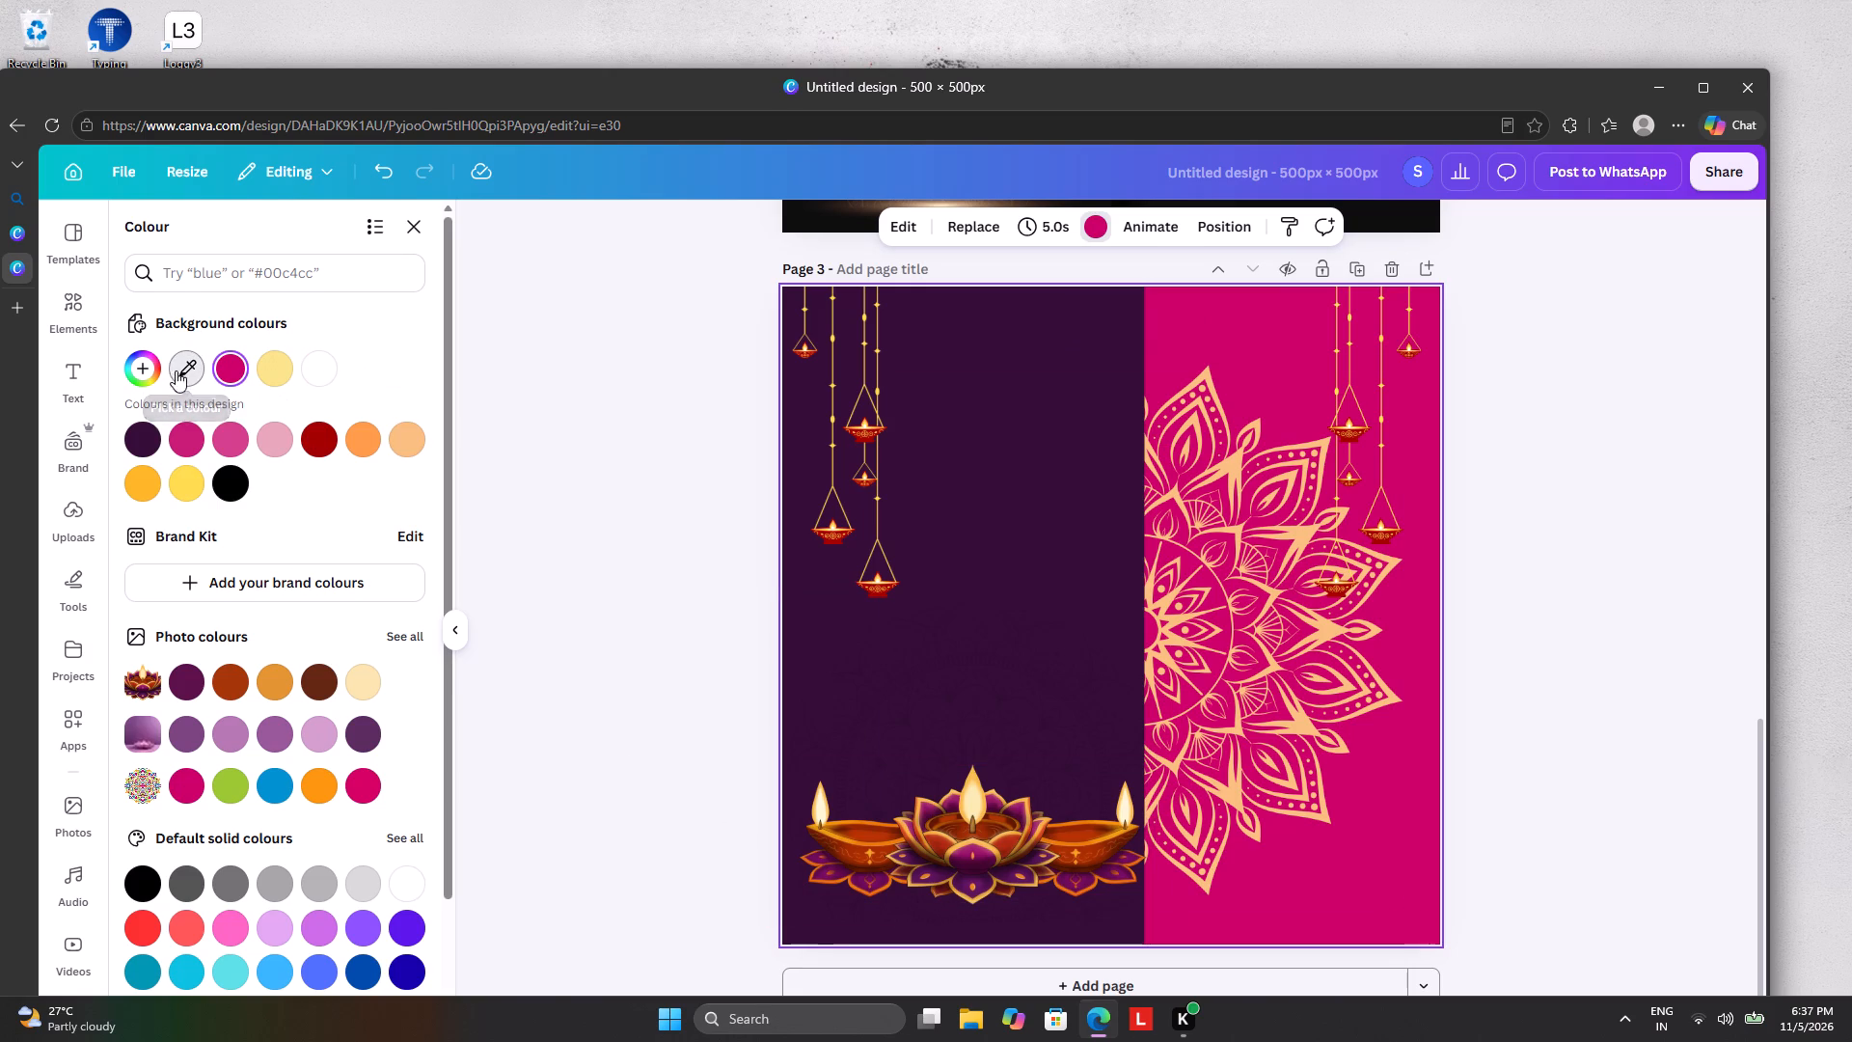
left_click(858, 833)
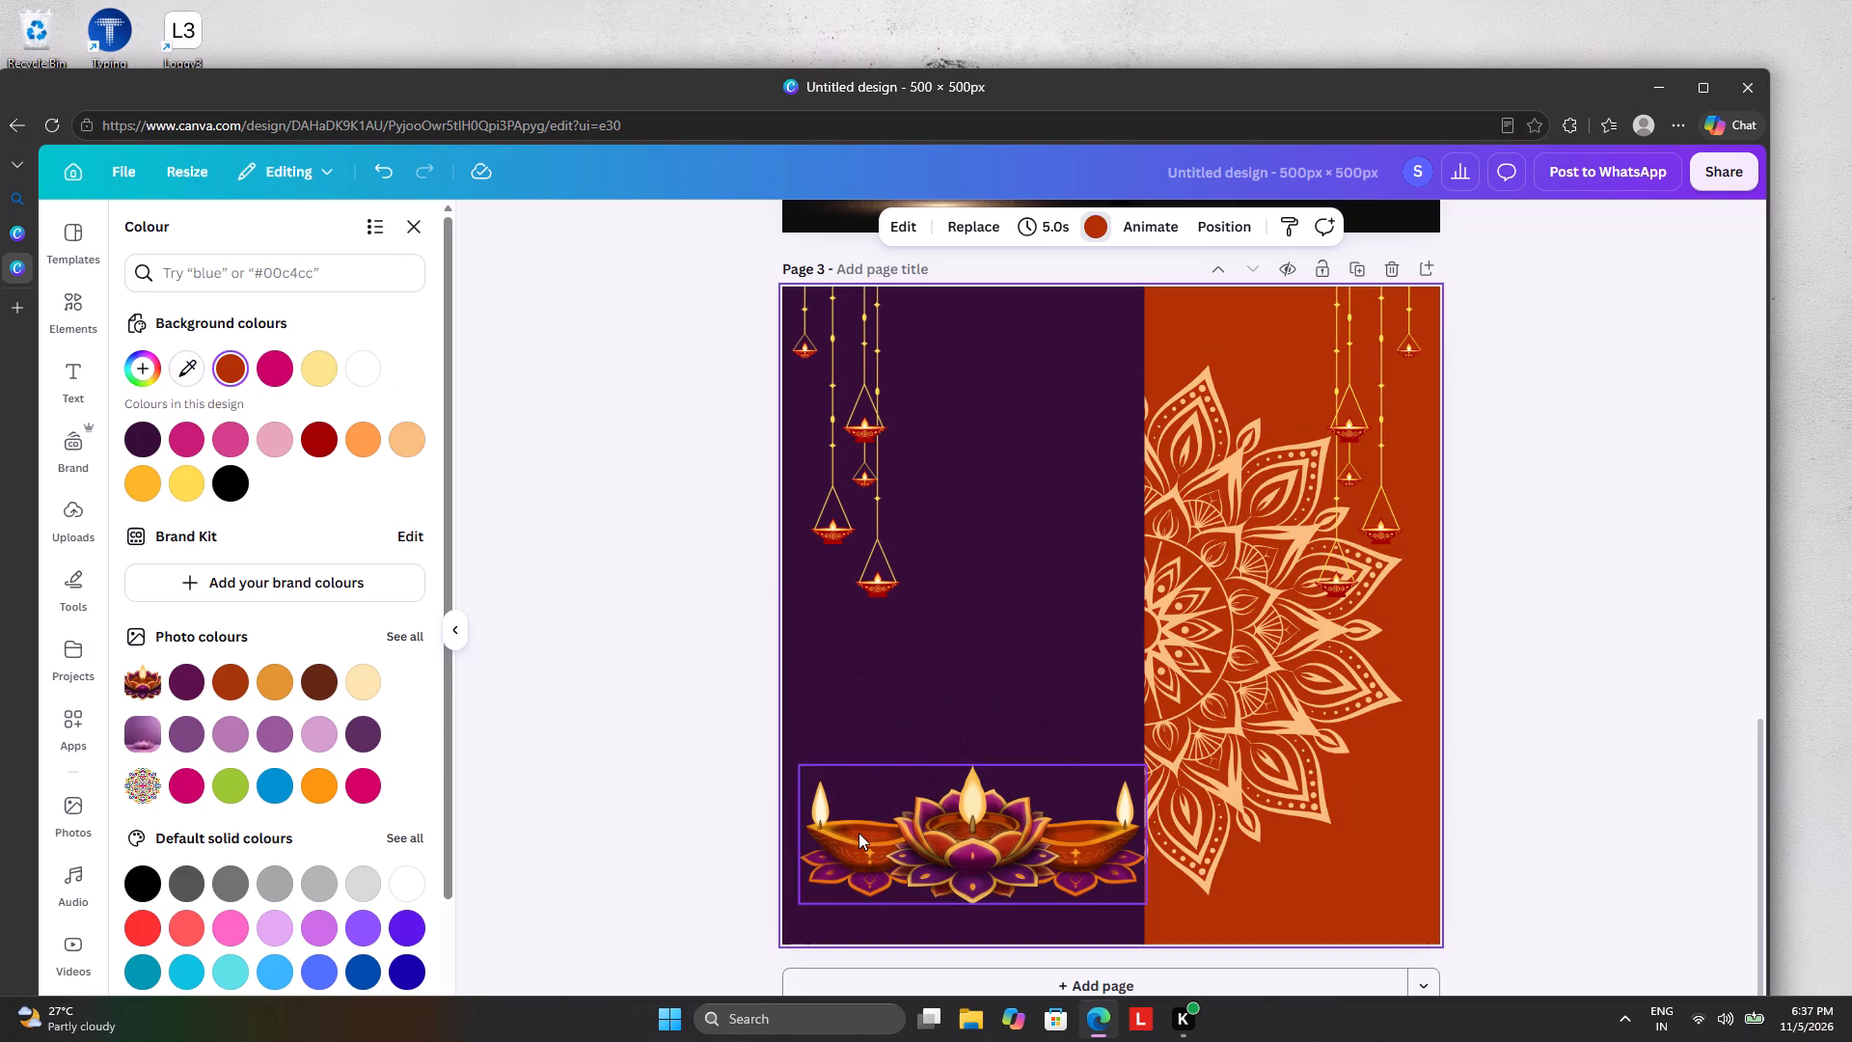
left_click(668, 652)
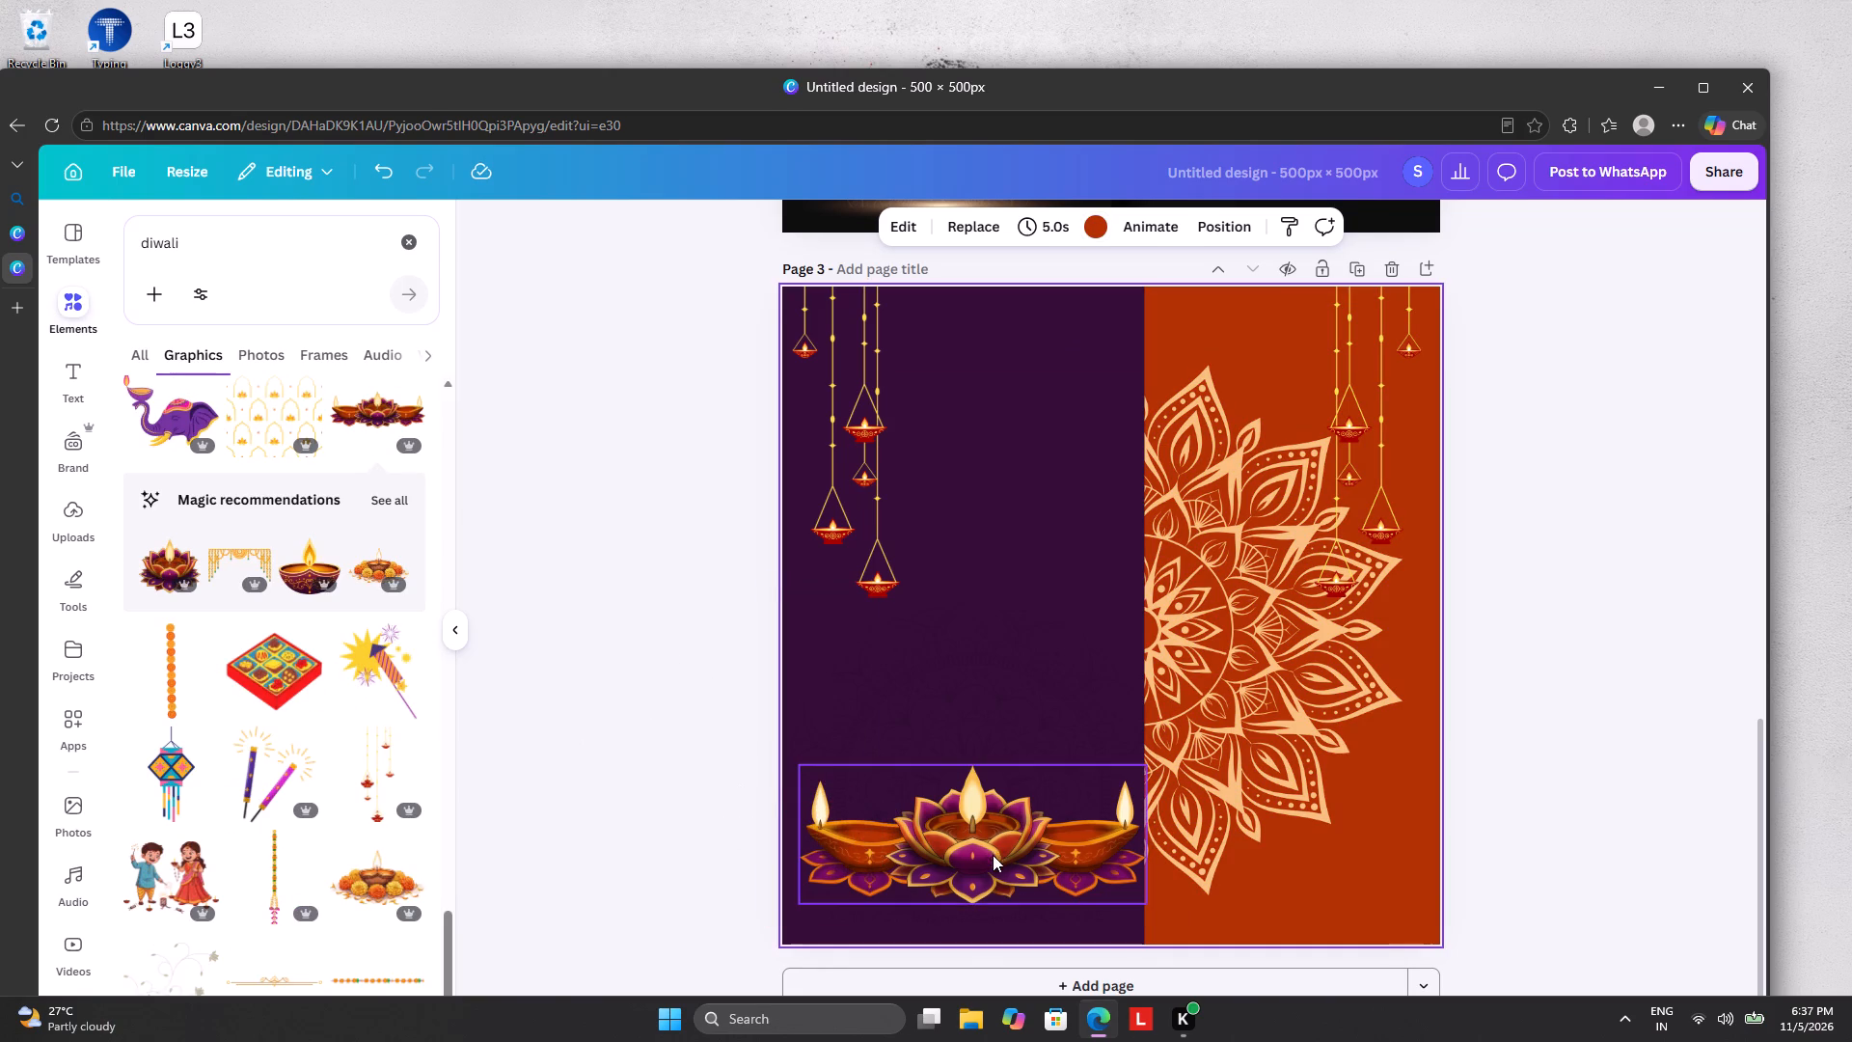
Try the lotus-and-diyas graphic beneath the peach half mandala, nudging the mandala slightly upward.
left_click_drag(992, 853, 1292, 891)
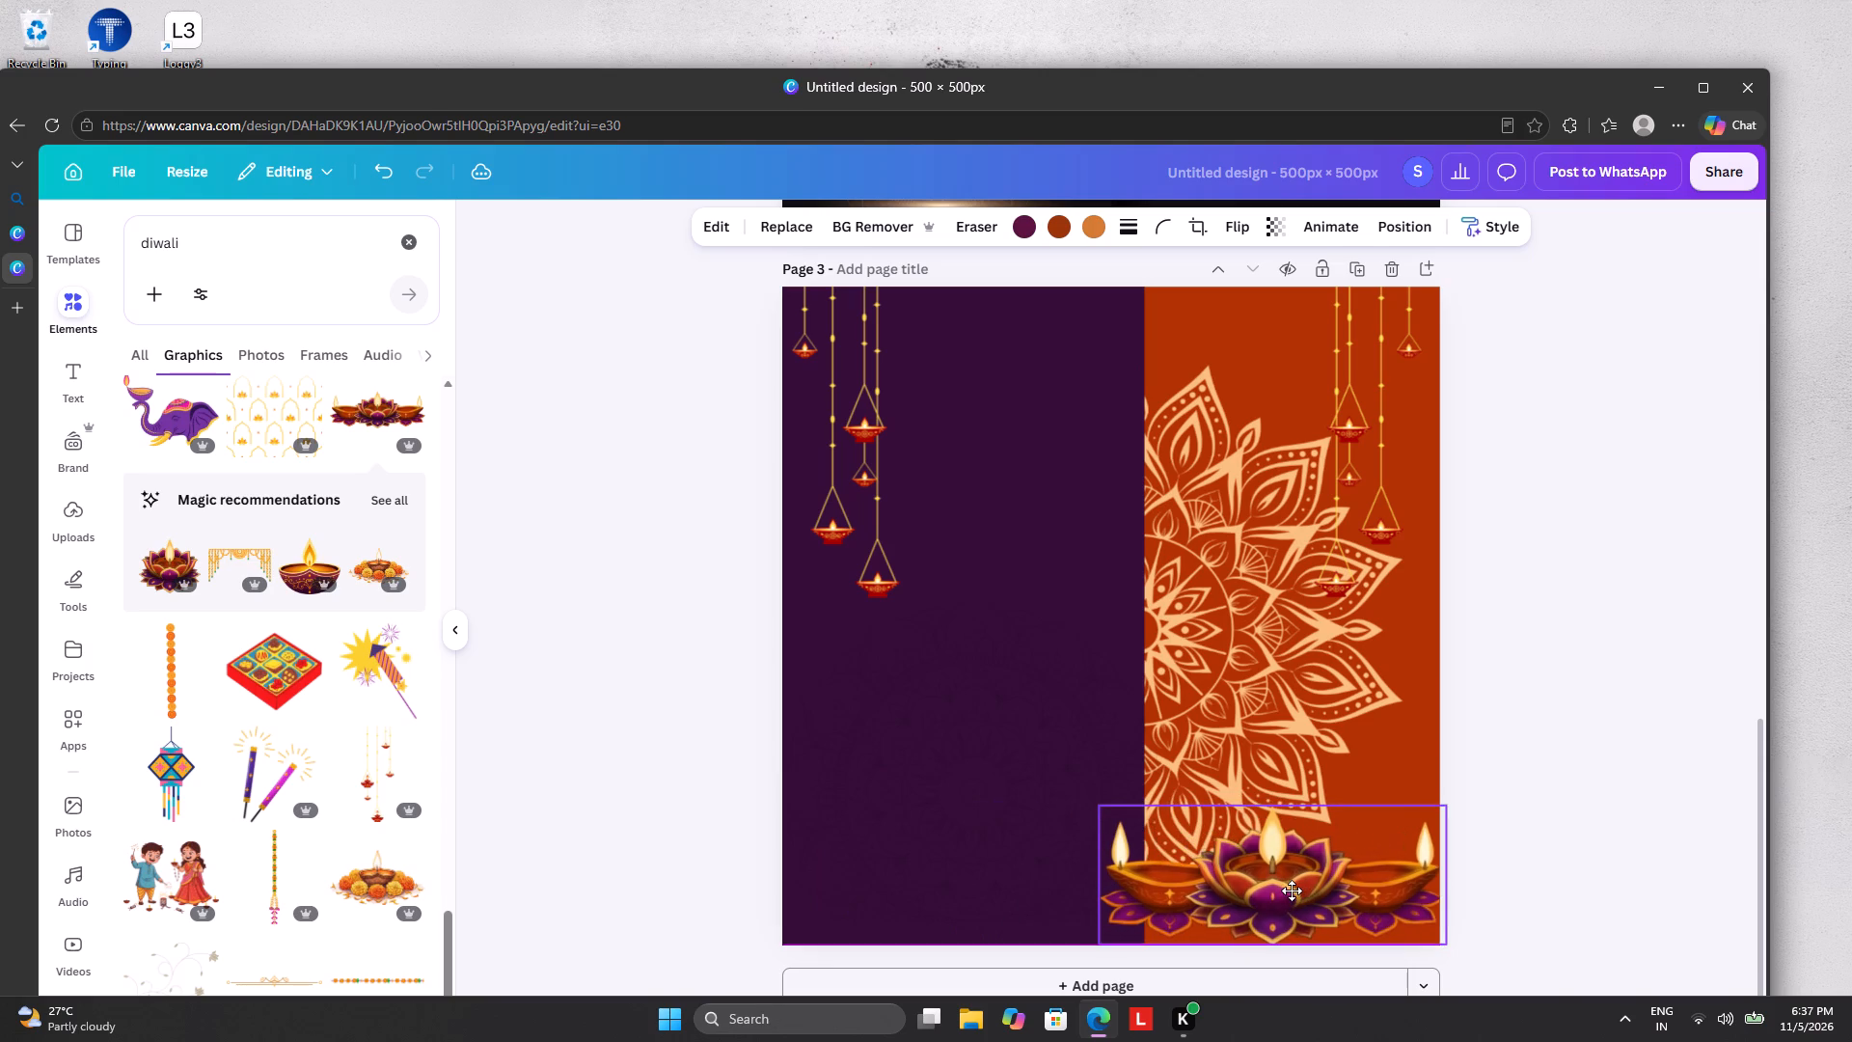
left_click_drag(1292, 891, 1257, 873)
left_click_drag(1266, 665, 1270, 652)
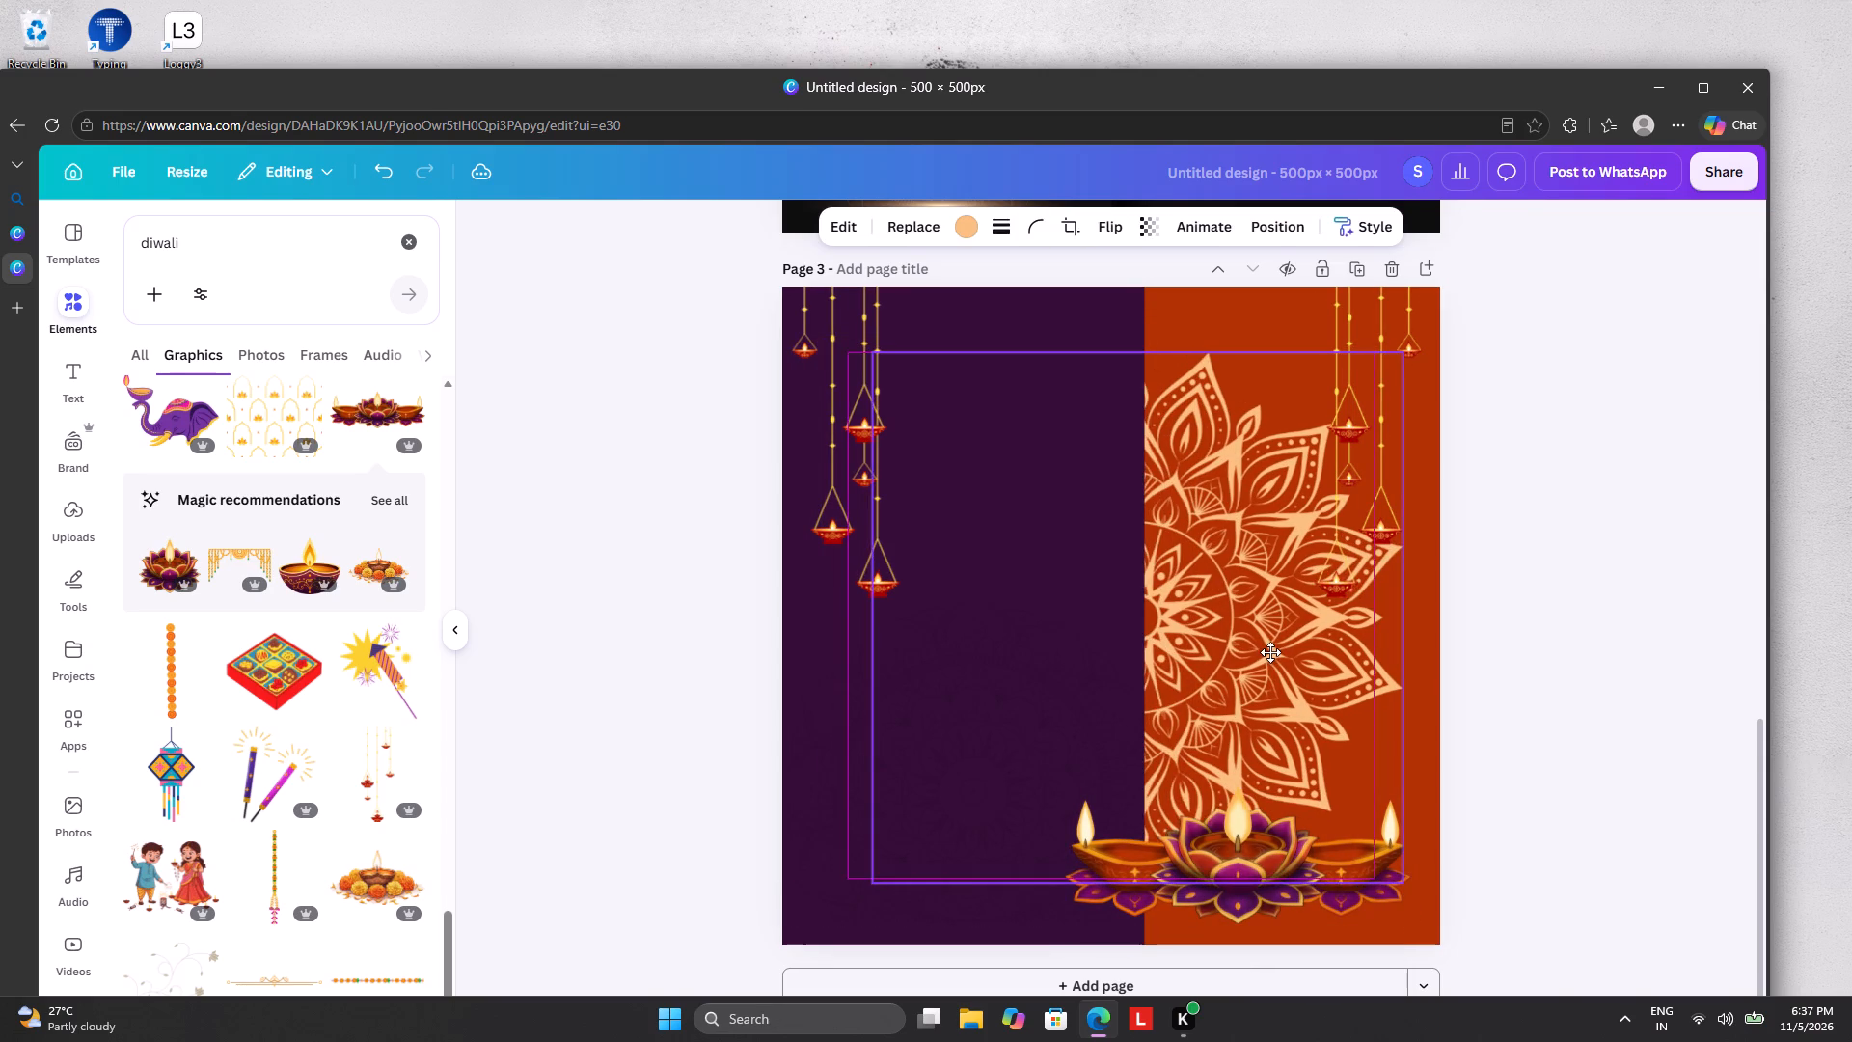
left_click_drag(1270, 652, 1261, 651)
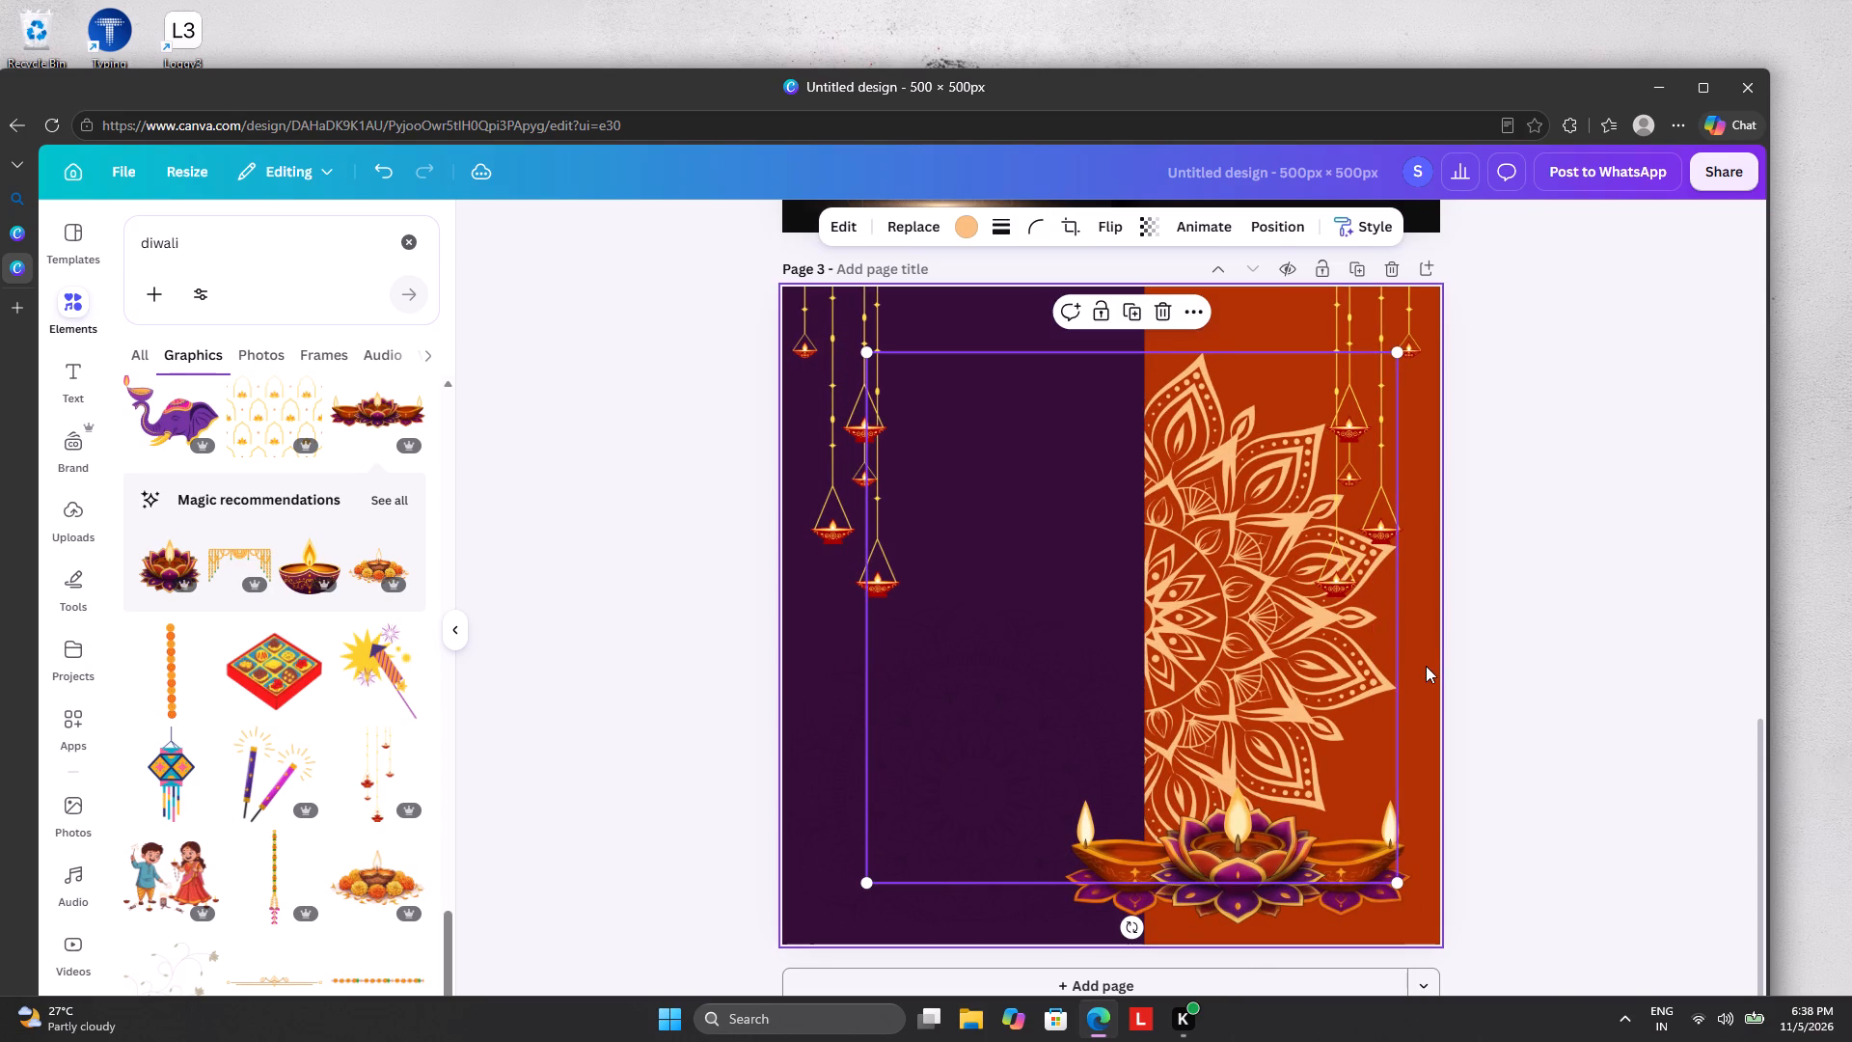
Set page 3's background to the dark purple sampled from the panel.
left_click(1426, 668)
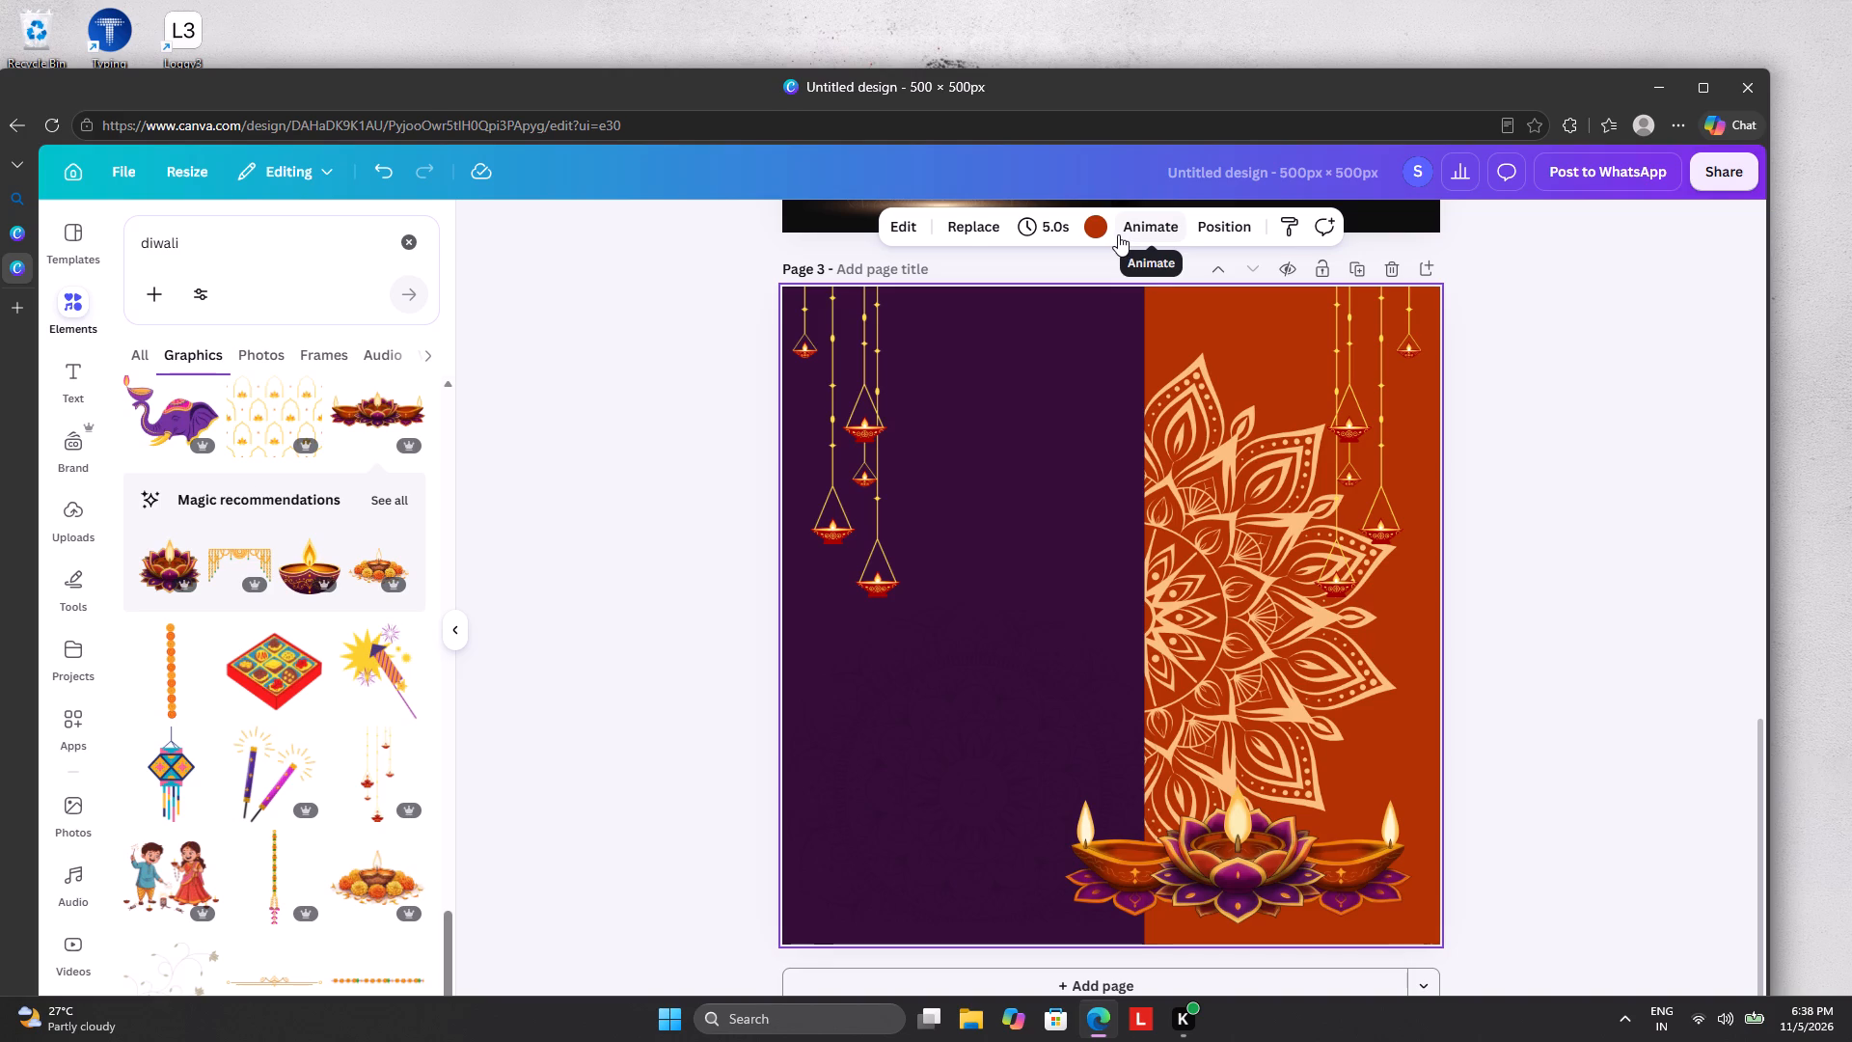
left_click(1103, 223)
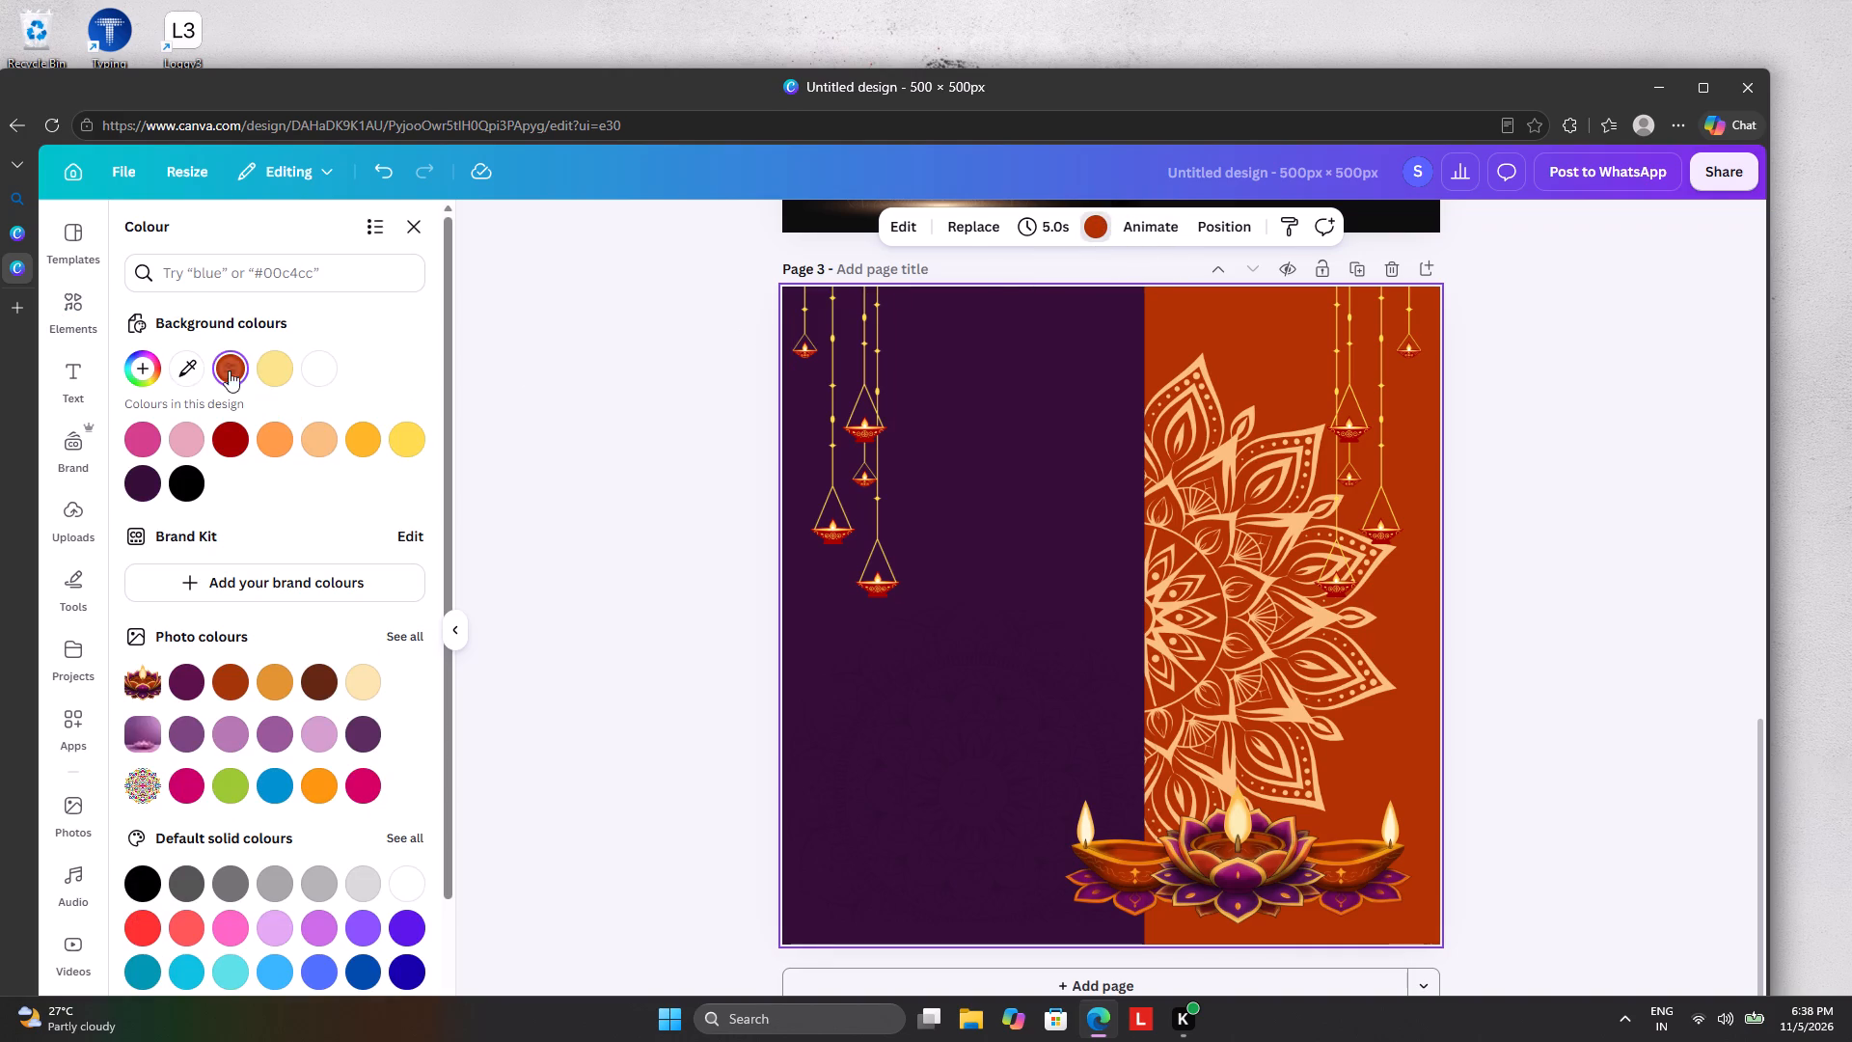
left_click(188, 361)
left_click(1065, 602)
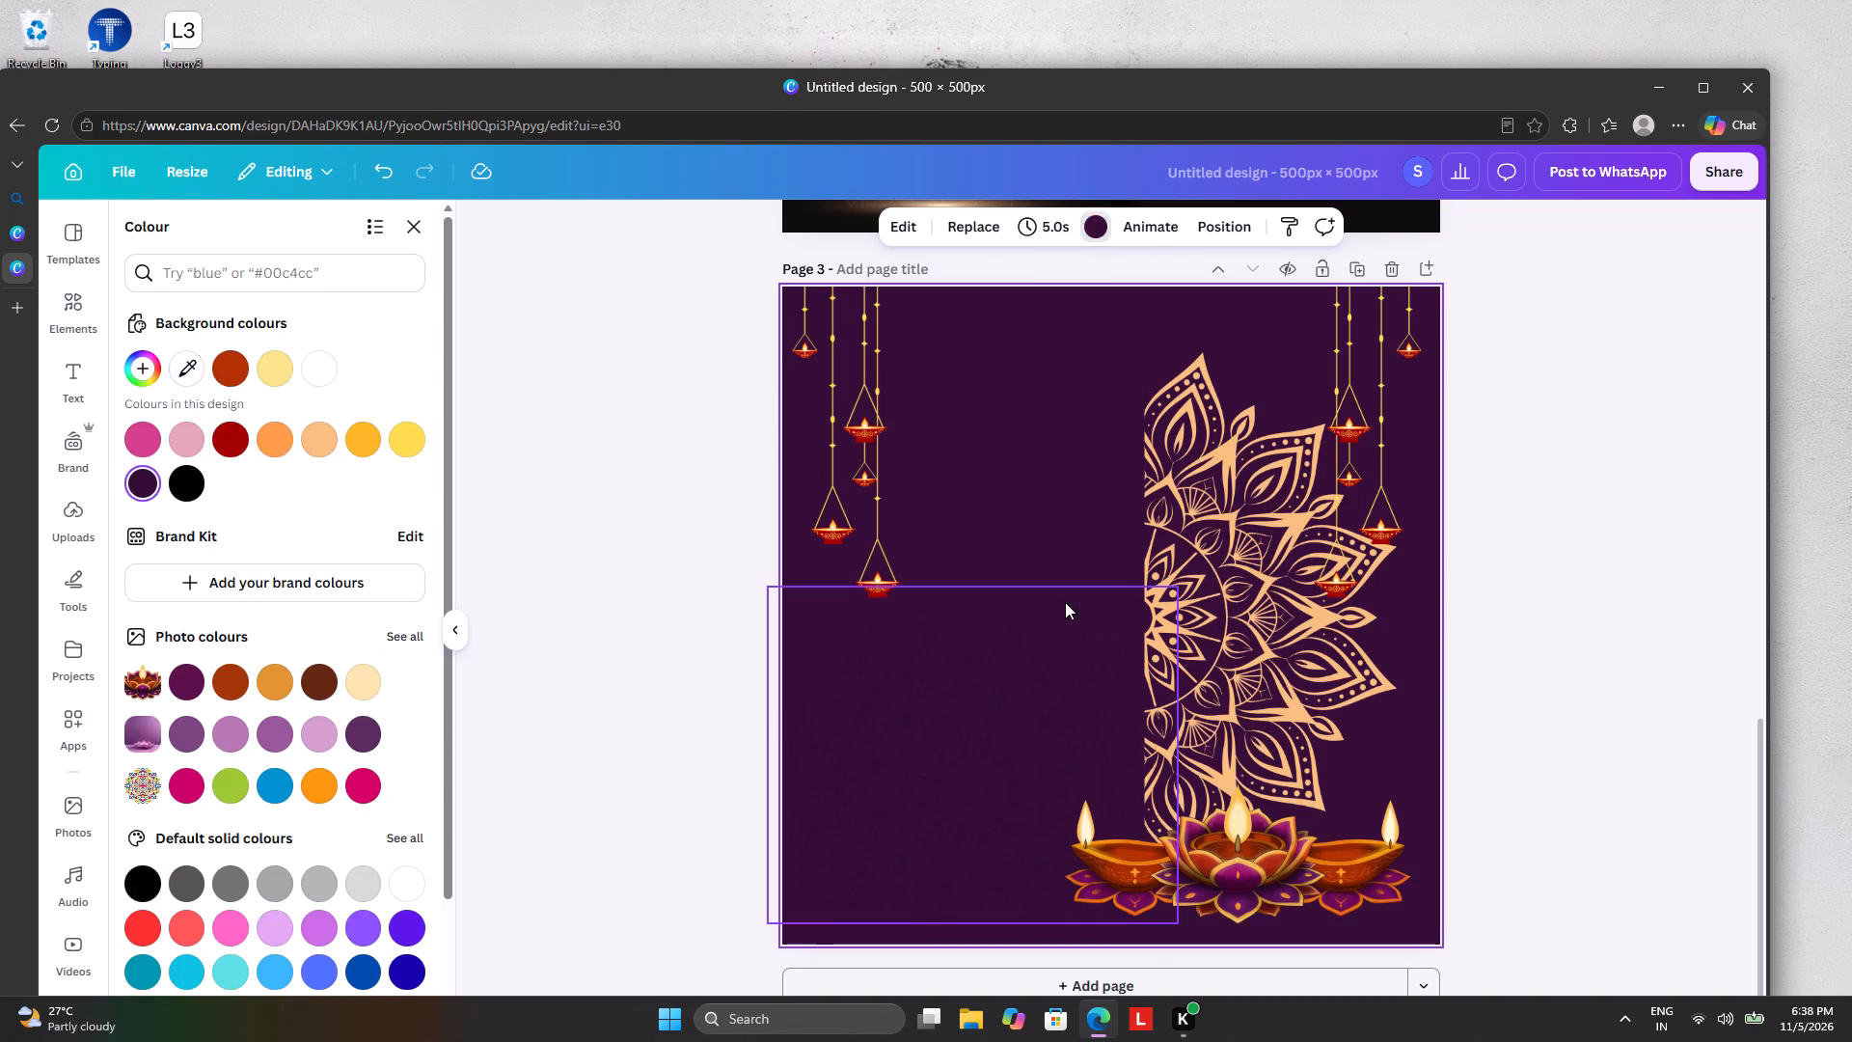
Recolour the dark purple panel with the rust brown sampled from the diya bowl in the lotus-and-diyas graphic.
left_click(980, 494)
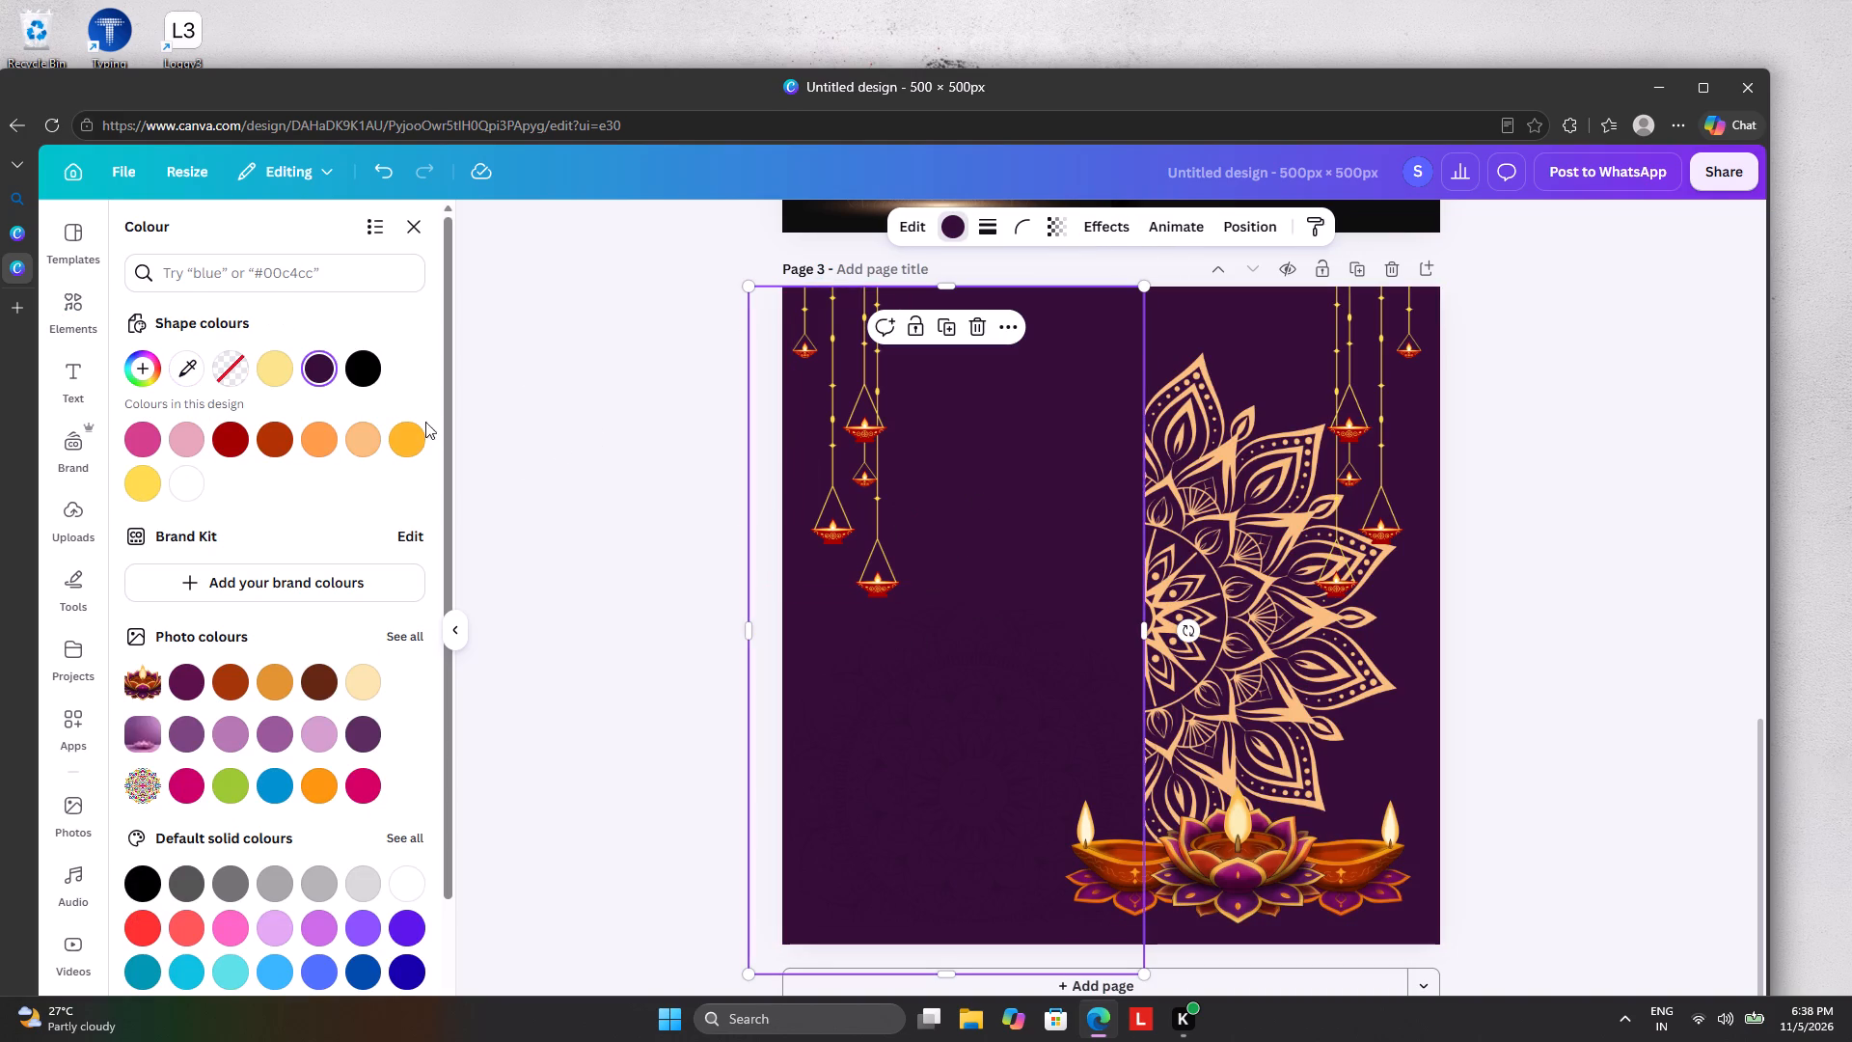
left_click(190, 367)
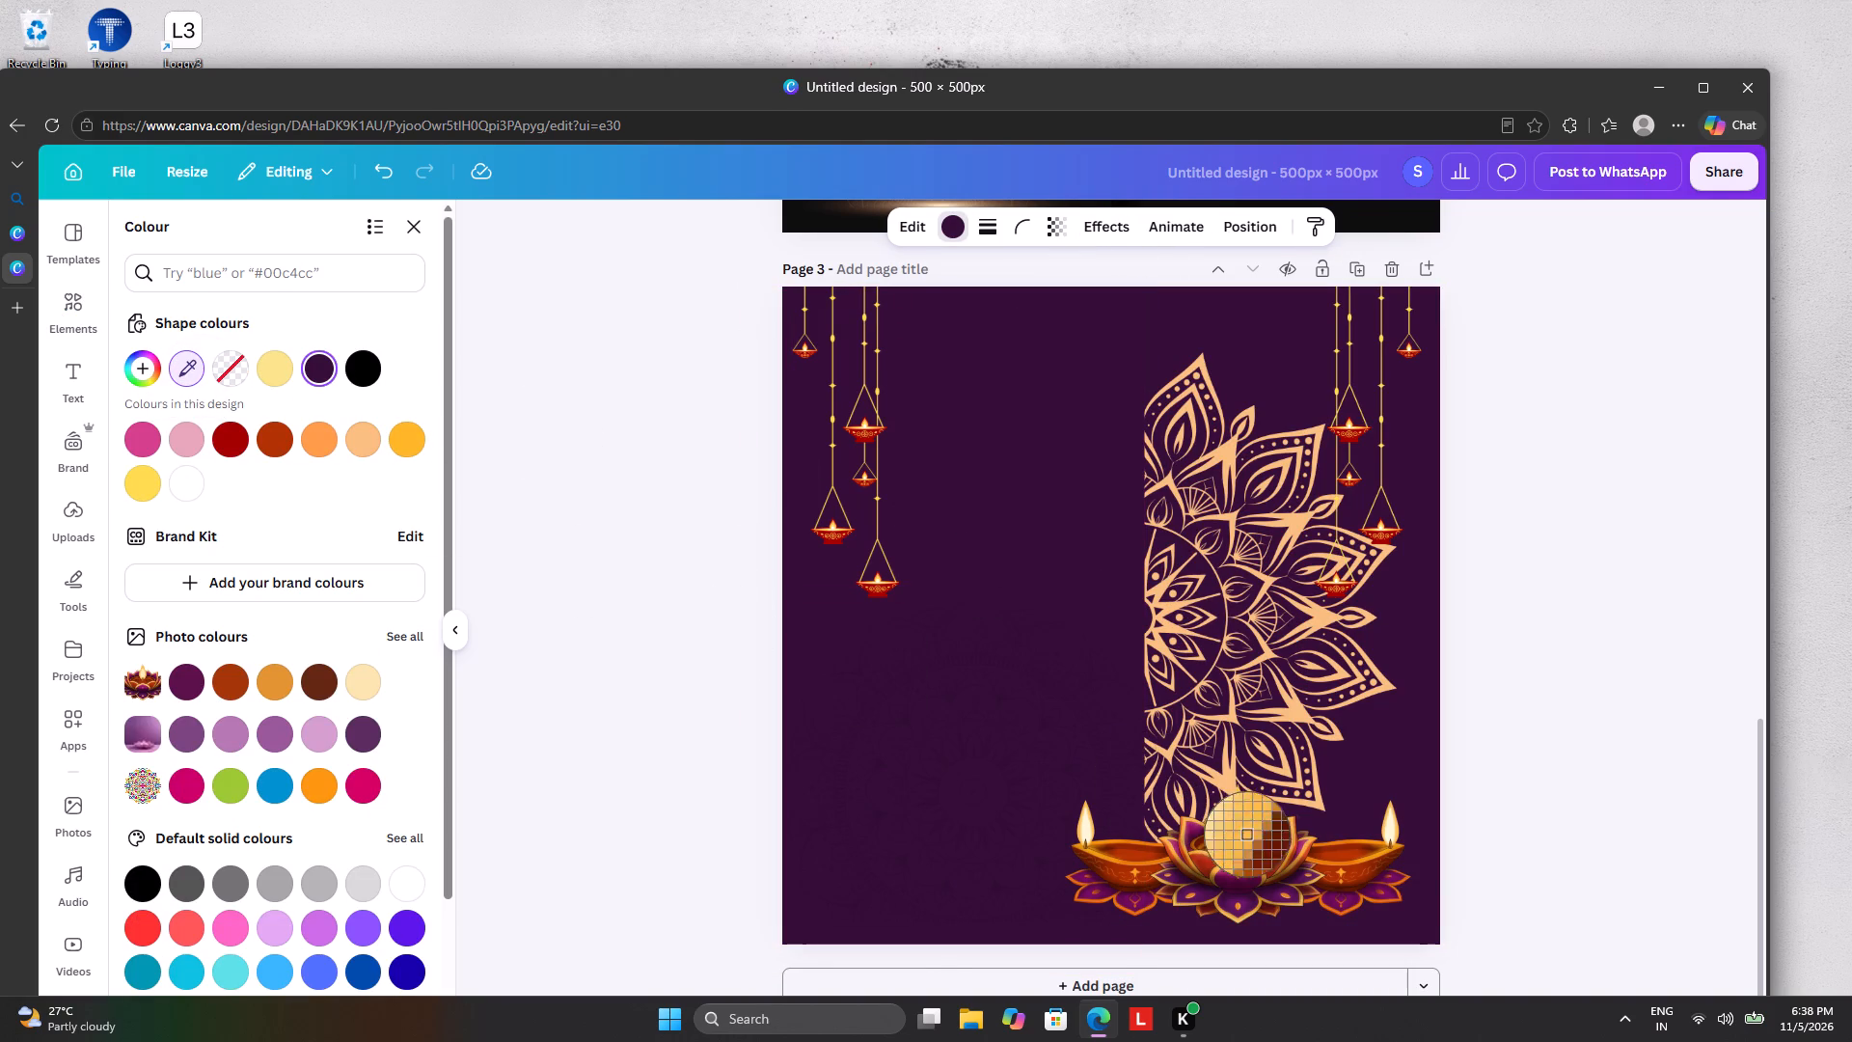
left_click(1336, 850)
Move the lotus-and-diyas graphic back to the rust panel's base, shrinking it slightly so it fits within the panel's width.
left_click_drag(1308, 862, 1184, 852)
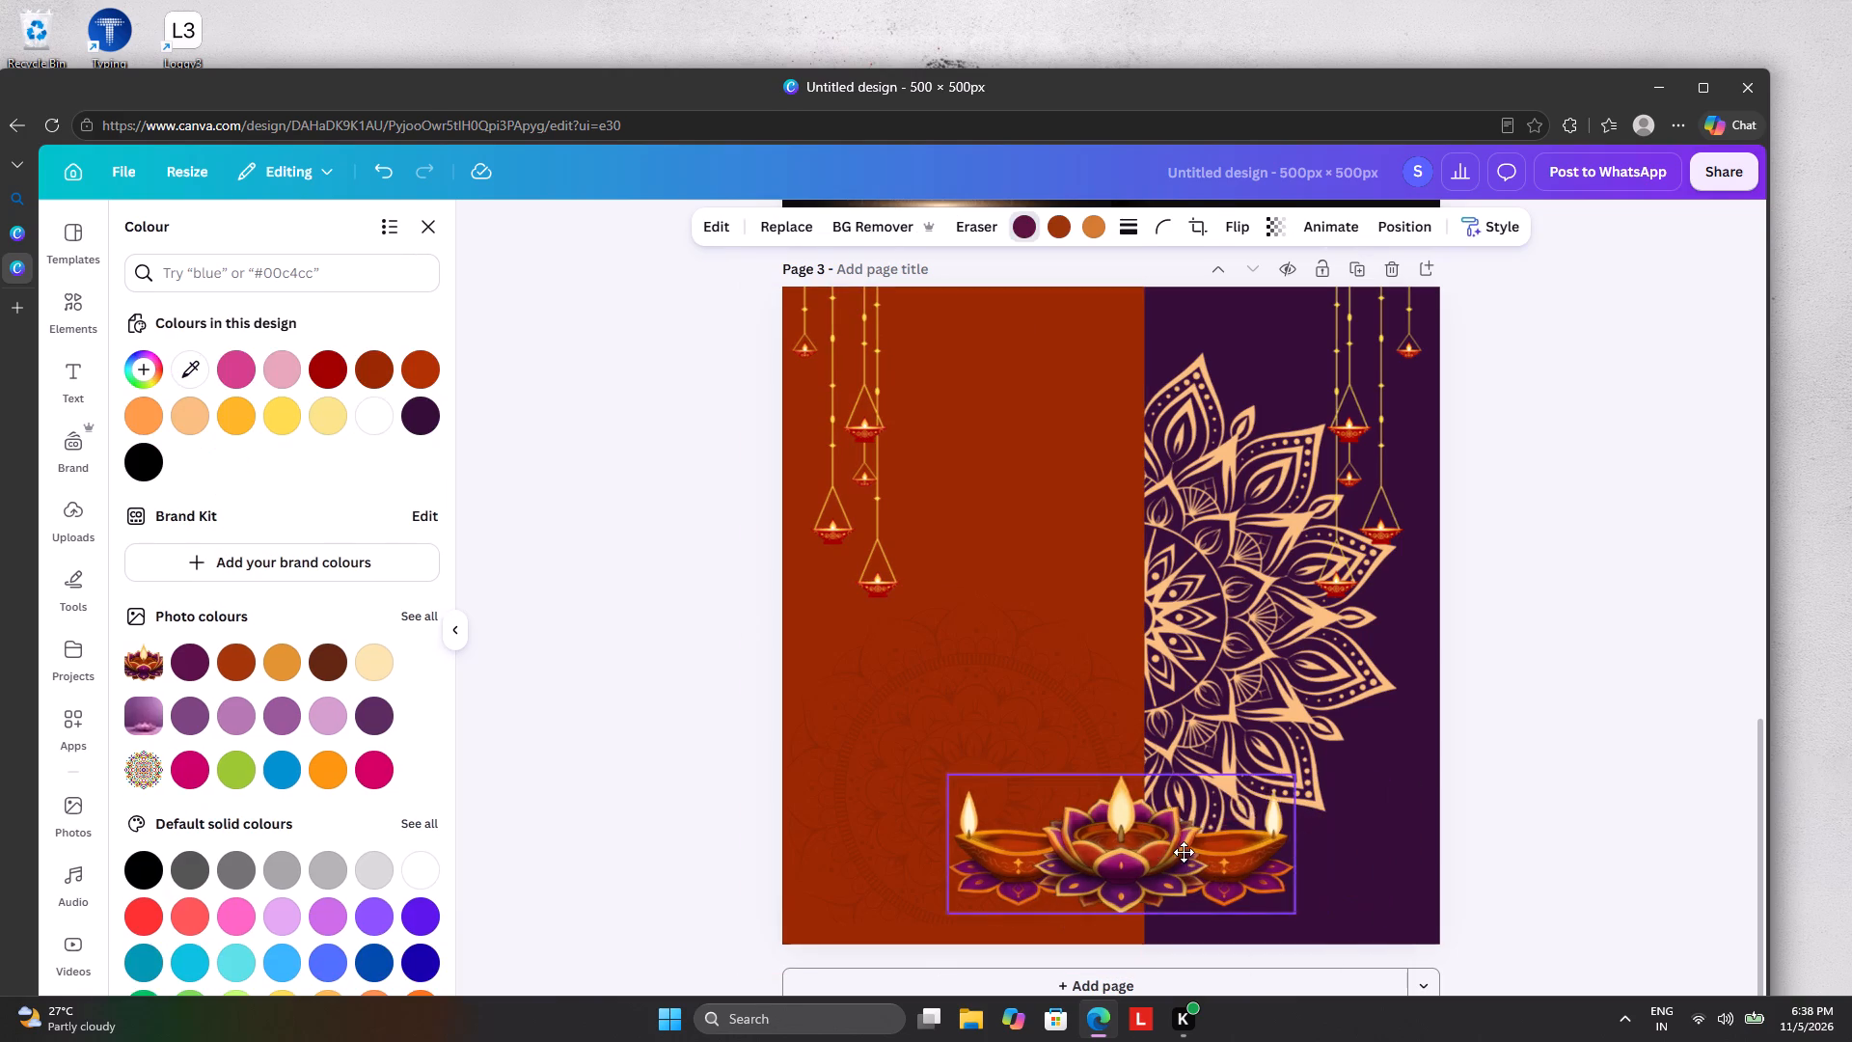
left_click_drag(1184, 852, 1056, 857)
left_click_drag(809, 783, 822, 785)
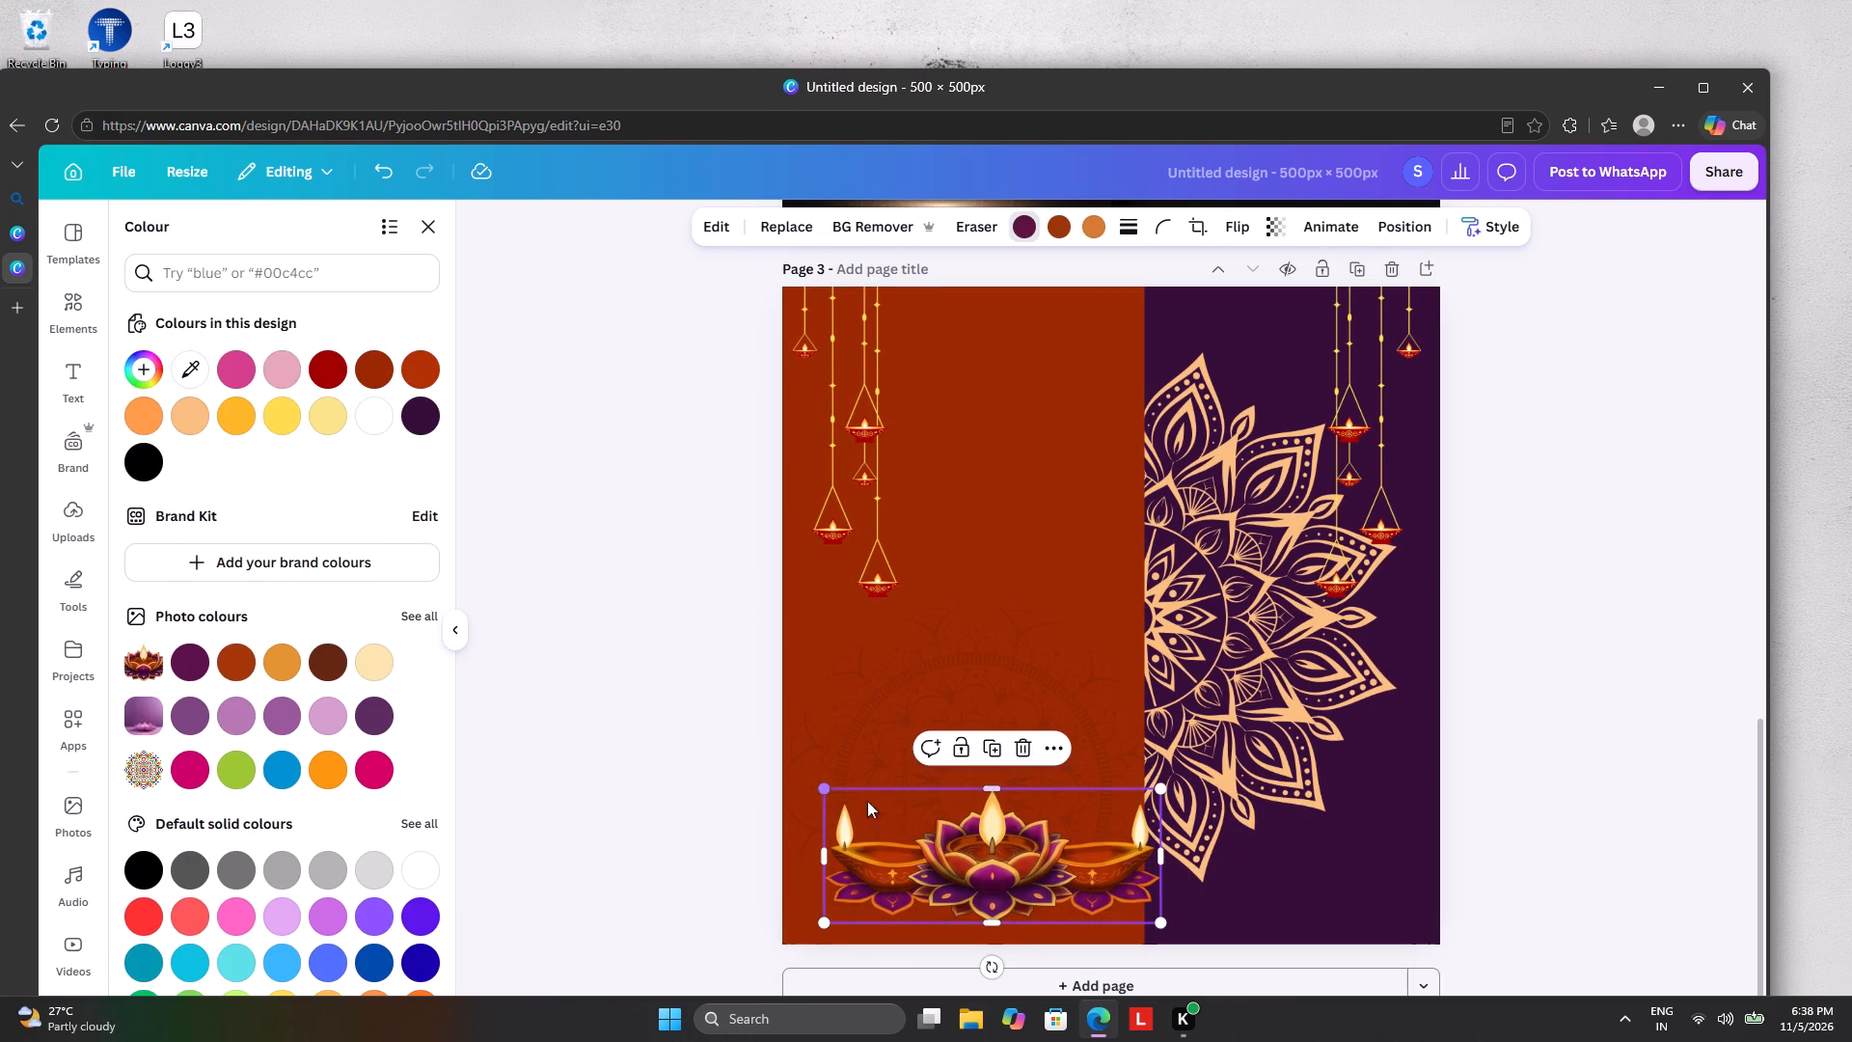
left_click_drag(973, 858, 949, 860)
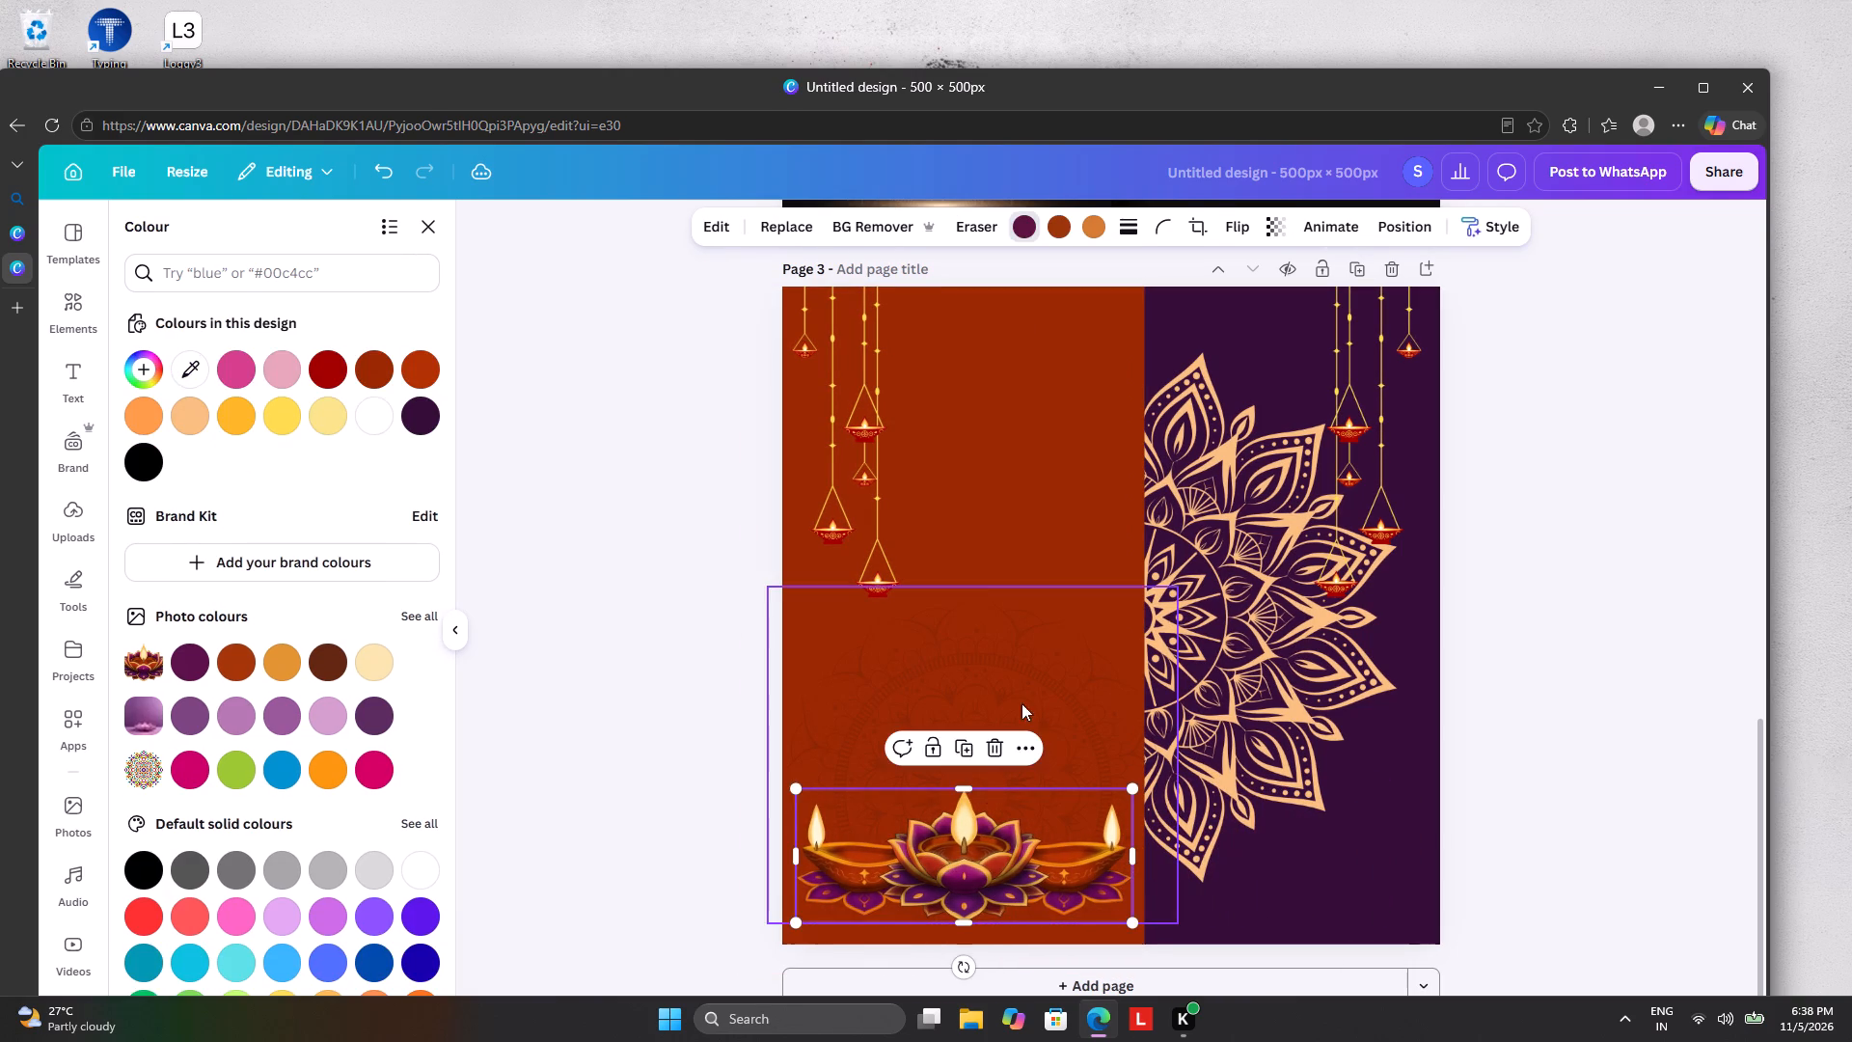
Recolour the faint mandala on the rust panel with the dark purple sampled from the page background.
left_click(1033, 674)
left_click(970, 228)
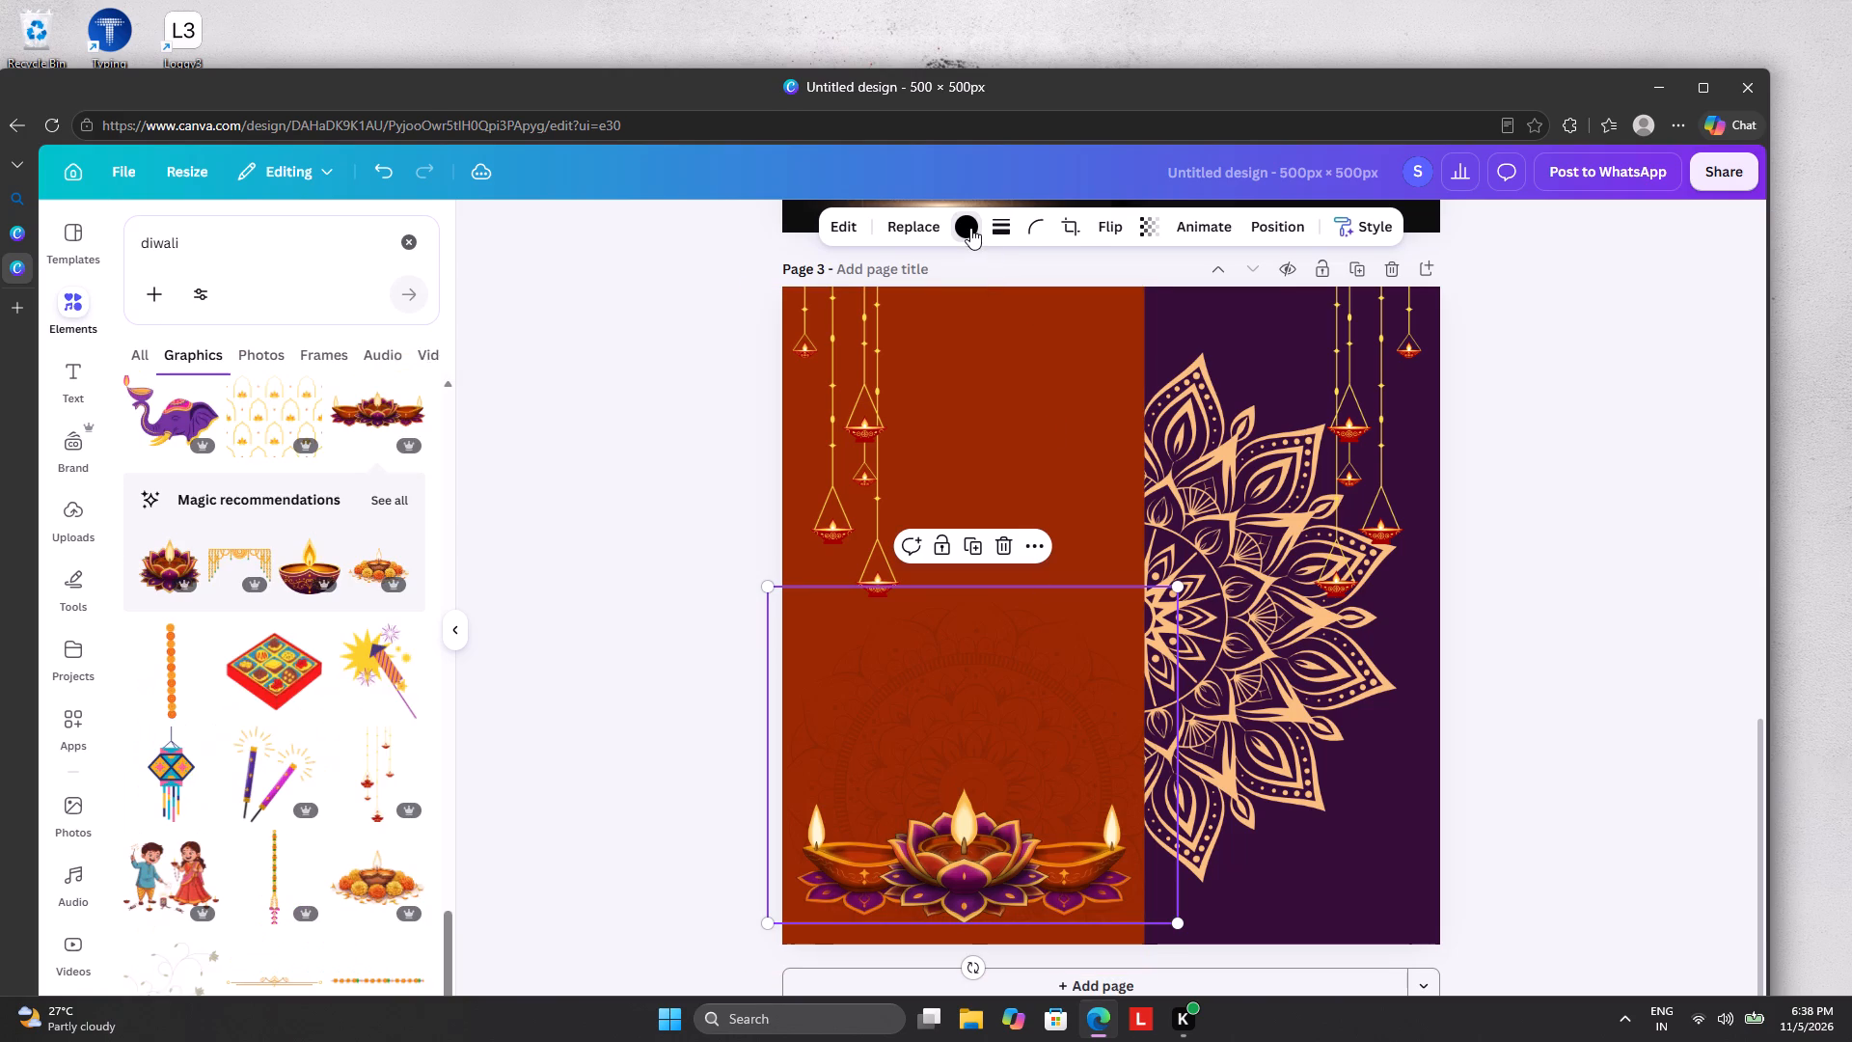
left_click(972, 219)
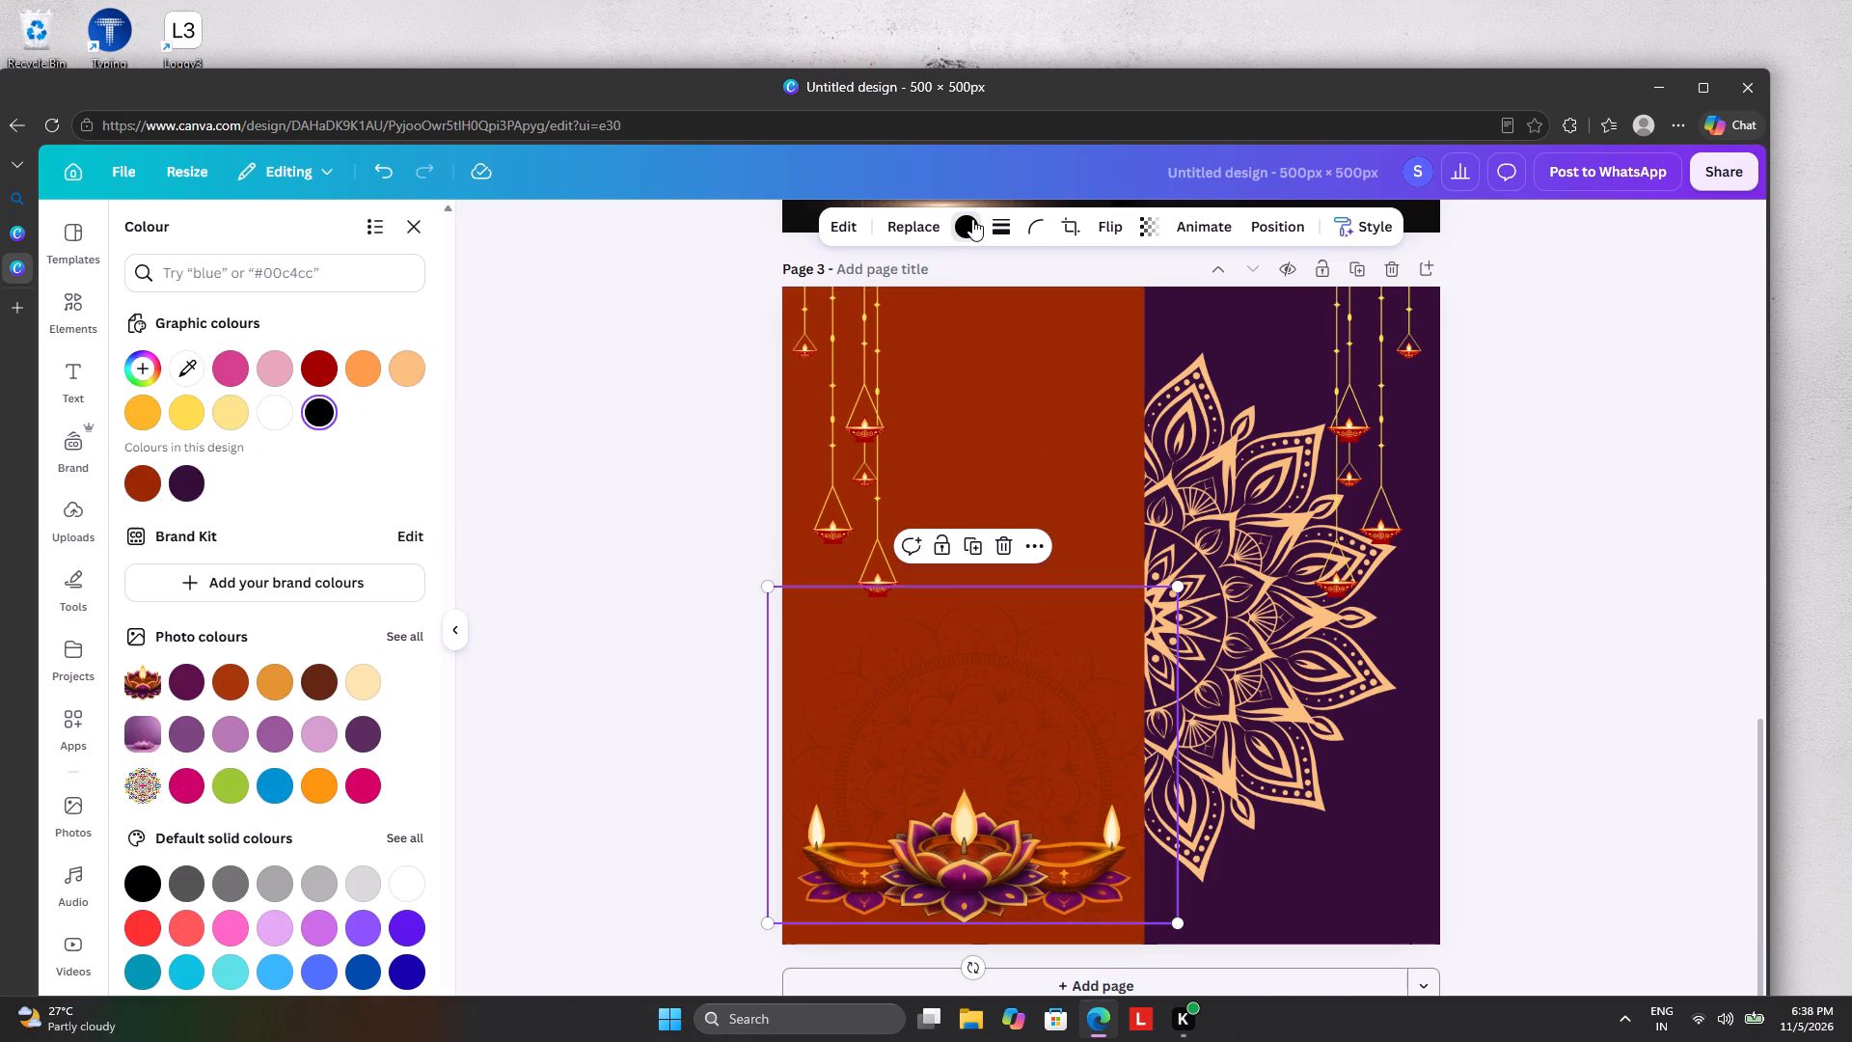
left_click(199, 368)
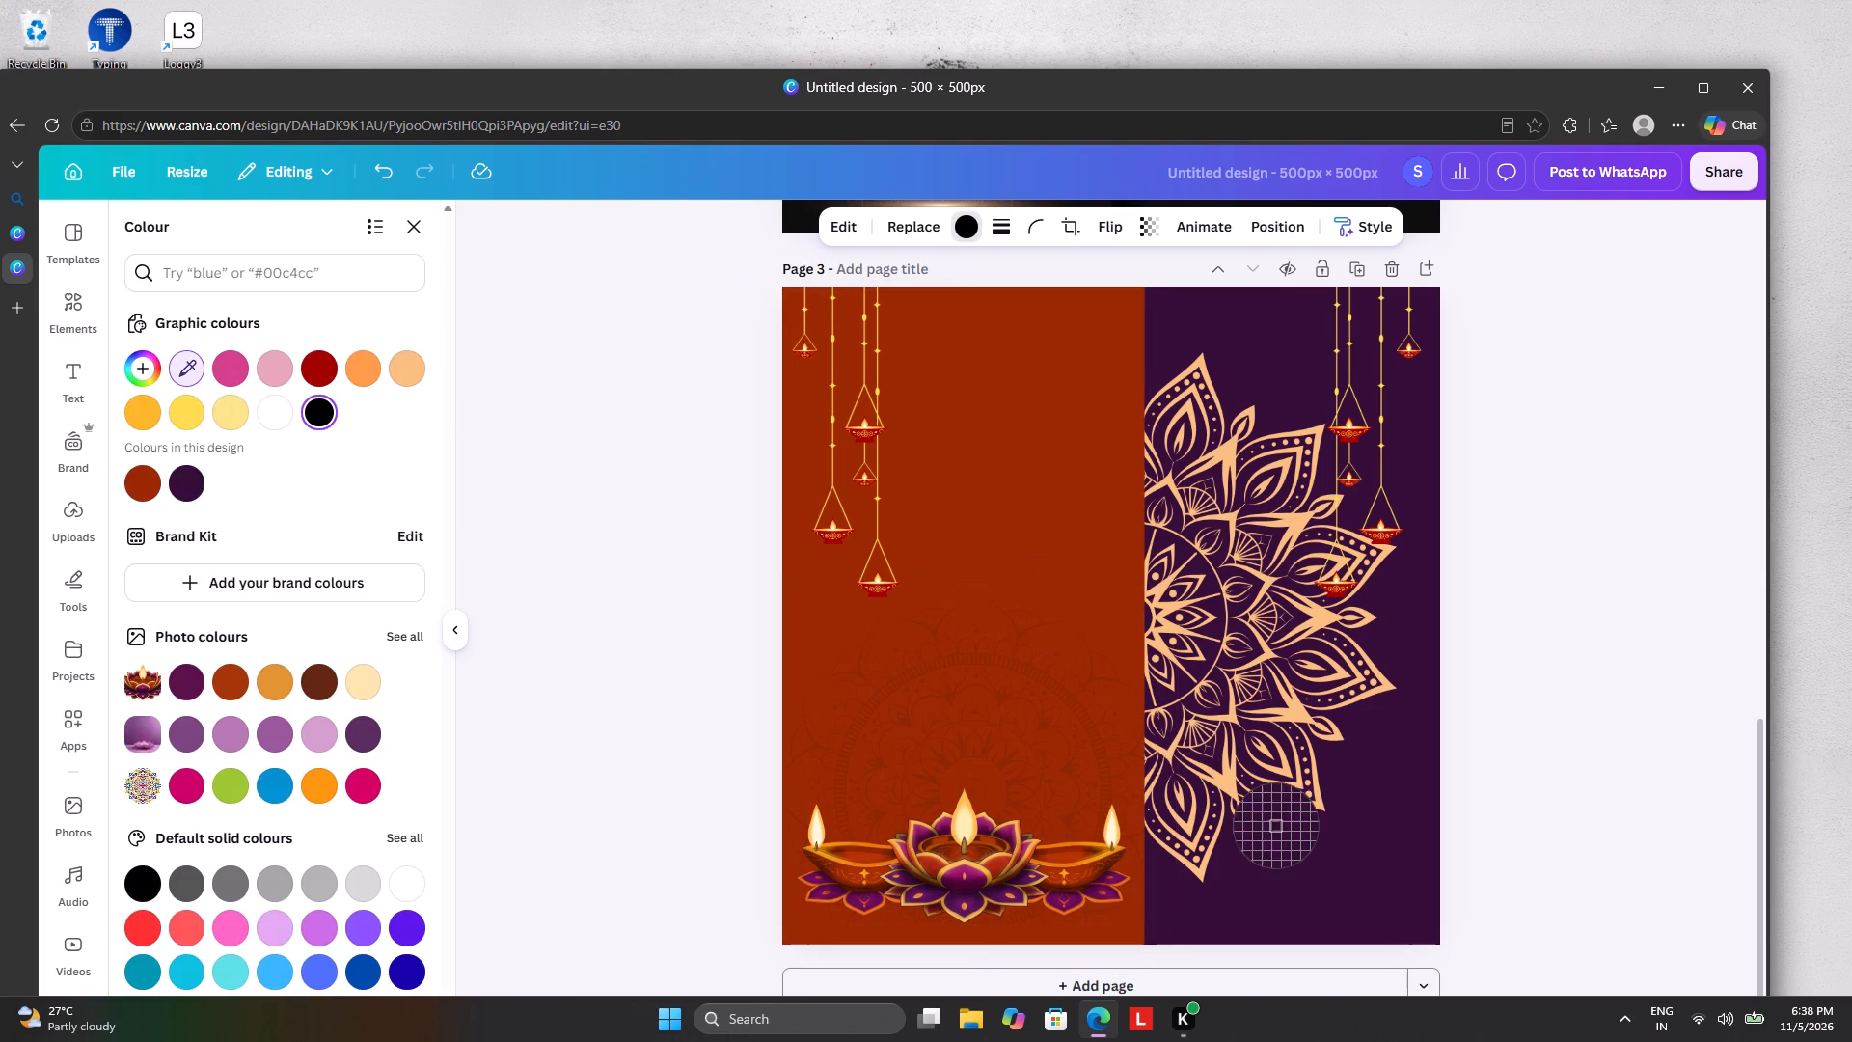
left_click(1321, 860)
left_click(603, 706)
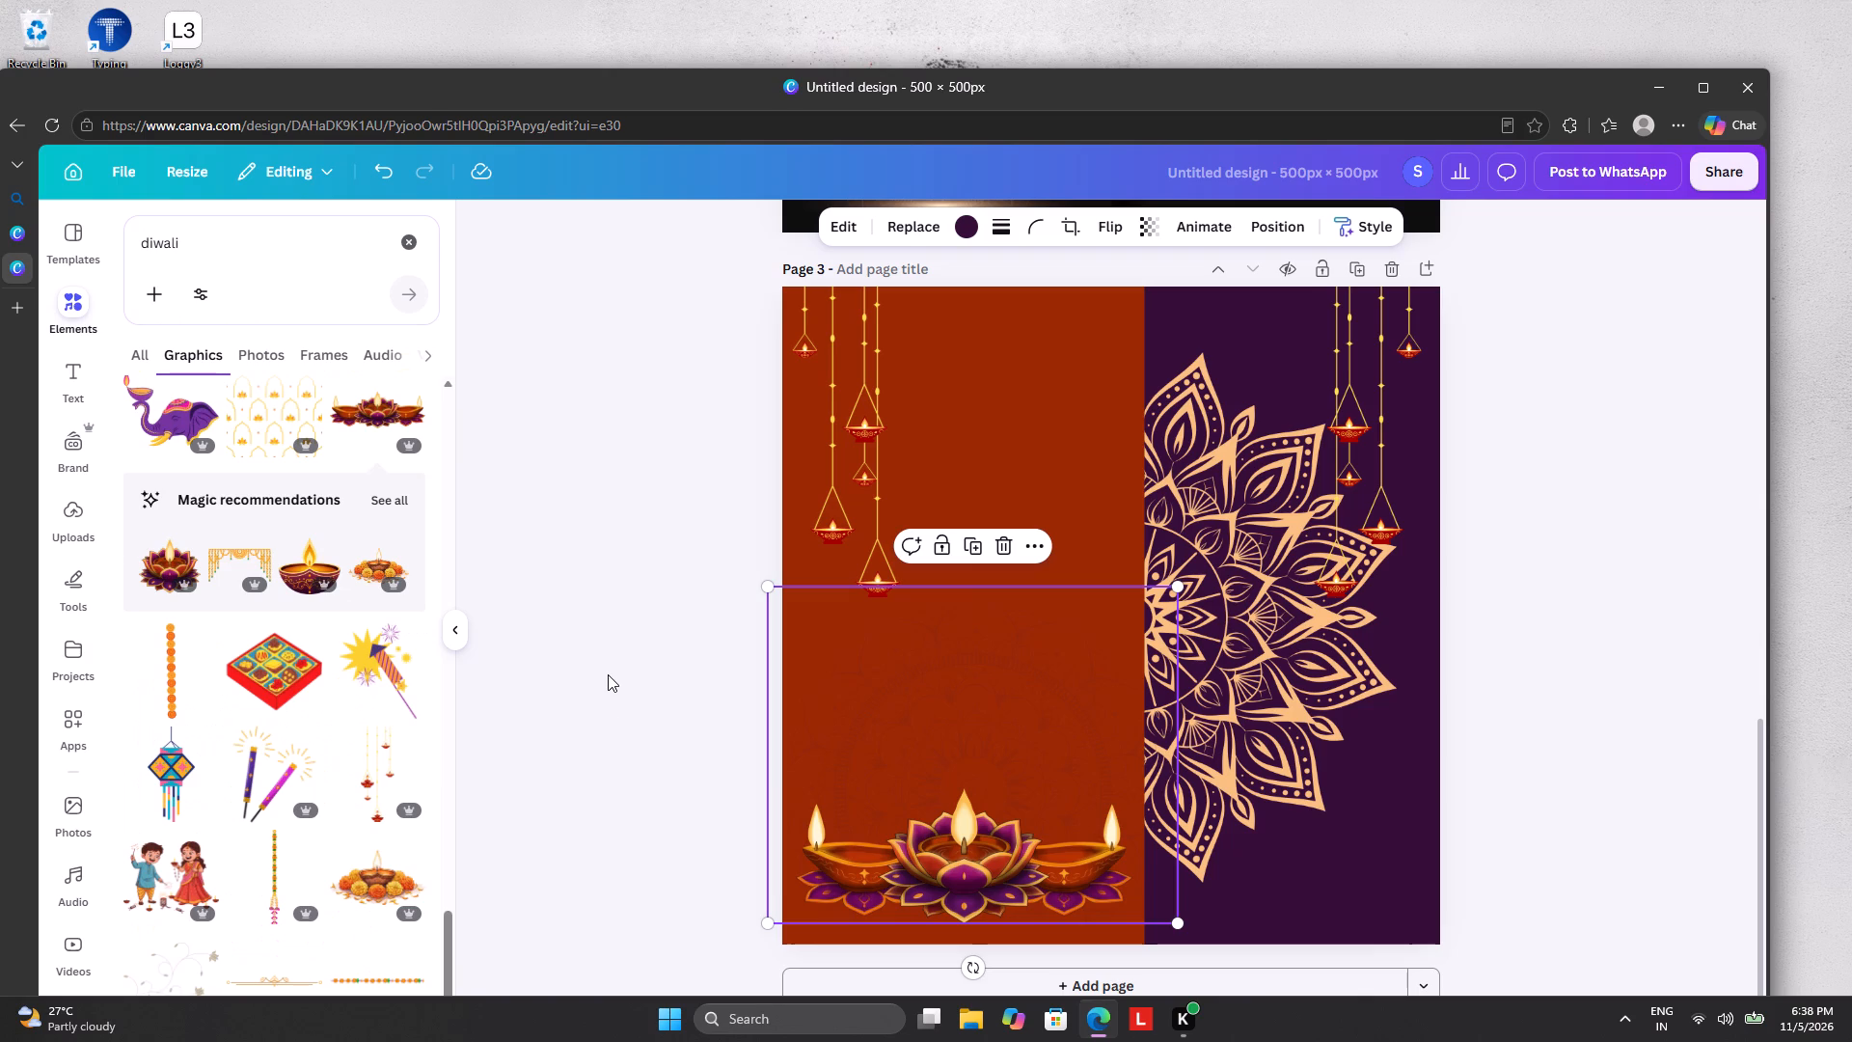
Shift the peach half mandala further behind the rust panel and slightly down.
left_click_drag(1229, 570, 1210, 573)
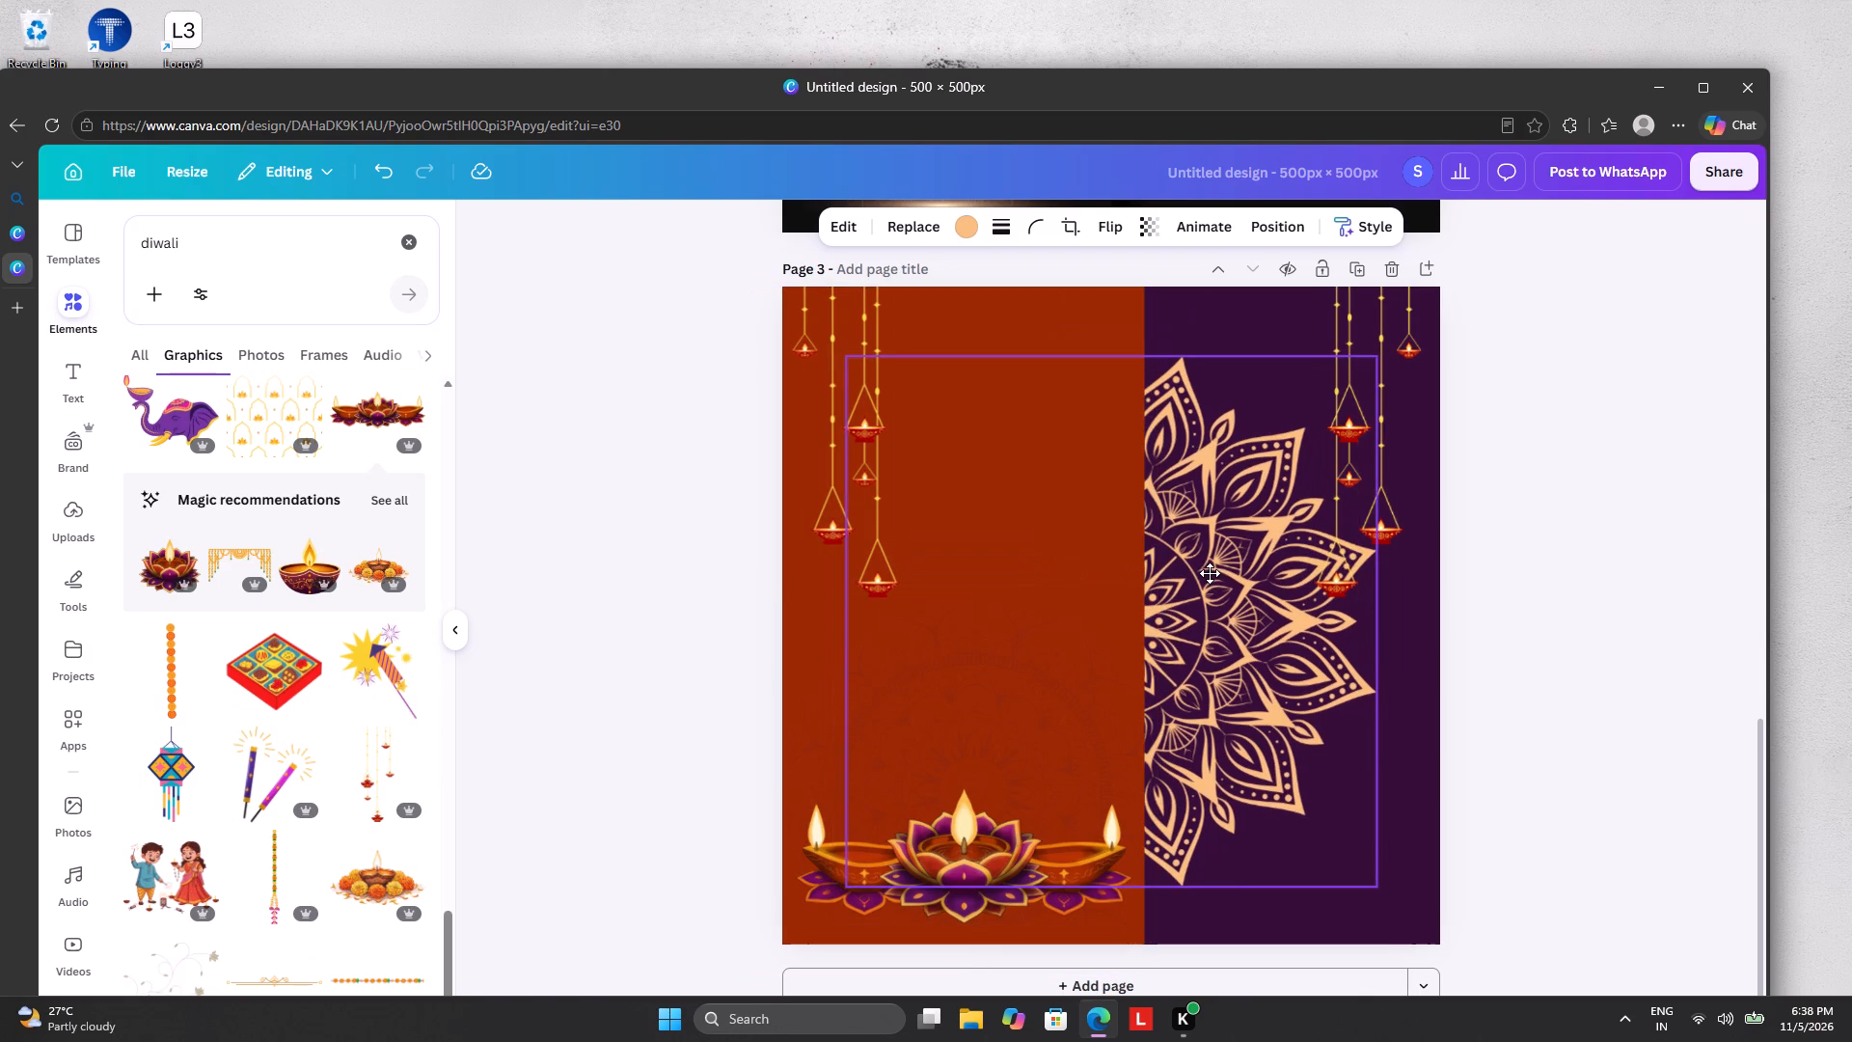
left_click_drag(1210, 573, 1210, 589)
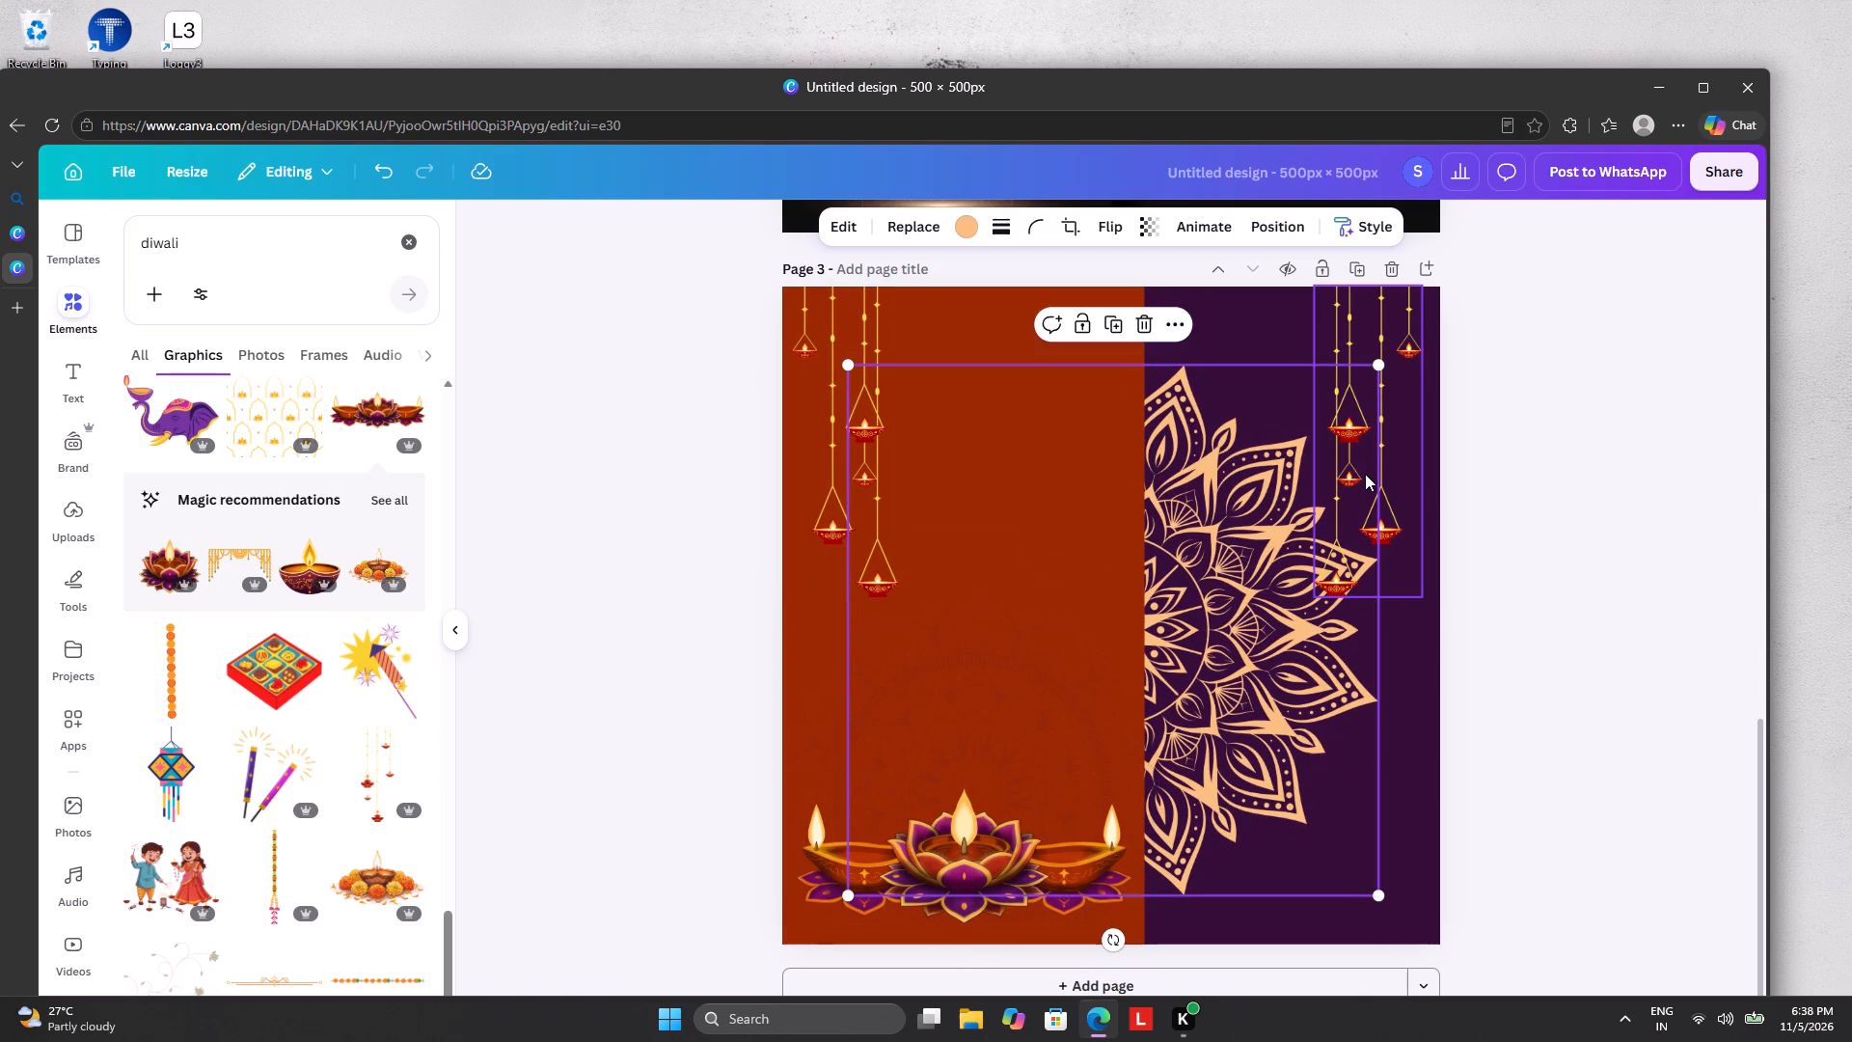
Shift the hanging diyas on the dark purple side slightly outward toward the page edge.
left_click(1358, 479)
left_click_drag(1358, 479, 1371, 478)
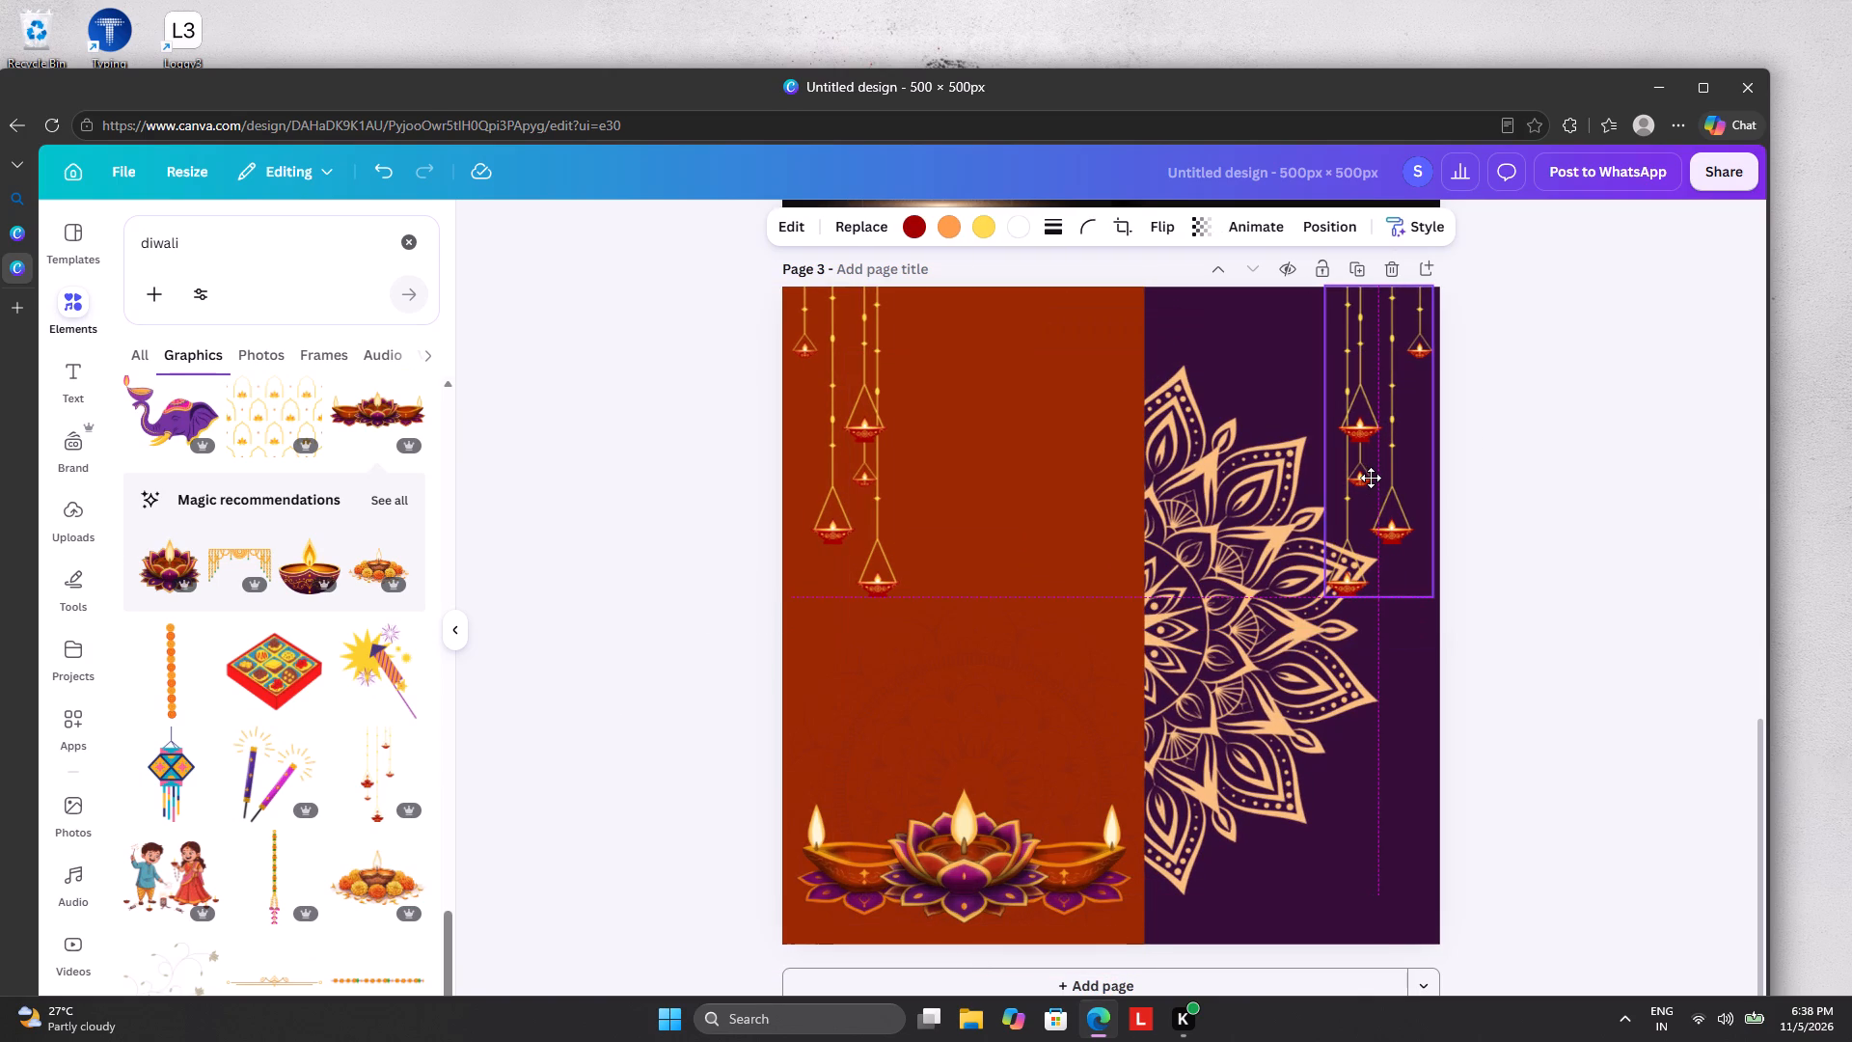
left_click_drag(1371, 478, 1372, 478)
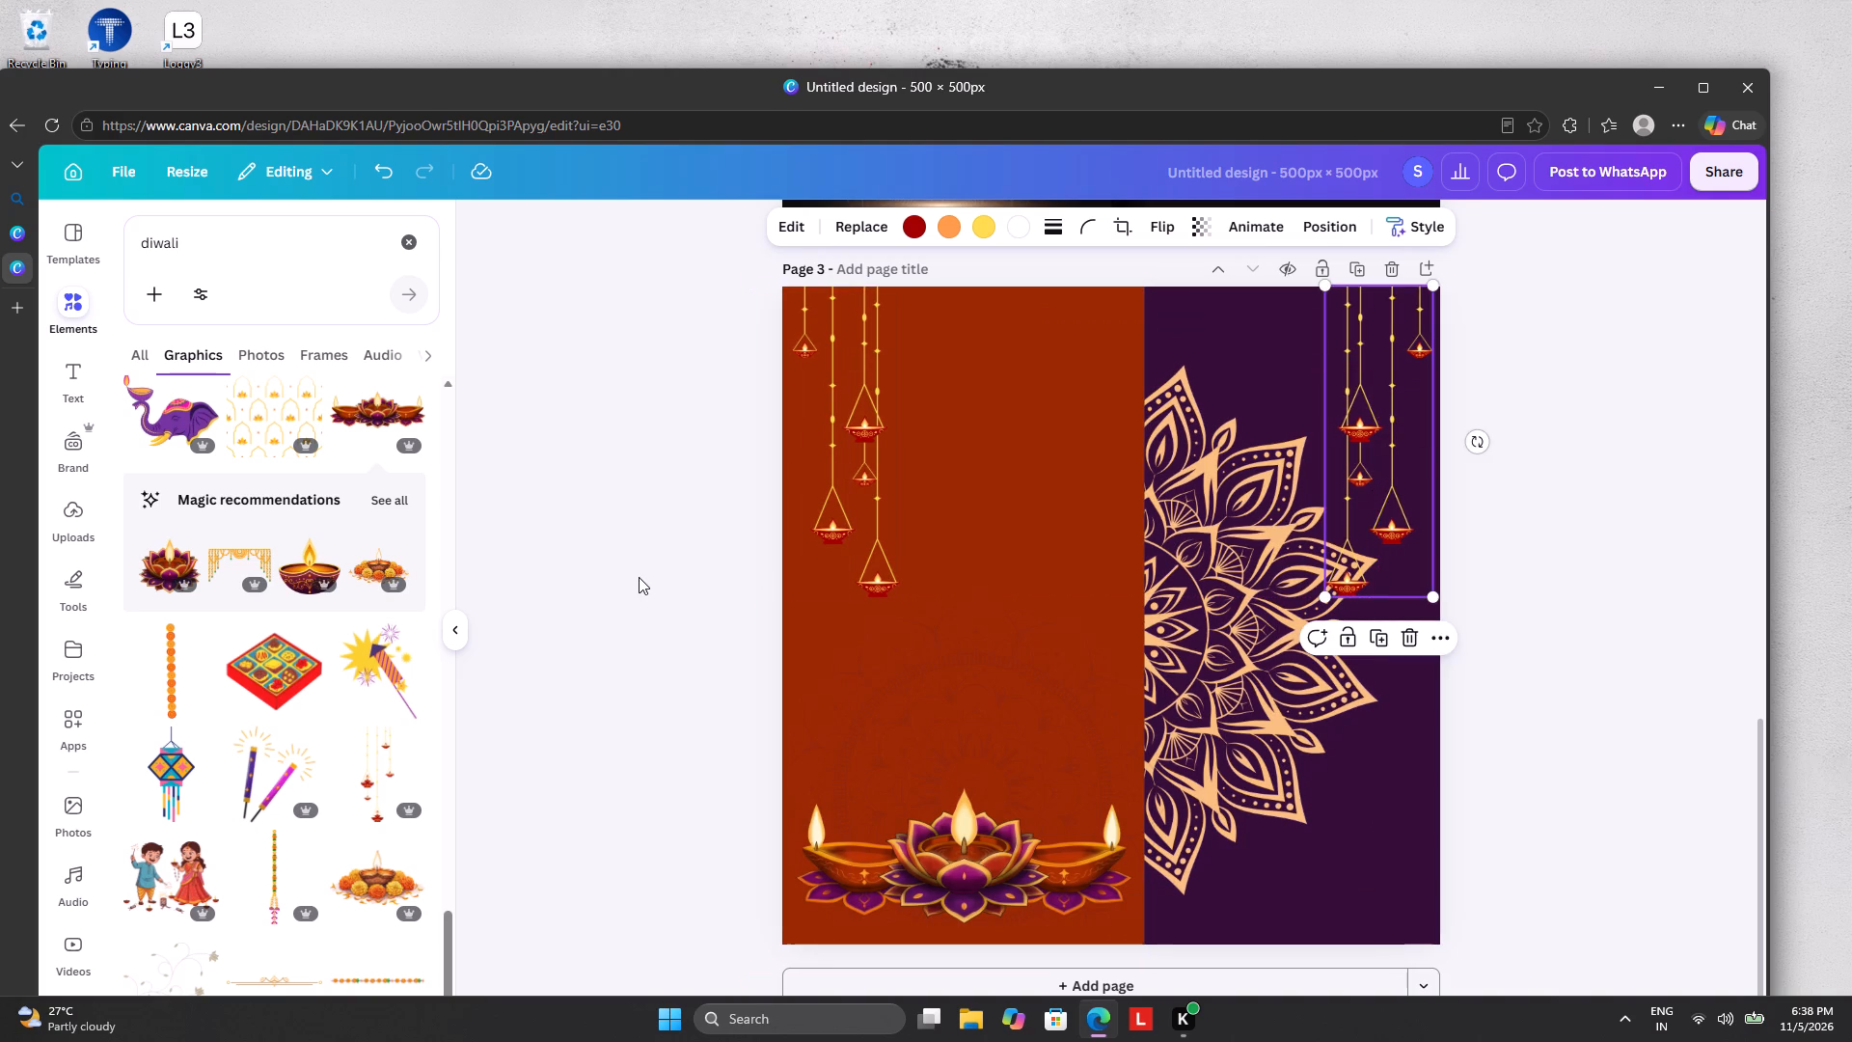
Replace the hanging diyas on the dark purple side with the red hanging diyas graphic, placed against the page's top edge.
left_click(636, 575)
scroll(266, 748, "down", 2)
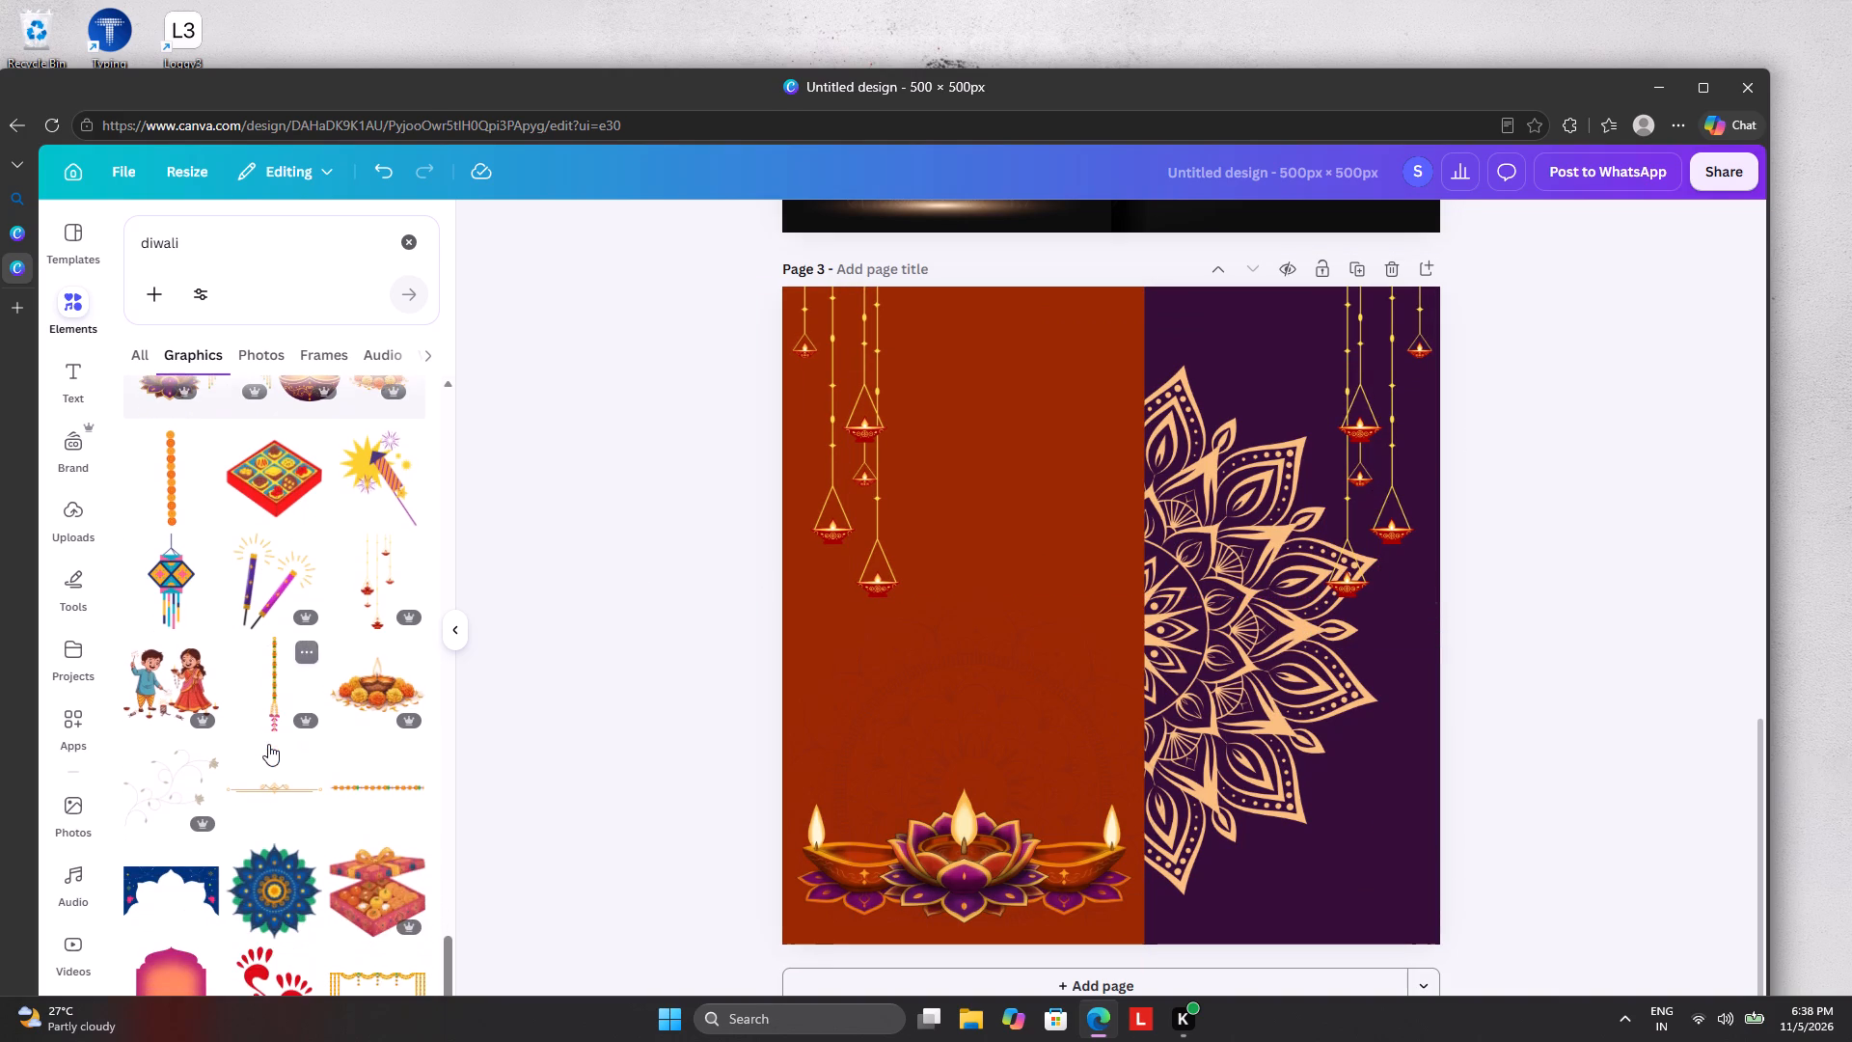
left_click(377, 596)
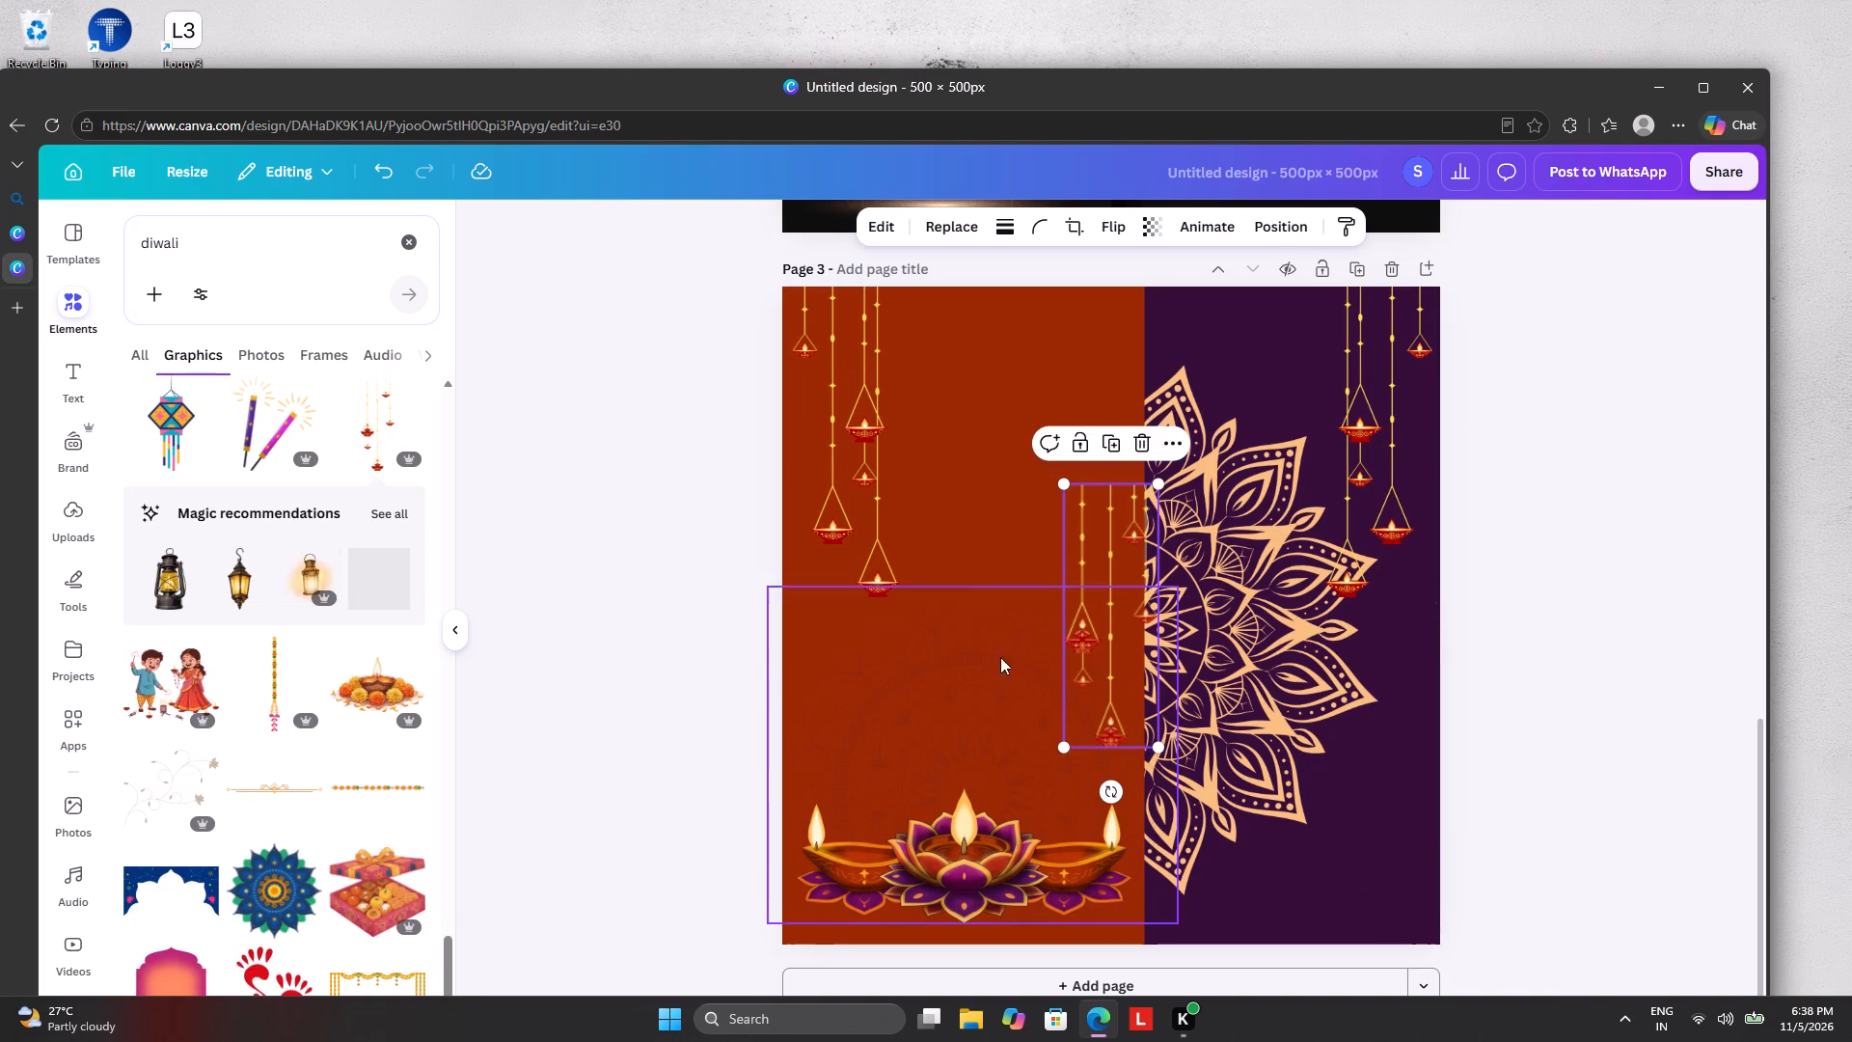
left_click_drag(1112, 644, 1366, 459)
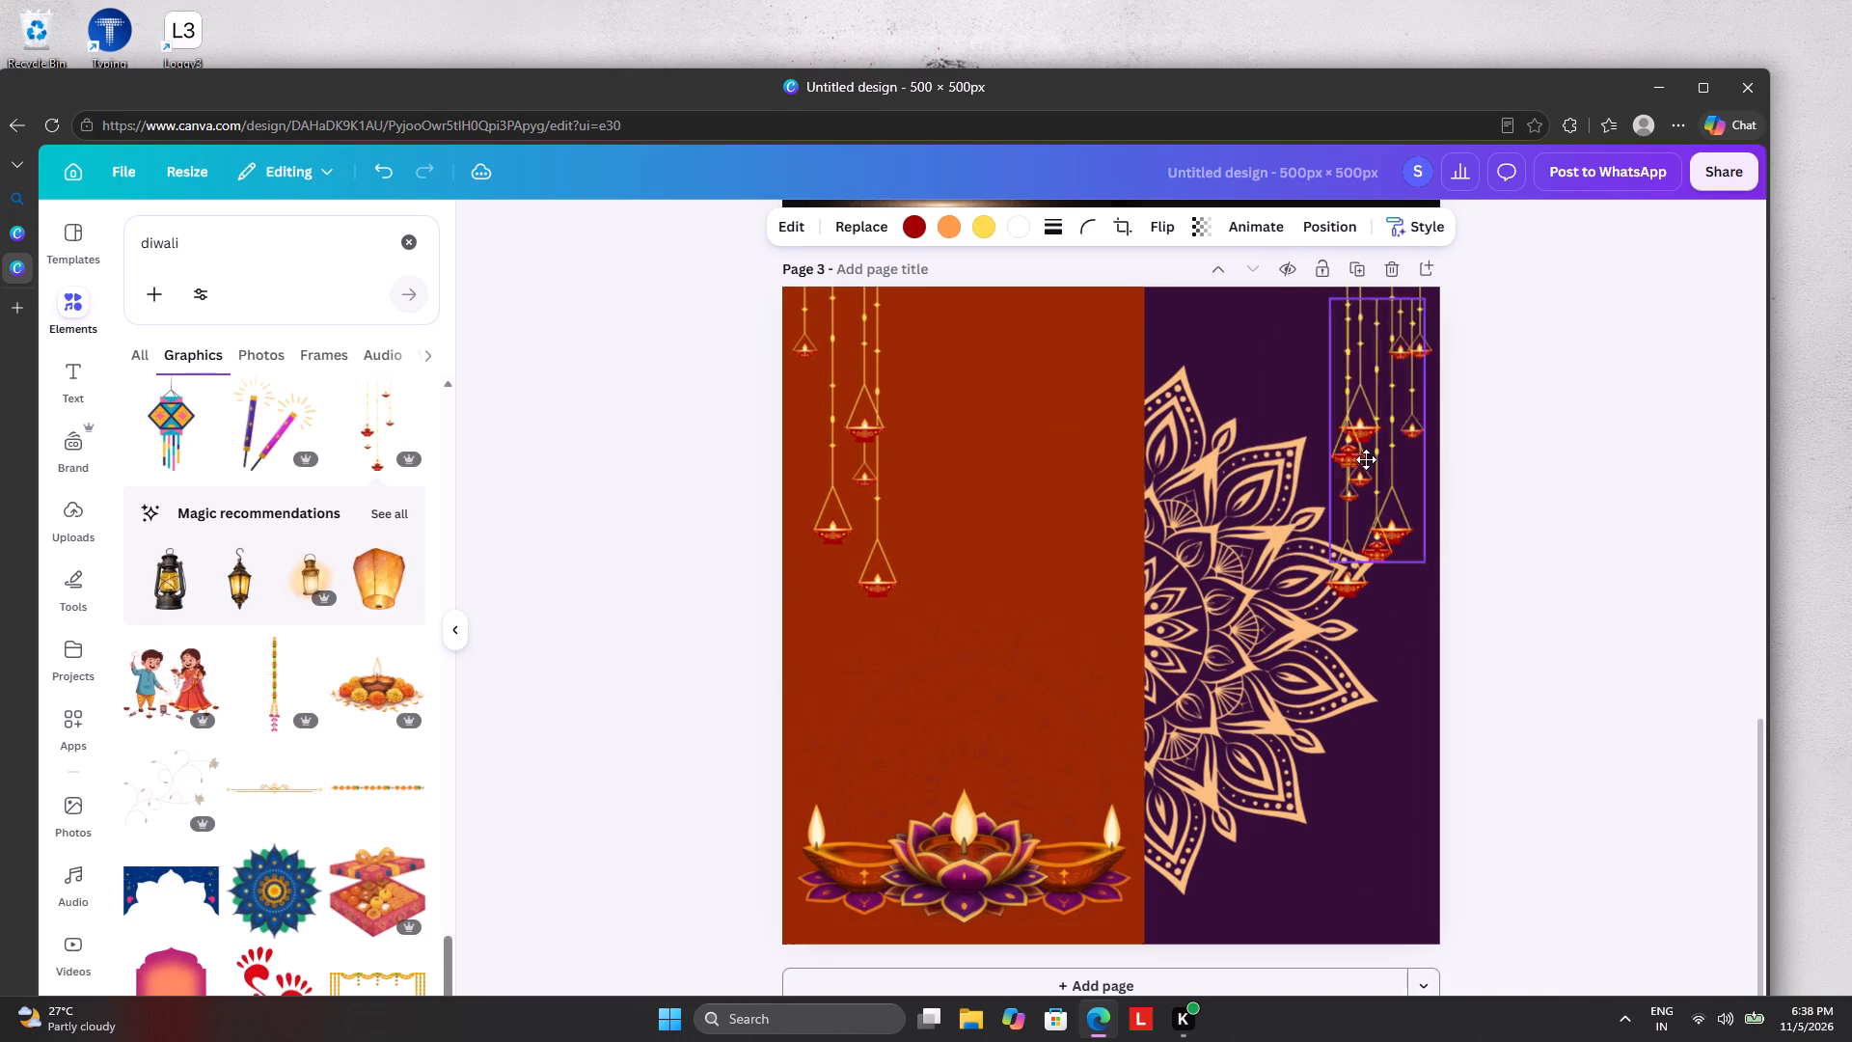
left_click_drag(1366, 459, 1216, 457)
left_click(1367, 461)
left_click(1405, 645)
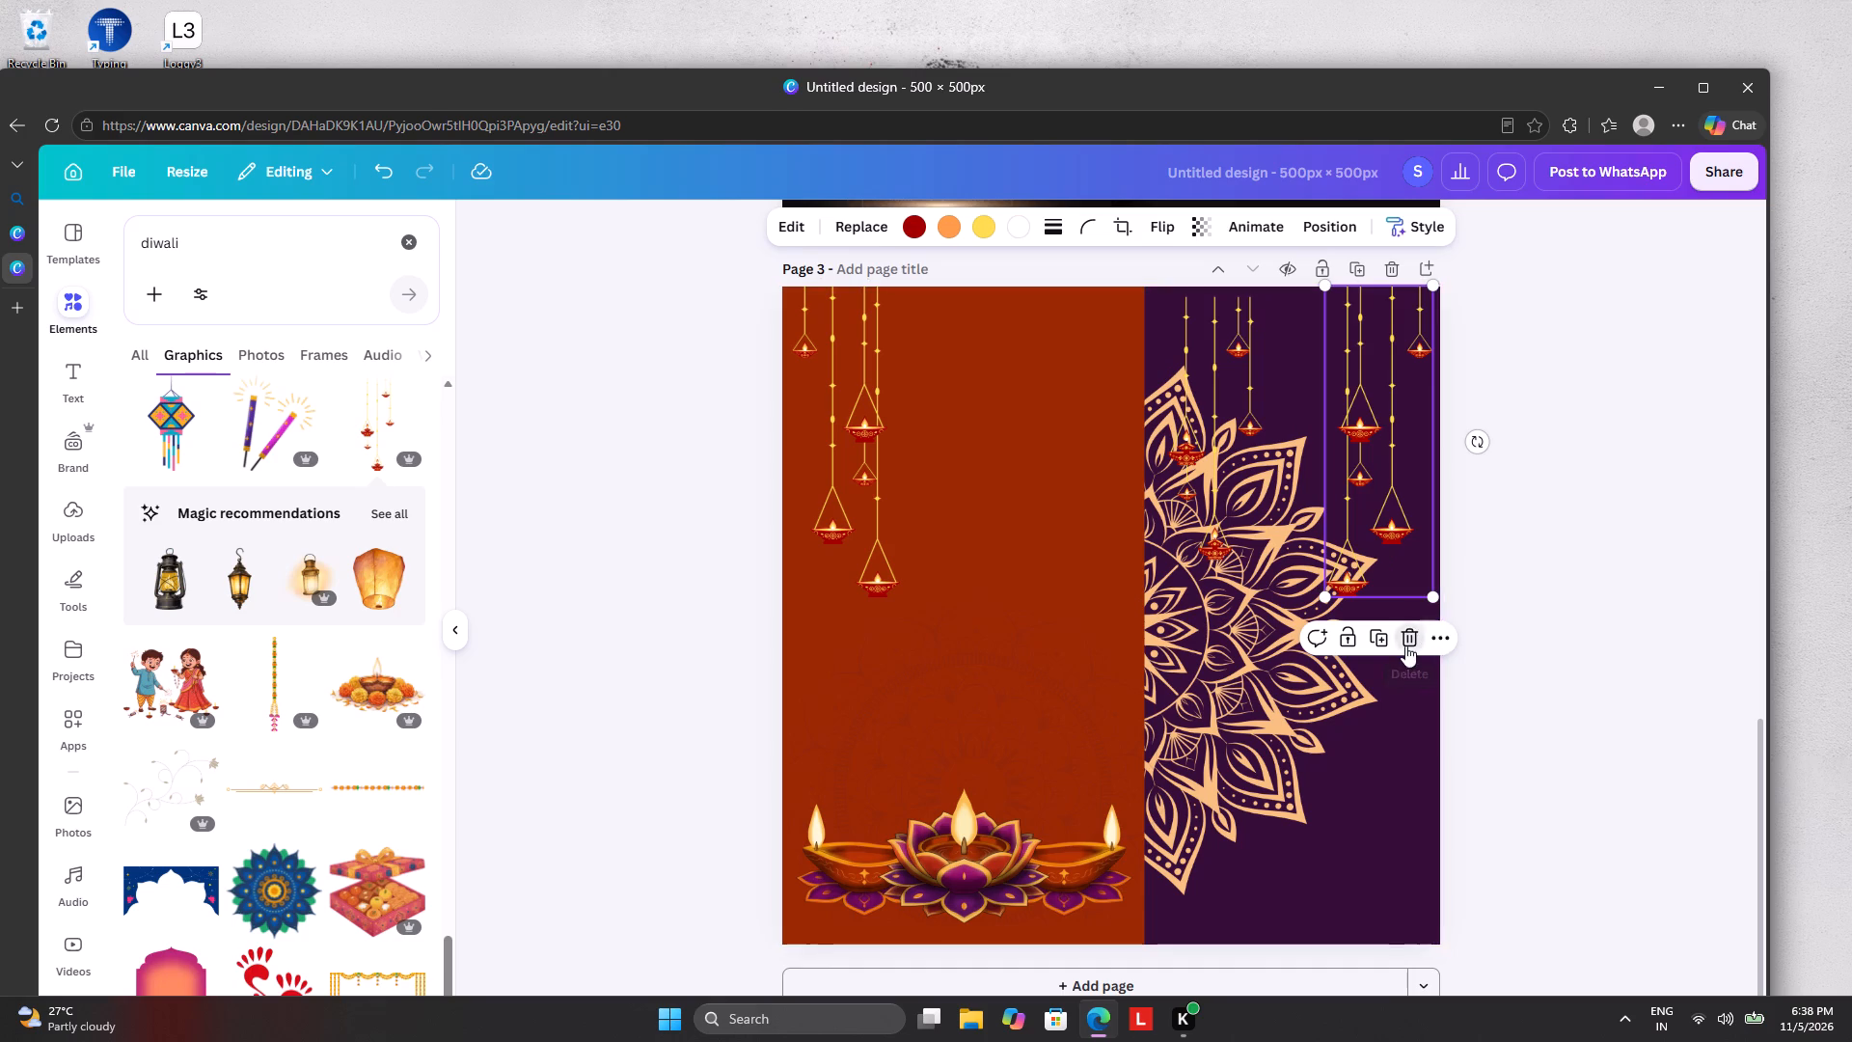
left_click_drag(1201, 506, 1369, 508)
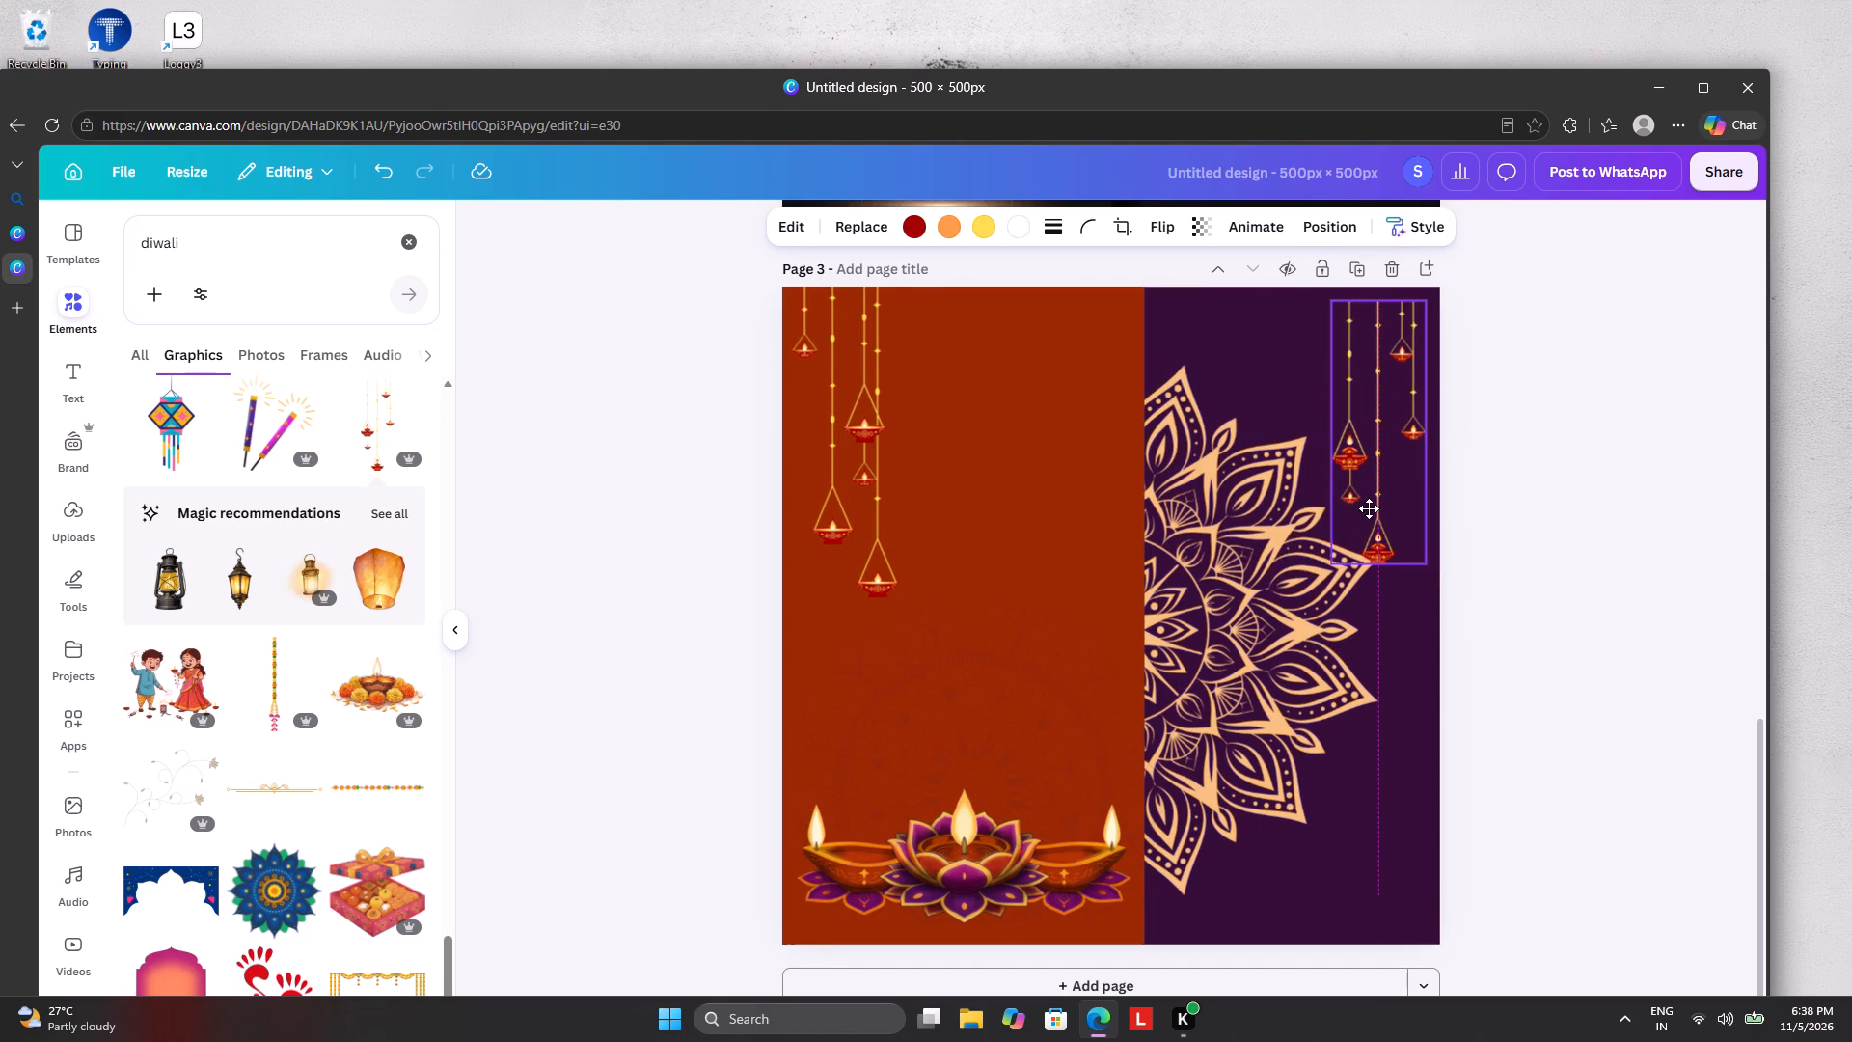
left_click_drag(1369, 508, 1369, 491)
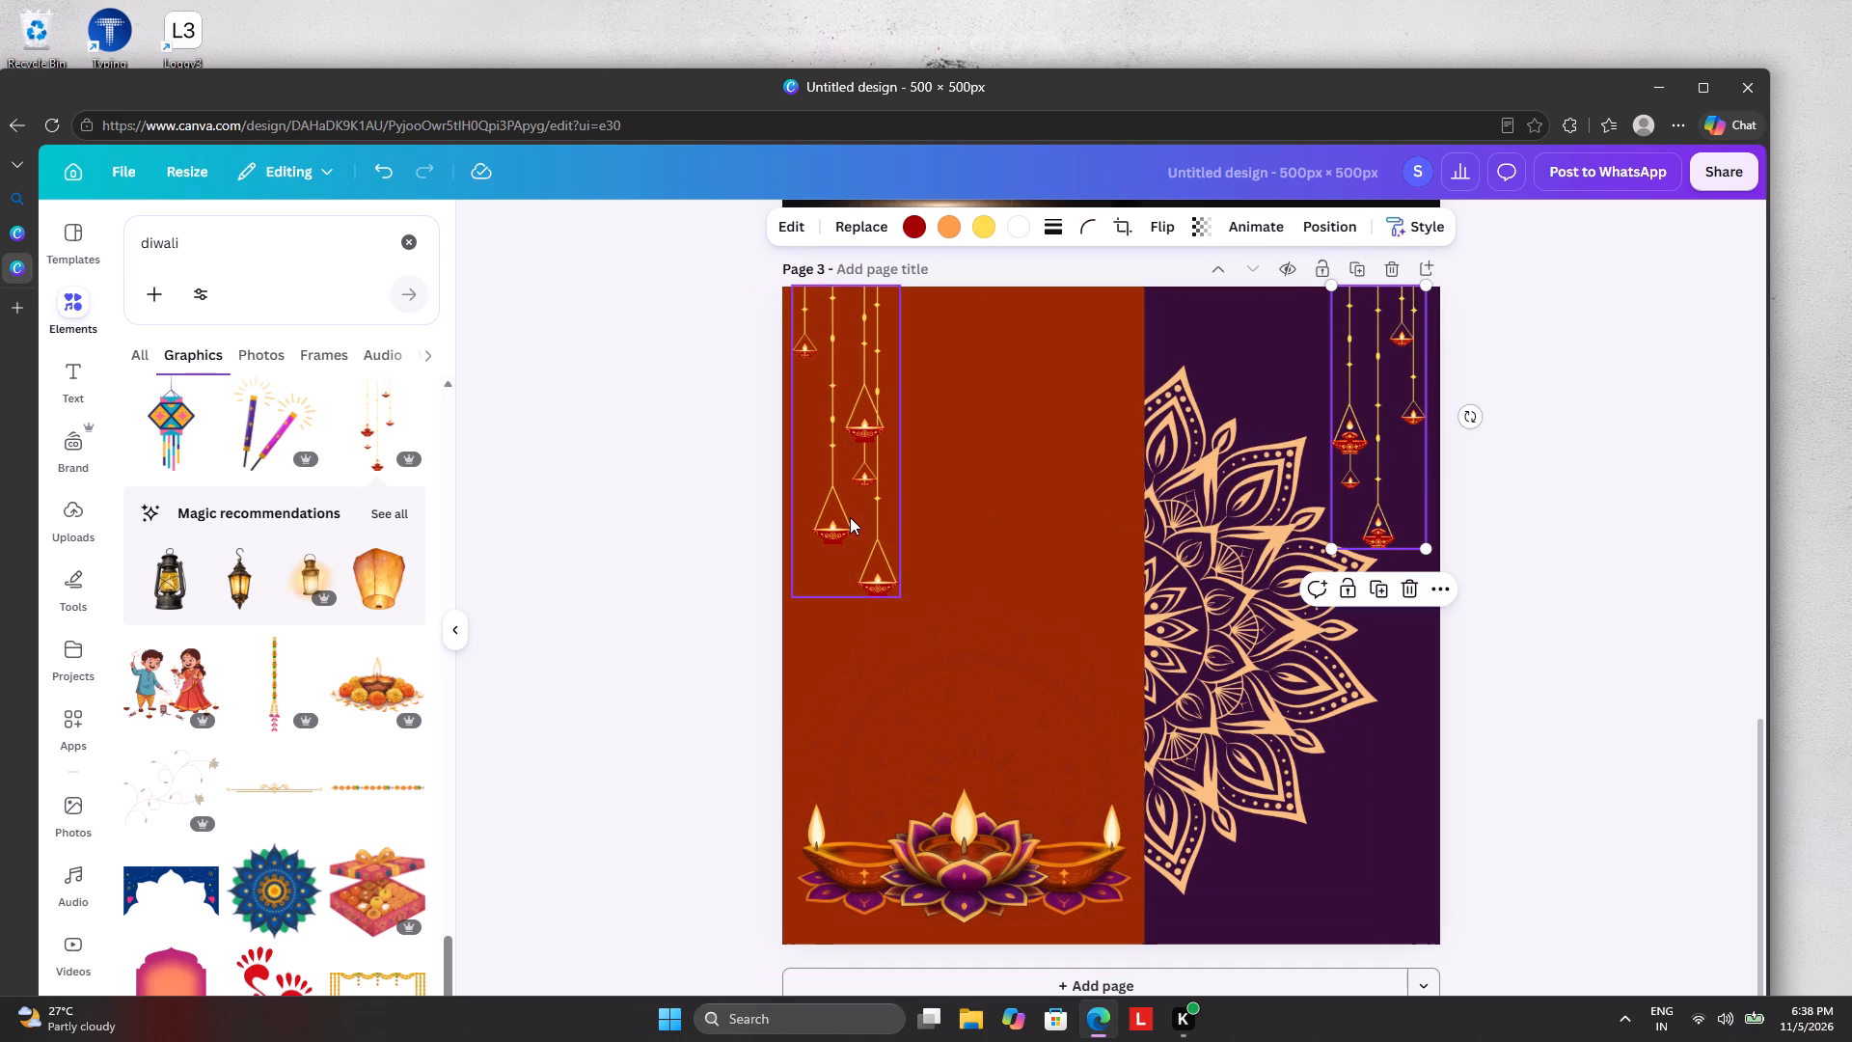
Replace the rust panel's old hanging diyas with a duplicate of the new ones, placed in the panel's upper outer corner.
left_click(850, 517)
left_click(886, 637)
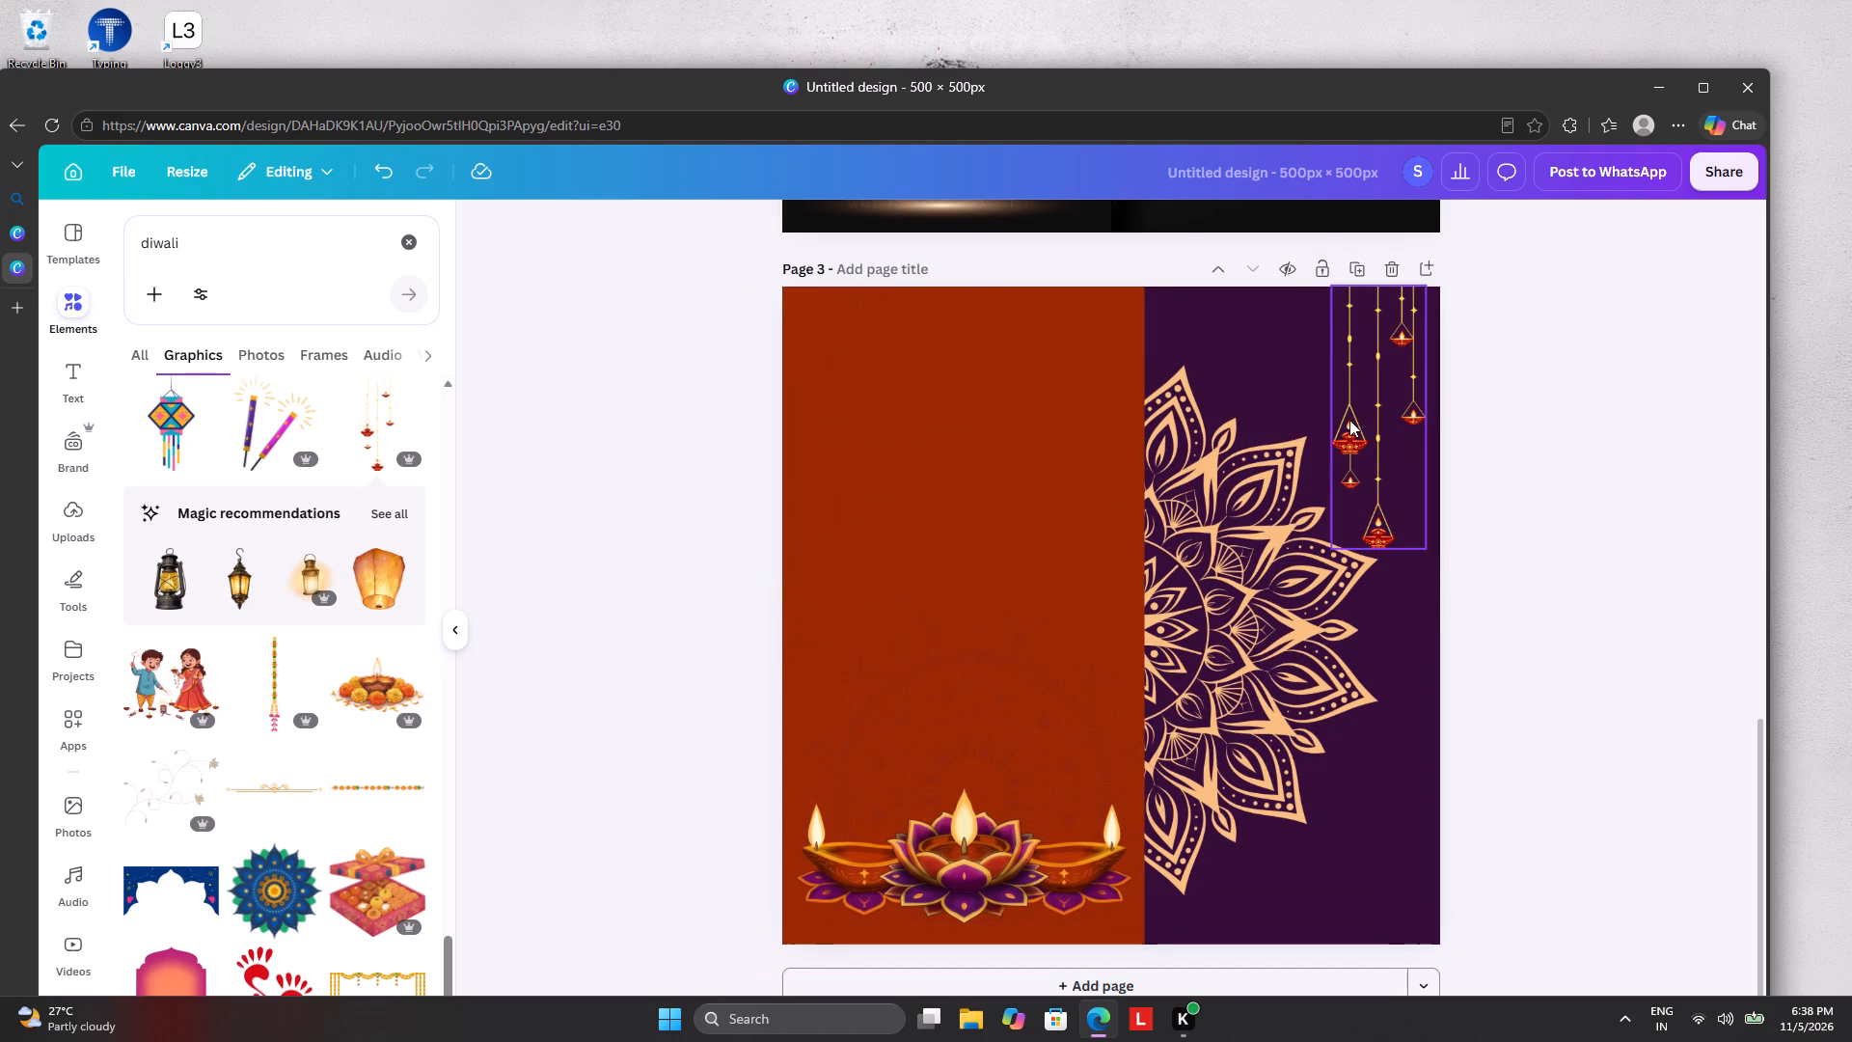
left_click(1349, 420)
left_click(1382, 583)
left_click_drag(1387, 505, 1026, 527)
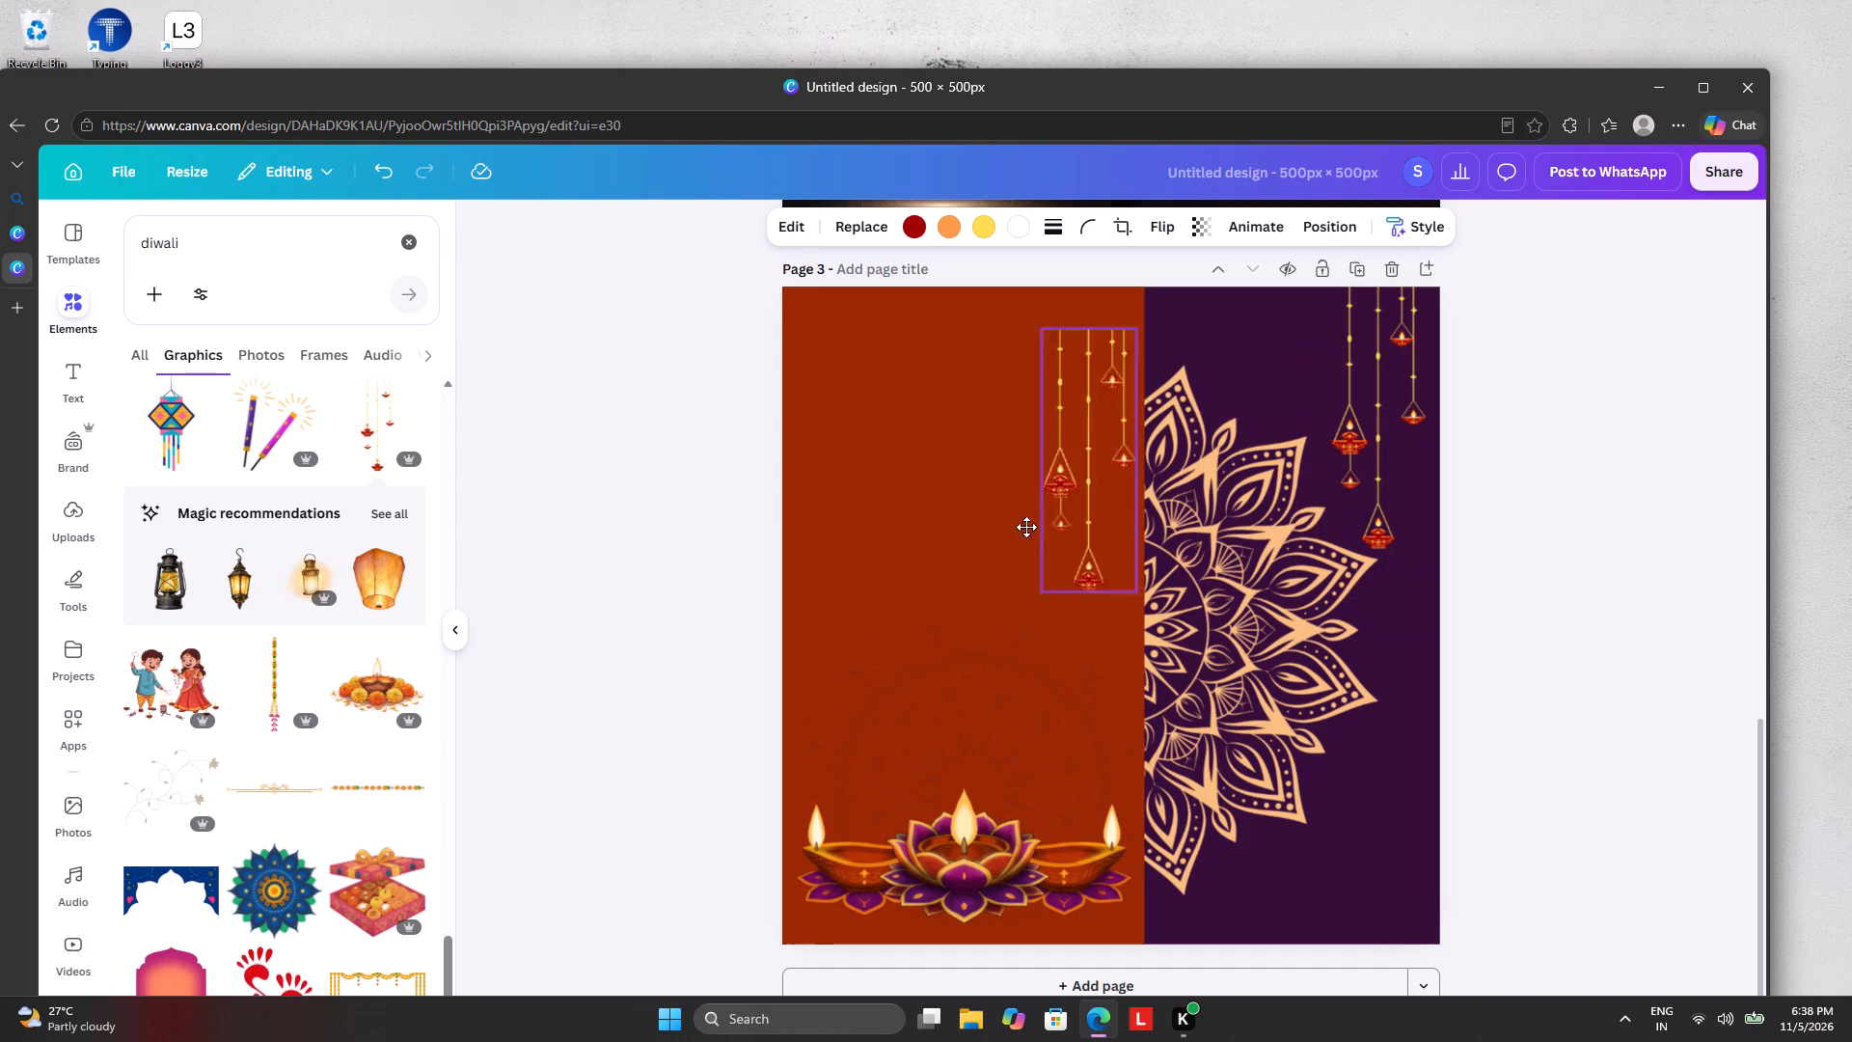
left_click_drag(1026, 527, 820, 483)
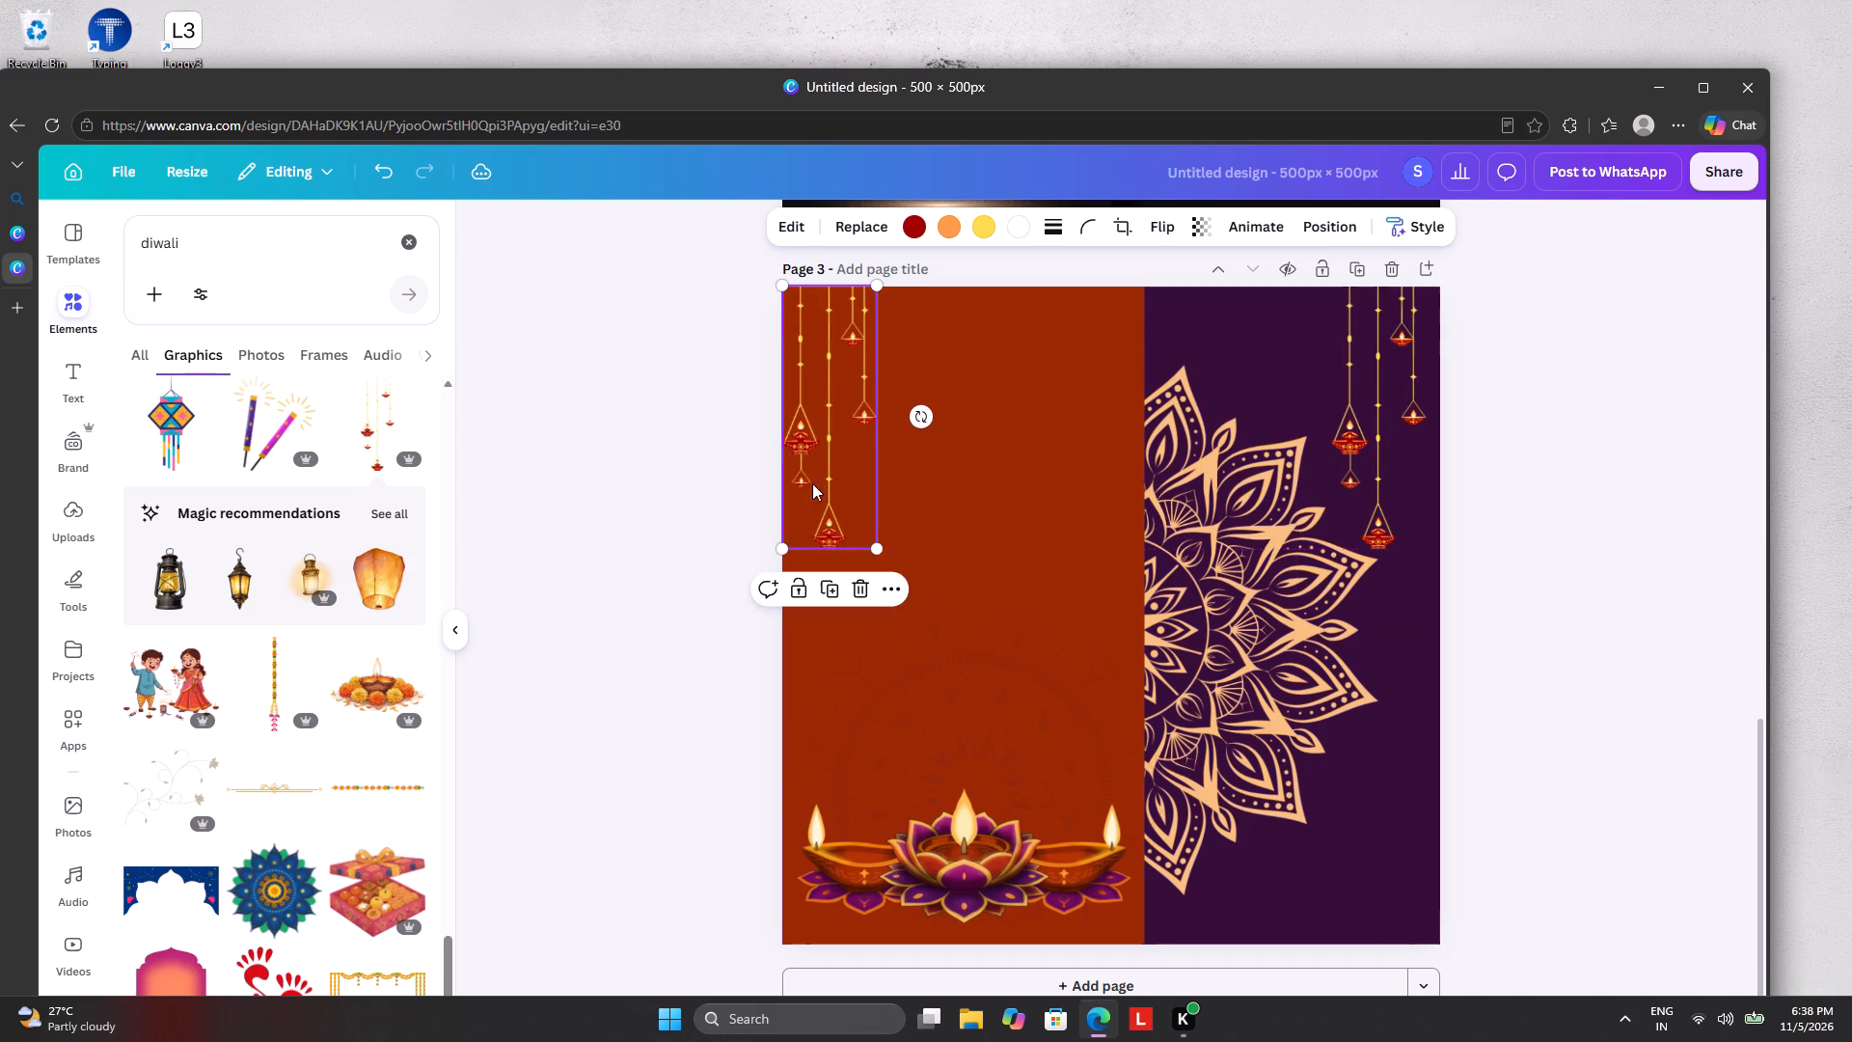
left_click(695, 490)
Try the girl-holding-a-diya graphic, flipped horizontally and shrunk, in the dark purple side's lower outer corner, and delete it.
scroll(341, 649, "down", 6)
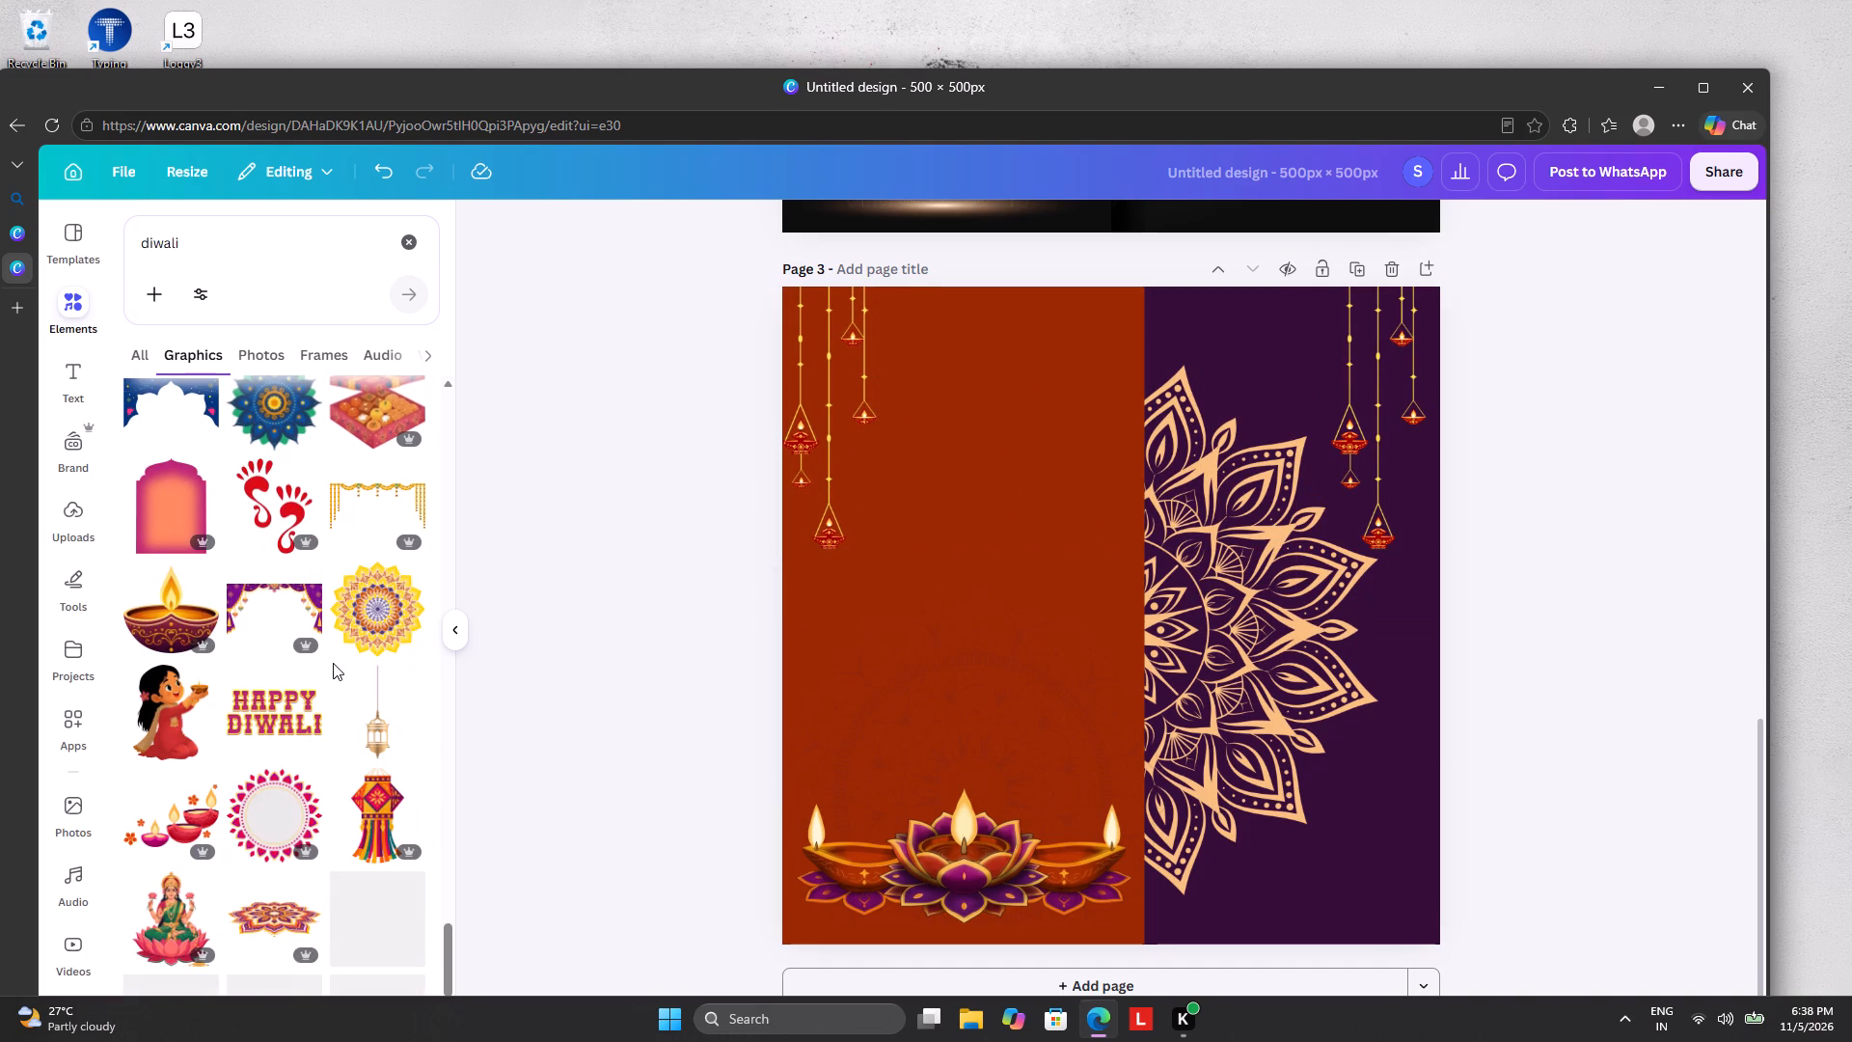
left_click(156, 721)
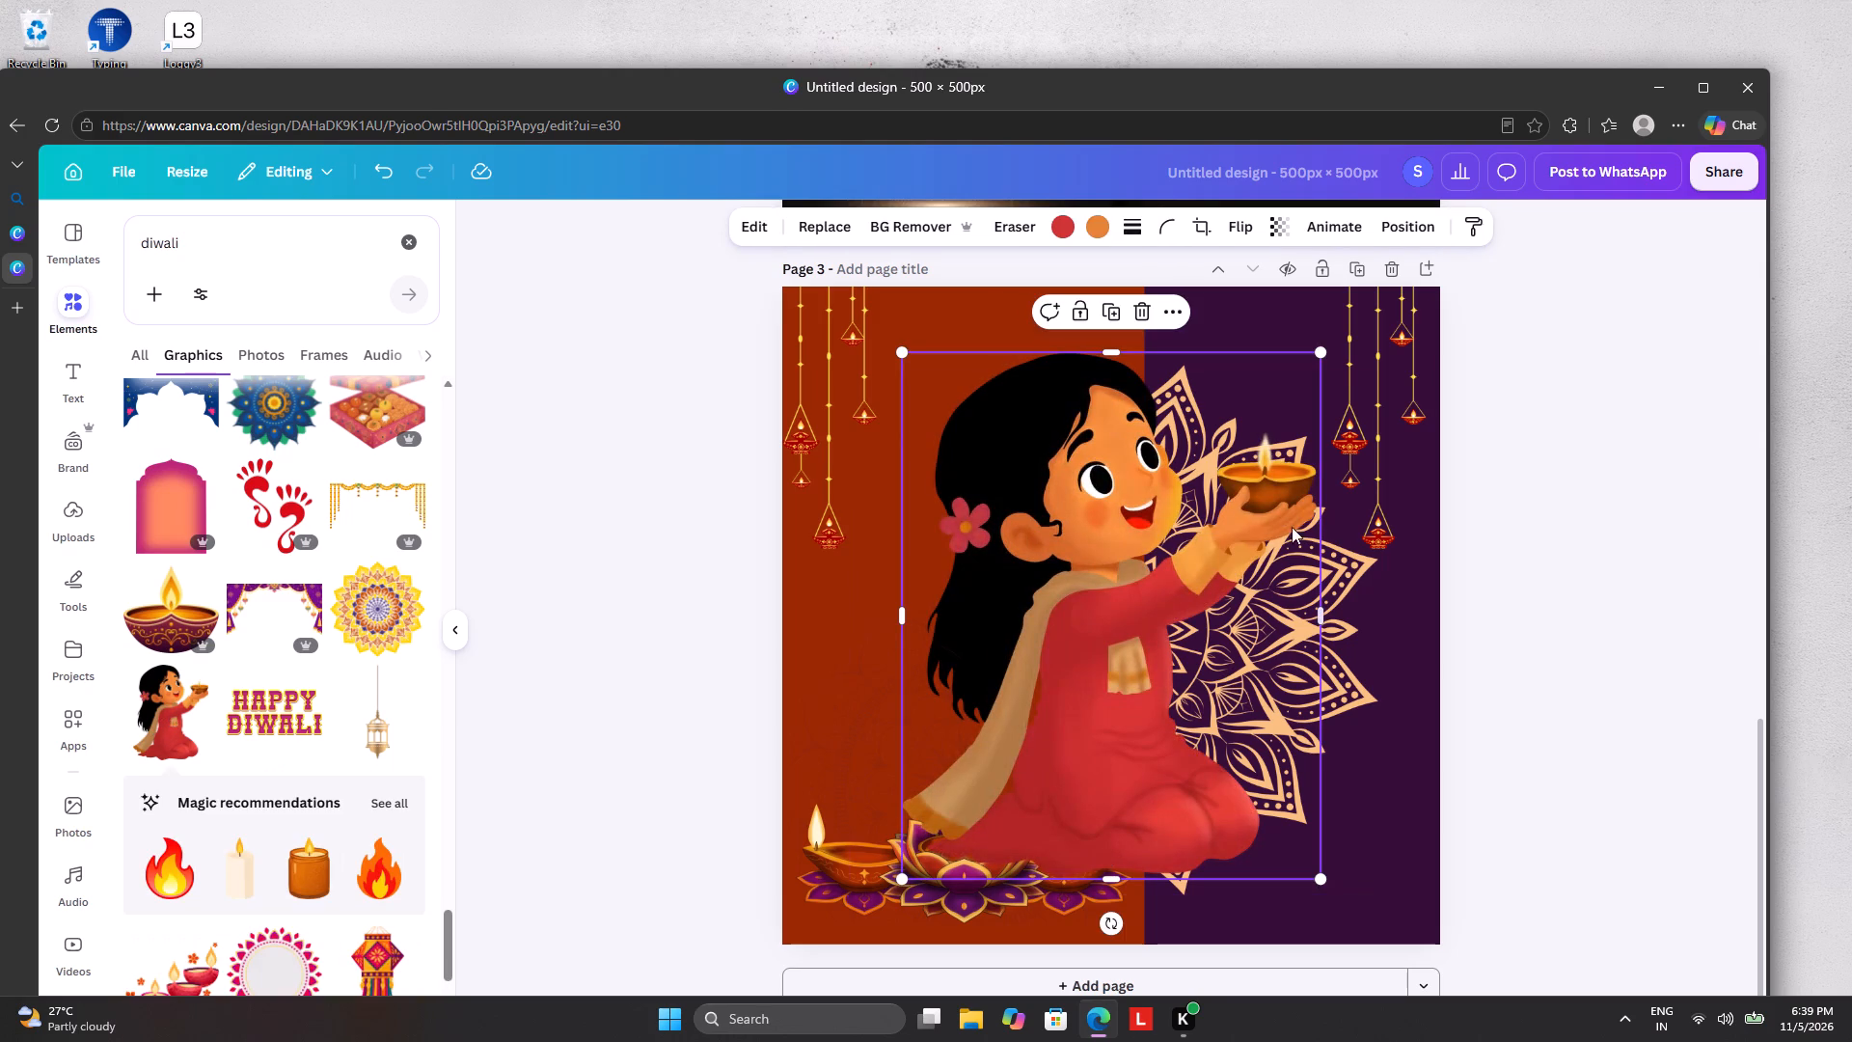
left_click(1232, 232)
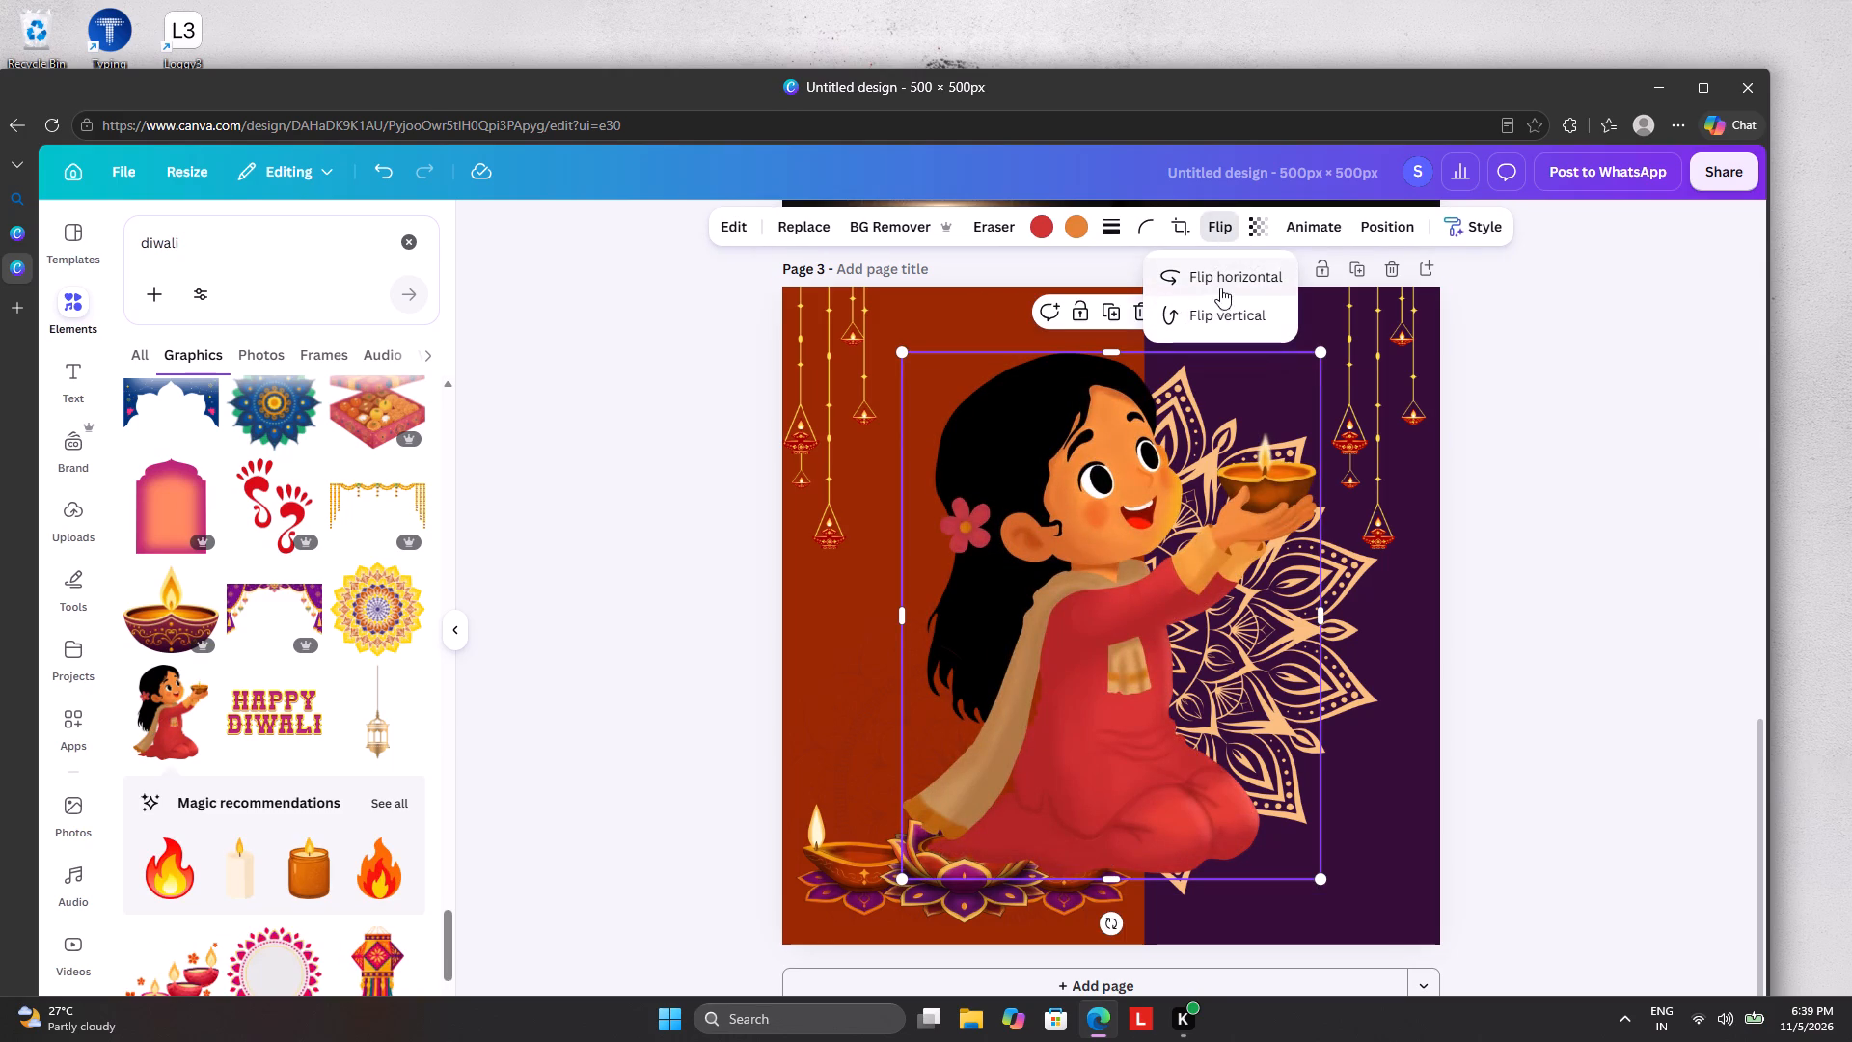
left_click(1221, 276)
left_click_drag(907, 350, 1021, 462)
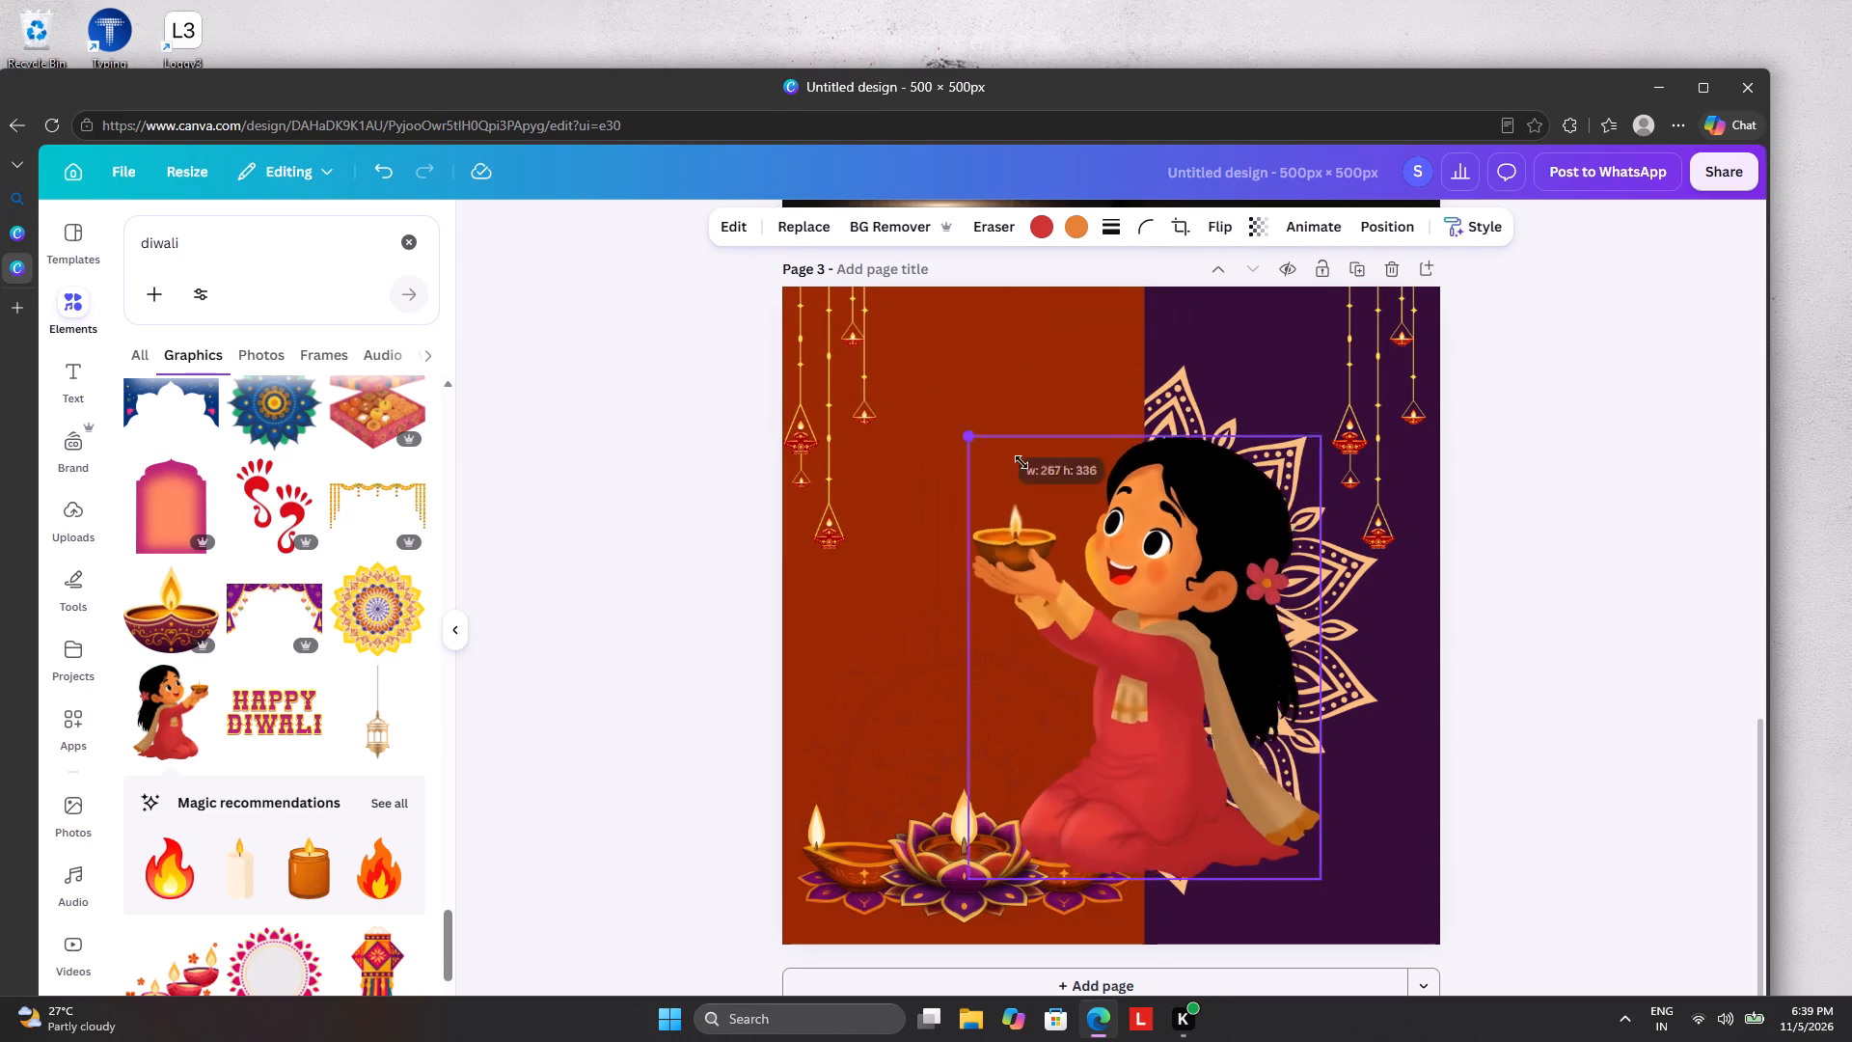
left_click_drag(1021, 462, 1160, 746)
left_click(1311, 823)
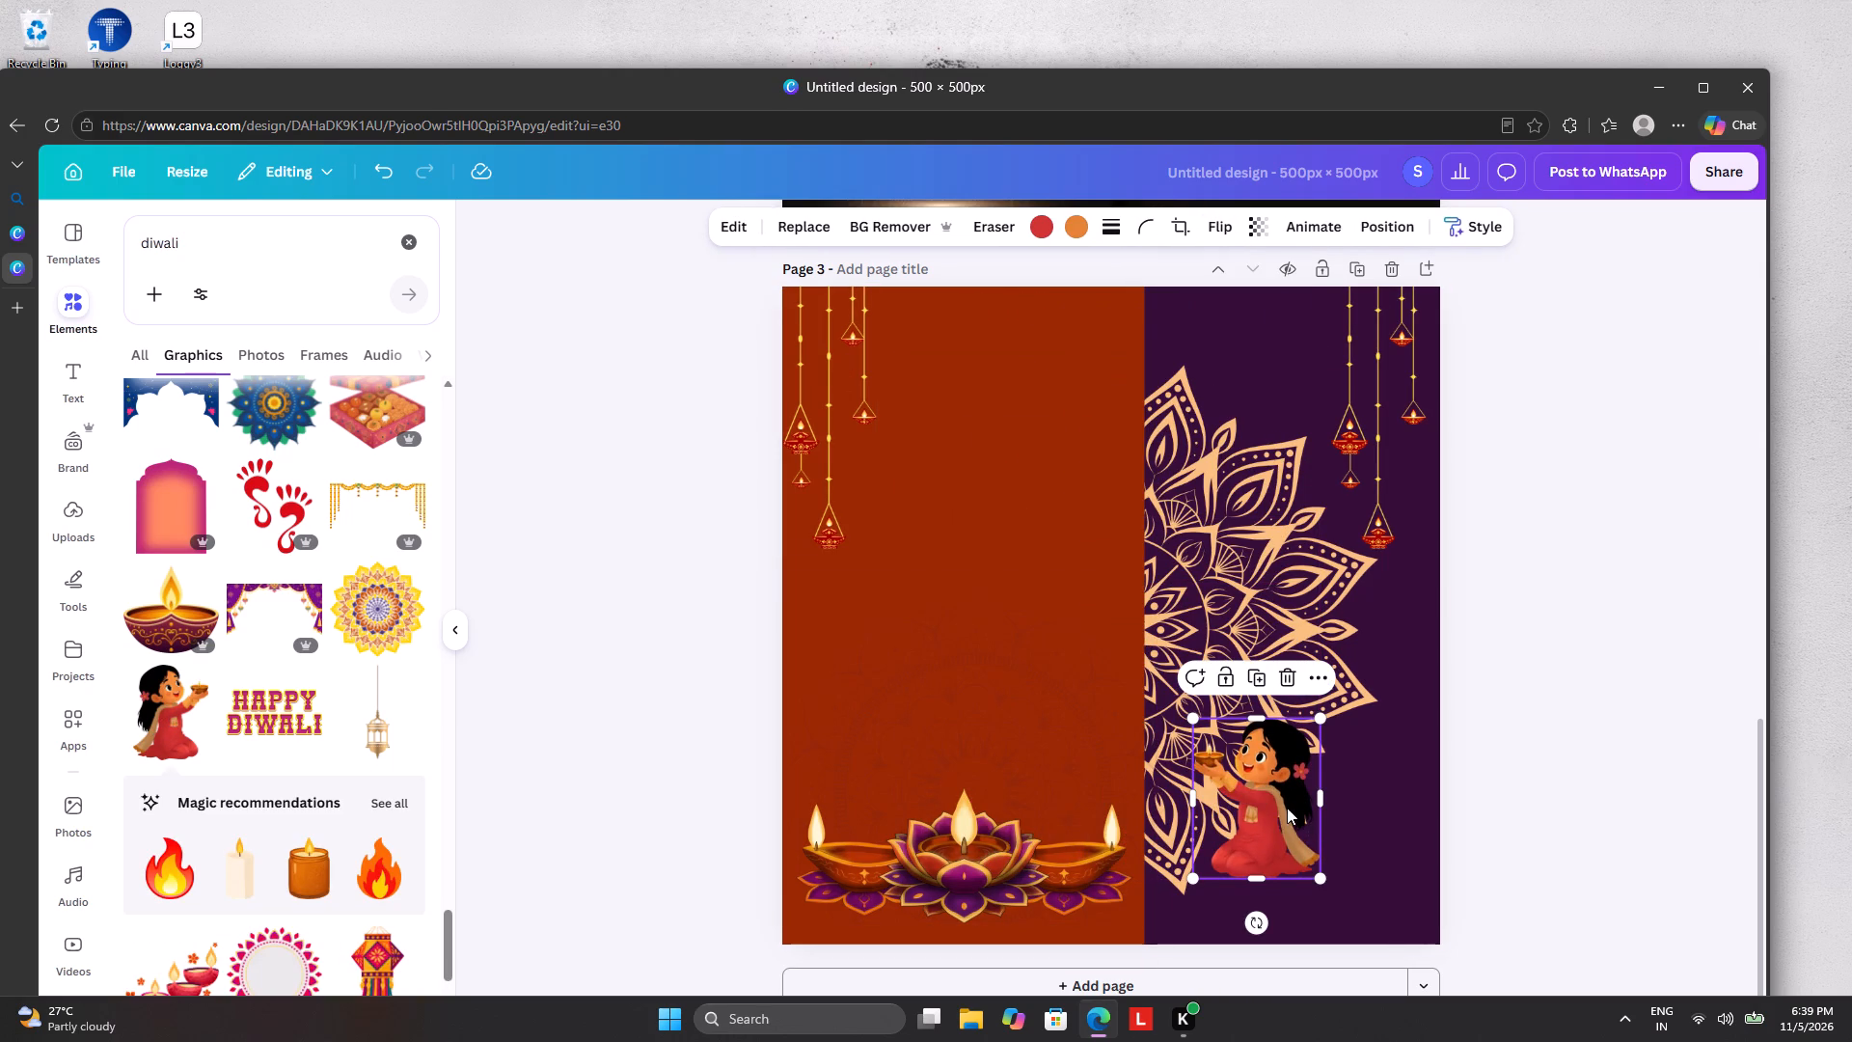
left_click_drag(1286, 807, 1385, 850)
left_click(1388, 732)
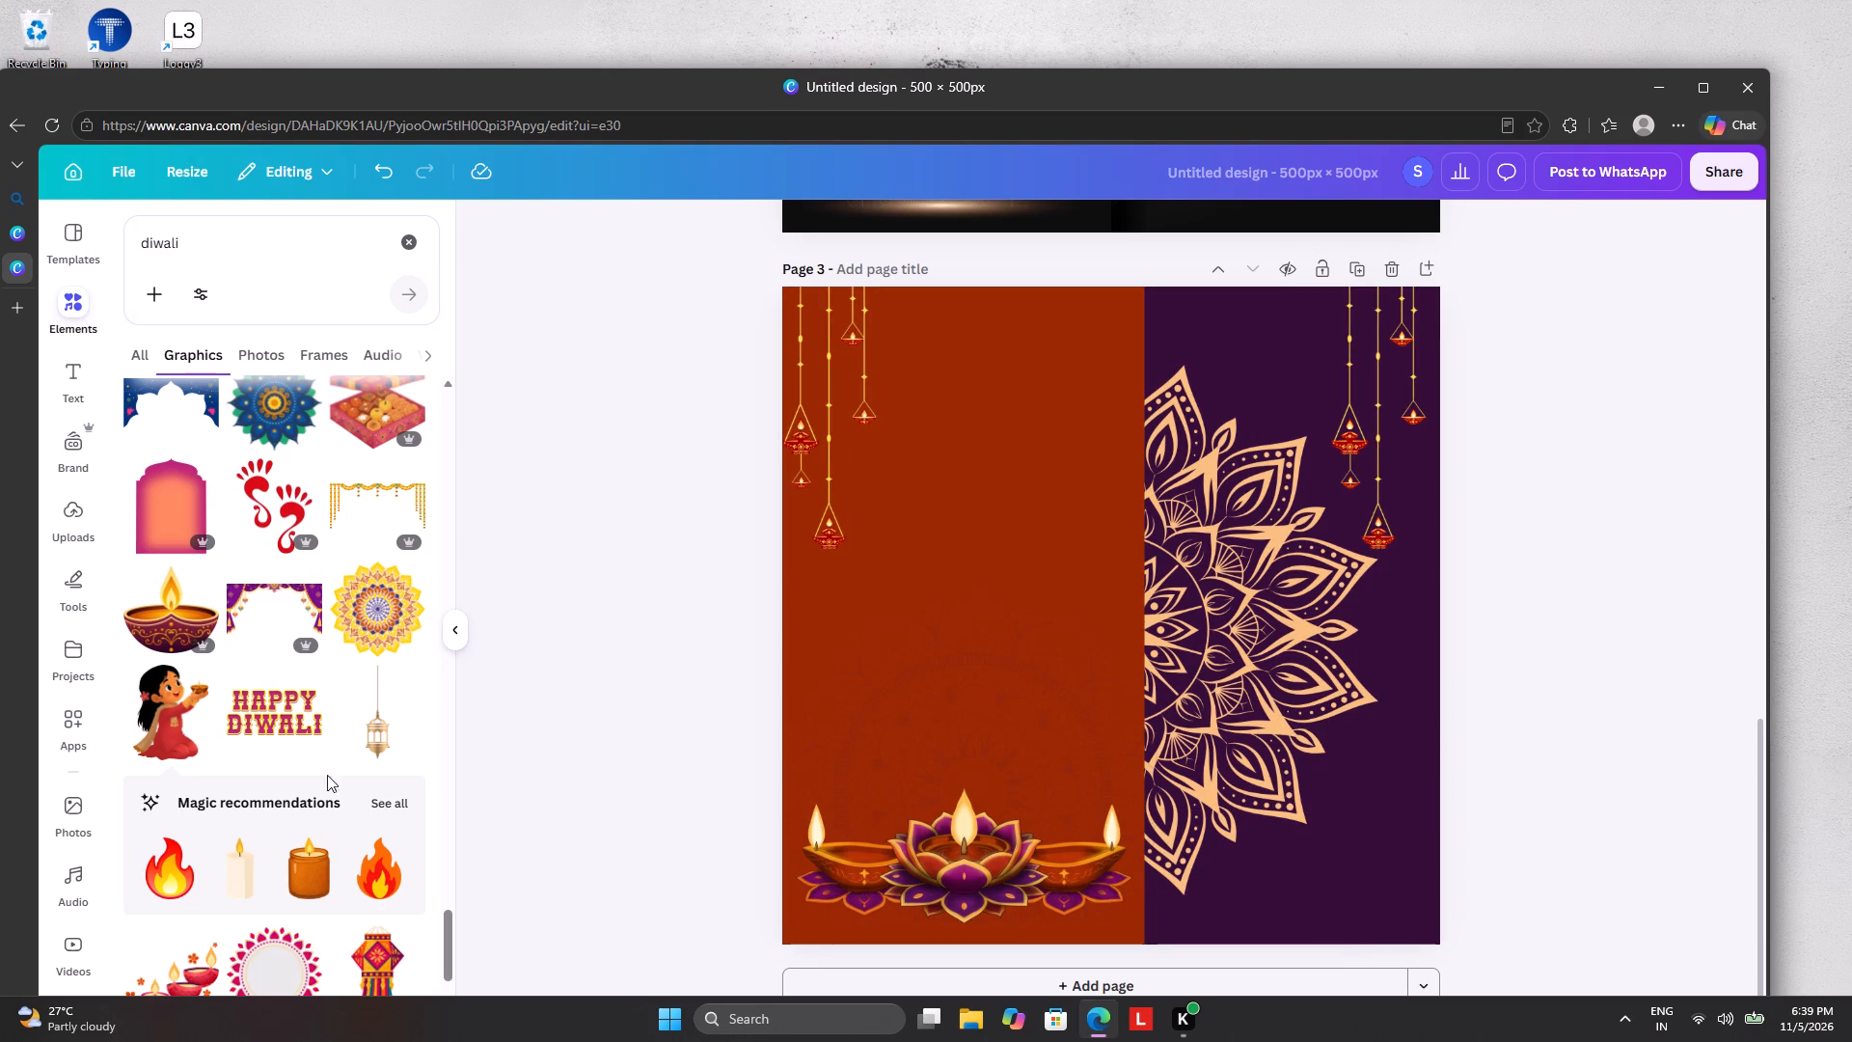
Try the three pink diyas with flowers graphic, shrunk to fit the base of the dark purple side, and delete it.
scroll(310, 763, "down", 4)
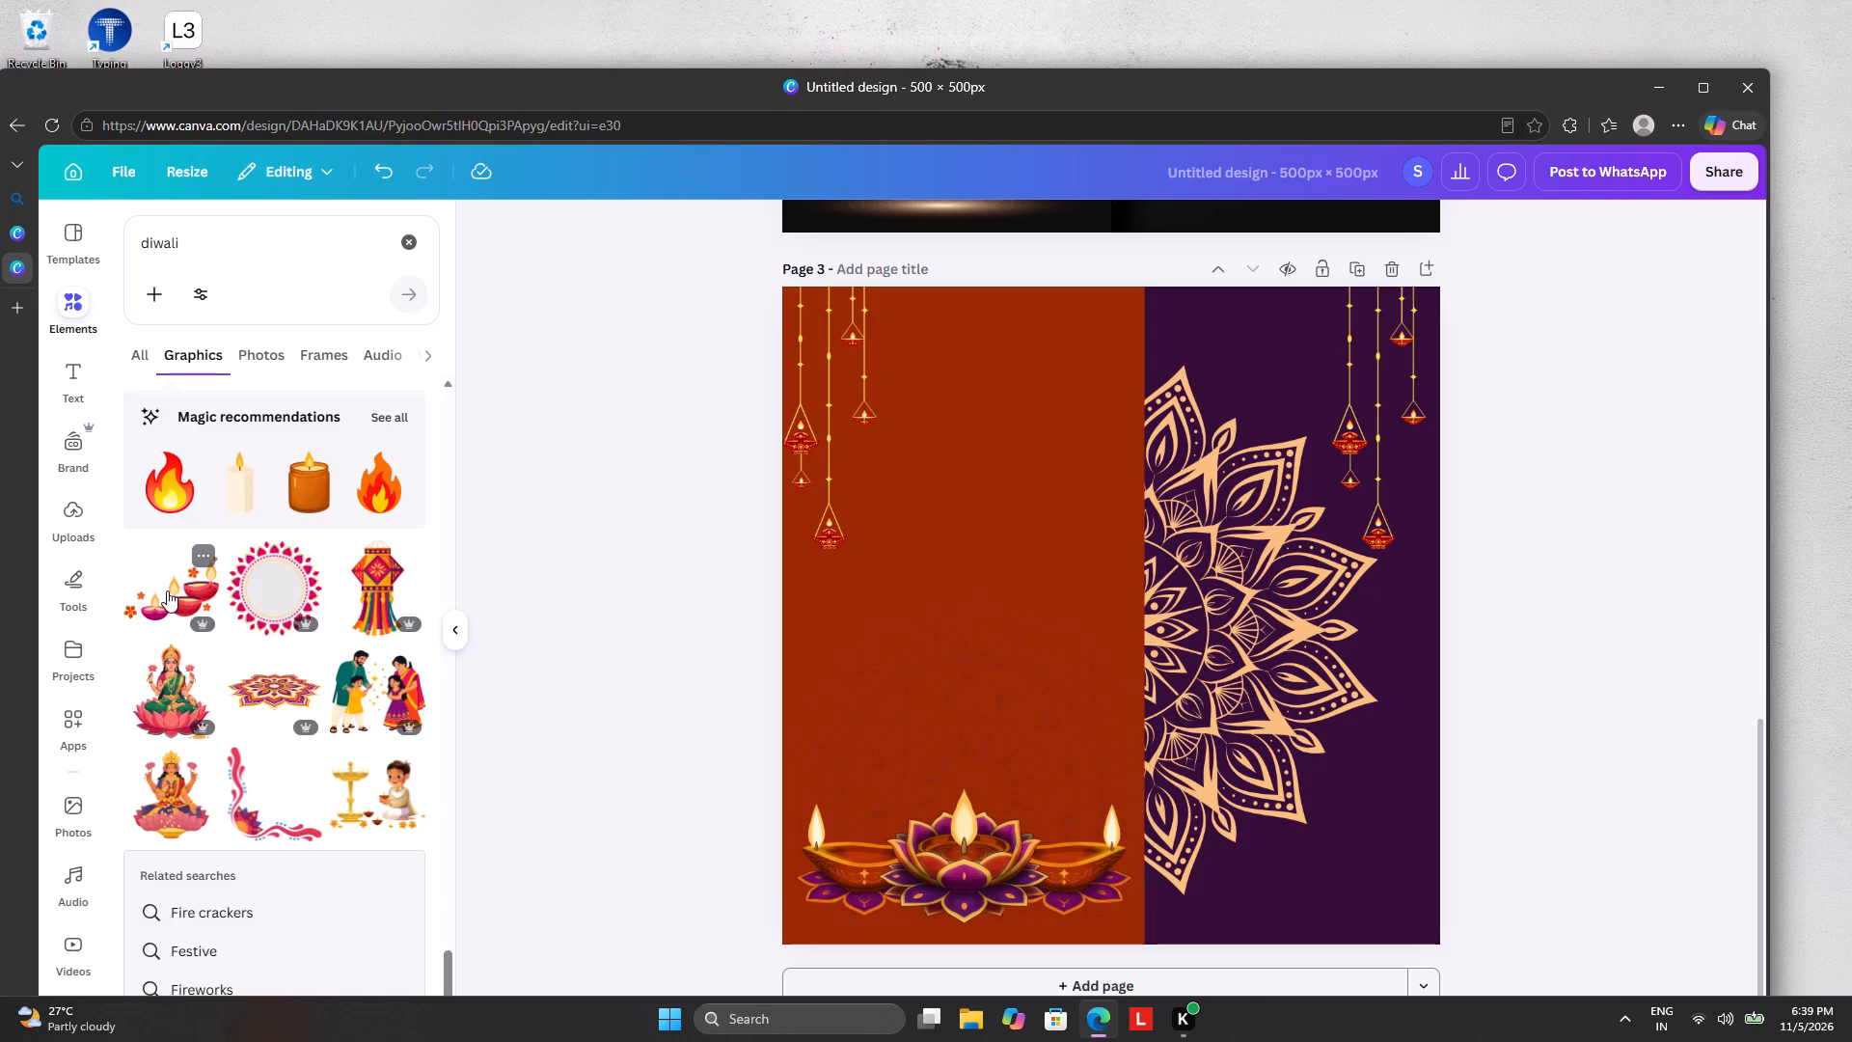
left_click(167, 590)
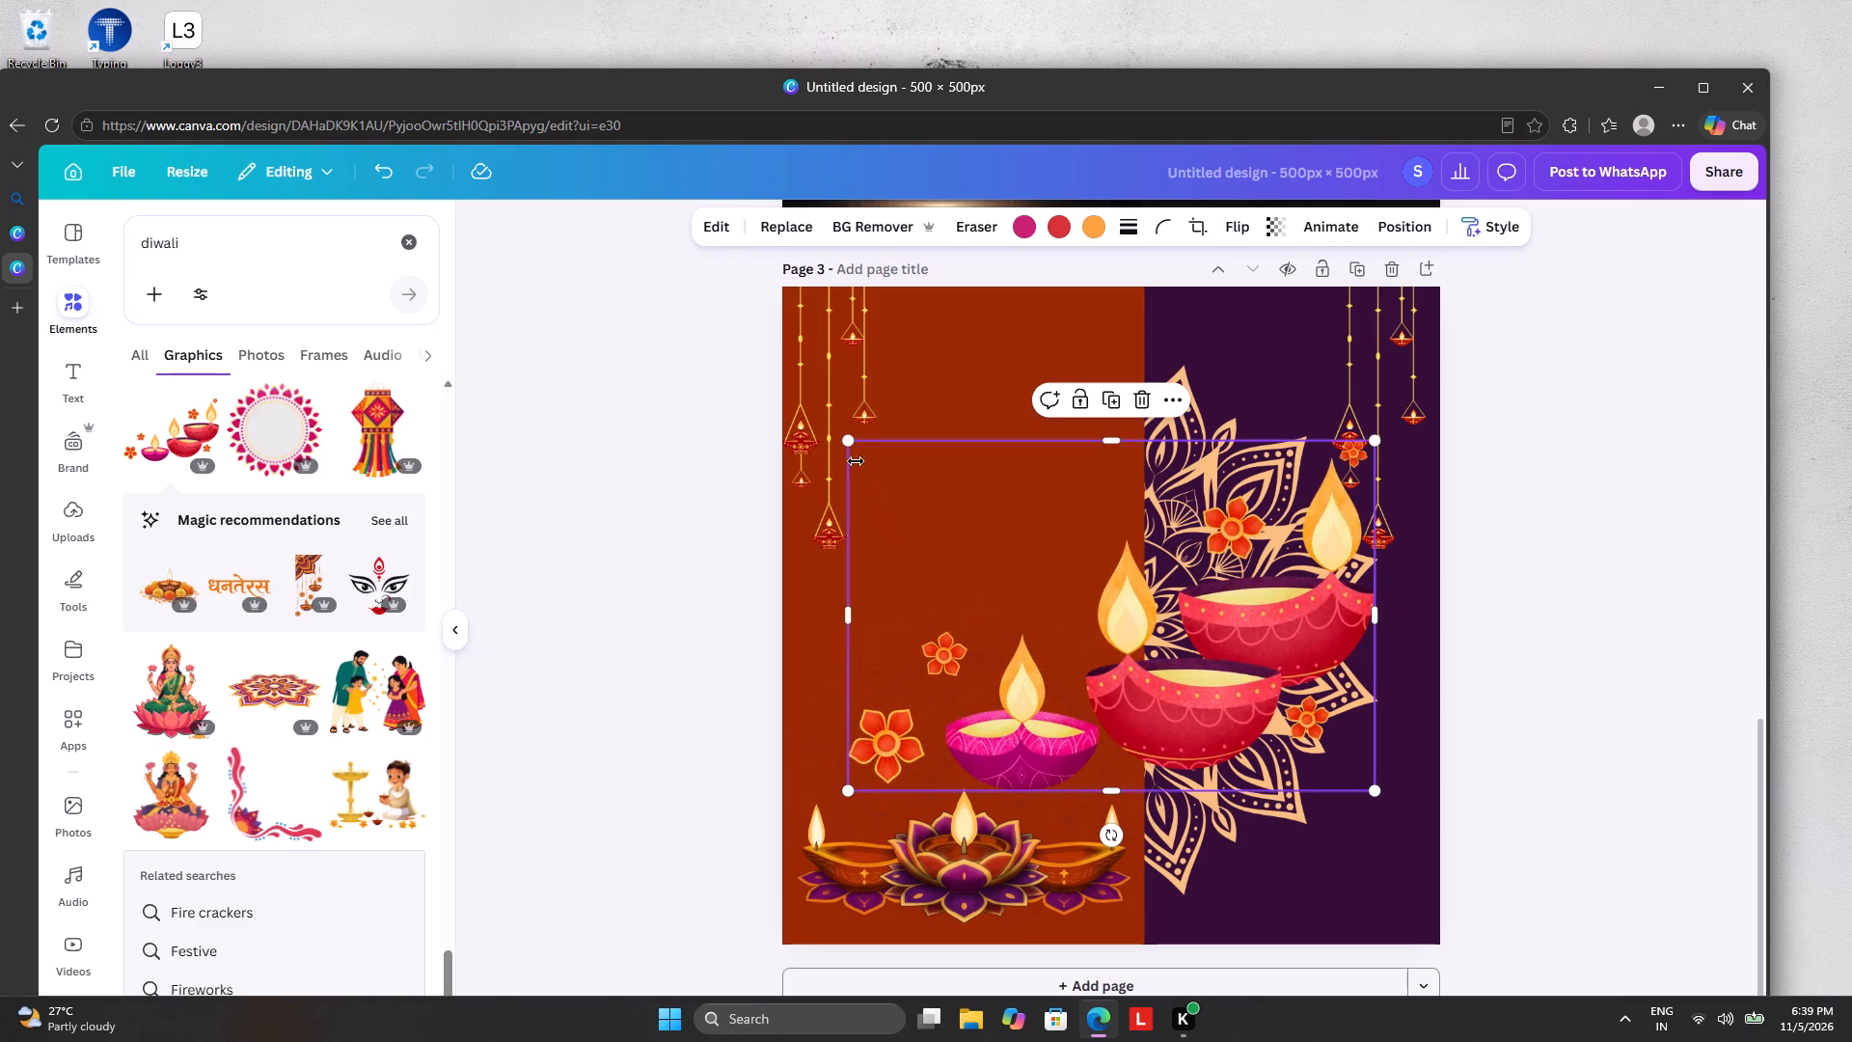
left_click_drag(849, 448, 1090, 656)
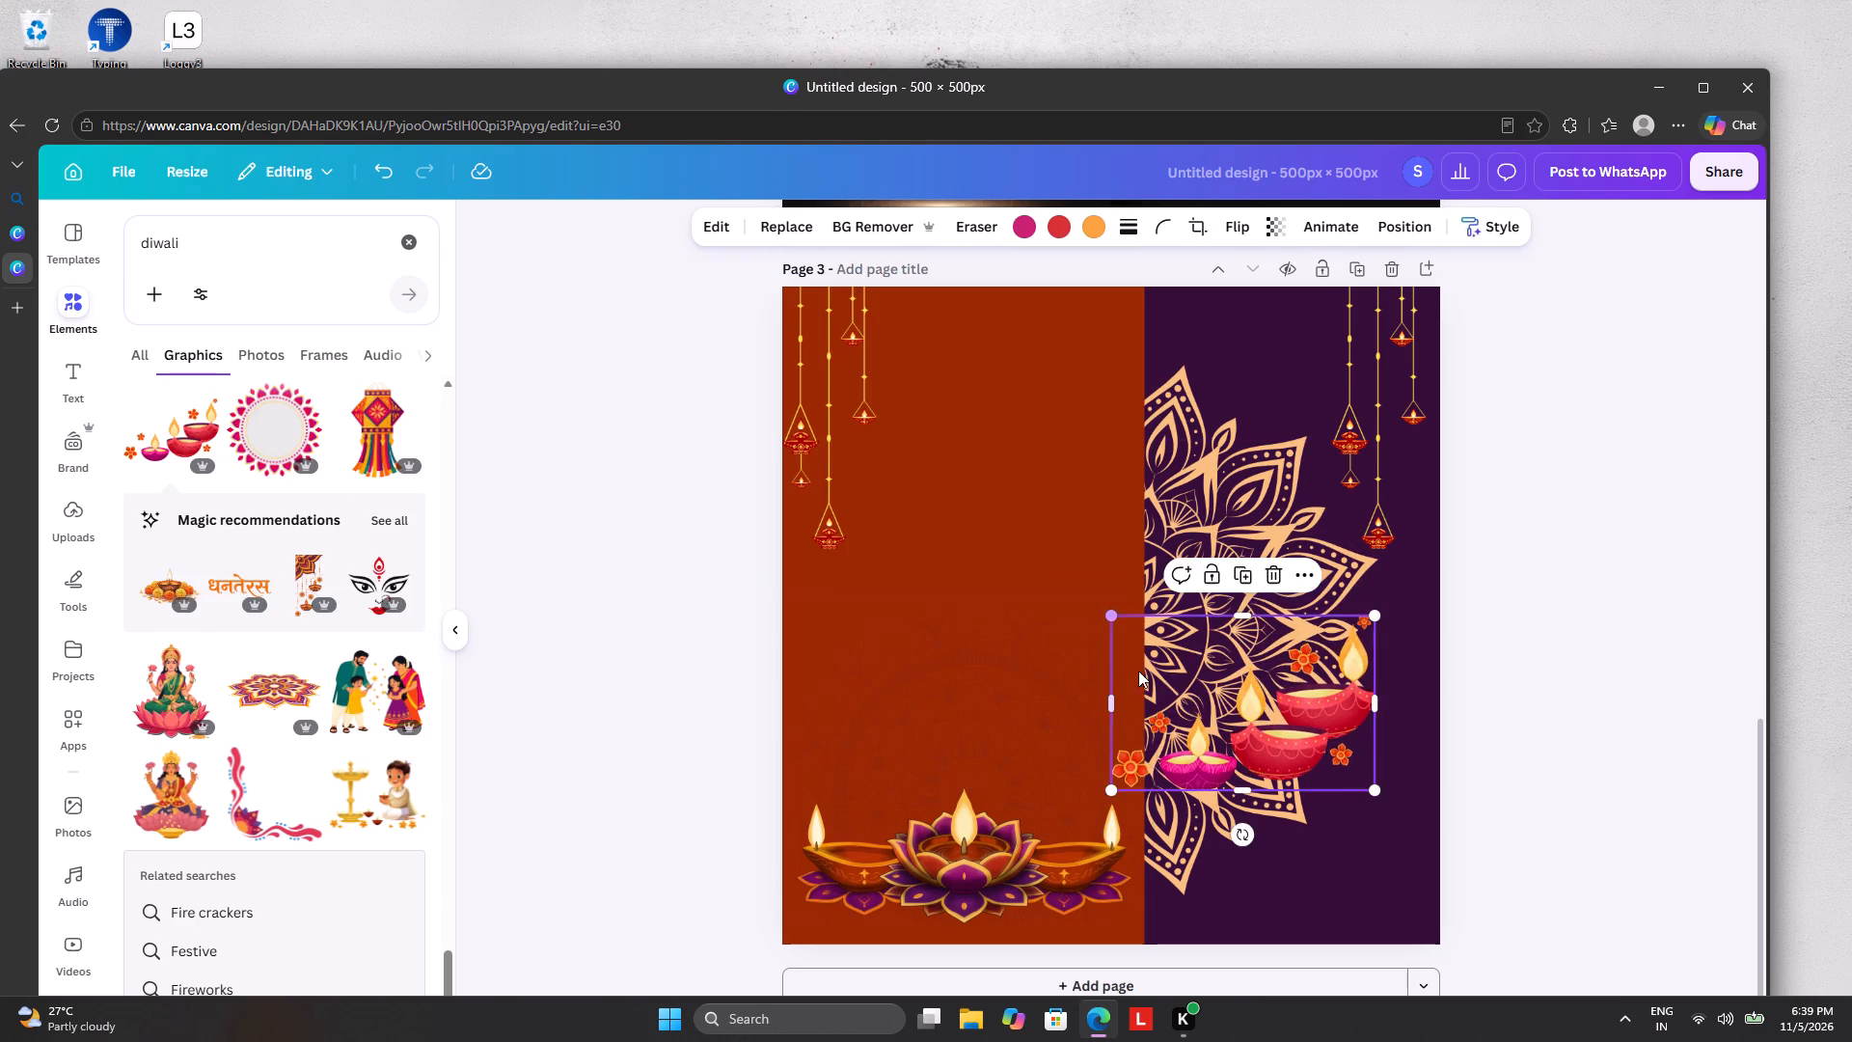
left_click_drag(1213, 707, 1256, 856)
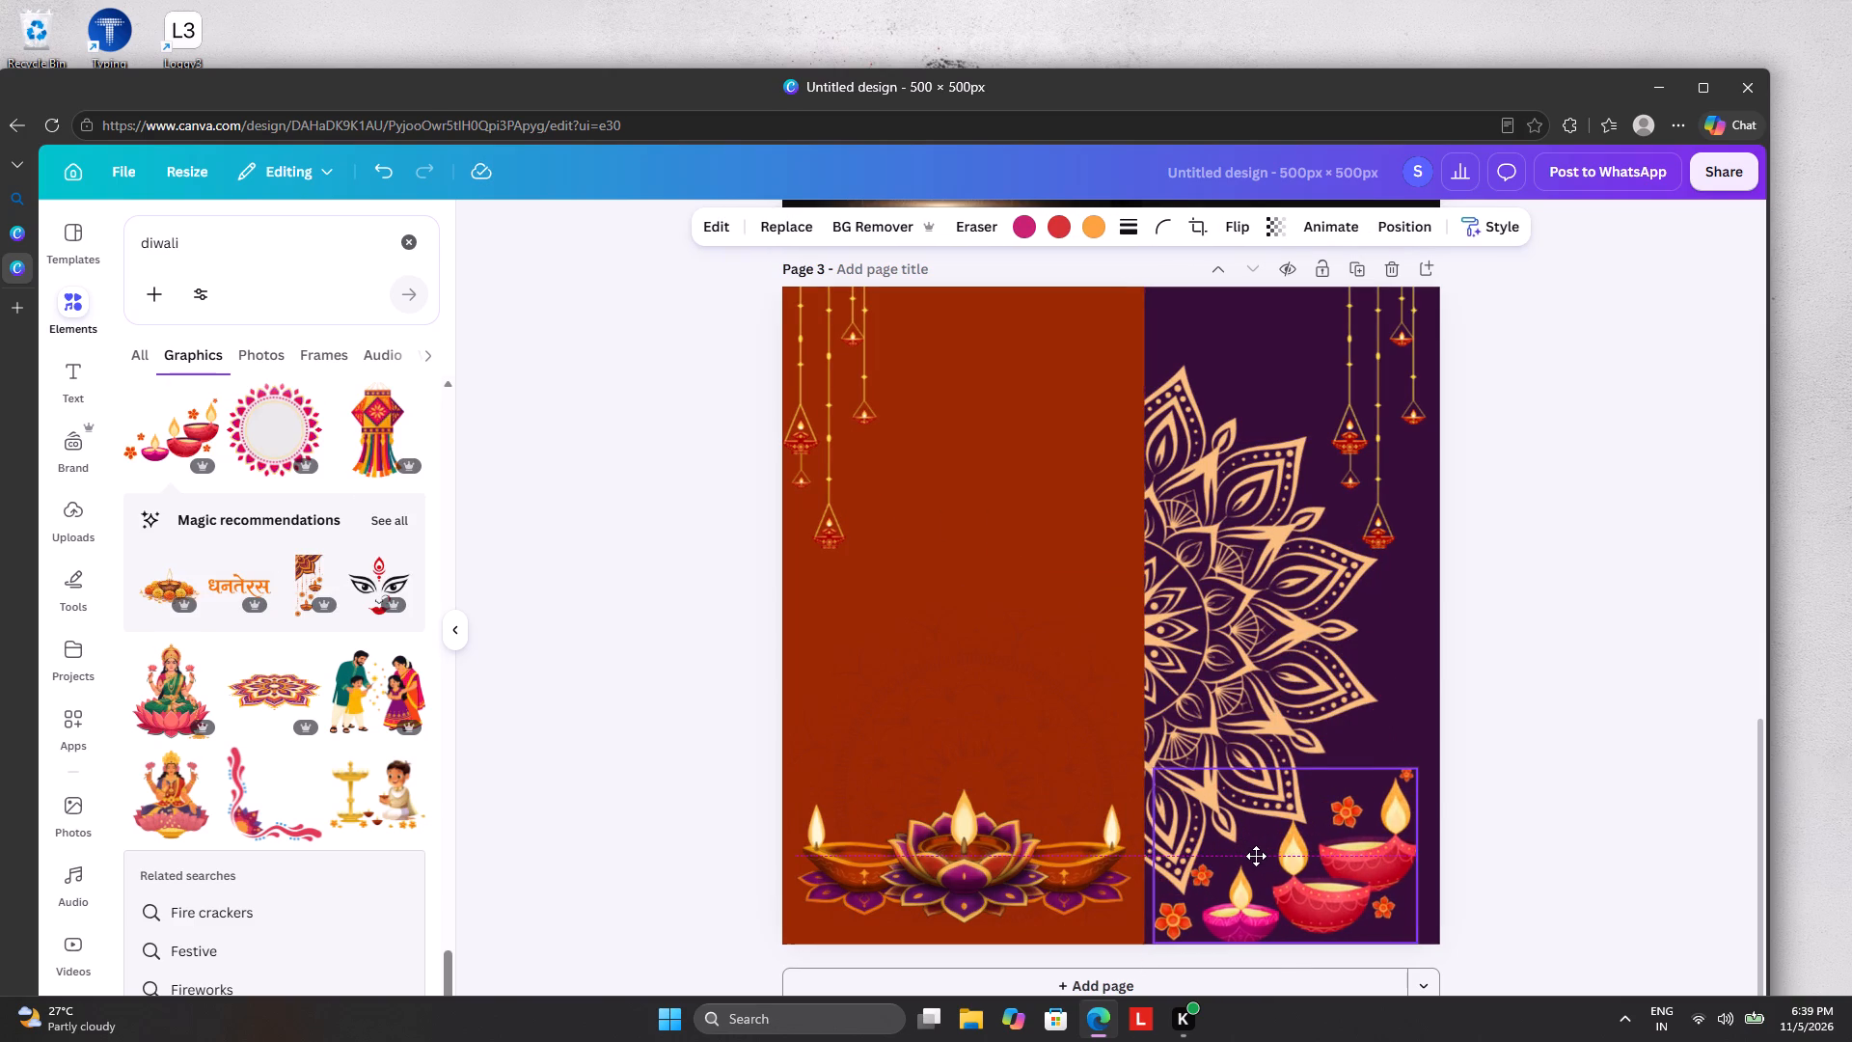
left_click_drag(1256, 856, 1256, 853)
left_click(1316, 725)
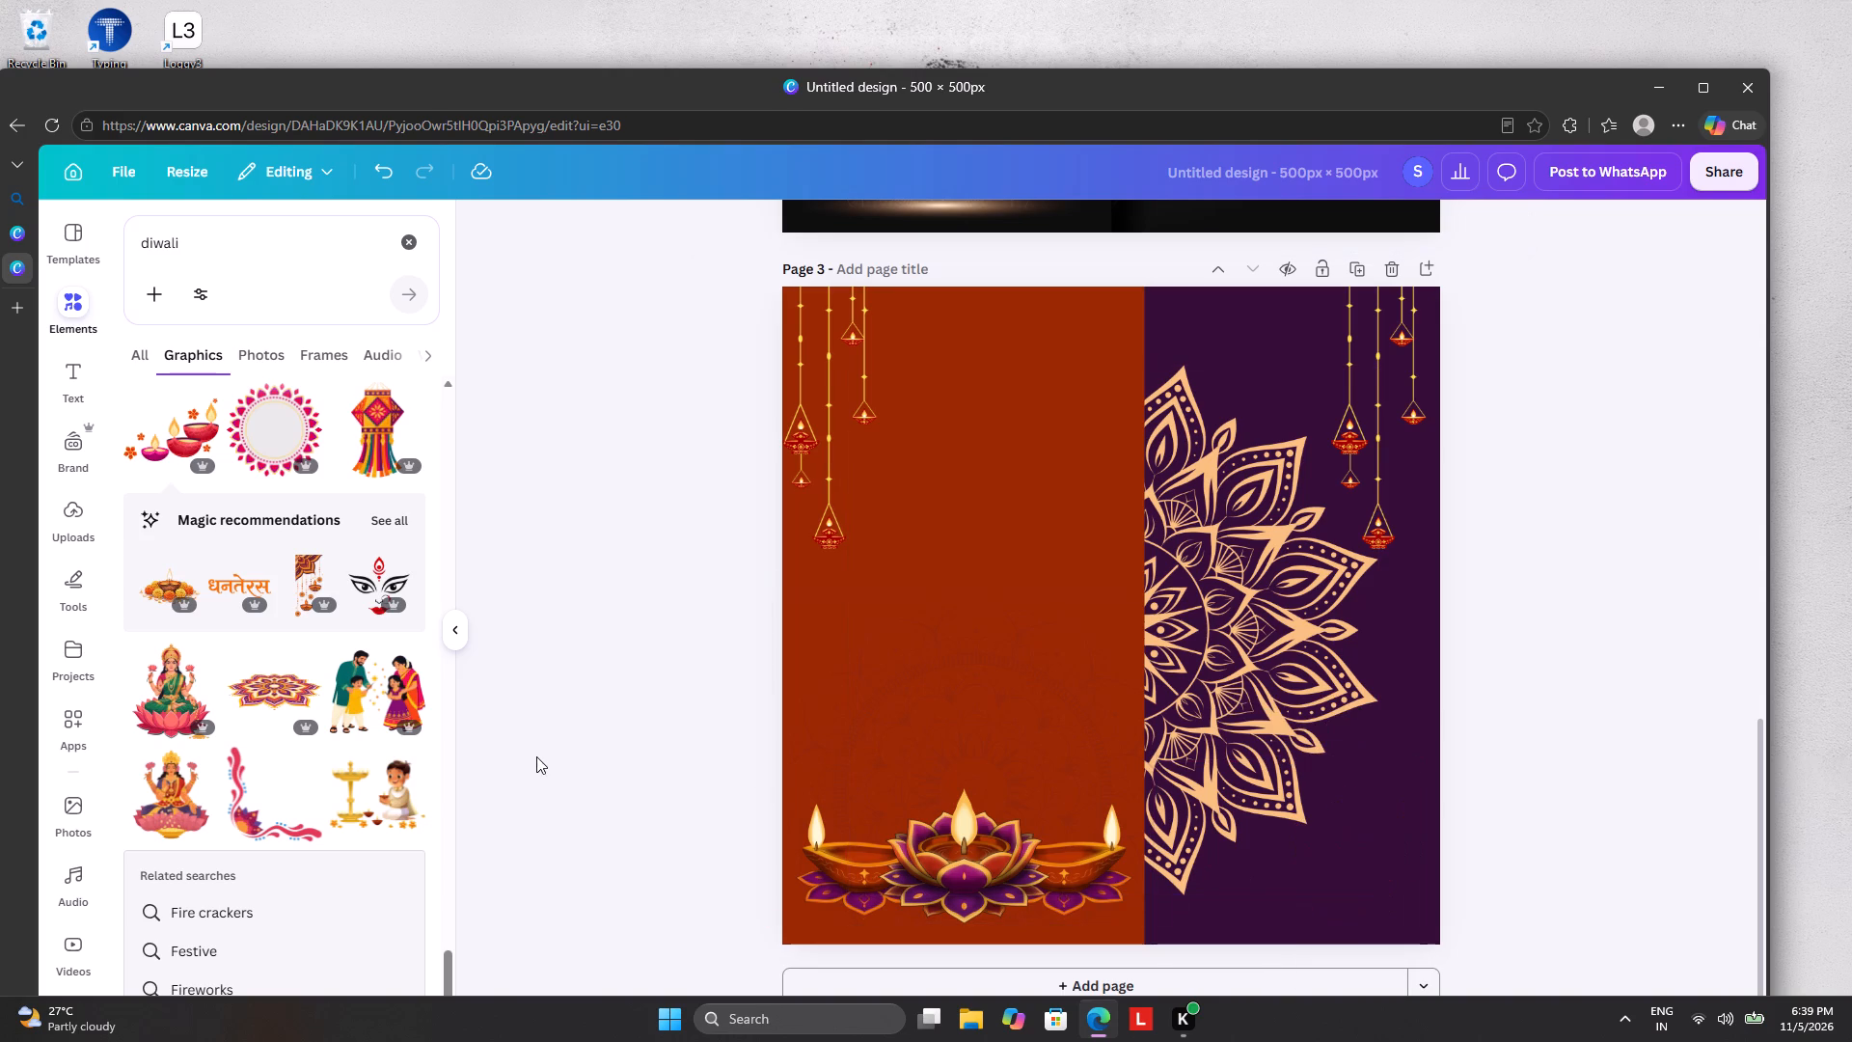
Add the single purple lotus diya graphic, shrink it, and centre it over the existing diyas at the rust panel's base.
scroll(391, 717, "down", 7)
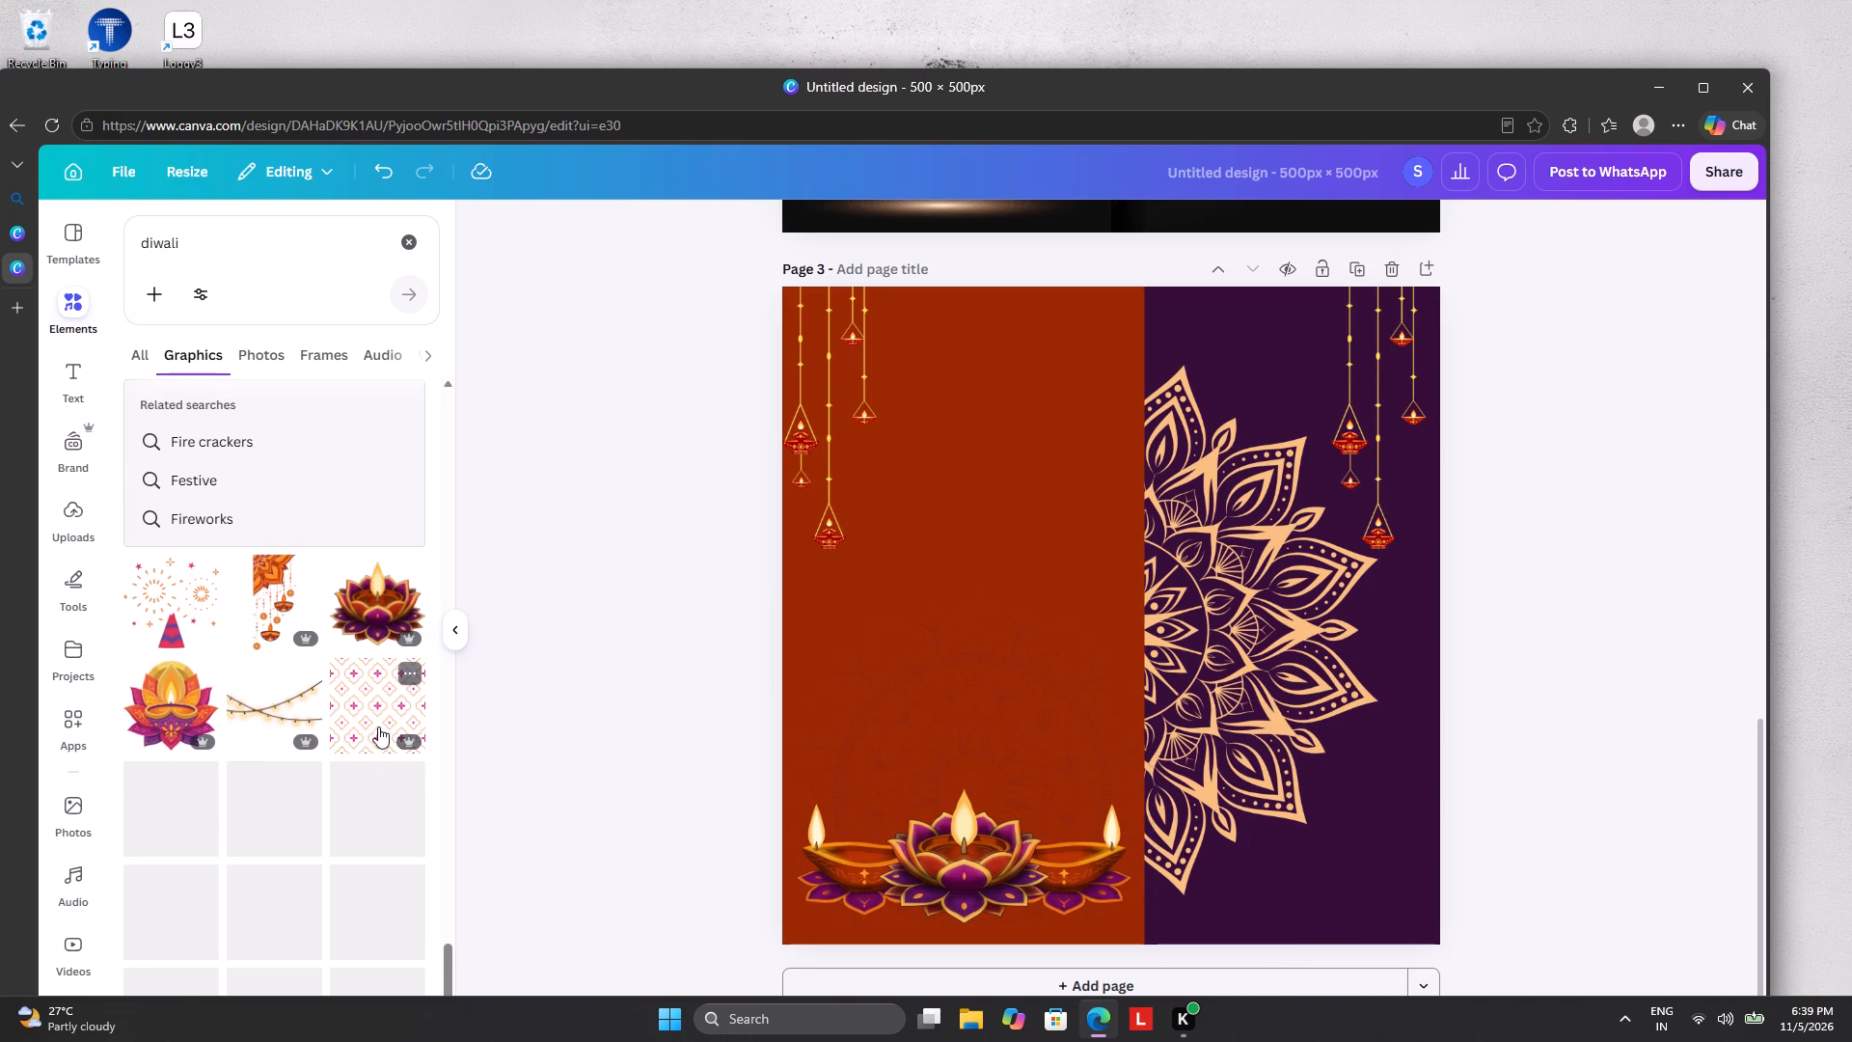
left_click(360, 624)
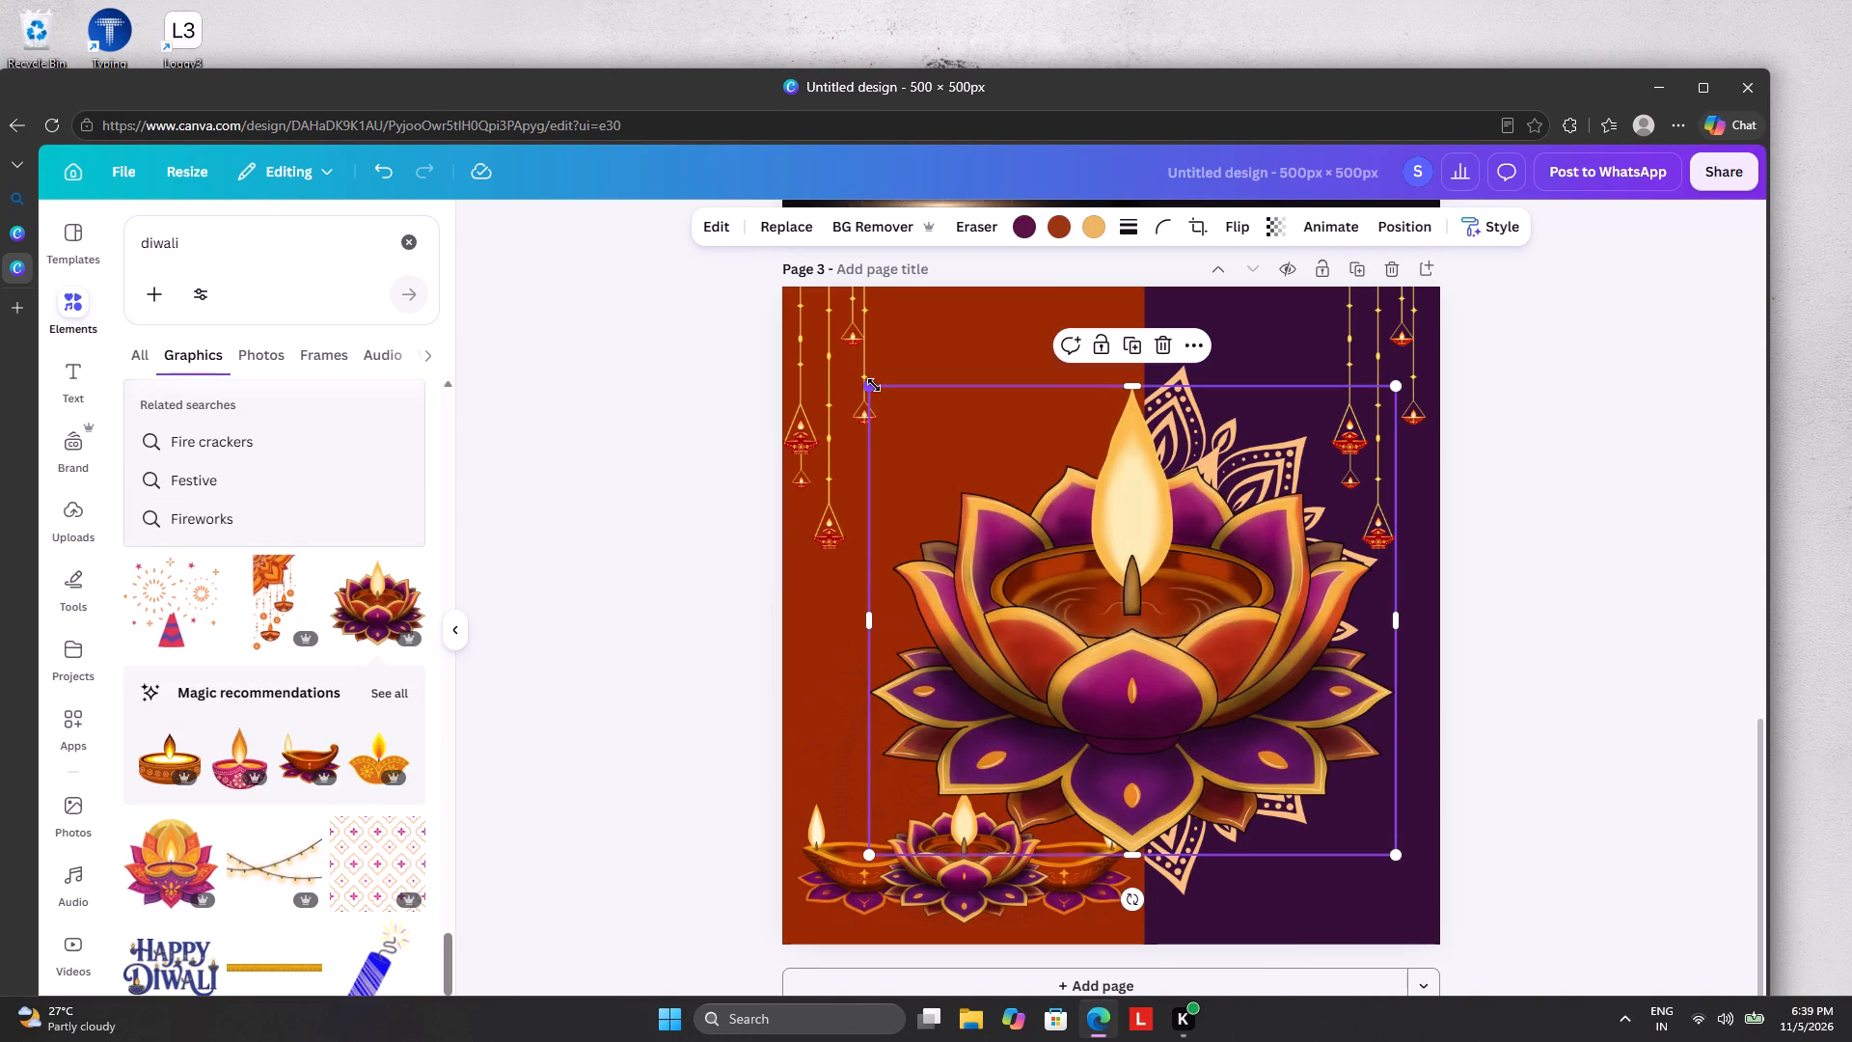
left_click_drag(874, 385, 1071, 608)
left_click_drag(1189, 806, 1185, 805)
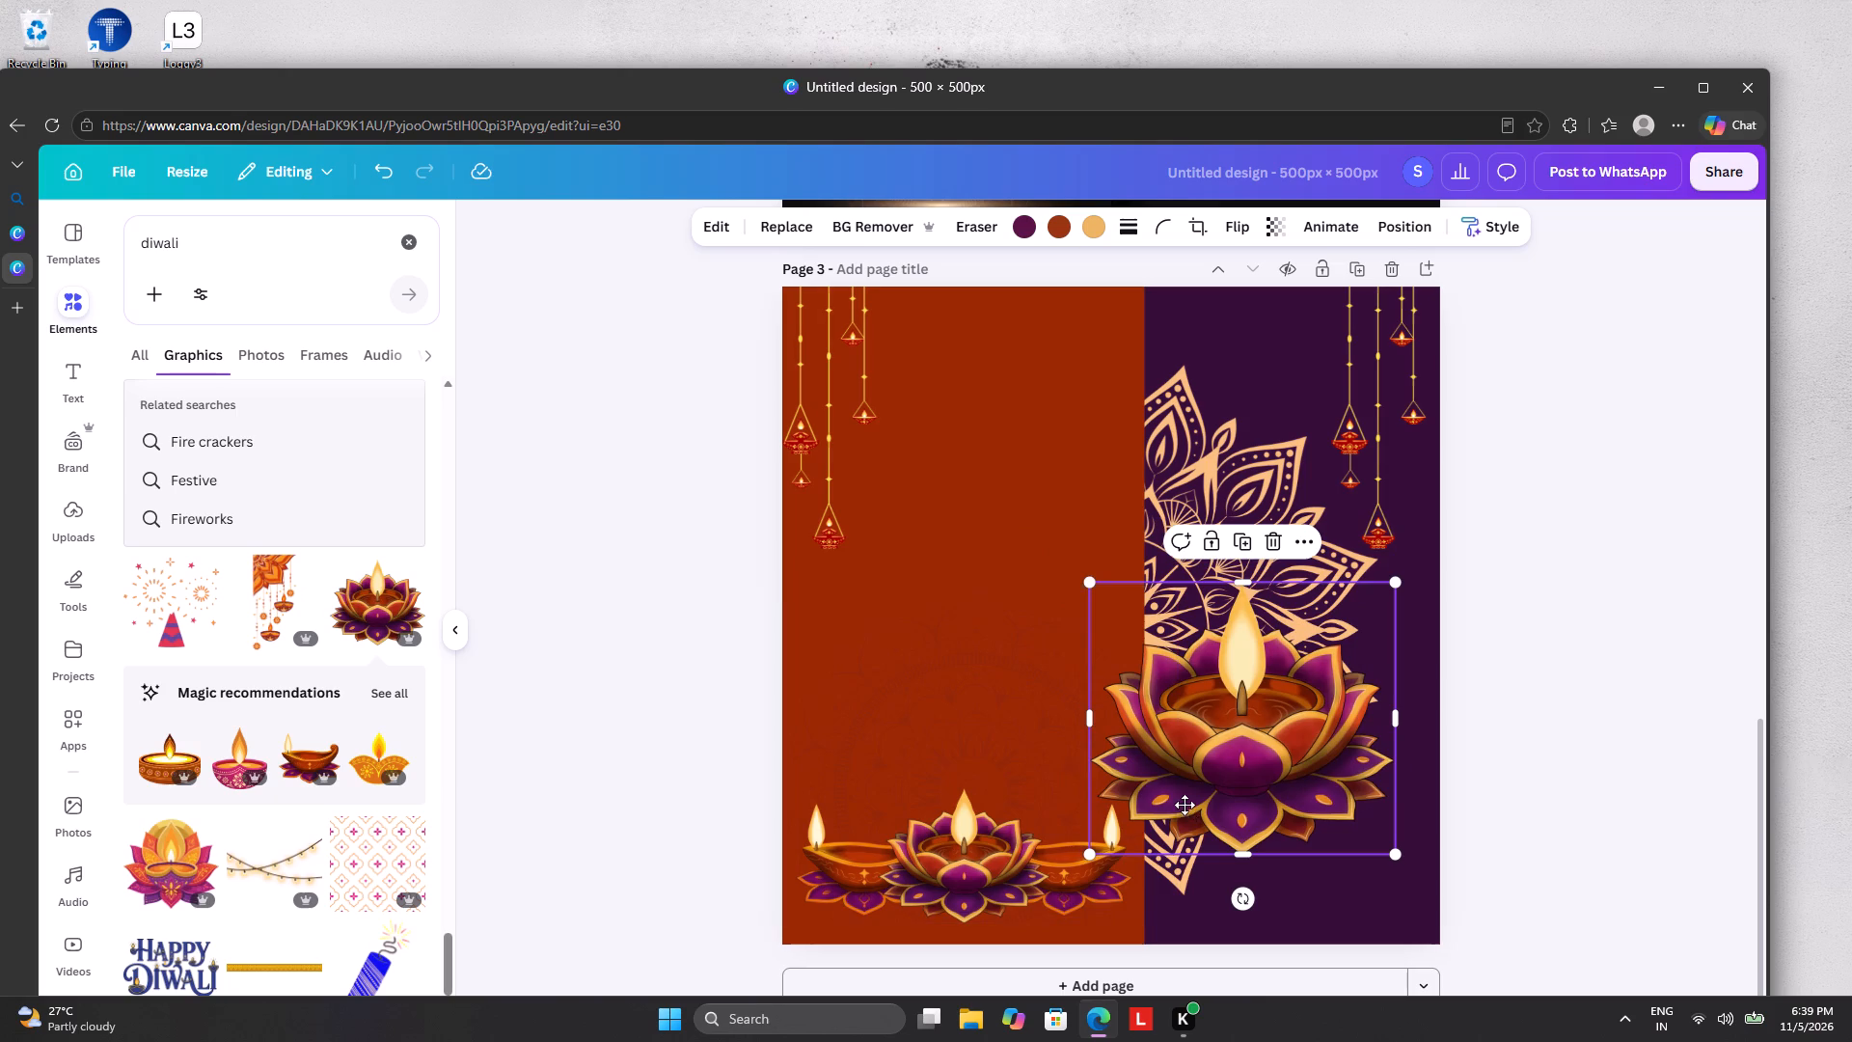
left_click_drag(1185, 805, 912, 882)
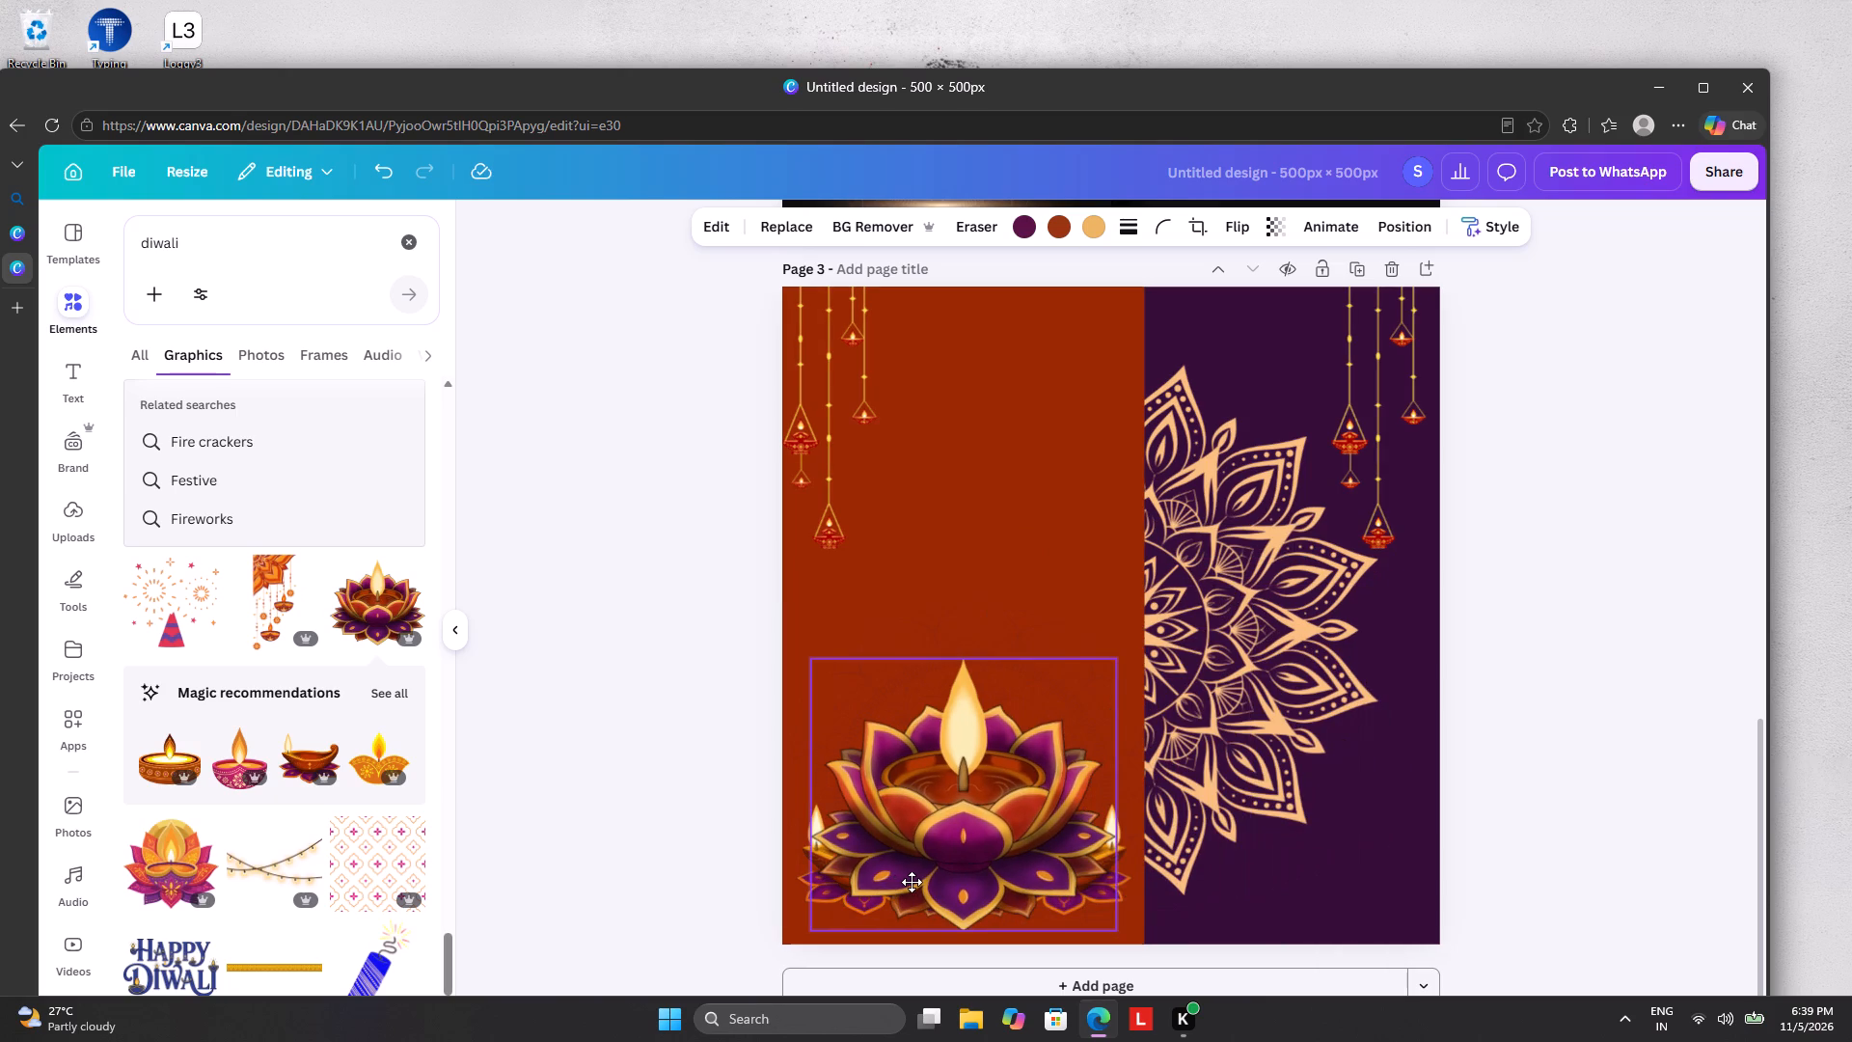
left_click_drag(912, 882, 912, 893)
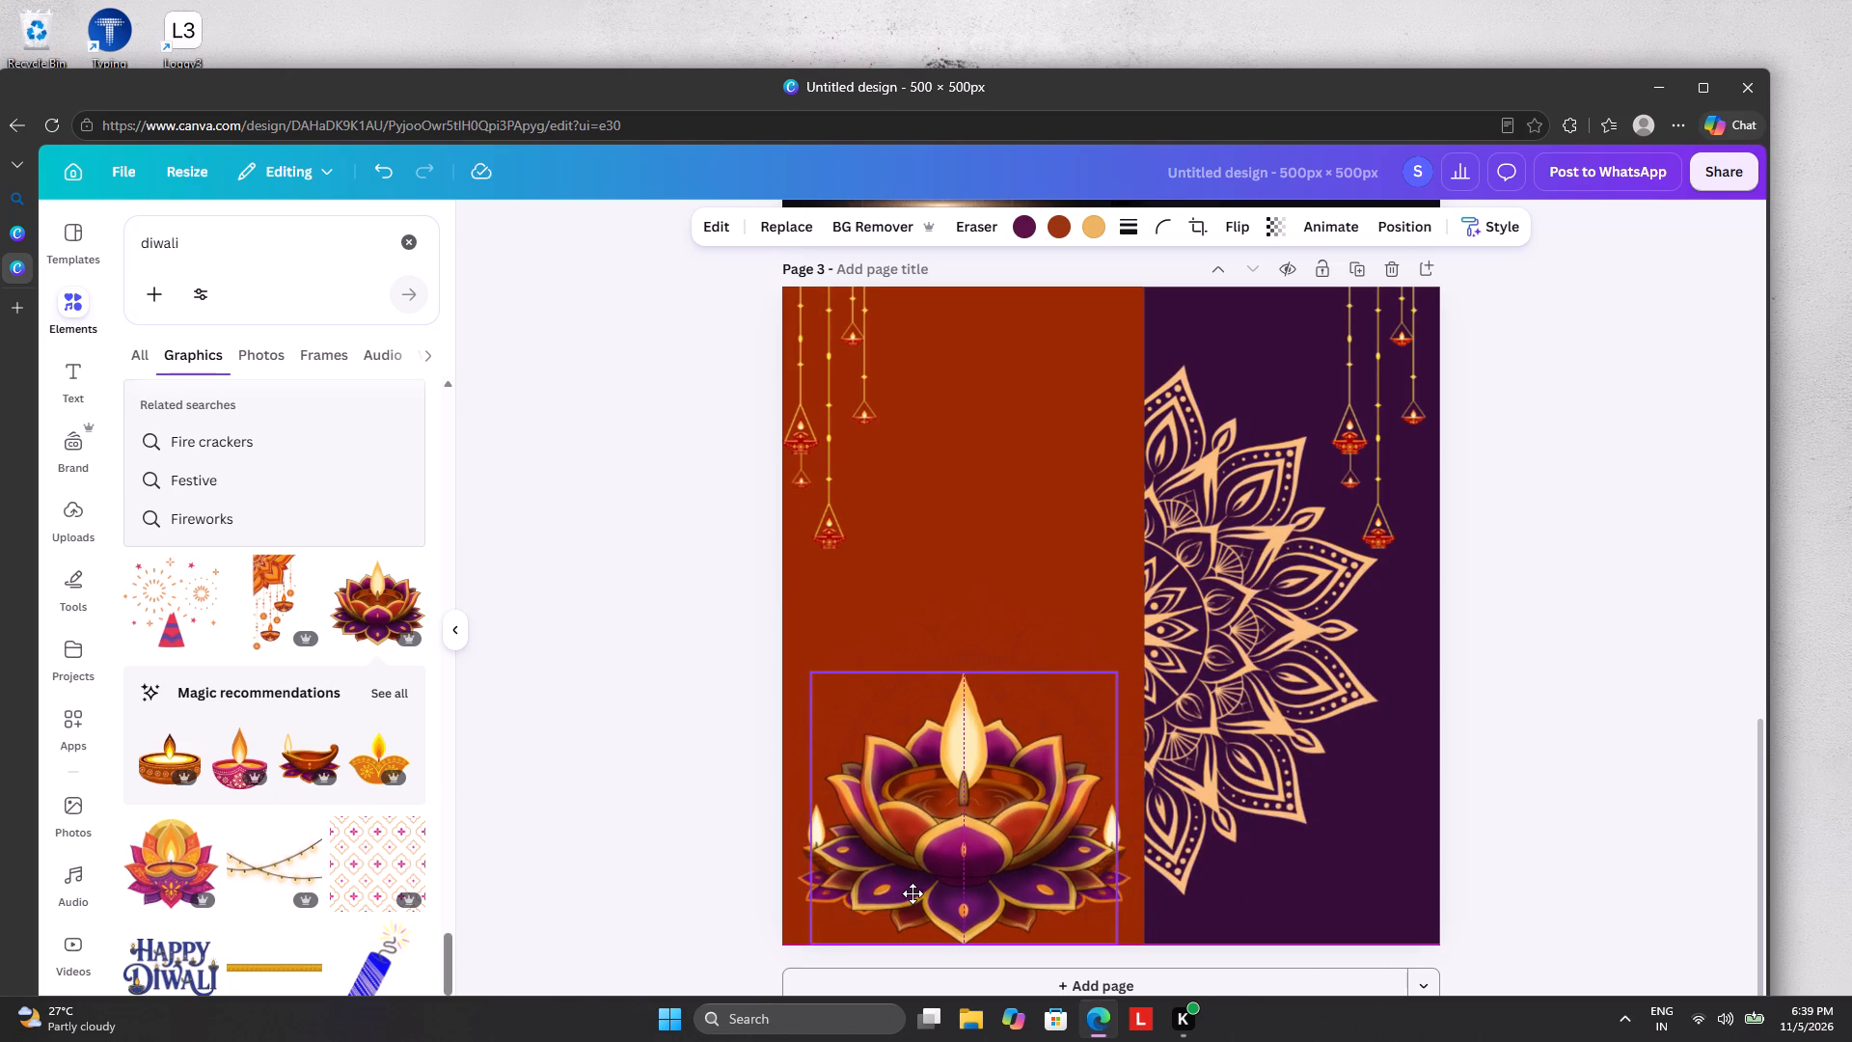
left_click_drag(912, 893, 912, 893)
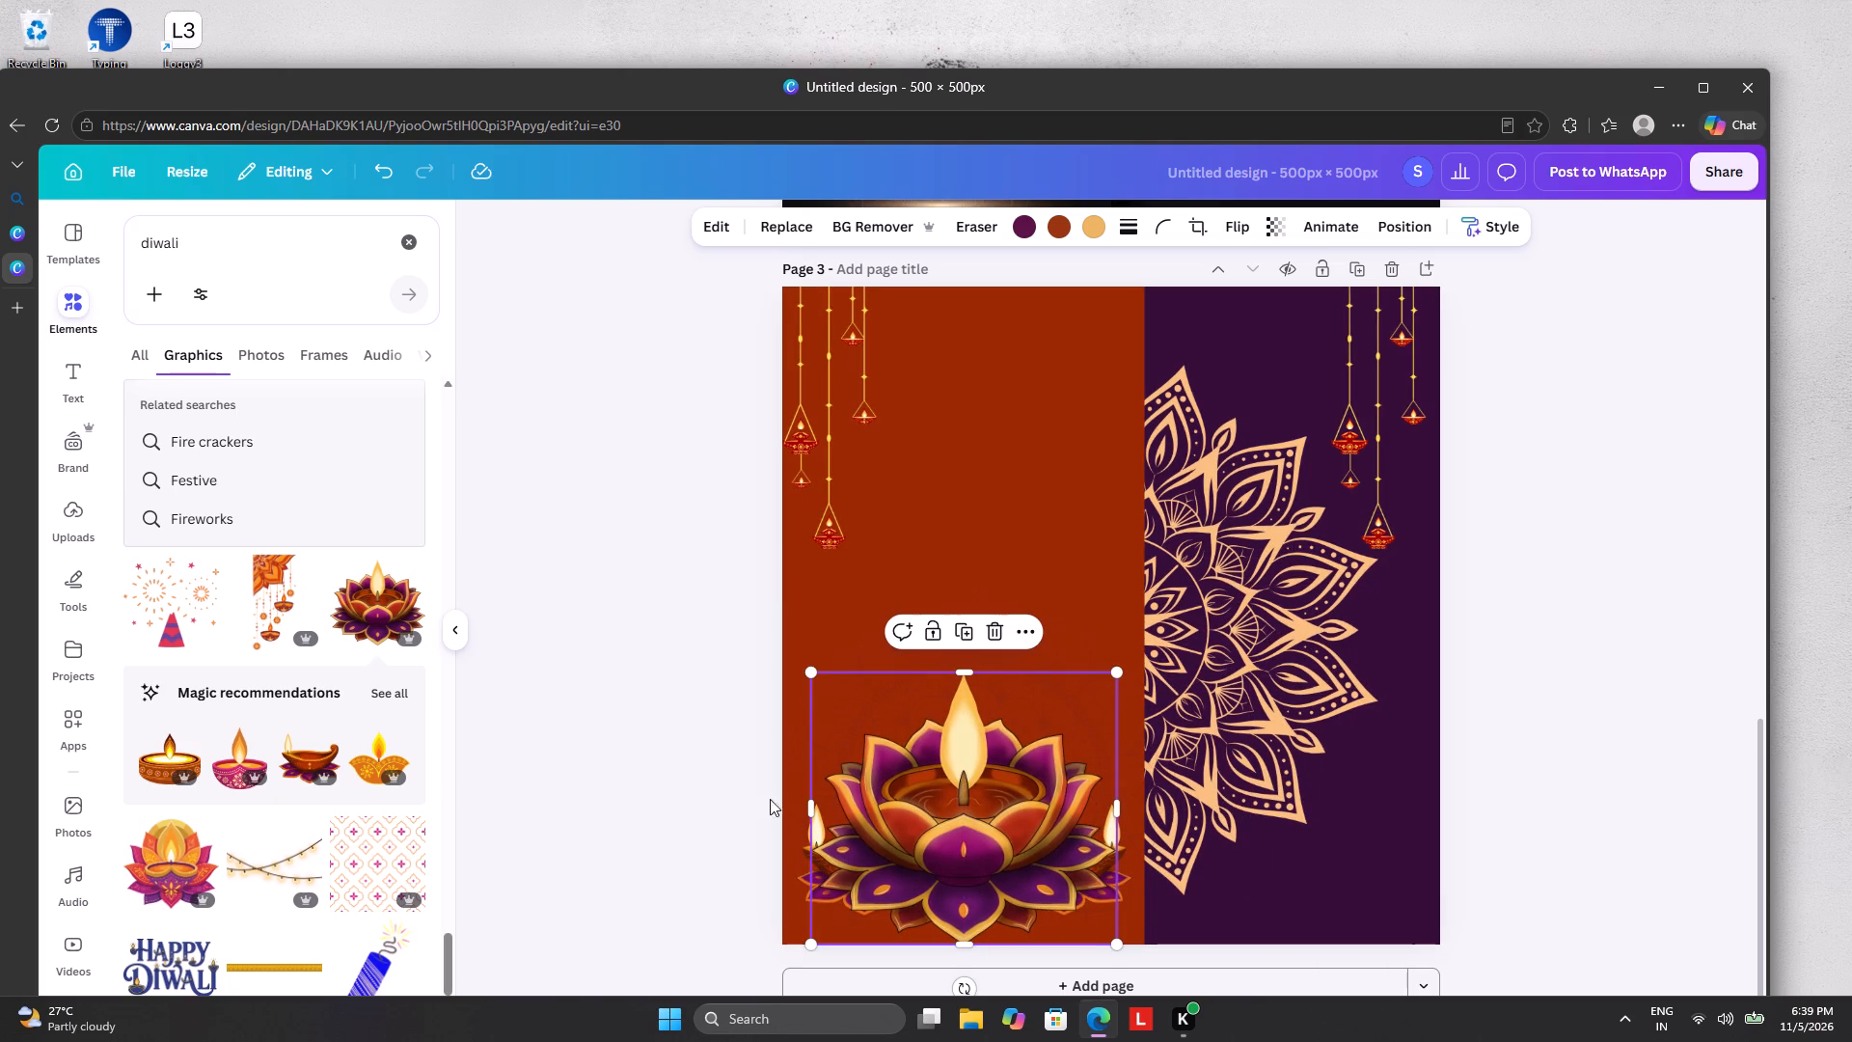
left_click_drag(644, 718, 640, 688)
Add the blue Happy Diwali lettering with small diyas, shrink it, and place it on the rust panel above the lotus diya.
scroll(234, 884, "down", 2)
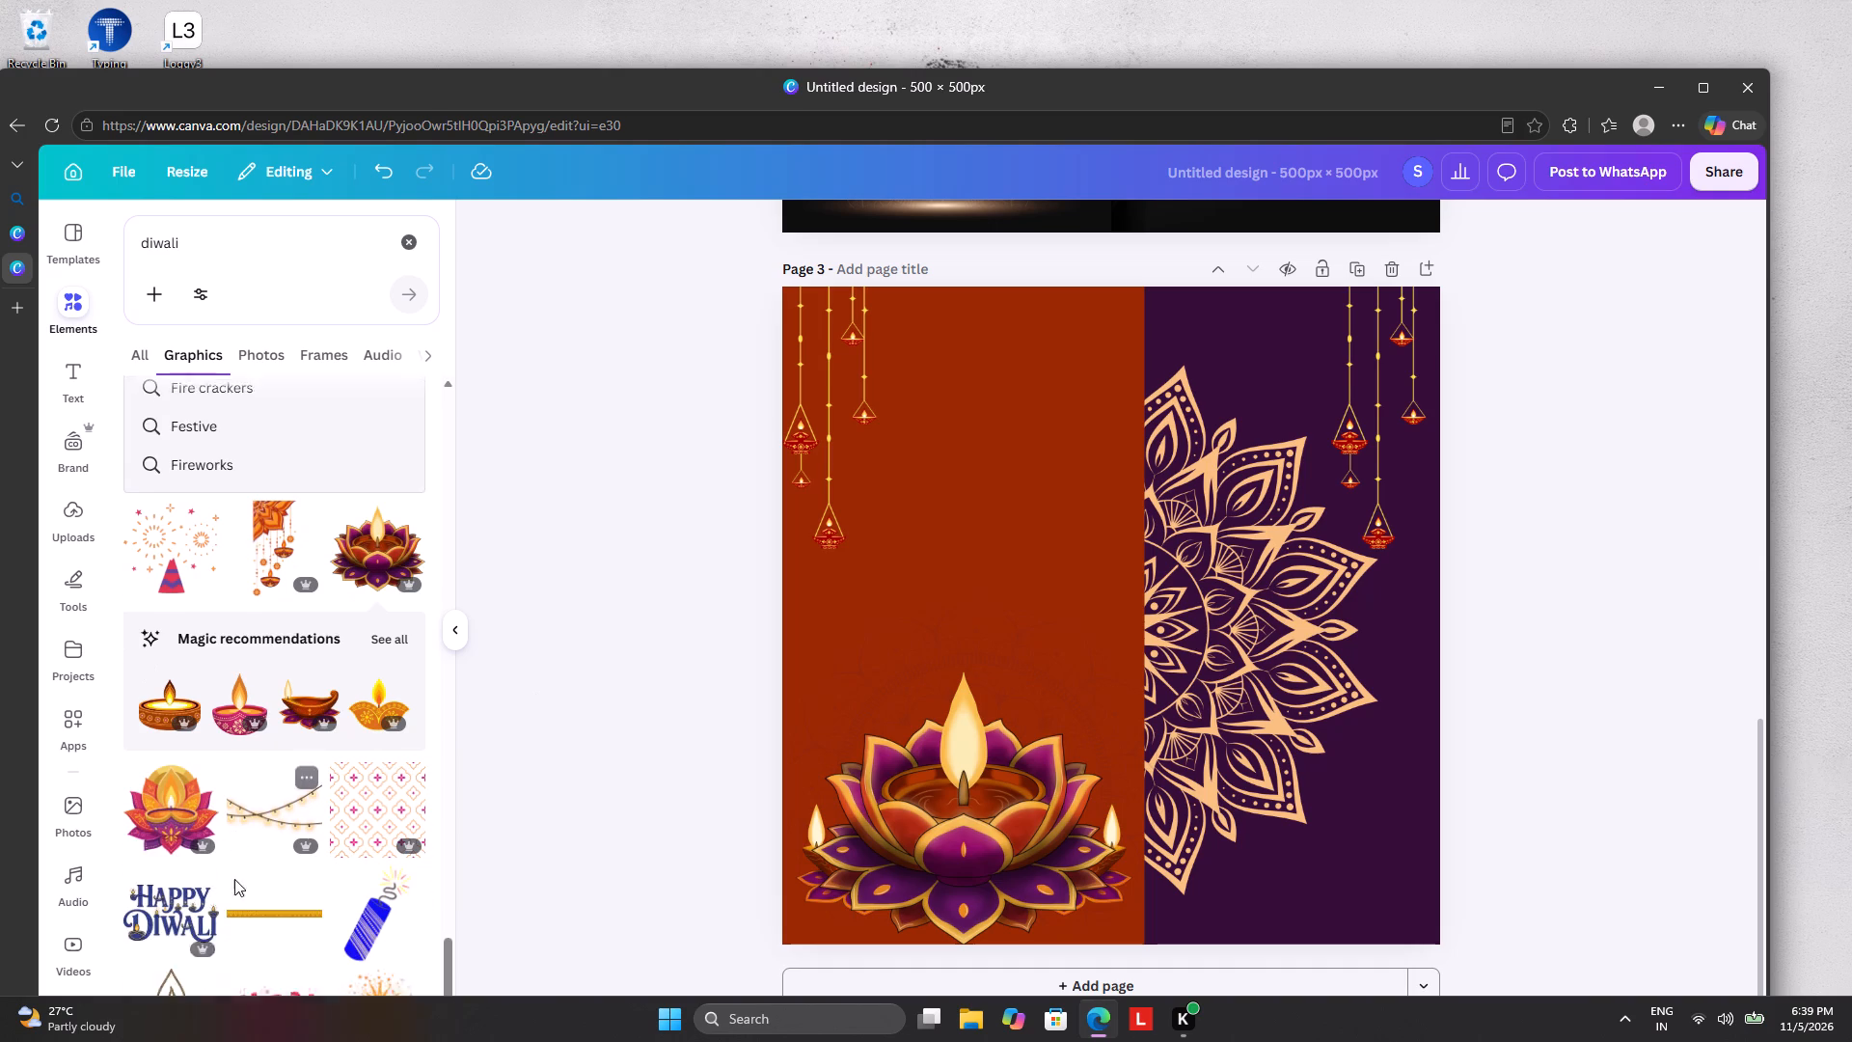
left_click(128, 784)
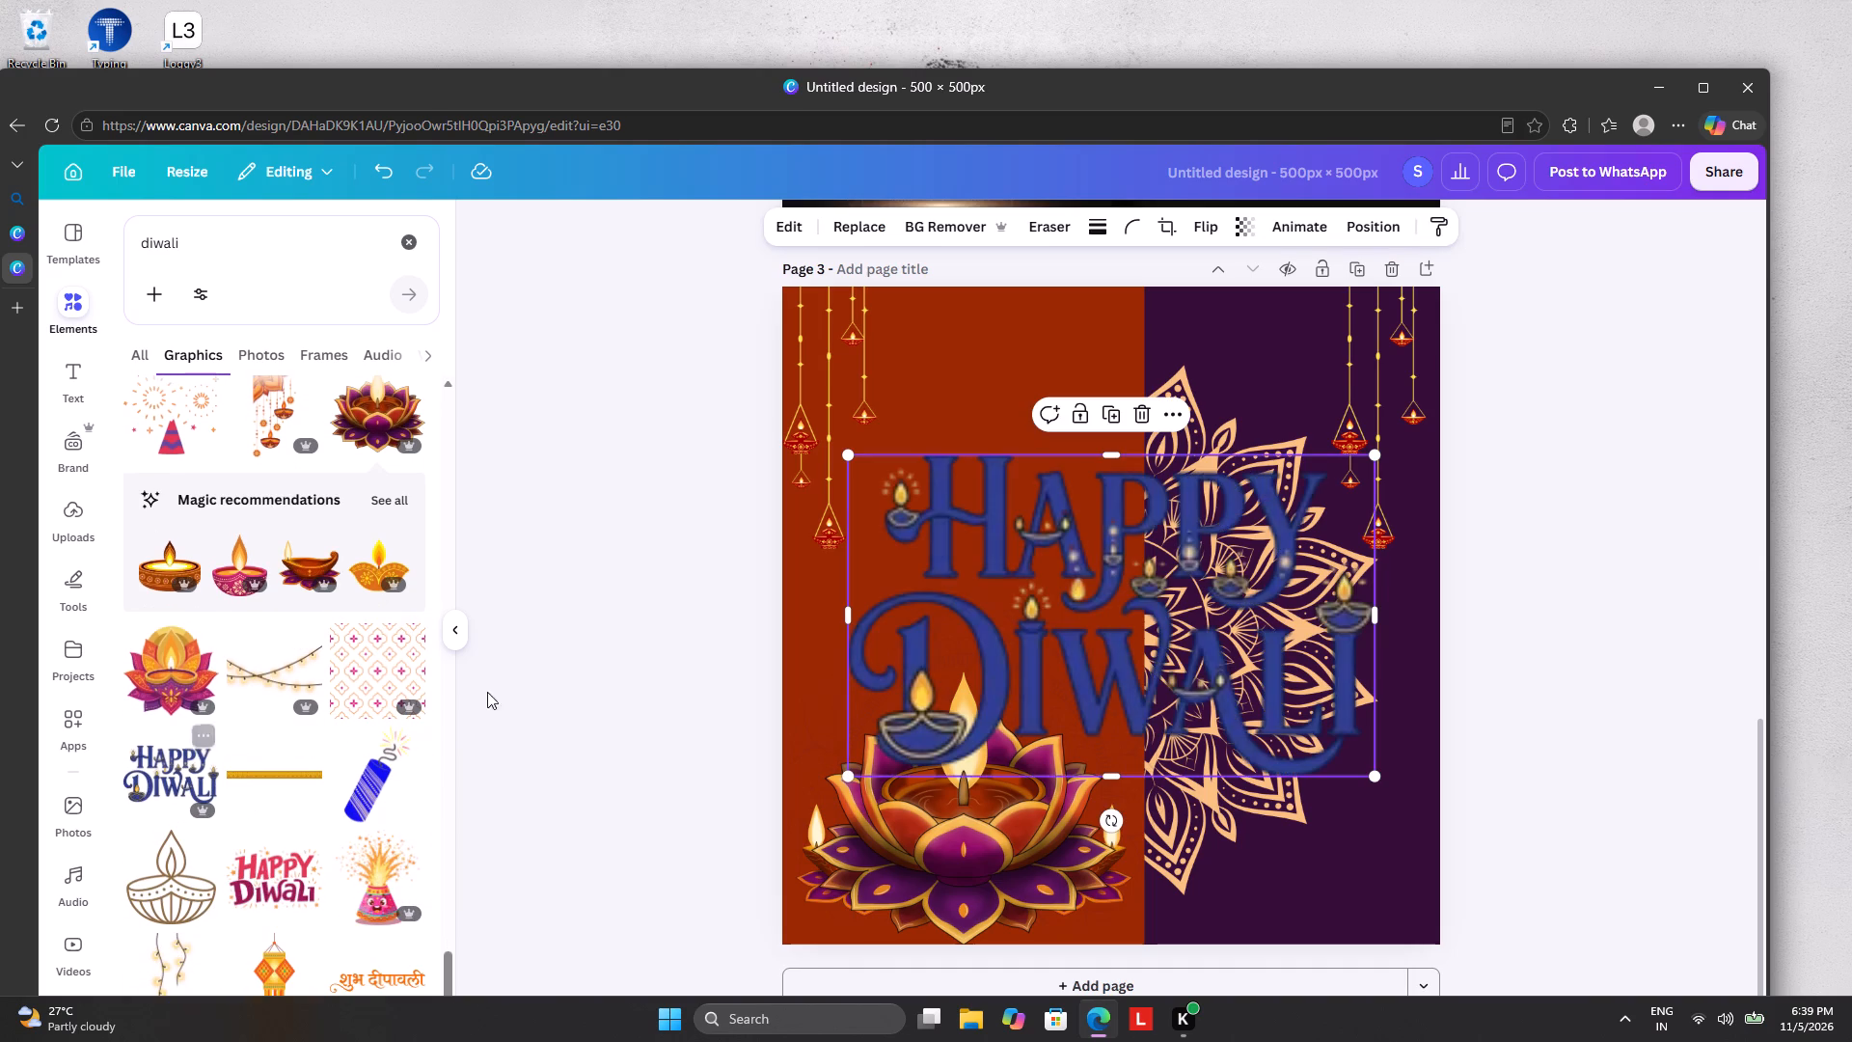
left_click_drag(849, 460, 940, 550)
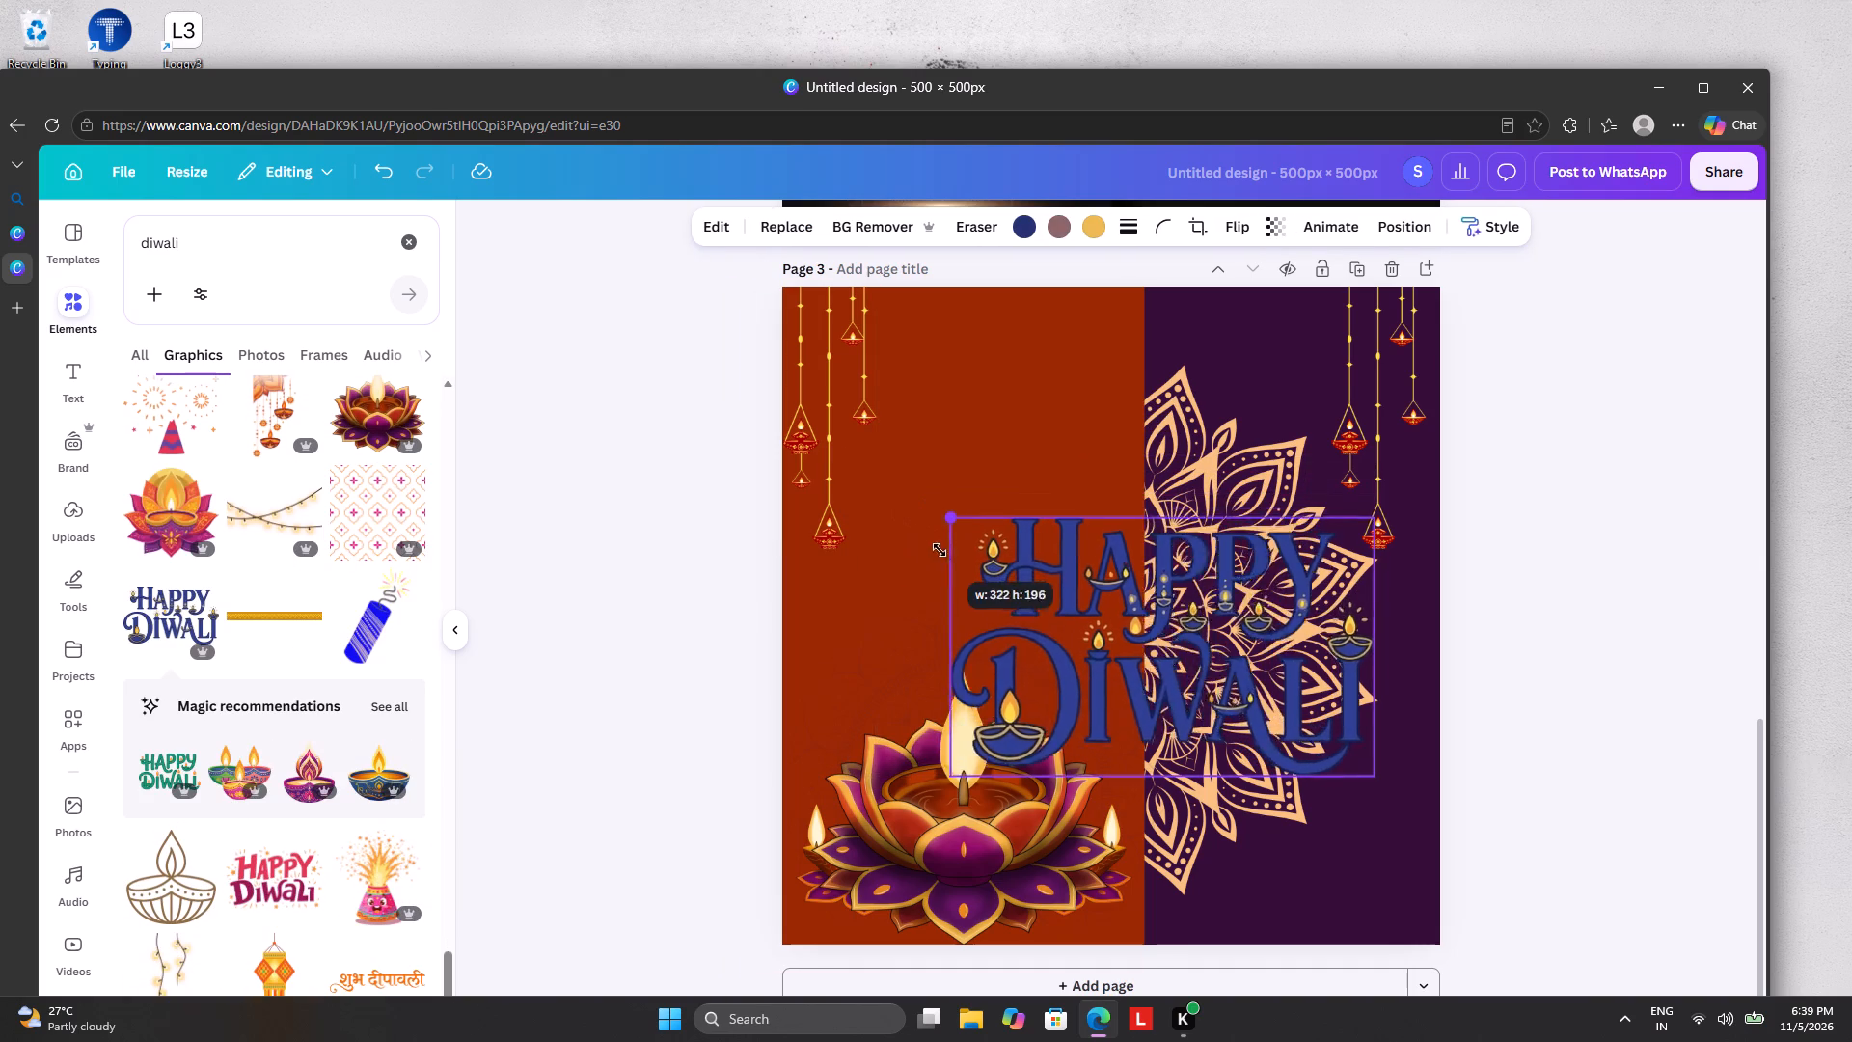
left_click_drag(940, 550, 1009, 596)
left_click_drag(1029, 562, 1099, 605)
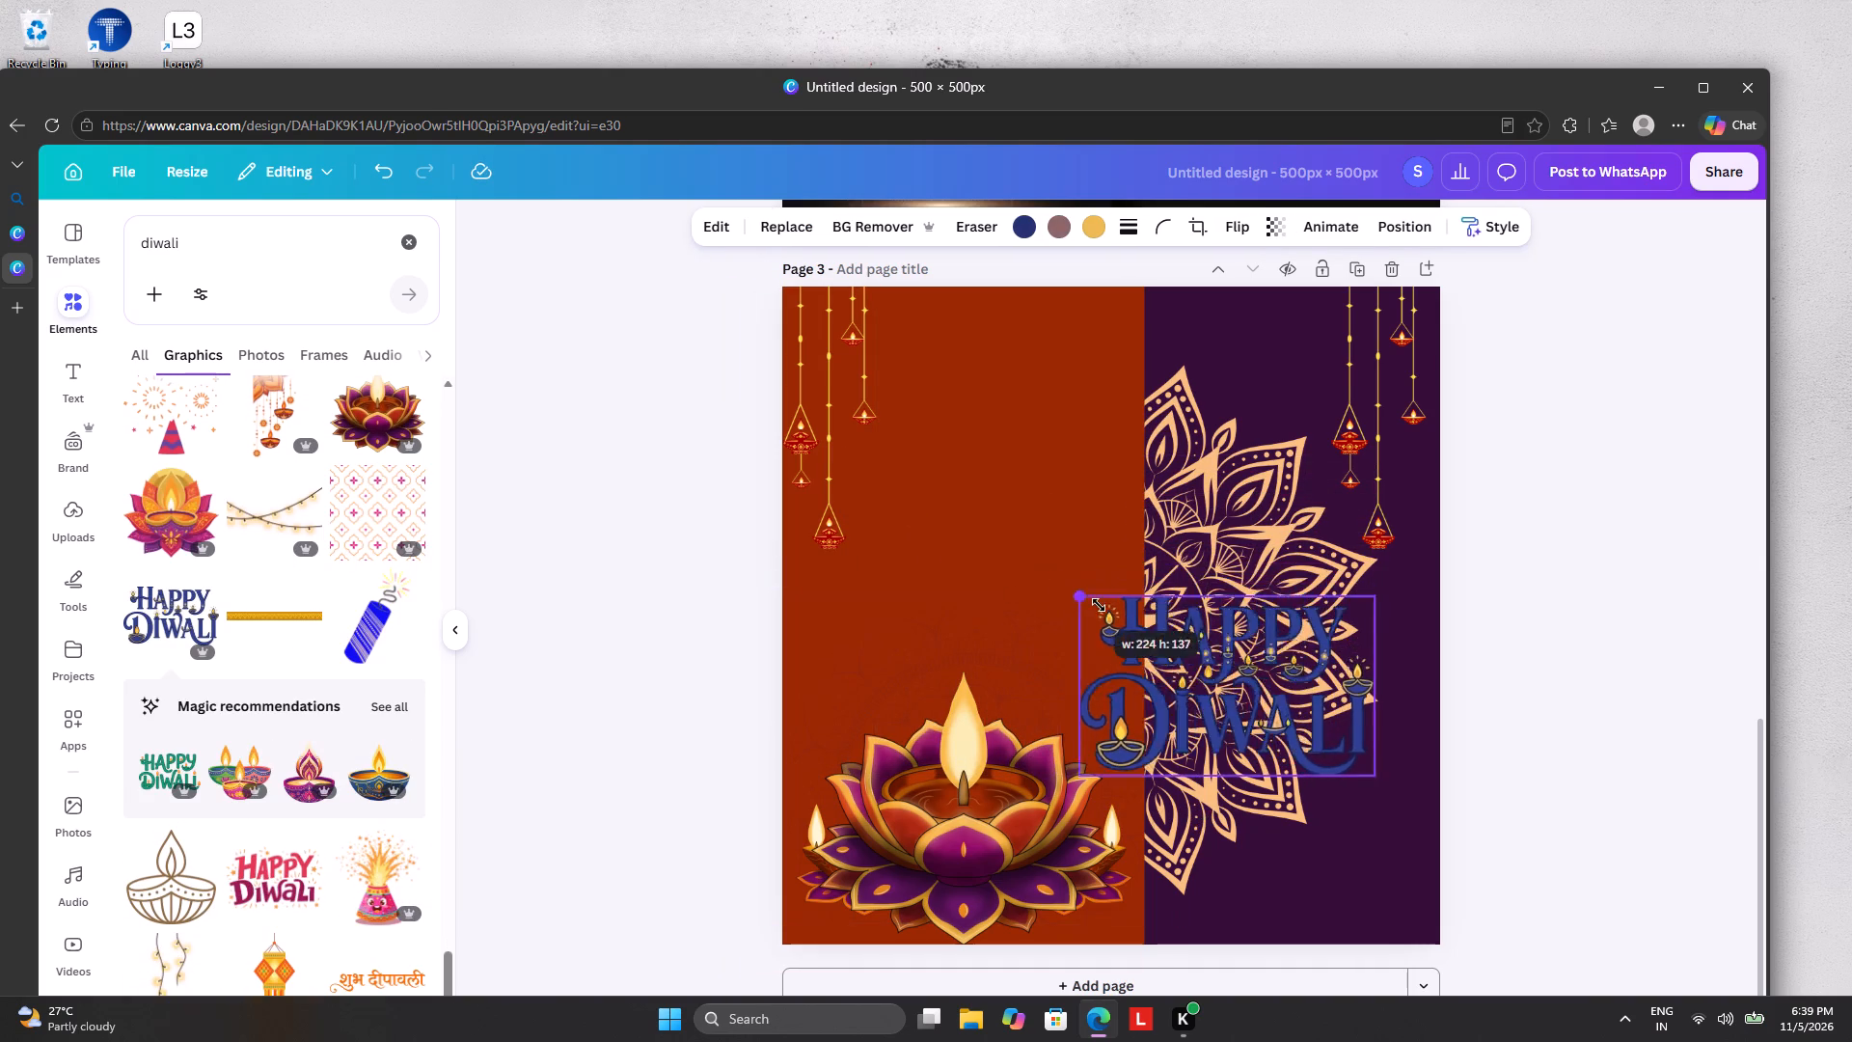
left_click_drag(1099, 605, 1113, 611)
left_click_drag(1252, 688, 986, 536)
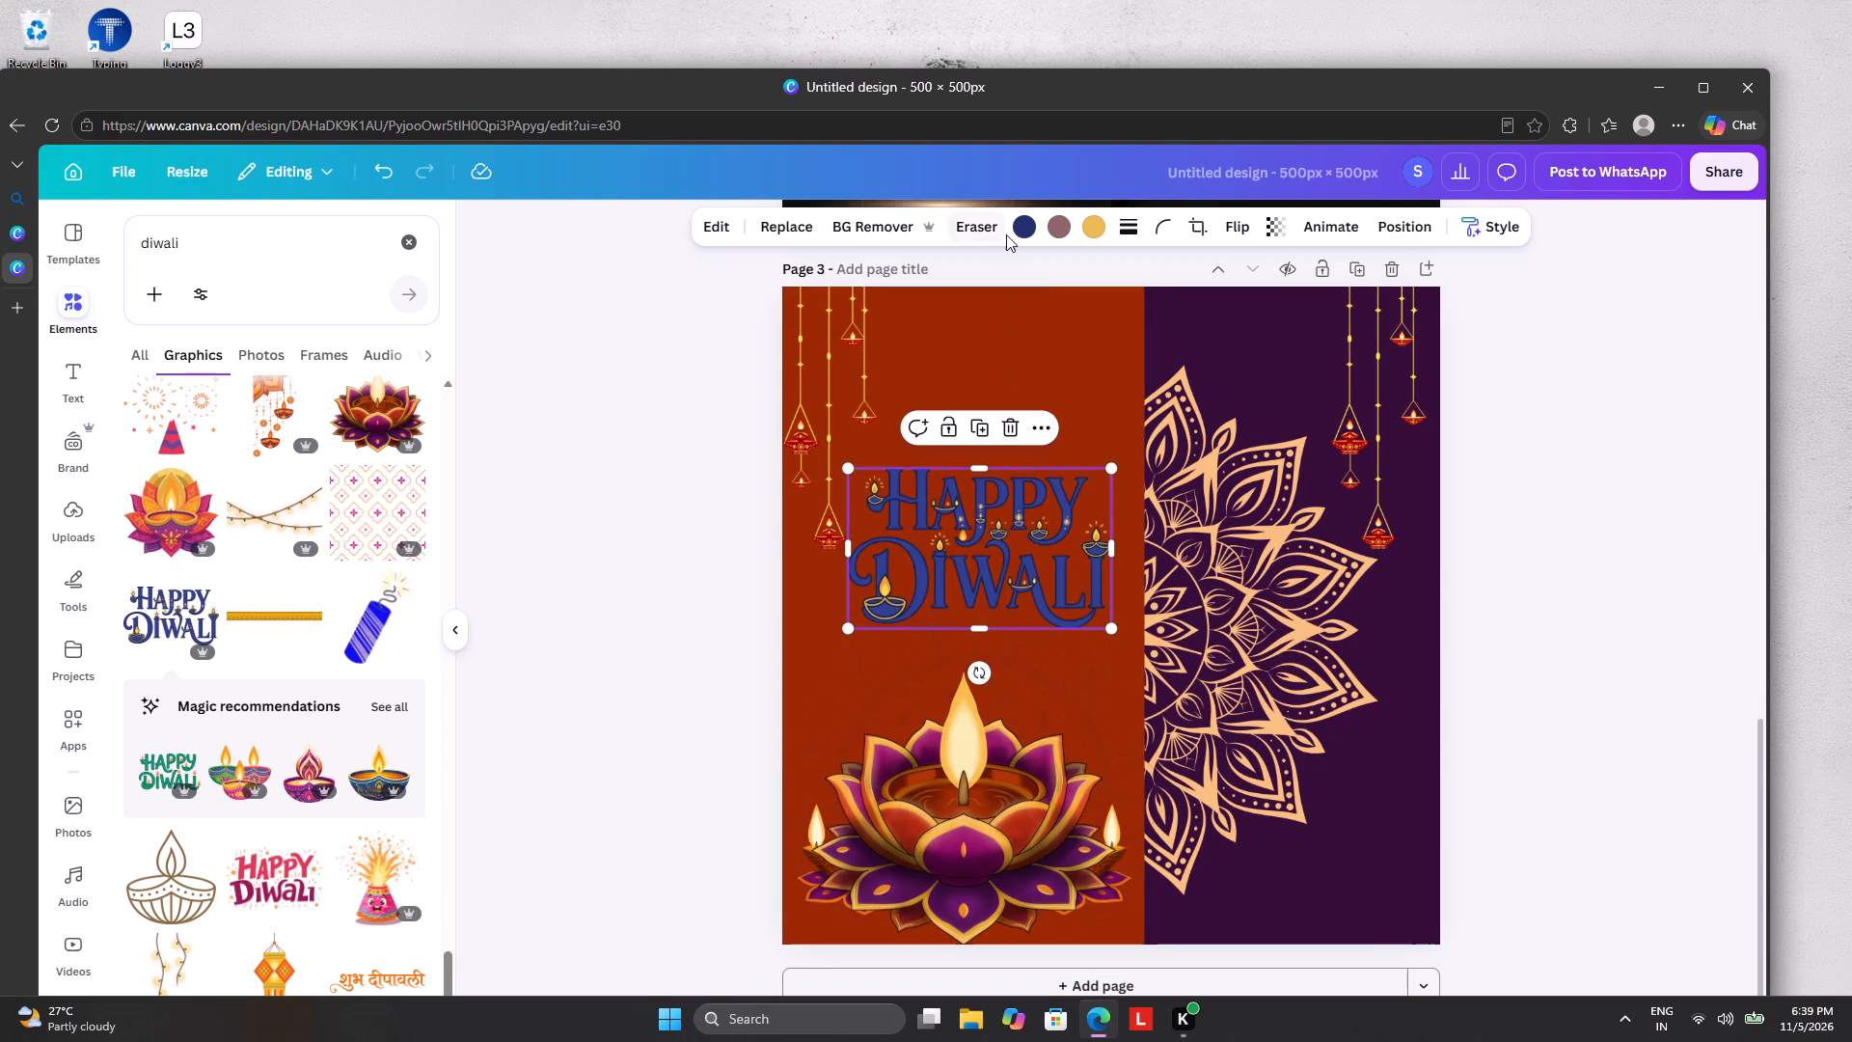
Recolour the blue Happy Diwali lettering with the dark purple sampled from the page background.
left_click(1012, 227)
left_click(178, 362)
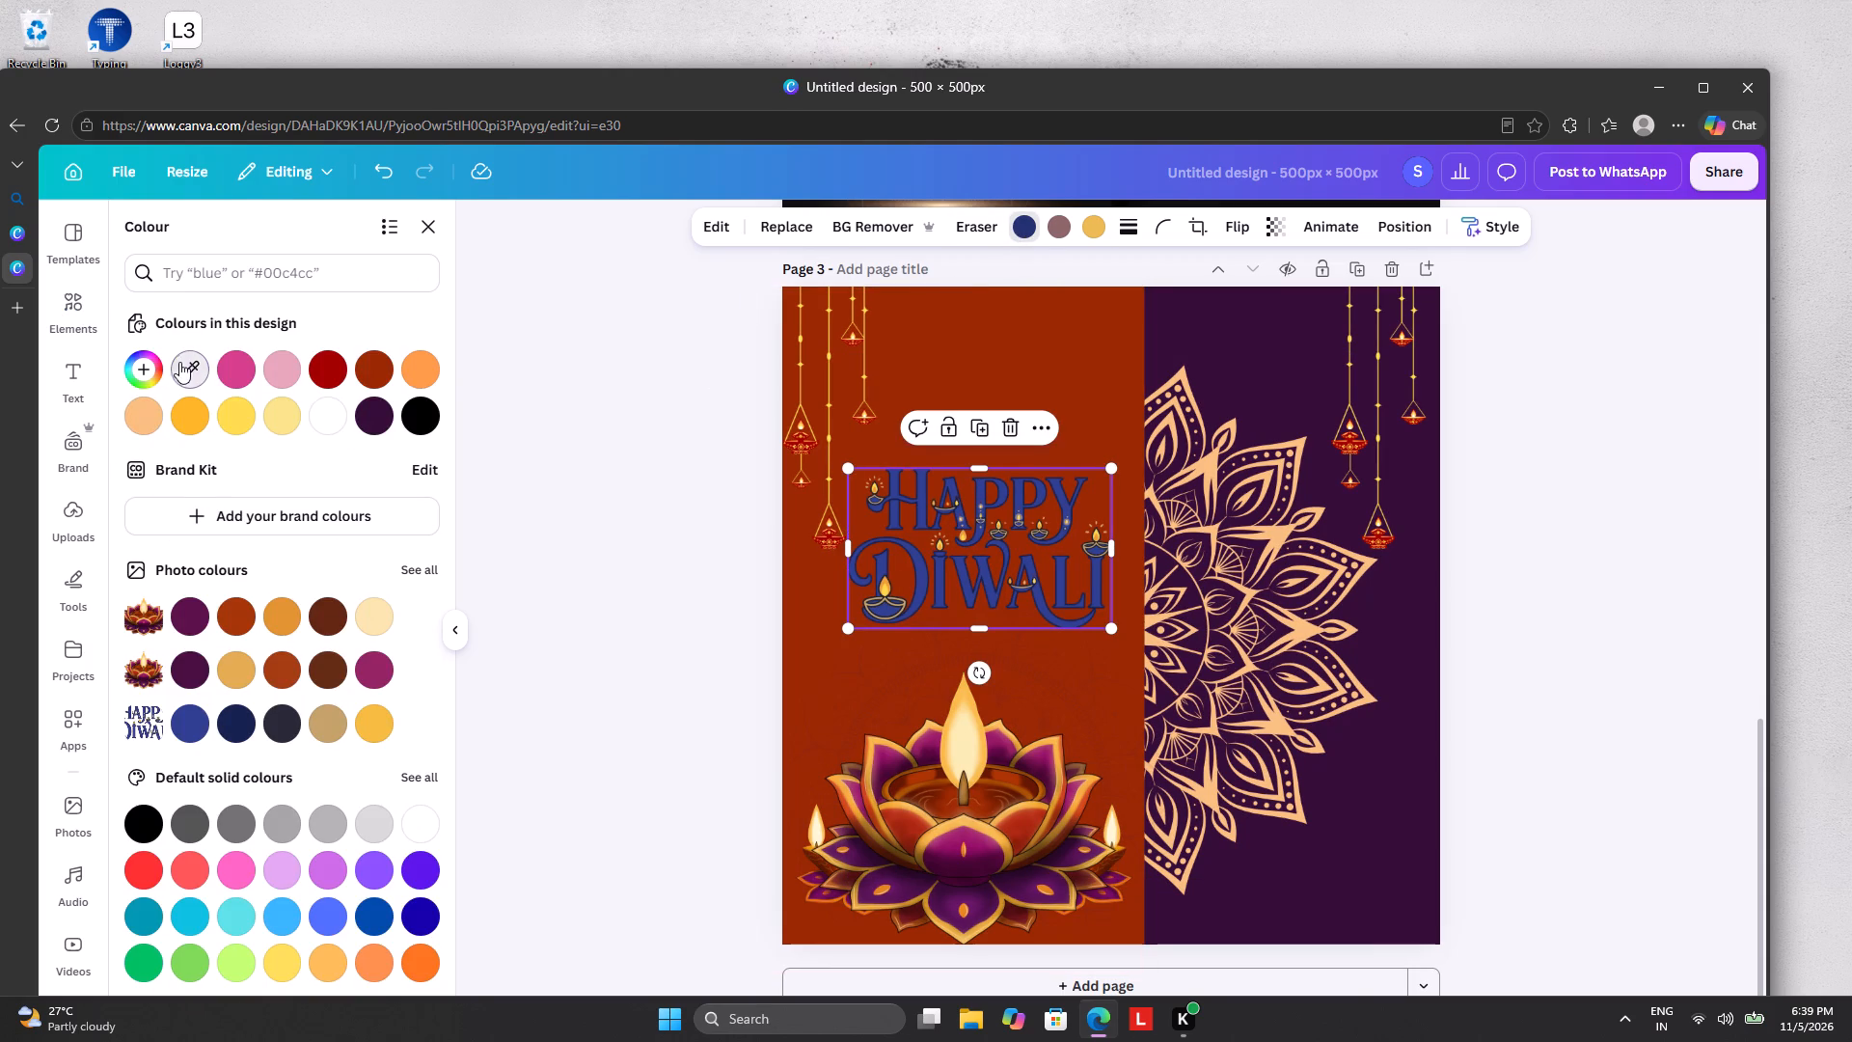
left_click(1293, 378)
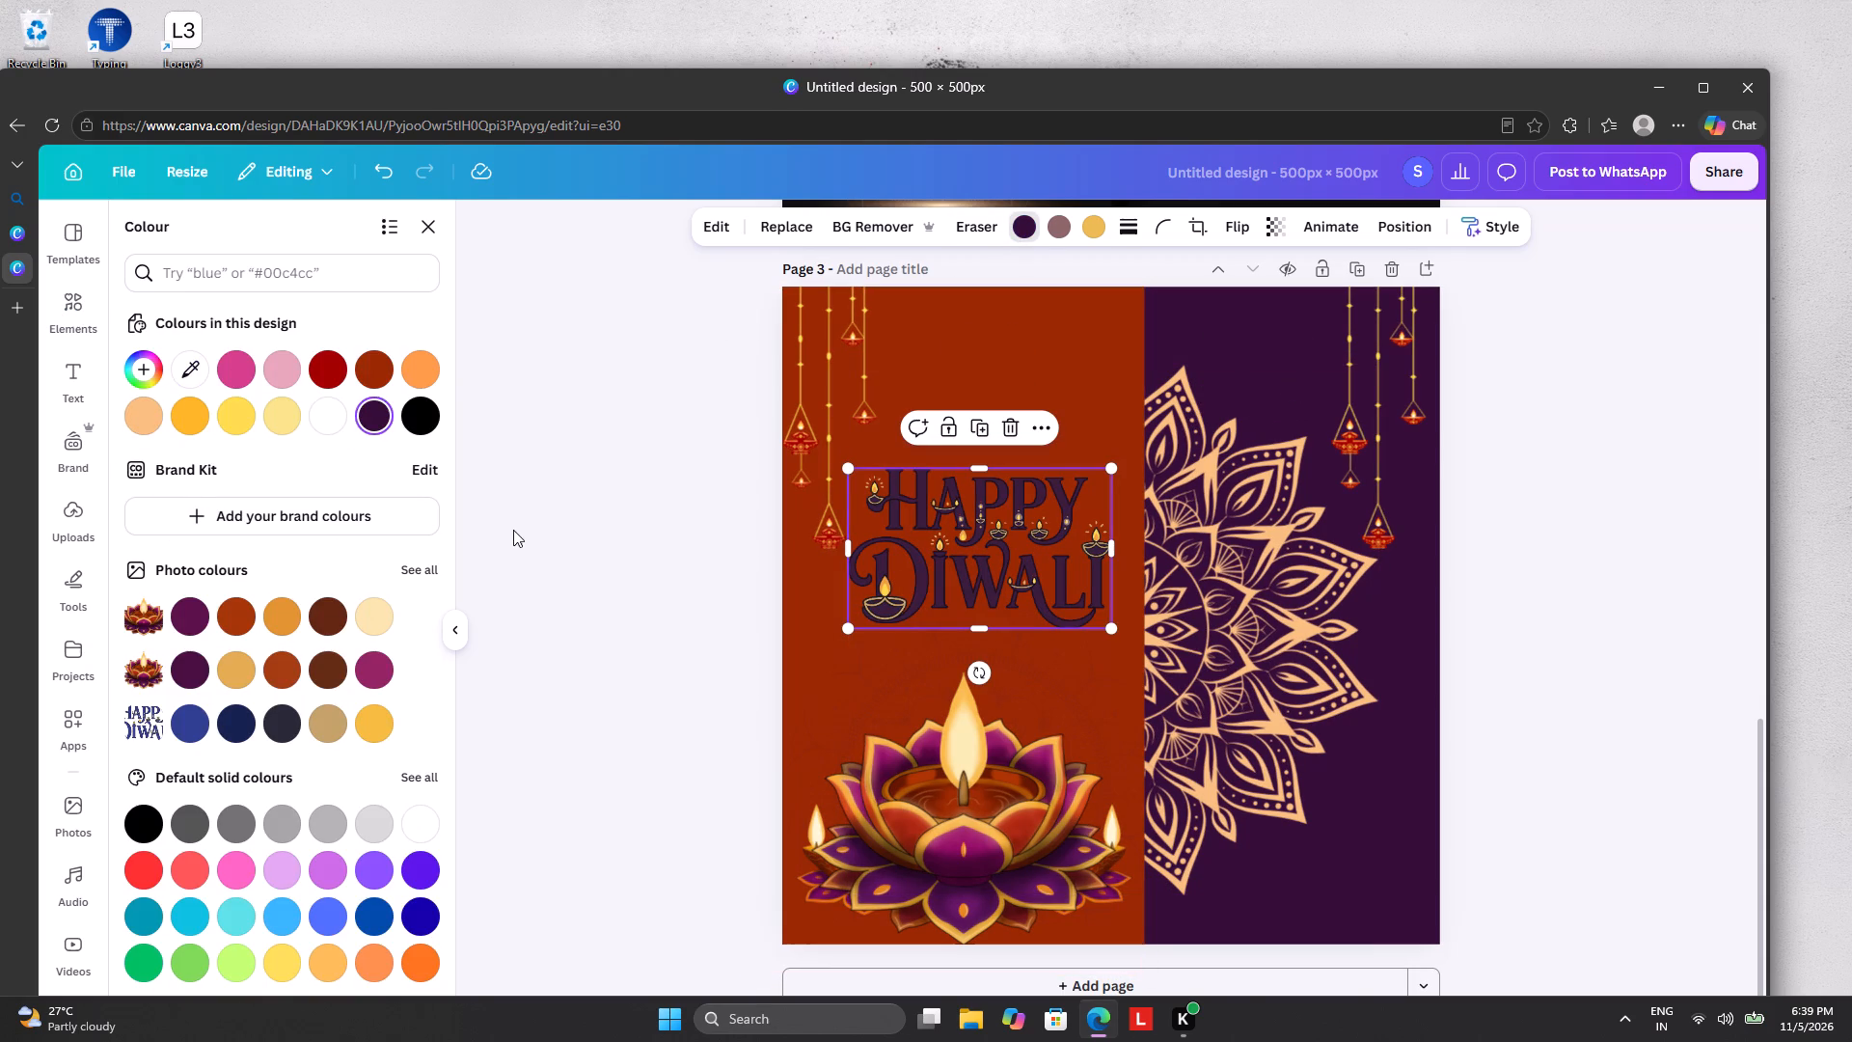
left_click(550, 516)
left_click(553, 515)
Move the Happy Diwali lettering slightly down, closer to the lotus diya.
left_click_drag(918, 559, 918, 563)
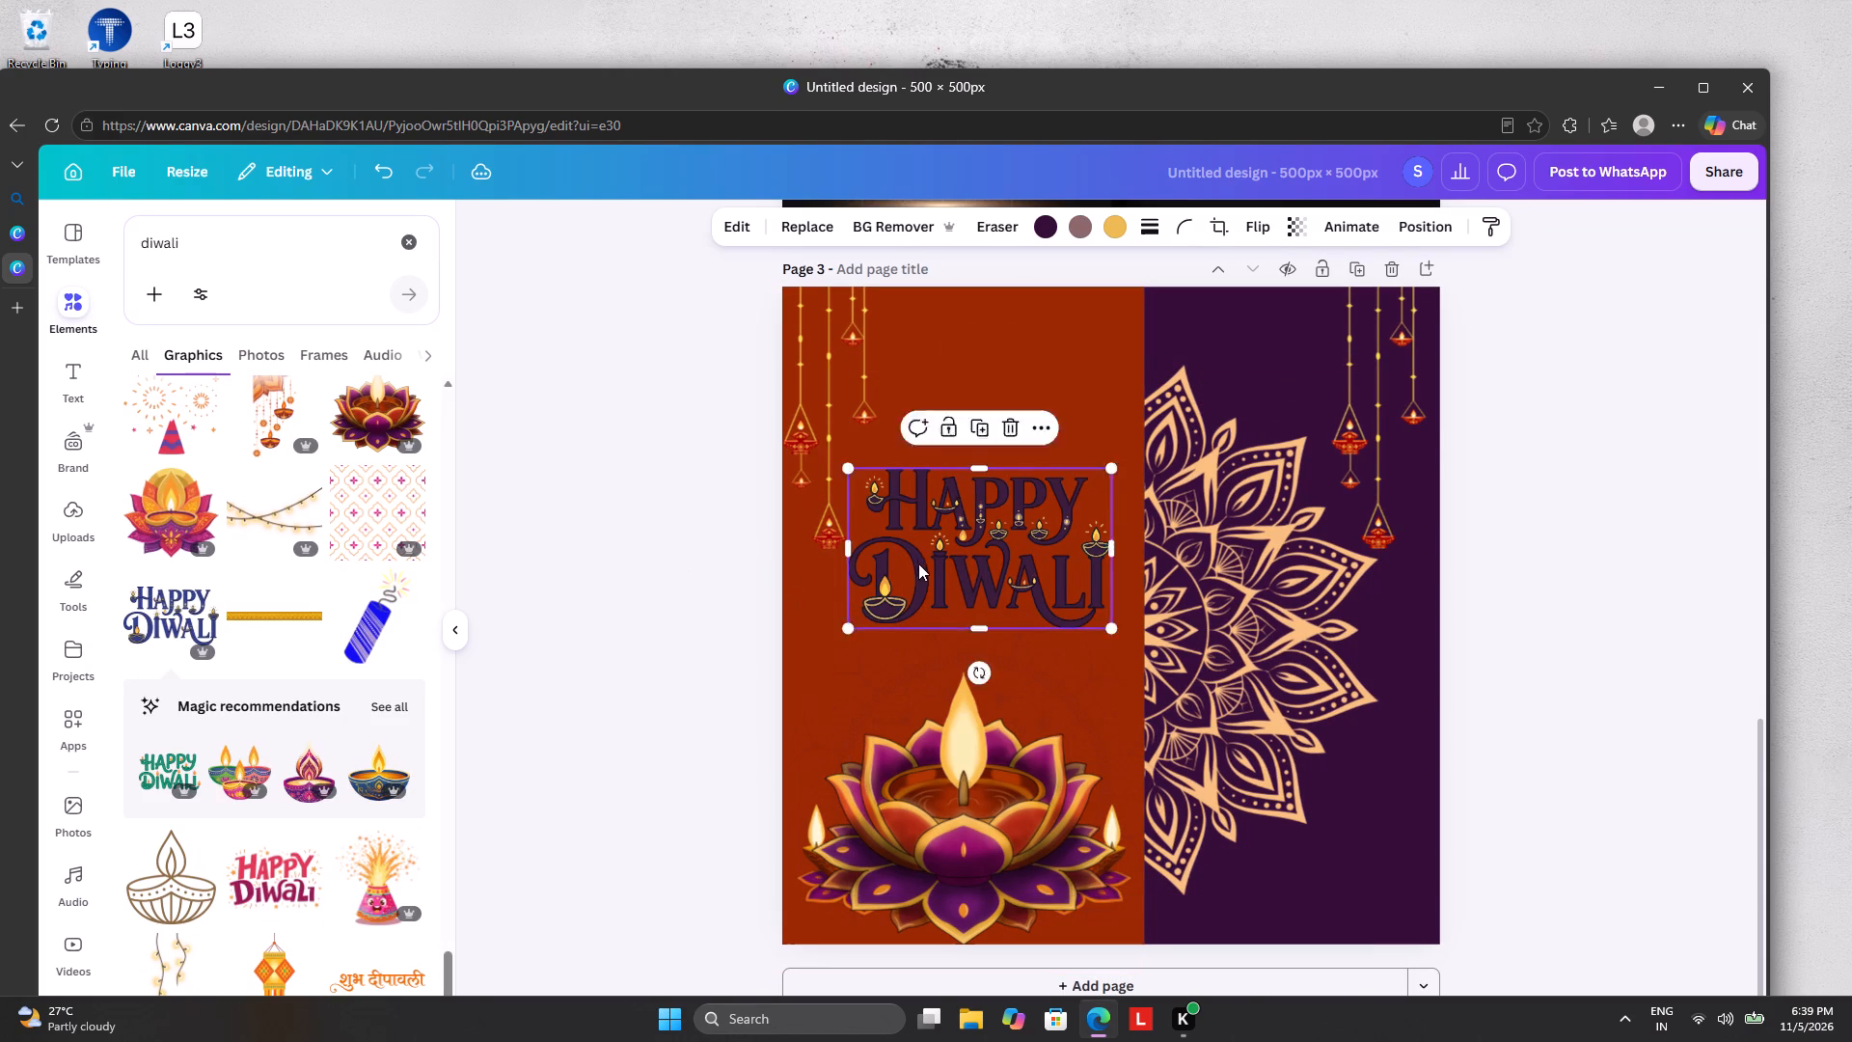
left_click_drag(918, 563, 919, 583)
scroll(277, 662, "down", 1)
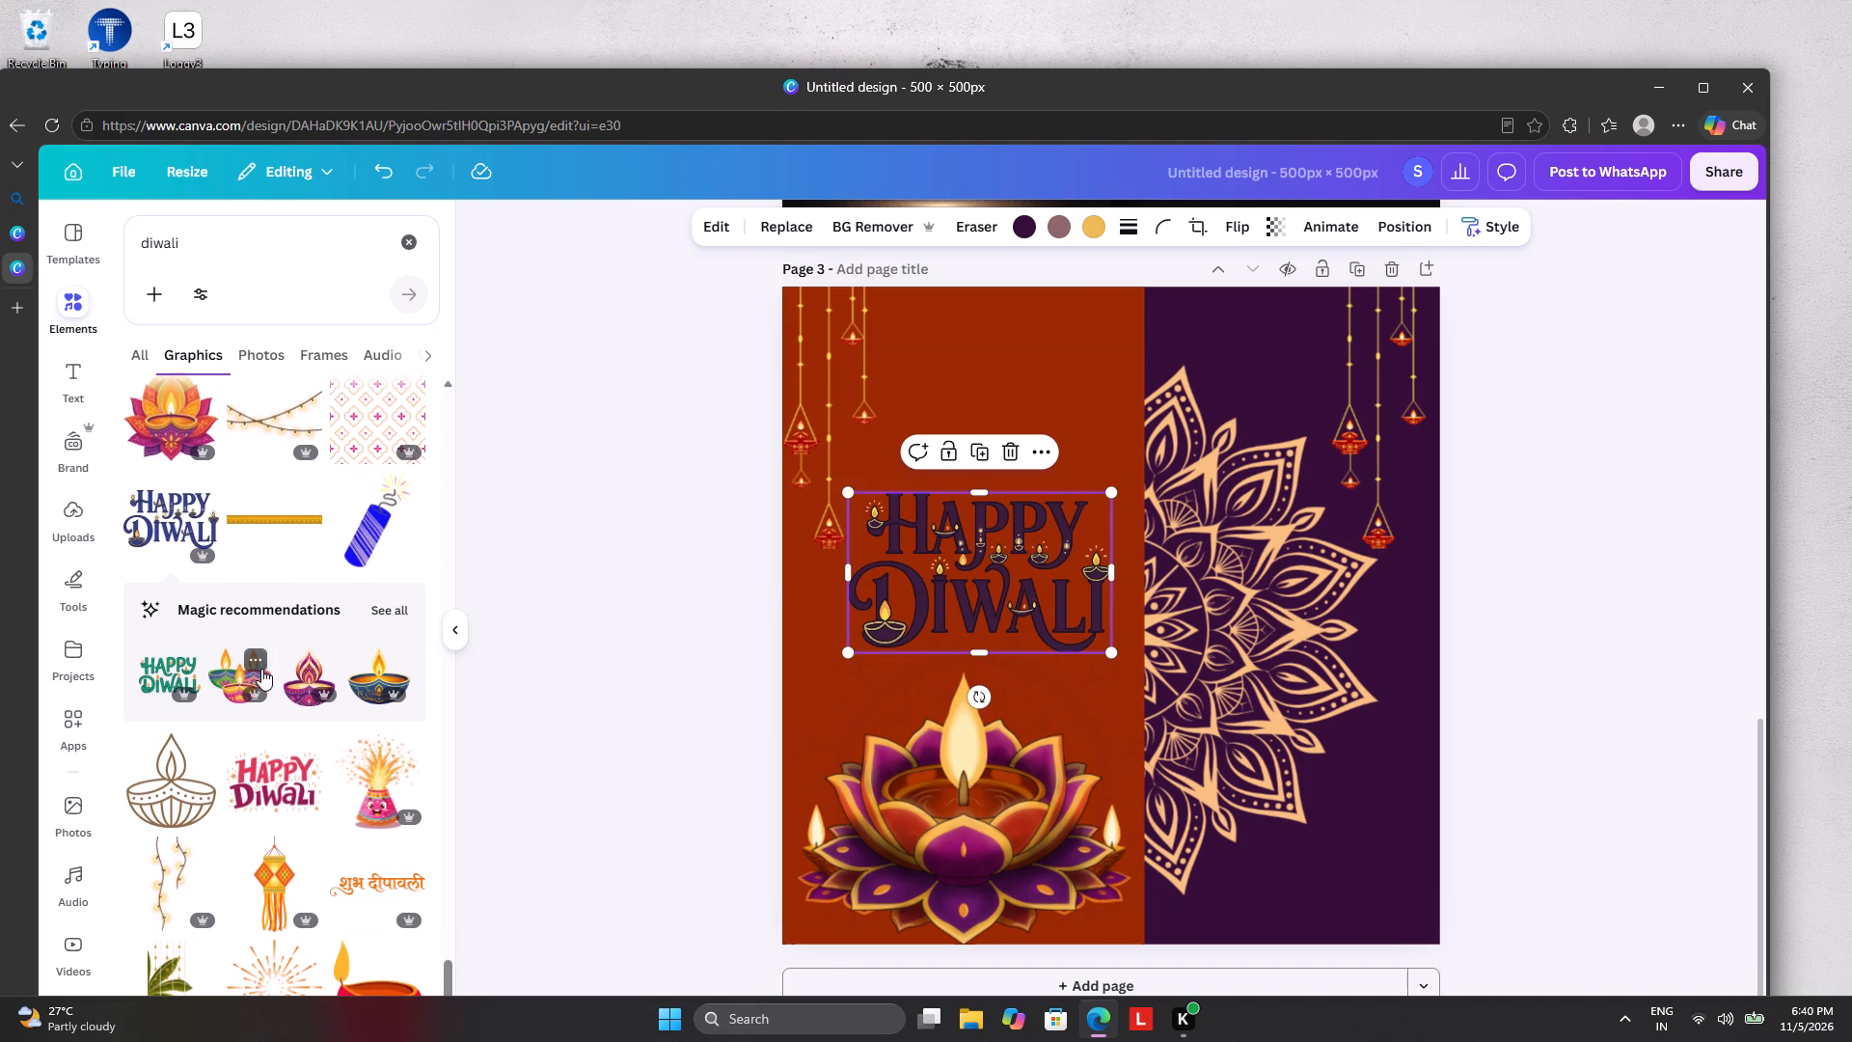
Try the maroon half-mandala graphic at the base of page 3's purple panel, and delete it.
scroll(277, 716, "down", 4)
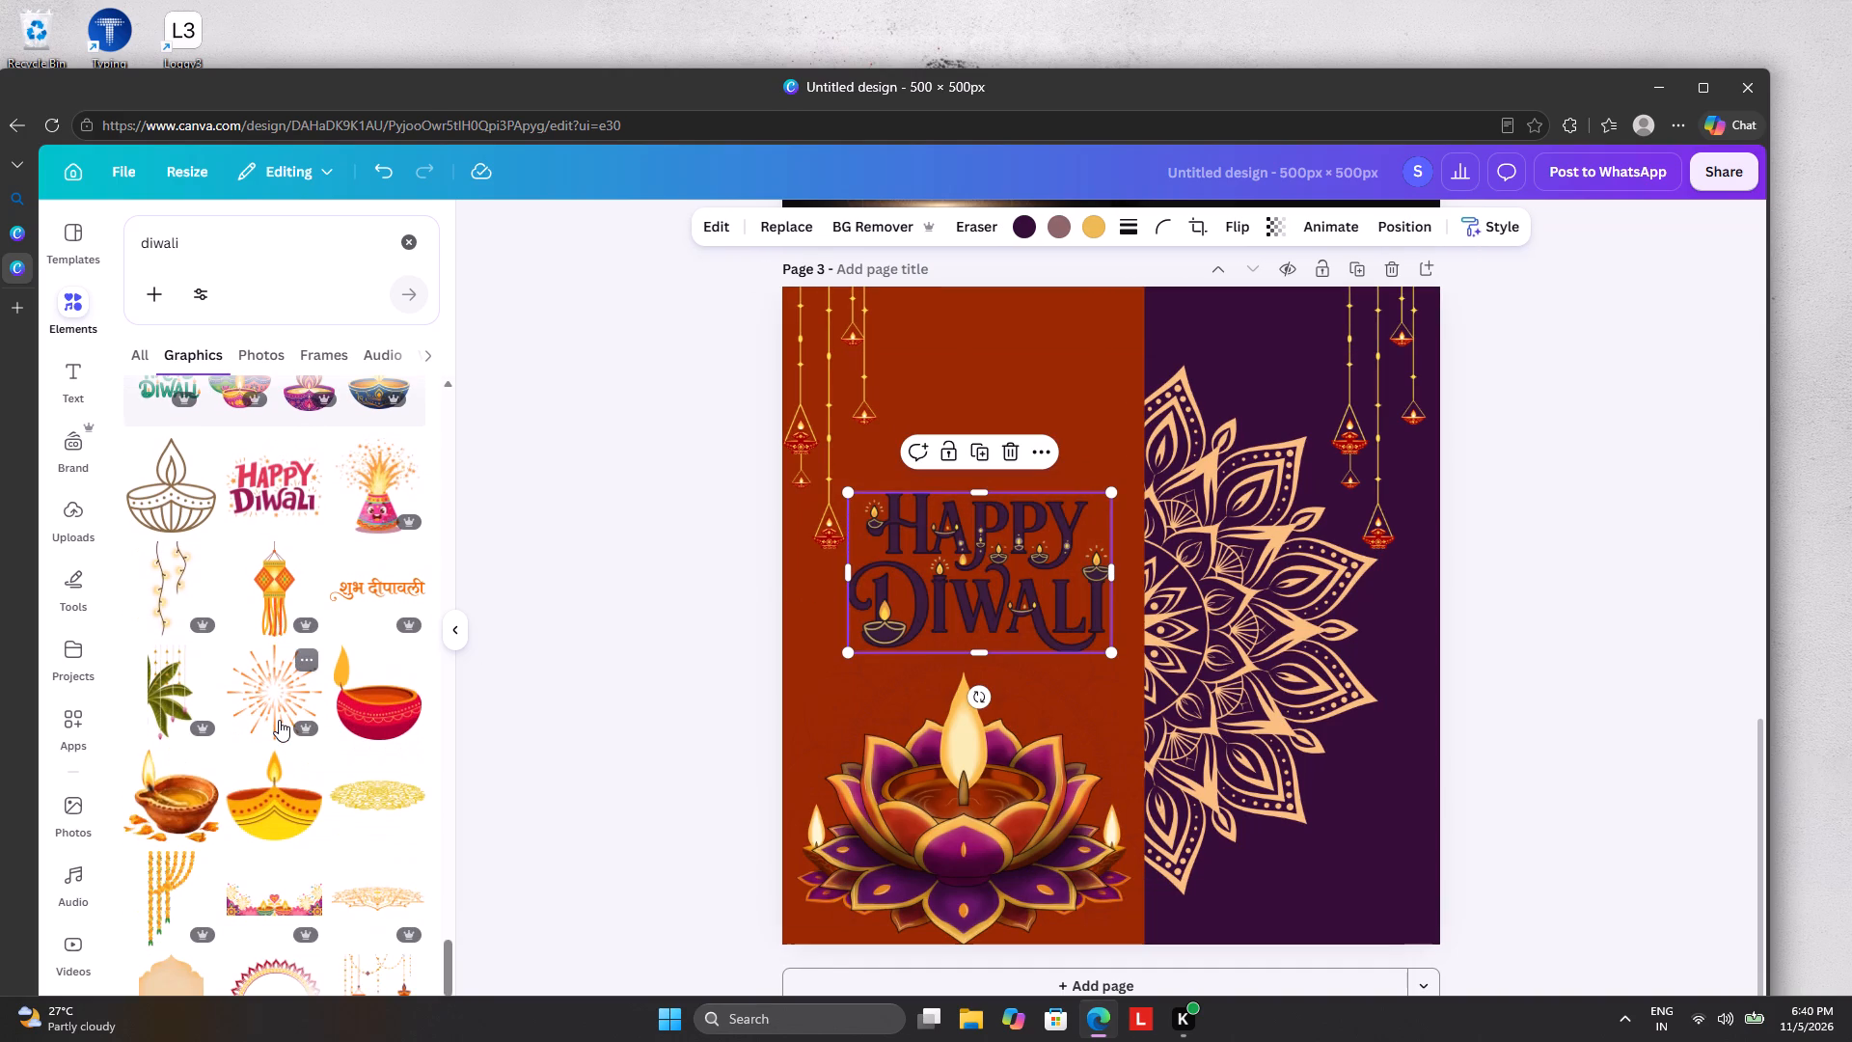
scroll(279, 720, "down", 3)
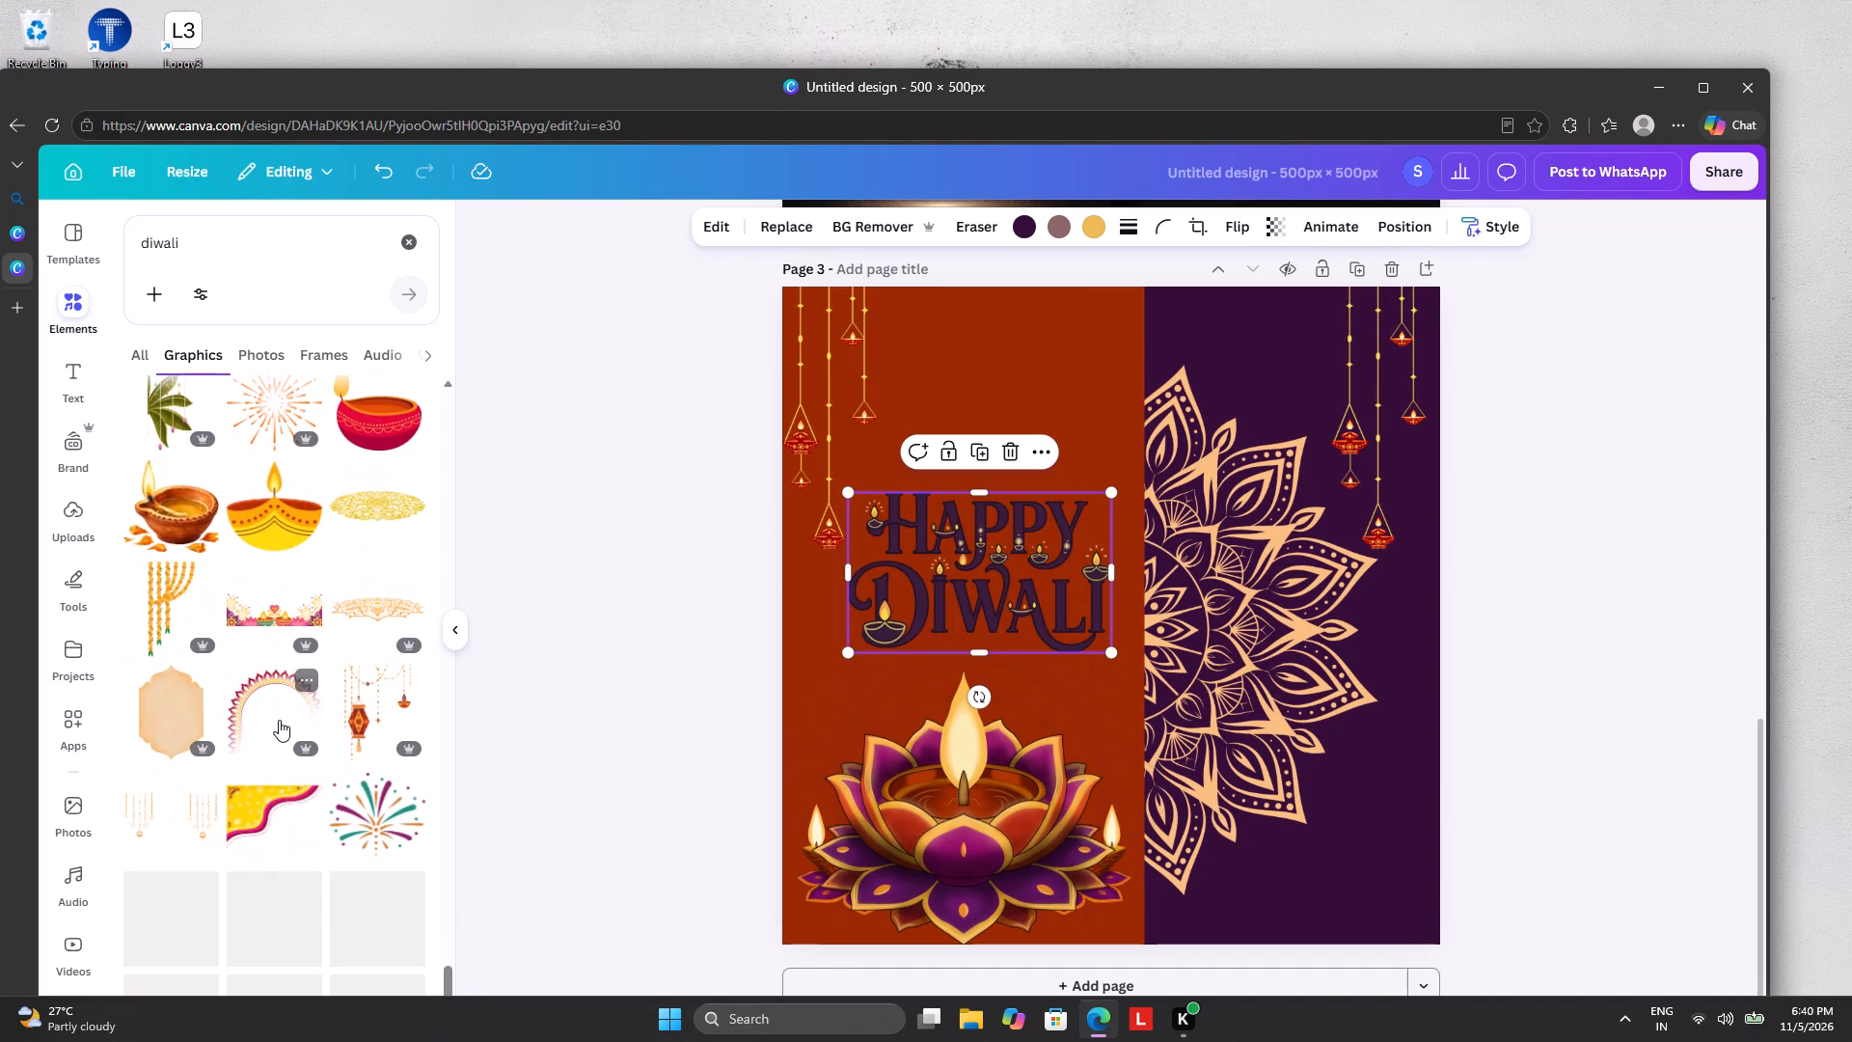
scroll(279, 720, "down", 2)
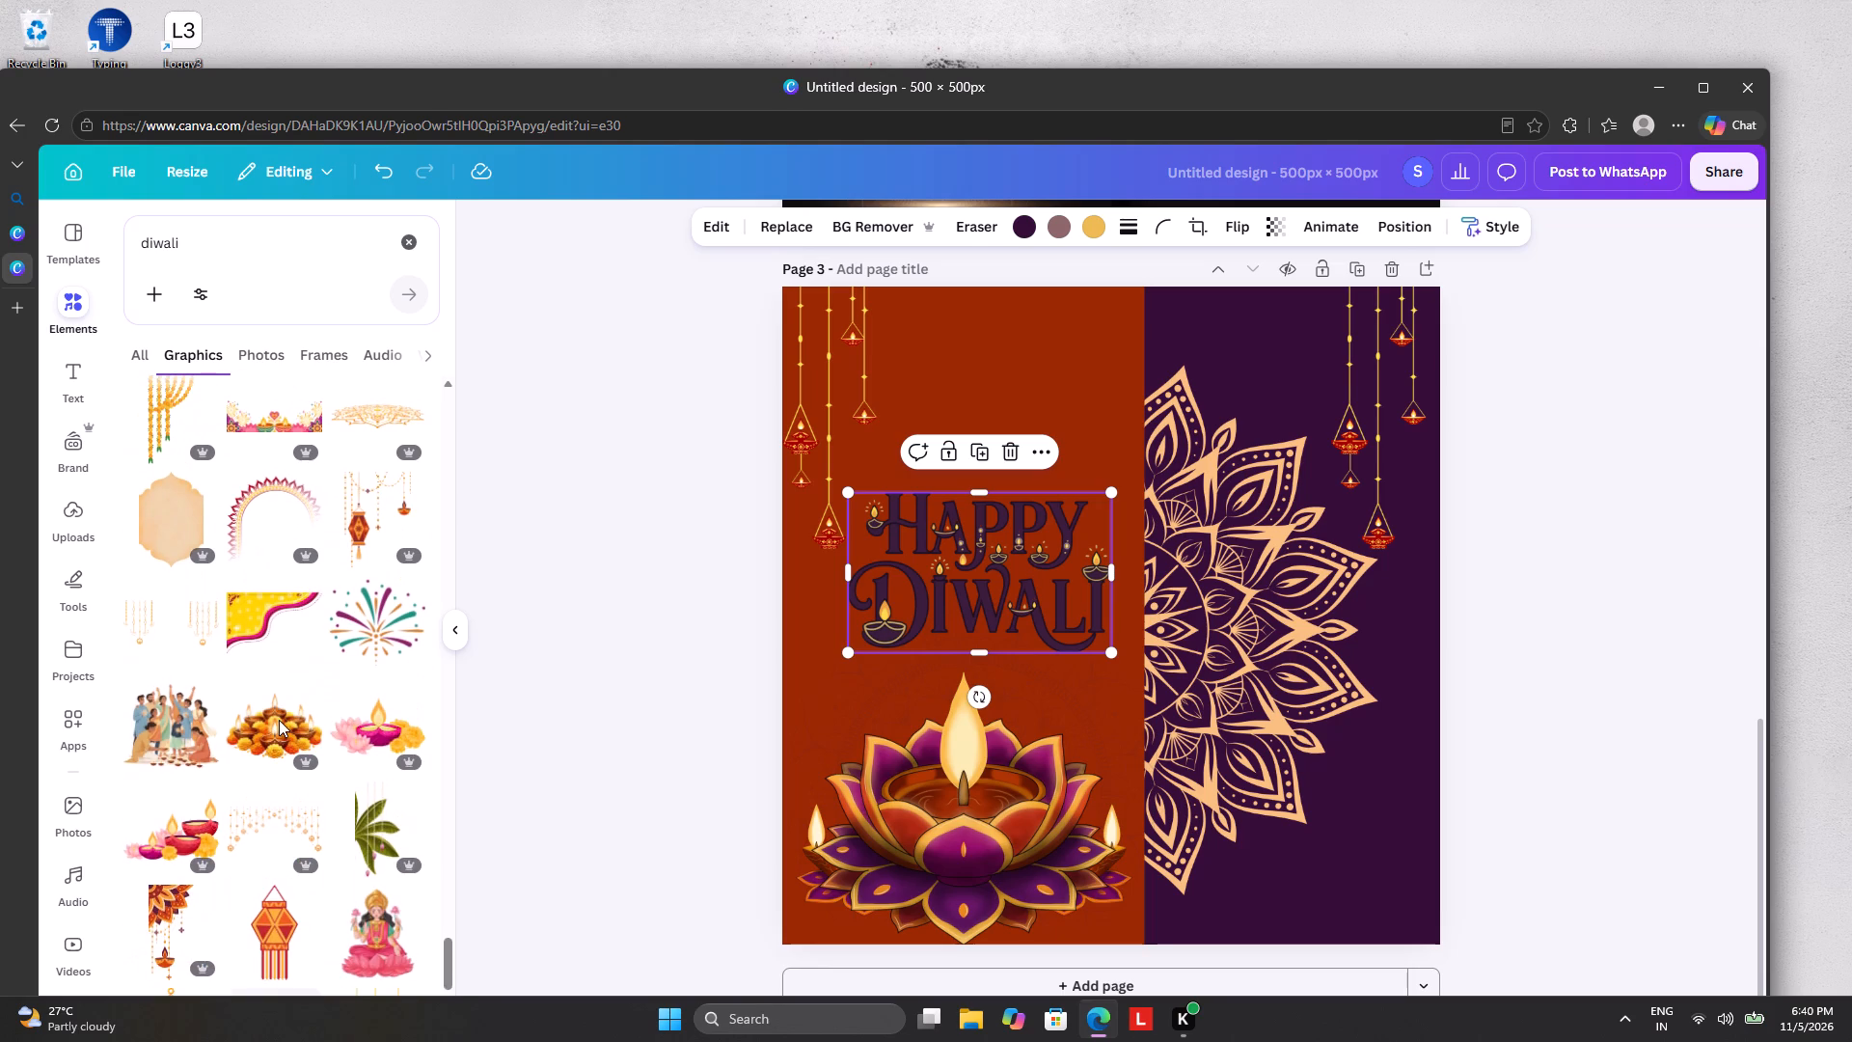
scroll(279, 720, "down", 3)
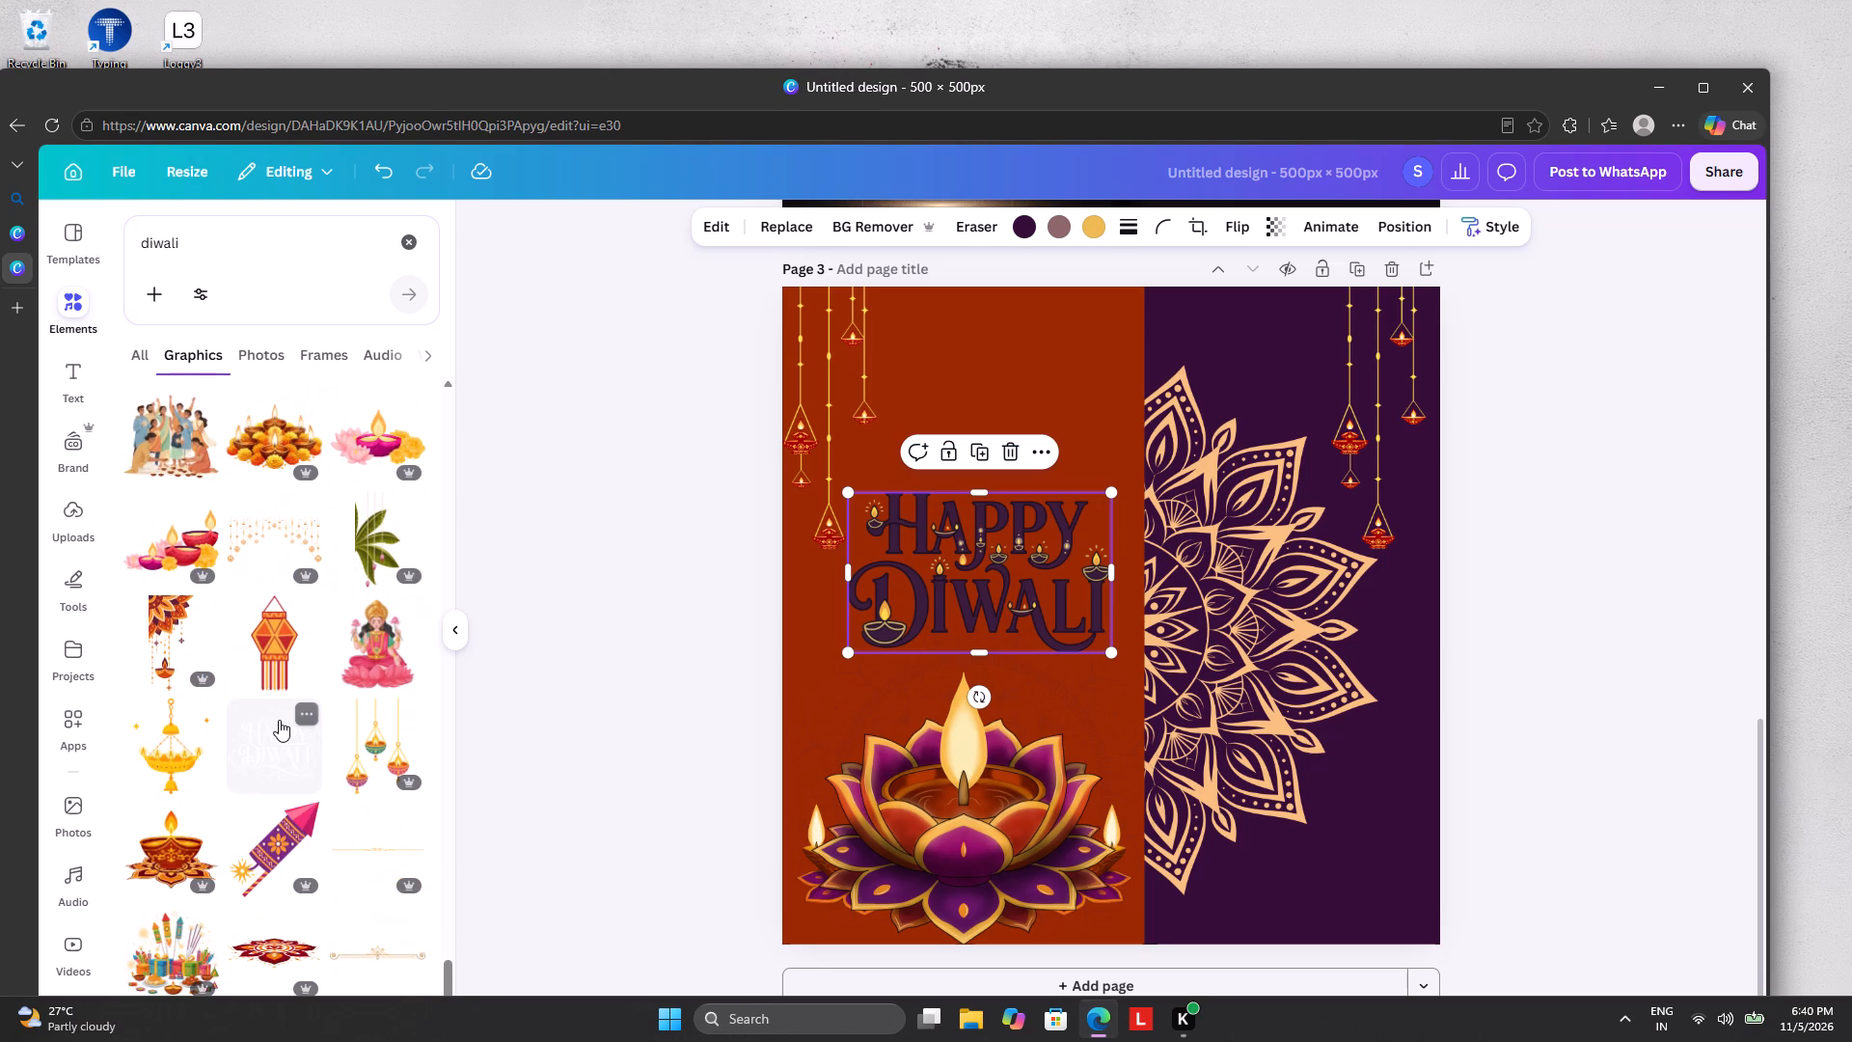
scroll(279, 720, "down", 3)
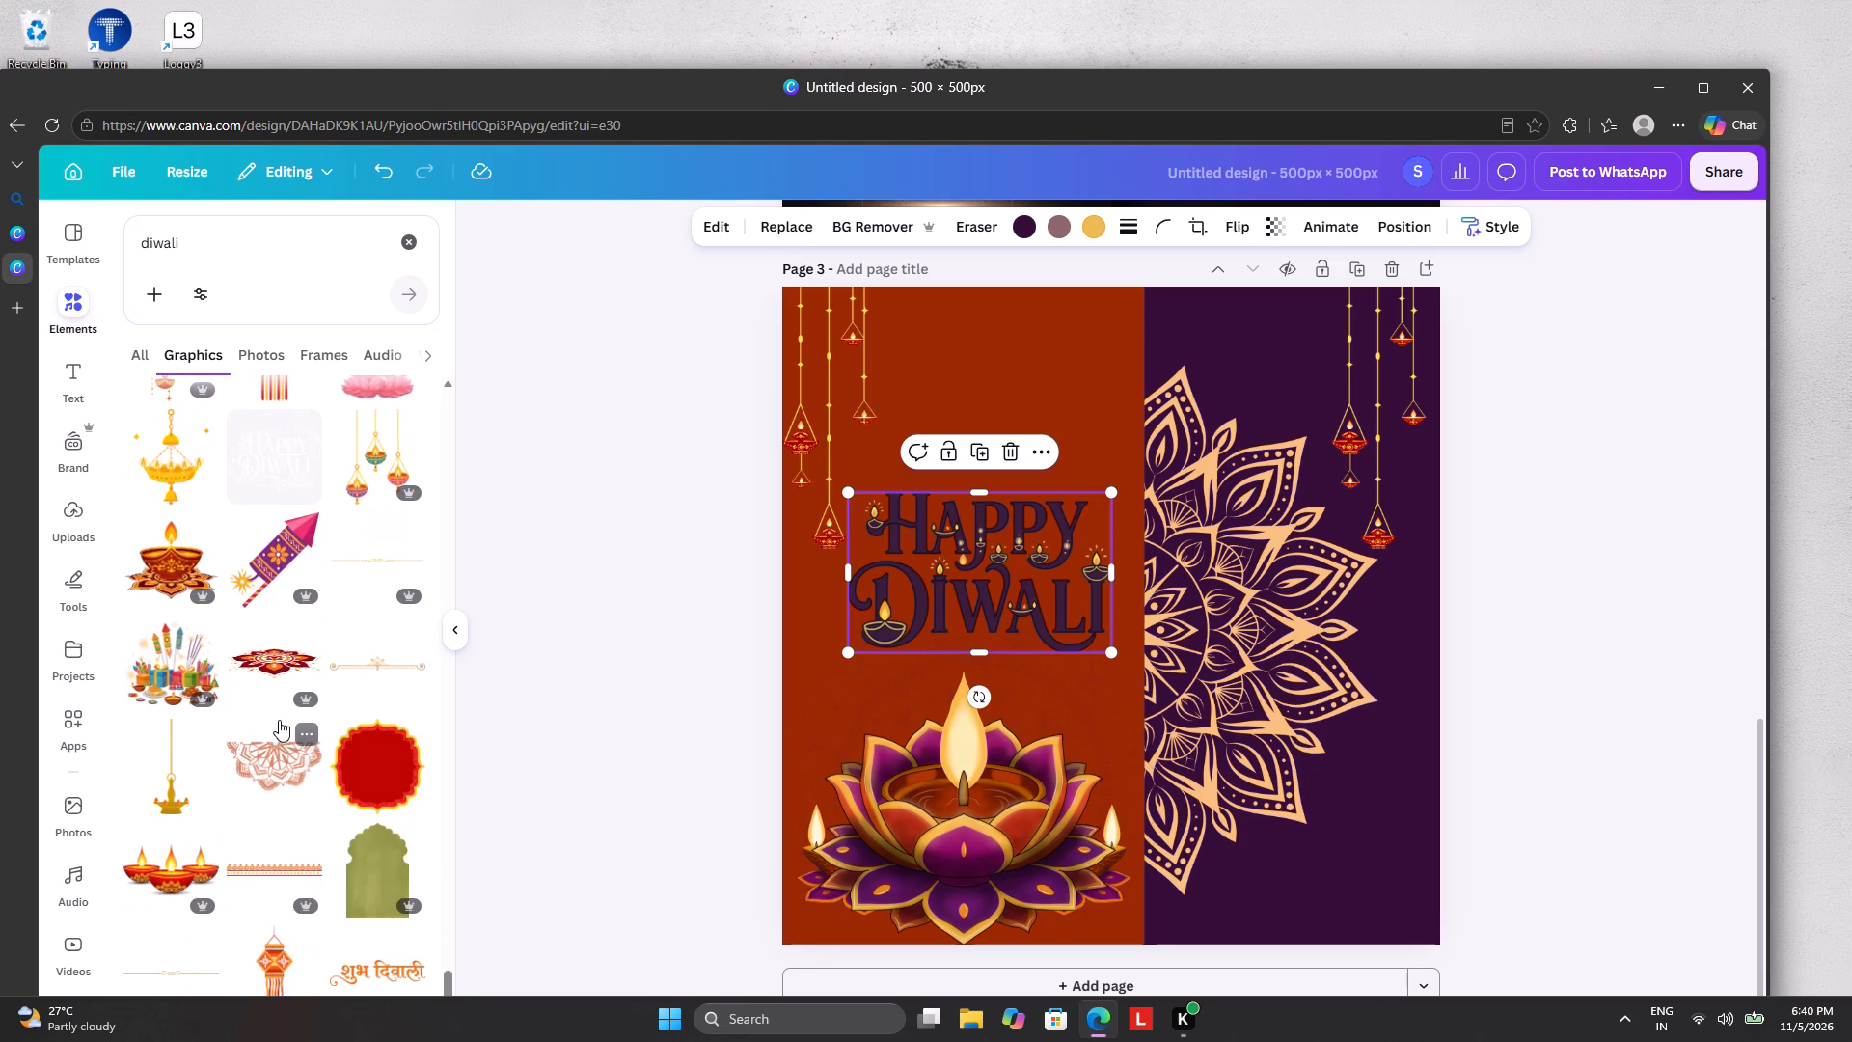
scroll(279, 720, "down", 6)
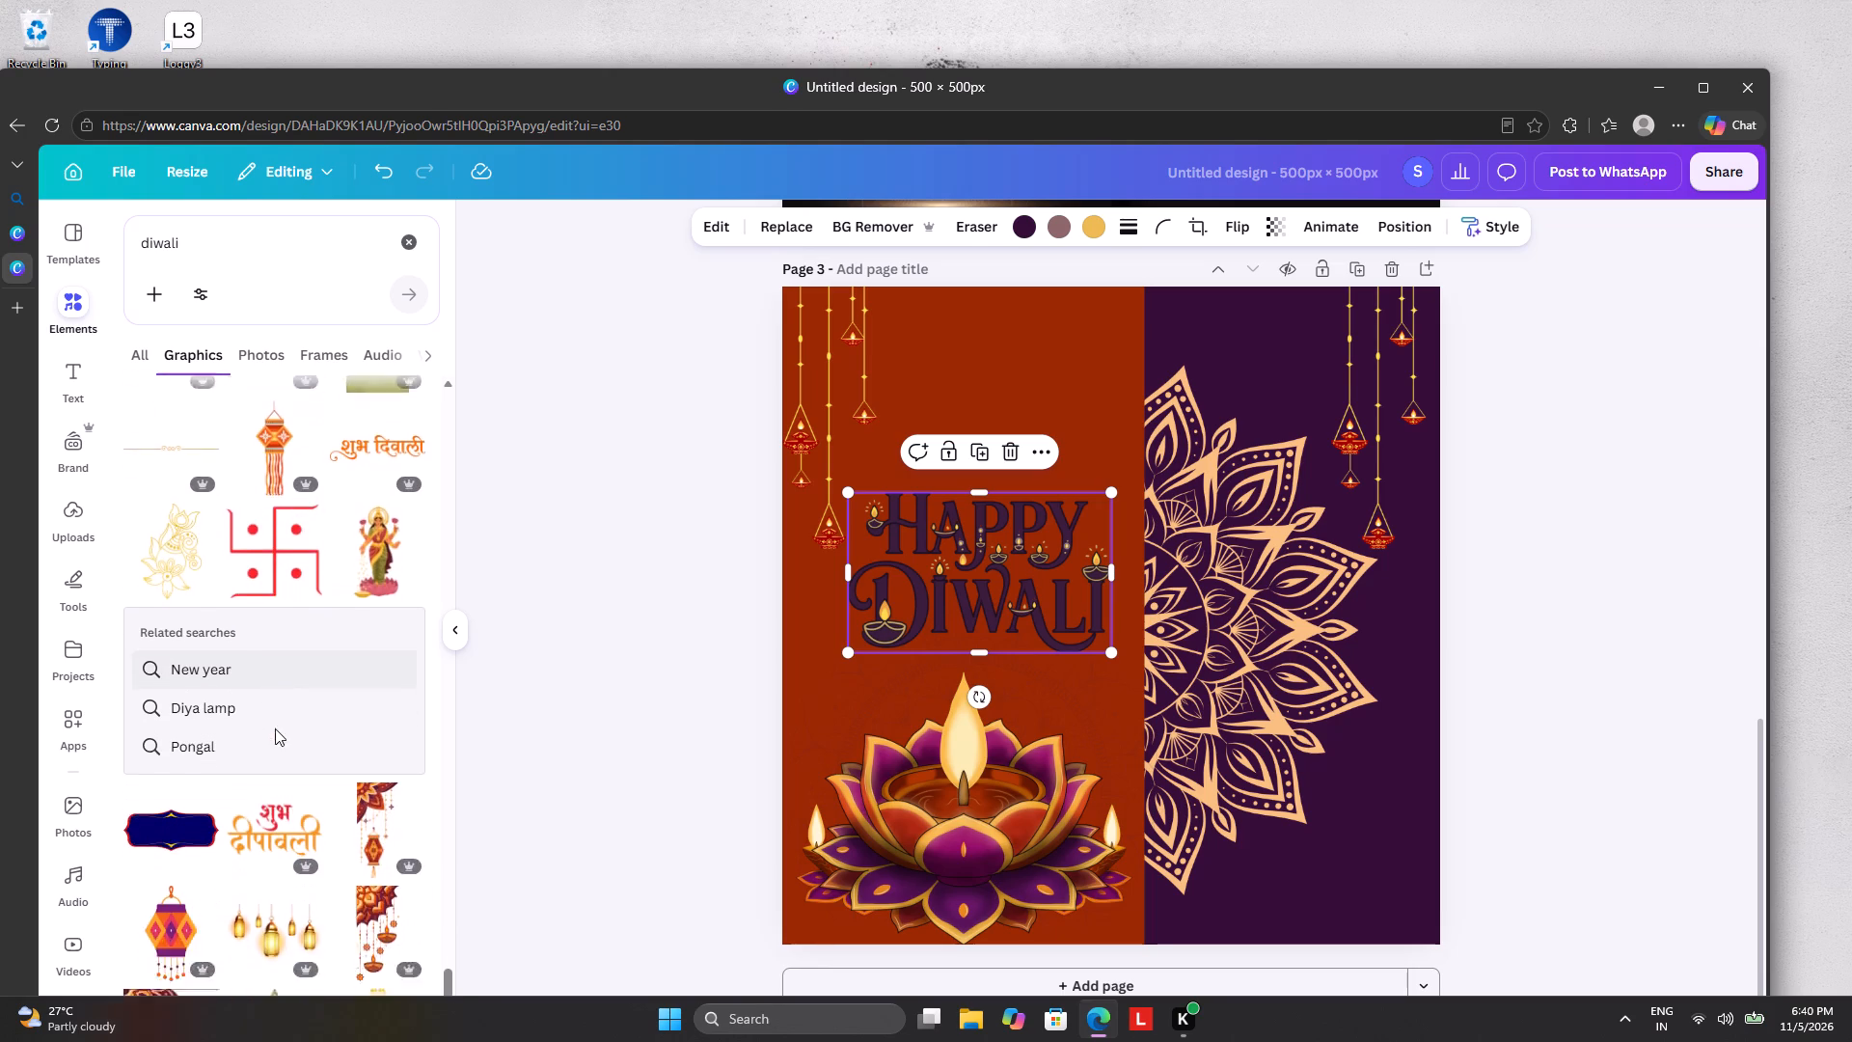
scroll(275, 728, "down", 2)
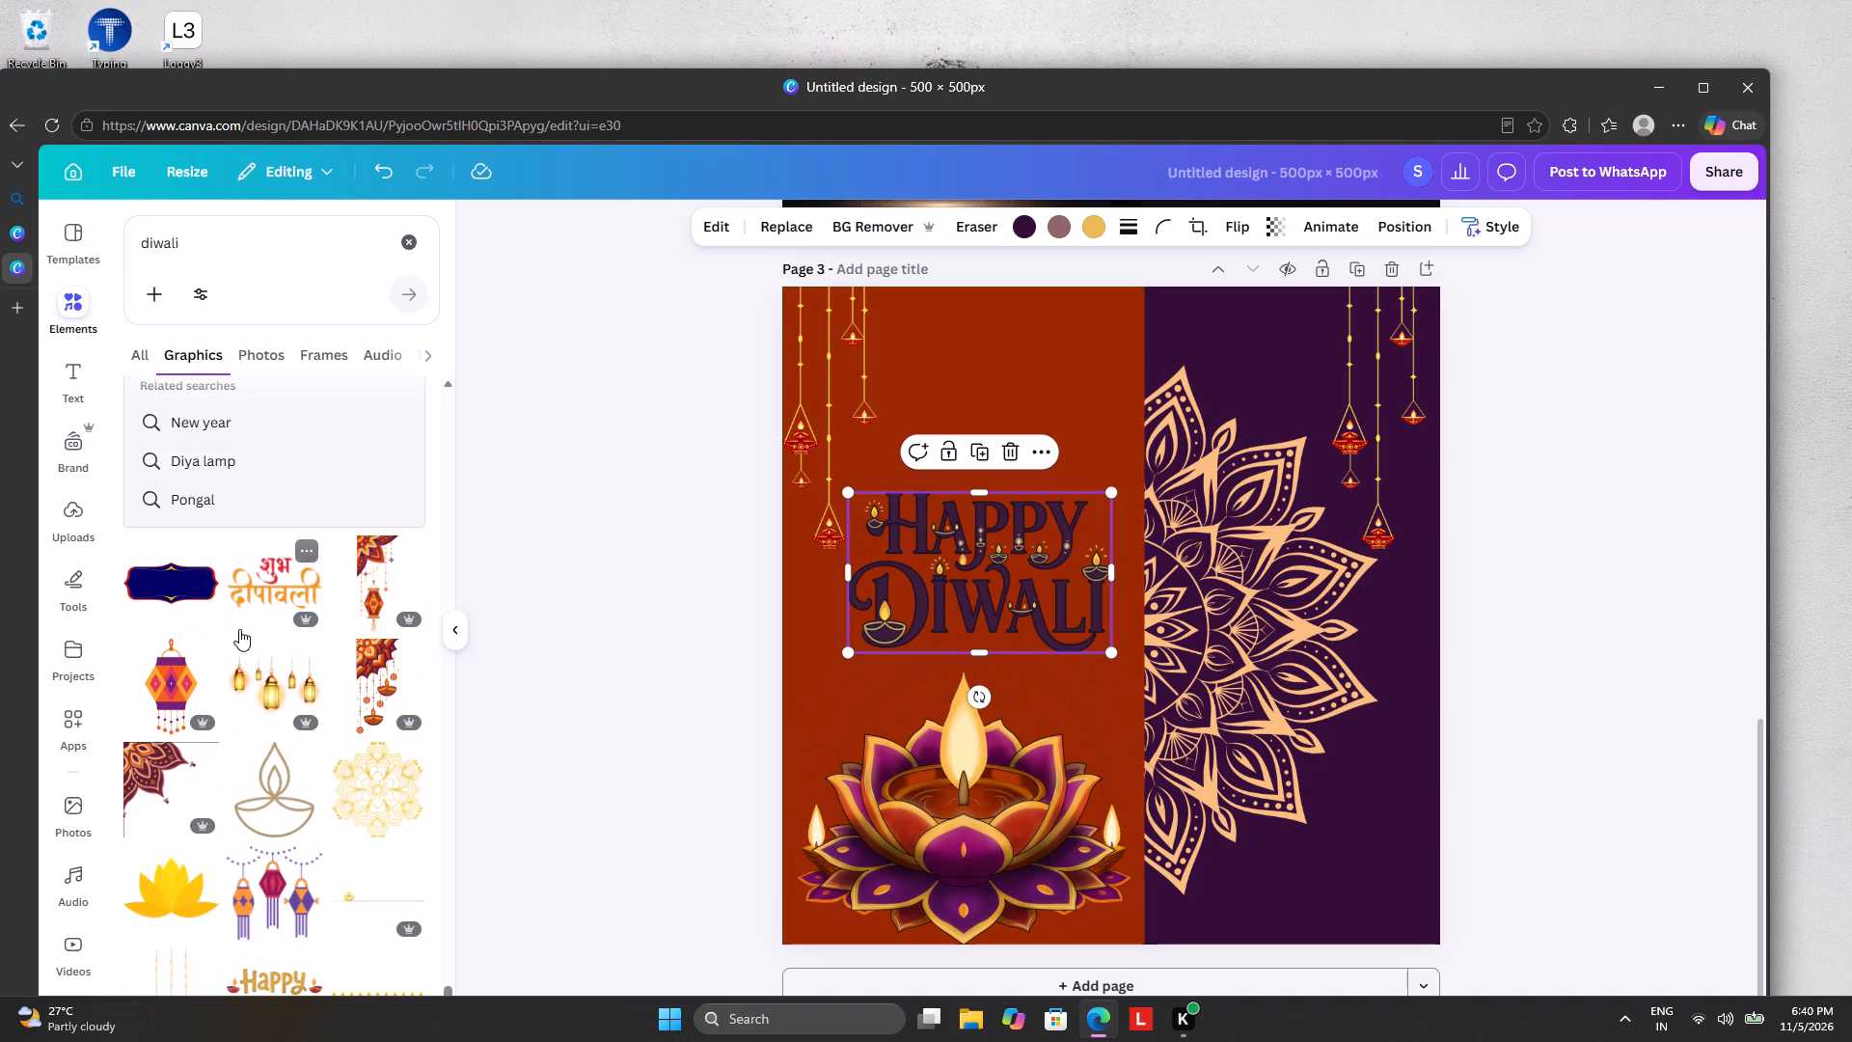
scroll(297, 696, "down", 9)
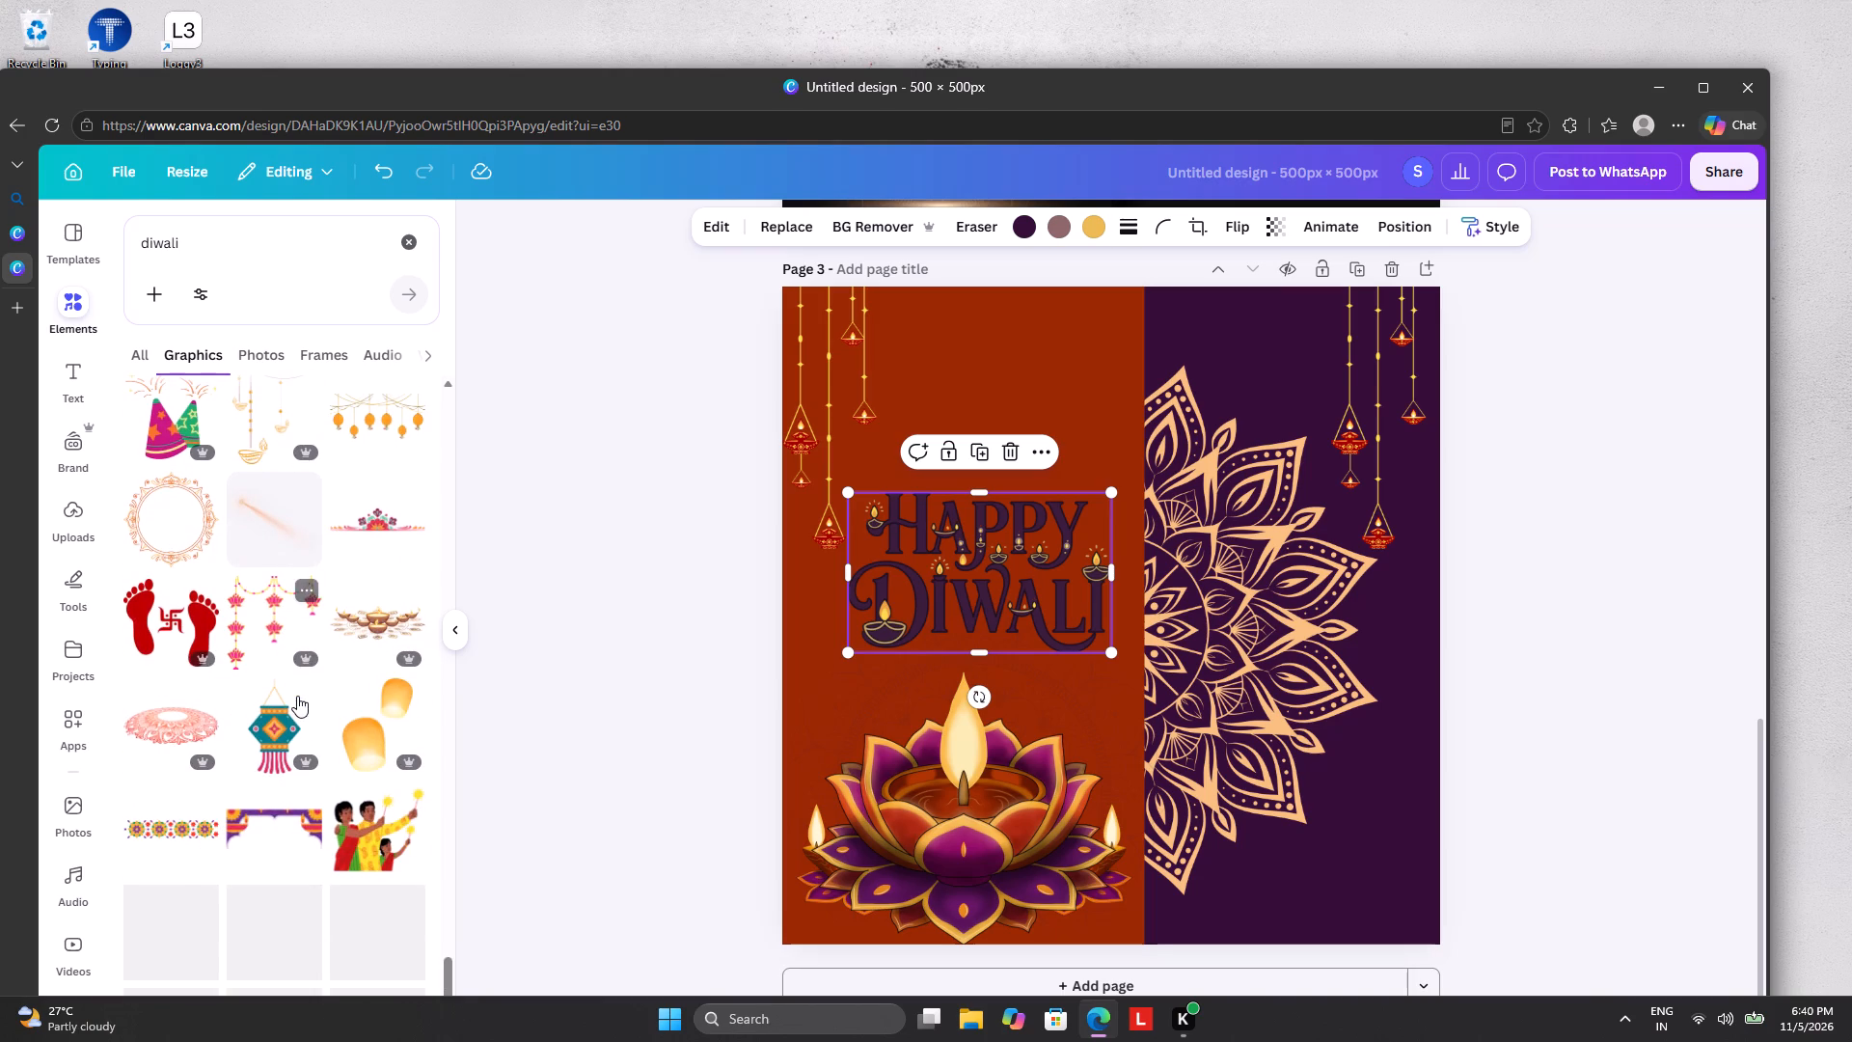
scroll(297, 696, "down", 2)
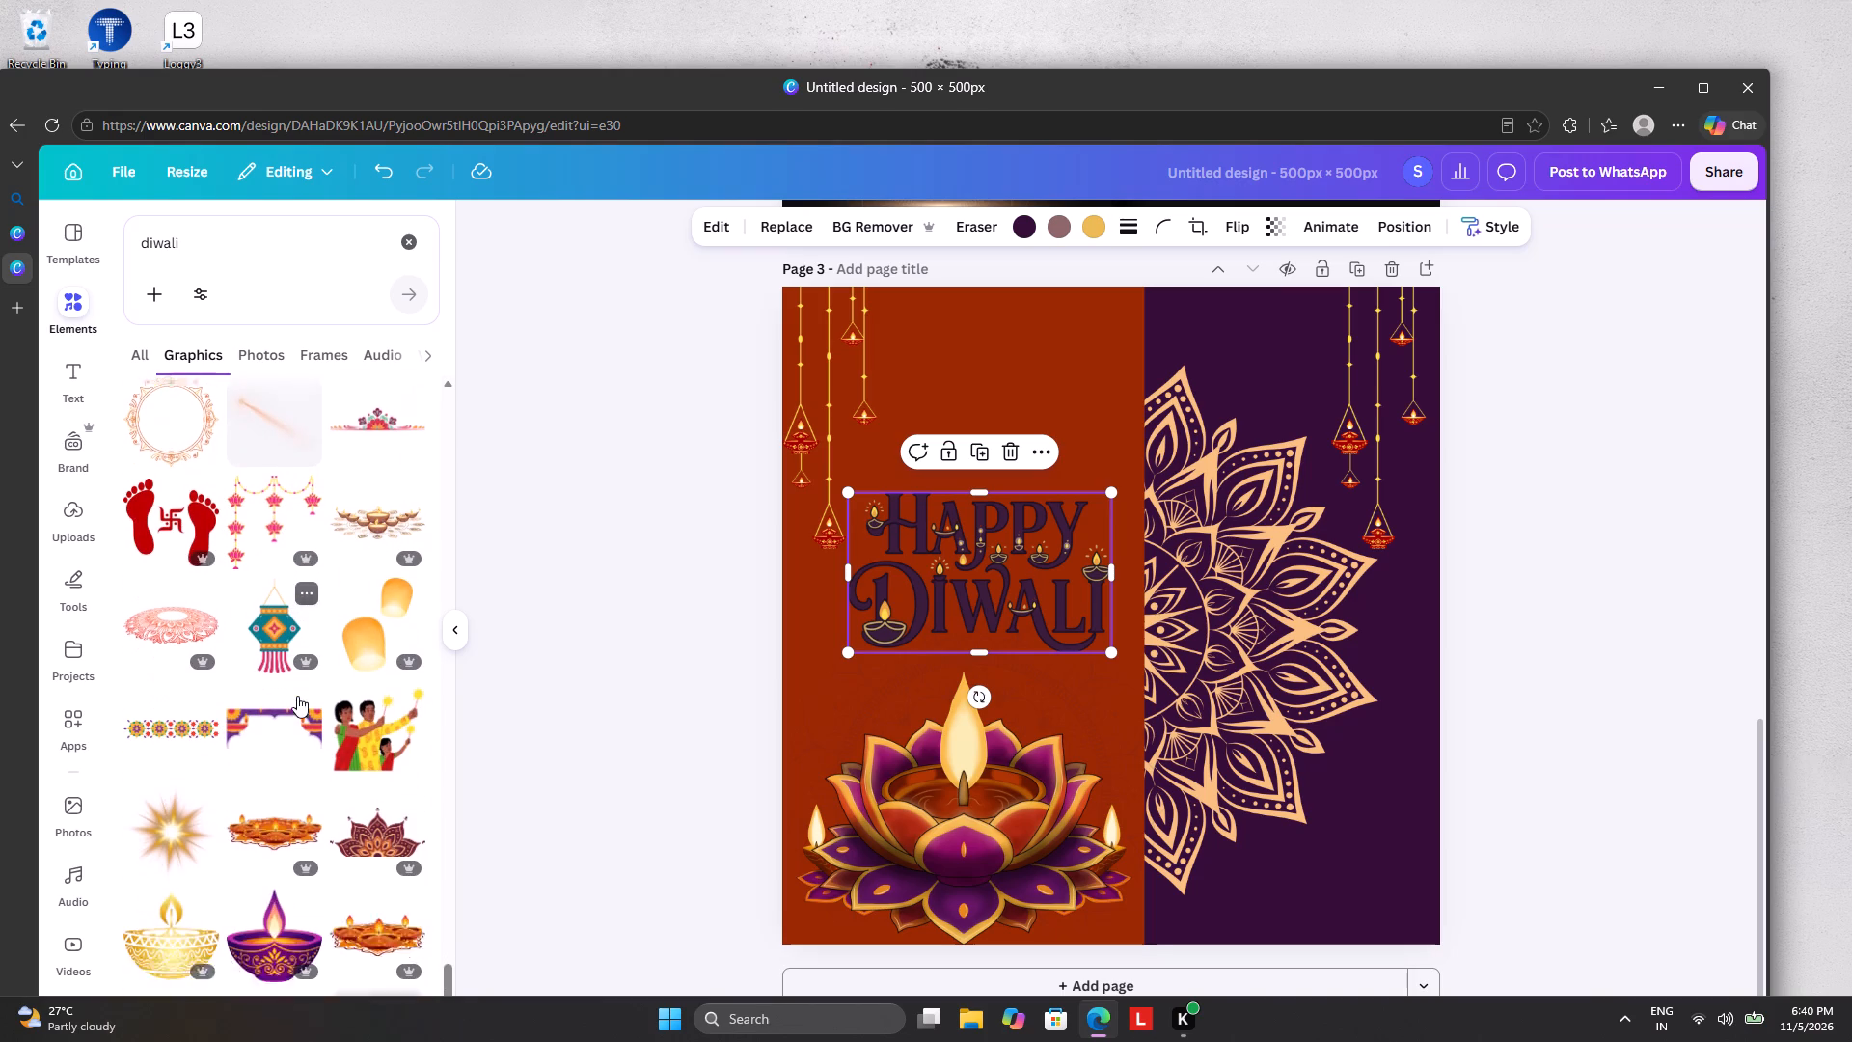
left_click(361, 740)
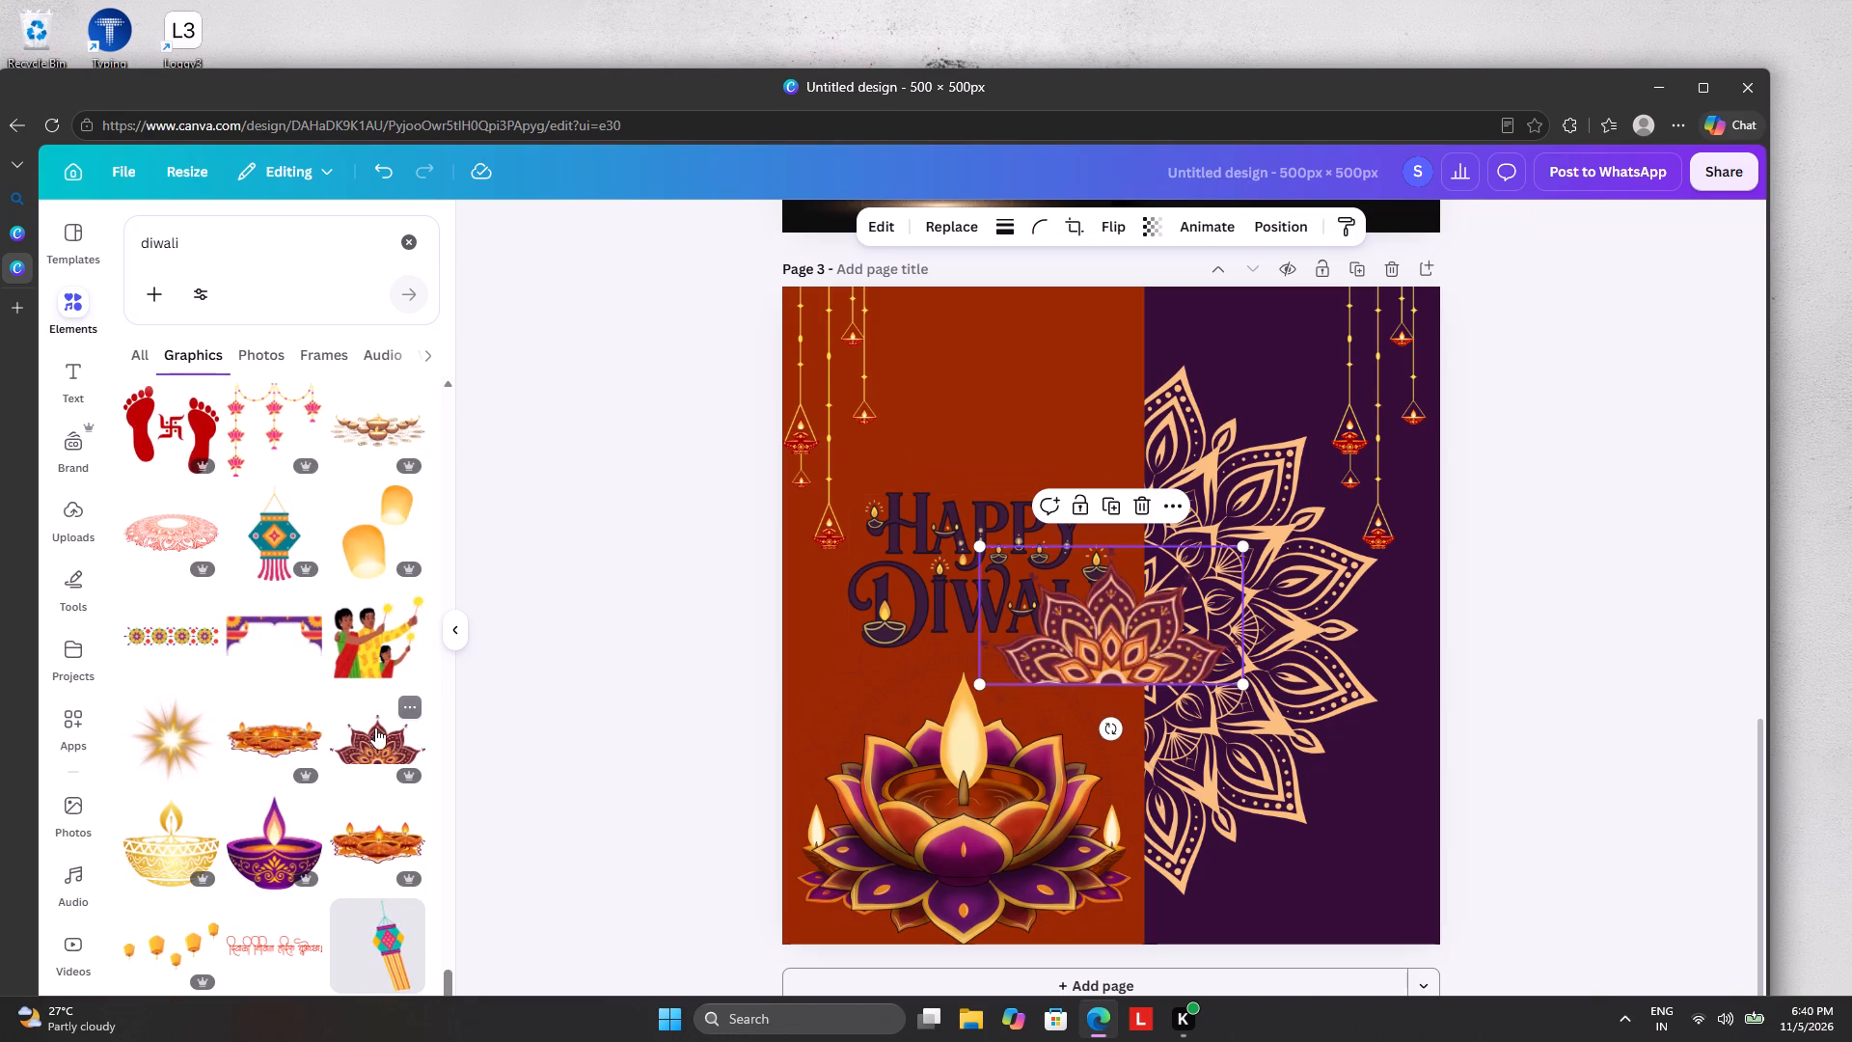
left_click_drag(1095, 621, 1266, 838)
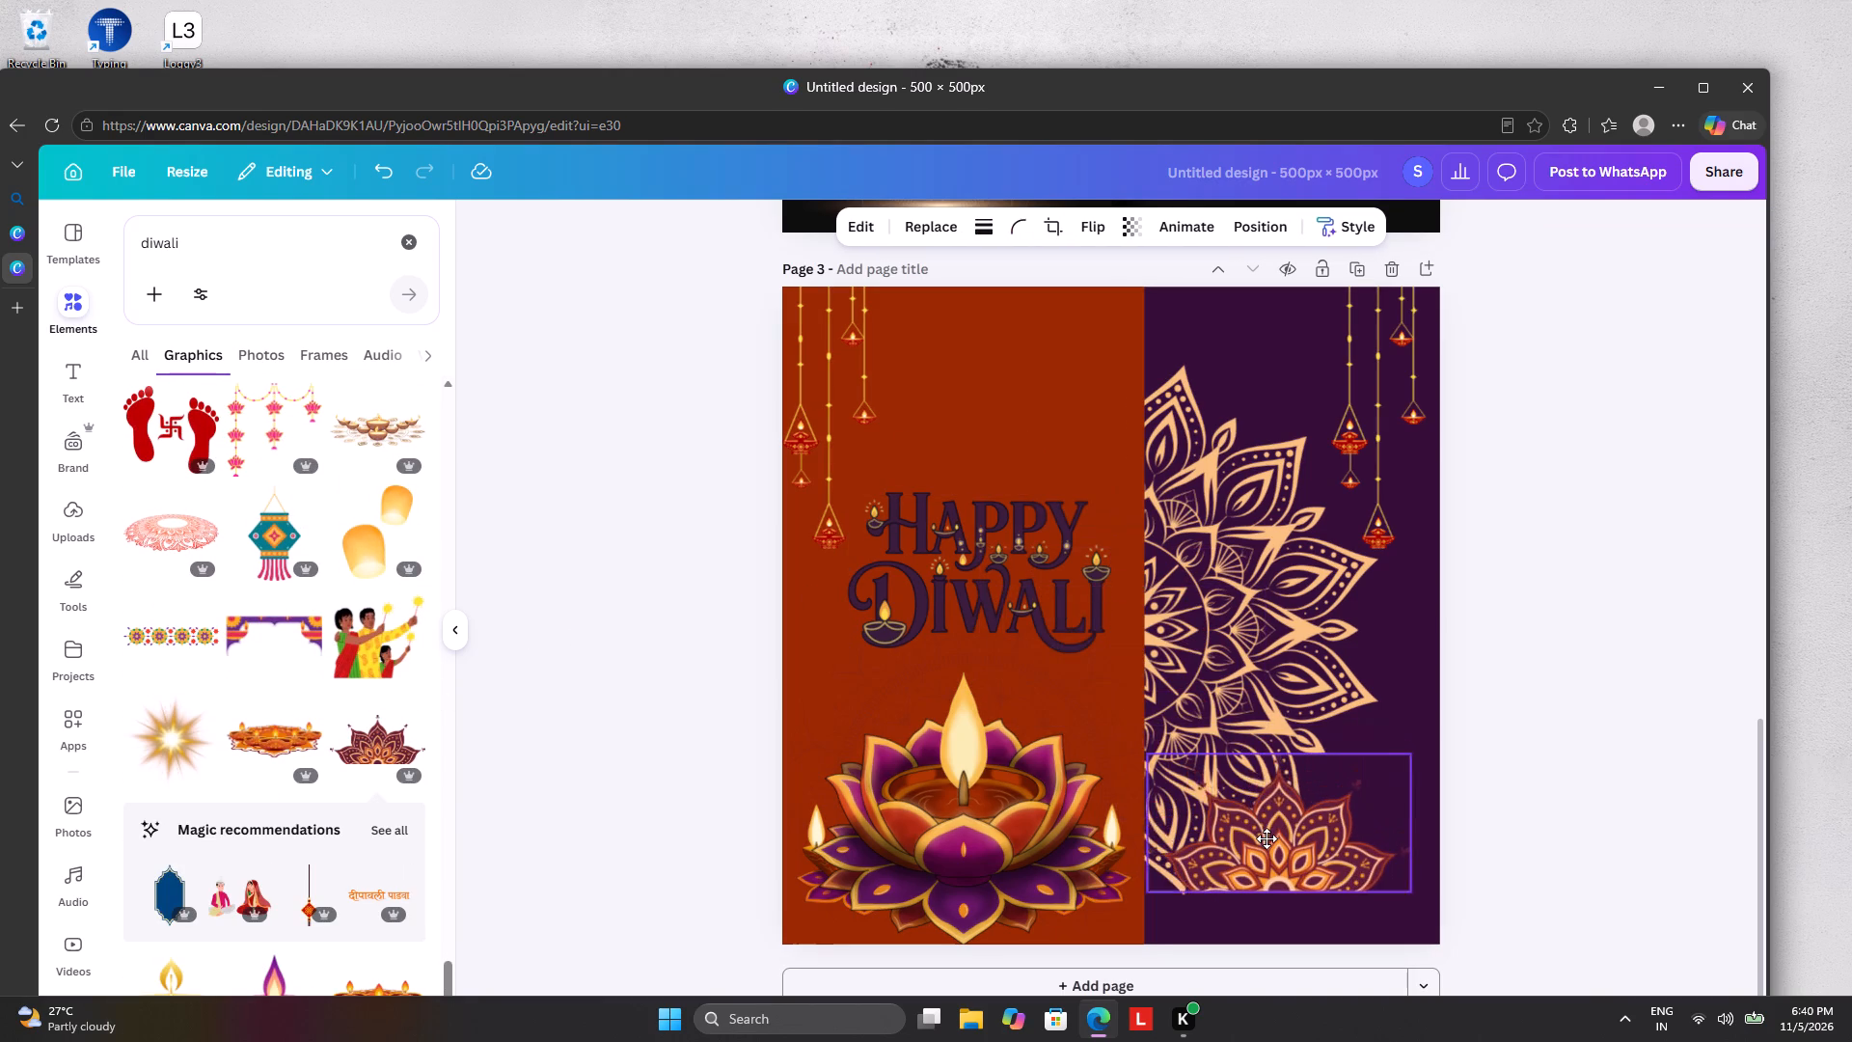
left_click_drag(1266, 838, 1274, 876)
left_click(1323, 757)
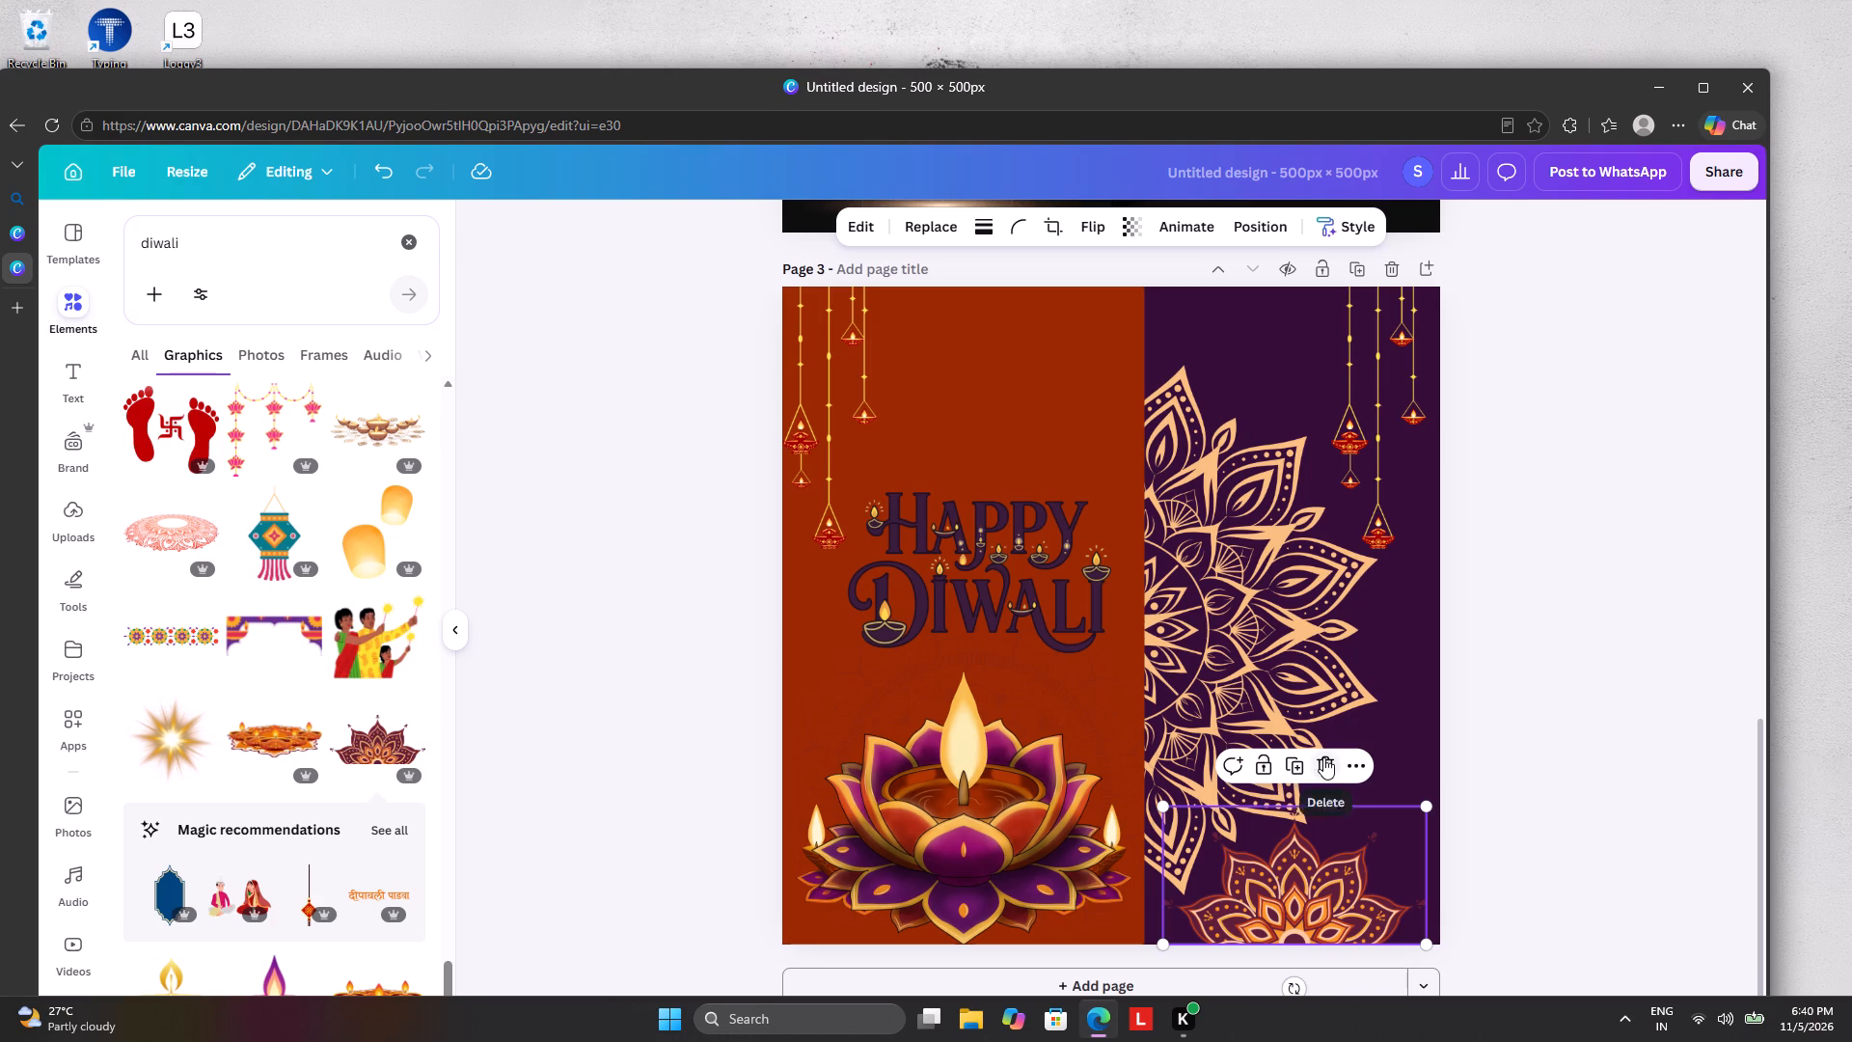
Shift the peach mandala on the purple panel slightly further behind the rust panel.
left_click_drag(1269, 728, 1241, 723)
left_click(1512, 635)
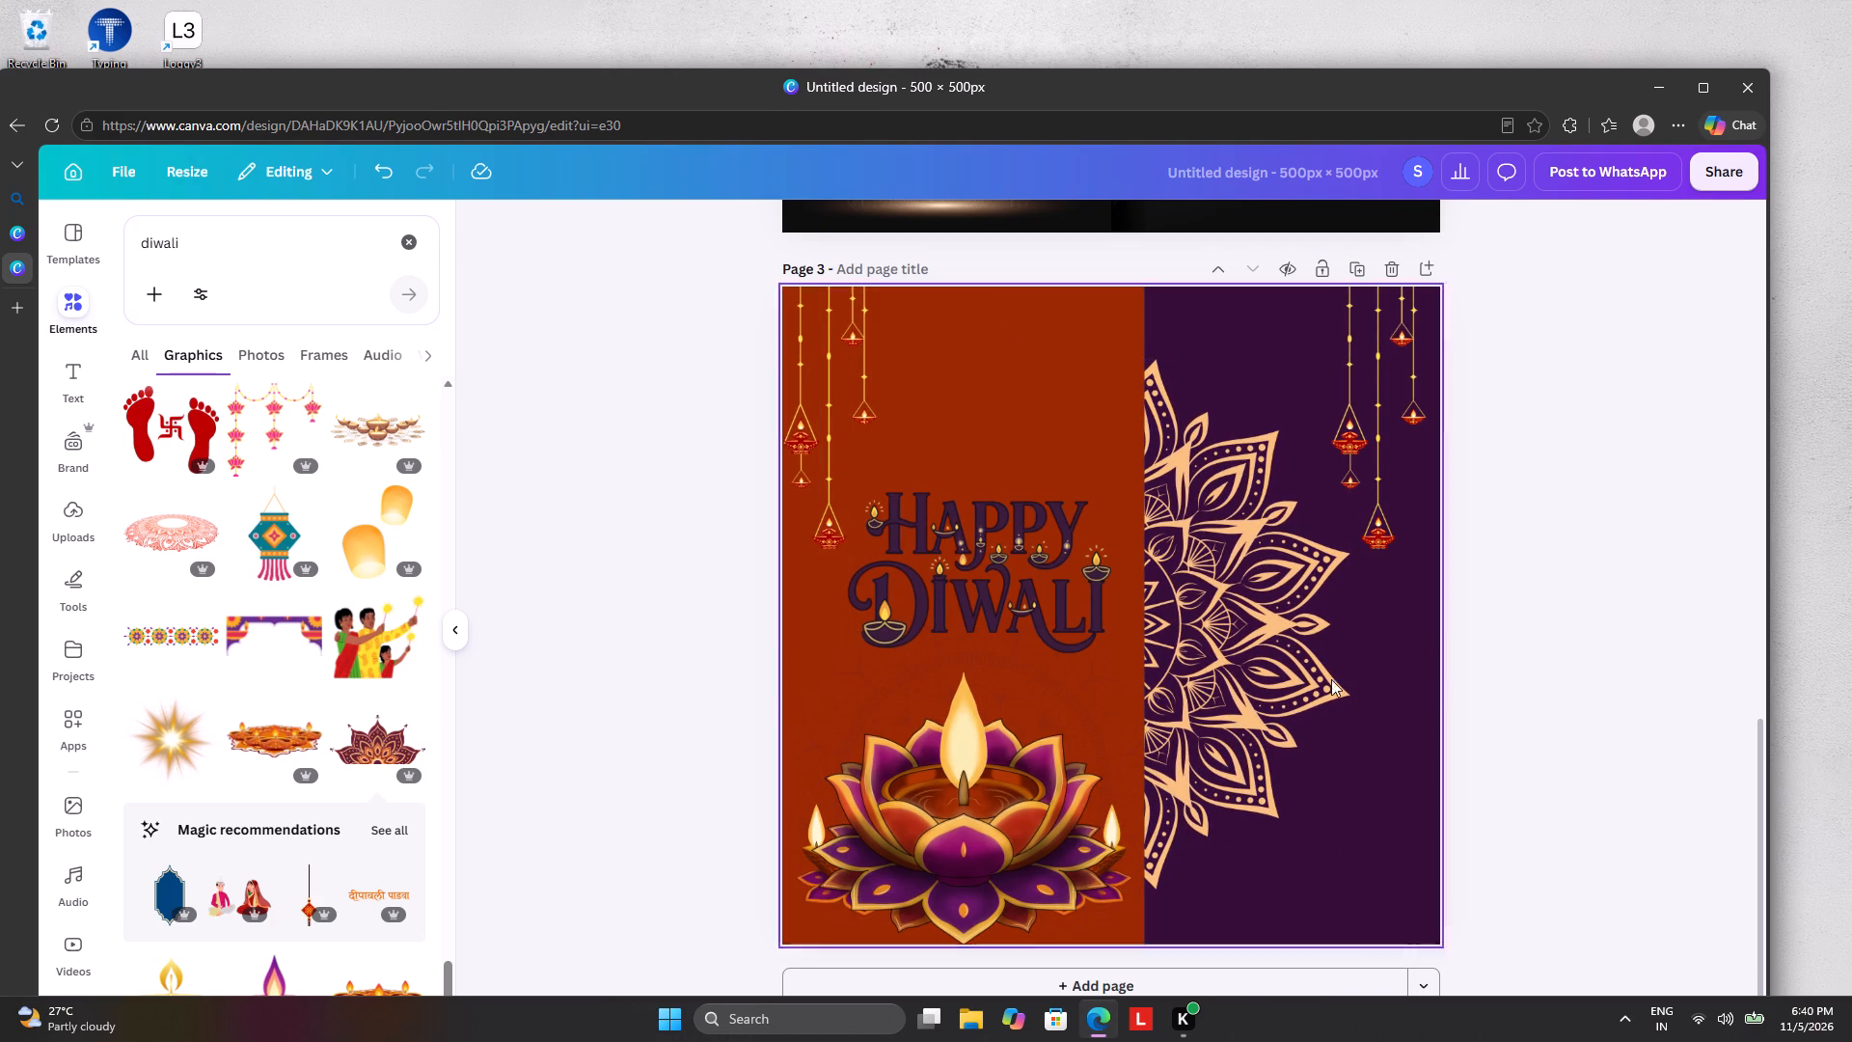
Add the golden starburst graphic over the lotus diya on page 3 and reorder it behind both diya graphics.
scroll(1290, 706, "up", 7)
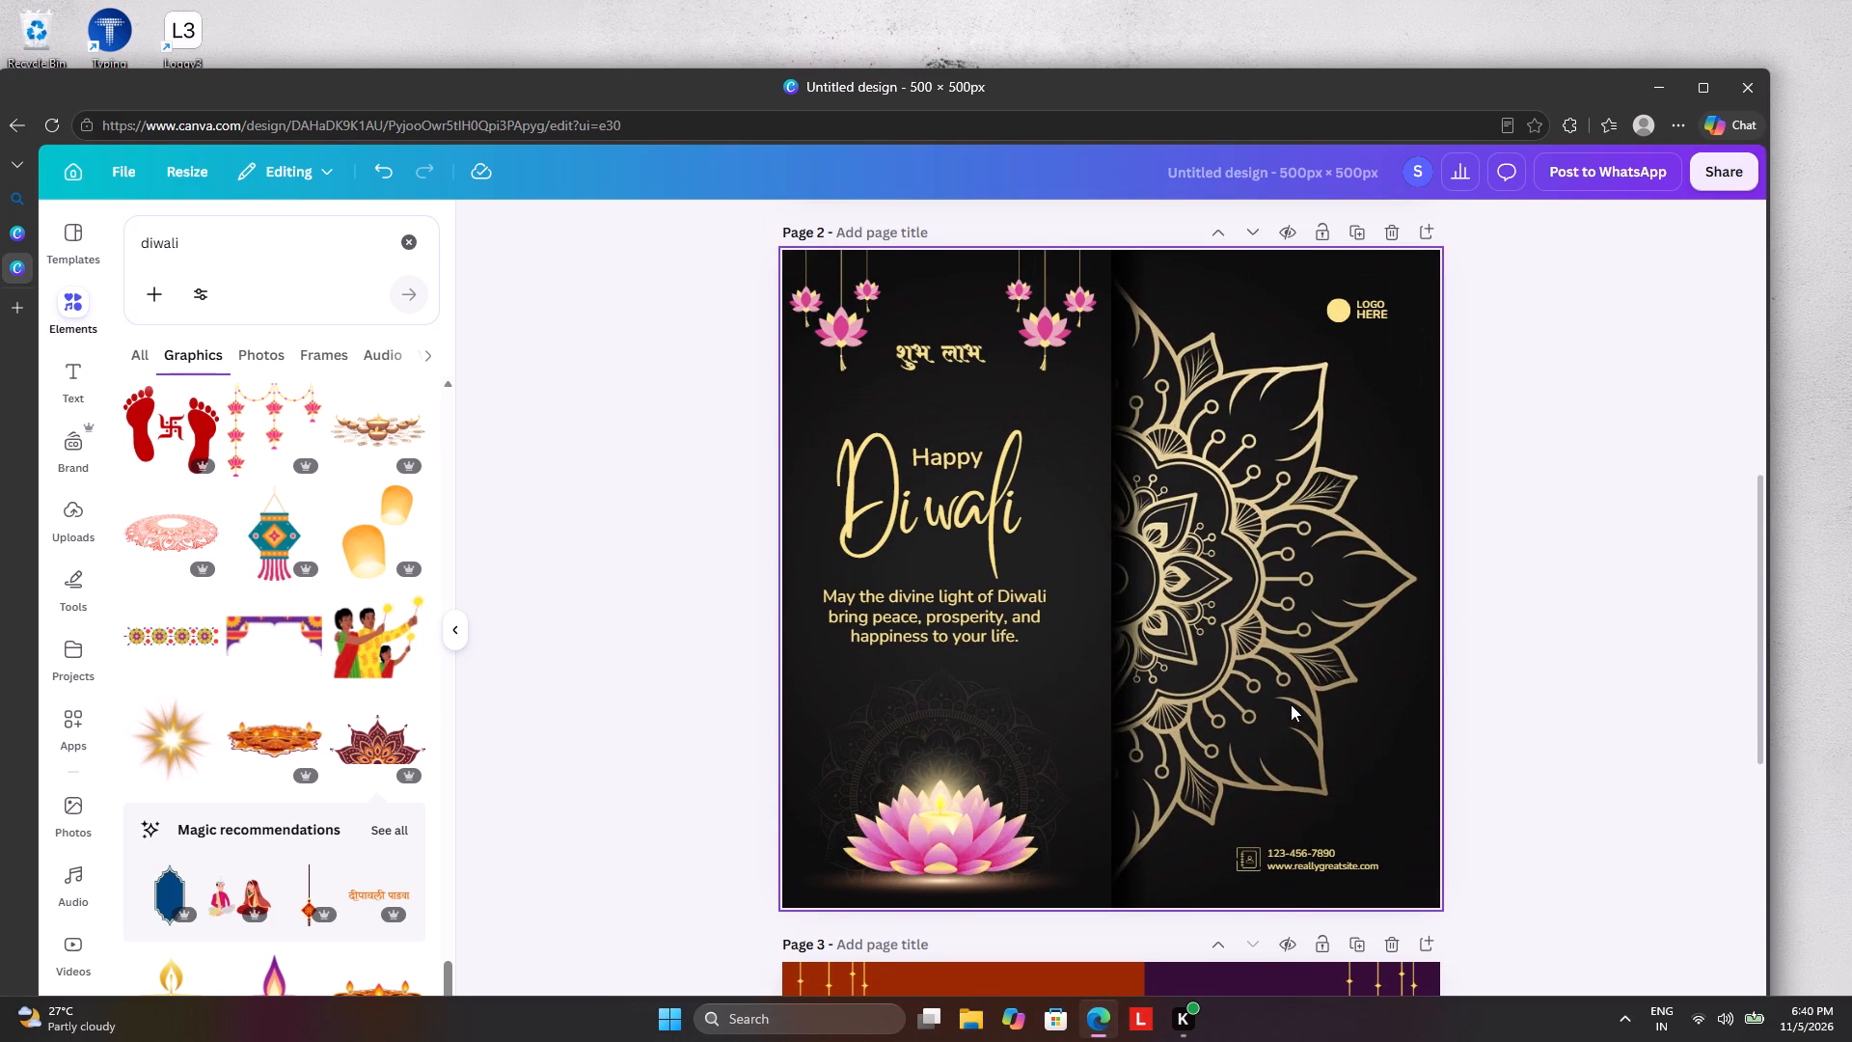
scroll(1291, 704, "down", 2)
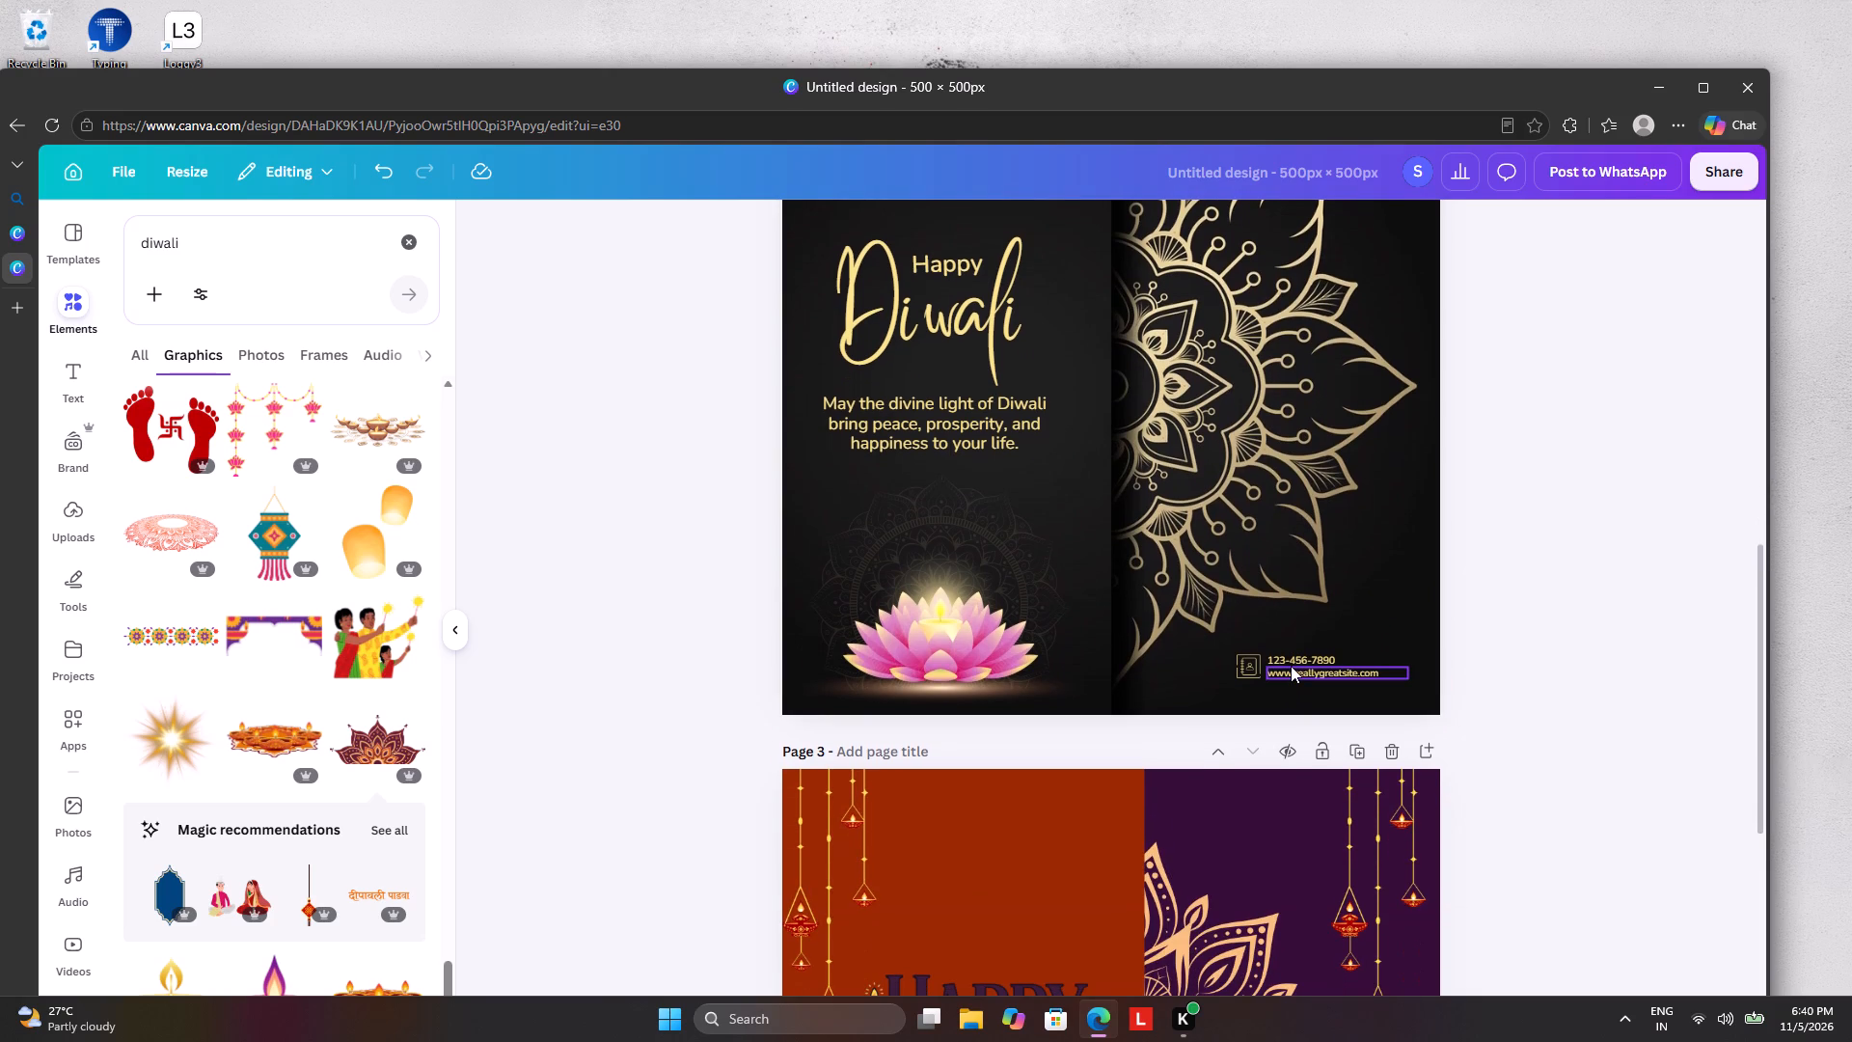
scroll(620, 715, "down", 5)
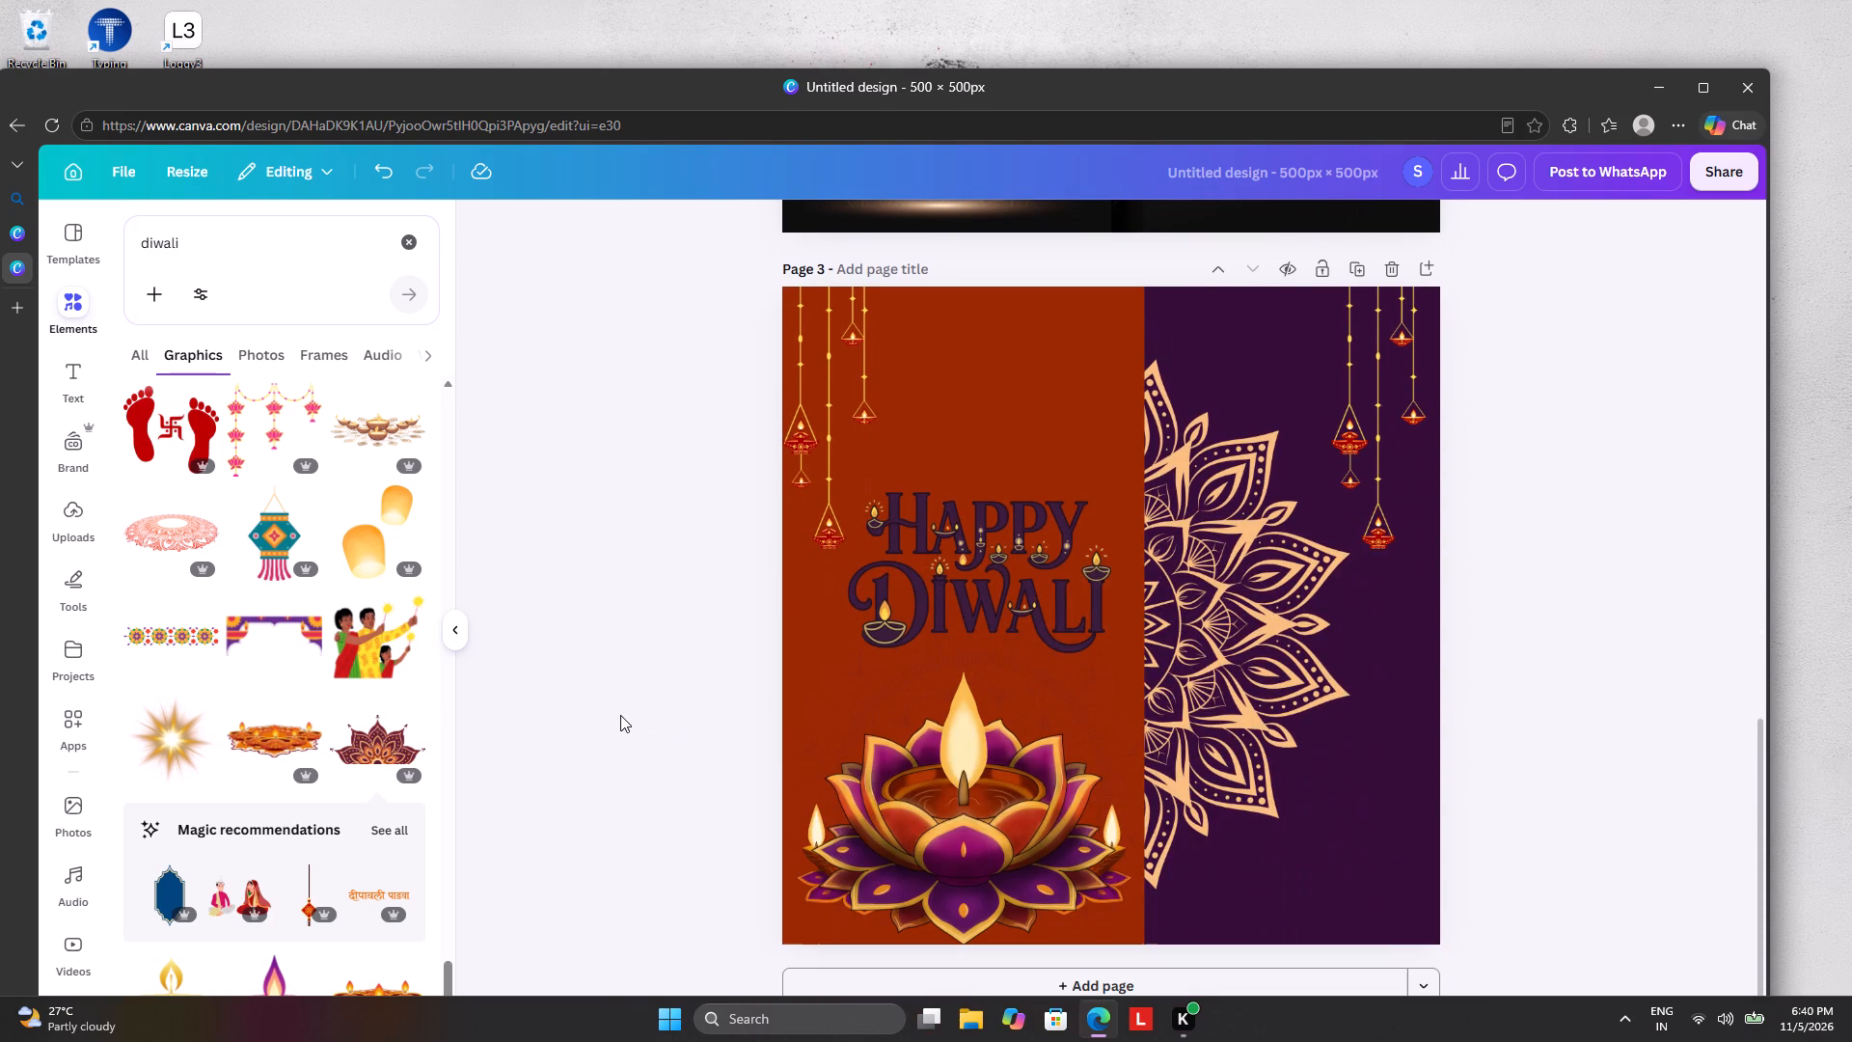
scroll(620, 715, "down", 1)
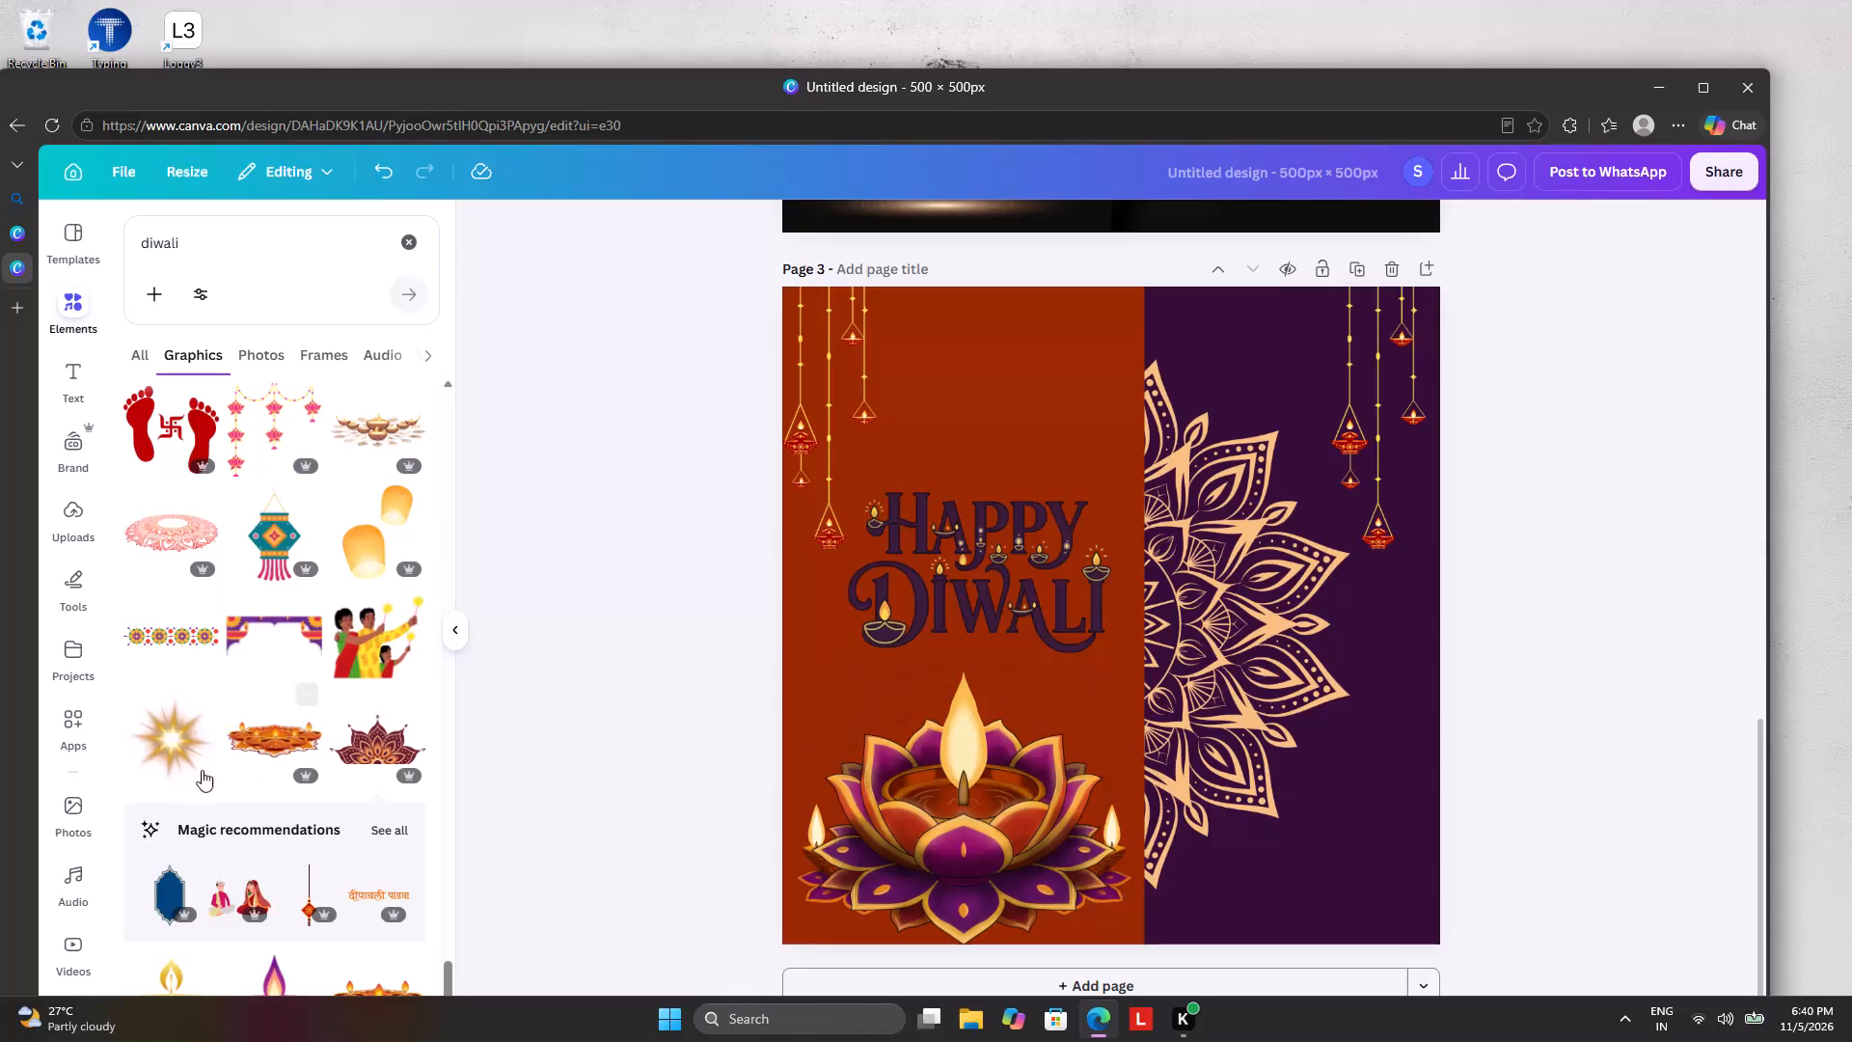
scroll(180, 770, "down", 1)
left_click(153, 622)
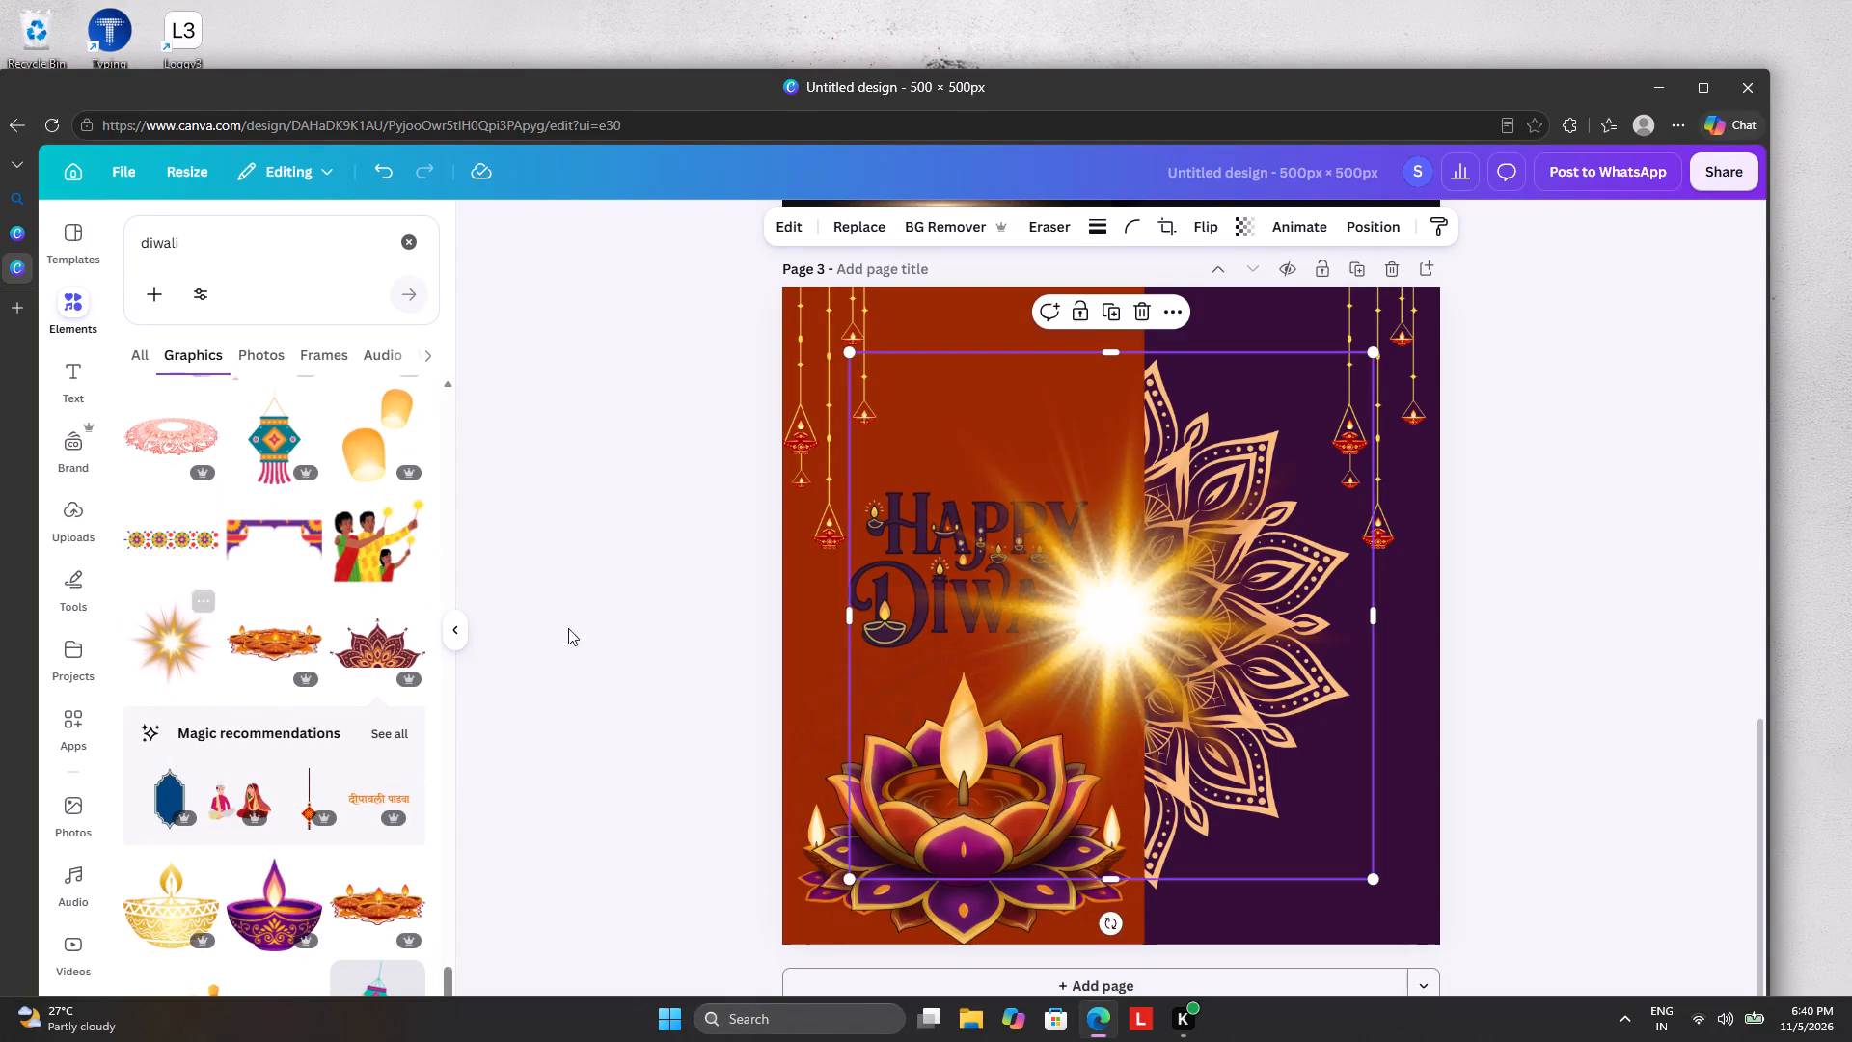
left_click_drag(1148, 578, 1006, 747)
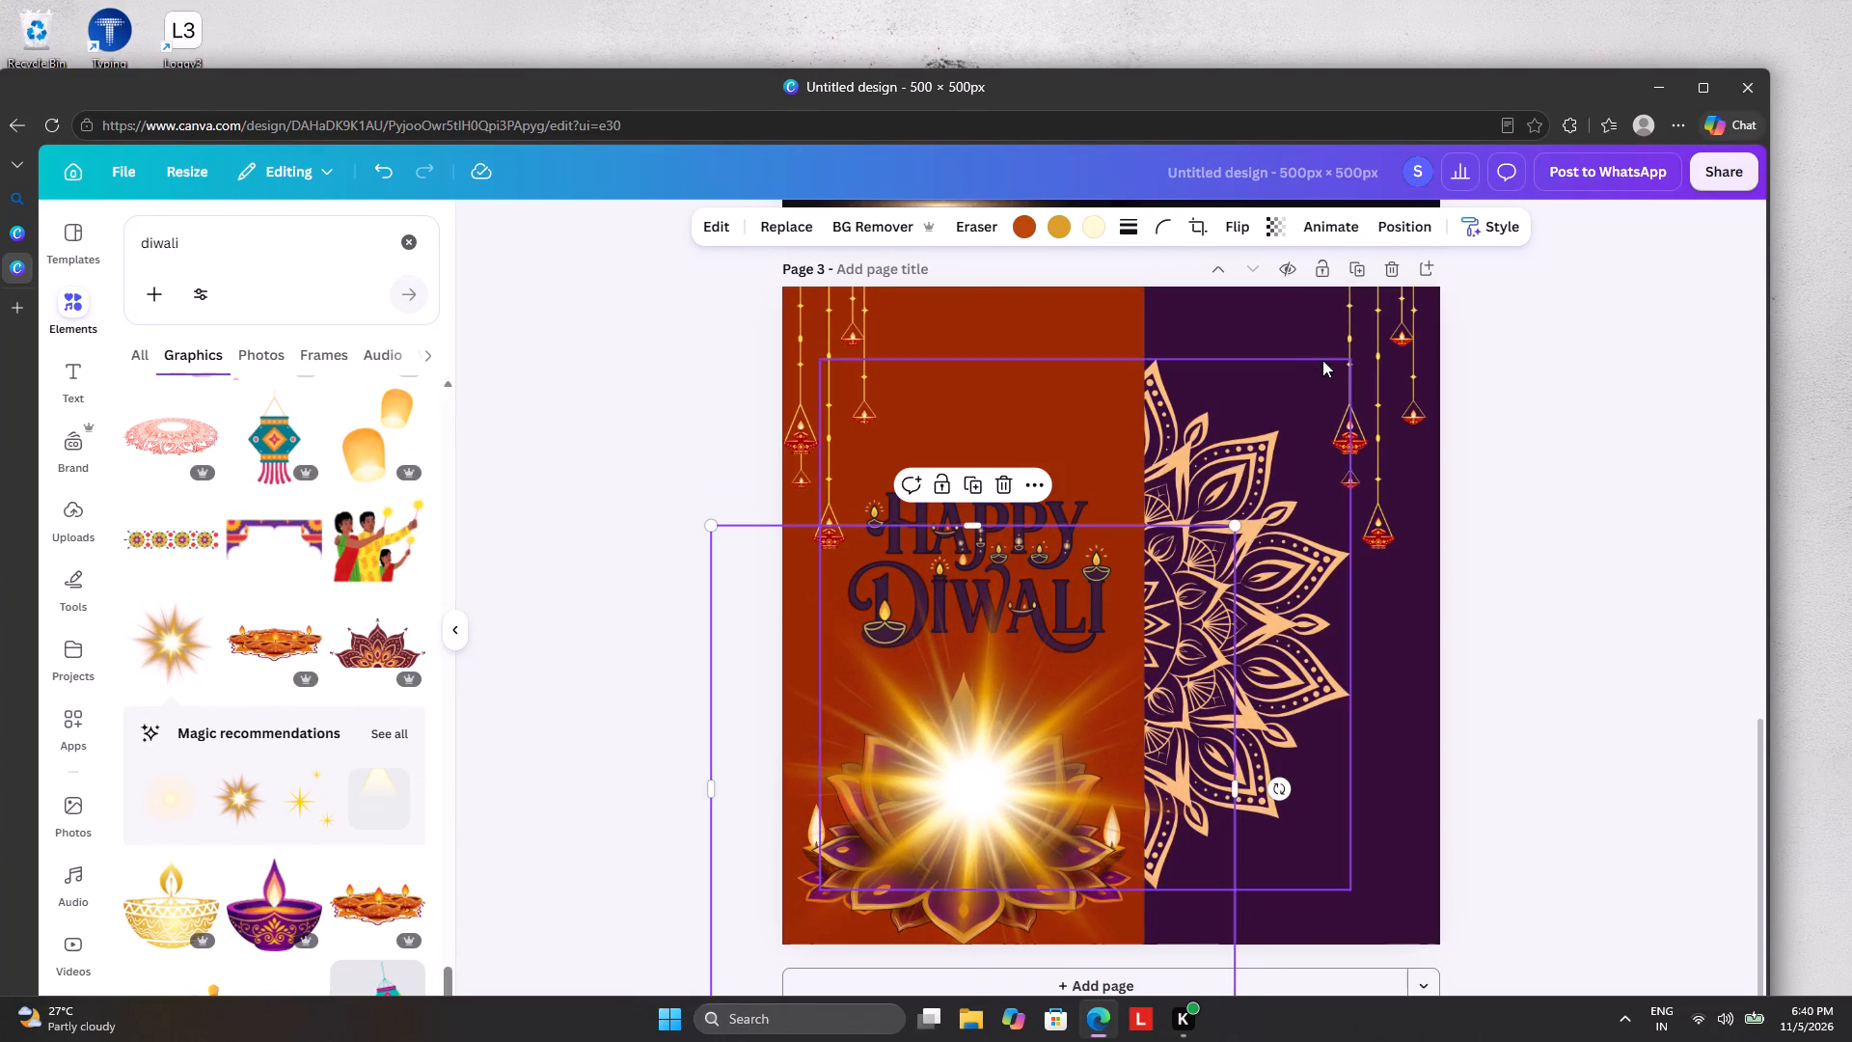
left_click(1383, 224)
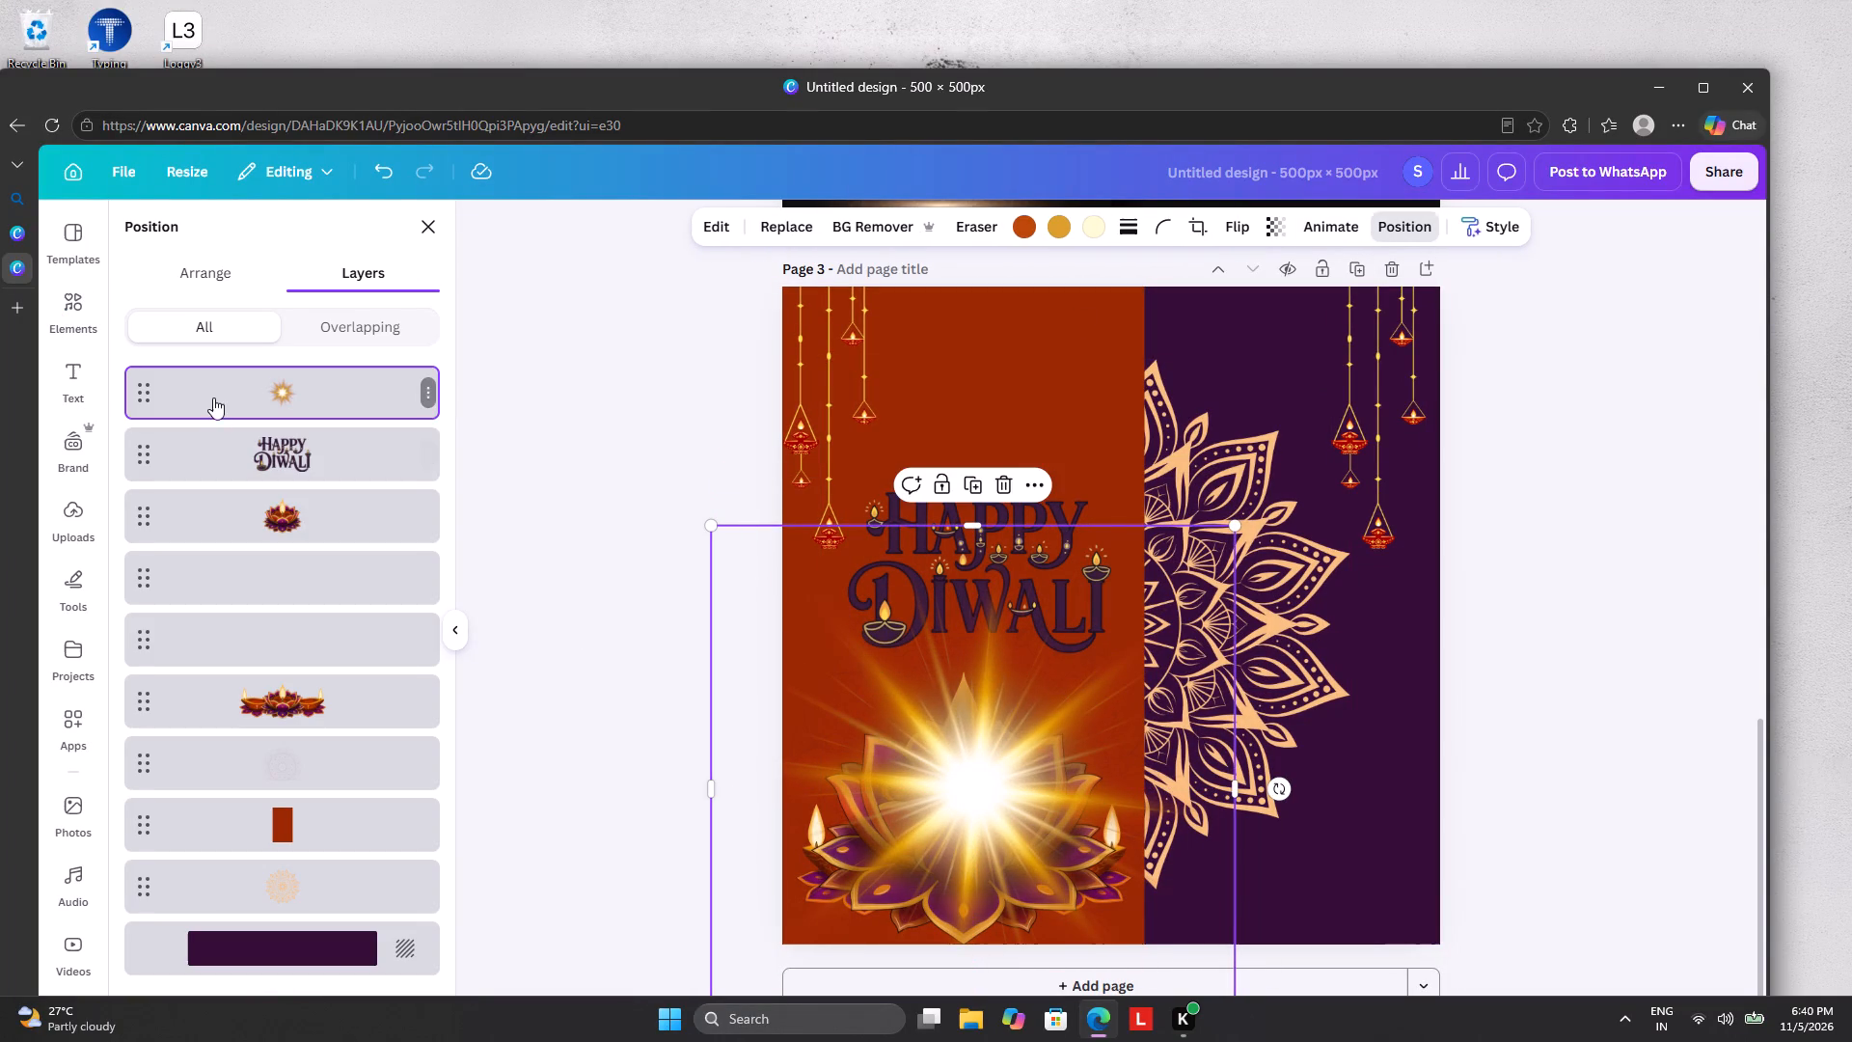
left_click_drag(213, 397, 218, 737)
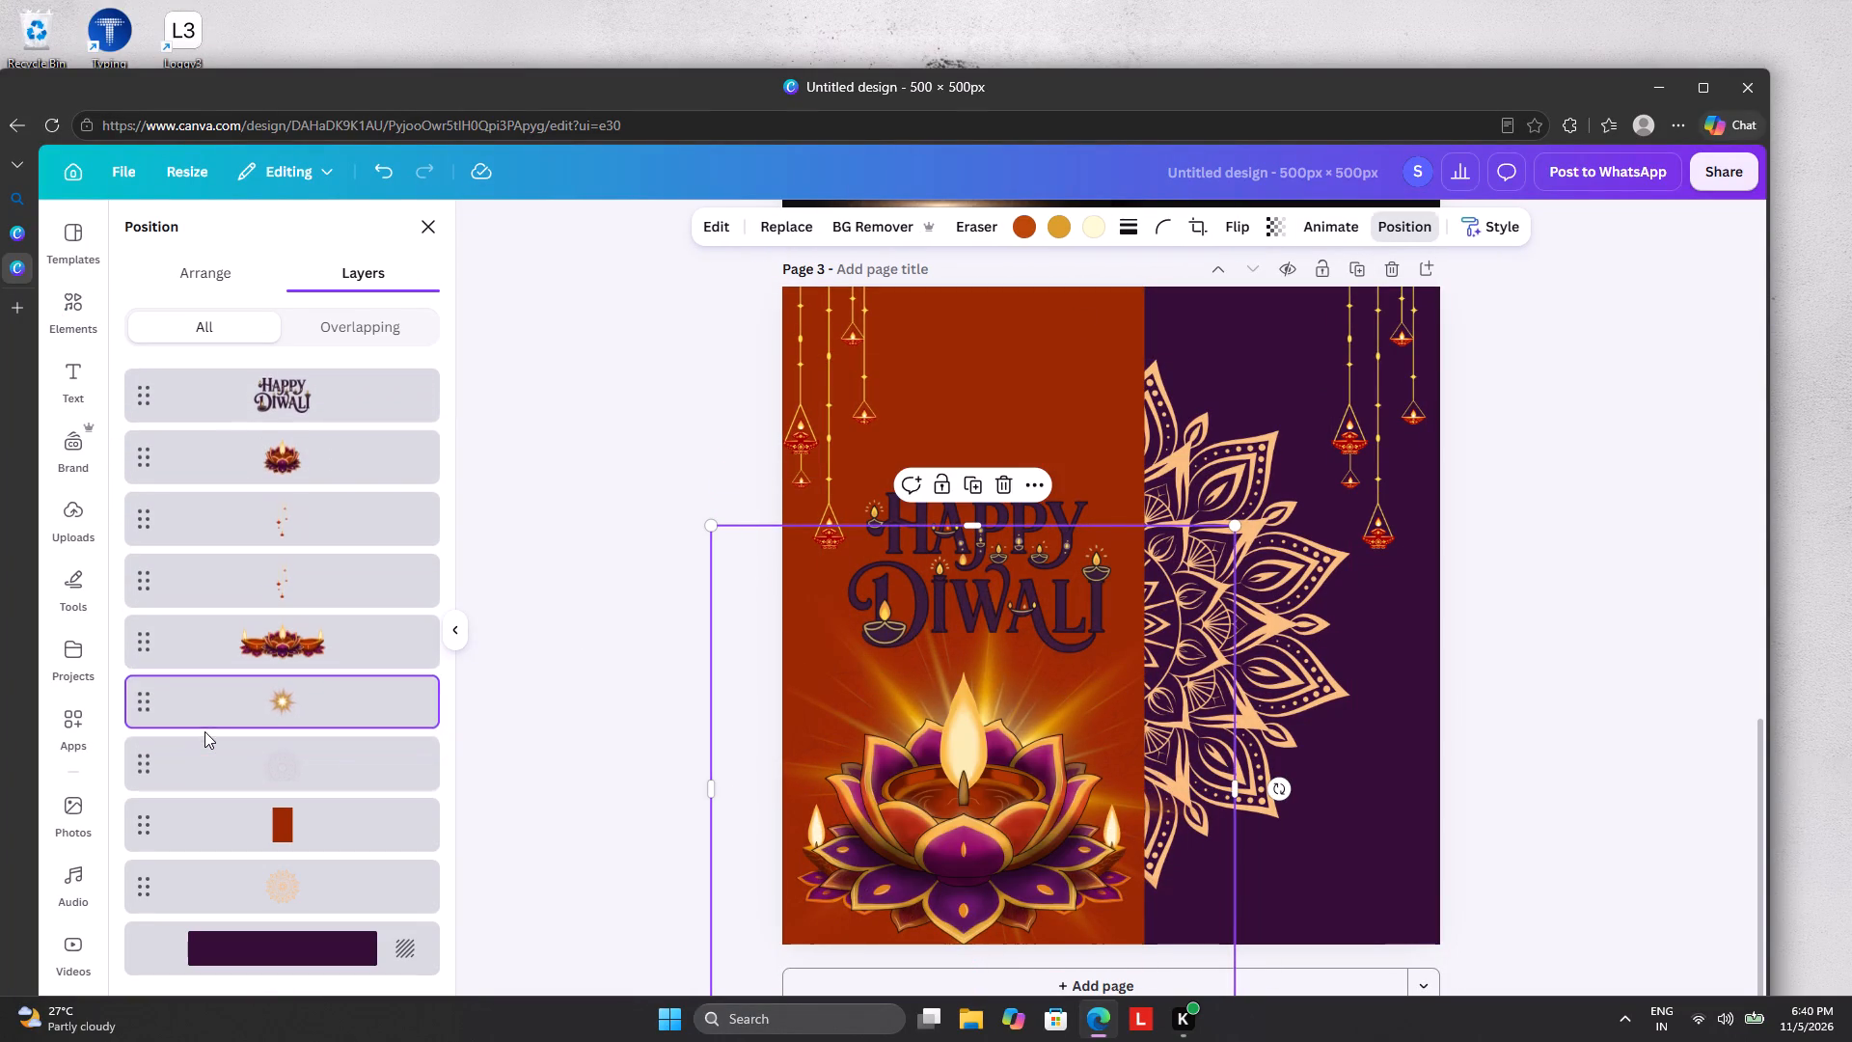
left_click(580, 522)
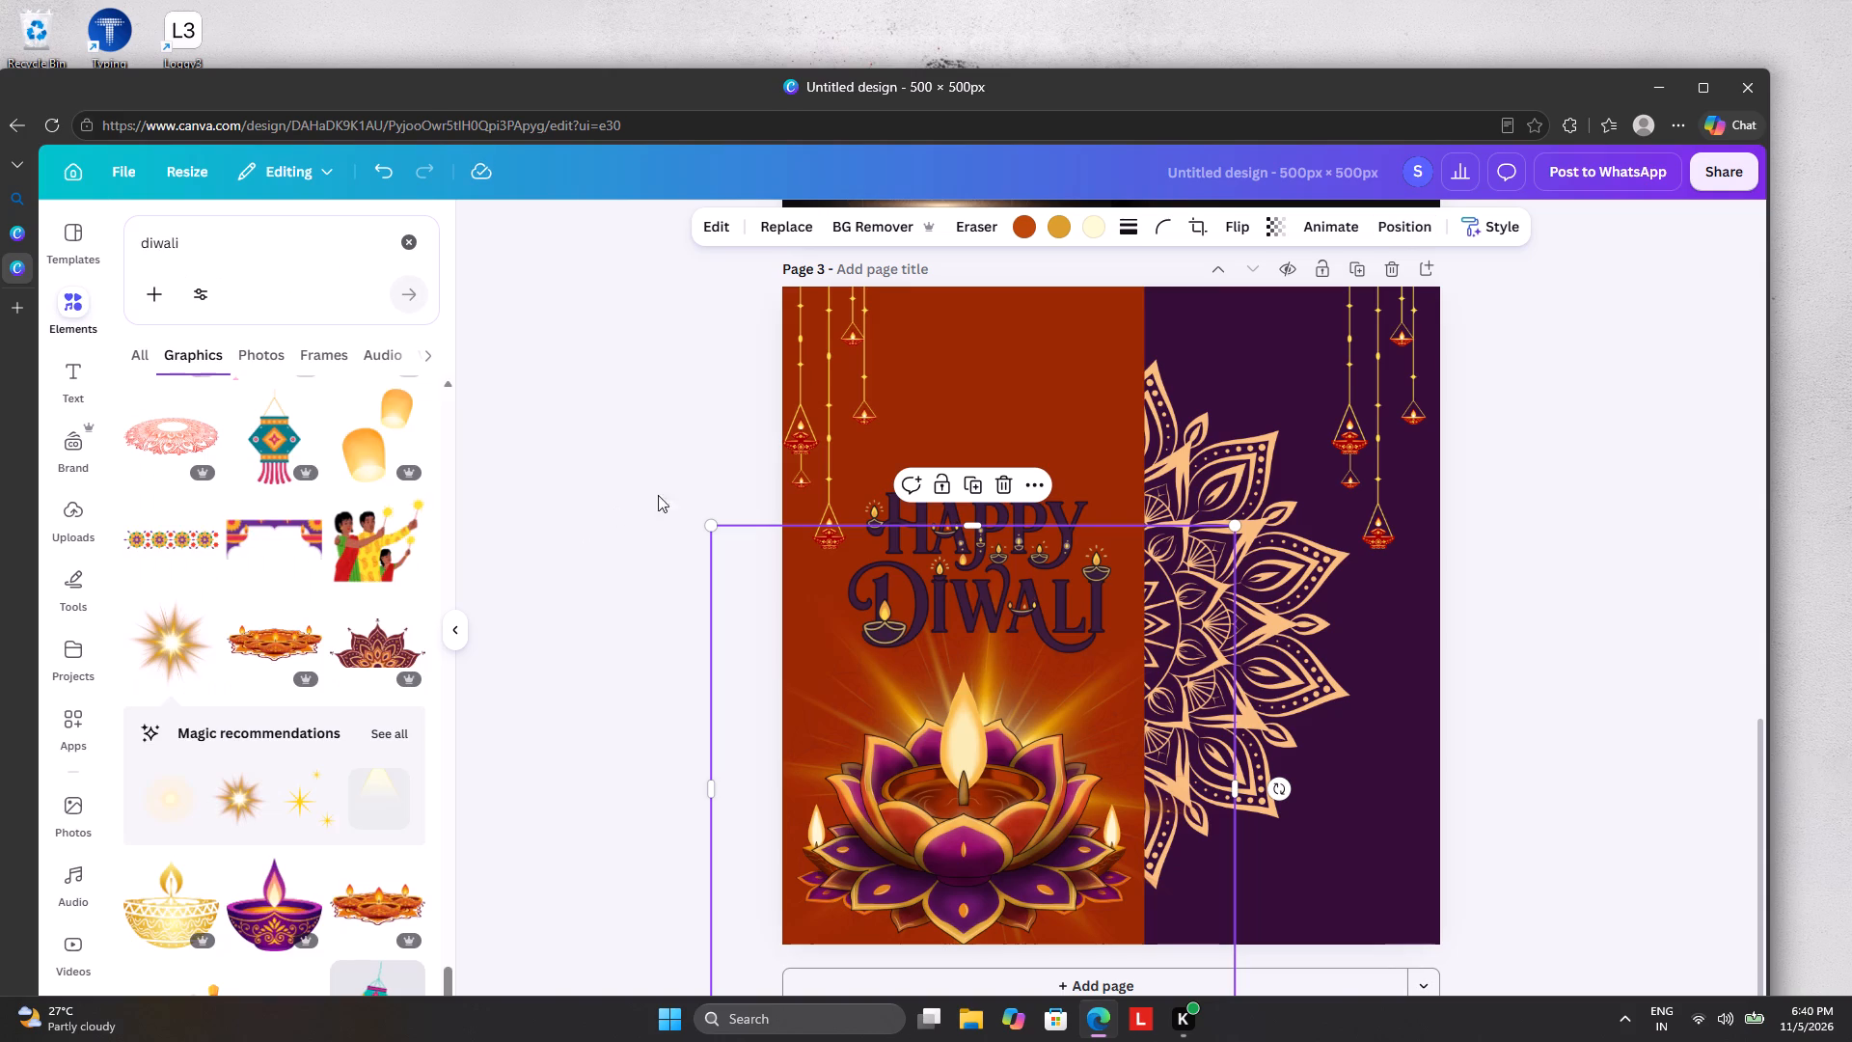
Shrink the starburst slightly and centre its glow behind the lotus diya.
left_click(703, 520)
left_click_drag(711, 528, 730, 596)
left_click_drag(773, 649, 717, 658)
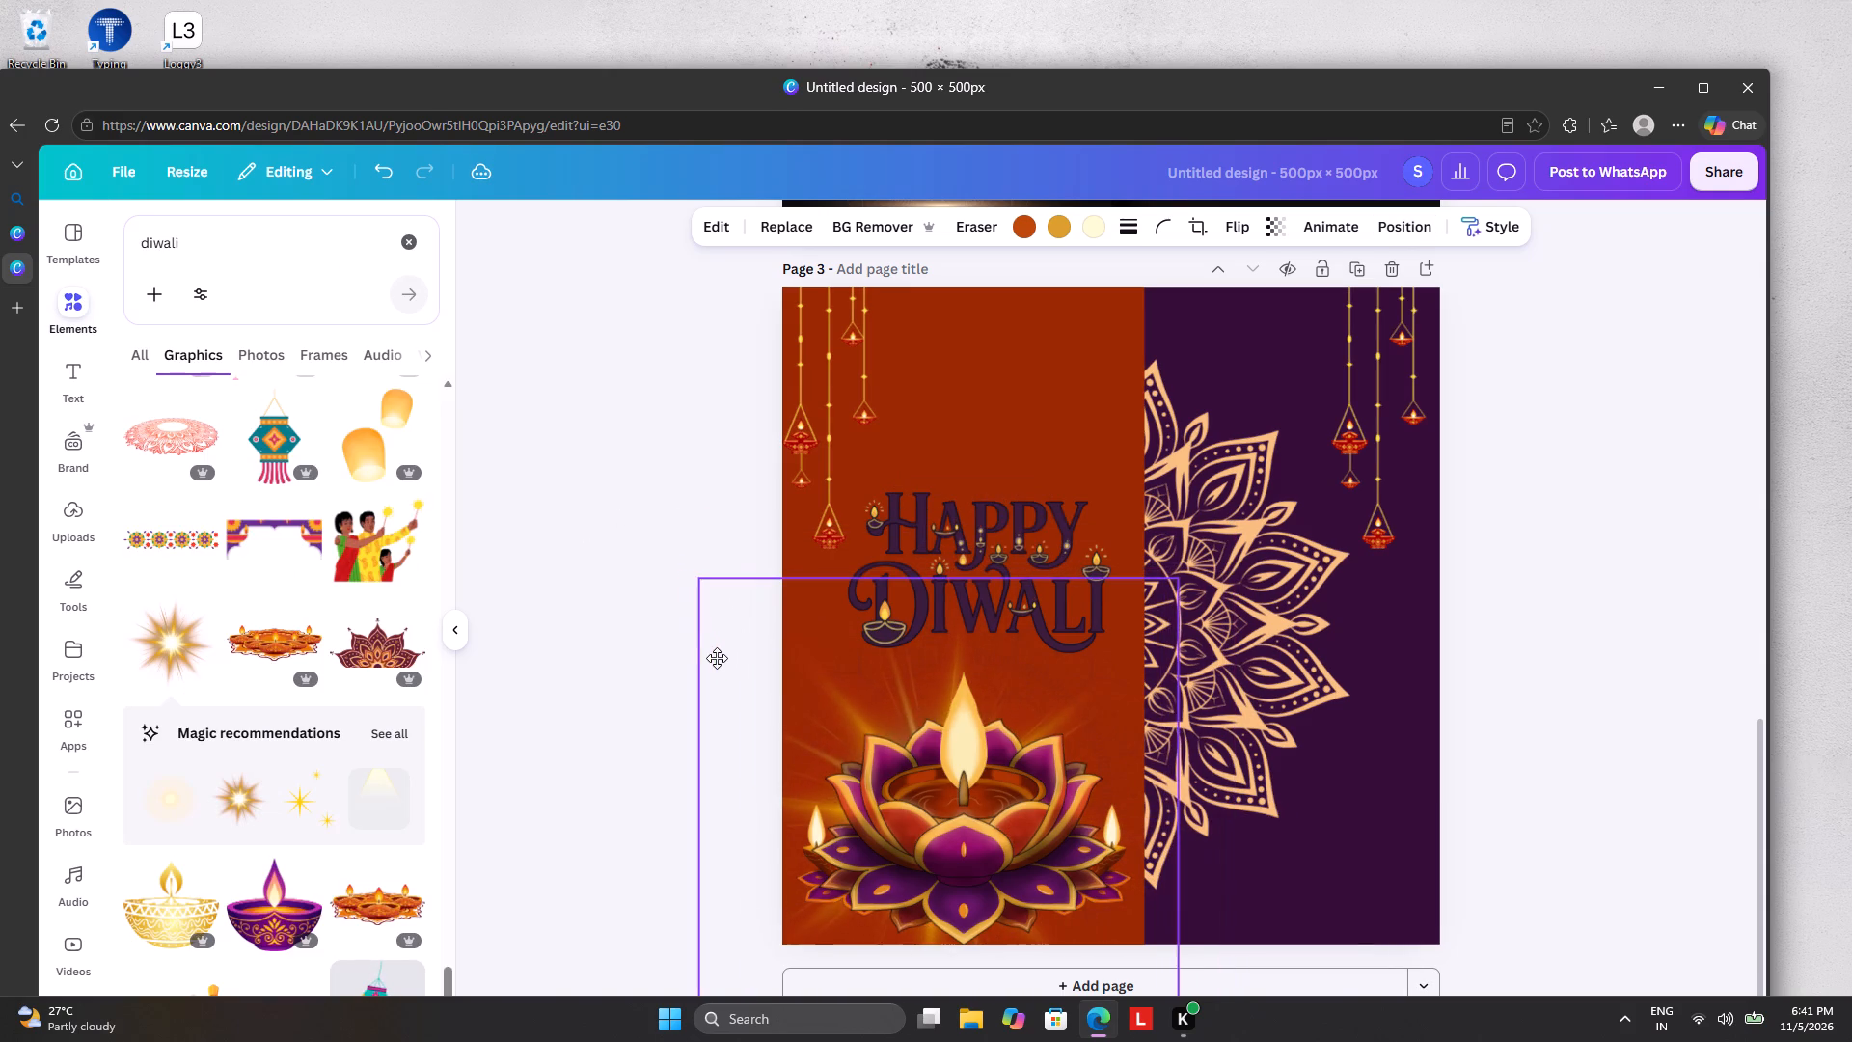
left_click_drag(717, 658, 736, 659)
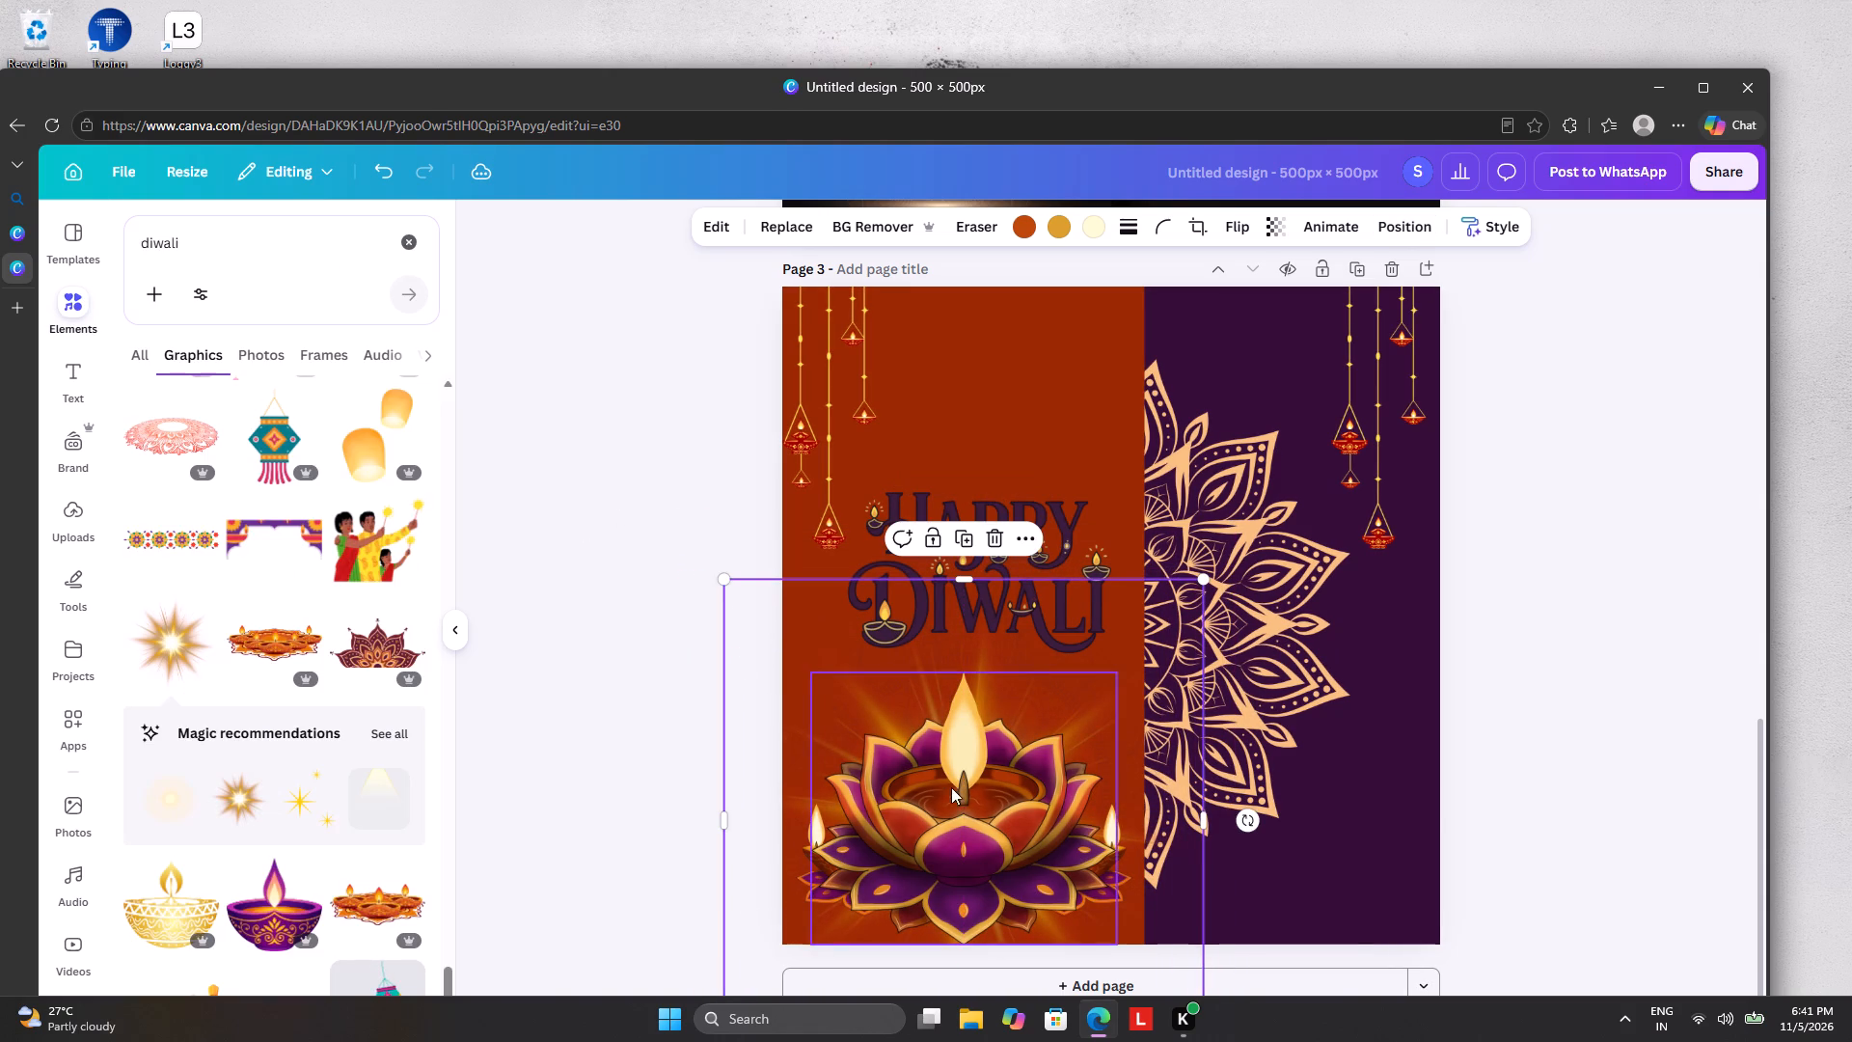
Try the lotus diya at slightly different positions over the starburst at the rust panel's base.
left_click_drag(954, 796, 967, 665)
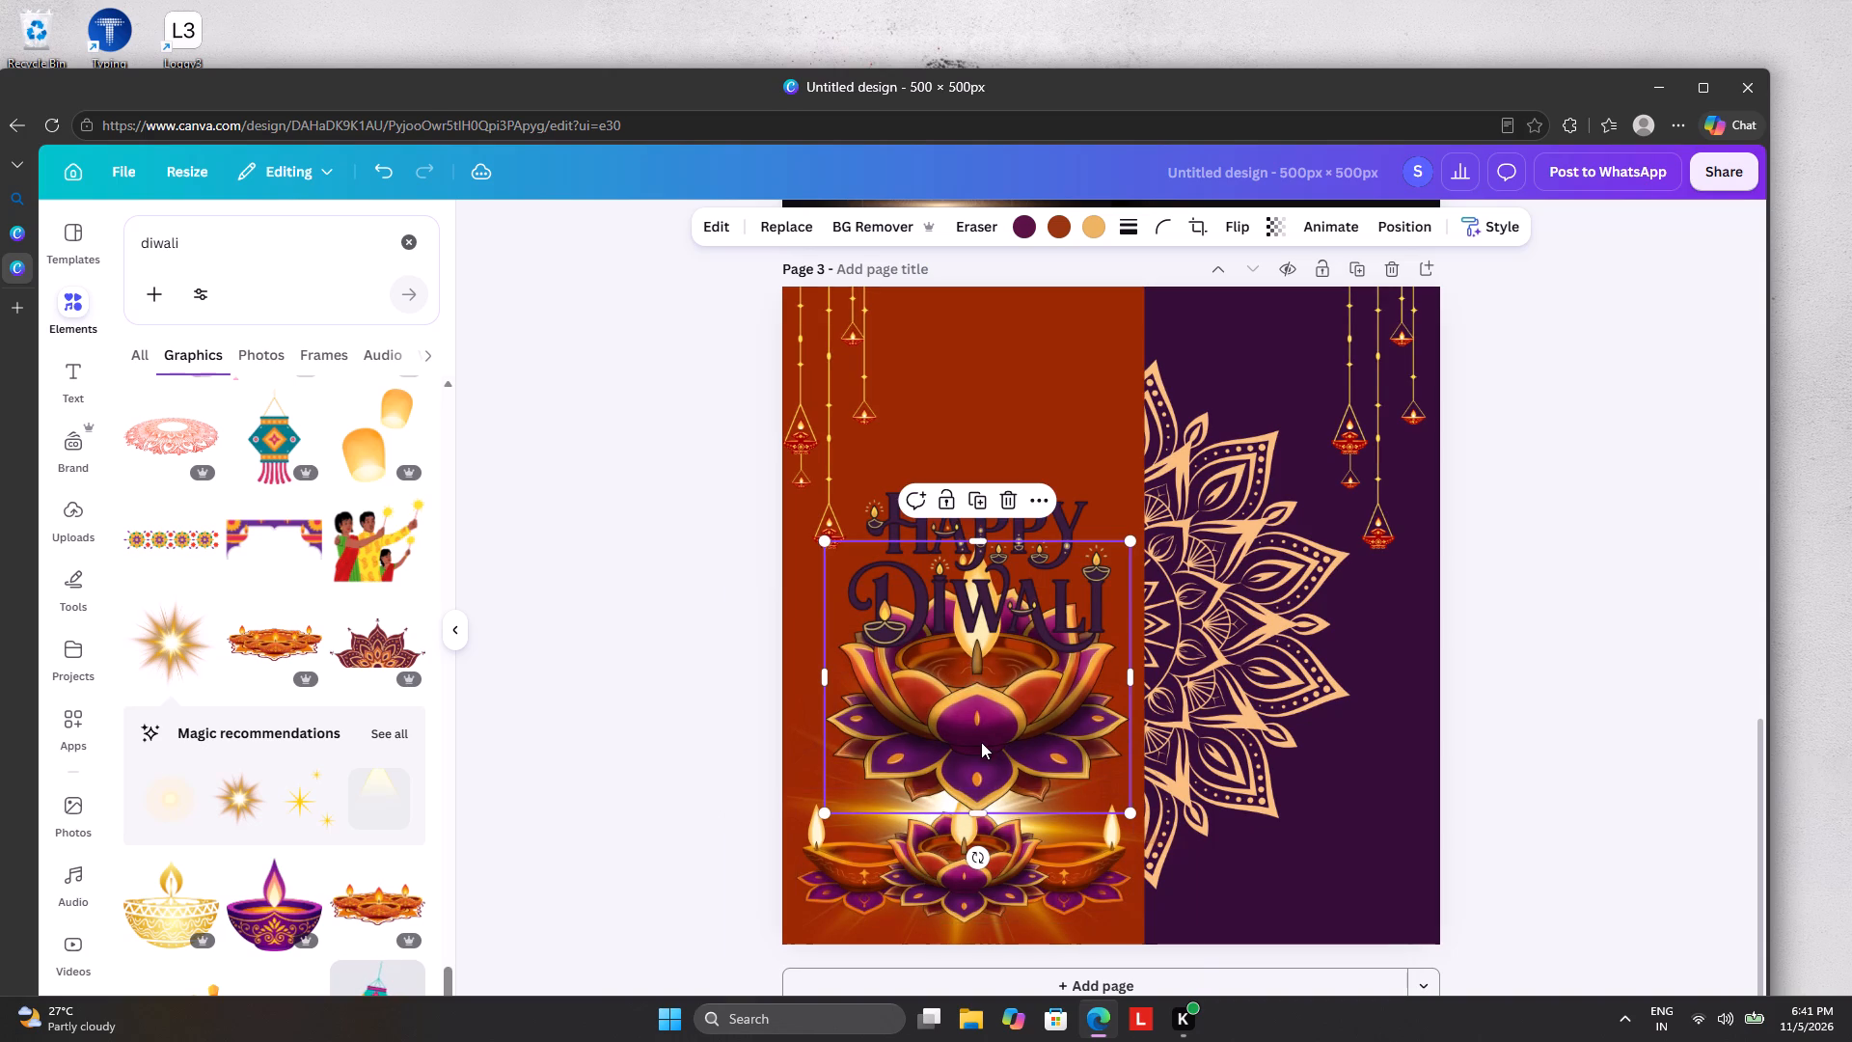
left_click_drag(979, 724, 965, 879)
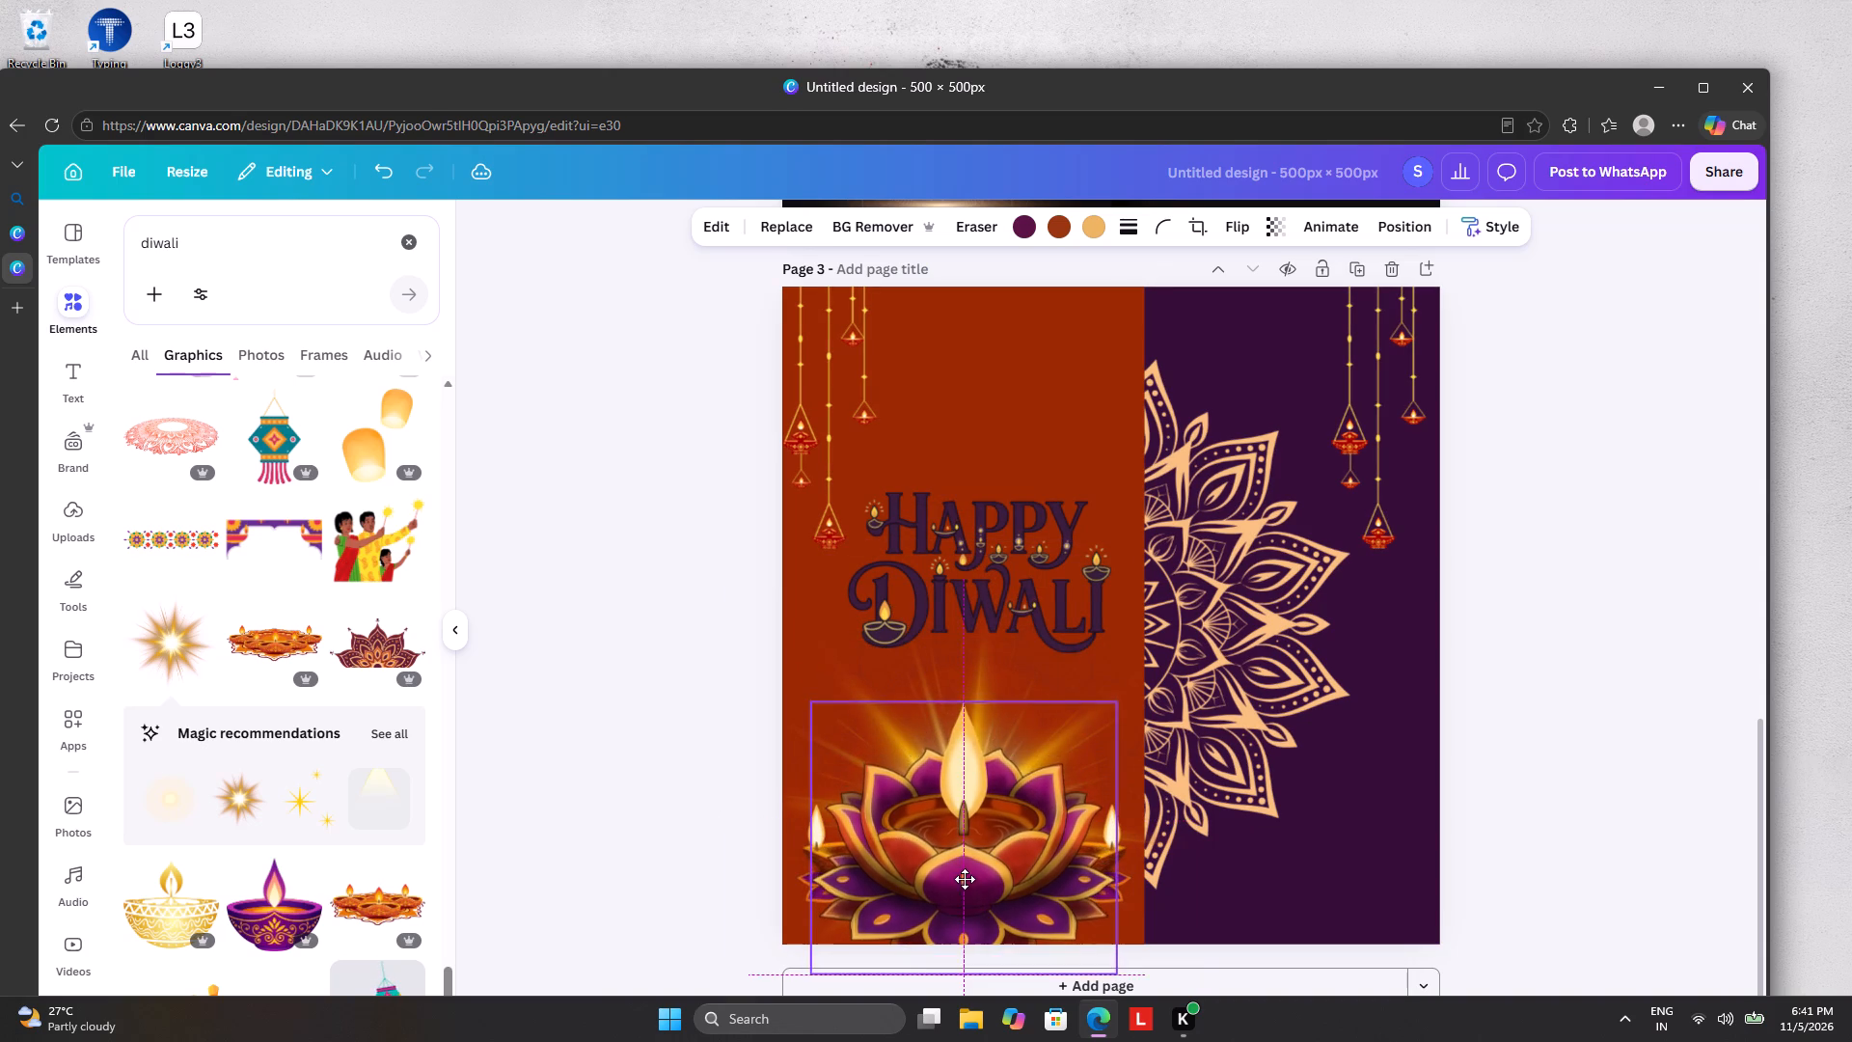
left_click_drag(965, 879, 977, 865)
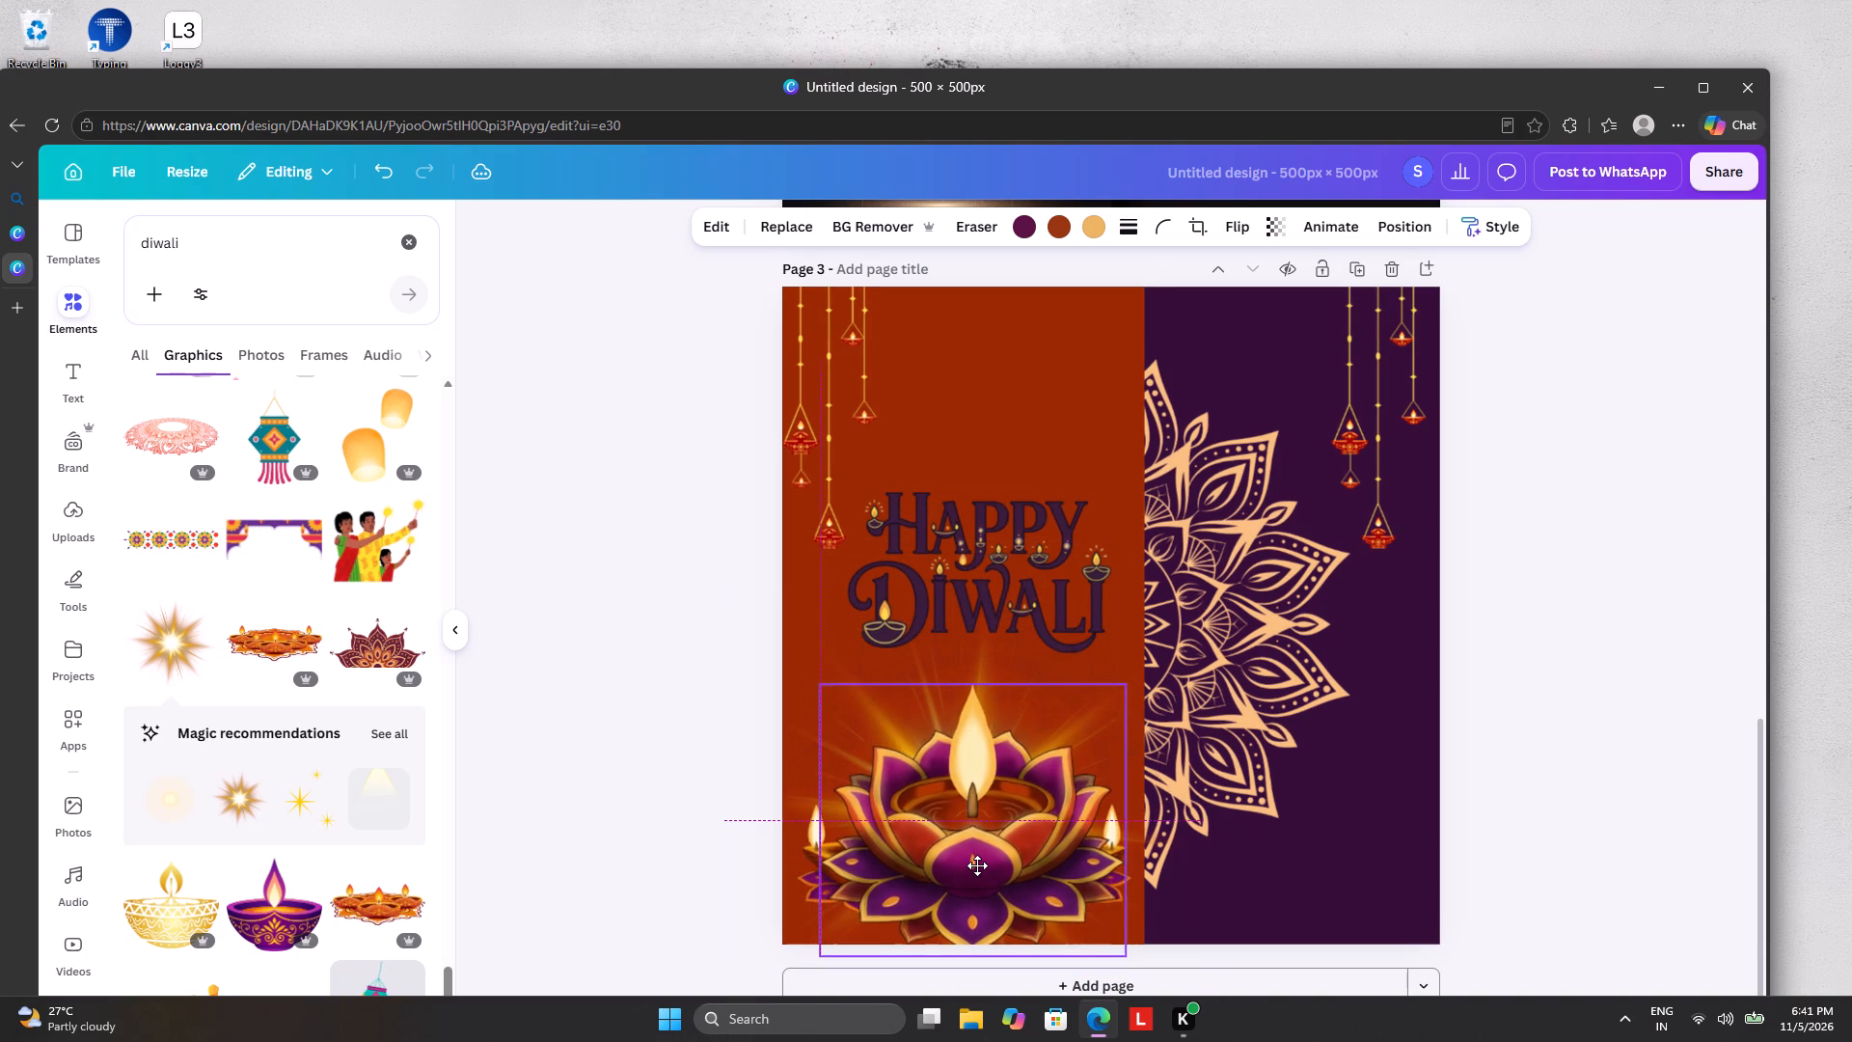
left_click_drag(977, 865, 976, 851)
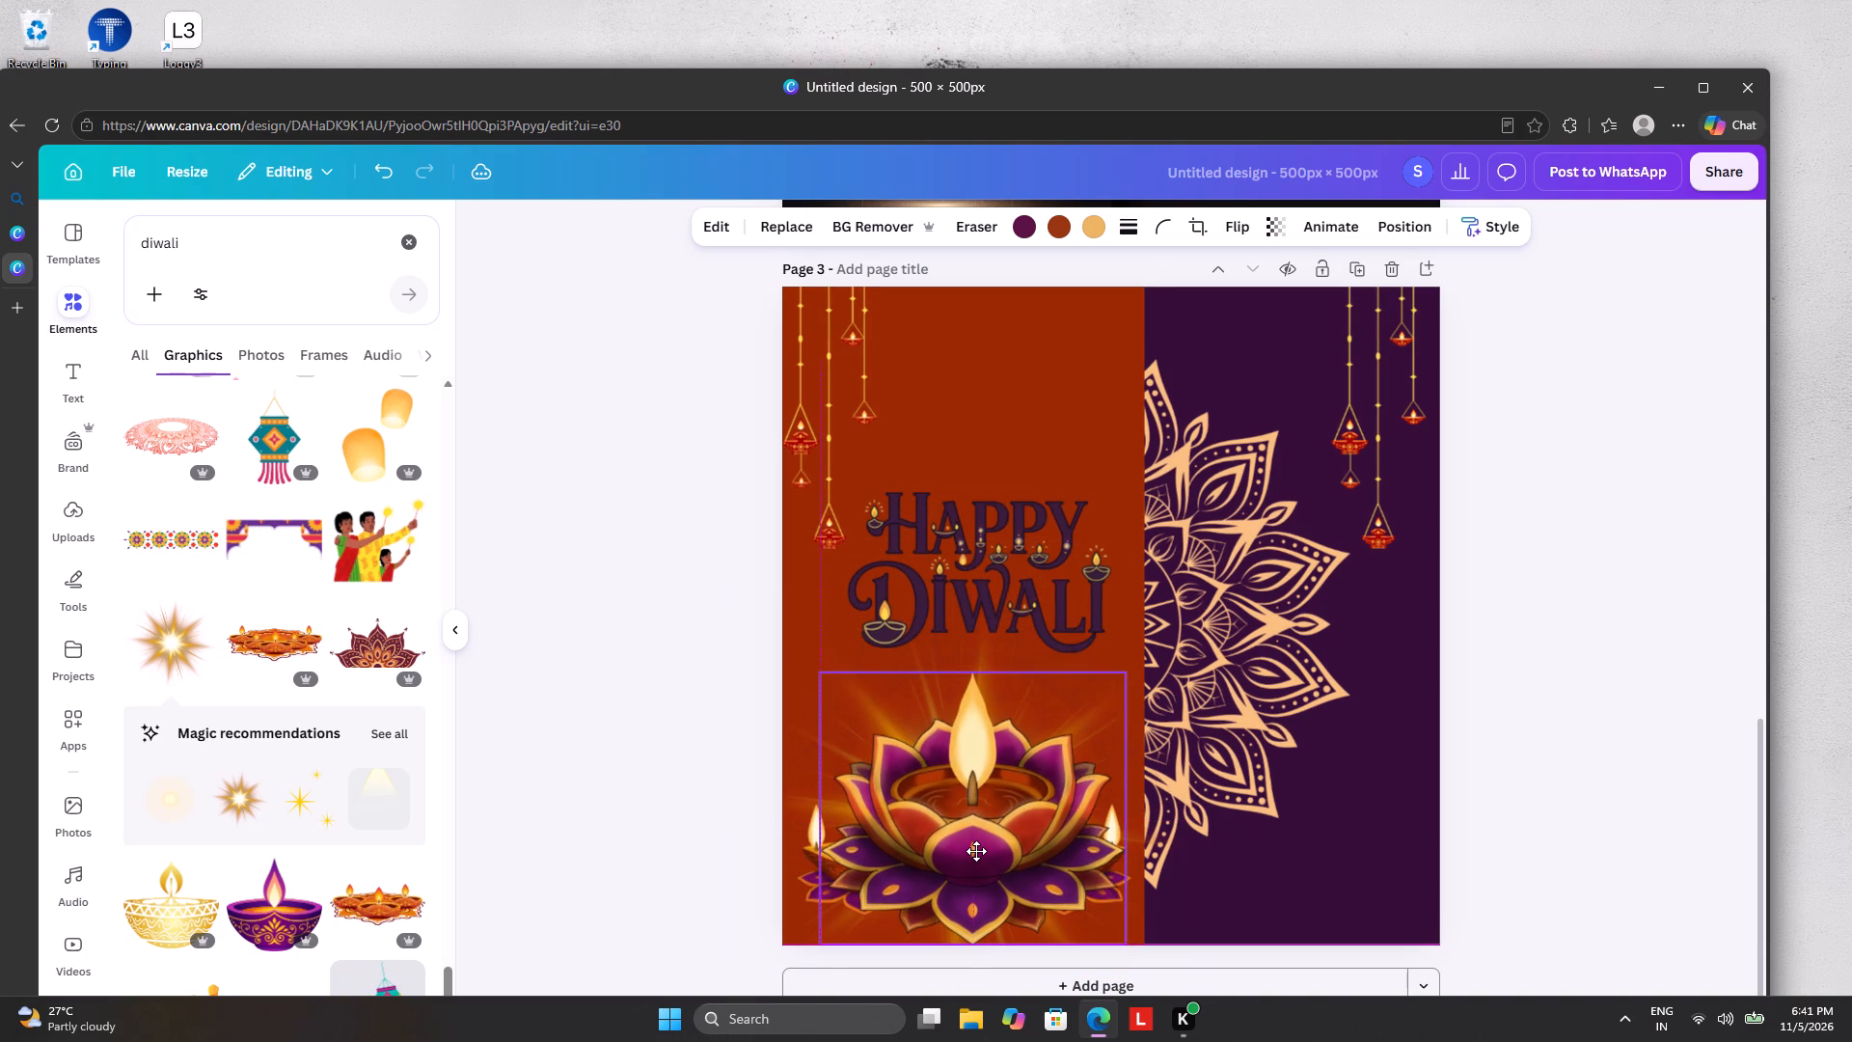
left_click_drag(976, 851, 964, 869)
Move the lotus diya aside, delete the row of diyas behind it, and return the lotus to the rust panel's base.
left_click_drag(954, 859, 977, 708)
left_click(956, 875)
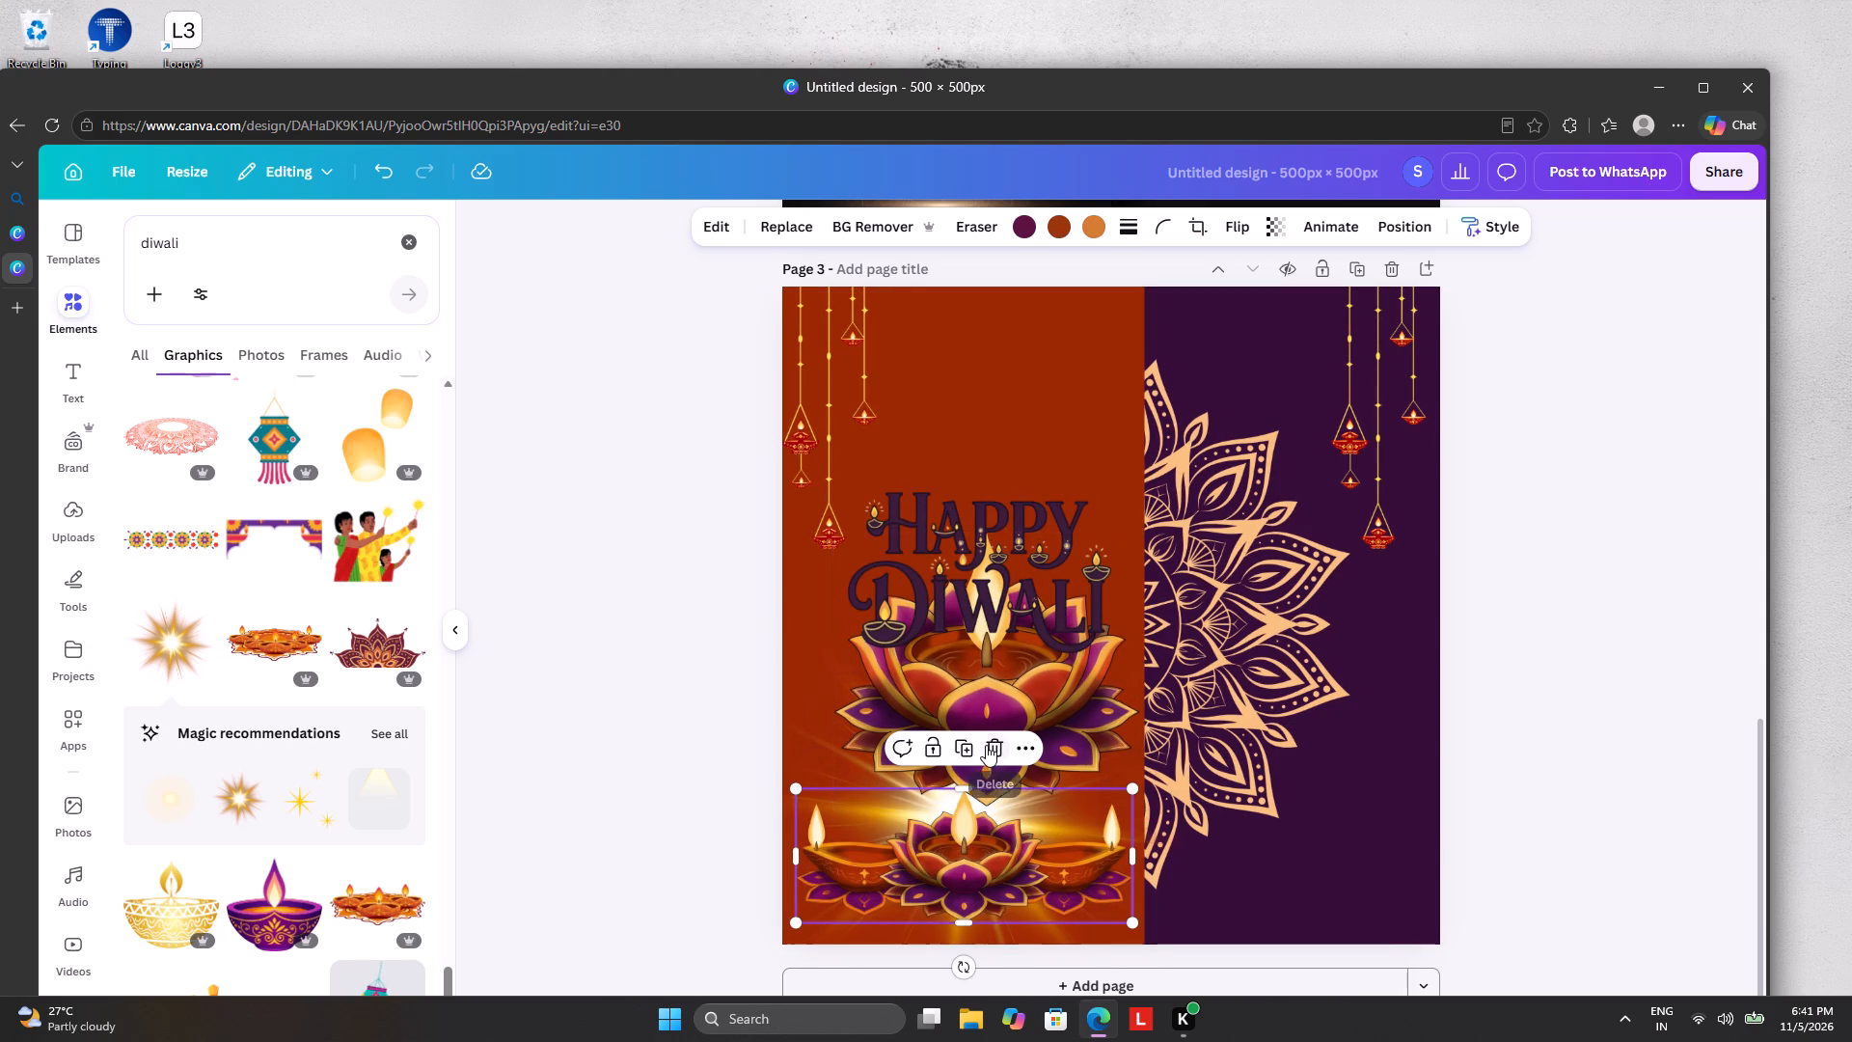
left_click(986, 745)
left_click_drag(993, 716, 972, 864)
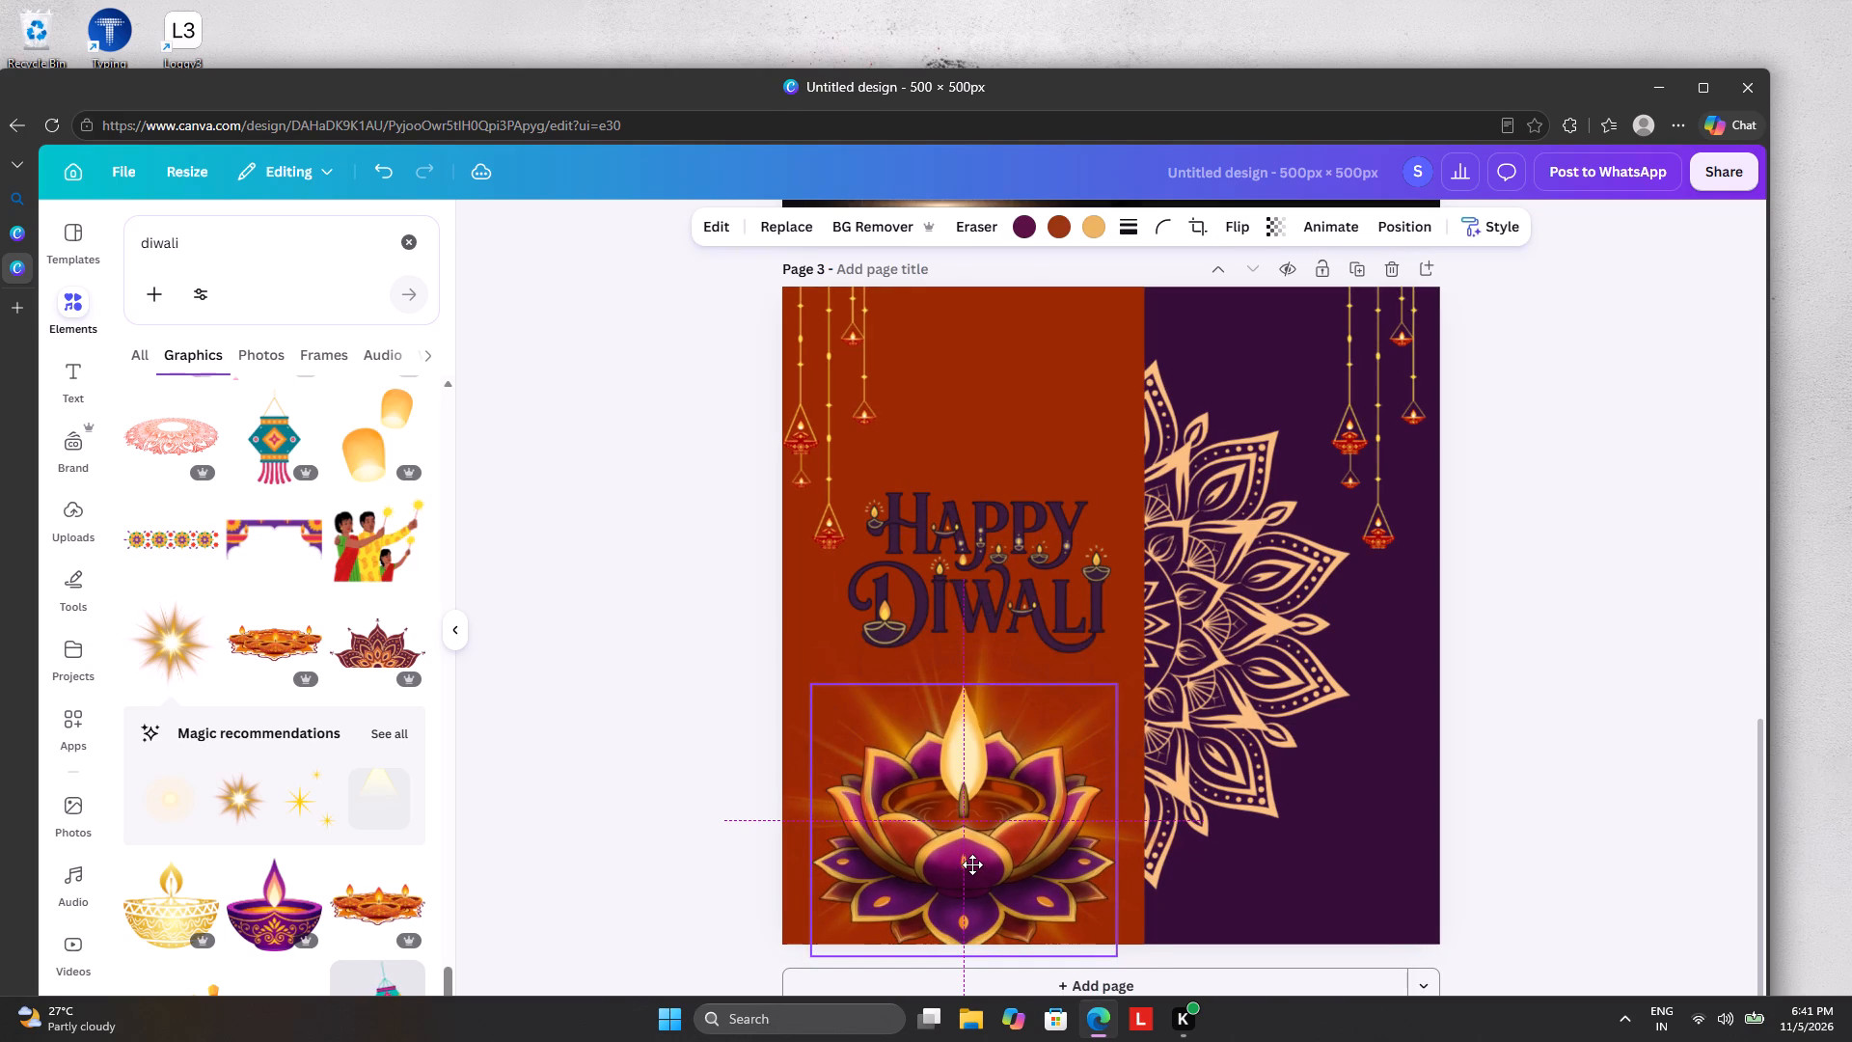
left_click_drag(972, 864, 985, 844)
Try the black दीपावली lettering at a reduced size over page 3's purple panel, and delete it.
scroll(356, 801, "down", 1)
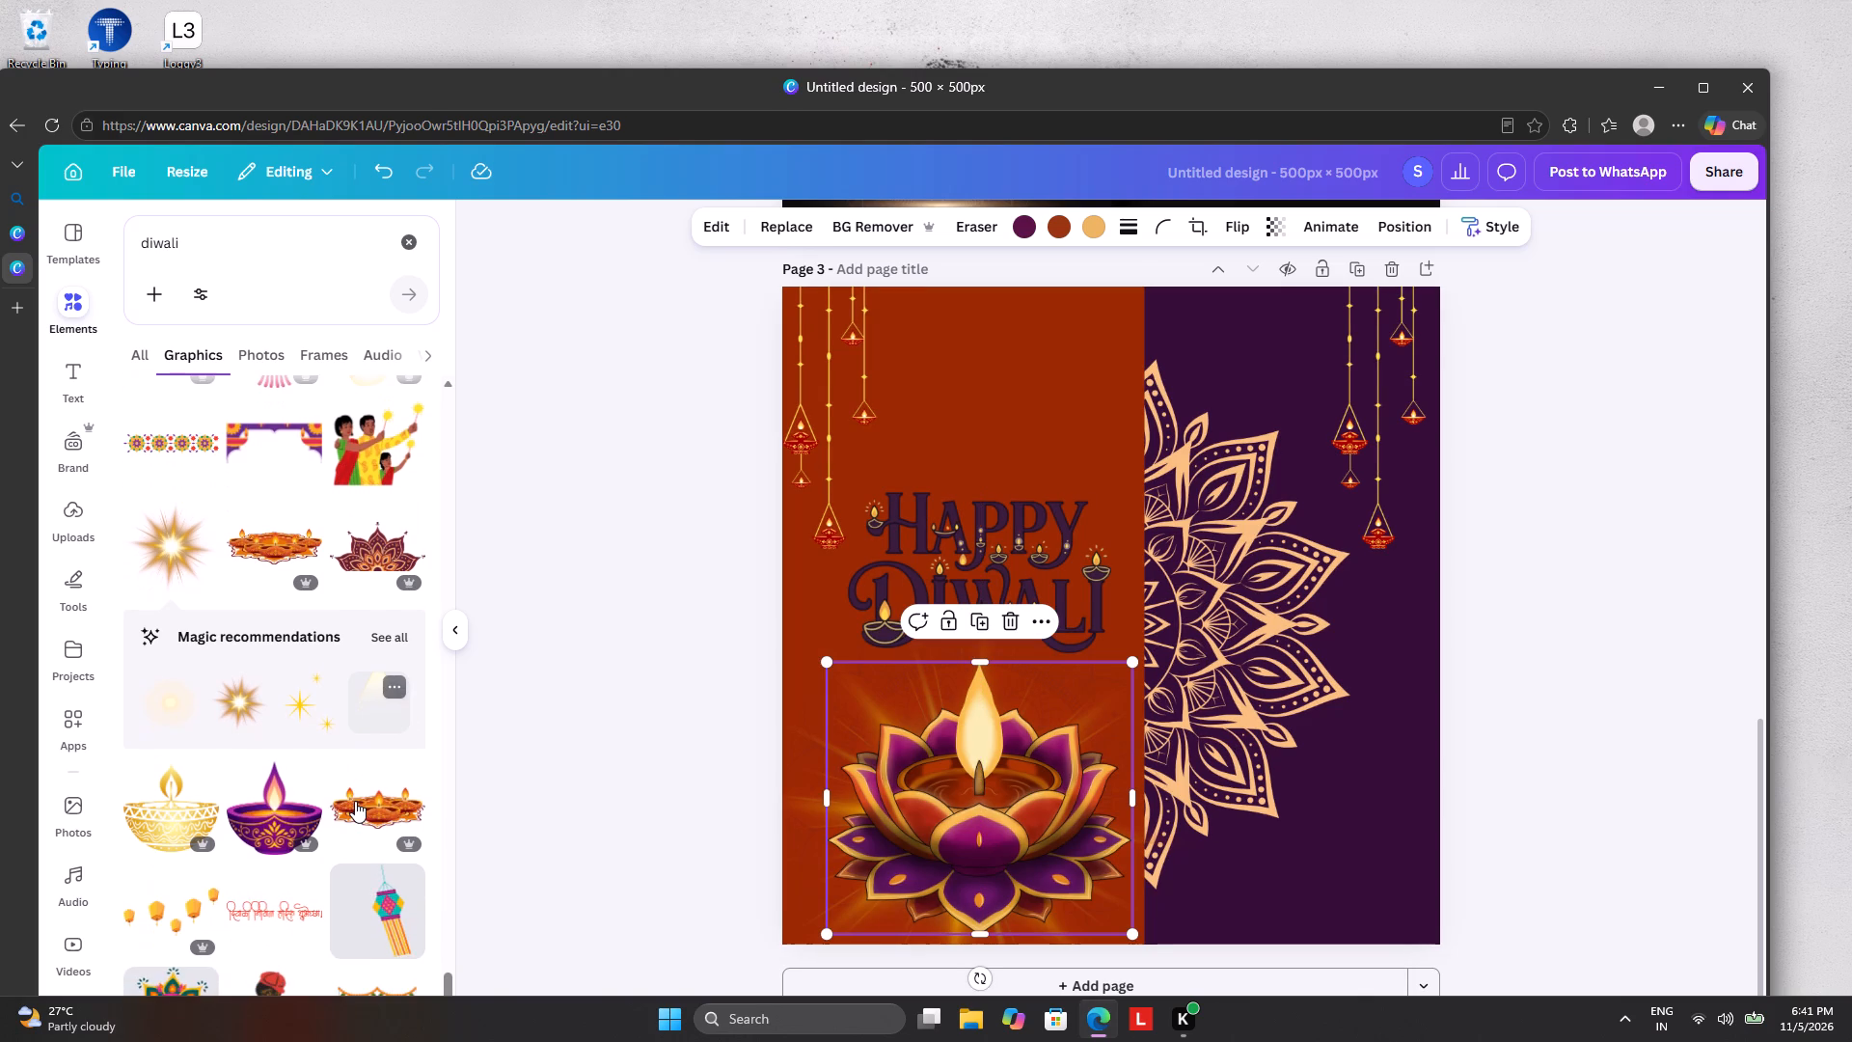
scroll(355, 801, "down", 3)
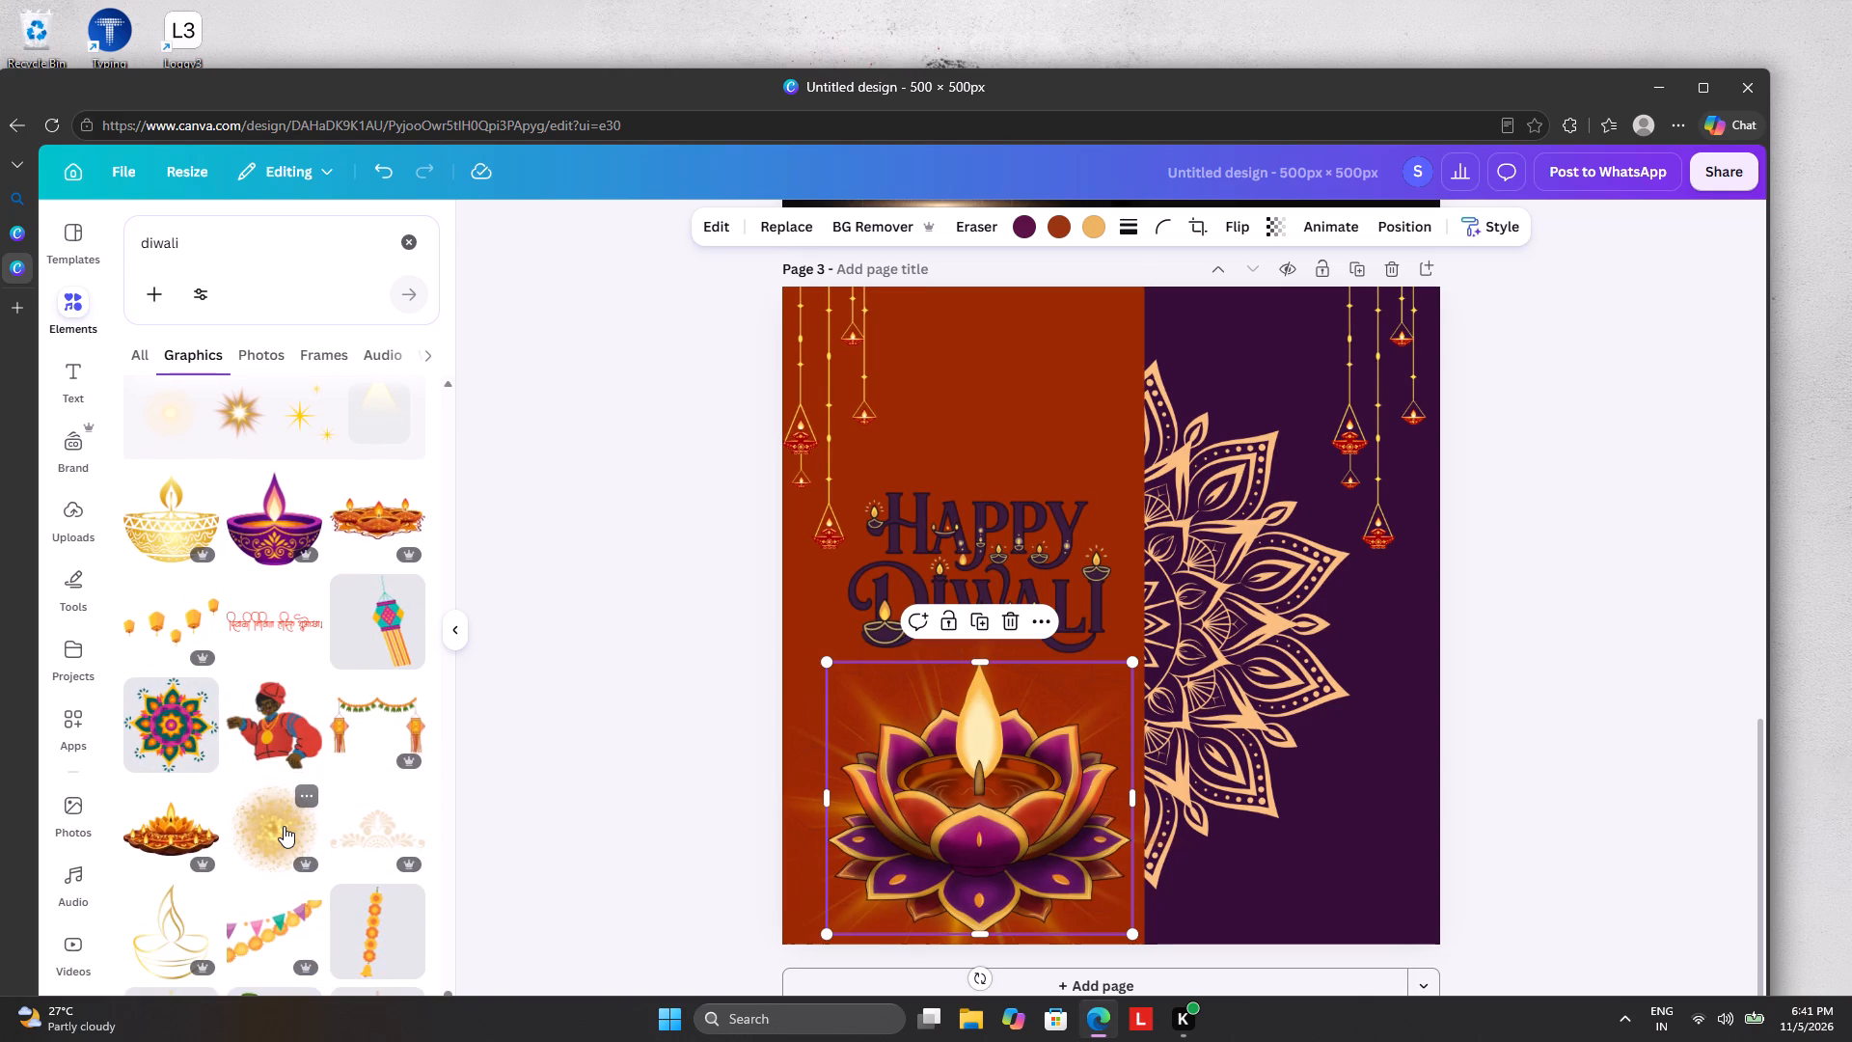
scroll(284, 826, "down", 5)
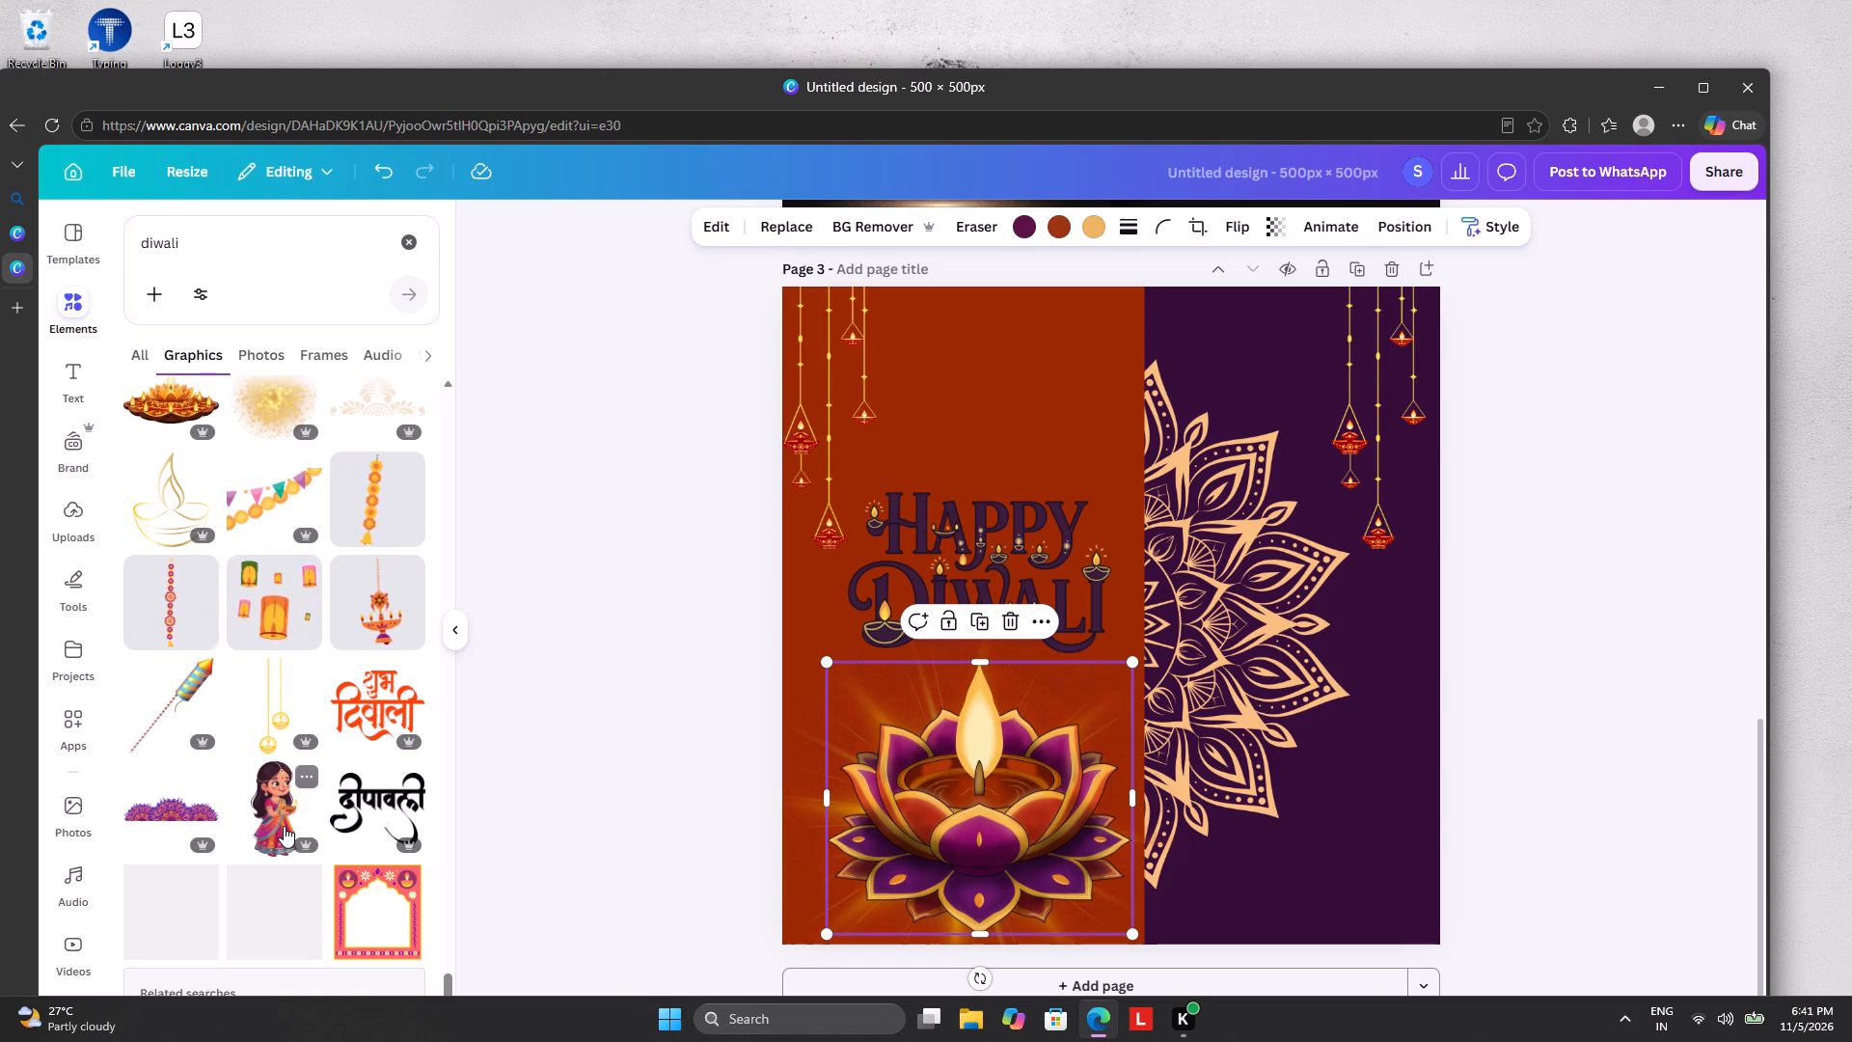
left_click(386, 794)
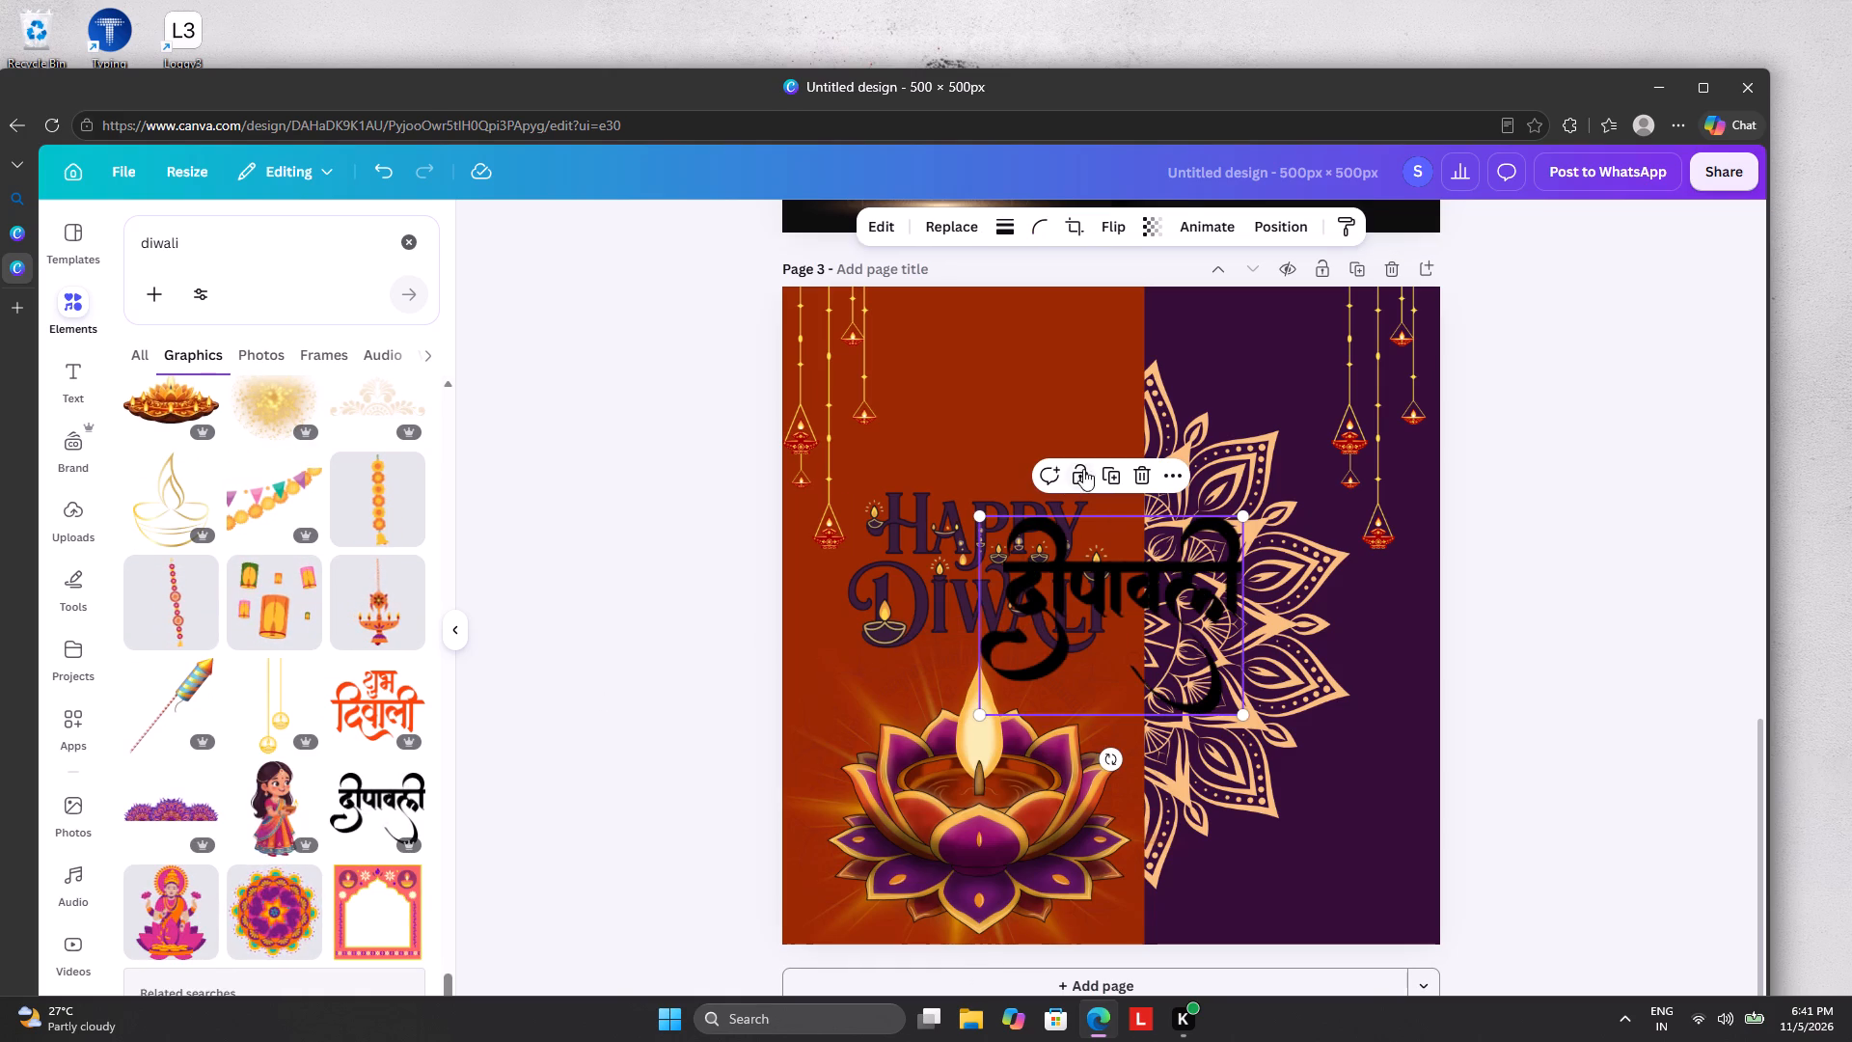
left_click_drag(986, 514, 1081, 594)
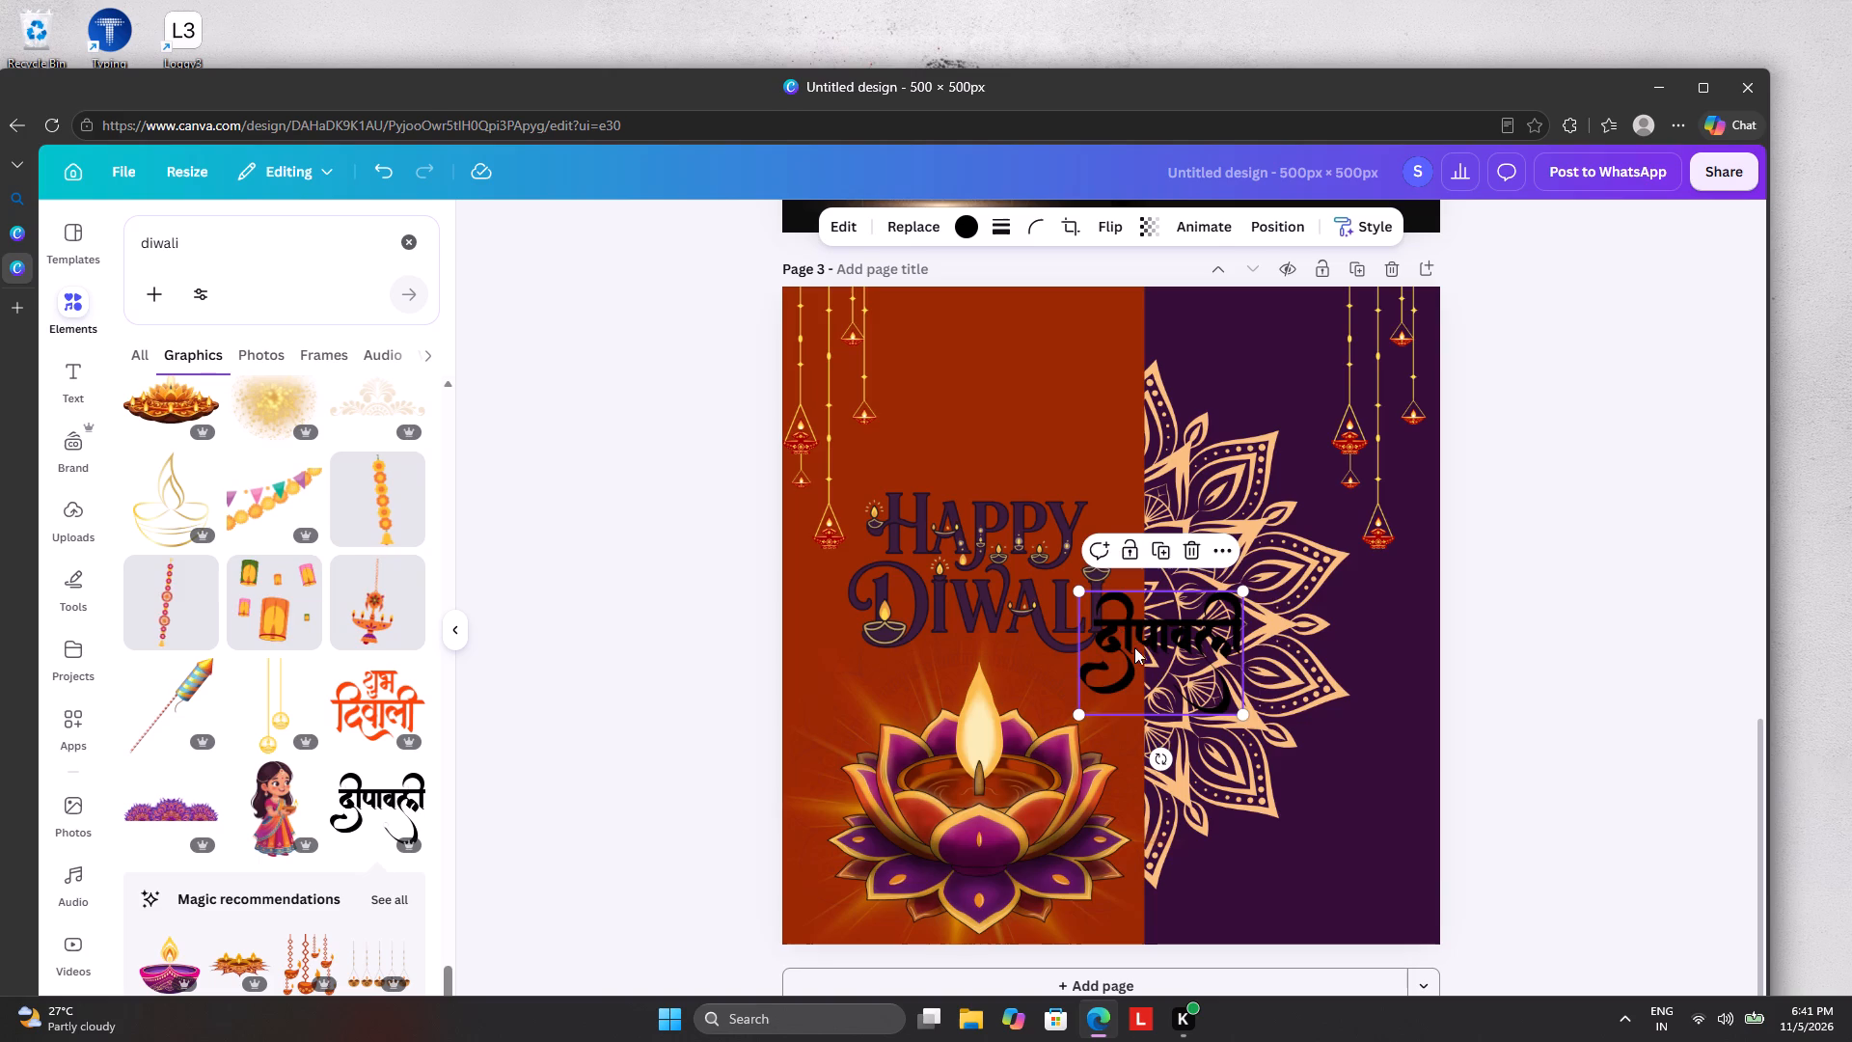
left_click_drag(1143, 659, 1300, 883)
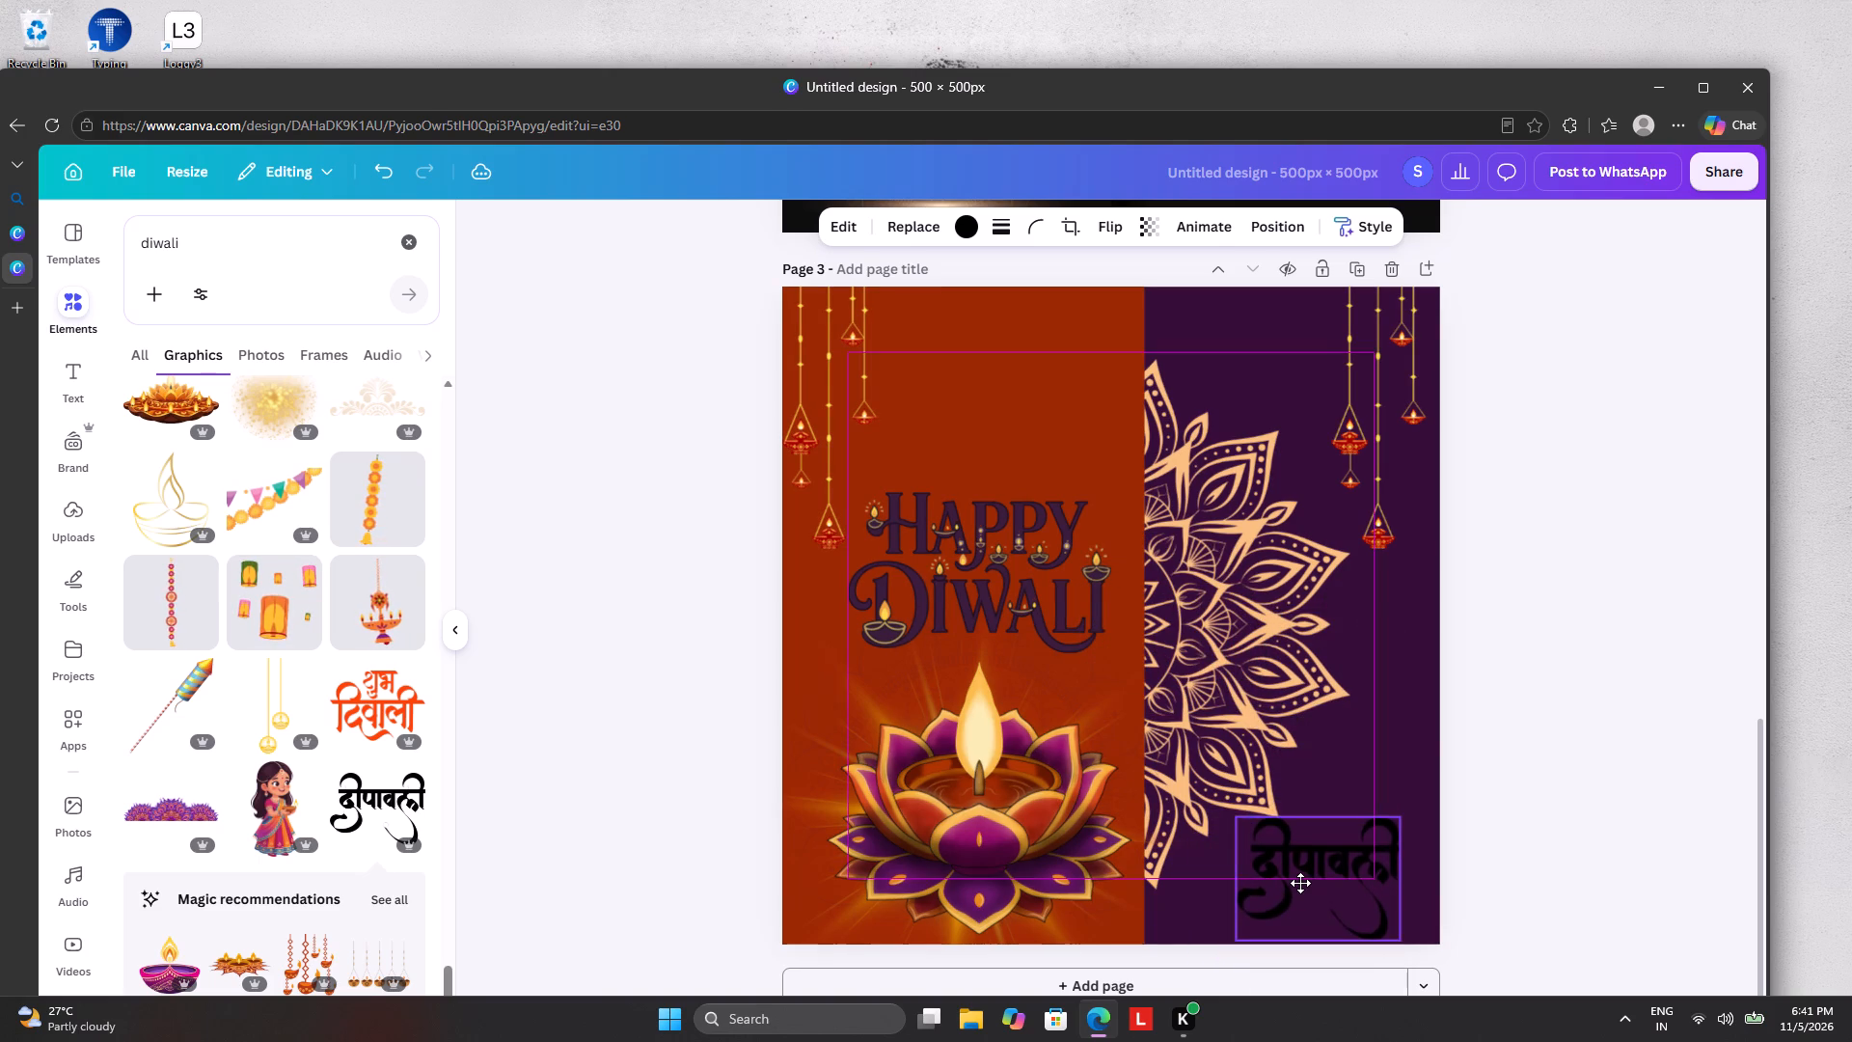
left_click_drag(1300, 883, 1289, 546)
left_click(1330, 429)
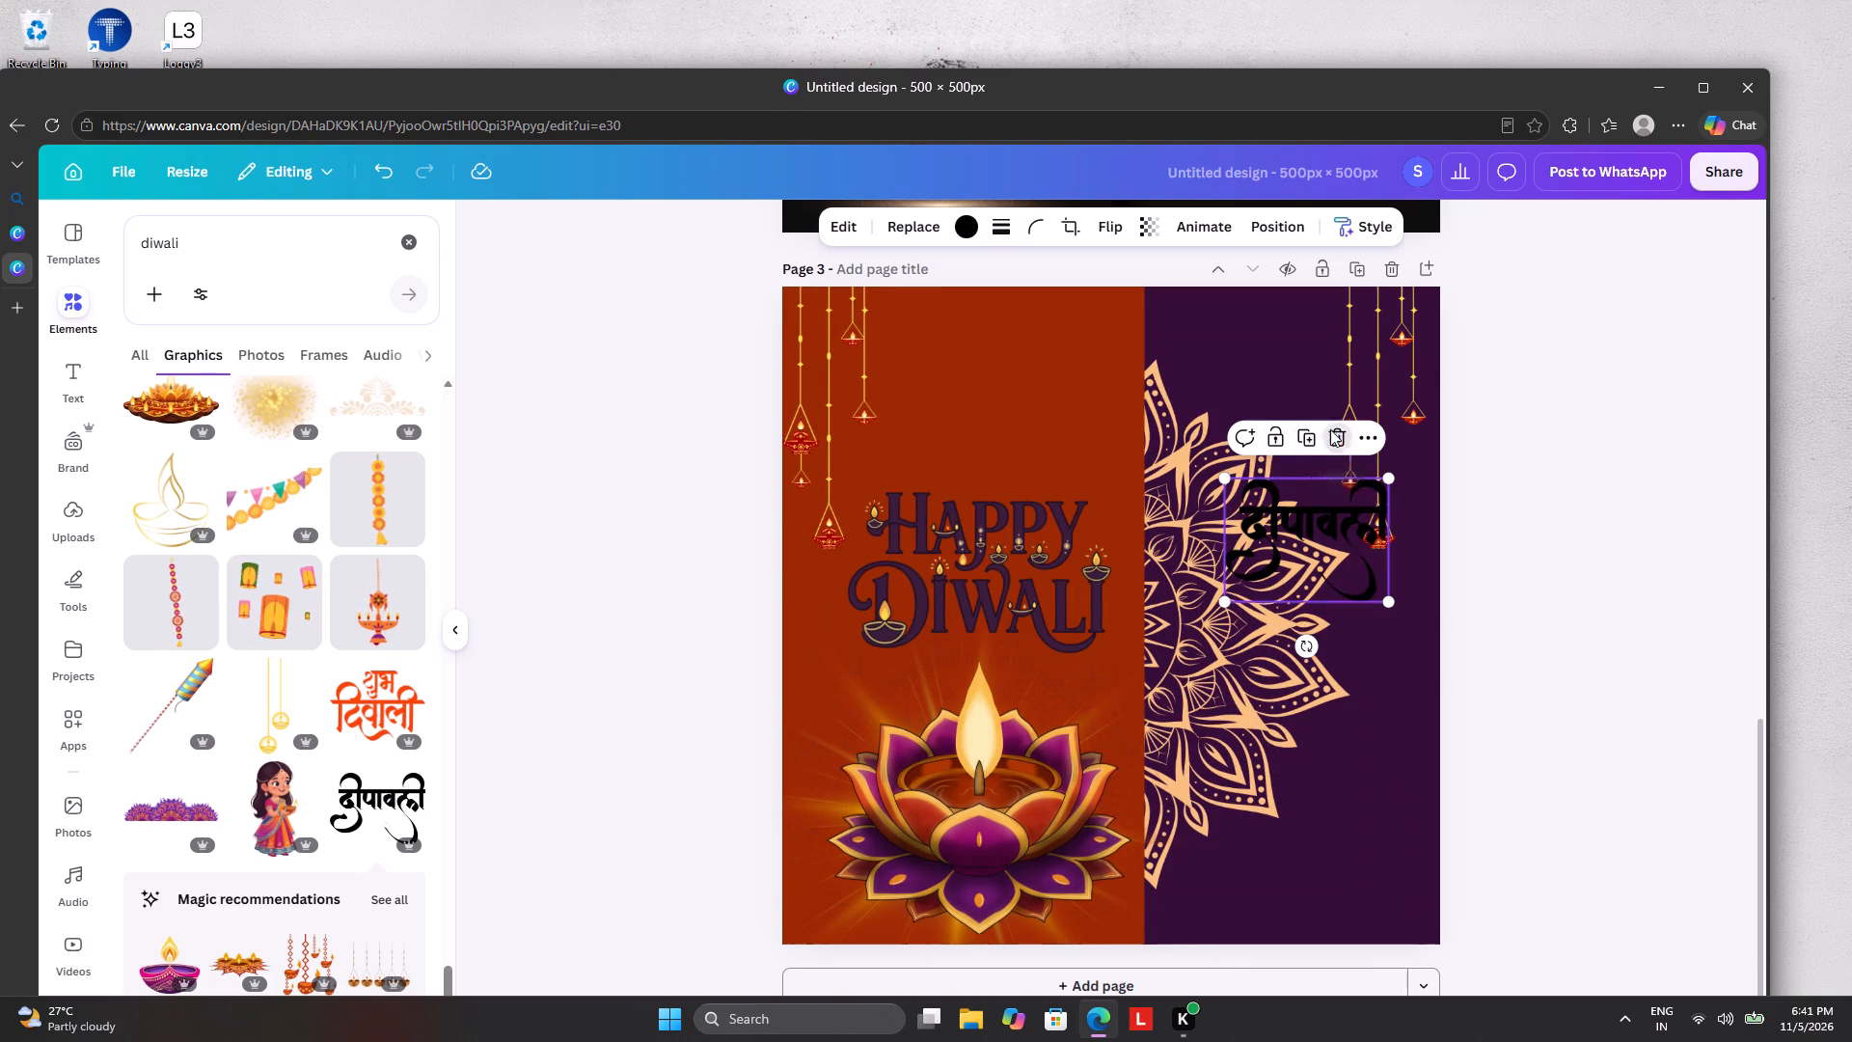
Add the orange शुभ दिवाली lettering to page 3, shrink it and place it above Happy Diwali on the rust panel.
left_click(367, 702)
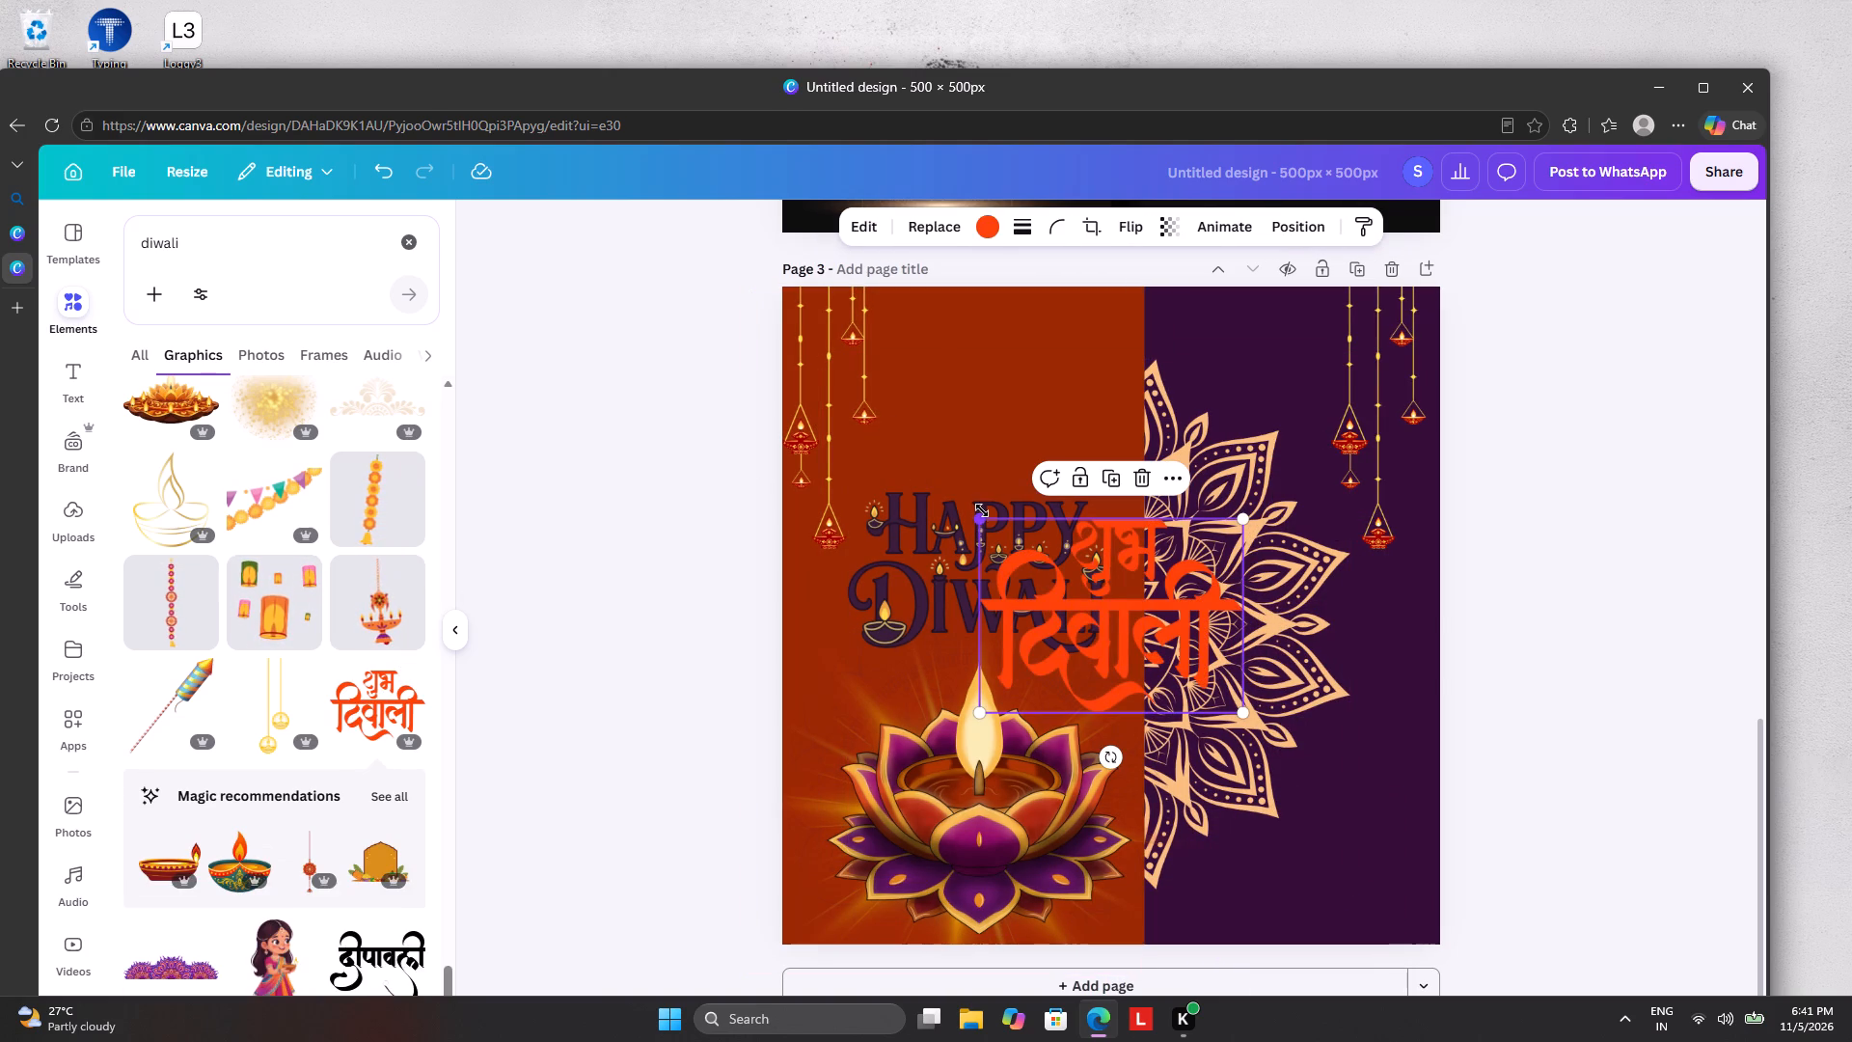
left_click_drag(983, 535, 1019, 584)
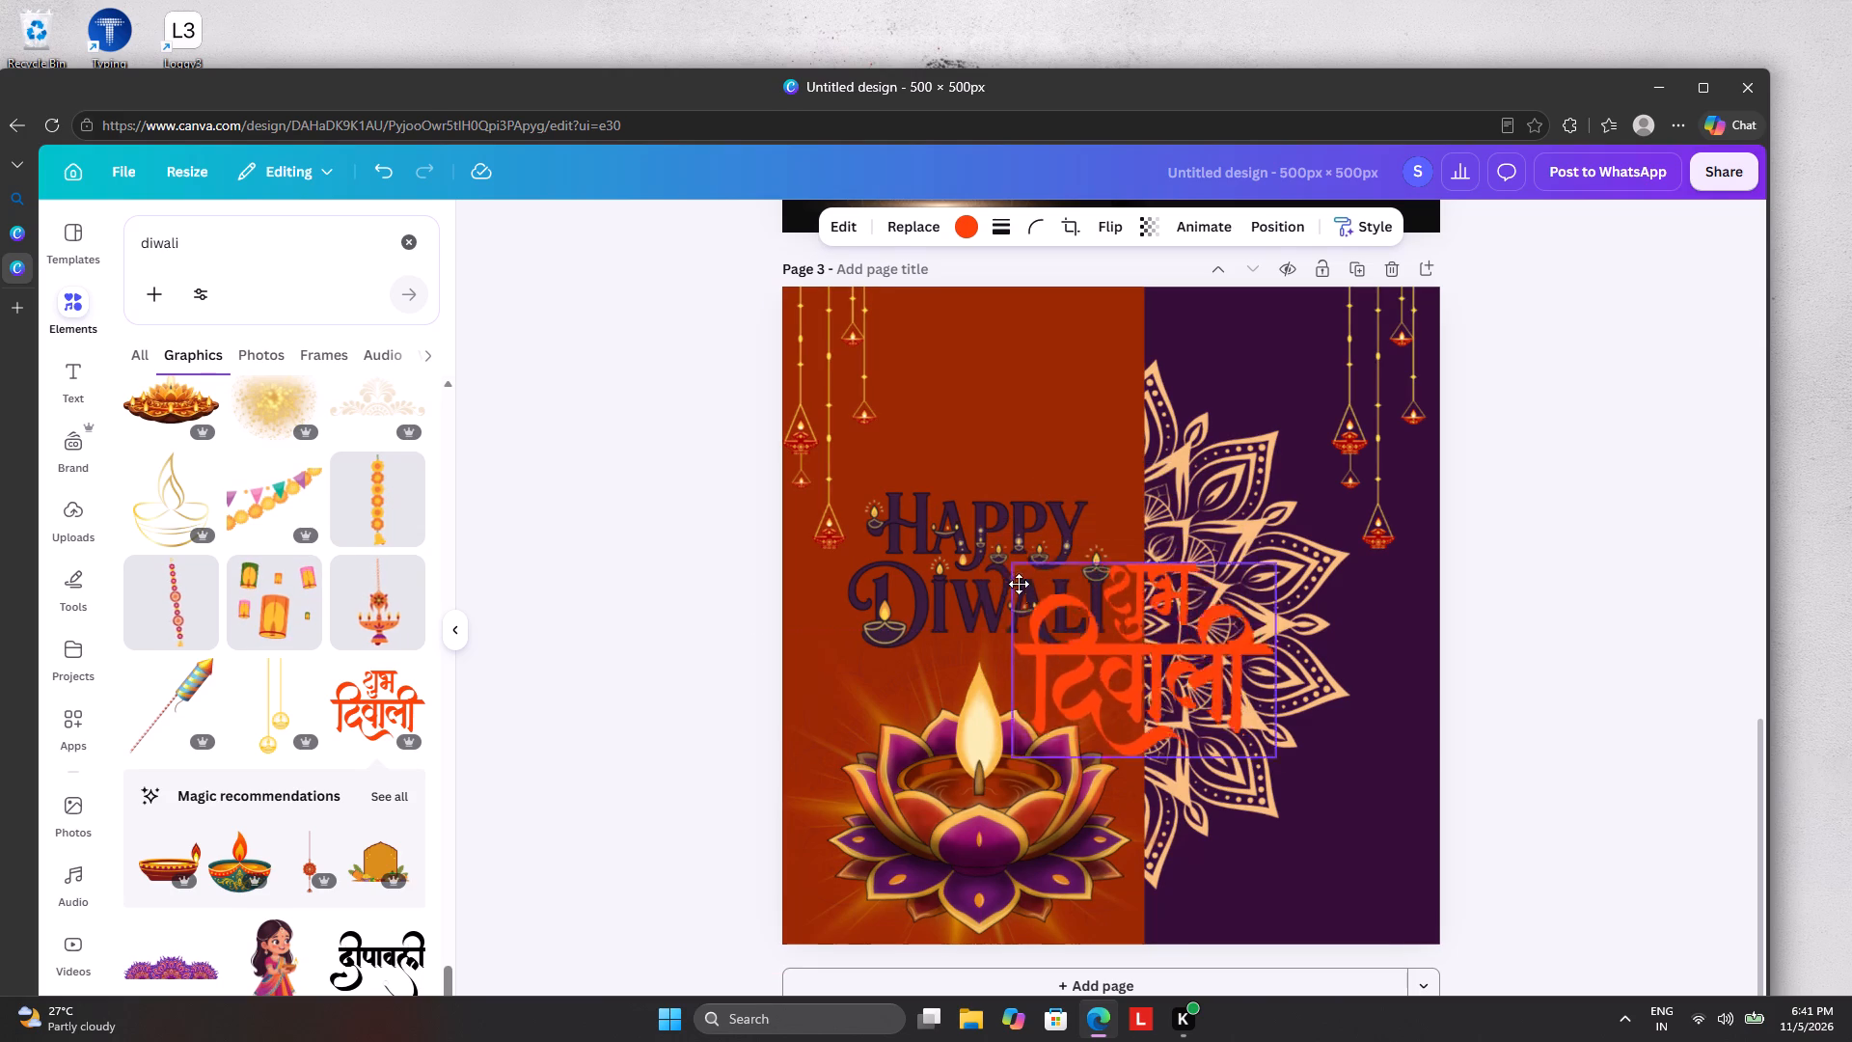
left_click_drag(1019, 584, 885, 332)
left_click_drag(885, 313, 904, 340)
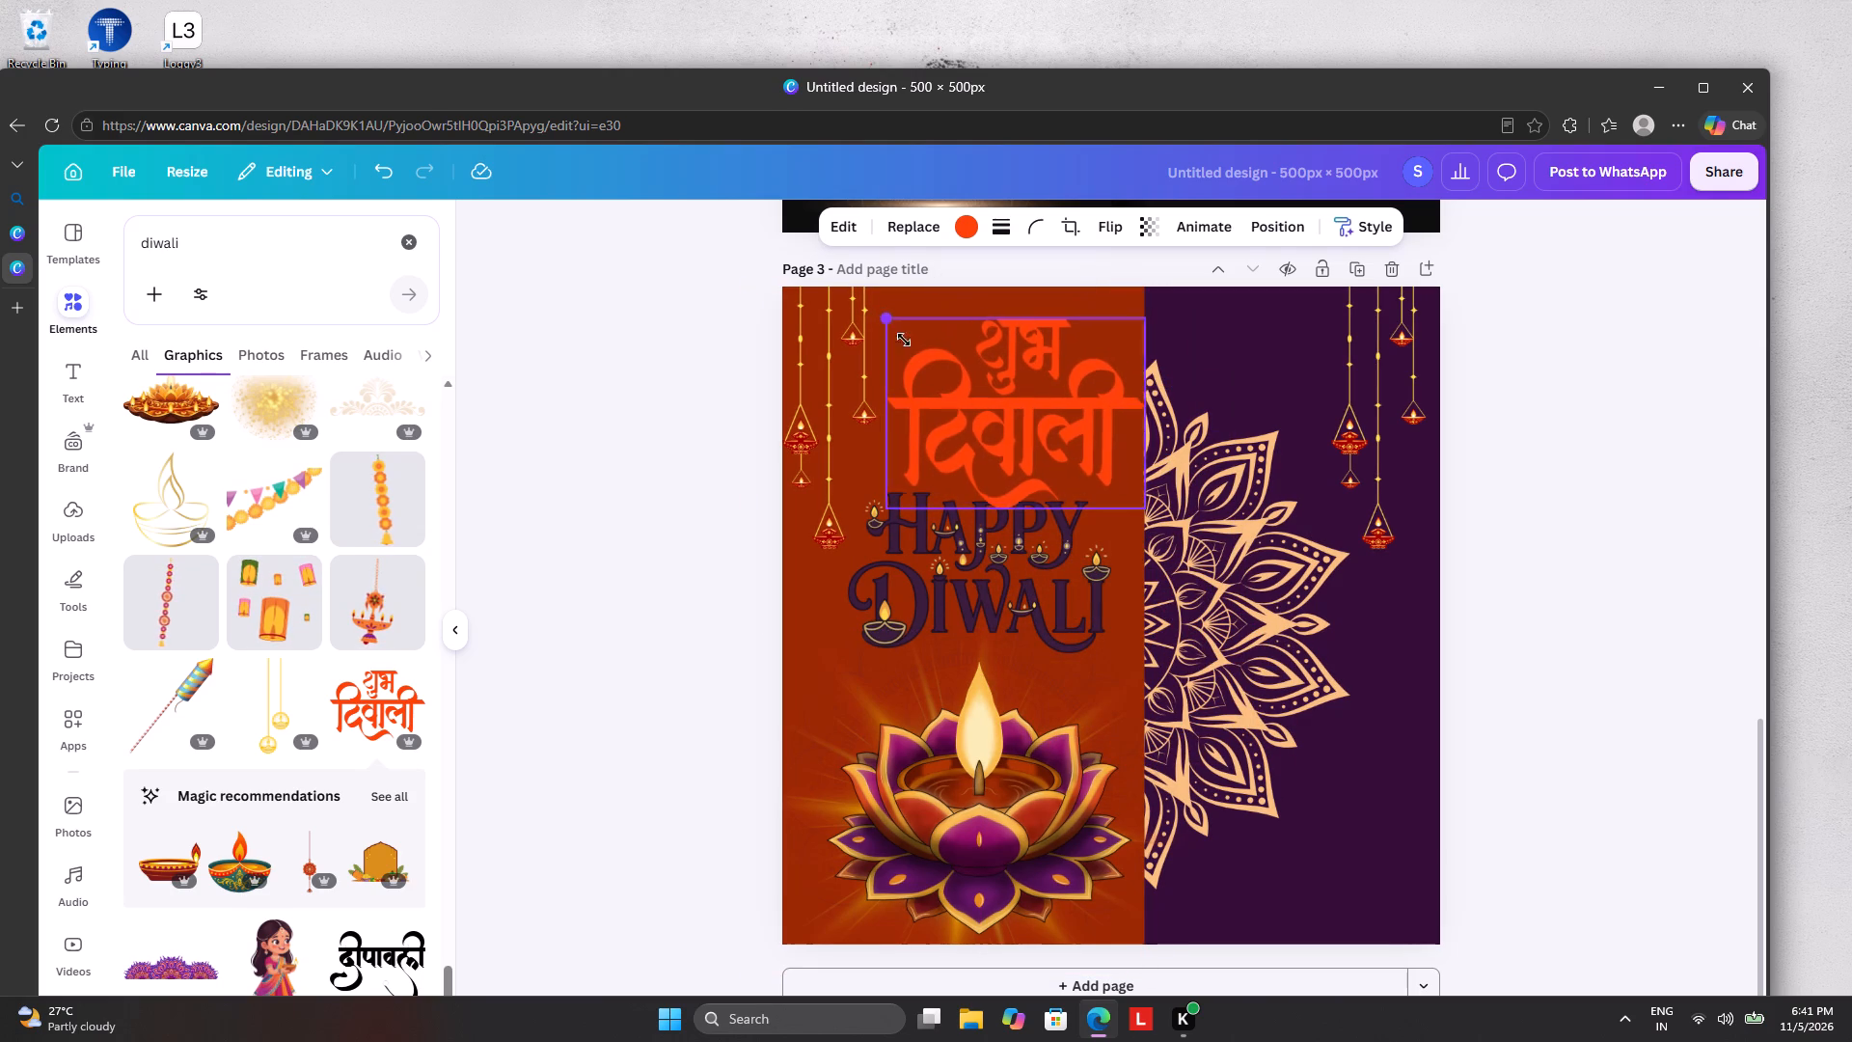
left_click_drag(904, 340, 997, 416)
left_click_drag(1059, 453, 952, 412)
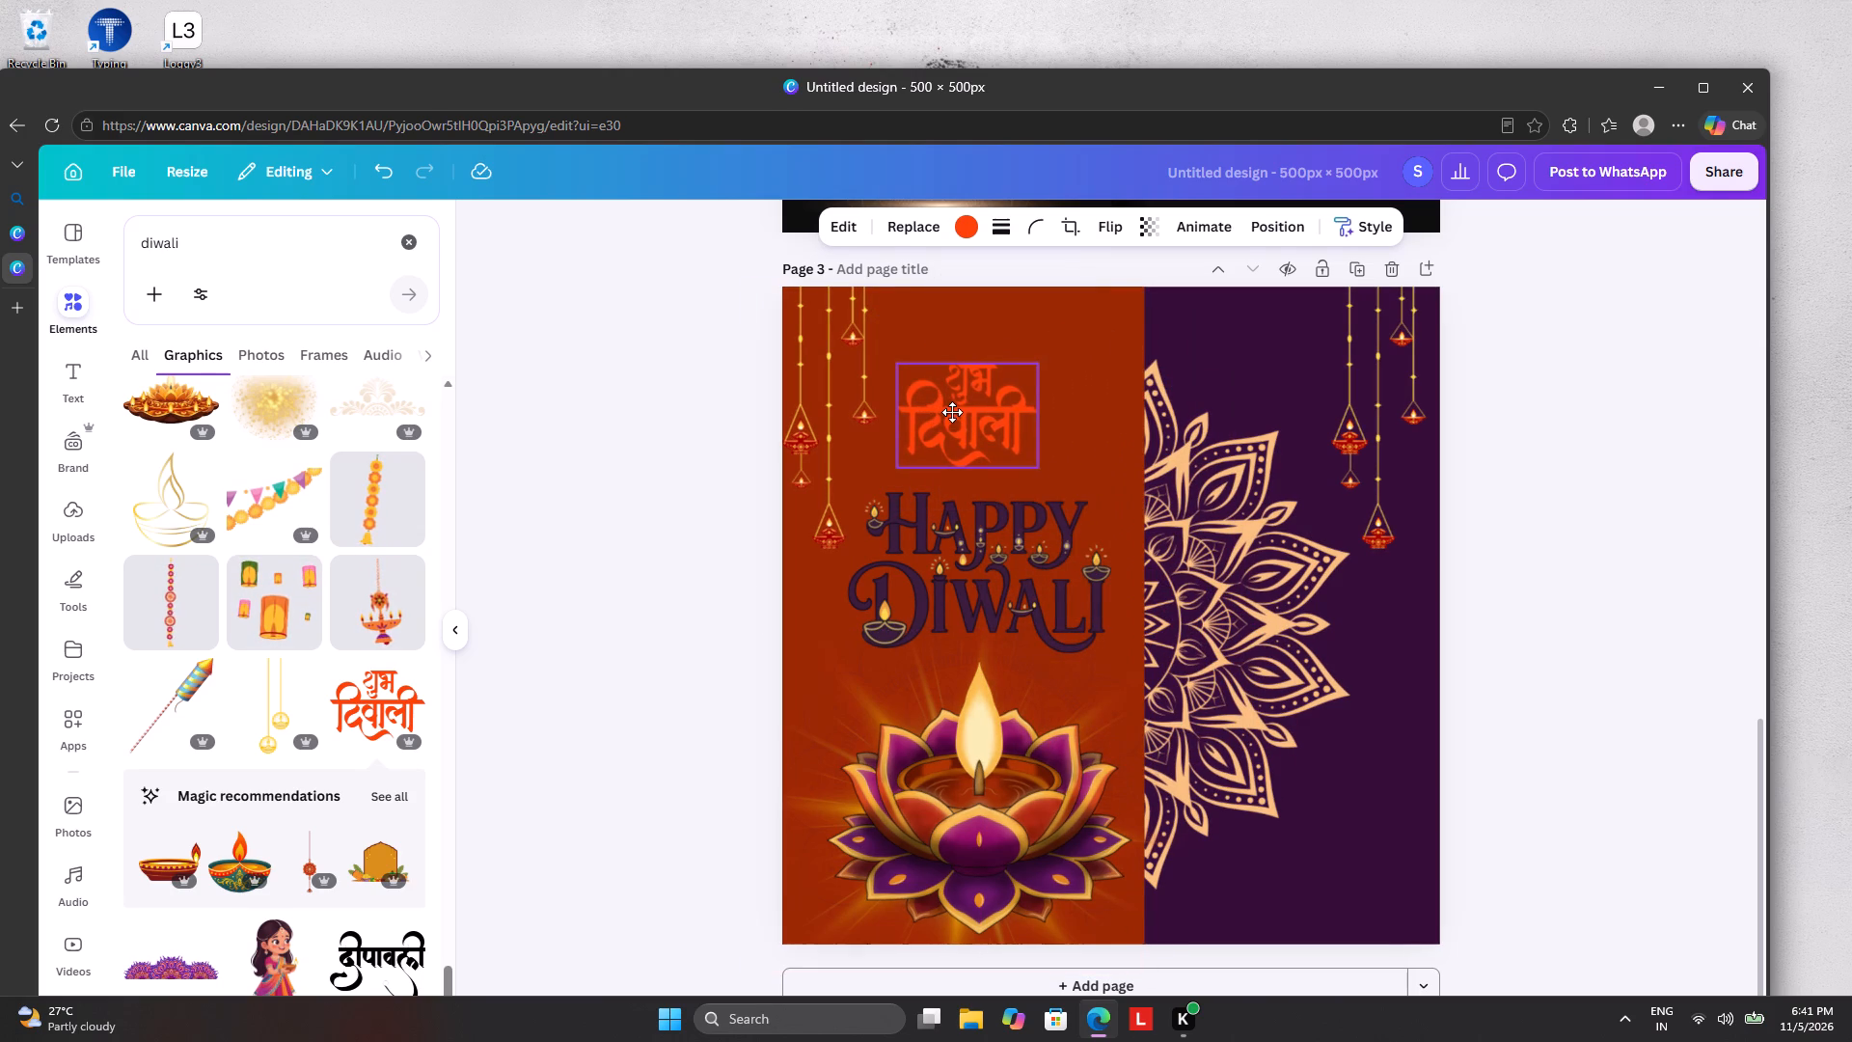
left_click_drag(952, 412, 968, 432)
Recolour the शुभ दिवाली lettering dark purple by sampling the colour of page 3's purple panel.
left_click(970, 218)
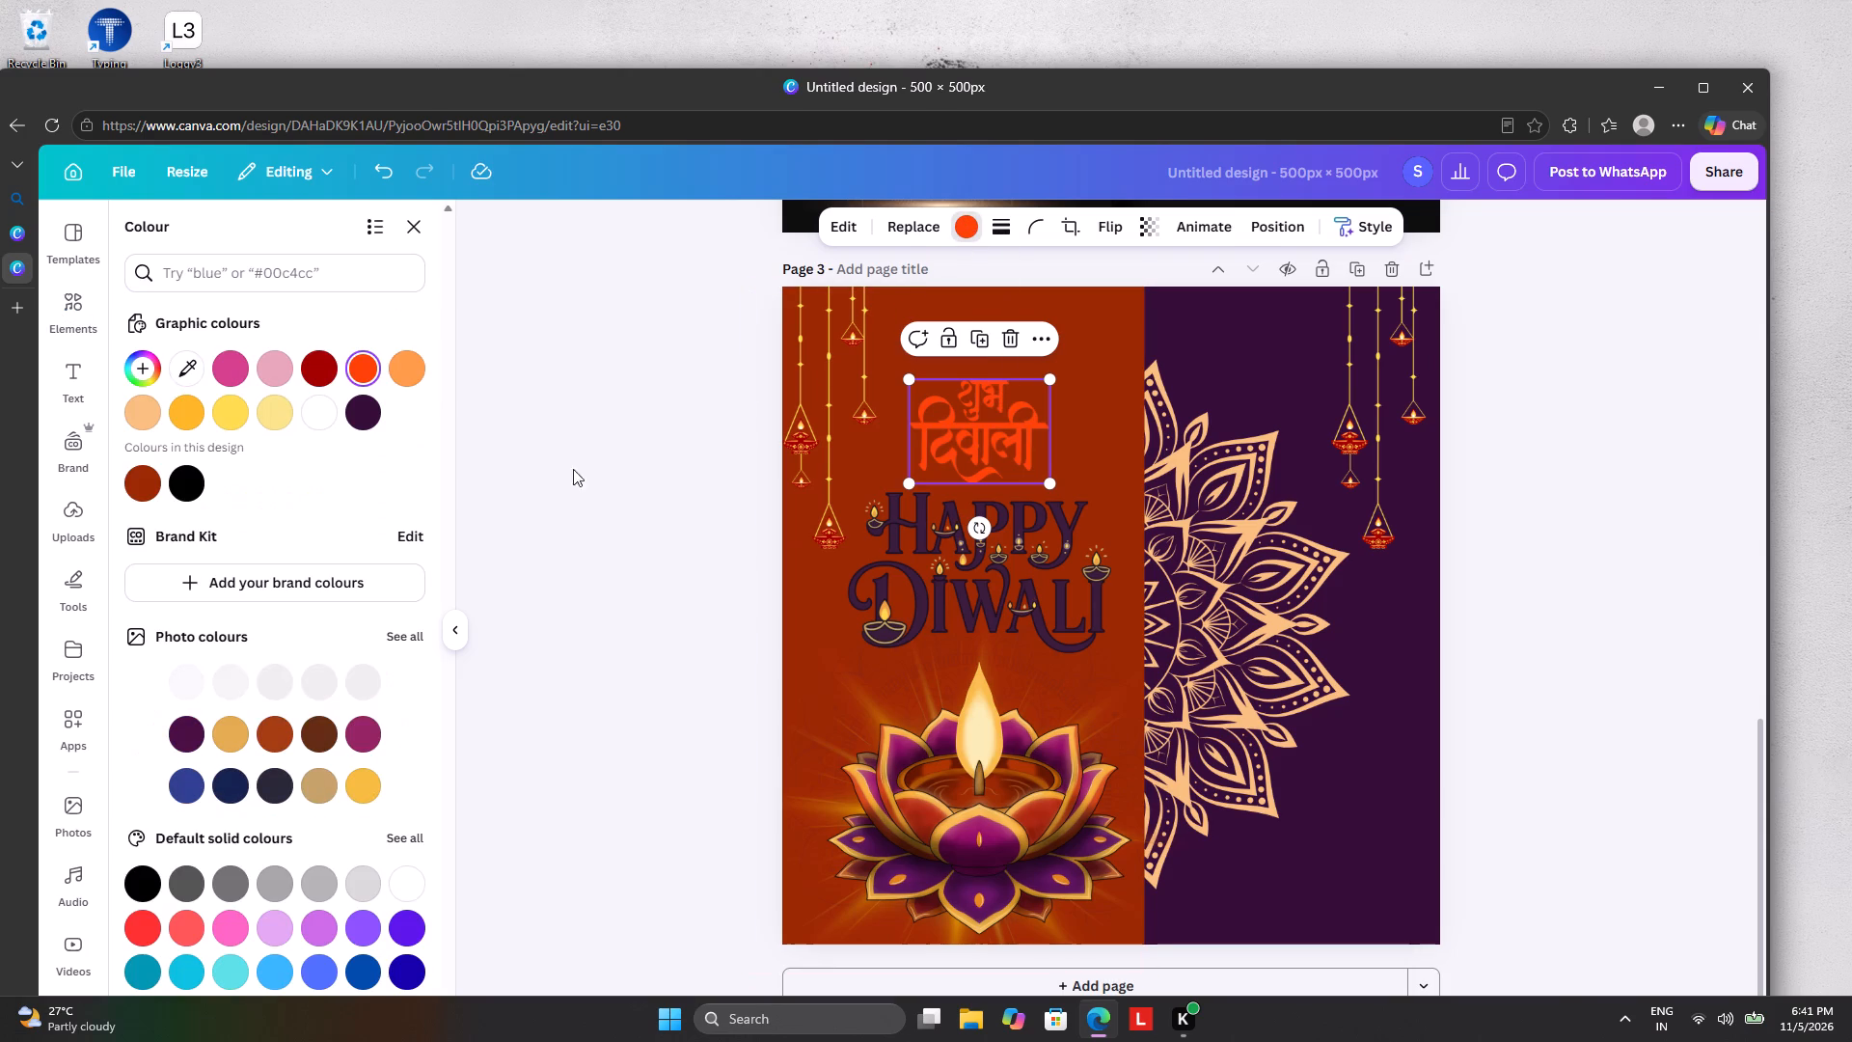
left_click(186, 364)
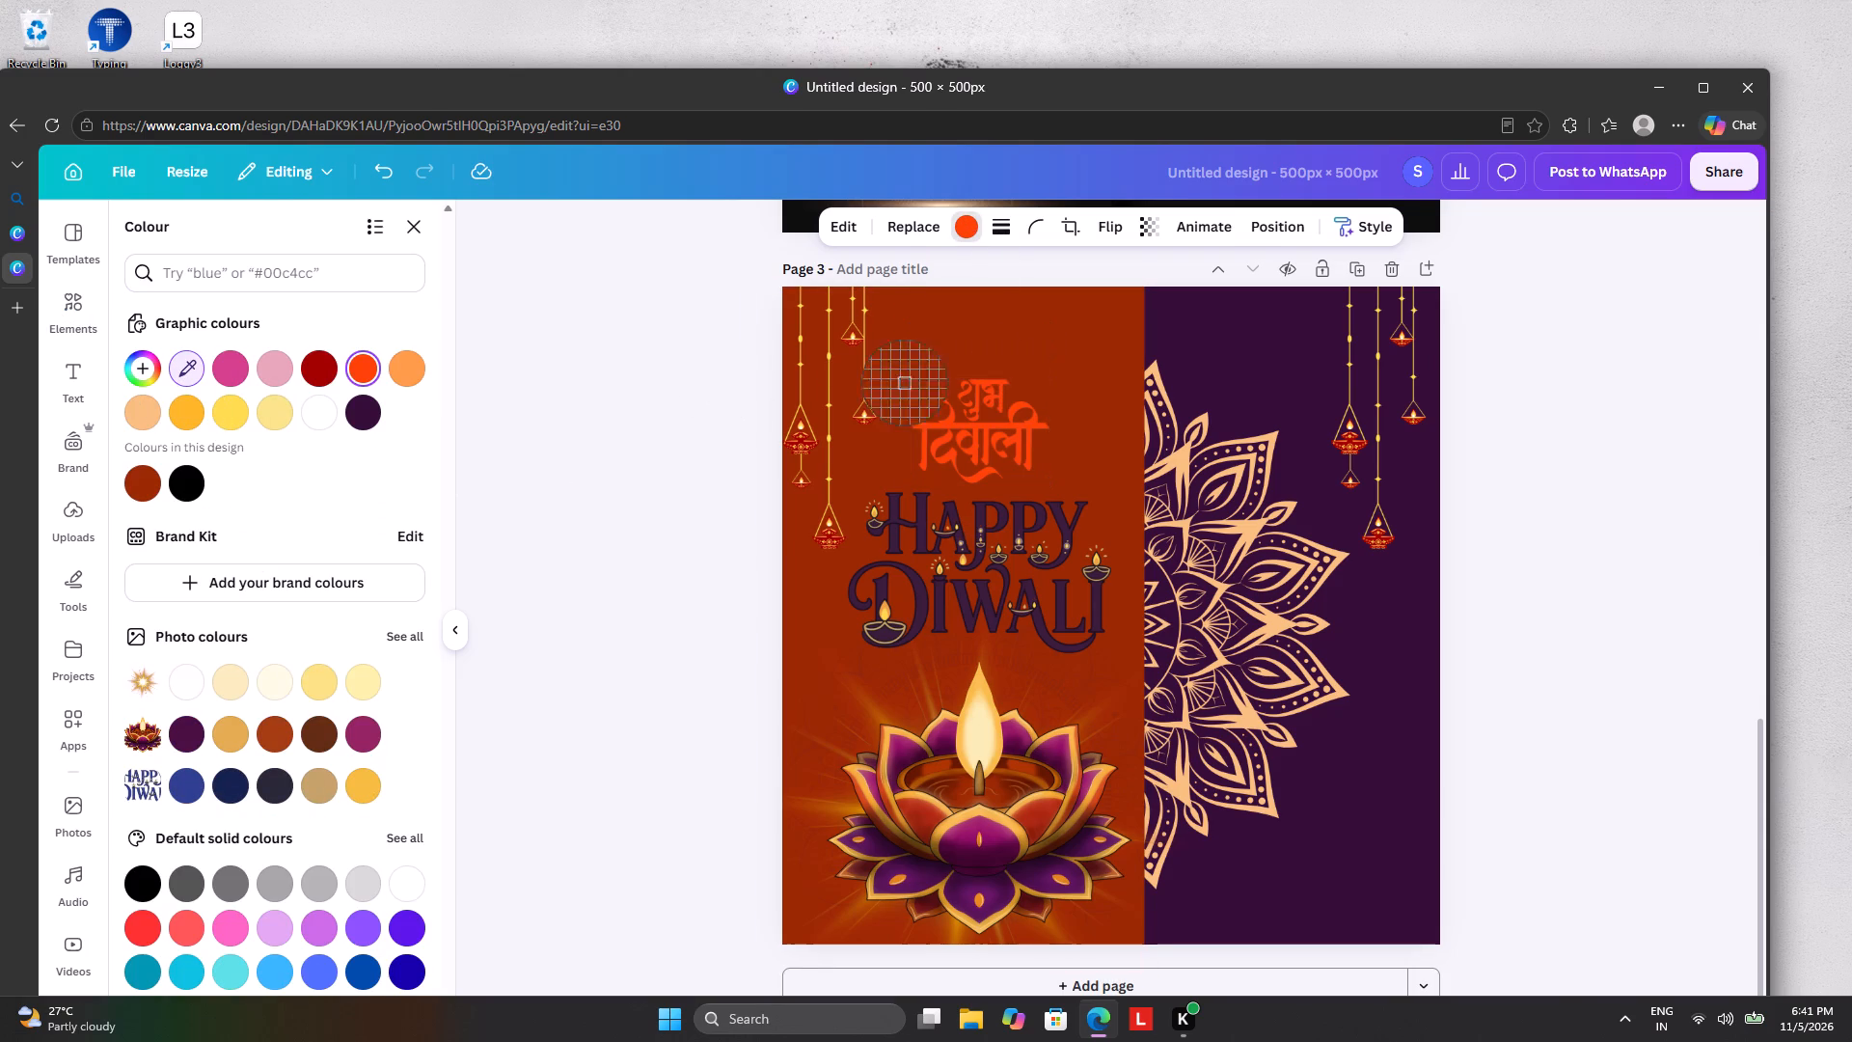
left_click(1219, 355)
left_click(742, 460)
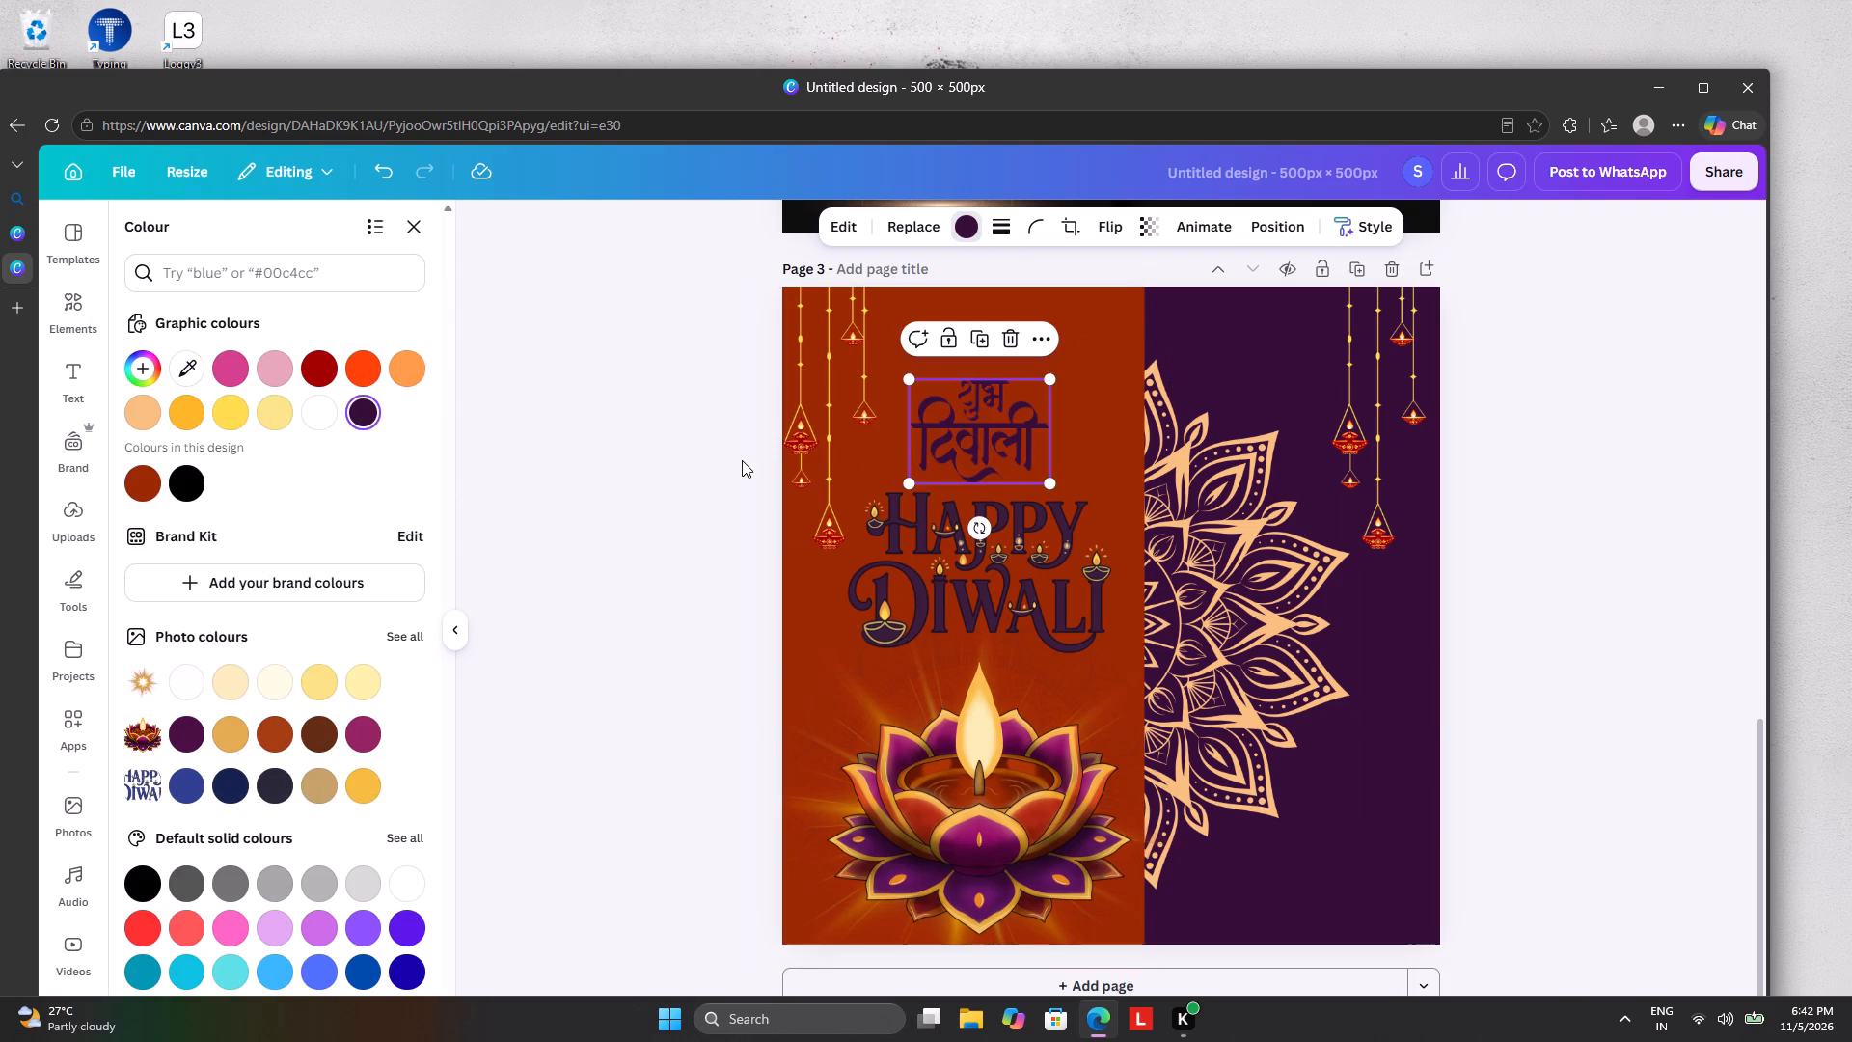
left_click(742, 460)
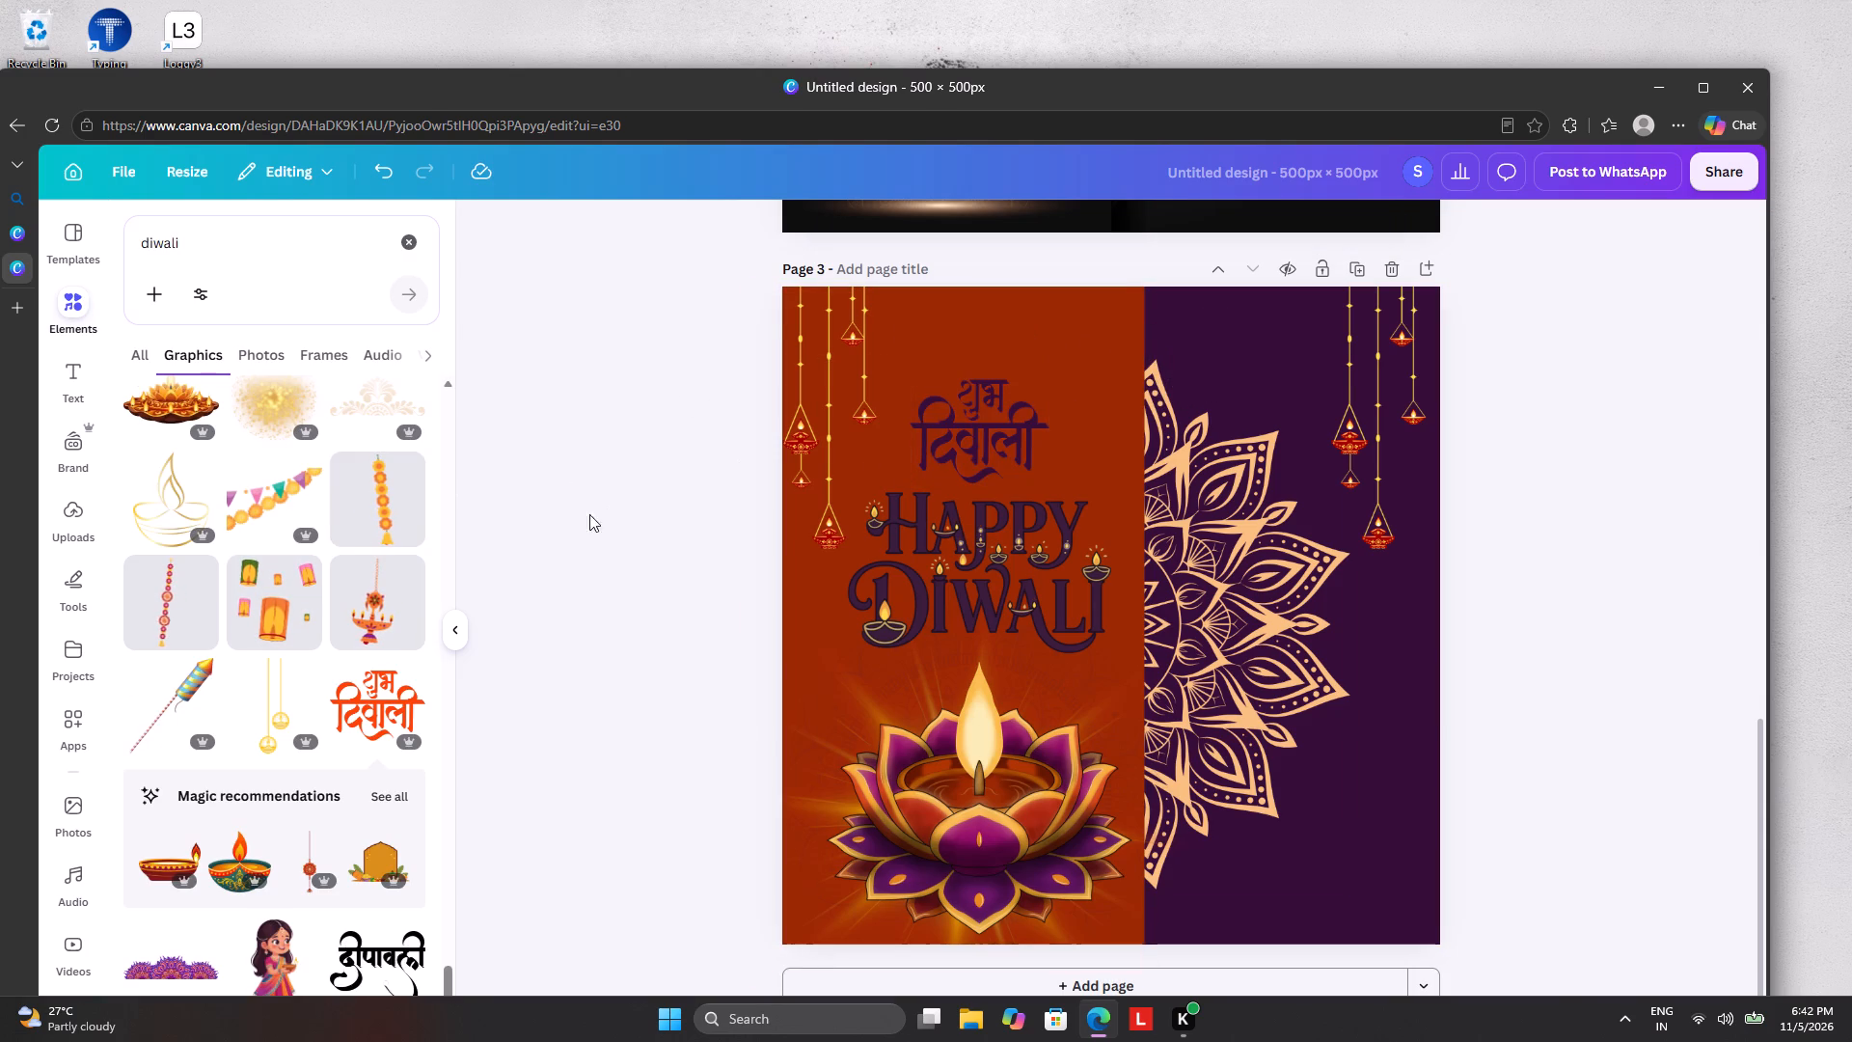
Browse further through the Diwali graphics results for more decorative elements.
scroll(360, 715, "down", 2)
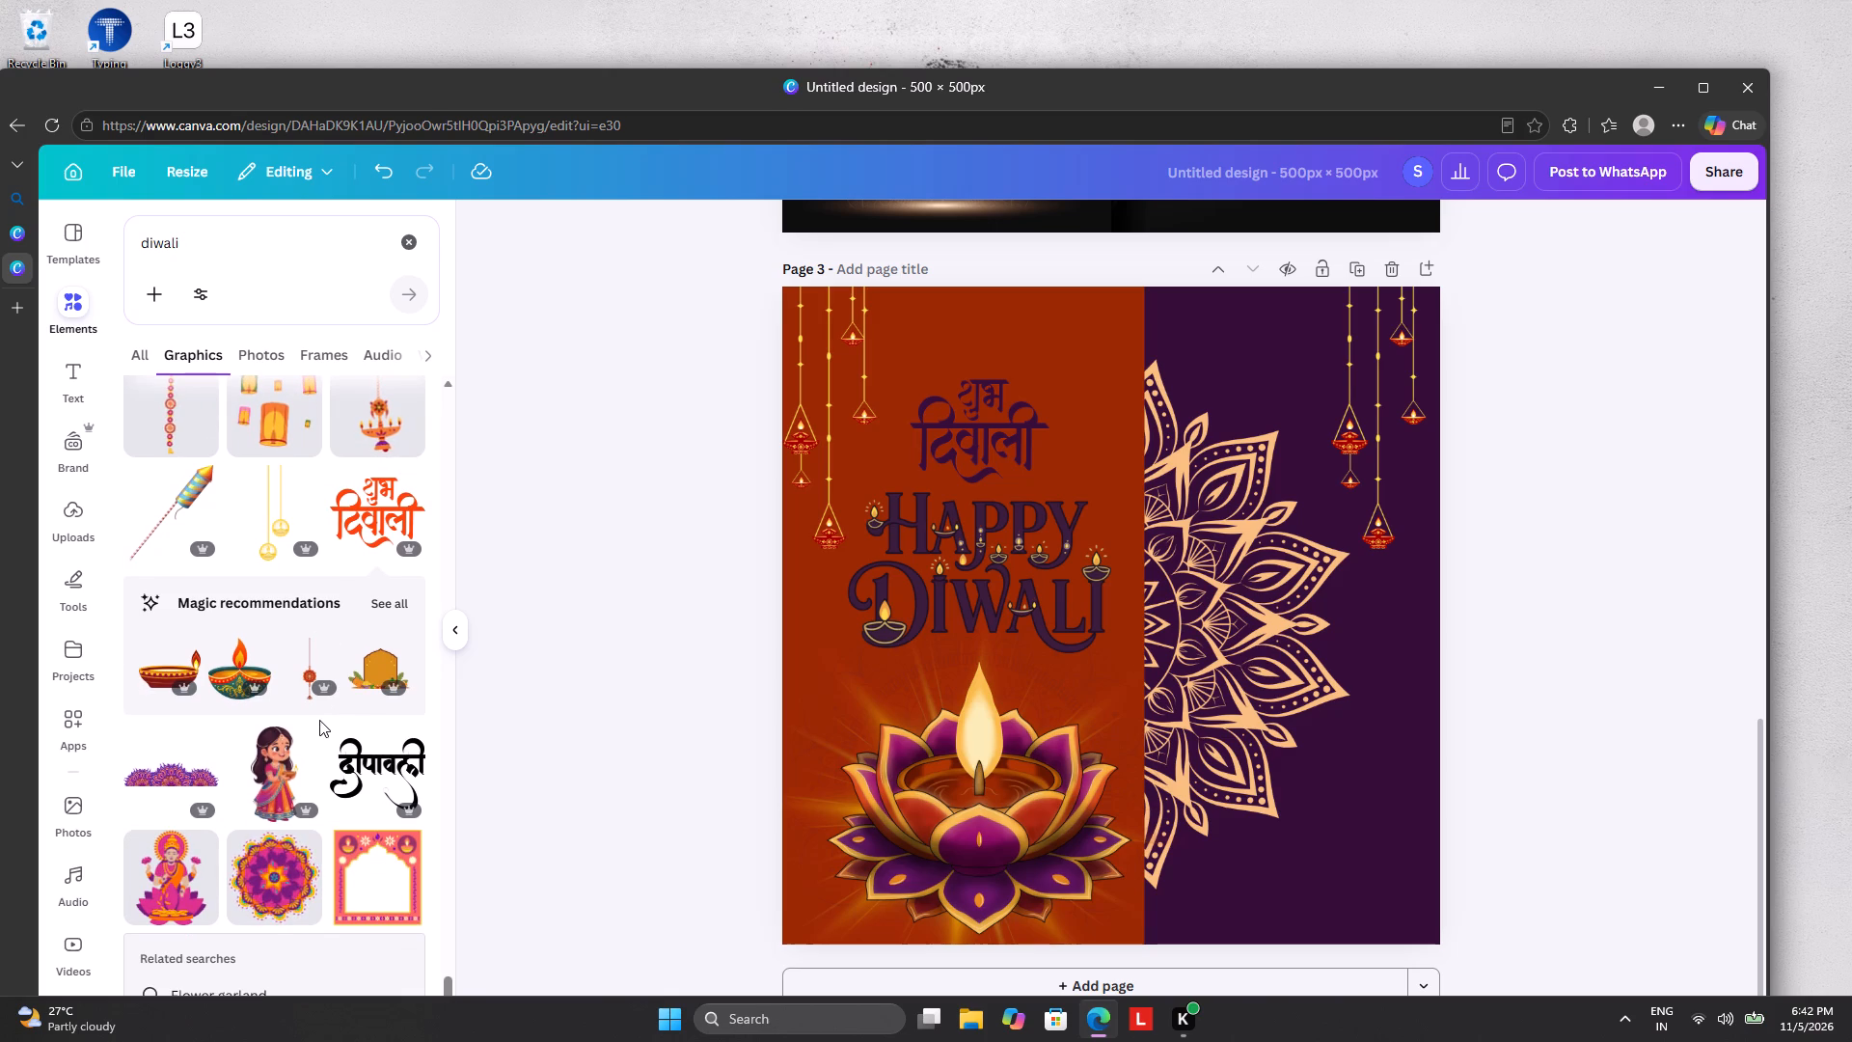
scroll(303, 720, "down", 1)
scroll(303, 720, "up", 1)
scroll(303, 720, "down", 6)
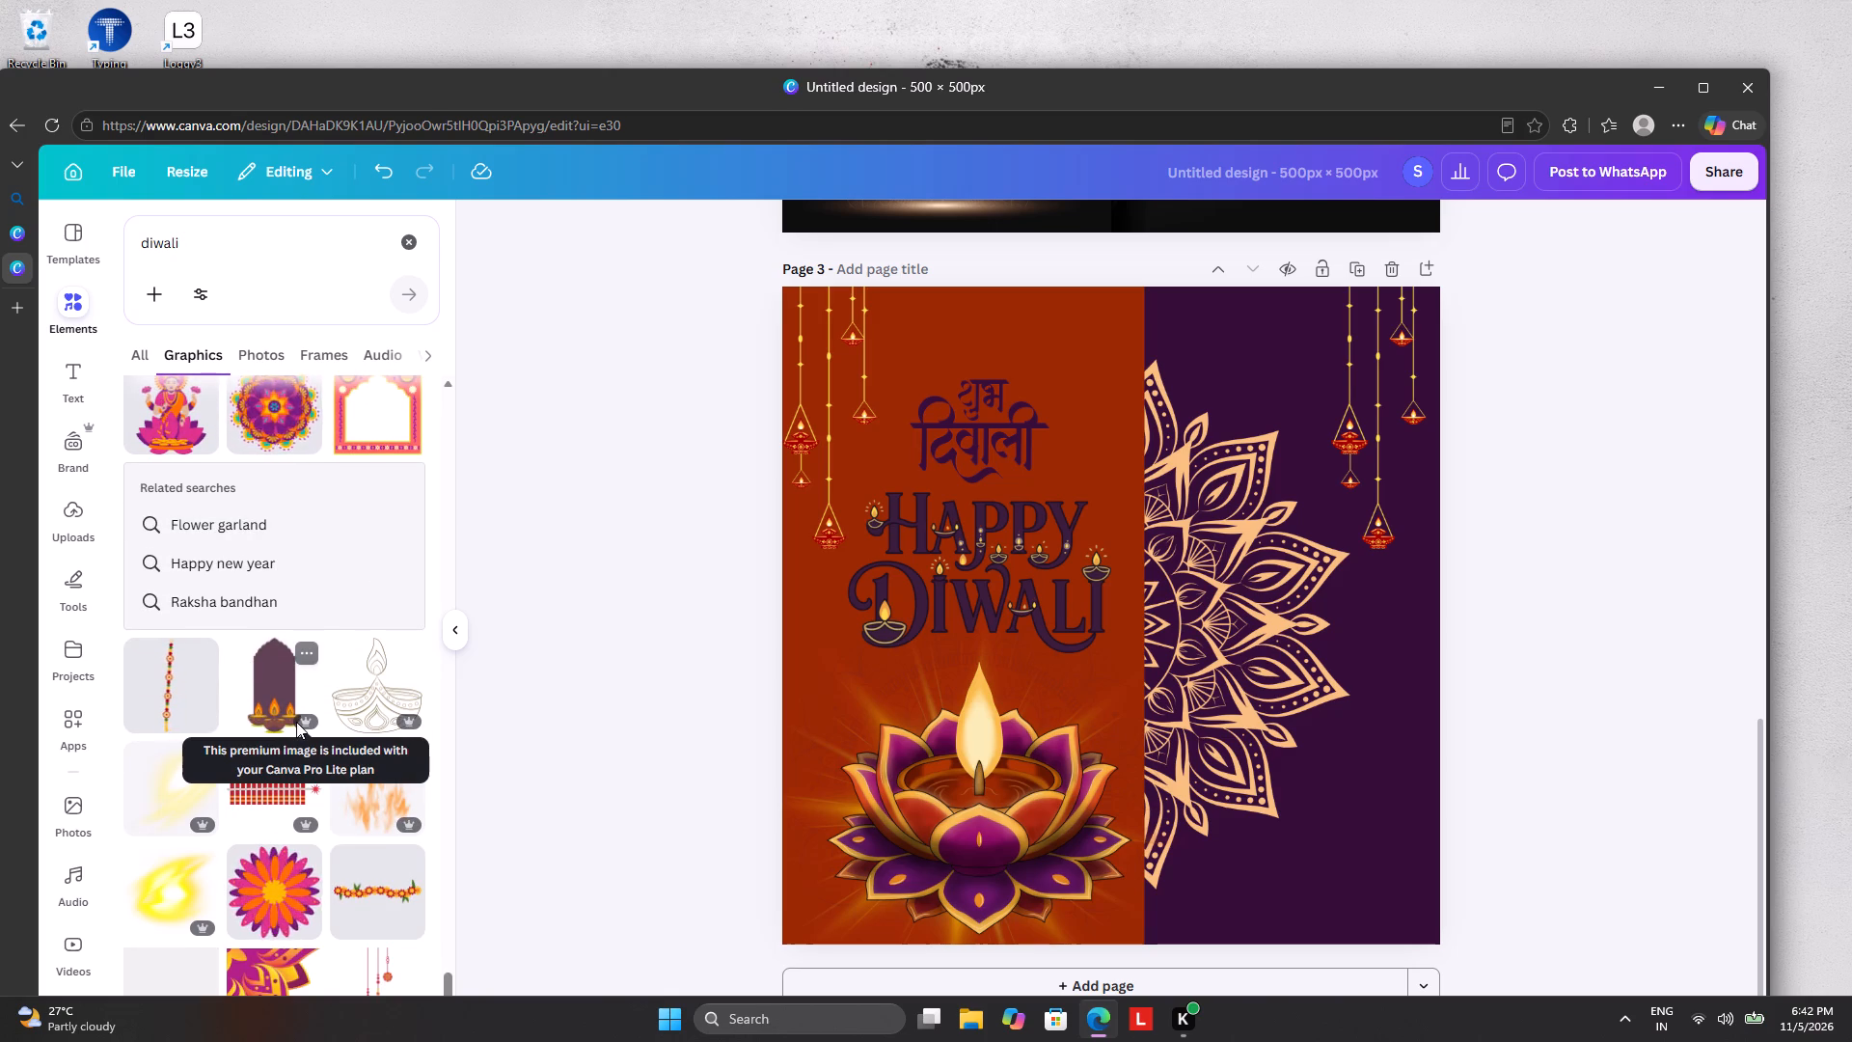
scroll(296, 722, "down", 3)
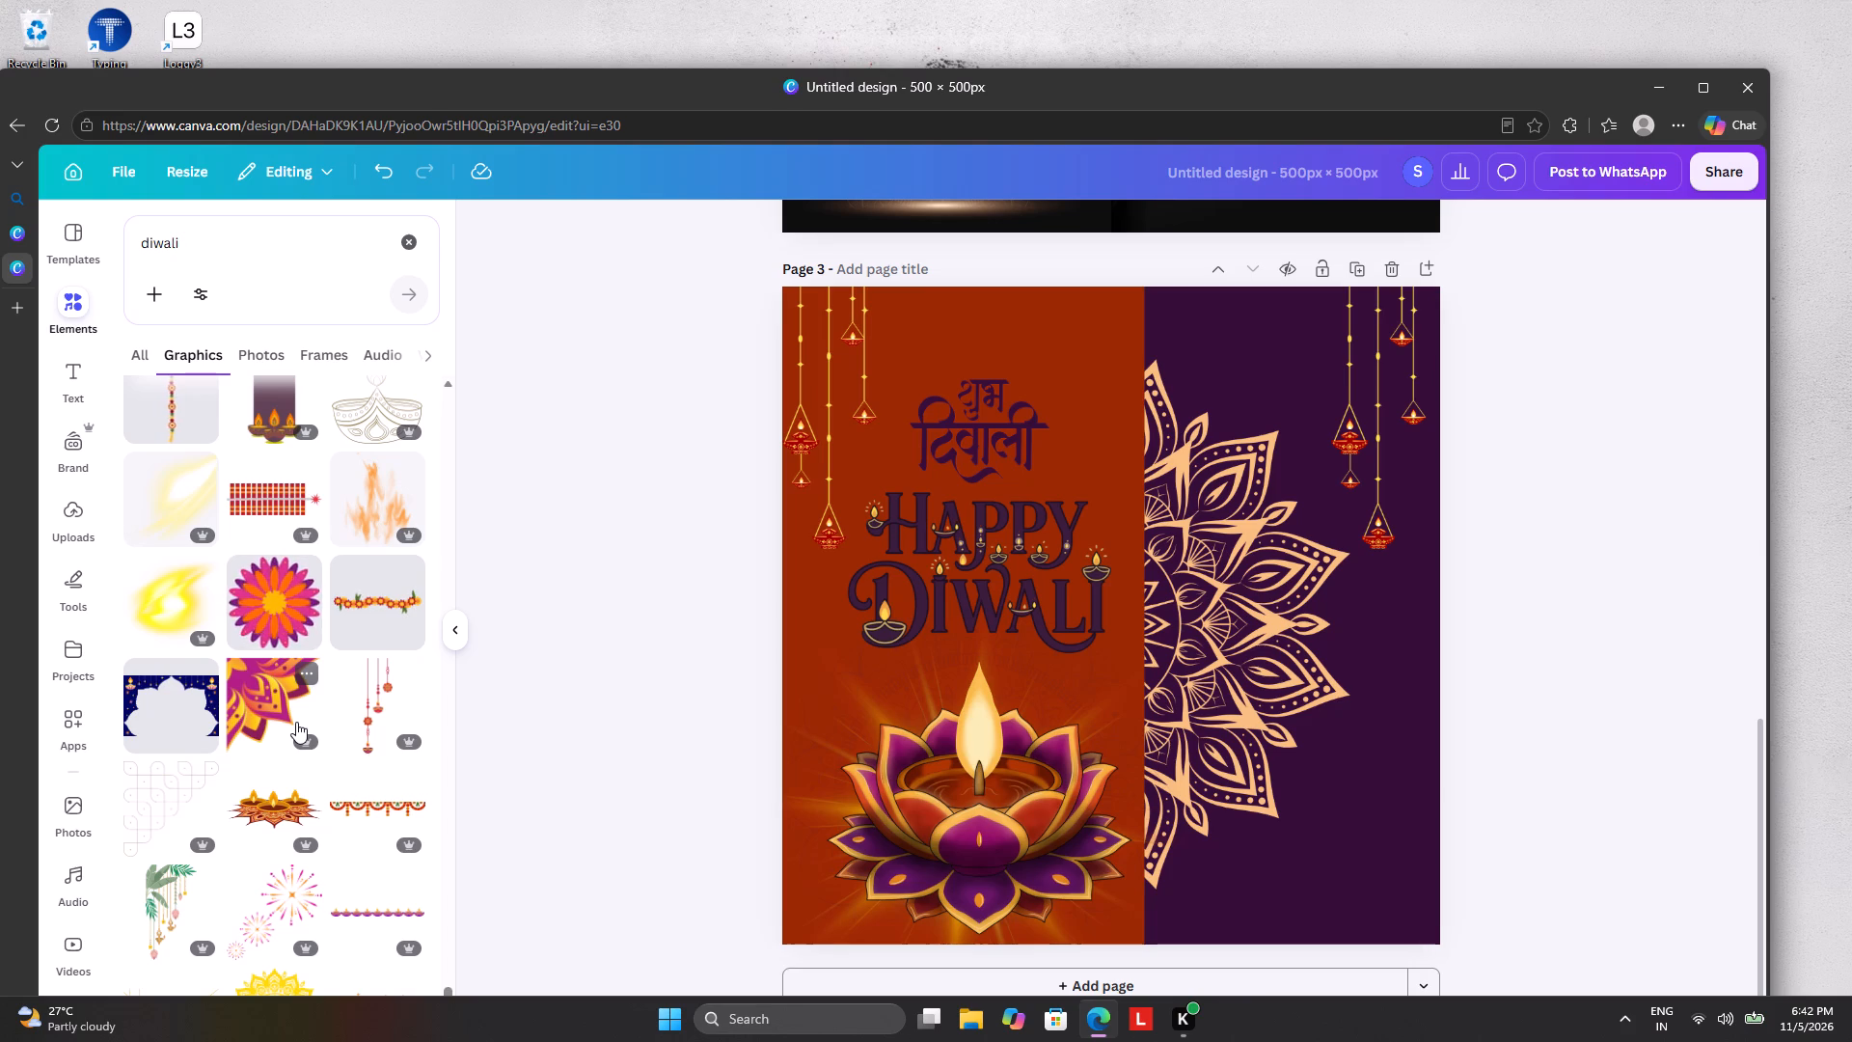
scroll(296, 722, "down", 4)
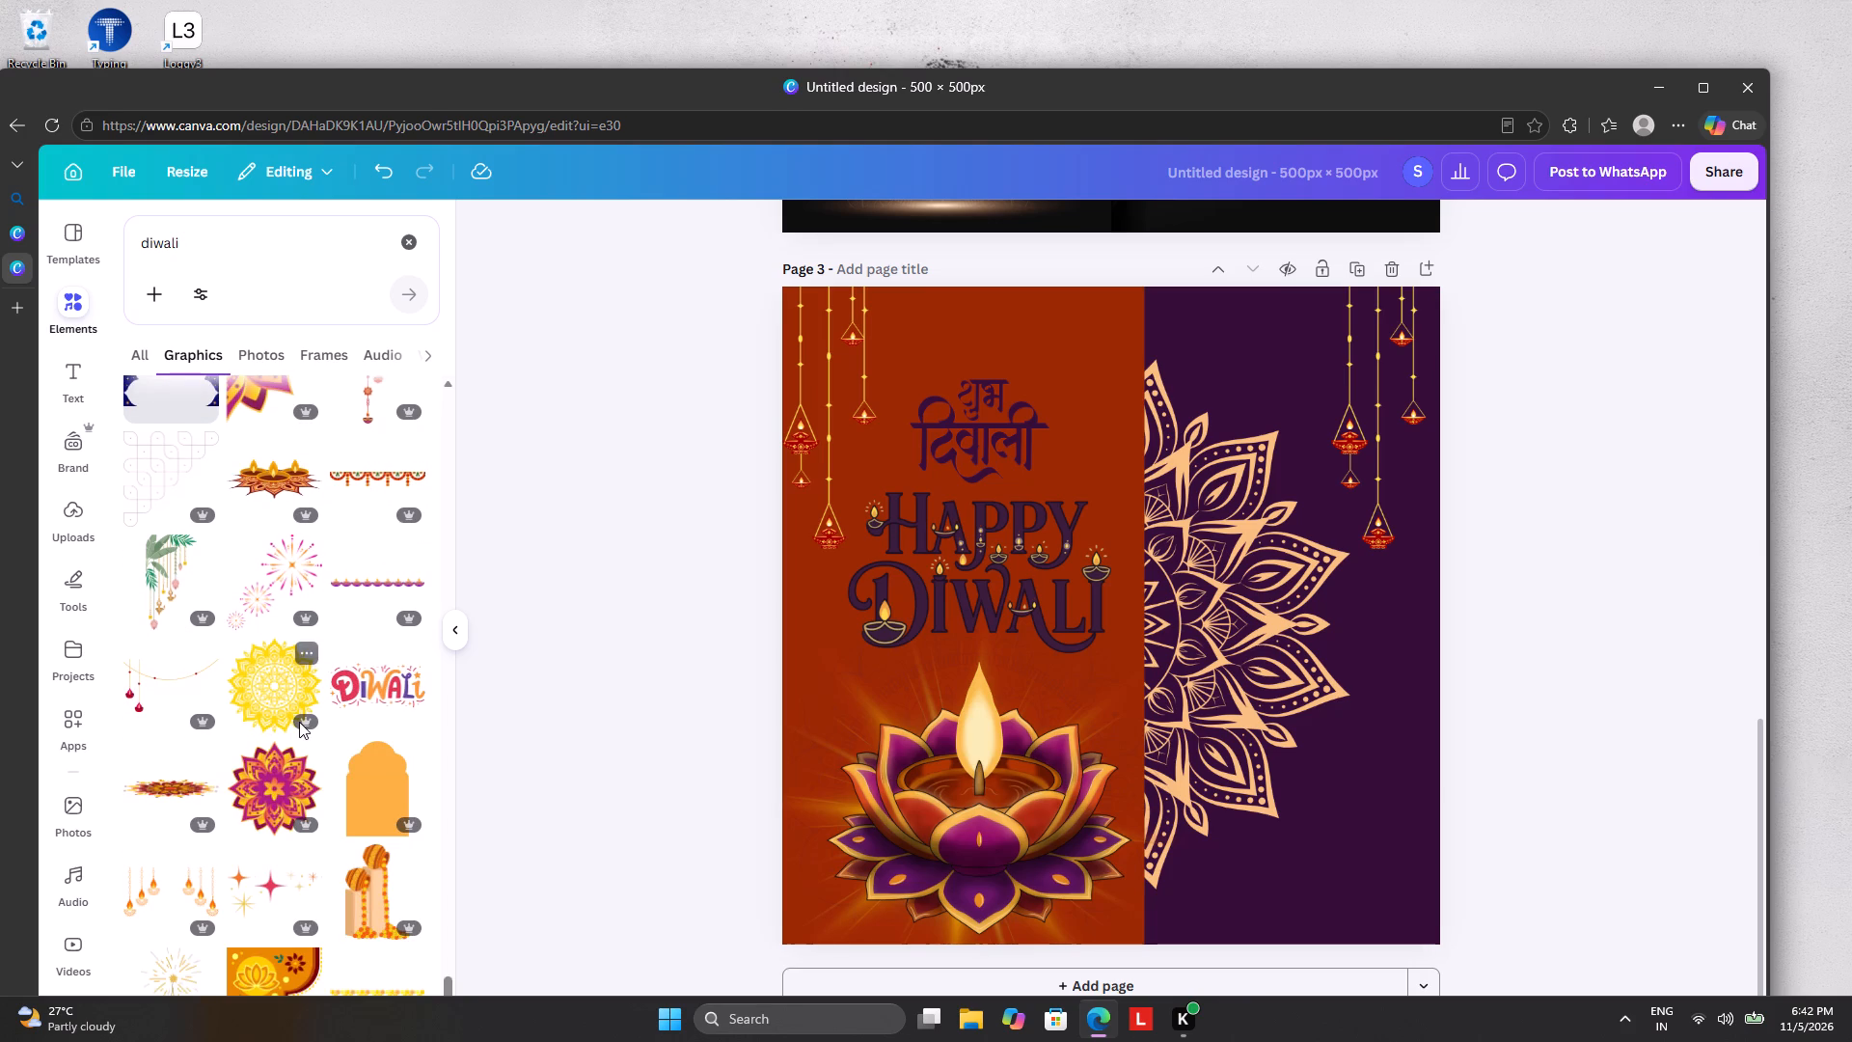
Delete all text, logo, contact details and lotus graphics from page 2, keeping its black mandala background.
scroll(603, 585, "up", 8)
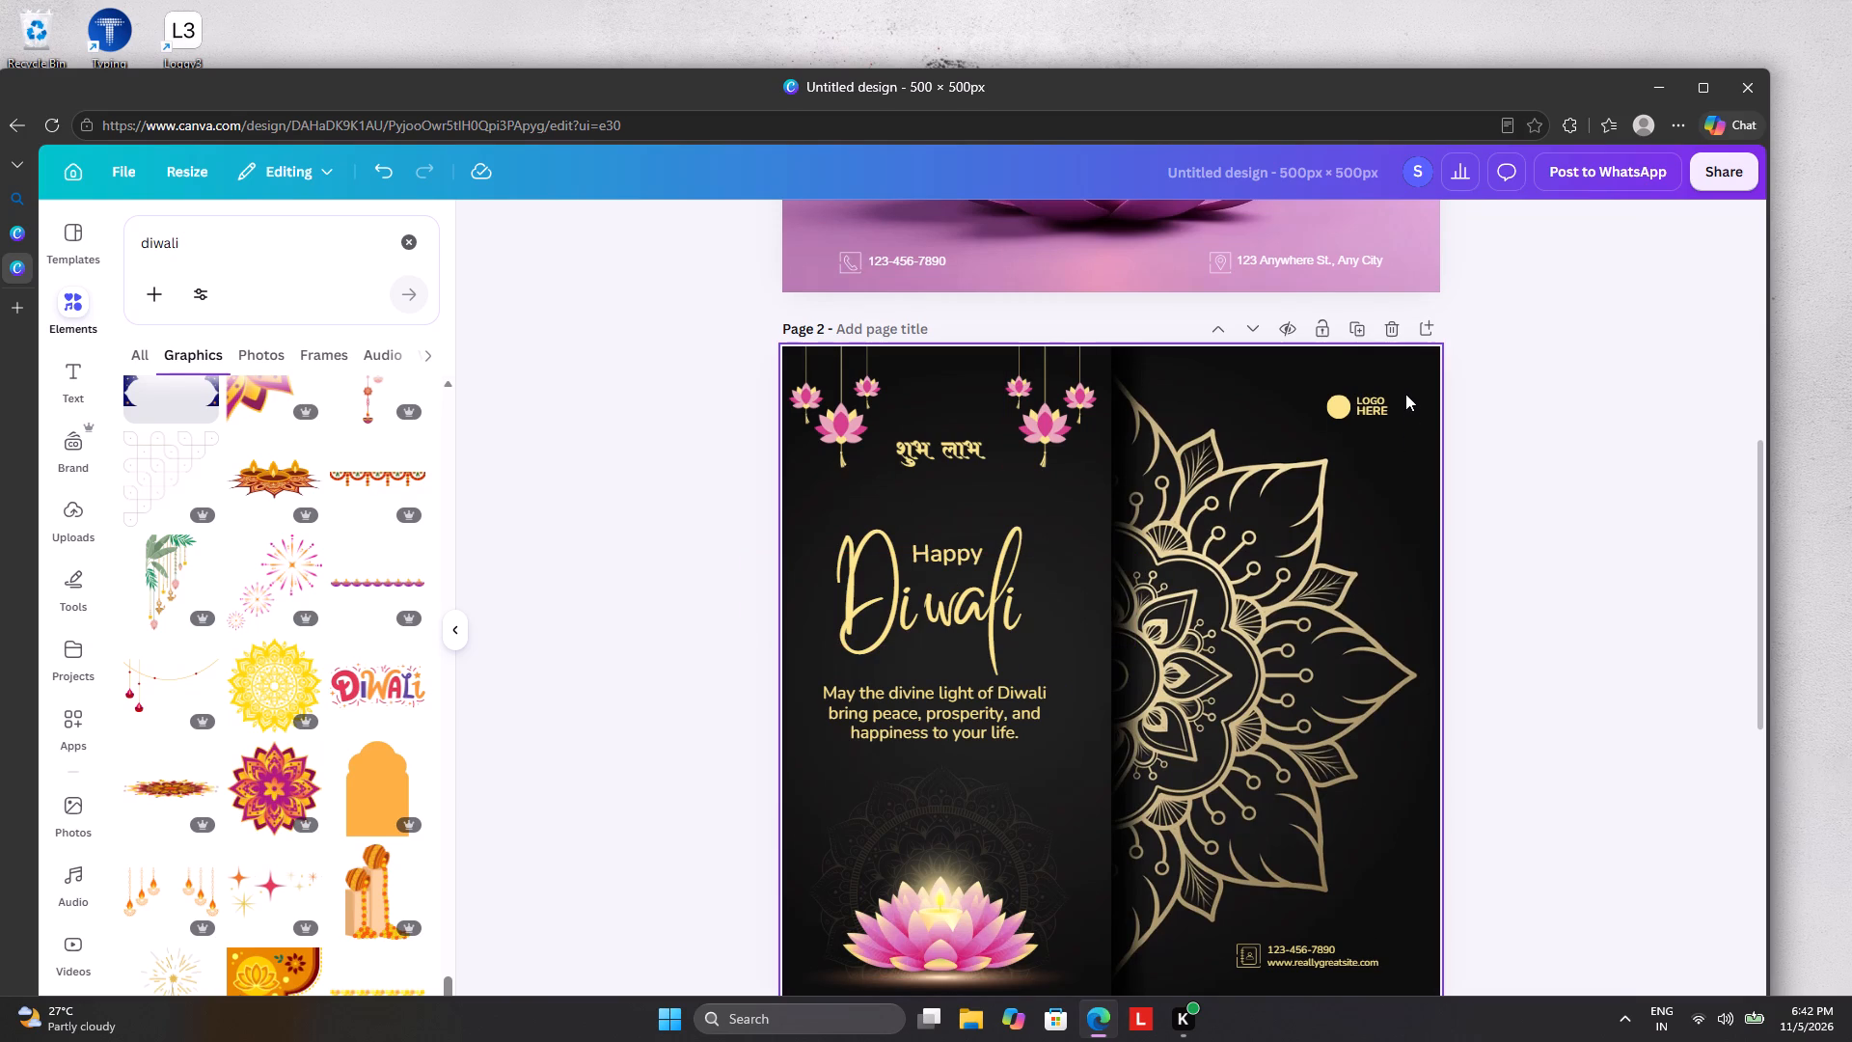
left_click_drag(1420, 356, 1109, 507)
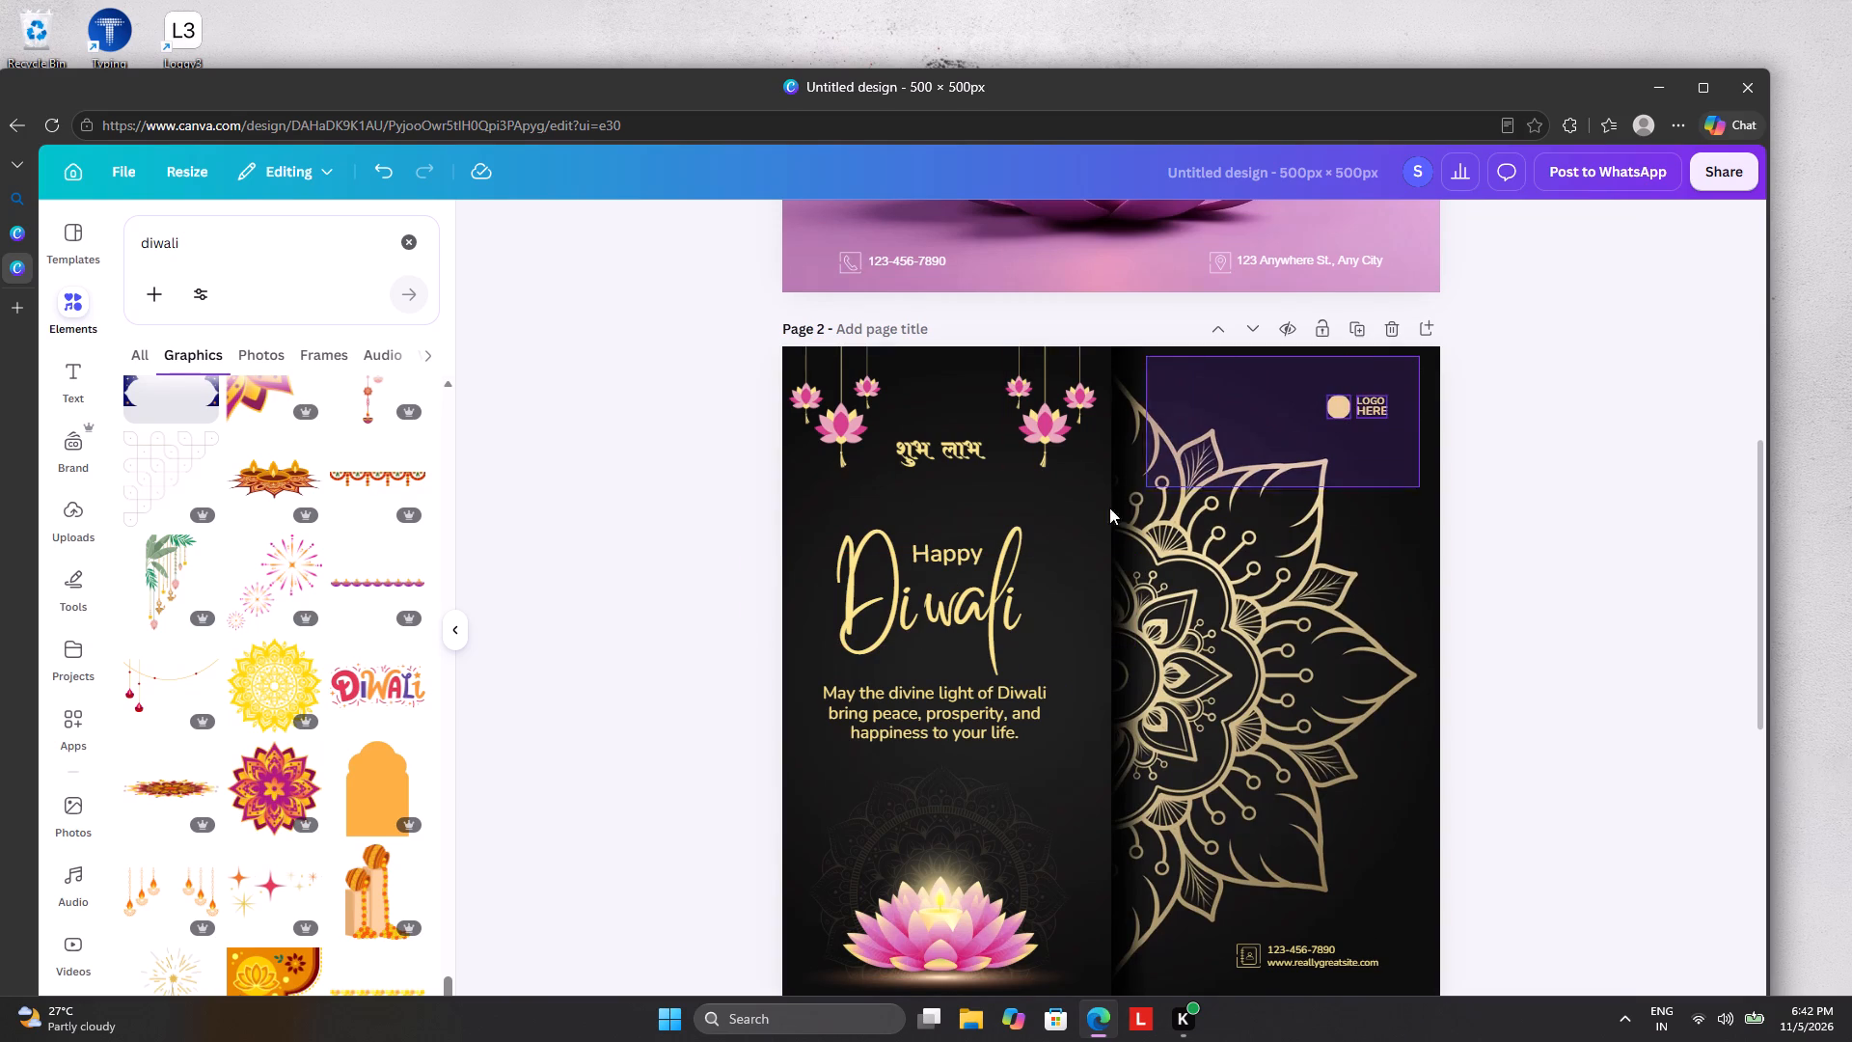
left_click_drag(1109, 507, 662, 986)
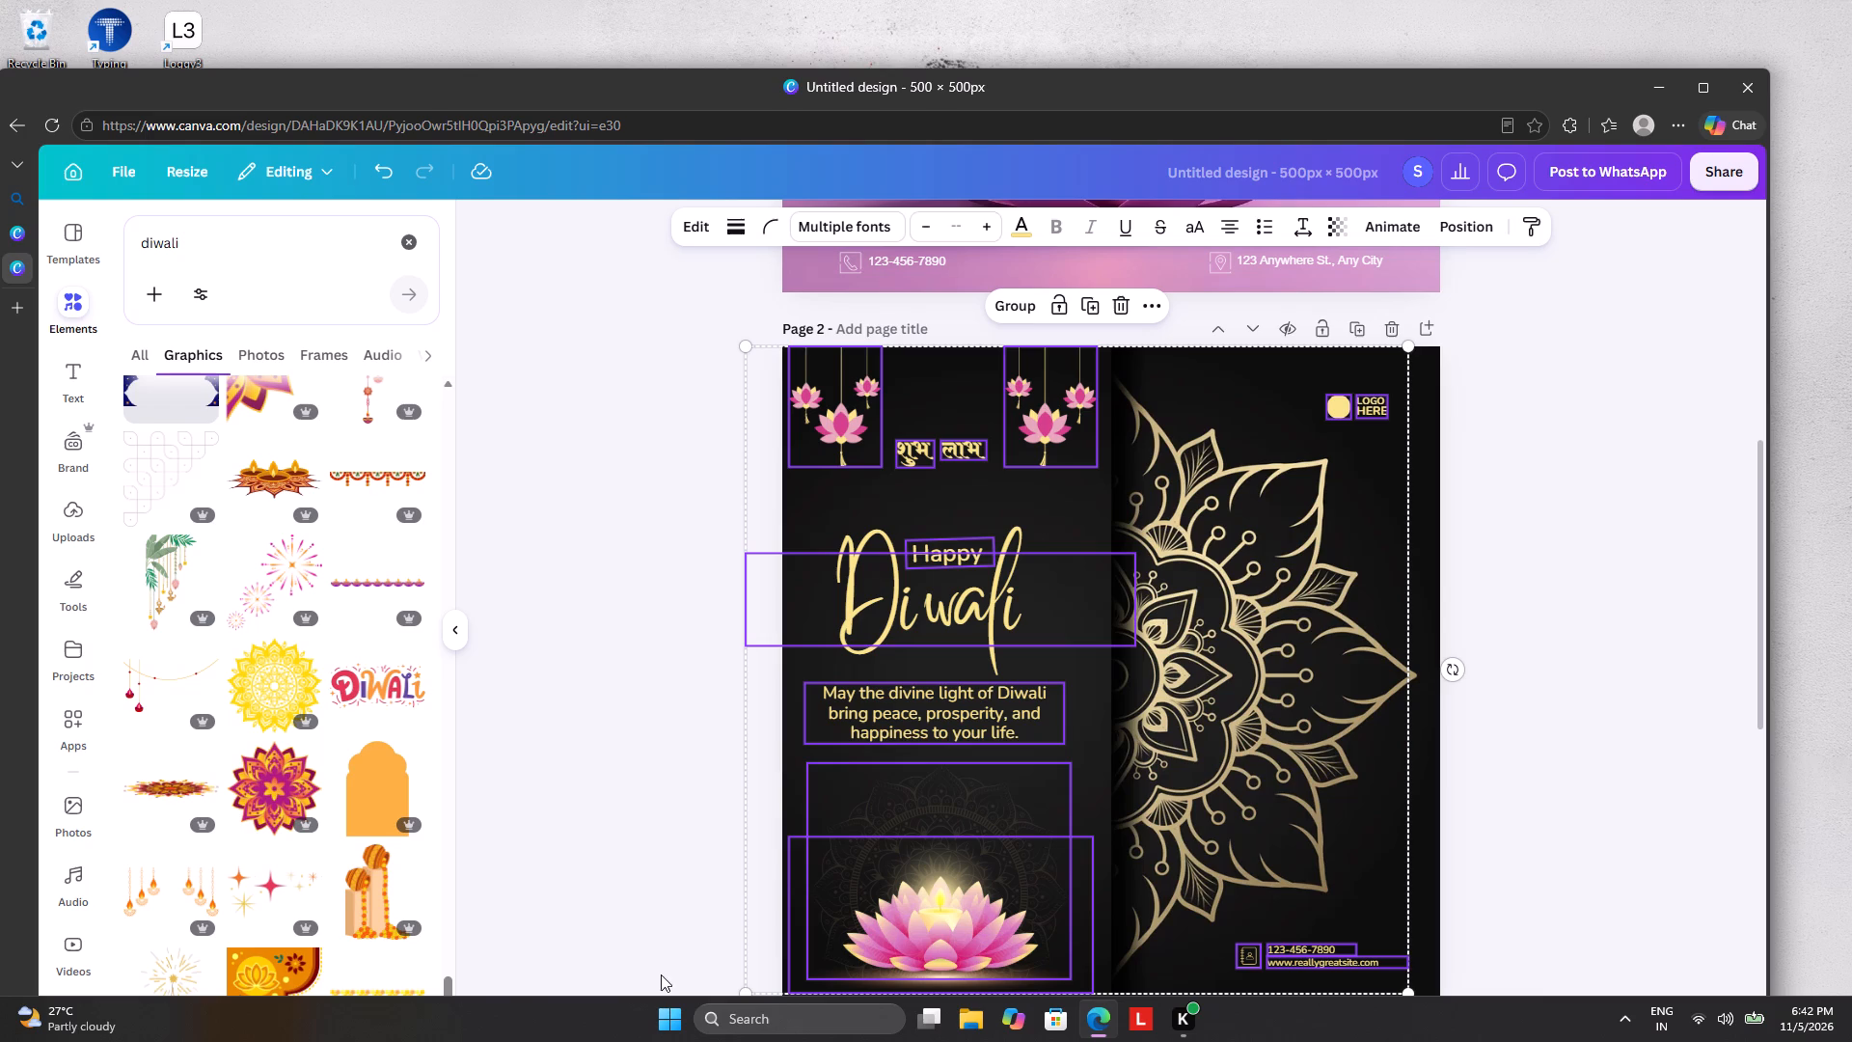
left_click(1122, 308)
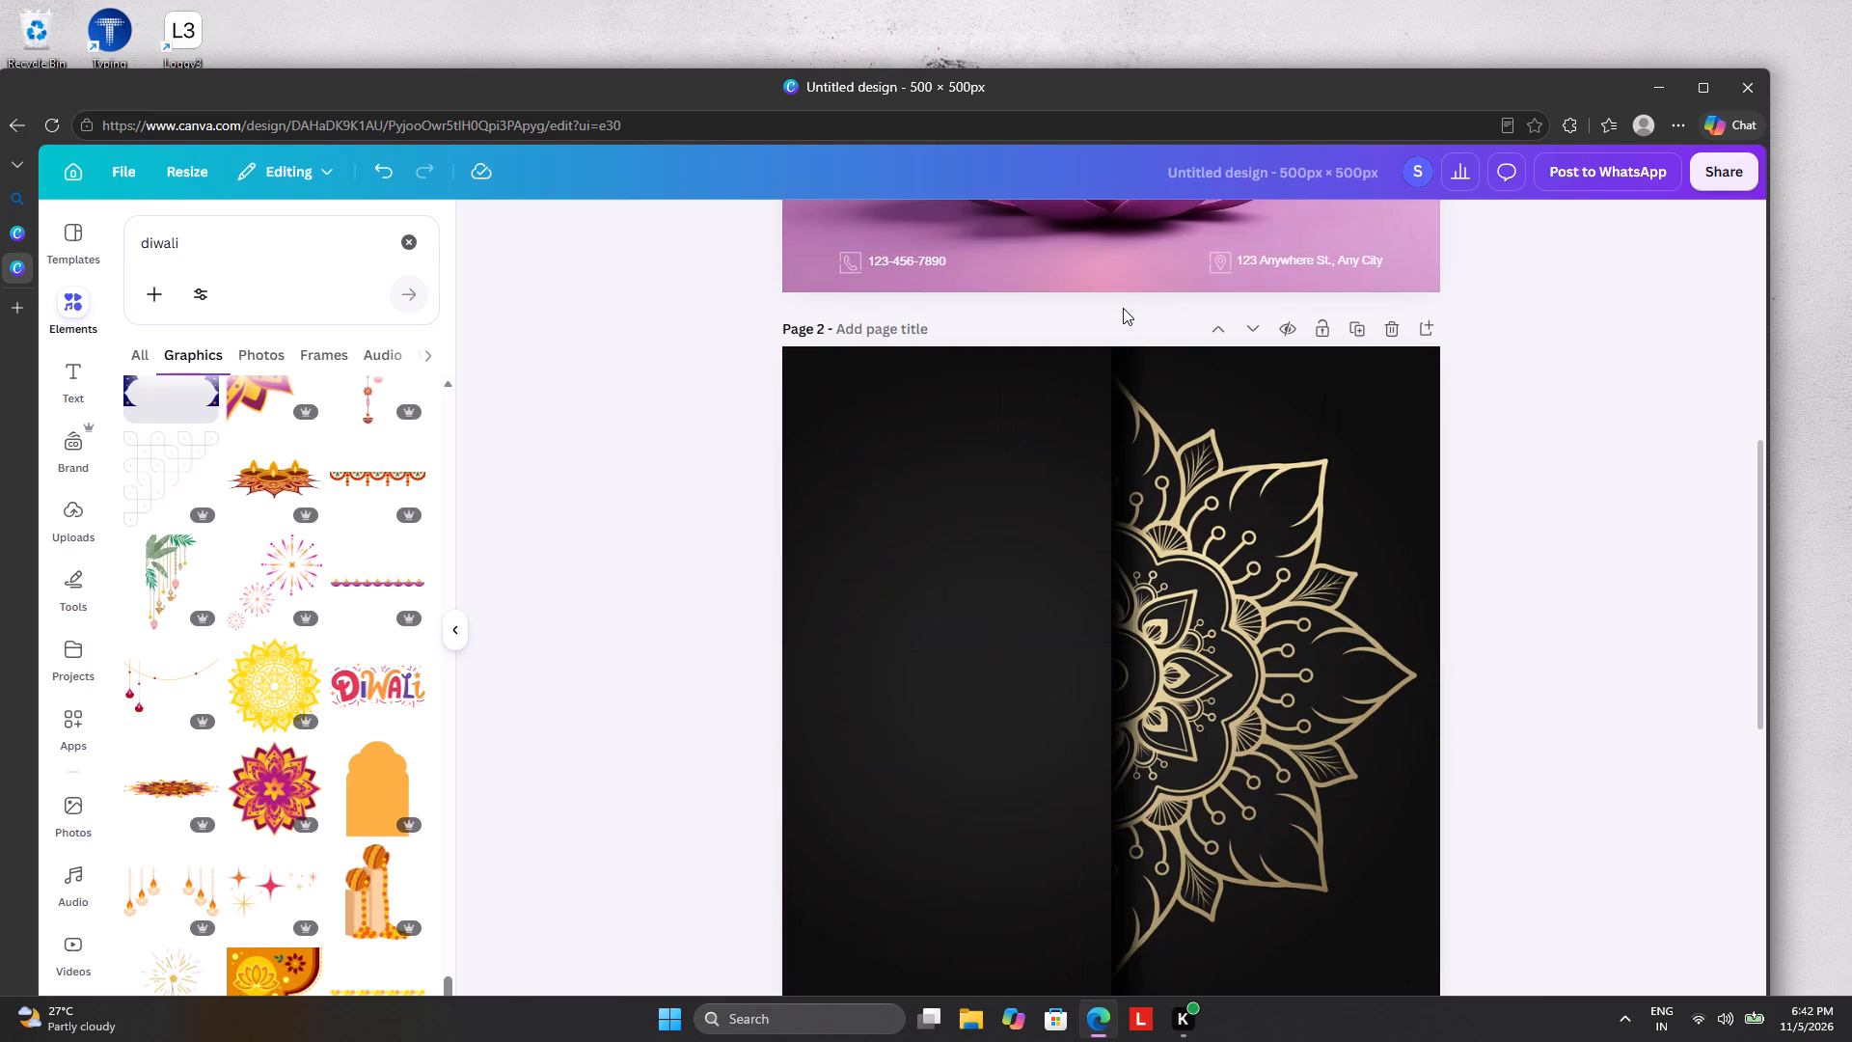
Delete the black background image with the gold mandala from page 2.
left_click_drag(1333, 454, 803, 954)
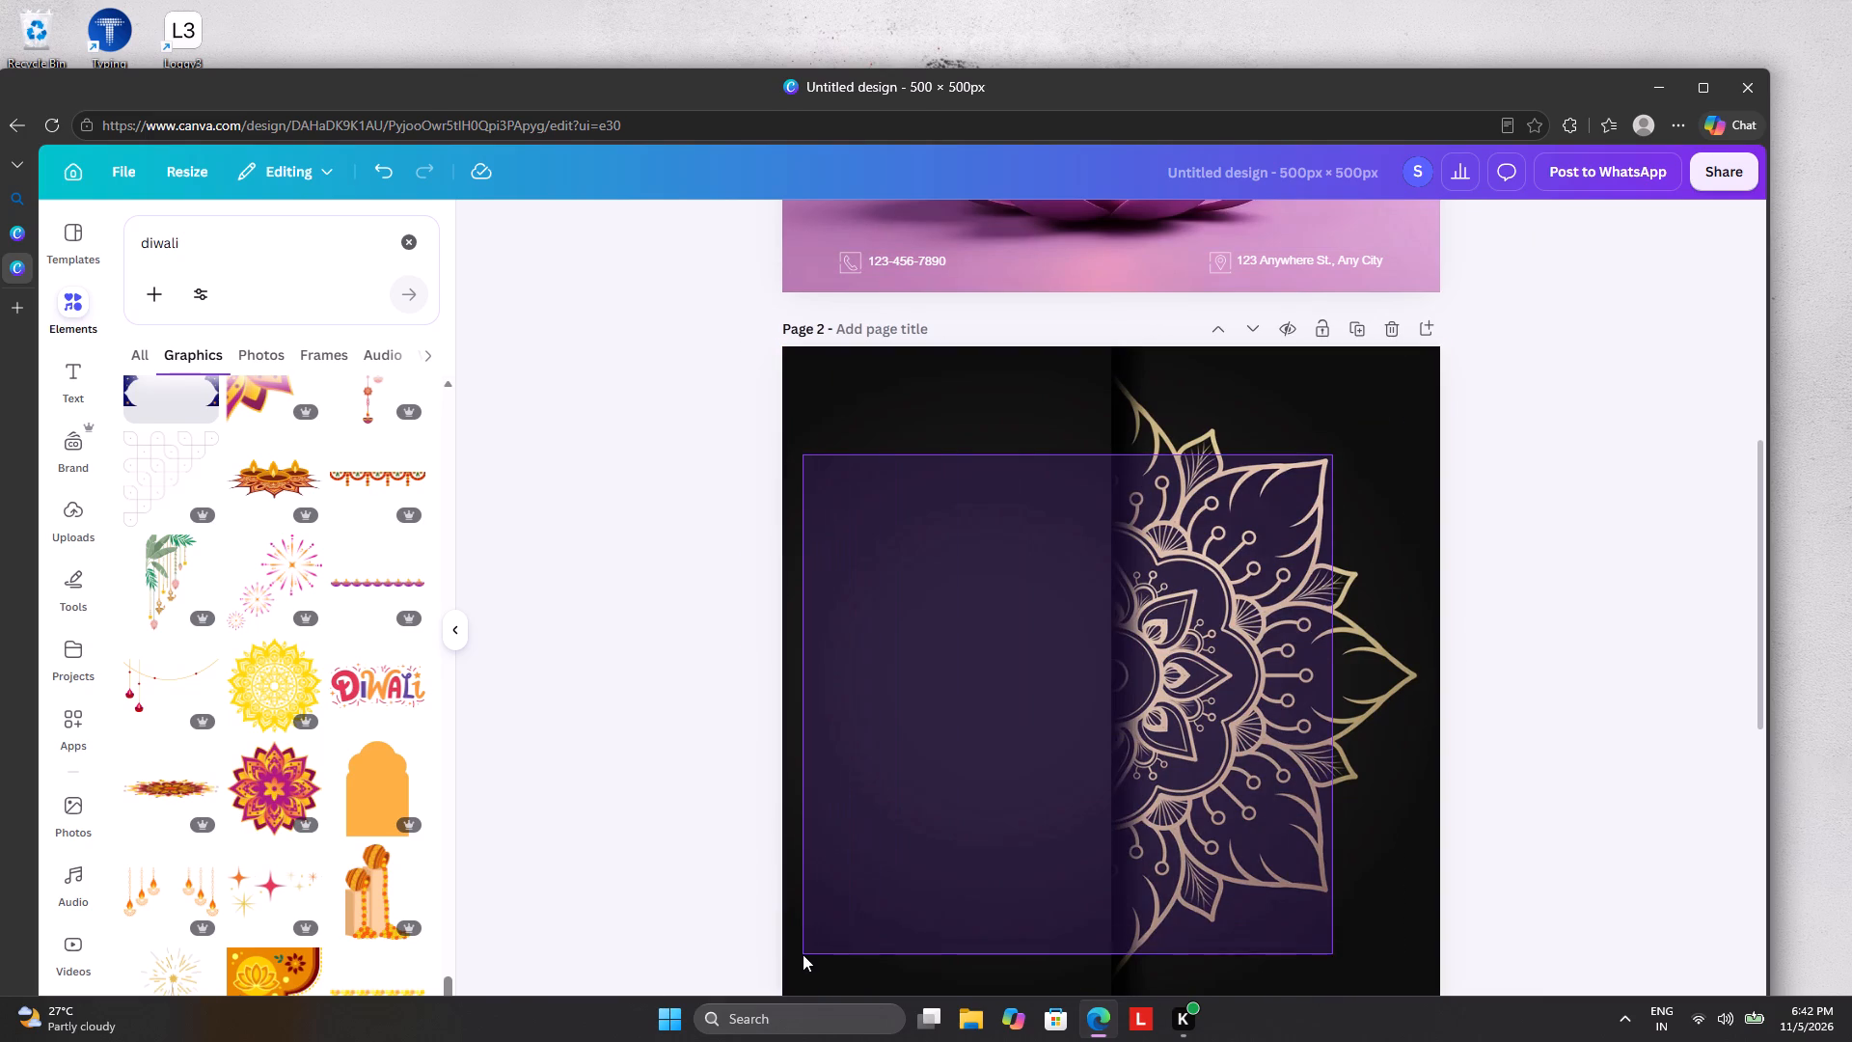
left_click_drag(1399, 427, 764, 1041)
left_click(1224, 762)
left_click(1320, 554)
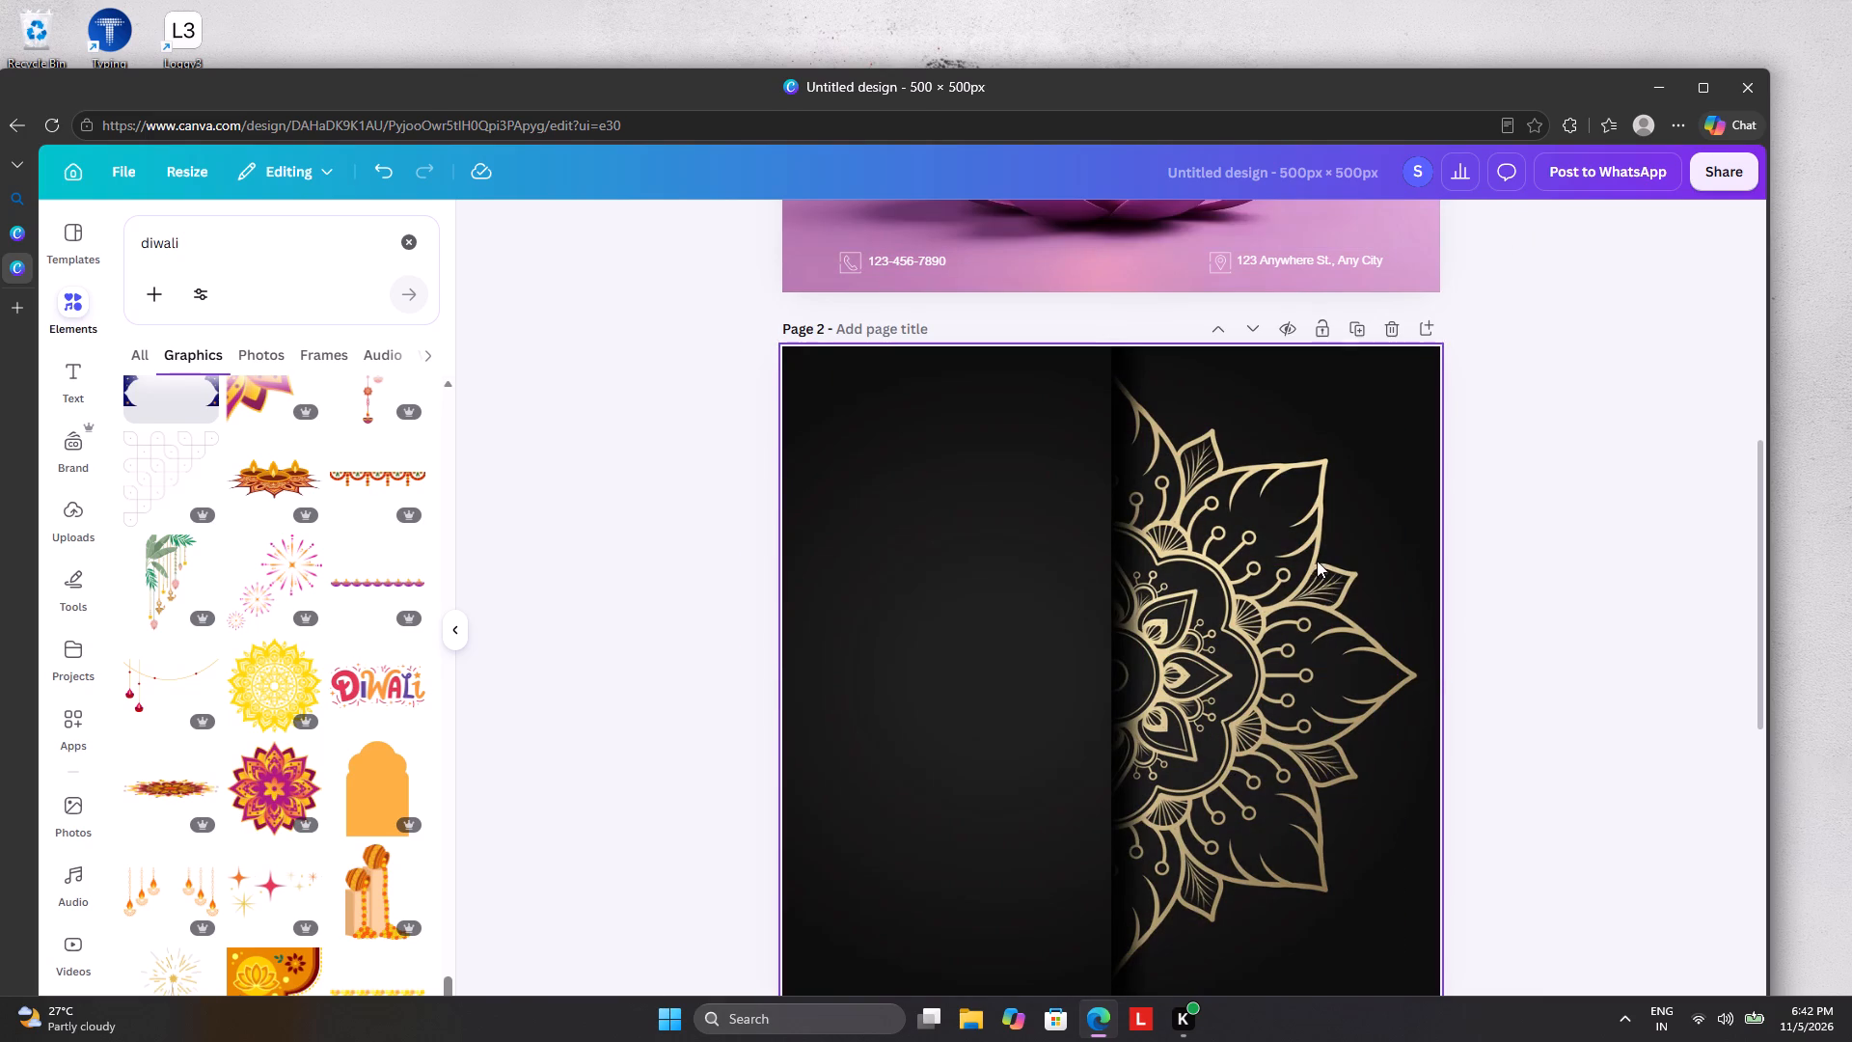
left_click(1279, 600)
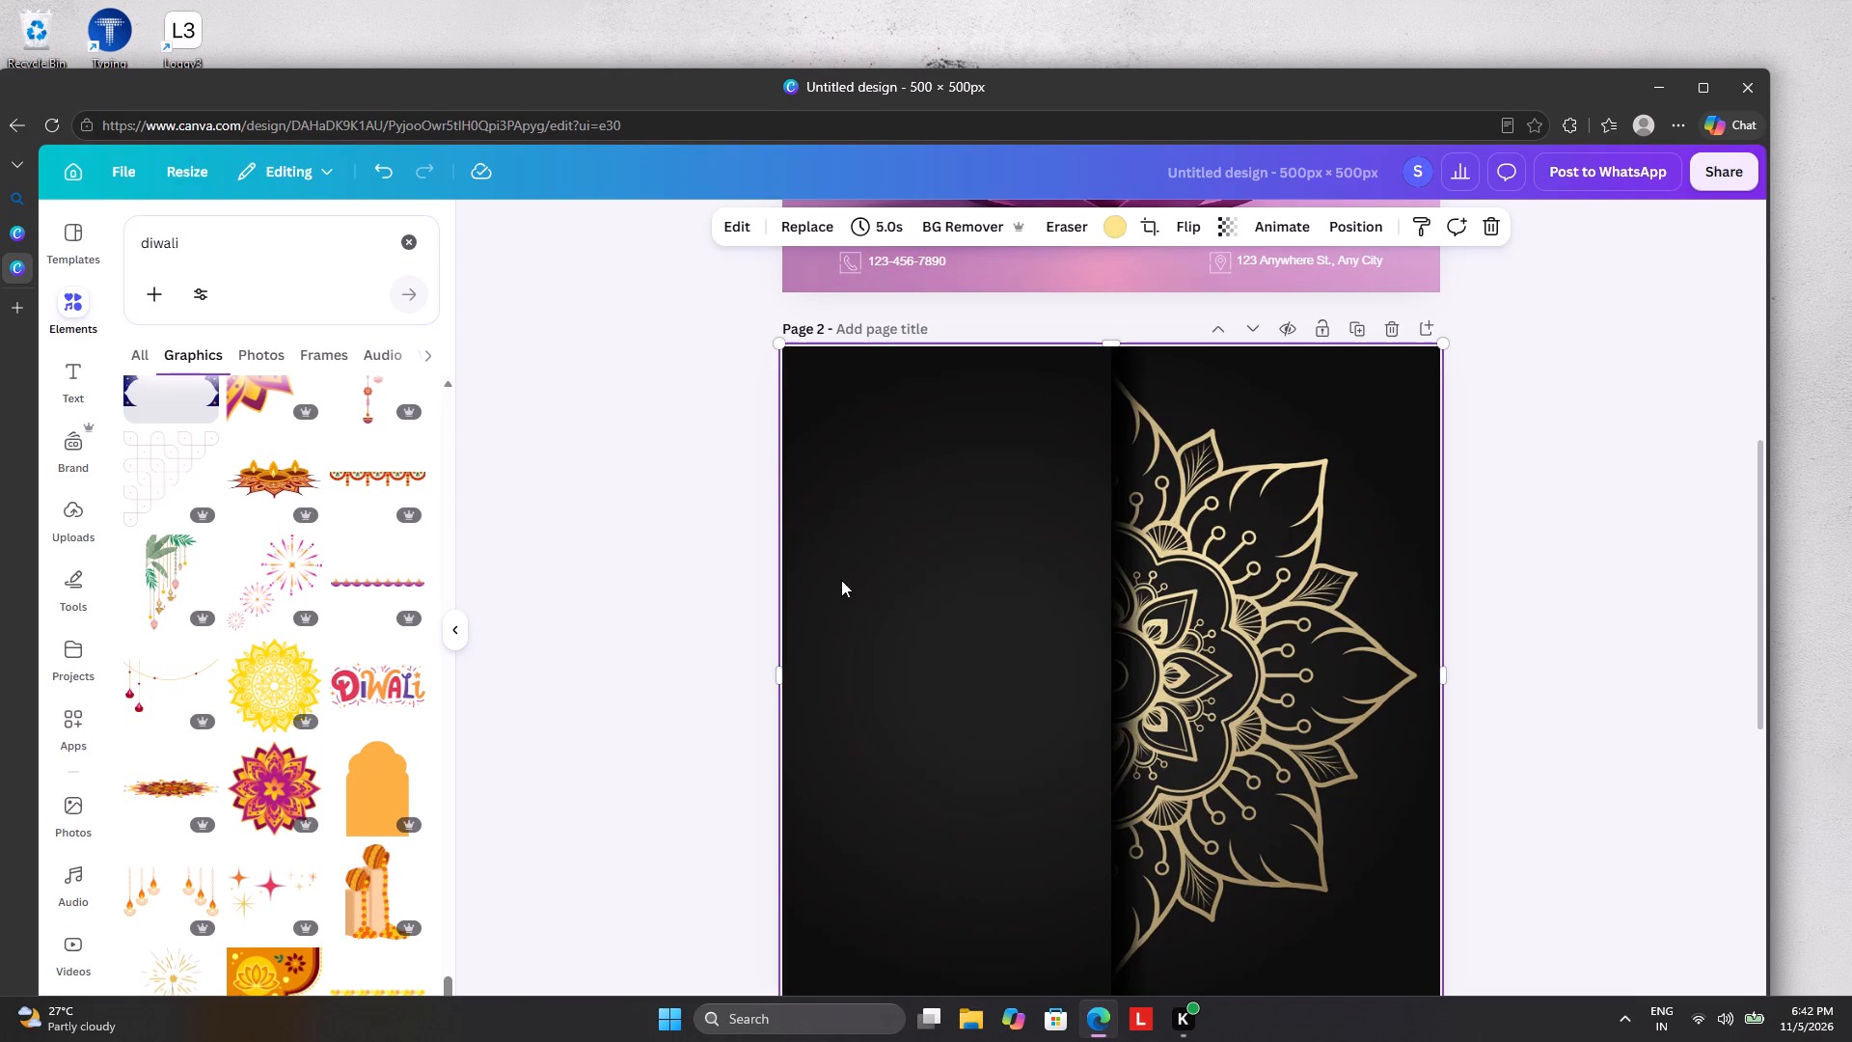
left_click(904, 567)
left_click(989, 562)
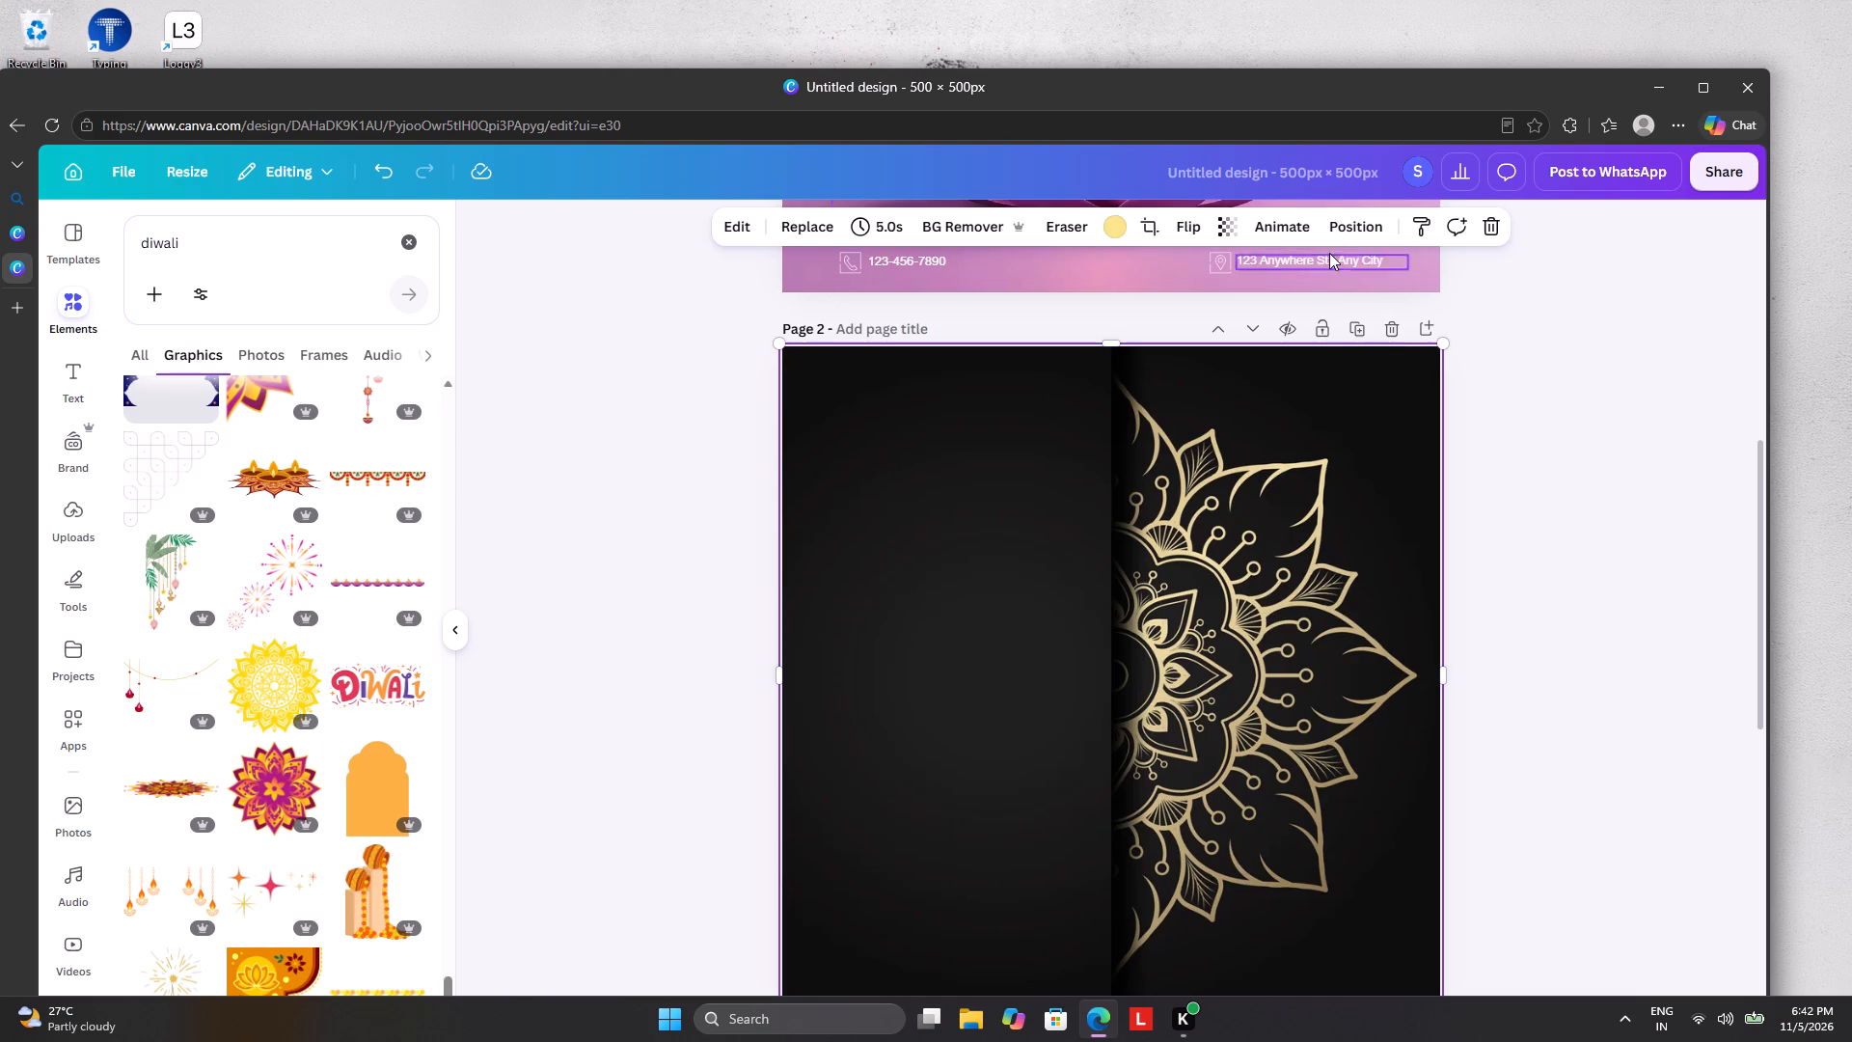
left_click(1341, 233)
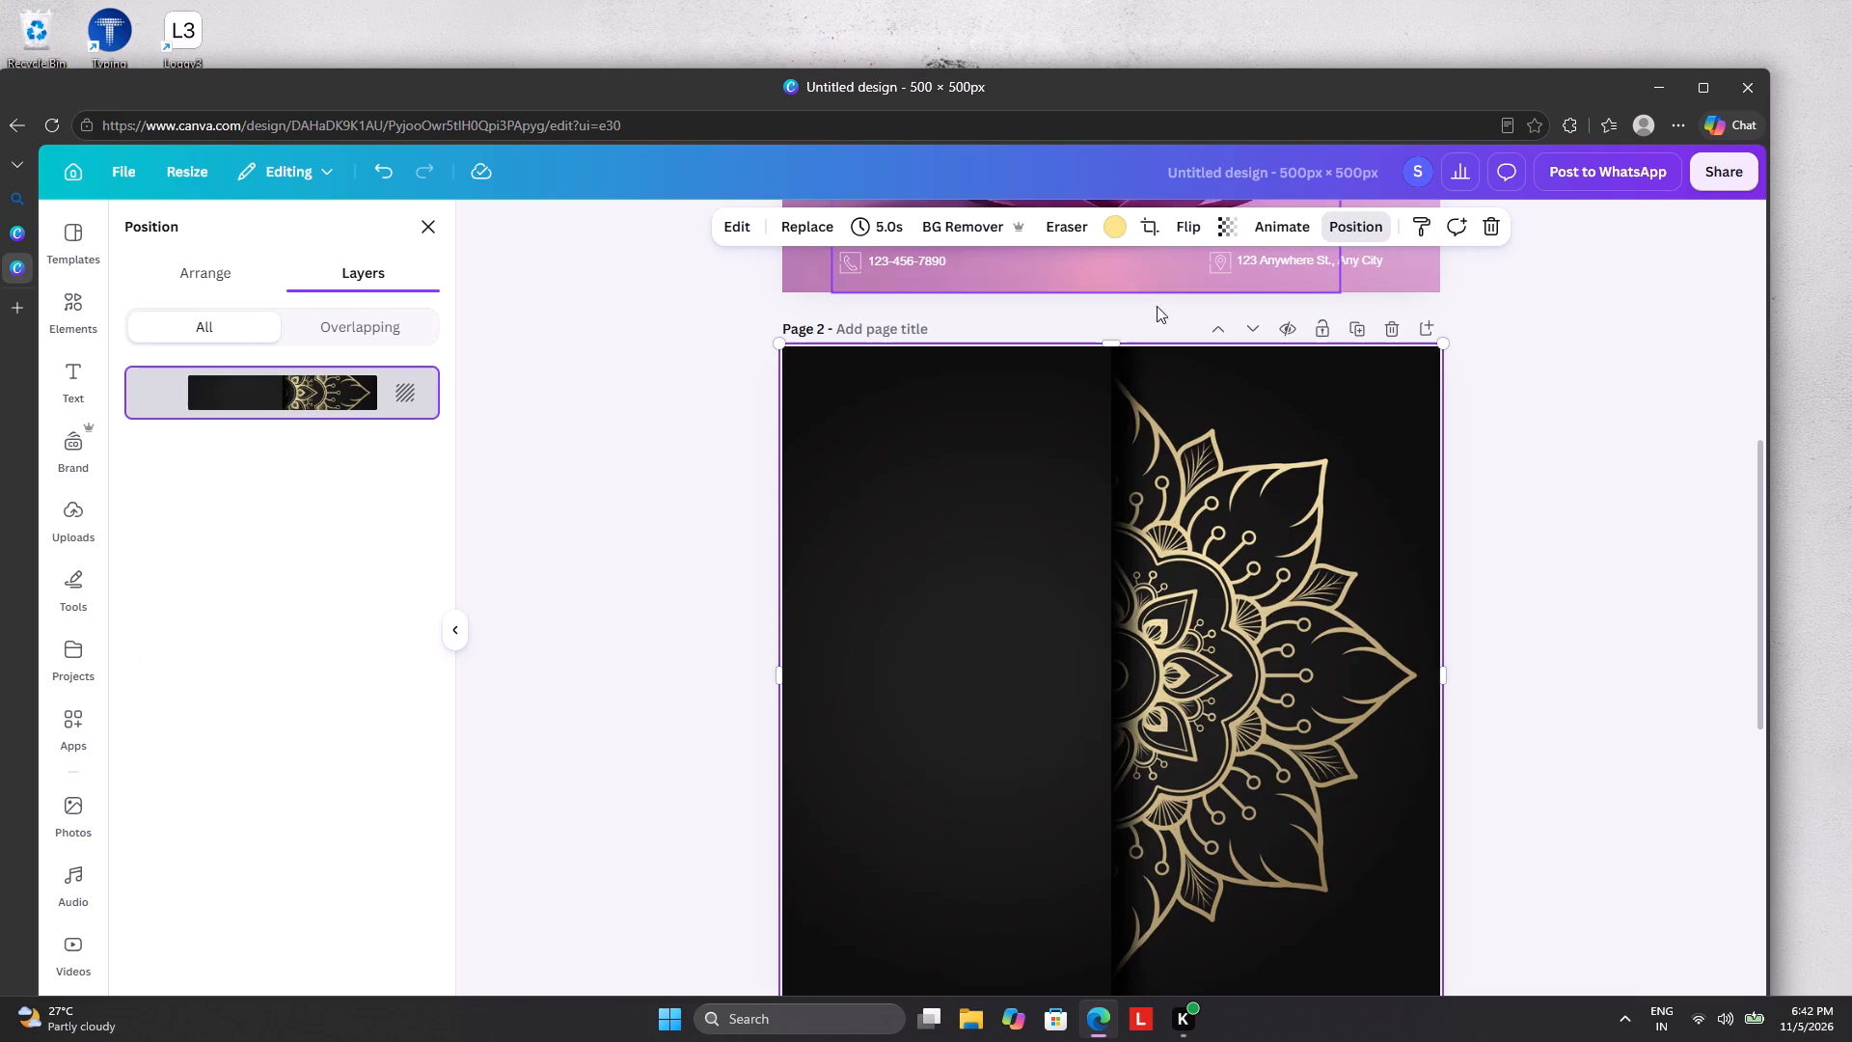
left_click(307, 406)
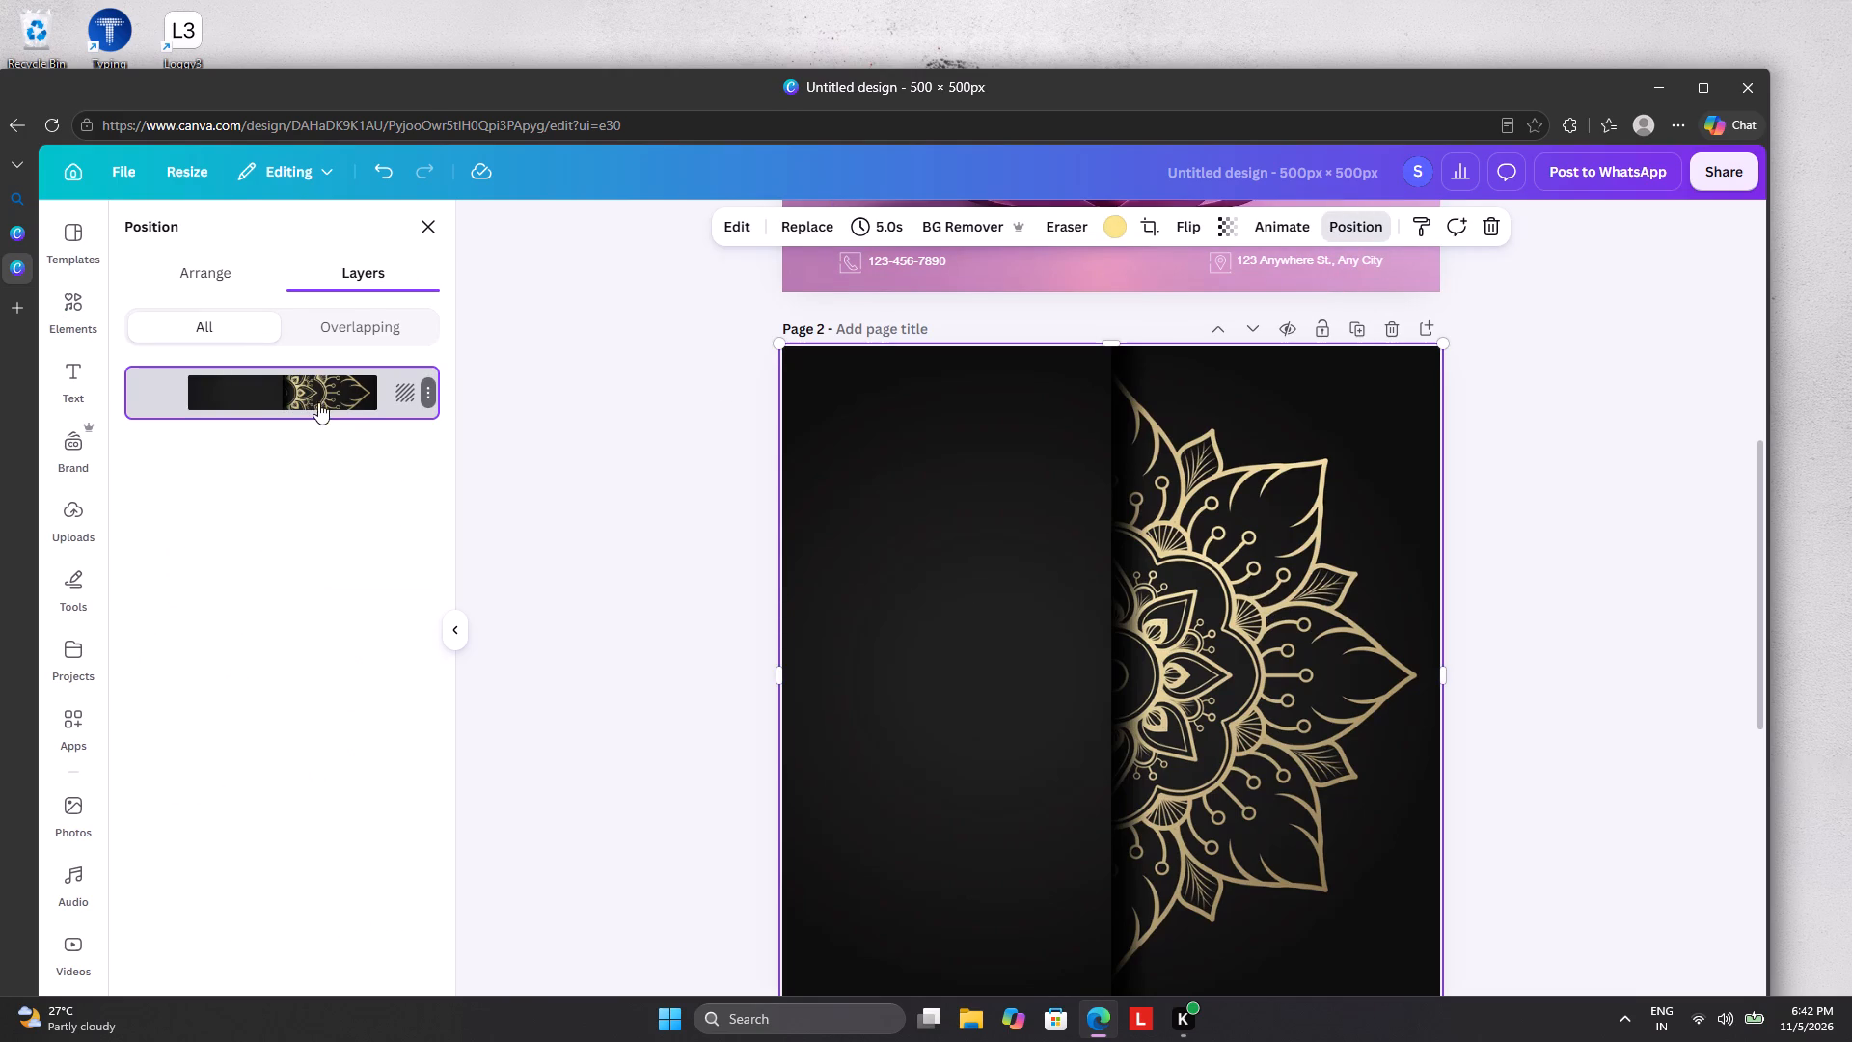
left_click(322, 399)
left_click(436, 386)
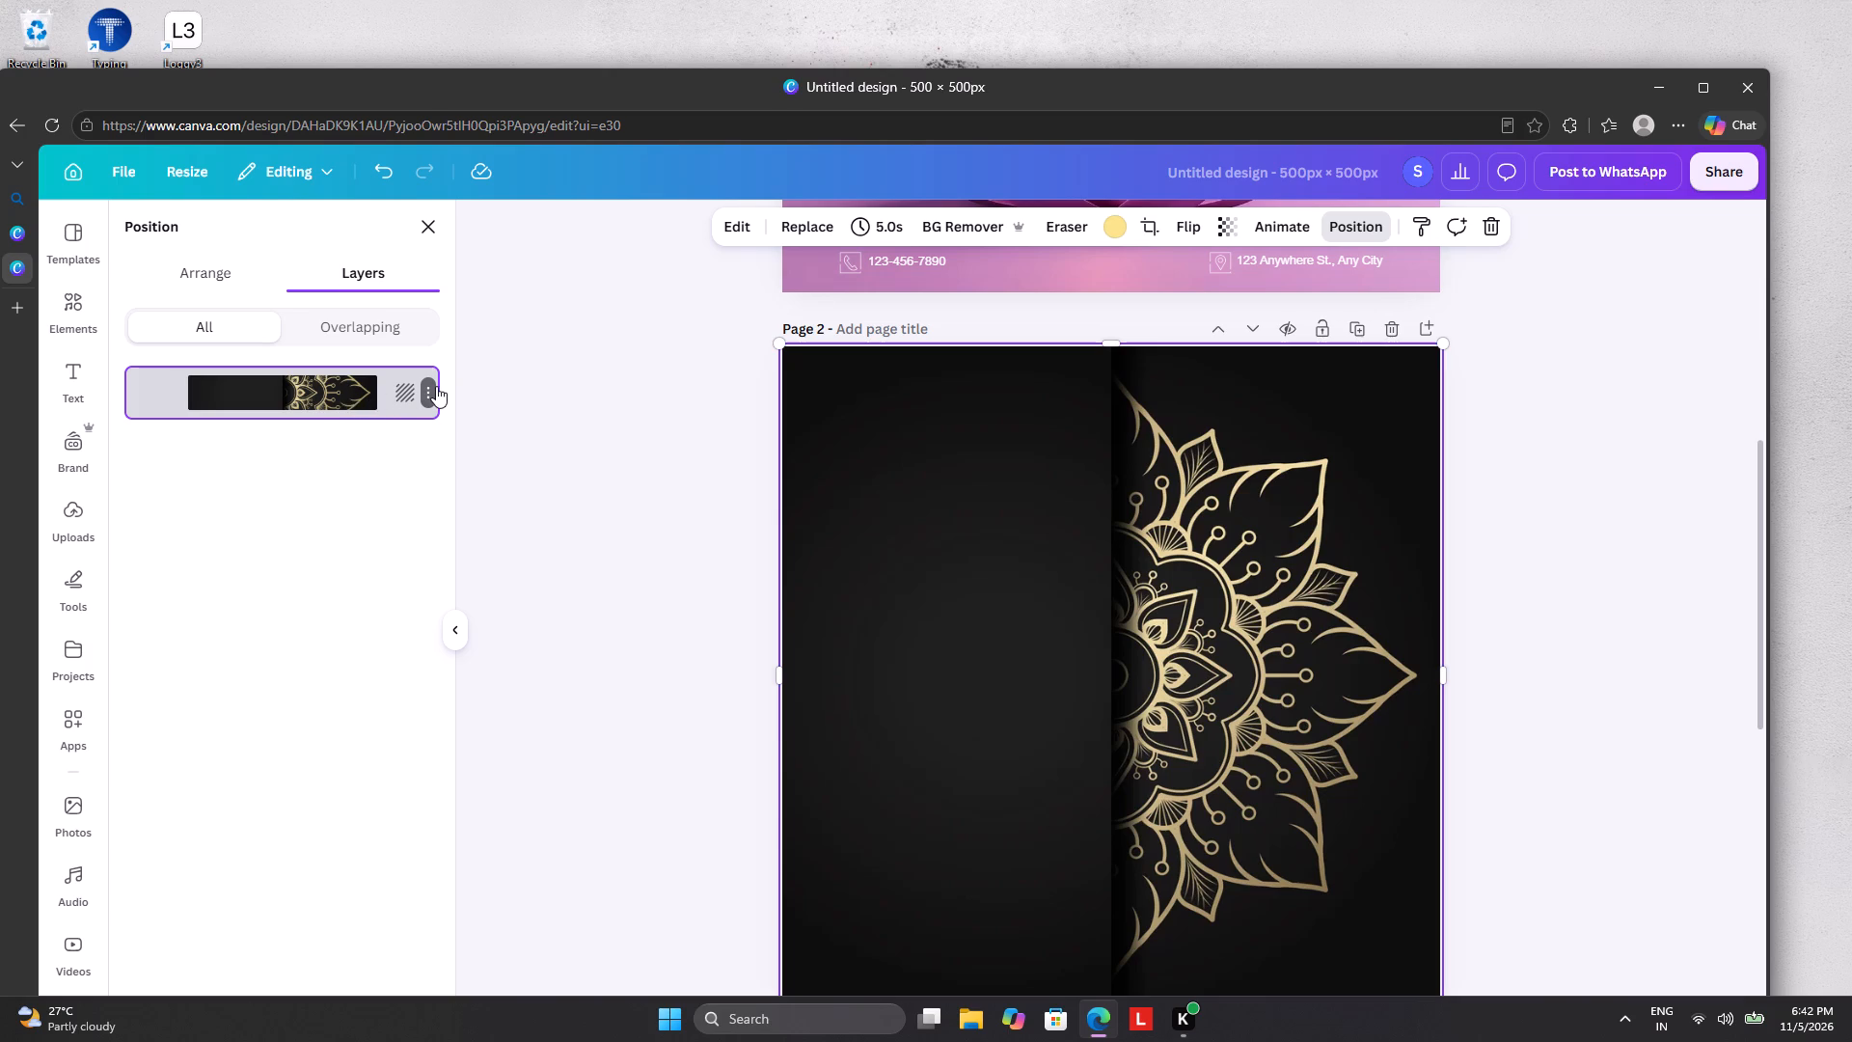
left_click(427, 389)
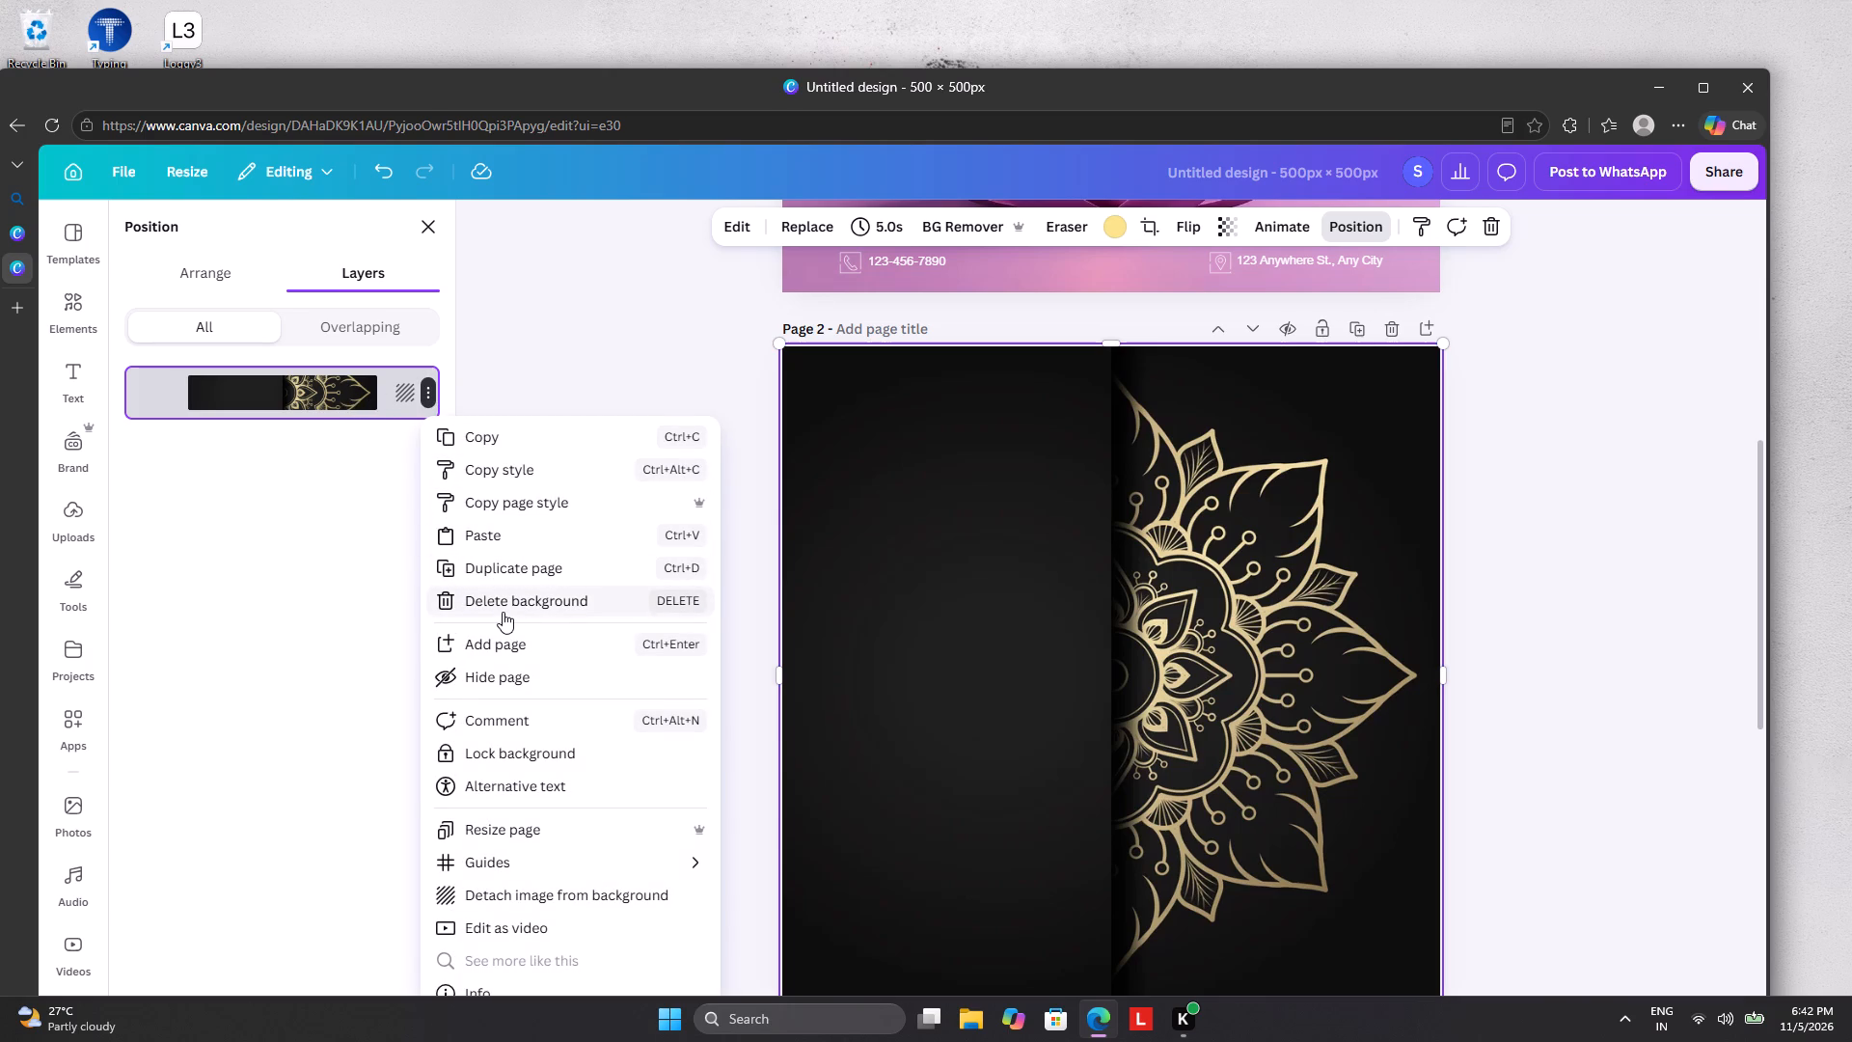
left_click(503, 612)
left_click(717, 619)
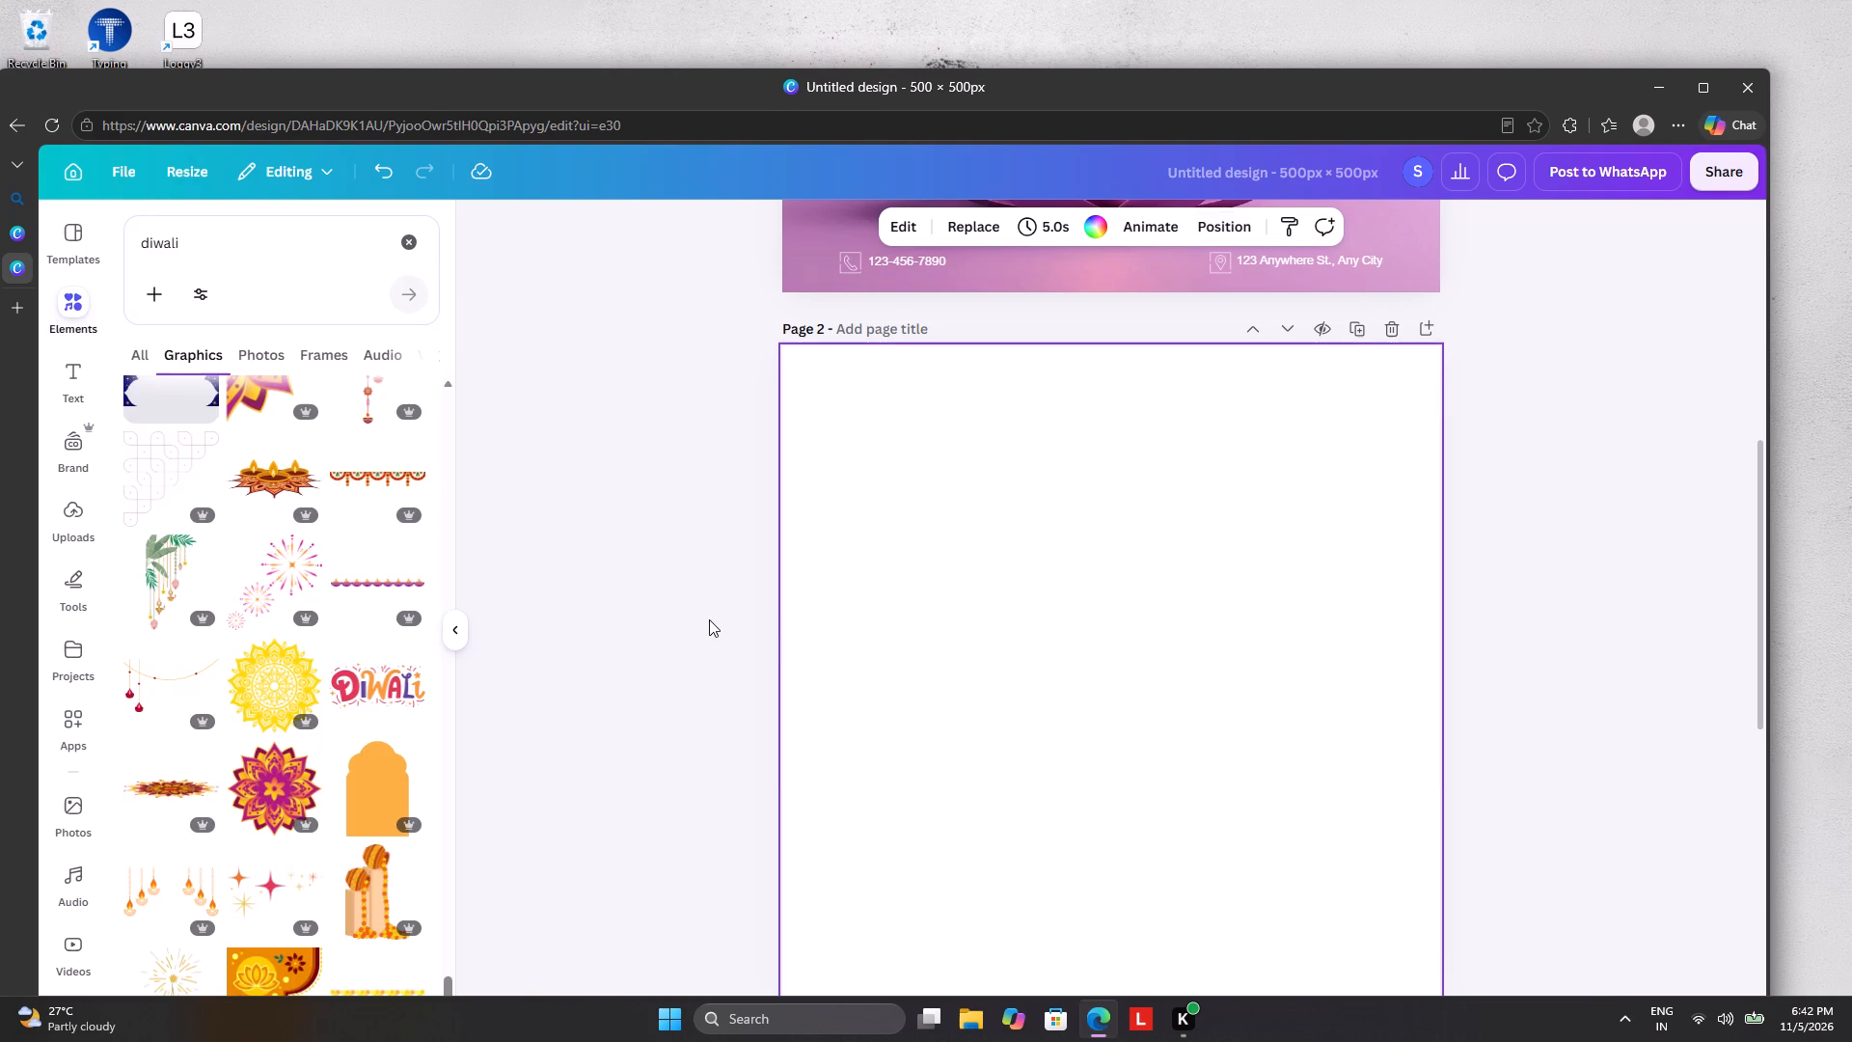
Recolour the शुभ दिवाली lettering on page 3 pale yellow by sampling the gold of the hanging lanterns.
scroll(709, 617, "up", 6)
scroll(709, 617, "down", 6)
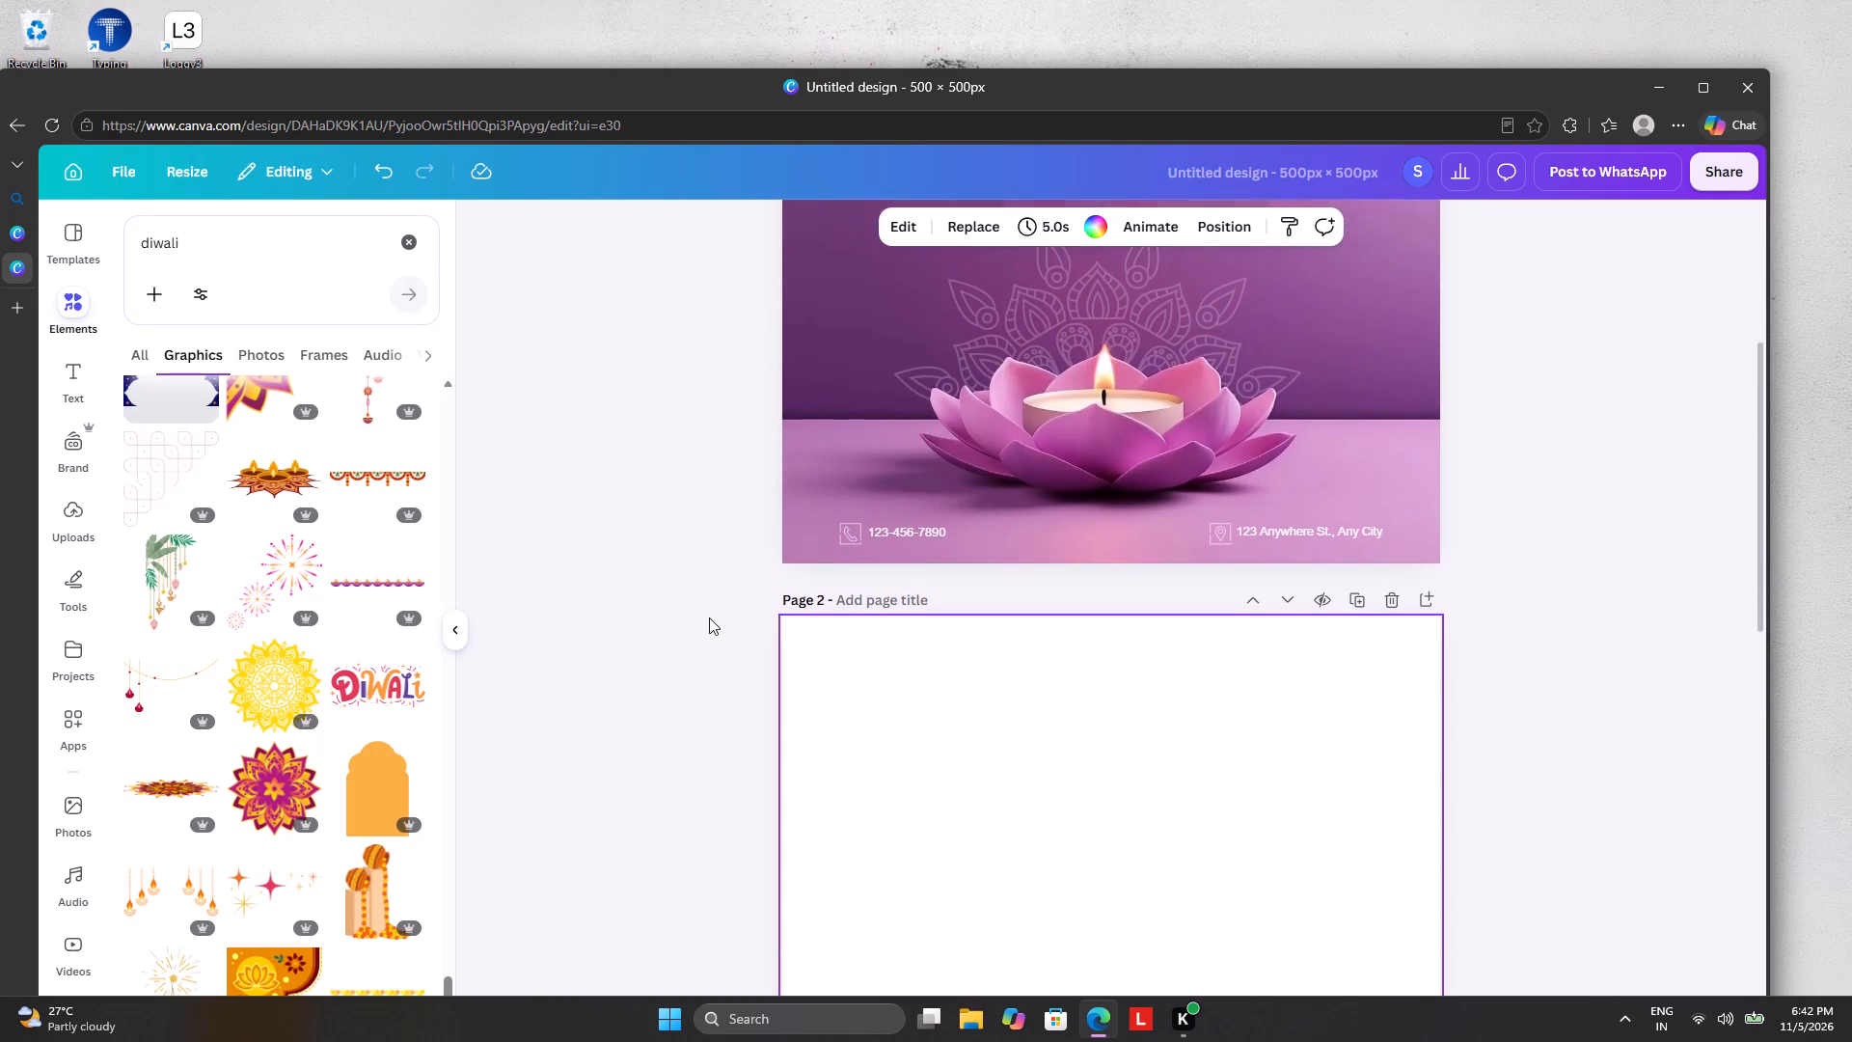
scroll(709, 617, "down", 9)
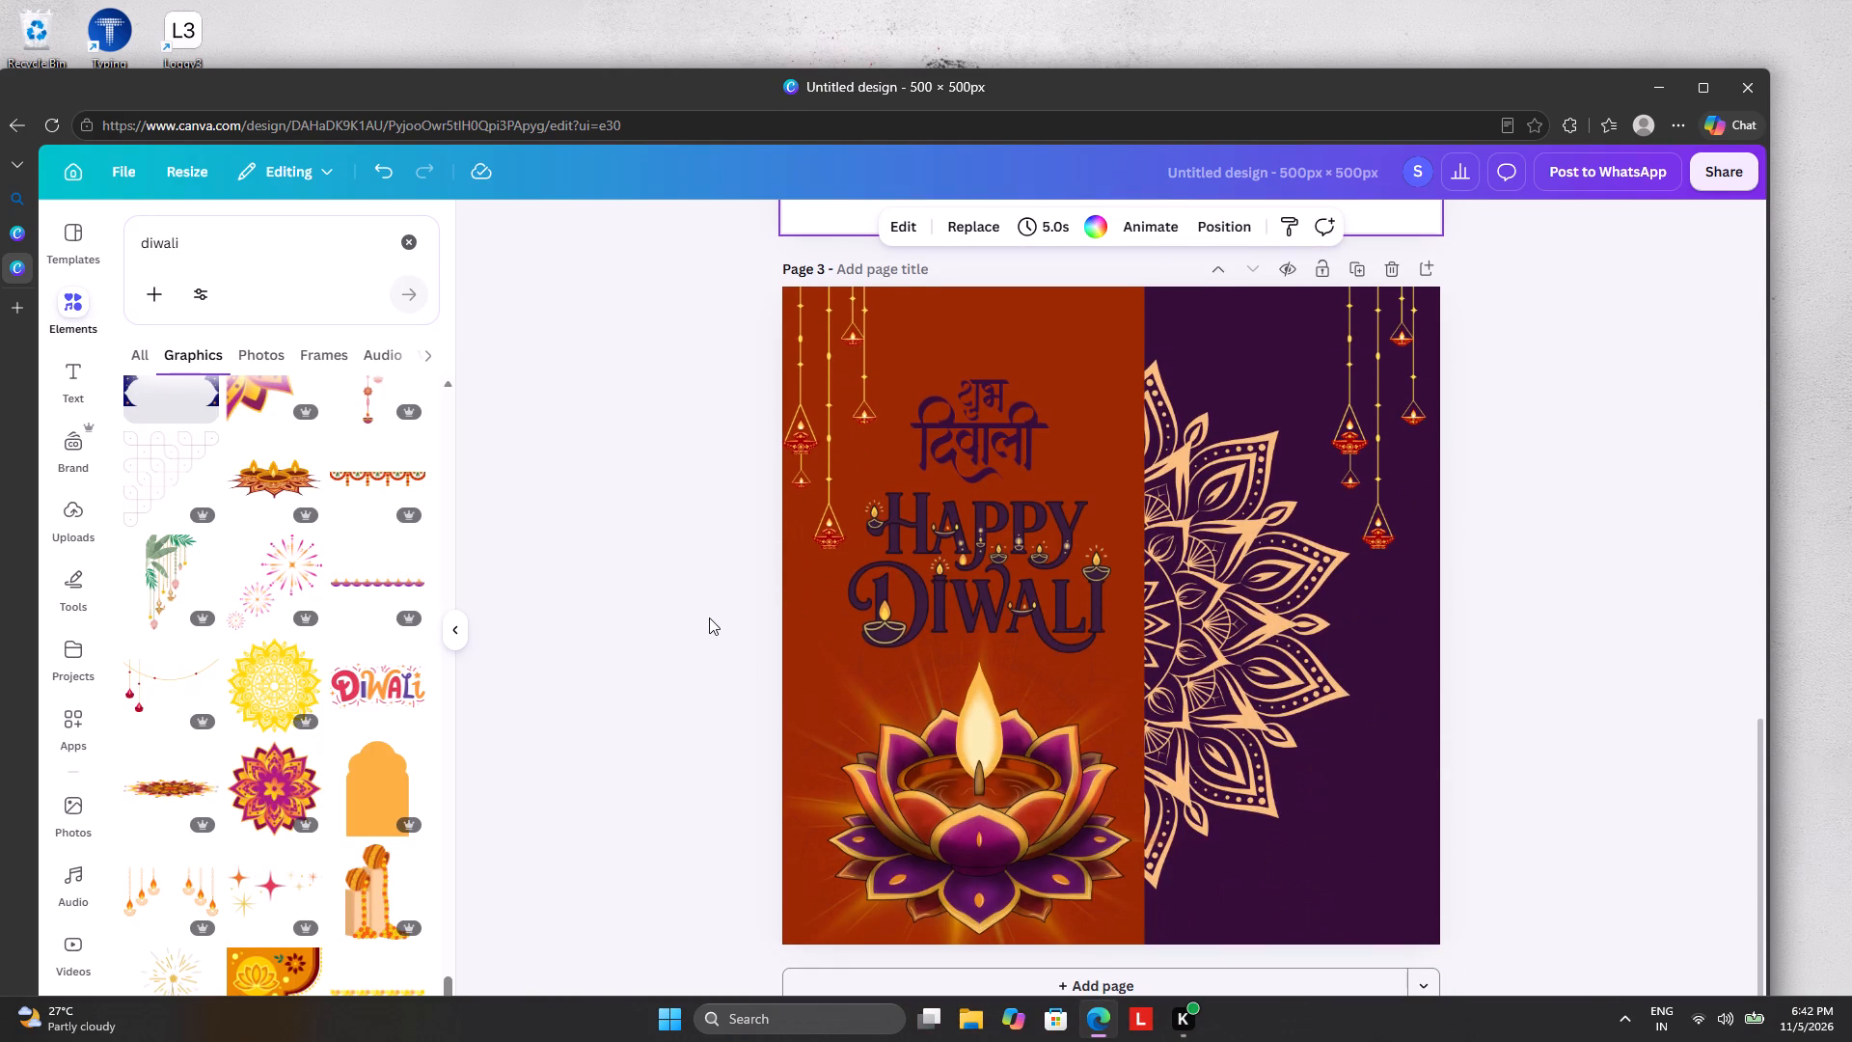
left_click(1009, 439)
left_click(968, 217)
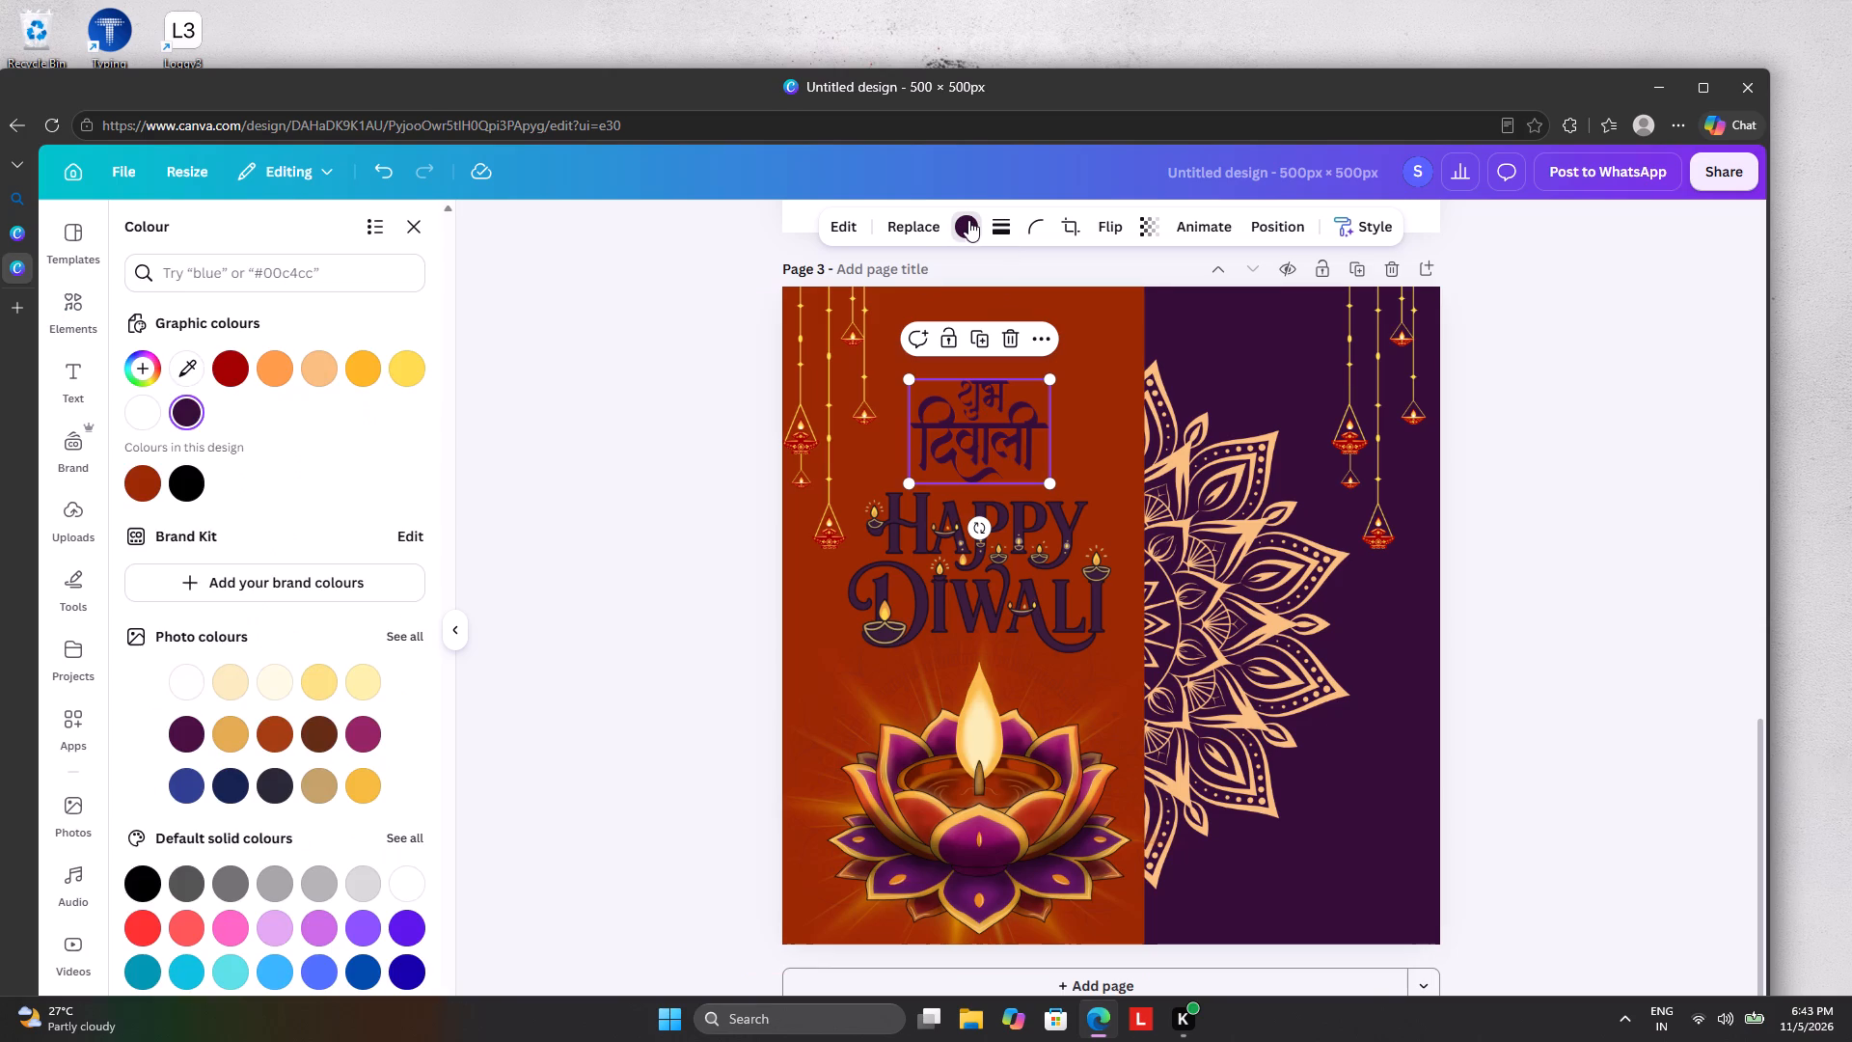
left_click(177, 368)
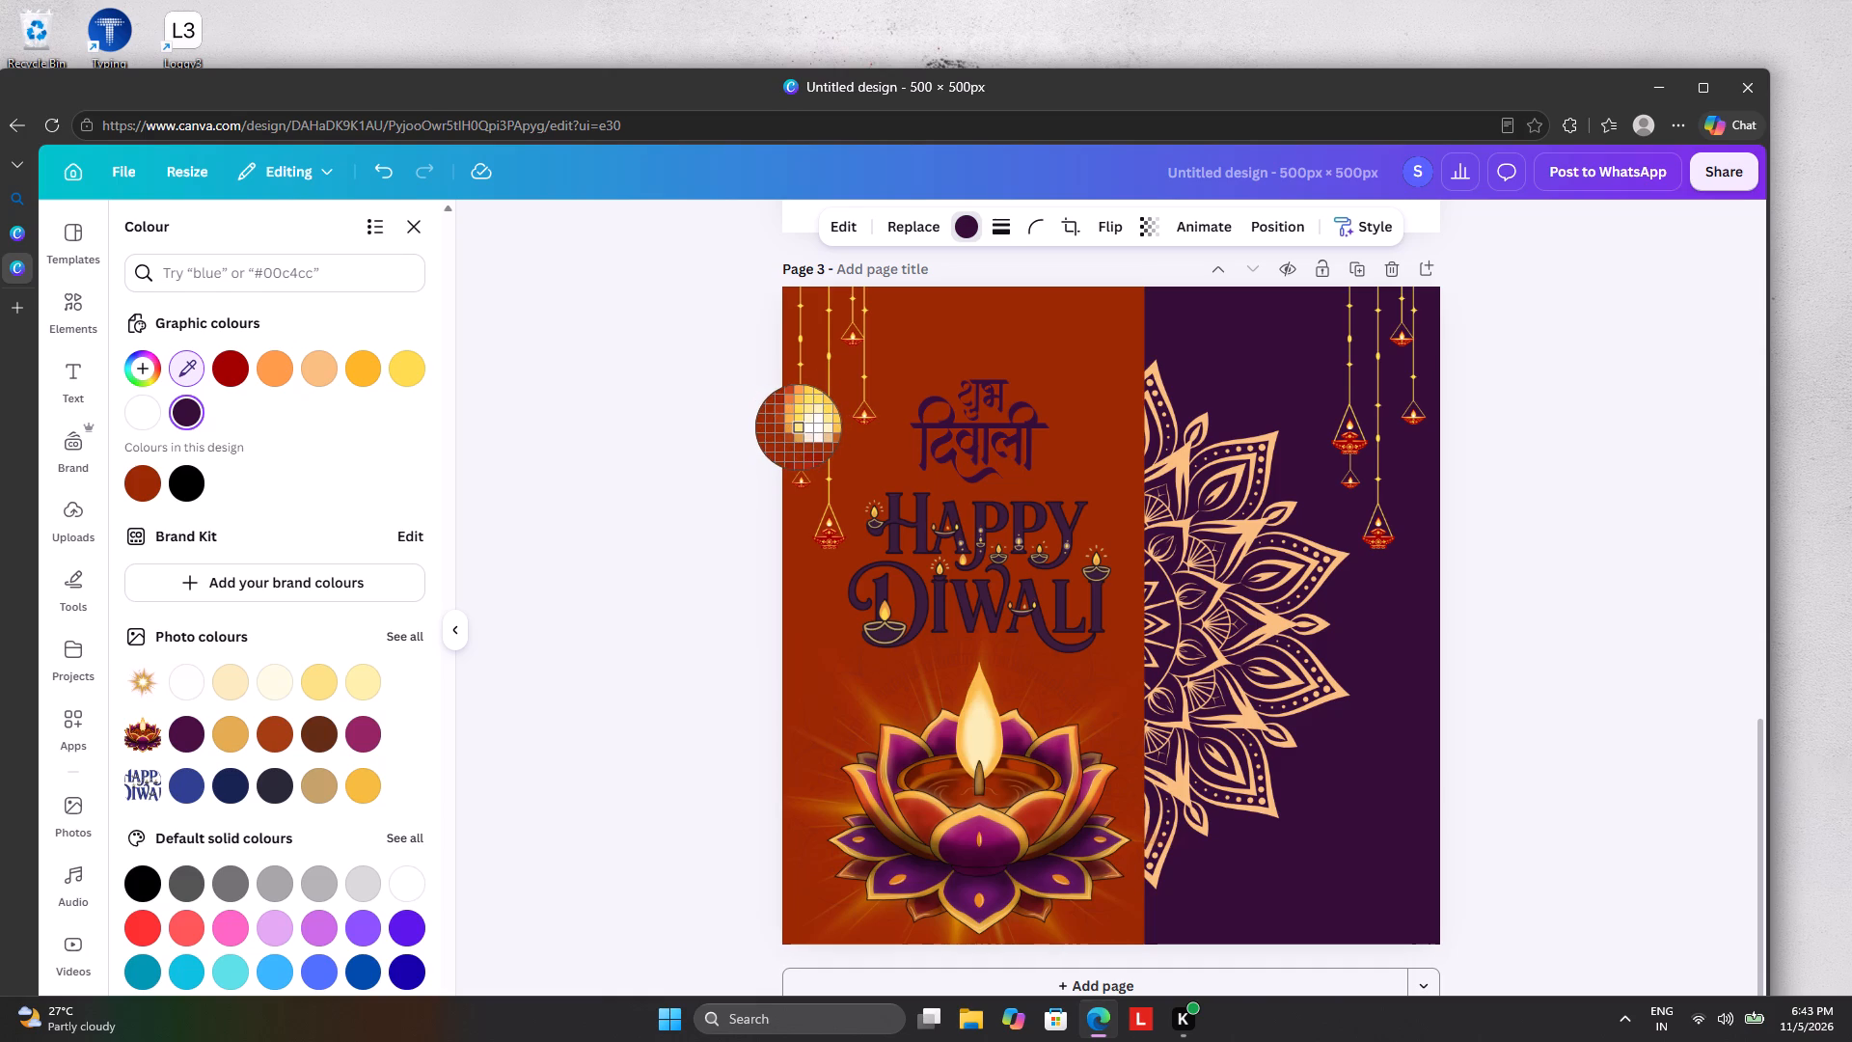
left_click(799, 427)
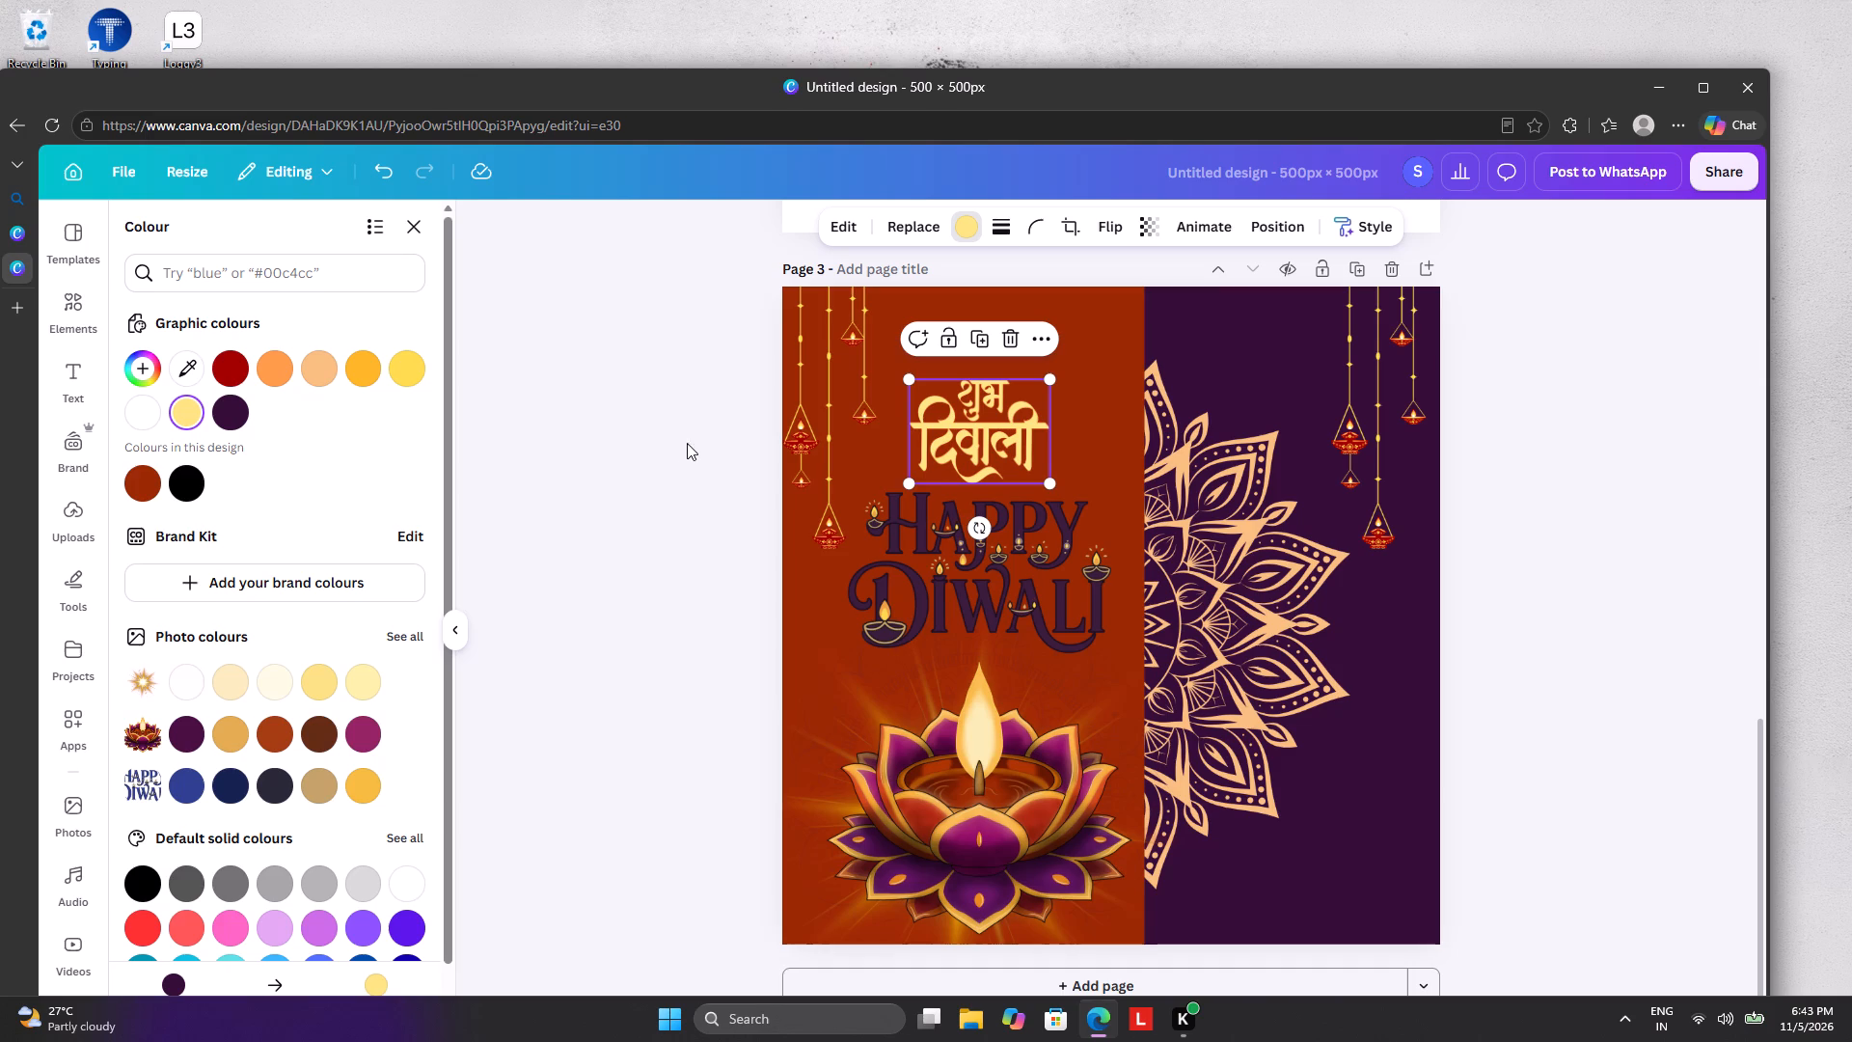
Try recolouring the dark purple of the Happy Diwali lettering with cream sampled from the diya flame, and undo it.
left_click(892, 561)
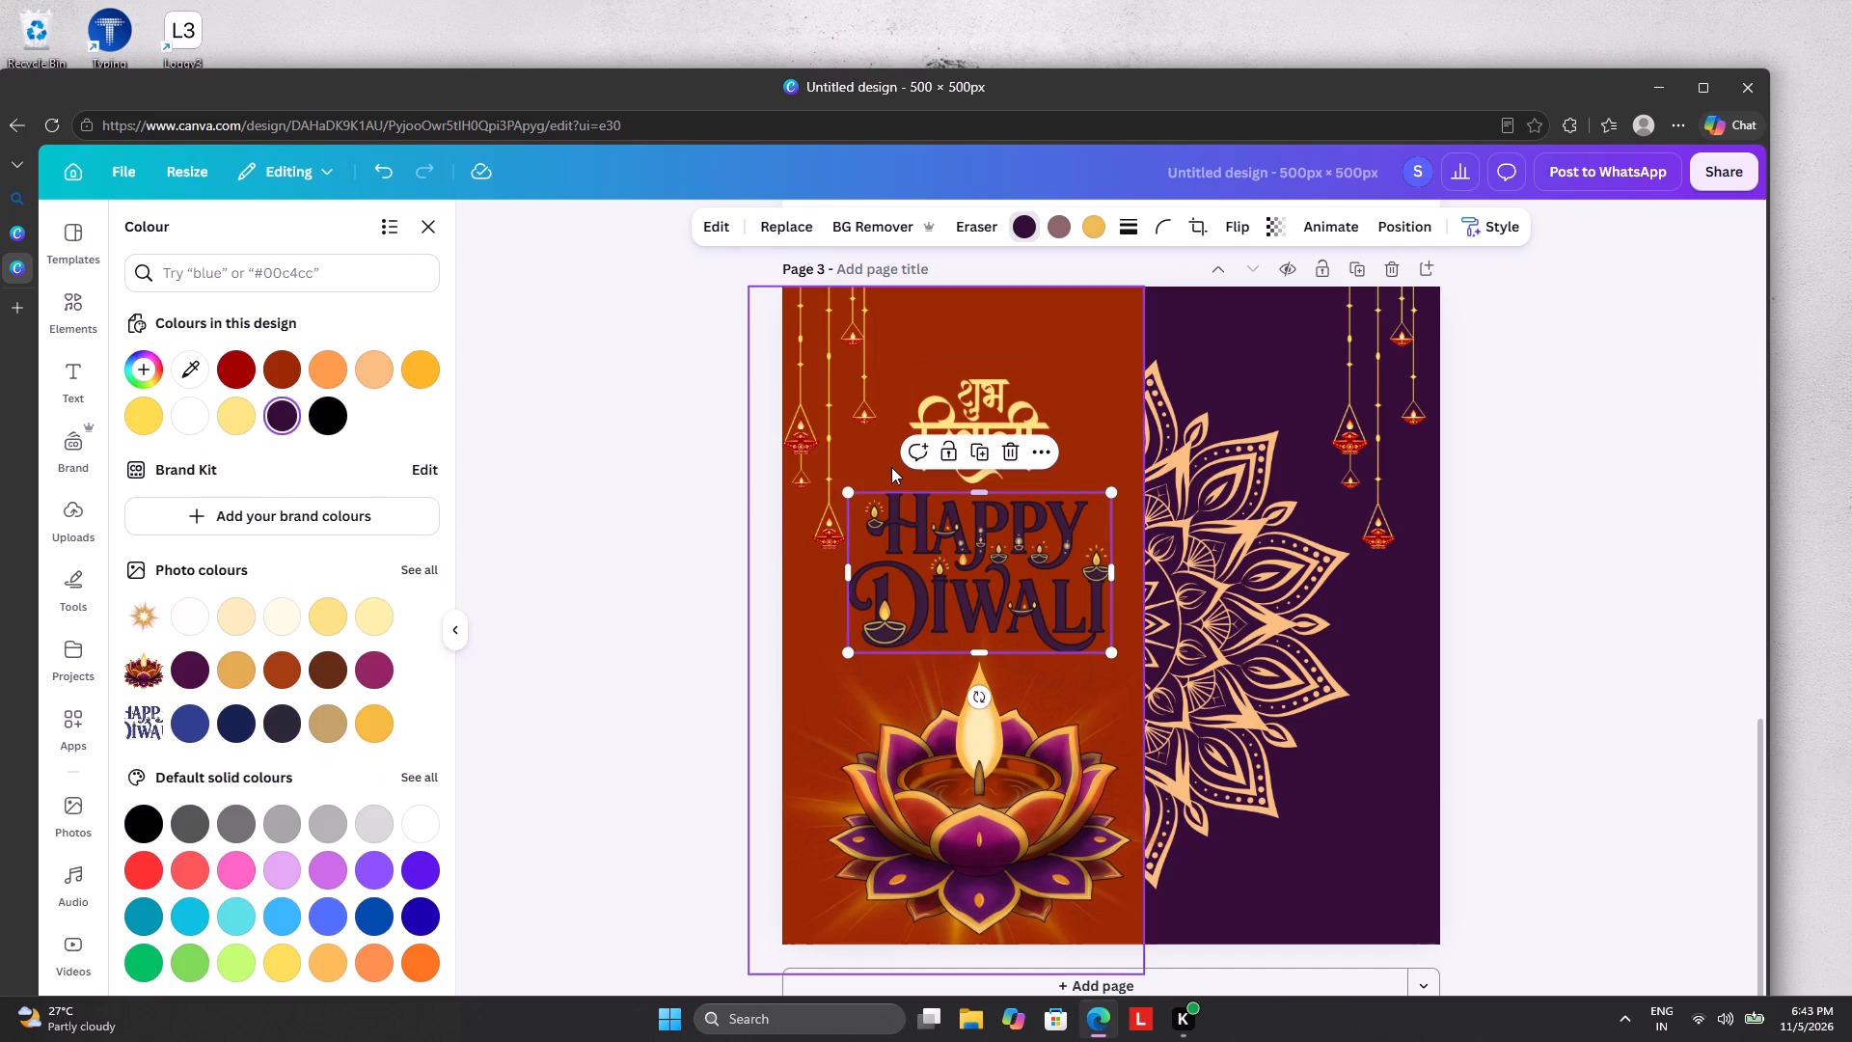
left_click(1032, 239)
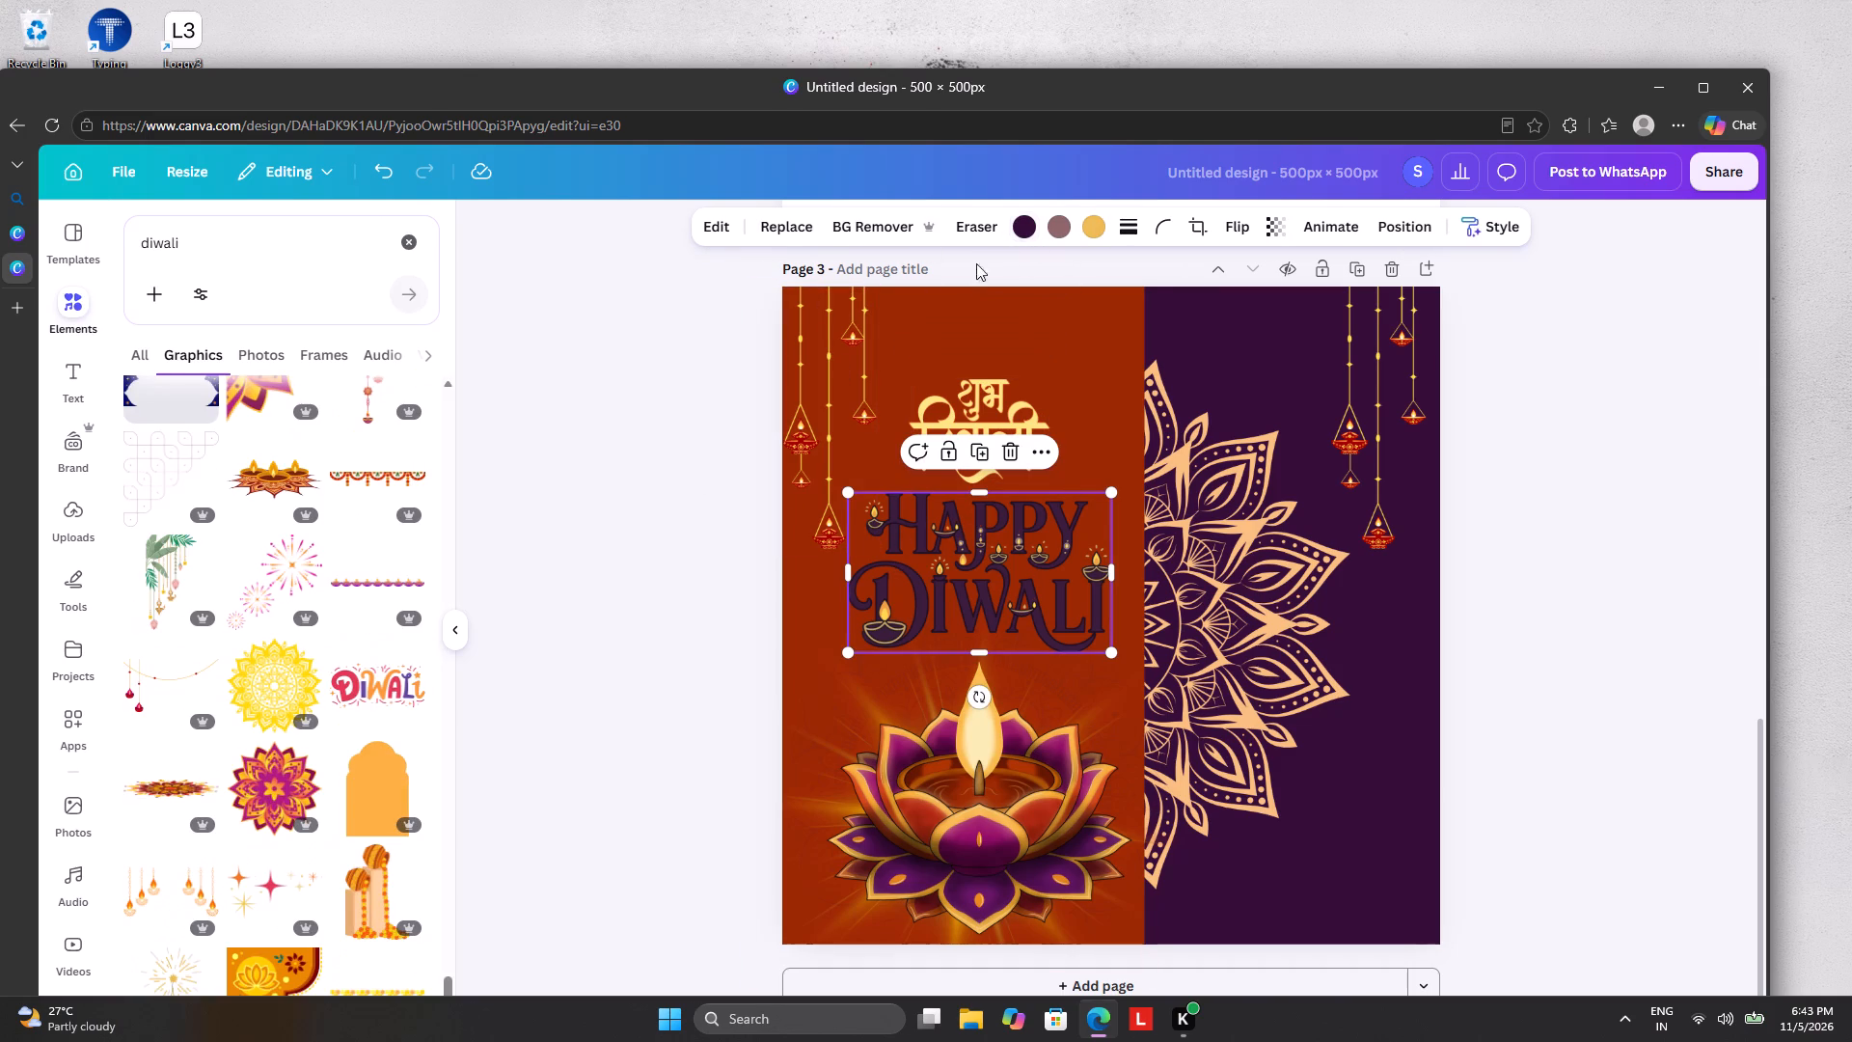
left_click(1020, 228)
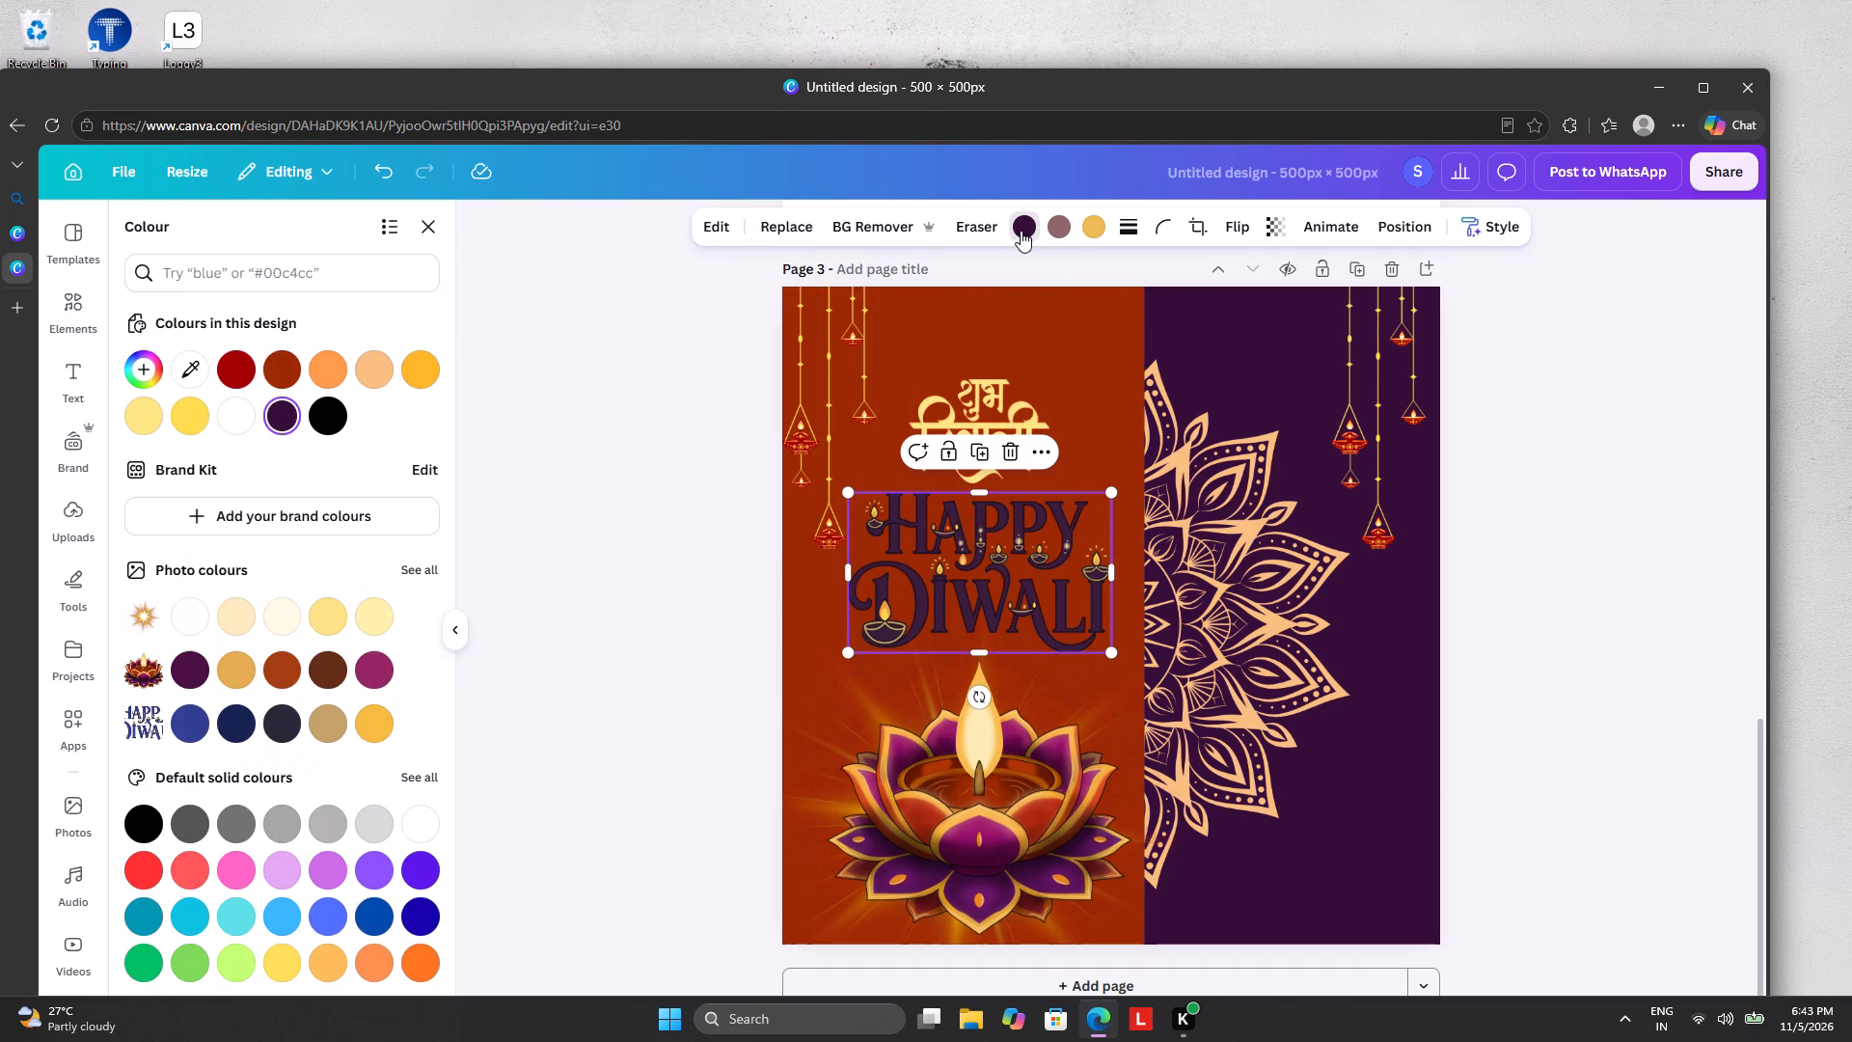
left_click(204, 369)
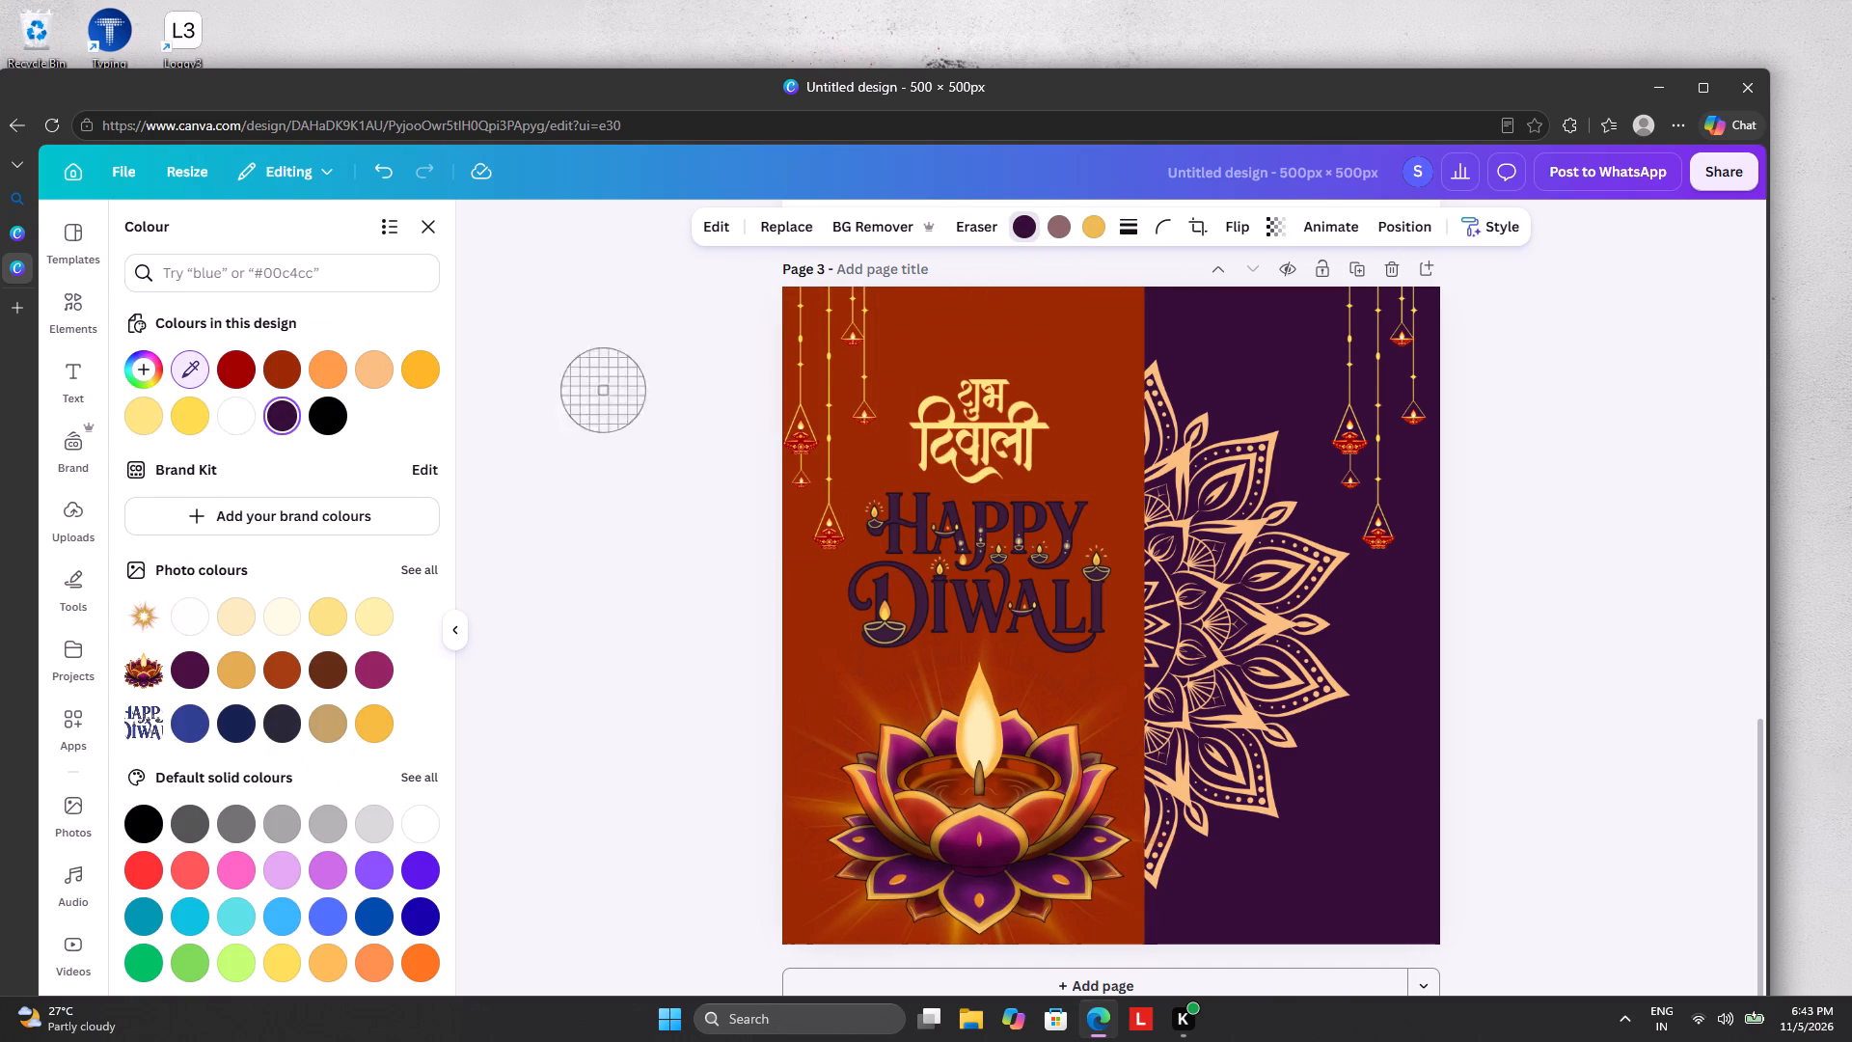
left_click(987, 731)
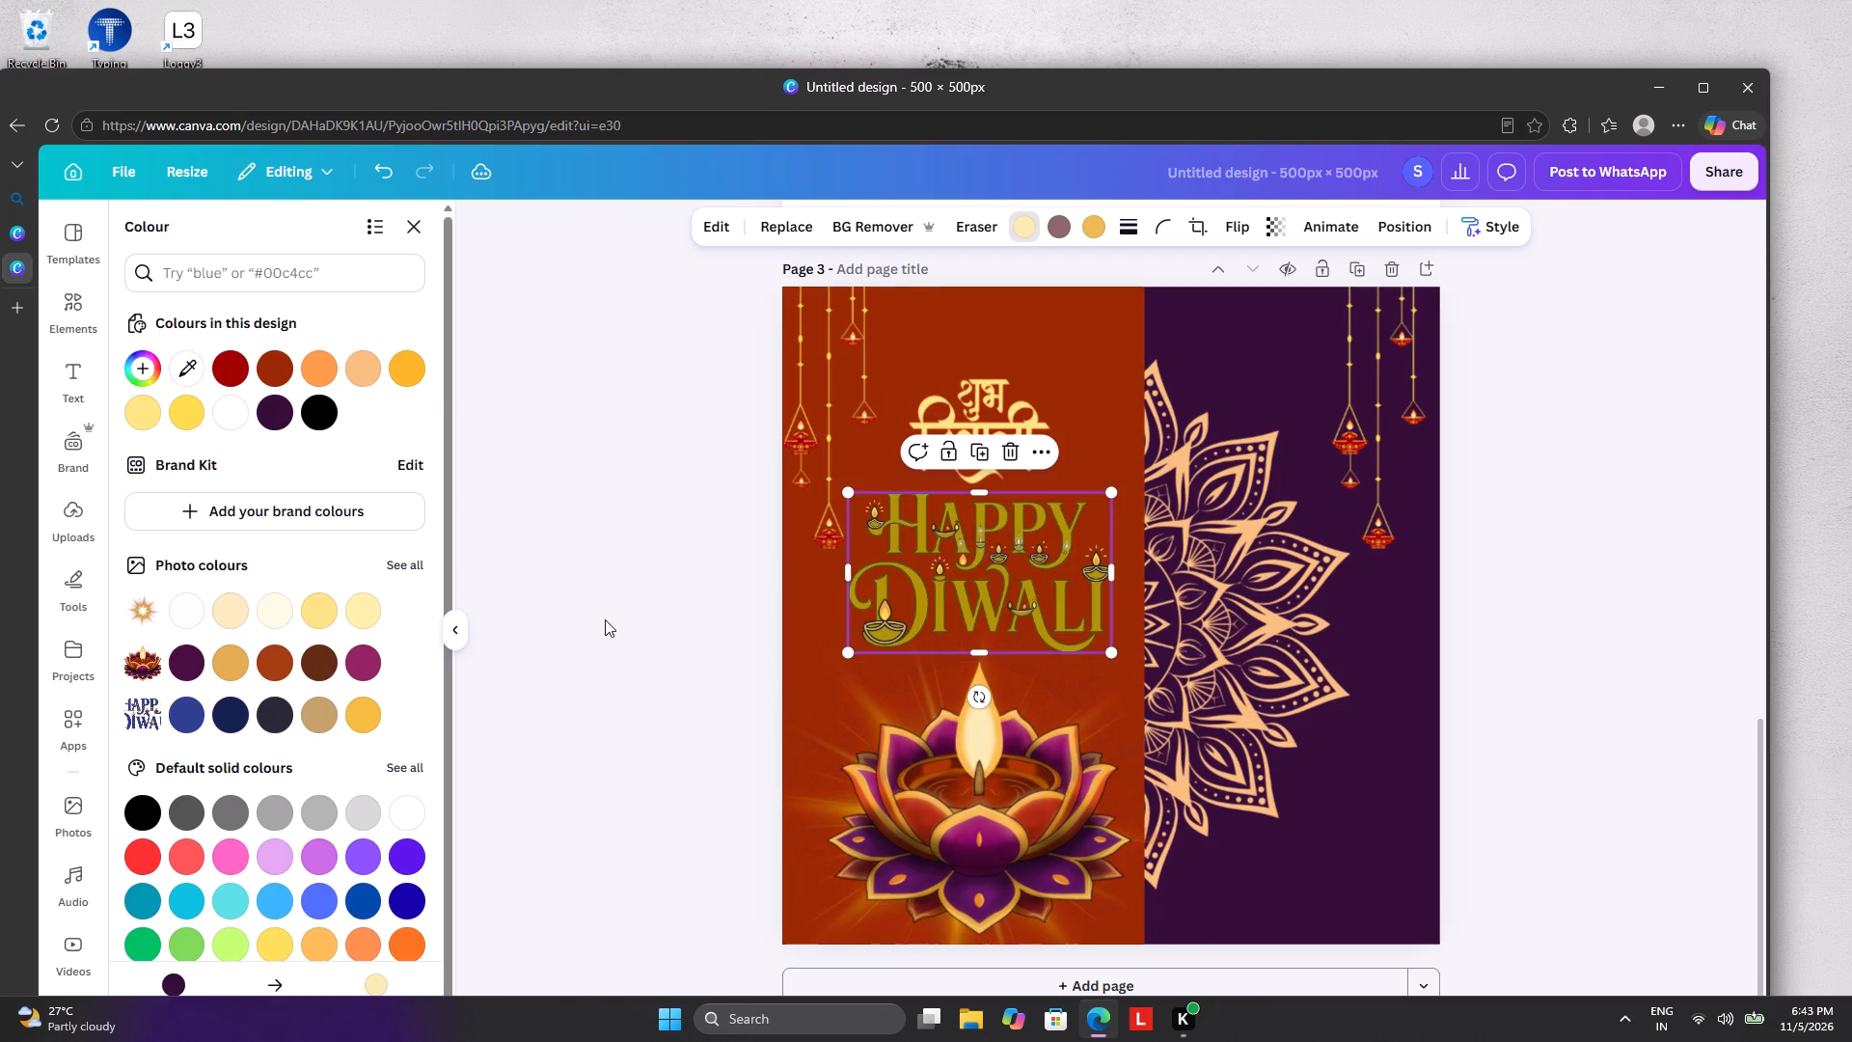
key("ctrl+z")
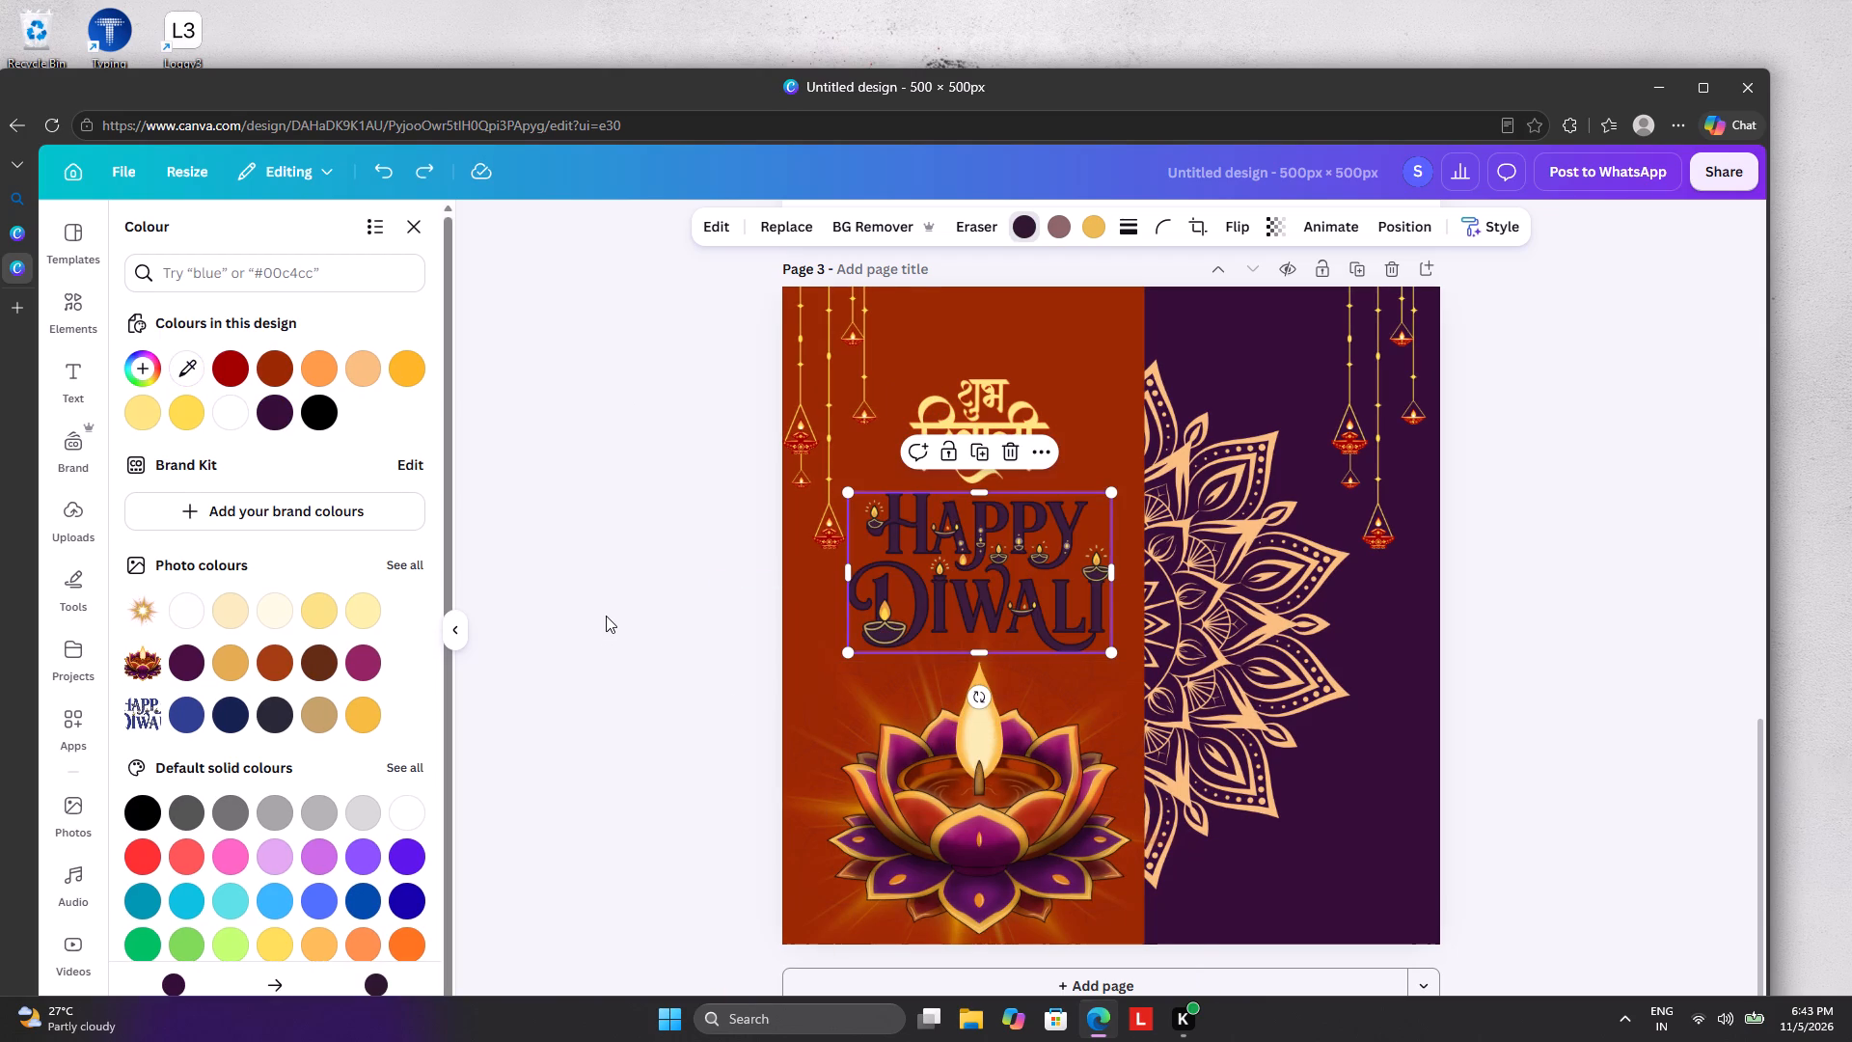
Add a new page 4 after page 3.
scroll(556, 588, "down", 3)
scroll(704, 671, "down", 3)
left_click(897, 979)
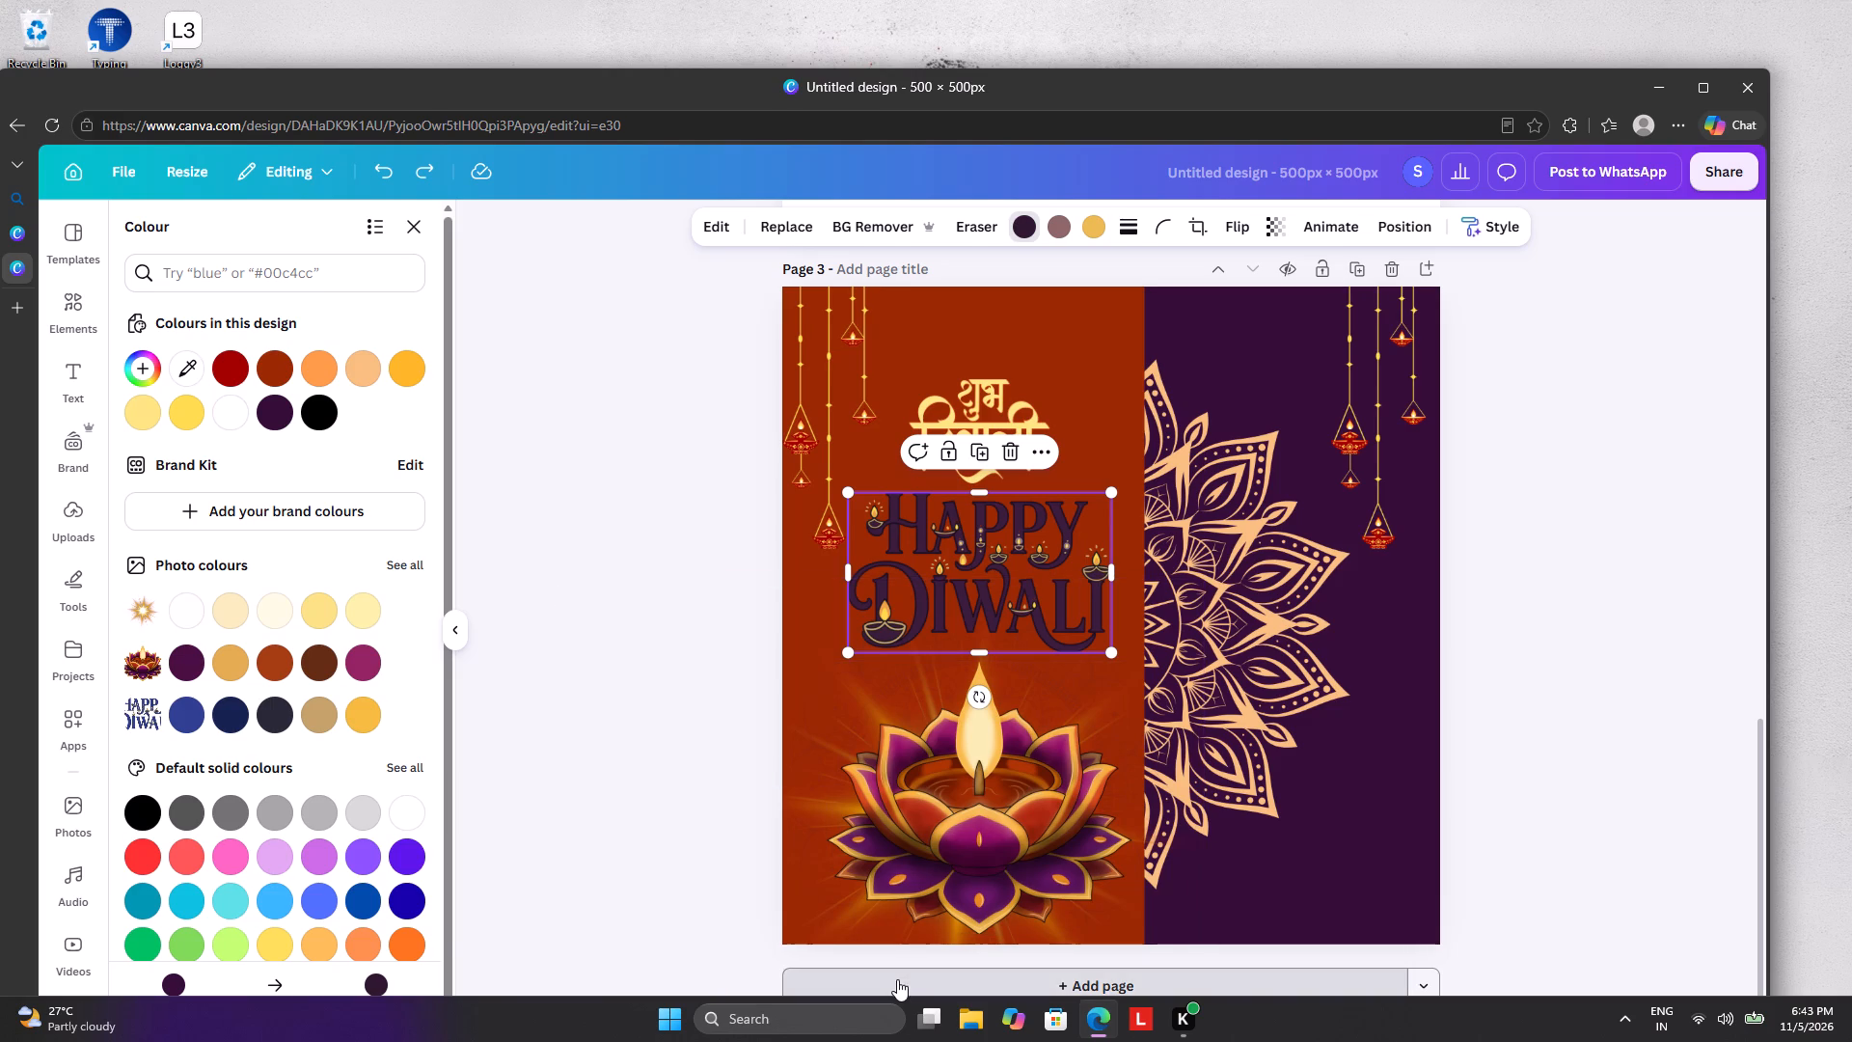
left_click(512, 665)
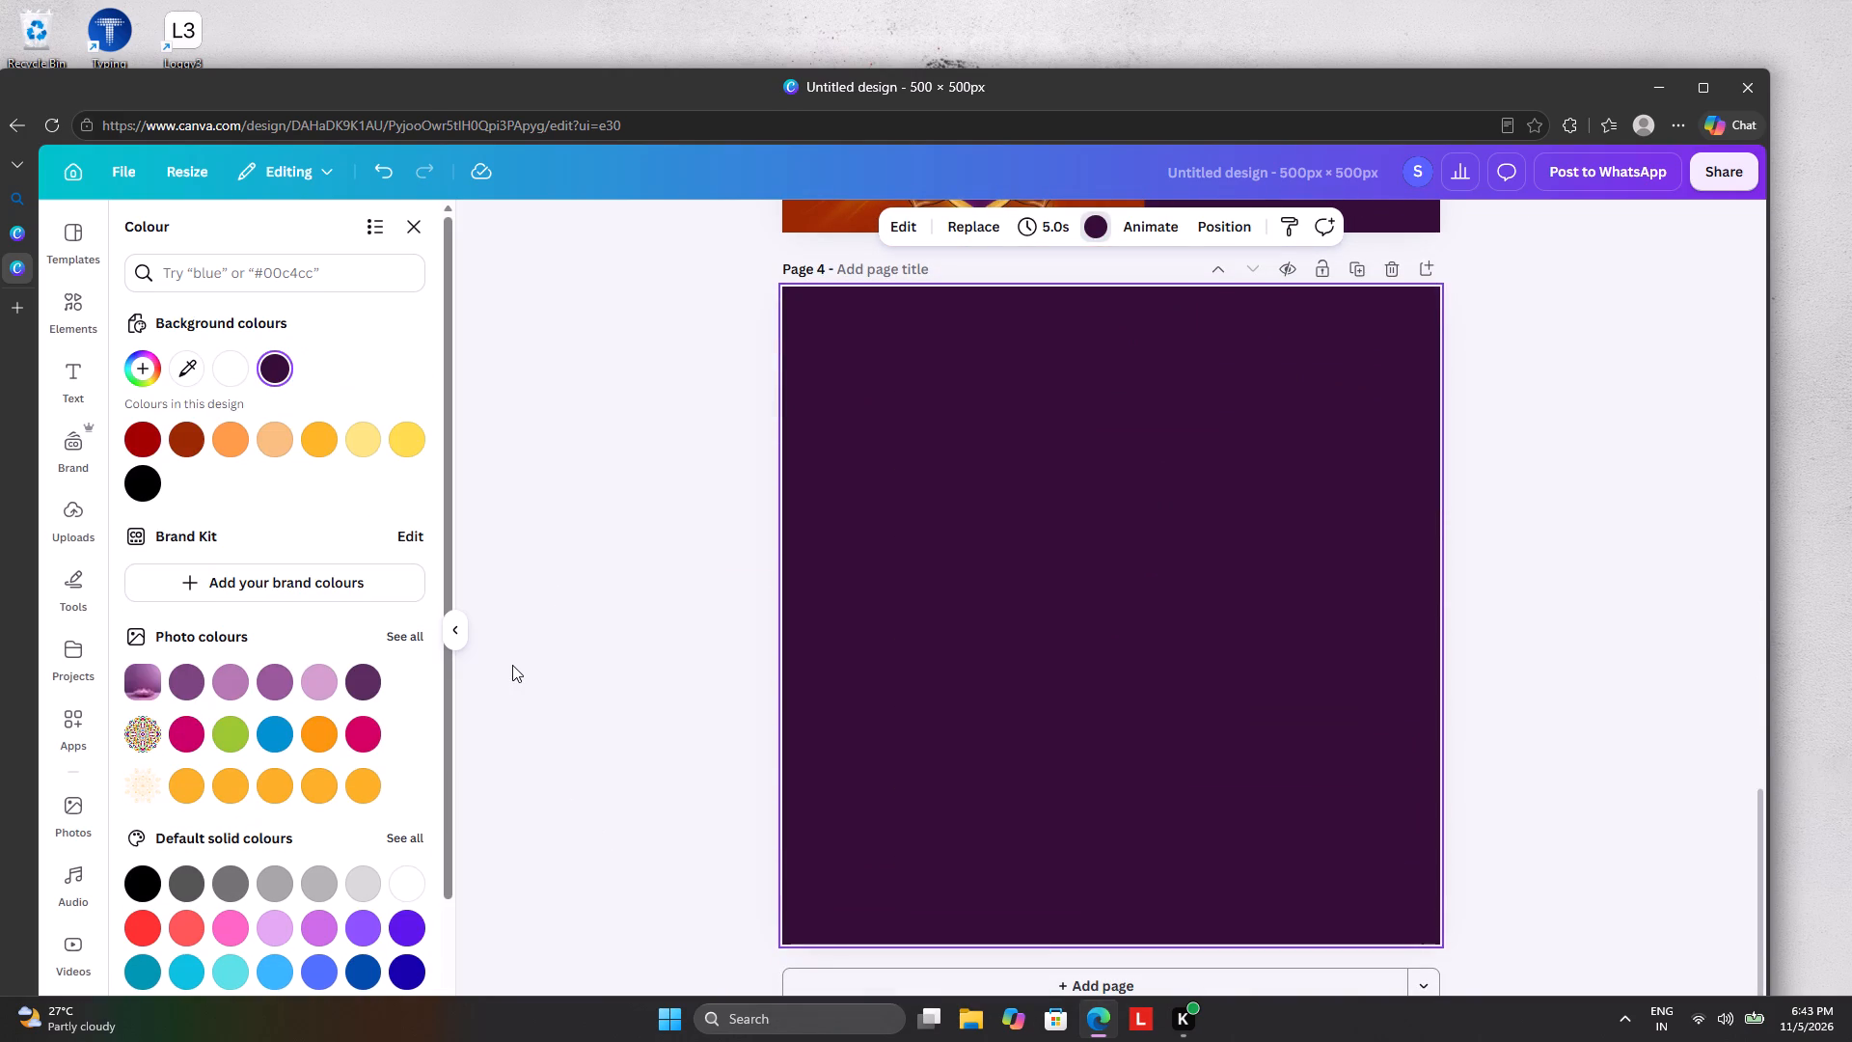
Add the orange scalloped arch graphic from the Diwali results to page 4, enlarged to span the page width and aligned near its upper edge.
scroll(254, 593, "down", 2)
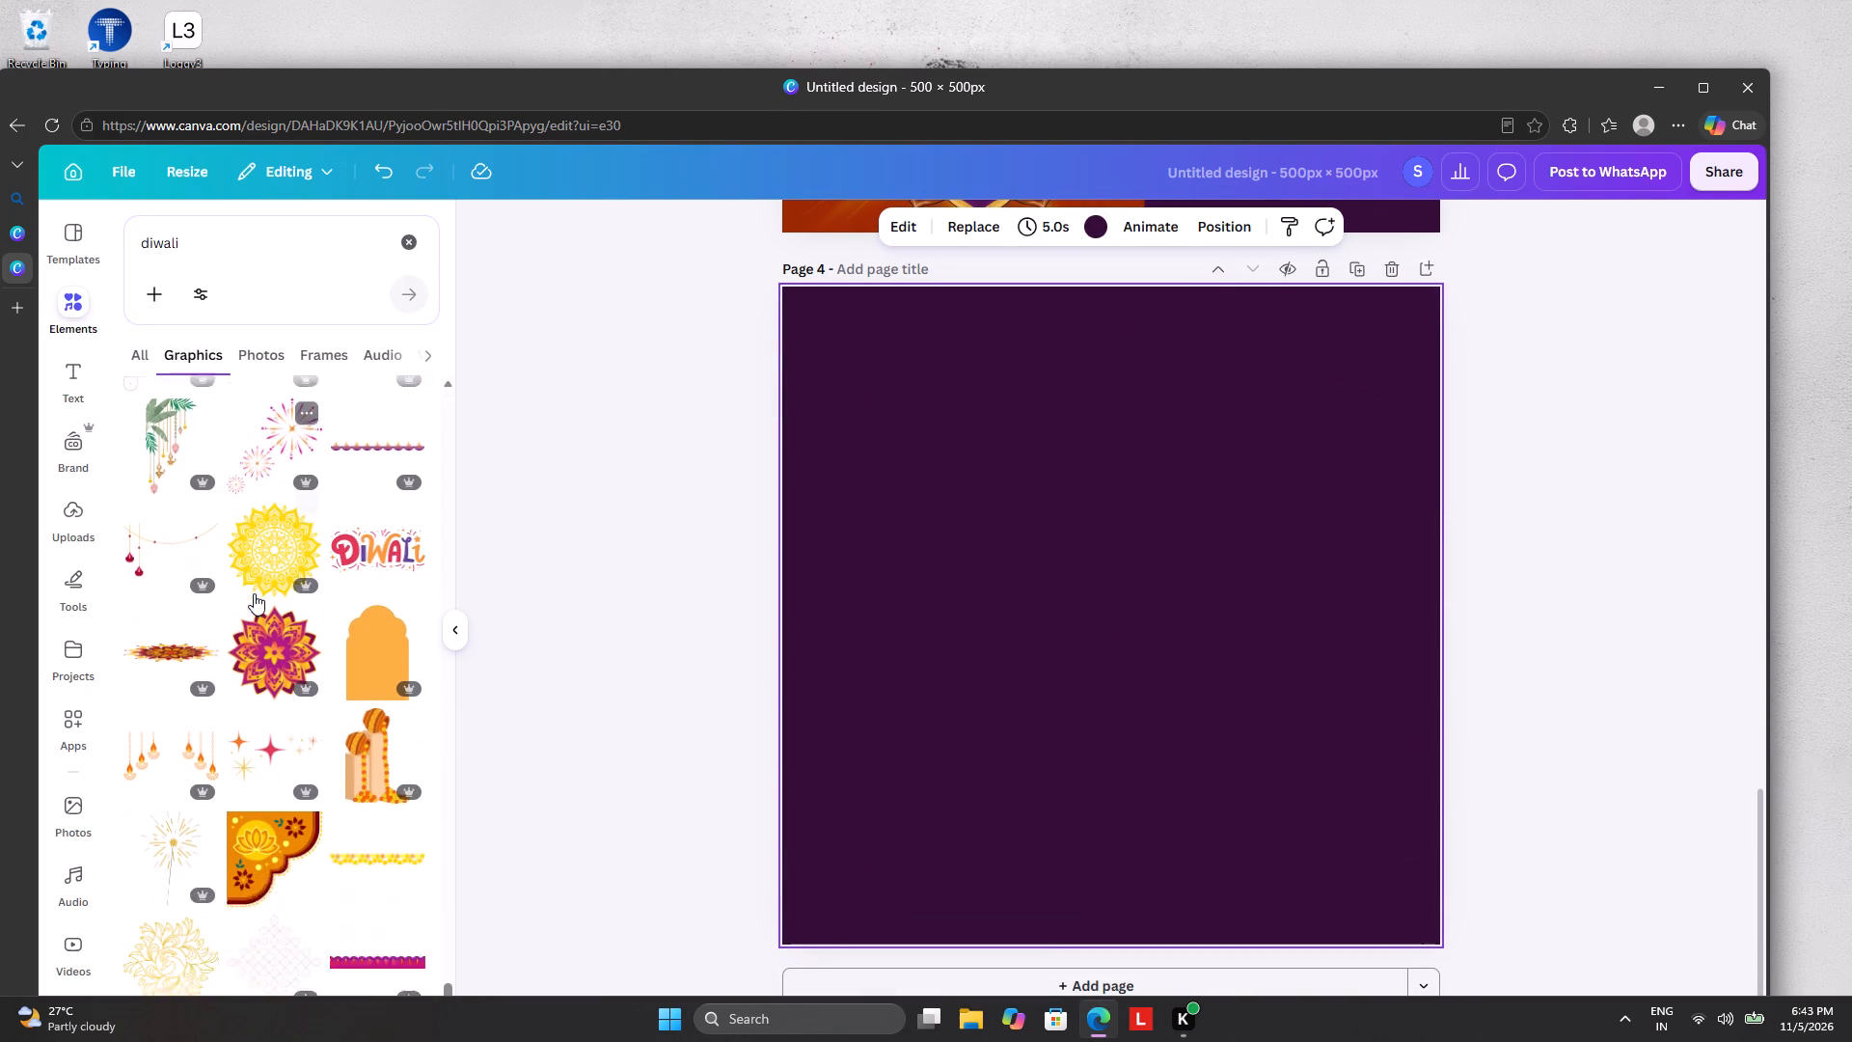
scroll(254, 593, "down", 3)
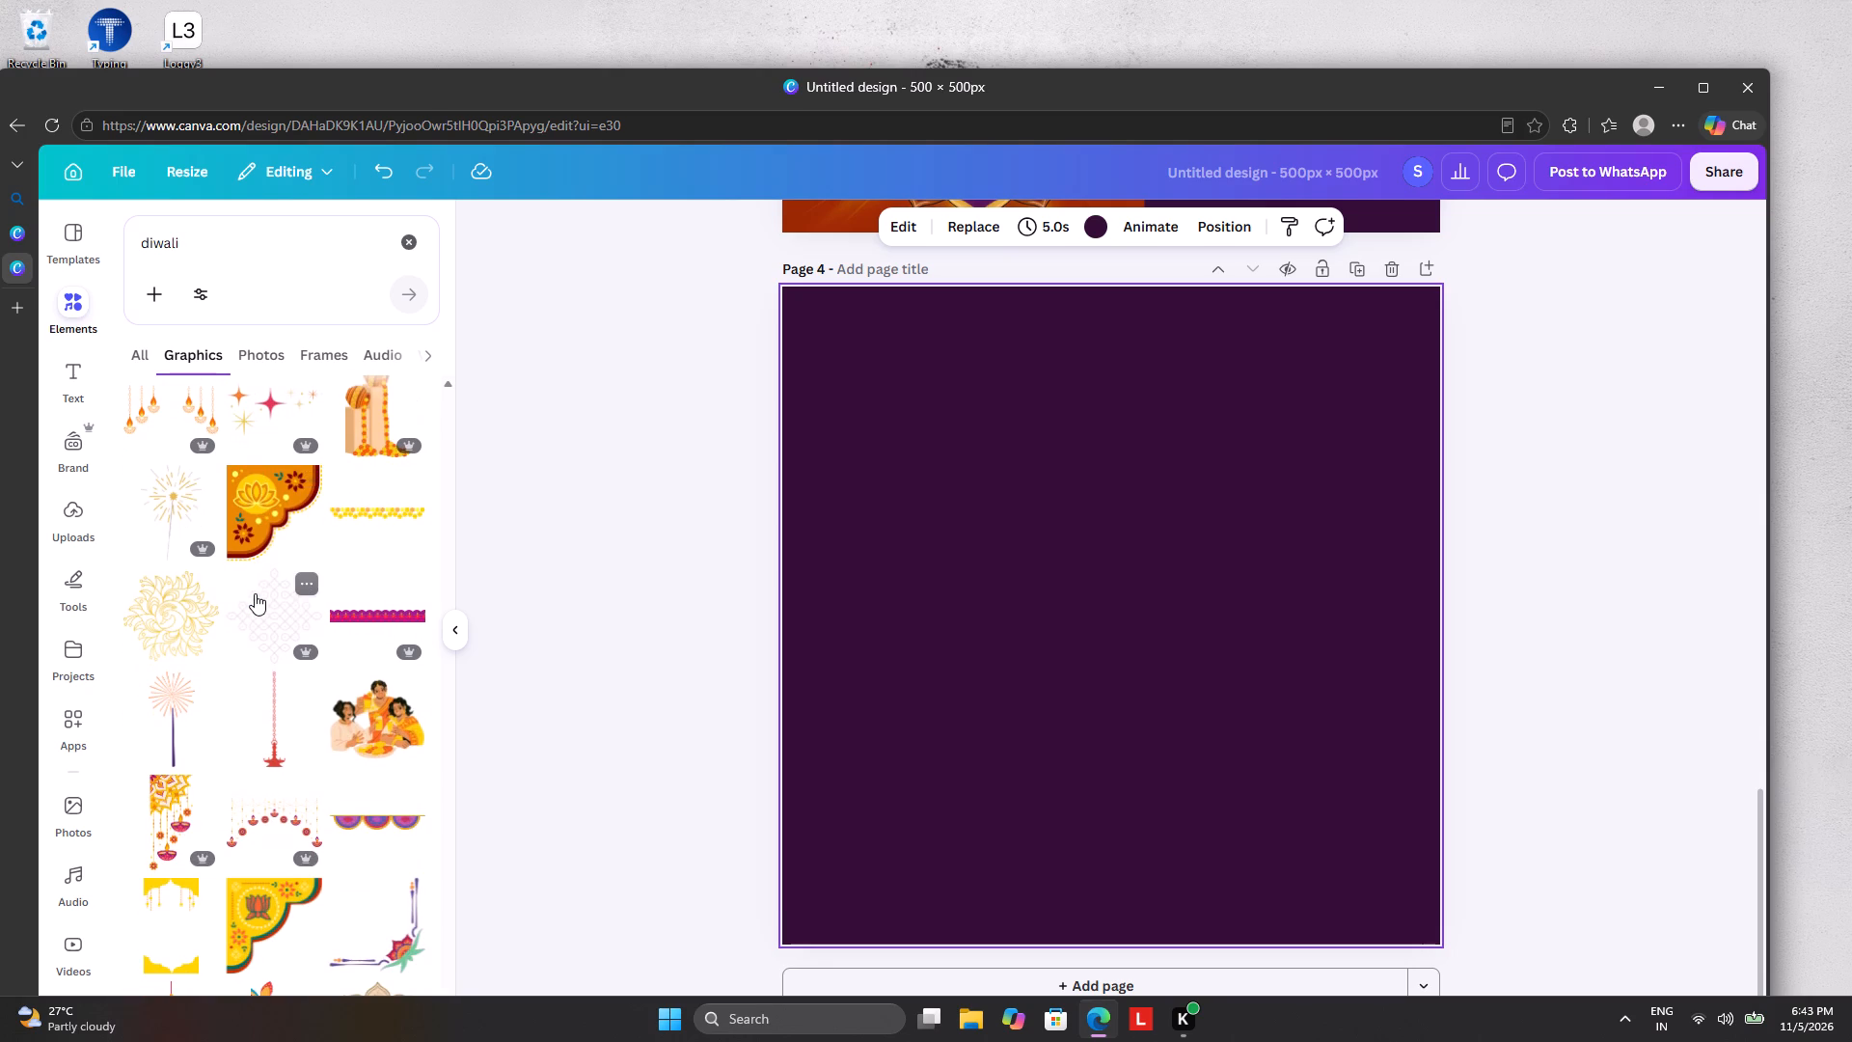
scroll(255, 593, "down", 4)
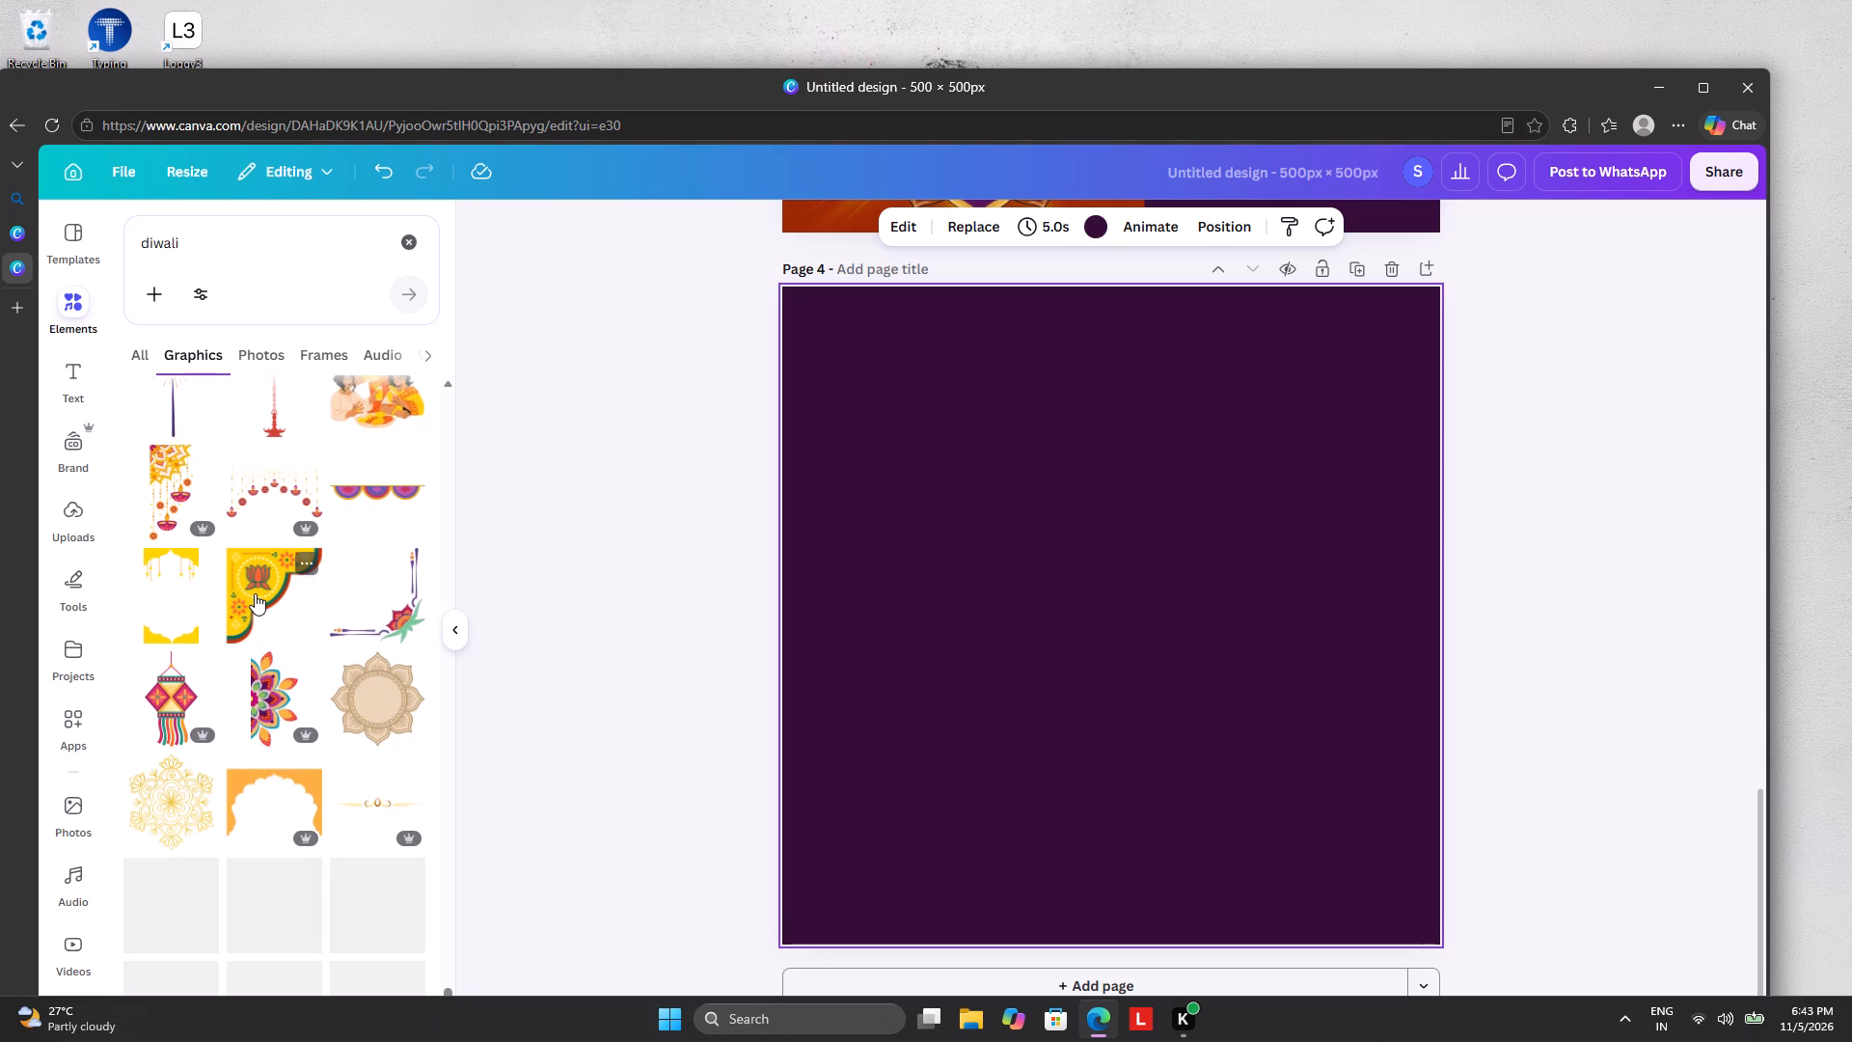
scroll(662, 640, "down", 1)
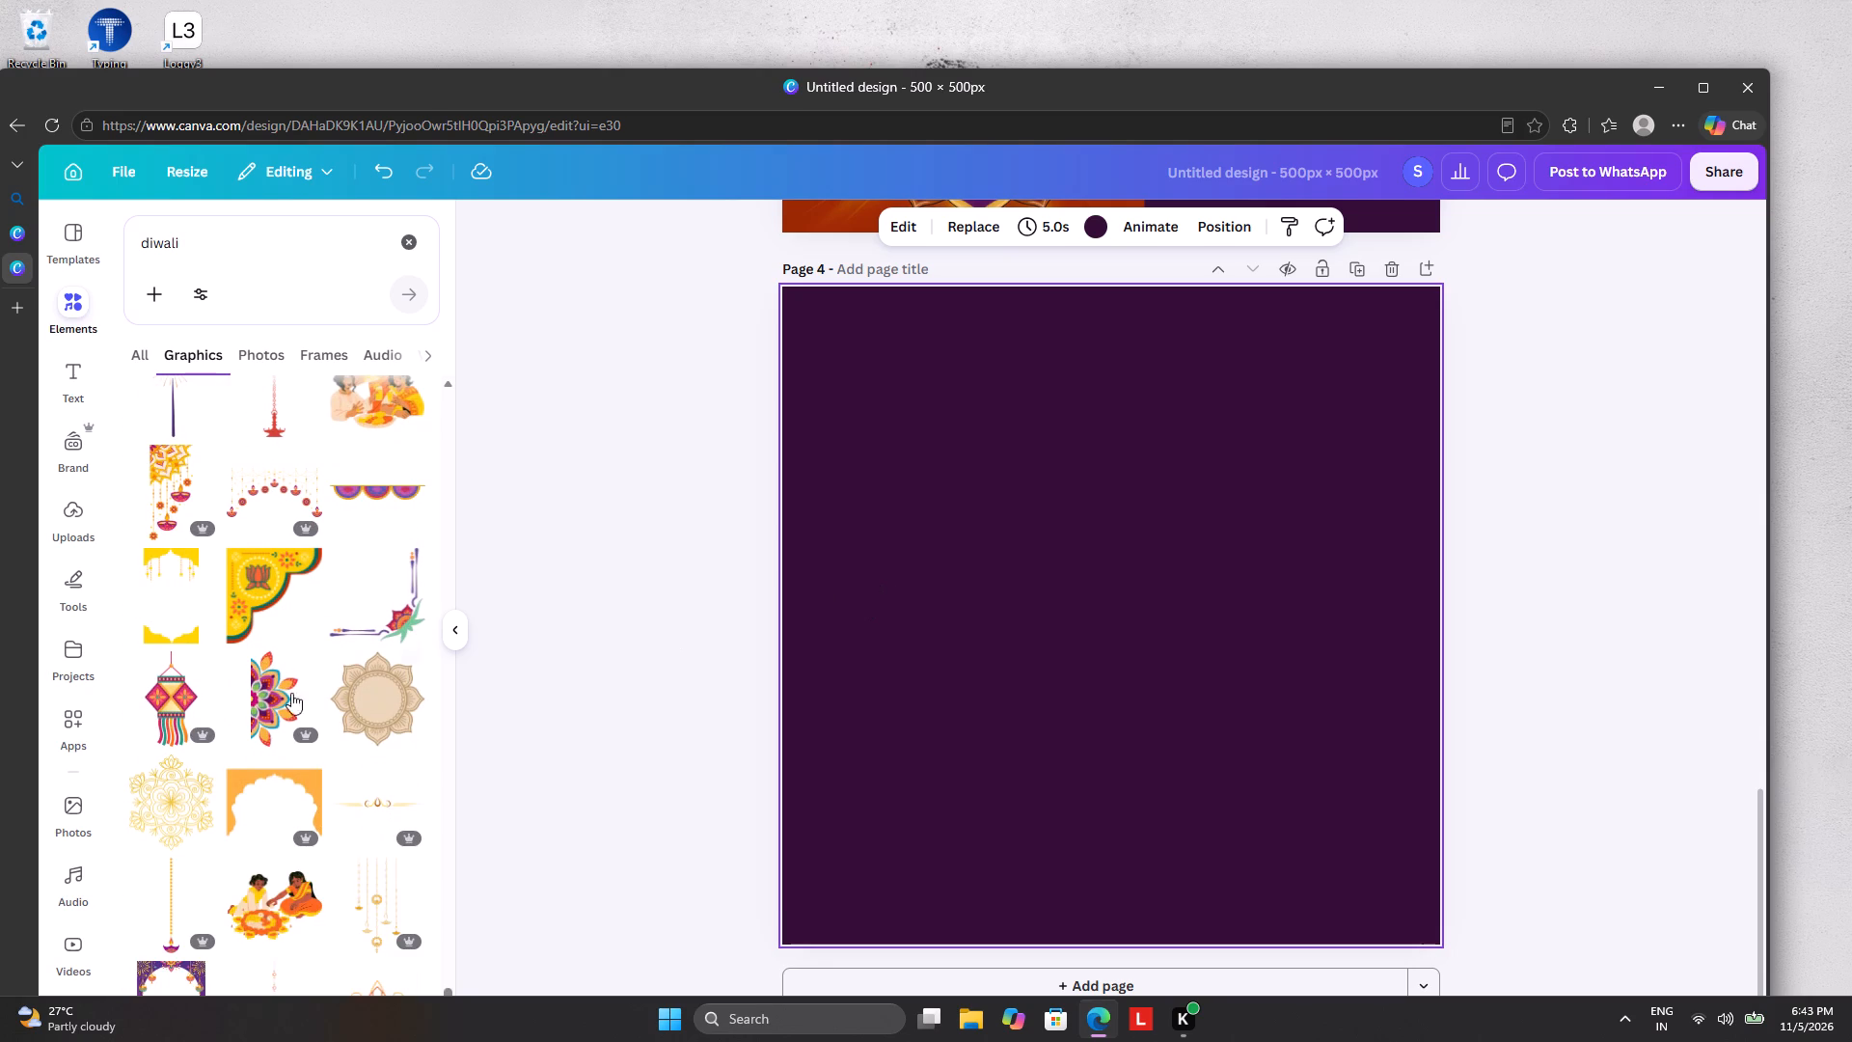
left_click(252, 798)
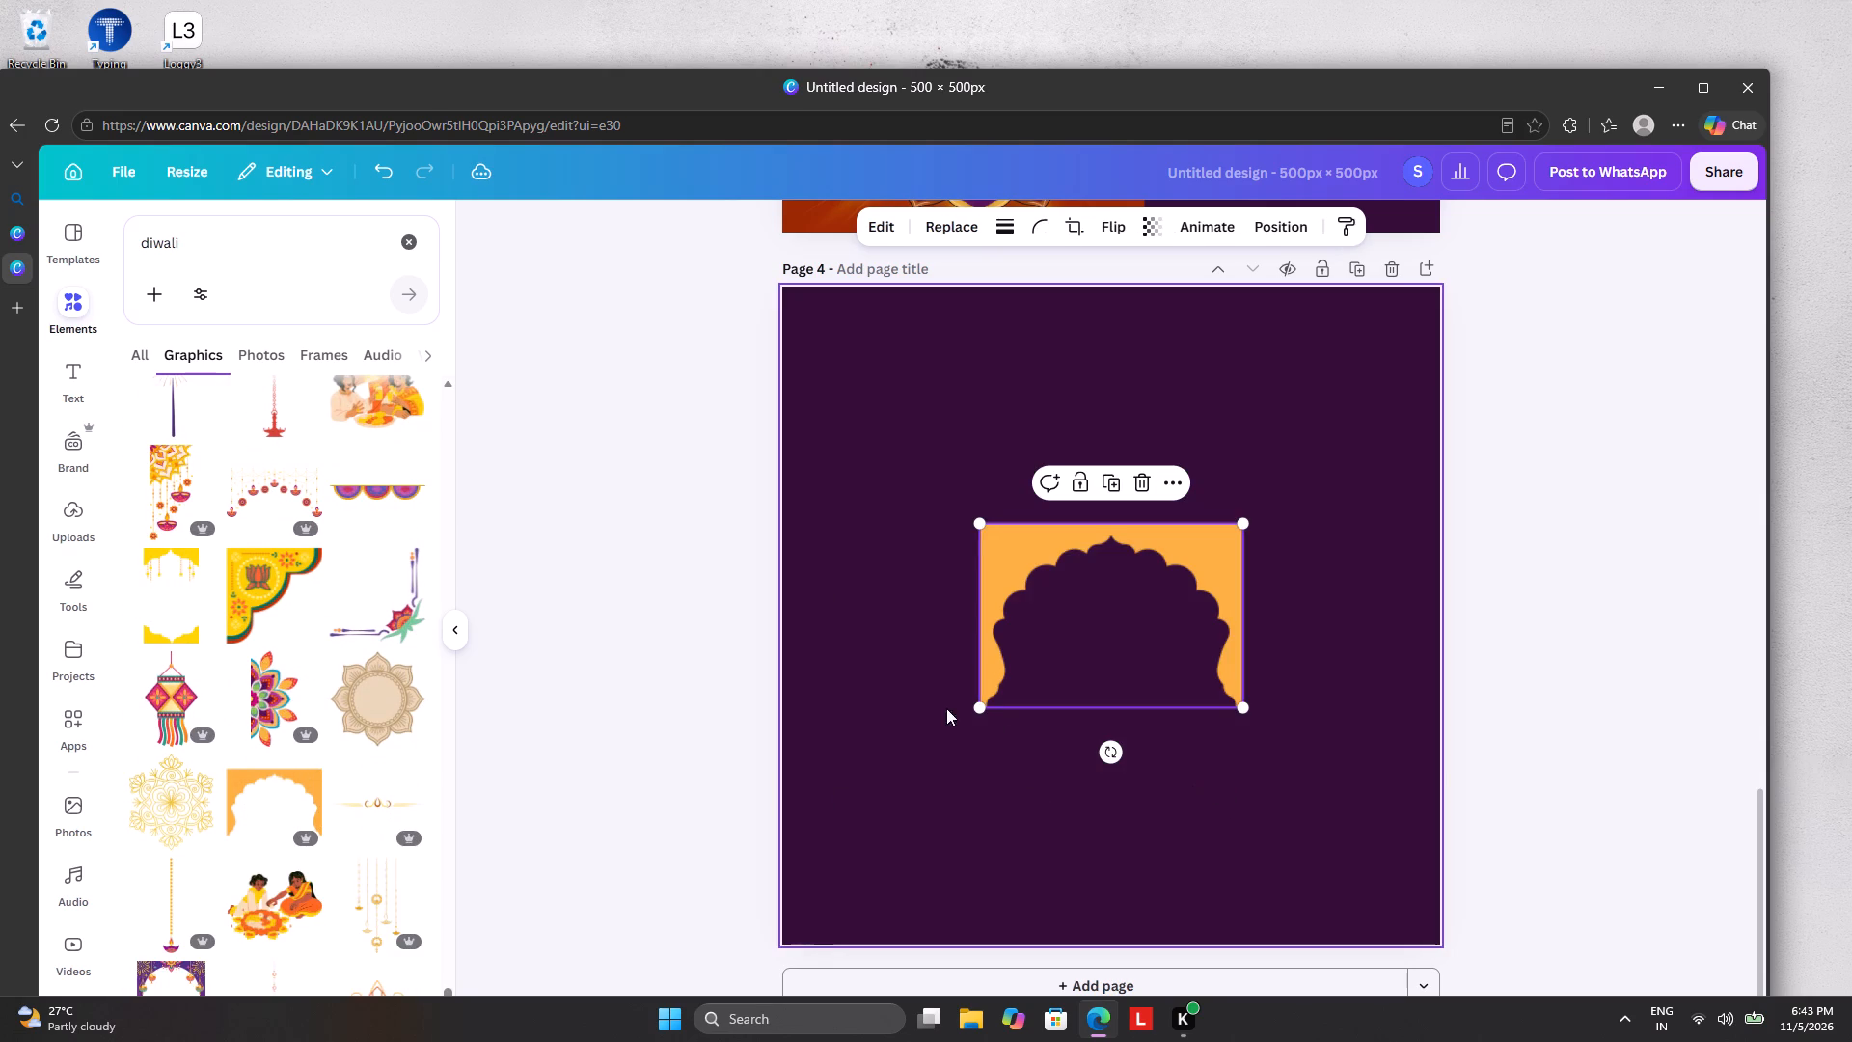
left_click_drag(980, 714, 392, 990)
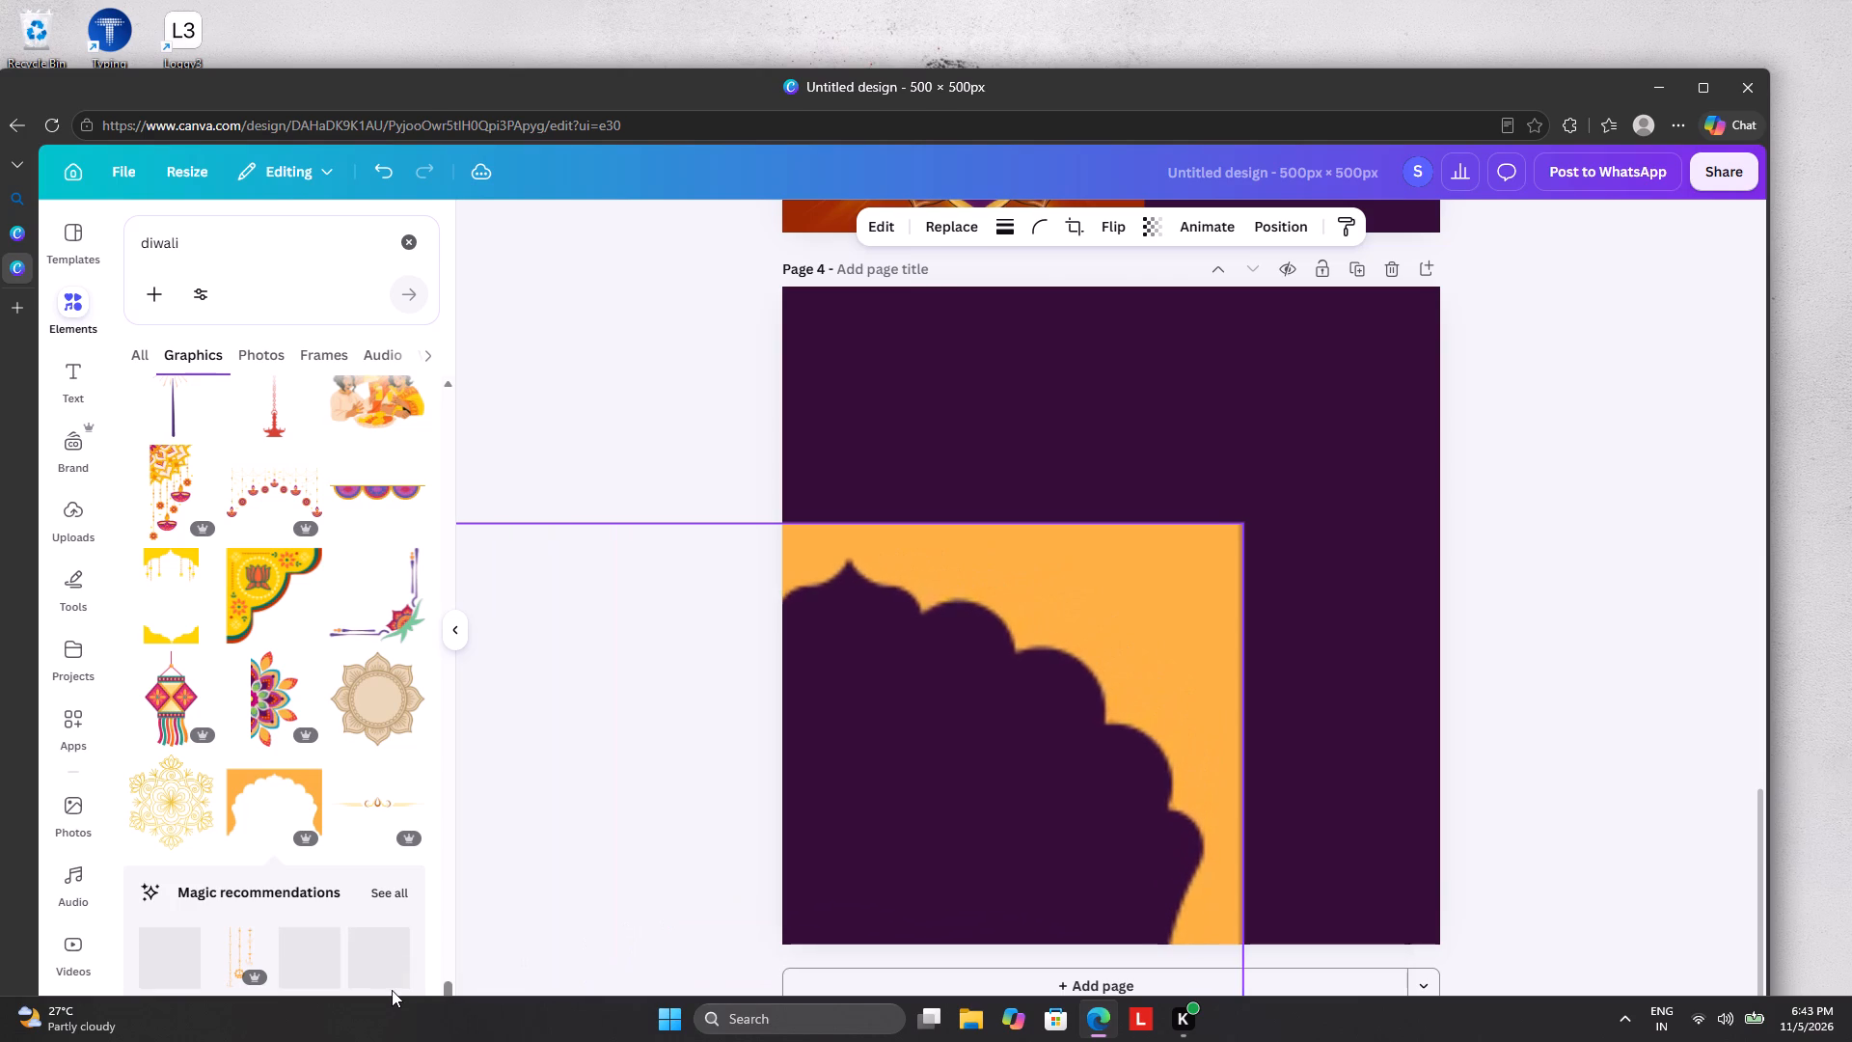
left_click_drag(392, 990, 505, 958)
left_click_drag(970, 769, 1212, 503)
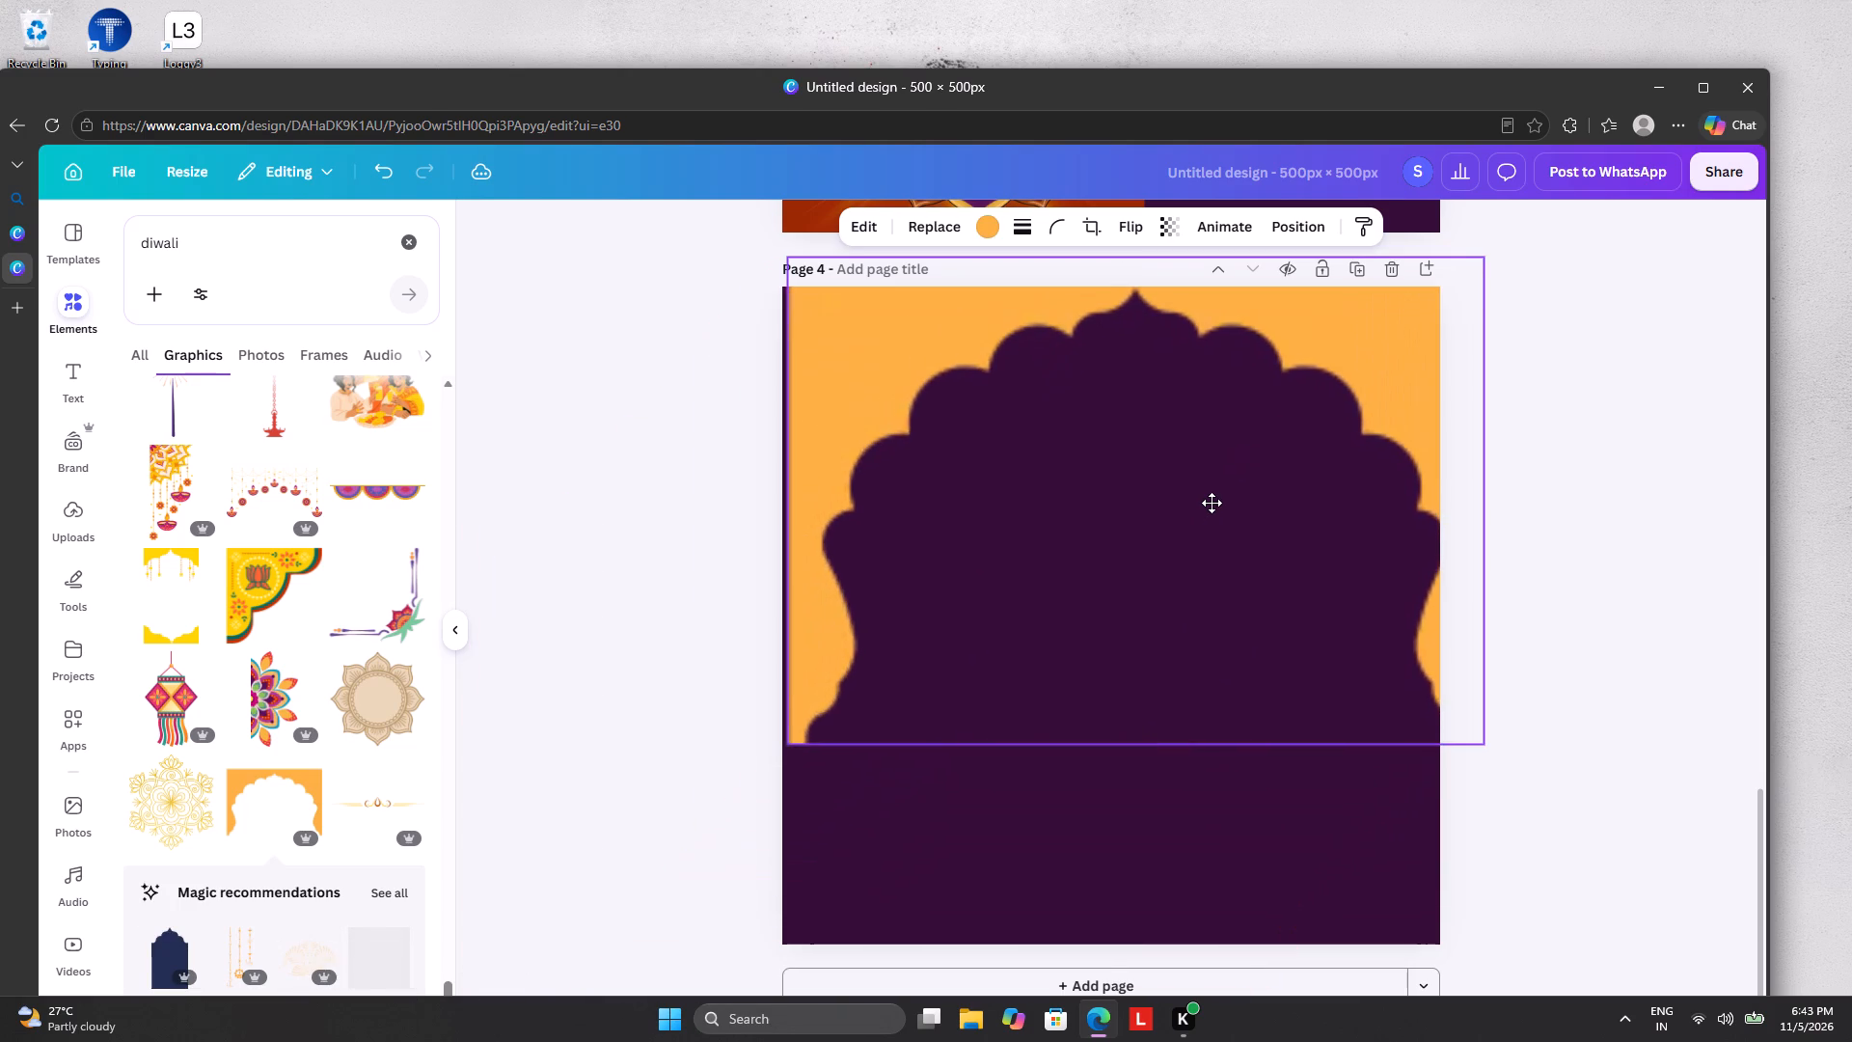
left_click_drag(1212, 503, 1187, 510)
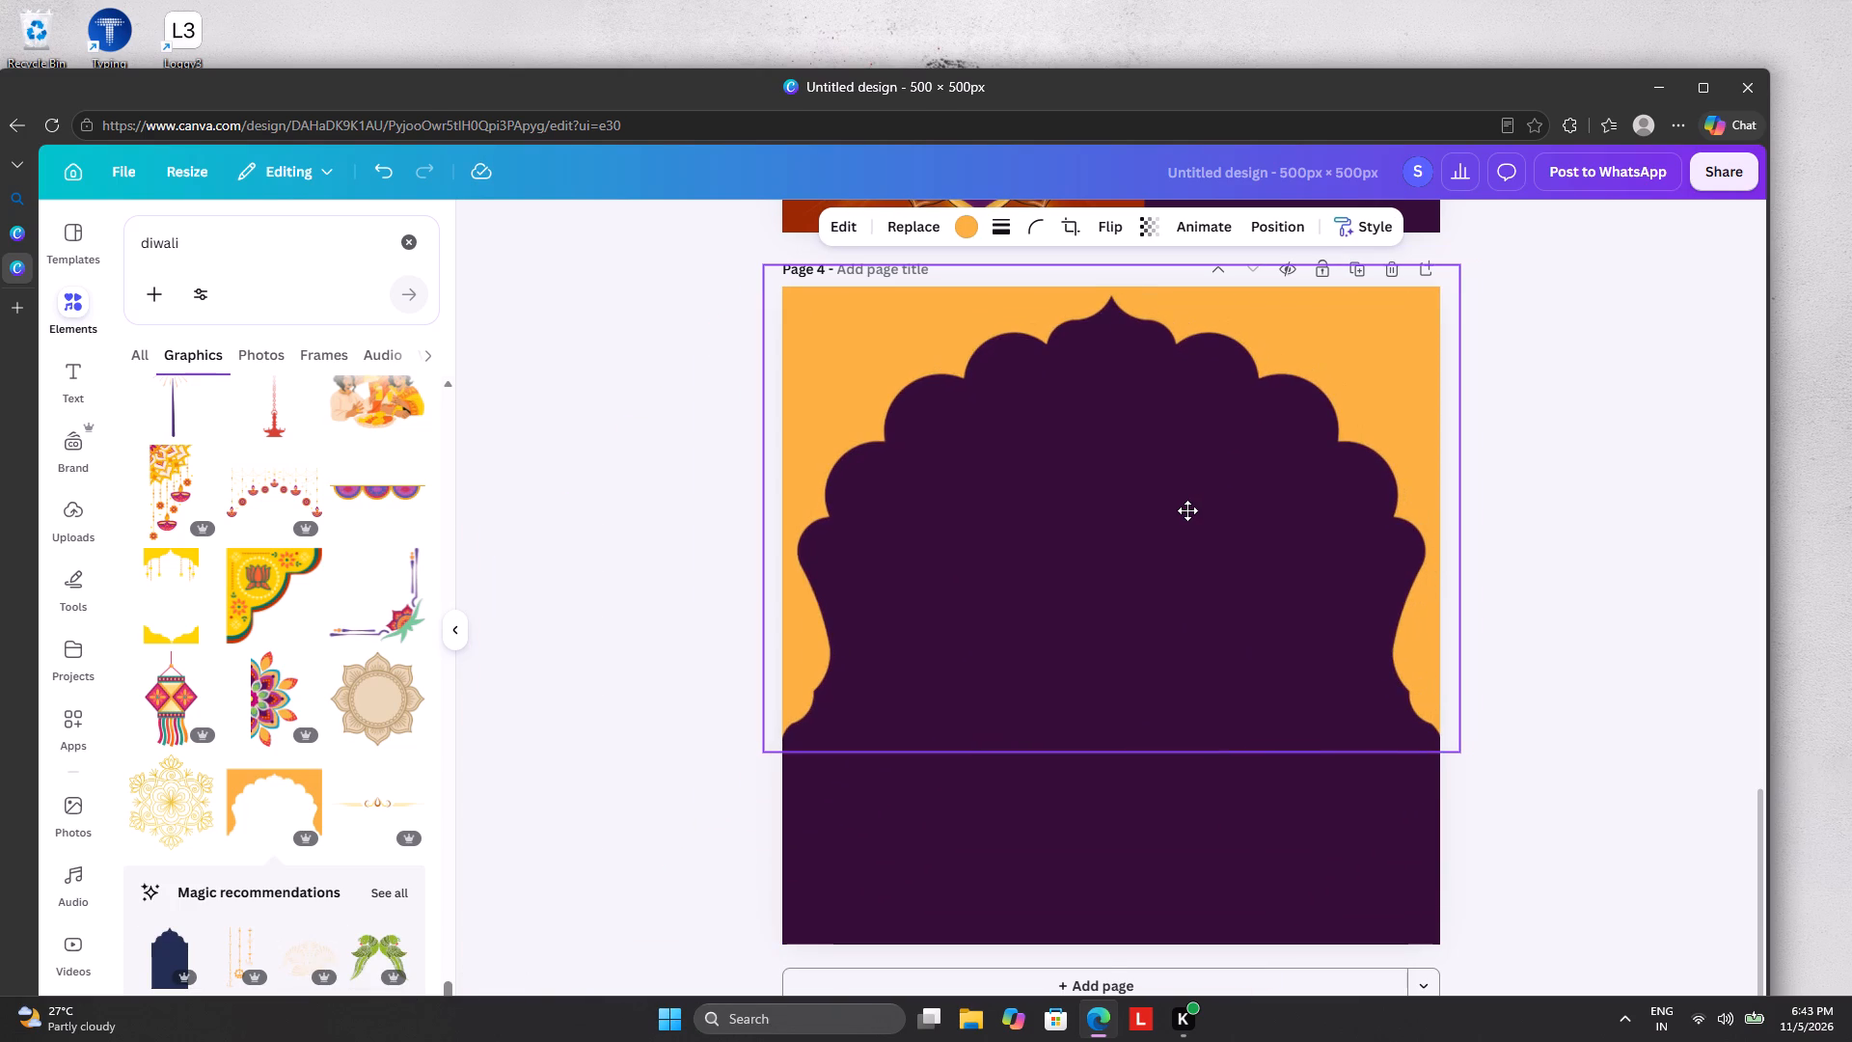
left_click_drag(1187, 510, 1184, 512)
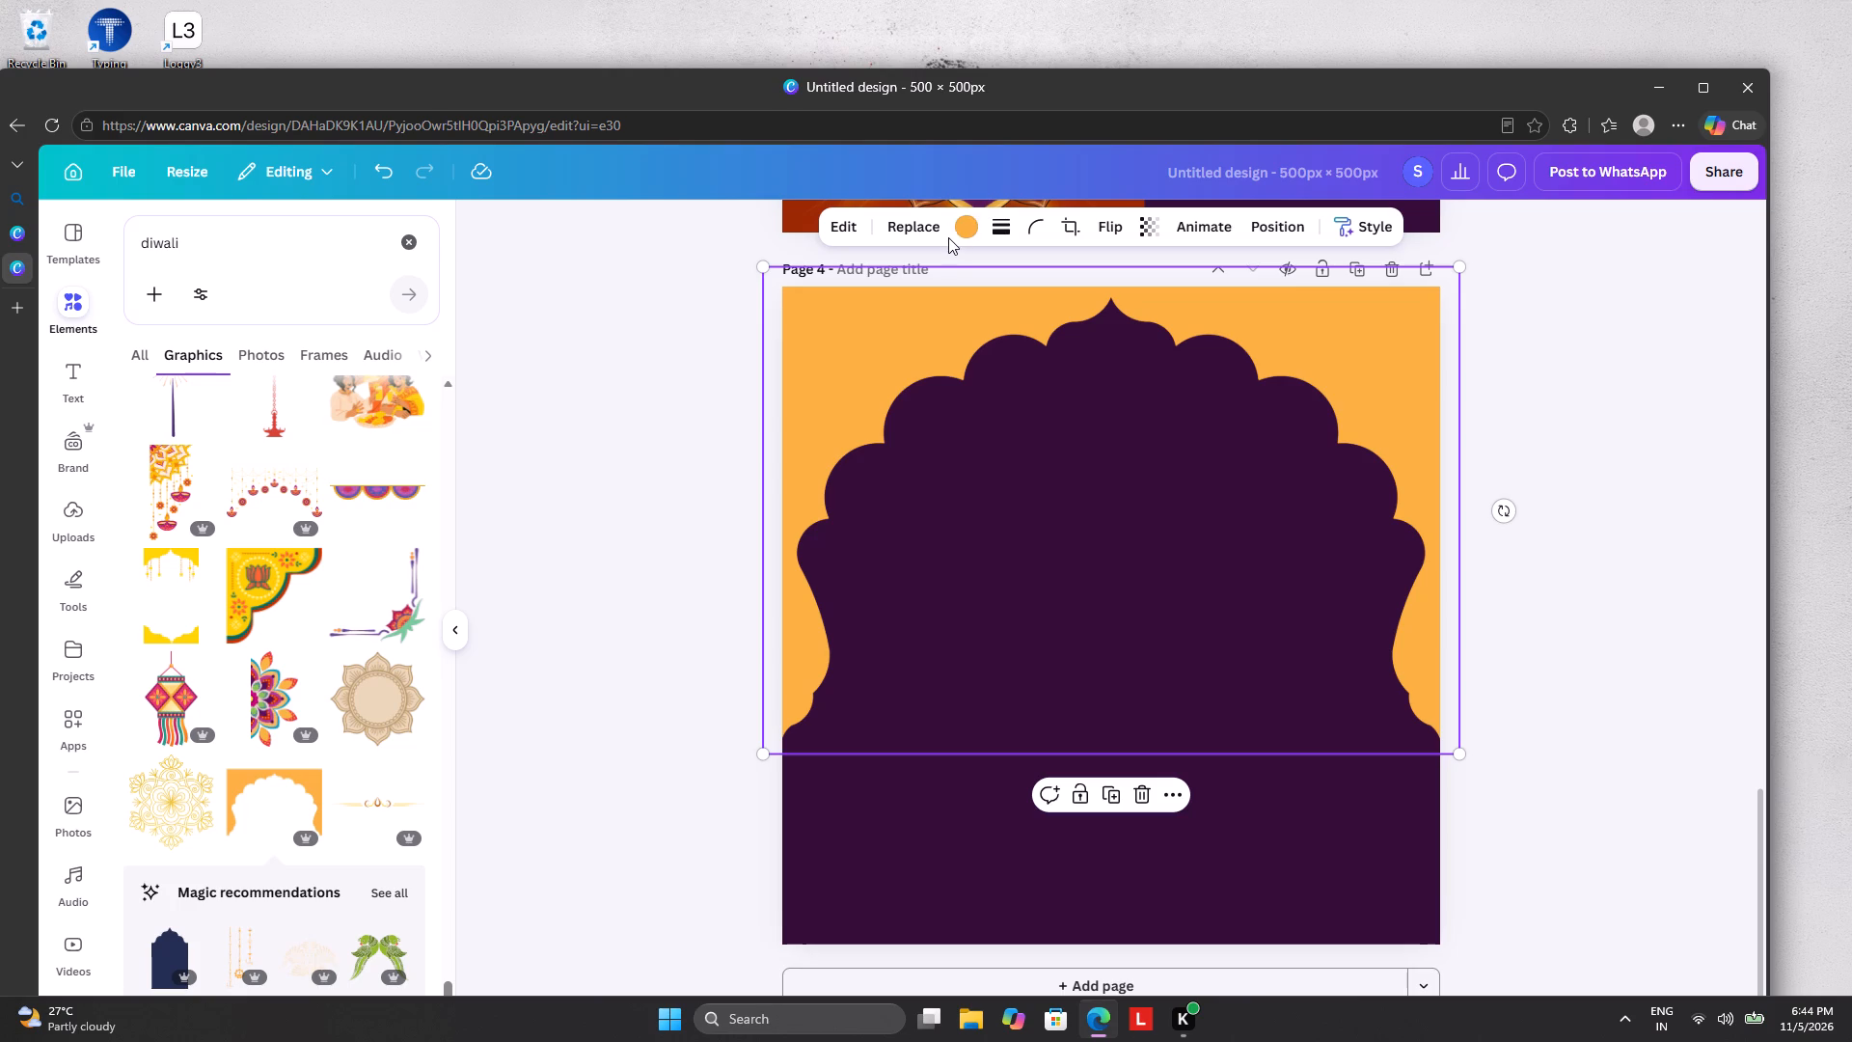
Recolour the arch graphic on page 4 dark purple #360d38.
left_click(965, 225)
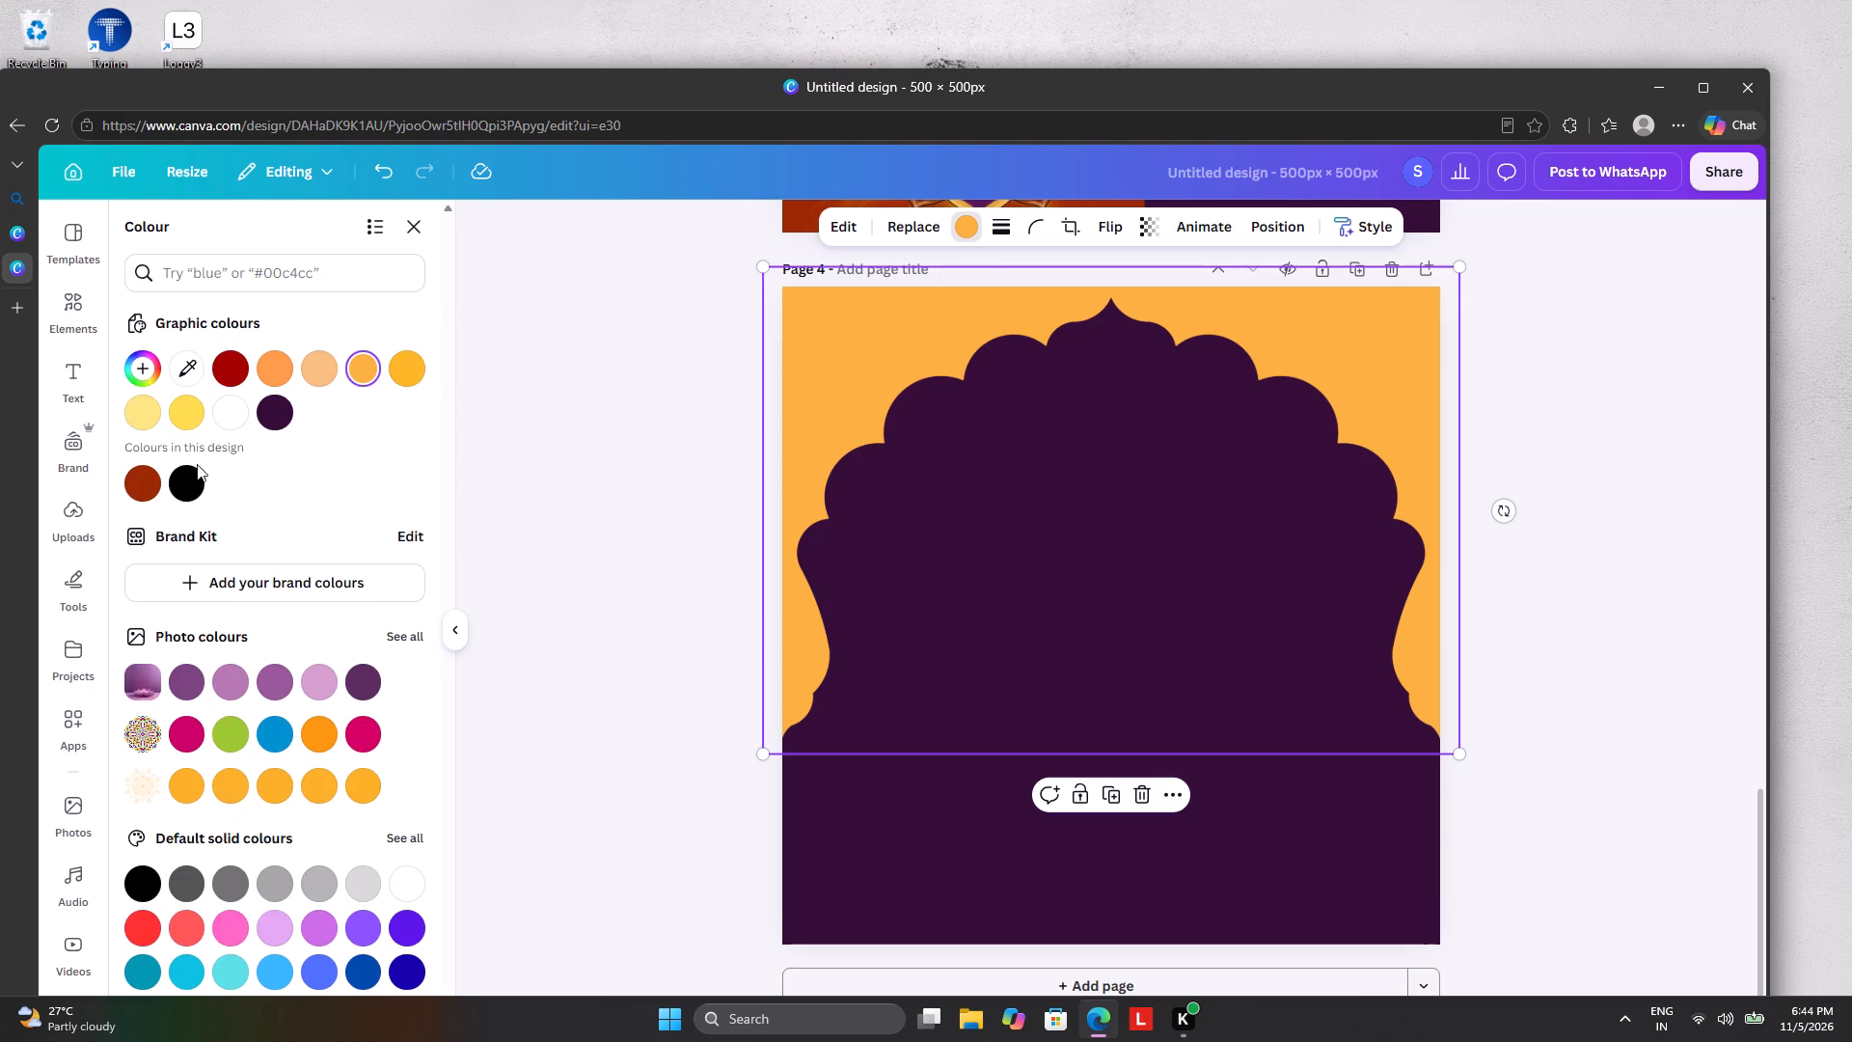
left_click(280, 417)
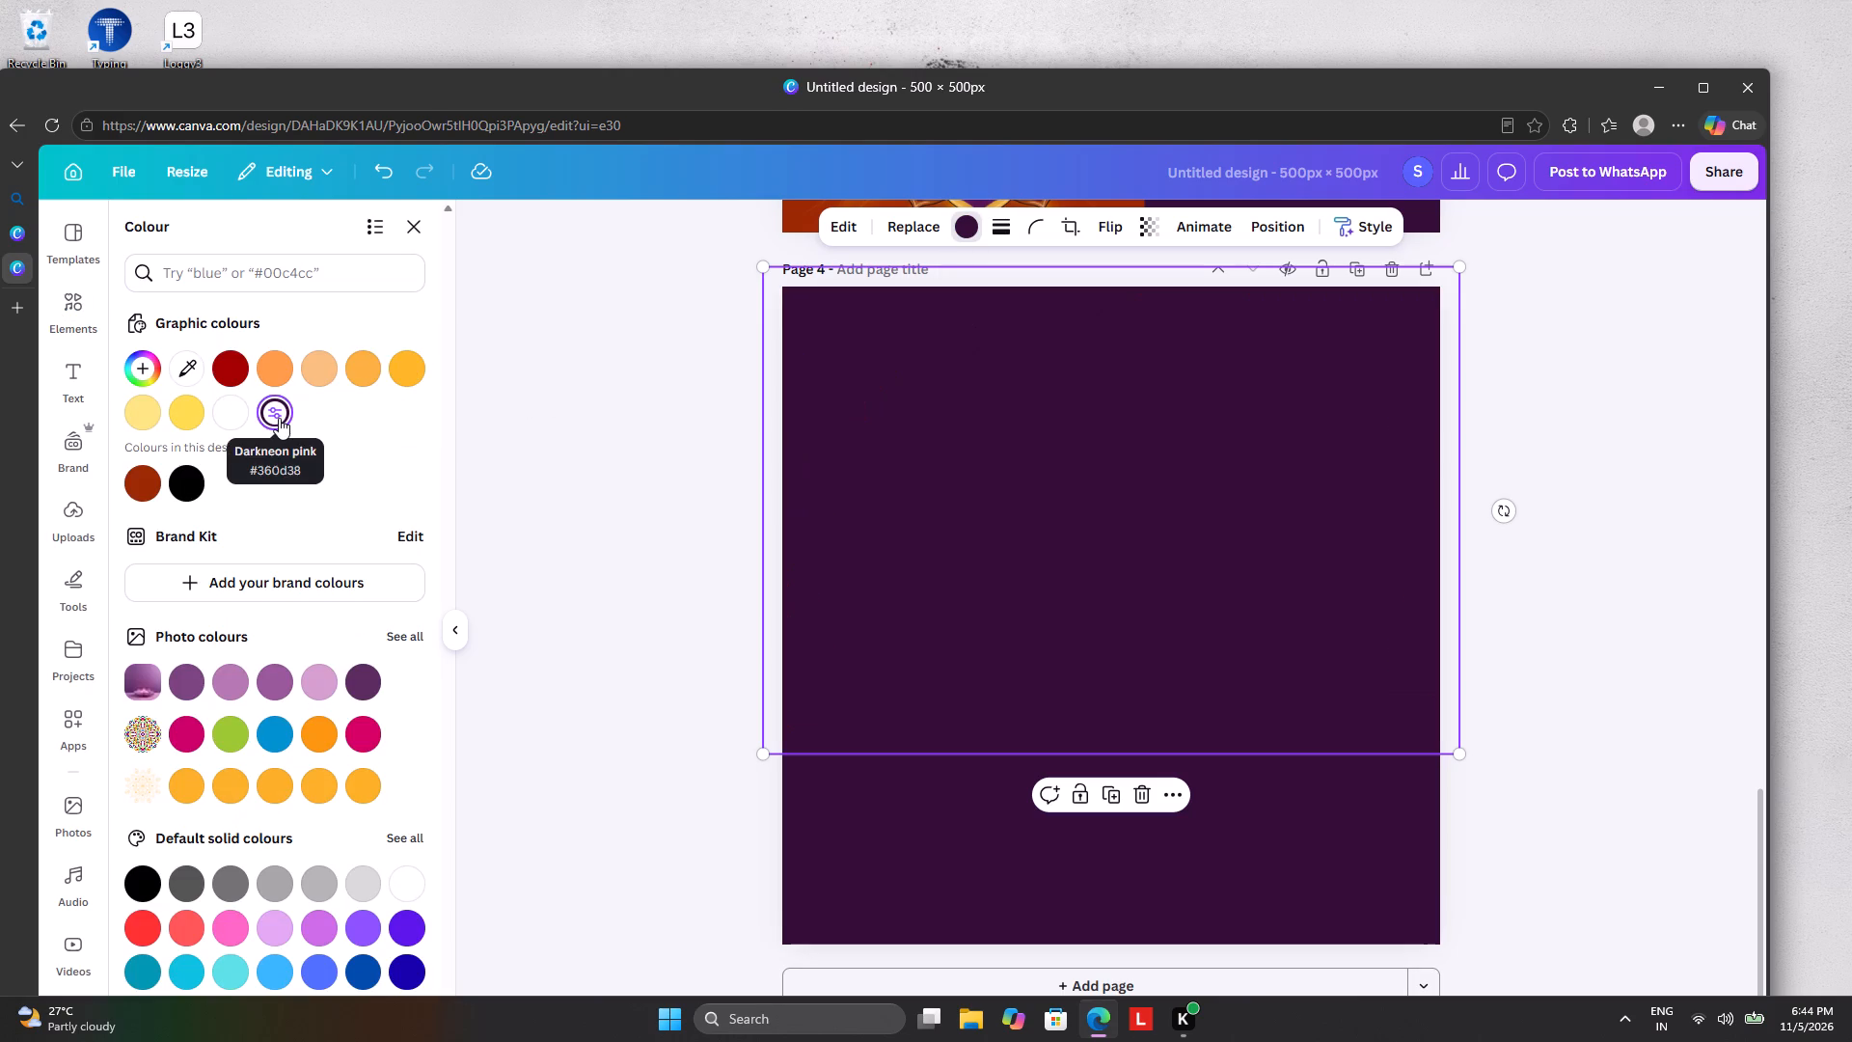
Set page 4's background colour to white.
left_click(815, 884)
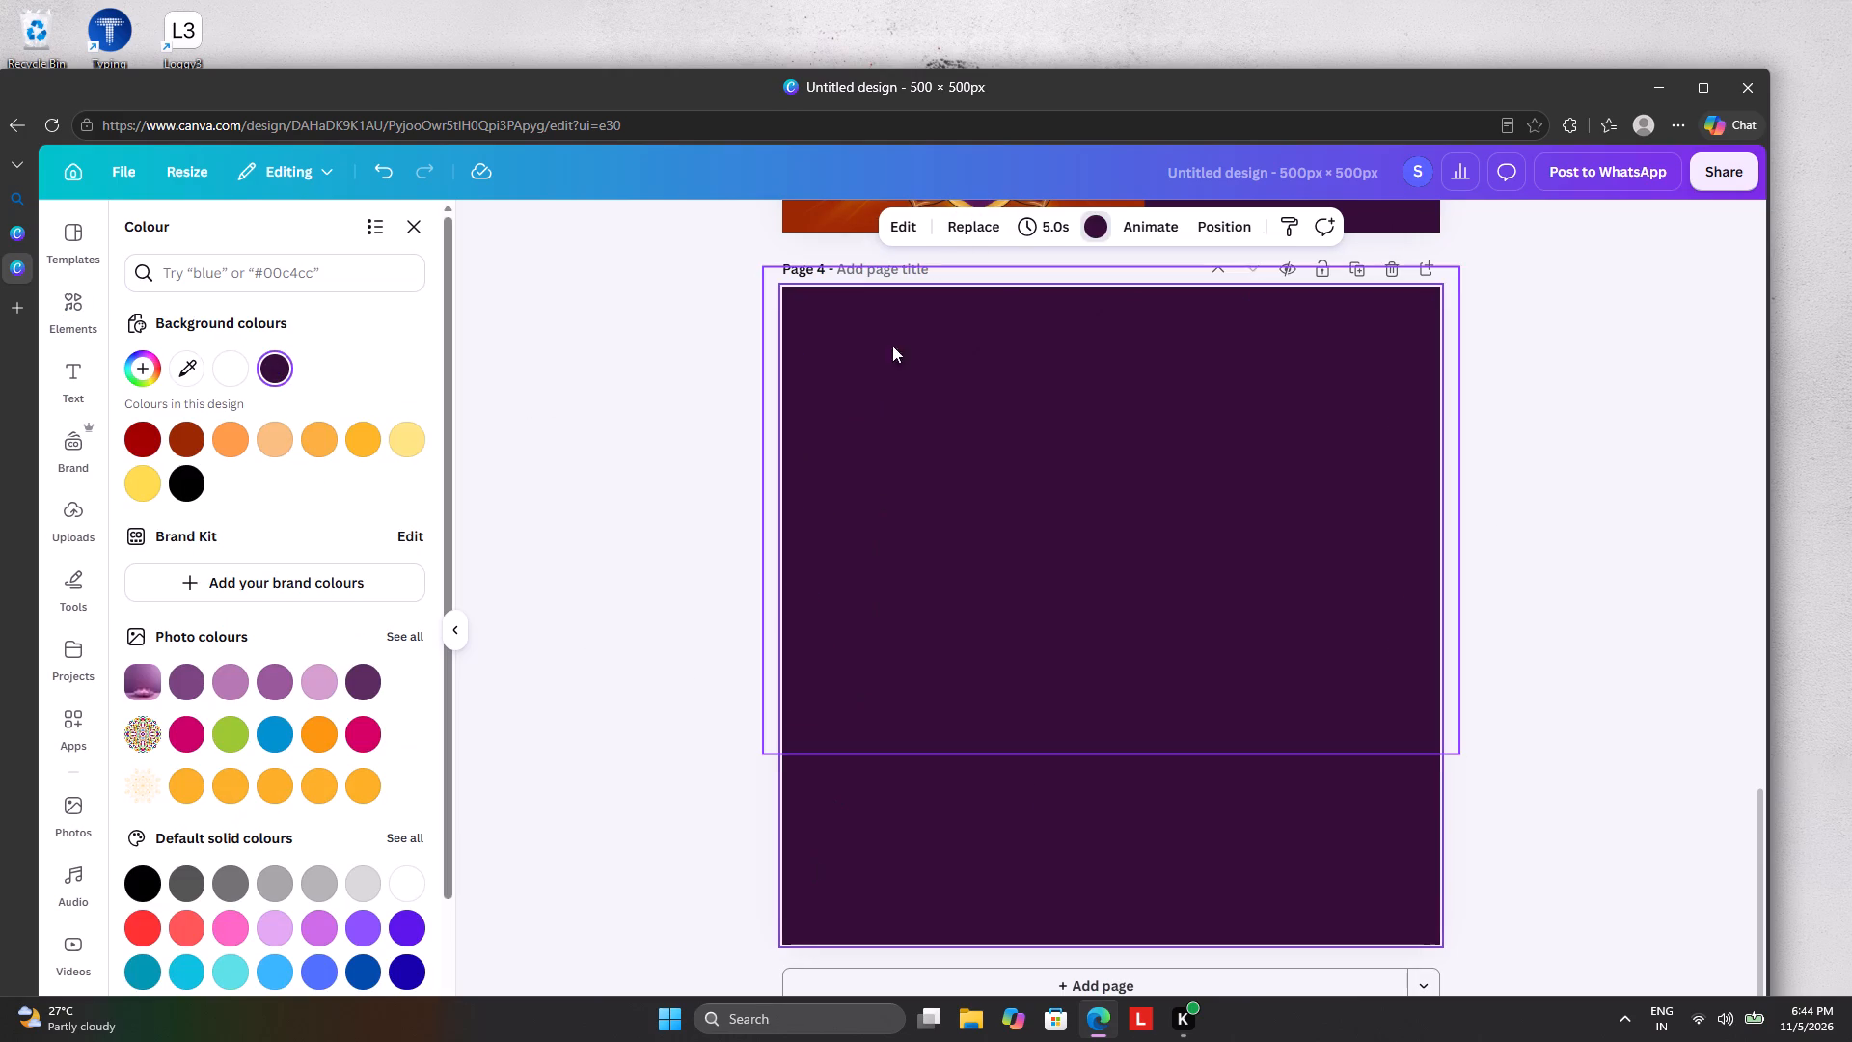
left_click(1107, 226)
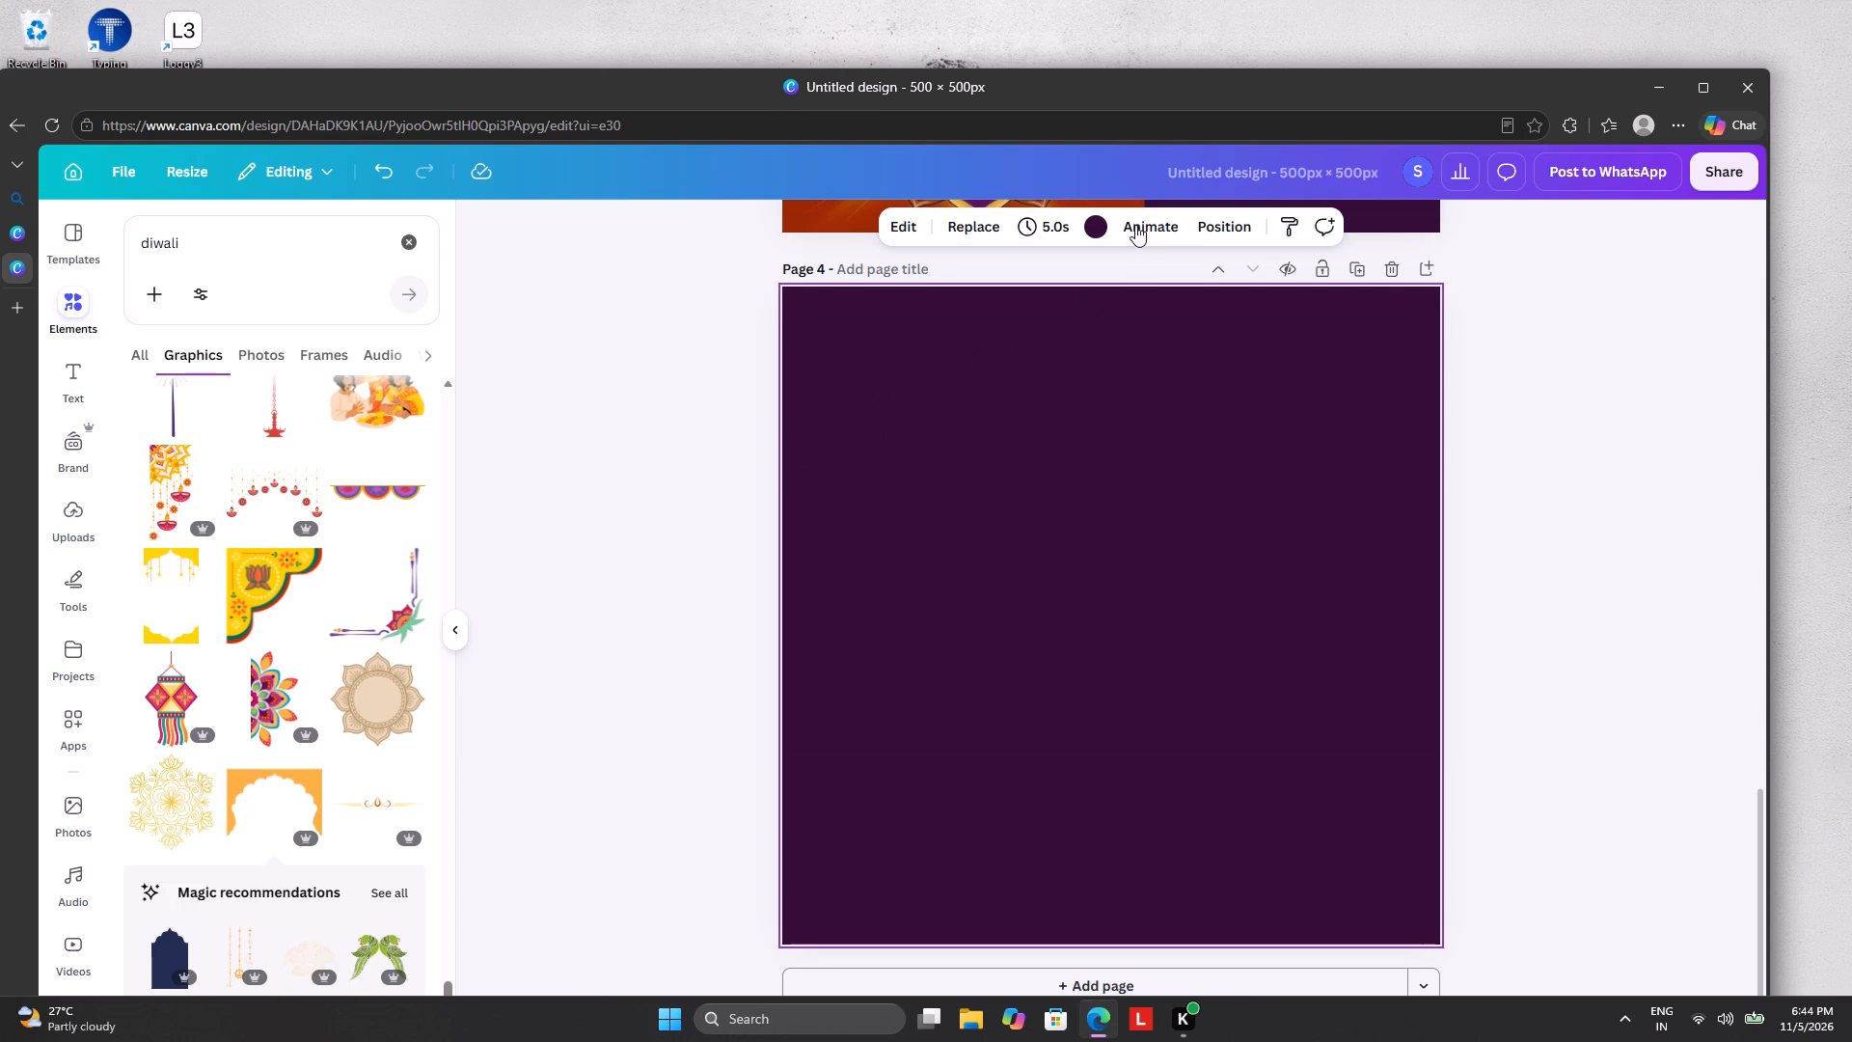
left_click(1103, 210)
left_click(1100, 230)
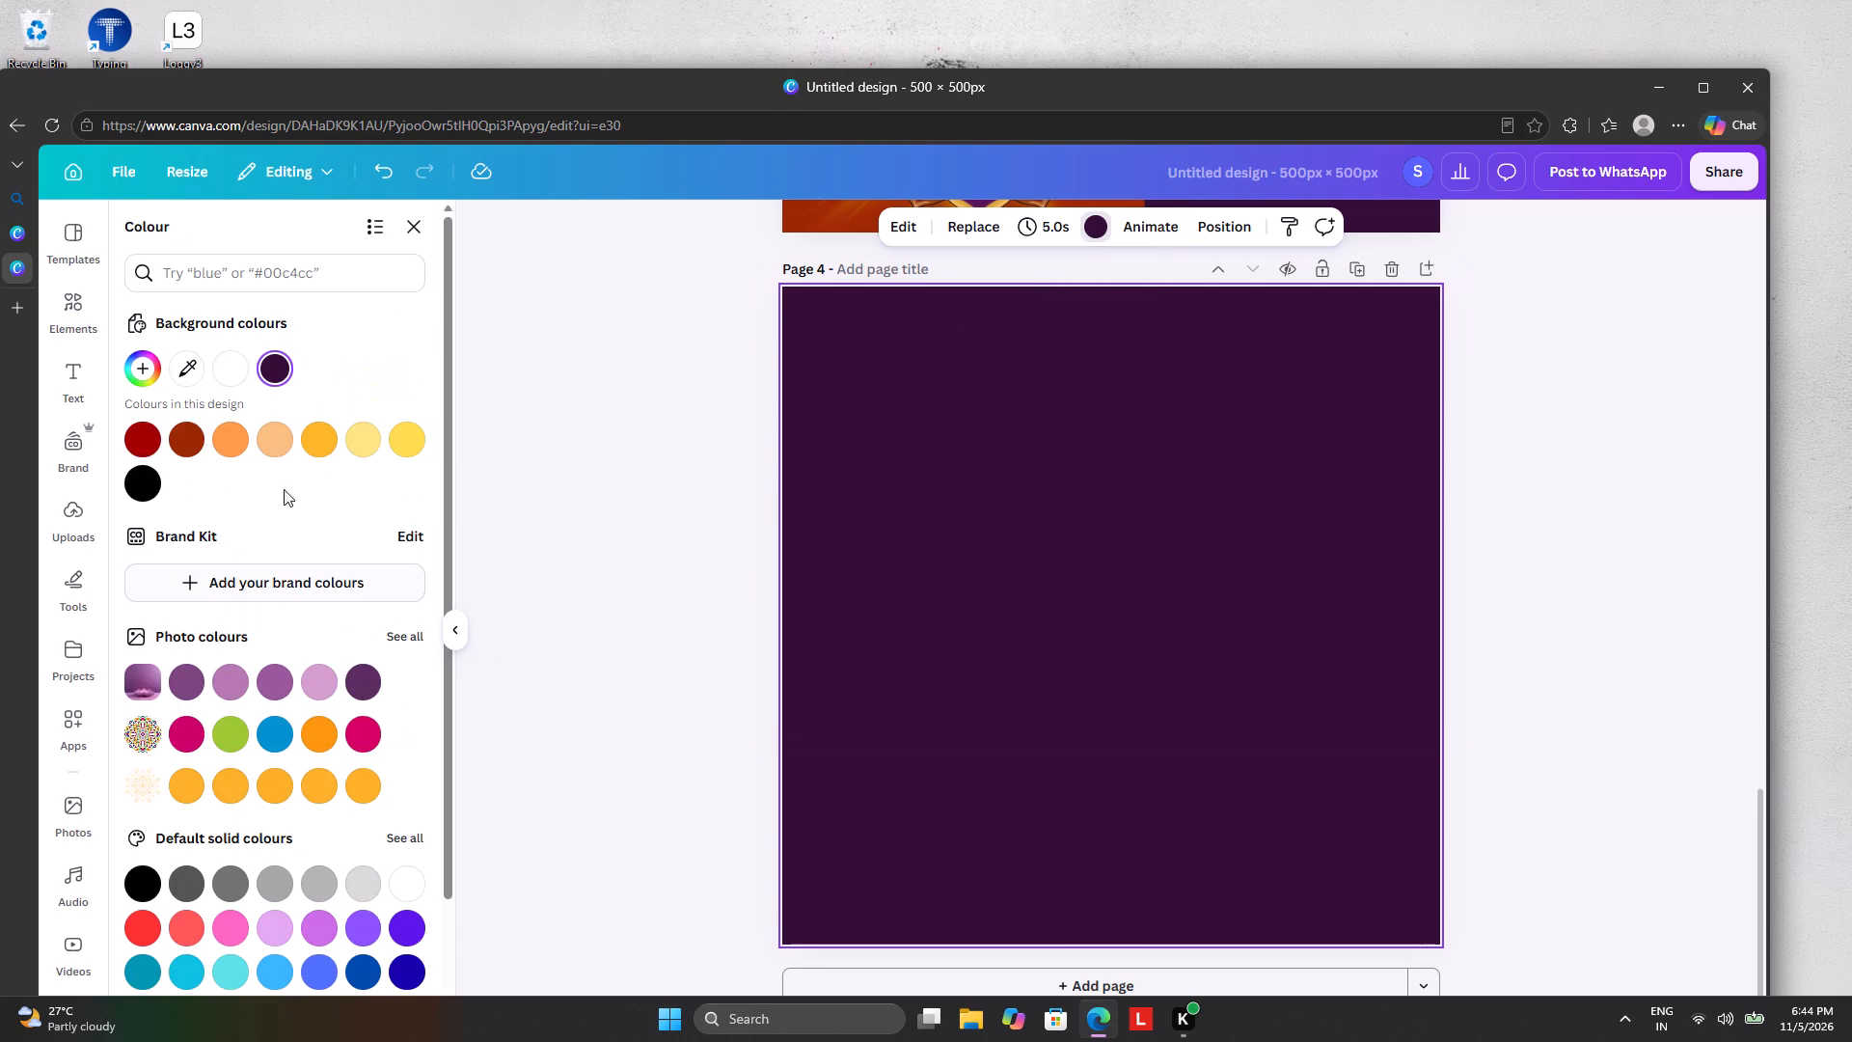
left_click(418, 879)
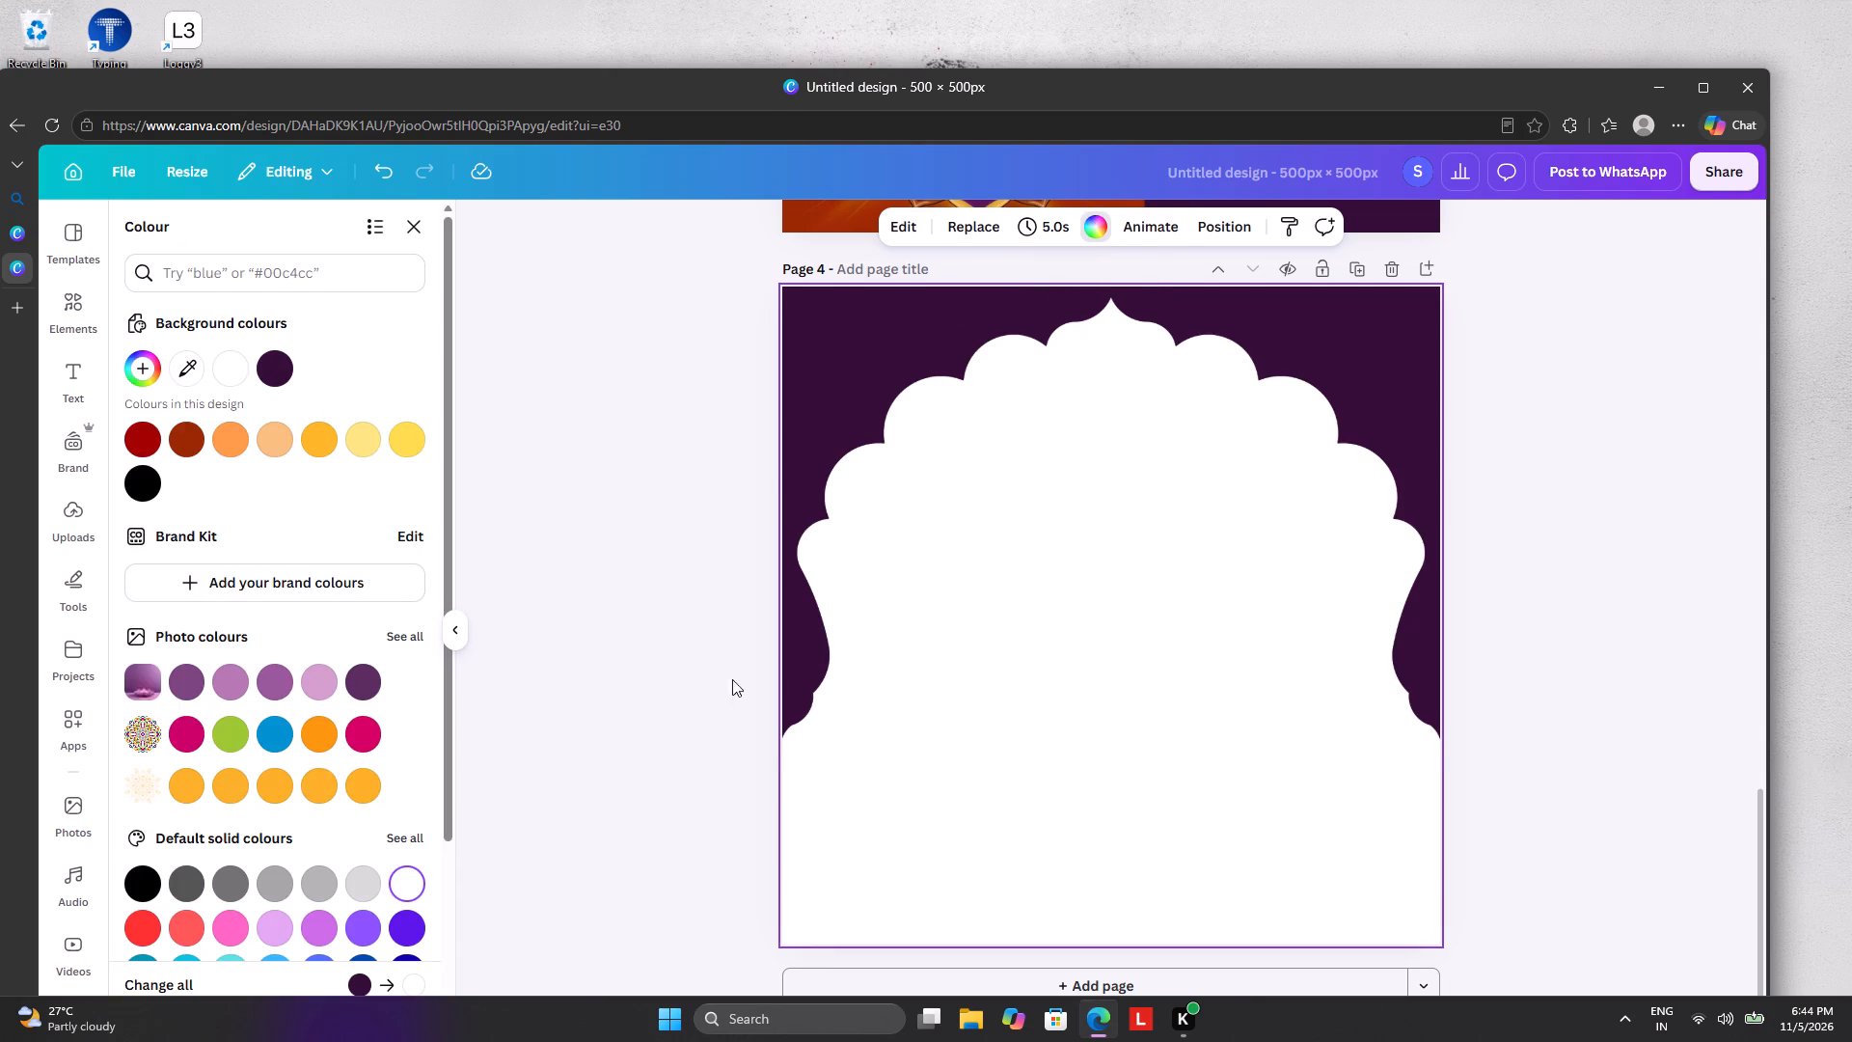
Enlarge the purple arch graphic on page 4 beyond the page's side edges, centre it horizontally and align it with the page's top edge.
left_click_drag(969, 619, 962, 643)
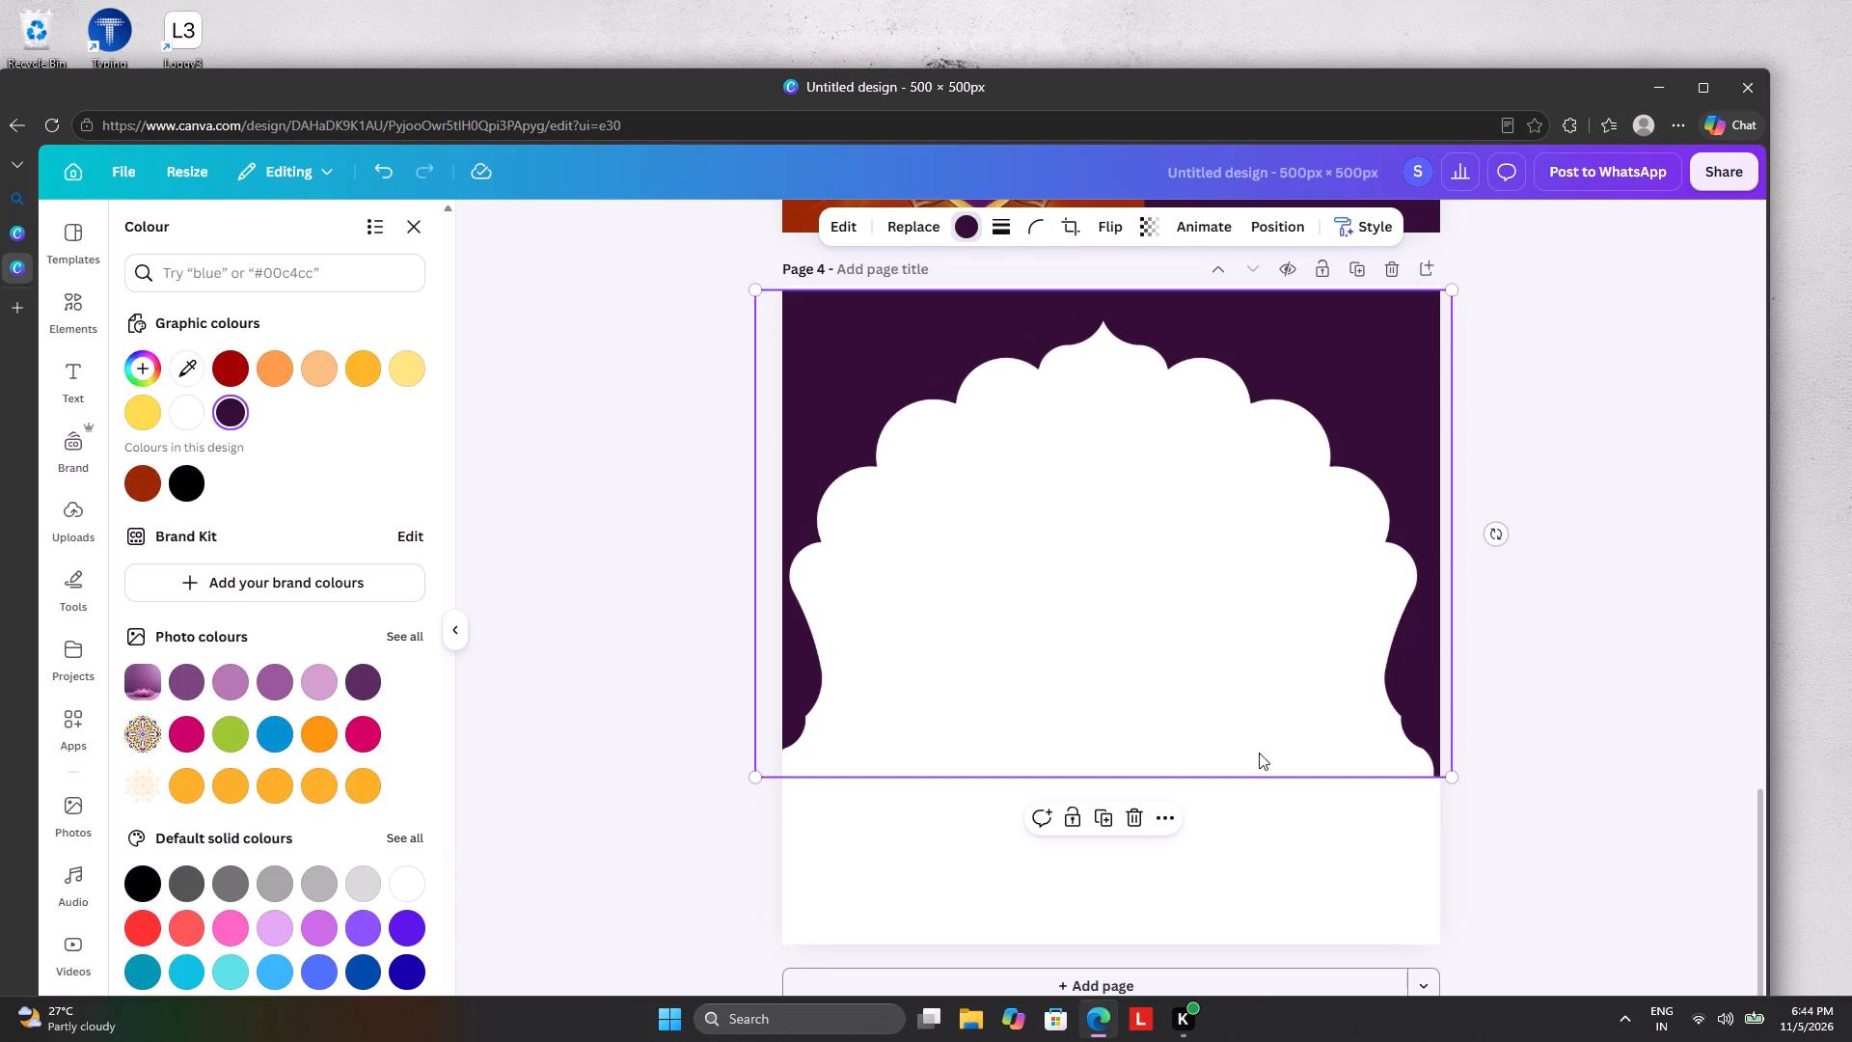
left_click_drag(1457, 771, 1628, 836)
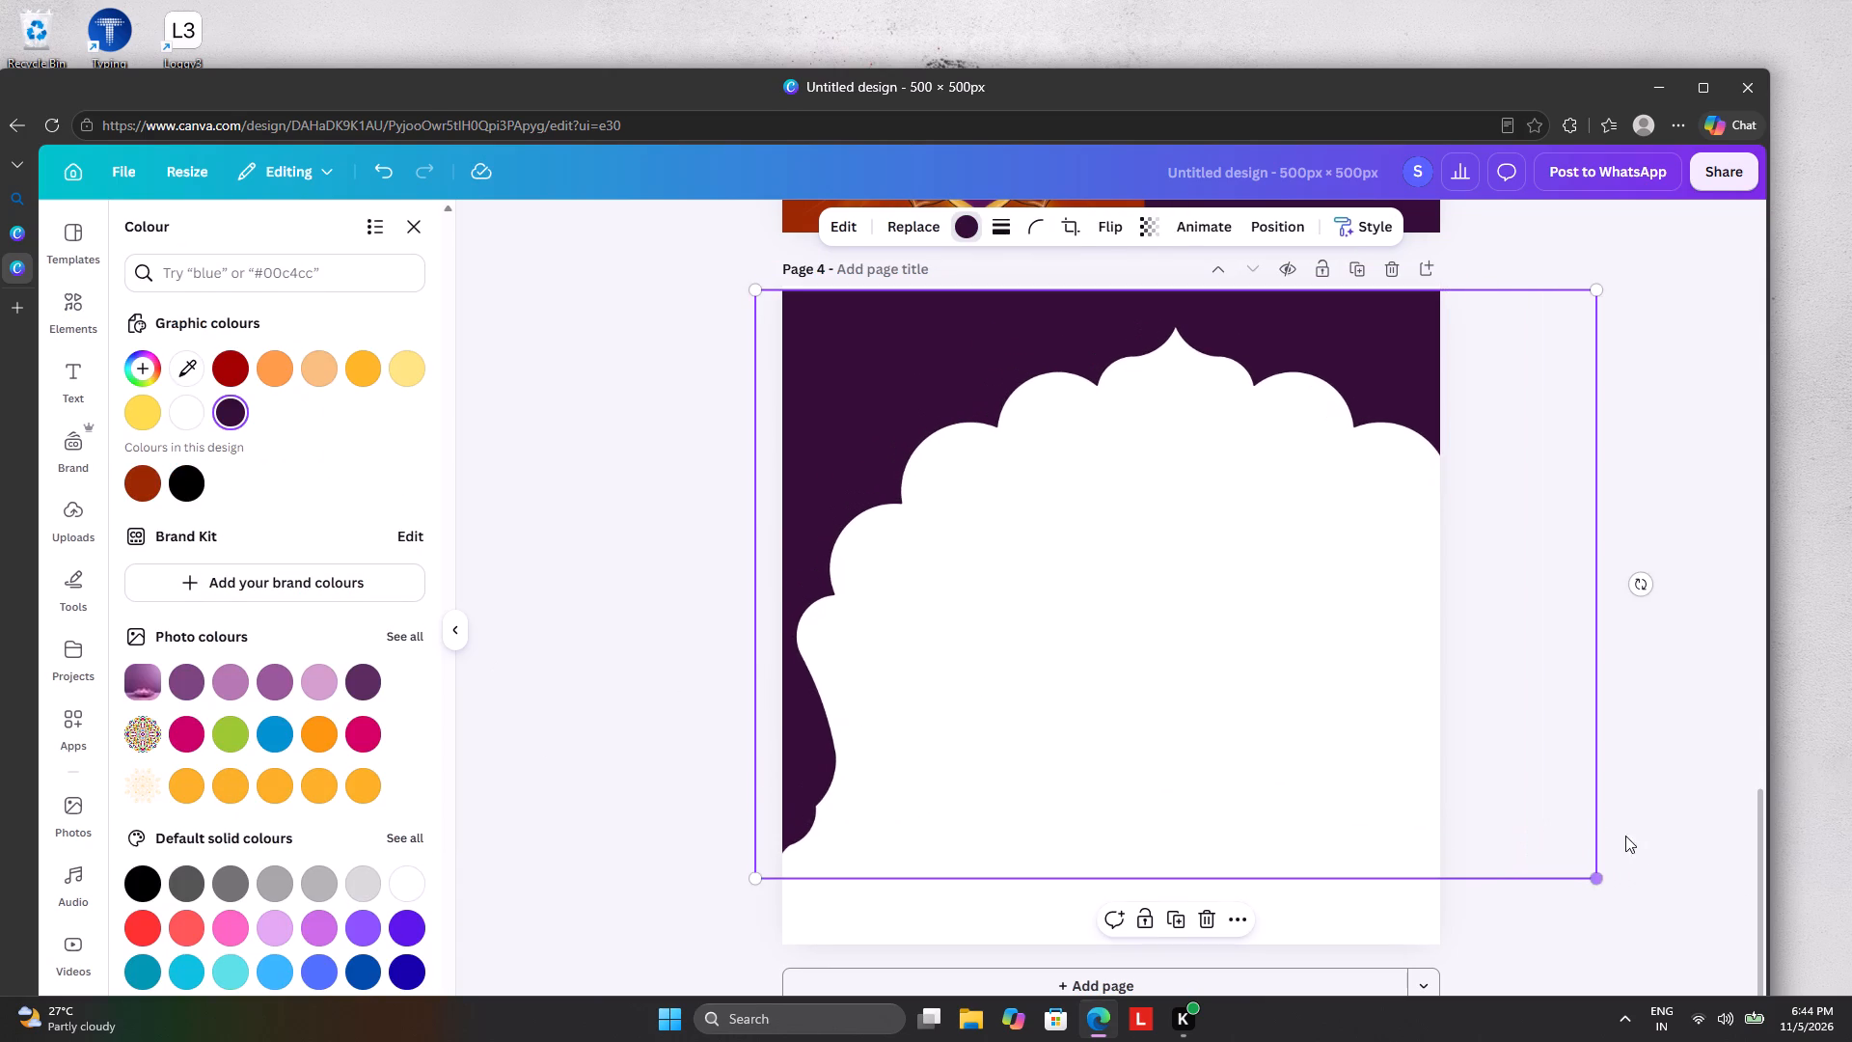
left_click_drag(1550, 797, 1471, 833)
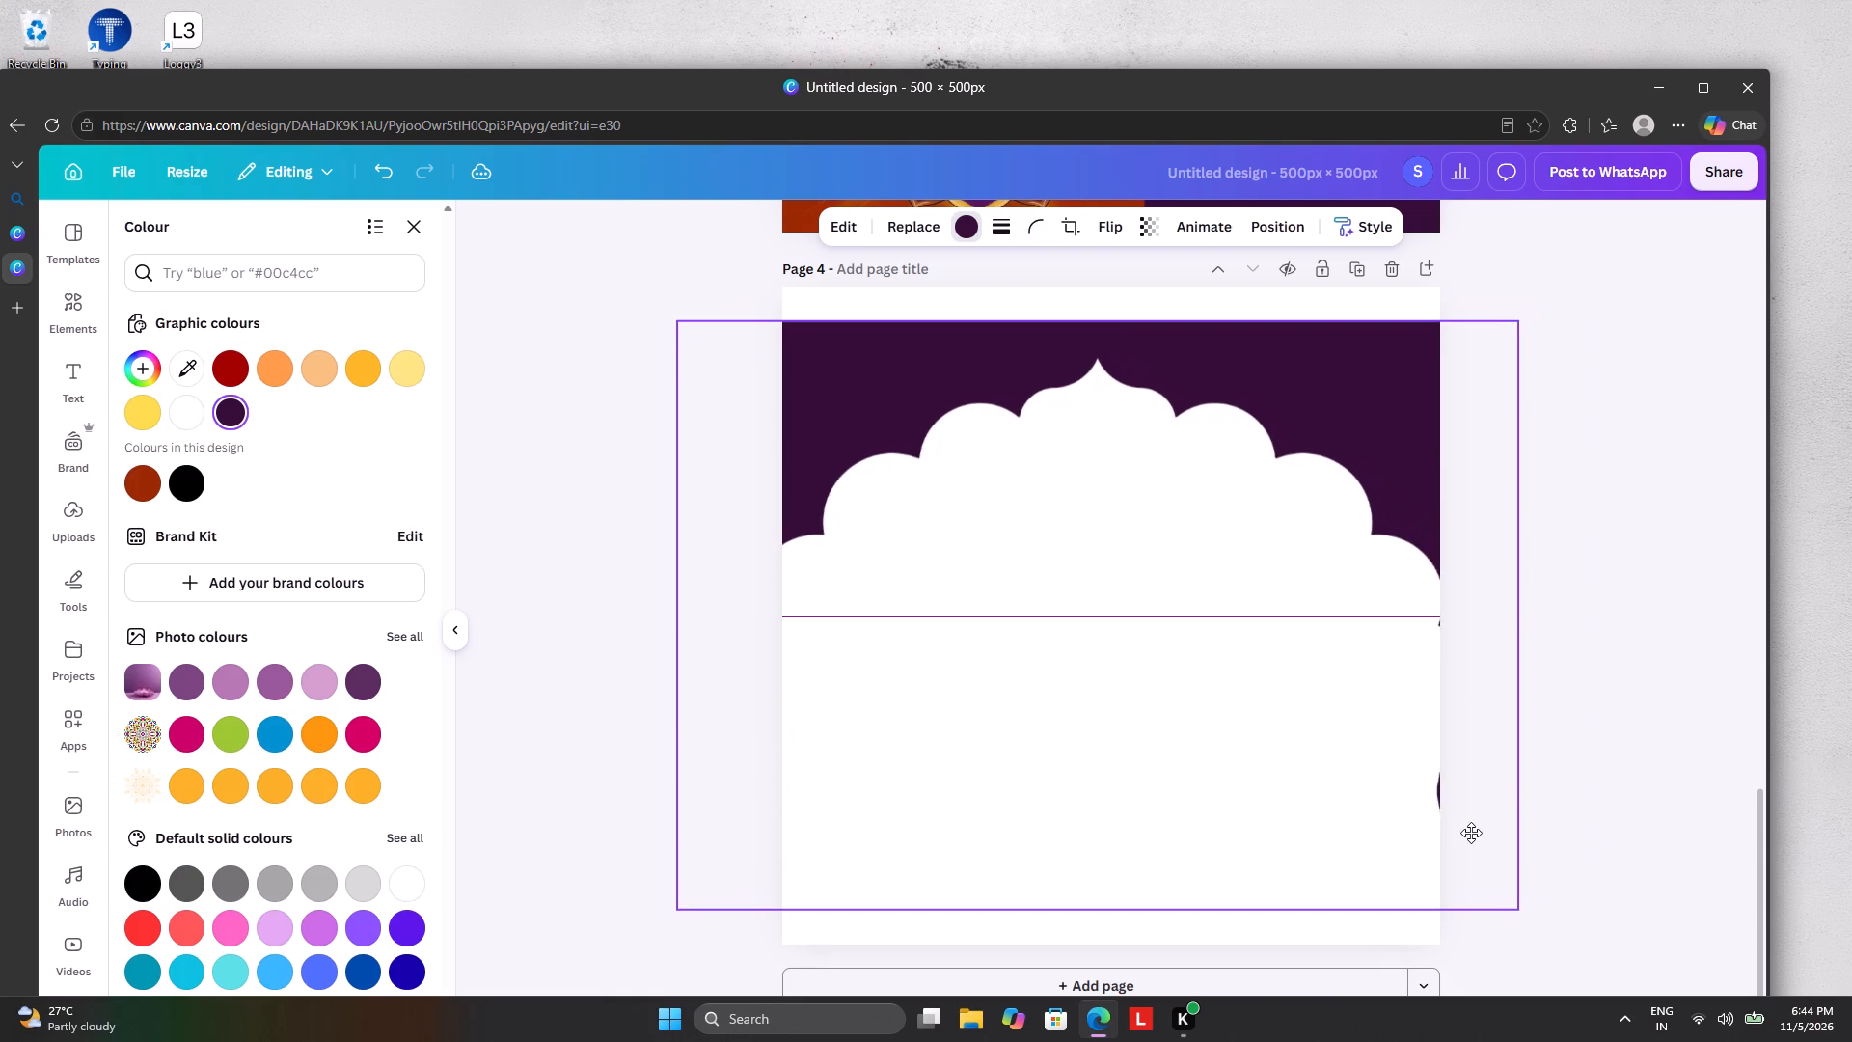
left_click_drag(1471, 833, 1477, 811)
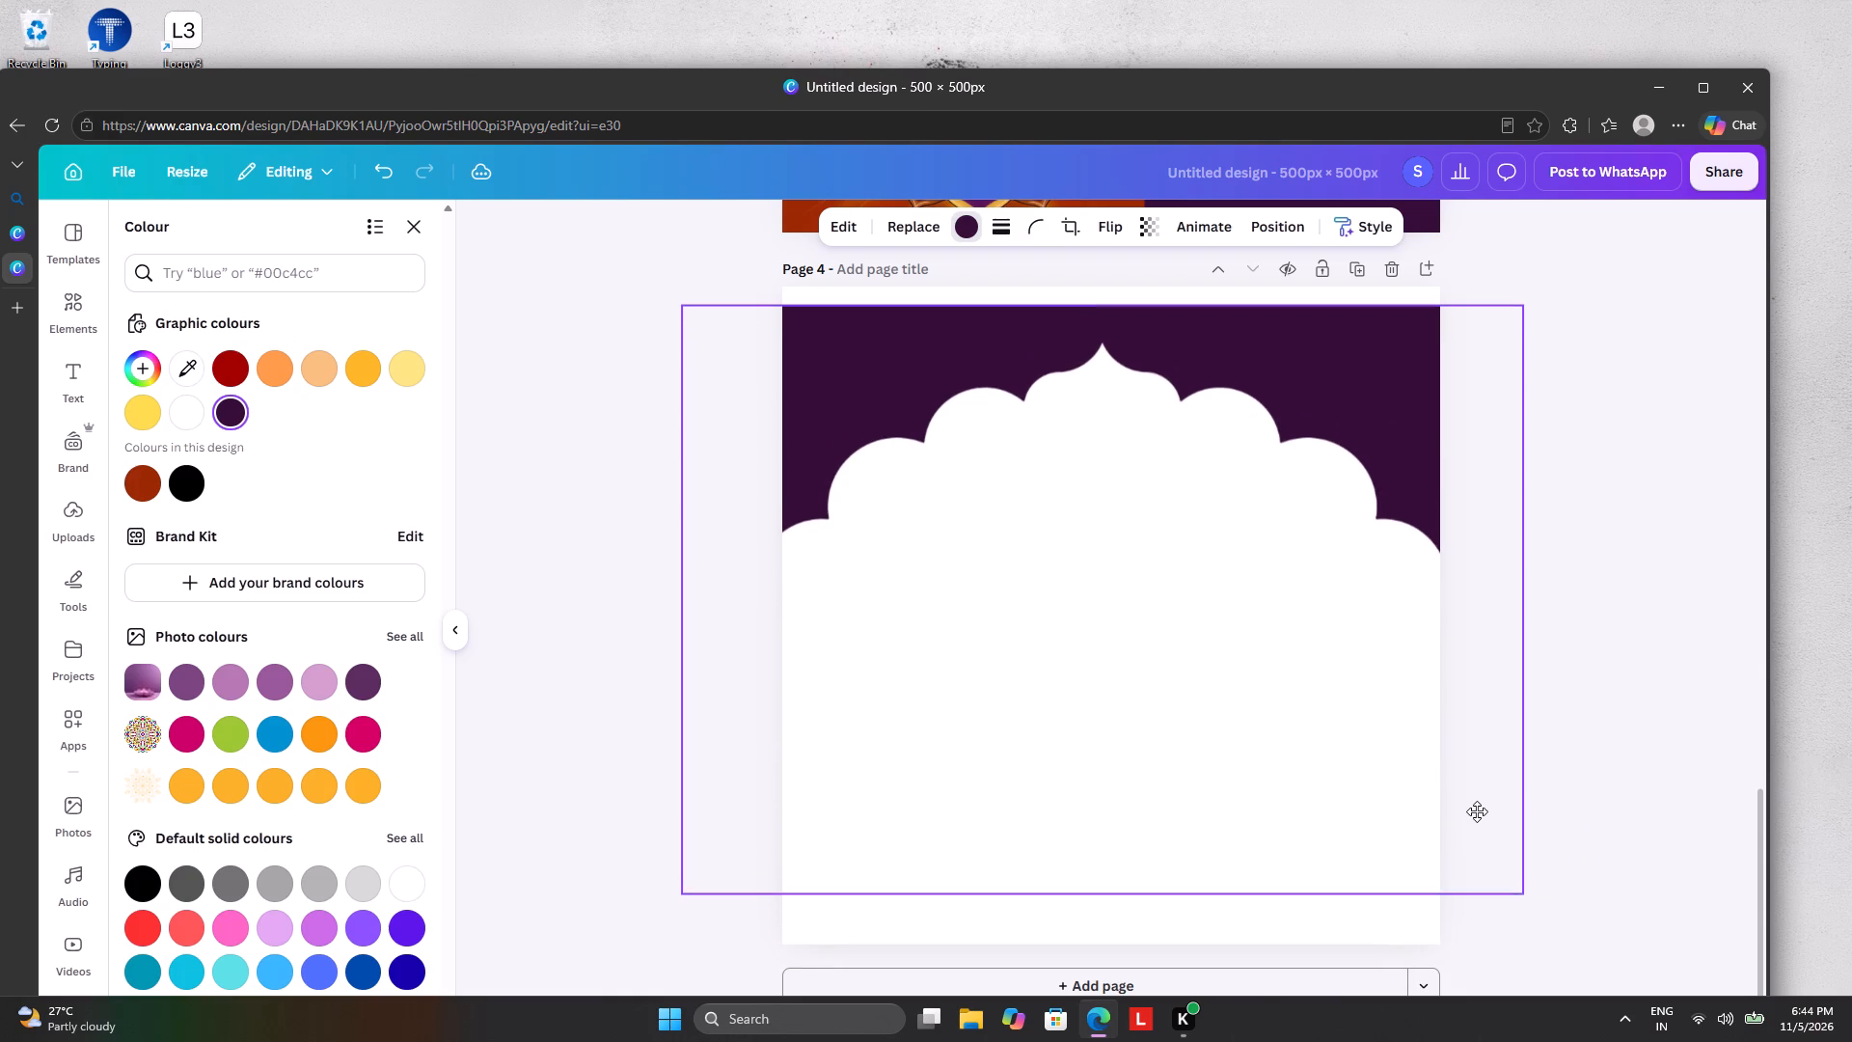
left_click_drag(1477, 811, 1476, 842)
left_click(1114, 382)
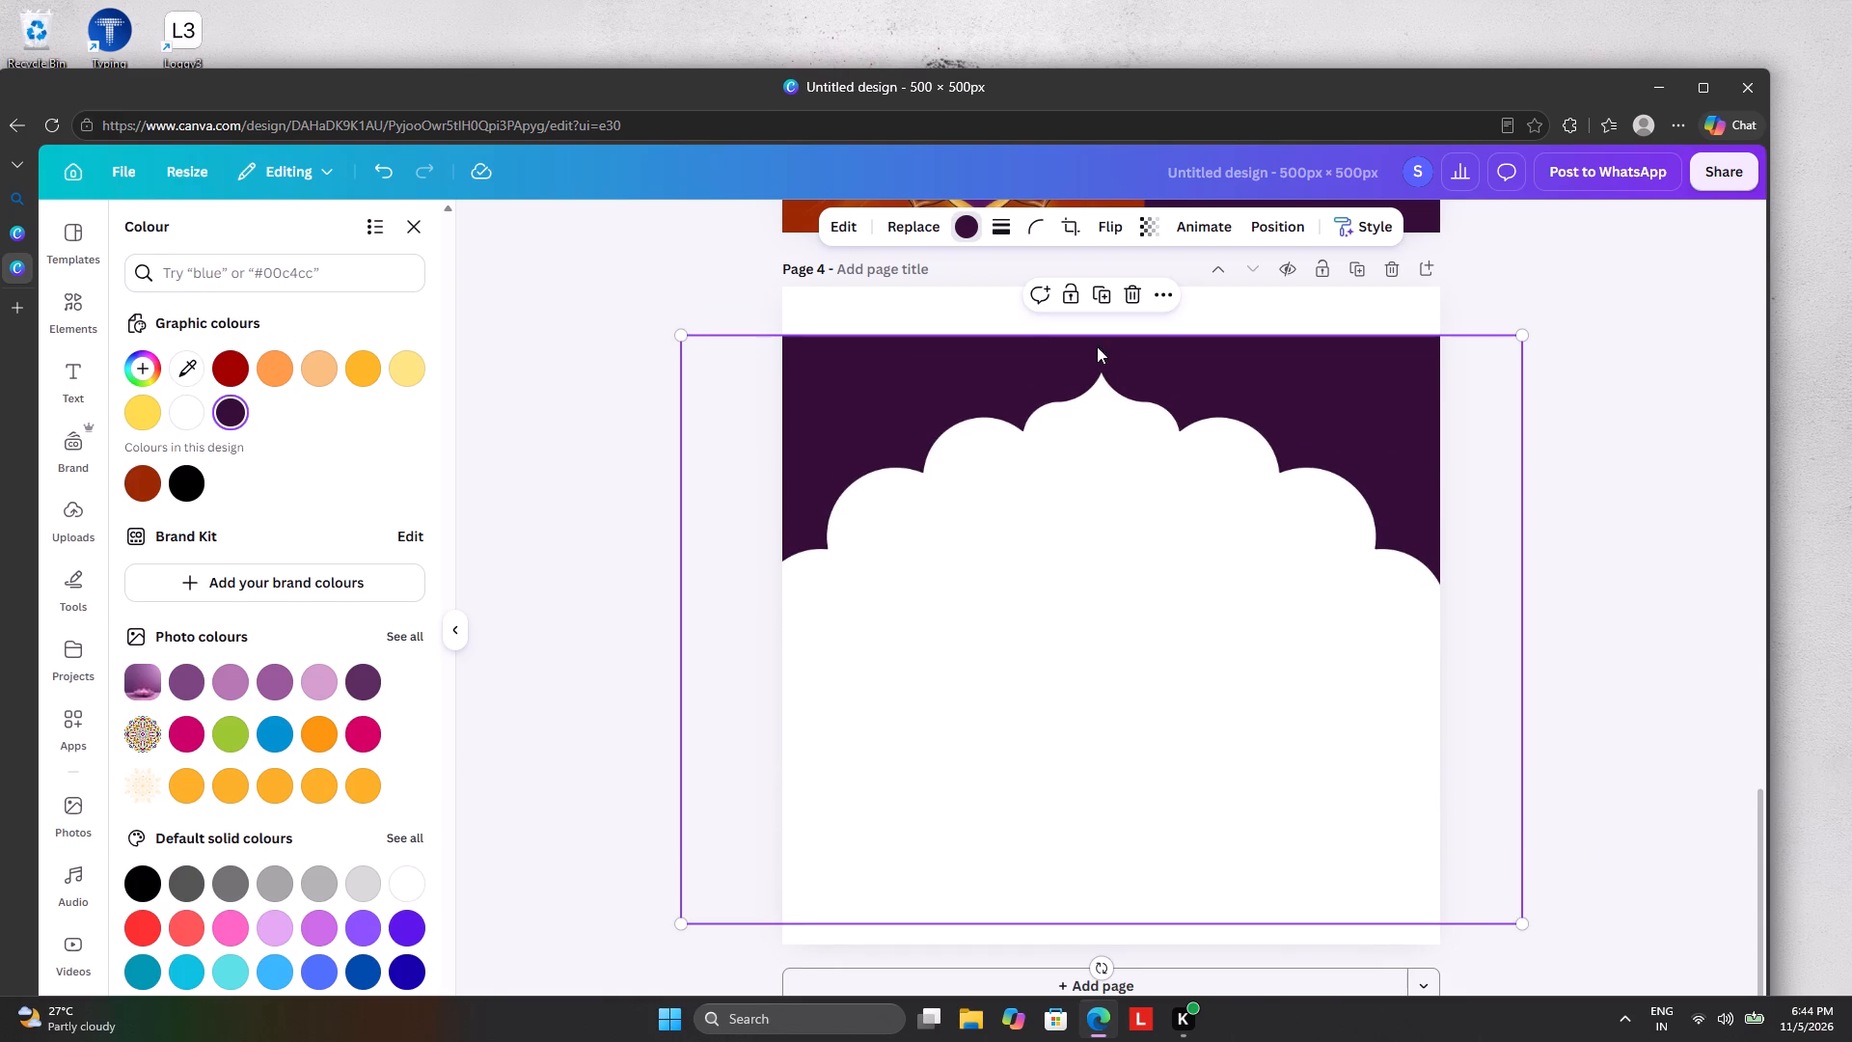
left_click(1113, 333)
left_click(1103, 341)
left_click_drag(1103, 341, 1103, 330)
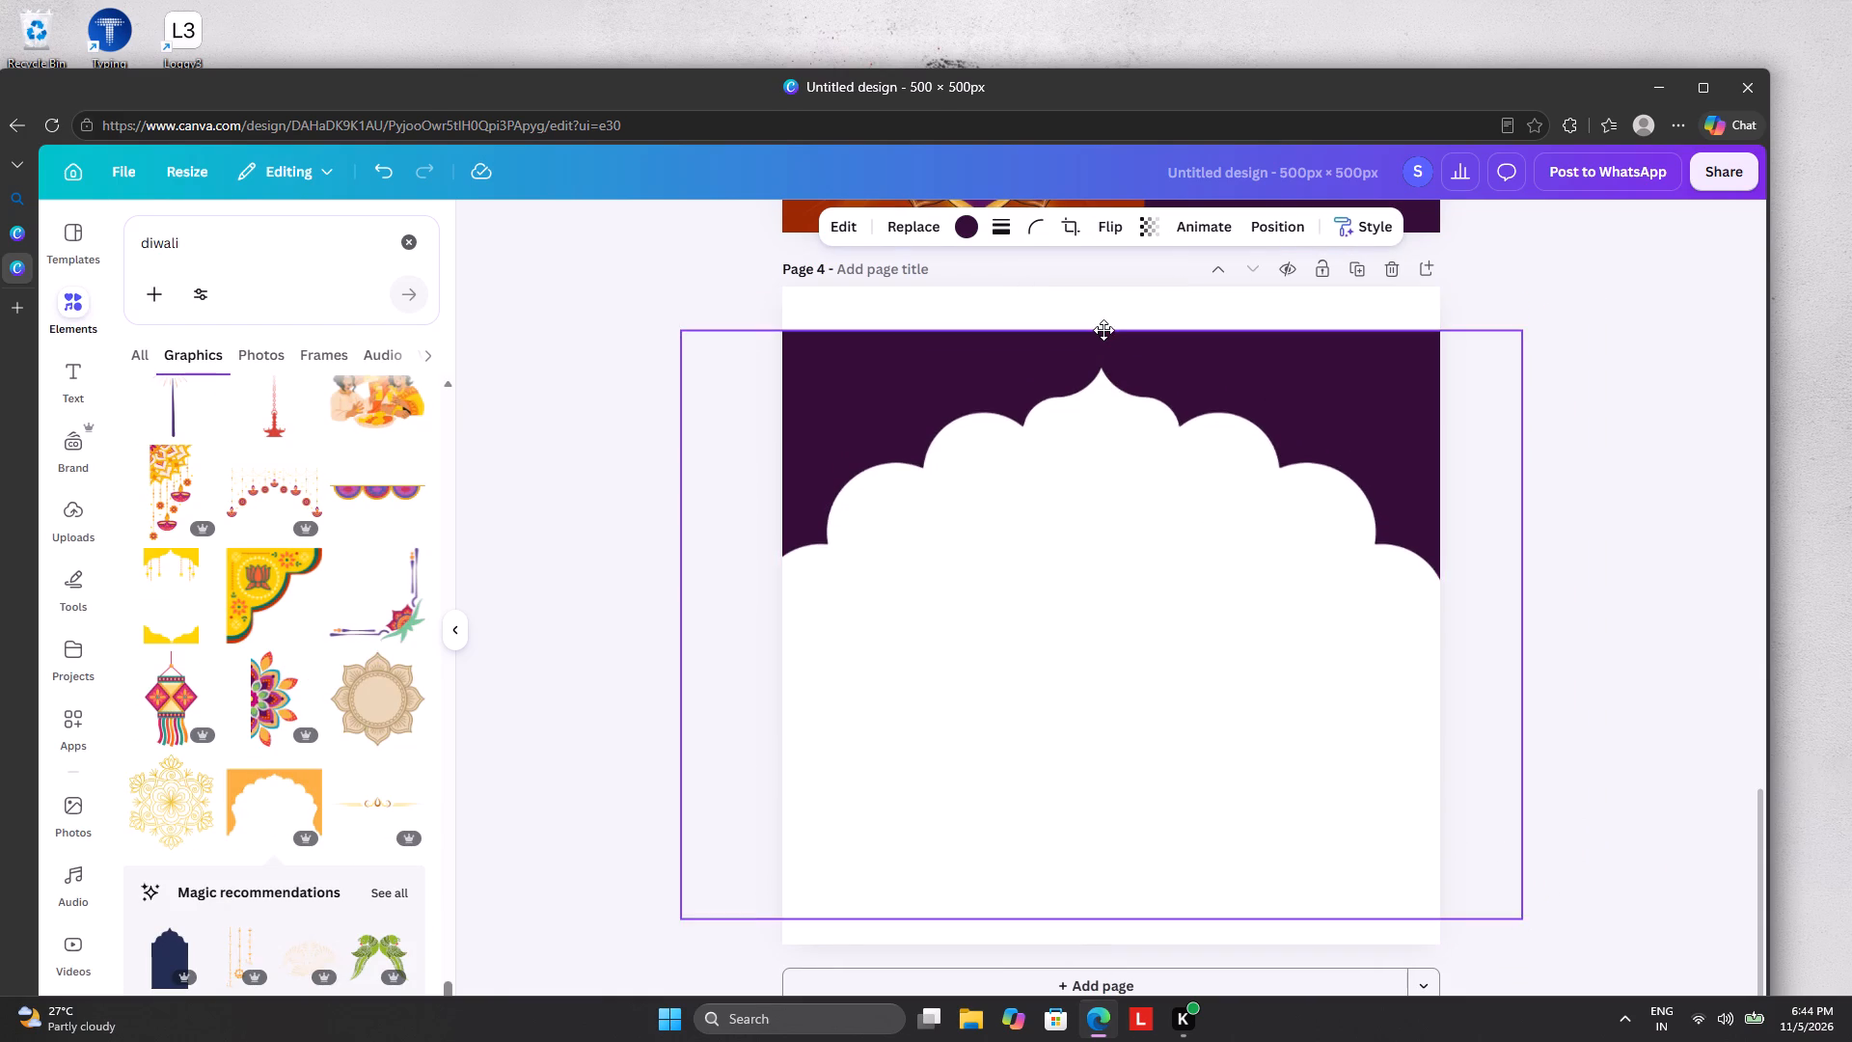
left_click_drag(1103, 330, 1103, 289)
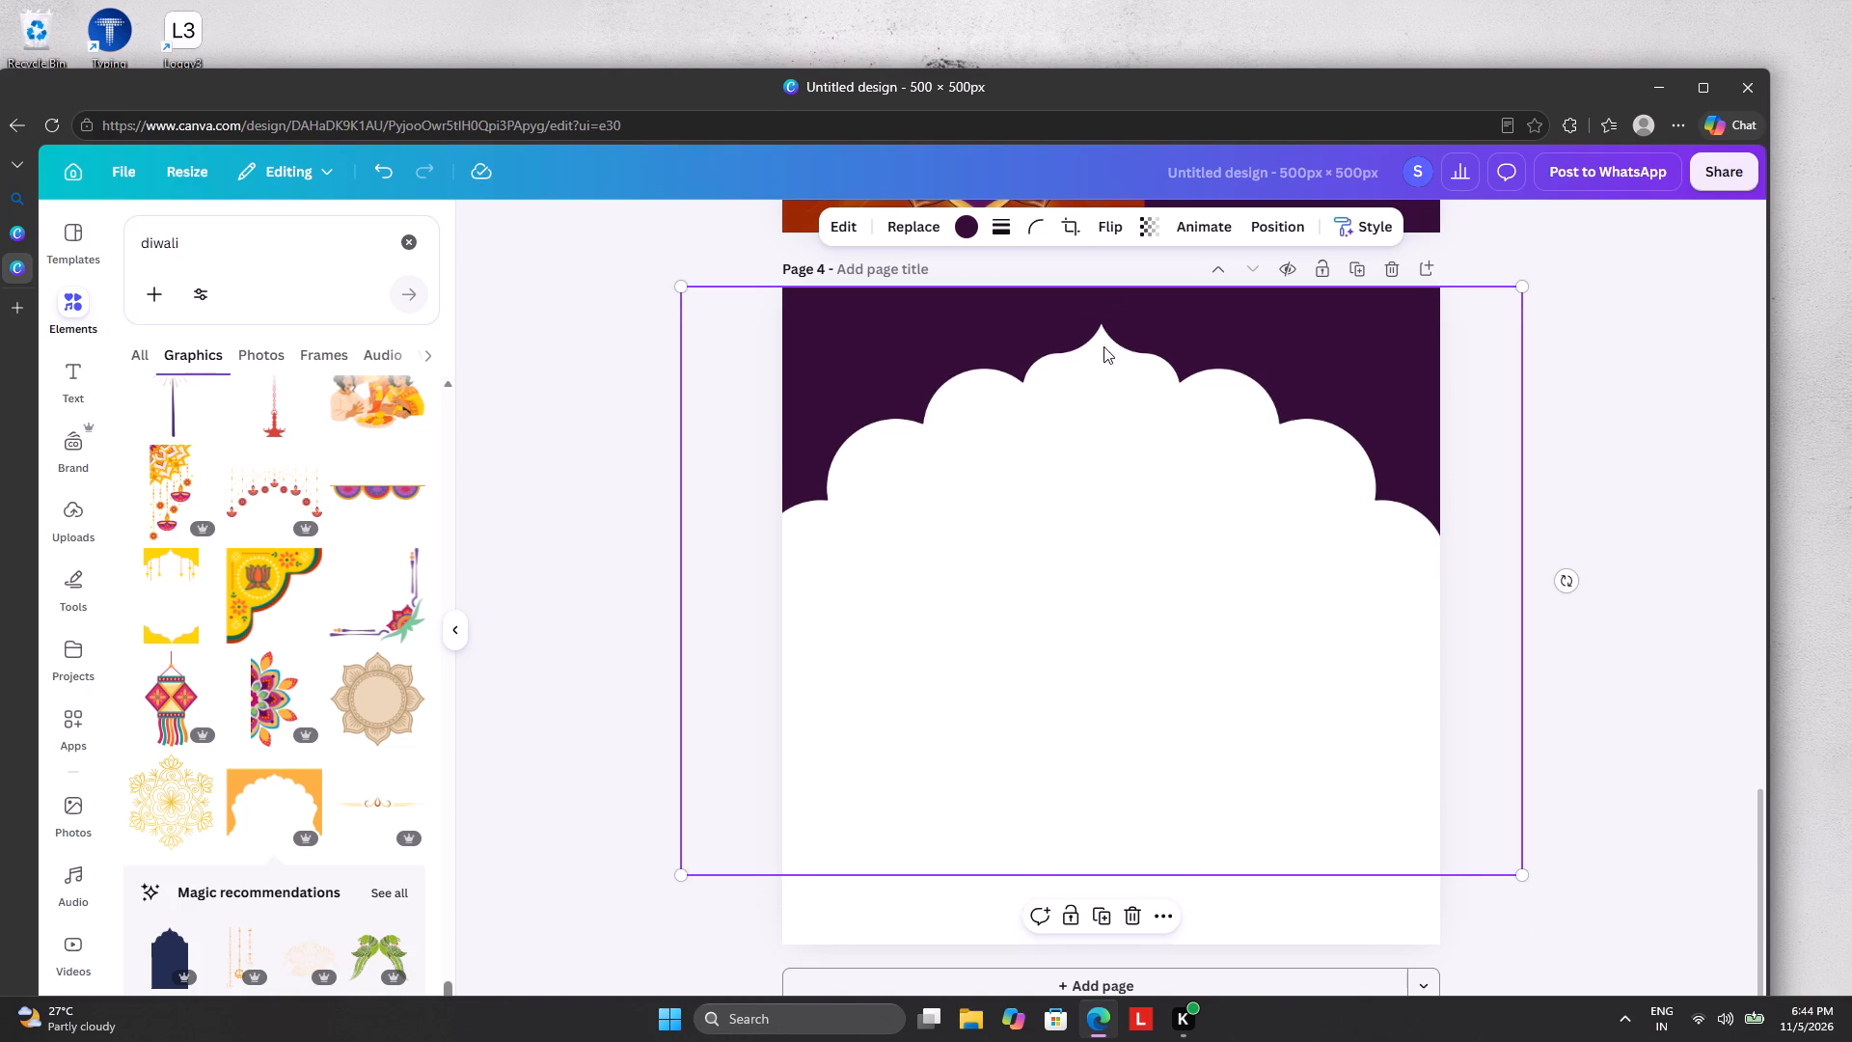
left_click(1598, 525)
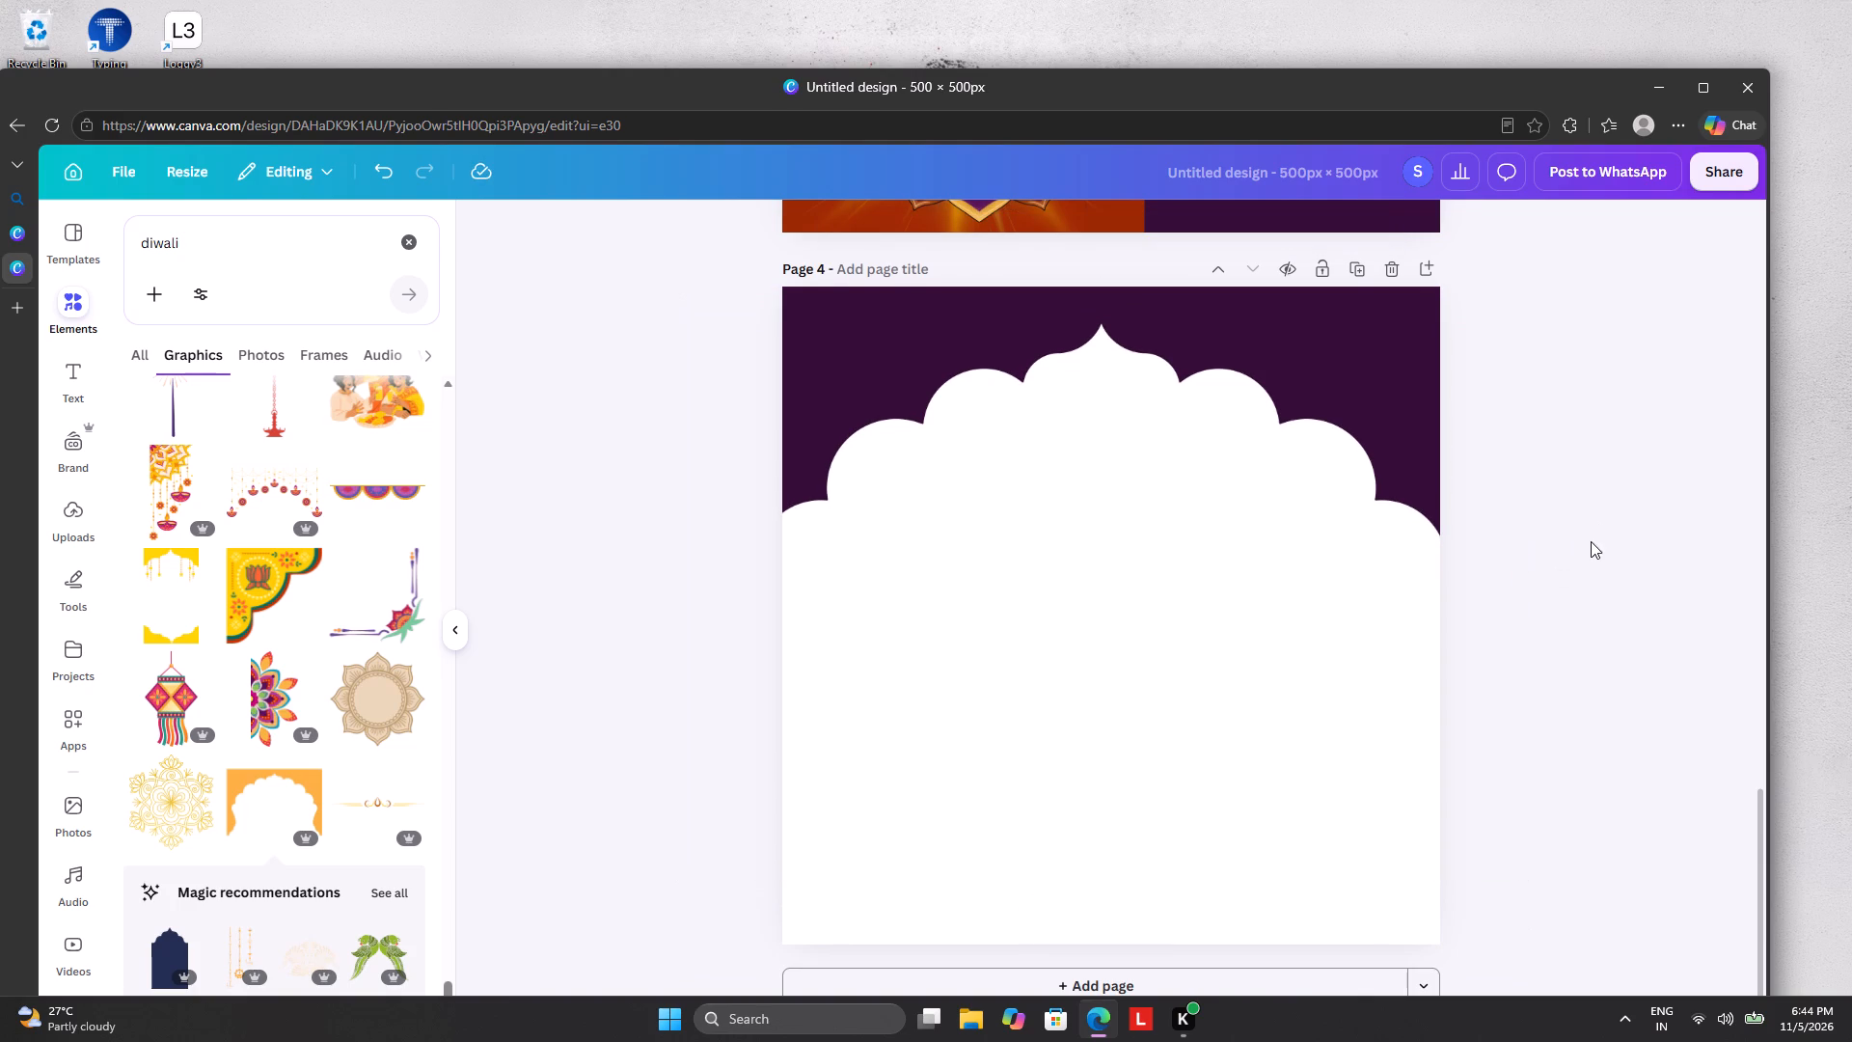
Review the other pages of the design and browse the Happy Diwali templates for layout ideas.
scroll(1590, 540, "up", 15)
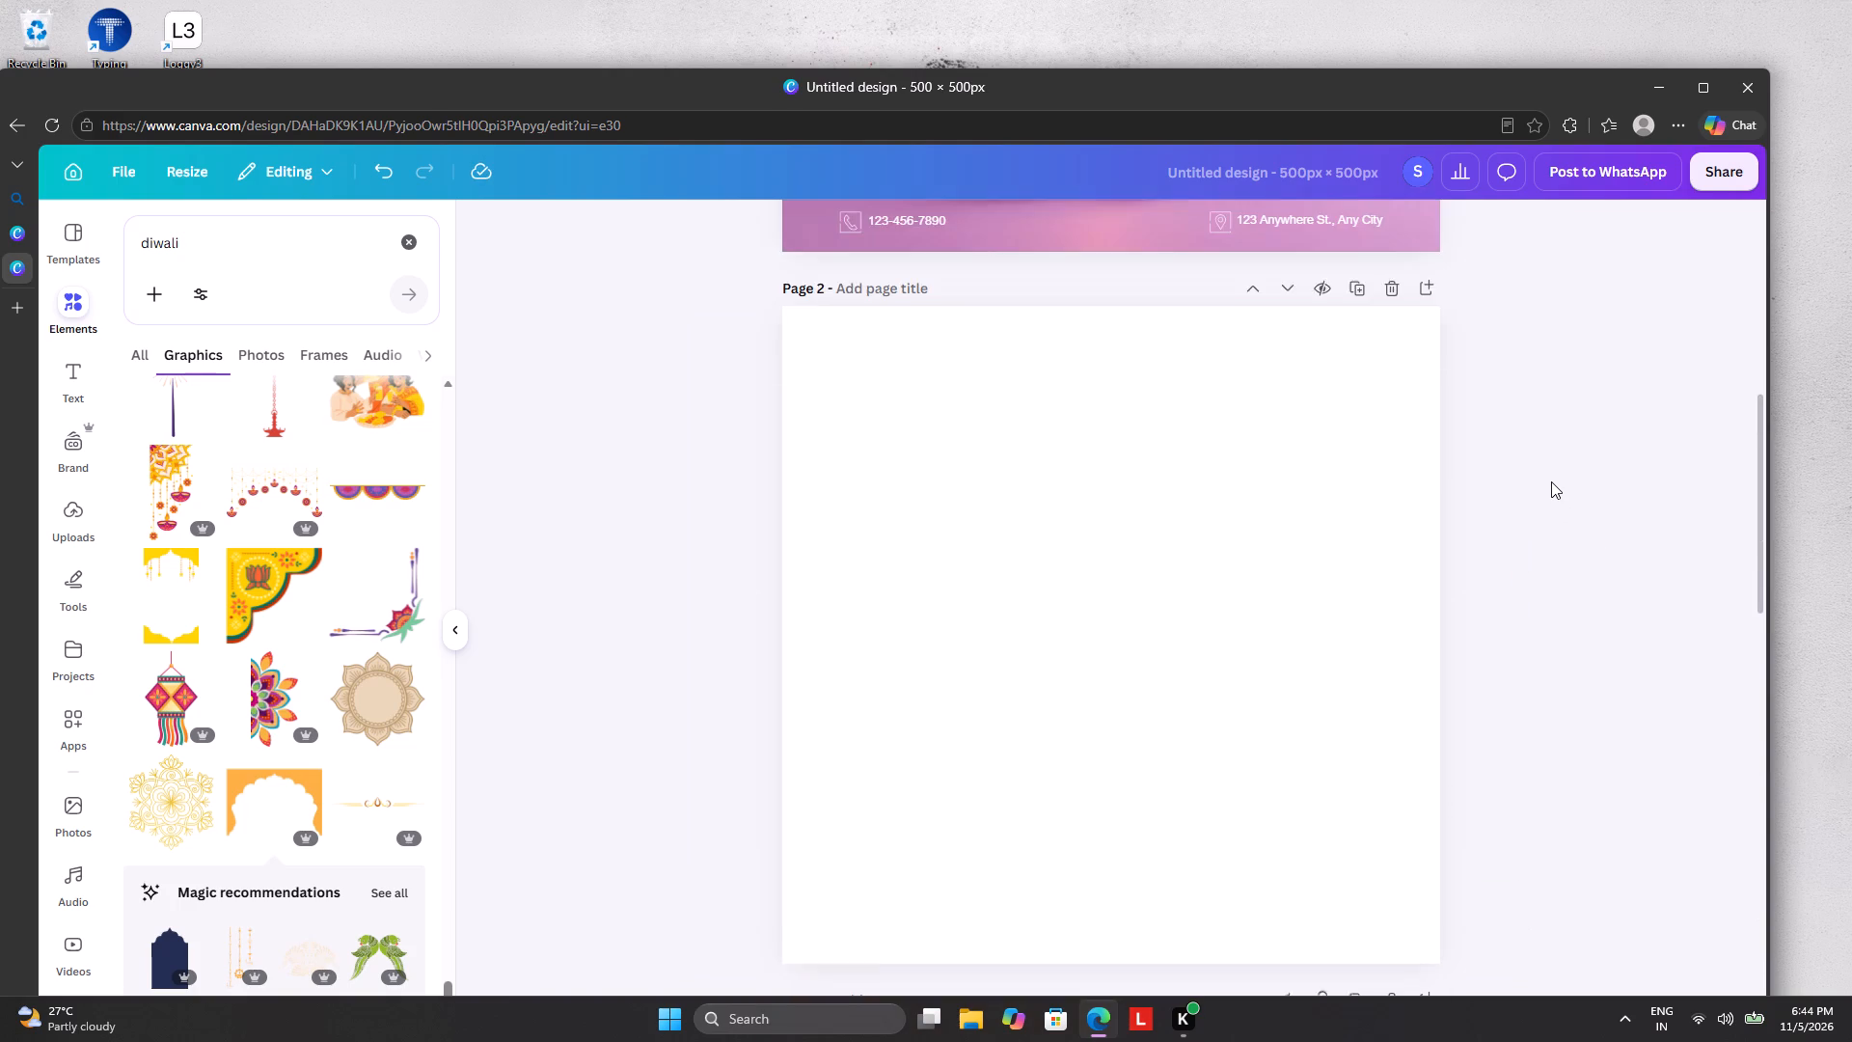
scroll(1551, 481, "up", 17)
scroll(1551, 481, "down", 19)
left_click(59, 263)
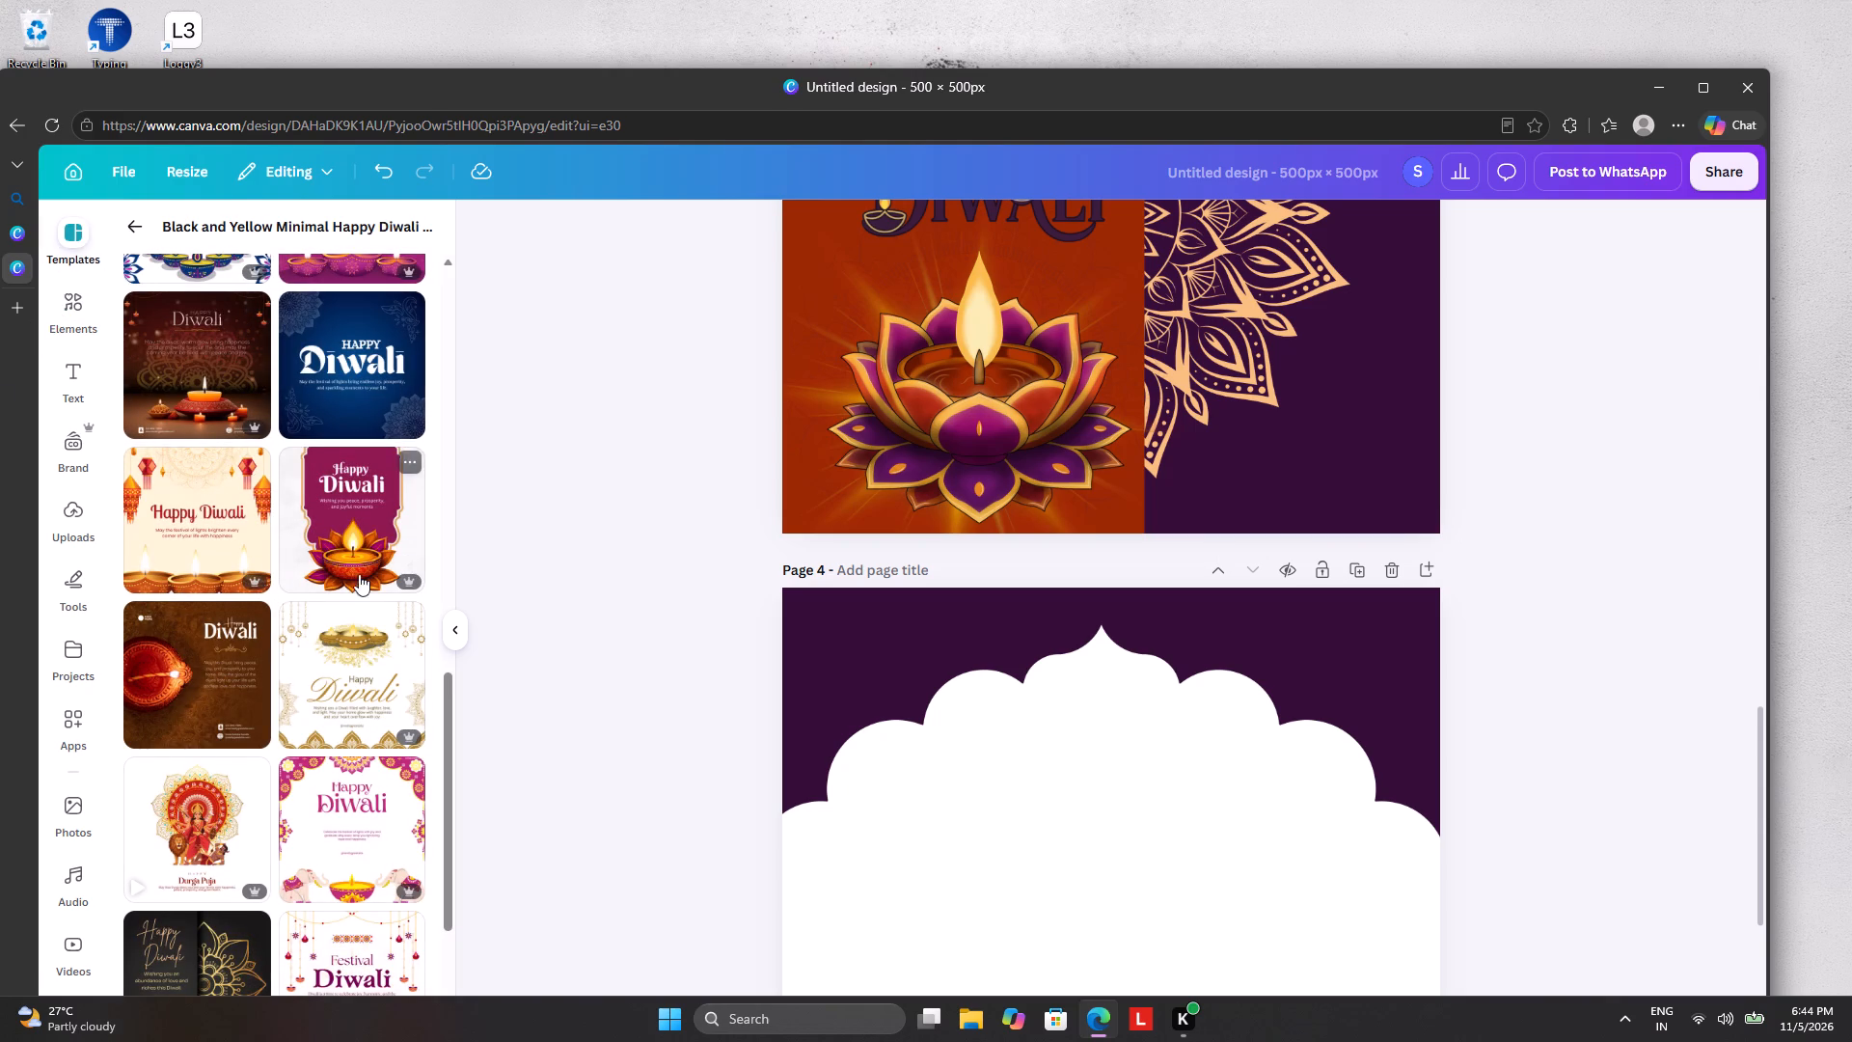
scroll(332, 656, "down", 3)
scroll(737, 705, "down", 5)
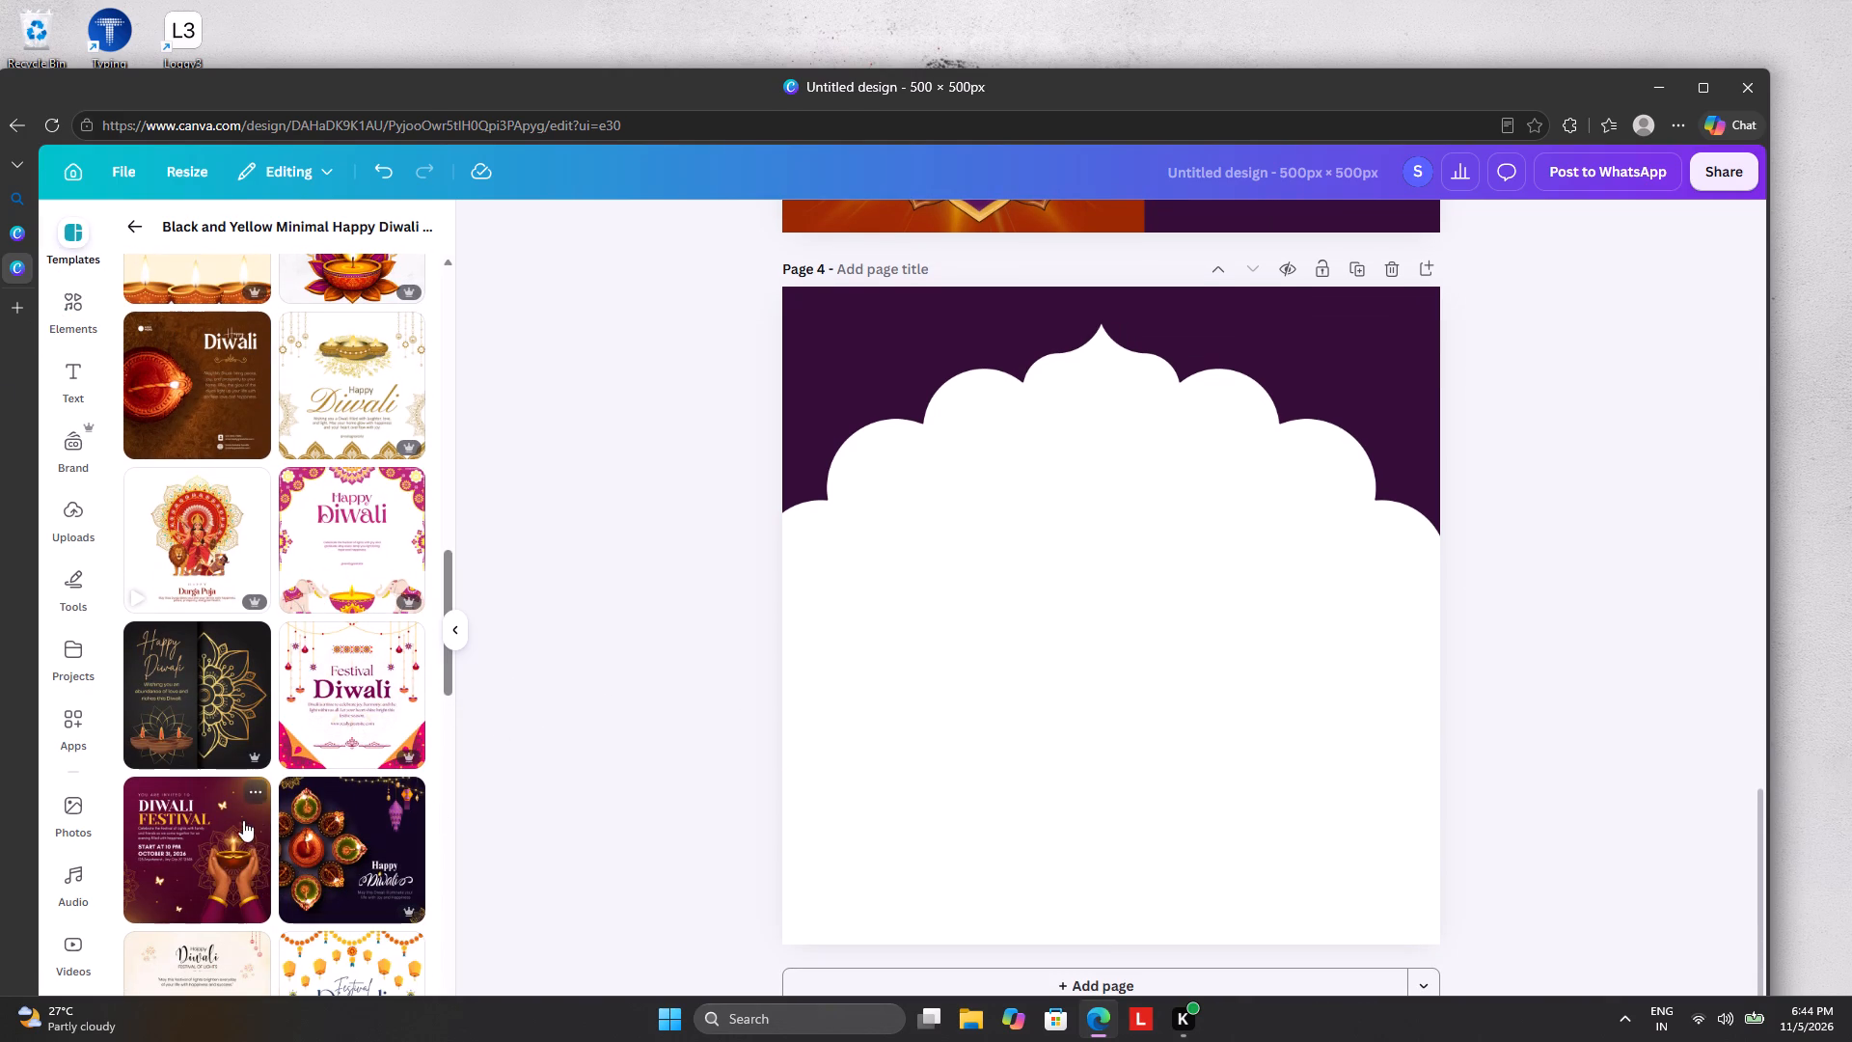
scroll(312, 628, "up", 4)
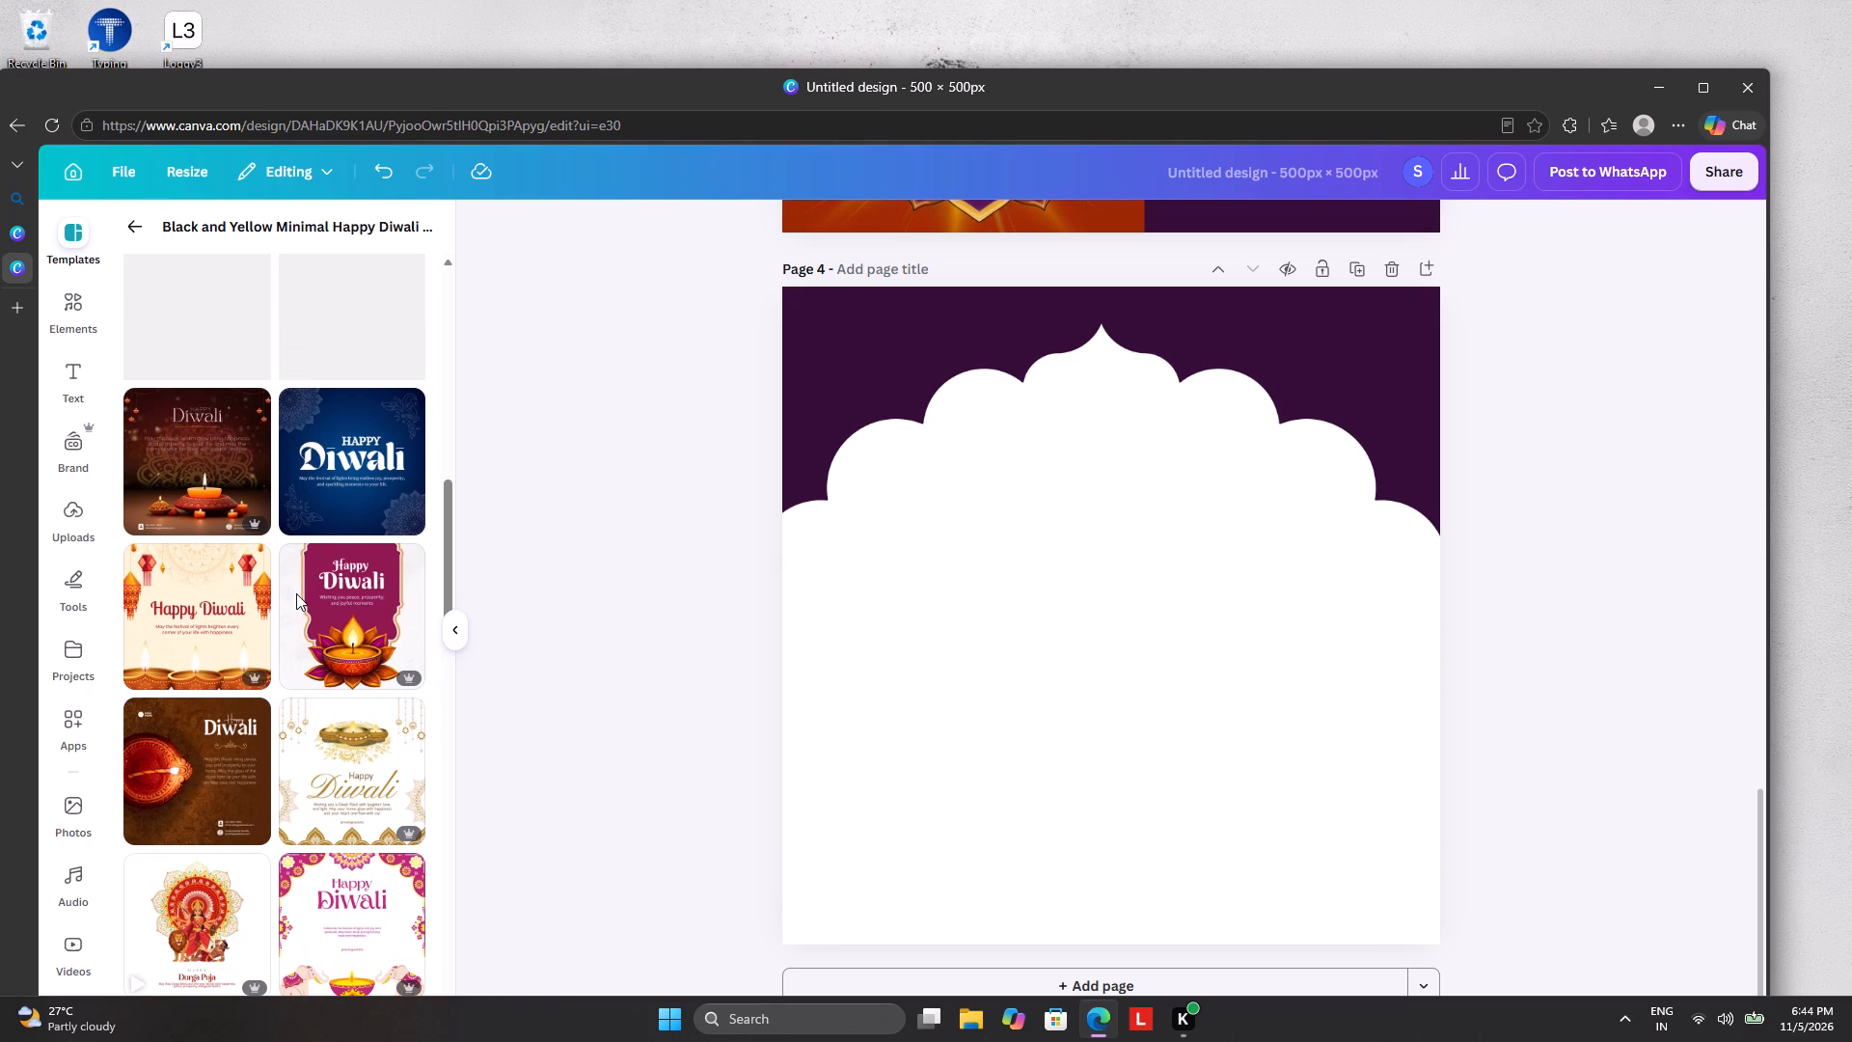
scroll(296, 593, "up", 3)
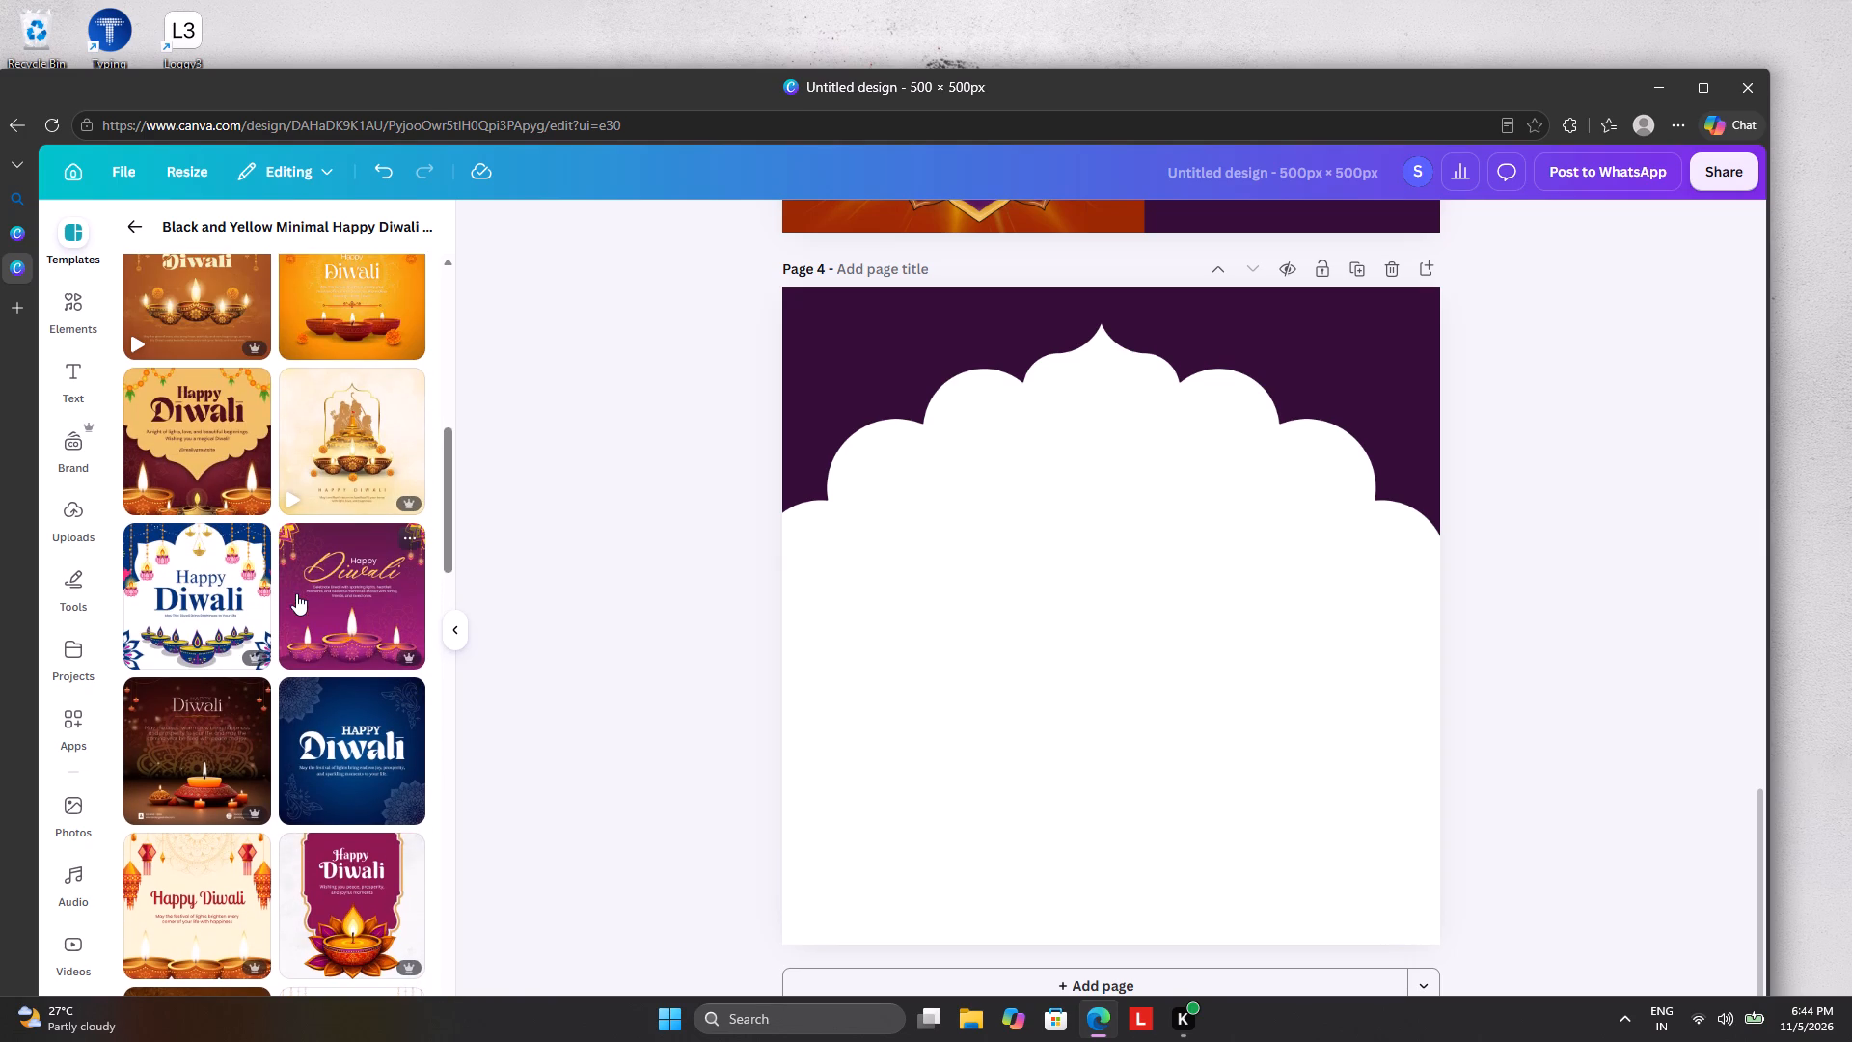
scroll(296, 593, "up", 1)
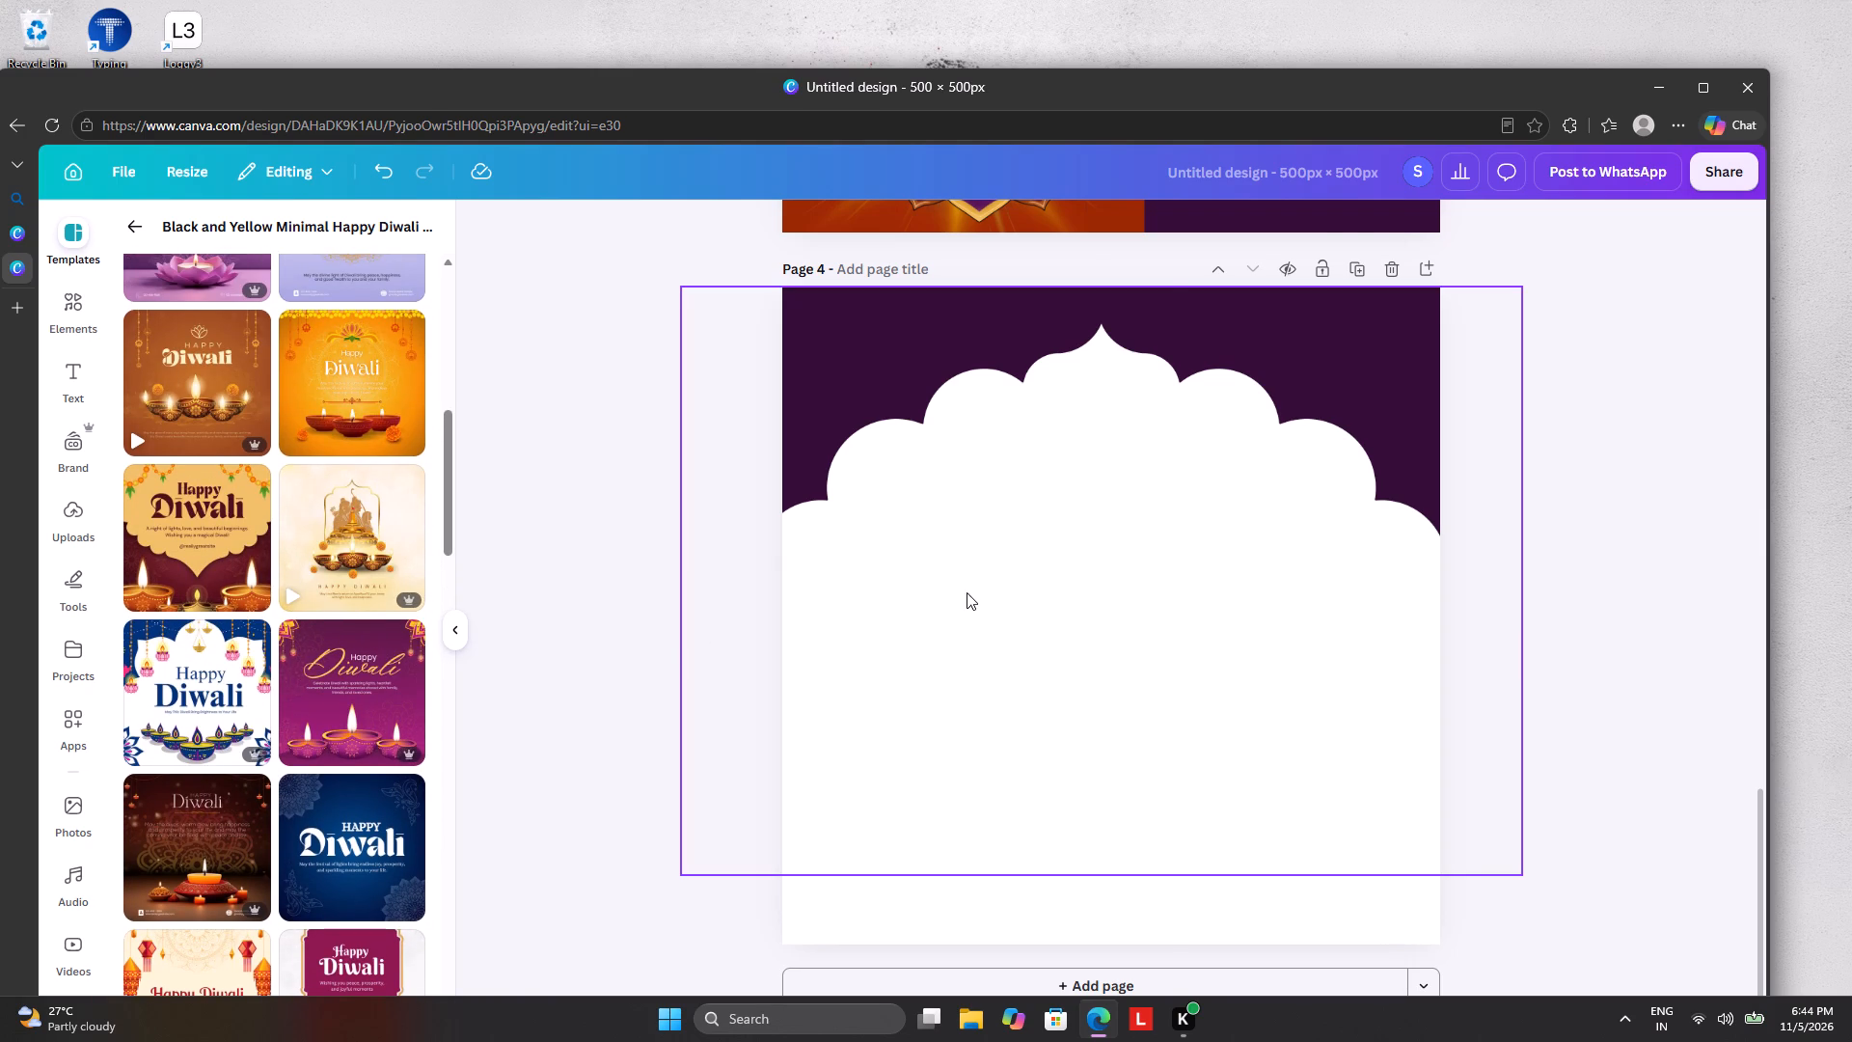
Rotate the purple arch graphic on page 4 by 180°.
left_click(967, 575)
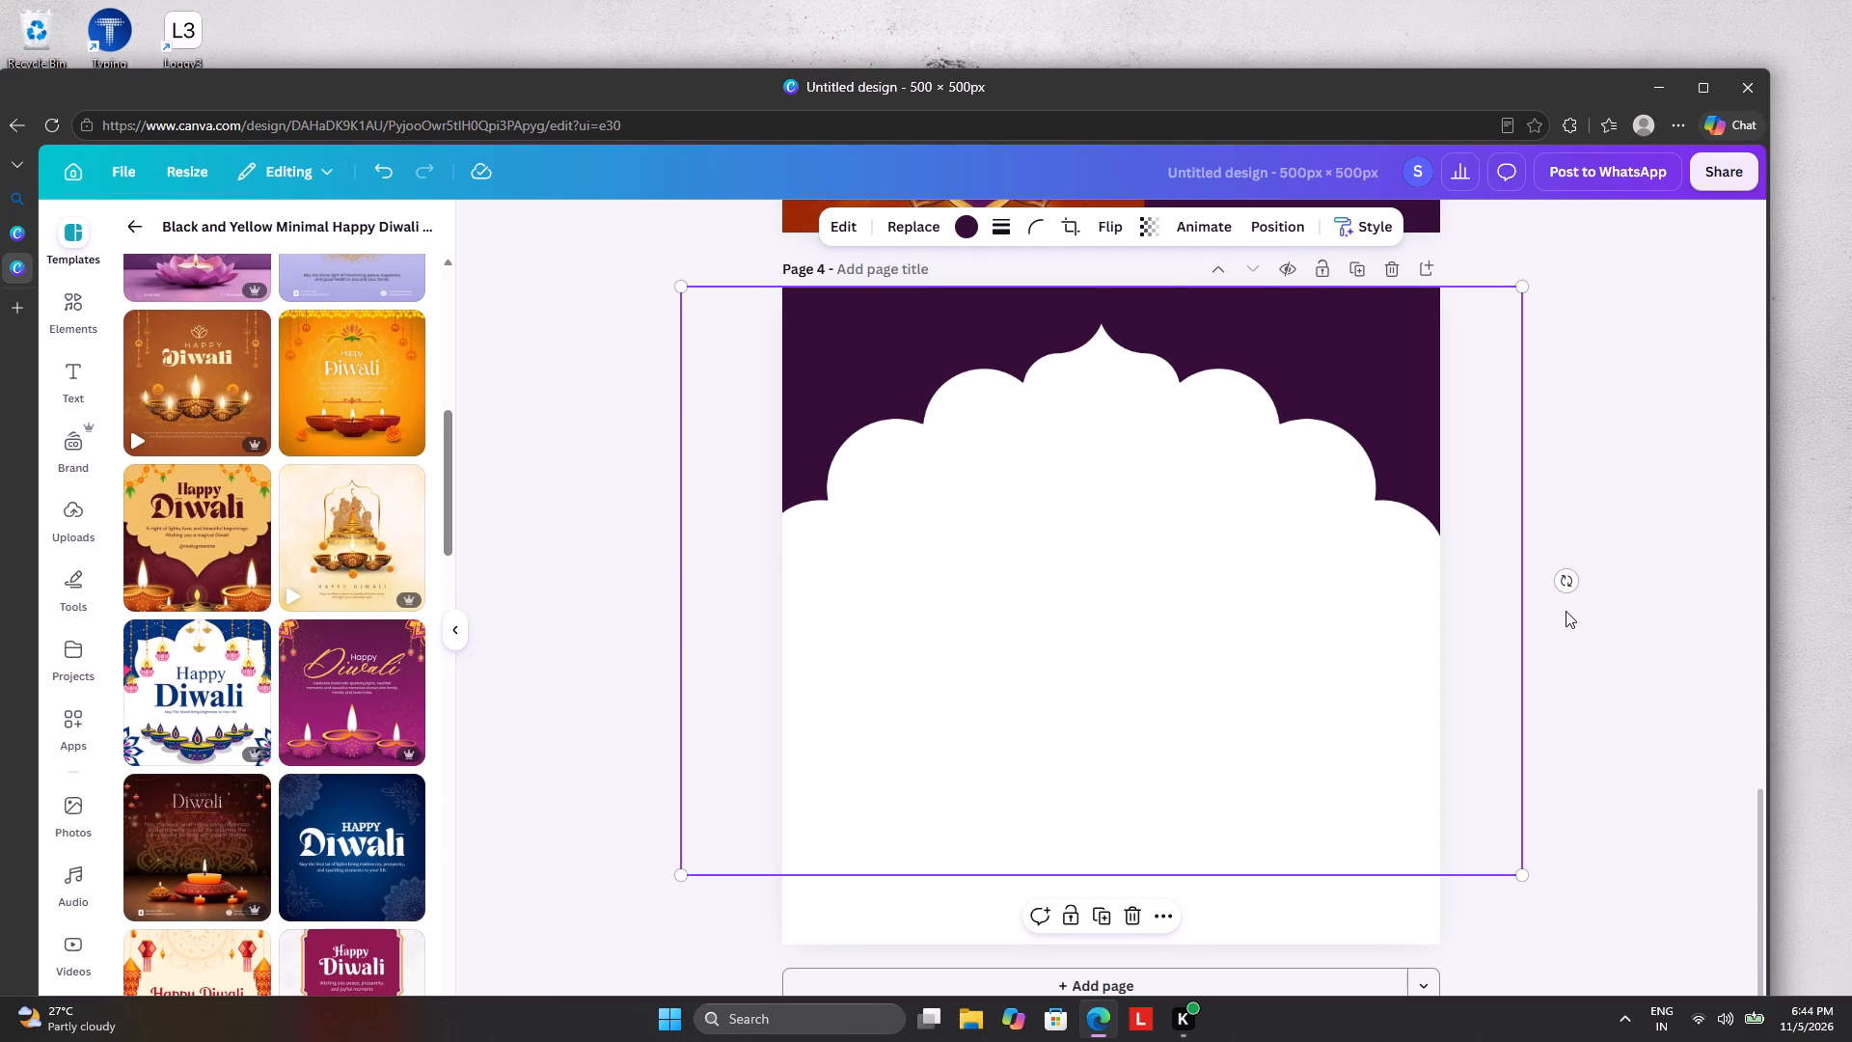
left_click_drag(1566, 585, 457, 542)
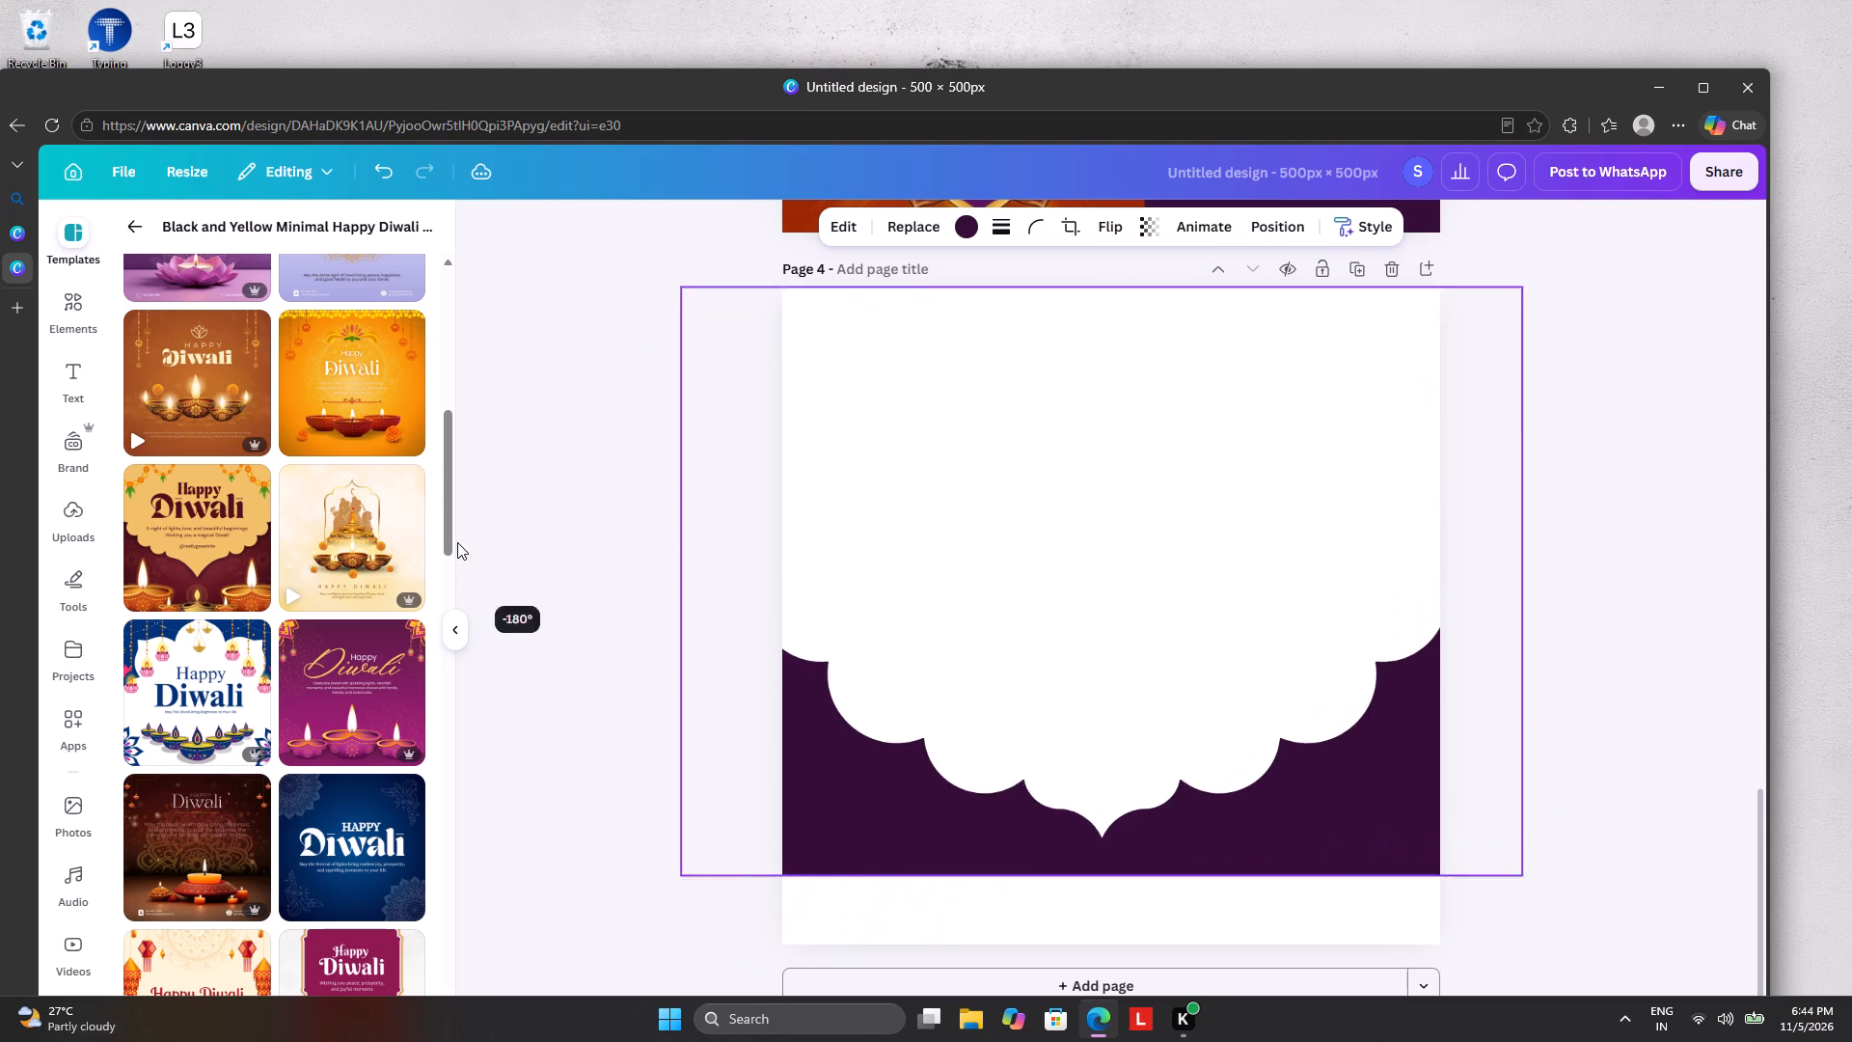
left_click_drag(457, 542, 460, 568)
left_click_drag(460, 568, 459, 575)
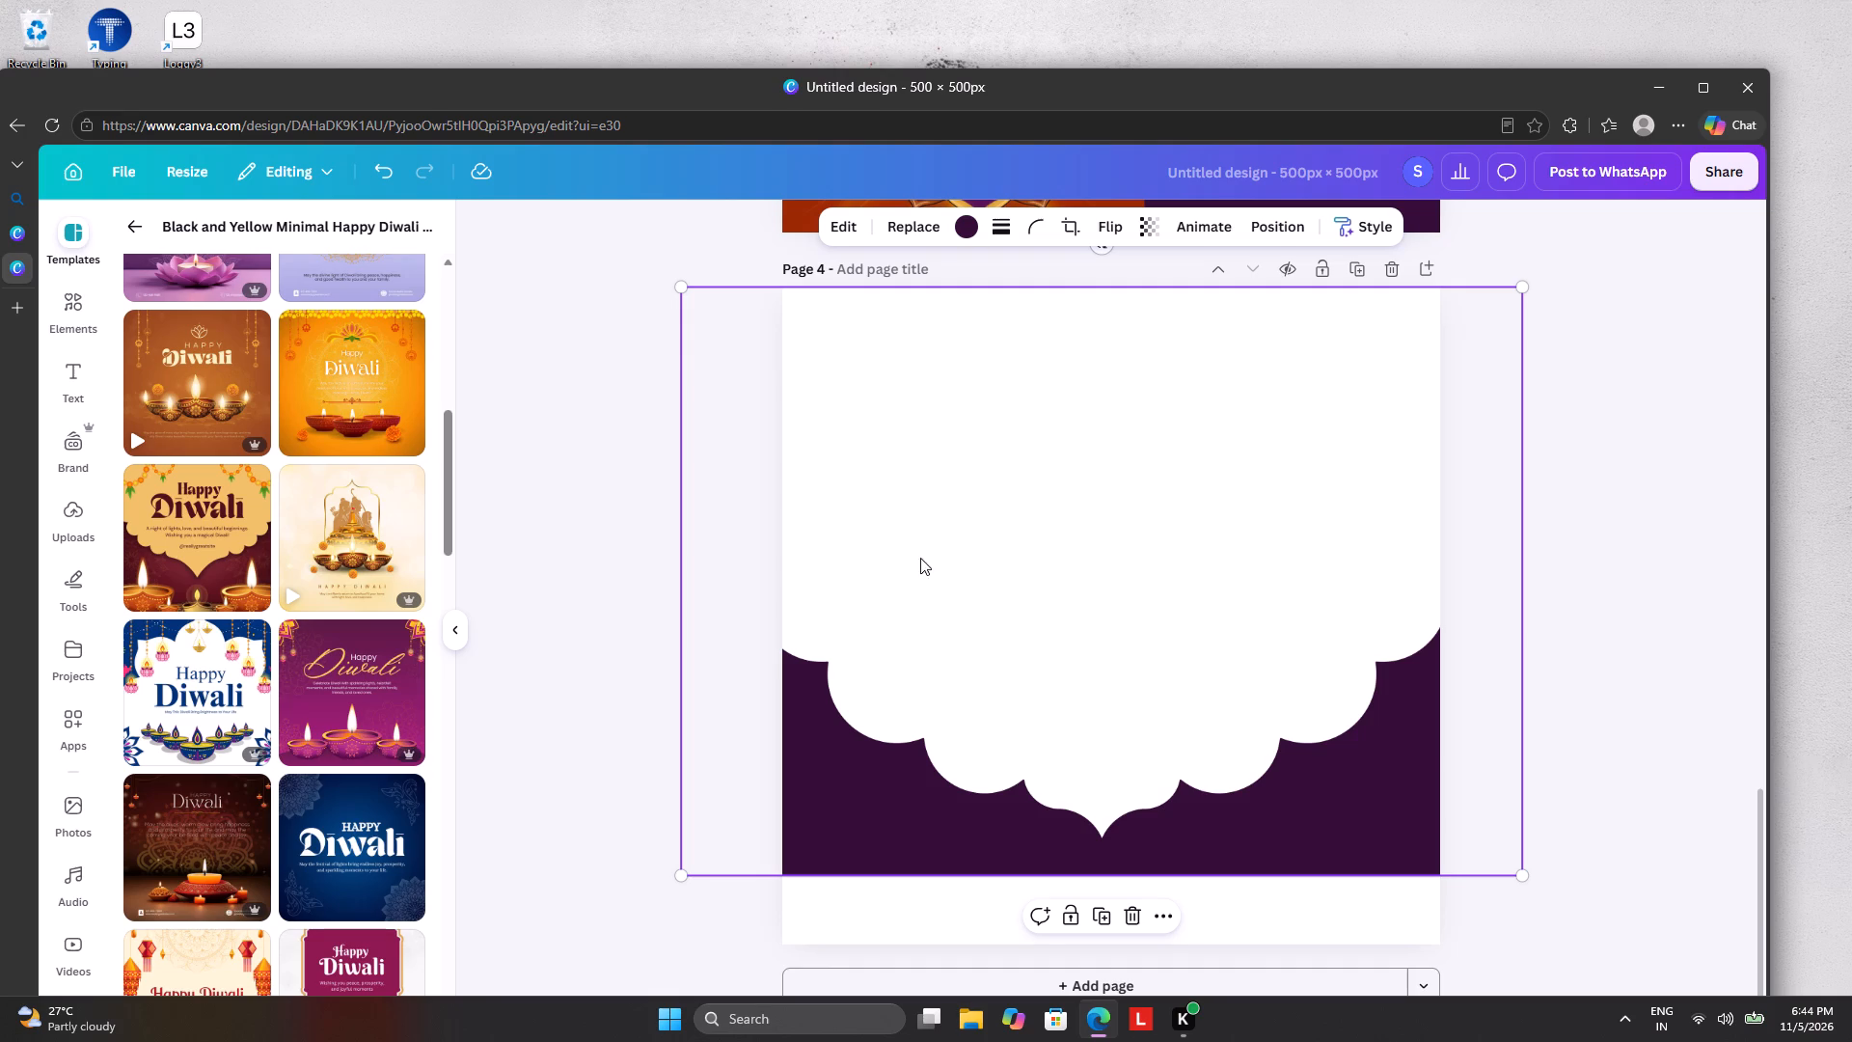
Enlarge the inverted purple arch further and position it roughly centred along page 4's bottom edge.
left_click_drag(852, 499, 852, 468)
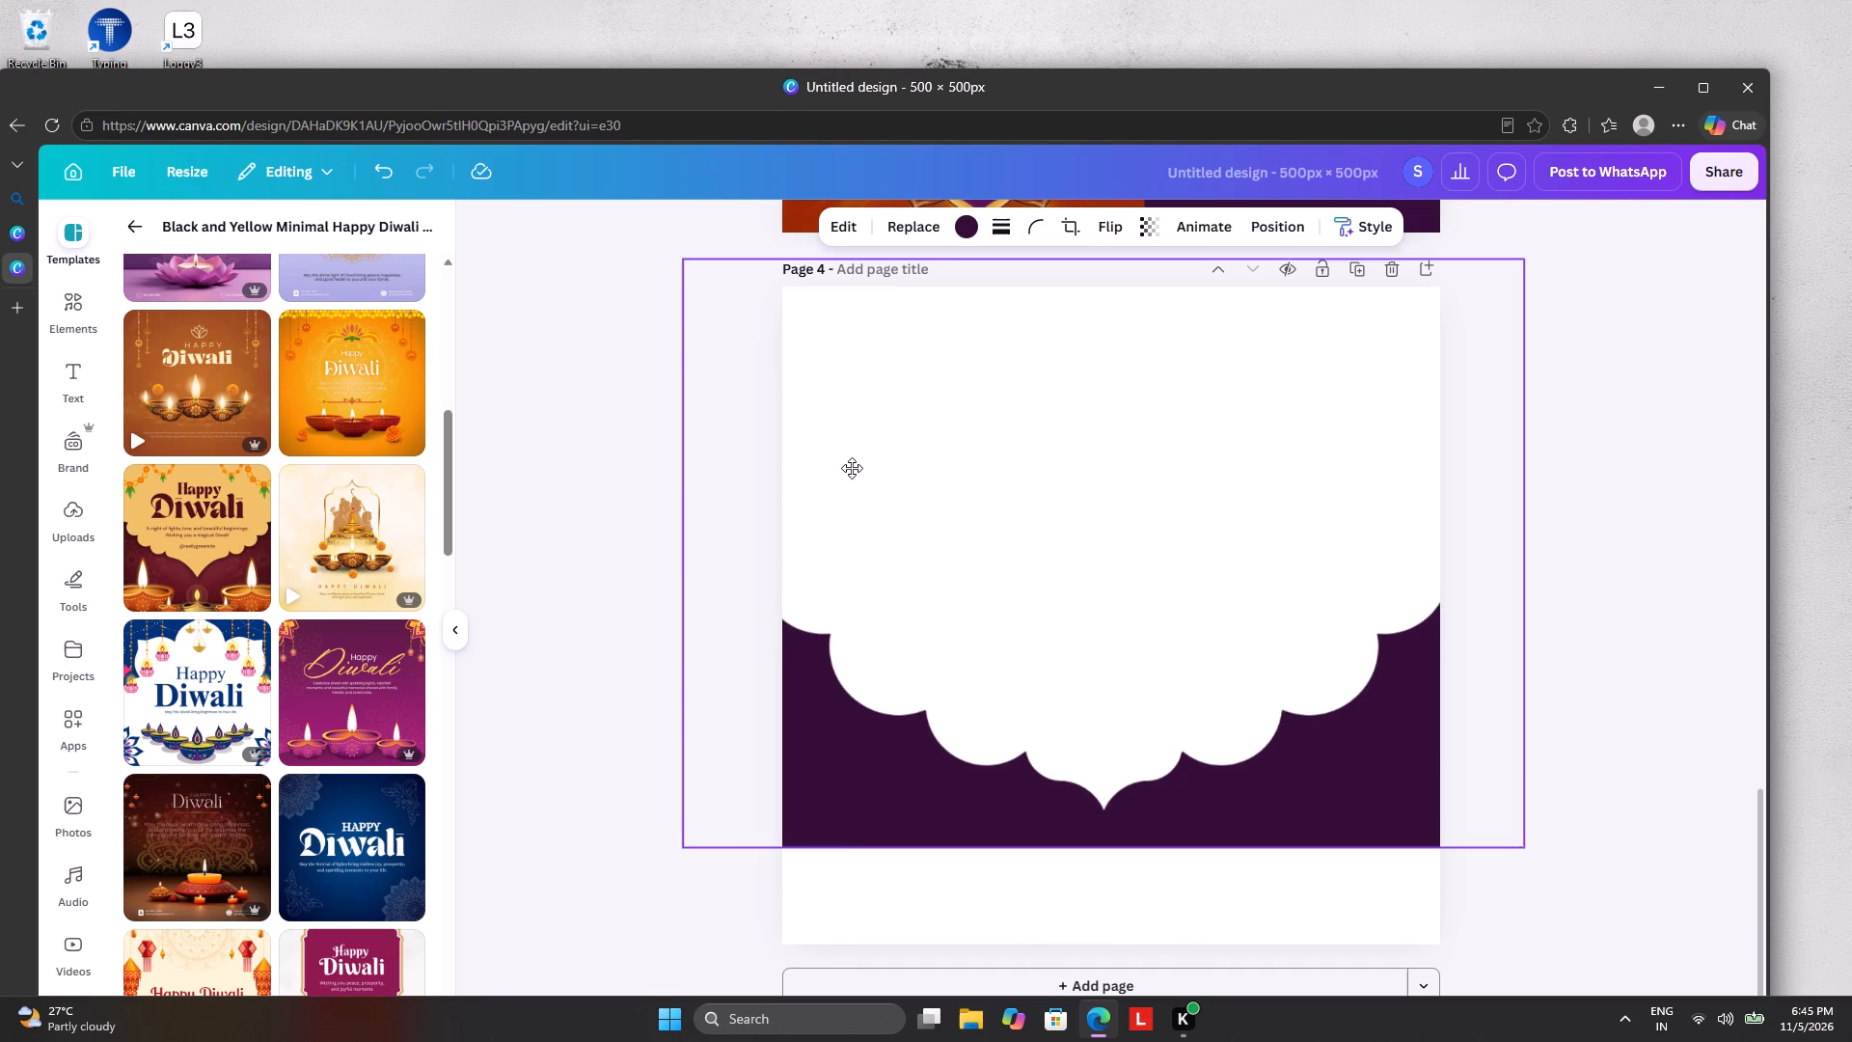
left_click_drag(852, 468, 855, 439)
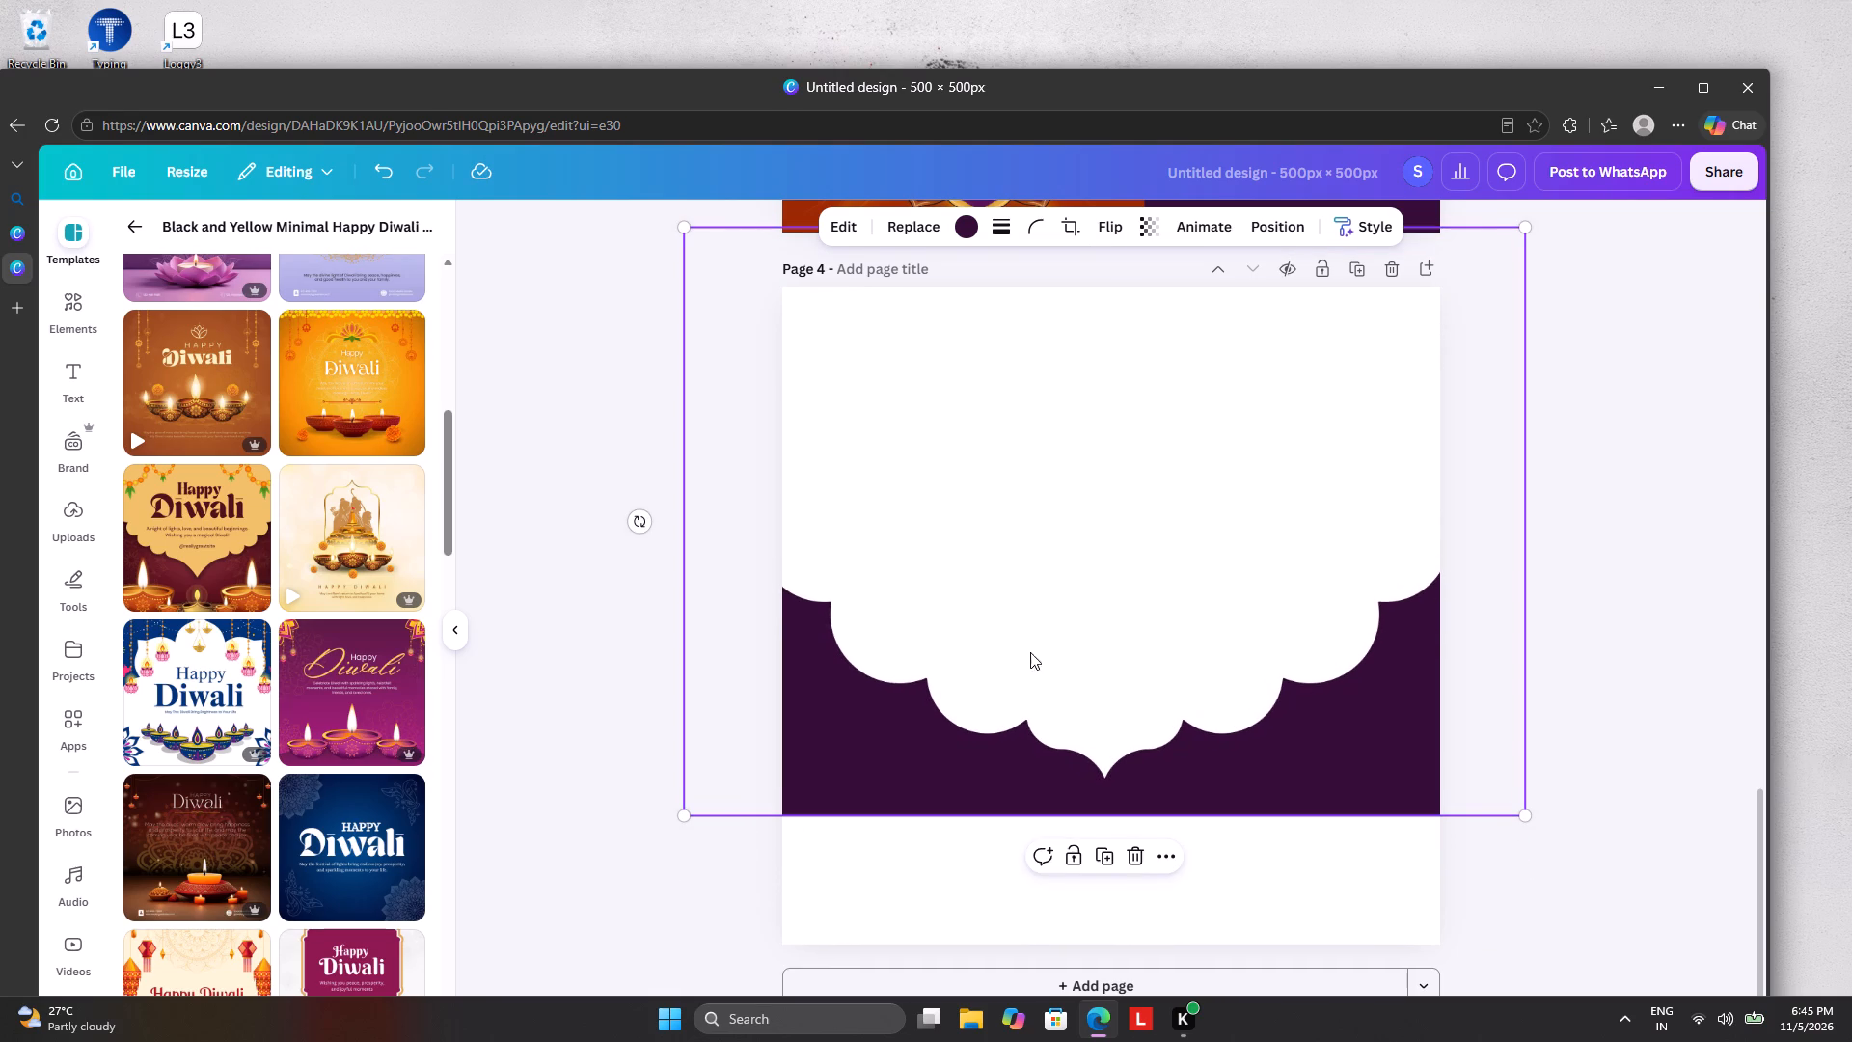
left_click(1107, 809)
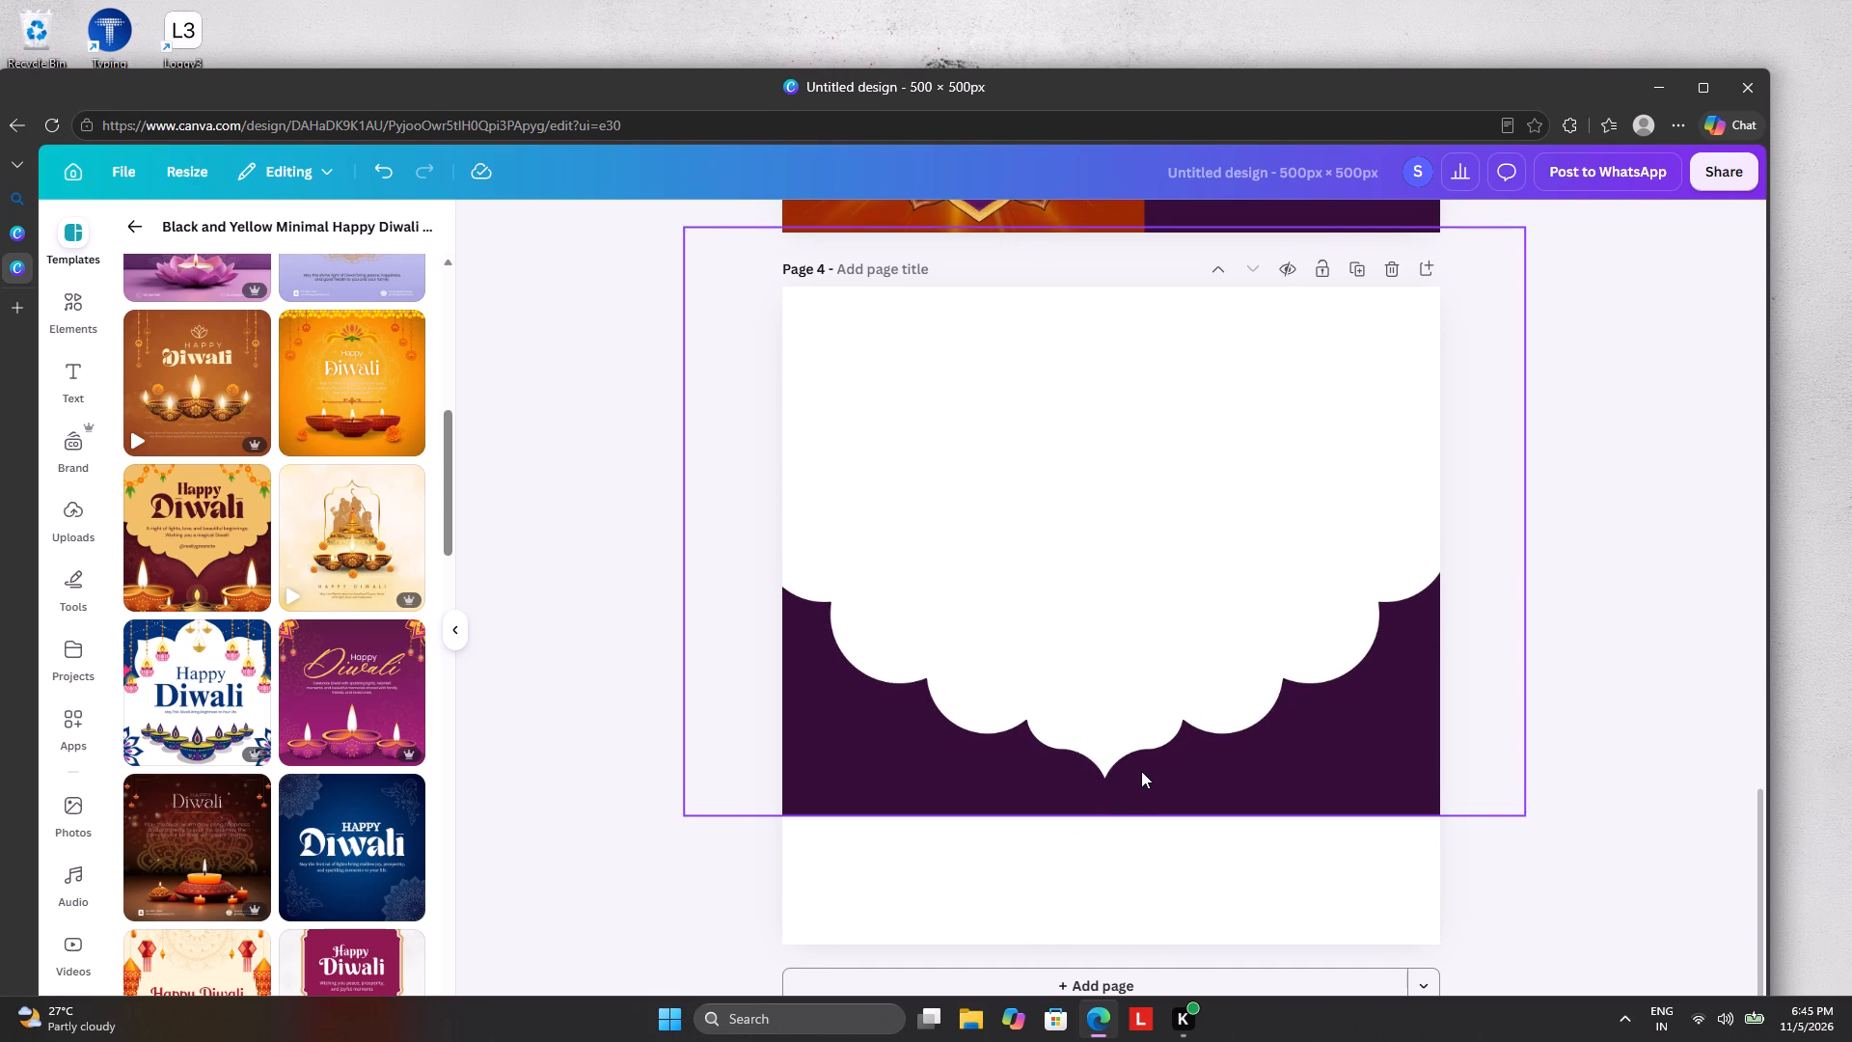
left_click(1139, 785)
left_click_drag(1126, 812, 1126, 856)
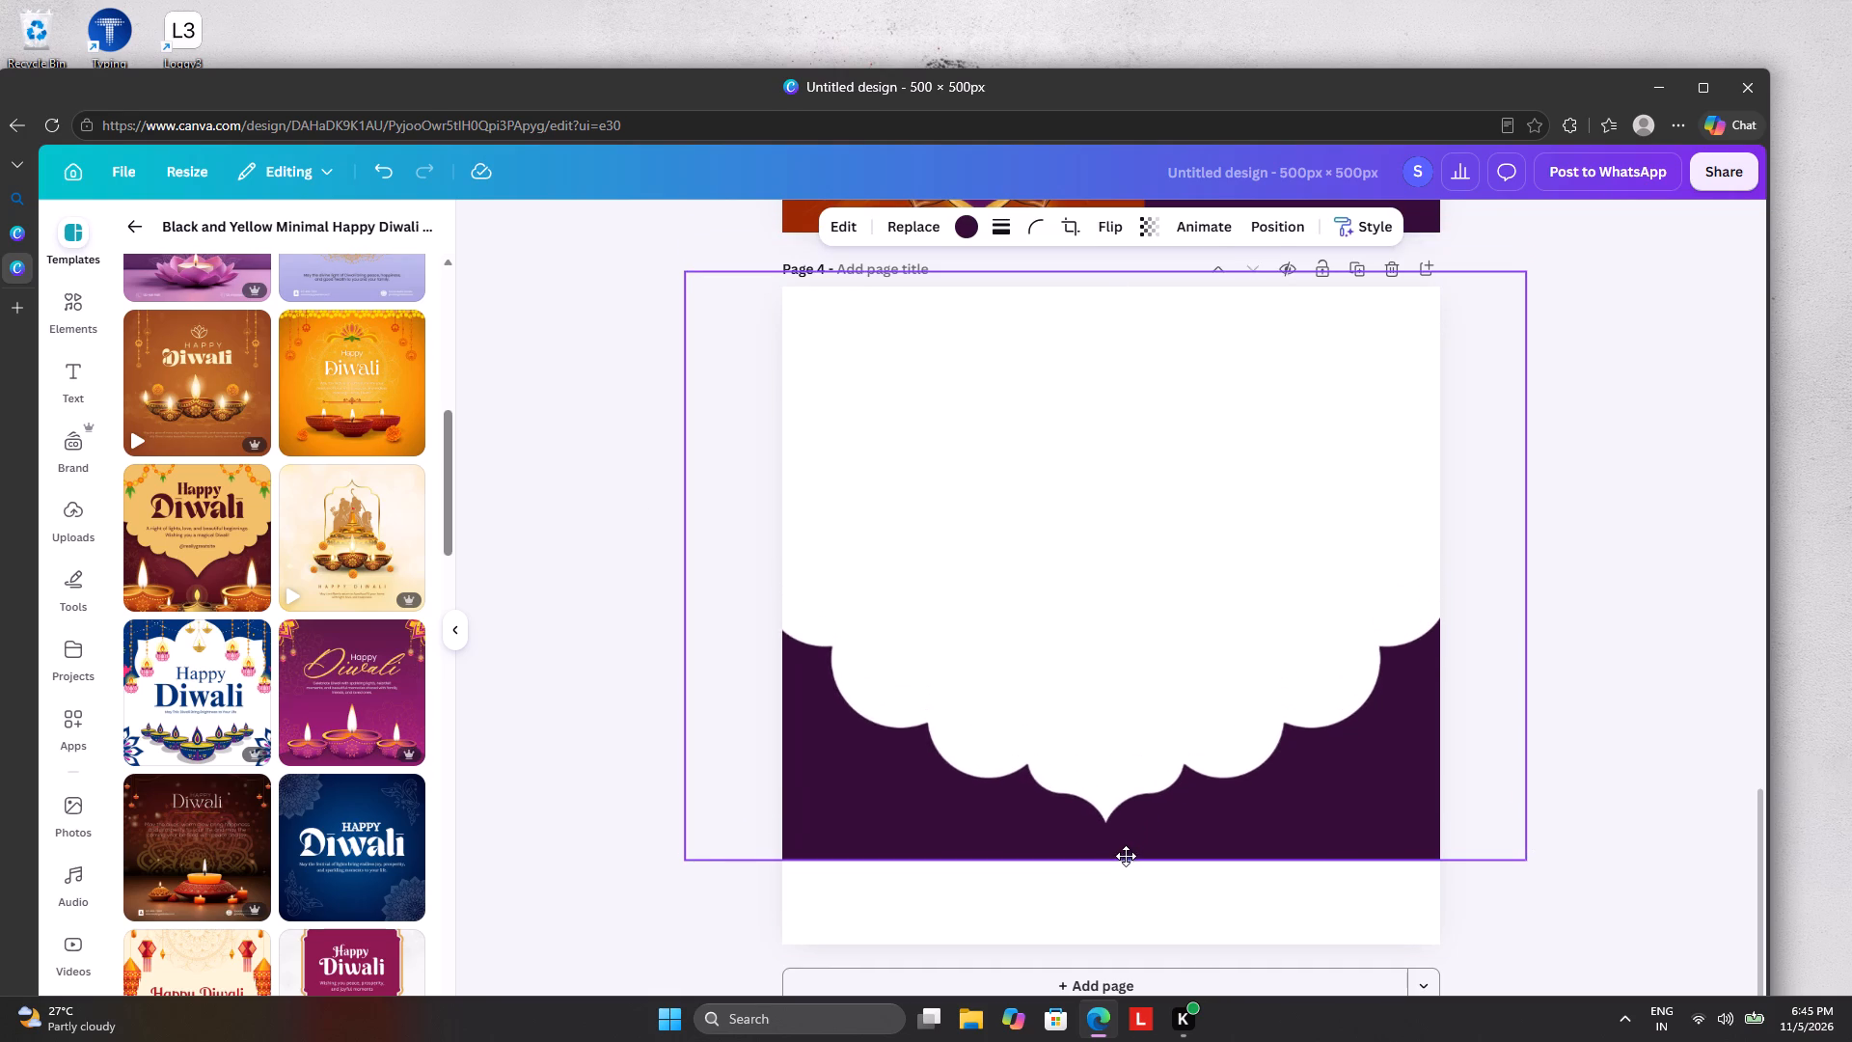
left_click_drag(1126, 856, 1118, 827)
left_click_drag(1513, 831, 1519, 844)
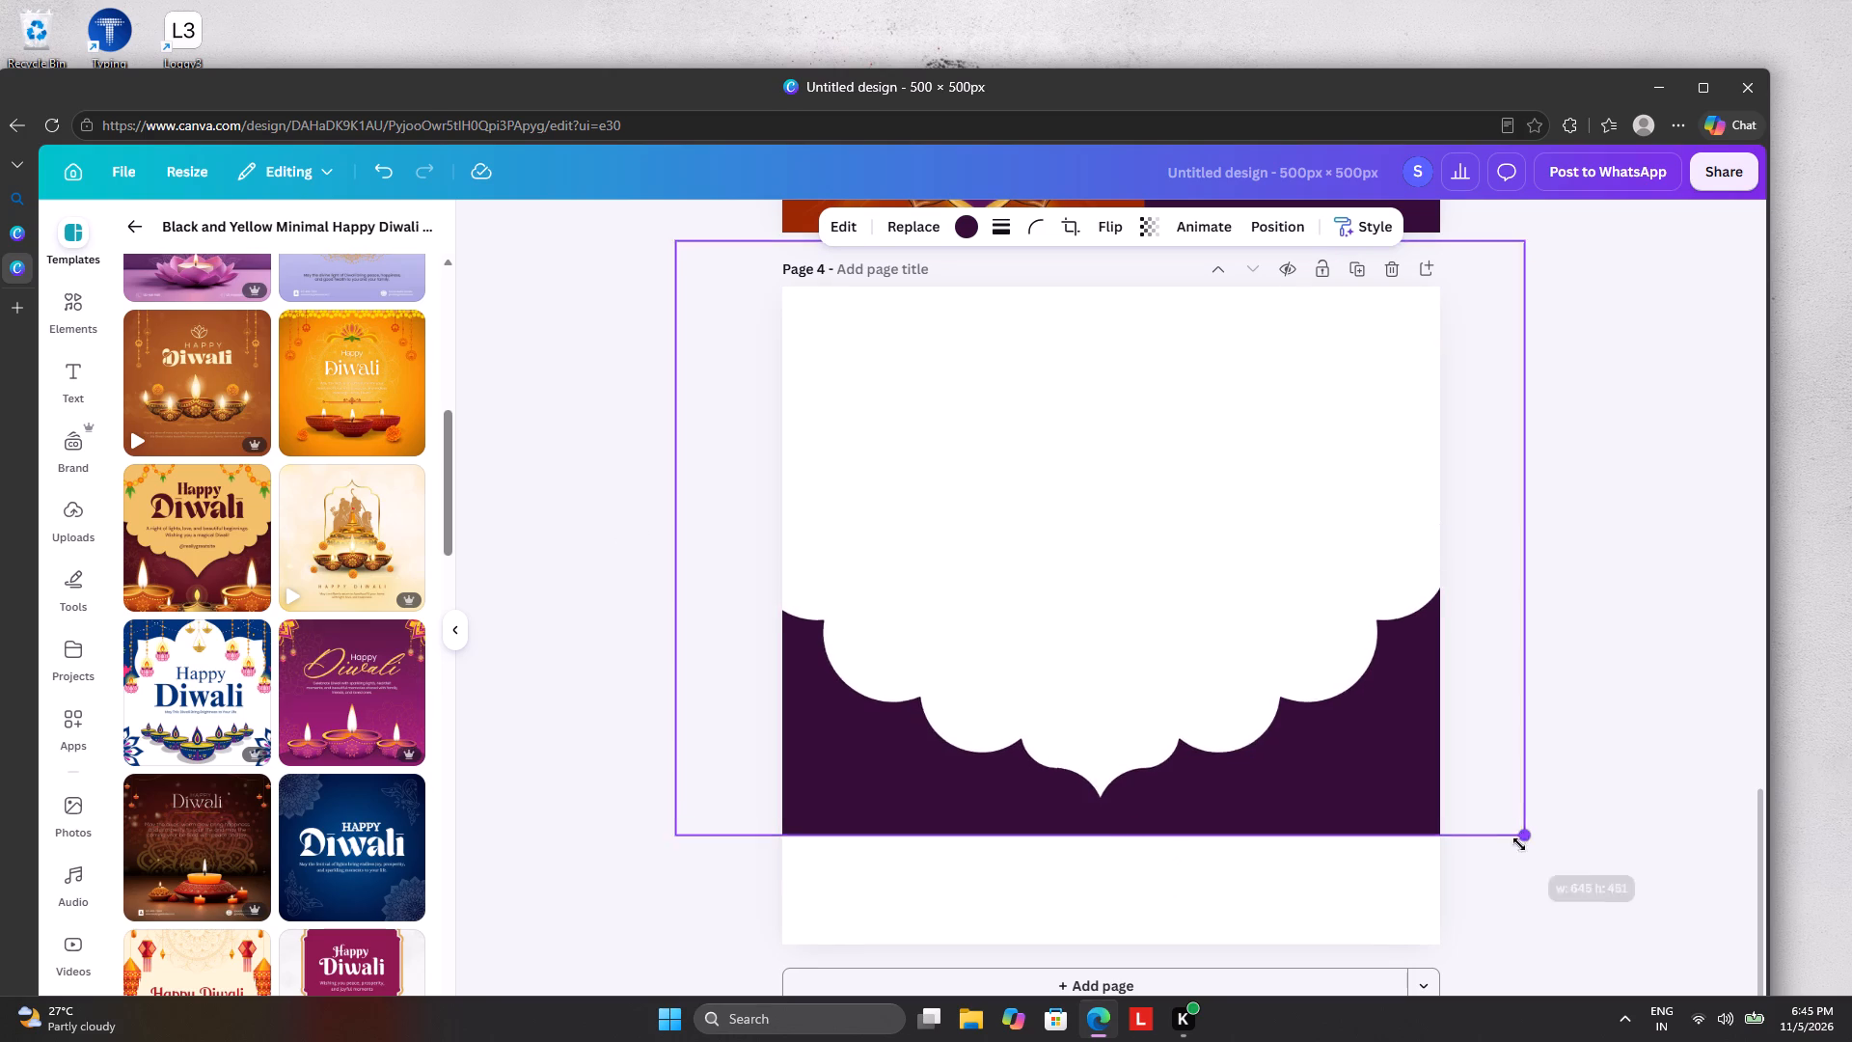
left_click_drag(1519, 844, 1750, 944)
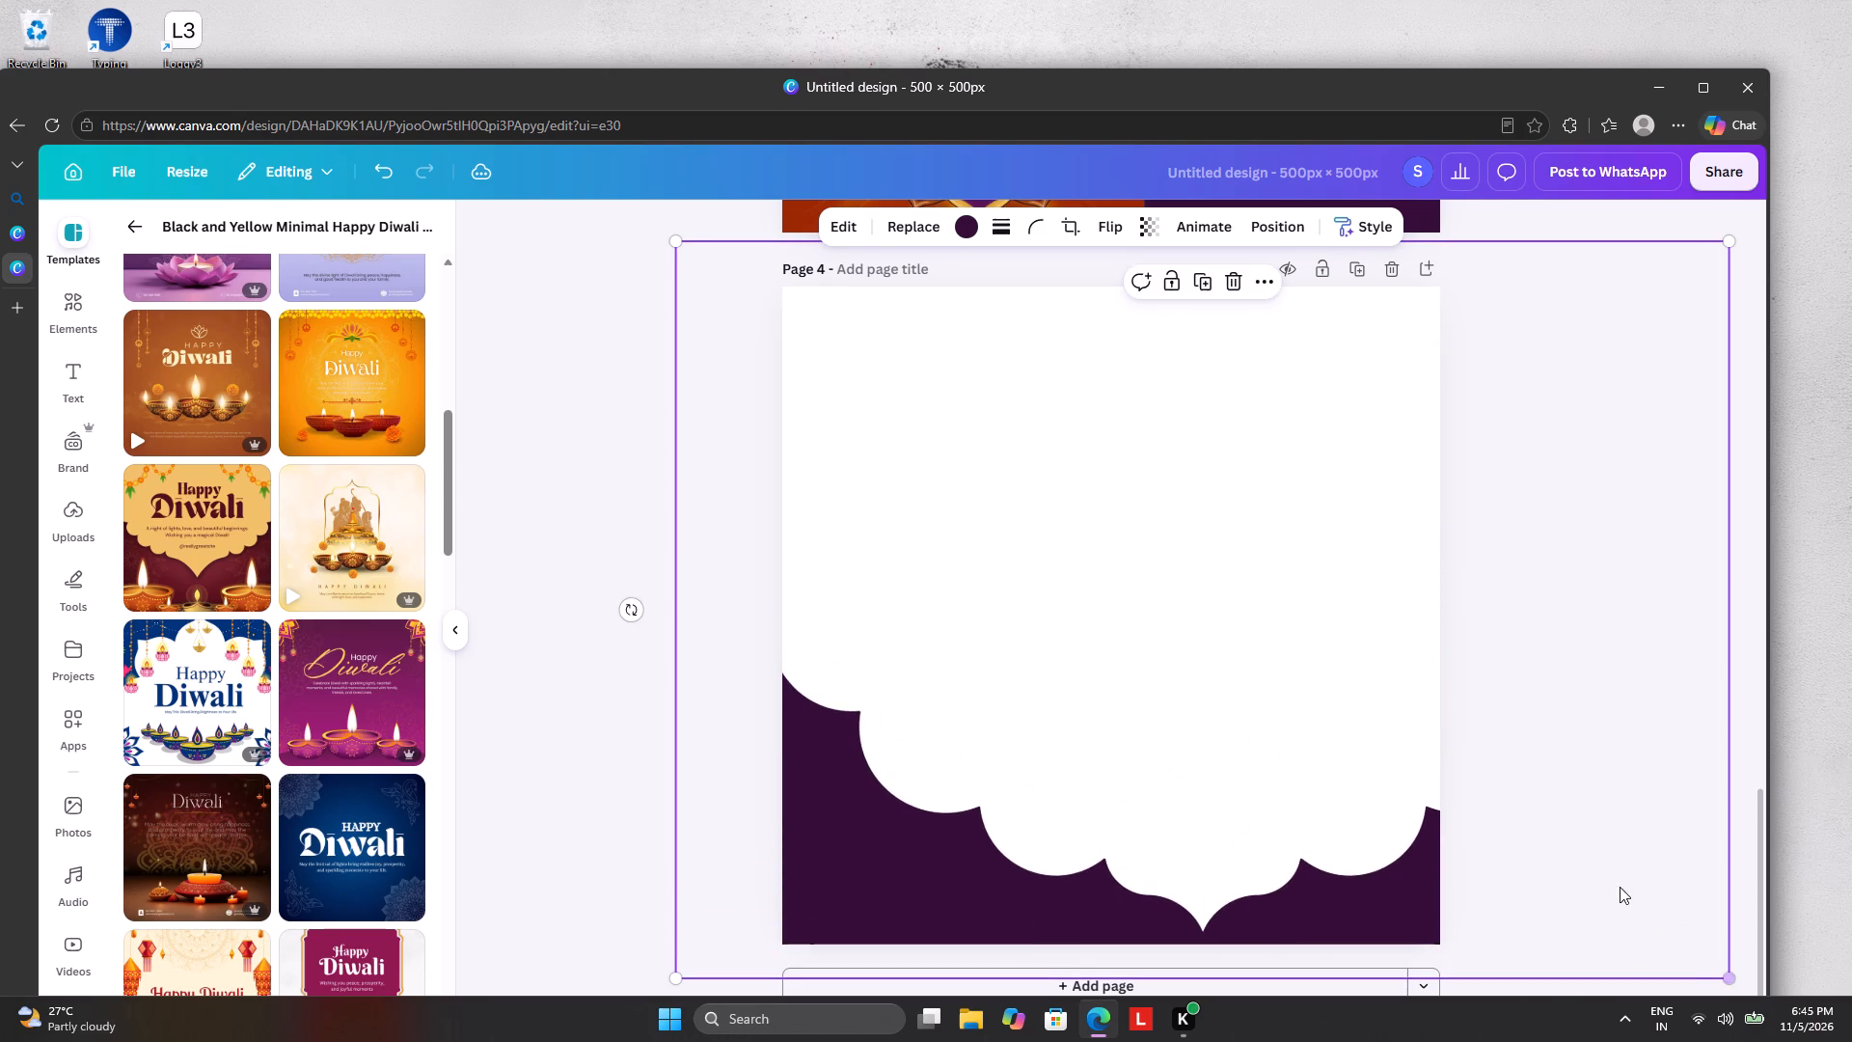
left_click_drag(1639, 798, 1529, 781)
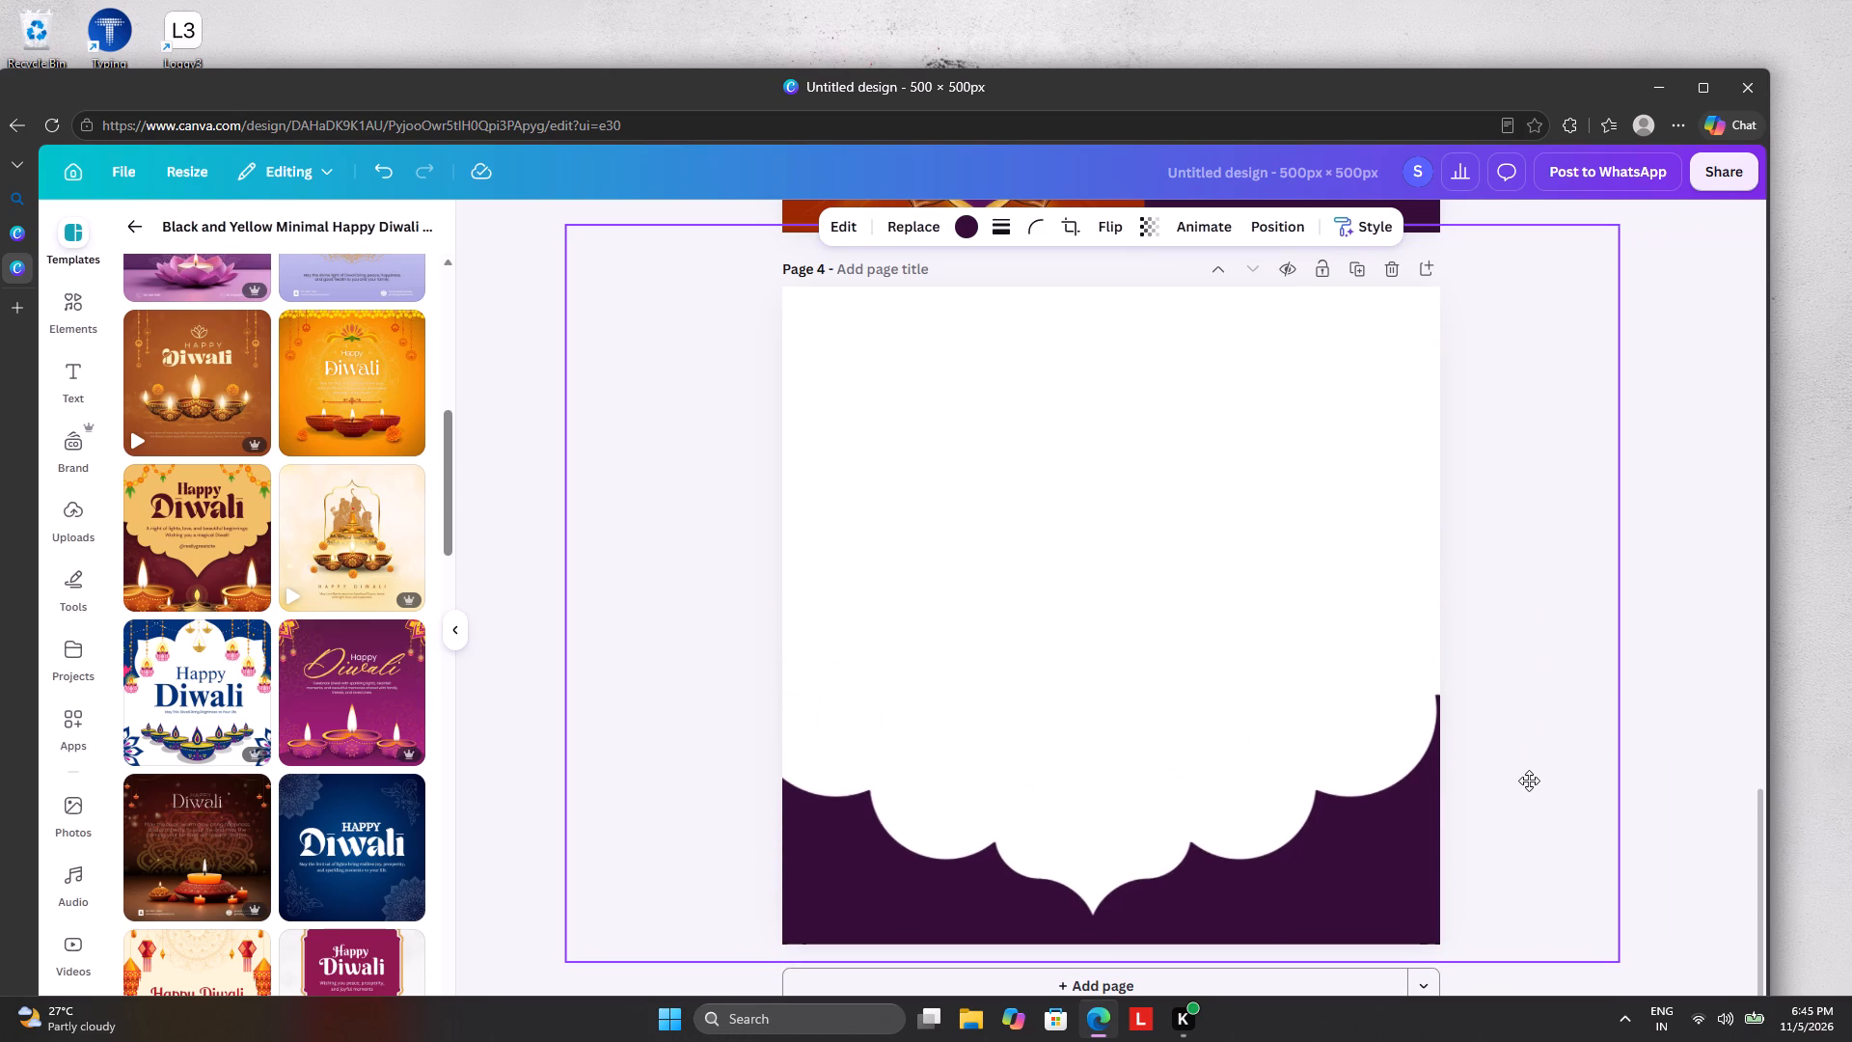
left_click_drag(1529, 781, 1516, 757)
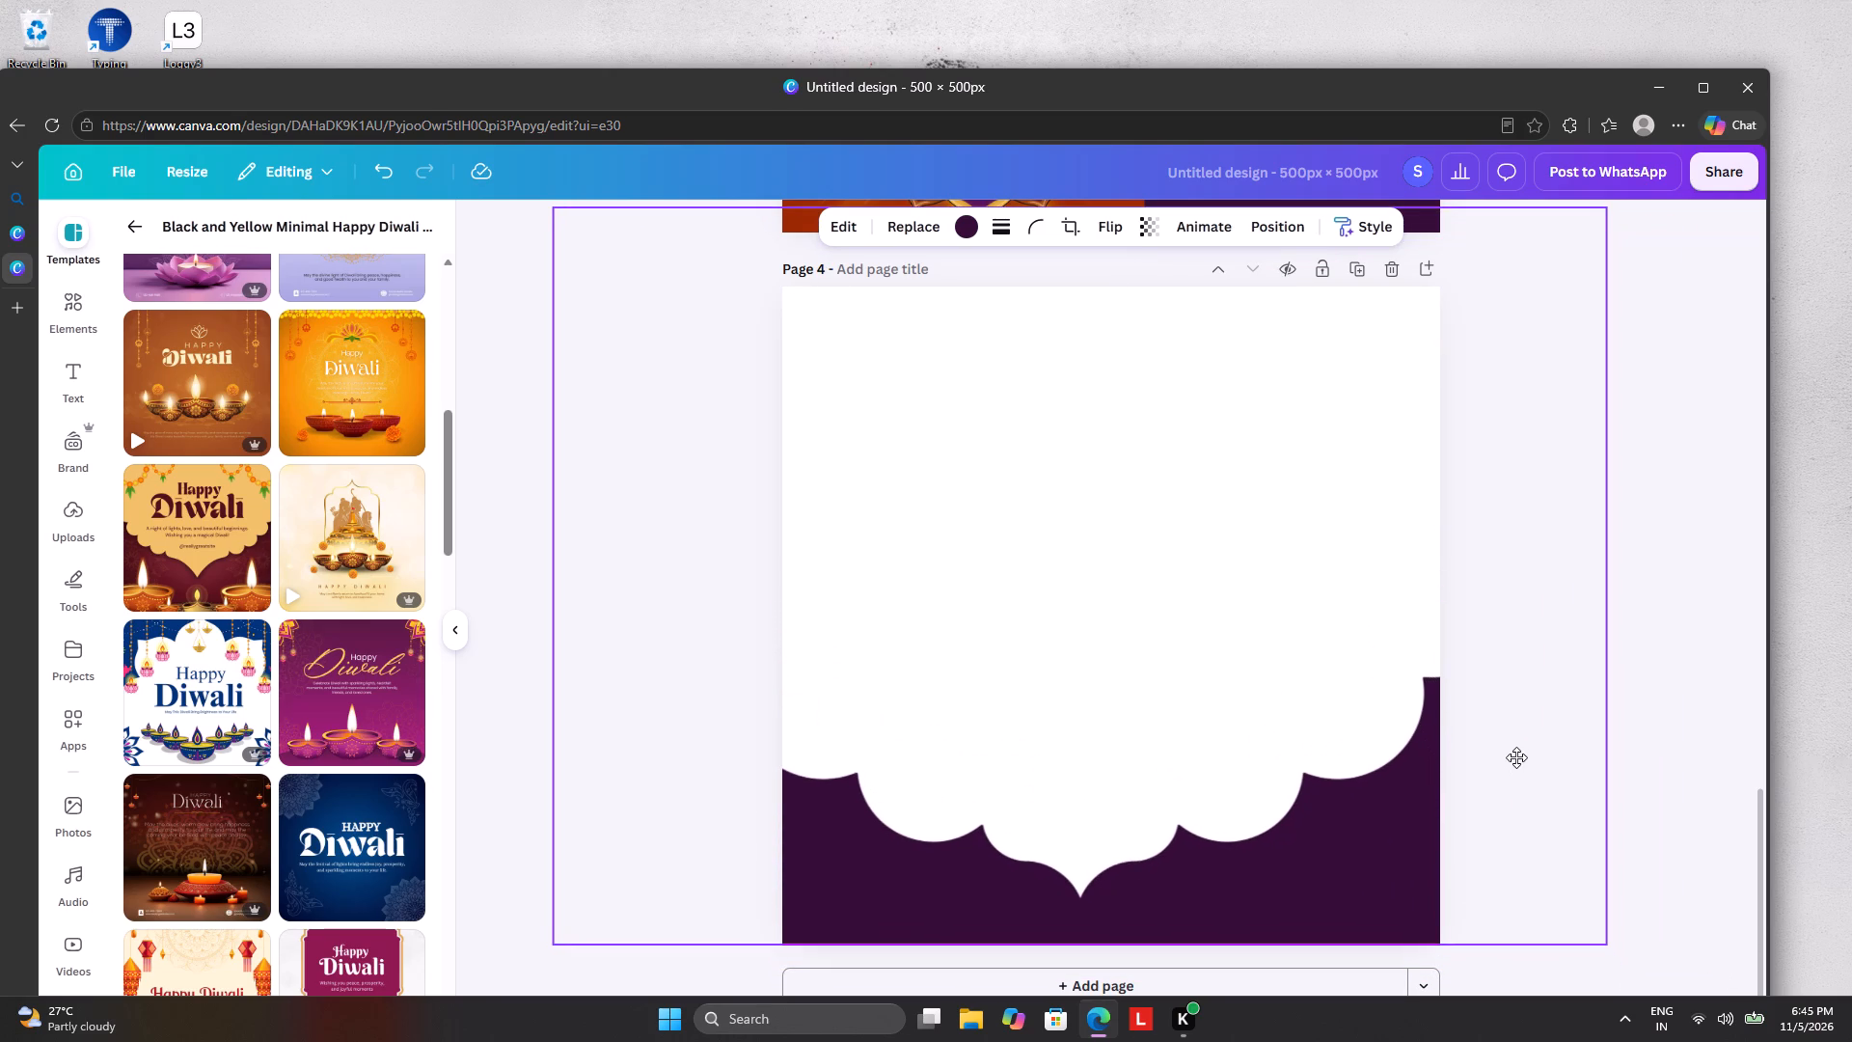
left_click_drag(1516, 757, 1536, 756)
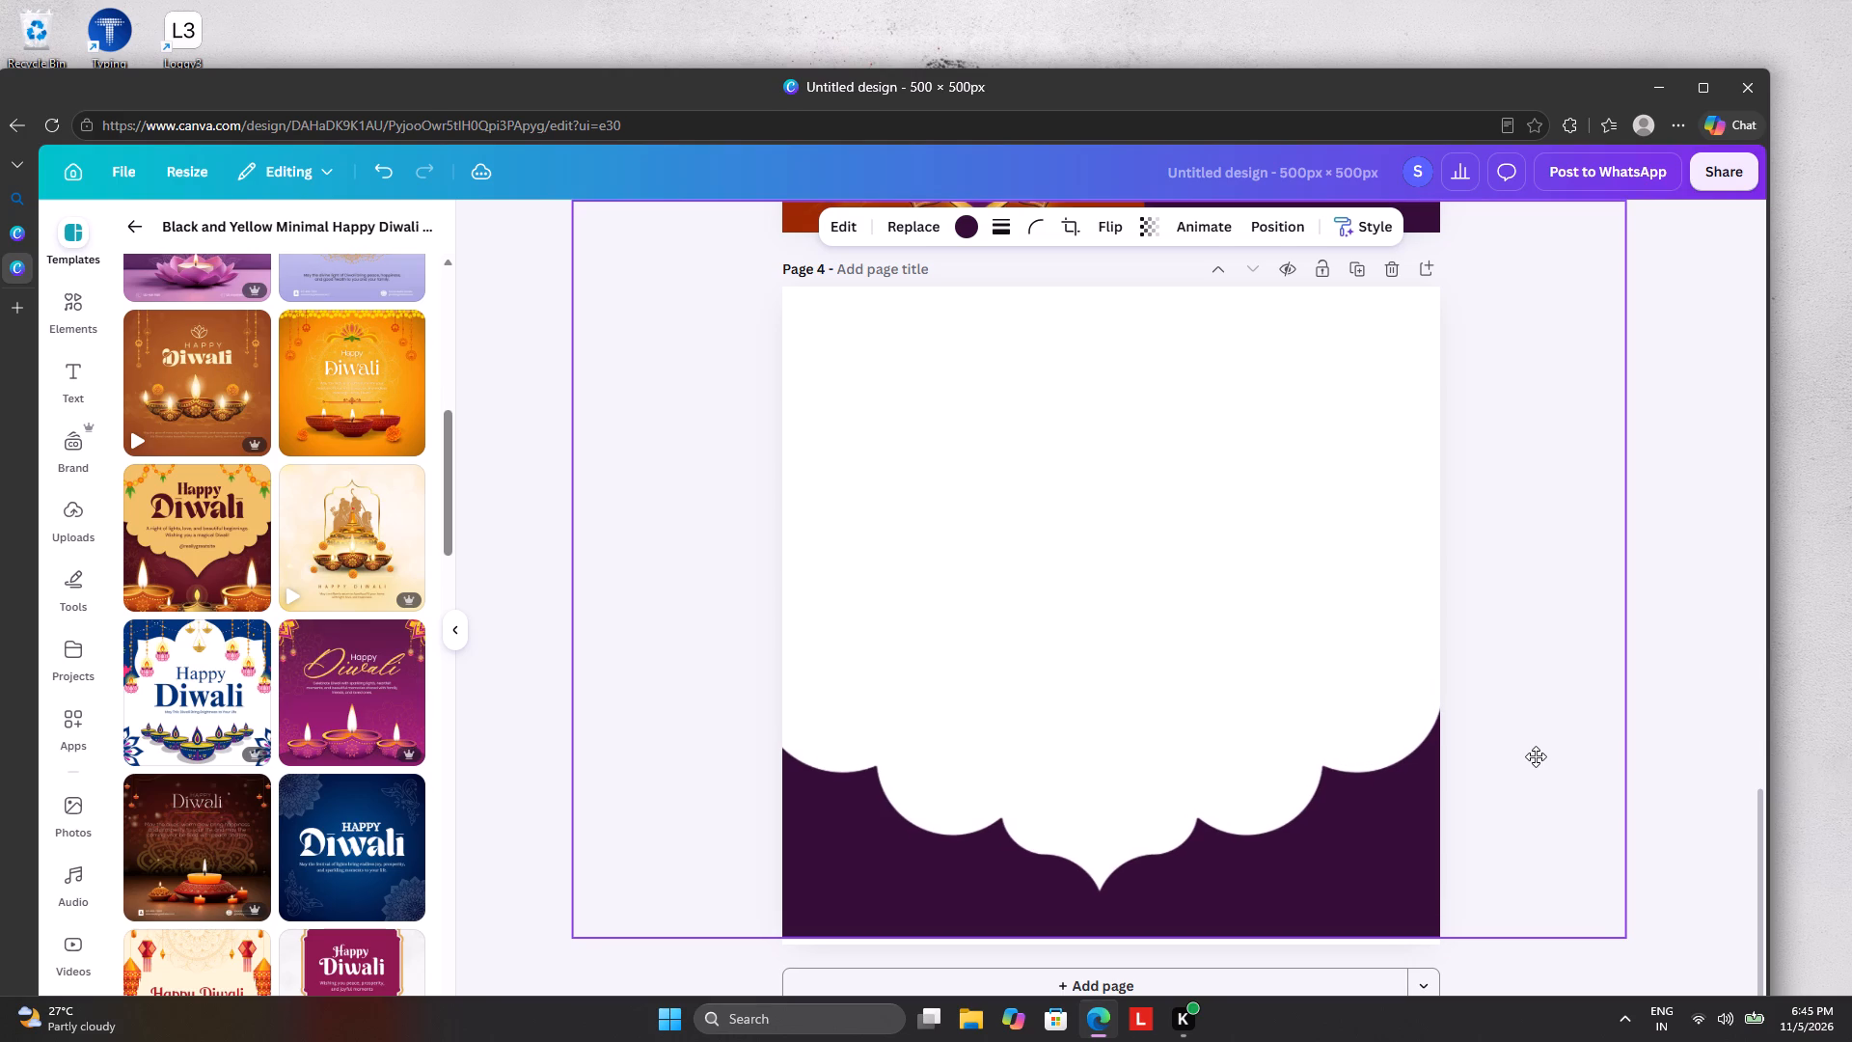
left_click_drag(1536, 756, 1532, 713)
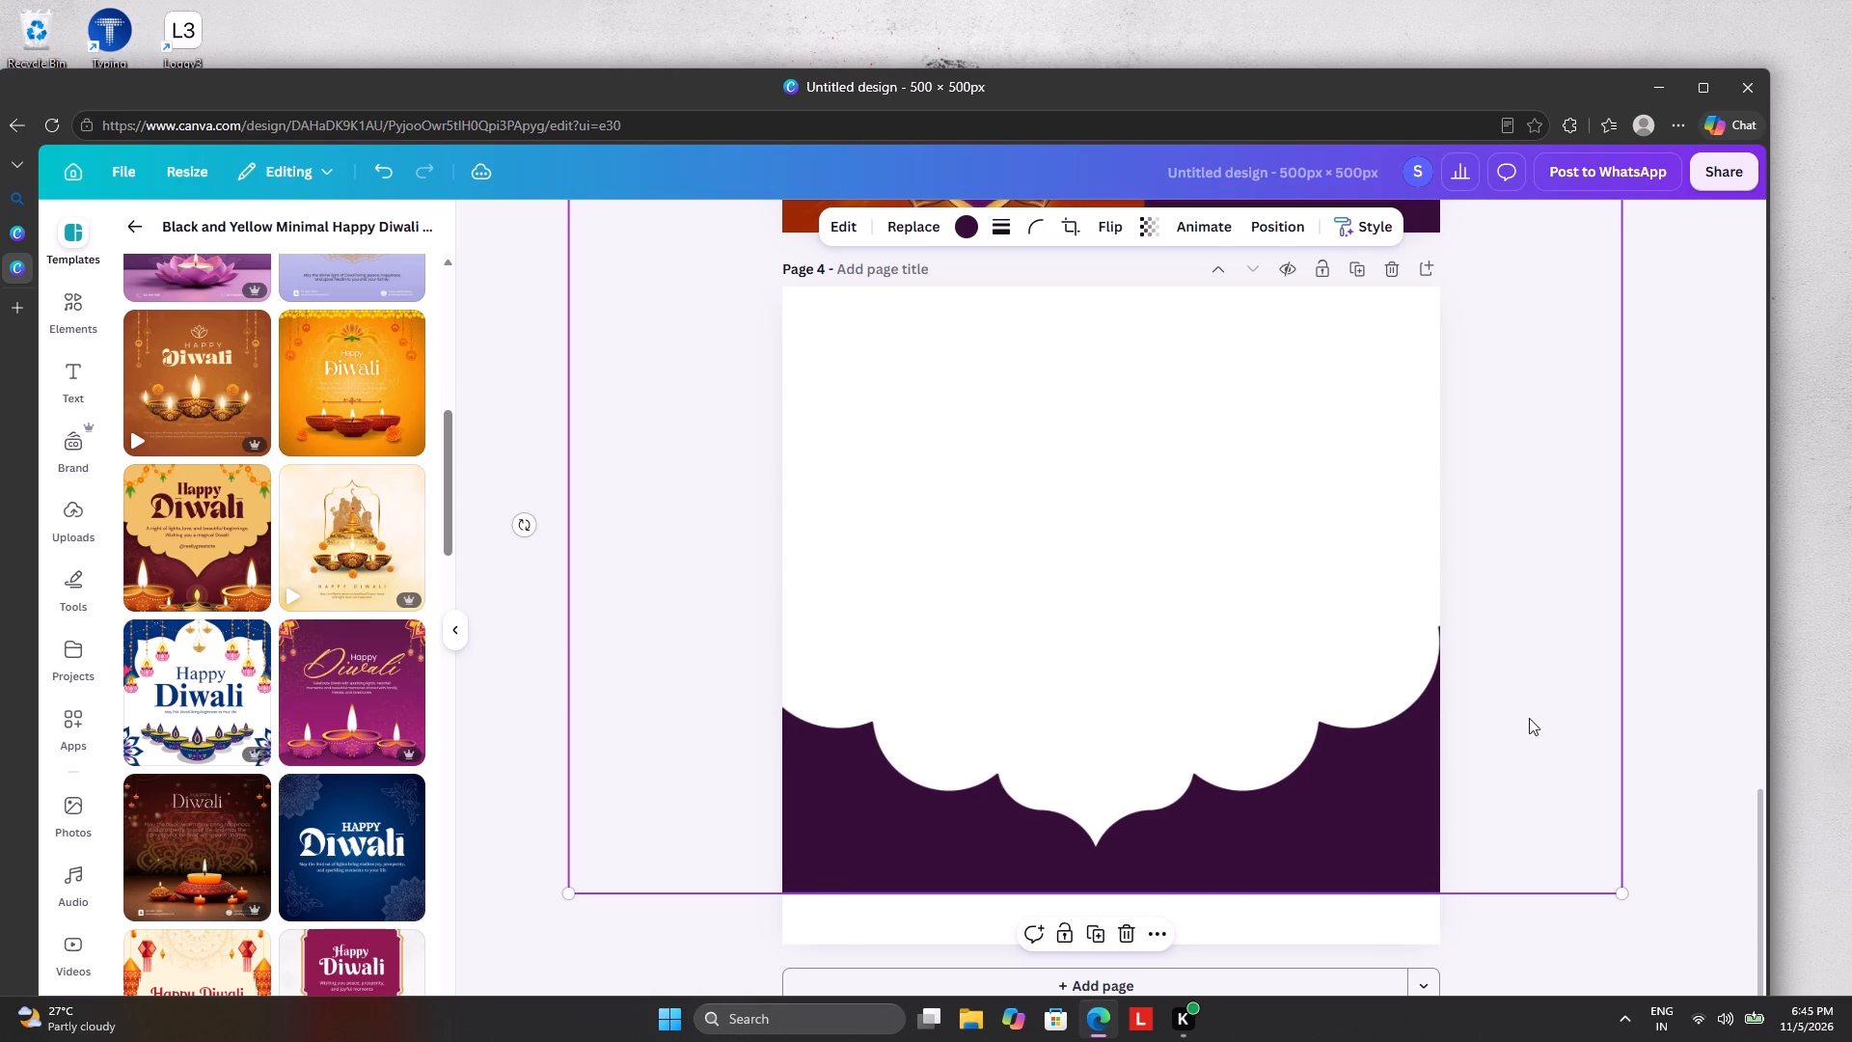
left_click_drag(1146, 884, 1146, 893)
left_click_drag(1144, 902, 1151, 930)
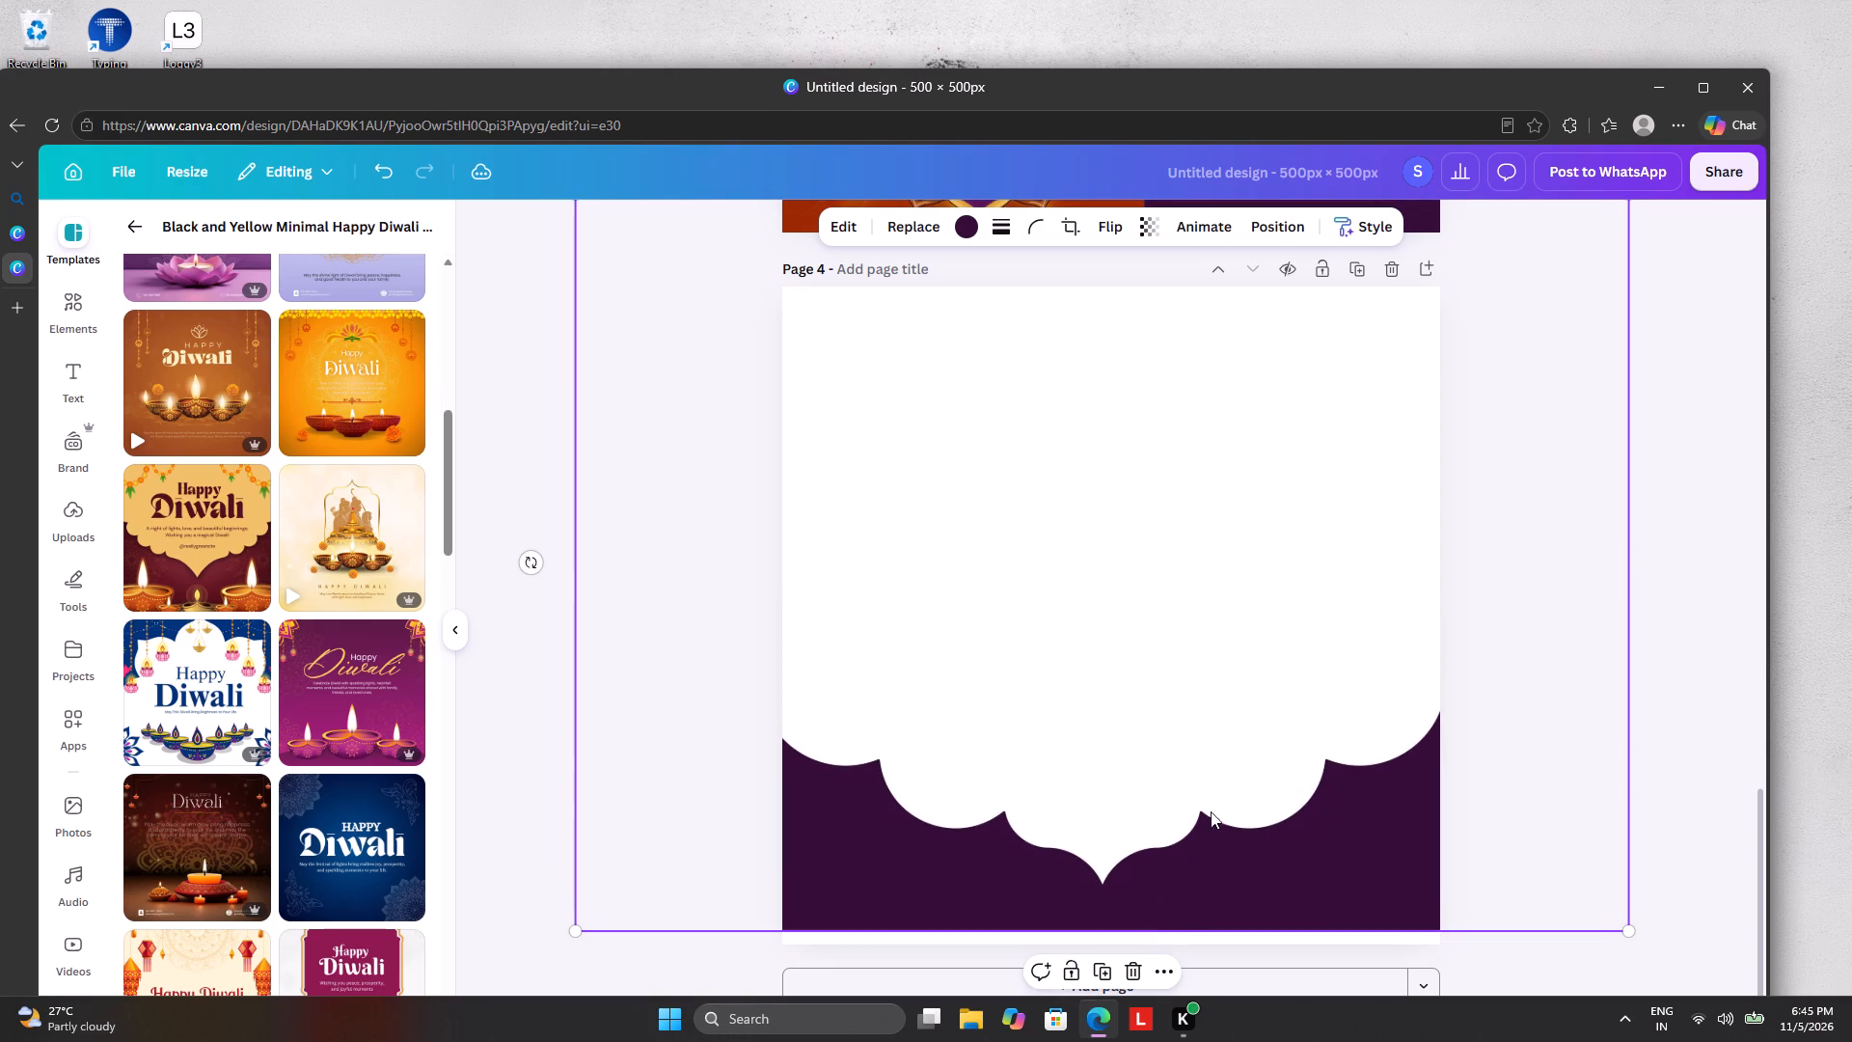
Delete the purple arch graphic from page 4.
left_click(1134, 967)
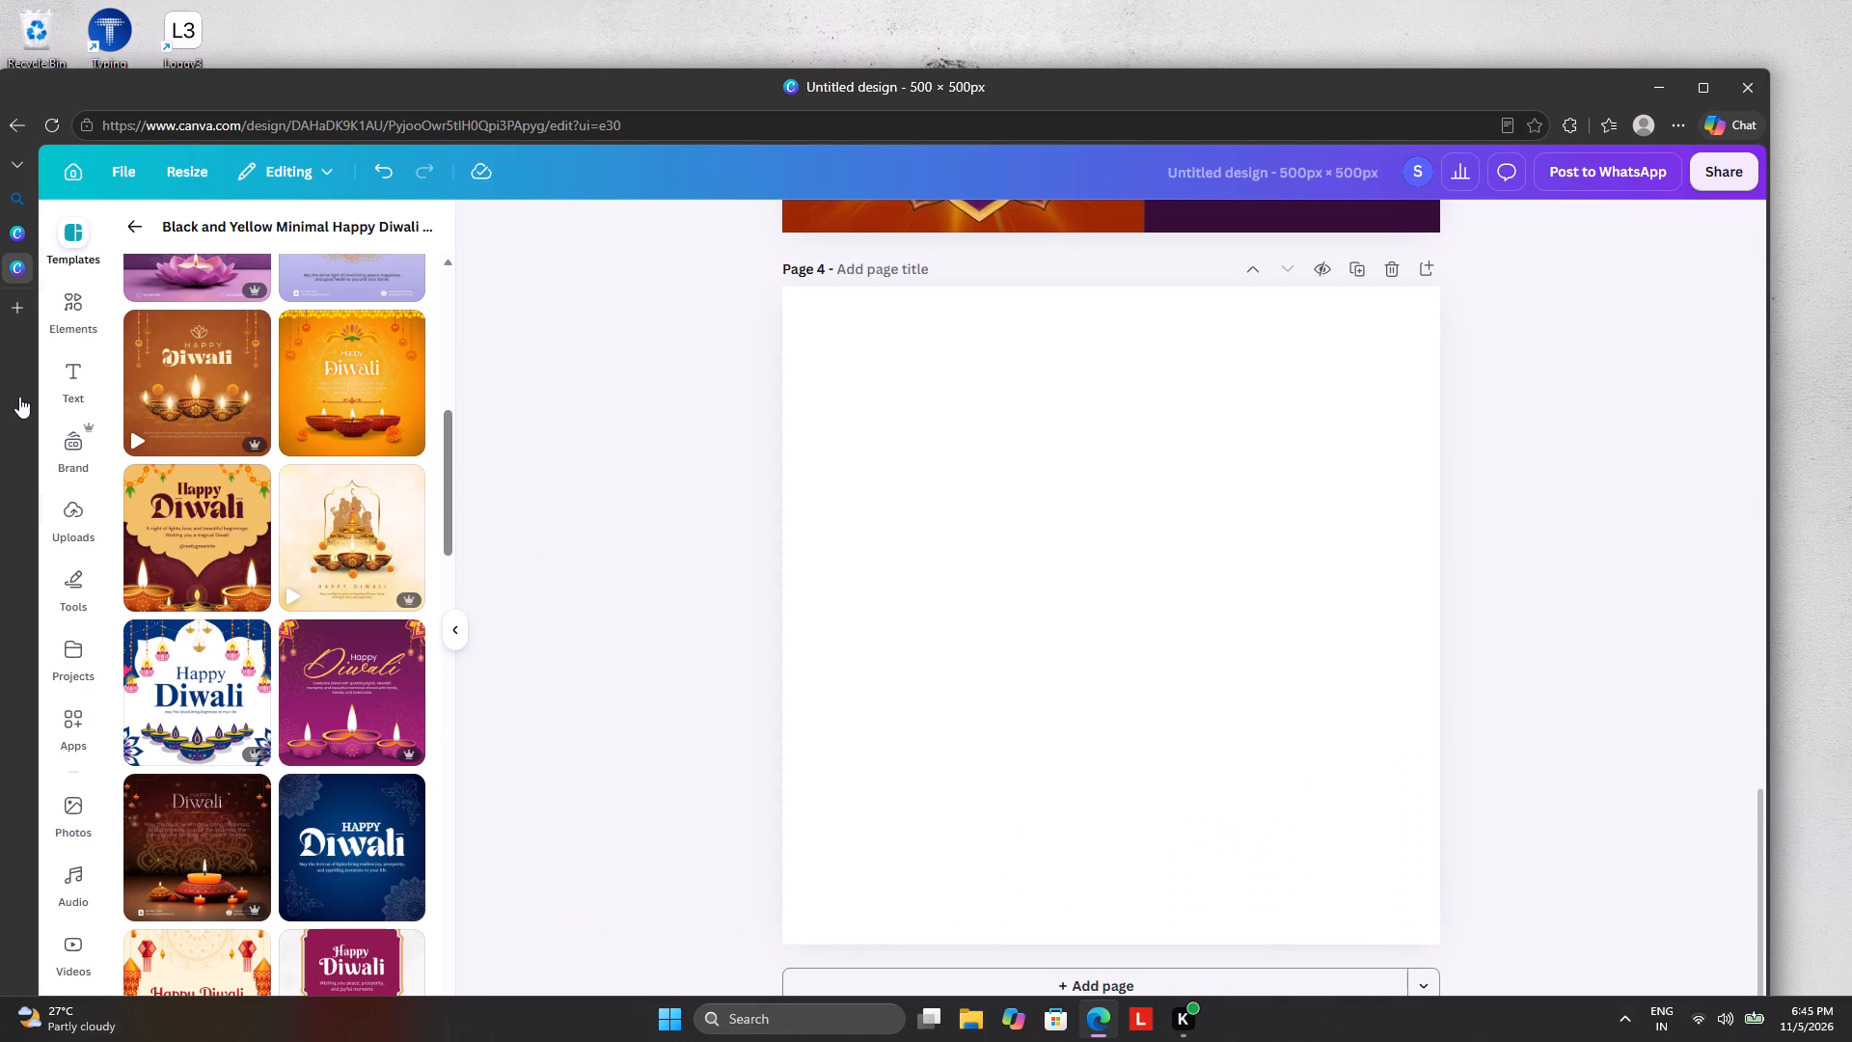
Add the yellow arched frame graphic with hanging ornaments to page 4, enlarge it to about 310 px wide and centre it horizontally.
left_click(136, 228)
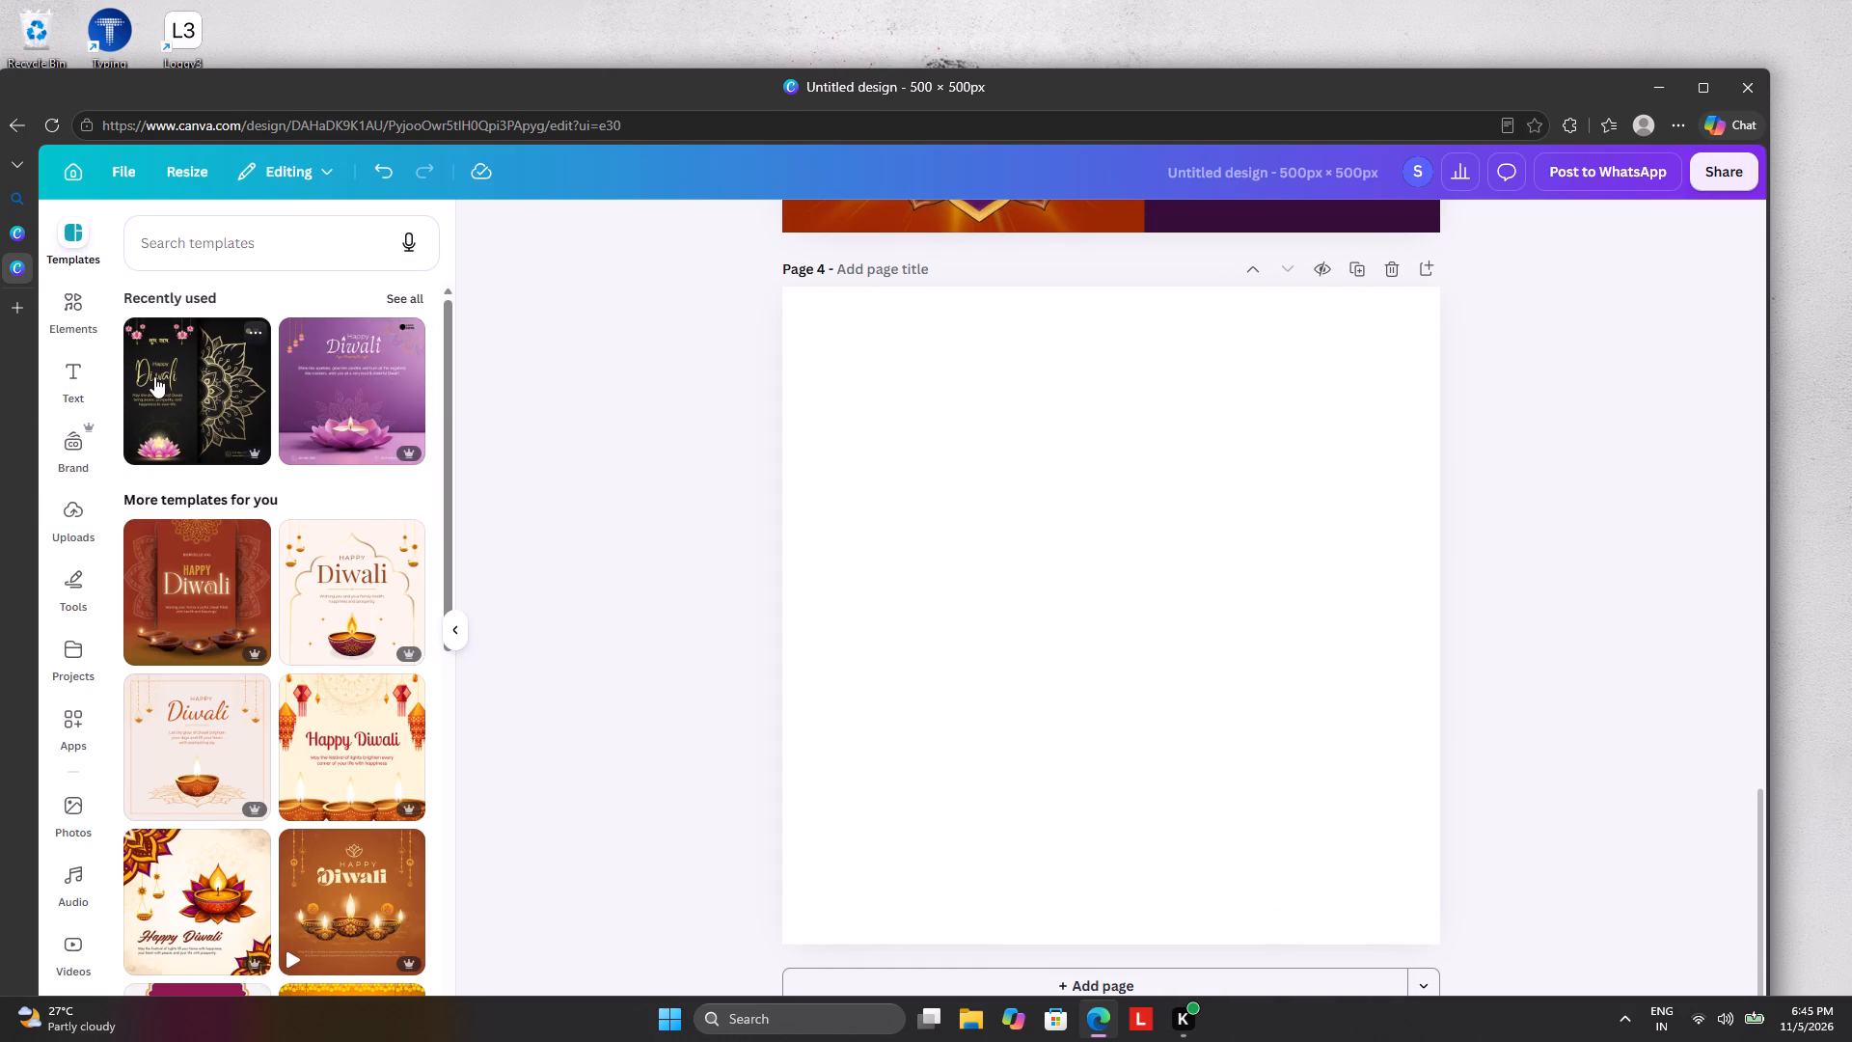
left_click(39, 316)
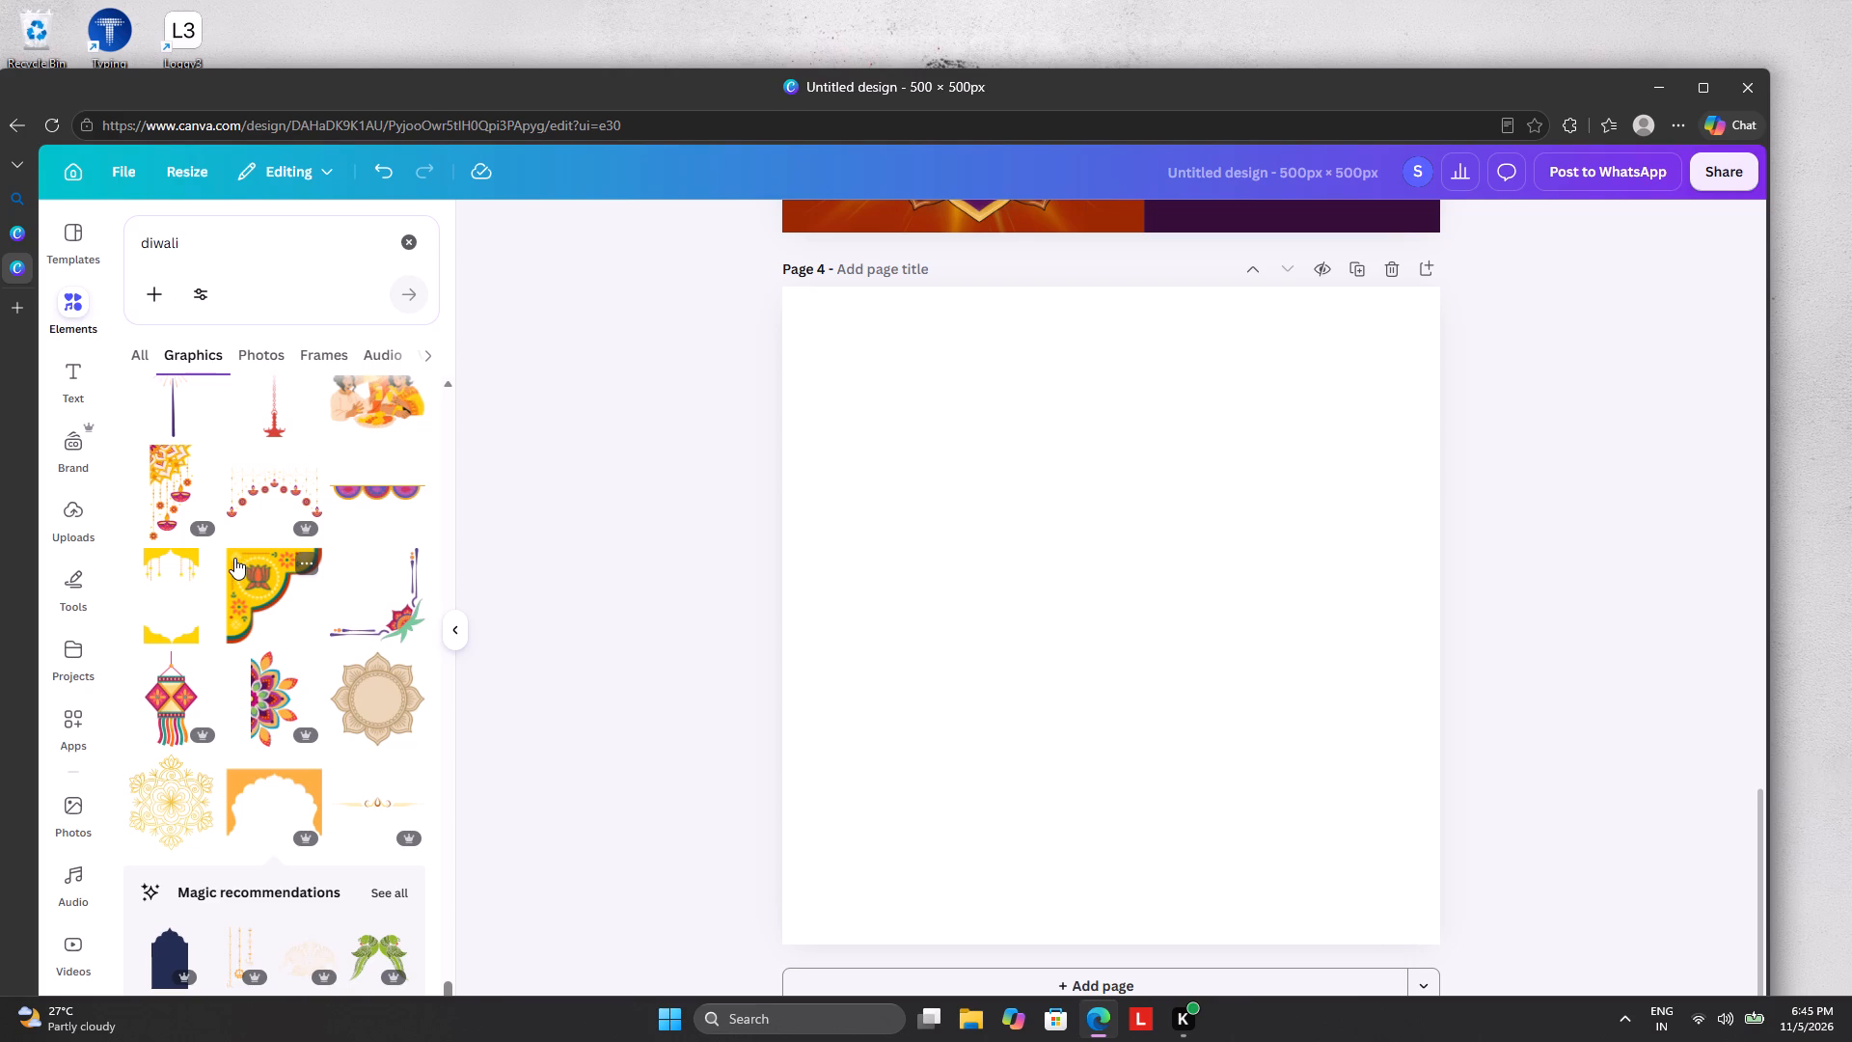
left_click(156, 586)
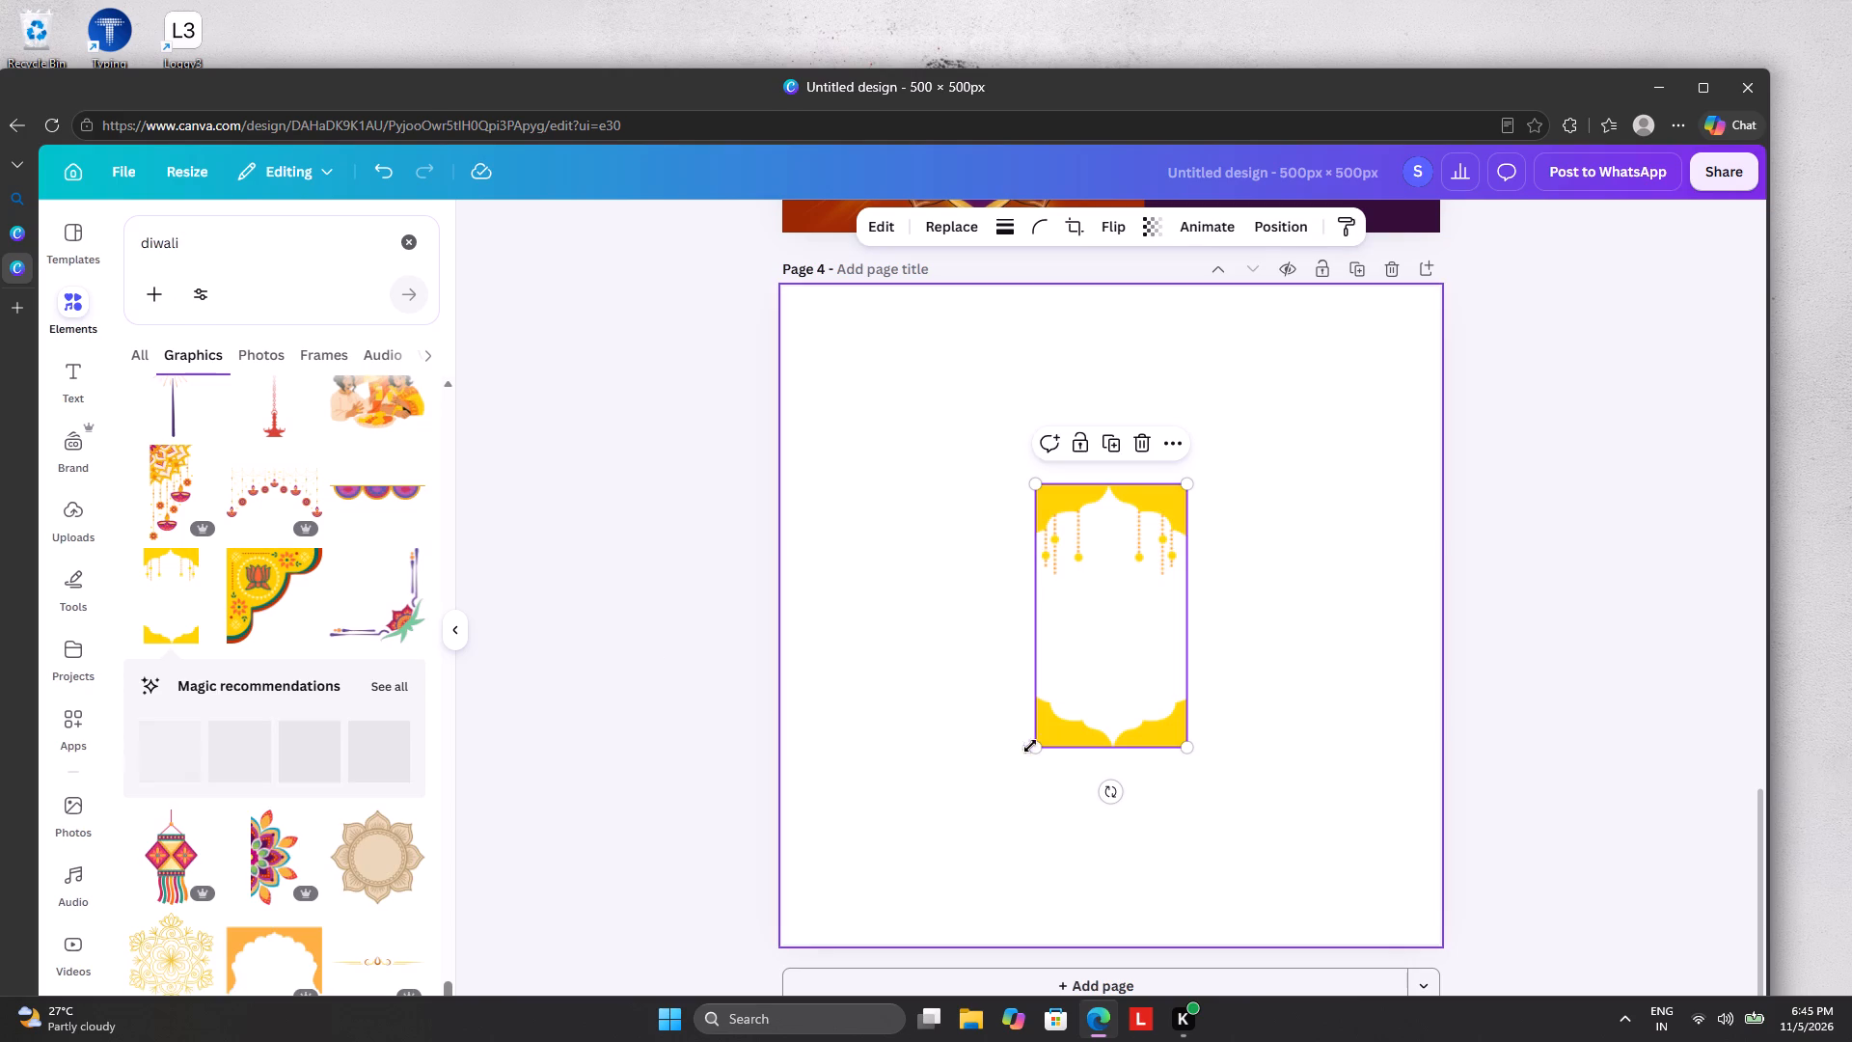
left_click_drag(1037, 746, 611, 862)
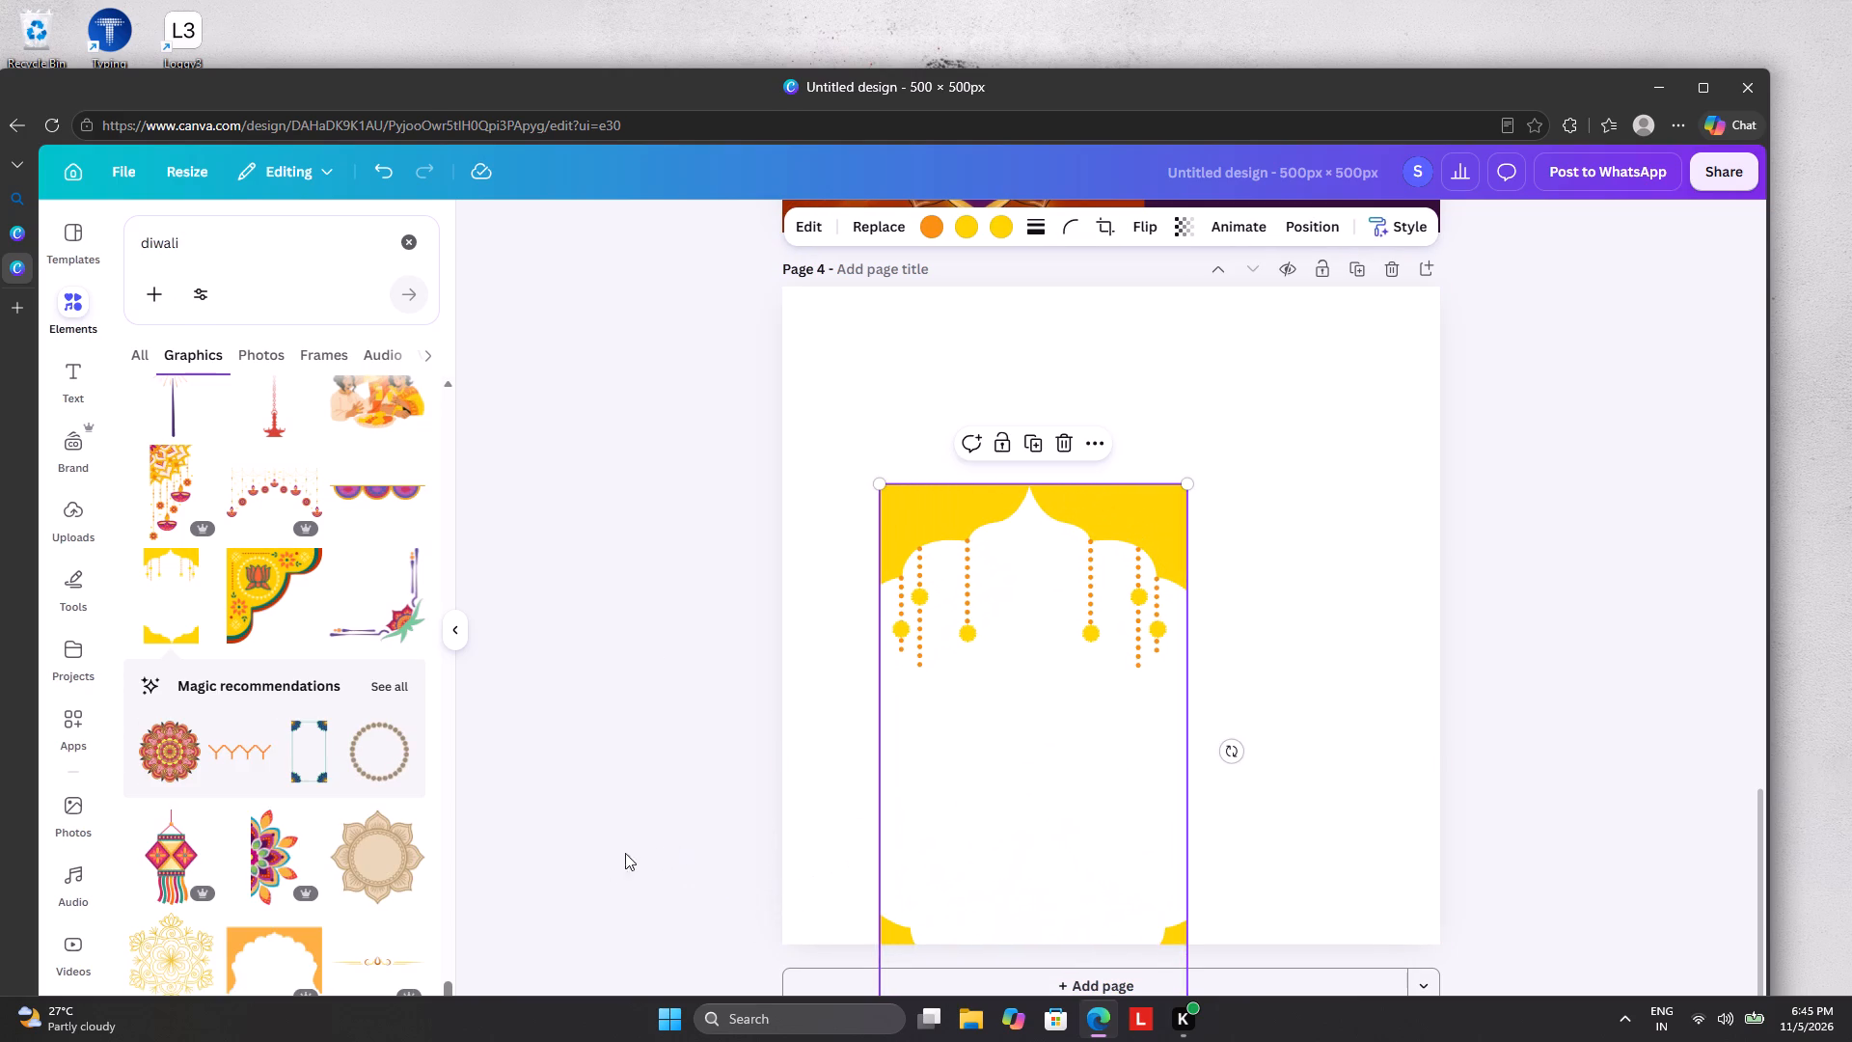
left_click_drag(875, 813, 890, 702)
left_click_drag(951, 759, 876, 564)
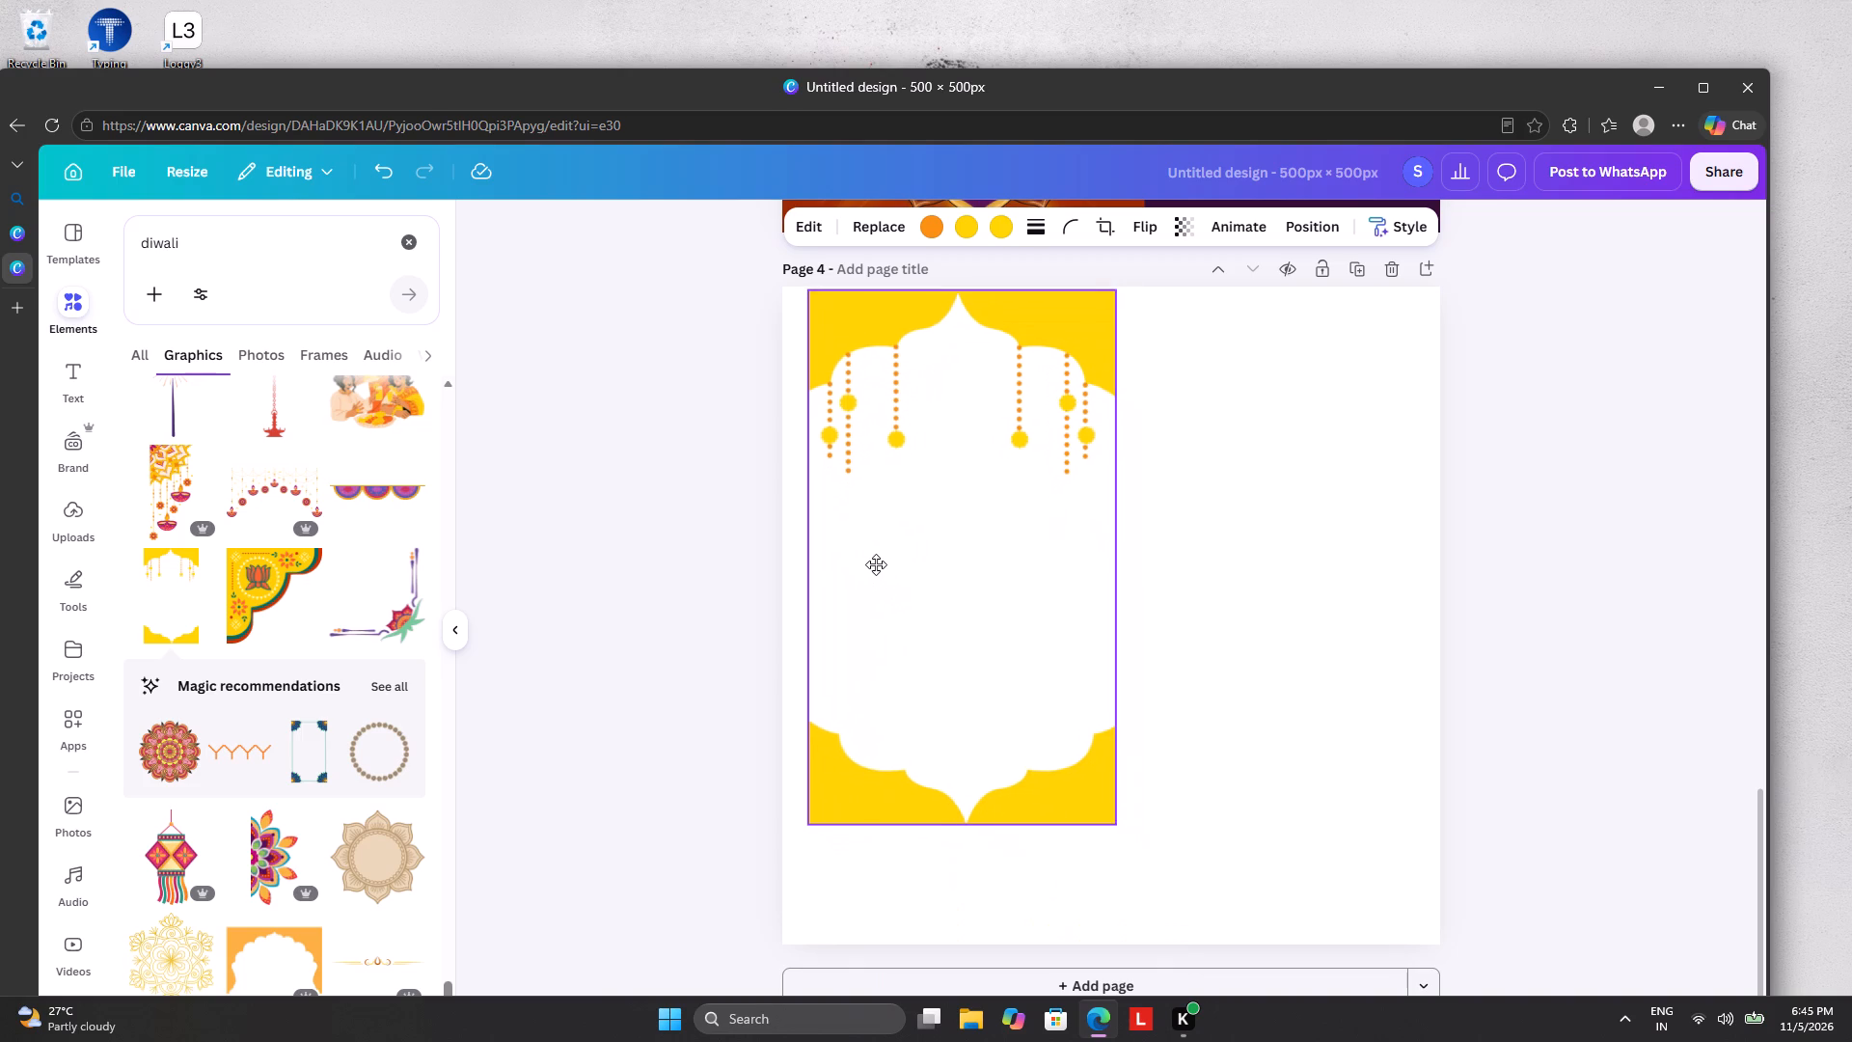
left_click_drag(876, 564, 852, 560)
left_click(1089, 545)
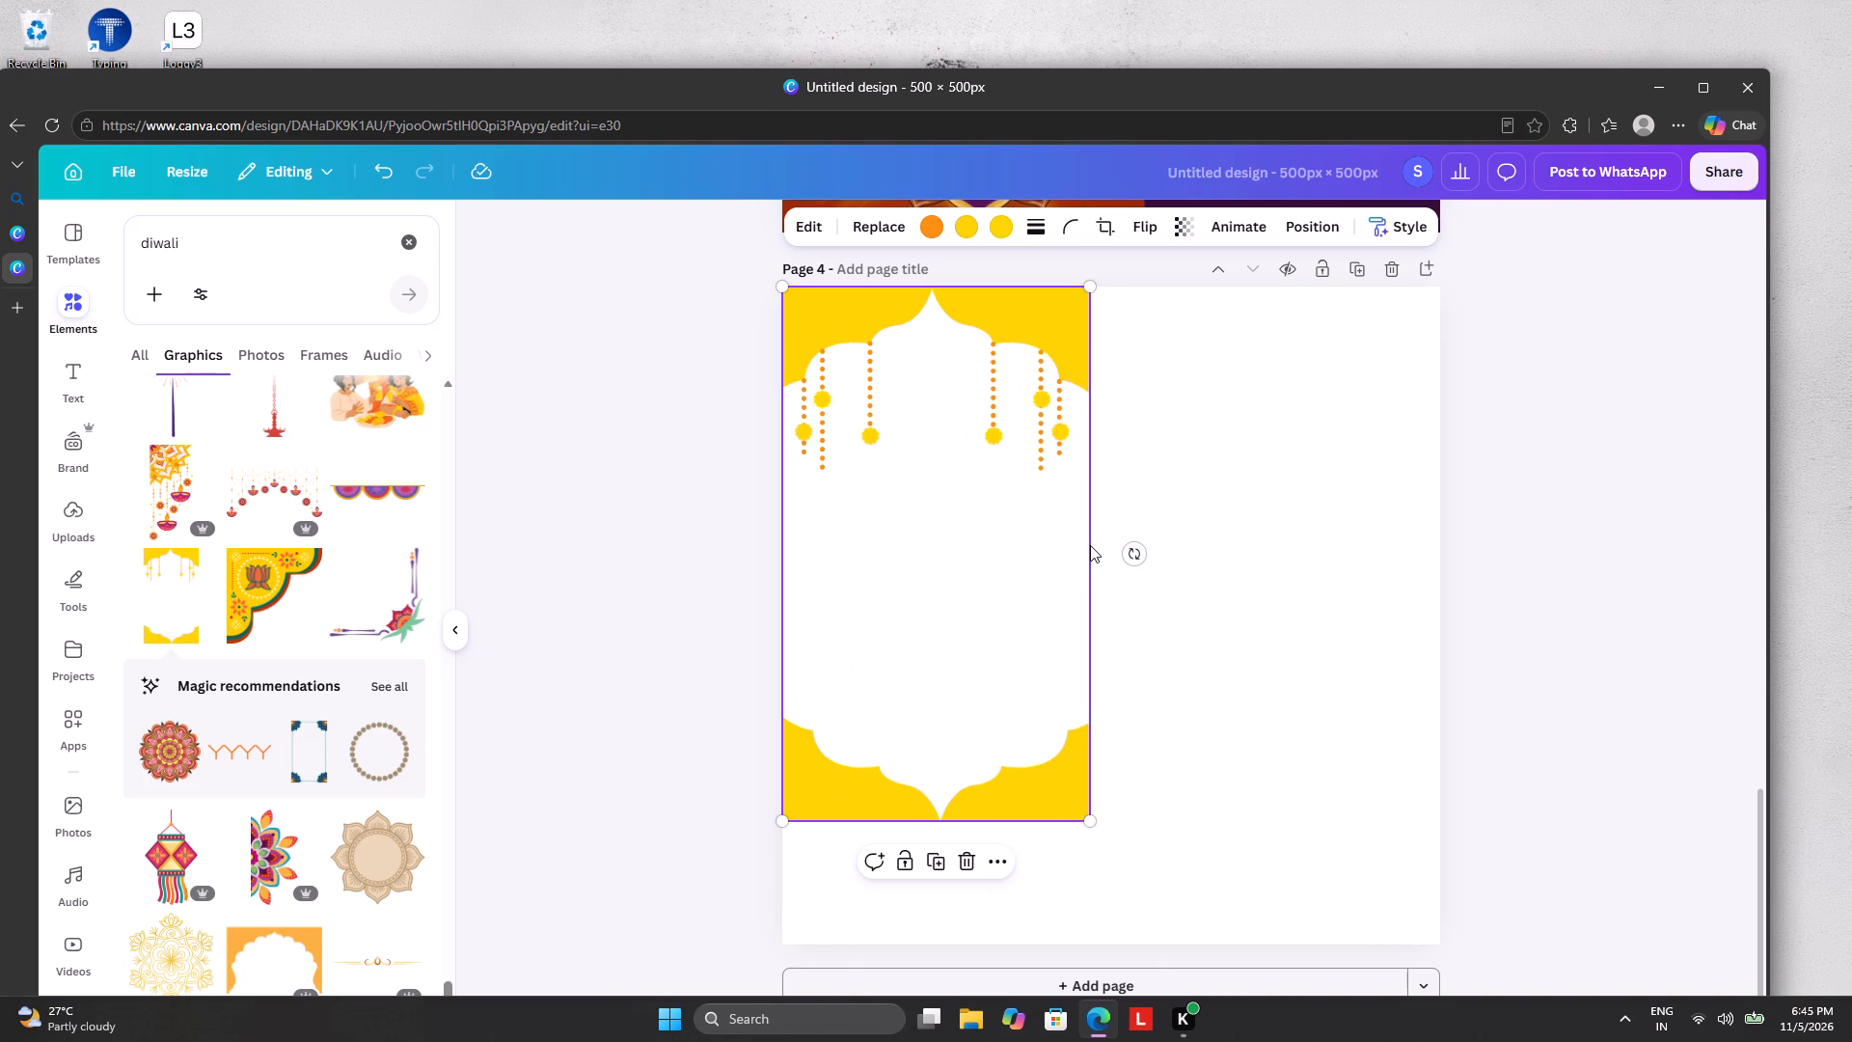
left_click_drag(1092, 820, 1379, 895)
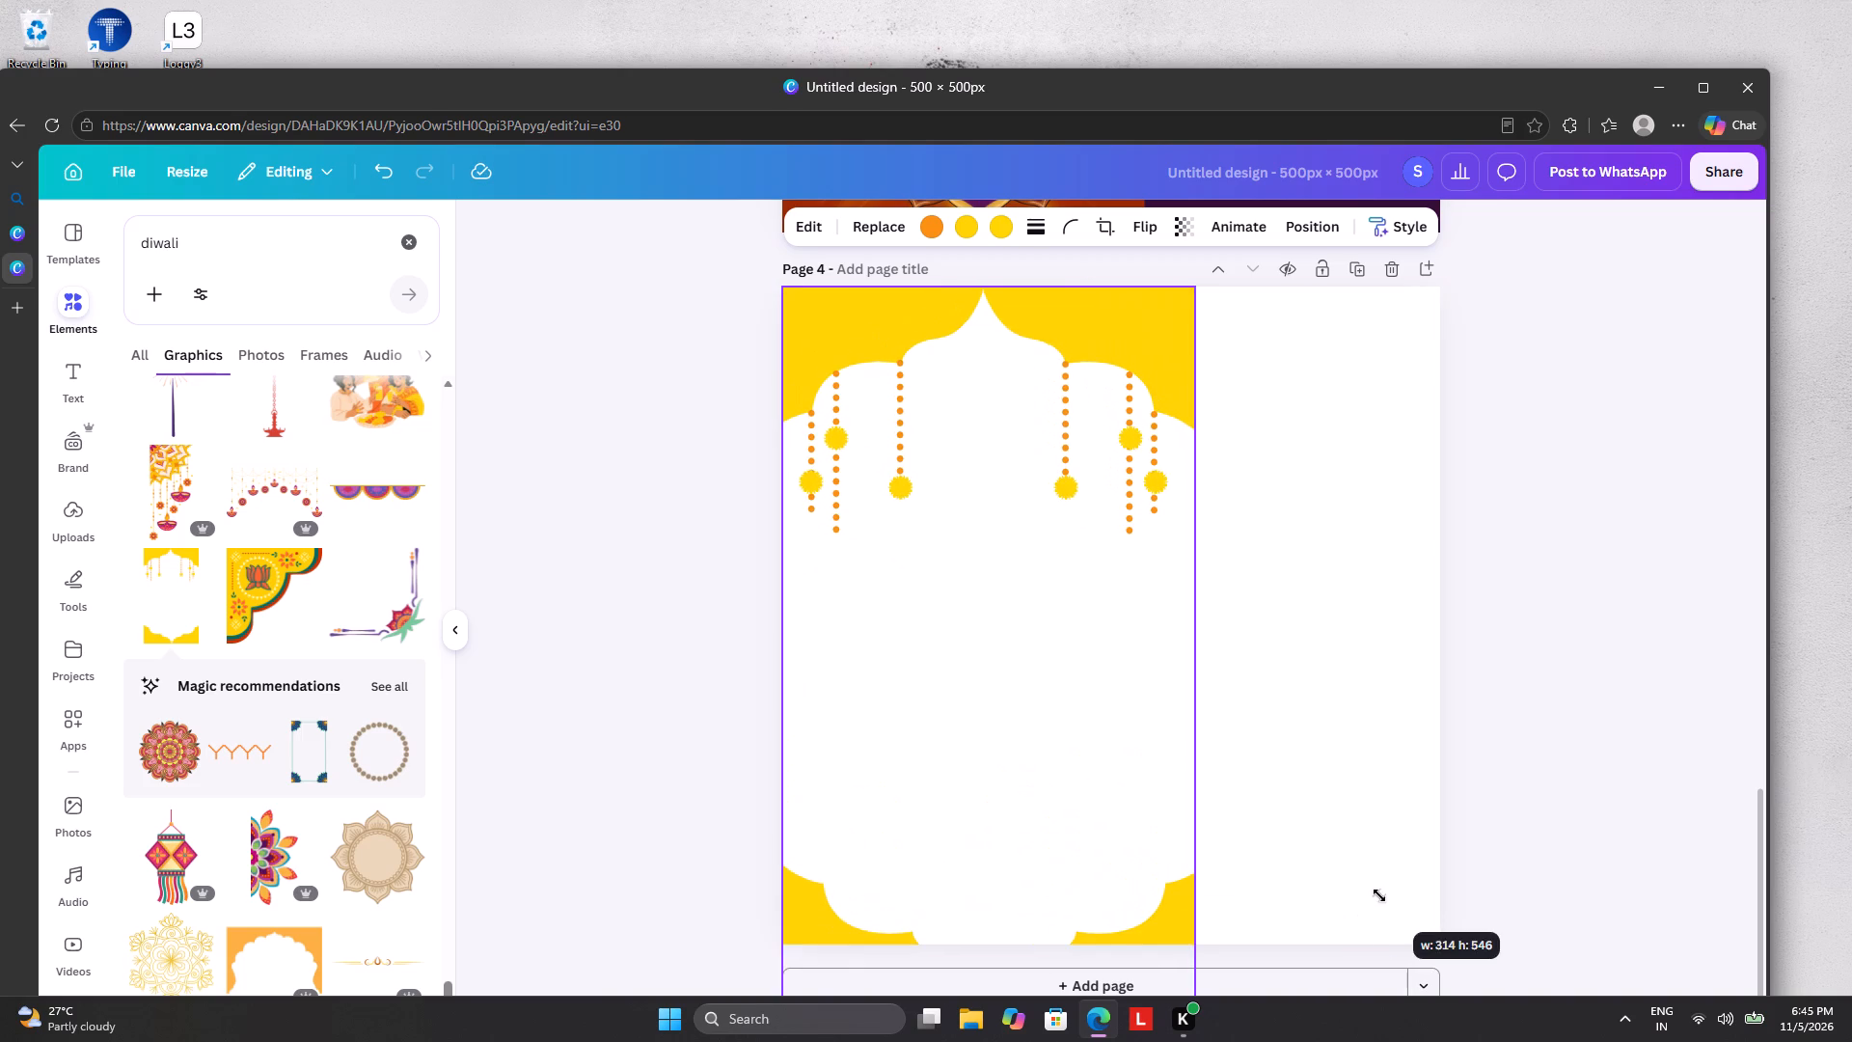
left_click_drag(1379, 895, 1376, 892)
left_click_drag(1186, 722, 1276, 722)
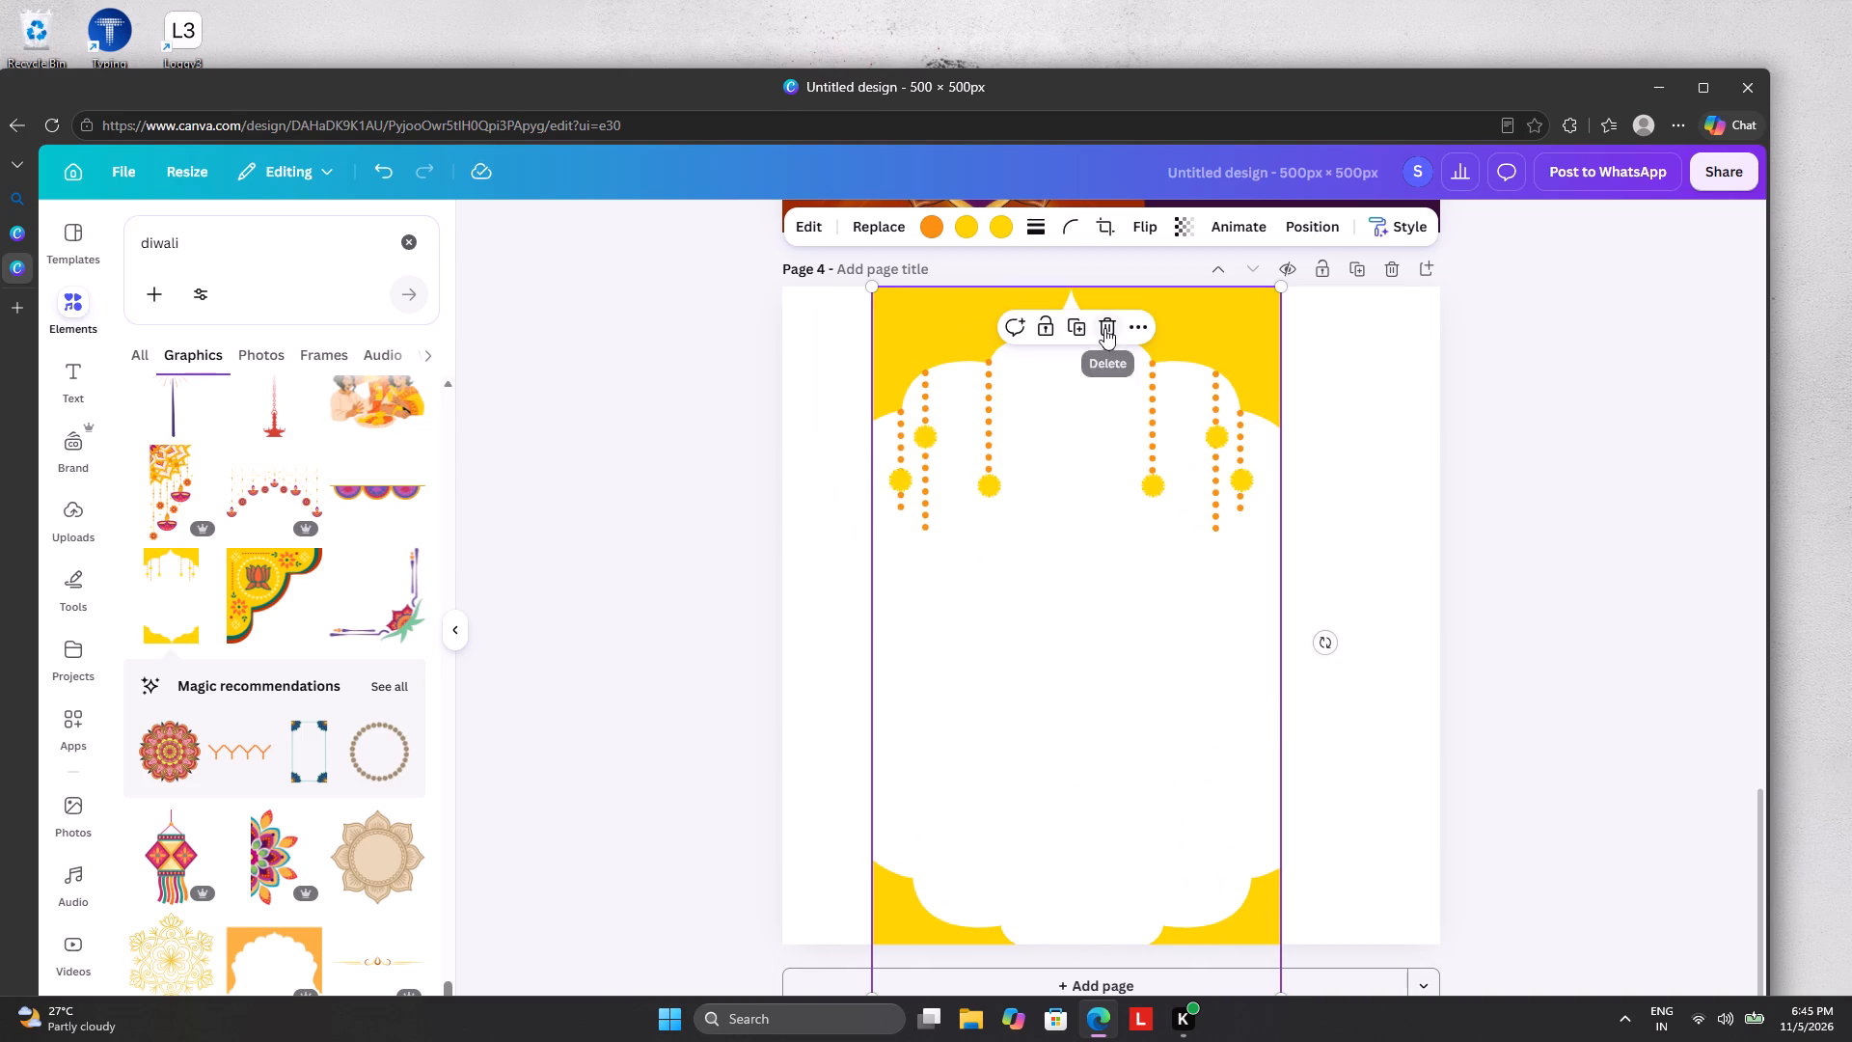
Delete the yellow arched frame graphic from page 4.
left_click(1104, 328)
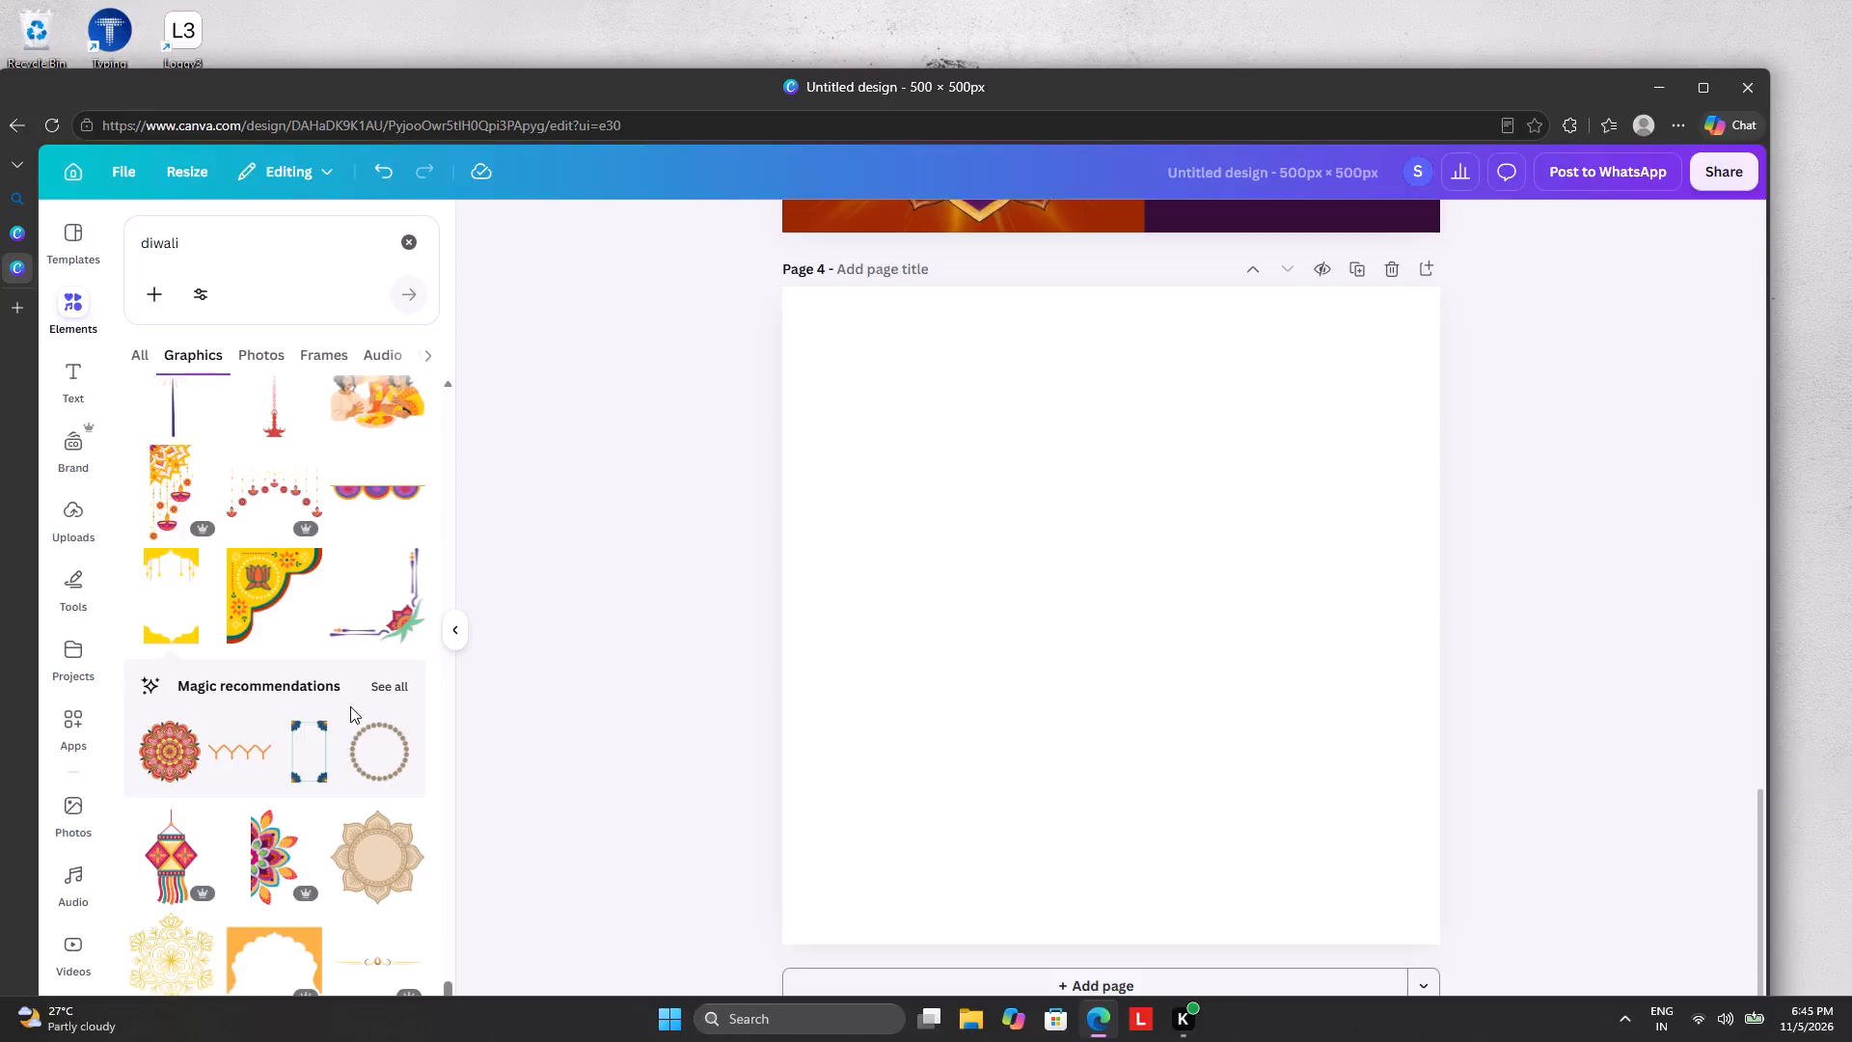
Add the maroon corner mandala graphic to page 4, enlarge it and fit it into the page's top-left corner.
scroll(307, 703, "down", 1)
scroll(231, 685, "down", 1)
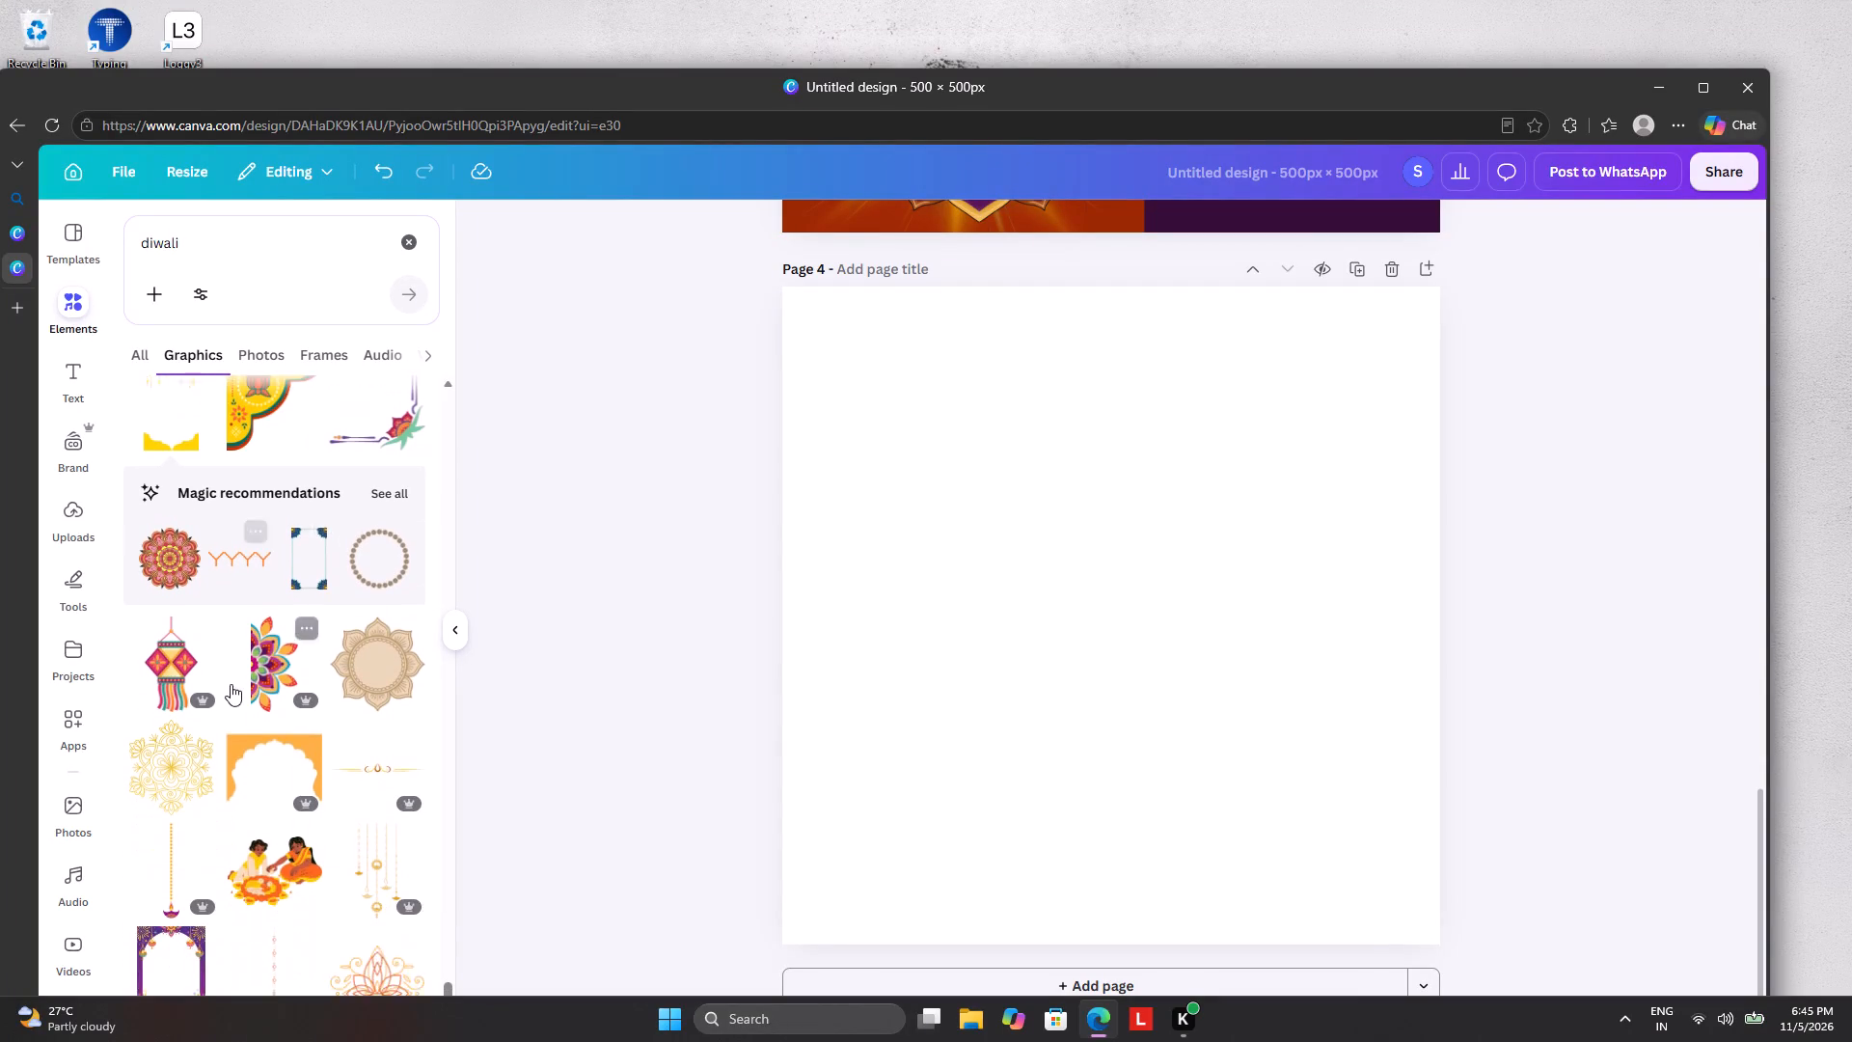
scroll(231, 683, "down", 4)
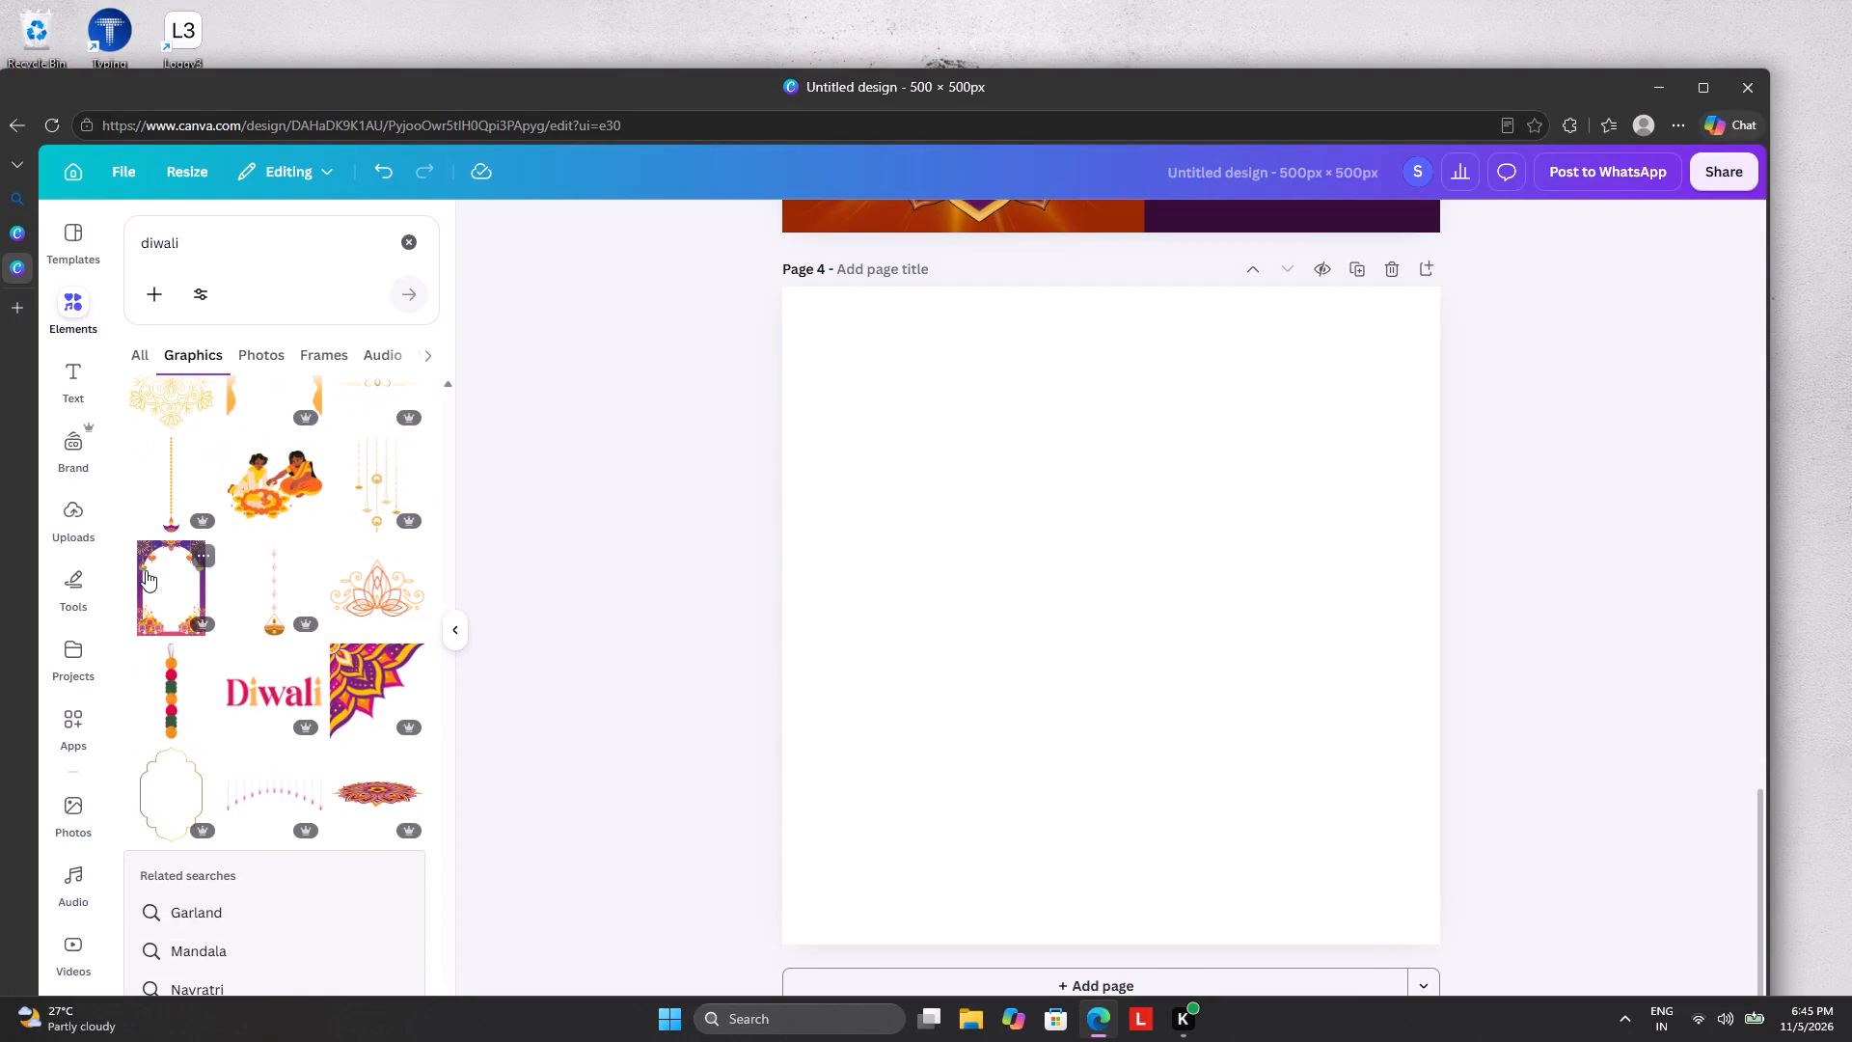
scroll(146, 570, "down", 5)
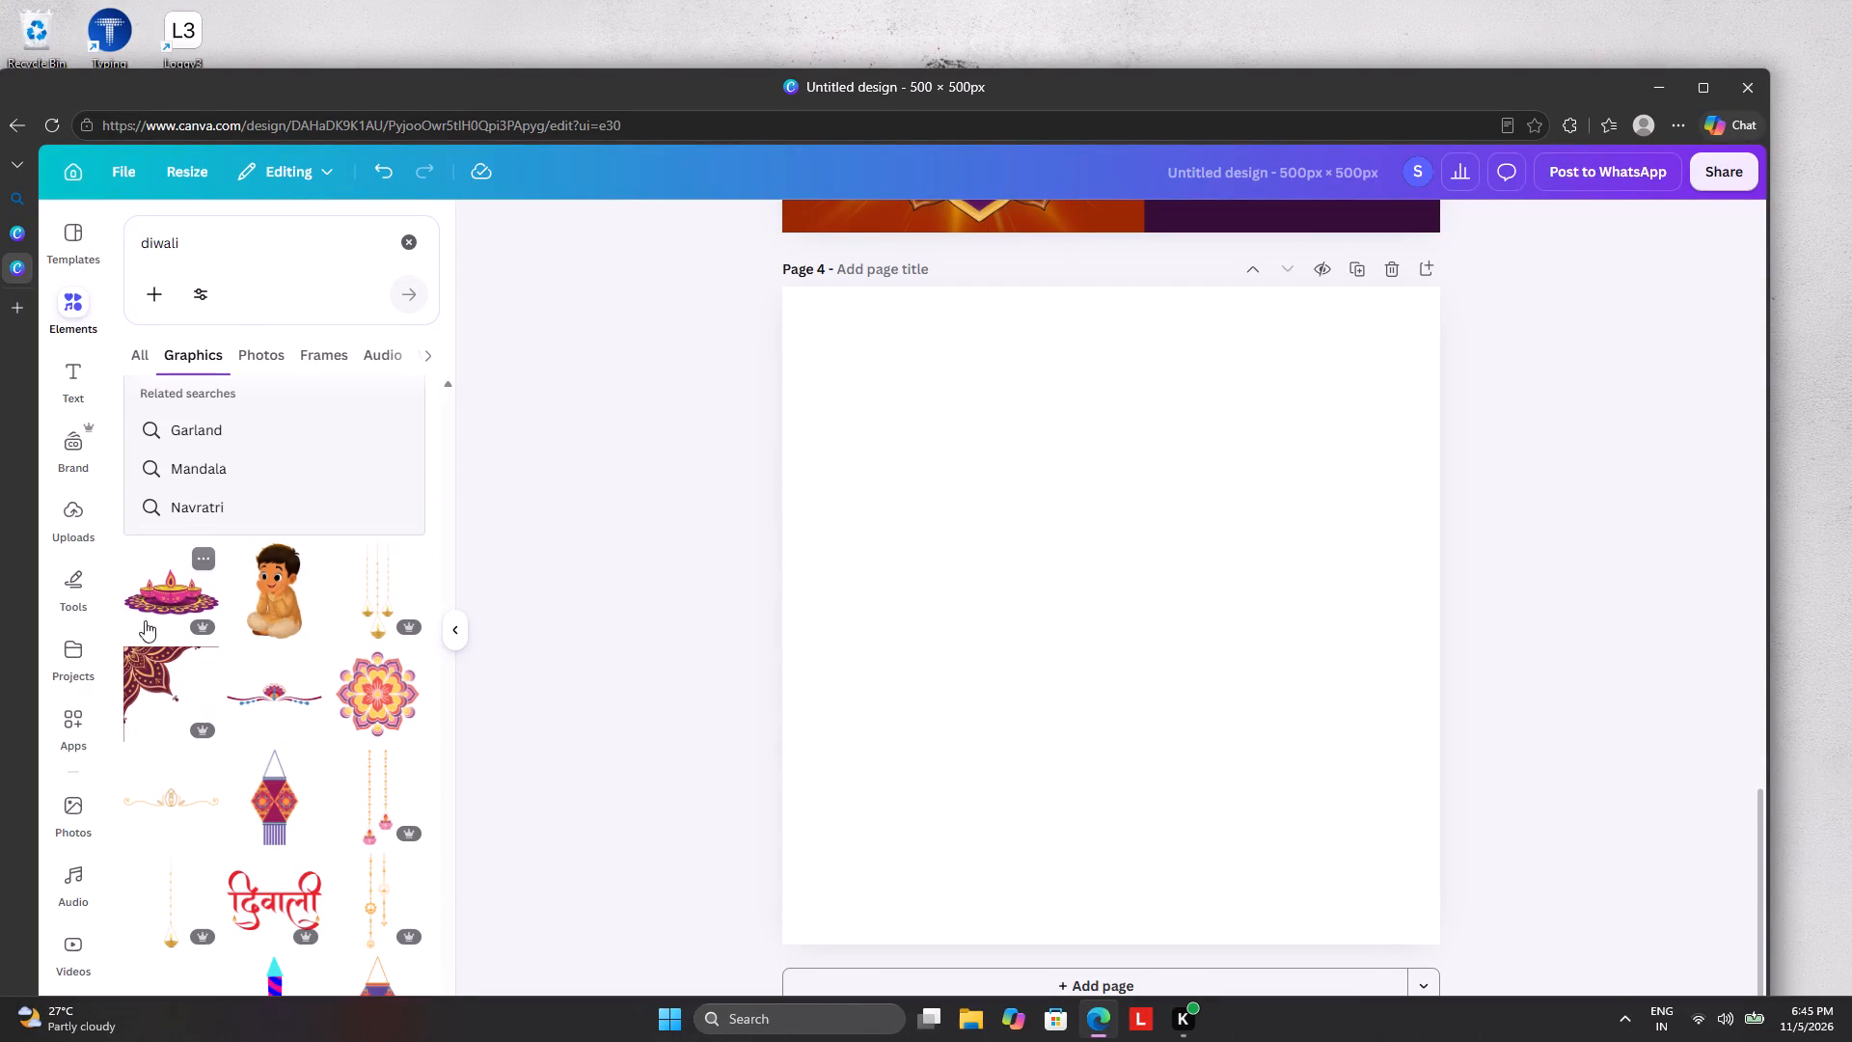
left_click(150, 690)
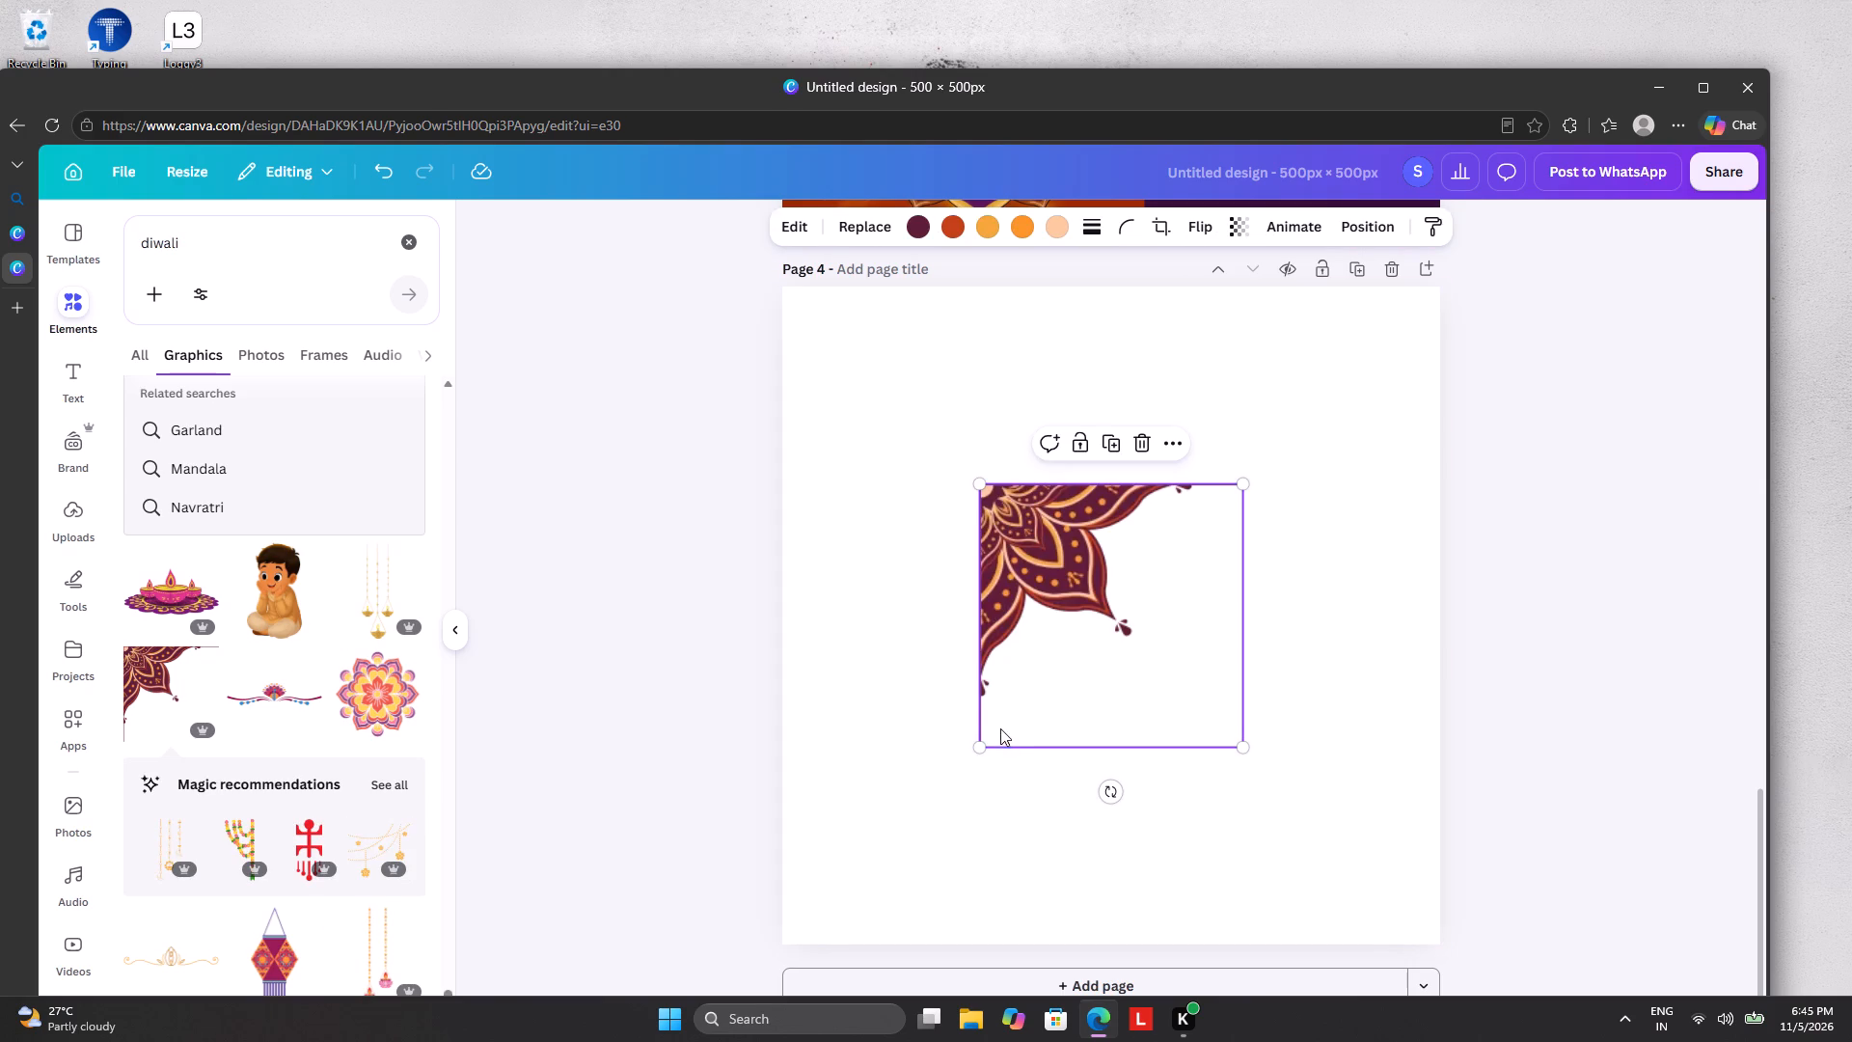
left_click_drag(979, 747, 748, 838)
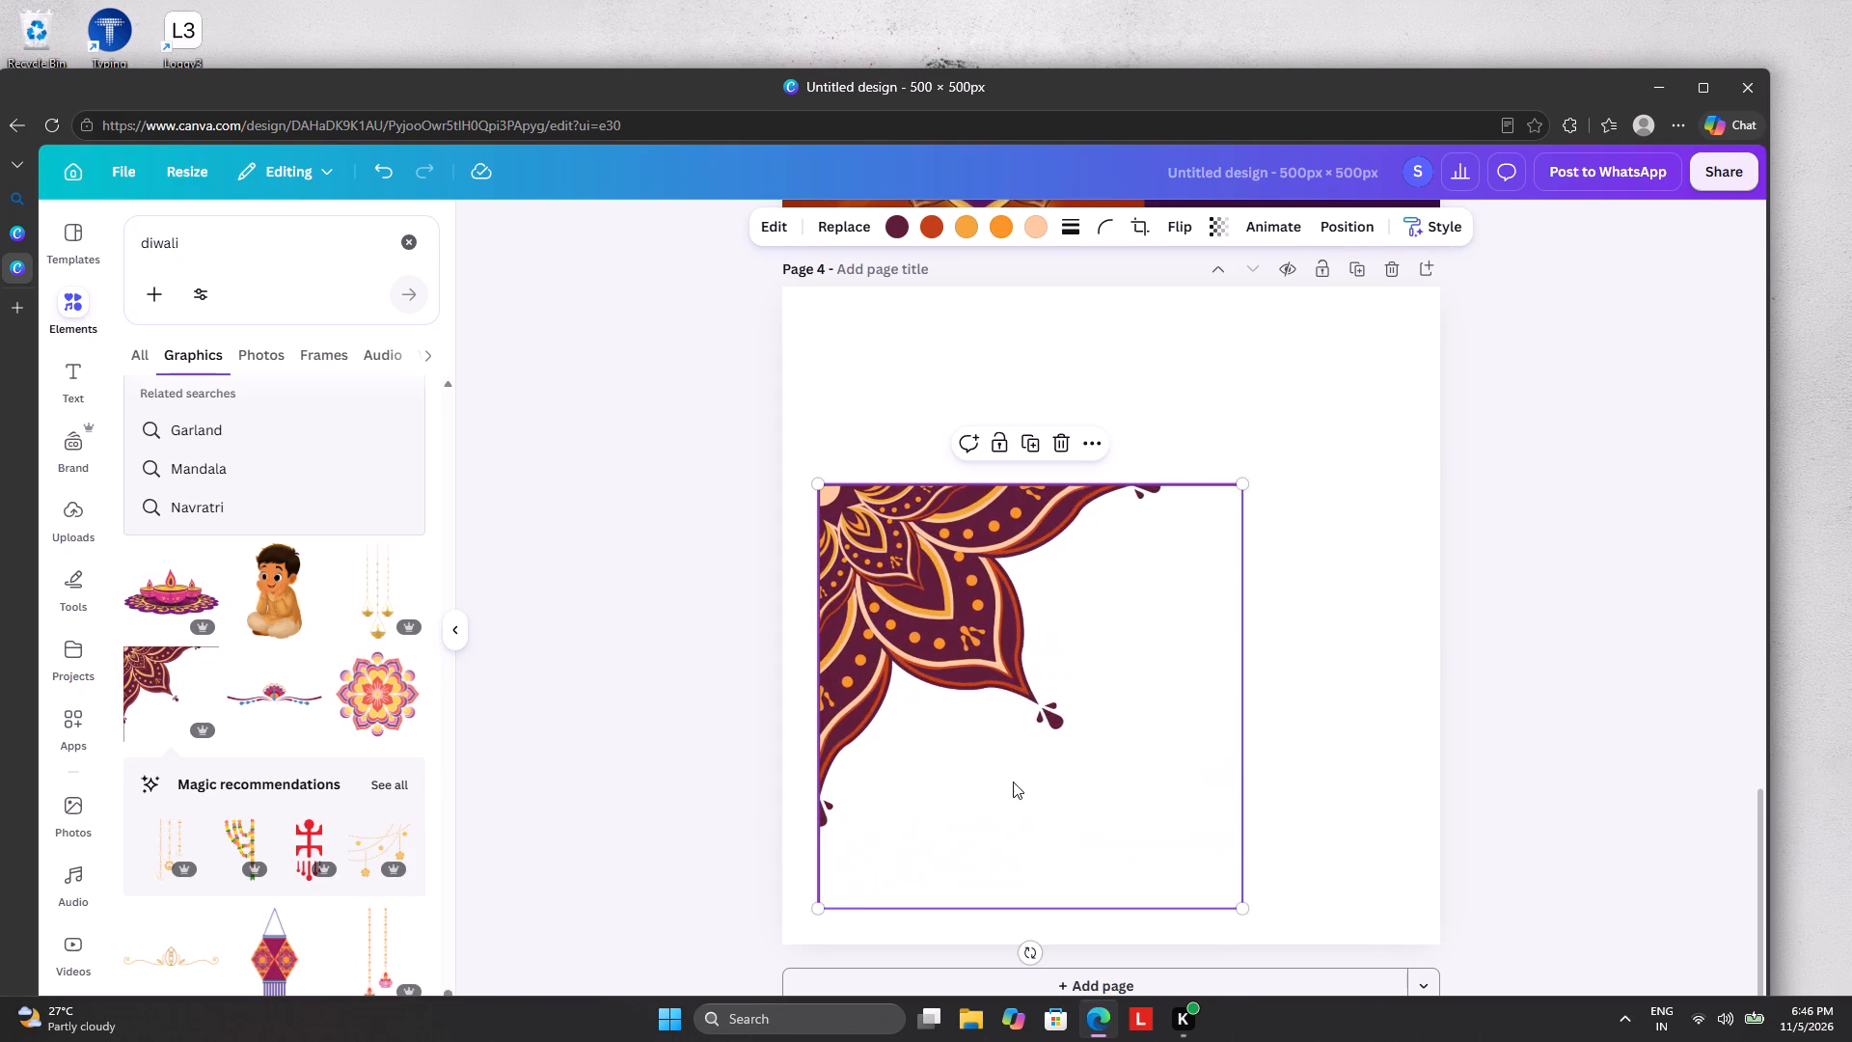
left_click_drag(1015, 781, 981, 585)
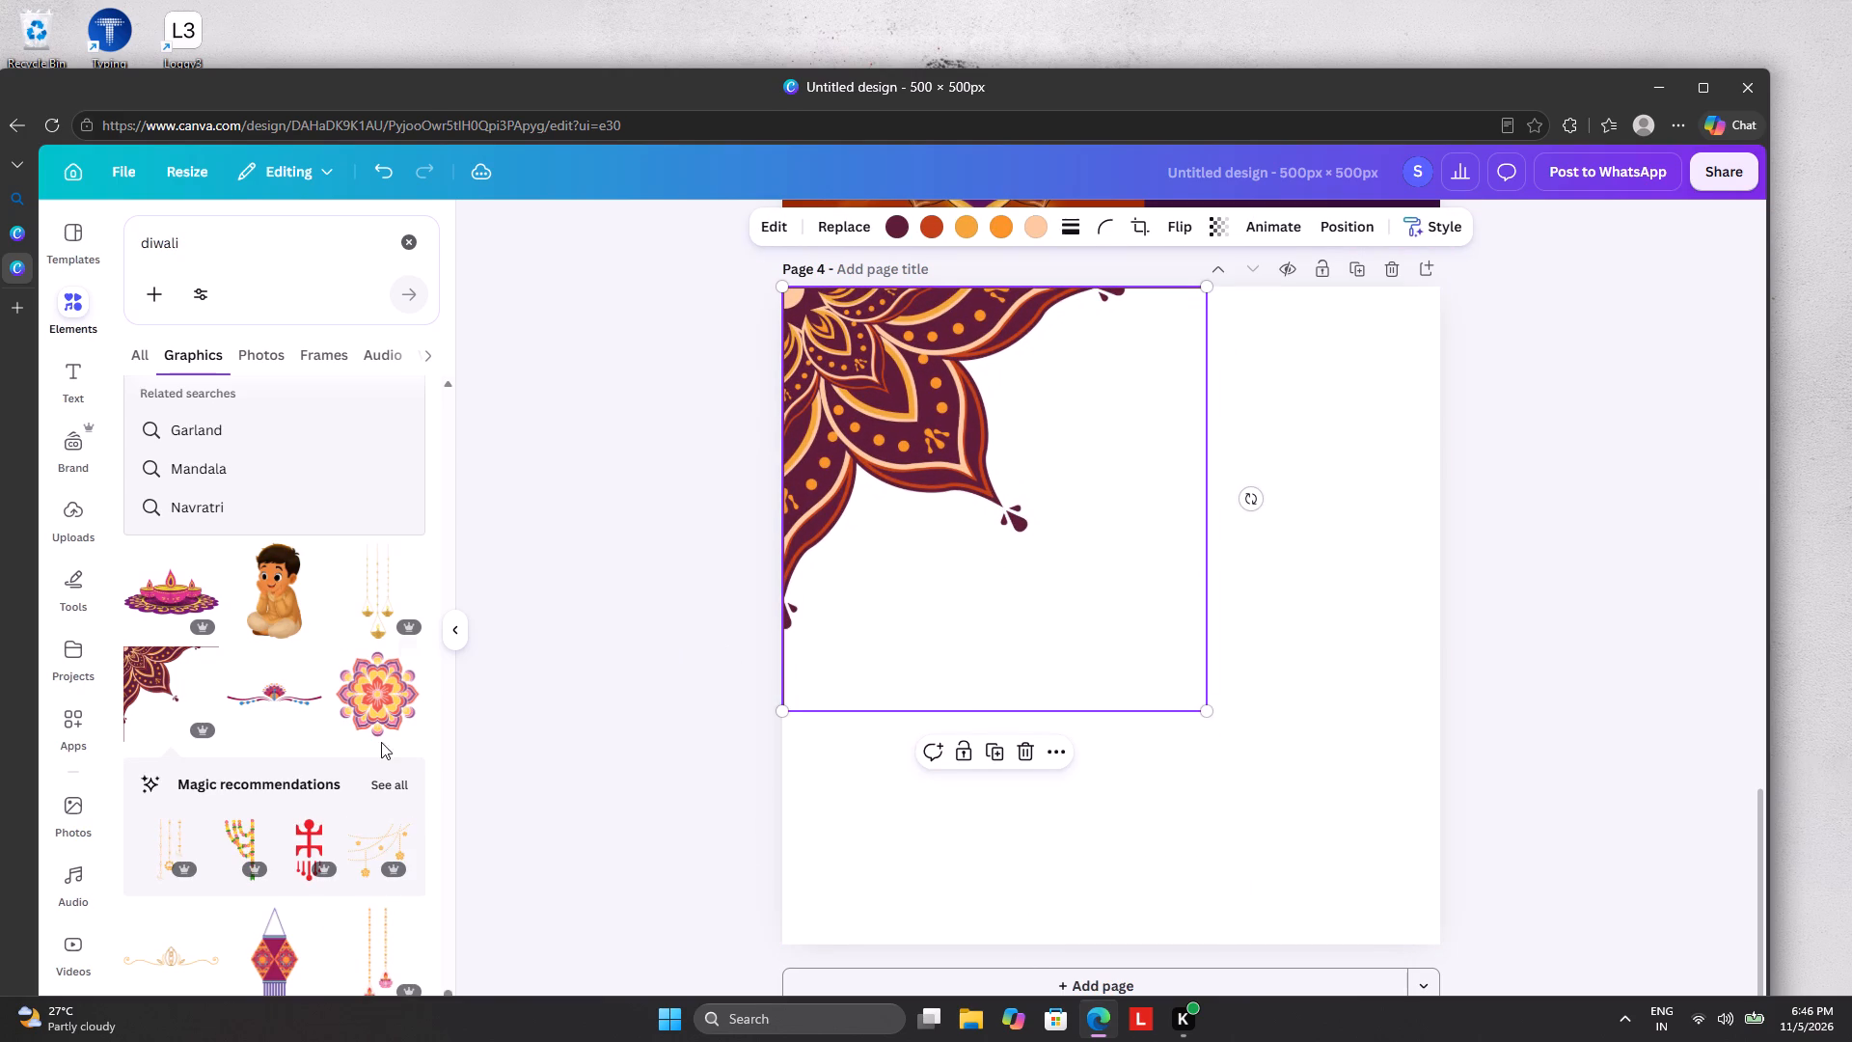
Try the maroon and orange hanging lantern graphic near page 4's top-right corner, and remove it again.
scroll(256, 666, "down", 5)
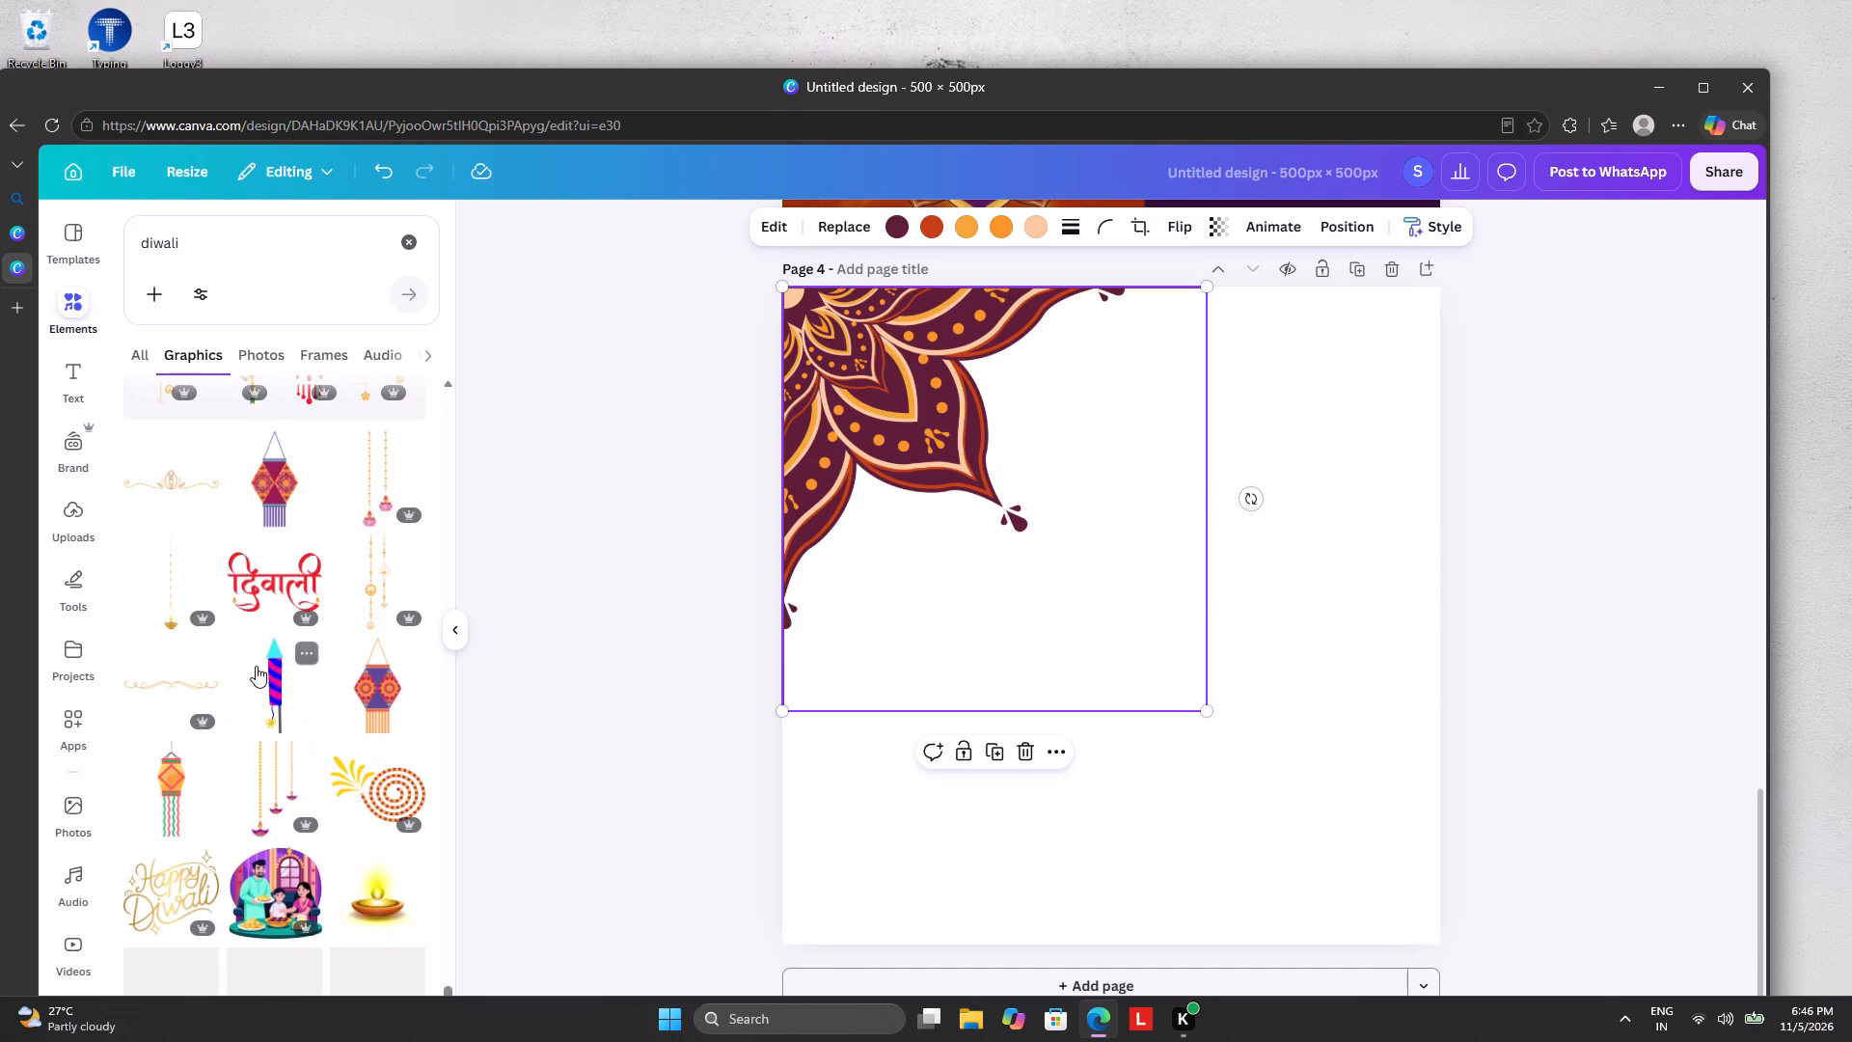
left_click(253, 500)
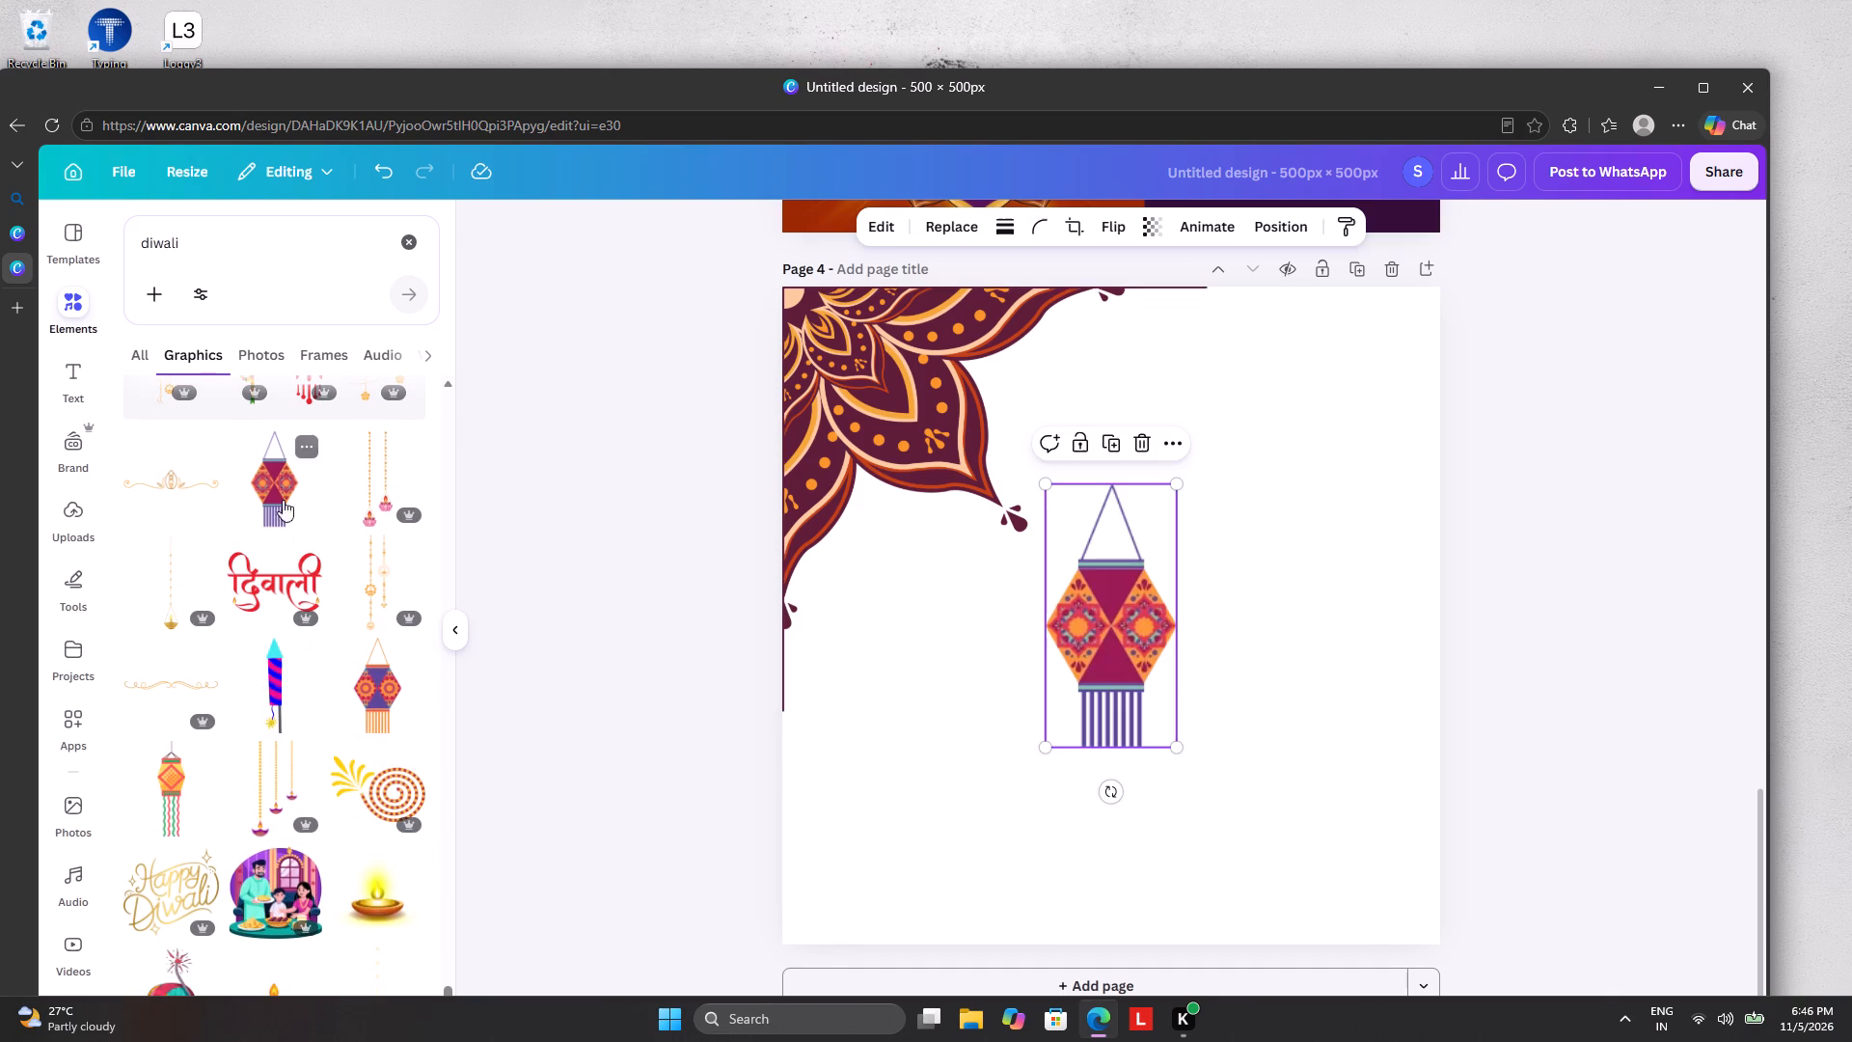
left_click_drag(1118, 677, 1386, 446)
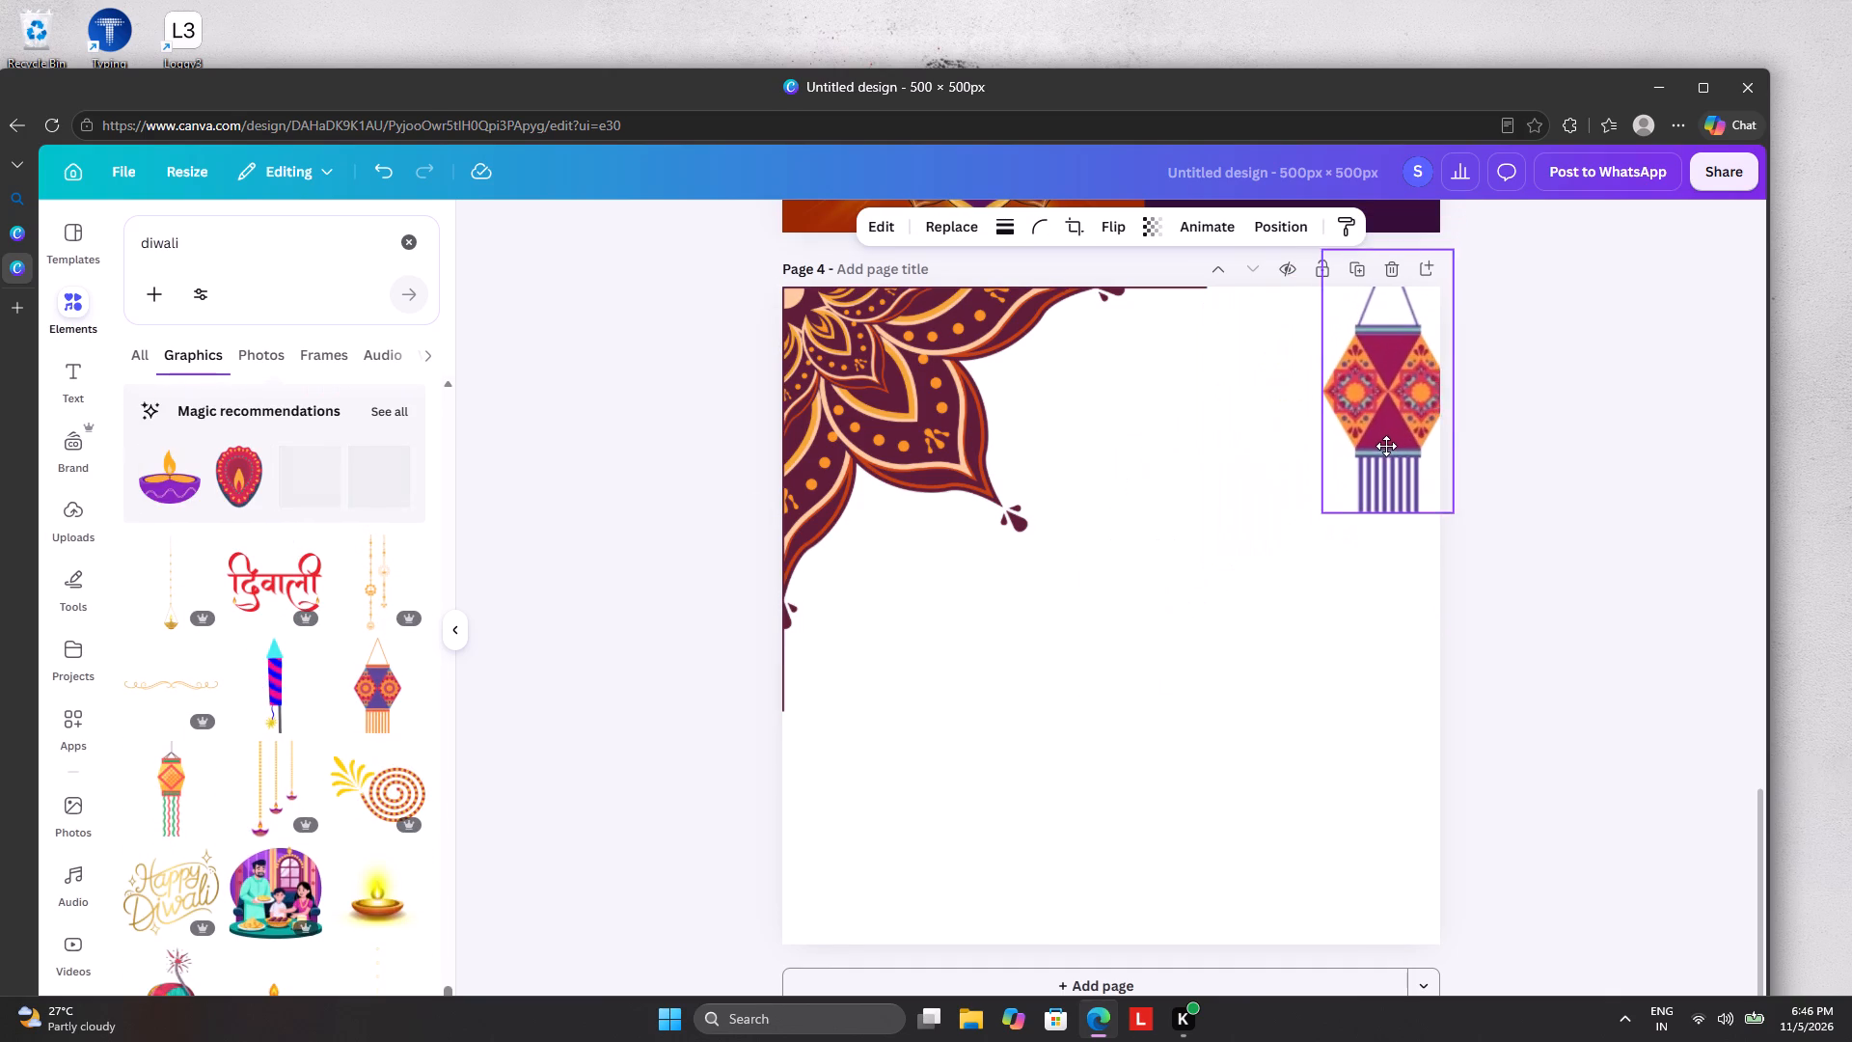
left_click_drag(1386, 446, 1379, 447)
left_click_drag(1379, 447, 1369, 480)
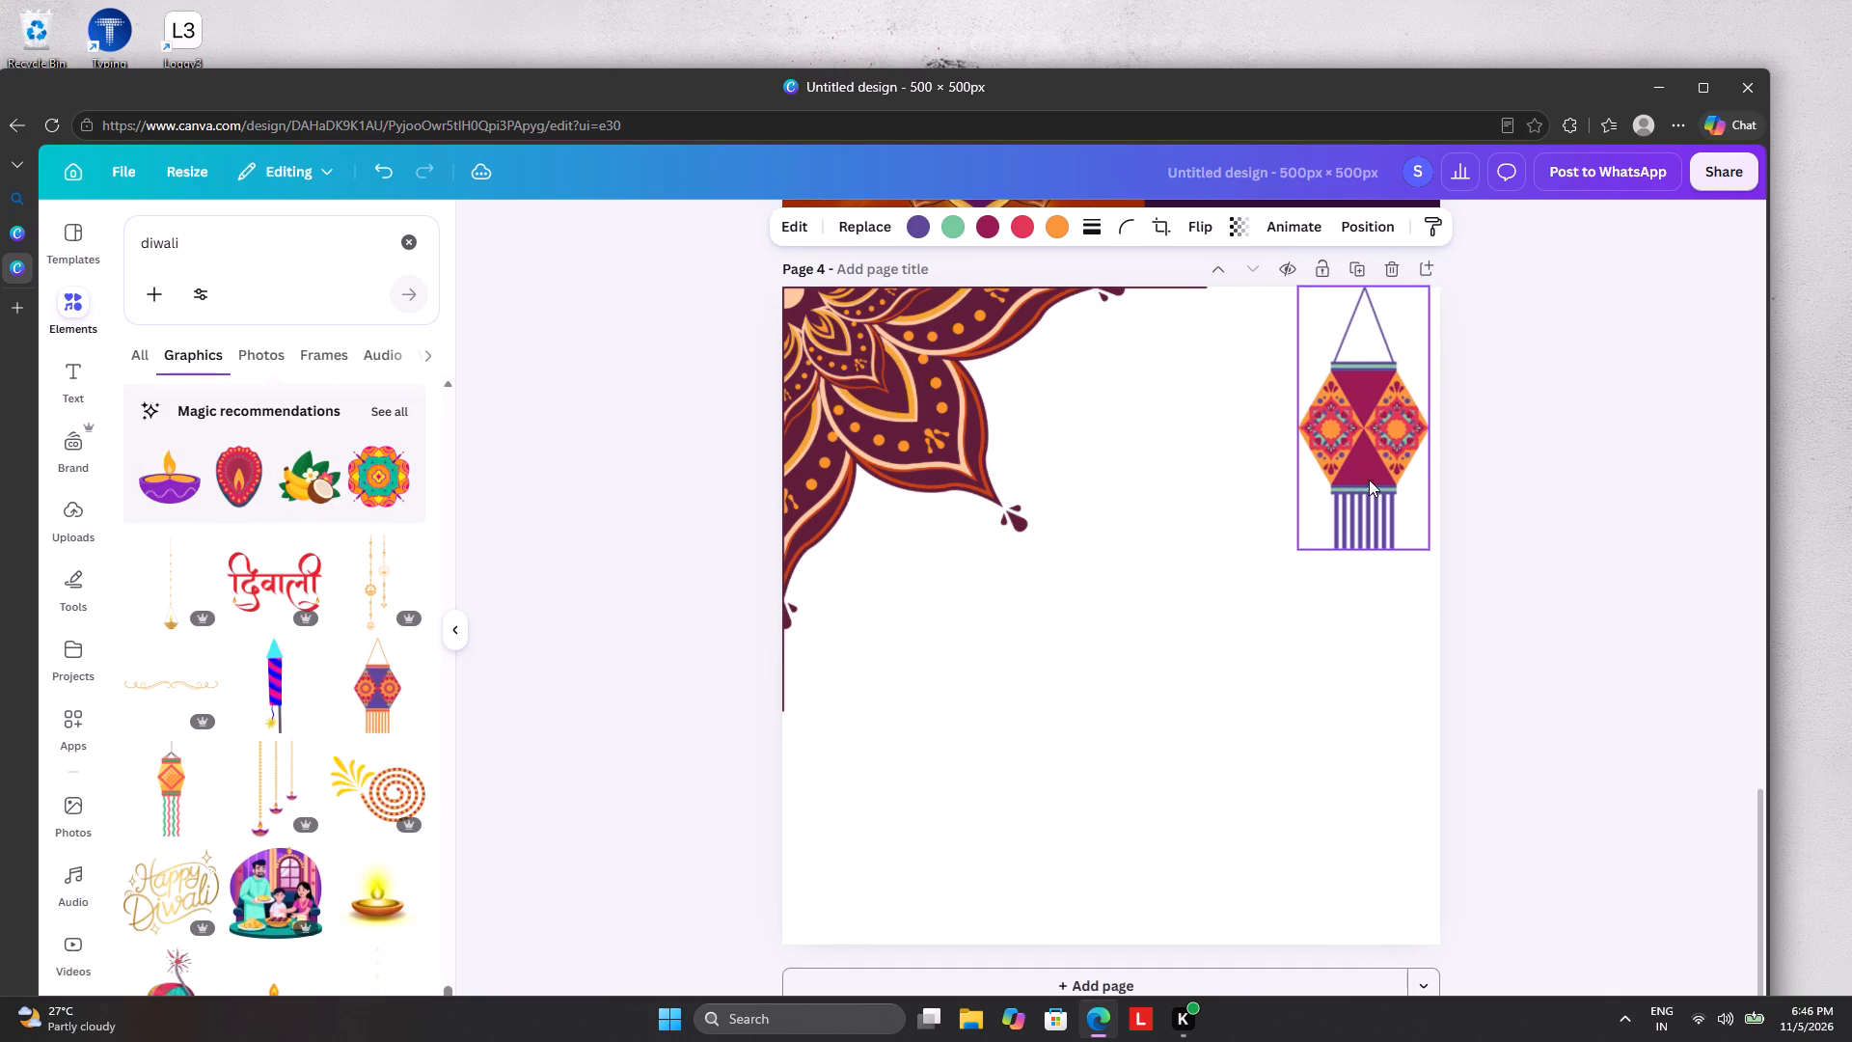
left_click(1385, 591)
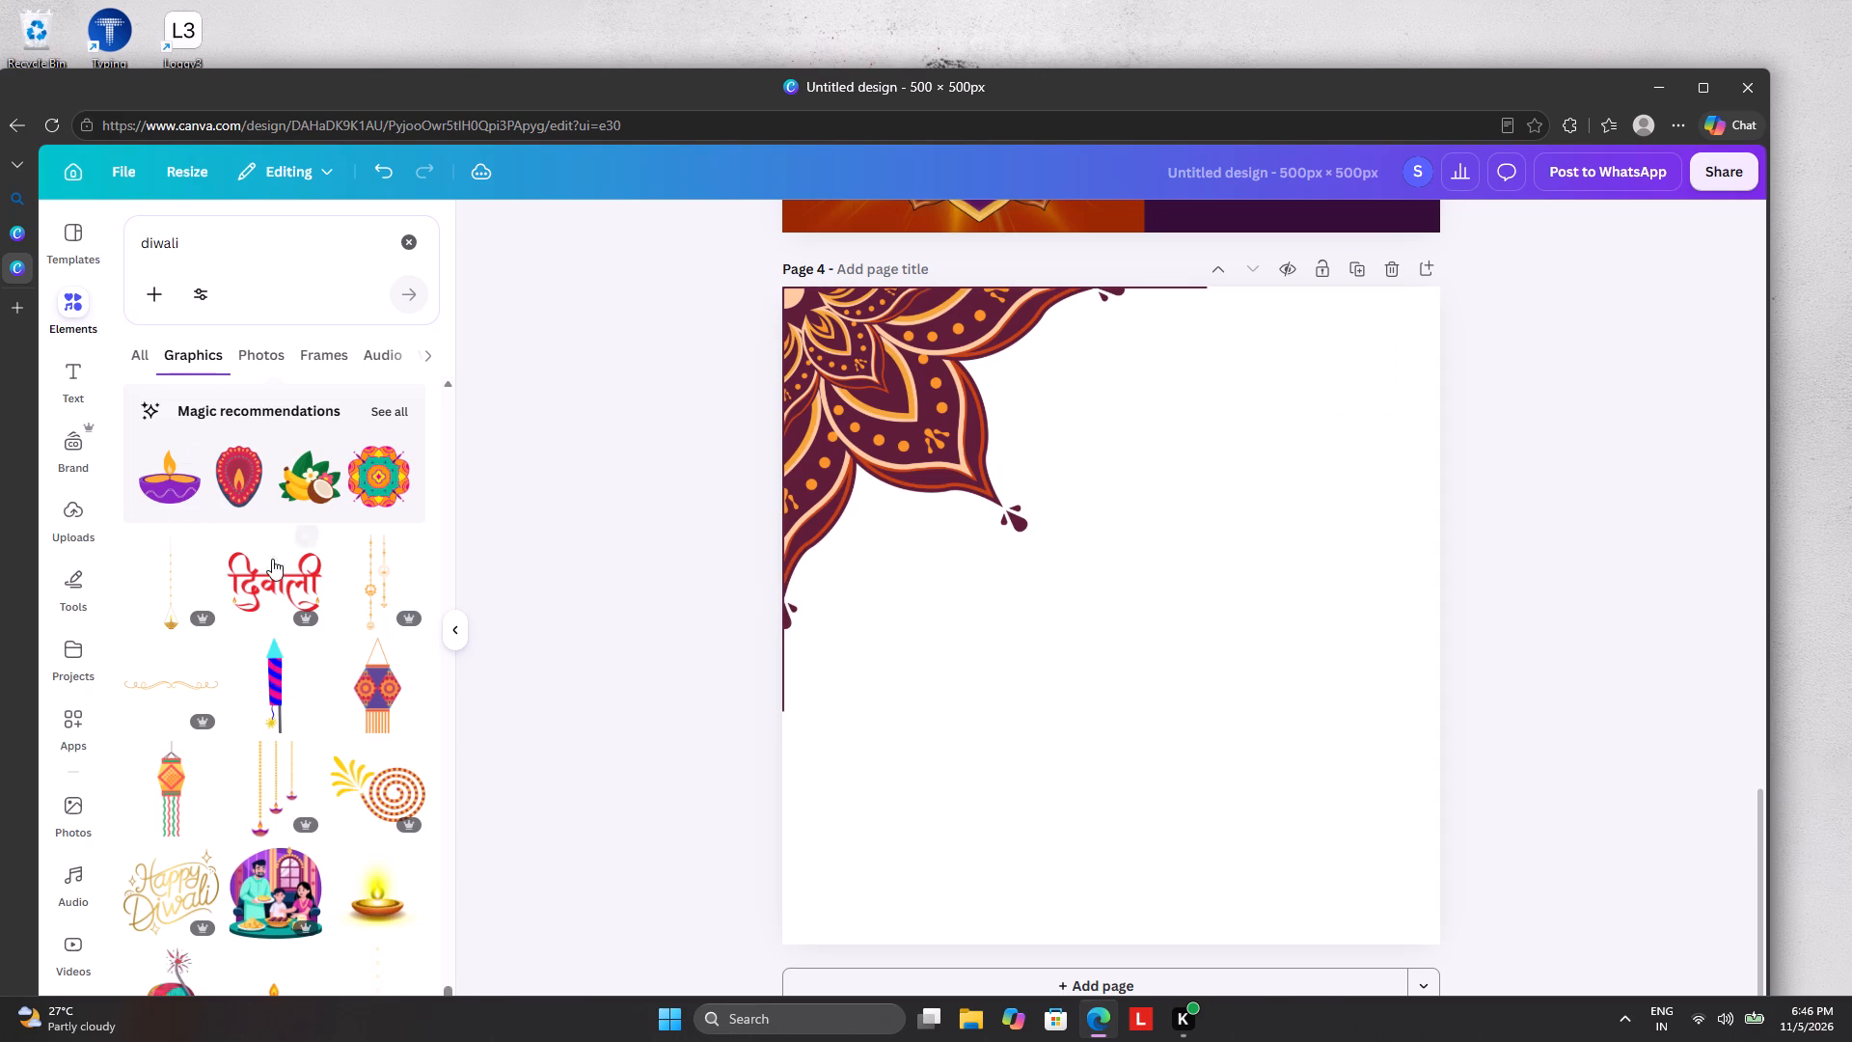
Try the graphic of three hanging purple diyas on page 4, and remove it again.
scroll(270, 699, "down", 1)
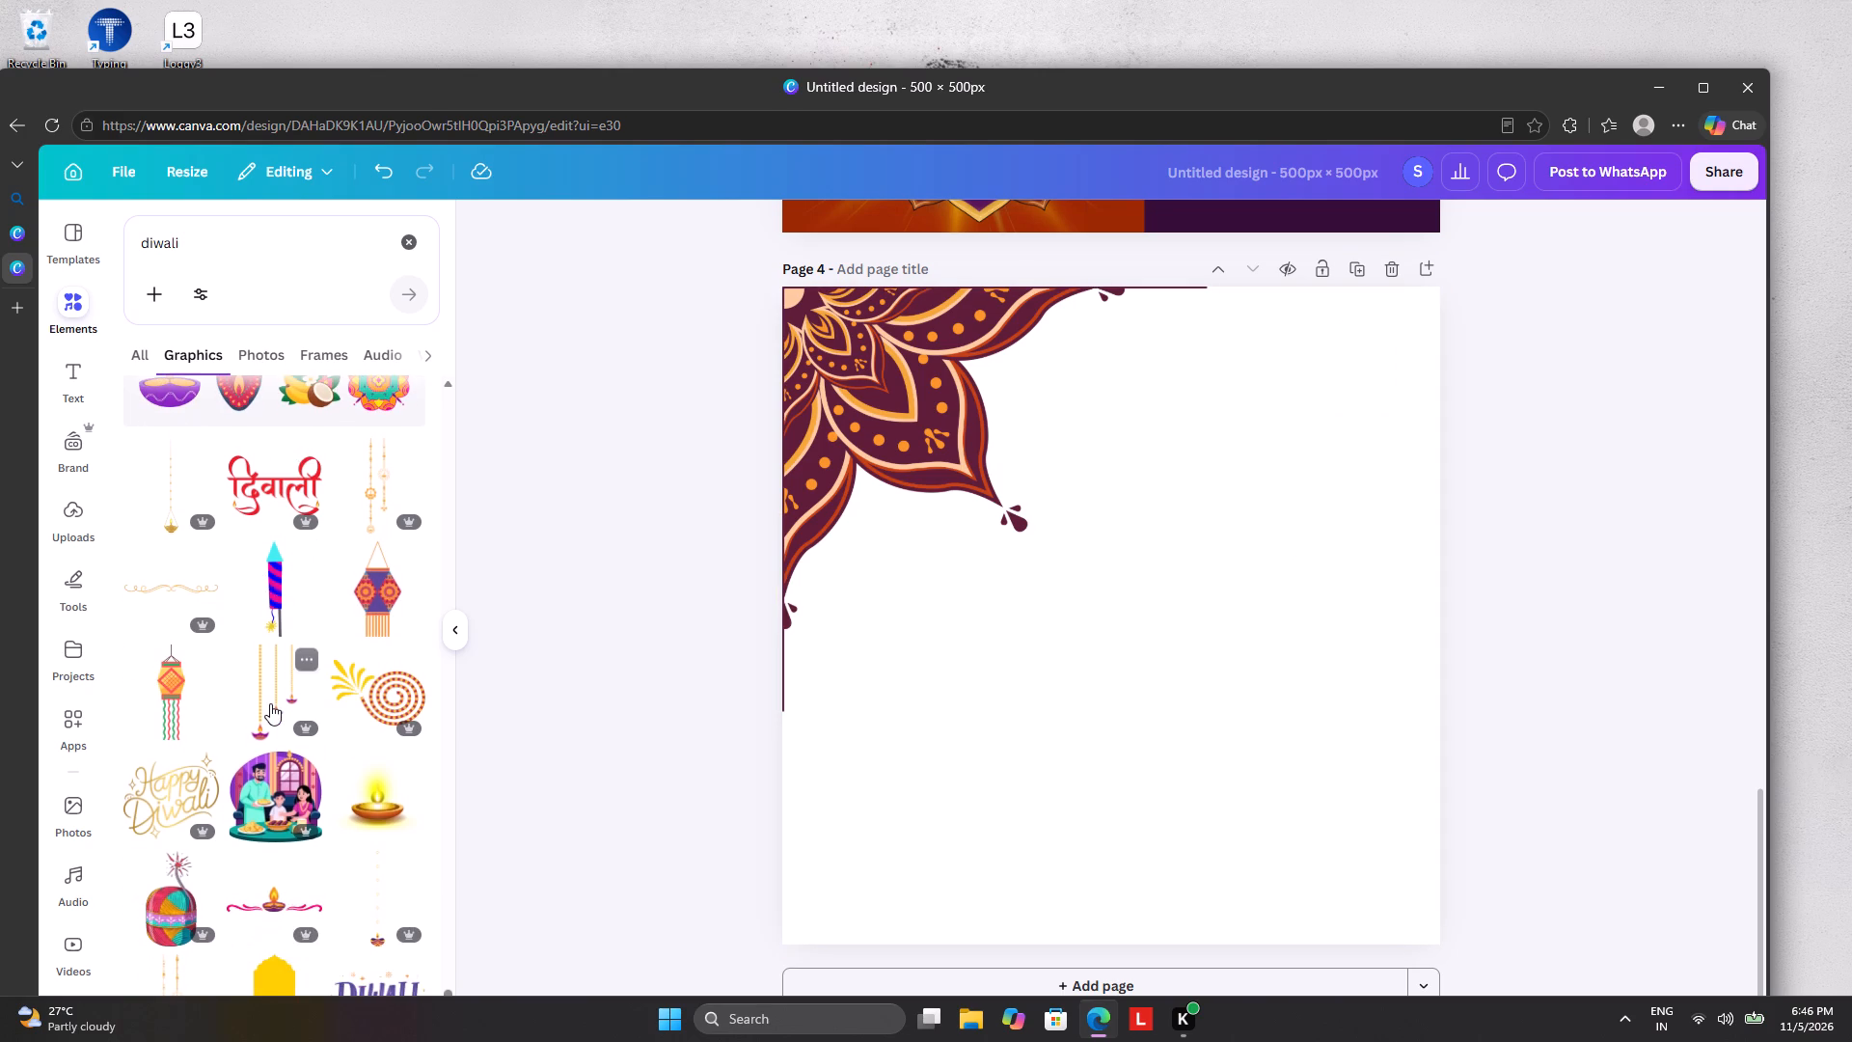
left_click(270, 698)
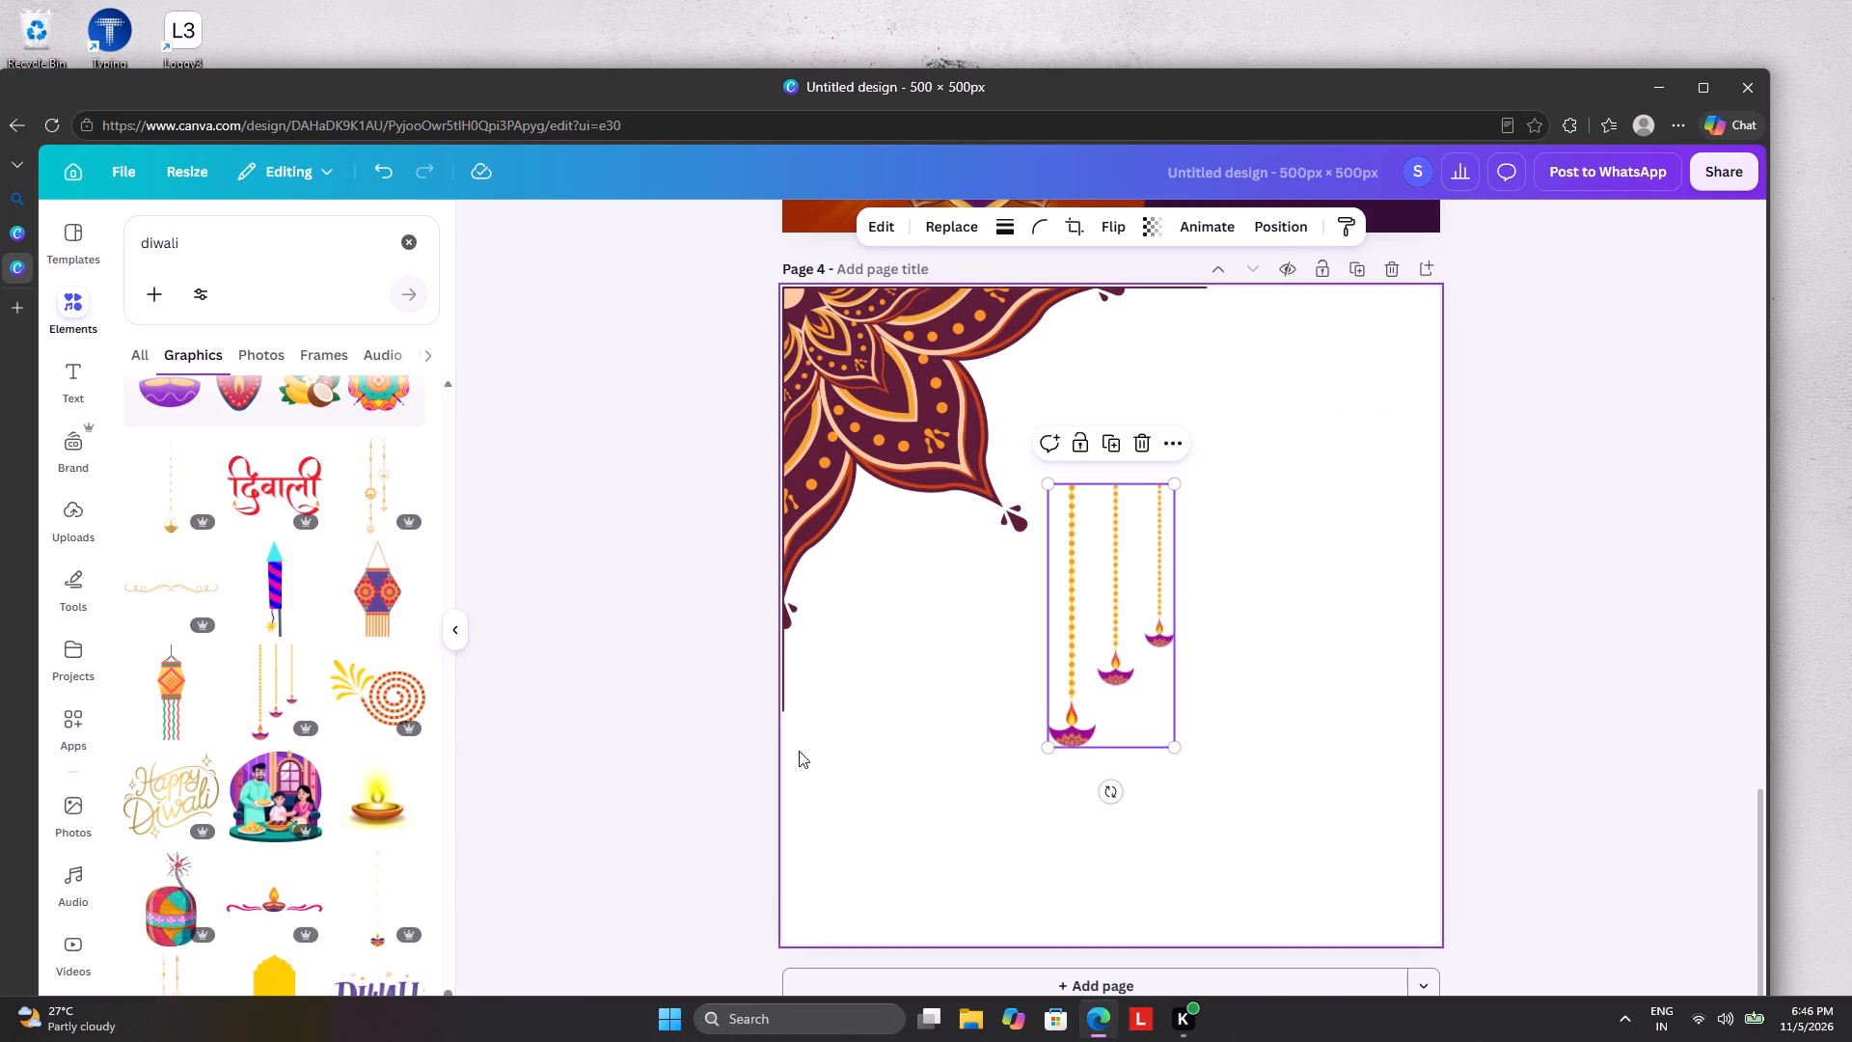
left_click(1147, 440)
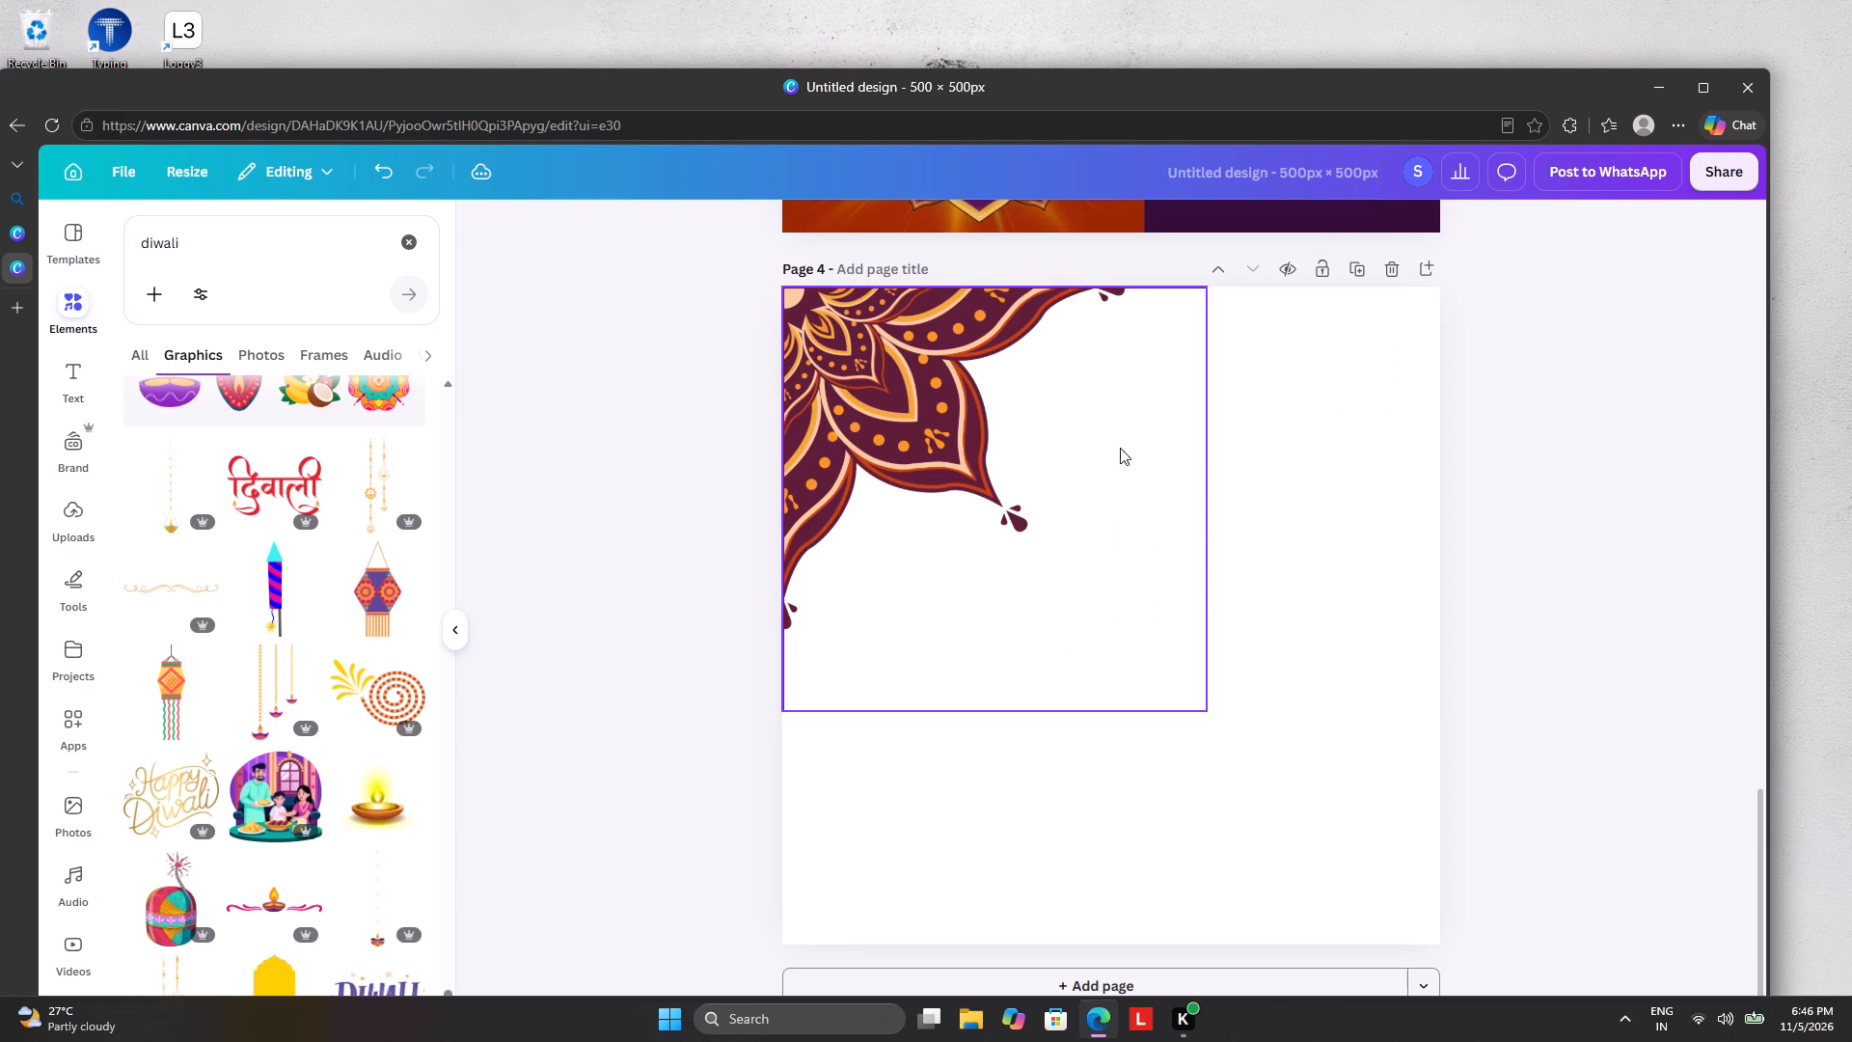
Add the textured maroon scalloped arch graphic to page 4.
scroll(395, 677, "down", 5)
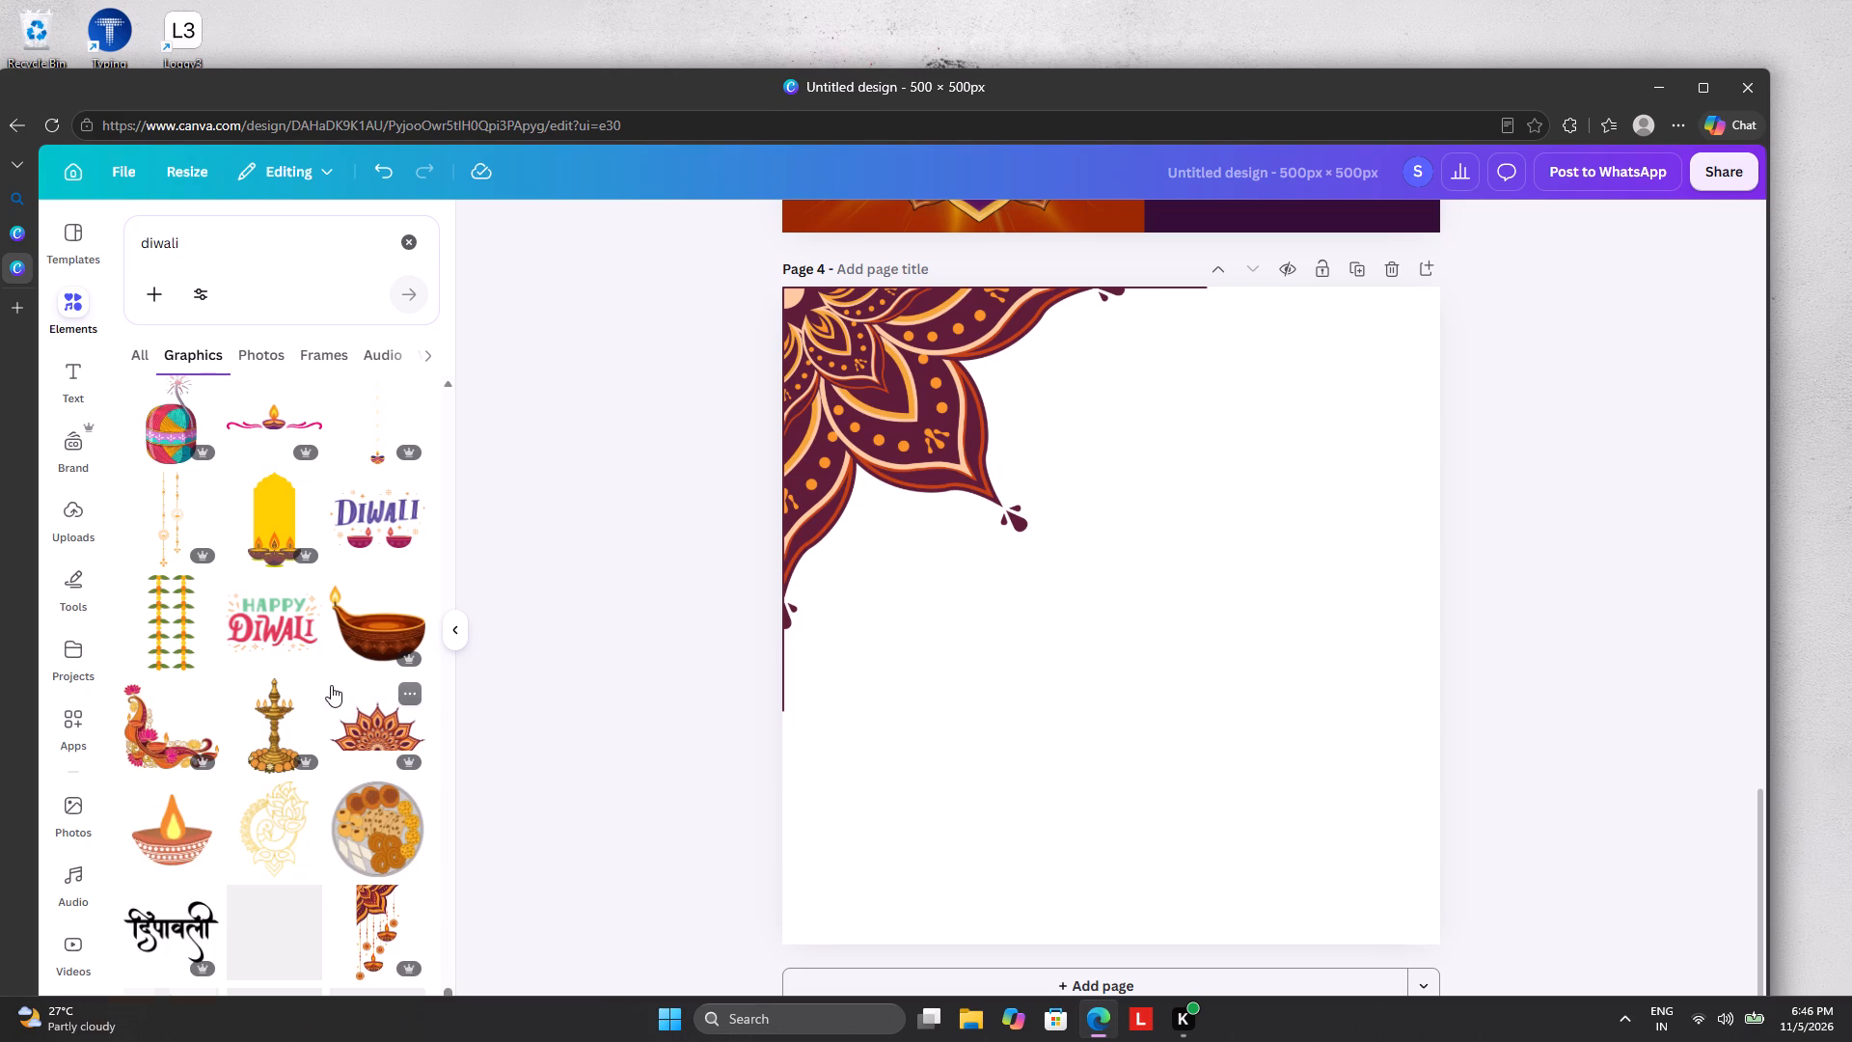
left_click(283, 952)
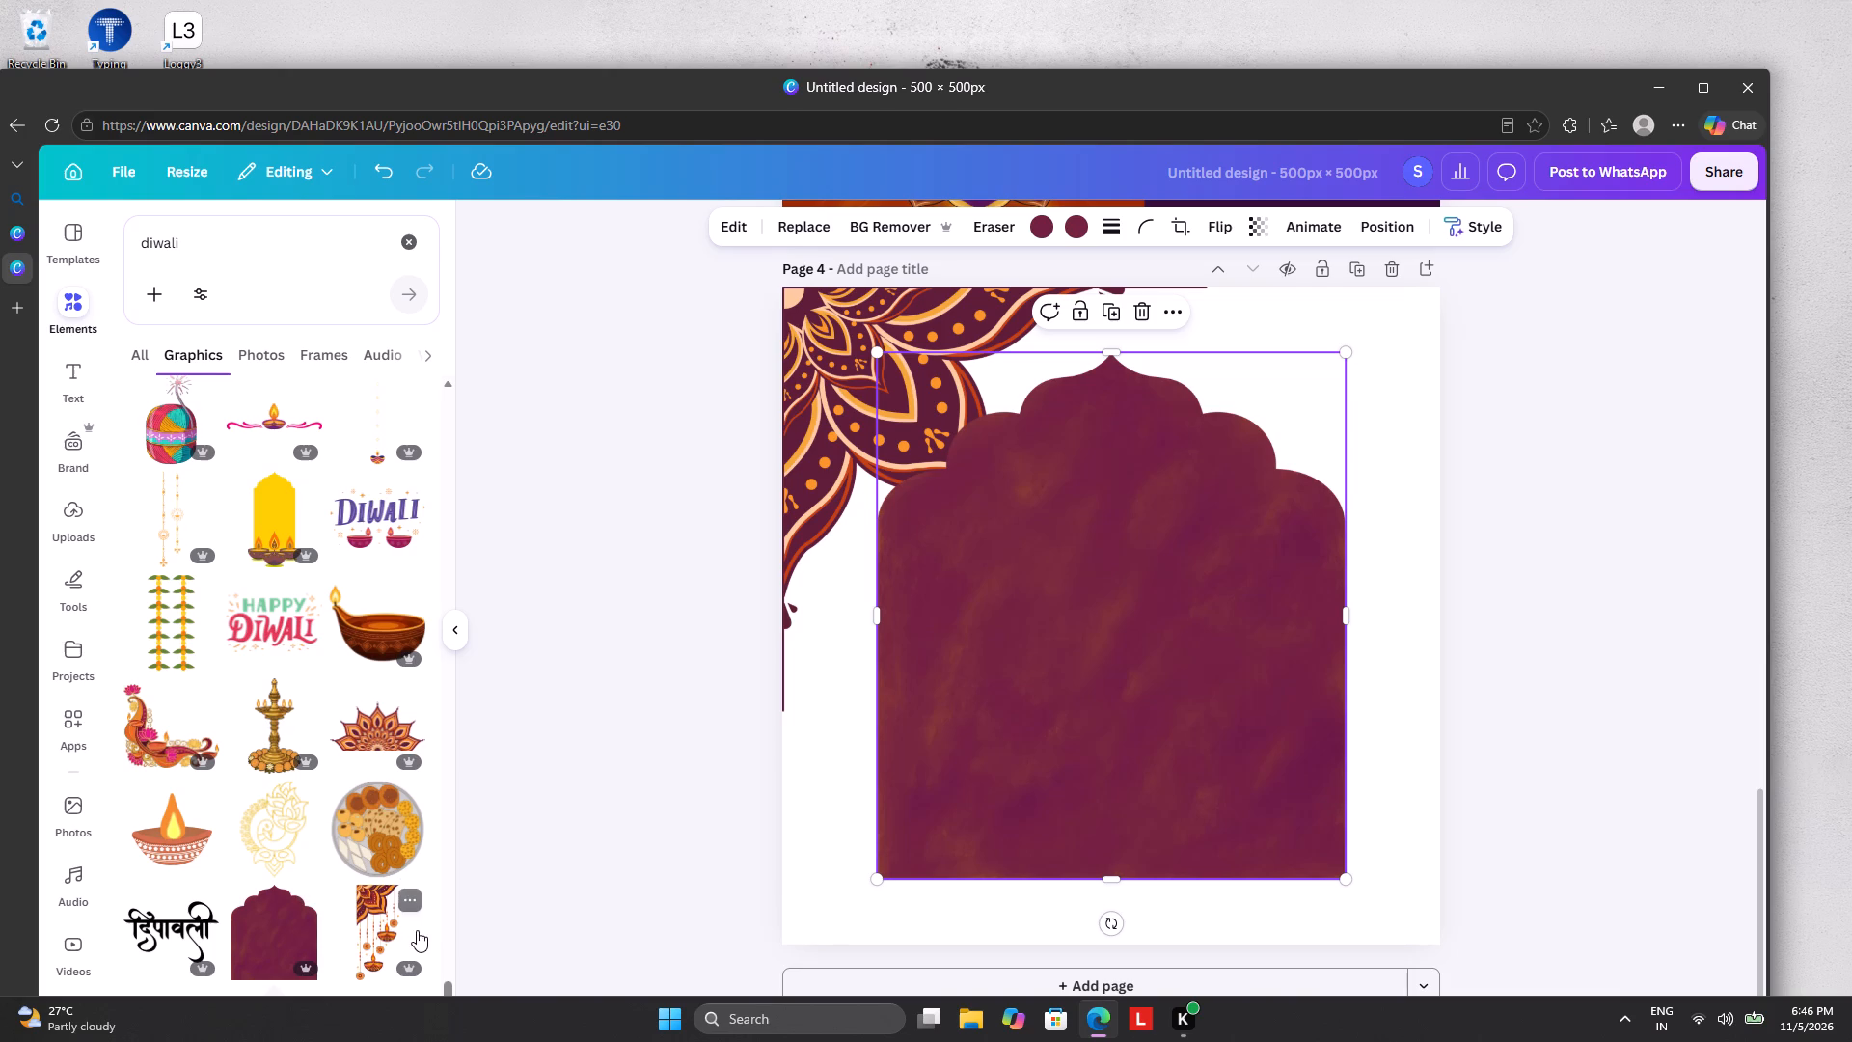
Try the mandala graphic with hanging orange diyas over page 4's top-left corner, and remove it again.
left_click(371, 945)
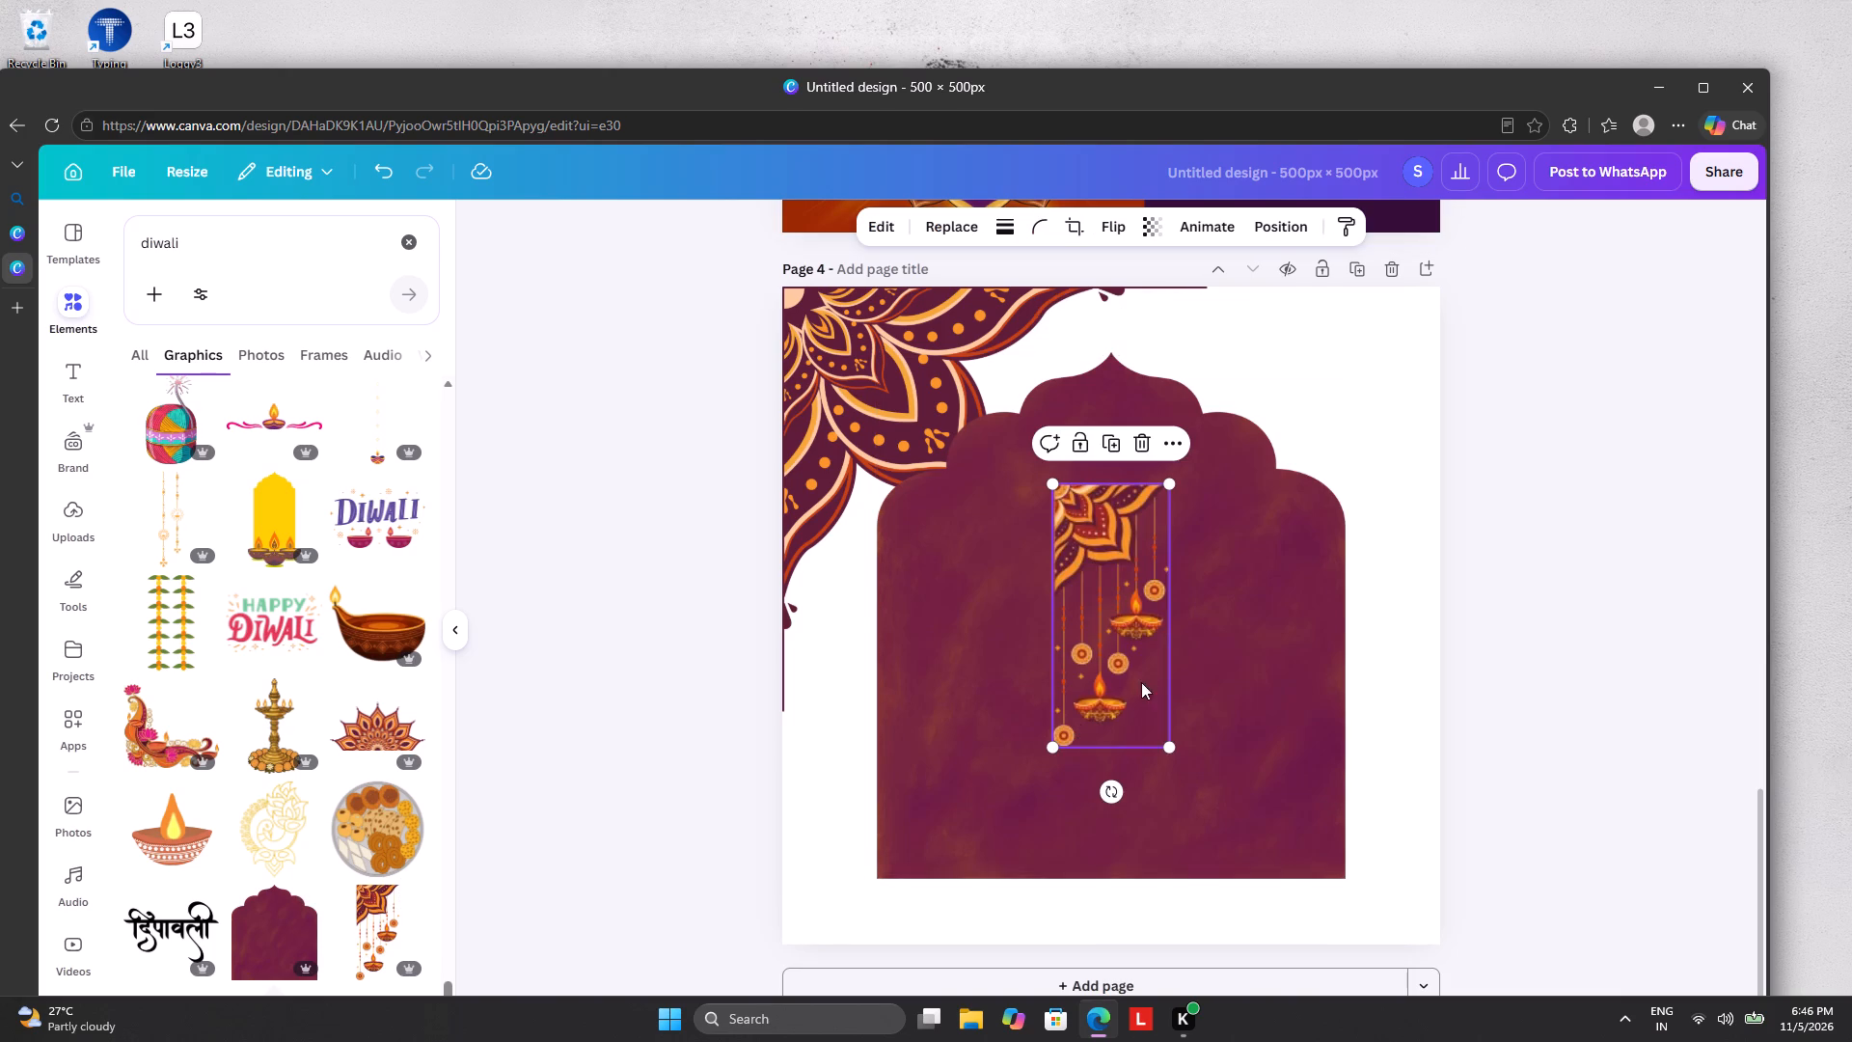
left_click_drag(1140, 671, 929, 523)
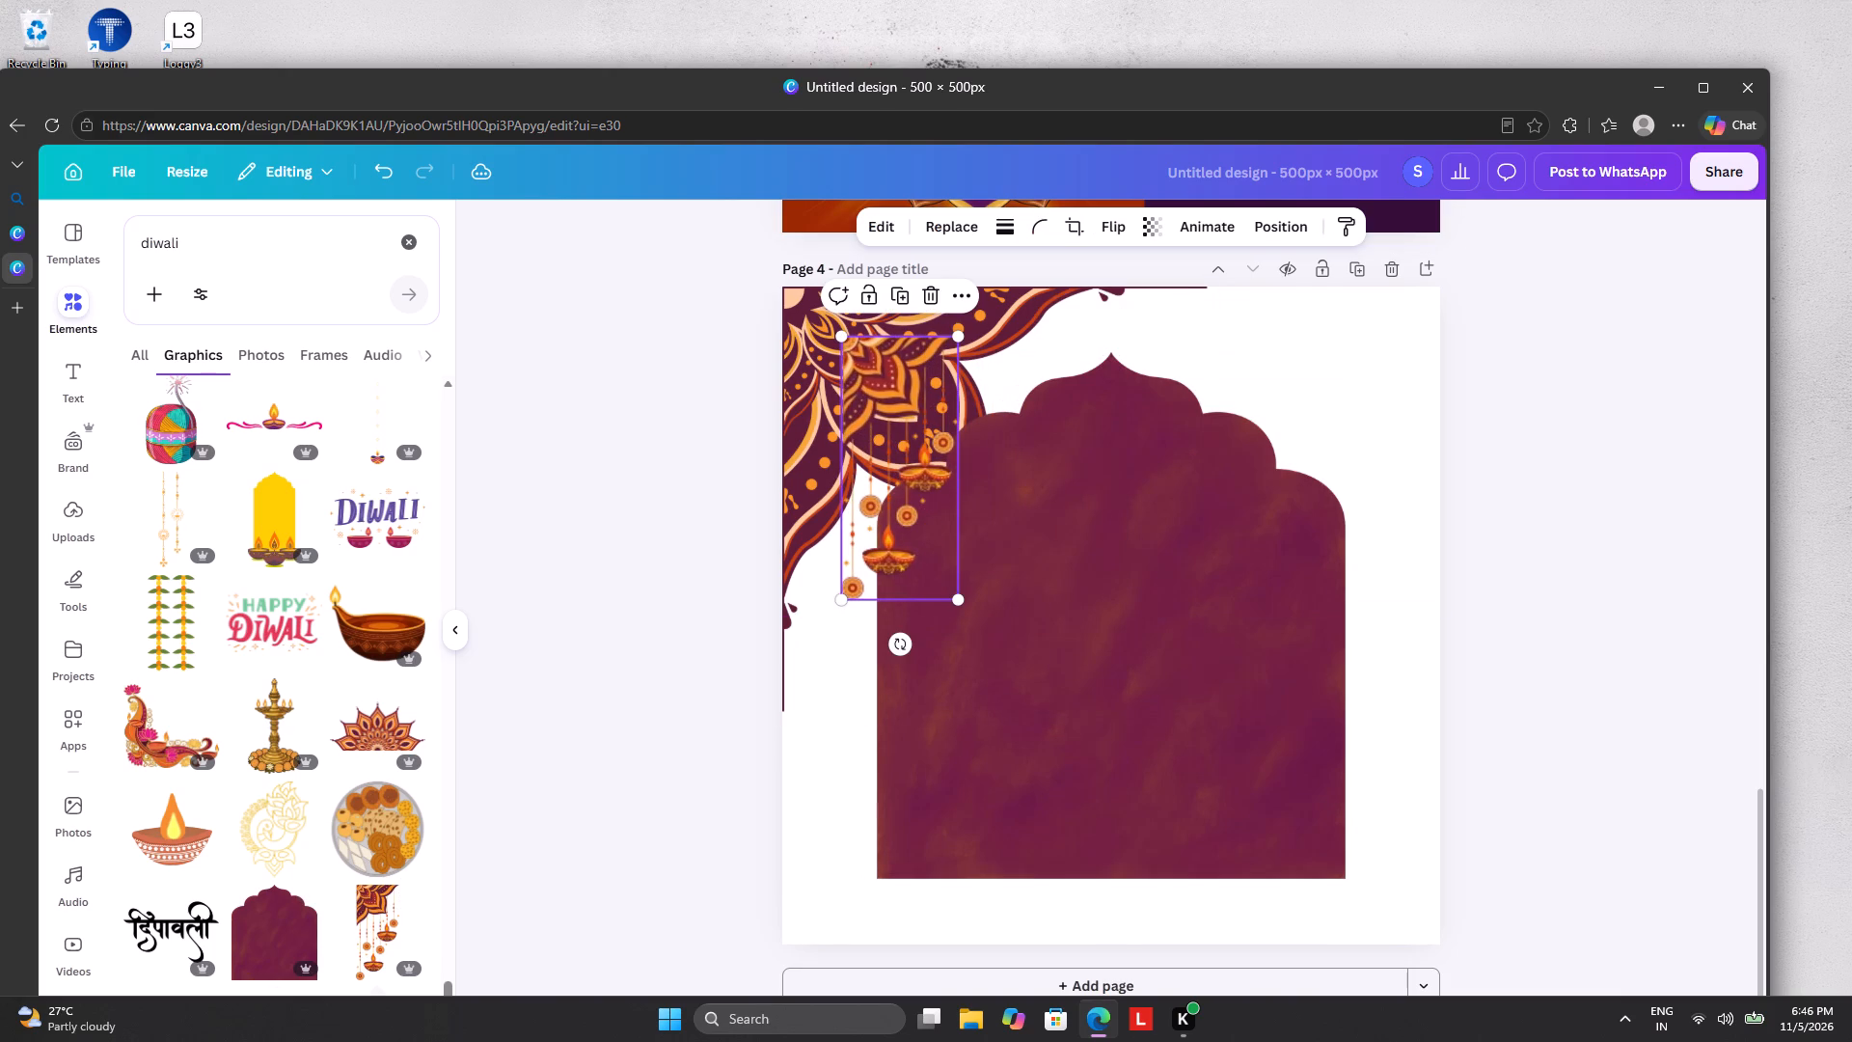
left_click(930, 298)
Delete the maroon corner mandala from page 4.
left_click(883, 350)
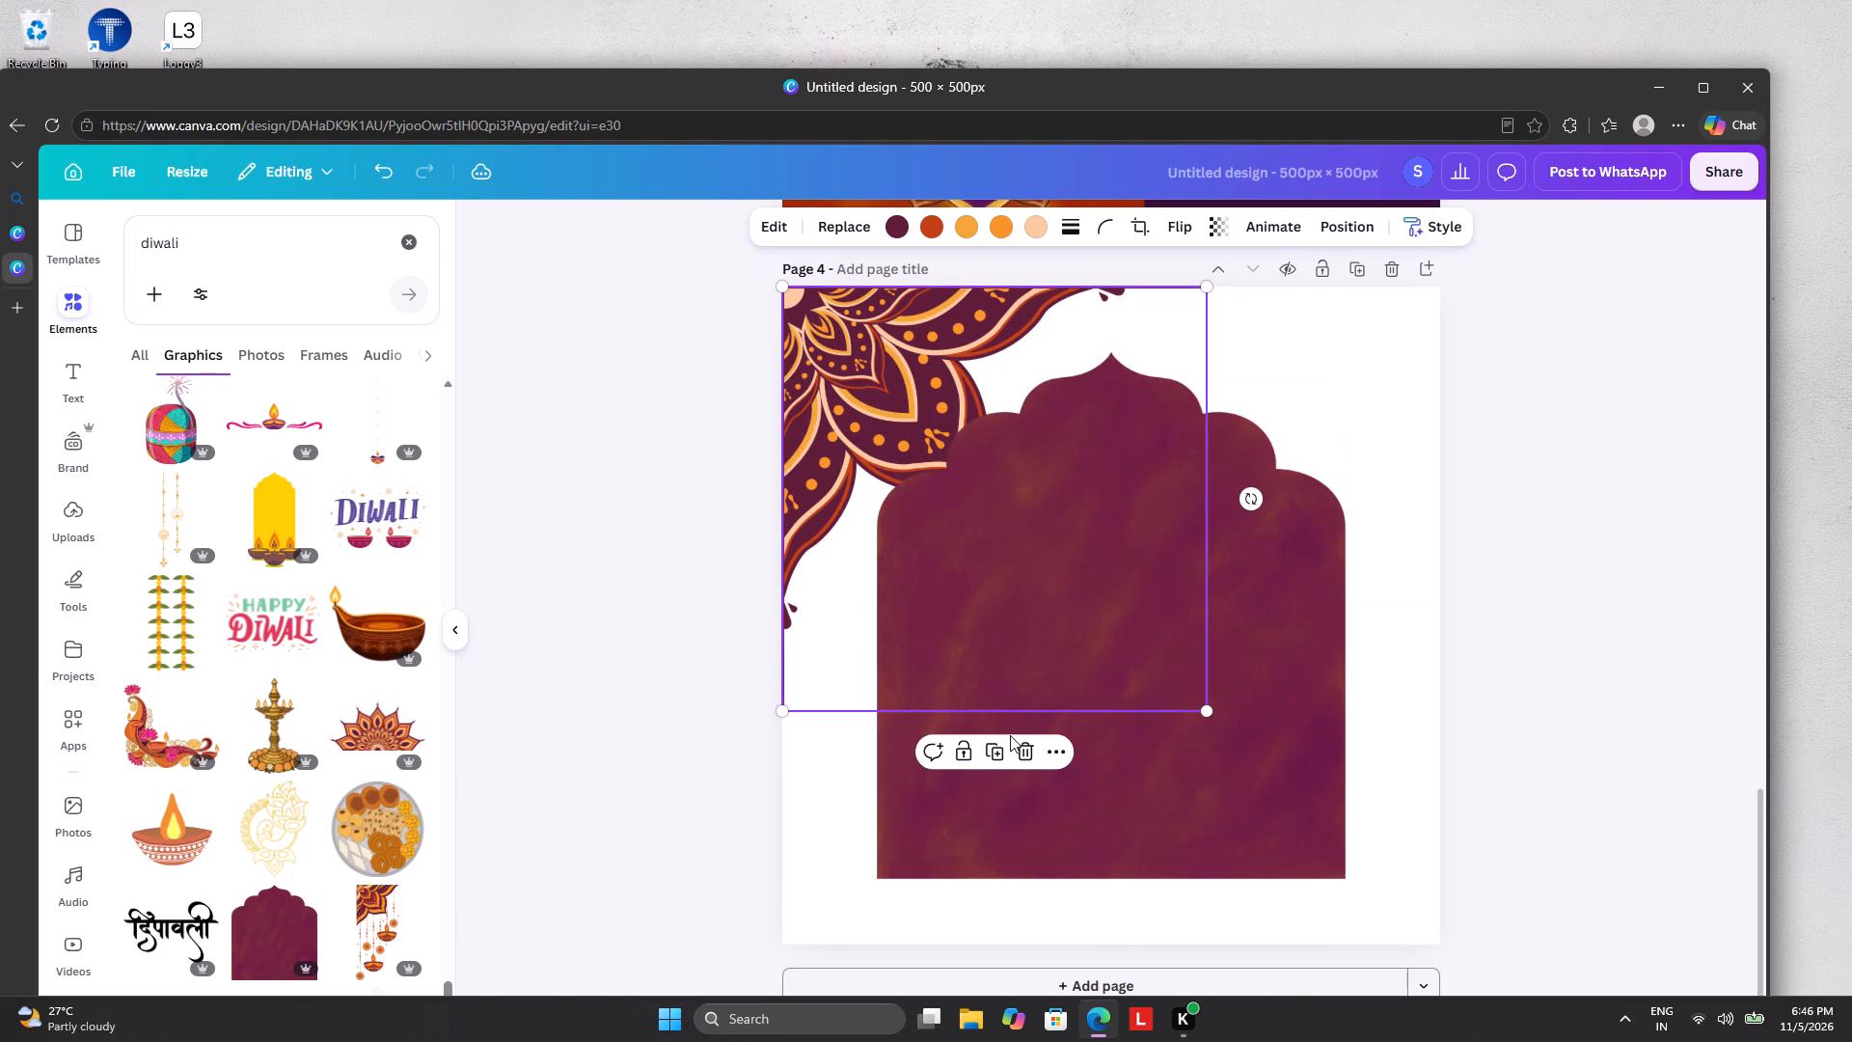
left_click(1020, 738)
Rotate the maroon arch by 180° and enlarge it to span page 4's width, roughly centred, with its point just above the bottom edge.
left_click(1092, 639)
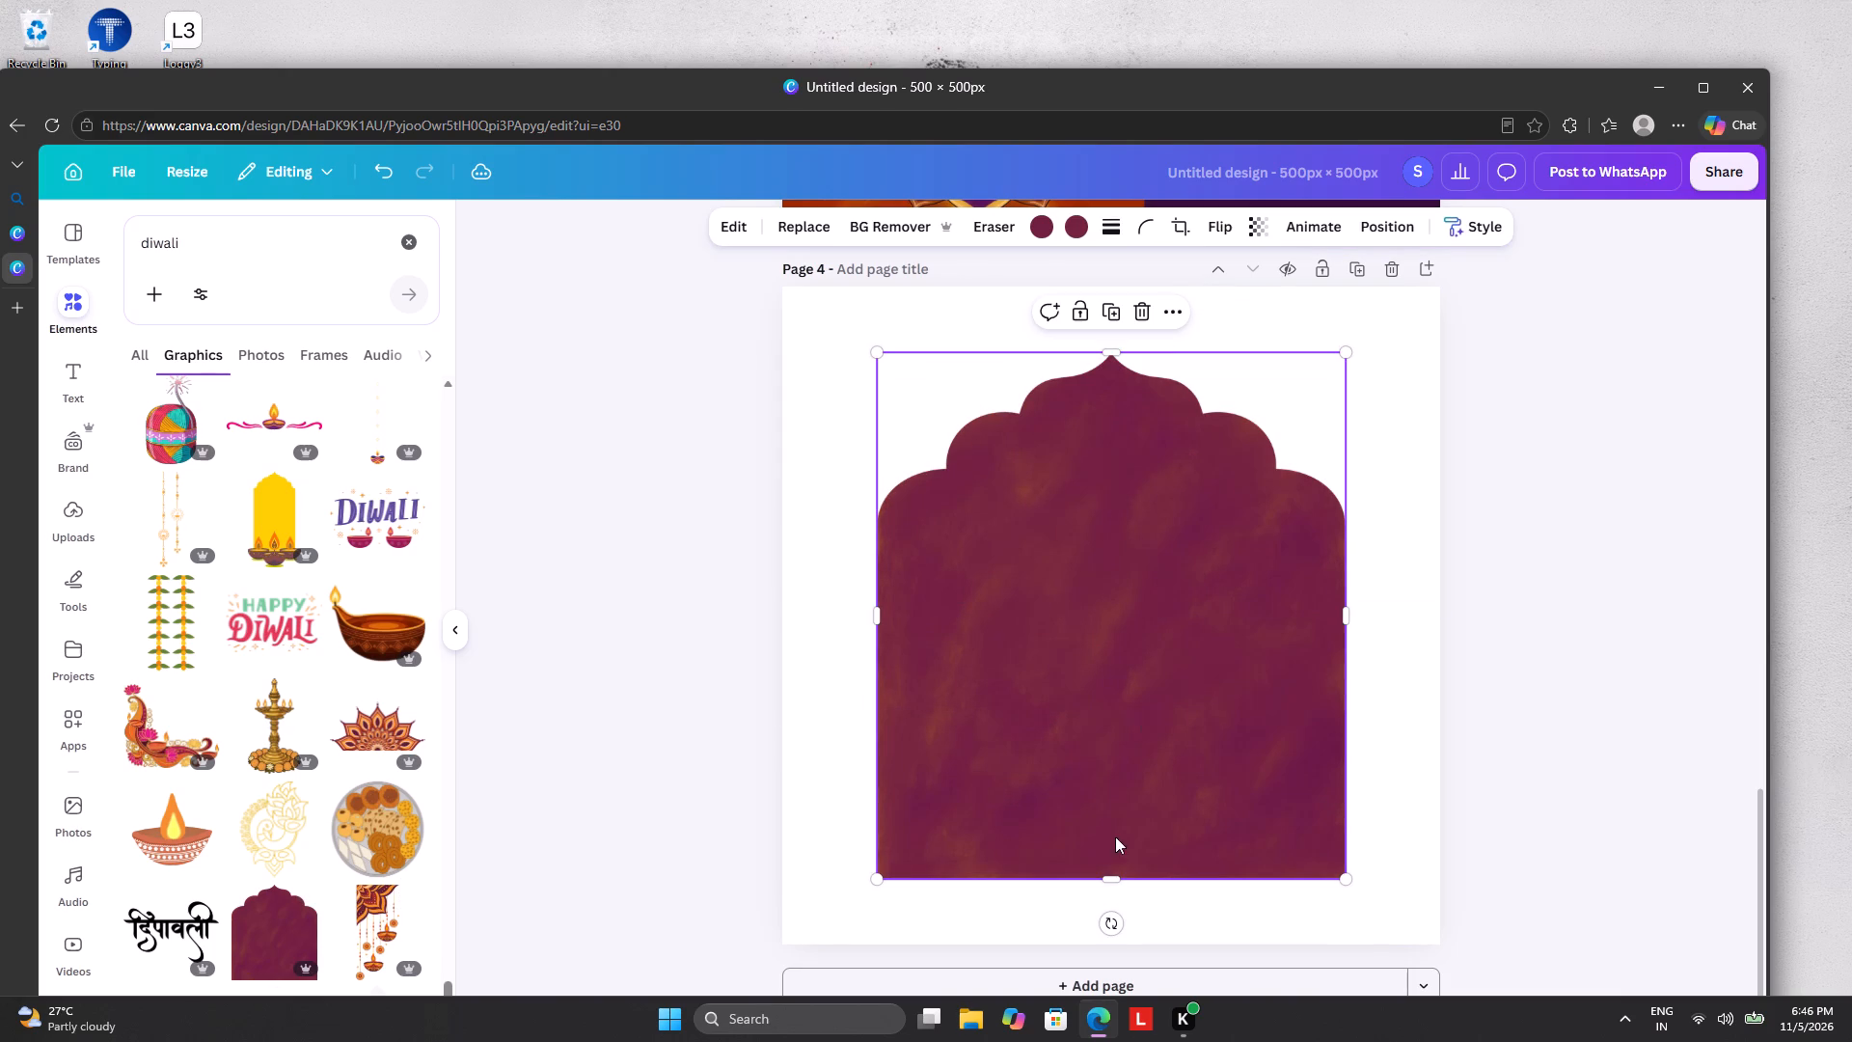
left_click_drag(1110, 924, 1068, 381)
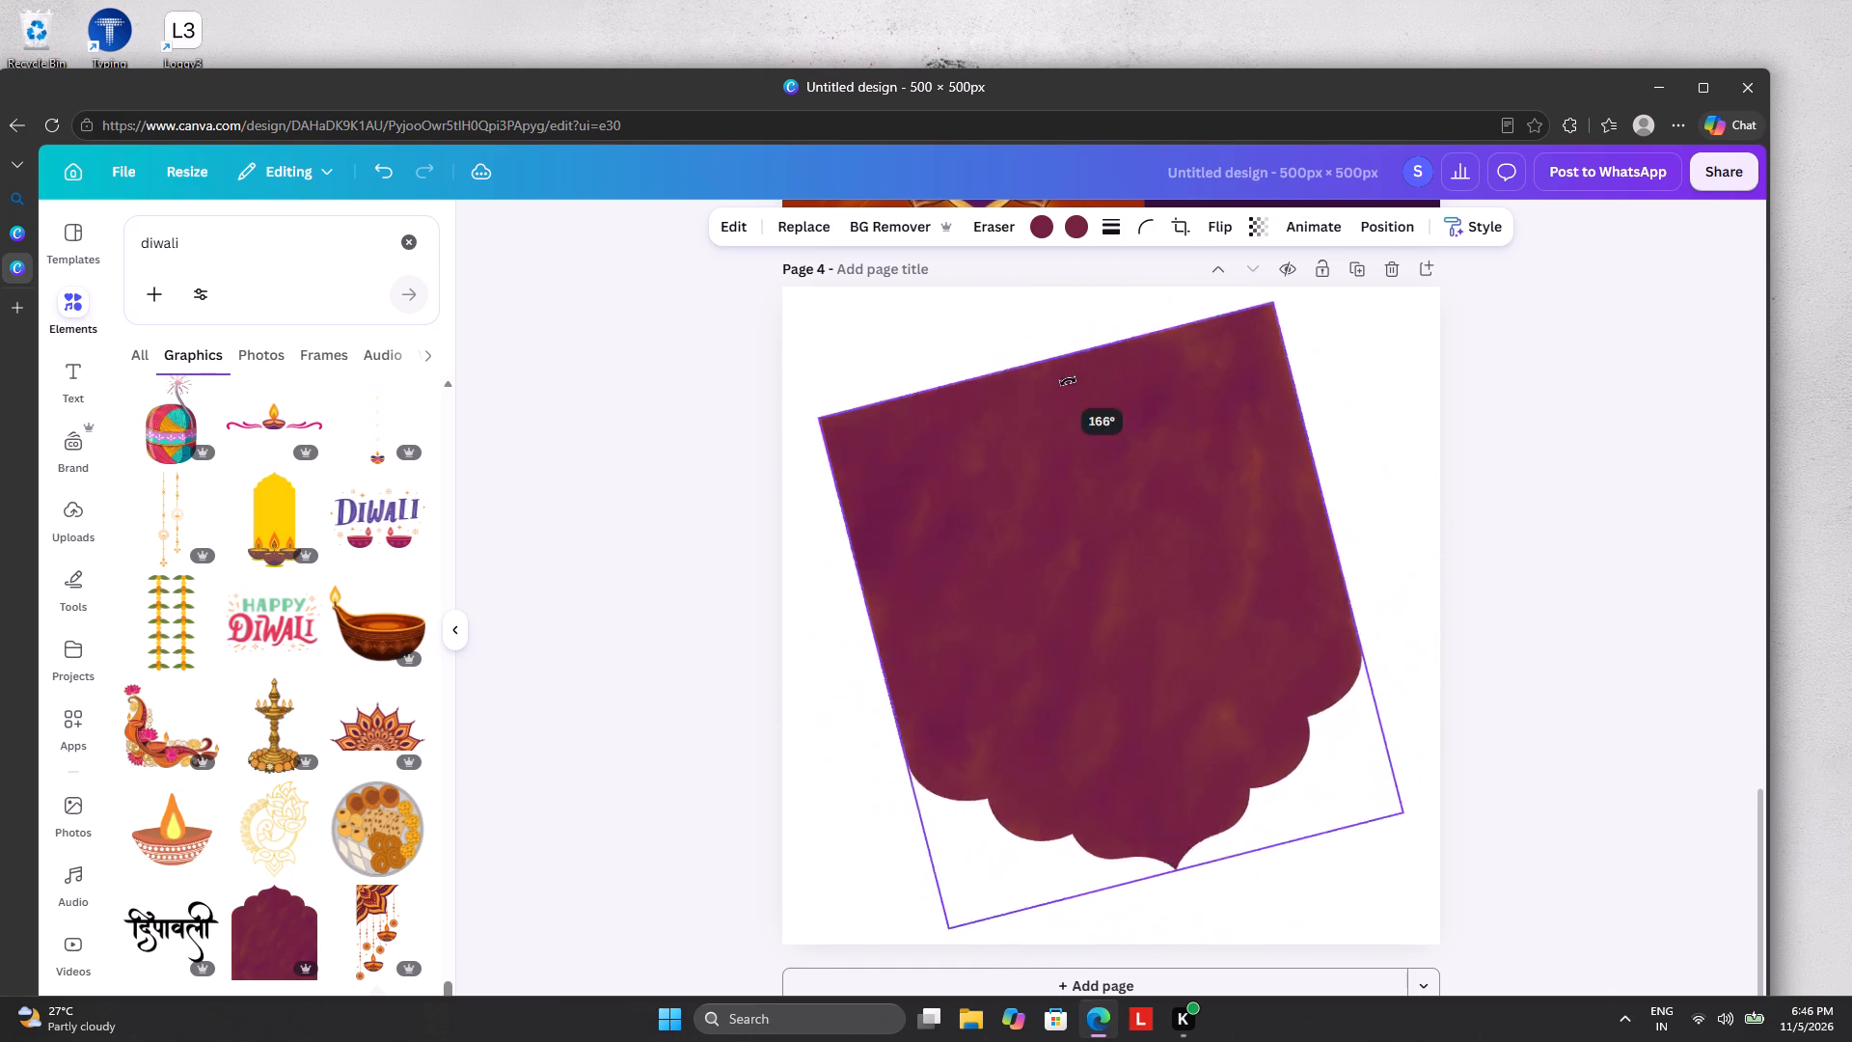
left_click_drag(1068, 381, 1109, 363)
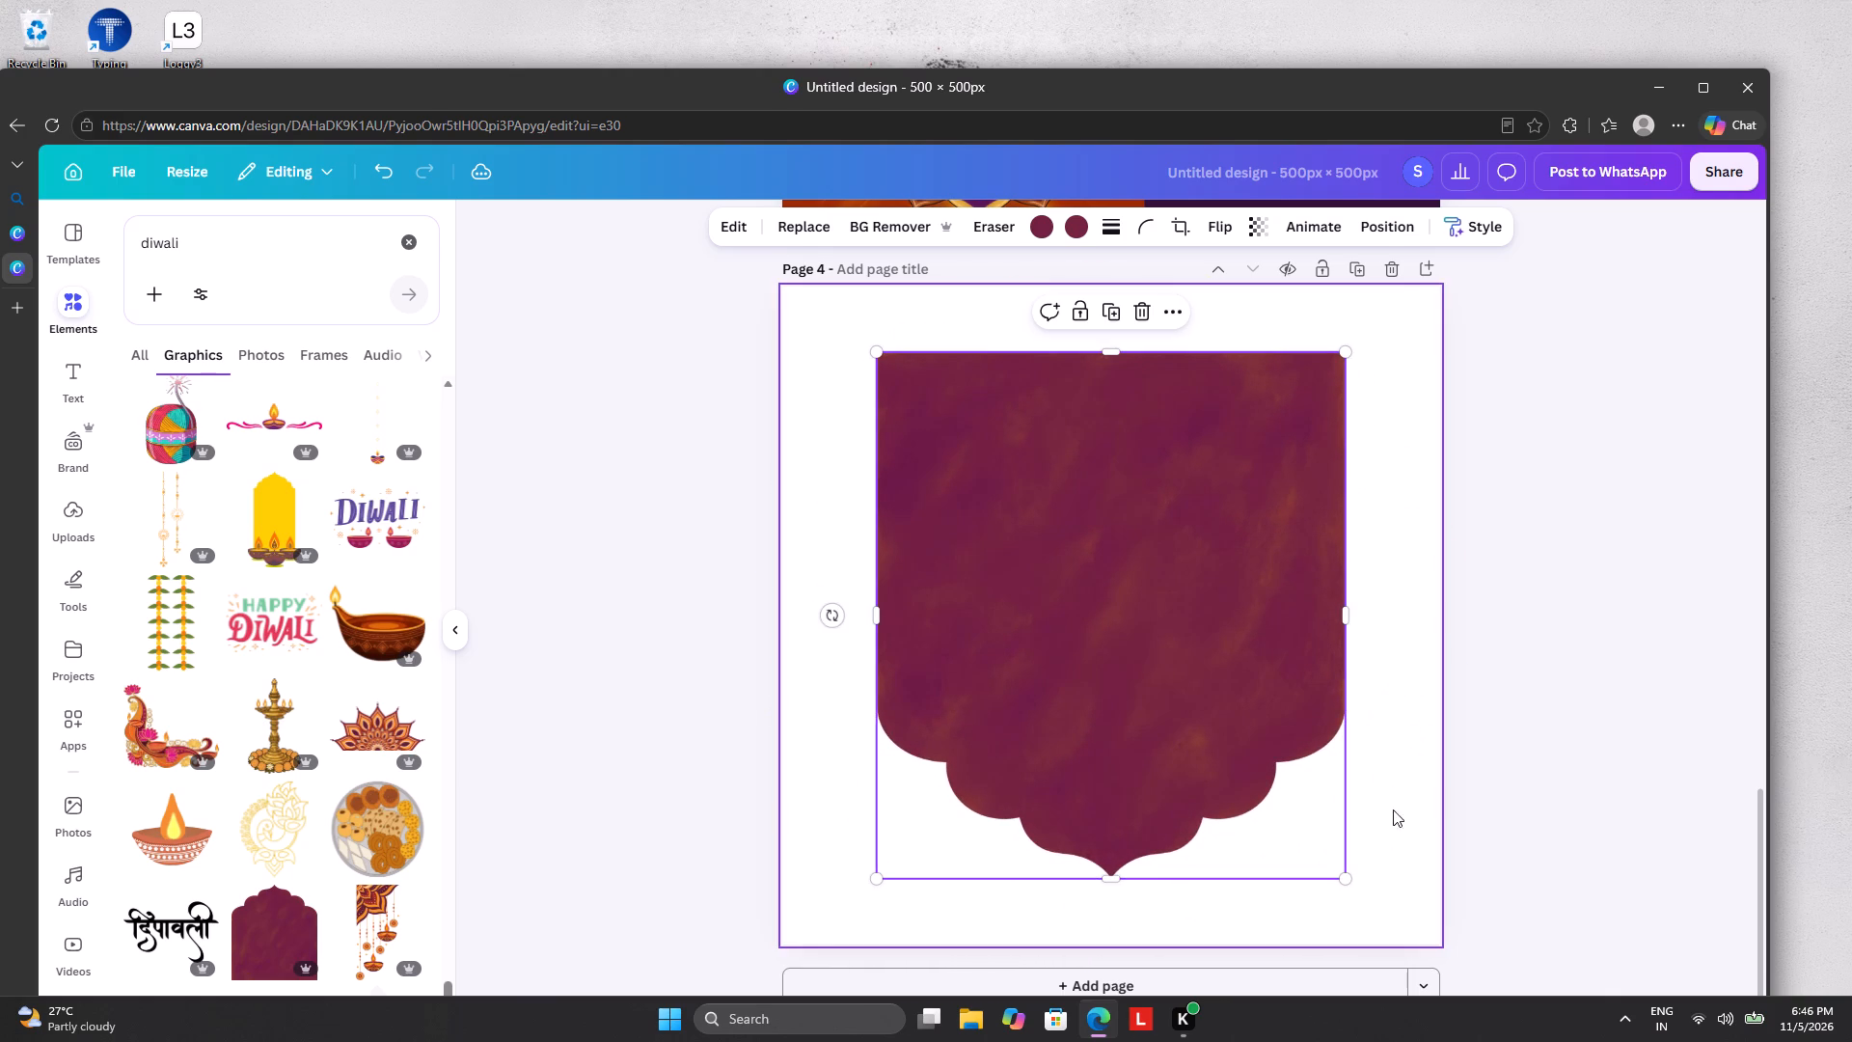
left_click_drag(1346, 884, 1749, 1028)
left_click_drag(1190, 702, 1025, 465)
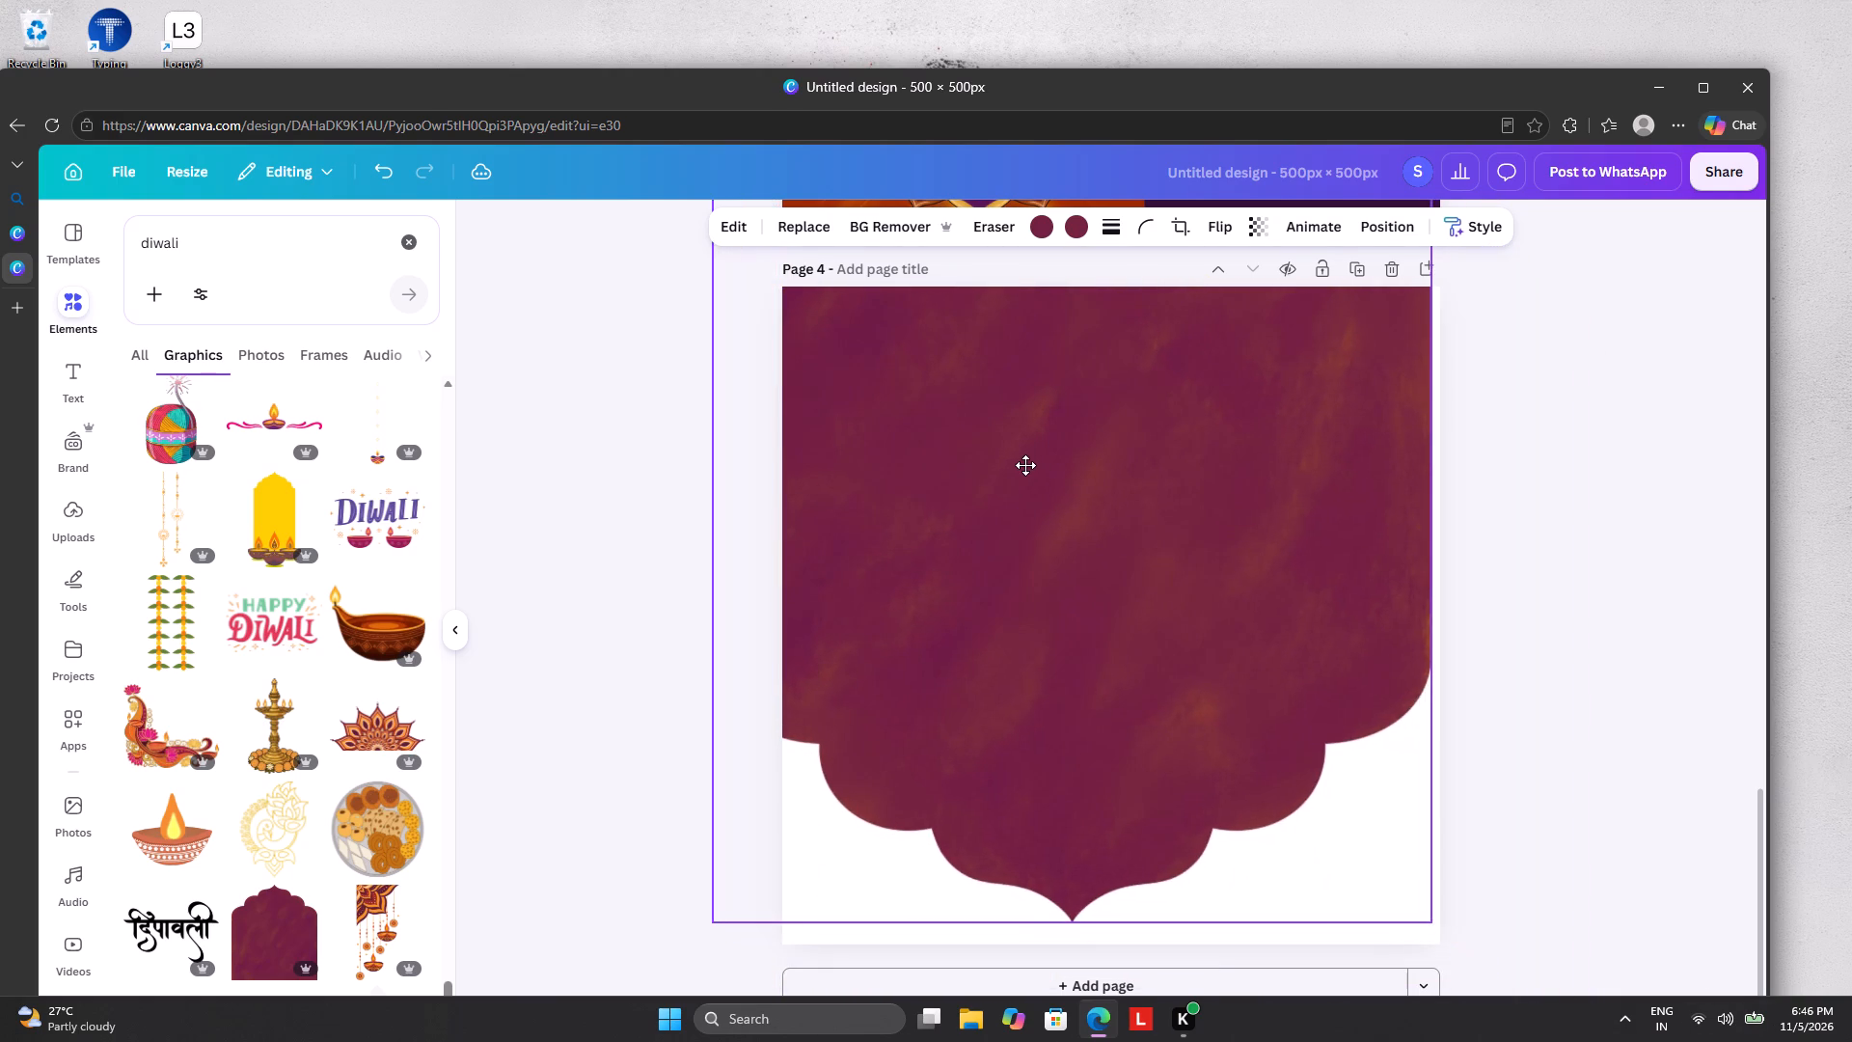
left_click_drag(1025, 465, 1058, 468)
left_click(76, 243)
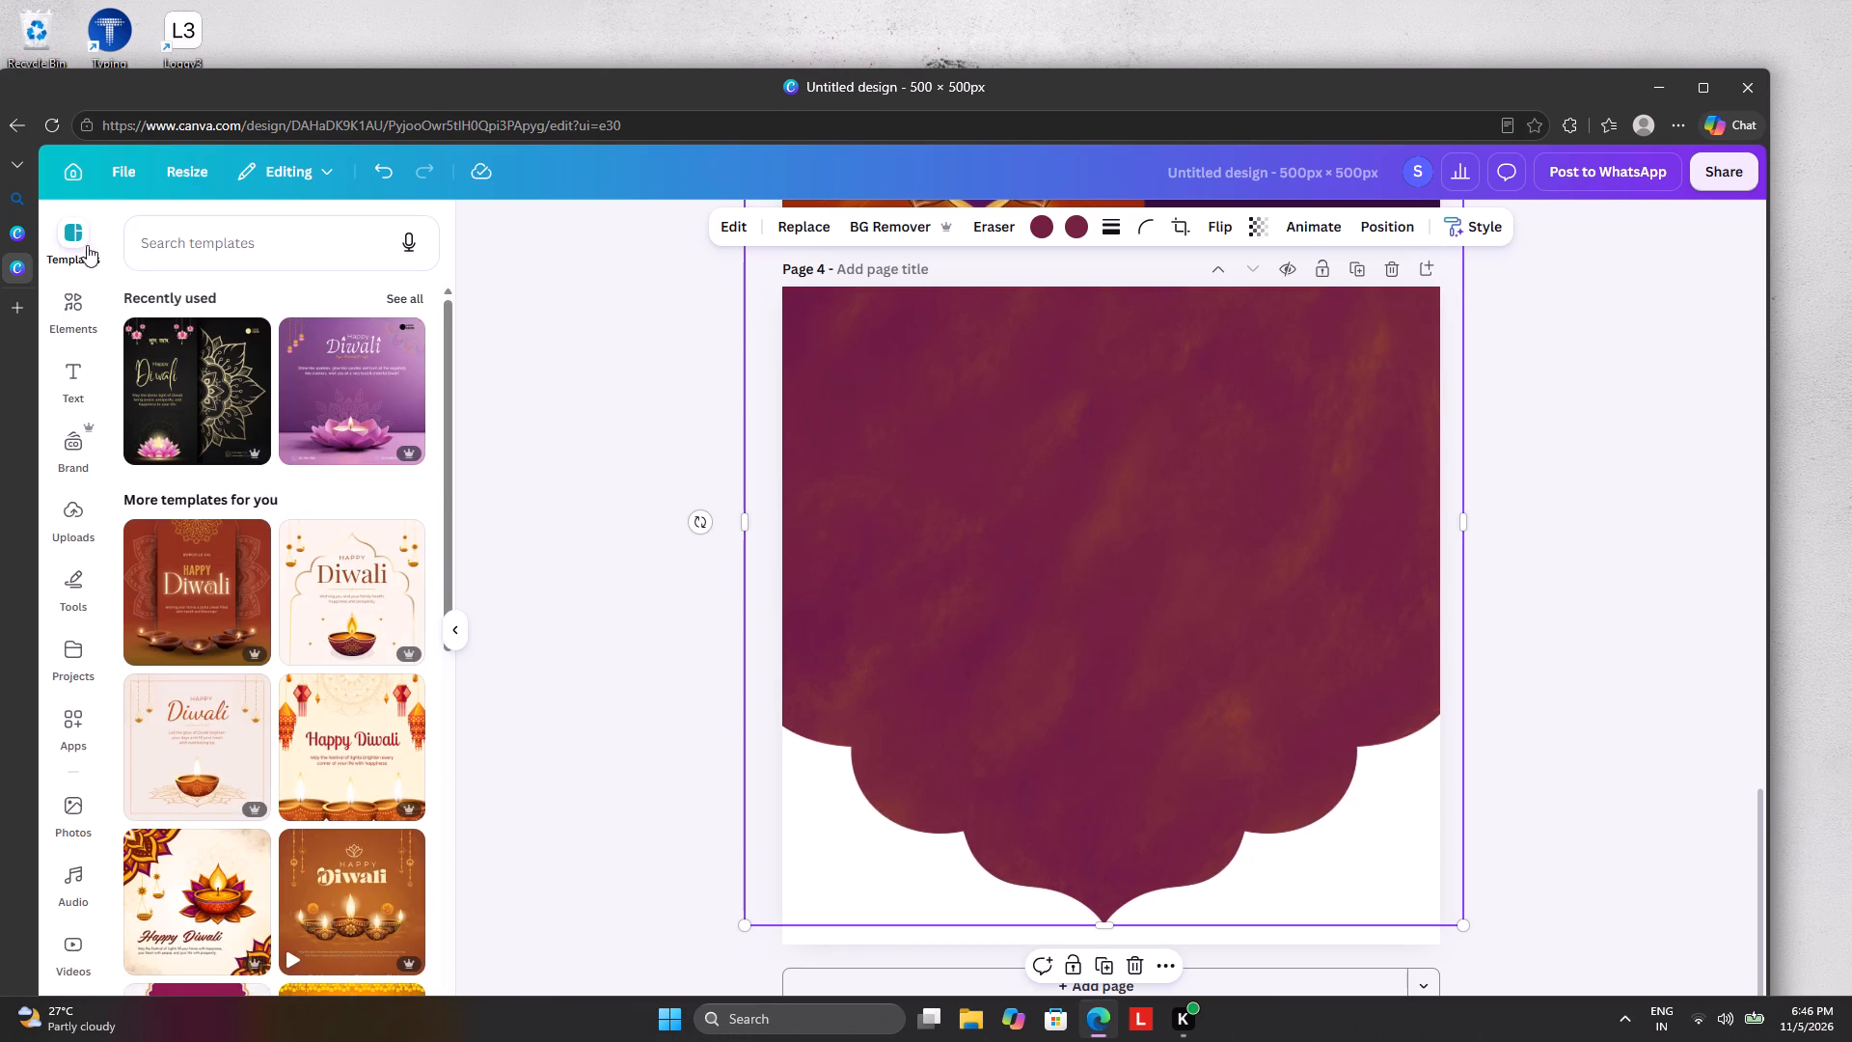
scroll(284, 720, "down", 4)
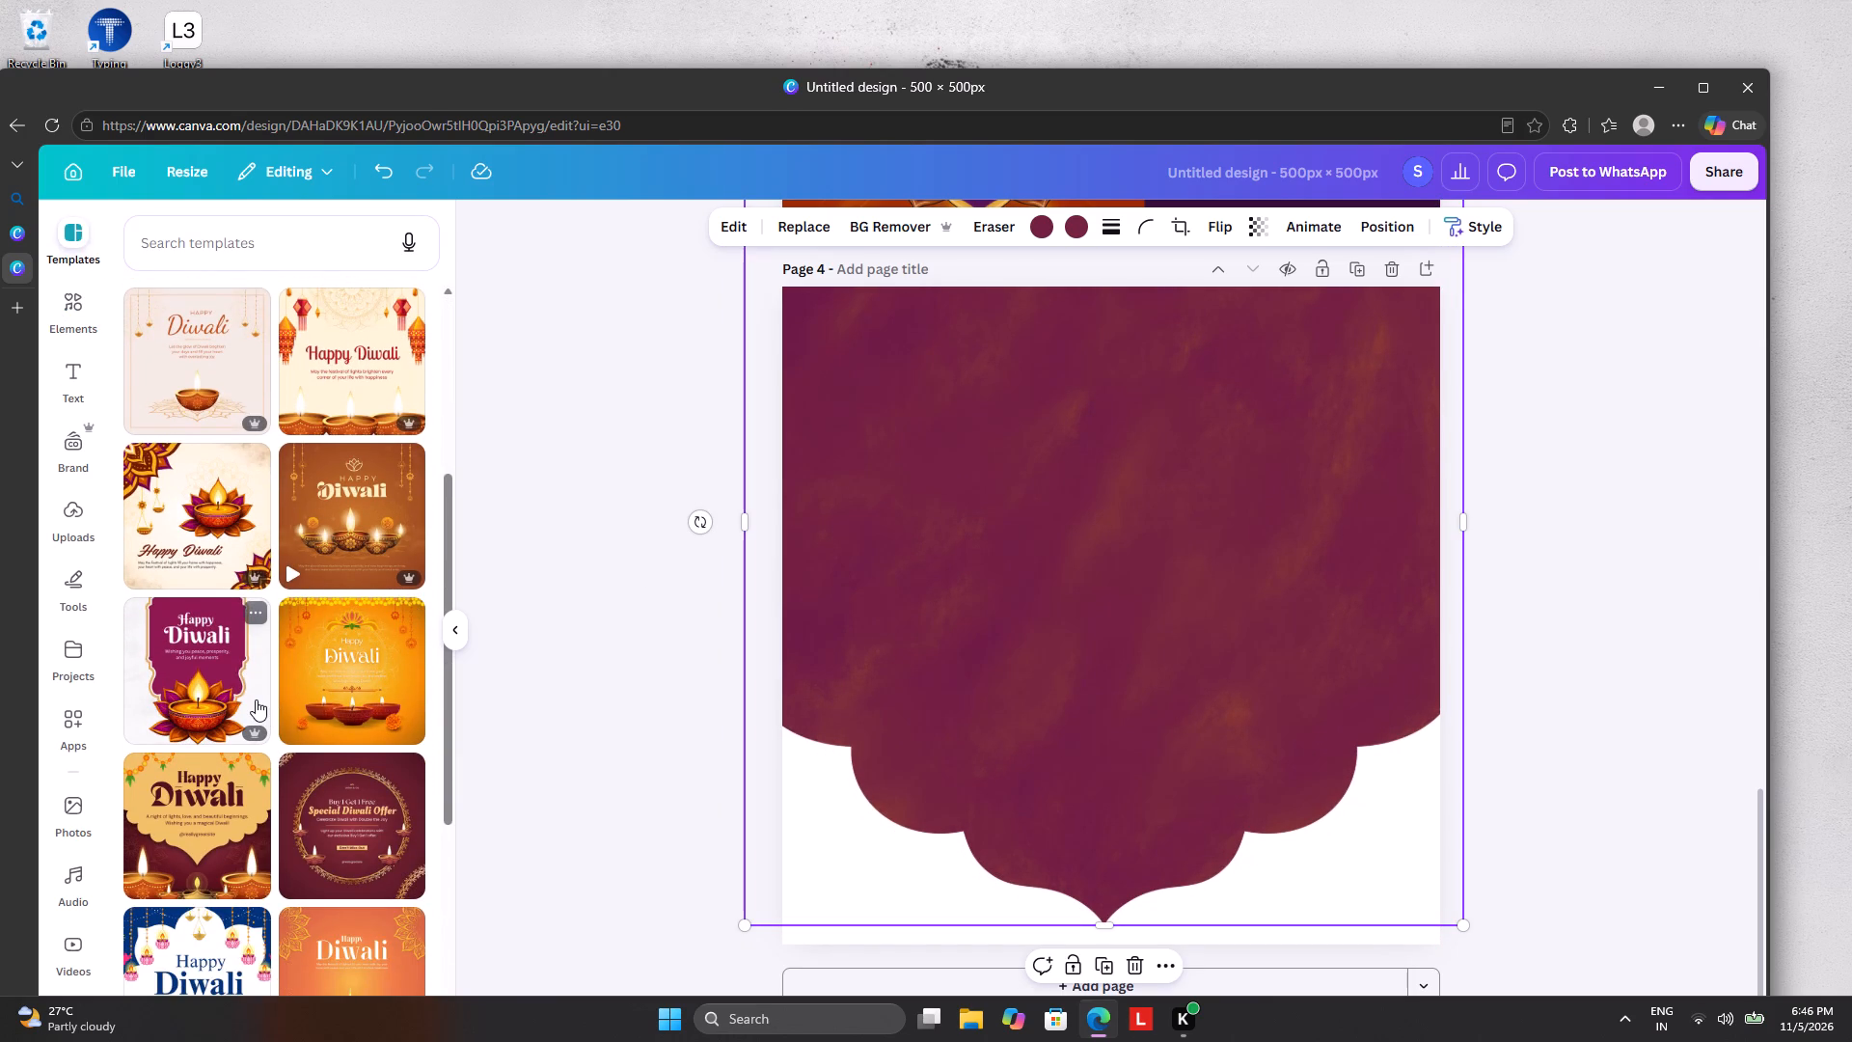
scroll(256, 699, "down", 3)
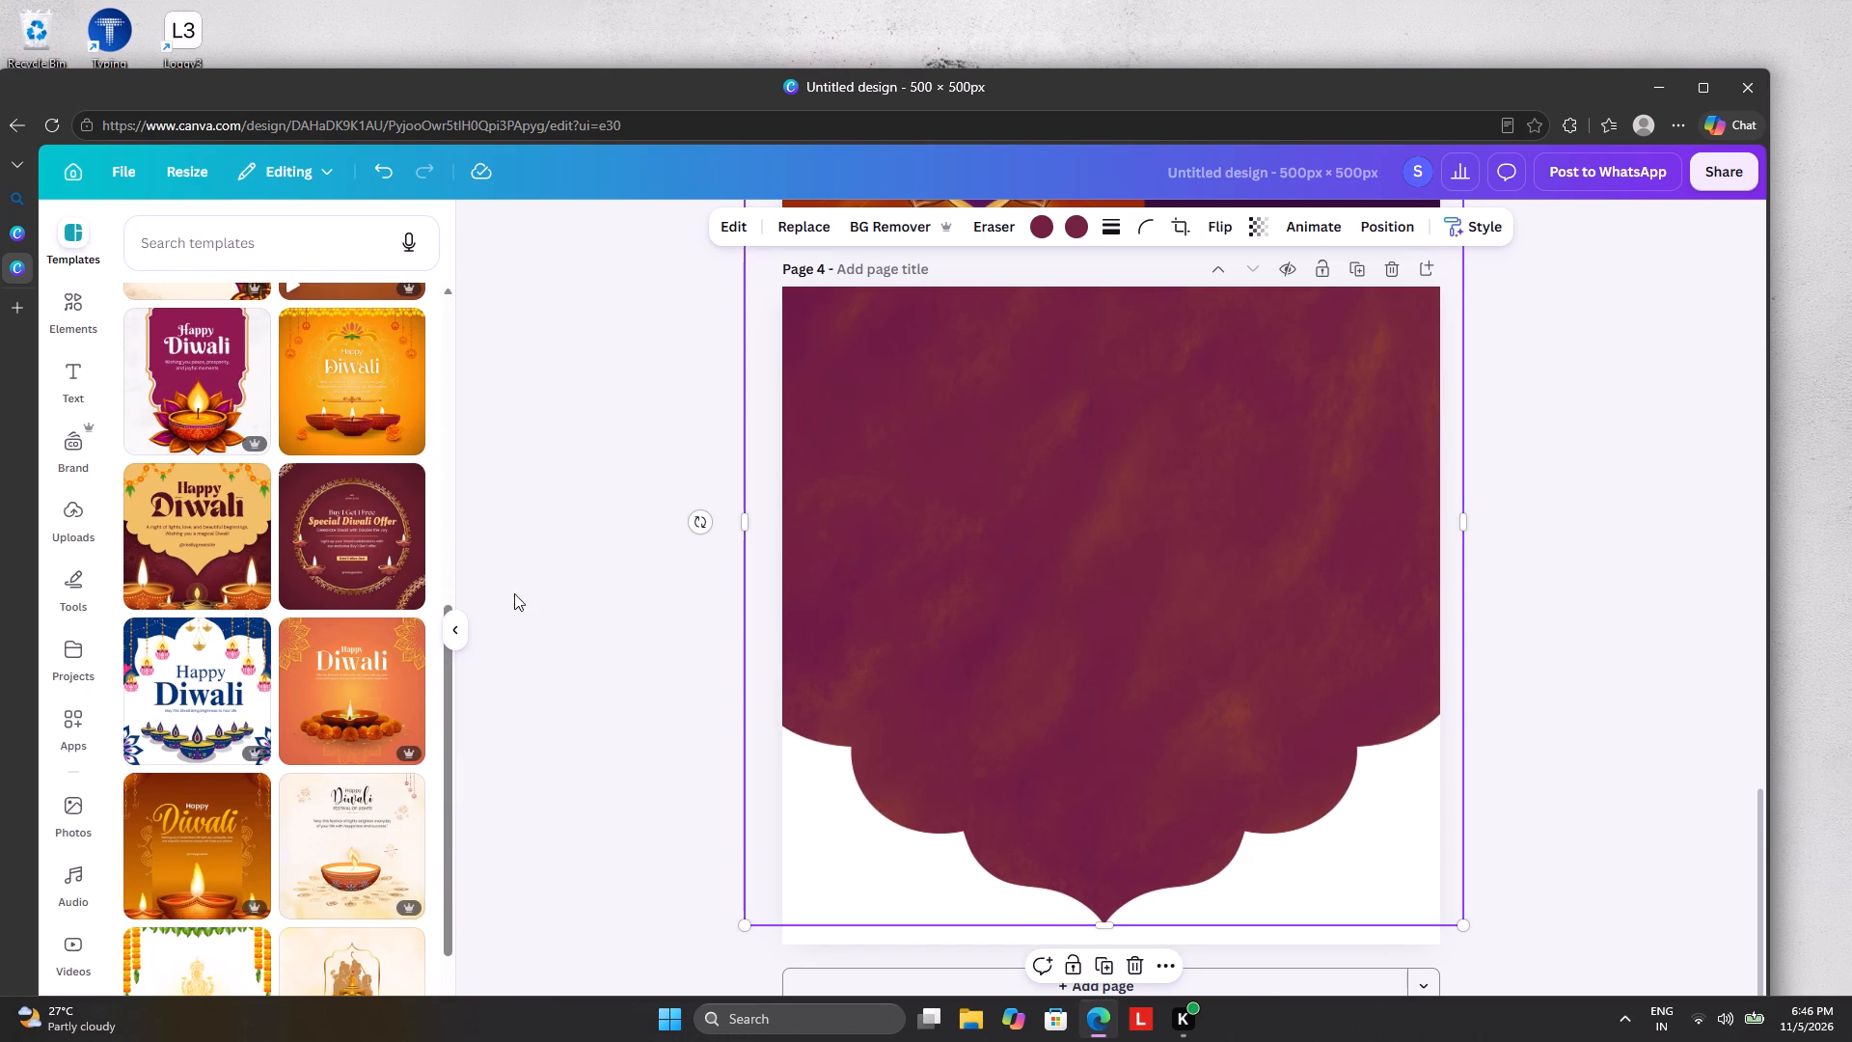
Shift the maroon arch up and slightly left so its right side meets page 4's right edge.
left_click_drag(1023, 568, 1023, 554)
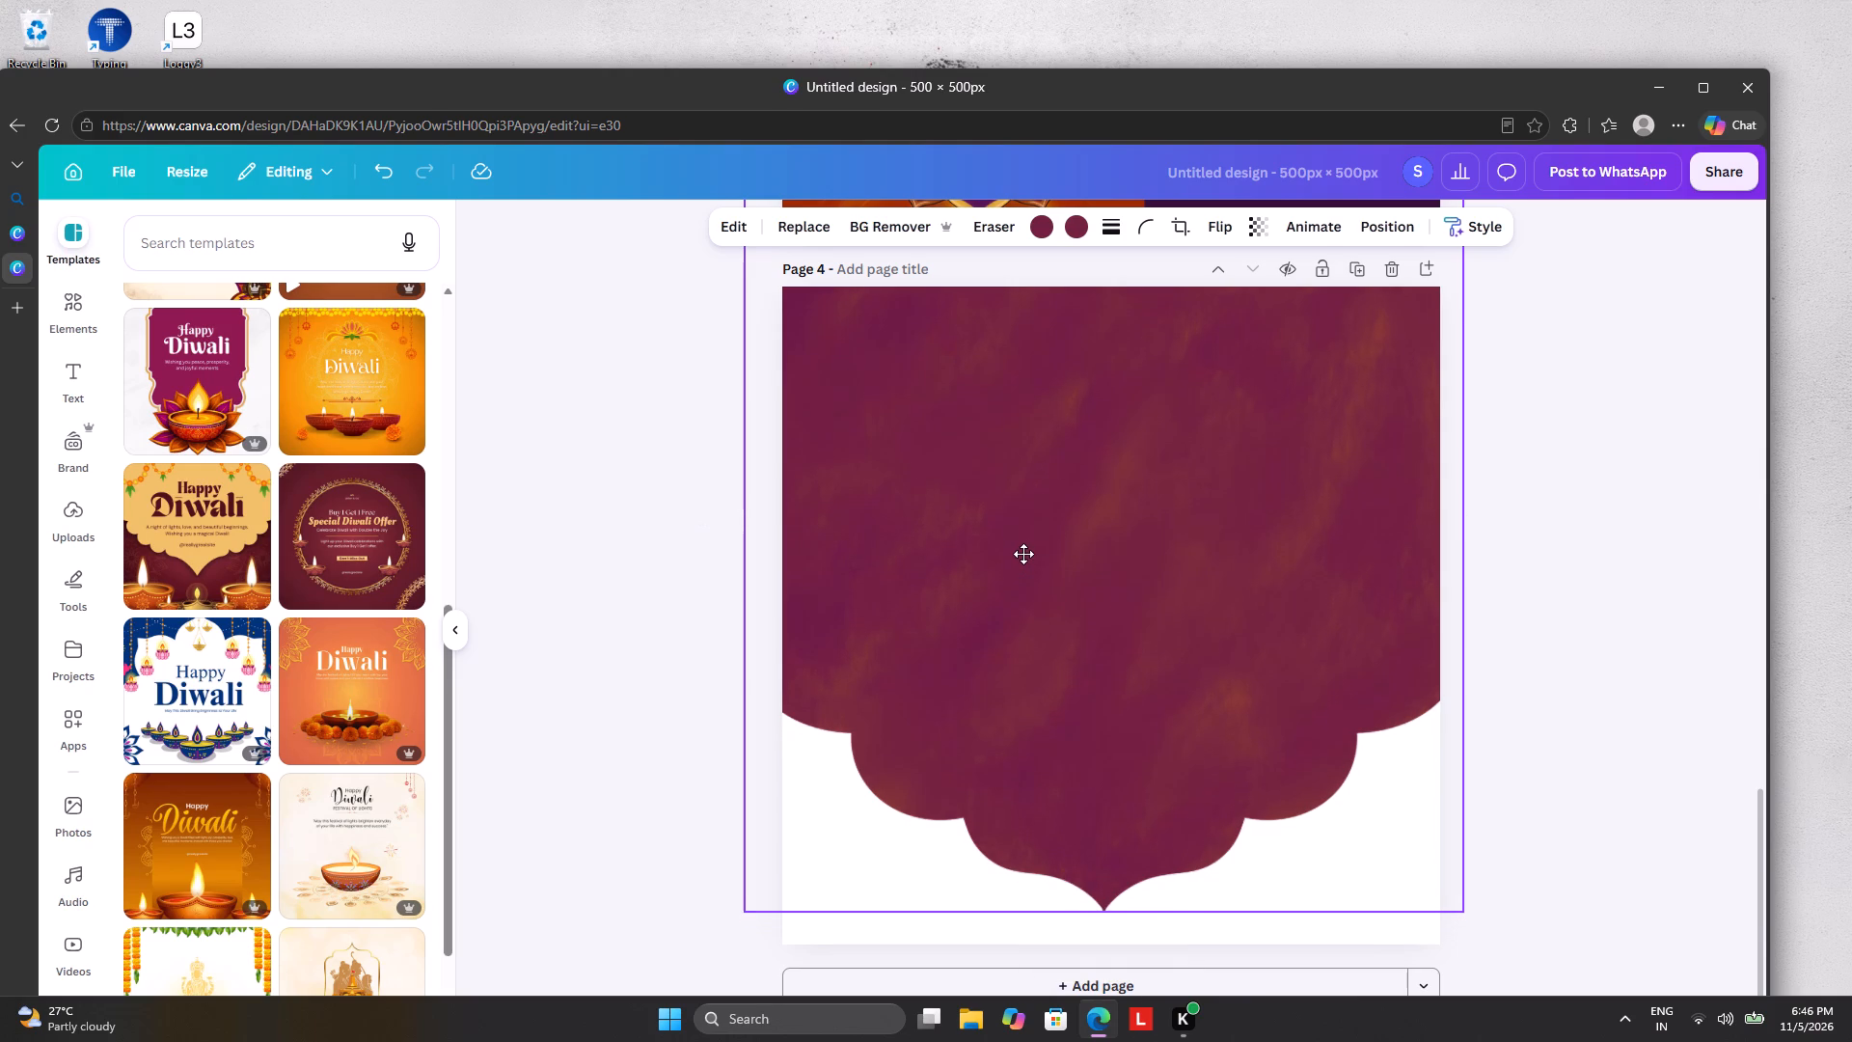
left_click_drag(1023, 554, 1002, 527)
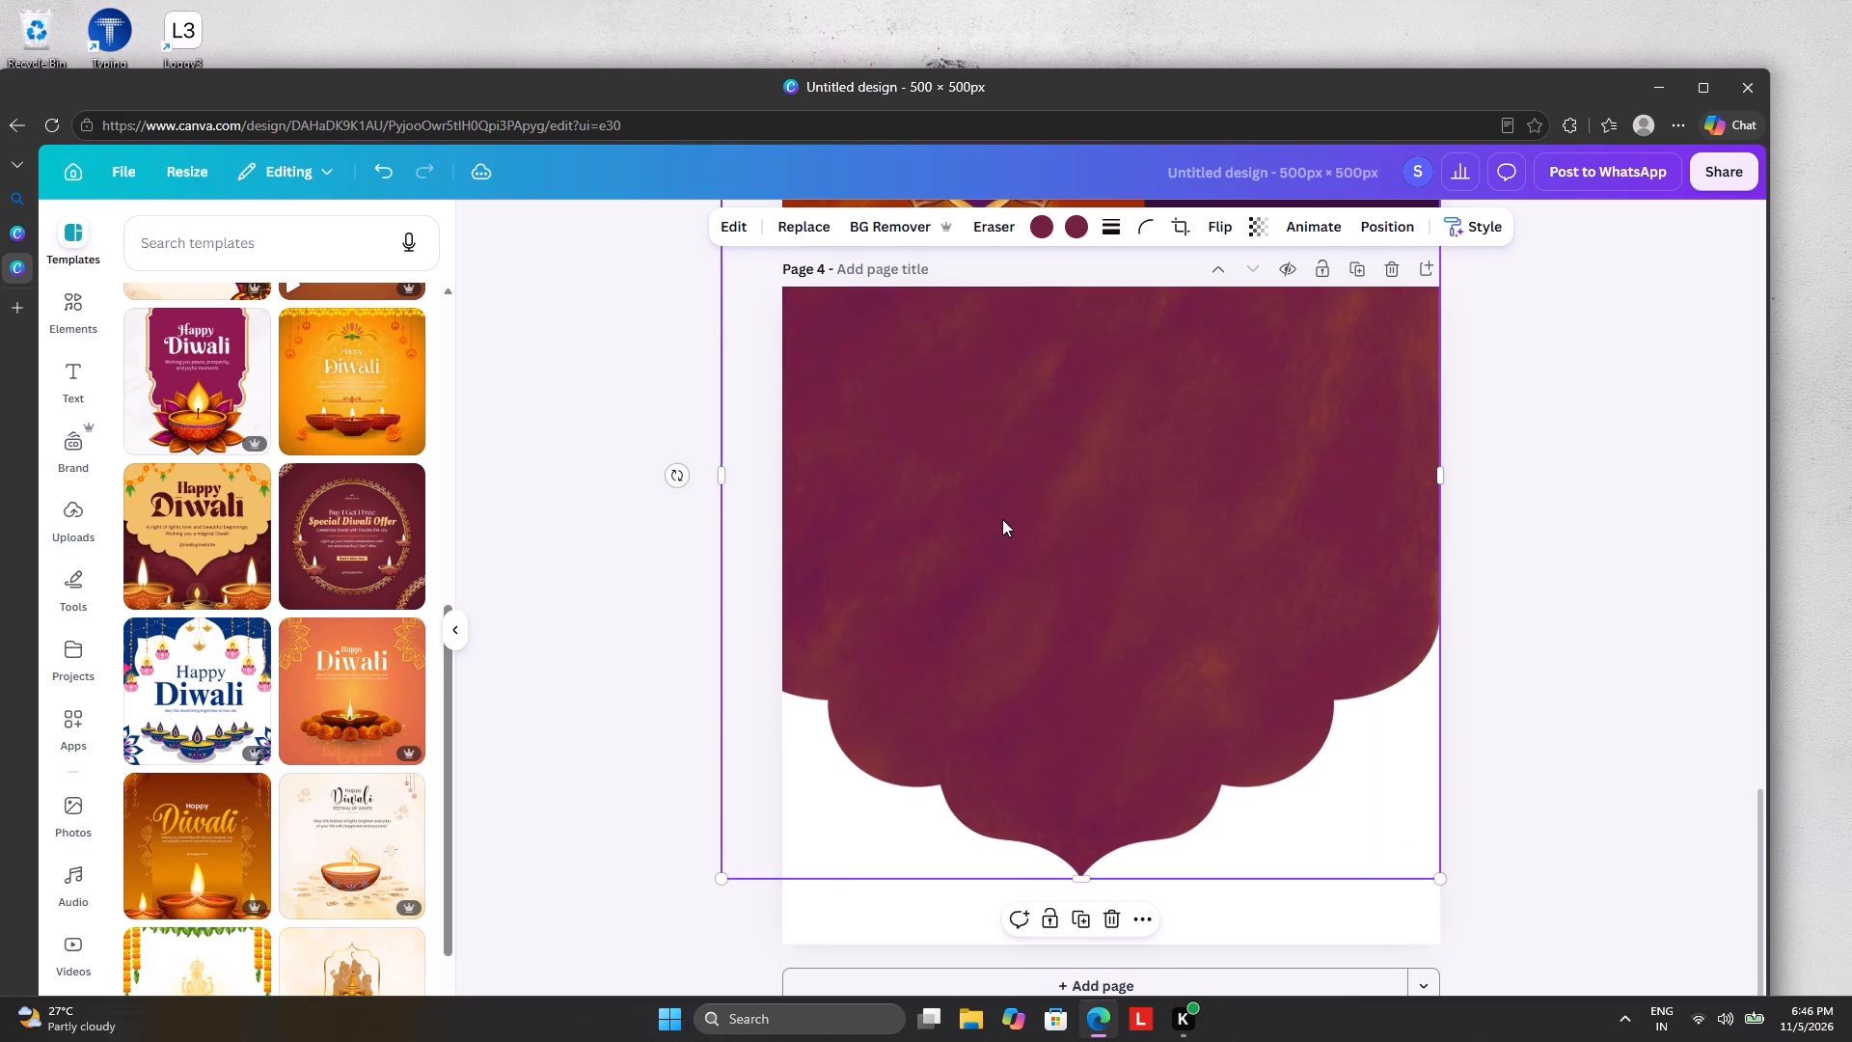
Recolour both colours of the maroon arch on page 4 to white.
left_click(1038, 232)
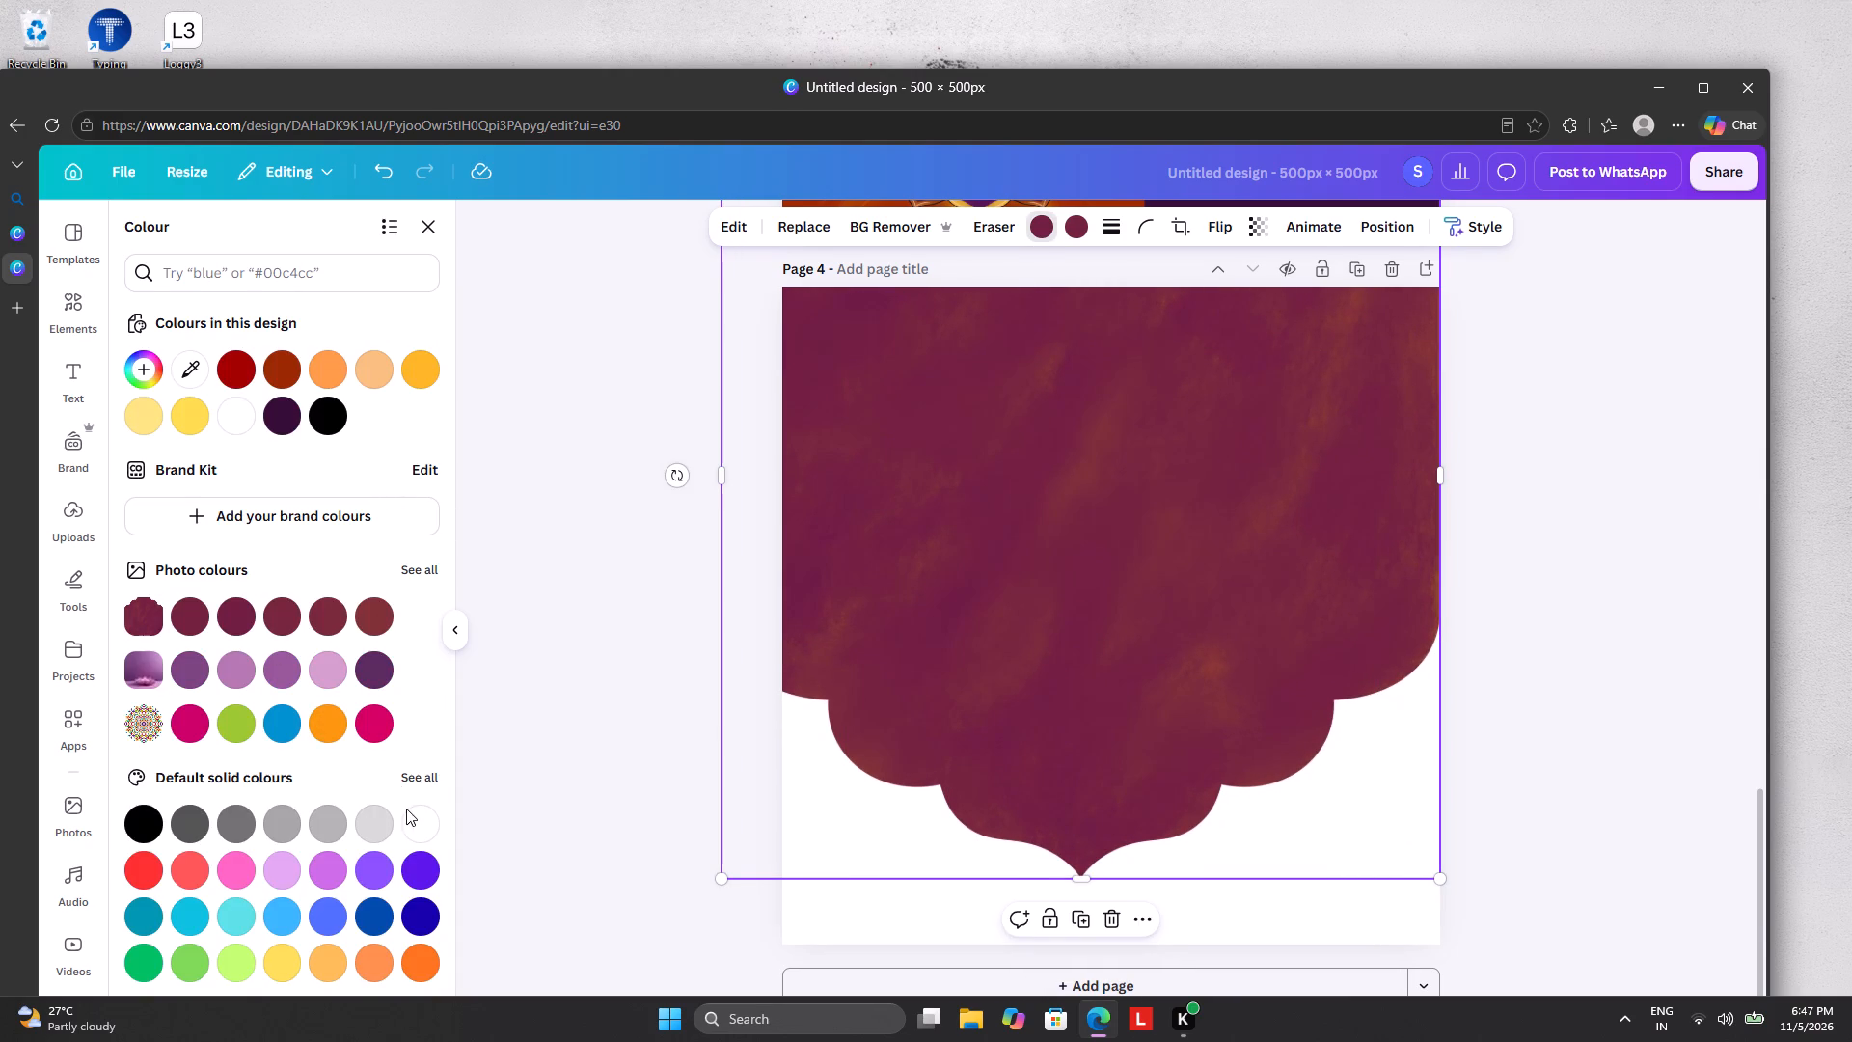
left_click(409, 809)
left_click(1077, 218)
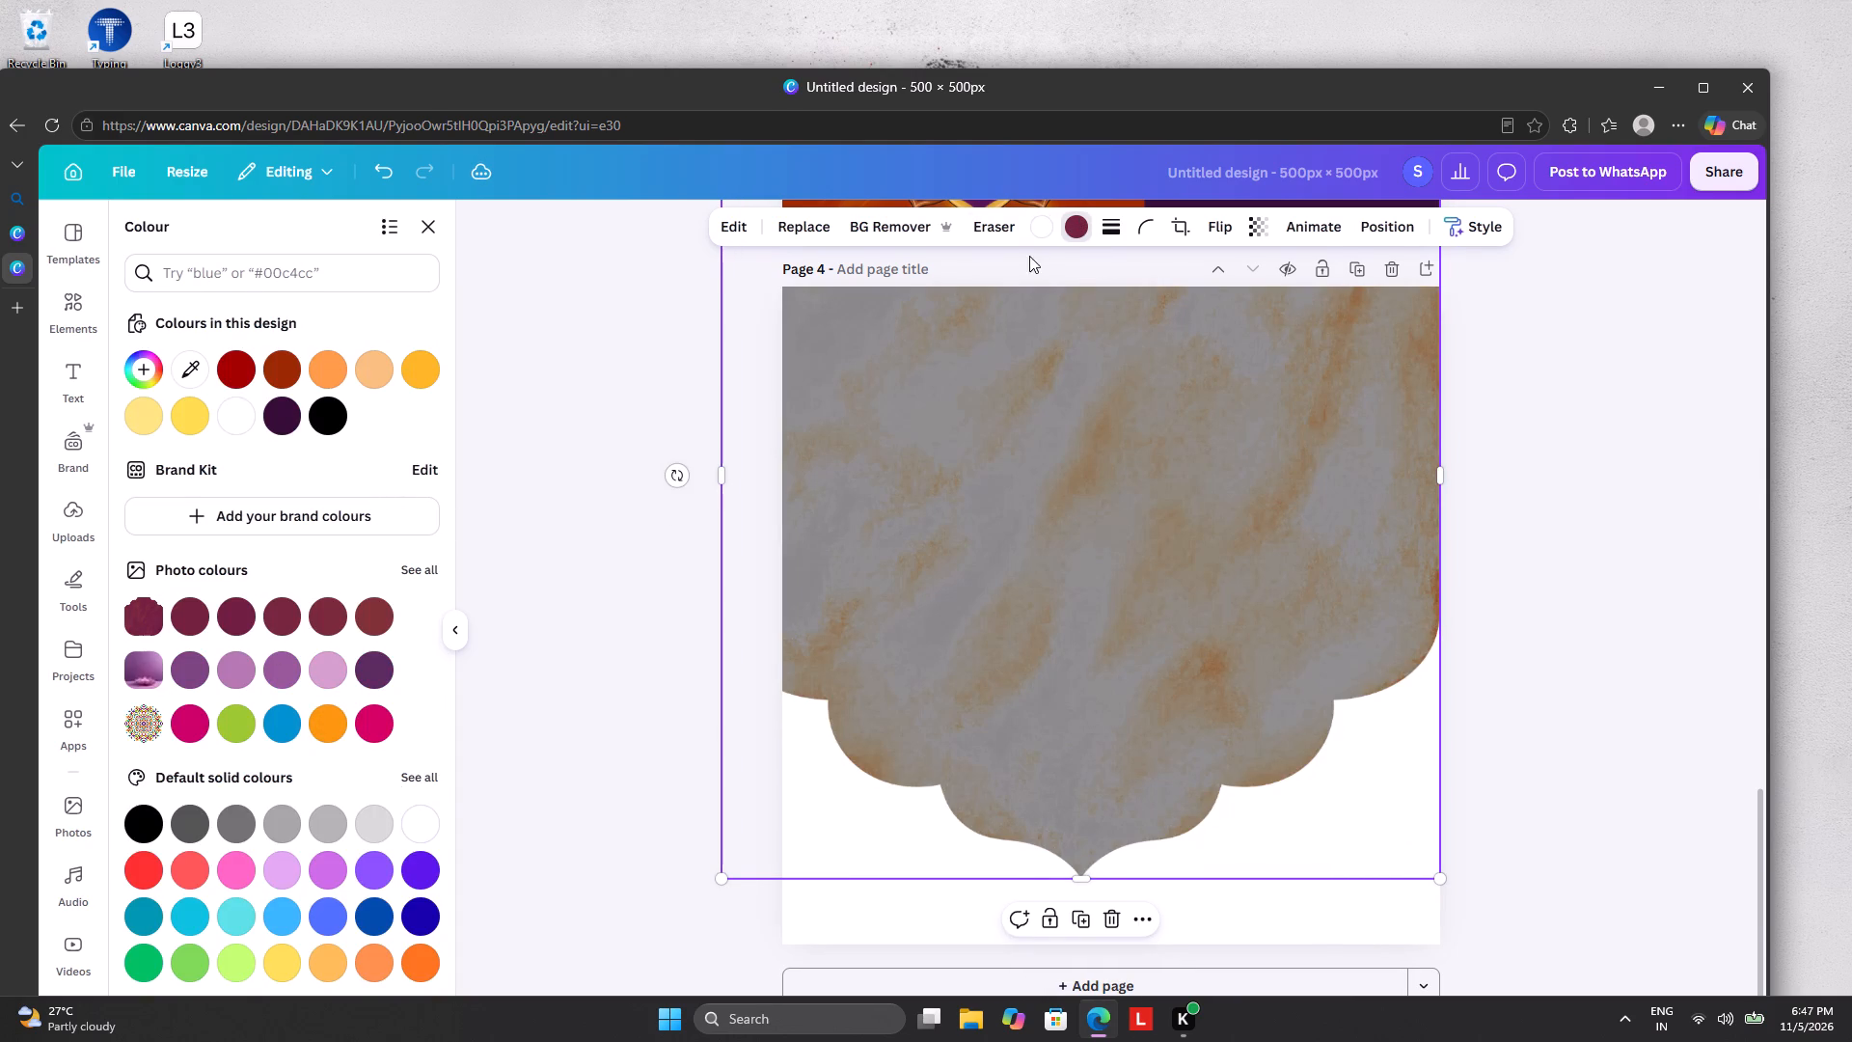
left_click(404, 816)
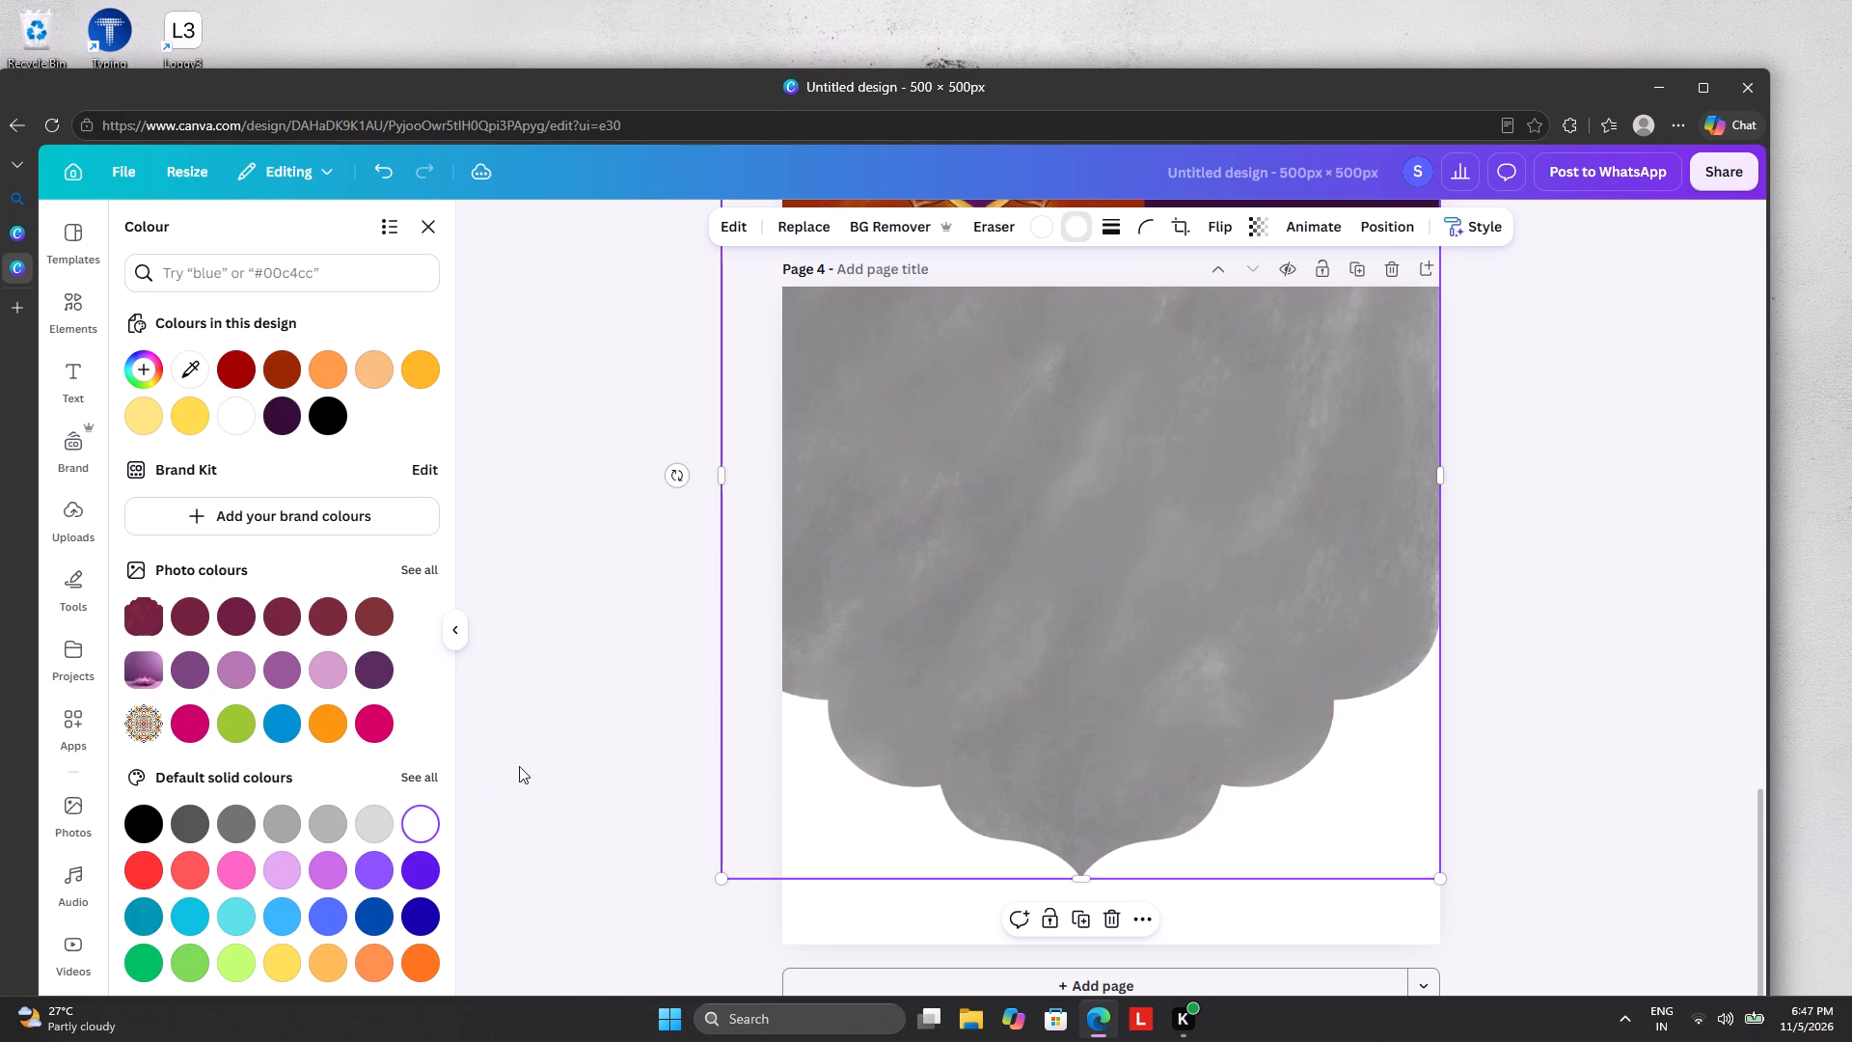
Delete the inverted arch from page 4.
left_click(1067, 562)
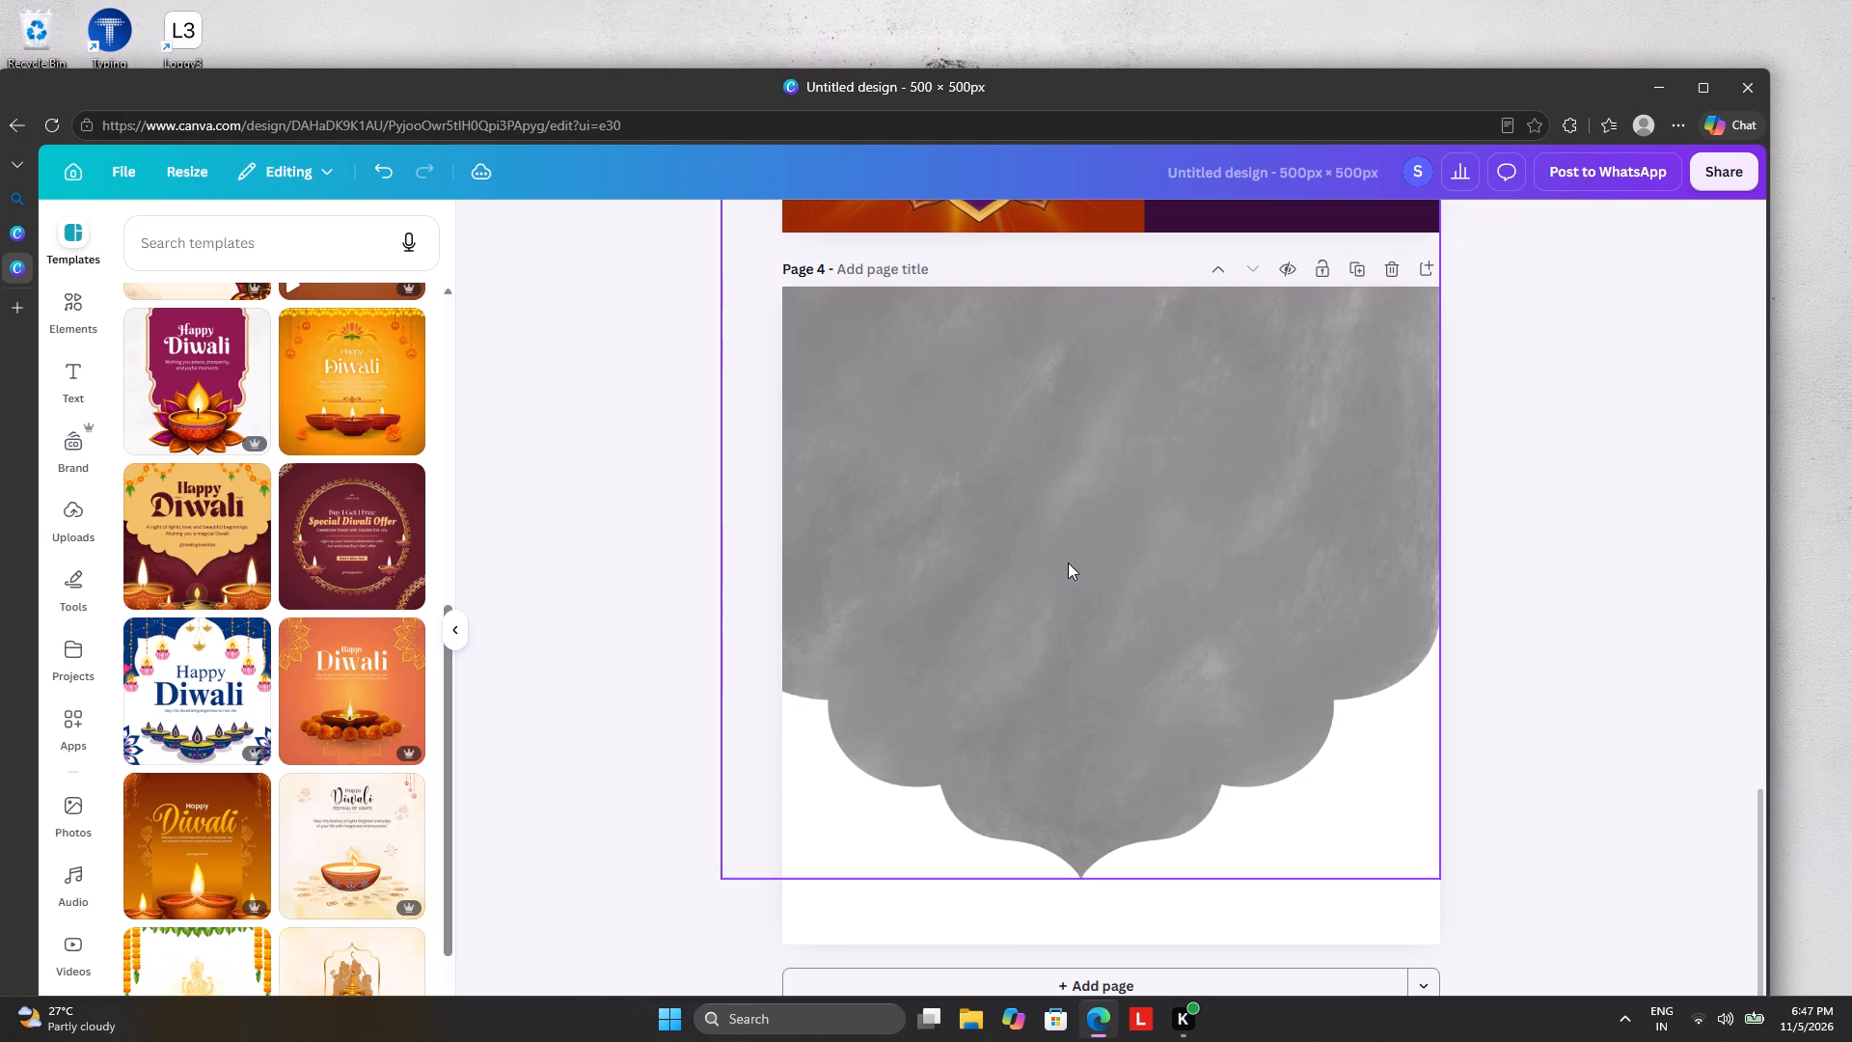
left_click_drag(1068, 562, 1027, 579)
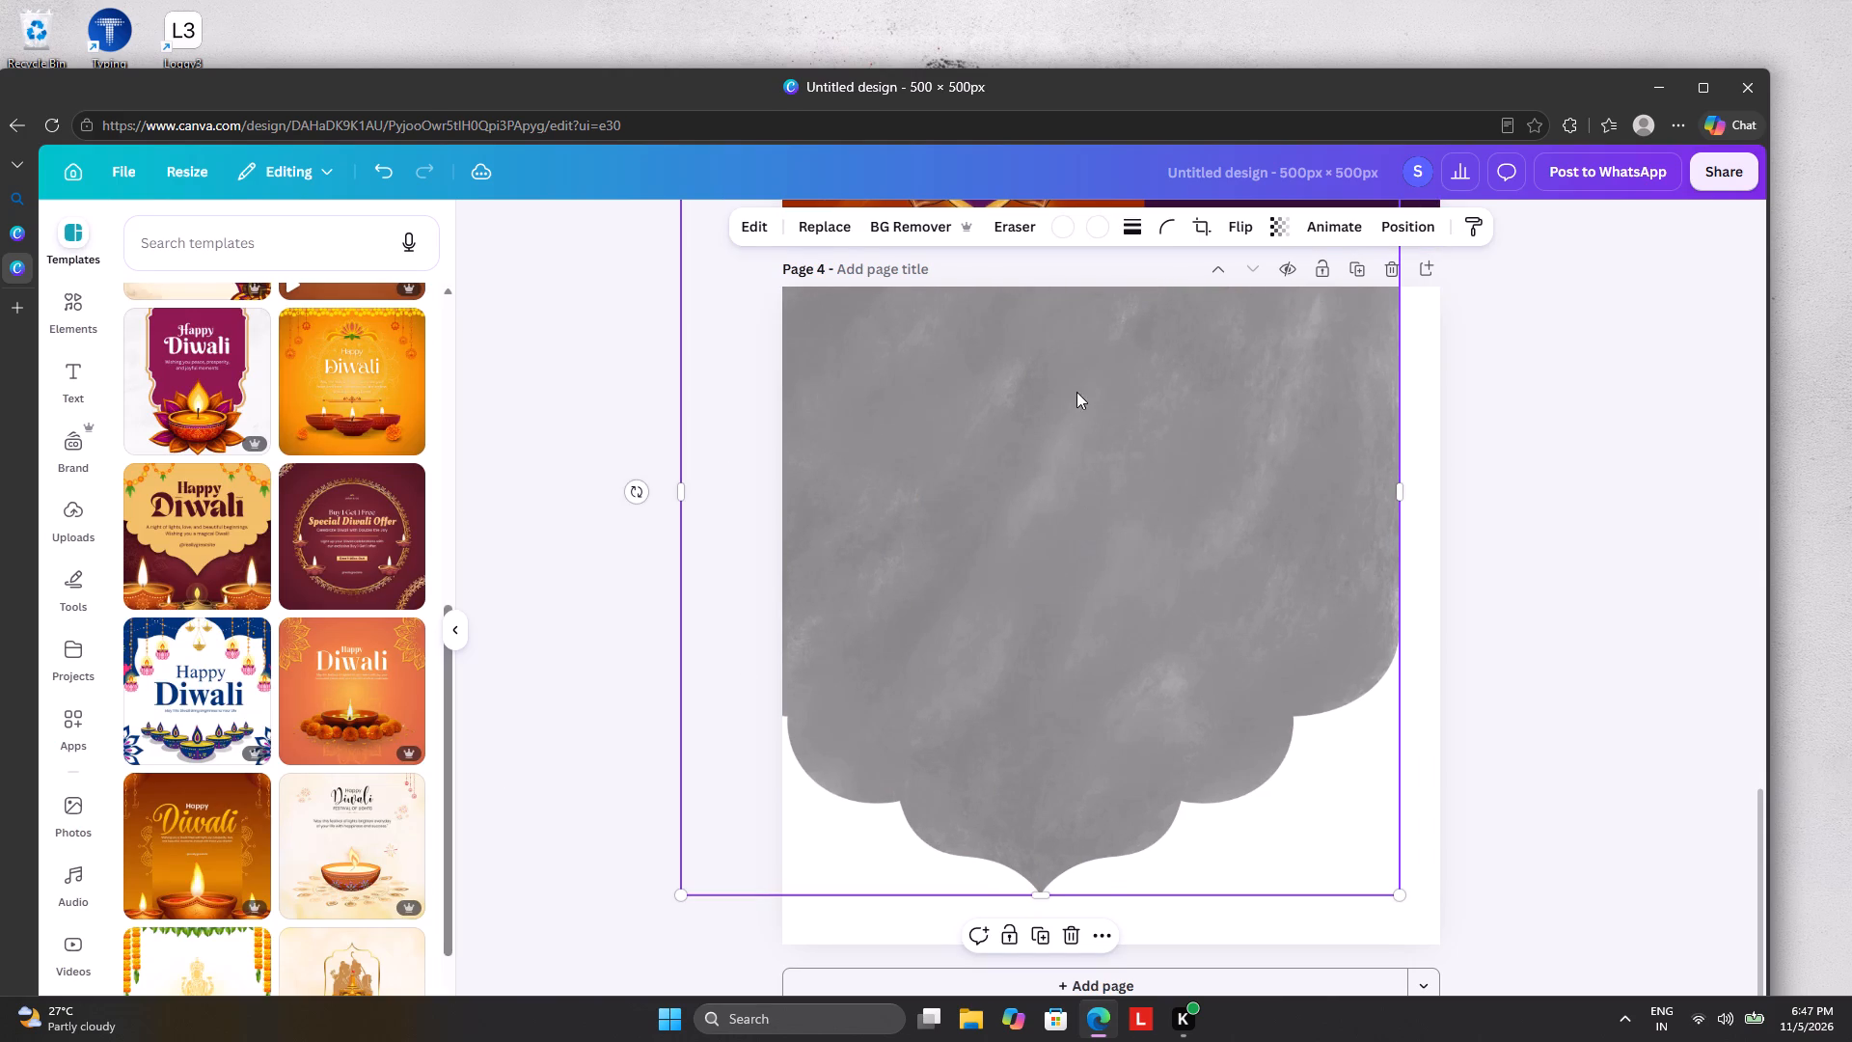
left_click(1067, 935)
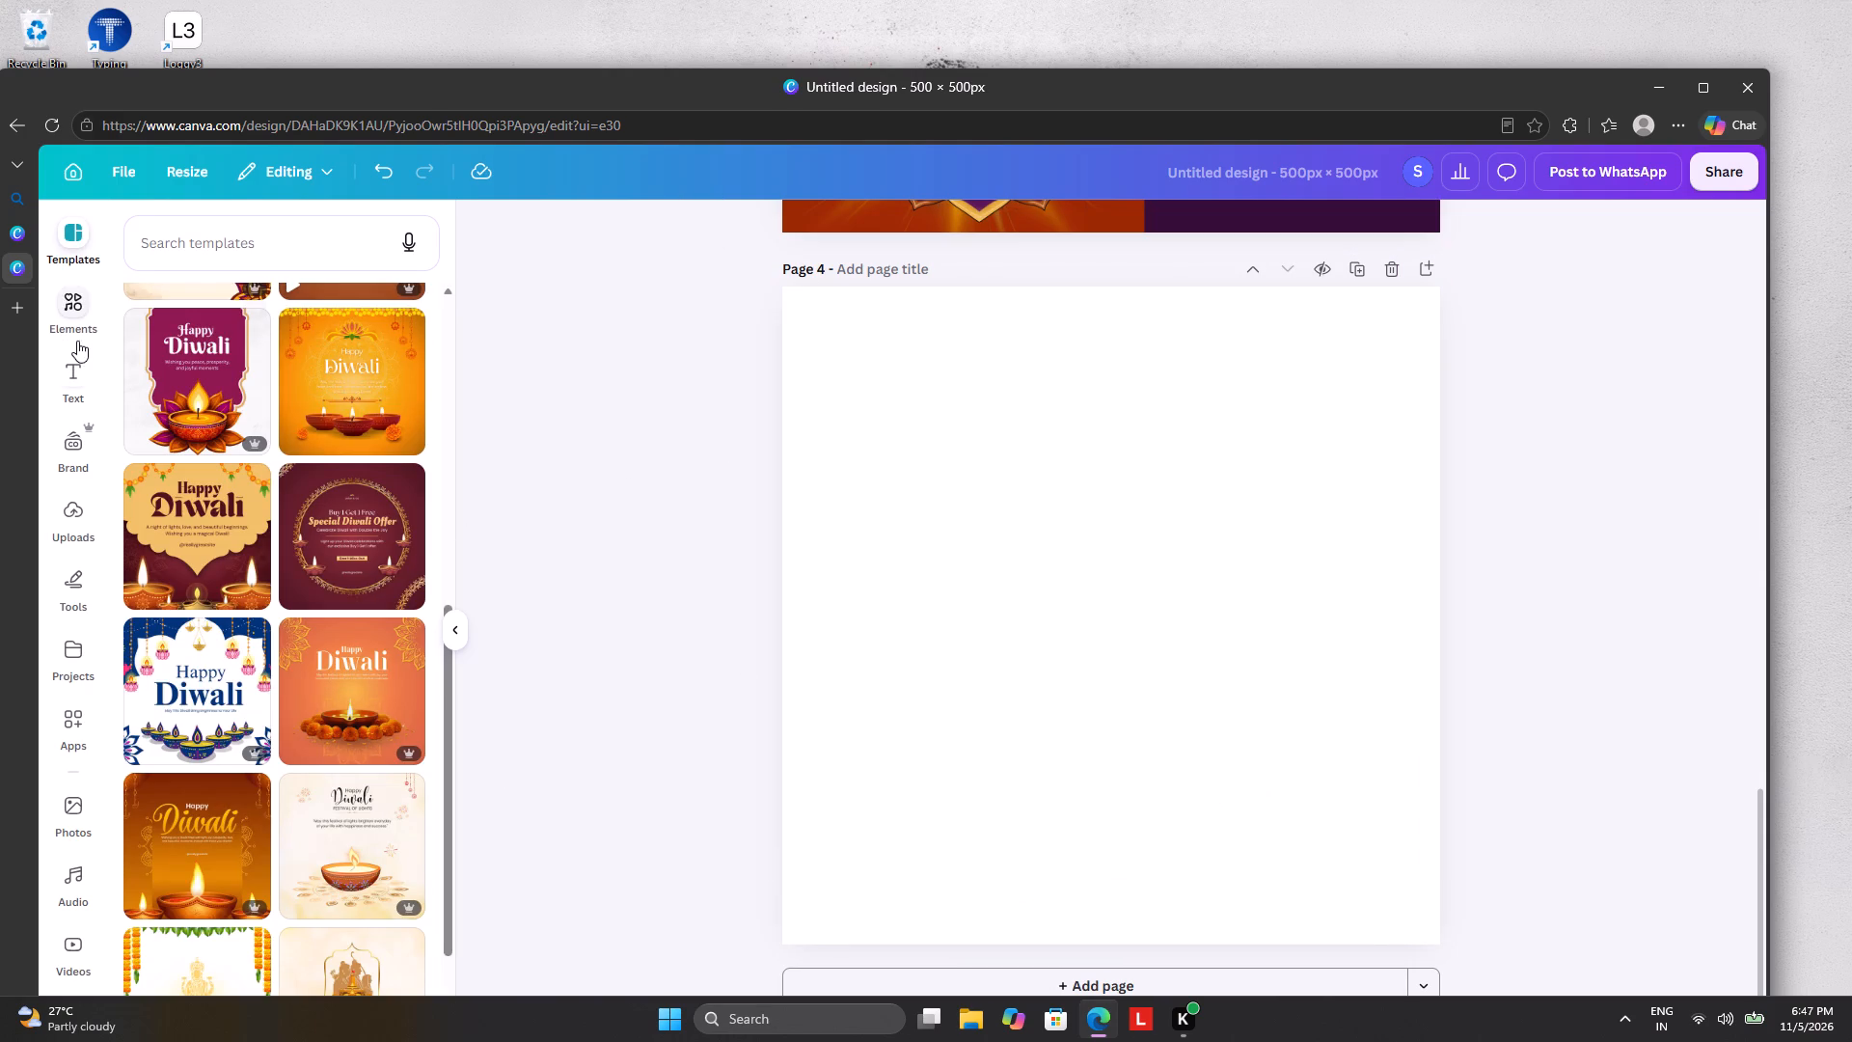
Add the purple and orange corner mandala graphic with hanging pink lotuses from the diwali graphics to page 4.
left_click(75, 335)
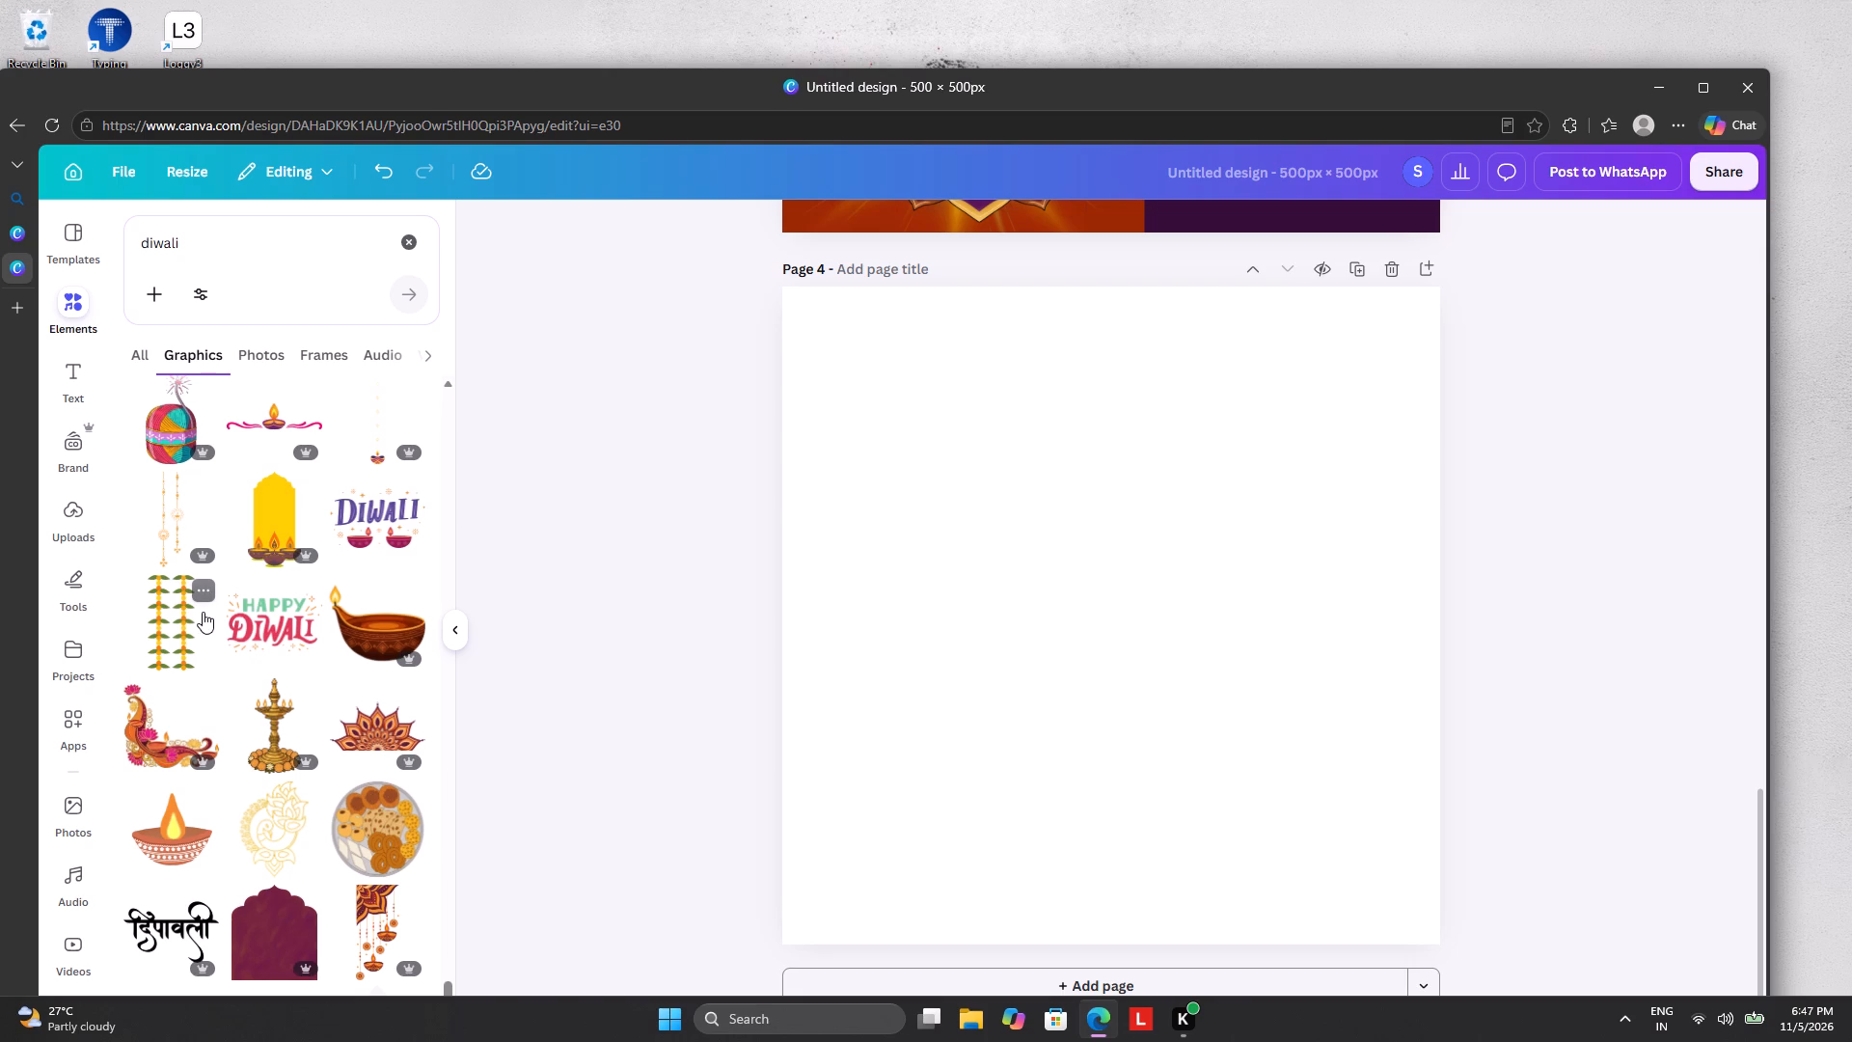
scroll(203, 612, "down", 10)
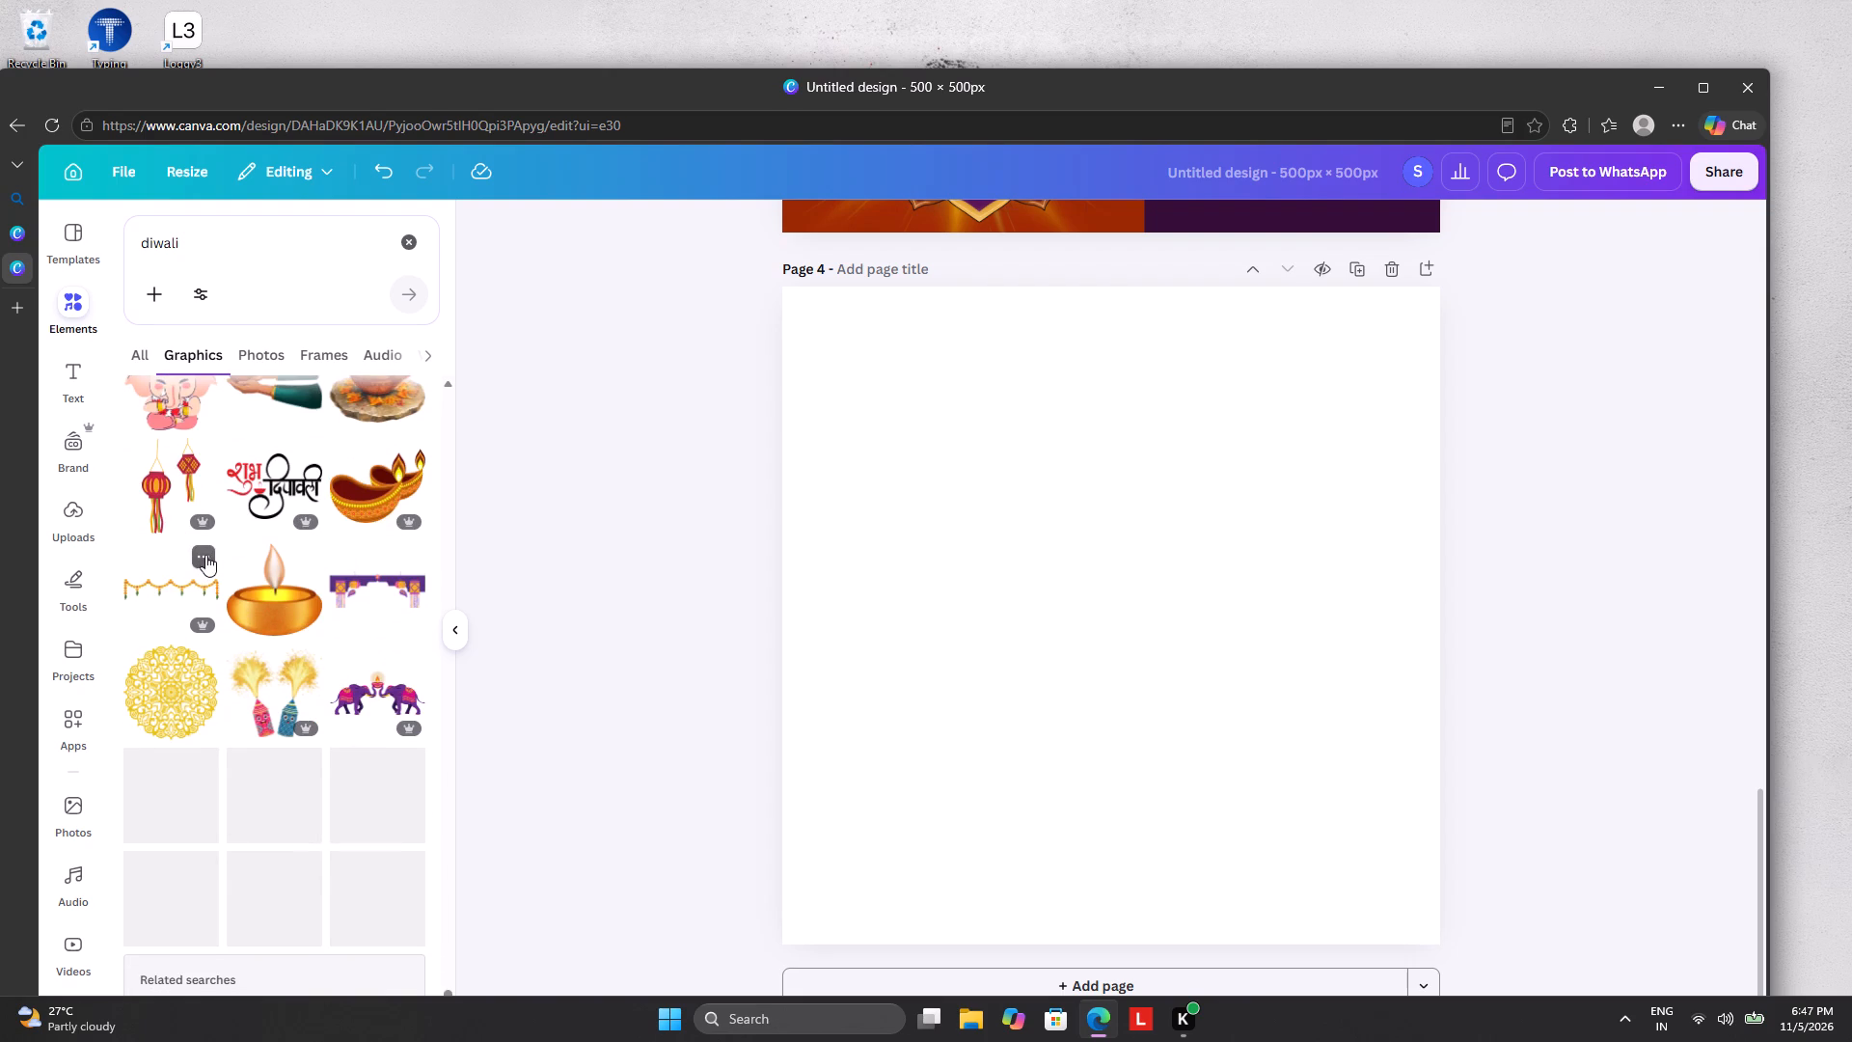
scroll(205, 551, "down", 3)
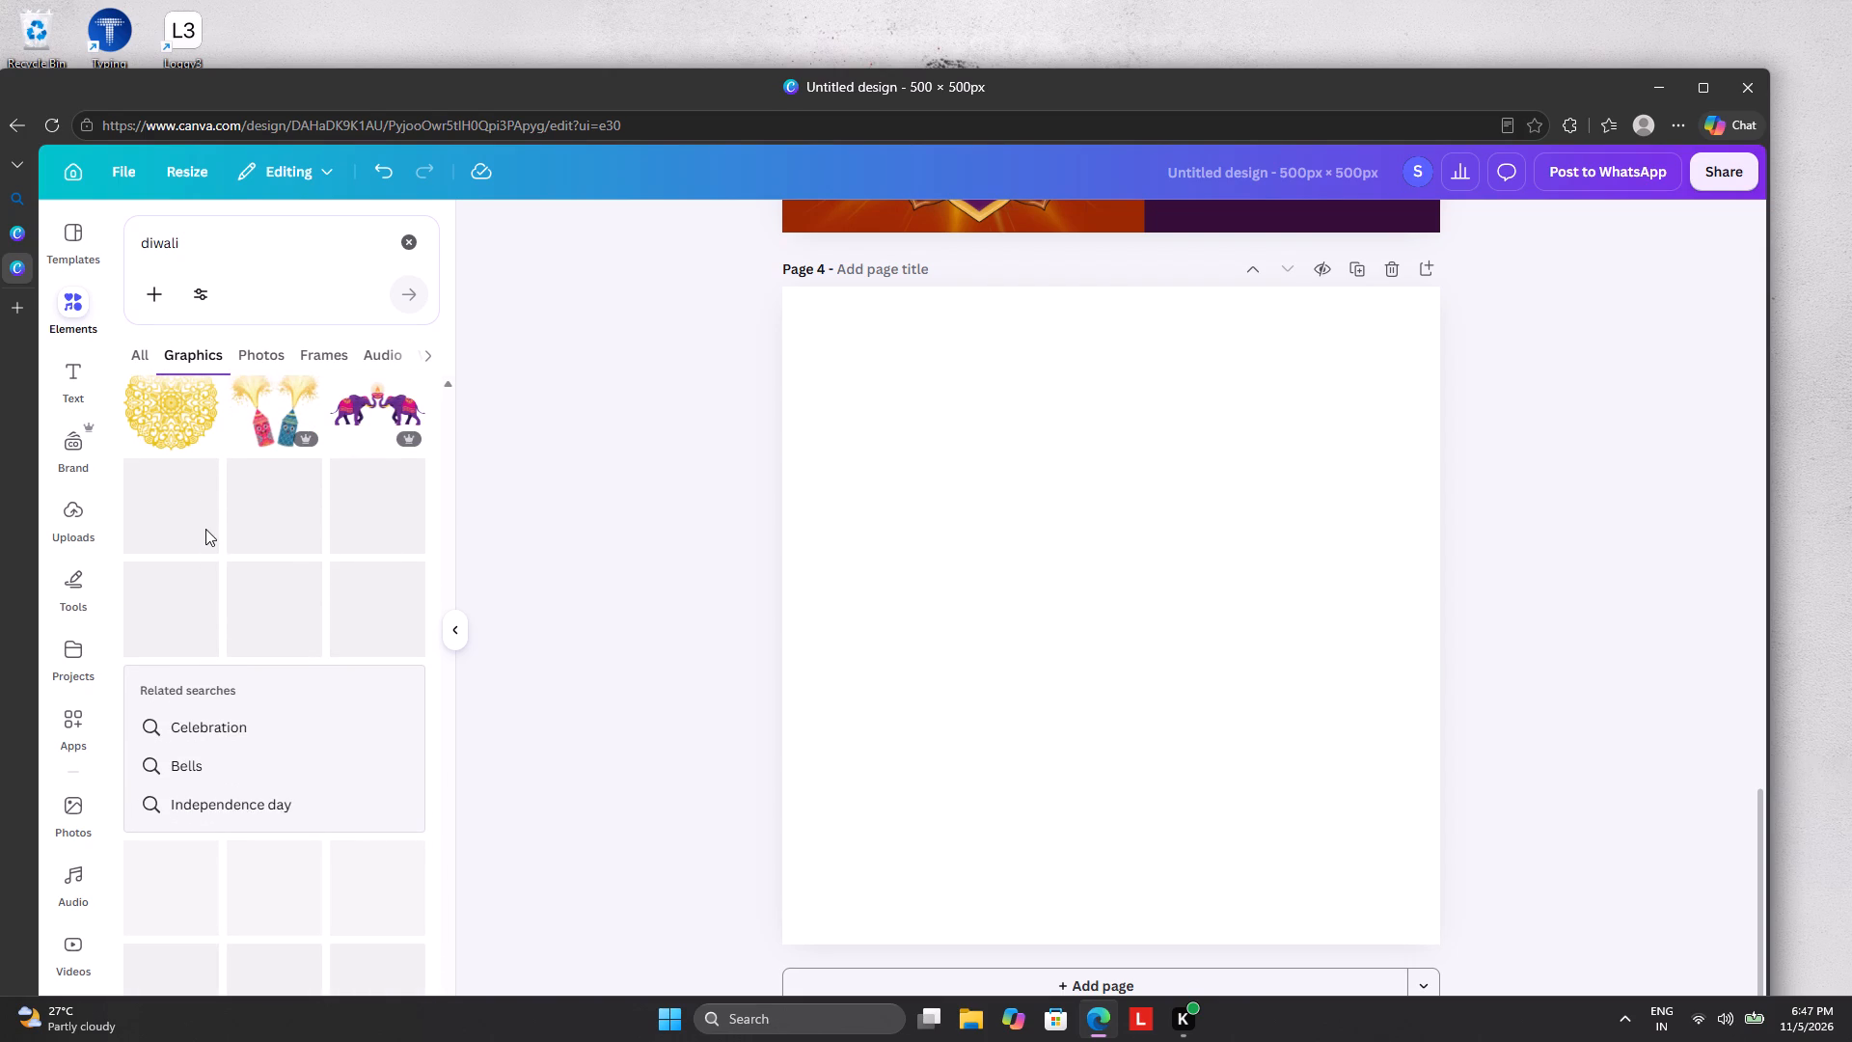
scroll(205, 528, "down", 4)
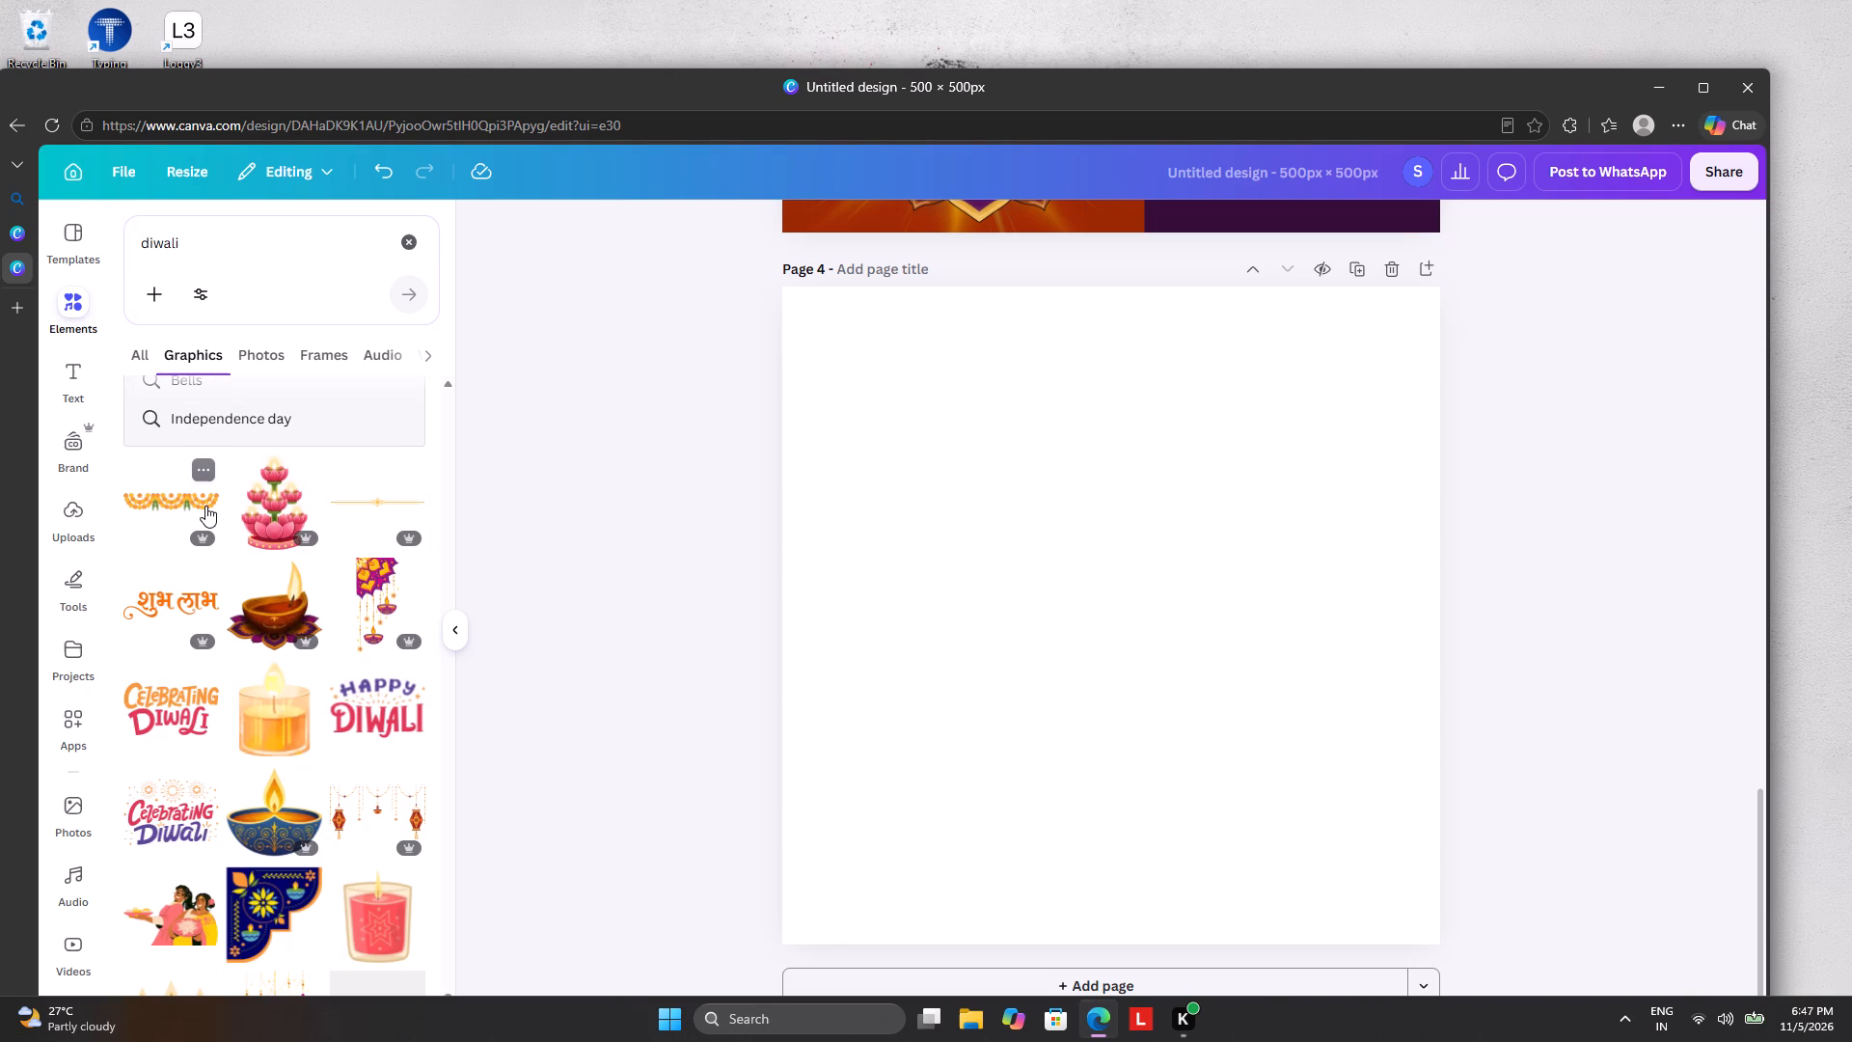
scroll(205, 506, "down", 5)
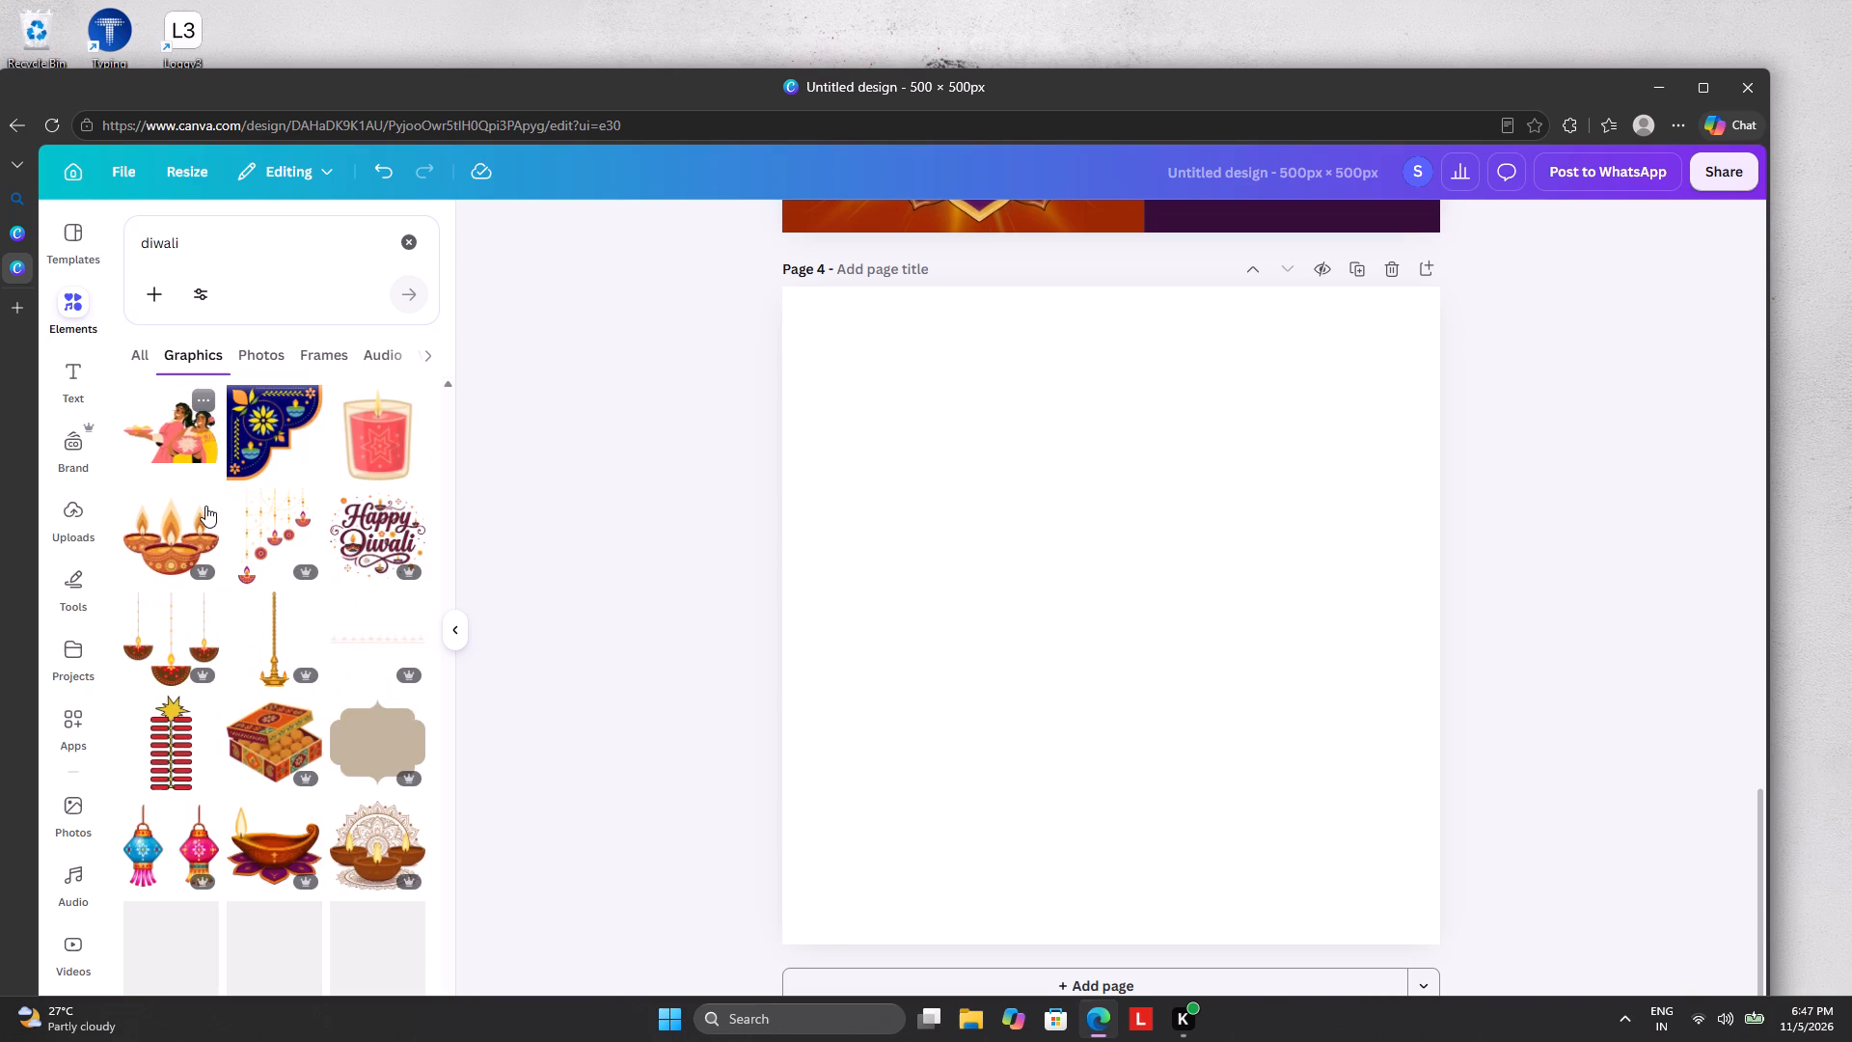
scroll(205, 506, "down", 6)
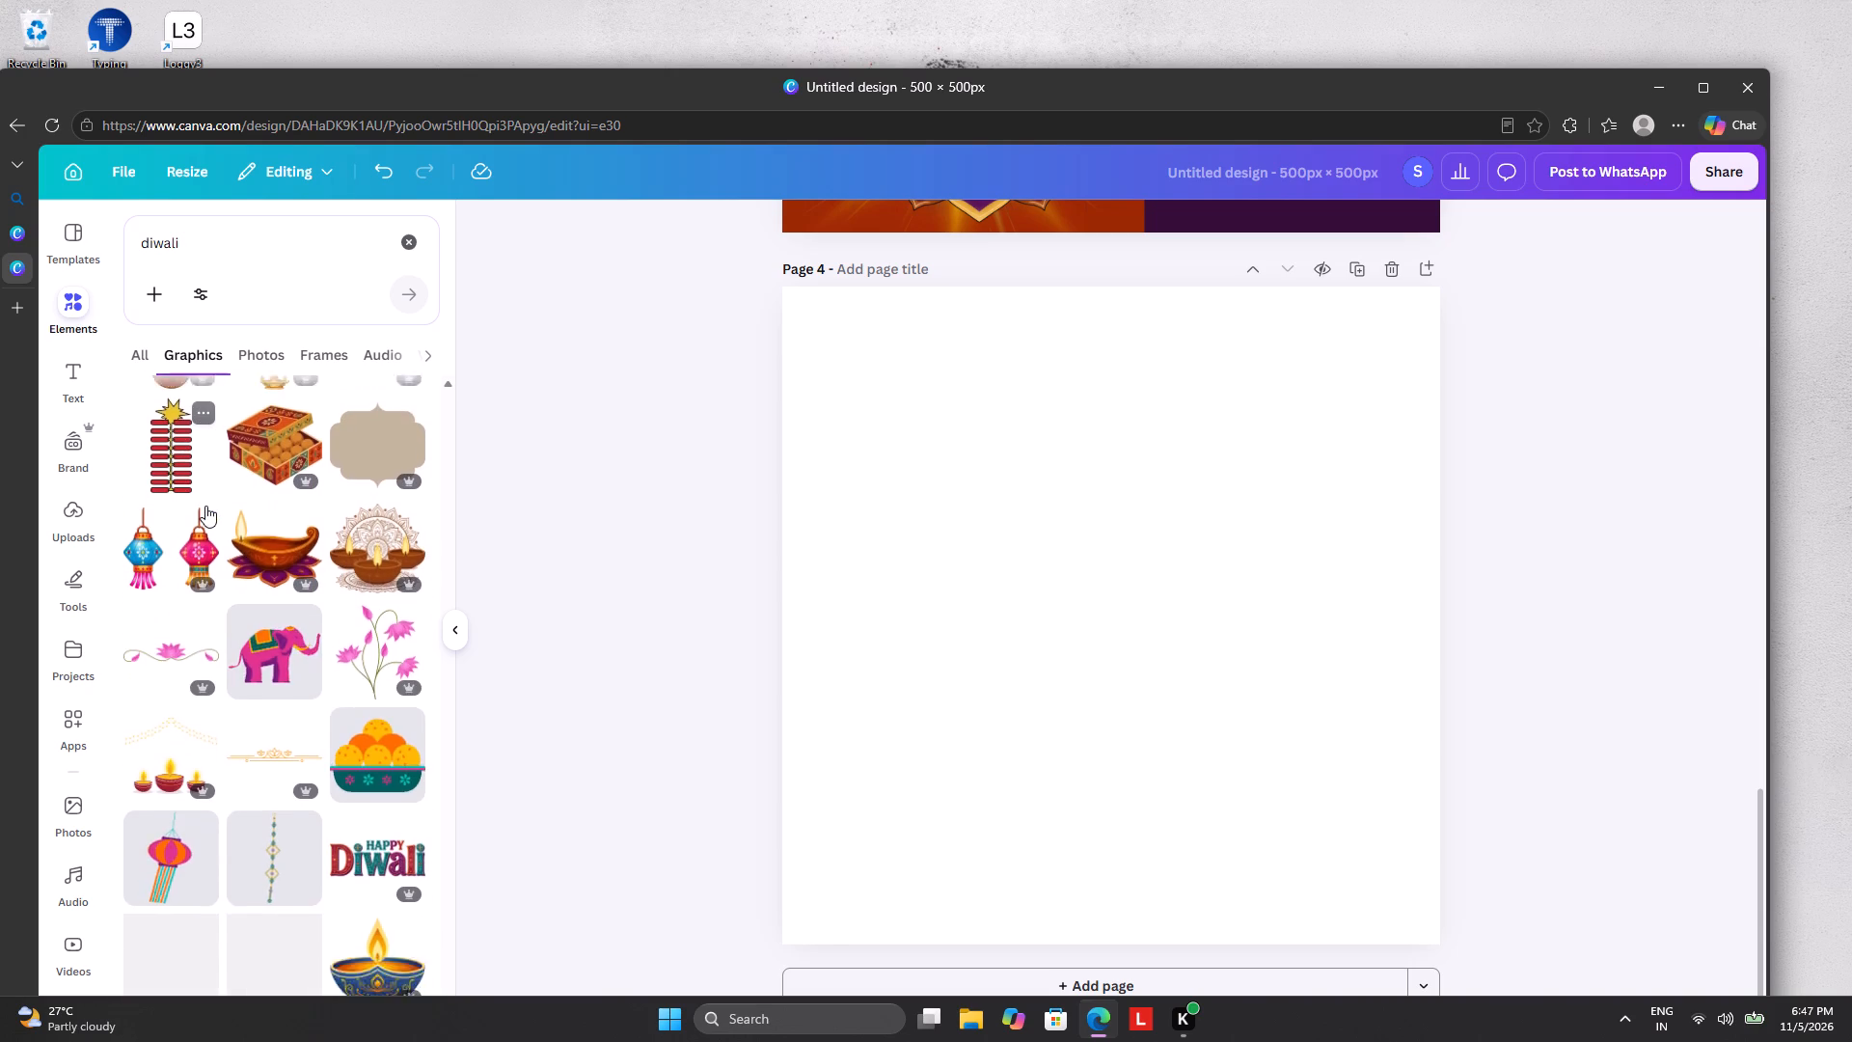
scroll(205, 506, "down", 6)
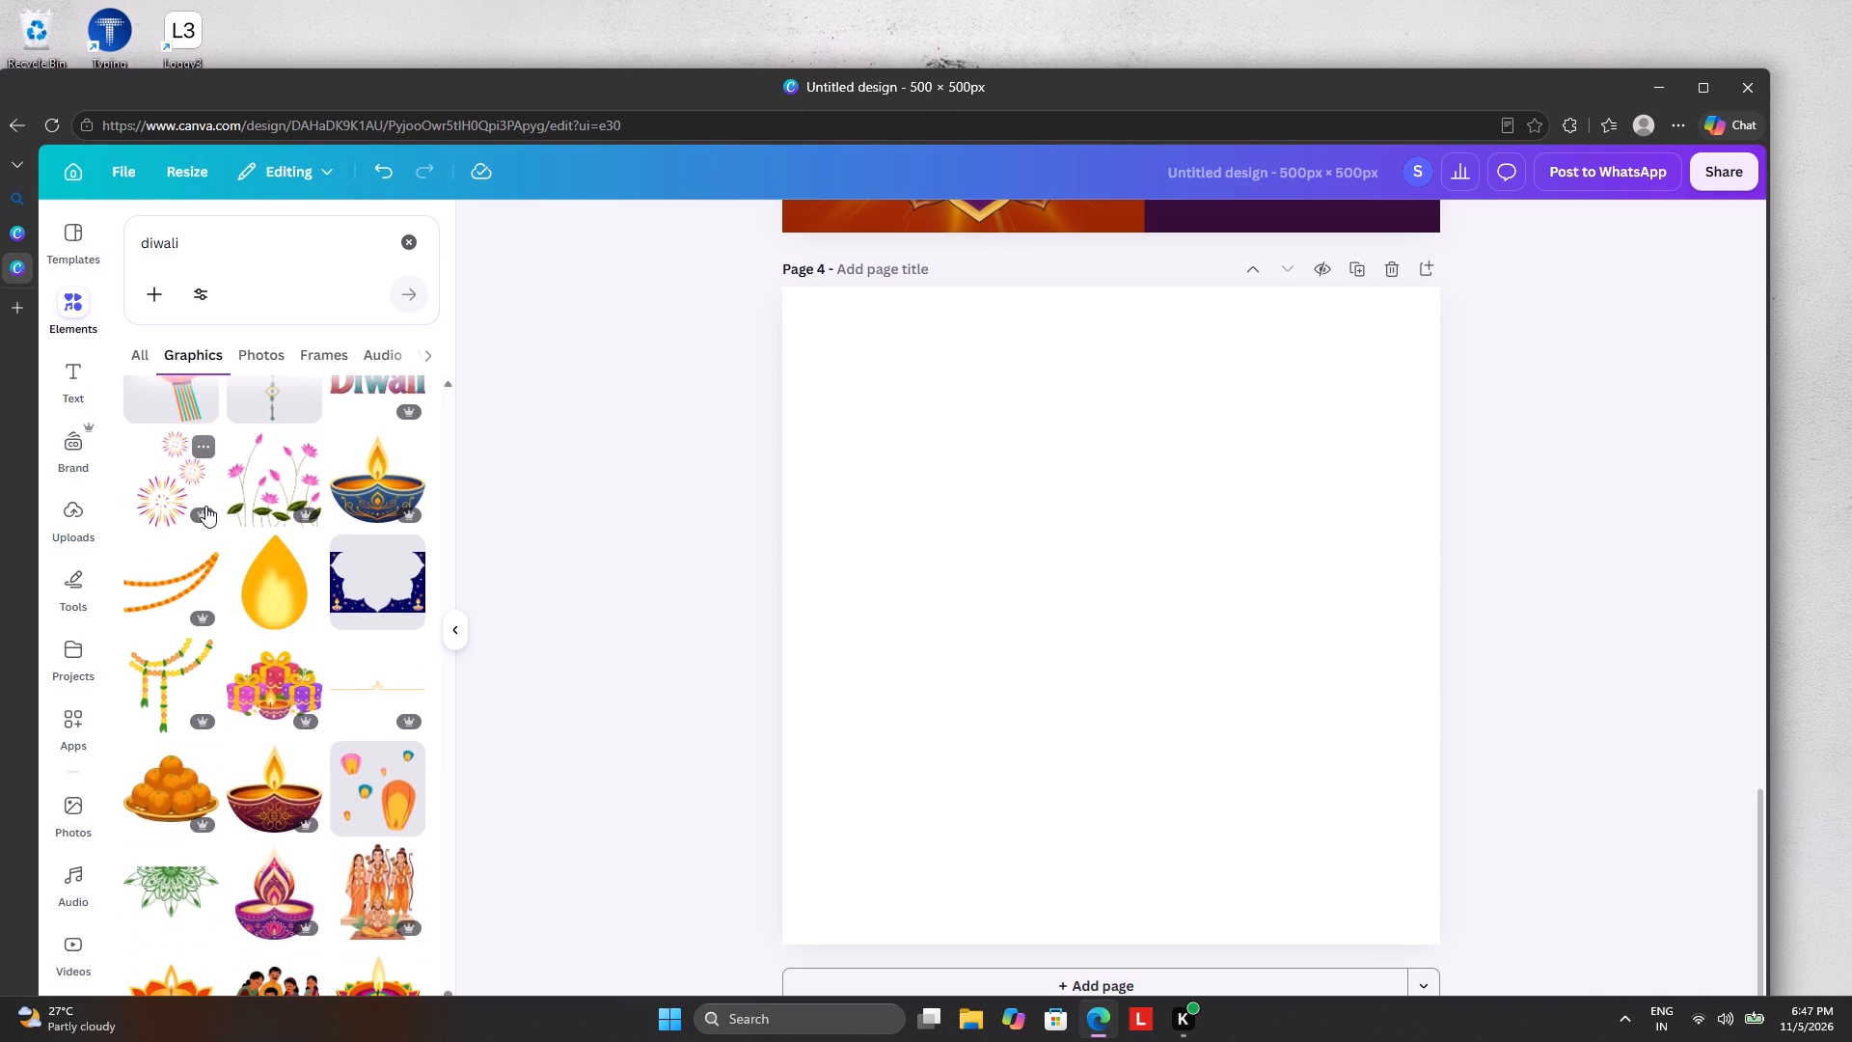
scroll(205, 506, "down", 11)
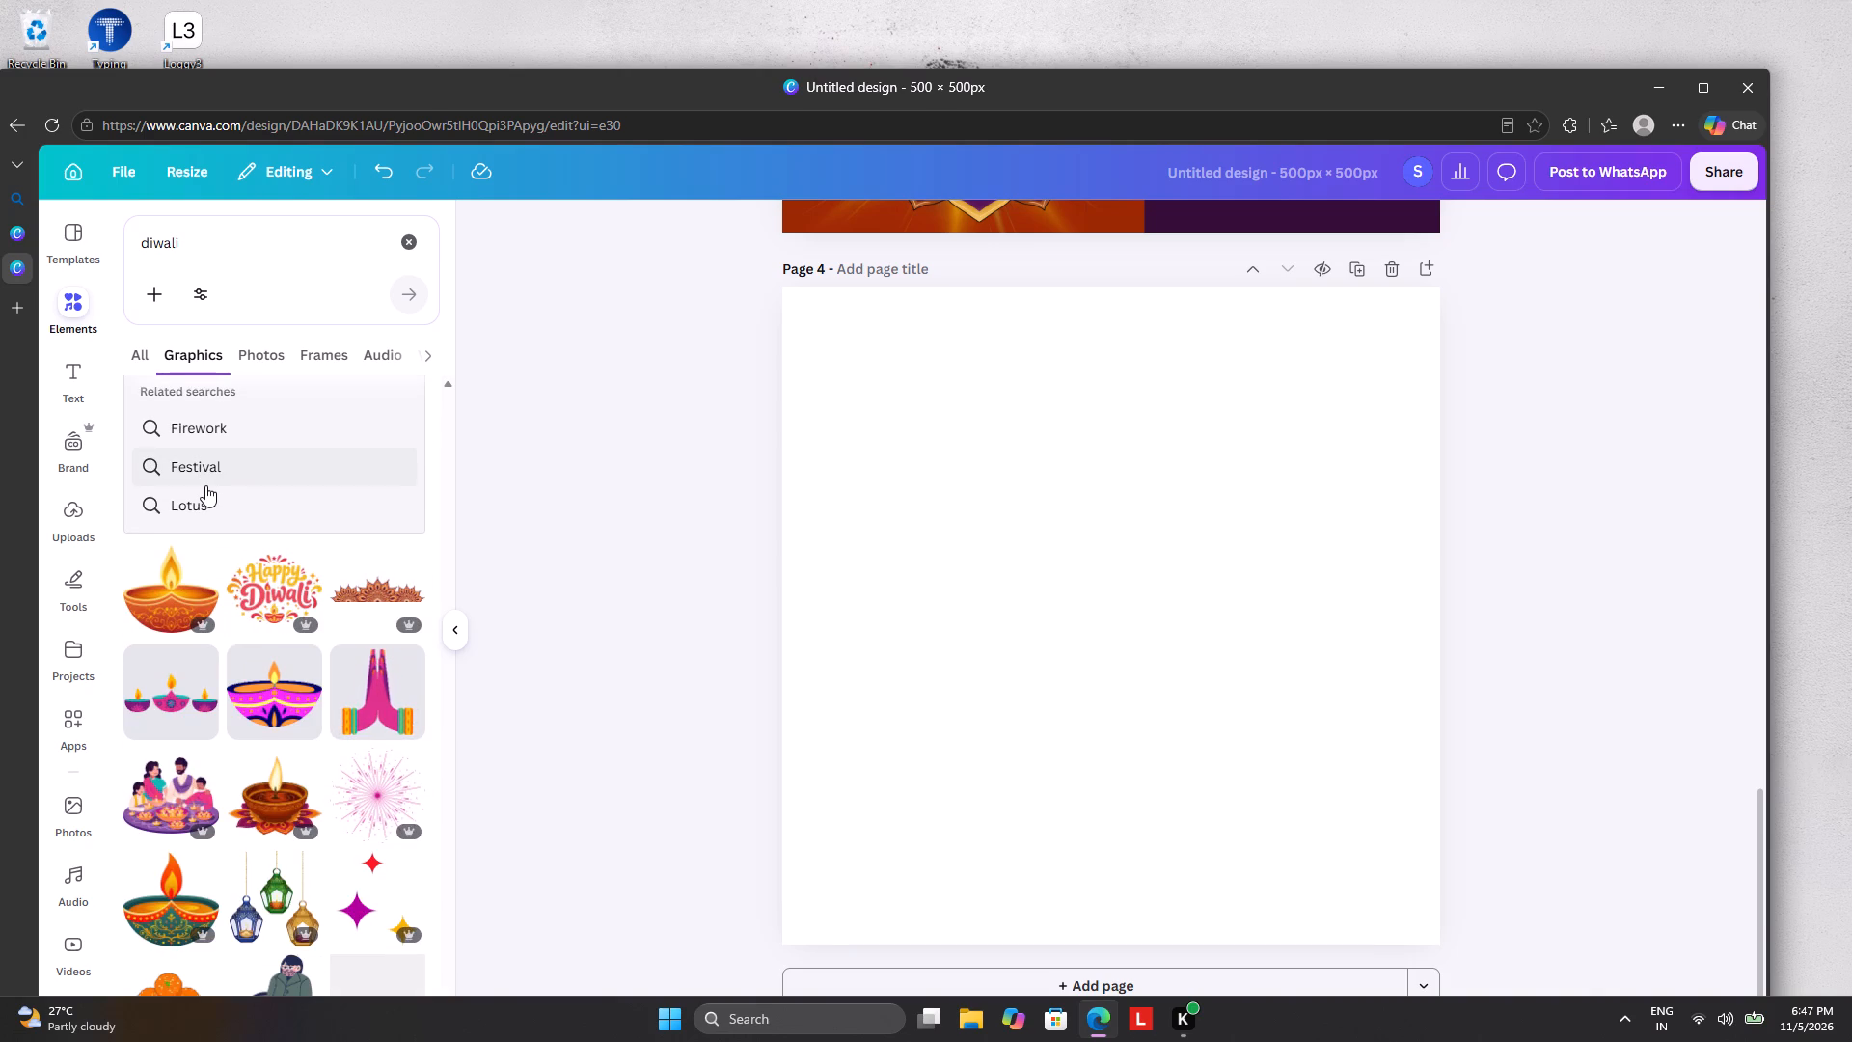
scroll(204, 485, "down", 4)
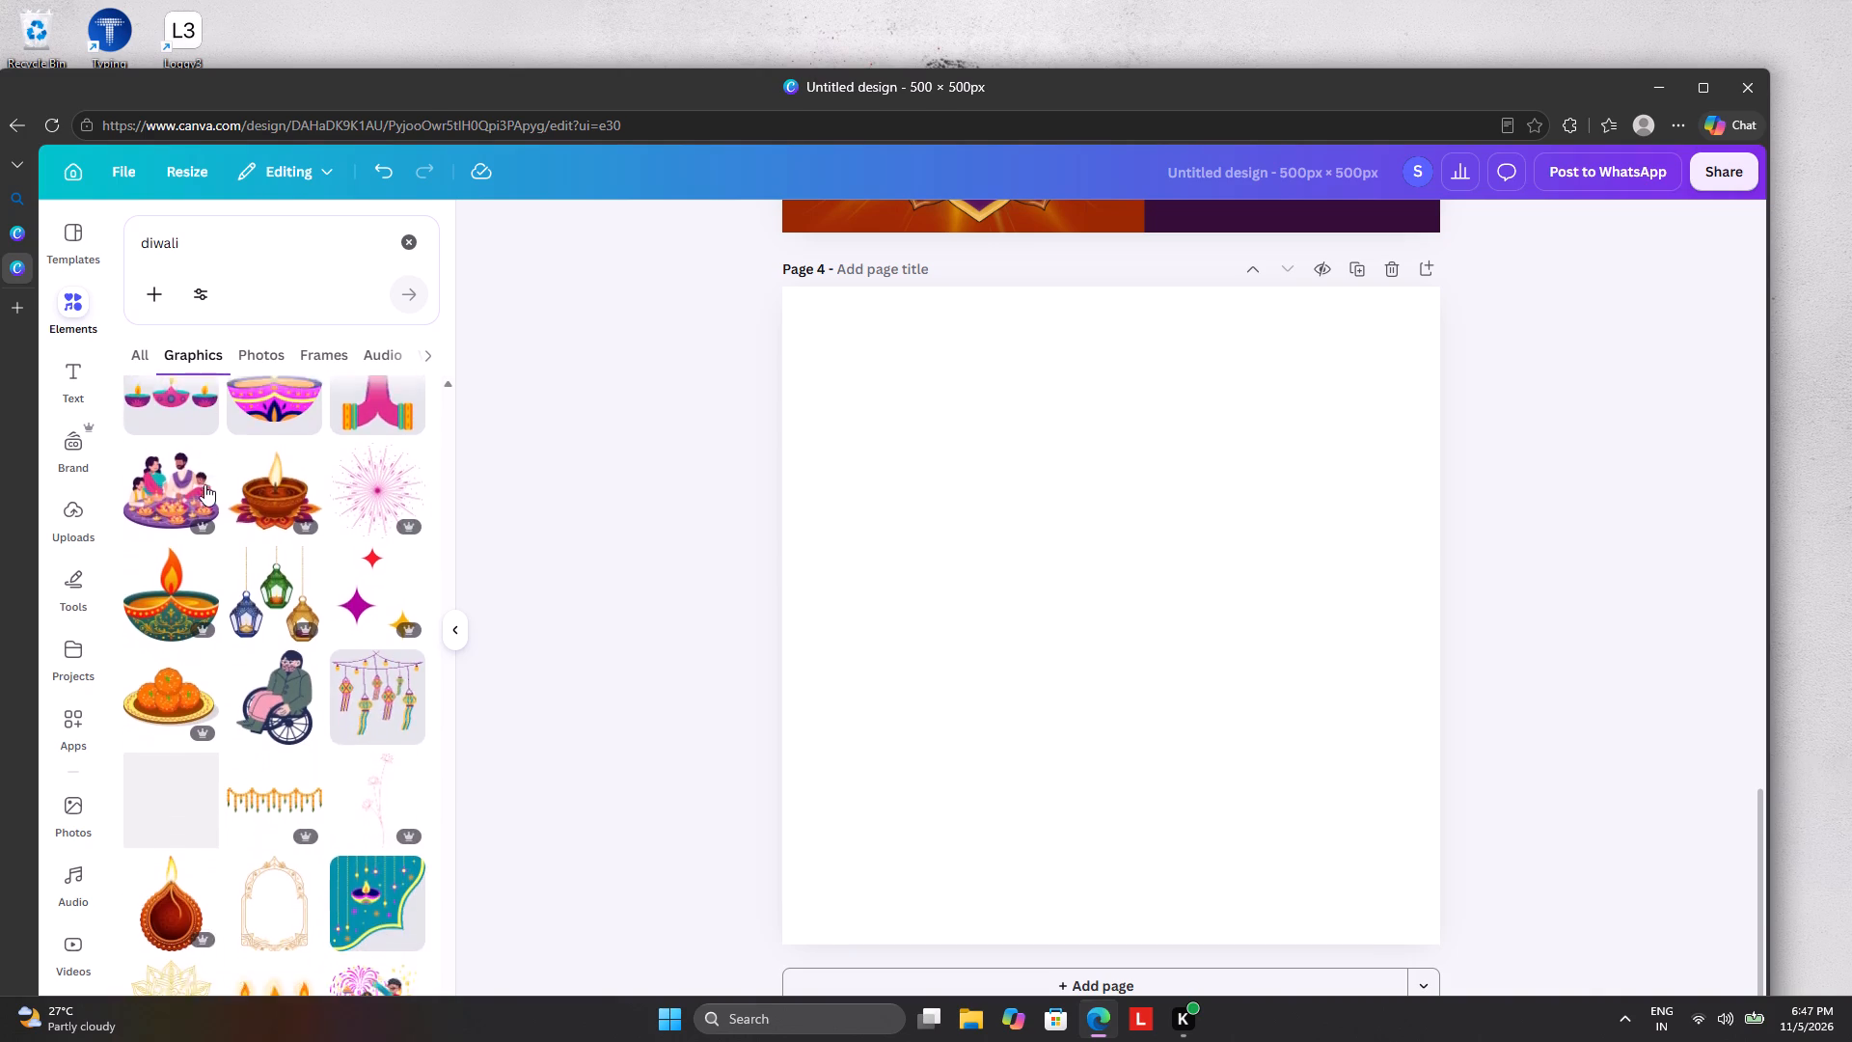
scroll(204, 484, "down", 2)
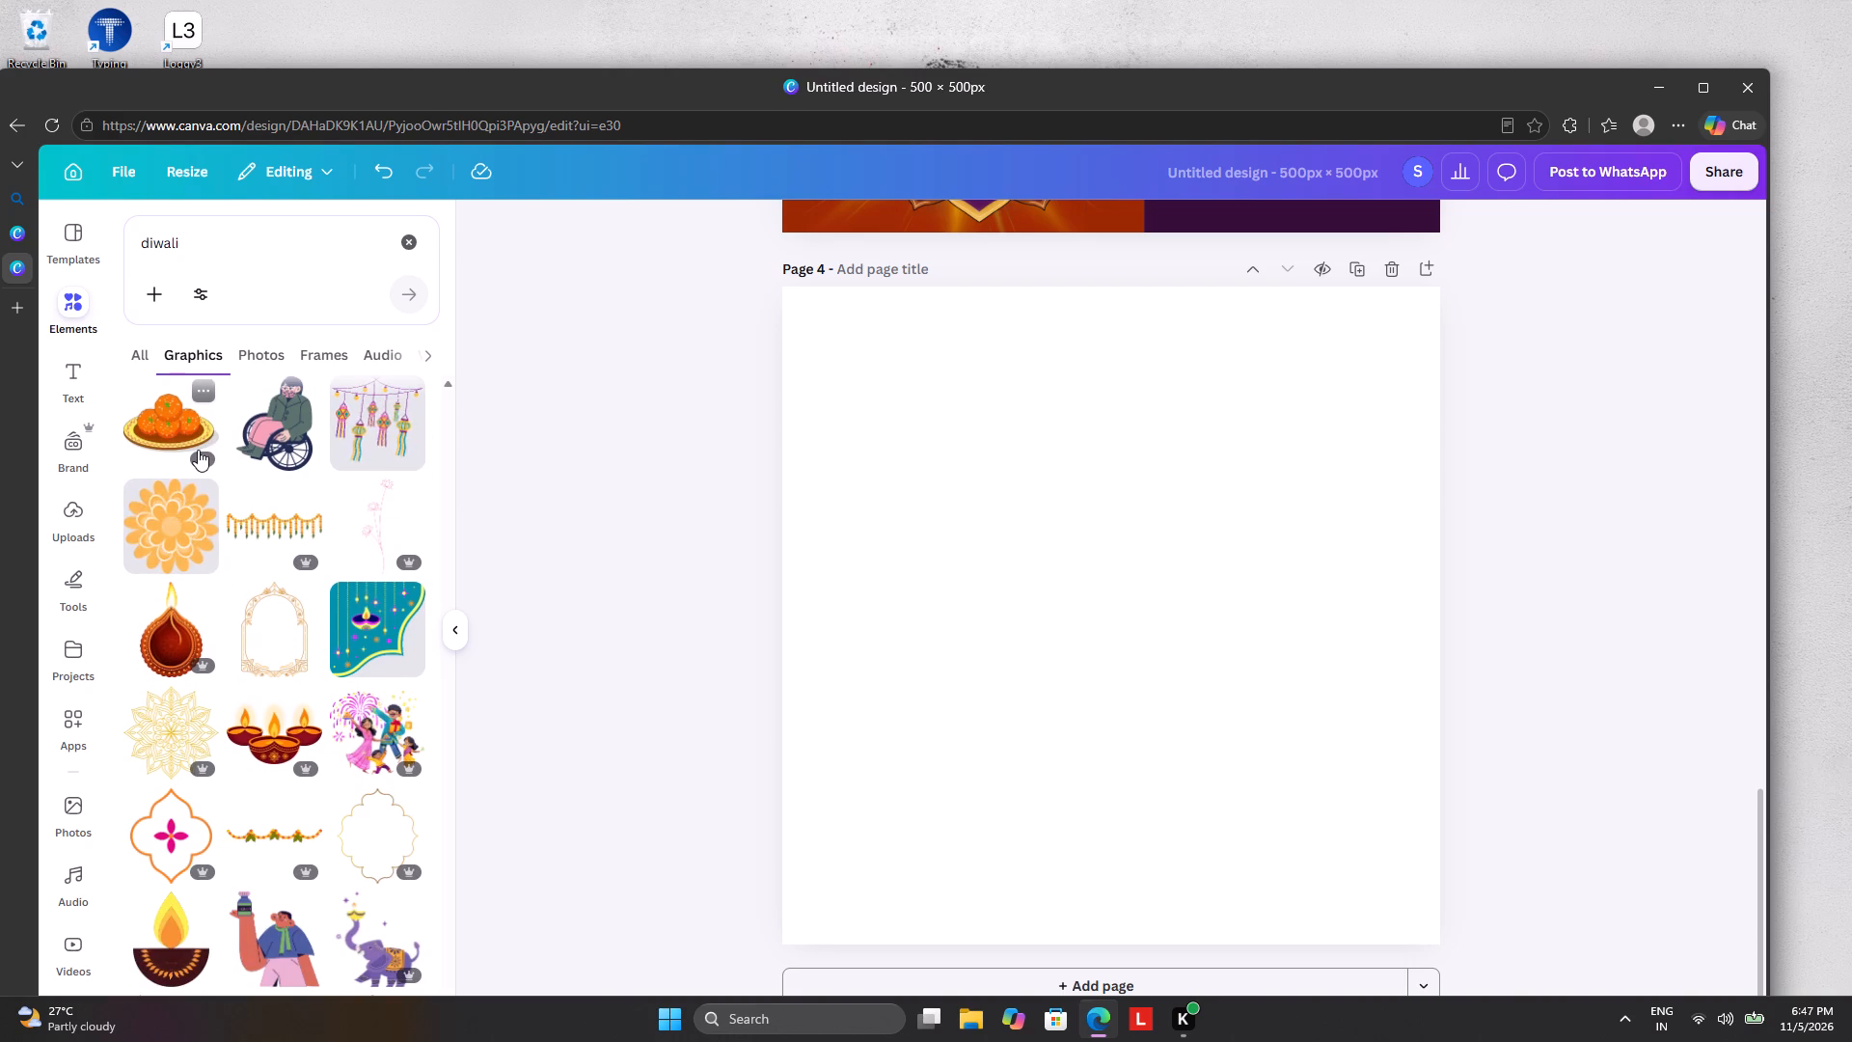
scroll(198, 450, "down", 4)
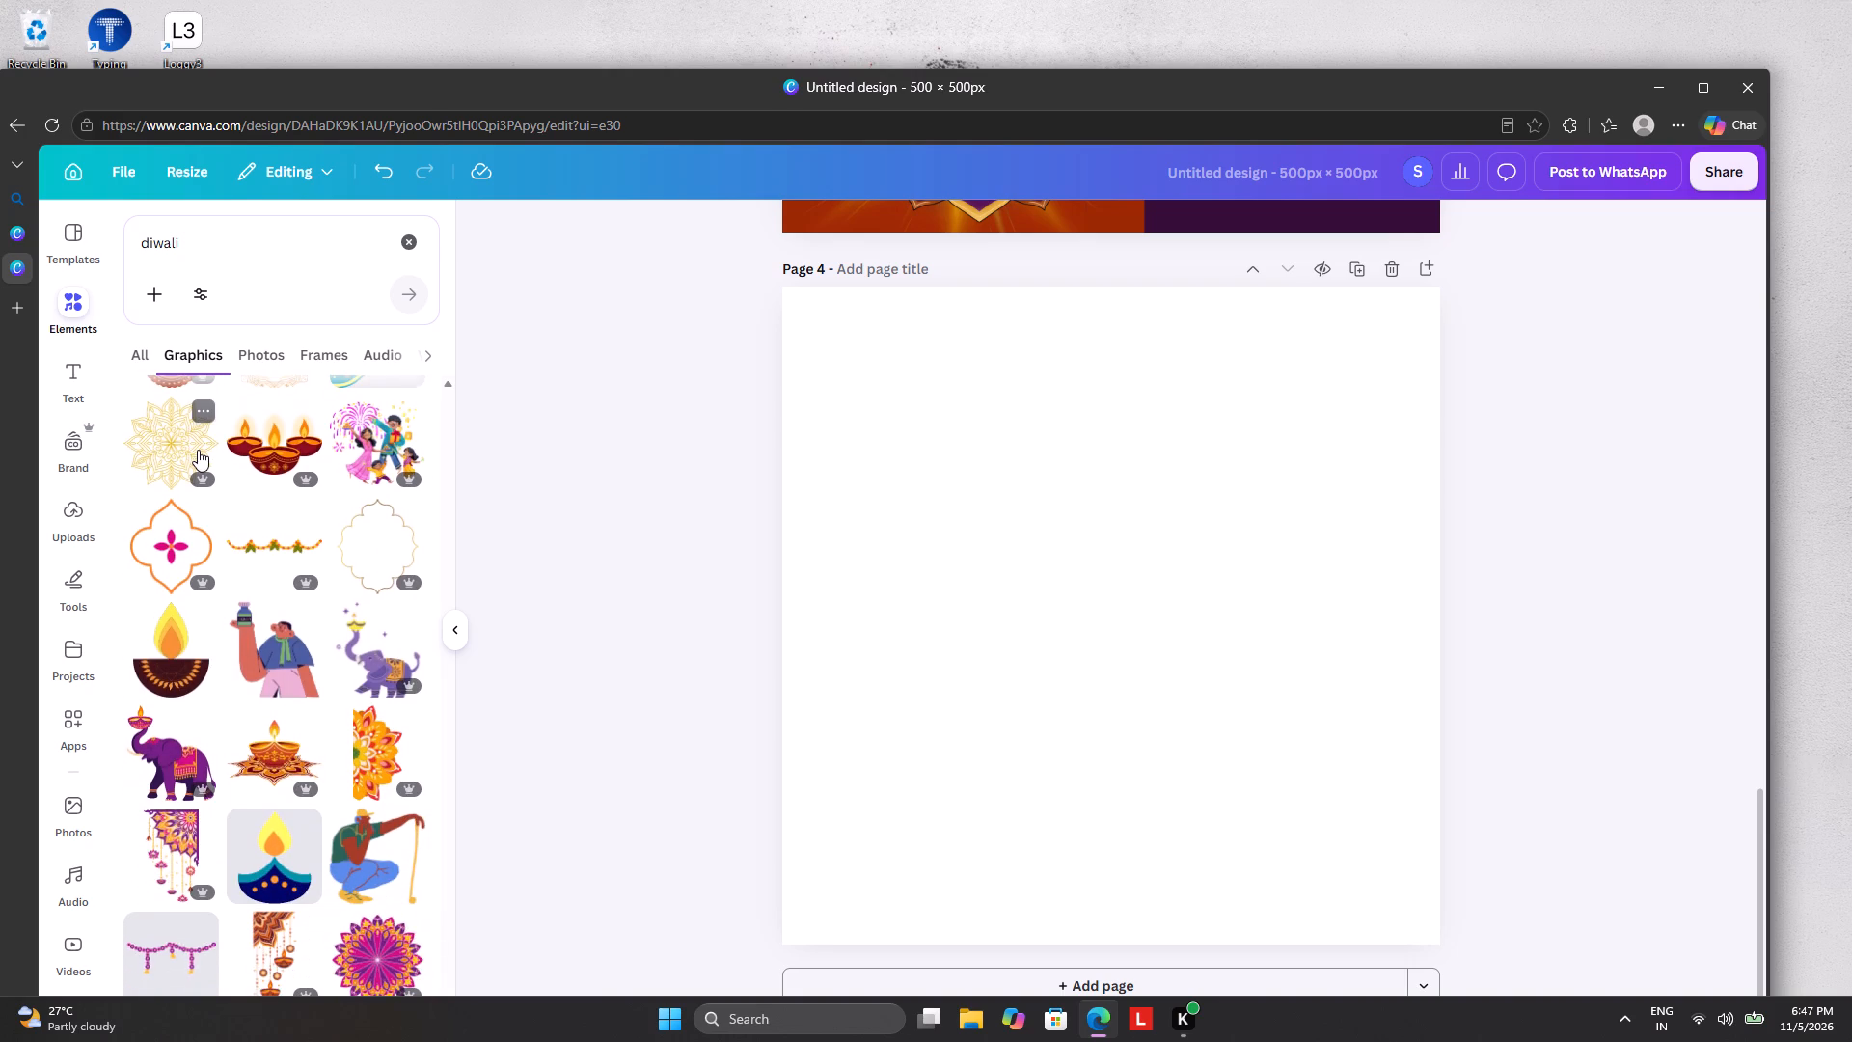
scroll(198, 450, "down", 3)
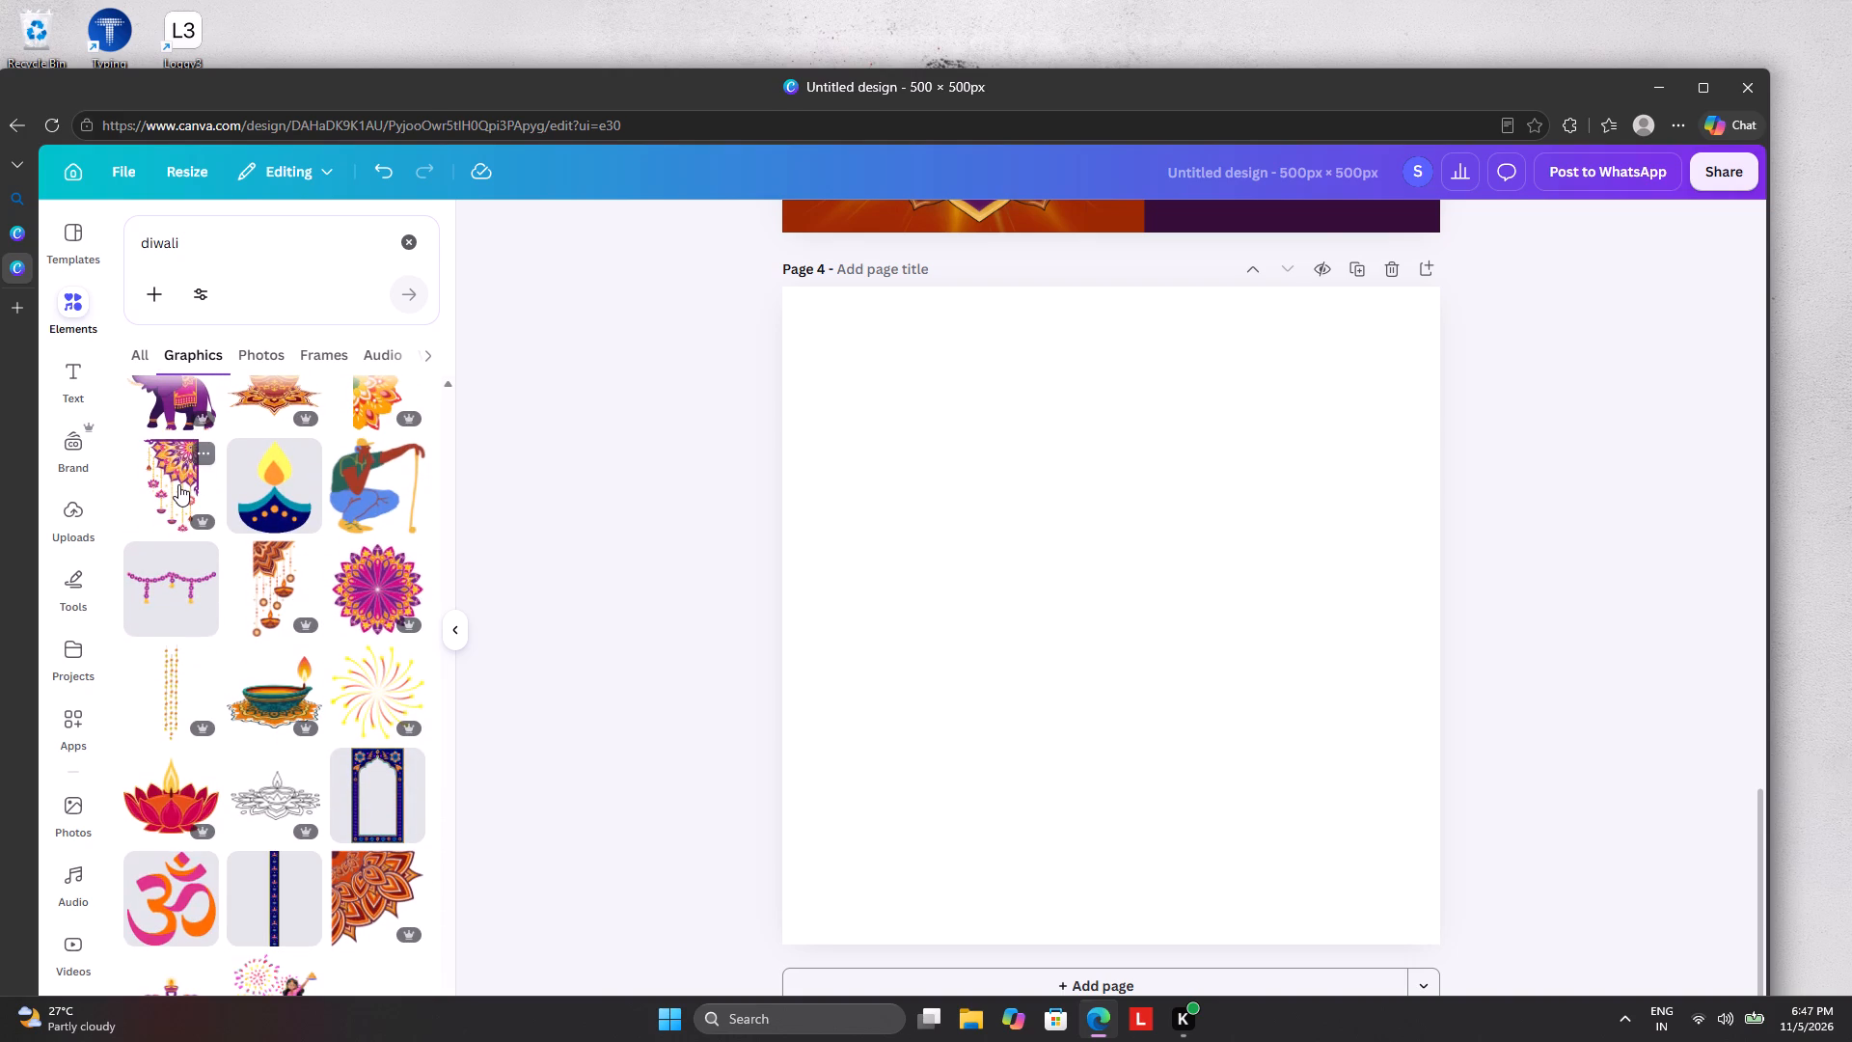
left_click(178, 484)
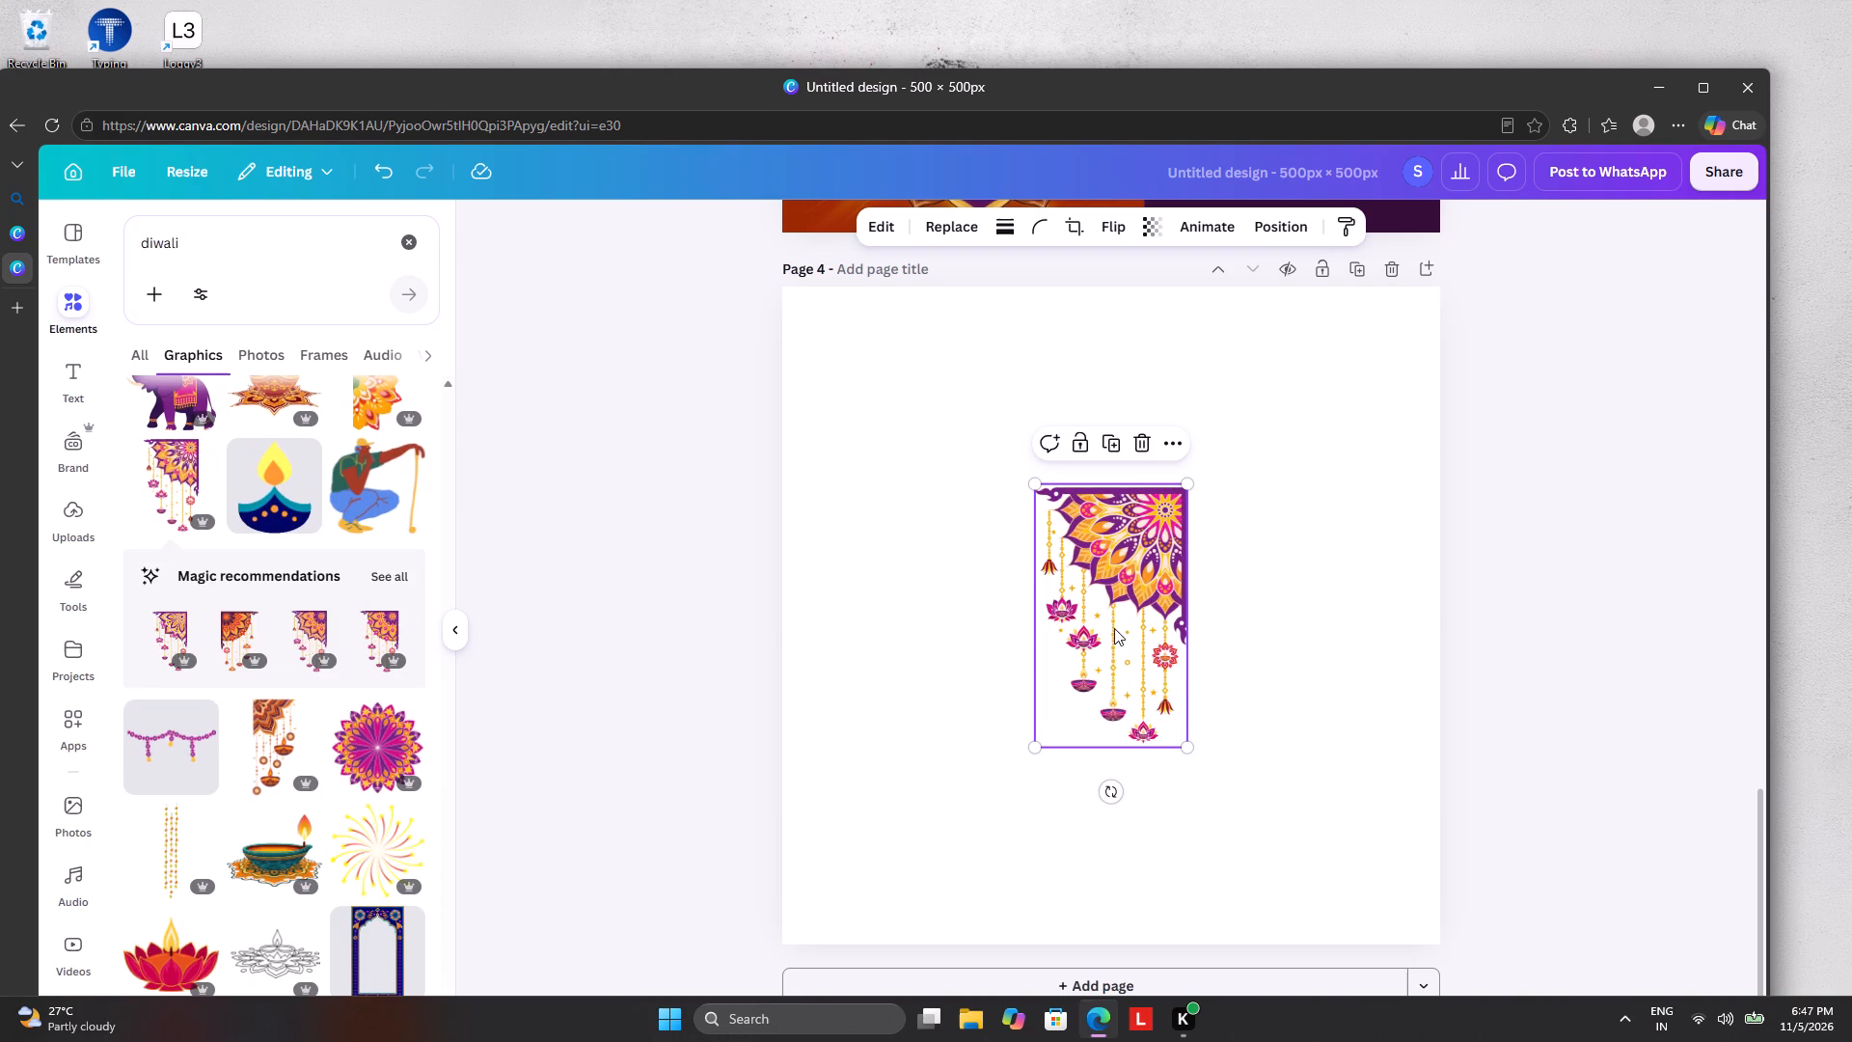
Position the hanging-lotus mandala flush in page 4's top-right corner and open all of its Magic recommendations.
left_click_drag(1113, 632, 1266, 469)
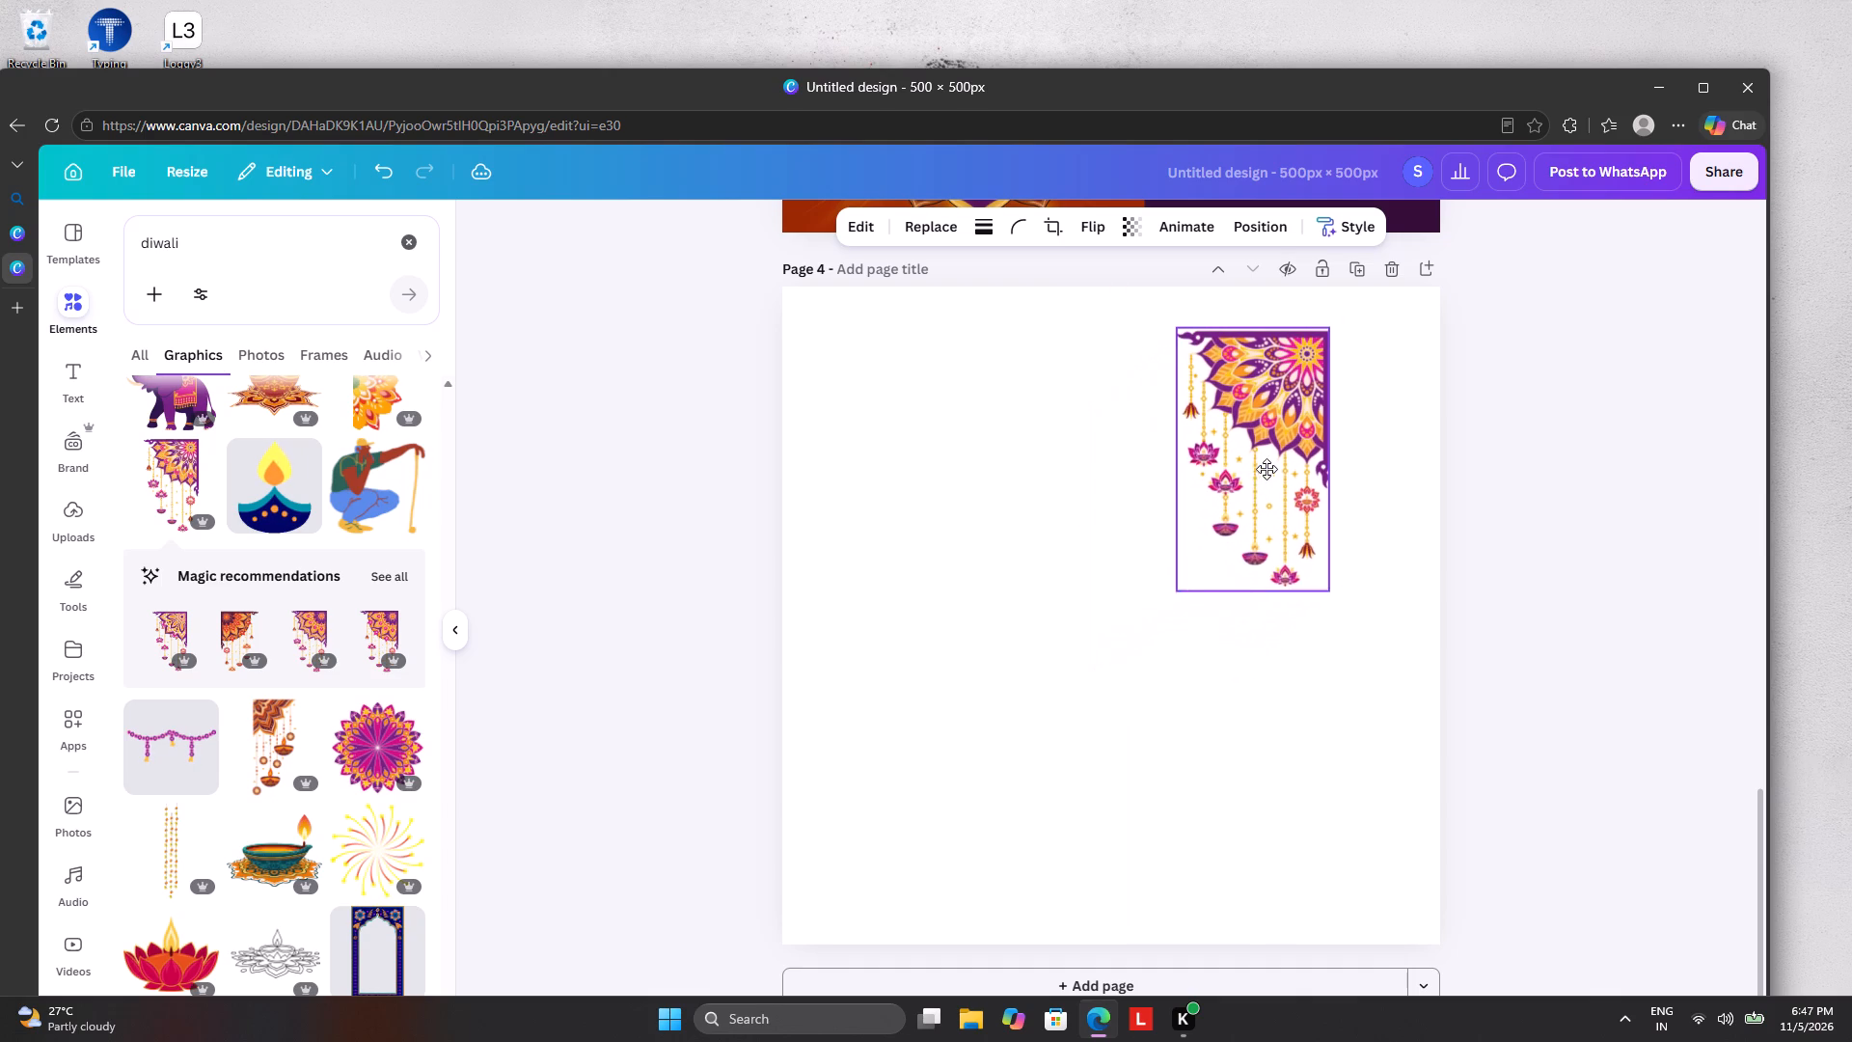
left_click_drag(1266, 469, 1373, 435)
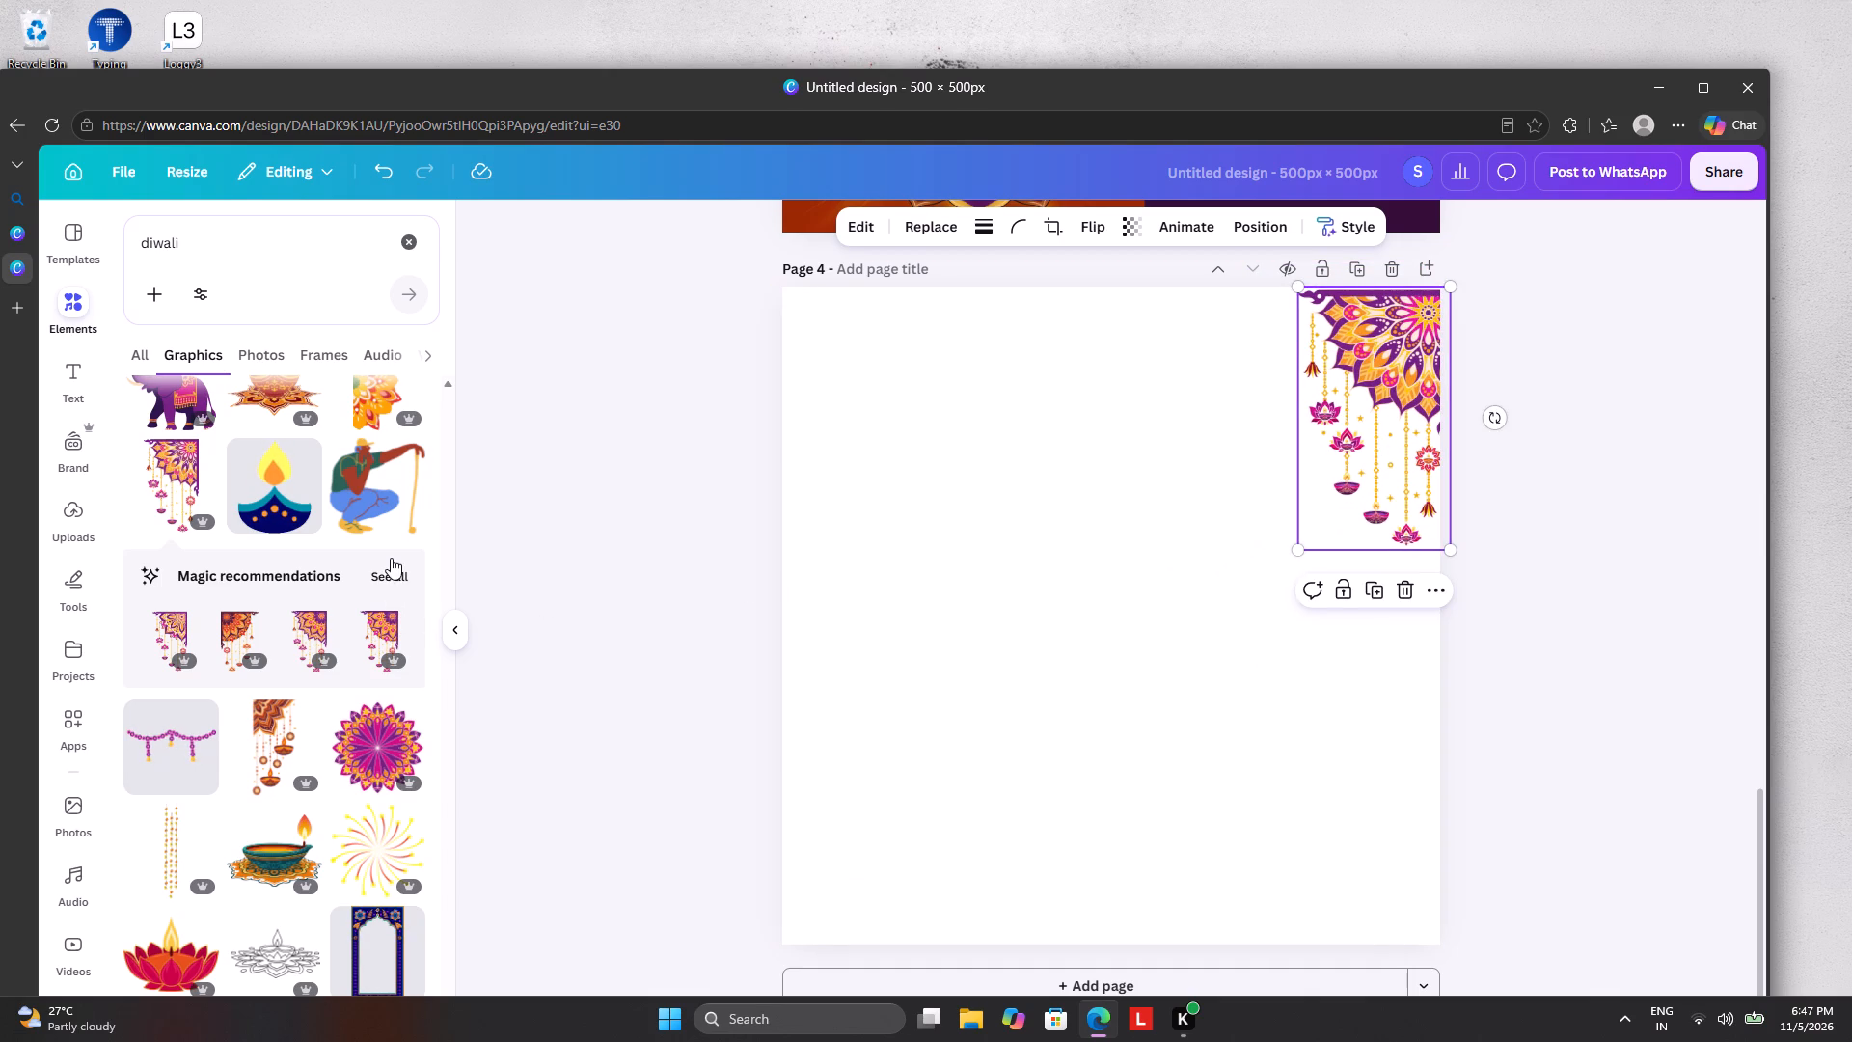
left_click(392, 560)
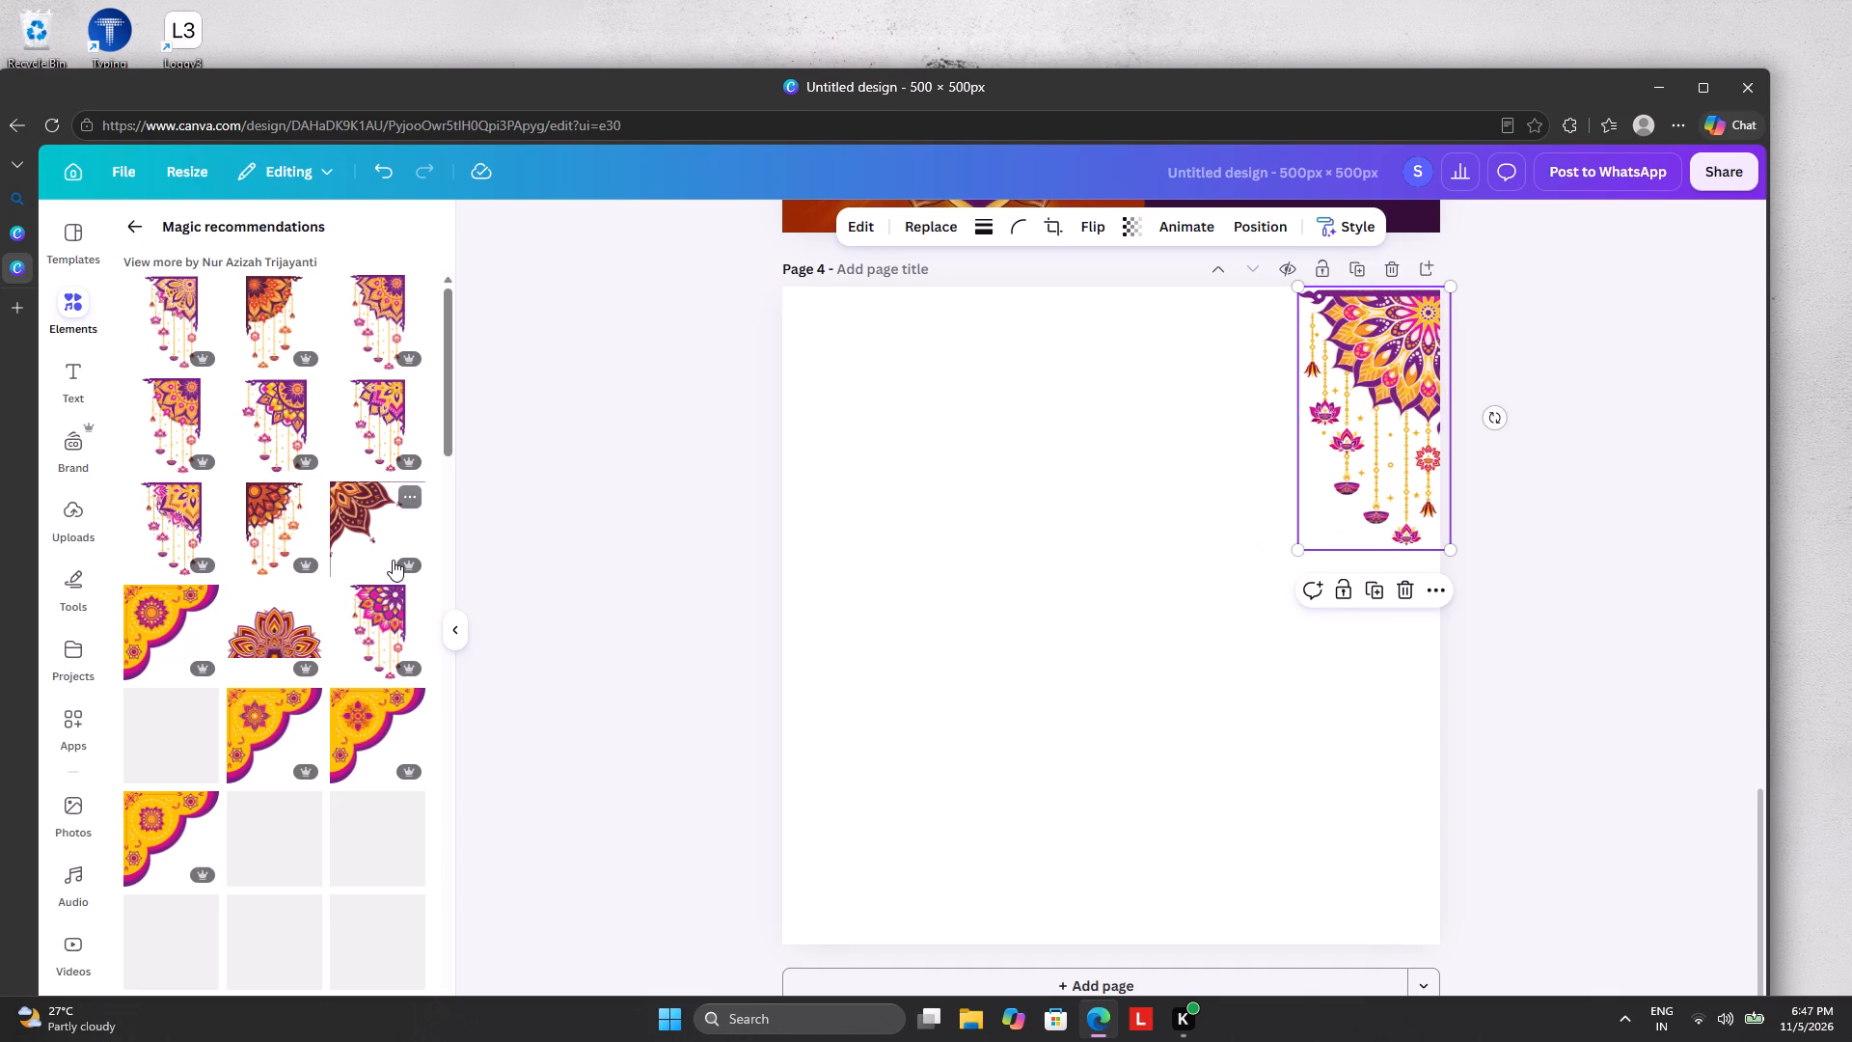
left_click_drag(1346, 409, 1330, 404)
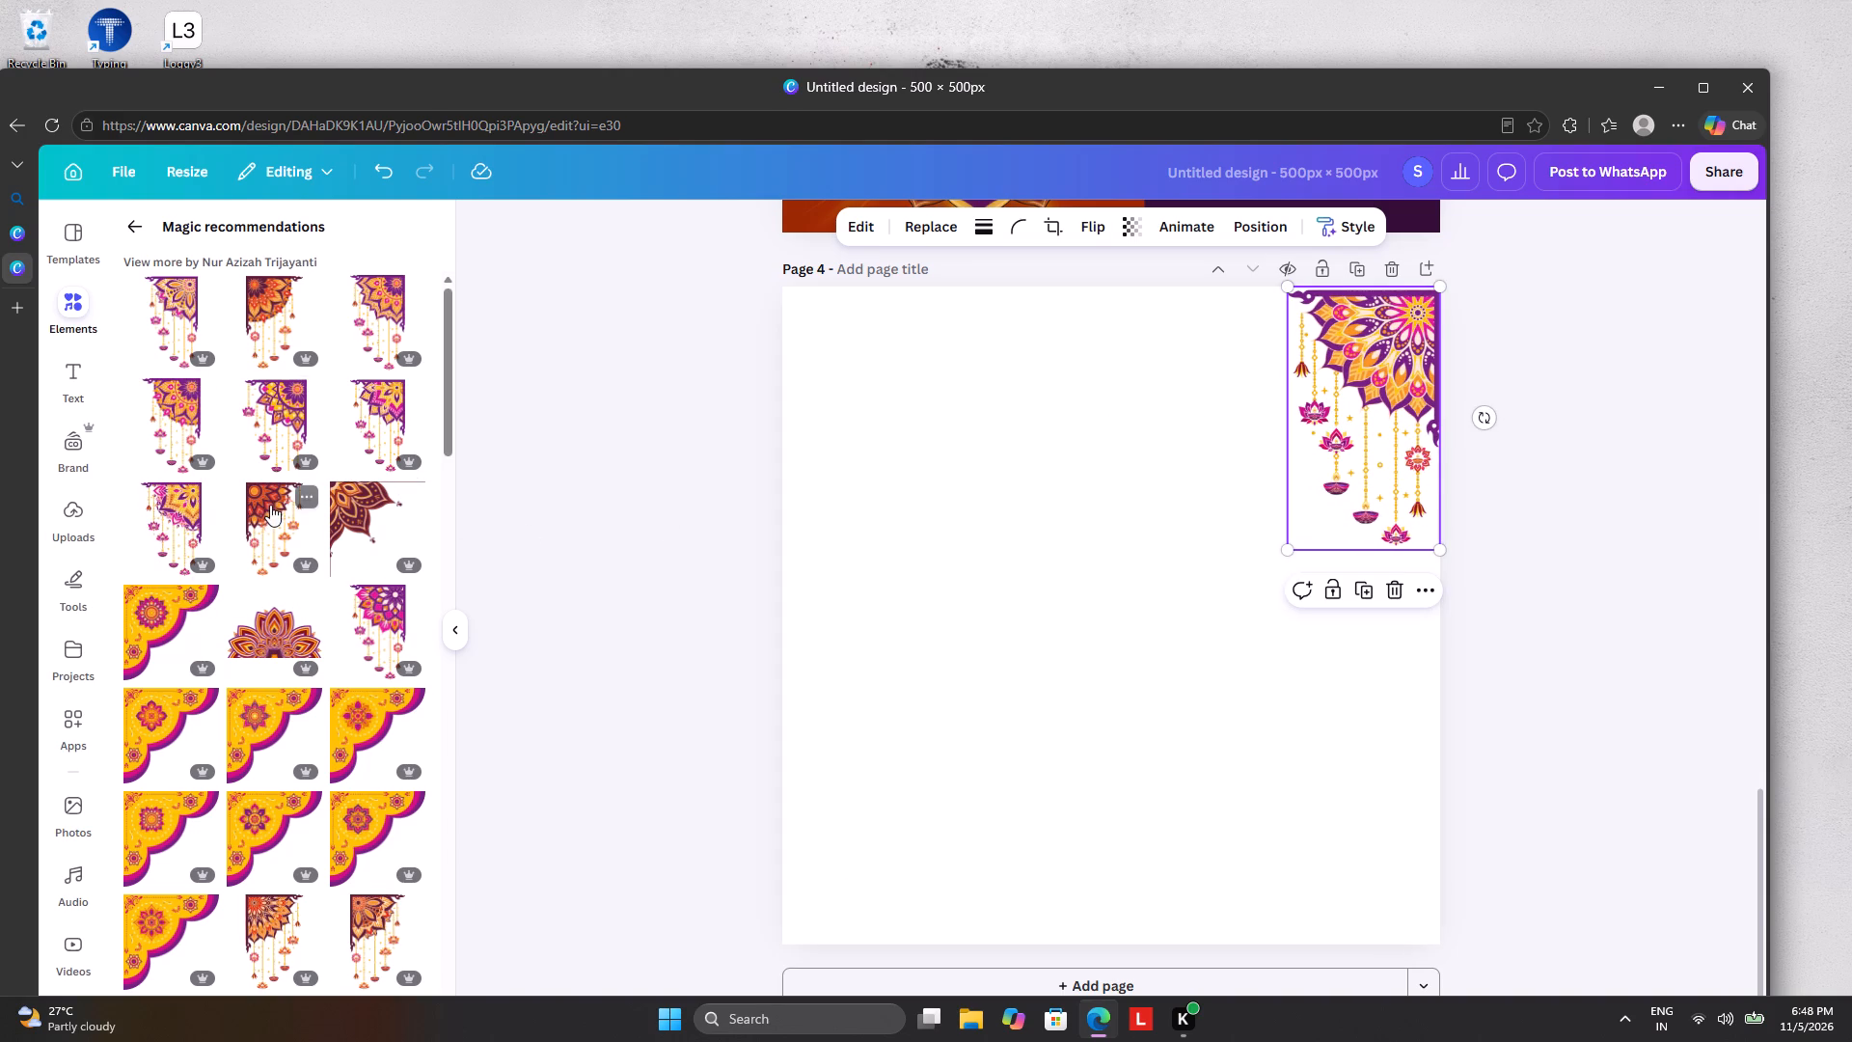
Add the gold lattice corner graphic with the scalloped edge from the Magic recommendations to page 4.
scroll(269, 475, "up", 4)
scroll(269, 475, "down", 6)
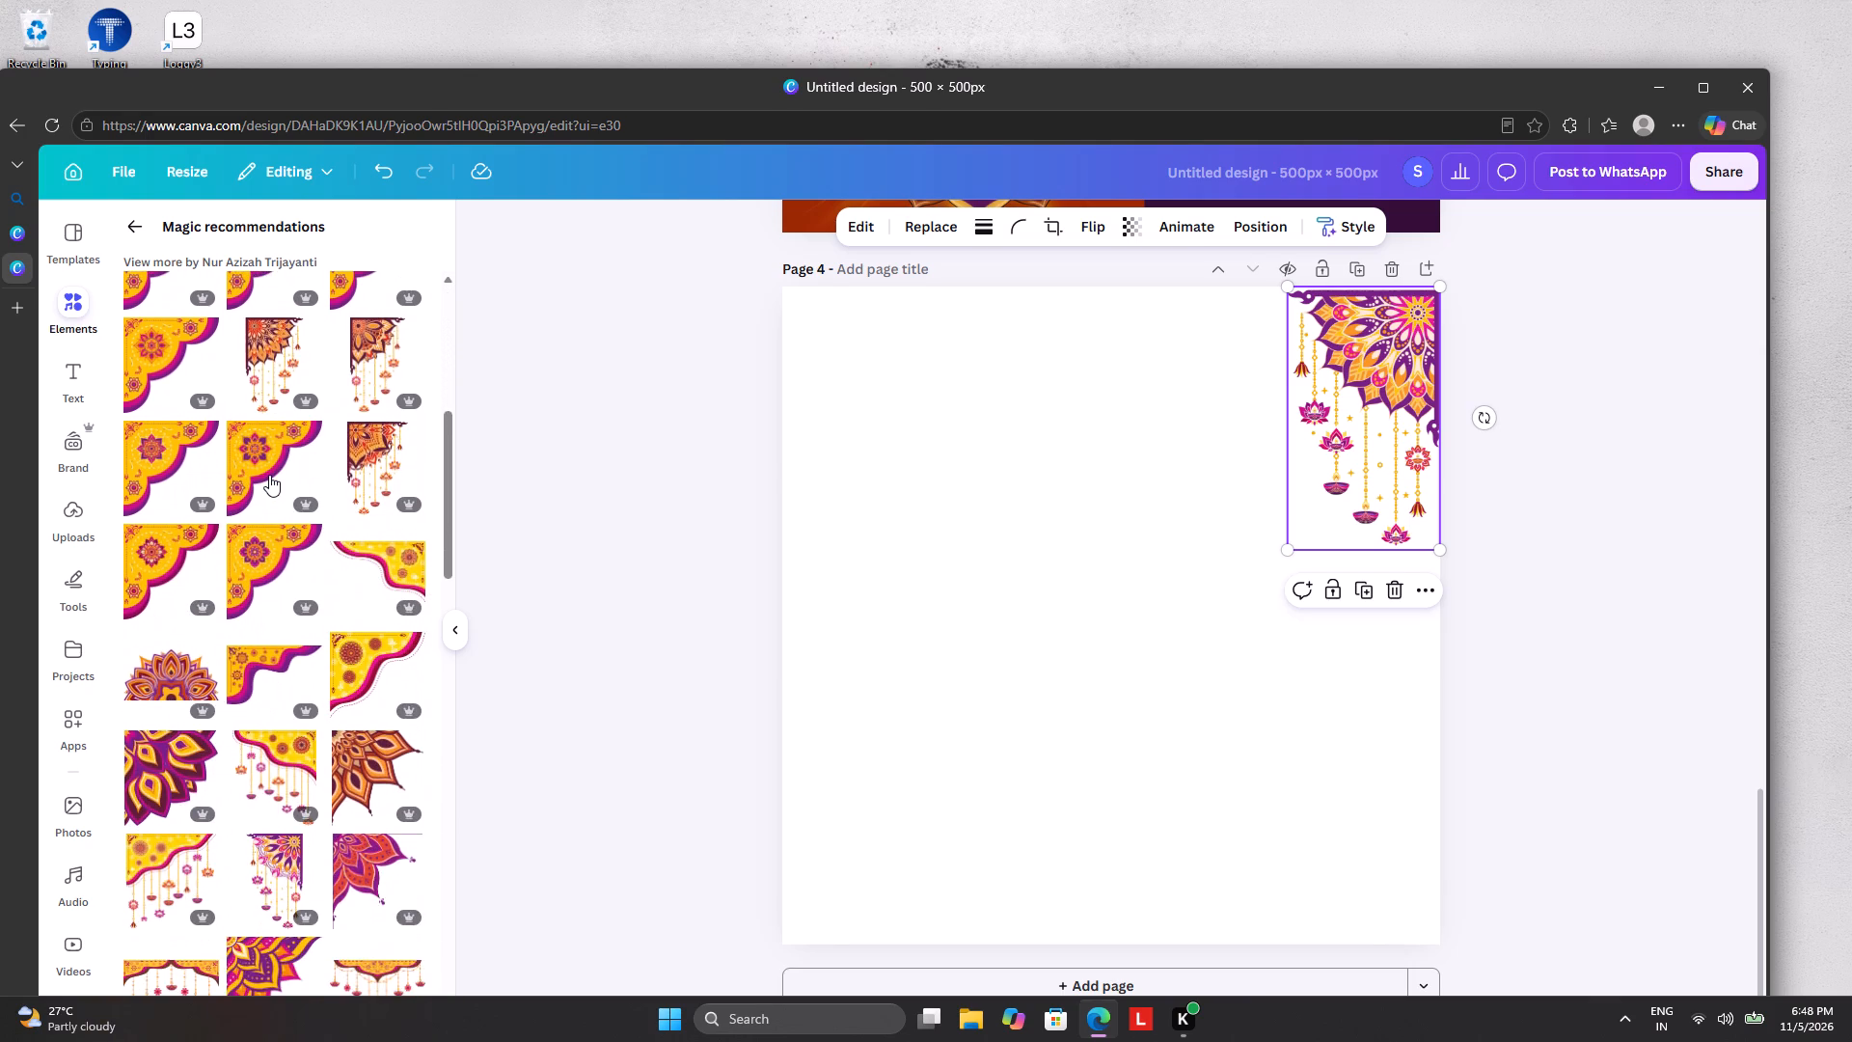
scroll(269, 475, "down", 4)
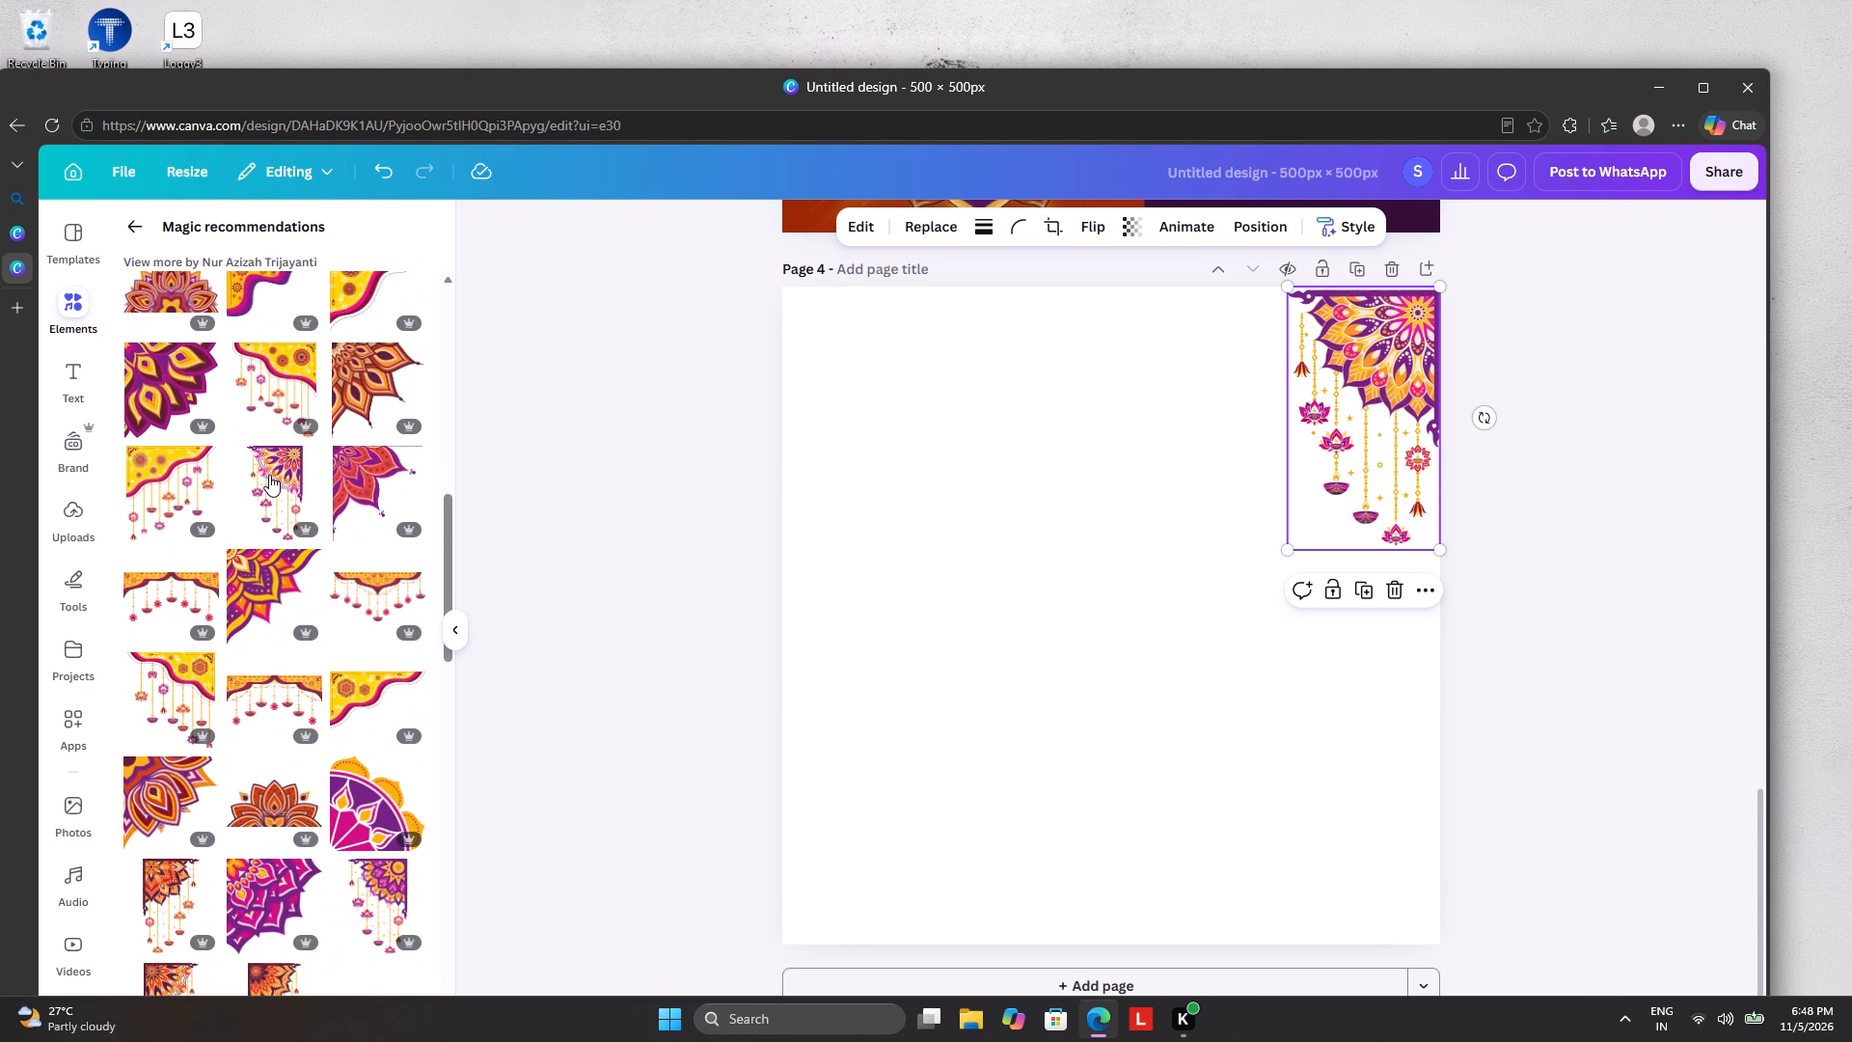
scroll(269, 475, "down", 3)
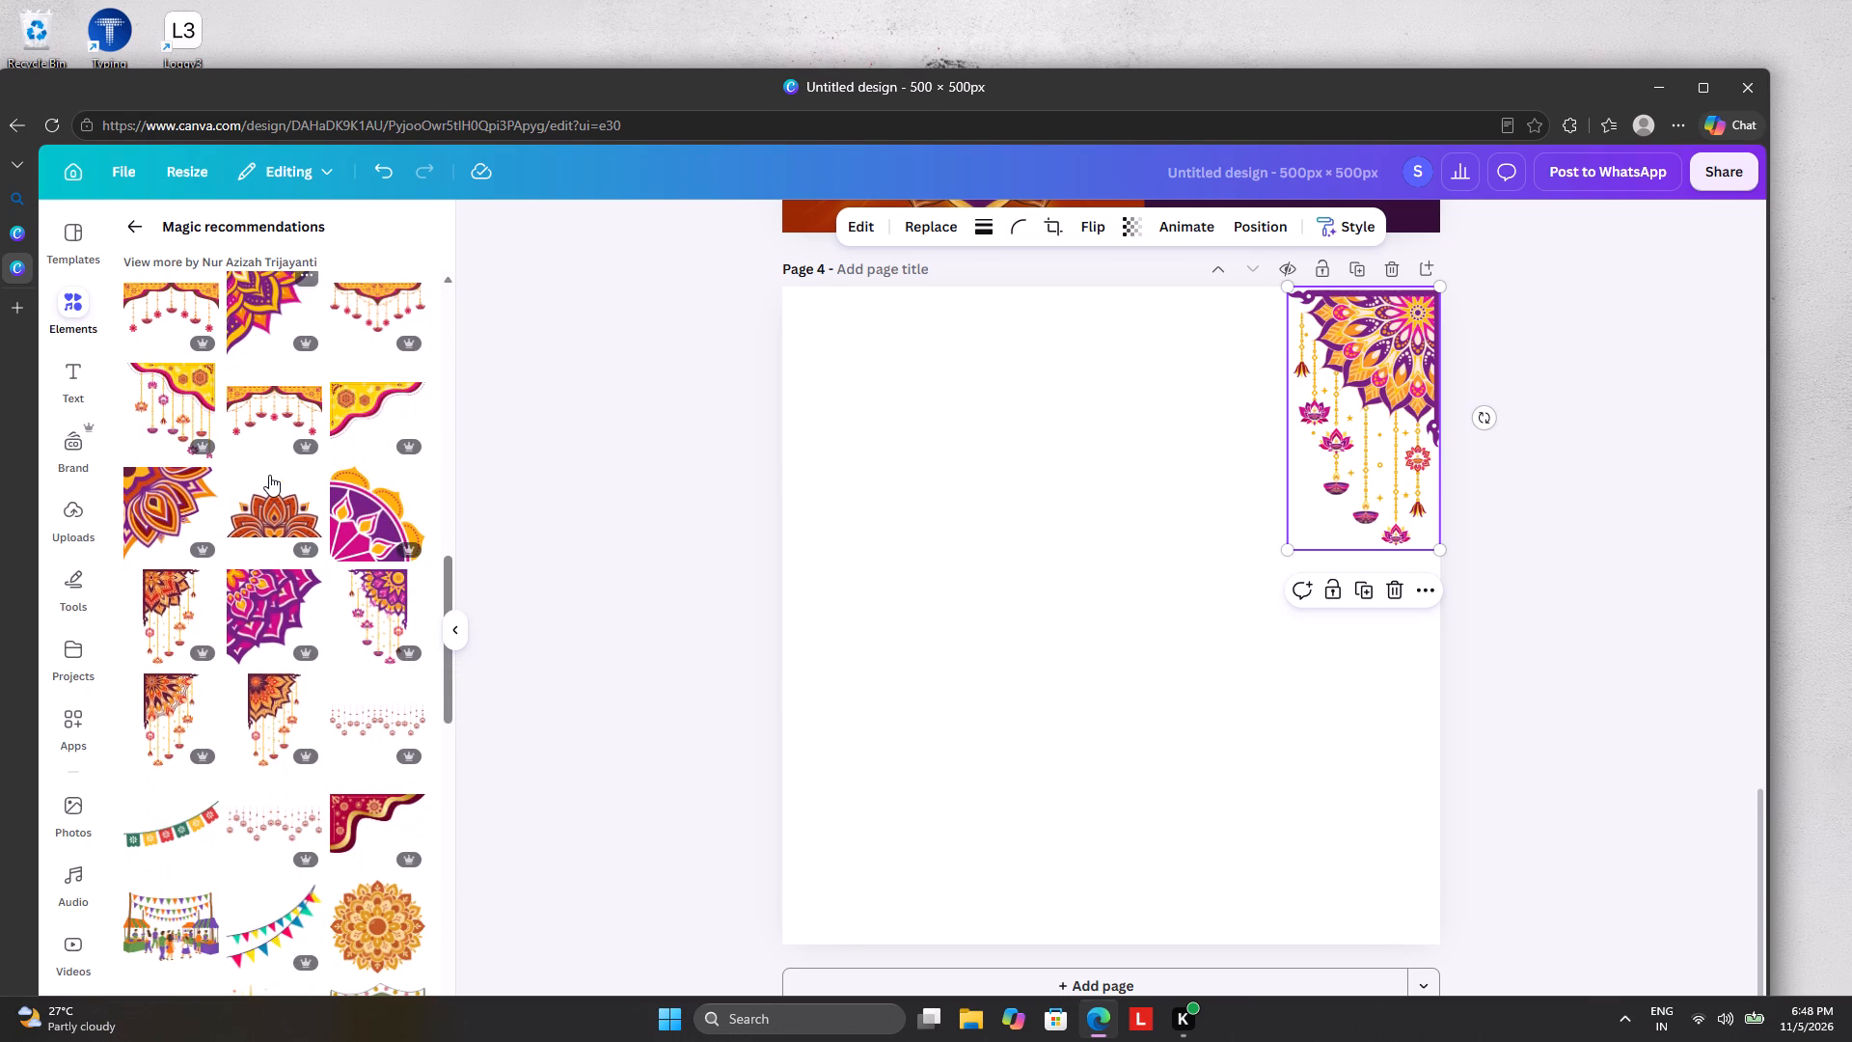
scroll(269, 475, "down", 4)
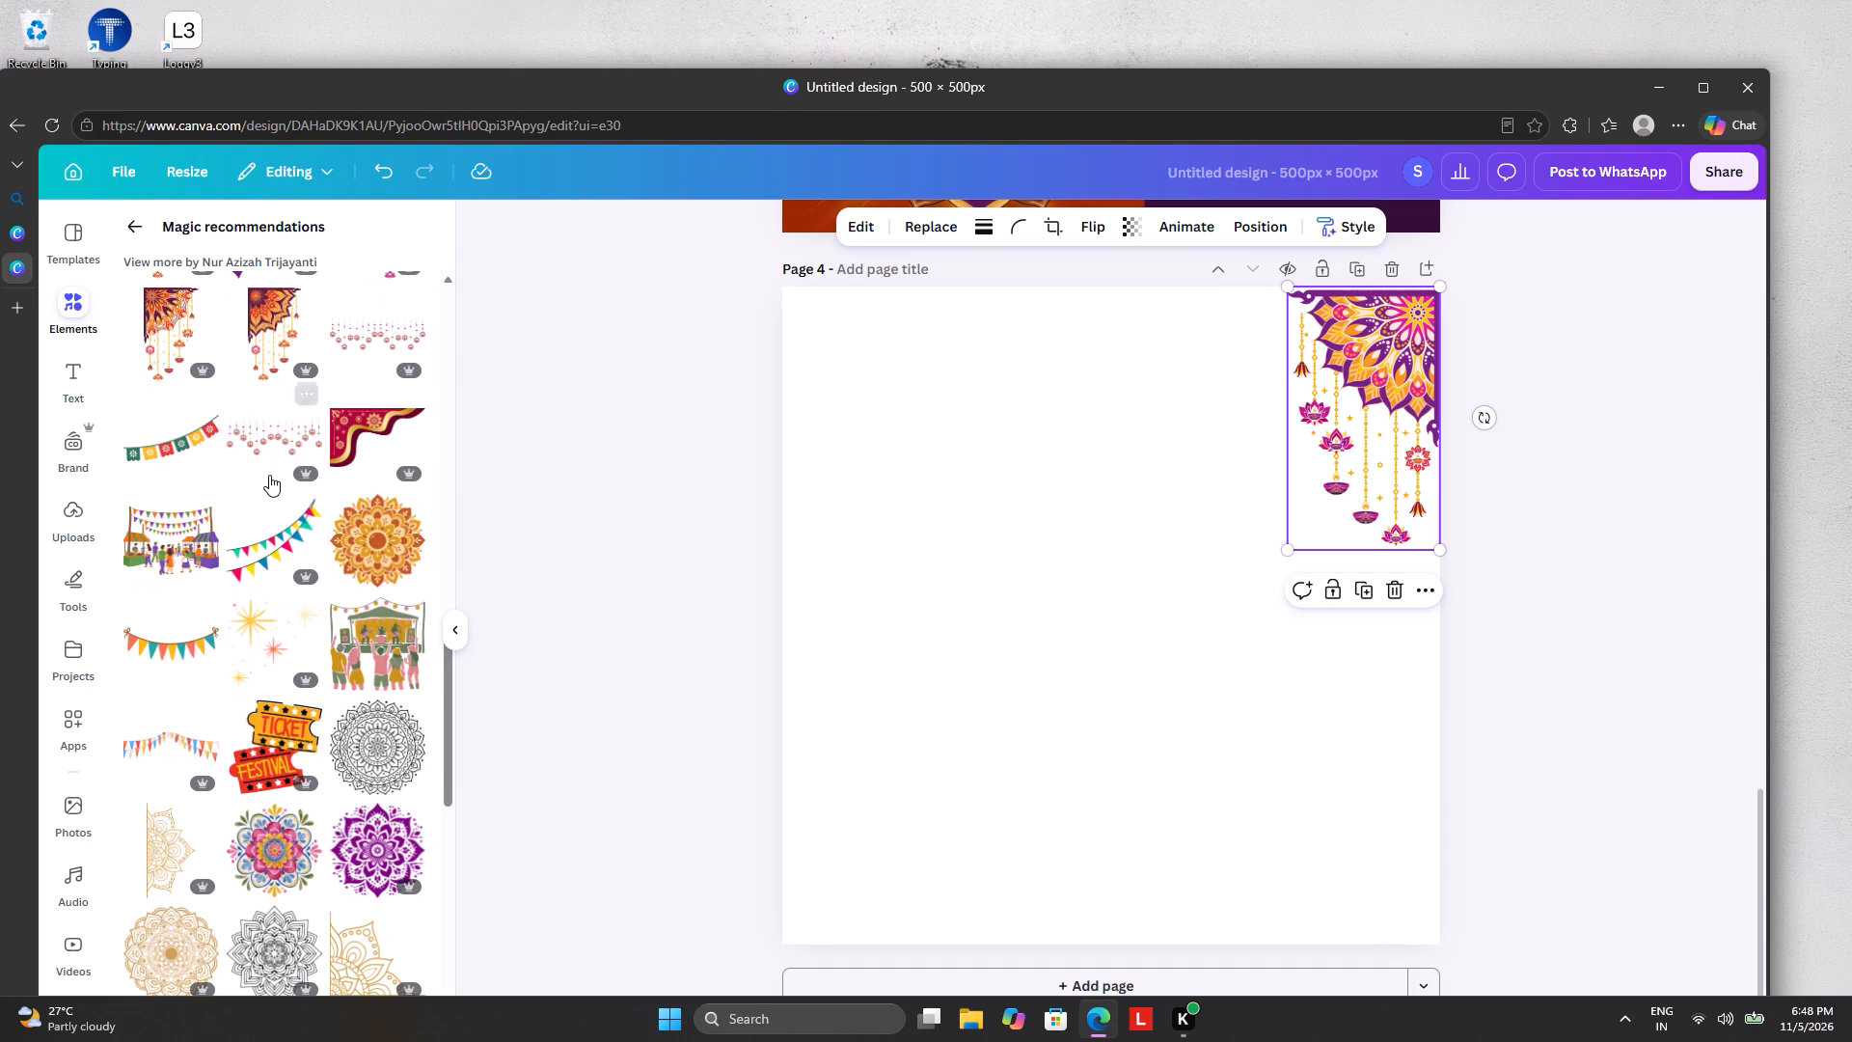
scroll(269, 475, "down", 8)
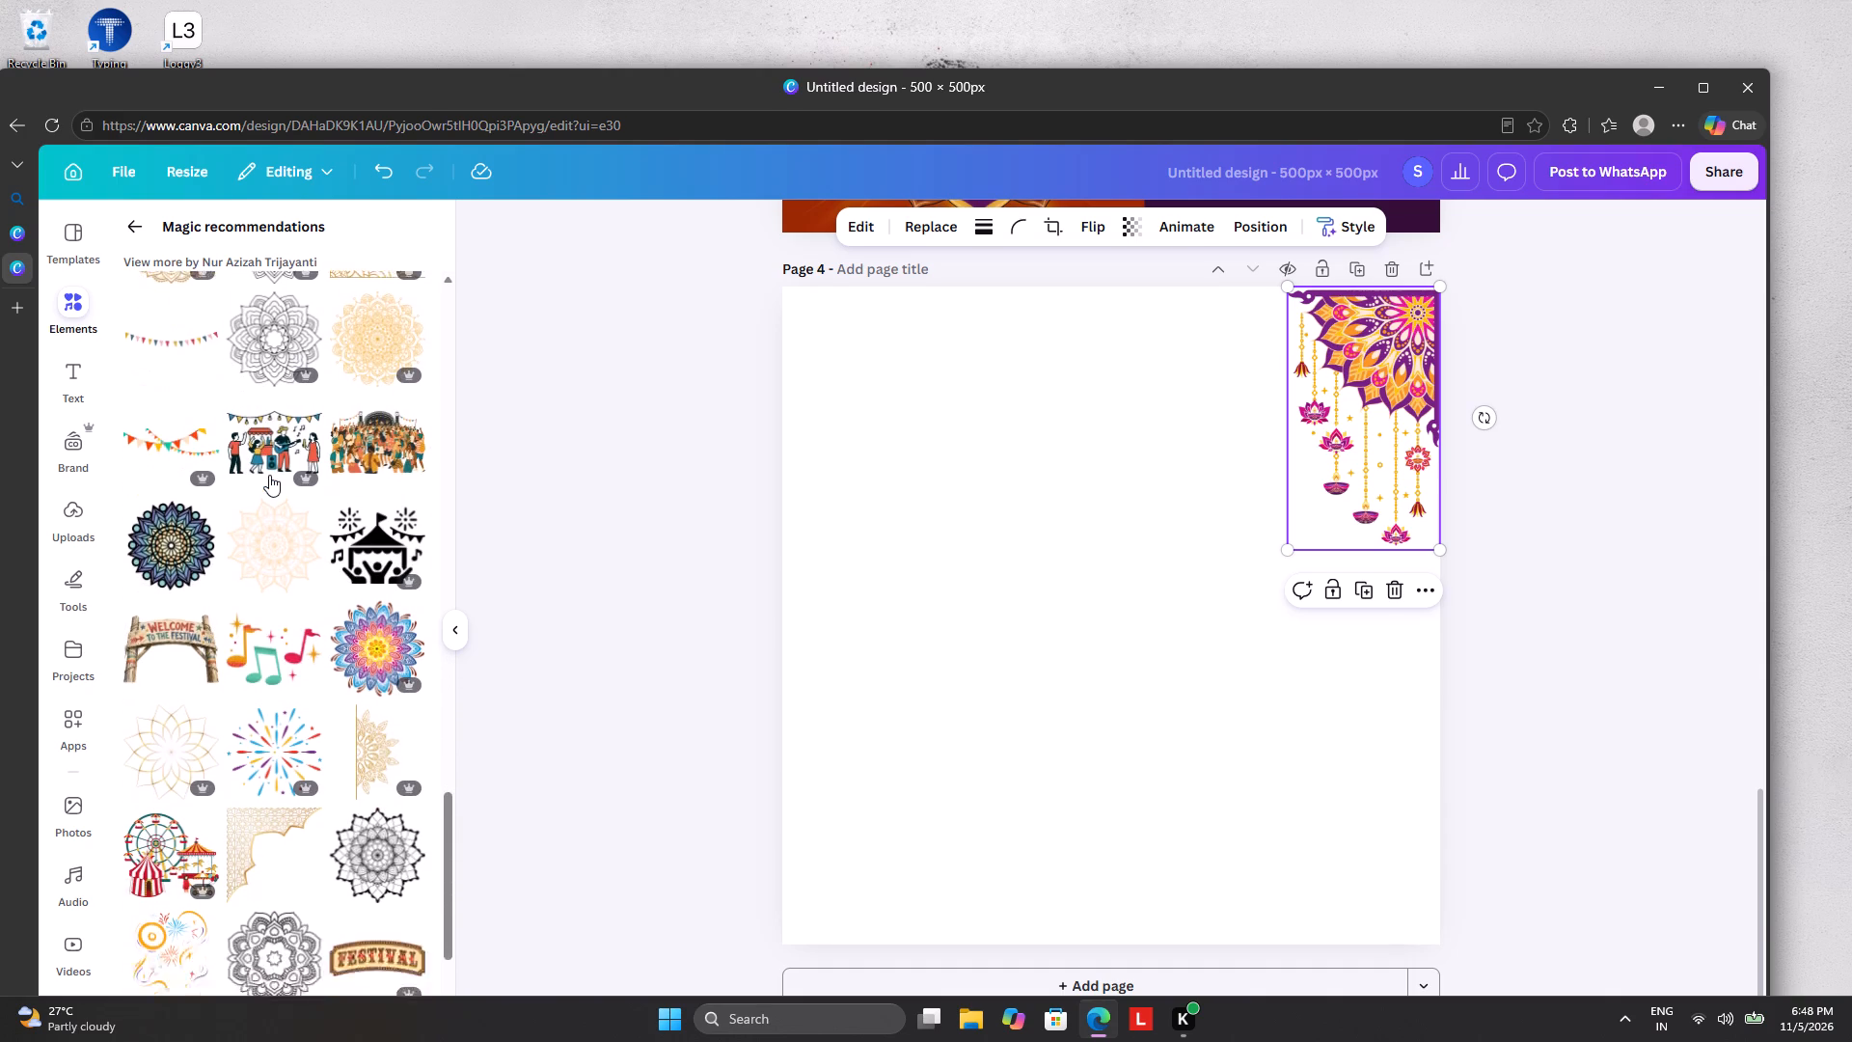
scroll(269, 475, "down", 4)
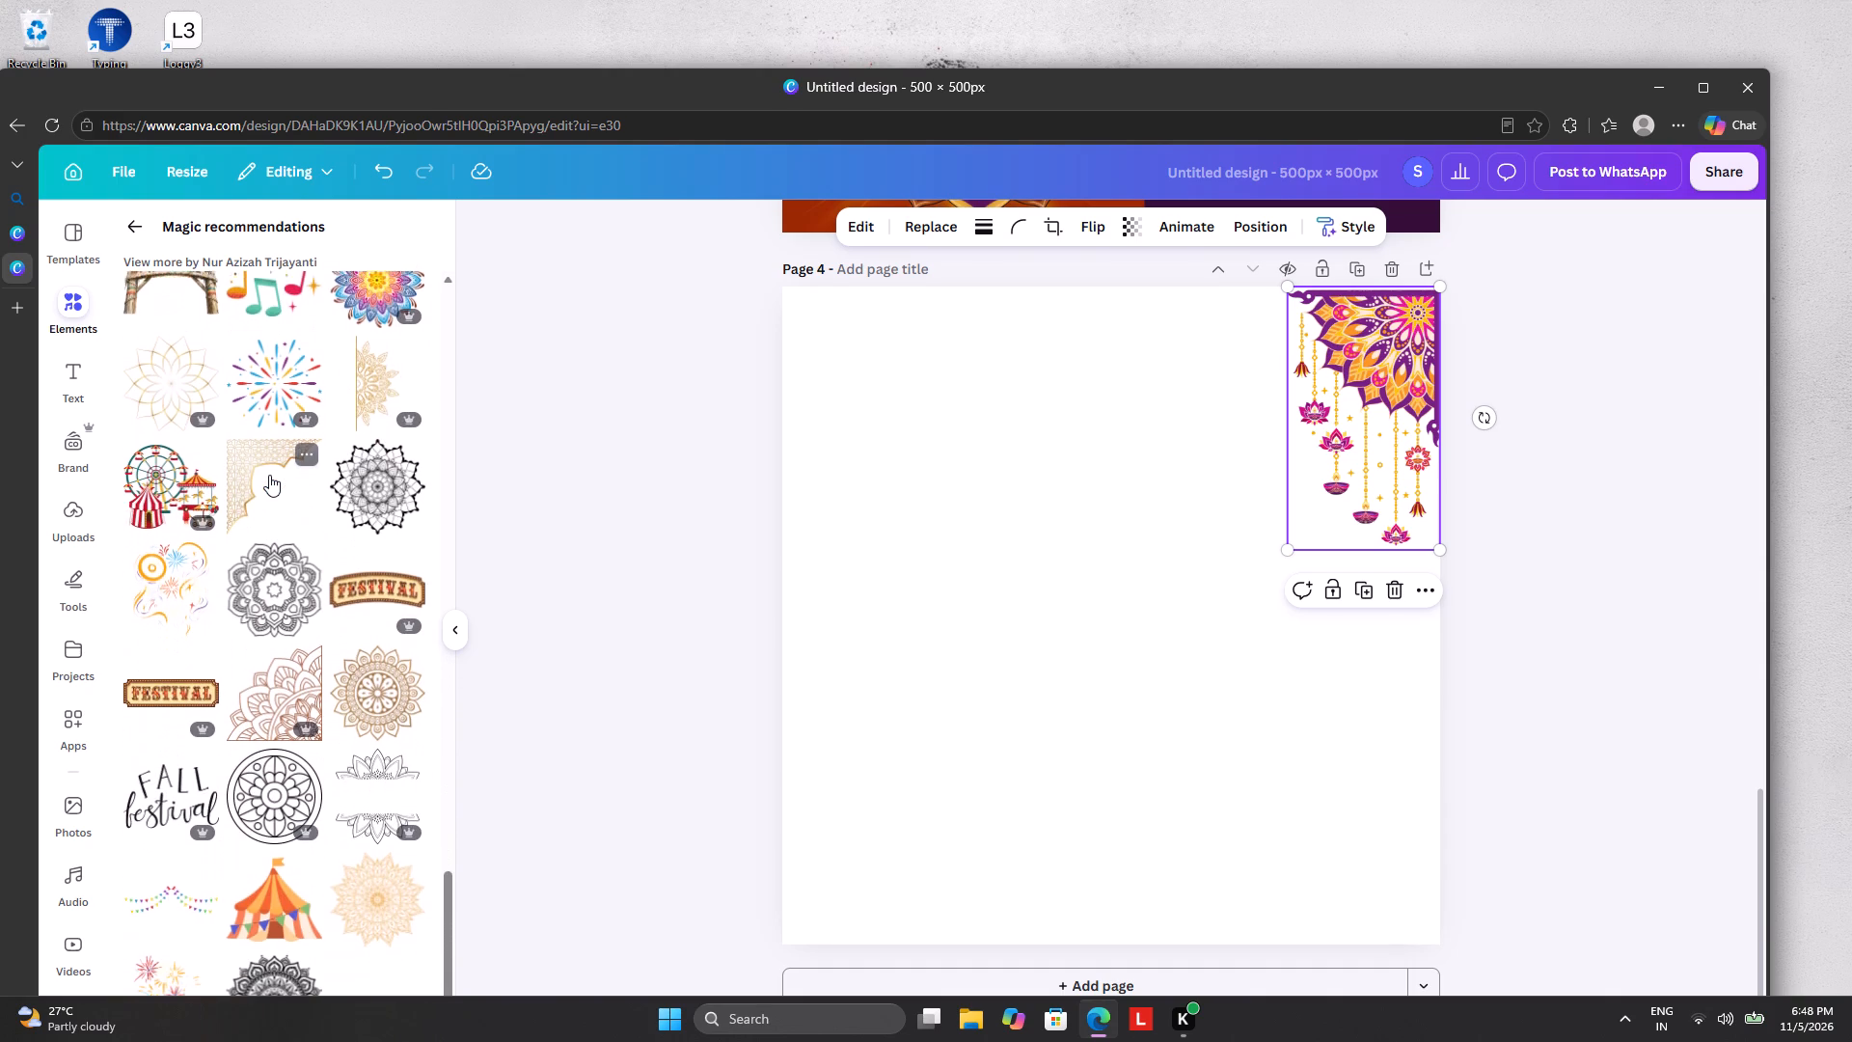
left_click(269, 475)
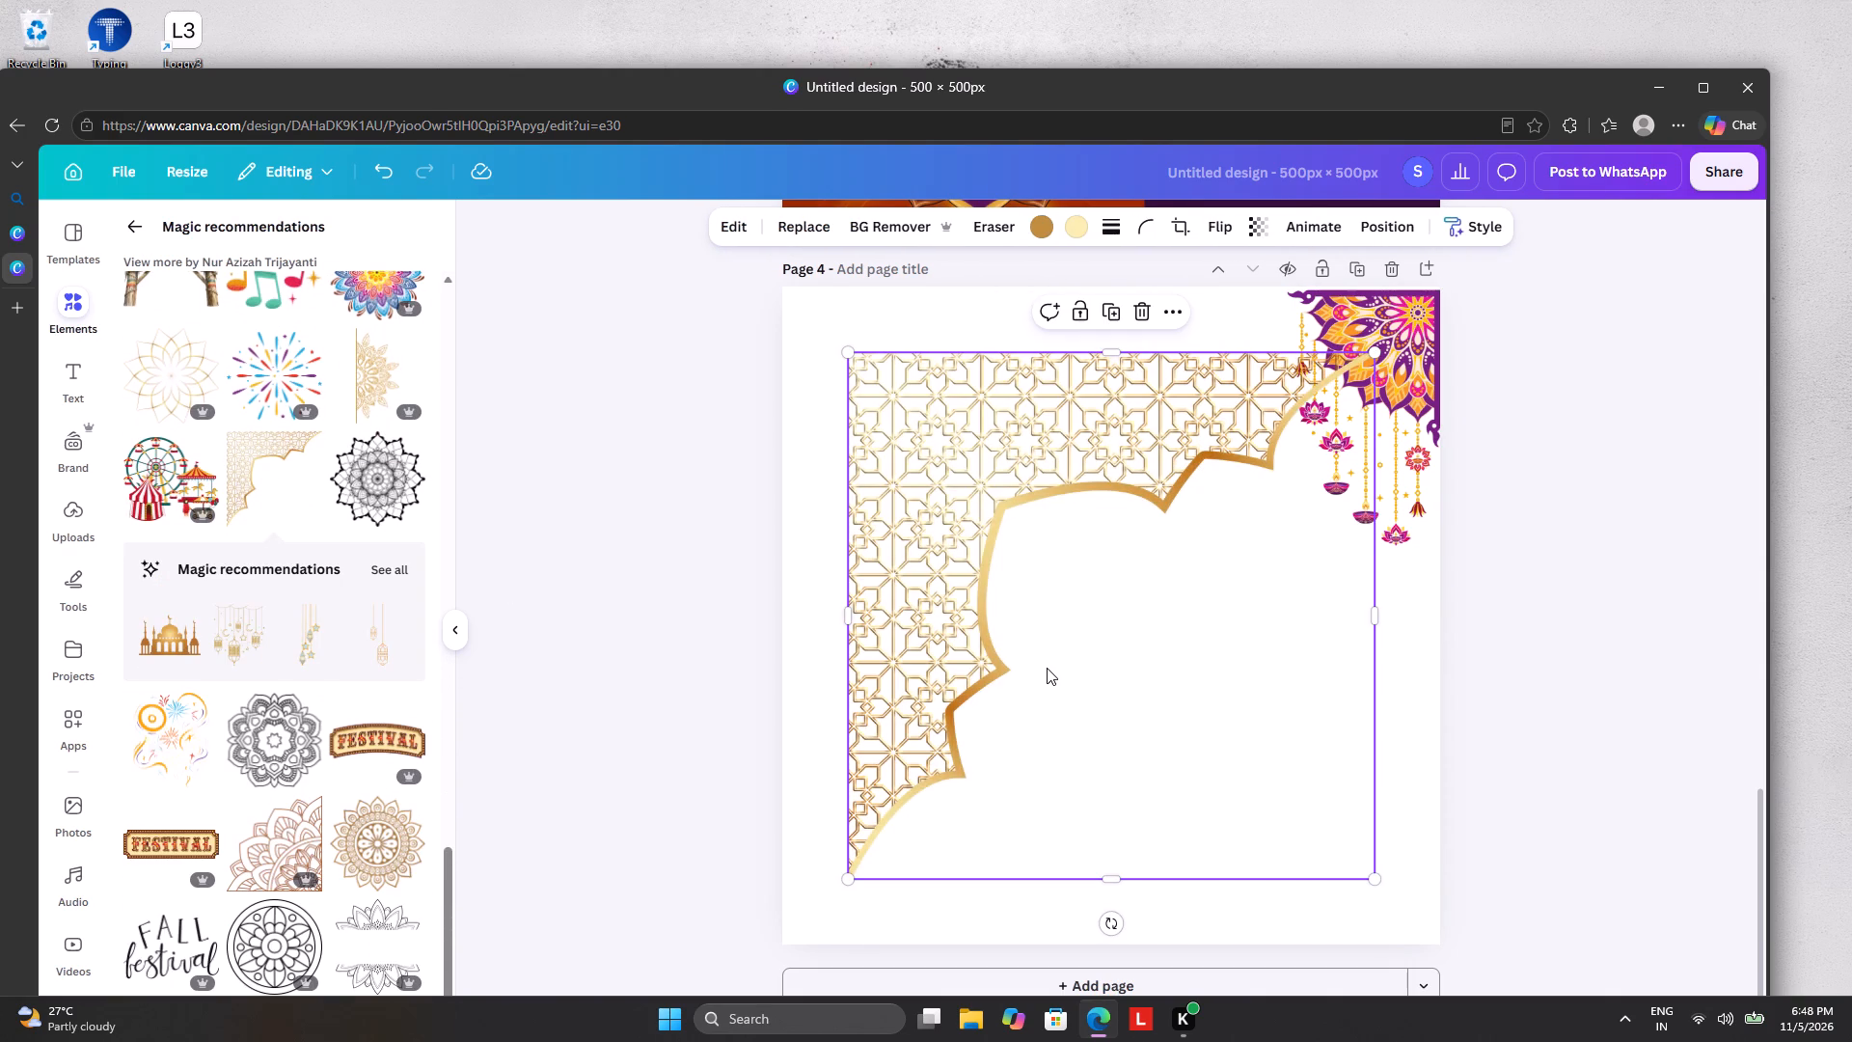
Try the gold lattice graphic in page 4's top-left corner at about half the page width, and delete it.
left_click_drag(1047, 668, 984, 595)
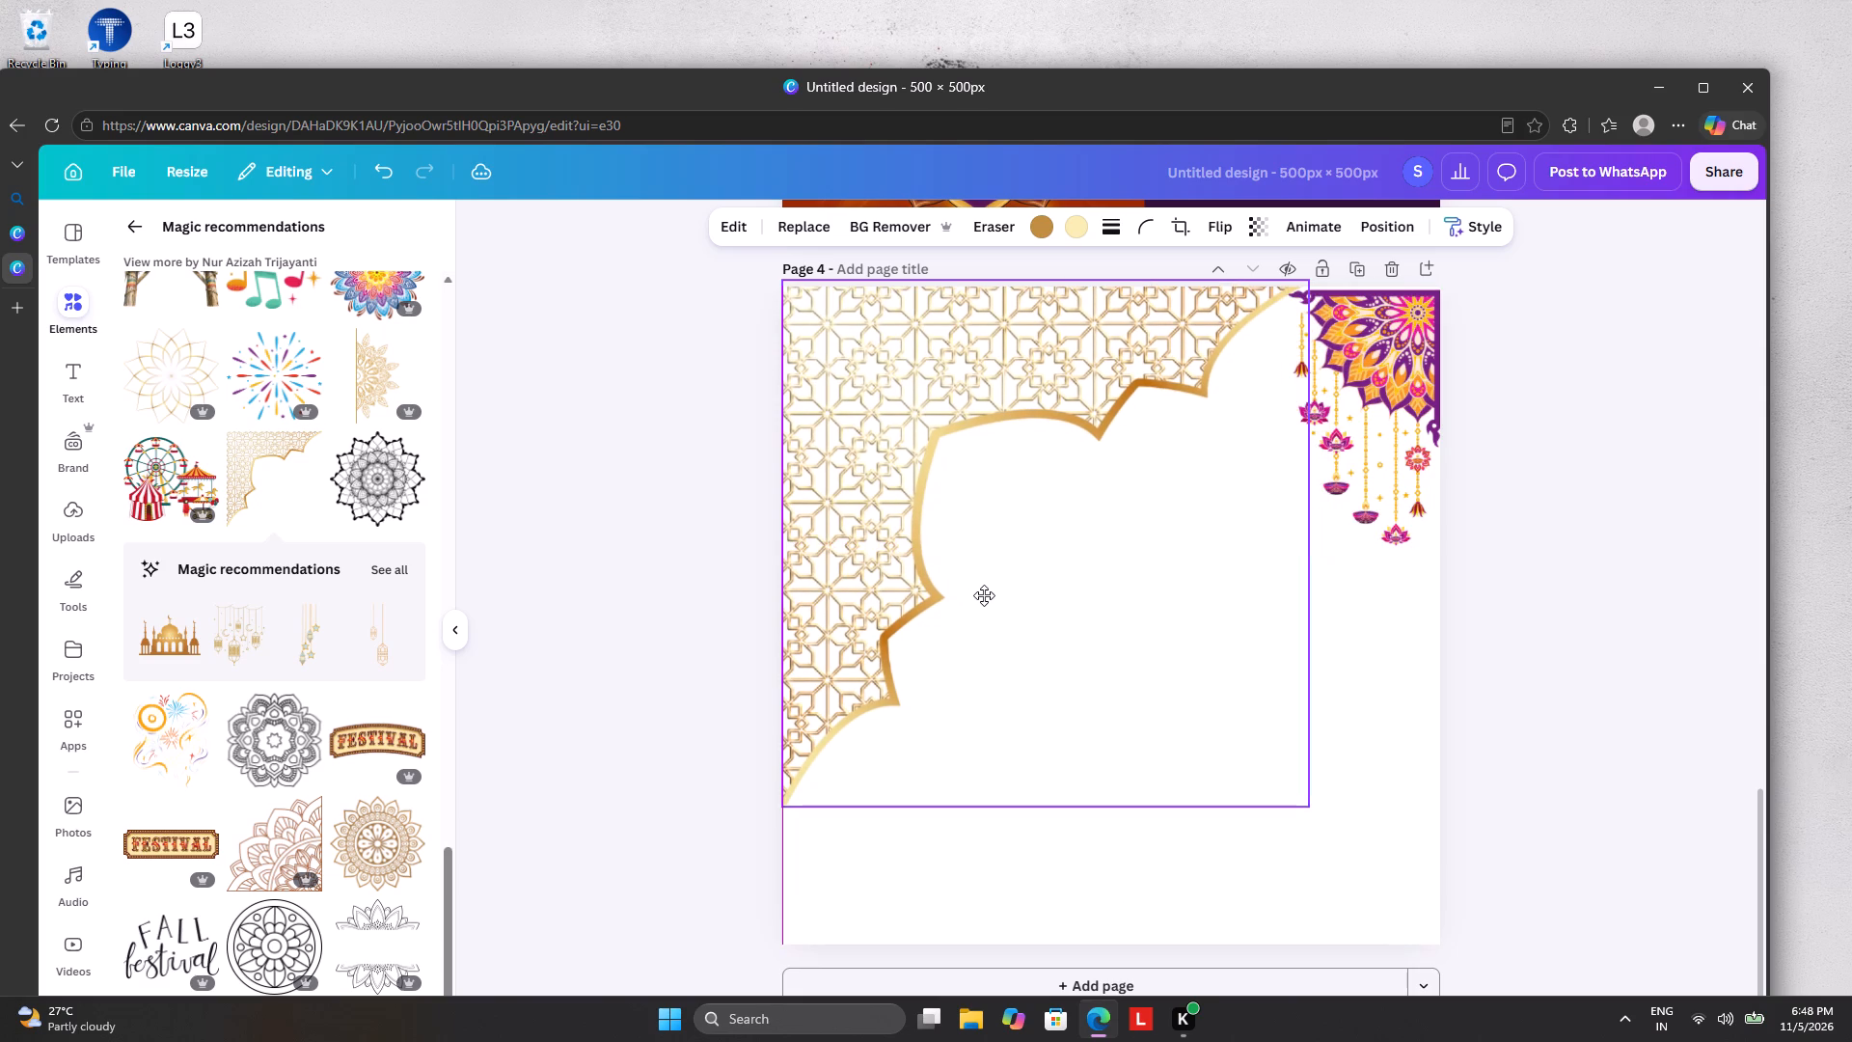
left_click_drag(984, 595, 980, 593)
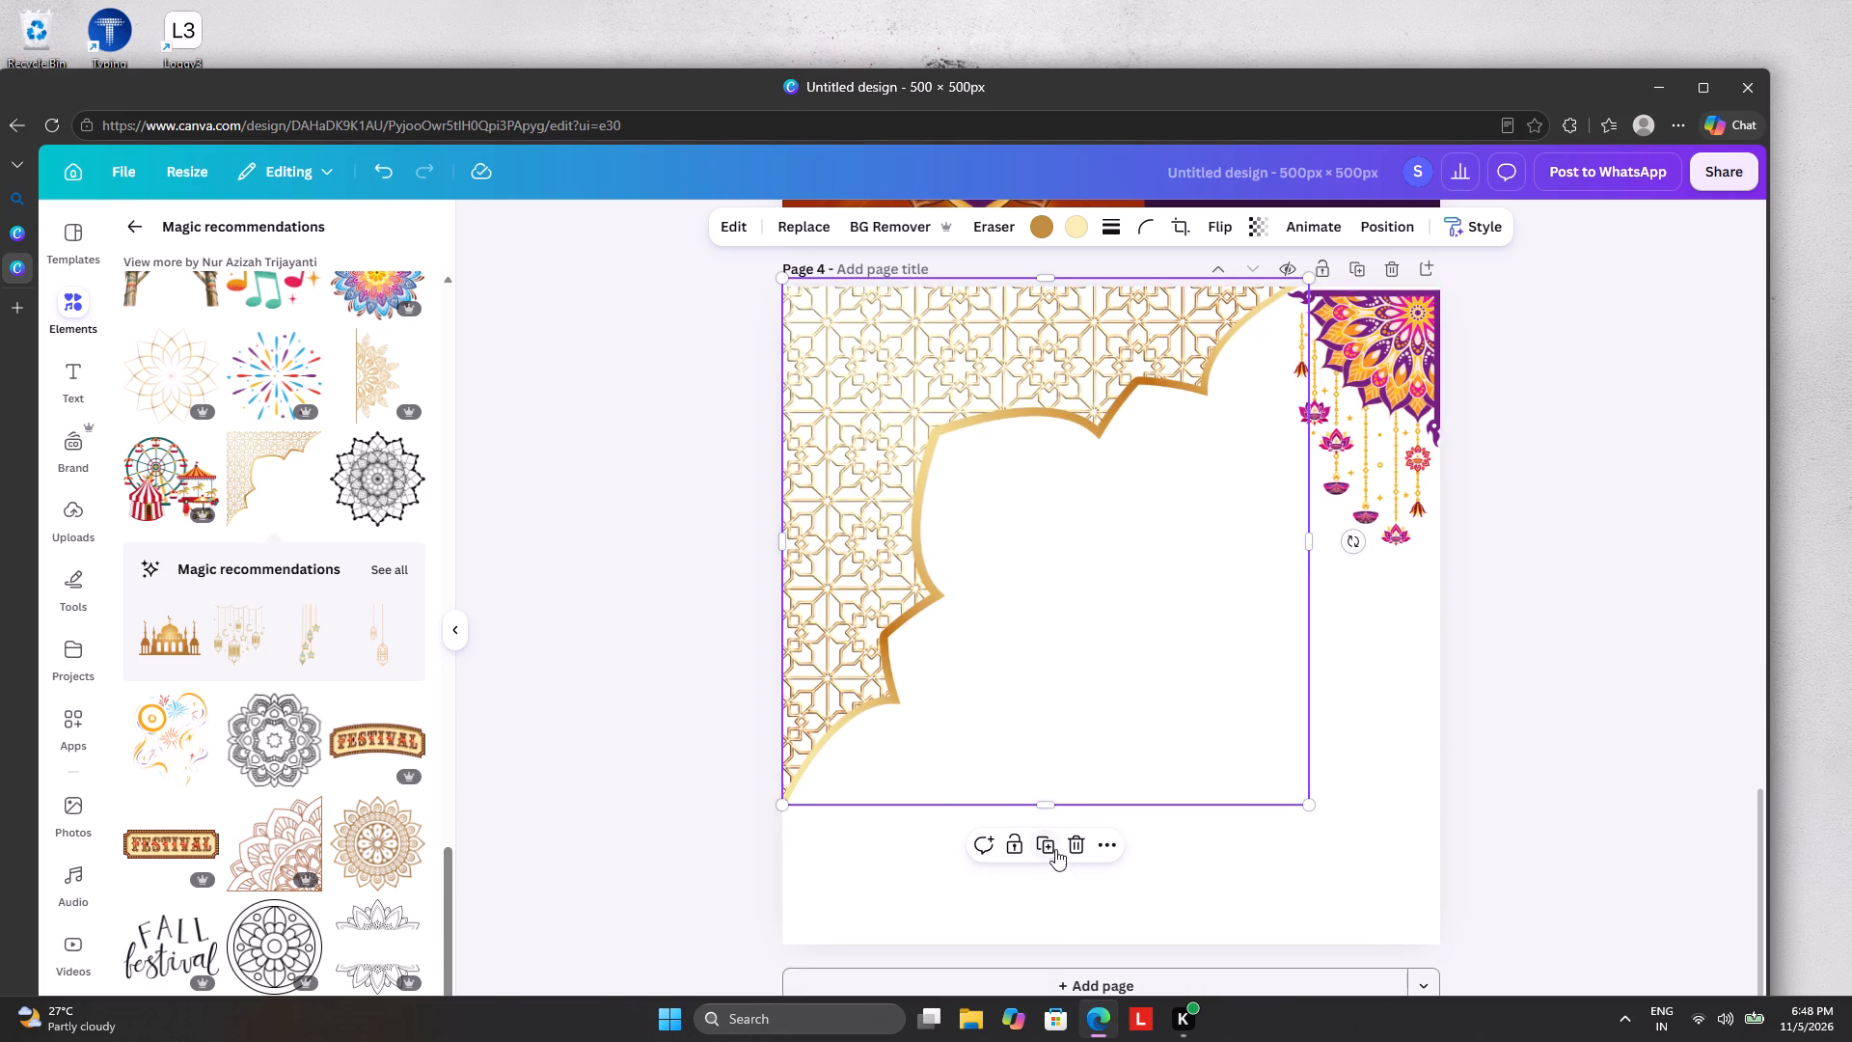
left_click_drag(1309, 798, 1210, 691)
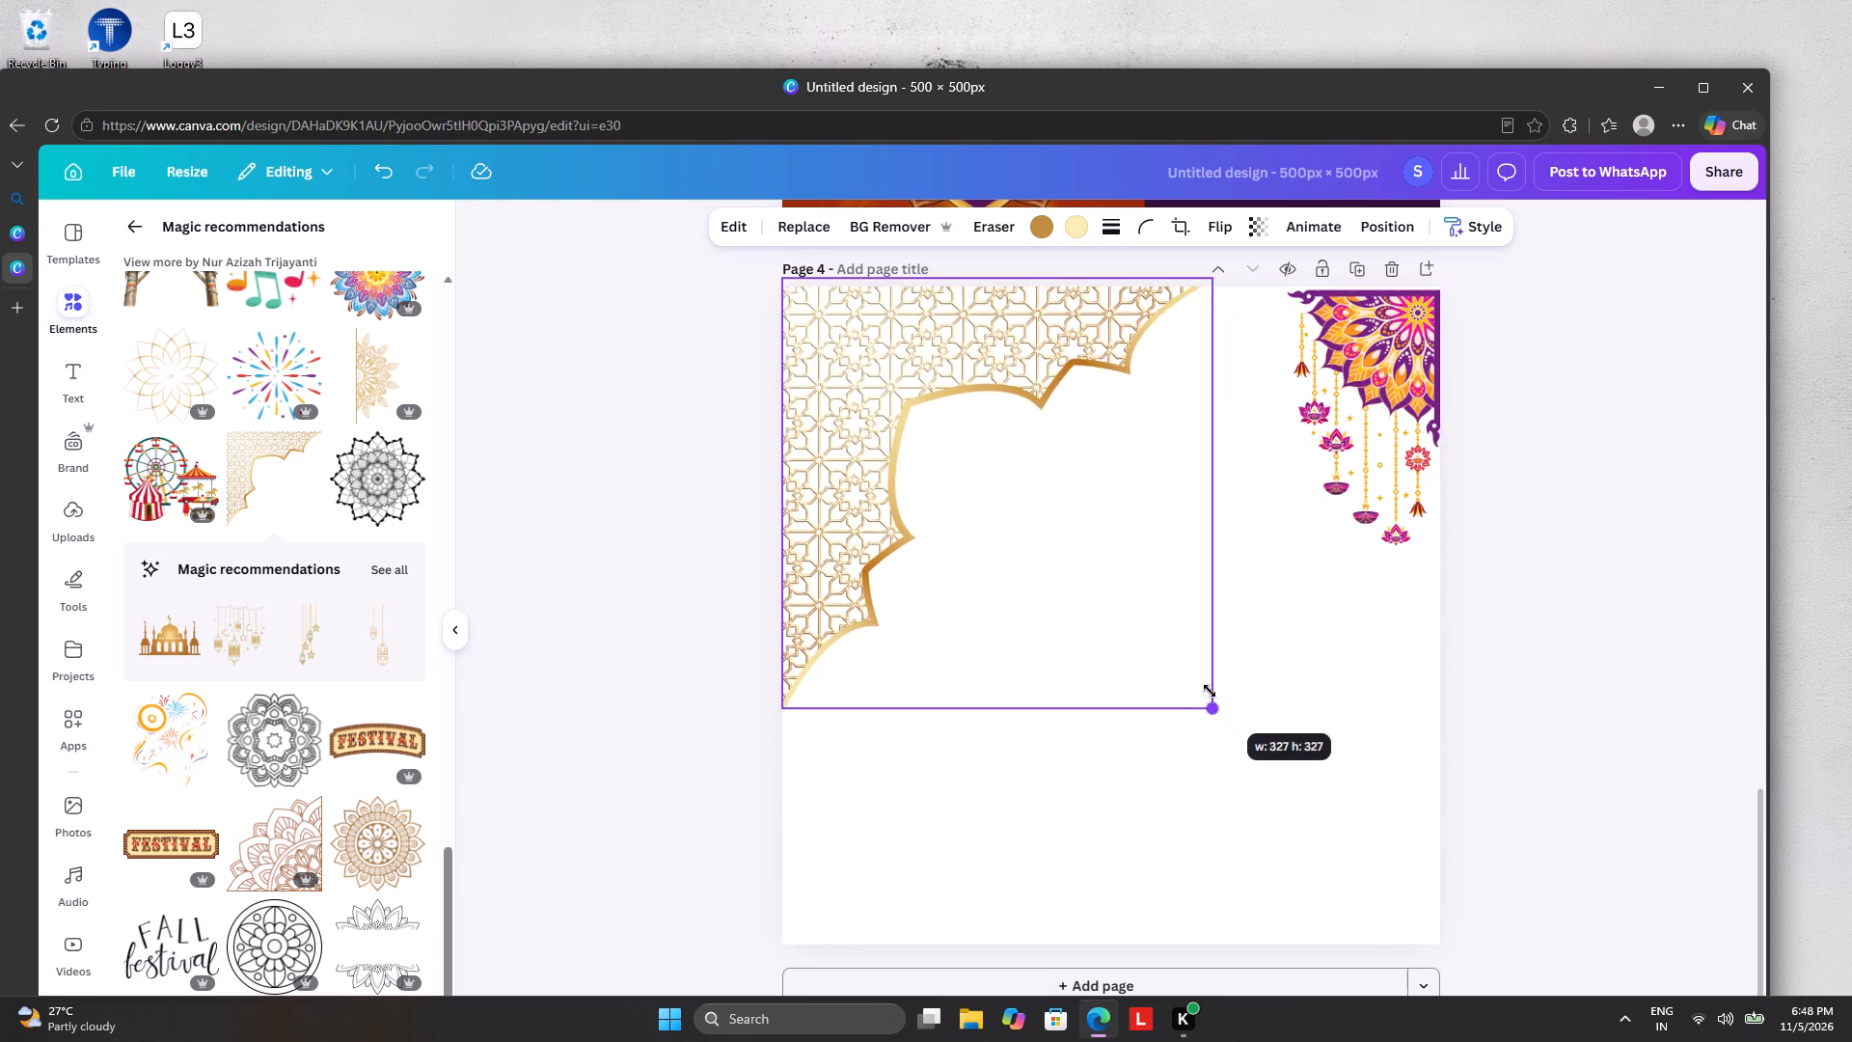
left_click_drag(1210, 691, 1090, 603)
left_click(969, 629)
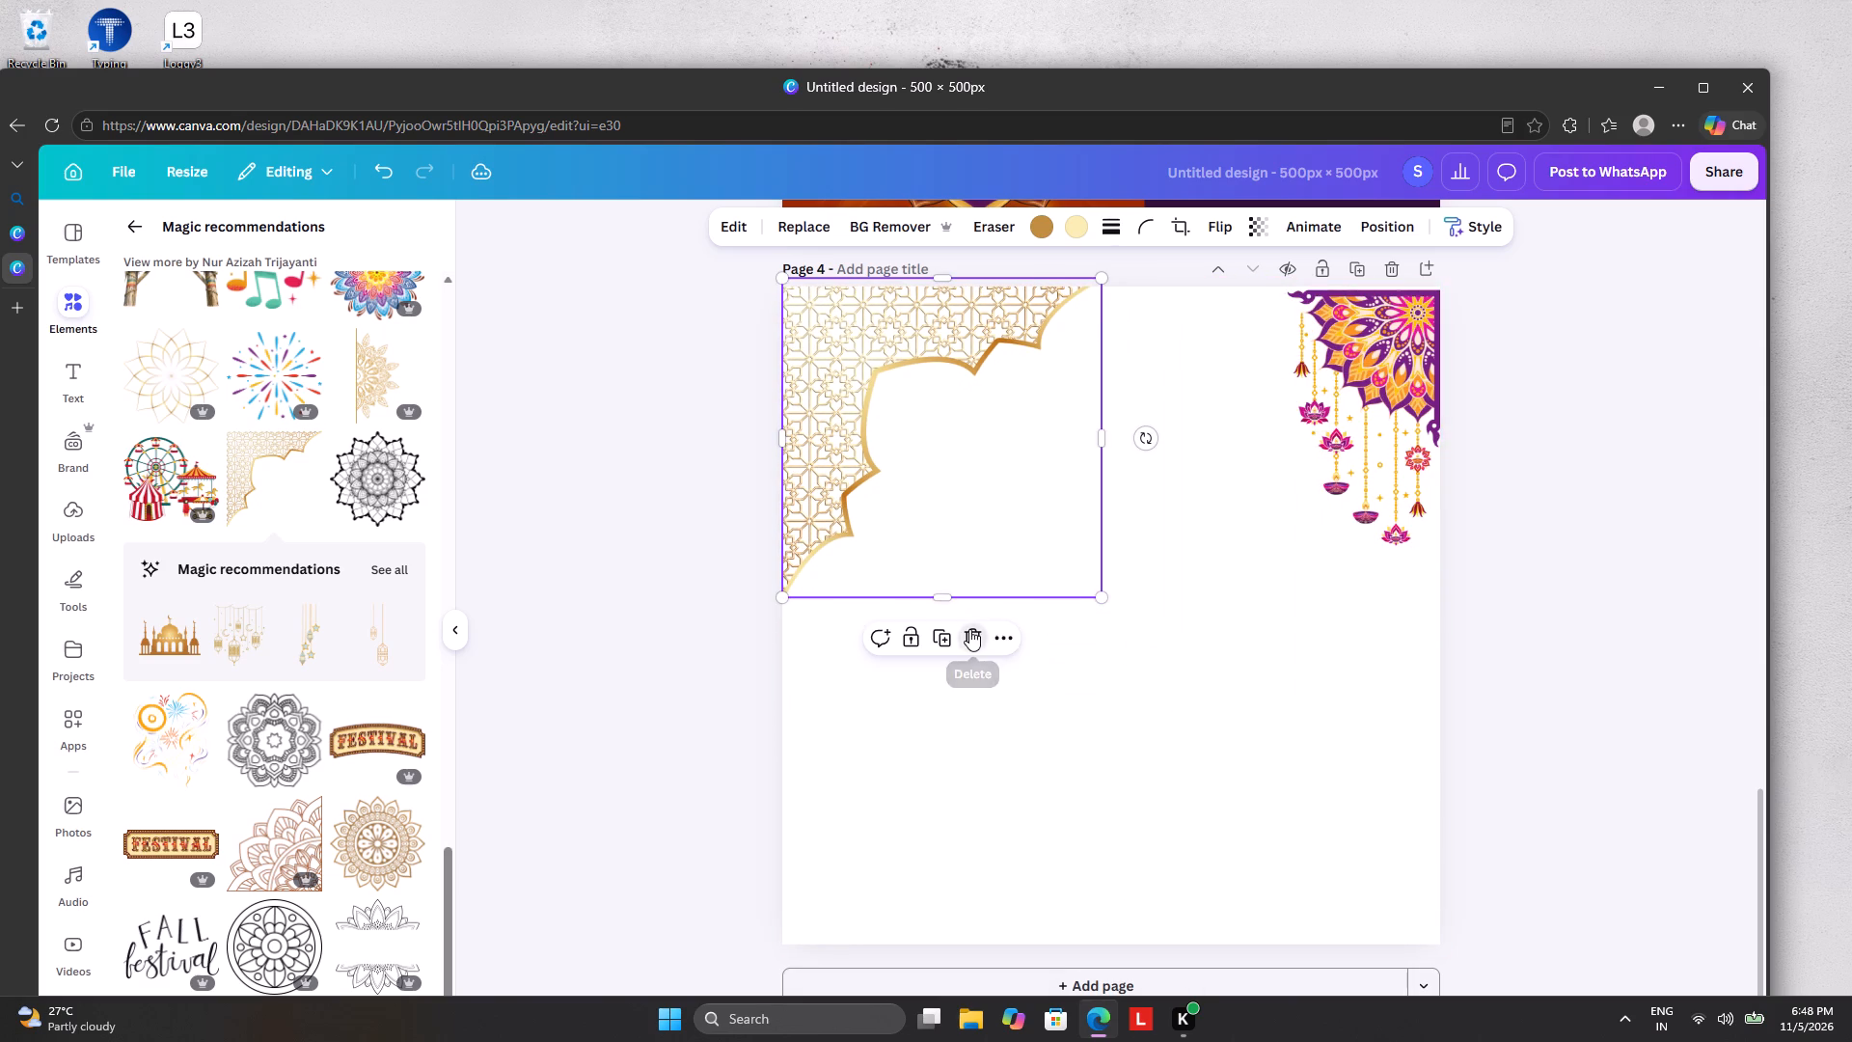
Return from the Magic recommendations to the diwali graphics and delete the hanging-lotus mandala from page 4.
scroll(332, 731, "down", 8)
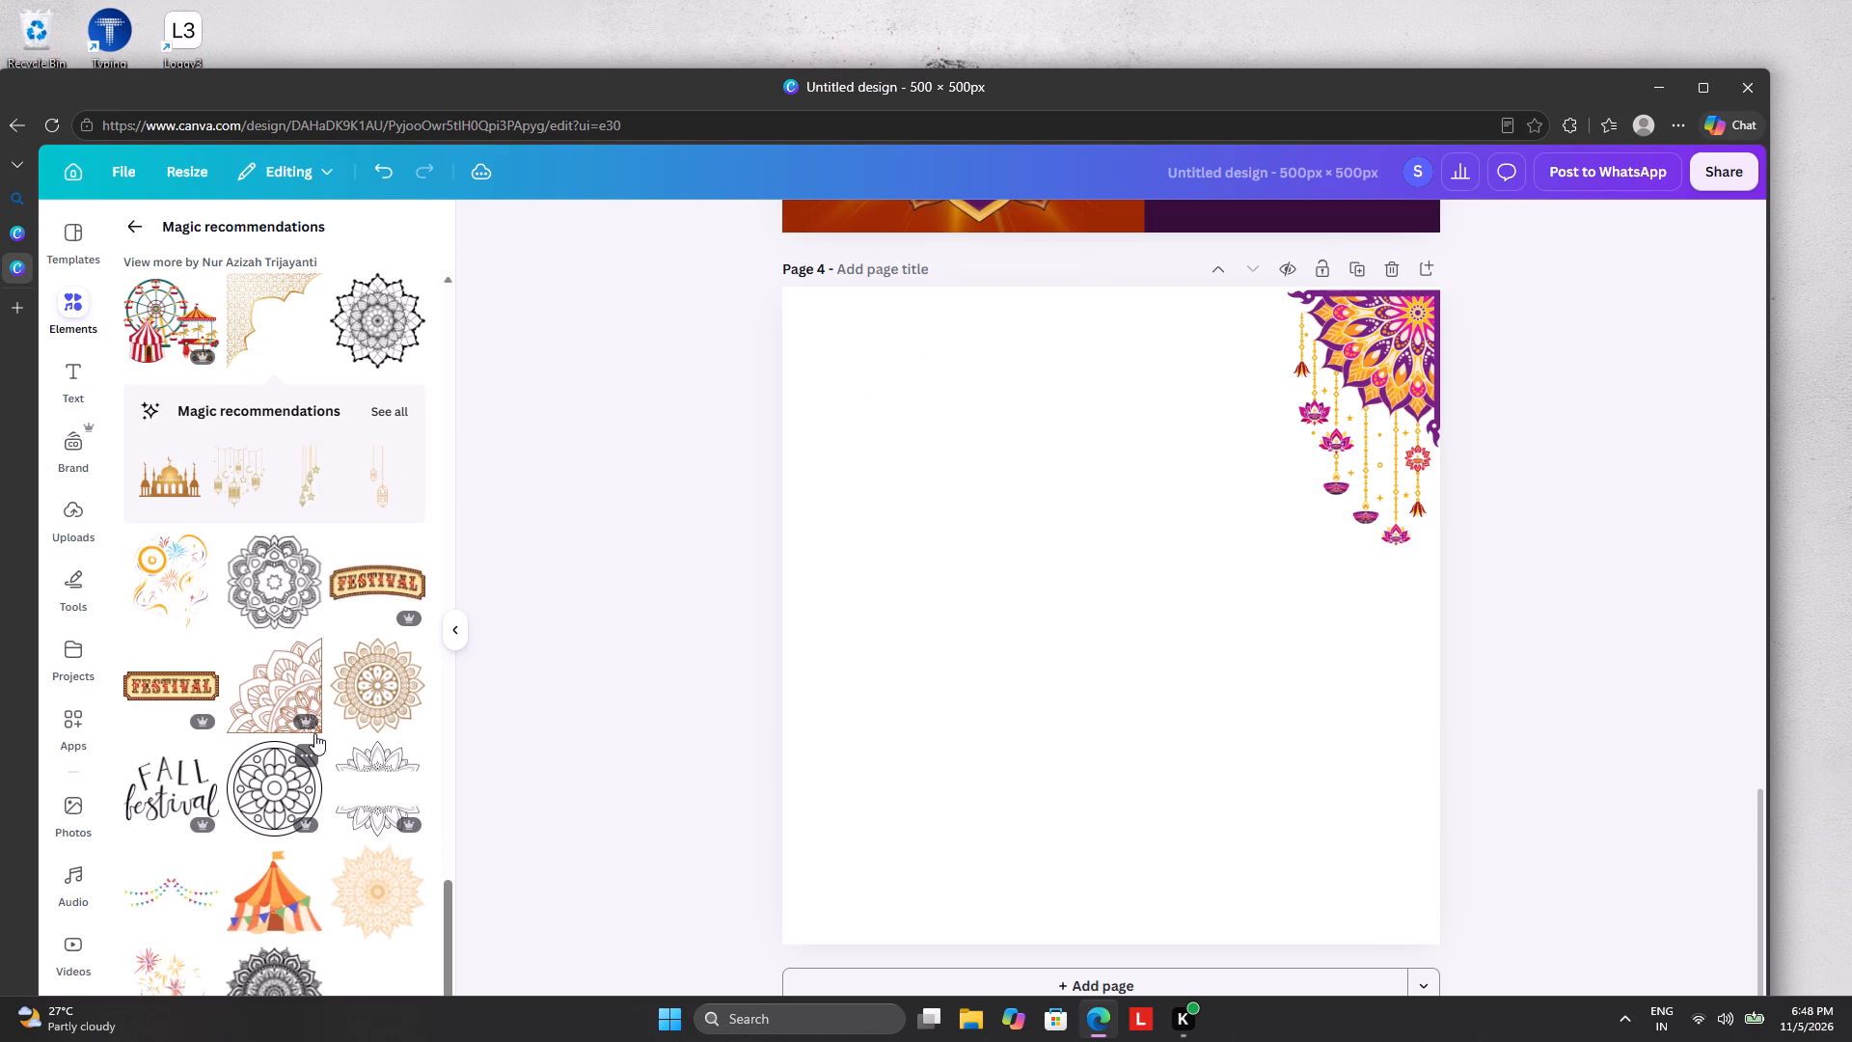
scroll(314, 733, "down", 7)
scroll(305, 727, "up", 5)
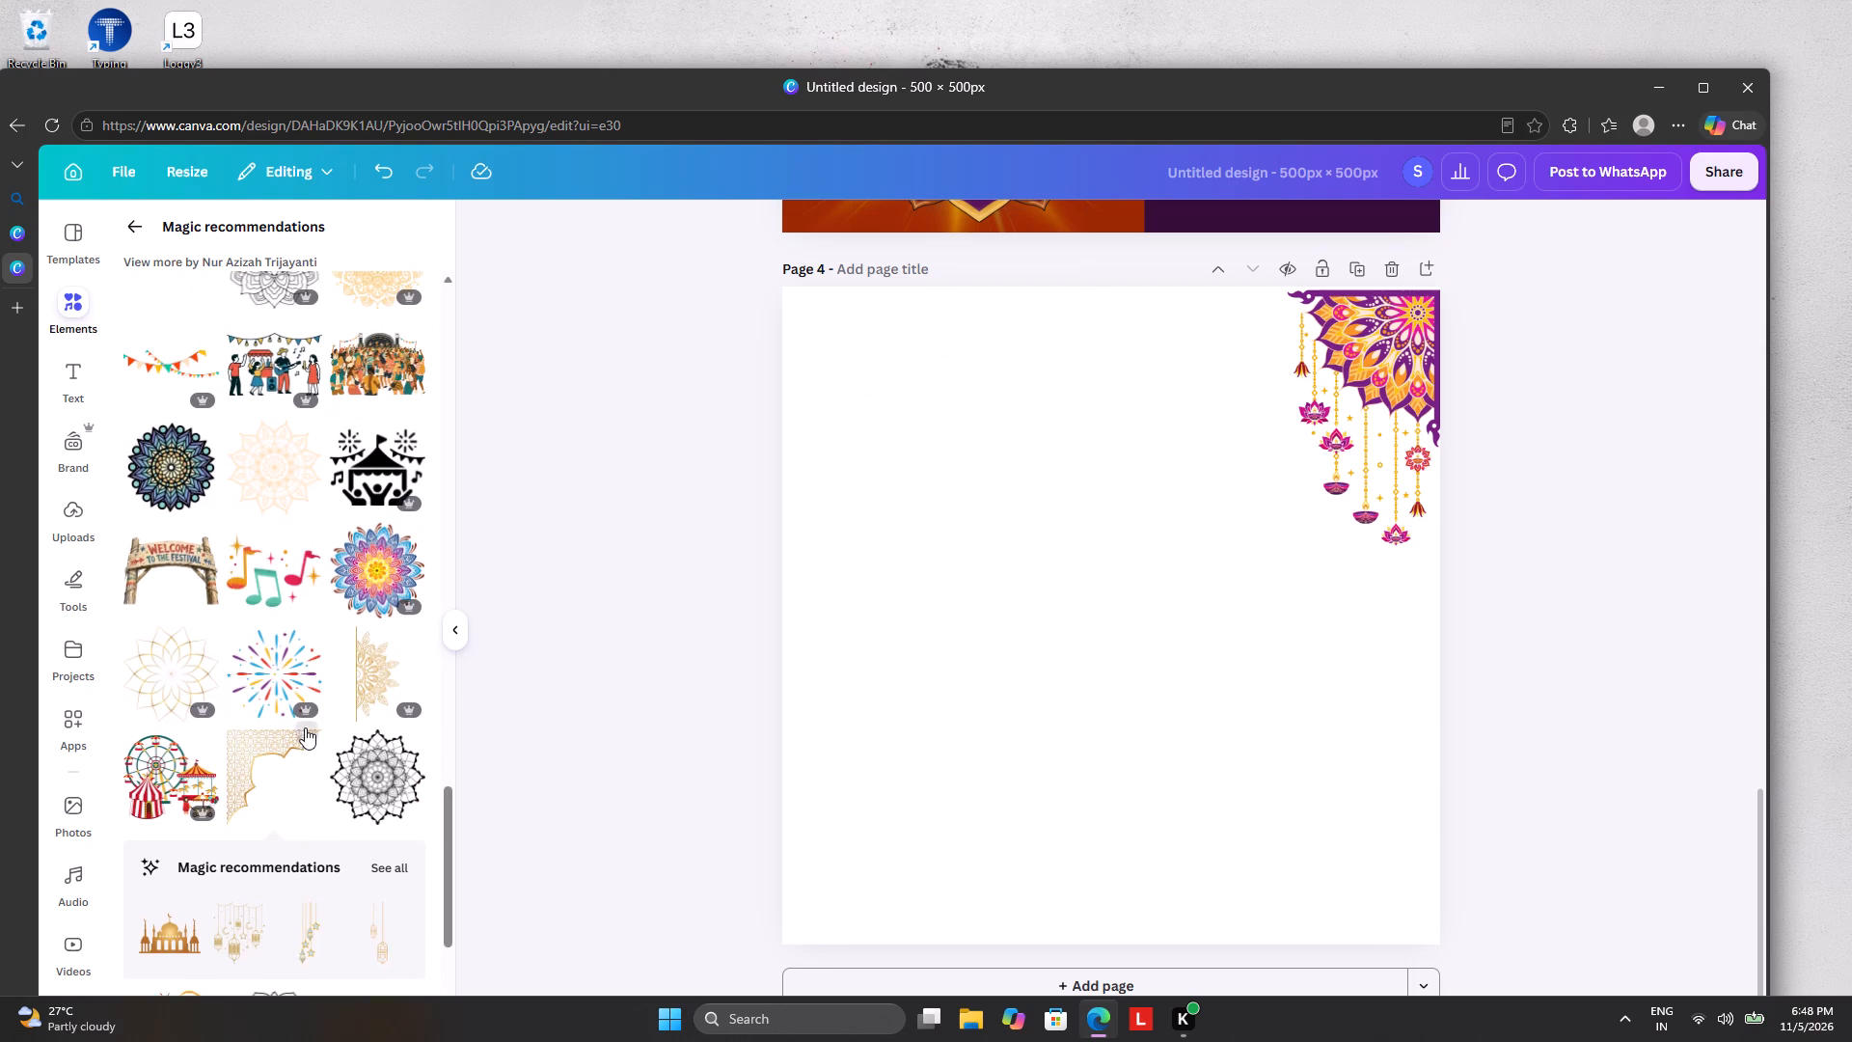
left_click(130, 226)
left_click(1424, 426)
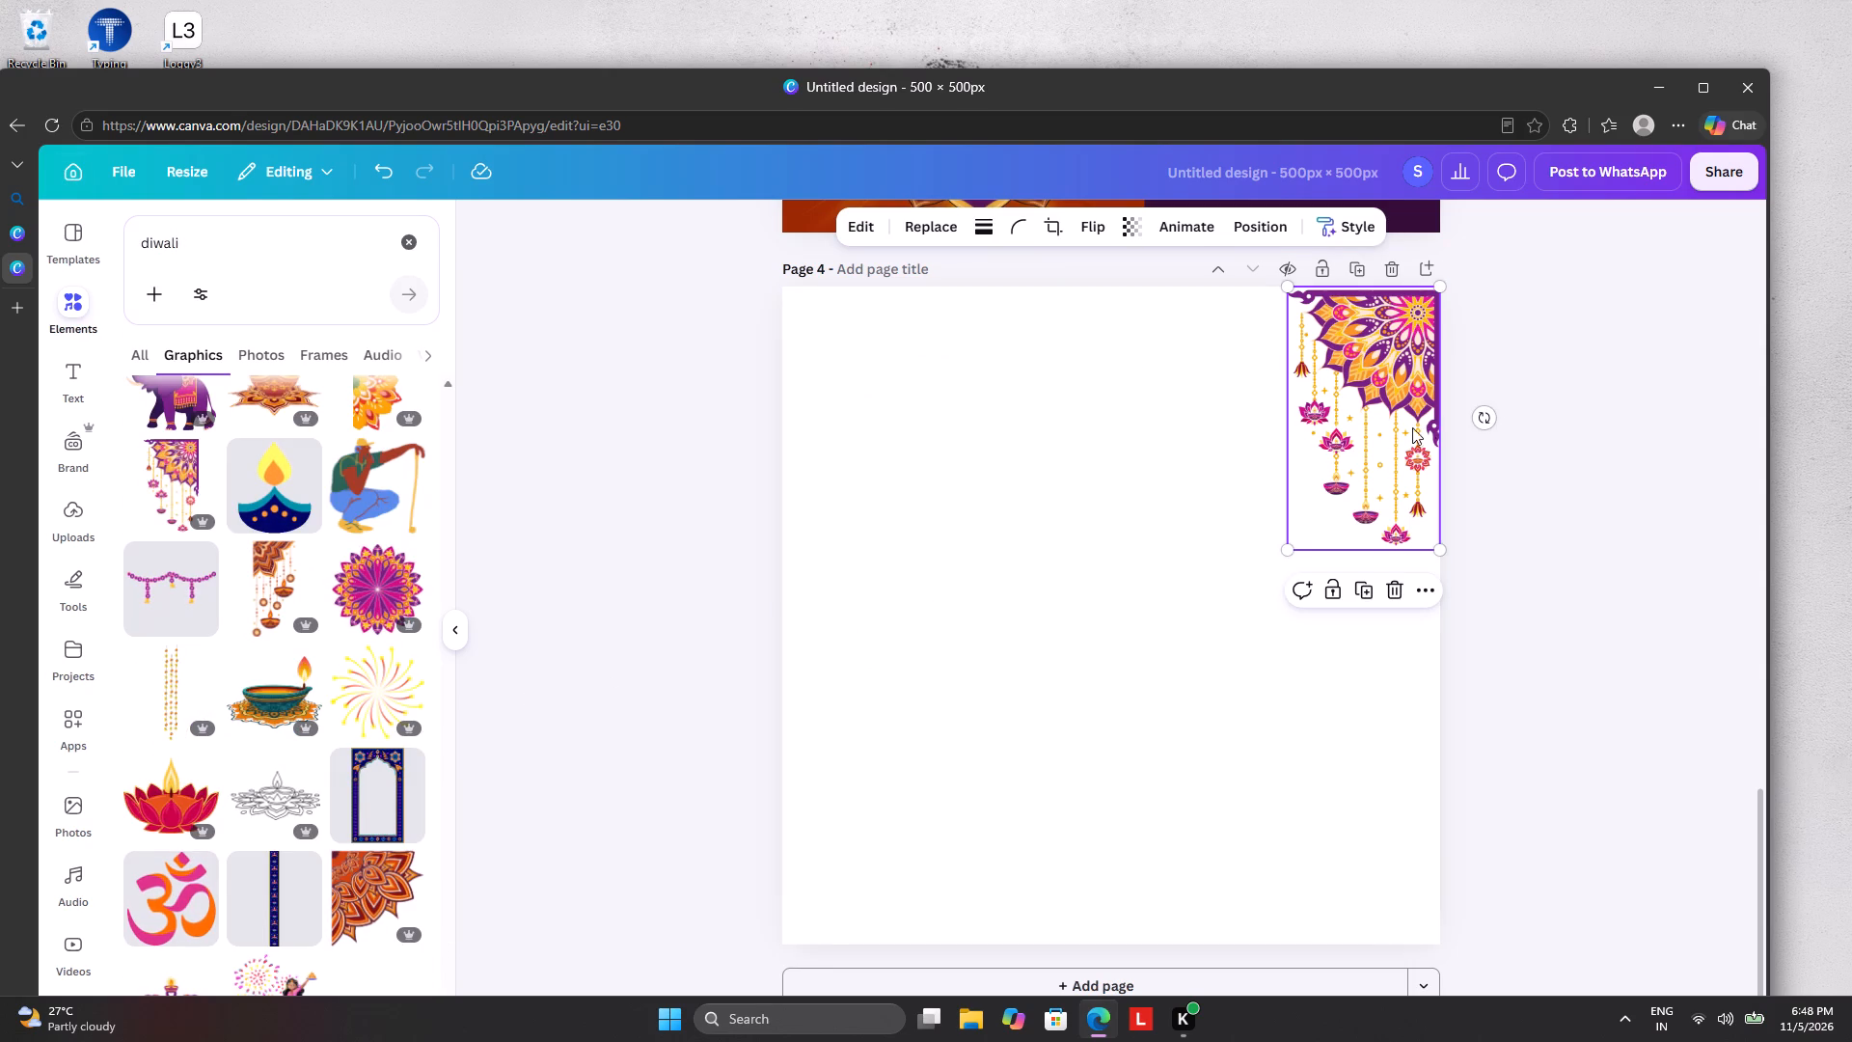
left_click(1389, 595)
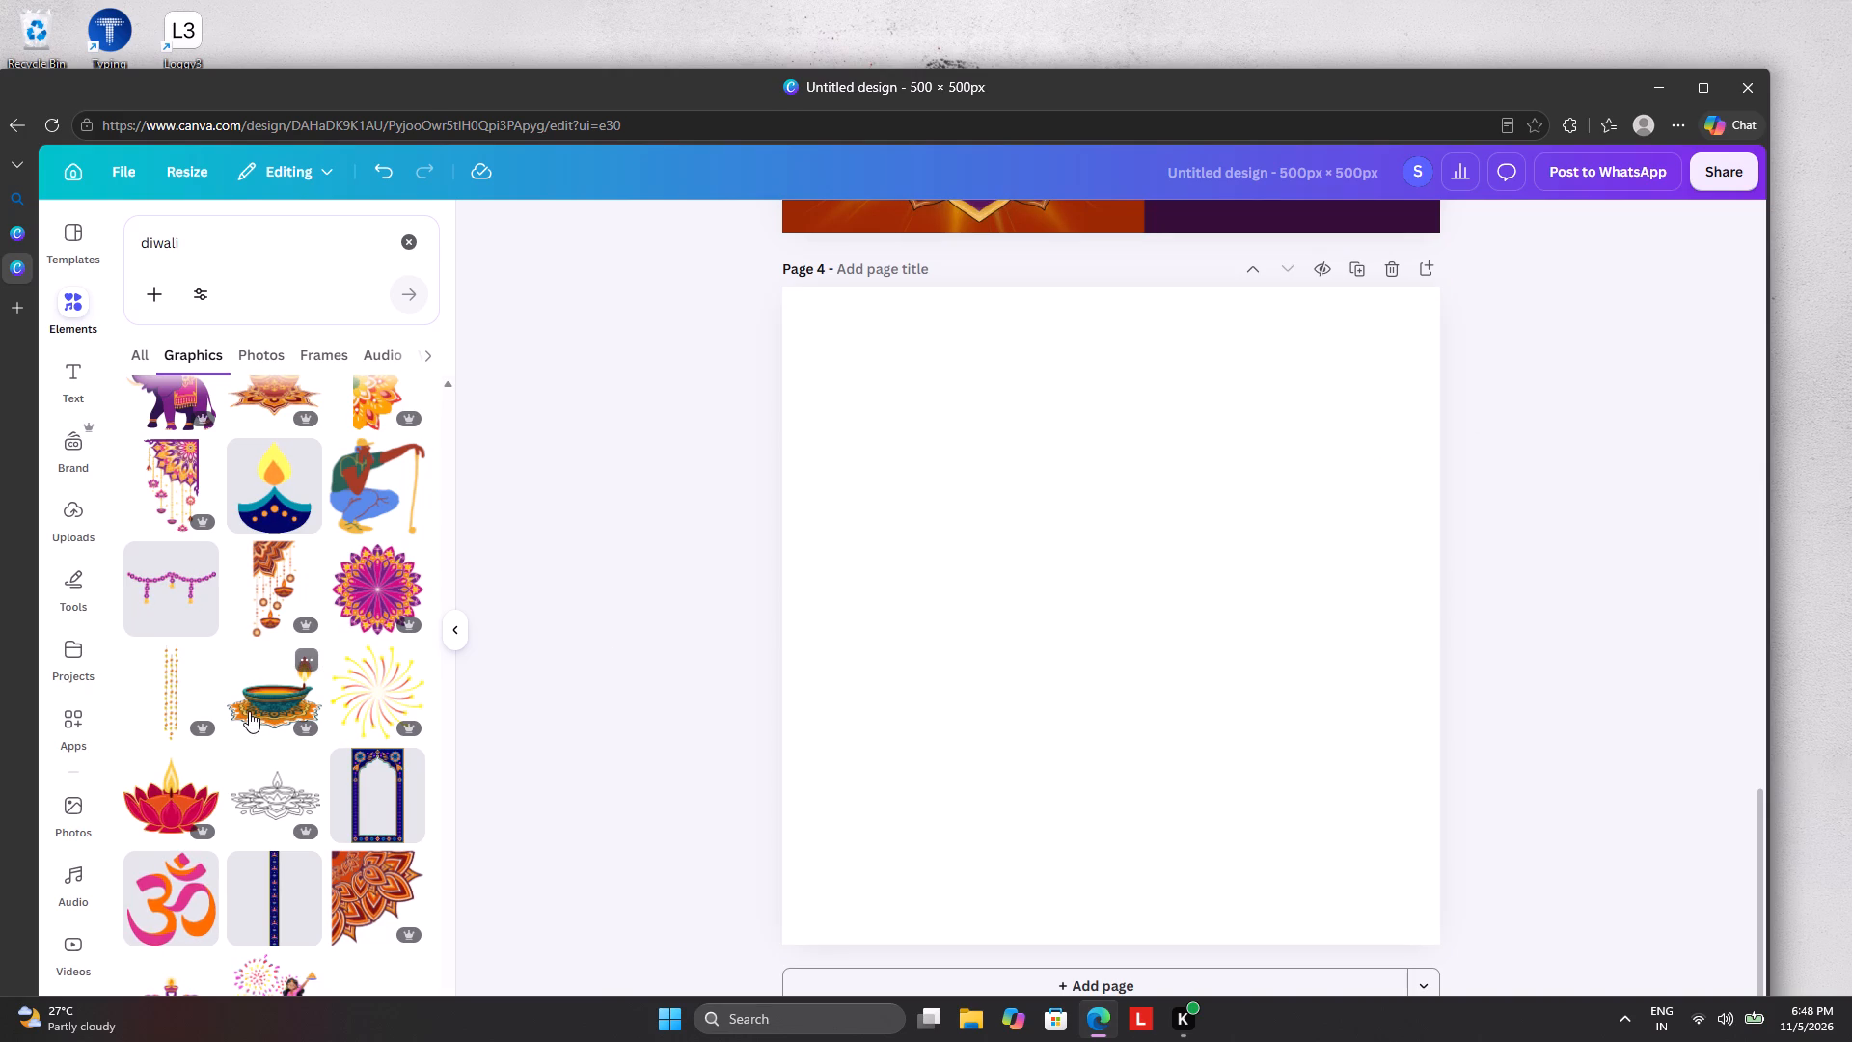
Add the maroon frame with a gold outline and points at both ends from the diwali graphics to page 4.
scroll(249, 711, "down", 3)
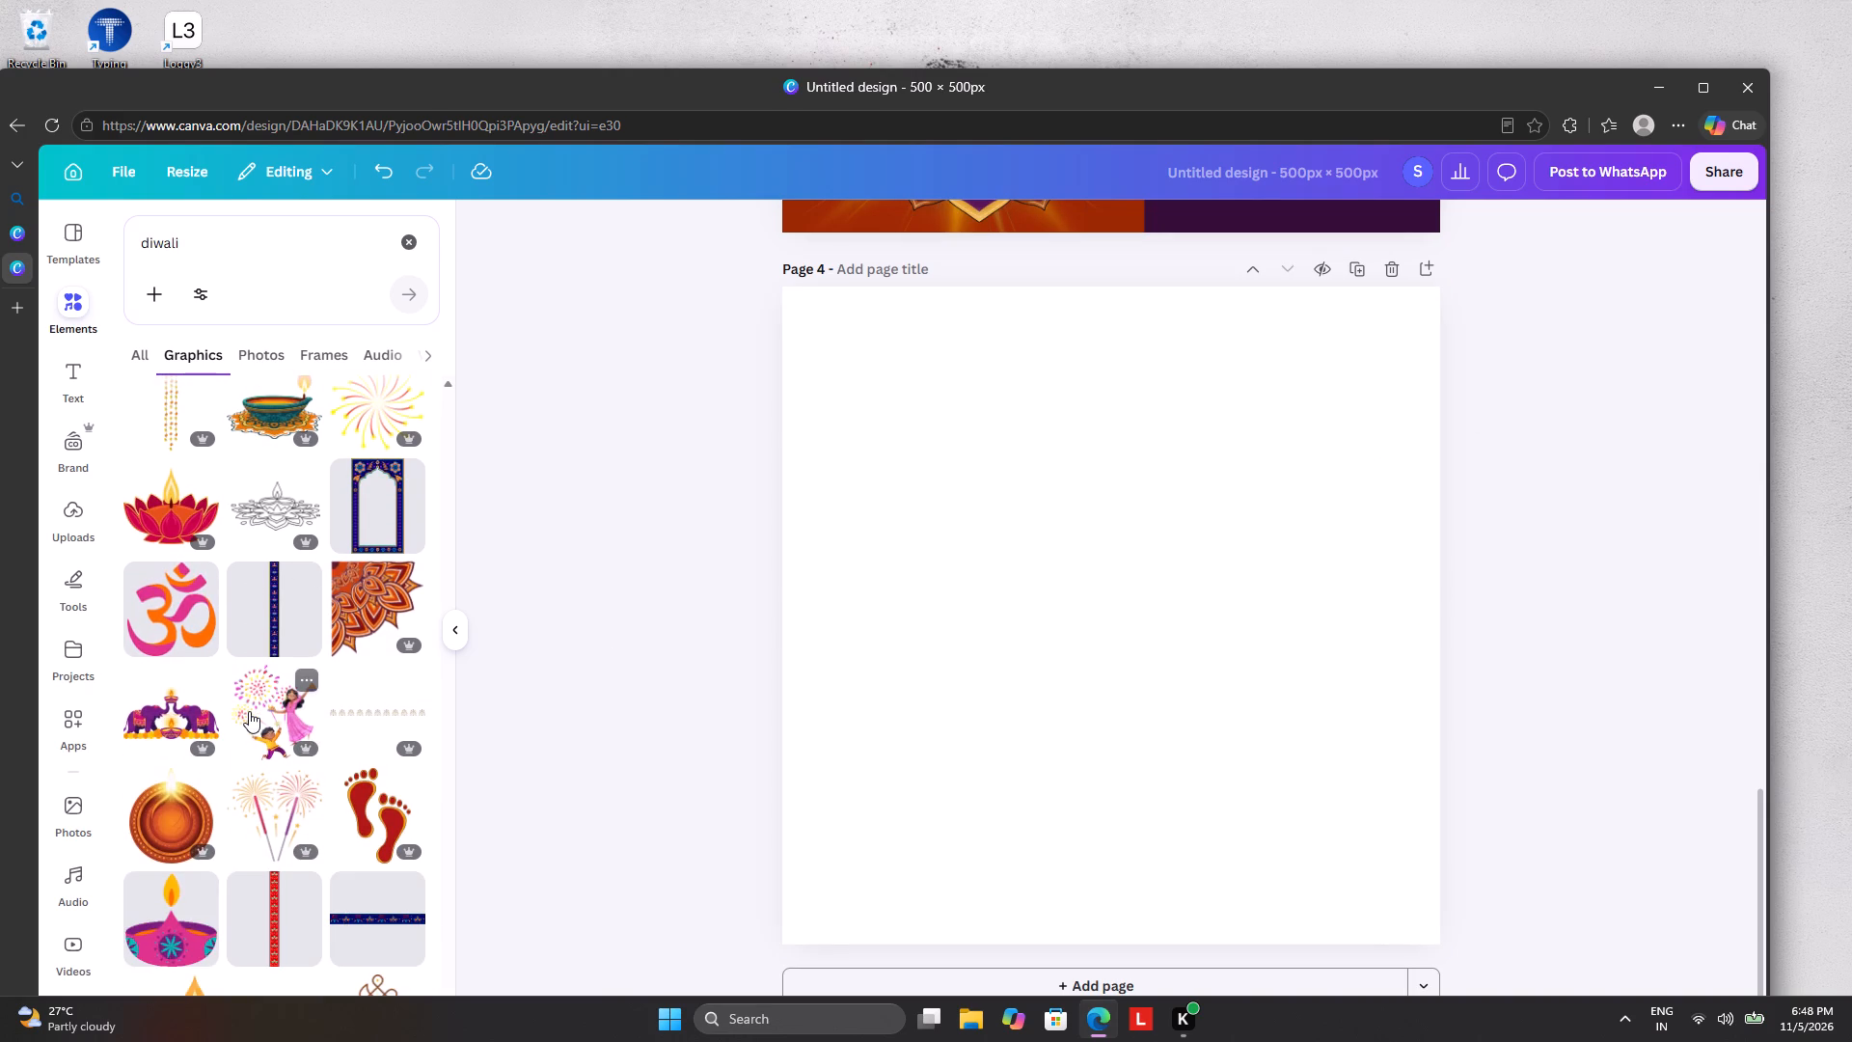
scroll(246, 706, "down", 7)
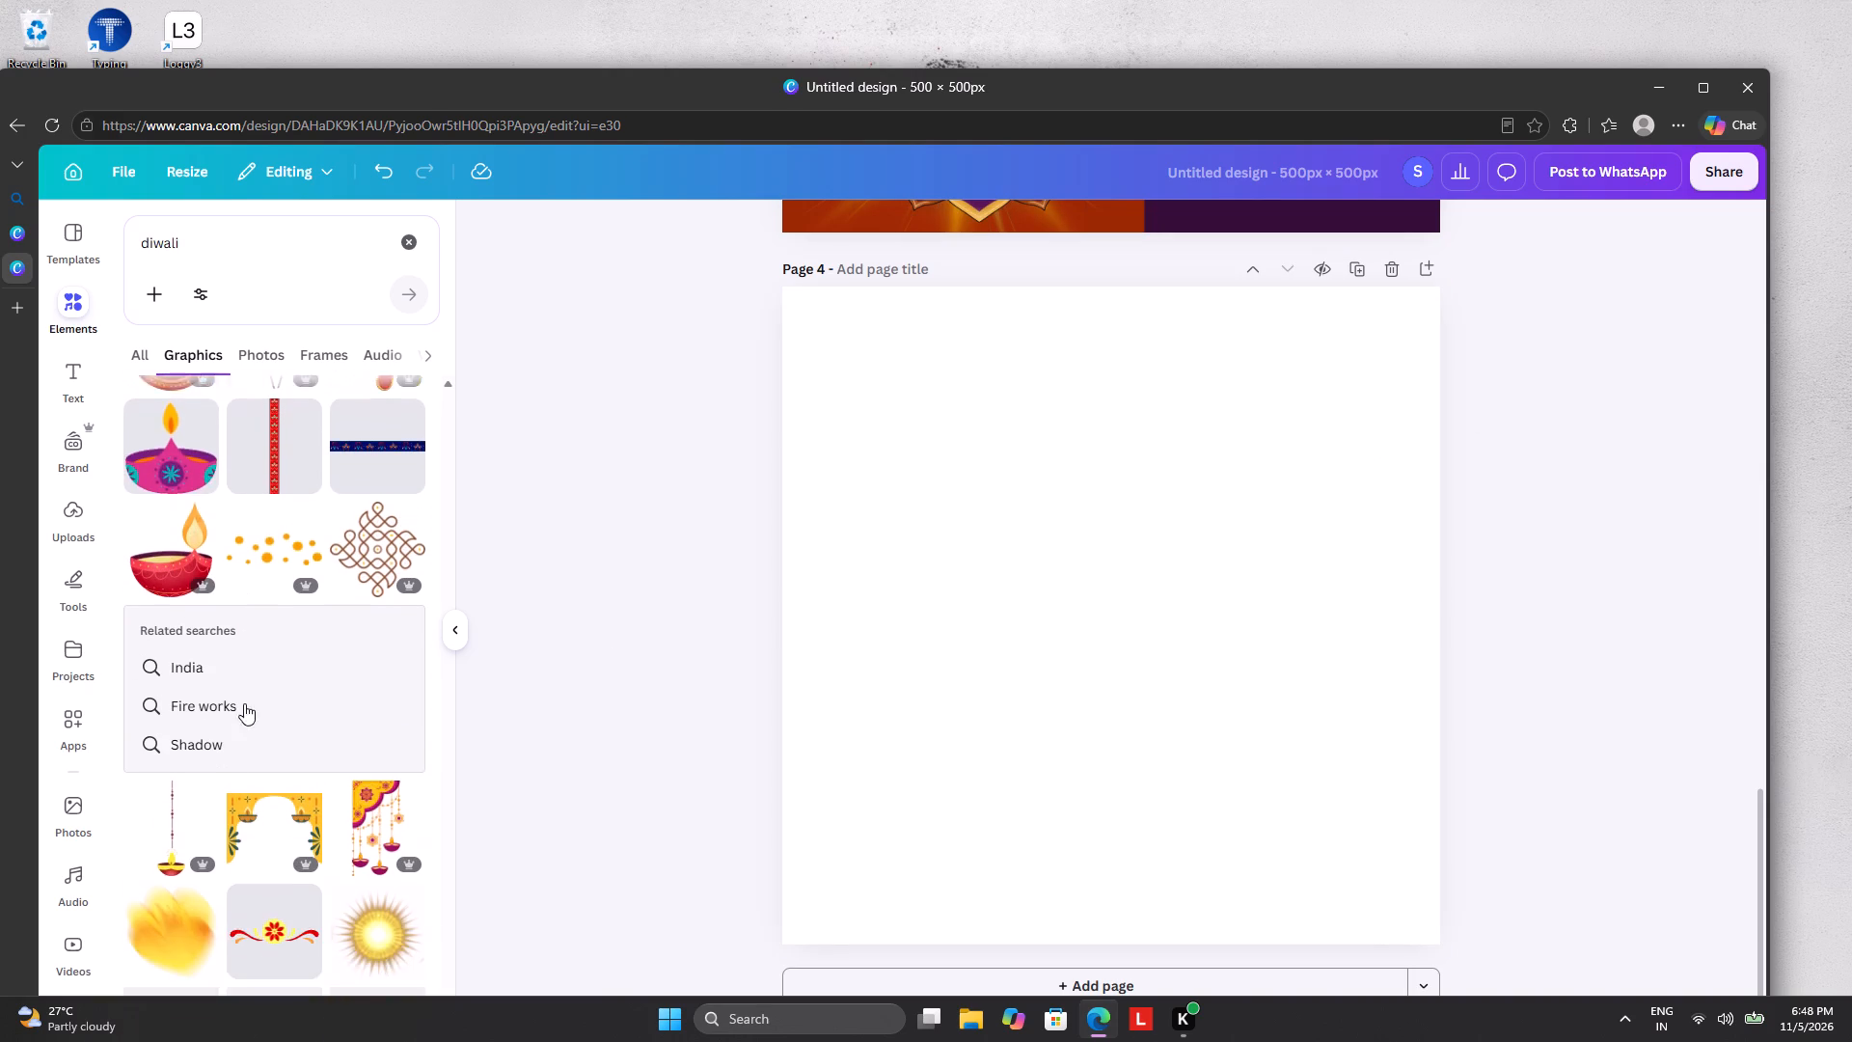
scroll(244, 703, "down", 4)
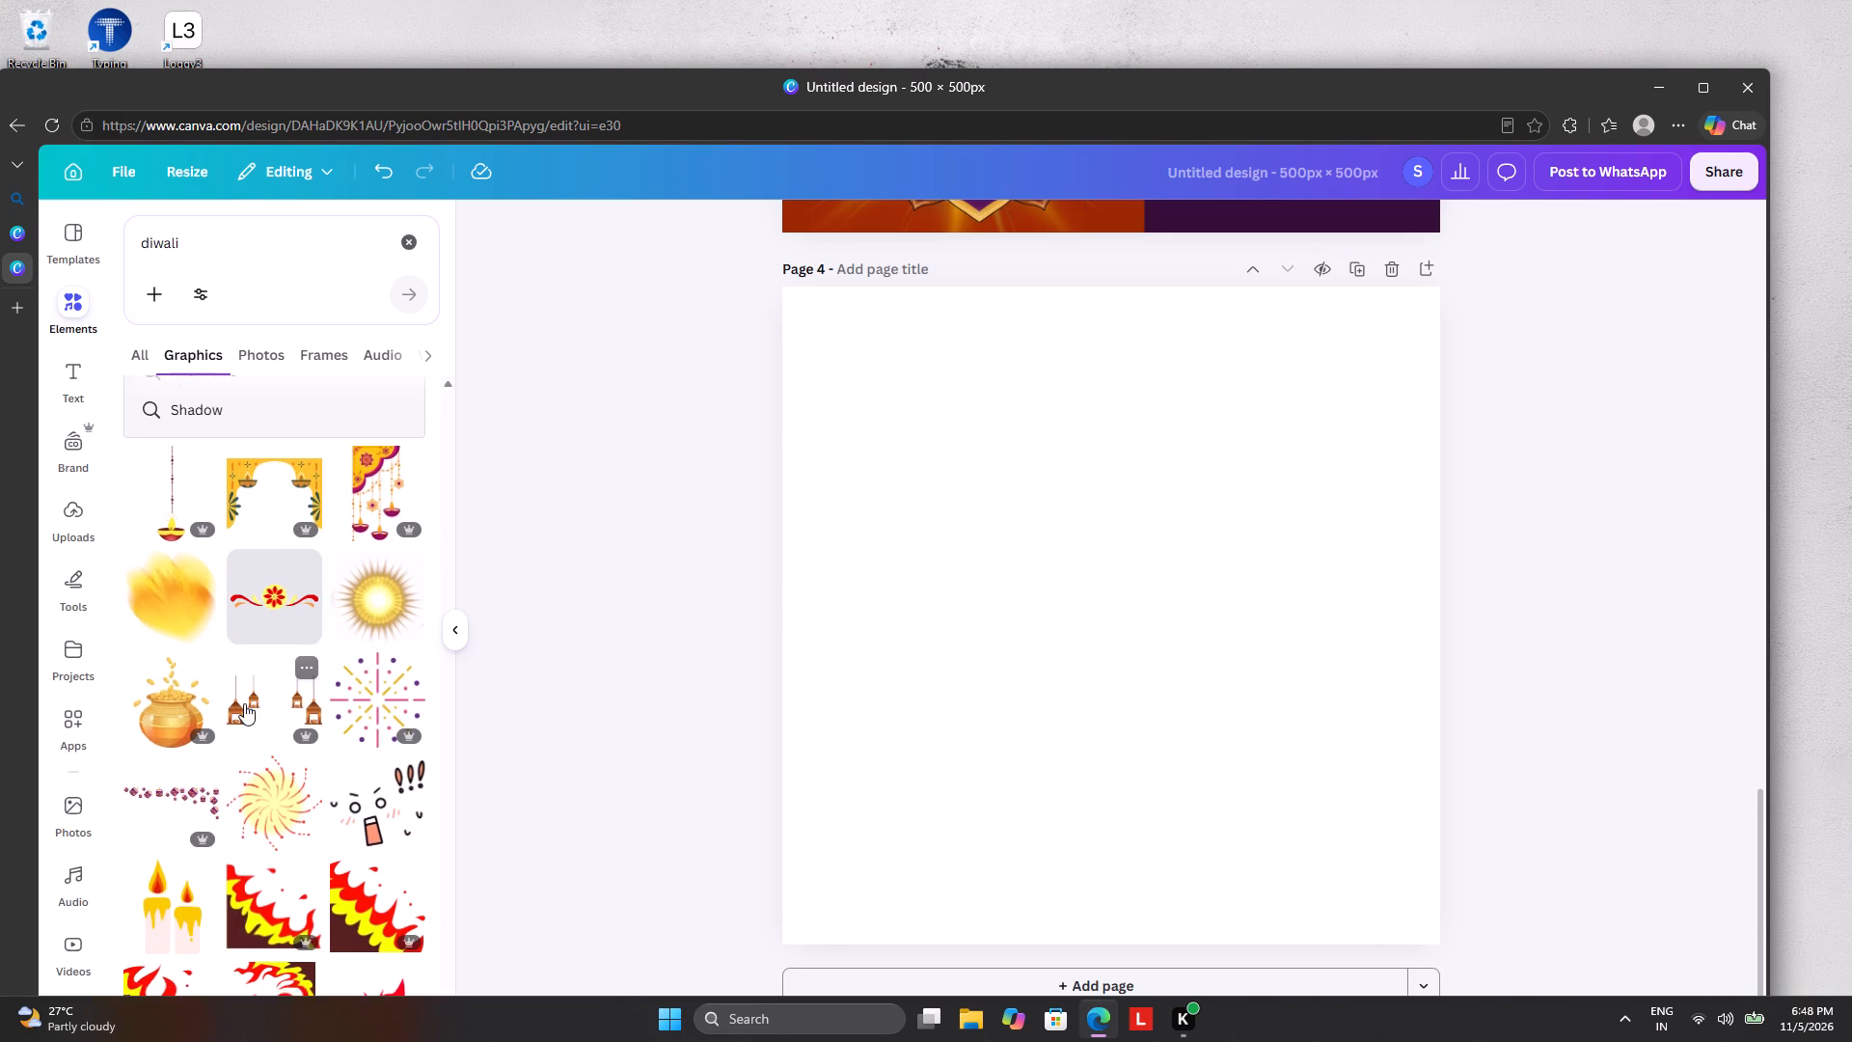
scroll(244, 703, "down", 5)
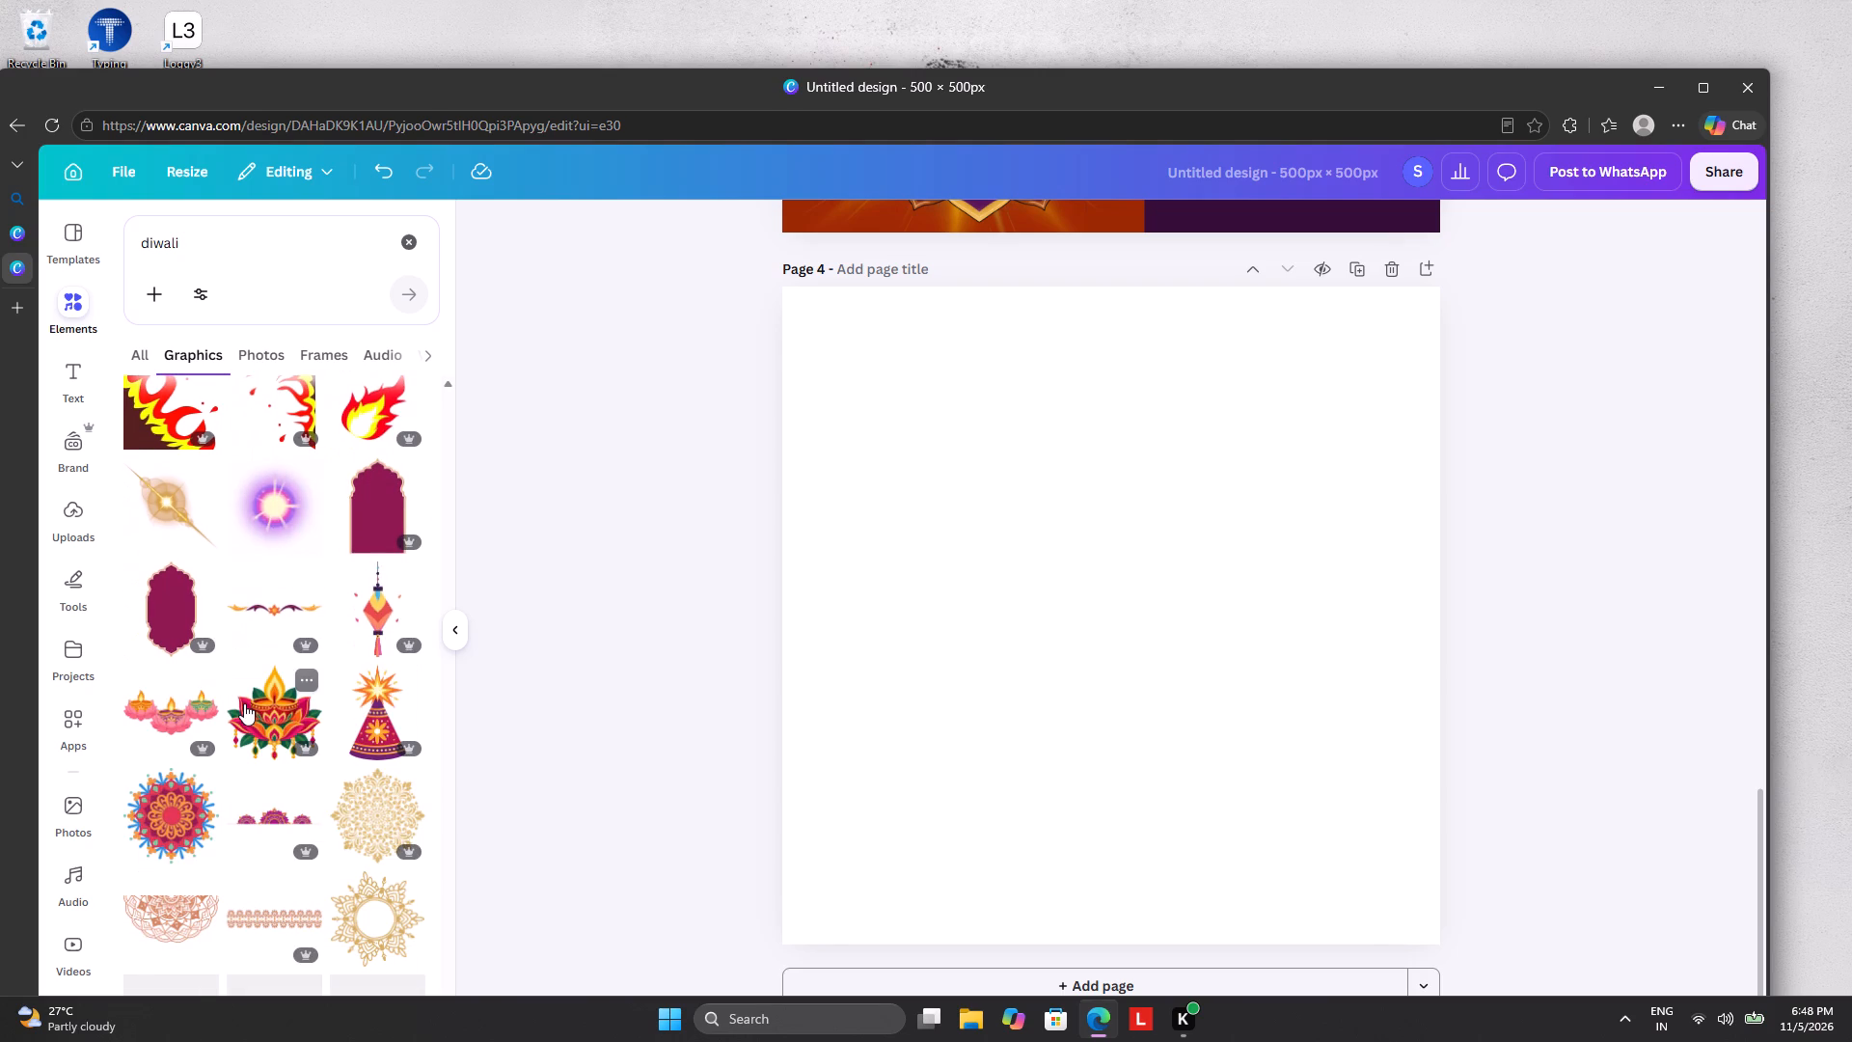
left_click(152, 619)
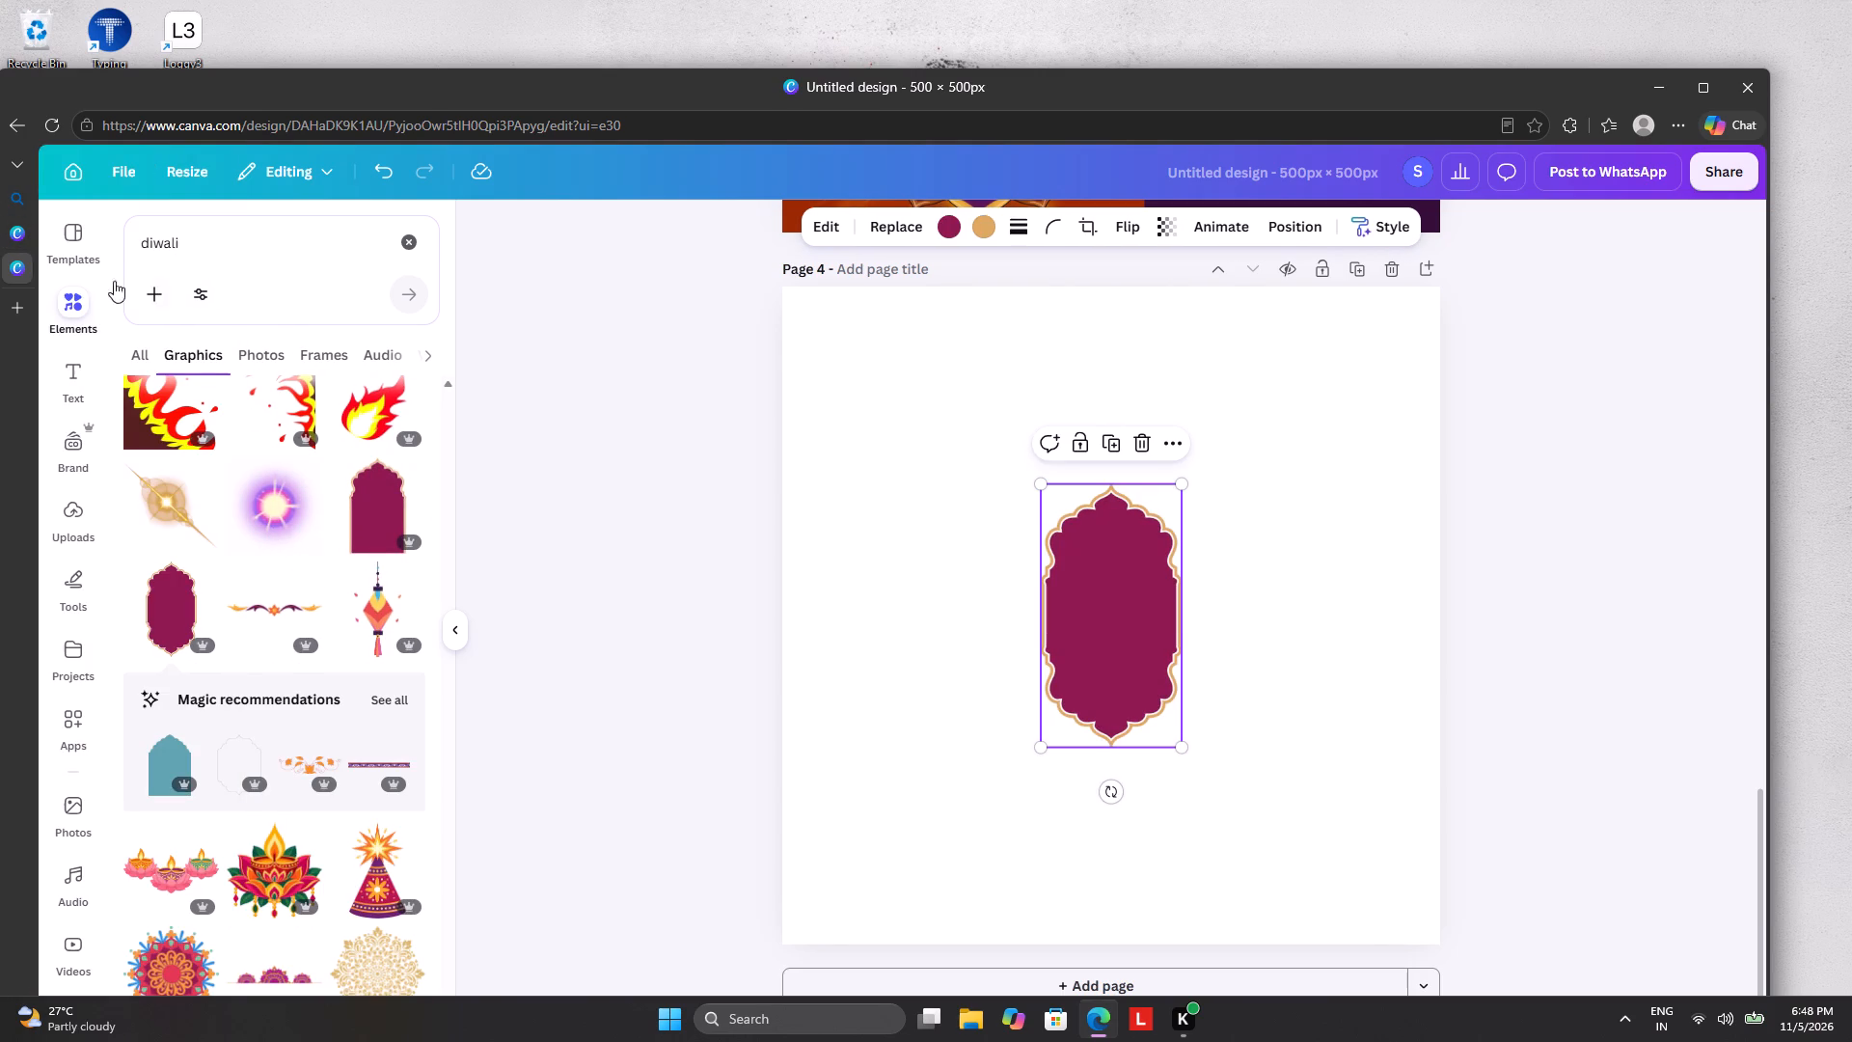
Show the Happy Diwali templates as a layout reference for page 4.
left_click(83, 260)
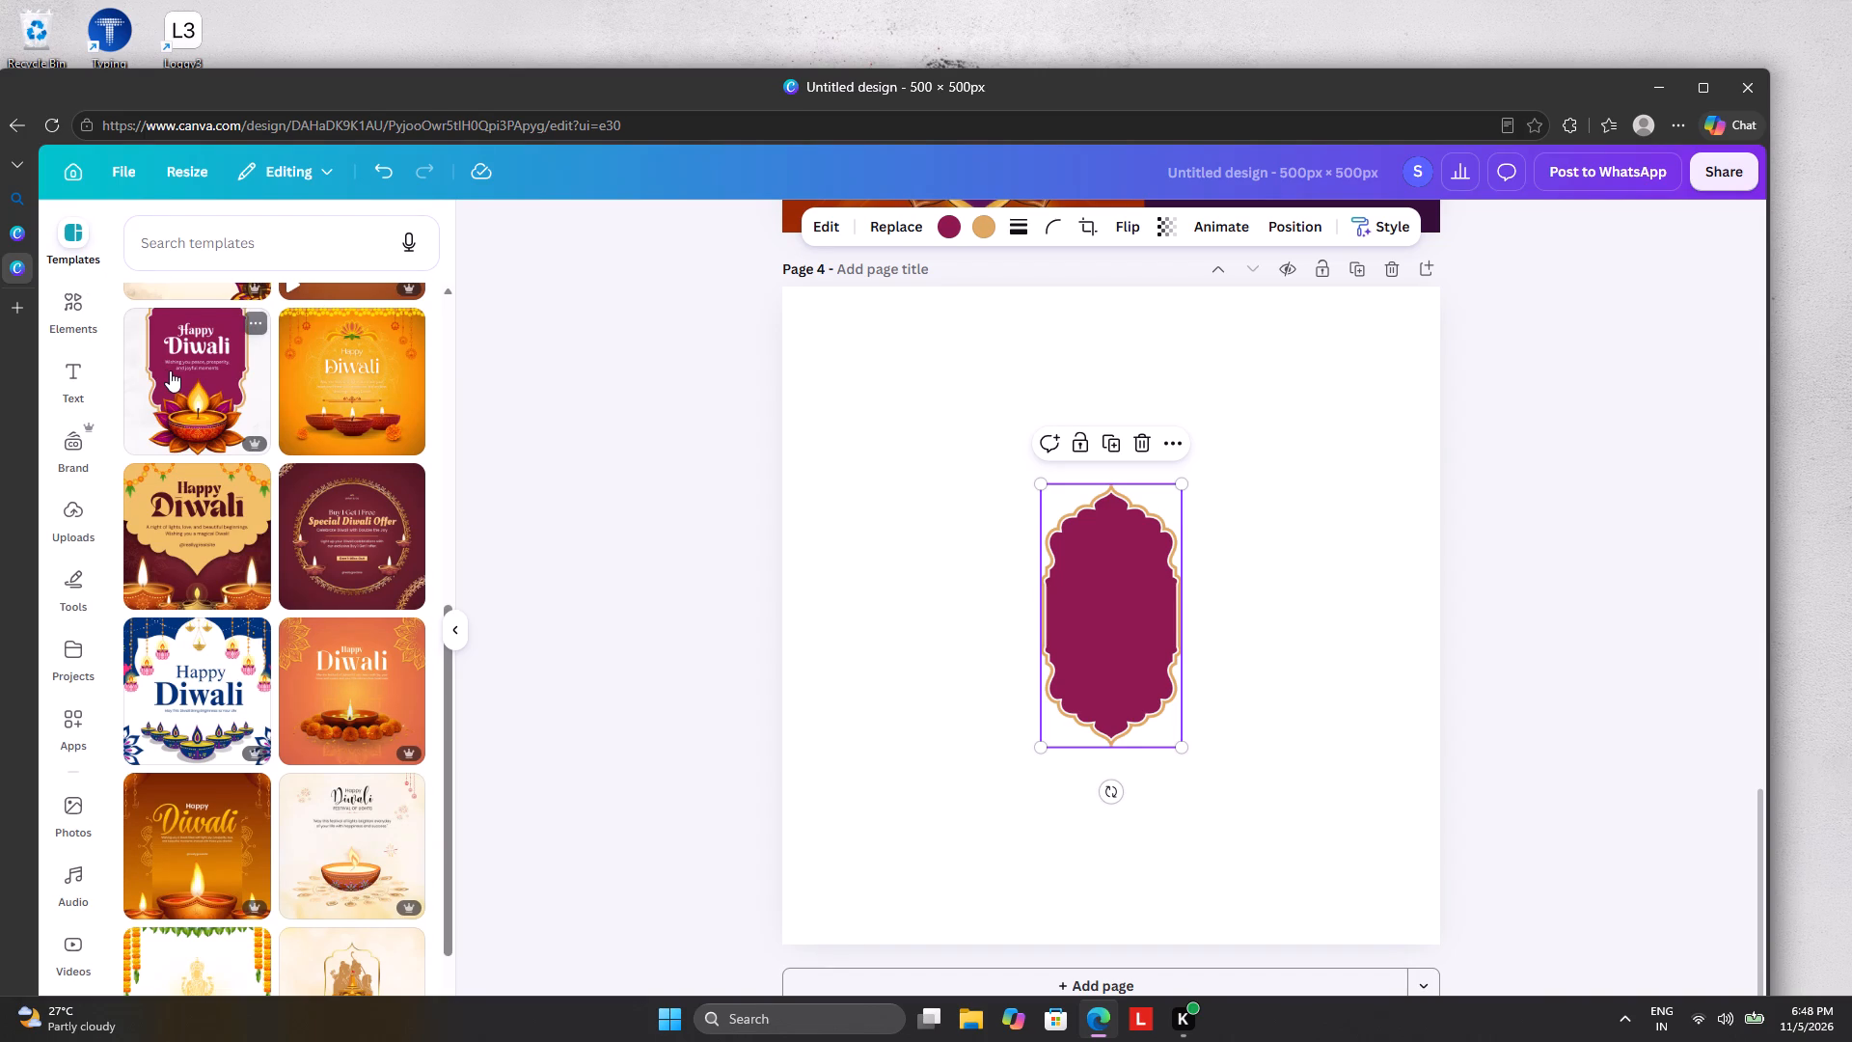
scroll(170, 370, "up", 1)
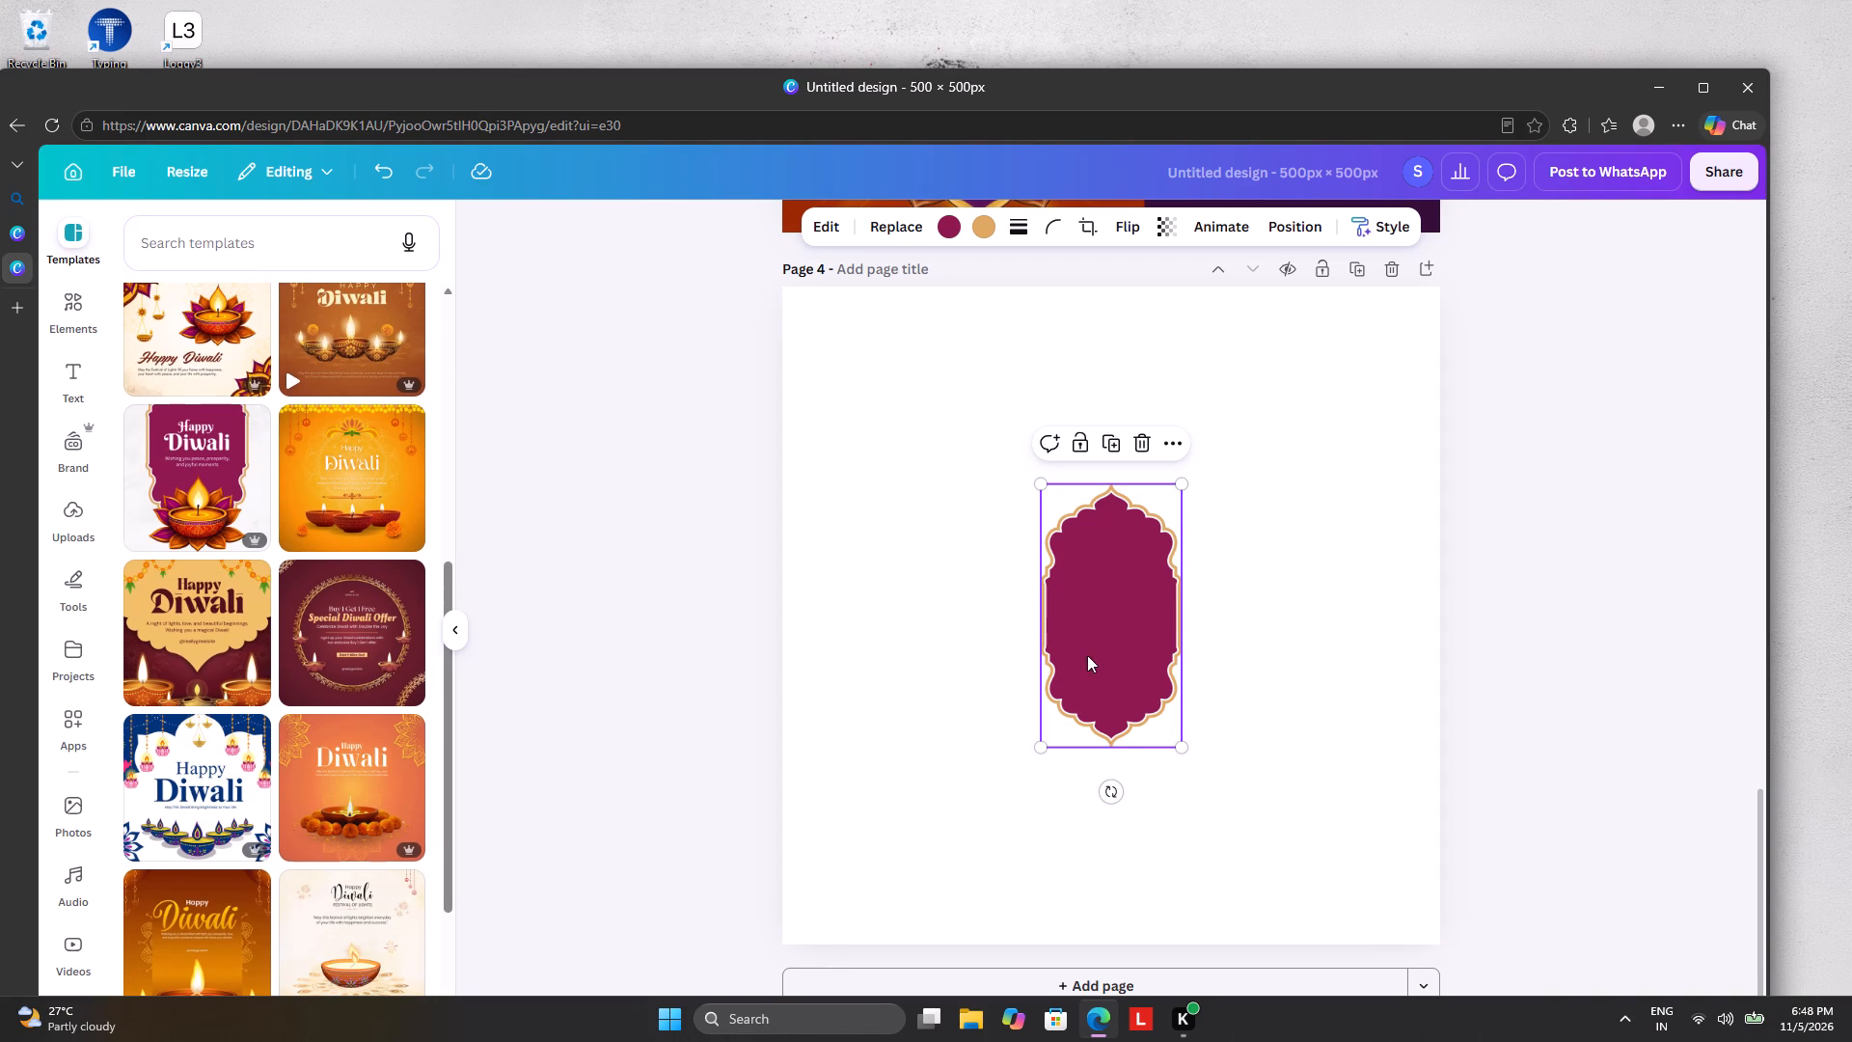
Enlarge the maroon frame to just over half of page 4's width and hang it from the top edge near the centre, its upper part off the page.
left_click_drag(1043, 743, 541, 933)
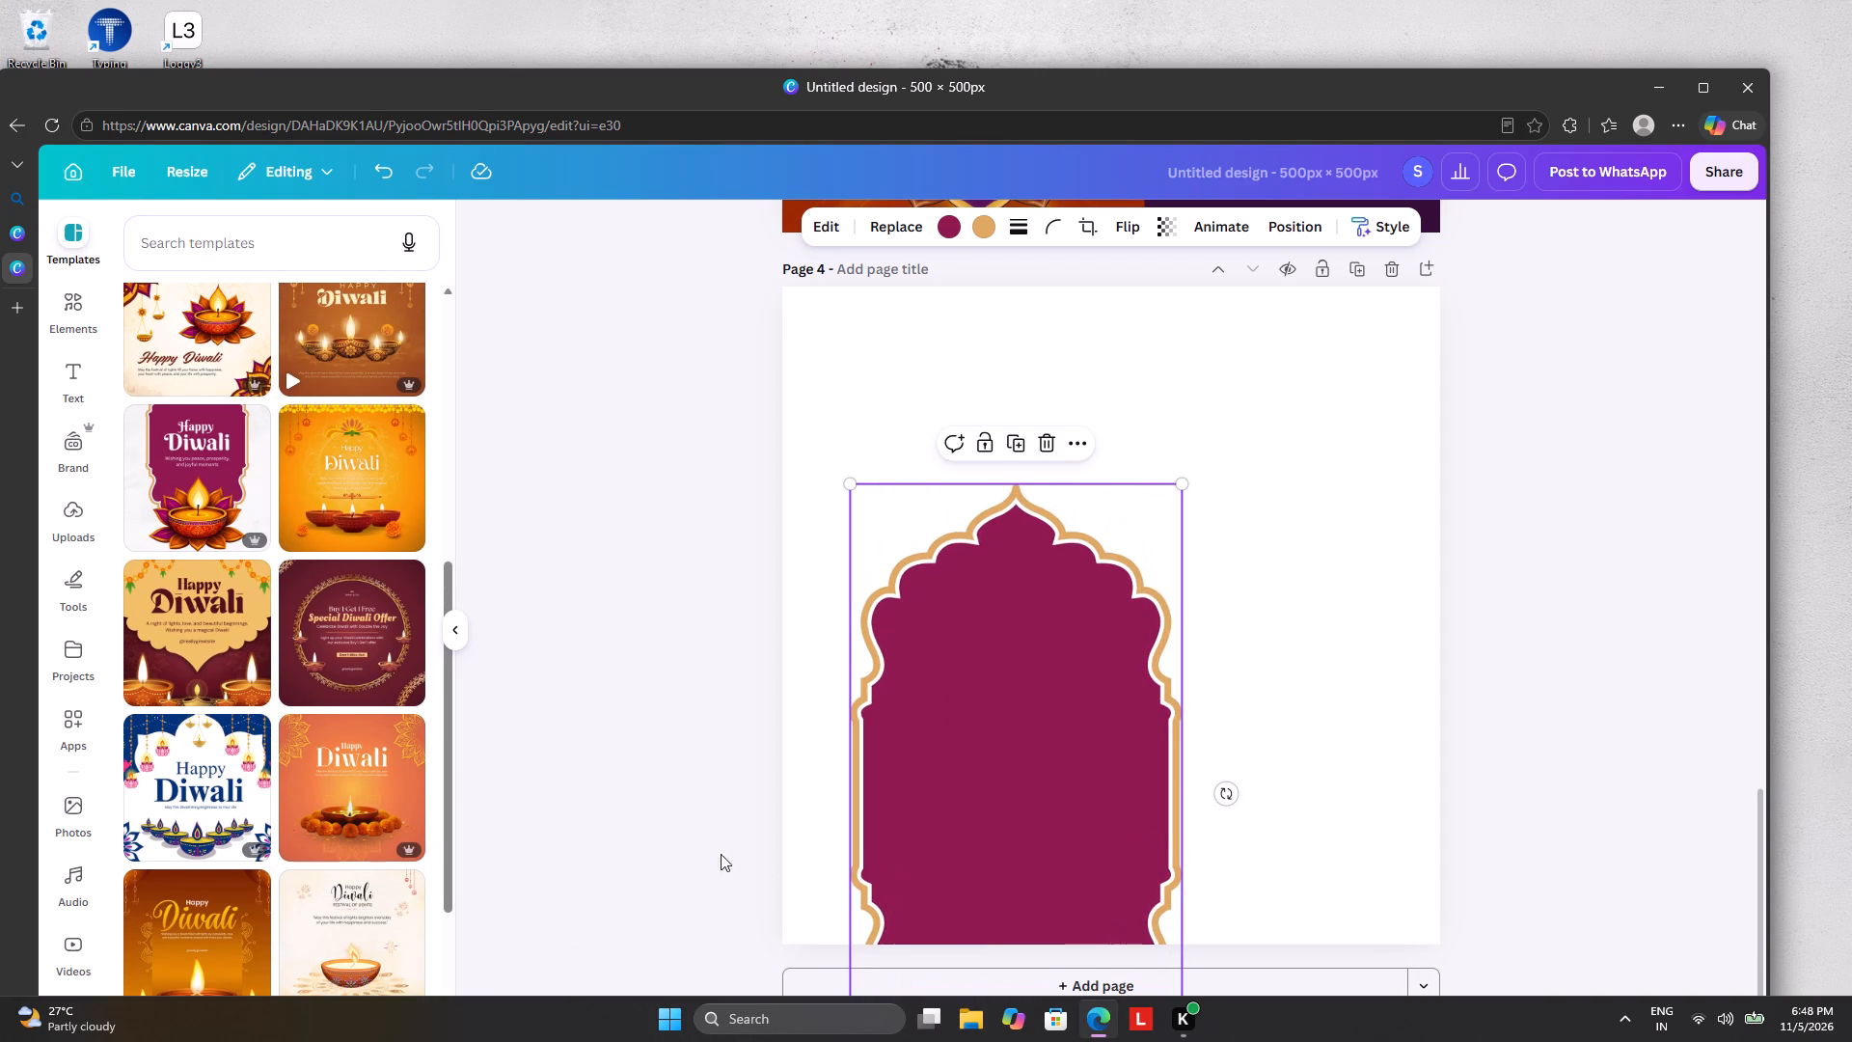
left_click_drag(1055, 826, 1149, 569)
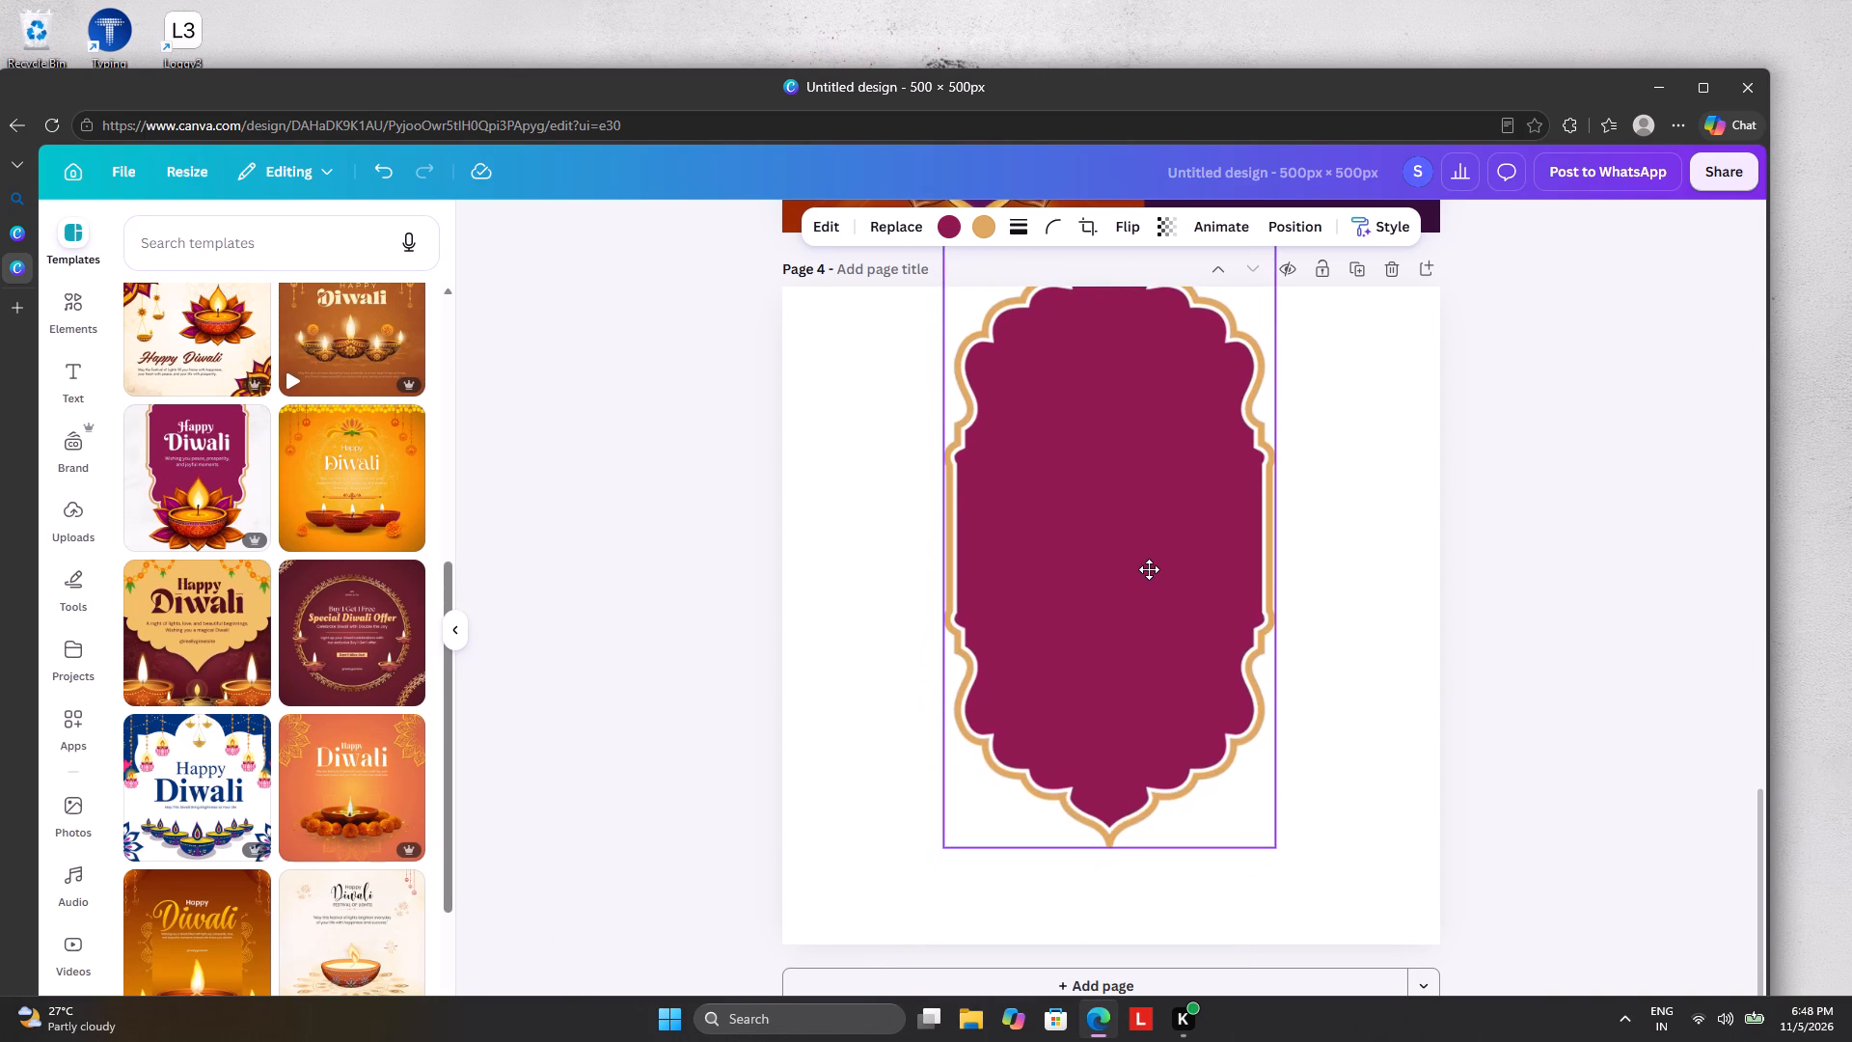
left_click_drag(1149, 569, 1157, 478)
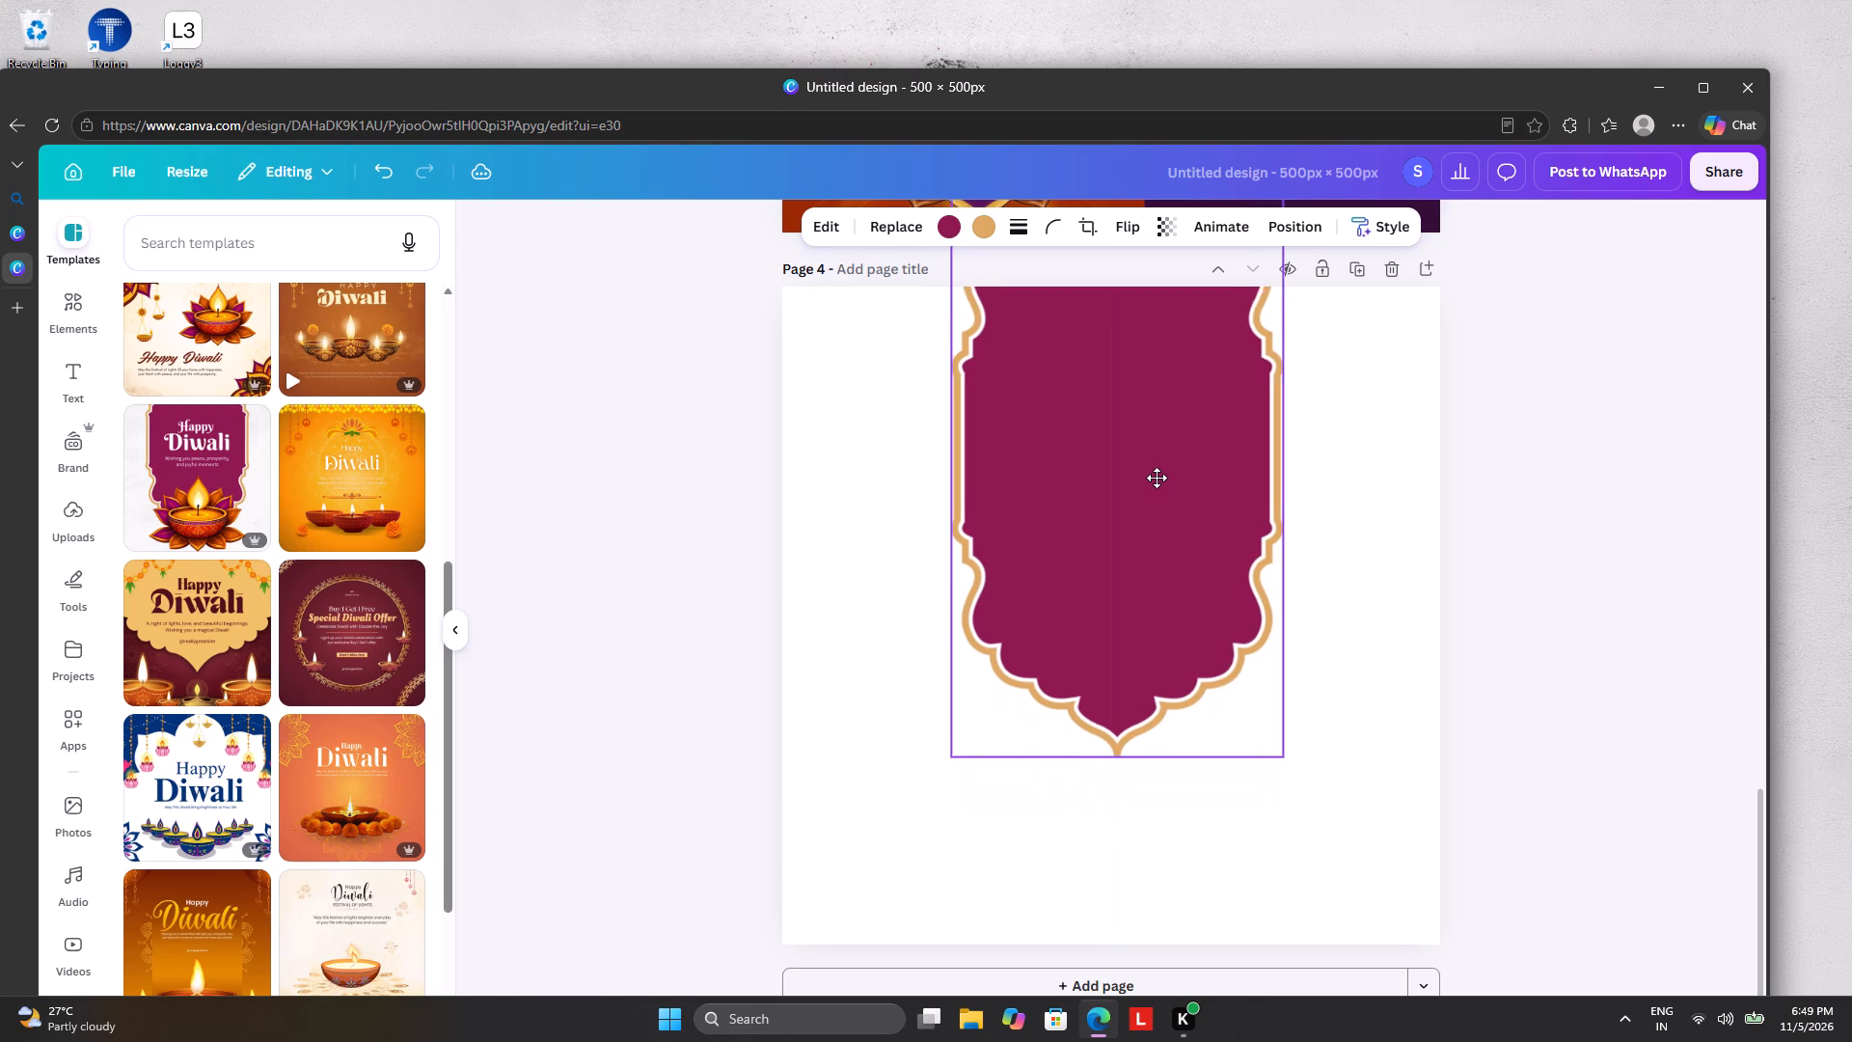
left_click_drag(1157, 478, 1160, 428)
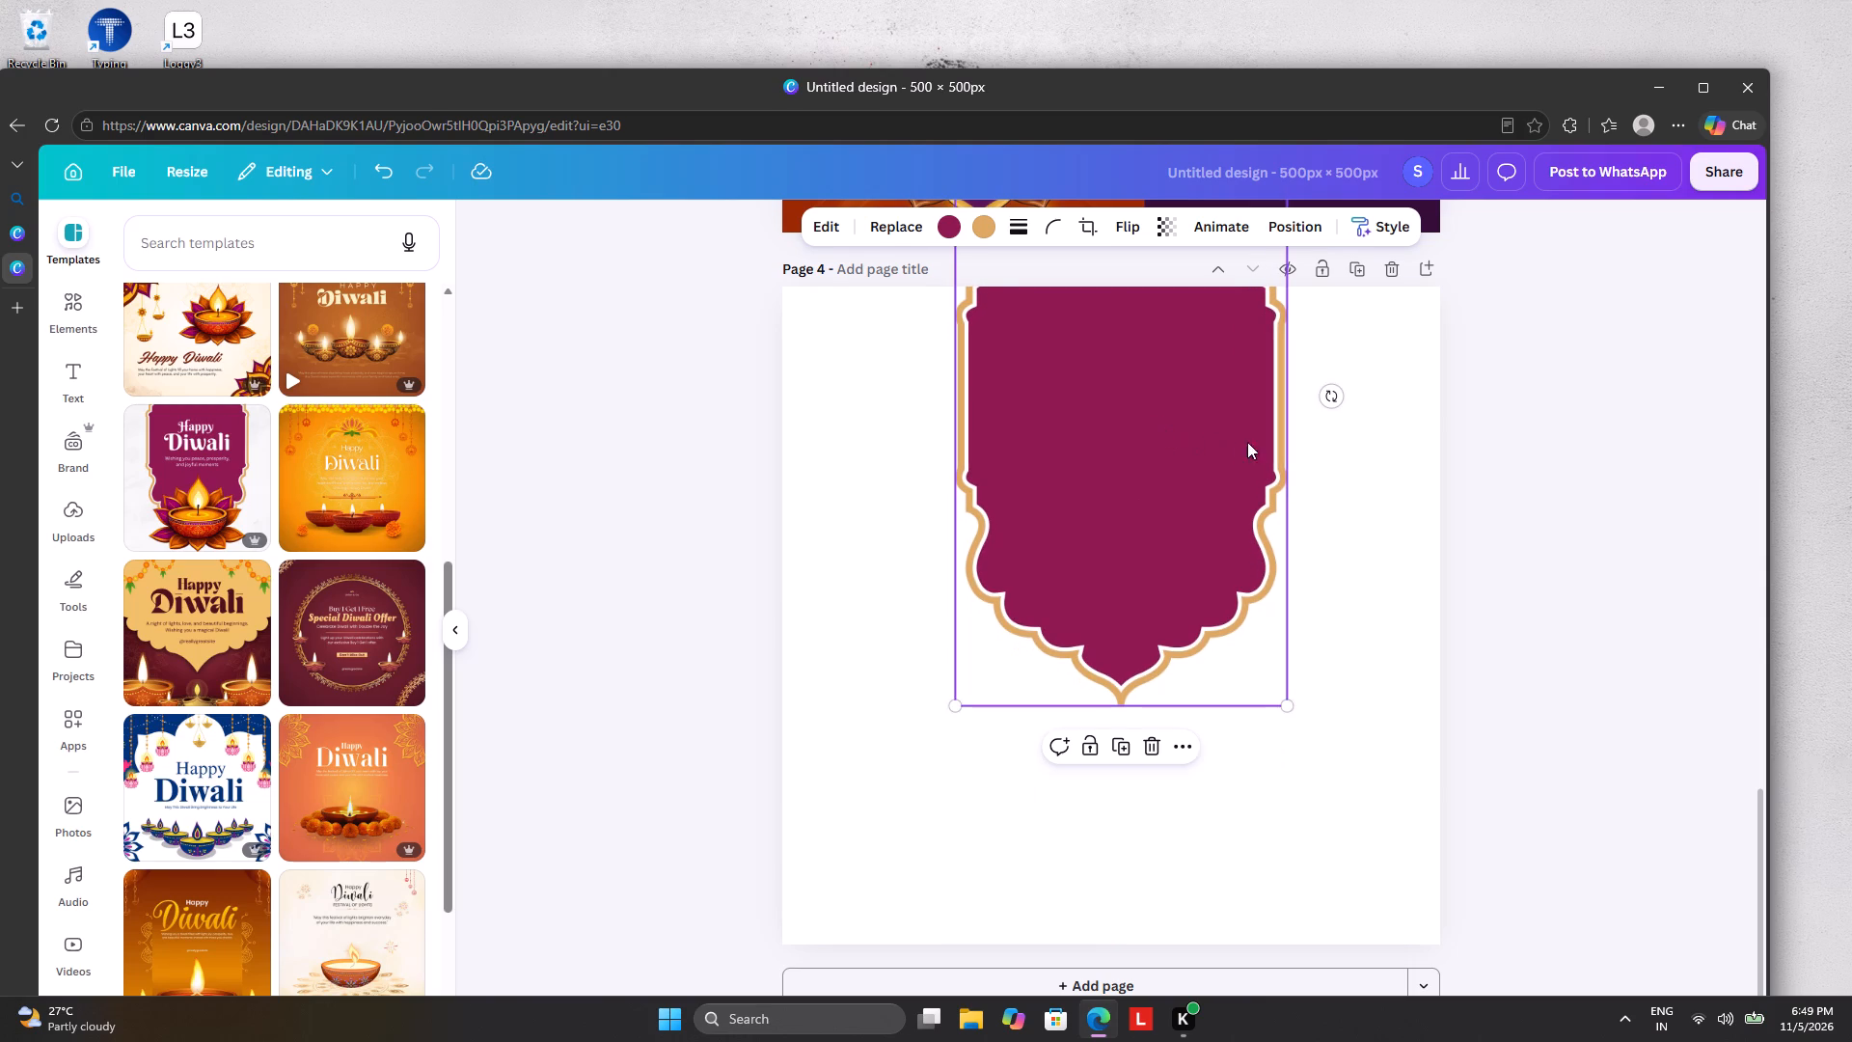
left_click(1276, 432)
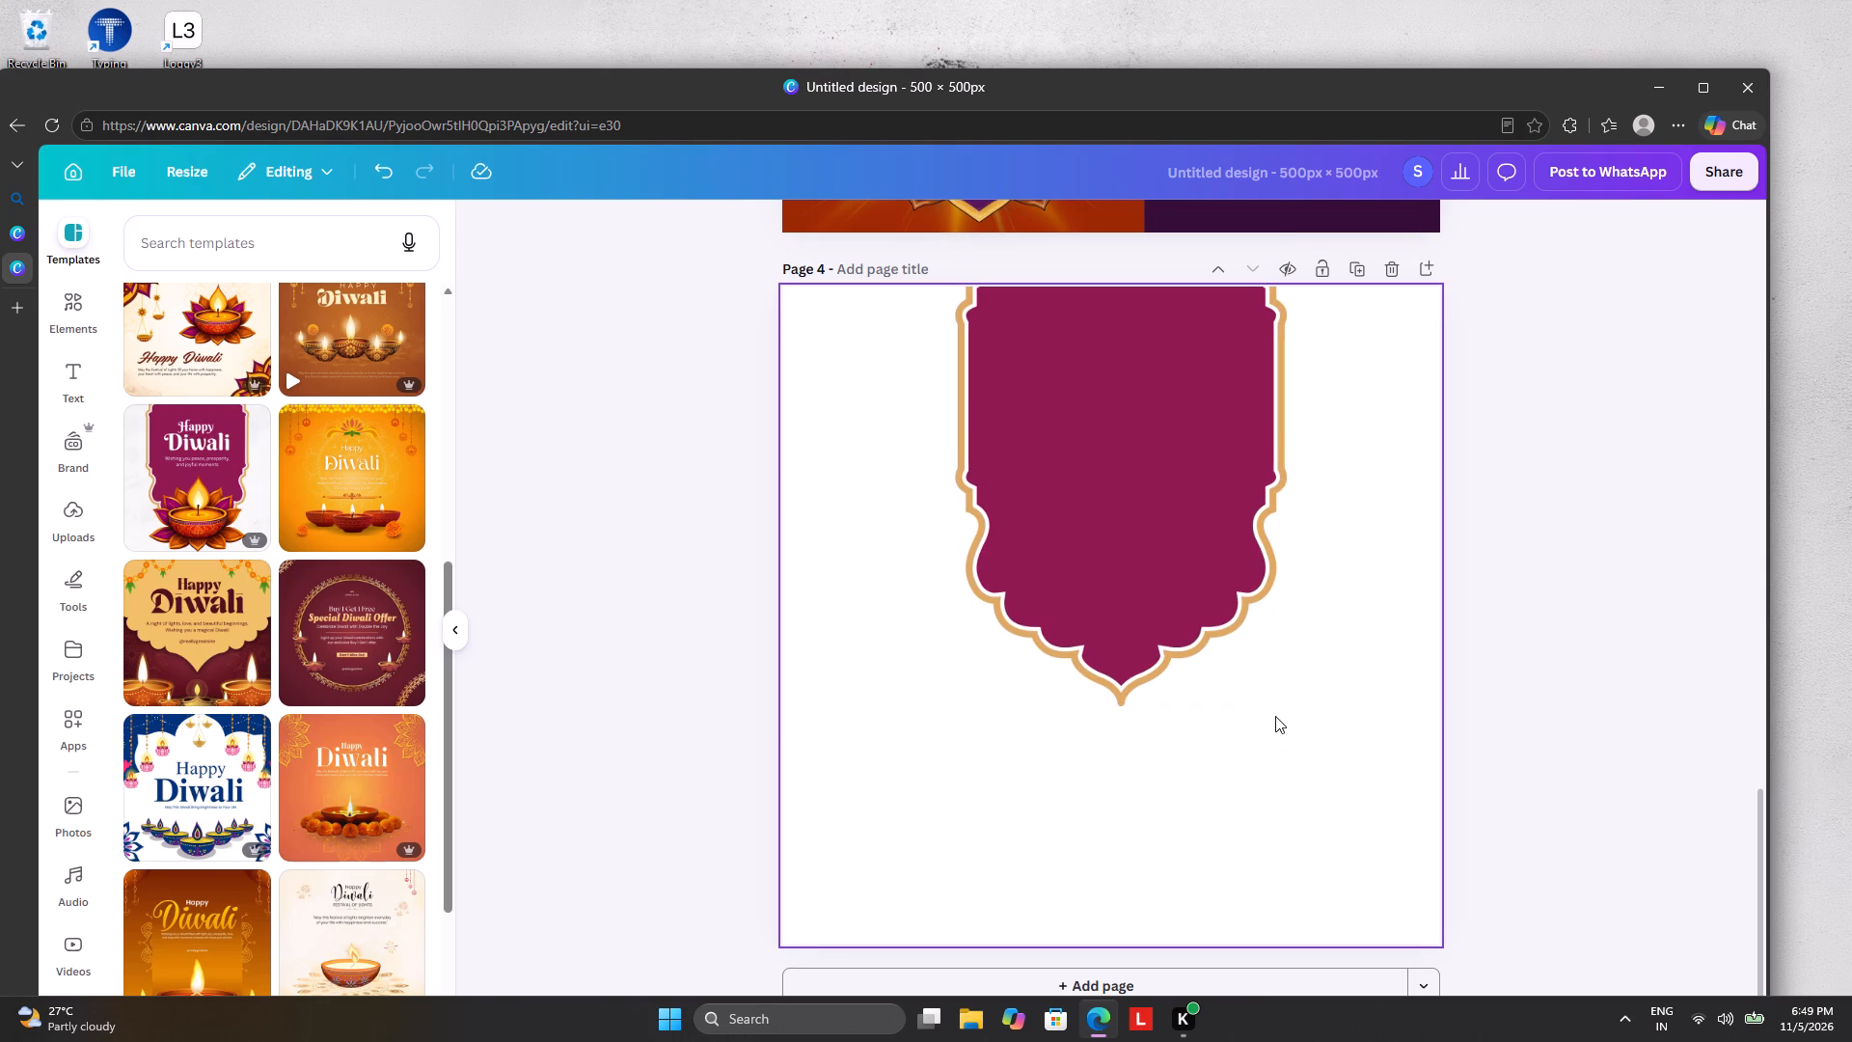
left_click(1190, 589)
left_click_drag(1294, 709, 1297, 718)
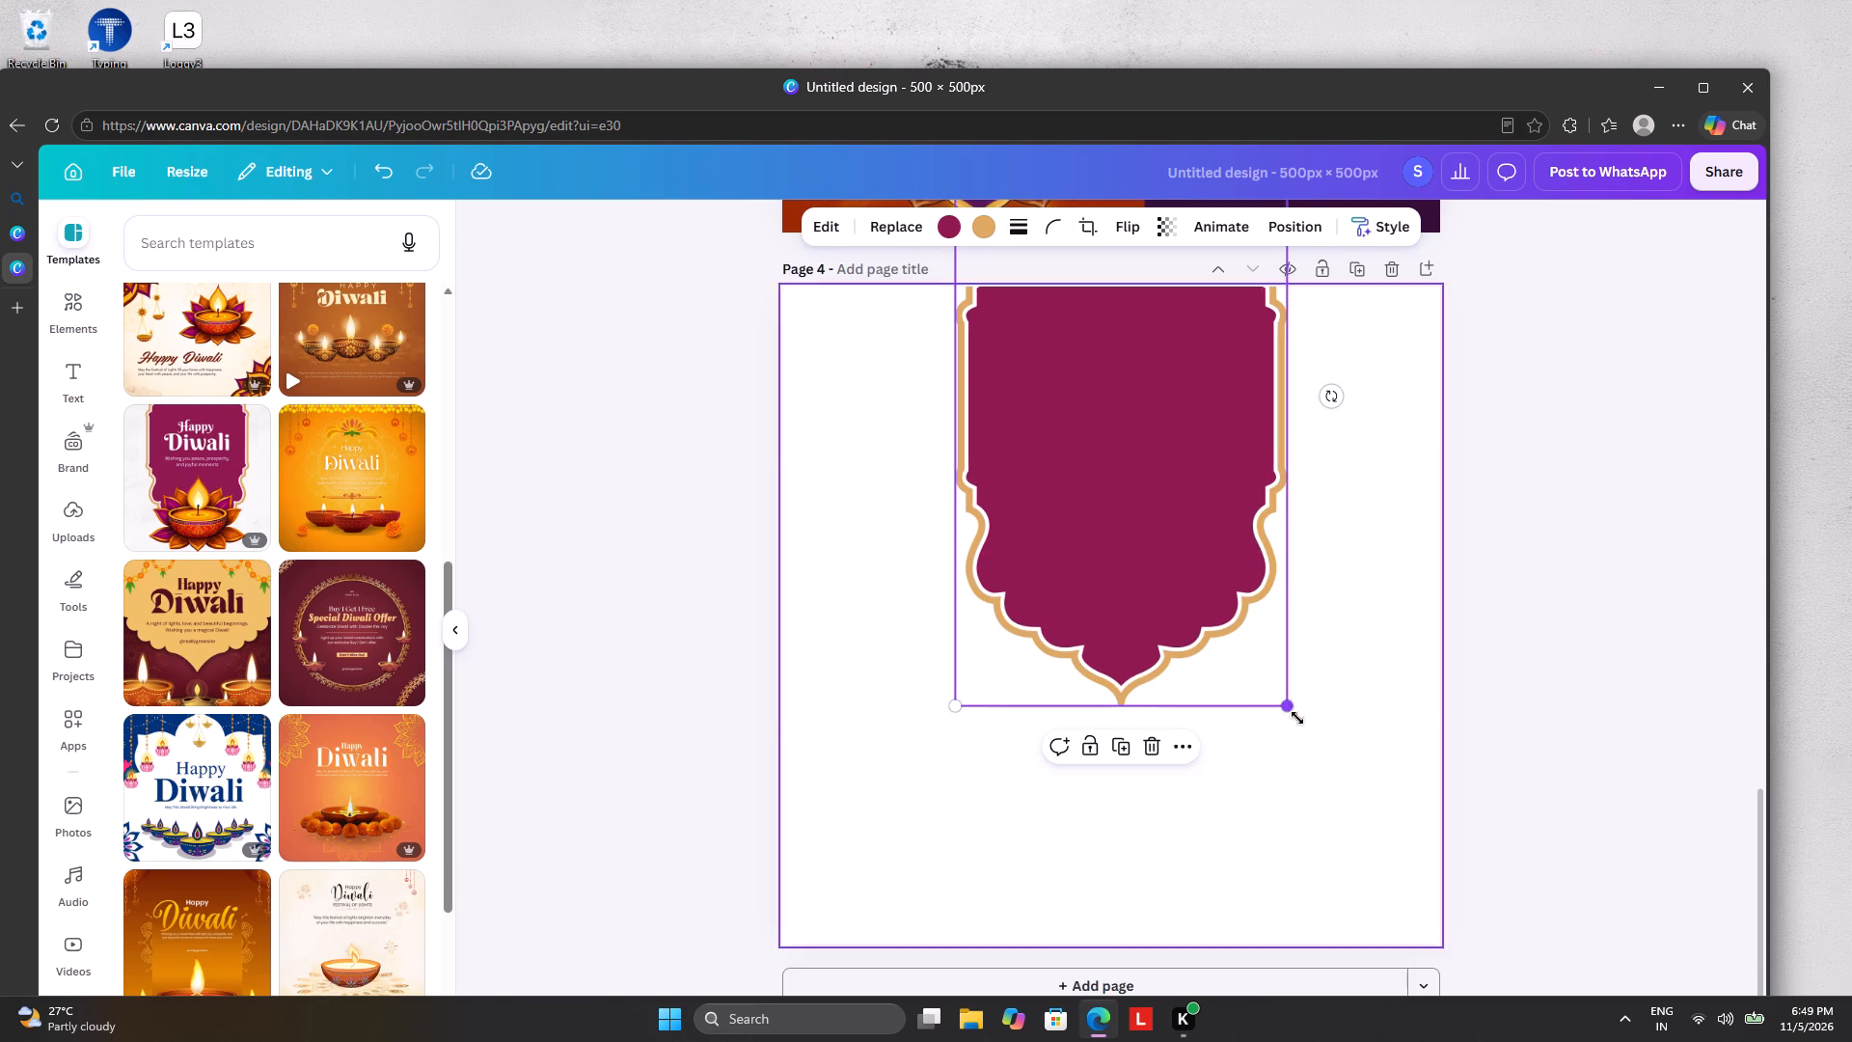
left_click_drag(1297, 718, 1340, 770)
left_click_drag(1251, 724, 1228, 685)
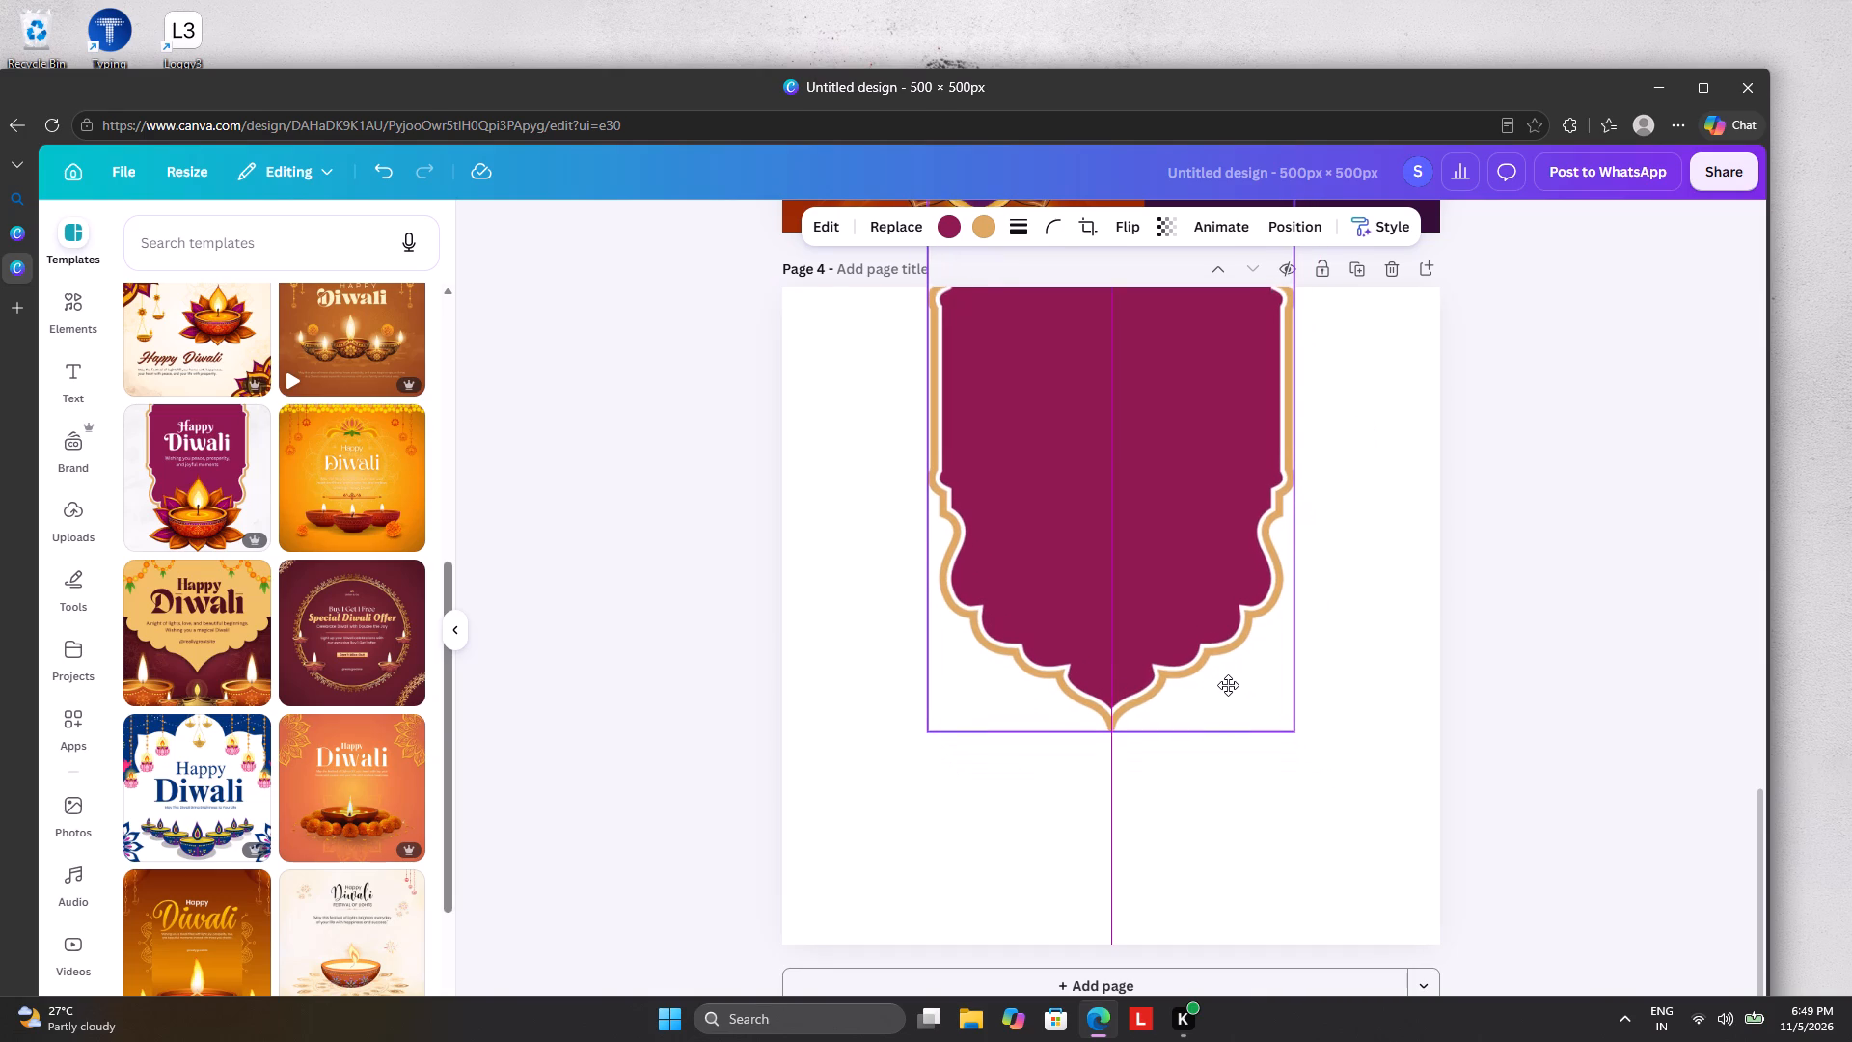
left_click_drag(1228, 685, 1230, 687)
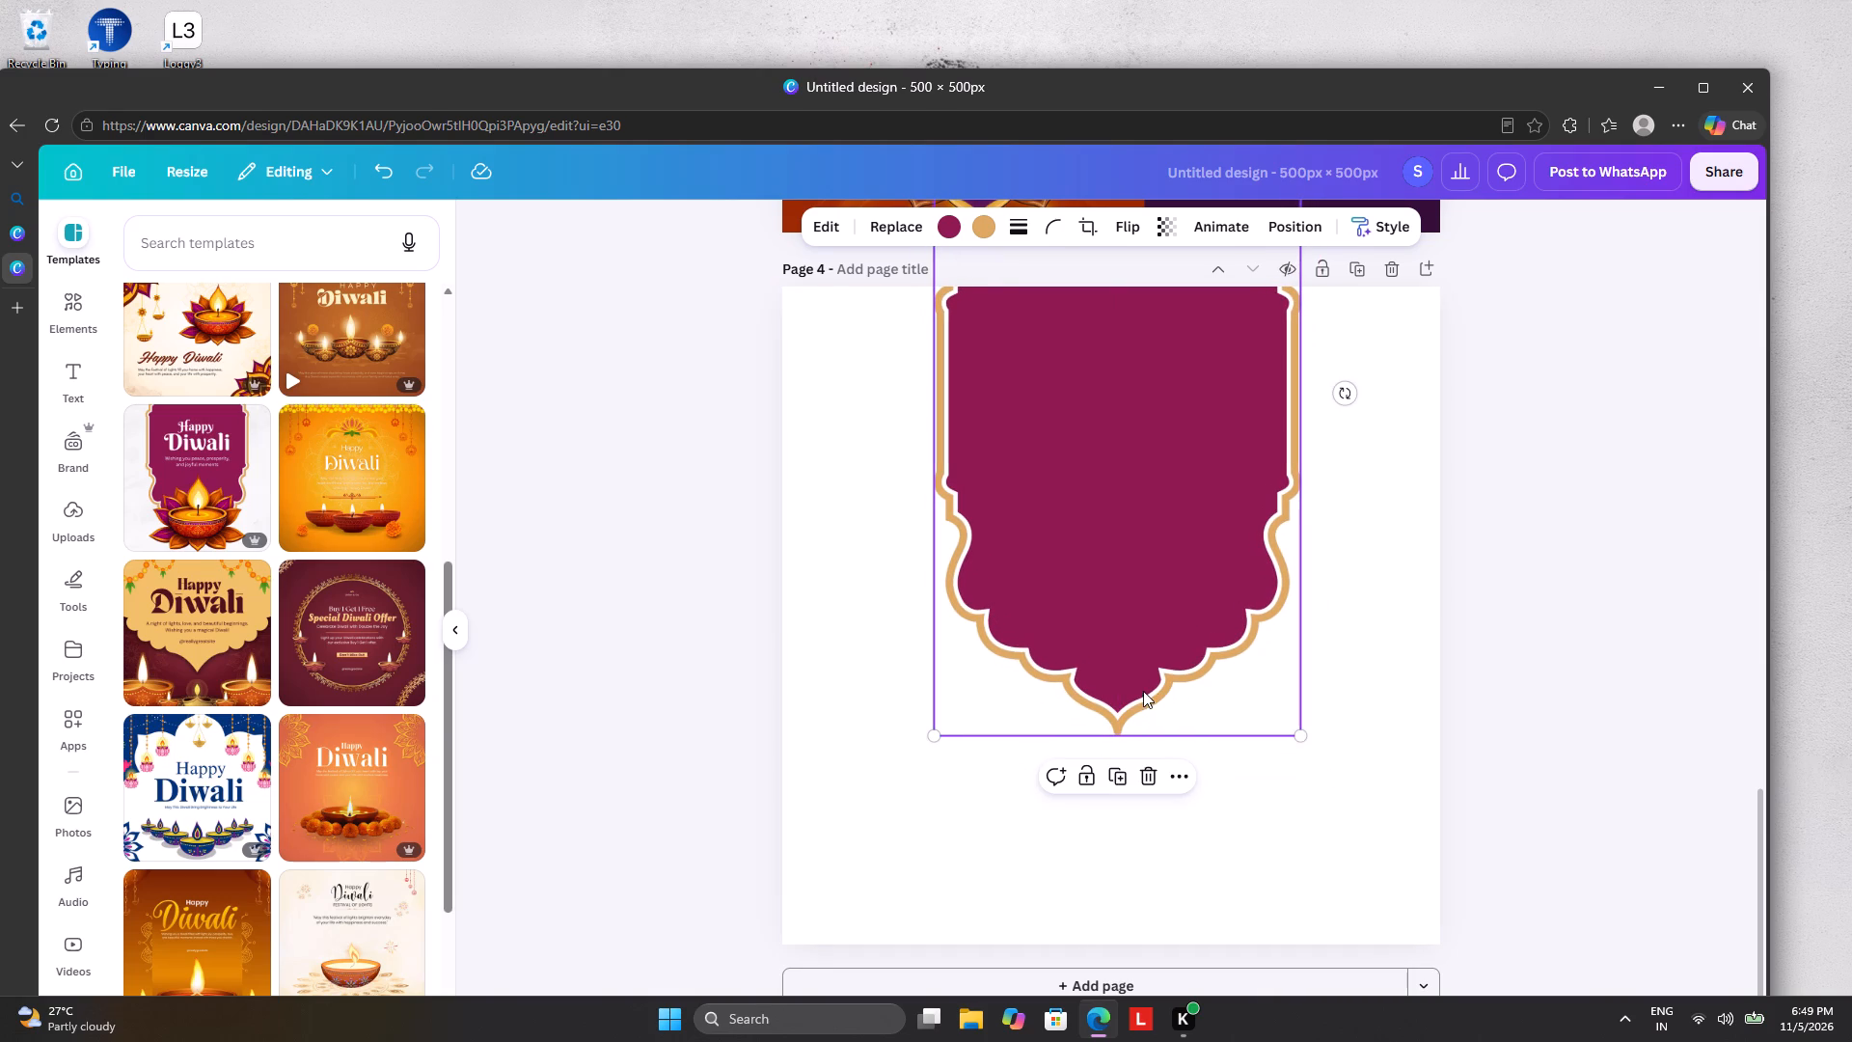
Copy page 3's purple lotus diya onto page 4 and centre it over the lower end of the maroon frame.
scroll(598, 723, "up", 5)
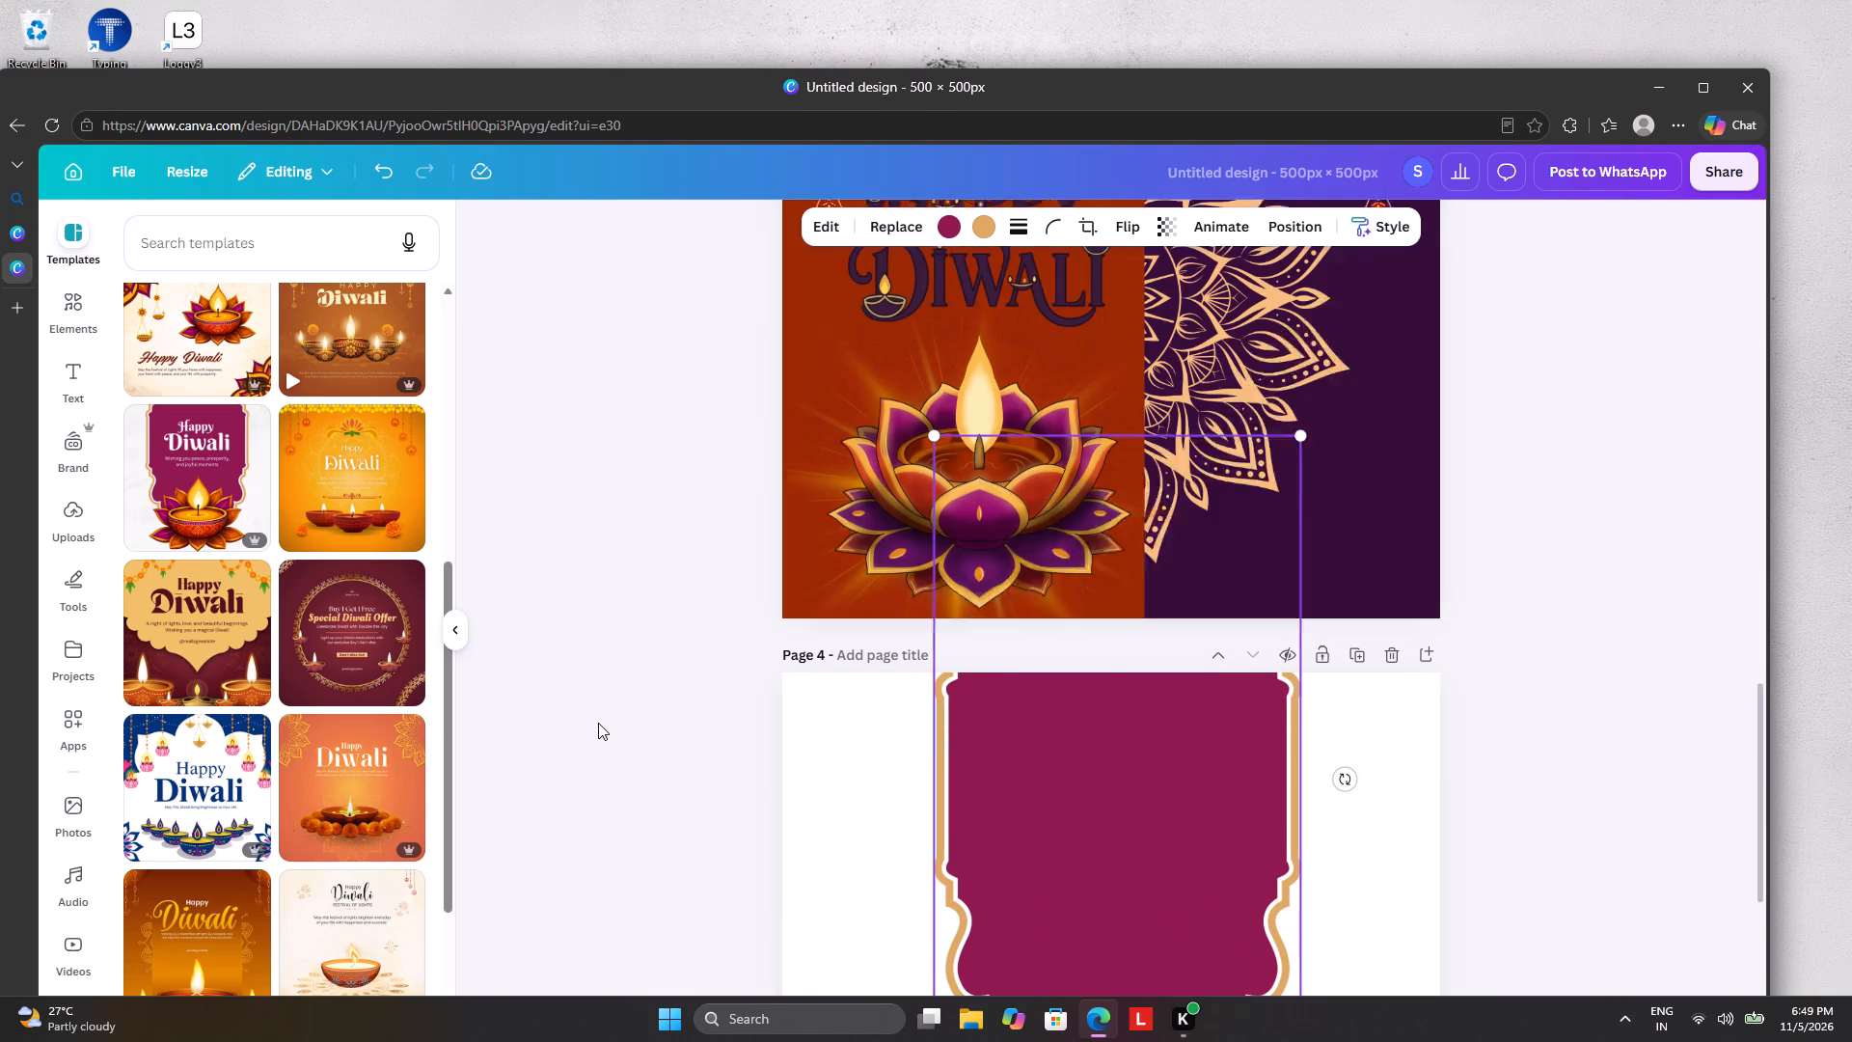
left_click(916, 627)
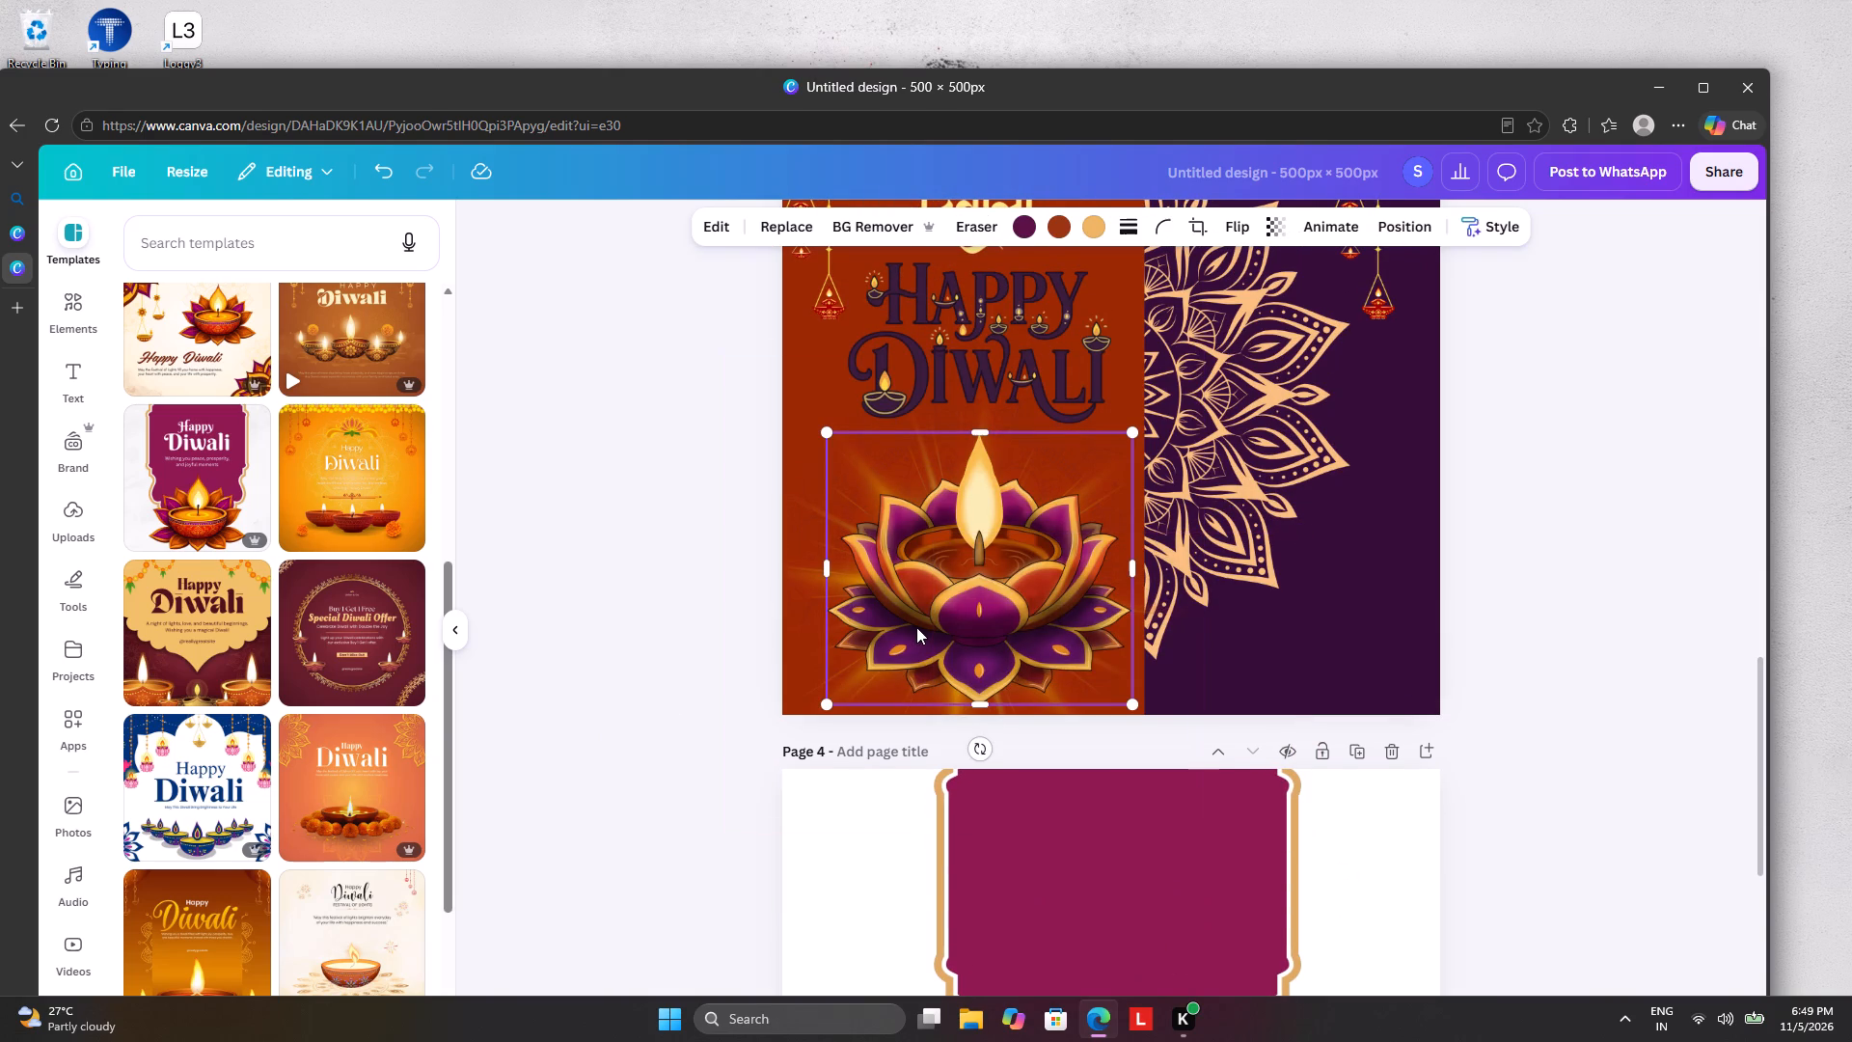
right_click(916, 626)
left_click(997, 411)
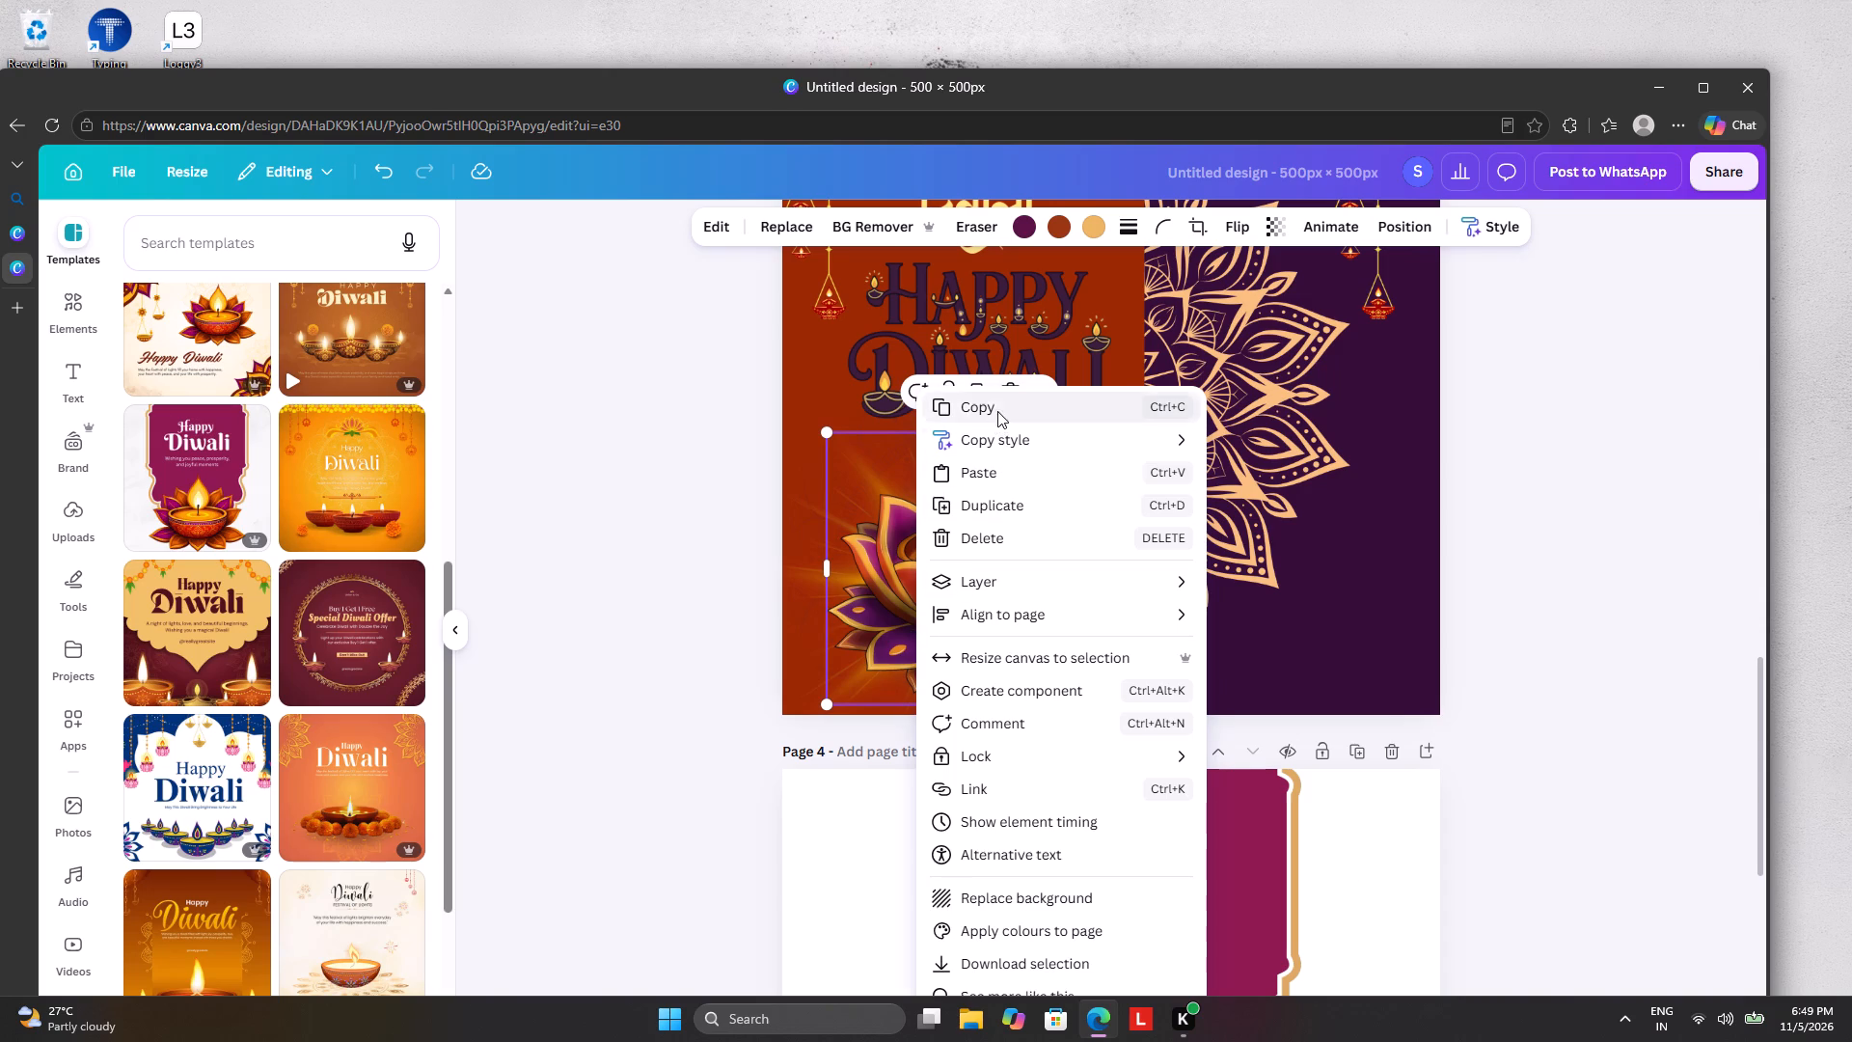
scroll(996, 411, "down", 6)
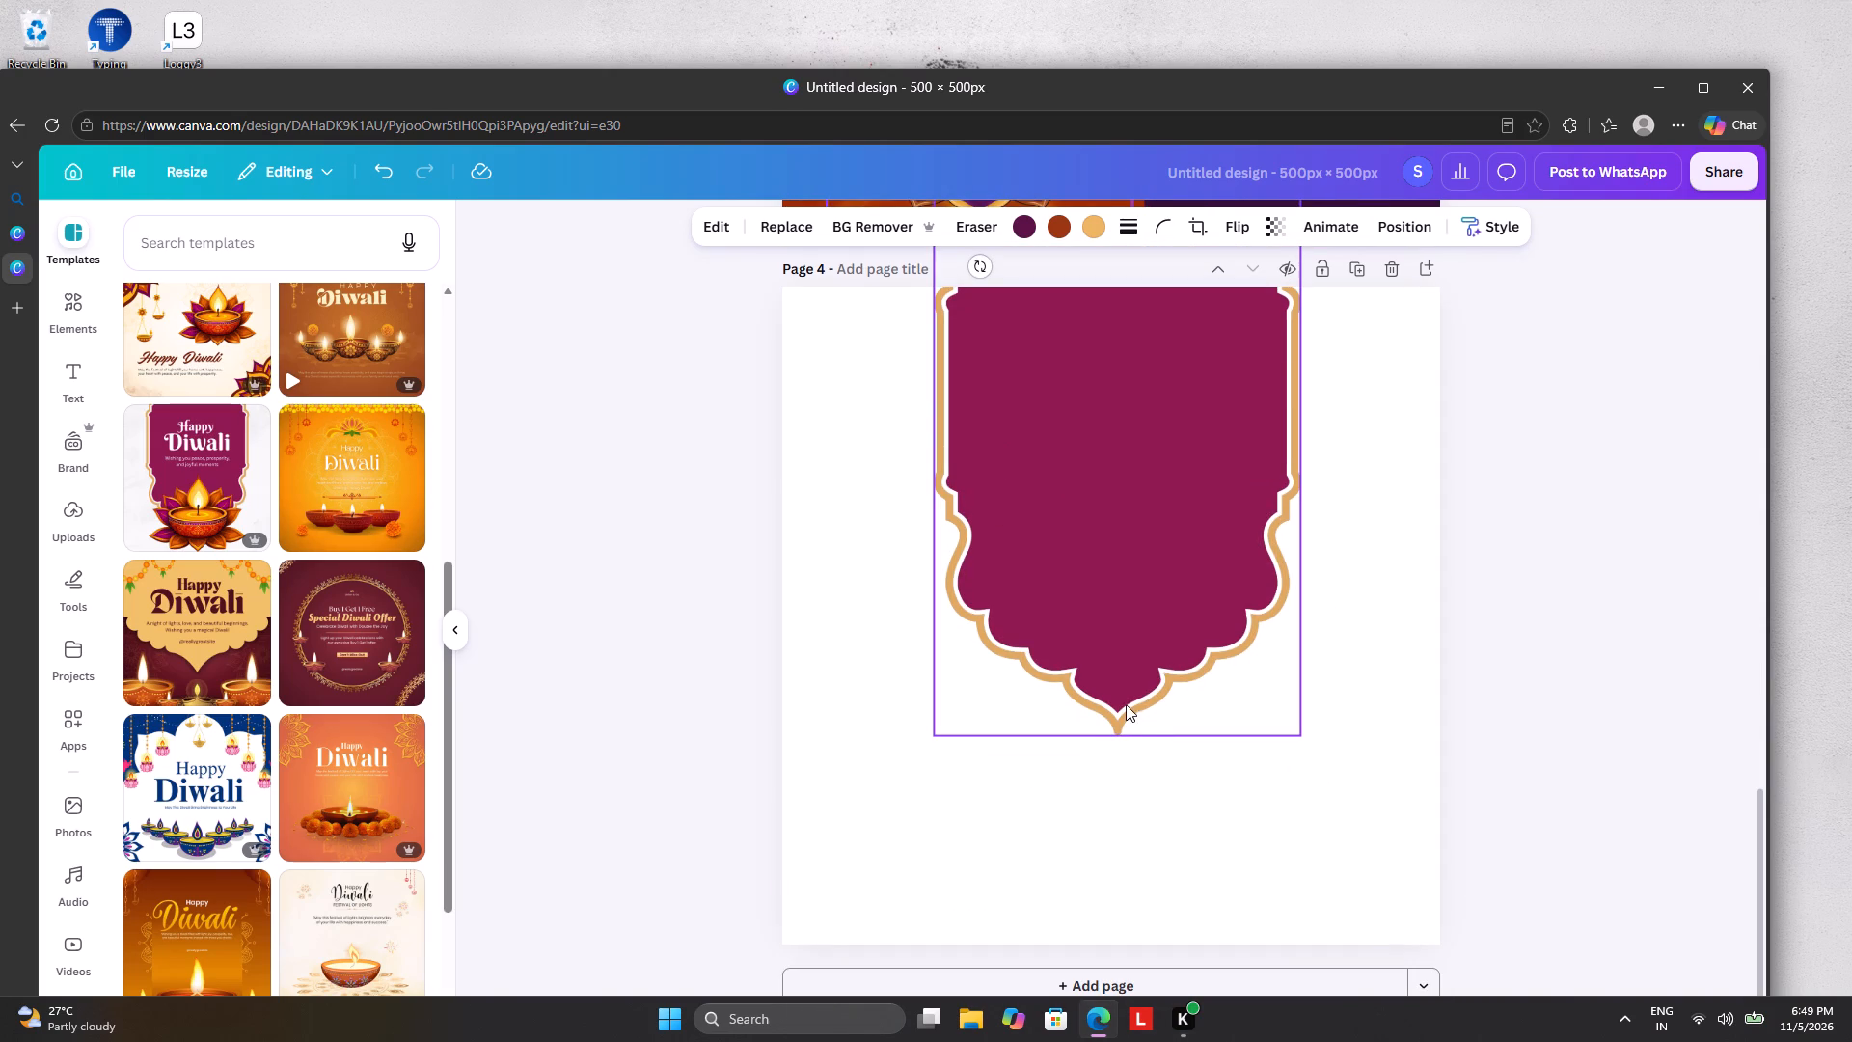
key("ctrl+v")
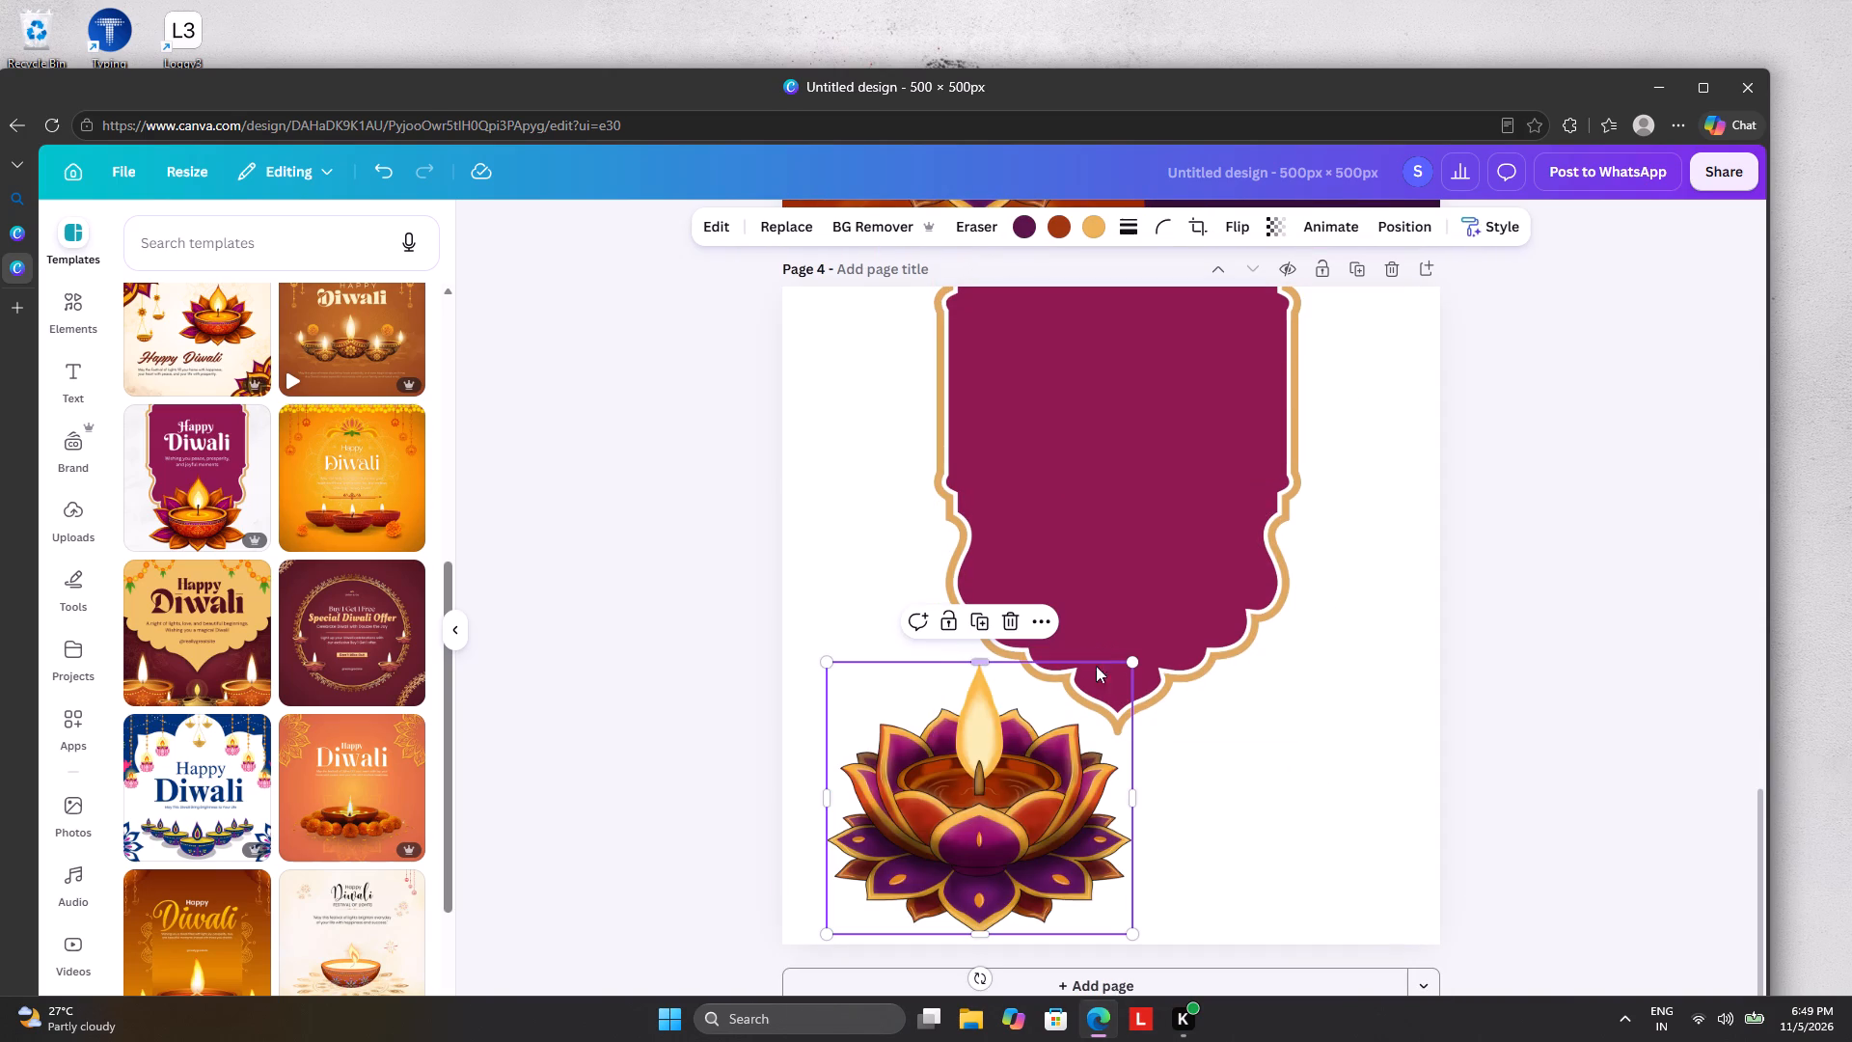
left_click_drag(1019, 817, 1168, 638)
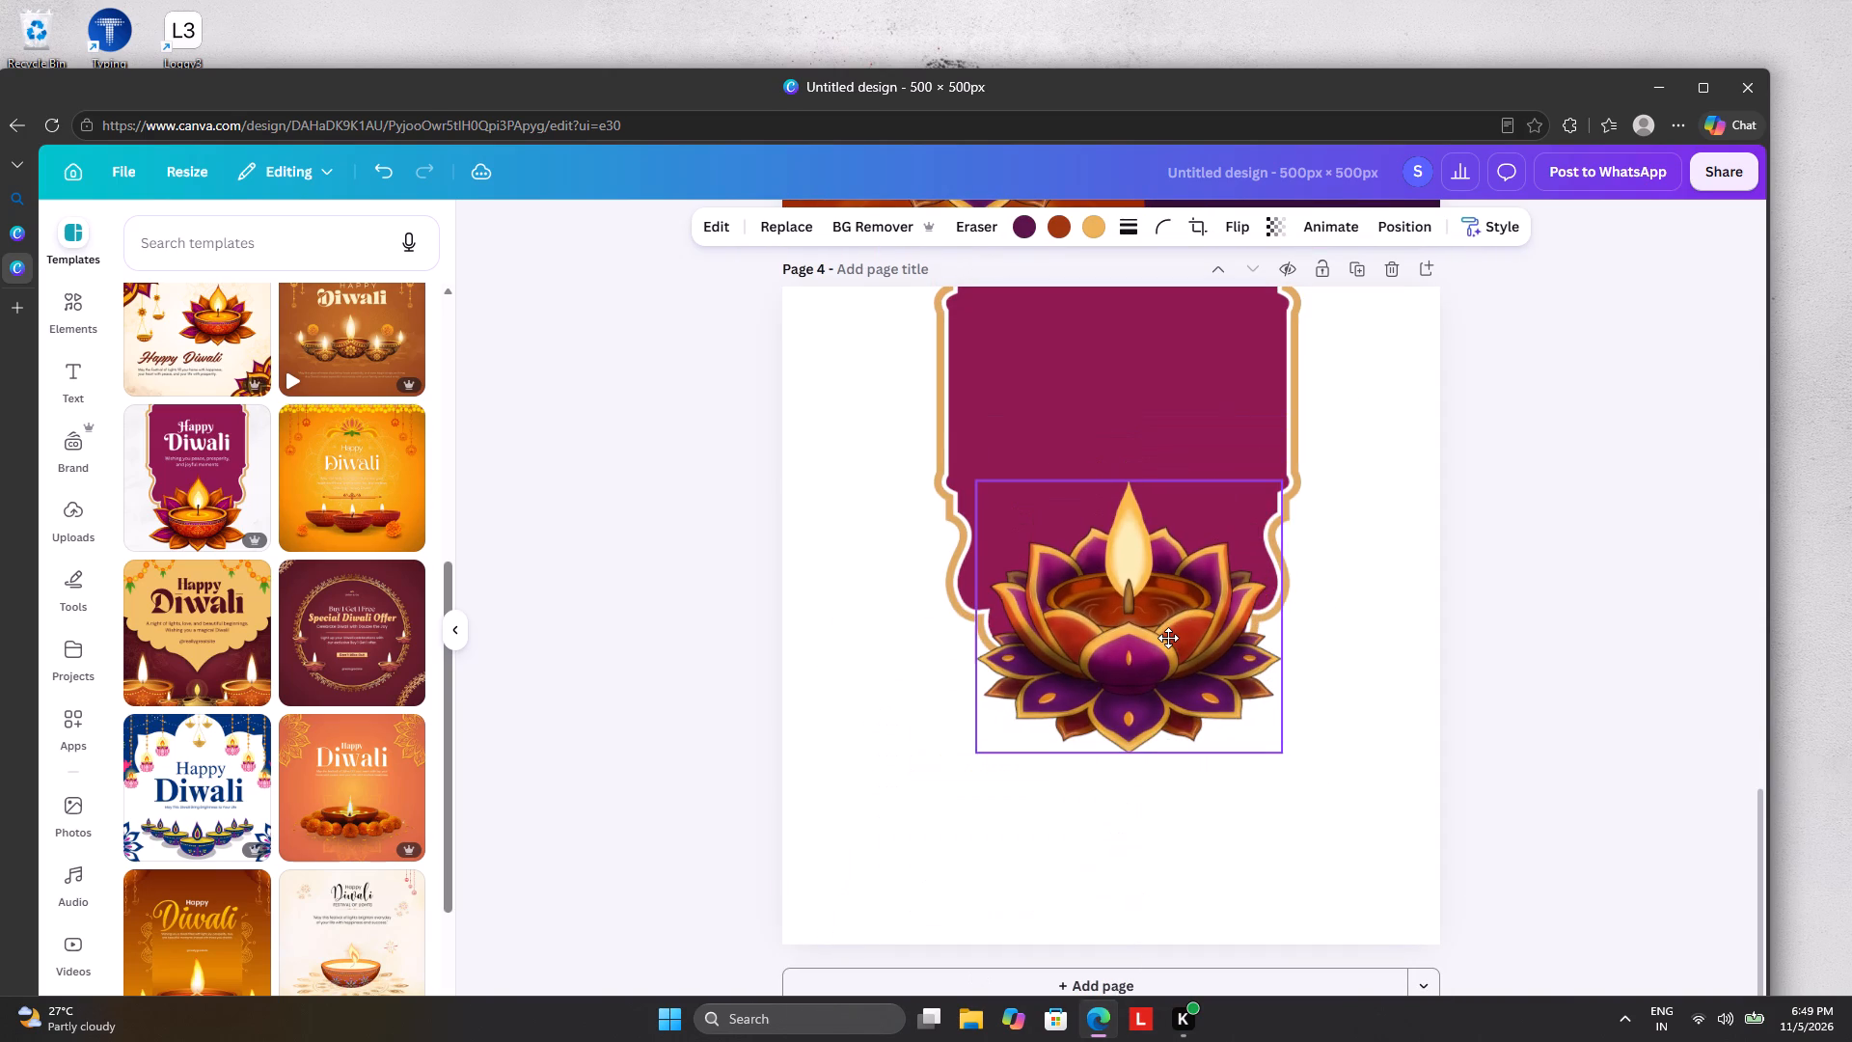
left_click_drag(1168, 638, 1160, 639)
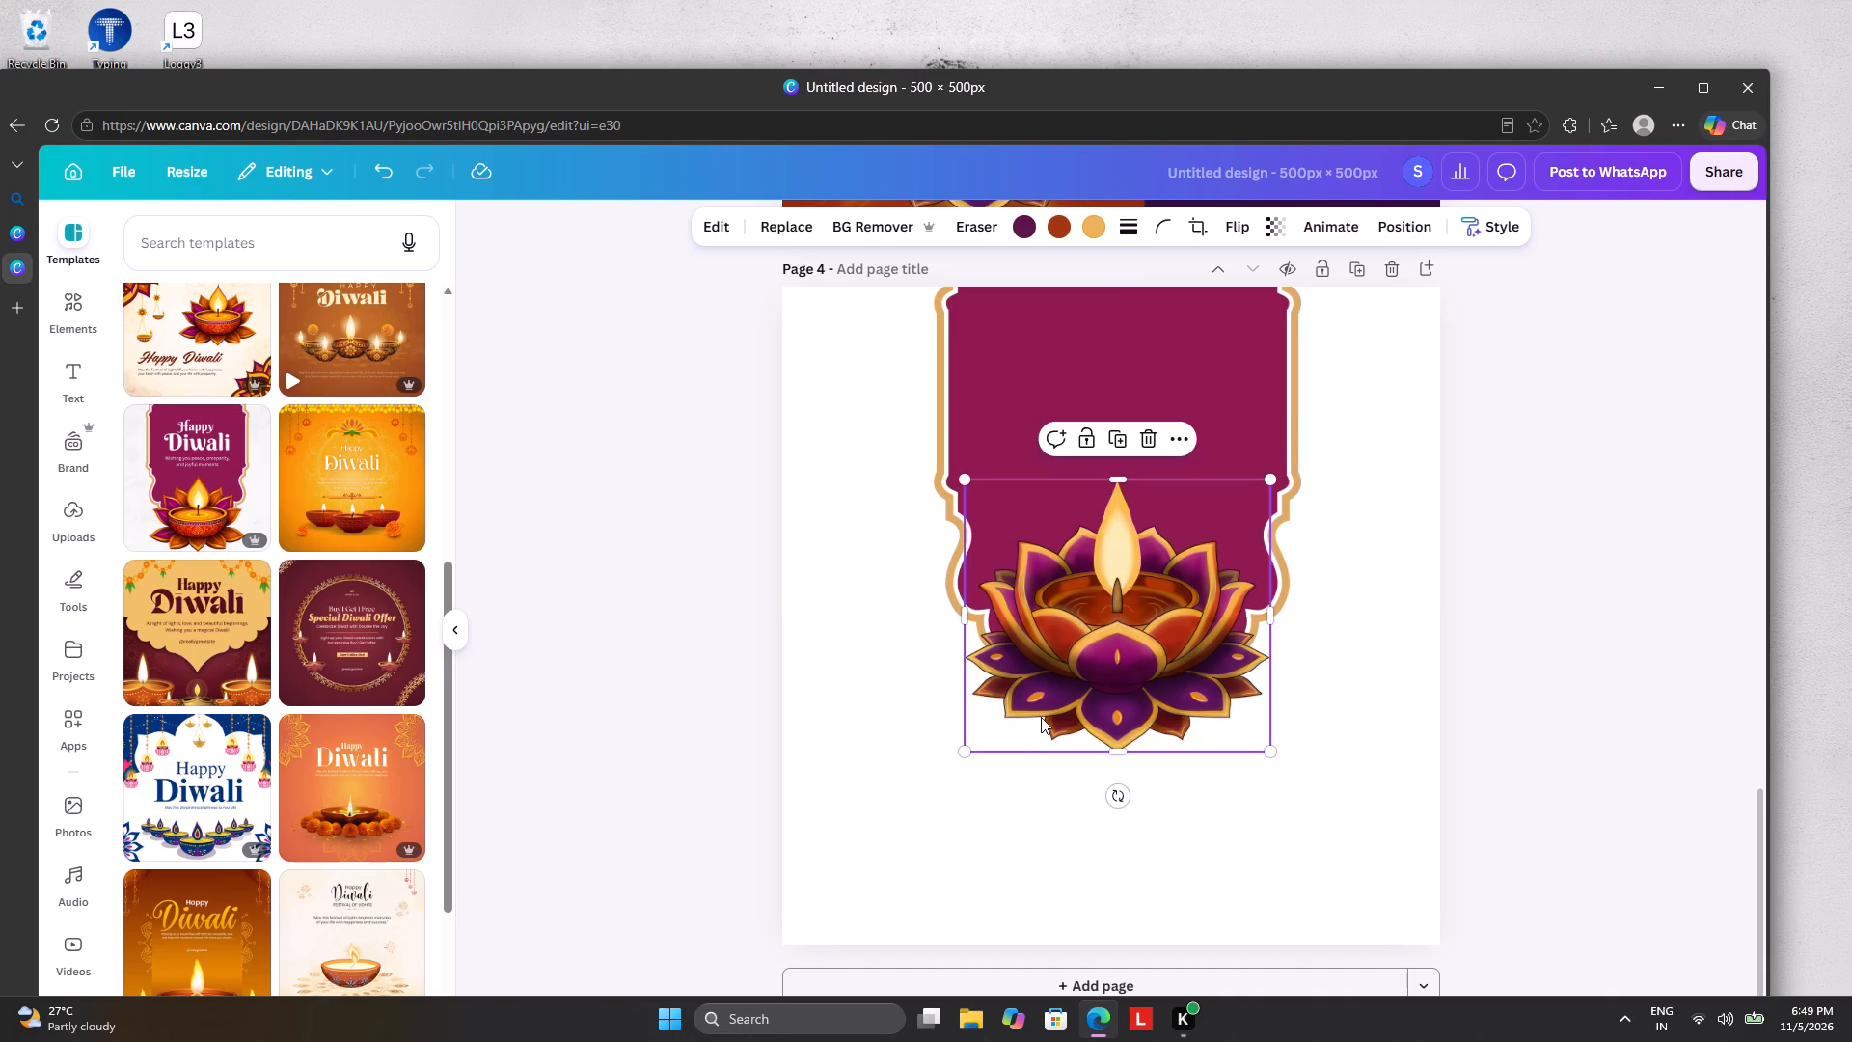
Add the orange lotus diya with the patterned red bowl from the diwali graphics to page 4 and shrink it to under half the page width.
left_click(57, 295)
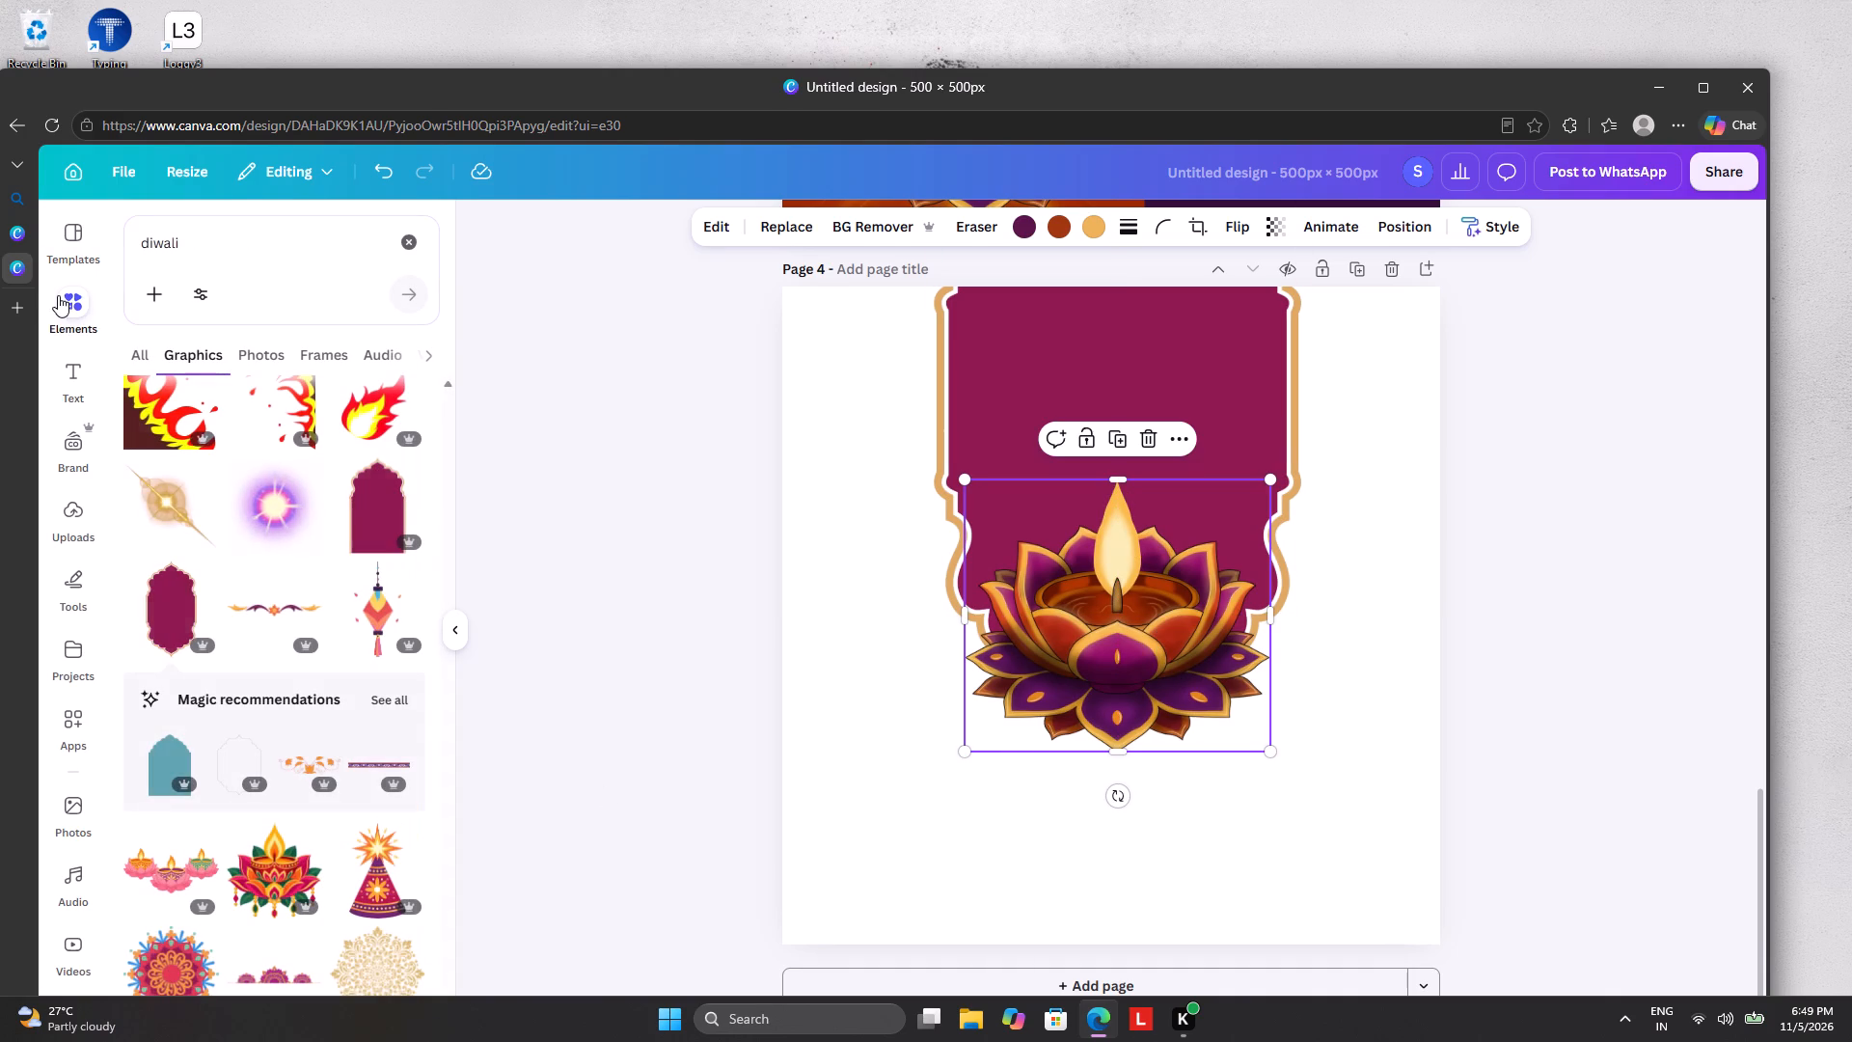
scroll(263, 577, "up", 8)
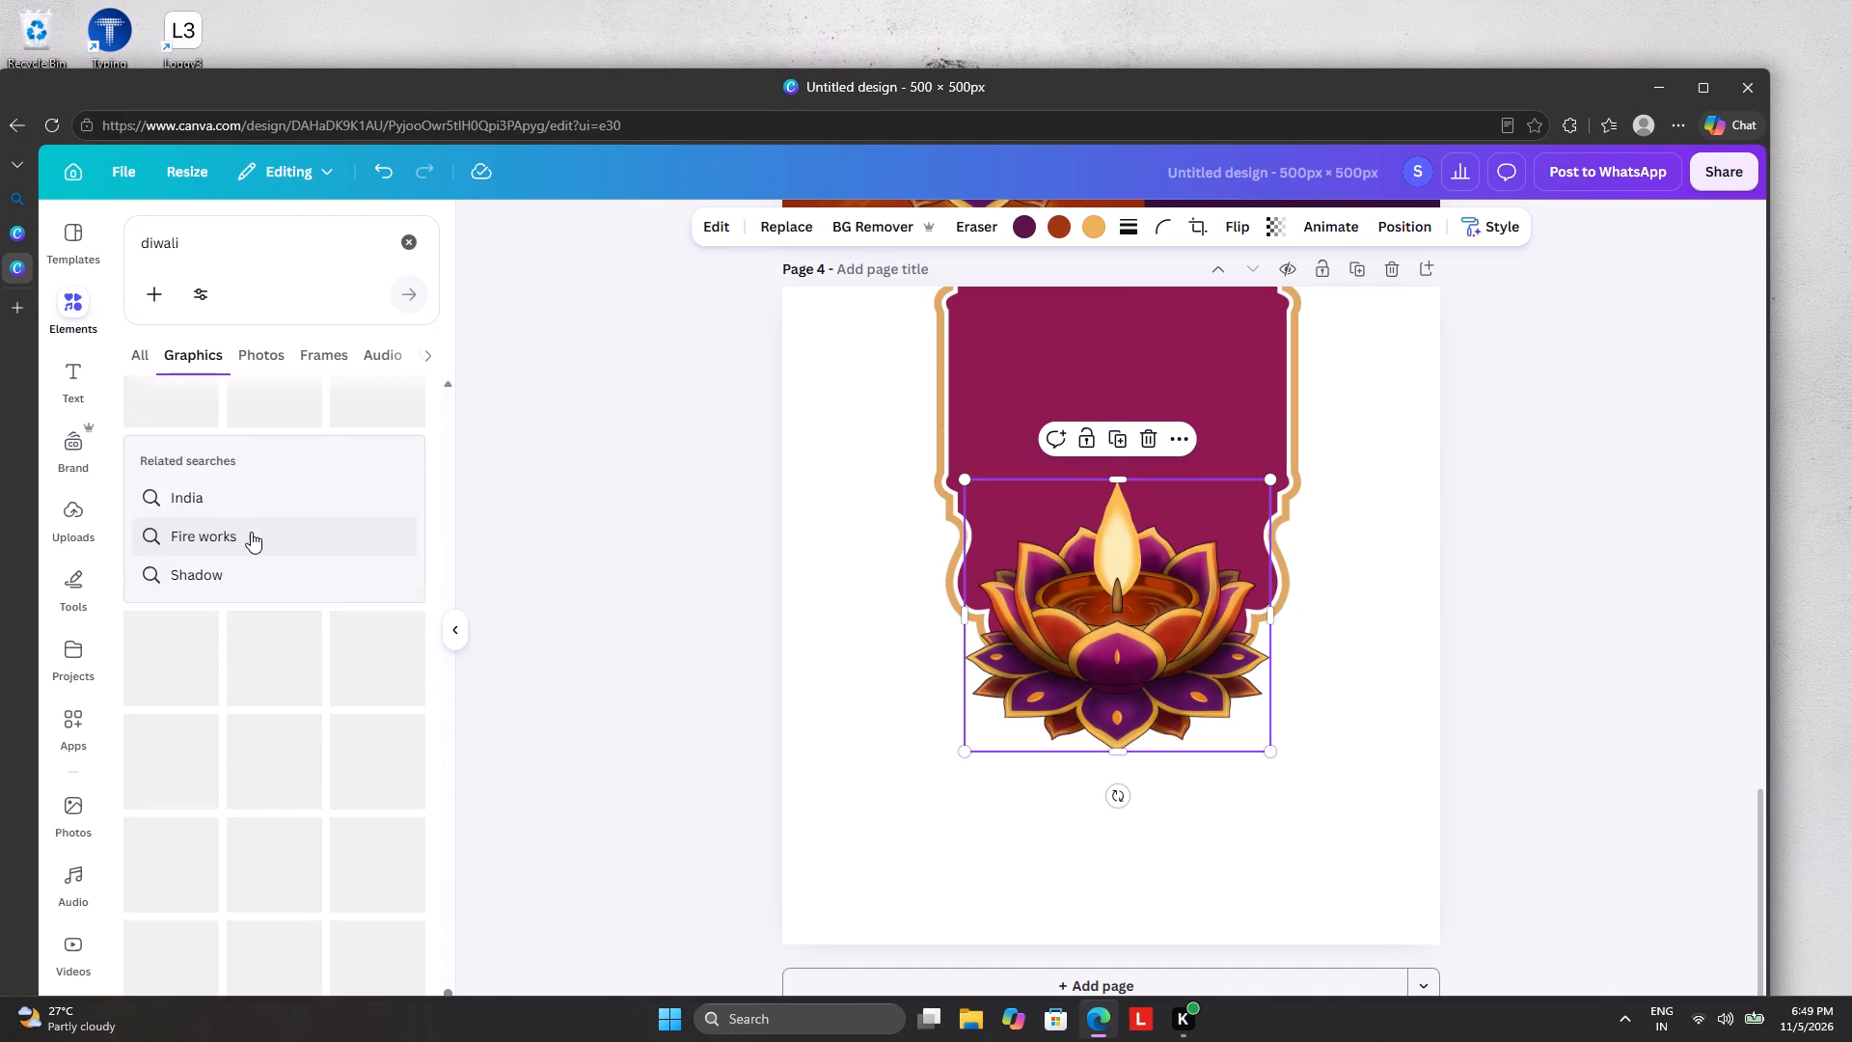
scroll(250, 531, "up", 6)
scroll(249, 519, "up", 20)
scroll(249, 519, "up", 9)
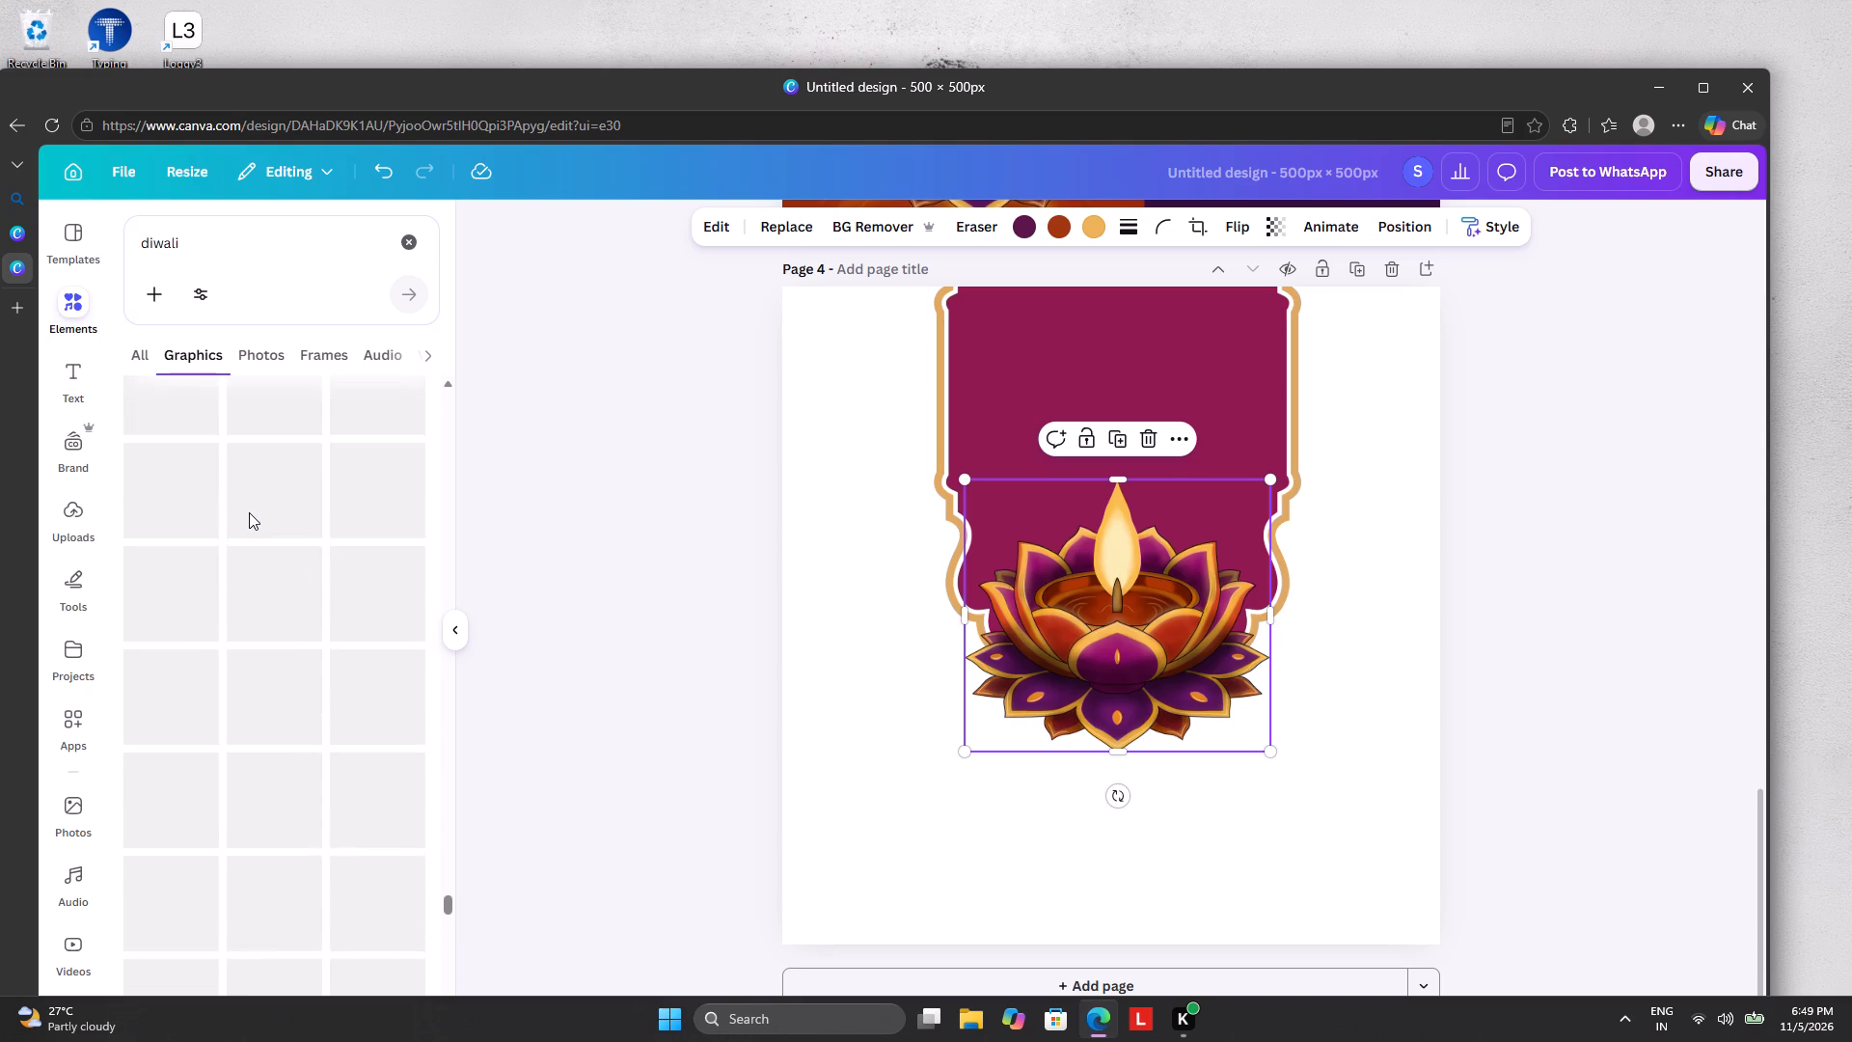
scroll(249, 512, "up", 20)
scroll(249, 512, "up", 18)
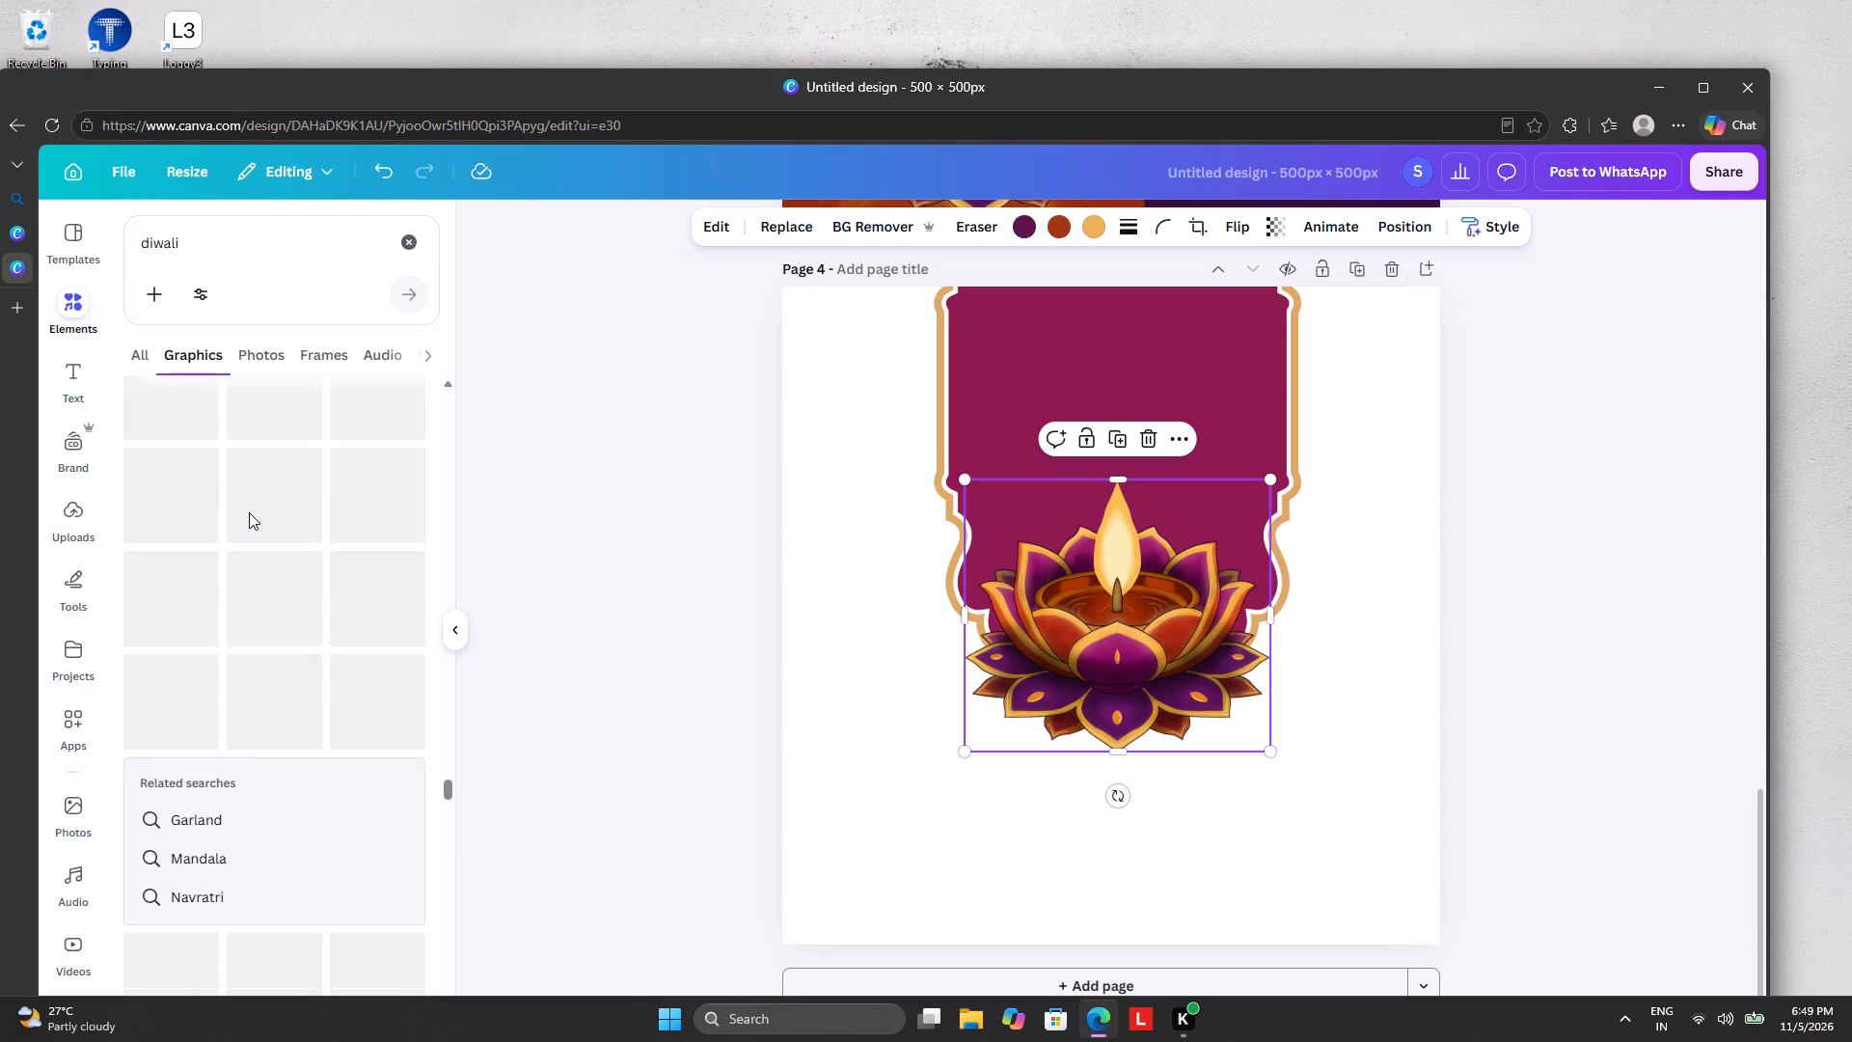
scroll(249, 512, "up", 14)
scroll(249, 512, "up", 20)
scroll(249, 512, "up", 4)
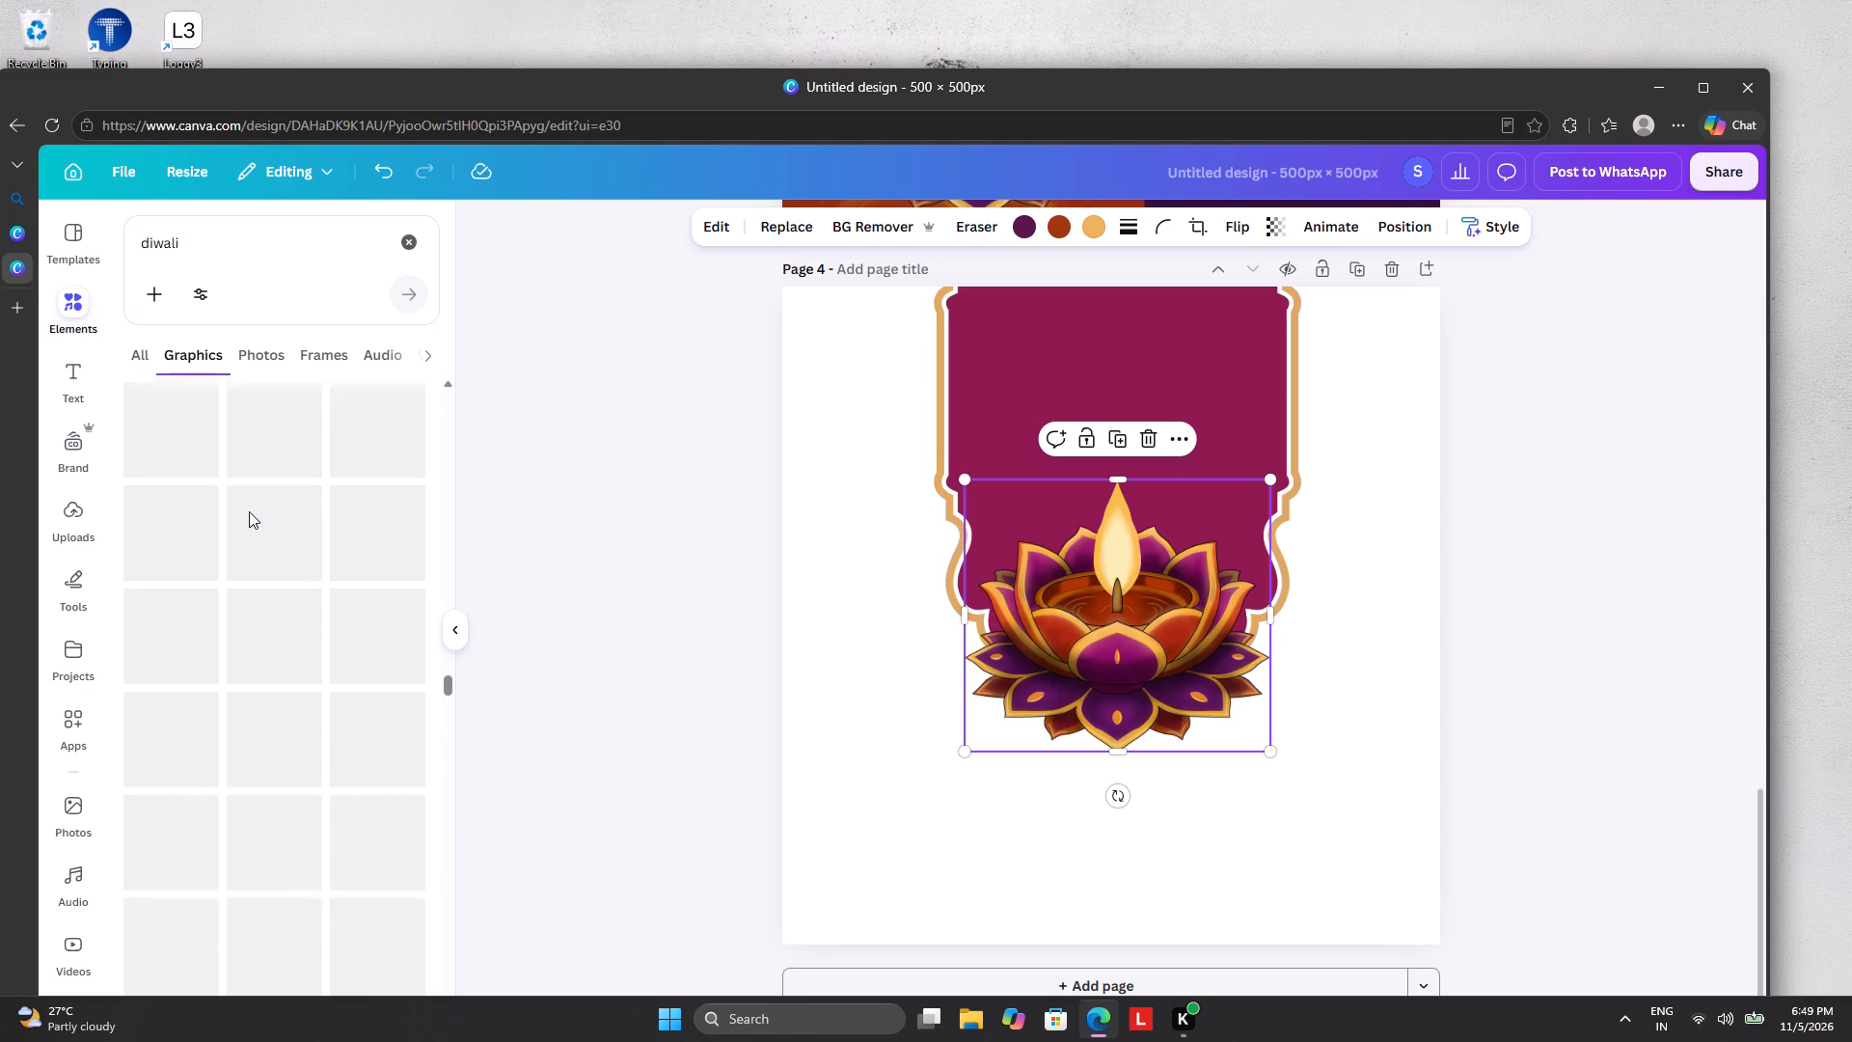
scroll(249, 511, "up", 20)
scroll(249, 511, "up", 20)
scroll(249, 511, "up", 2)
scroll(249, 511, "up", 20)
scroll(249, 511, "up", 20)
scroll(249, 511, "up", 1)
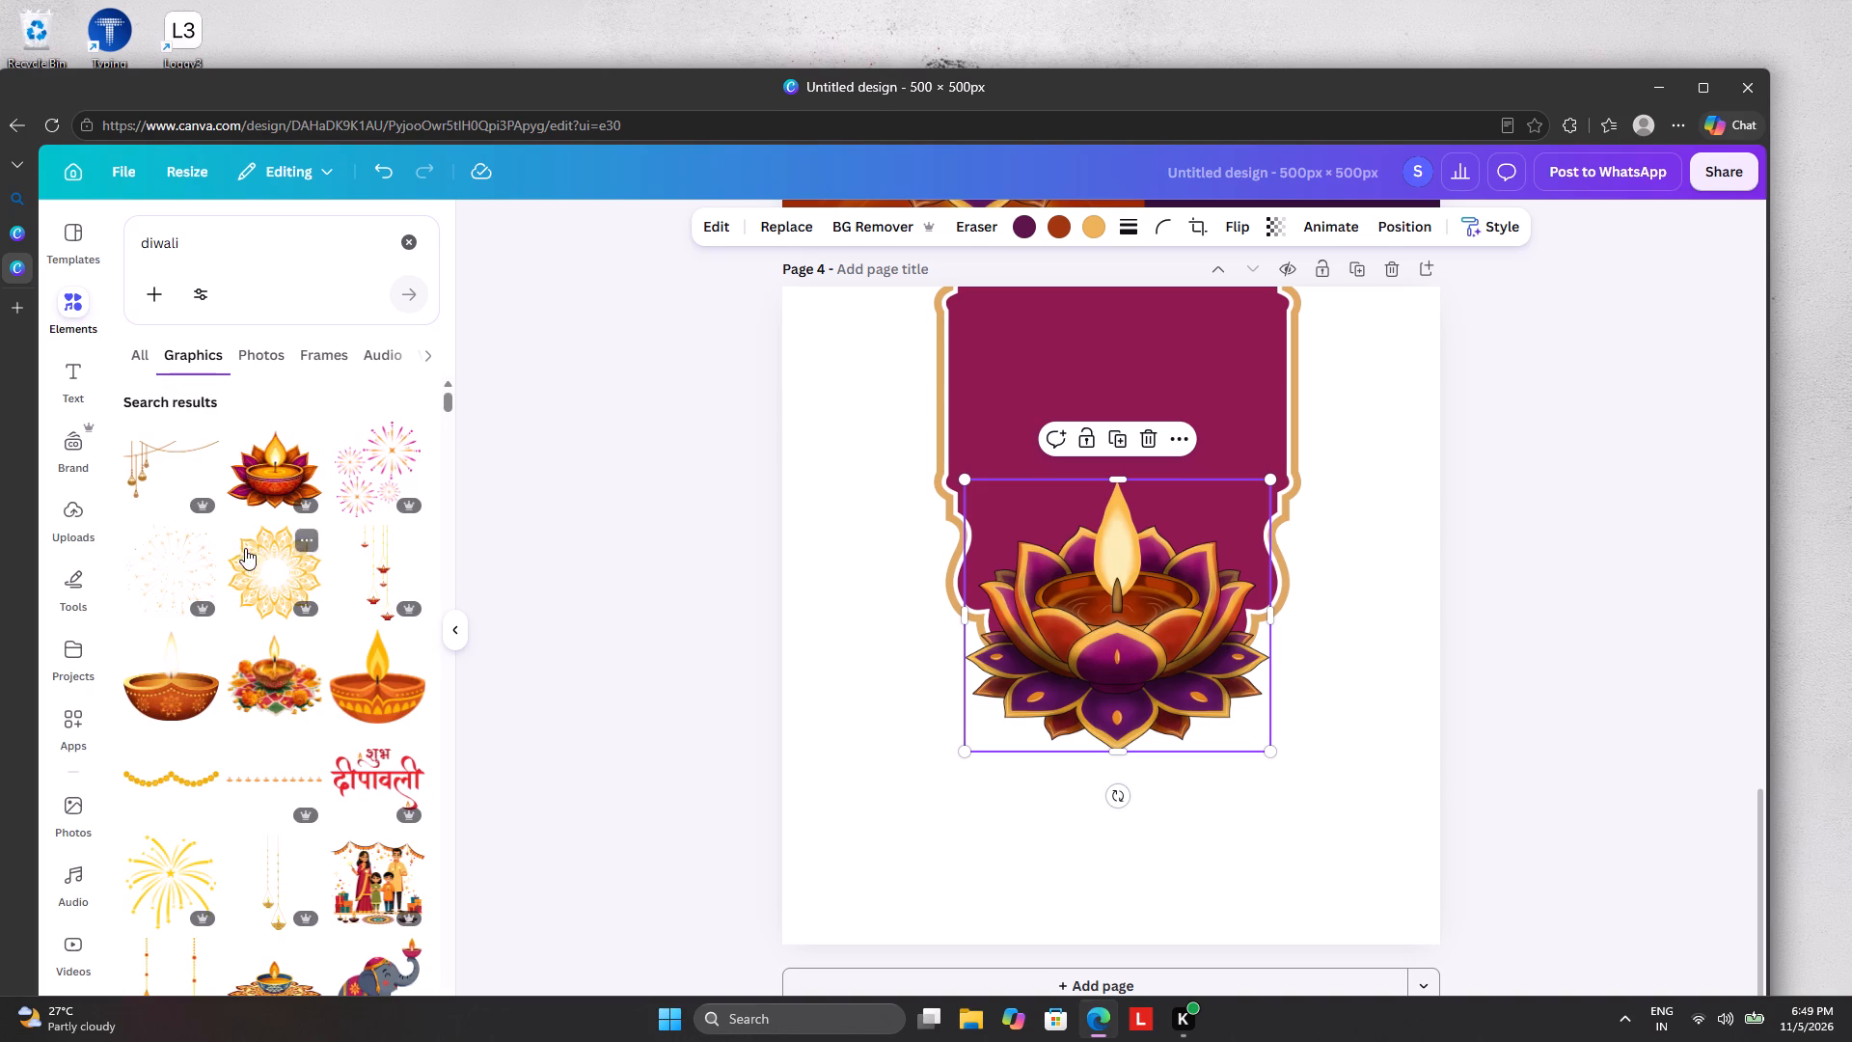
left_click(279, 480)
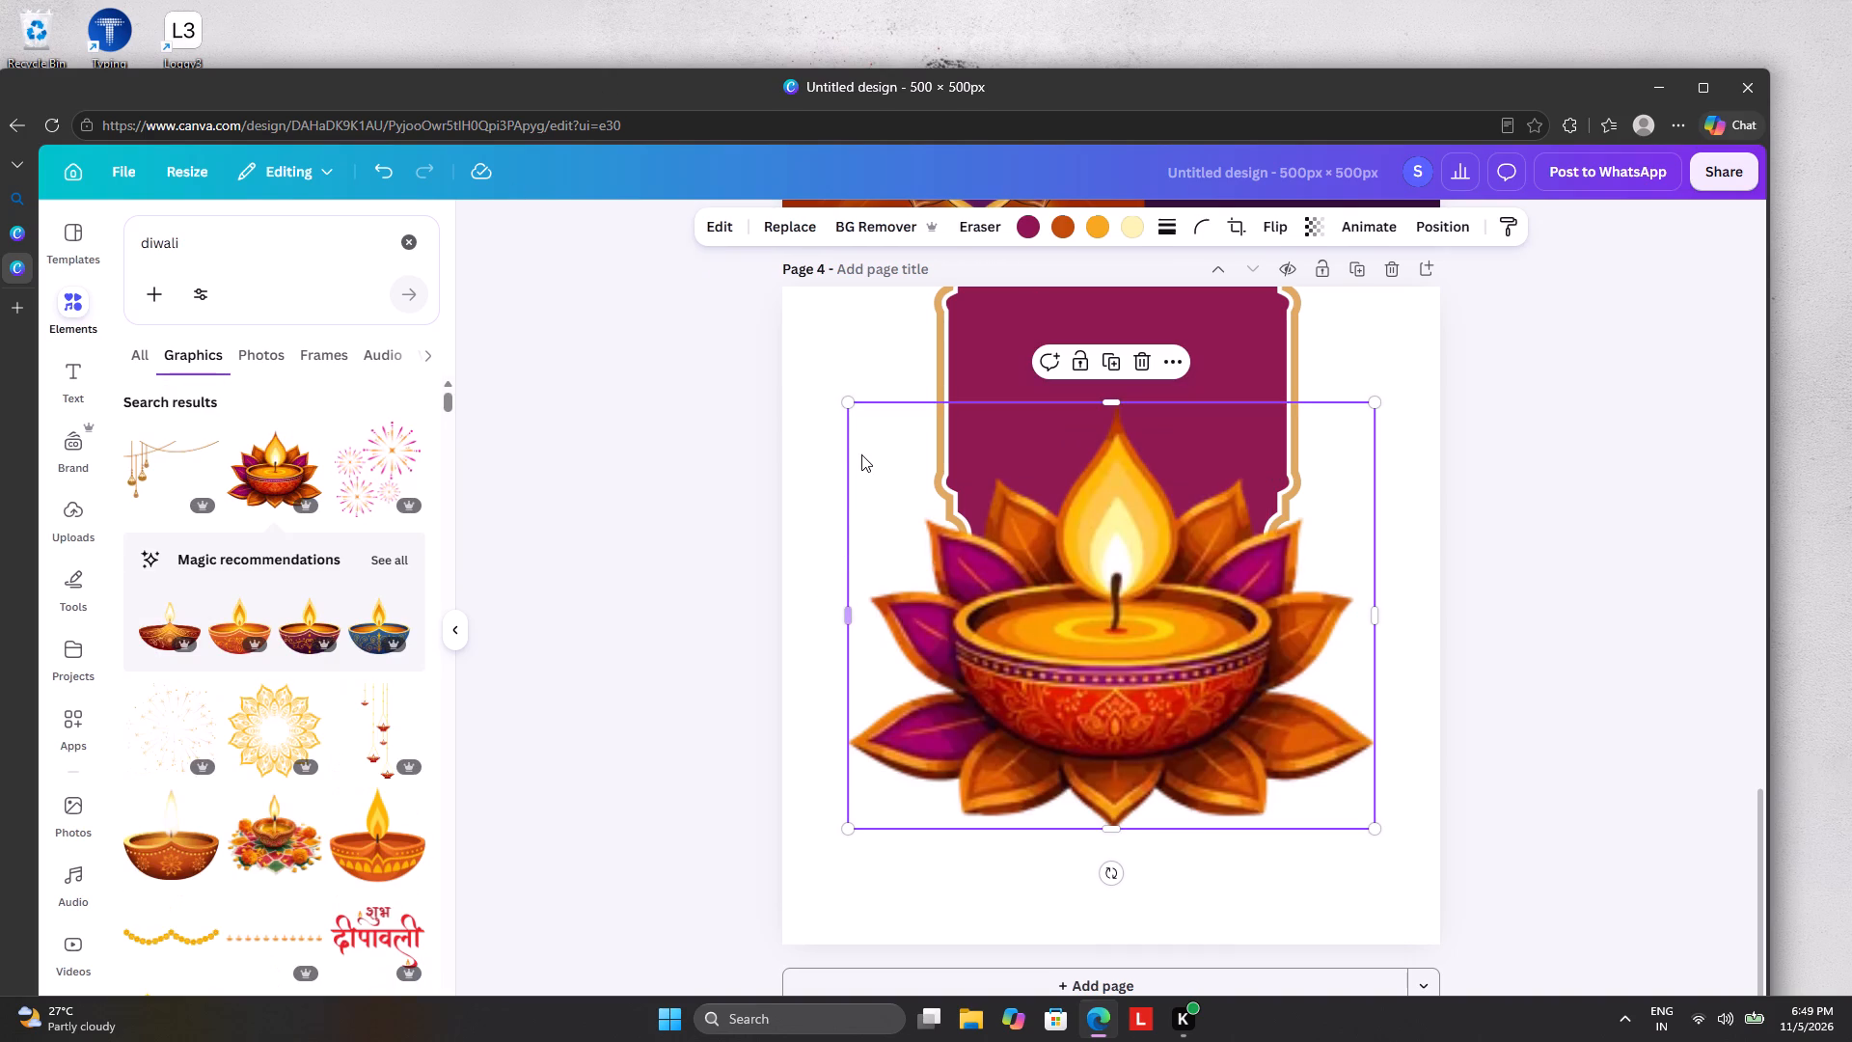
left_click_drag(845, 401, 876, 445)
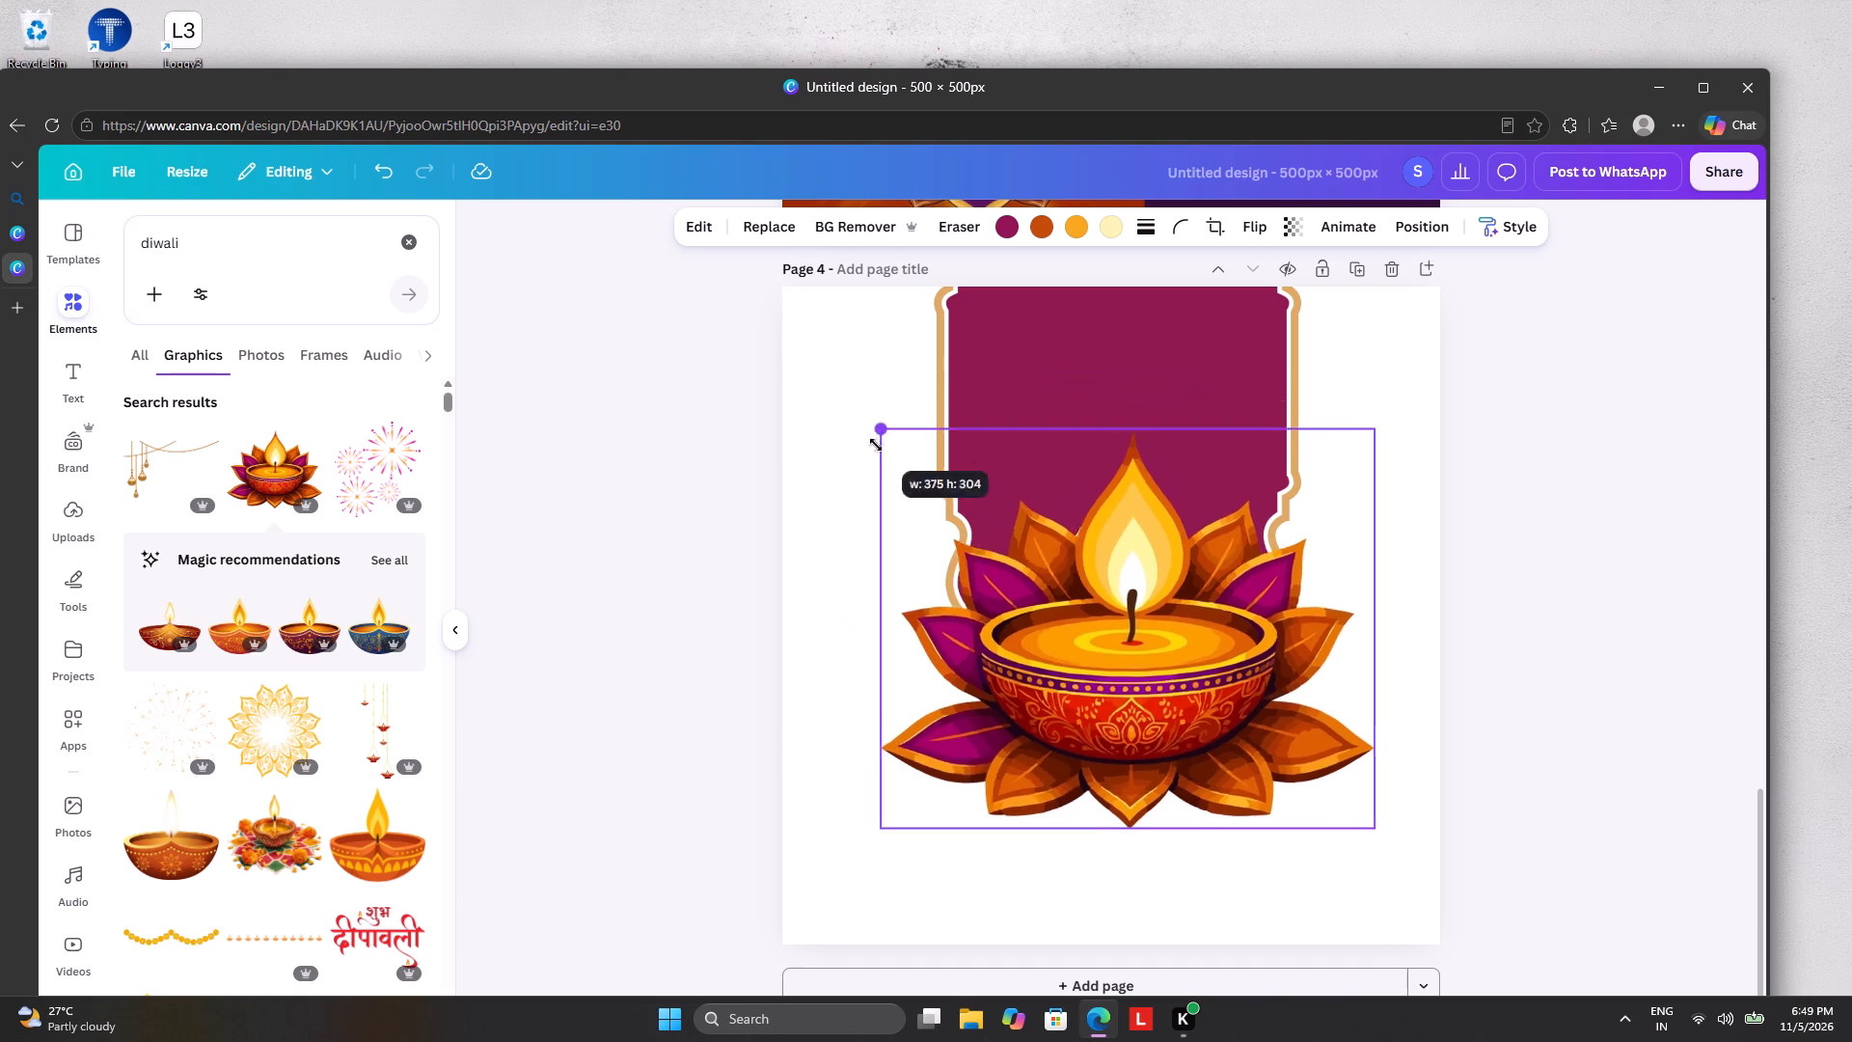
left_click_drag(876, 445, 1089, 602)
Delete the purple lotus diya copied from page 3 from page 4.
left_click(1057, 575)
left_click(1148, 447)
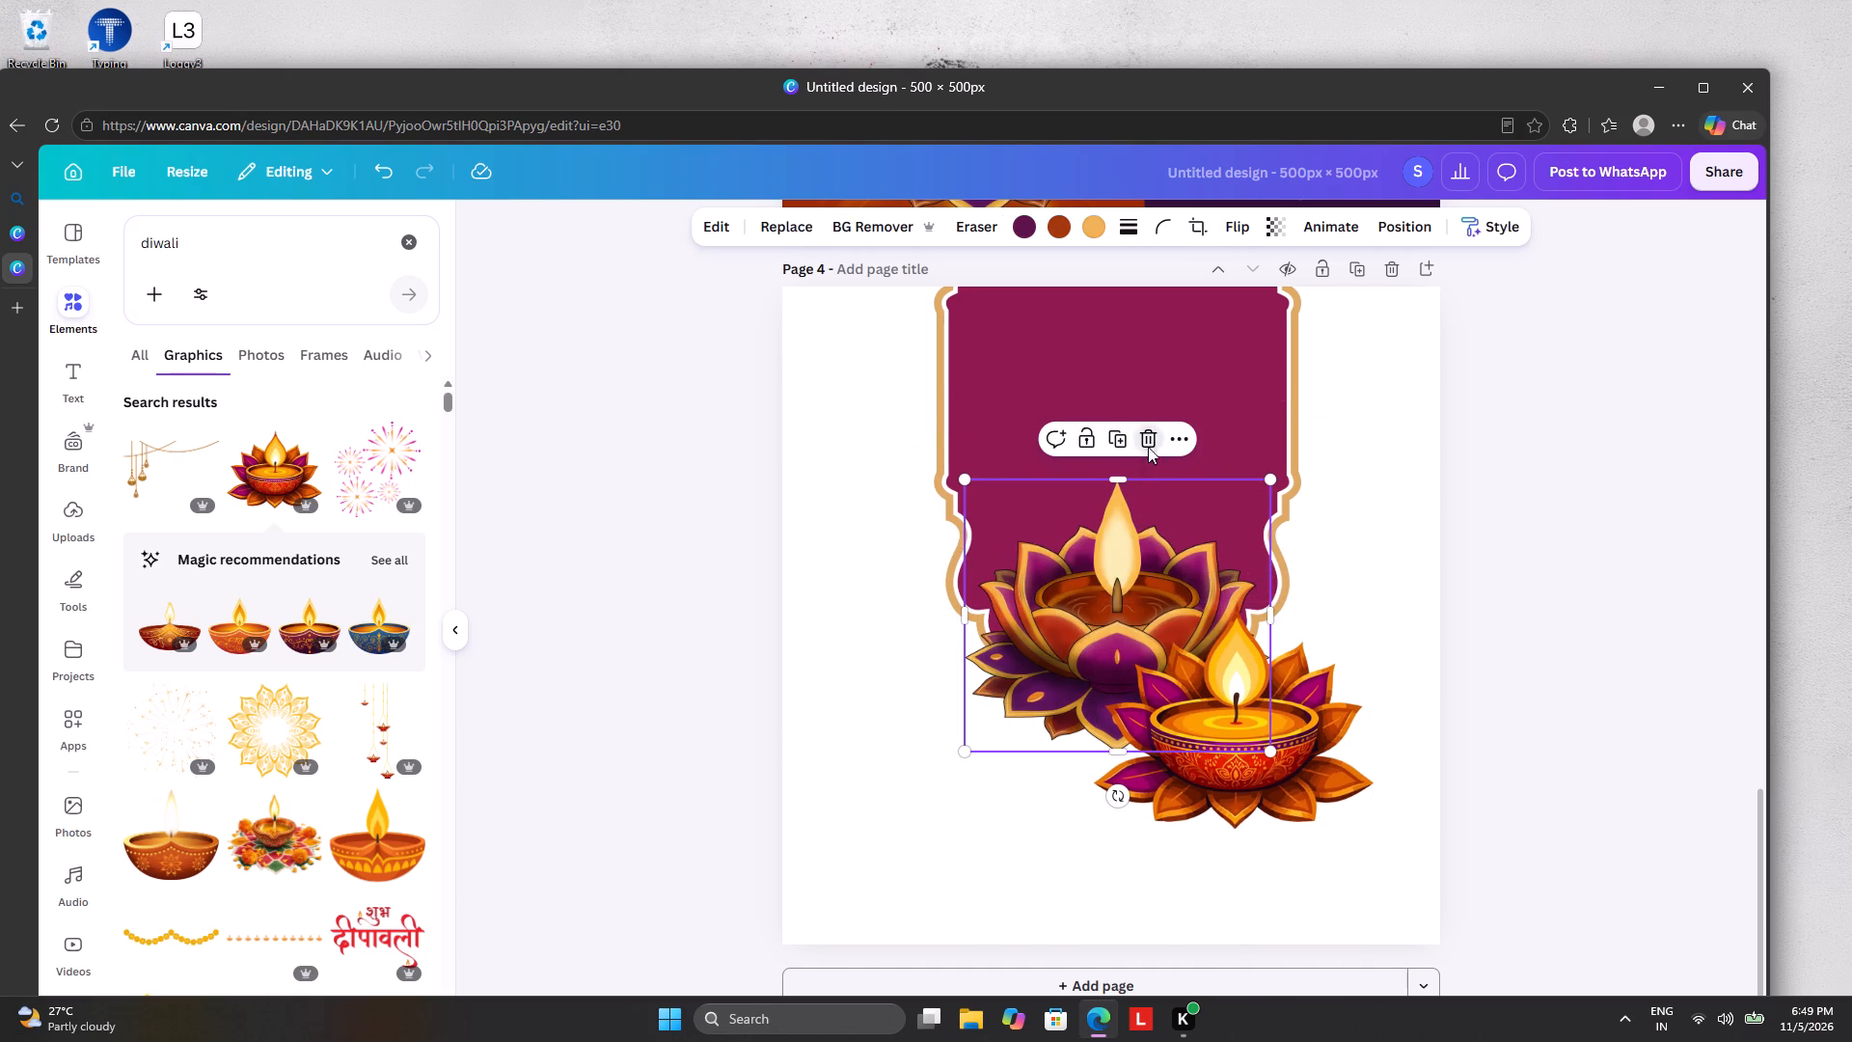
Enlarge the orange lotus diya to about half of page 4's width and centre it over the maroon frame's lower end.
left_click_drag(1288, 776, 1191, 672)
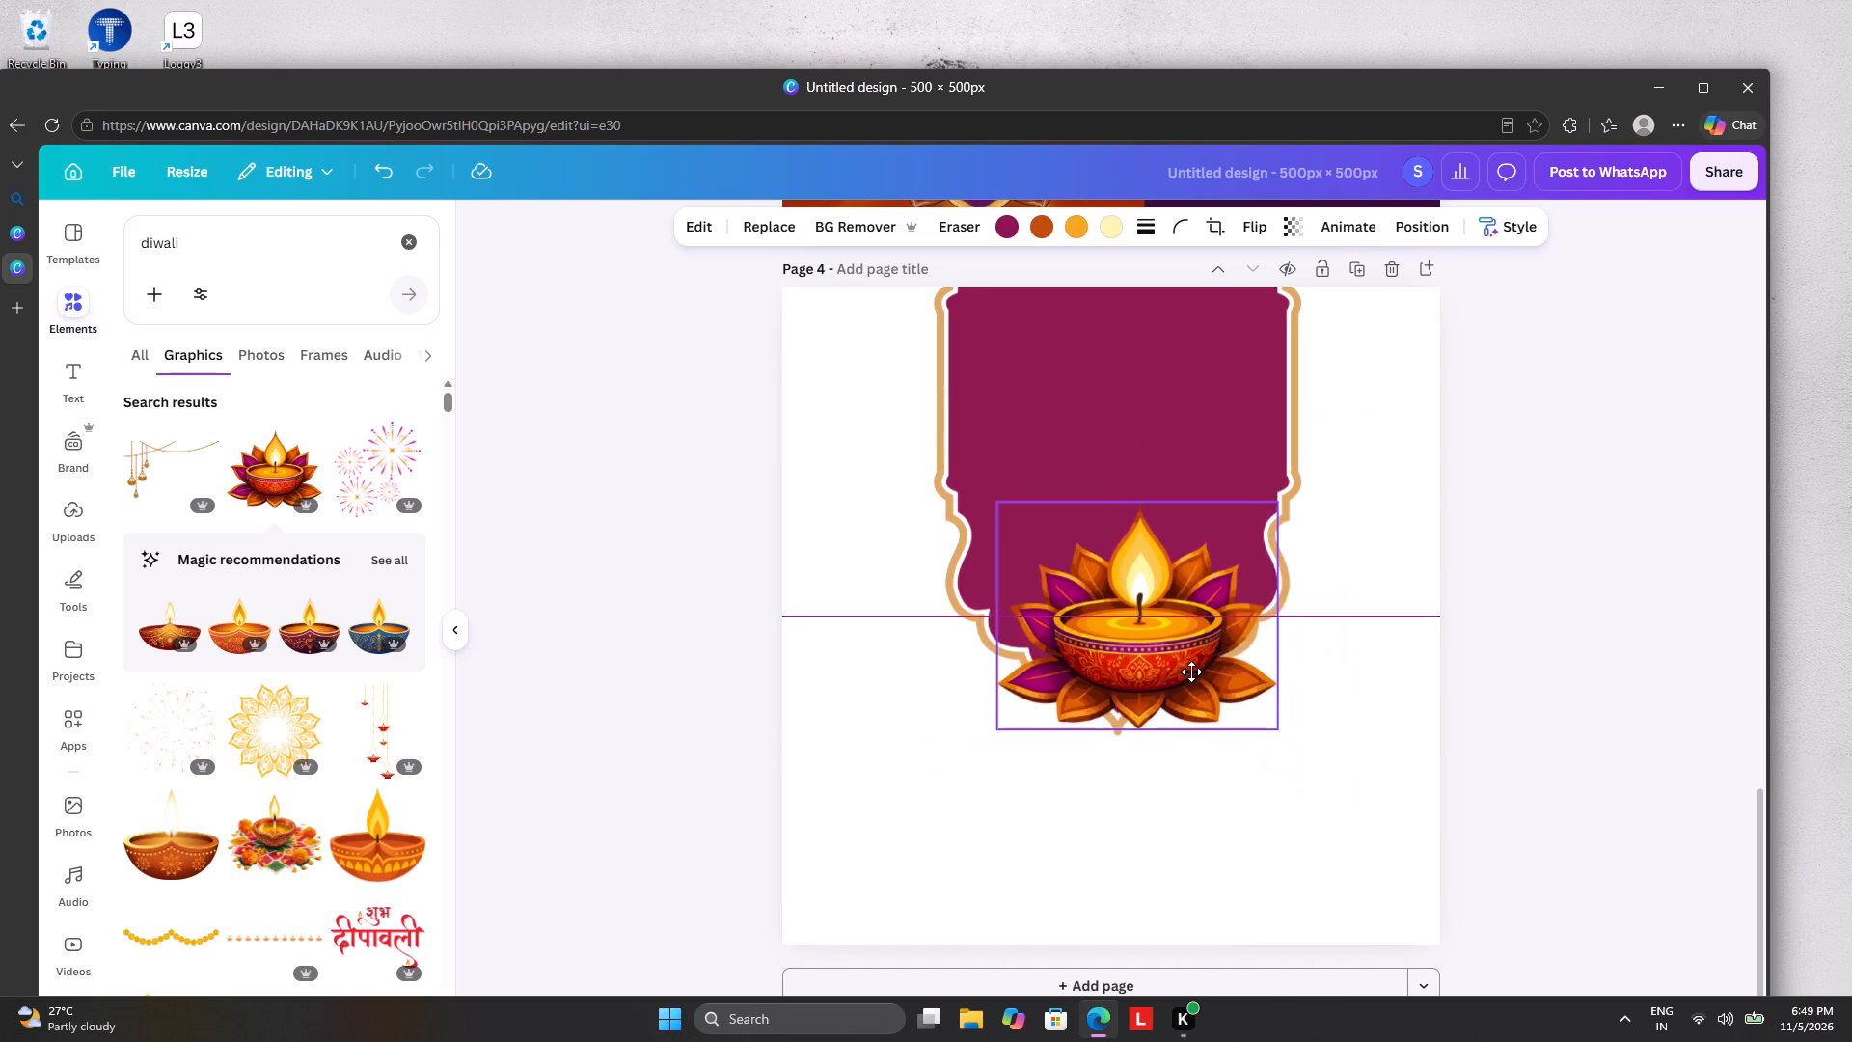
left_click_drag(1191, 672, 1156, 666)
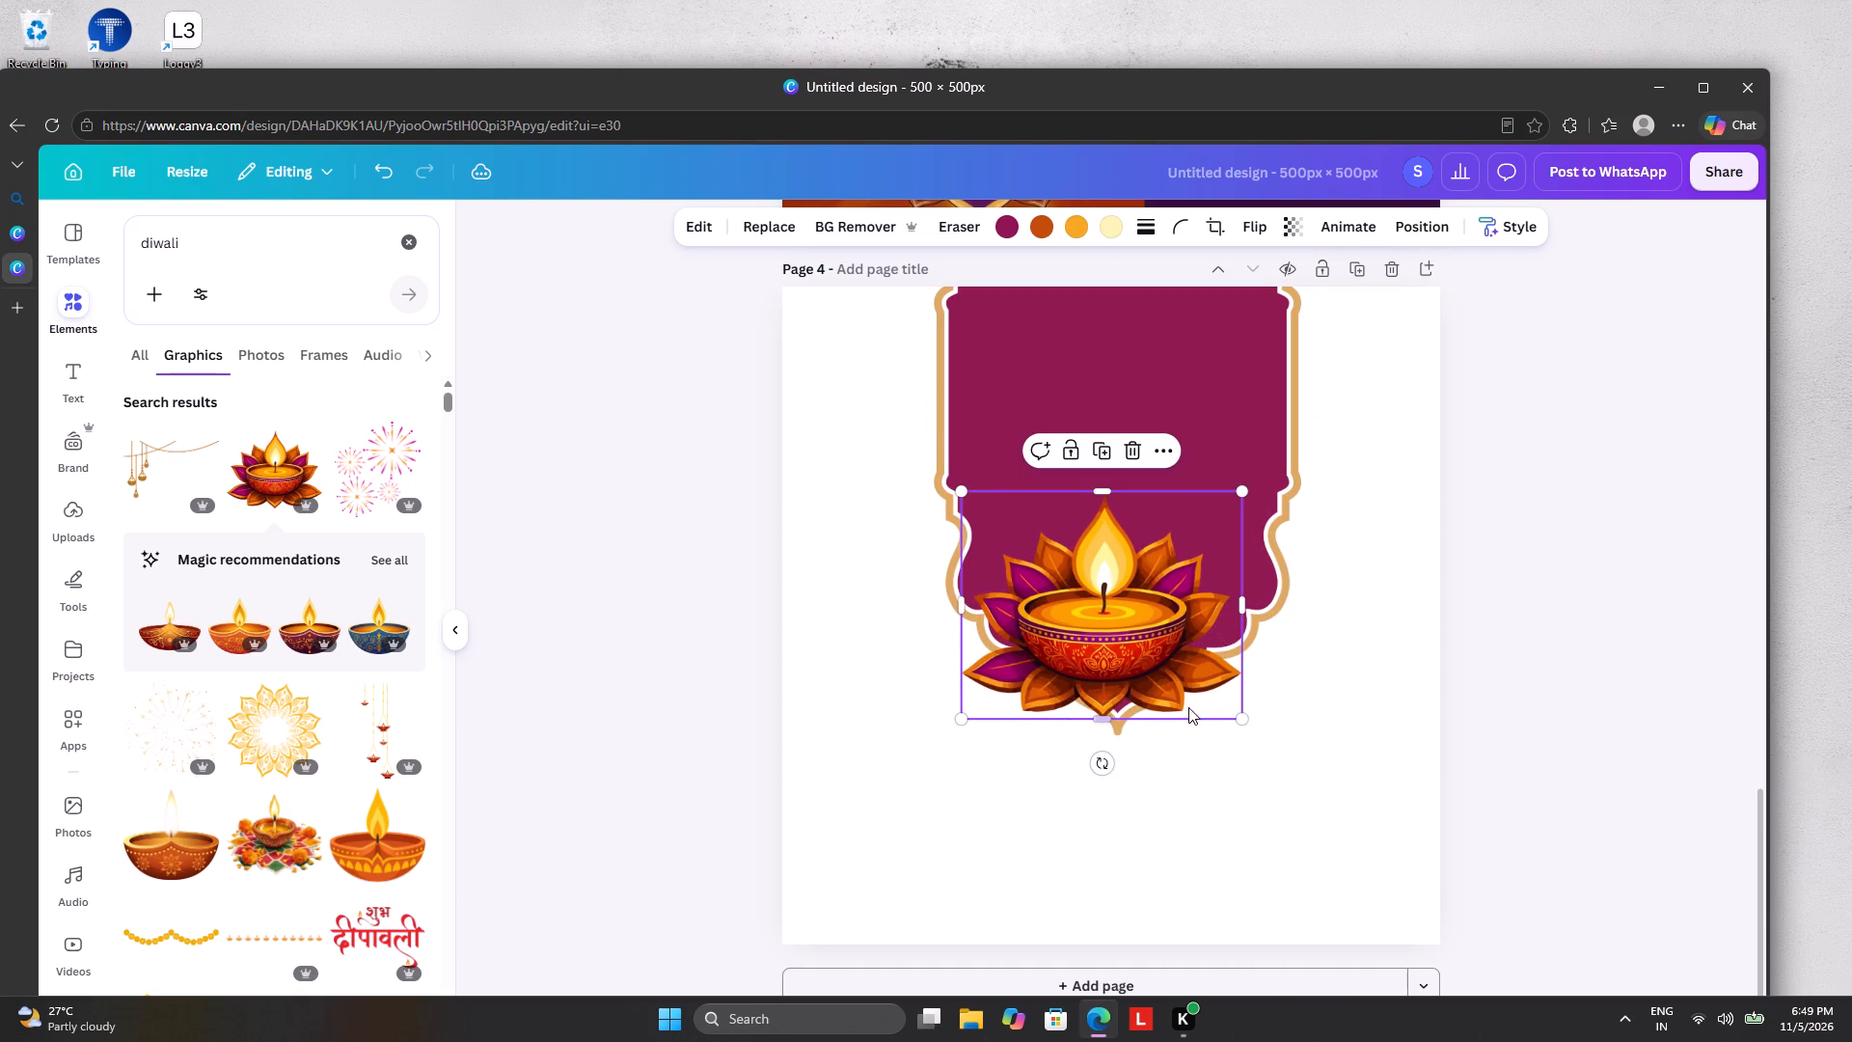
left_click_drag(1242, 720, 1298, 766)
left_click_drag(1247, 727, 1283, 701)
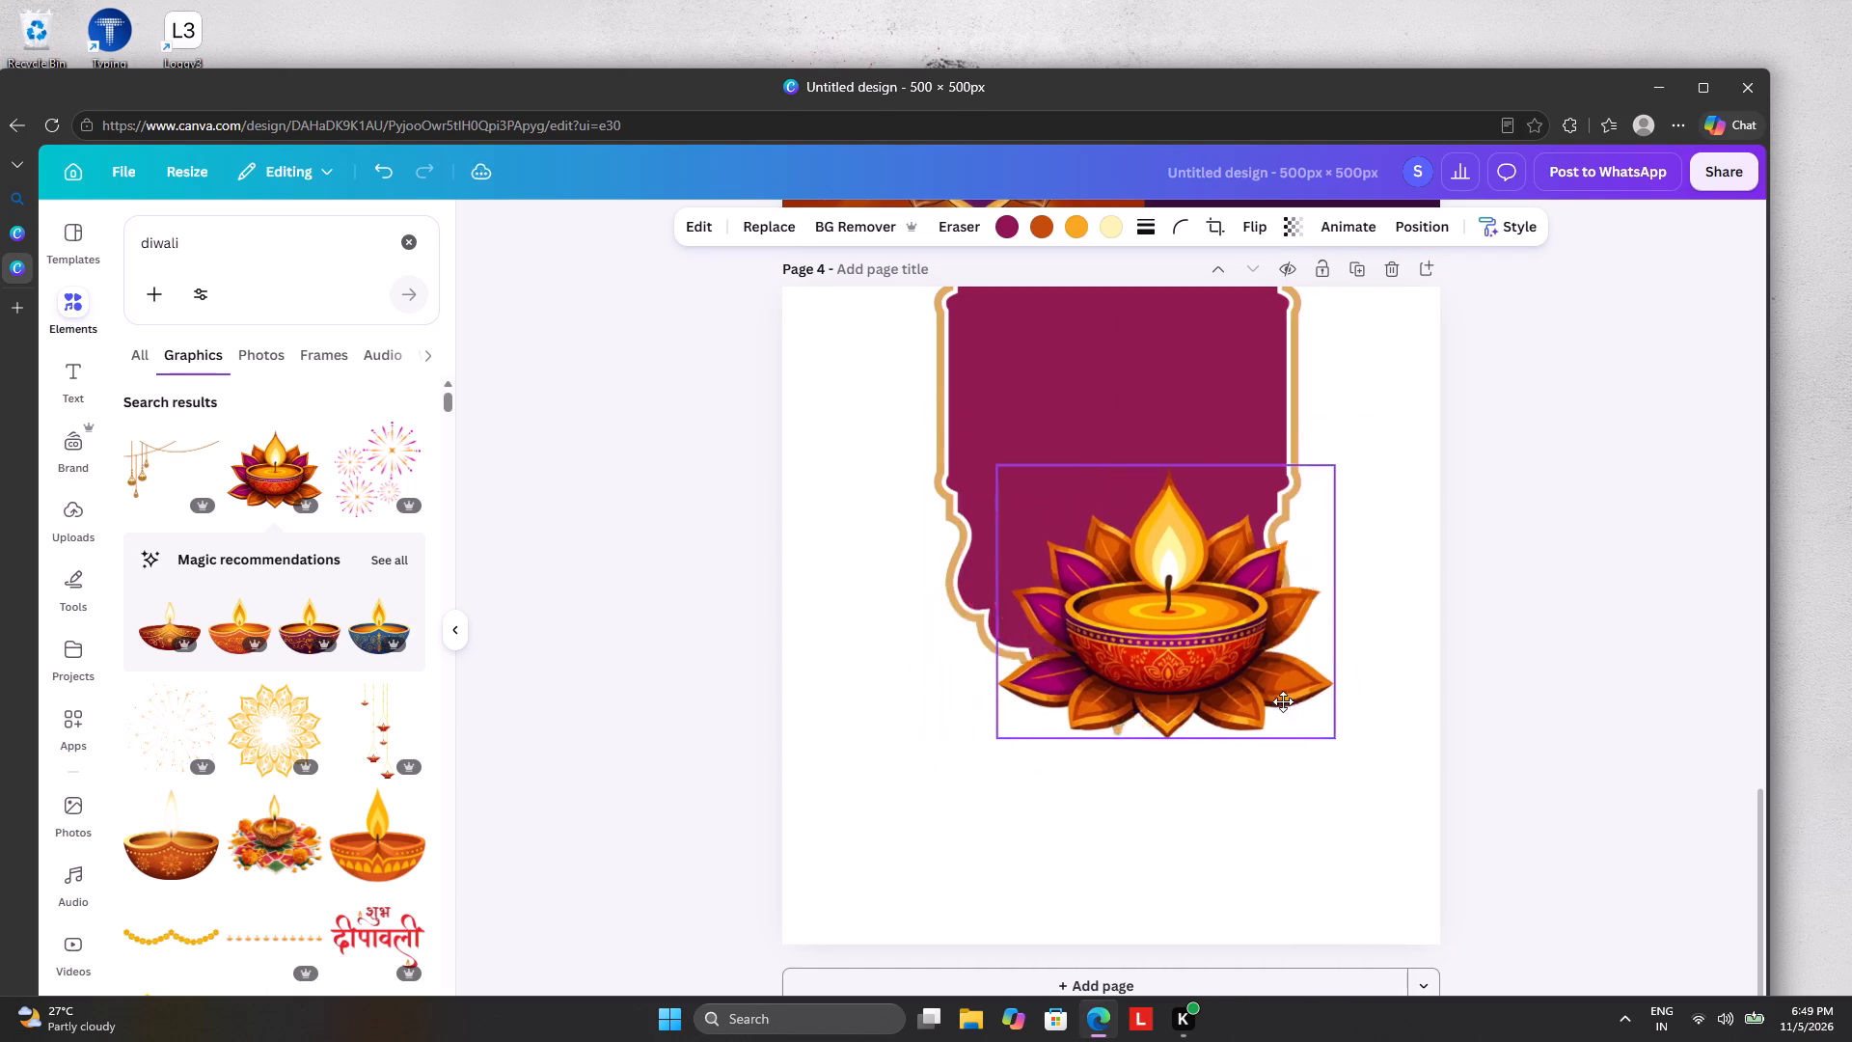
left_click_drag(1283, 701, 1234, 723)
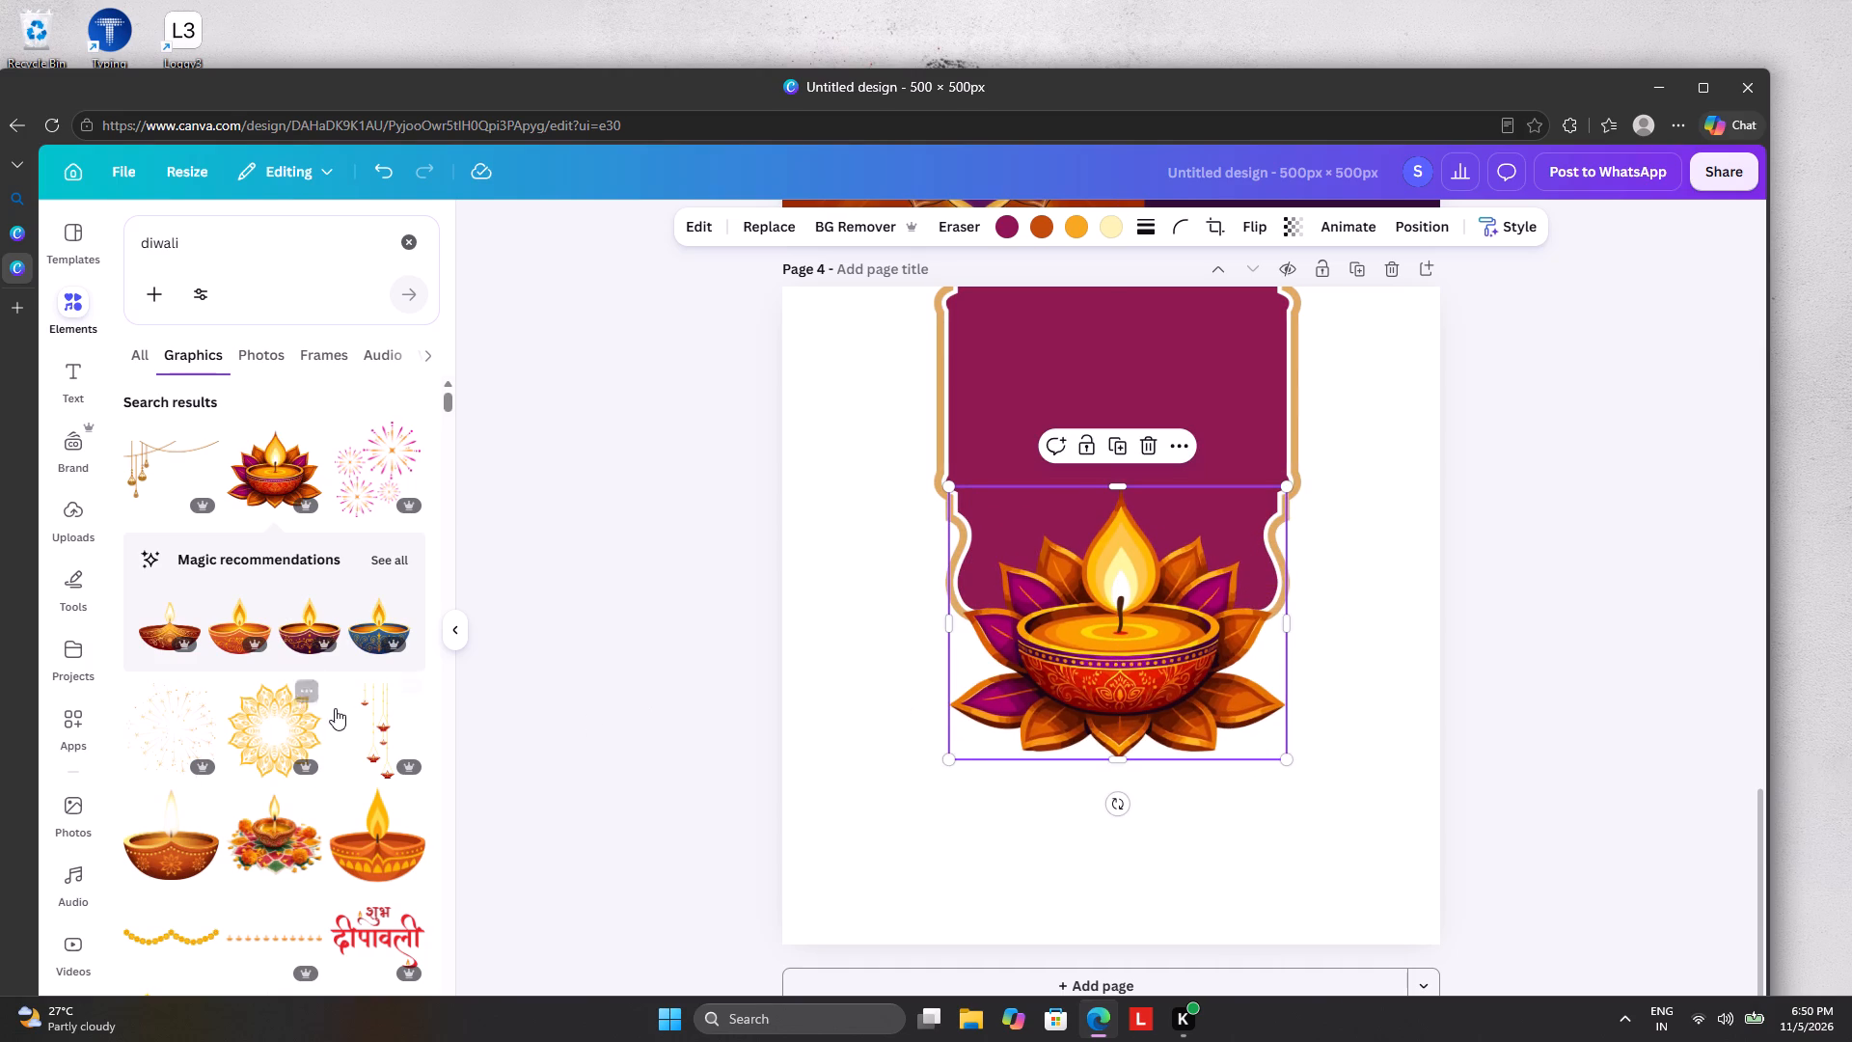
Add the hanging red diyas graphic to page 4's top-left corner and place a duplicate in its top-right corner.
left_click(370, 715)
left_click_drag(1125, 615, 854, 415)
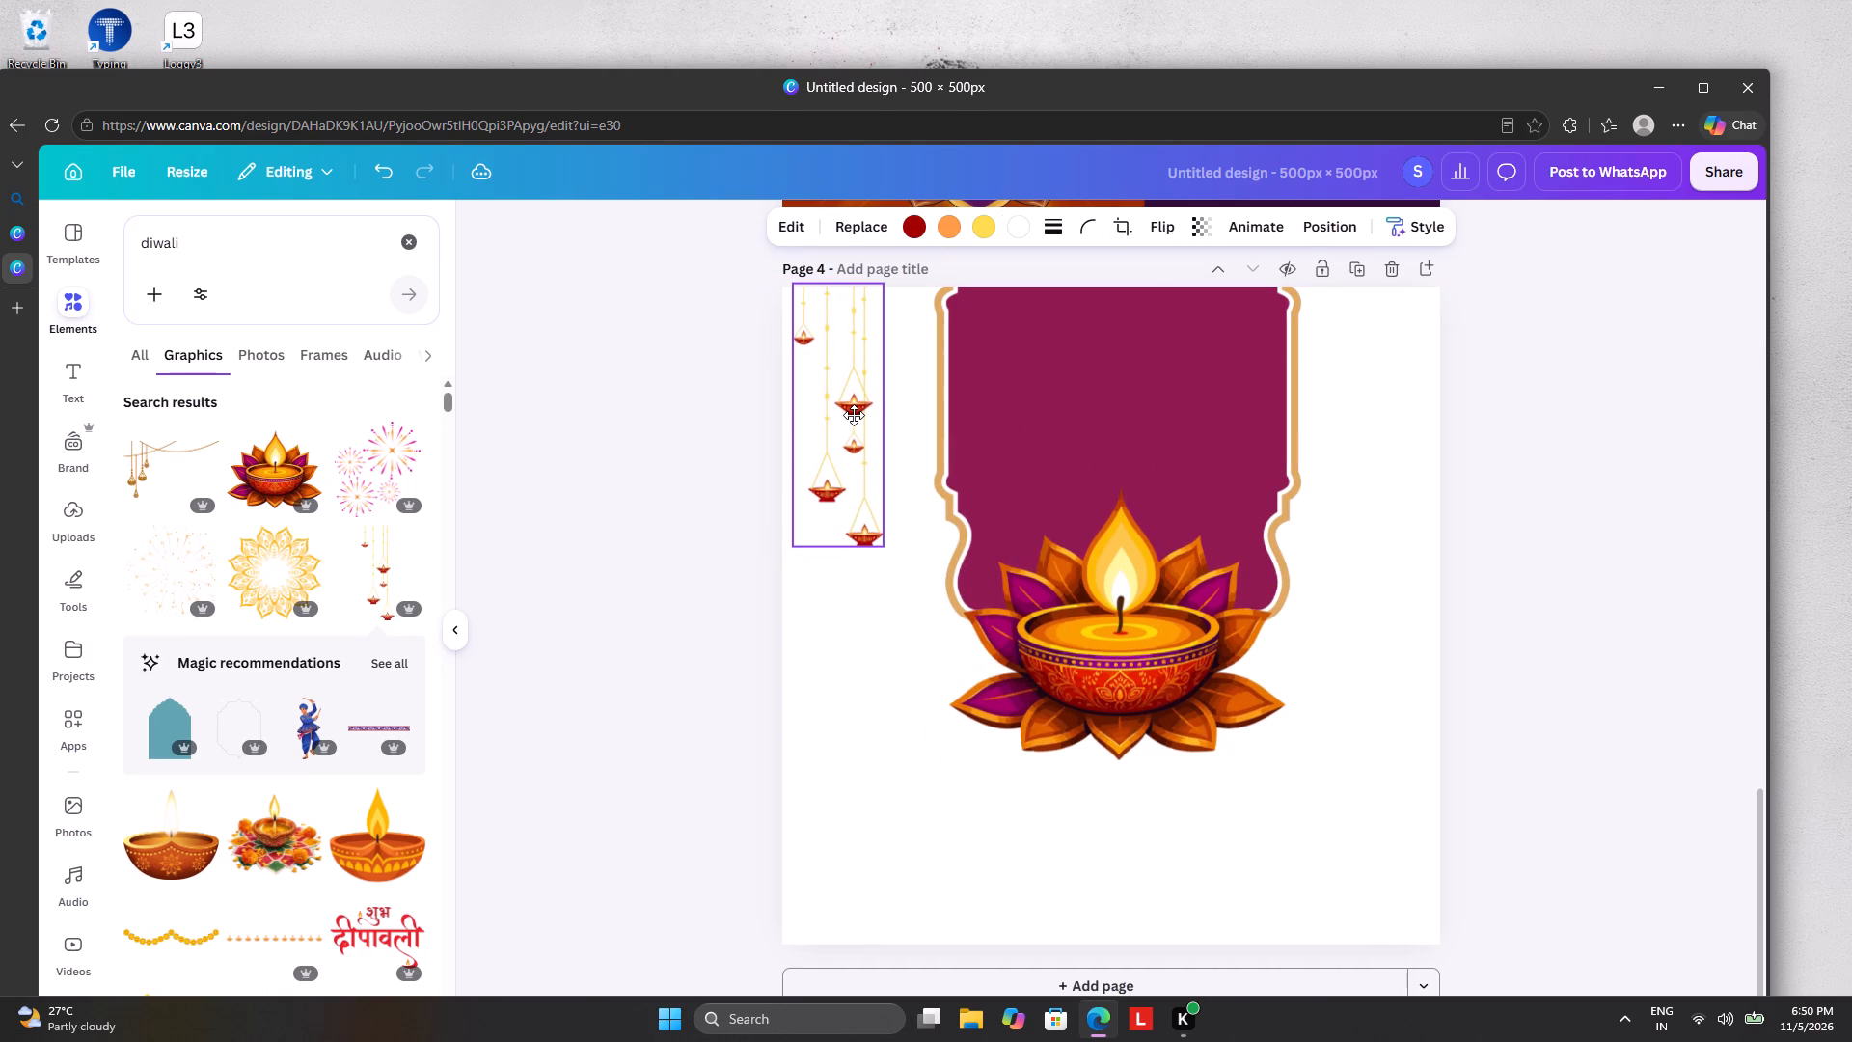
left_click_drag(854, 415, 848, 415)
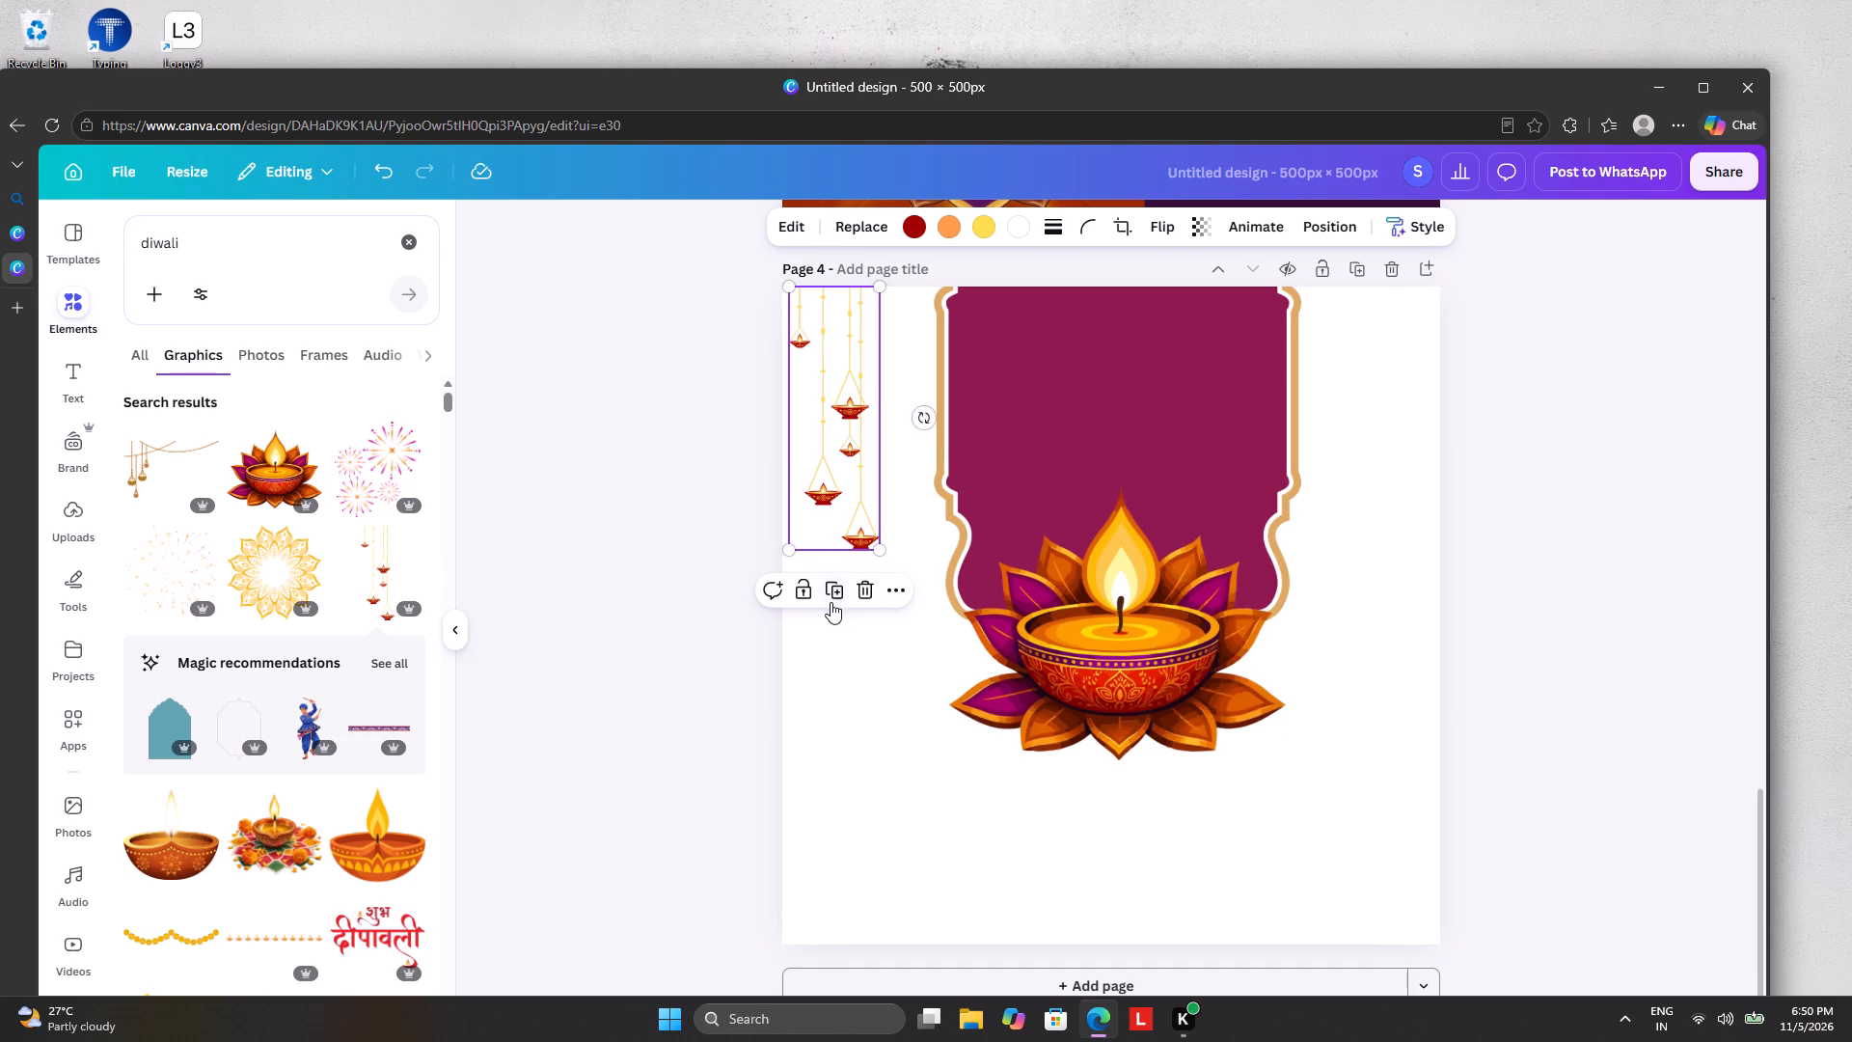
left_click(831, 600)
left_click_drag(833, 510, 1354, 495)
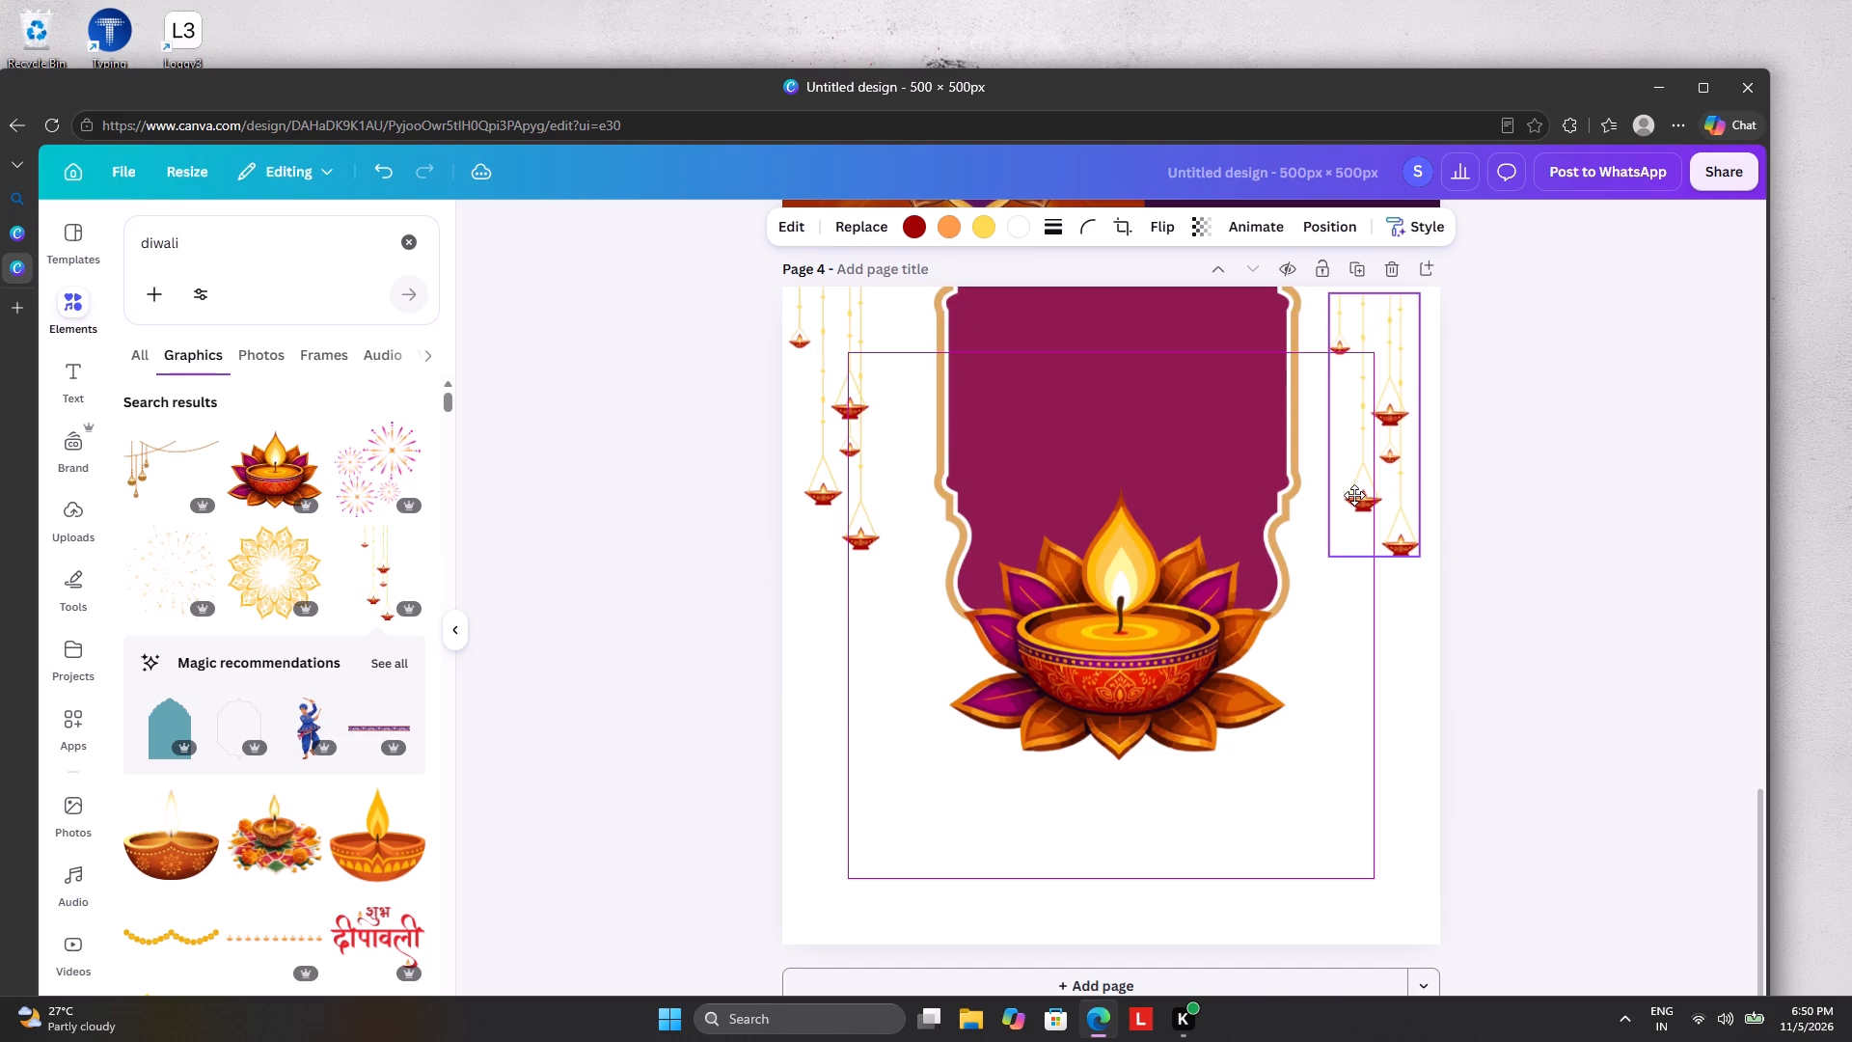
left_click_drag(1354, 495, 1354, 494)
left_click(684, 695)
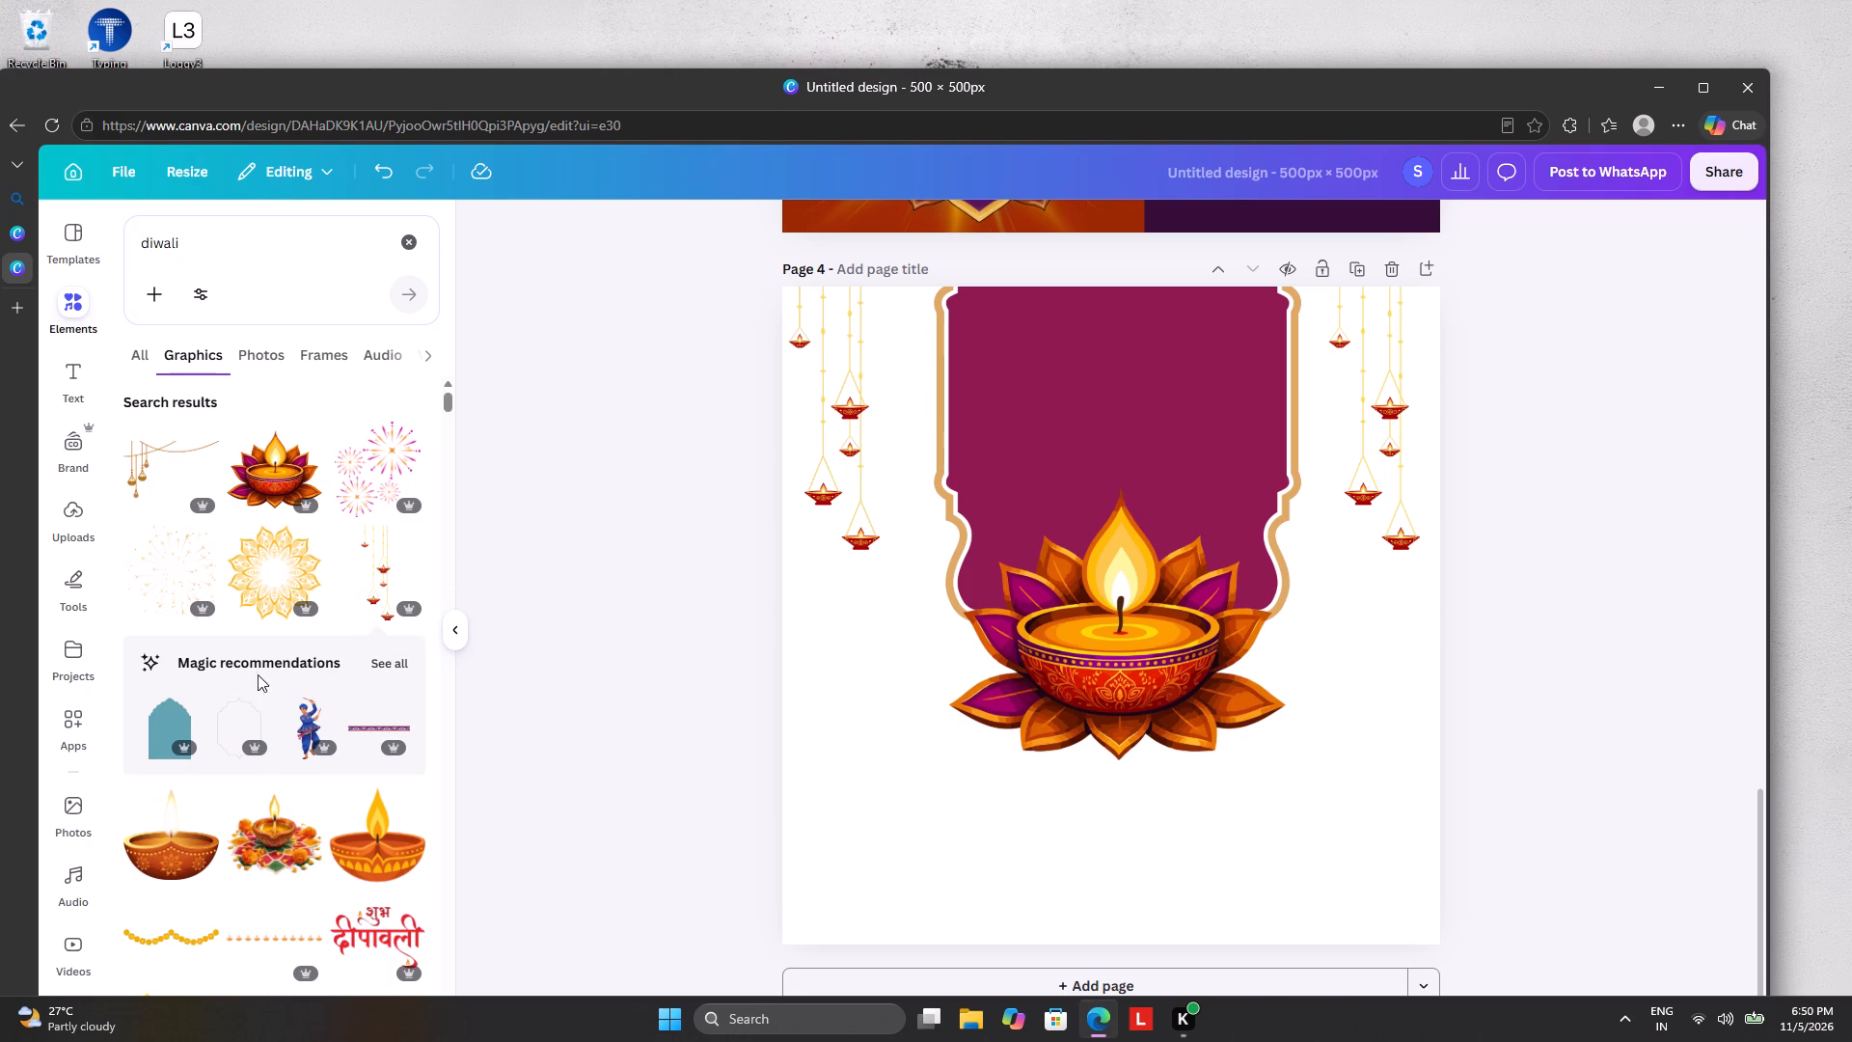
Add the red शुभ दीपावली lettering from the diwali graphics to page 4 and place it in the maroon frame above the diya.
scroll(239, 829, "up", 1)
scroll(239, 829, "down", 2)
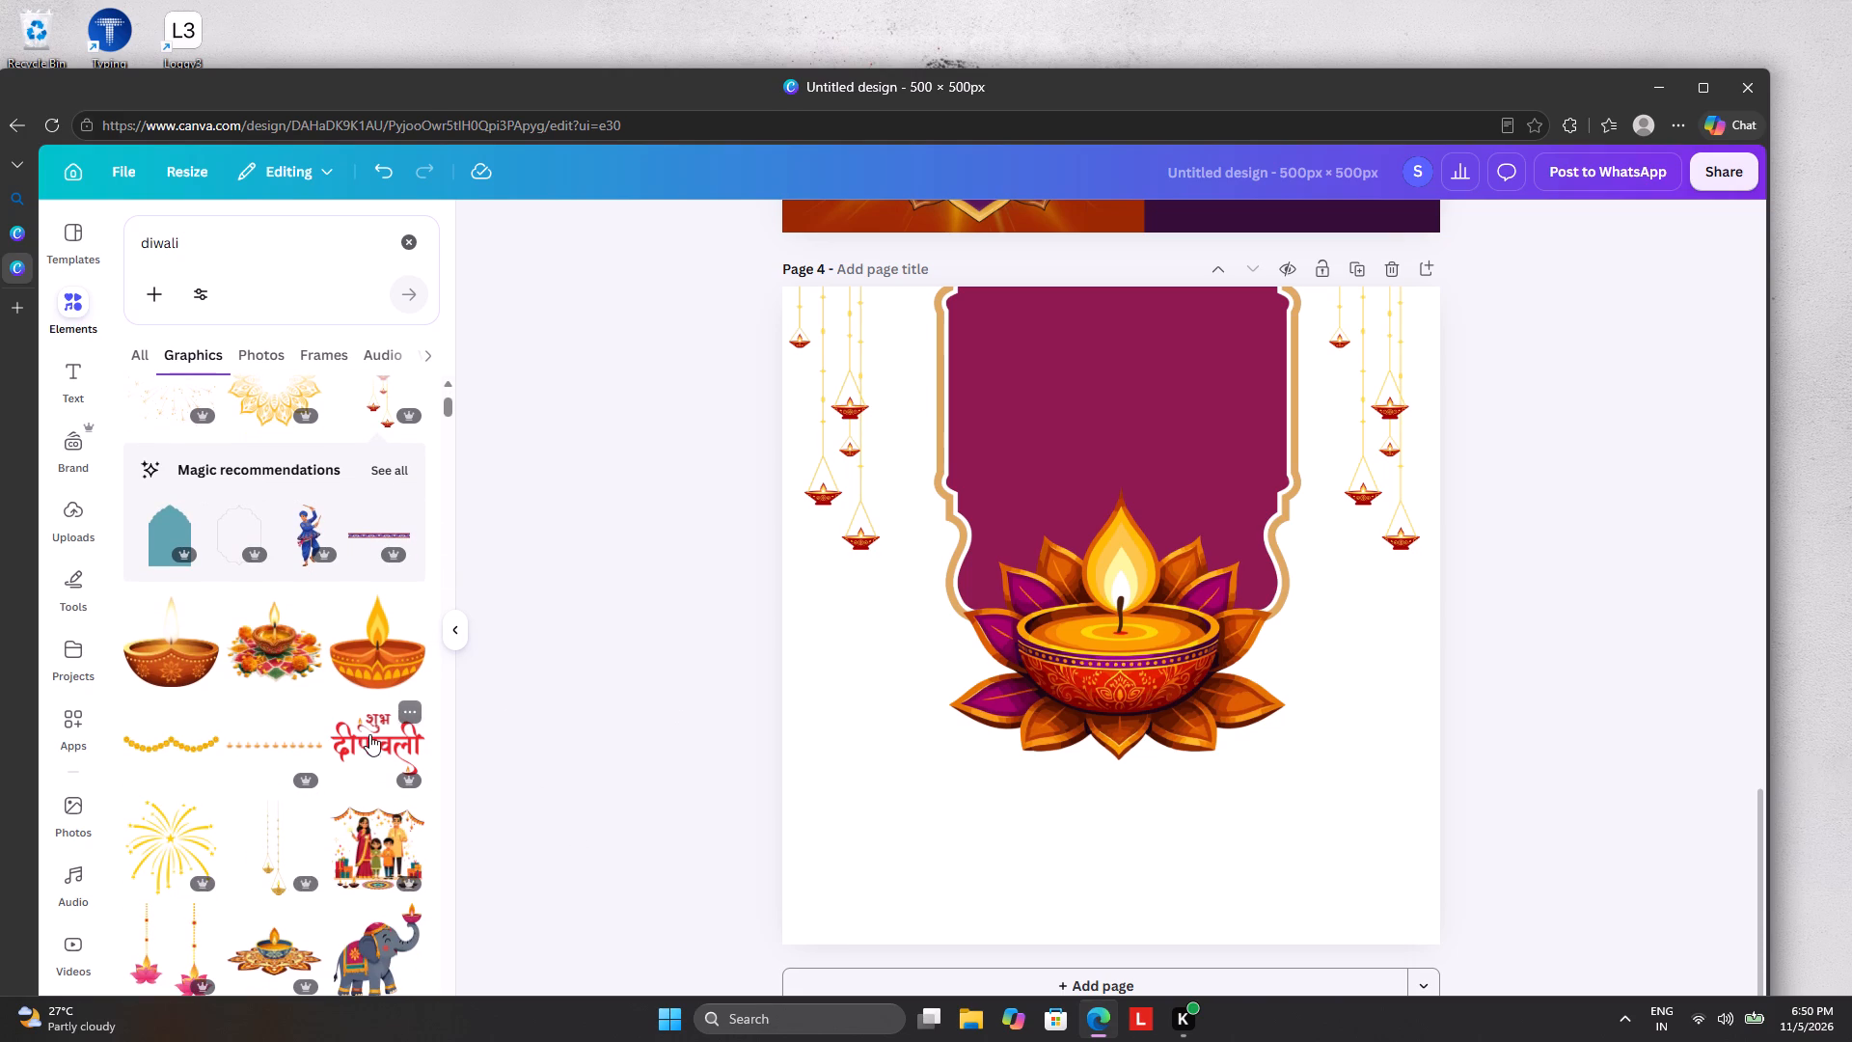
left_click(370, 734)
left_click(399, 754)
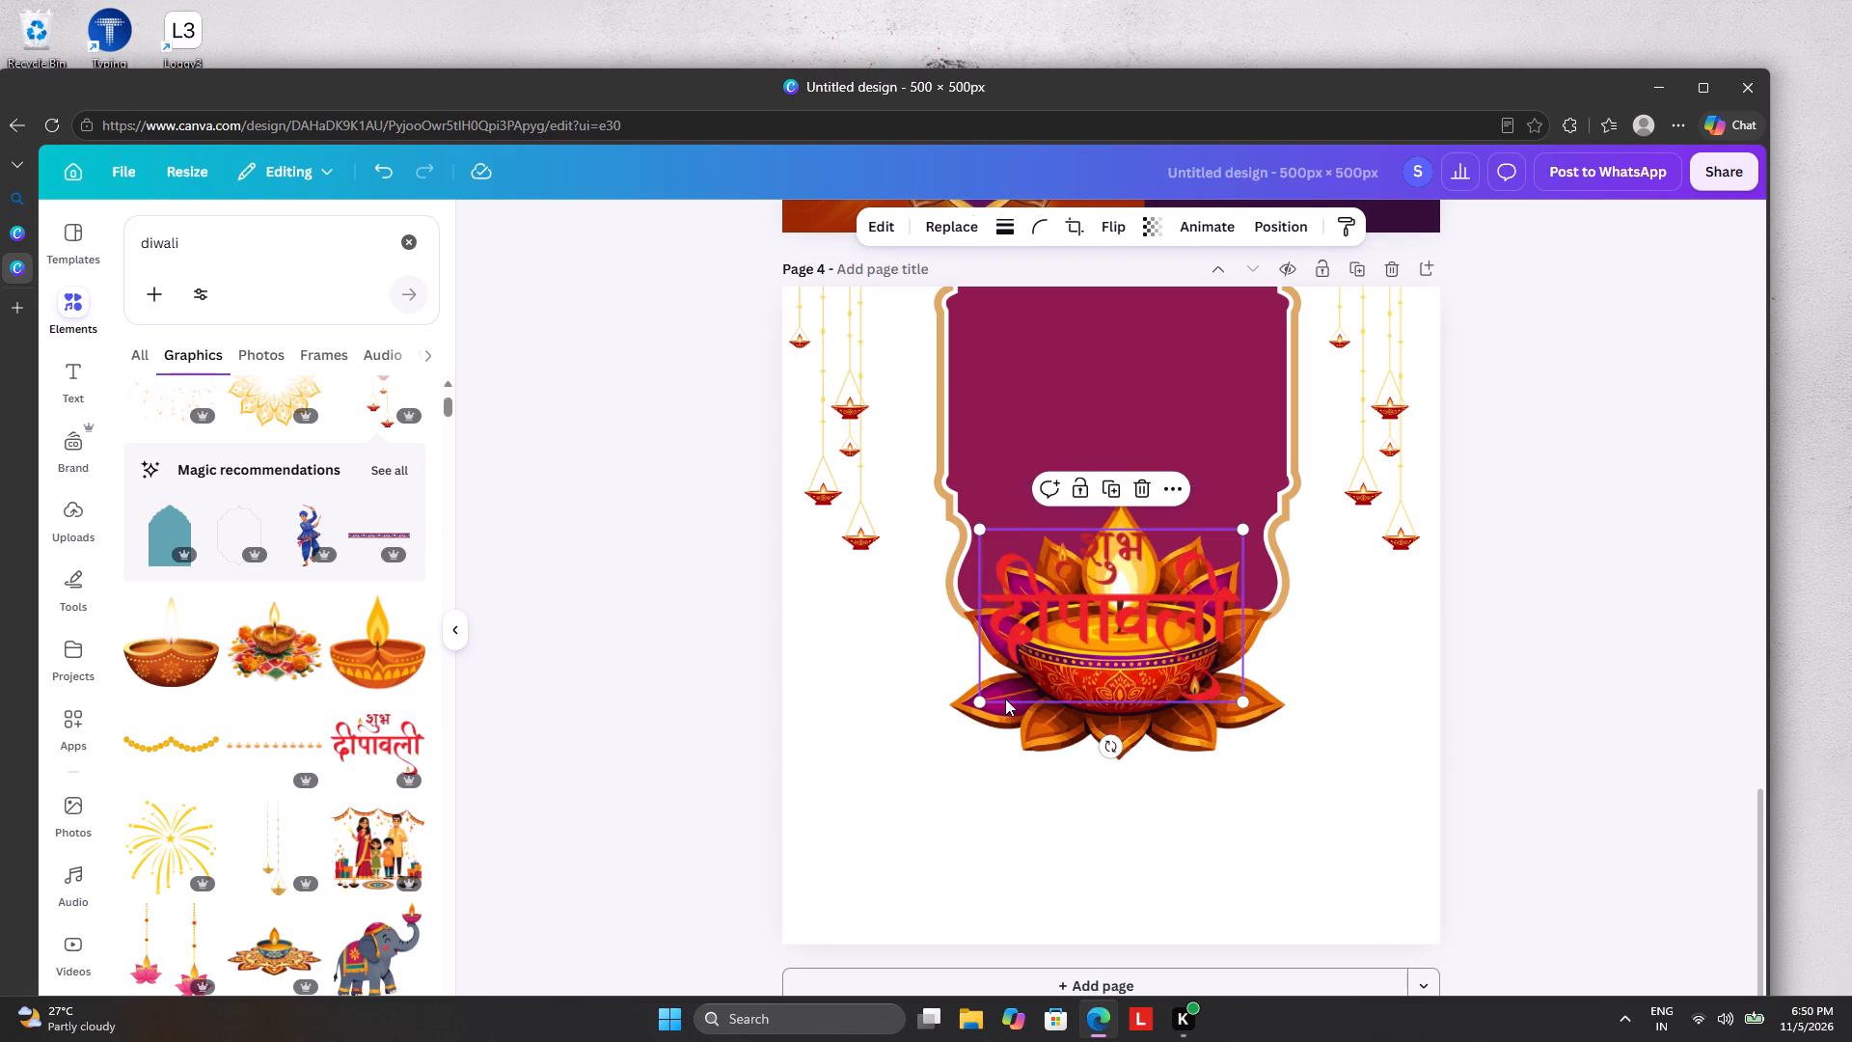
left_click_drag(1006, 698, 1021, 497)
Recolour both the dark red and the bright red of the शुभ दीपावली lettering to white.
left_click(915, 219)
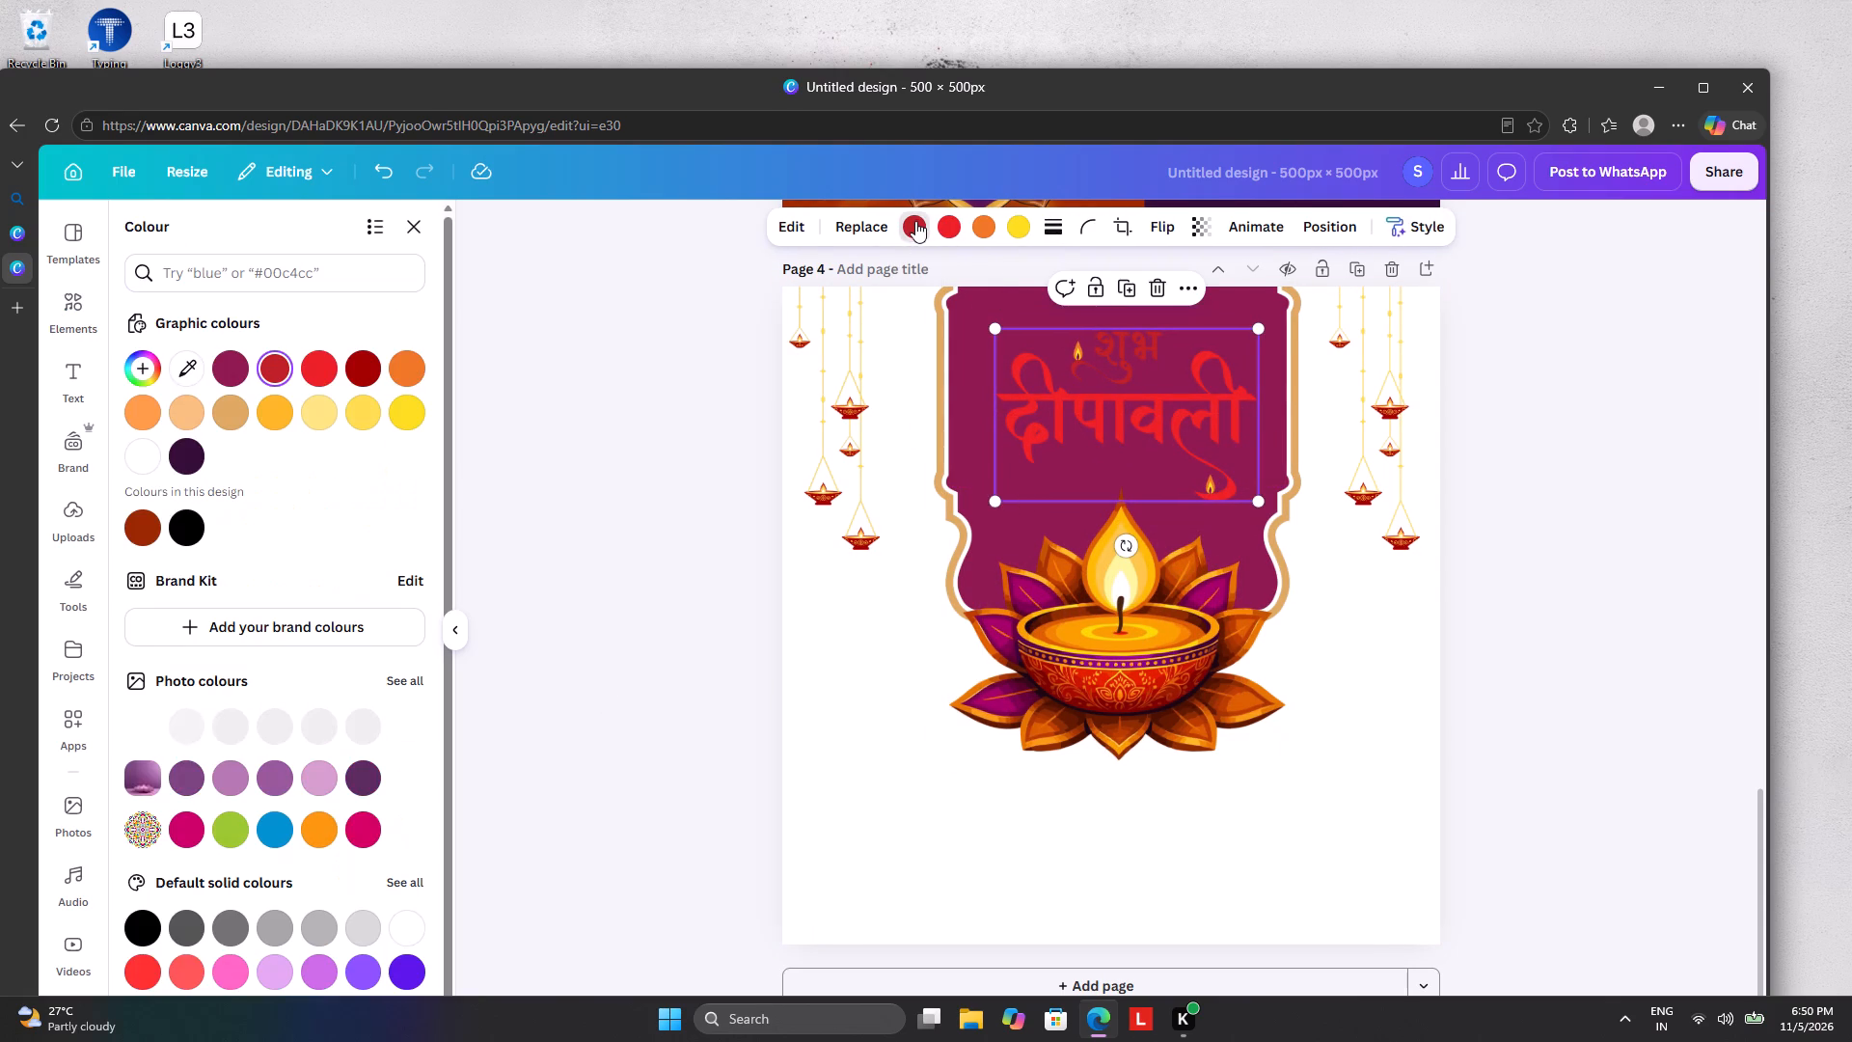
left_click(404, 934)
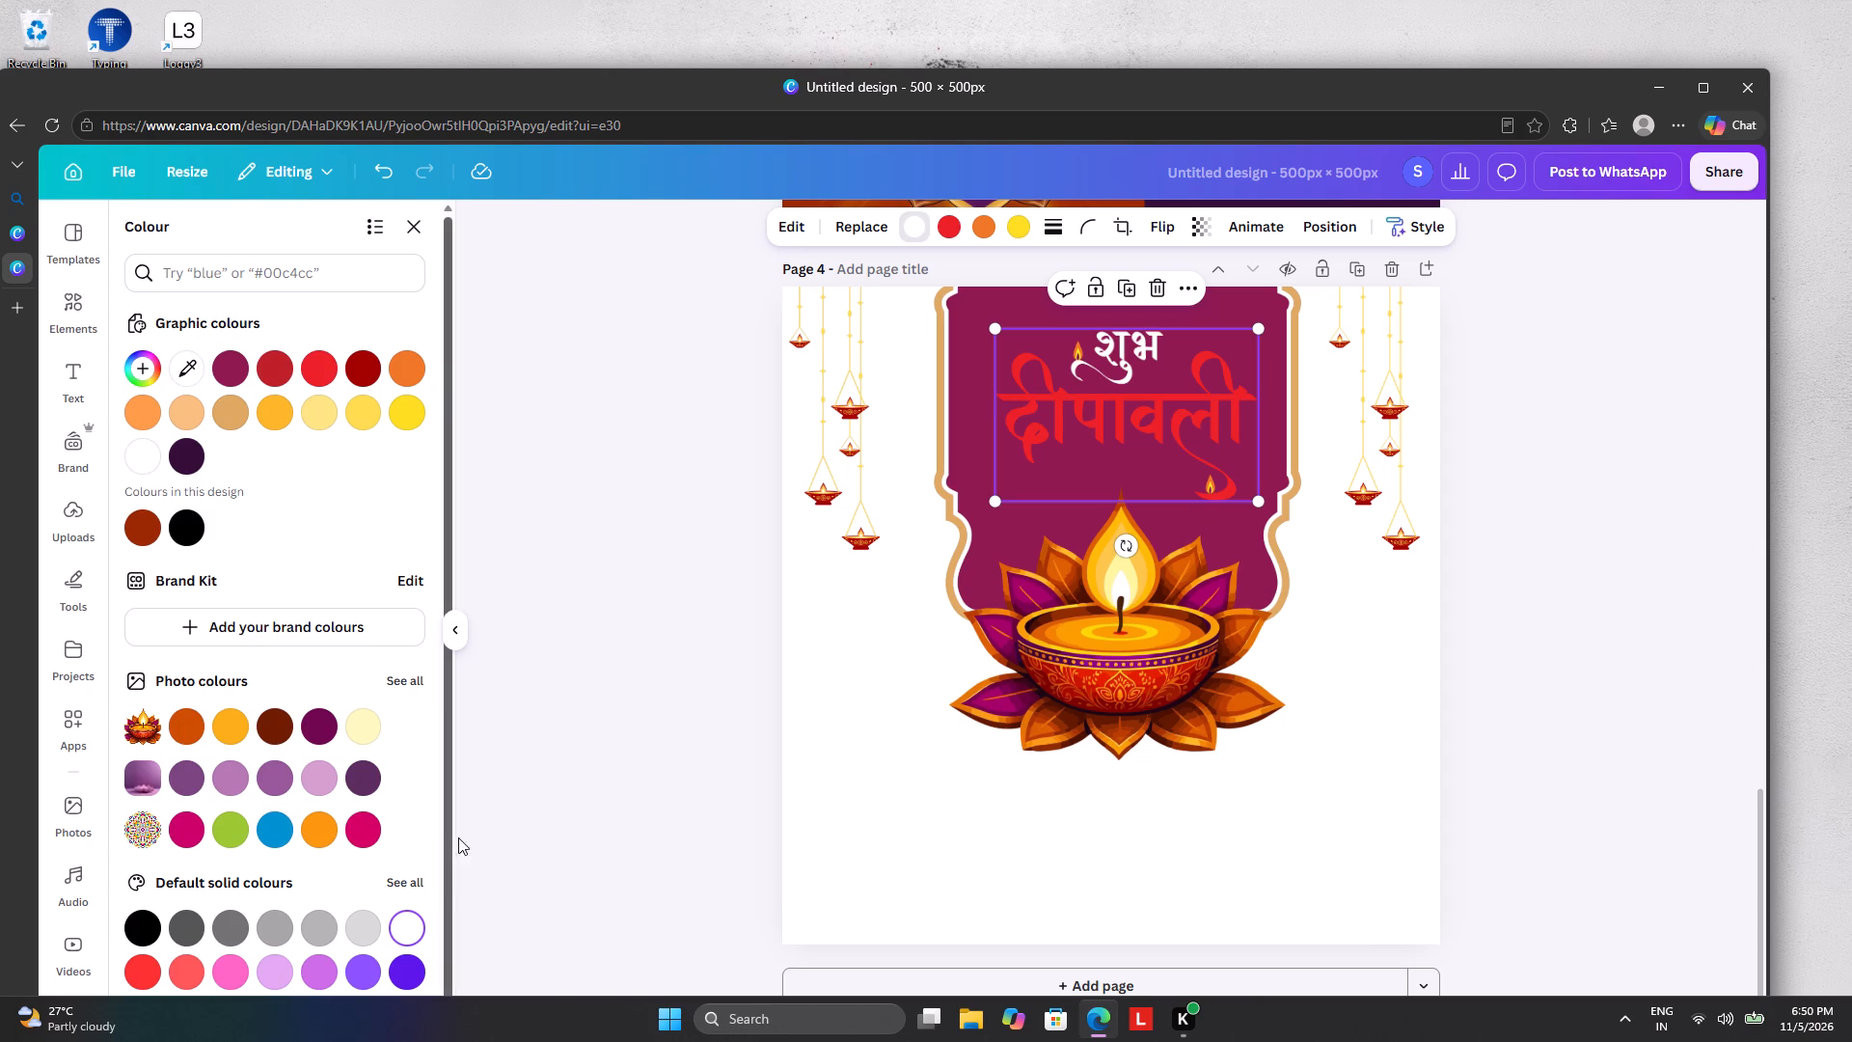
left_click(950, 226)
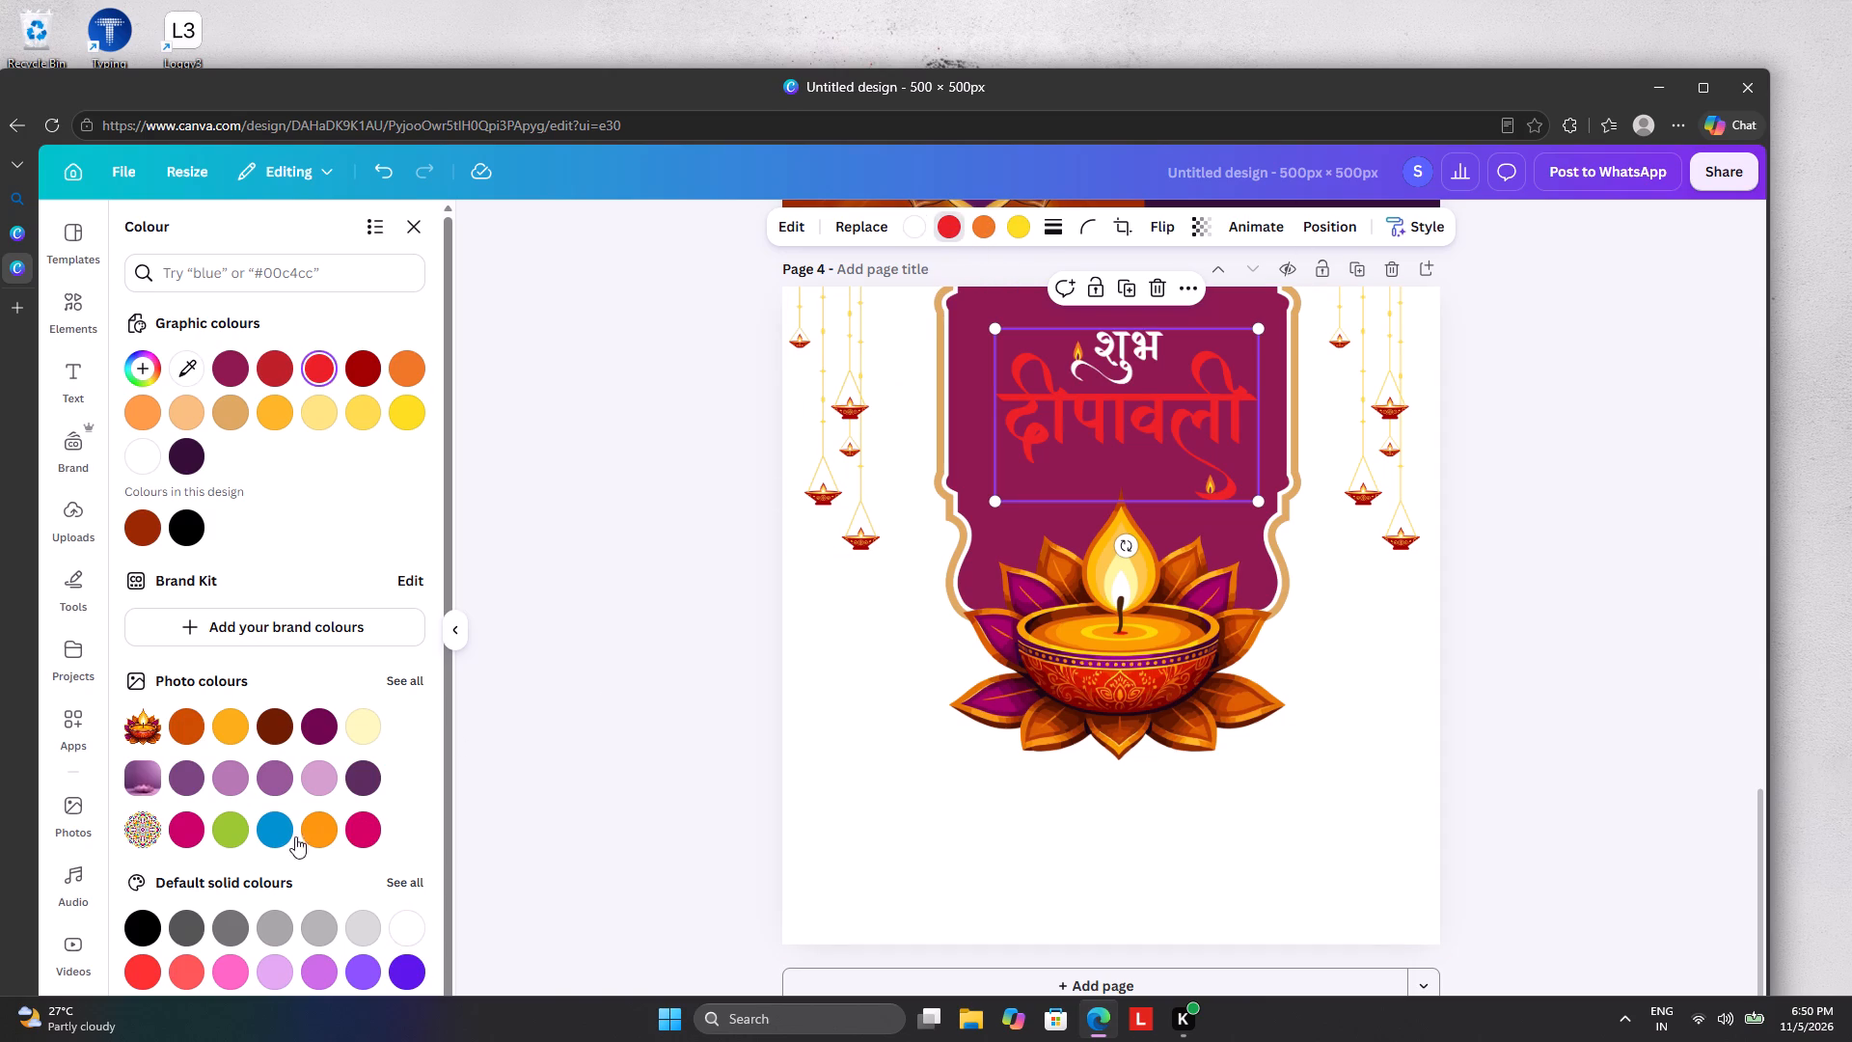
left_click(403, 923)
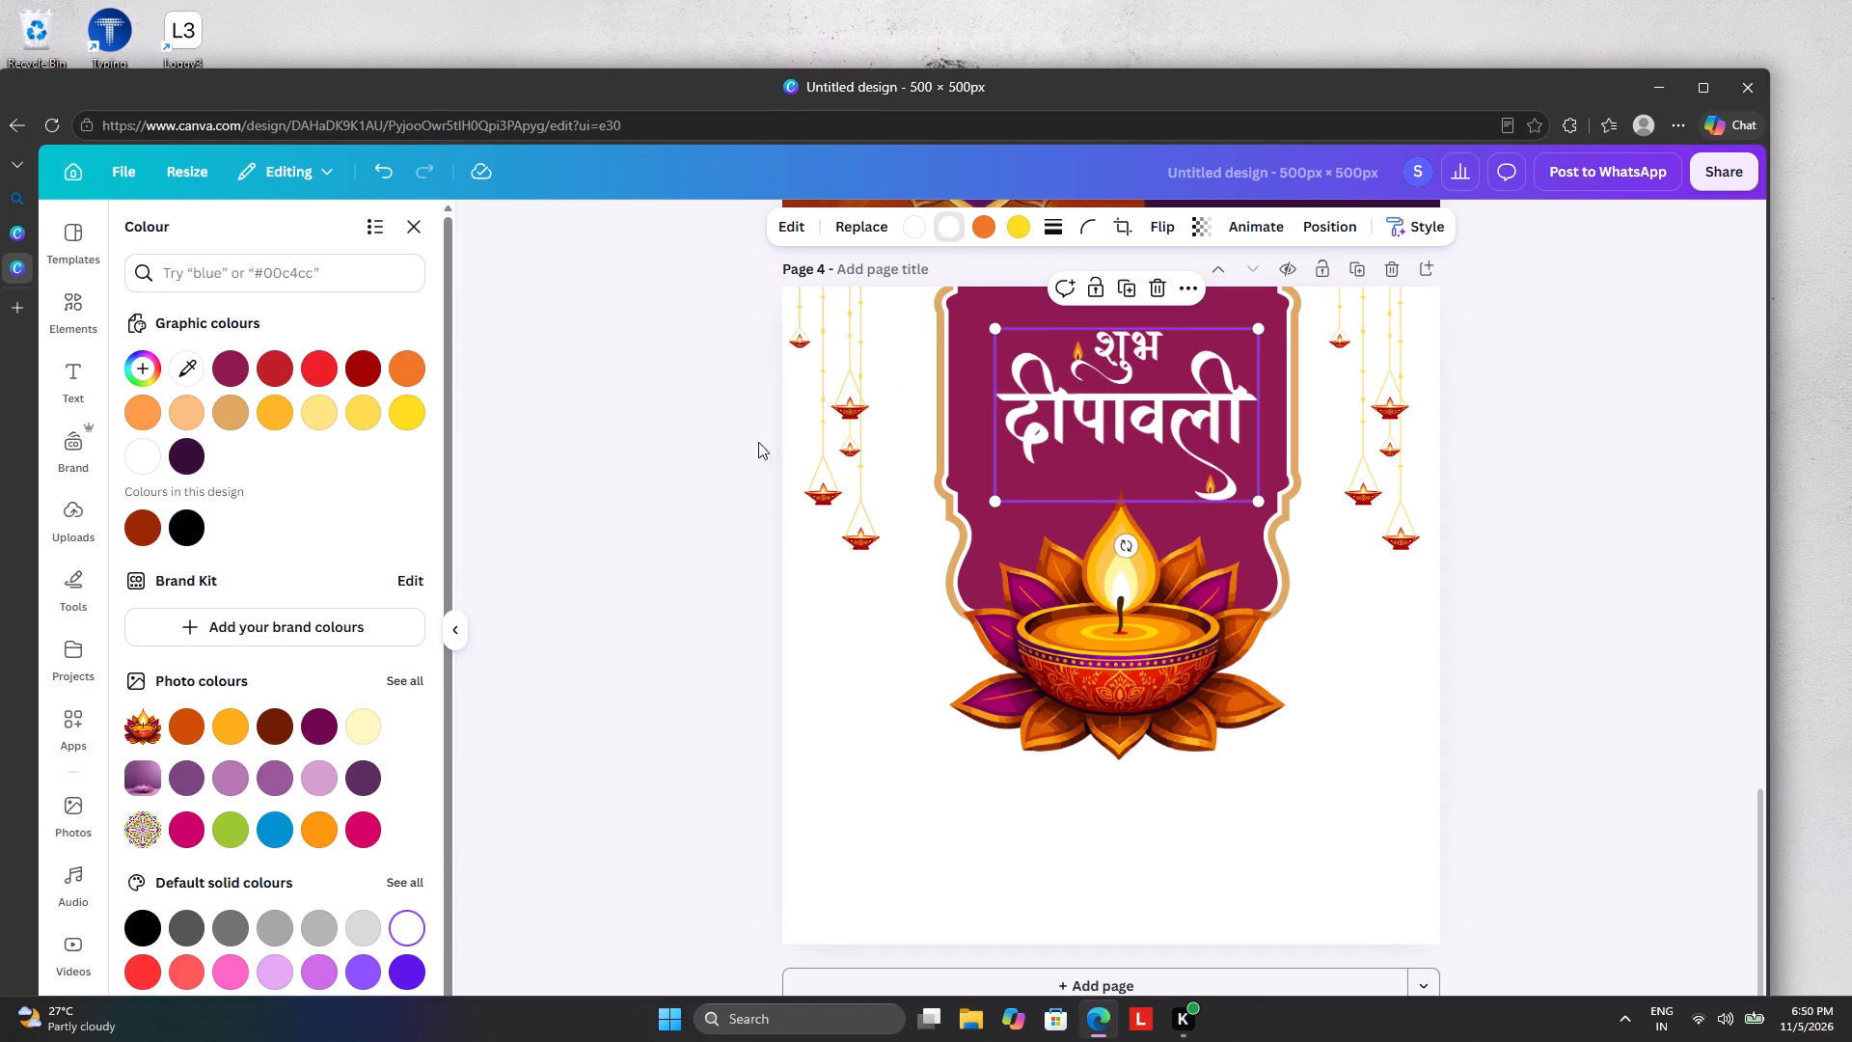
left_click(682, 468)
left_click(682, 468)
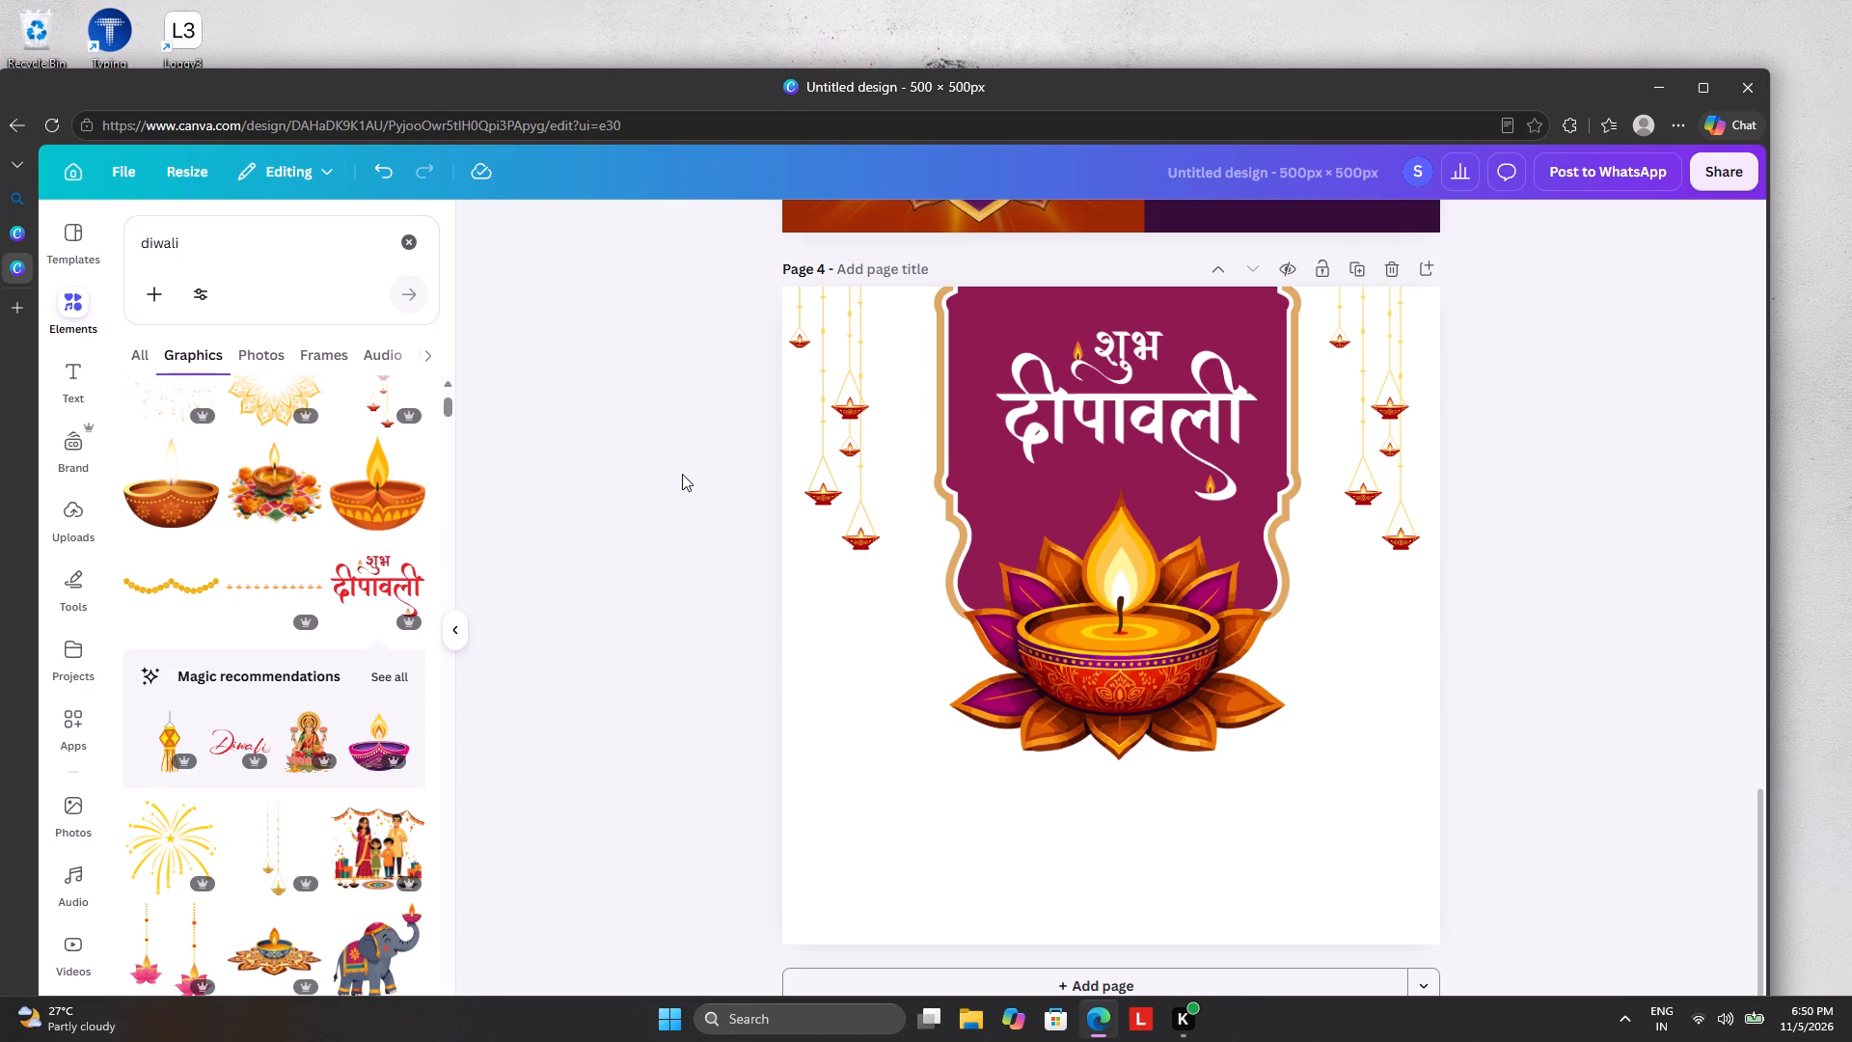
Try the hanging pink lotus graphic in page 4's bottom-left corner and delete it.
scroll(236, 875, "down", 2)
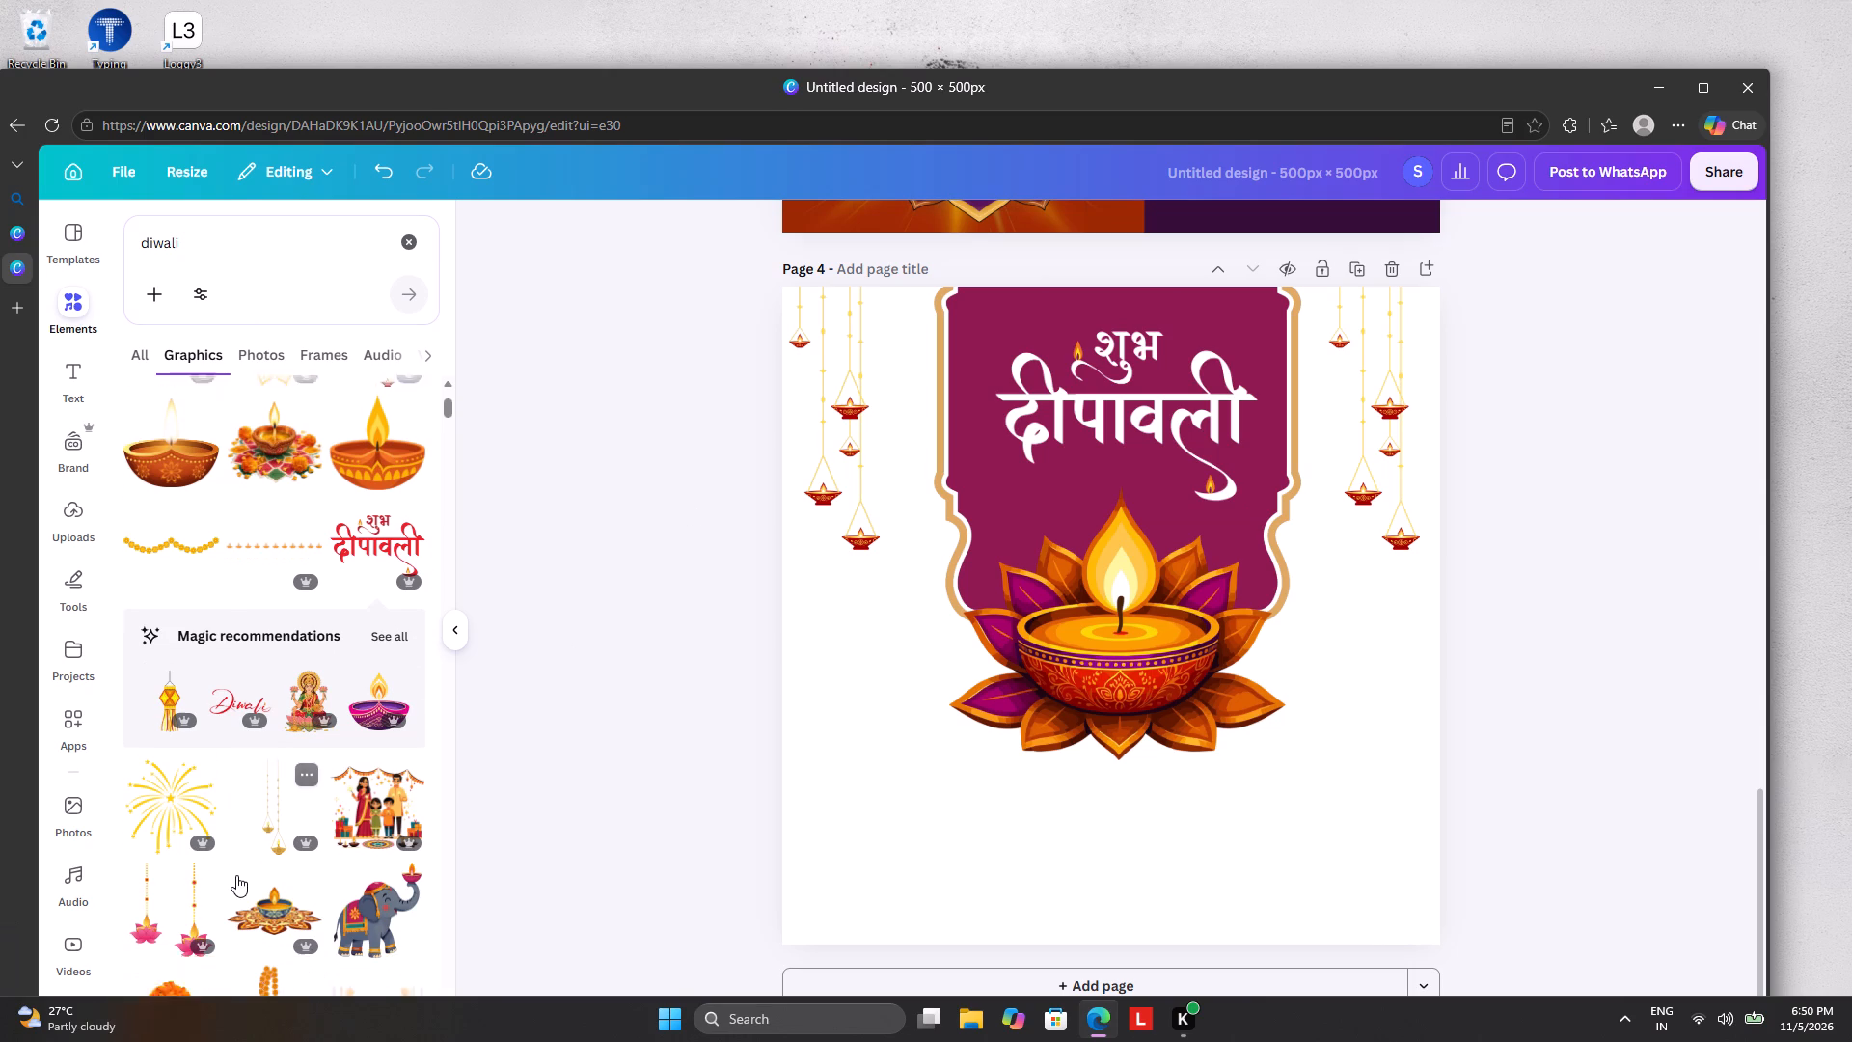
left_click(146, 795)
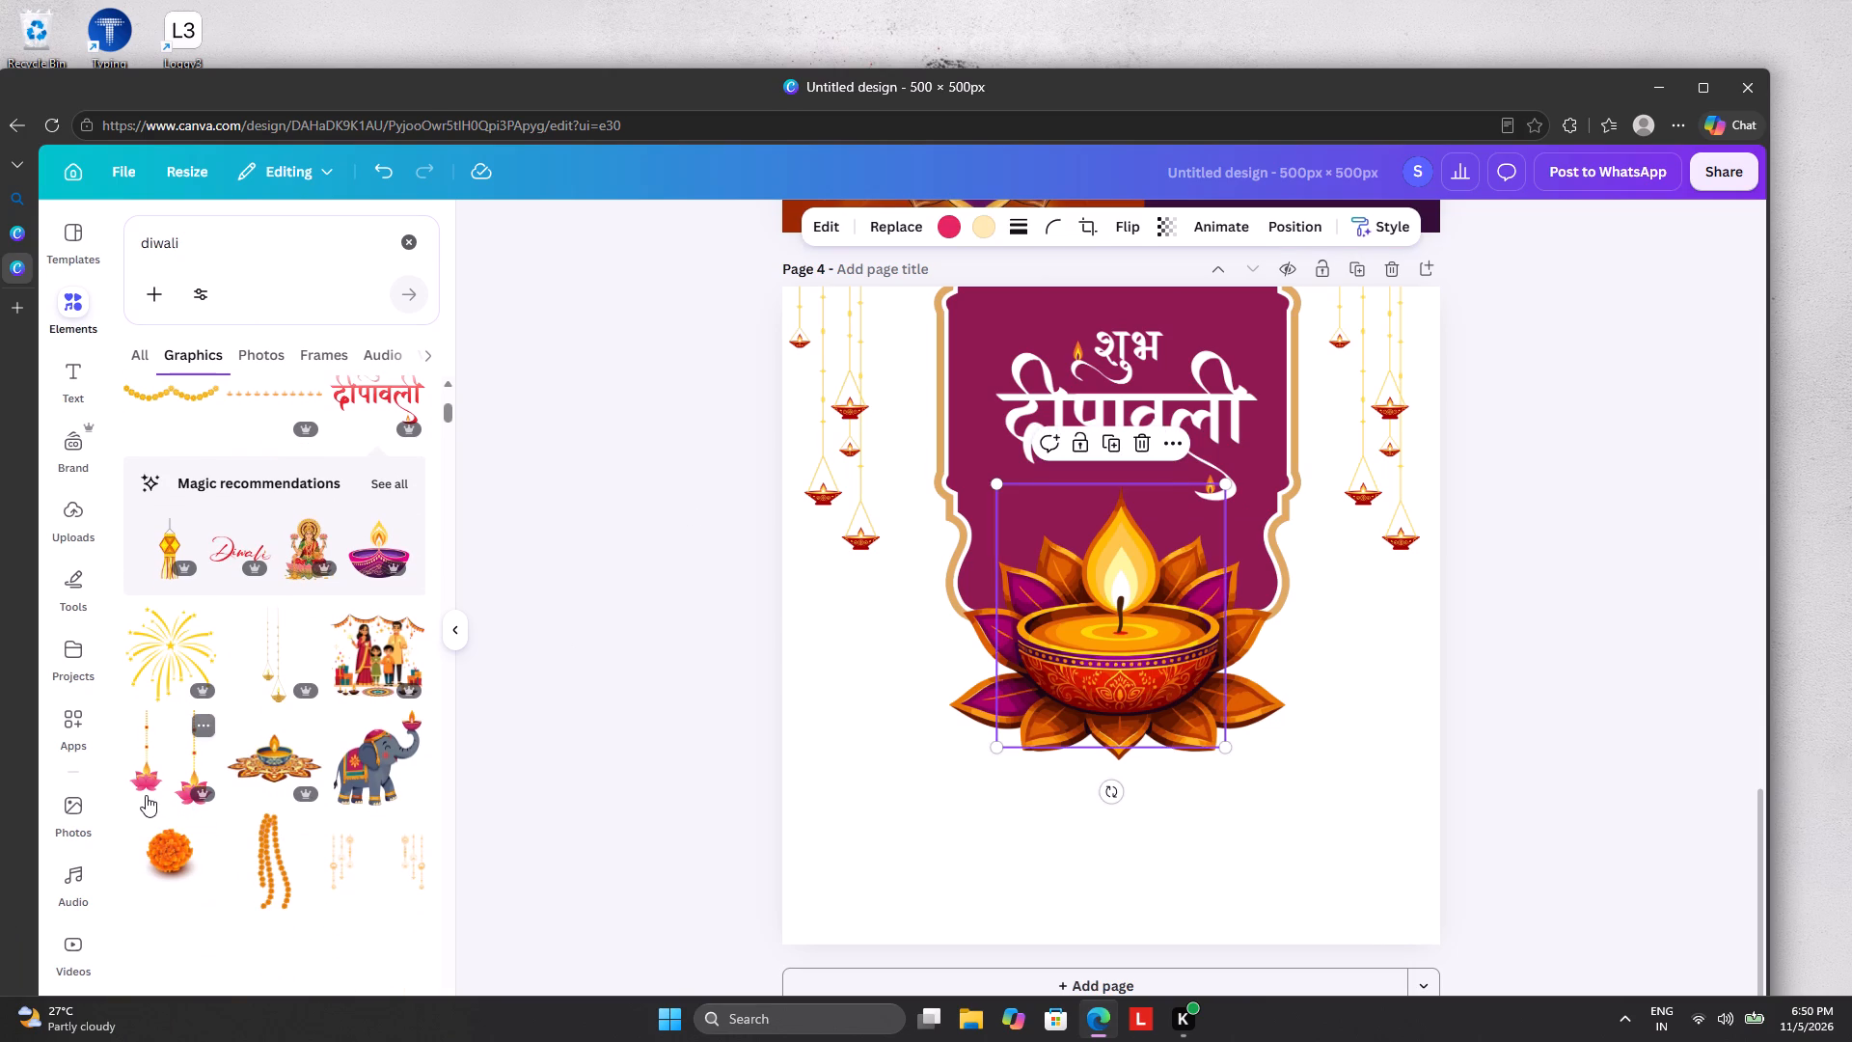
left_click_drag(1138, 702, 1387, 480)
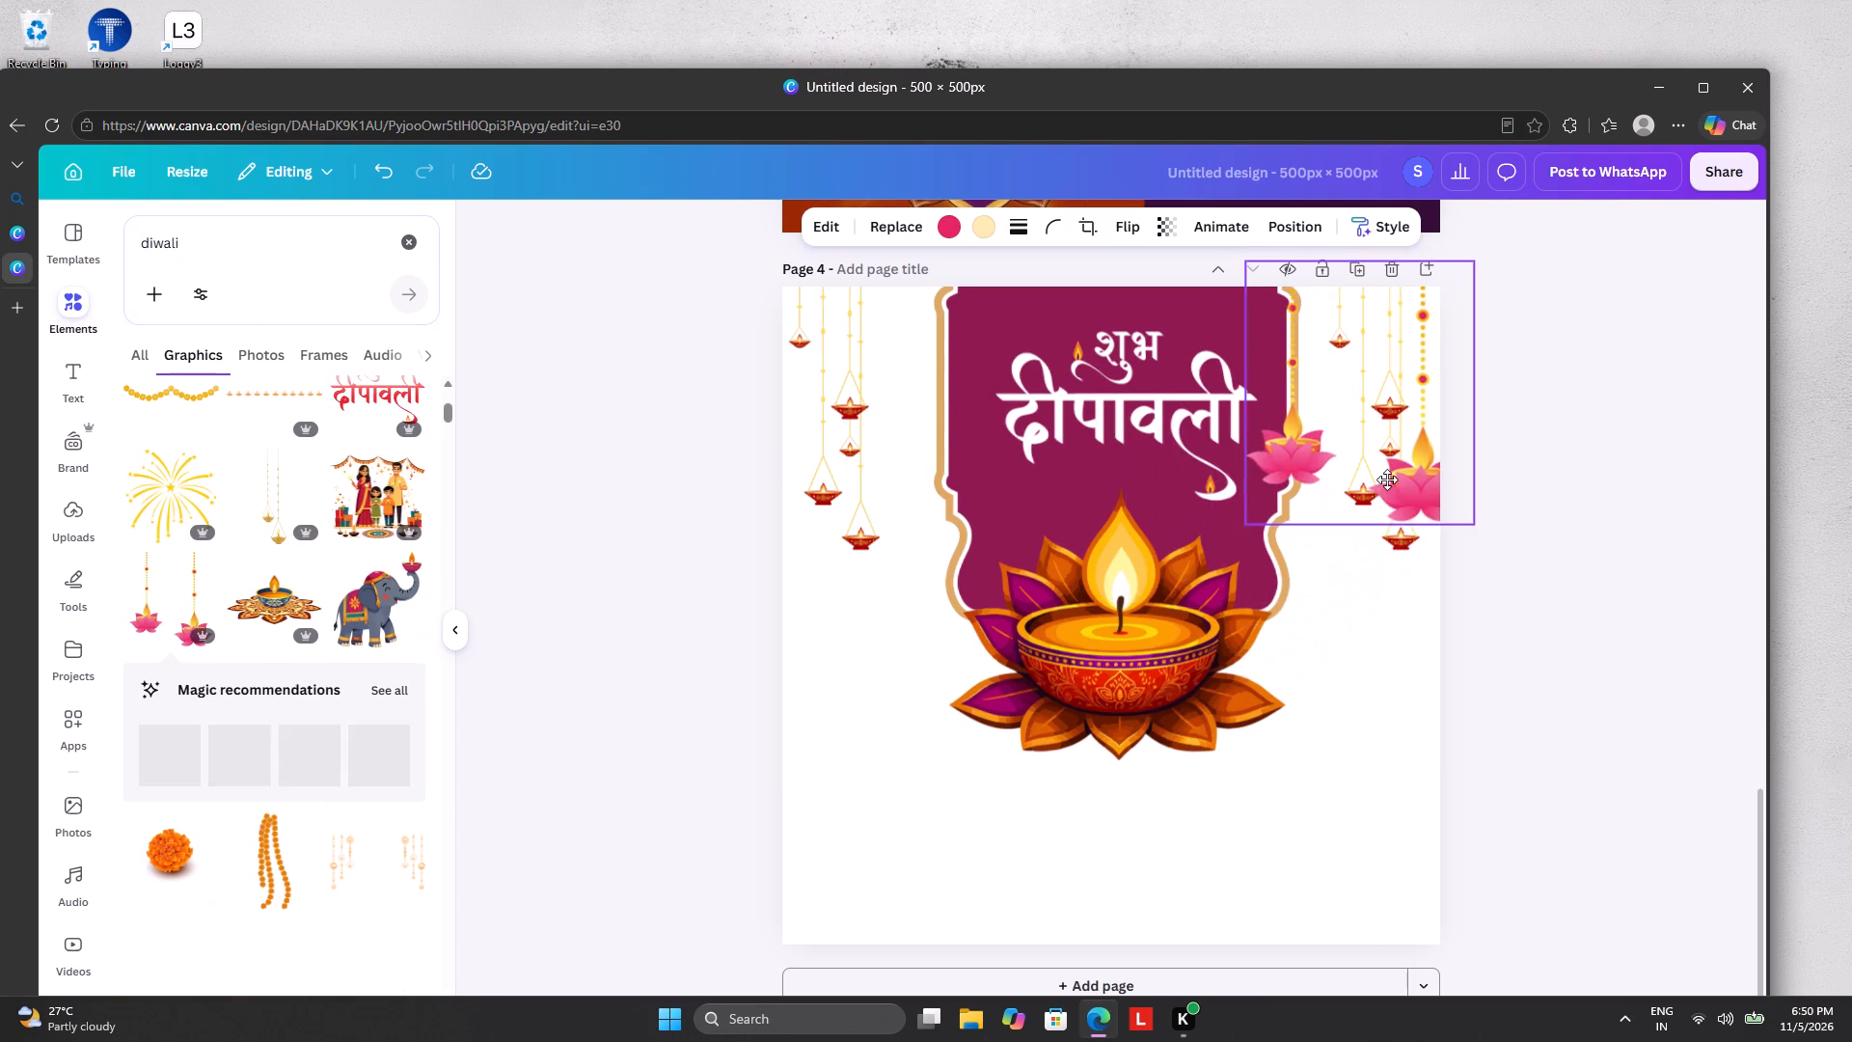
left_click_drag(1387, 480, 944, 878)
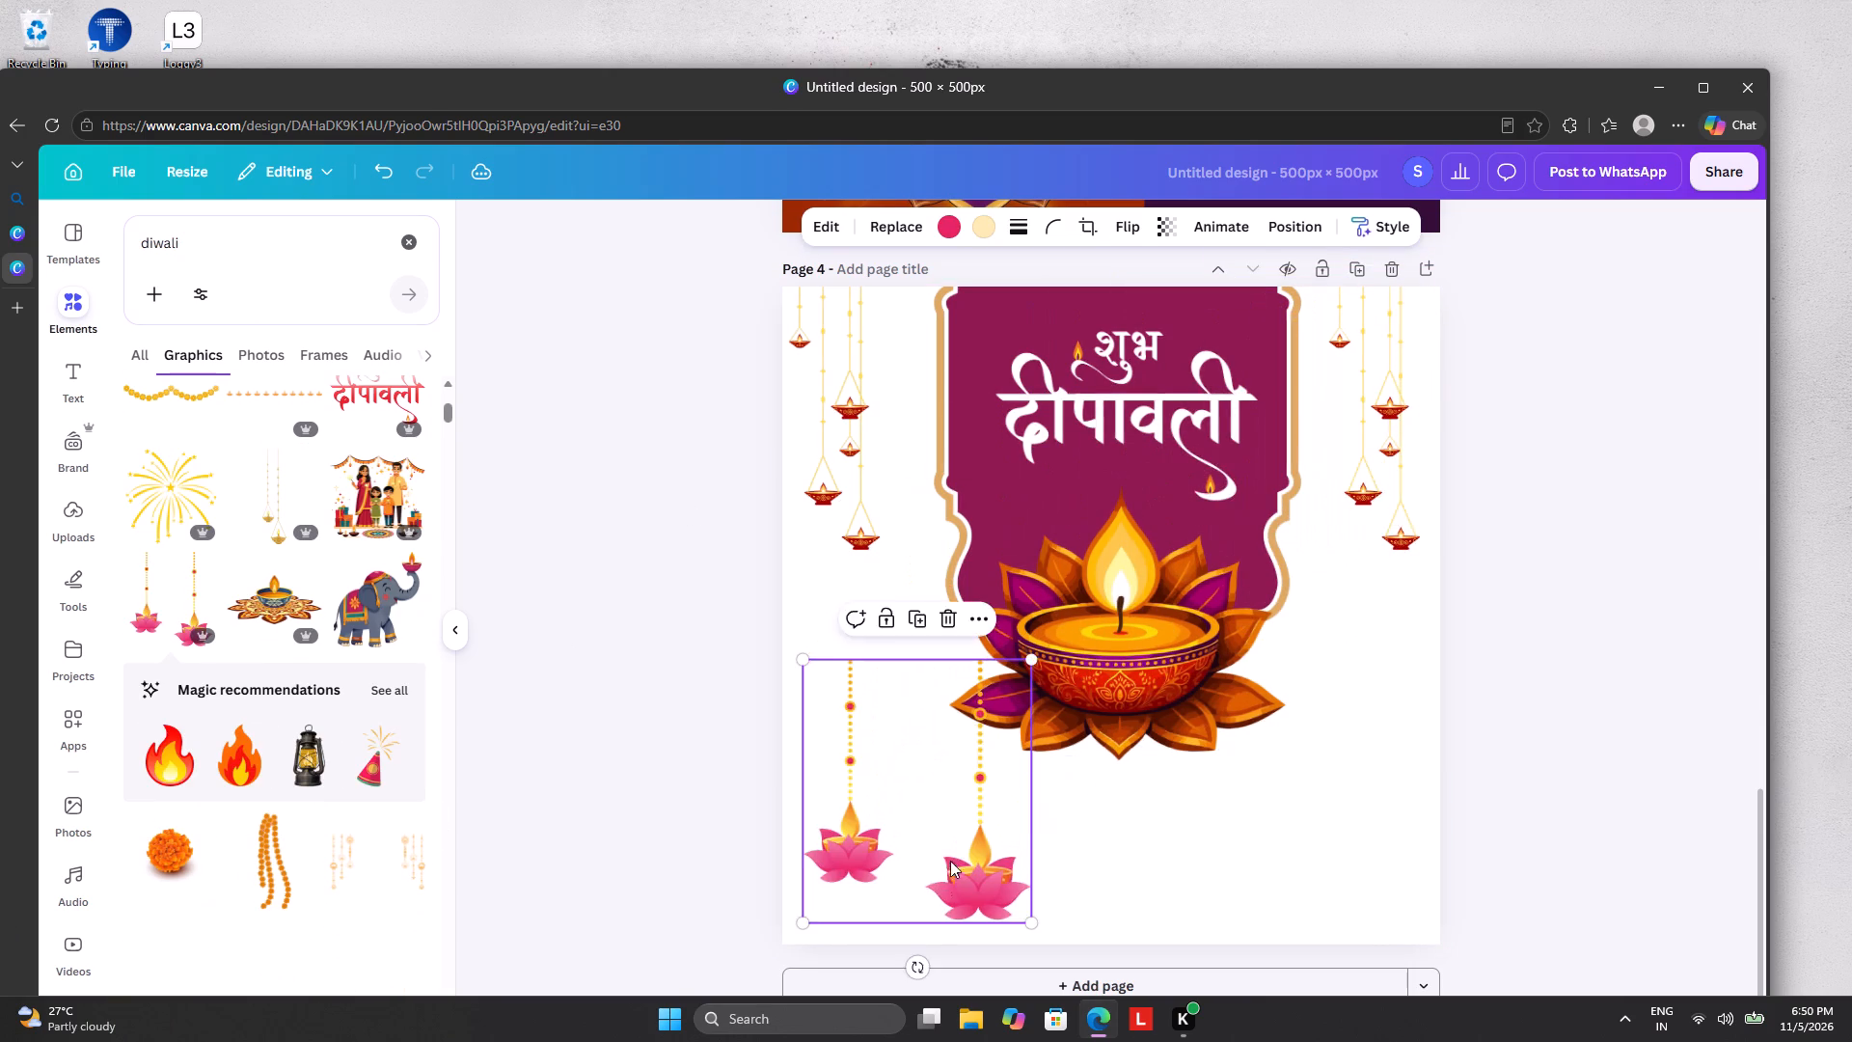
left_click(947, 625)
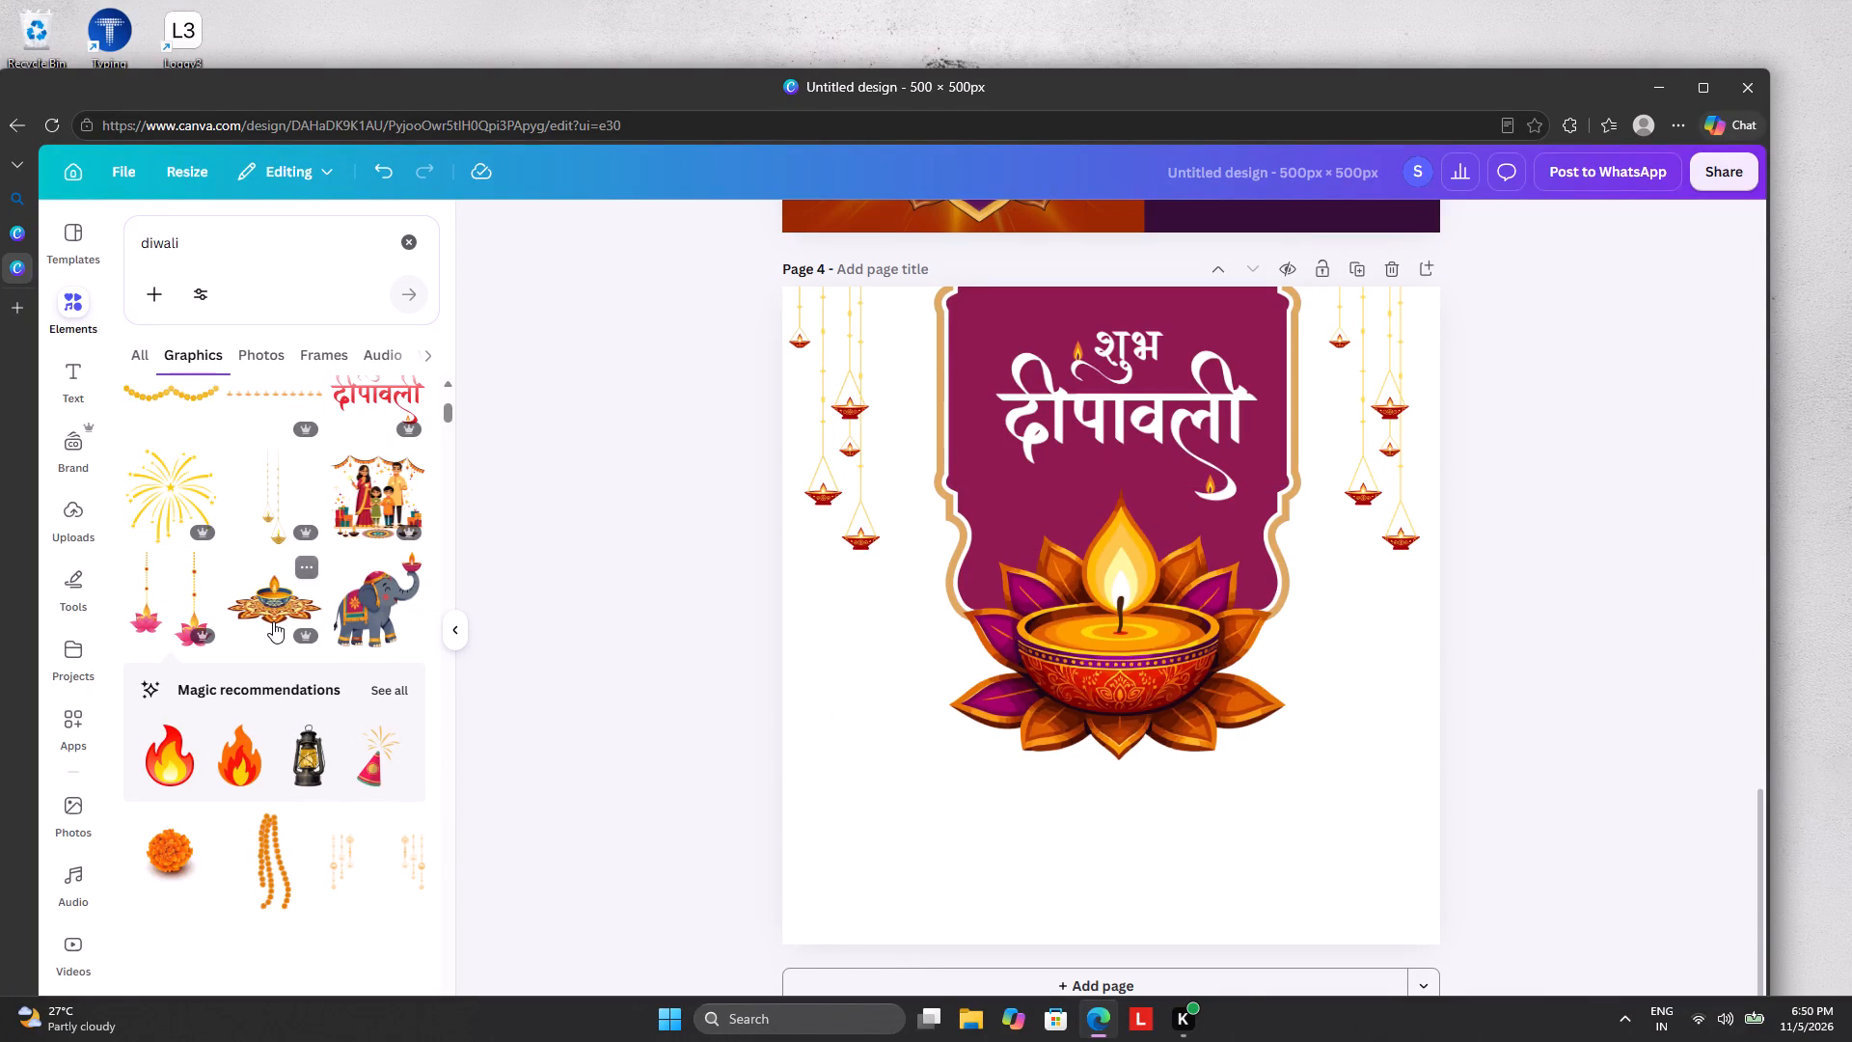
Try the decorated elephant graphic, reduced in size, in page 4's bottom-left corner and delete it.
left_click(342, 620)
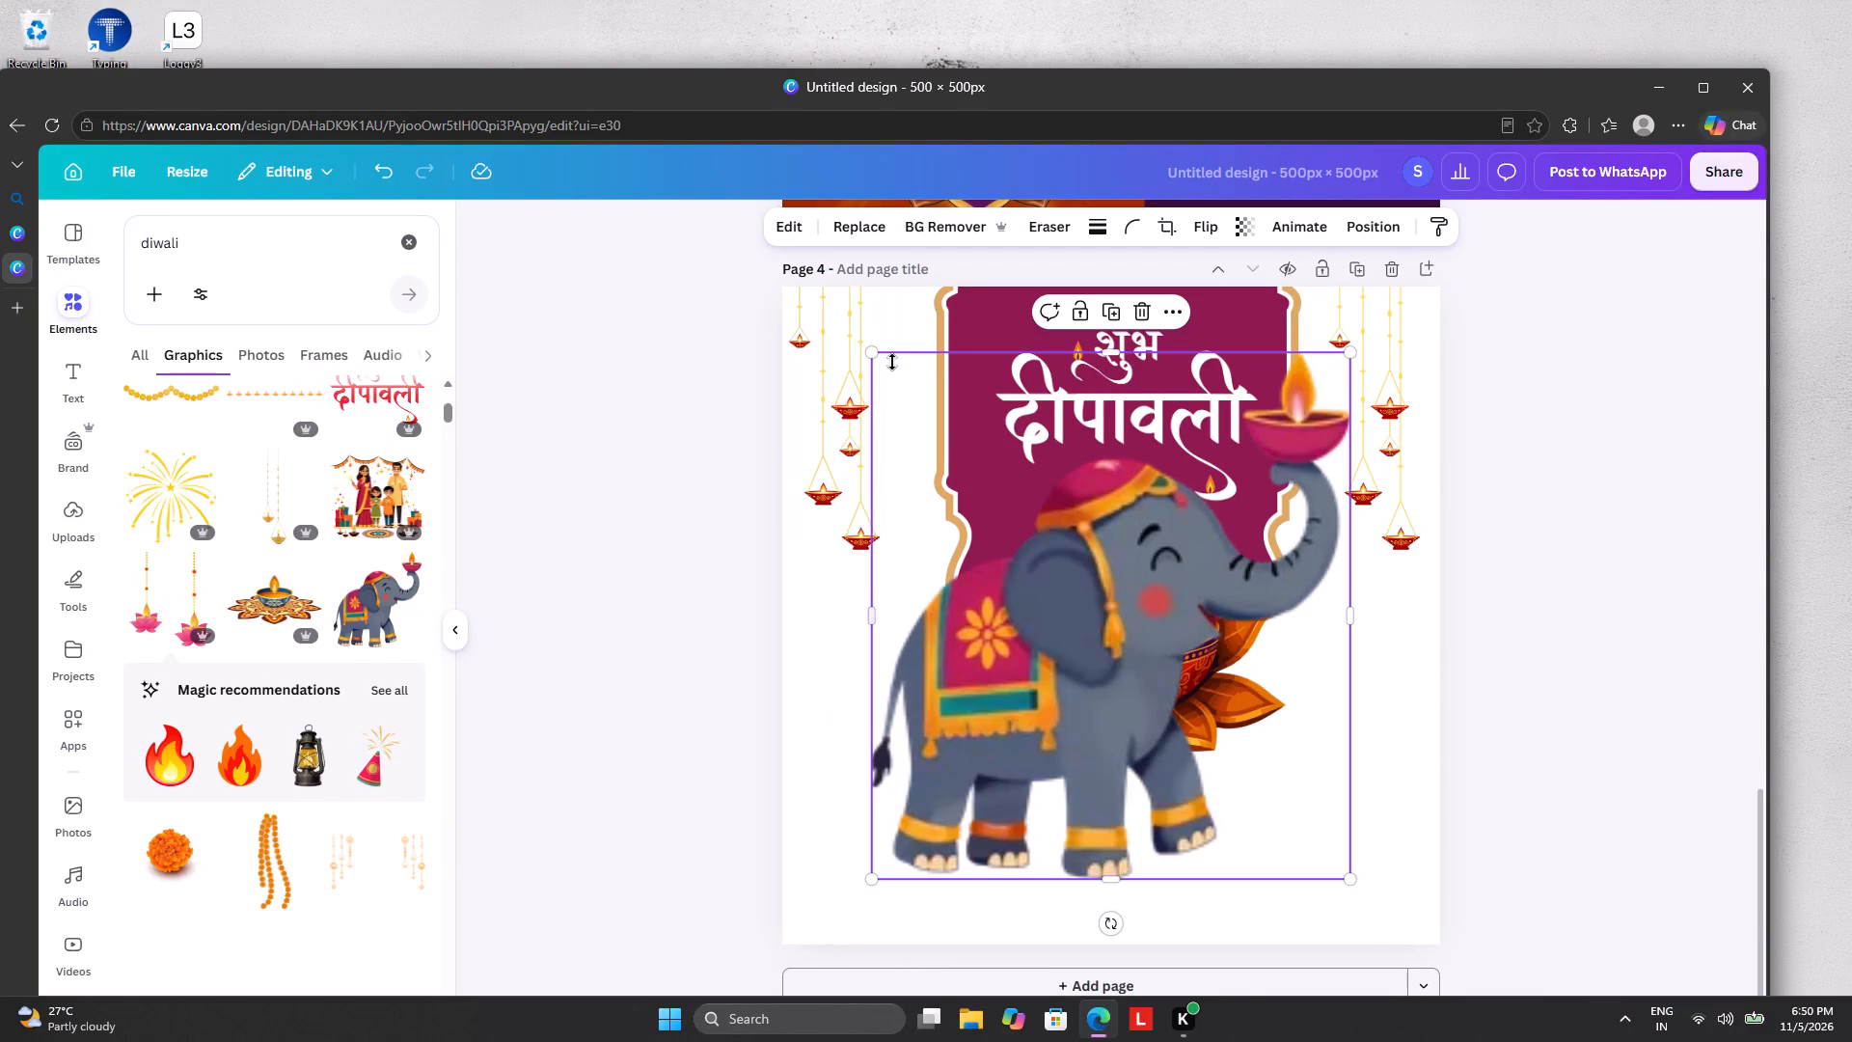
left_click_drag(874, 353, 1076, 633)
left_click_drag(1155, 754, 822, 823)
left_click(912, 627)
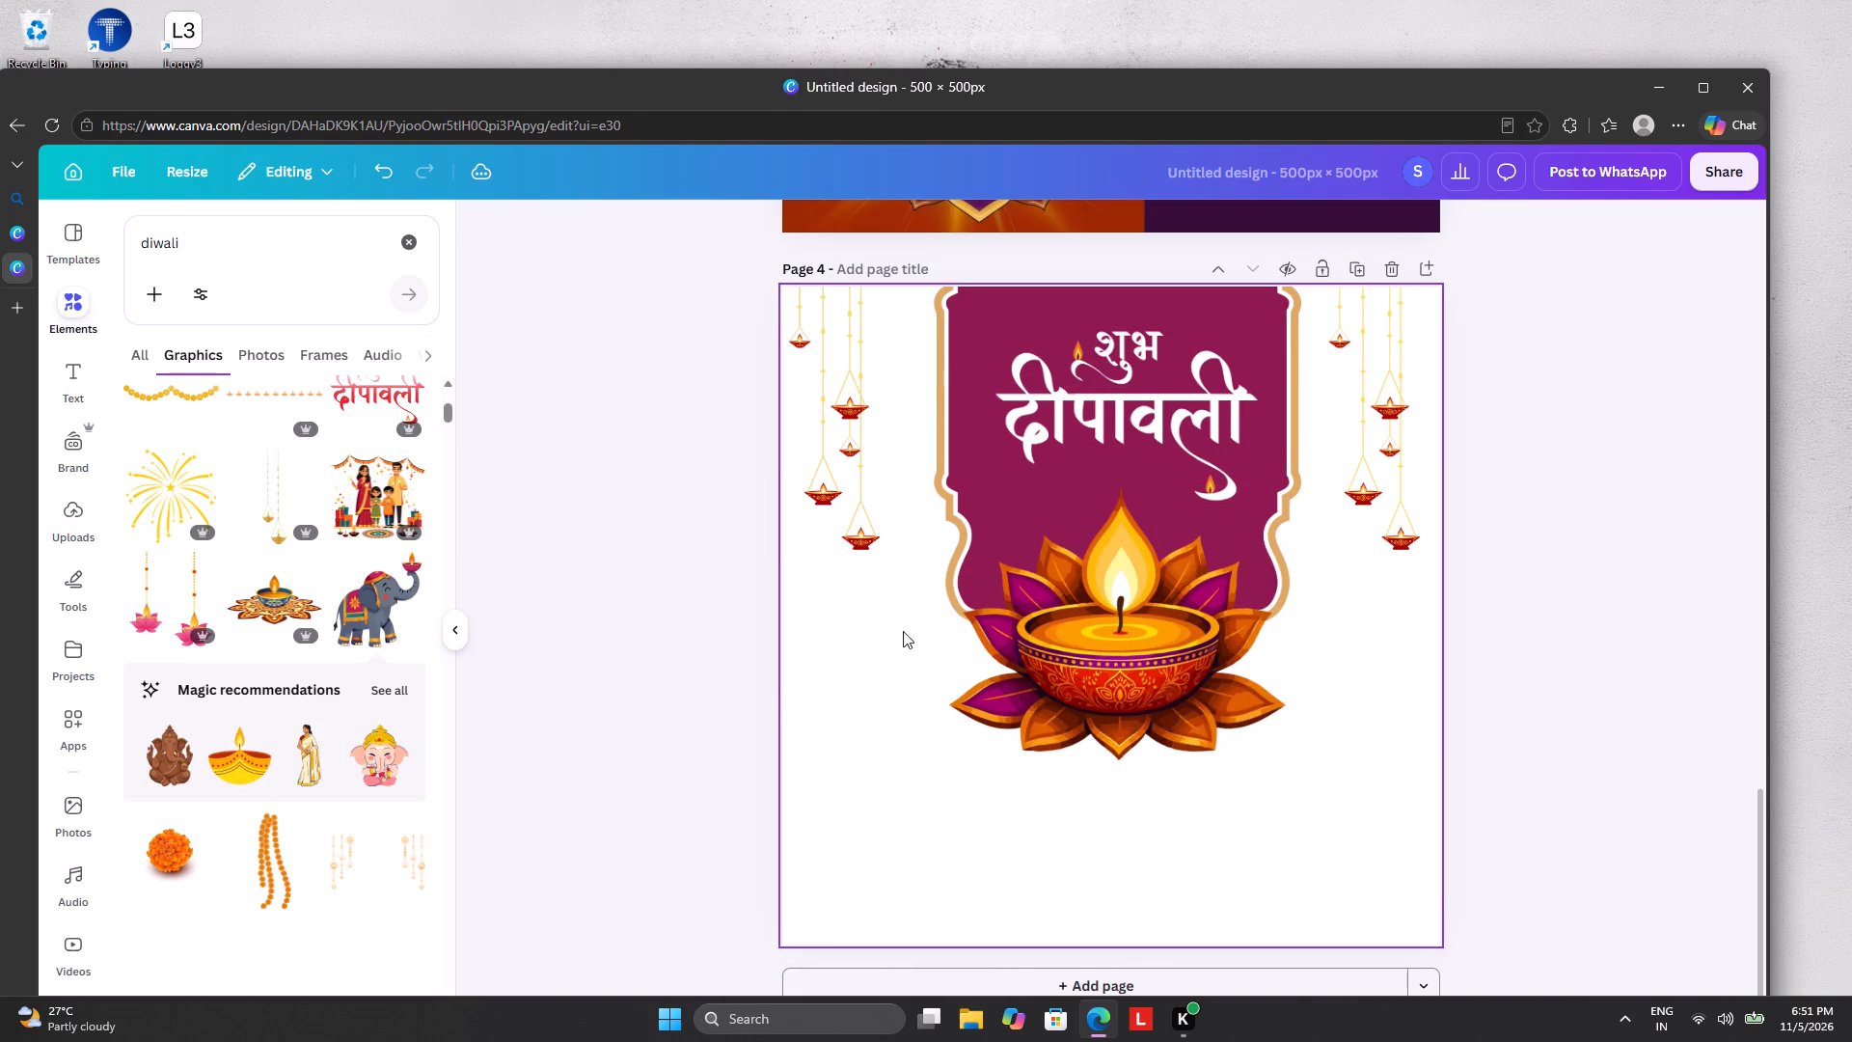
Add the purple corner ornament with a row of diyas from the diwali graphics and fit it into page 4's bottom-left corner.
scroll(340, 784, "down", 4)
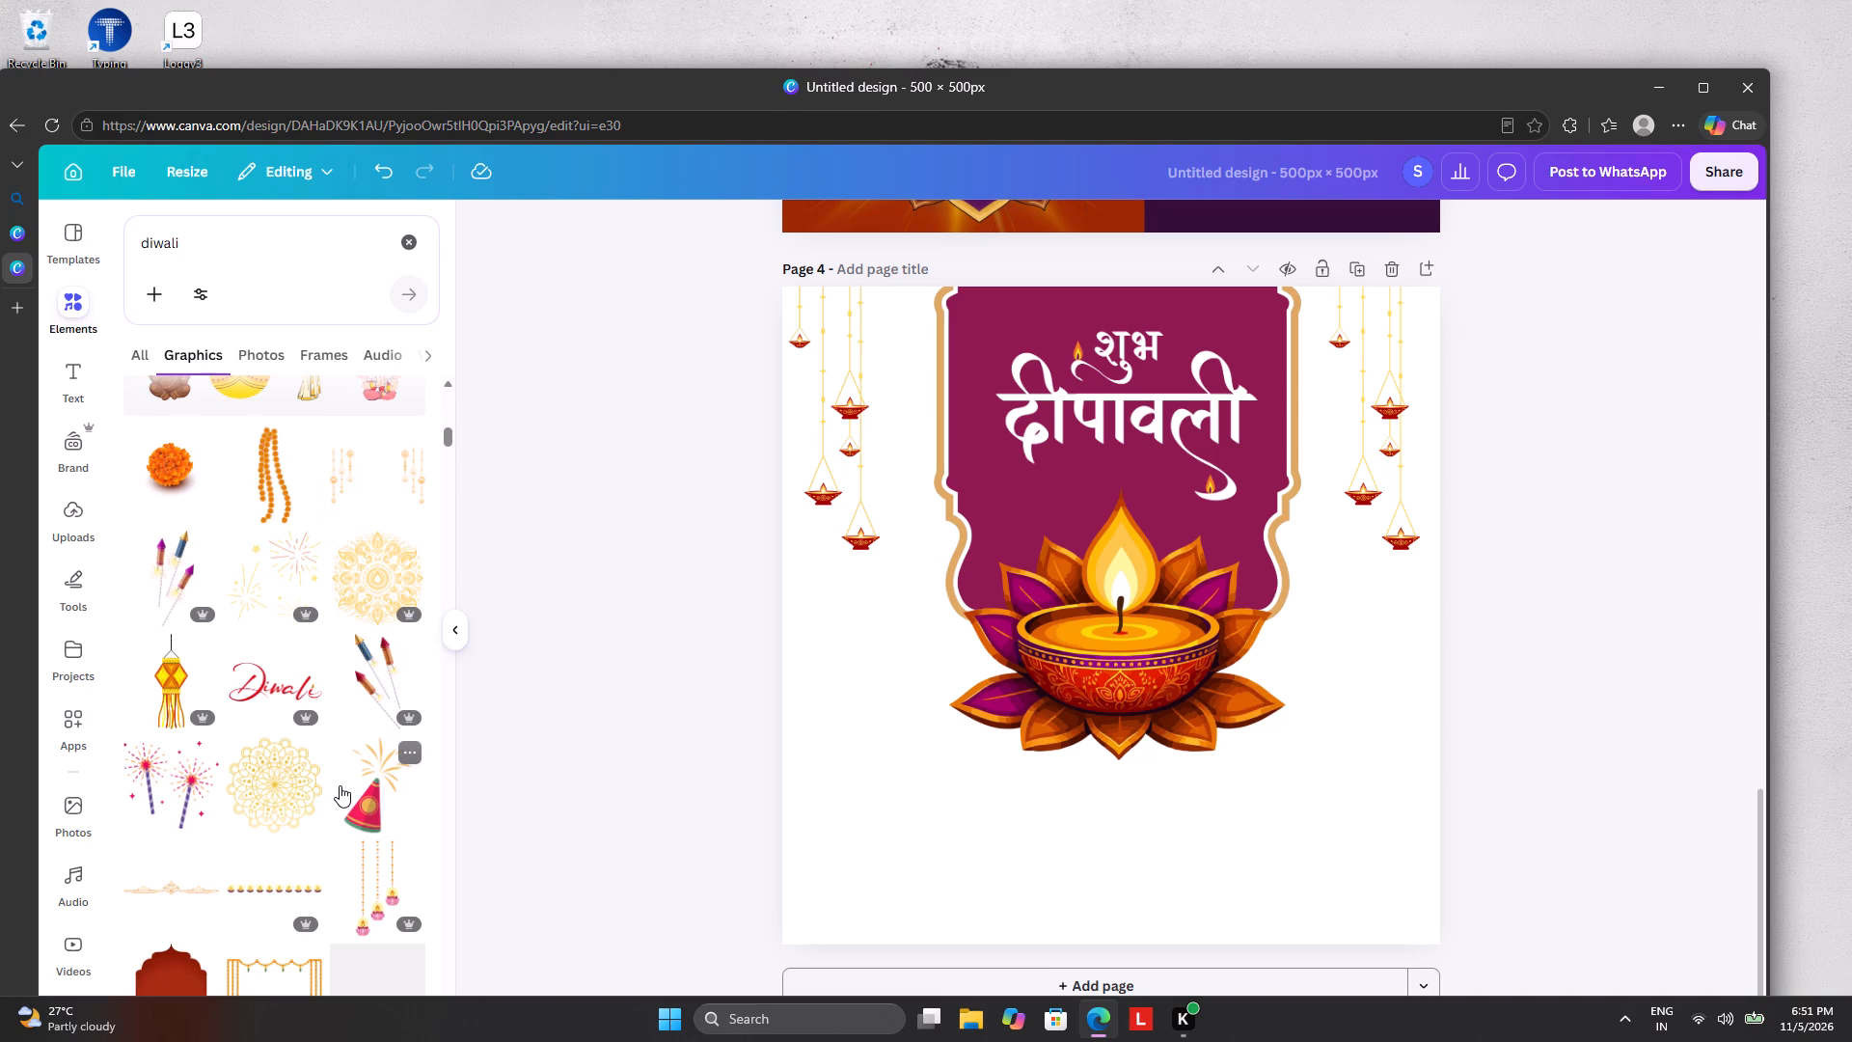
scroll(343, 764, "down", 5)
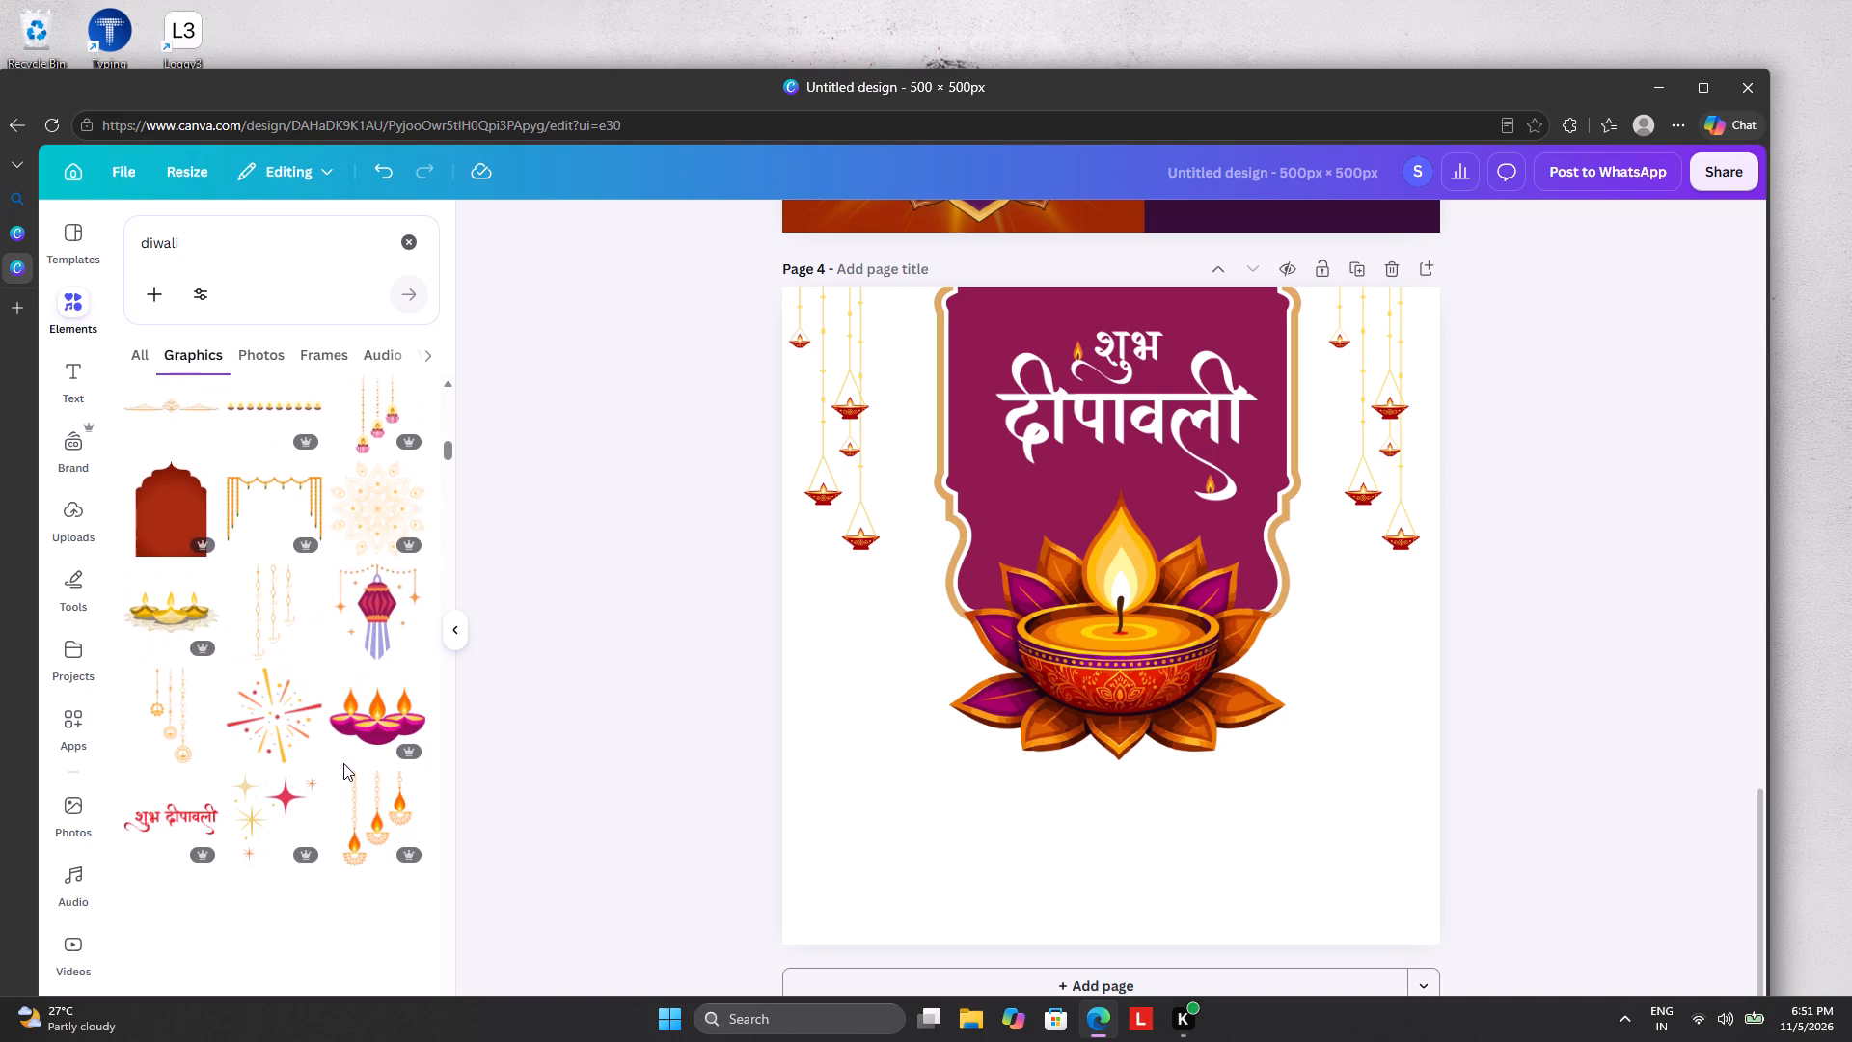
scroll(343, 763, "up", 1)
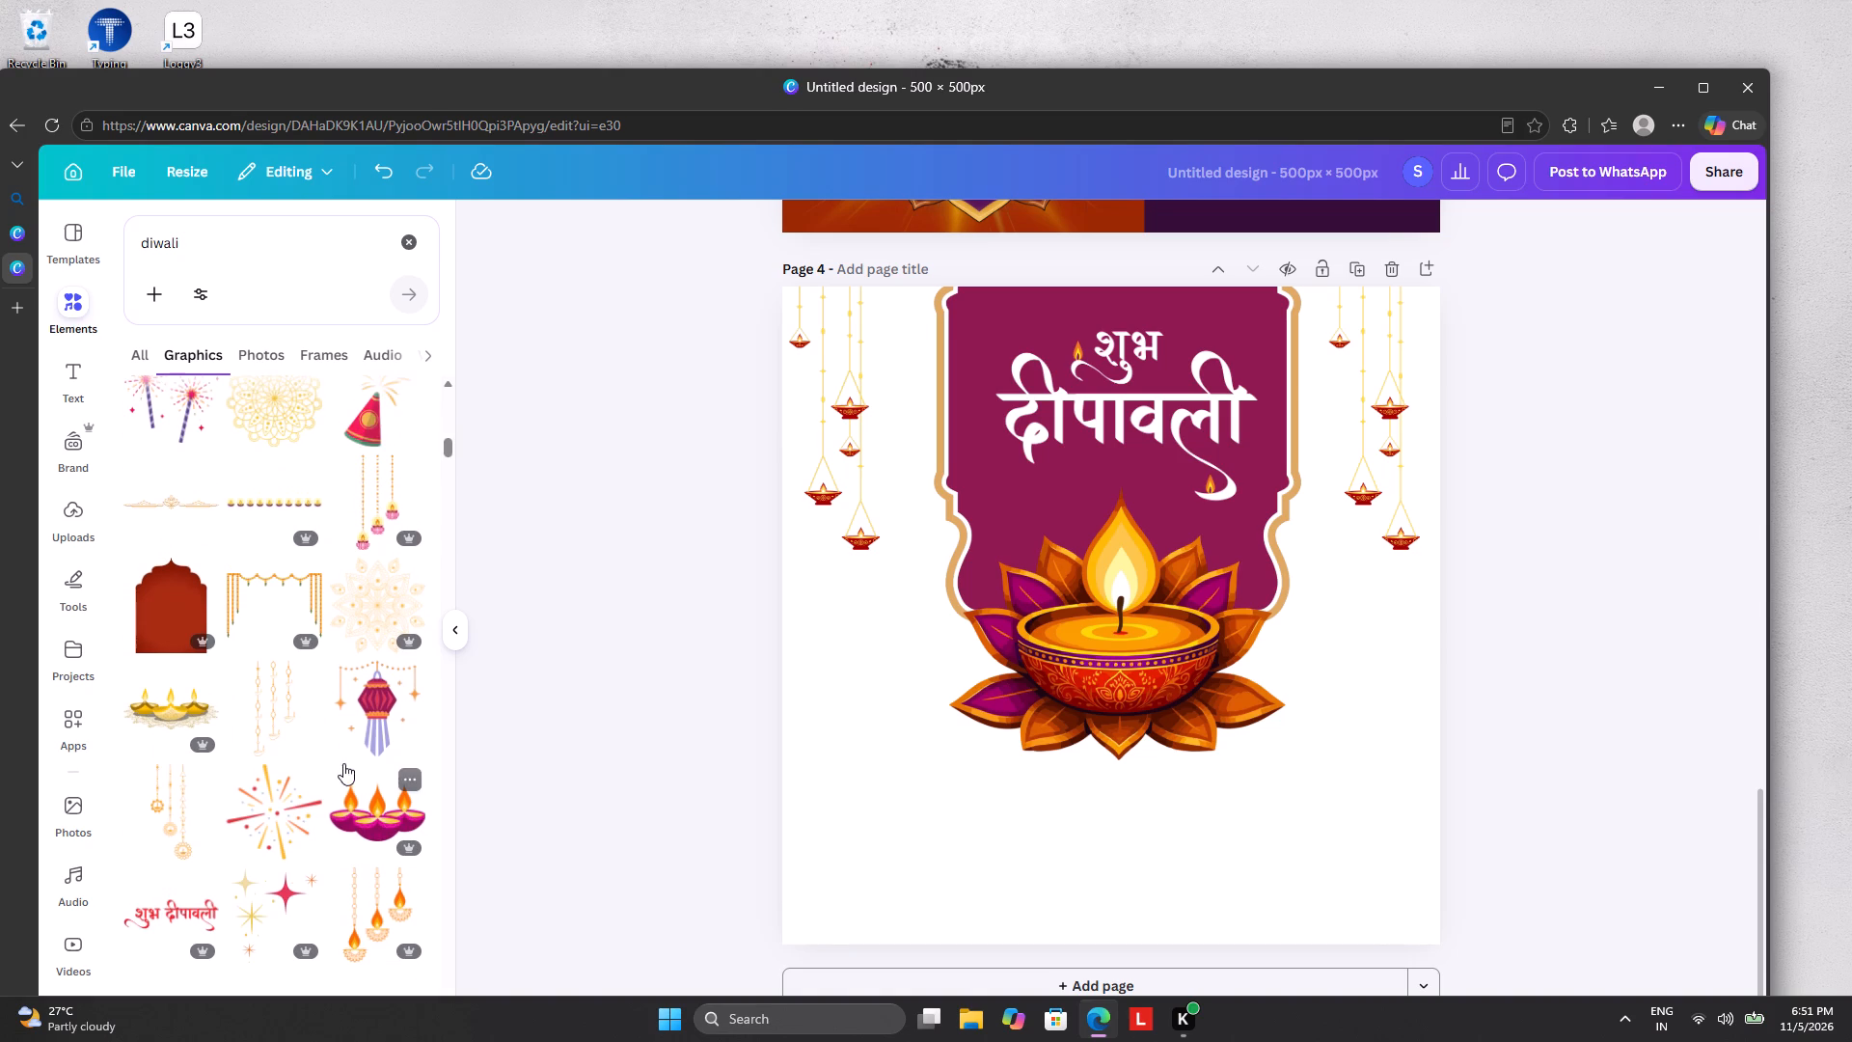
left_click(69, 248)
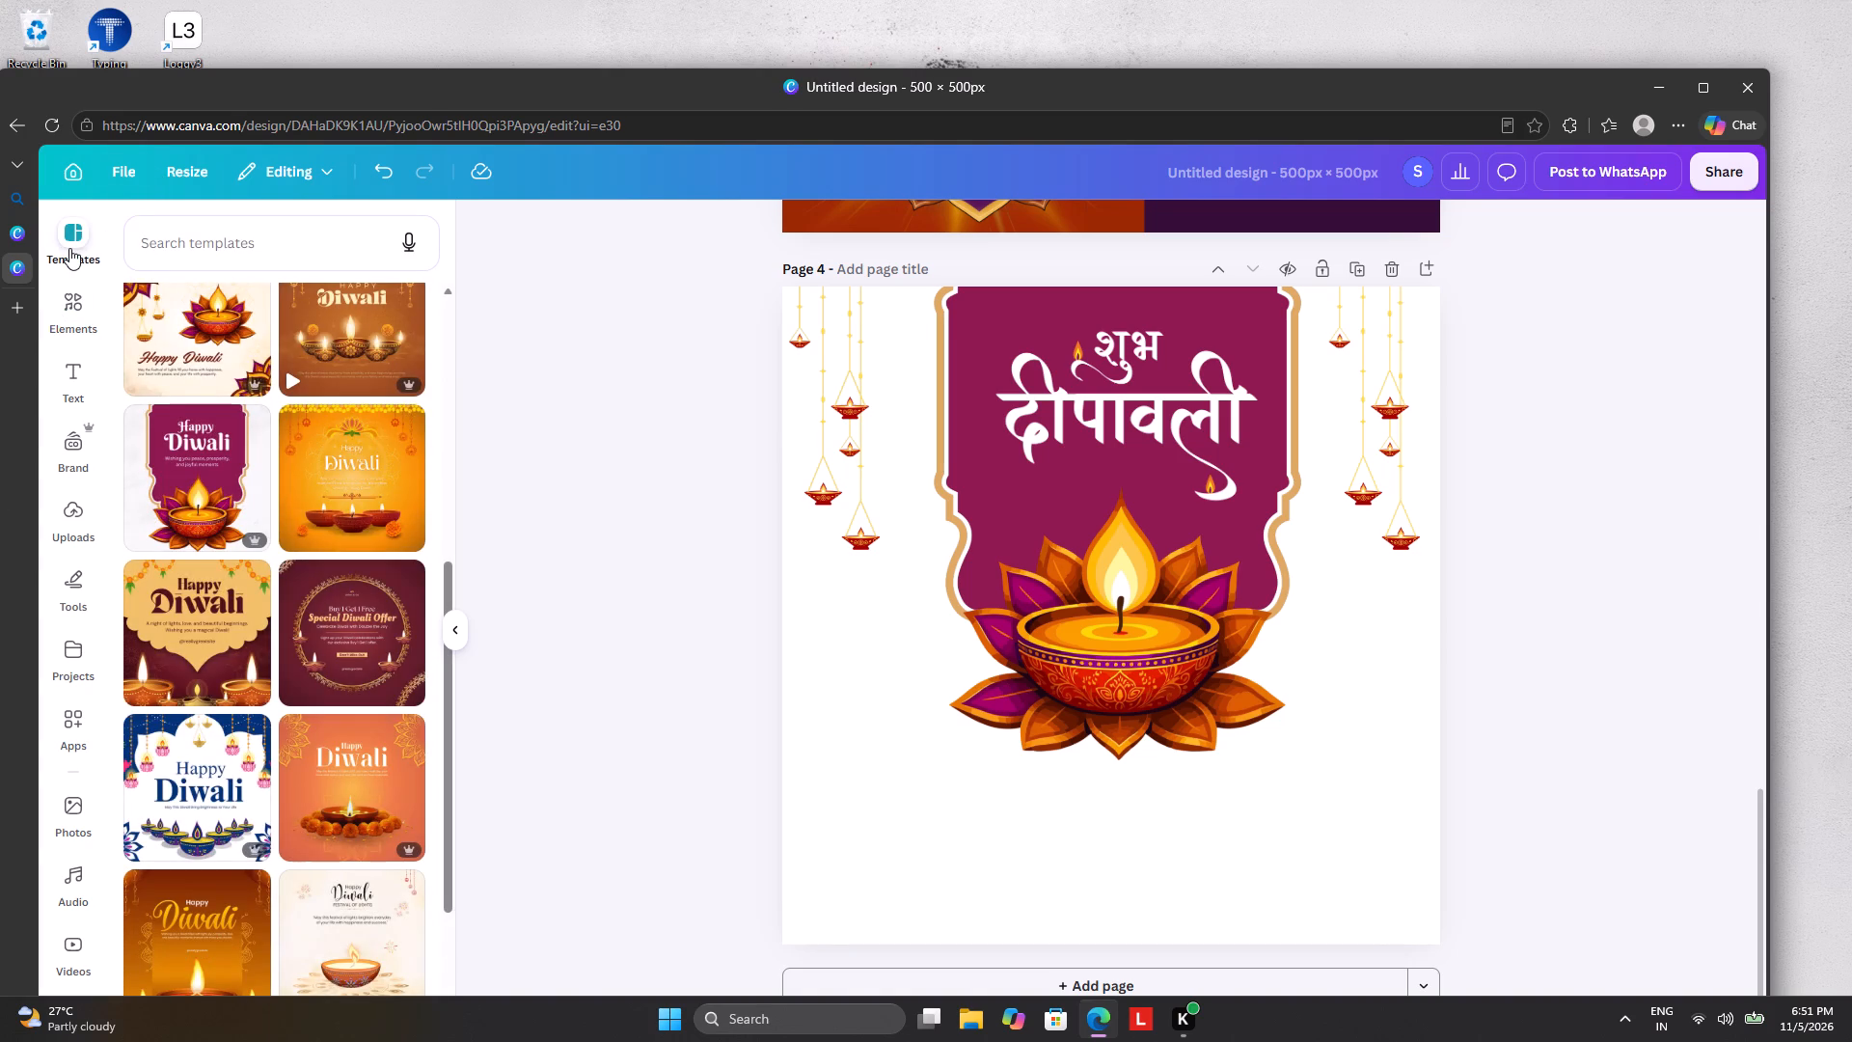
left_click(86, 316)
scroll(319, 616, "down", 4)
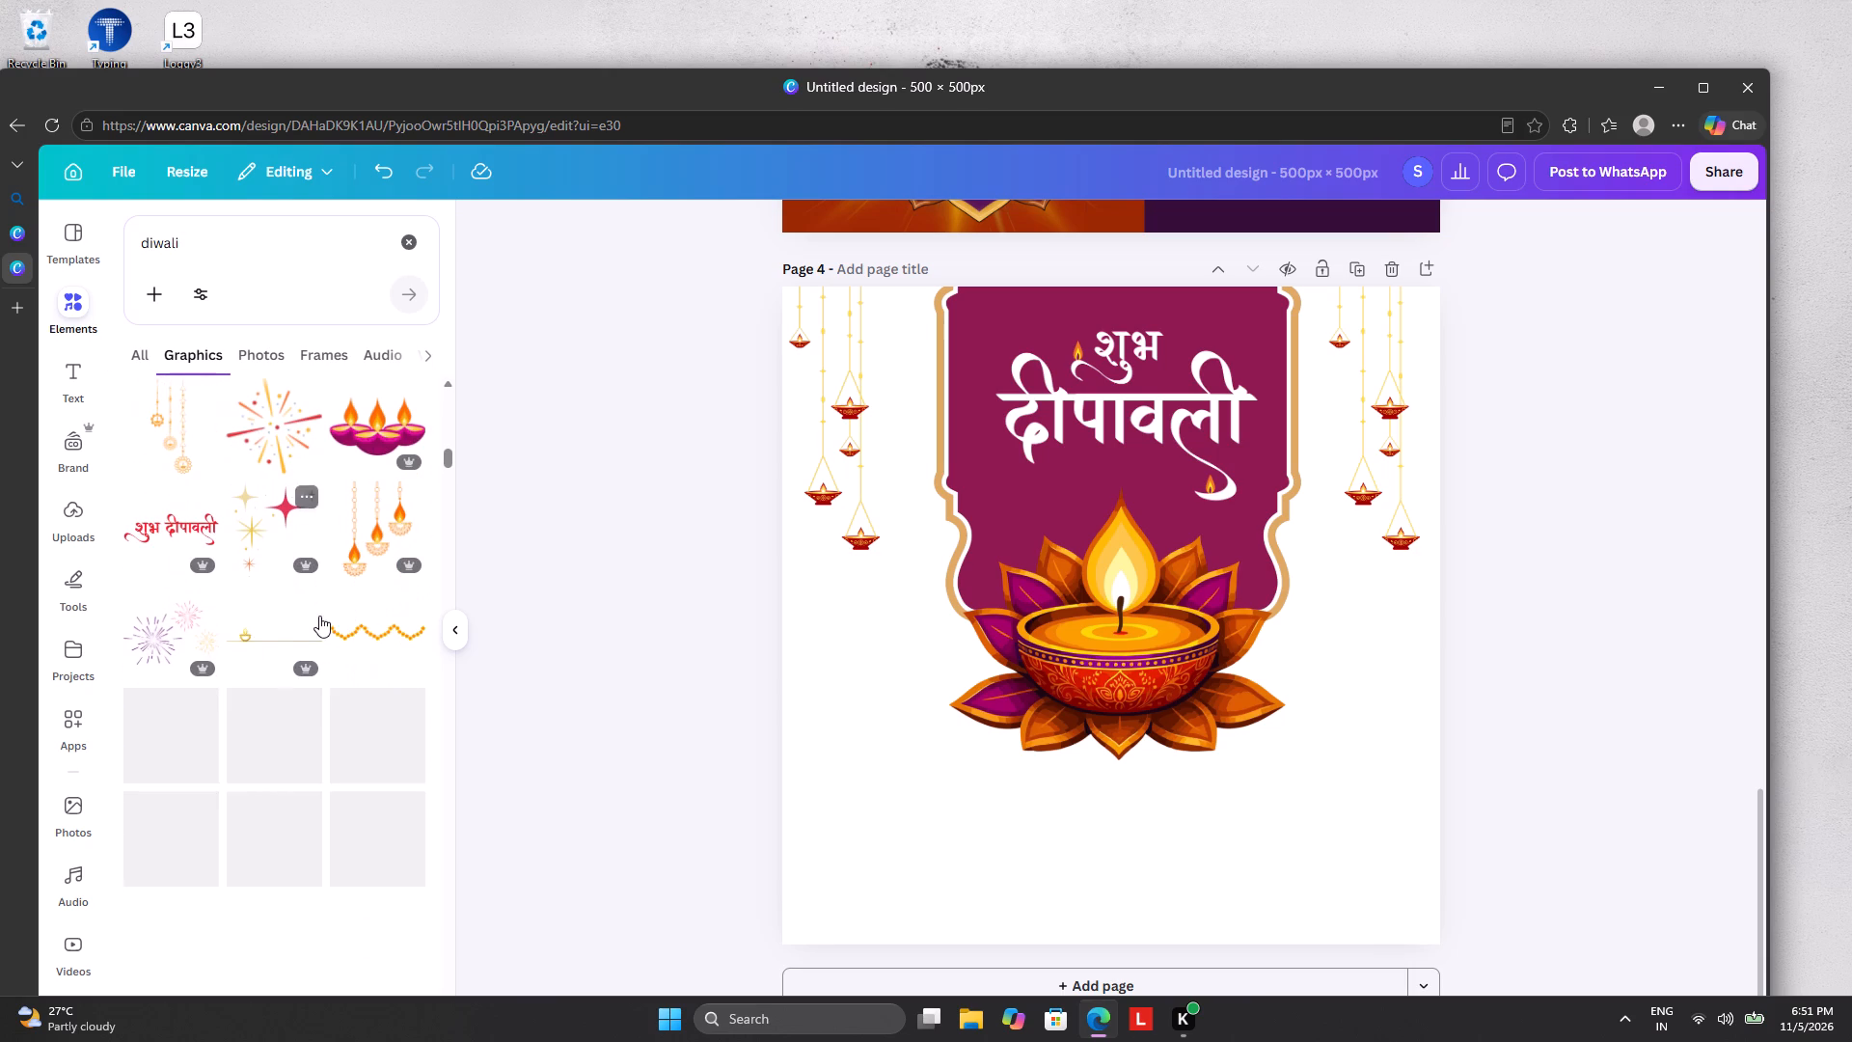
scroll(324, 597, "down", 5)
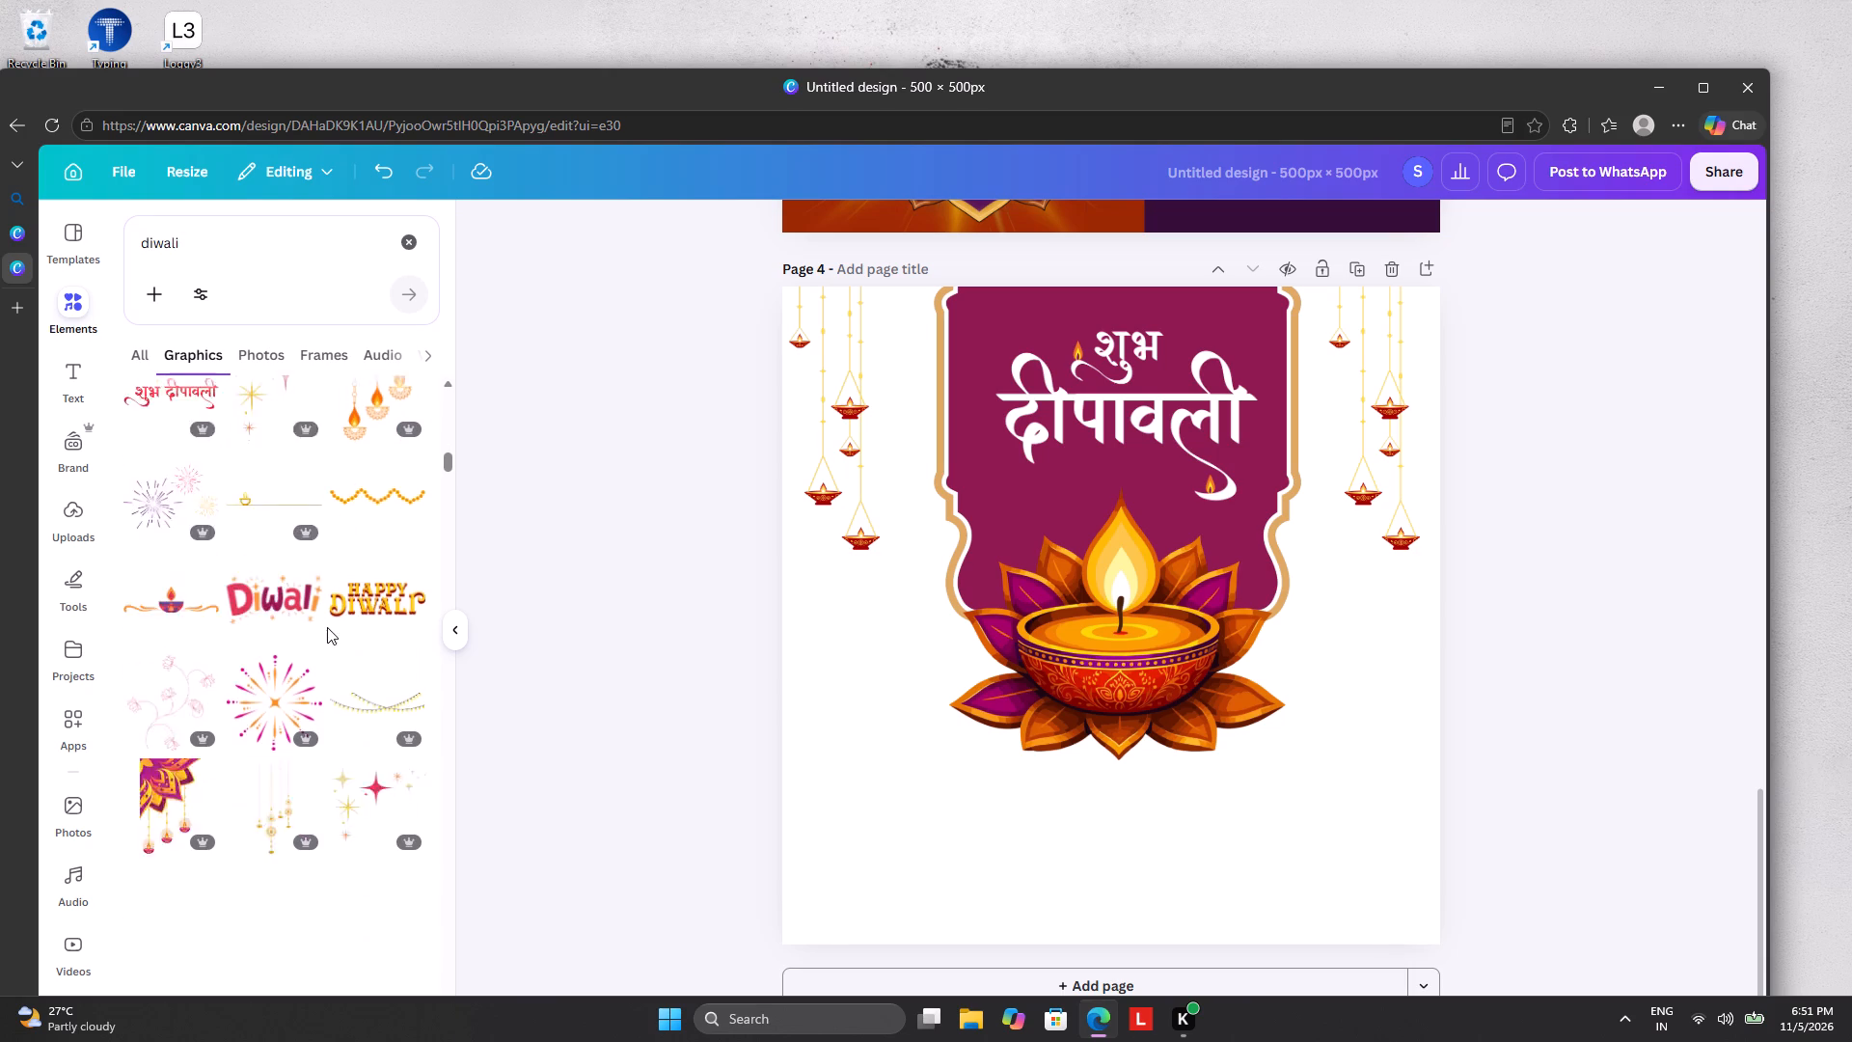
scroll(327, 627, "down", 1)
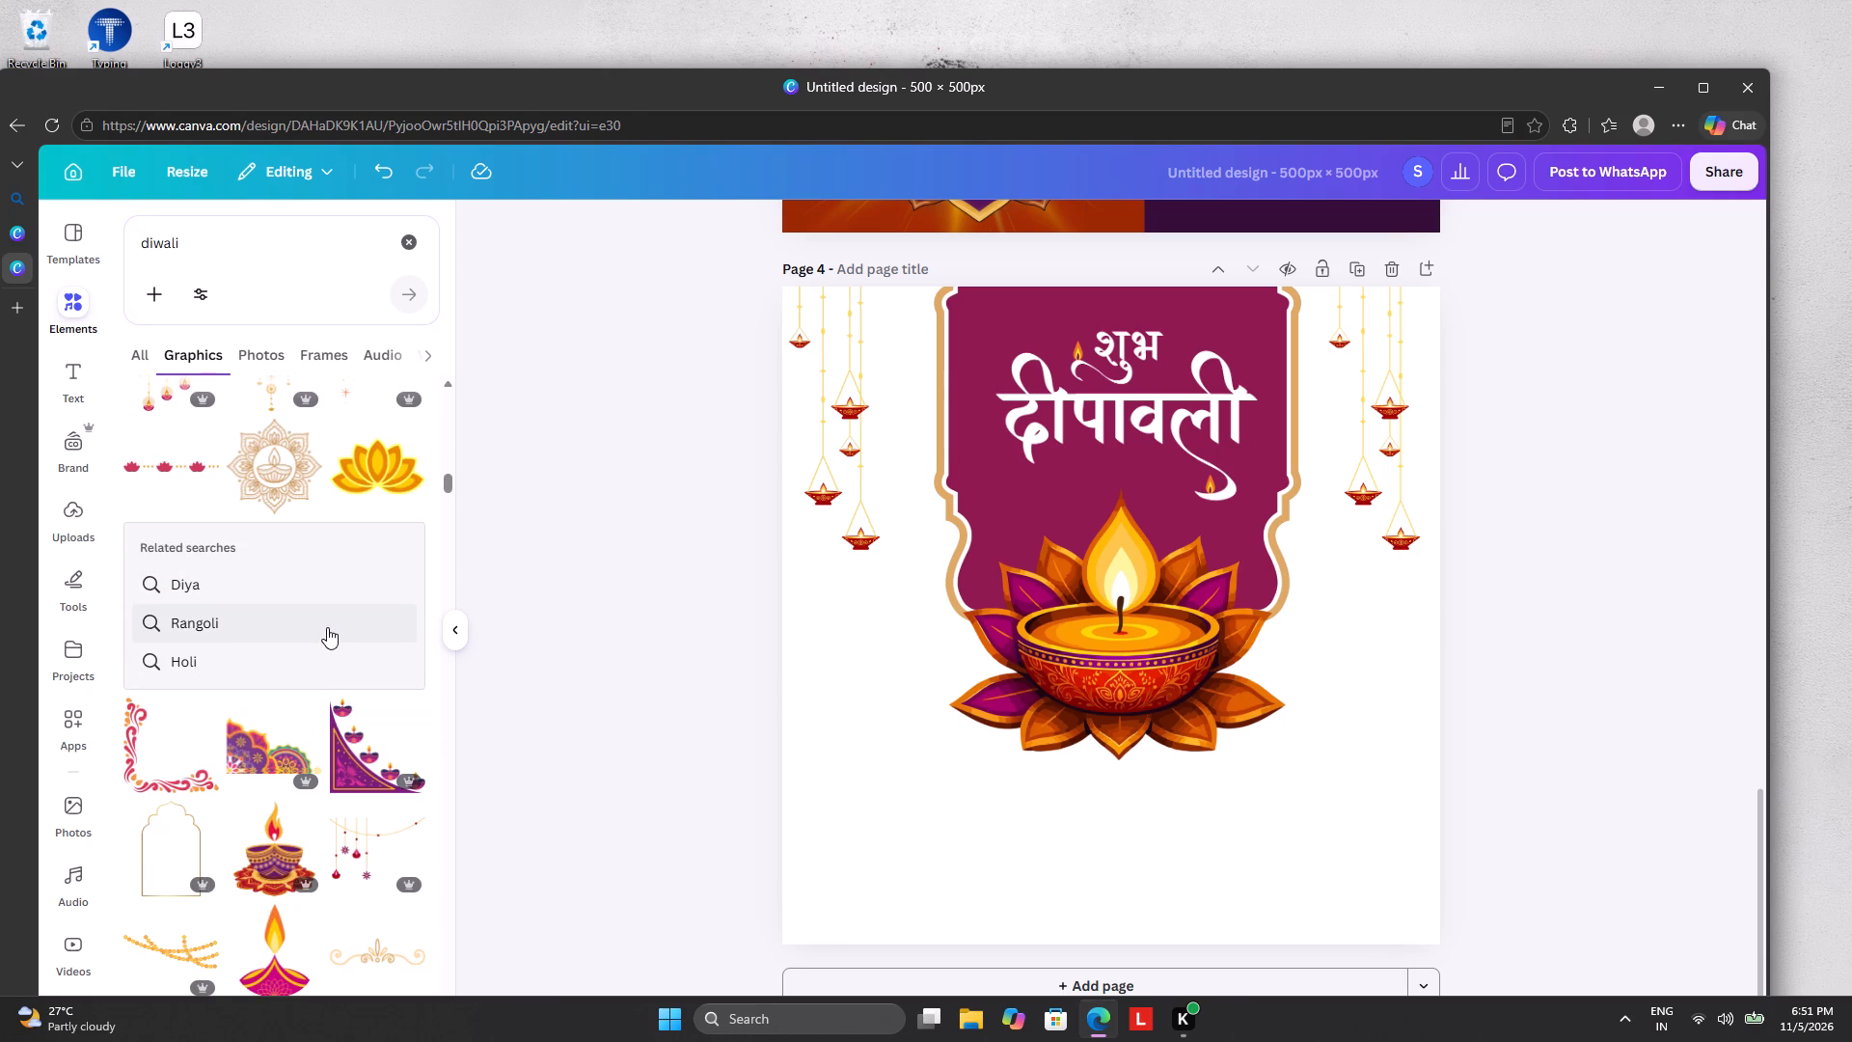
left_click(374, 753)
left_click_drag(1159, 642, 1040, 765)
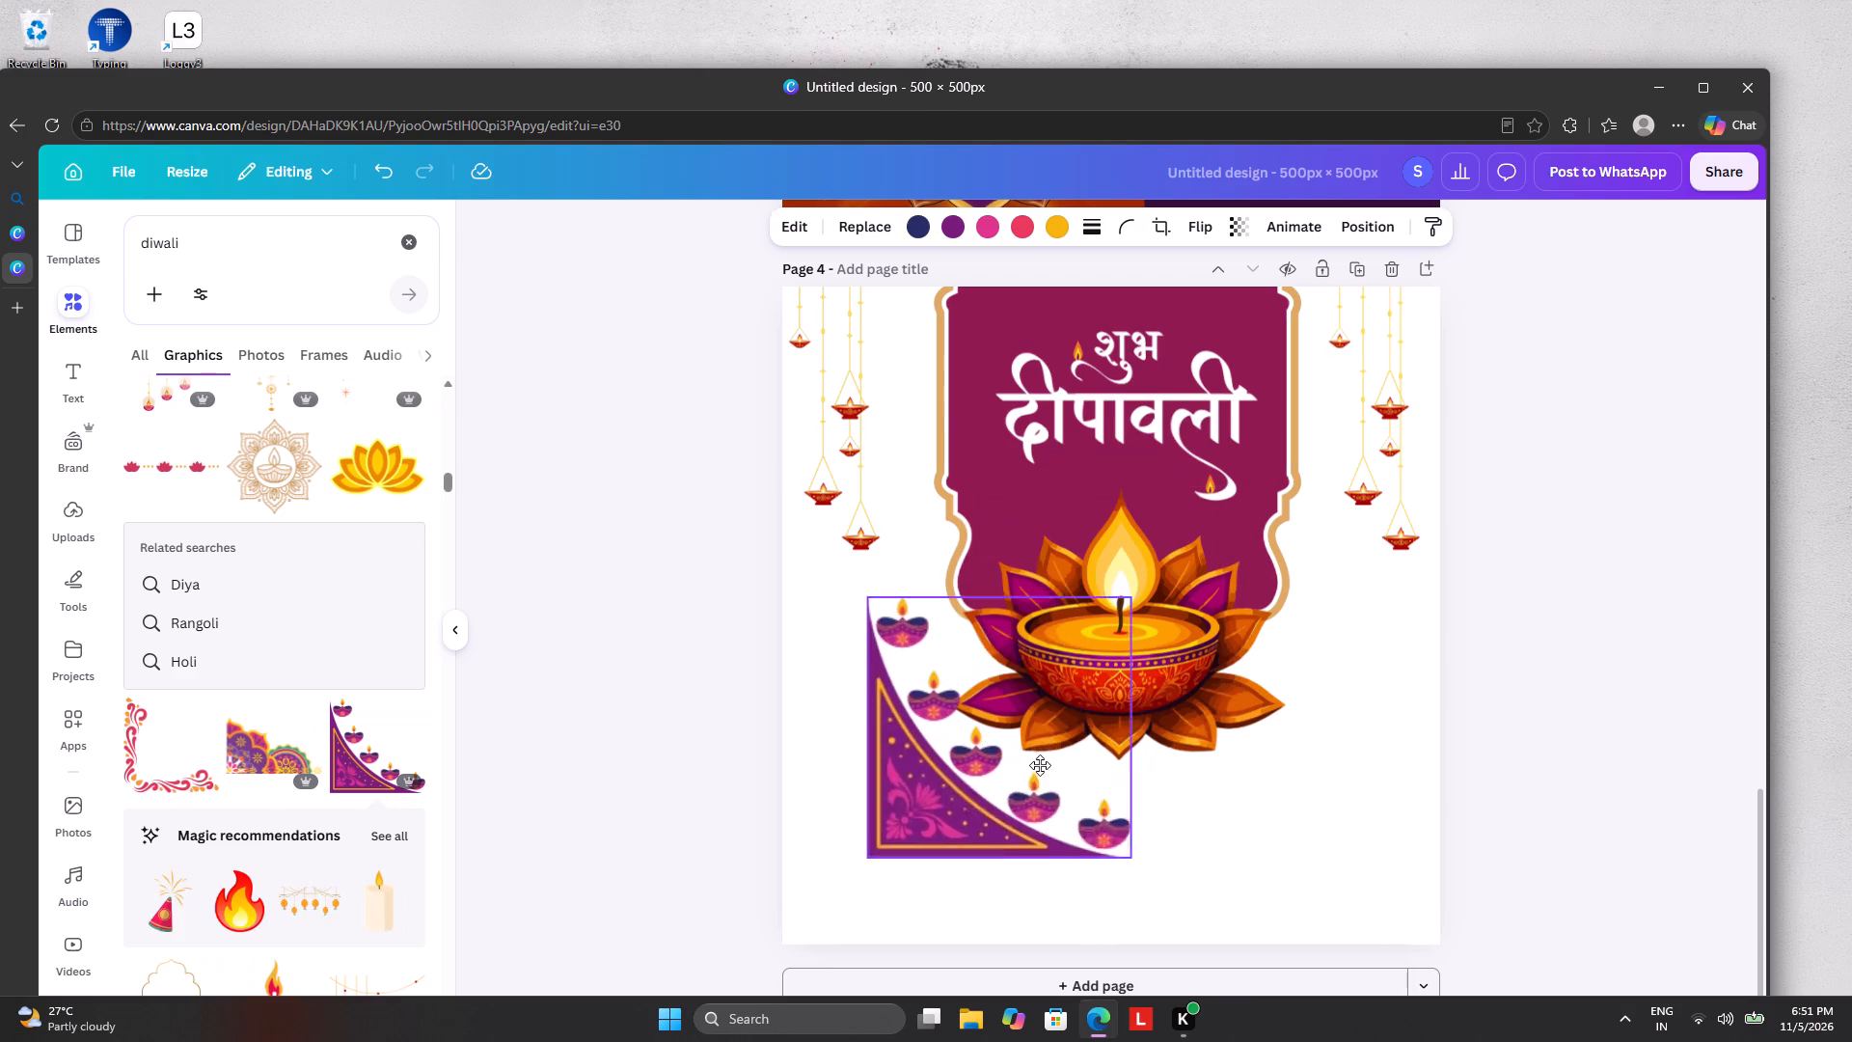
left_click_drag(1040, 765, 967, 840)
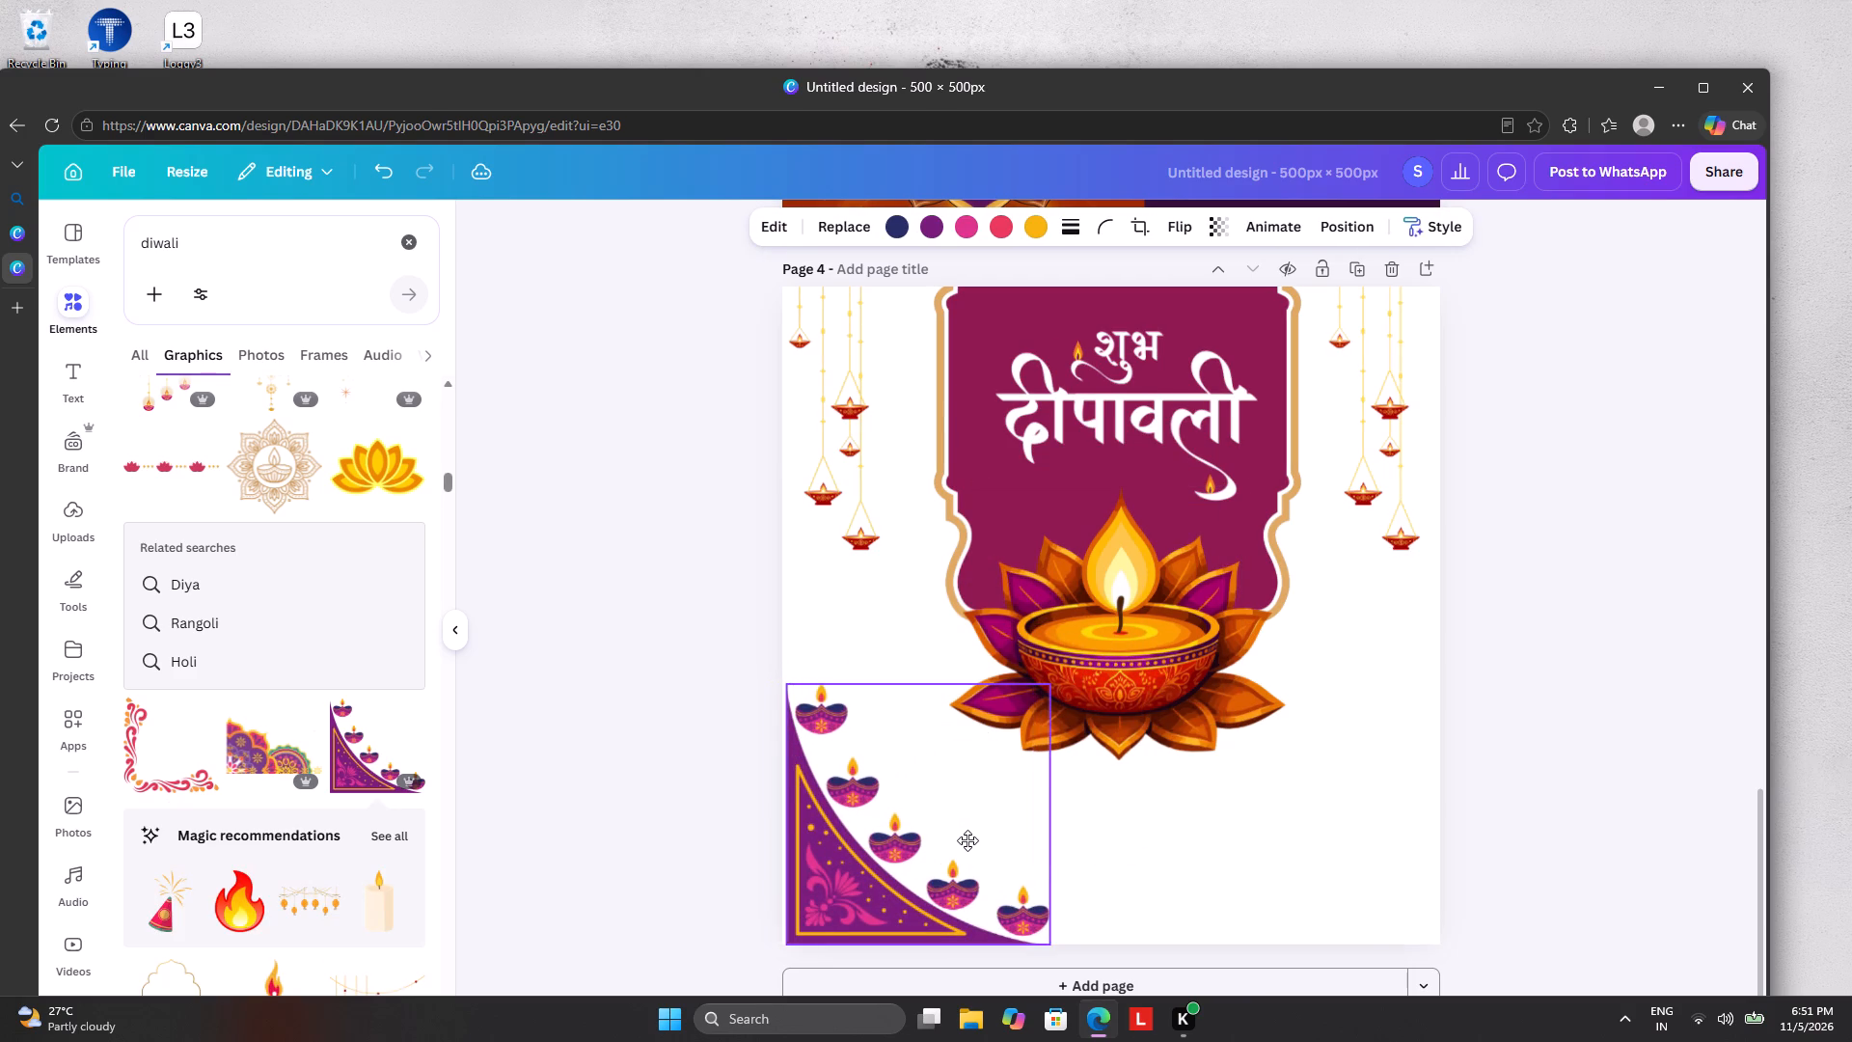
left_click_drag(967, 840, 960, 841)
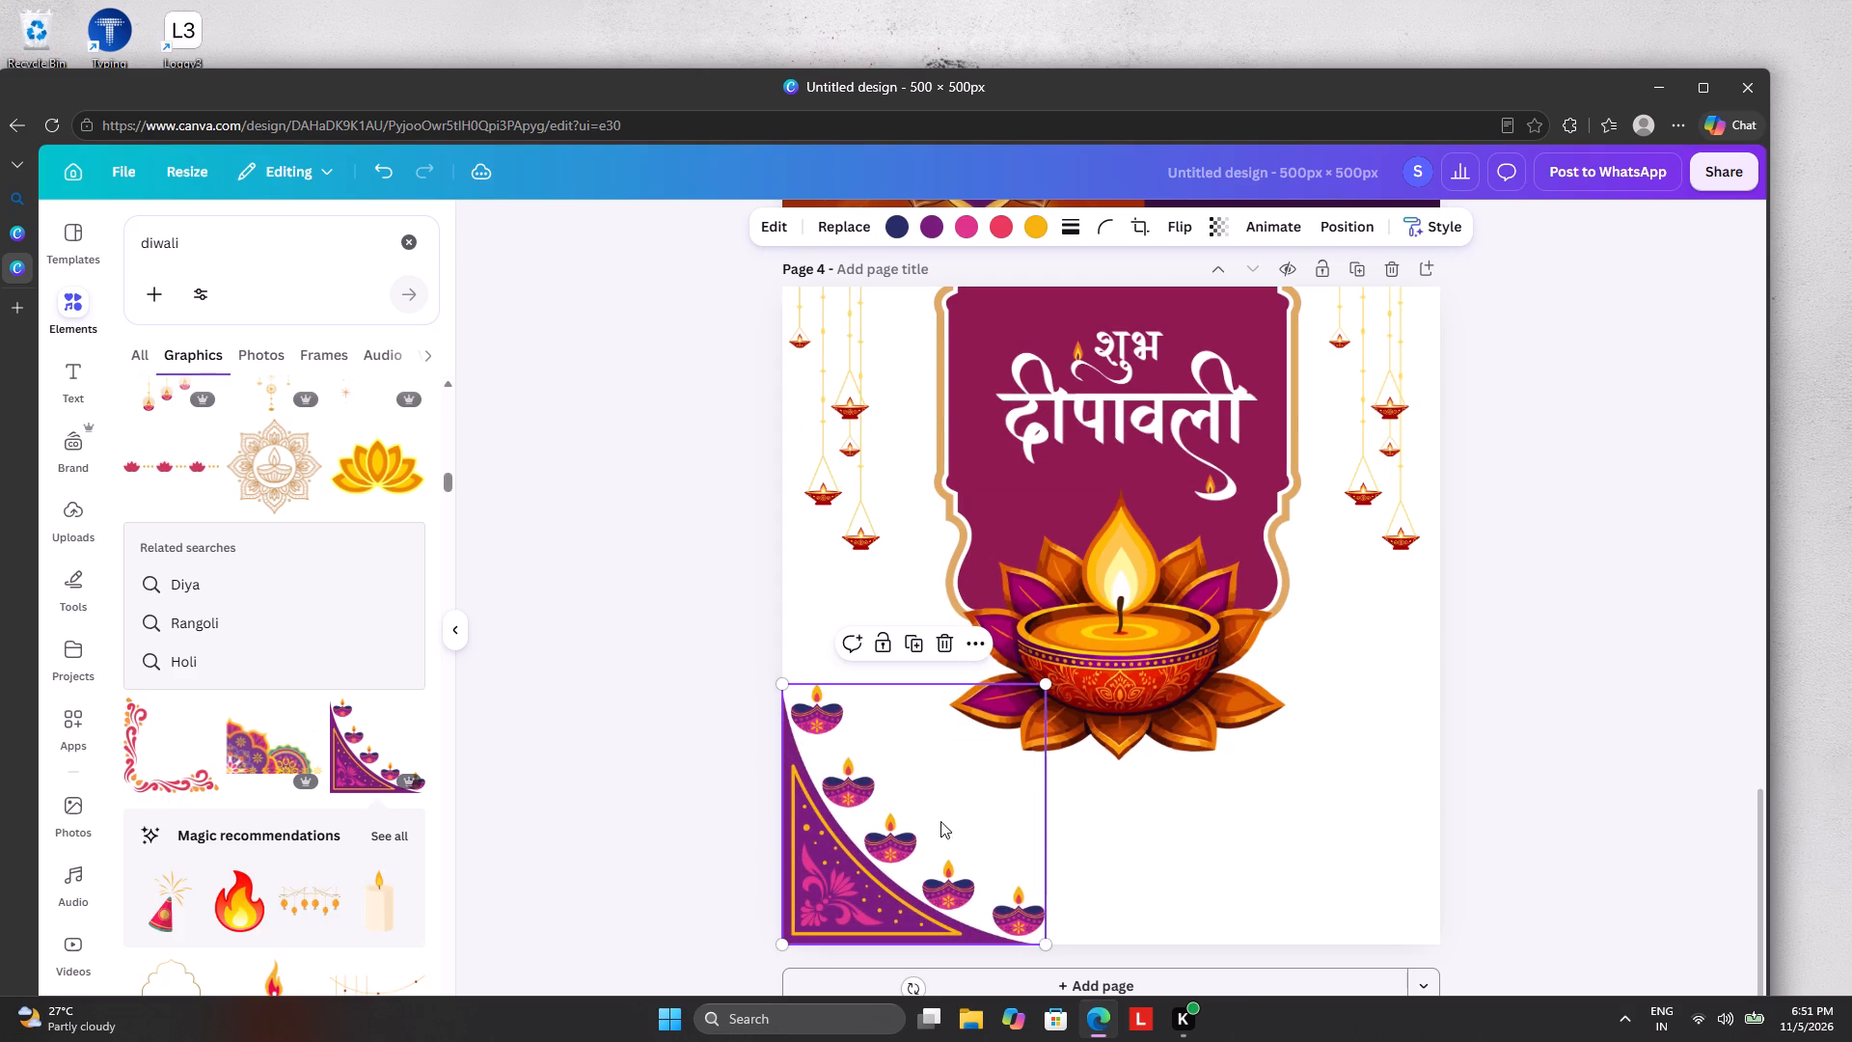
Recolour the corner ornament's purple to the maroon sampled from the frame and its pink to the white sampled from the page.
left_click(921, 215)
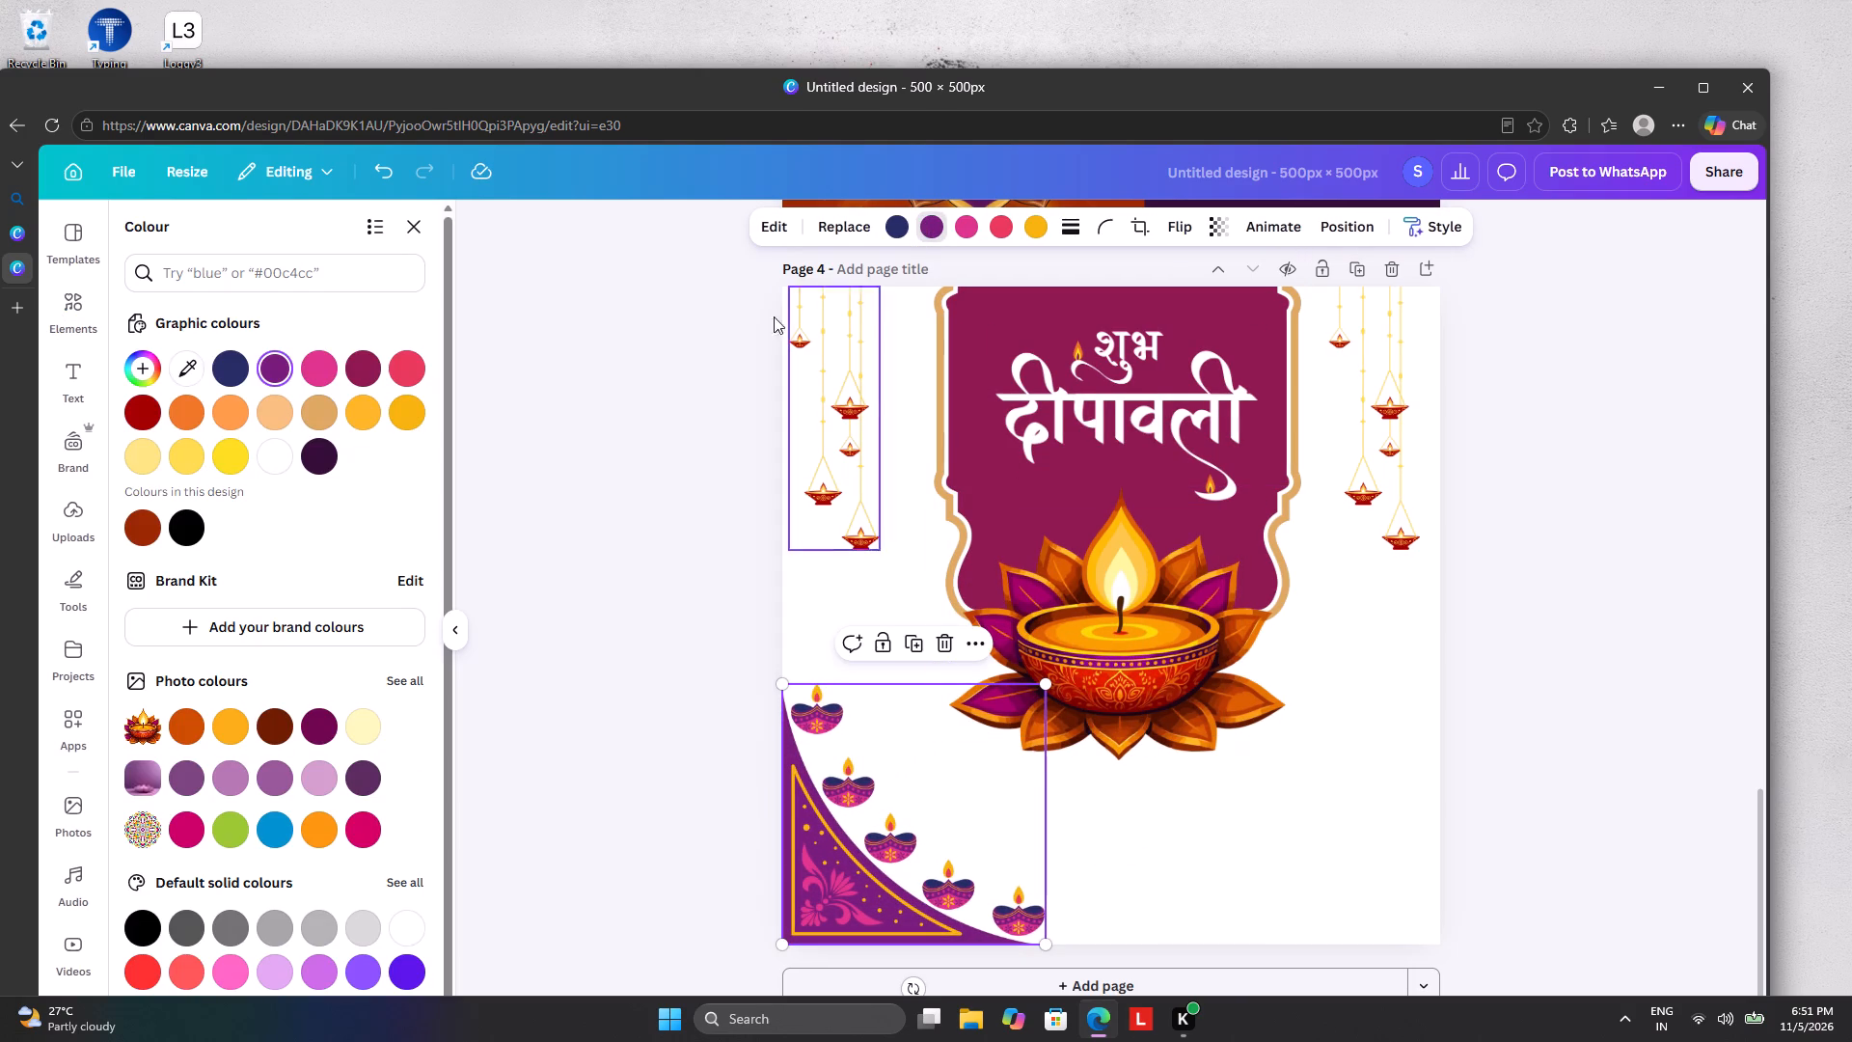
left_click(191, 372)
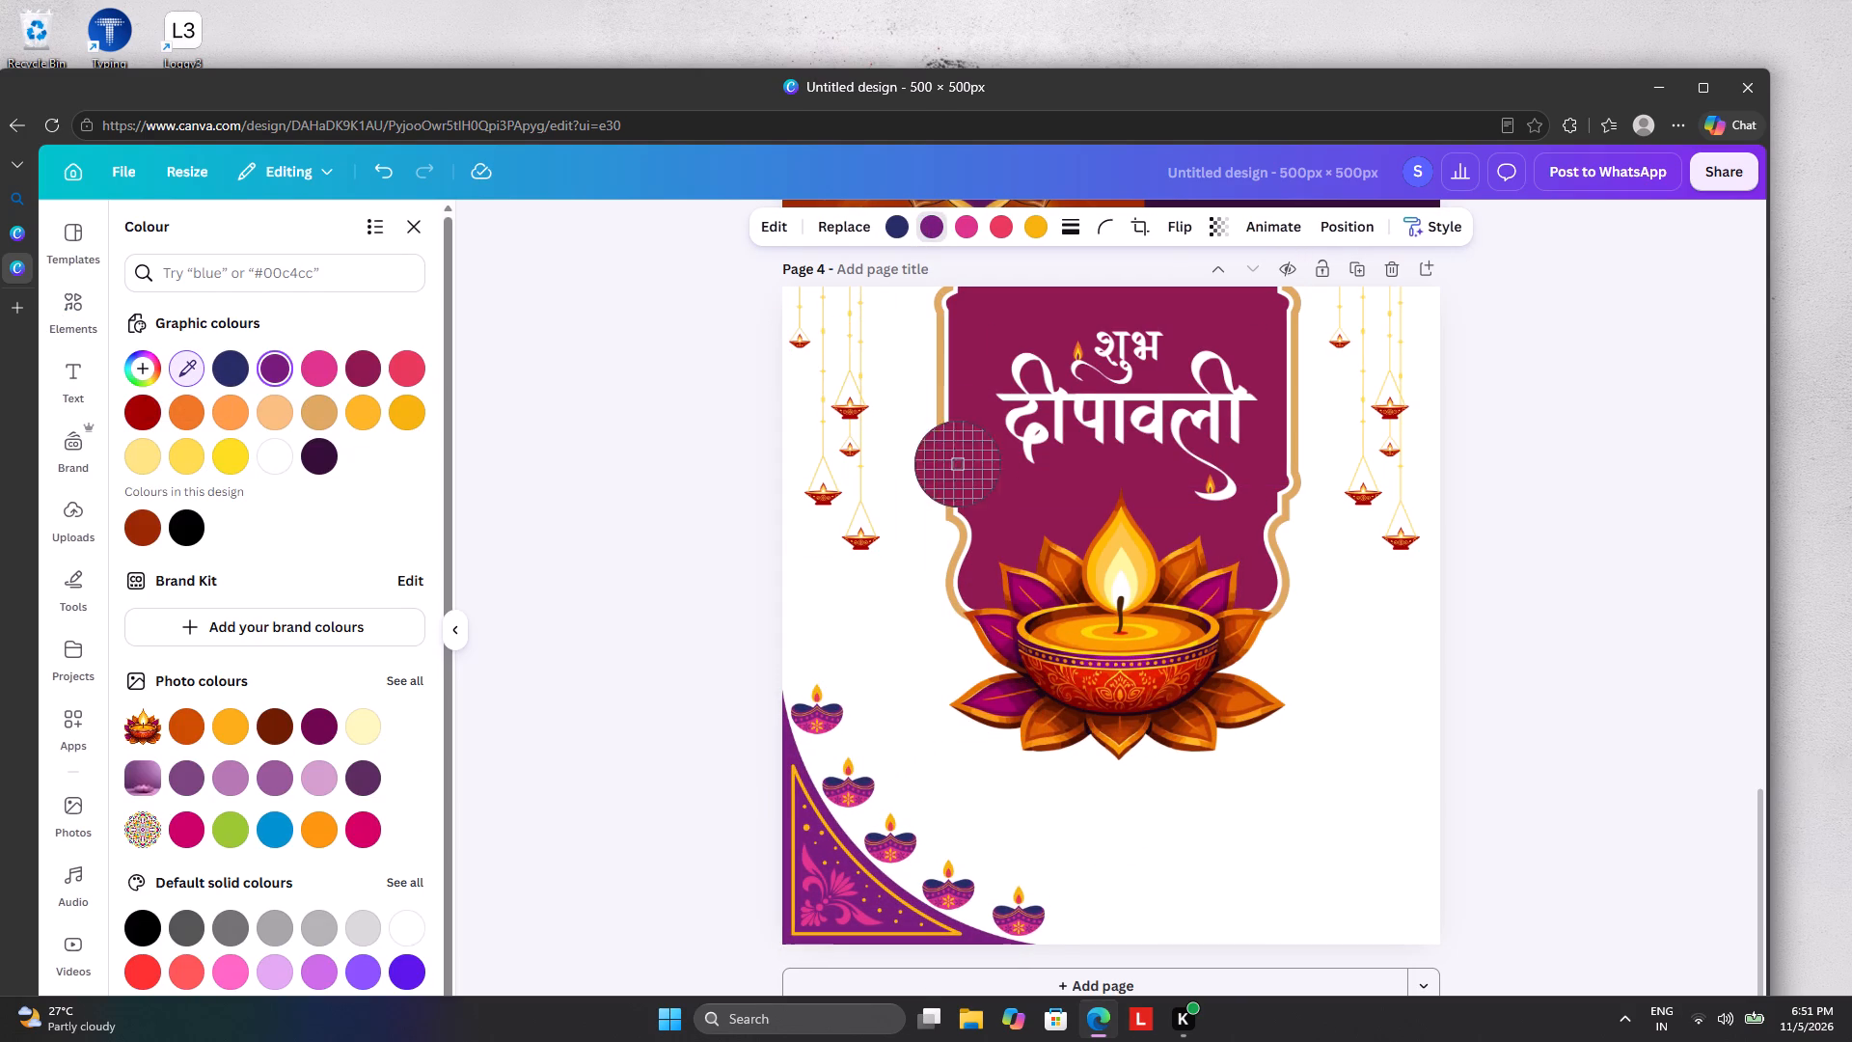
left_click(1005, 482)
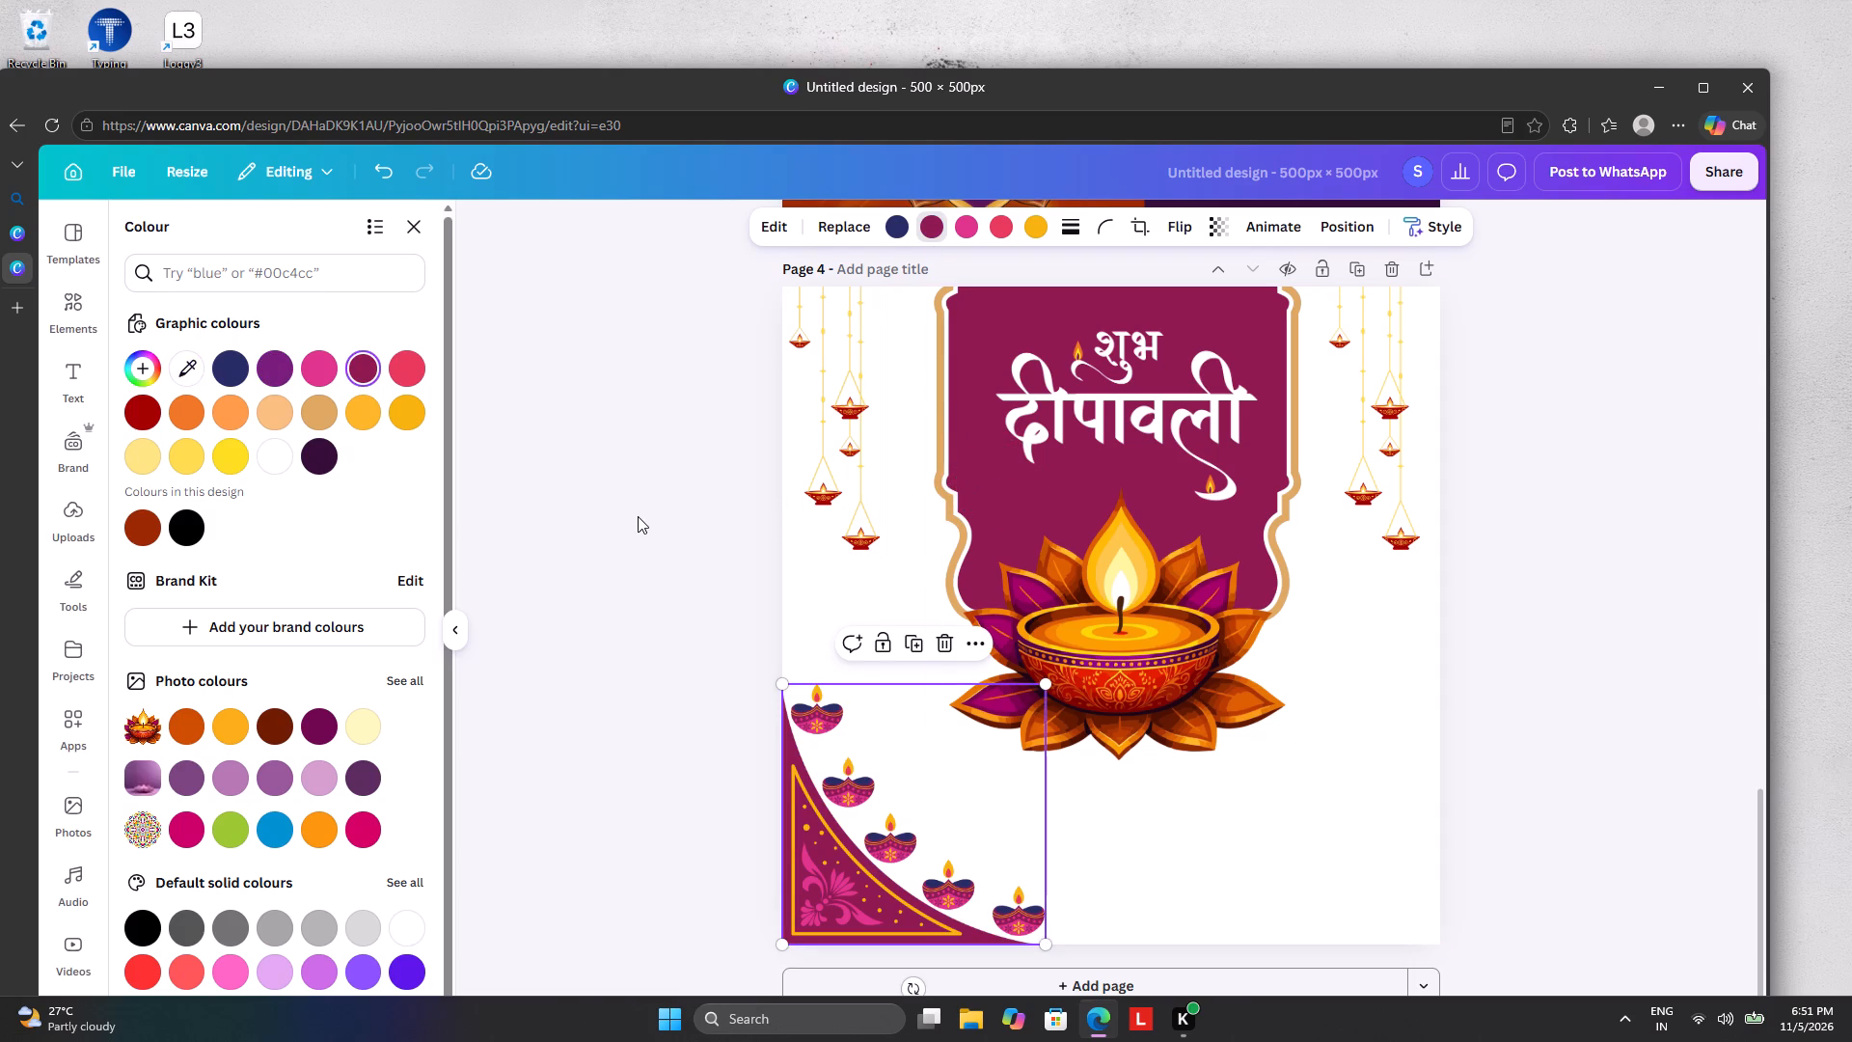
left_click(967, 220)
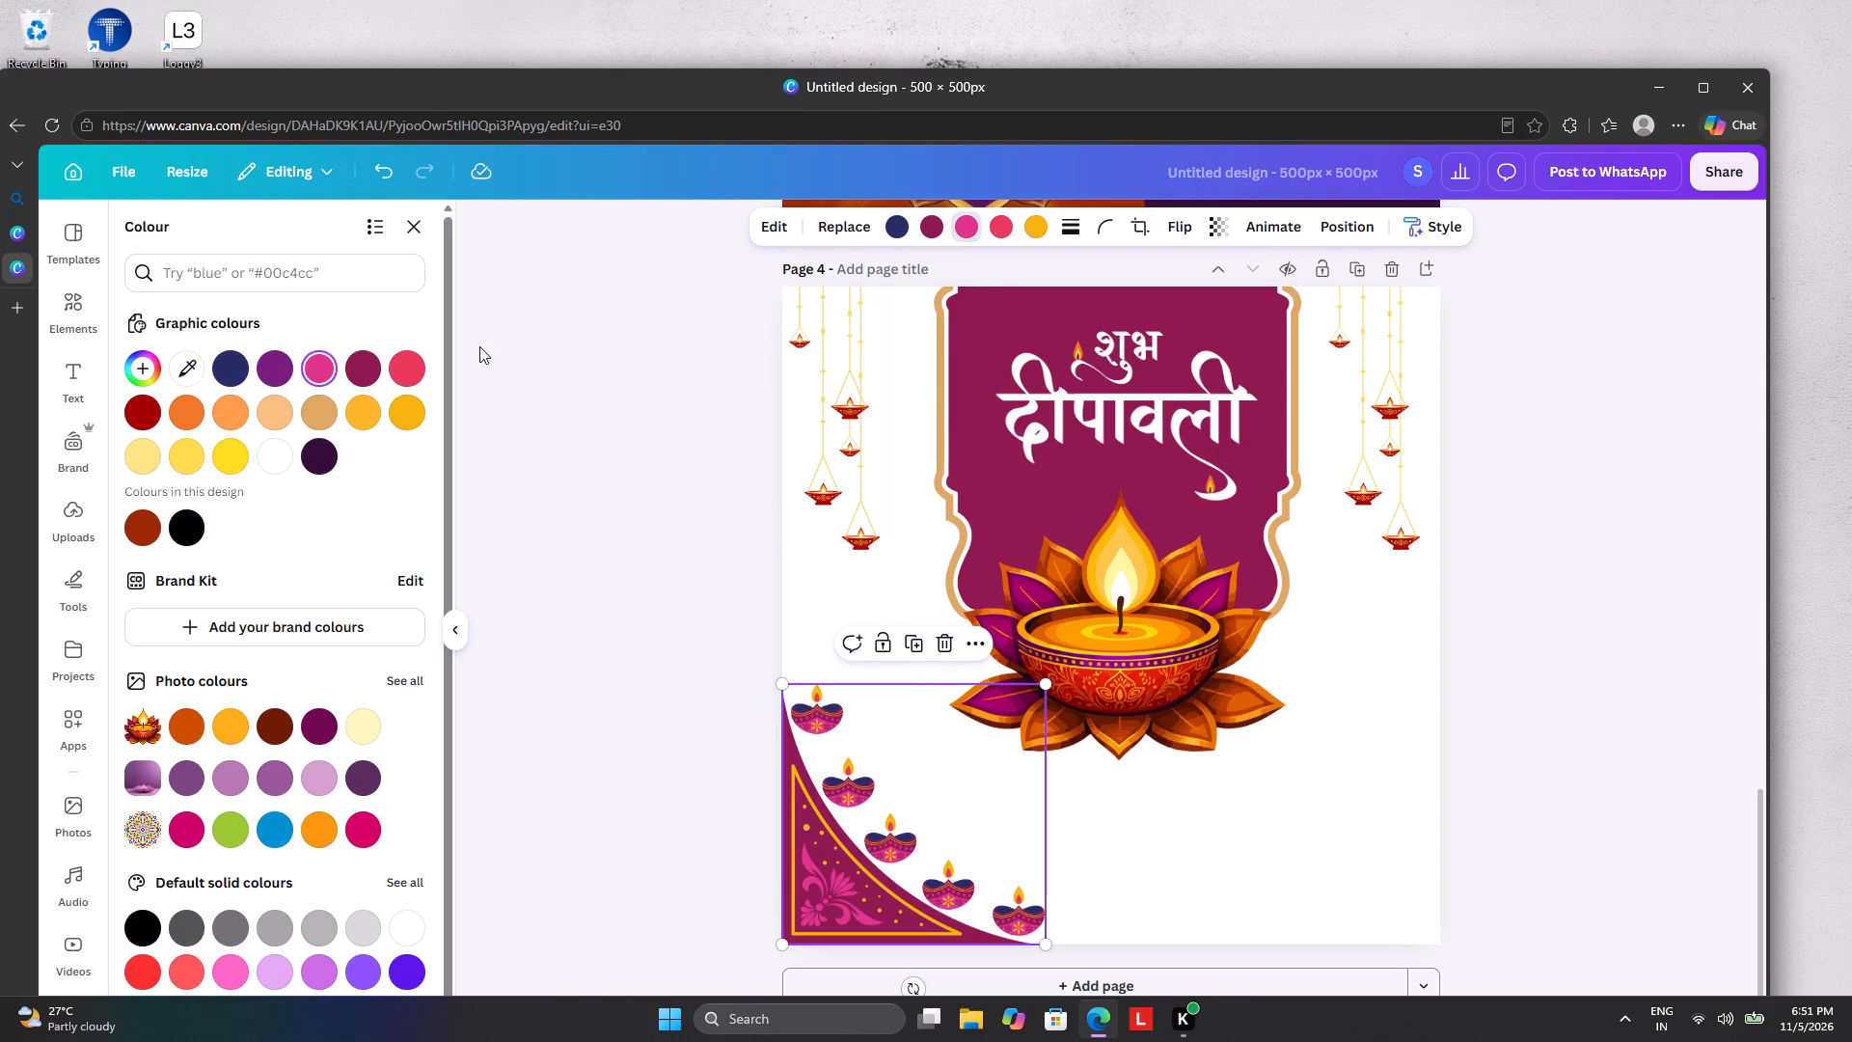
left_click(183, 368)
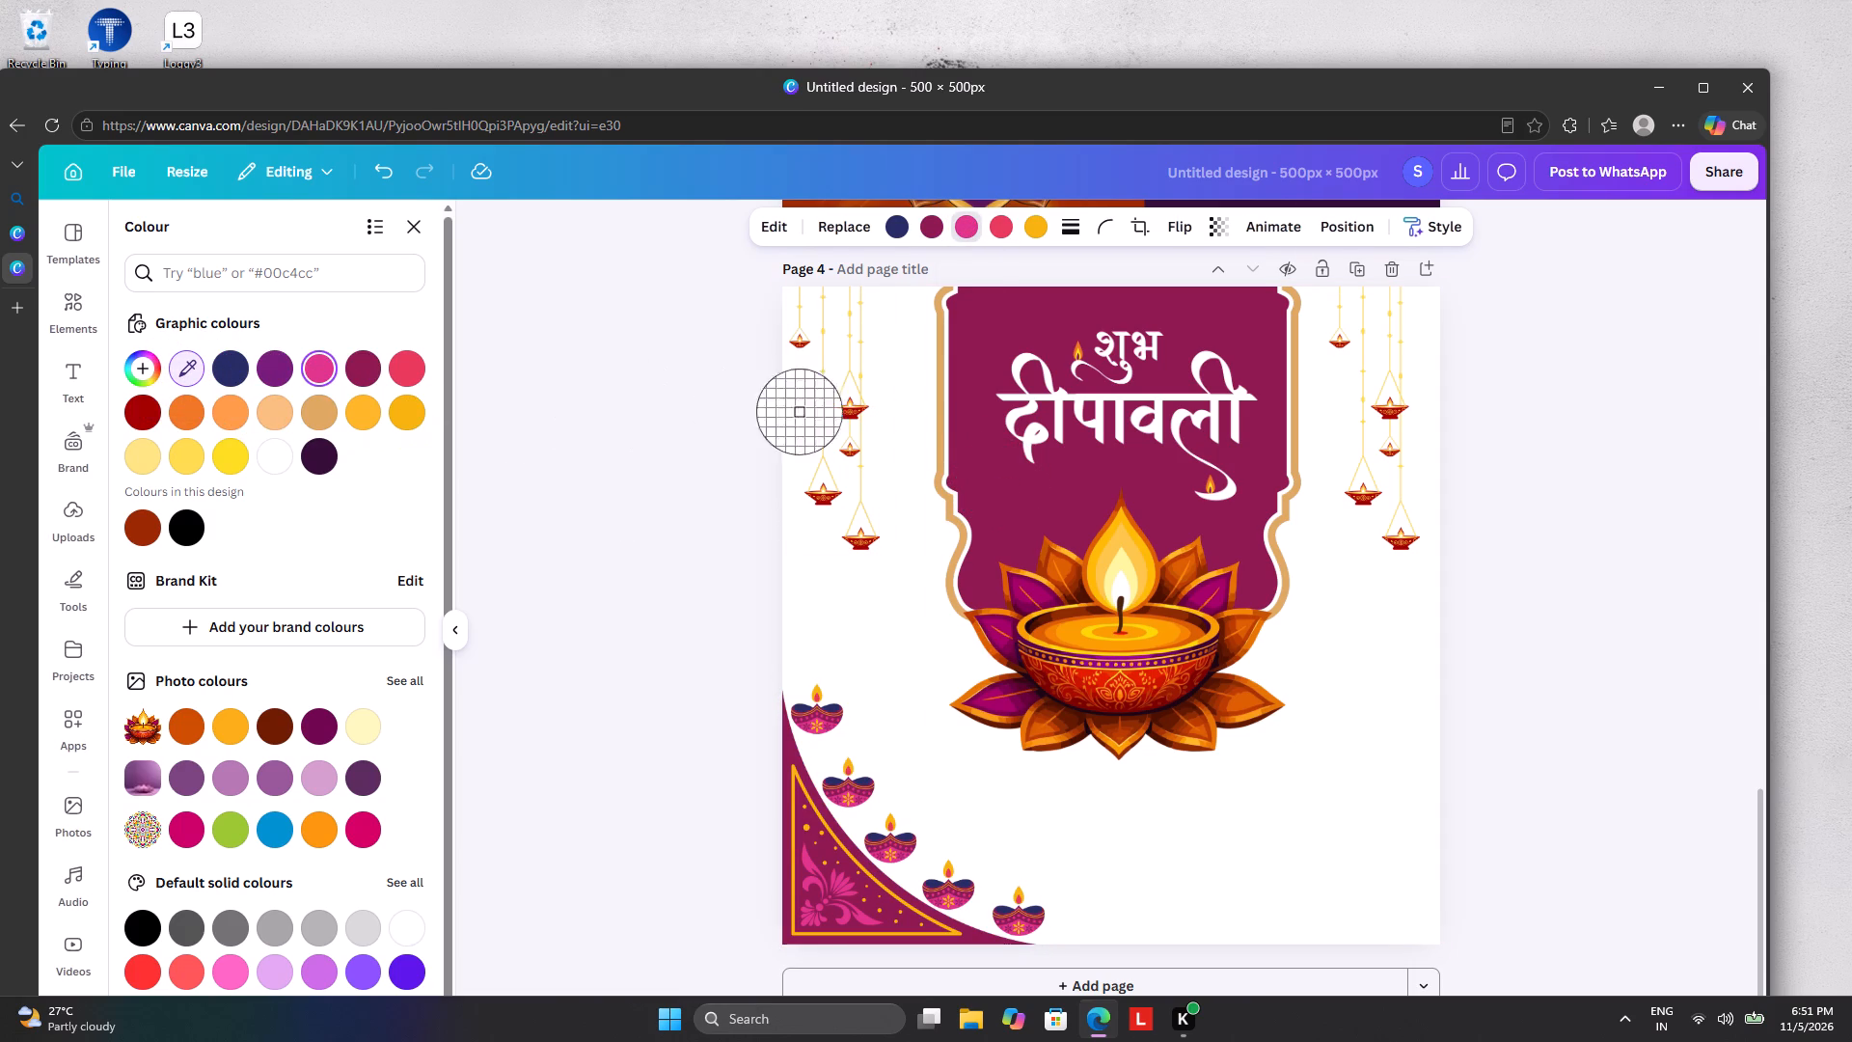
left_click(879, 616)
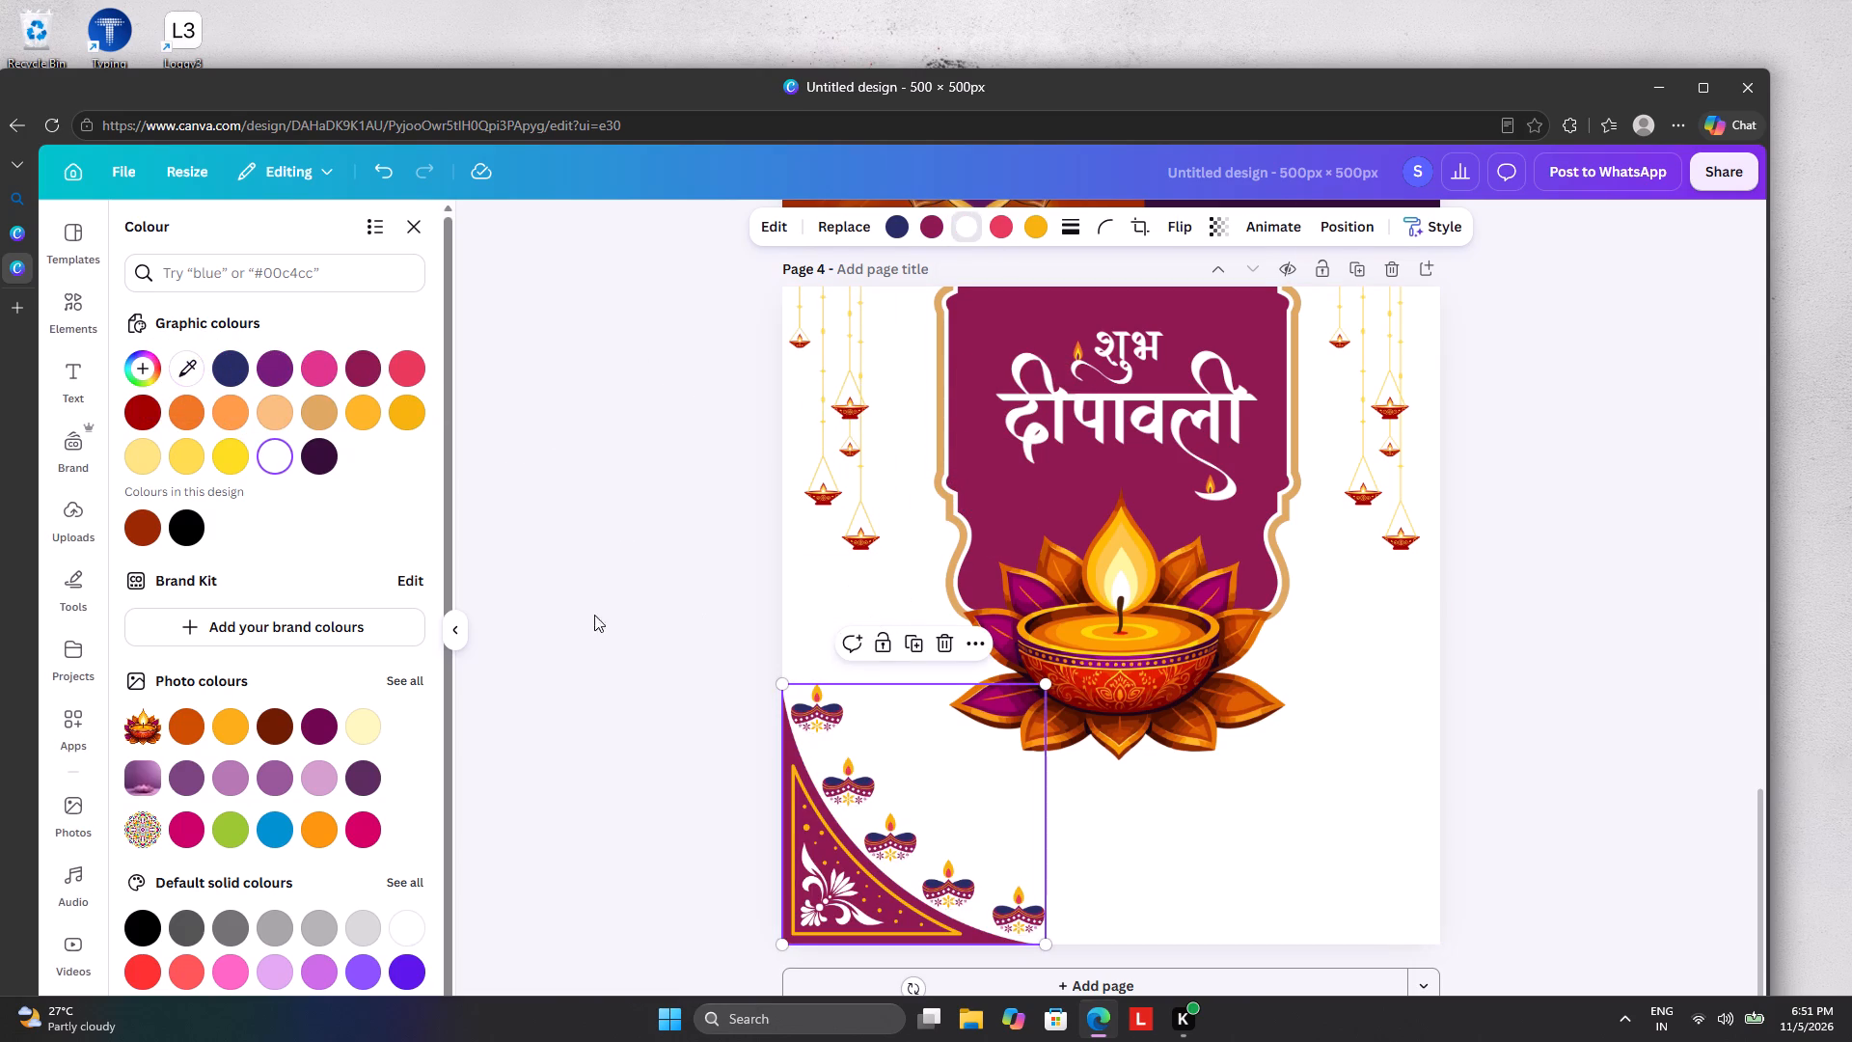
left_click(583, 615)
left_click(586, 609)
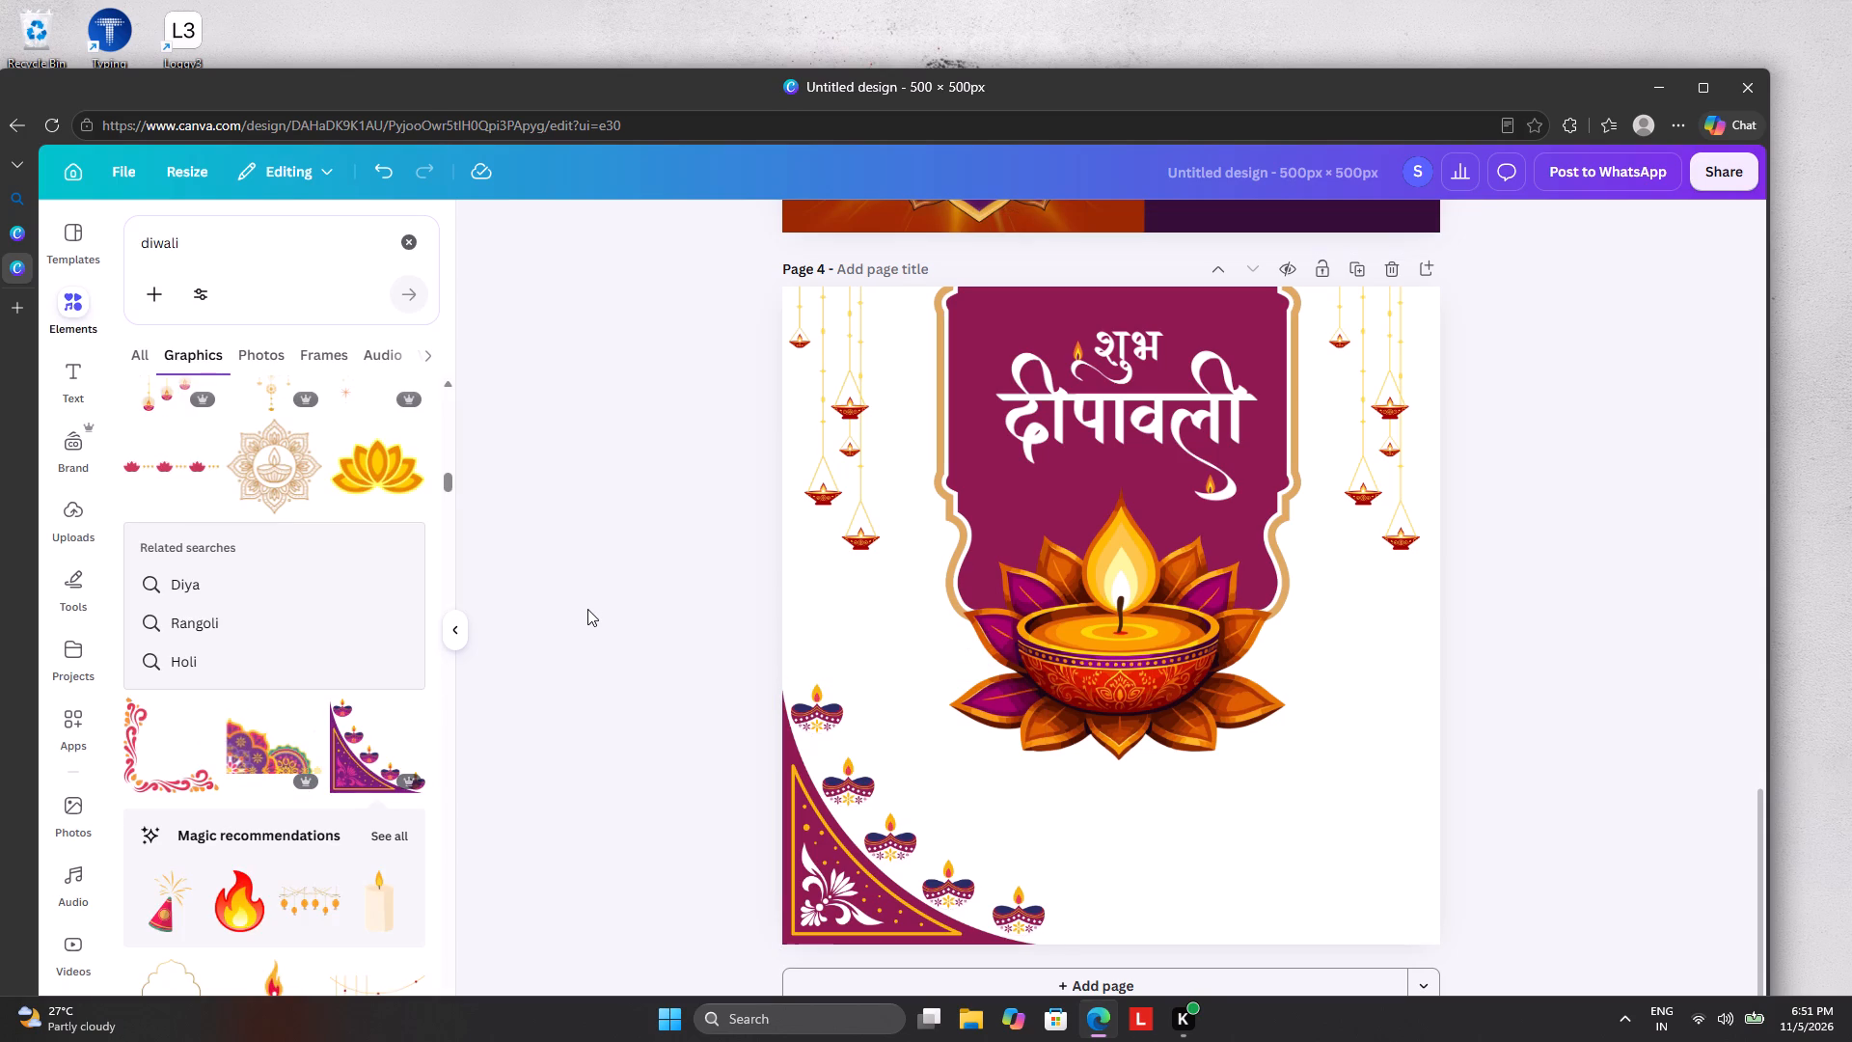
Nudge the corner ornament outward, duplicate it, flip the copy horizontally and fit it into page 4's bottom-right corner.
left_click(885, 817)
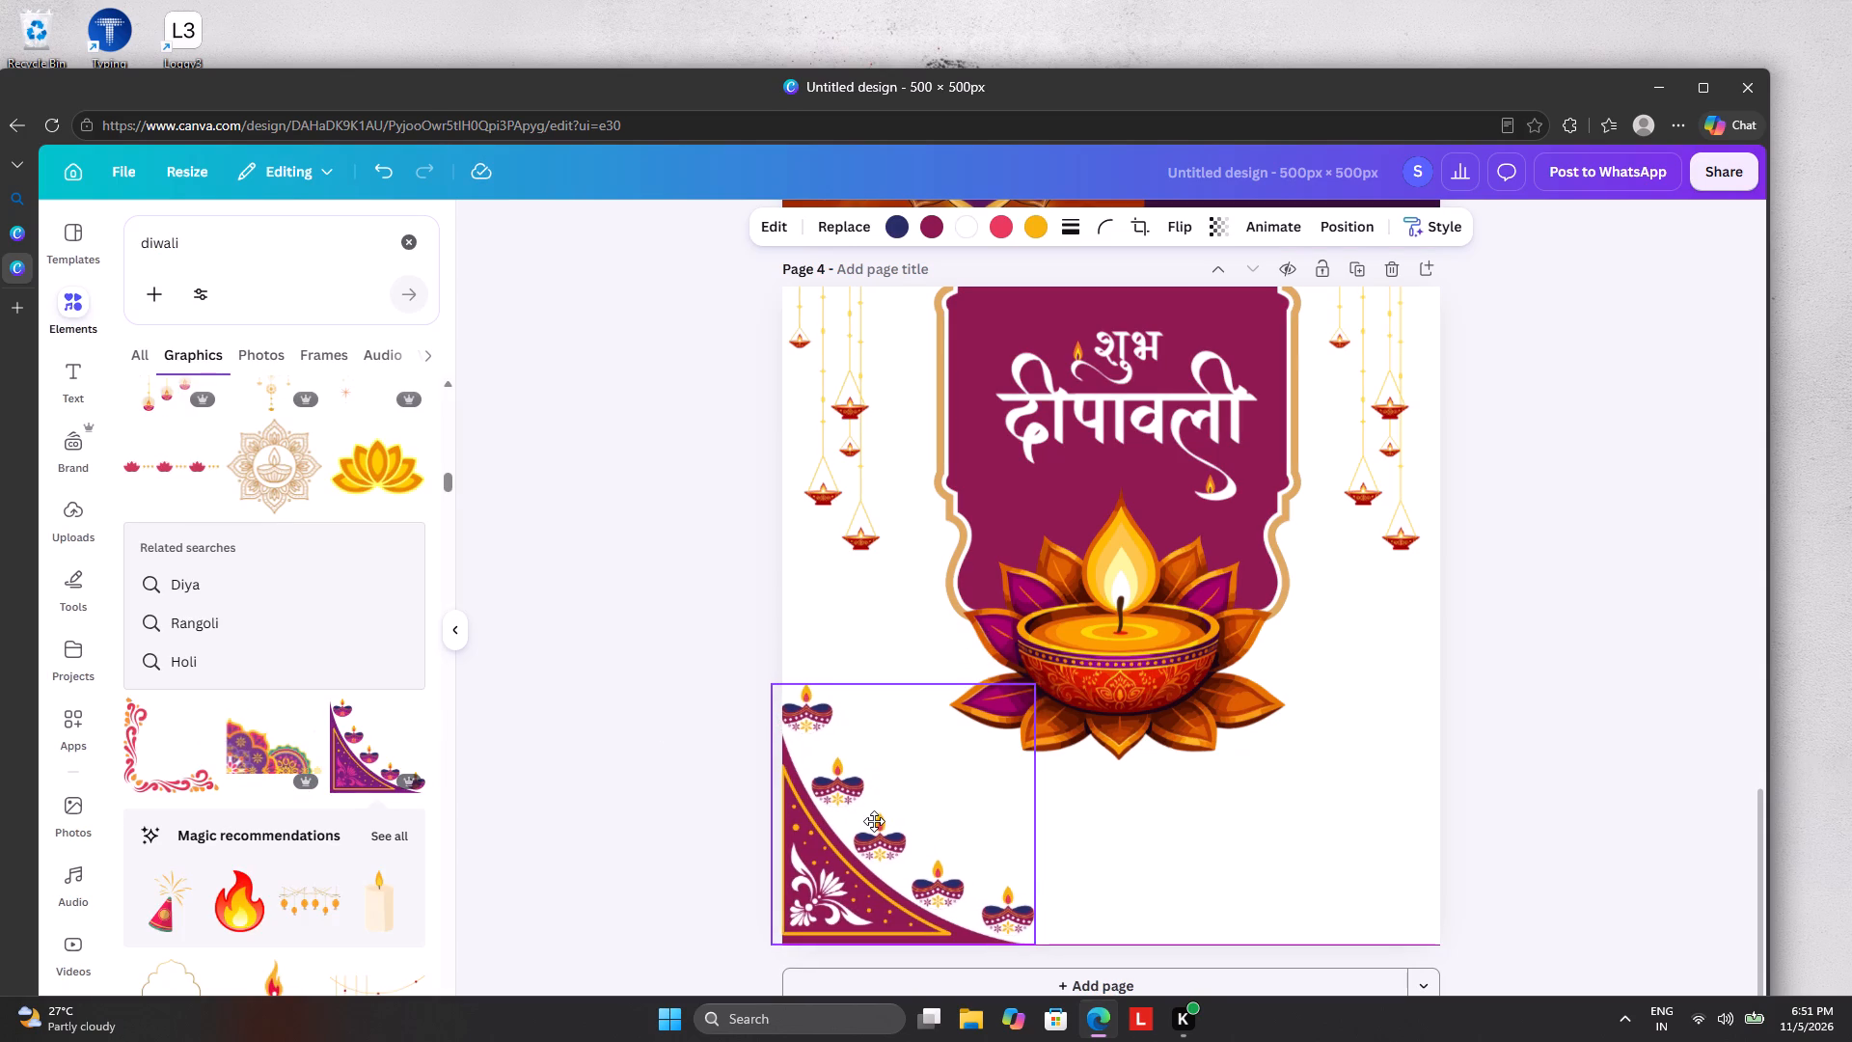
left_click(899, 645)
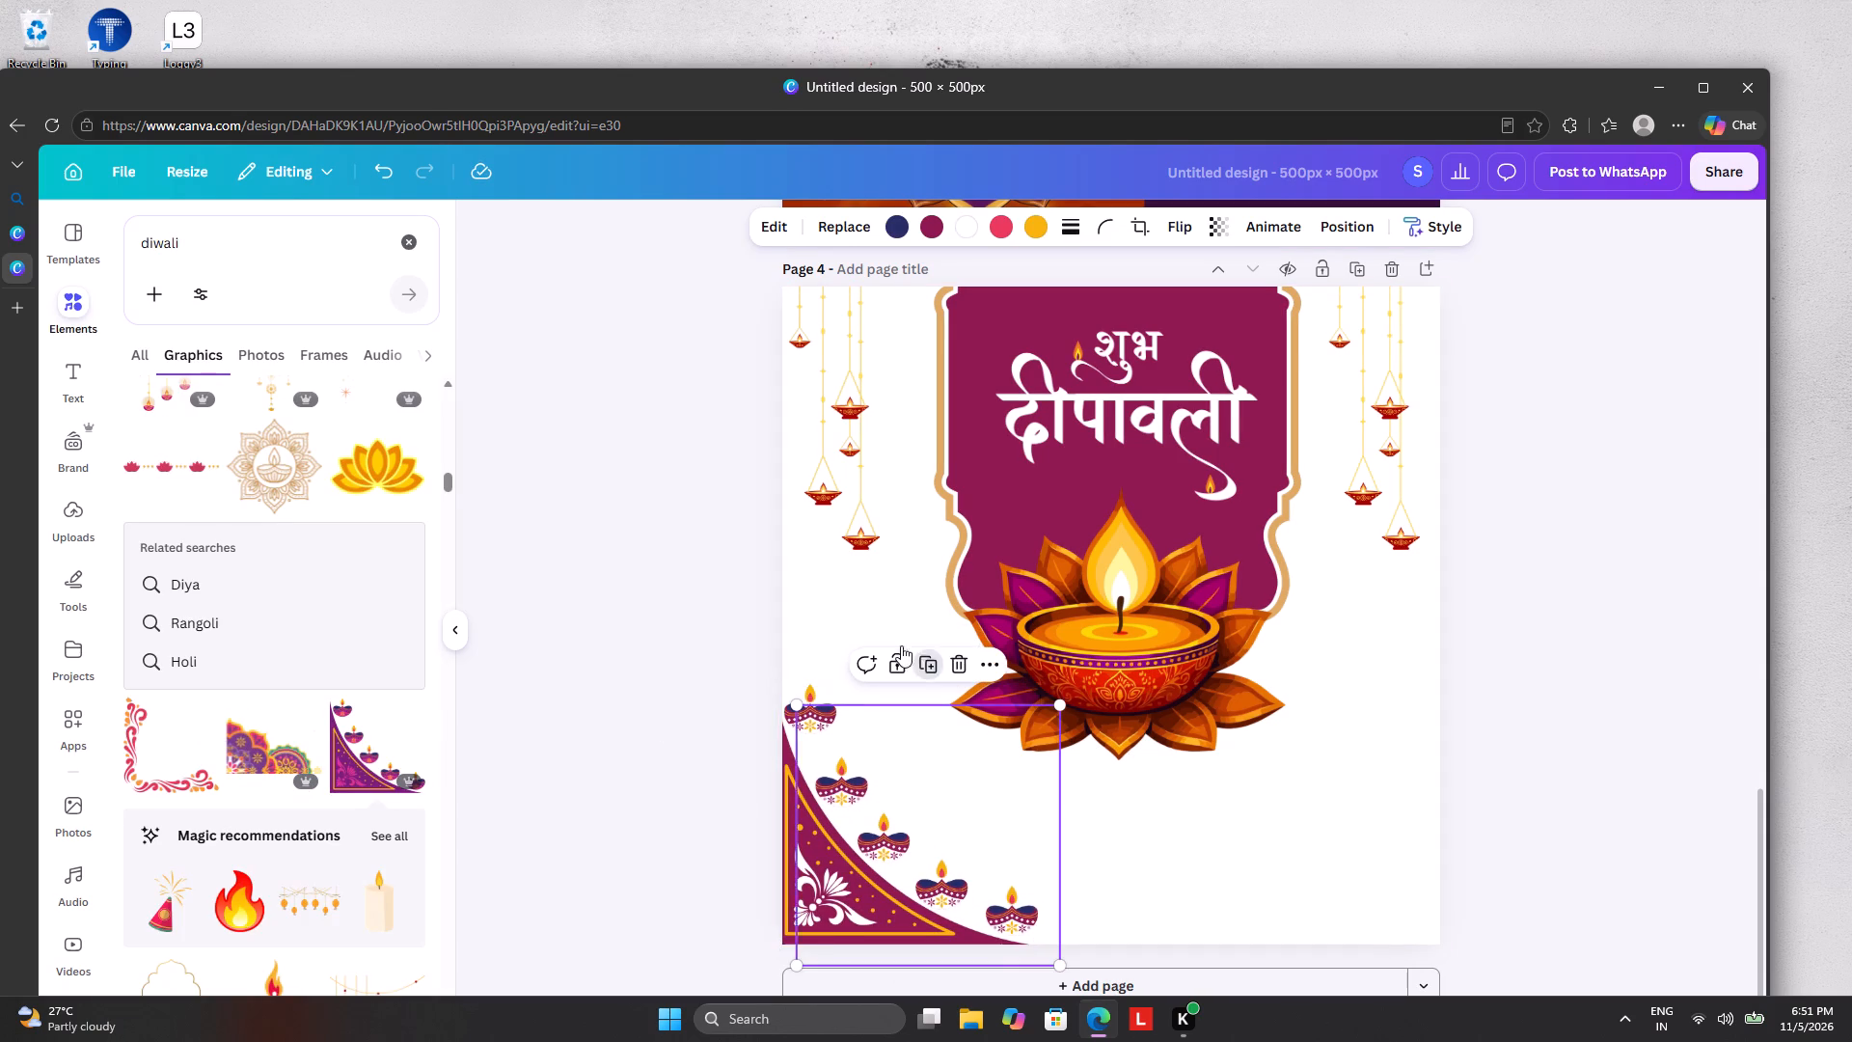
left_click_drag(884, 794, 1271, 795)
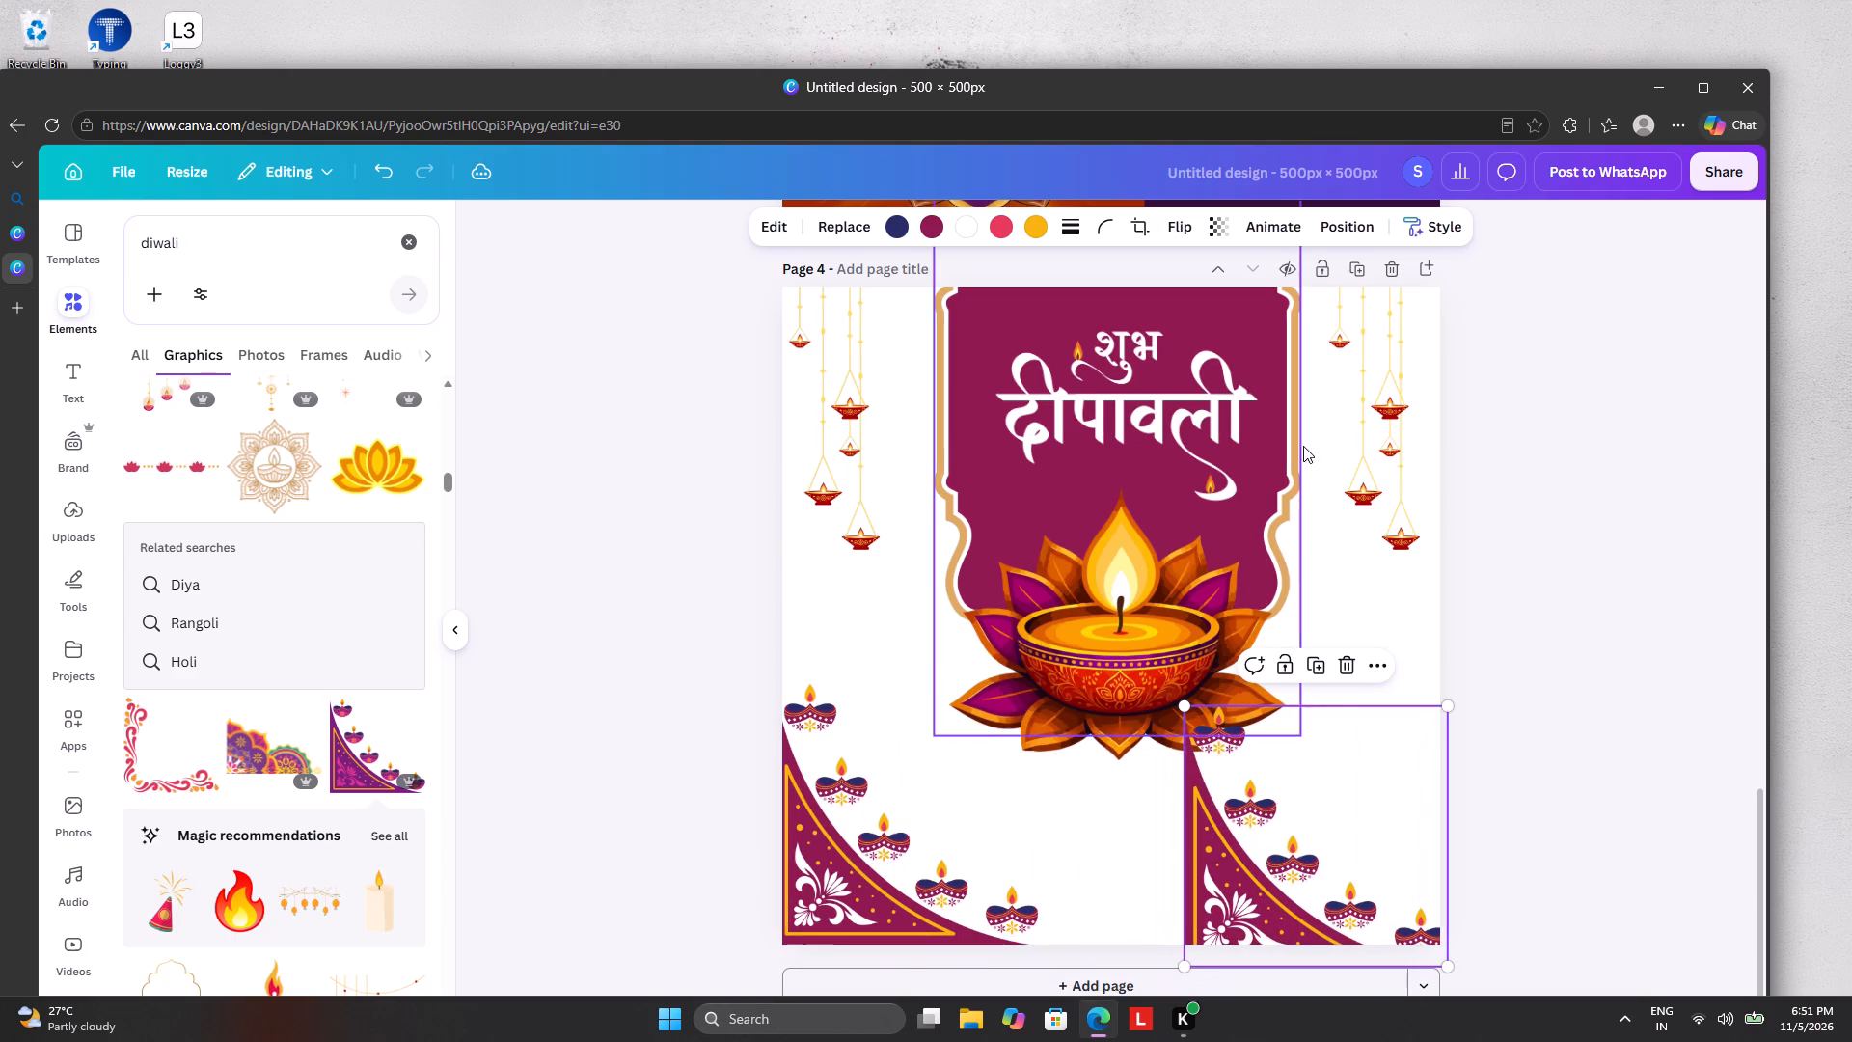
left_click(1182, 226)
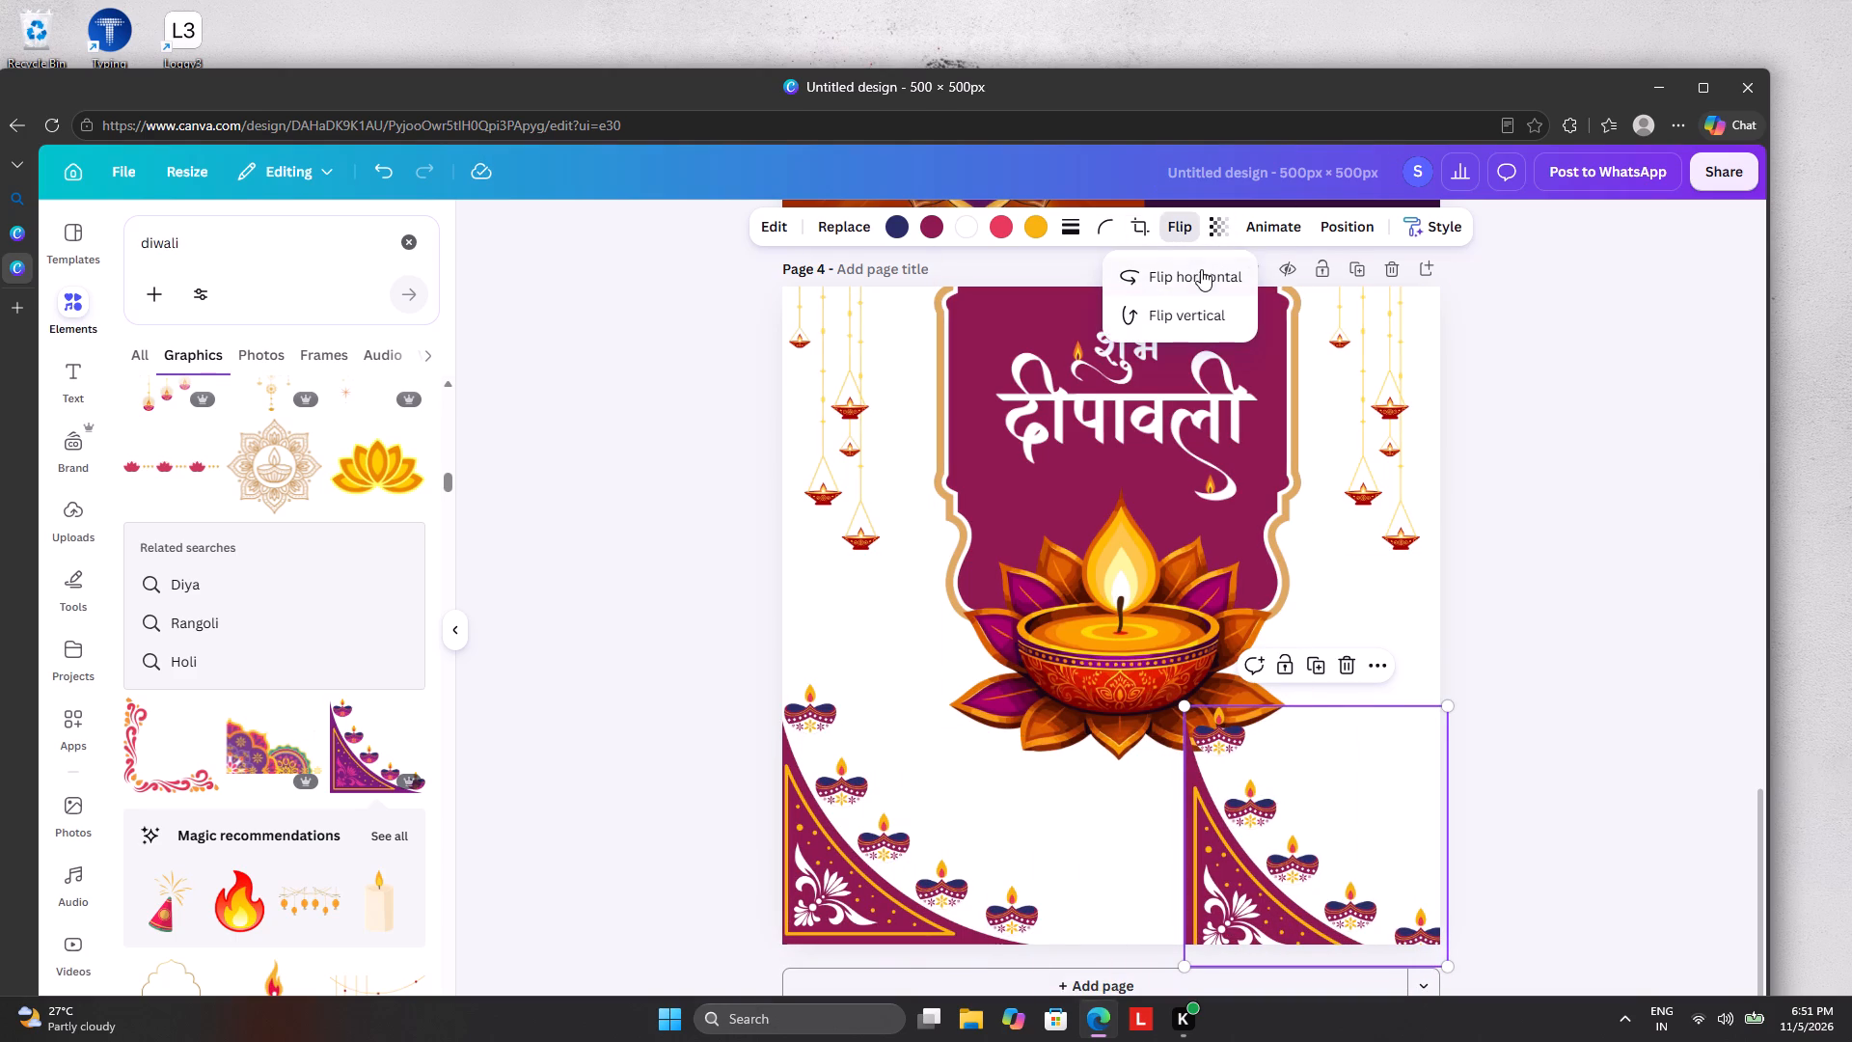
left_click(1201, 270)
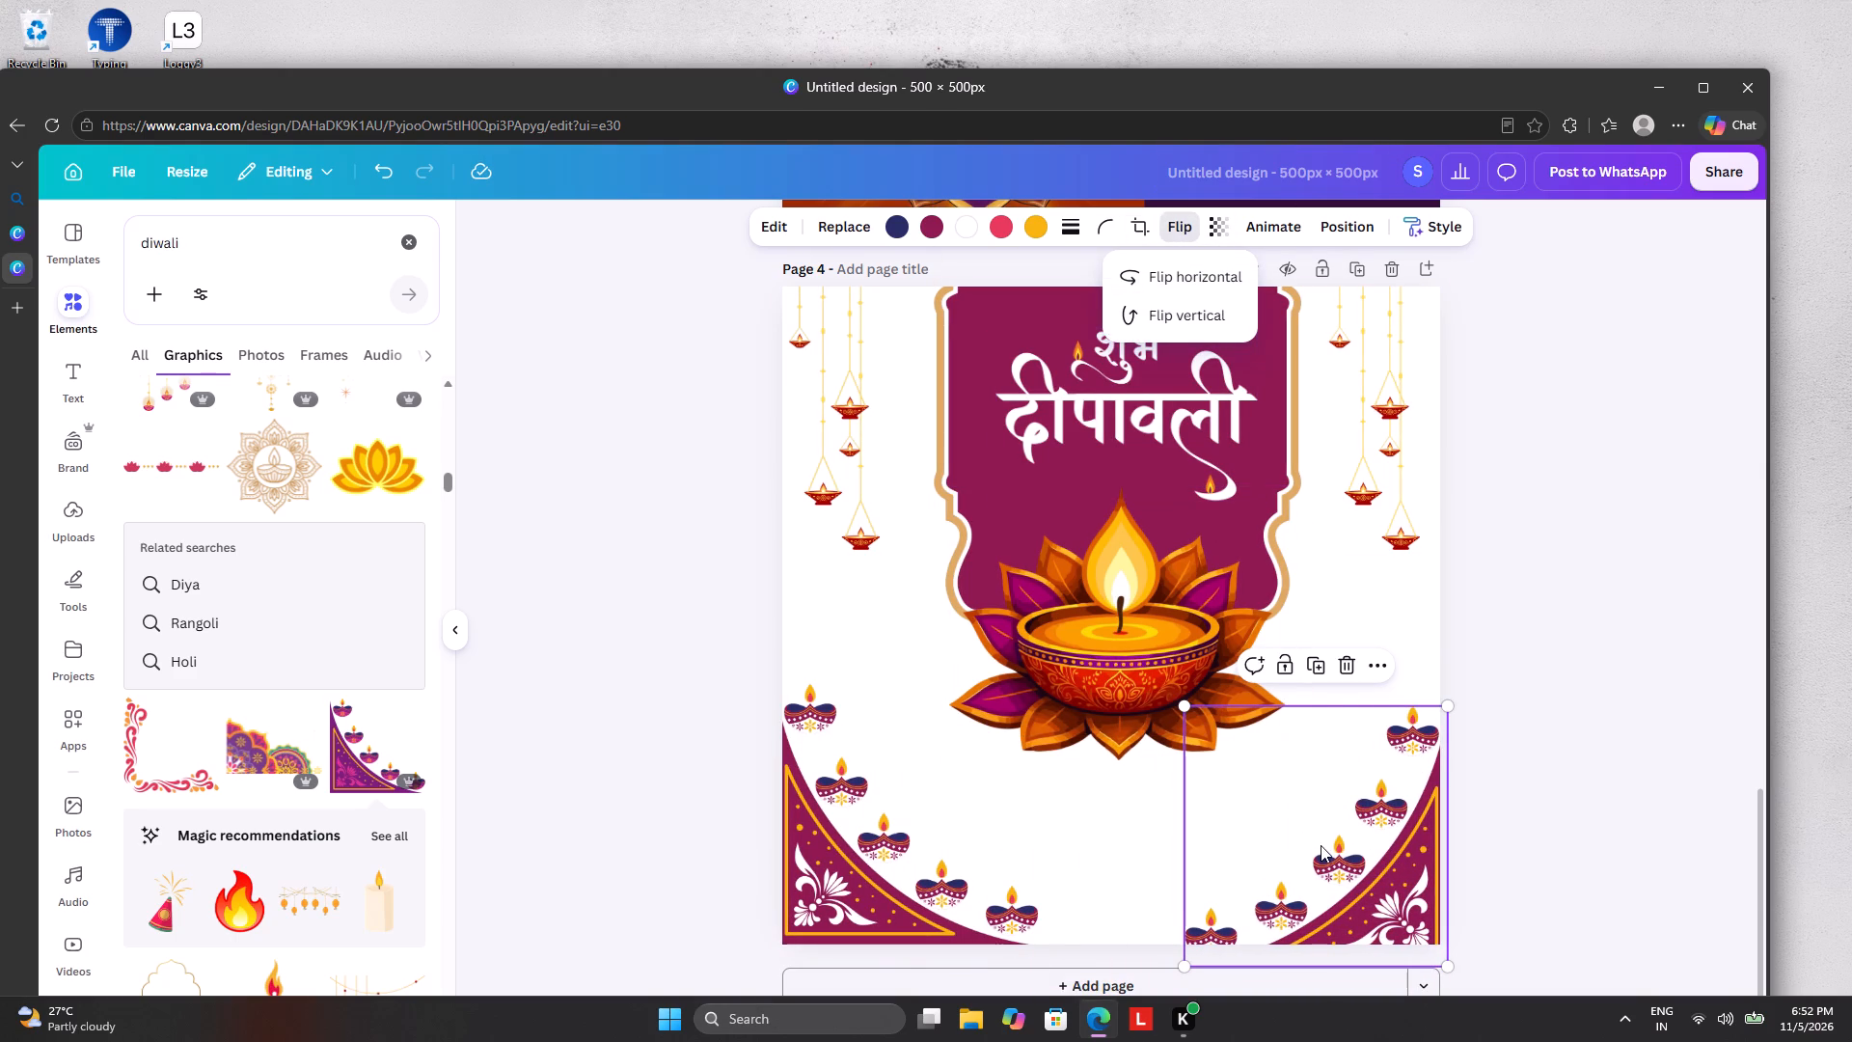
left_click_drag(1320, 845, 1300, 829)
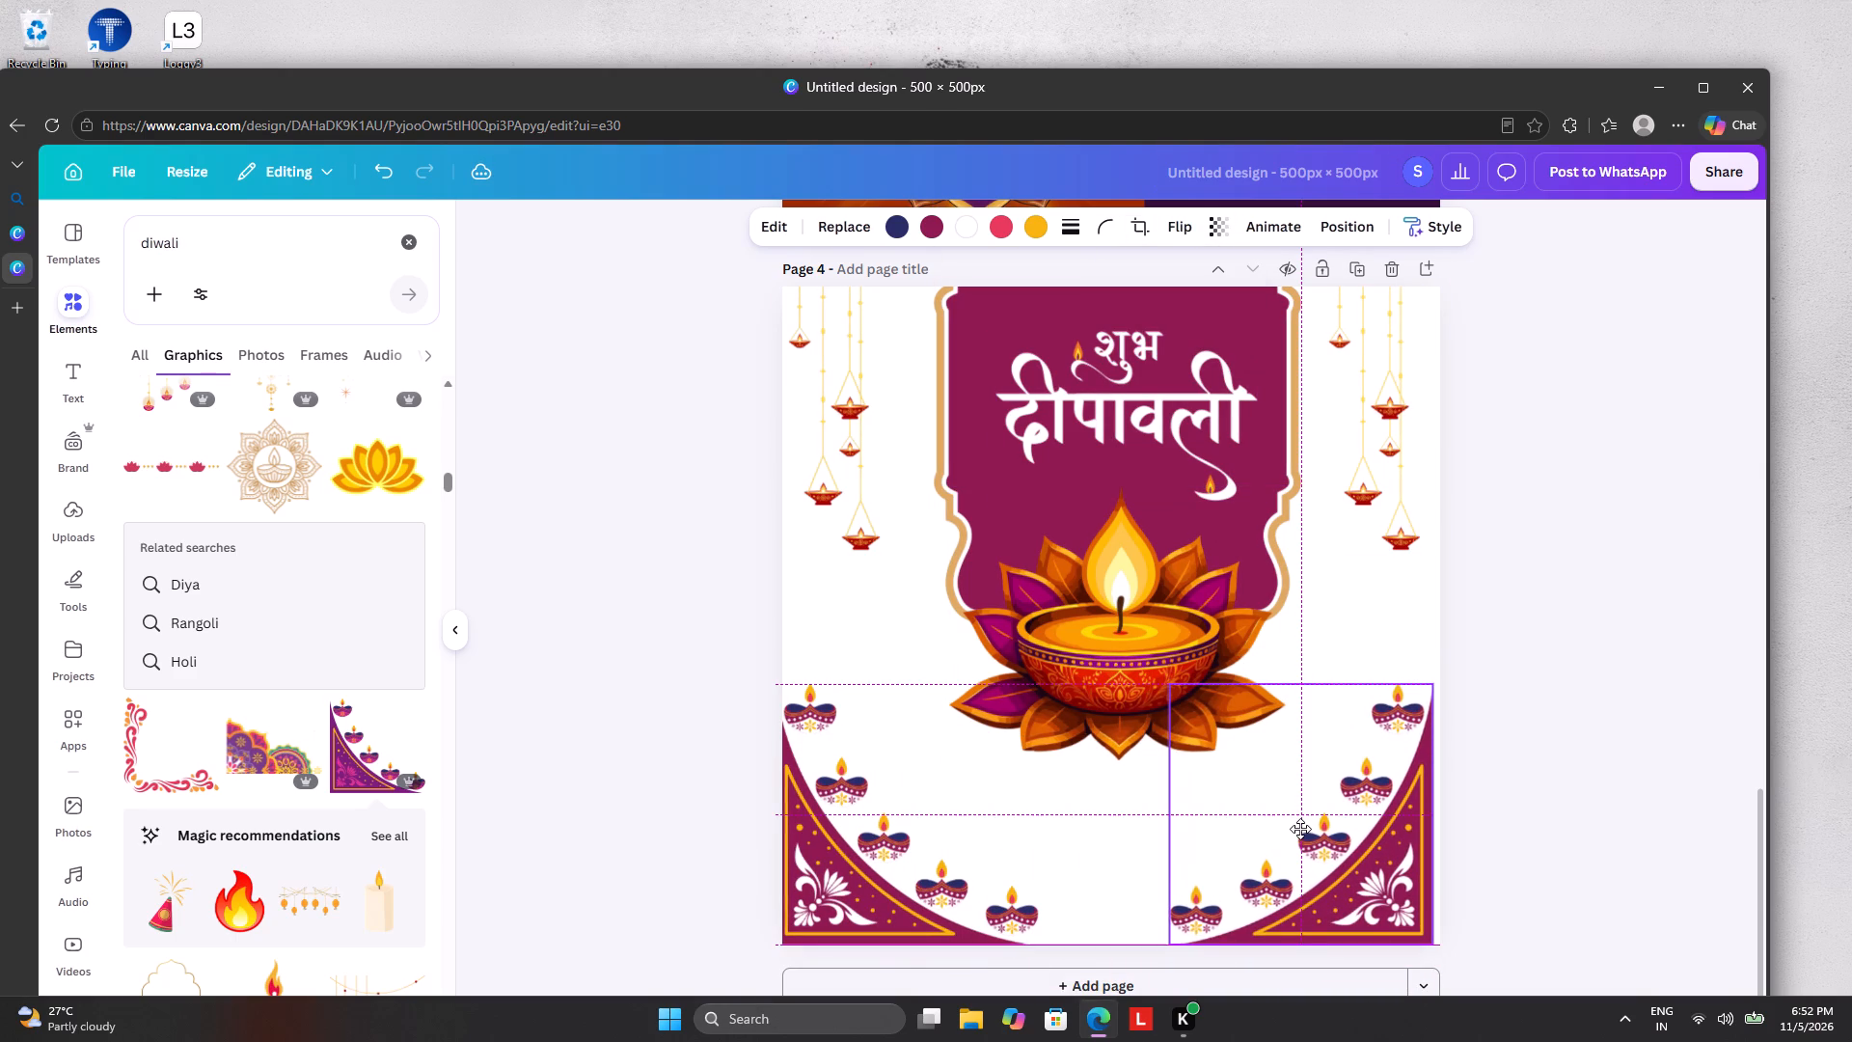
left_click_drag(1300, 829, 1308, 826)
left_click(1599, 680)
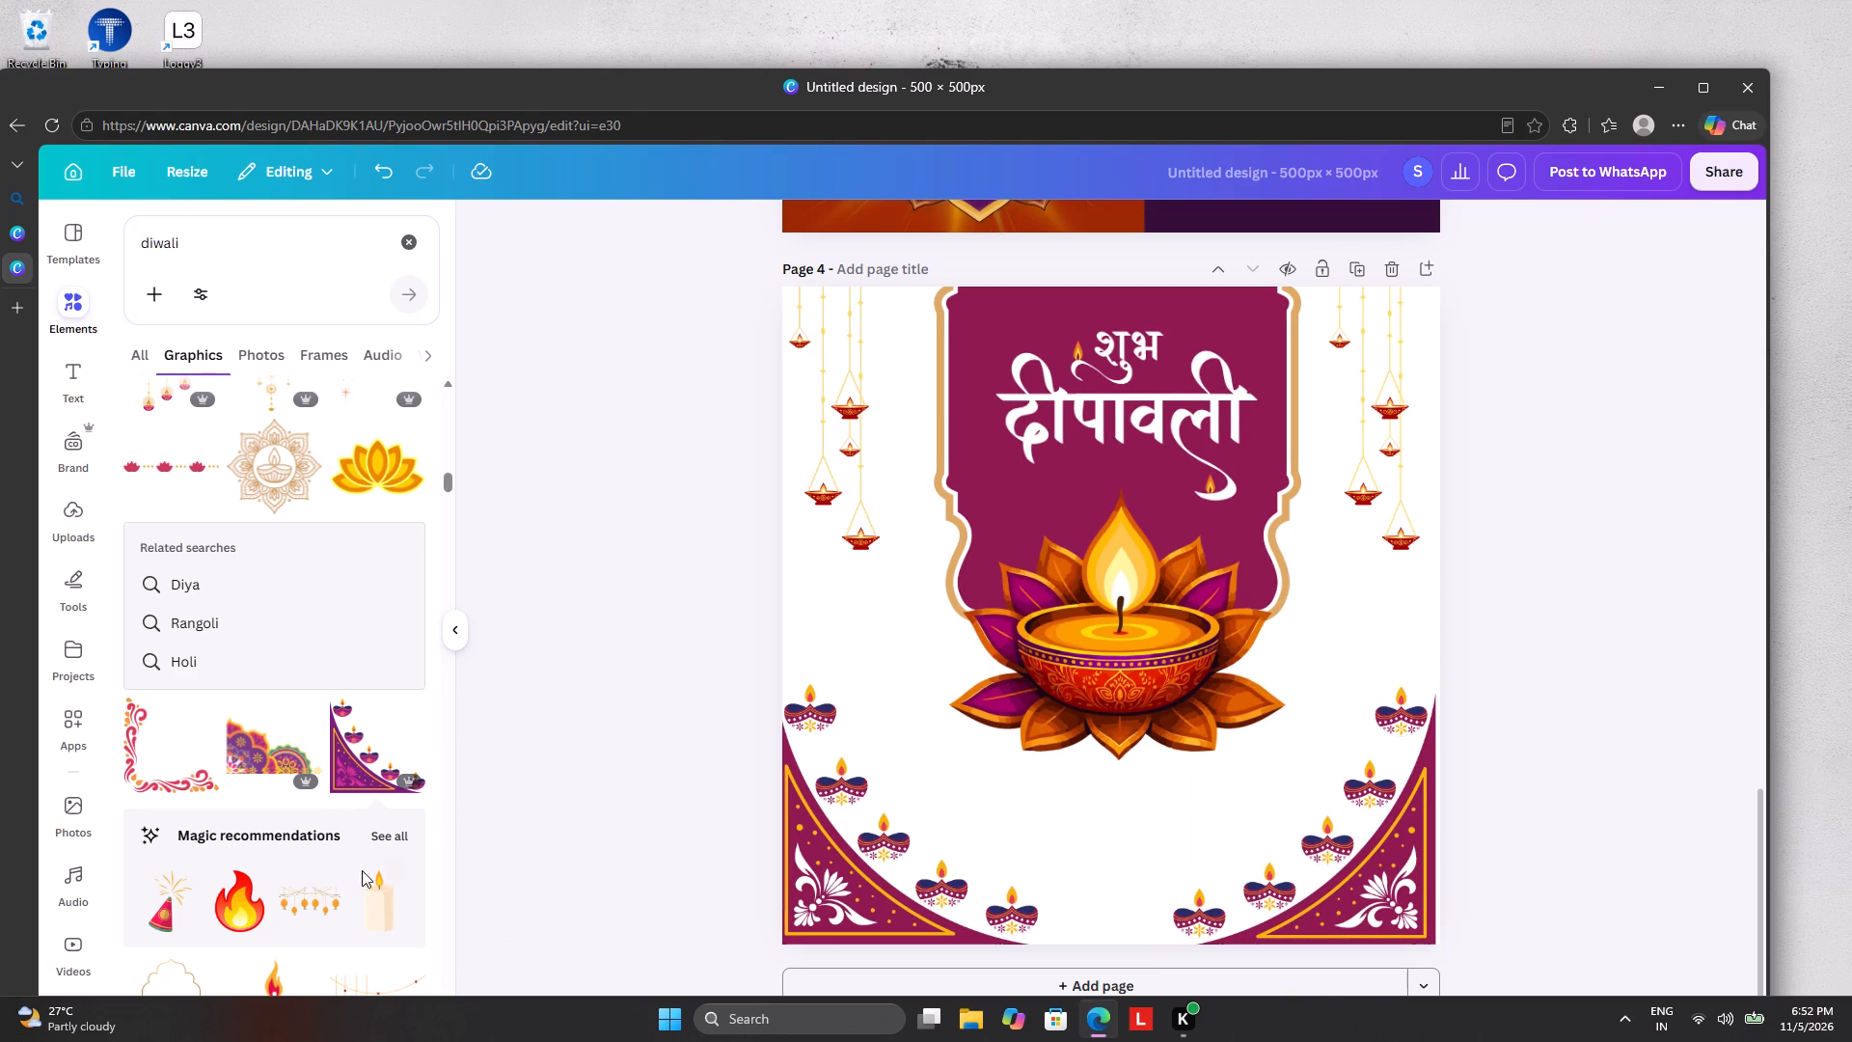
Add the hanging string ornament with pink drops and flowers from the diwali graphics and place it in page 4's top-left corner.
scroll(347, 819, "down", 4)
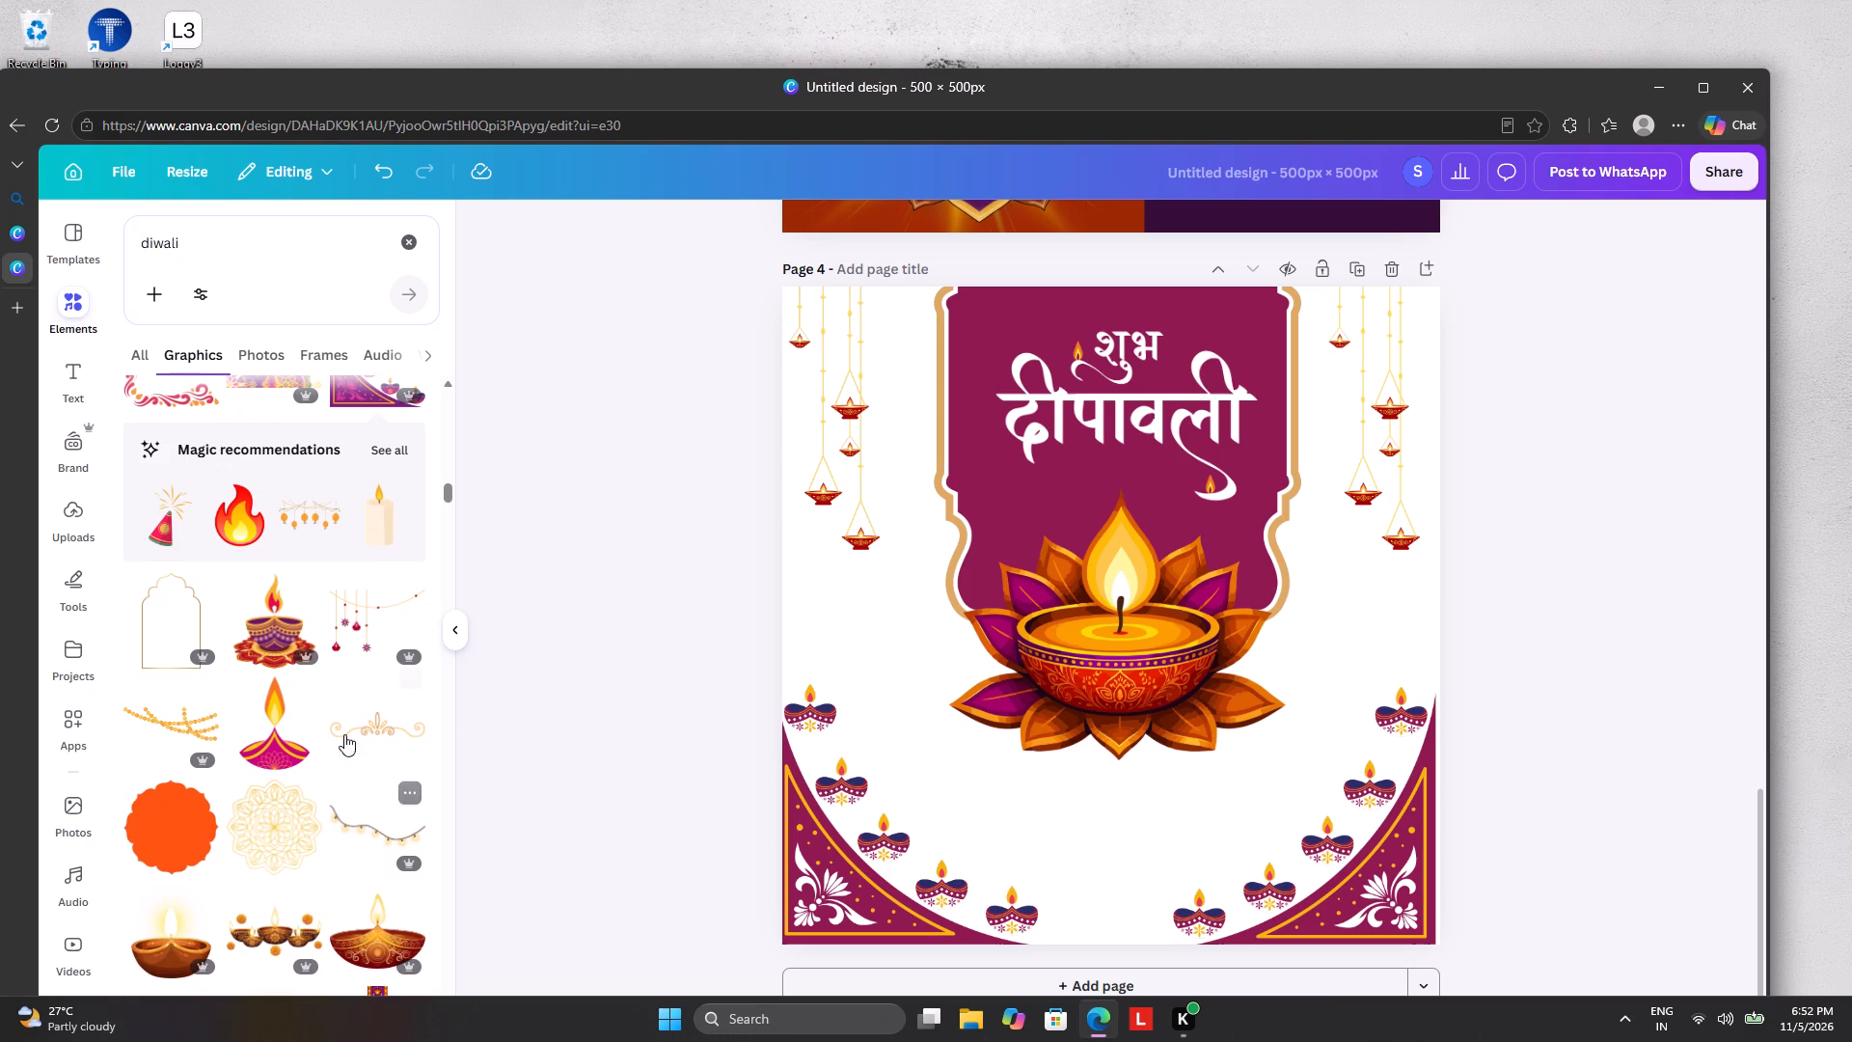
left_click(348, 616)
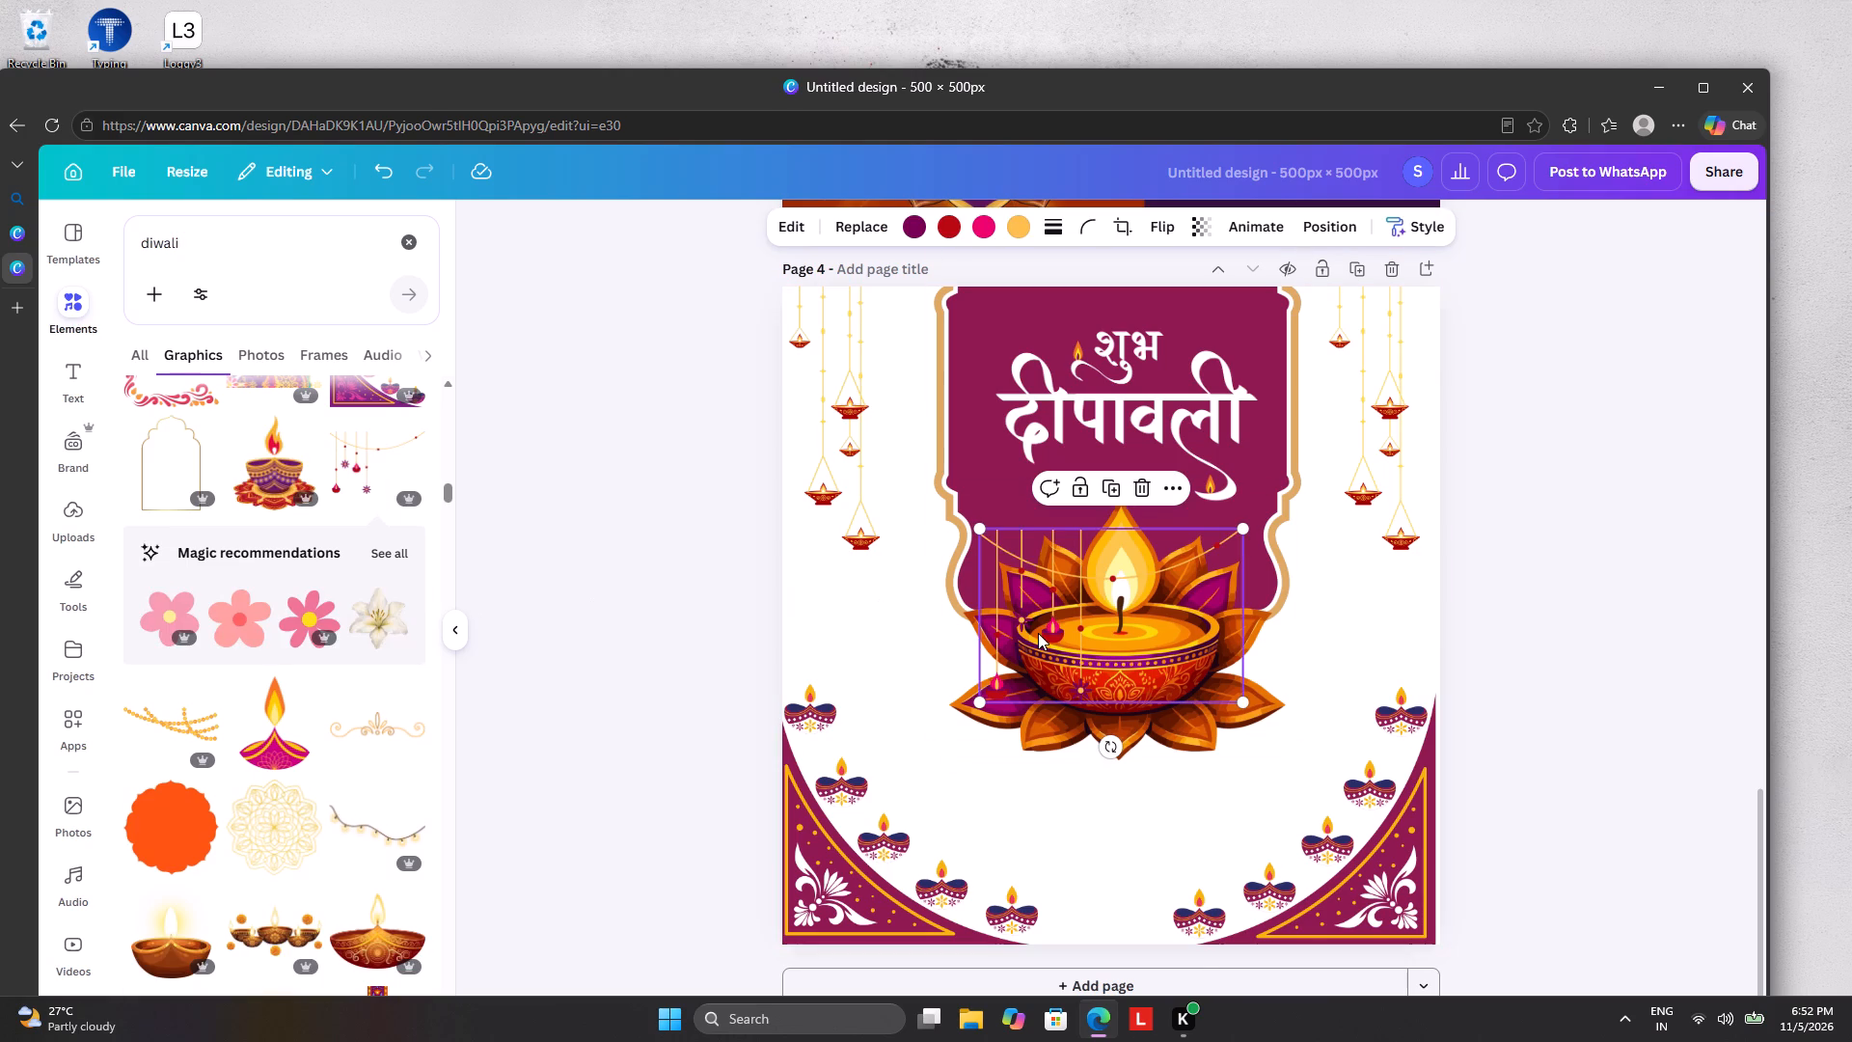
left_click_drag(1038, 633, 836, 382)
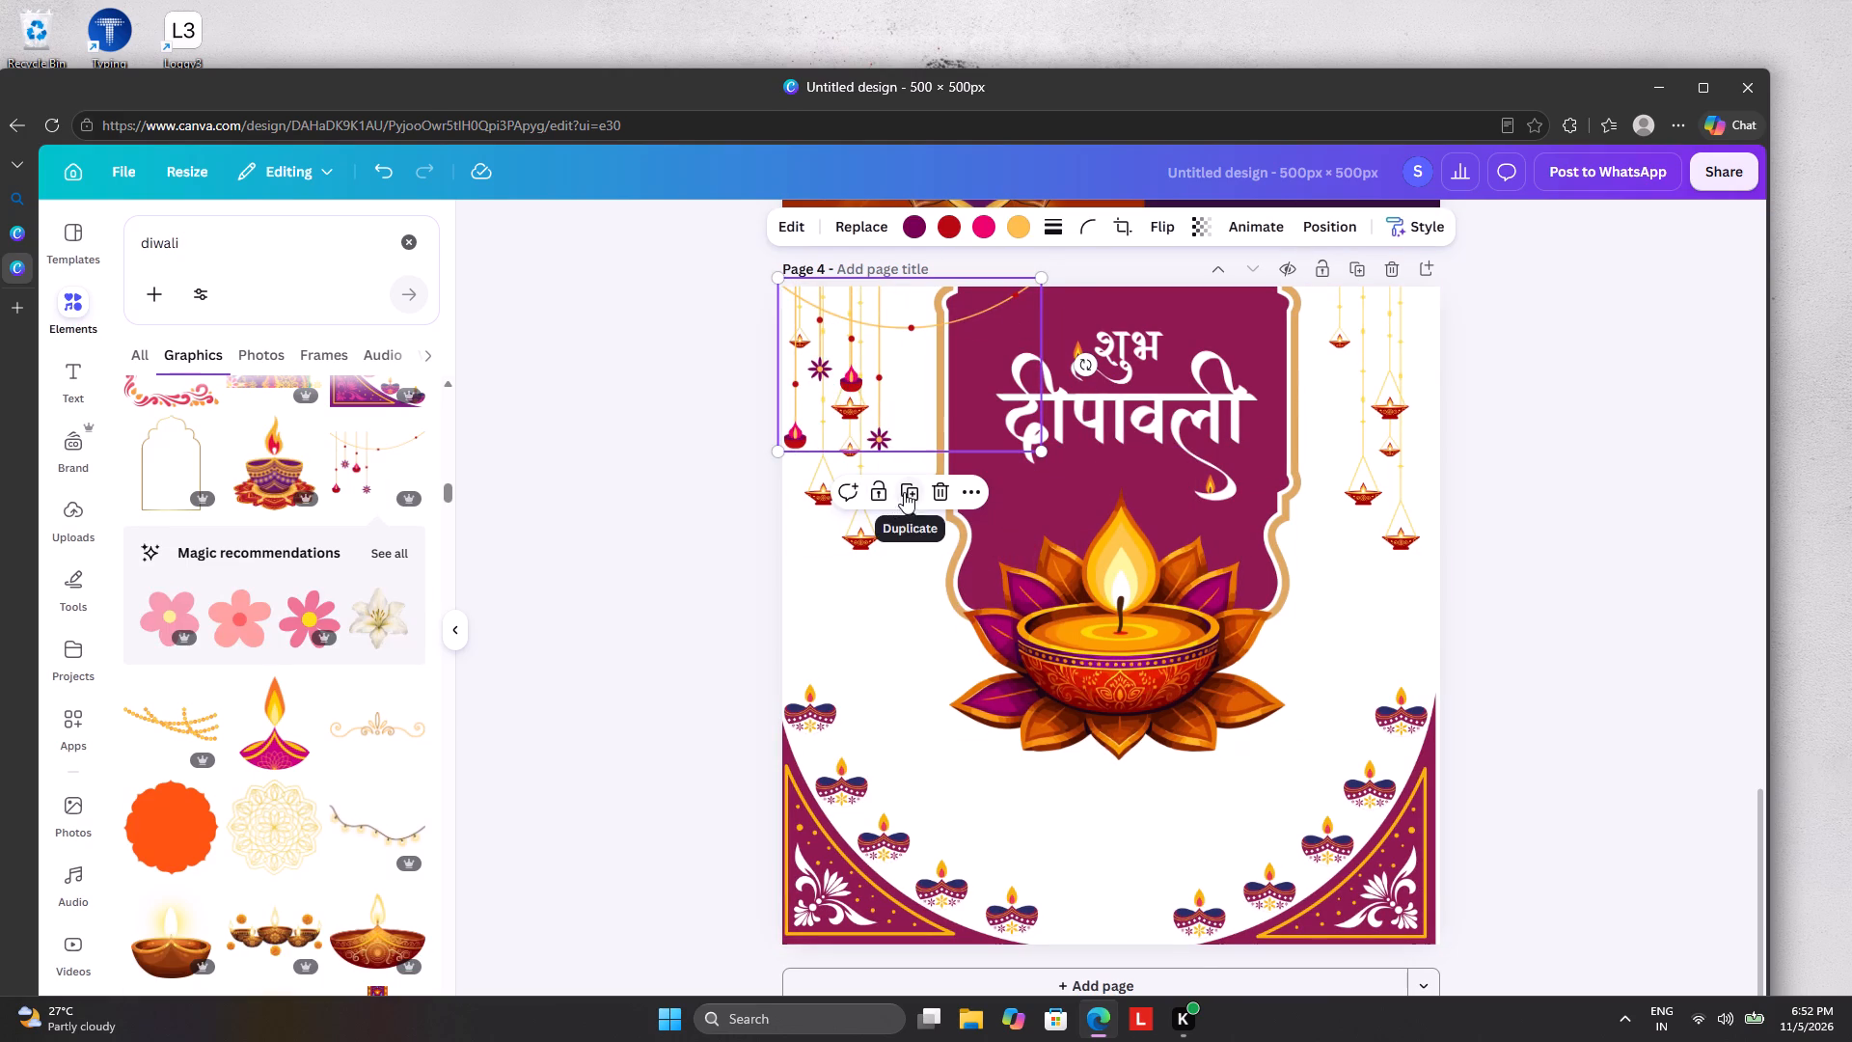
Duplicate the hanging string ornament, flip the copy horizontally and align it in page 4's top-right corner.
left_click(904, 492)
left_click_drag(928, 429, 1414, 372)
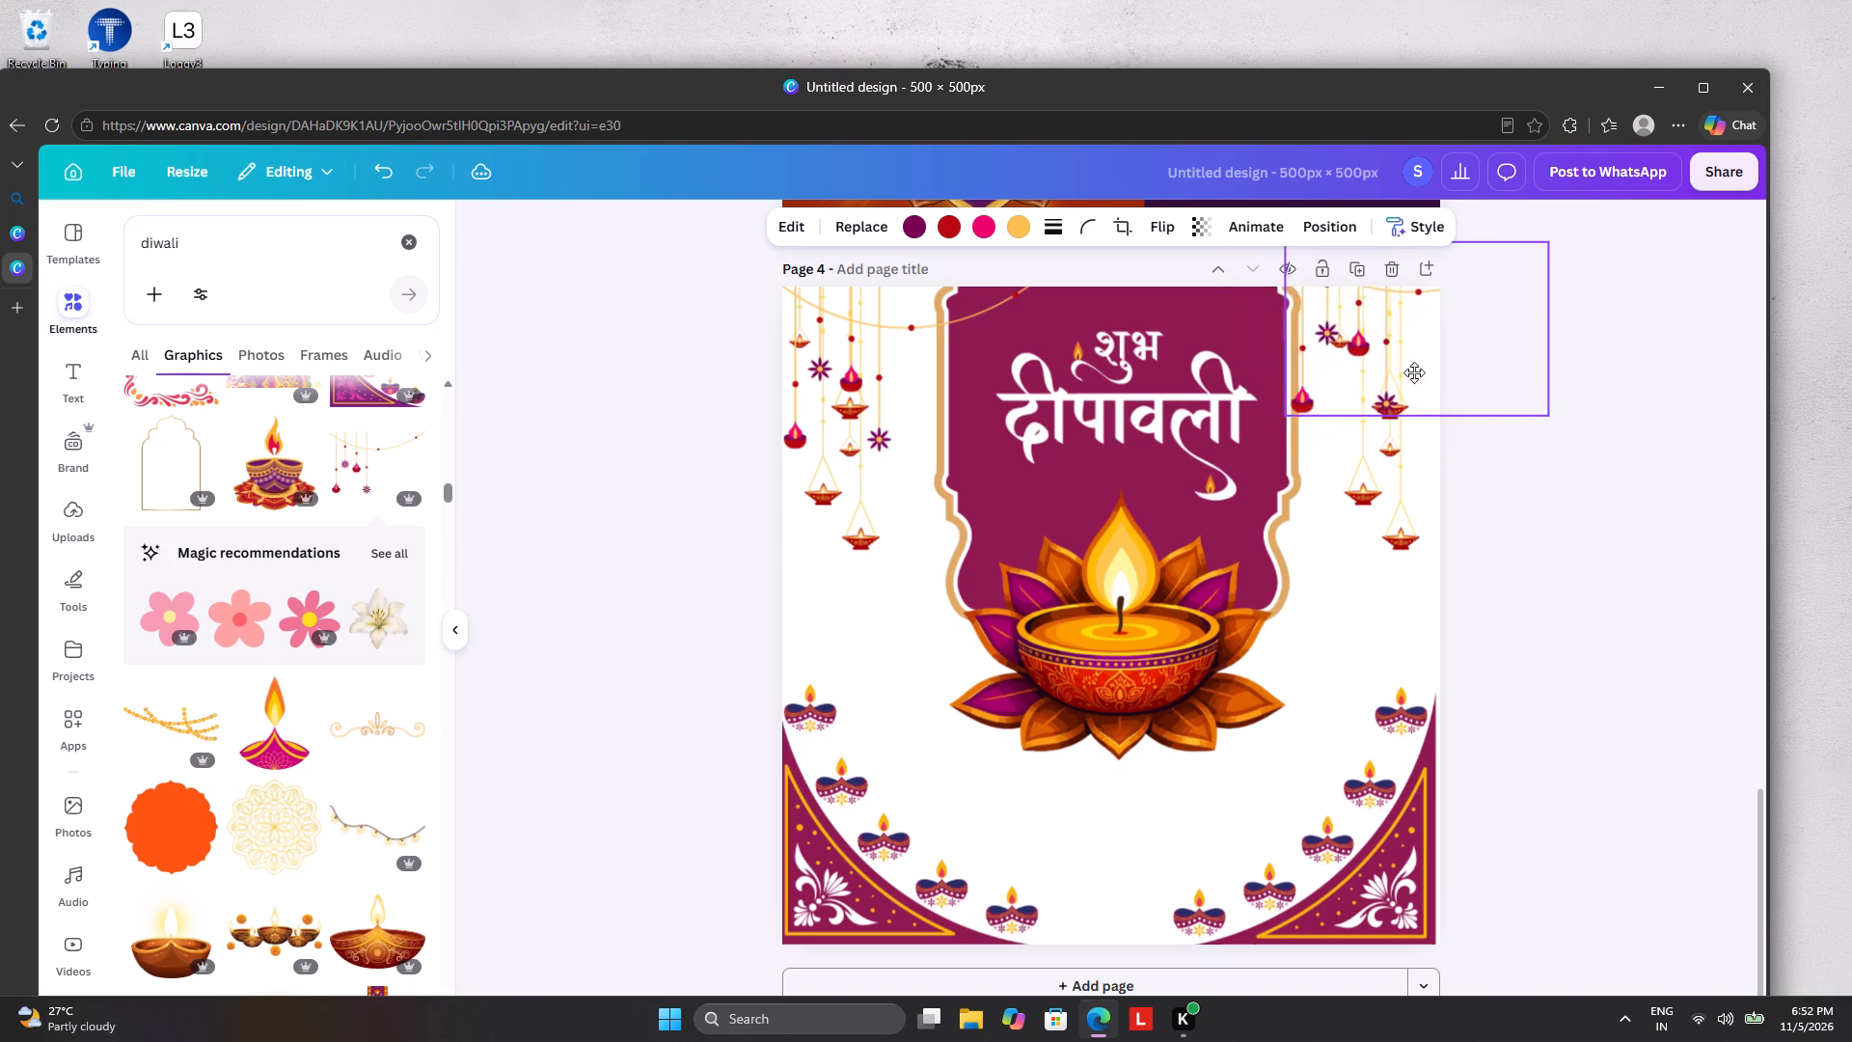
left_click_drag(1414, 372, 1360, 399)
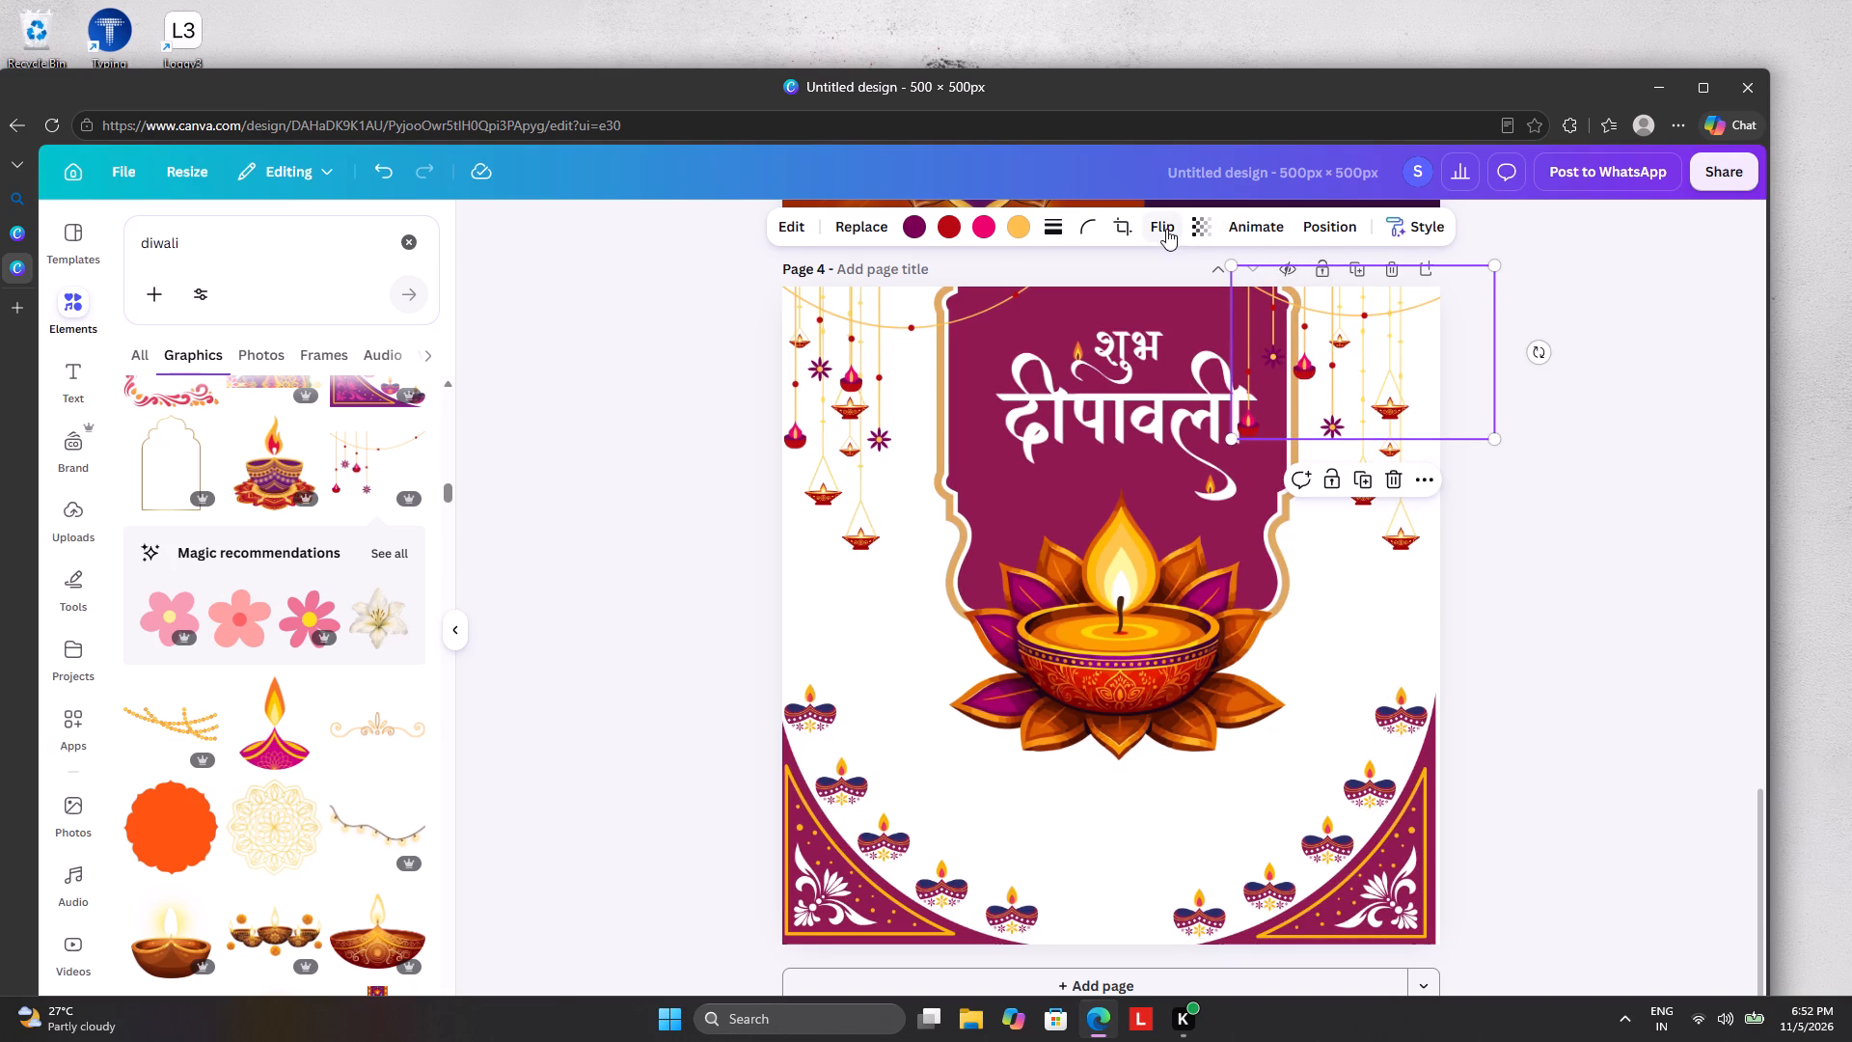
left_click(1166, 229)
left_click(1203, 271)
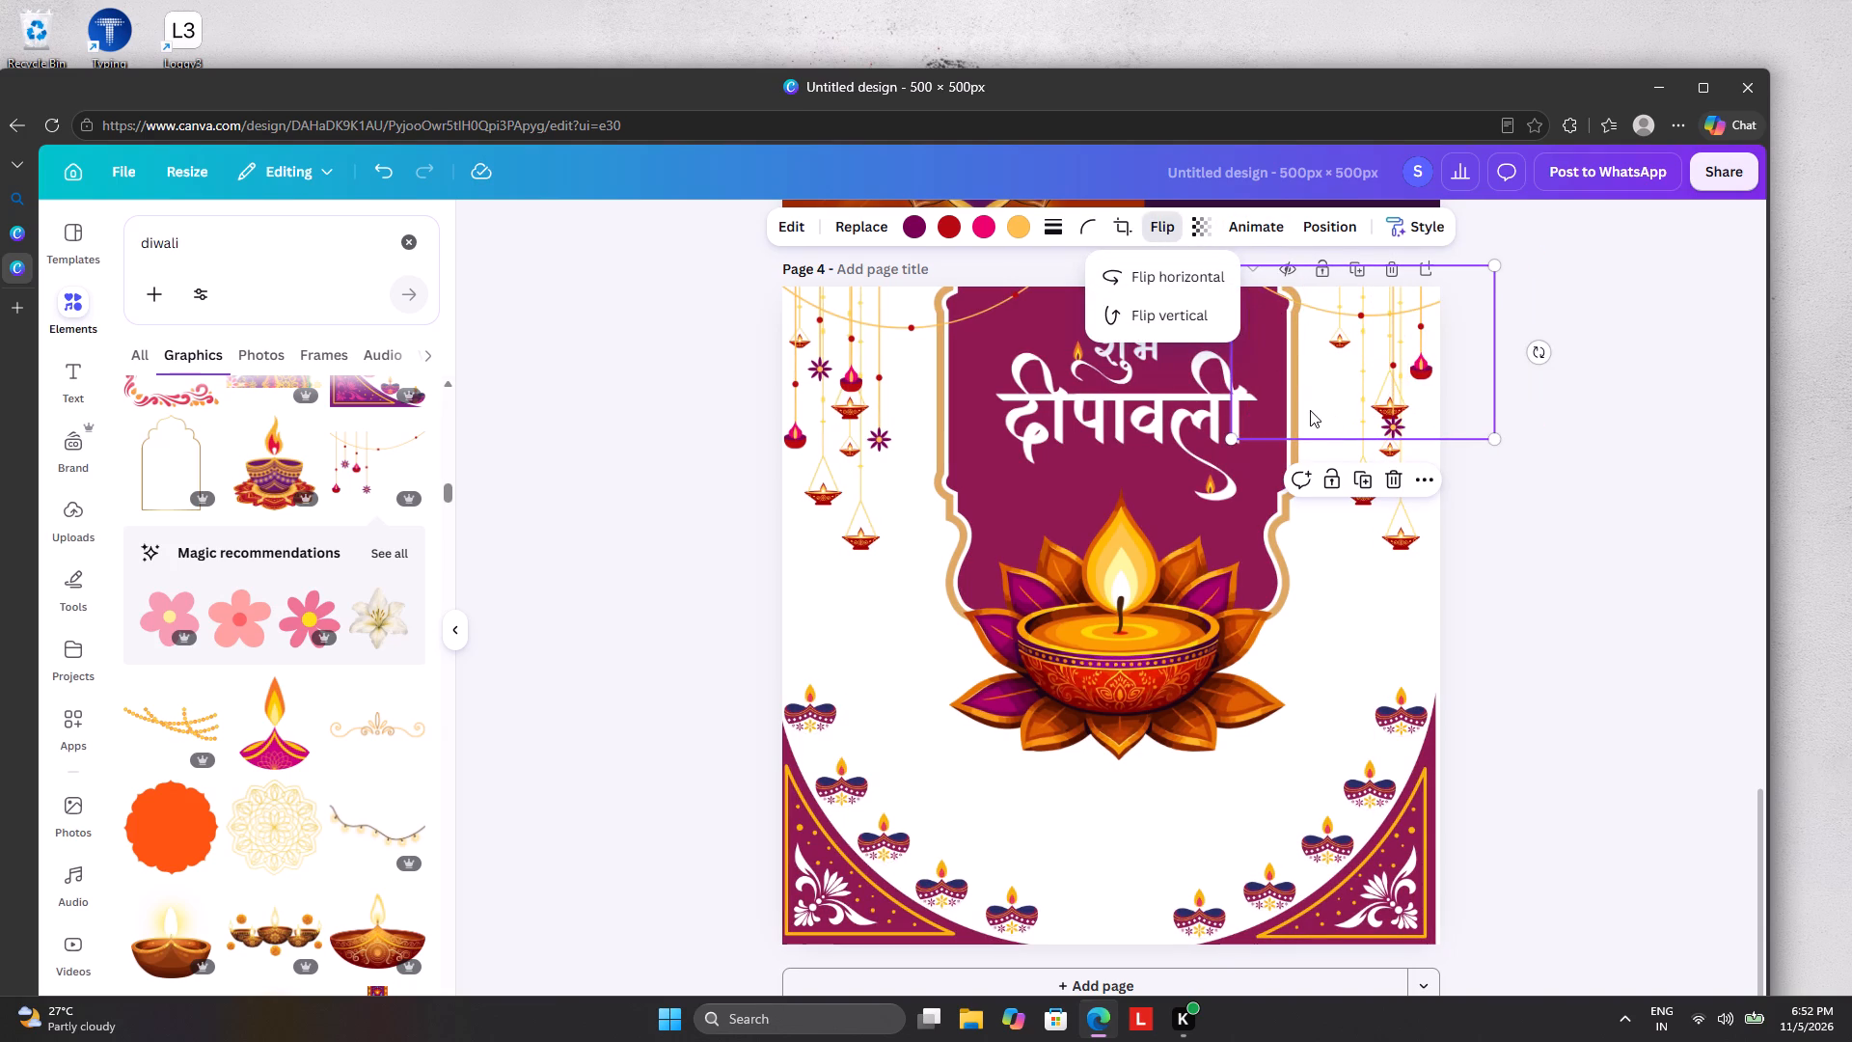
left_click_drag(1310, 409, 1277, 442)
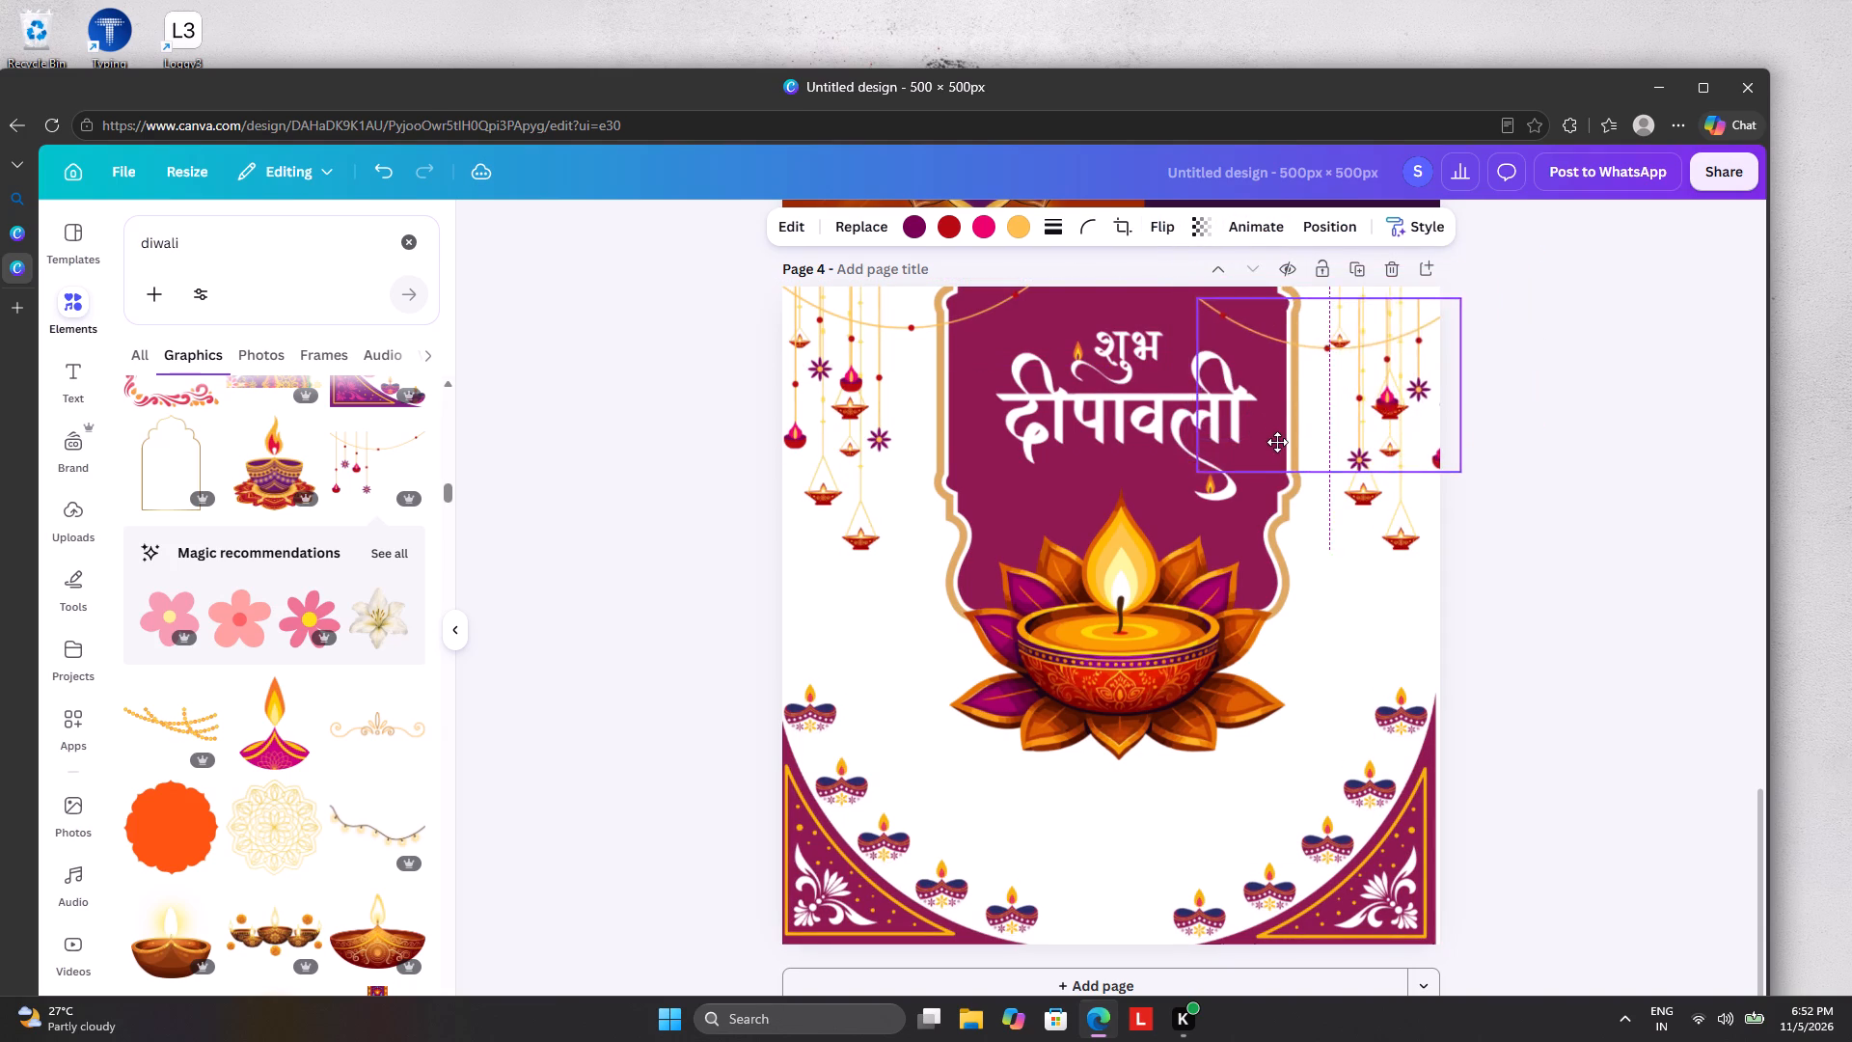
left_click_drag(1277, 442, 1266, 429)
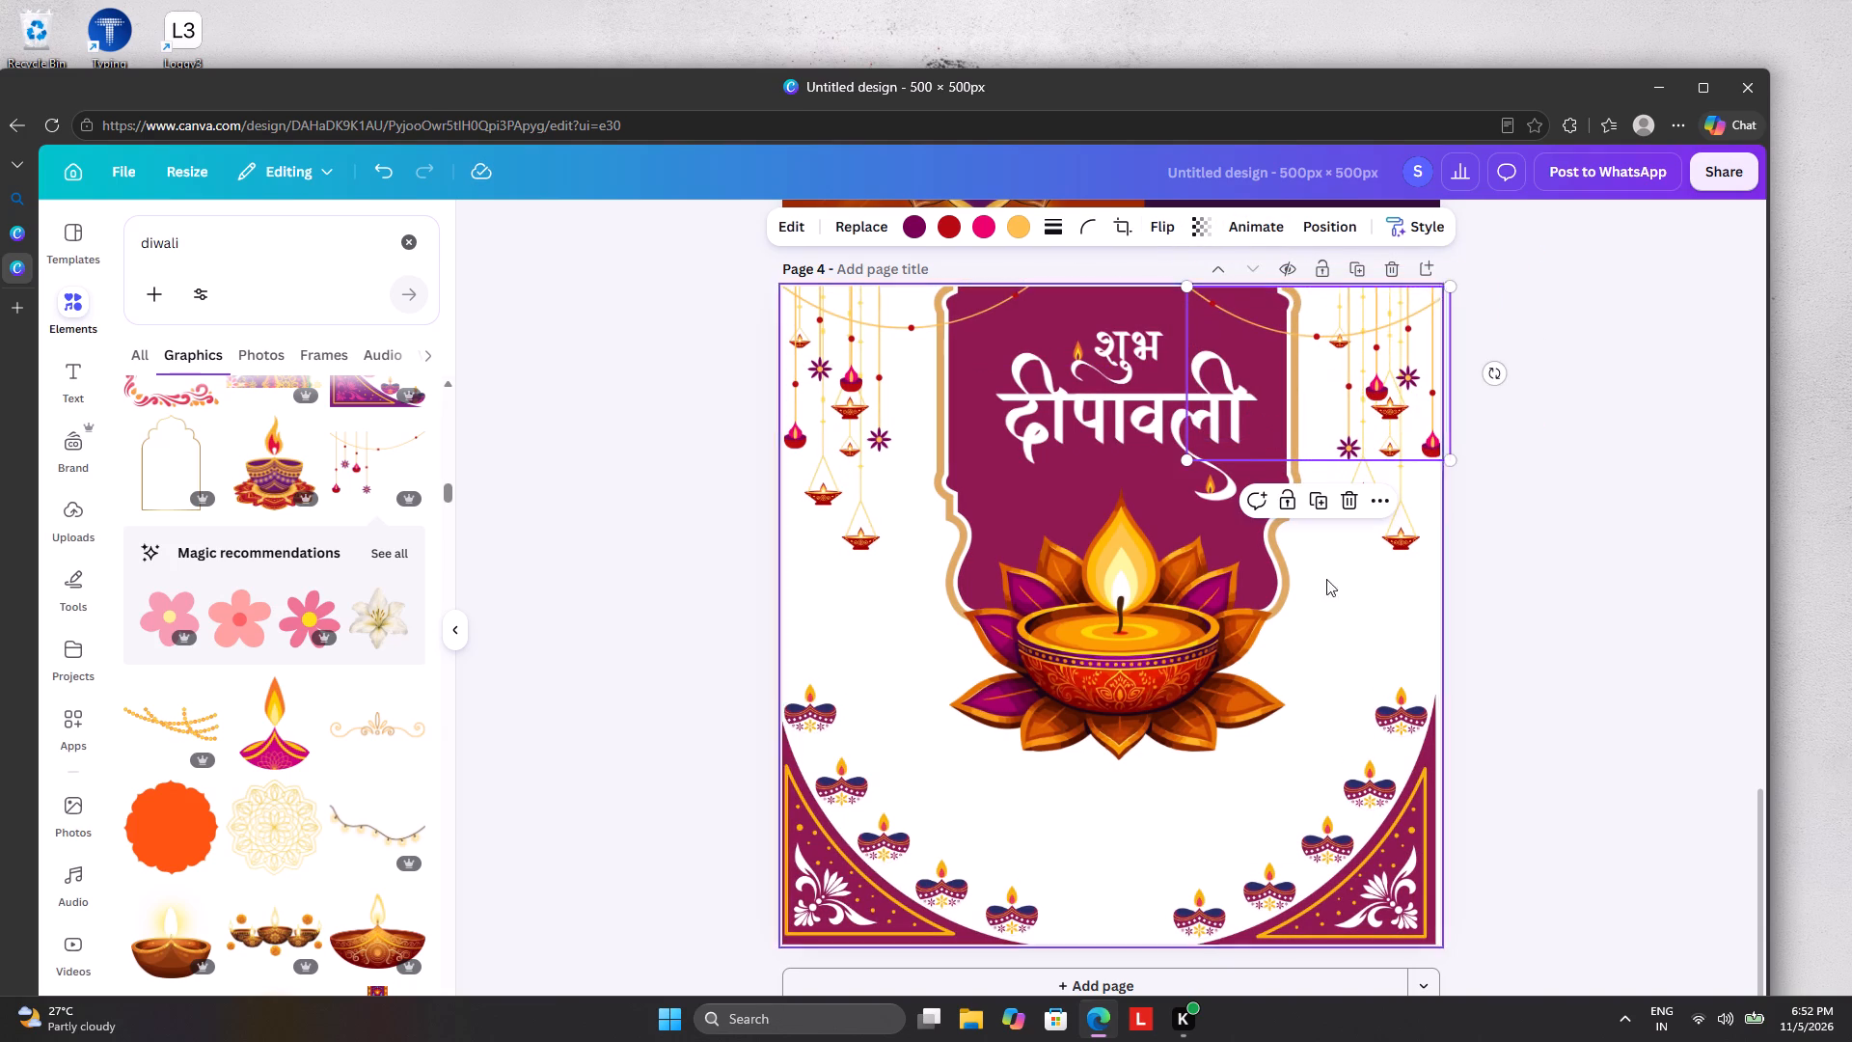
left_click(1548, 530)
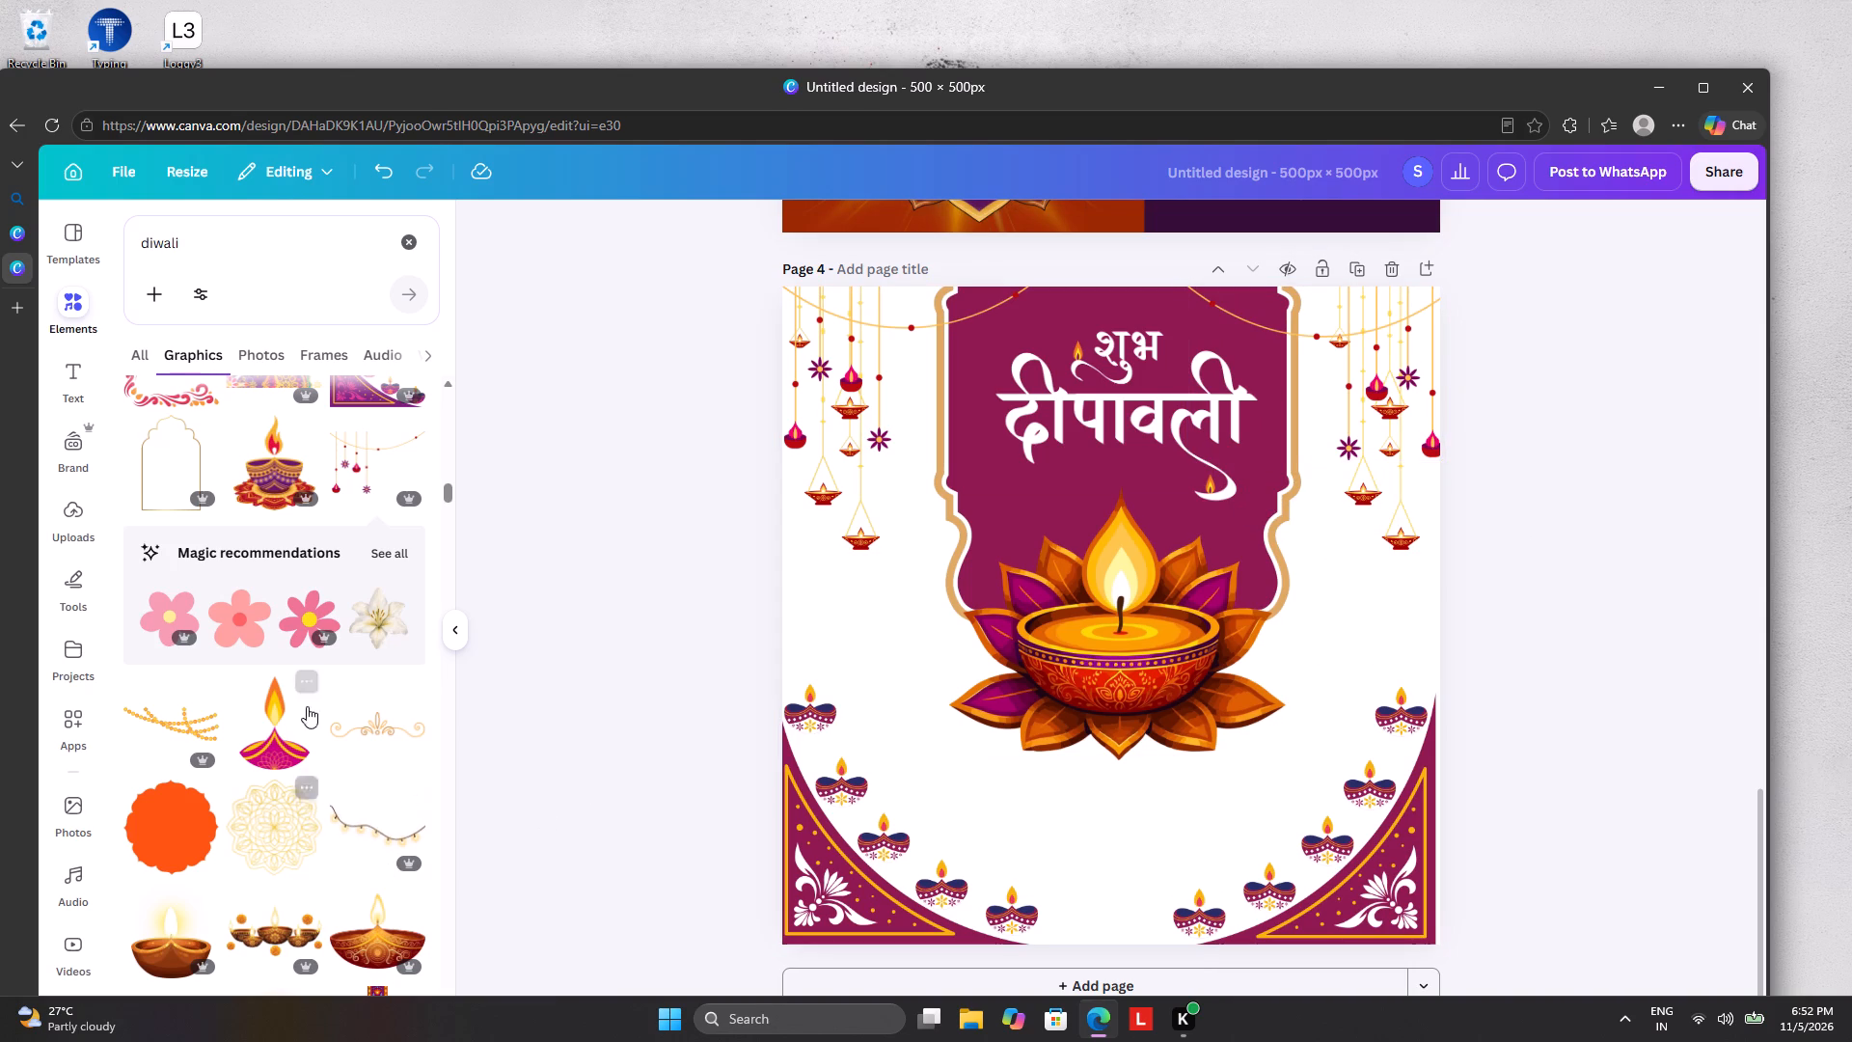
Swap page 4's bottom-left maroon corner ornament for the red and orange swirl corner graphic and delete the swirl.
scroll(306, 695, "up", 1)
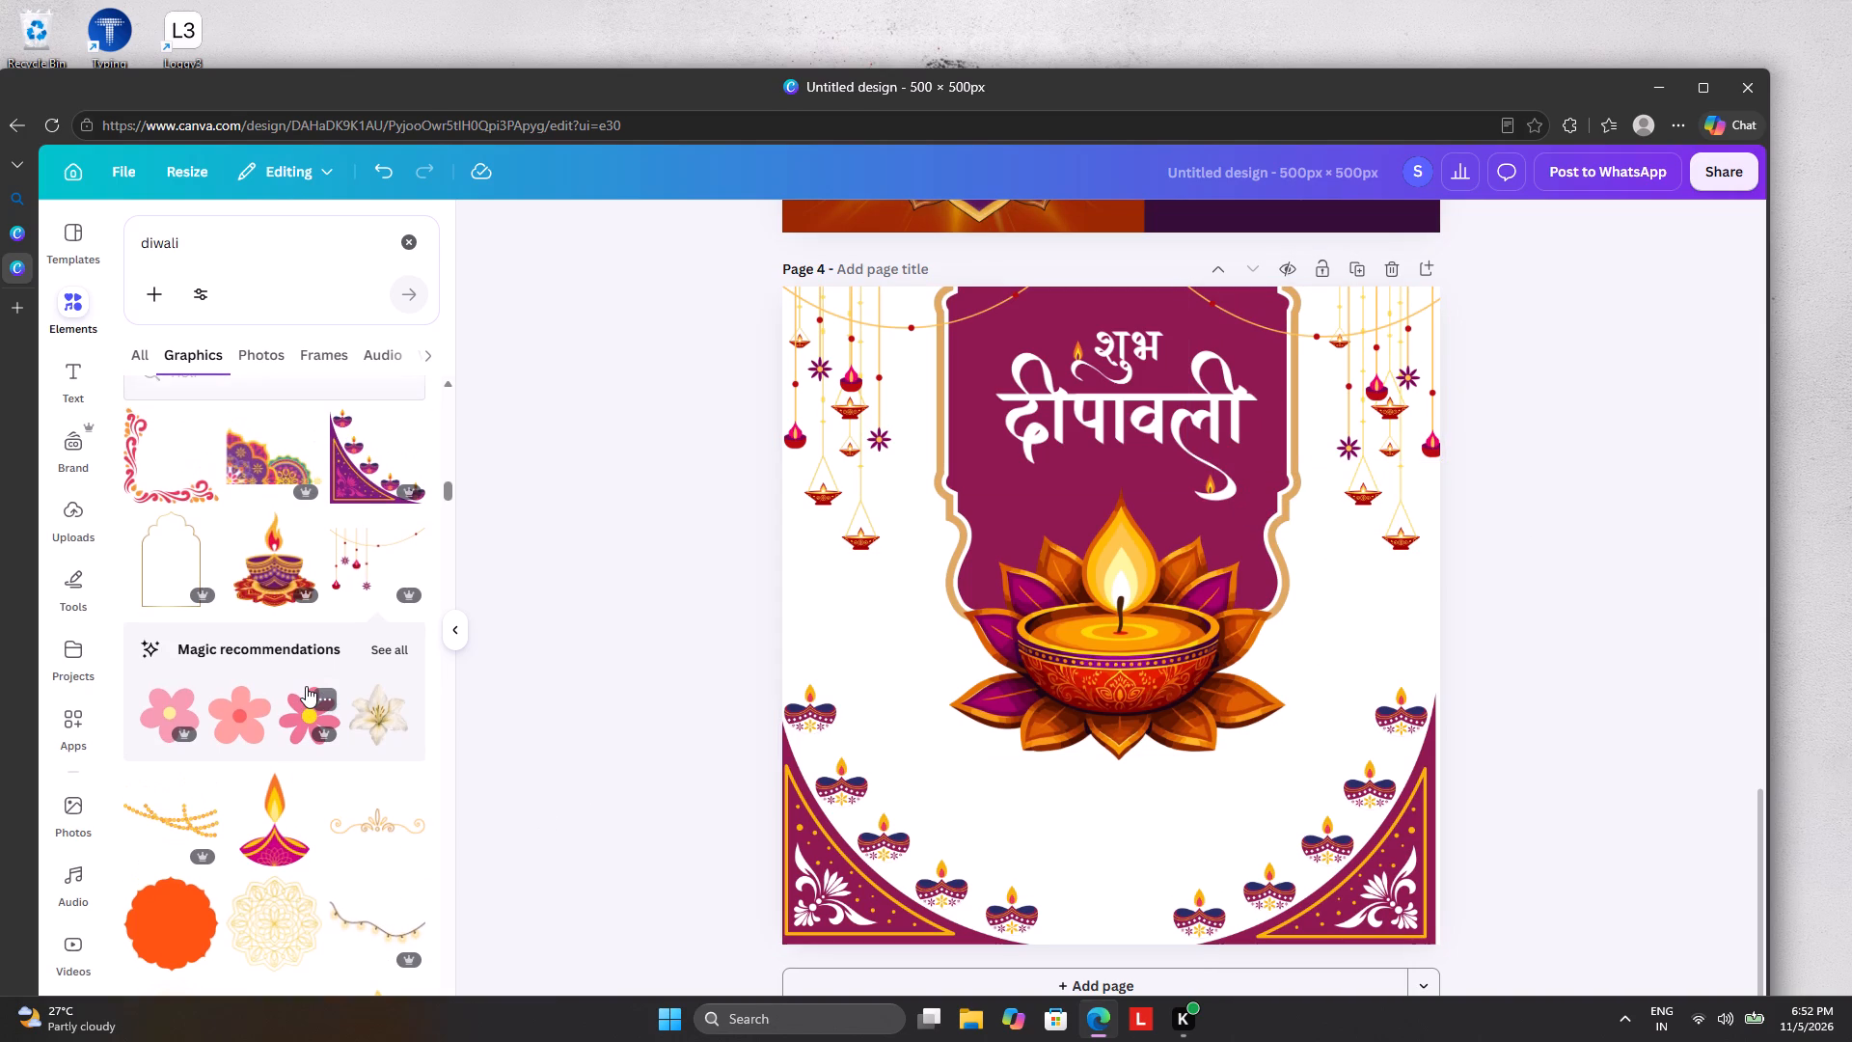
left_click(175, 486)
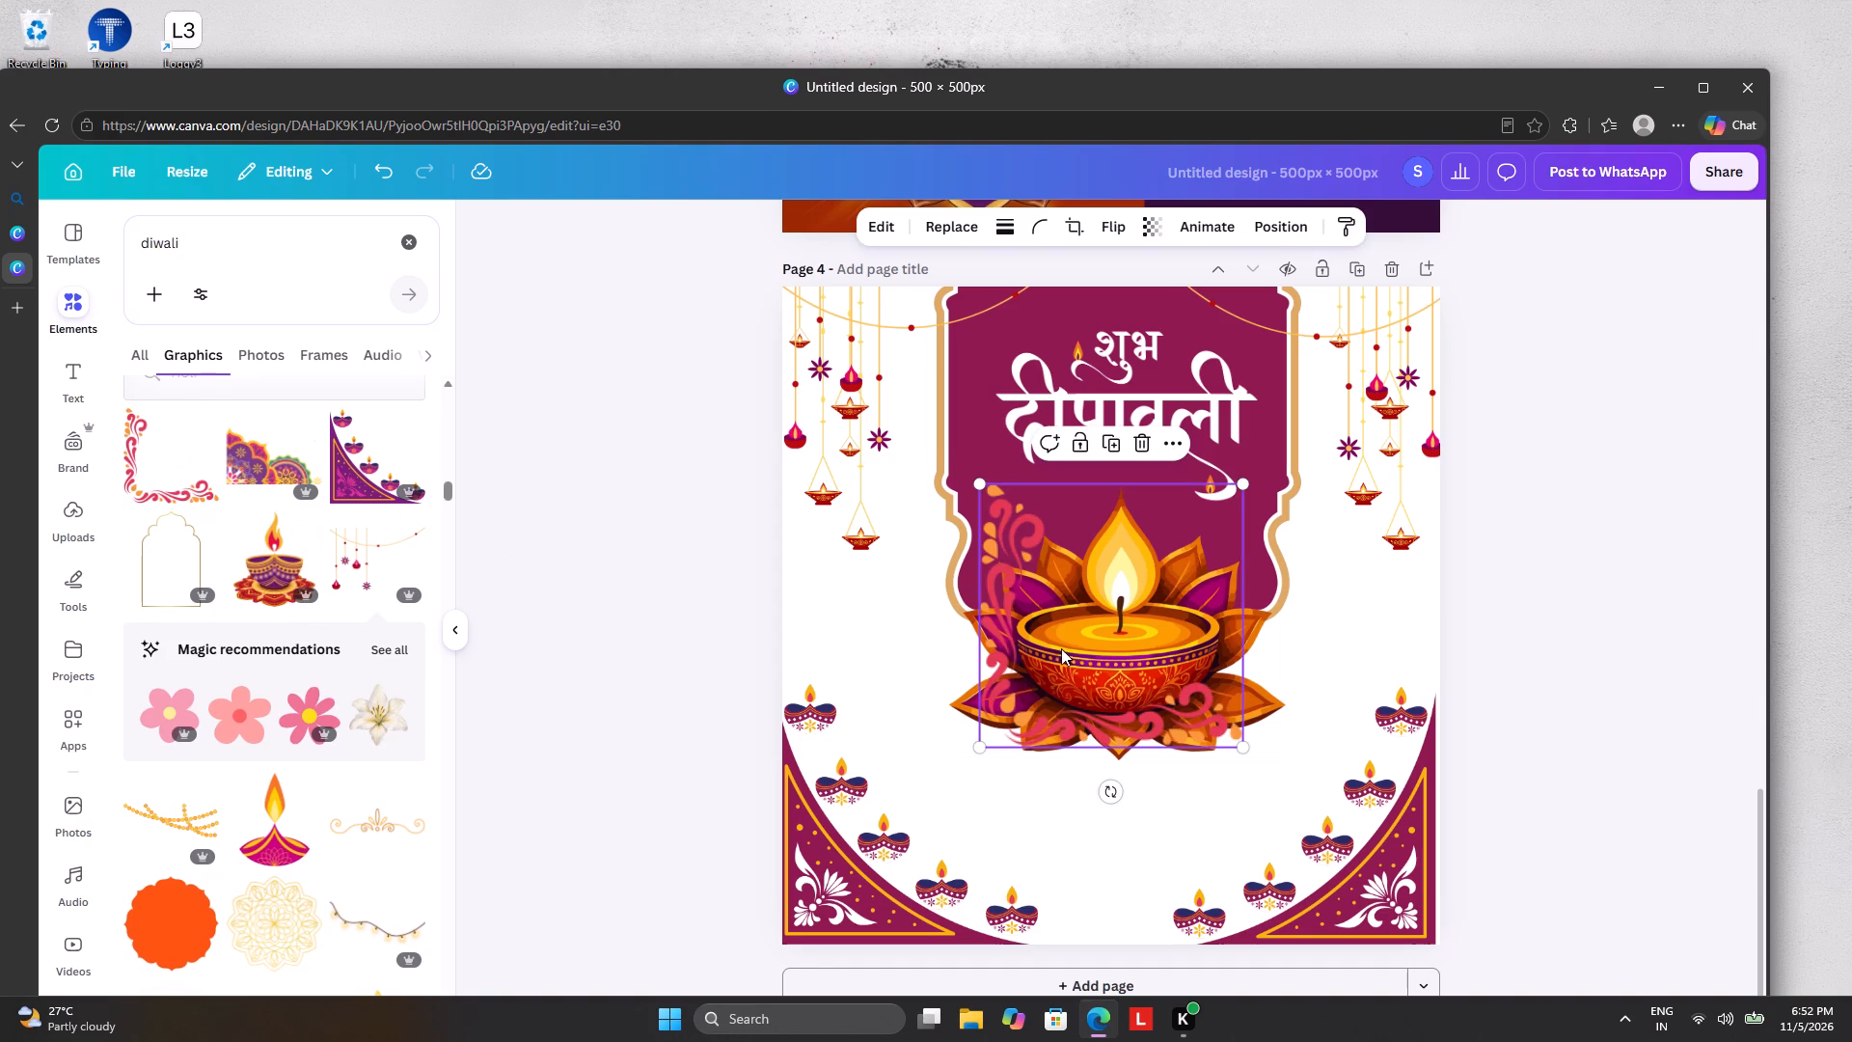
left_click_drag(1014, 691, 831, 767)
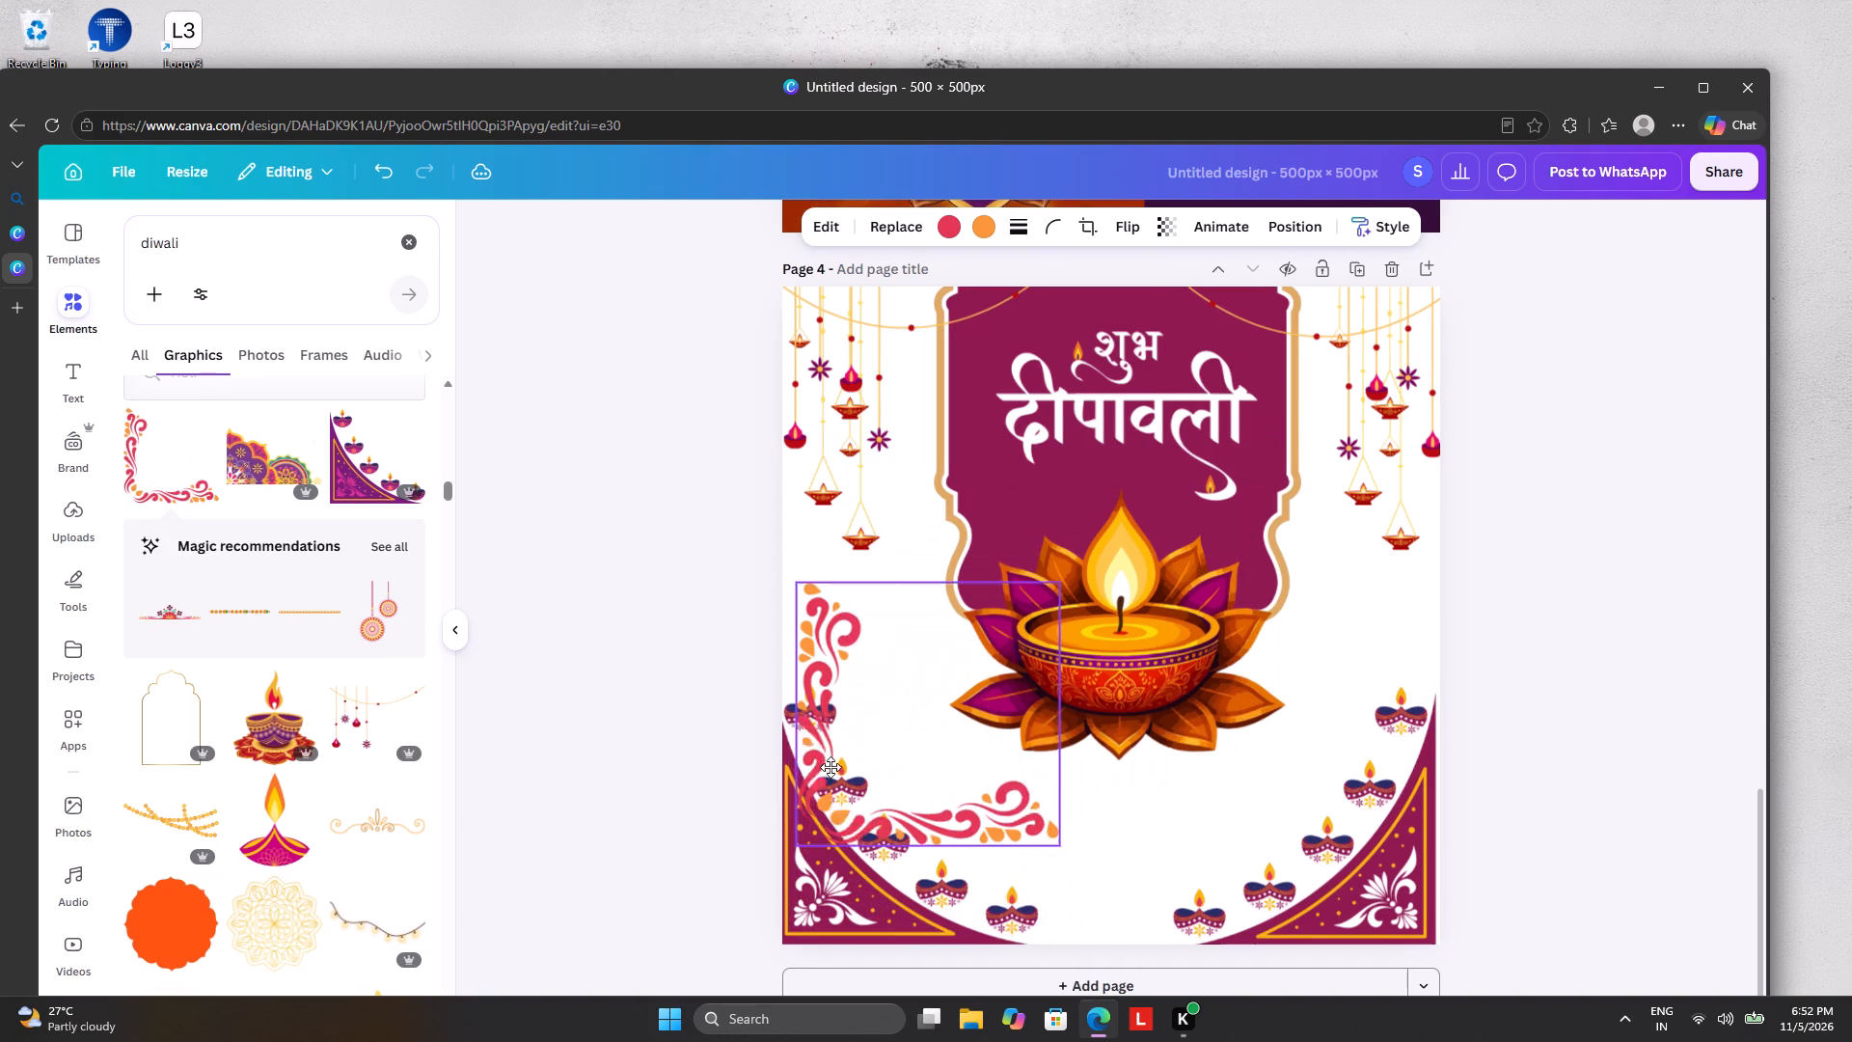
left_click_drag(831, 767, 832, 701)
left_click(834, 917)
left_click(931, 646)
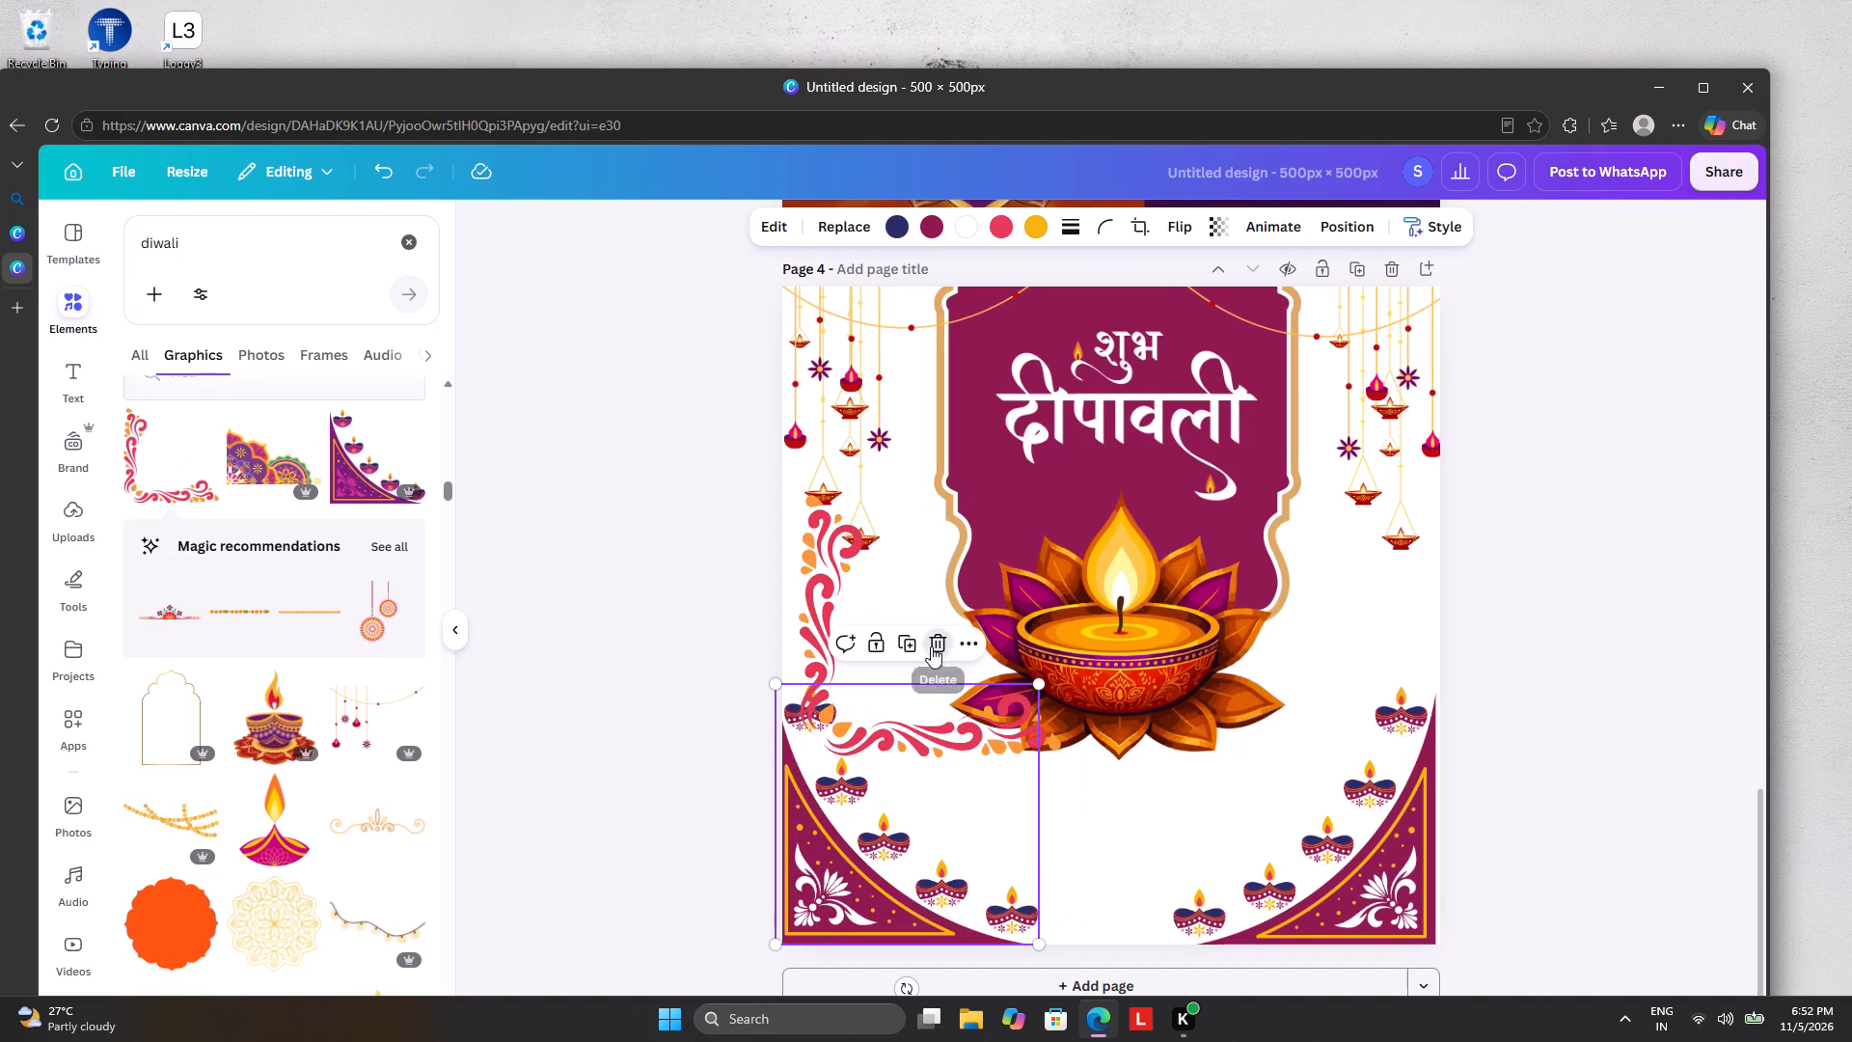
left_click_drag(861, 685, 855, 876)
left_click(955, 645)
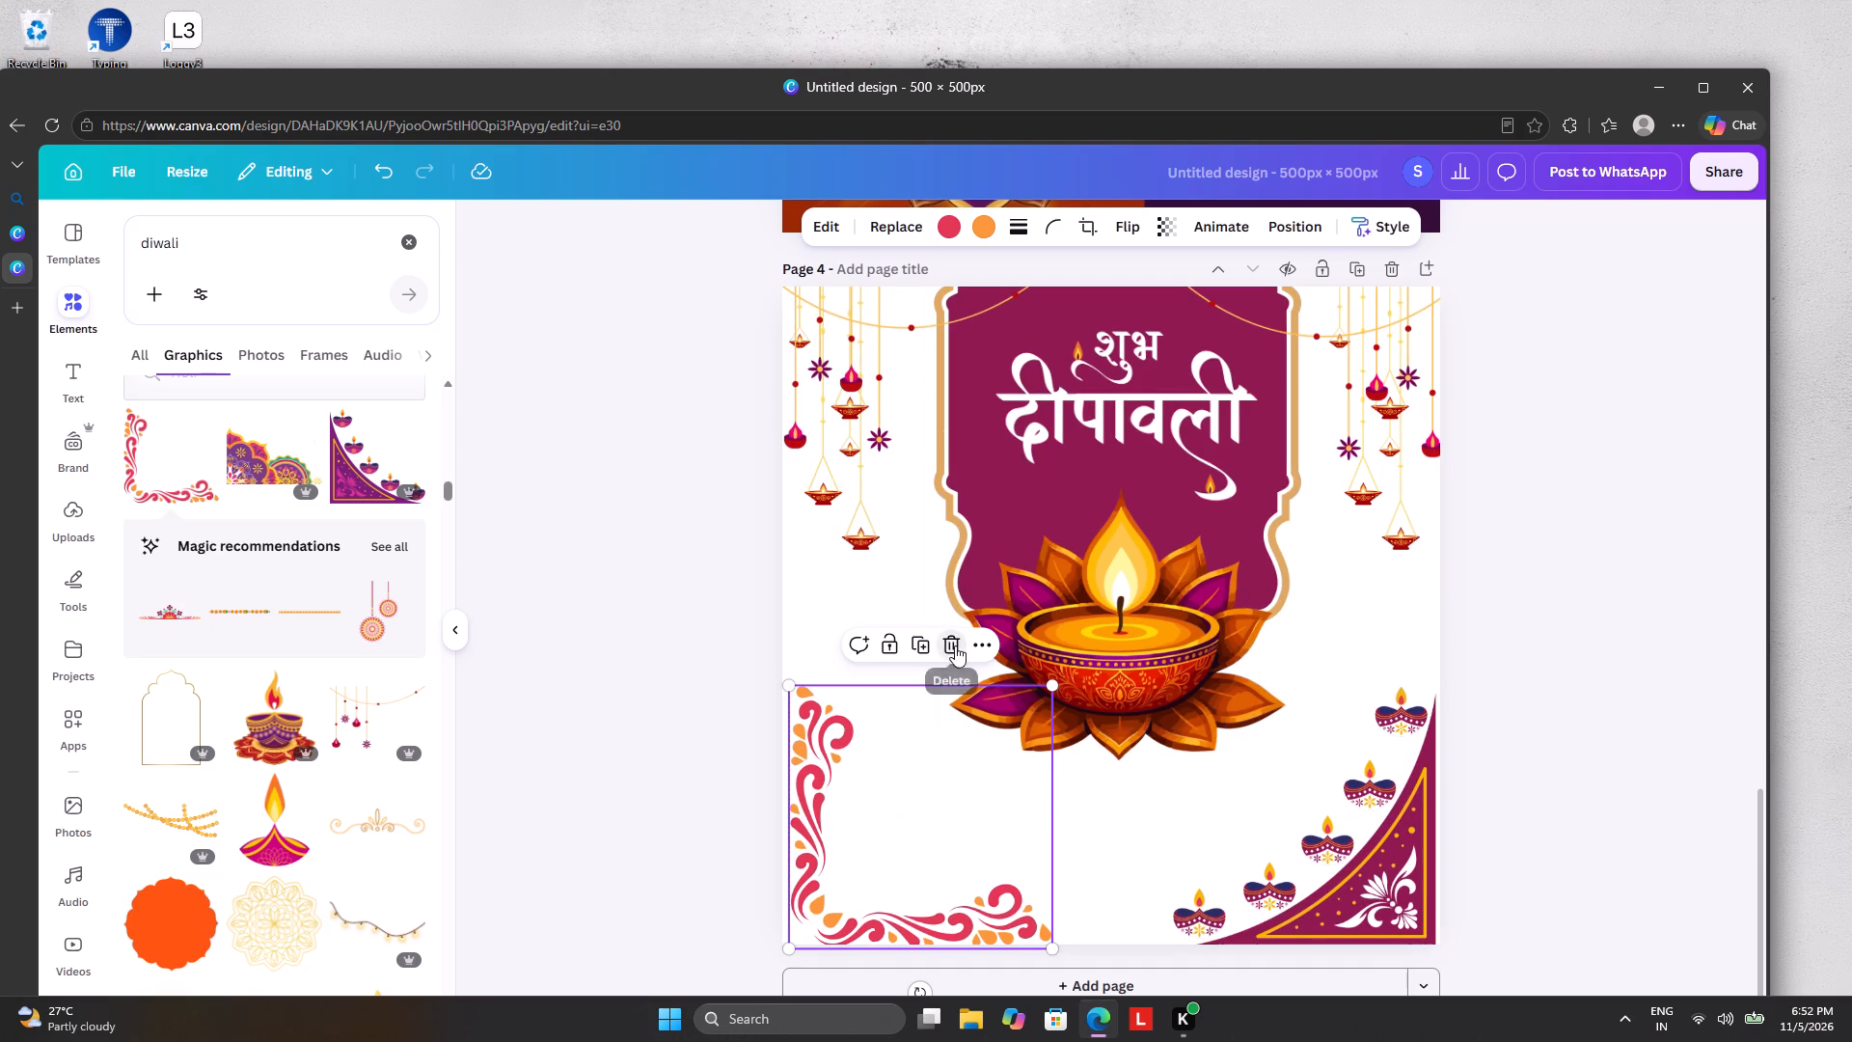
Add the red footprints graphic from the diwali graphics, reduce it and place it in page 4's bottom-left corner.
scroll(354, 685, "down", 5)
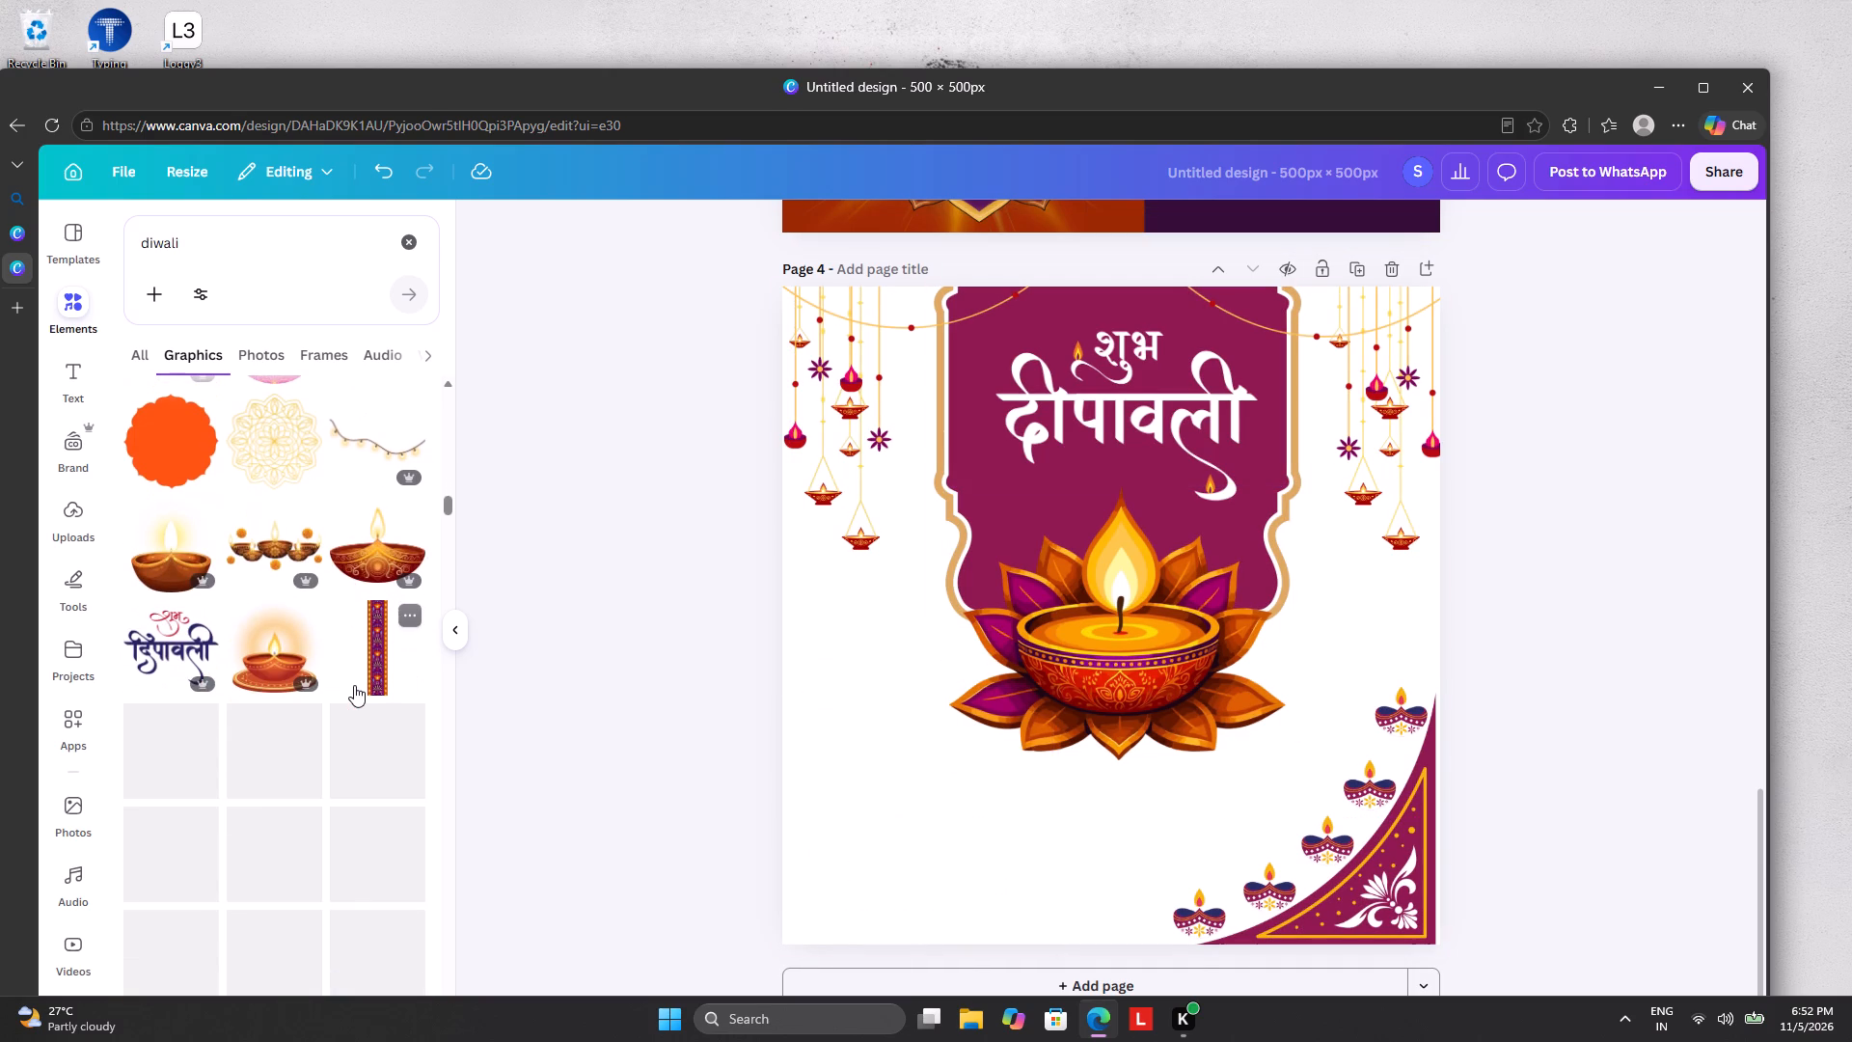
scroll(354, 687, "down", 3)
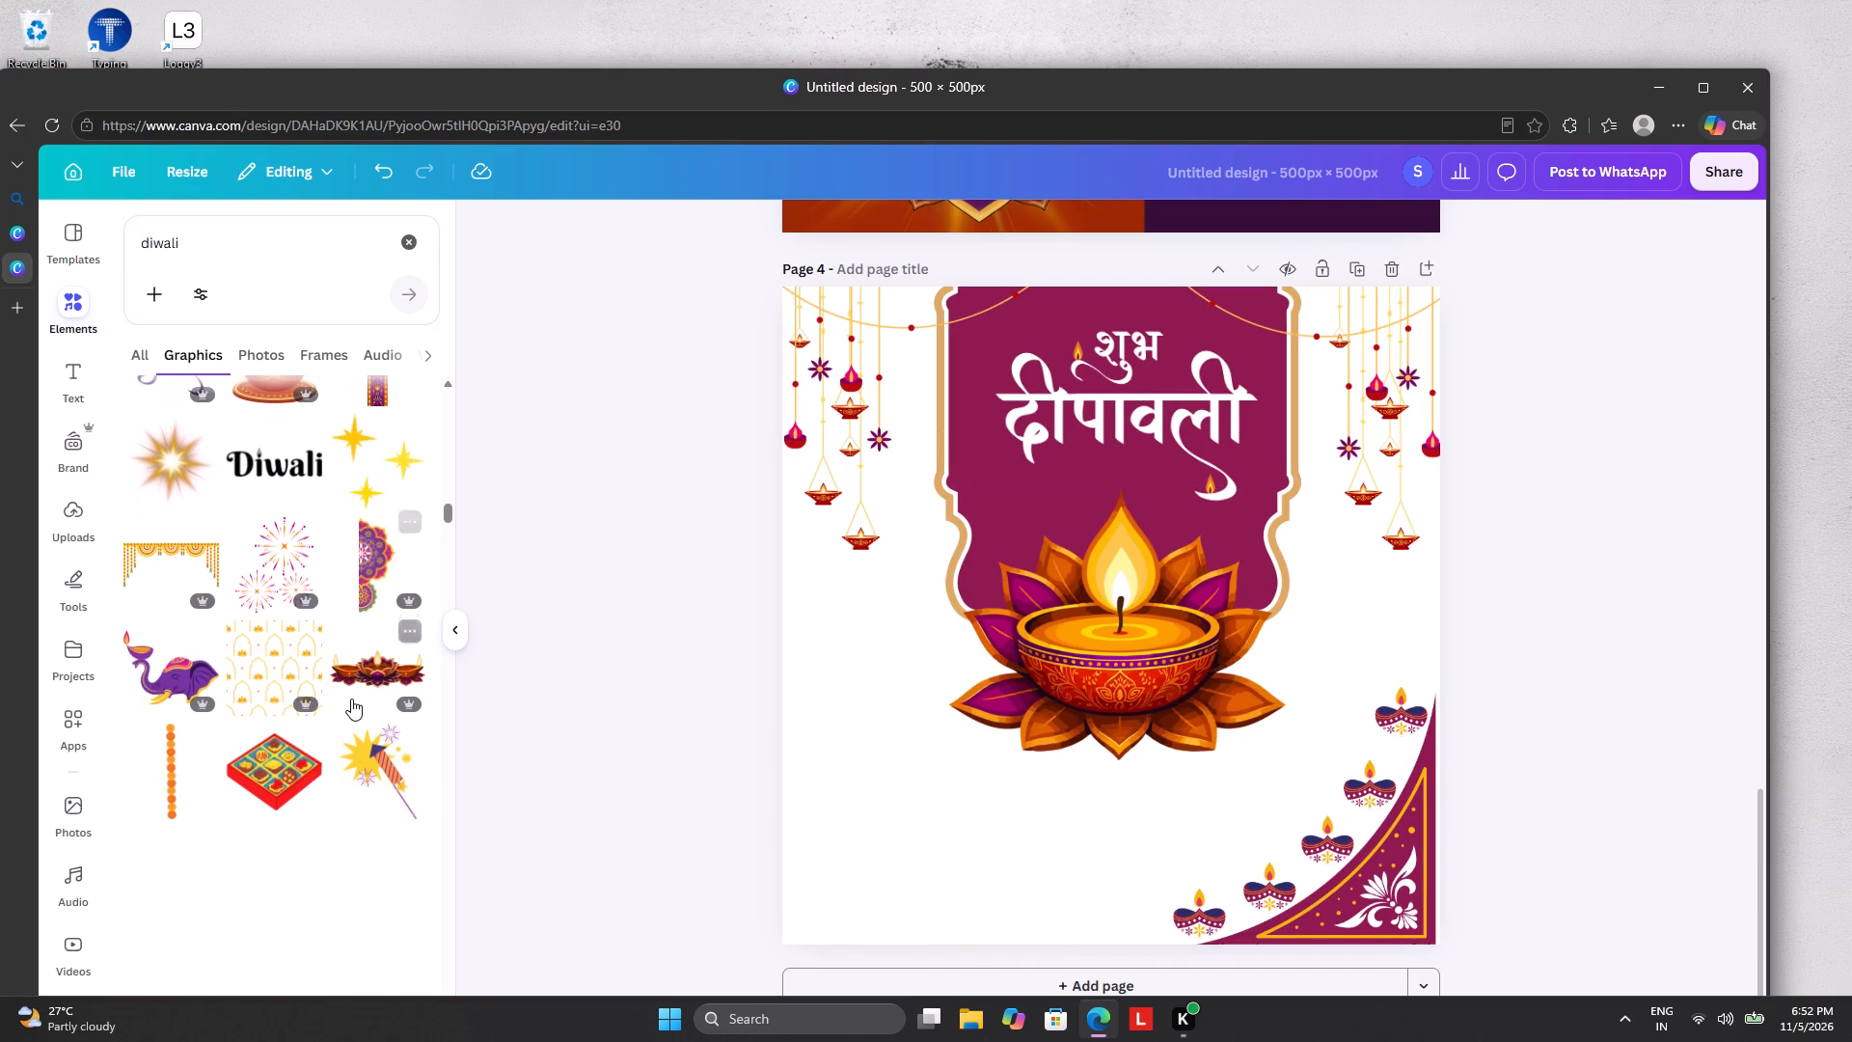
scroll(350, 698, "down", 3)
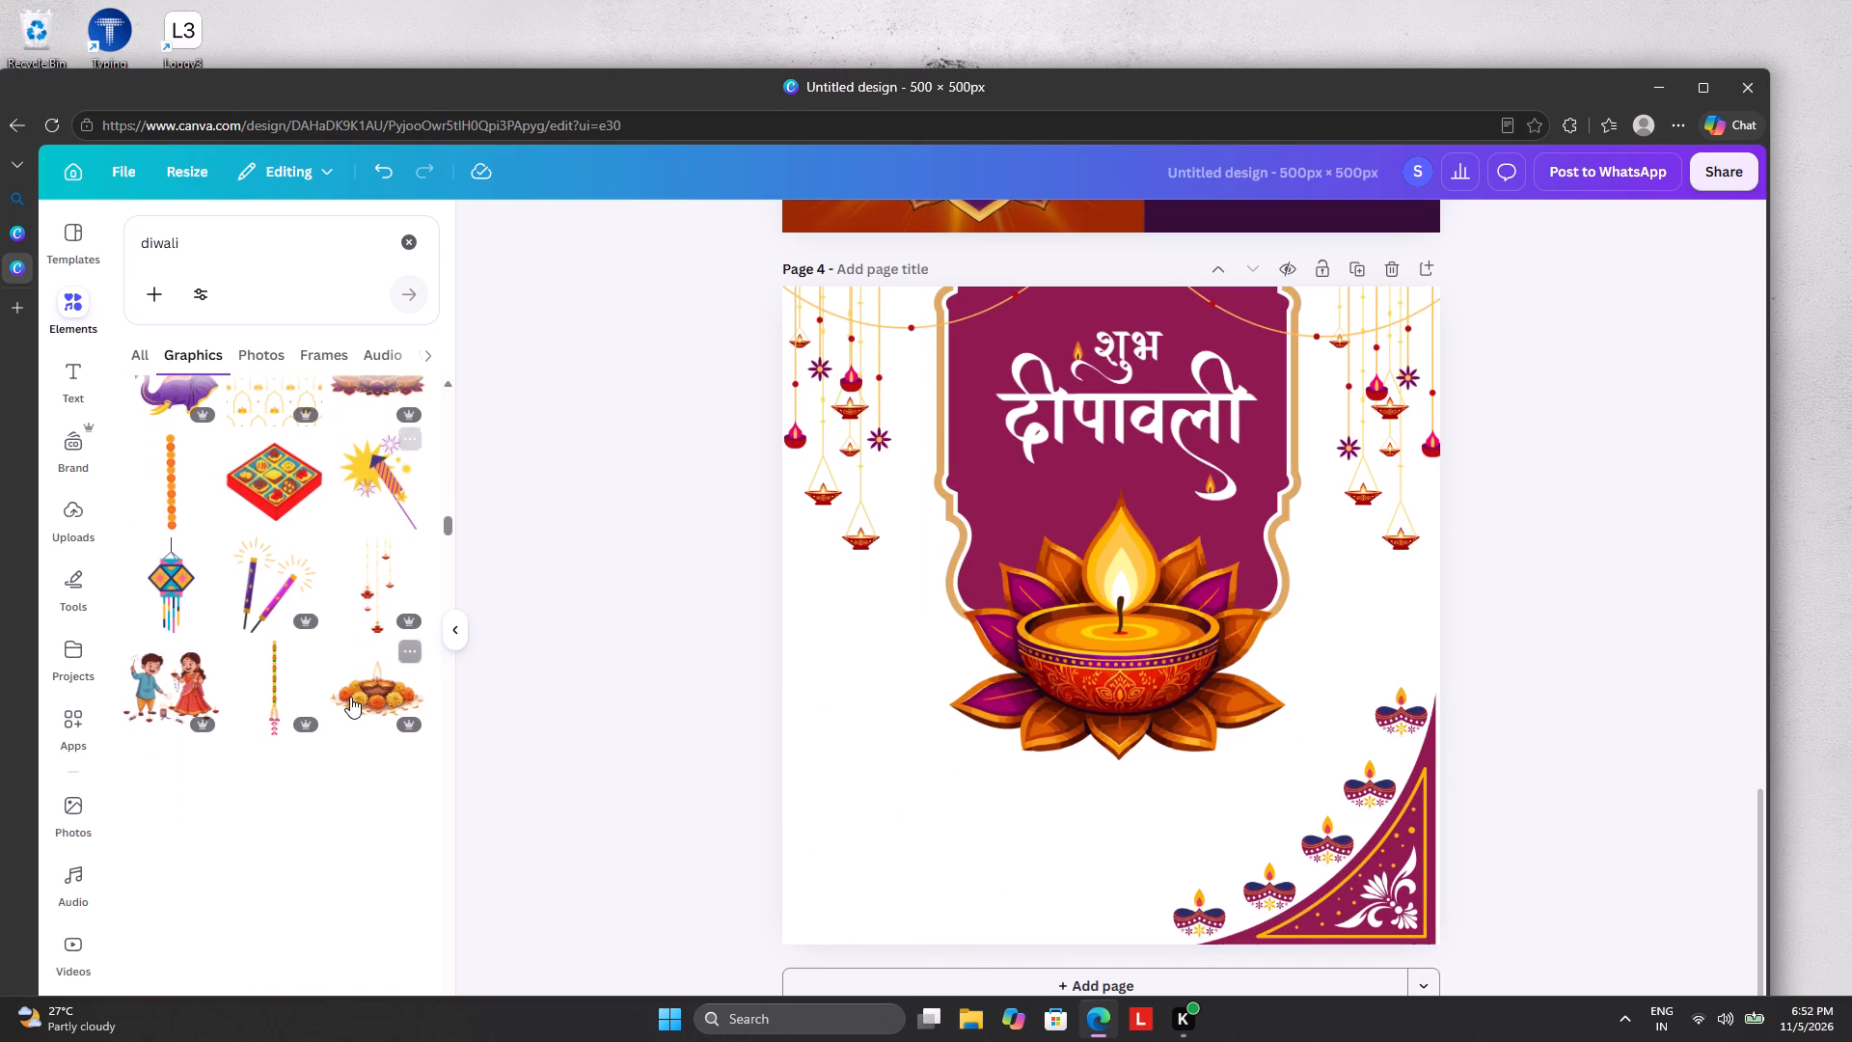
scroll(347, 697, "down", 2)
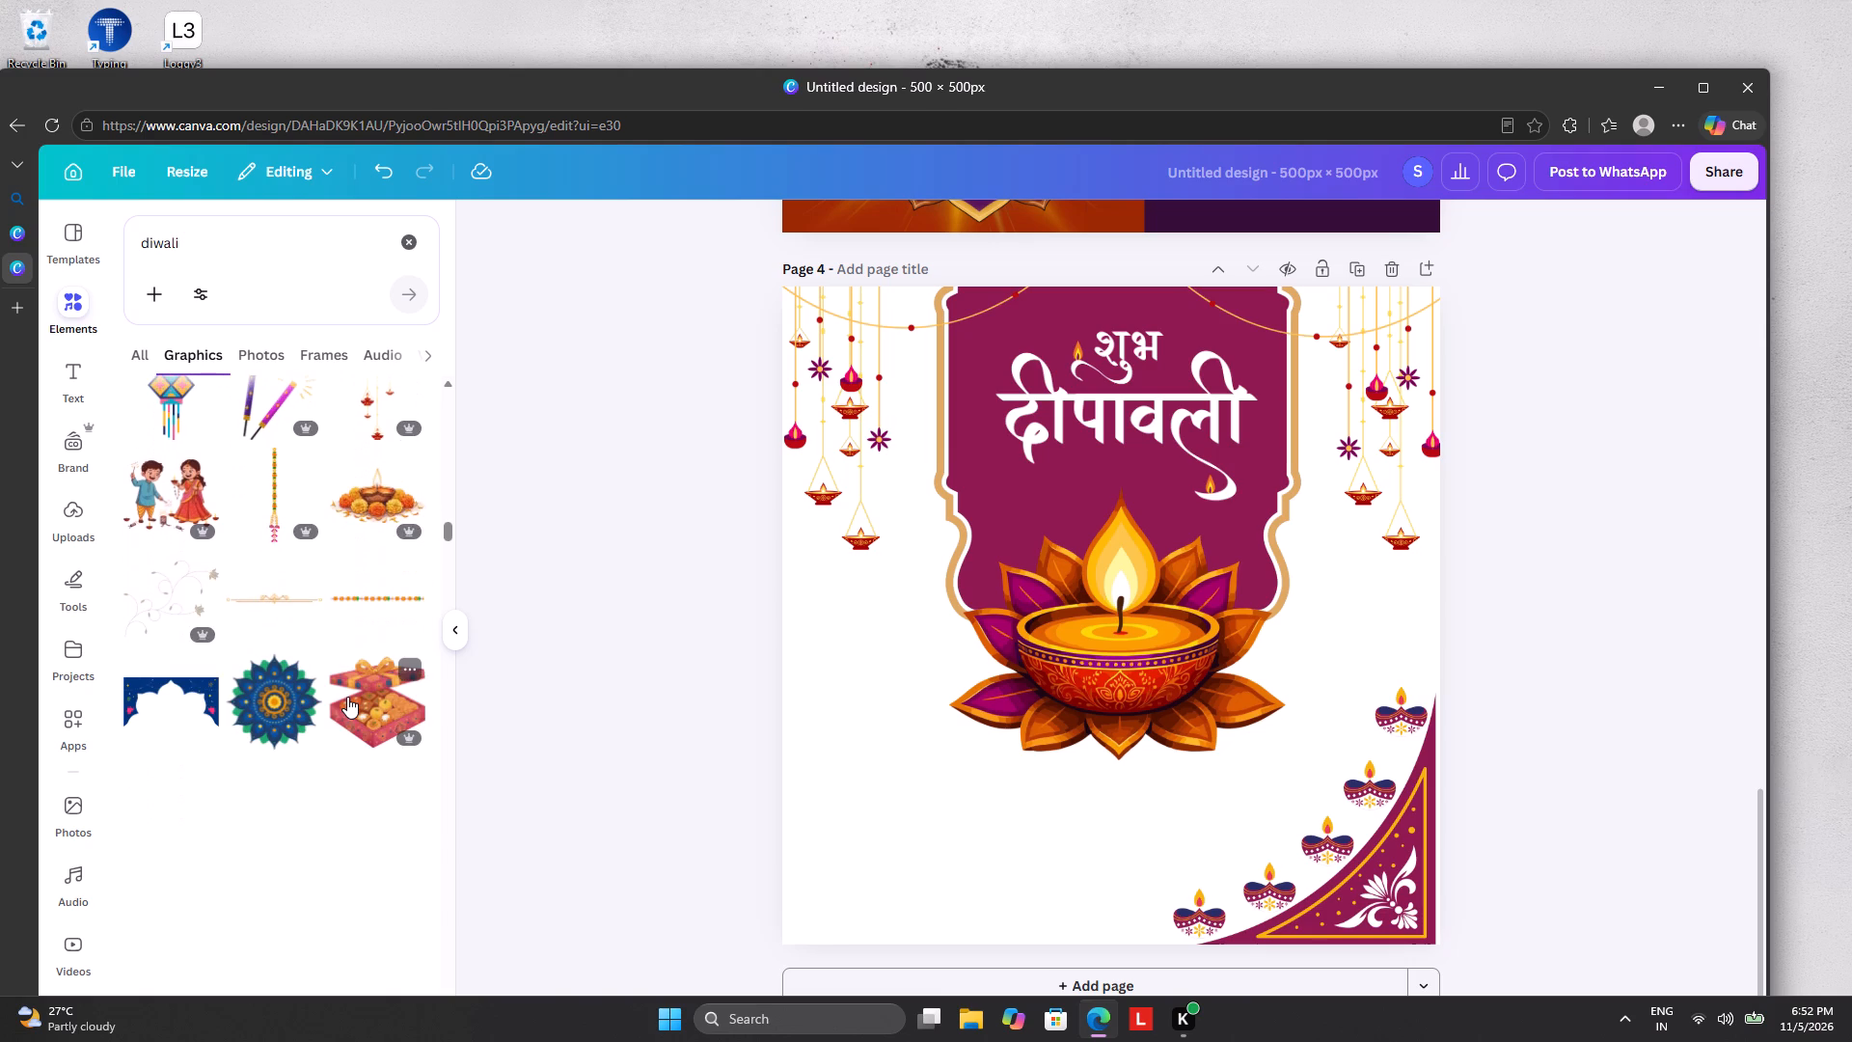
scroll(347, 697, "down", 1)
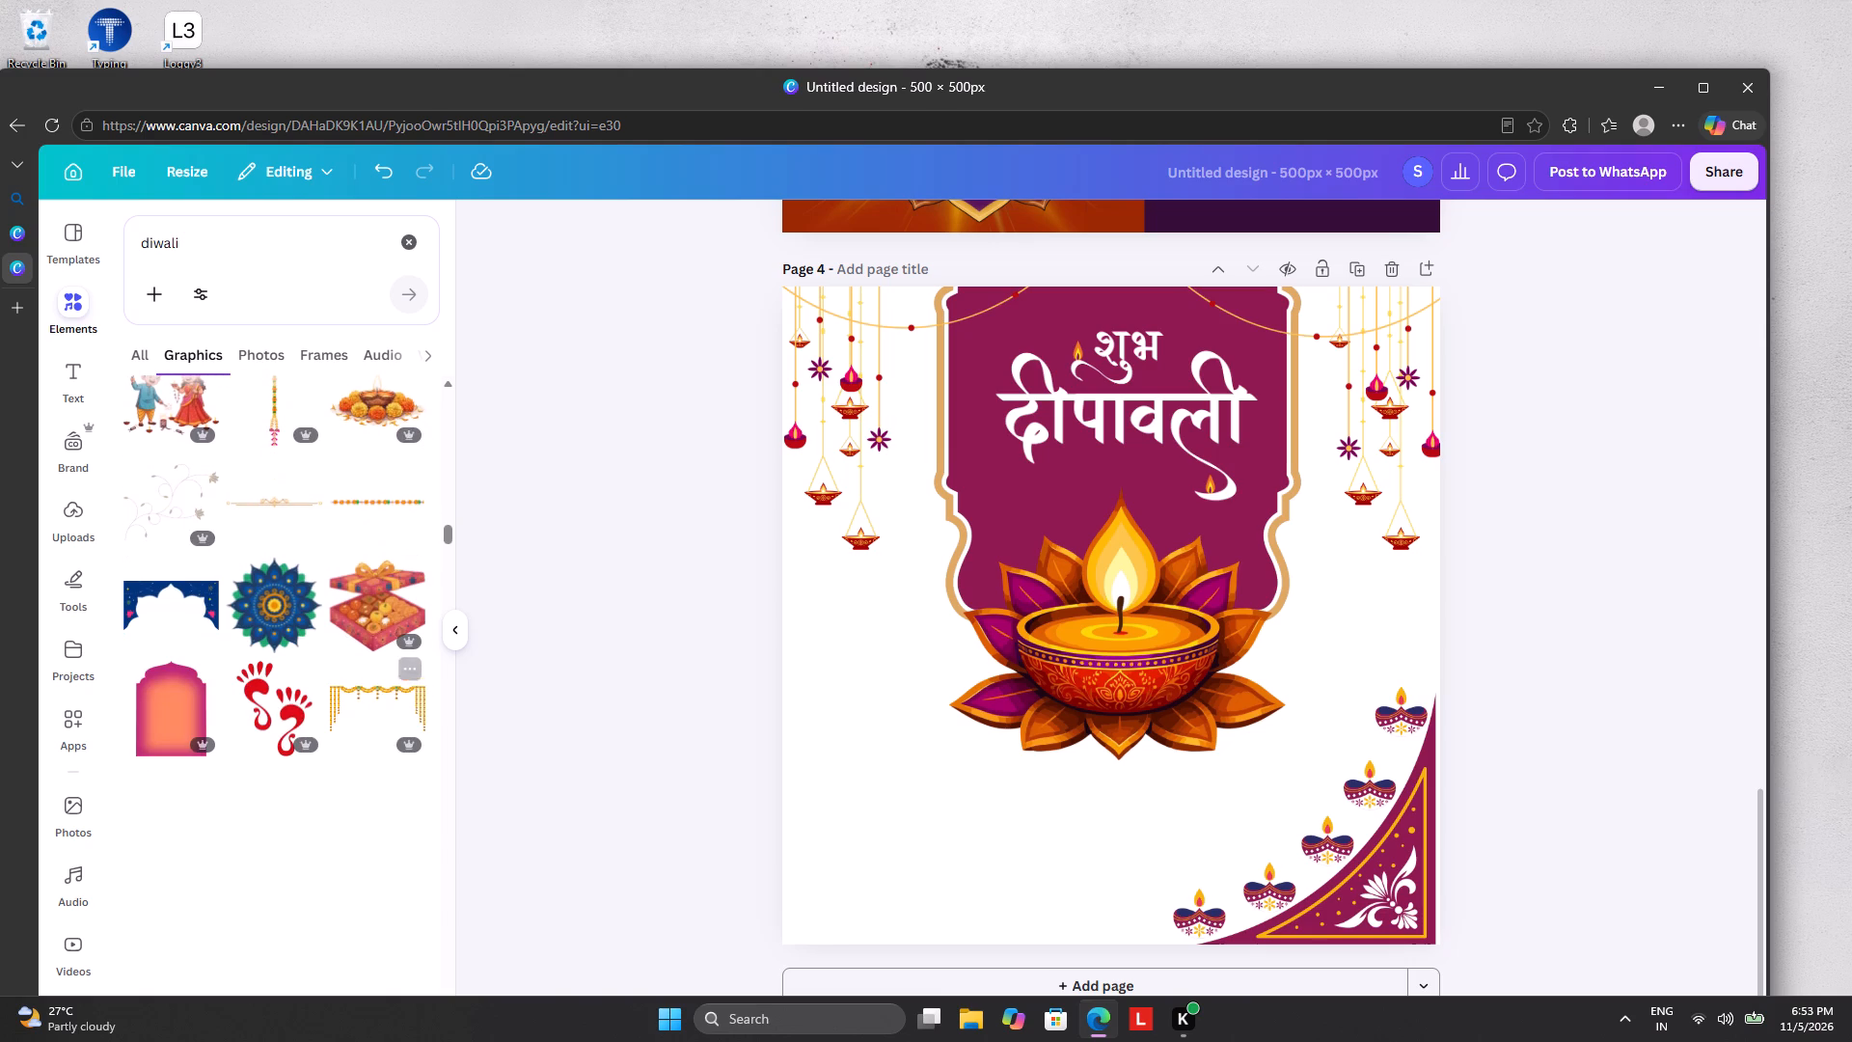
left_click(261, 732)
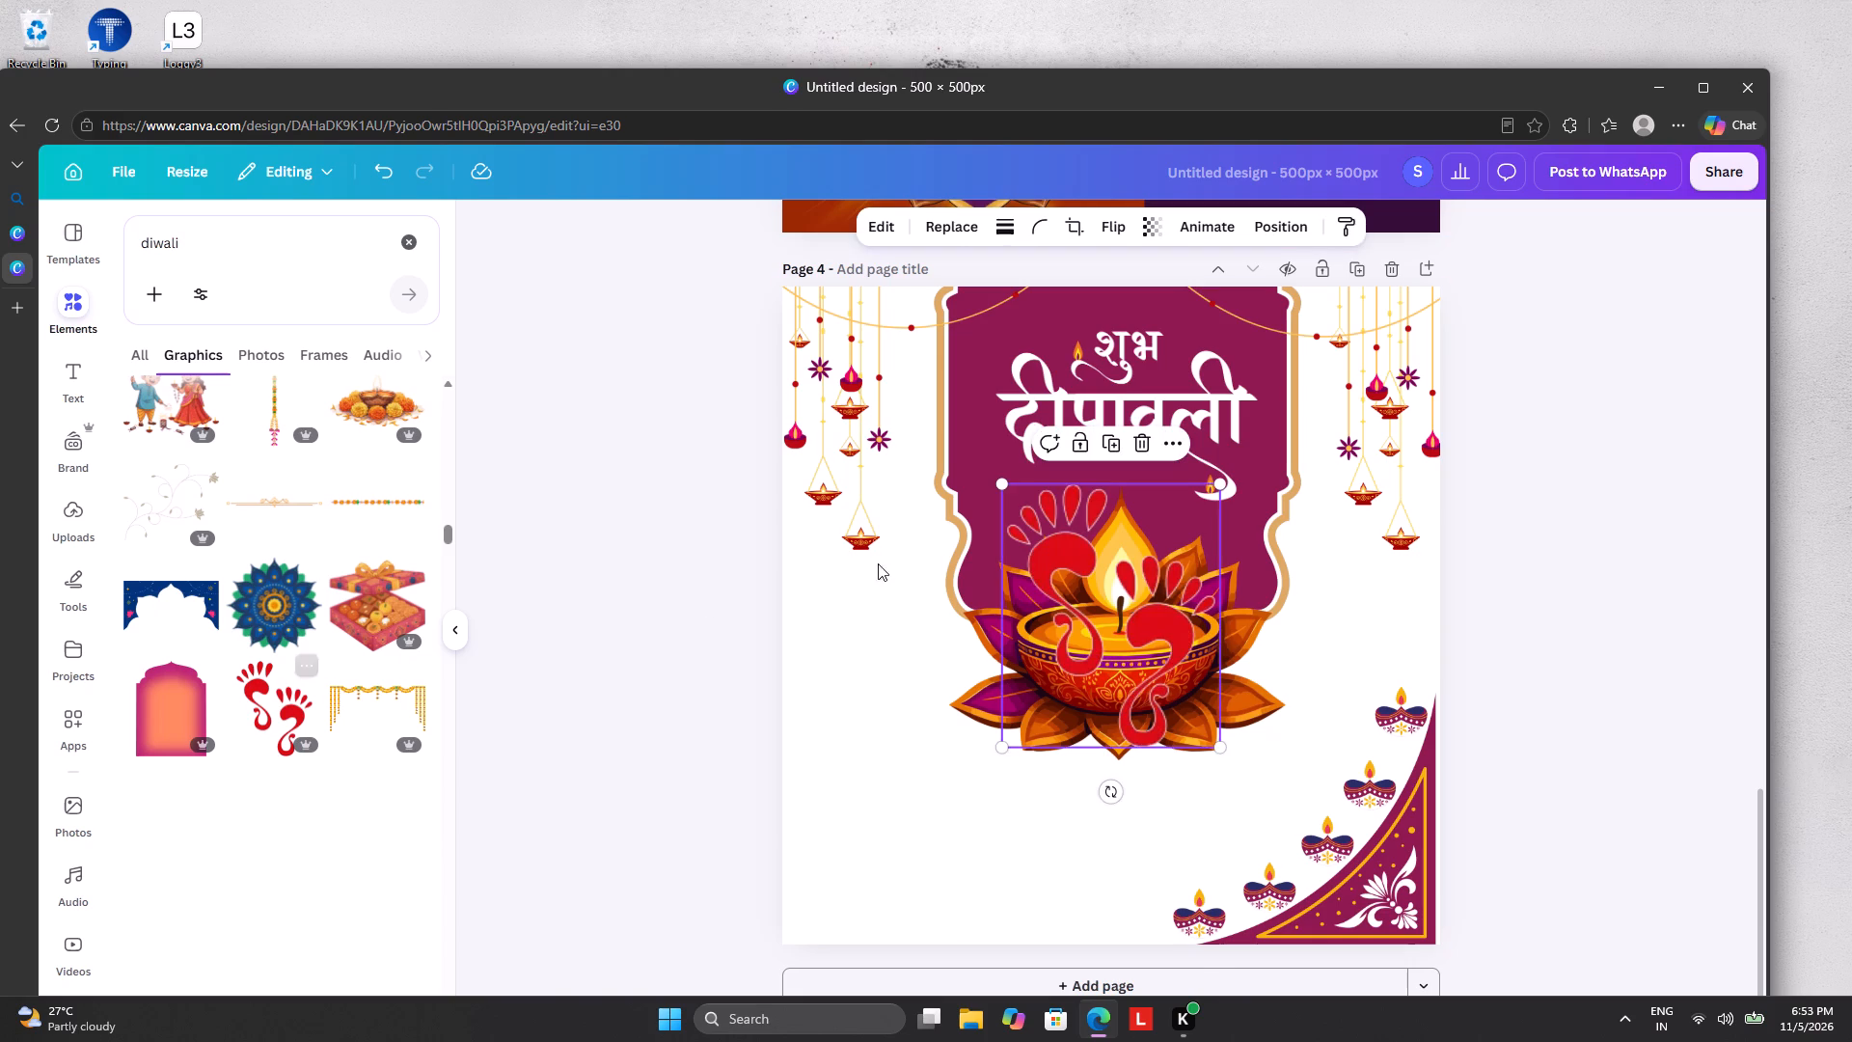
left_click_drag(1009, 484, 1038, 518)
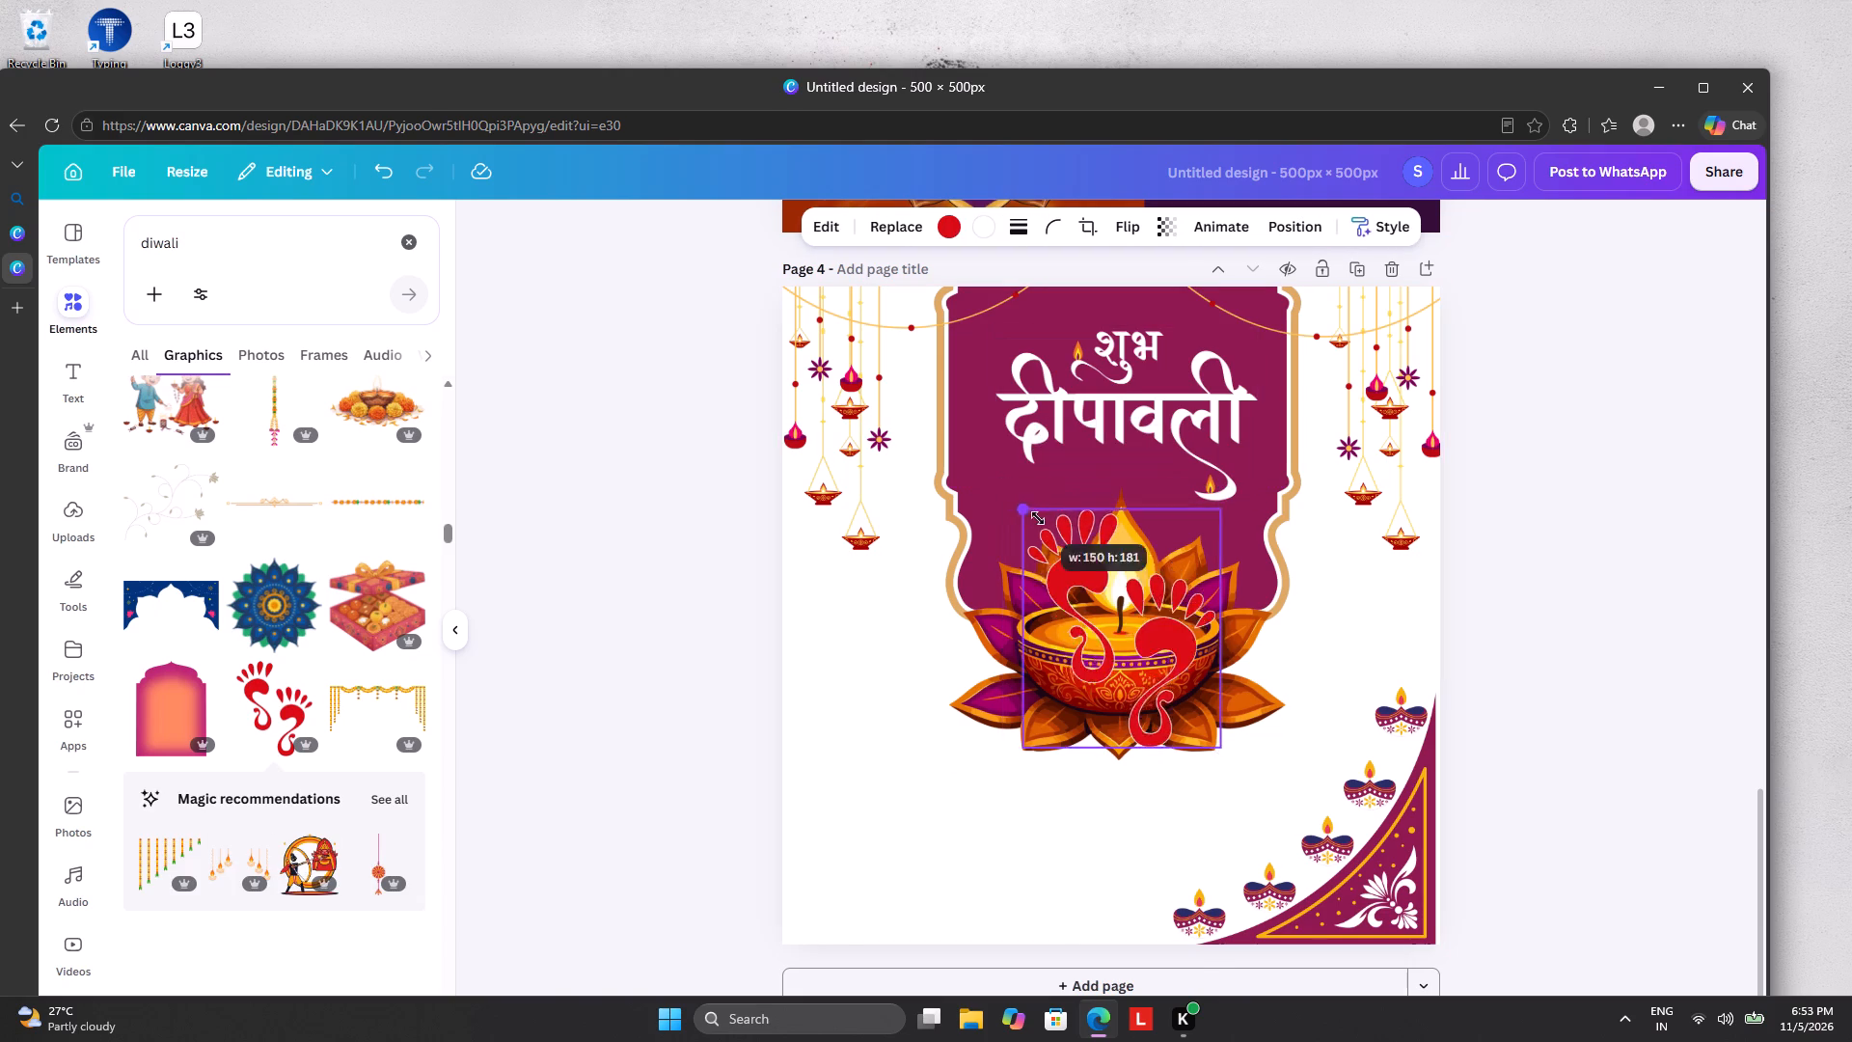
left_click_drag(1038, 518, 1089, 578)
left_click_drag(1141, 651, 858, 868)
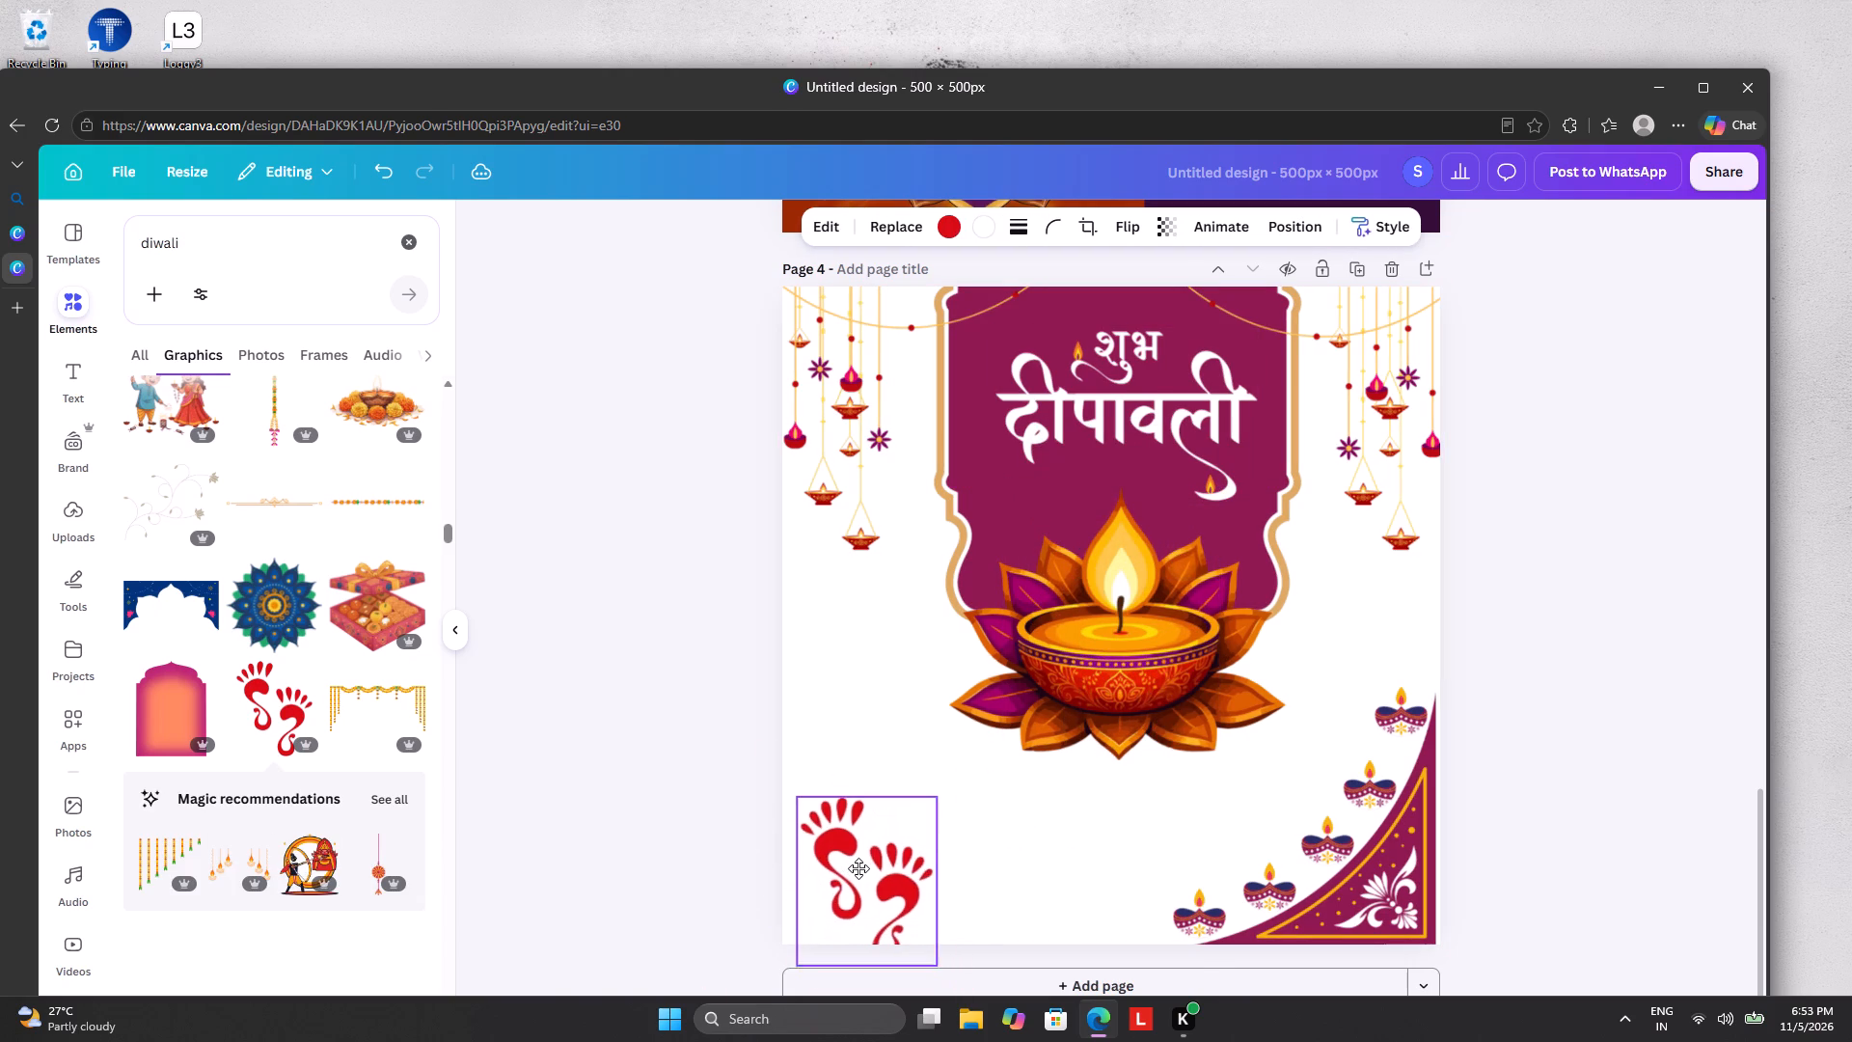
left_click_drag(858, 868, 860, 837)
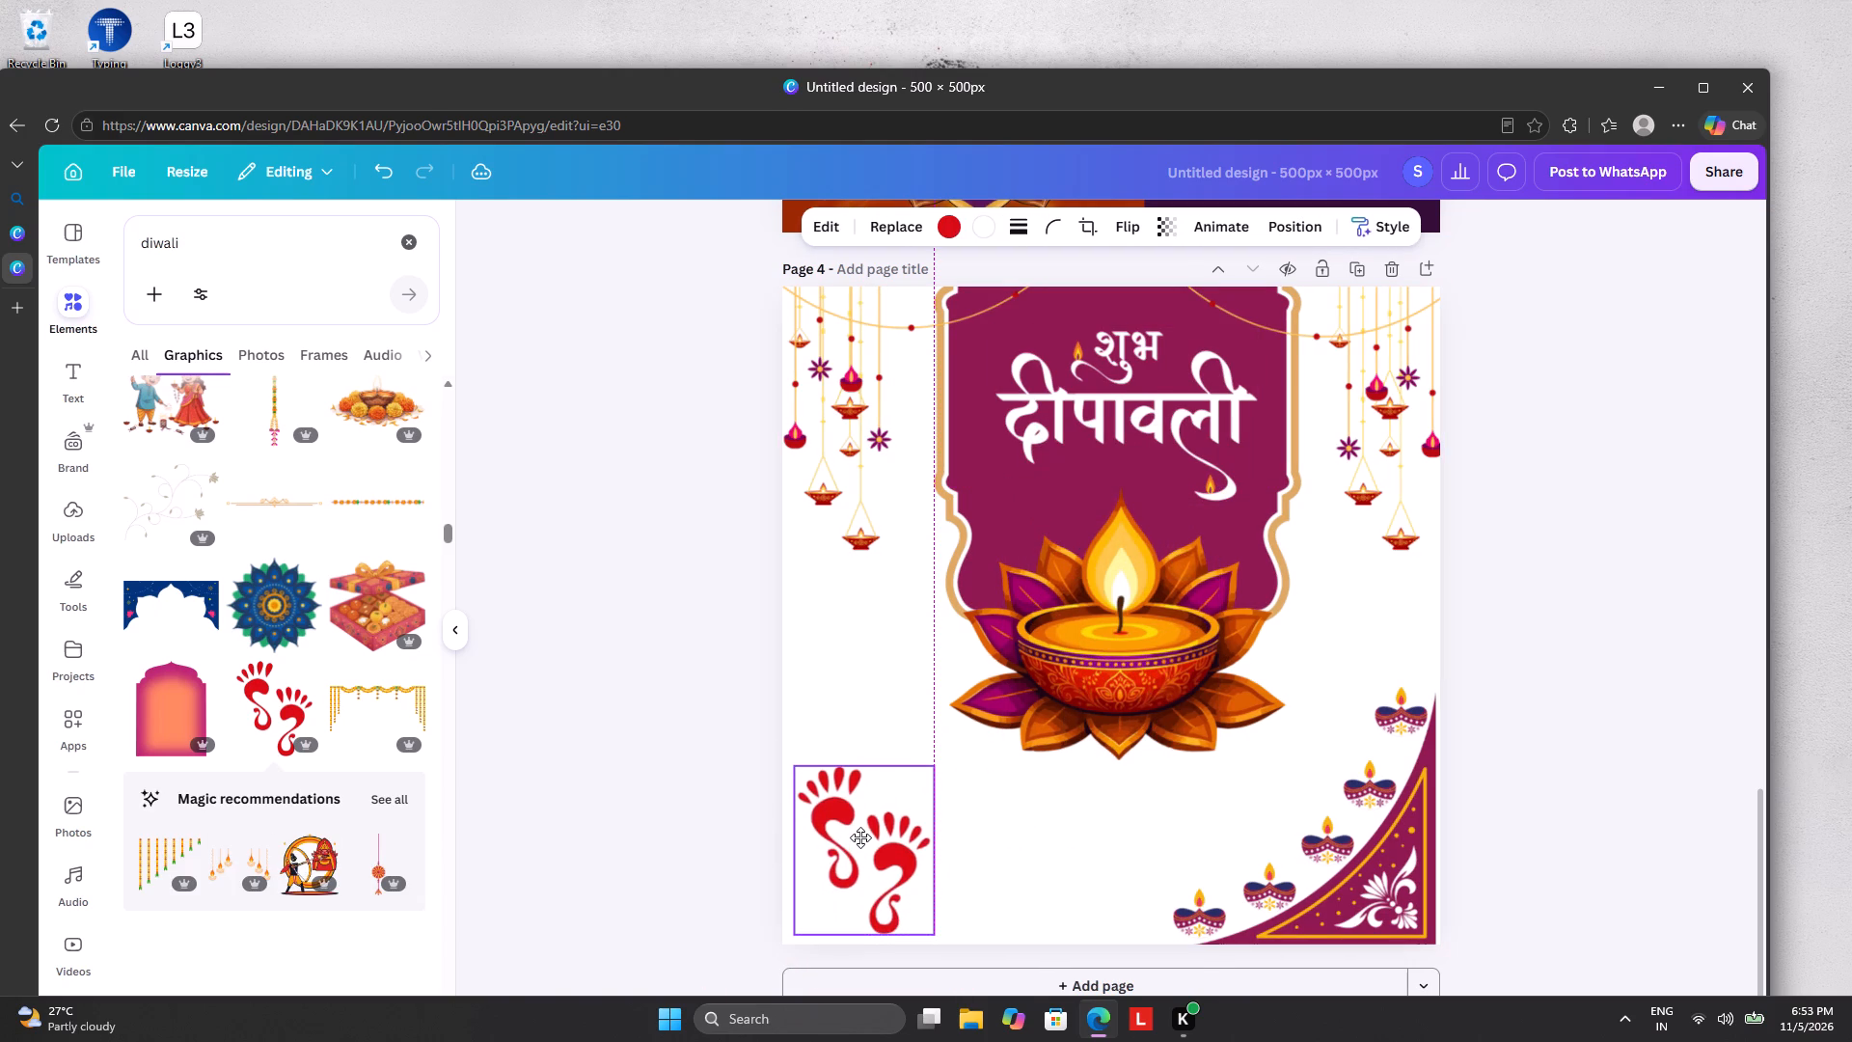
left_click_drag(860, 837, 858, 840)
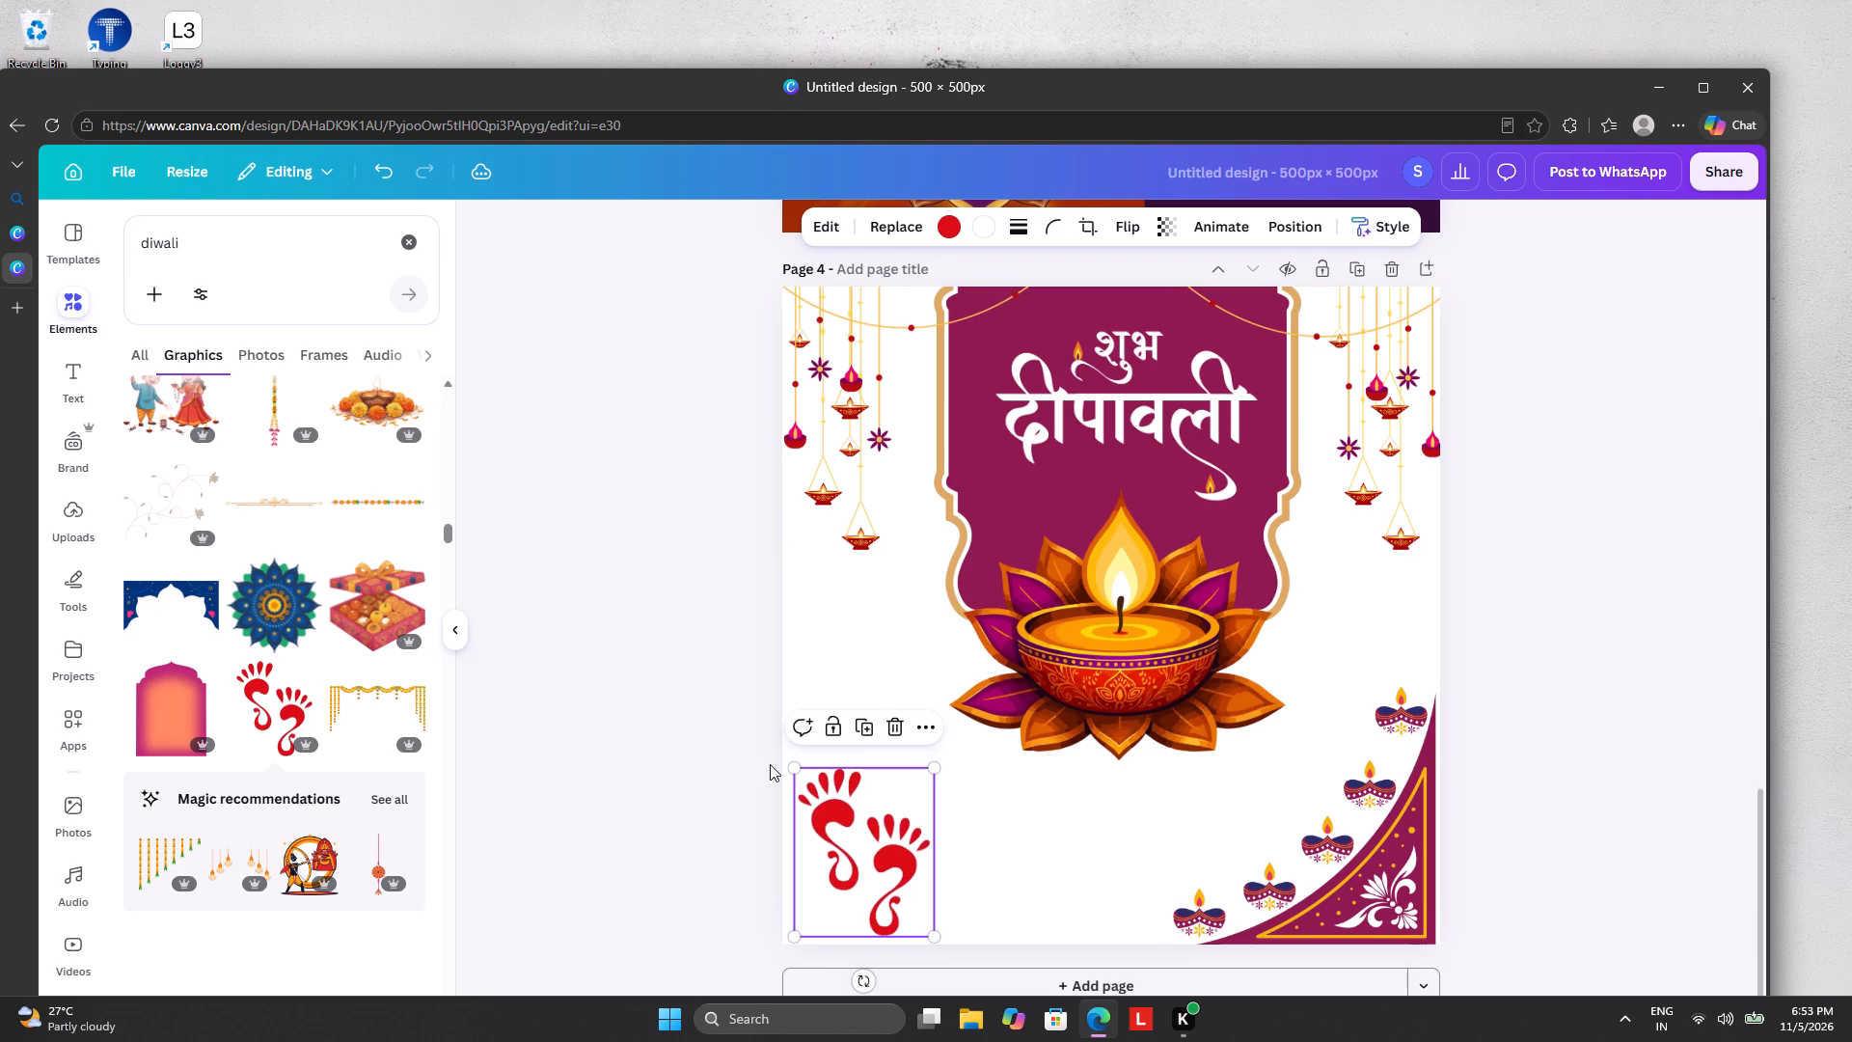
left_click(604, 705)
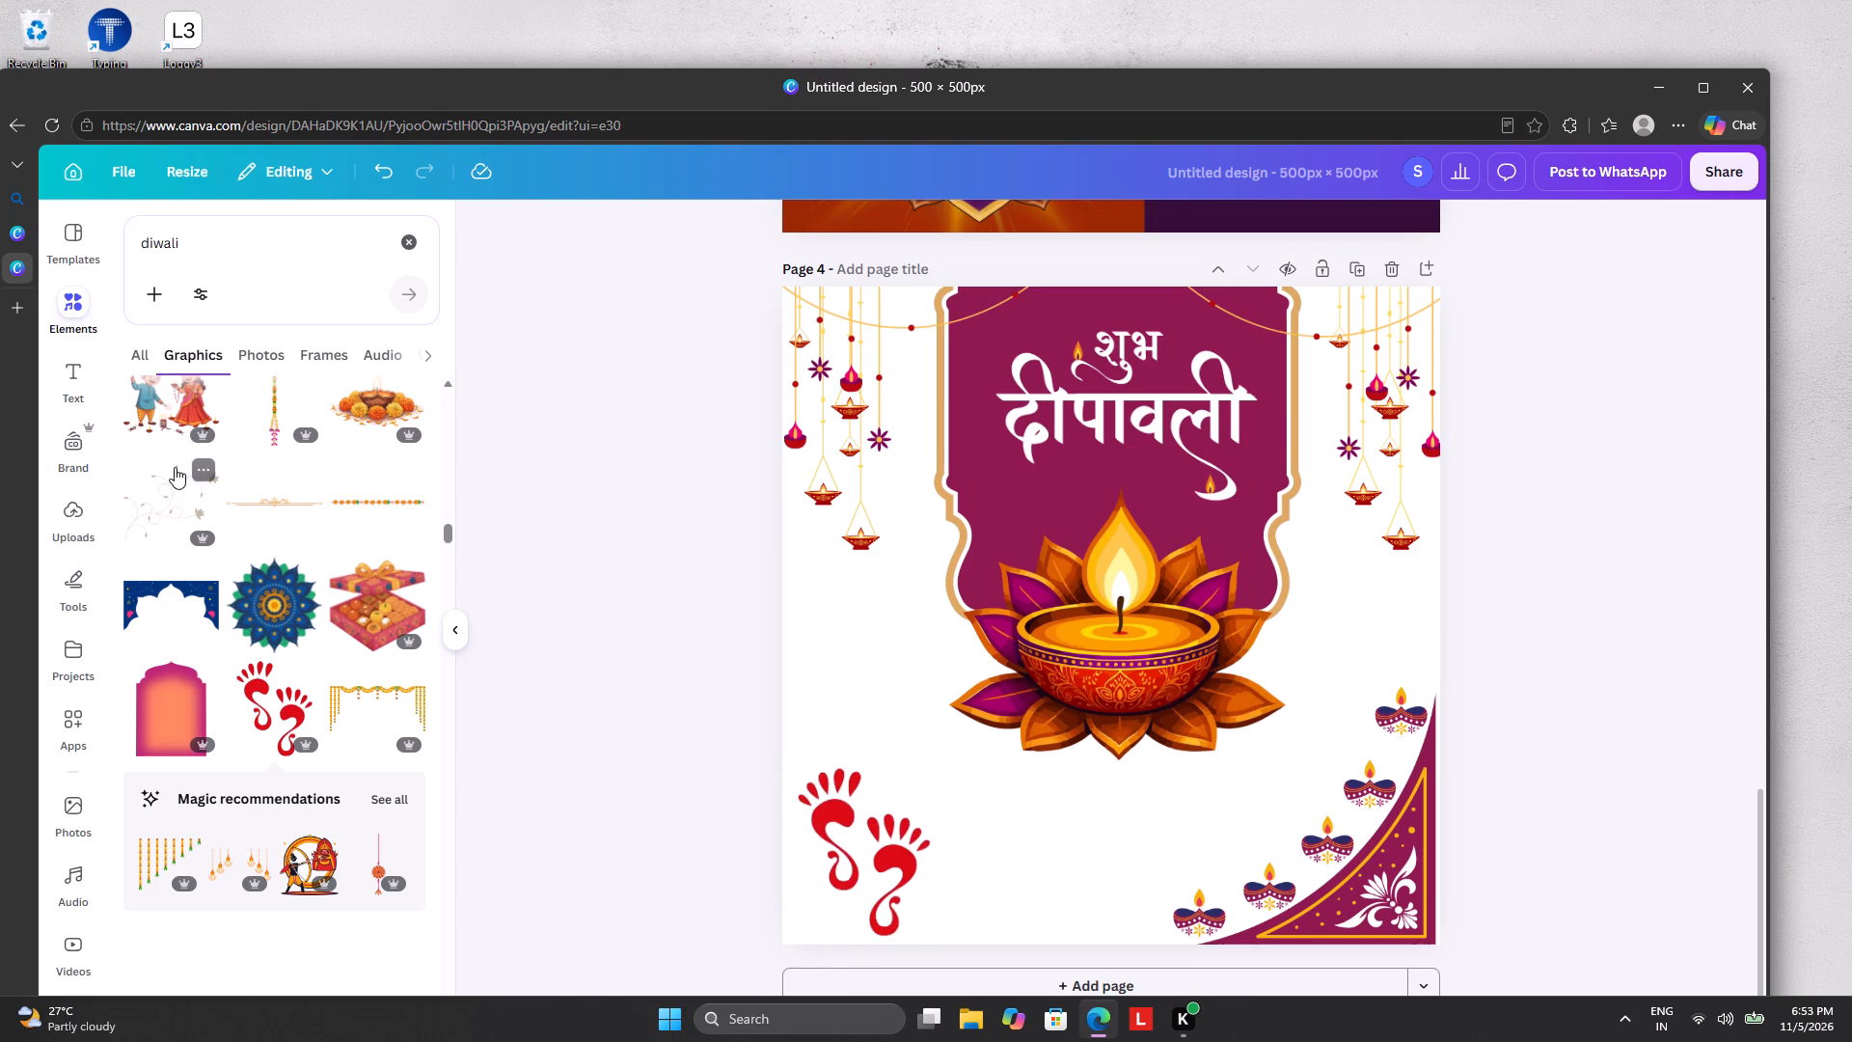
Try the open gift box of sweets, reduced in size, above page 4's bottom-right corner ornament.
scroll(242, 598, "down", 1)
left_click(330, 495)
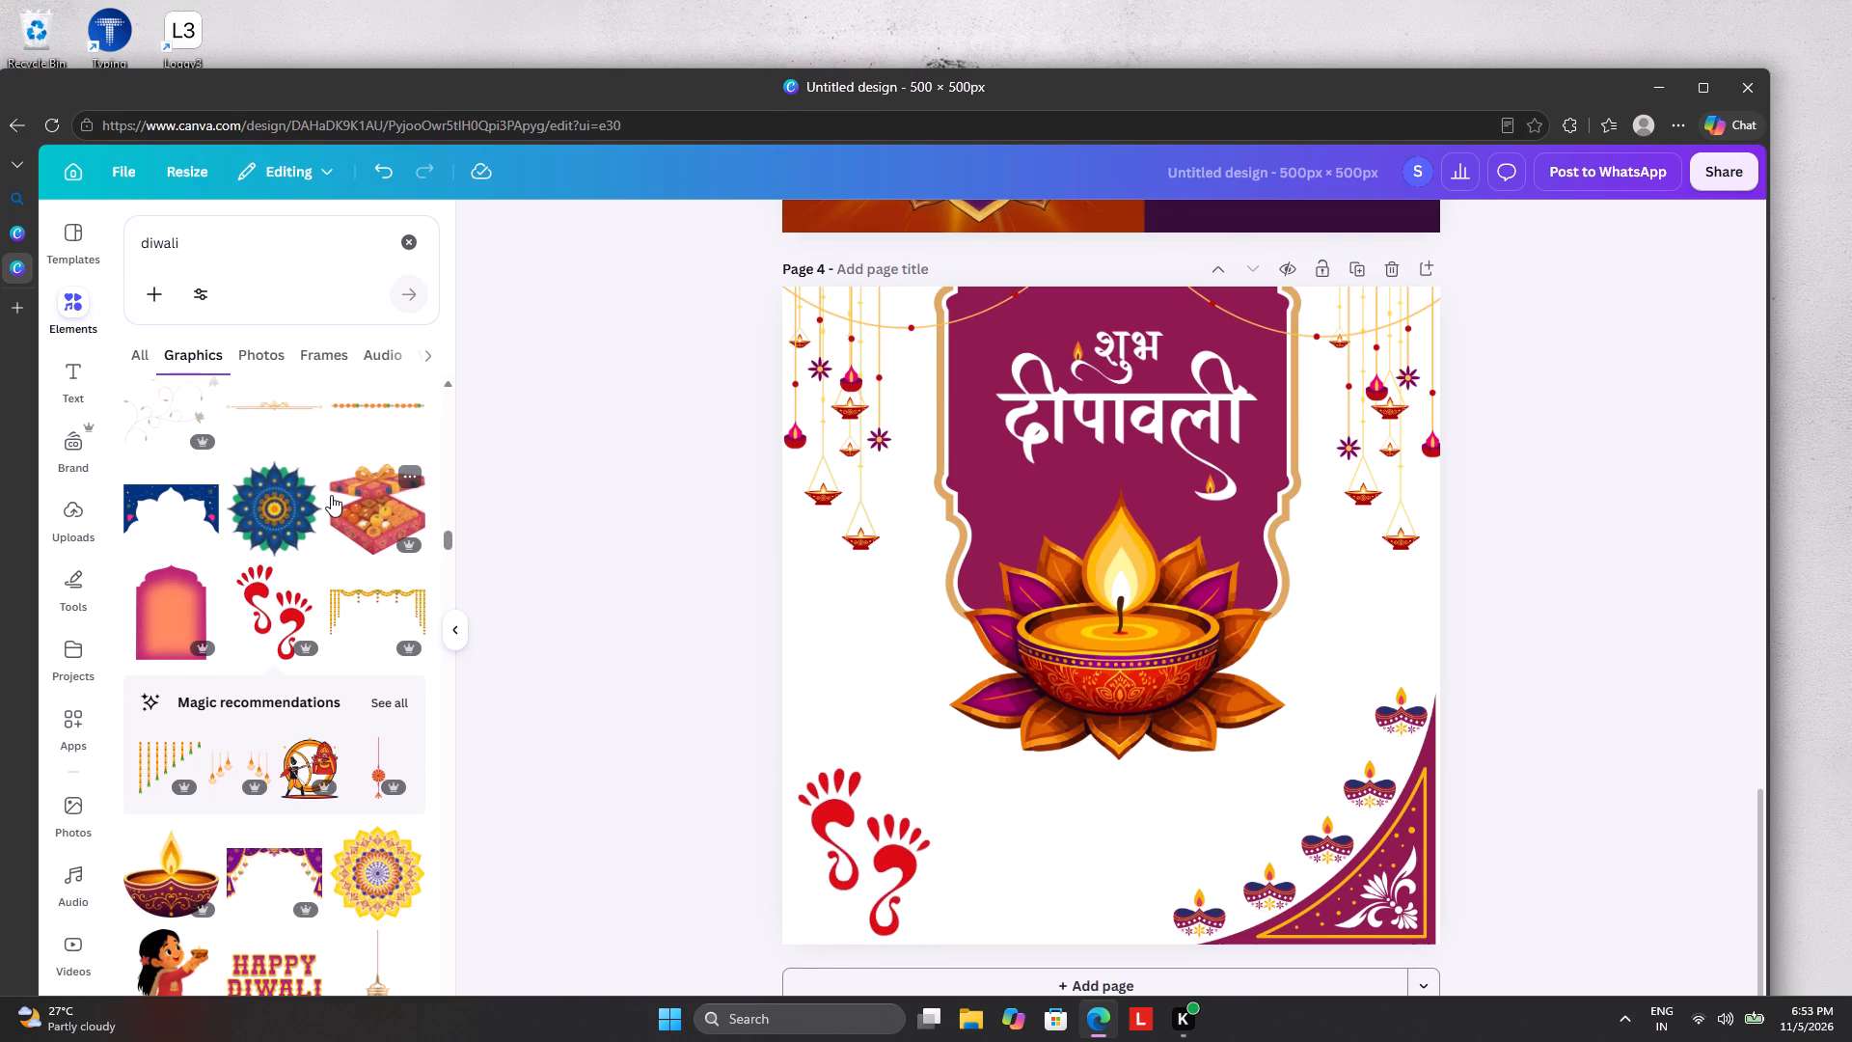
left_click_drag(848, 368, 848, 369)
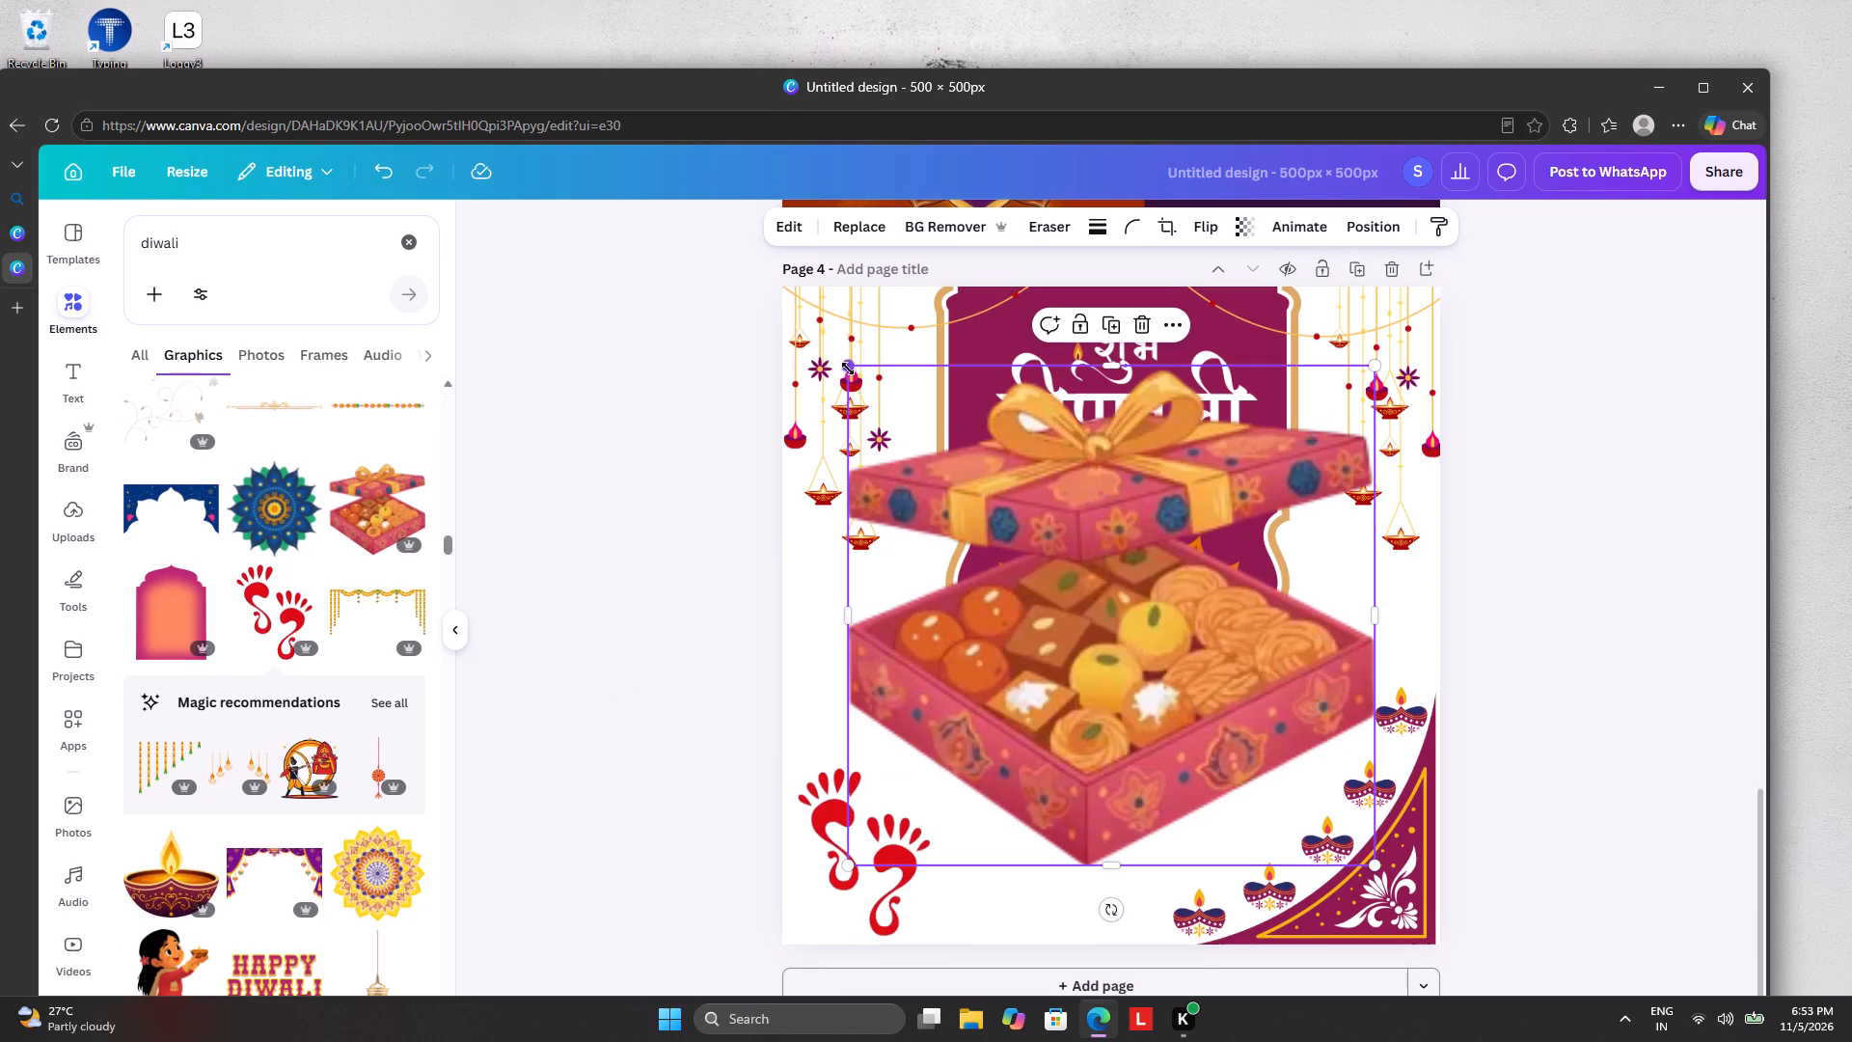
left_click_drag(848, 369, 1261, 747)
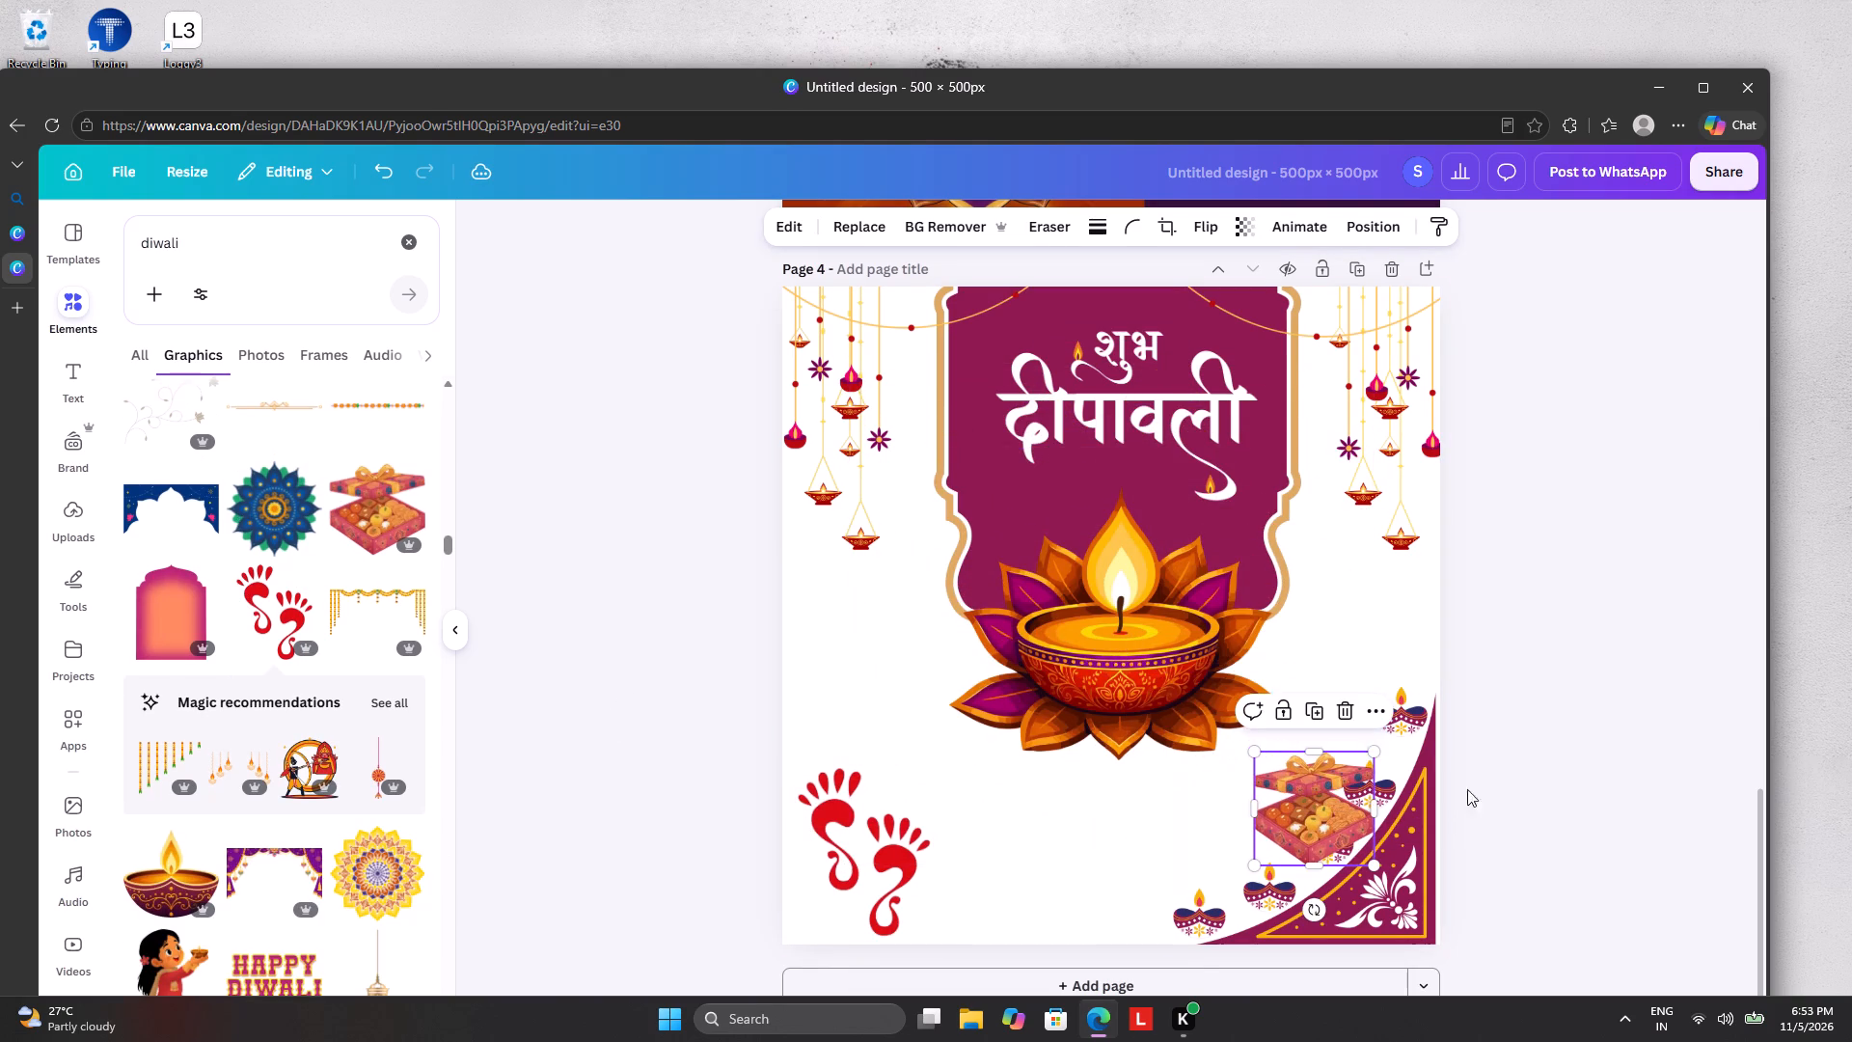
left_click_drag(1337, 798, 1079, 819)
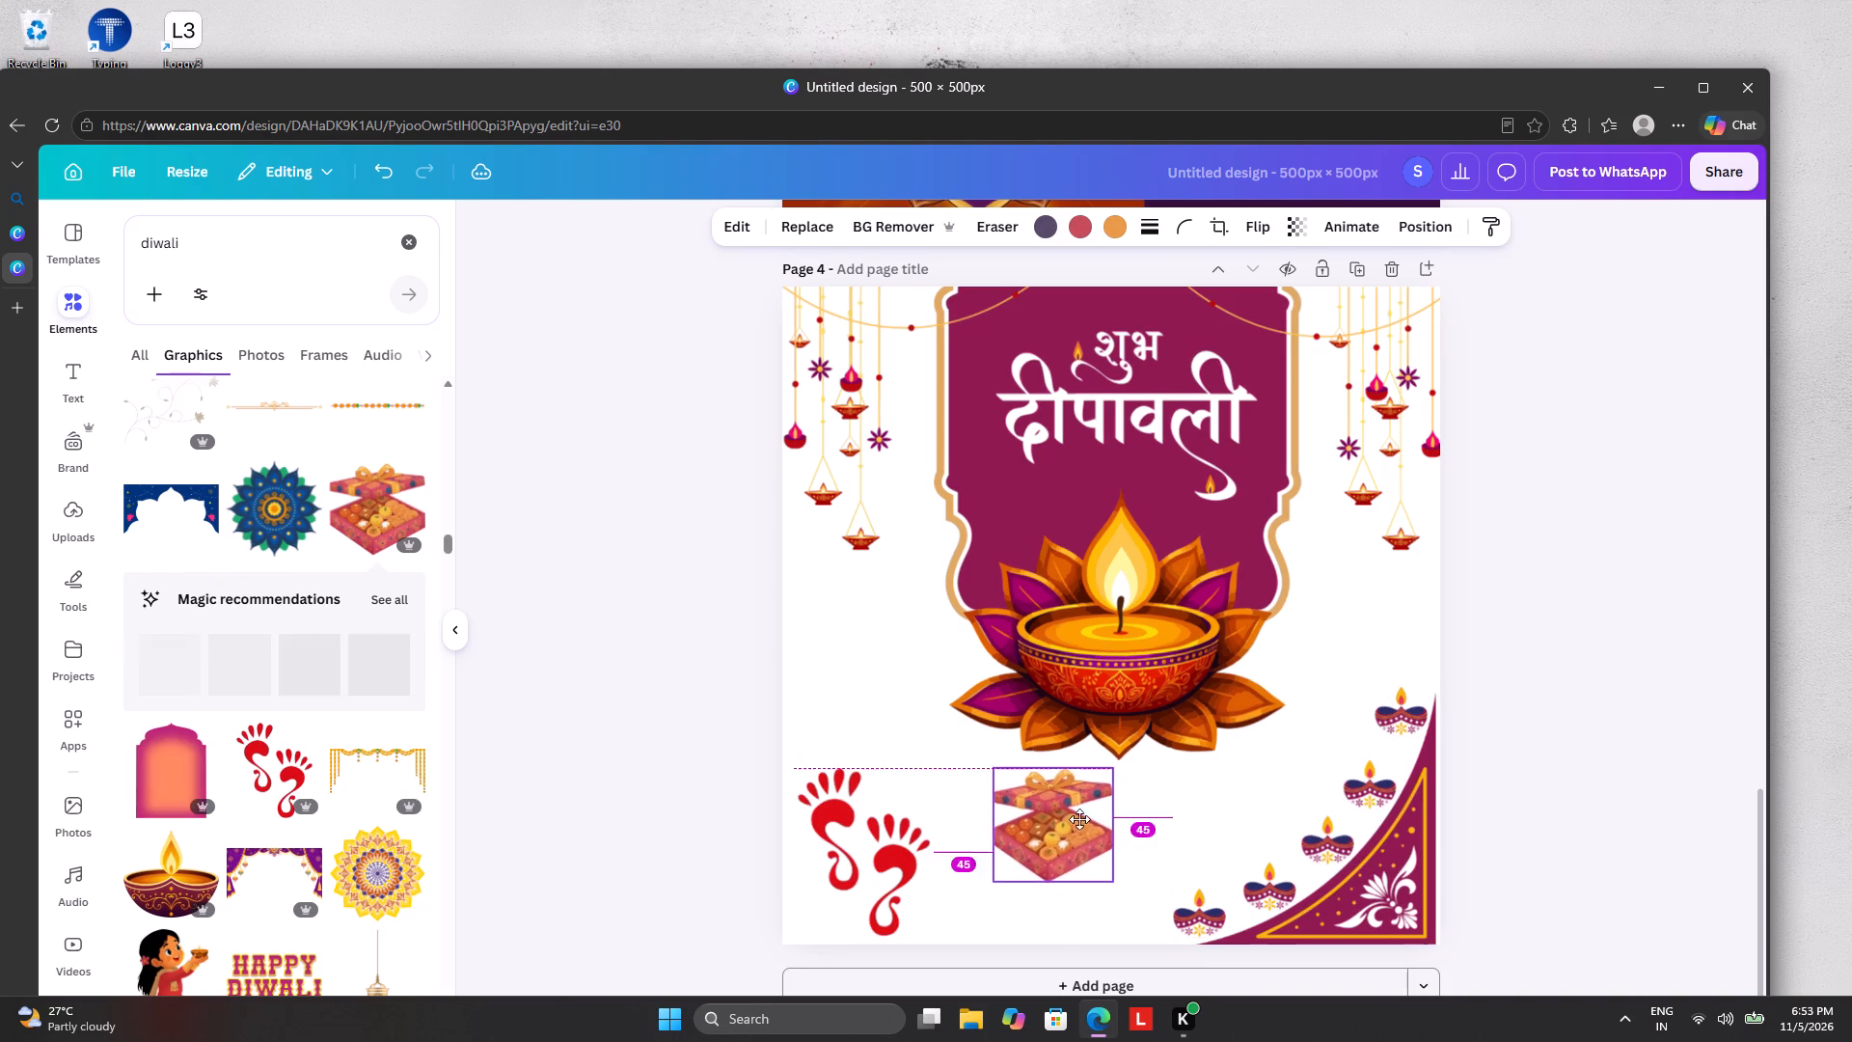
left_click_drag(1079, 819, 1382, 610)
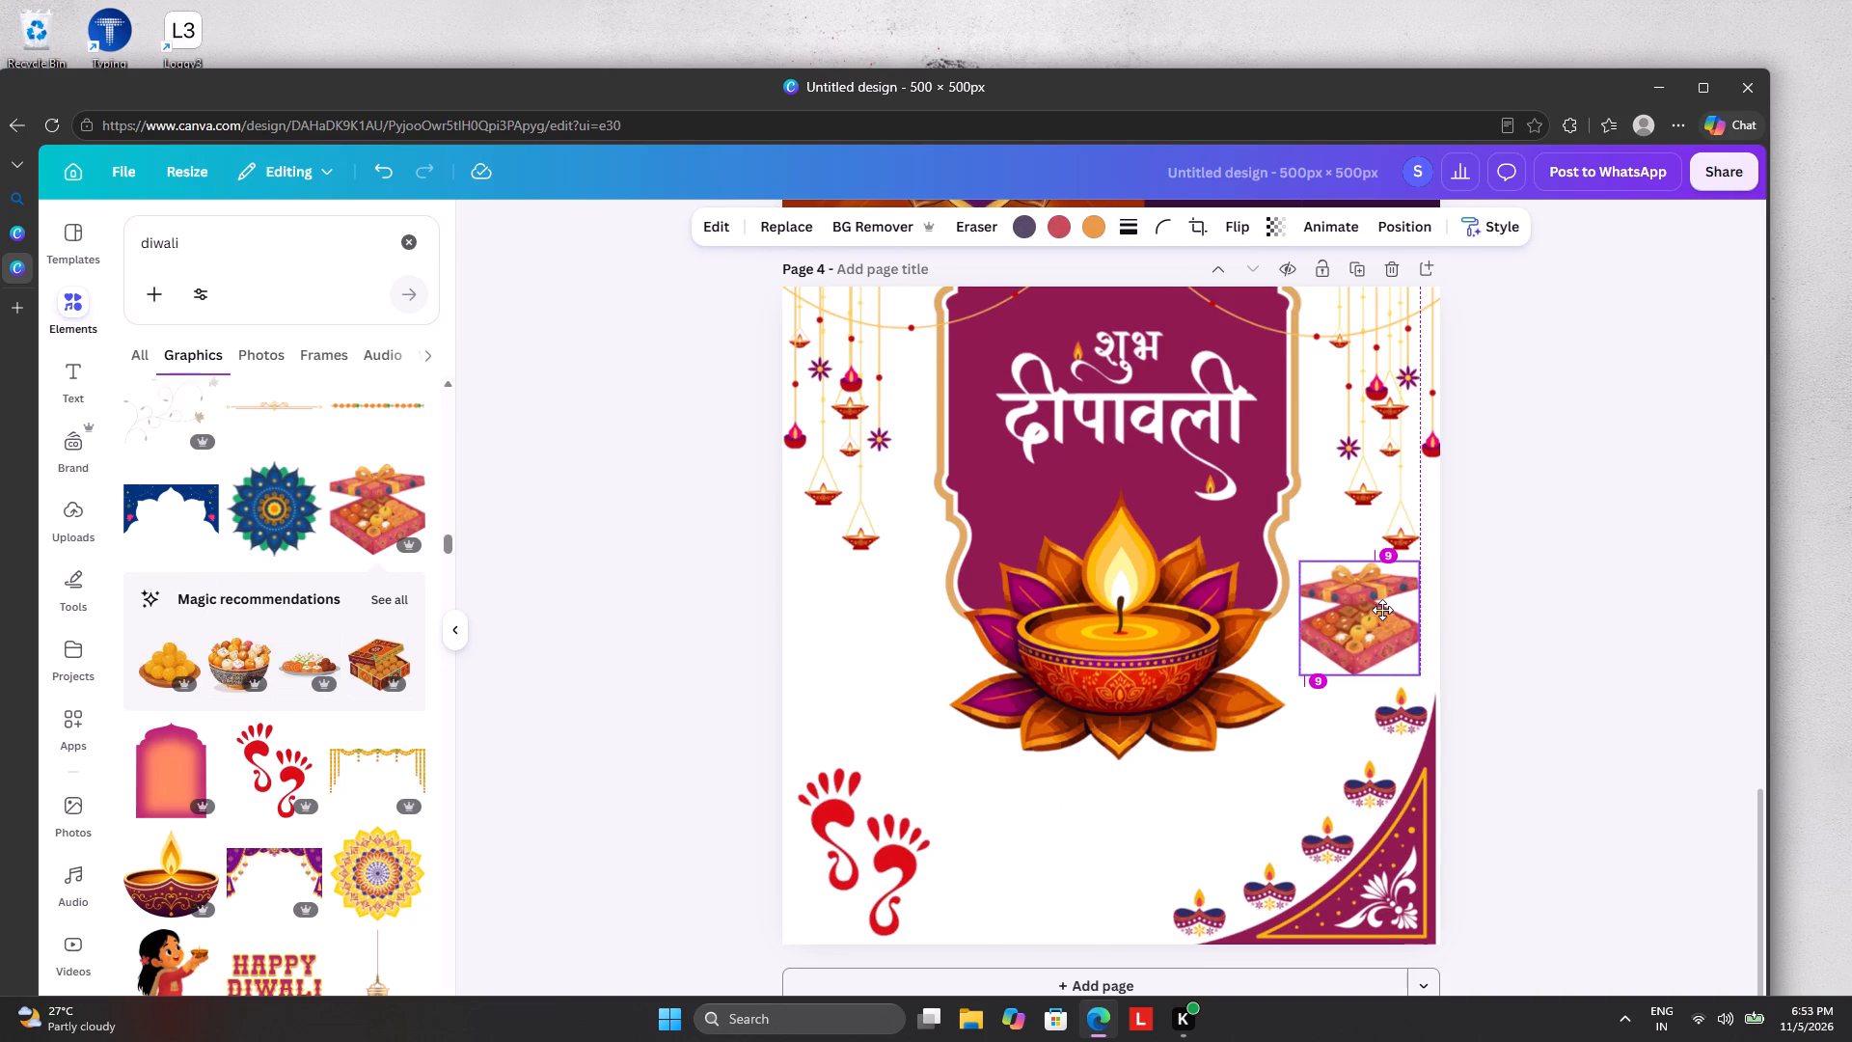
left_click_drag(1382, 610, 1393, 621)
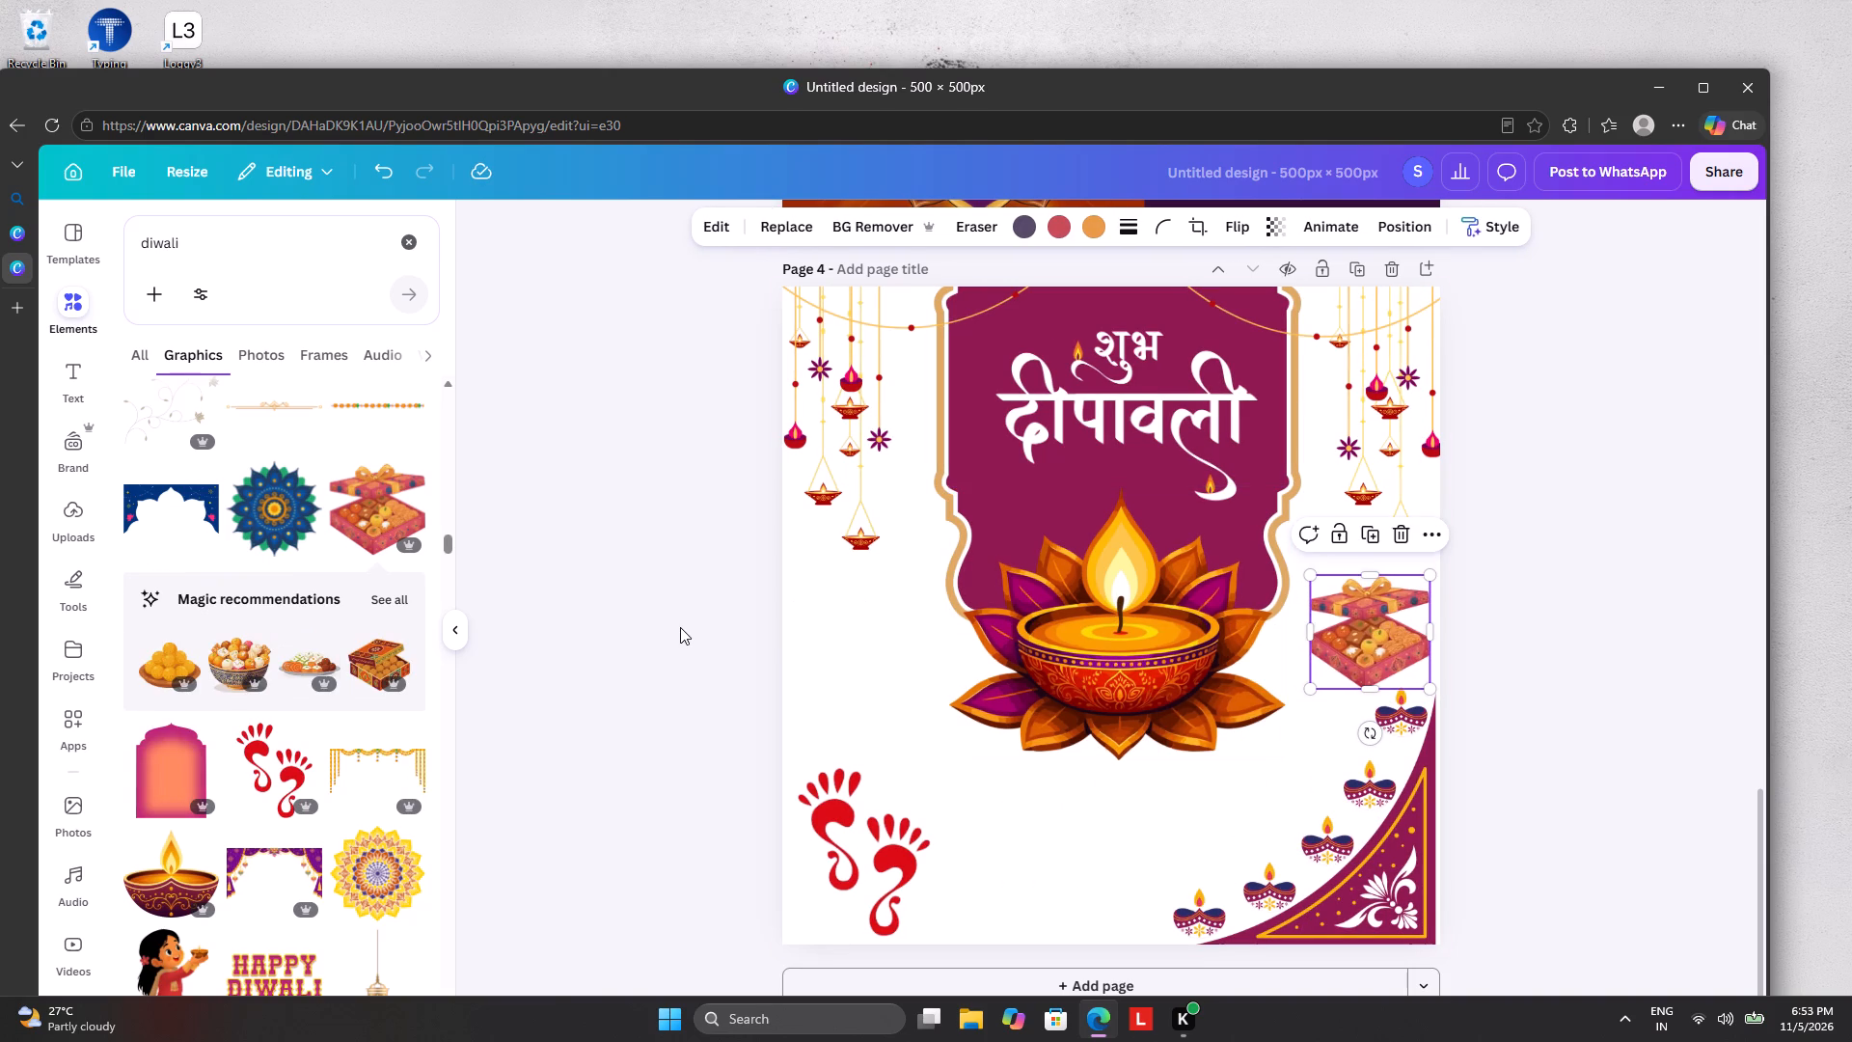
Add the recommended bowl of sweets, scale it down and put it in place of the gift box above the bottom-right corner ornament.
left_click(213, 652)
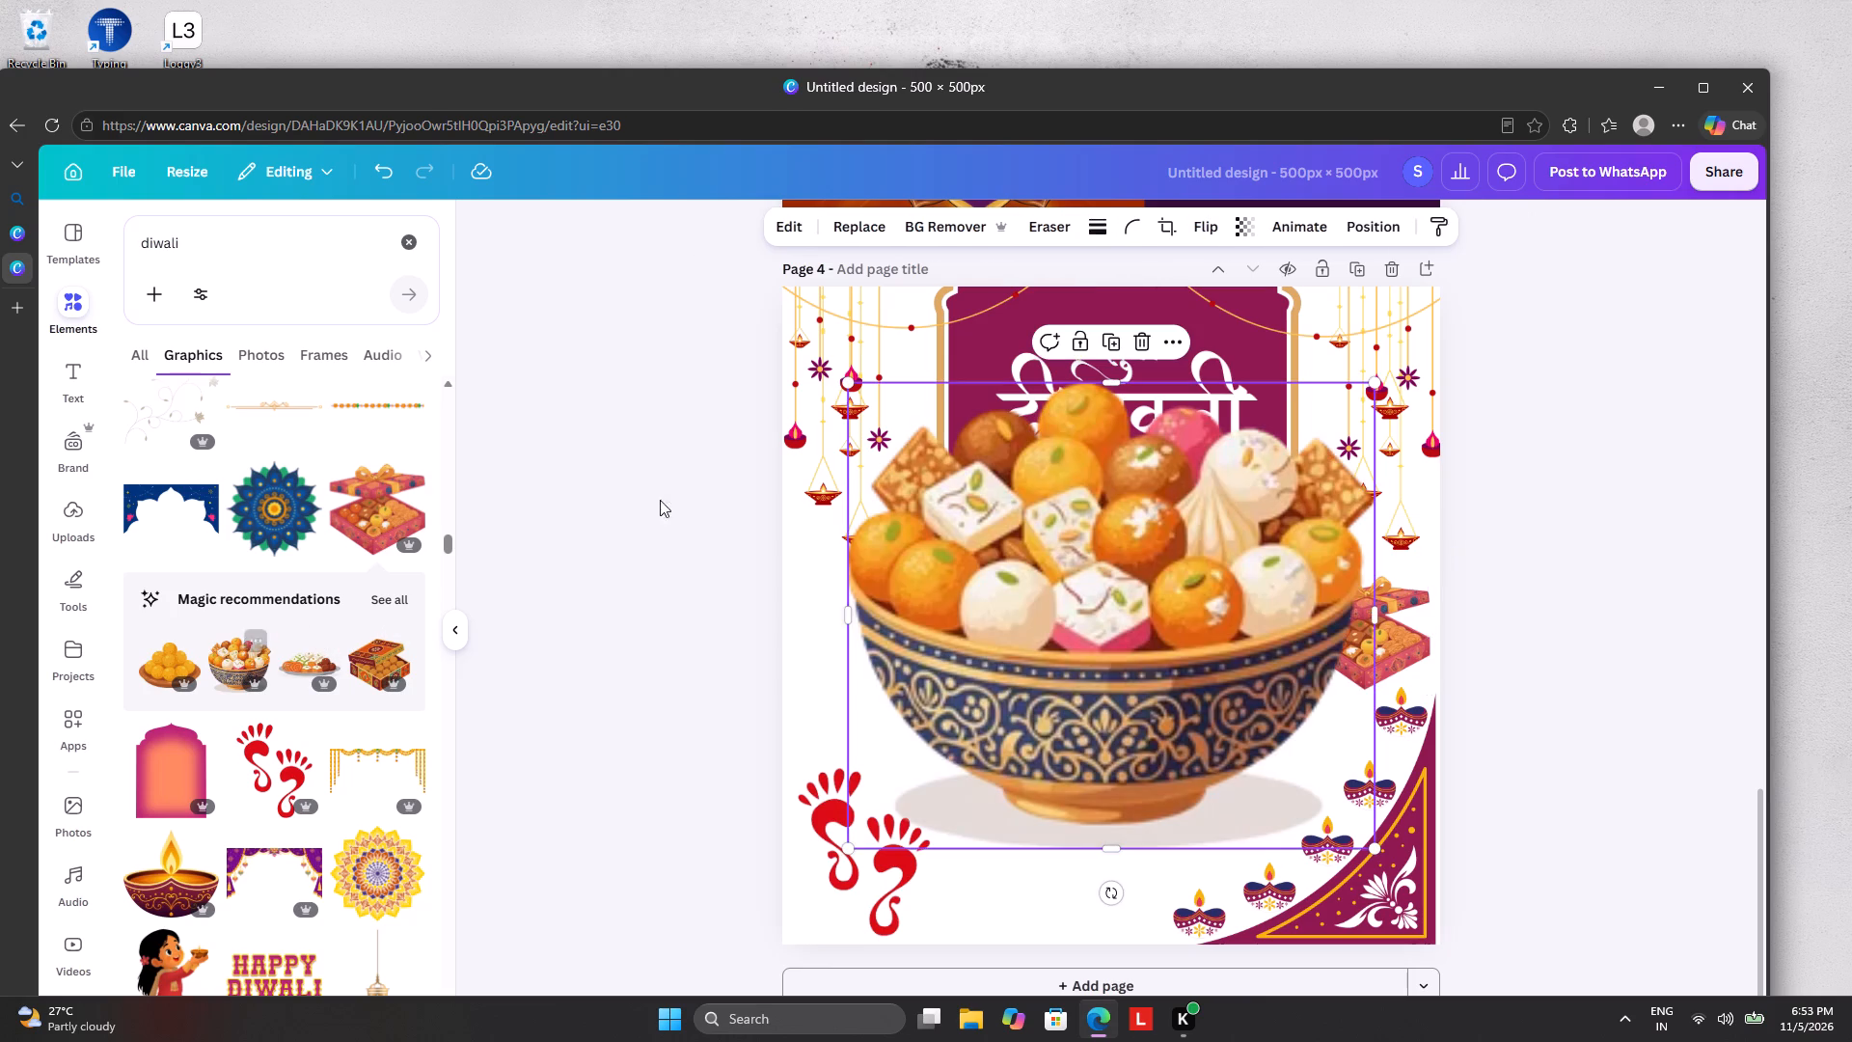
left_click_drag(847, 377, 1041, 631)
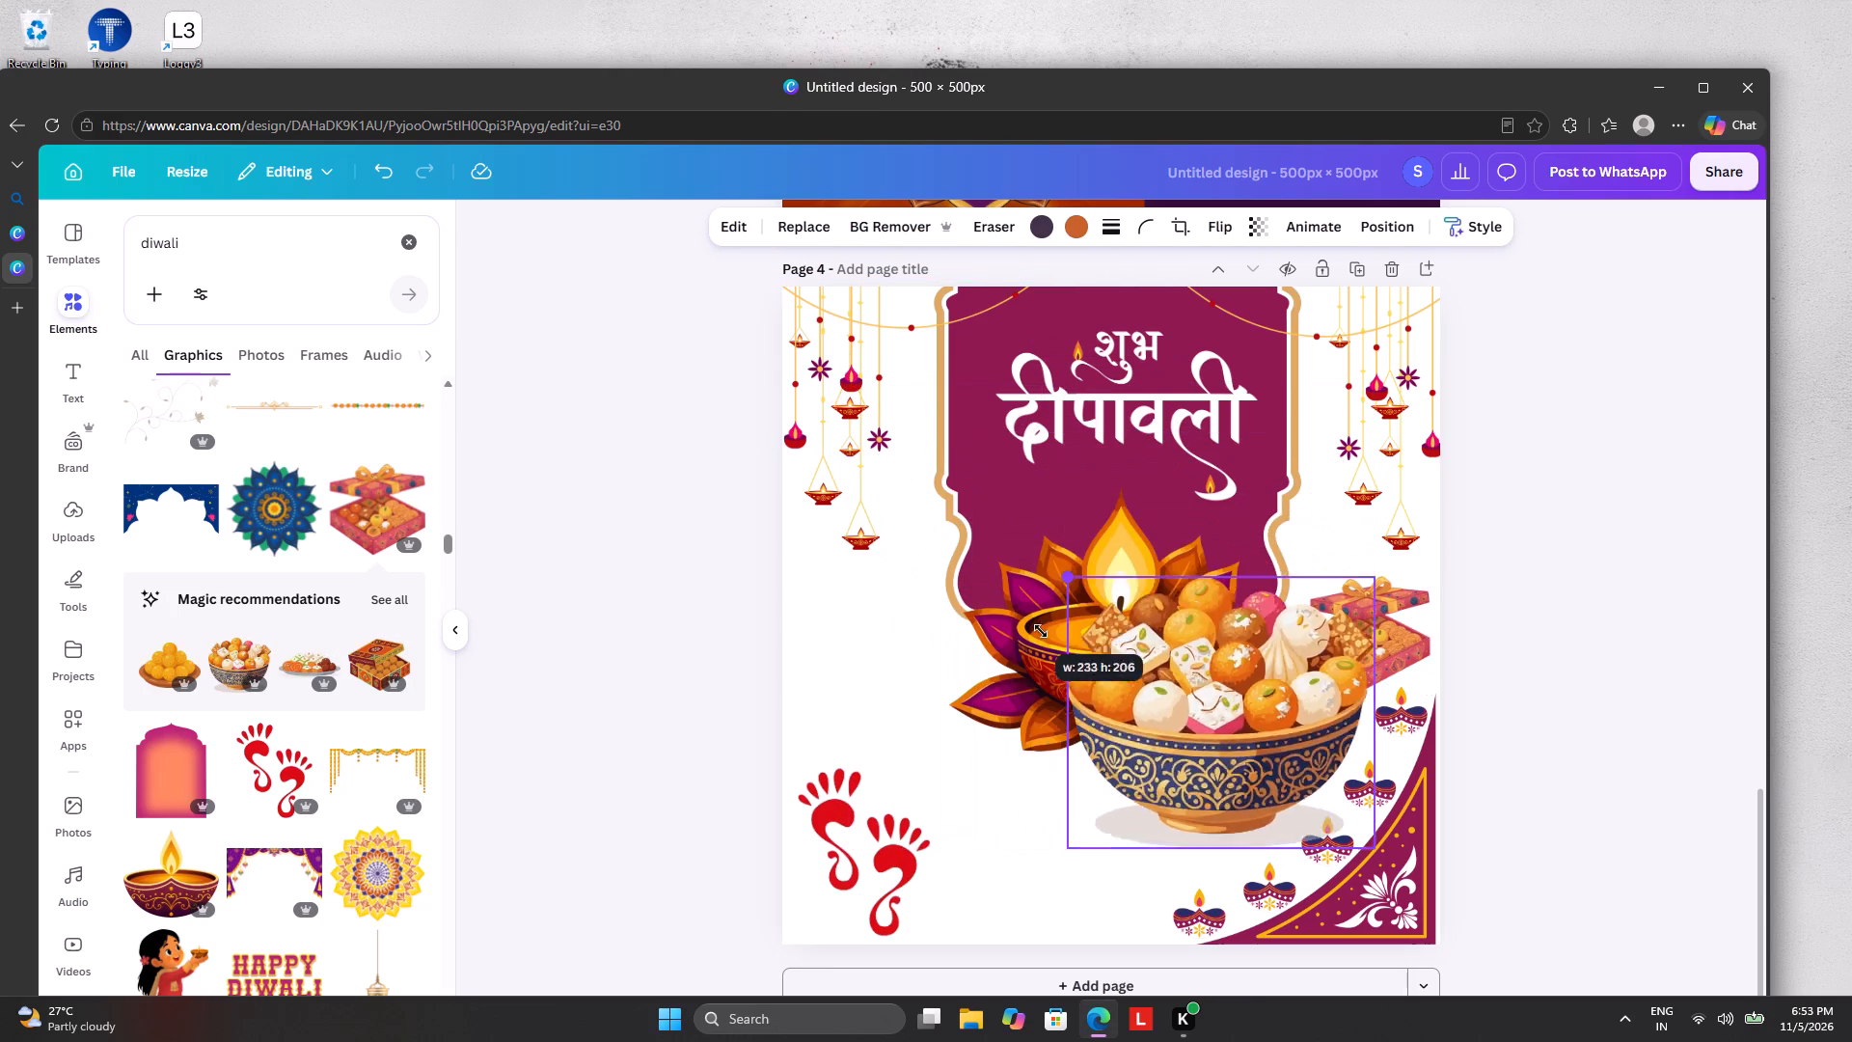
left_click_drag(1041, 631, 1229, 731)
left_click(1397, 622)
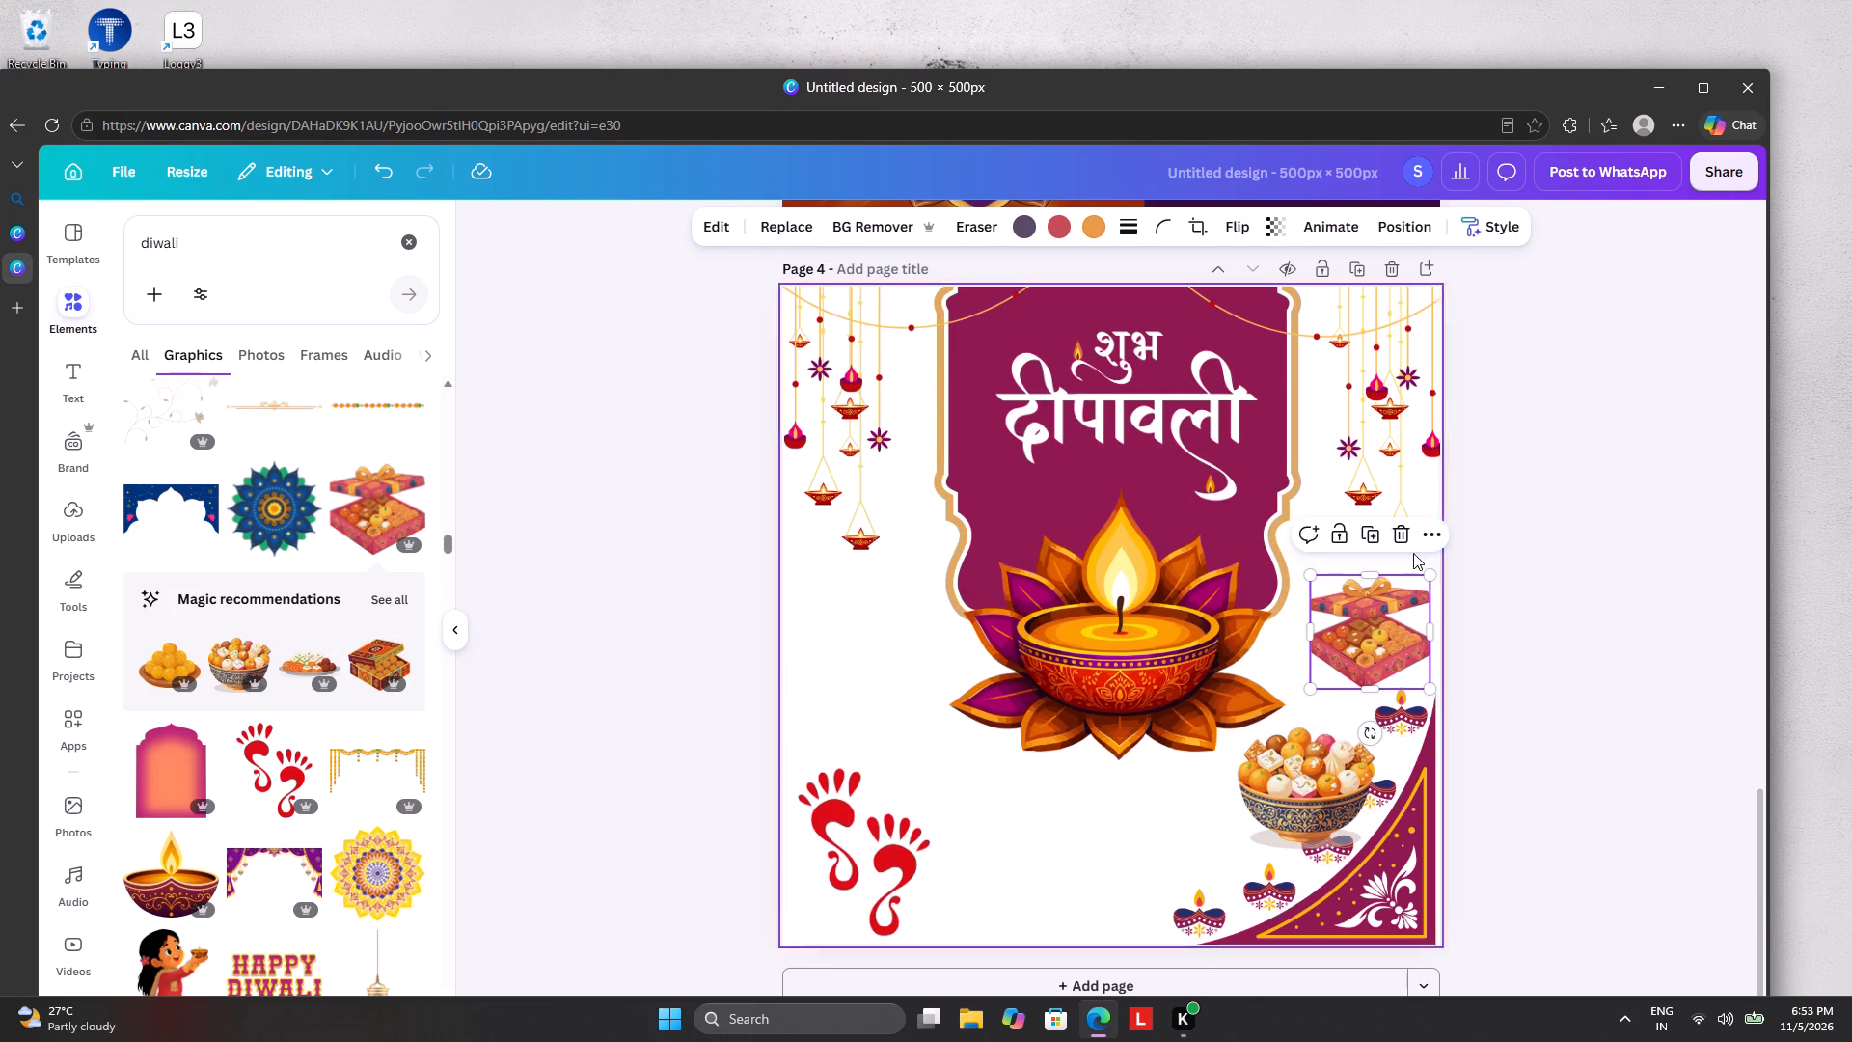
left_click(1403, 544)
left_click_drag(1331, 799, 1398, 649)
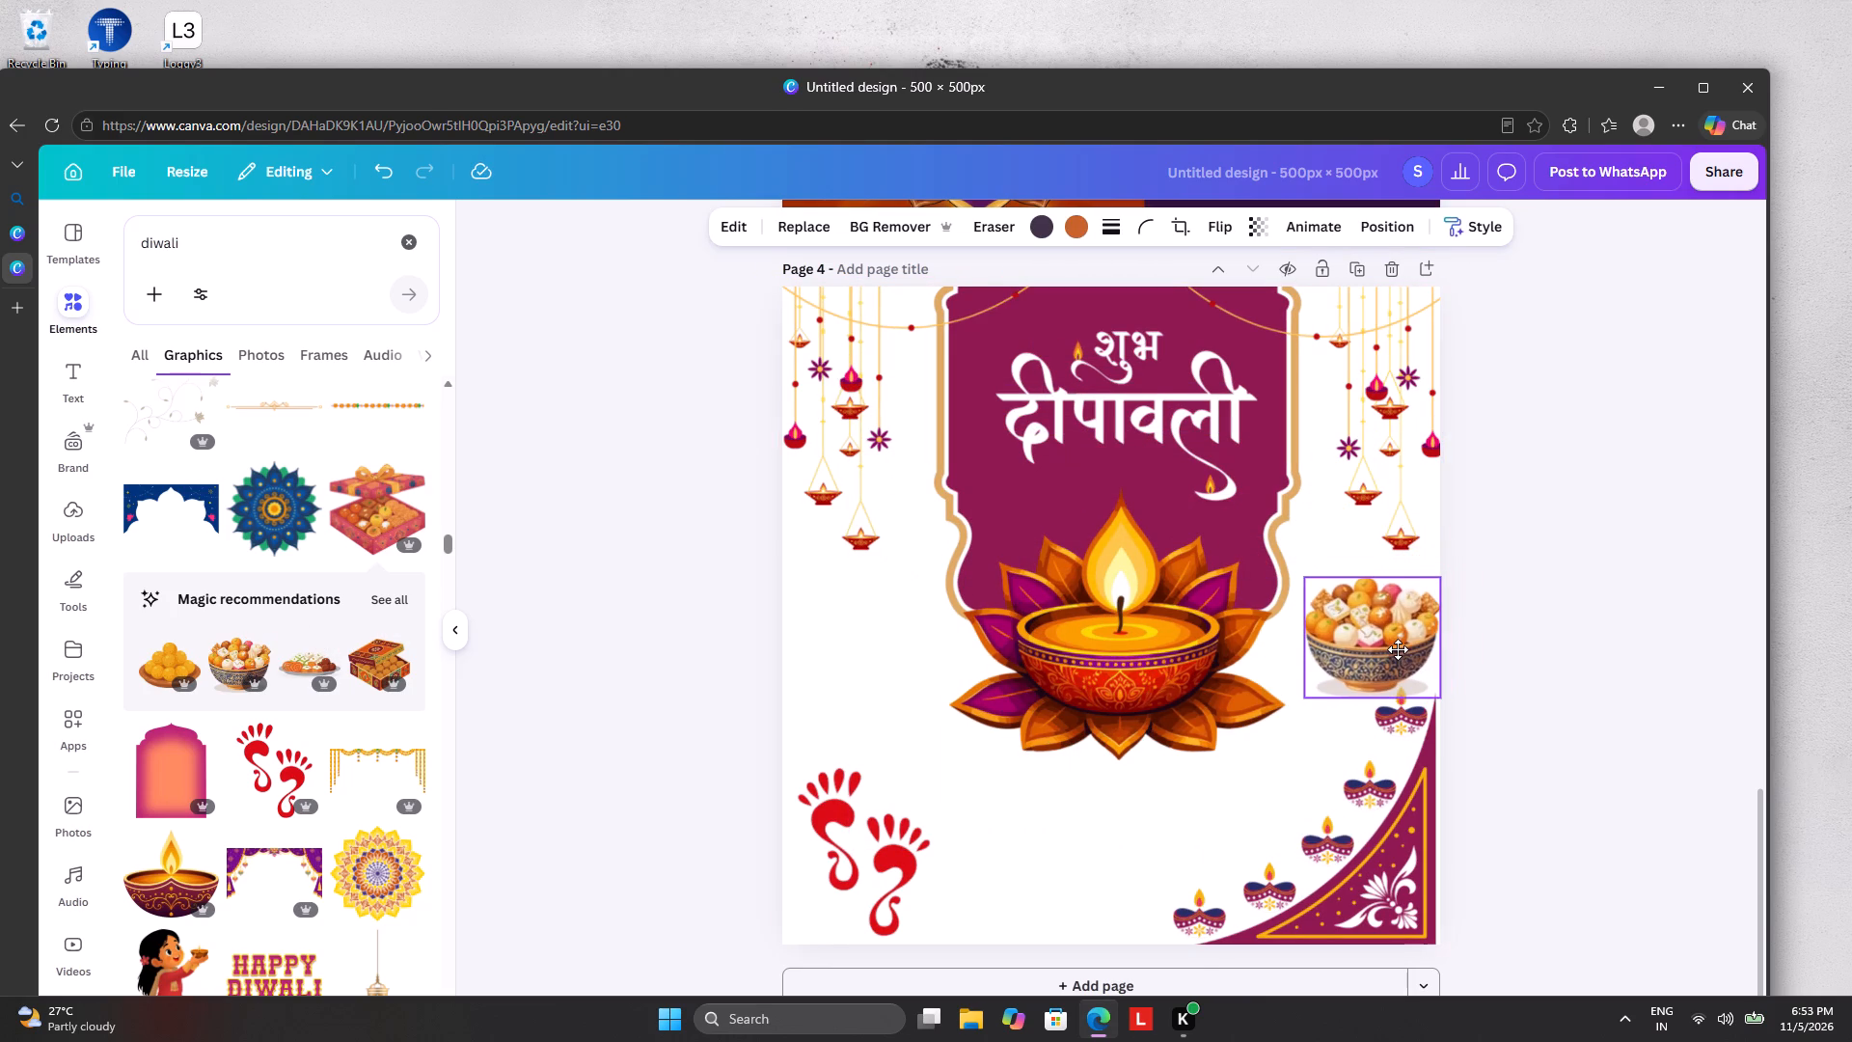
Try the bowl of sweets beside the lotus diya, beside the footprints and at page 4's left edge, and delete it.
left_click_drag(1398, 649, 1332, 651)
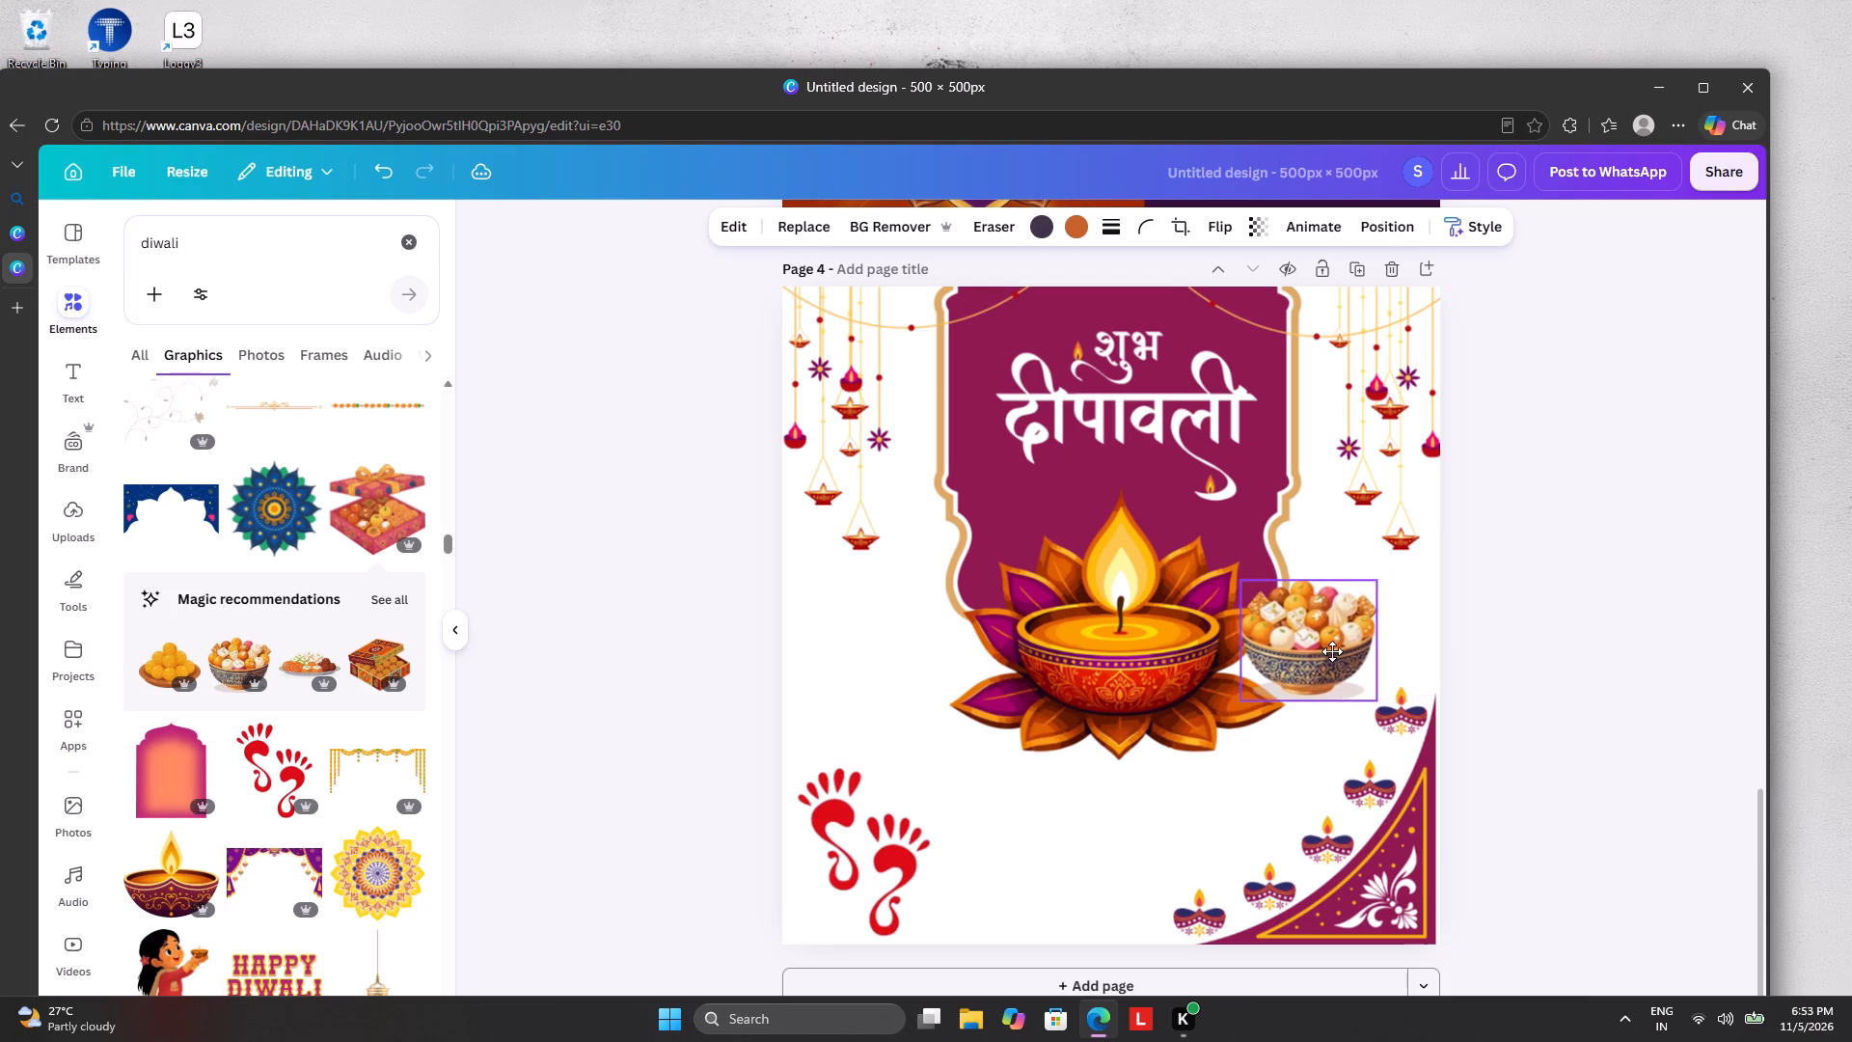
left_click_drag(1332, 651, 1363, 615)
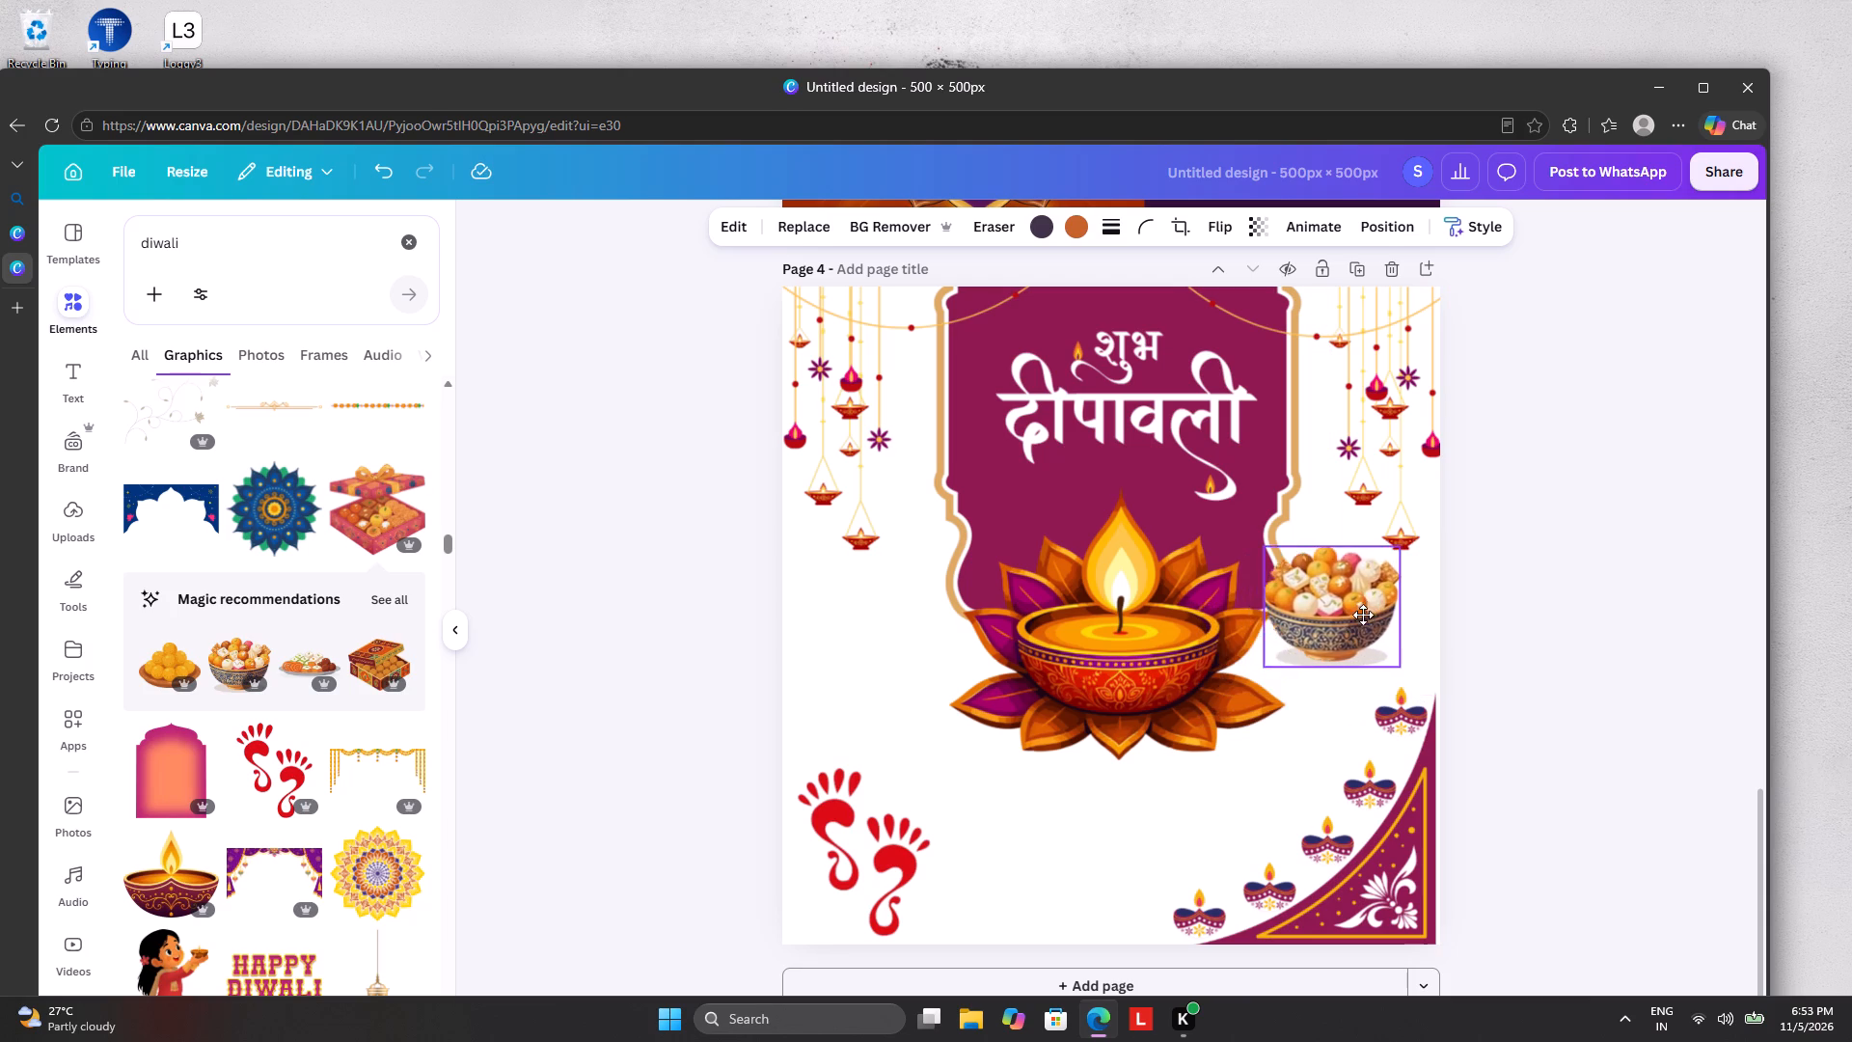
left_click_drag(1363, 615, 1348, 672)
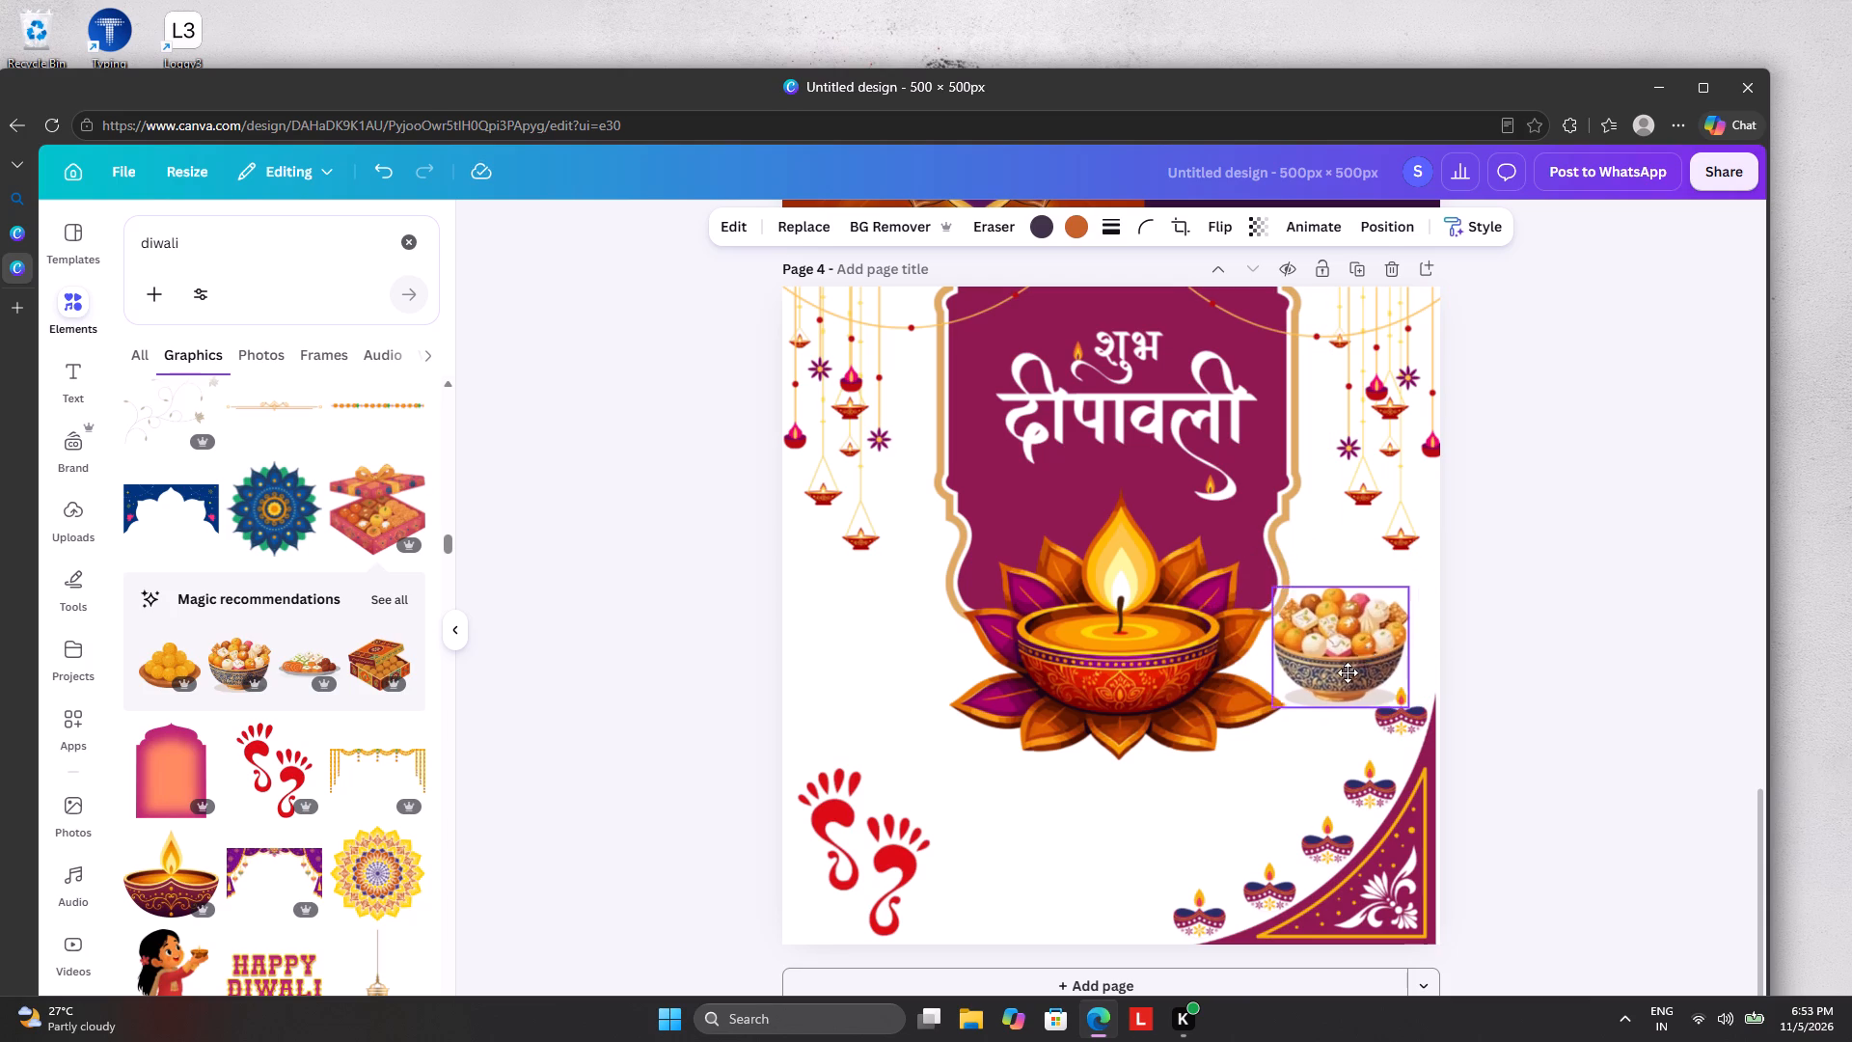
left_click_drag(1348, 672, 1032, 907)
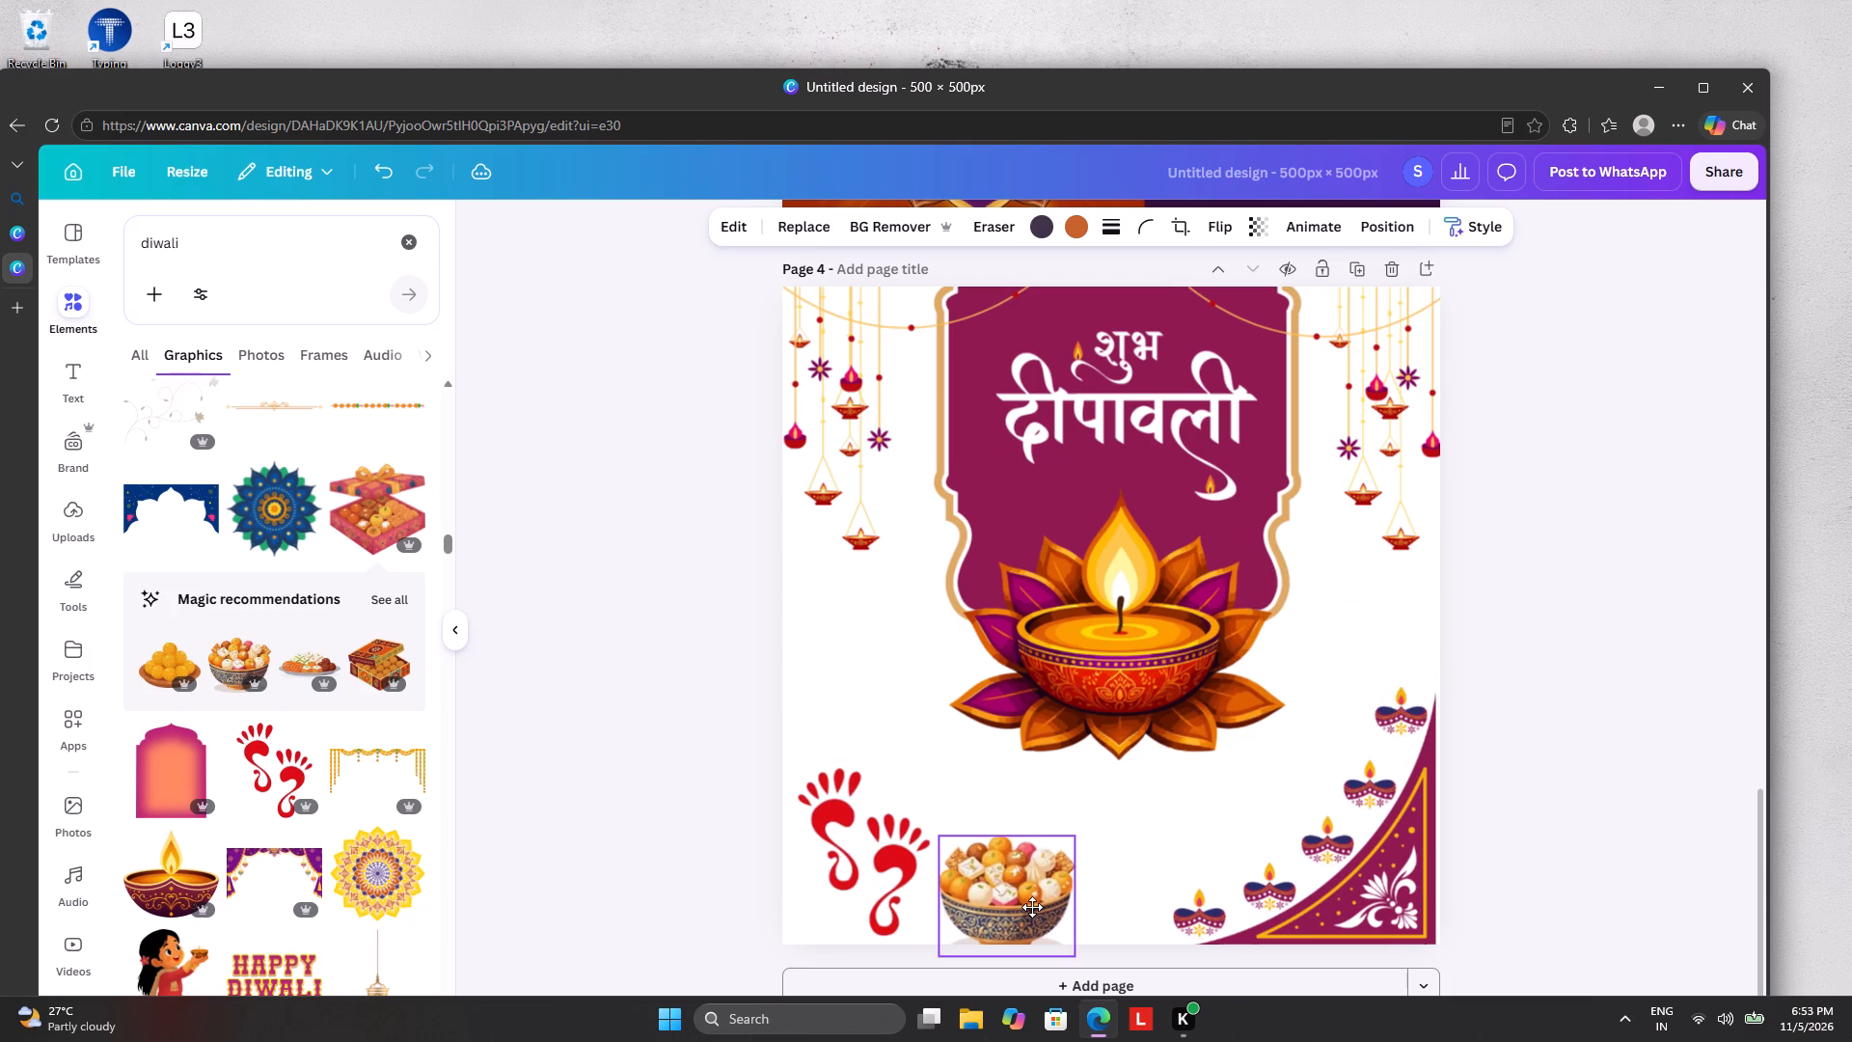
left_click_drag(1032, 907, 849, 690)
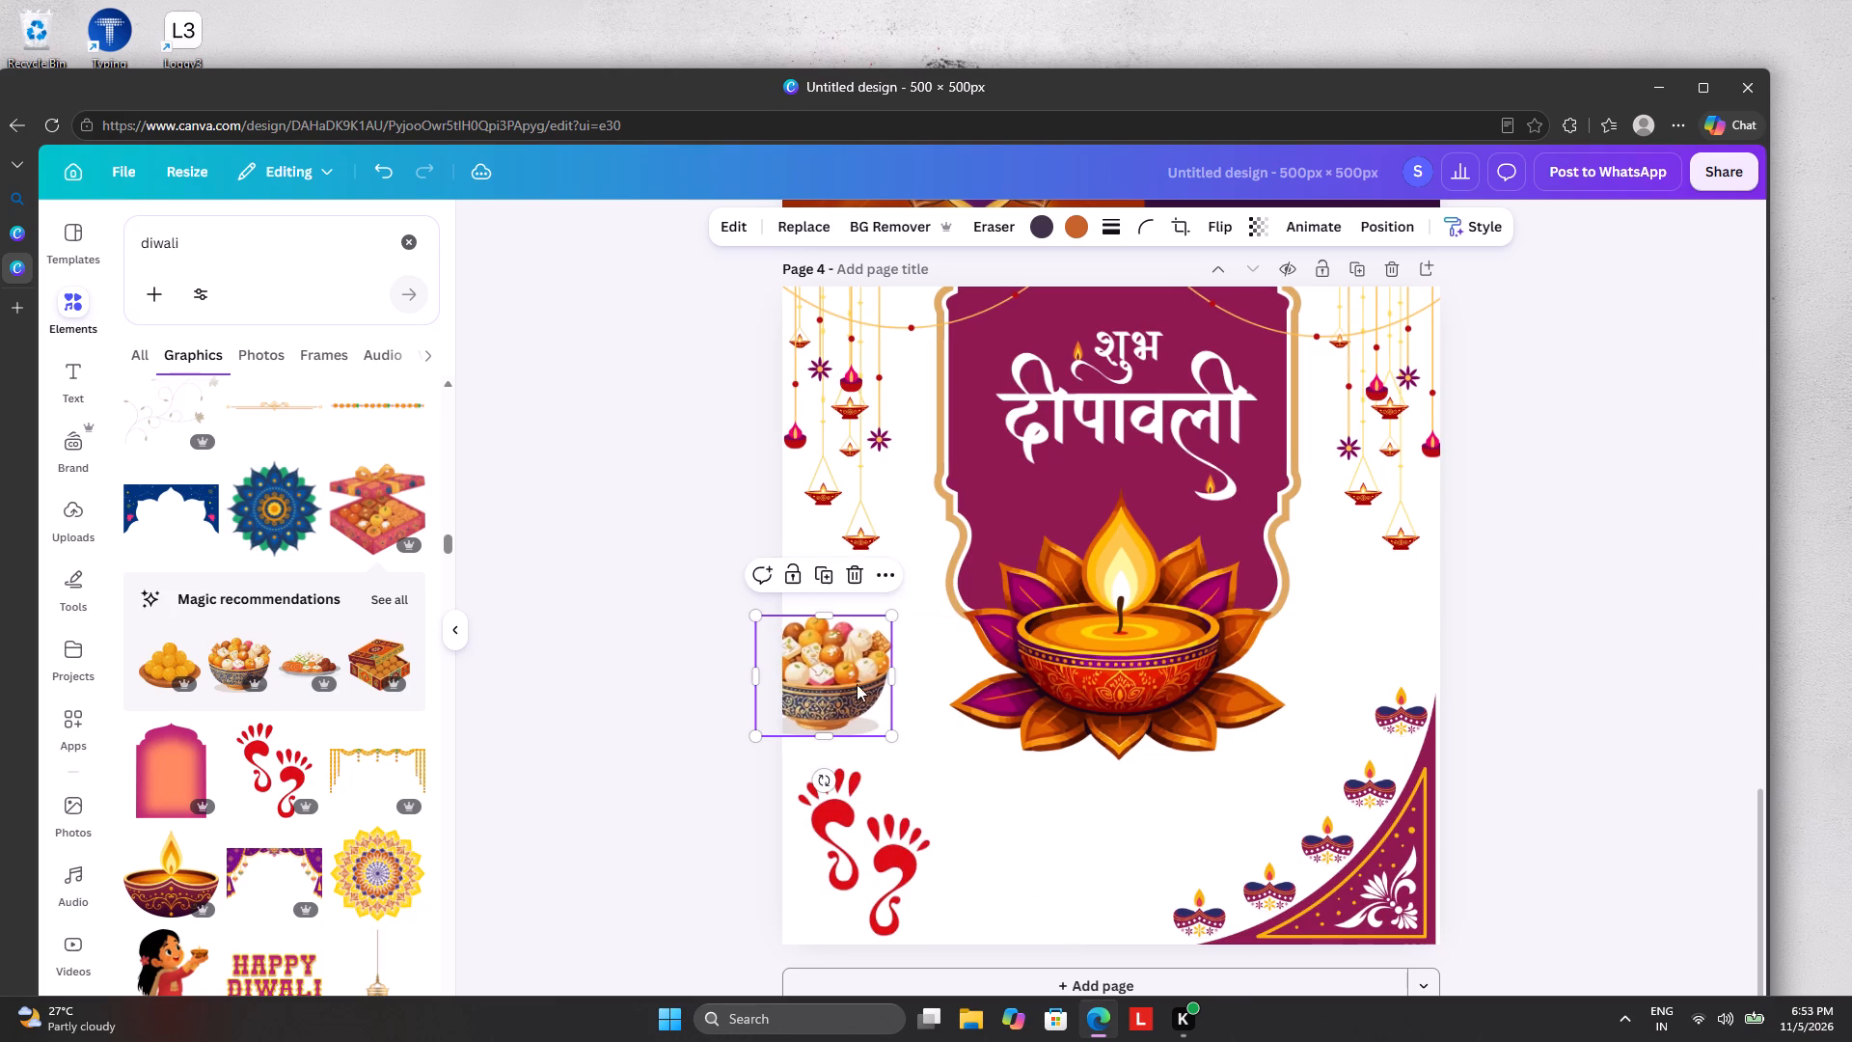
left_click(856, 570)
Try the red footprints, reduced in size, just left of the lotus diya on page 4, and delete them.
left_click_drag(832, 791, 853, 571)
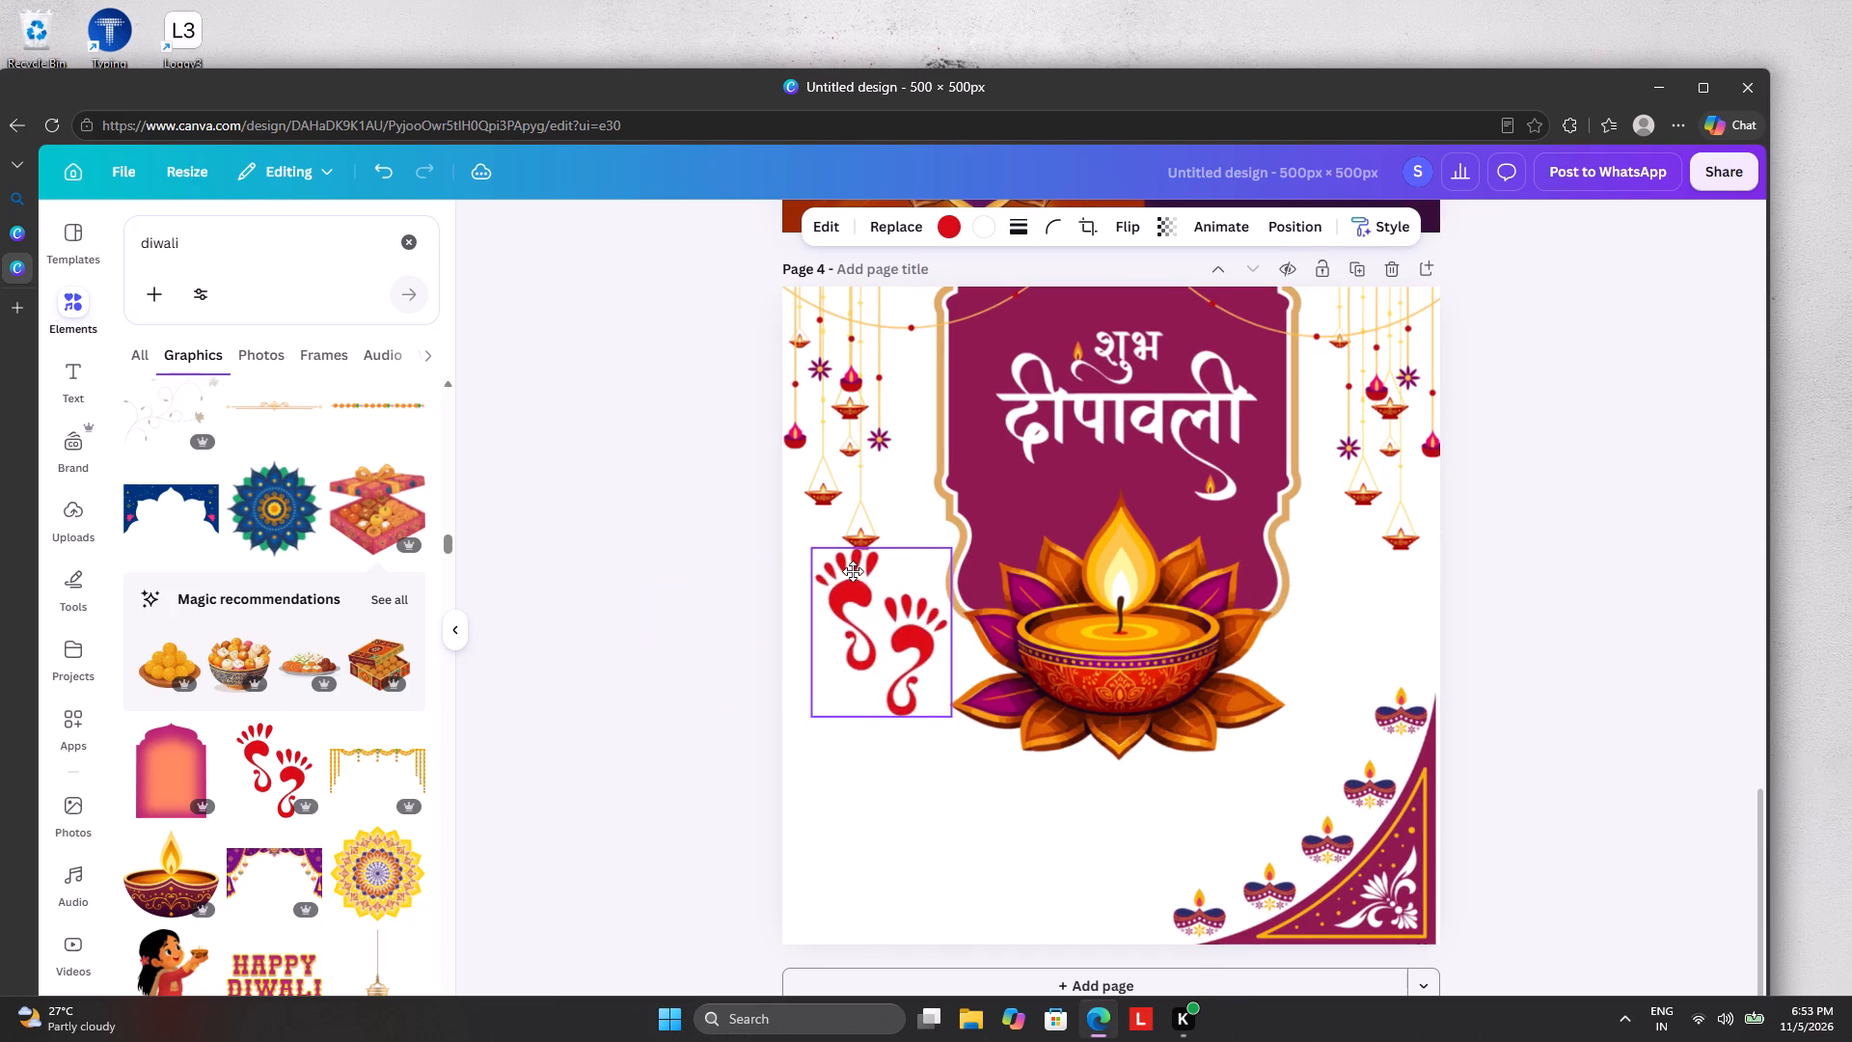
left_click_drag(853, 571, 850, 571)
left_click_drag(811, 552, 848, 613)
left_click_drag(890, 656, 881, 631)
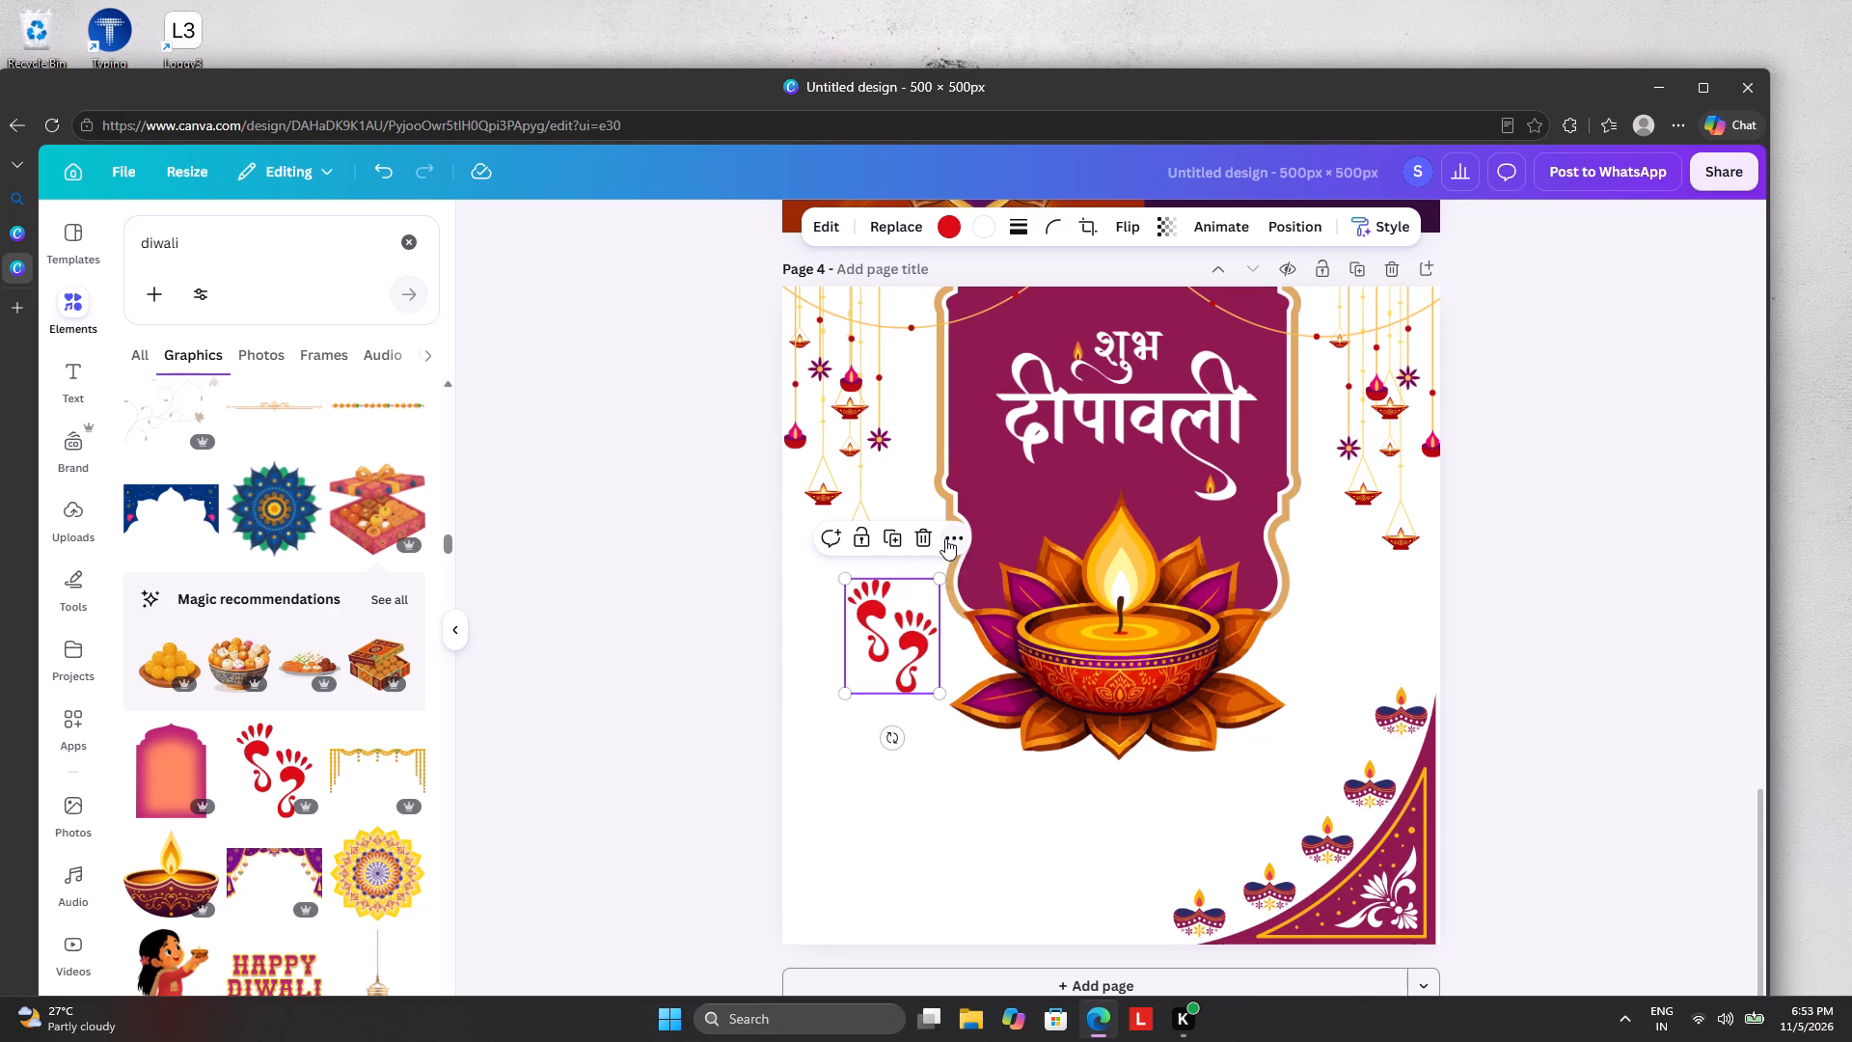
left_click(927, 523)
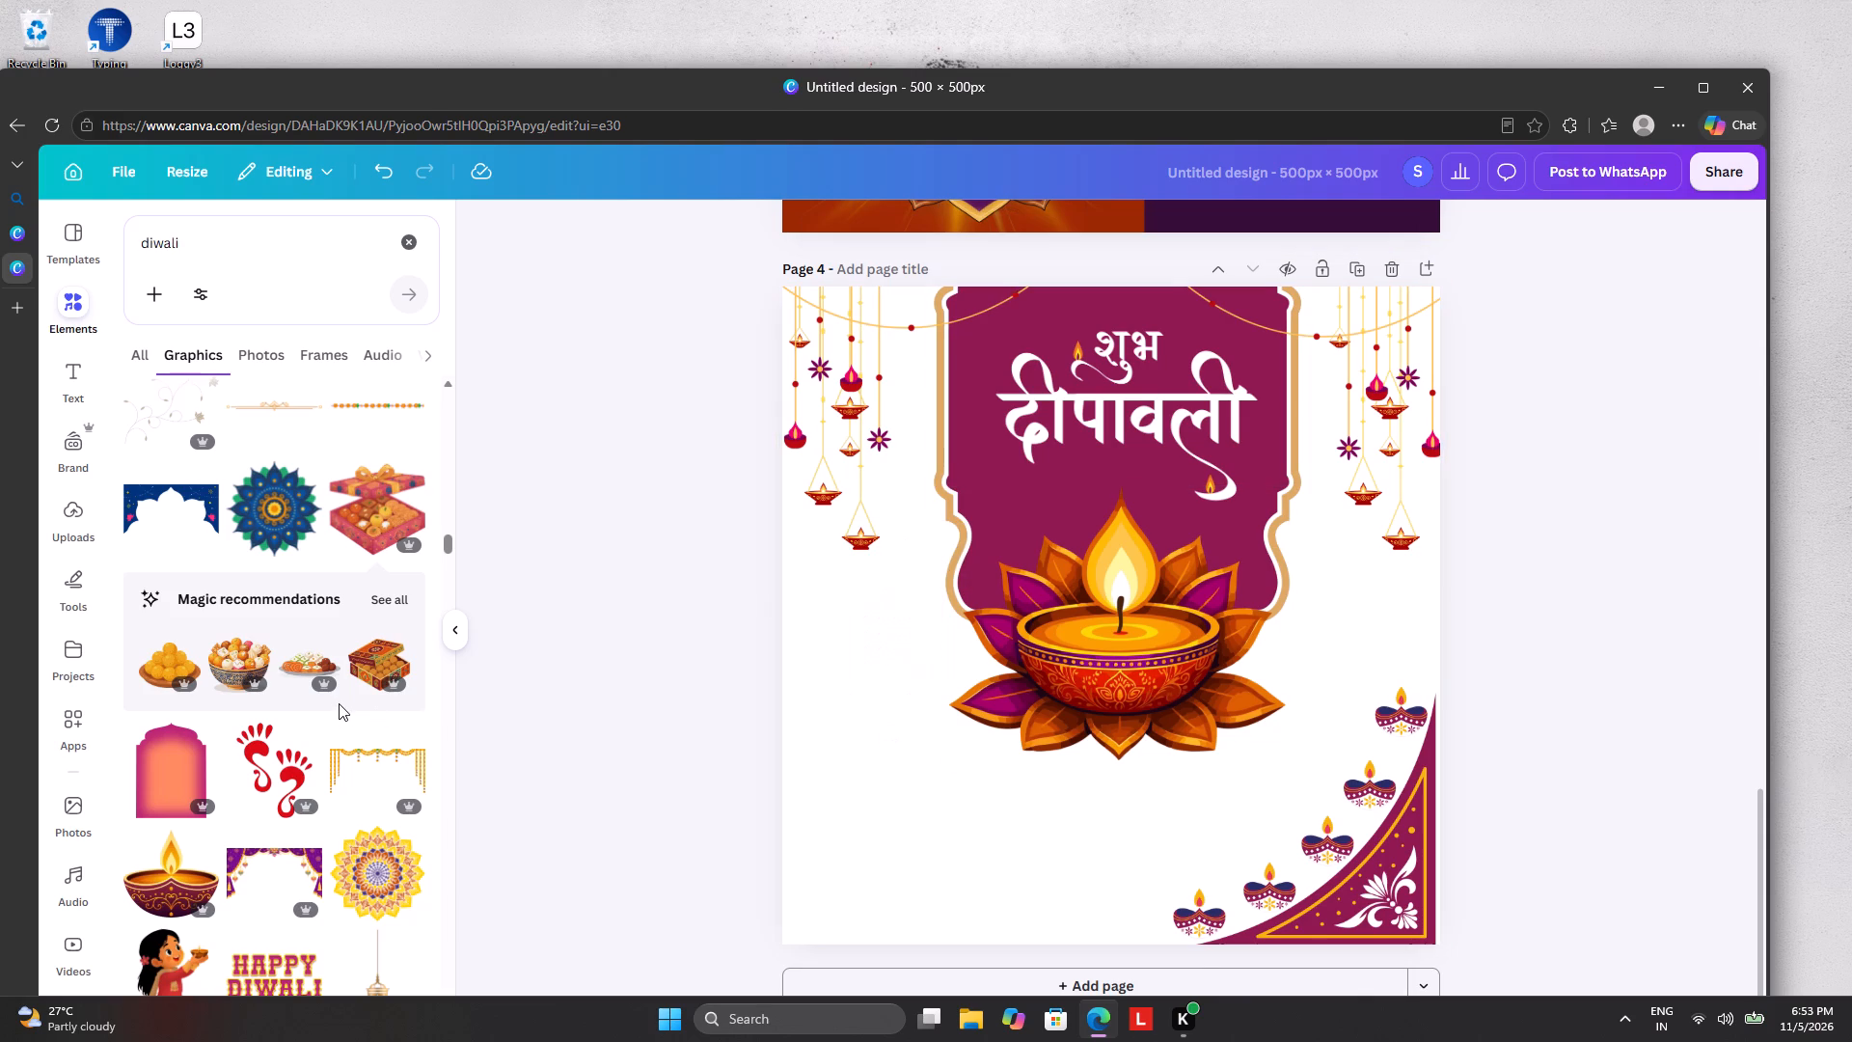
Add the magenta and yellow HAPPY DIWALI lettering graphic and place it in page 4's bottom-left area.
scroll(339, 697, "down", 3)
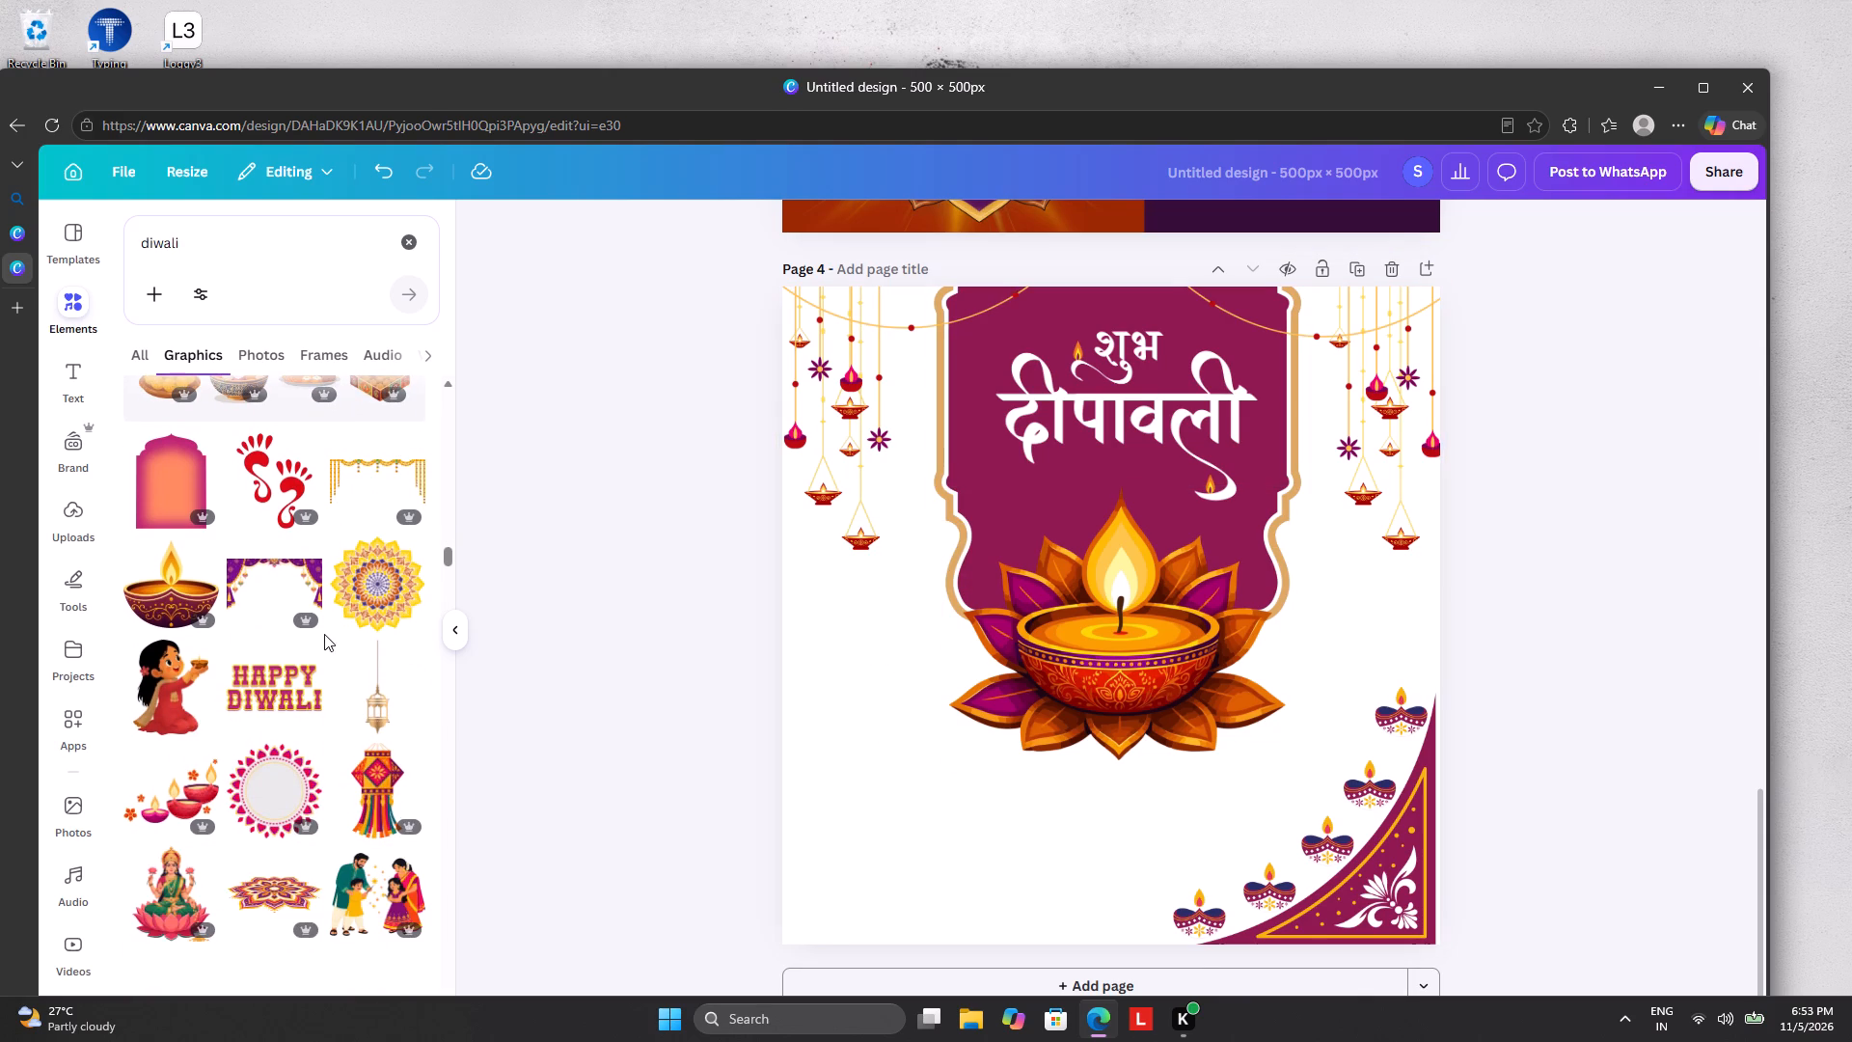
left_click(285, 699)
left_click_drag(1070, 625, 919, 866)
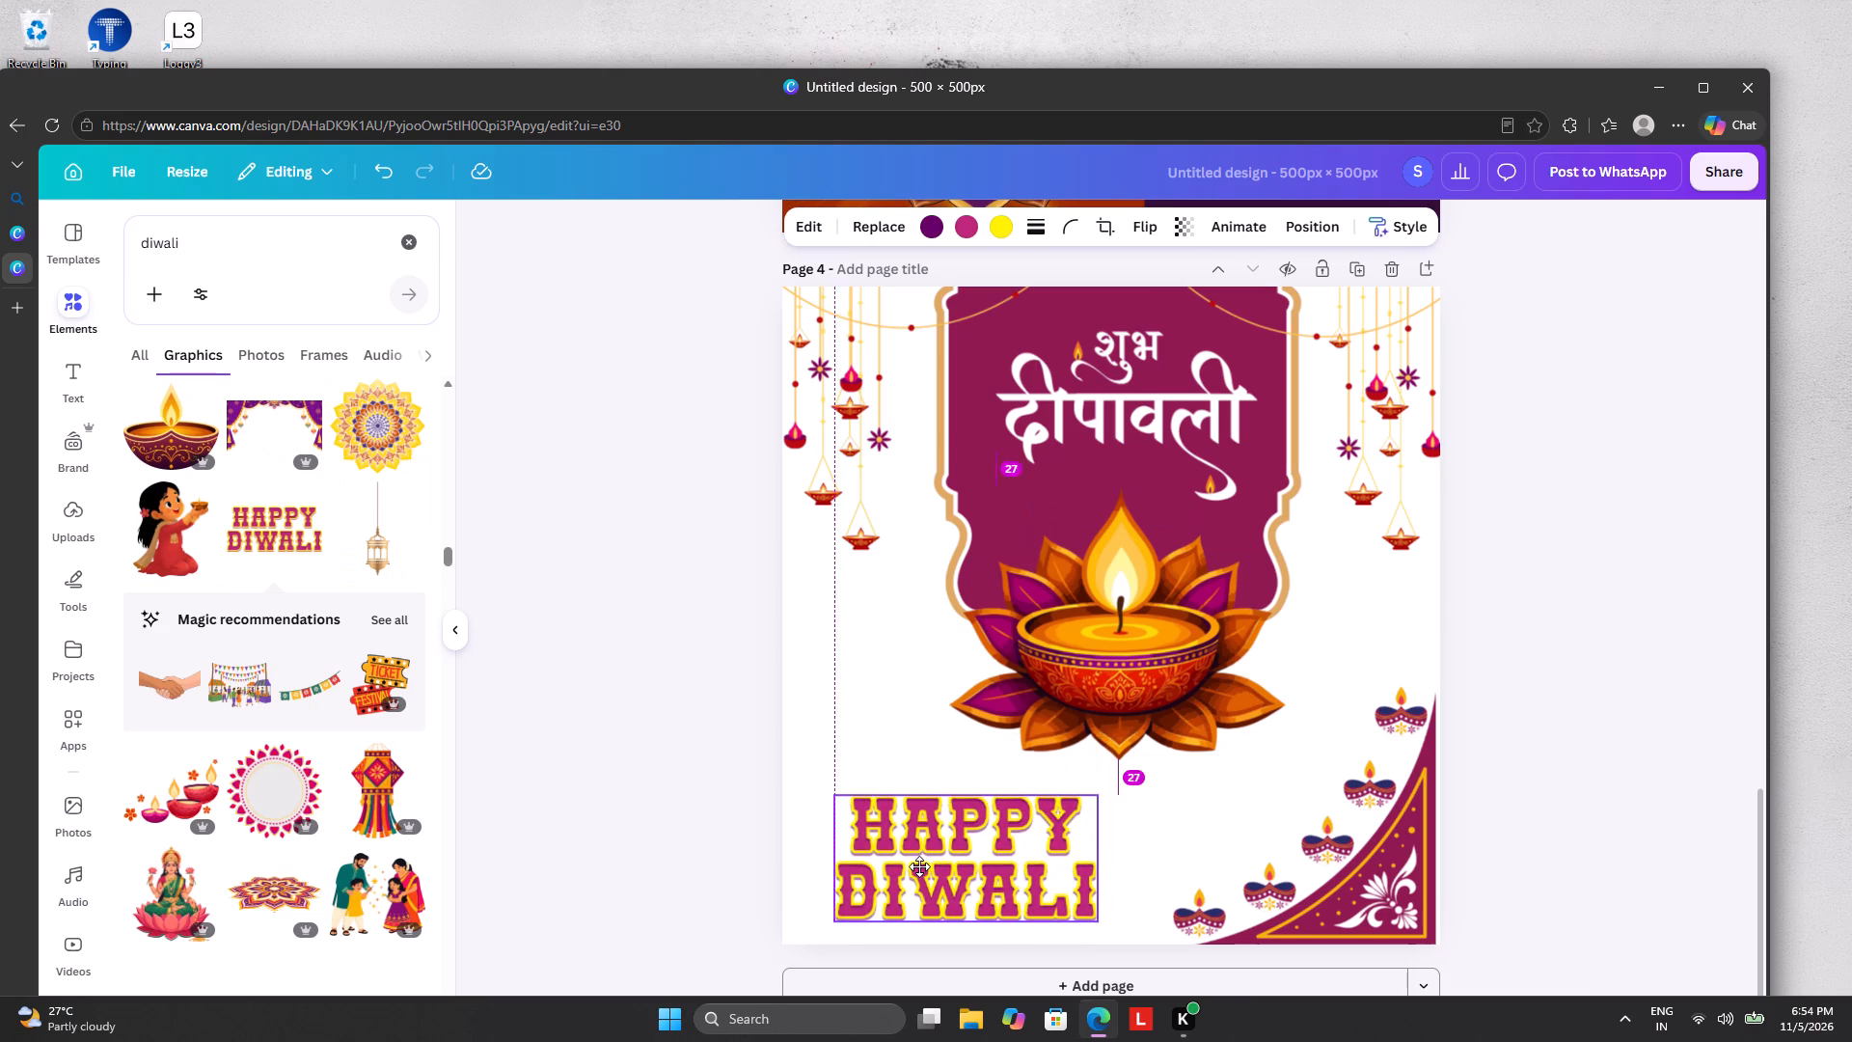
left_click_drag(919, 866, 910, 855)
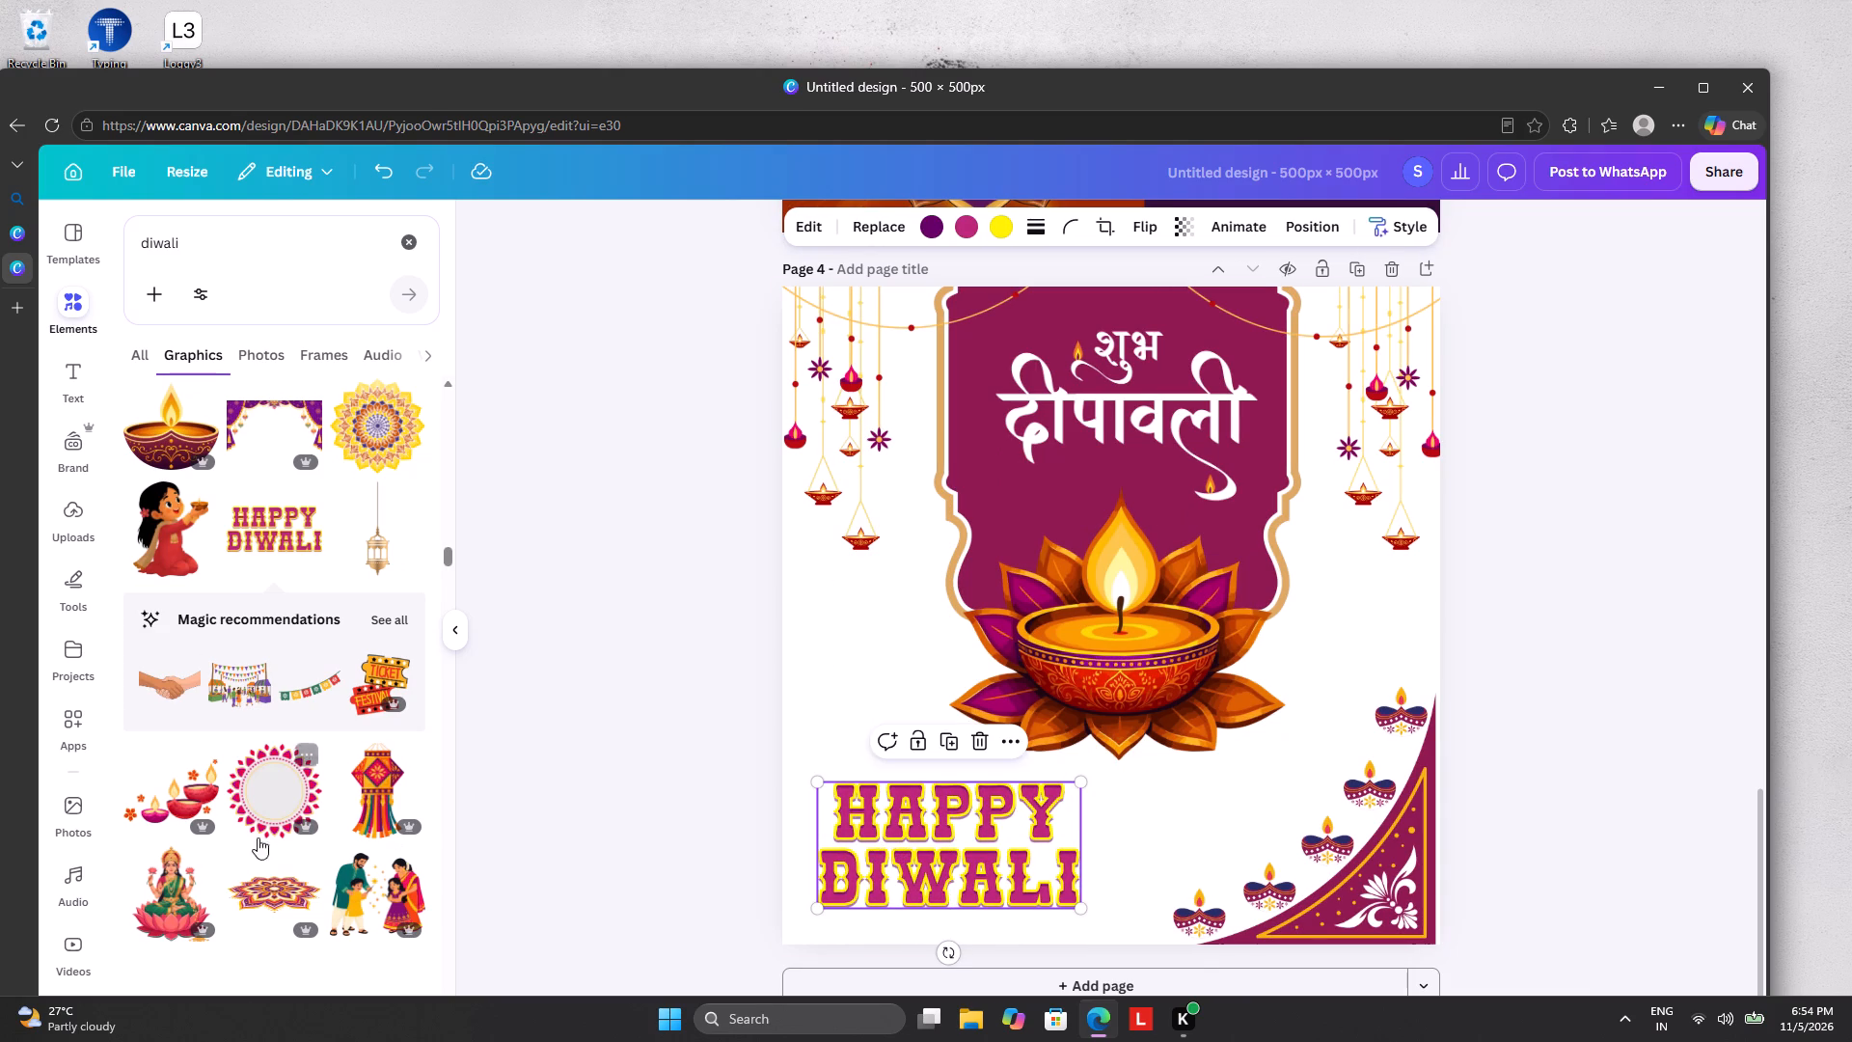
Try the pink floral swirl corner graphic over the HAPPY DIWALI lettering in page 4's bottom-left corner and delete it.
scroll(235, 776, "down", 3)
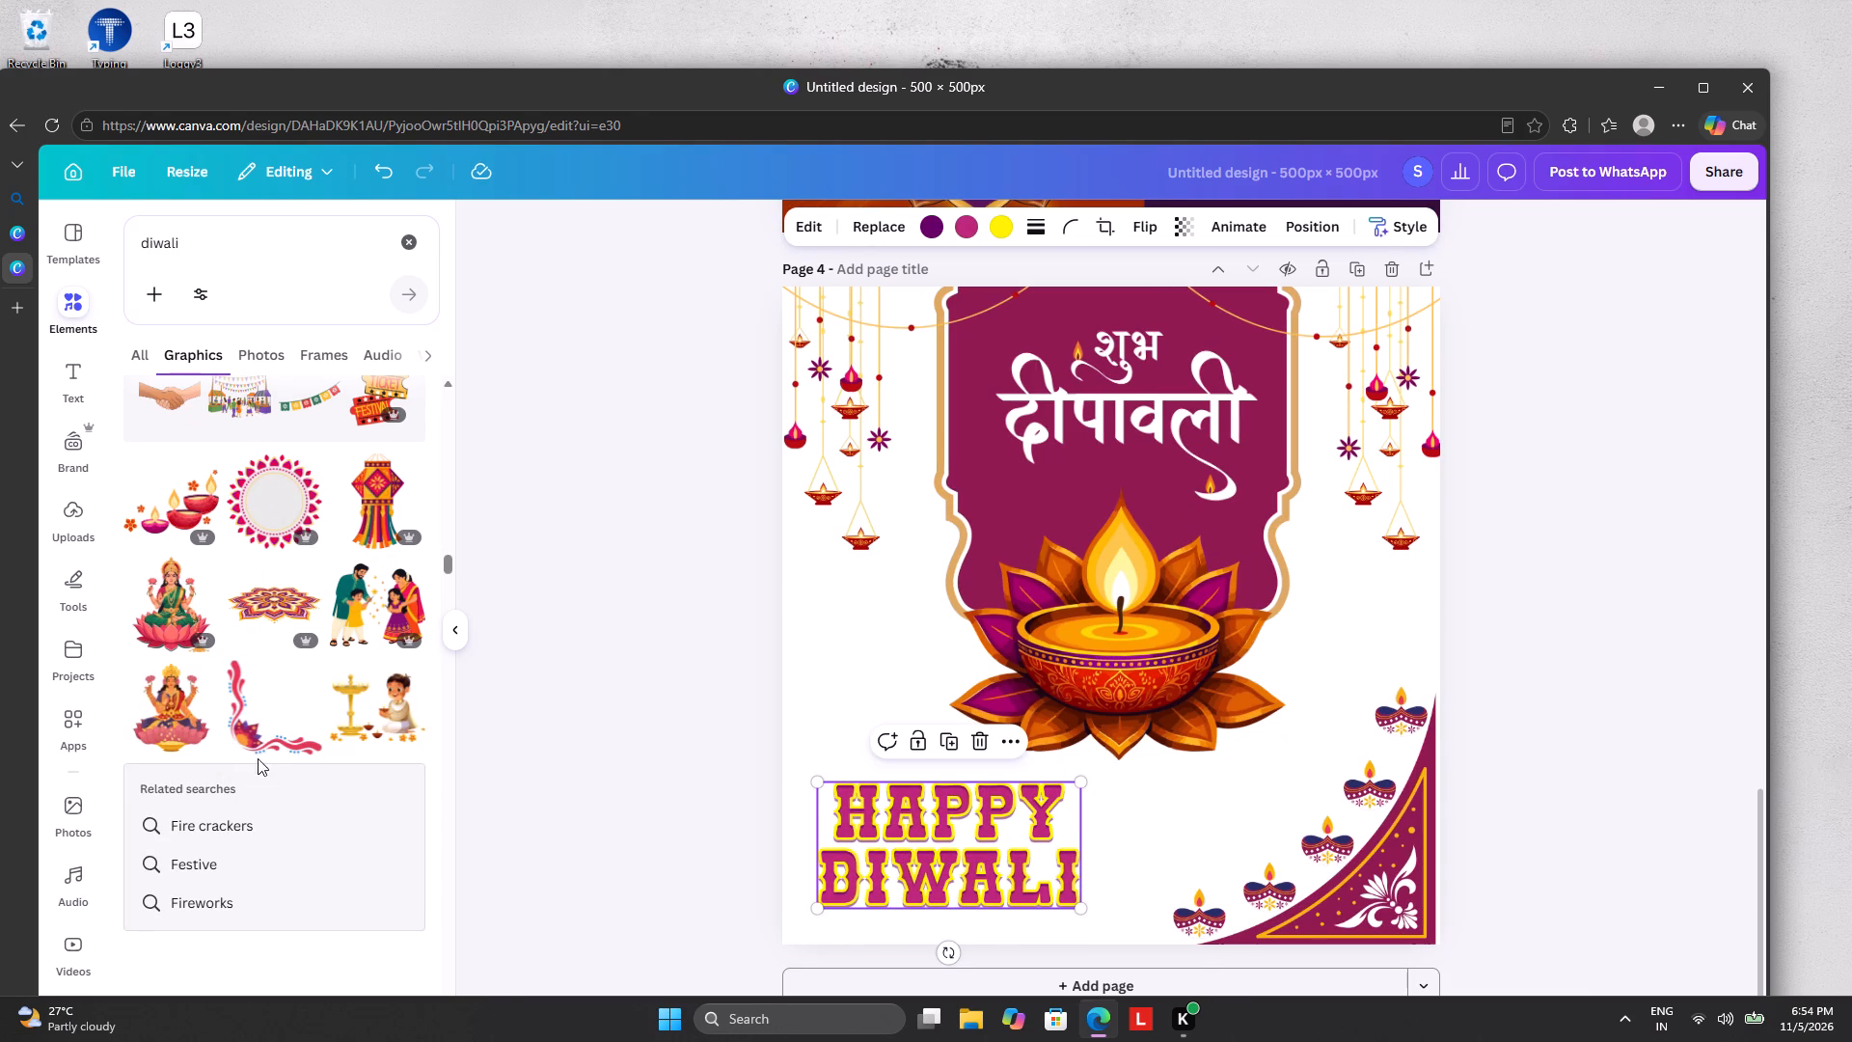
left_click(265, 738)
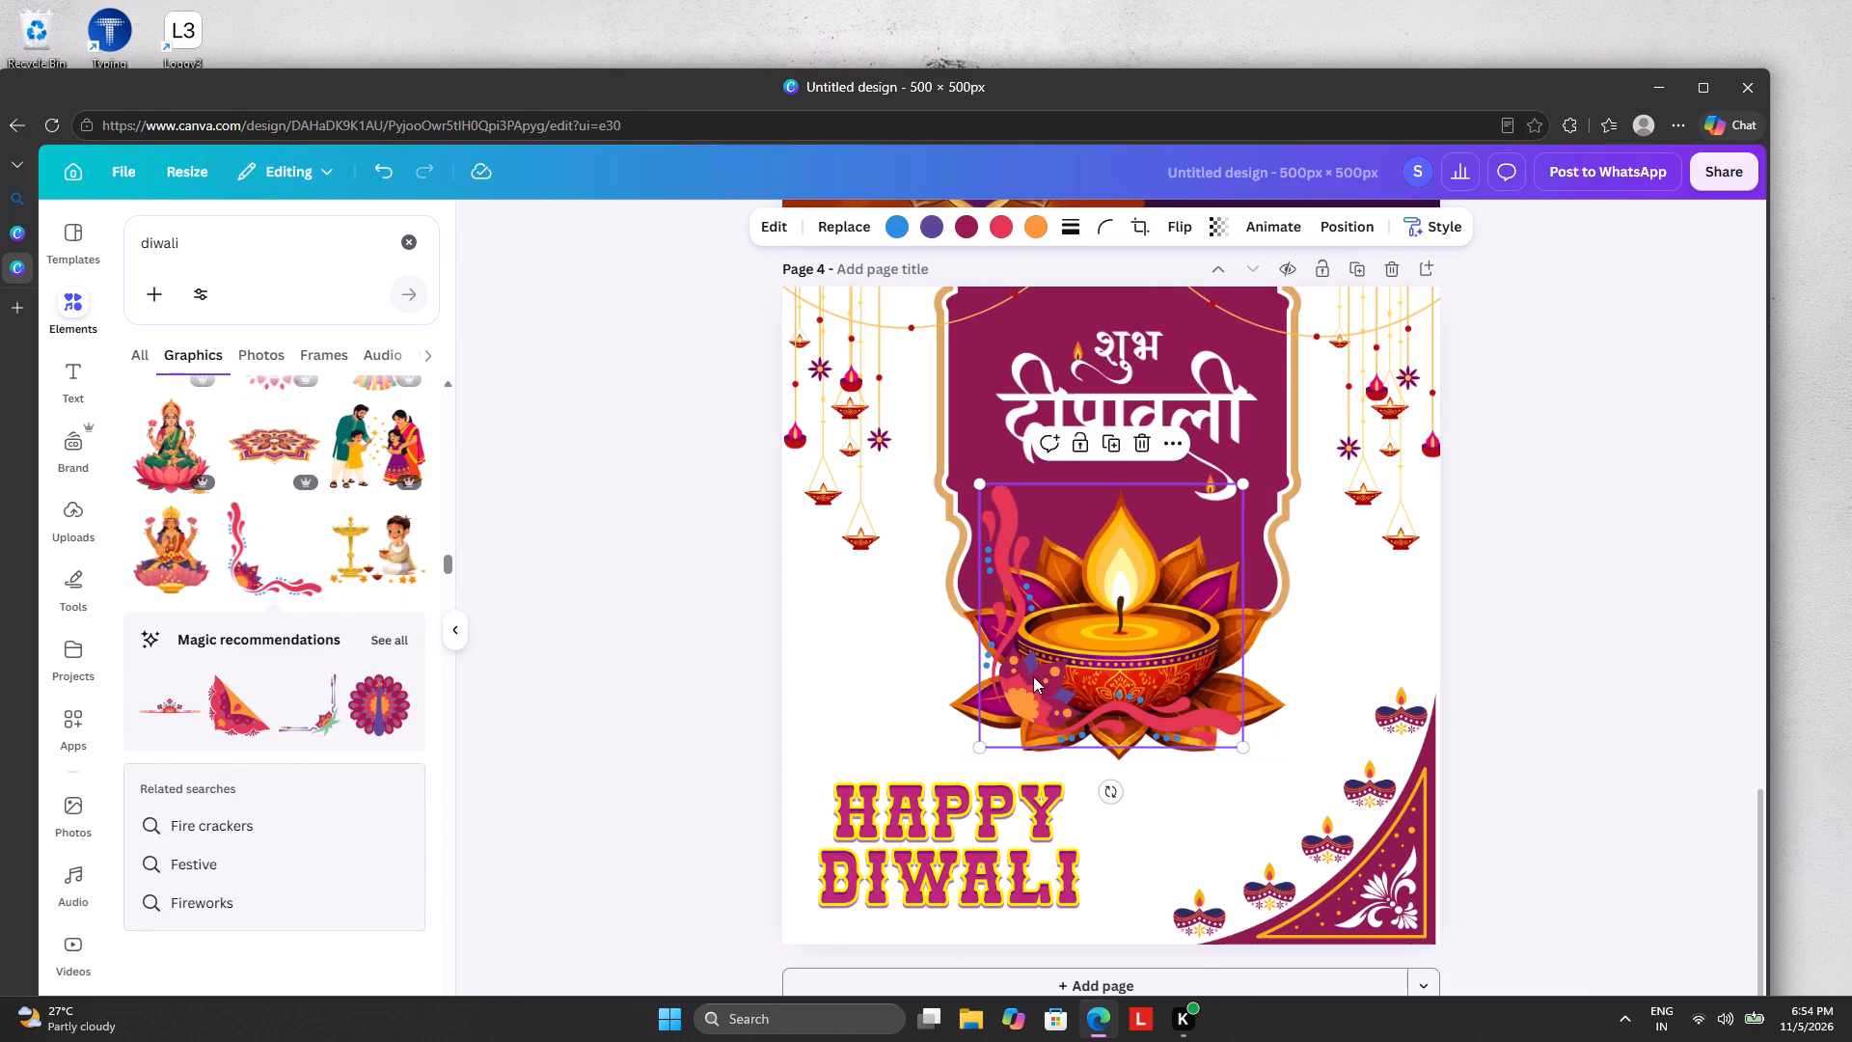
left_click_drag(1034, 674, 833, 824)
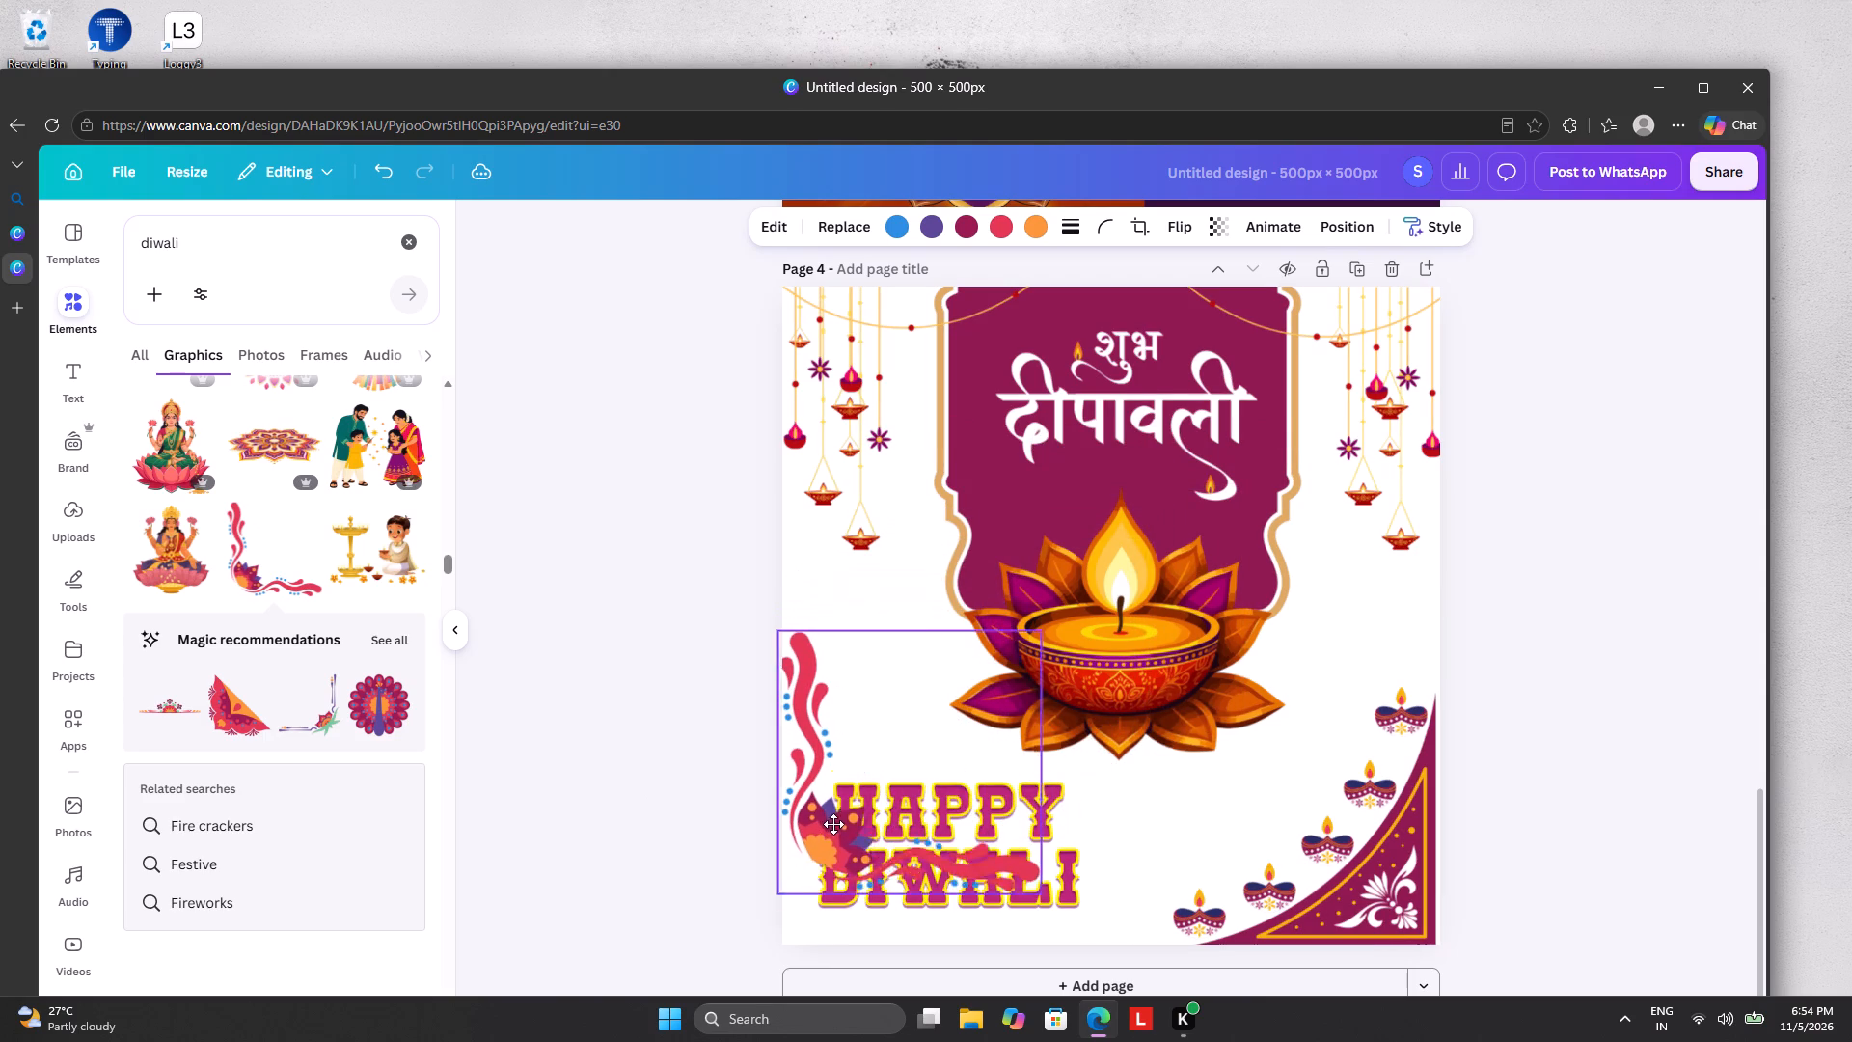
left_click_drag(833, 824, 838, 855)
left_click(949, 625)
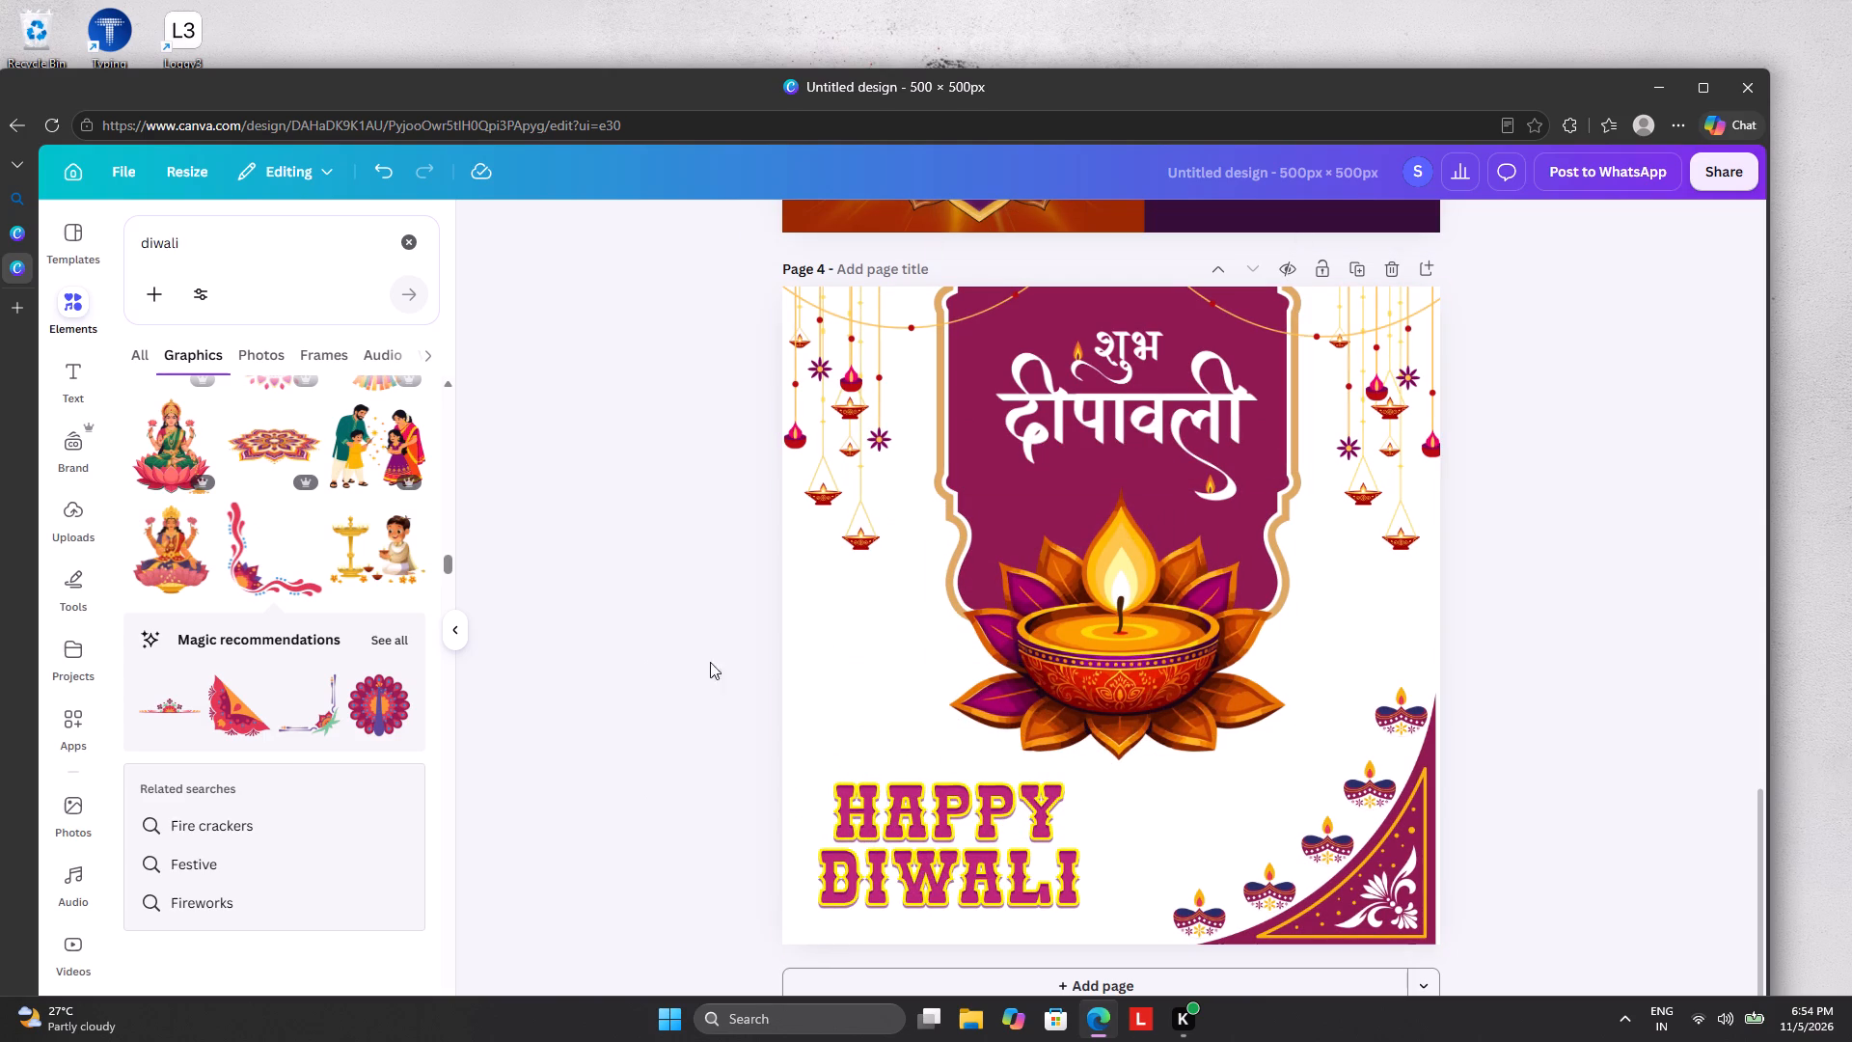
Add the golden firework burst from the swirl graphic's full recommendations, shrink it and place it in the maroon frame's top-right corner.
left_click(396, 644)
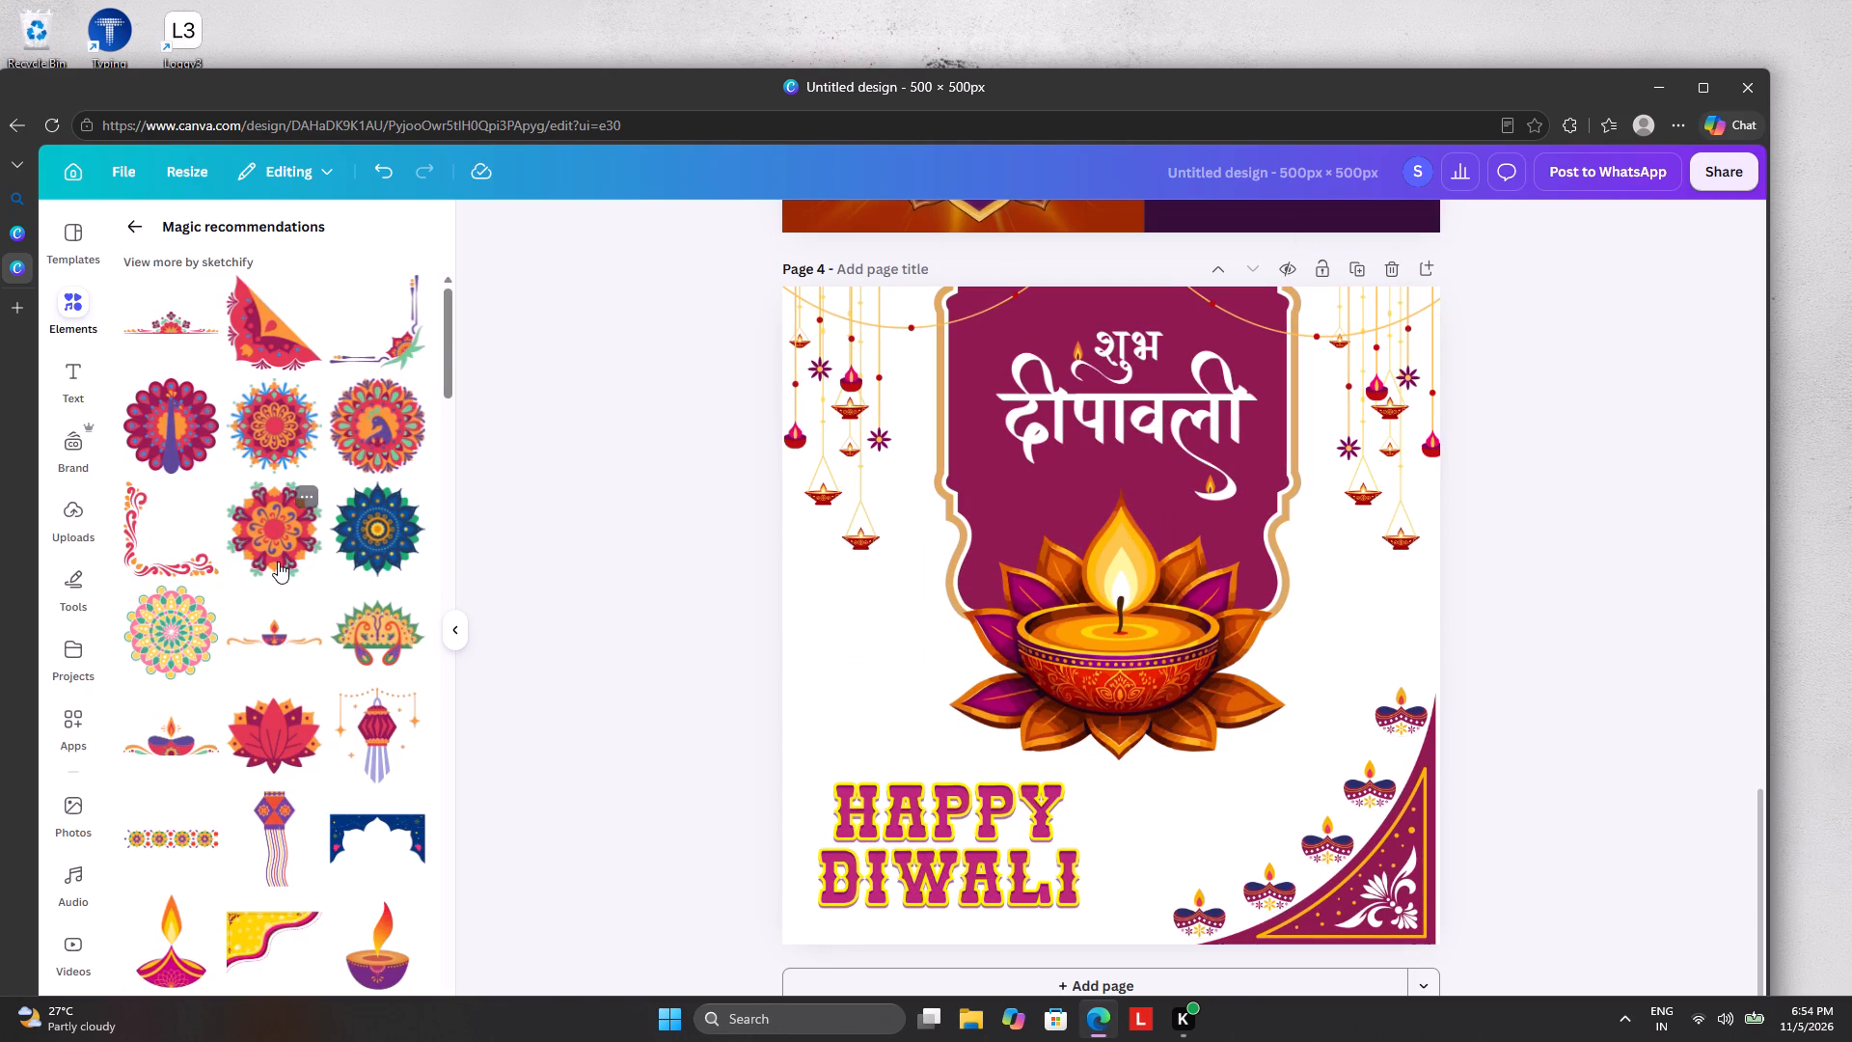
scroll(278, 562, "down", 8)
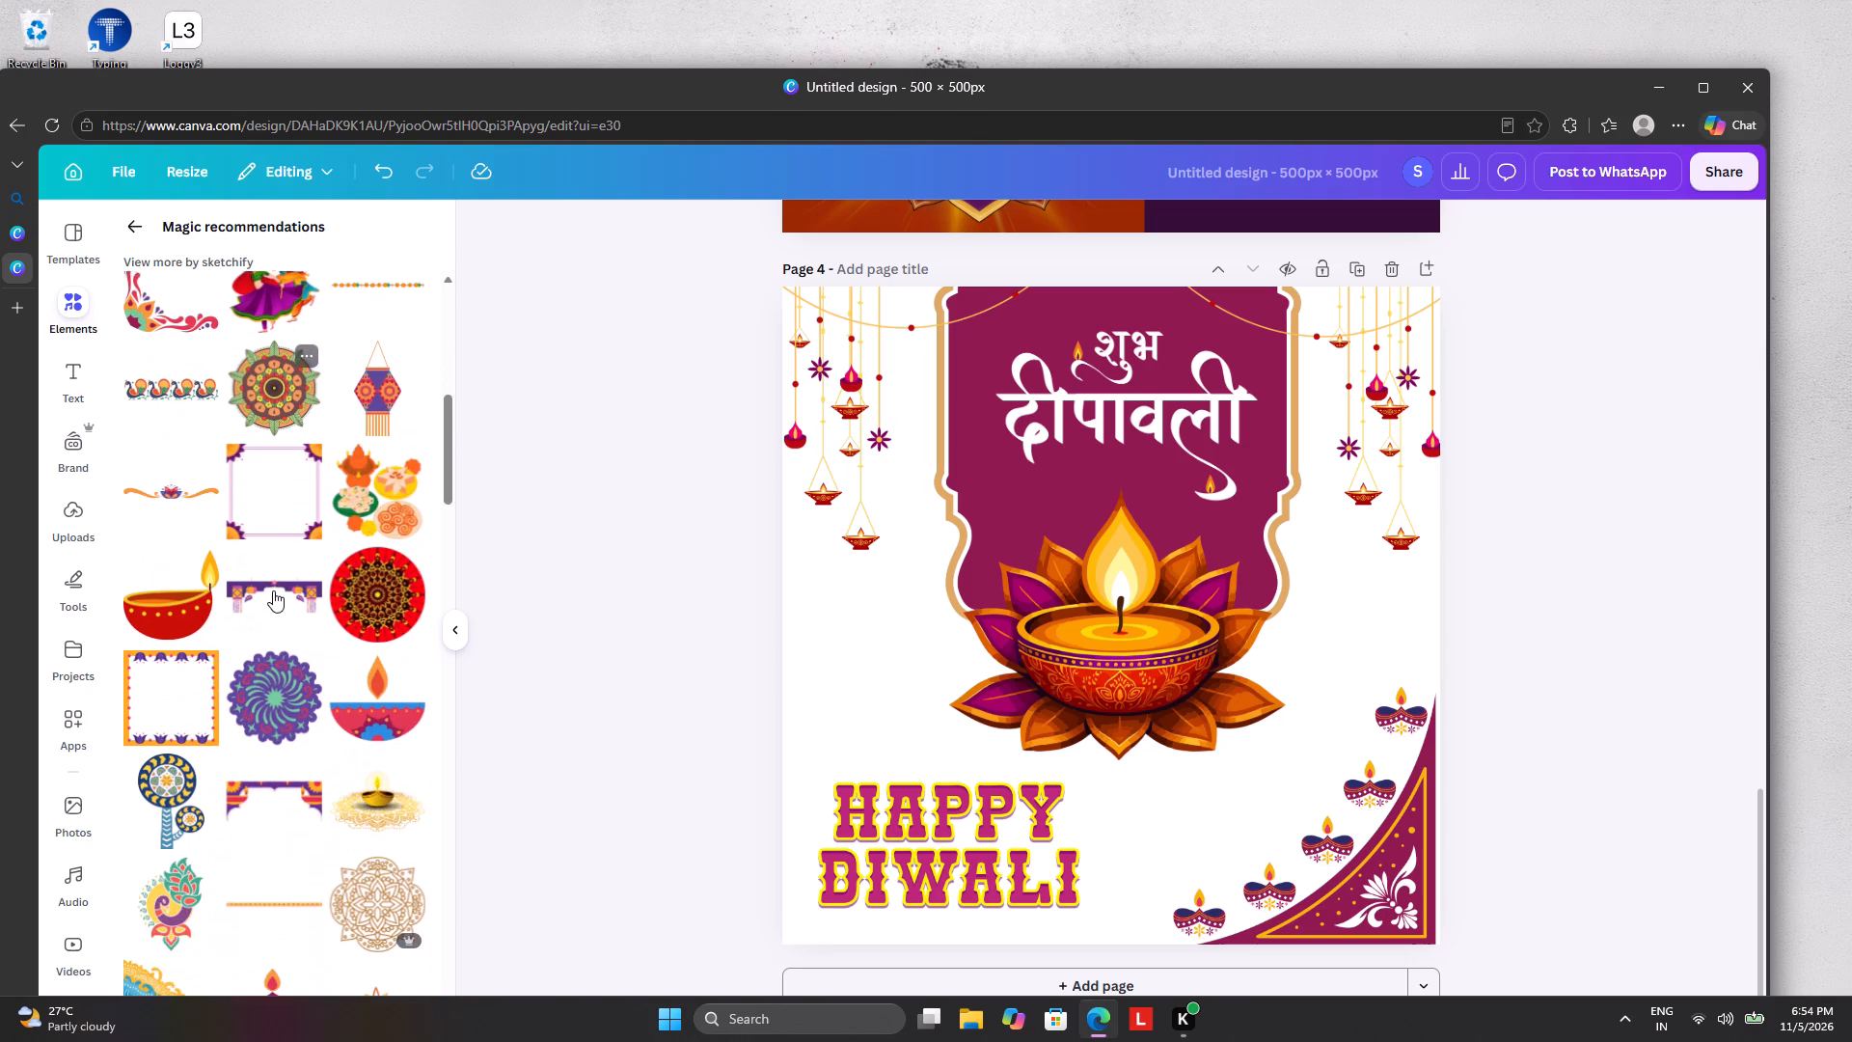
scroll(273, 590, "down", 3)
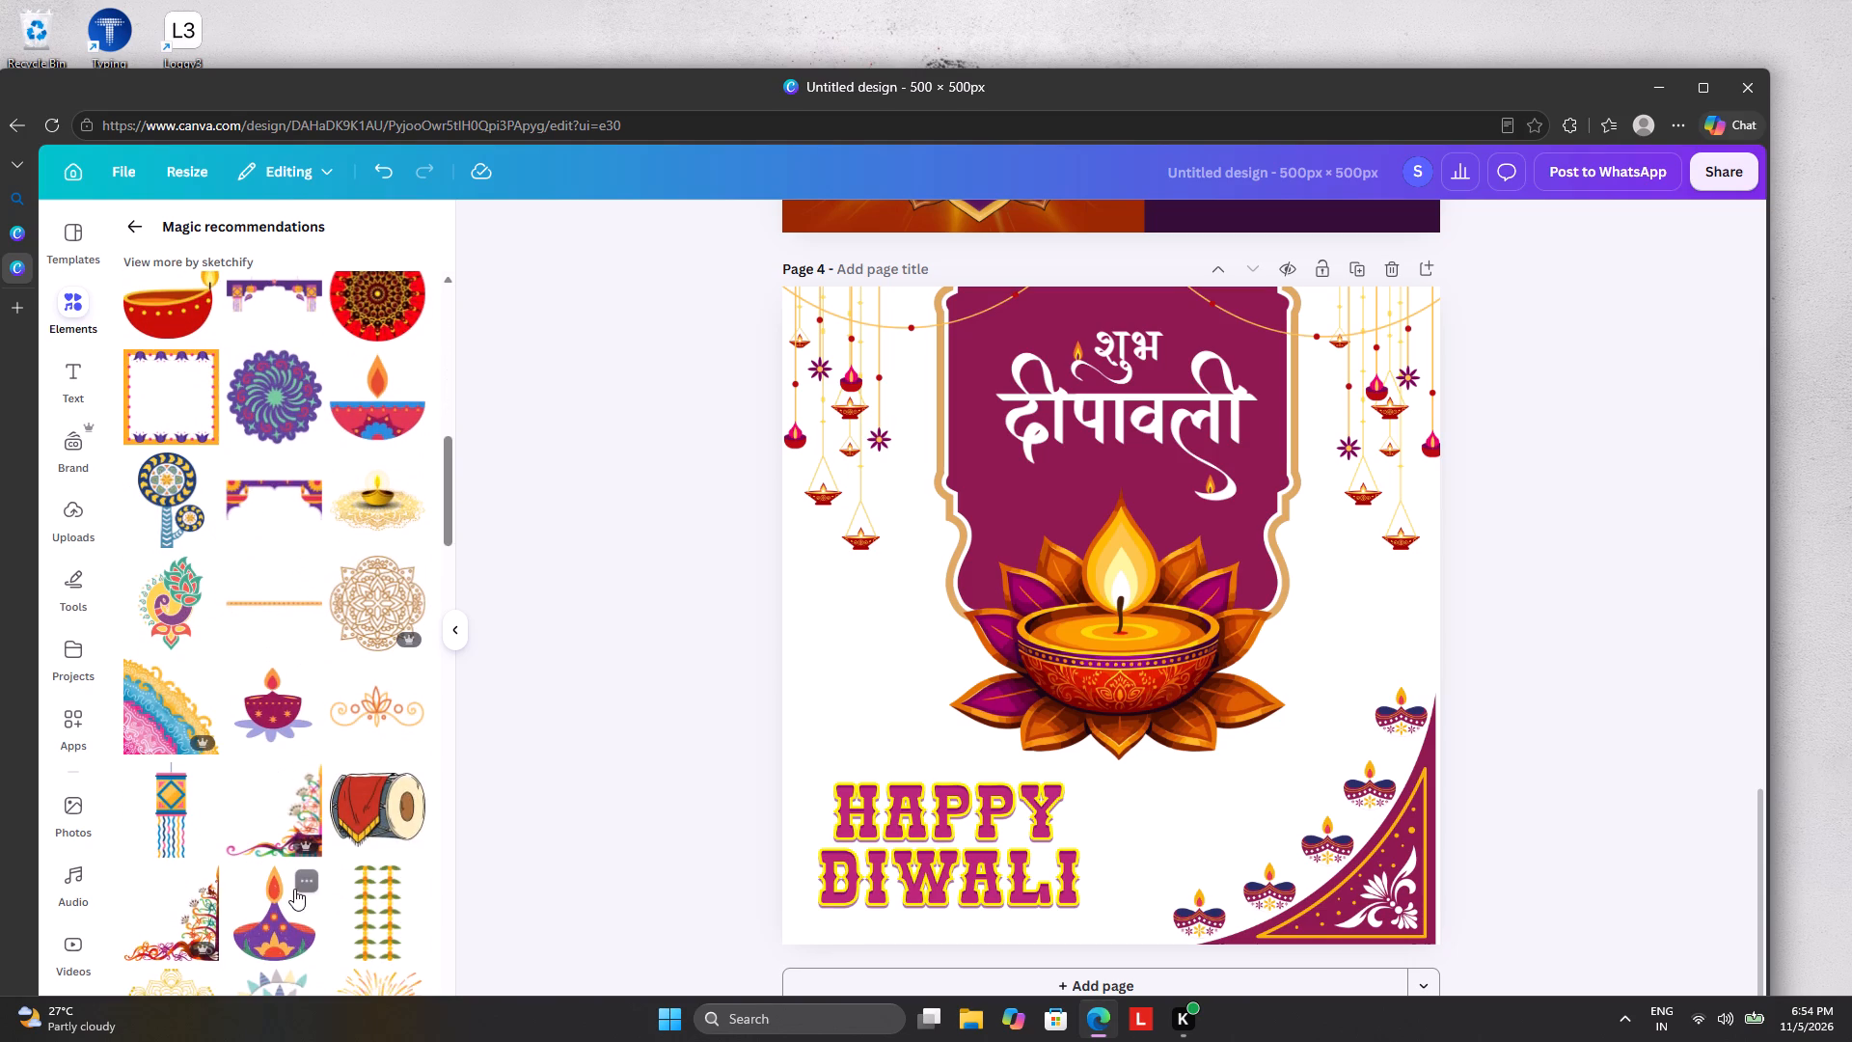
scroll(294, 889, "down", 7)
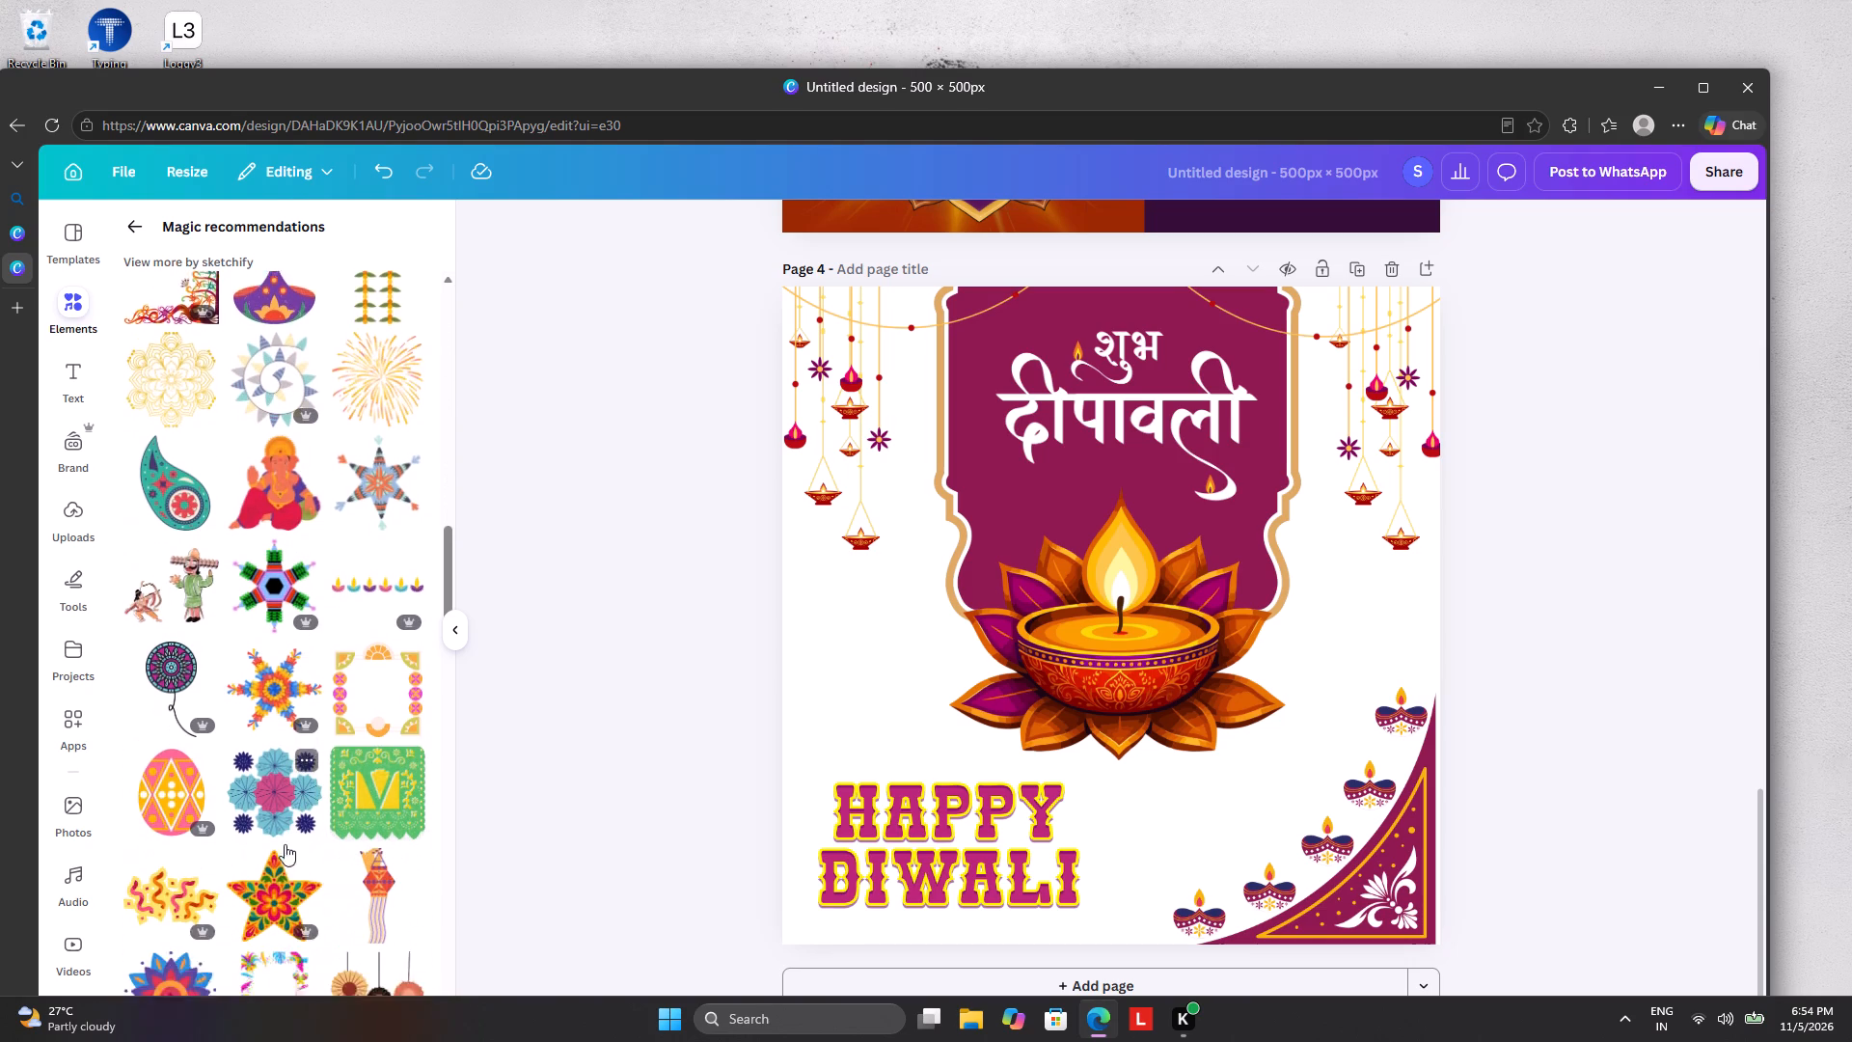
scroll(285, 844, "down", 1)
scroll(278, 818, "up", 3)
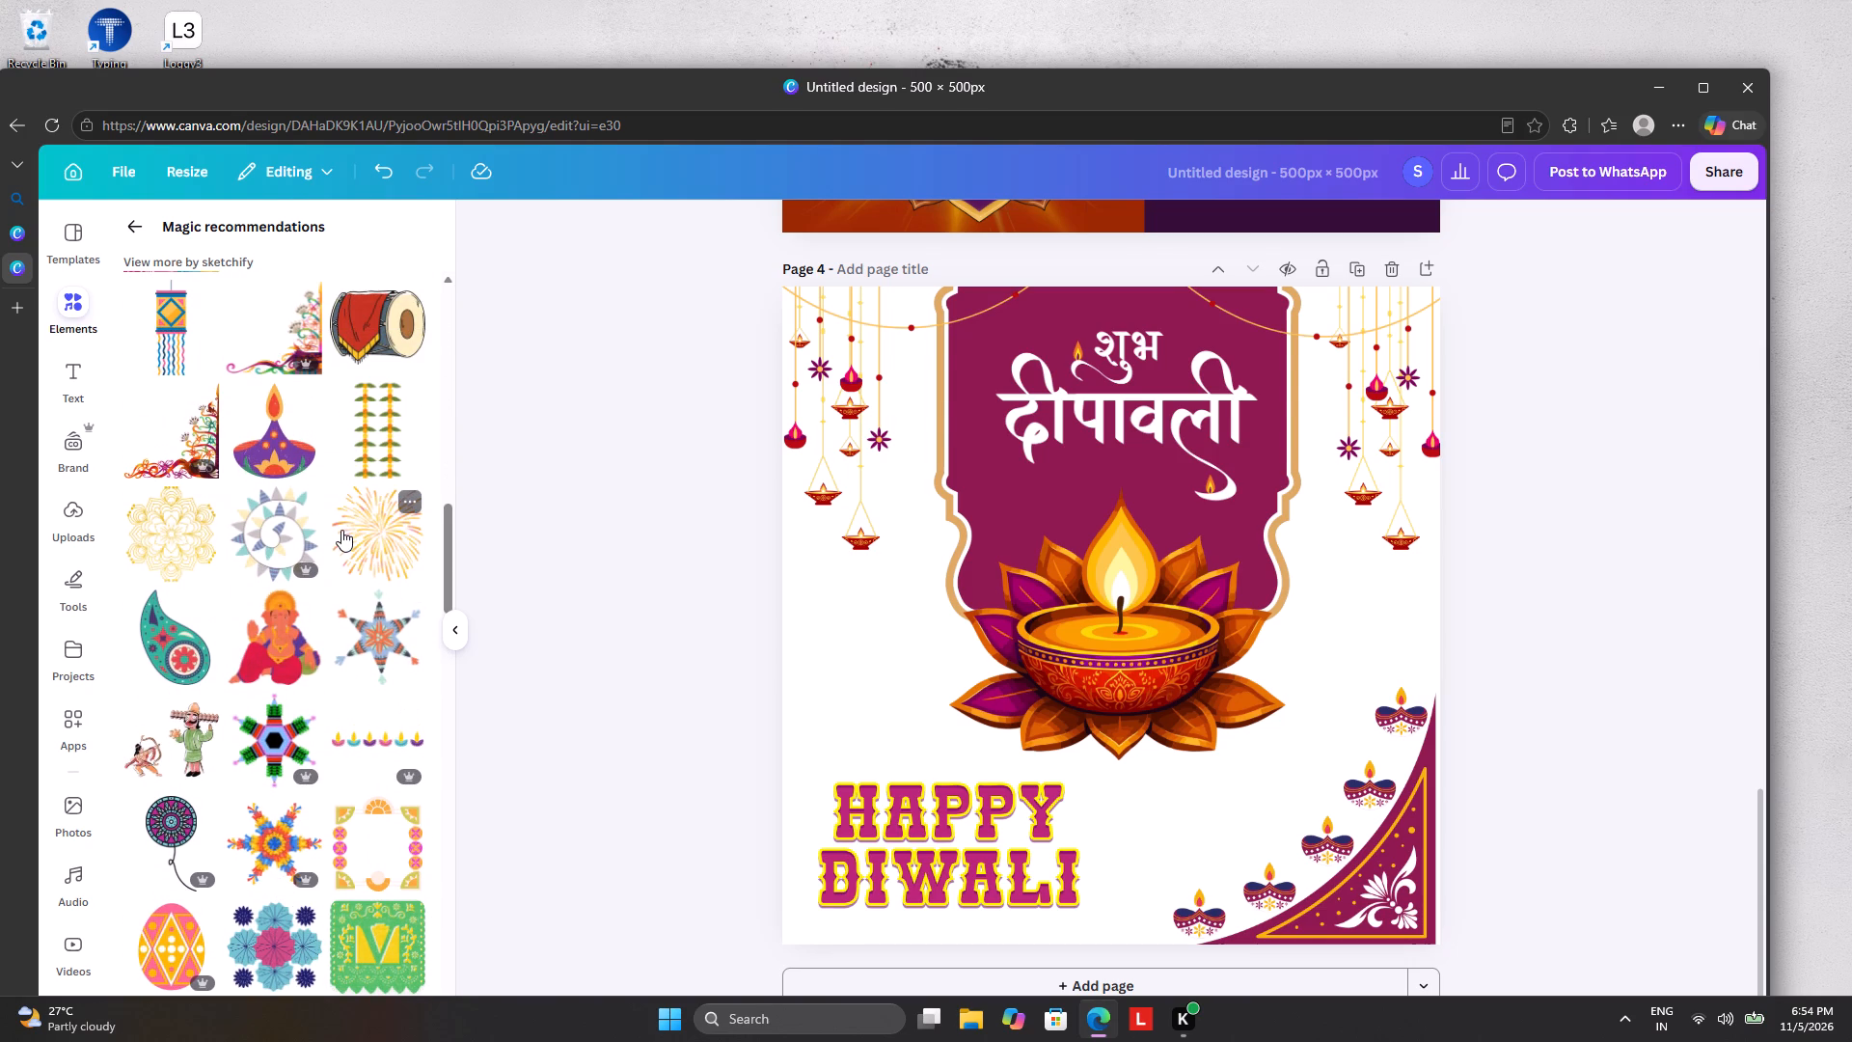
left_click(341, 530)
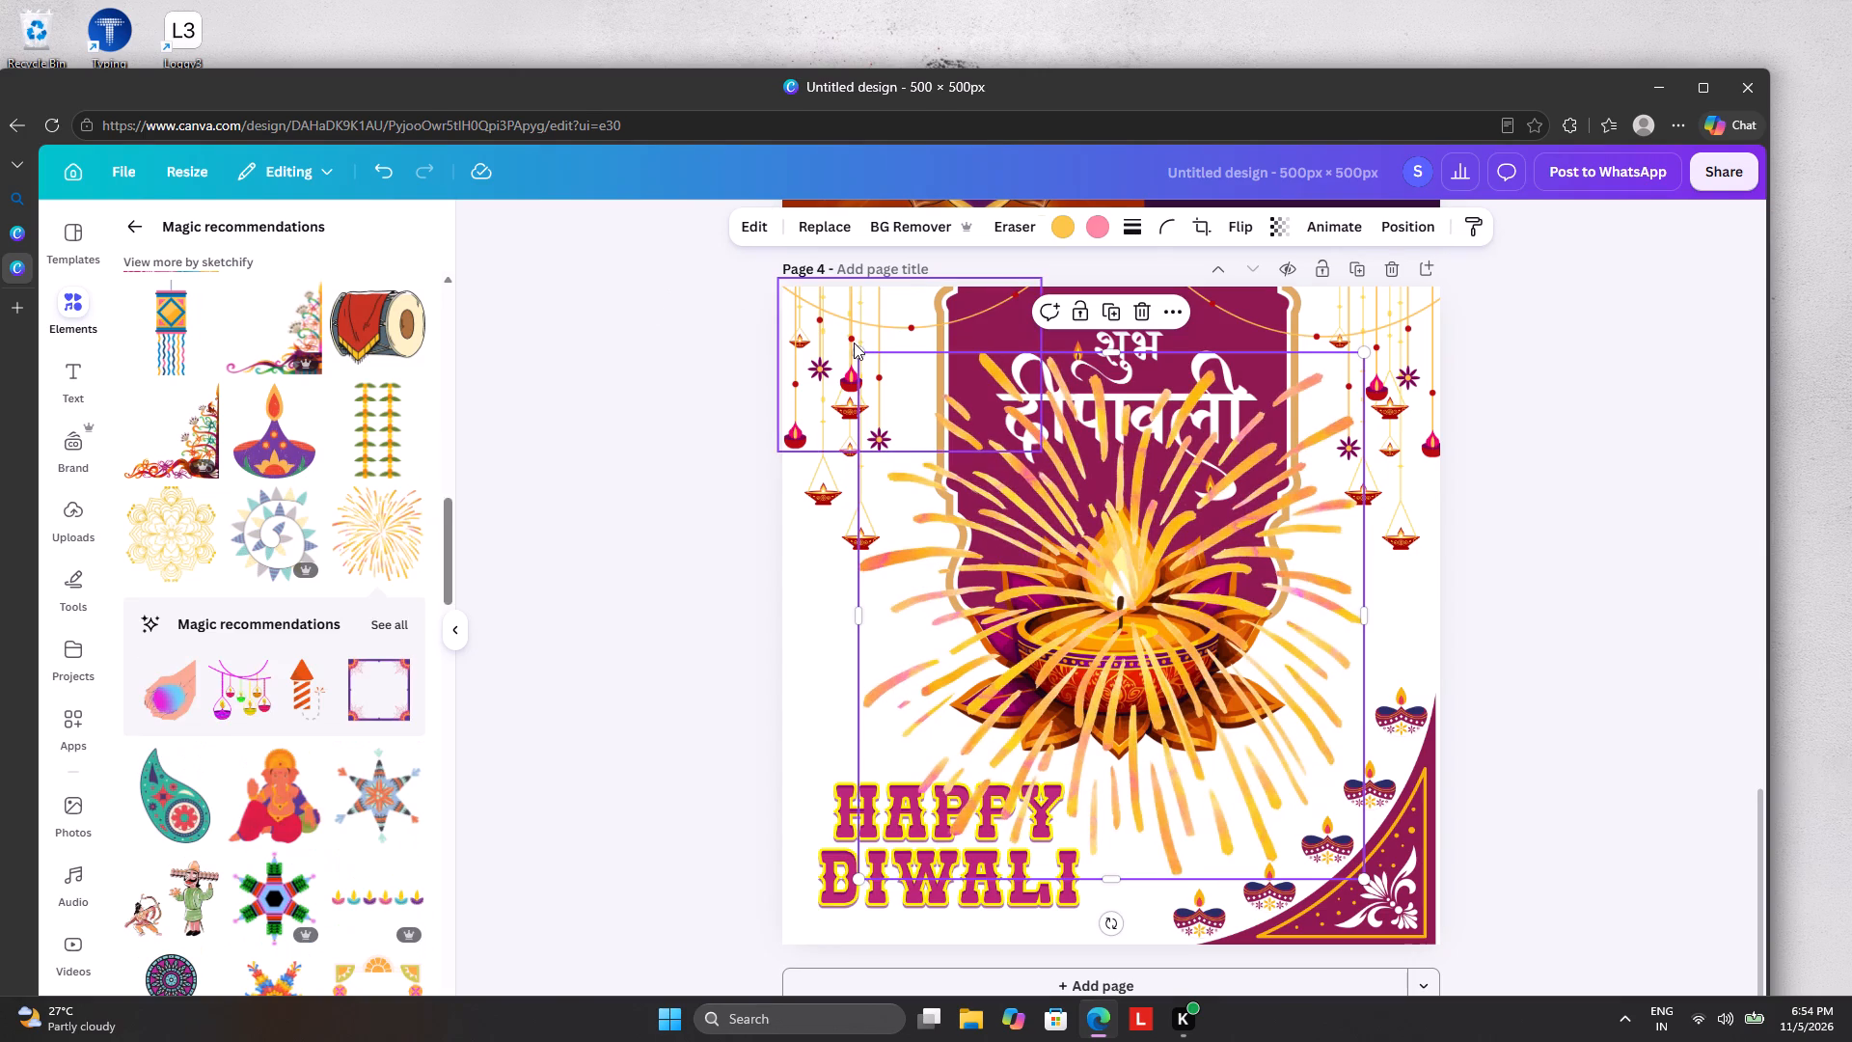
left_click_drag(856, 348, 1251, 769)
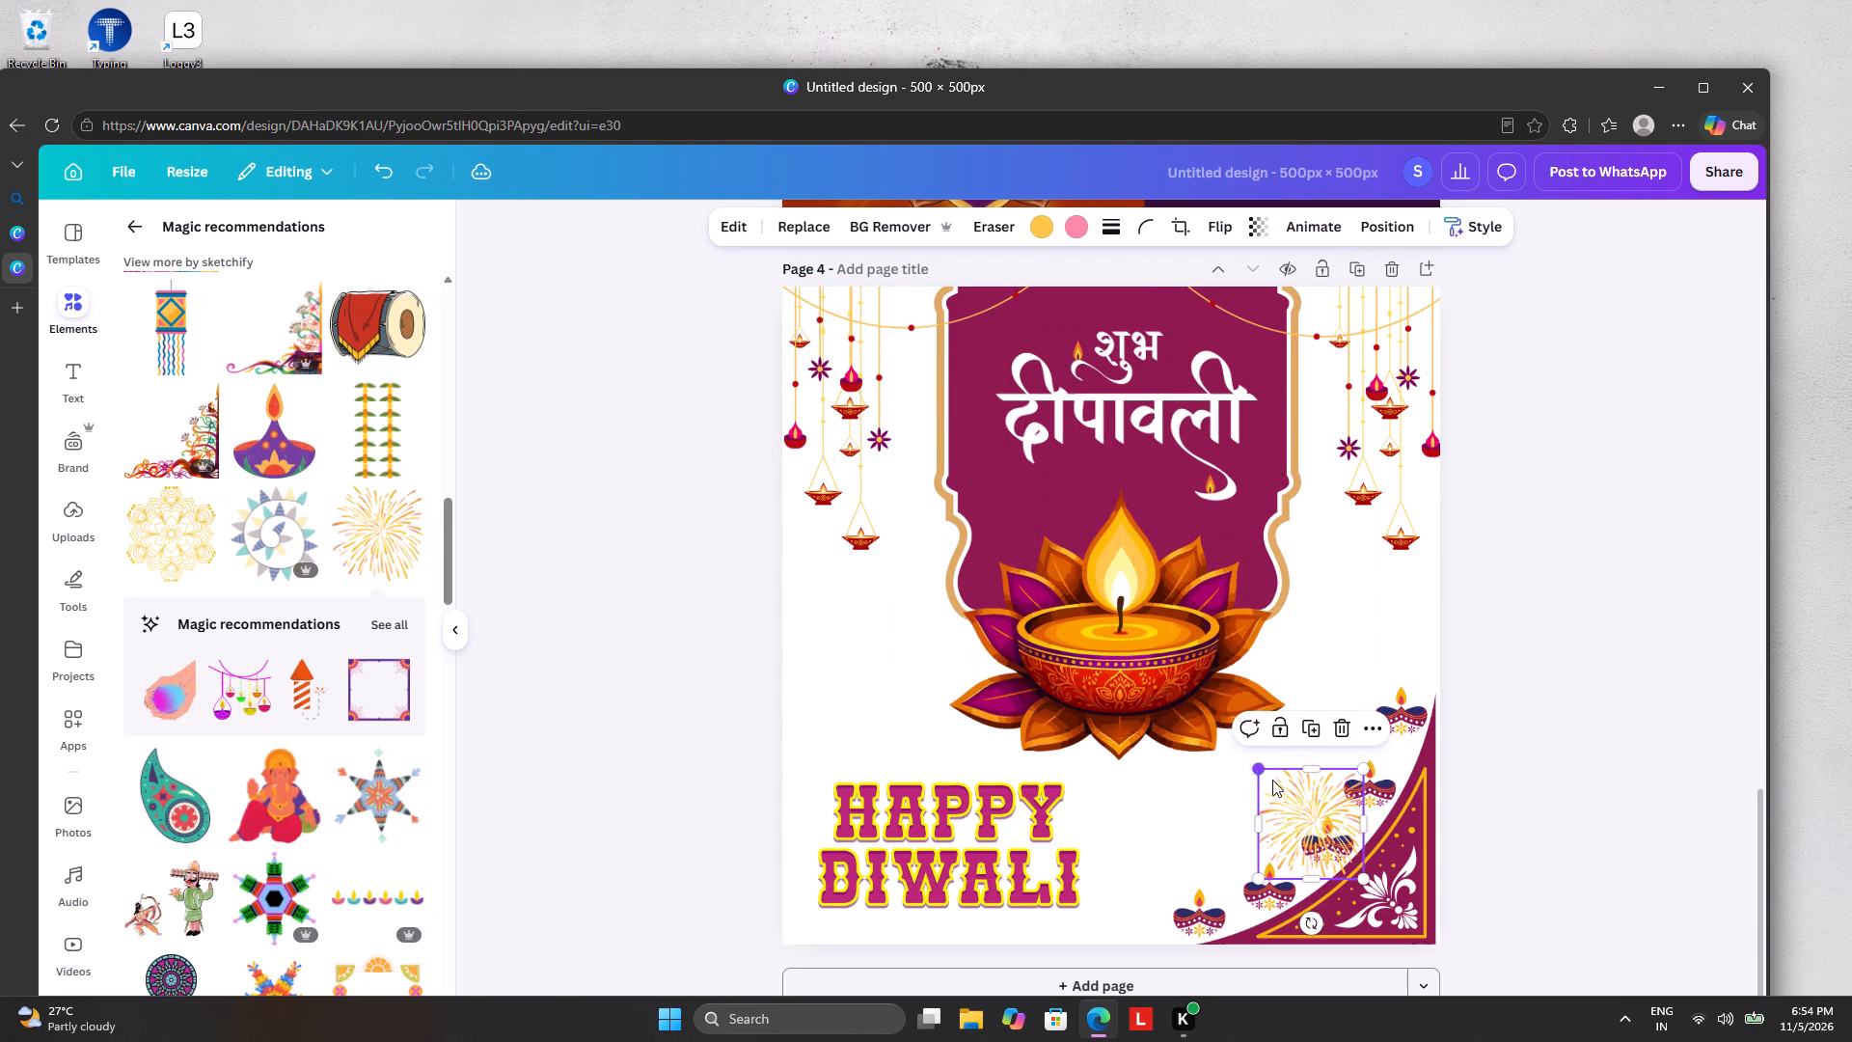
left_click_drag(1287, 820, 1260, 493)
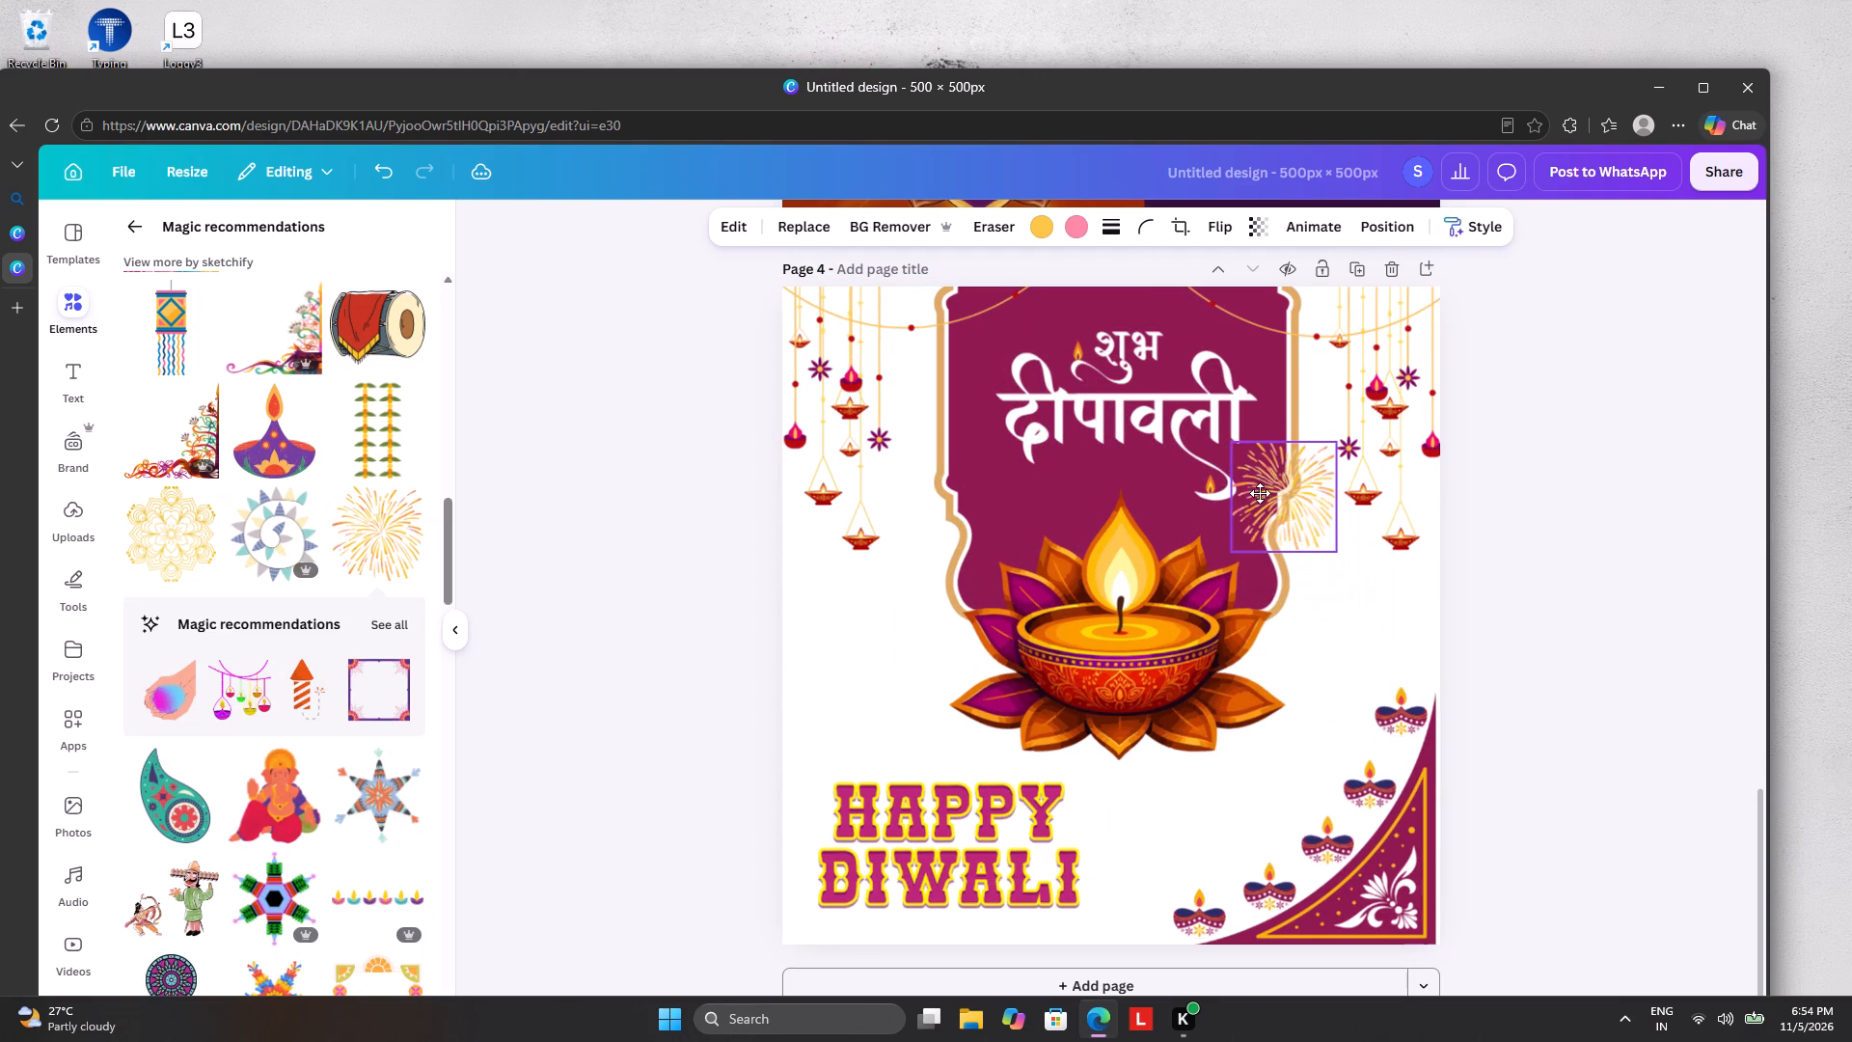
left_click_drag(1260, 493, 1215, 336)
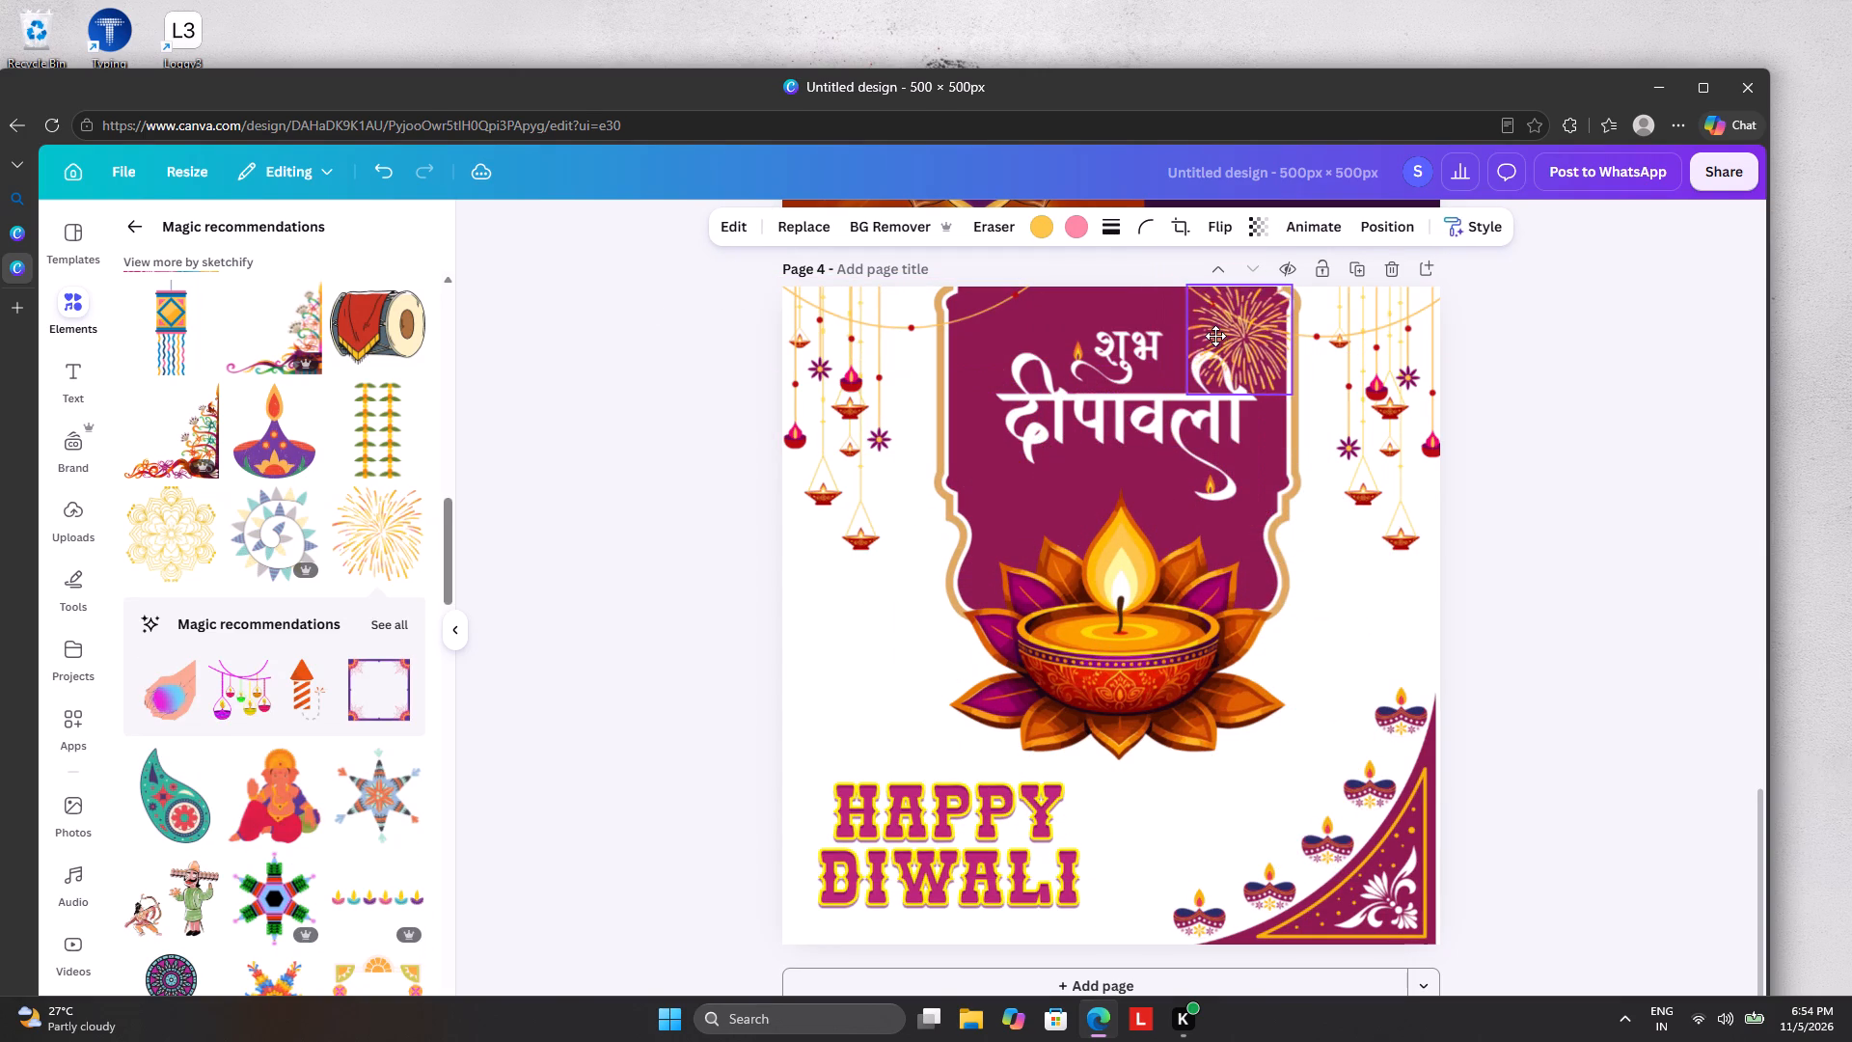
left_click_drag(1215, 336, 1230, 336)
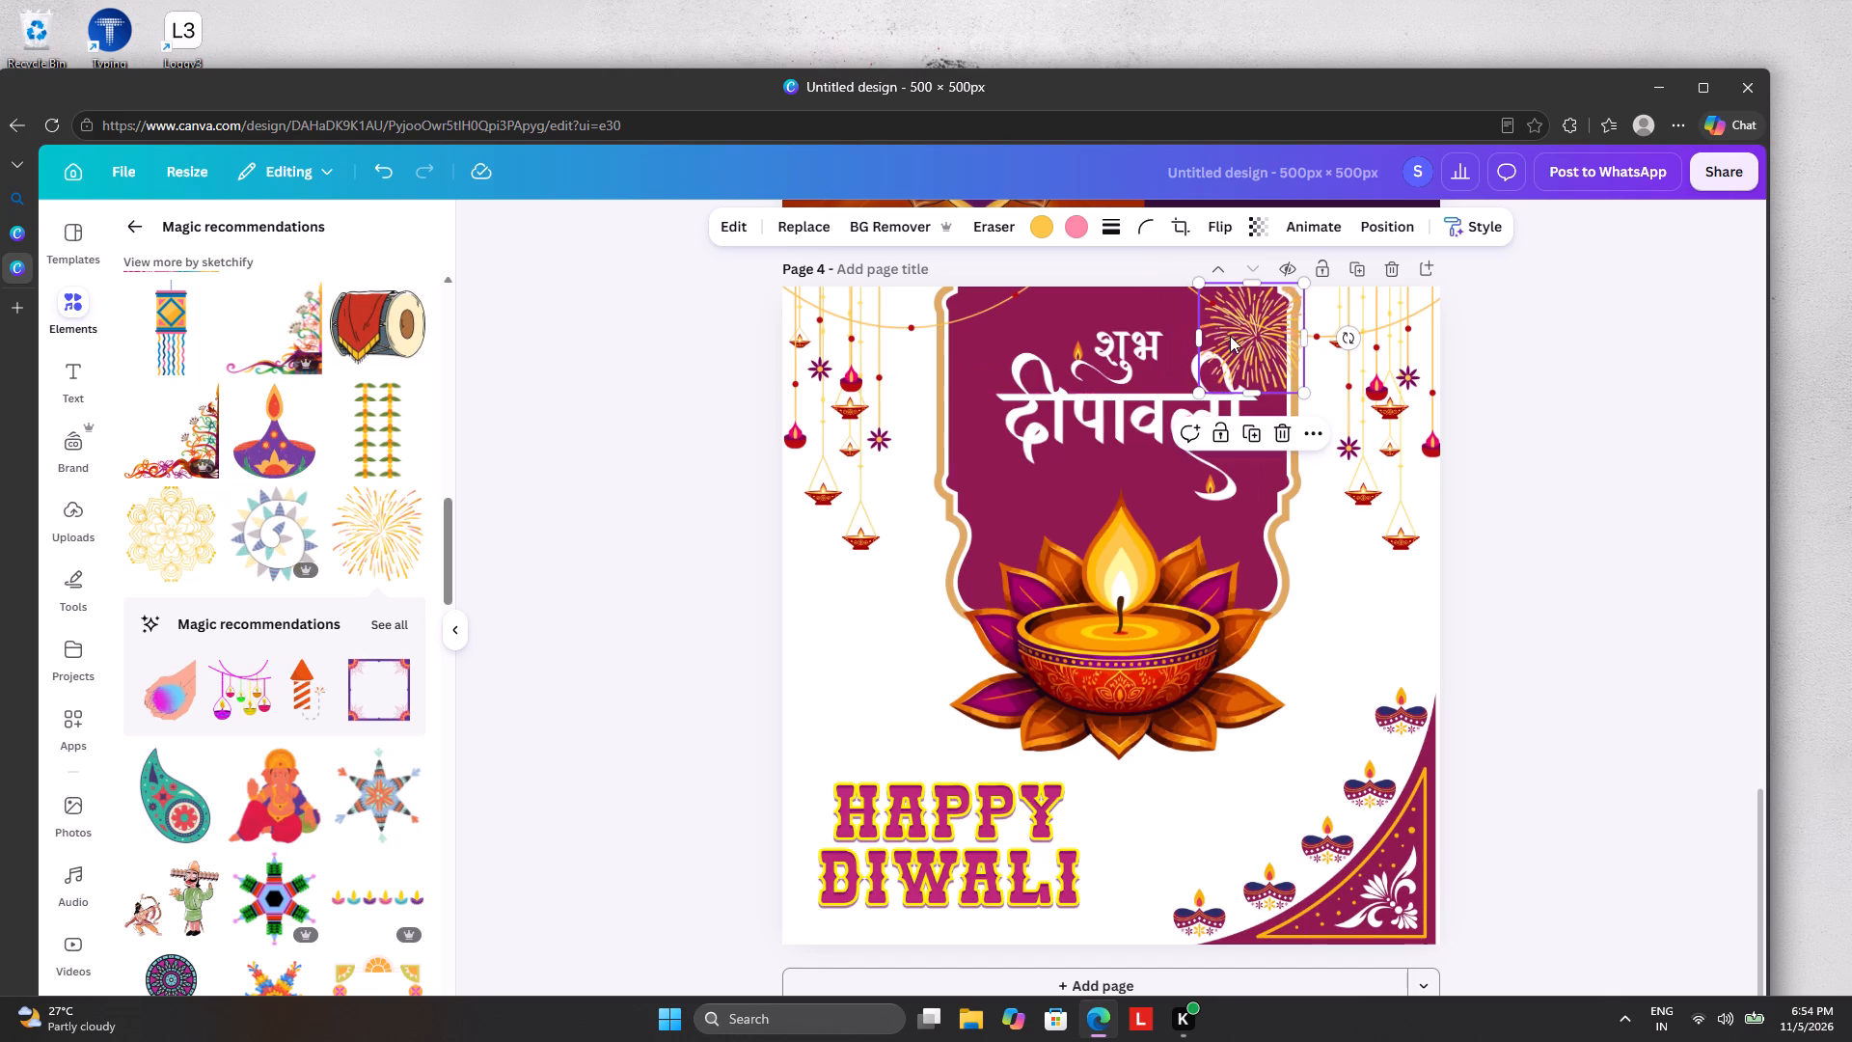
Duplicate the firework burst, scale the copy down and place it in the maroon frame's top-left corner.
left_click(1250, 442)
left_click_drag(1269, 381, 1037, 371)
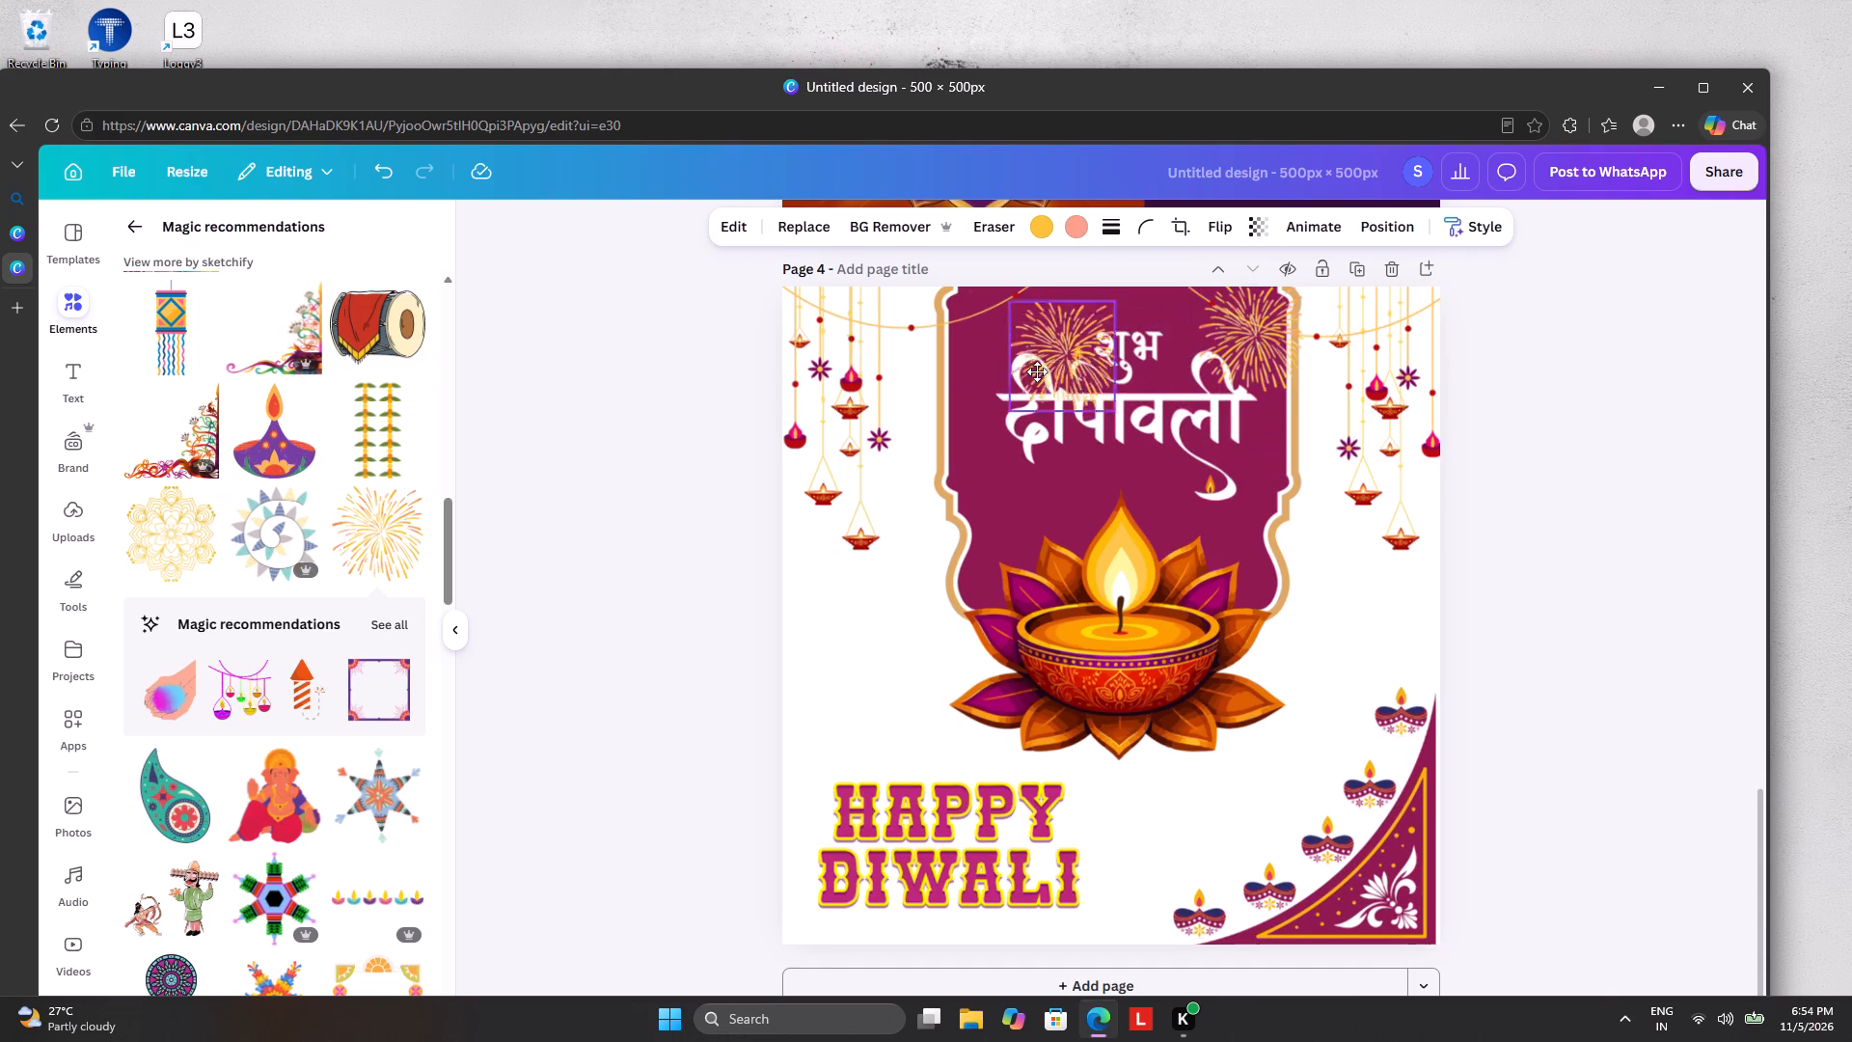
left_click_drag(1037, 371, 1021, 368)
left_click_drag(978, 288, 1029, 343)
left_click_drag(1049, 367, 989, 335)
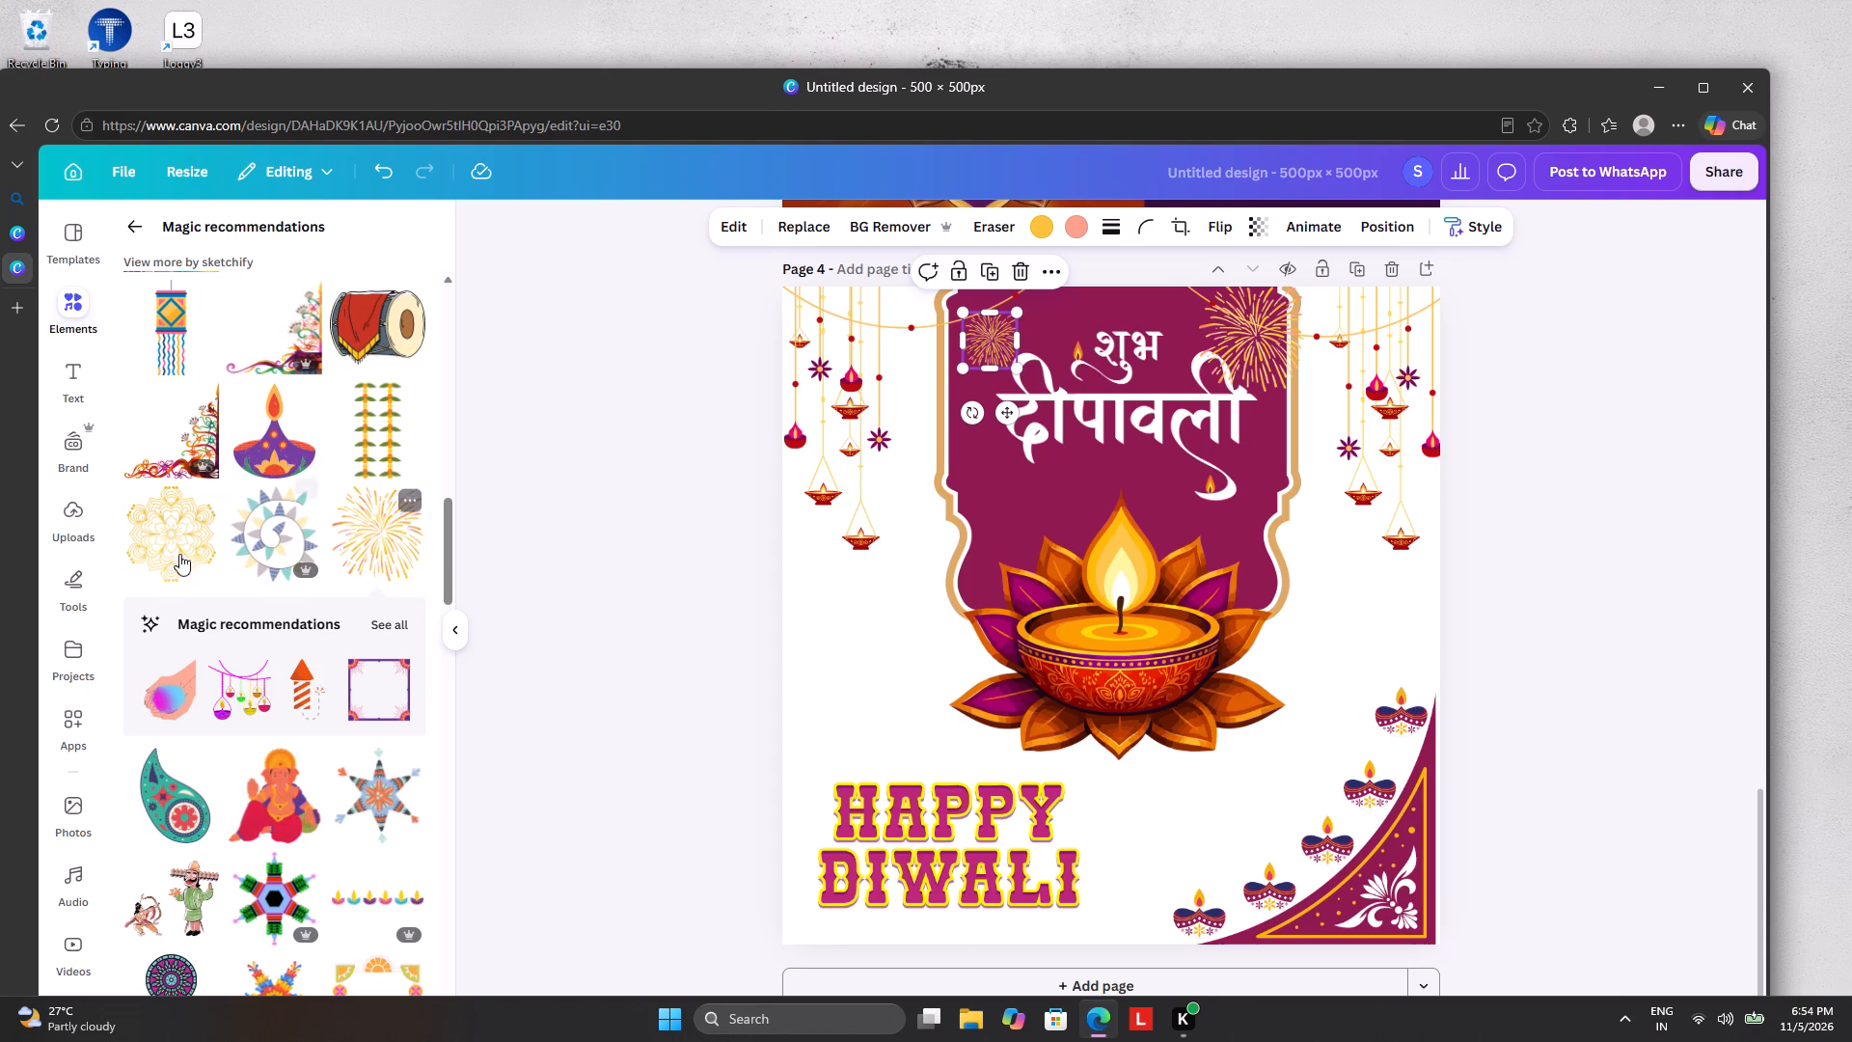
Look through the remaining recommended graphics for another page 4 decoration, and return to the diwali graphics.
scroll(155, 564, "down", 5)
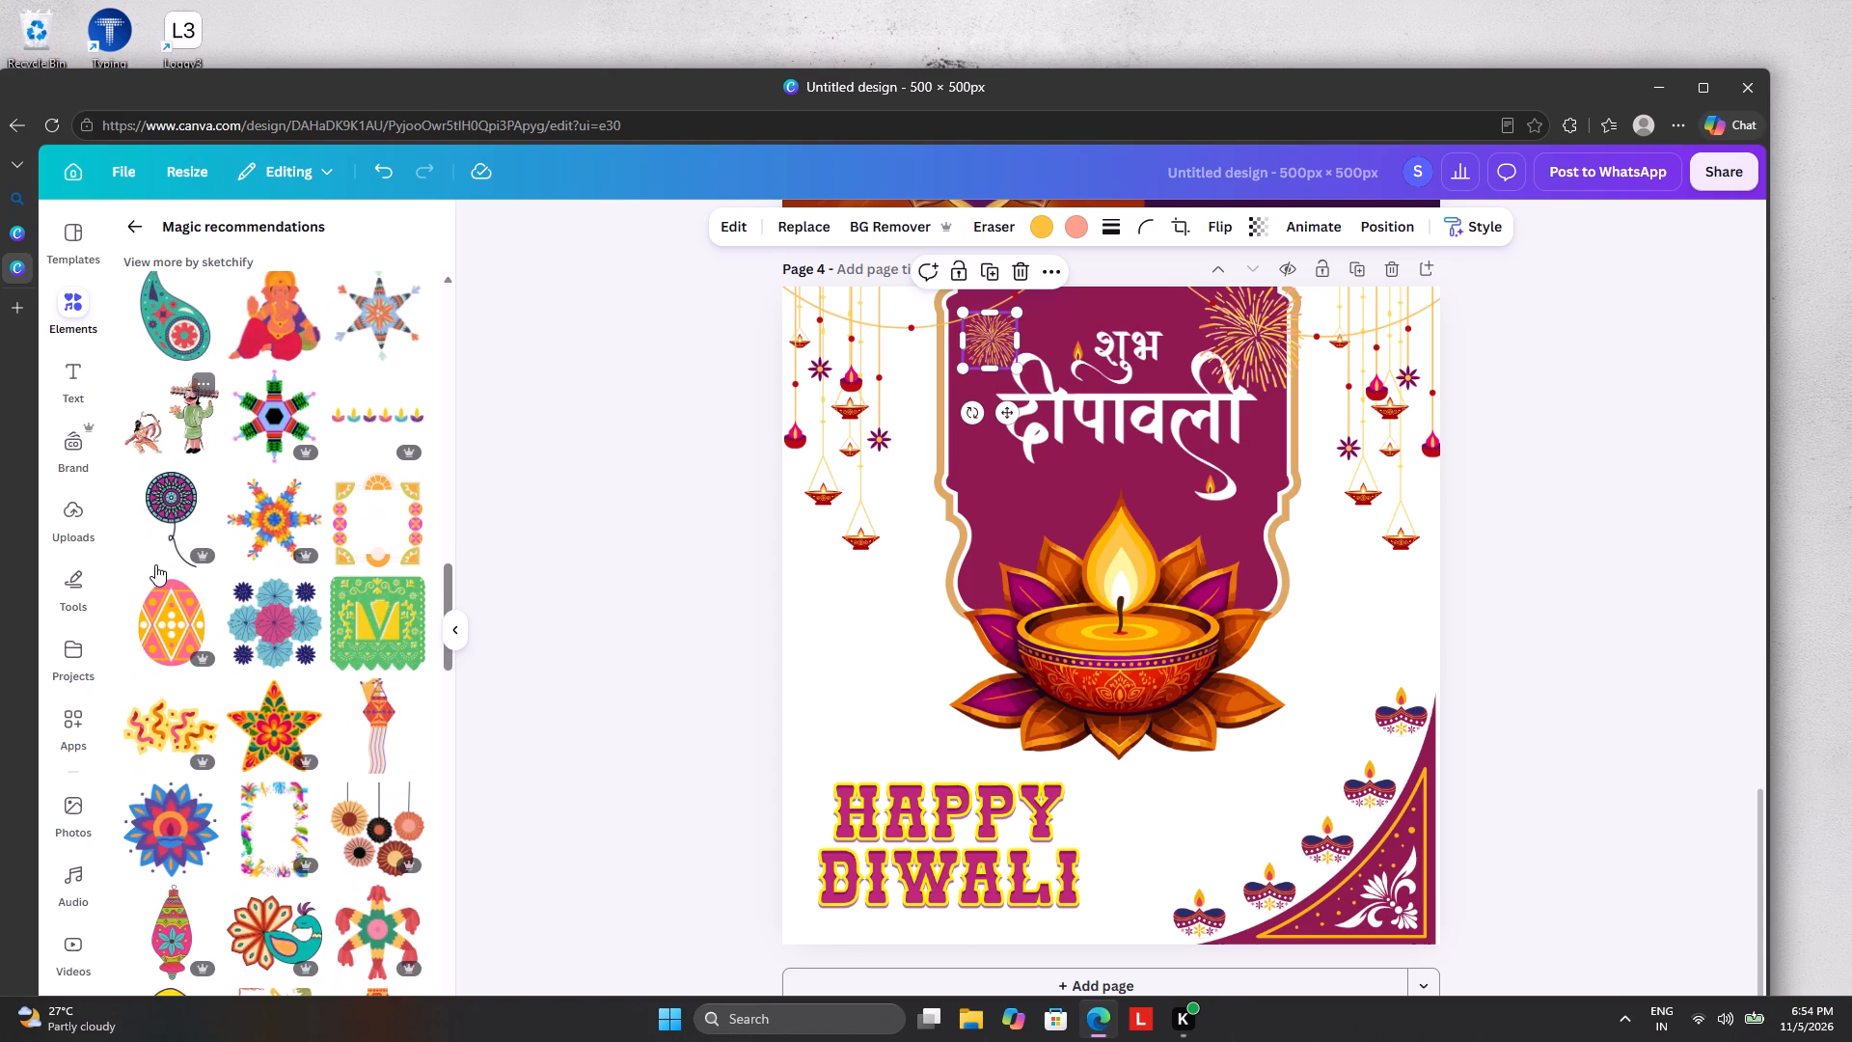
scroll(155, 564, "down", 8)
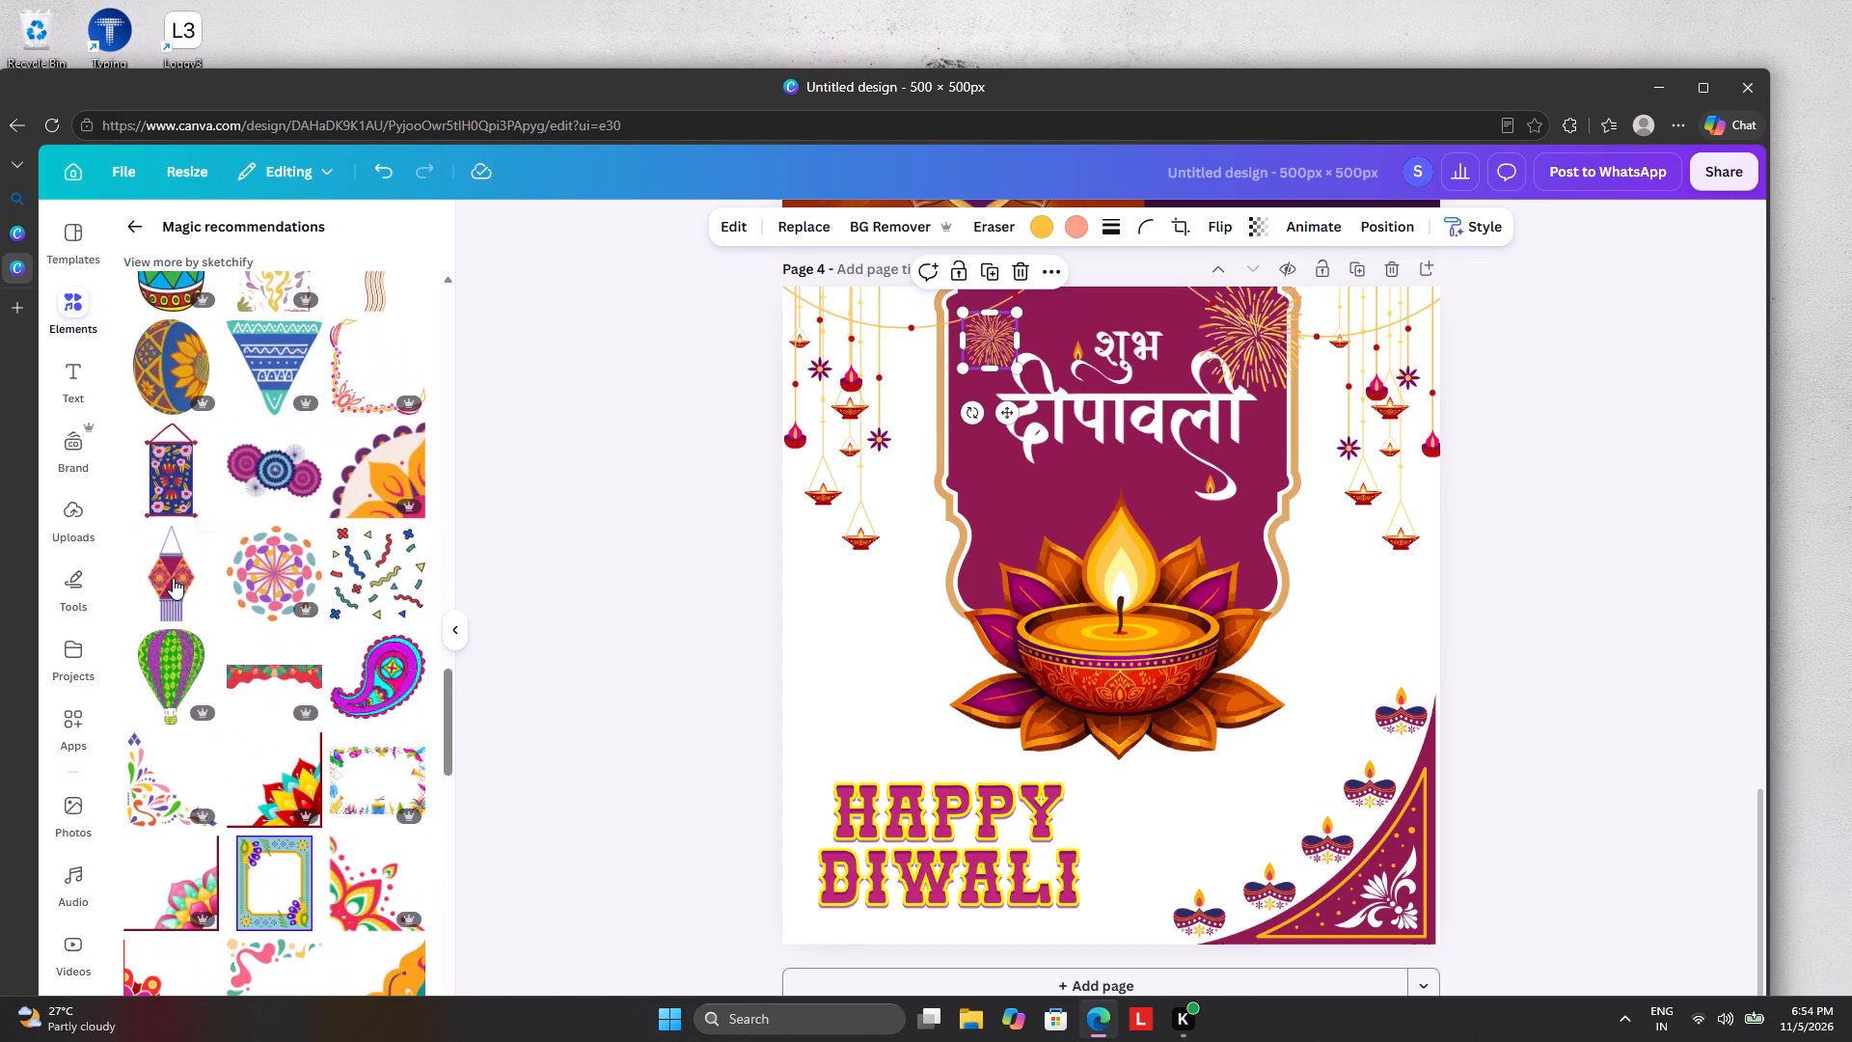
scroll(173, 578, "down", 2)
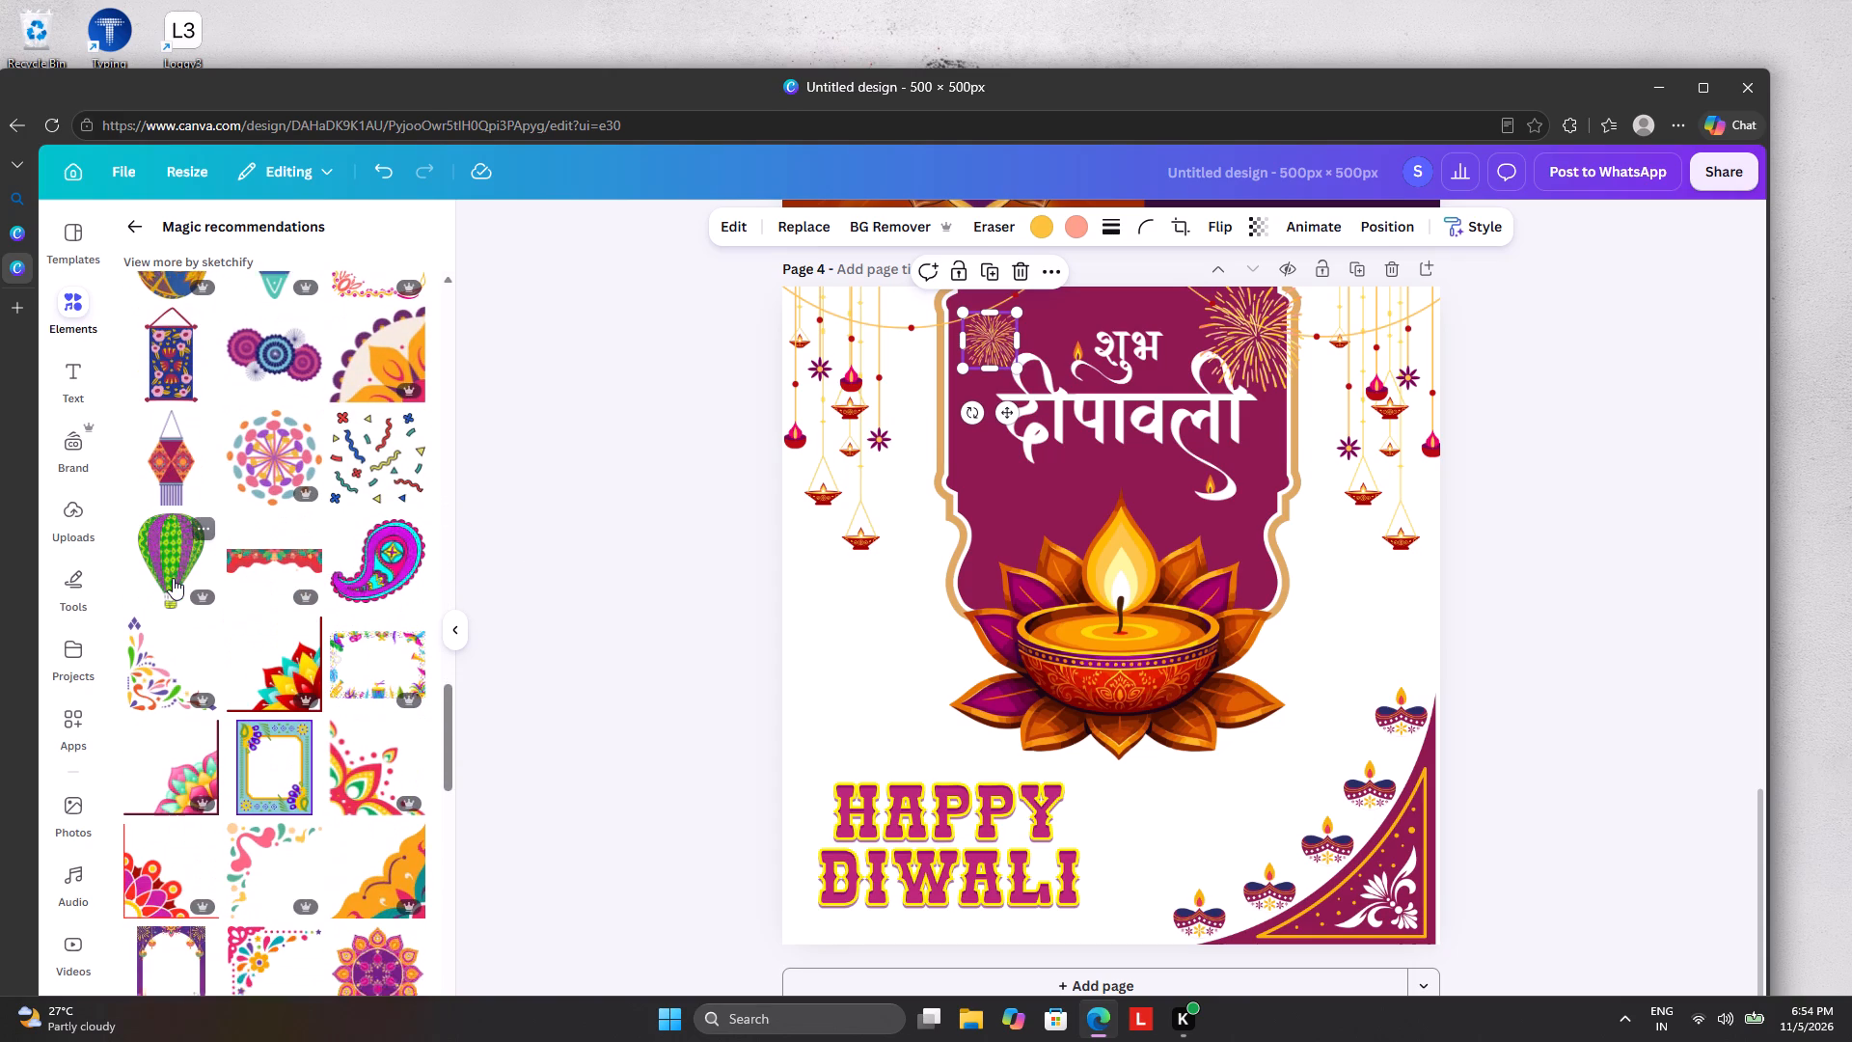
scroll(173, 578, "down", 3)
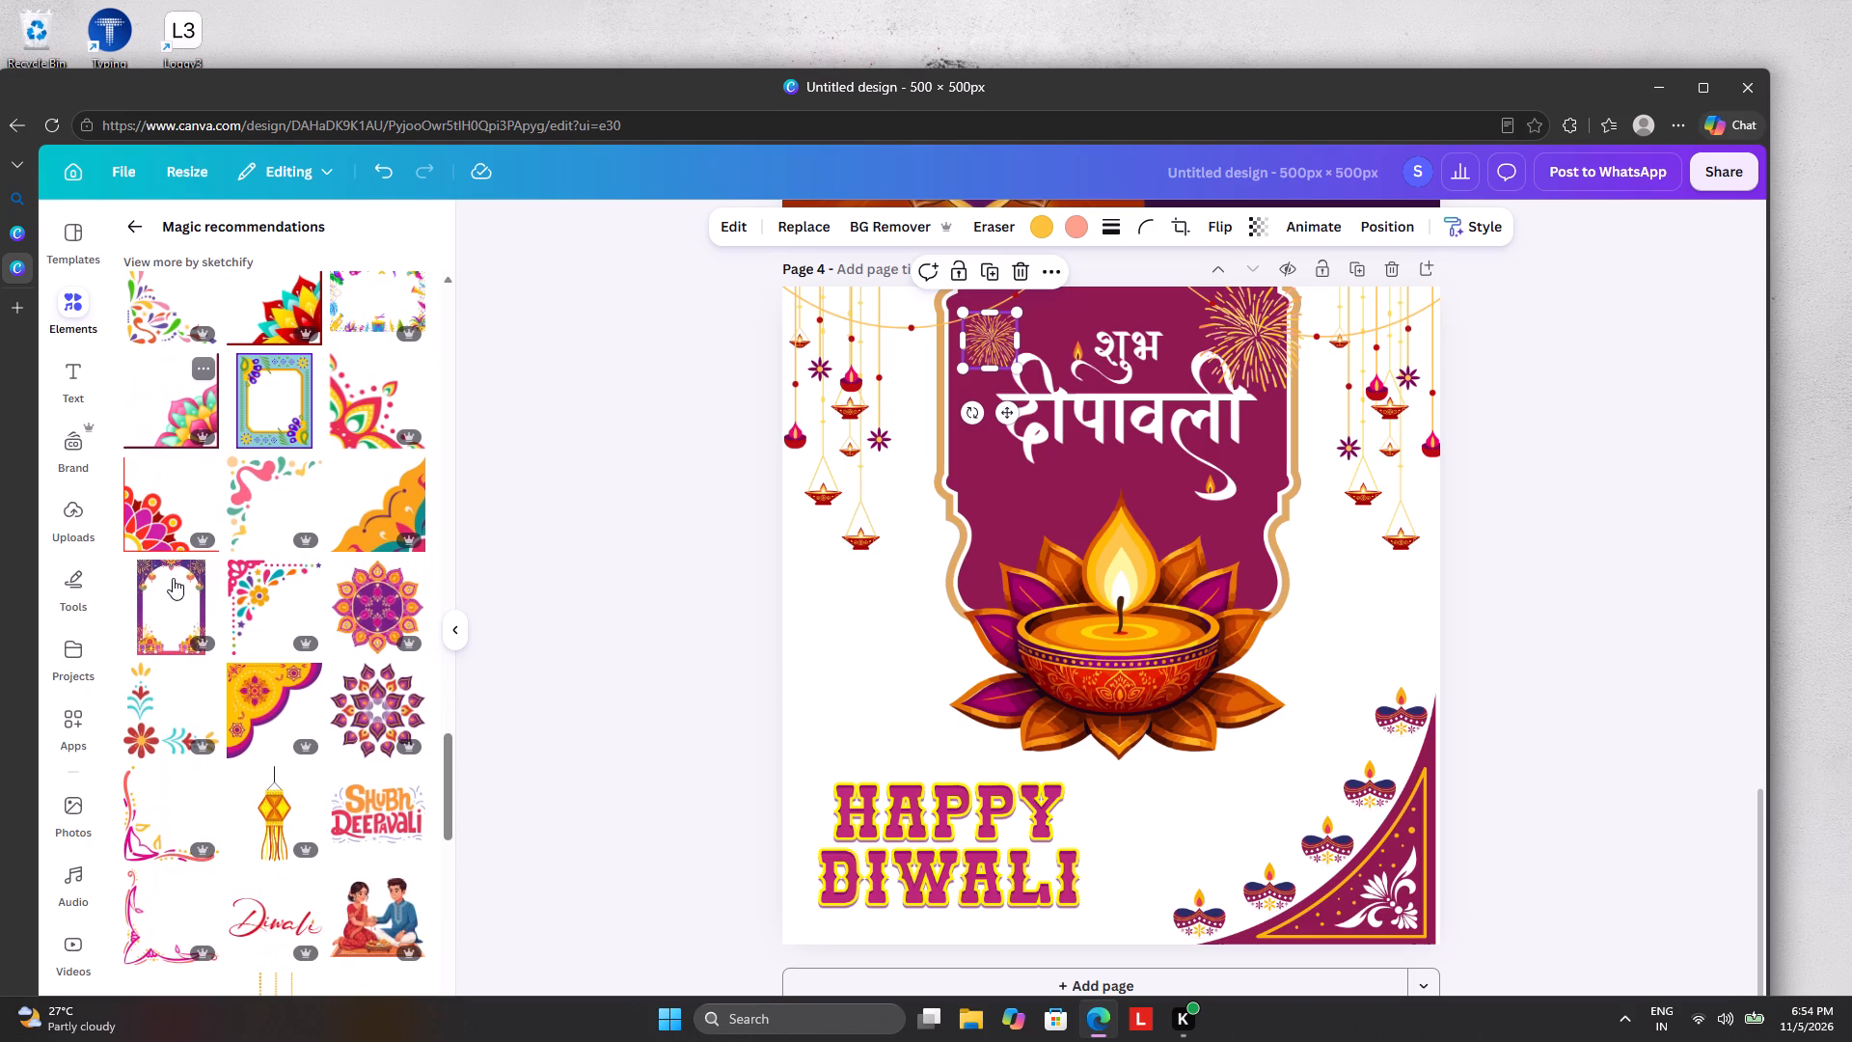
scroll(491, 562, "up", 1)
scroll(646, 687, "down", 3)
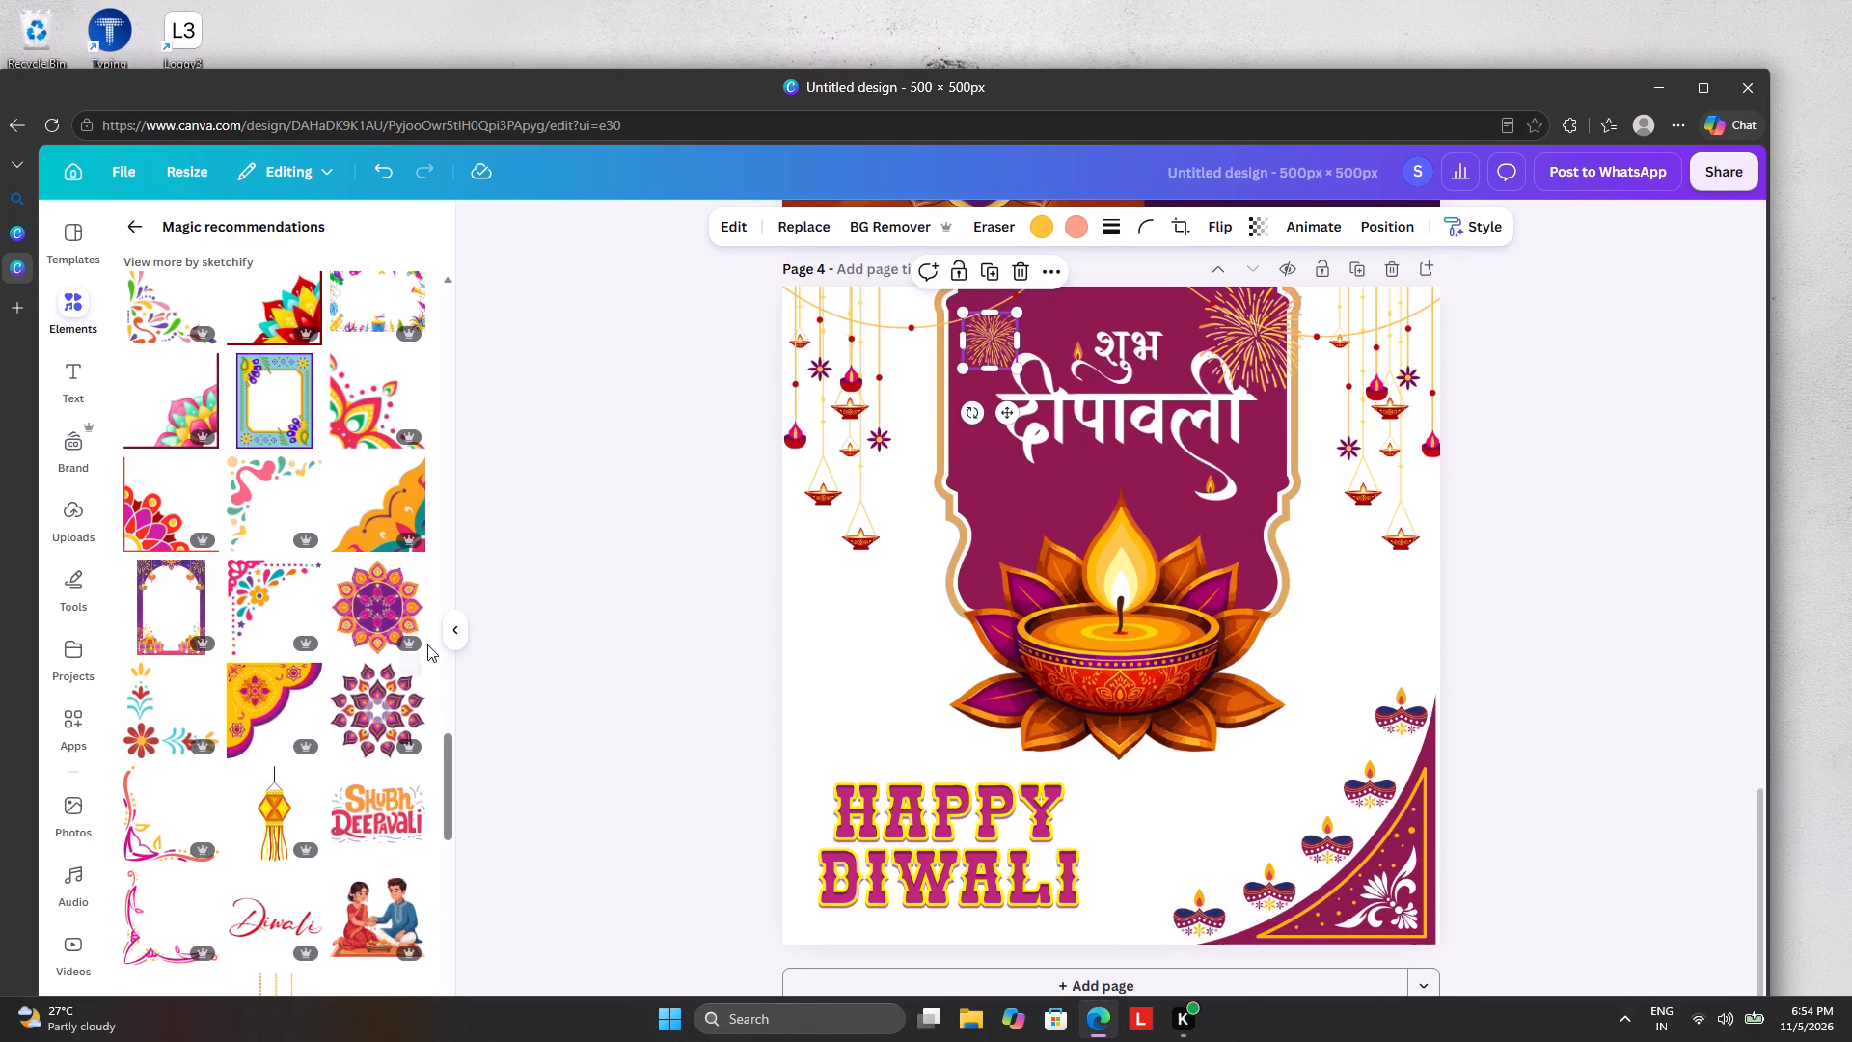
left_click(123, 223)
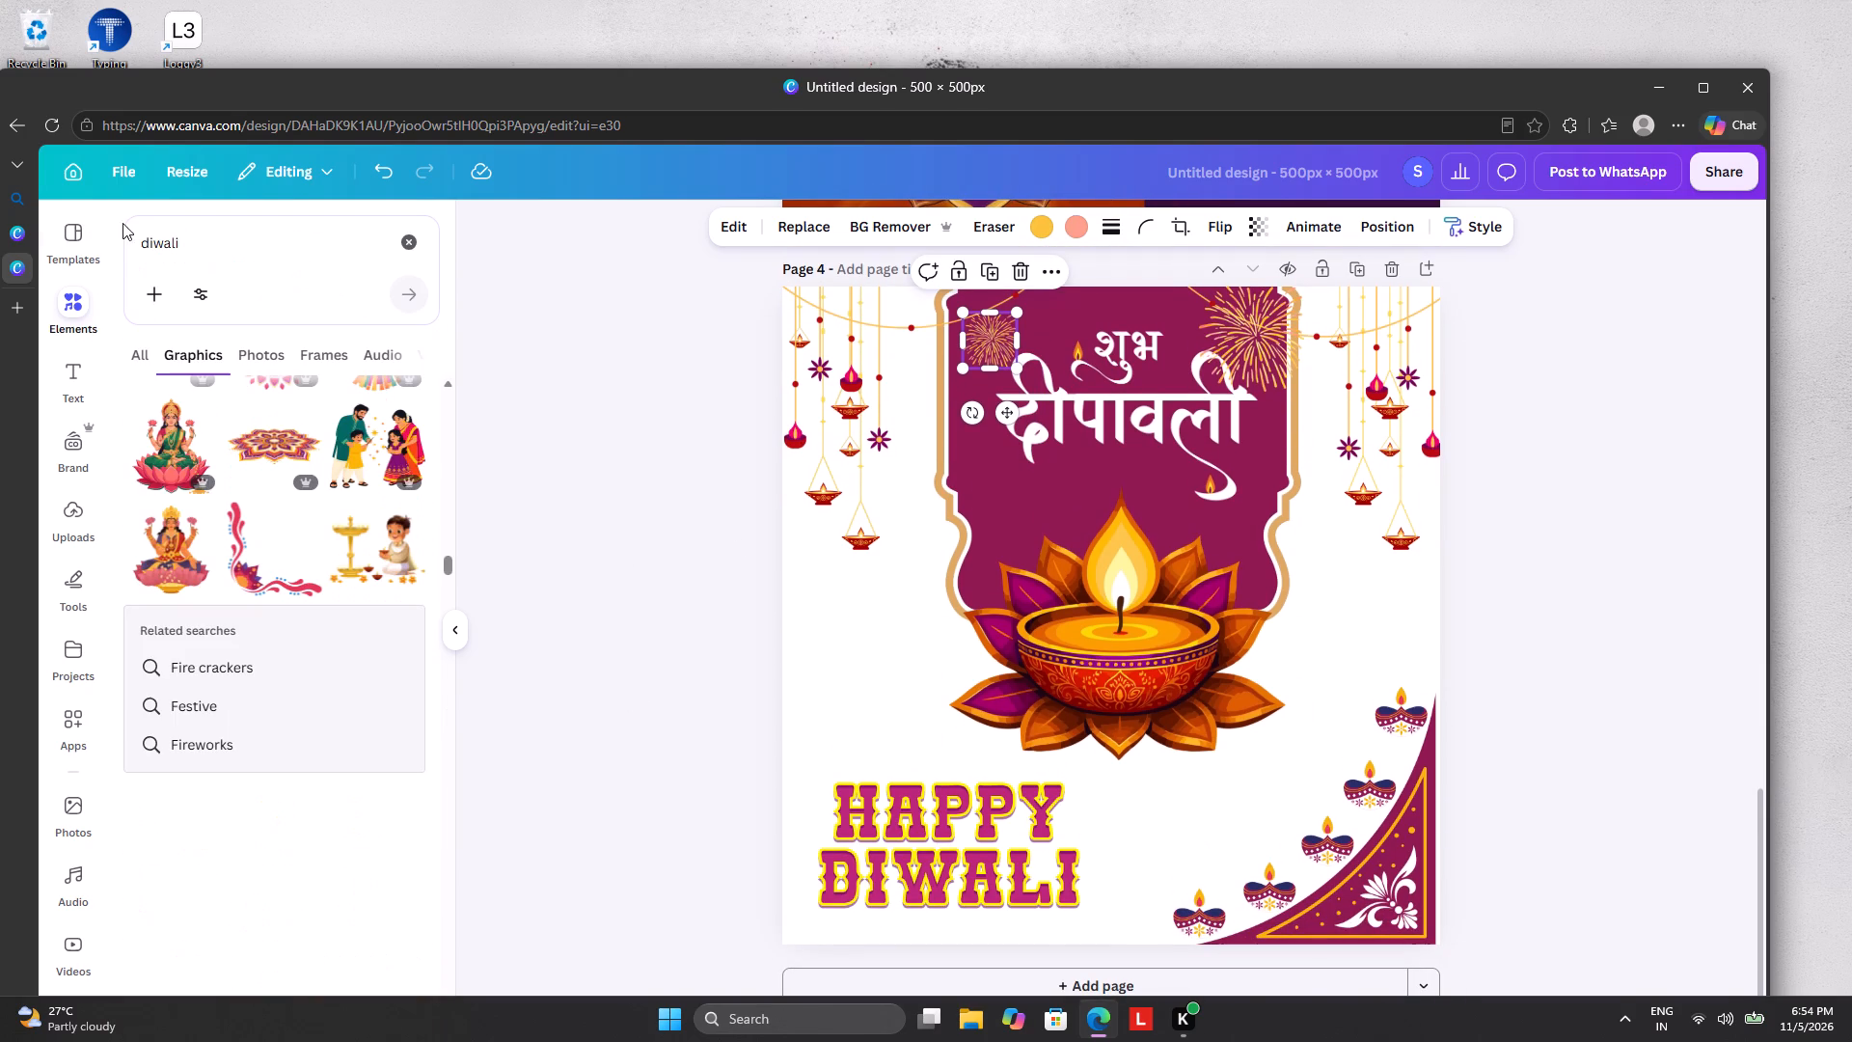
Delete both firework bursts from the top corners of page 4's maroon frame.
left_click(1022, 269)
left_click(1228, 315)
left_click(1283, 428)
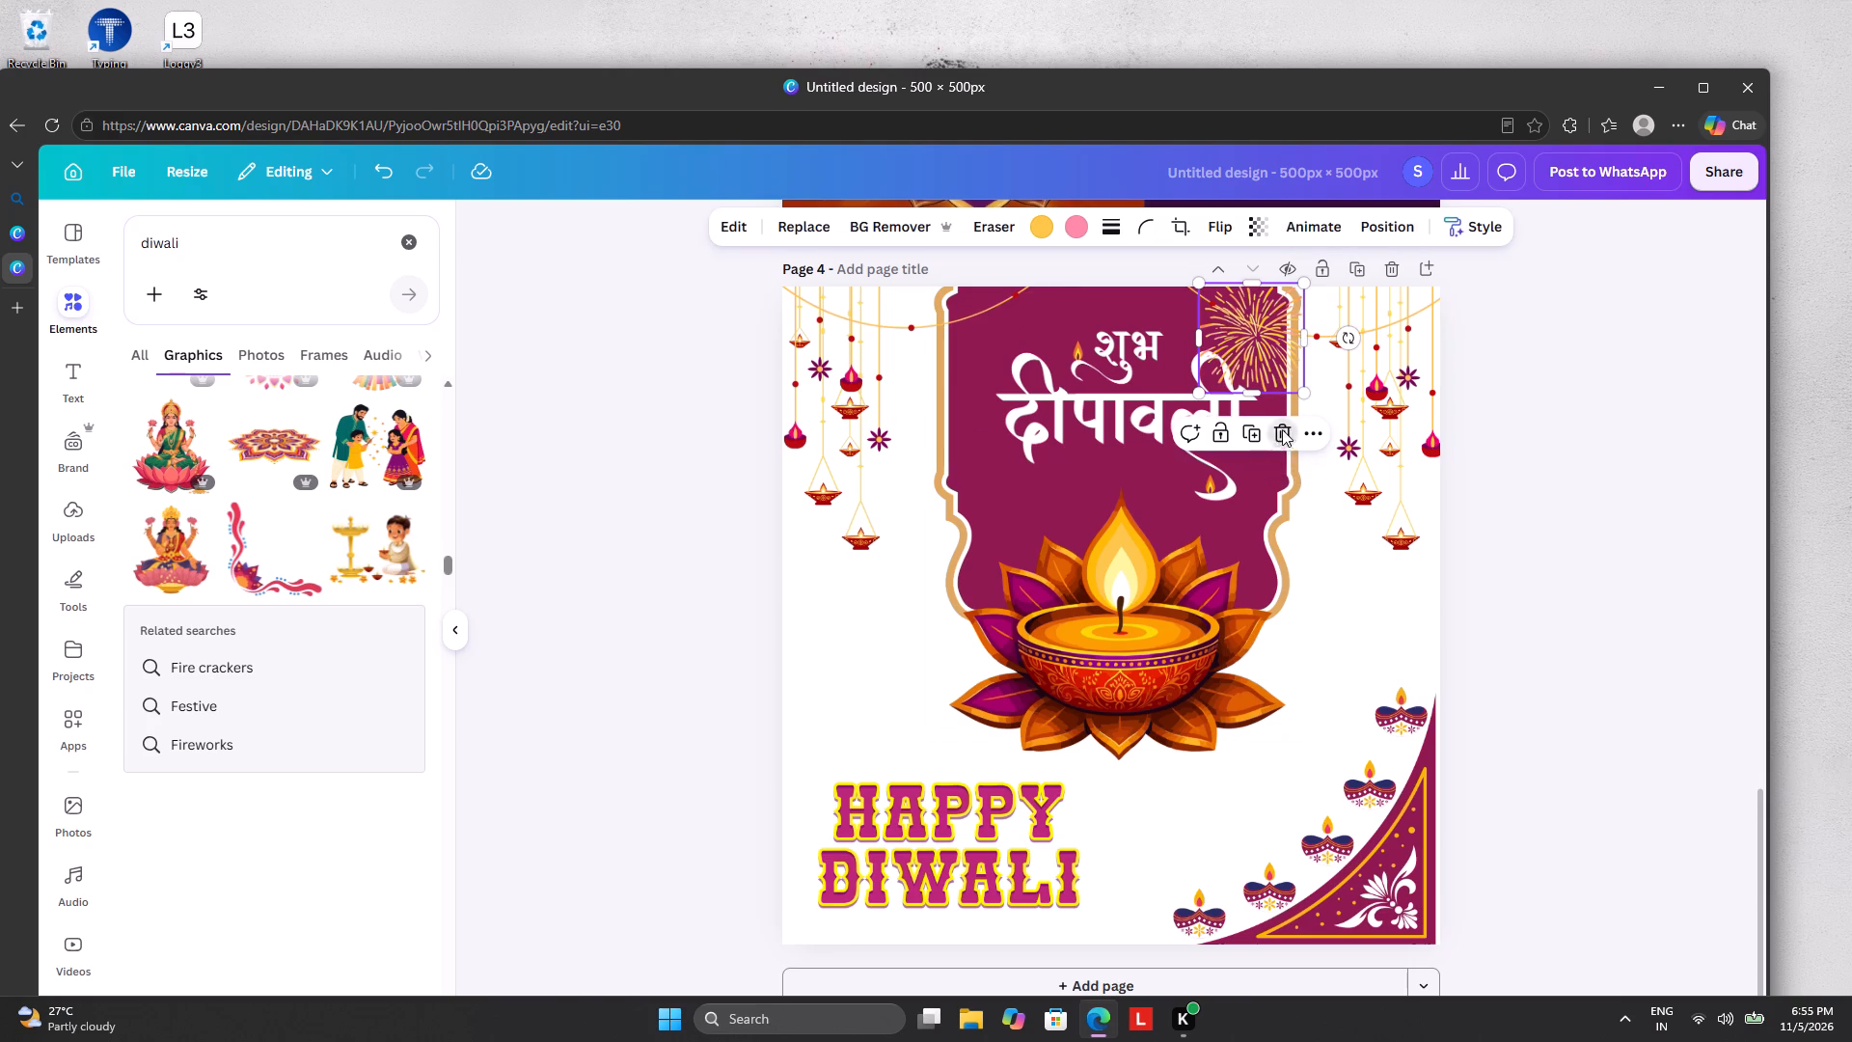
Replace the yellow-outlined HAPPY DIWALI lettering in page 4's bottom-left area with the pink and maroon Happy Diwali graphic.
scroll(399, 574, "down", 5)
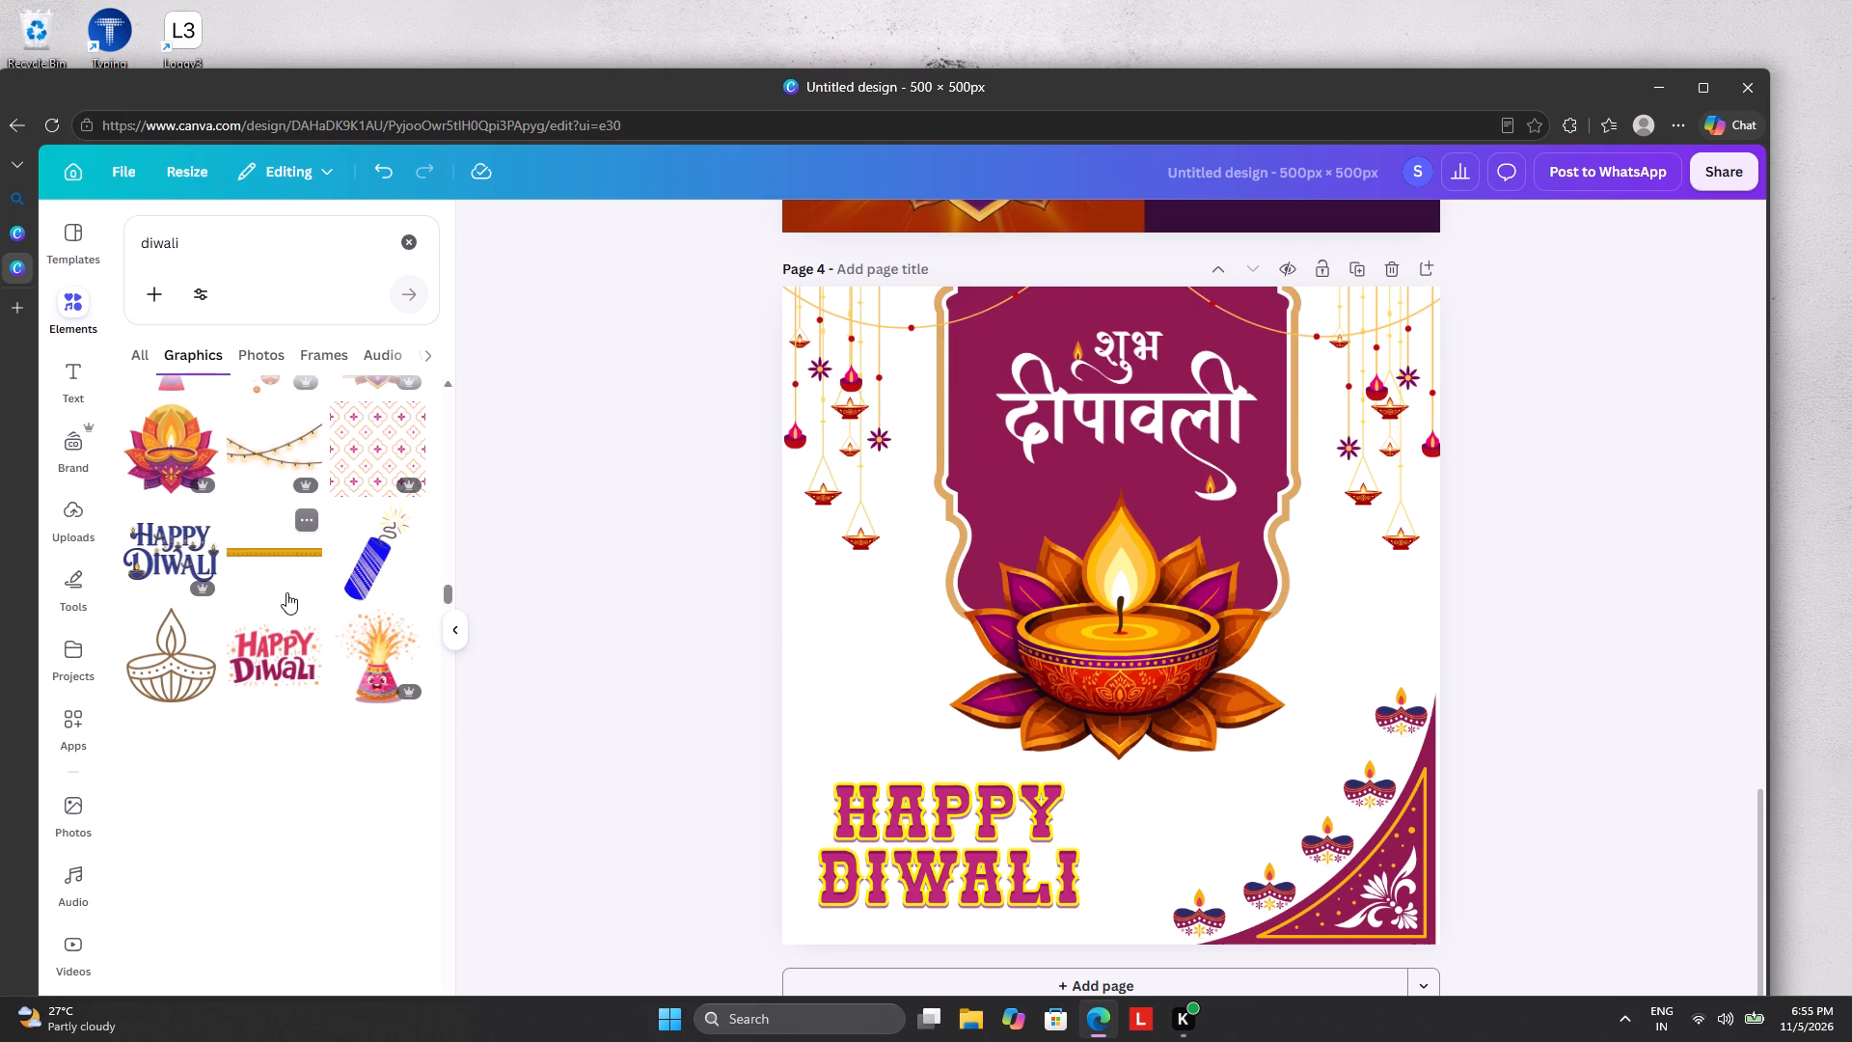
scroll(286, 592, "up", 1)
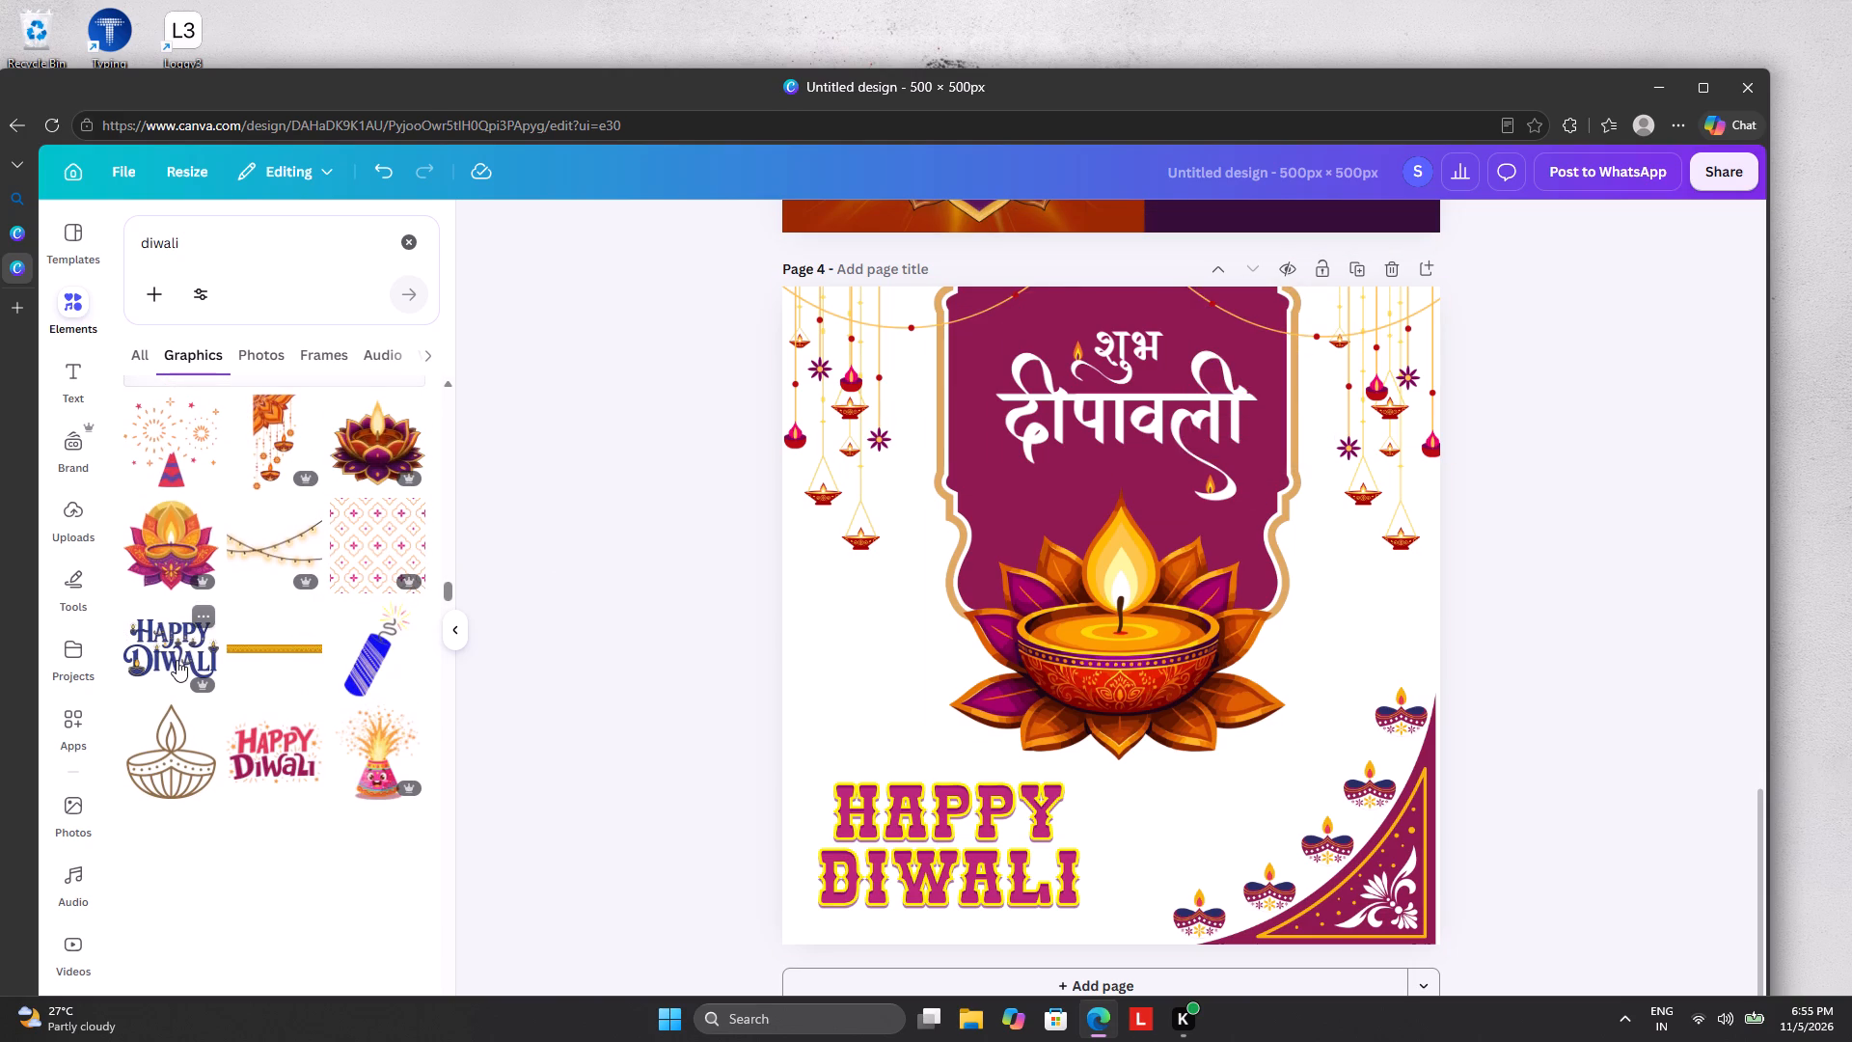
left_click(264, 772)
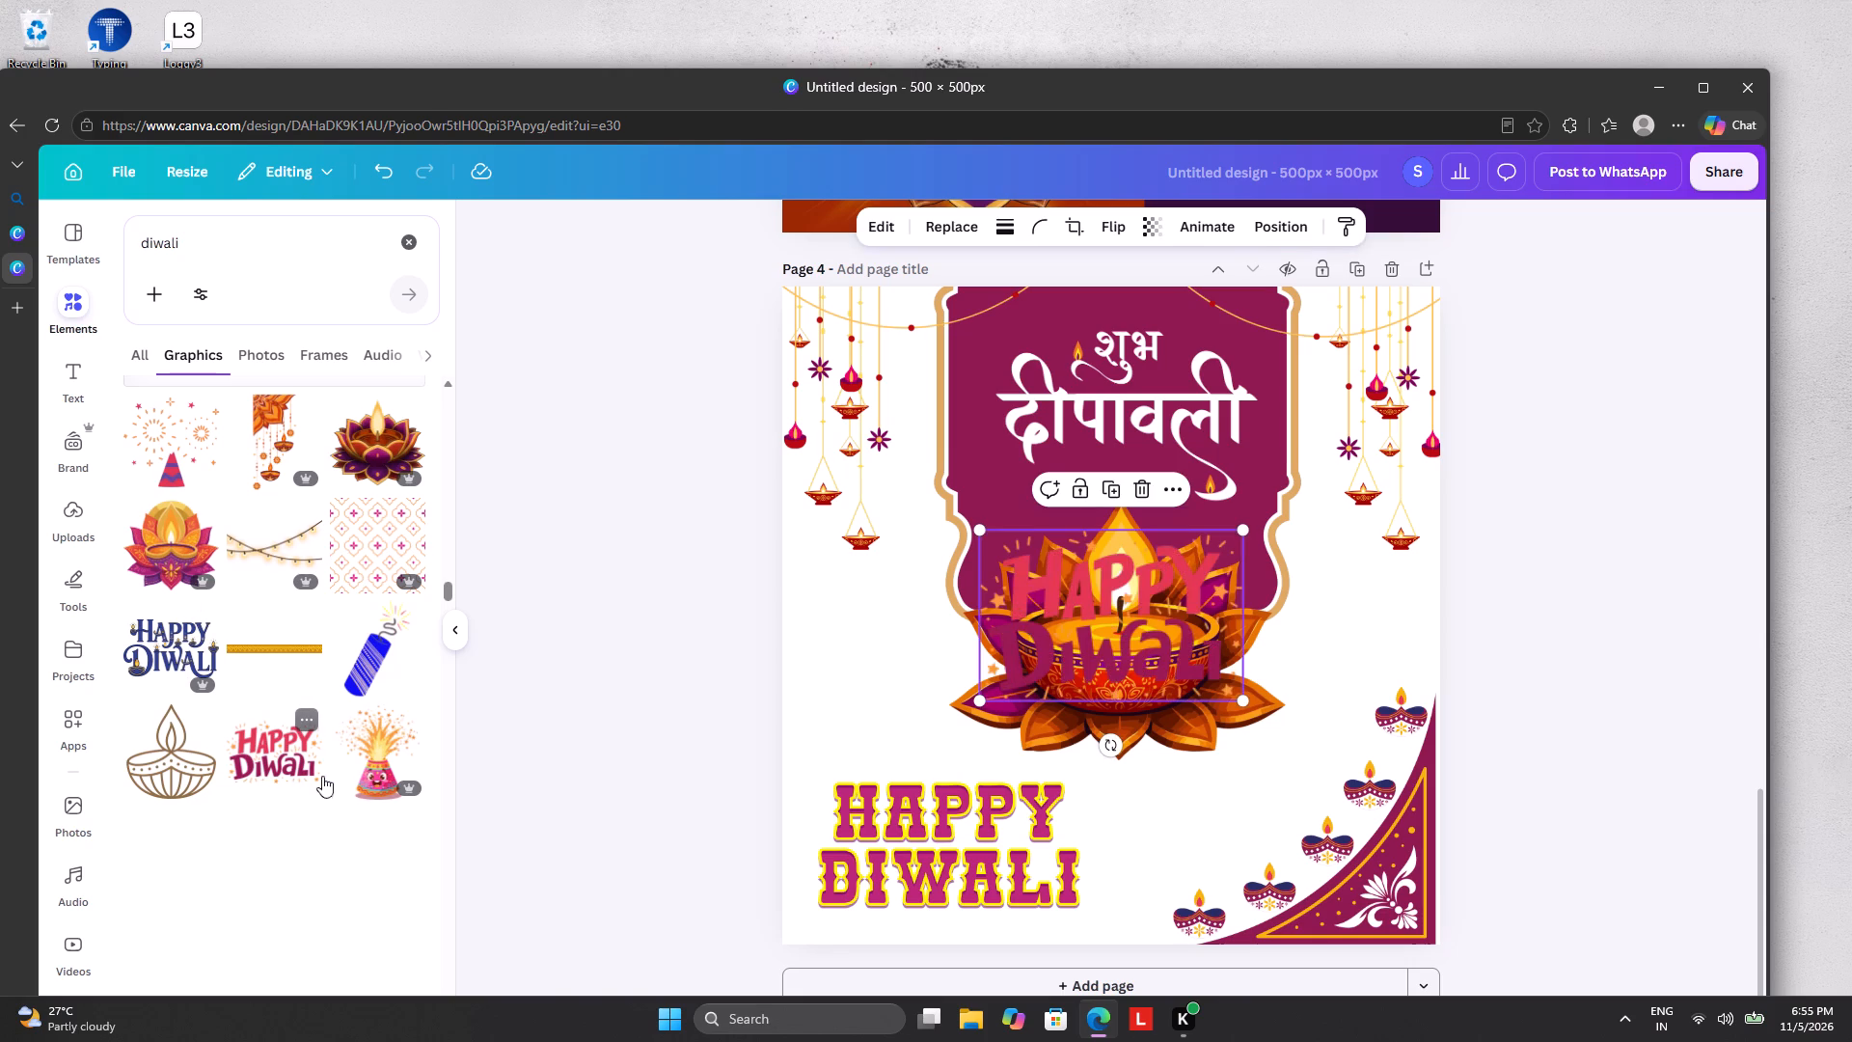
left_click(896, 836)
left_click(983, 742)
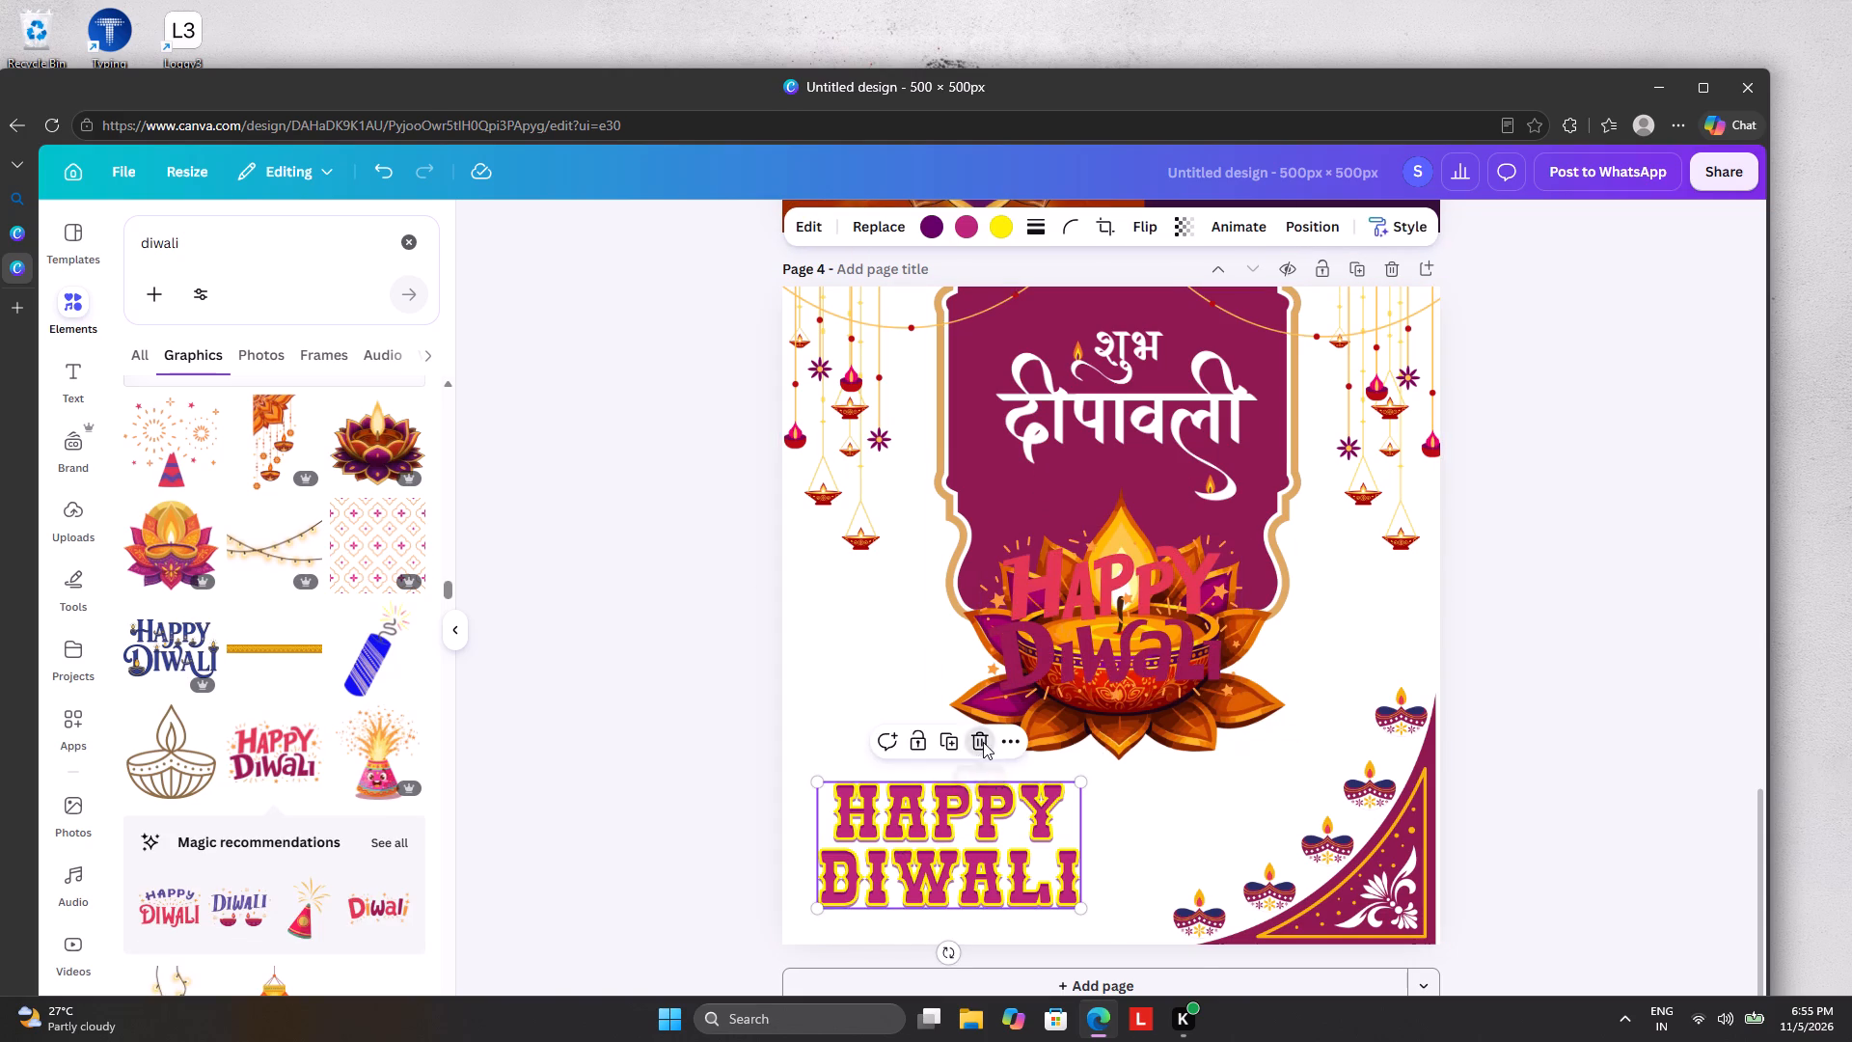
left_click_drag(1101, 636, 956, 854)
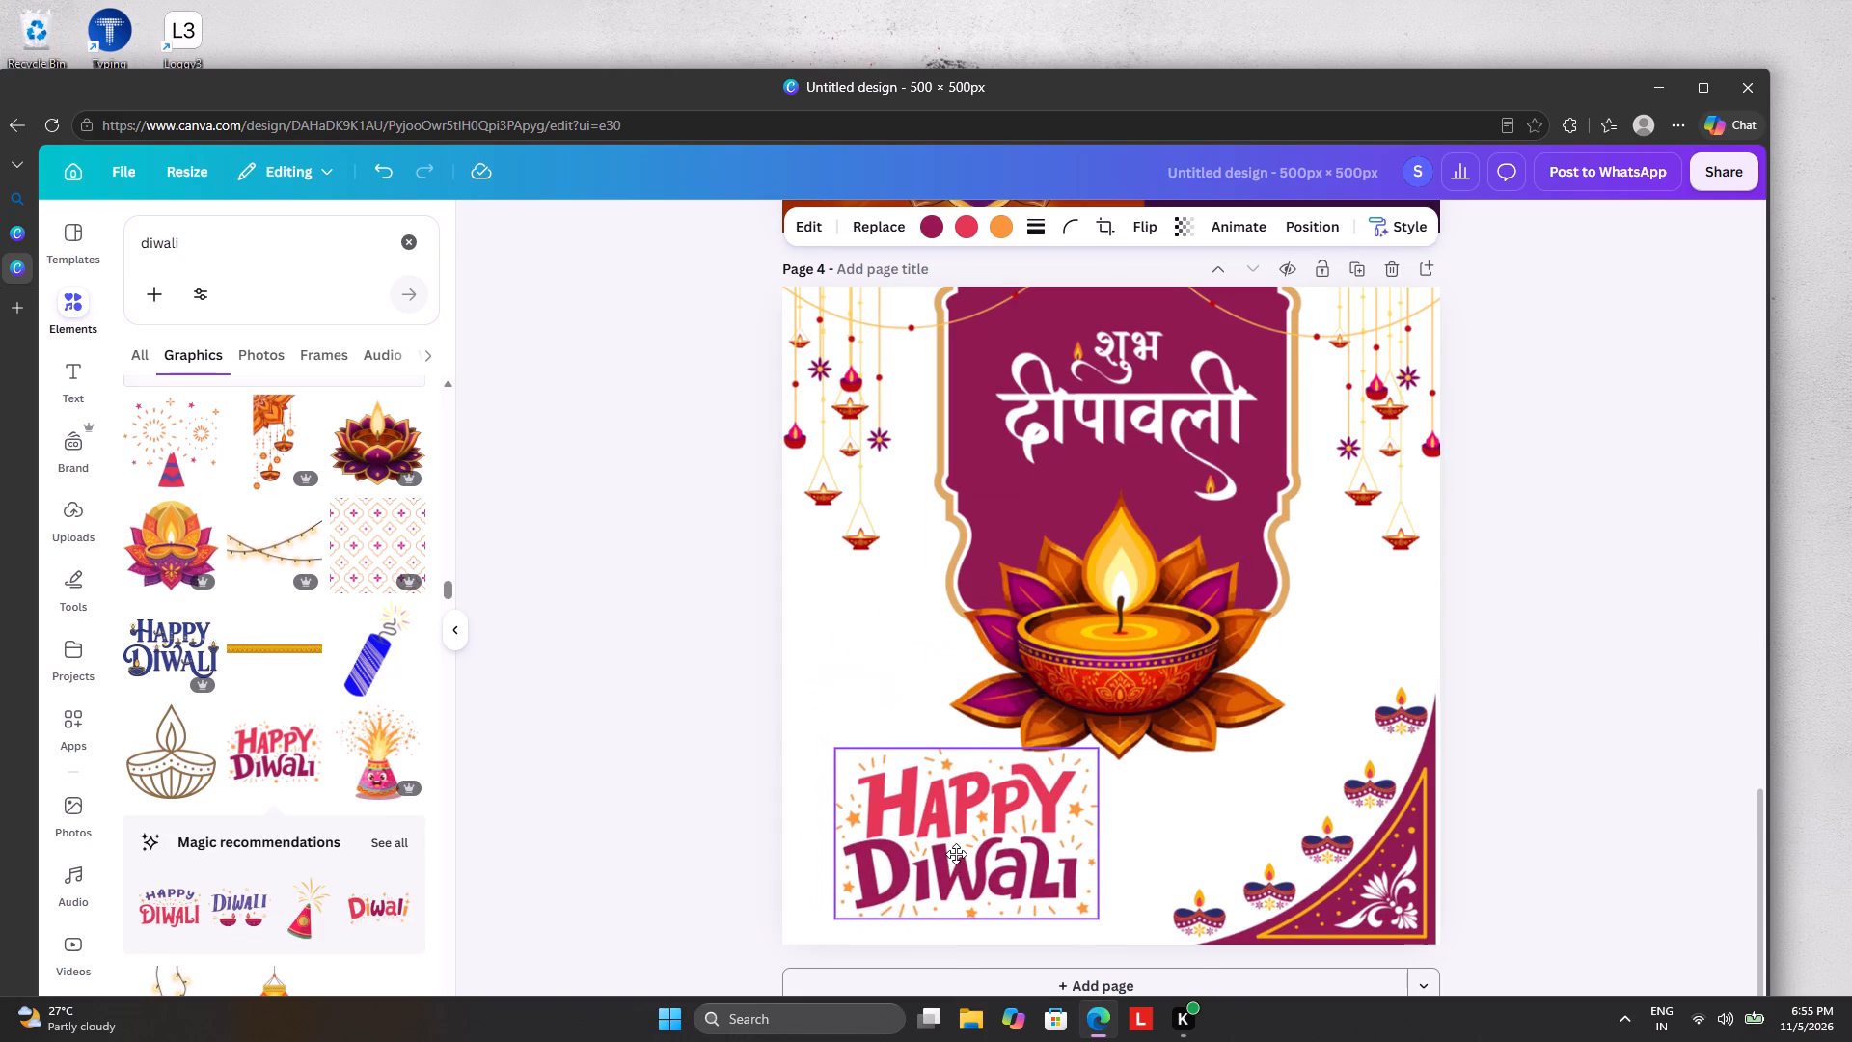
left_click_drag(956, 854, 957, 854)
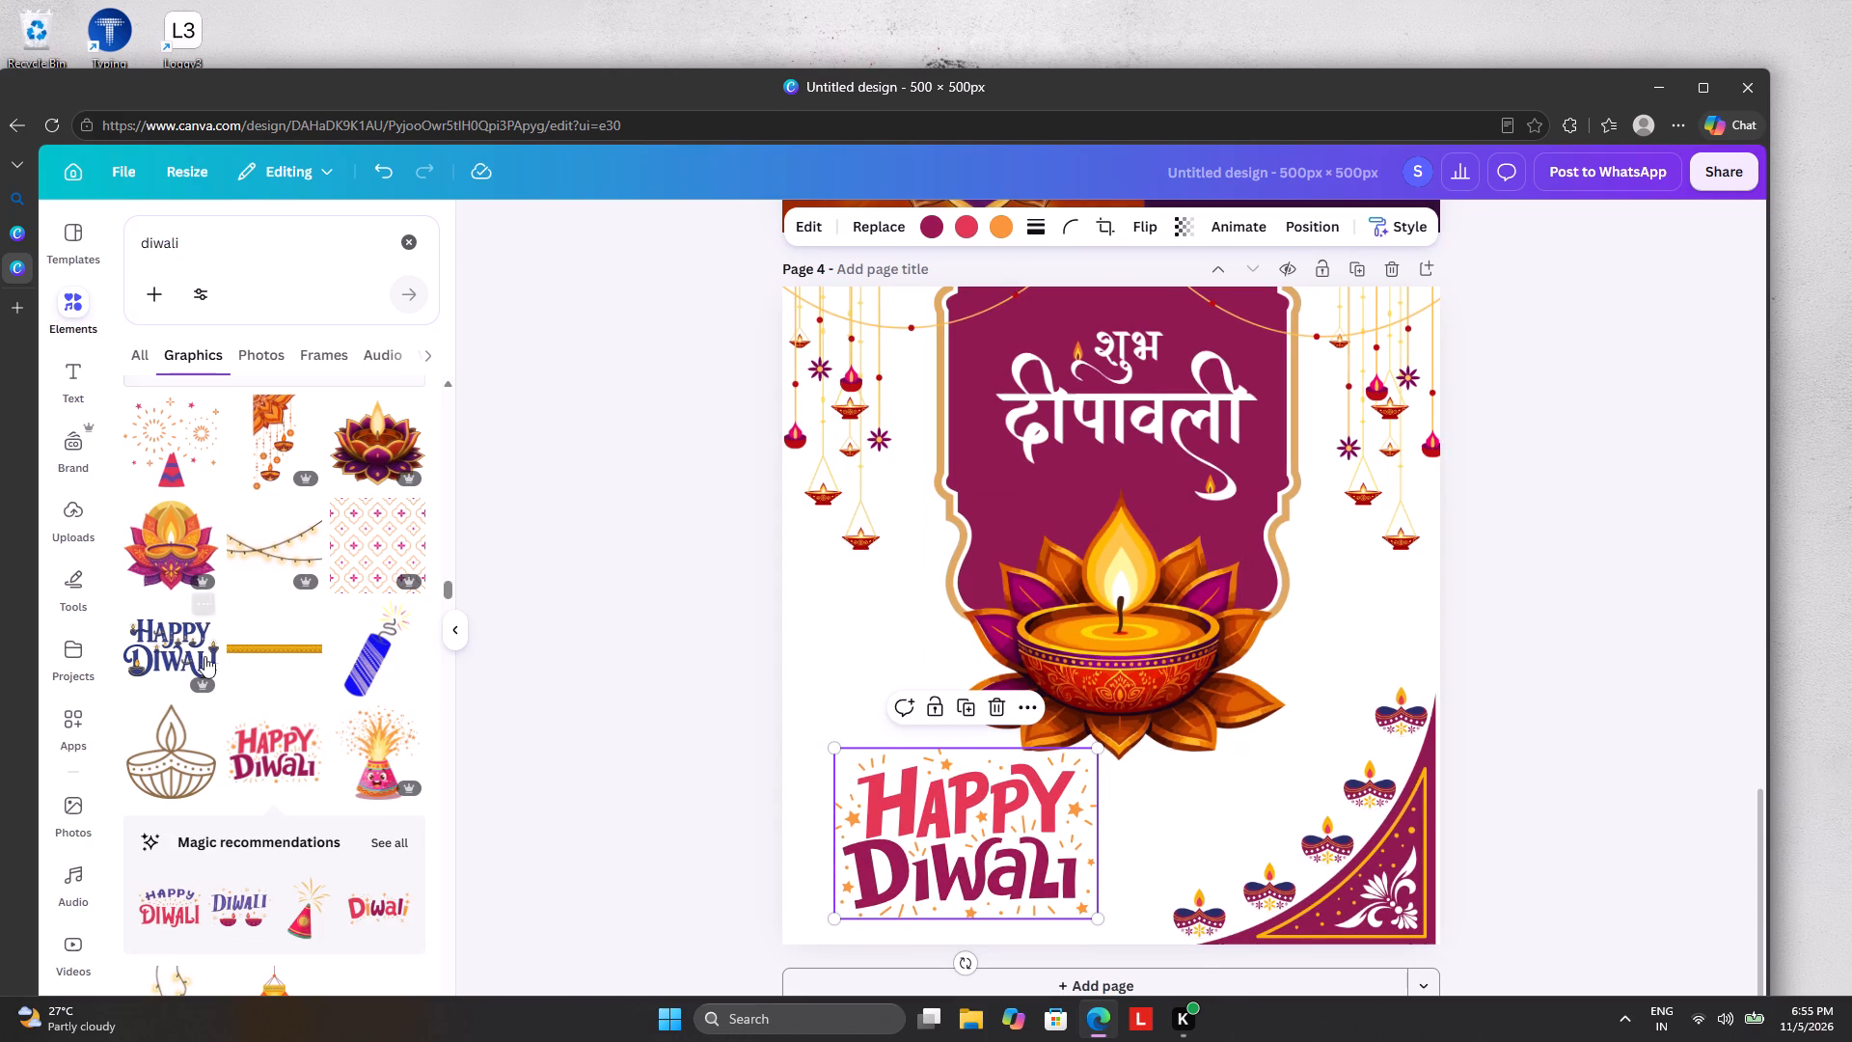
Swap the pink lettering for the navy blue Happy Diwali graphic with small diyas, scaled down slightly in page 4's bottom-left area.
left_click(177, 649)
left_click(880, 835)
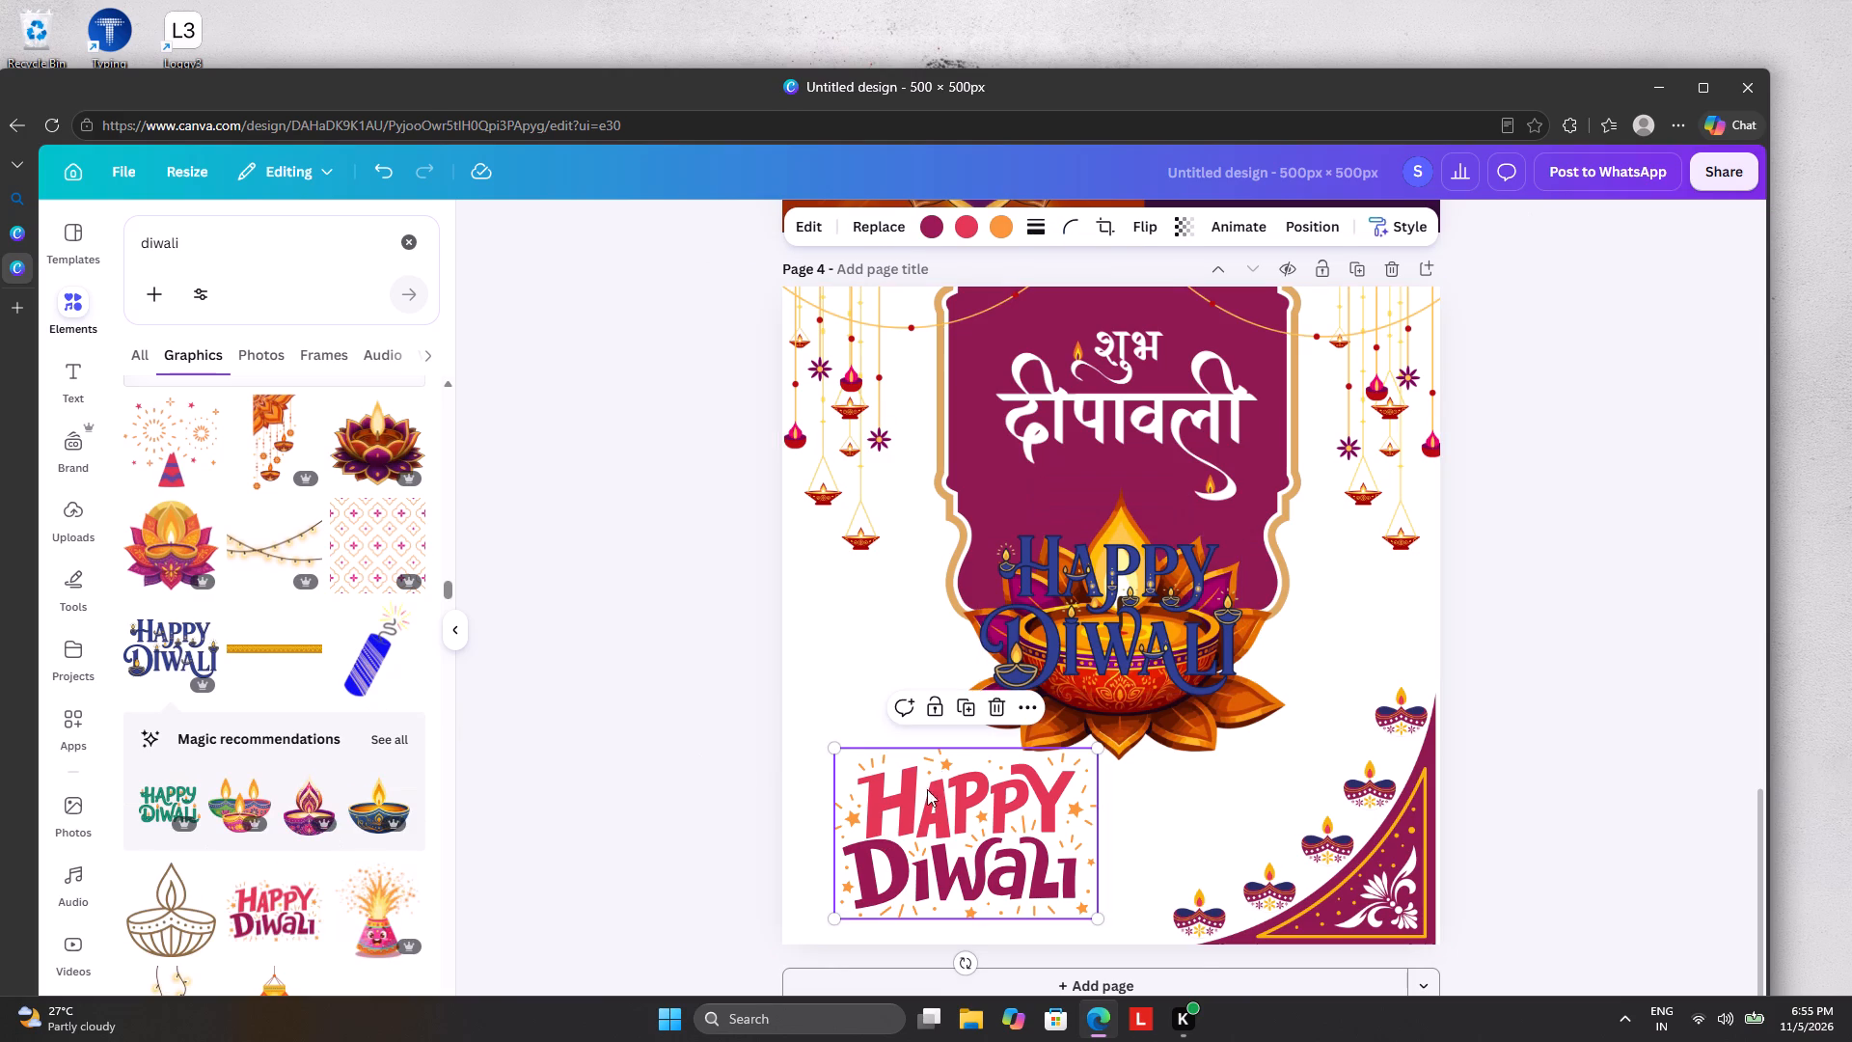
left_click(993, 709)
left_click_drag(1080, 634, 924, 840)
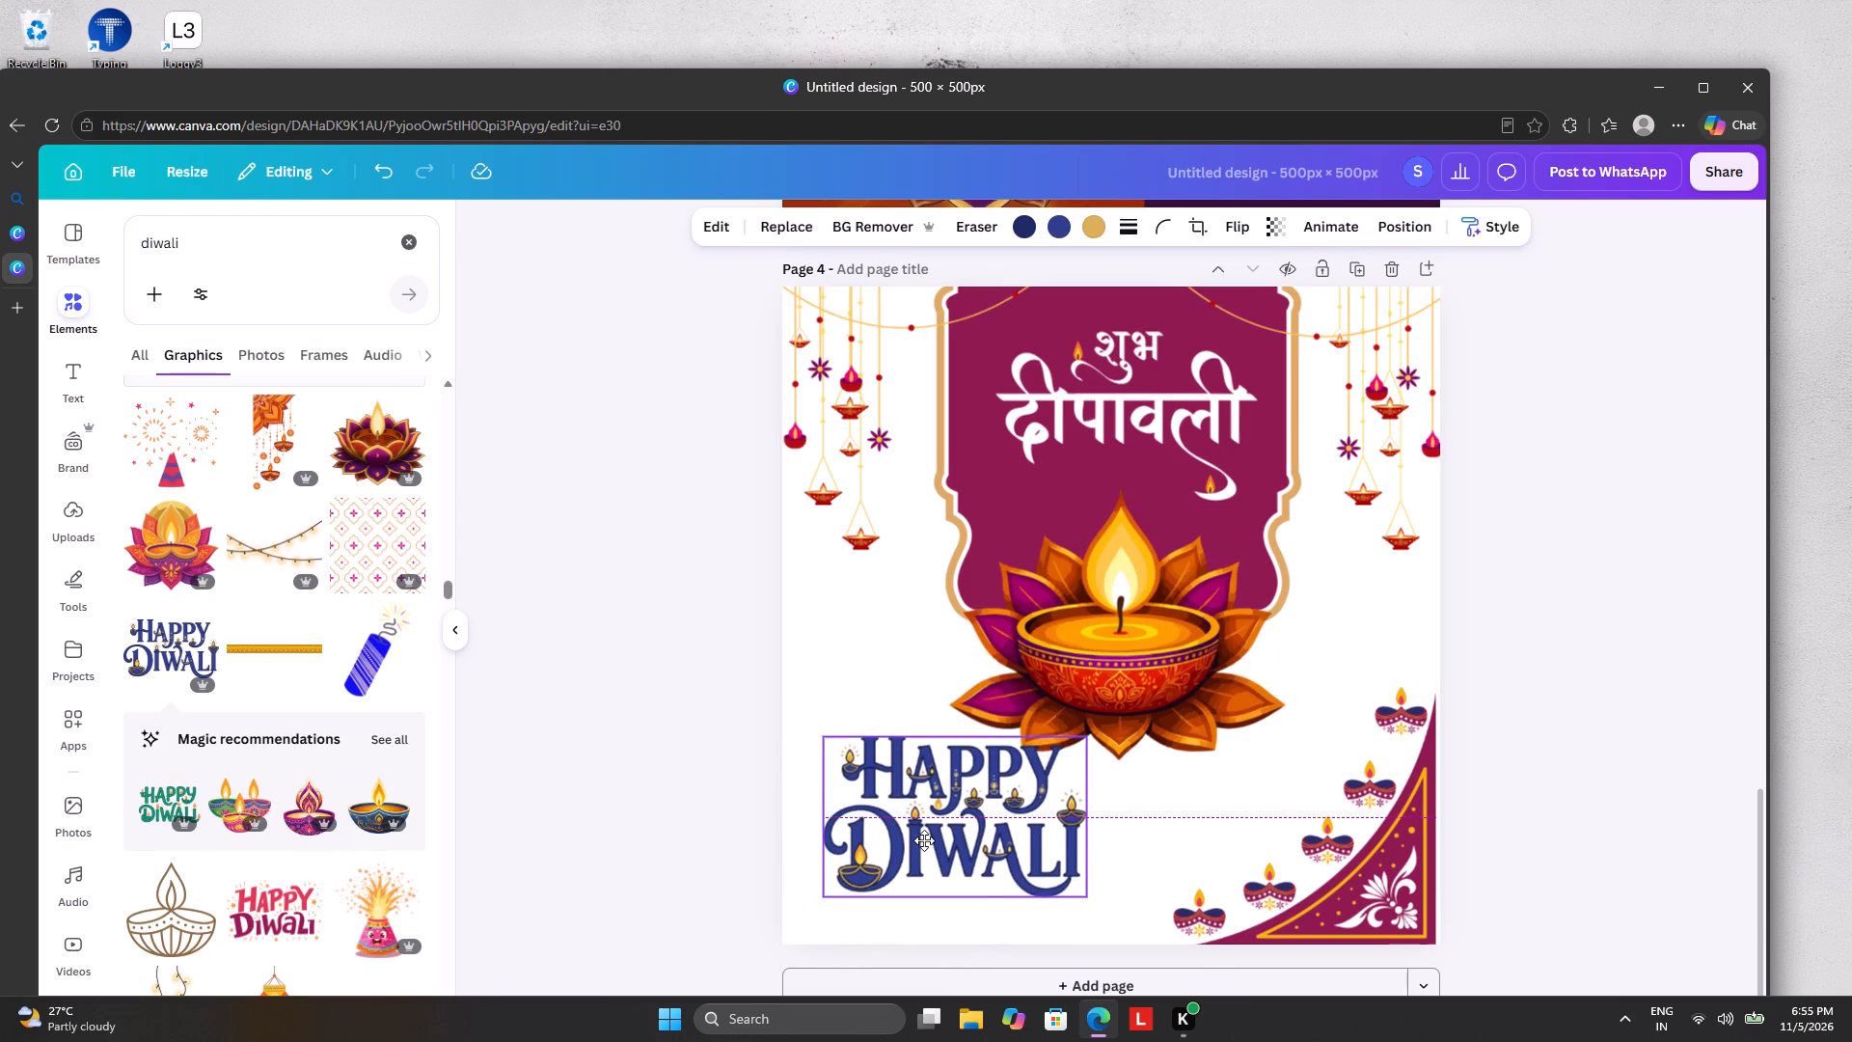
left_click_drag(924, 840, 923, 849)
left_click_drag(827, 757, 877, 788)
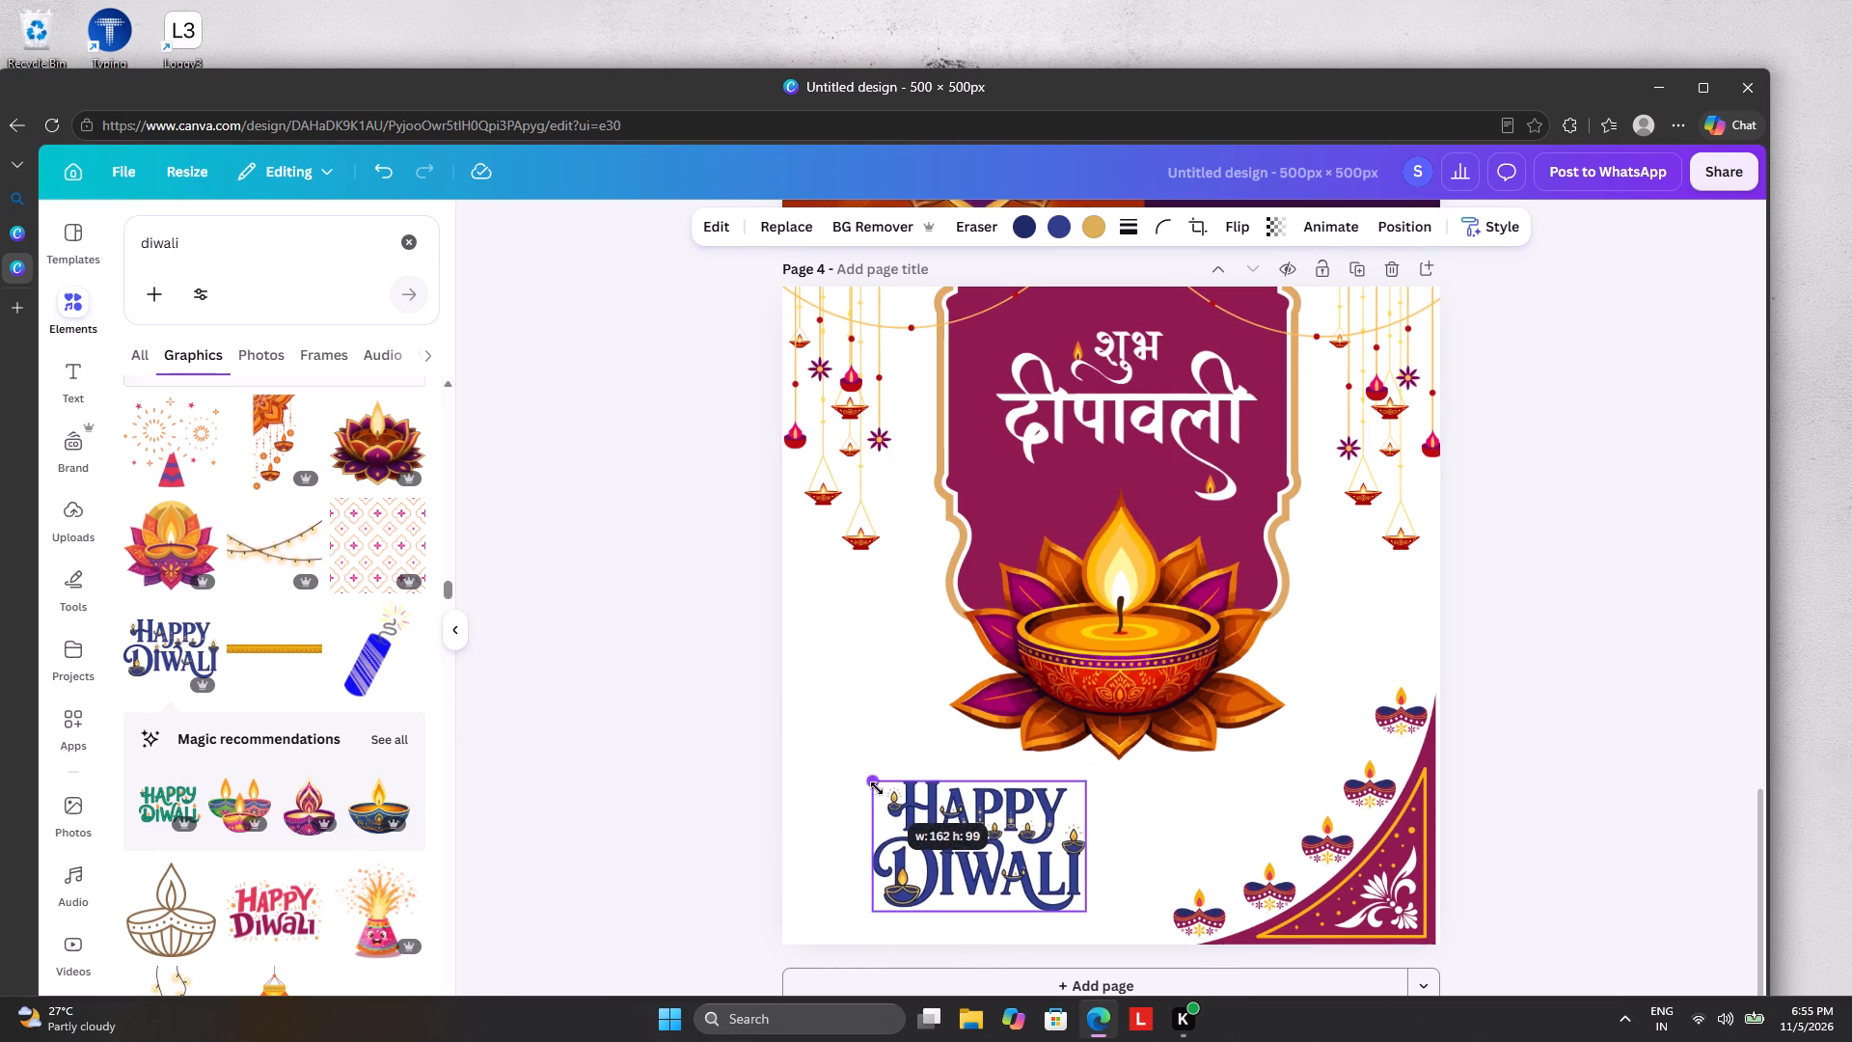
left_click_drag(877, 788, 885, 791)
left_click_drag(976, 828, 943, 815)
Replace the lotus diya with the green-saree Goddess Lakshmi graphic, scaled down and centred in the lower part of the maroon frame.
scroll(371, 687, "up", 5)
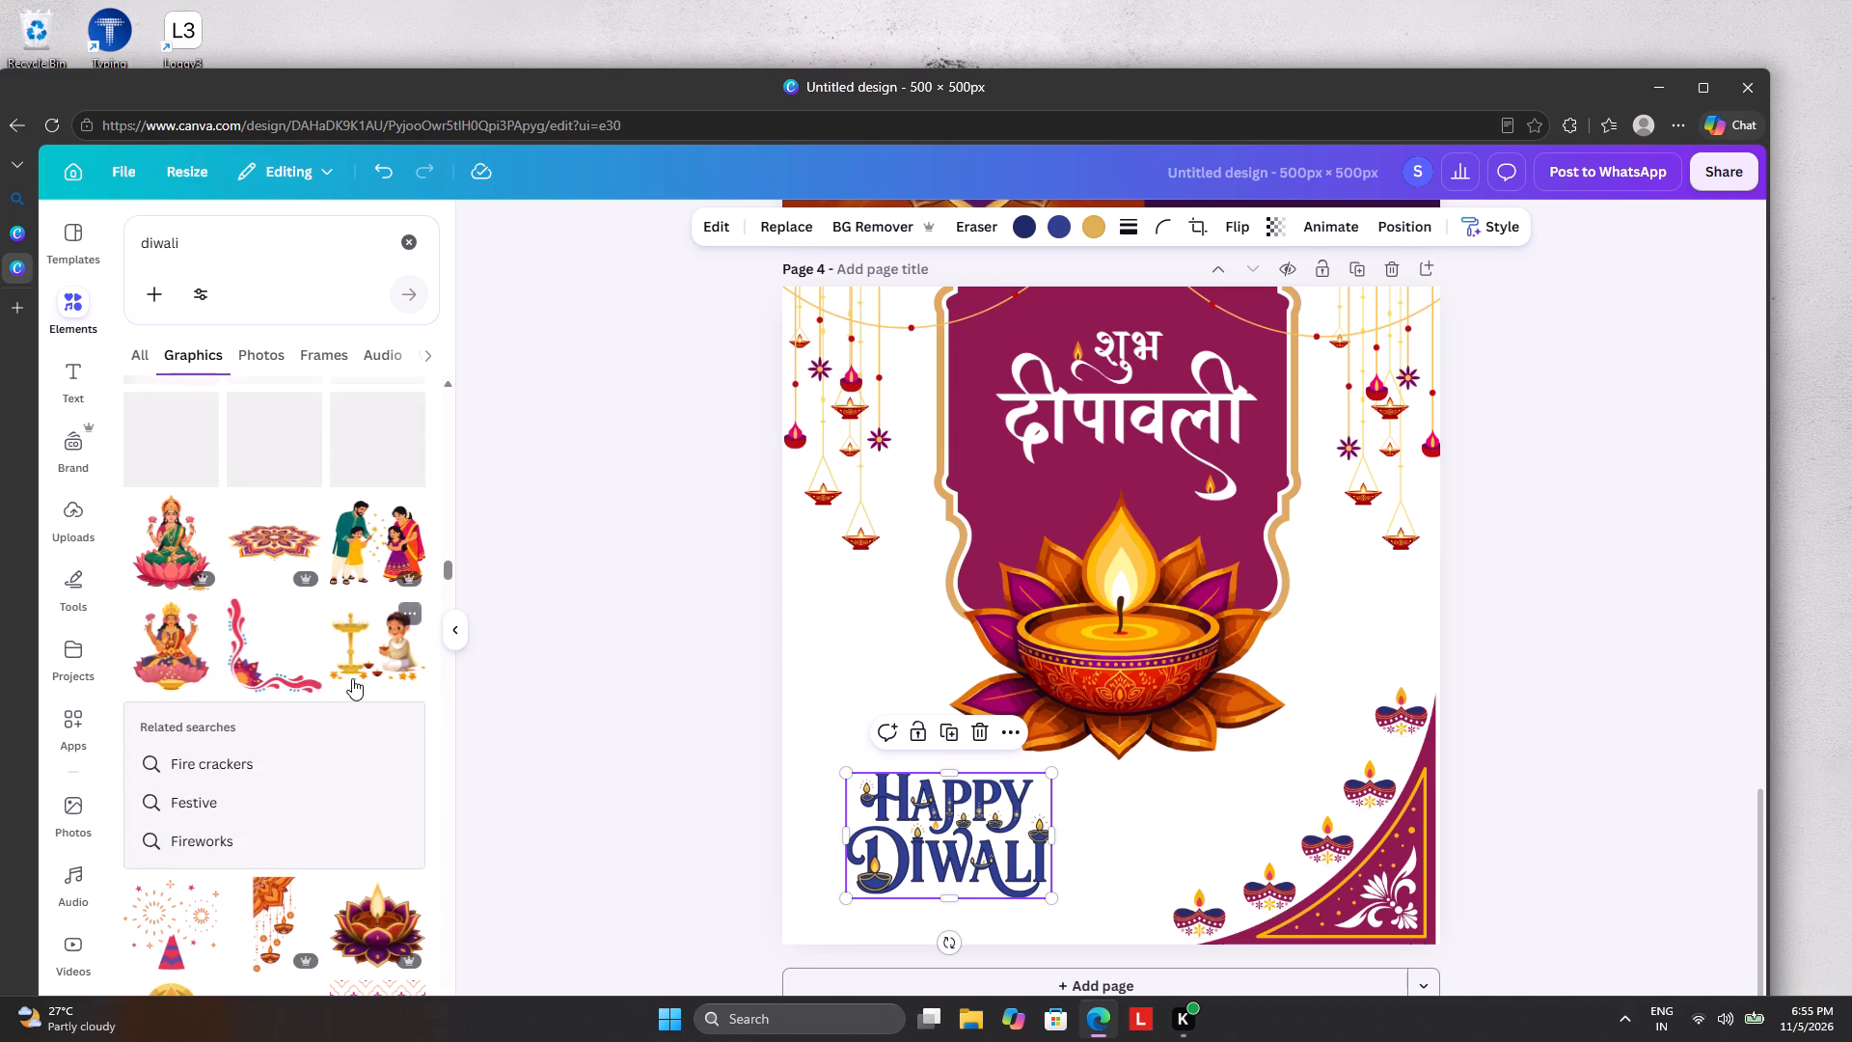
left_click(157, 559)
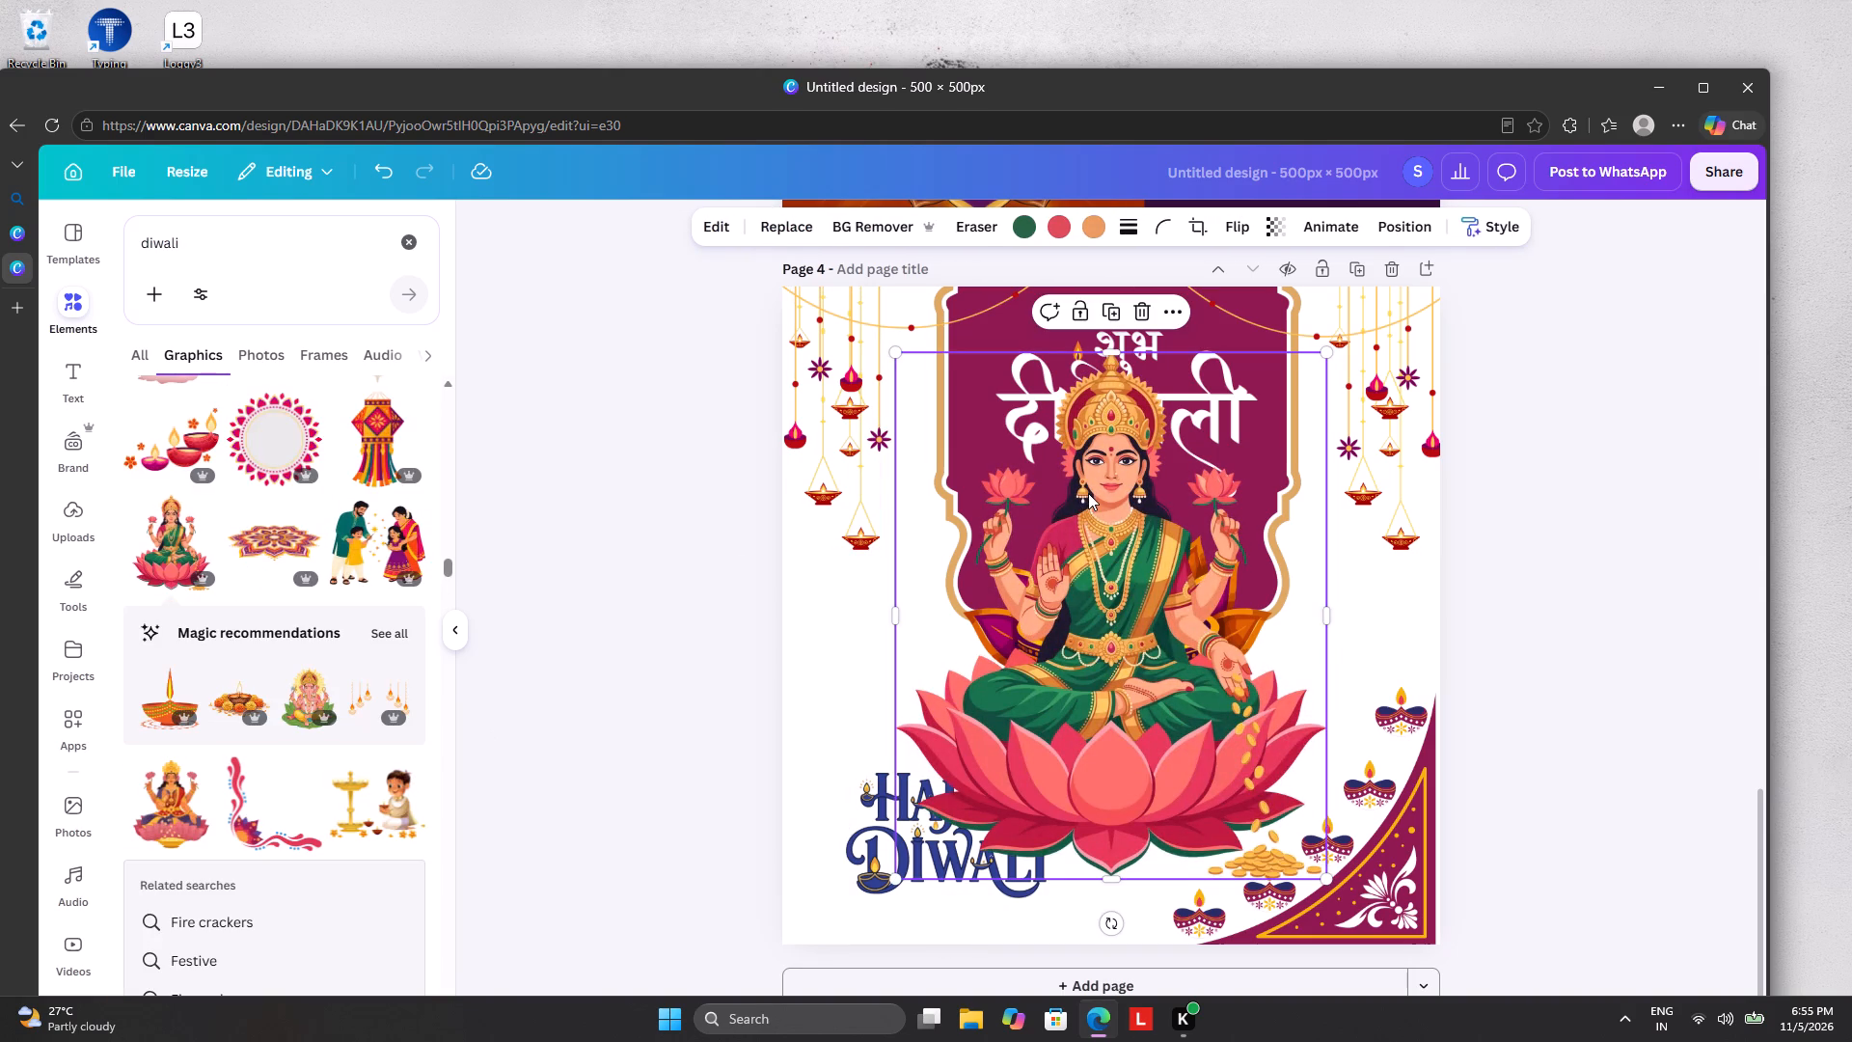
left_click_drag(897, 353, 1070, 625)
left_click(1032, 667)
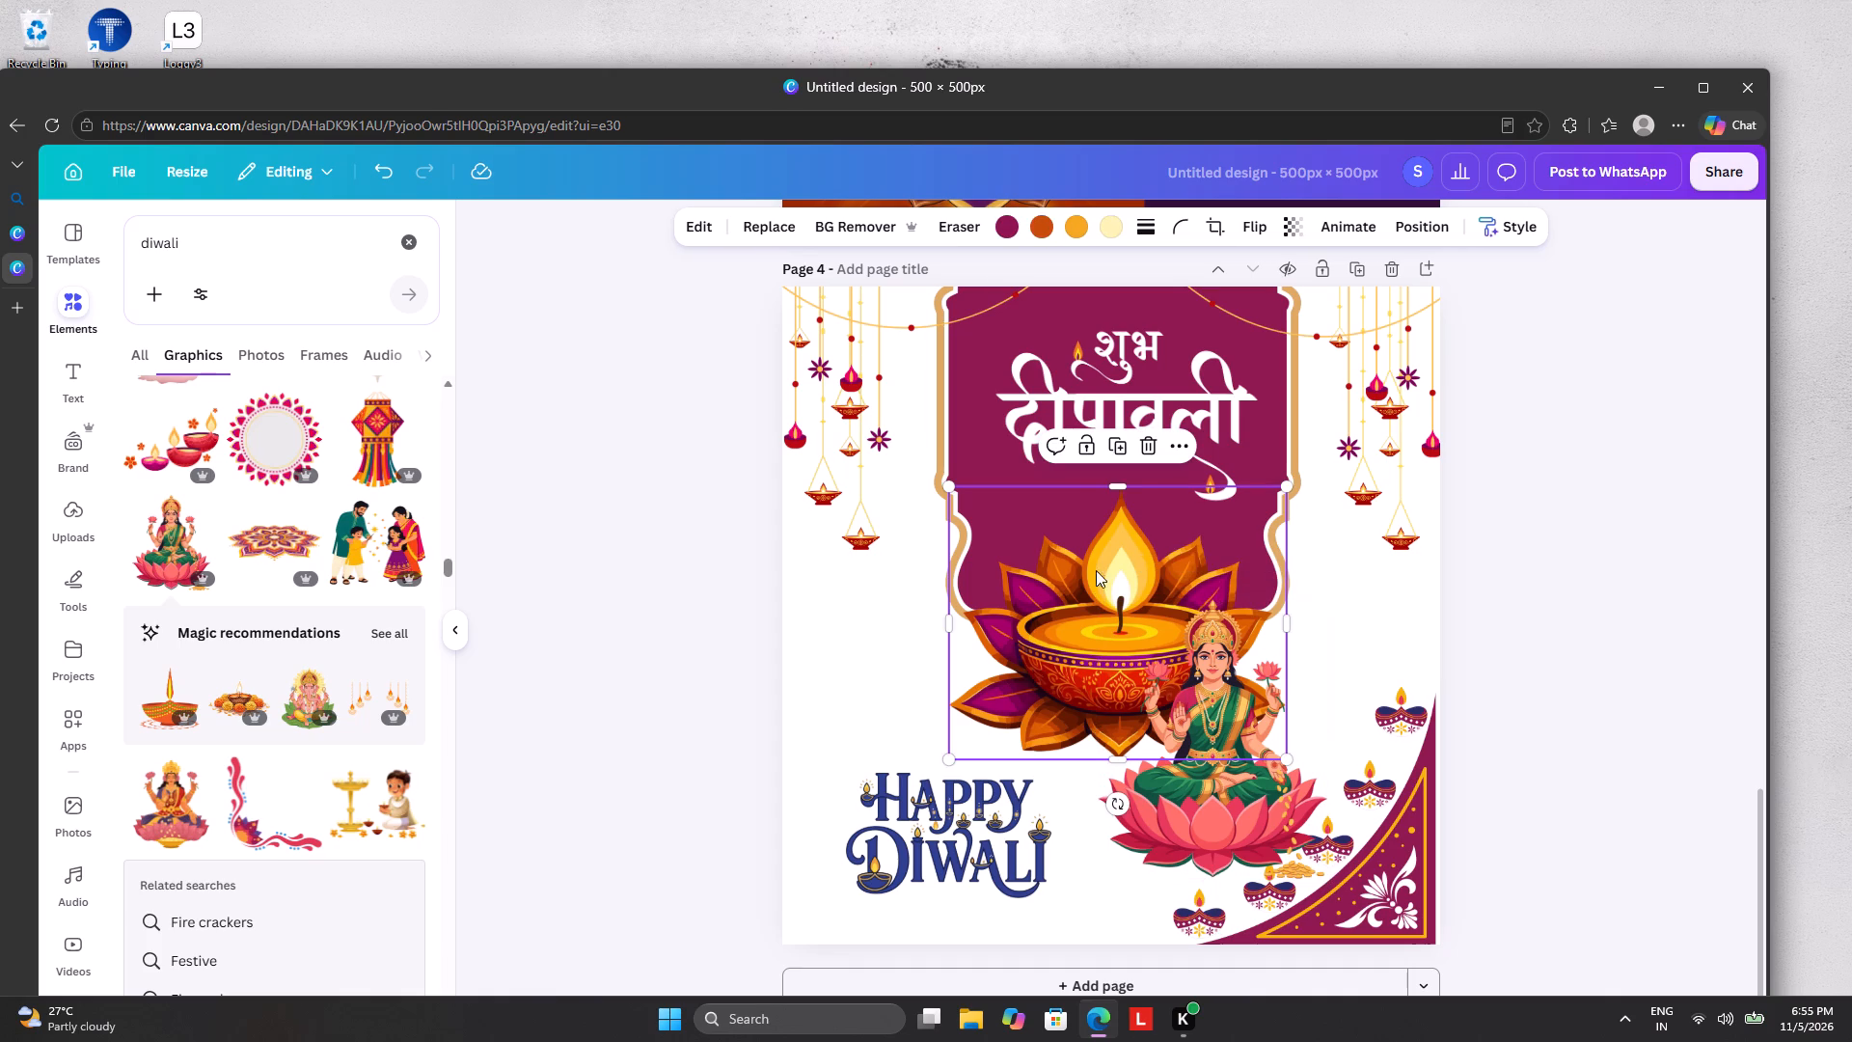
left_click(1151, 441)
left_click_drag(1234, 789, 1162, 644)
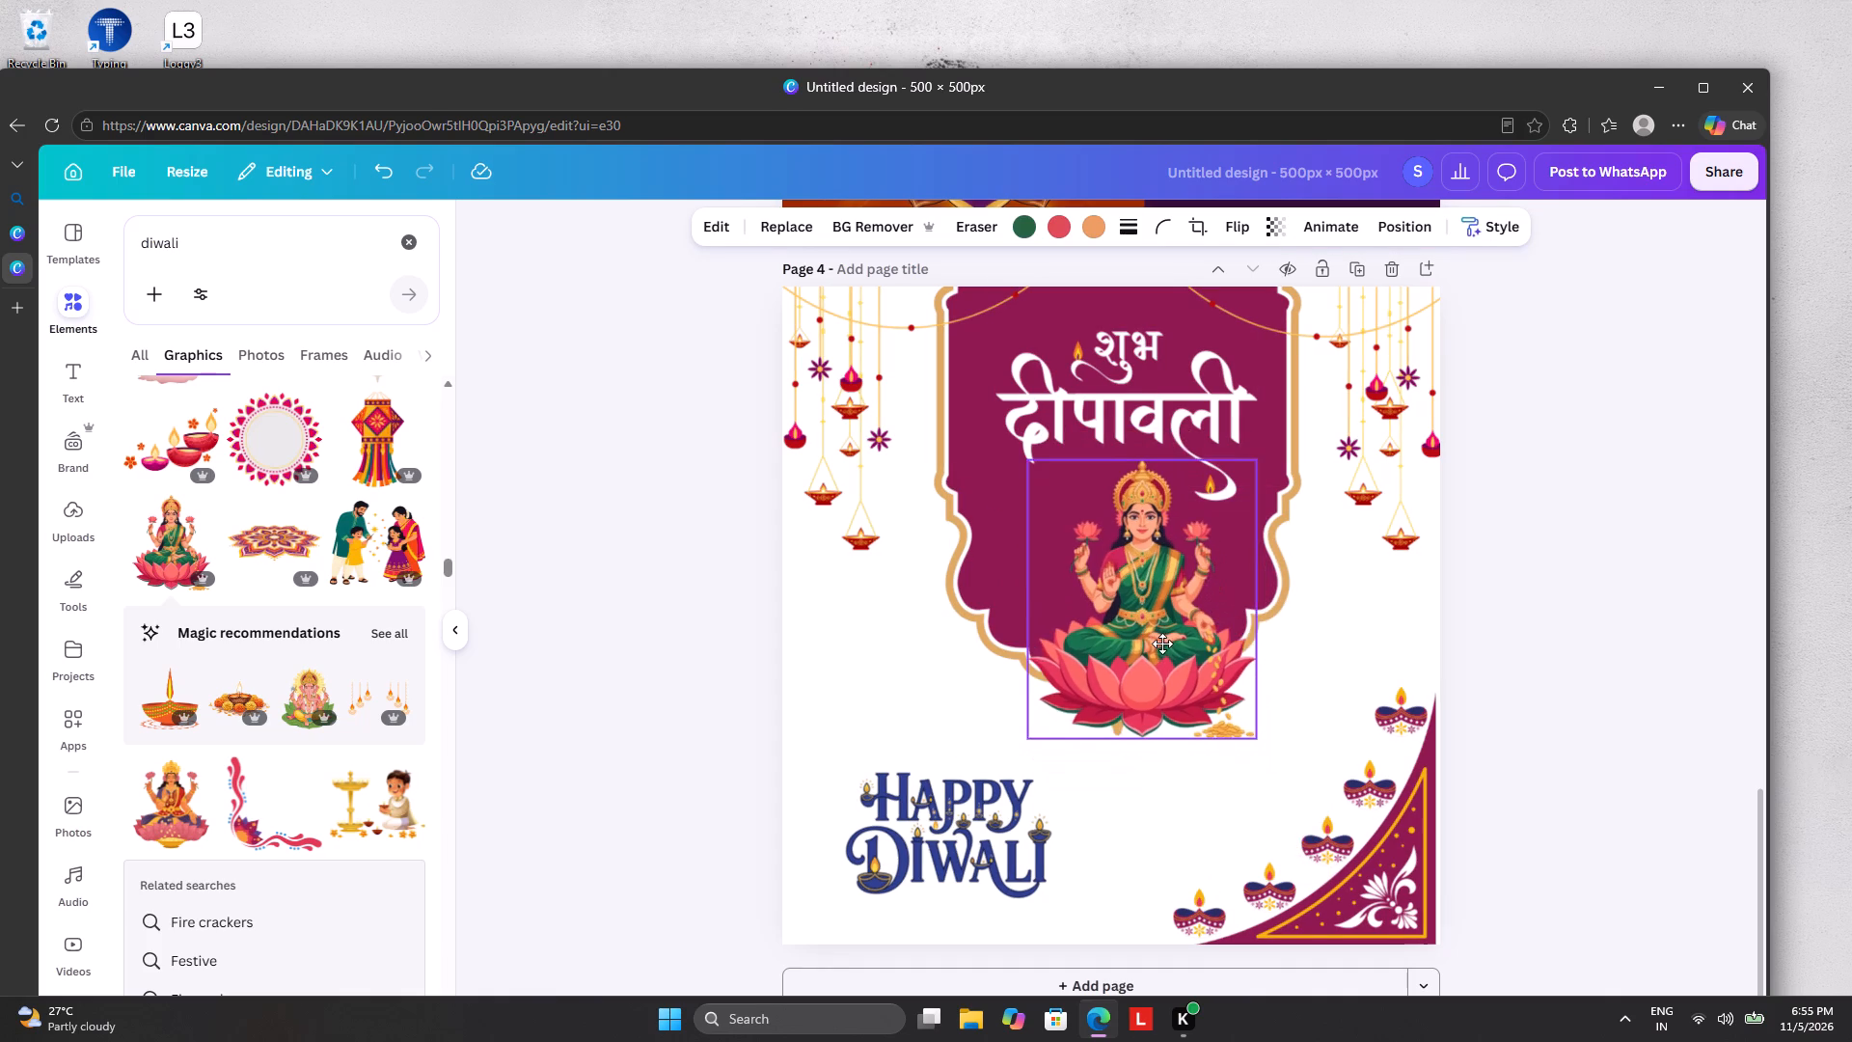
left_click_drag(1162, 644, 1141, 651)
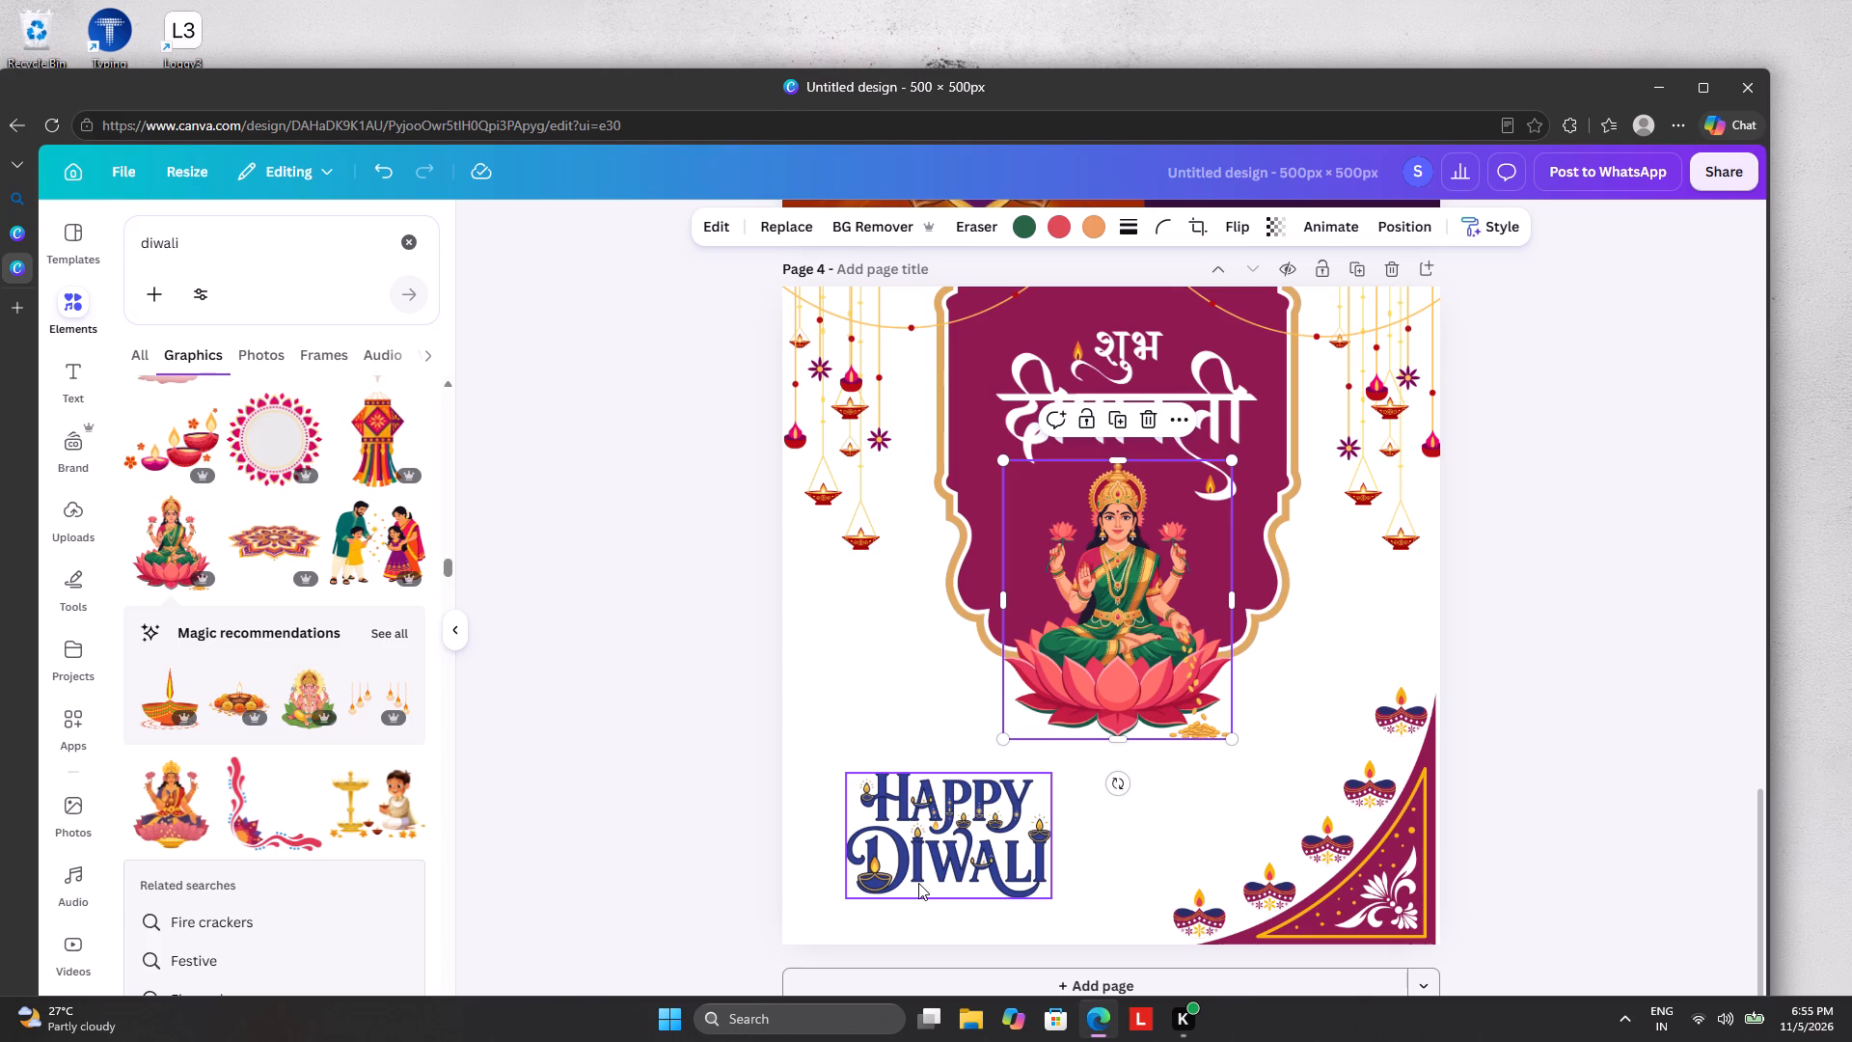
Look through more of the diwali graphics for another page 4 element.
scroll(329, 725, "down", 3)
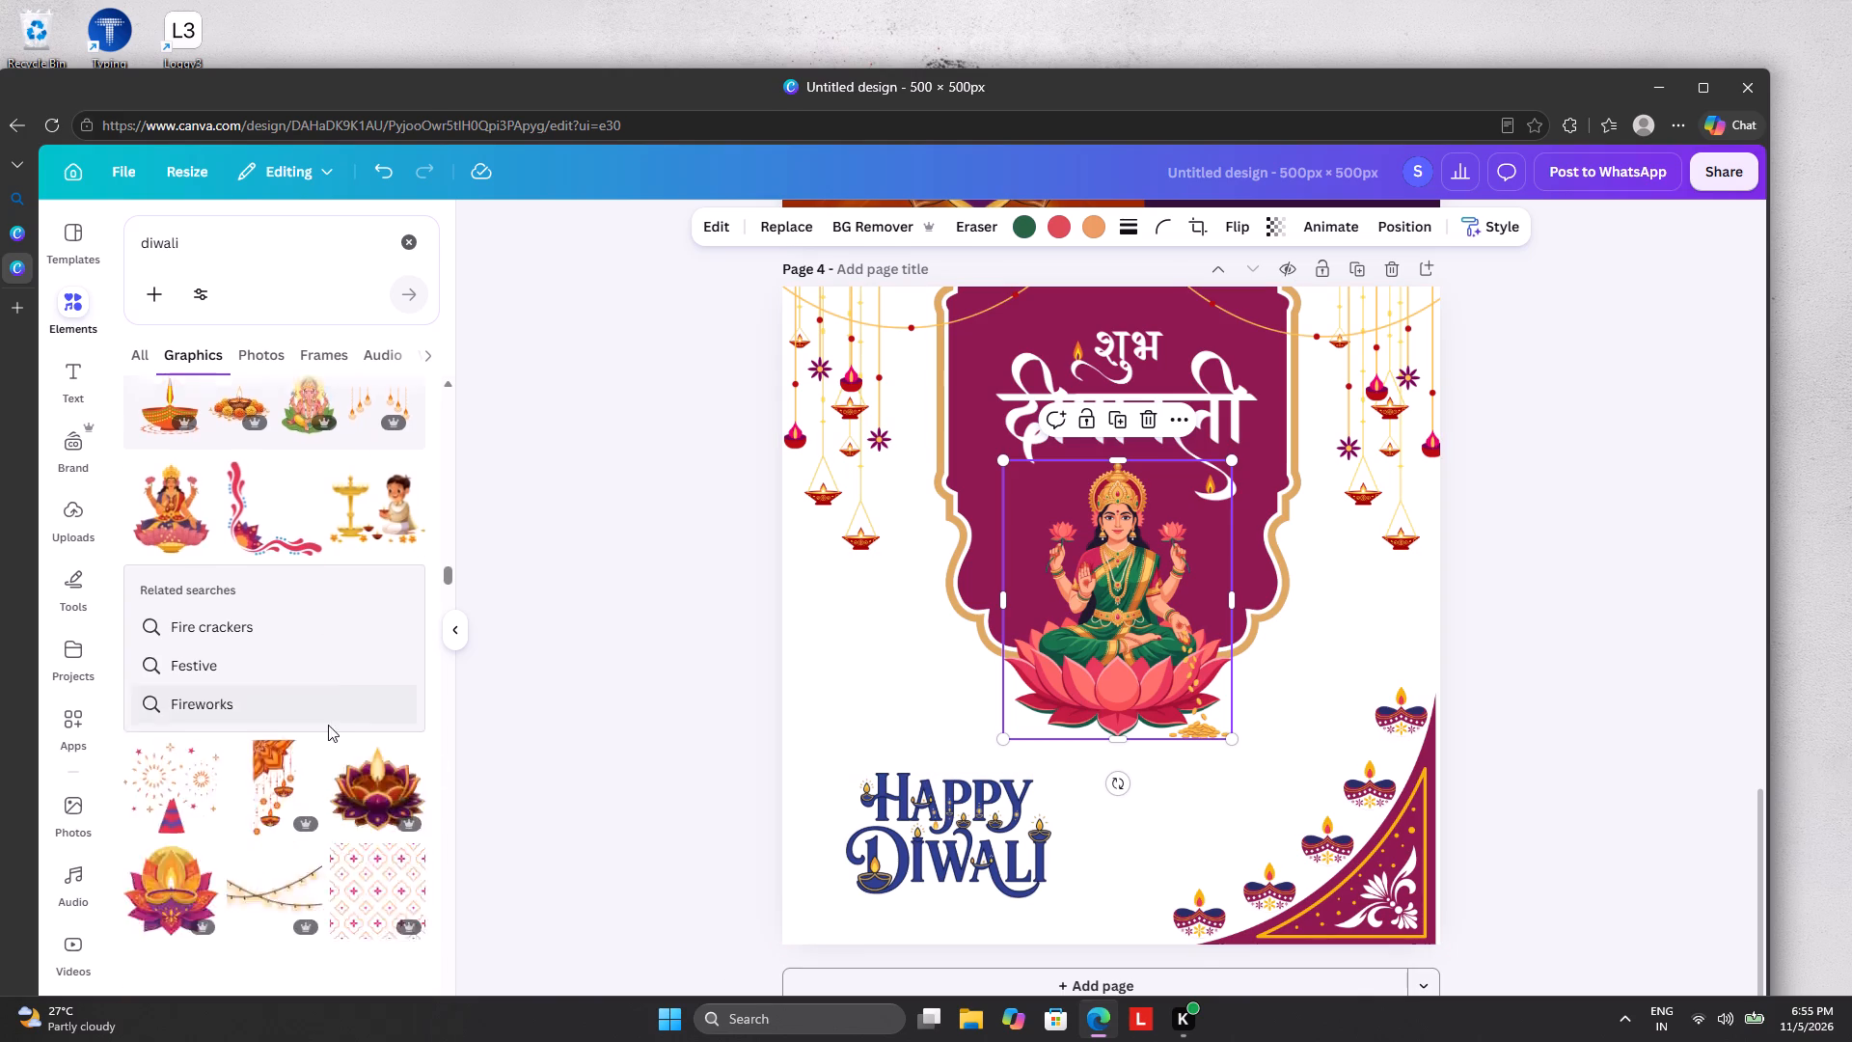
scroll(328, 725, "down", 3)
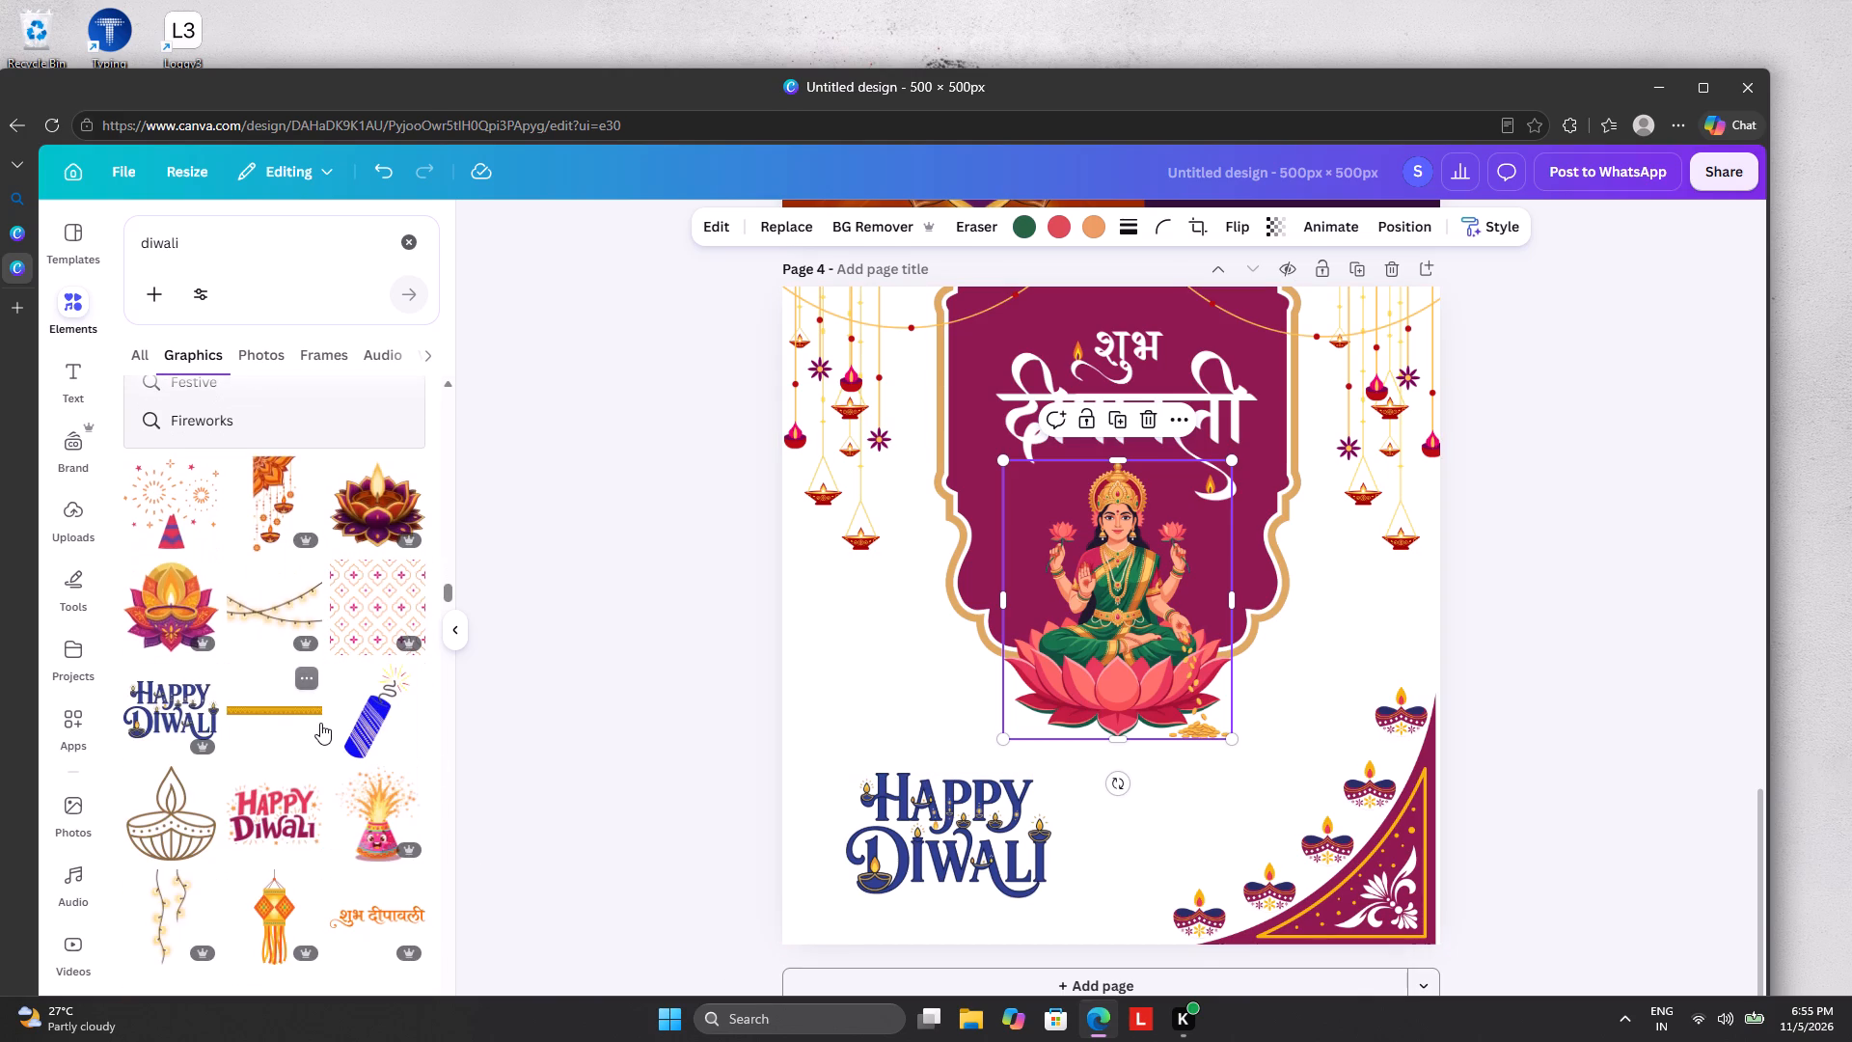
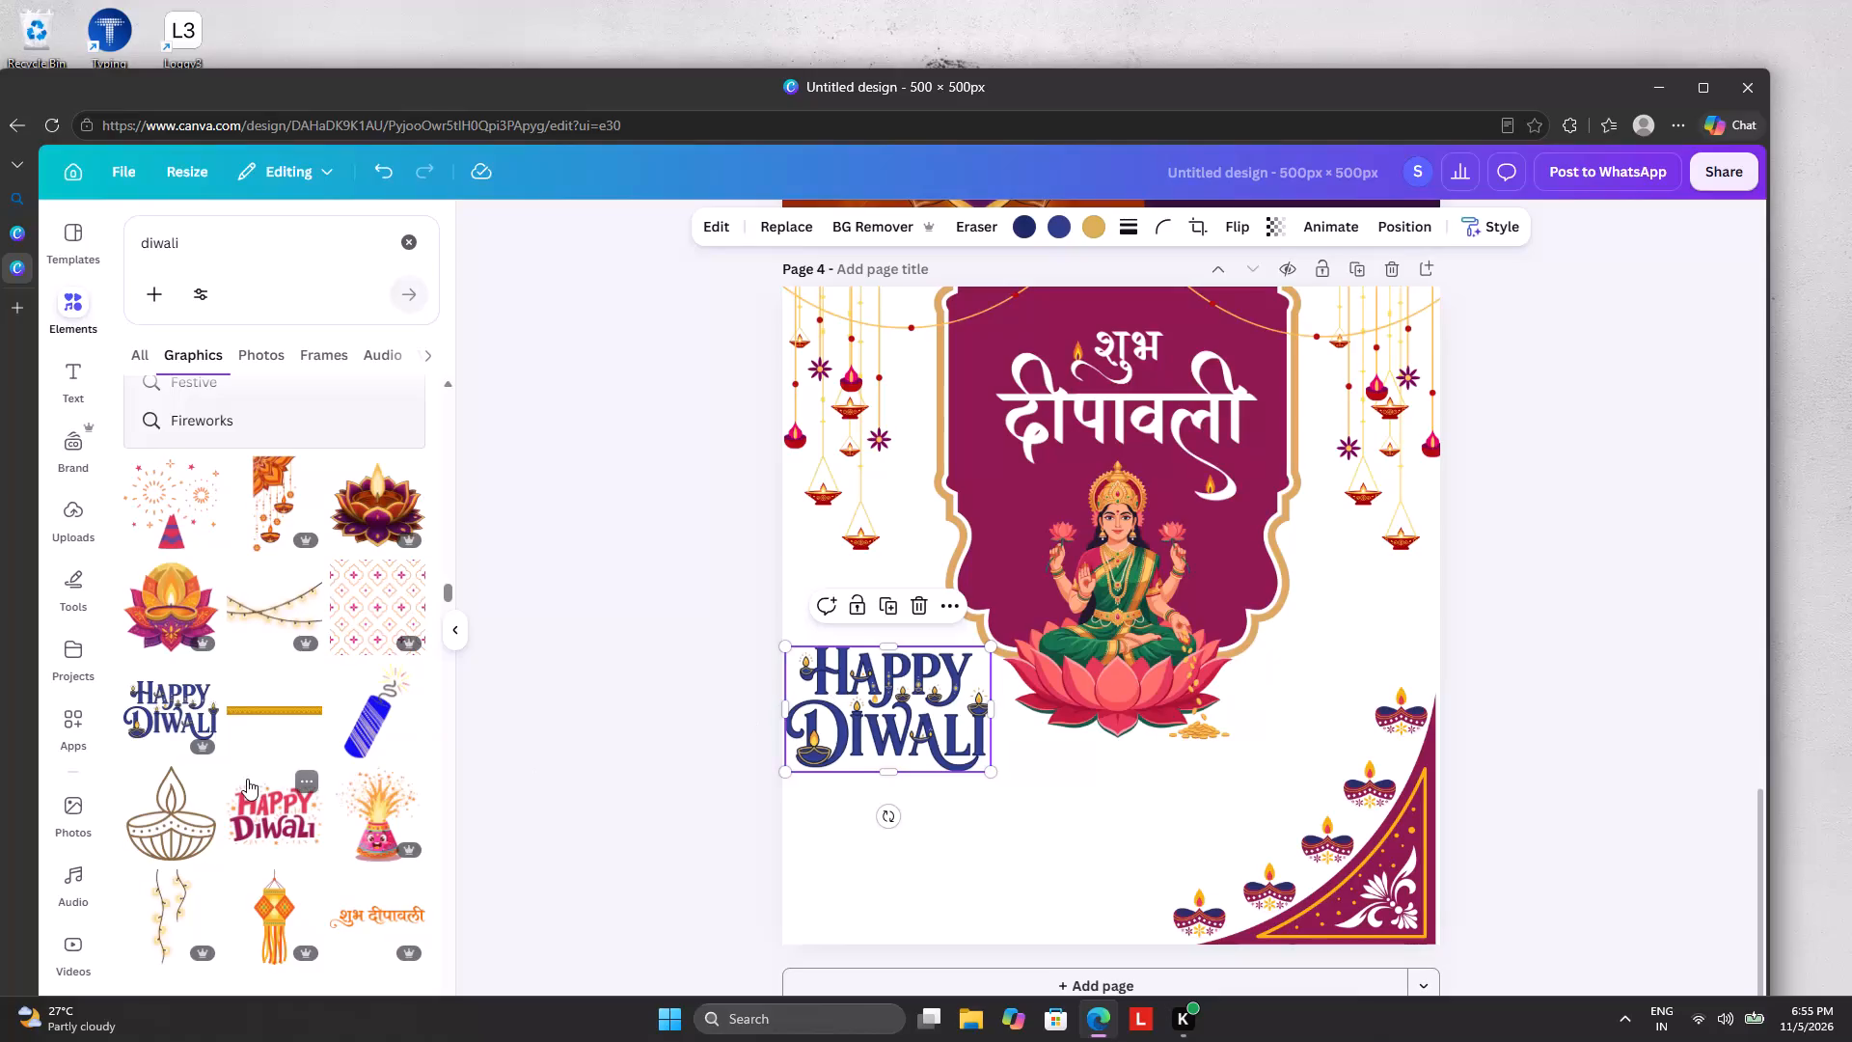
Add the graphic of three diyas with lotus and marigold flowers to page 4 and flip it horizontally.
scroll(247, 779, "down", 3)
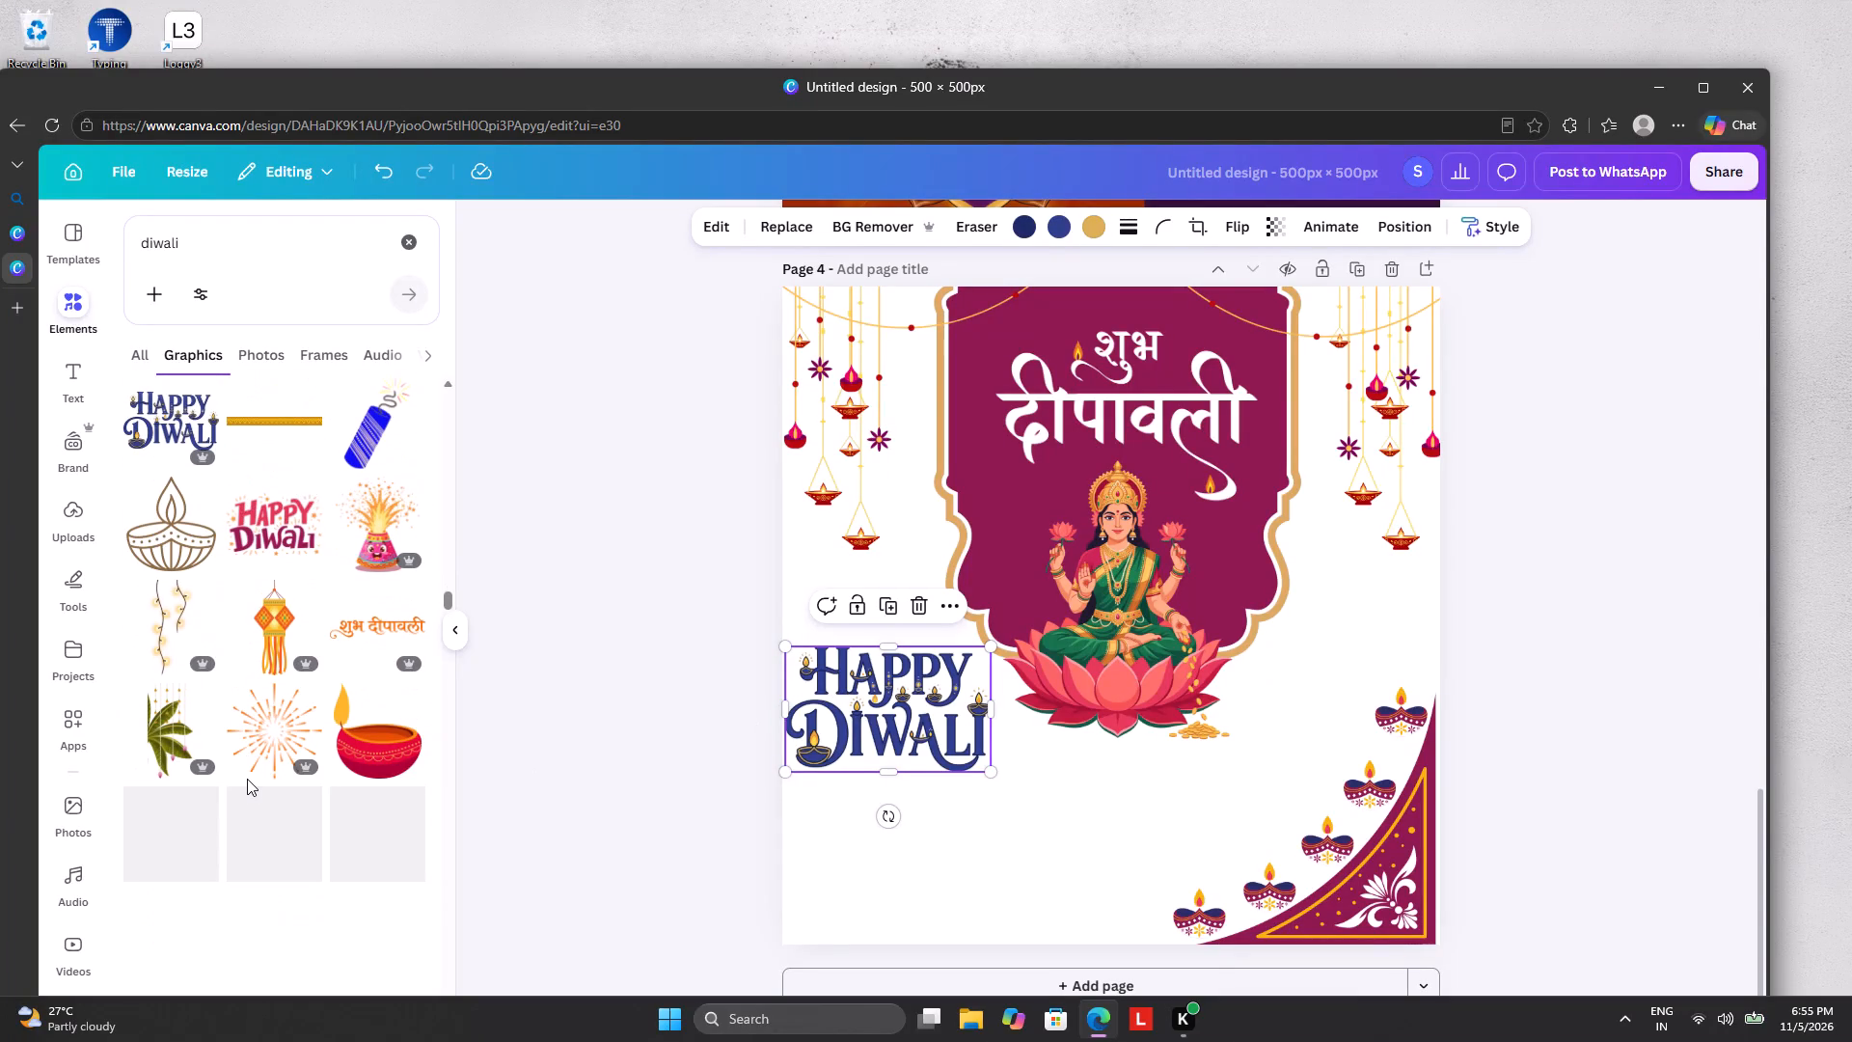
scroll(247, 779, "down", 4)
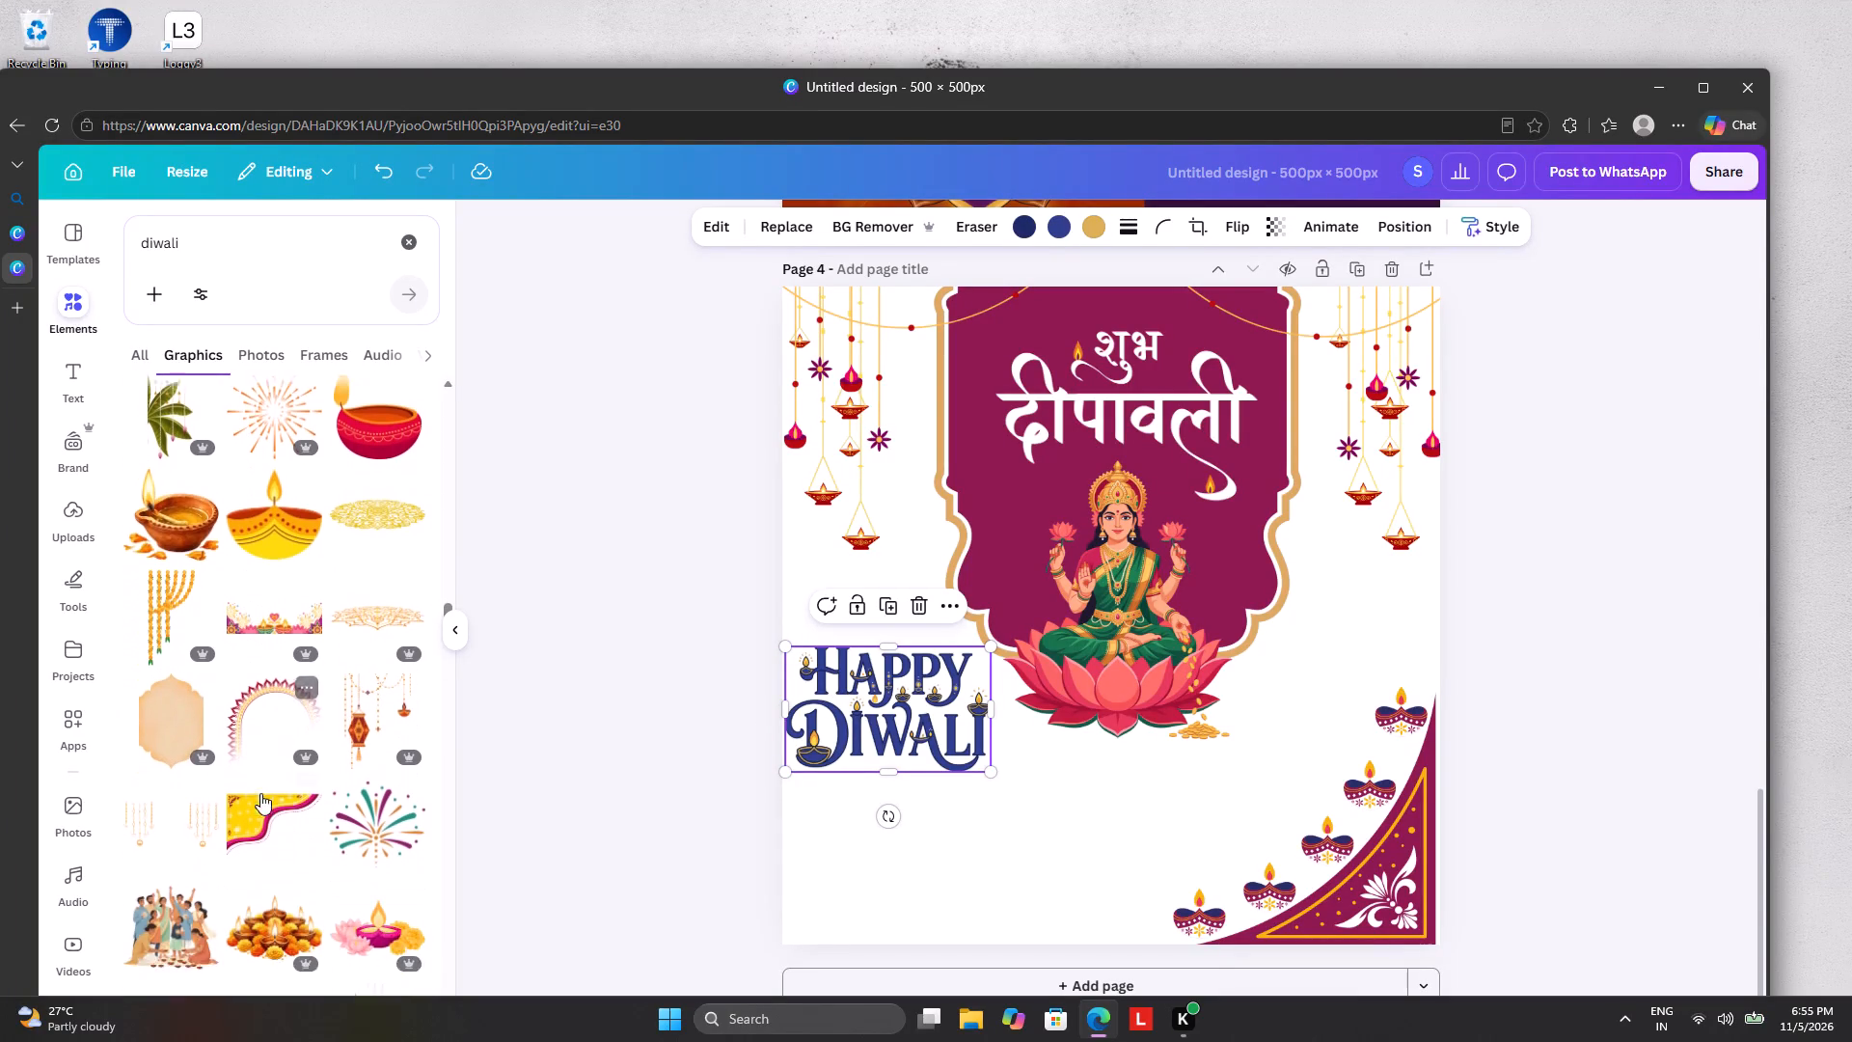
scroll(260, 793, "down", 2)
left_click(1357, 856)
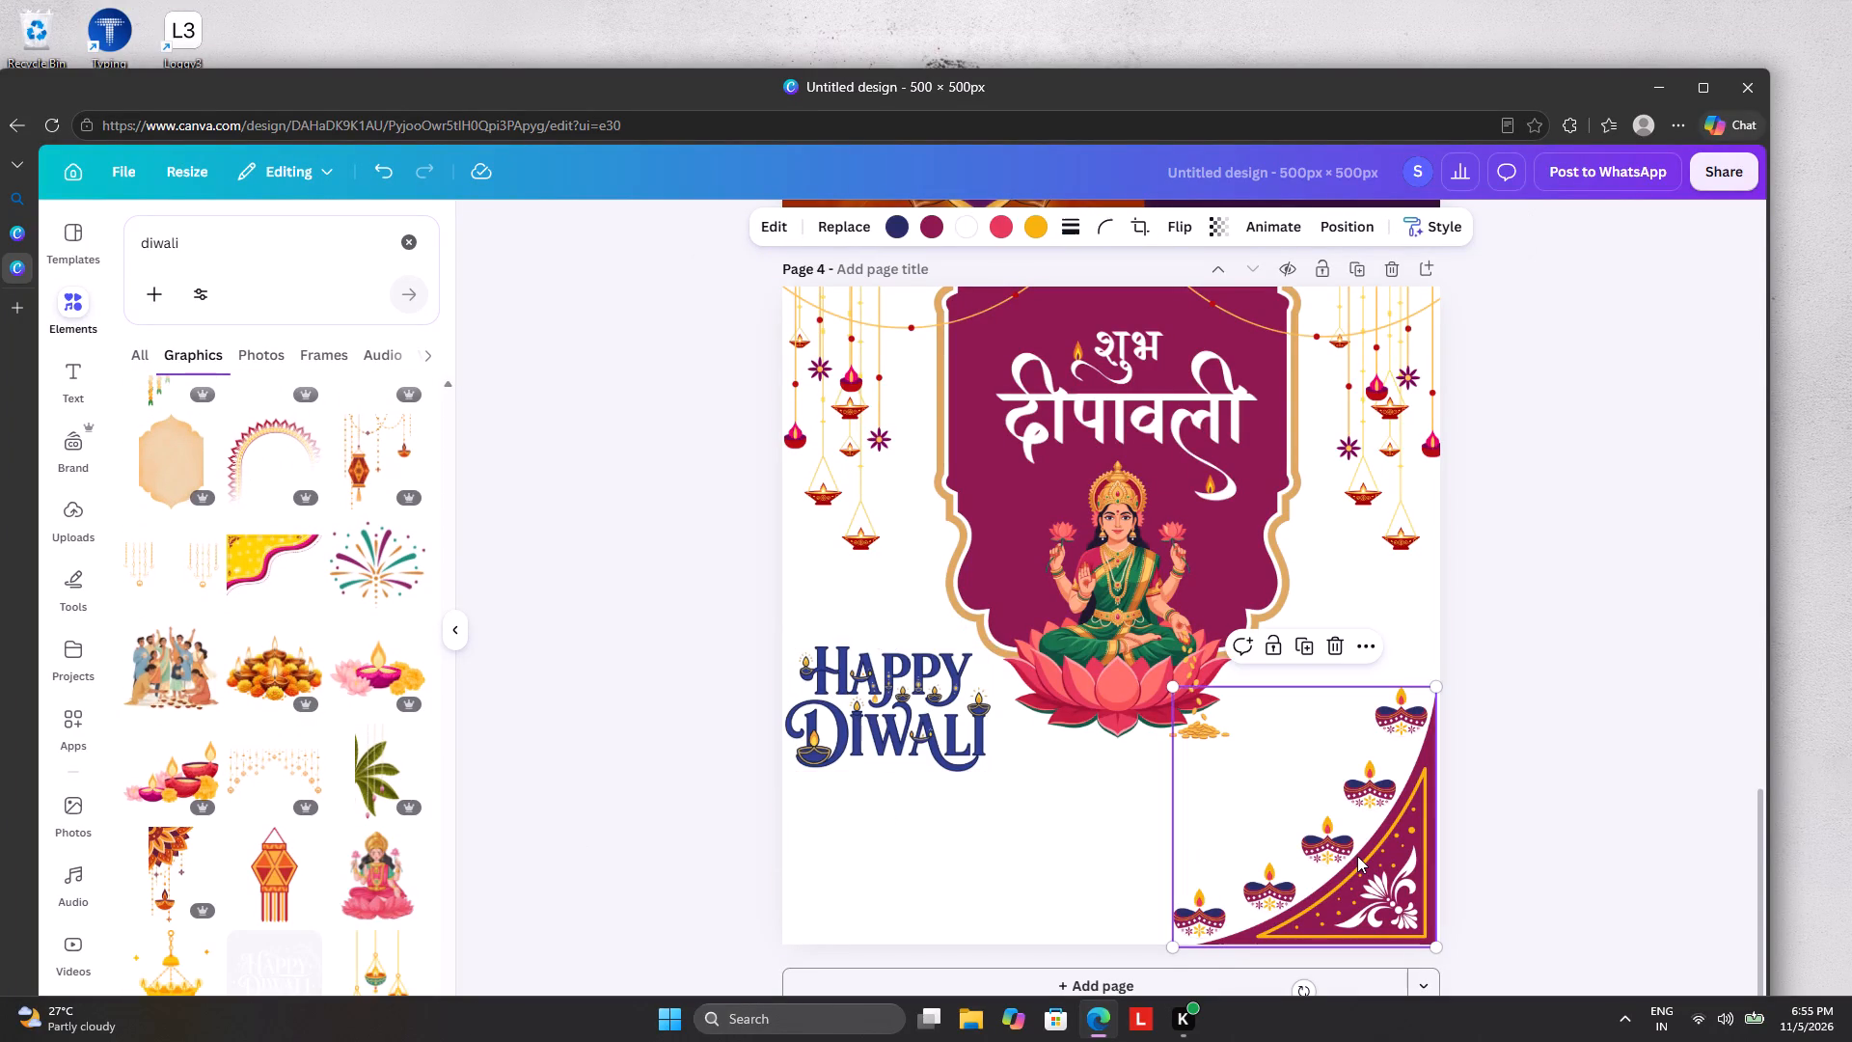
left_click(155, 783)
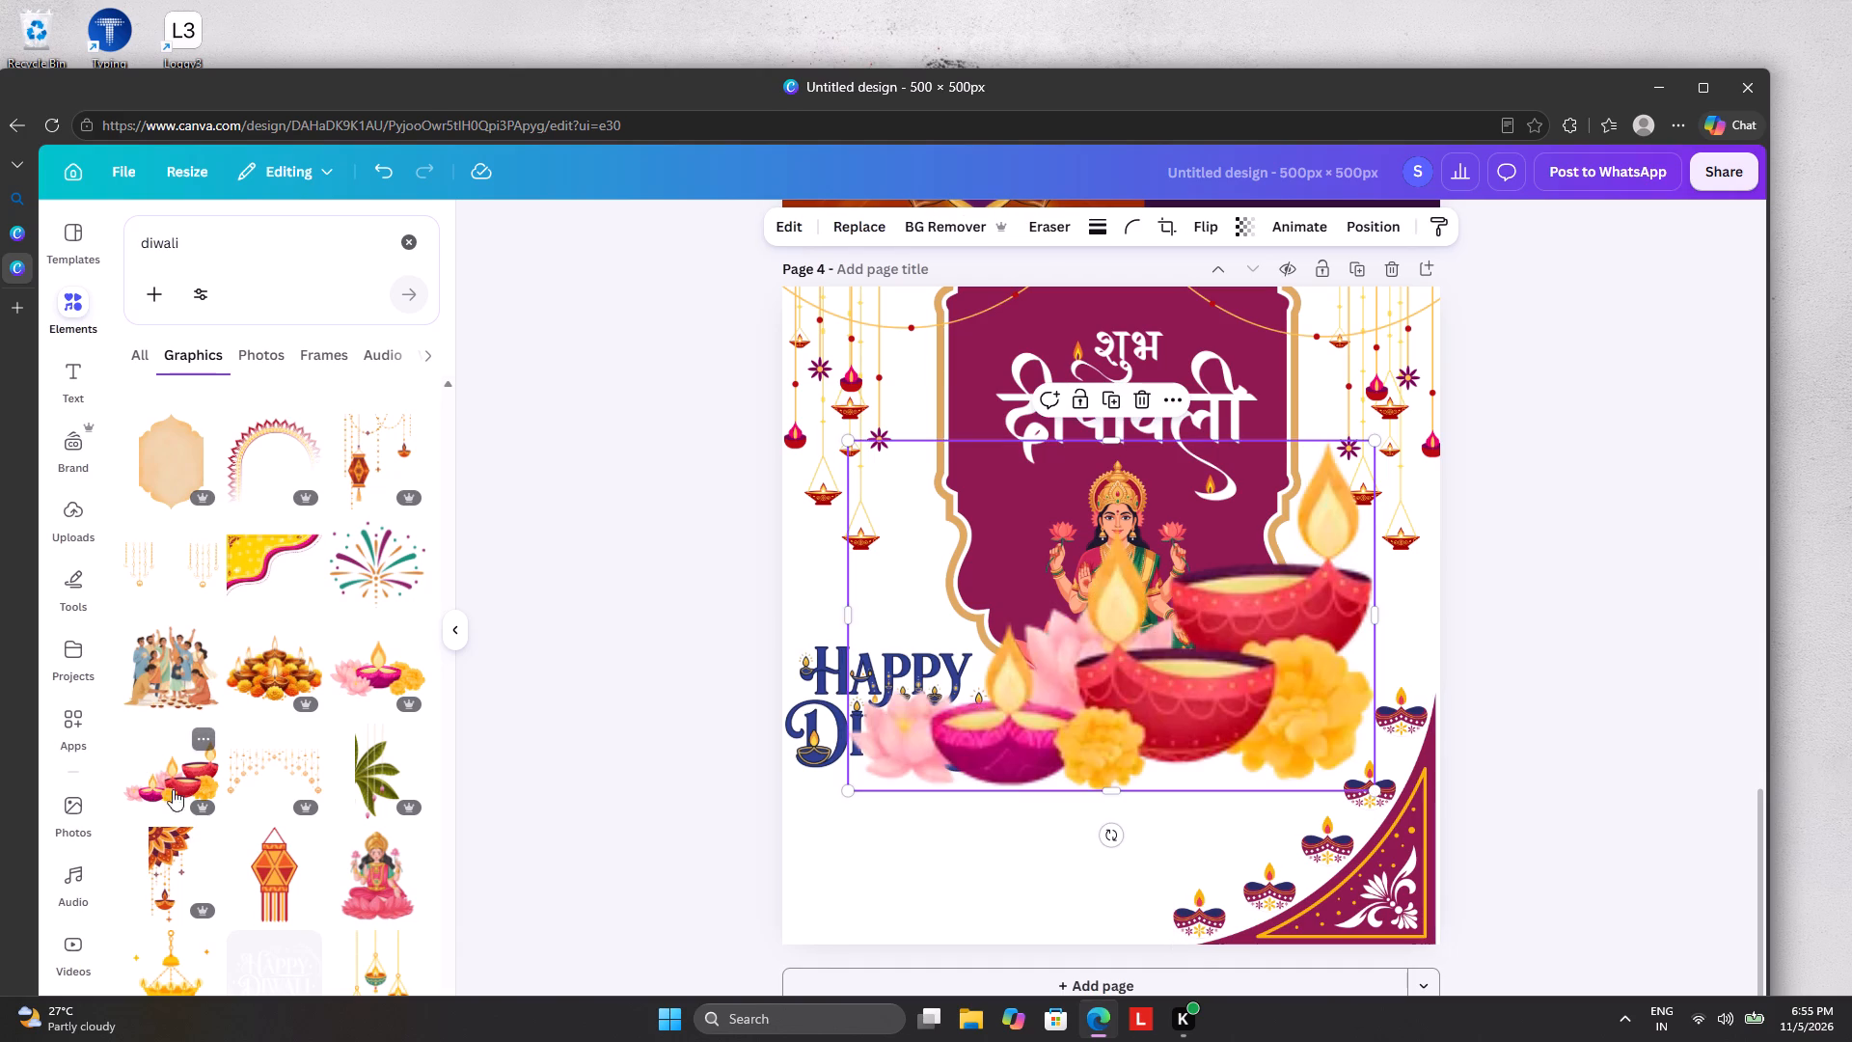
left_click_drag(1077, 672, 1059, 754)
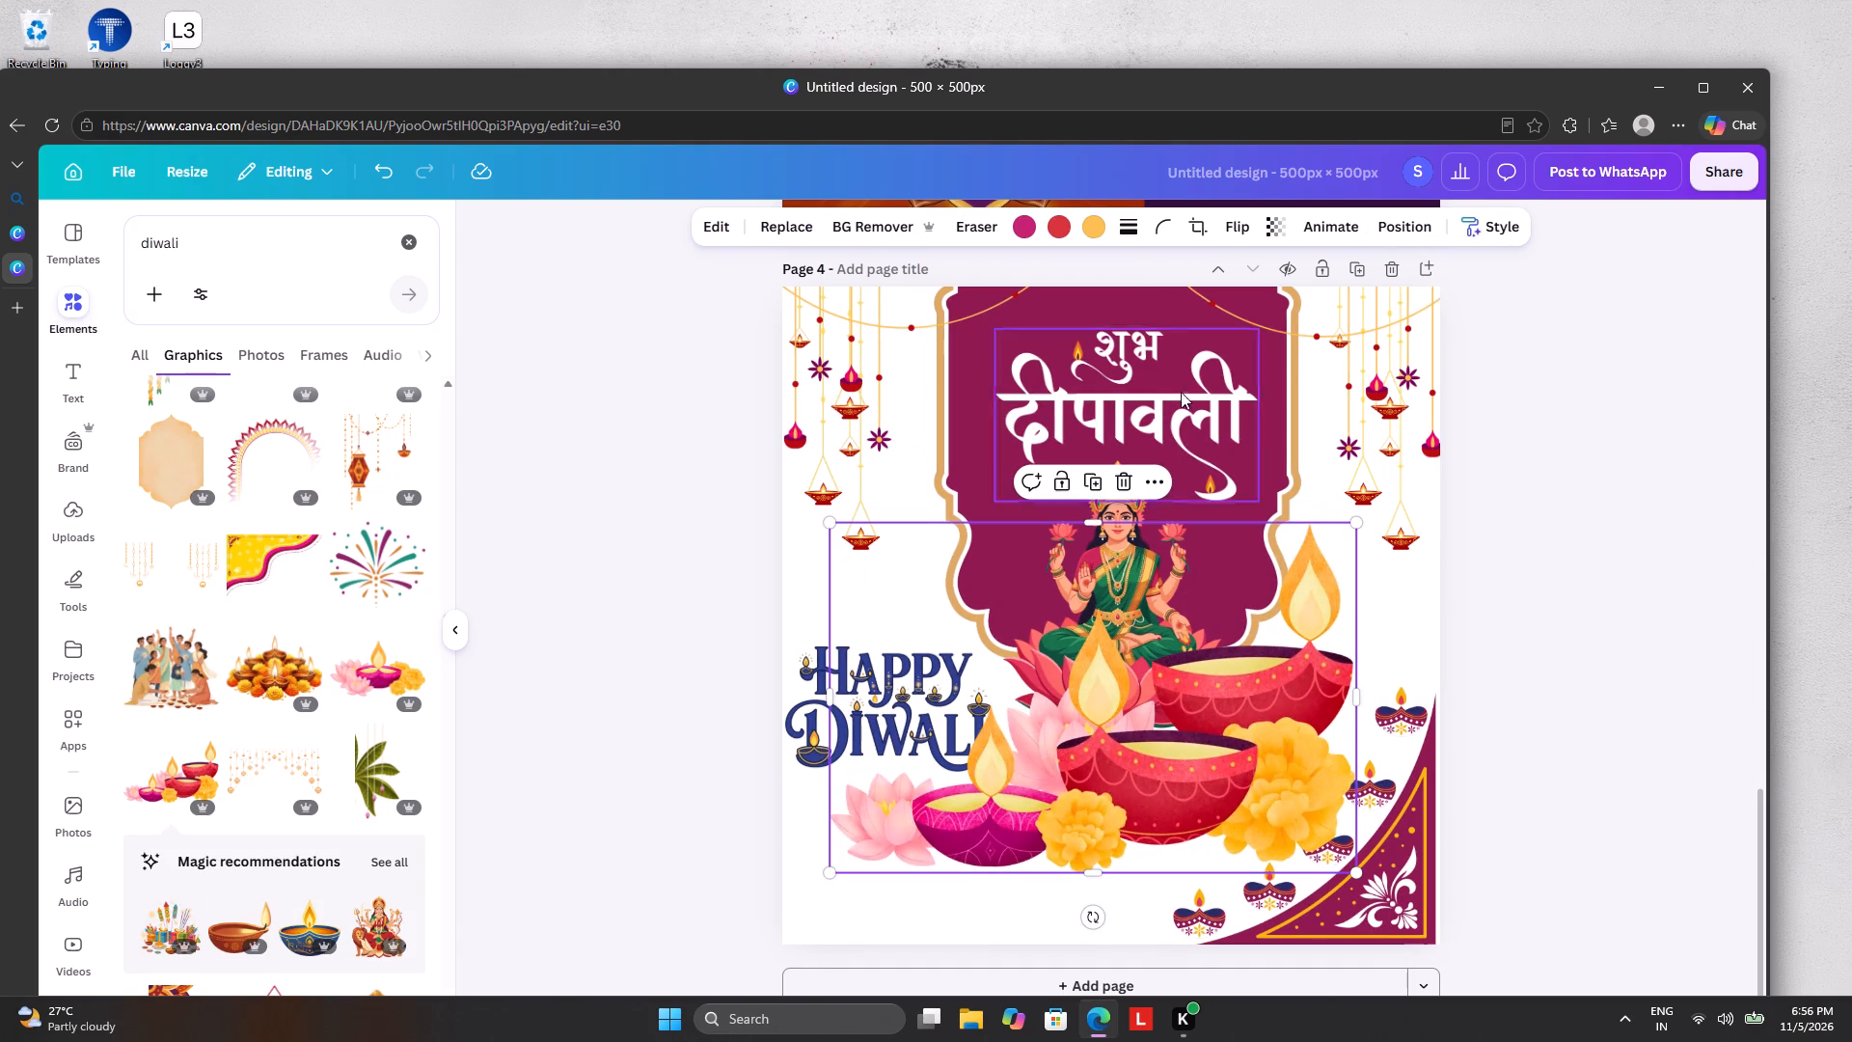
left_click(1244, 233)
left_click(1250, 263)
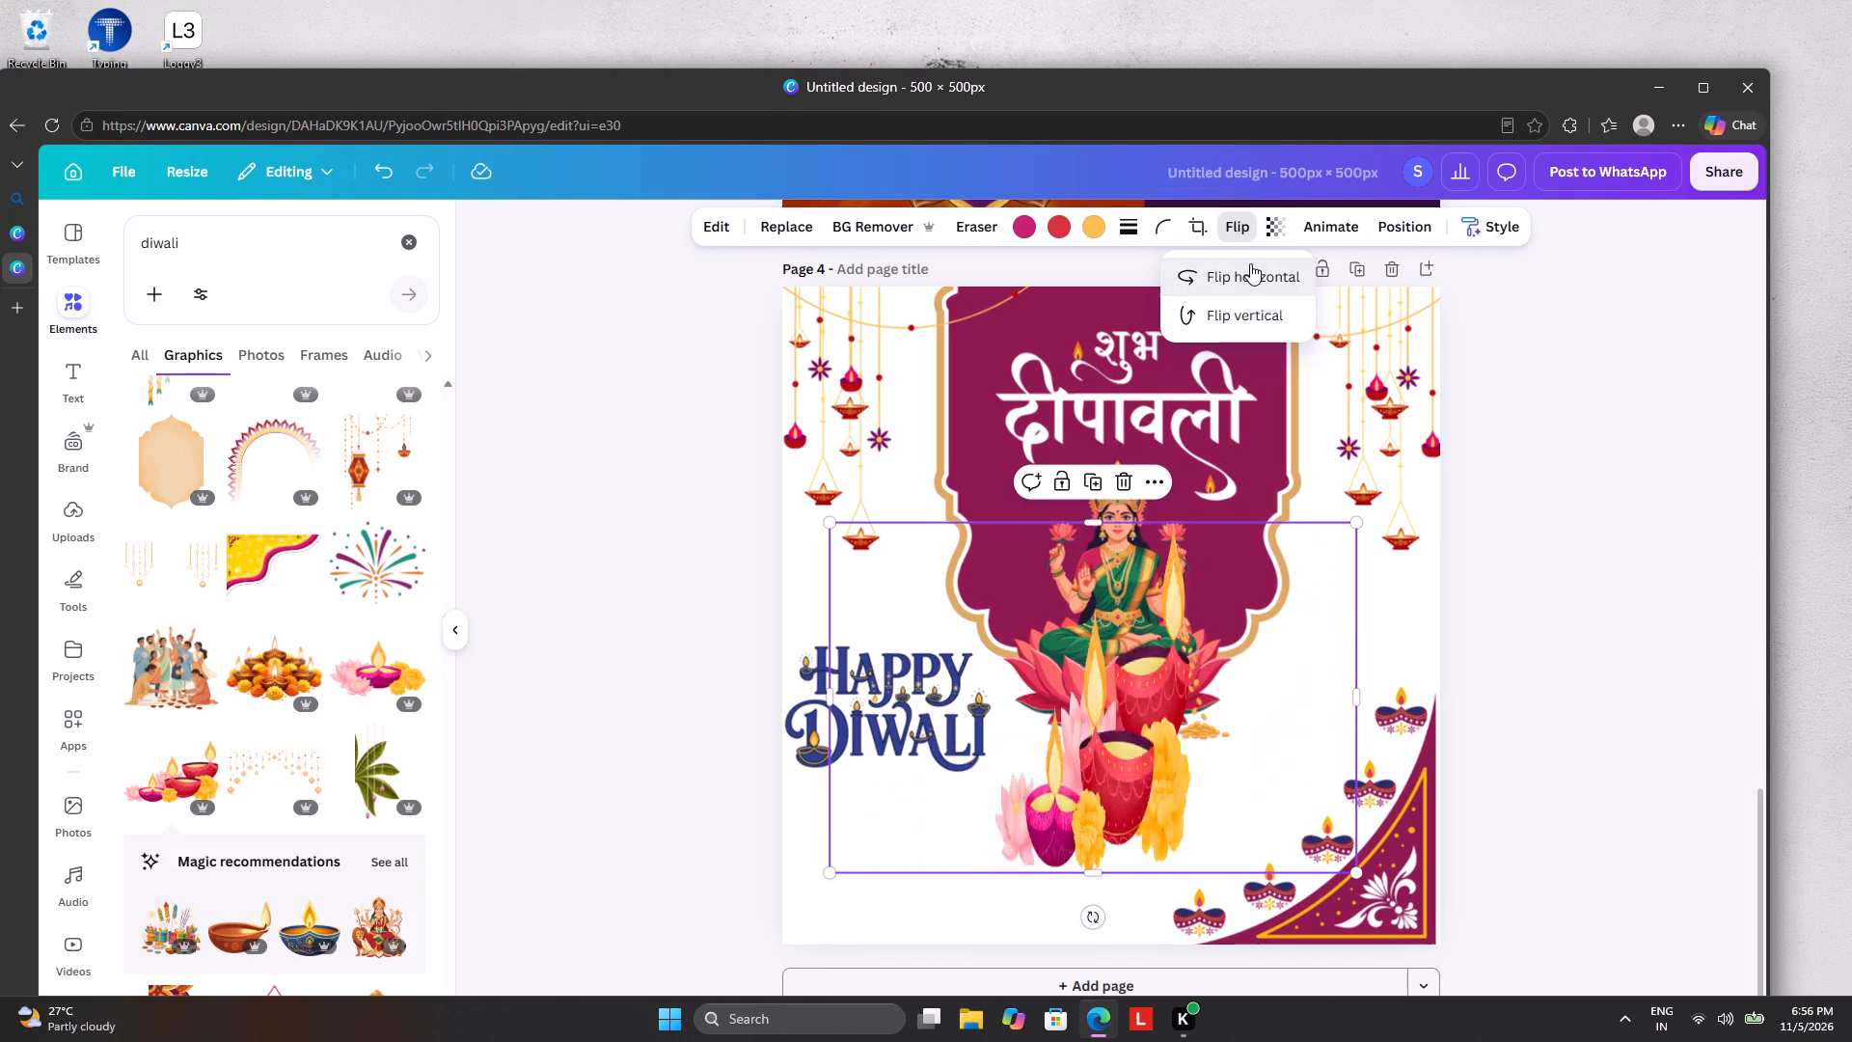
Shrink the diya-and-flowers graphic and place it in the page's bottom-left corner, below the Happy Diwali lettering.
left_click_drag(830, 524, 844, 542)
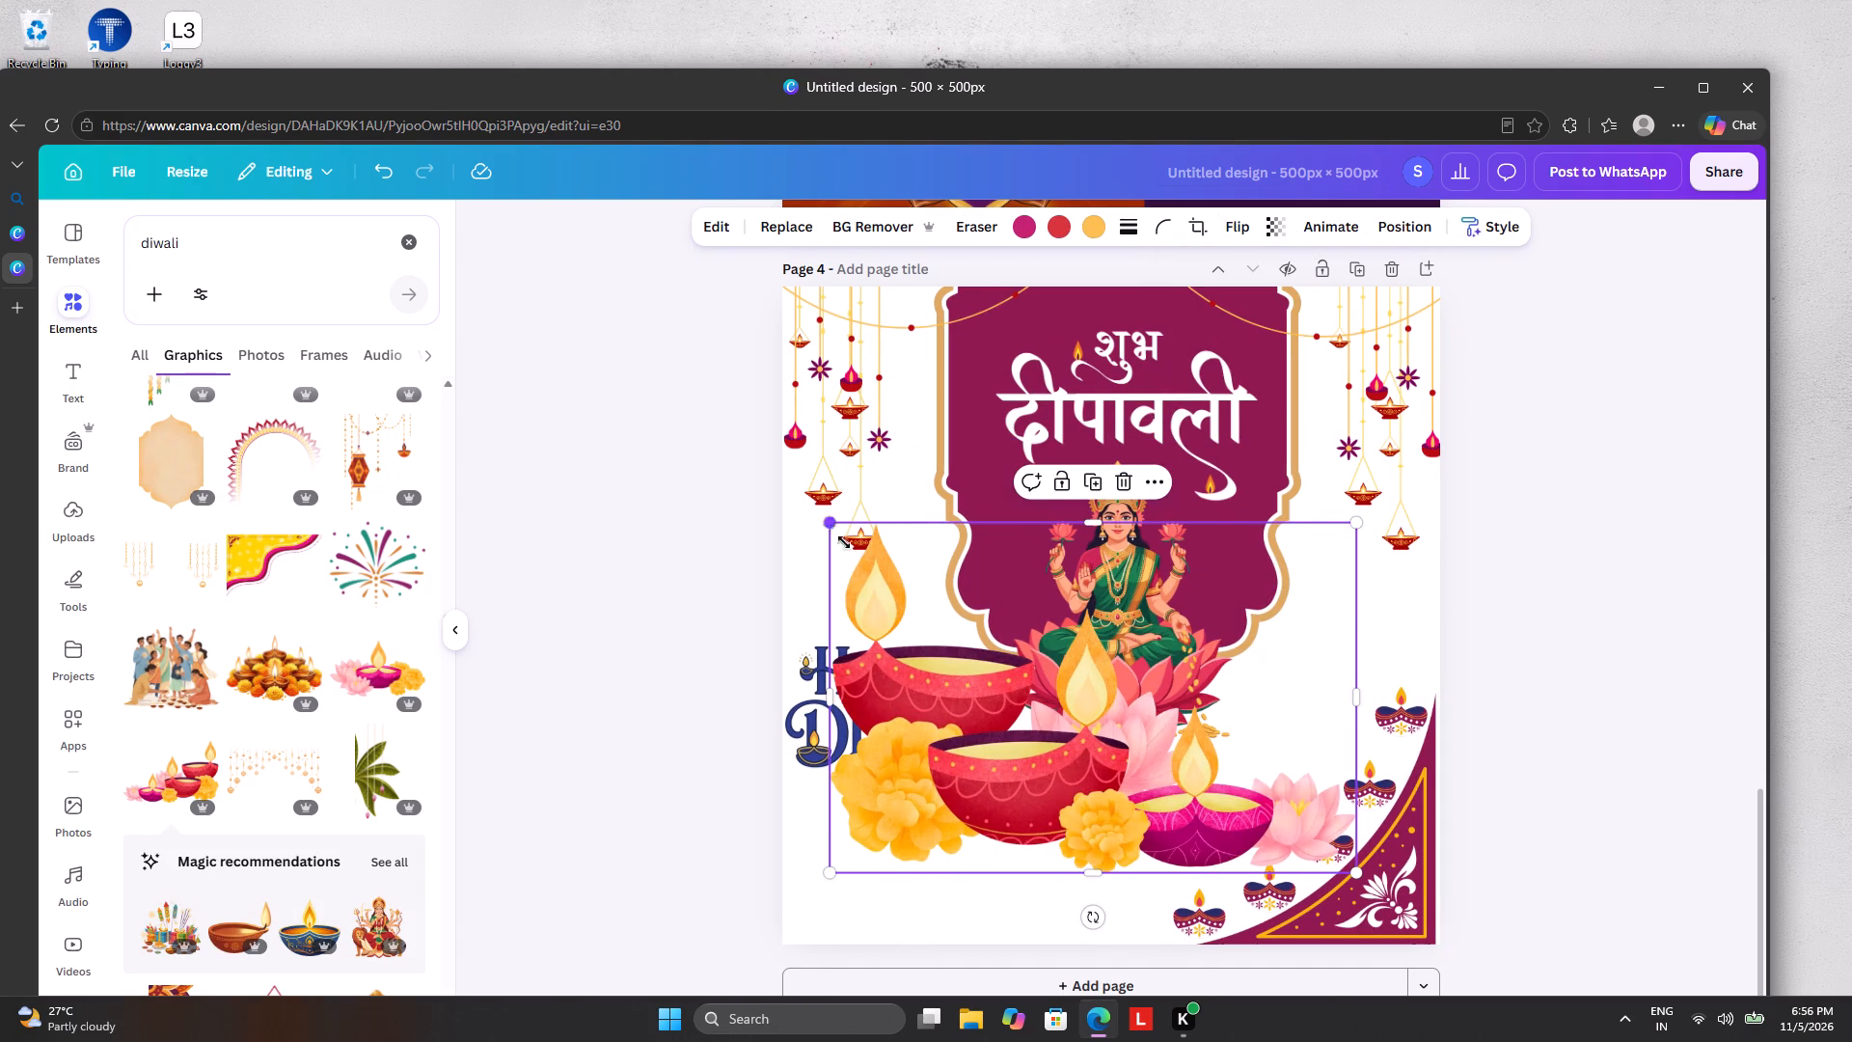
left_click_drag(844, 542, 1147, 721)
left_click_drag(1214, 805, 954, 907)
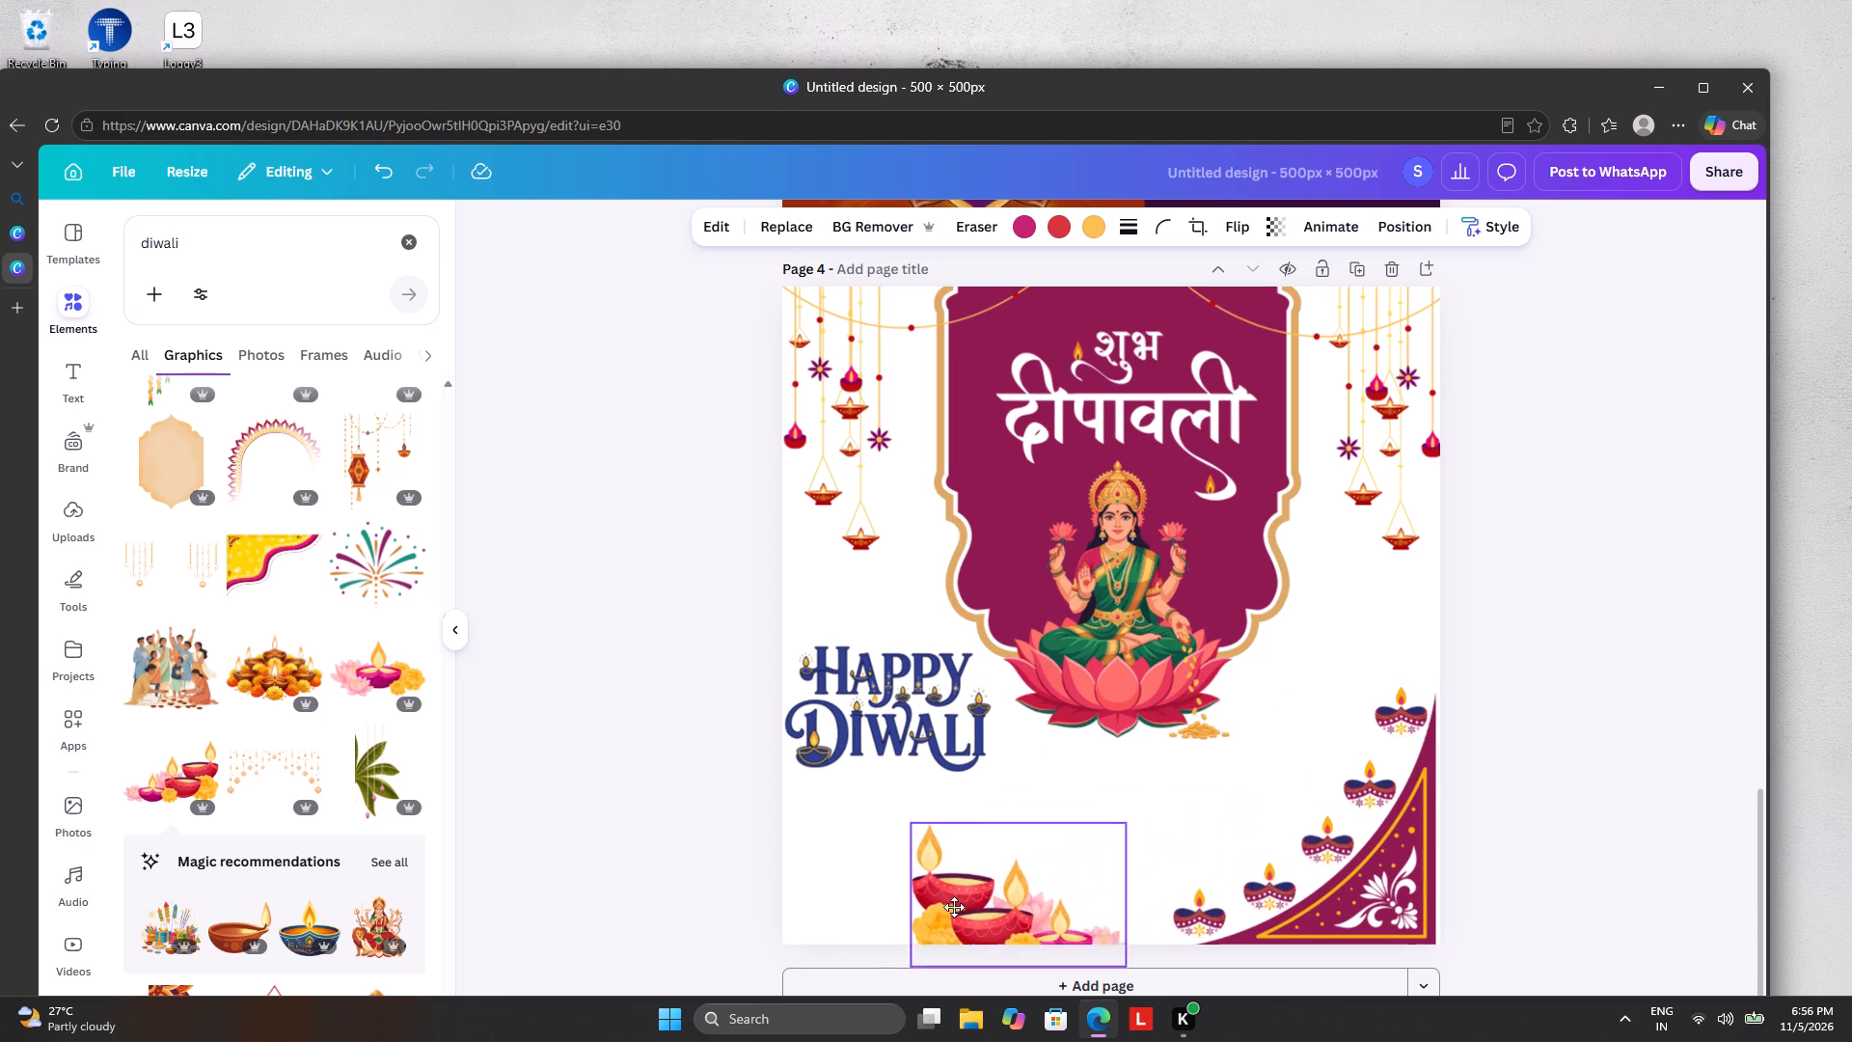
left_click_drag(954, 907, 857, 883)
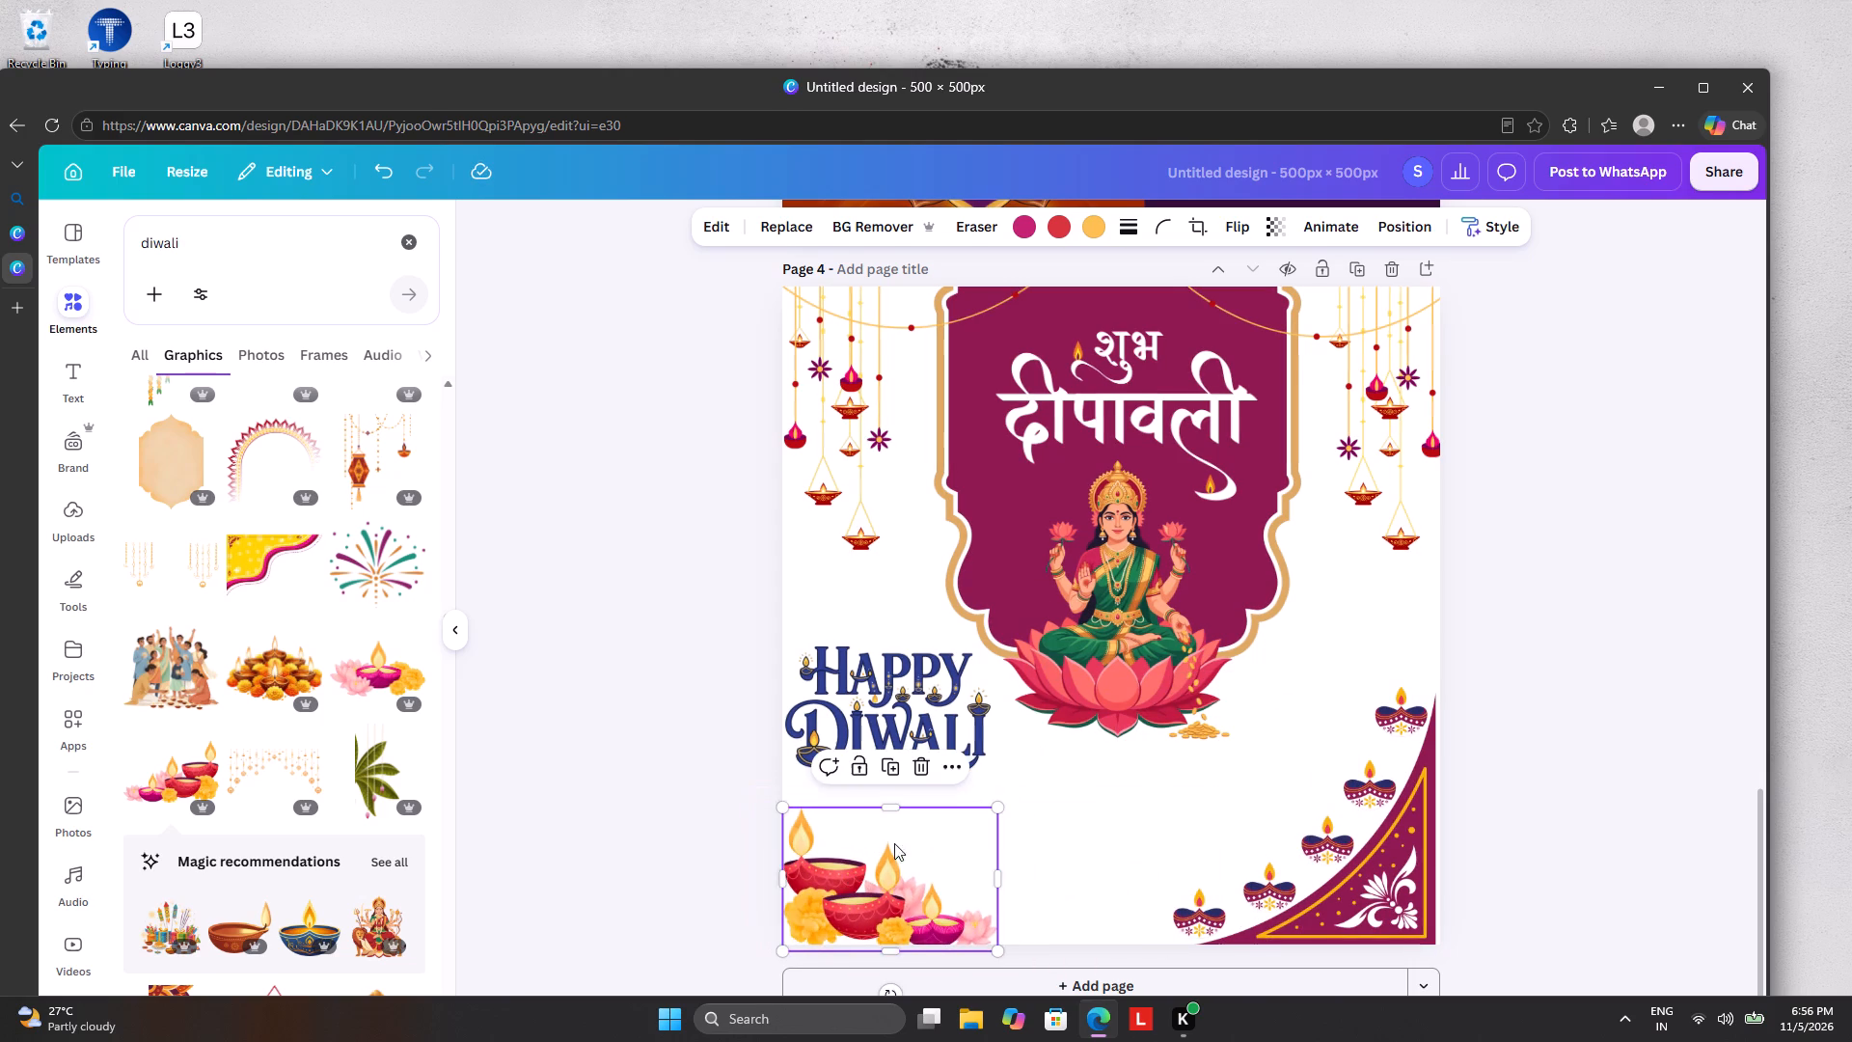
Delete the maroon corner ornament with the row of diyas from the page's bottom-right corner.
left_click(1310, 855)
left_click(1339, 642)
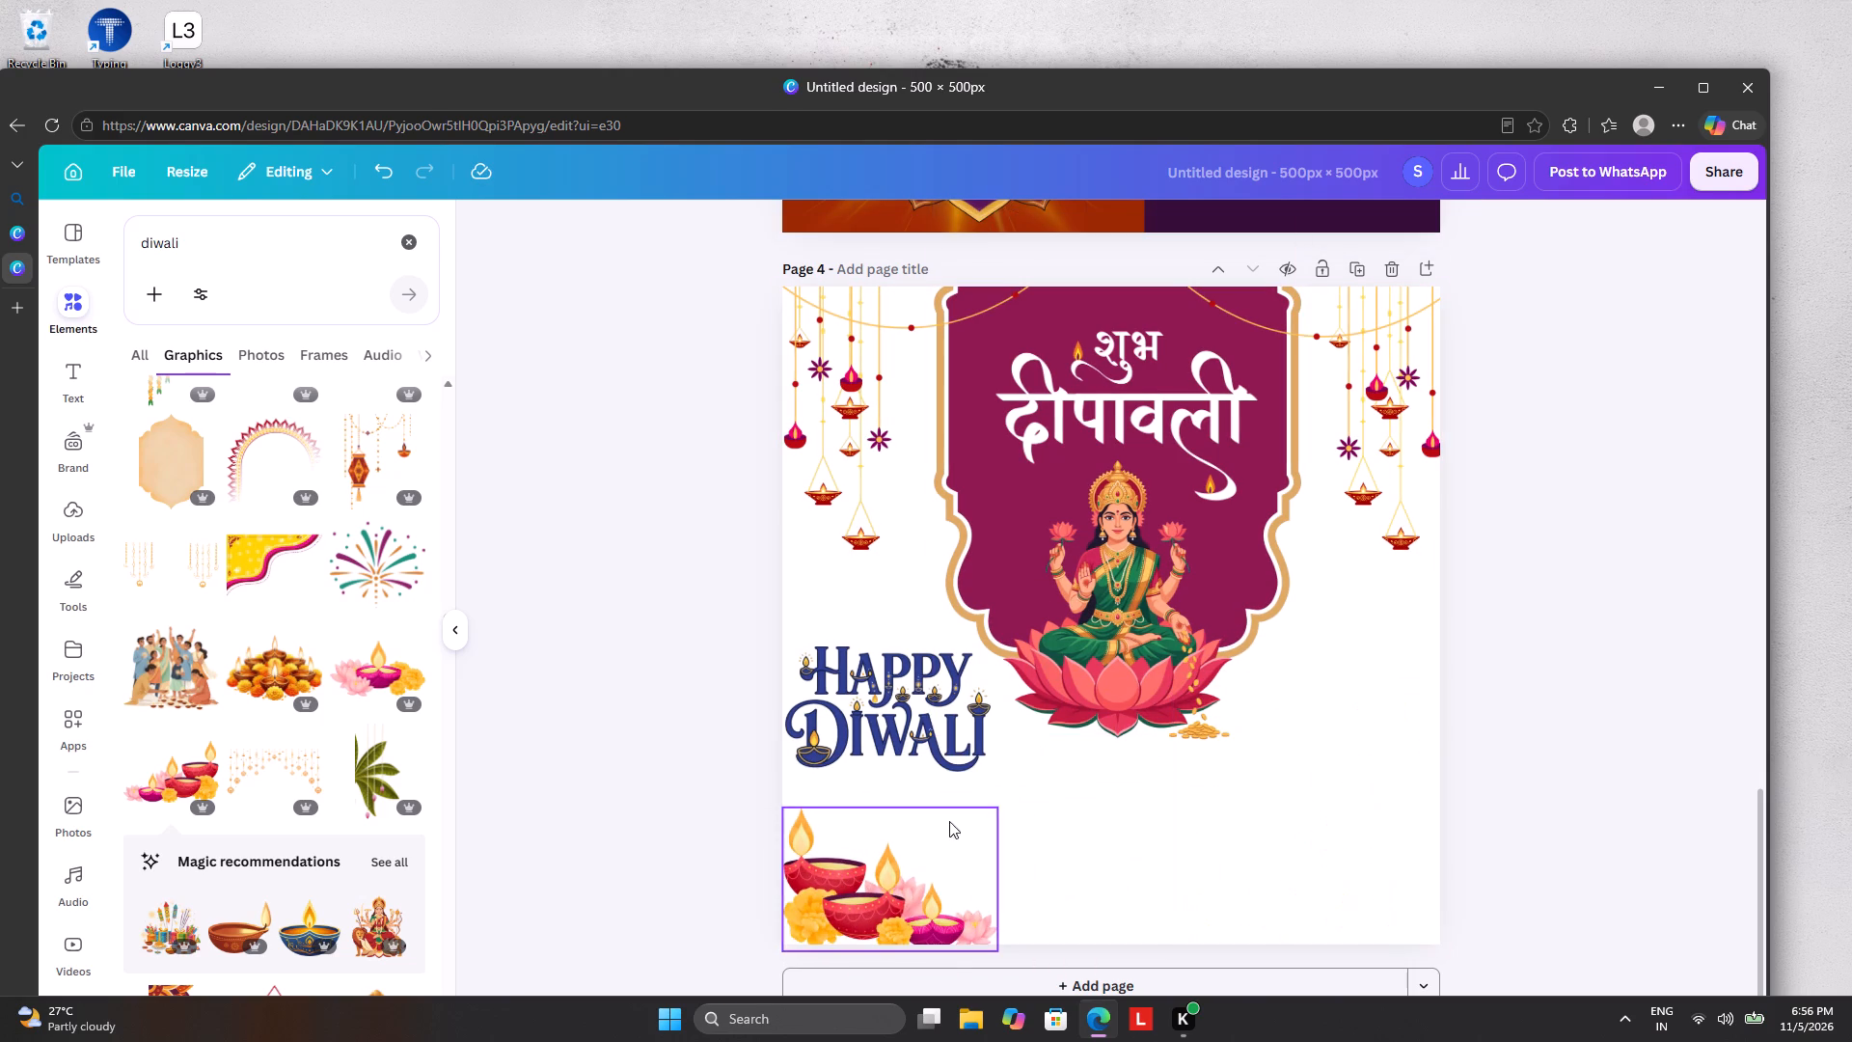
Duplicate the diya-and-flowers graphic, flip the copy horizontally, and fit it at a smaller size into the page's bottom-right corner.
left_click(868, 873)
right_click(867, 873)
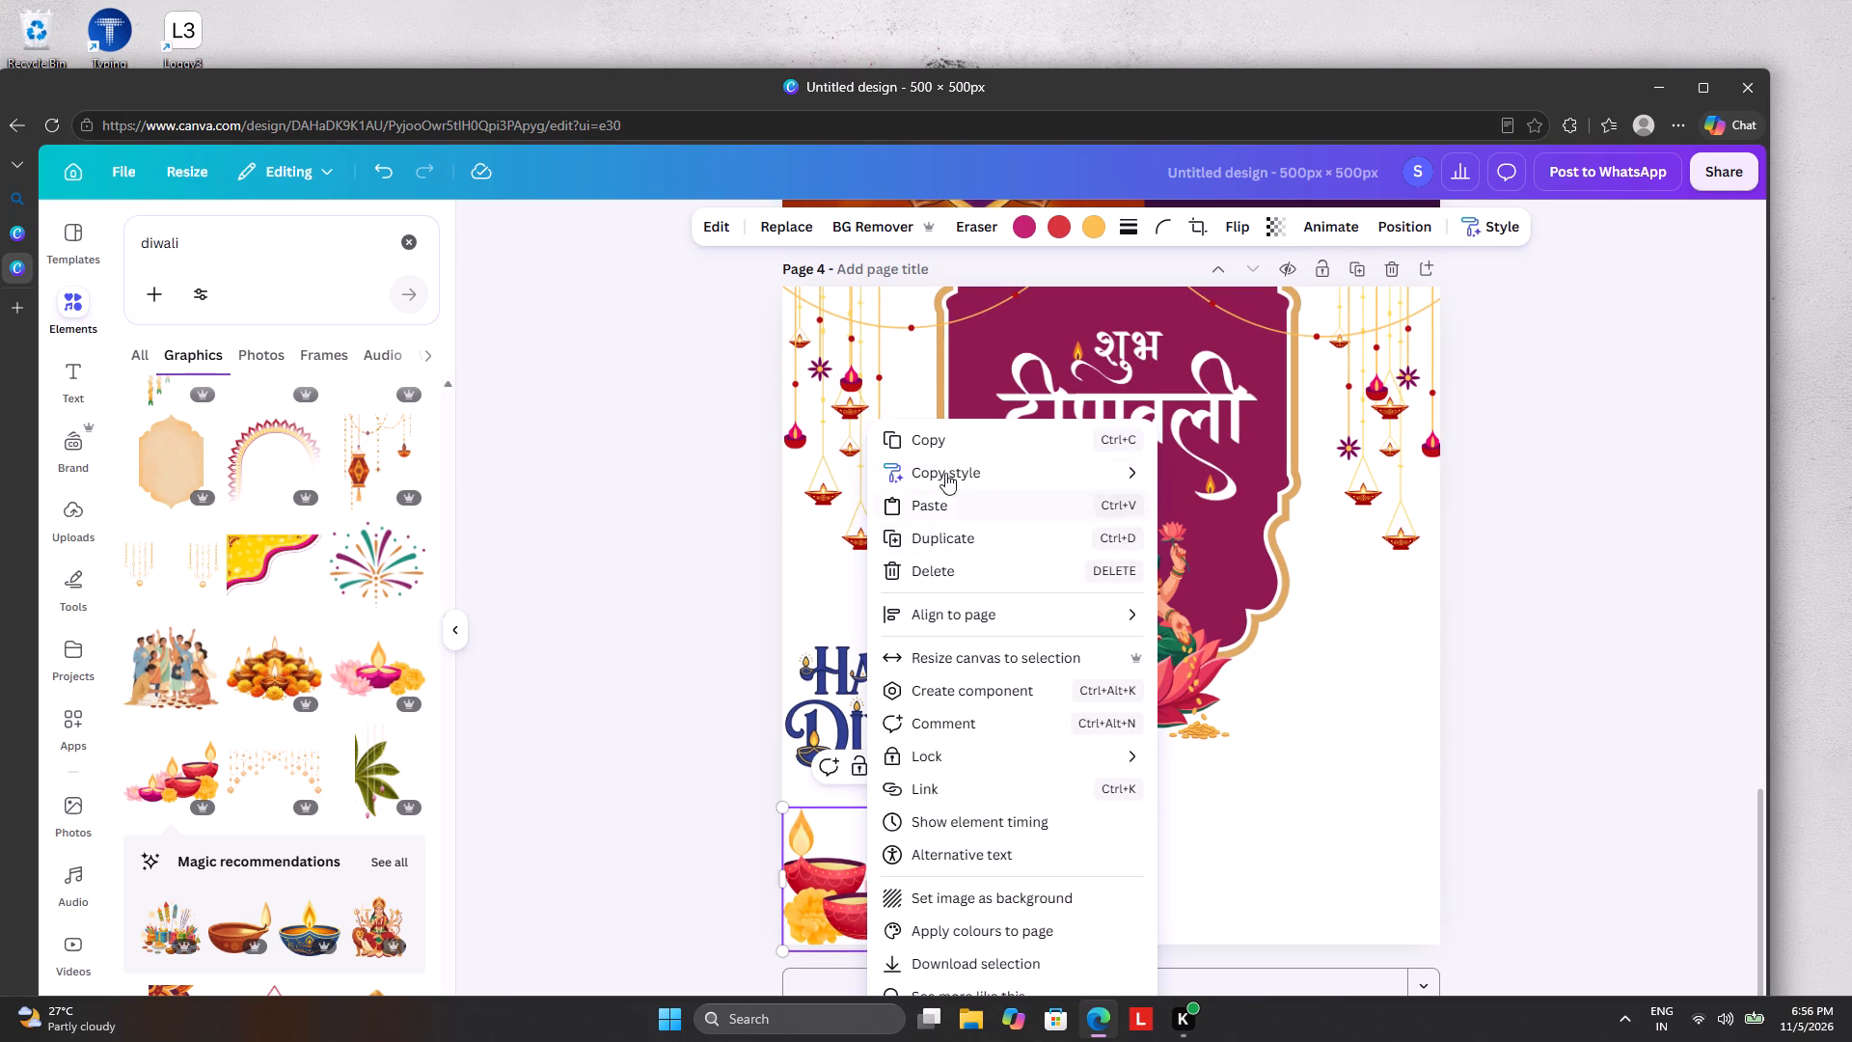
left_click(948, 450)
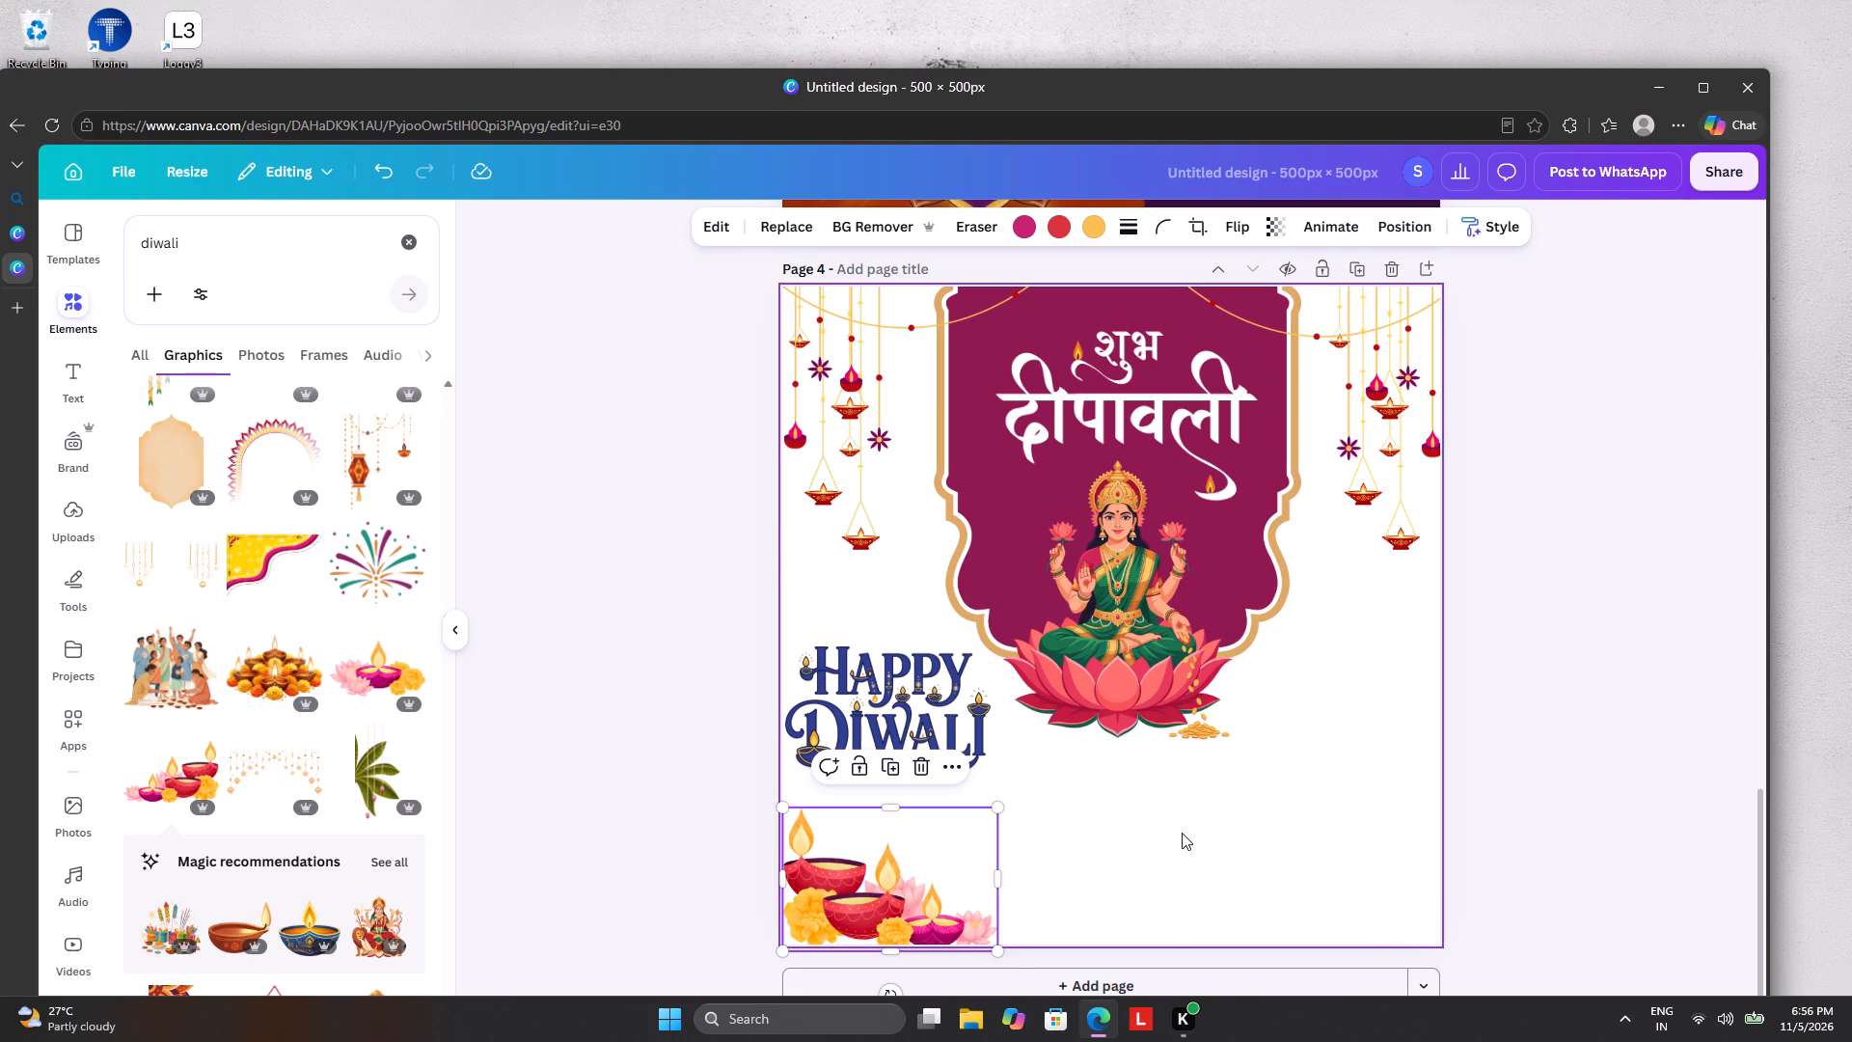
key("ctrl+v")
left_click_drag(952, 894, 1300, 822)
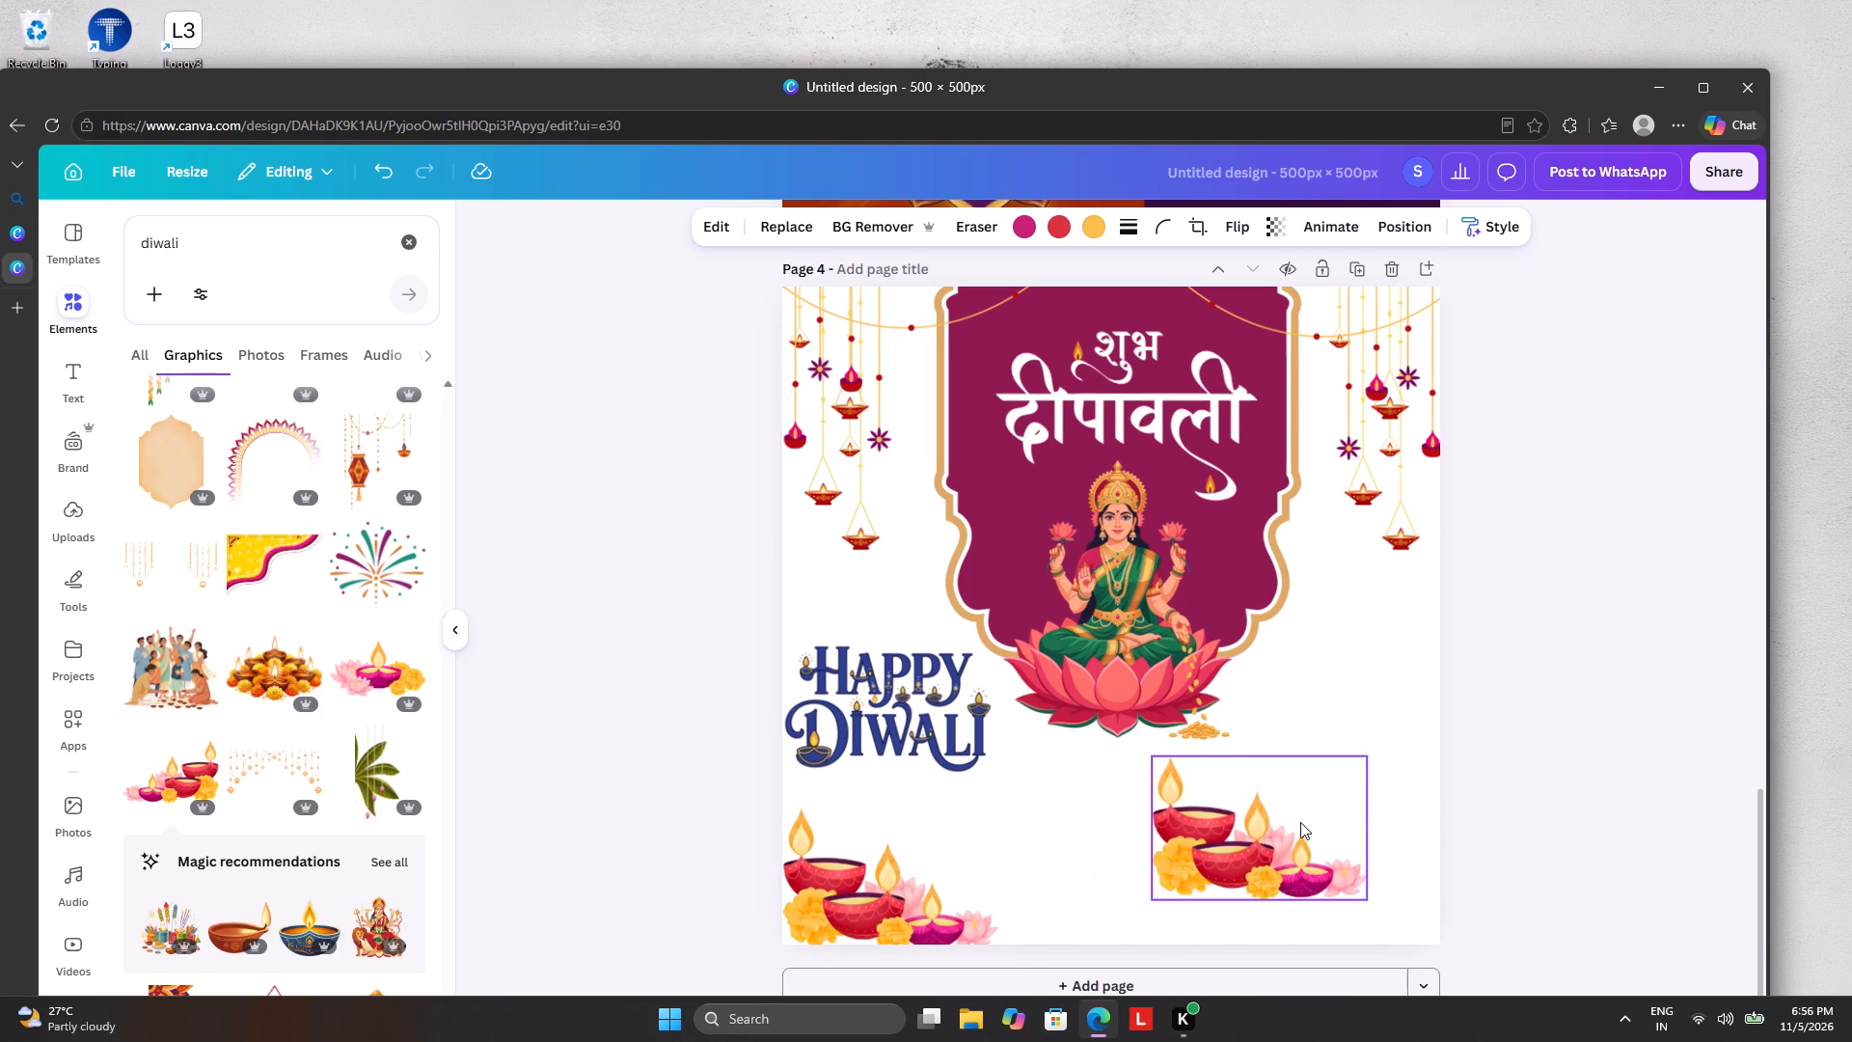
left_click(1248, 233)
left_click(1248, 264)
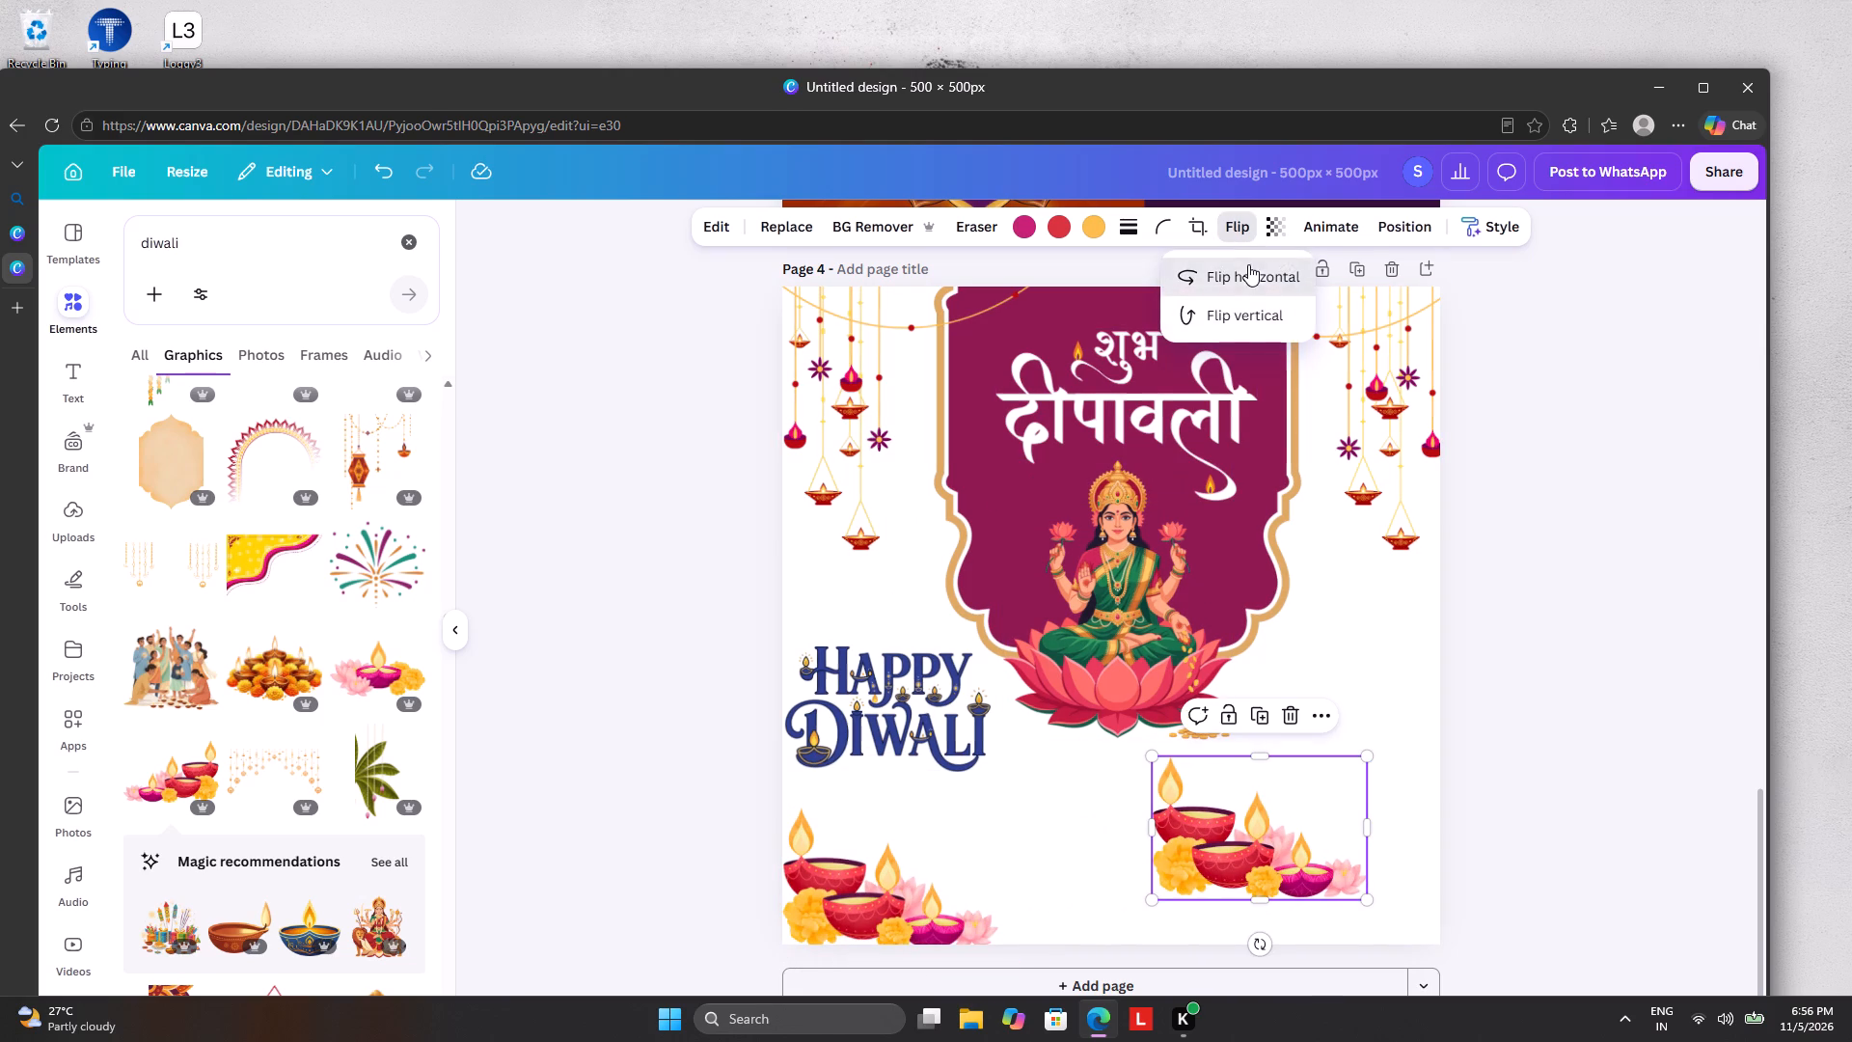
left_click_drag(1252, 769, 1317, 809)
left_click_drag(1224, 805, 1309, 842)
Shrink the bottom-left diya-and-flowers graphic to match its mirrored copy and move it back into its corner.
left_click(823, 898)
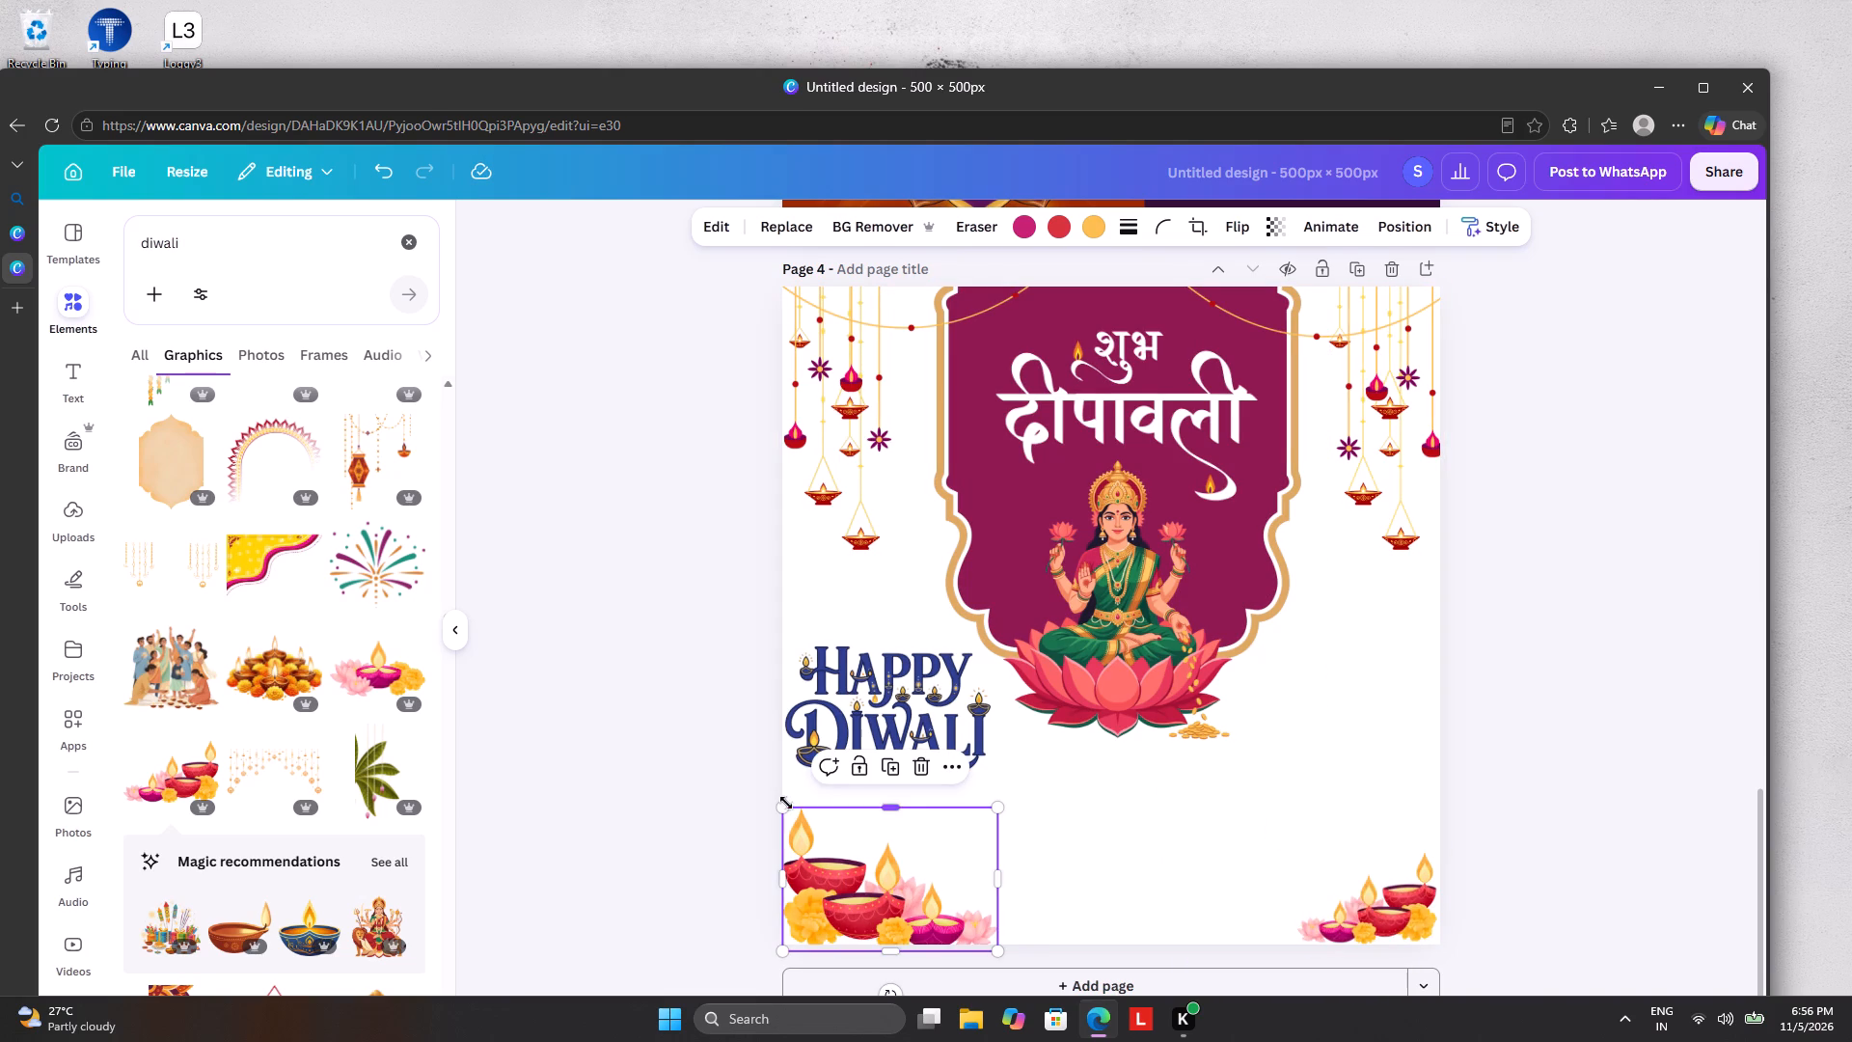
left_click(779, 799)
left_click(805, 849)
left_click_drag(780, 812, 830, 852)
left_click_drag(877, 901, 864, 898)
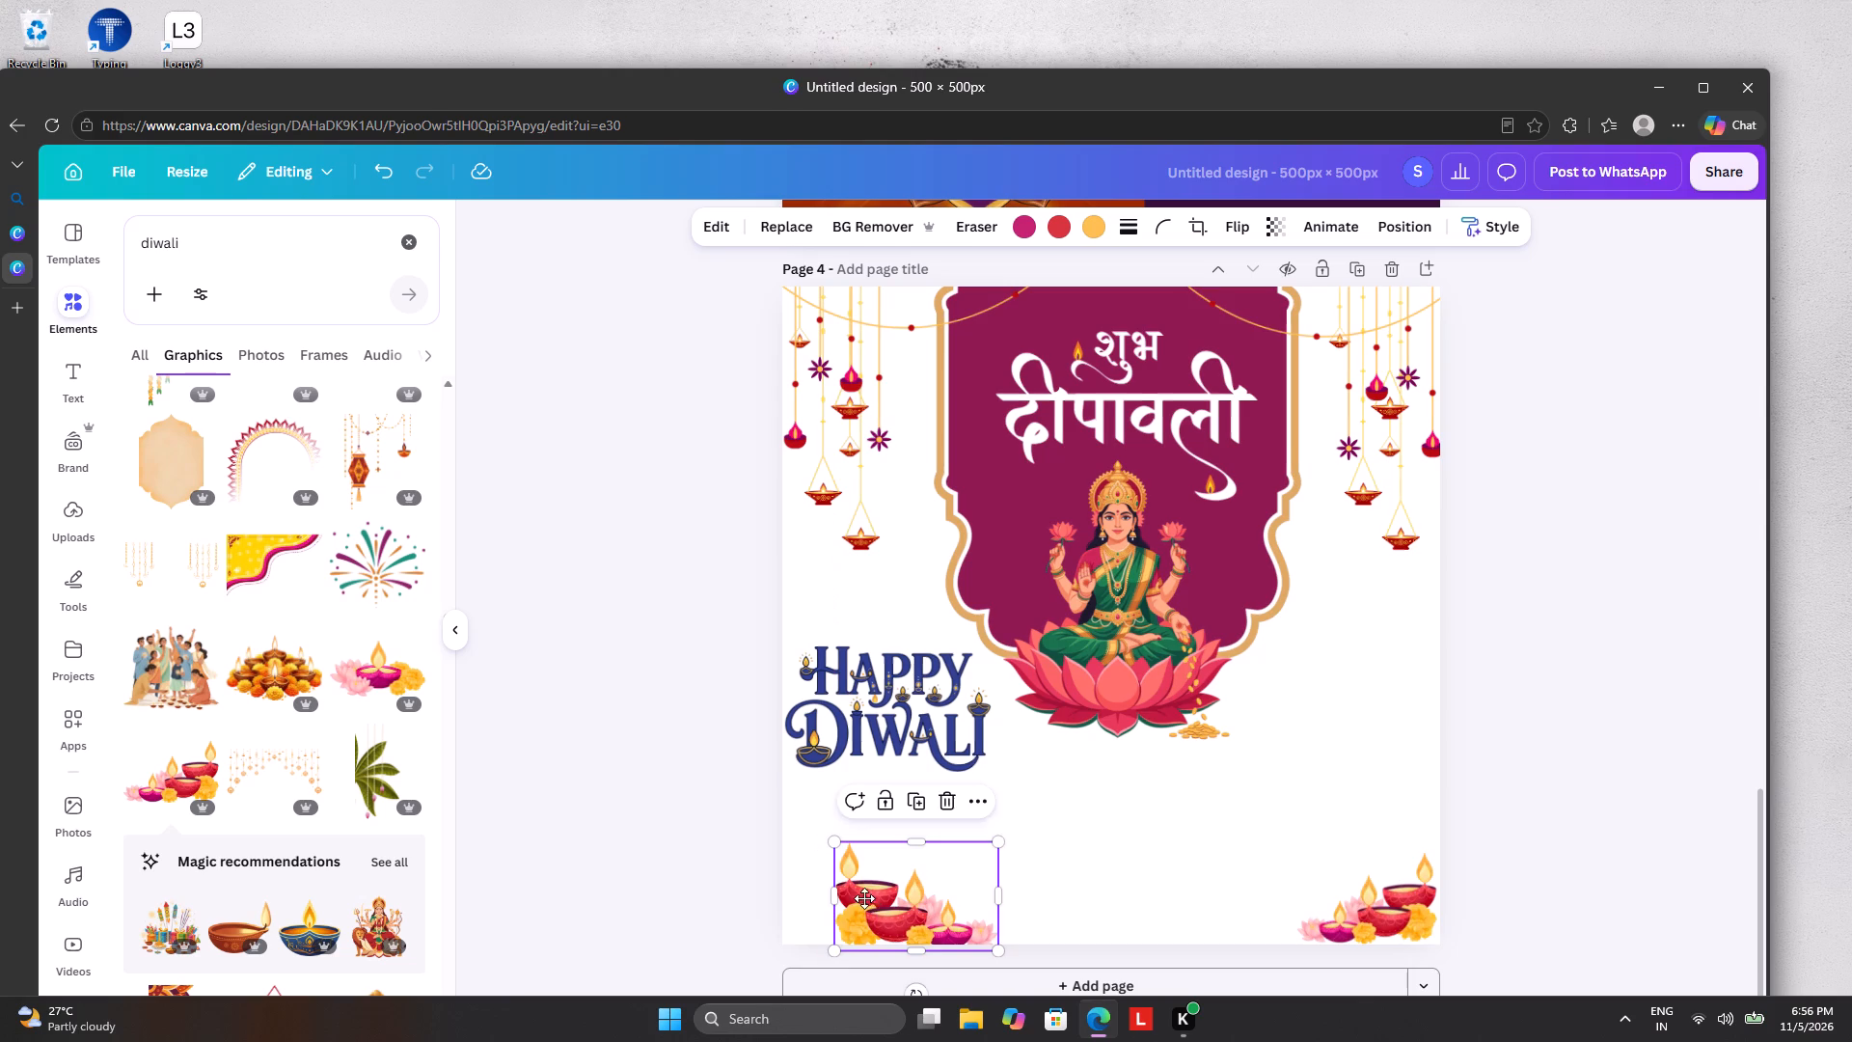
left_click_drag(864, 898, 831, 895)
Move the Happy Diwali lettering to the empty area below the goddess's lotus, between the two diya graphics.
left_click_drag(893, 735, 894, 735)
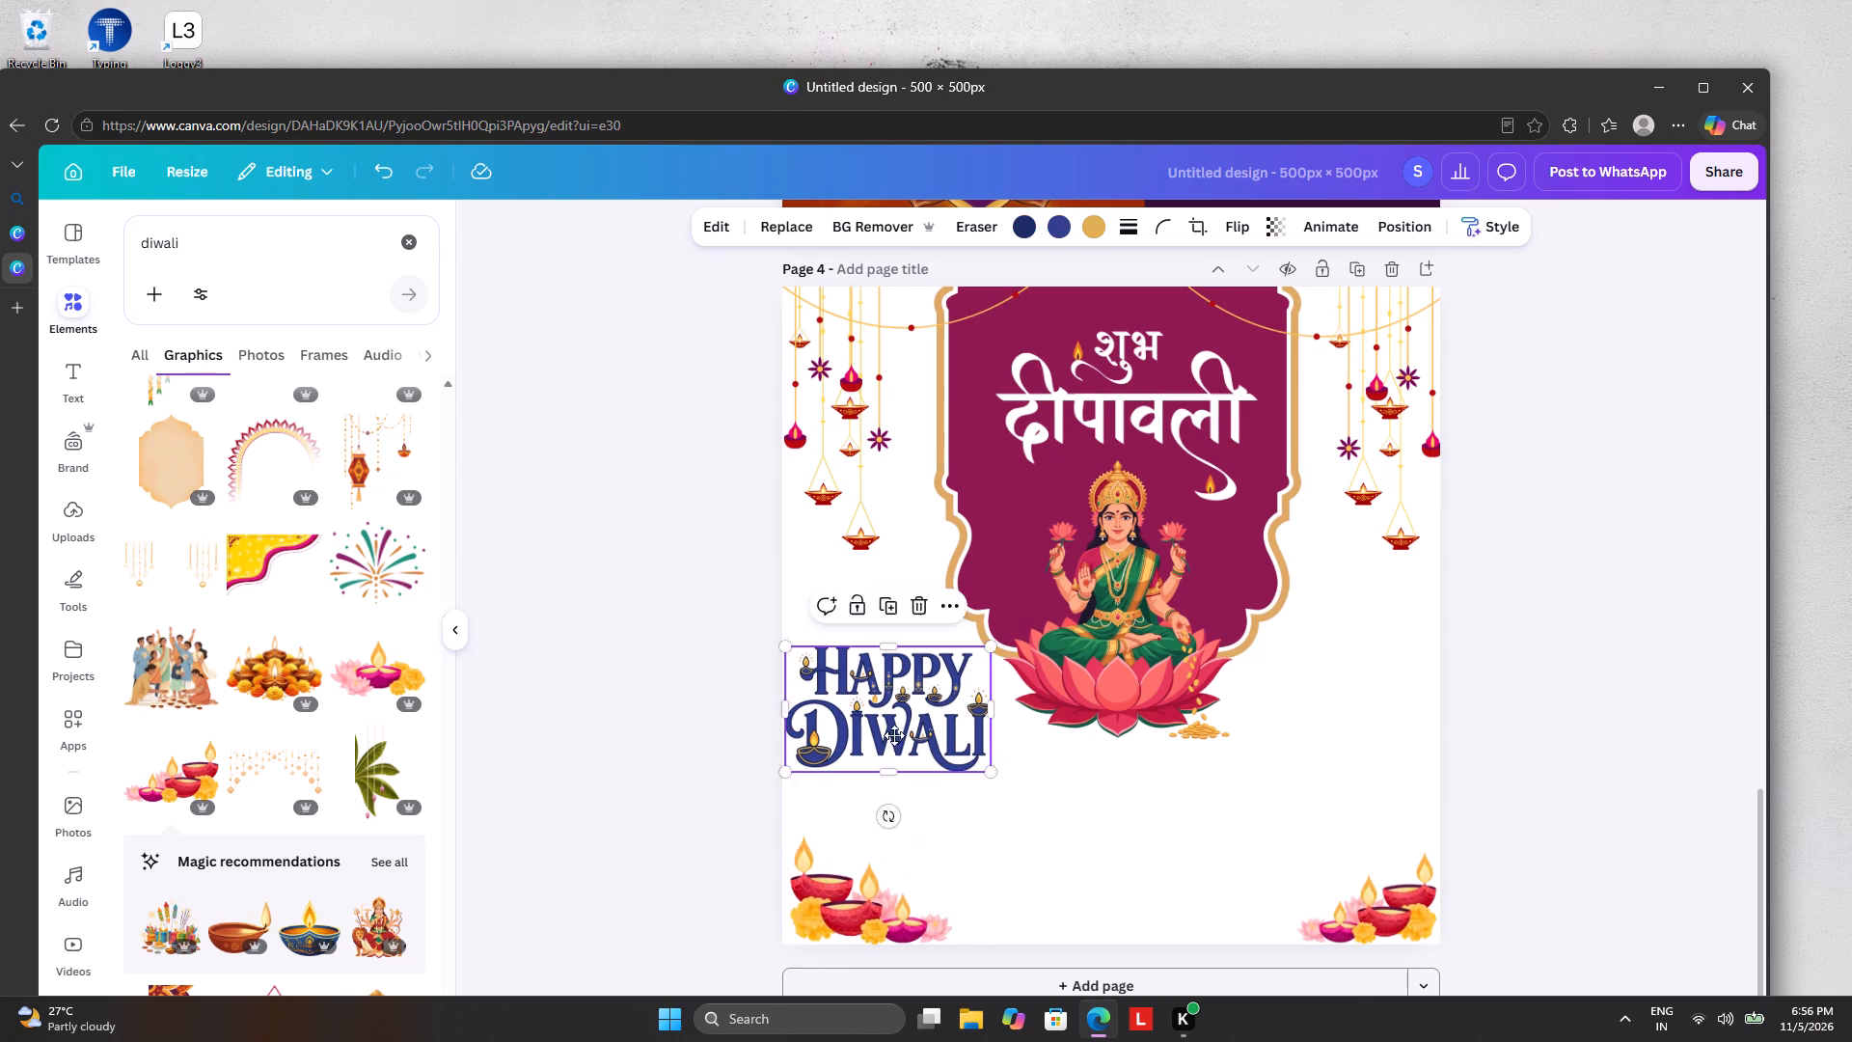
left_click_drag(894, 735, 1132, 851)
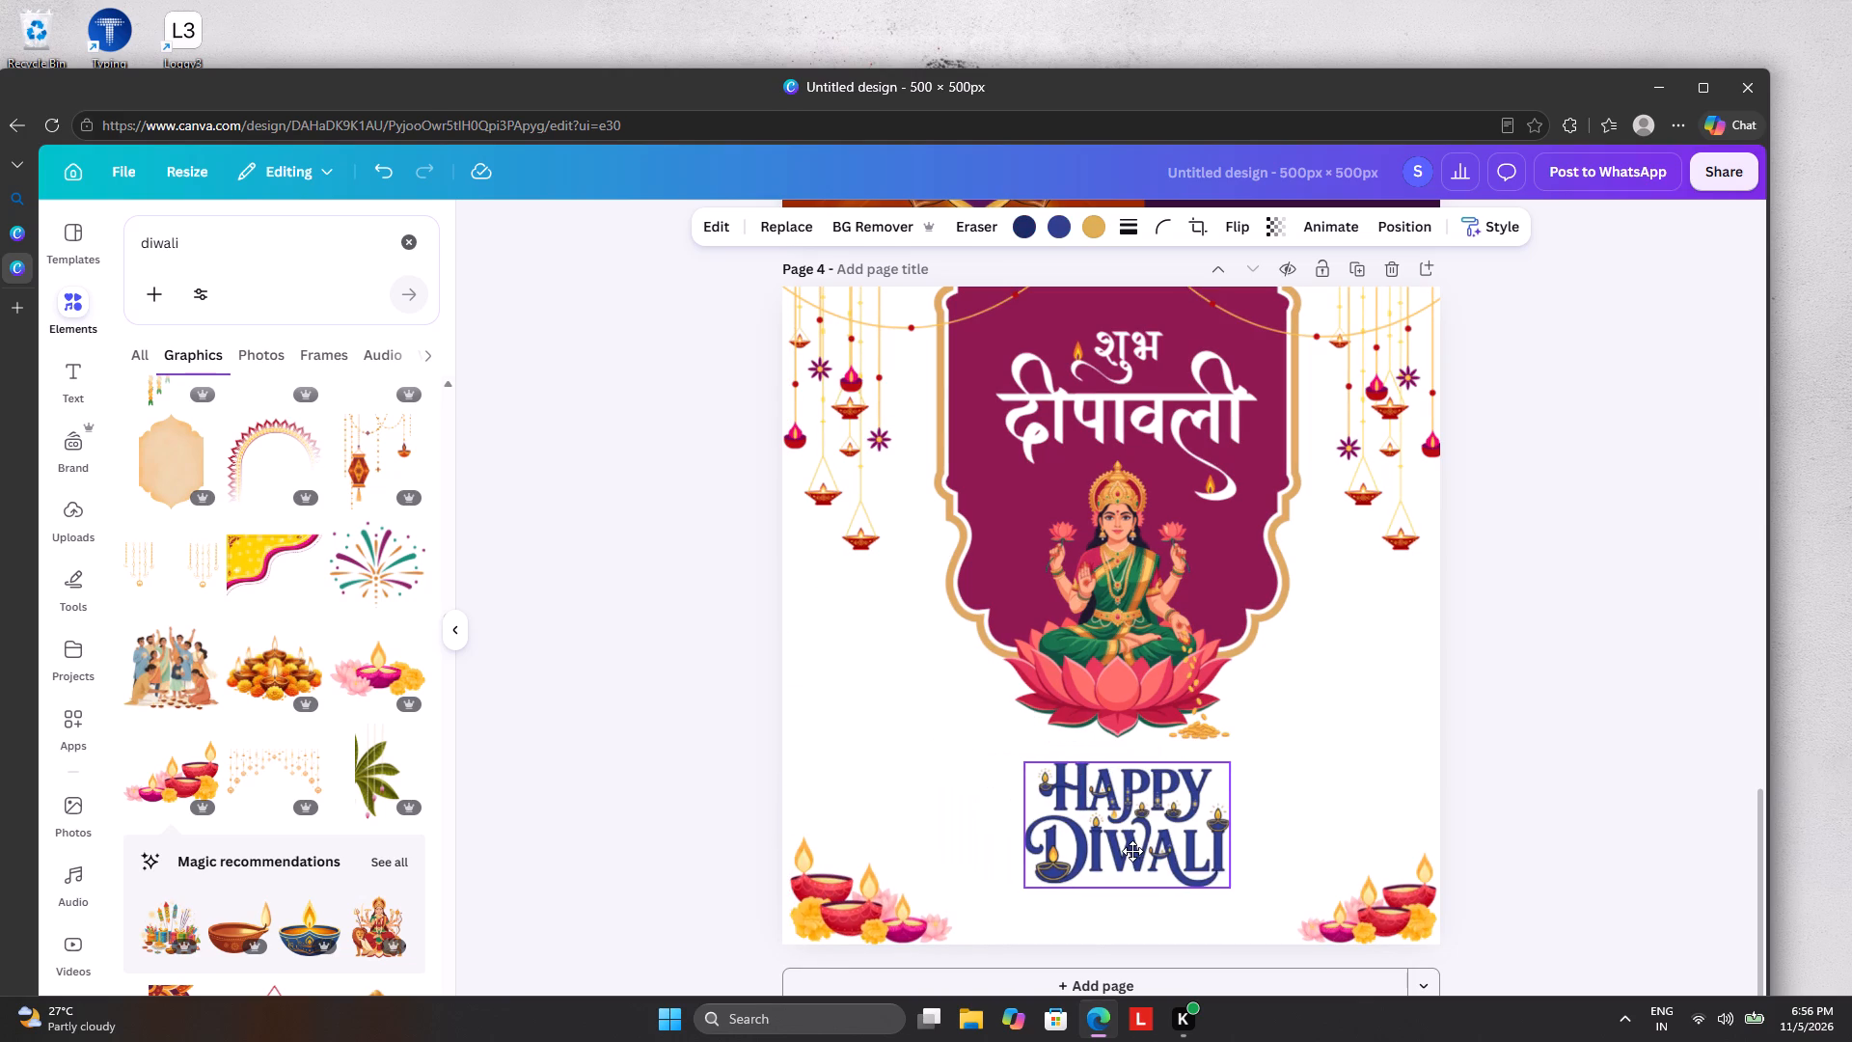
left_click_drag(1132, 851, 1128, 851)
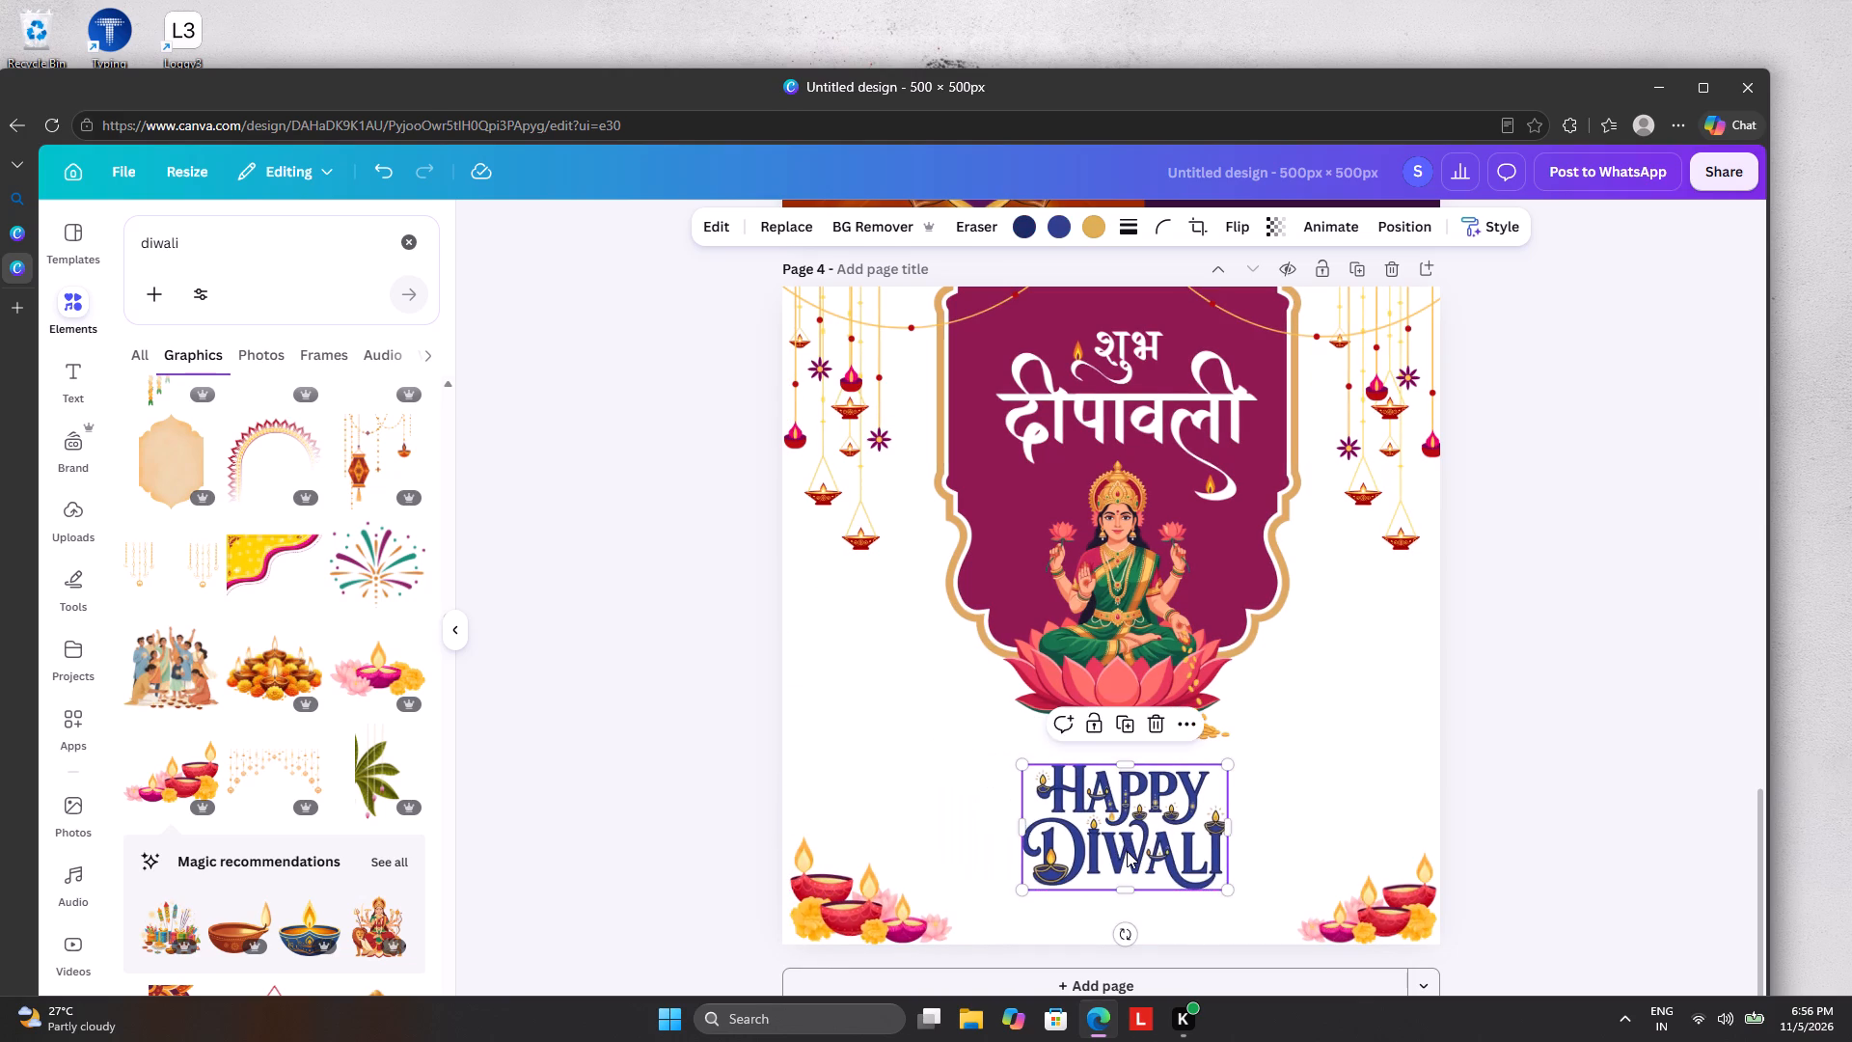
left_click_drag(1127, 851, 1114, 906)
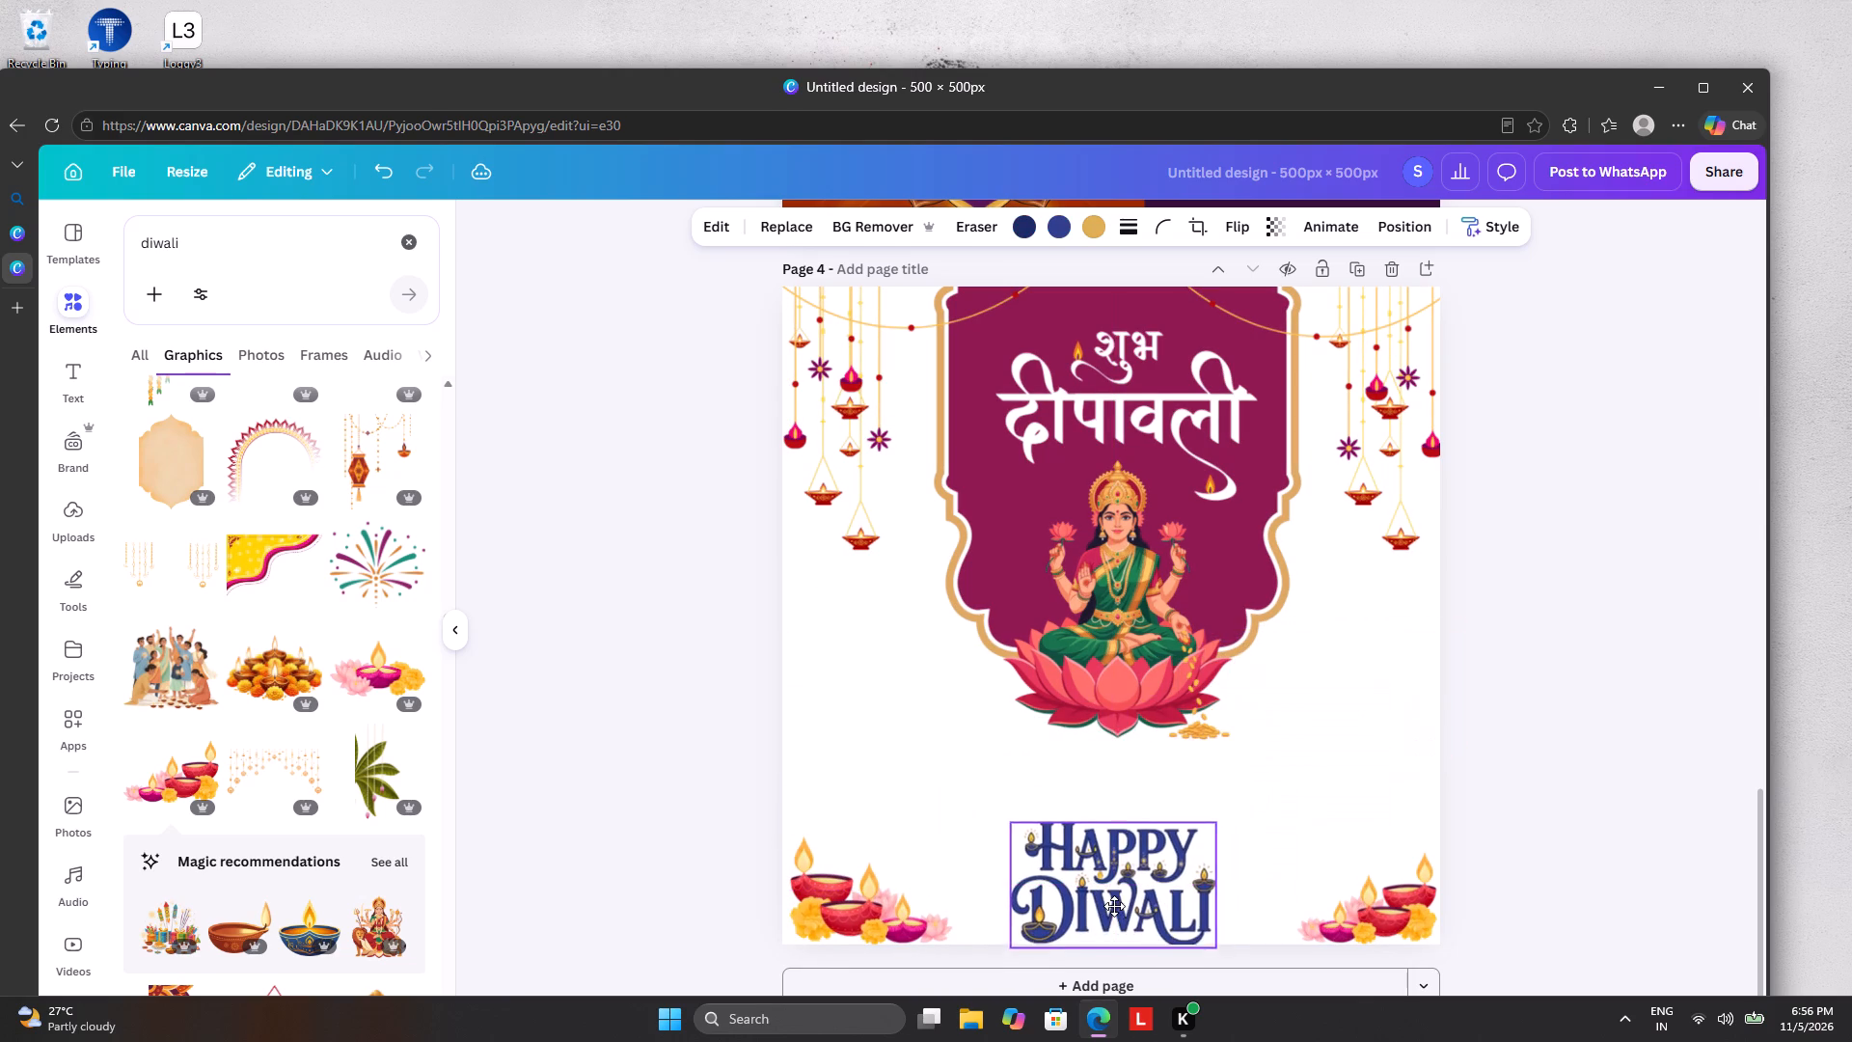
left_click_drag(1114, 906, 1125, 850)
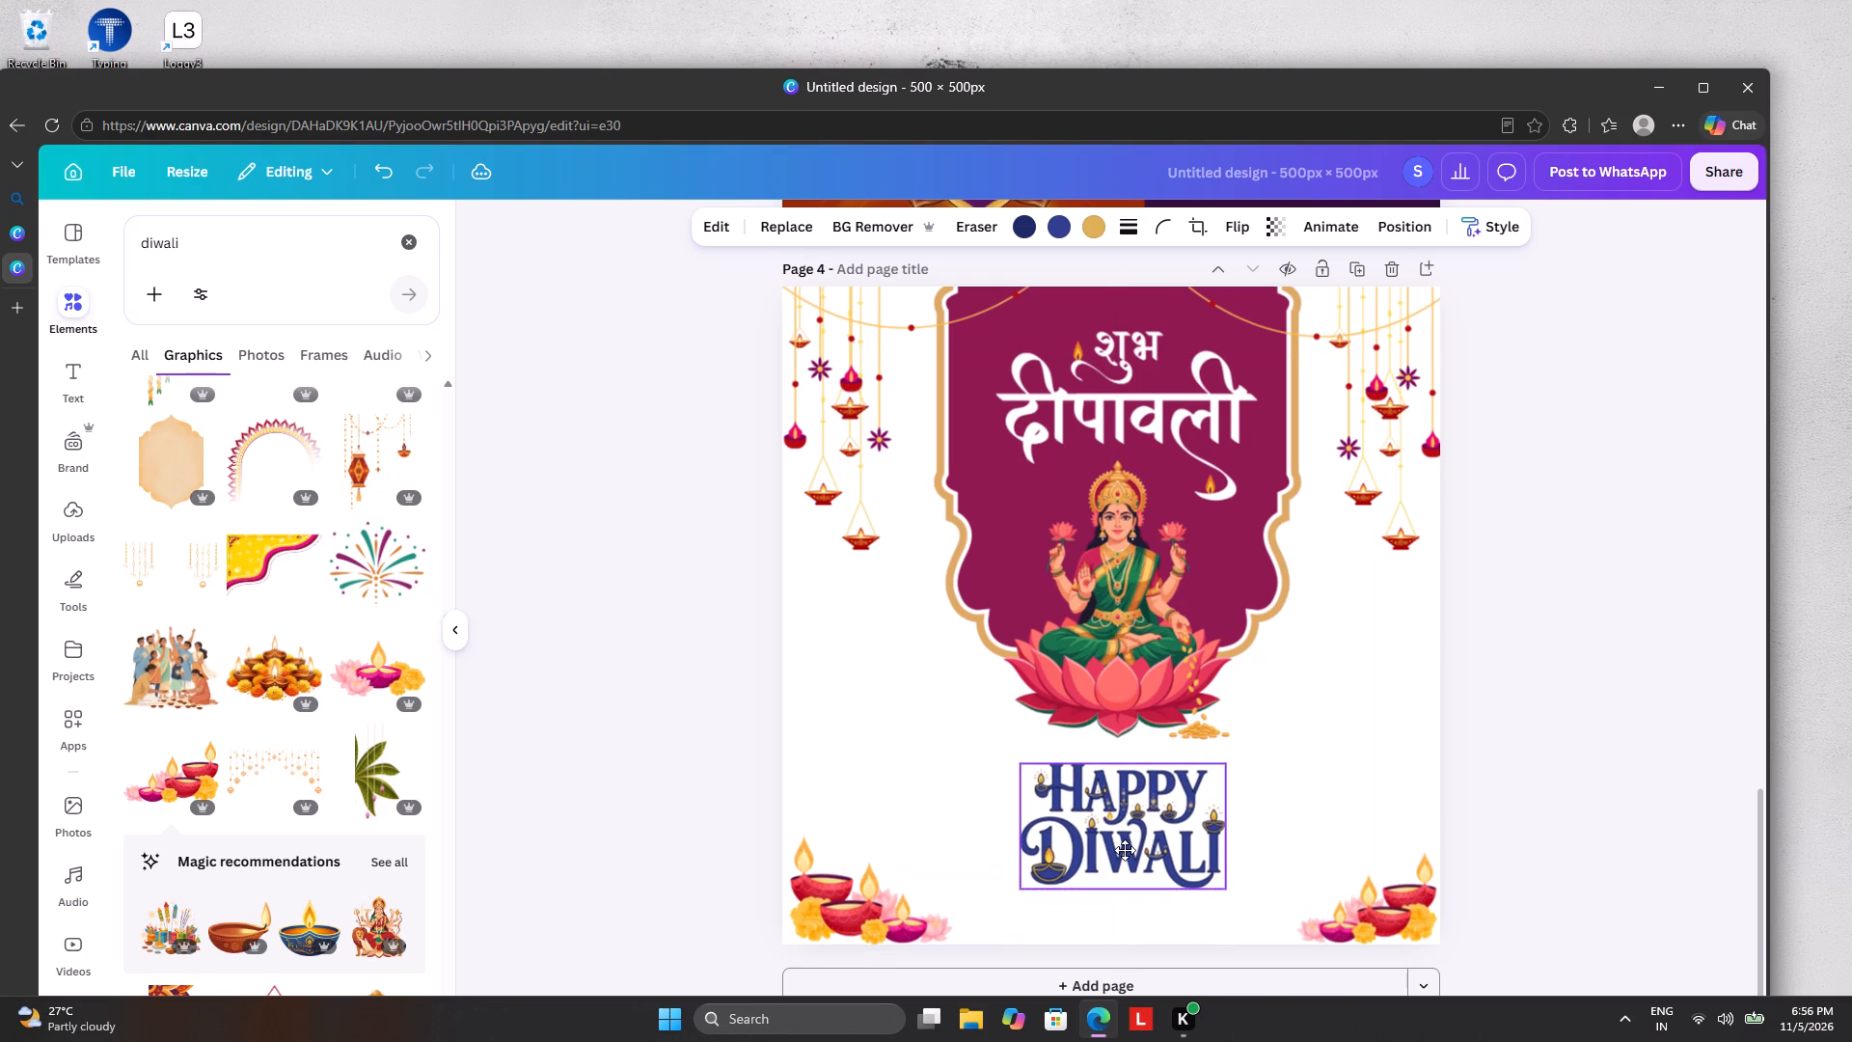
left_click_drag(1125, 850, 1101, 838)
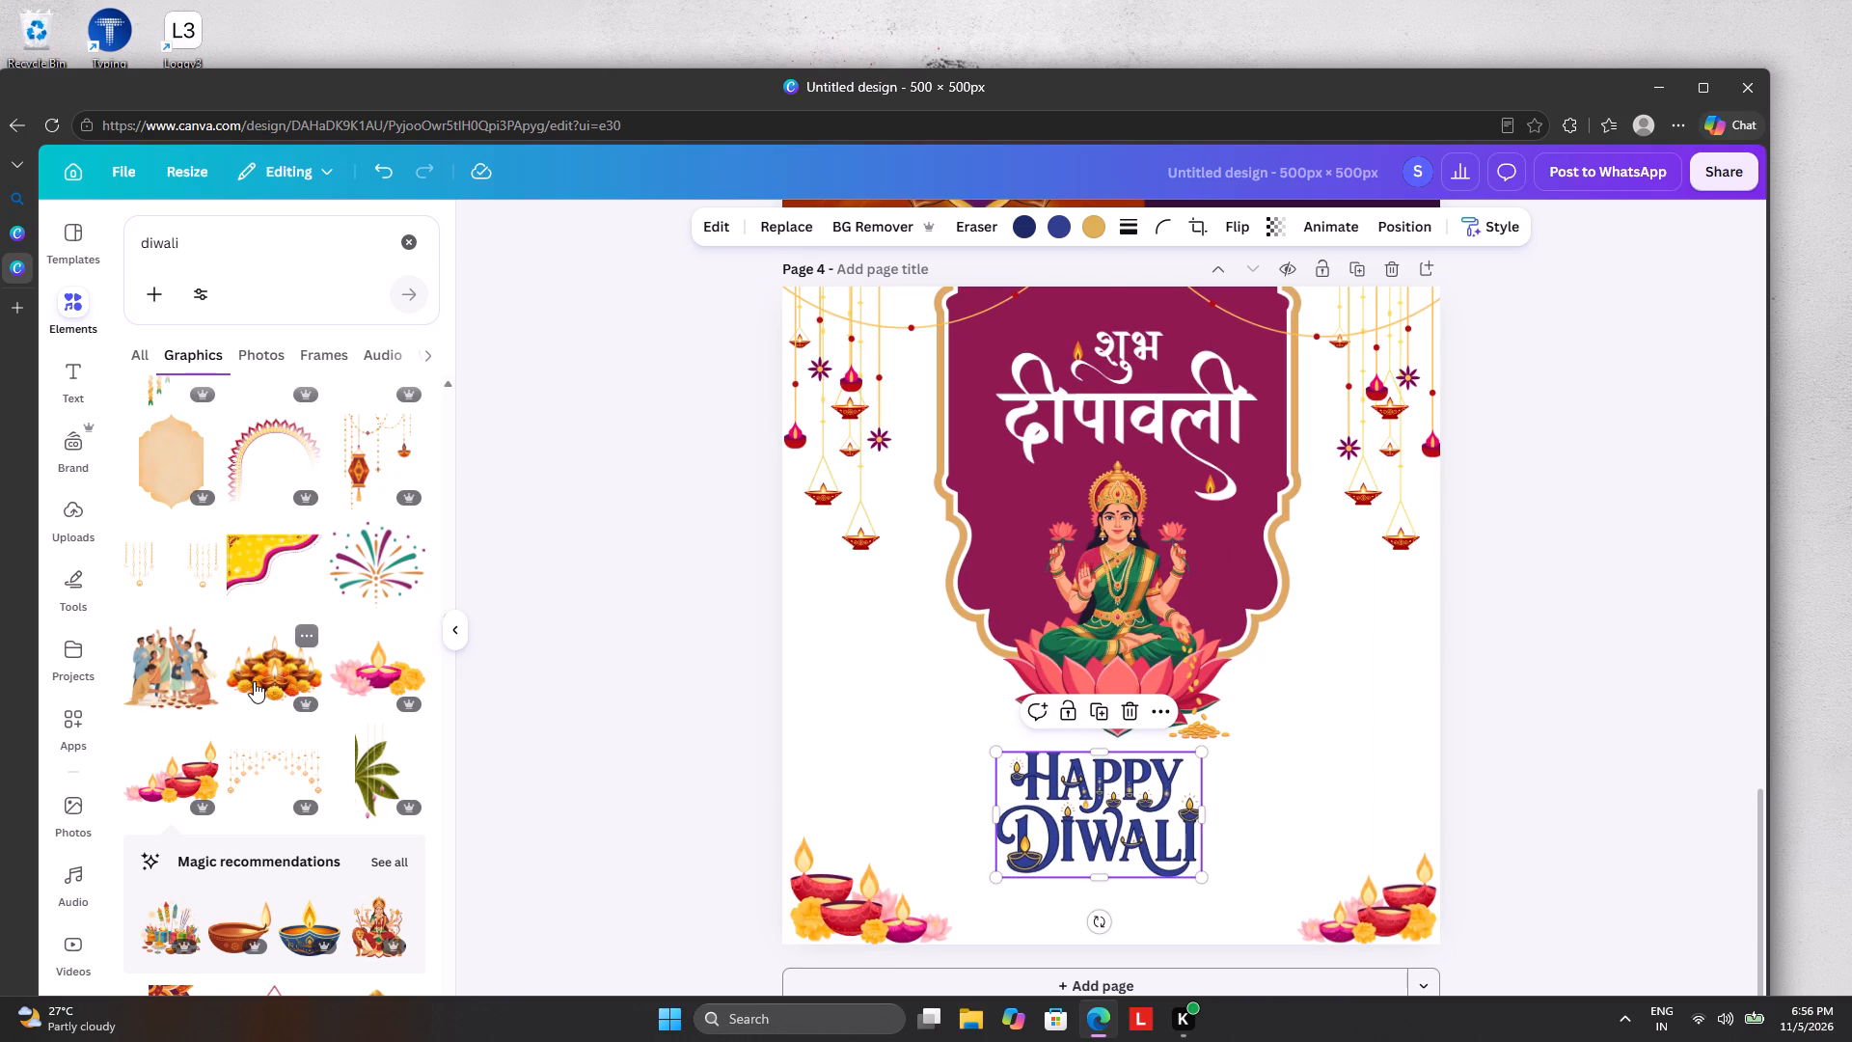
Add the flat red rangoli graphic and place it at the page's bottom edge, centred between the two diya graphics.
scroll(316, 808, "down", 2)
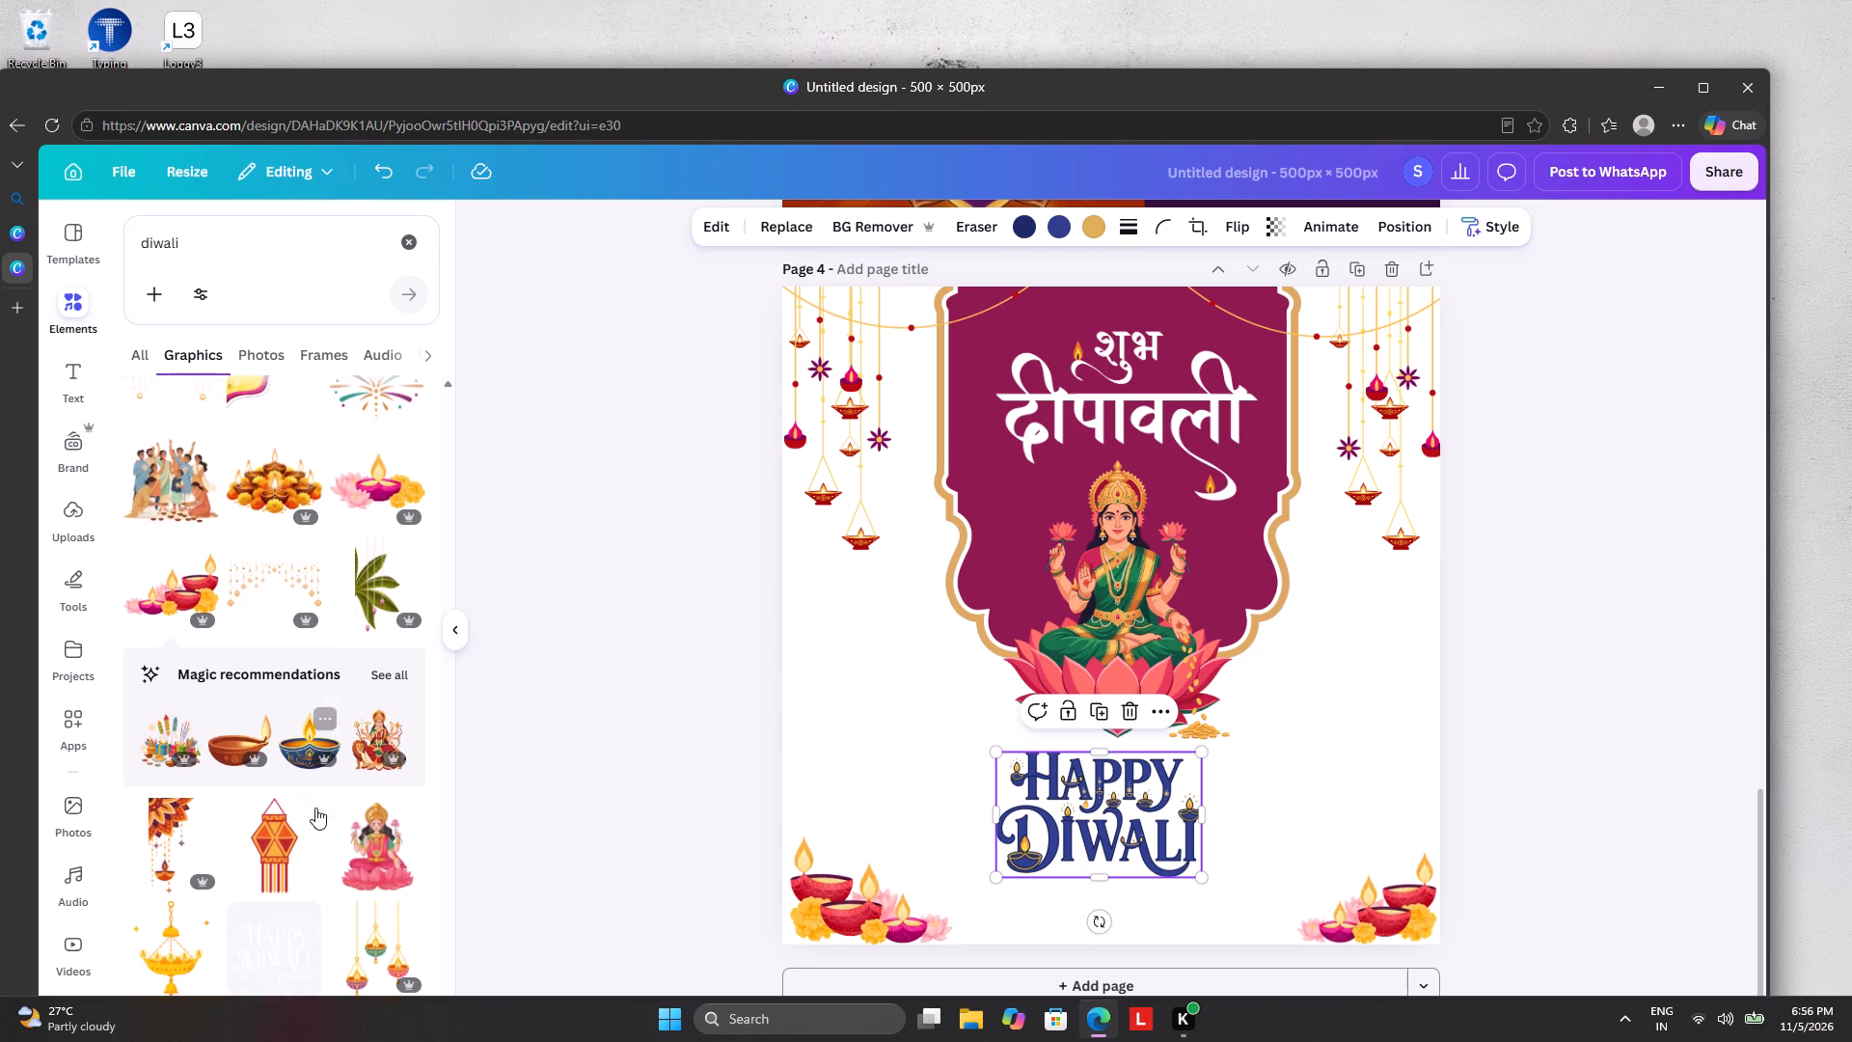
scroll(261, 799, "down", 3)
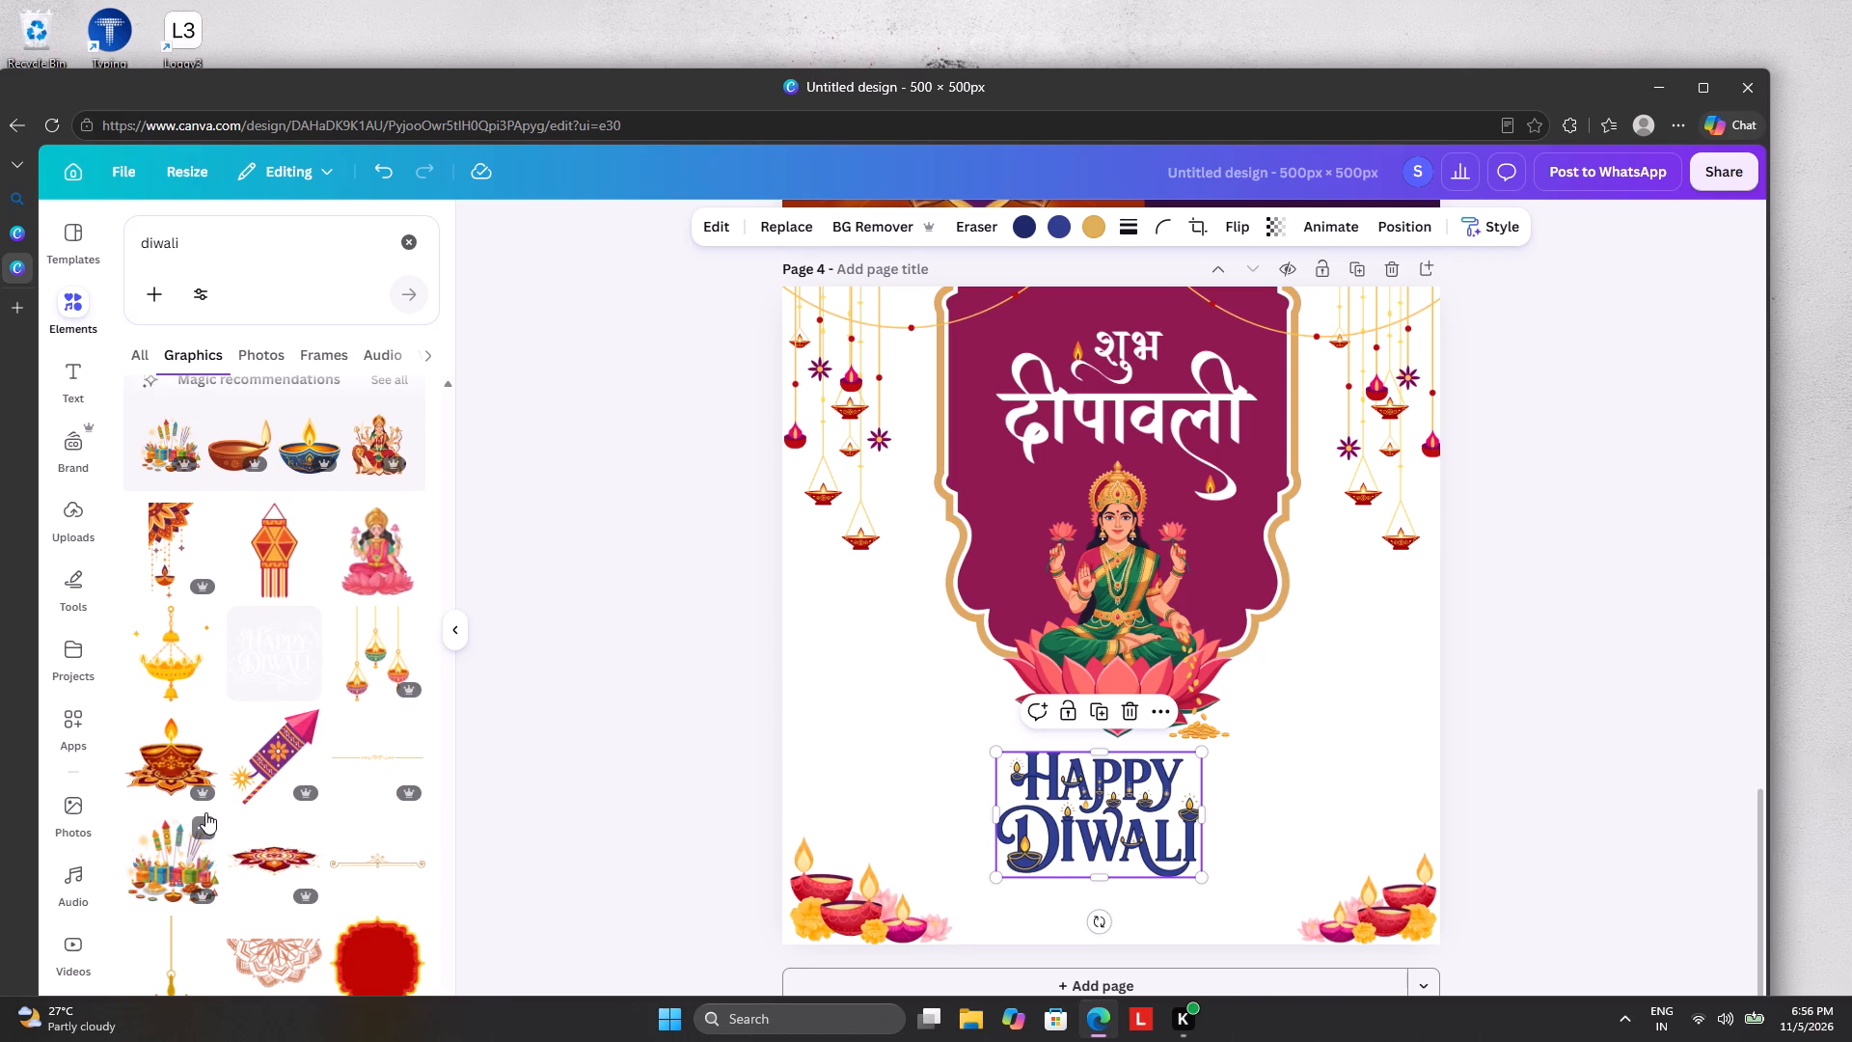
scroll(205, 812, "down", 2)
left_click(277, 684)
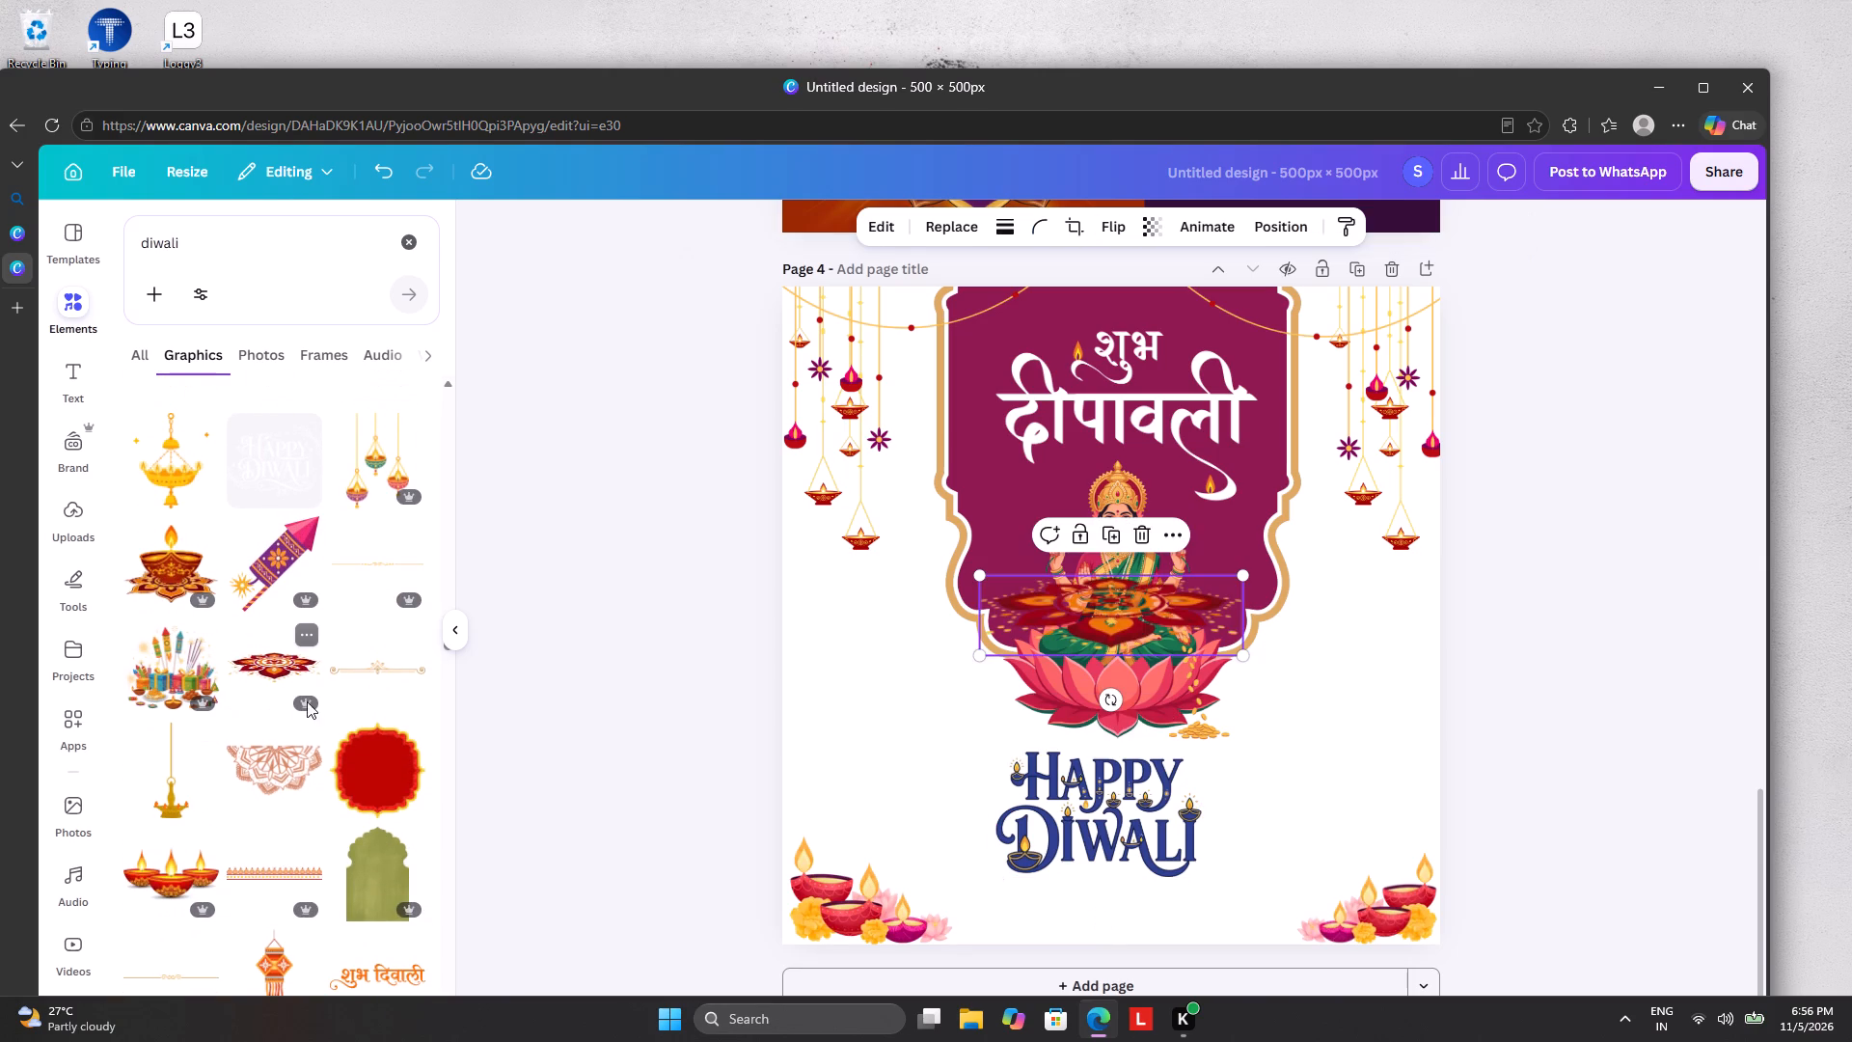
left_click_drag(1055, 642, 1066, 932)
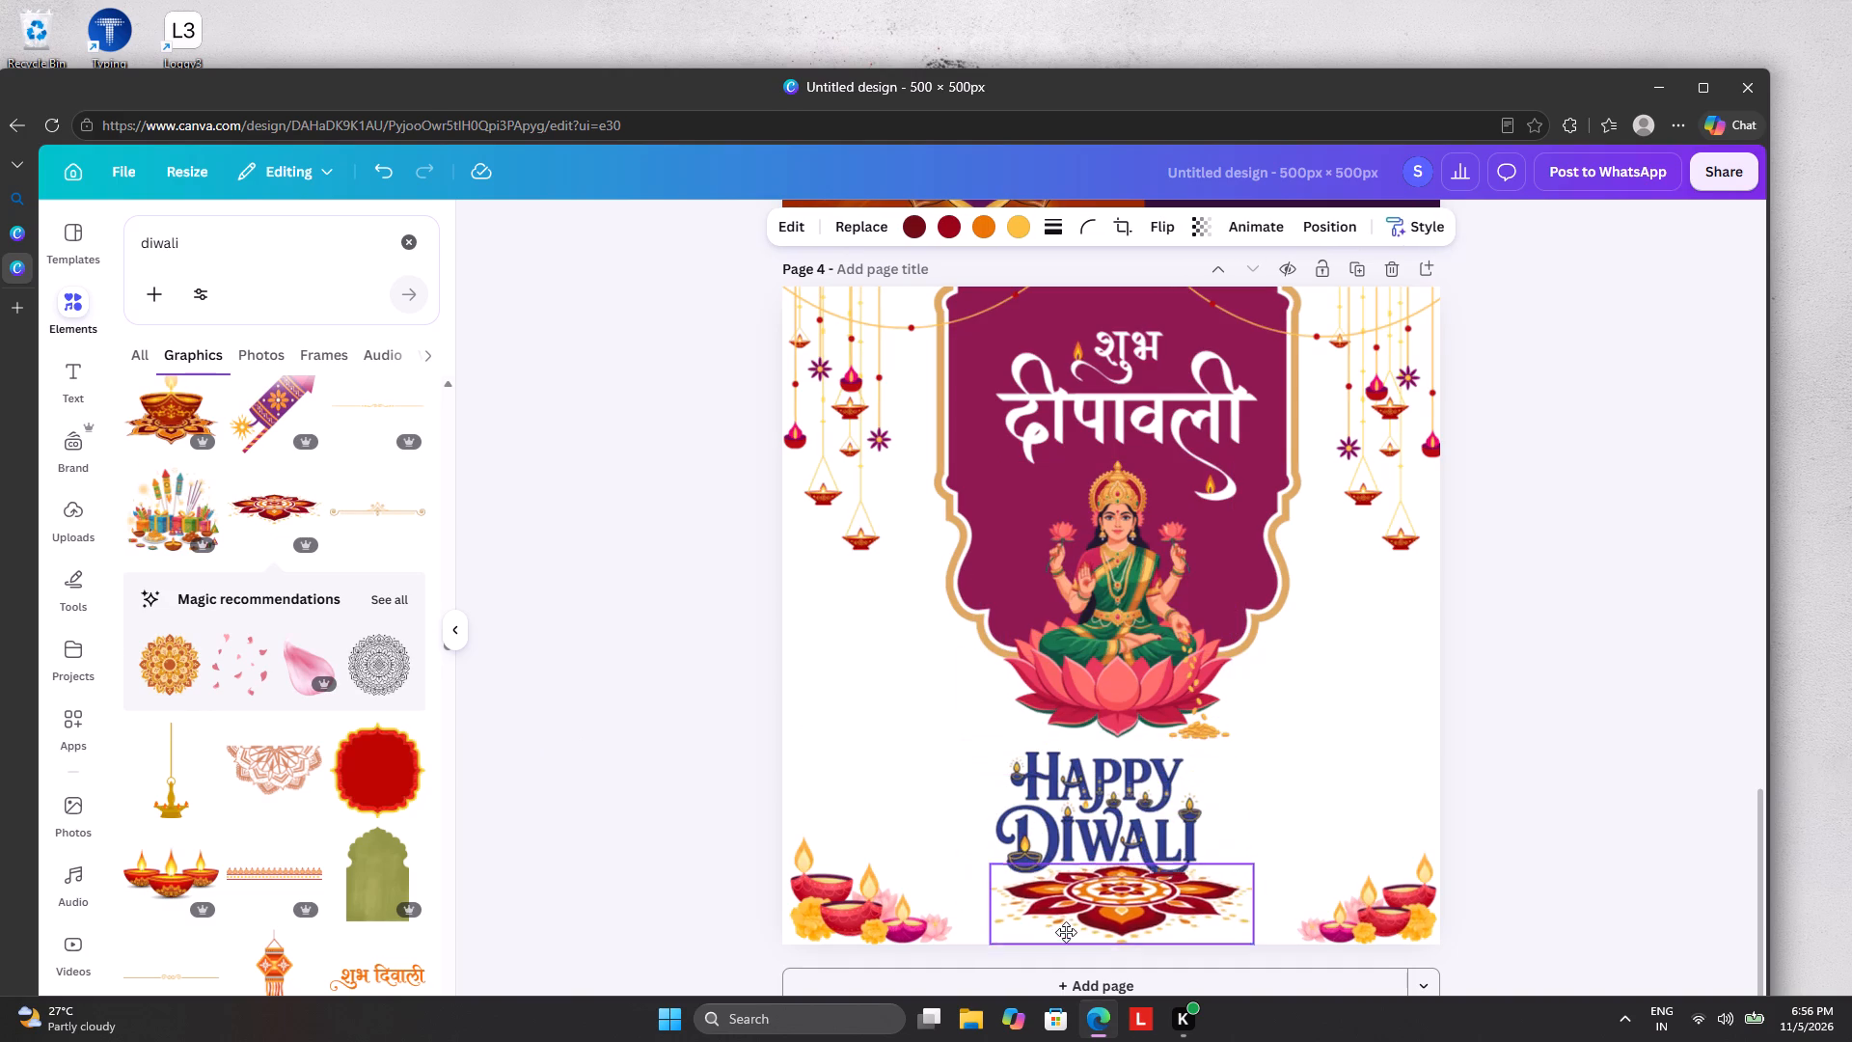
left_click_drag(1066, 932, 1076, 938)
Shrink the Happy Diwali lettering and place it beside the maroon frame, under the left hanging lamps.
left_click_drag(1078, 807, 1064, 801)
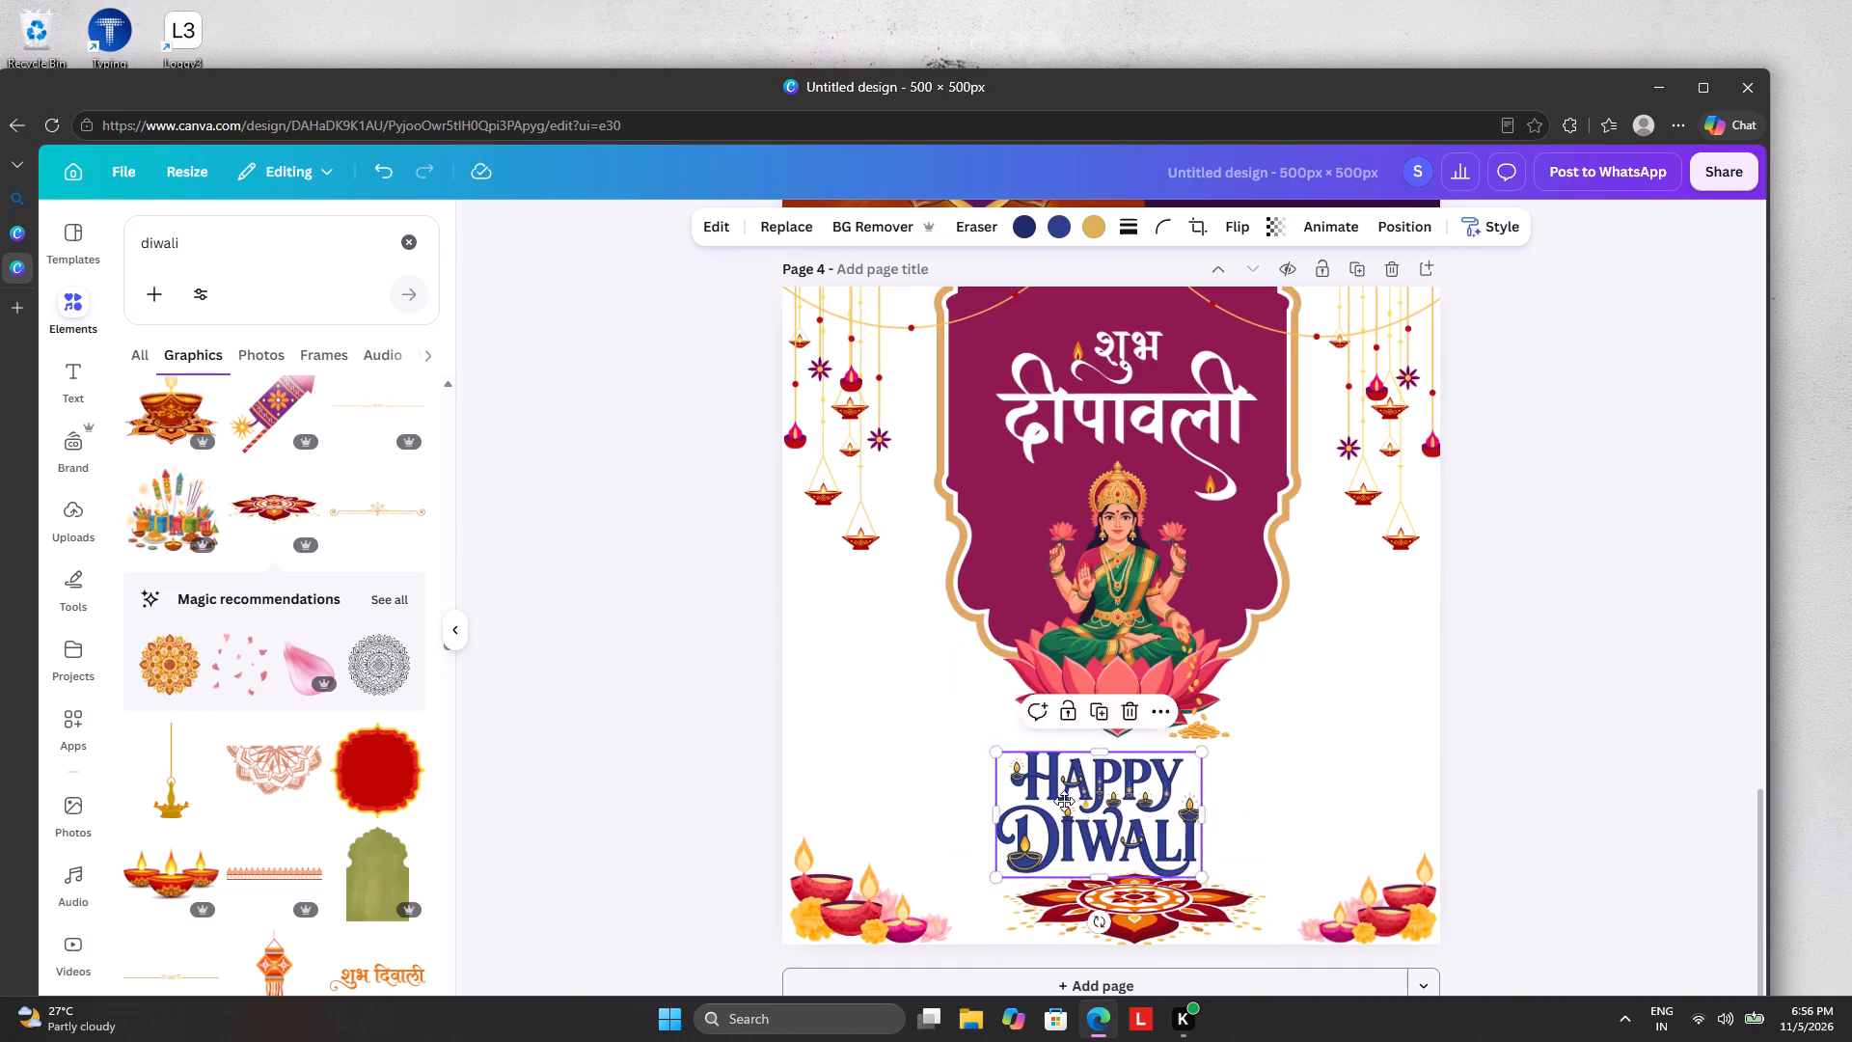
left_click_drag(1064, 801, 891, 723)
left_click(1144, 898)
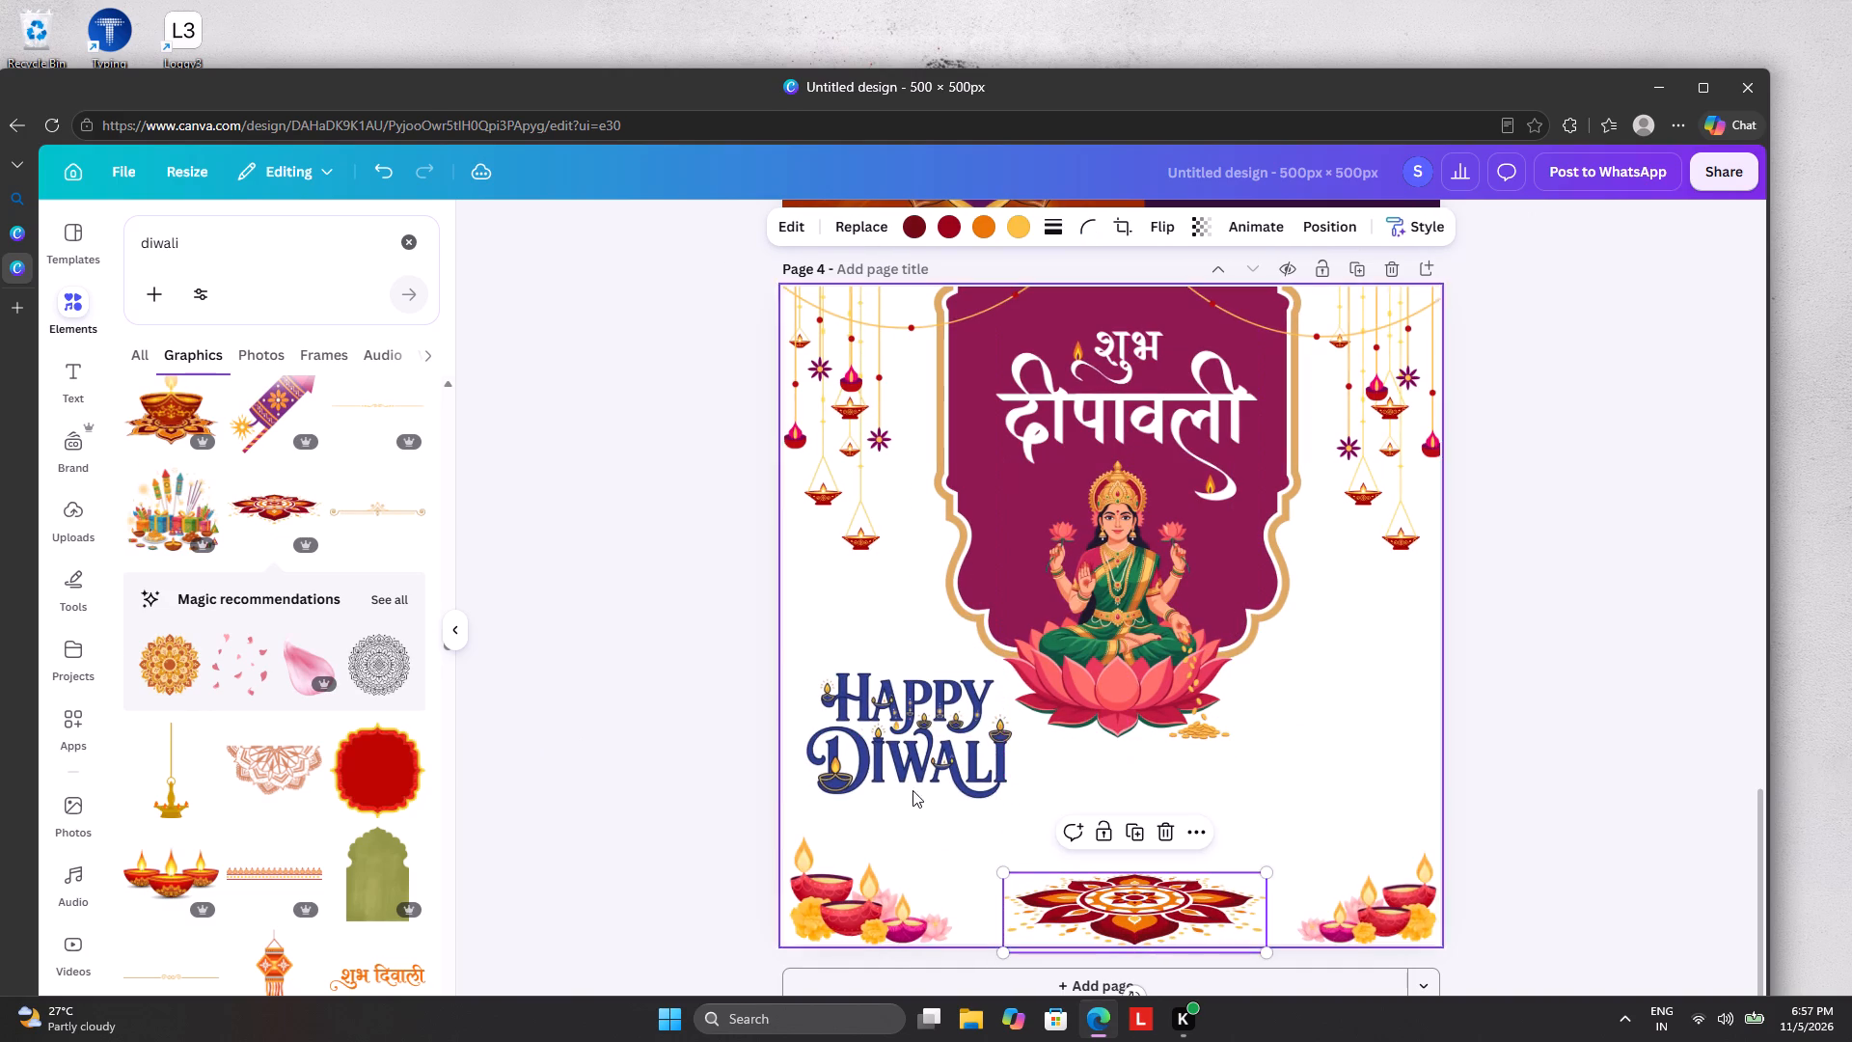
left_click(896, 688)
left_click_drag(803, 678, 887, 747)
left_click_drag(934, 779, 848, 662)
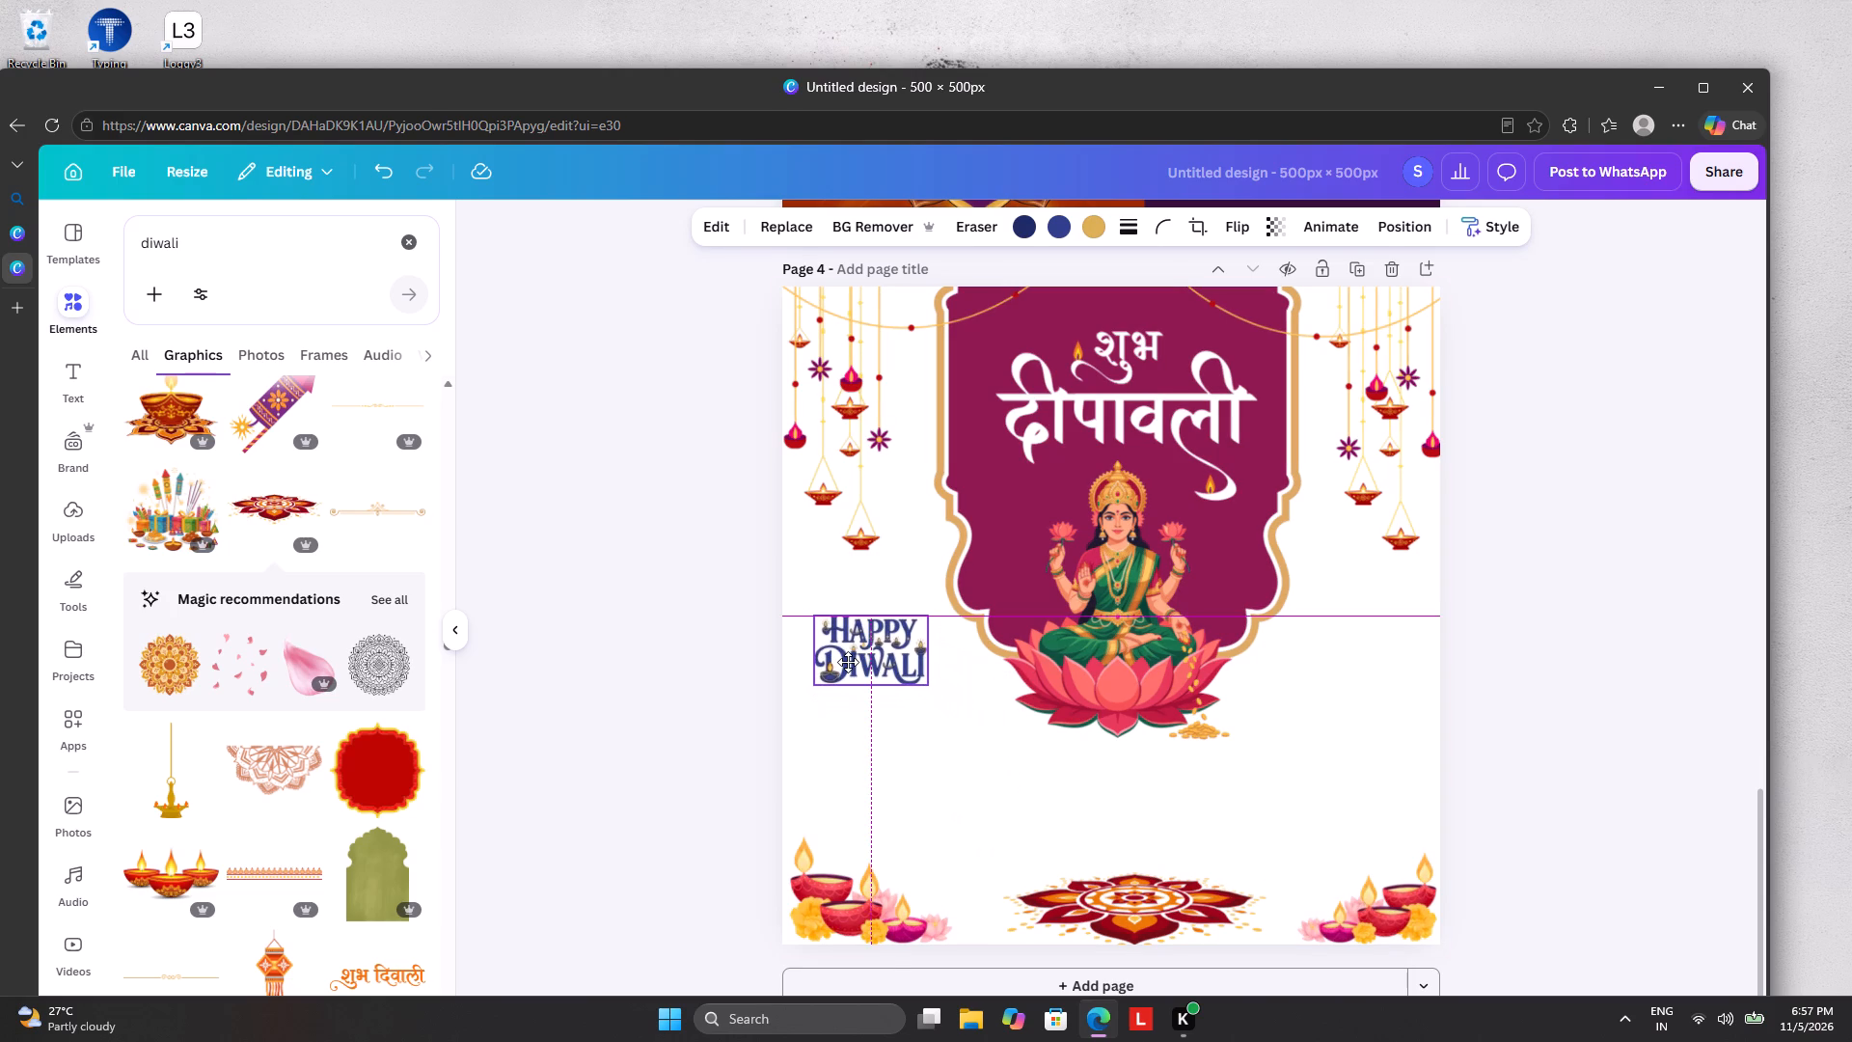
left_click_drag(848, 662, 848, 650)
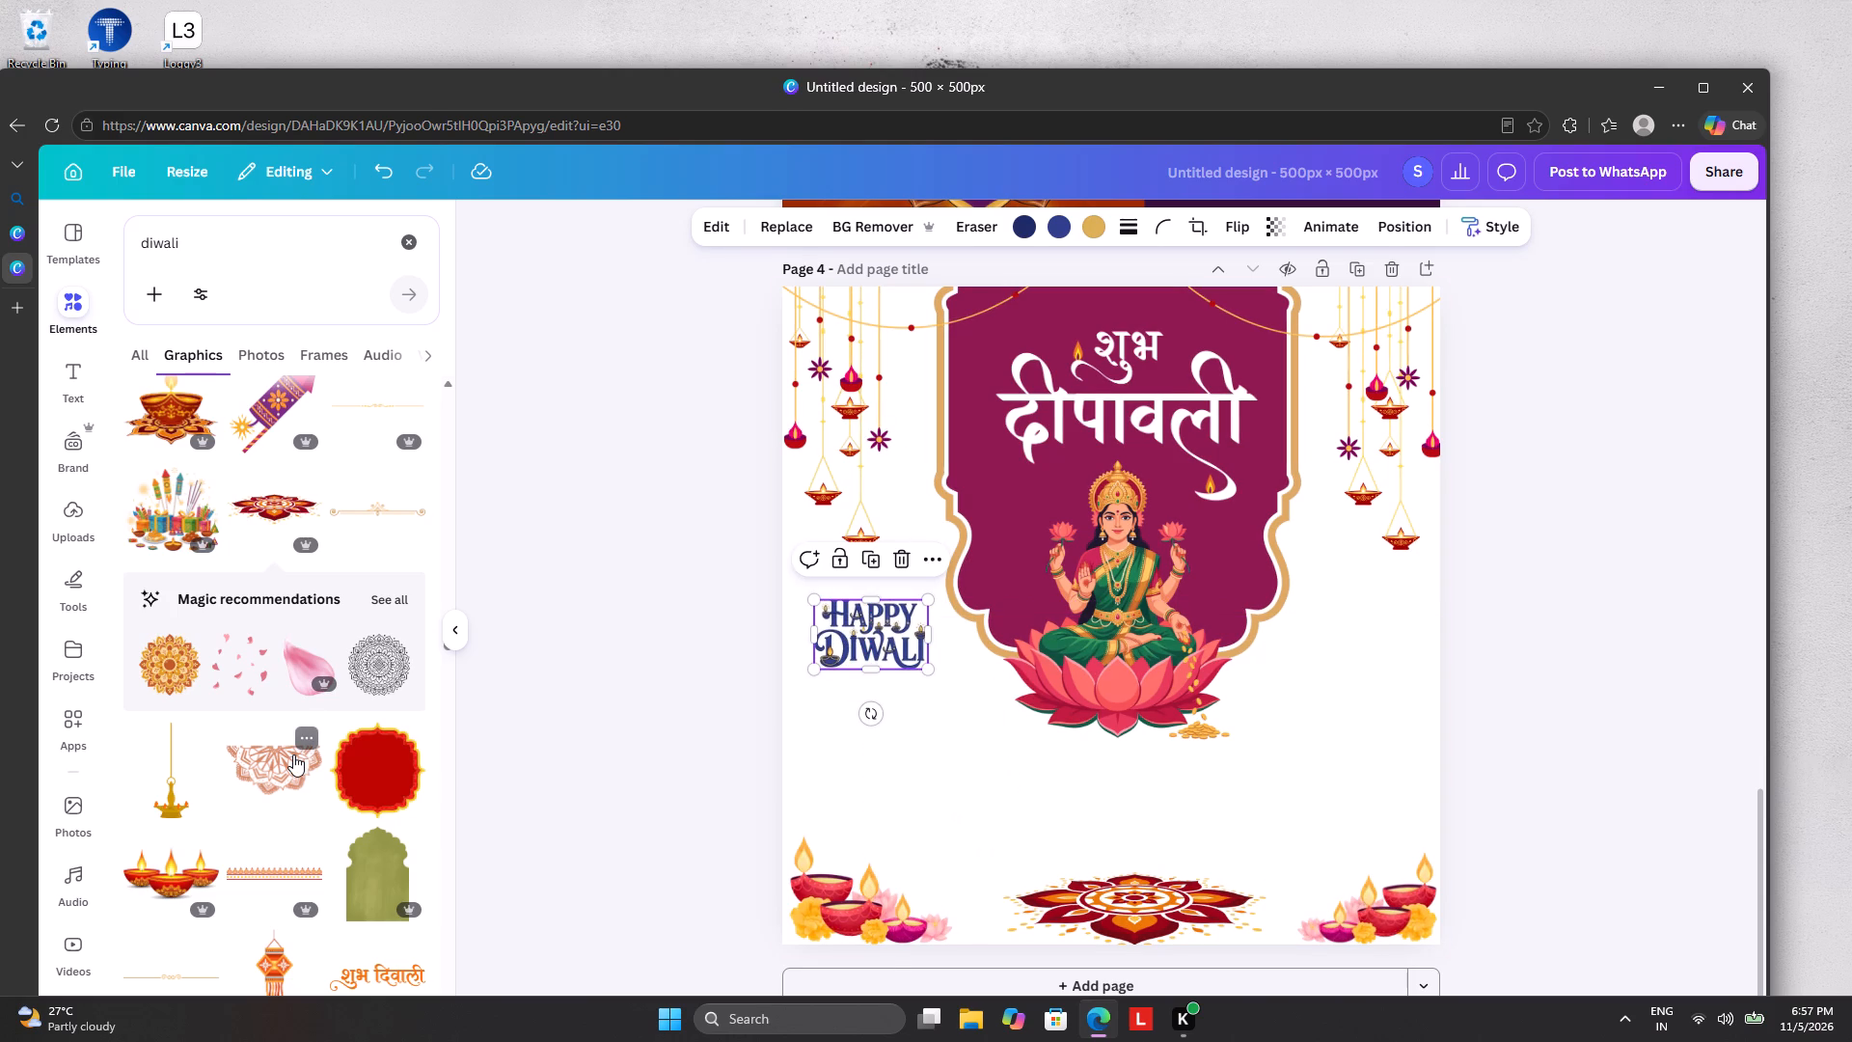
Add the red swastika graphic, shrink it, and place it under the right hanging lamps, level with the Happy Diwali lettering.
scroll(293, 754, "down", 3)
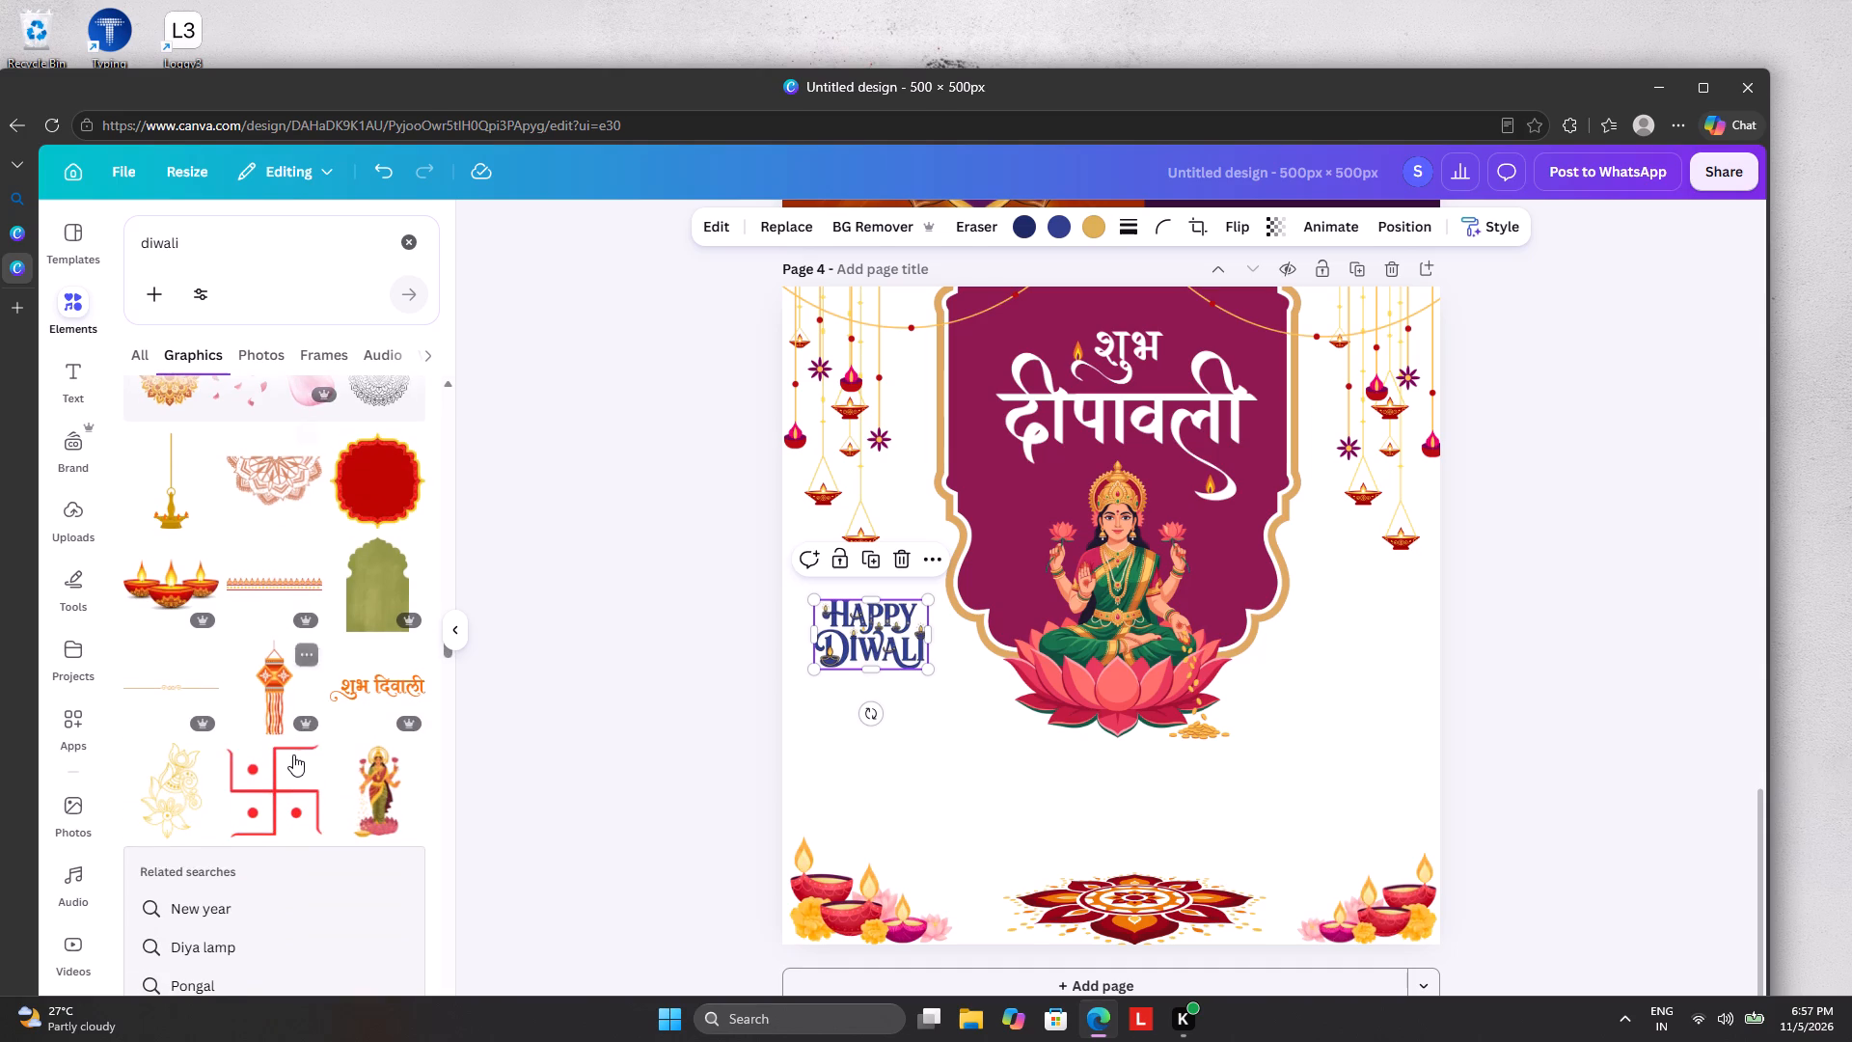
left_click(286, 765)
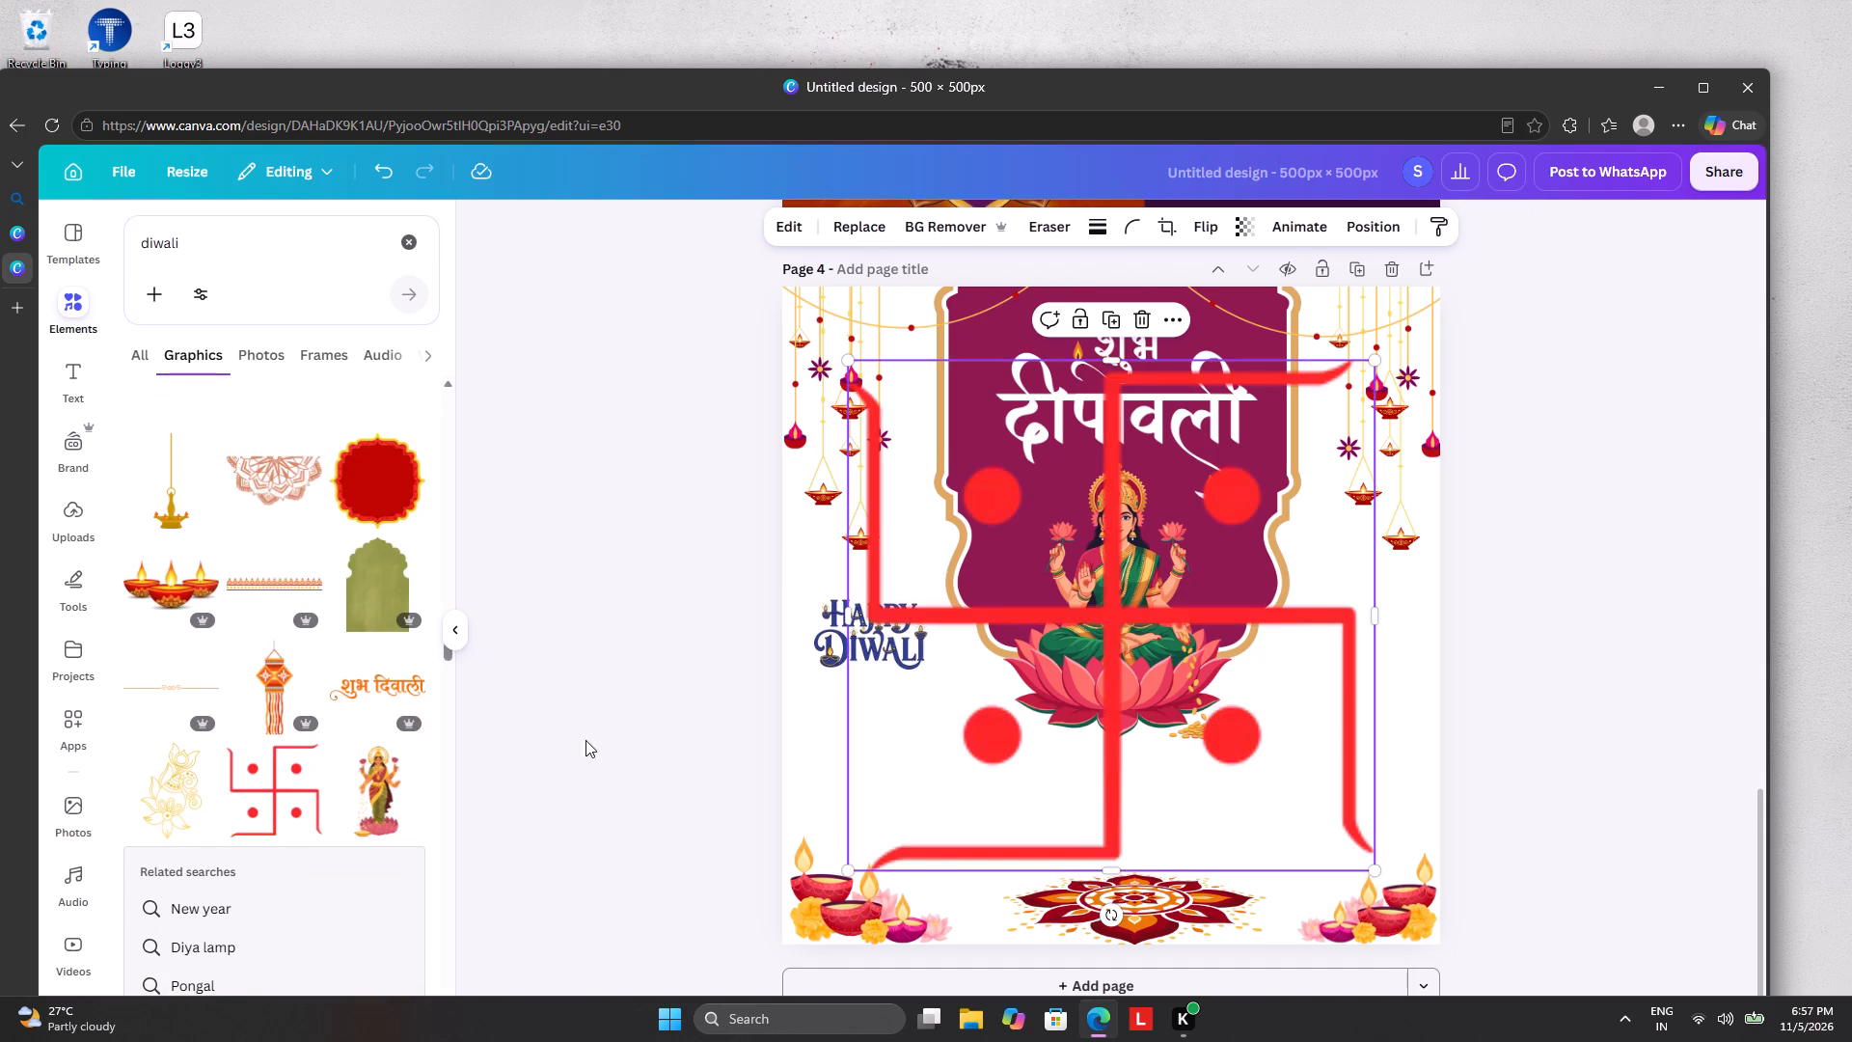
left_click_drag(853, 362, 1195, 790)
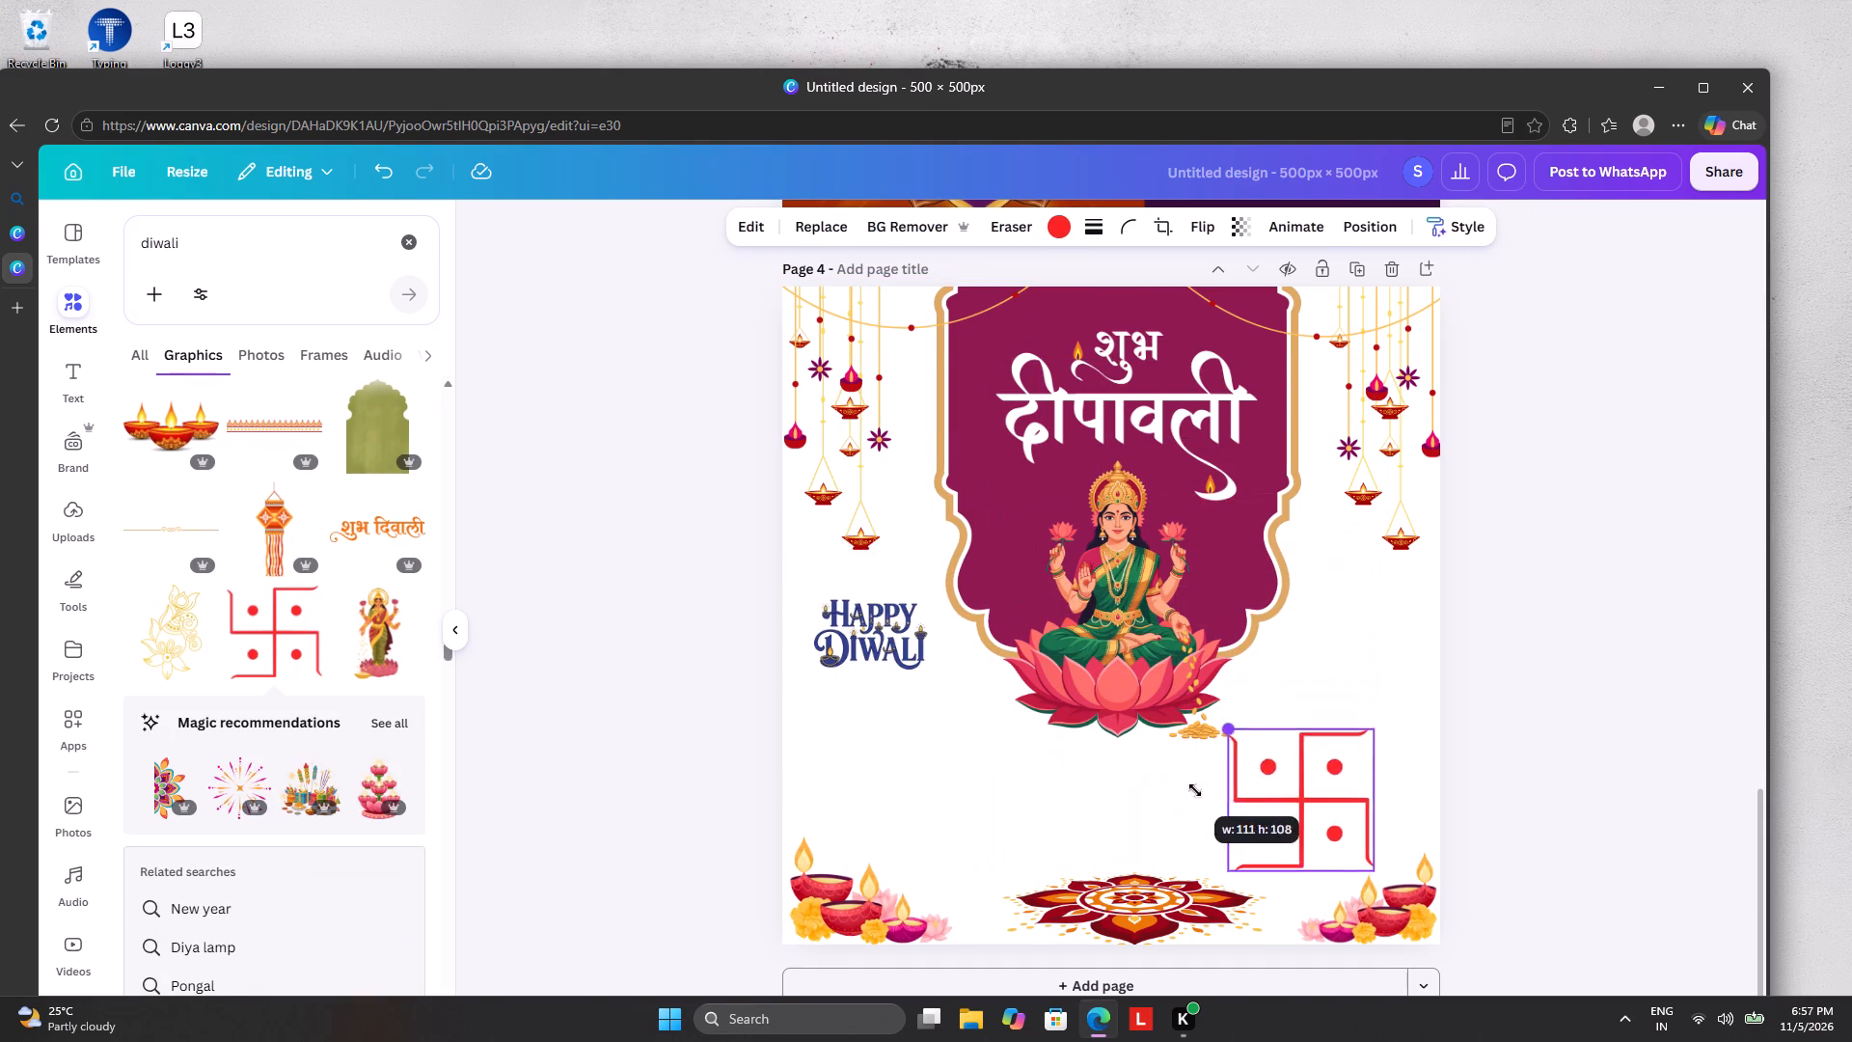
left_click_drag(1195, 790, 1278, 842)
left_click_drag(1326, 849, 1347, 650)
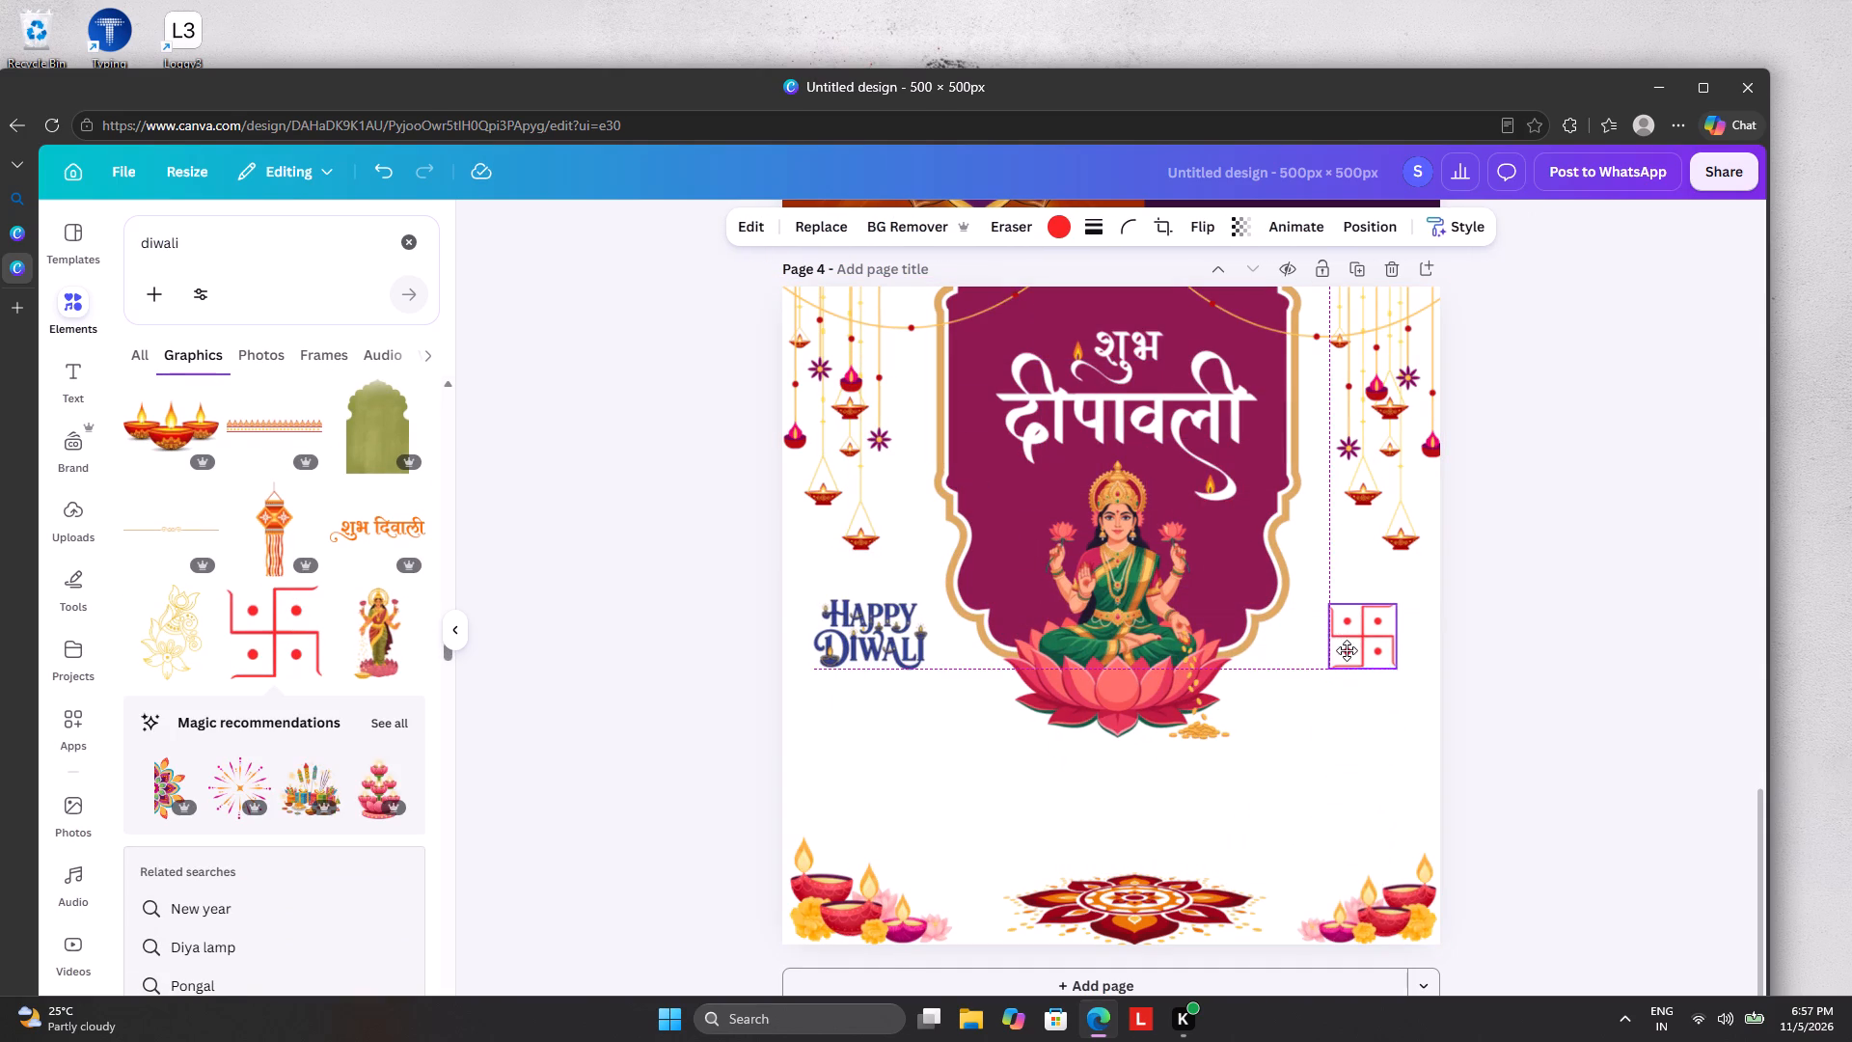
Nudge the red swastika slightly closer to the page's right edge, beneath the hanging lamps.
left_click_drag(1347, 650, 1363, 652)
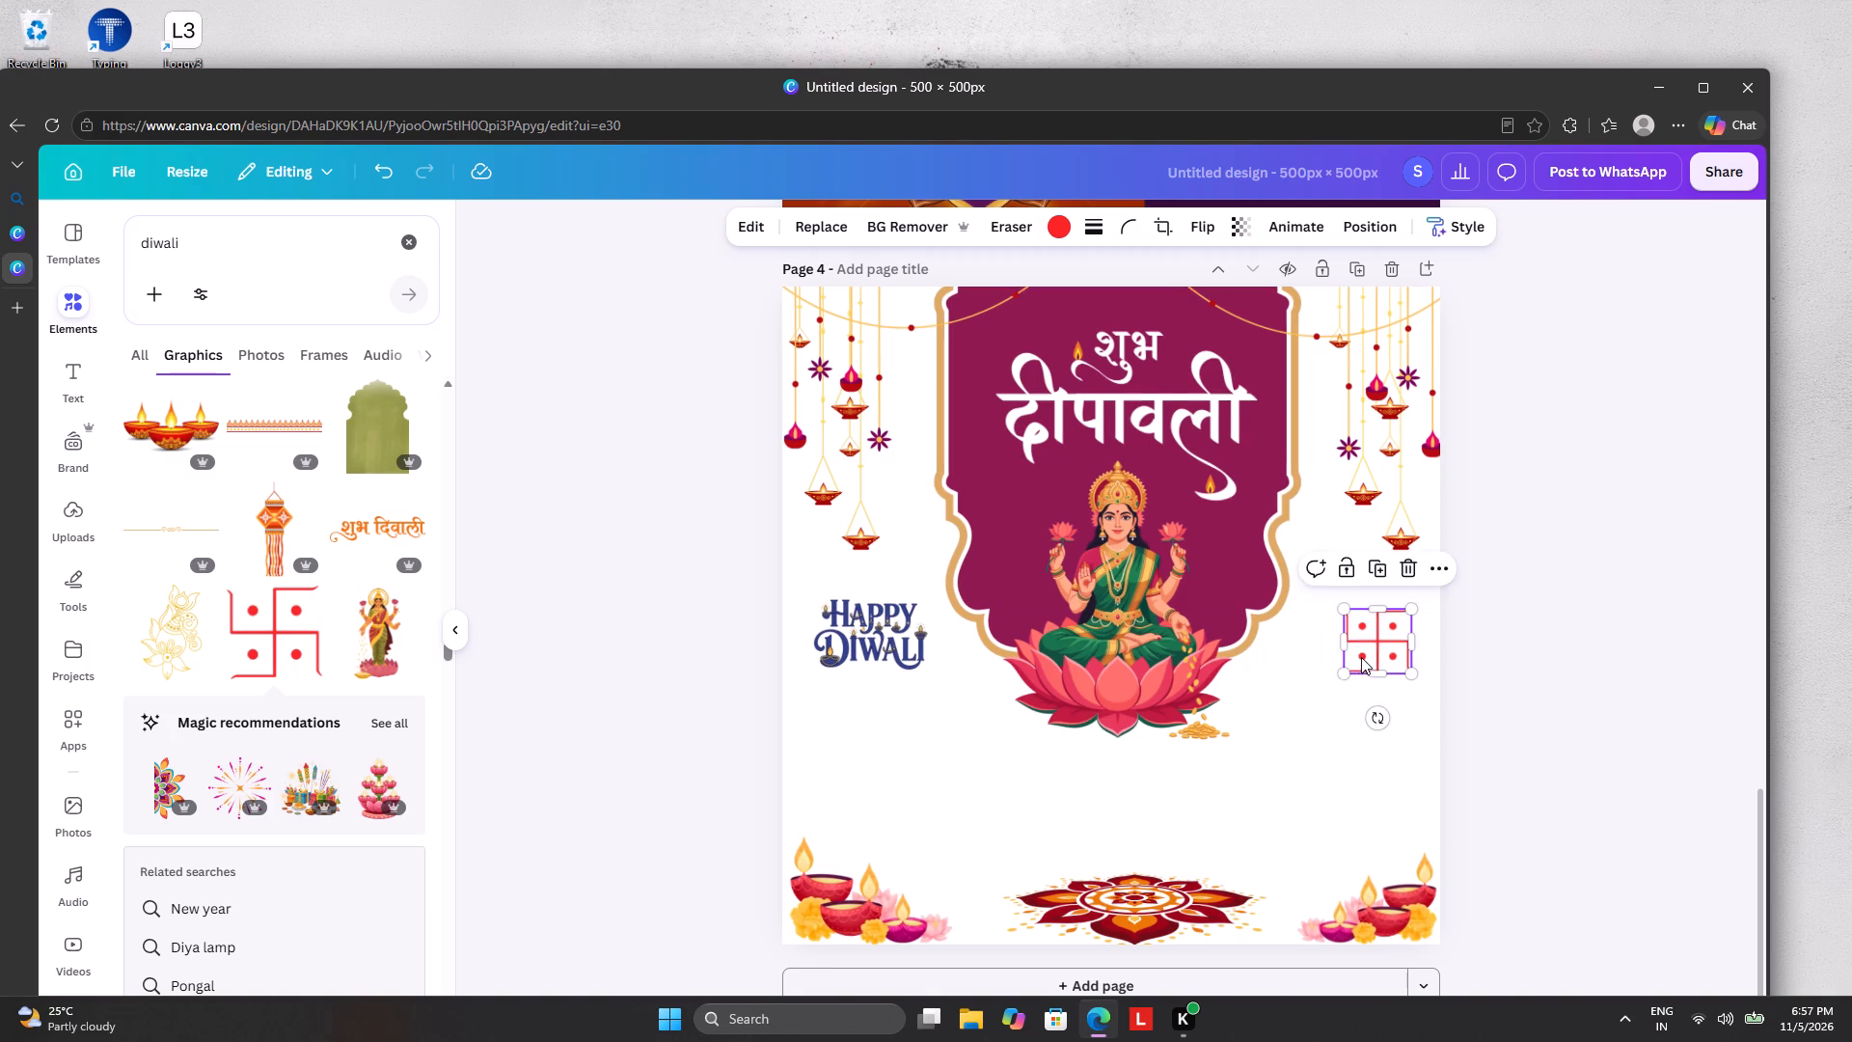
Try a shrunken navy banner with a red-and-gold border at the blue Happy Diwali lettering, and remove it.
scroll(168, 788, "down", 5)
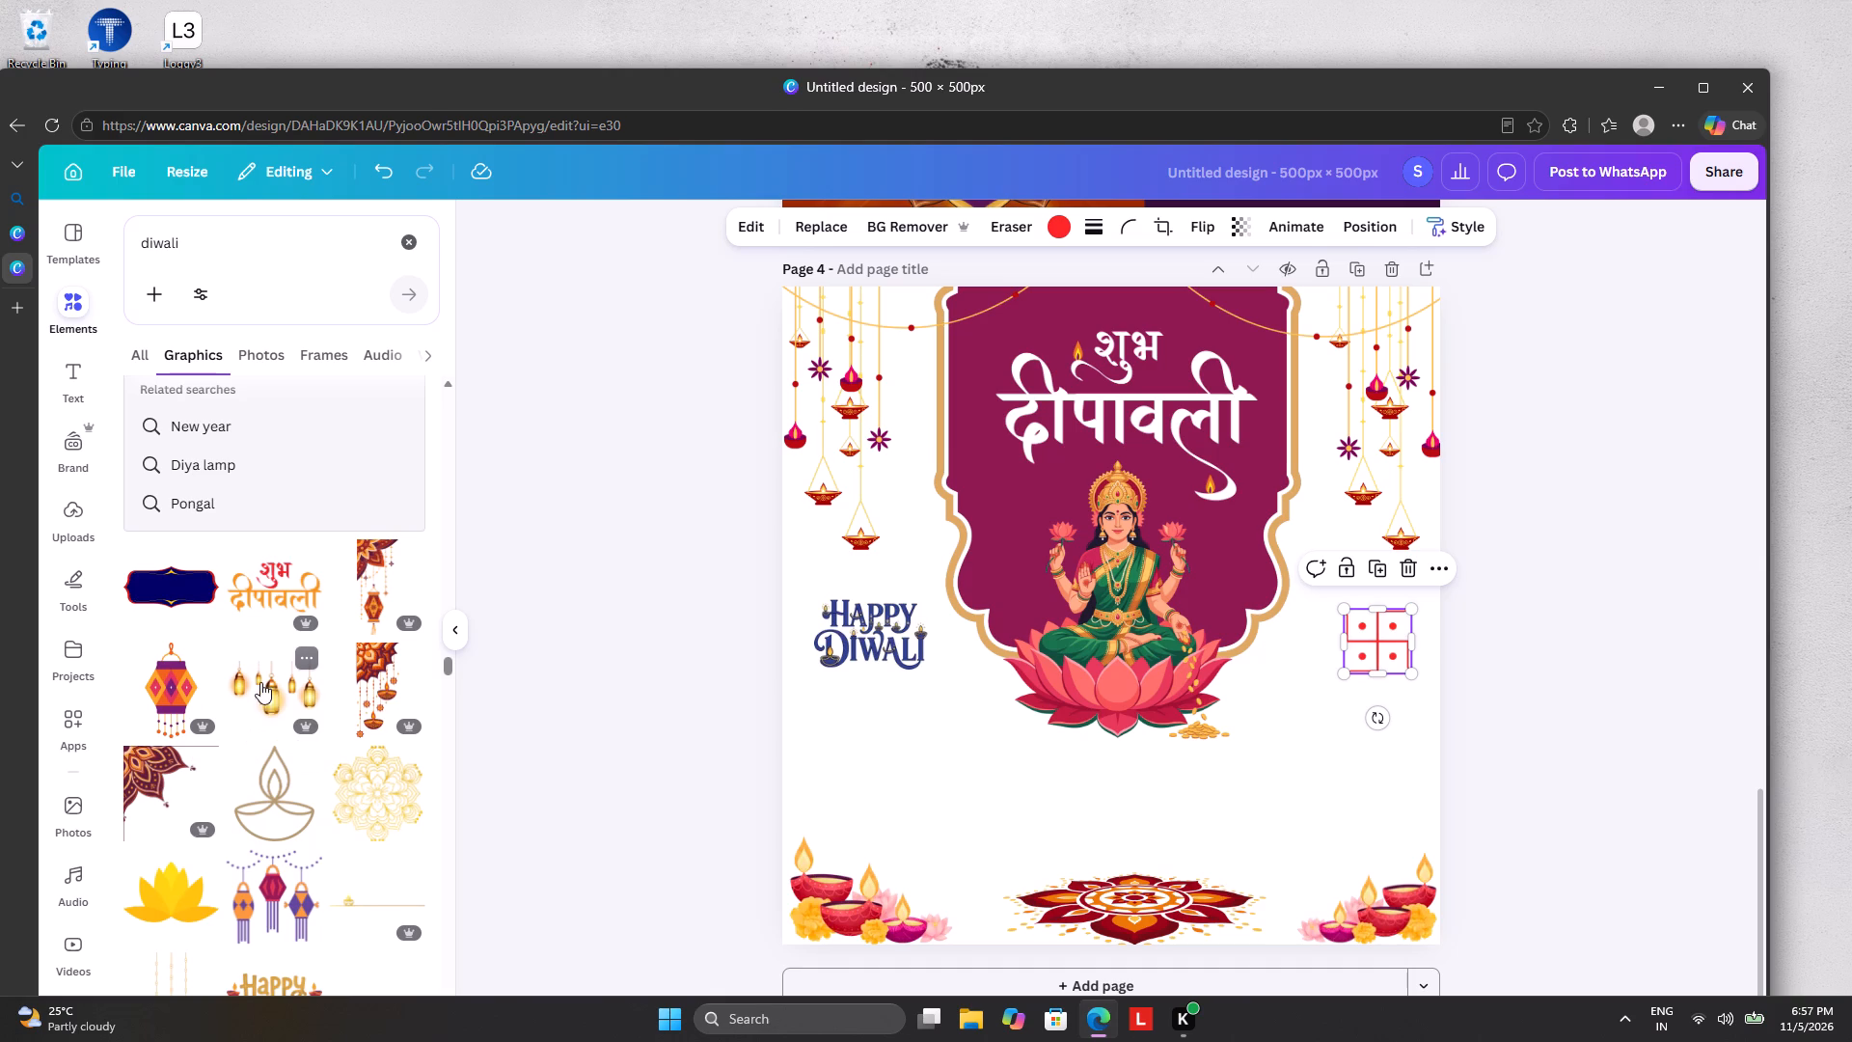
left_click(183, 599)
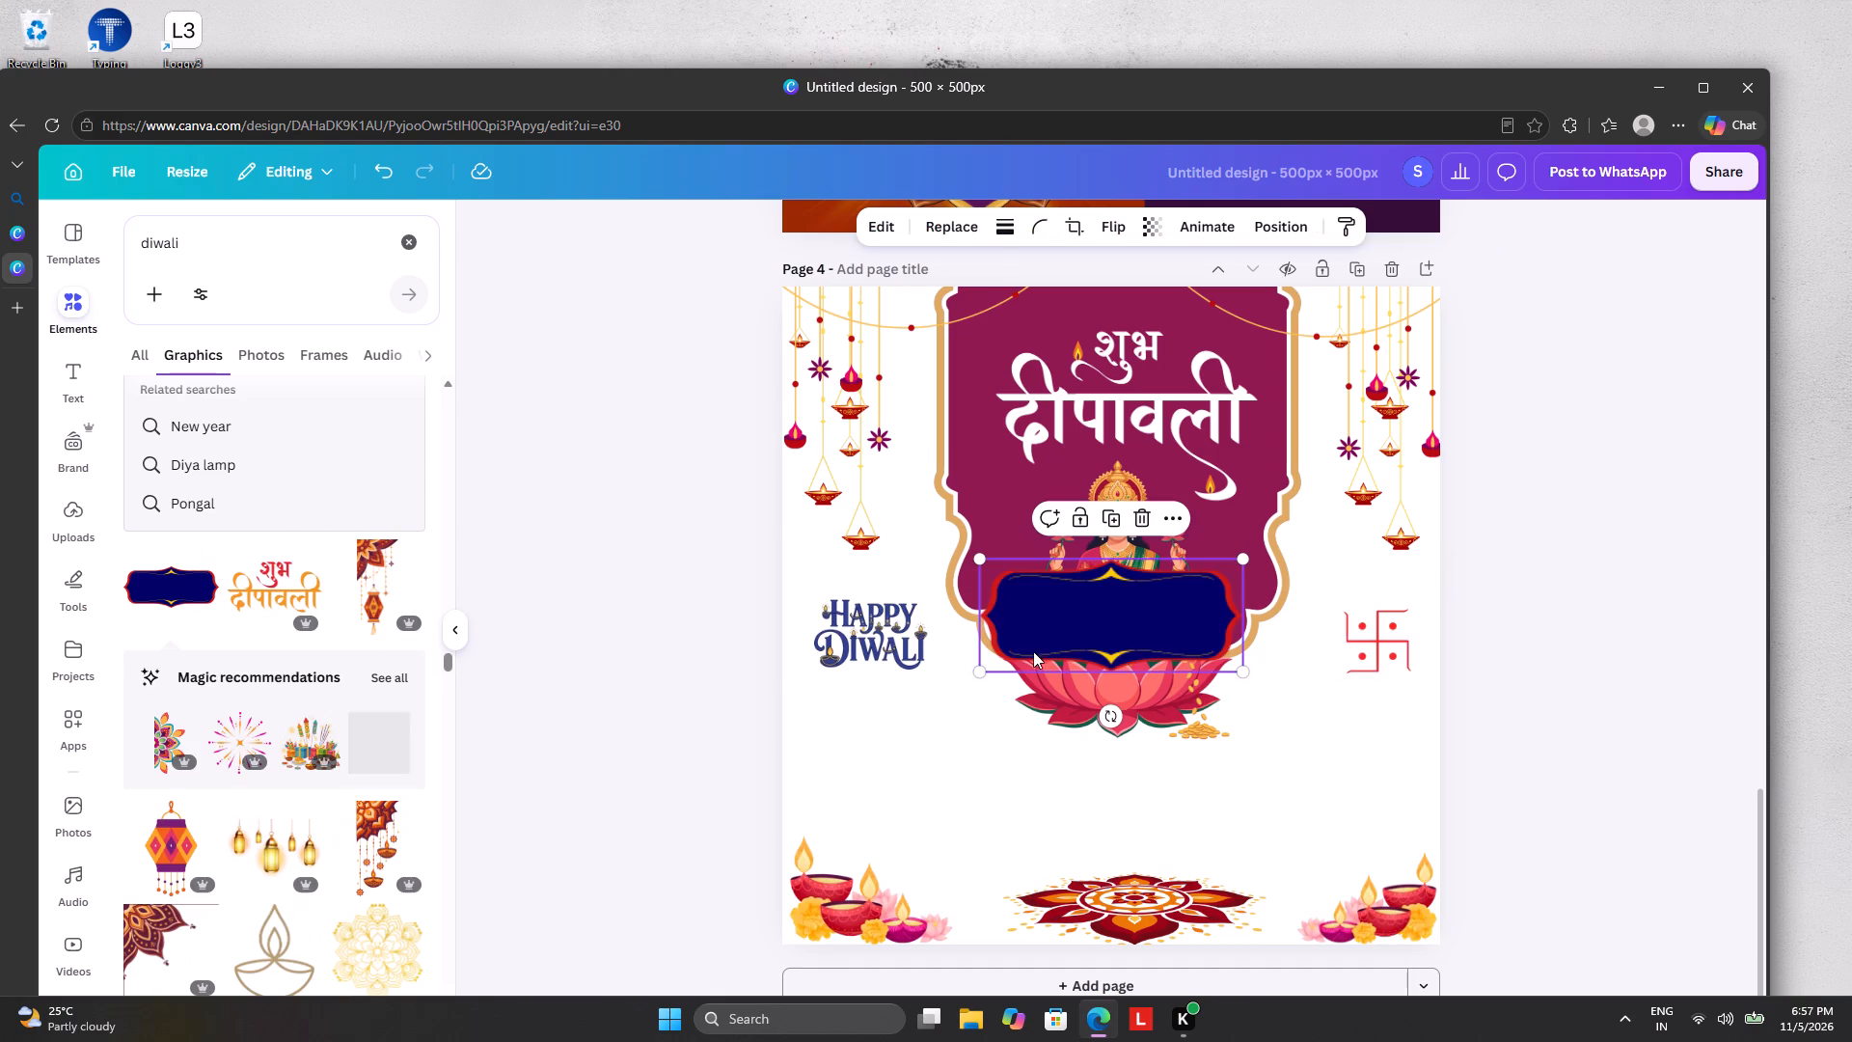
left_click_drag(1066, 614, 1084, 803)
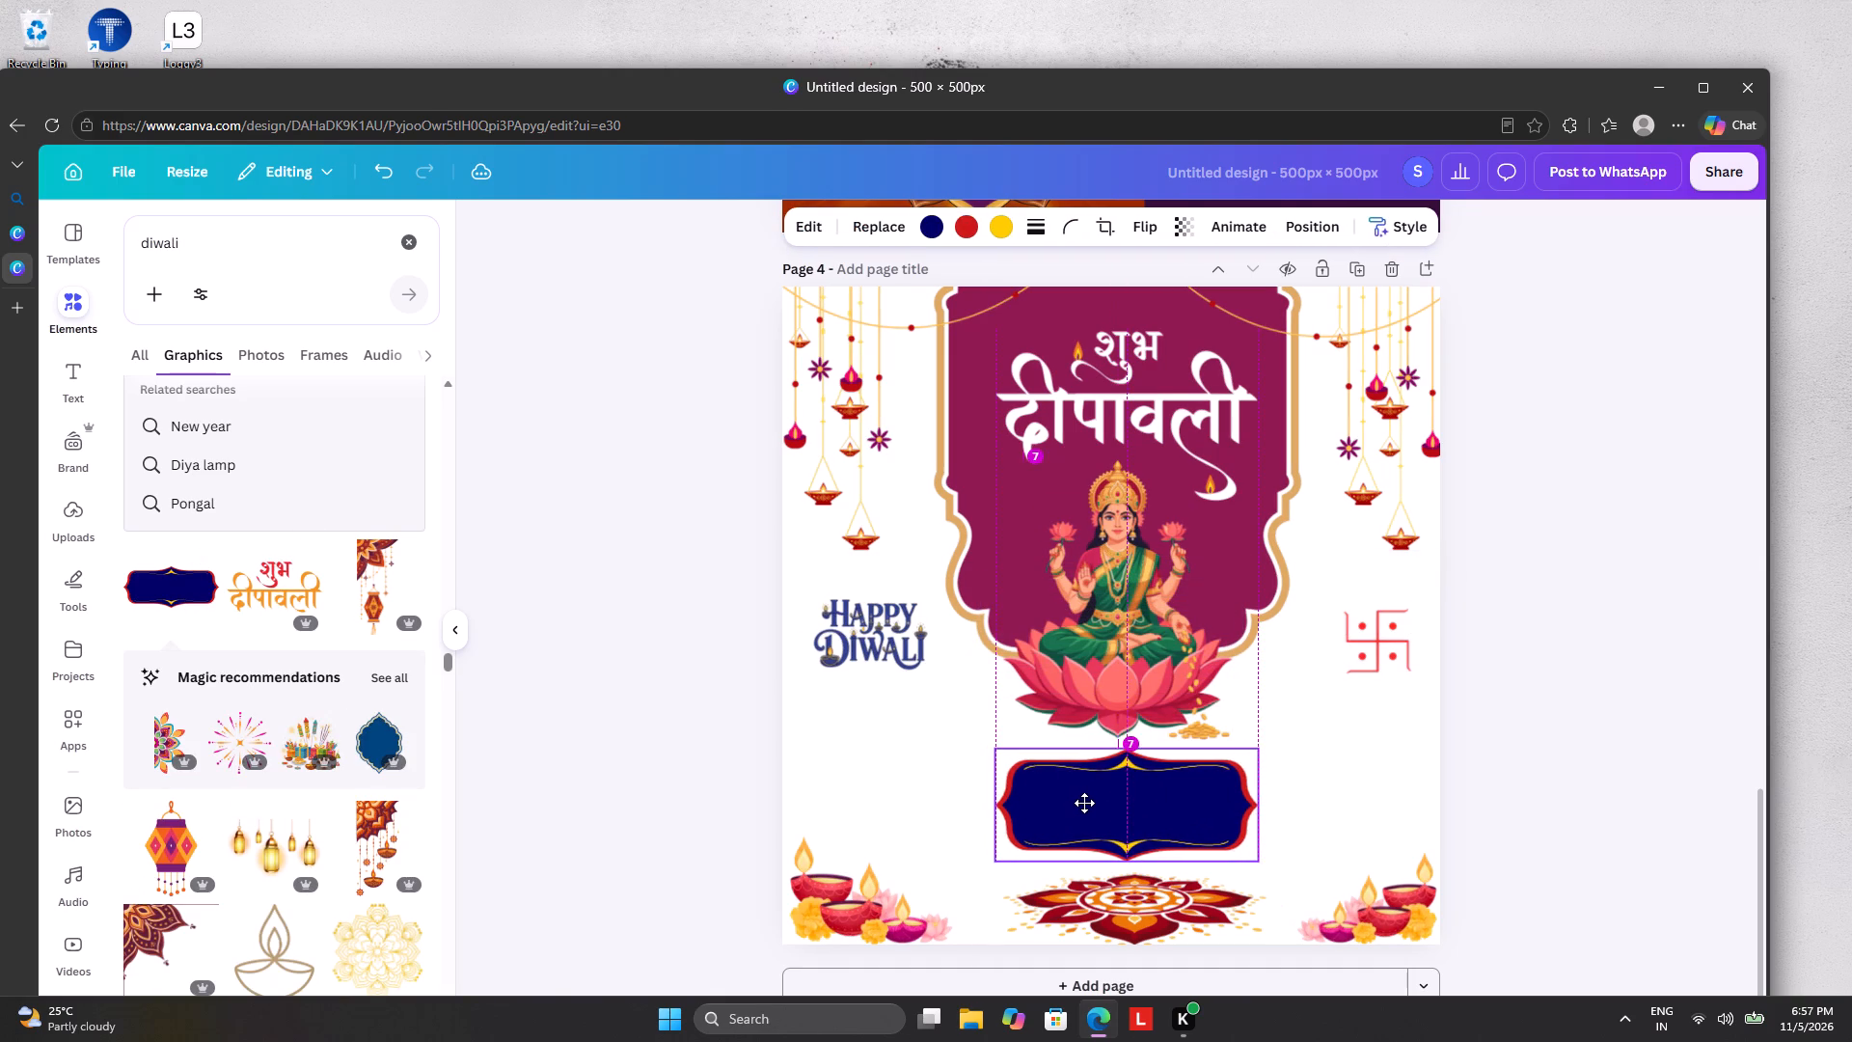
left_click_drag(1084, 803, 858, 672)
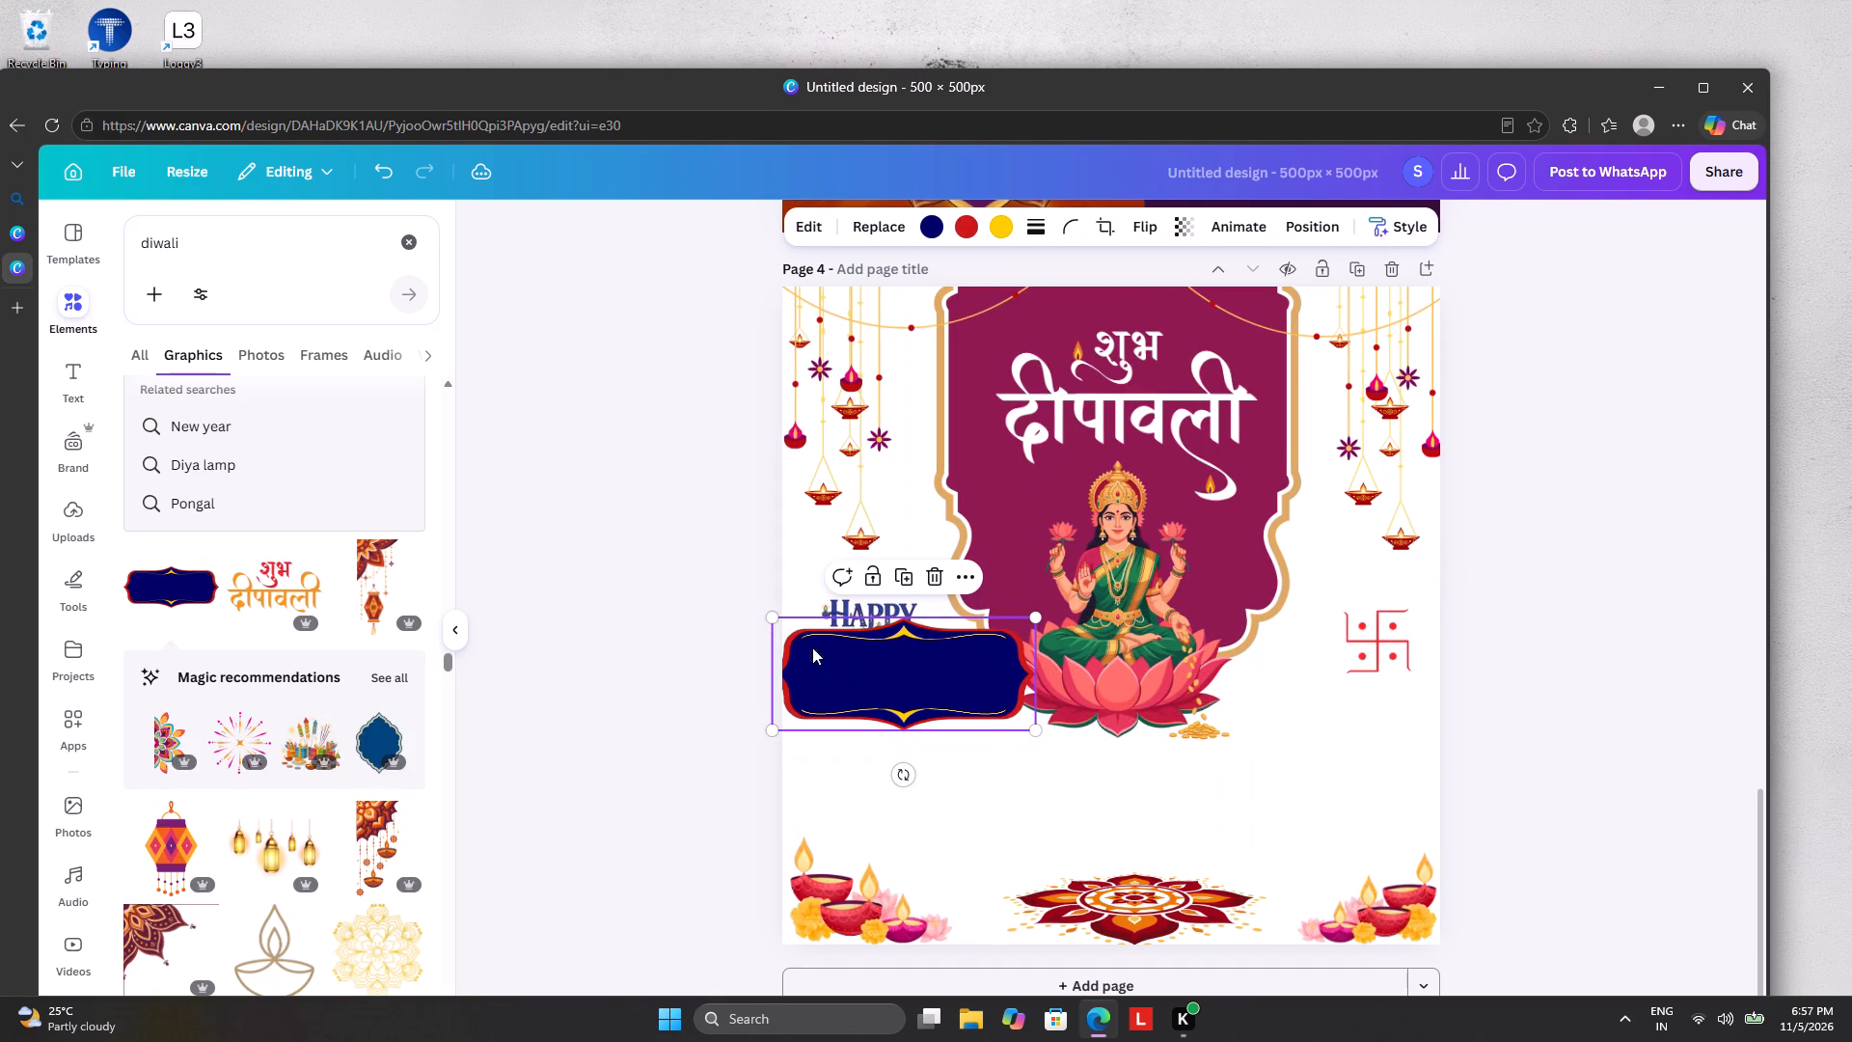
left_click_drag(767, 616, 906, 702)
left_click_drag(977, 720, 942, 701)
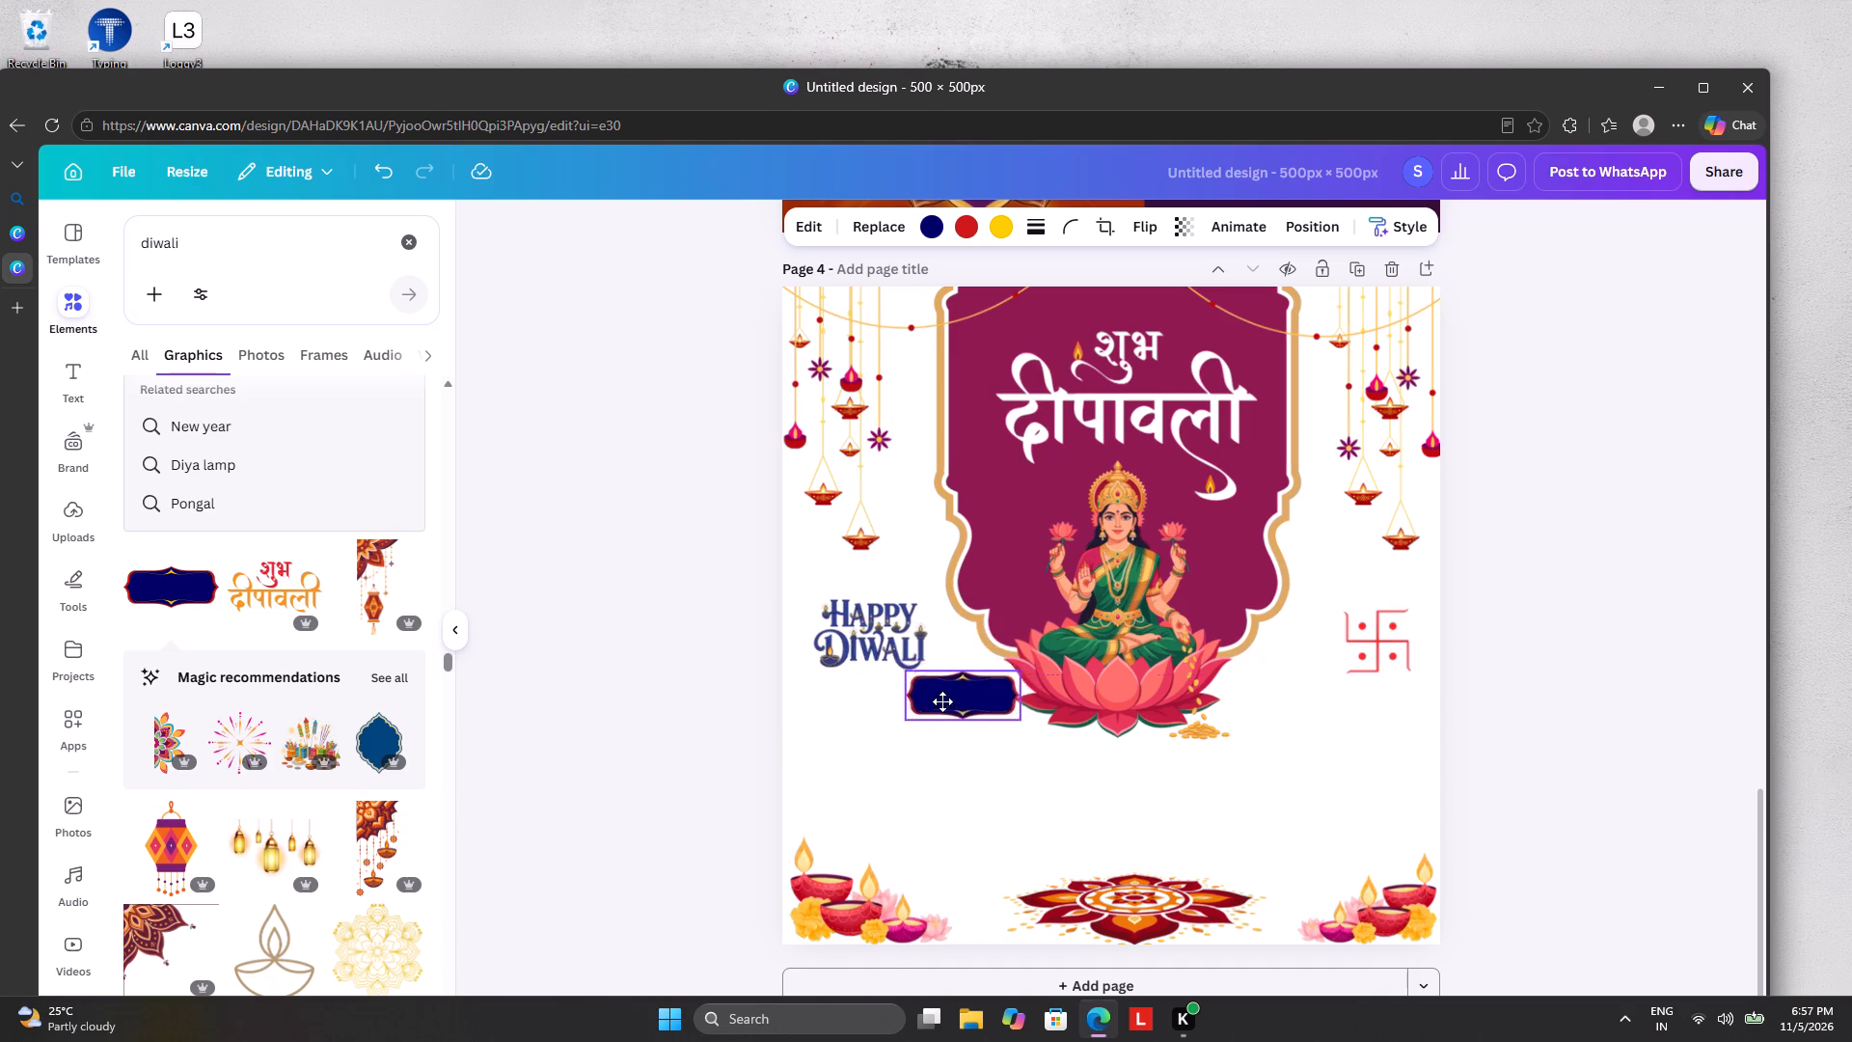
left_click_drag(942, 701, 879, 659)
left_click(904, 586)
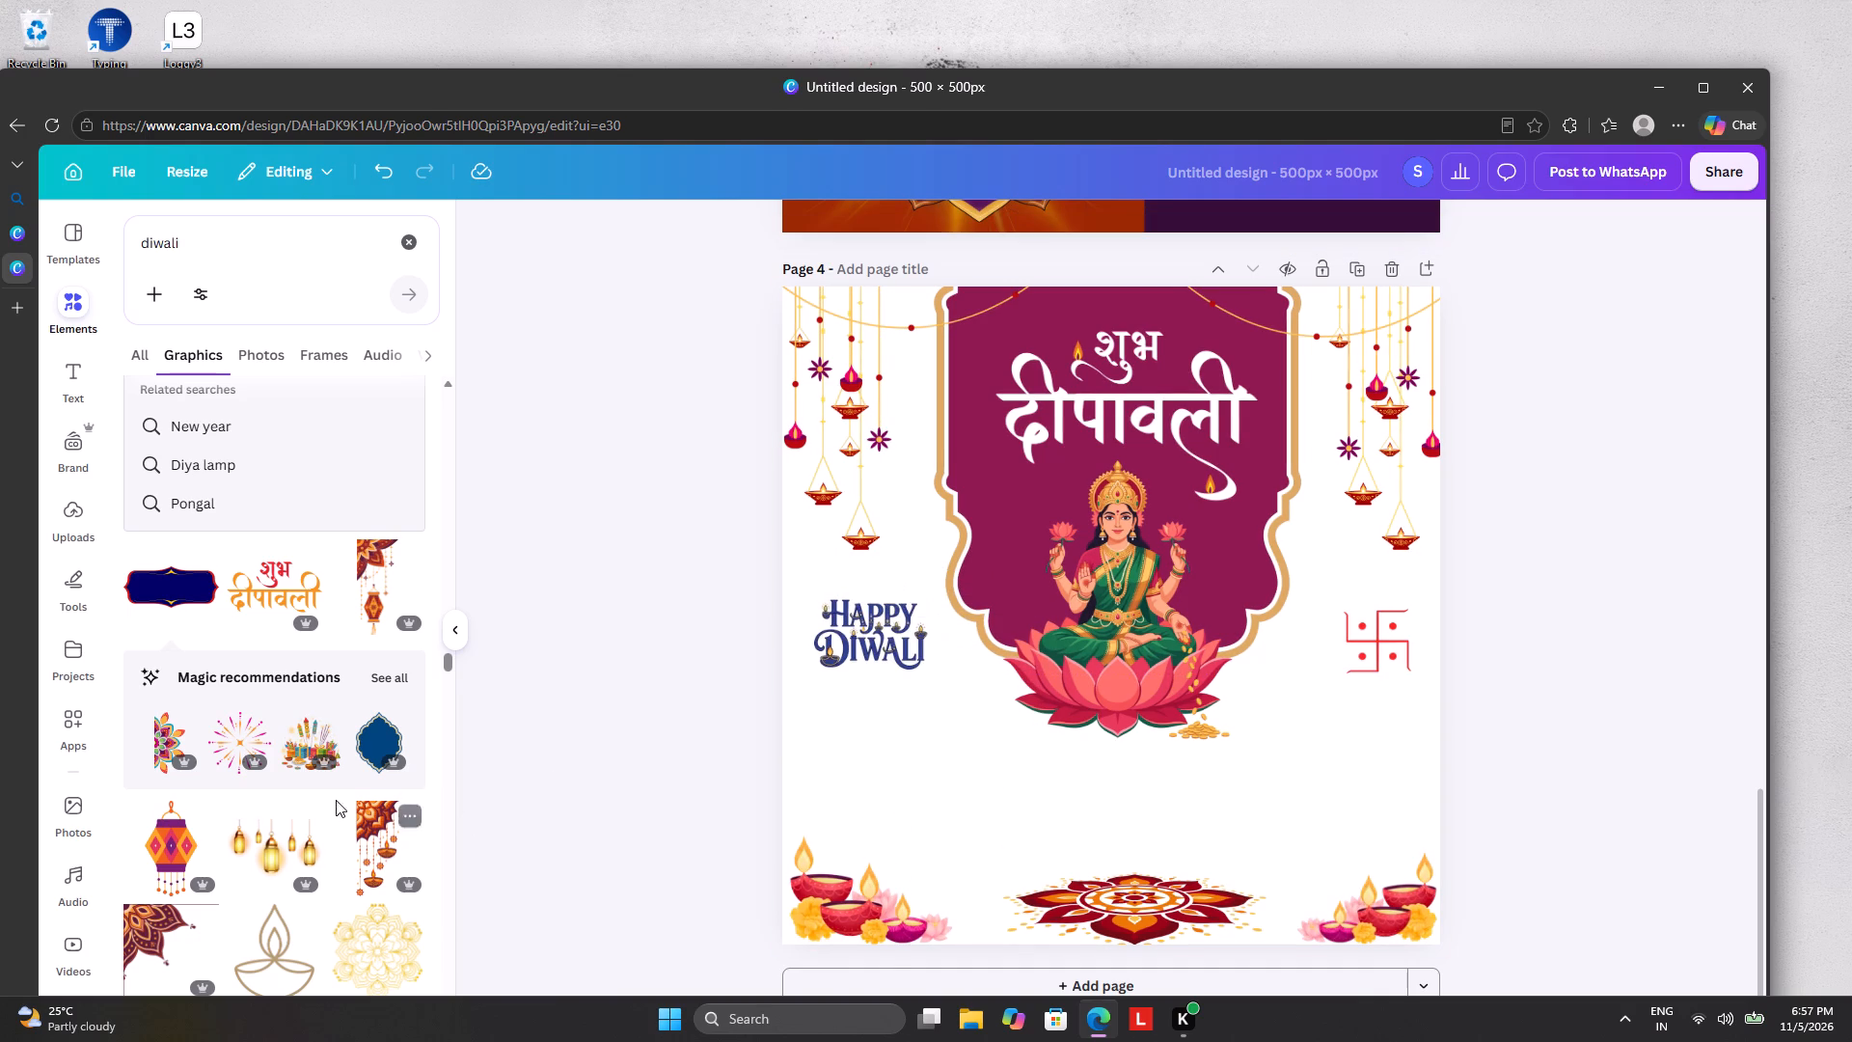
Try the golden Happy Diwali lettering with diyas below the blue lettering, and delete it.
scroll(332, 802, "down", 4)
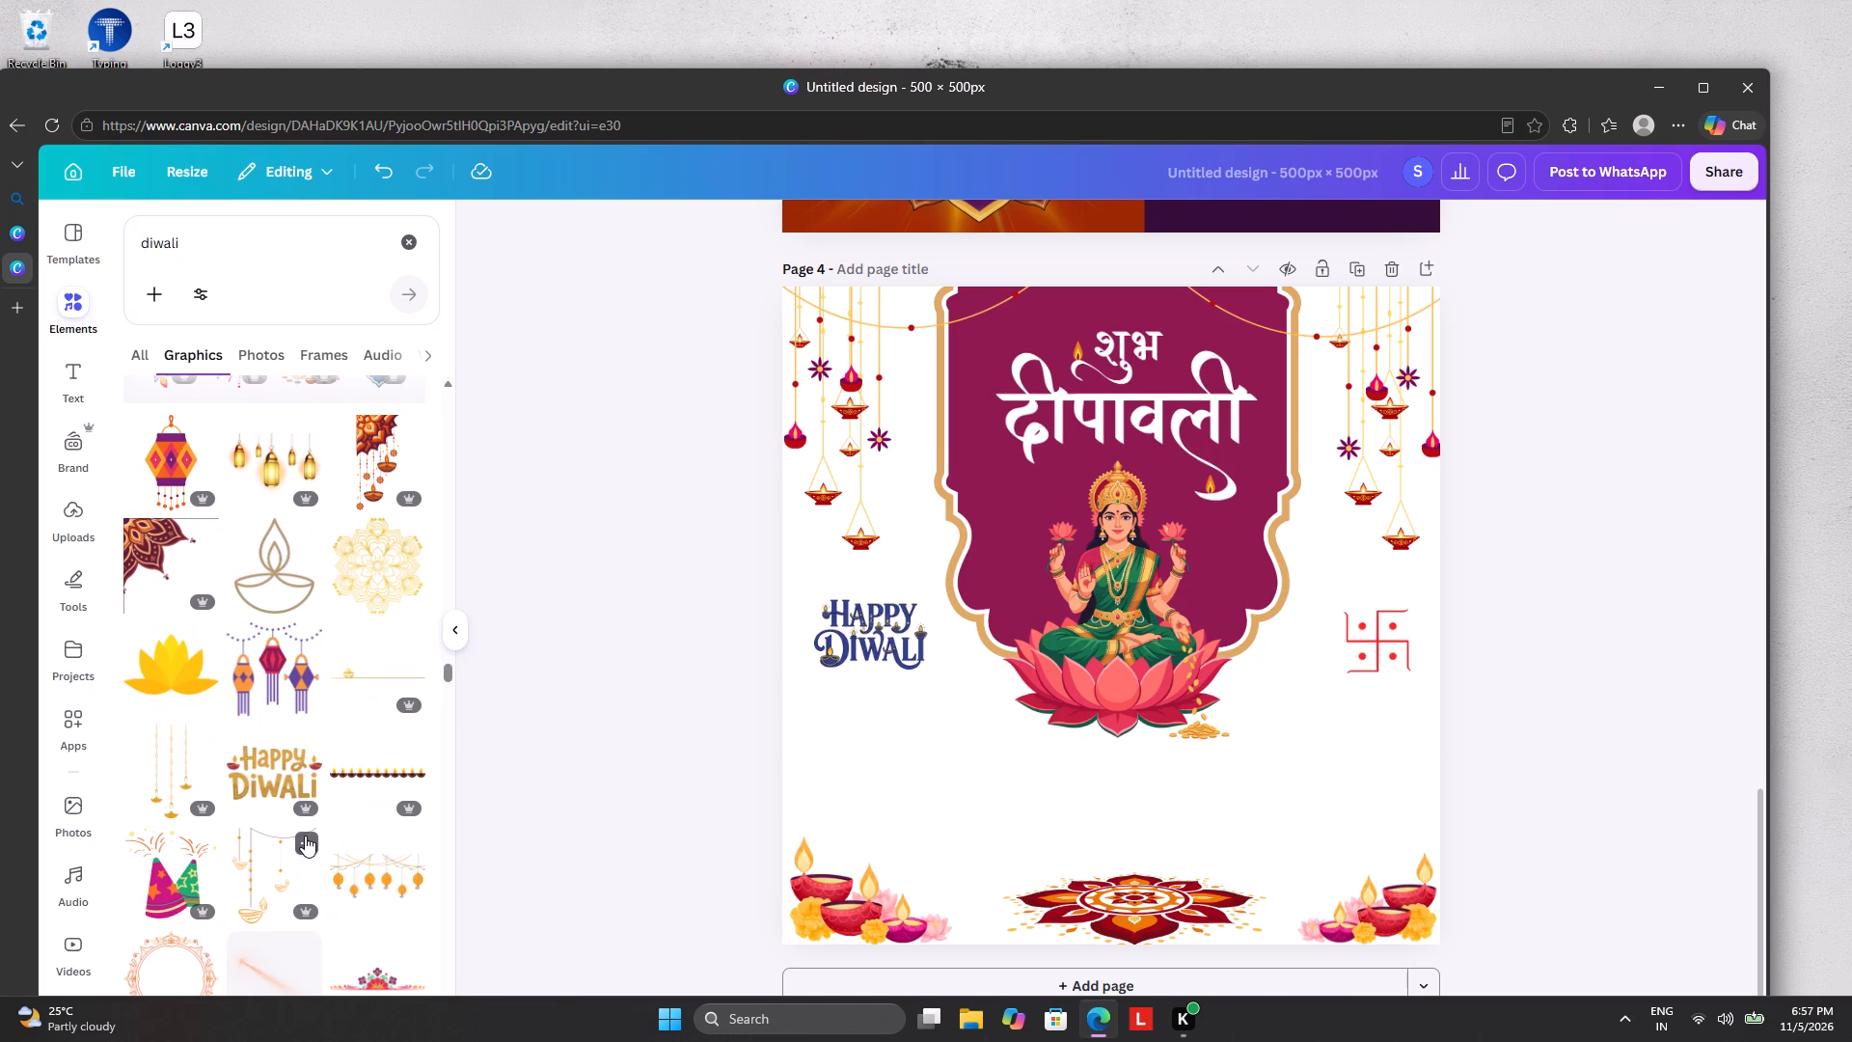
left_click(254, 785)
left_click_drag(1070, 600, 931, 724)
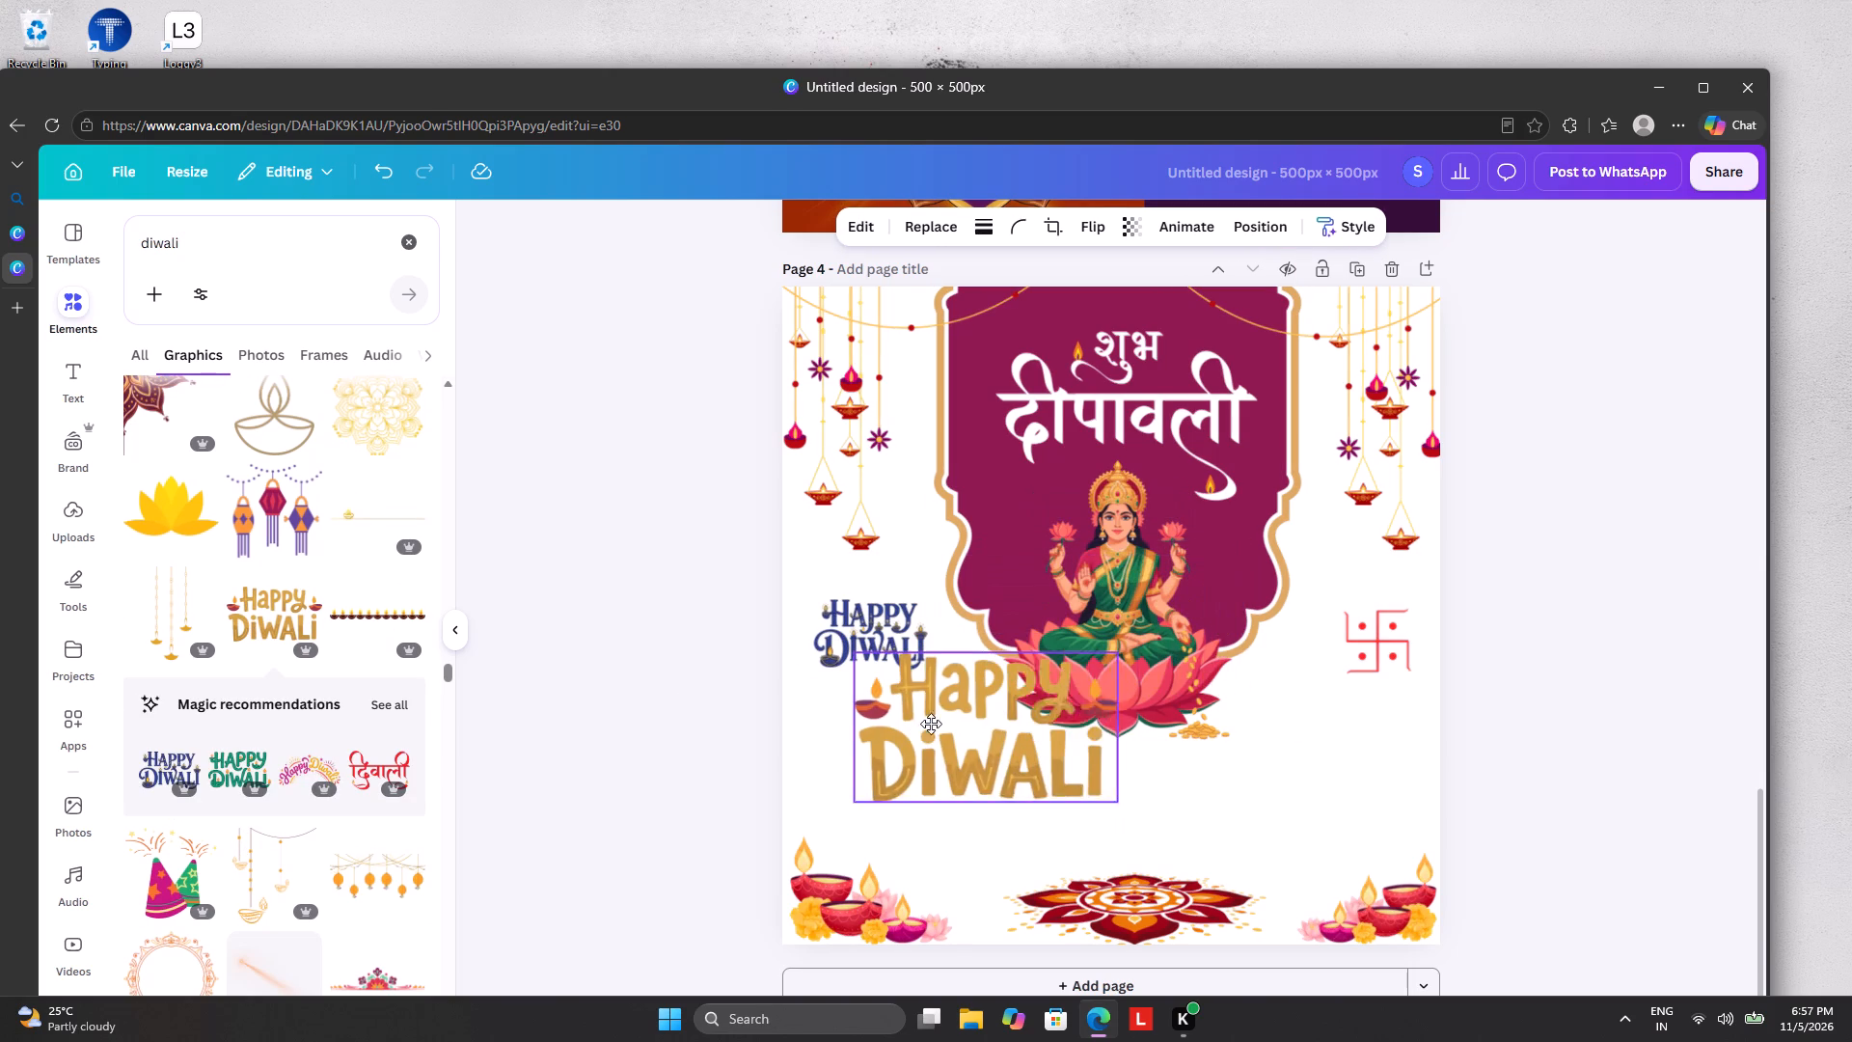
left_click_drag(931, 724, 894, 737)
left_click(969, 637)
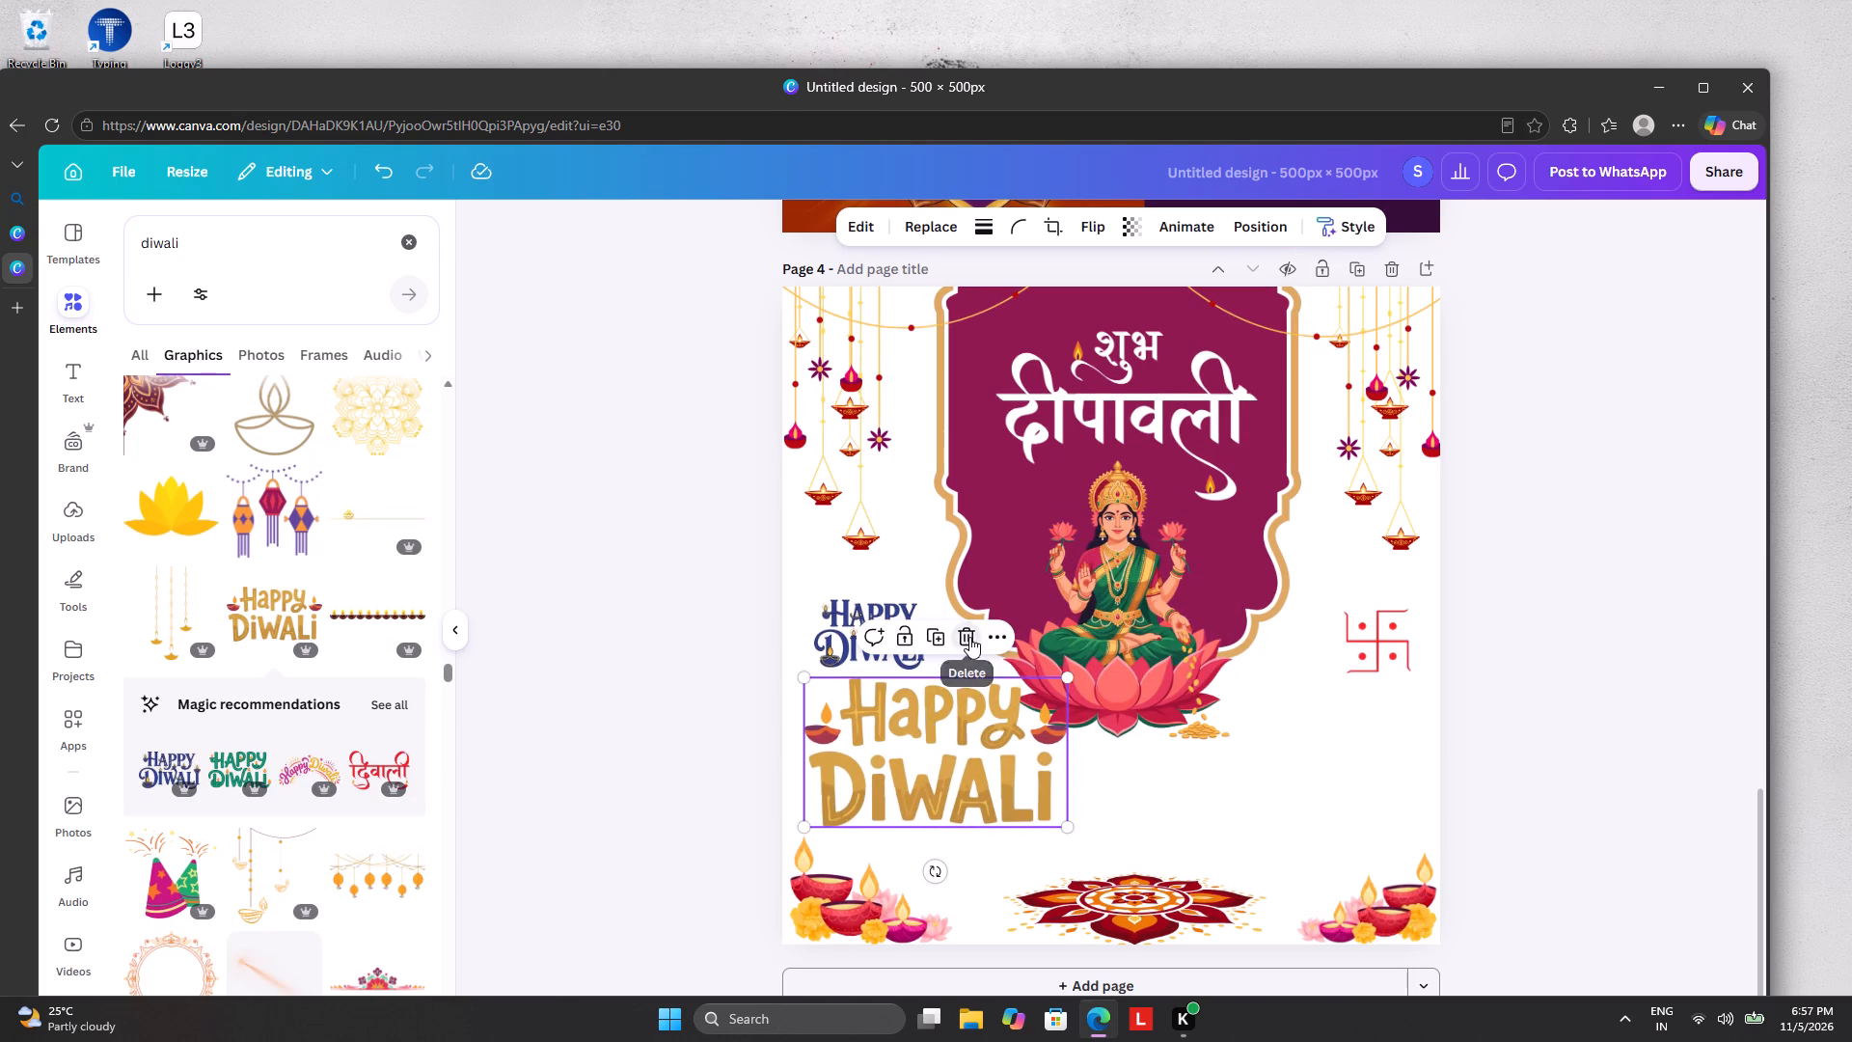
Add the arched pink-and-yellow Happy Diwali lettering from the golden lettering's recommendations, shrink it, and place it below the blue lettering.
left_click(406, 700)
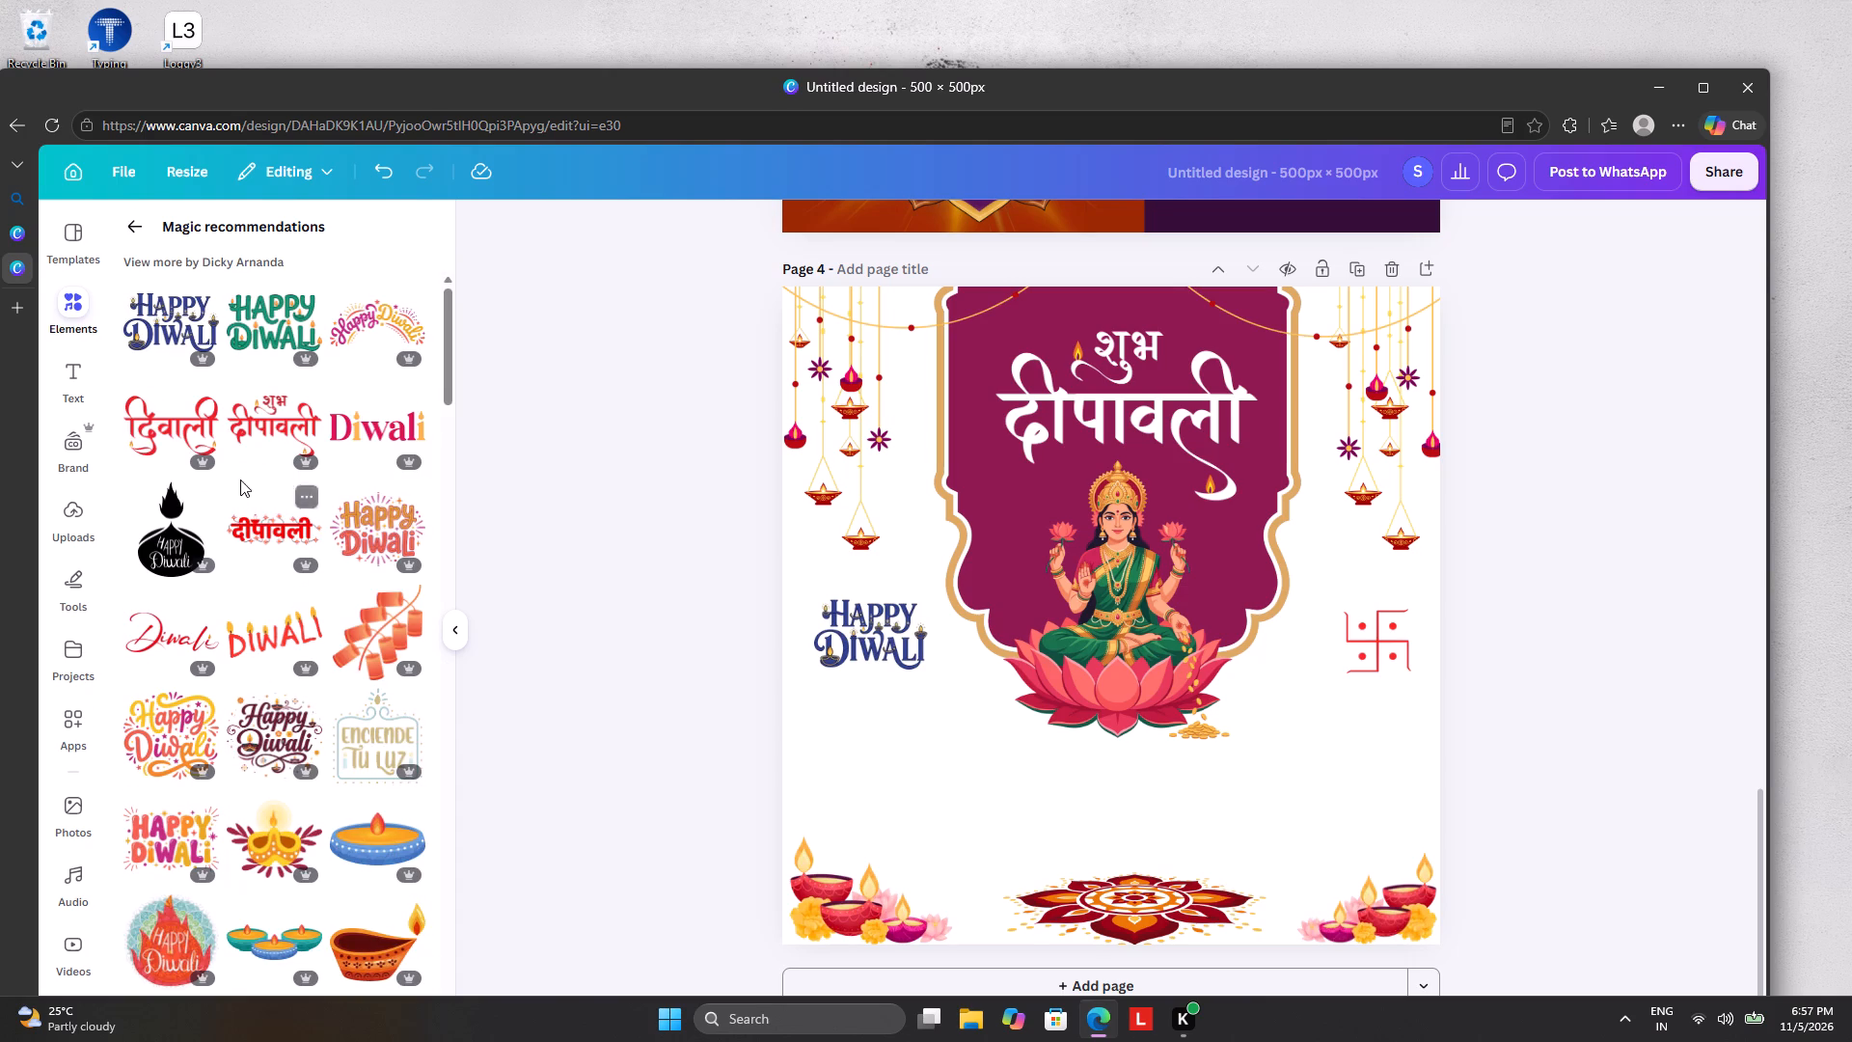
left_click(357, 341)
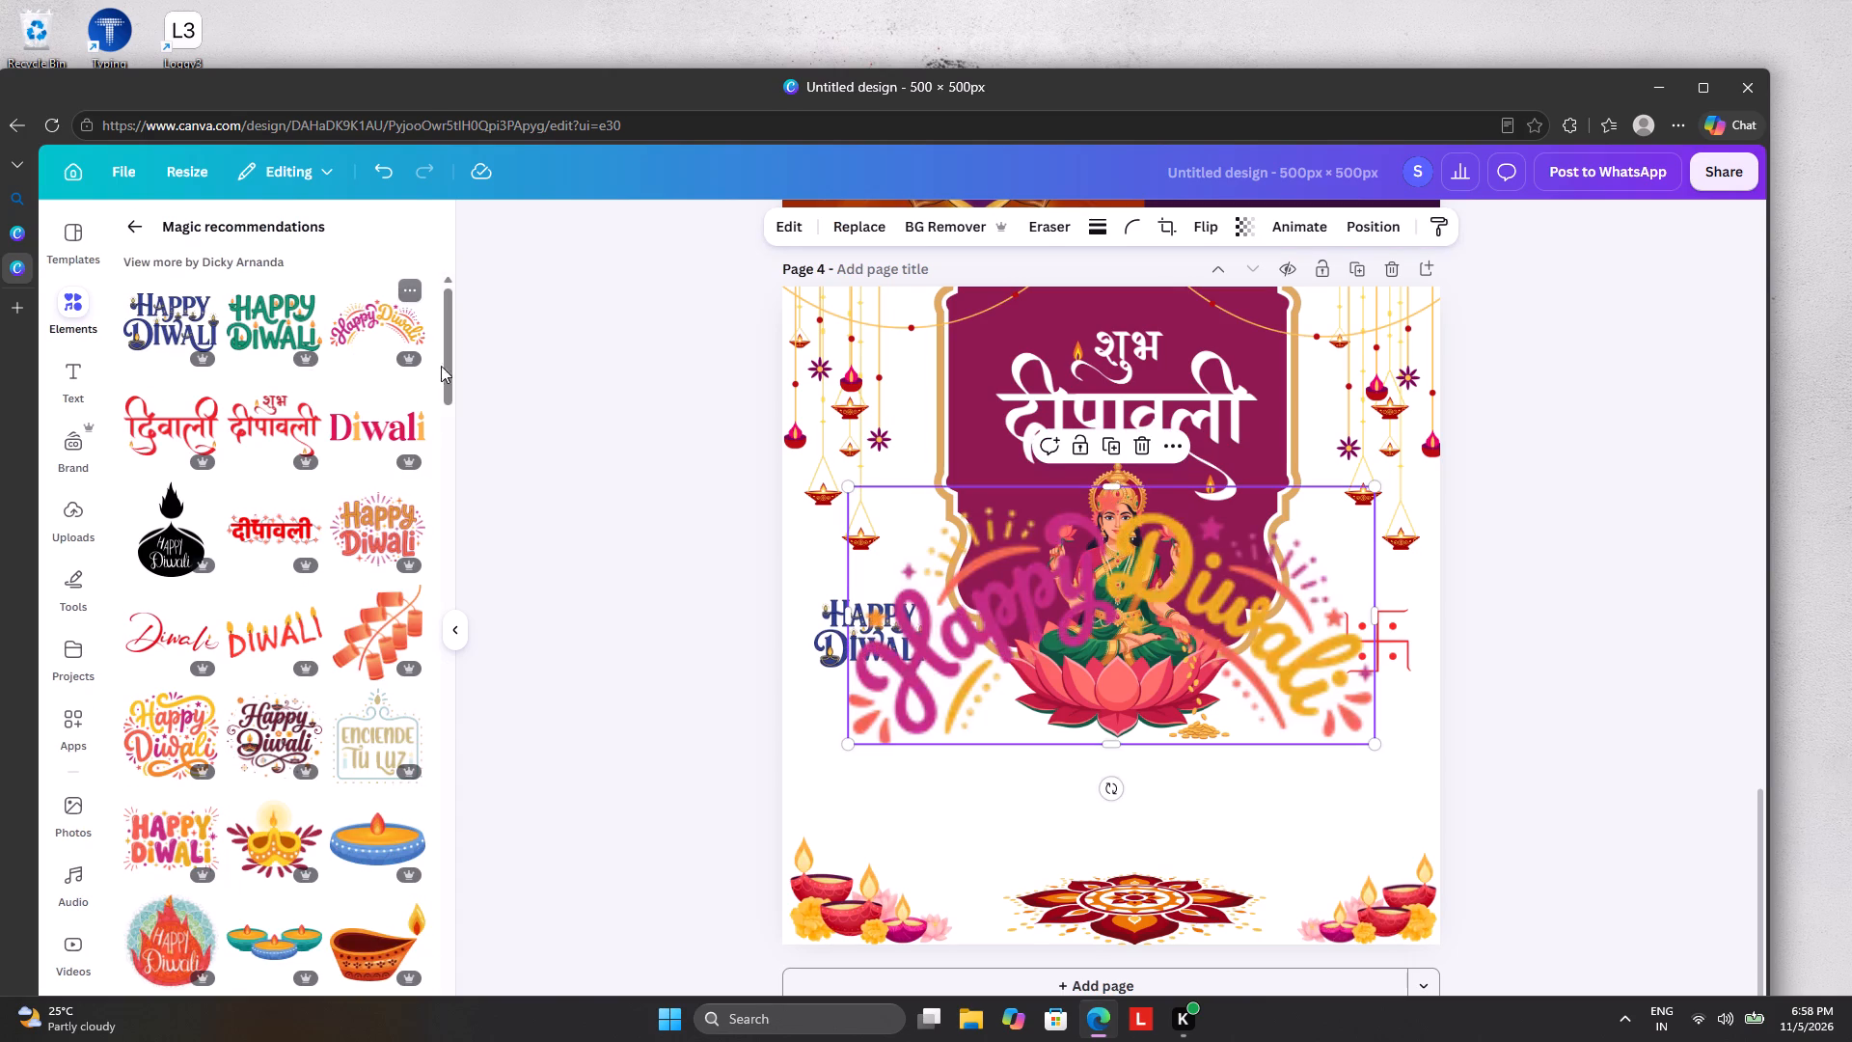
left_click_drag(846, 487, 1113, 658)
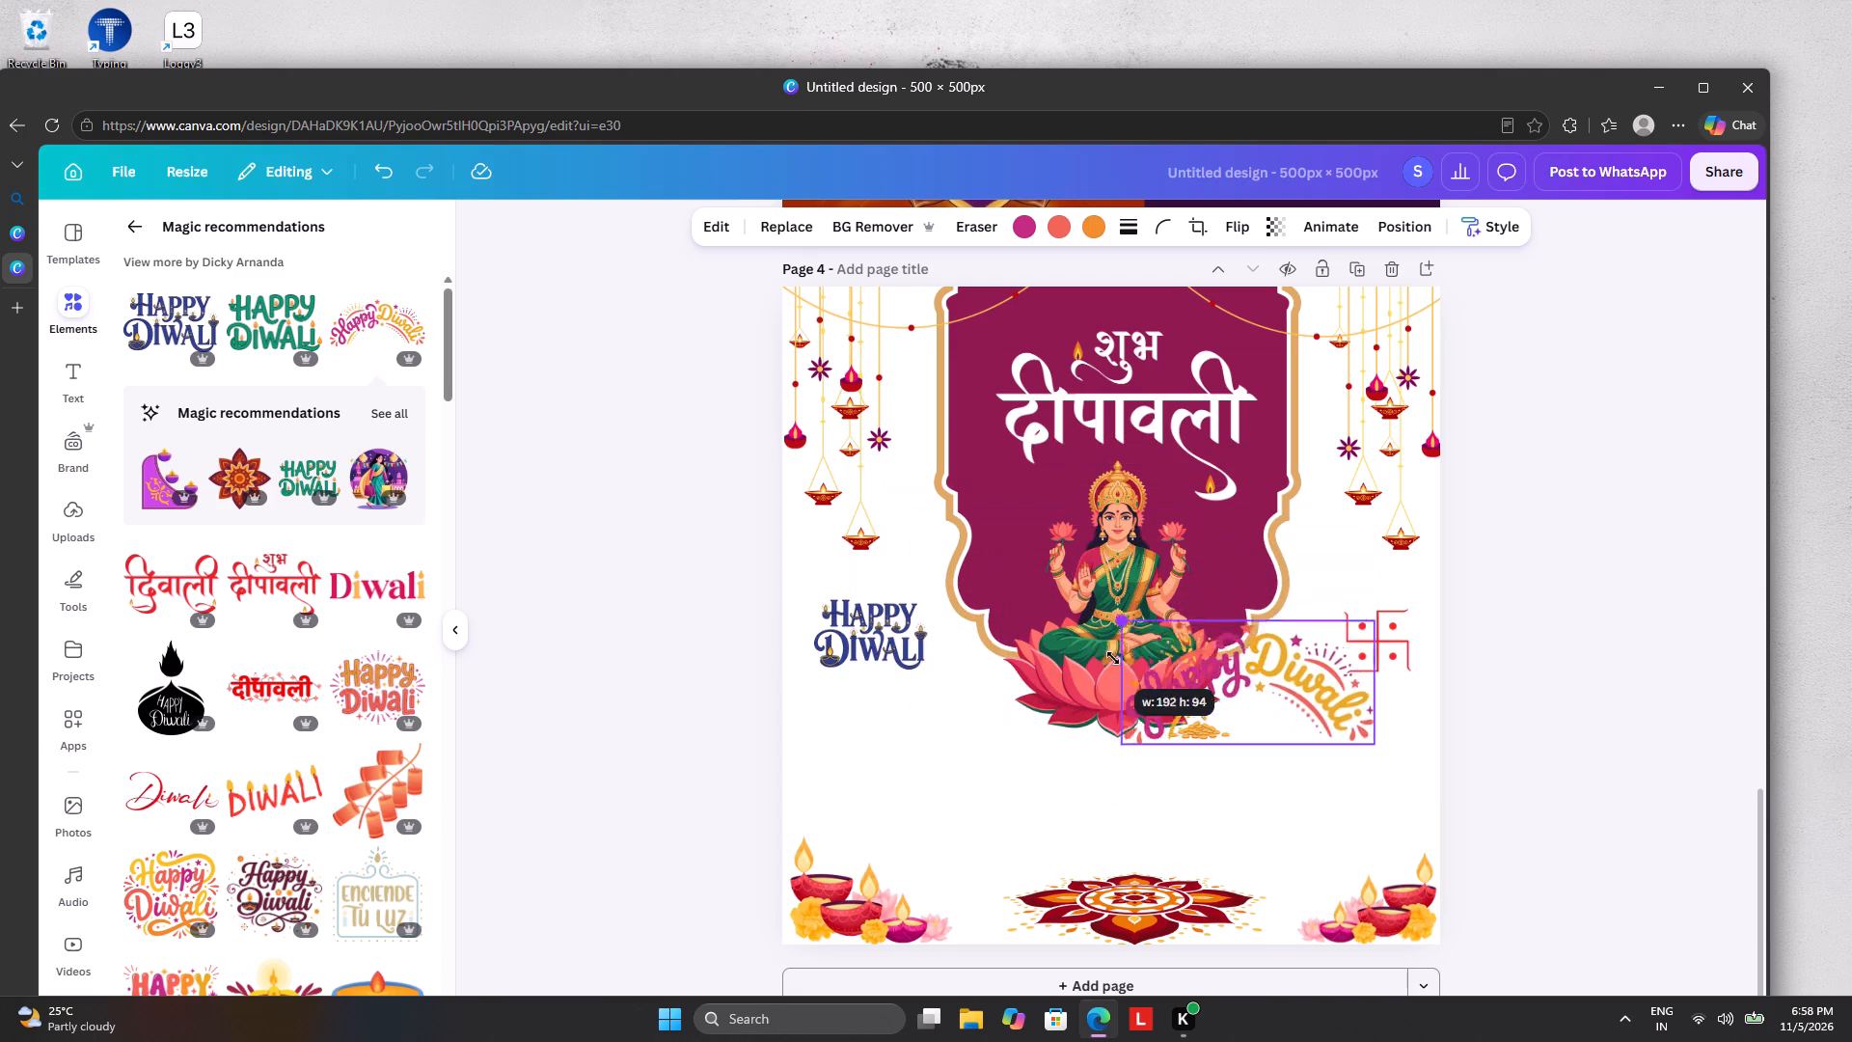
left_click_drag(1113, 658, 1179, 680)
left_click_drag(1290, 715, 888, 720)
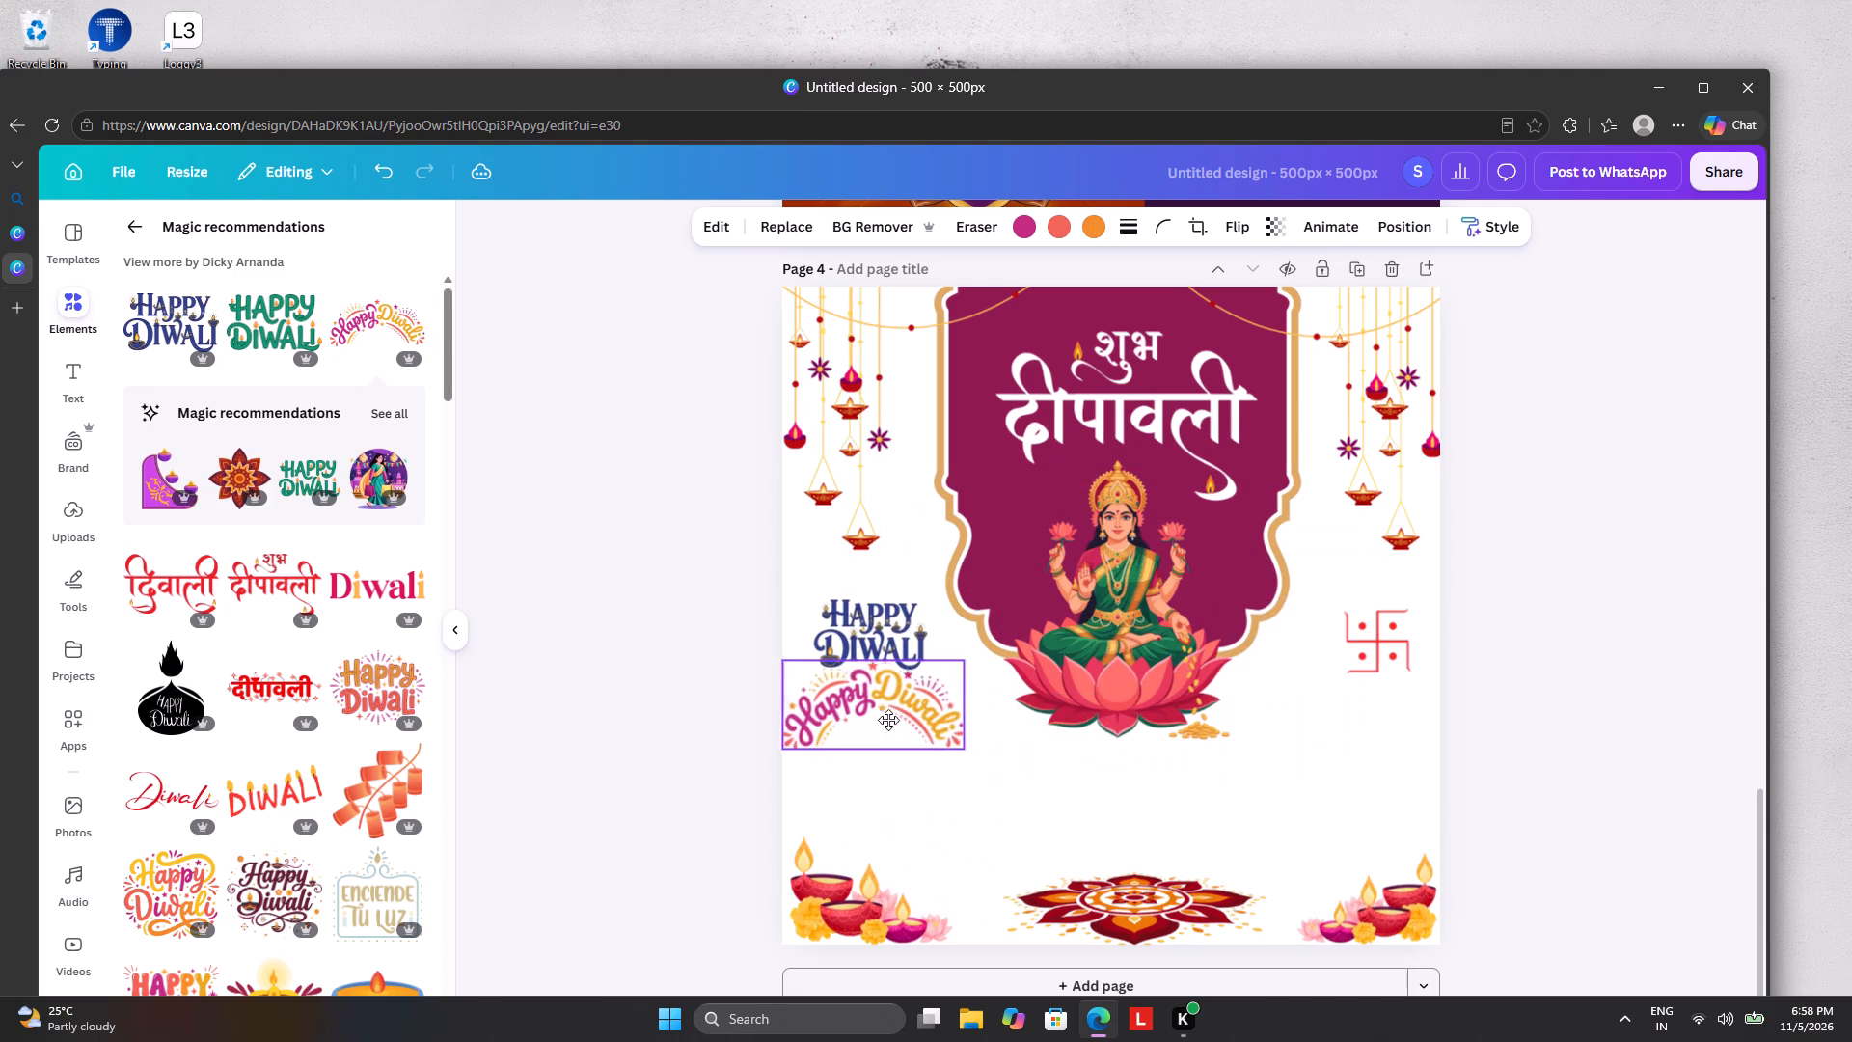
left_click_drag(888, 720, 927, 728)
Replace the blue Happy Diwali lettering by deleting it and fitting the arched pink-and-yellow version, slightly smaller, in its place.
left_click(833, 644)
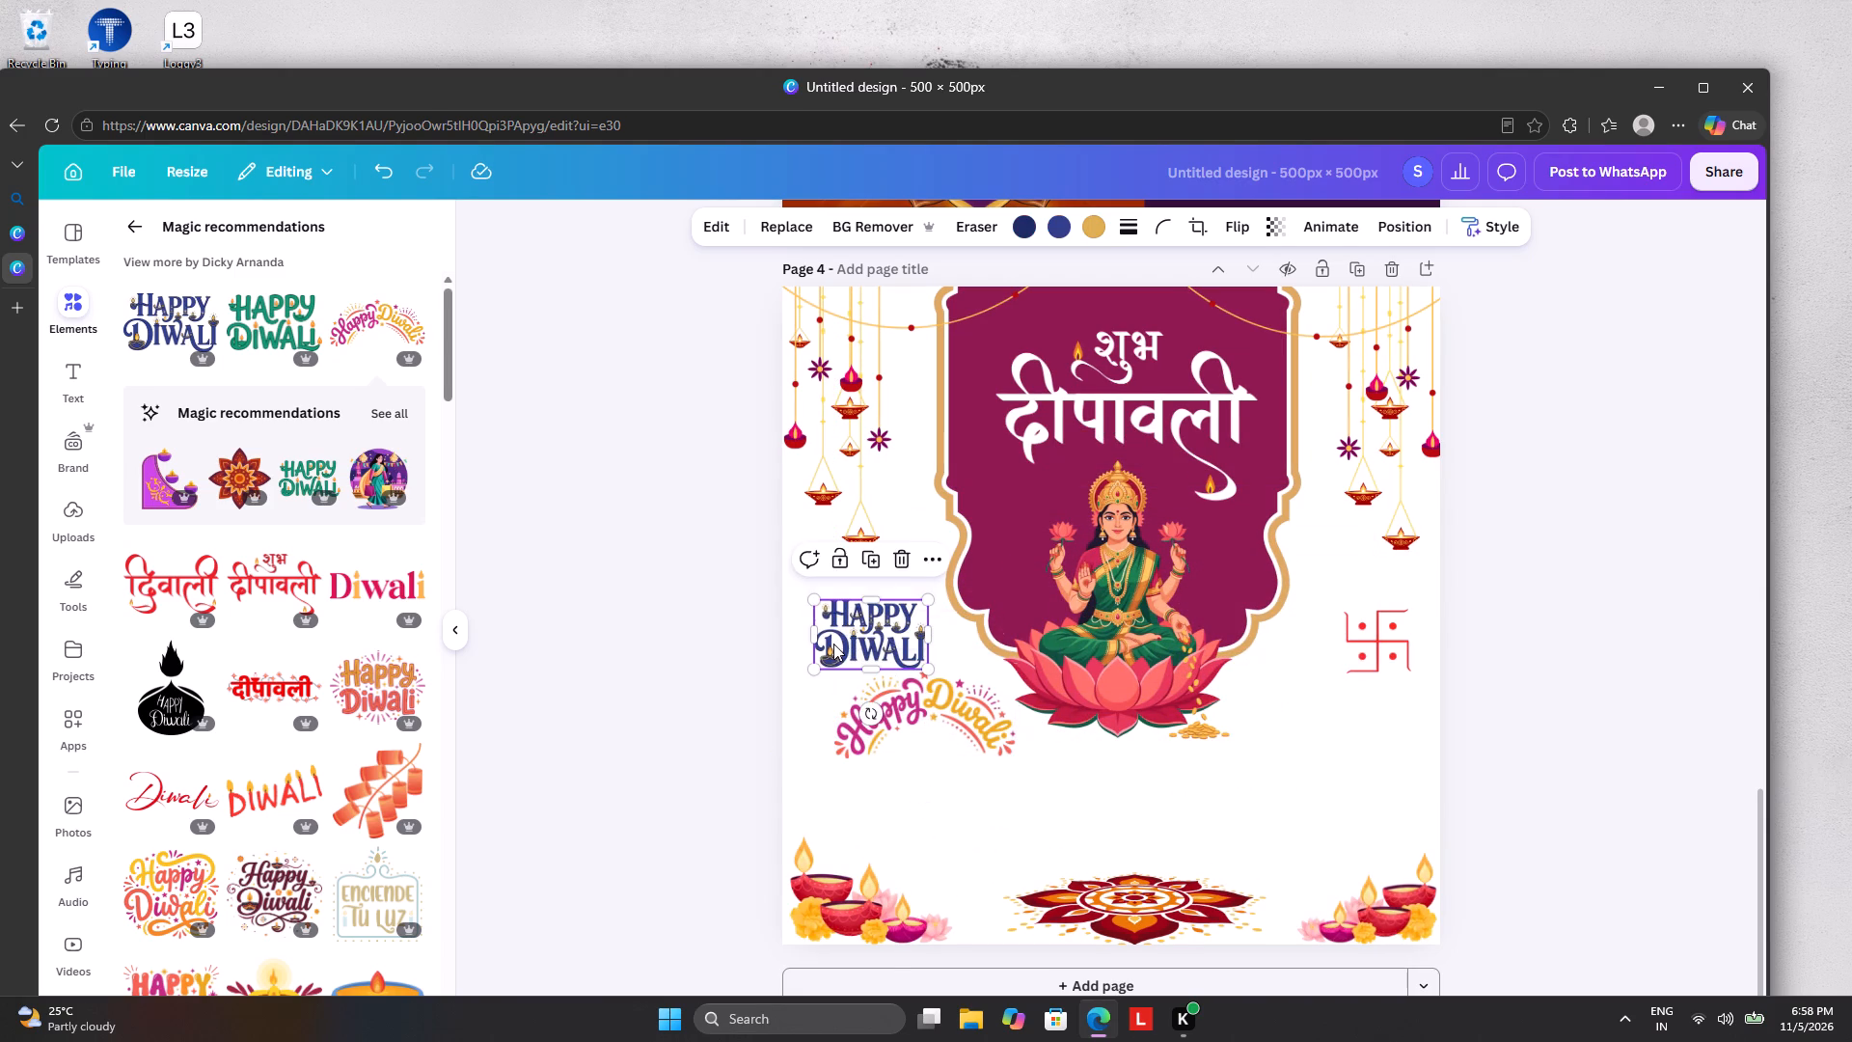
left_click(904, 564)
left_click_drag(921, 728, 887, 642)
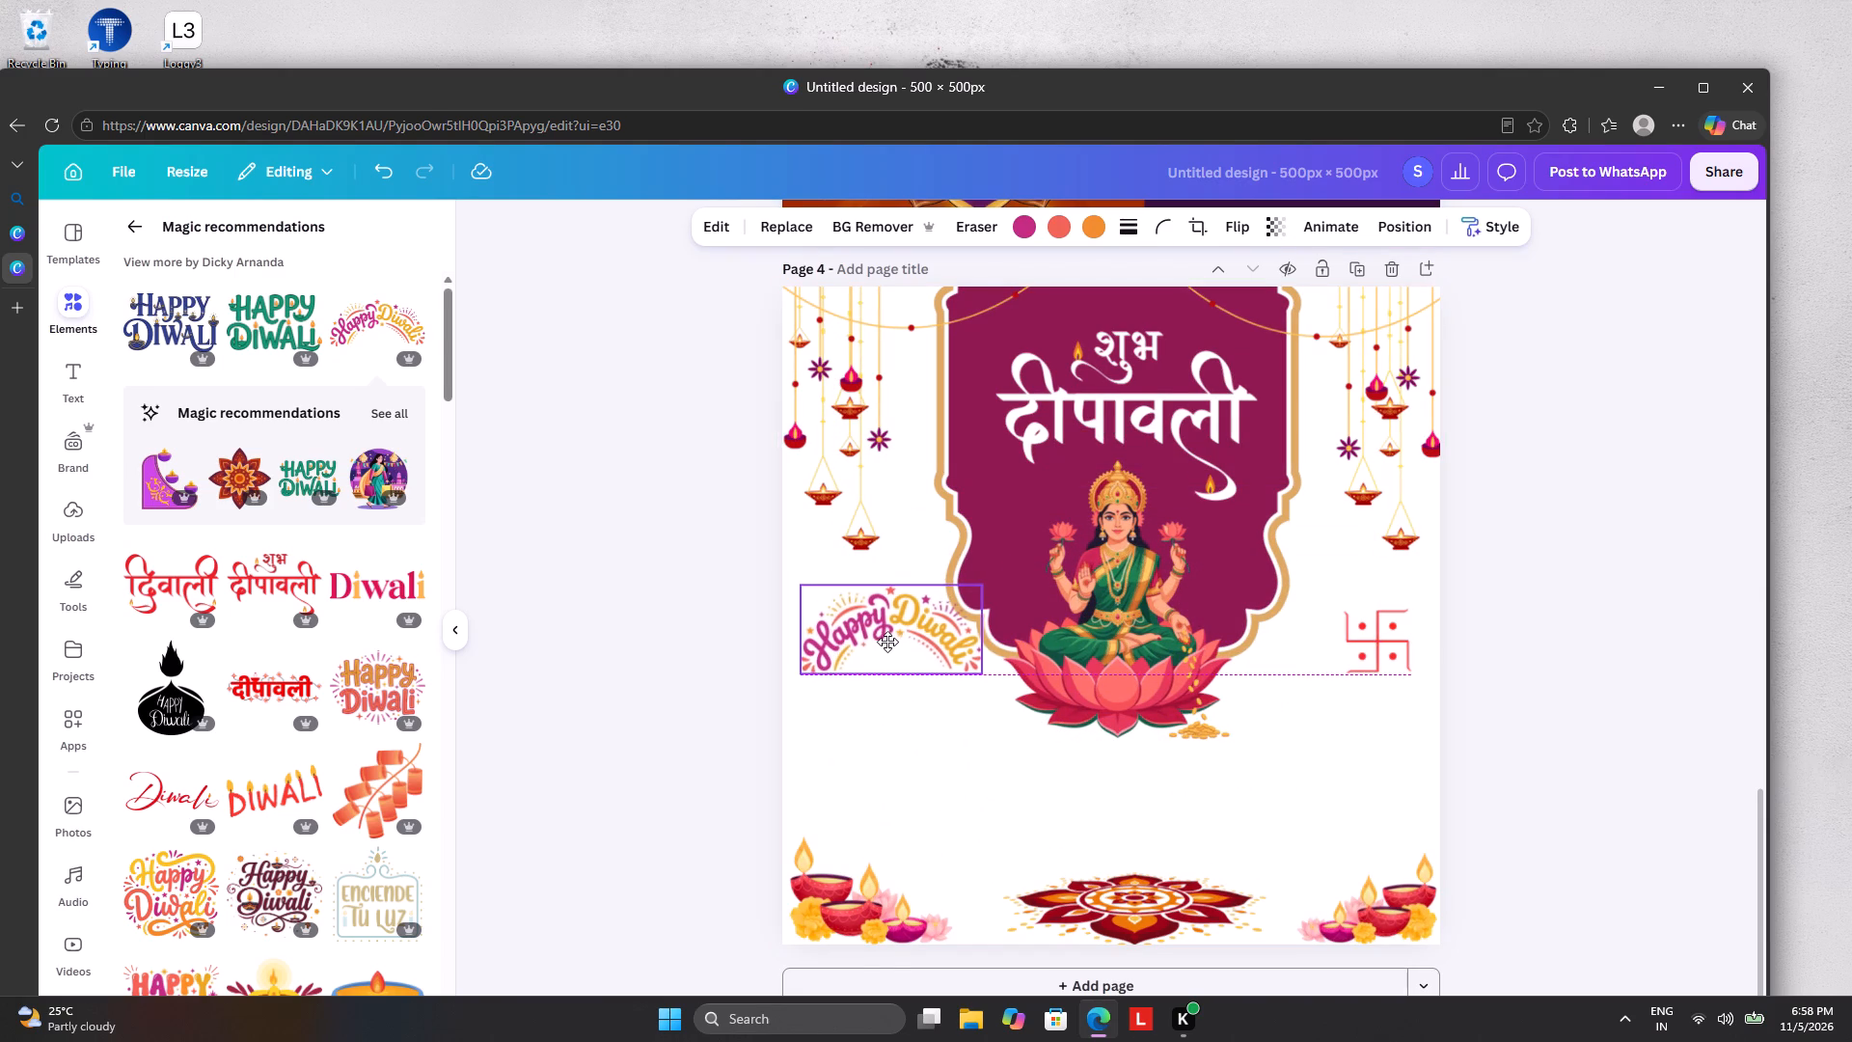
left_click_drag(887, 642, 886, 641)
left_click_drag(804, 588, 832, 611)
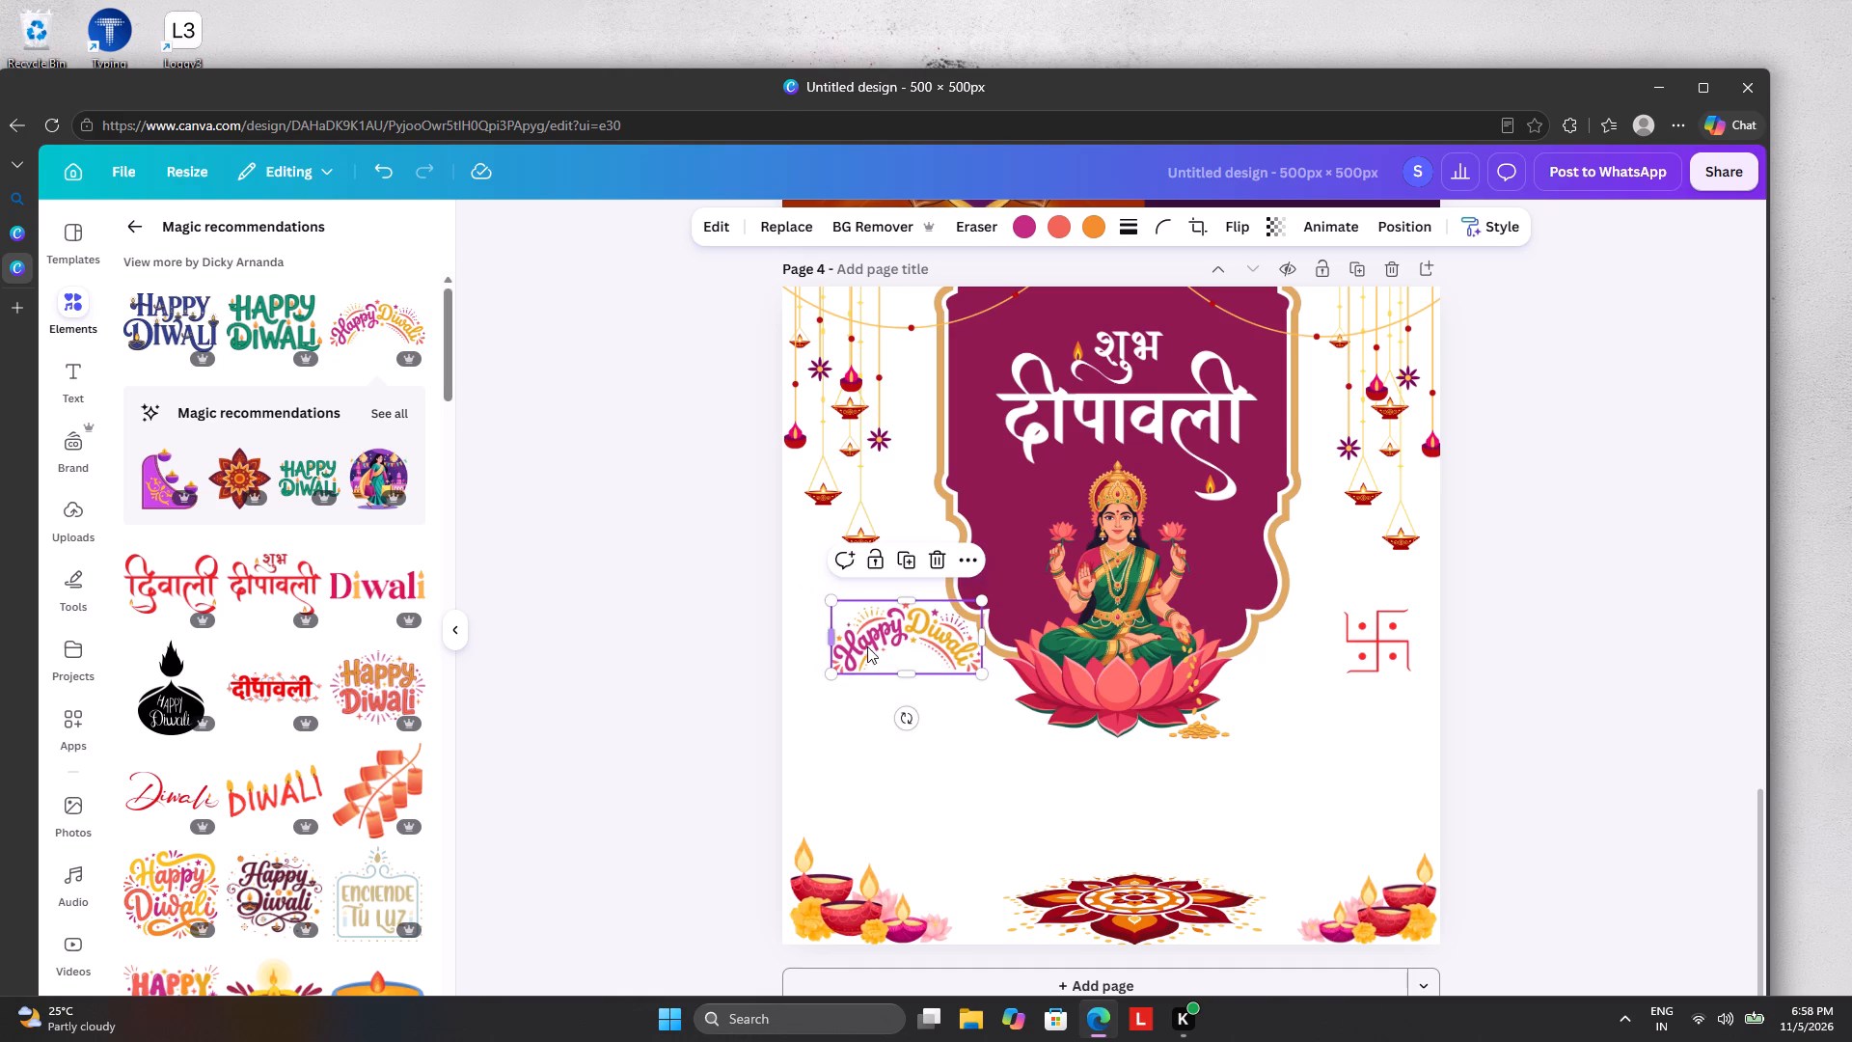
Move the arched Happy Diwali lettering under the right hanging lamps and place the red swastika directly beneath it.
left_click_drag(878, 652, 994, 689)
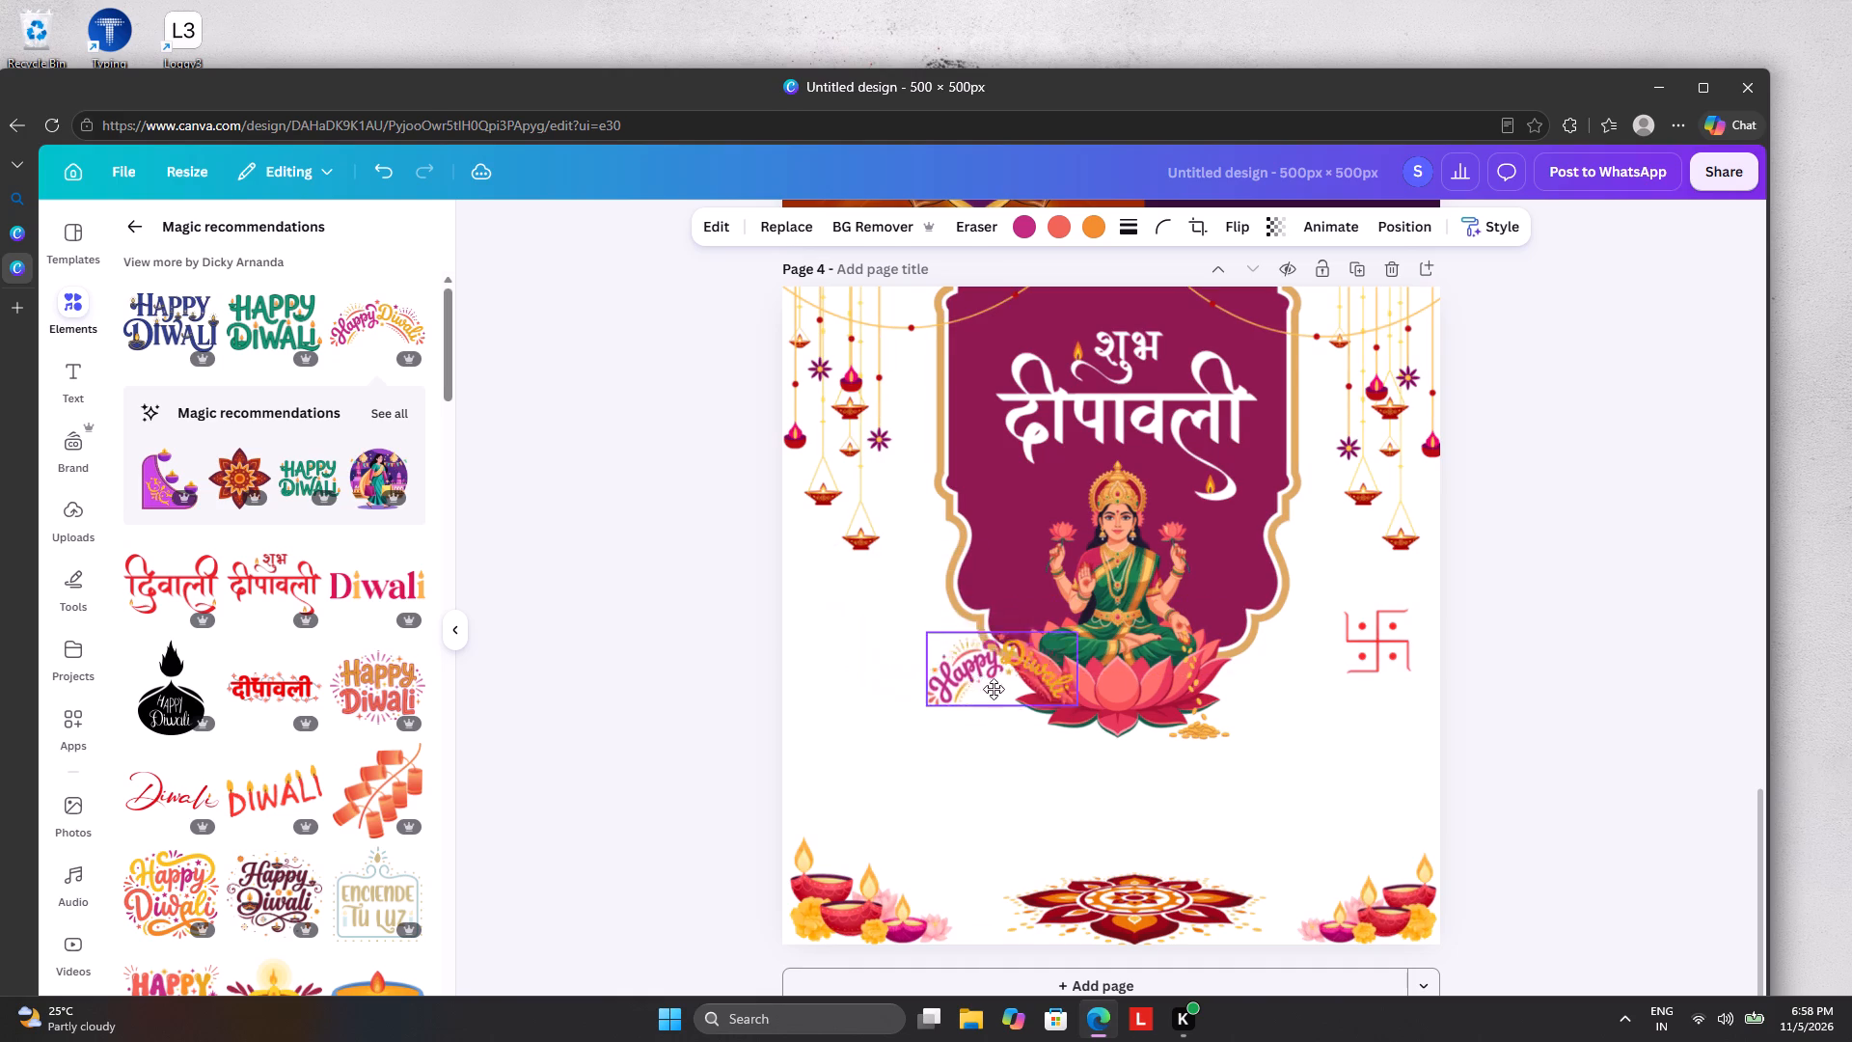
left_click_drag(994, 689, 1285, 709)
left_click_drag(1392, 645, 1375, 649)
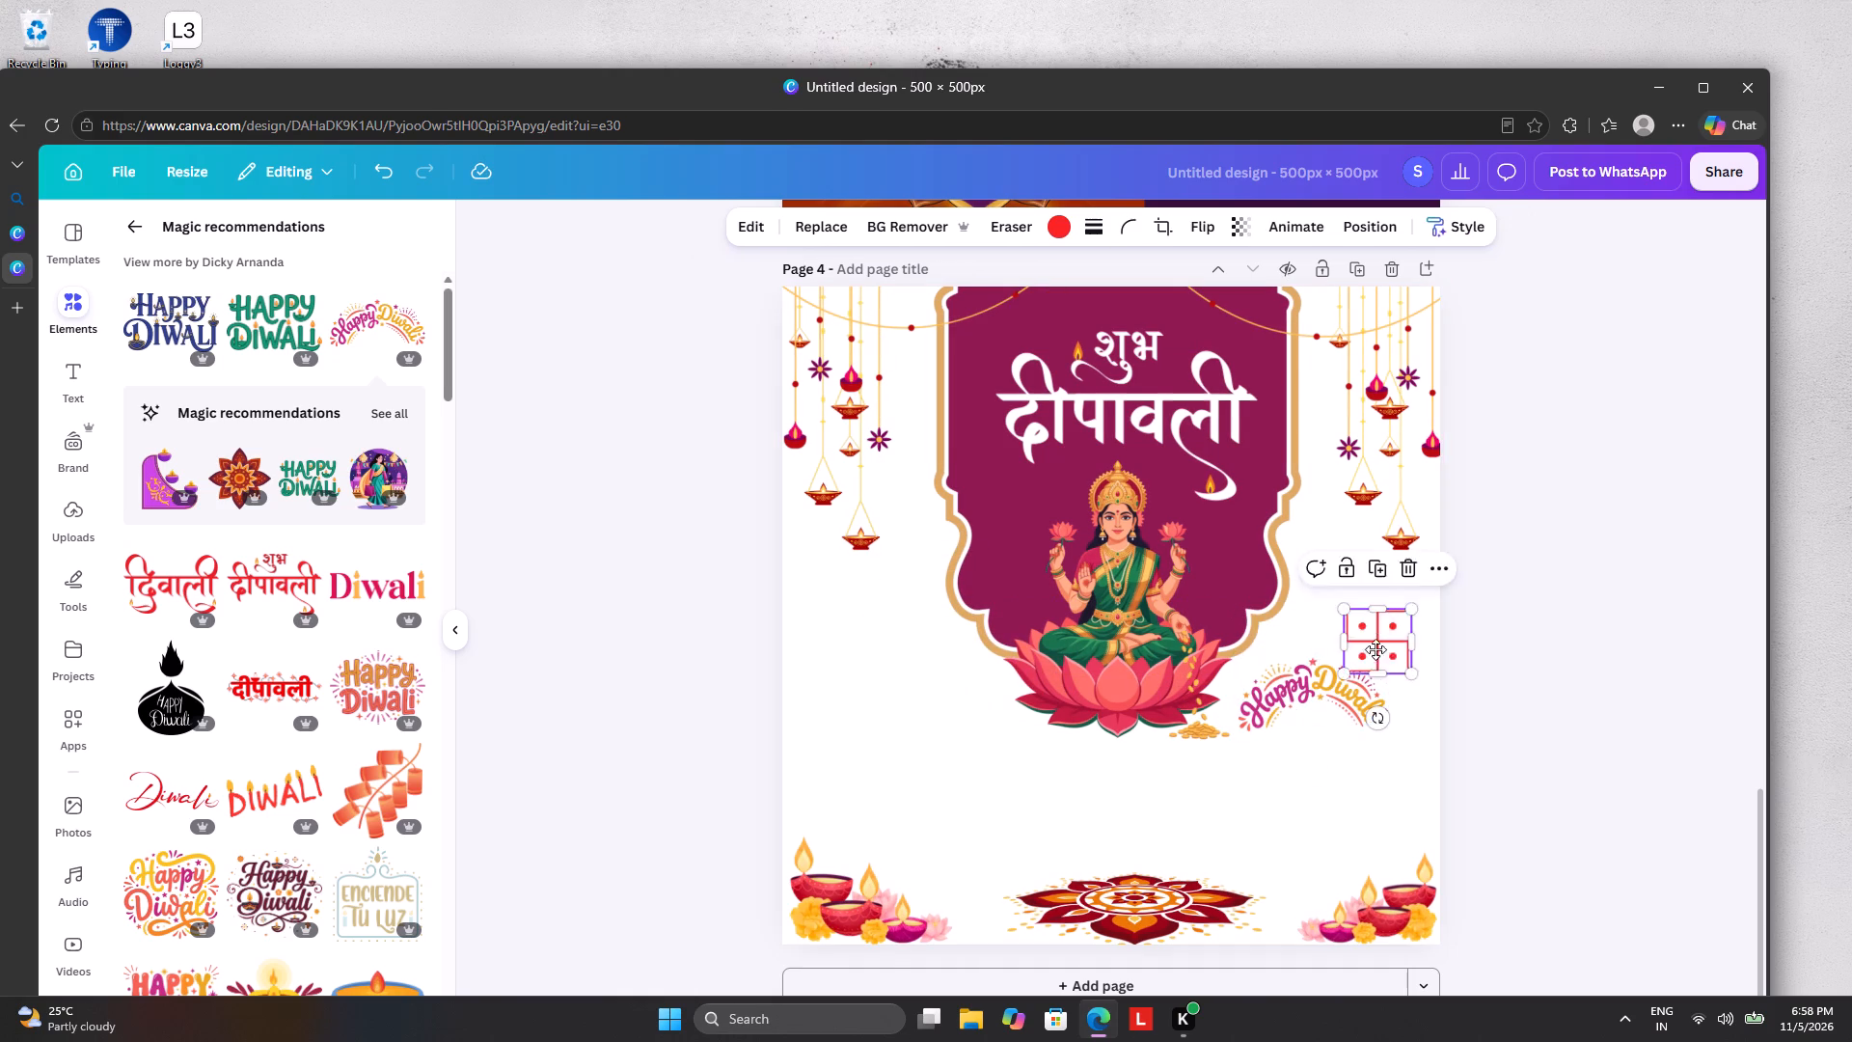
left_click_drag(1375, 649, 857, 657)
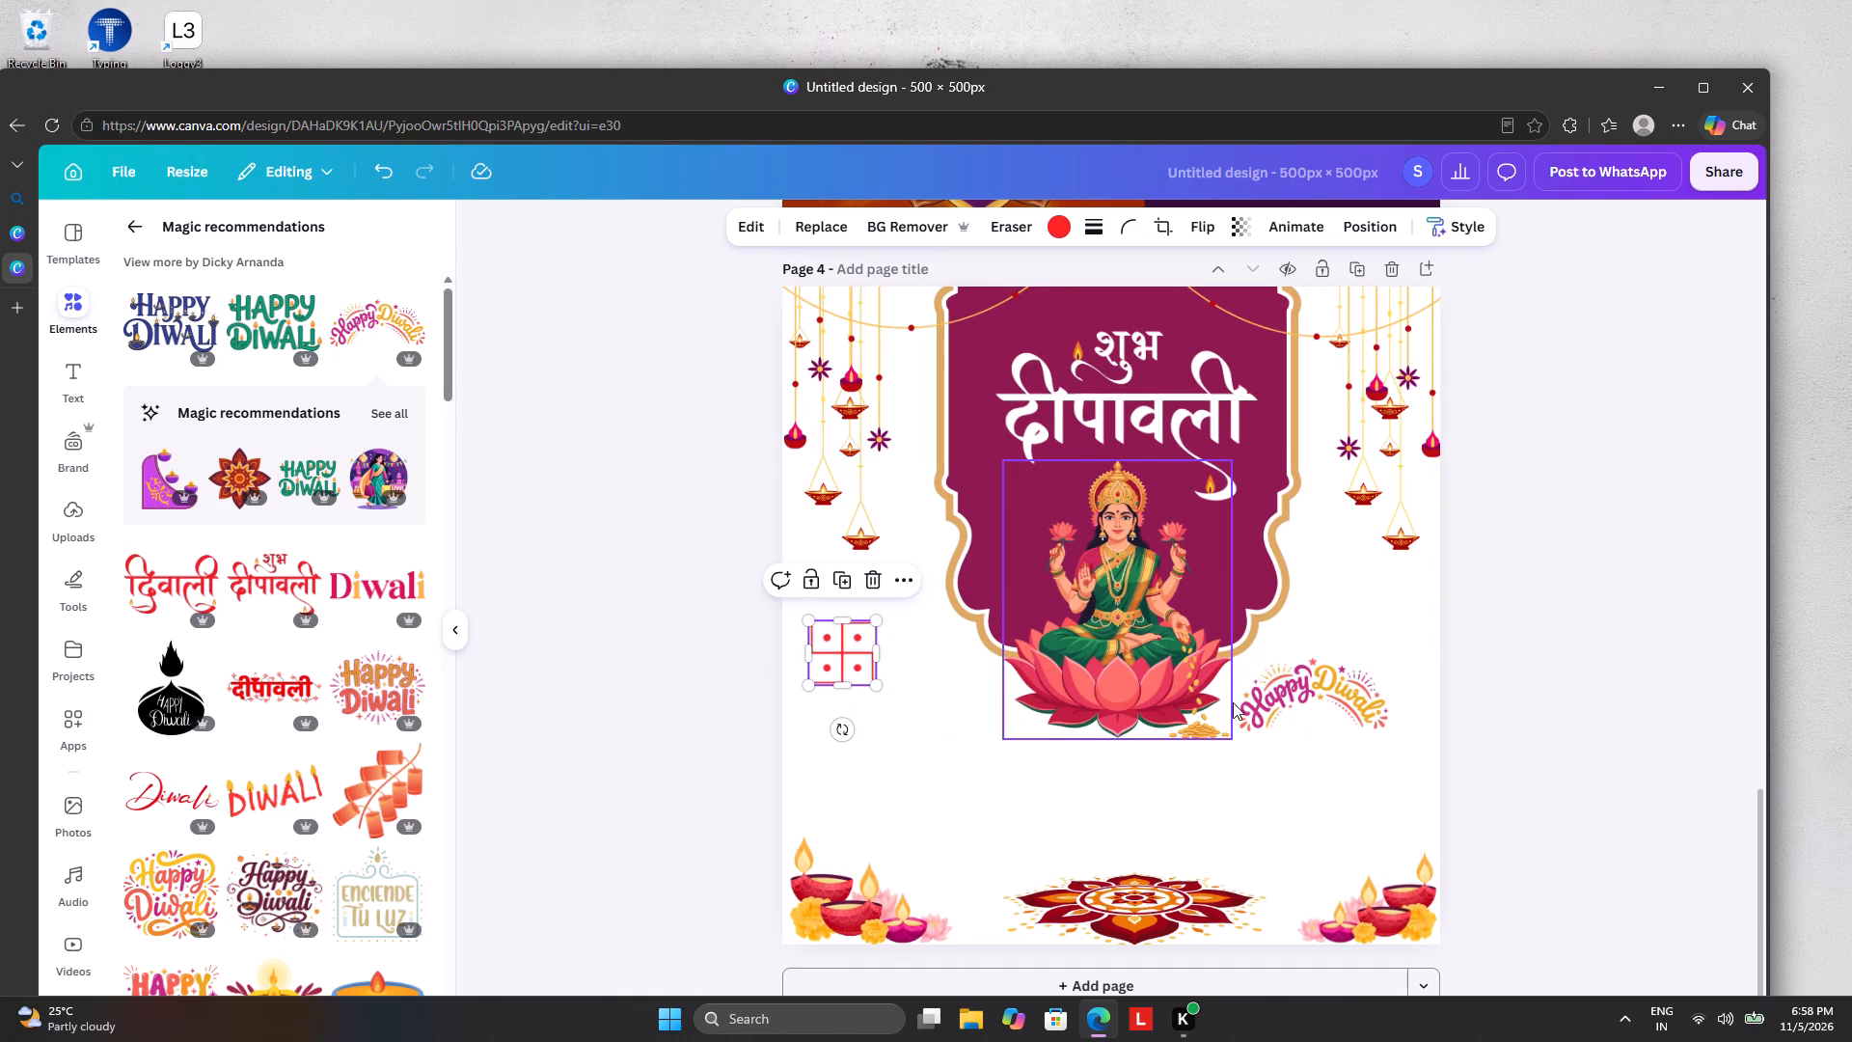
left_click_drag(1268, 700, 1299, 632)
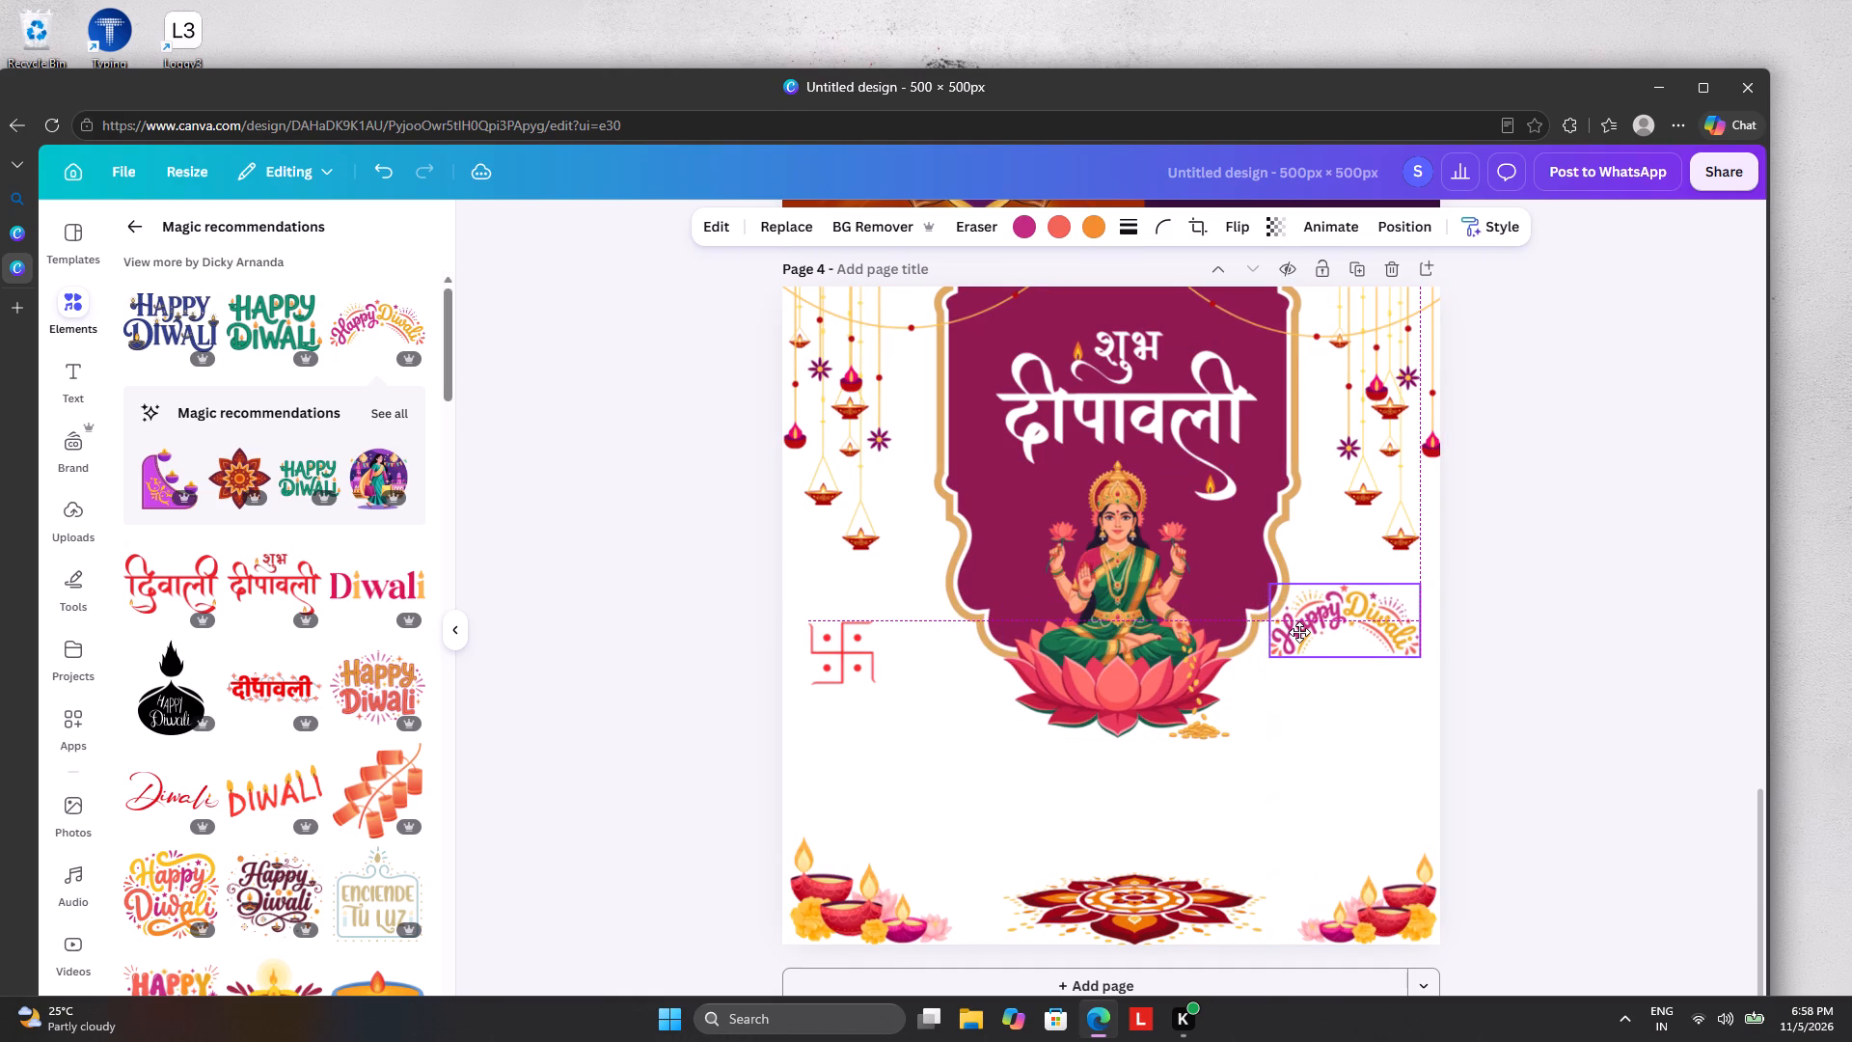
left_click_drag(1299, 632, 1294, 642)
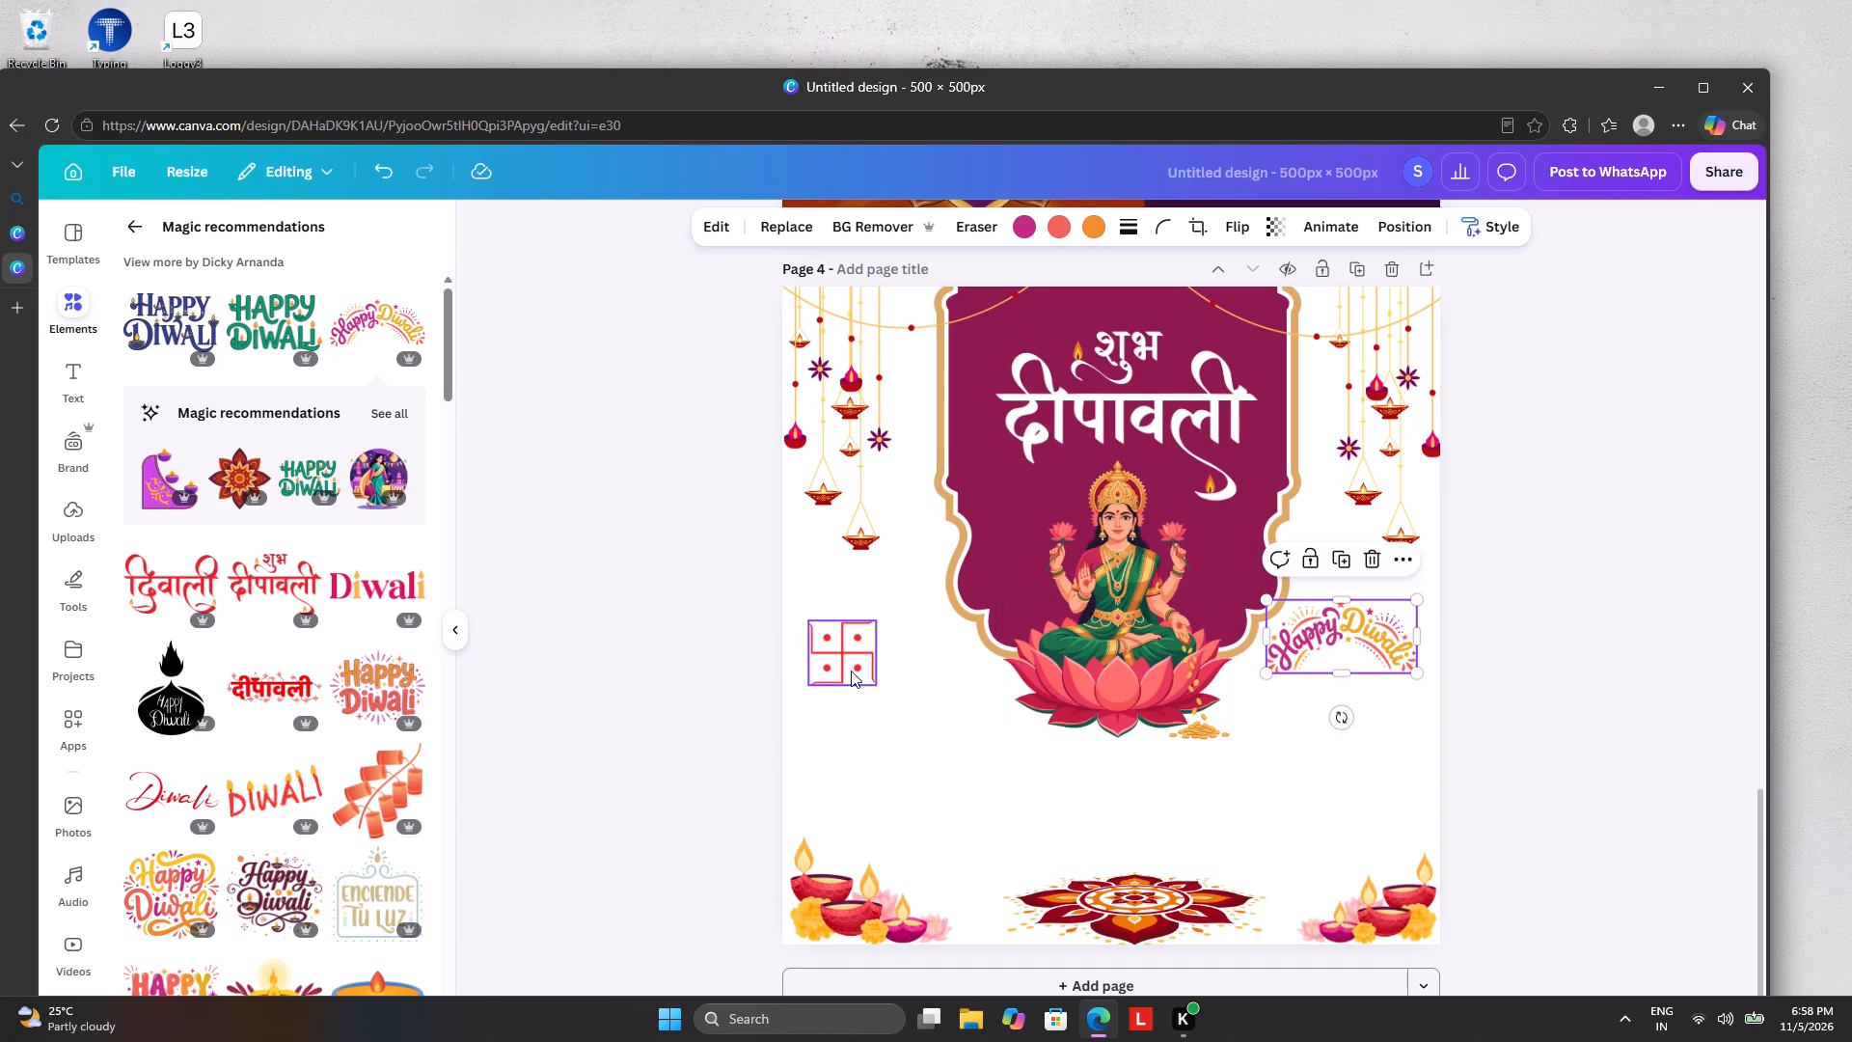
left_click_drag(851, 671, 1350, 709)
left_click(1554, 661)
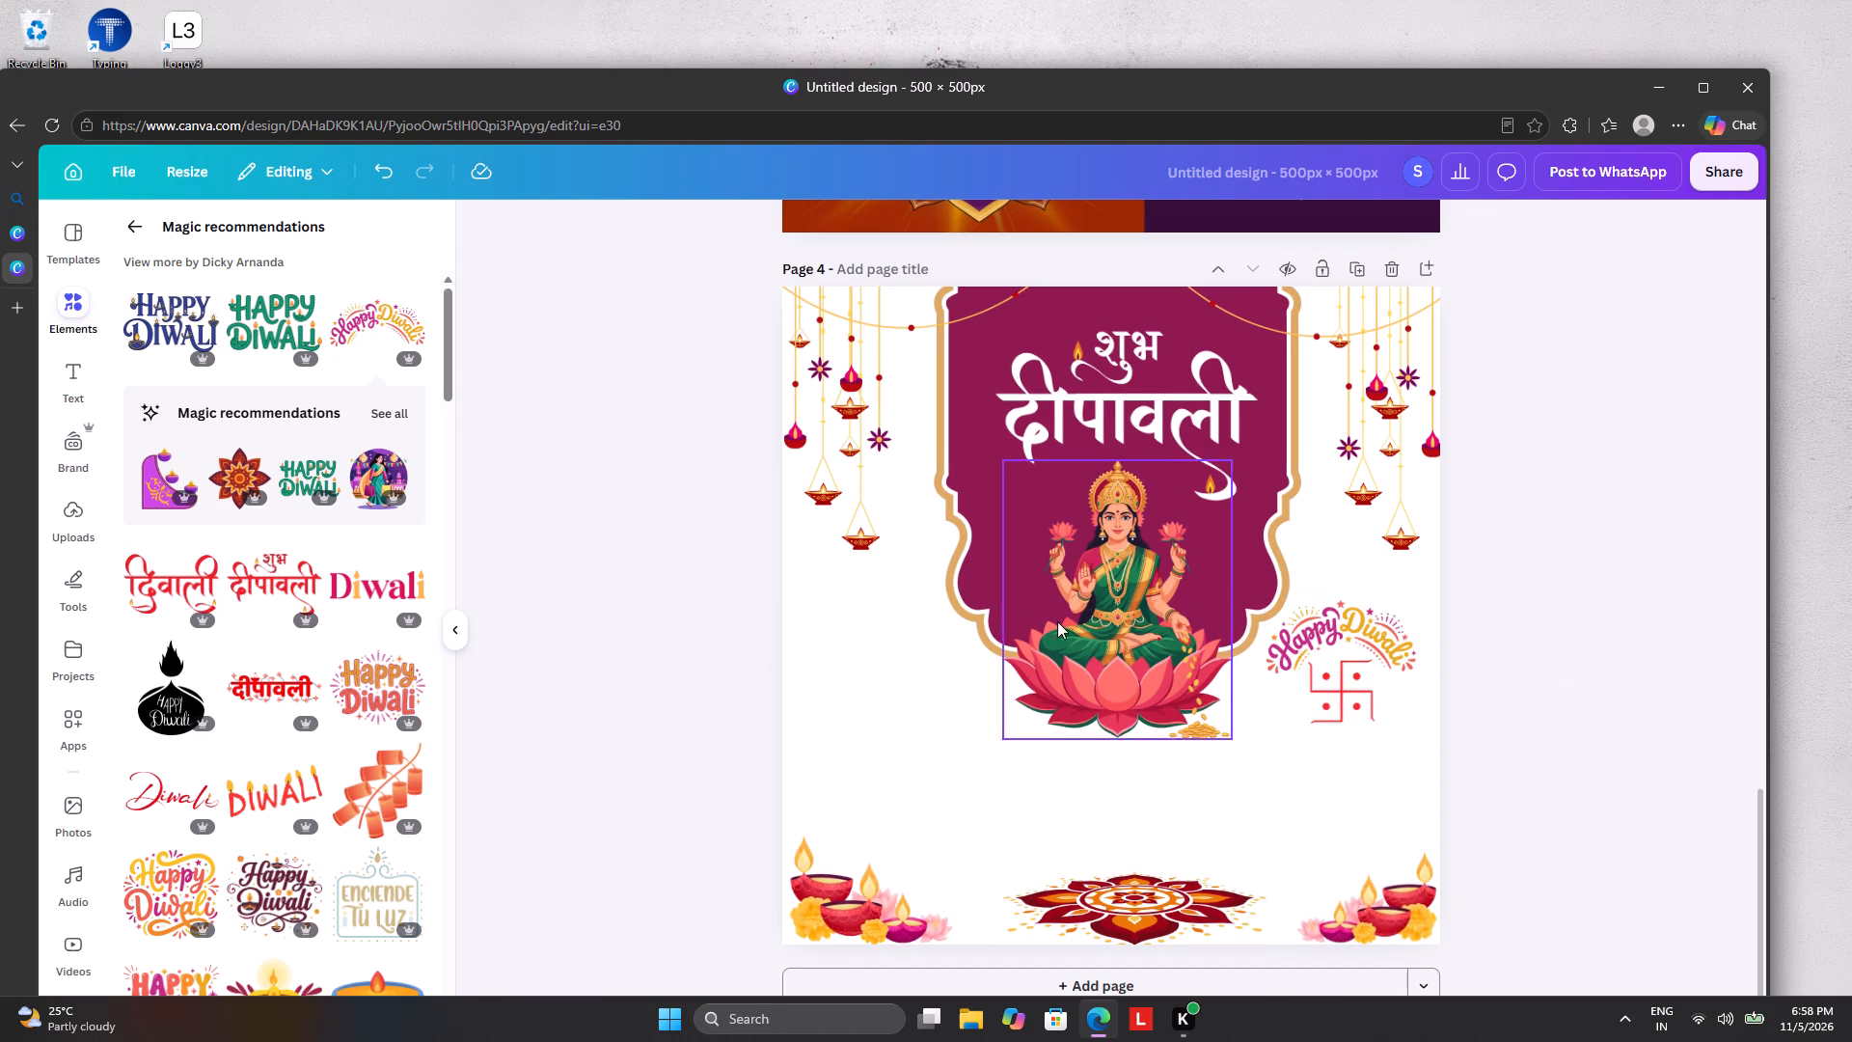
Browse the recommended graphics for another festive element, and return to the diwali search results.
scroll(243, 744, "down", 4)
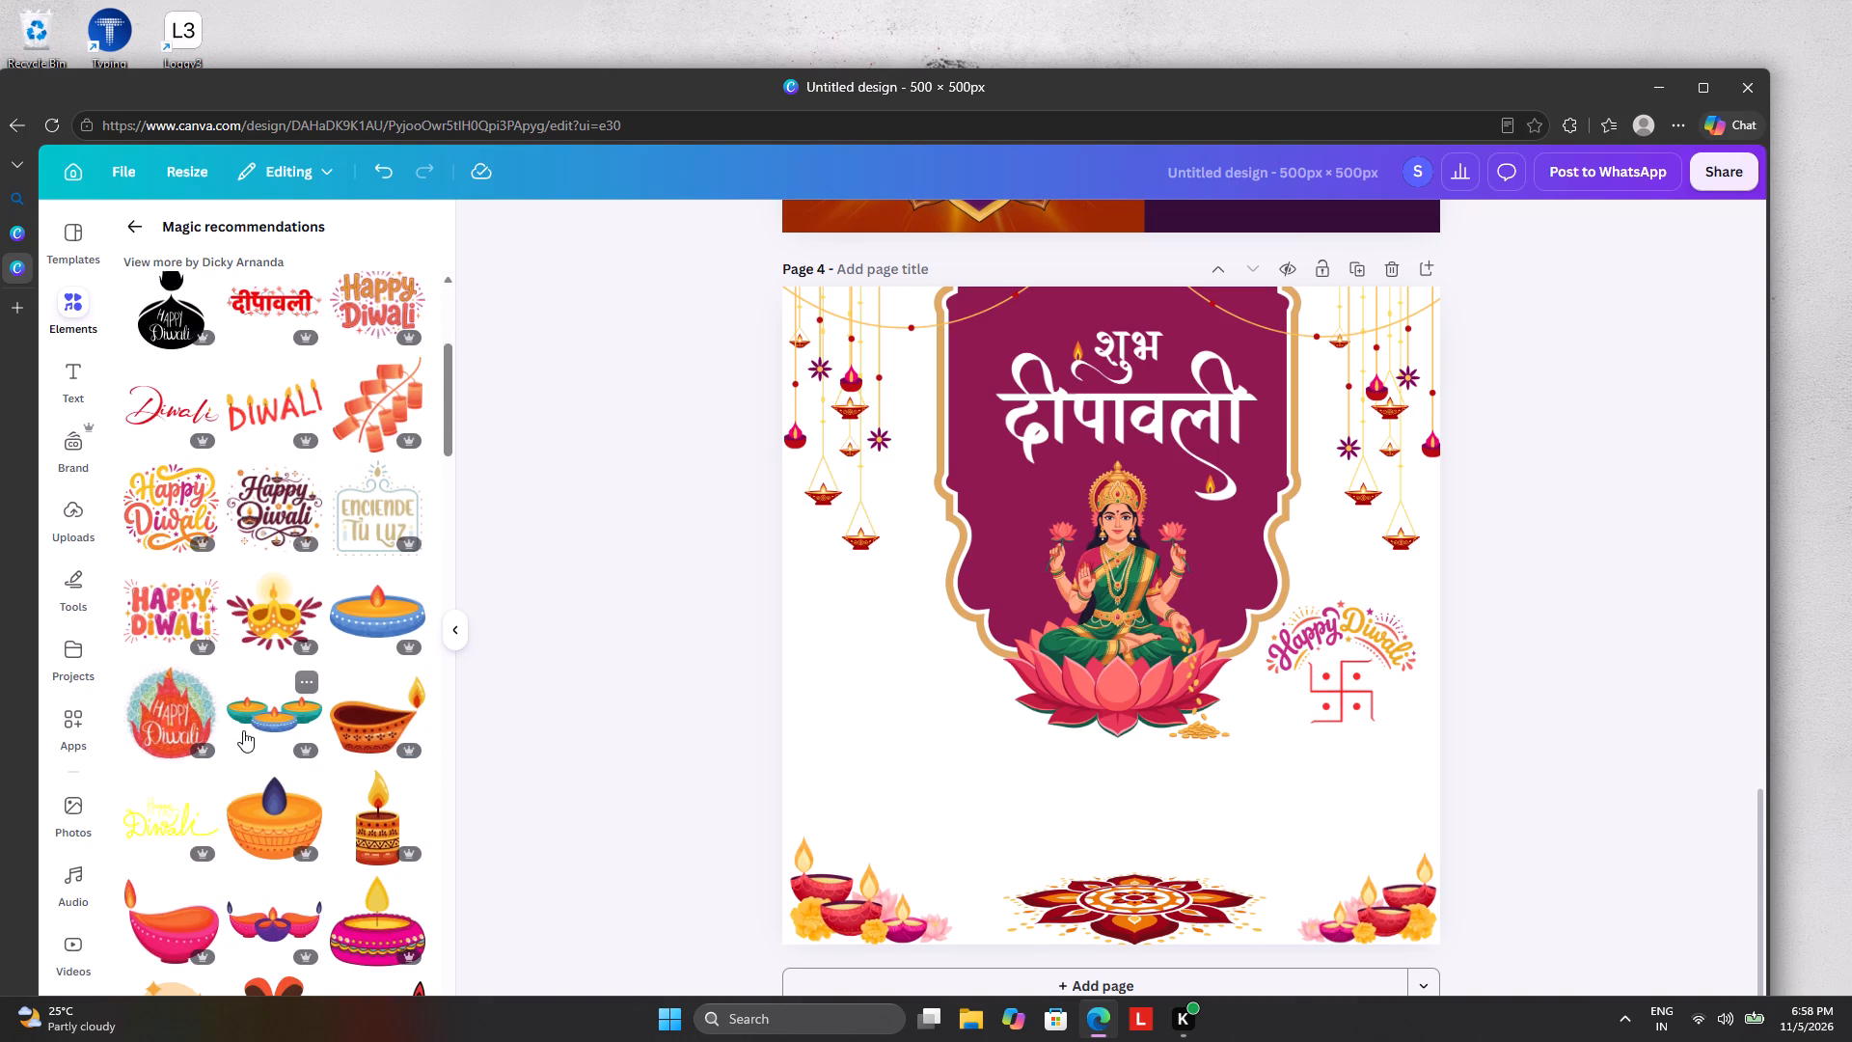
scroll(243, 730, "down", 10)
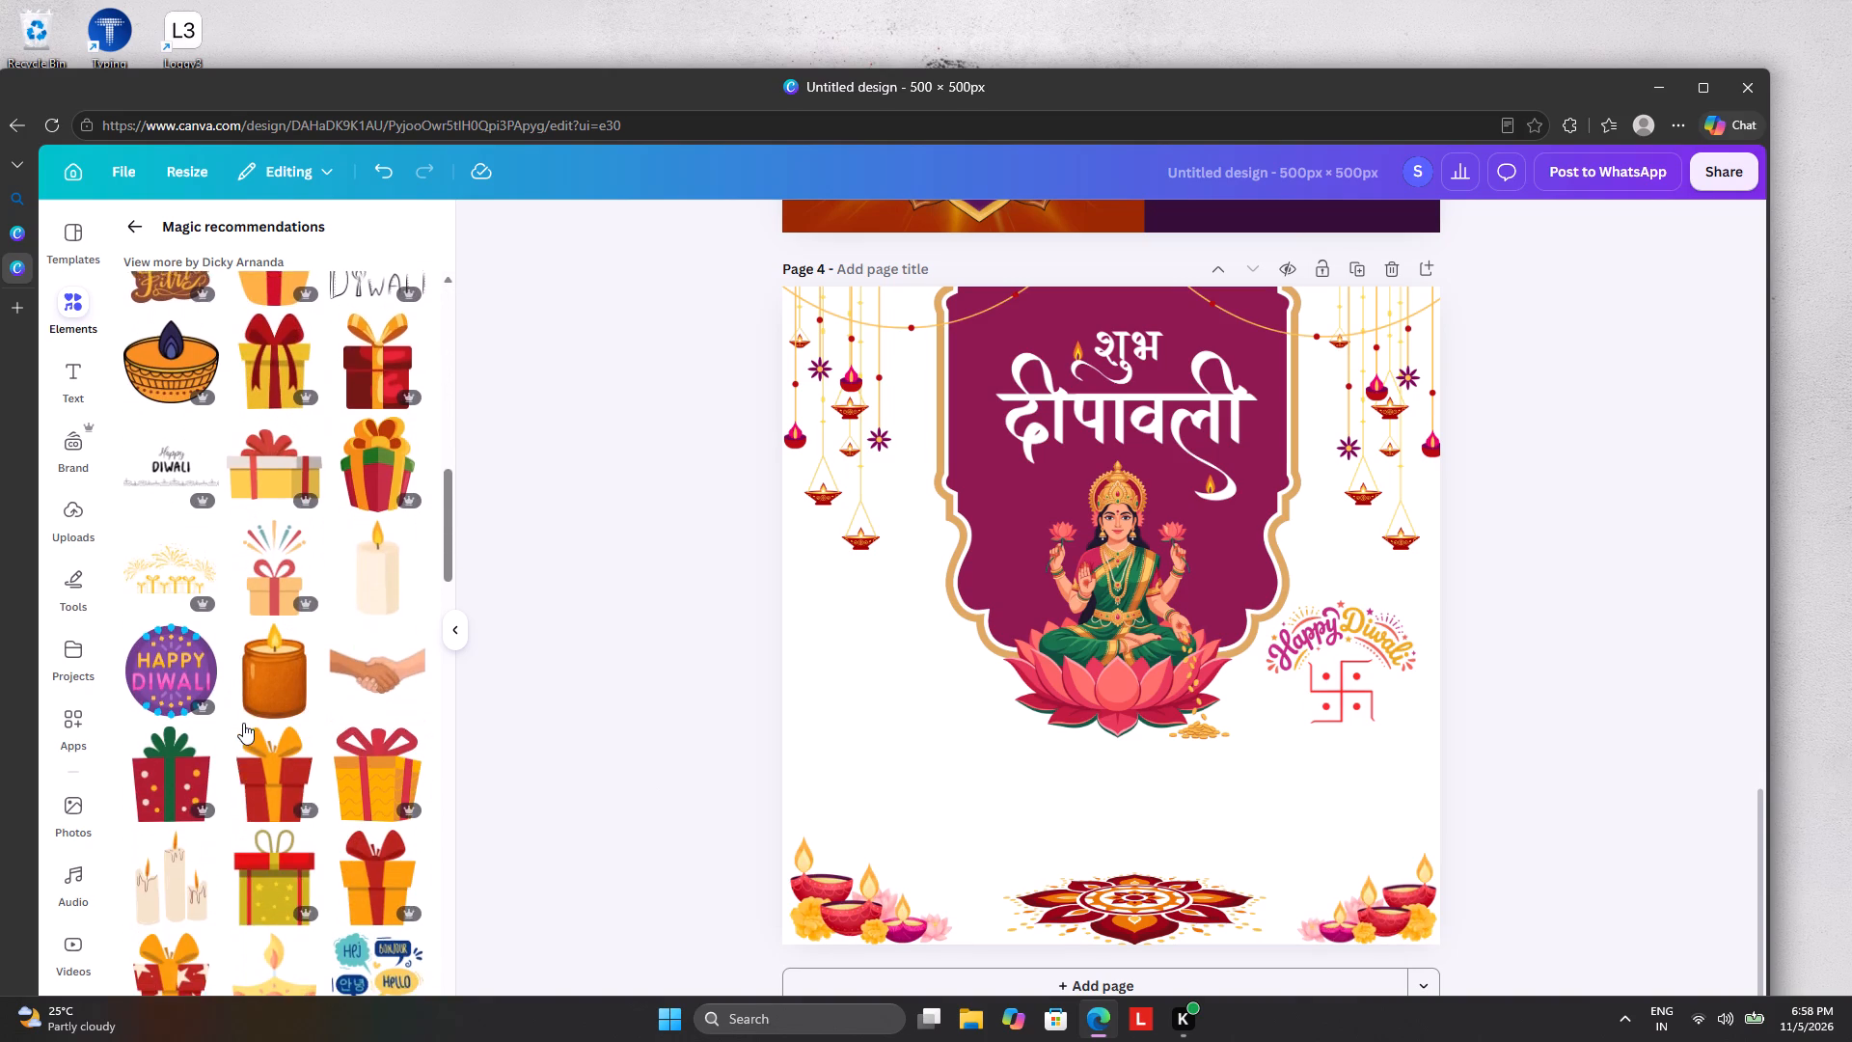
scroll(243, 708, "down", 3)
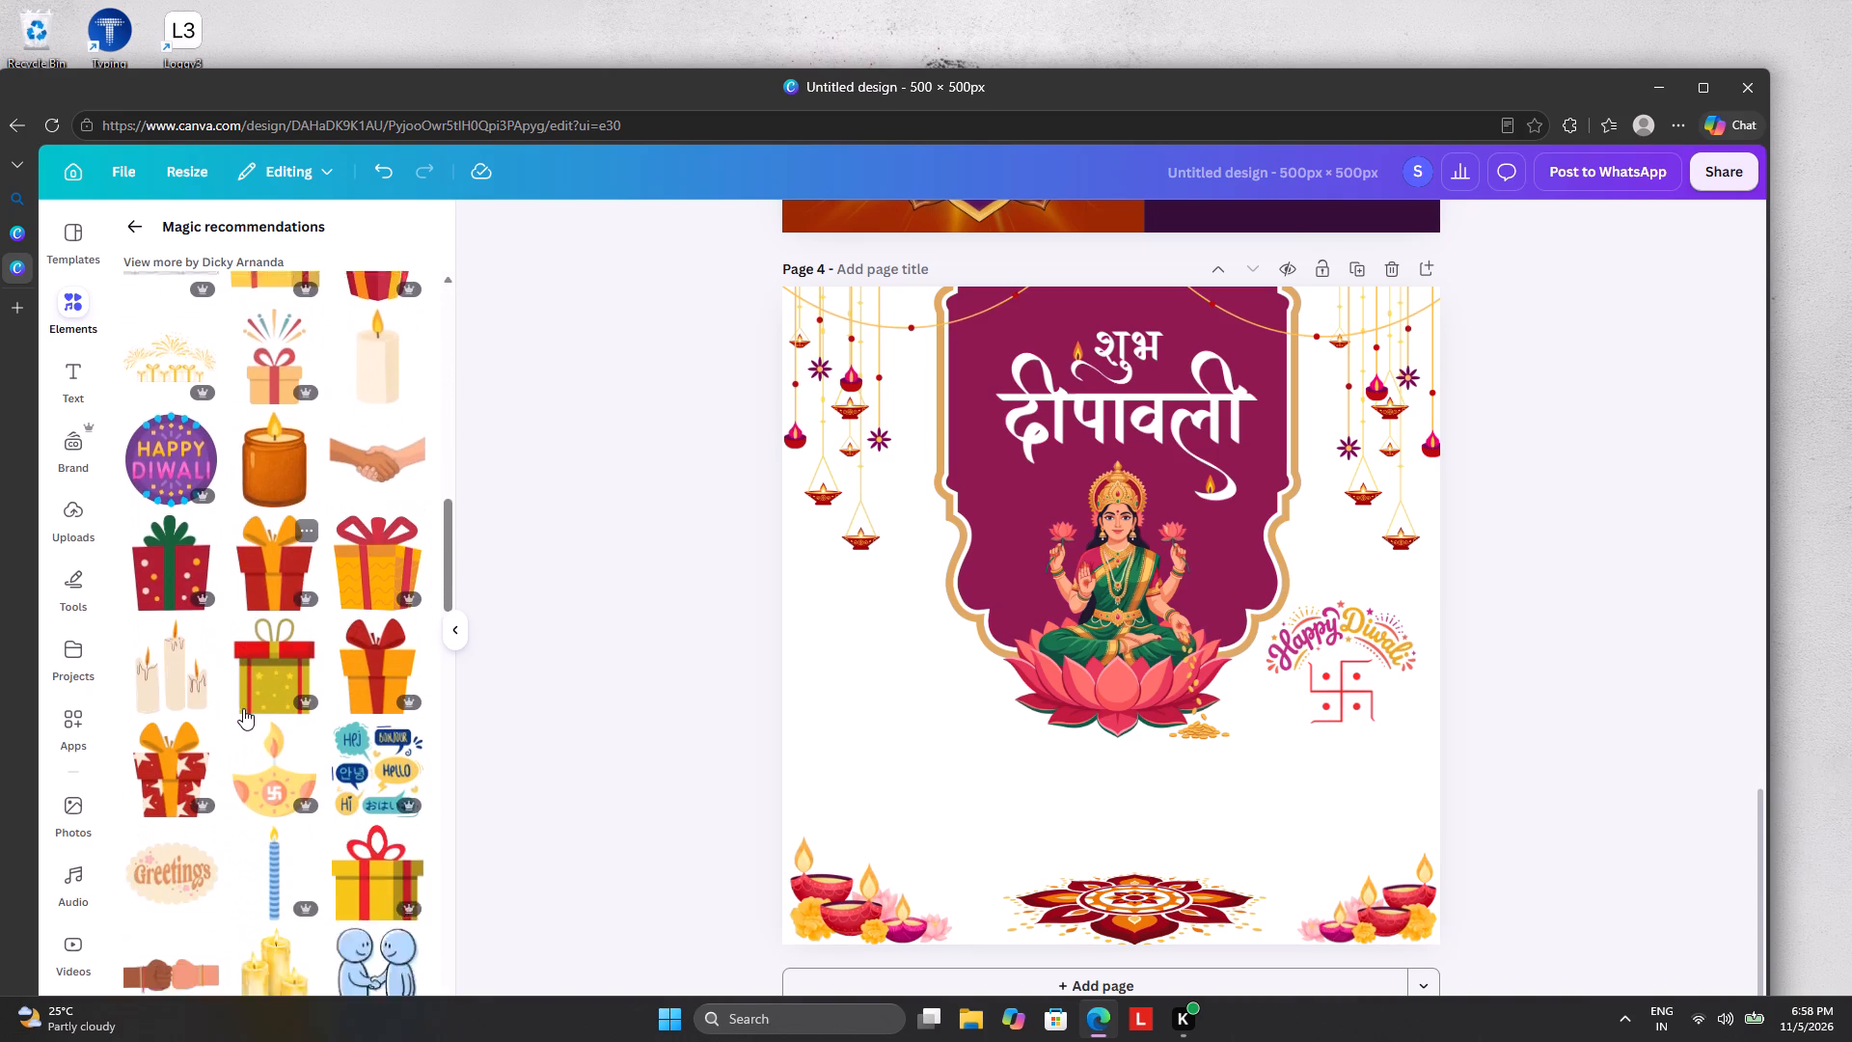
scroll(243, 708, "down", 2)
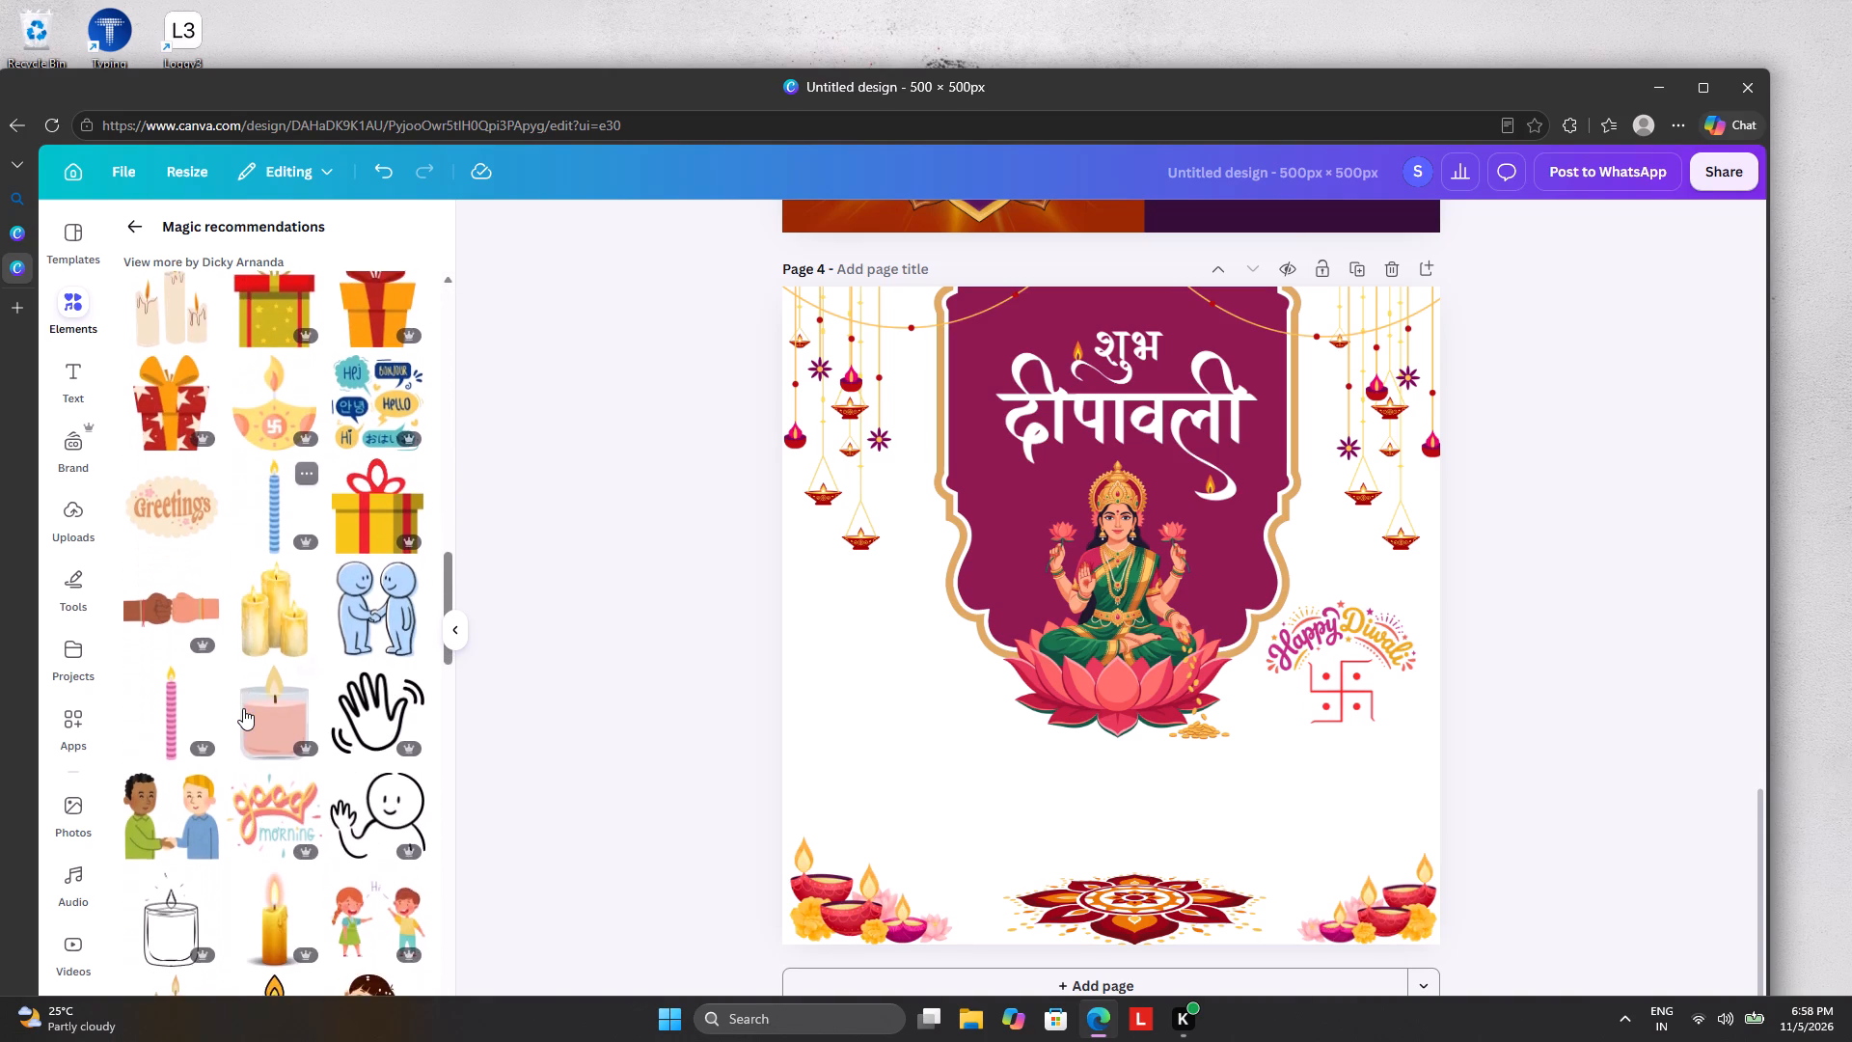
scroll(243, 708, "down", 3)
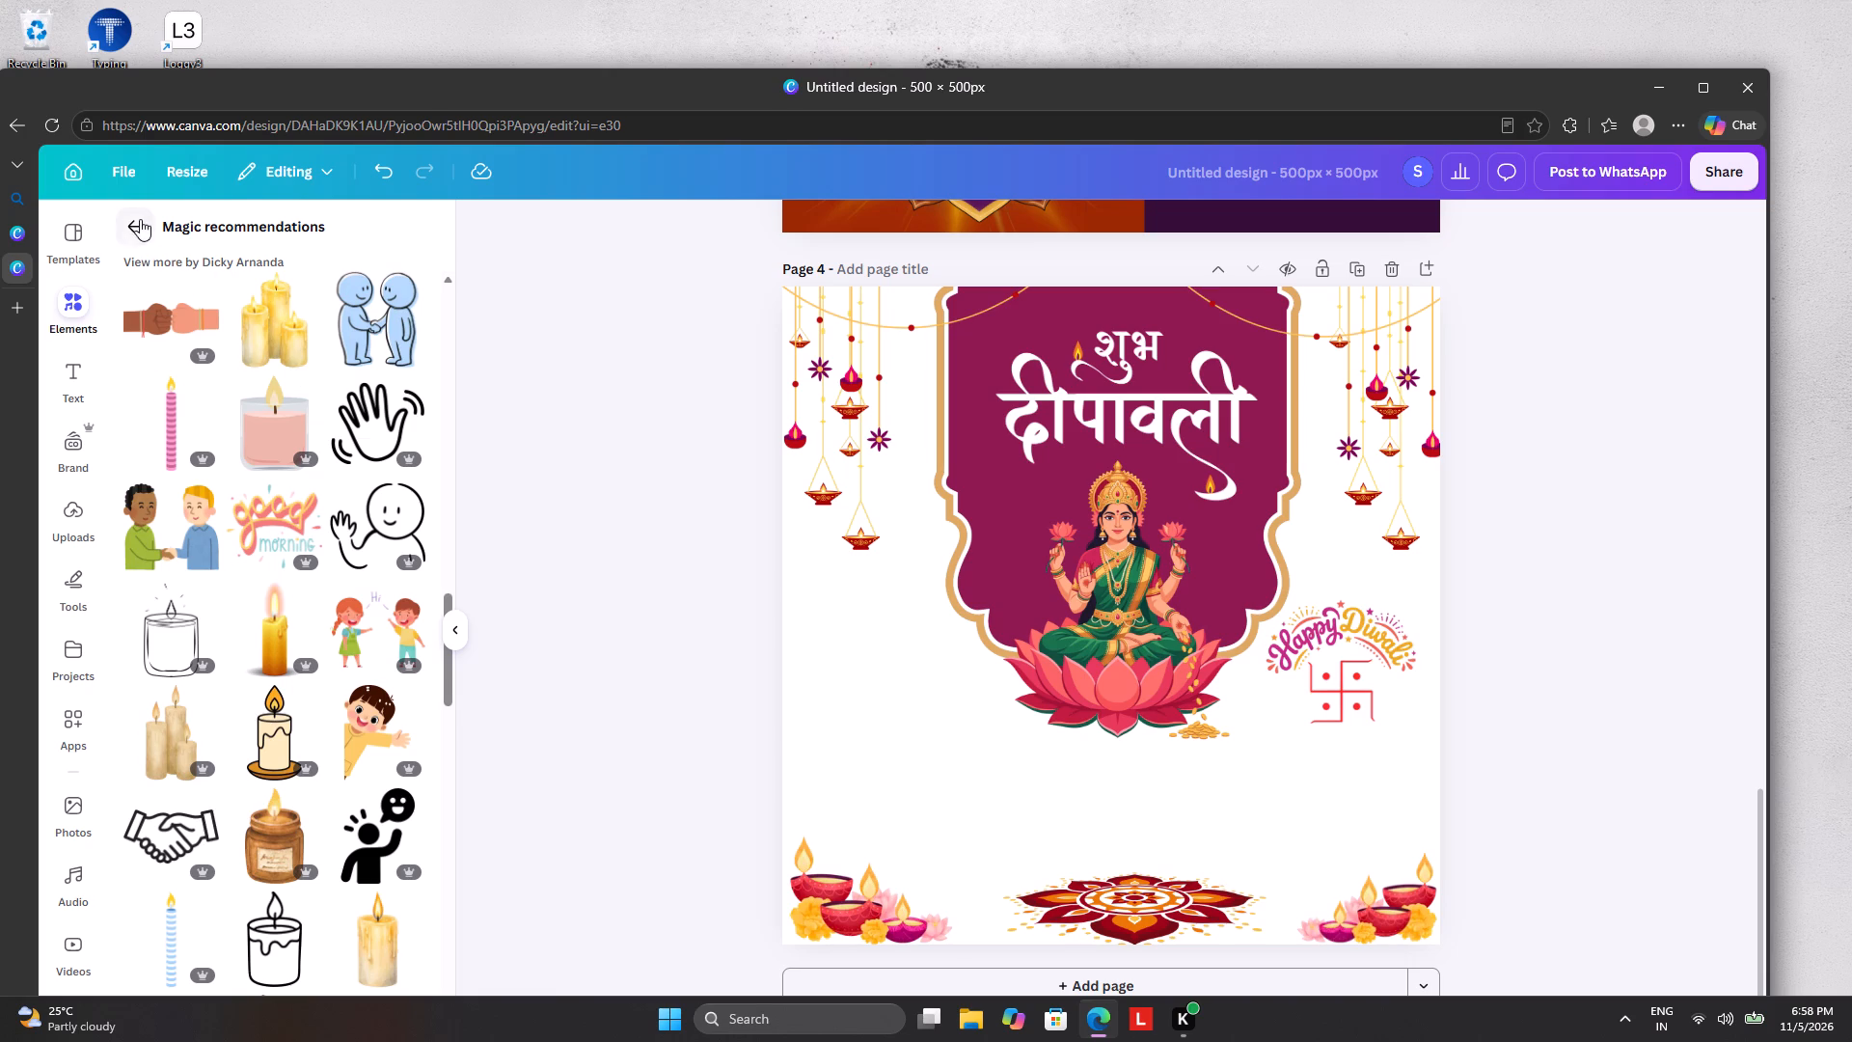
left_click(140, 219)
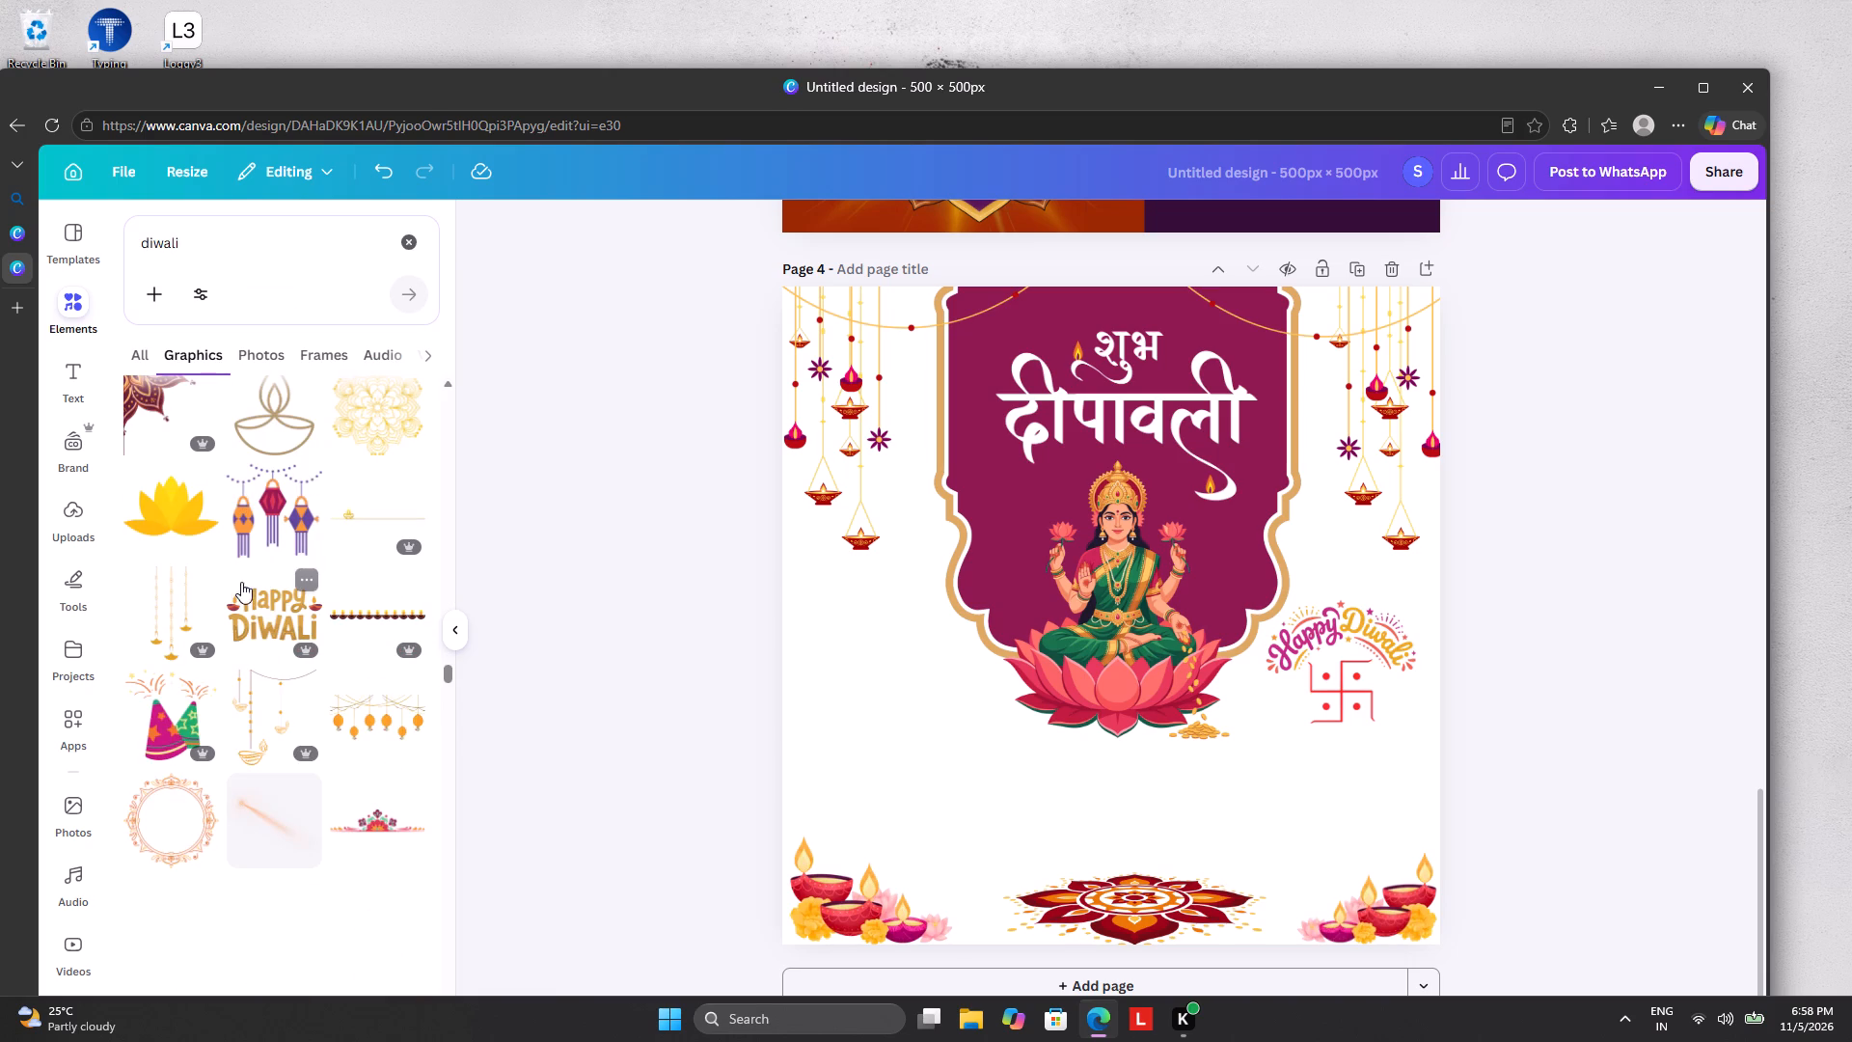
Add the red footprints-with-swastika graphic, shrink it, and place it under the left hanging lamps, beside the maroon frame.
scroll(248, 631, "down", 4)
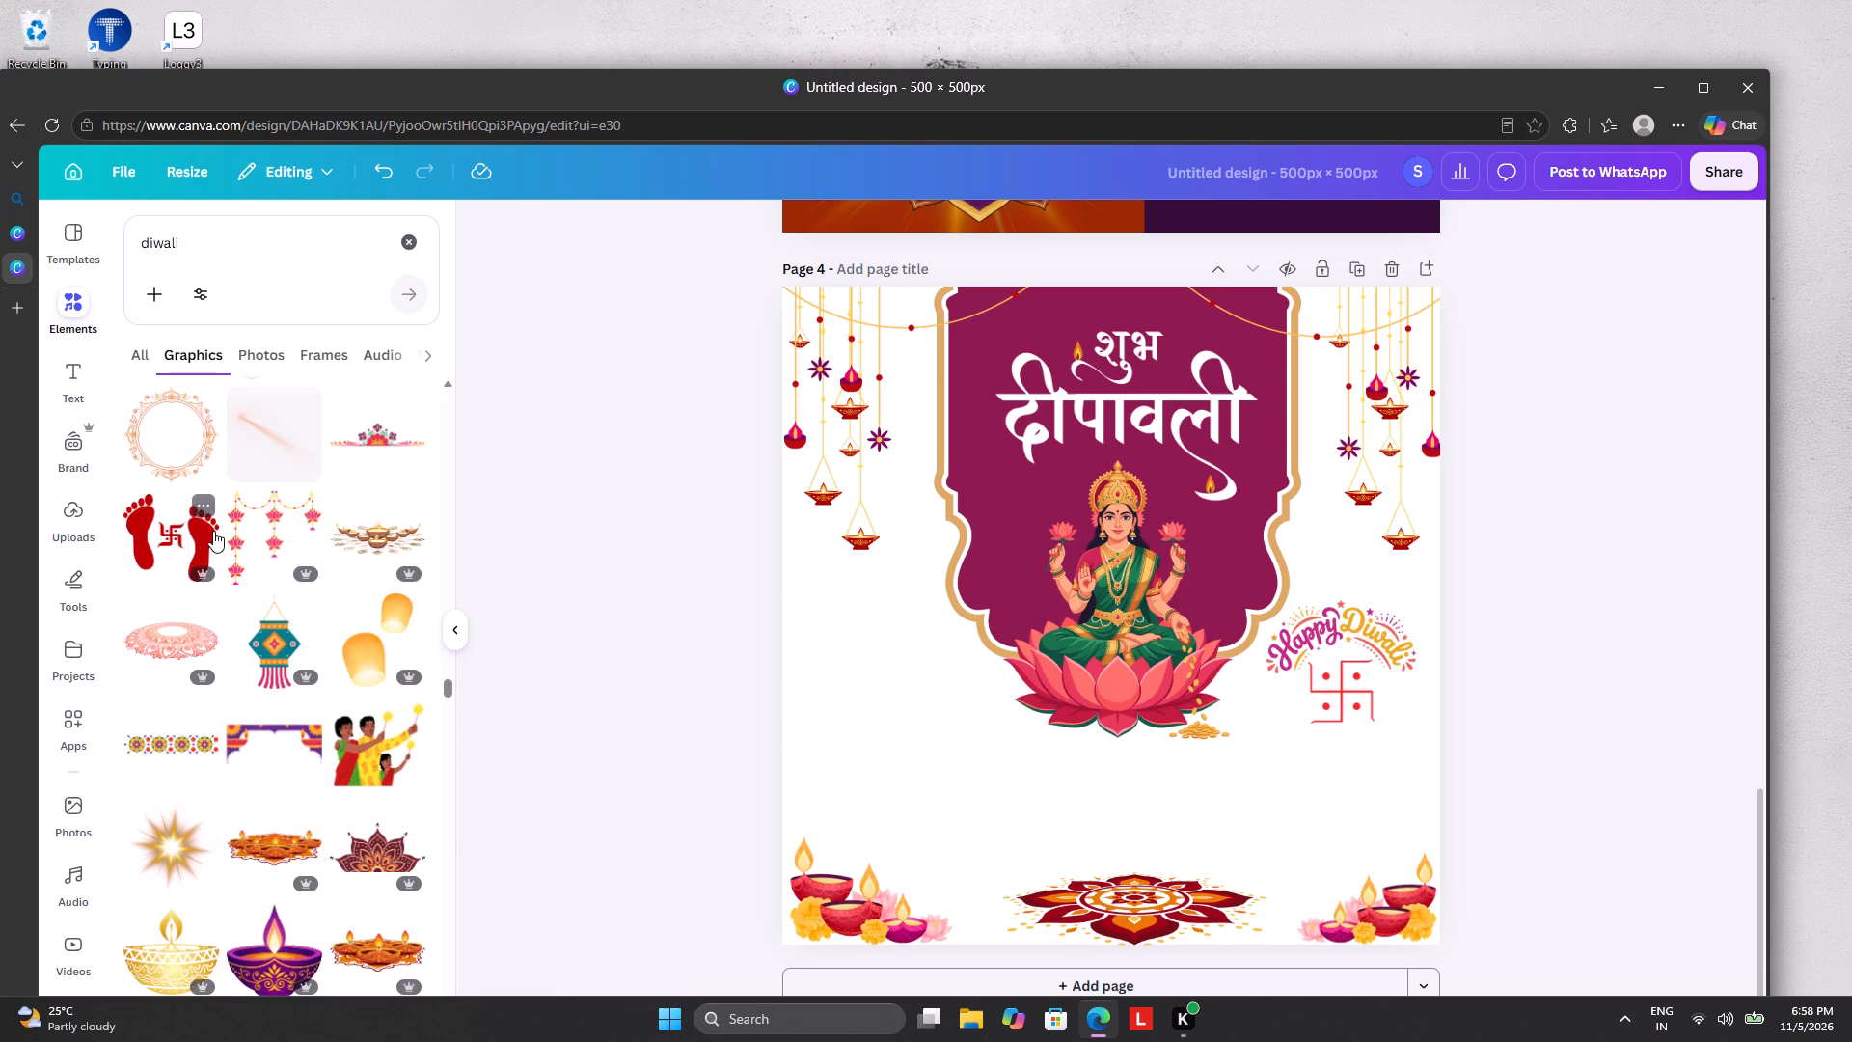
left_click(196, 539)
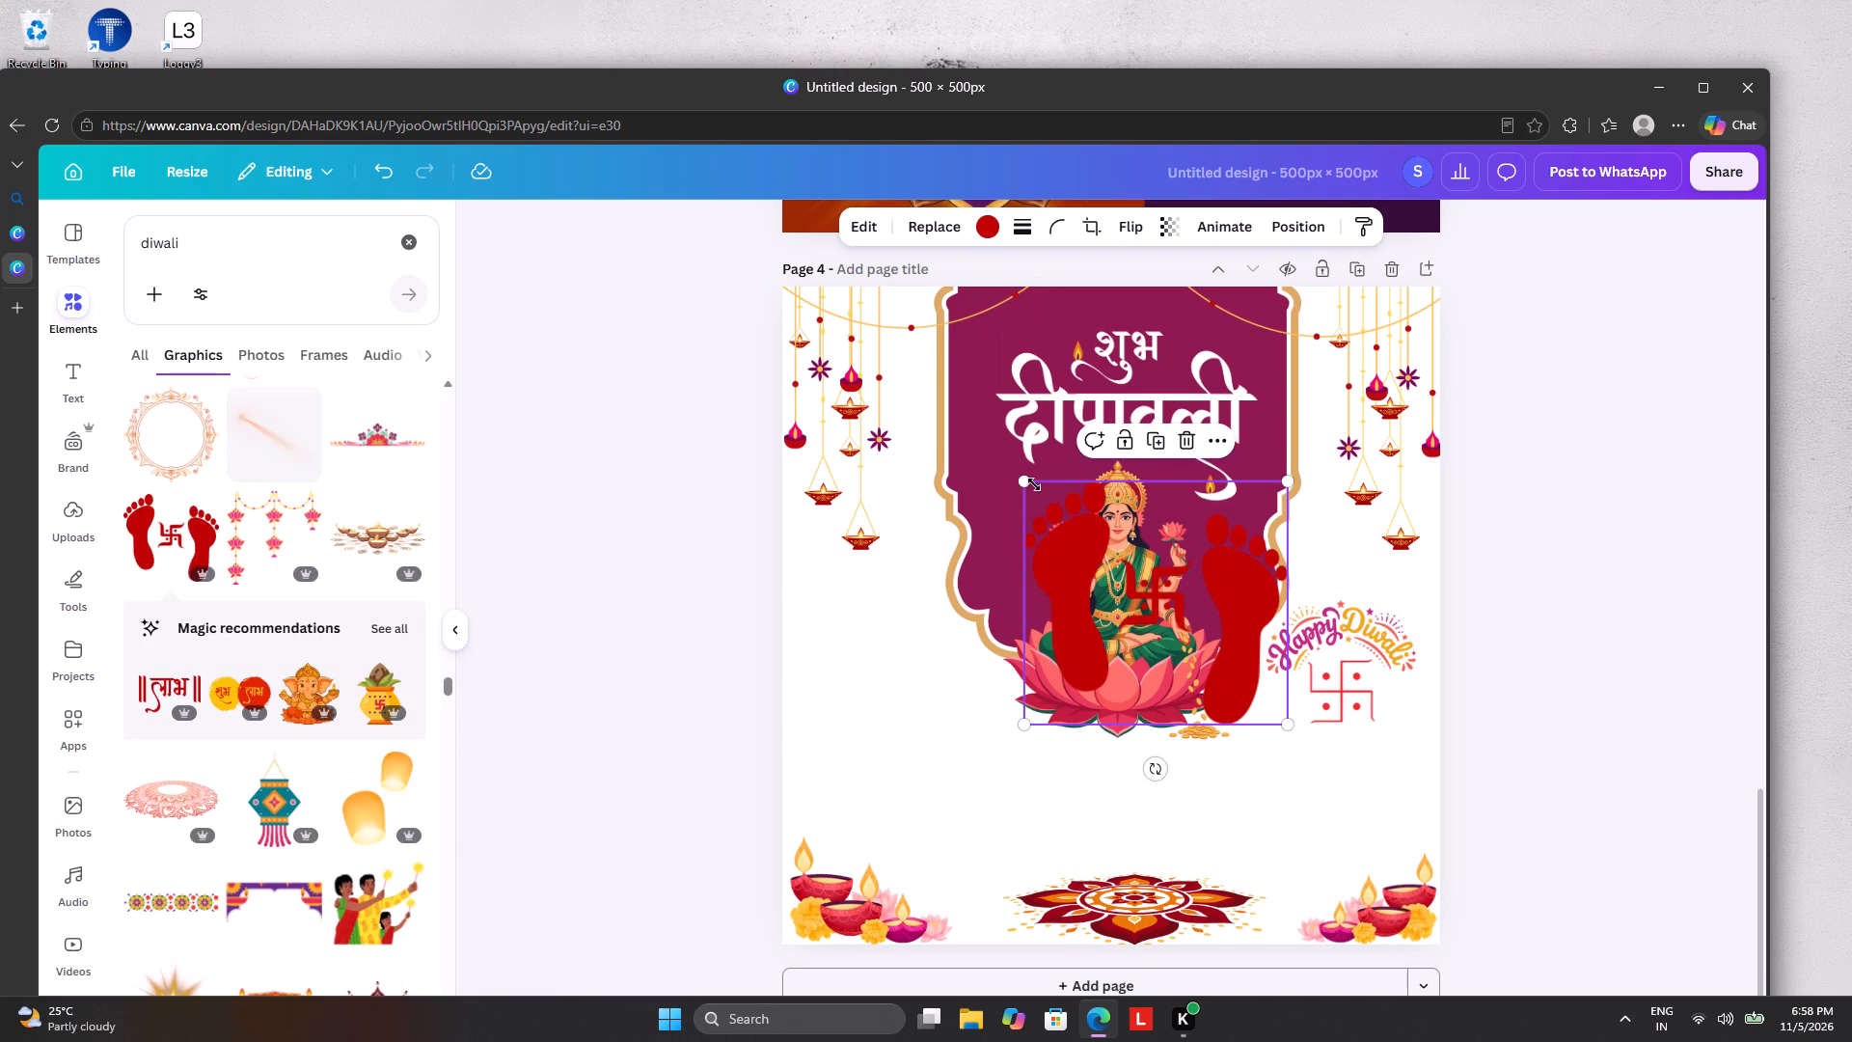
left_click_drag(1030, 484, 1194, 664)
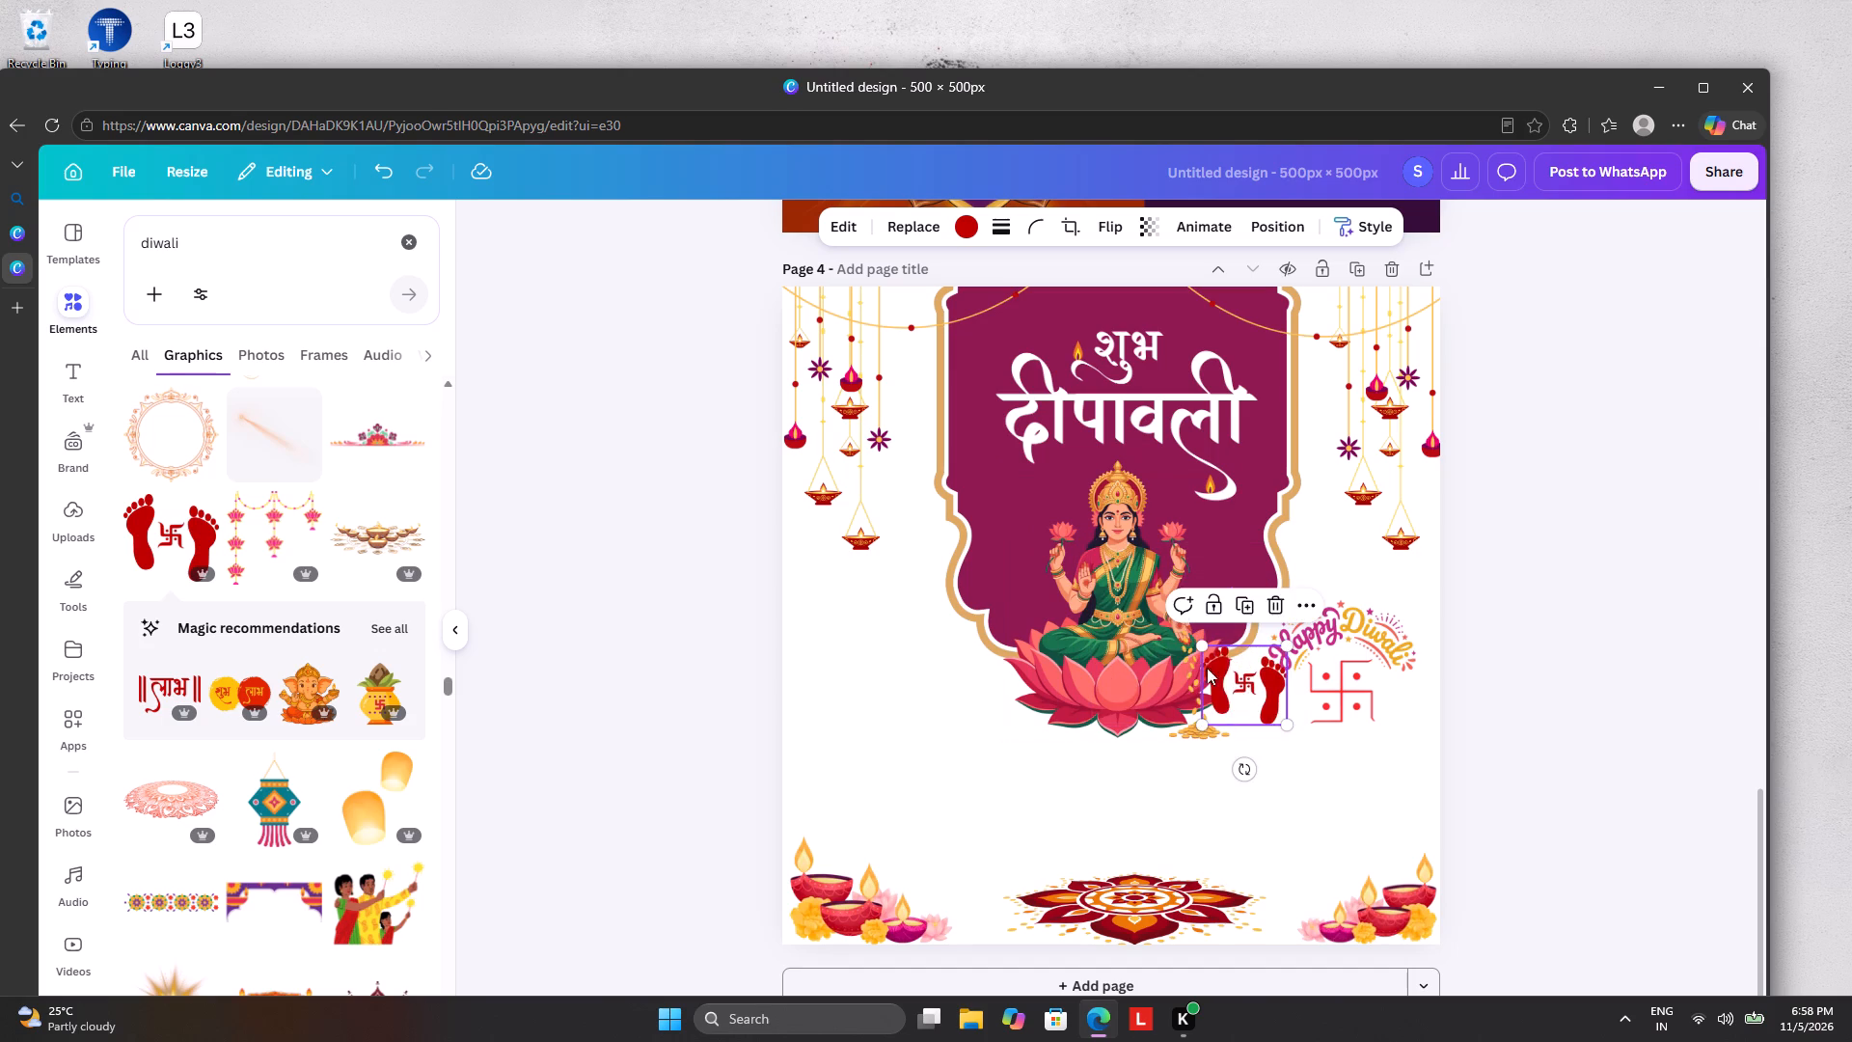
left_click_drag(1239, 680, 1236, 705)
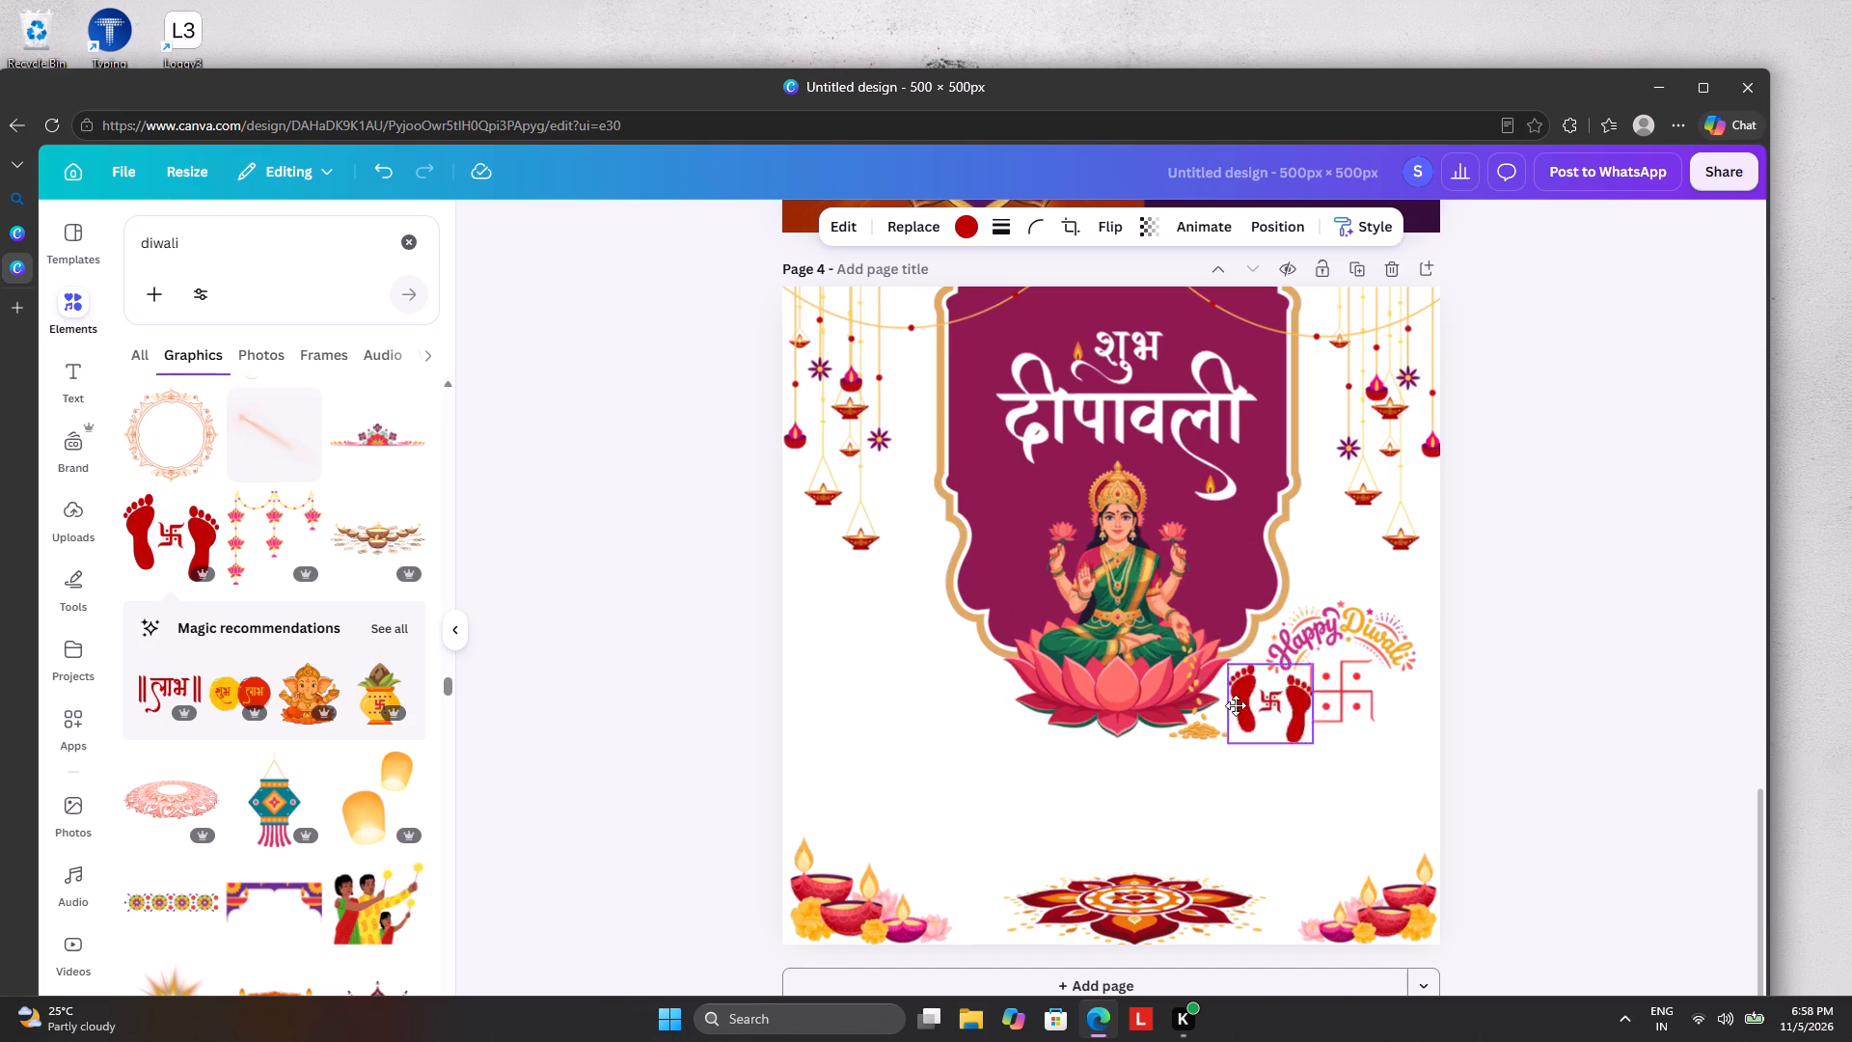
left_click_drag(1236, 705, 854, 639)
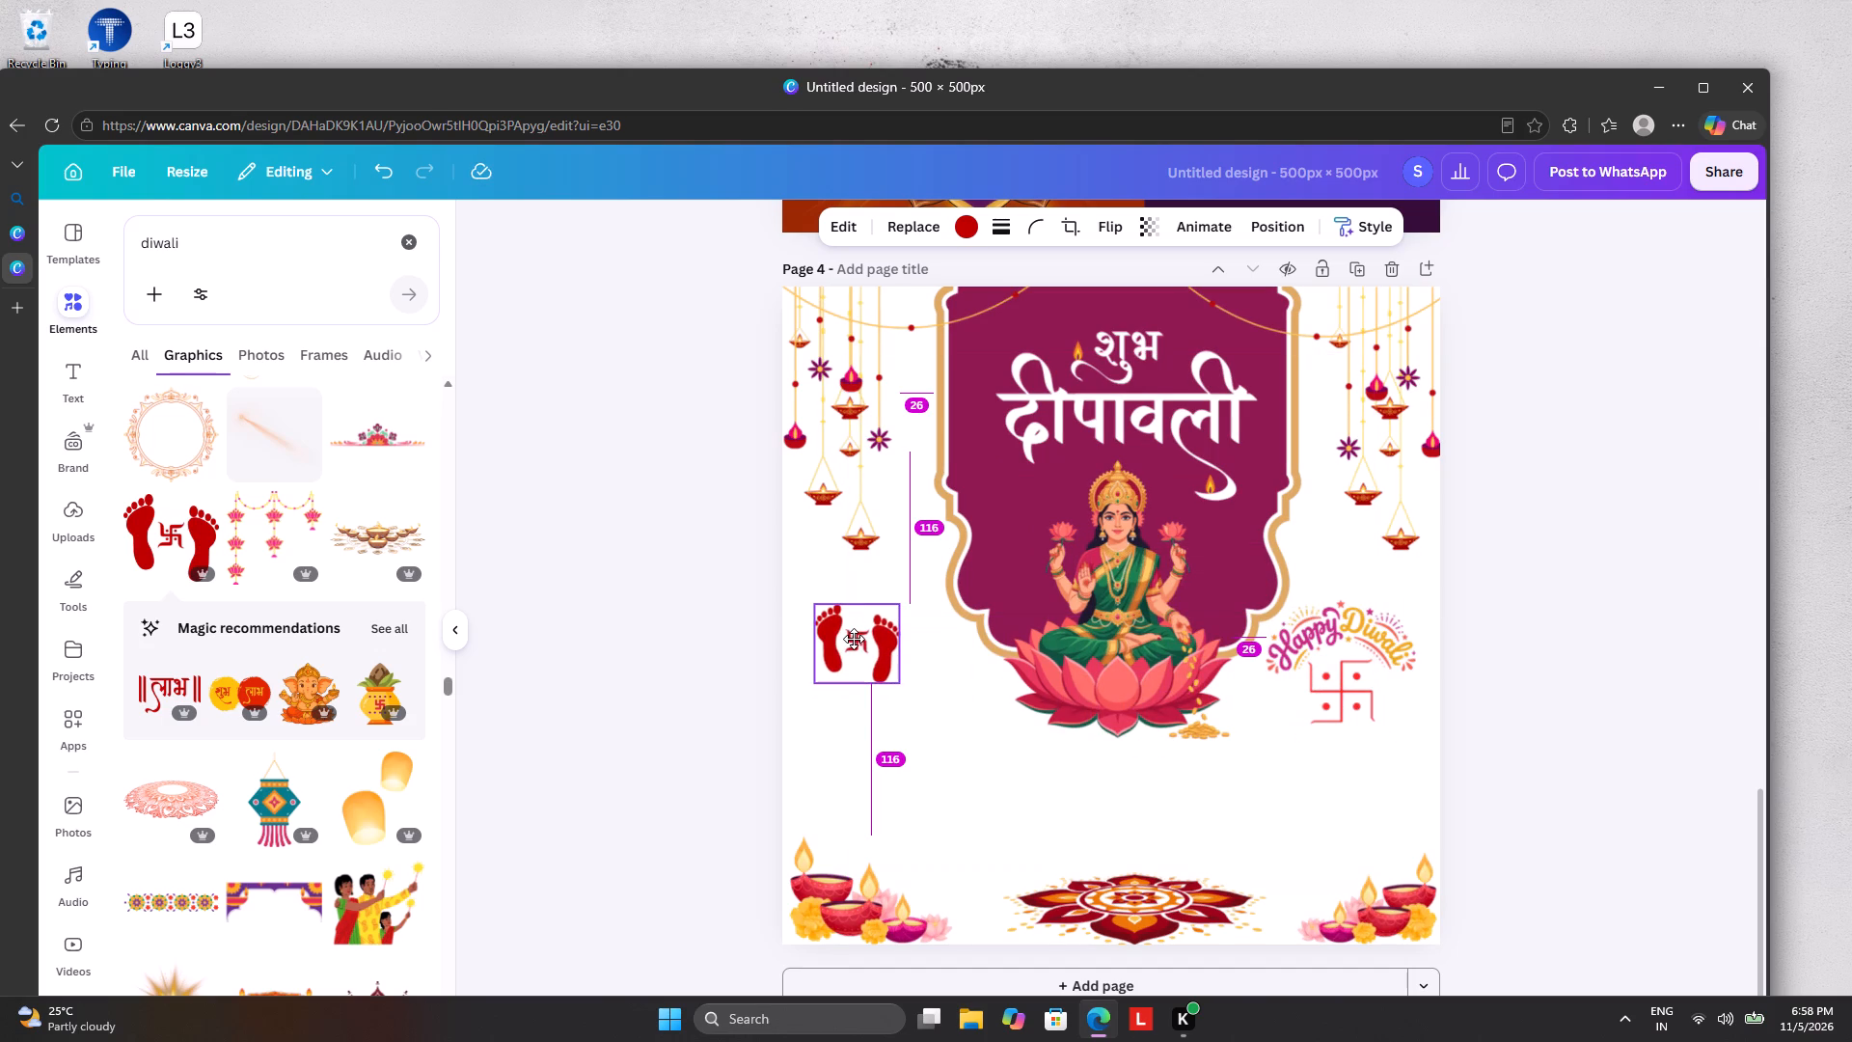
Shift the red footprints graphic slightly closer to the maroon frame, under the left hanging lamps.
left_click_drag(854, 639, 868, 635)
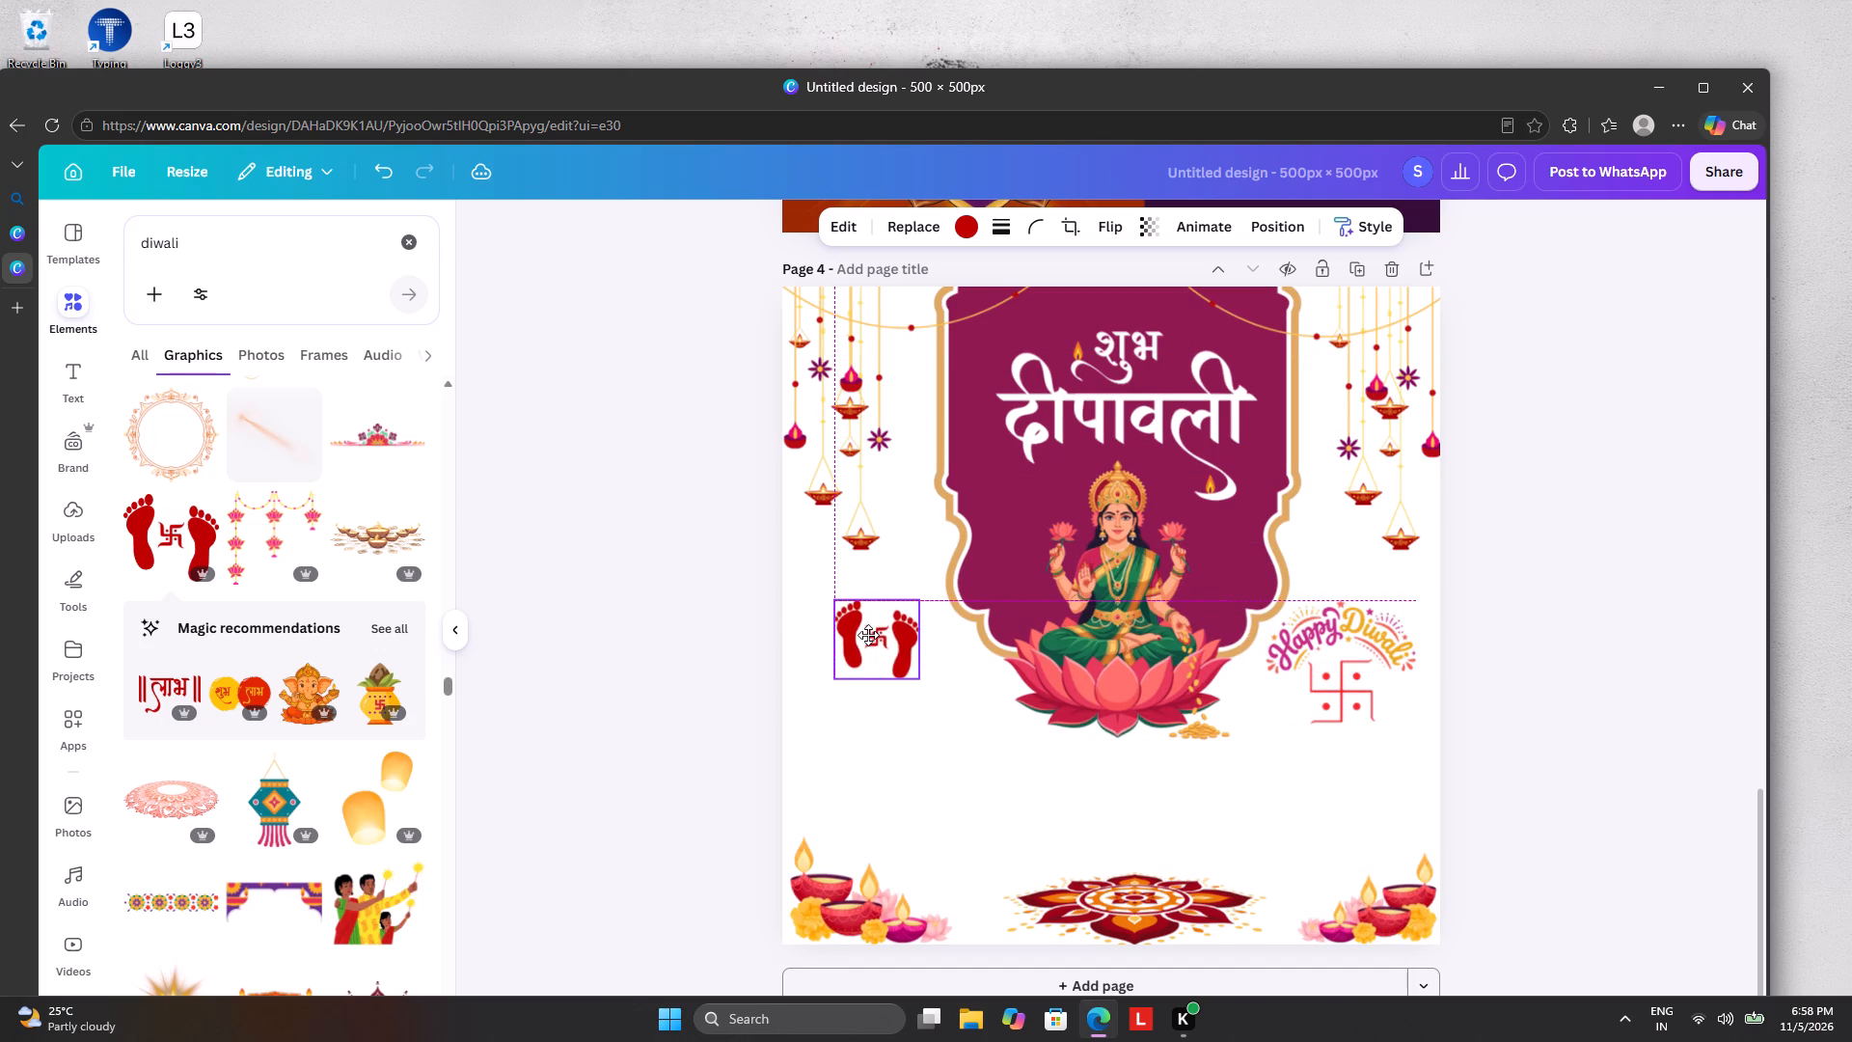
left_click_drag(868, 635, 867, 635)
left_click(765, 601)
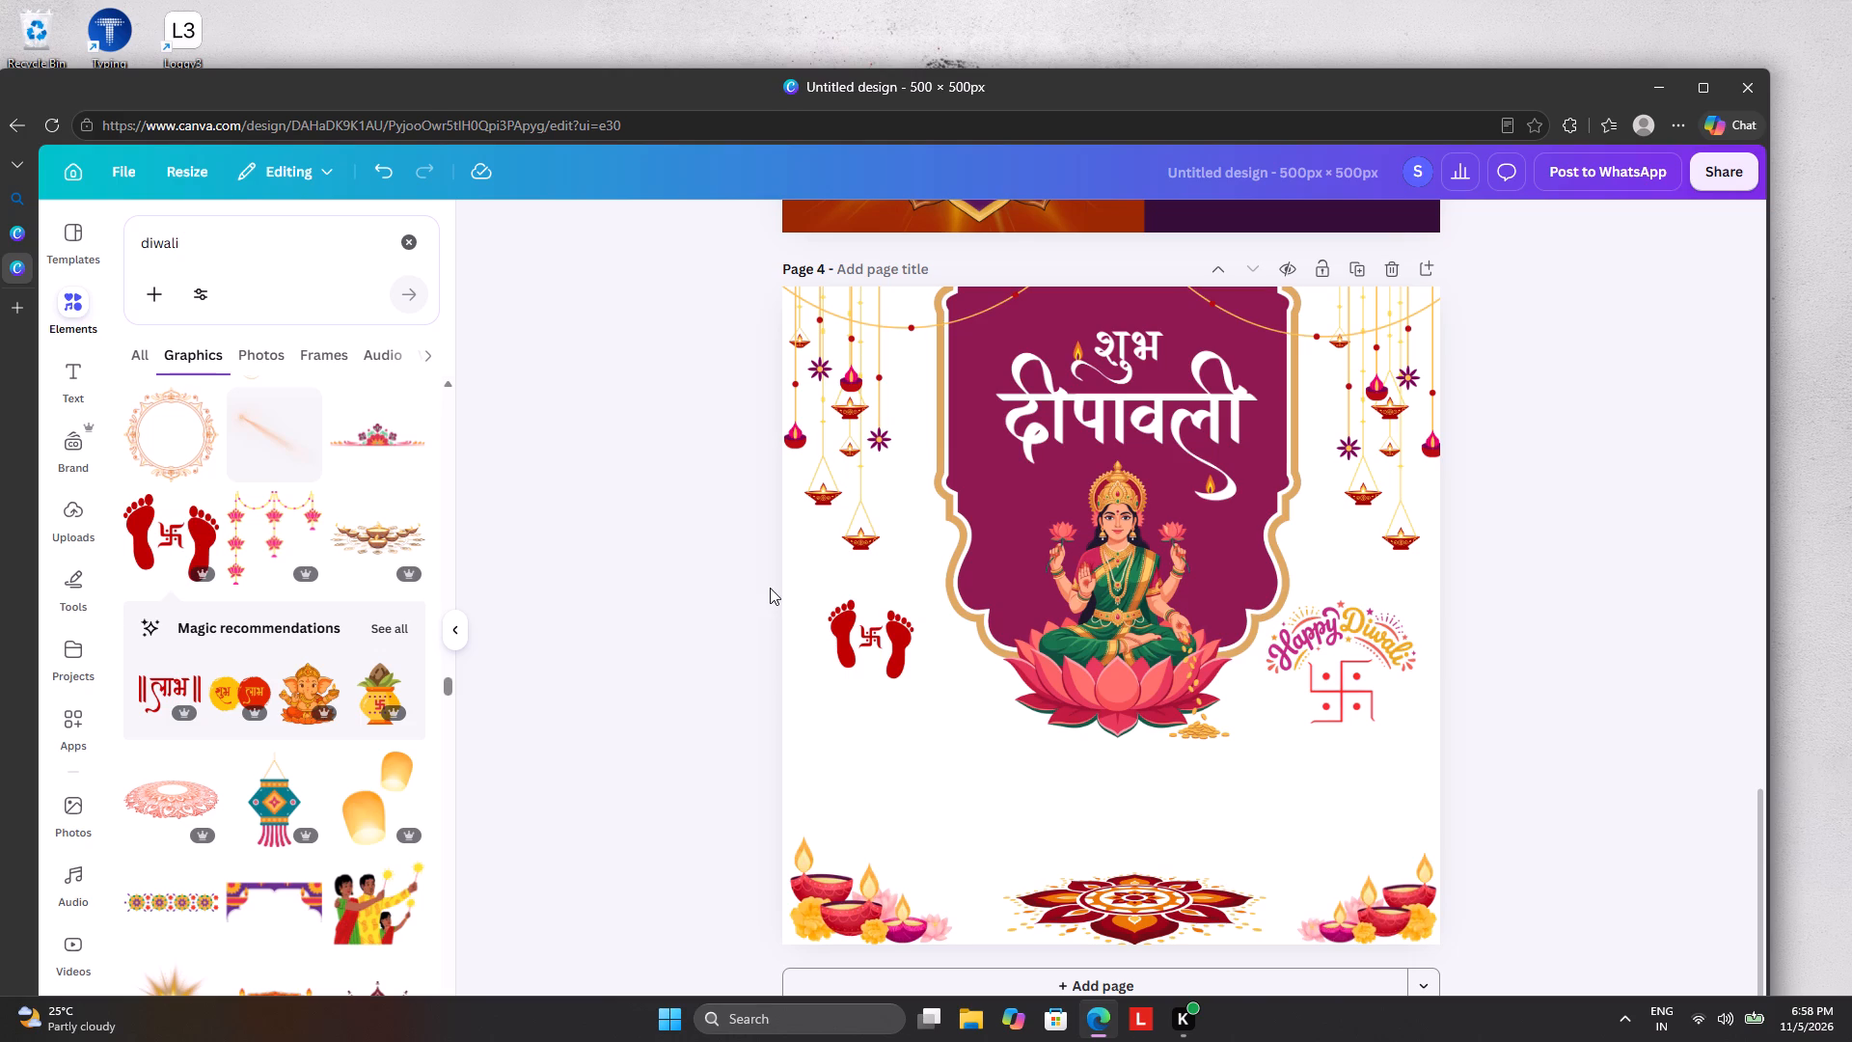
Delete the outlined red swastika and move the footprints graphic into its place beneath the arched Happy Diwali lettering.
left_click_drag(863, 640, 1243, 753)
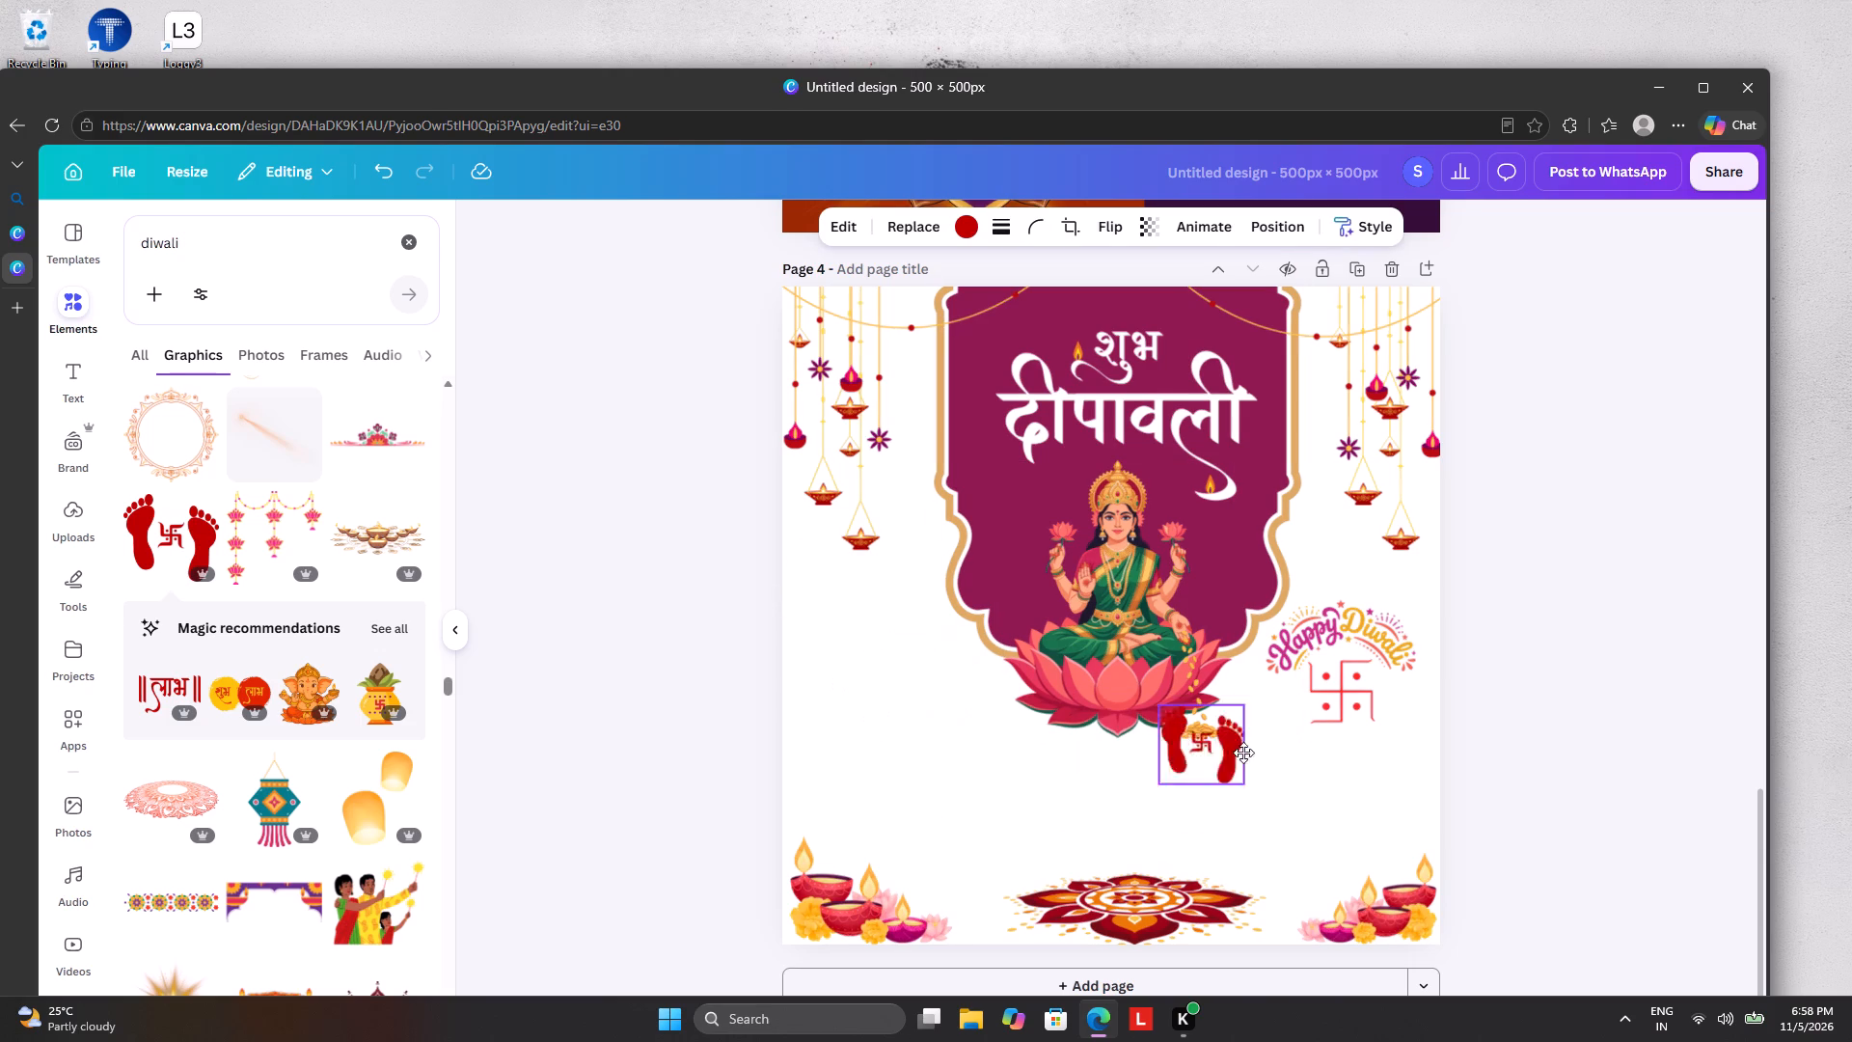
left_click_drag(1243, 753, 1342, 763)
left_click(1325, 707)
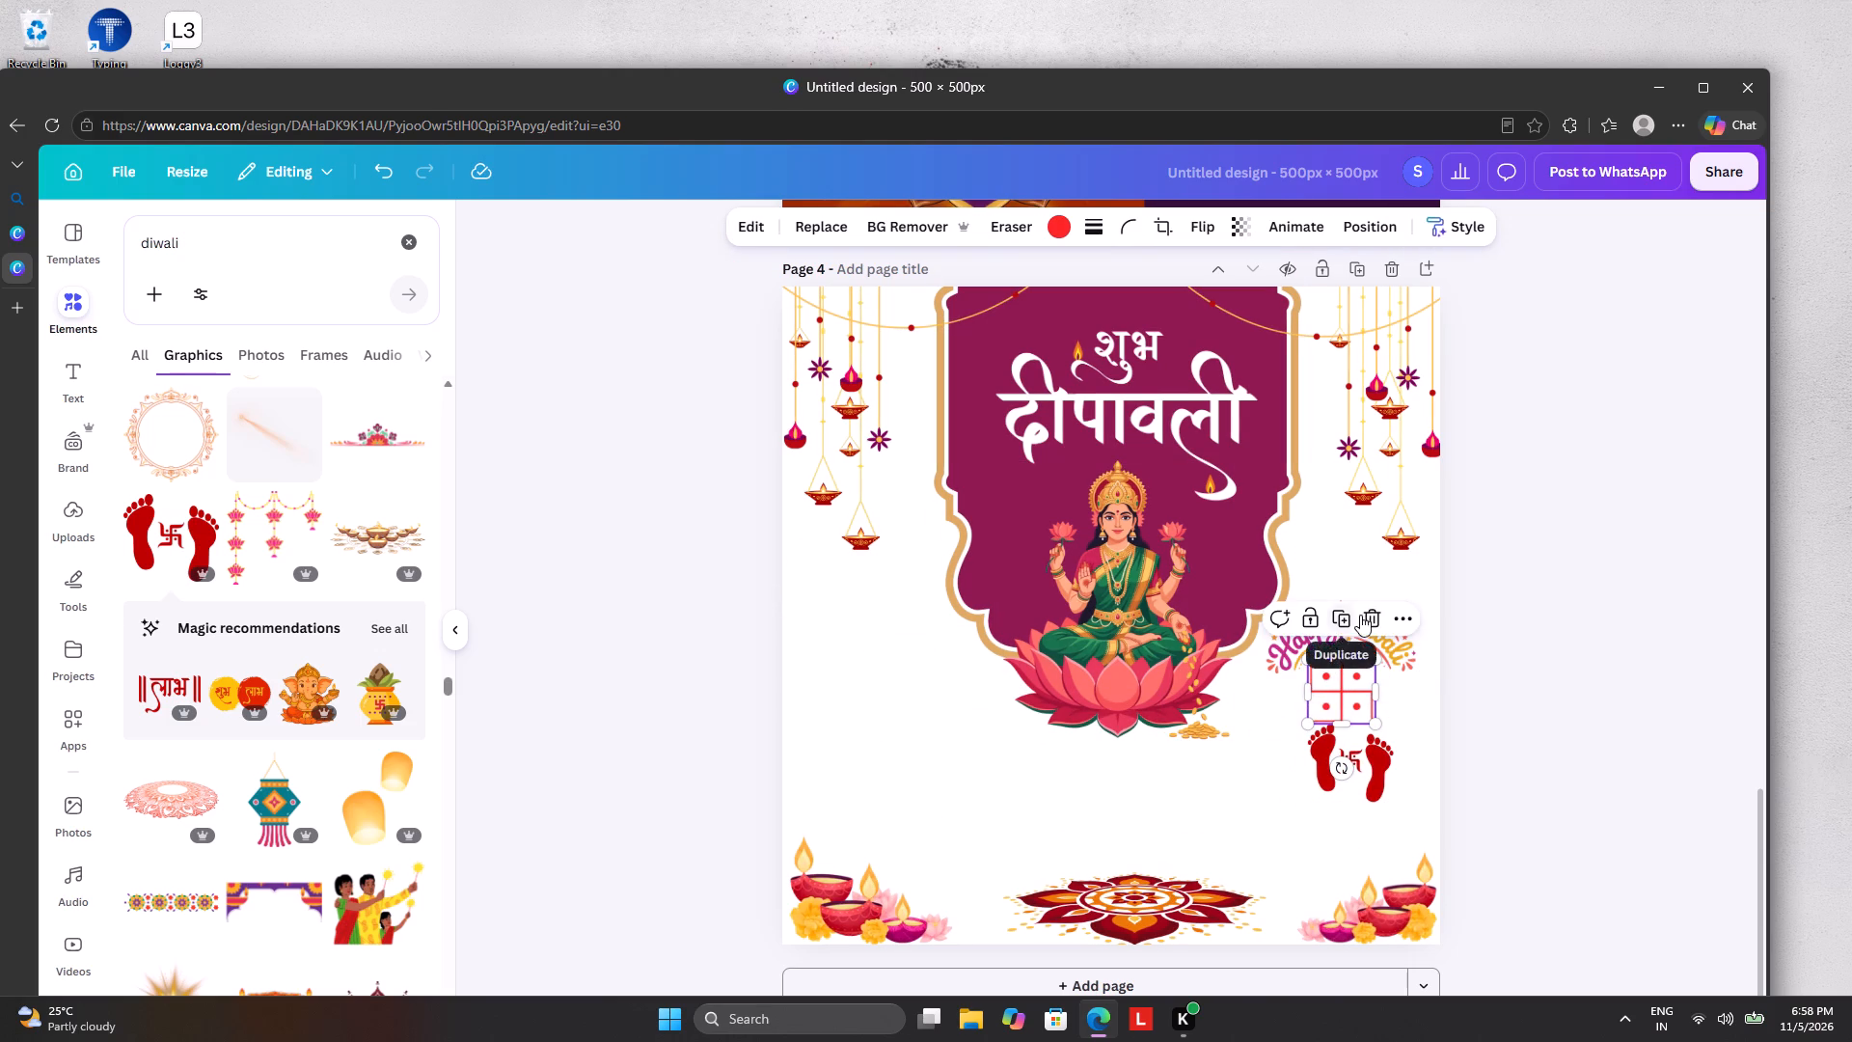
left_click(1368, 612)
left_click_drag(1354, 760, 1343, 687)
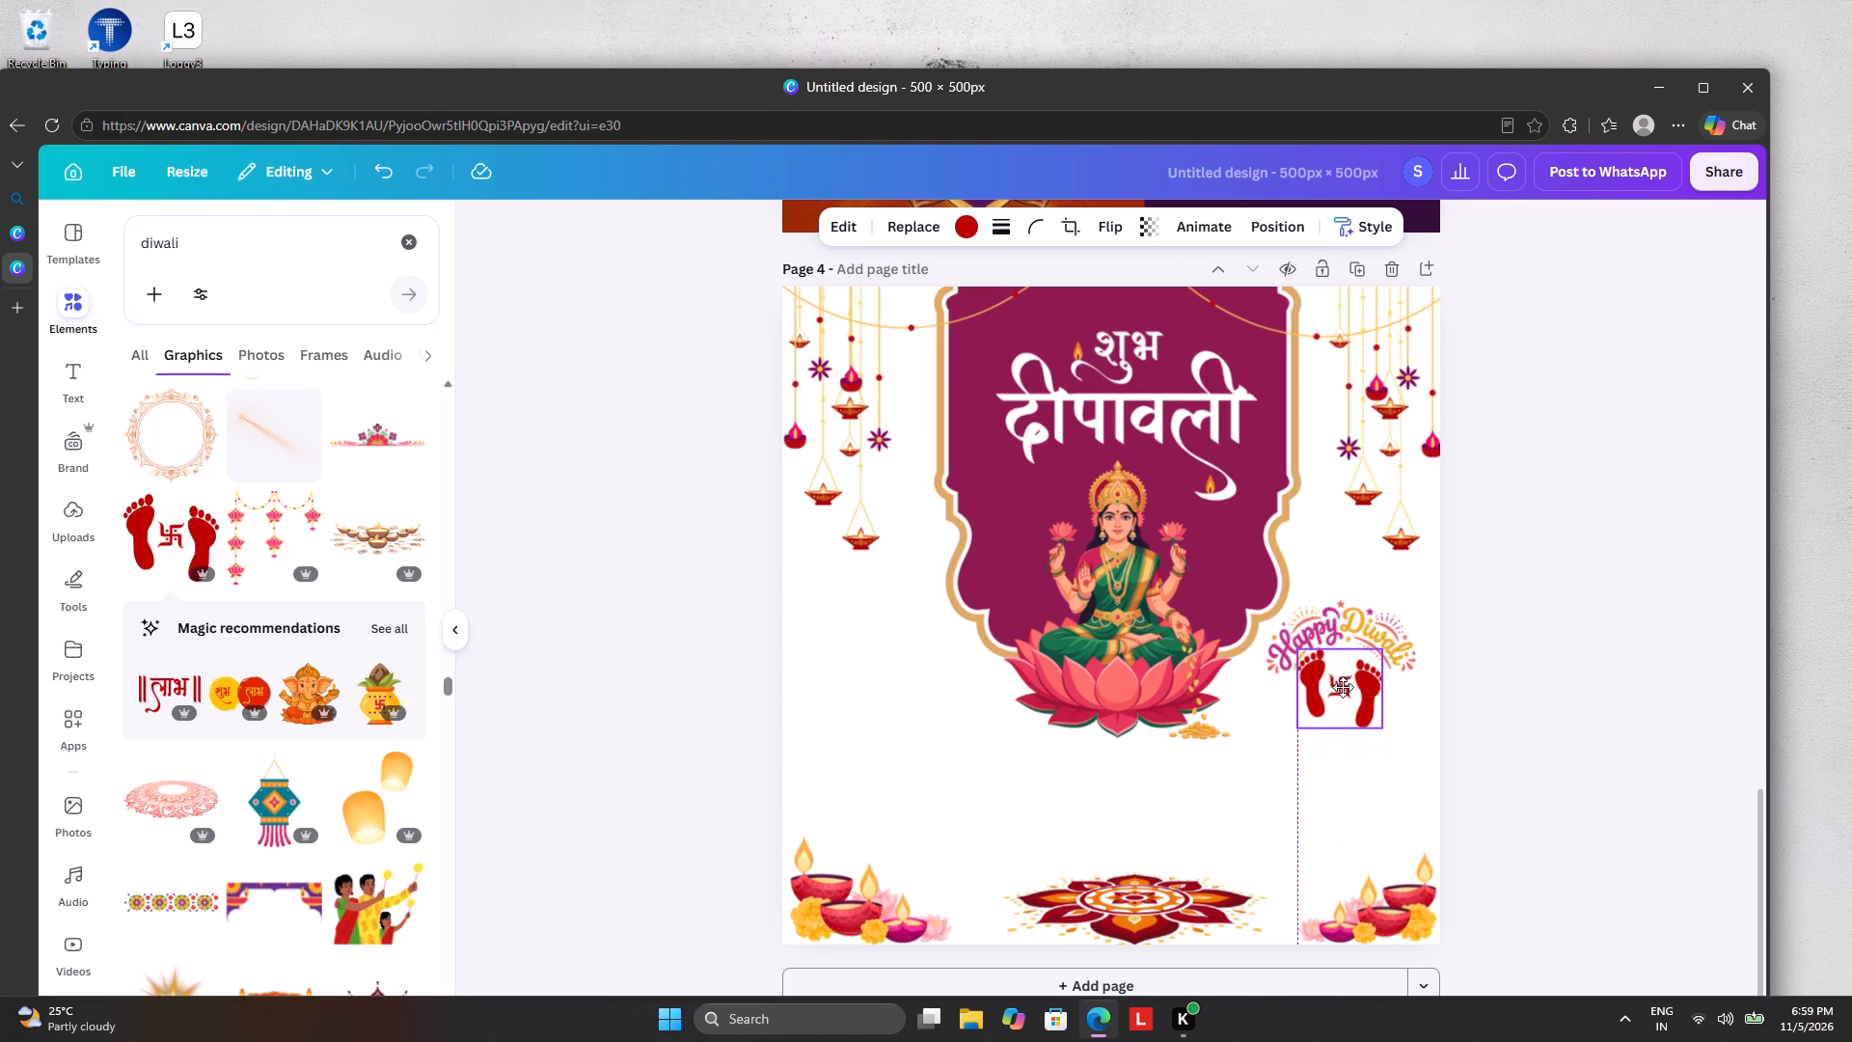
left_click_drag(1343, 687, 1352, 697)
left_click(1500, 627)
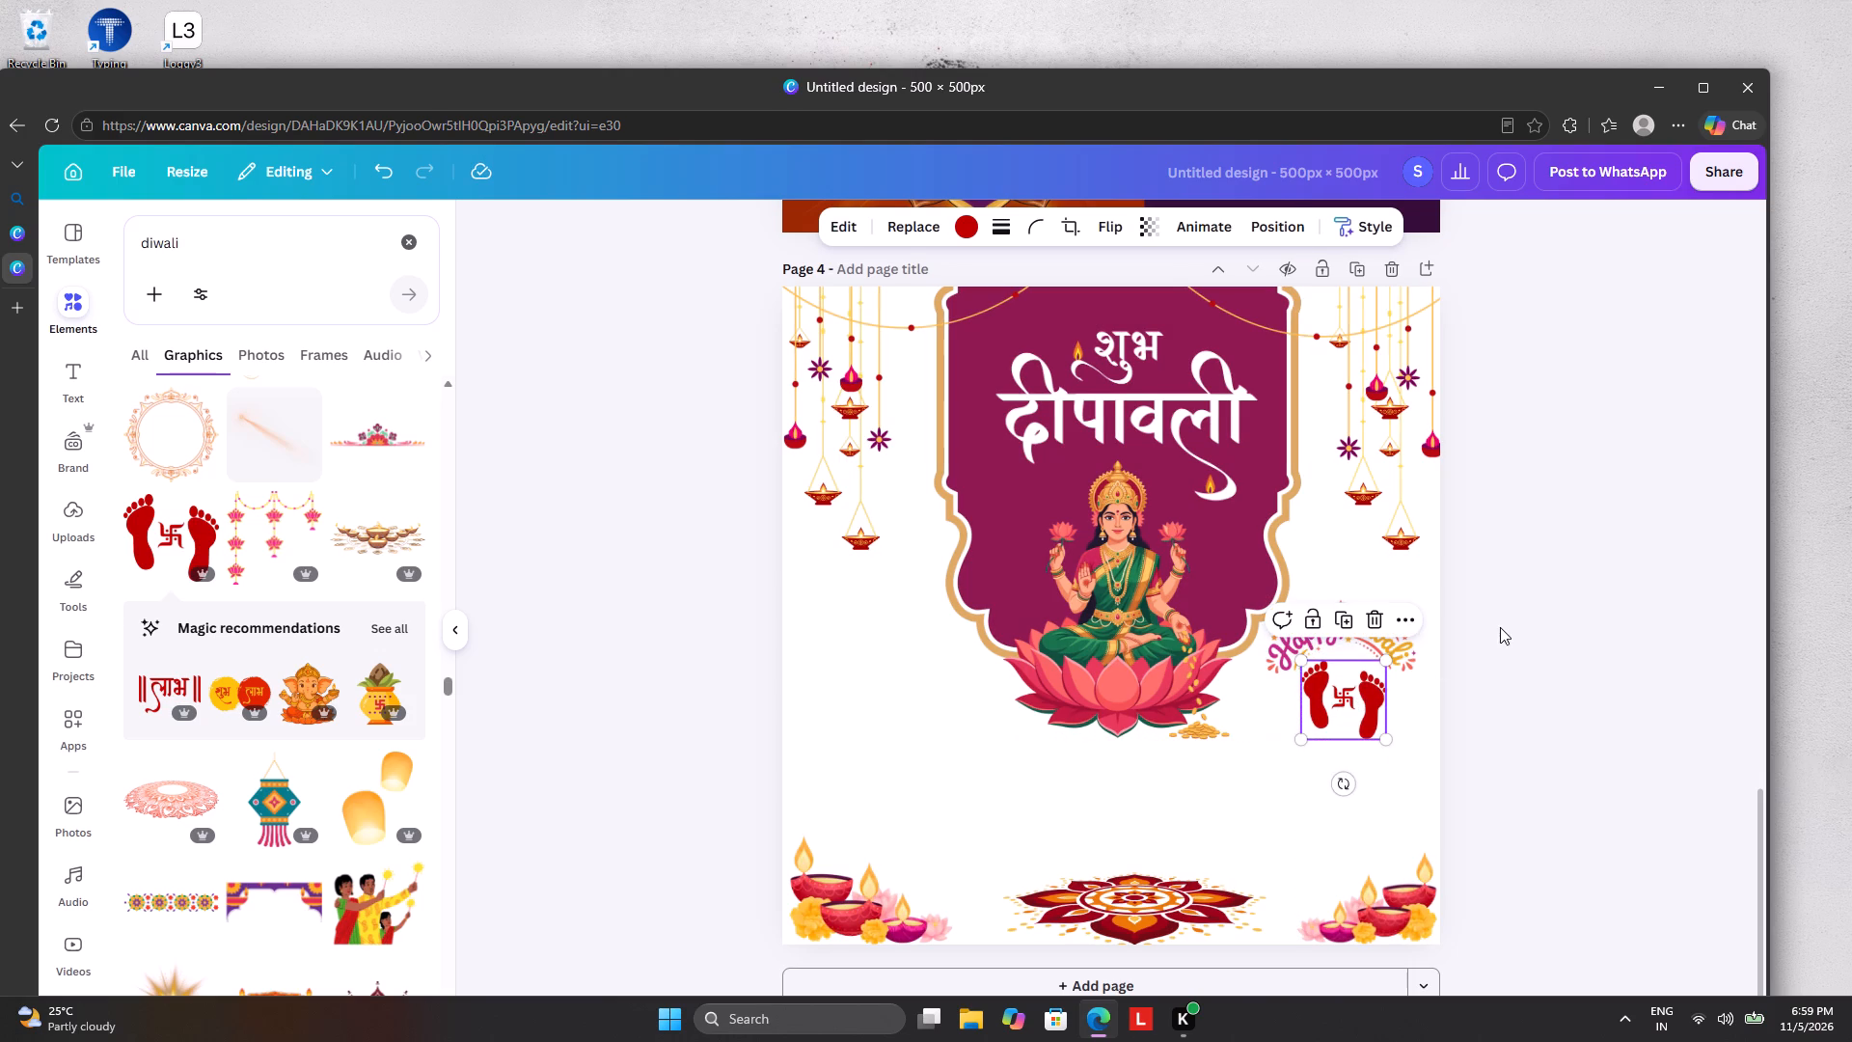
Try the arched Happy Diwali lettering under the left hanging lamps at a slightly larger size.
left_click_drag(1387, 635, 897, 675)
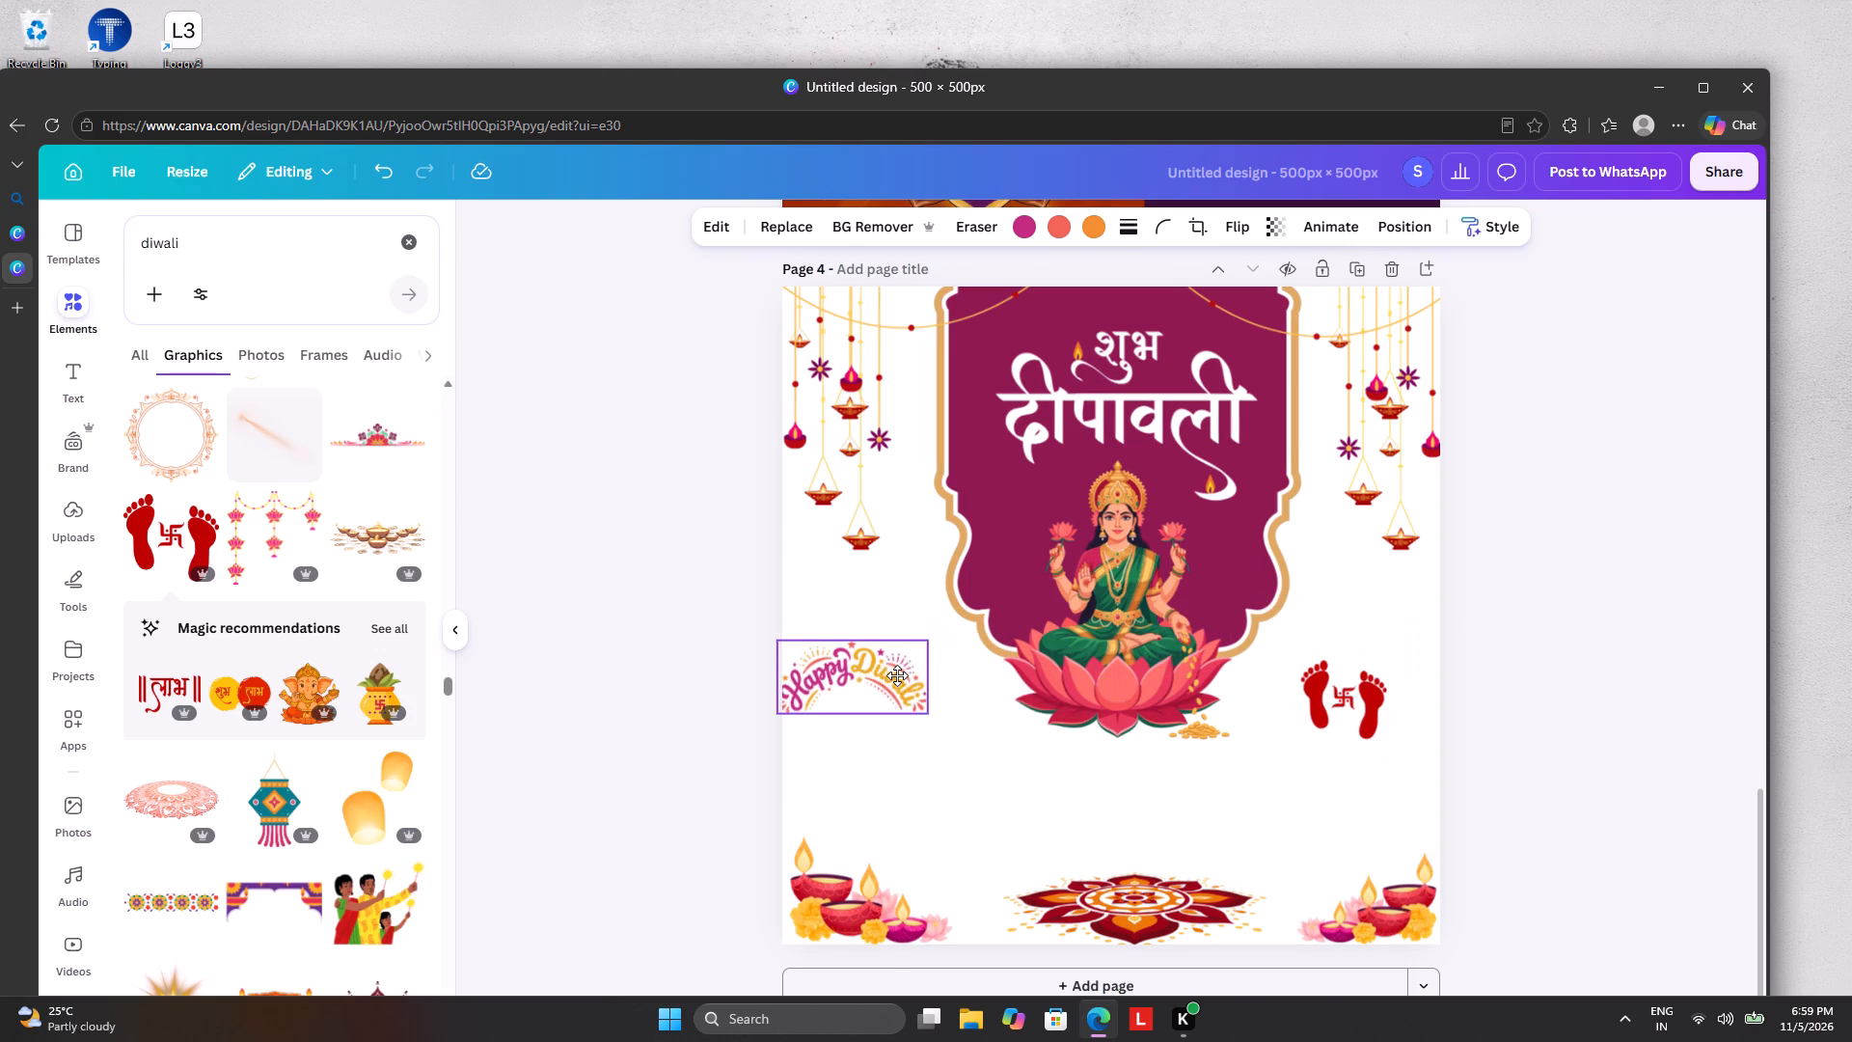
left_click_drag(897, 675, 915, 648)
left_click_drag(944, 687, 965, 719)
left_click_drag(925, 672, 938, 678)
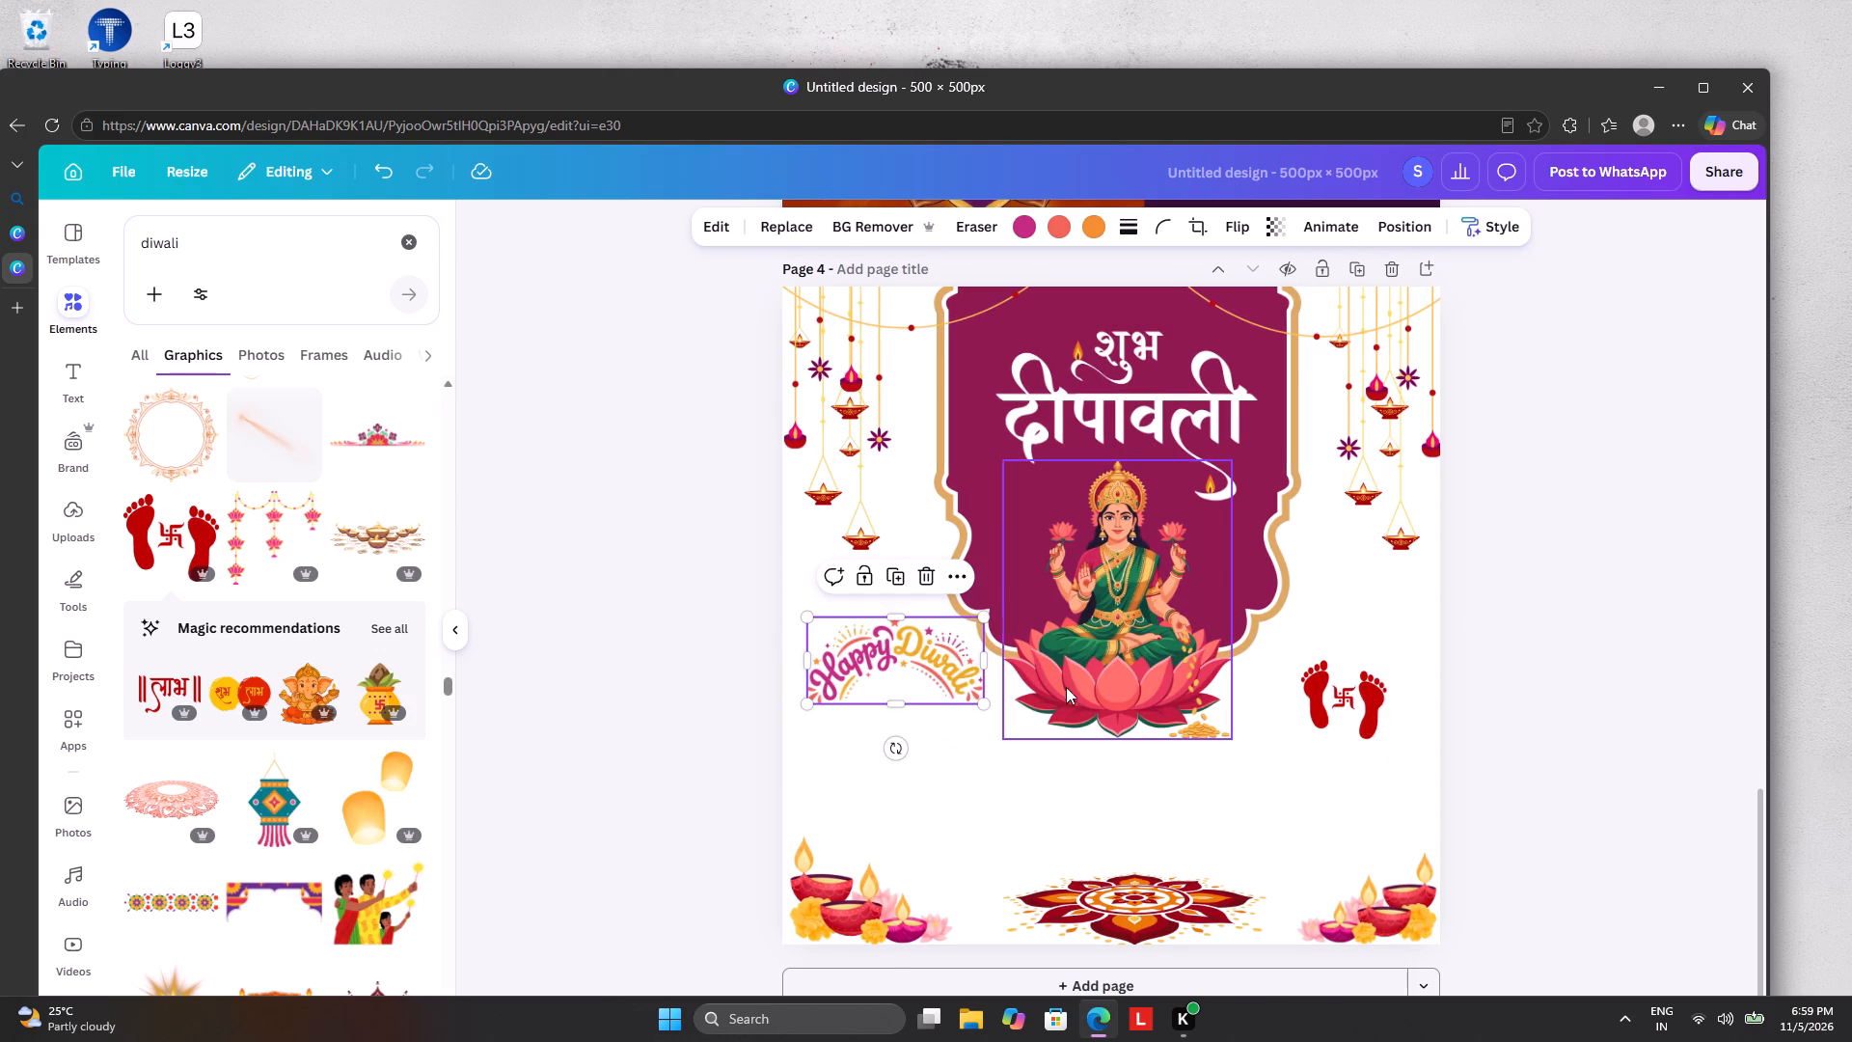
Place the Happy Diwali lettering back under the right hanging lamps, above the footprints, and shrink it slightly to fit within the page.
left_click_drag(881, 680, 1351, 644)
left_click_drag(1354, 706, 1375, 707)
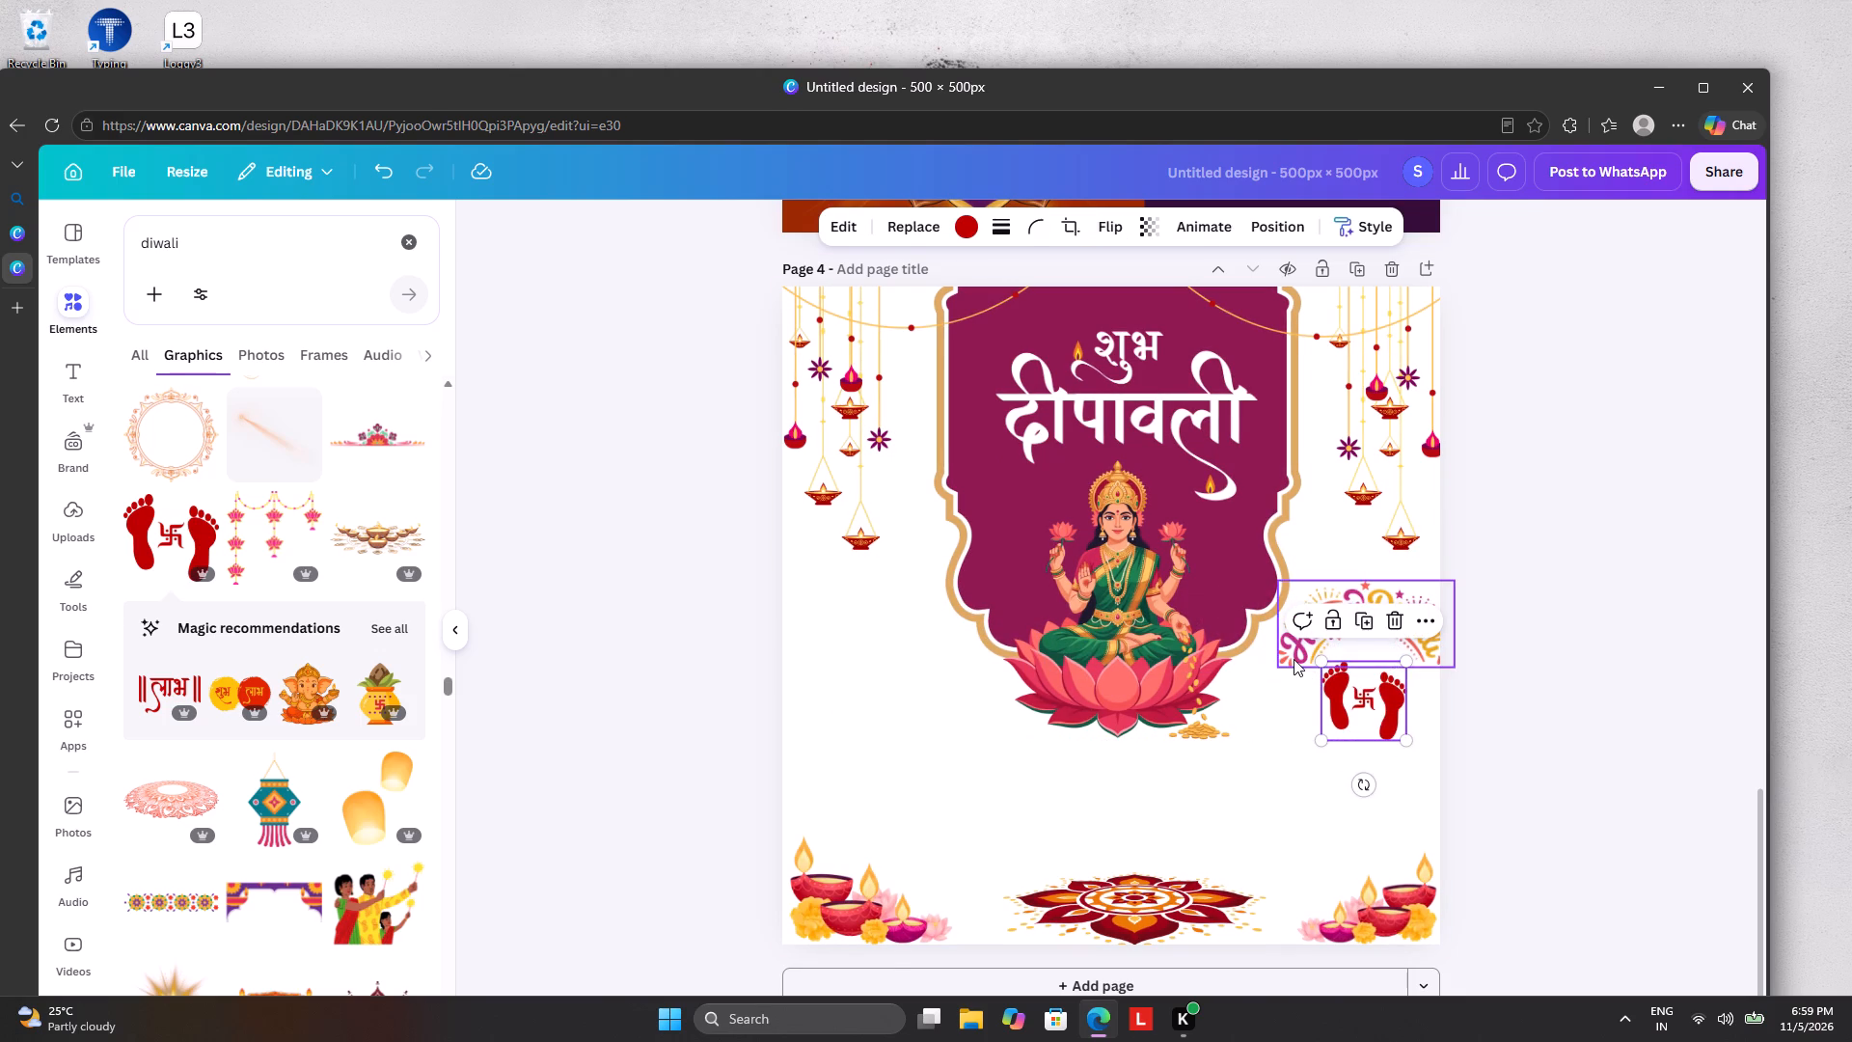
left_click_drag(1294, 659, 1271, 658)
left_click_drag(1257, 582, 1274, 593)
Shrink the footprints graphic and centre it directly beneath the Happy Diwali lettering.
left_click(1362, 707)
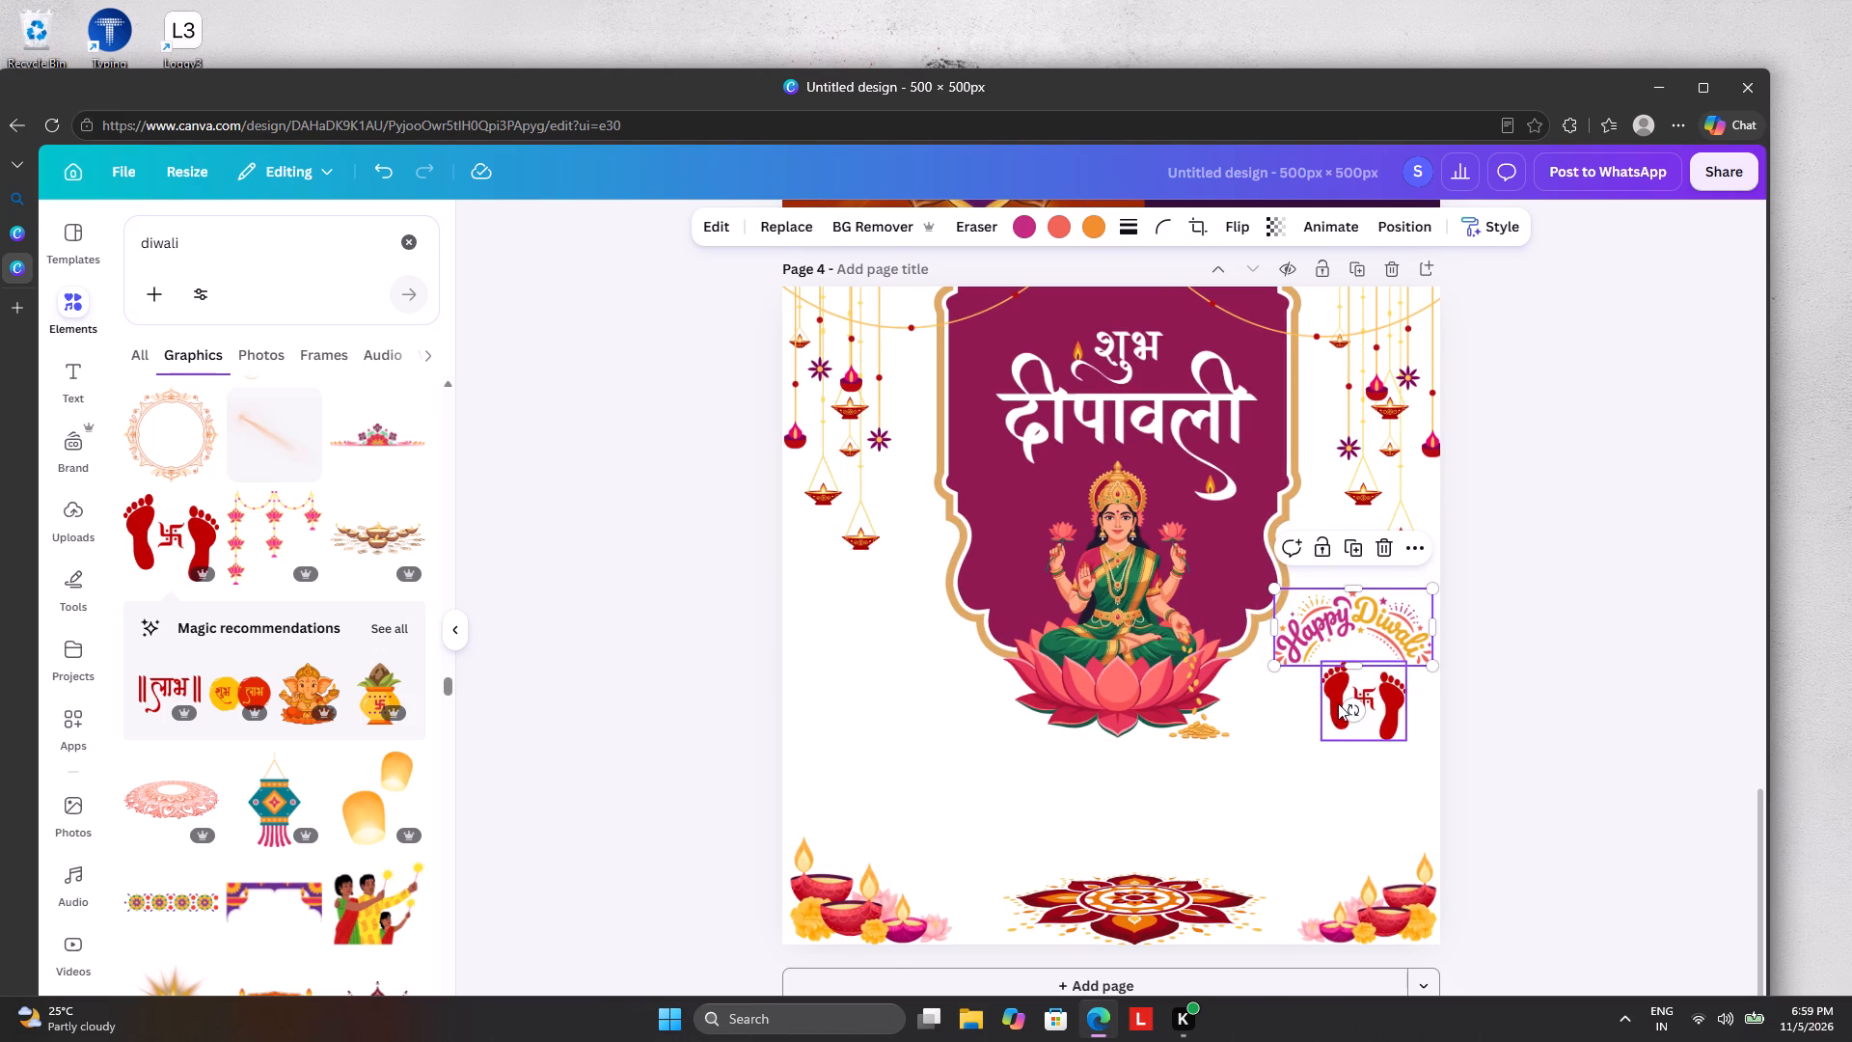
left_click(1337, 704)
left_click_drag(1325, 663, 1343, 682)
left_click_drag(1367, 709, 1366, 707)
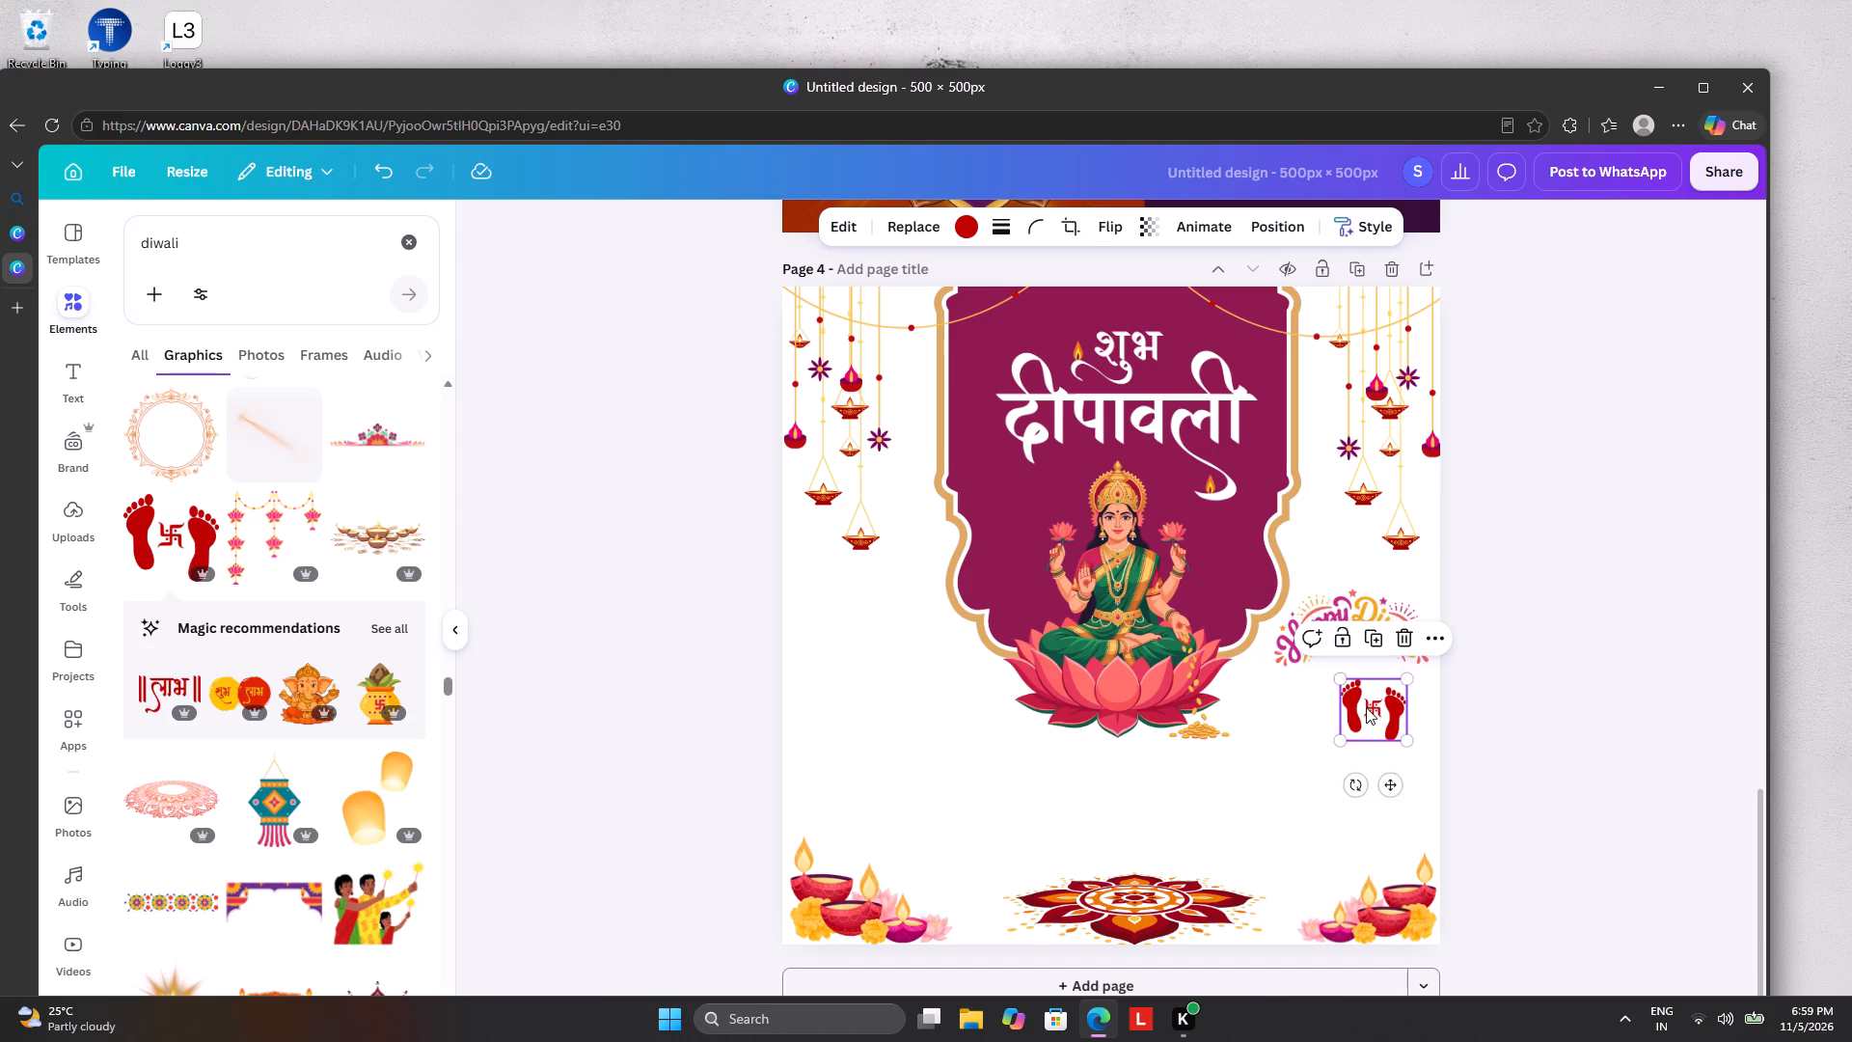
left_click_drag(1366, 707, 1351, 683)
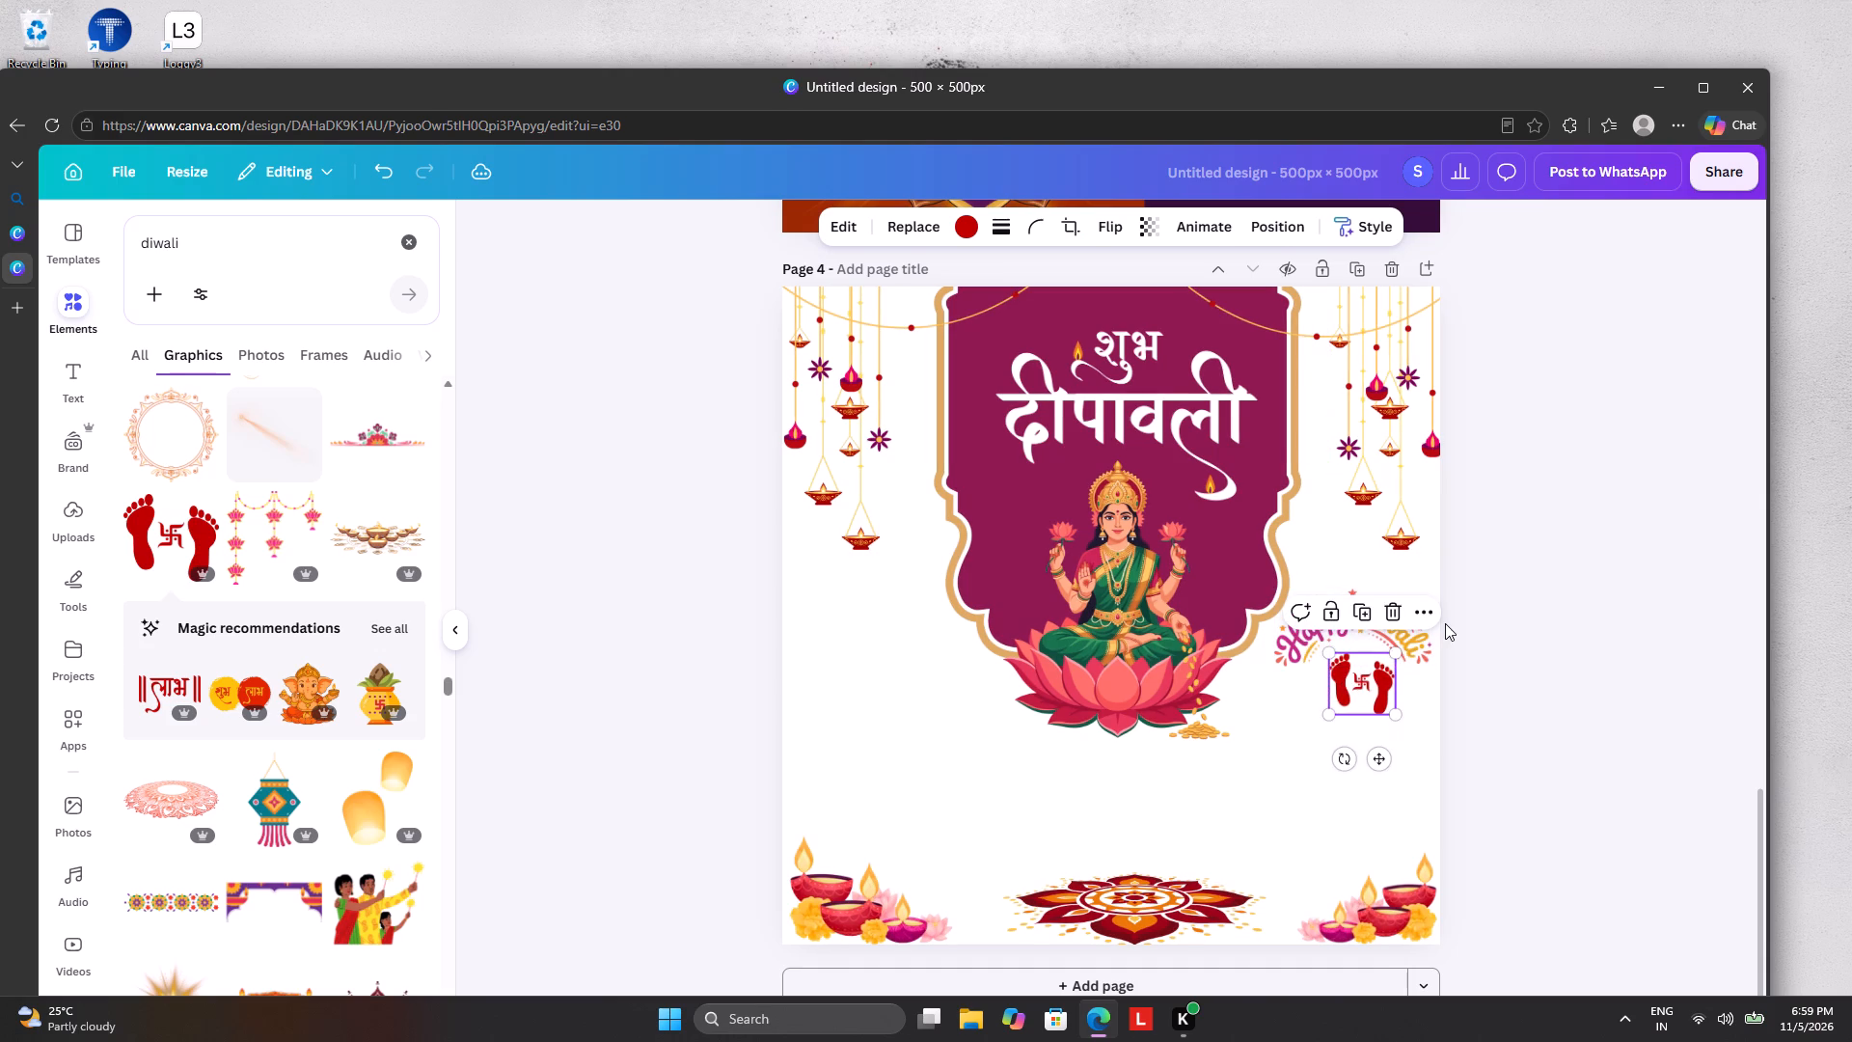
left_click(1448, 621)
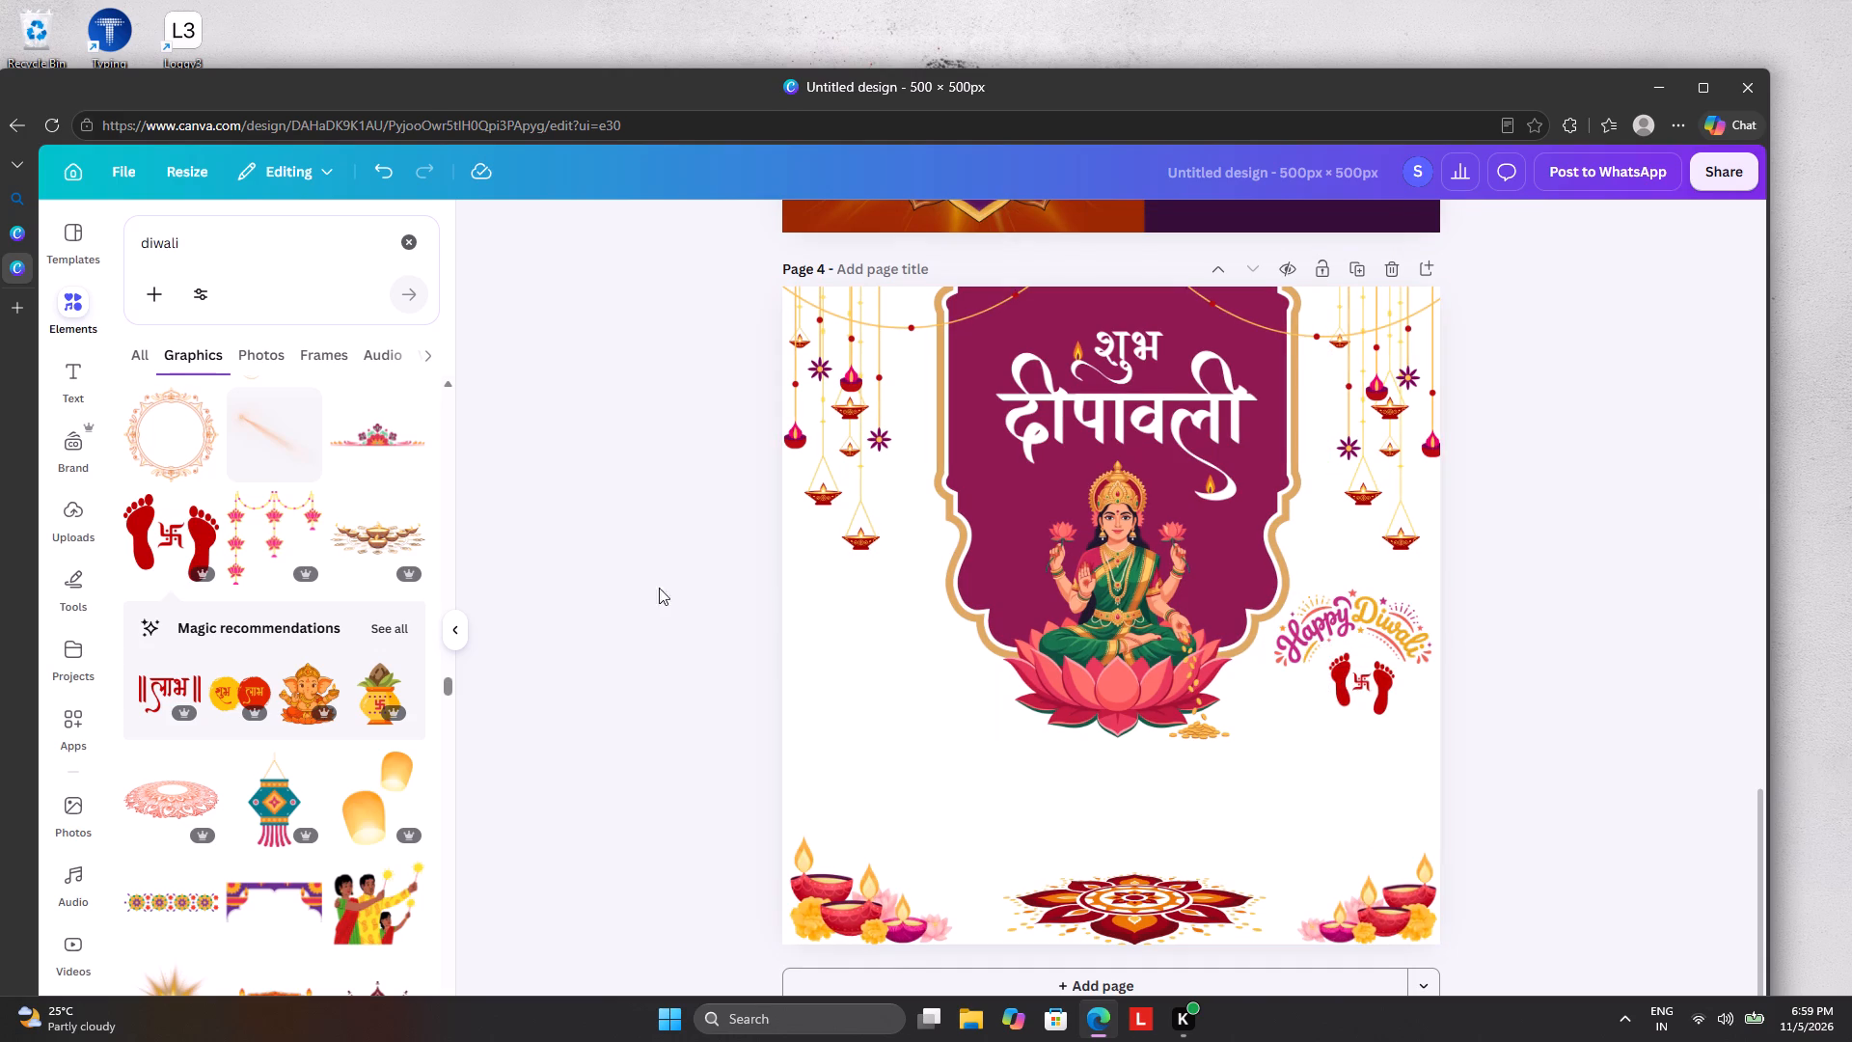
Add the recommended red लाभ lettering, shrink it to about 104 × 64 px, and place it under the left hanging lamps.
left_click(164, 696)
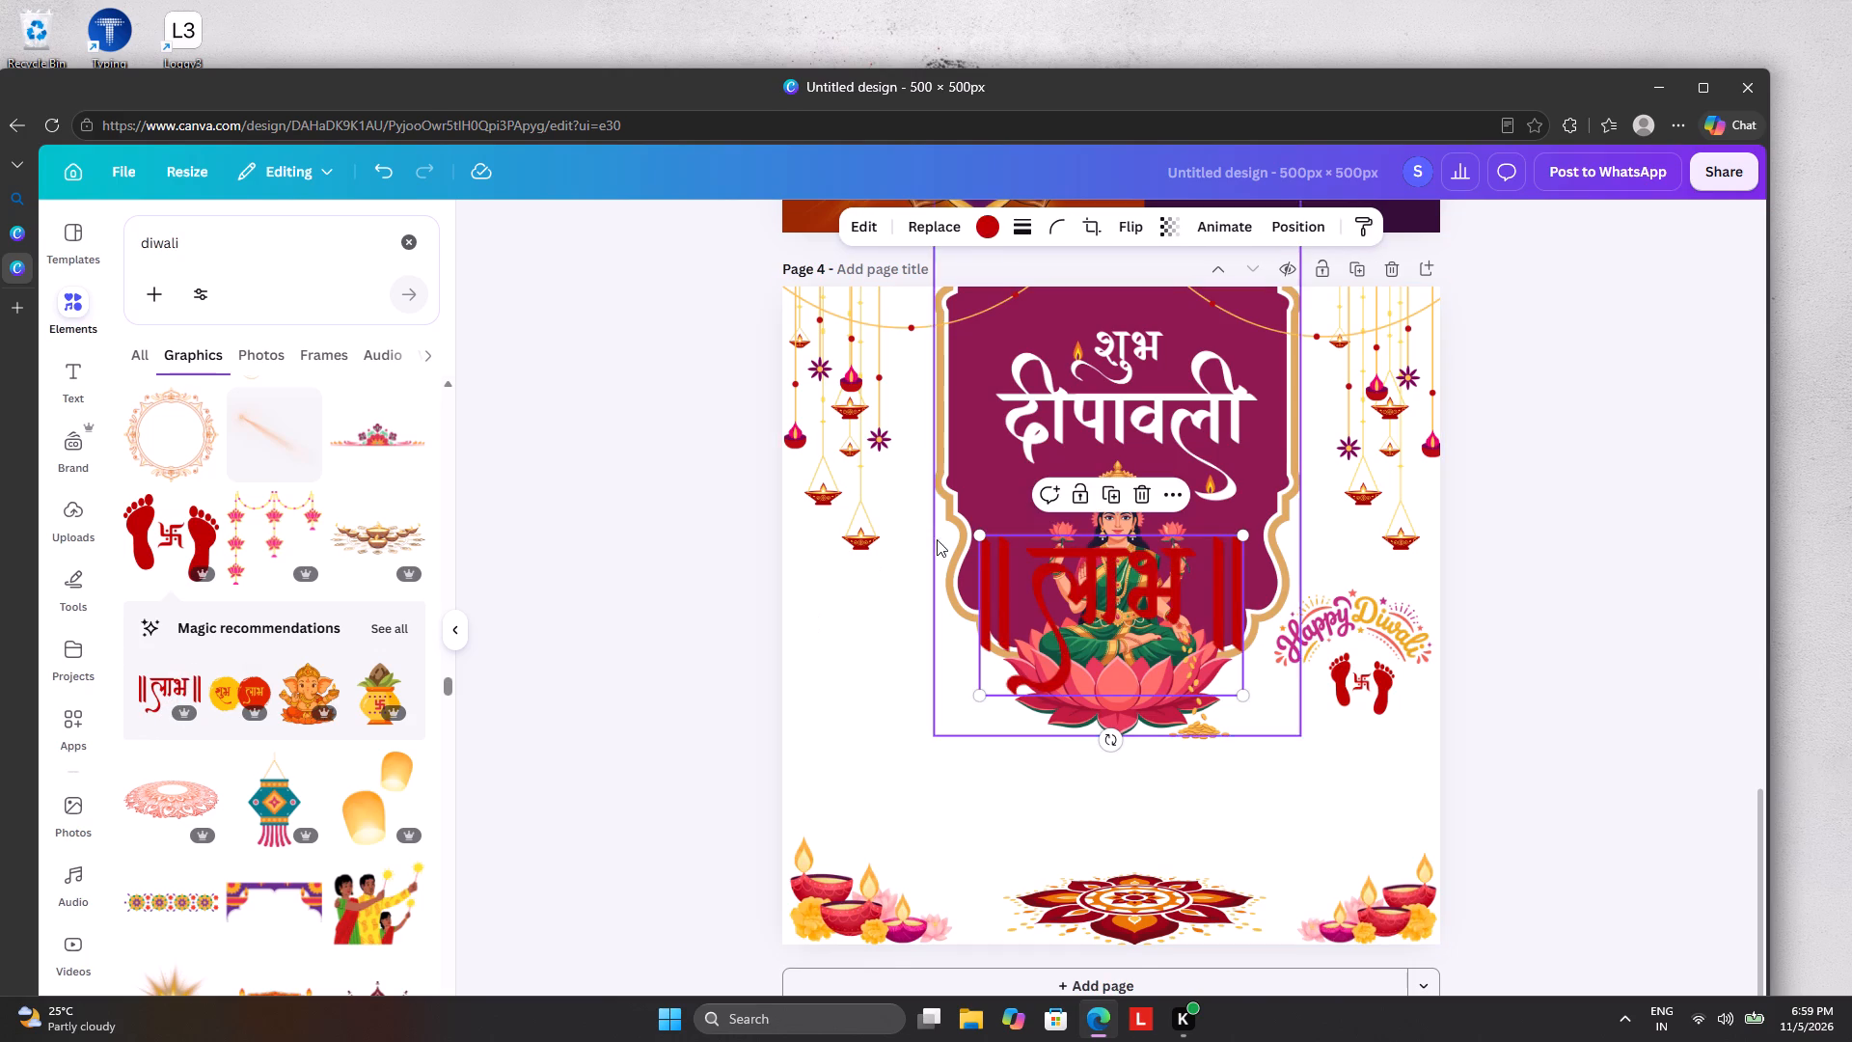
left_click_drag(984, 534, 1112, 606)
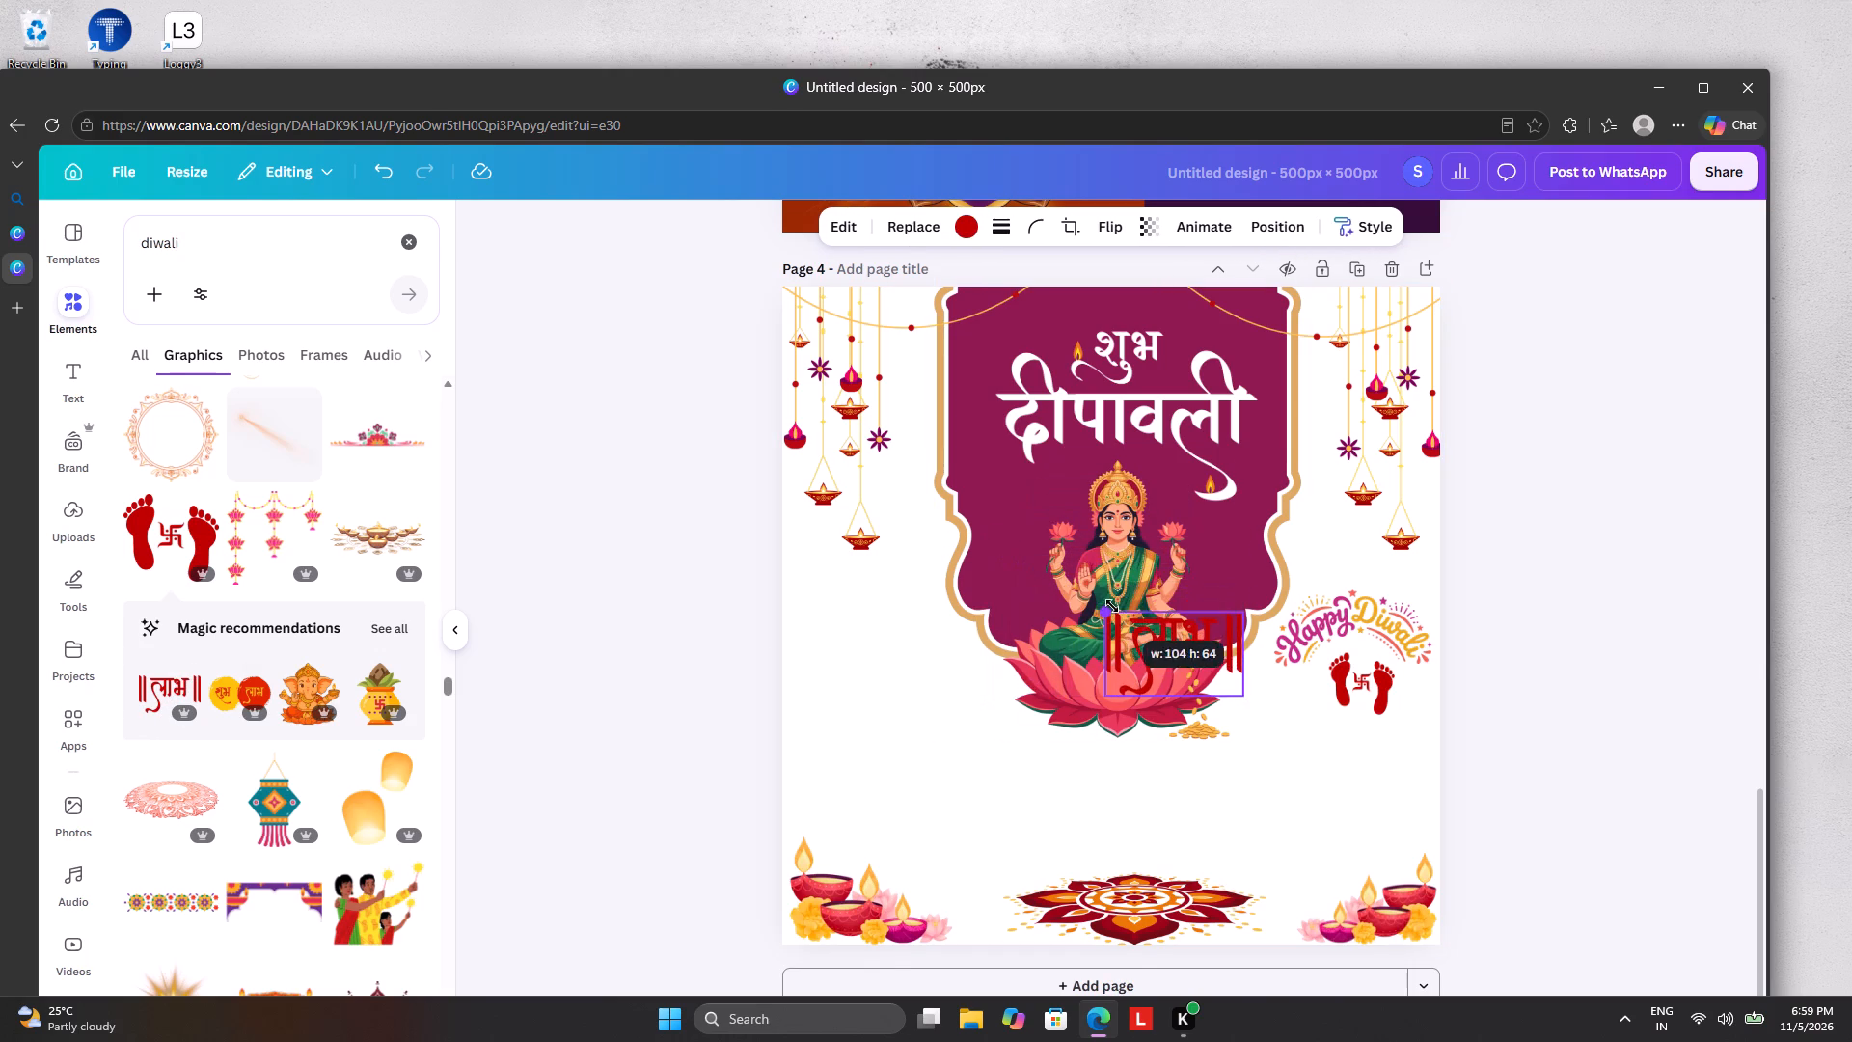
left_click_drag(1193, 643, 894, 640)
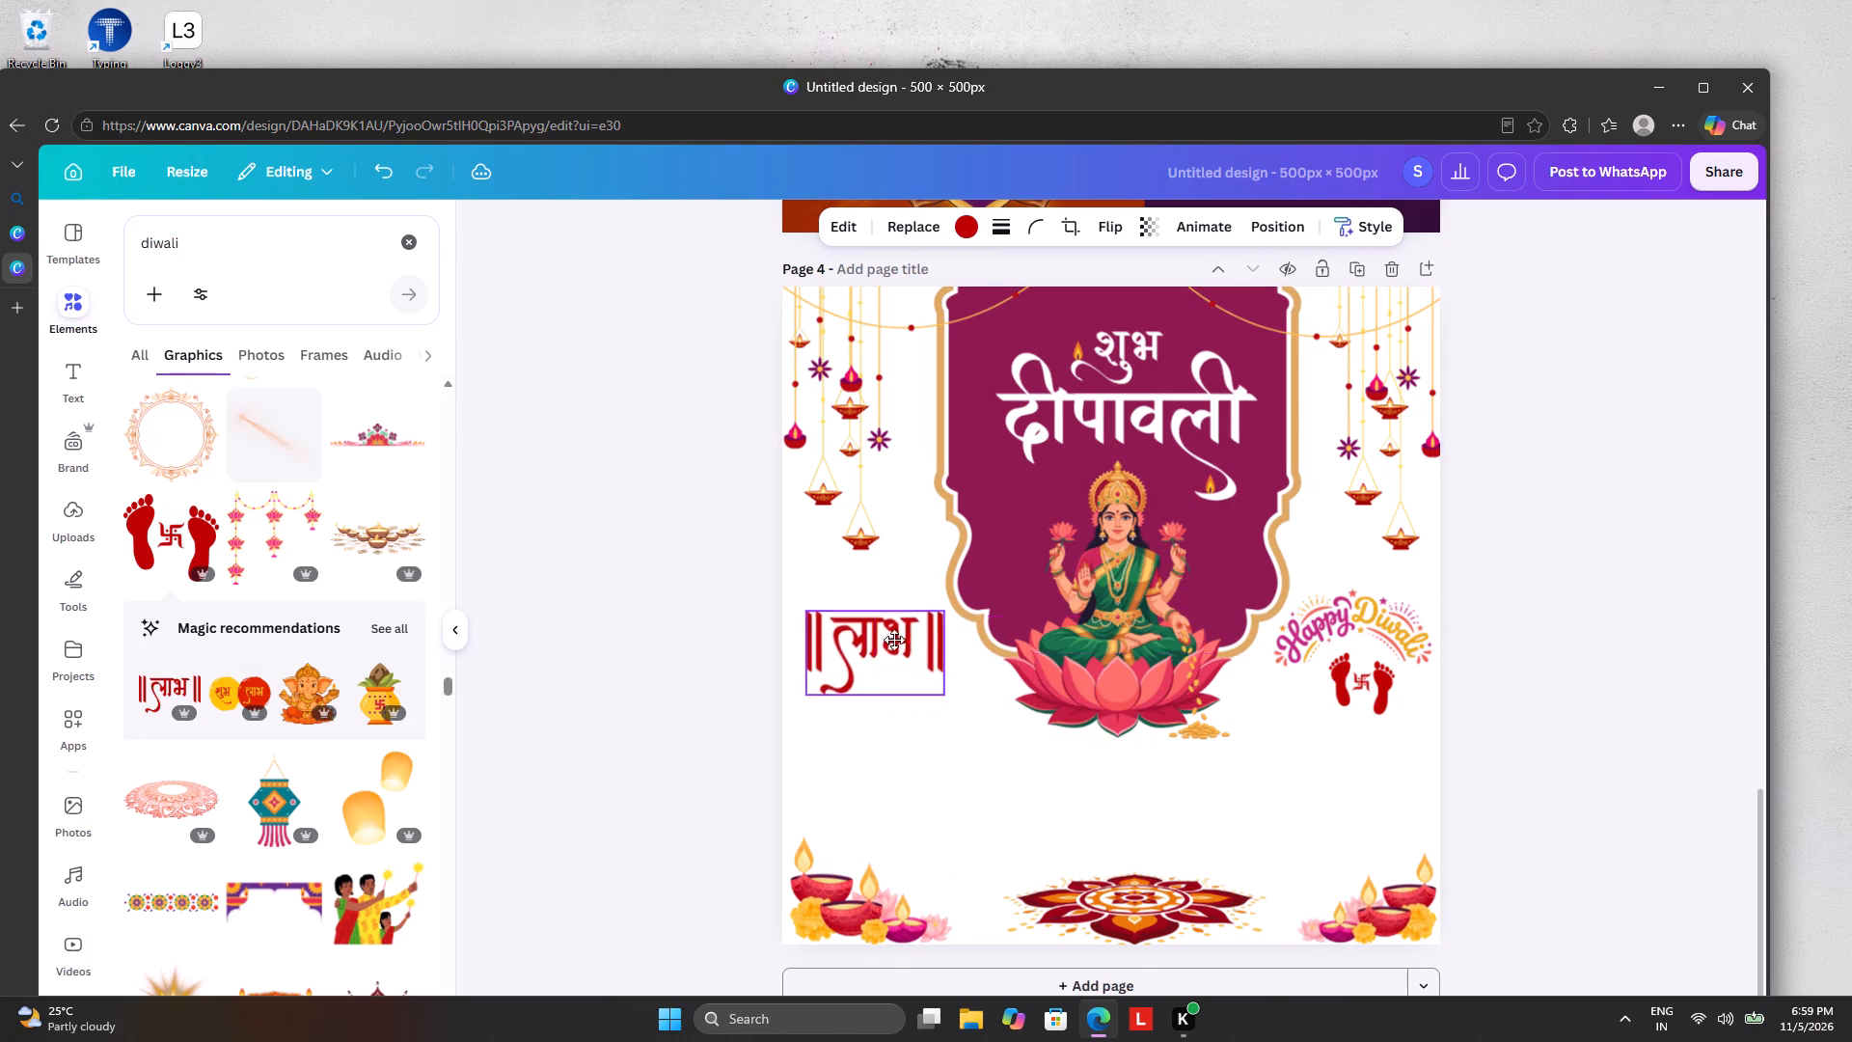
left_click_drag(894, 640, 894, 638)
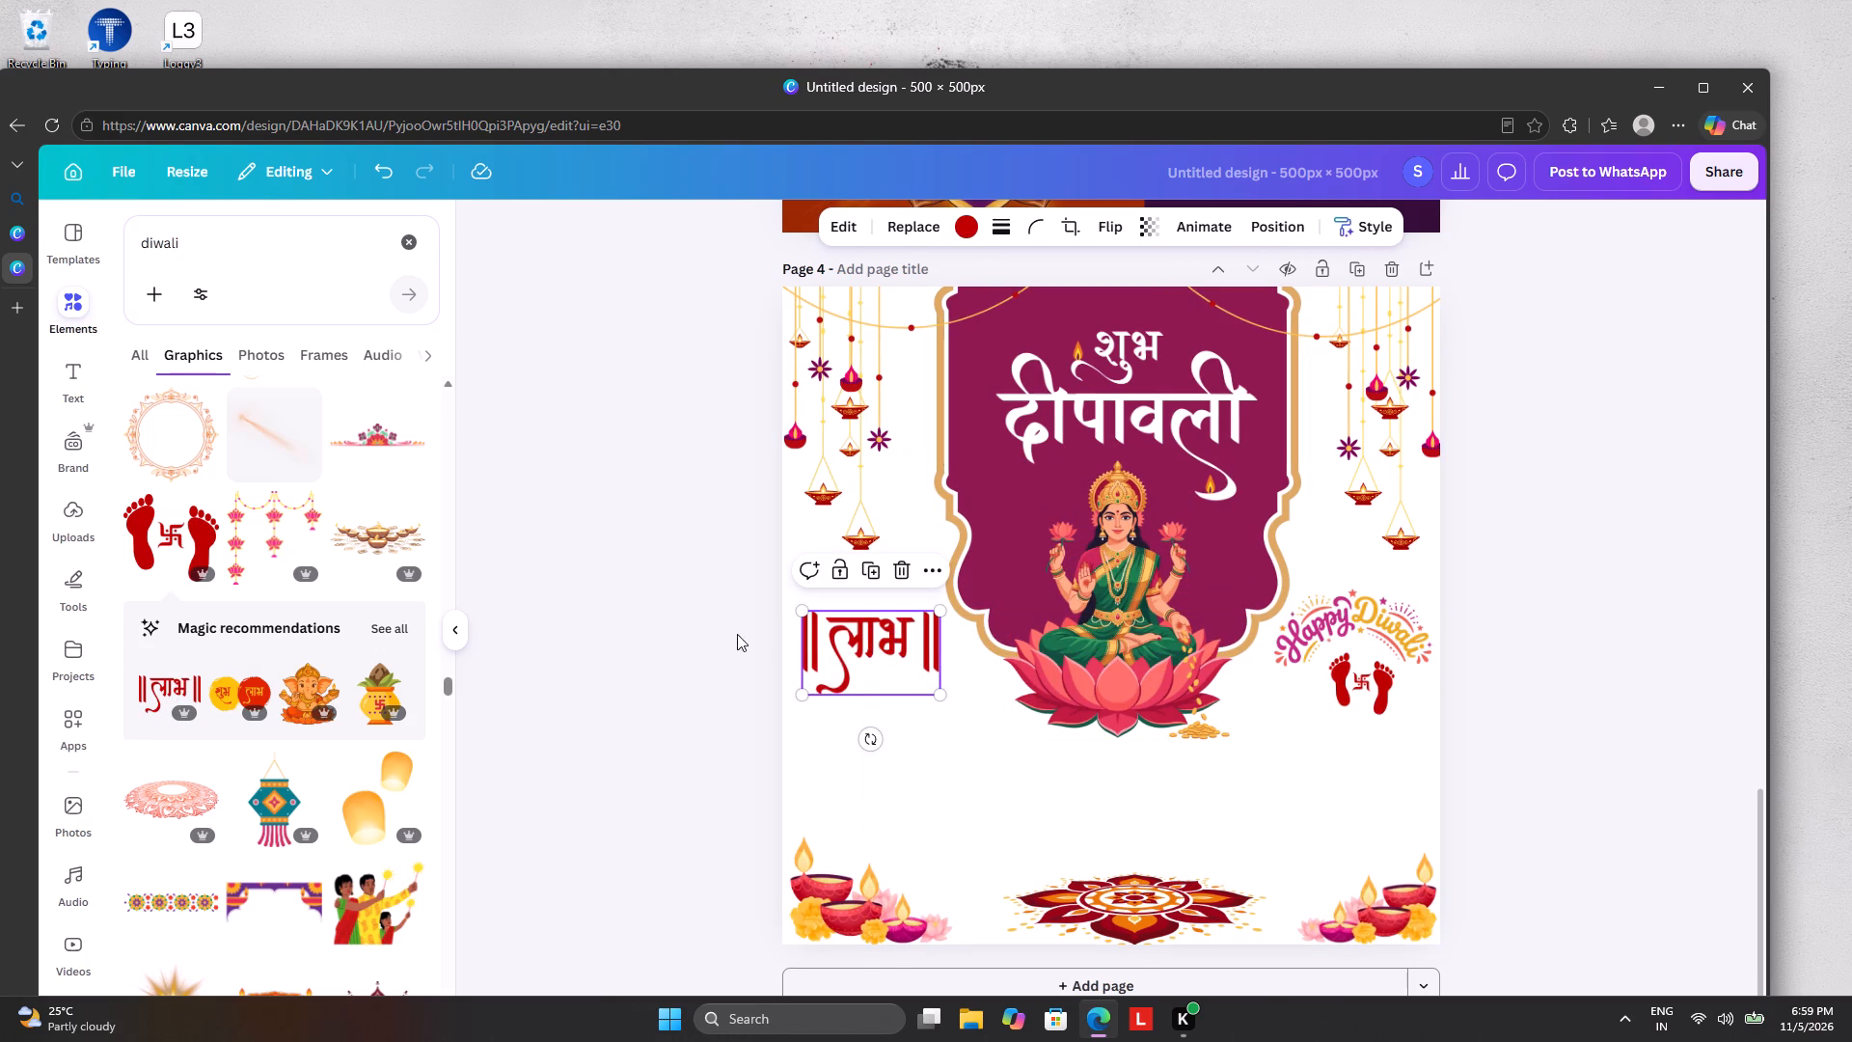
left_click(663, 640)
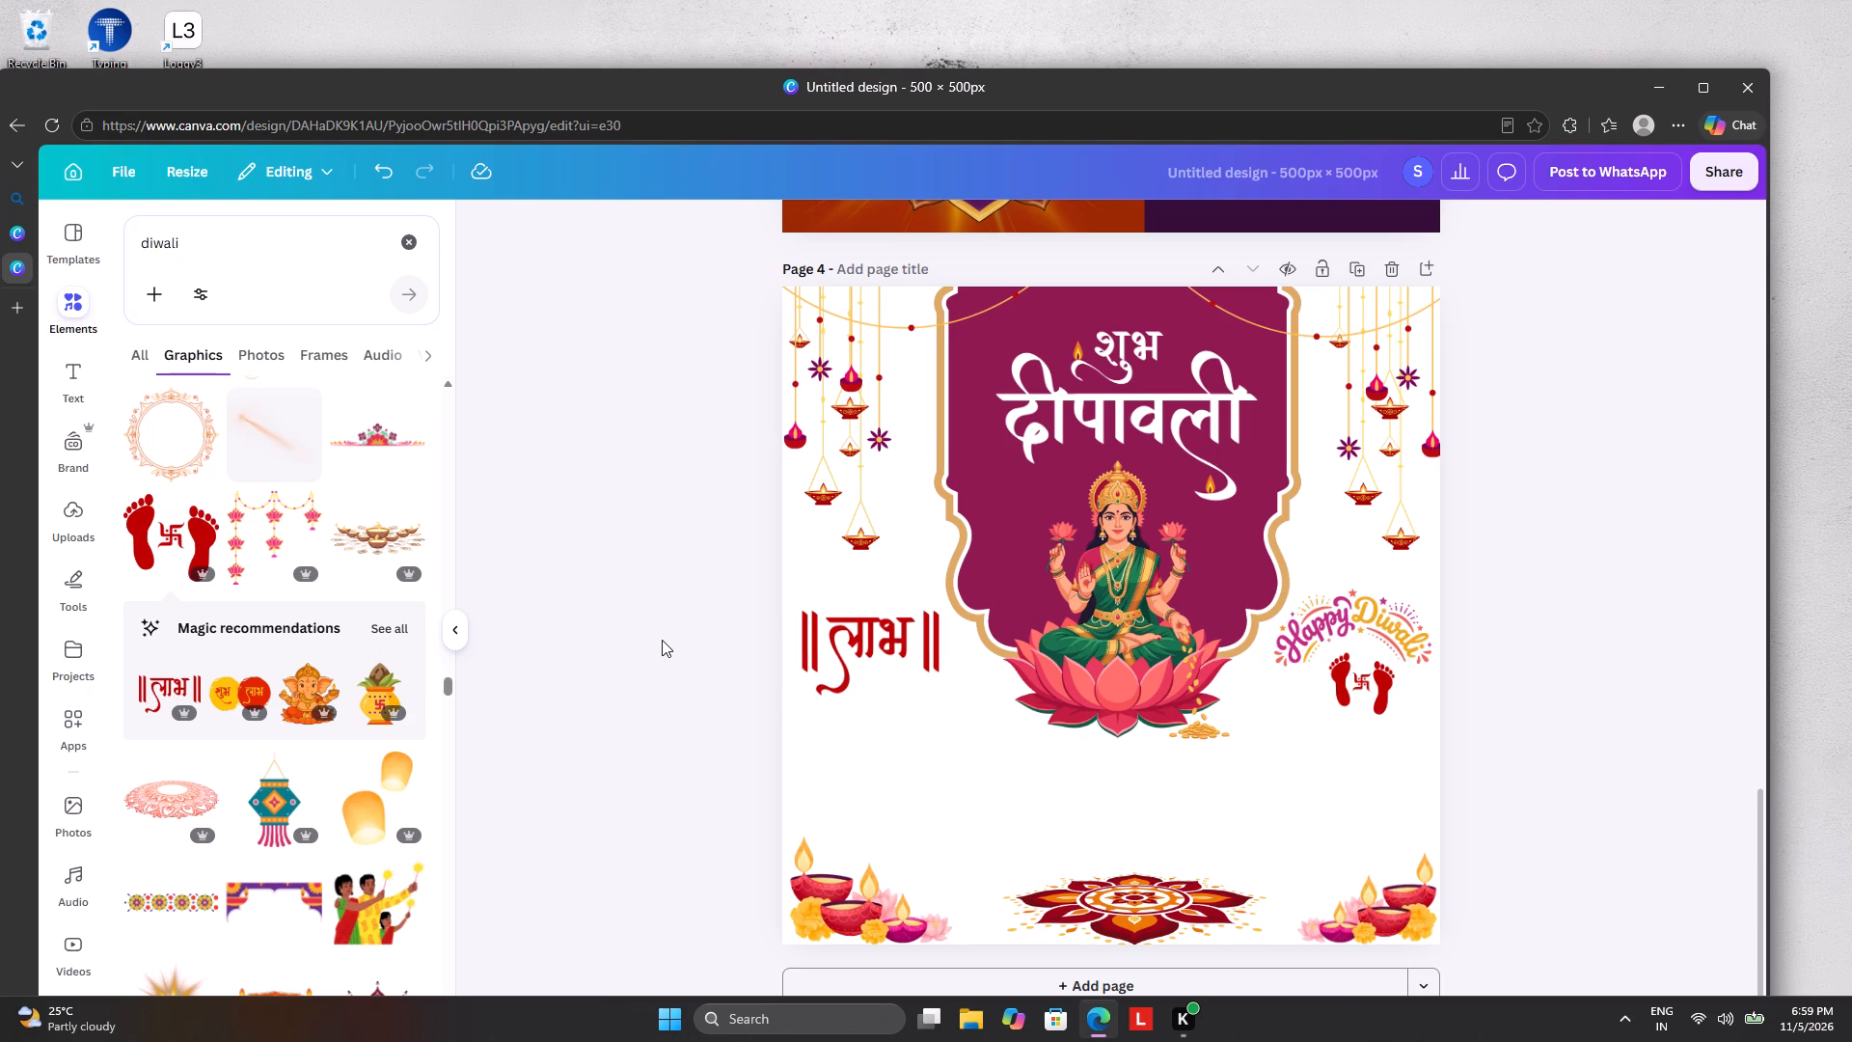
Browse further through the diwali graphics results for another festive element to add.
scroll(323, 677, "down", 2)
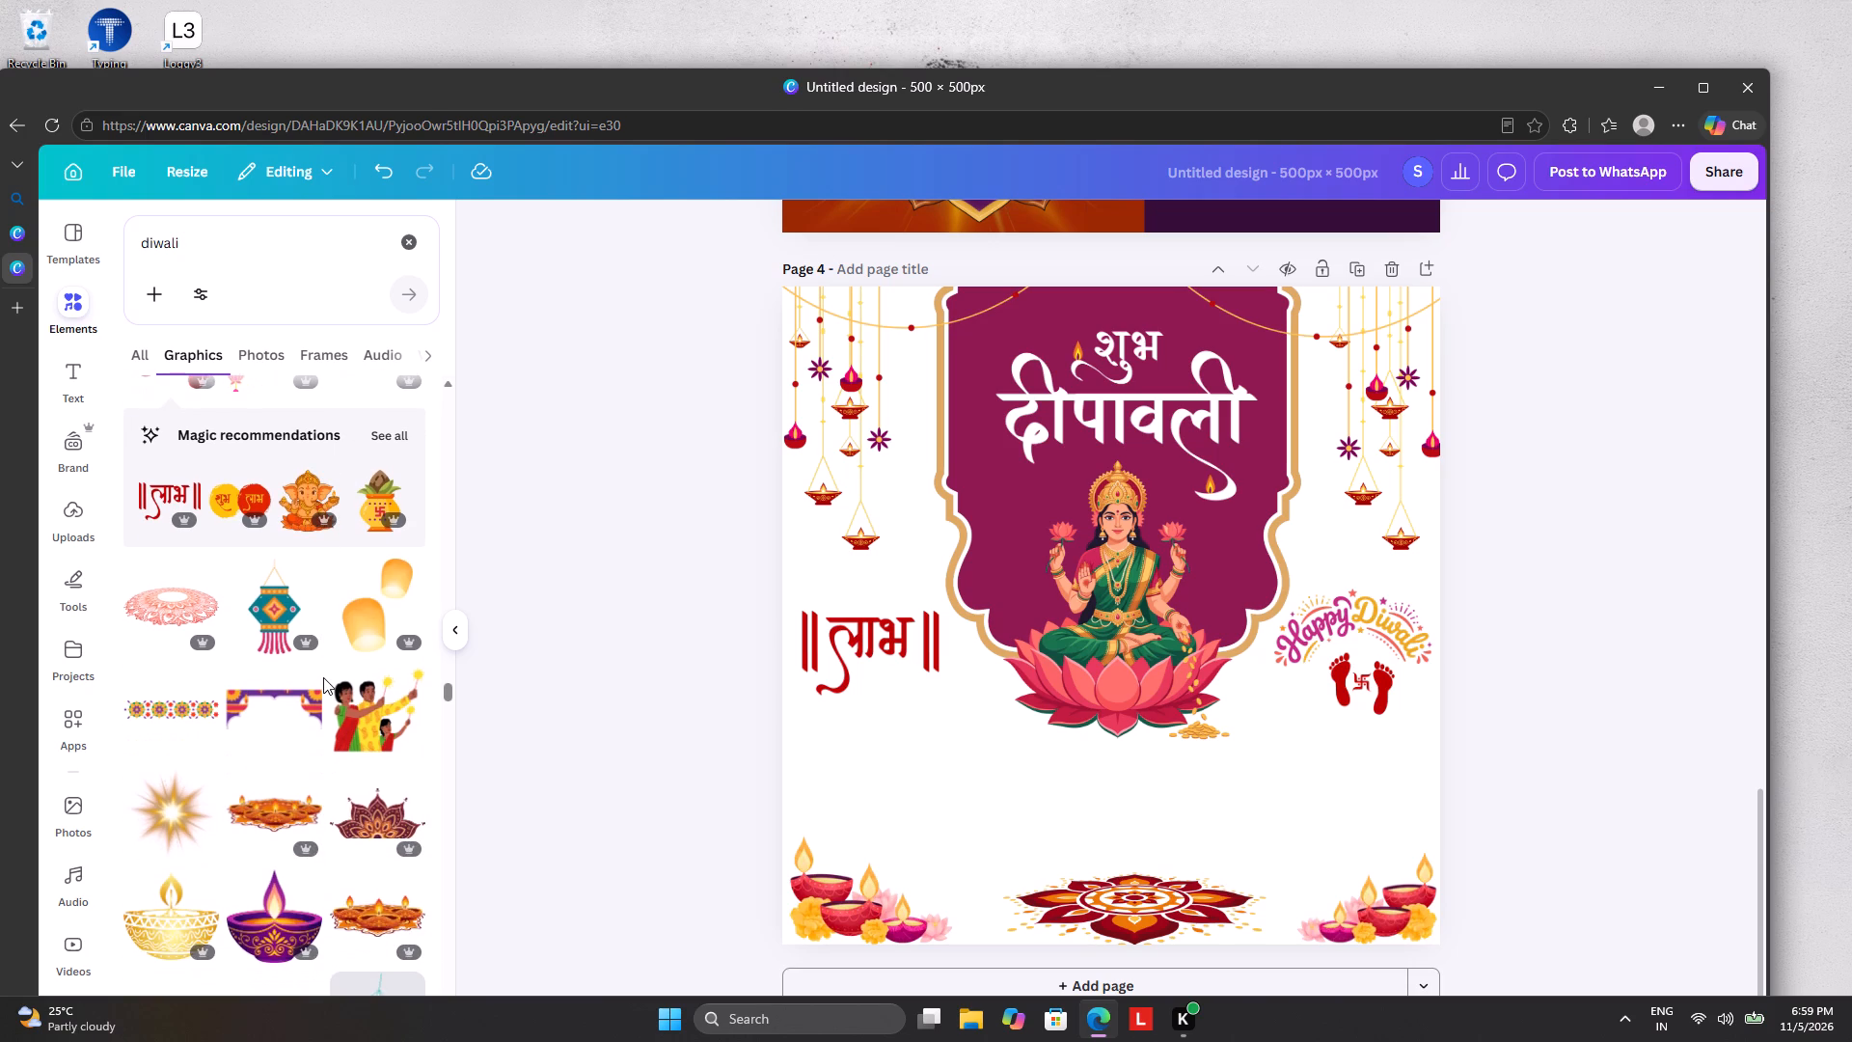
scroll(323, 677, "down", 2)
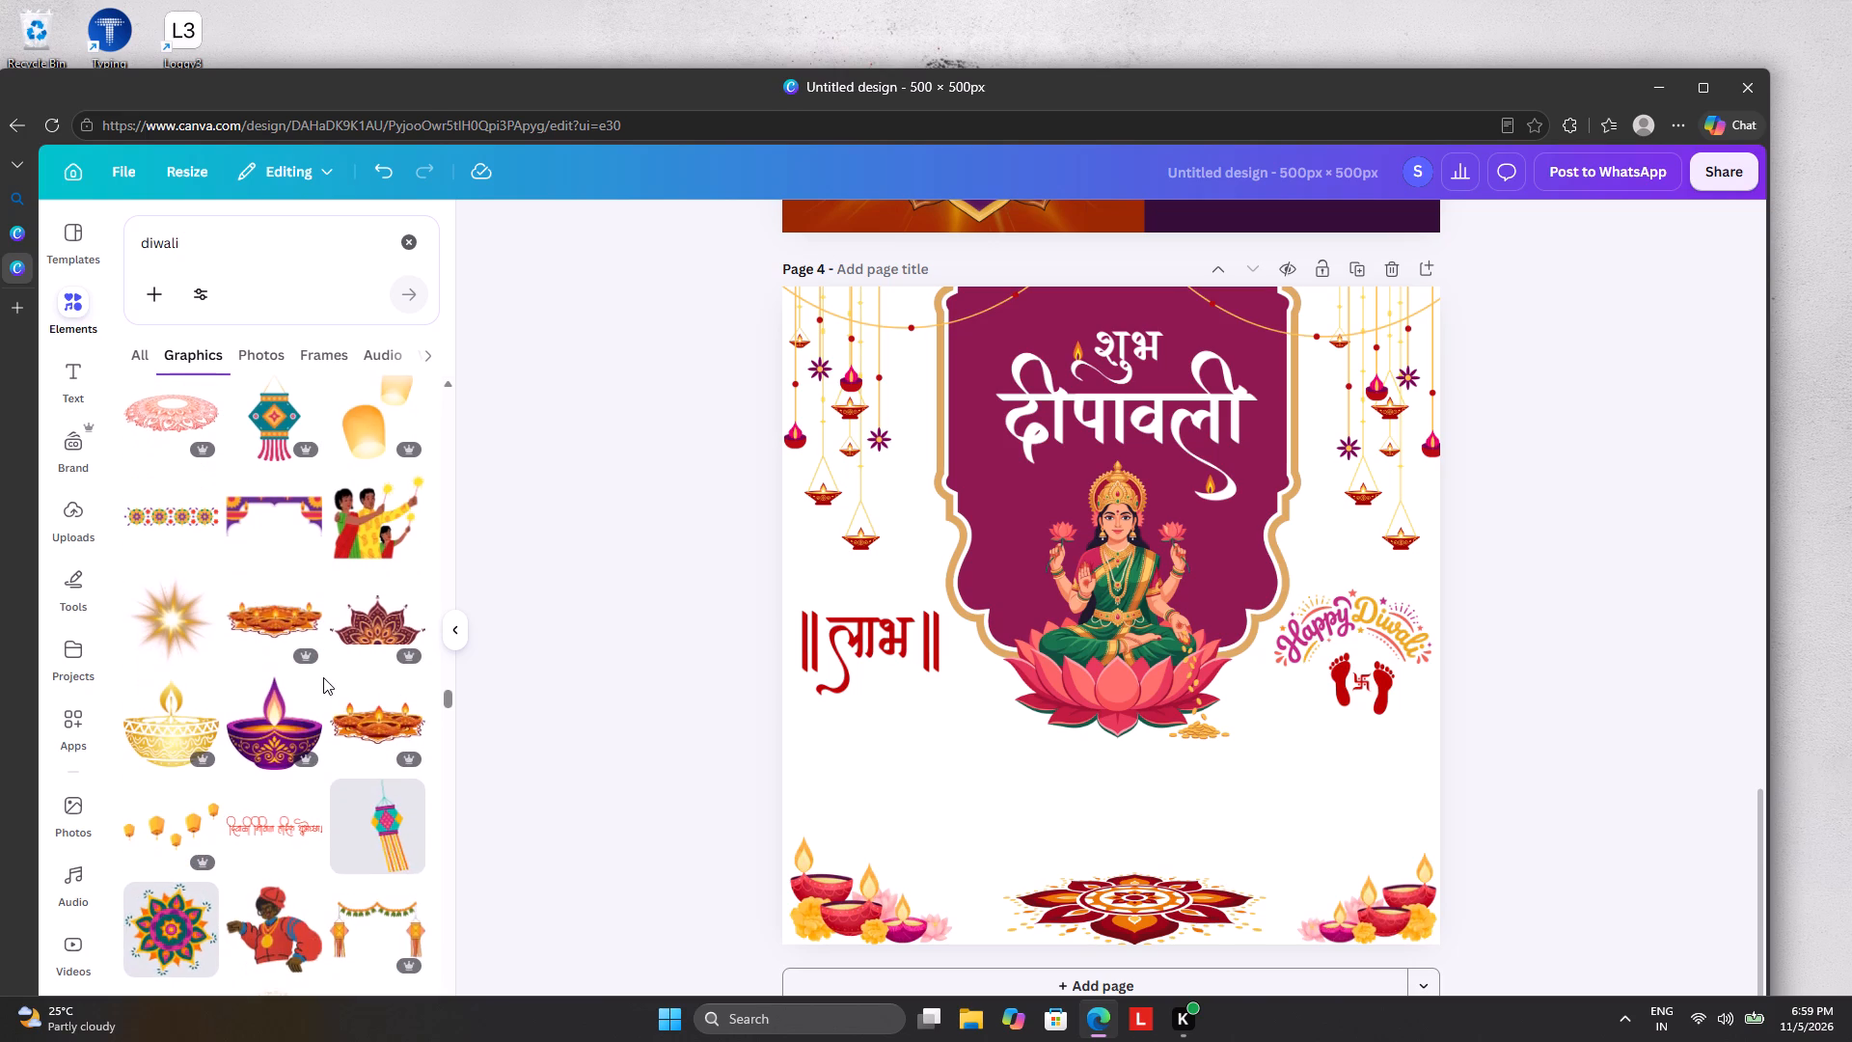
scroll(323, 677, "down", 2)
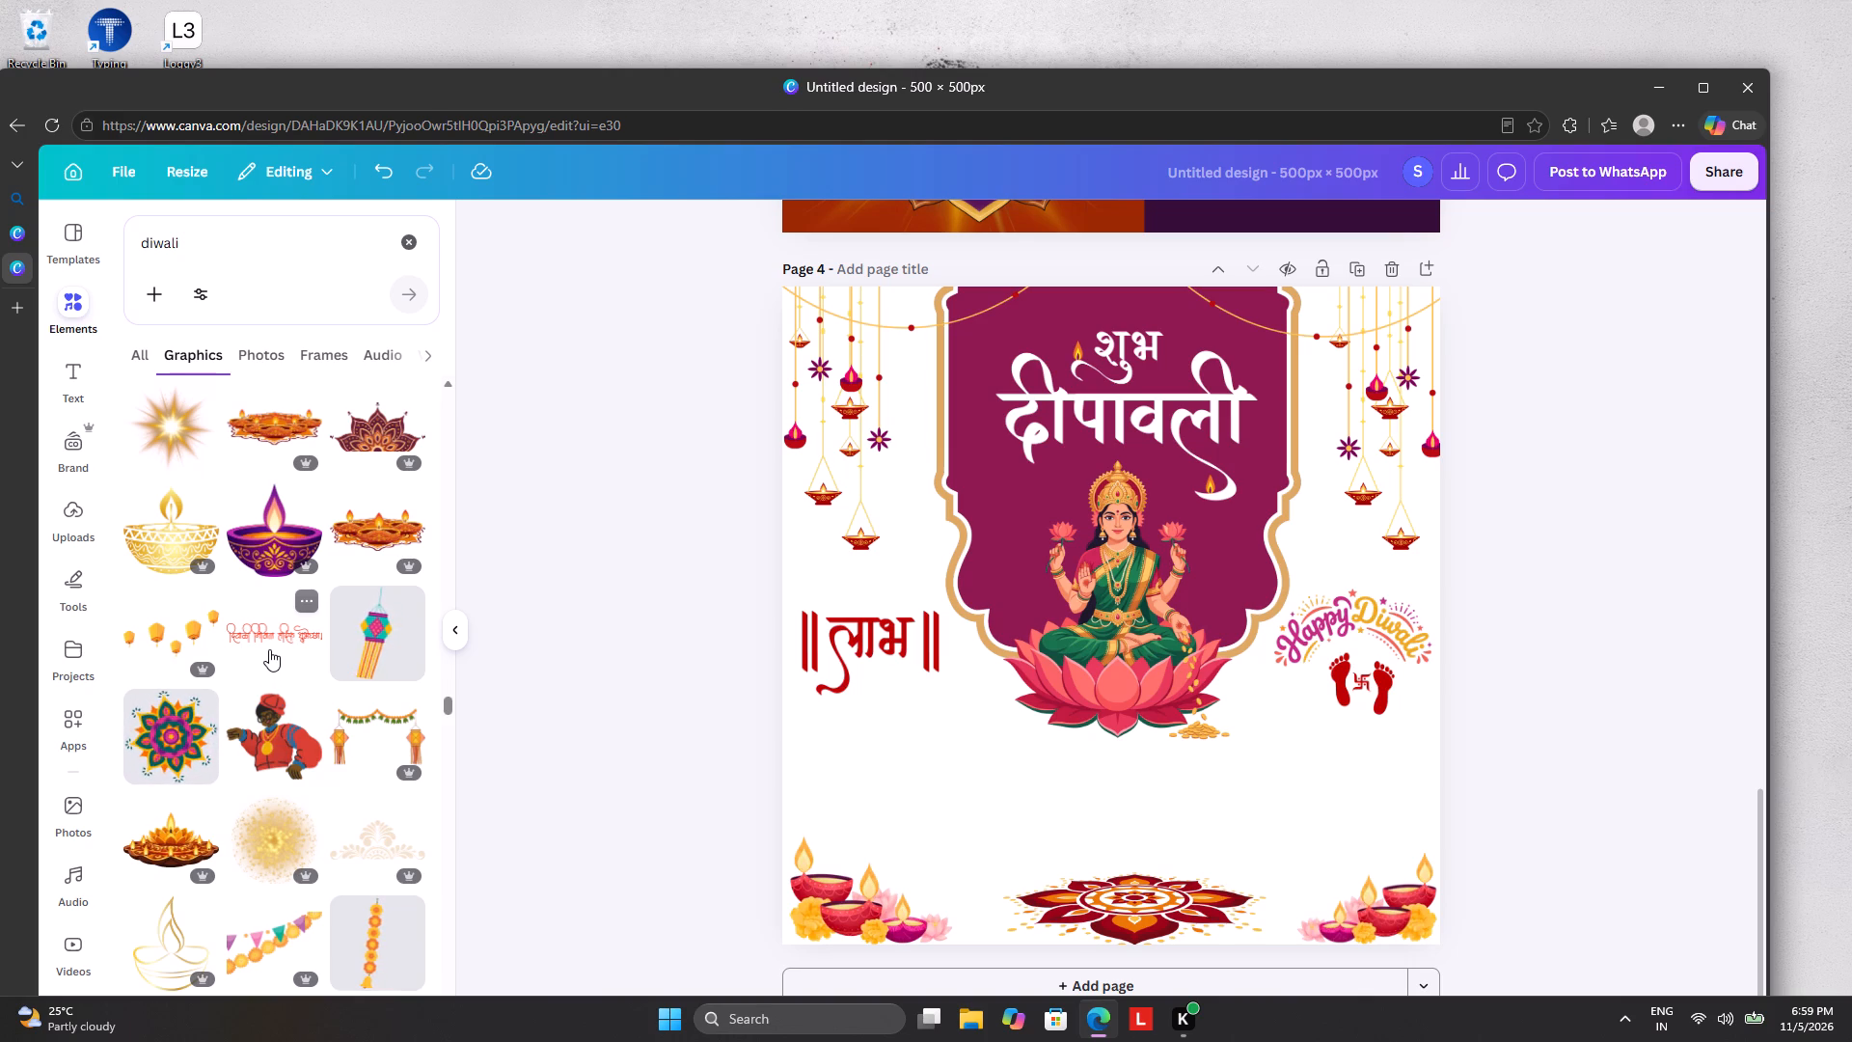
scroll(269, 648, "down", 3)
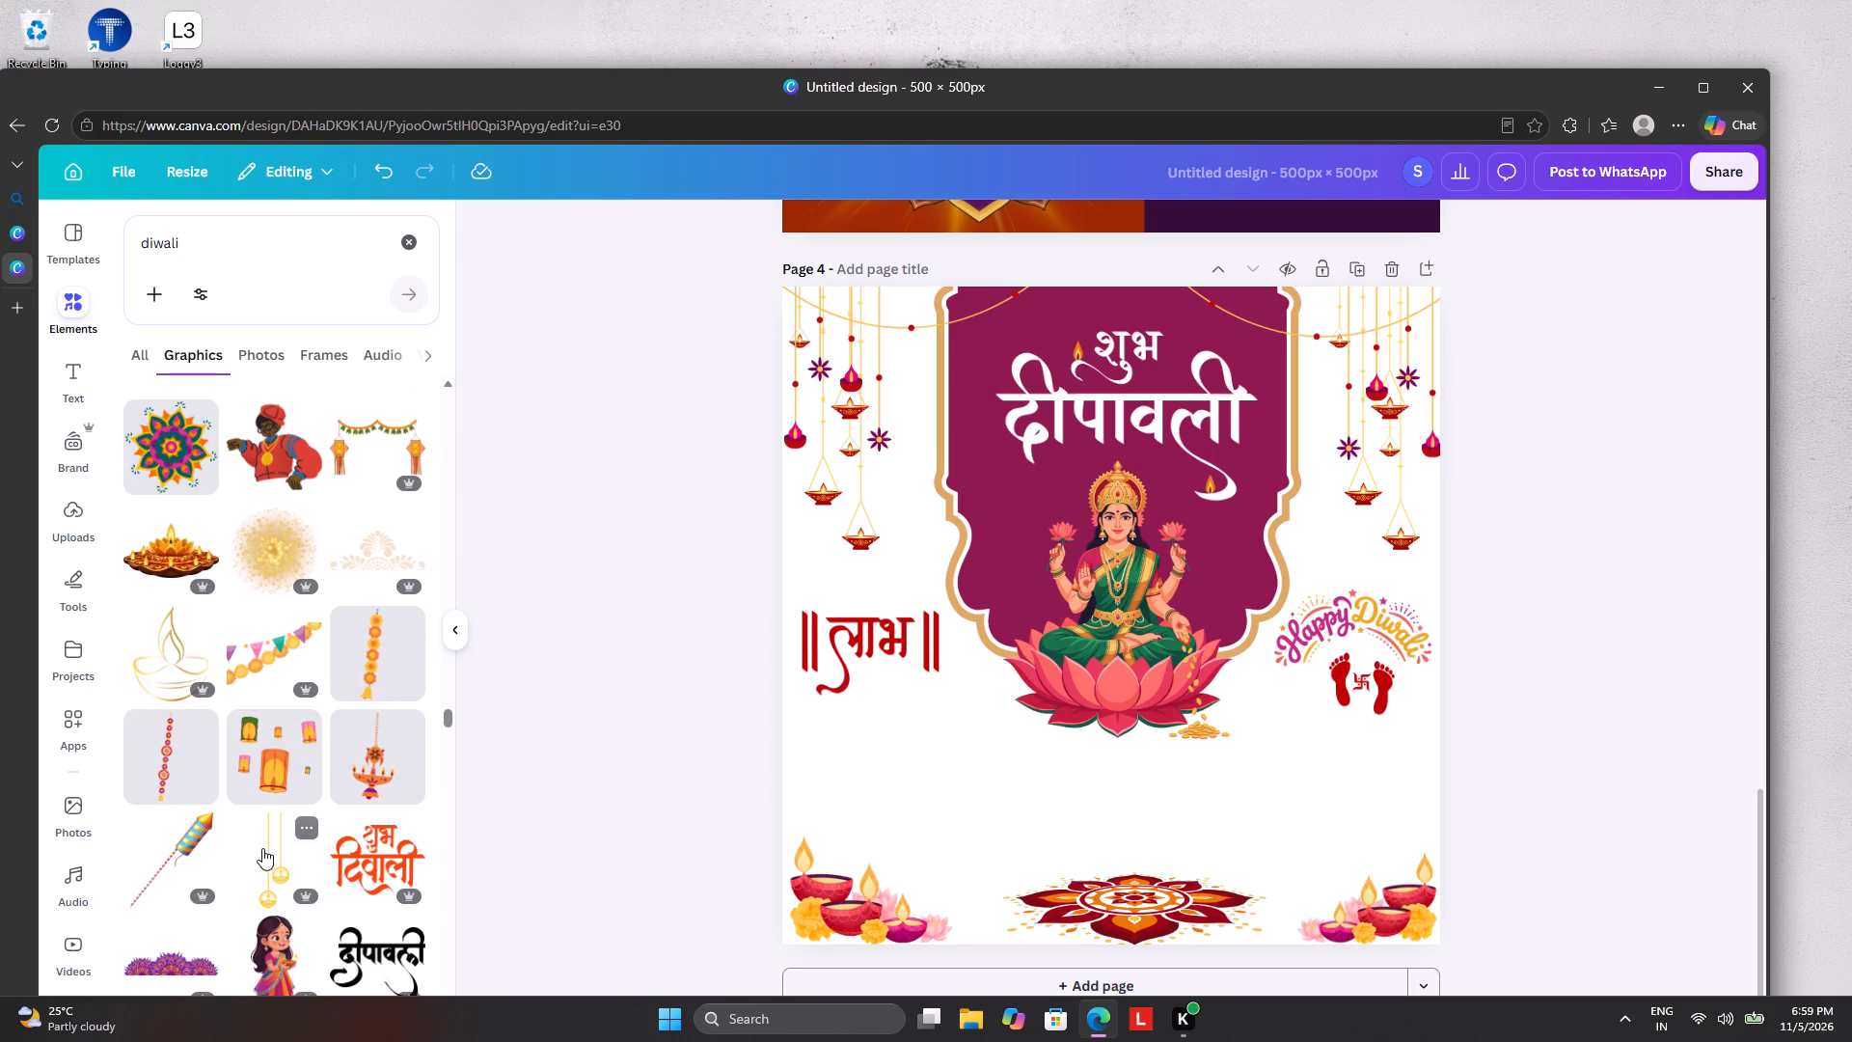
scroll(174, 804, "down", 5)
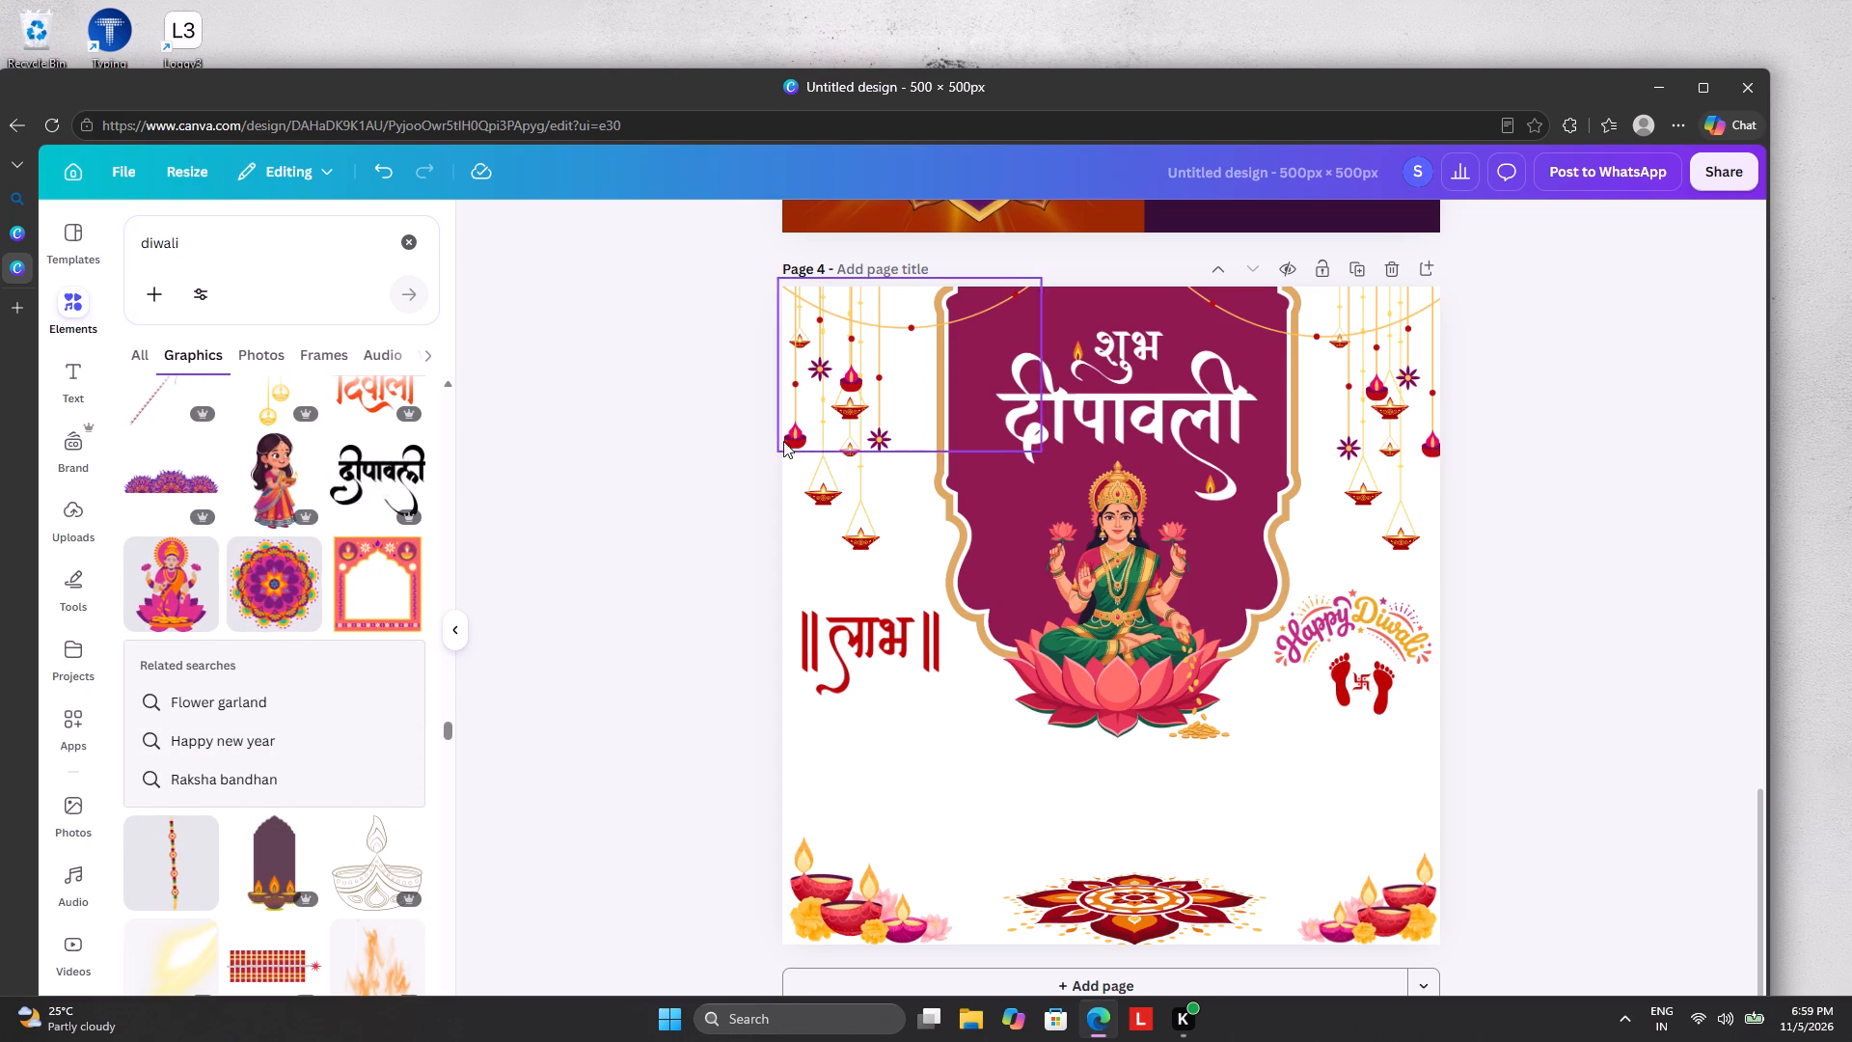
Review the earlier pages, especially the page 3 Diwali design, and return to page 4.
scroll(615, 448, "up", 7)
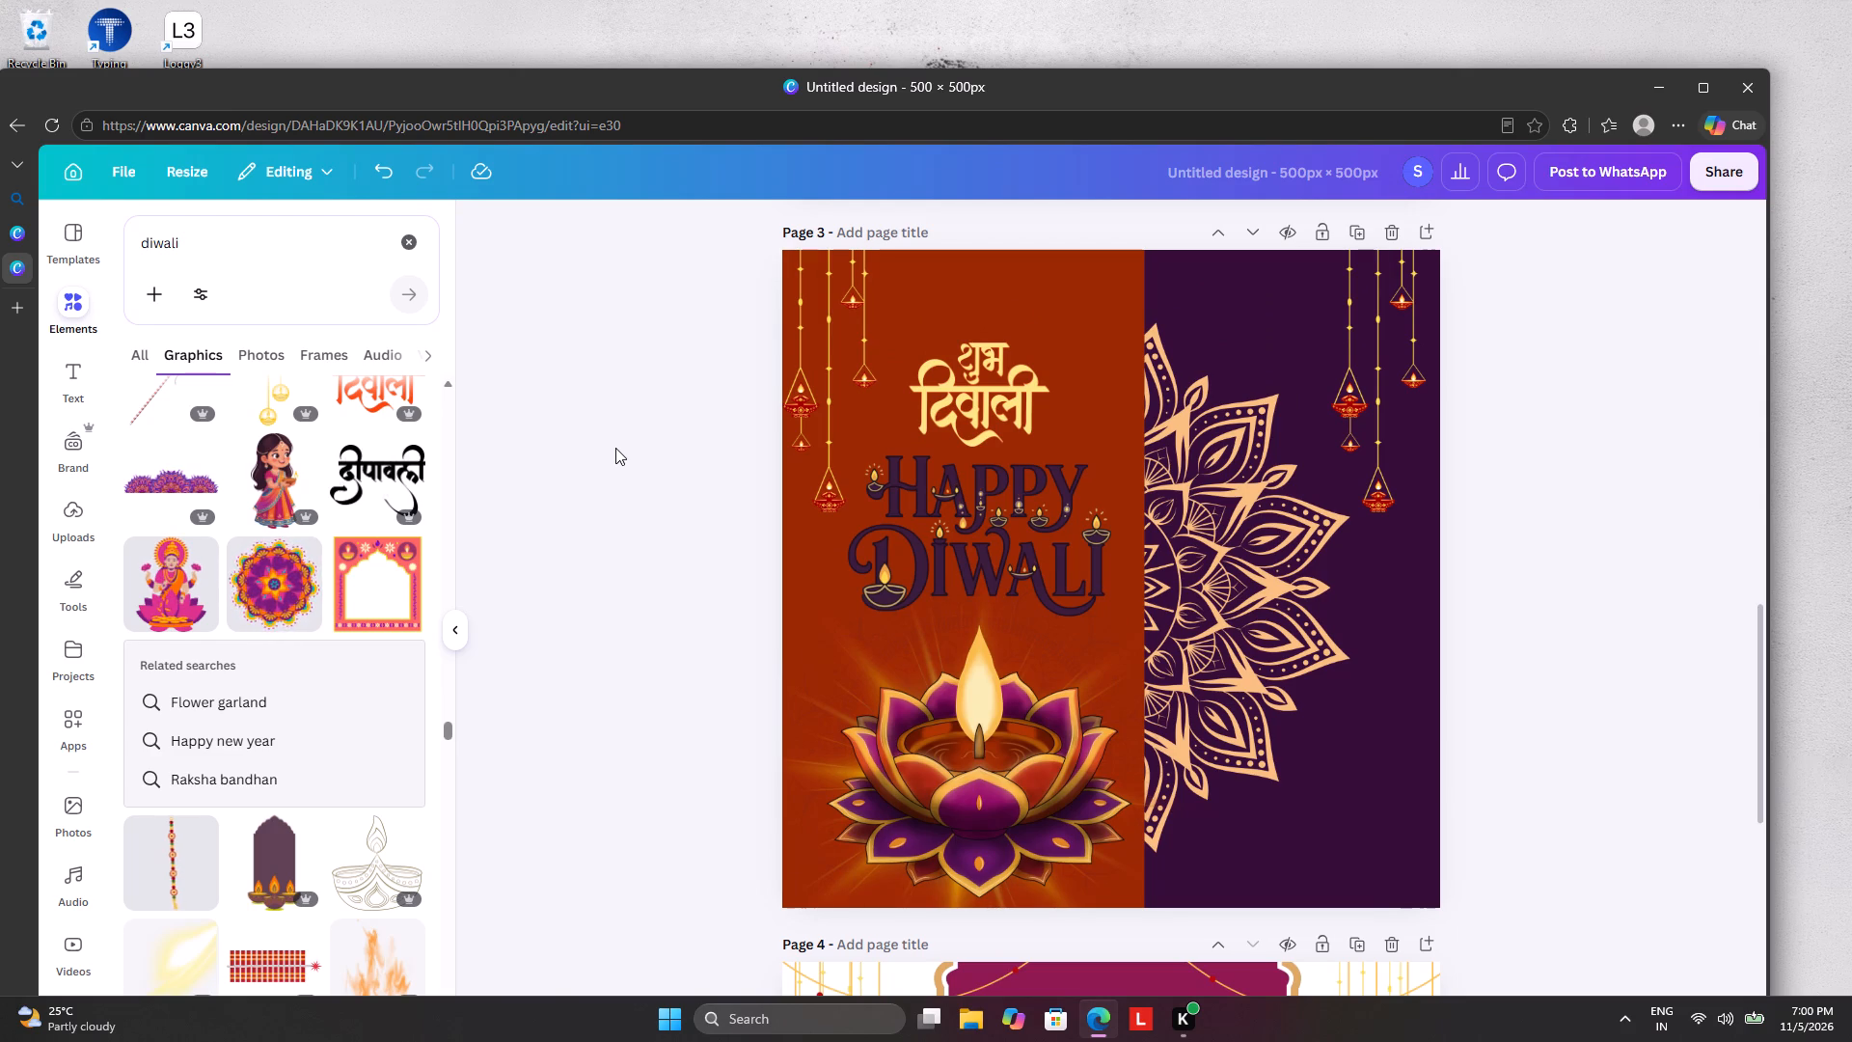
scroll(615, 448, "up", 5)
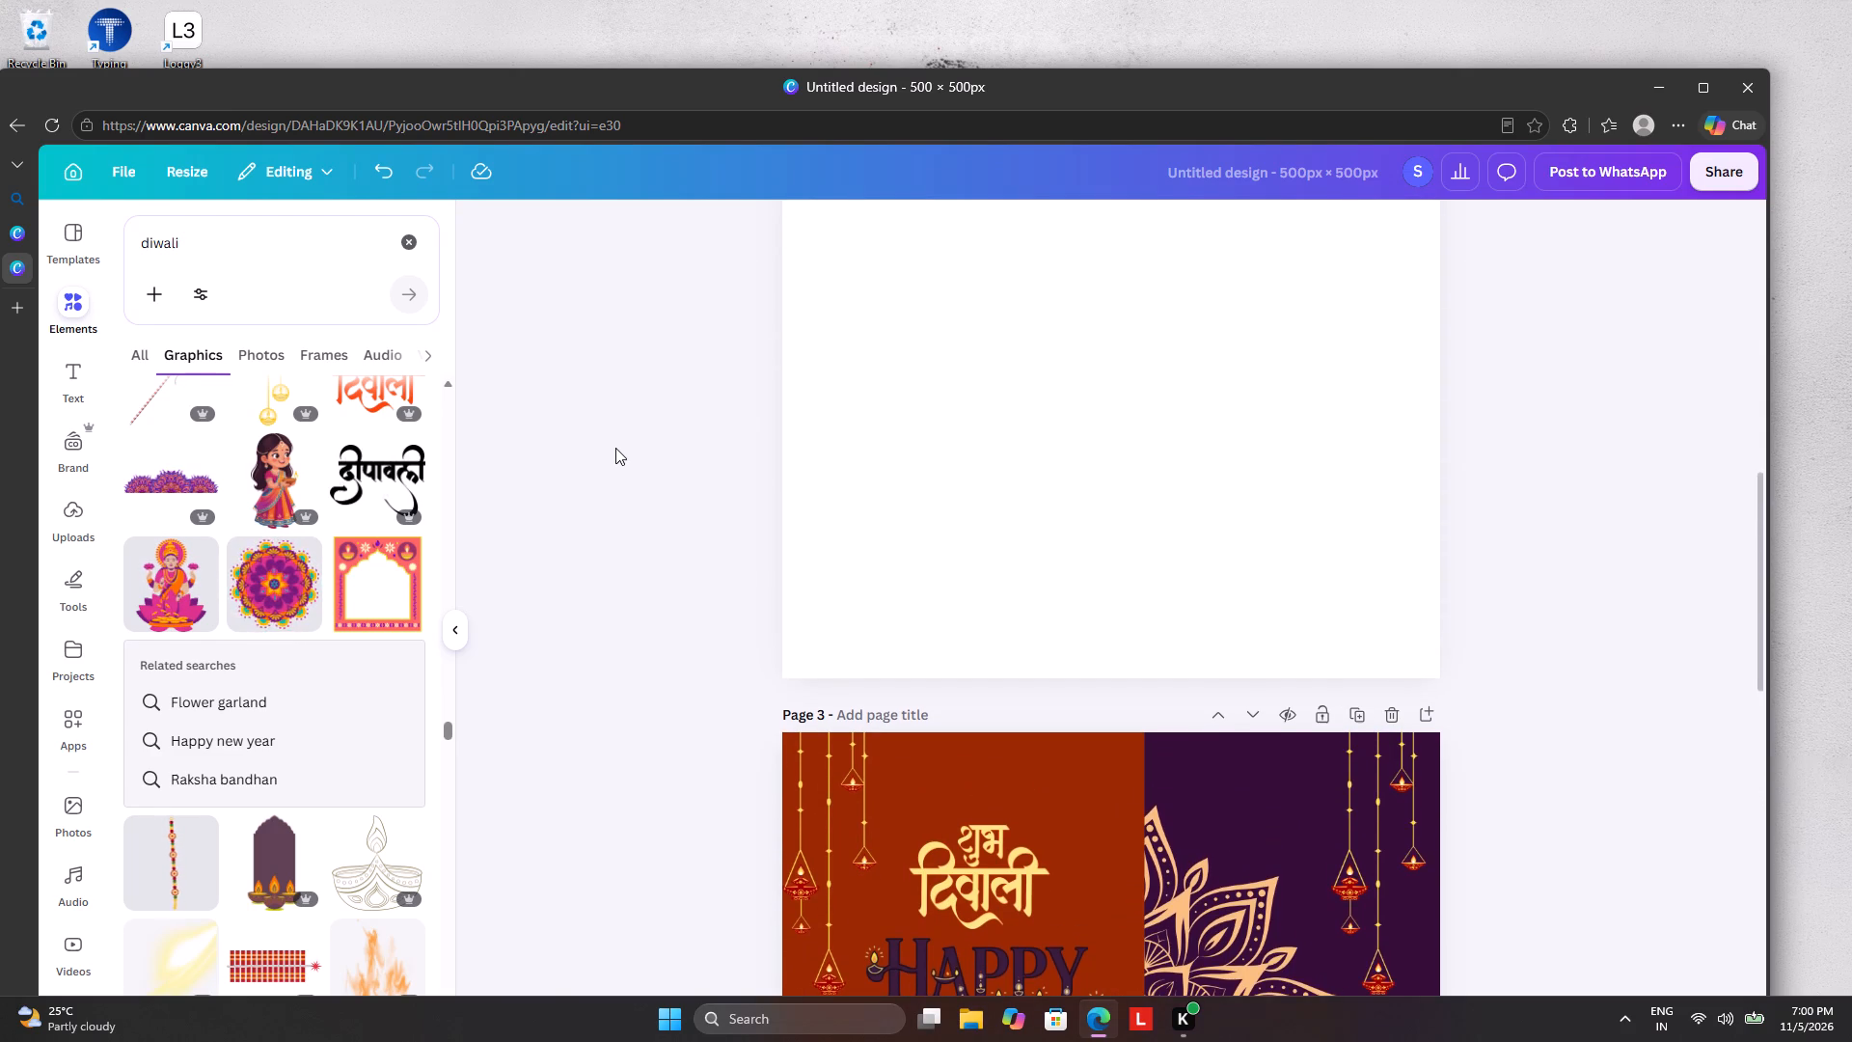
scroll(615, 448, "down", 6)
scroll(615, 448, "up", 1)
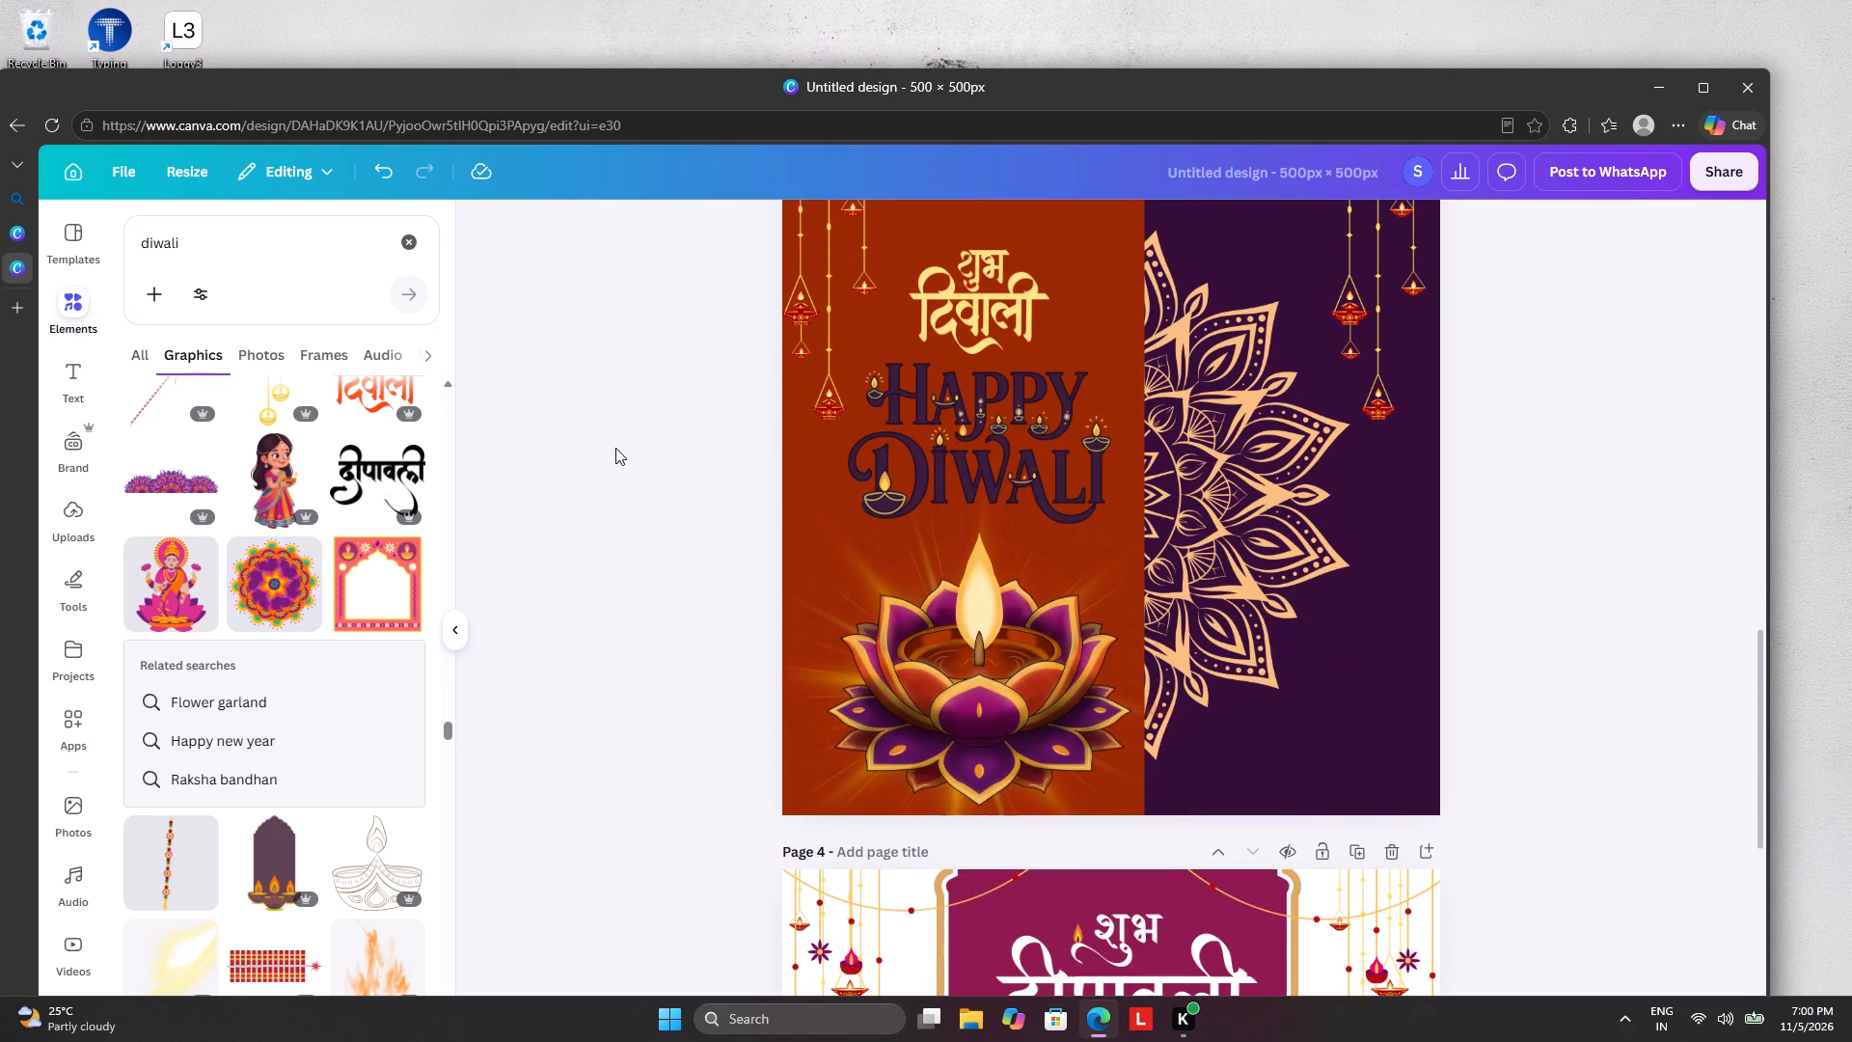
scroll(615, 448, "down", 1)
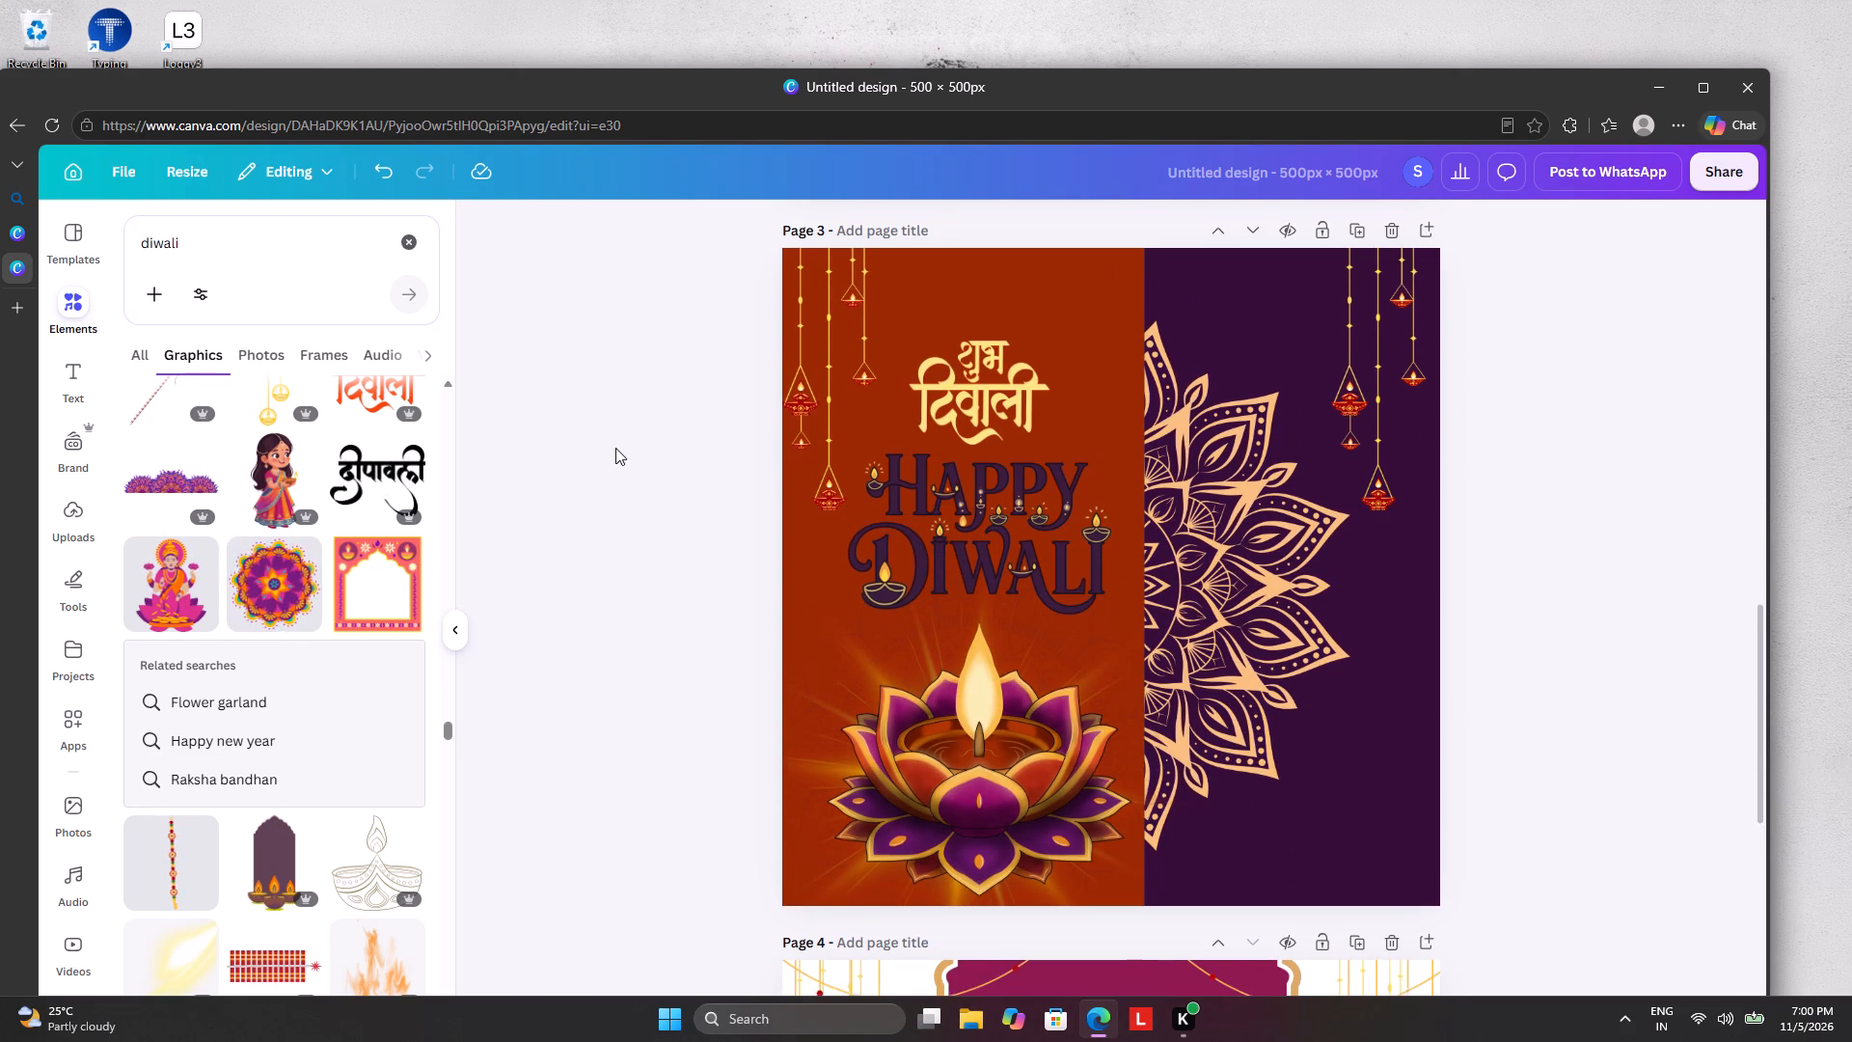
scroll(615, 448, "down", 6)
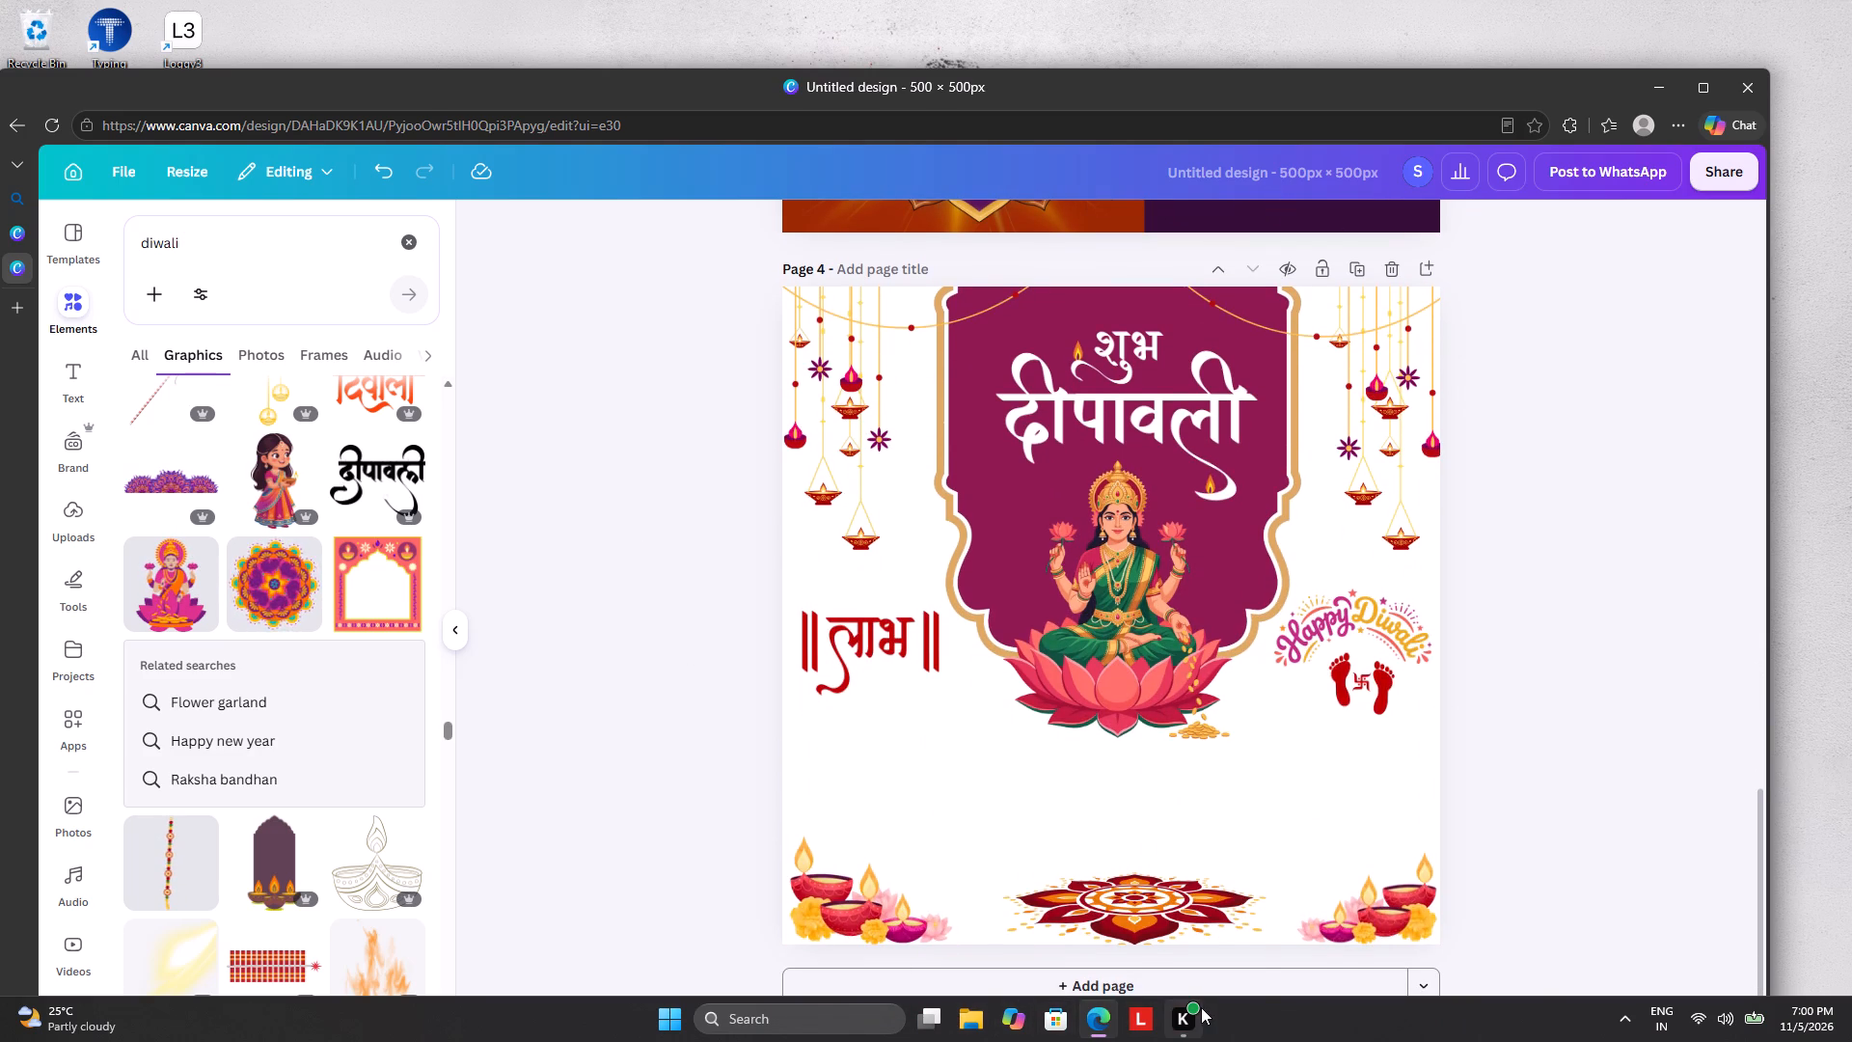
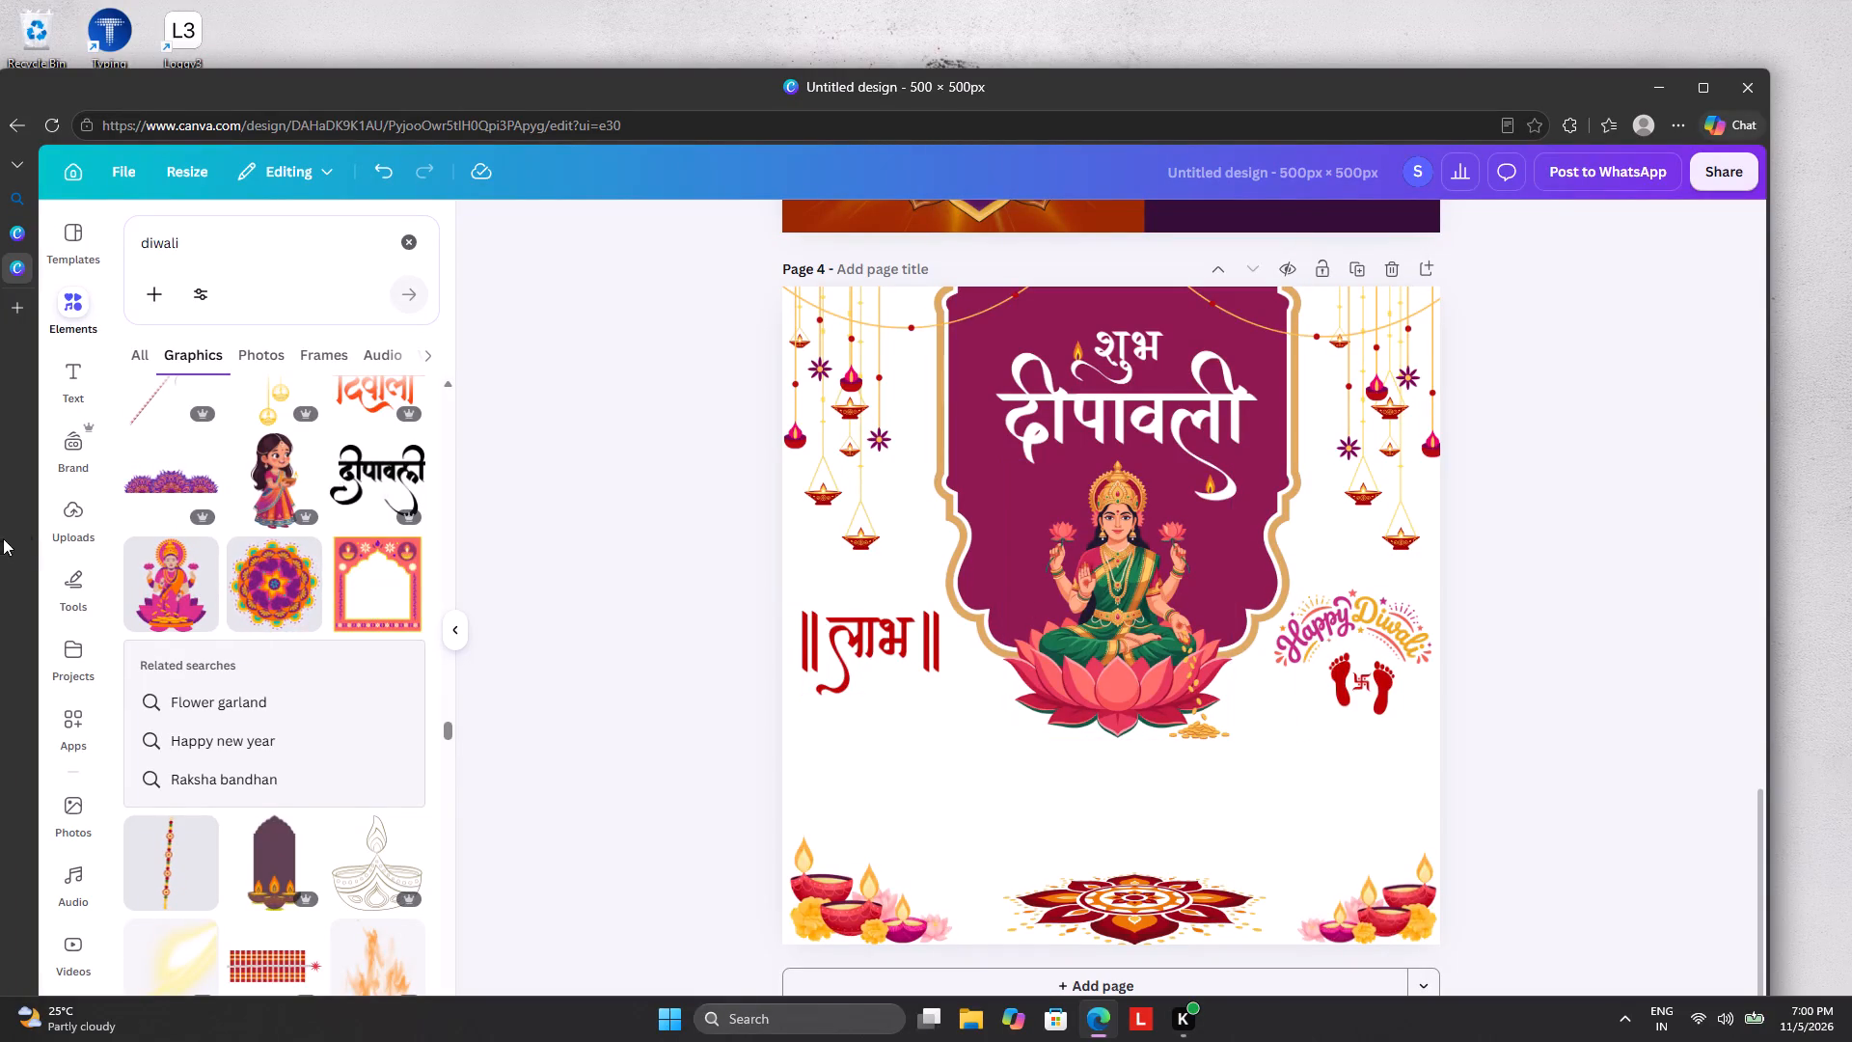
Browse further through the diwali graphics results for another festive element for page 4.
scroll(234, 600, "down", 4)
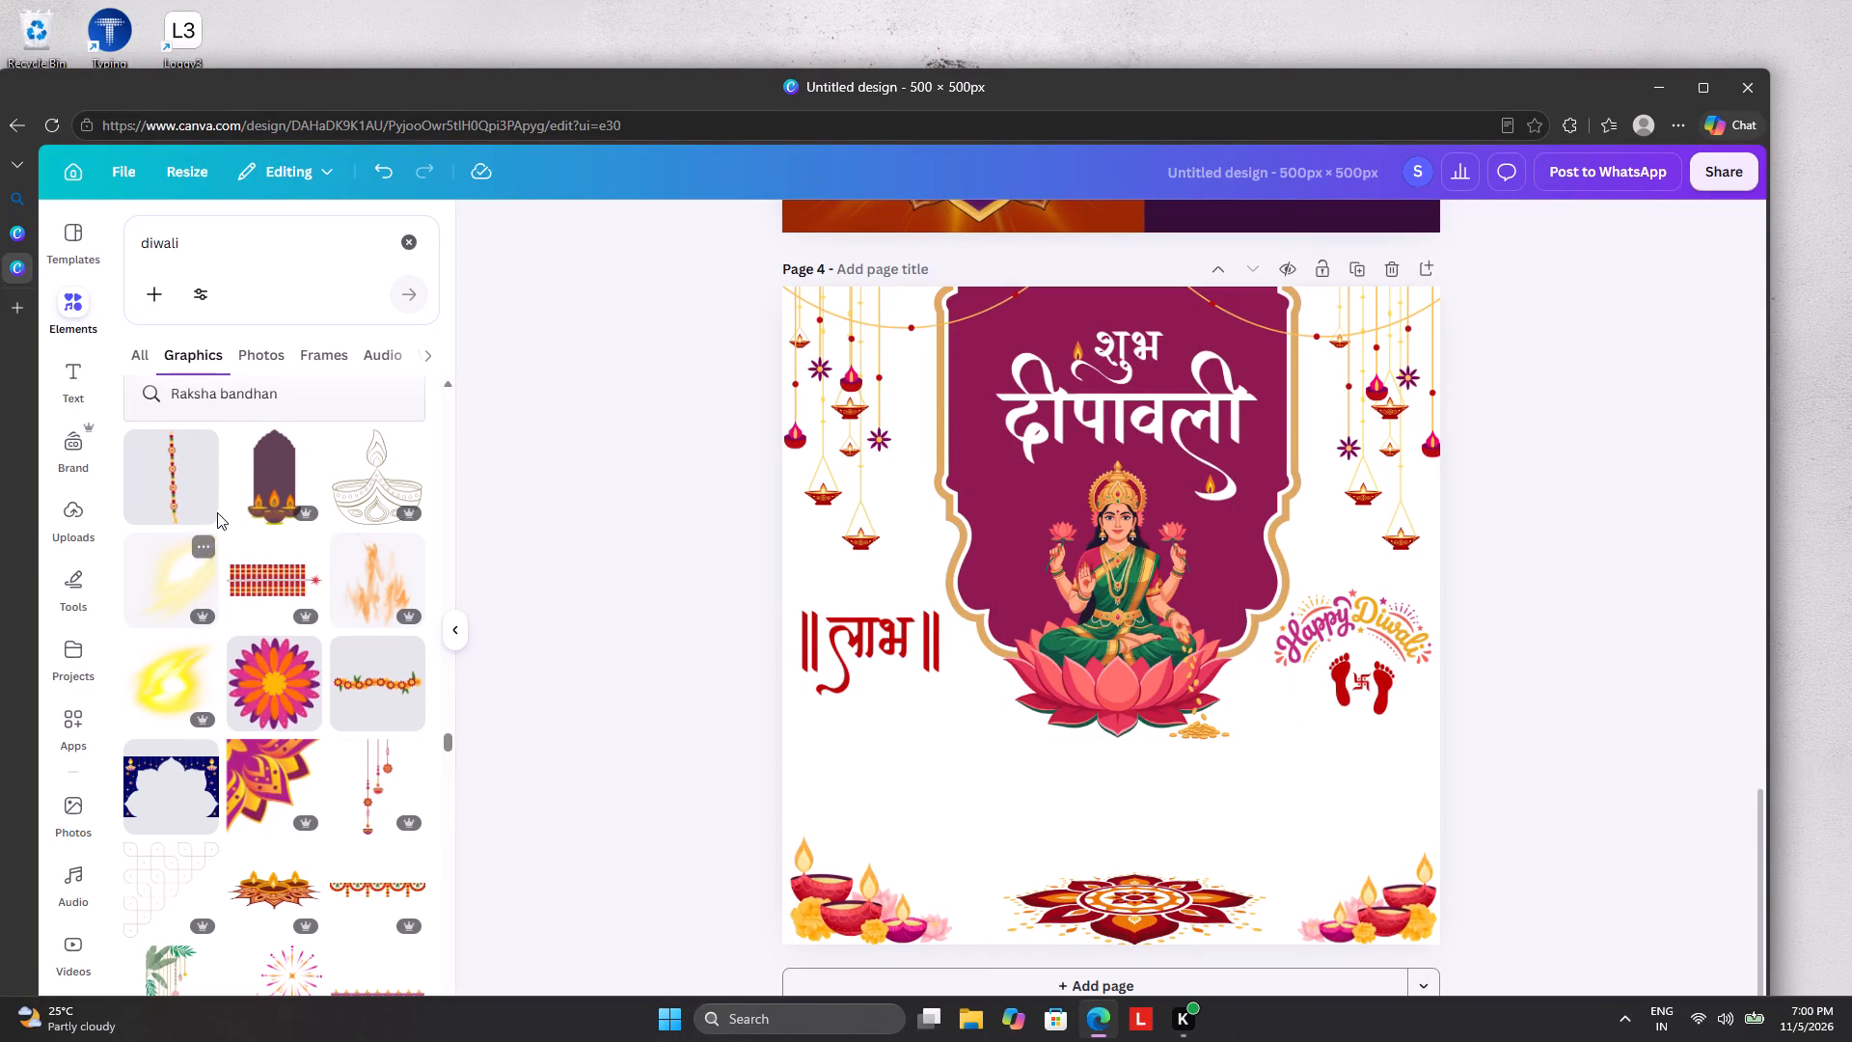
scroll(217, 678, "down", 2)
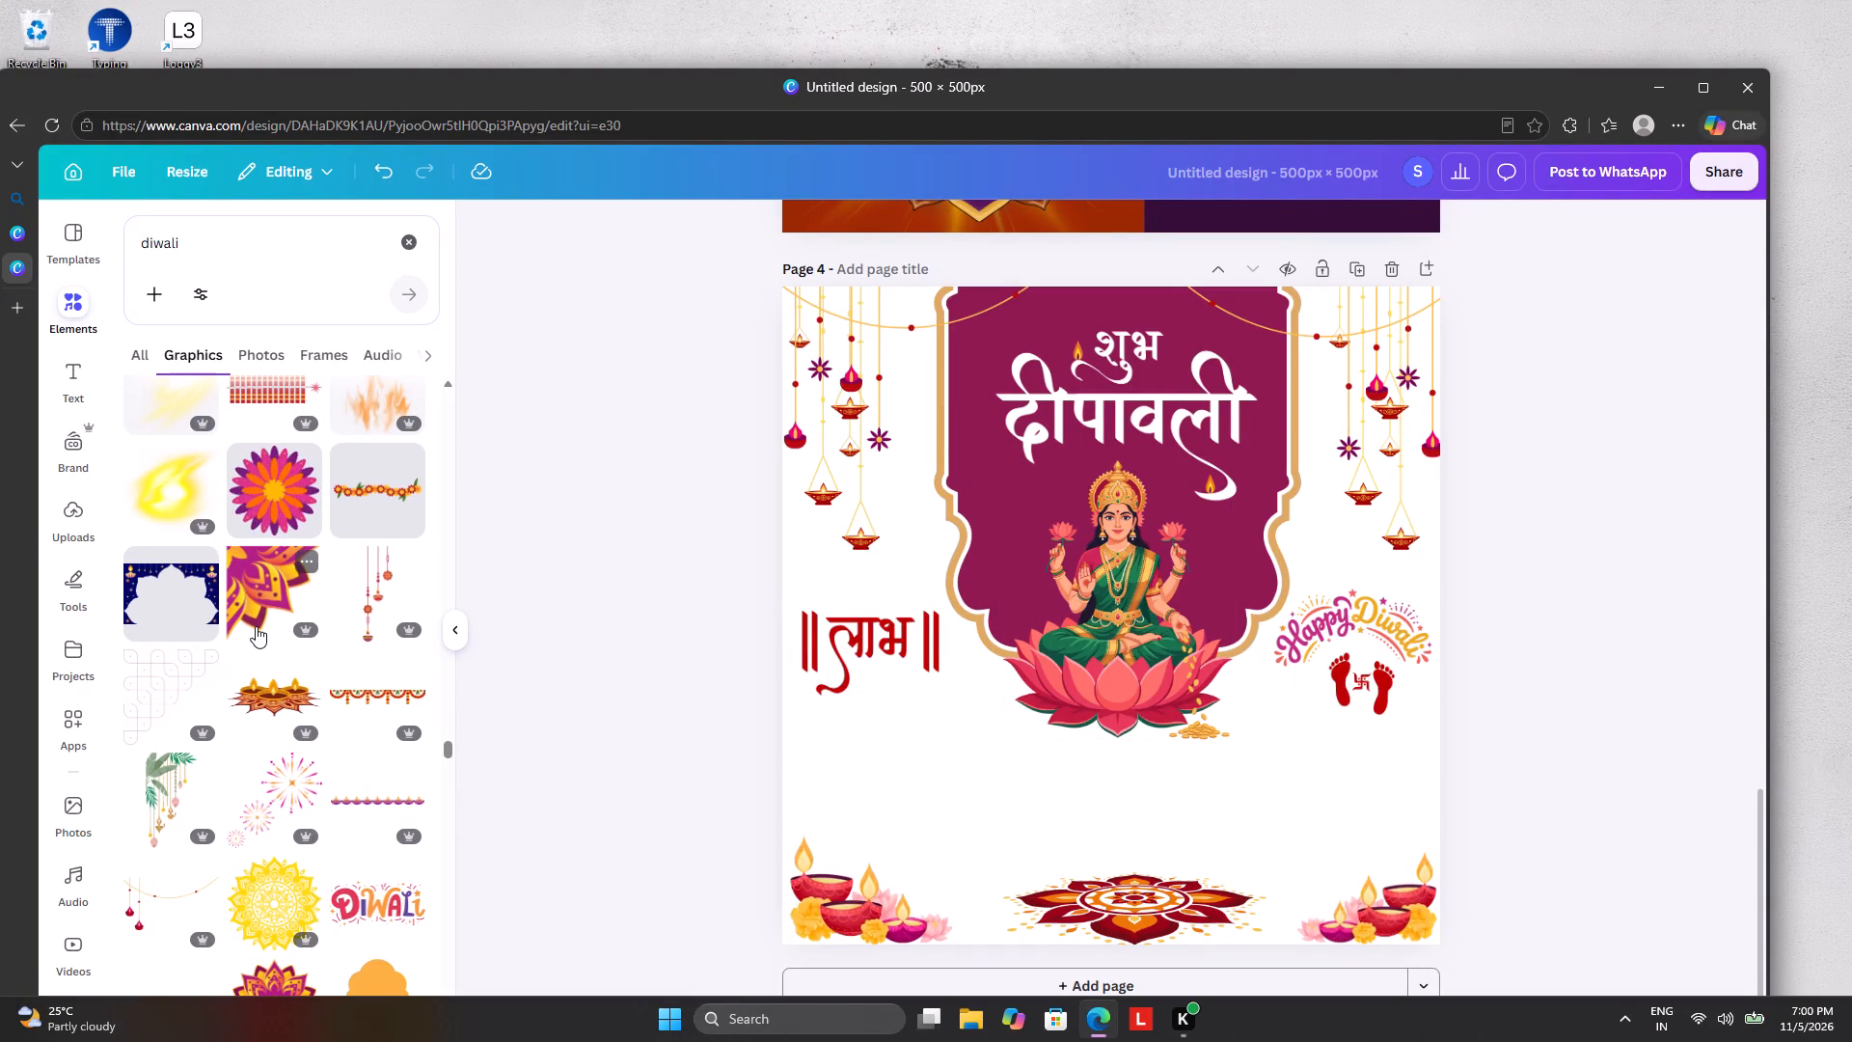
scroll(282, 715, "down", 4)
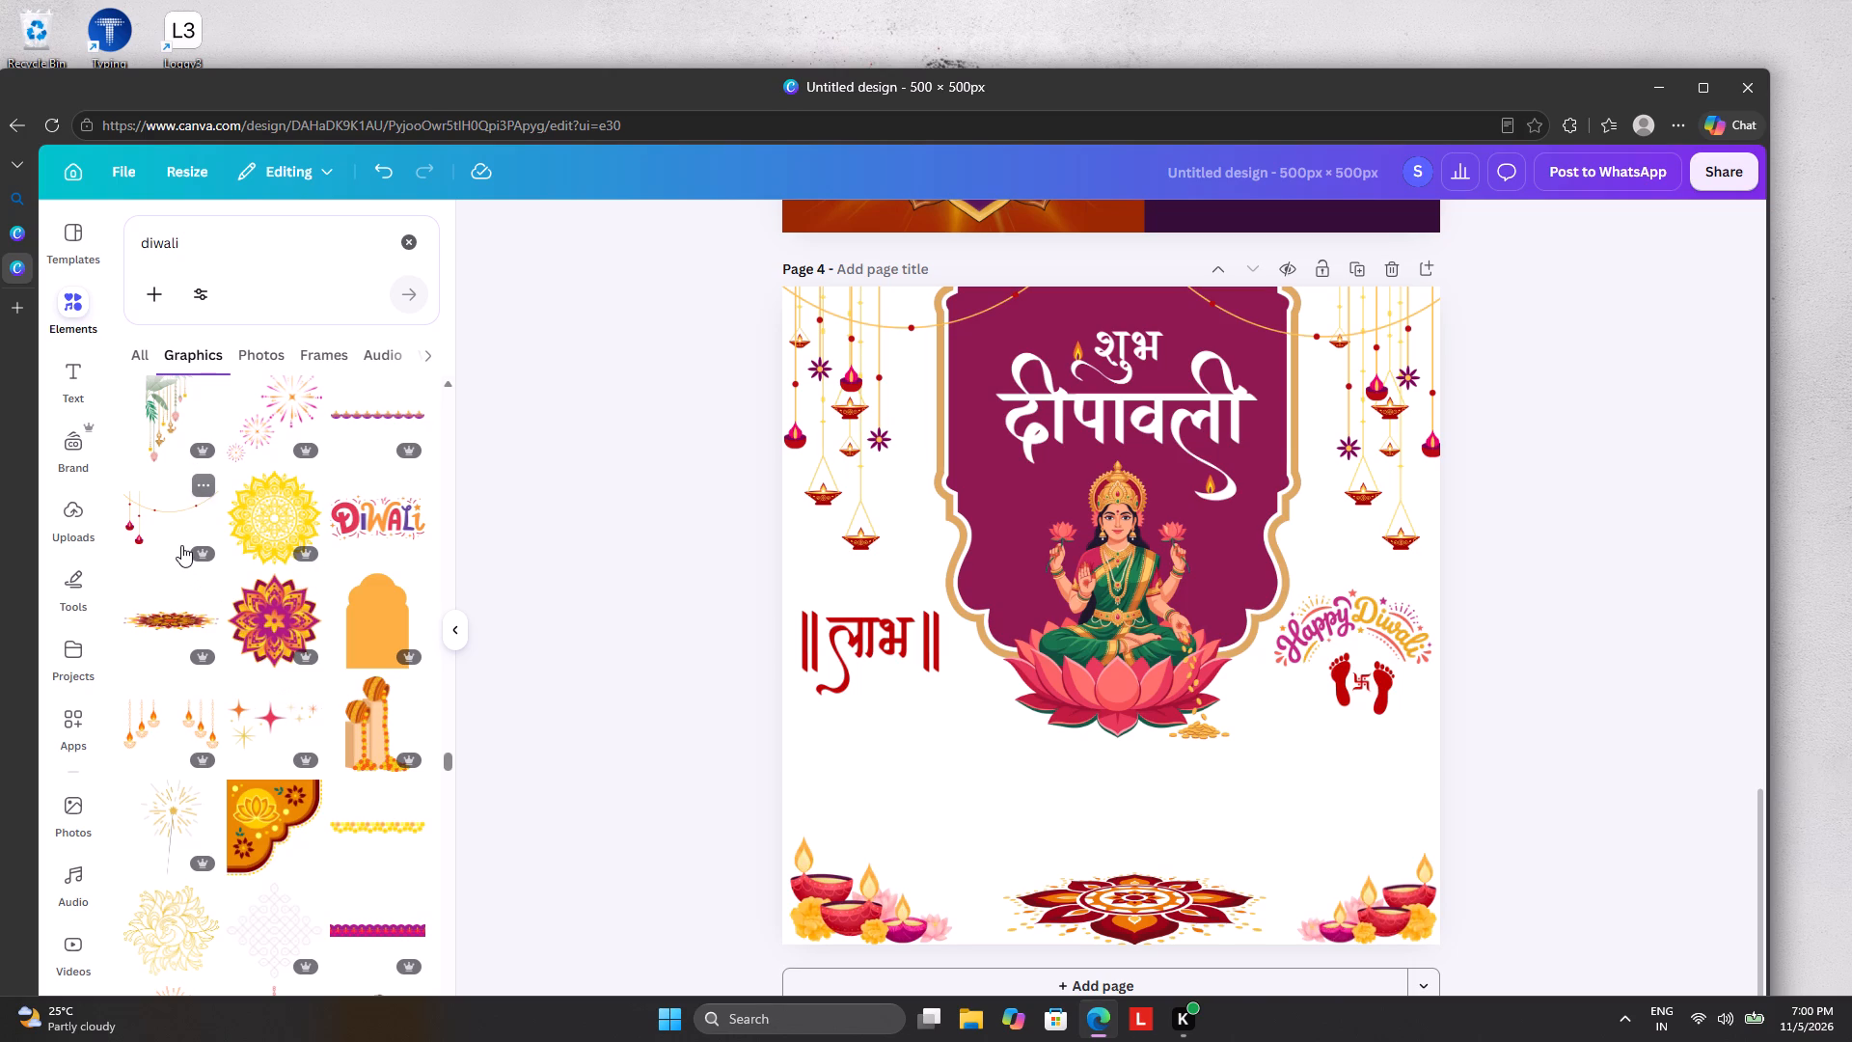
scroll(370, 619, "down", 2)
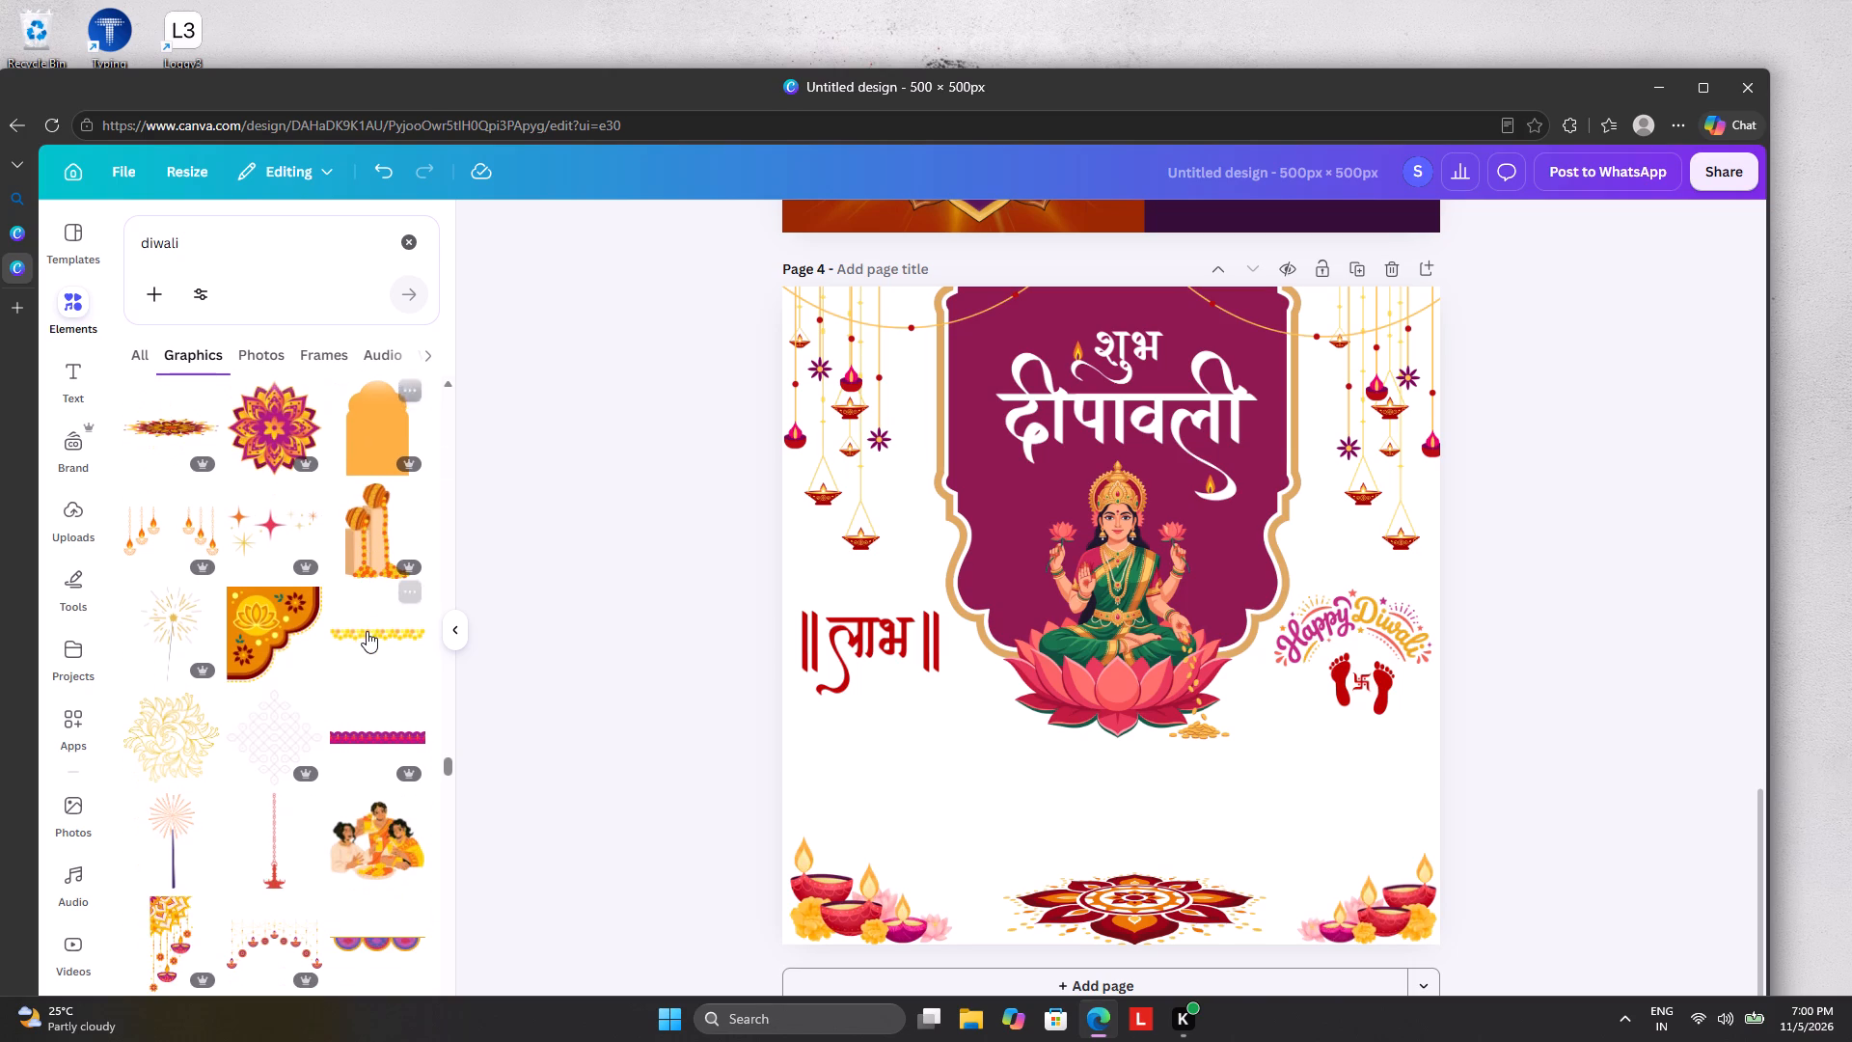
scroll(333, 642, "down", 3)
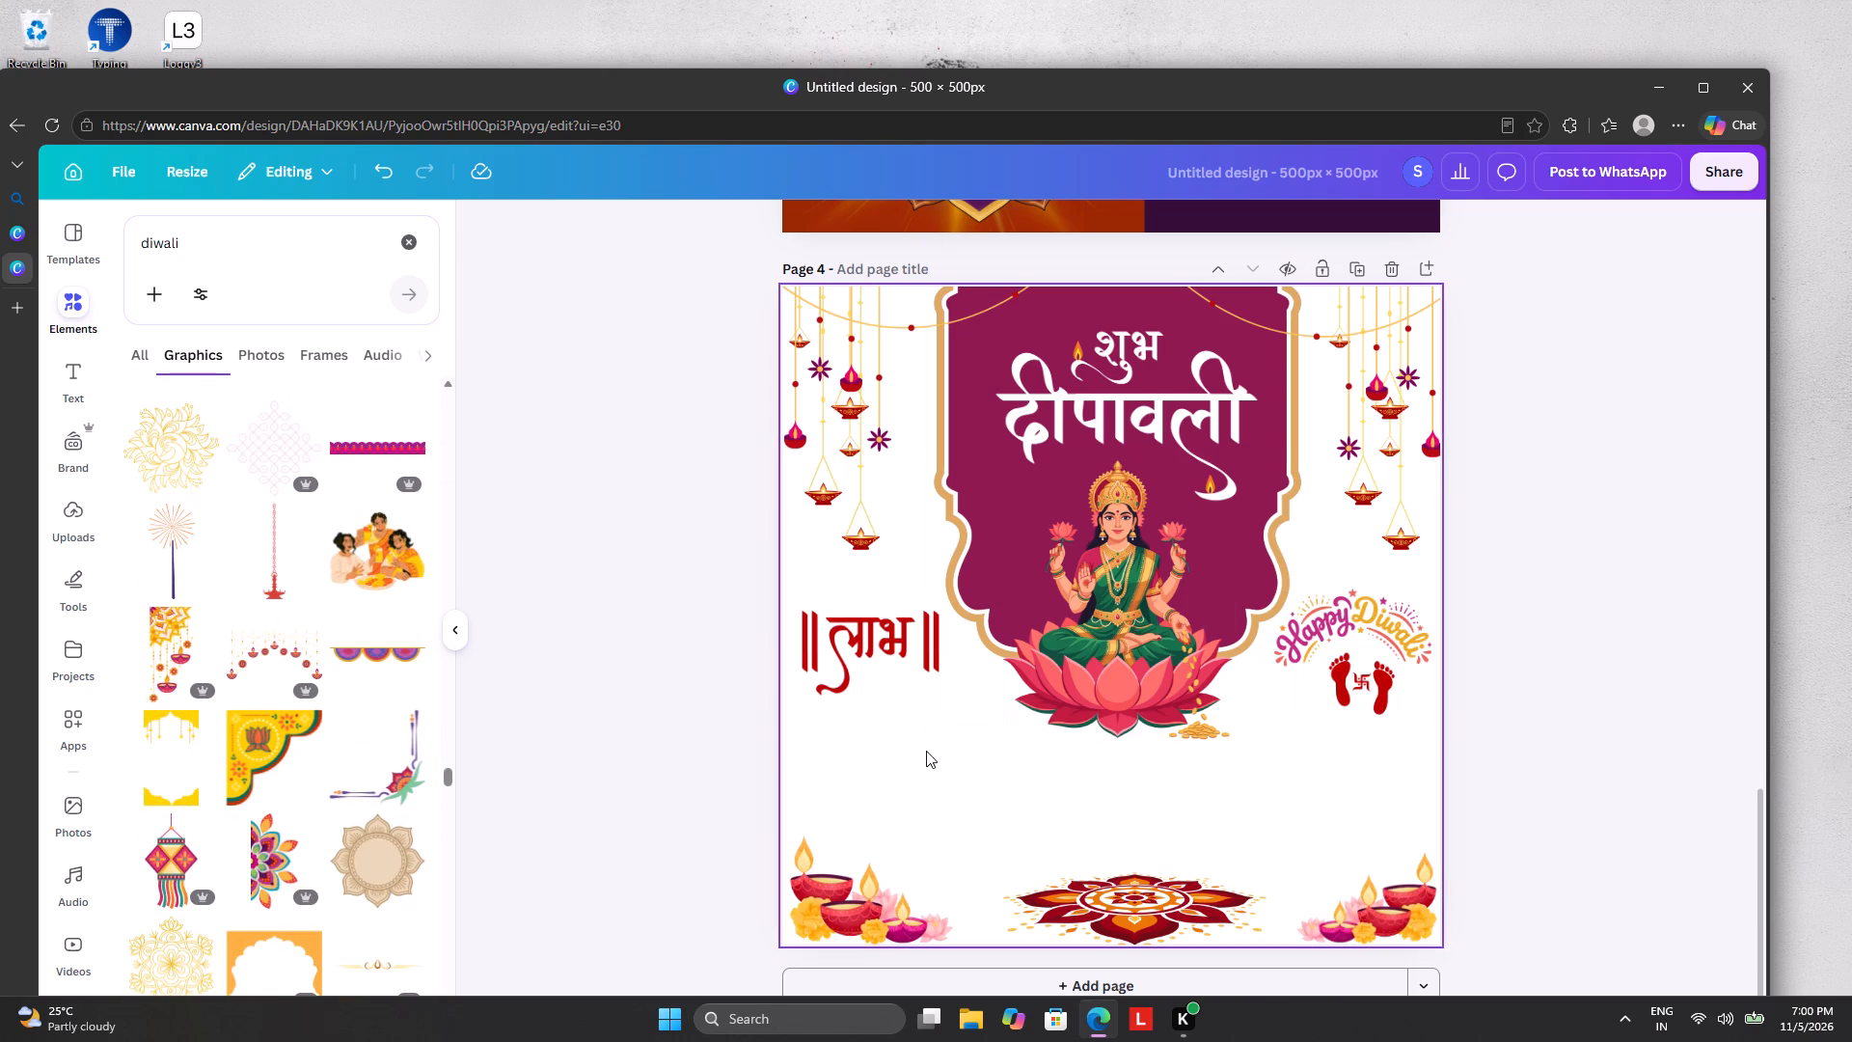
scroll(377, 716, "down", 3)
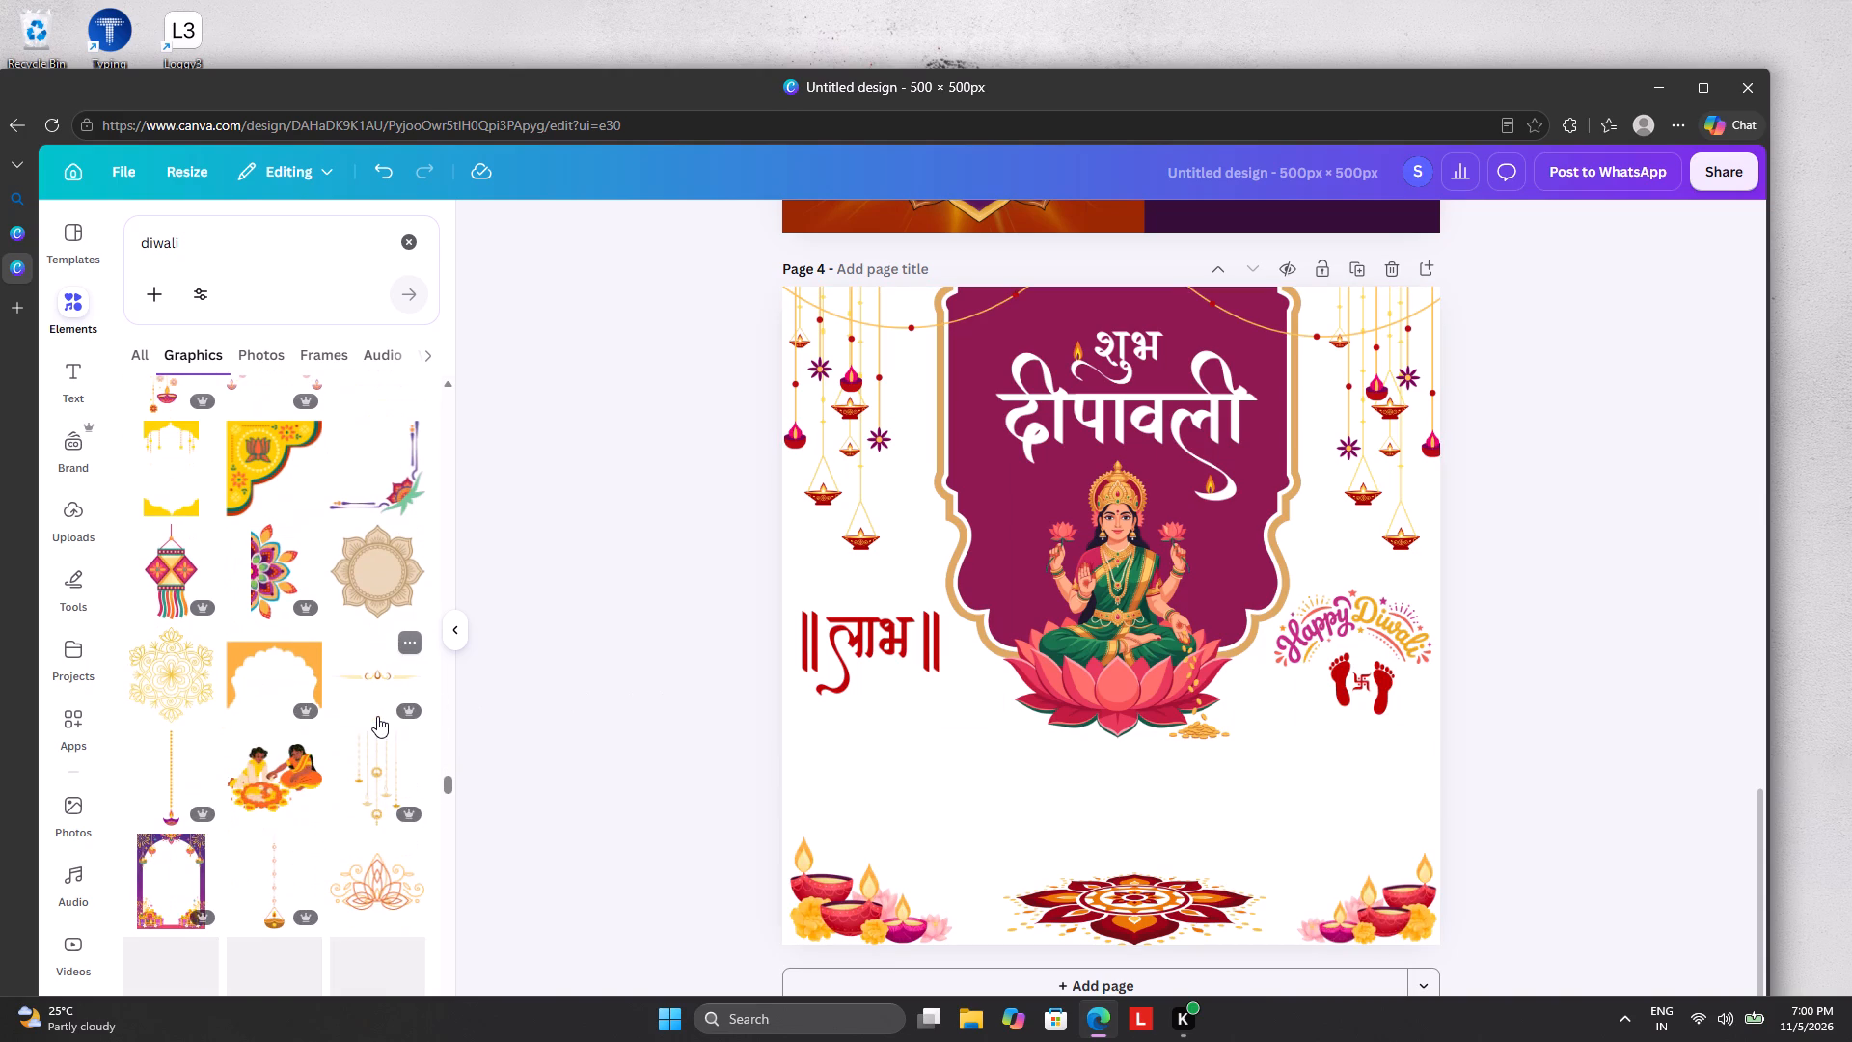
scroll(377, 716, "down", 2)
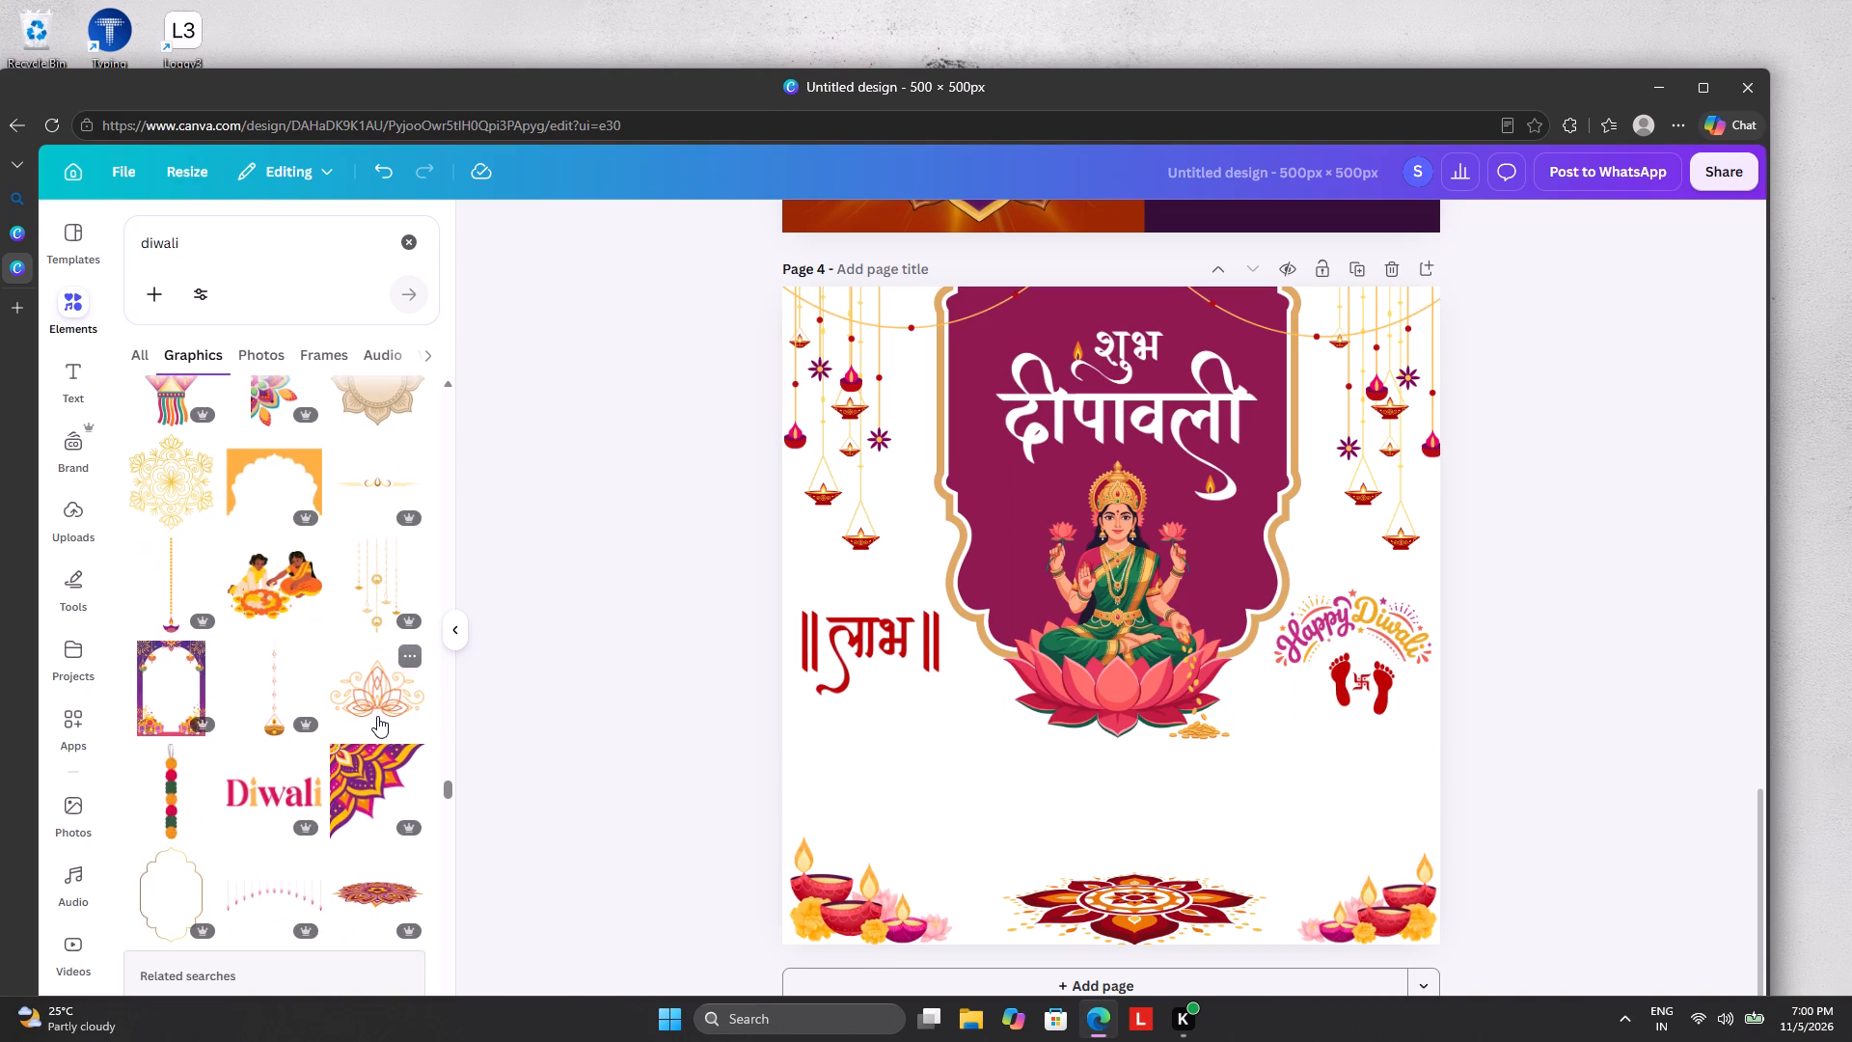
scroll(377, 716, "down", 2)
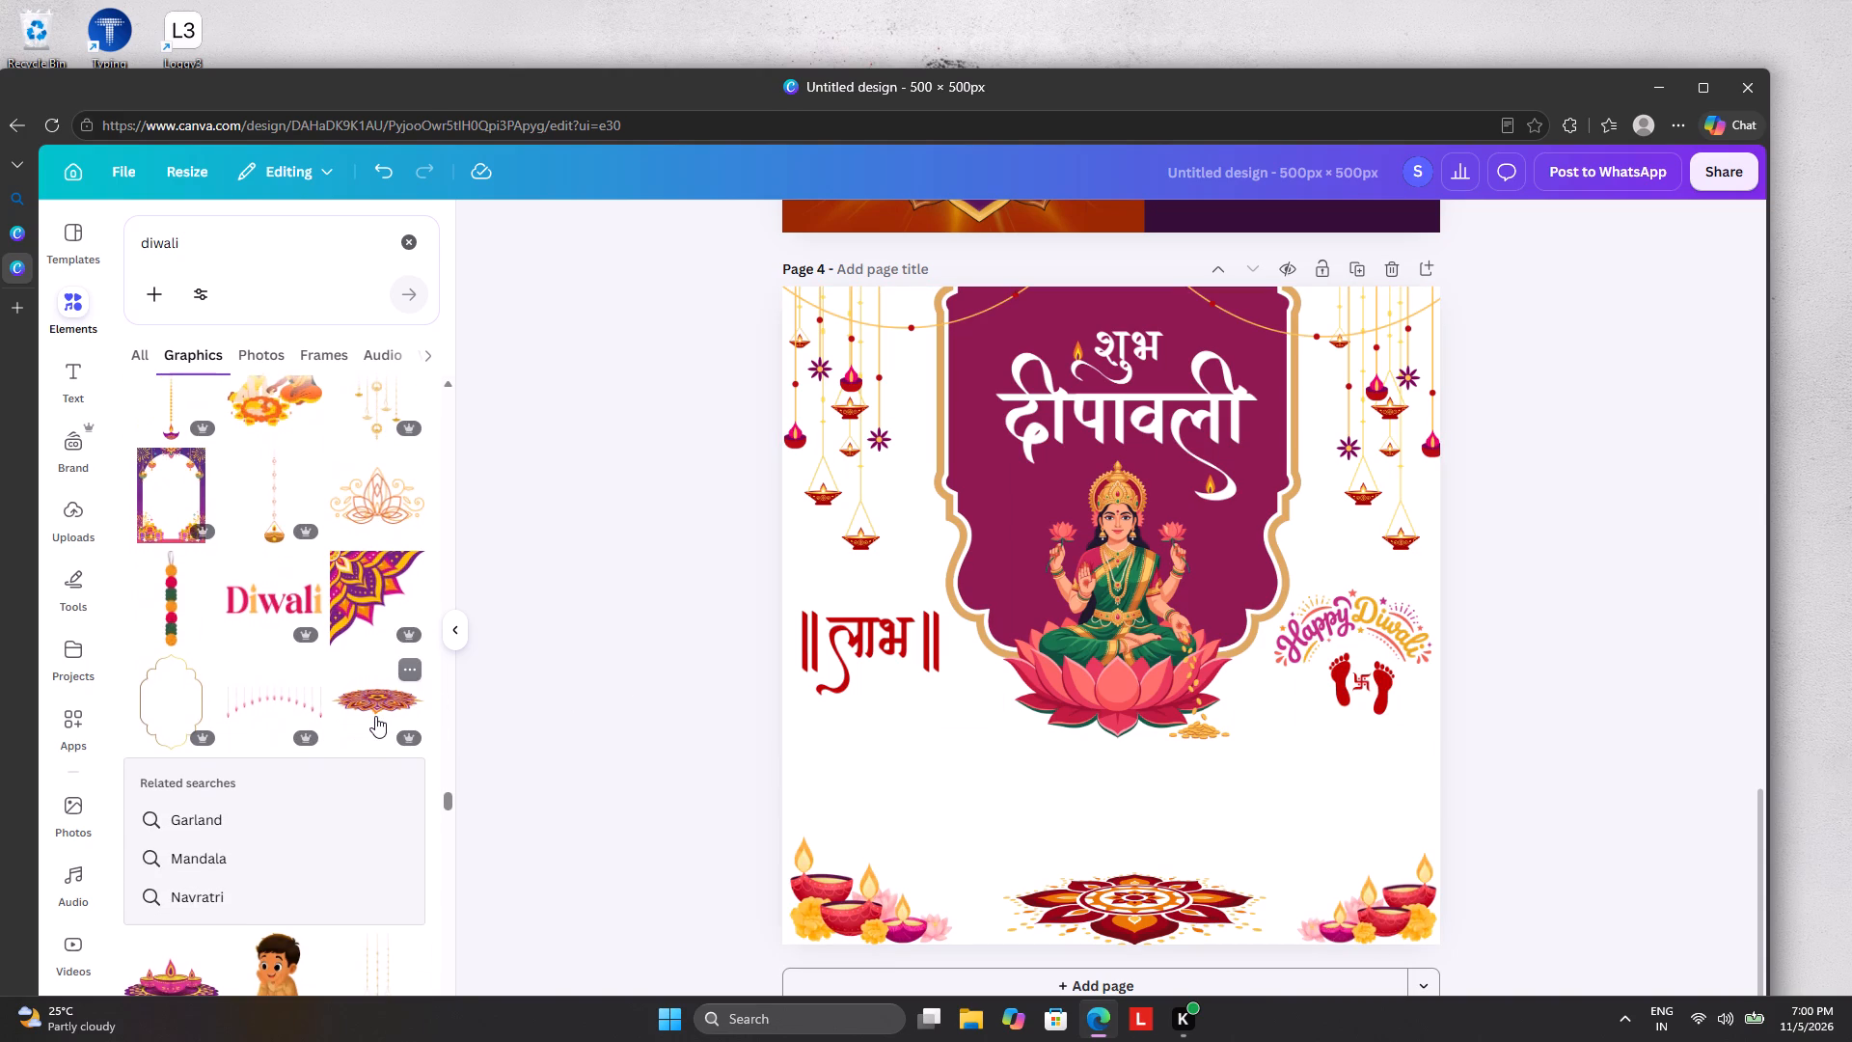
Nudge the Happy Diwali lettering slightly left and re-centre the footprints graphic closely beneath it.
left_click(1356, 699)
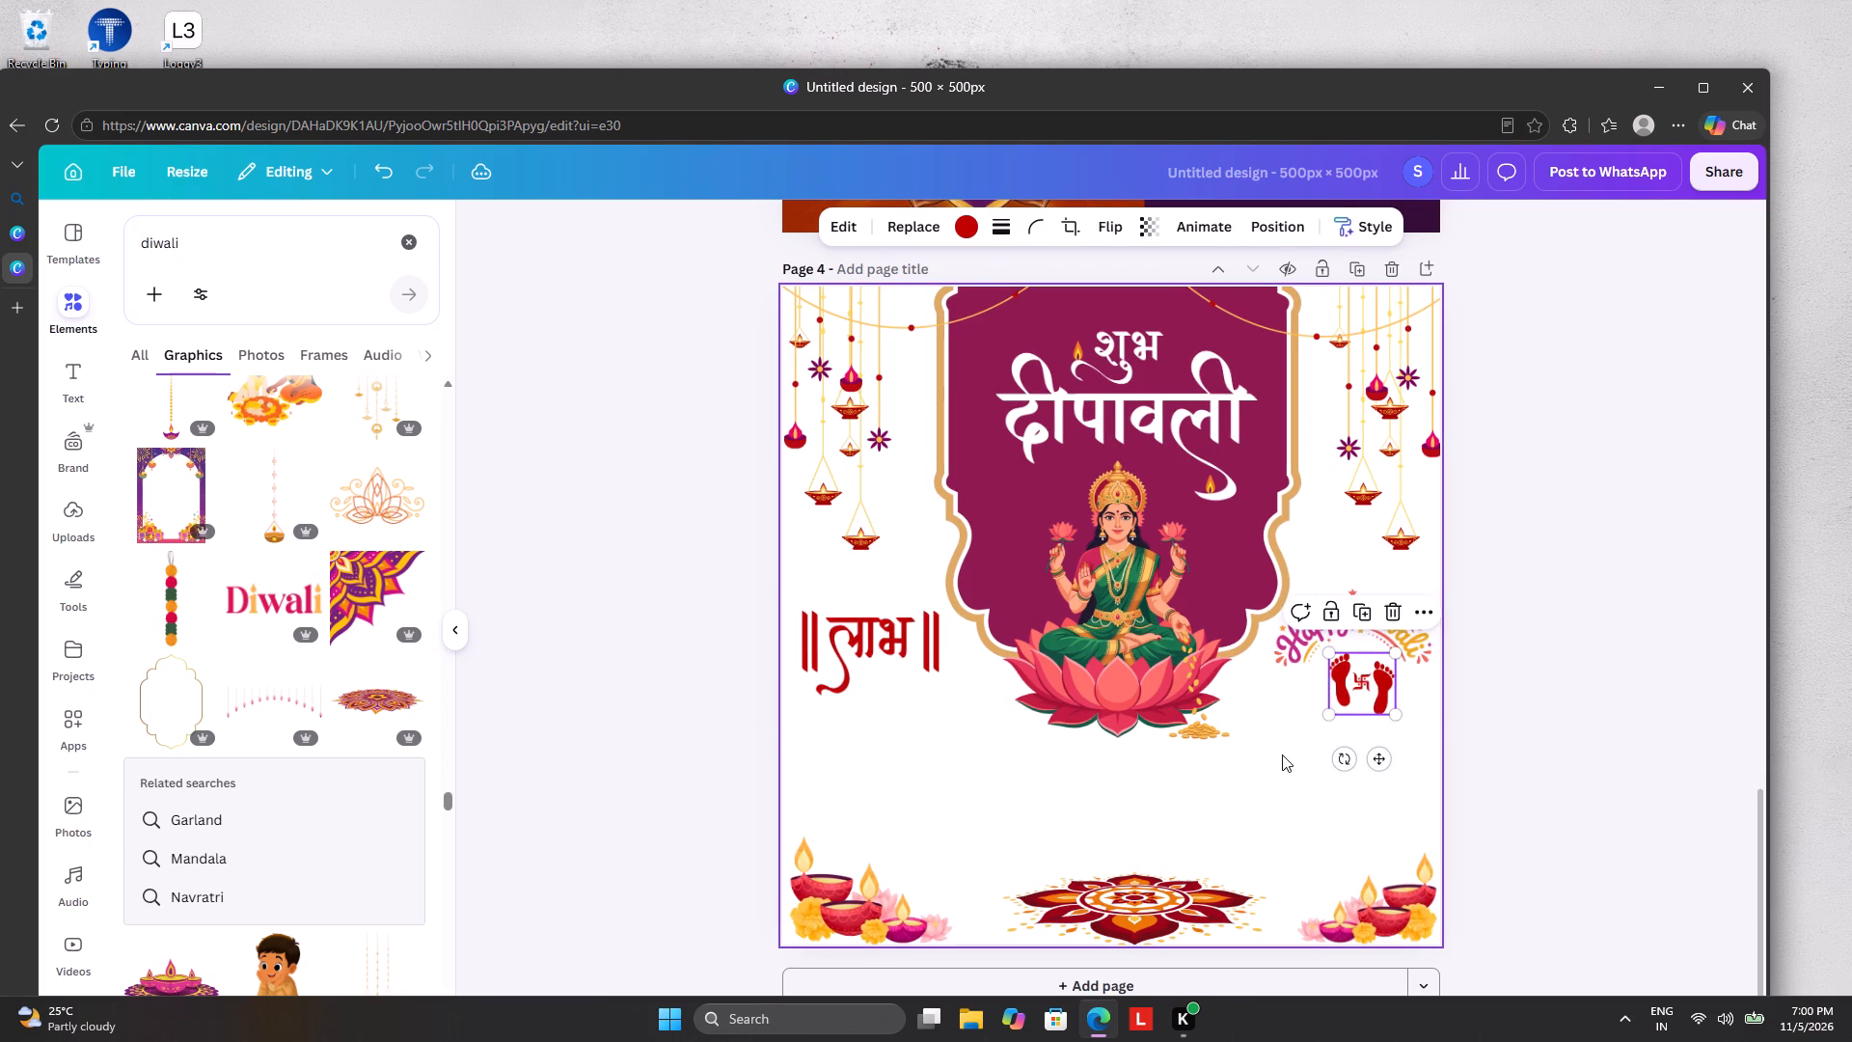
left_click(1282, 754)
left_click_drag(1348, 628, 1353, 617)
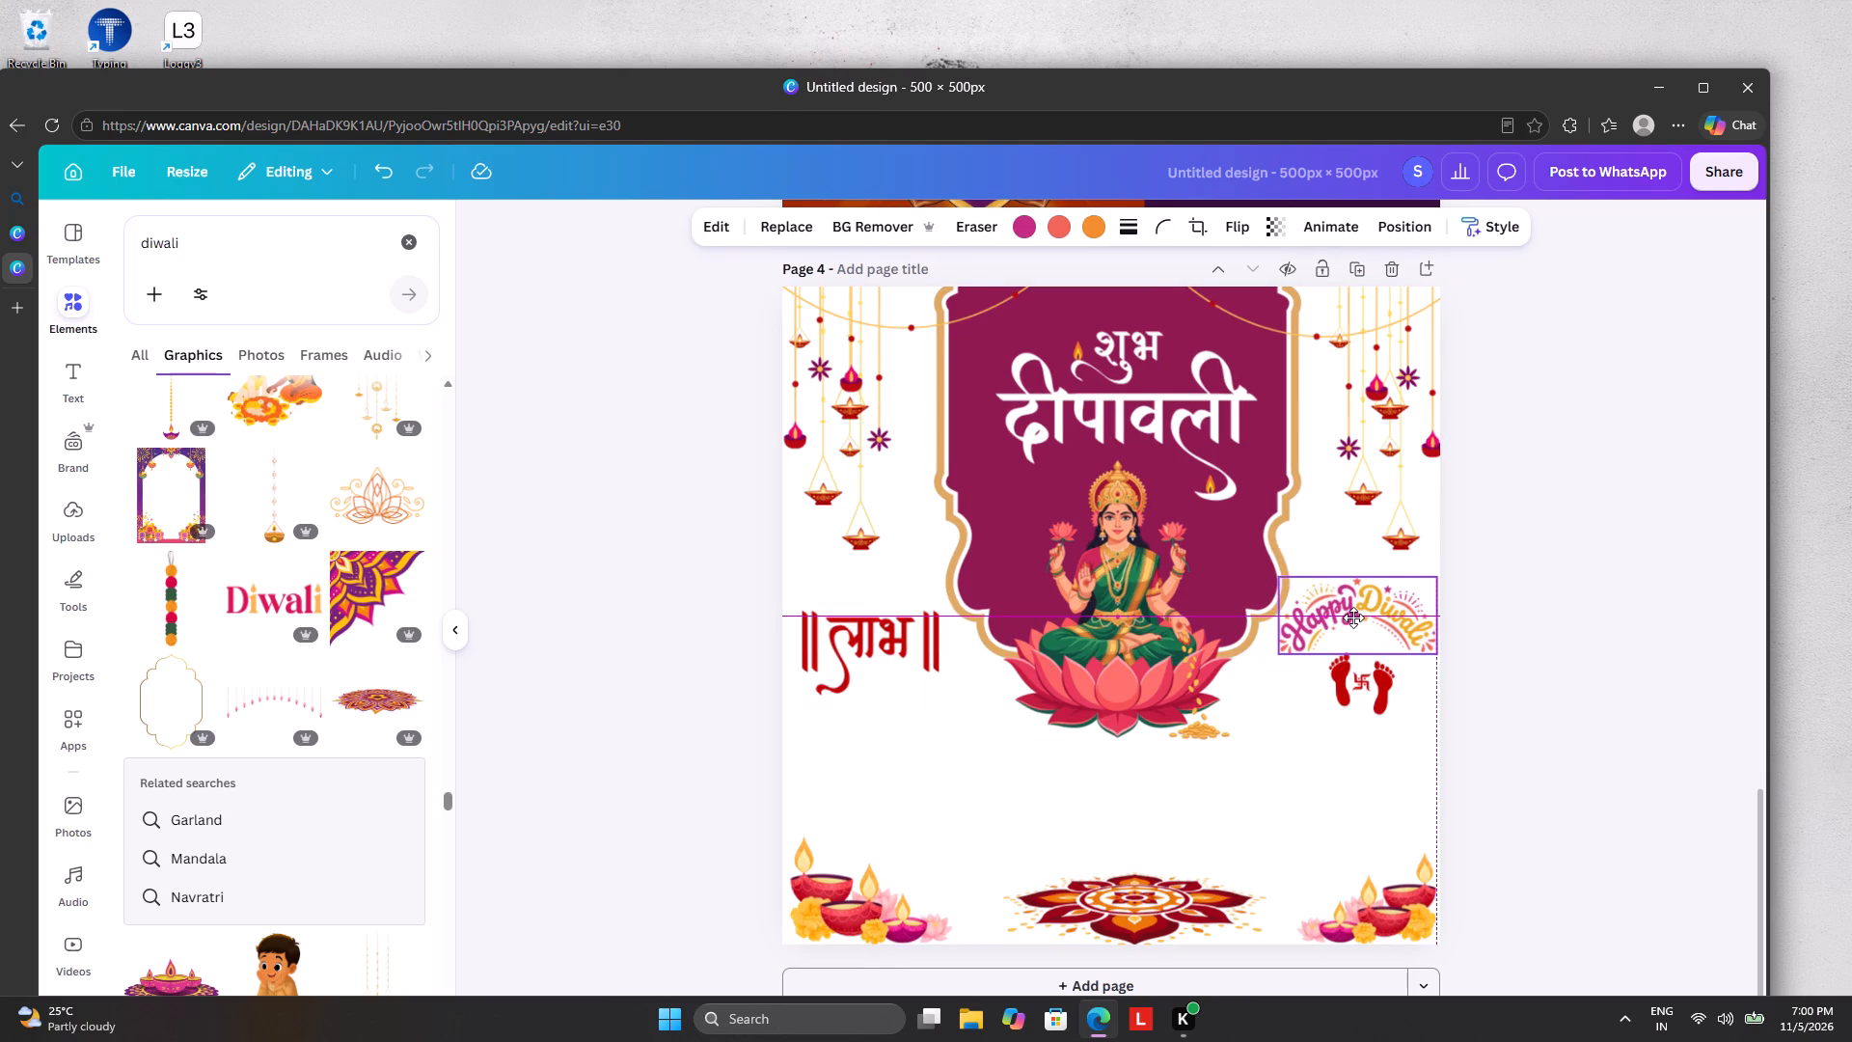
left_click_drag(1353, 617, 1338, 619)
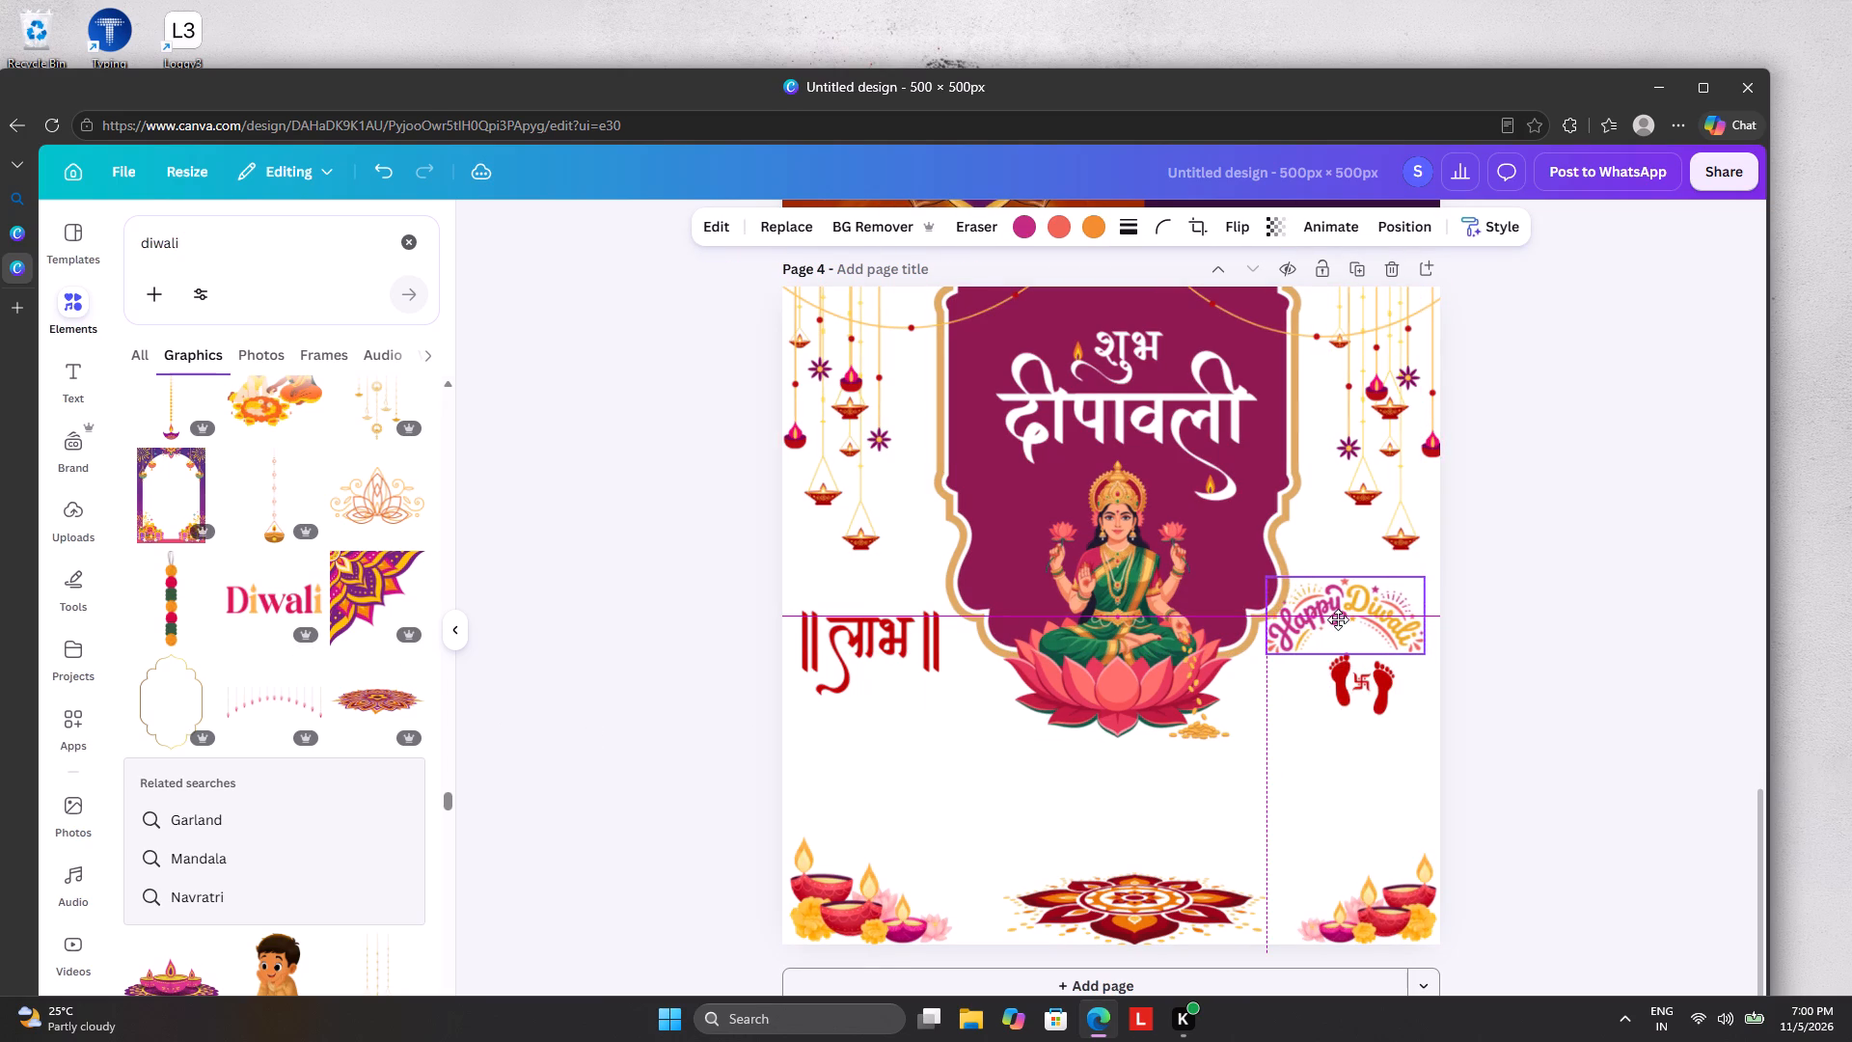
left_click_drag(1338, 619, 1338, 628)
left_click_drag(1366, 684, 1354, 684)
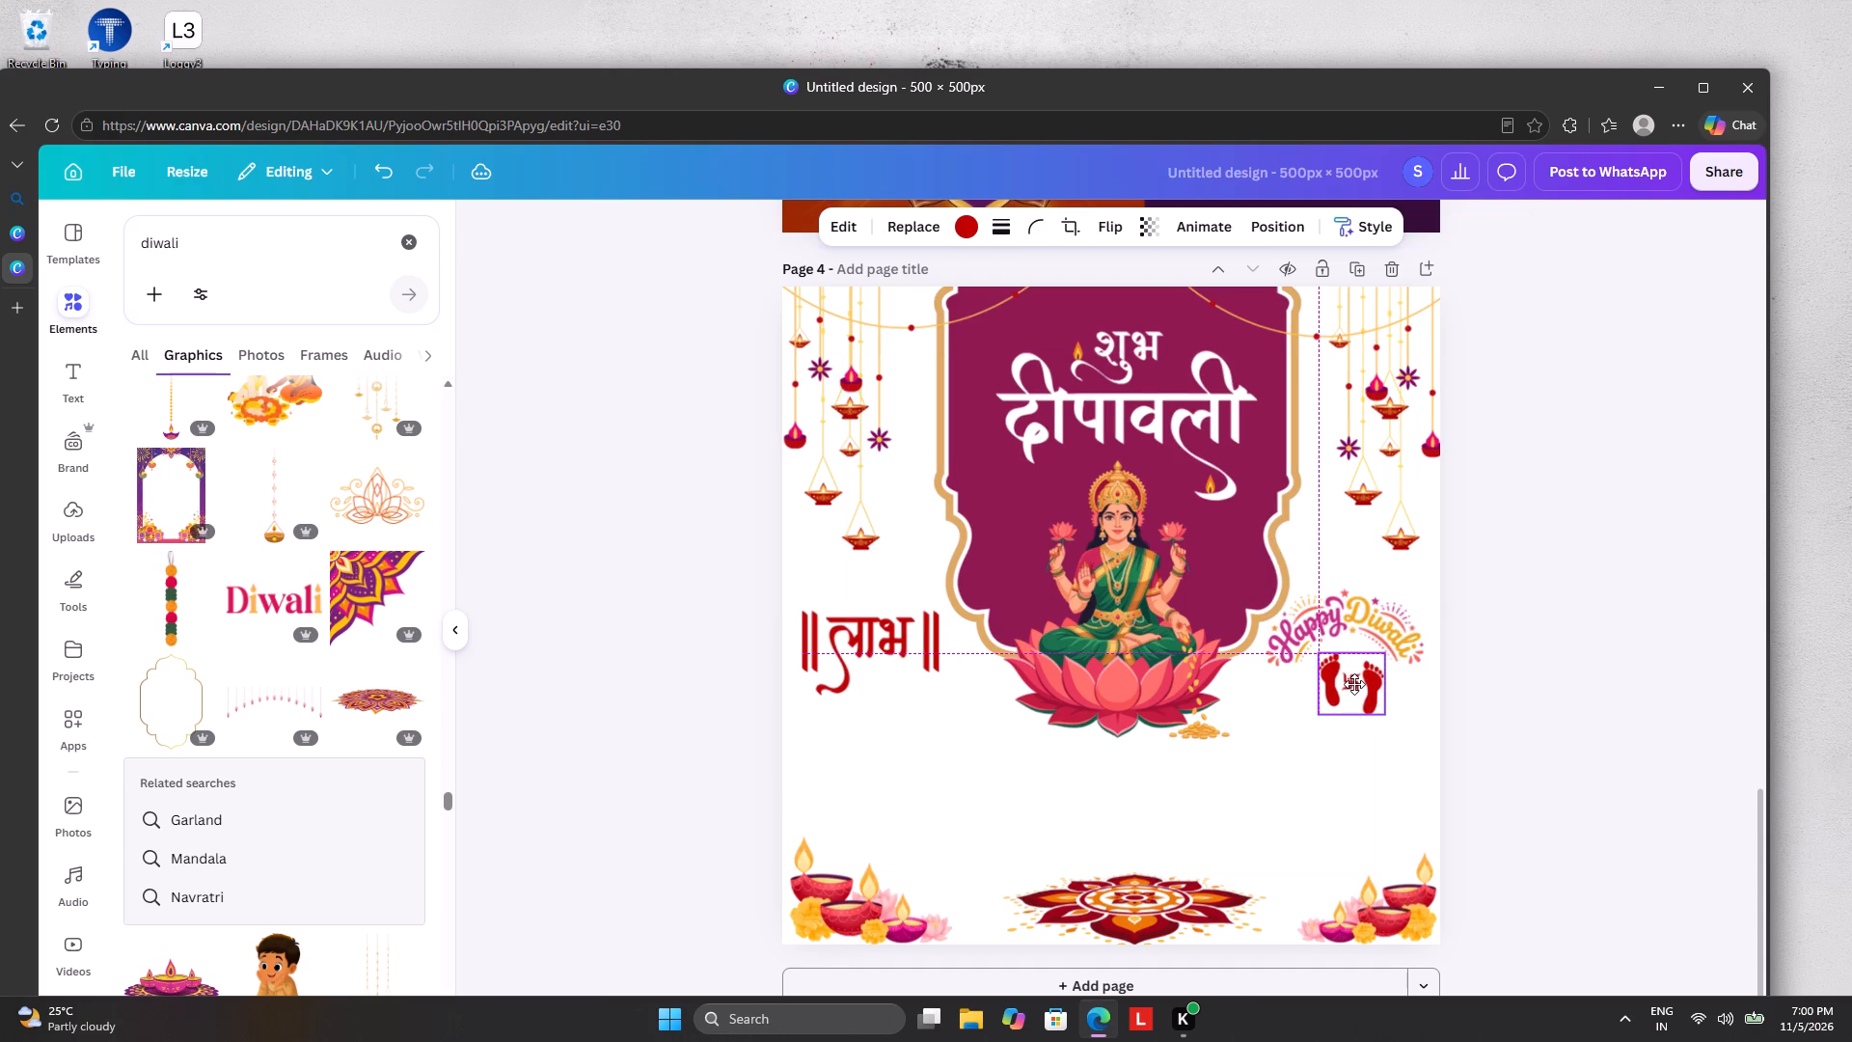
left_click_drag(1354, 684, 1354, 677)
left_click(1580, 691)
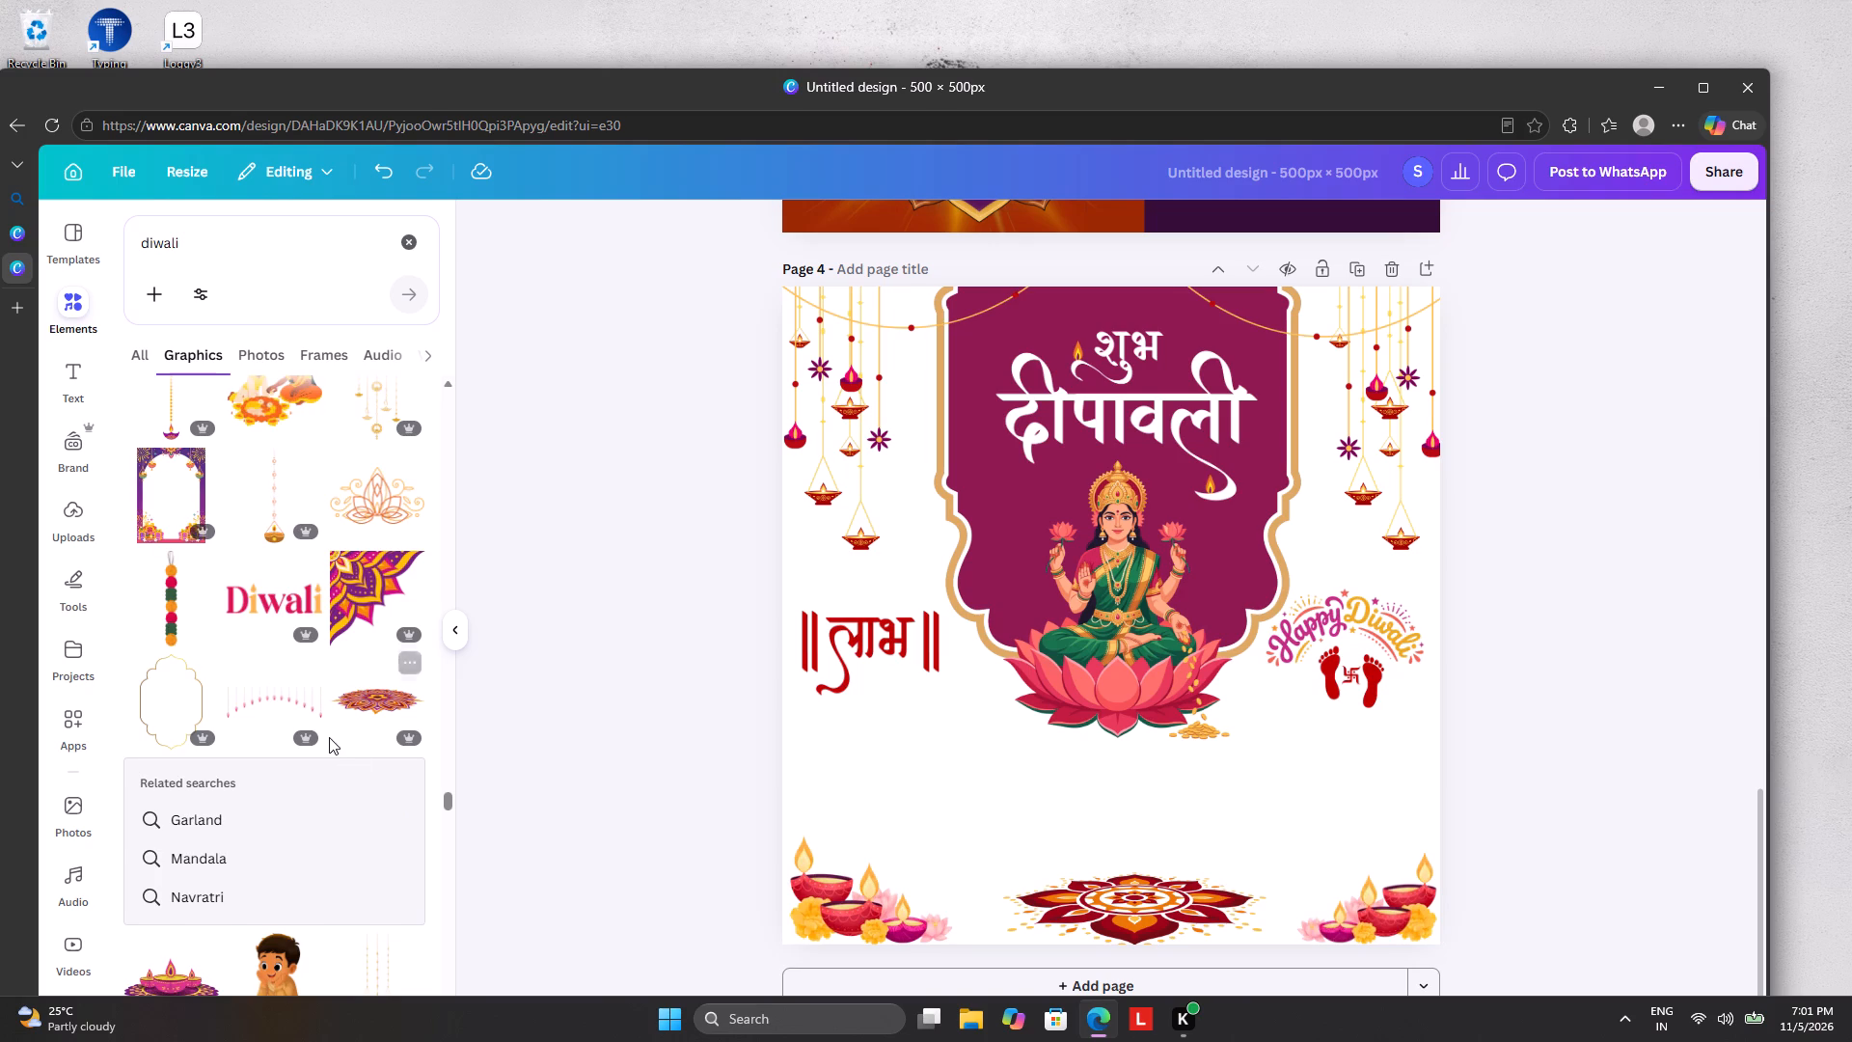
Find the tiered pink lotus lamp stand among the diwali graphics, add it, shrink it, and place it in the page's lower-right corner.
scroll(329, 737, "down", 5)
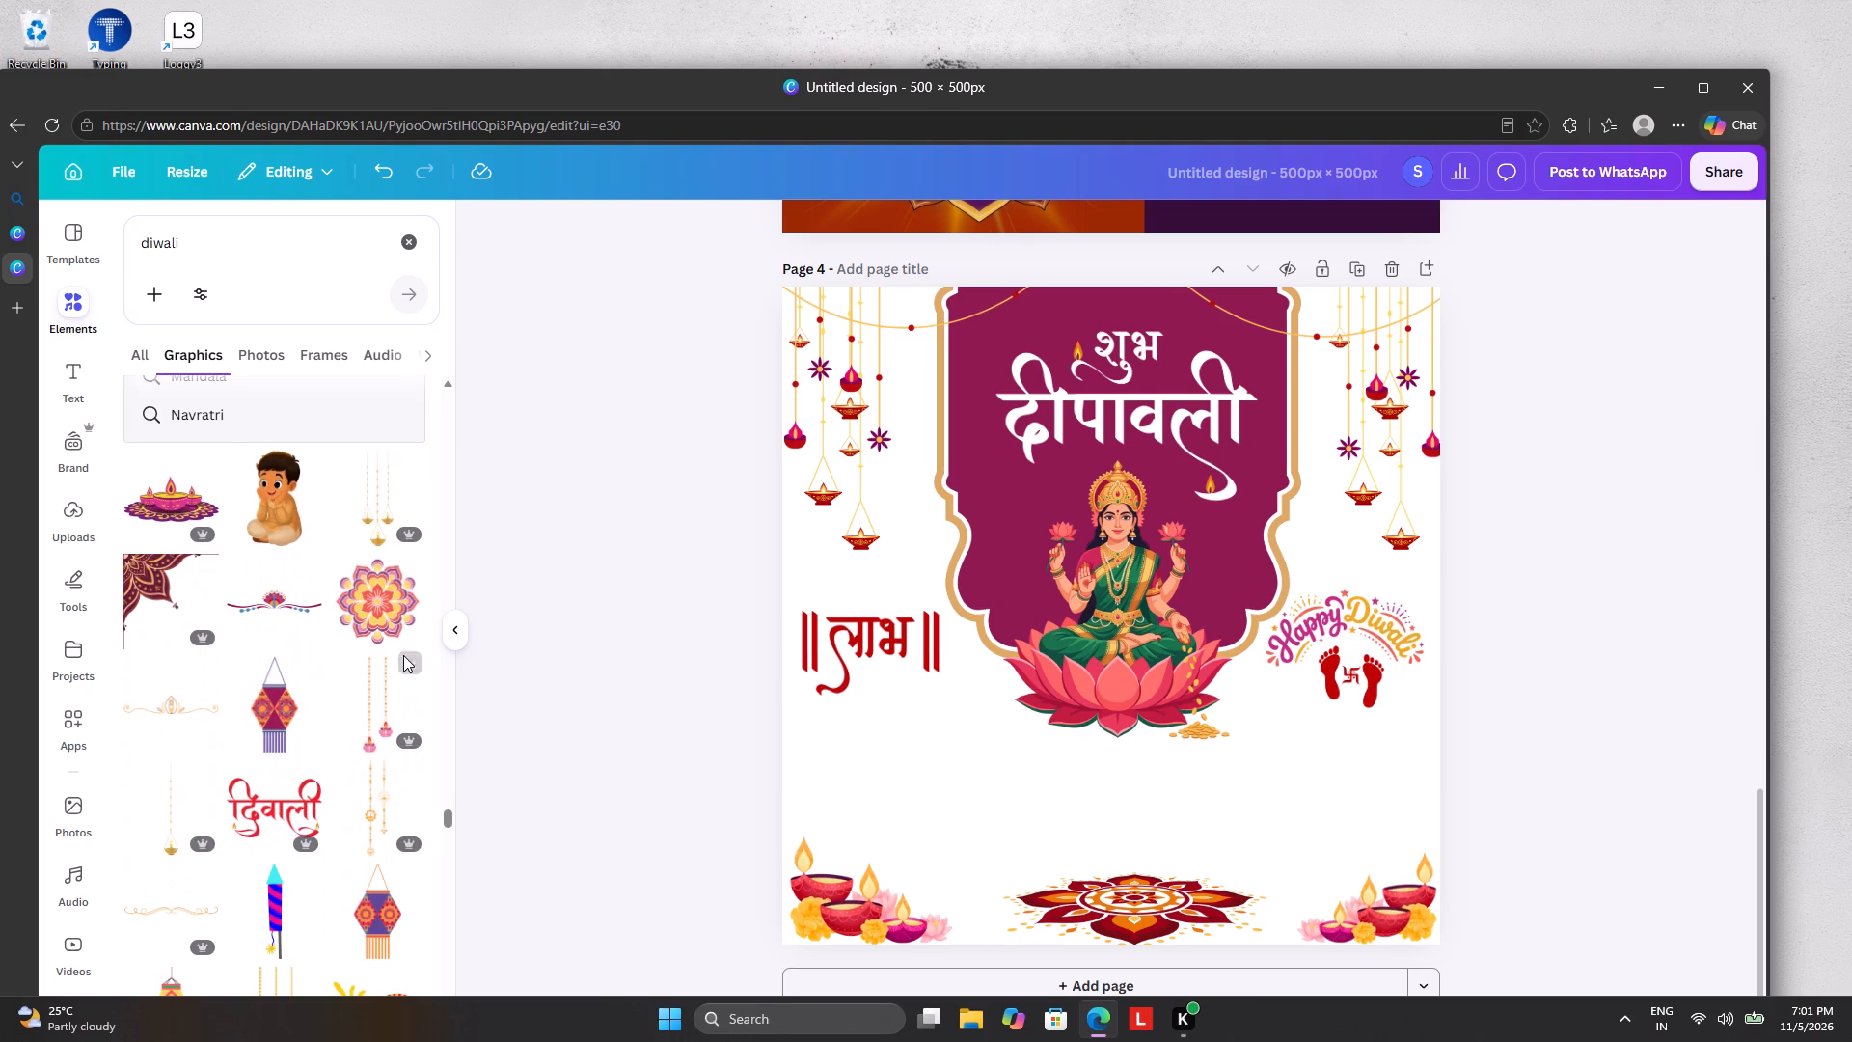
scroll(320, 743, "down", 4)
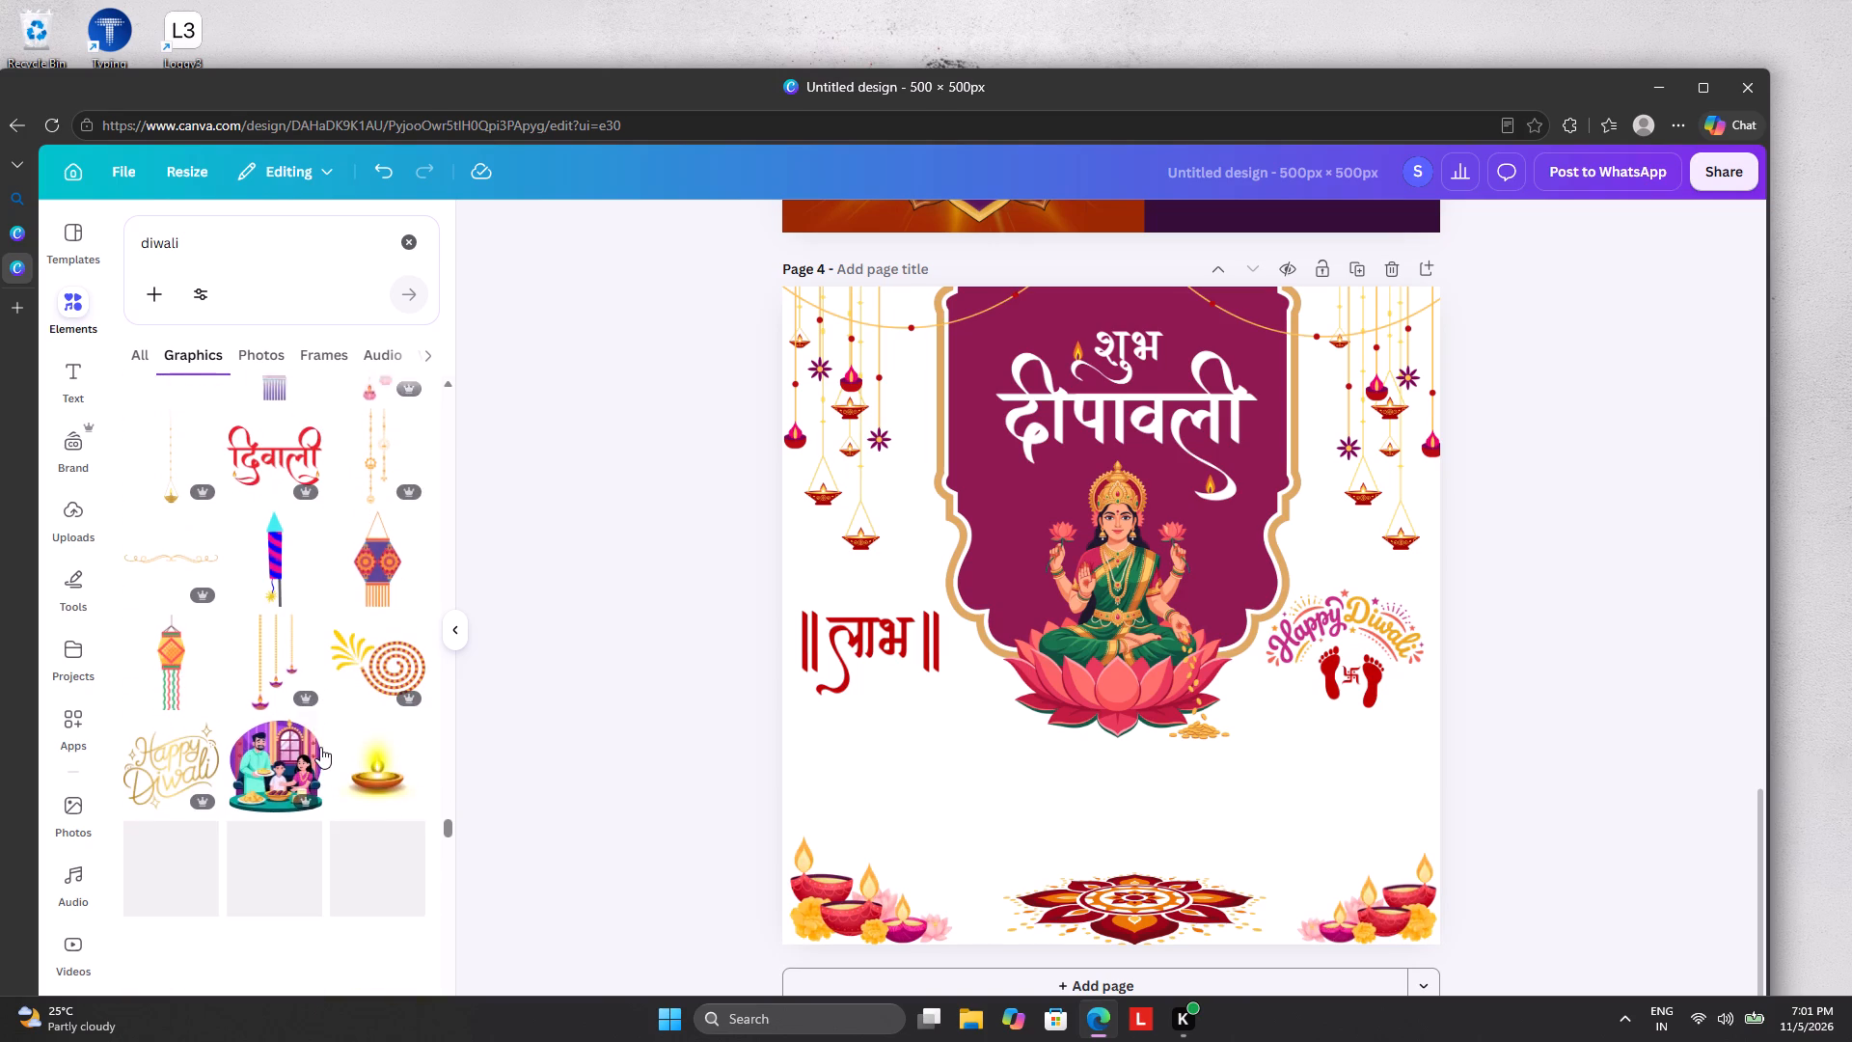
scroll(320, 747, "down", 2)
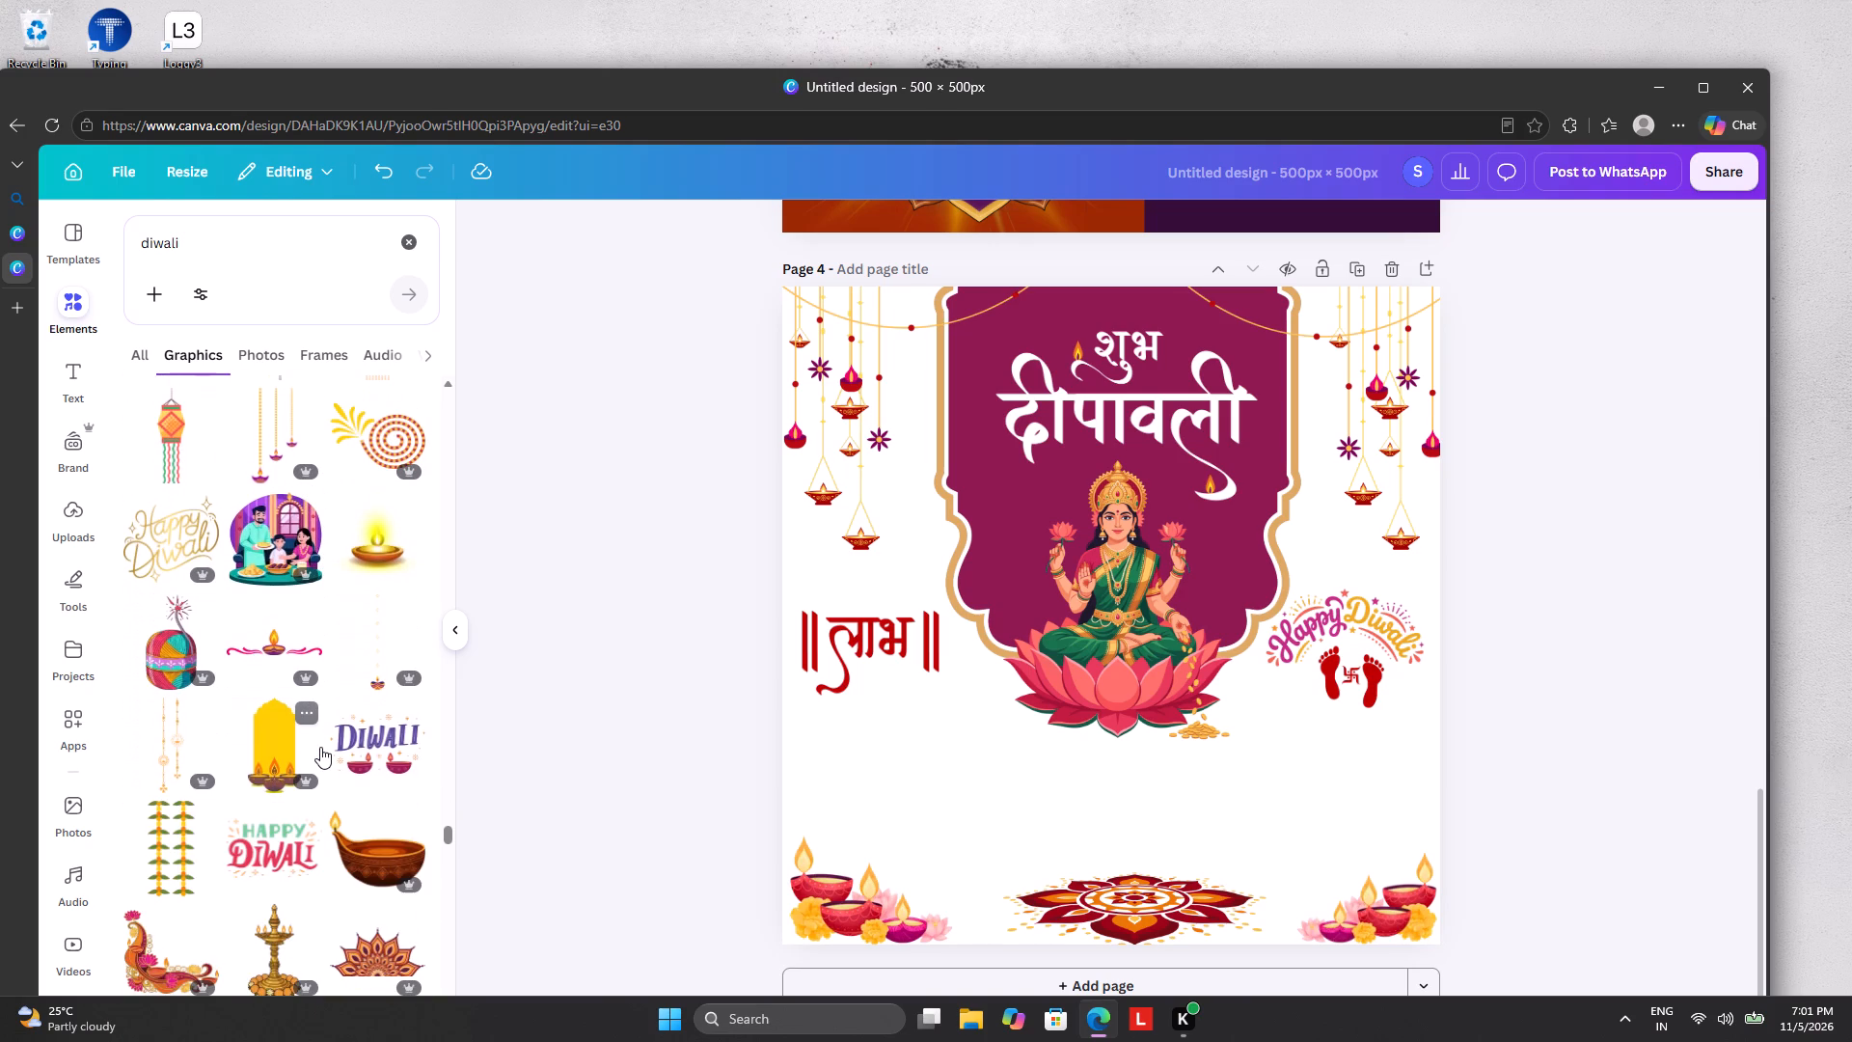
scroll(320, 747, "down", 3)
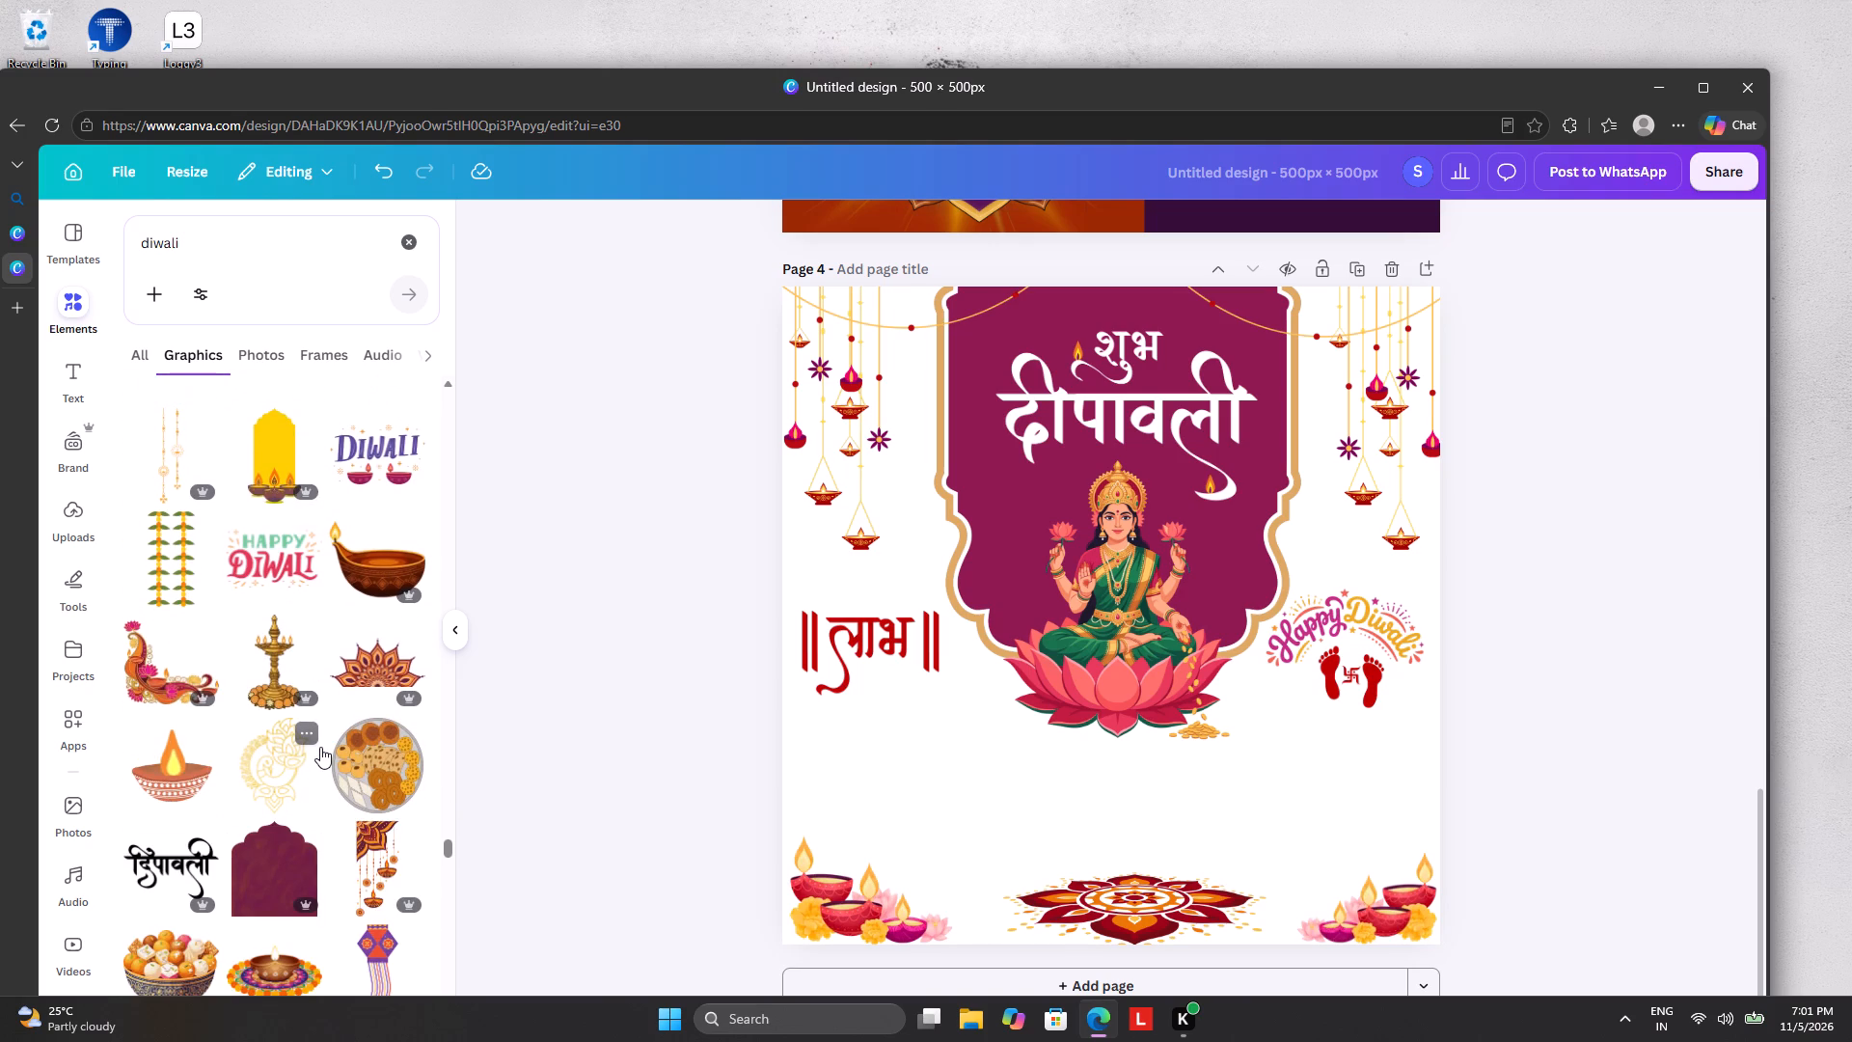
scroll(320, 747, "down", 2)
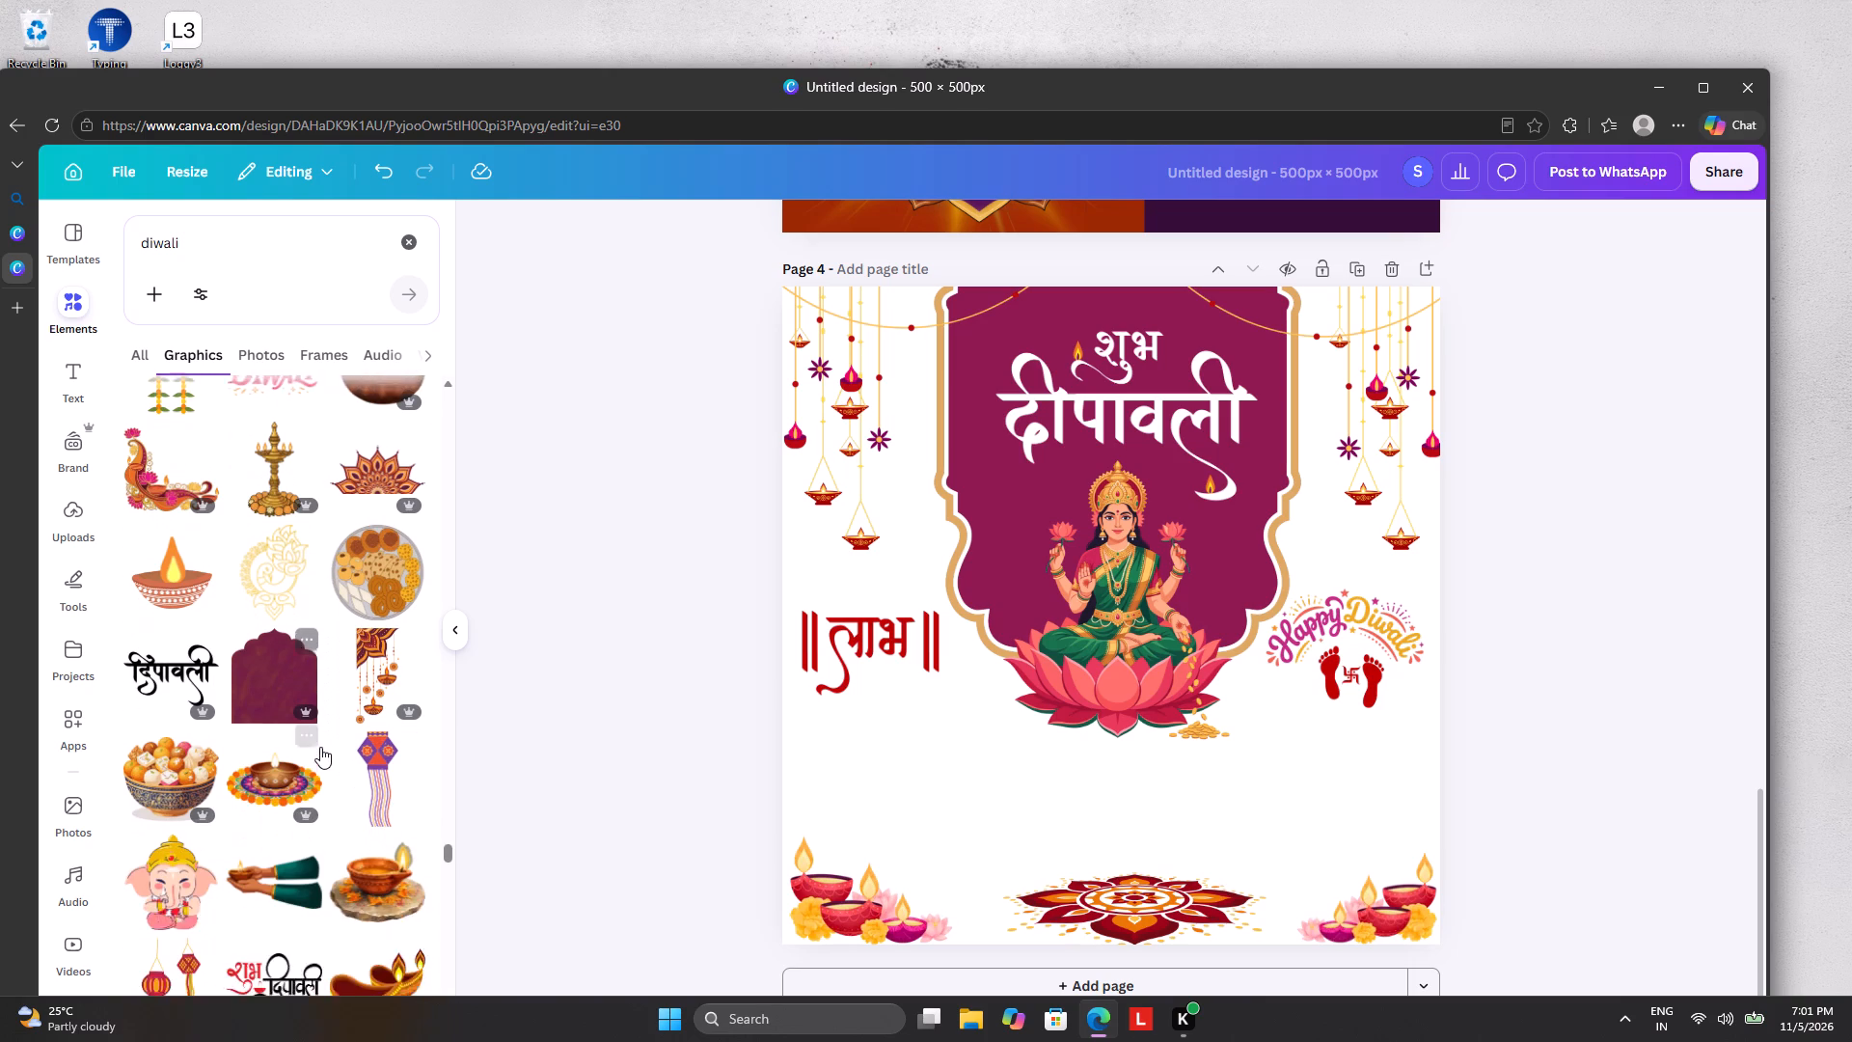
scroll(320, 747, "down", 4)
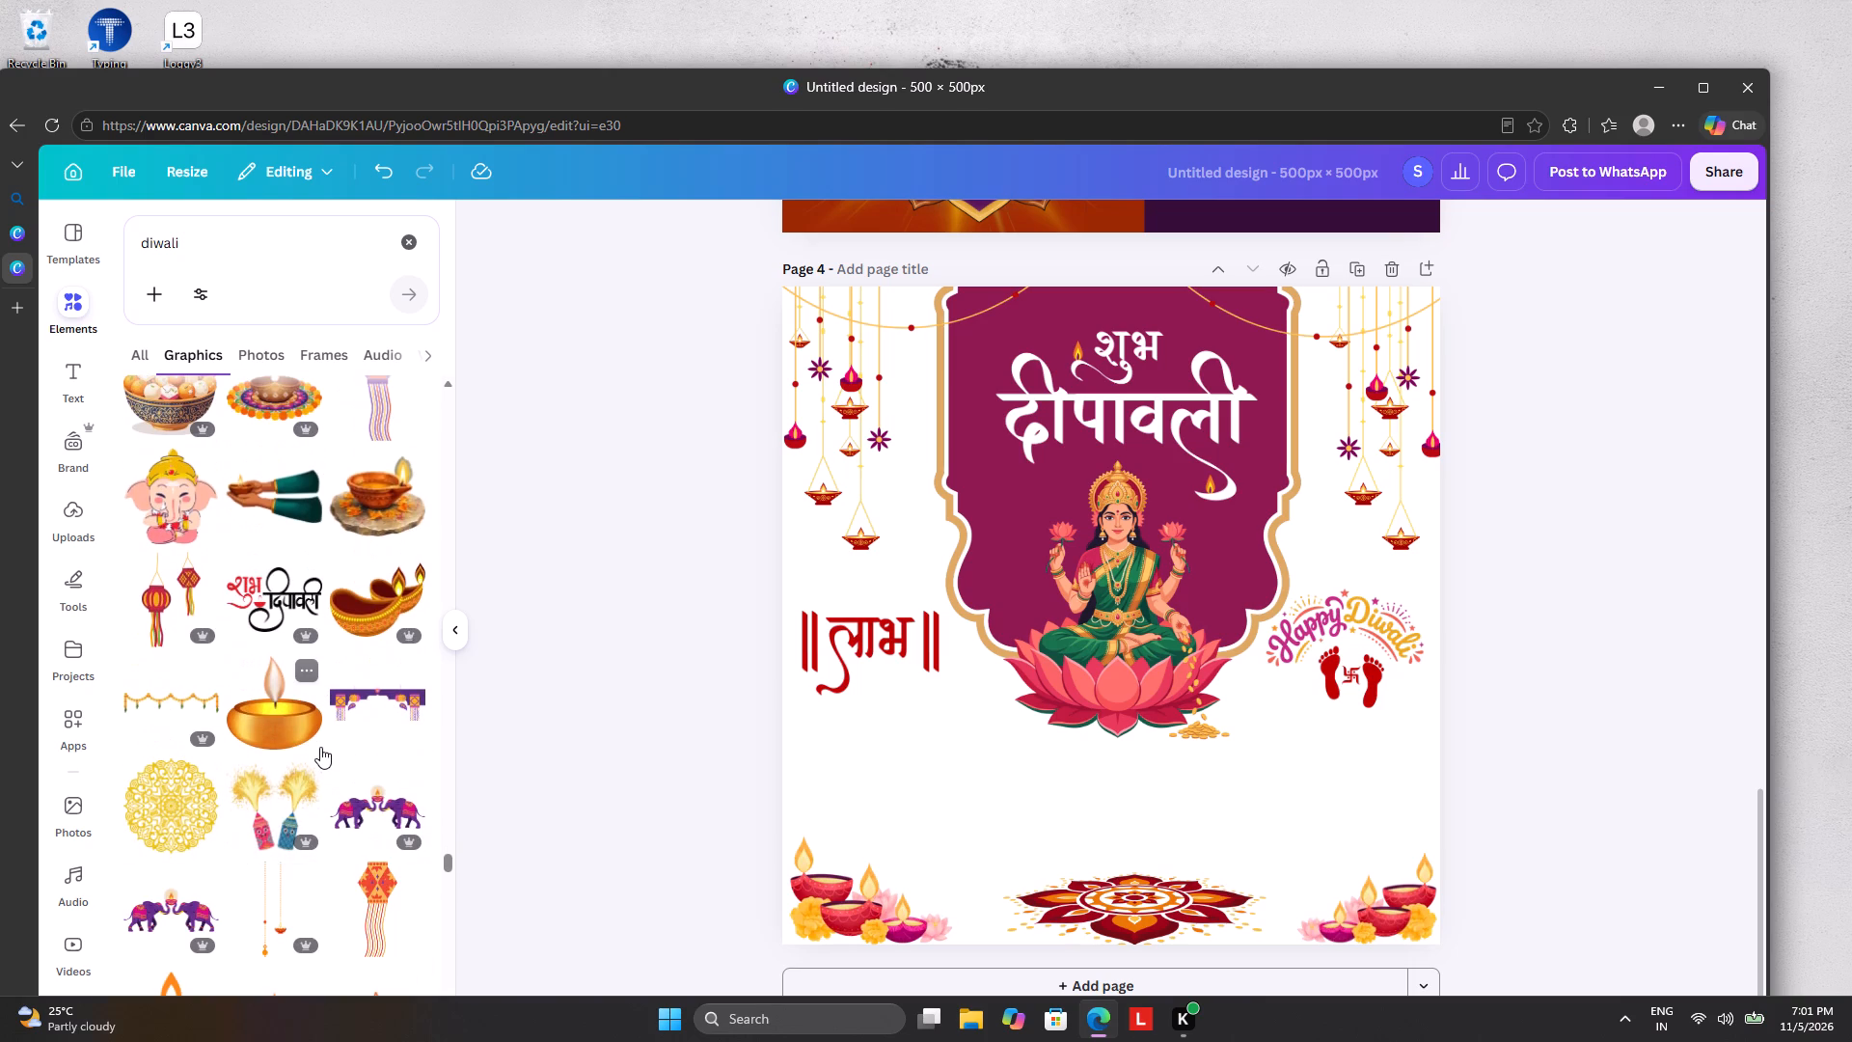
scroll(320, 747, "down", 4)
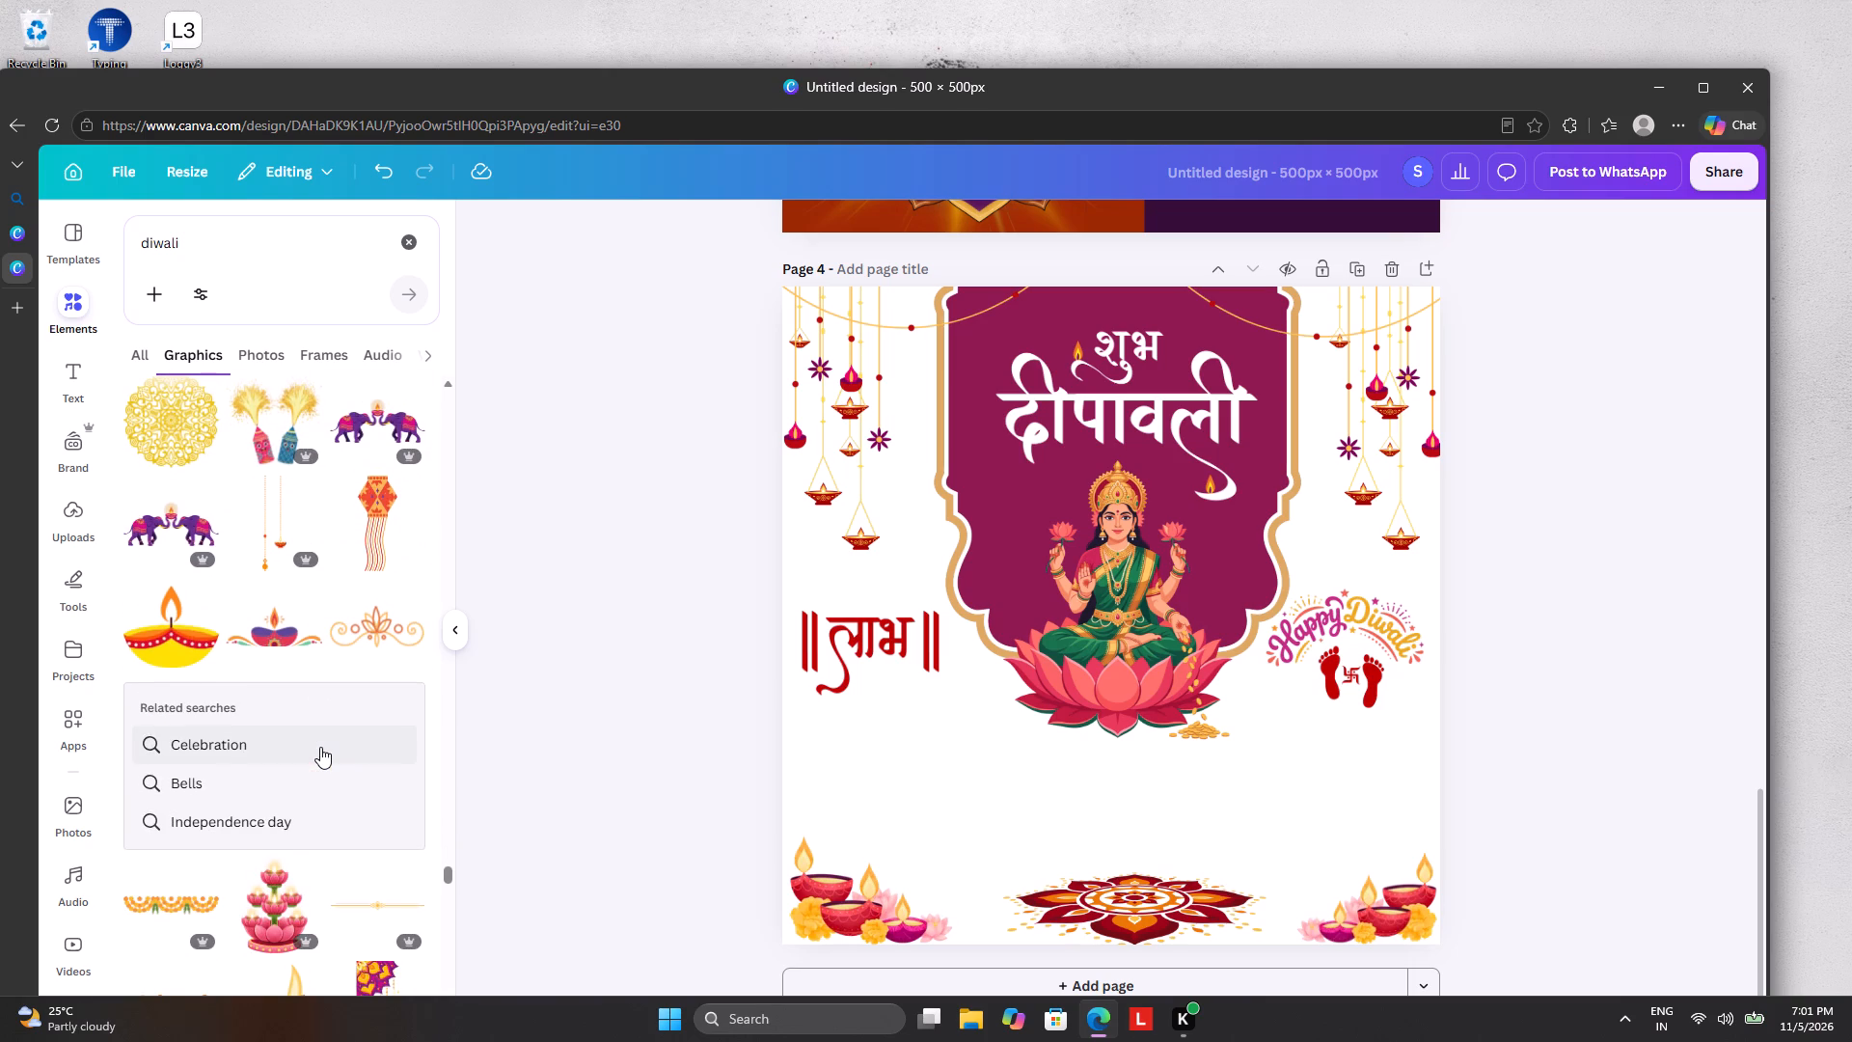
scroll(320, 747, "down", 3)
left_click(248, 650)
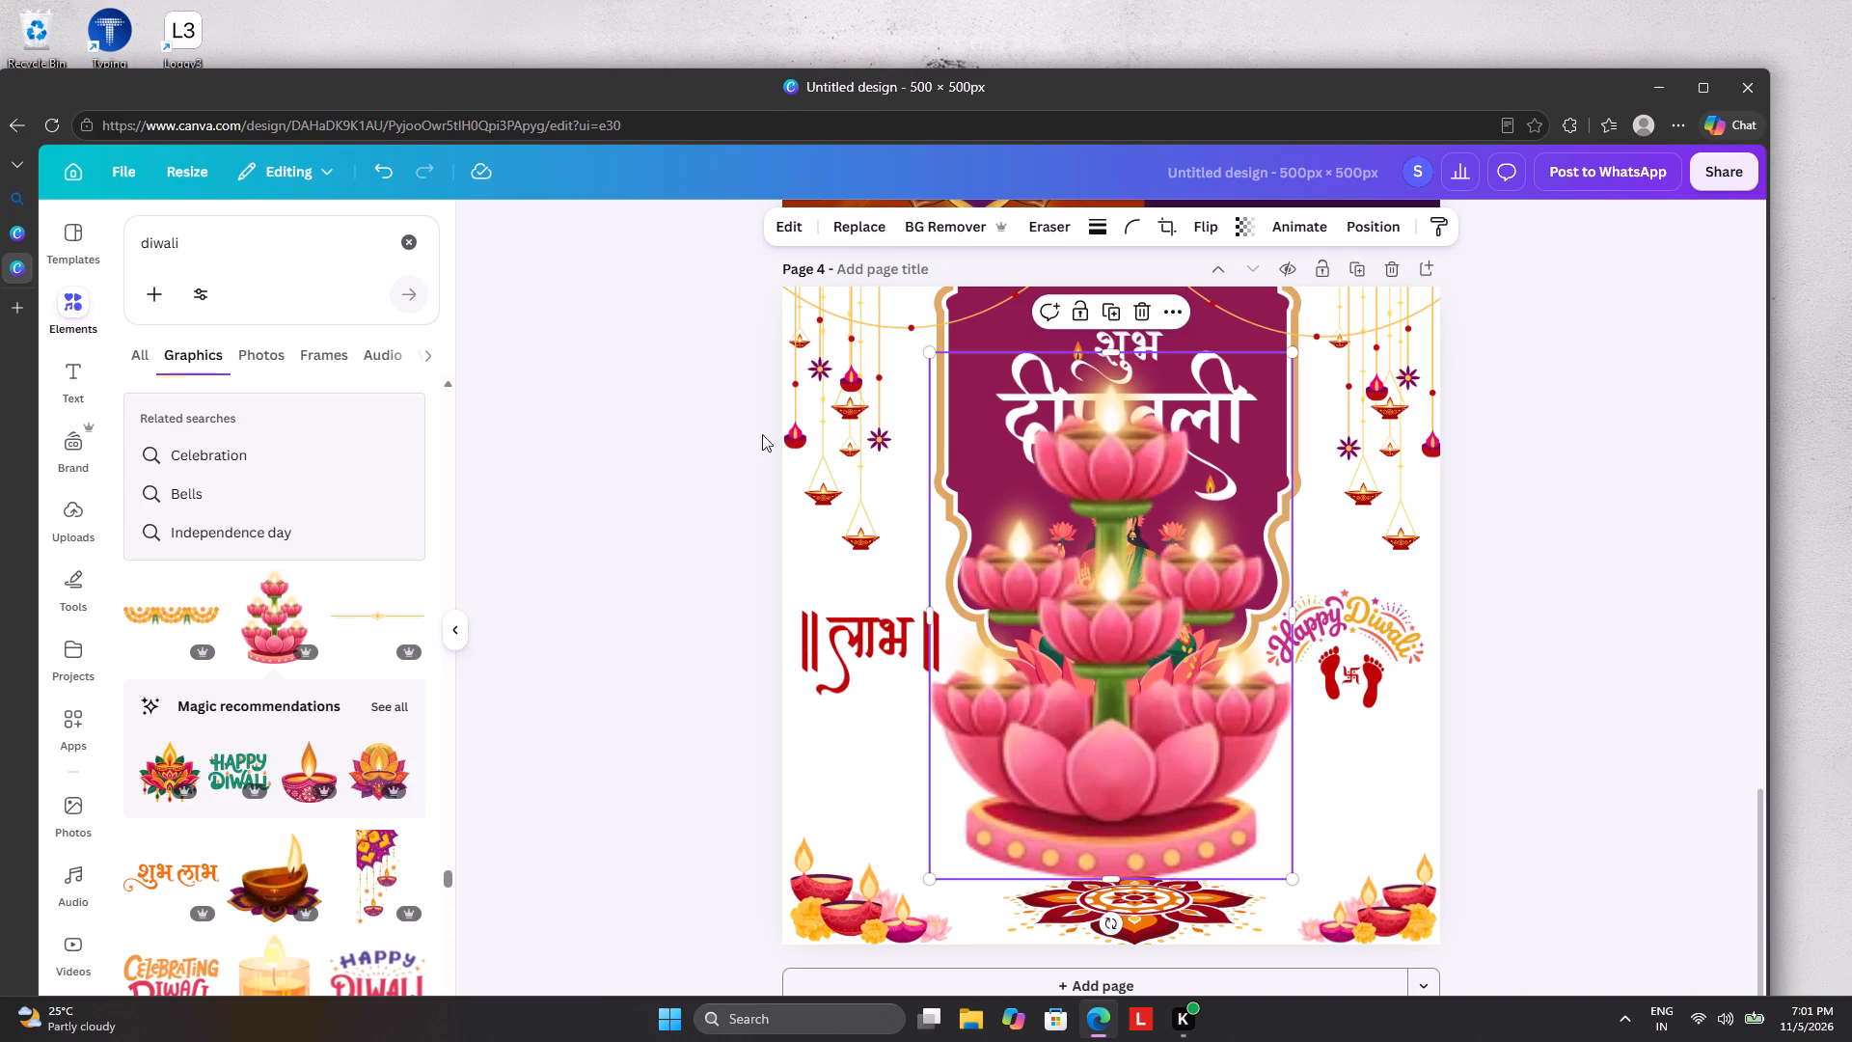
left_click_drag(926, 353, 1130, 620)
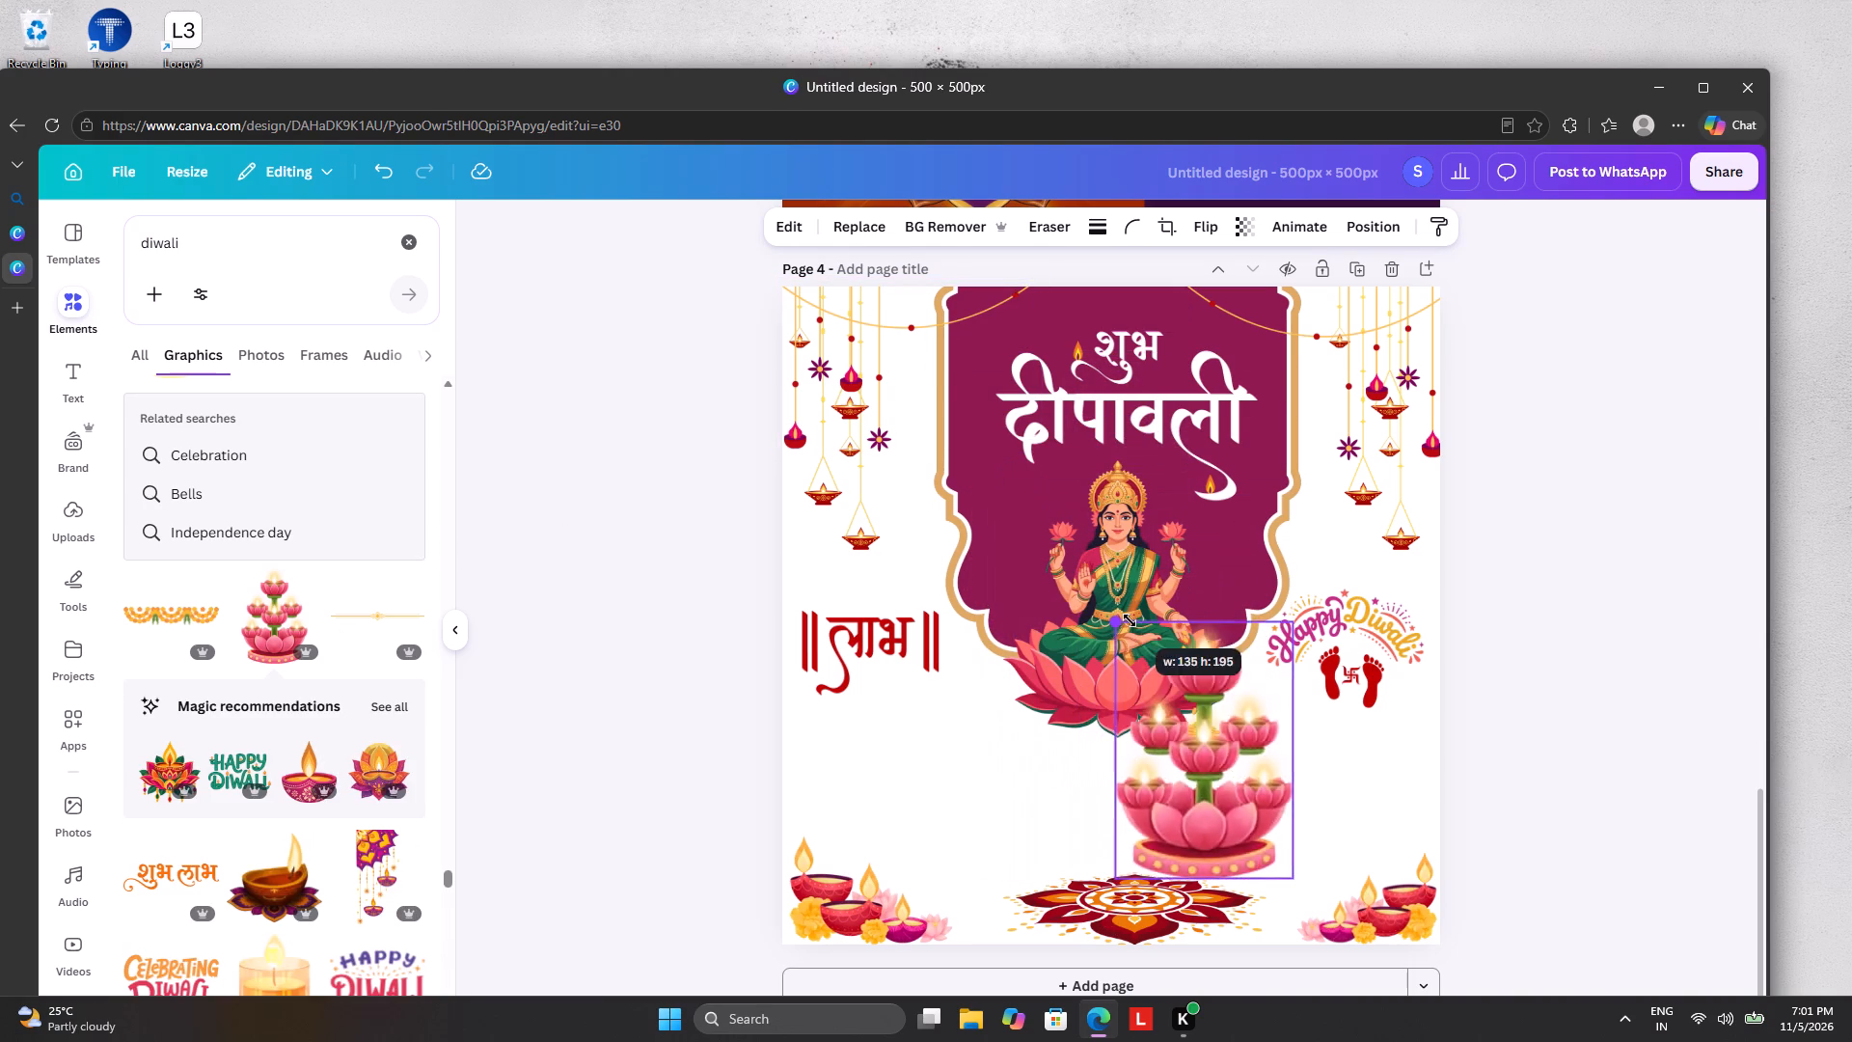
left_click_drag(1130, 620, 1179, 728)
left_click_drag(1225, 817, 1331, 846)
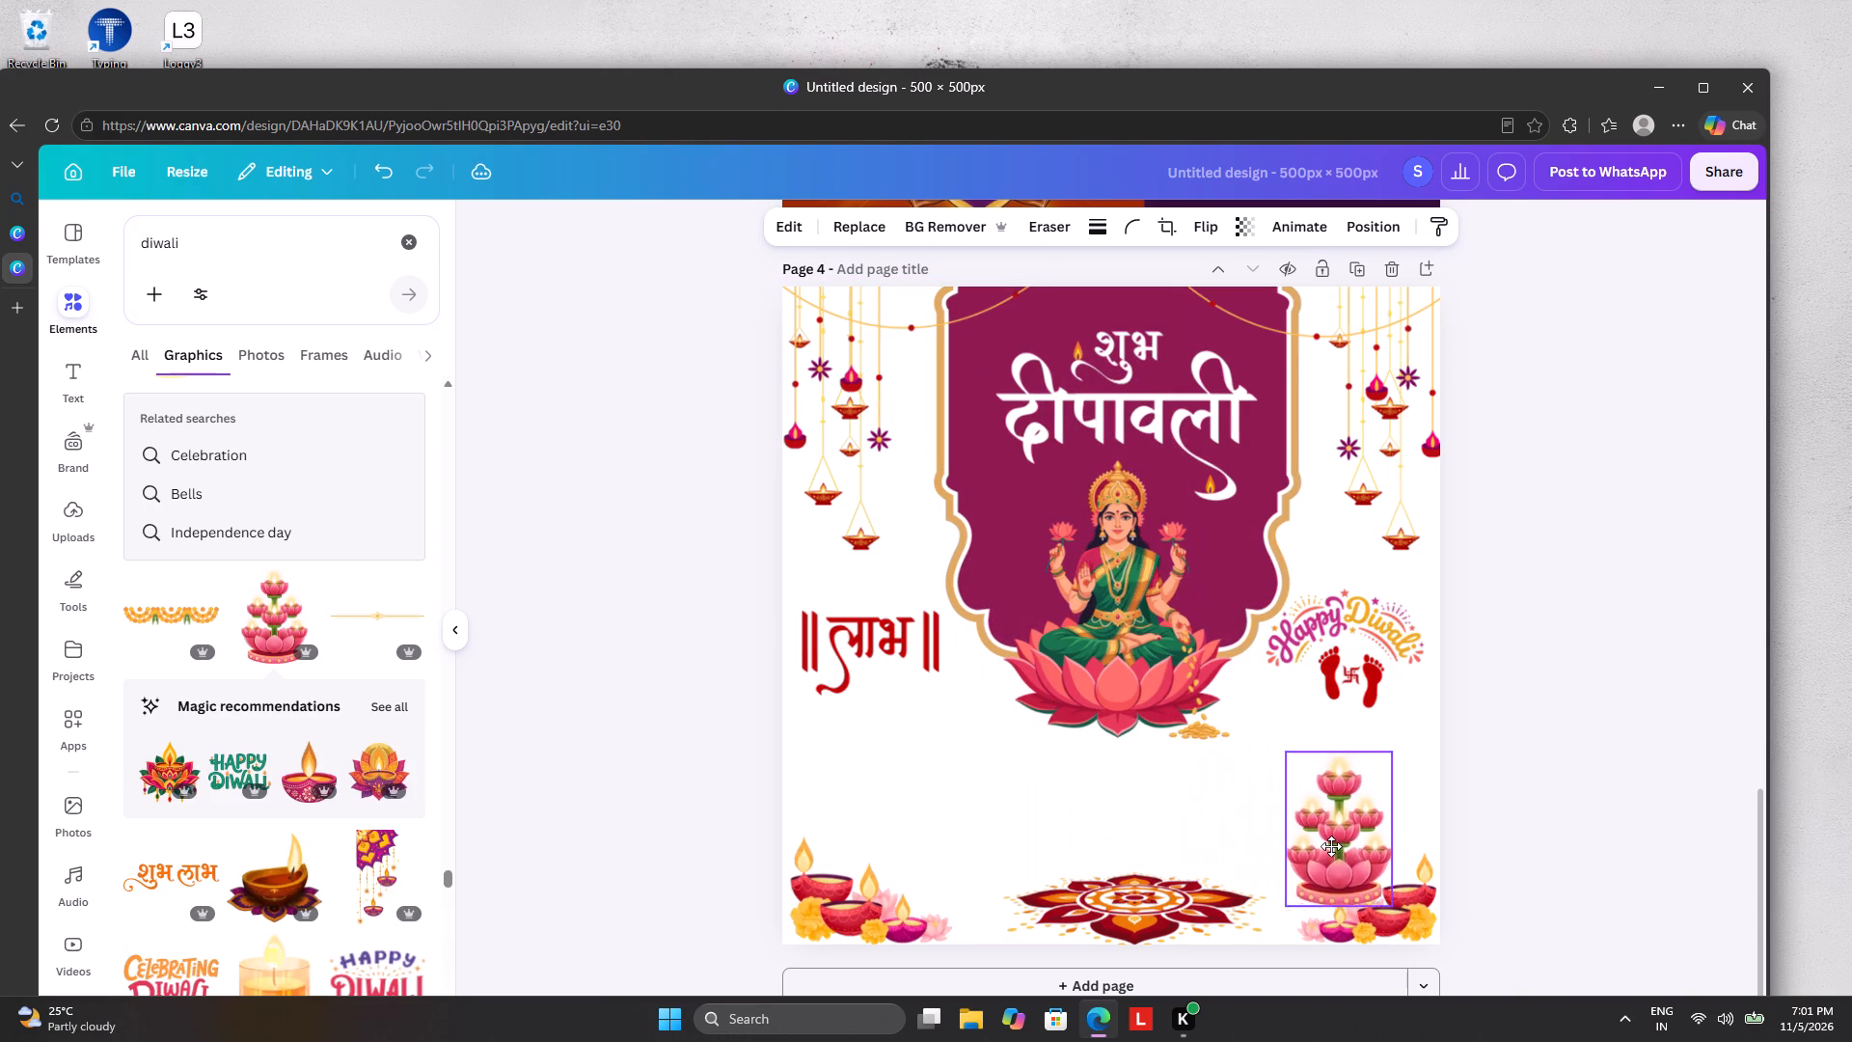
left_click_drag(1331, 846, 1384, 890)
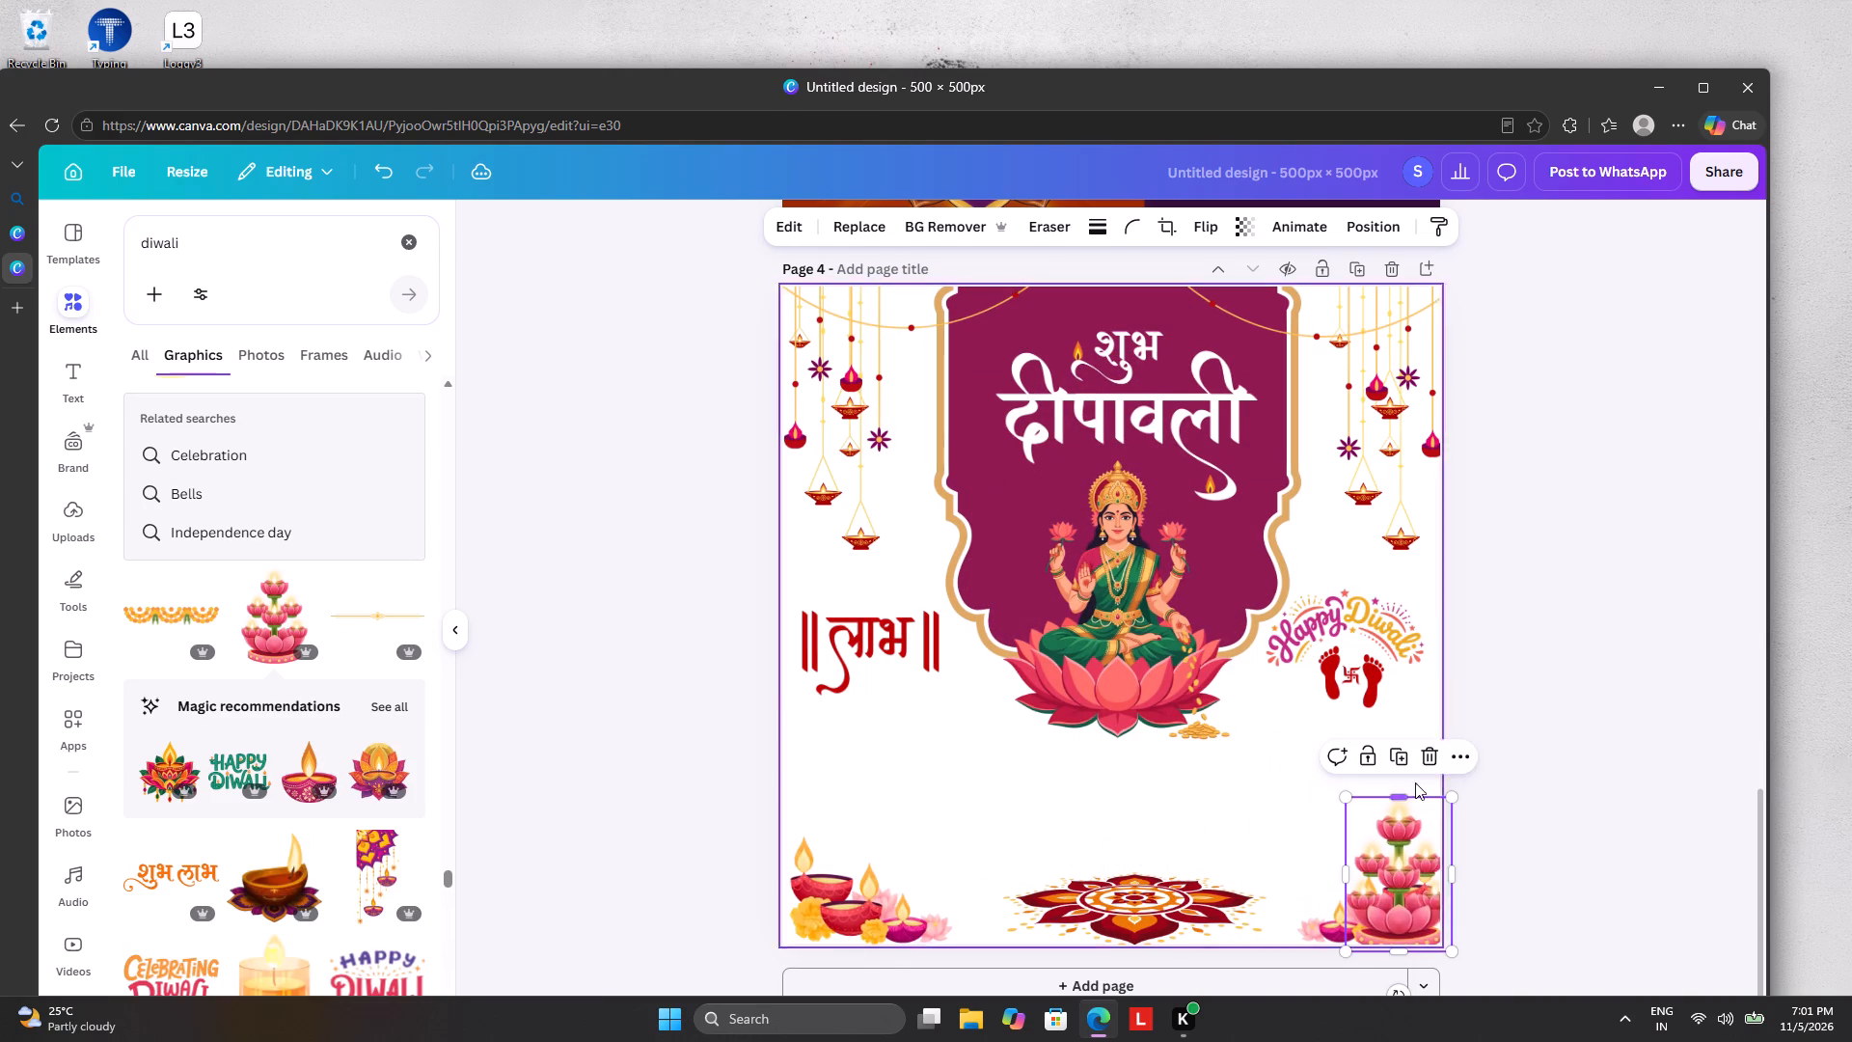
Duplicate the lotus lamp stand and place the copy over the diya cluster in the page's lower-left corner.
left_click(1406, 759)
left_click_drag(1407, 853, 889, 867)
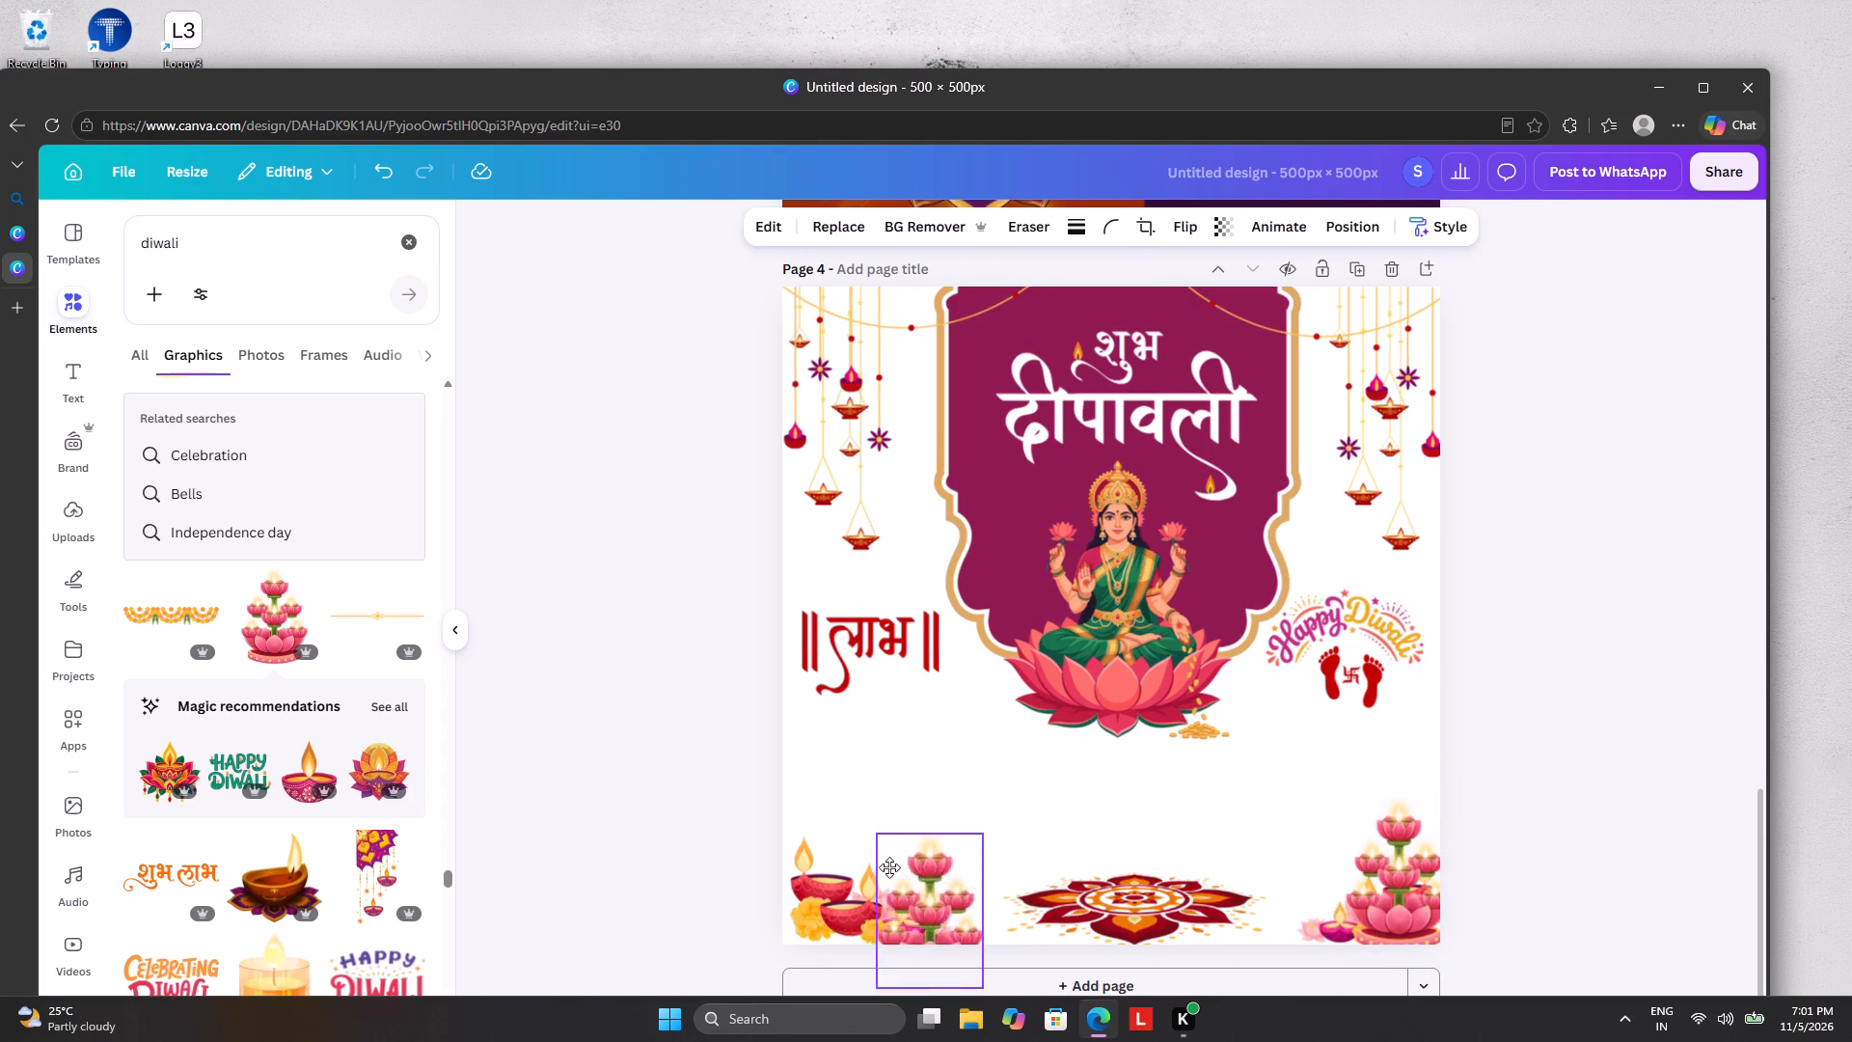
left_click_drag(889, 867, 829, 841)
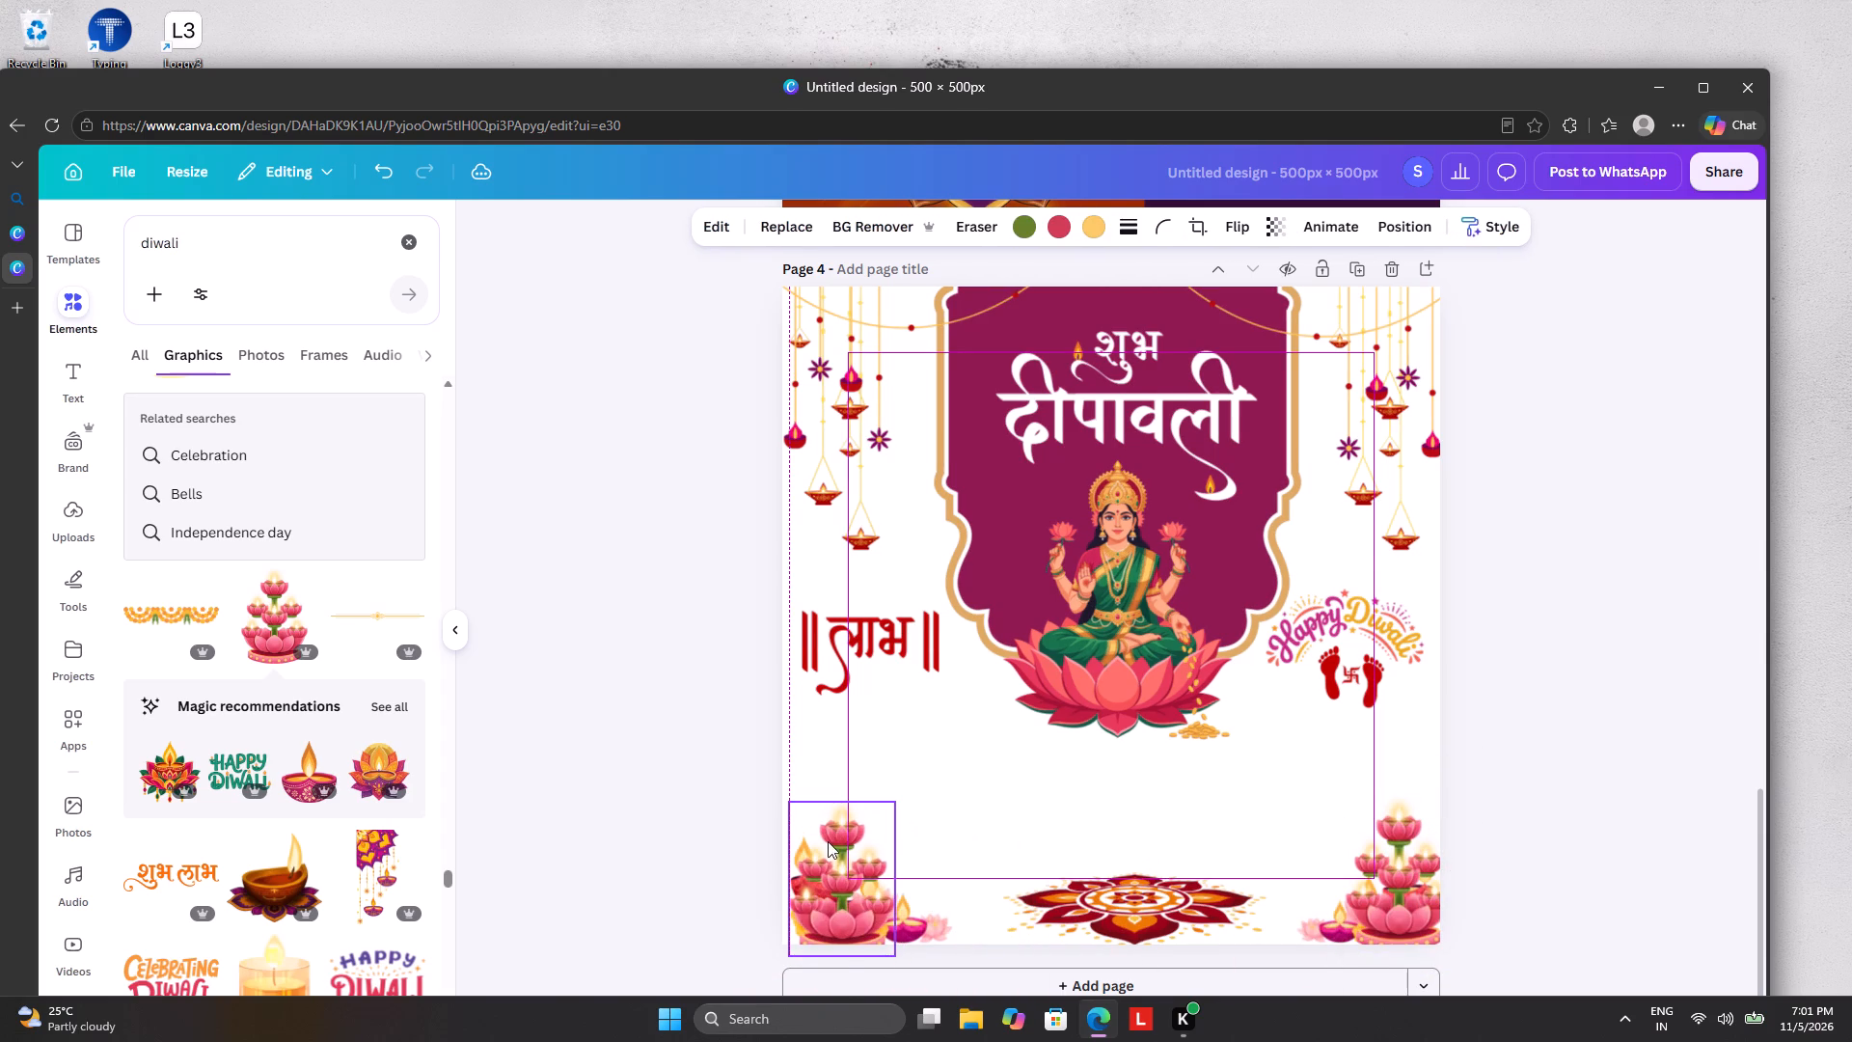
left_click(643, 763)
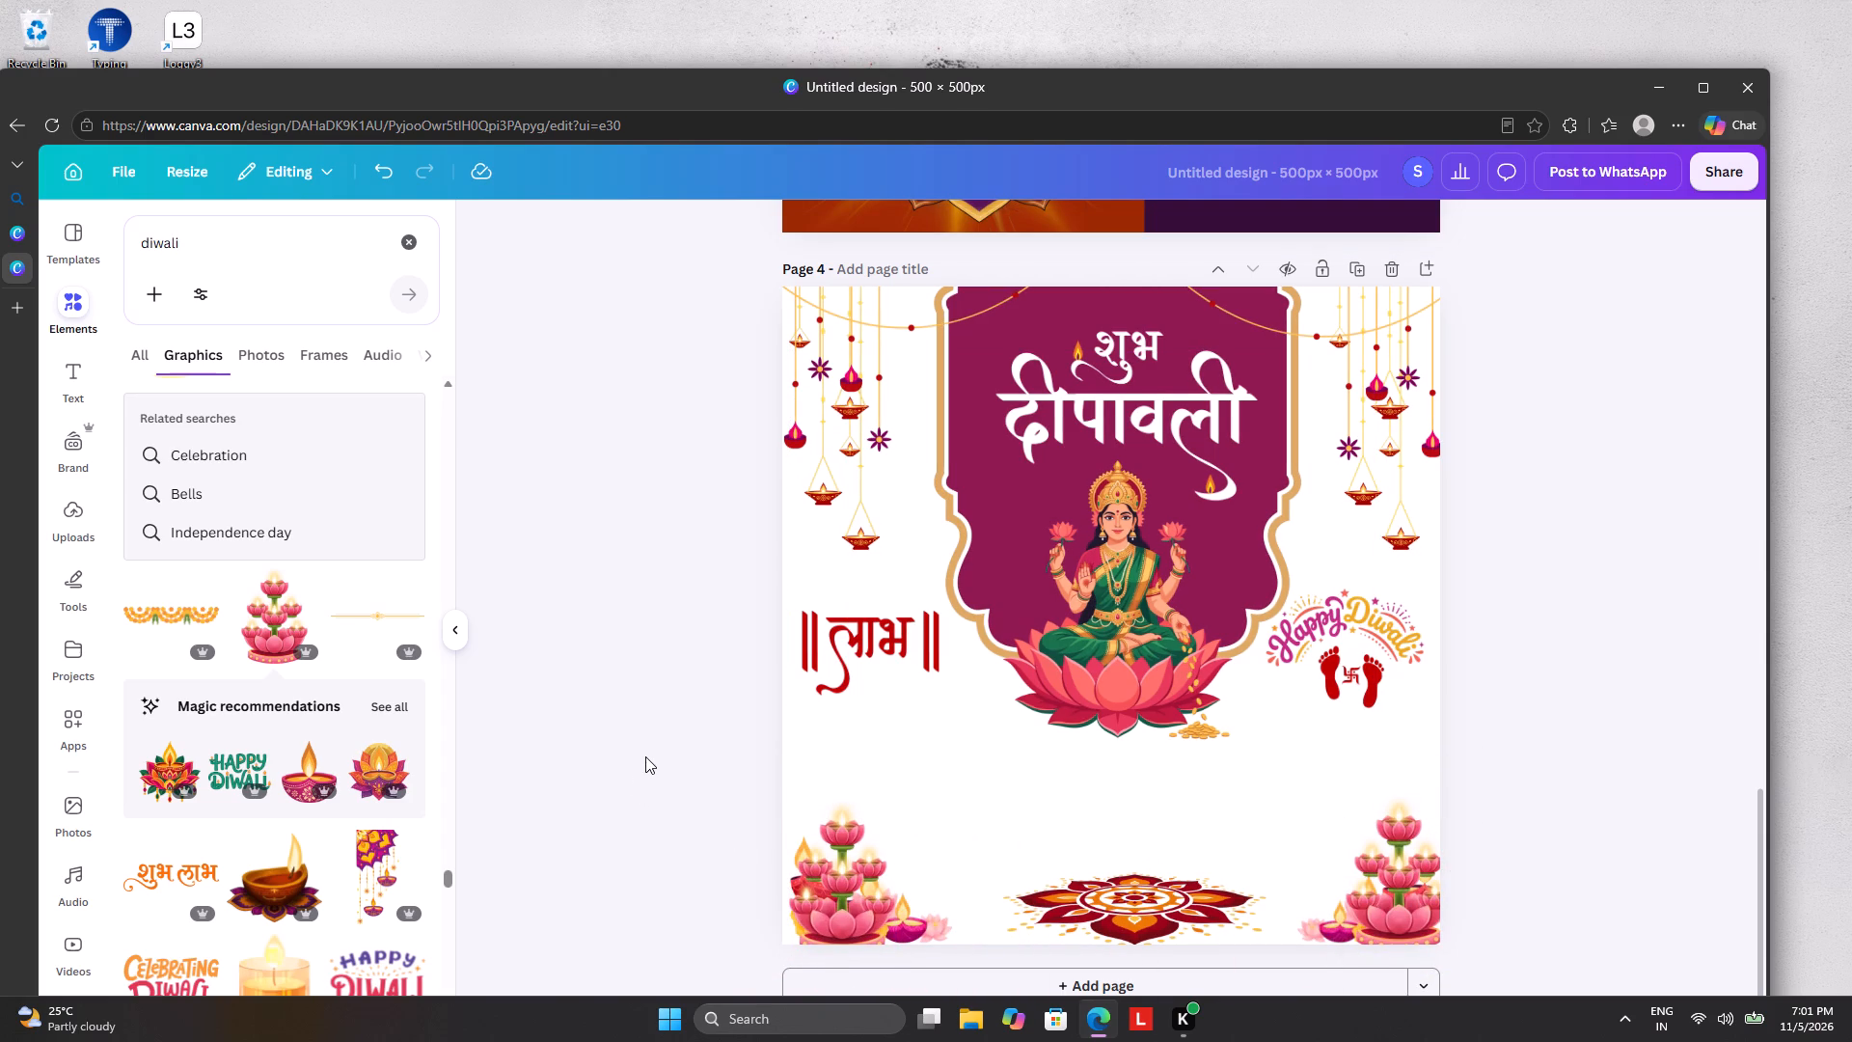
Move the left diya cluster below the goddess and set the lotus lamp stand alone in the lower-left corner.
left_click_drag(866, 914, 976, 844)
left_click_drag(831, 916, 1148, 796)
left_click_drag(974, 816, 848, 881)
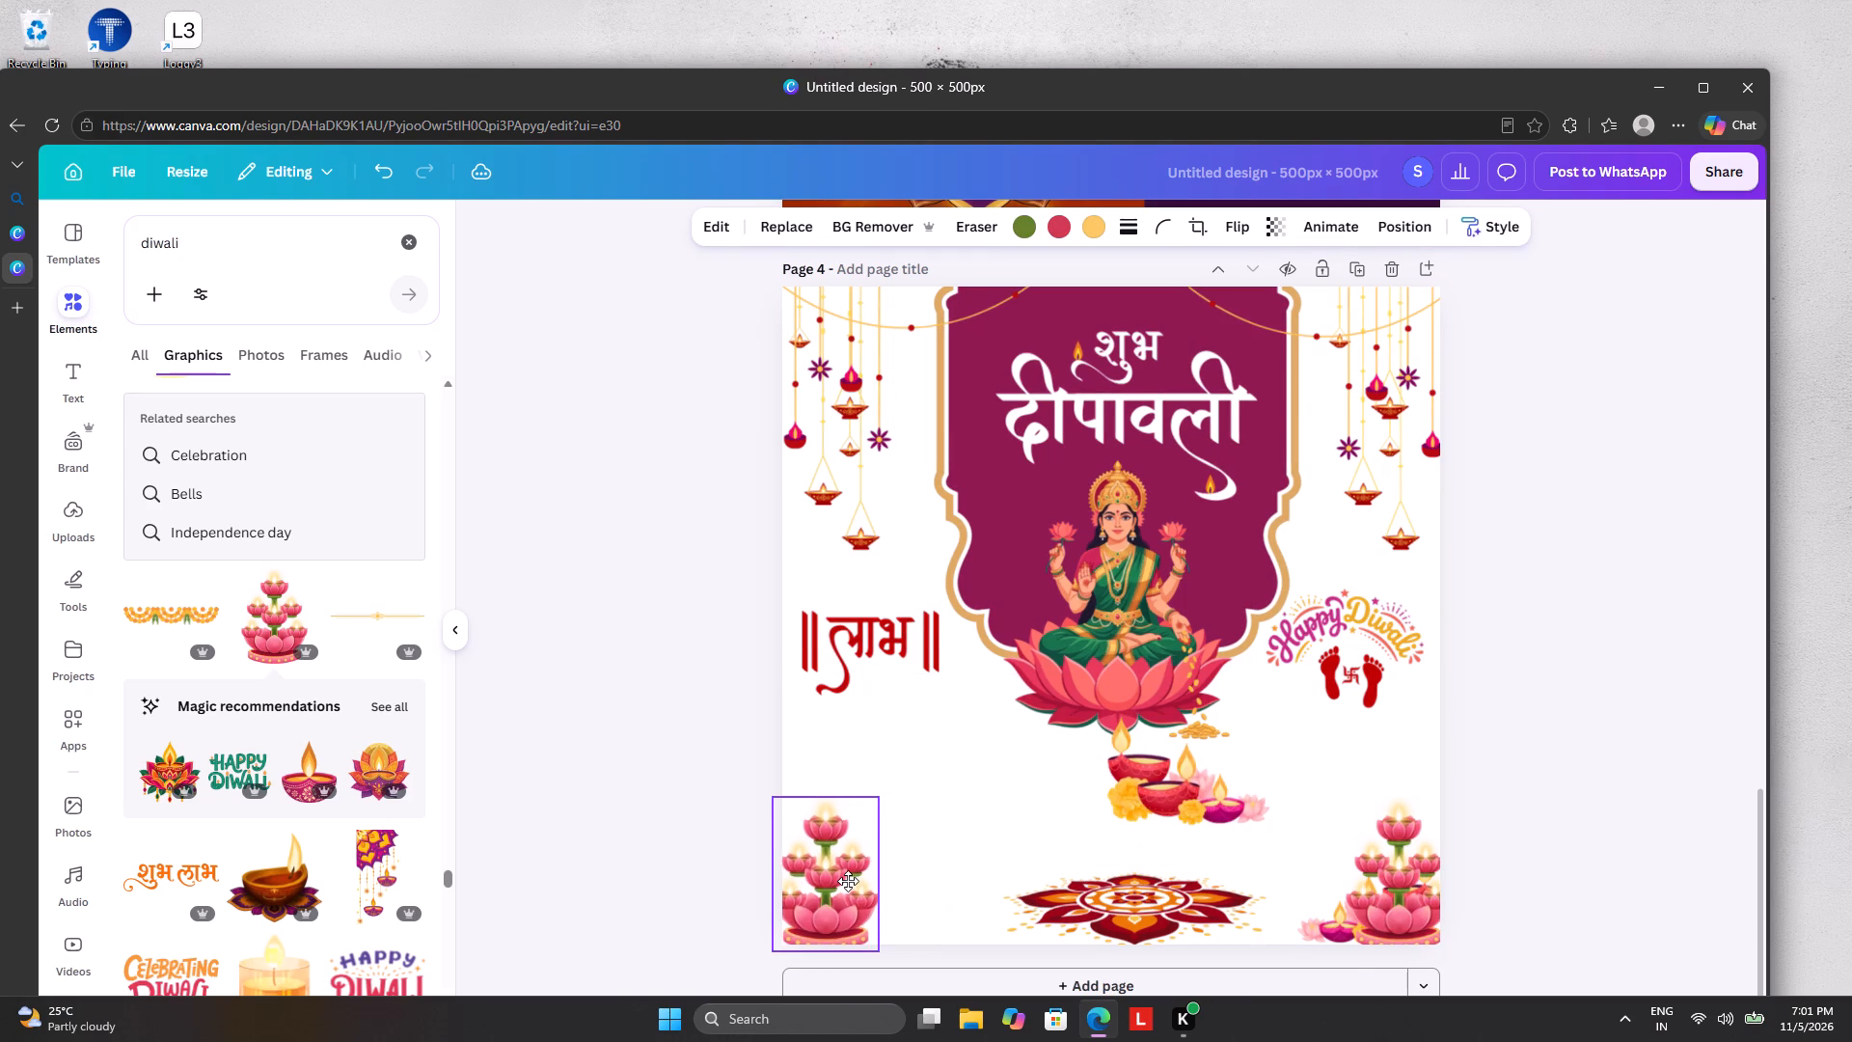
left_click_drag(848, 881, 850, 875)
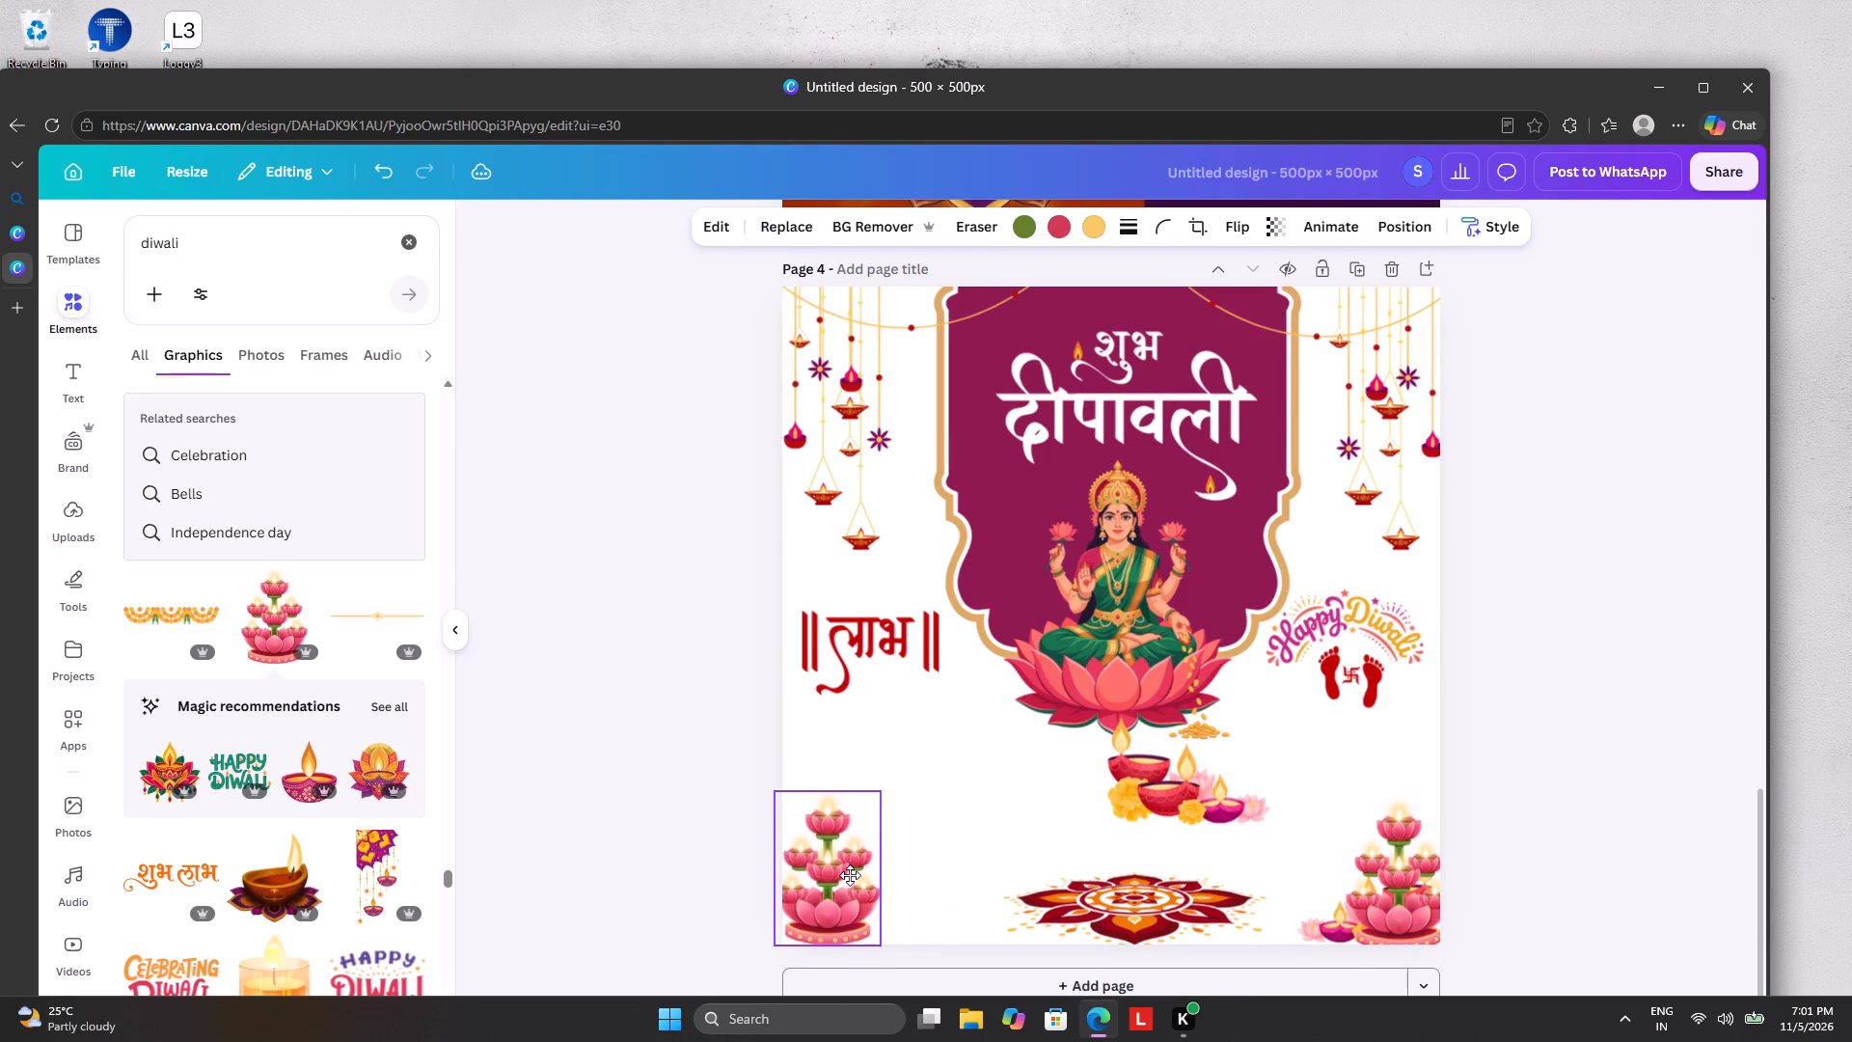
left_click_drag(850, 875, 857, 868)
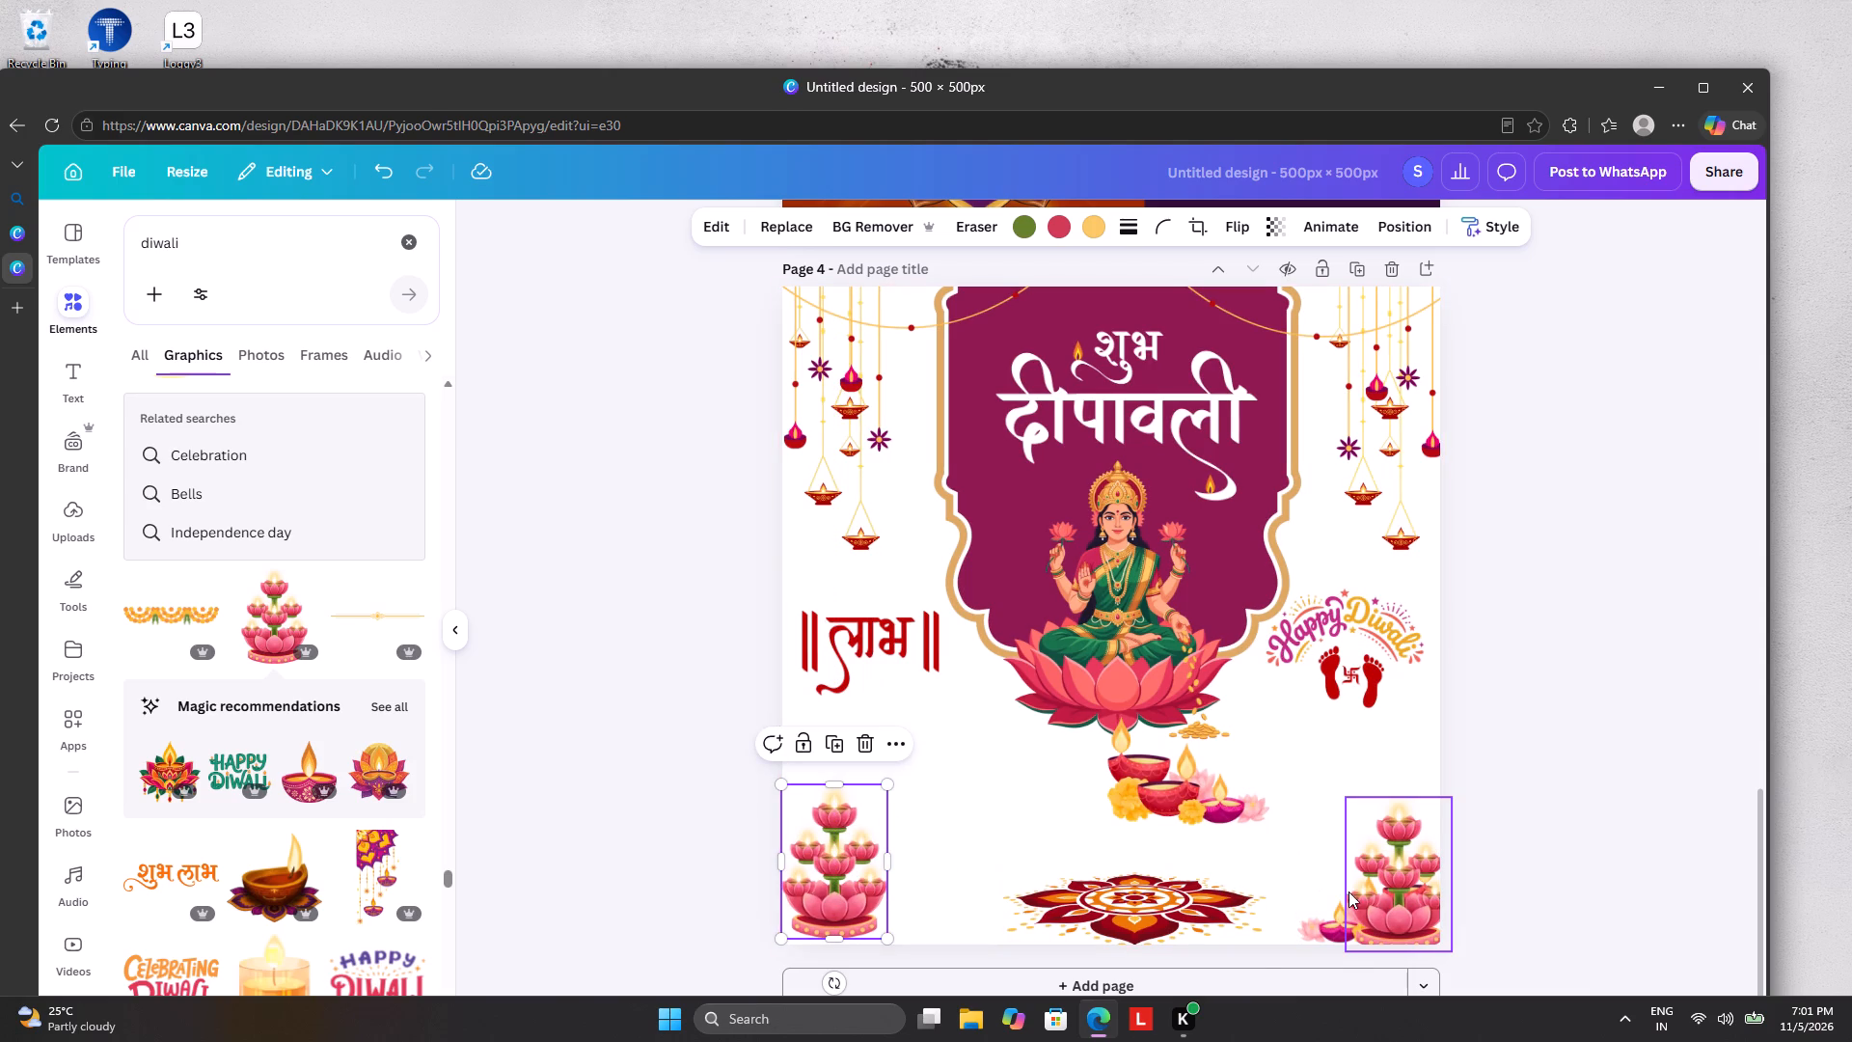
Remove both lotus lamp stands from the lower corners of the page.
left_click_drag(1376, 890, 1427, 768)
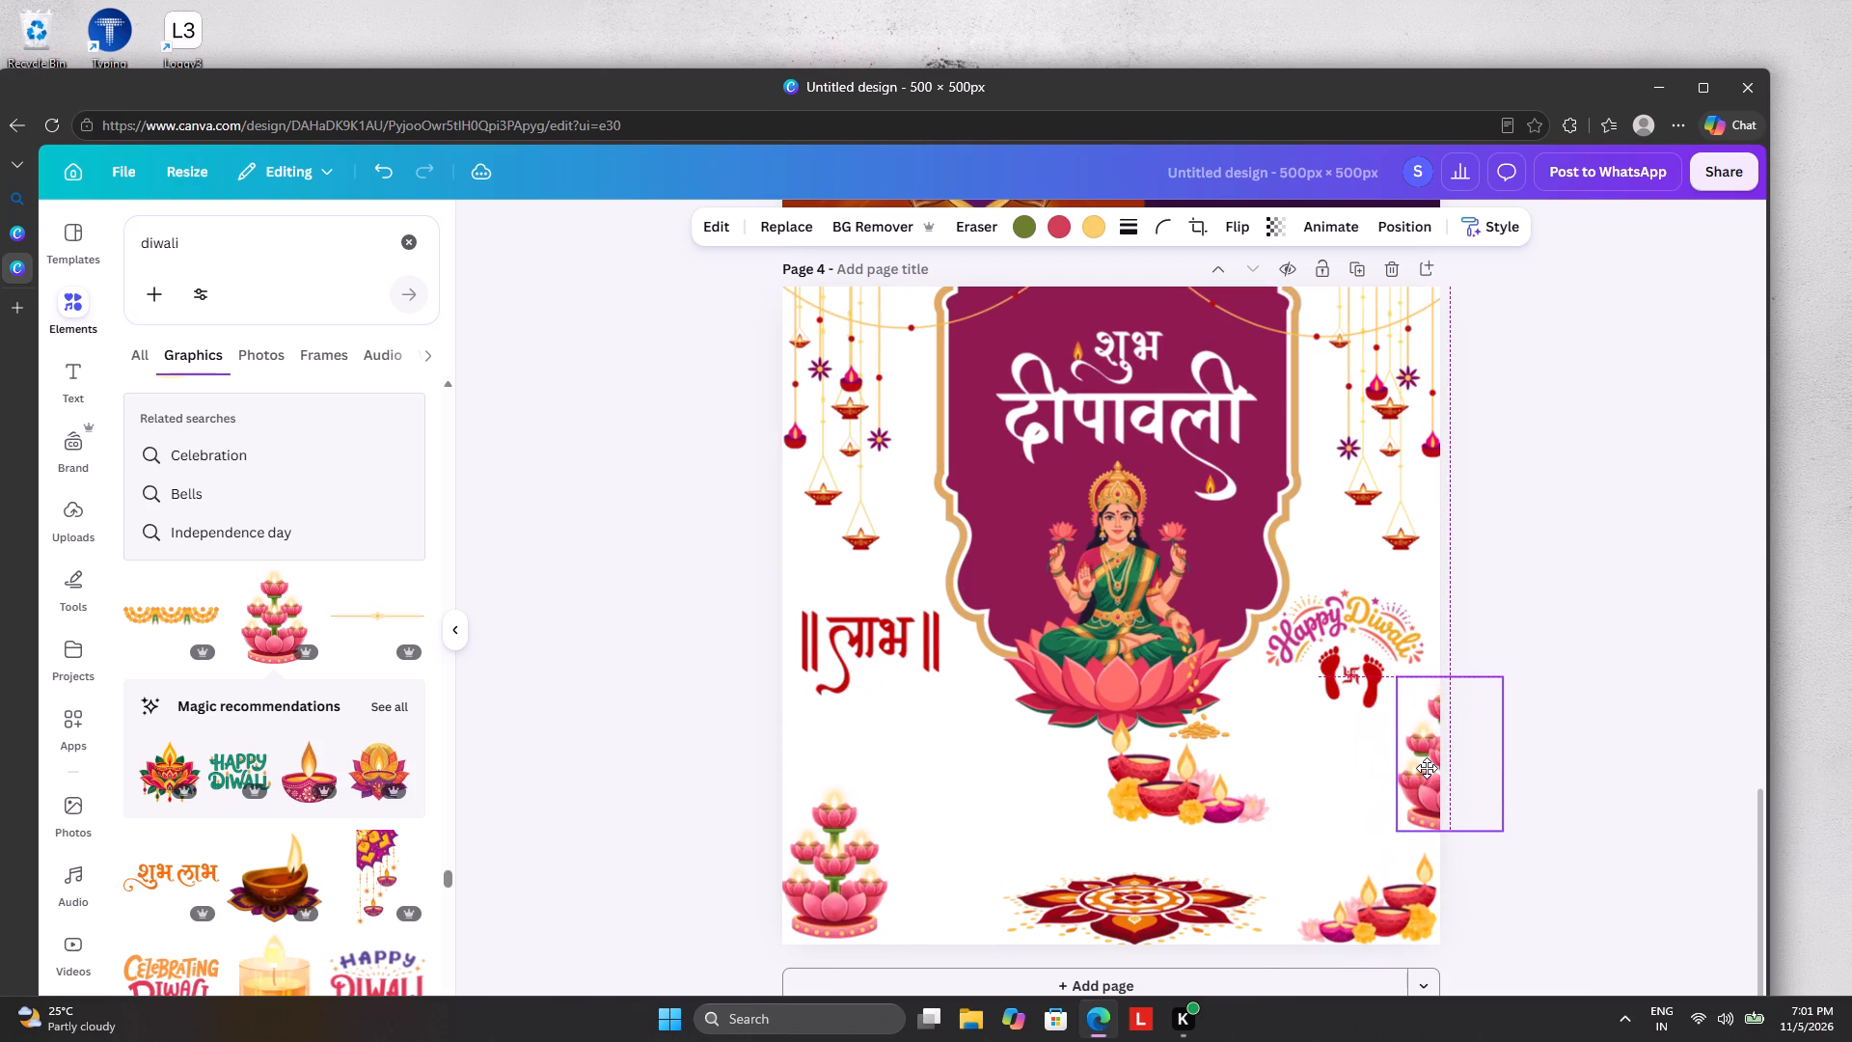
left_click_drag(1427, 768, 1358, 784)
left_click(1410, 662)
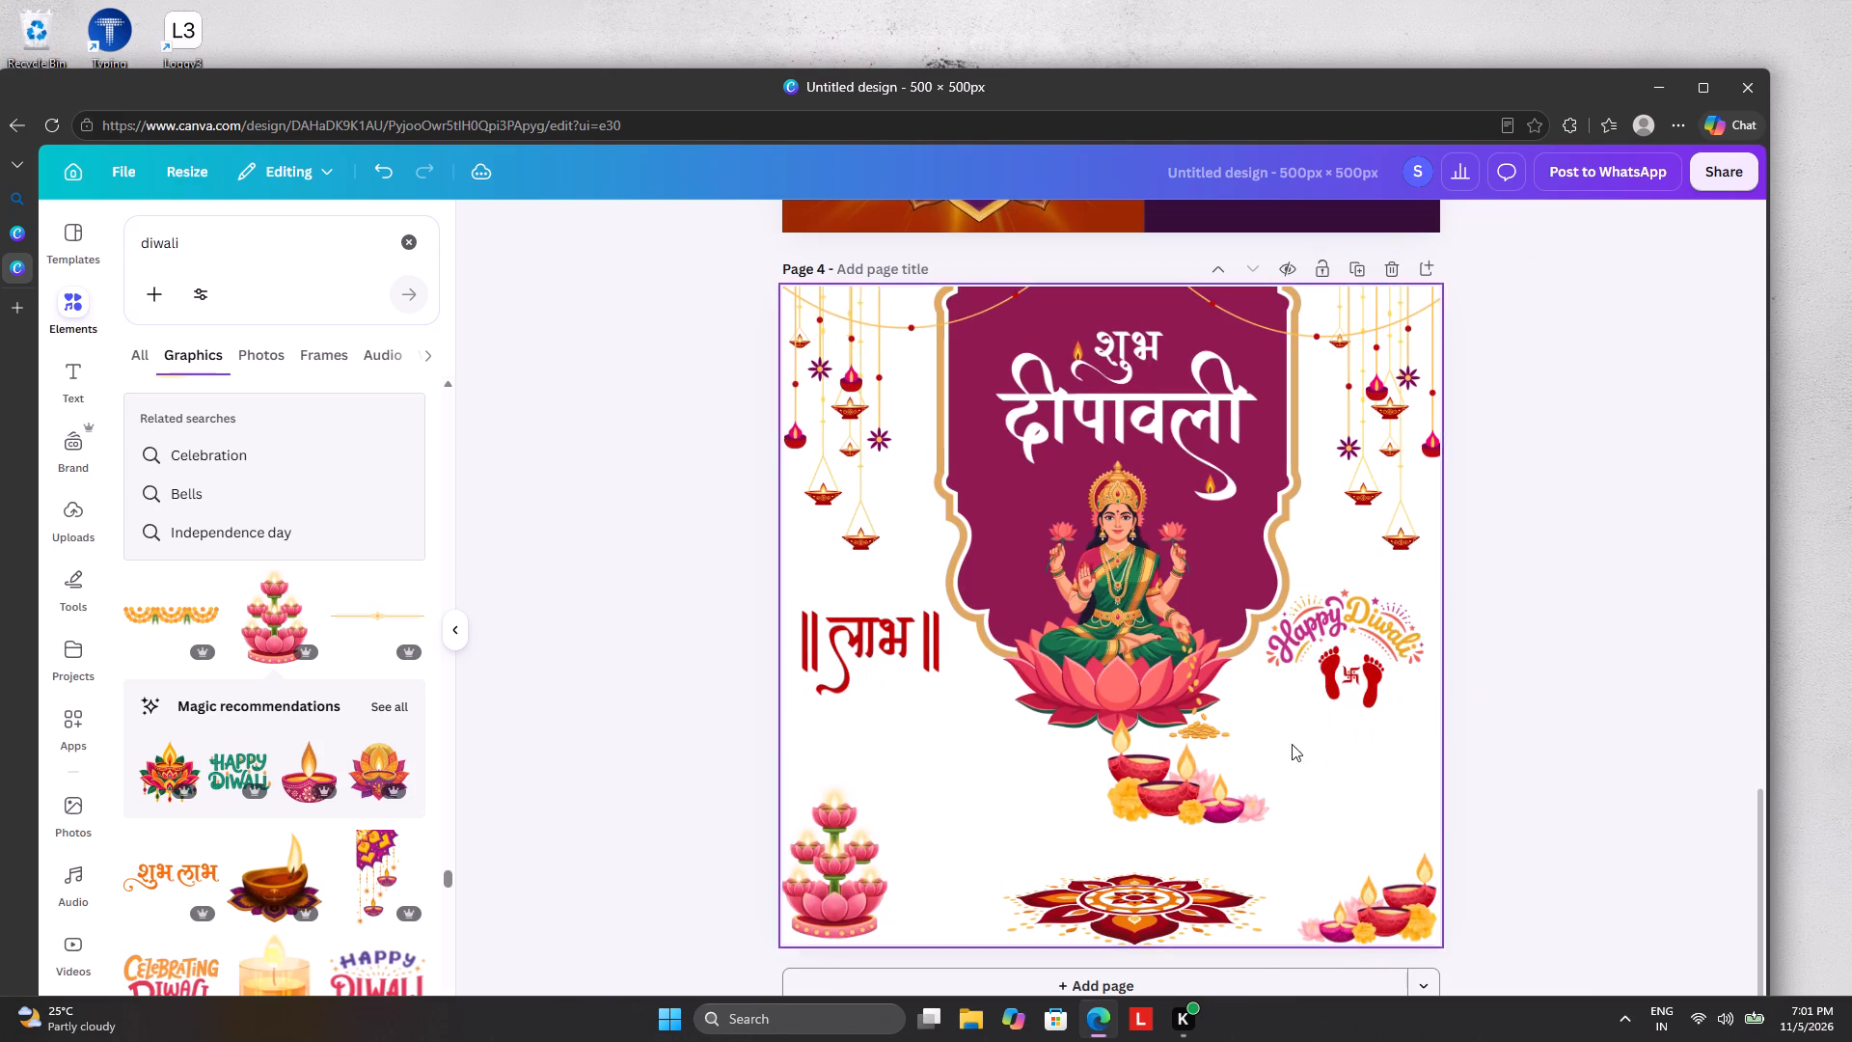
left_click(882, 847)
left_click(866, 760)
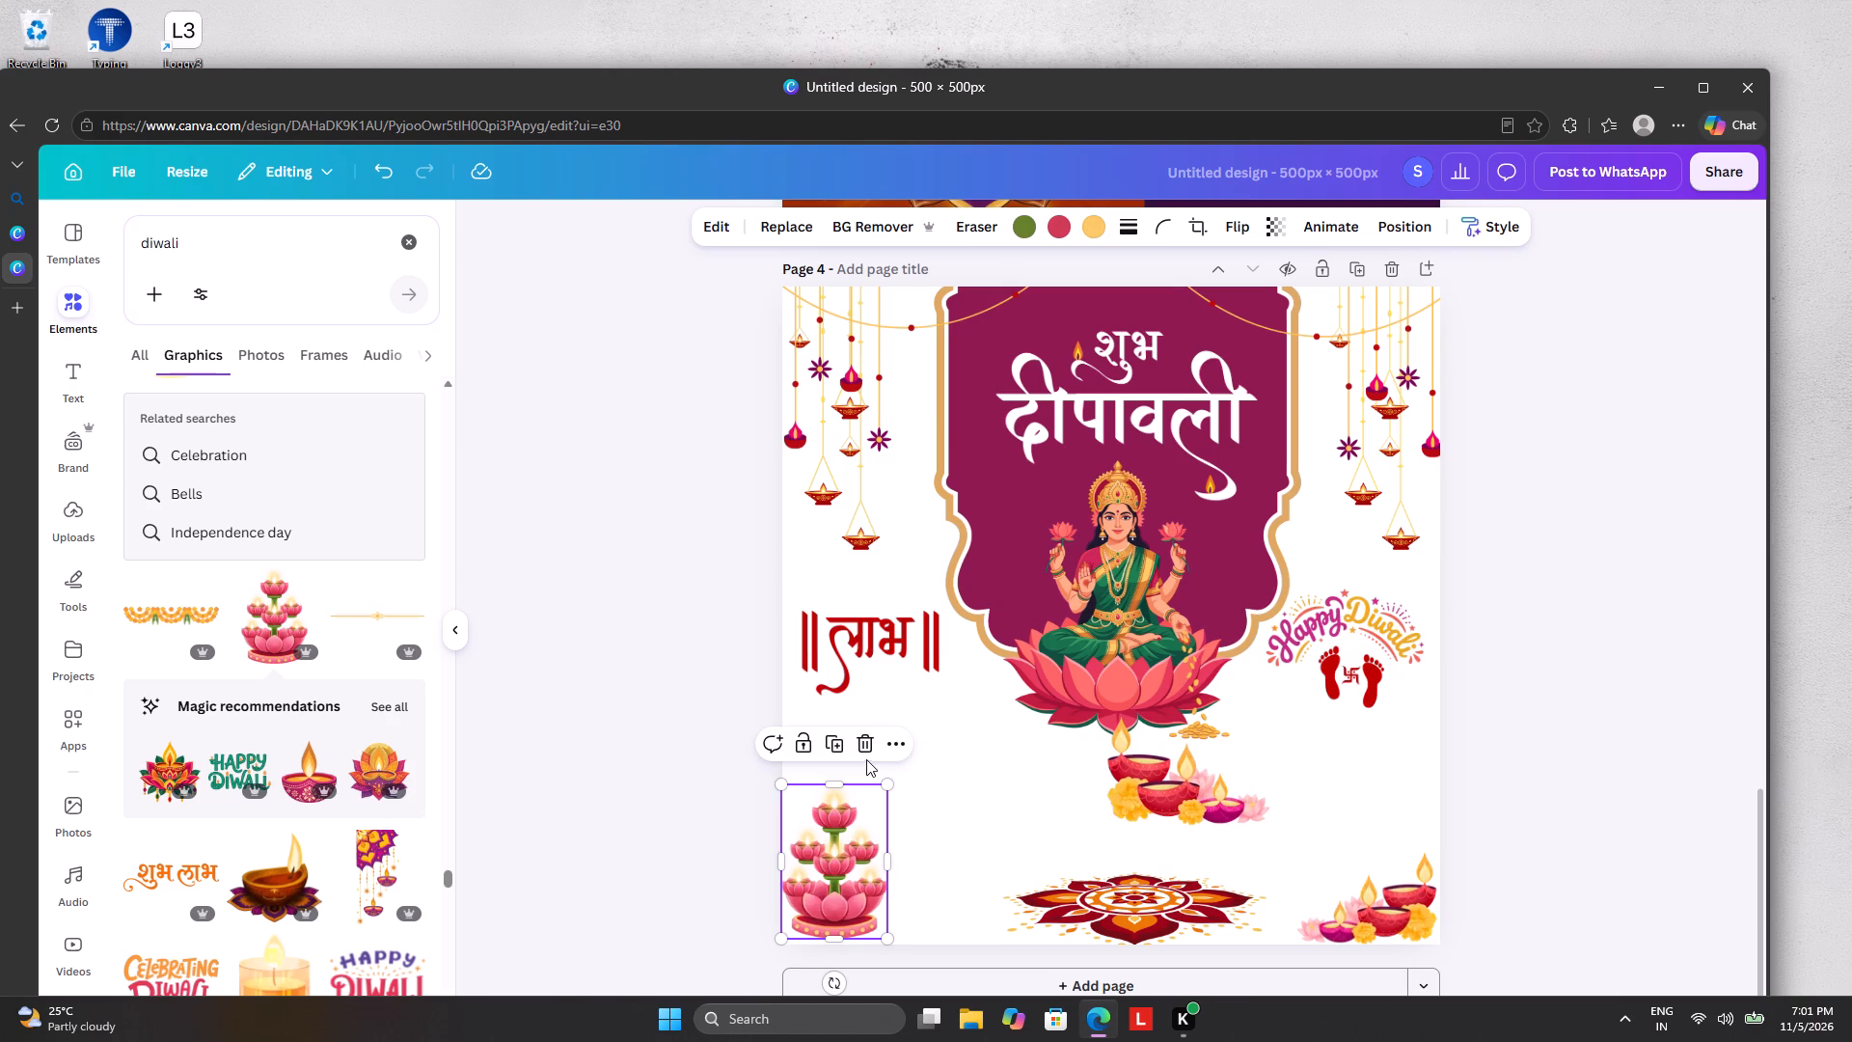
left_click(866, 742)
Place the diya cluster from below the goddess in the page's lower-left corner, flush with the left edge.
left_click_drag(1157, 786, 831, 895)
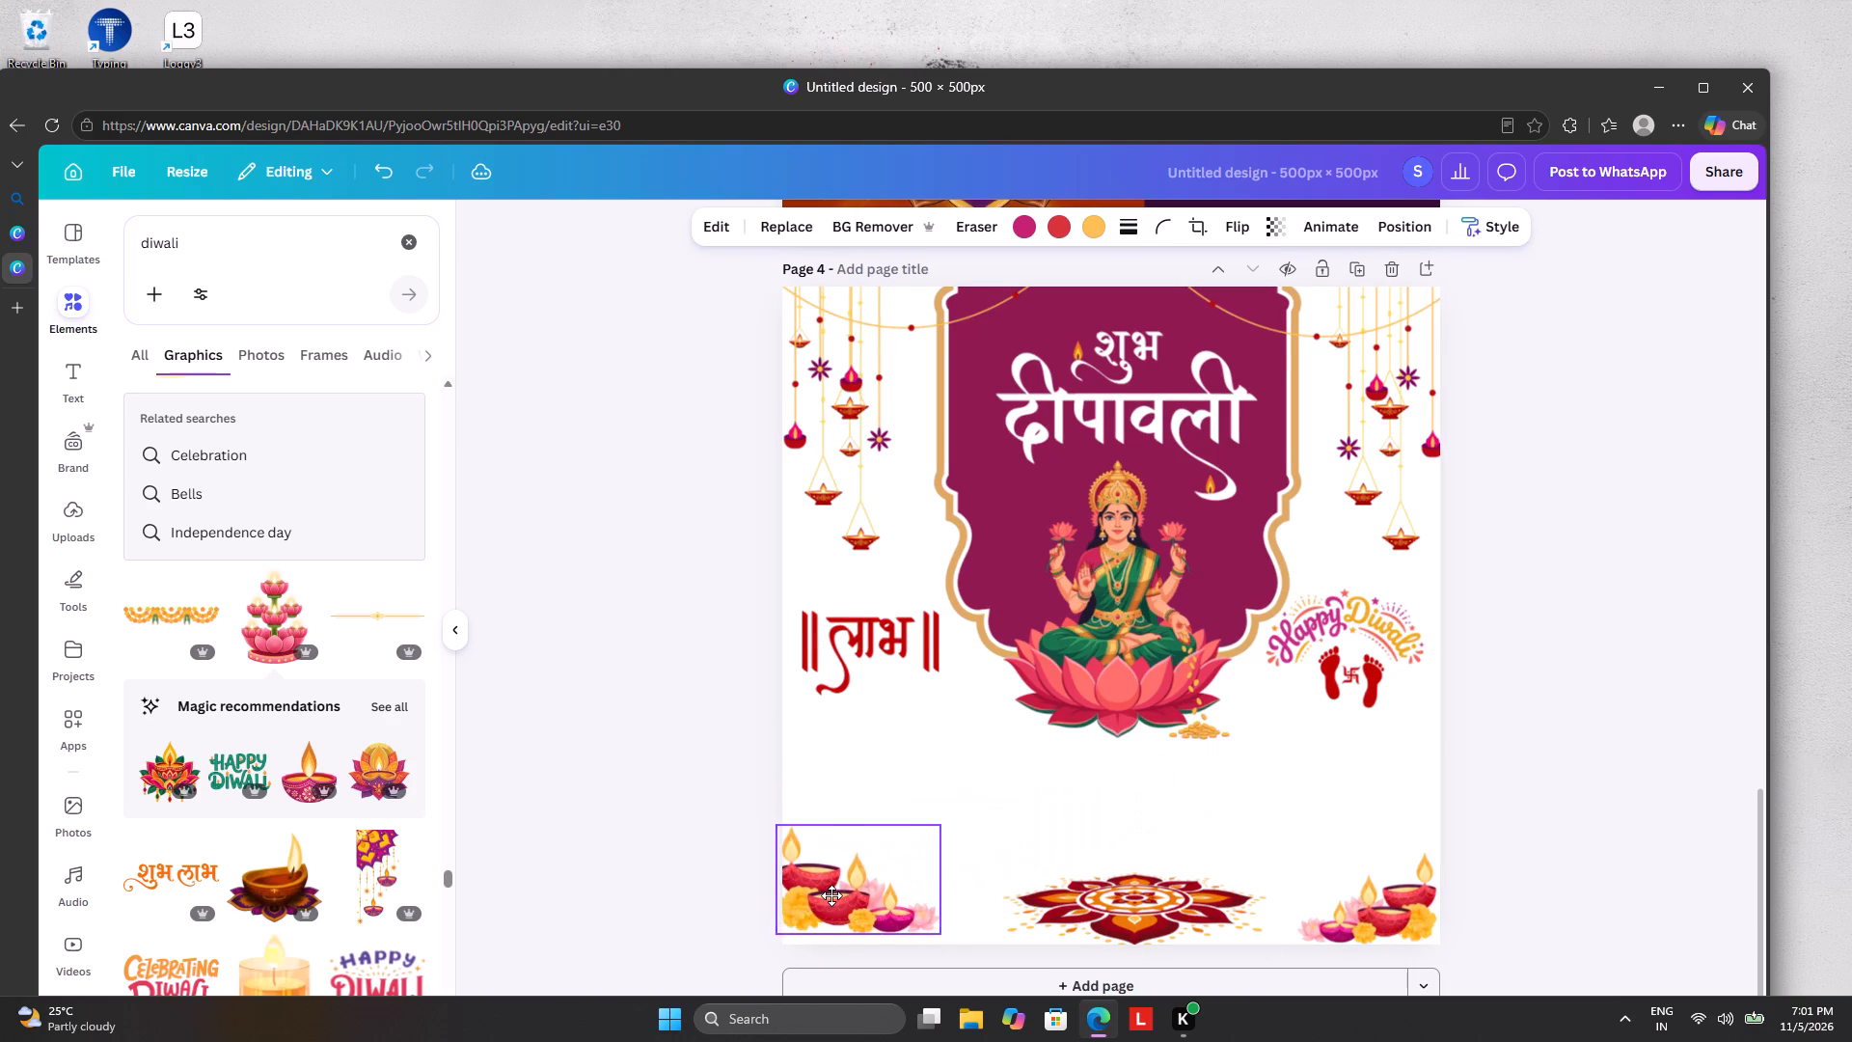
left_click_drag(831, 895, 835, 895)
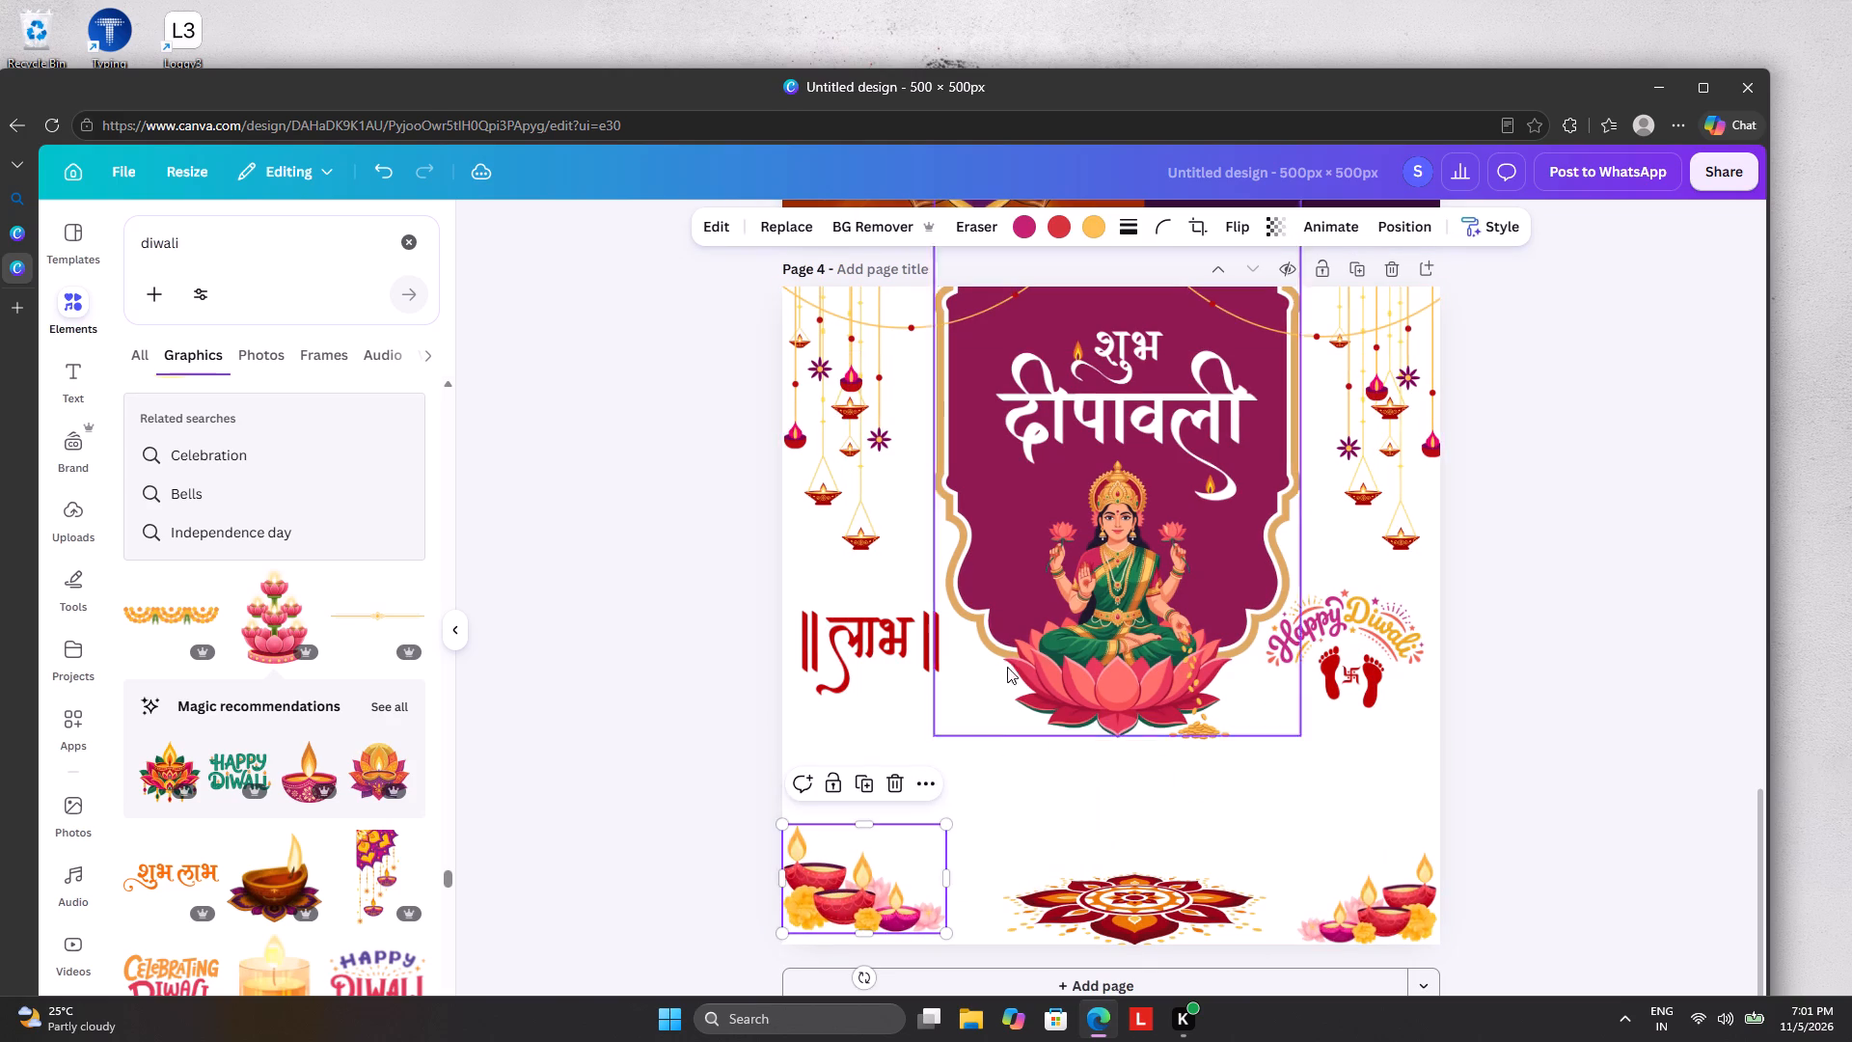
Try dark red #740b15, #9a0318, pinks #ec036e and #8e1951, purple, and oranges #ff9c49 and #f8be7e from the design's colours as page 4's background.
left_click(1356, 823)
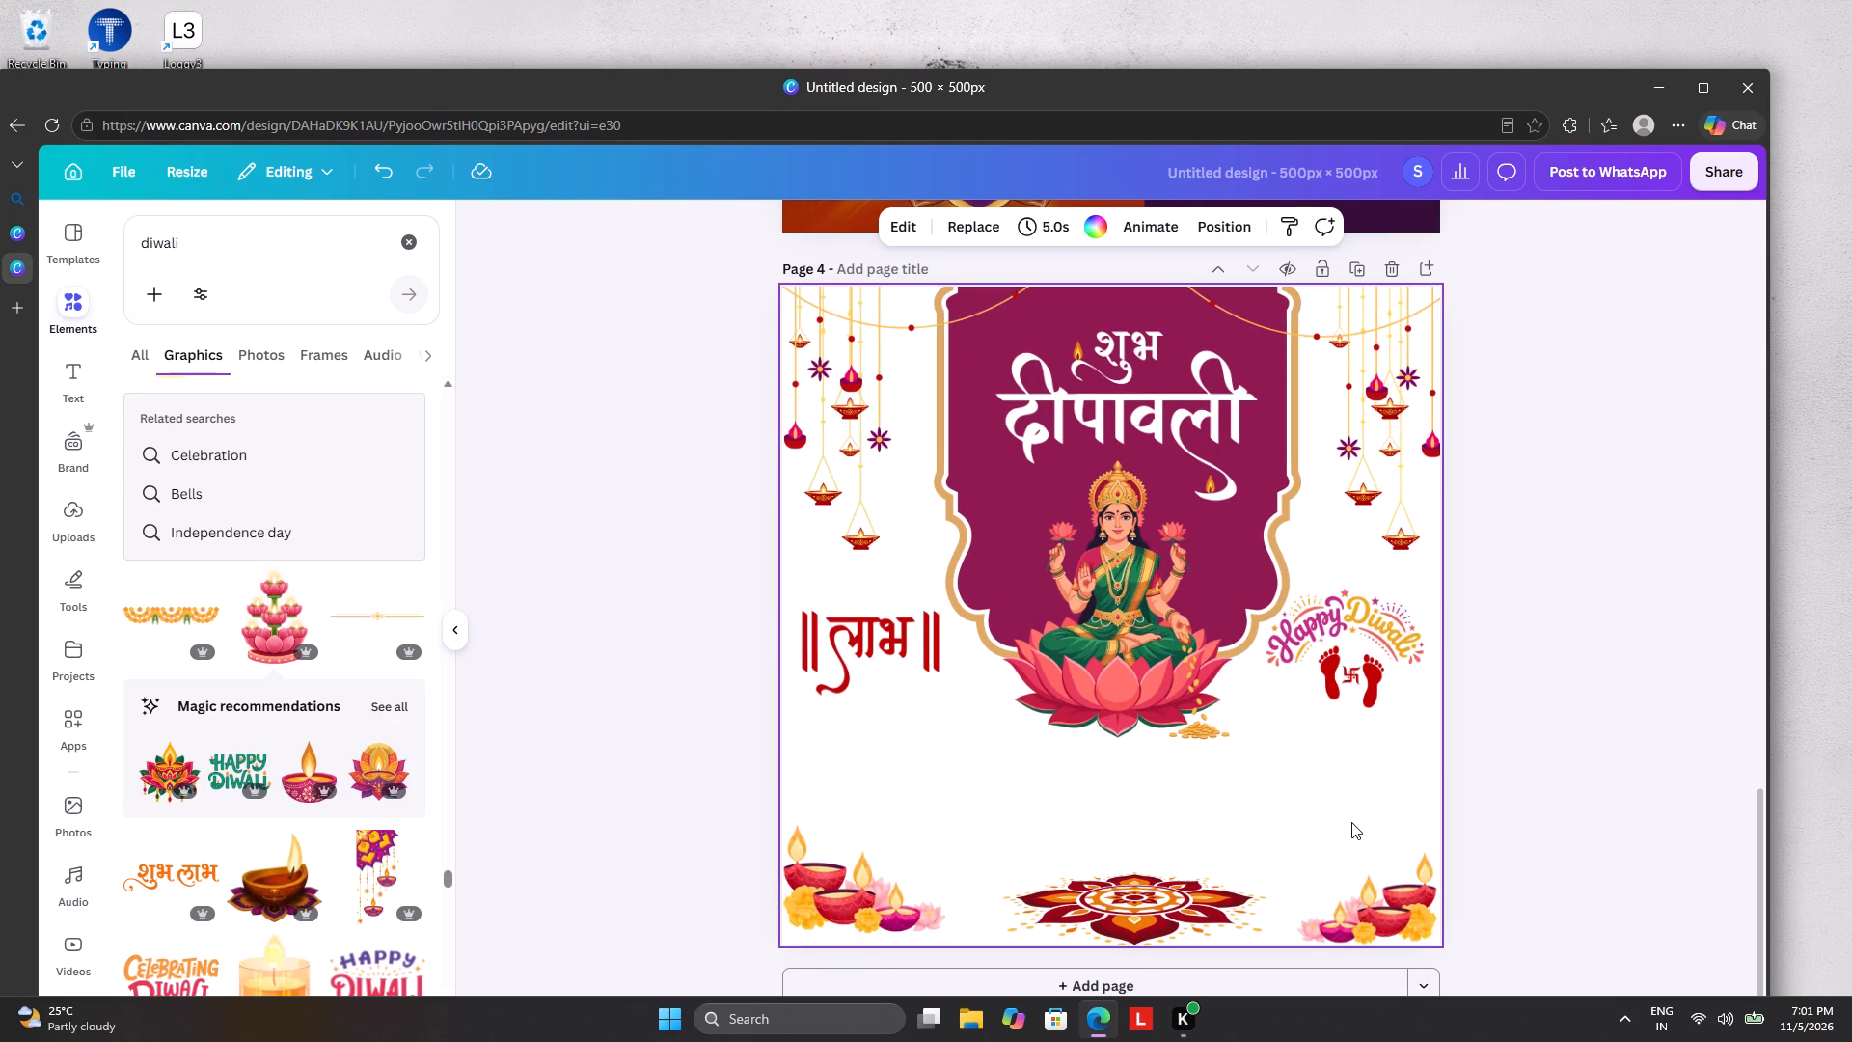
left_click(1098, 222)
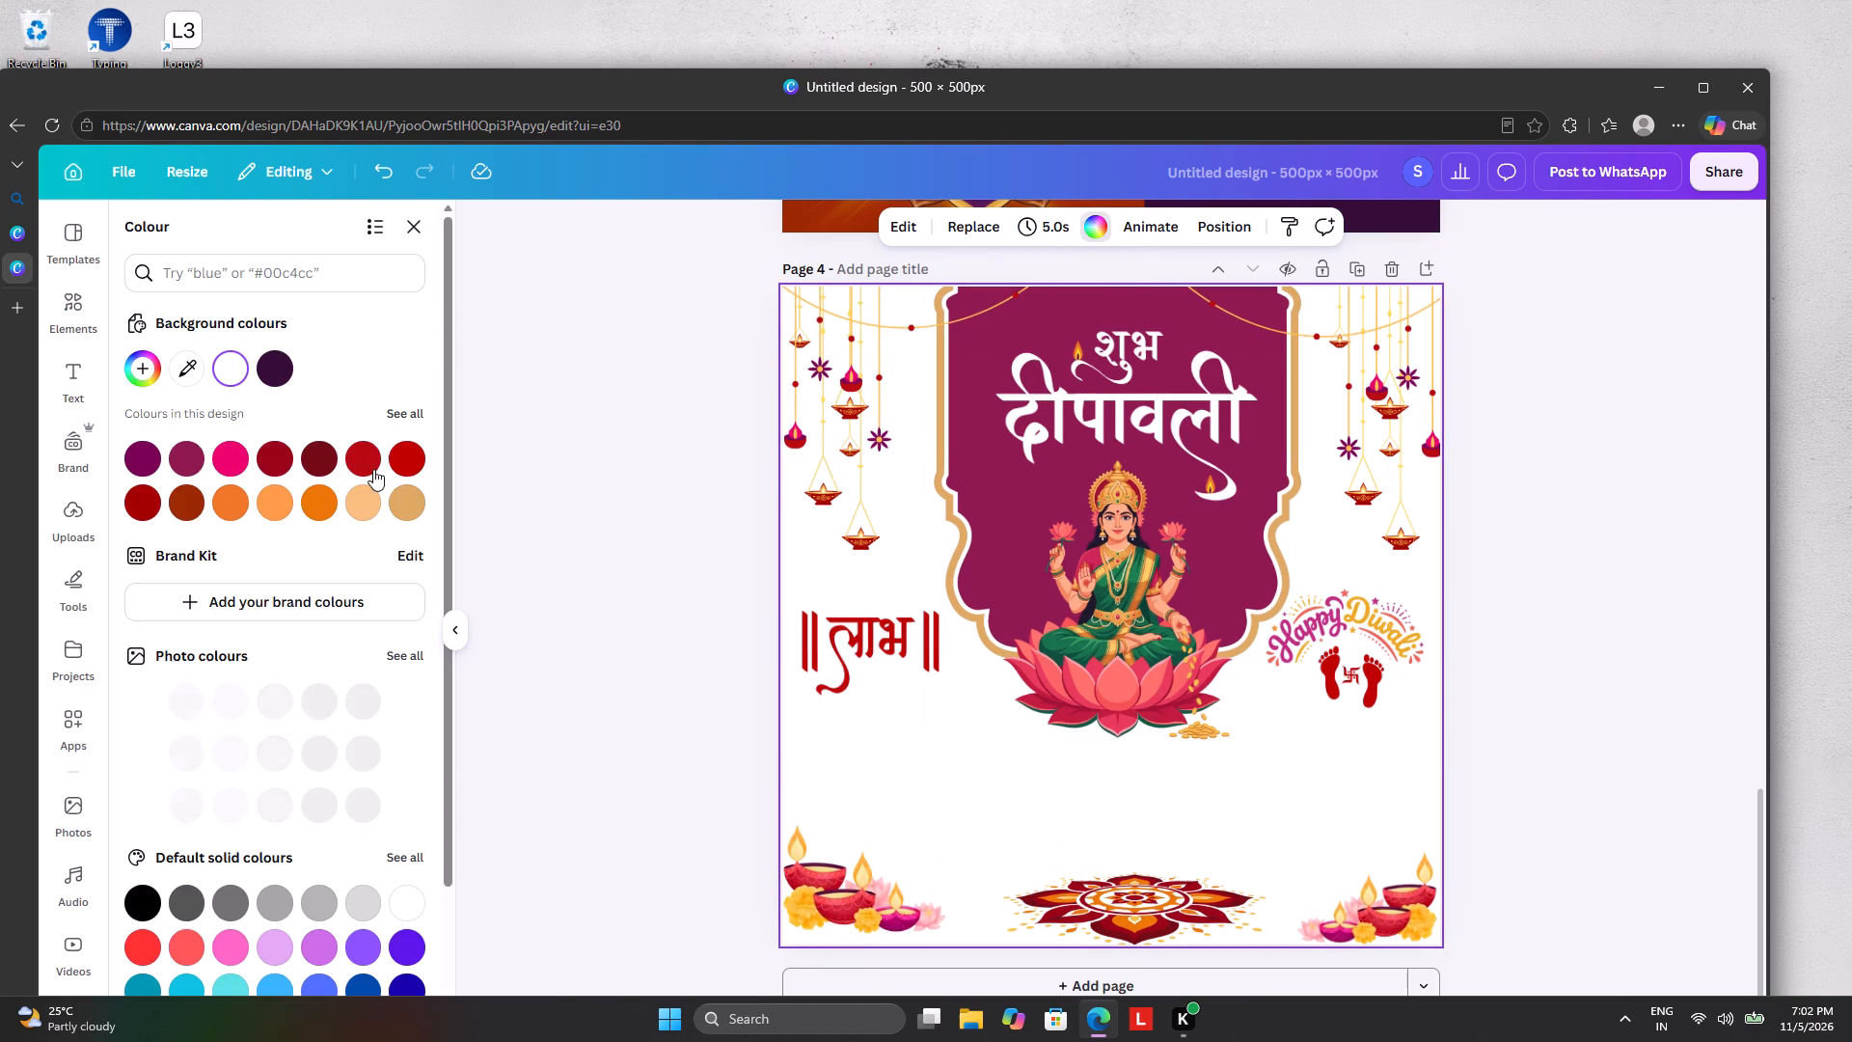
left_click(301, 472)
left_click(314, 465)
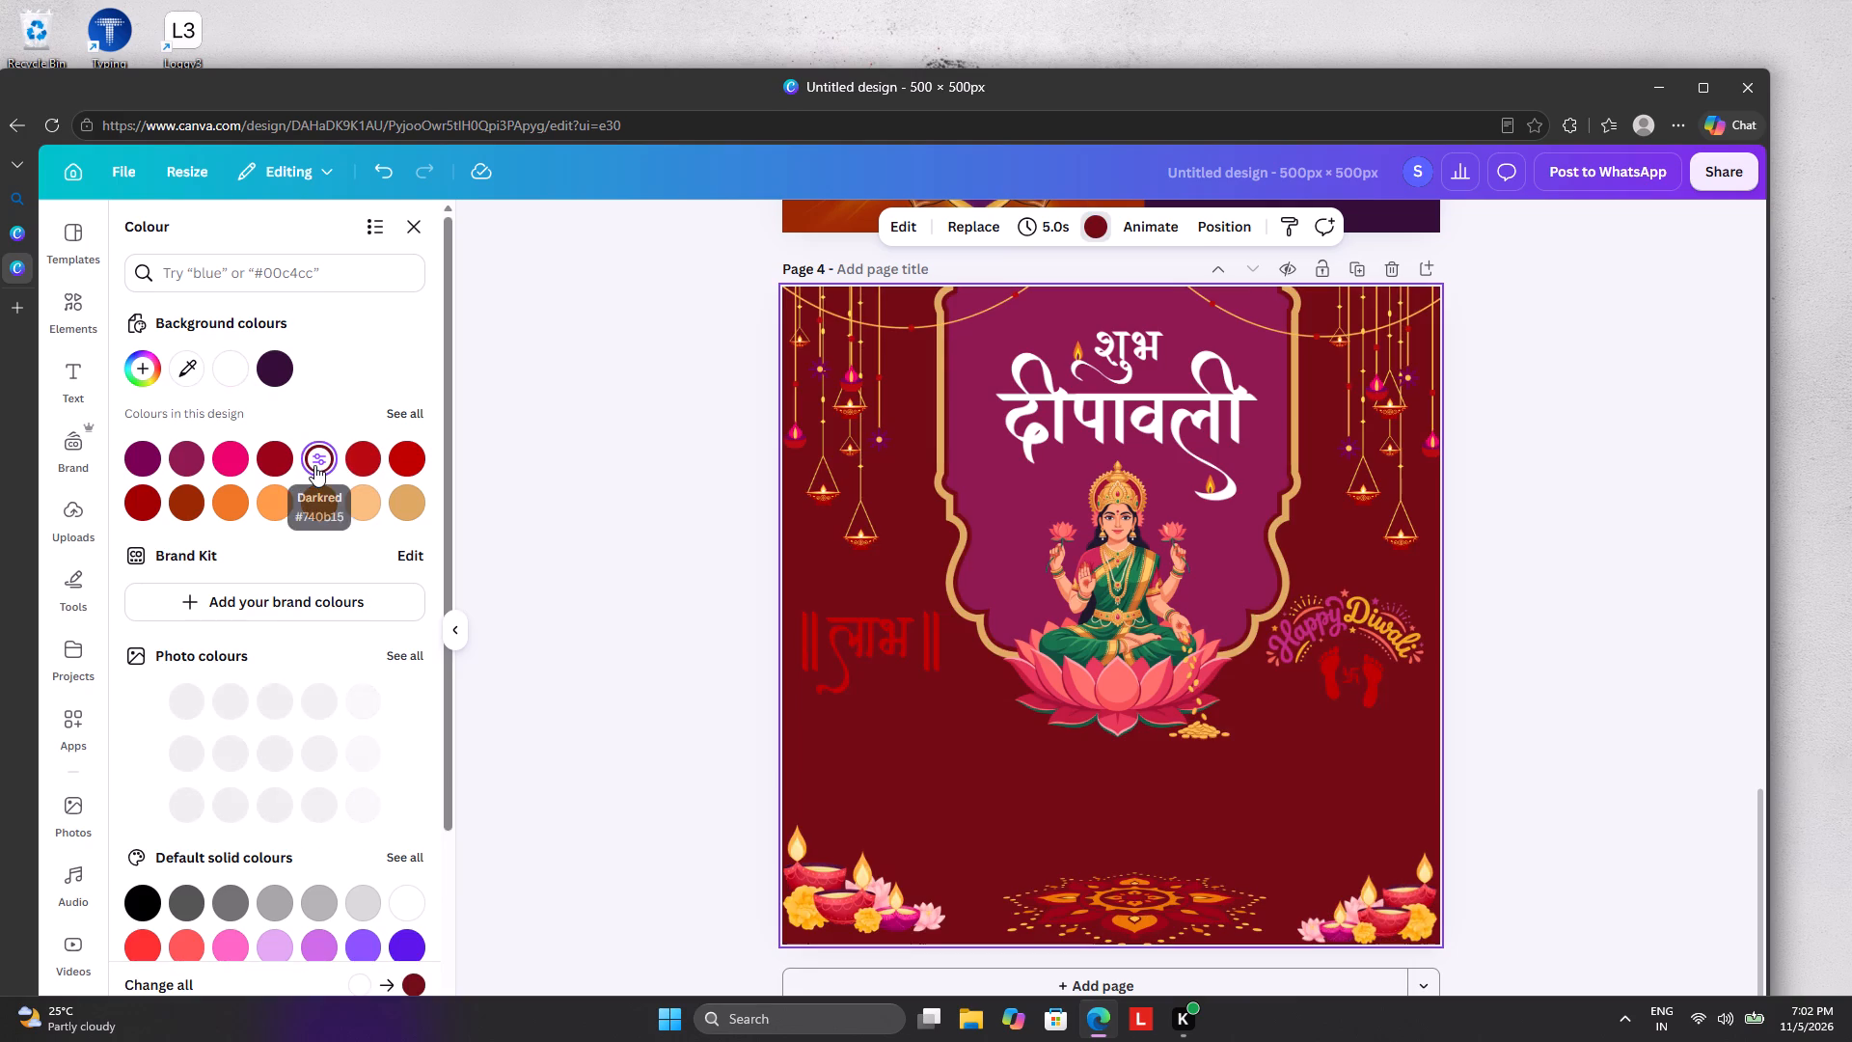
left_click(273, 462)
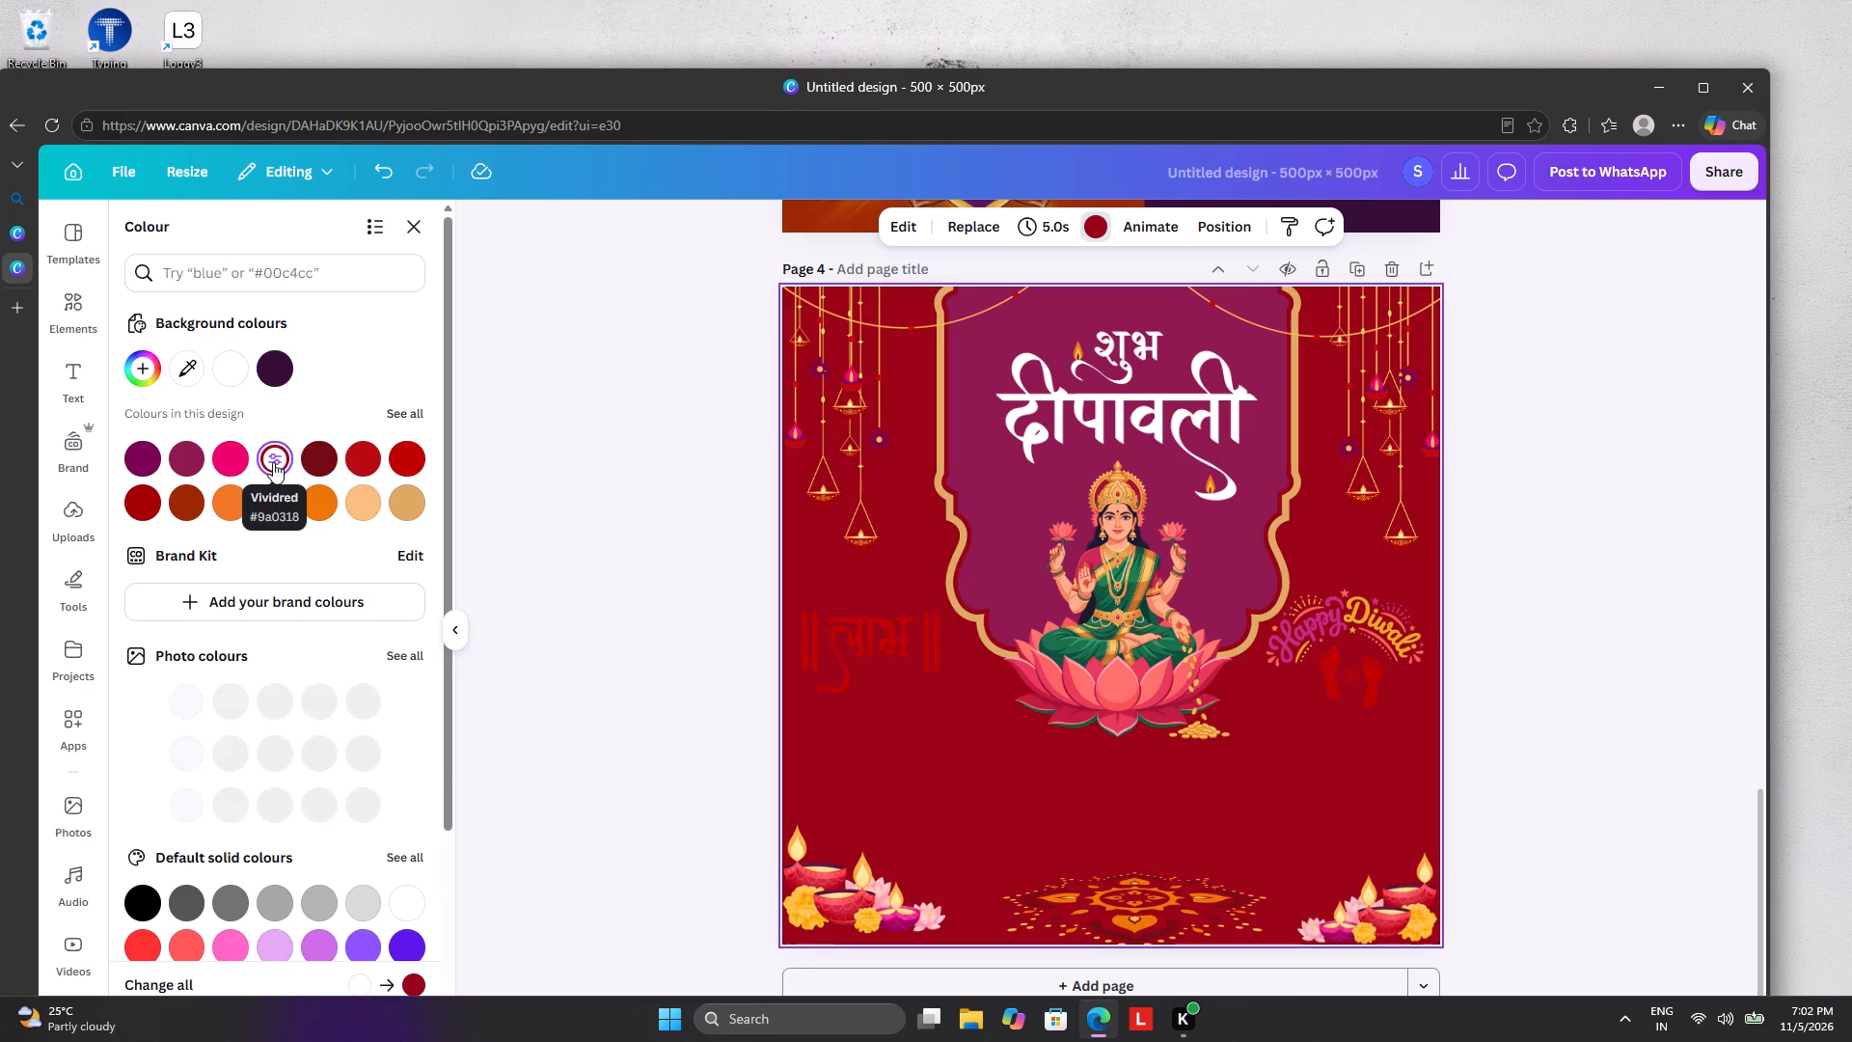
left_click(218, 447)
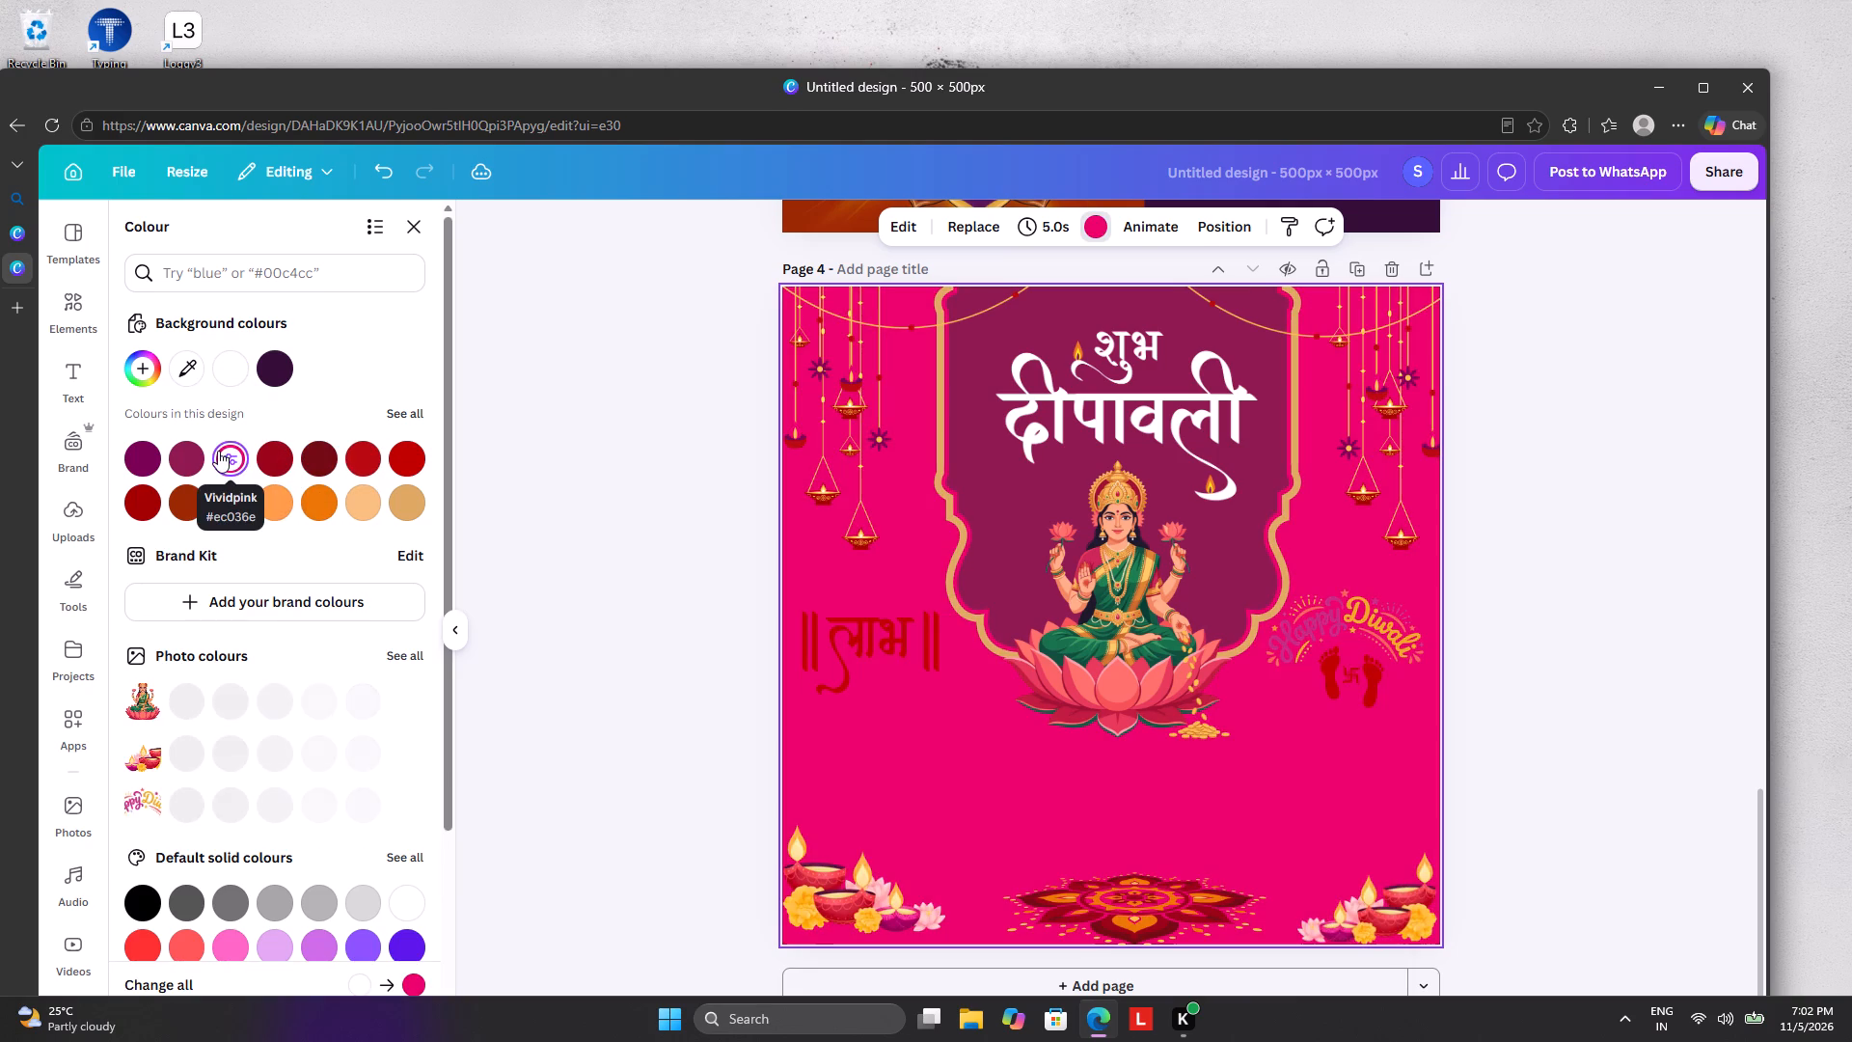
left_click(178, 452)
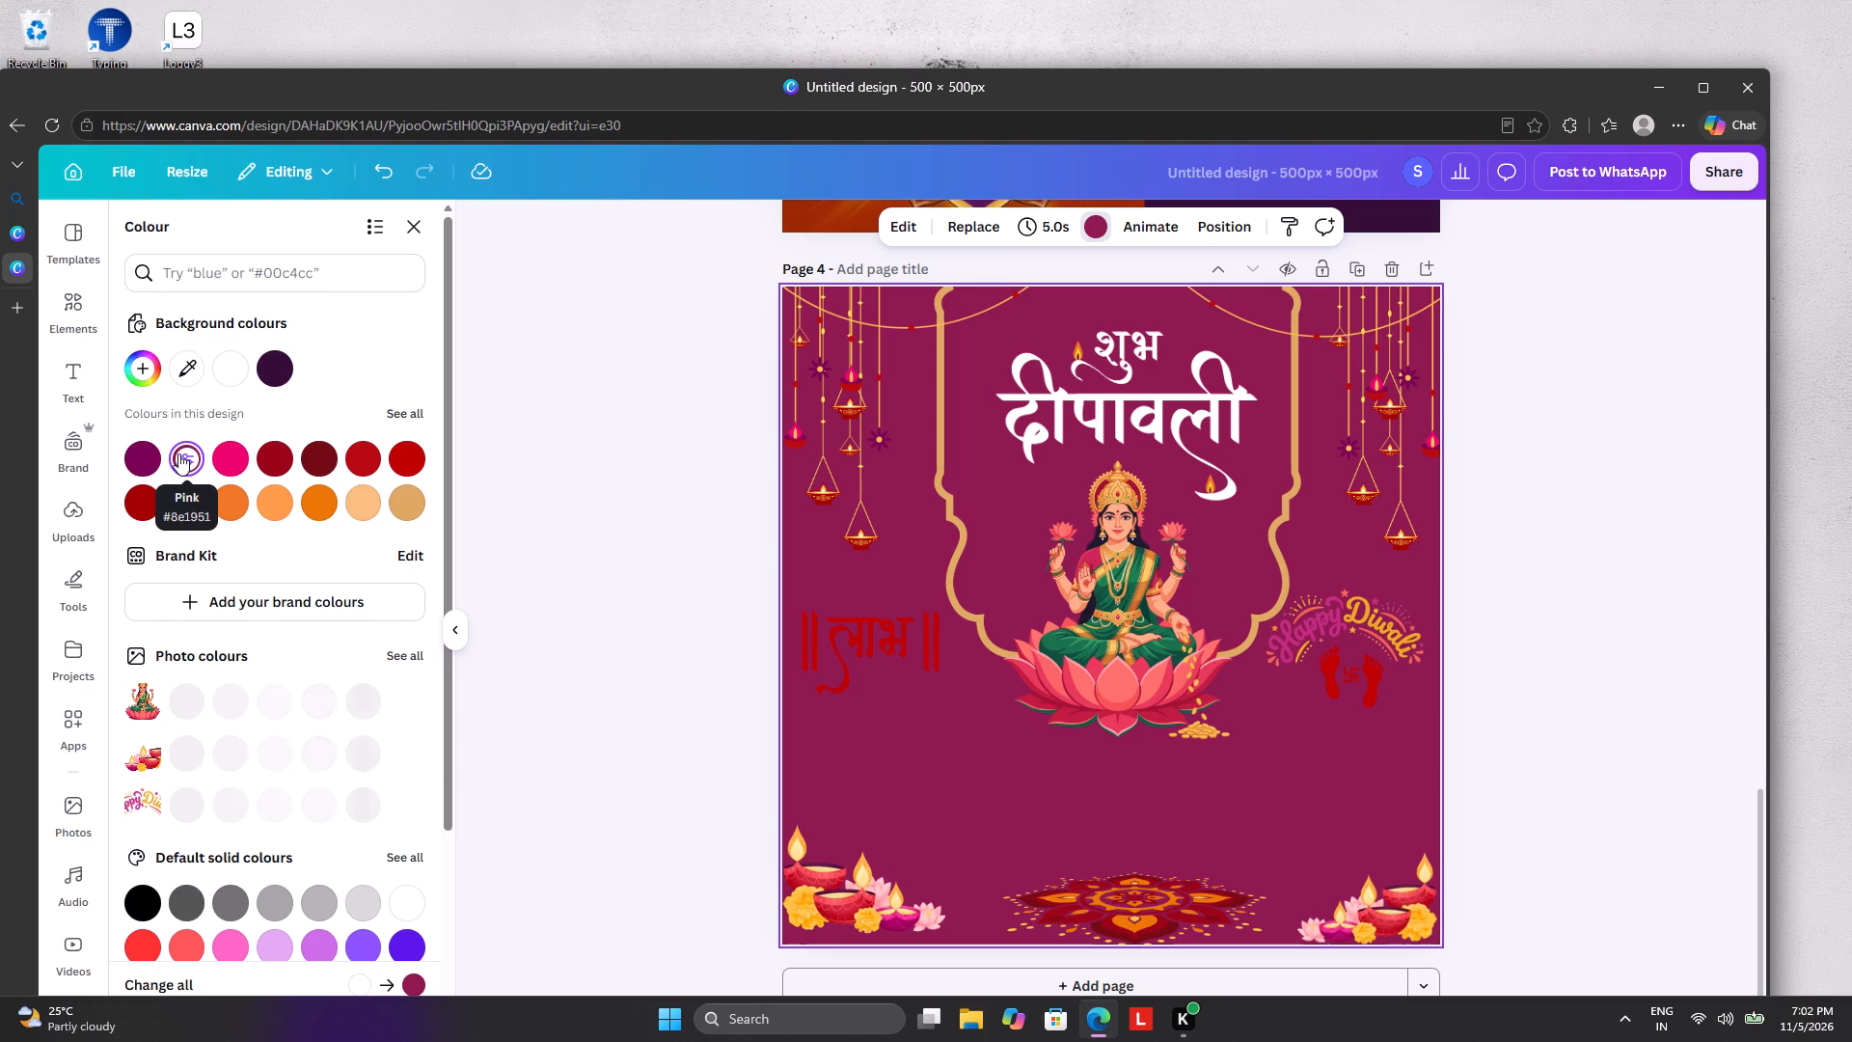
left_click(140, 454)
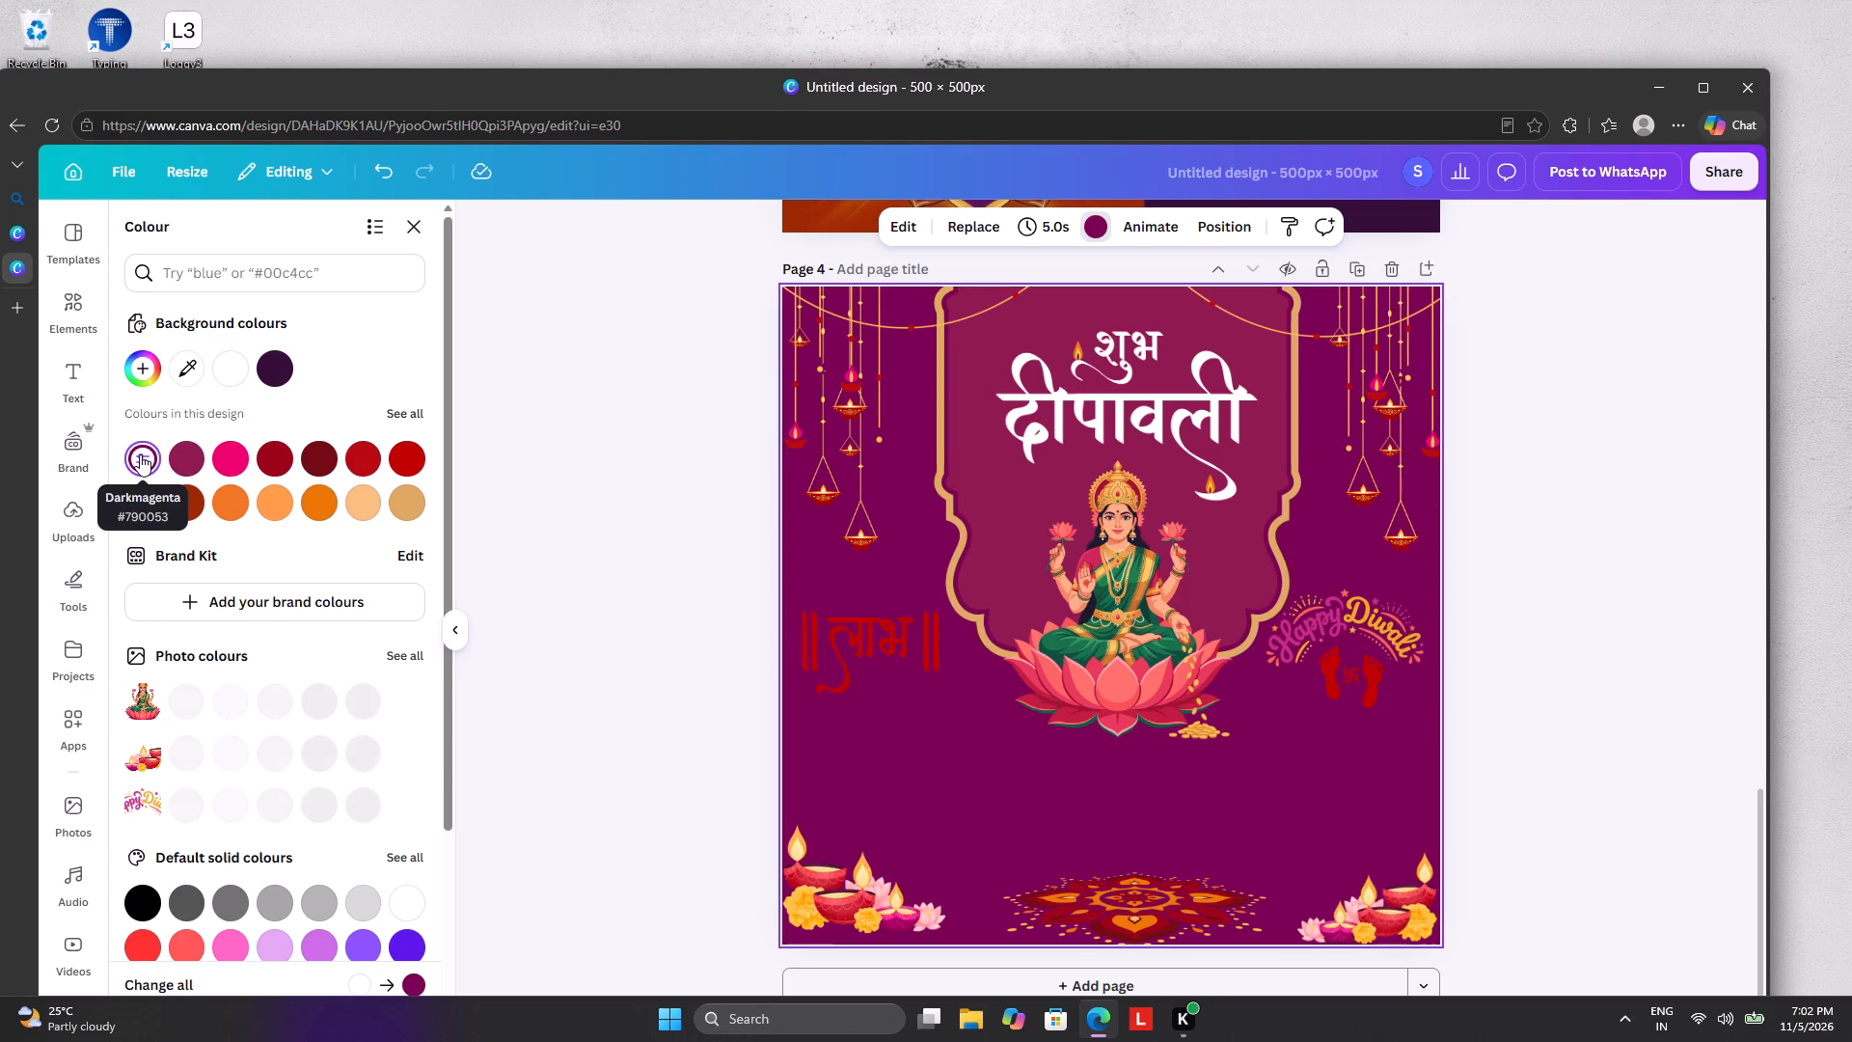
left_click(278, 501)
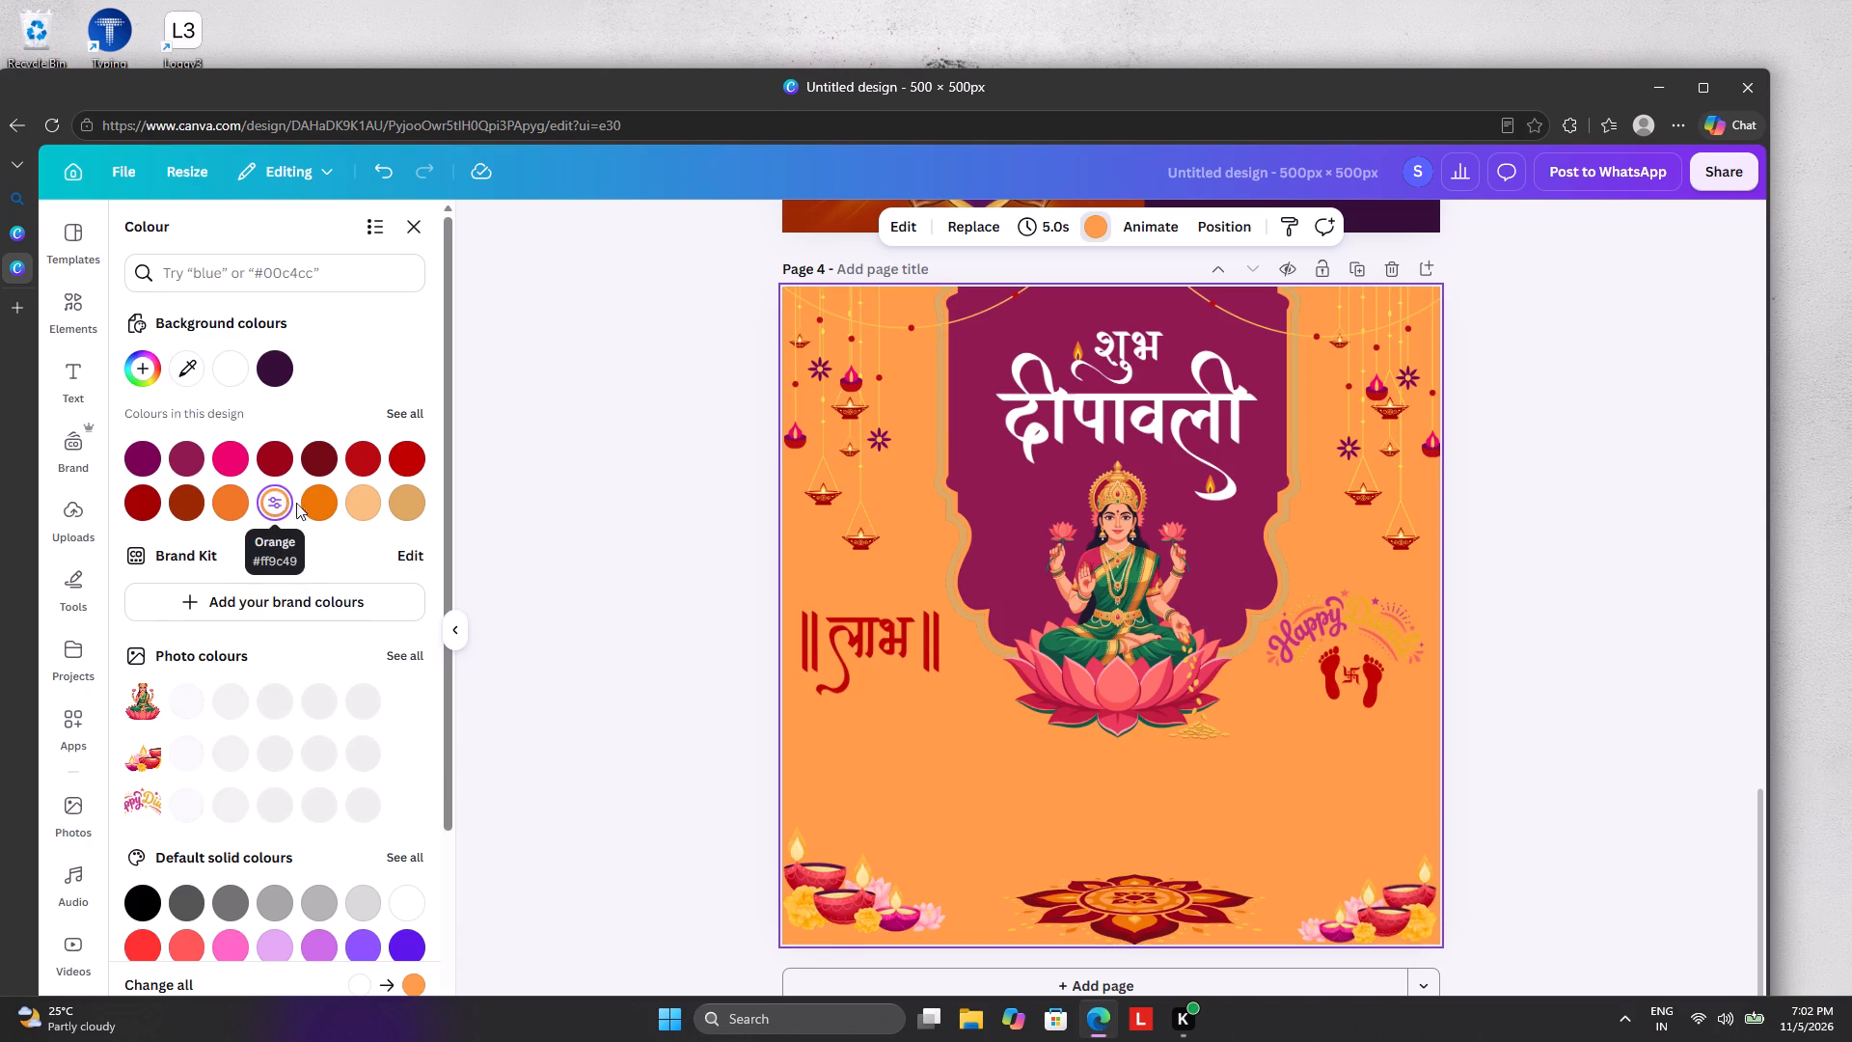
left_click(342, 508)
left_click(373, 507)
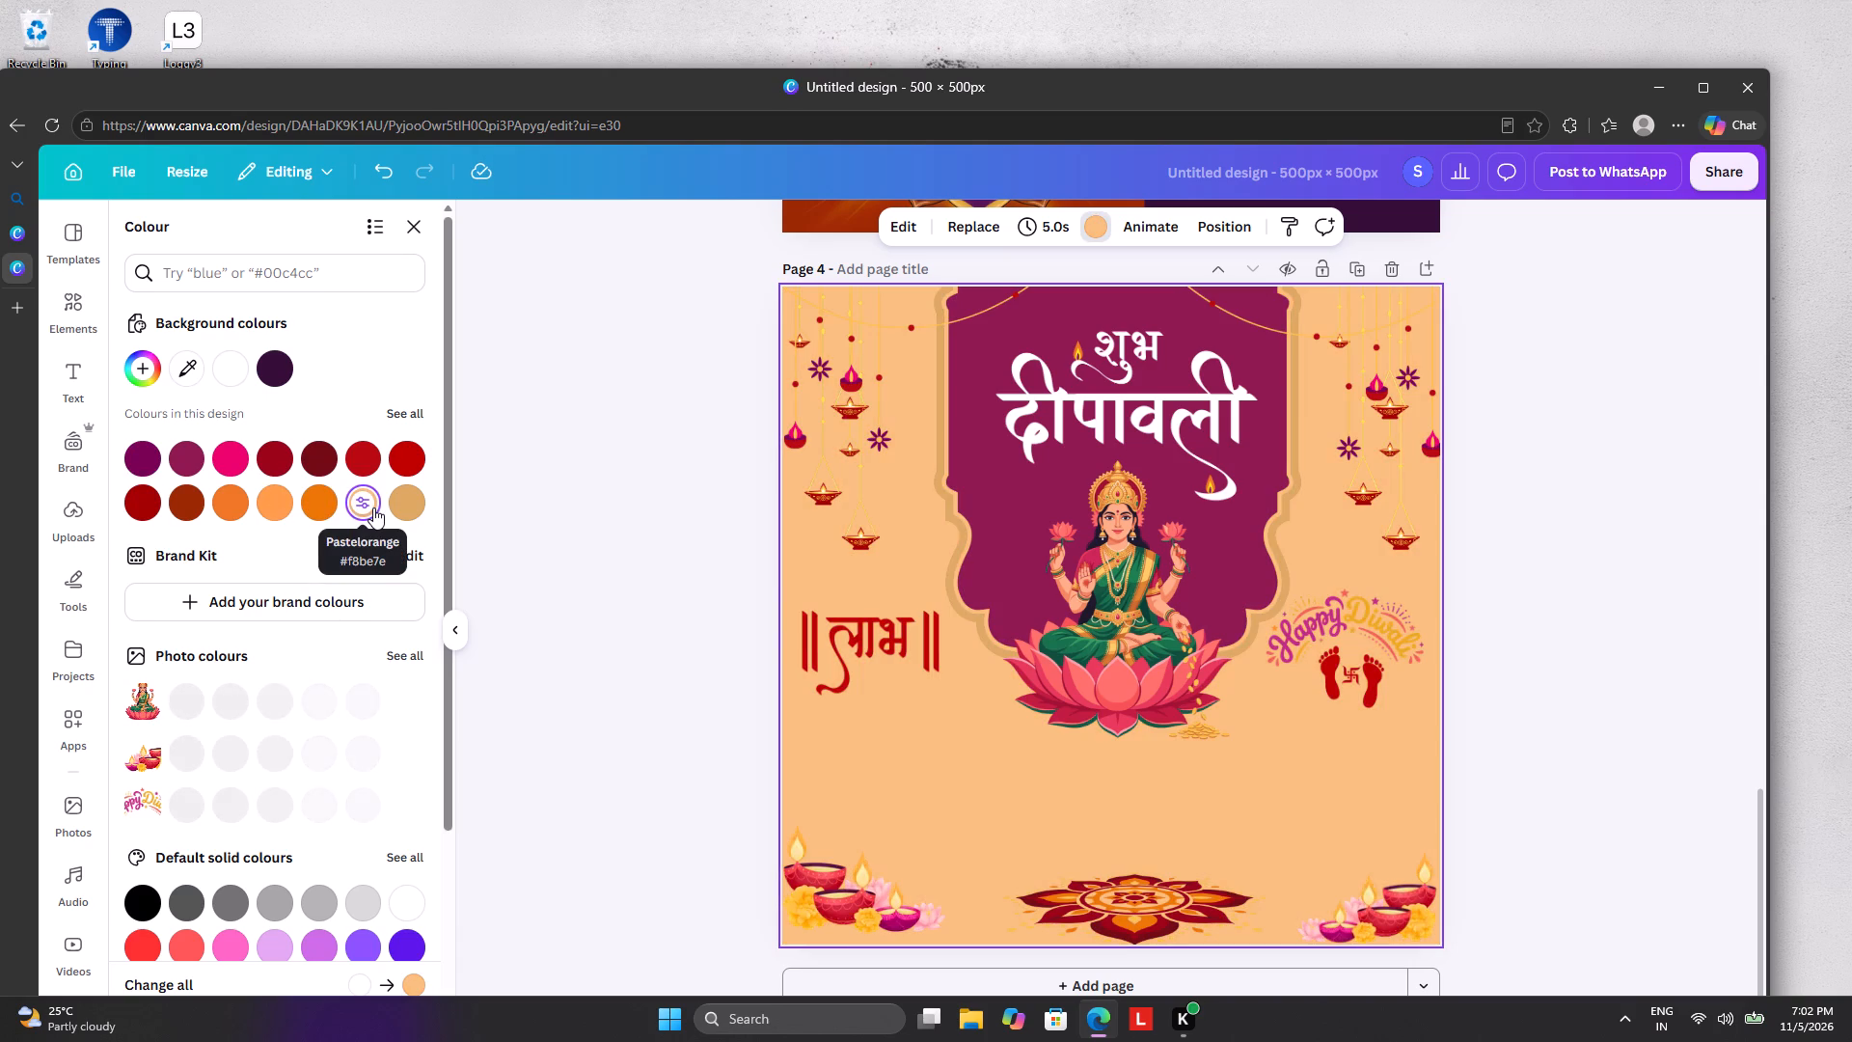
Set page 4's background to the deep navy blue from the default solid colours, after trying the bright violet.
scroll(364, 899, "down", 2)
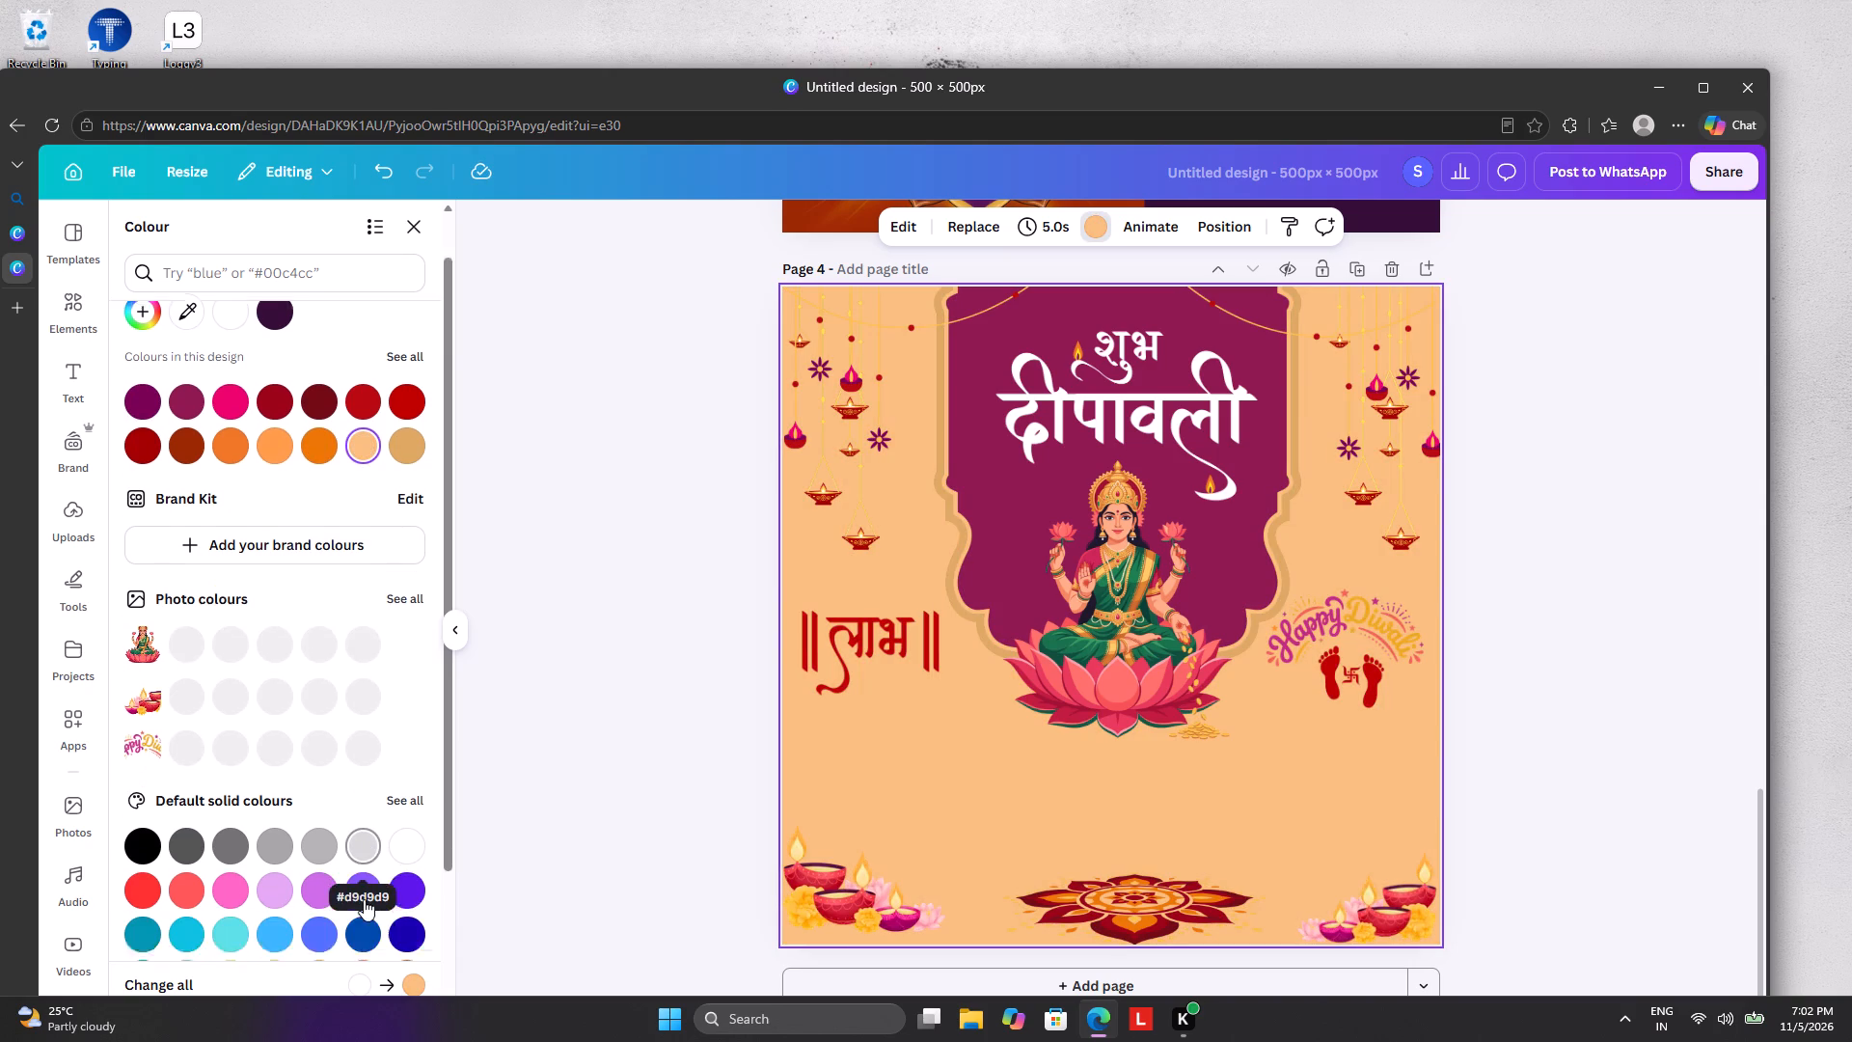
left_click(359, 749)
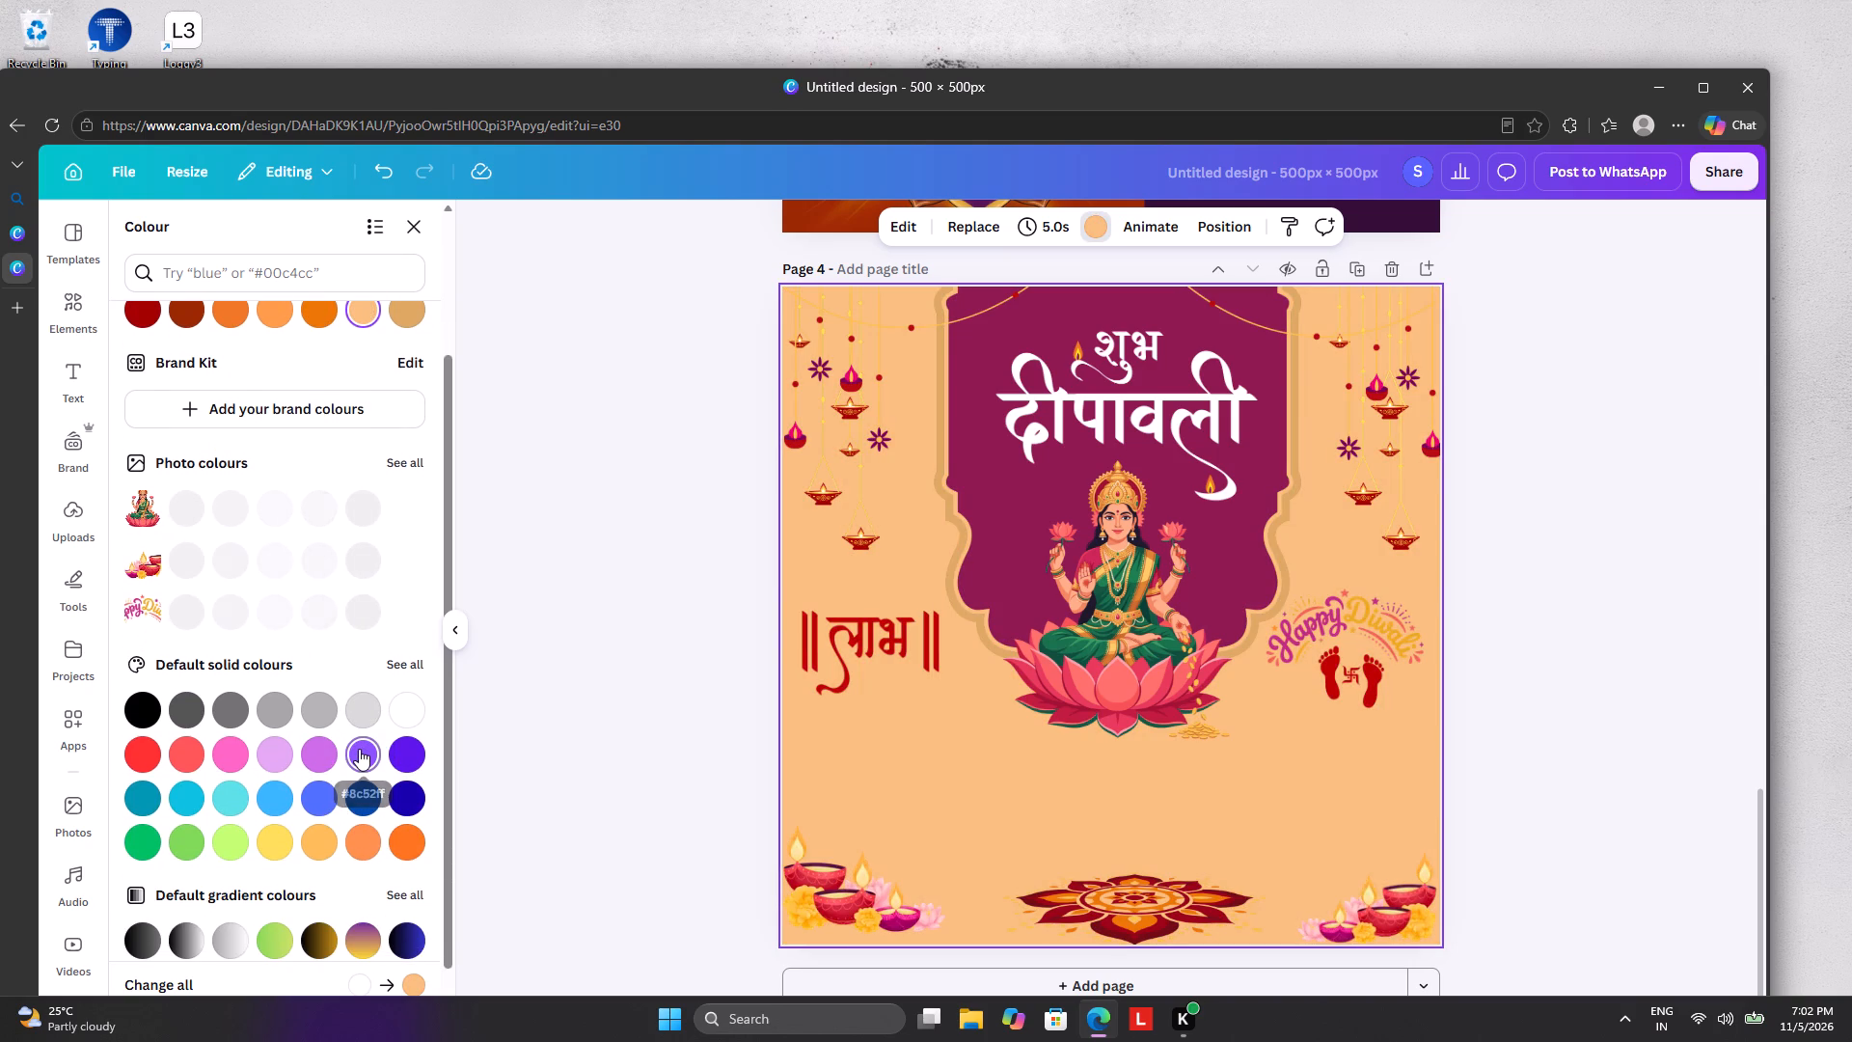
left_click(394, 756)
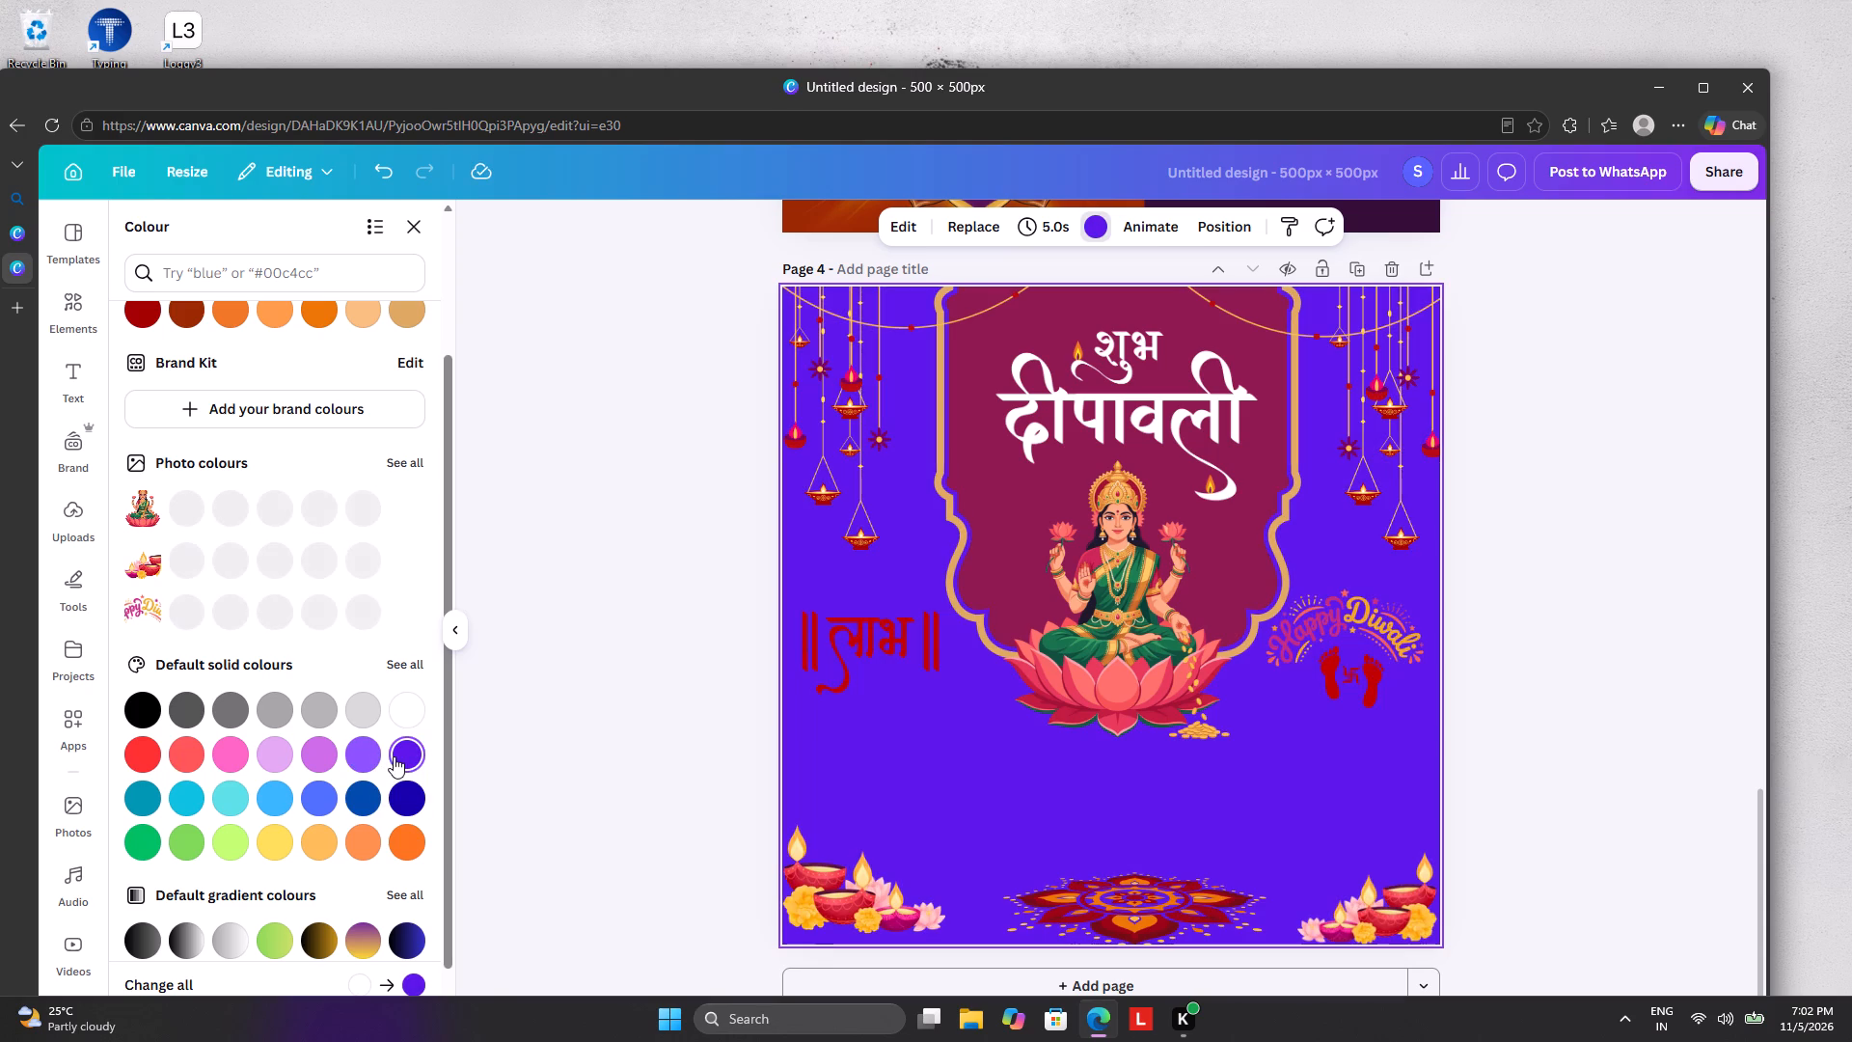
left_click(401, 802)
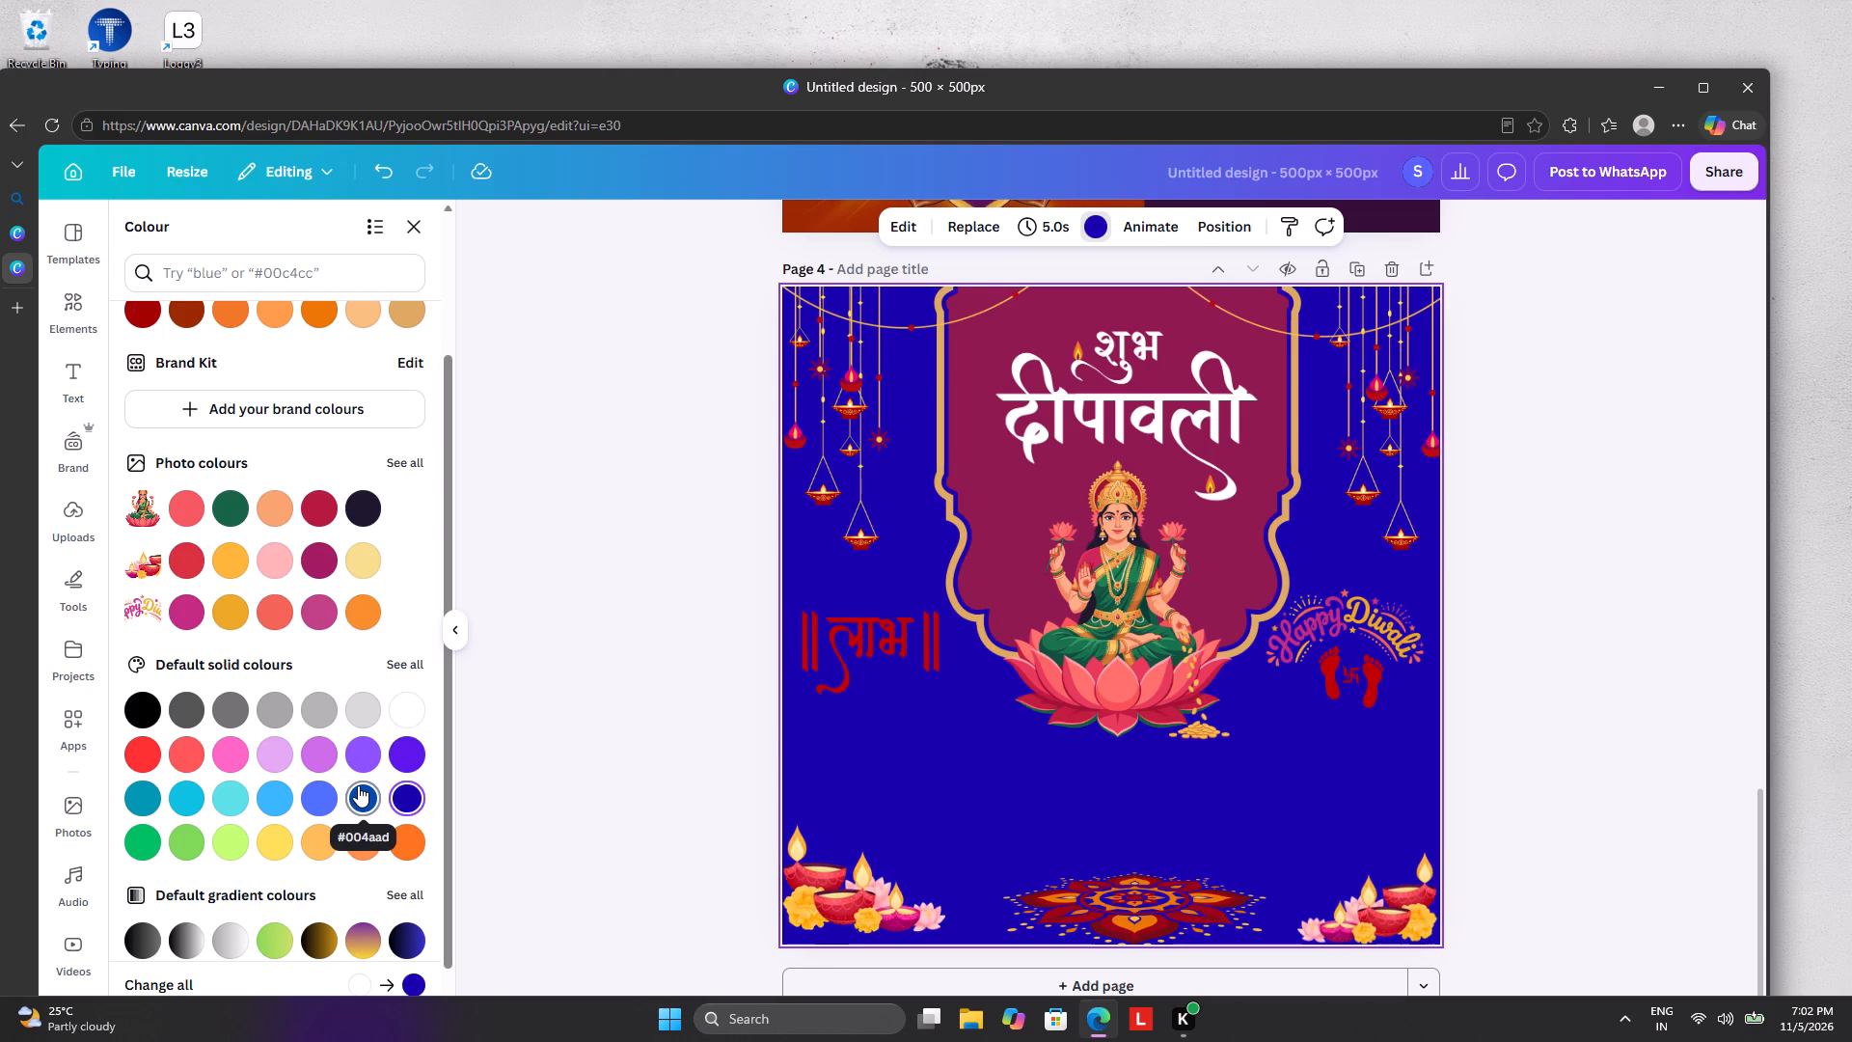
left_click(661, 565)
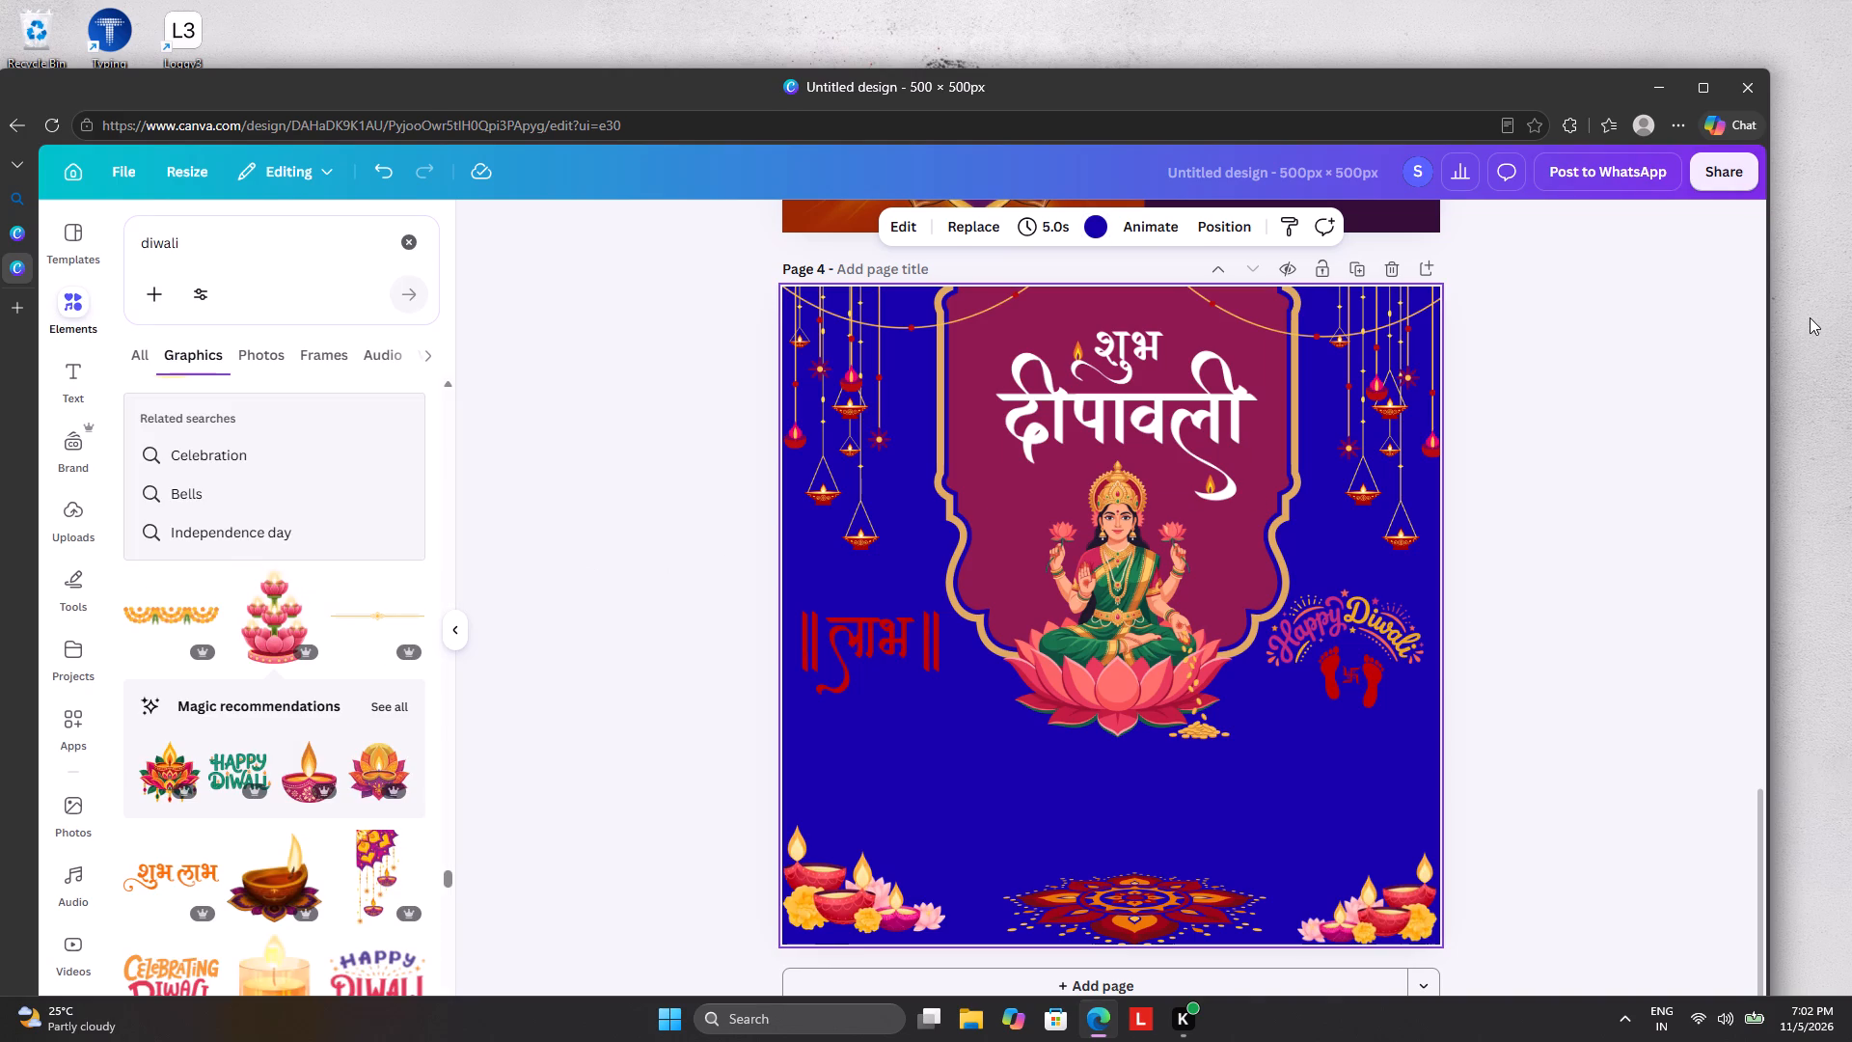
Browse the Diwali graphics results for elements that could suit page 4.
scroll(1810, 316, "up", 5)
scroll(1600, 457, "up", 3)
scroll(1600, 457, "down", 2)
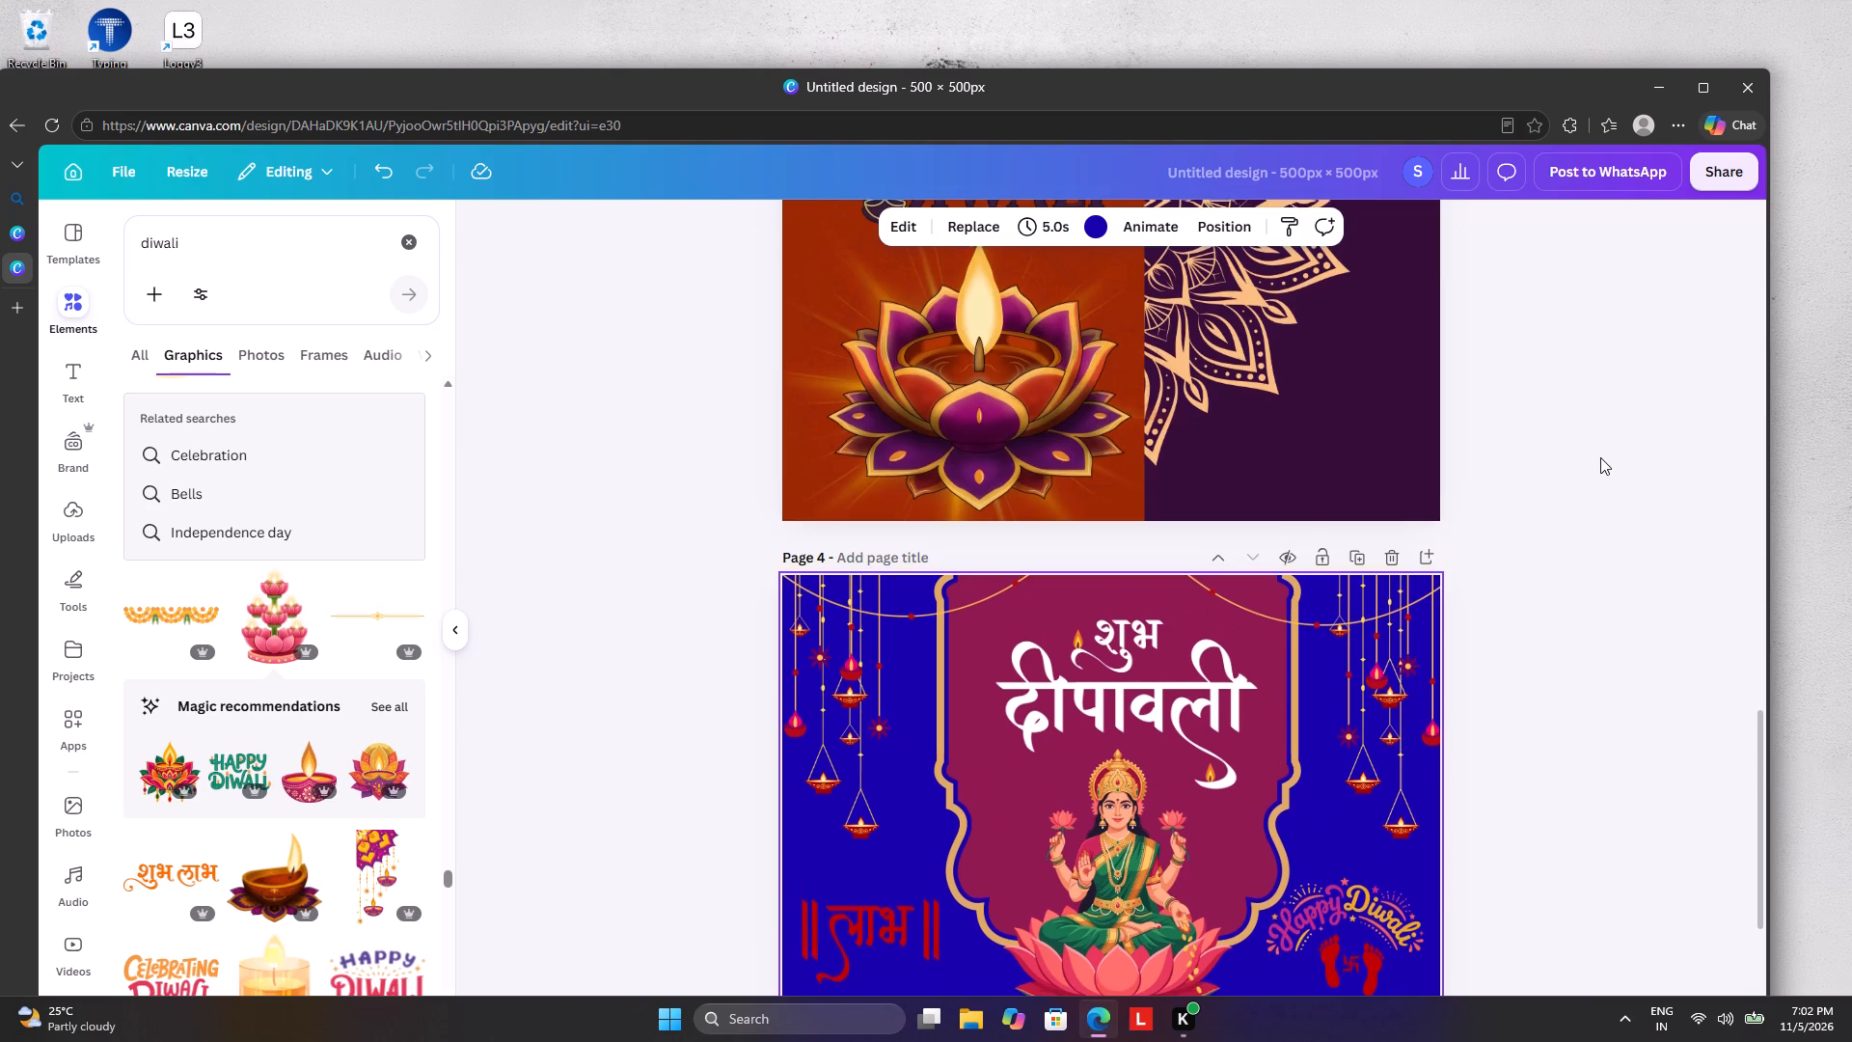
scroll(1600, 457, "down", 3)
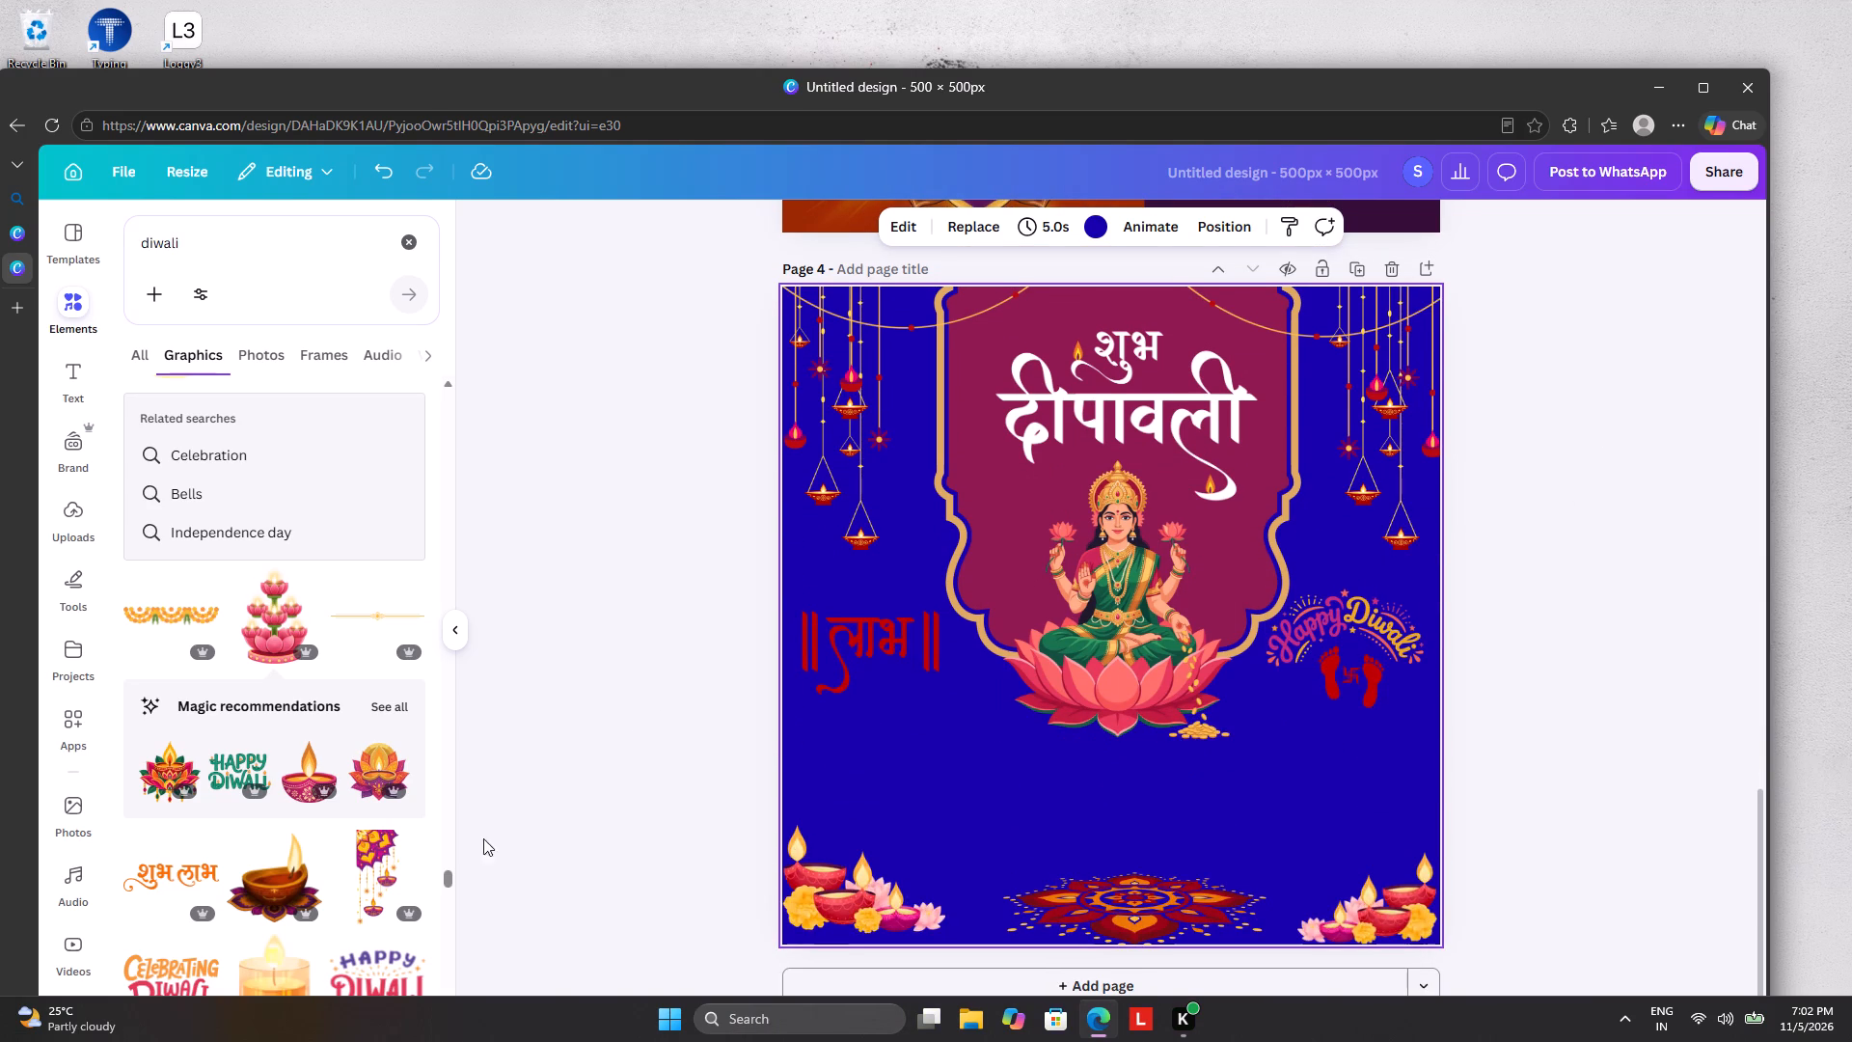
scroll(359, 816, "down", 4)
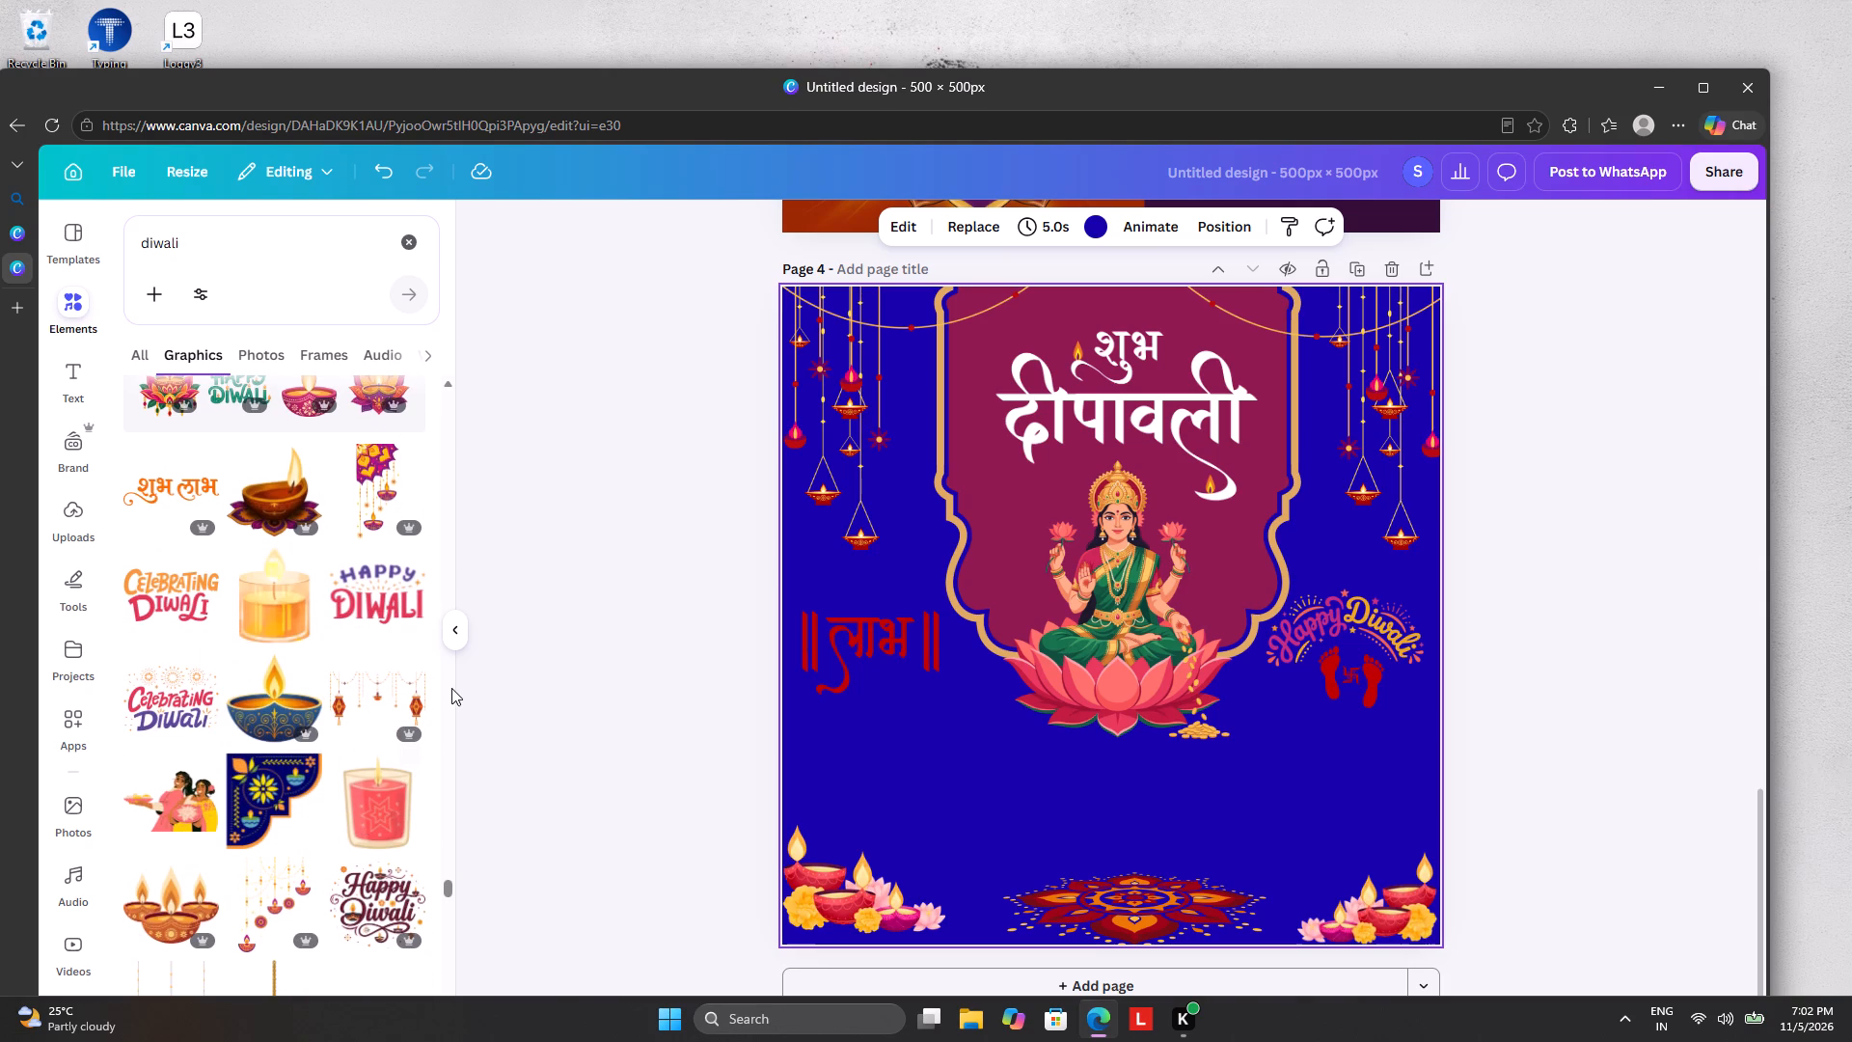
scroll(316, 648, "down", 1)
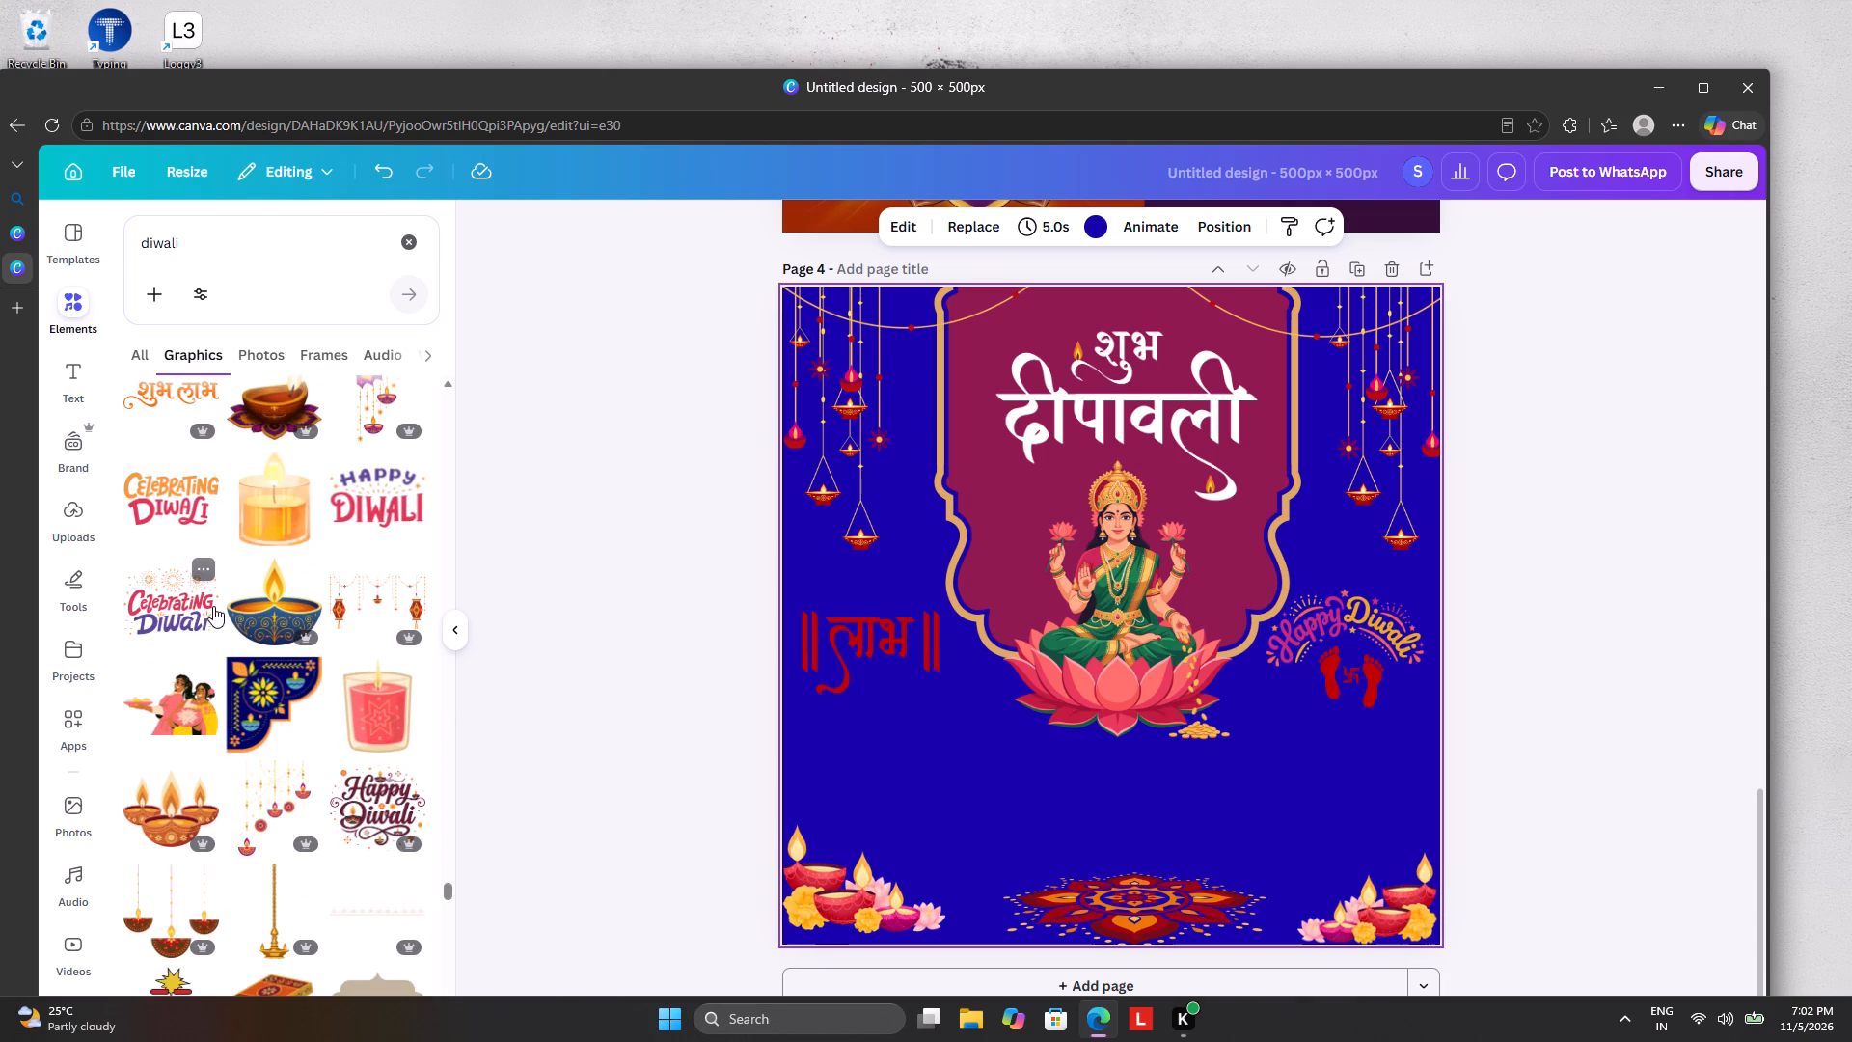
scroll(213, 601, "down", 3)
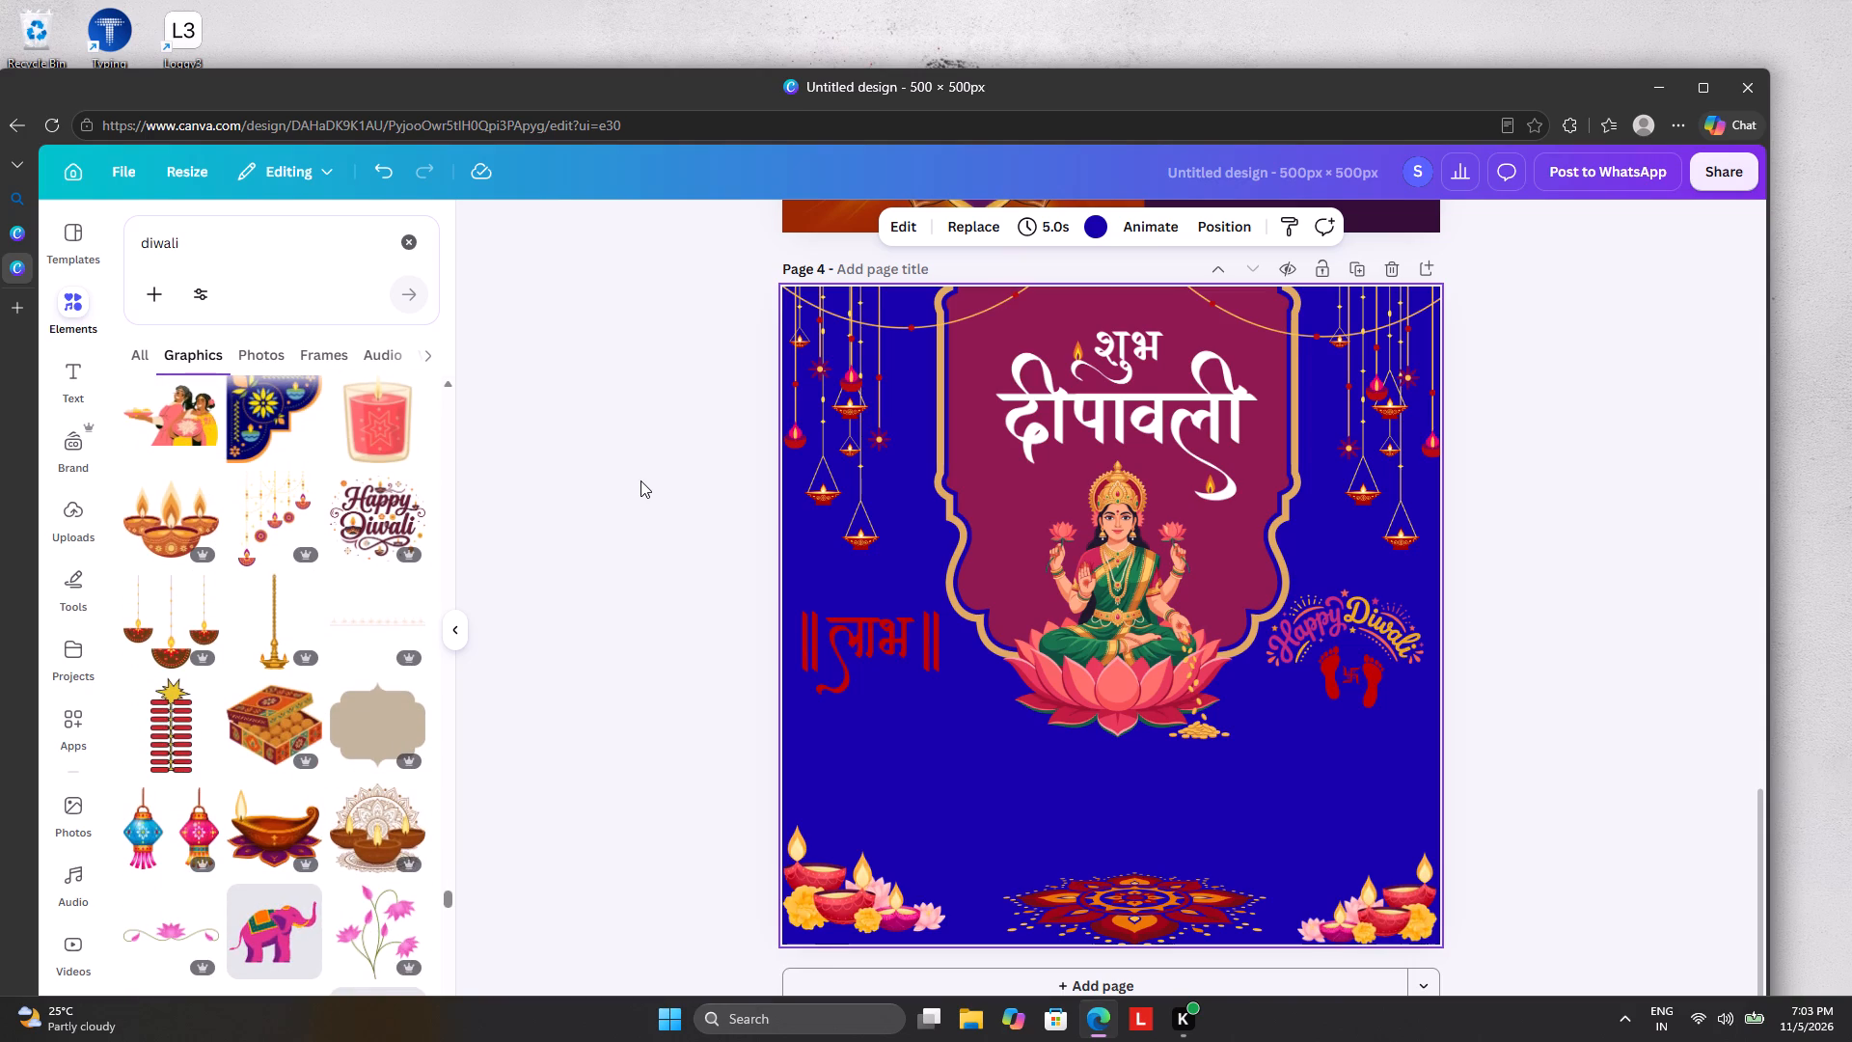
Review the Diwali designs on pages 1 to 3 and compare them with page 4.
scroll(640, 479, "up", 8)
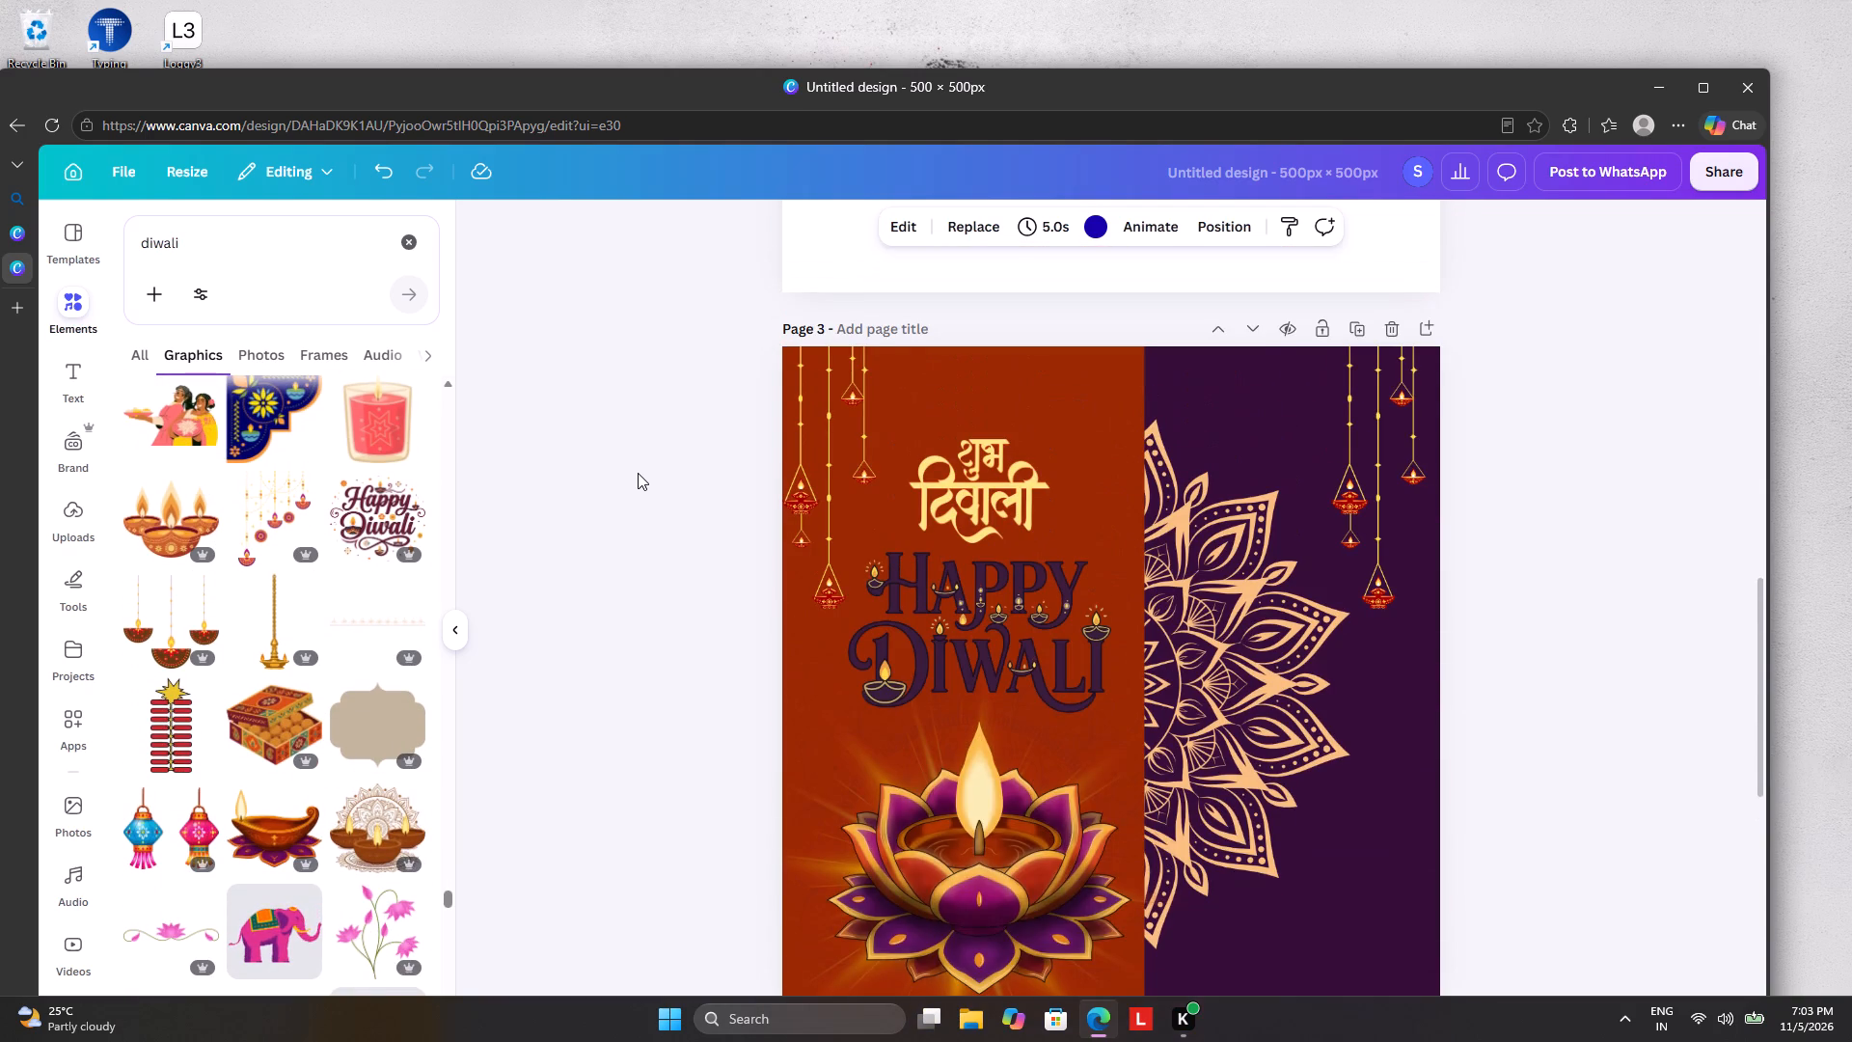
scroll(638, 473, "up", 13)
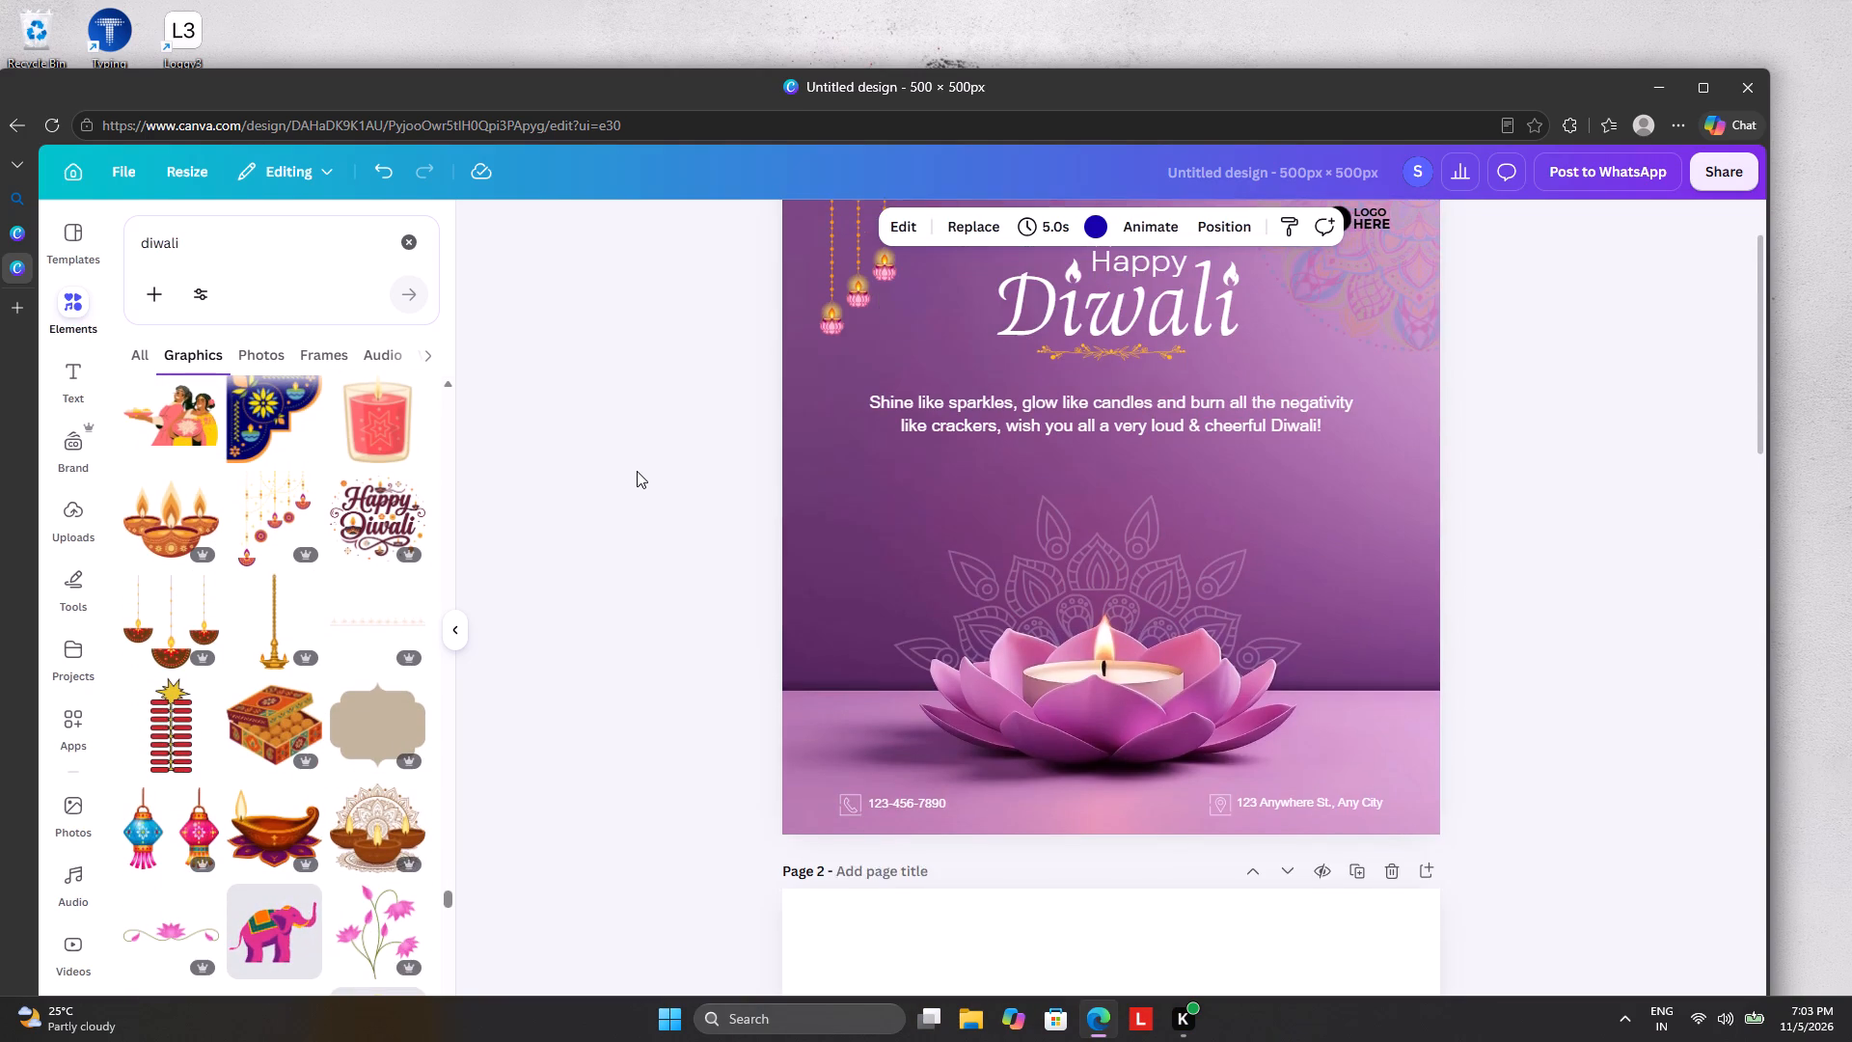
scroll(637, 471, "up", 5)
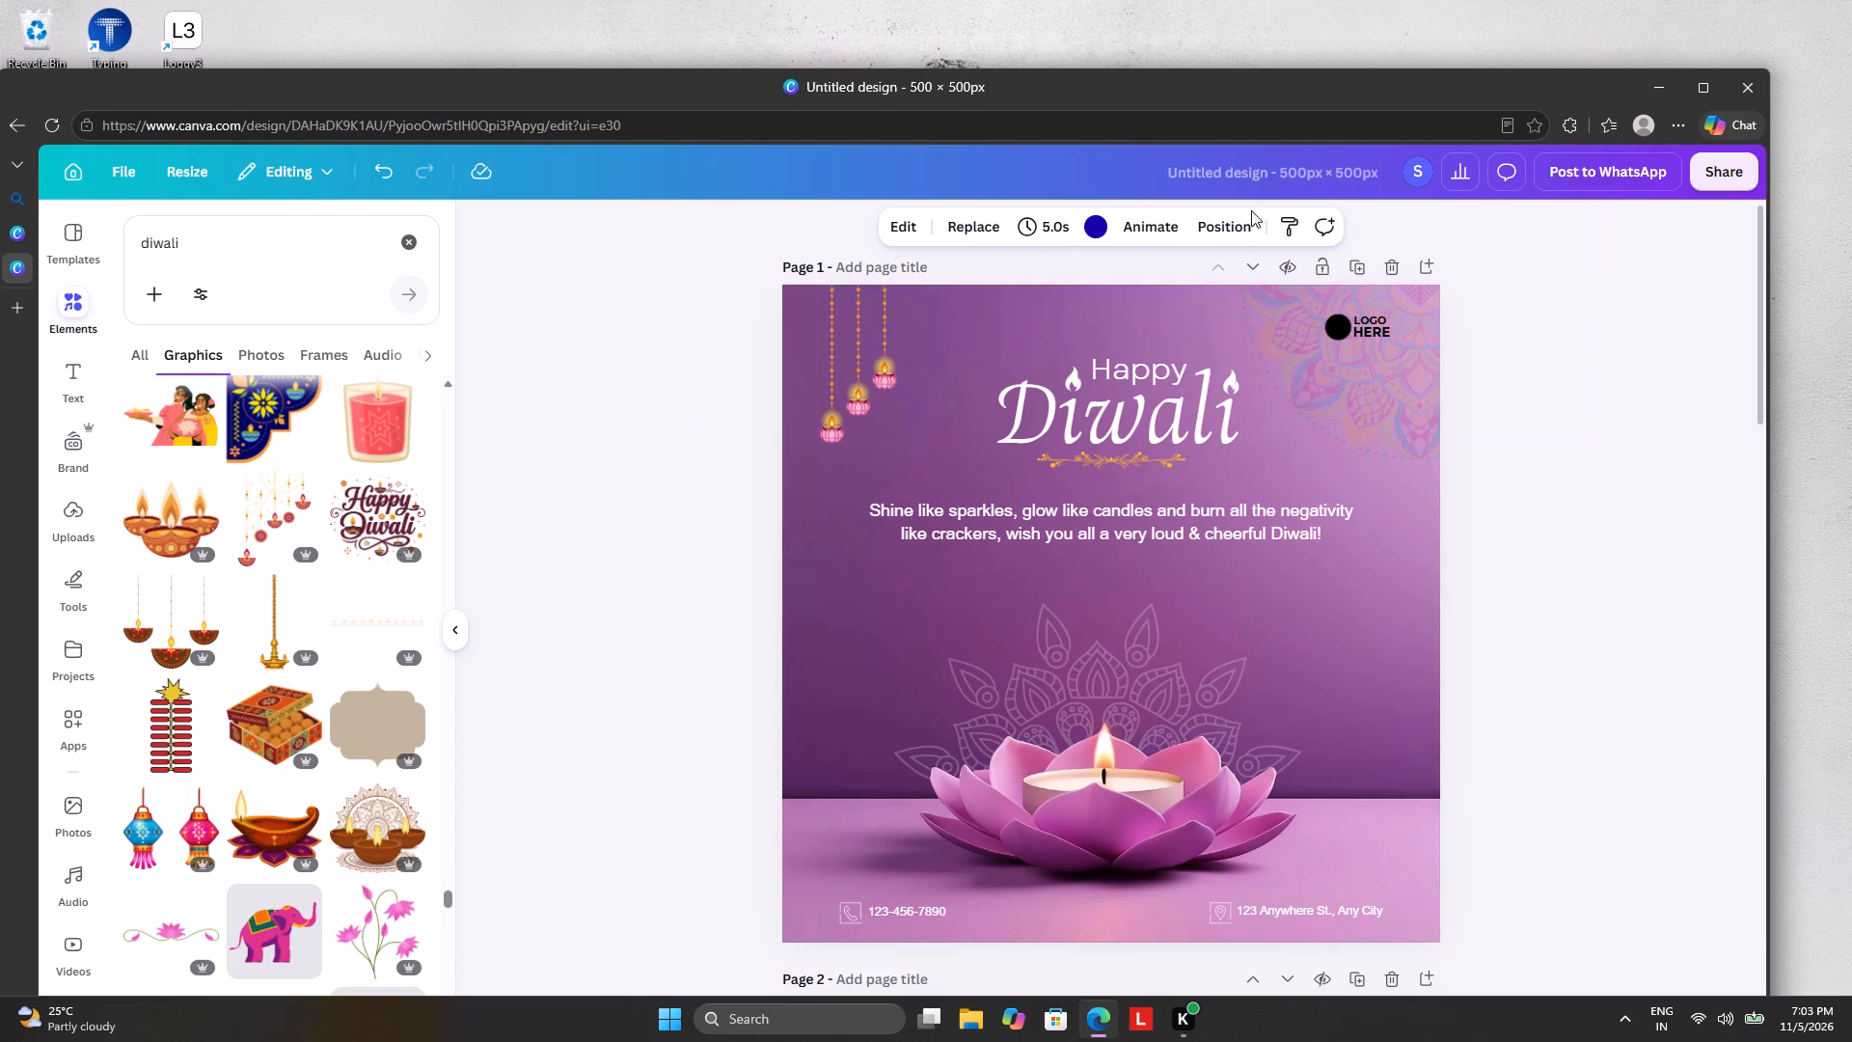
scroll(1618, 545, "down", 8)
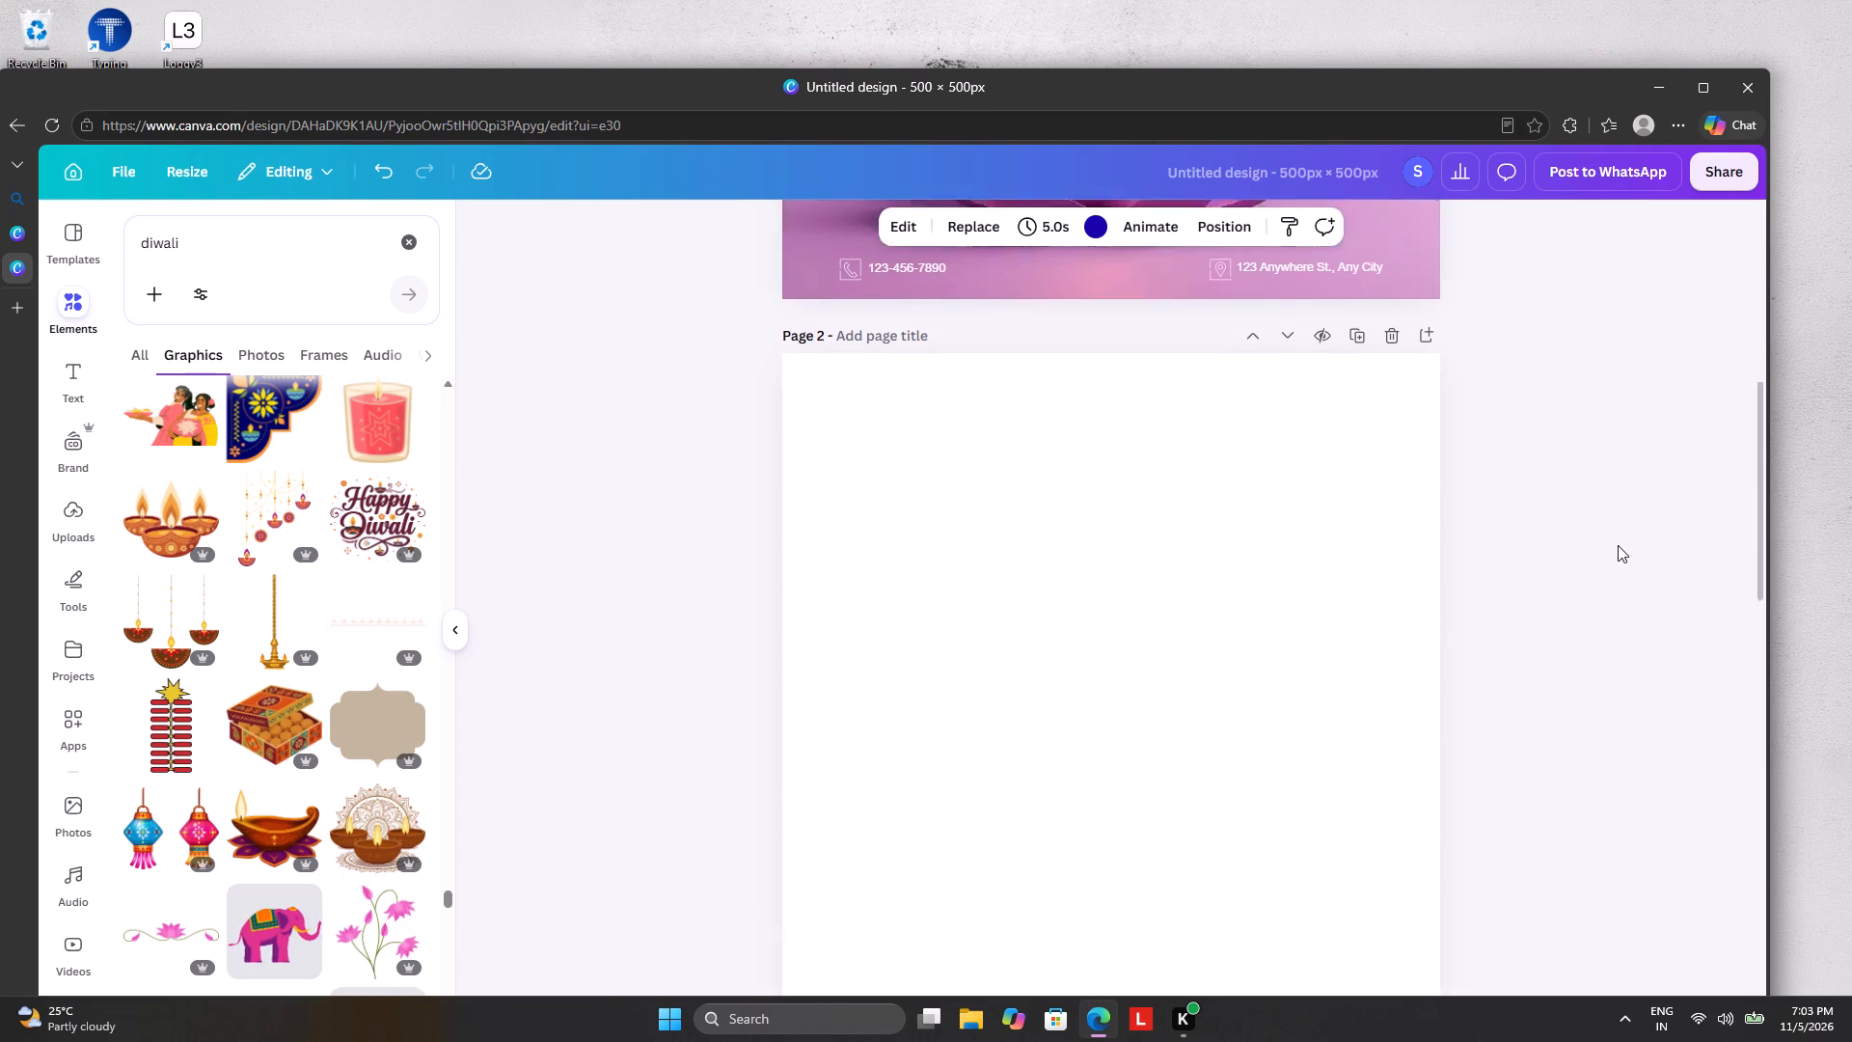
scroll(1618, 538, "down", 15)
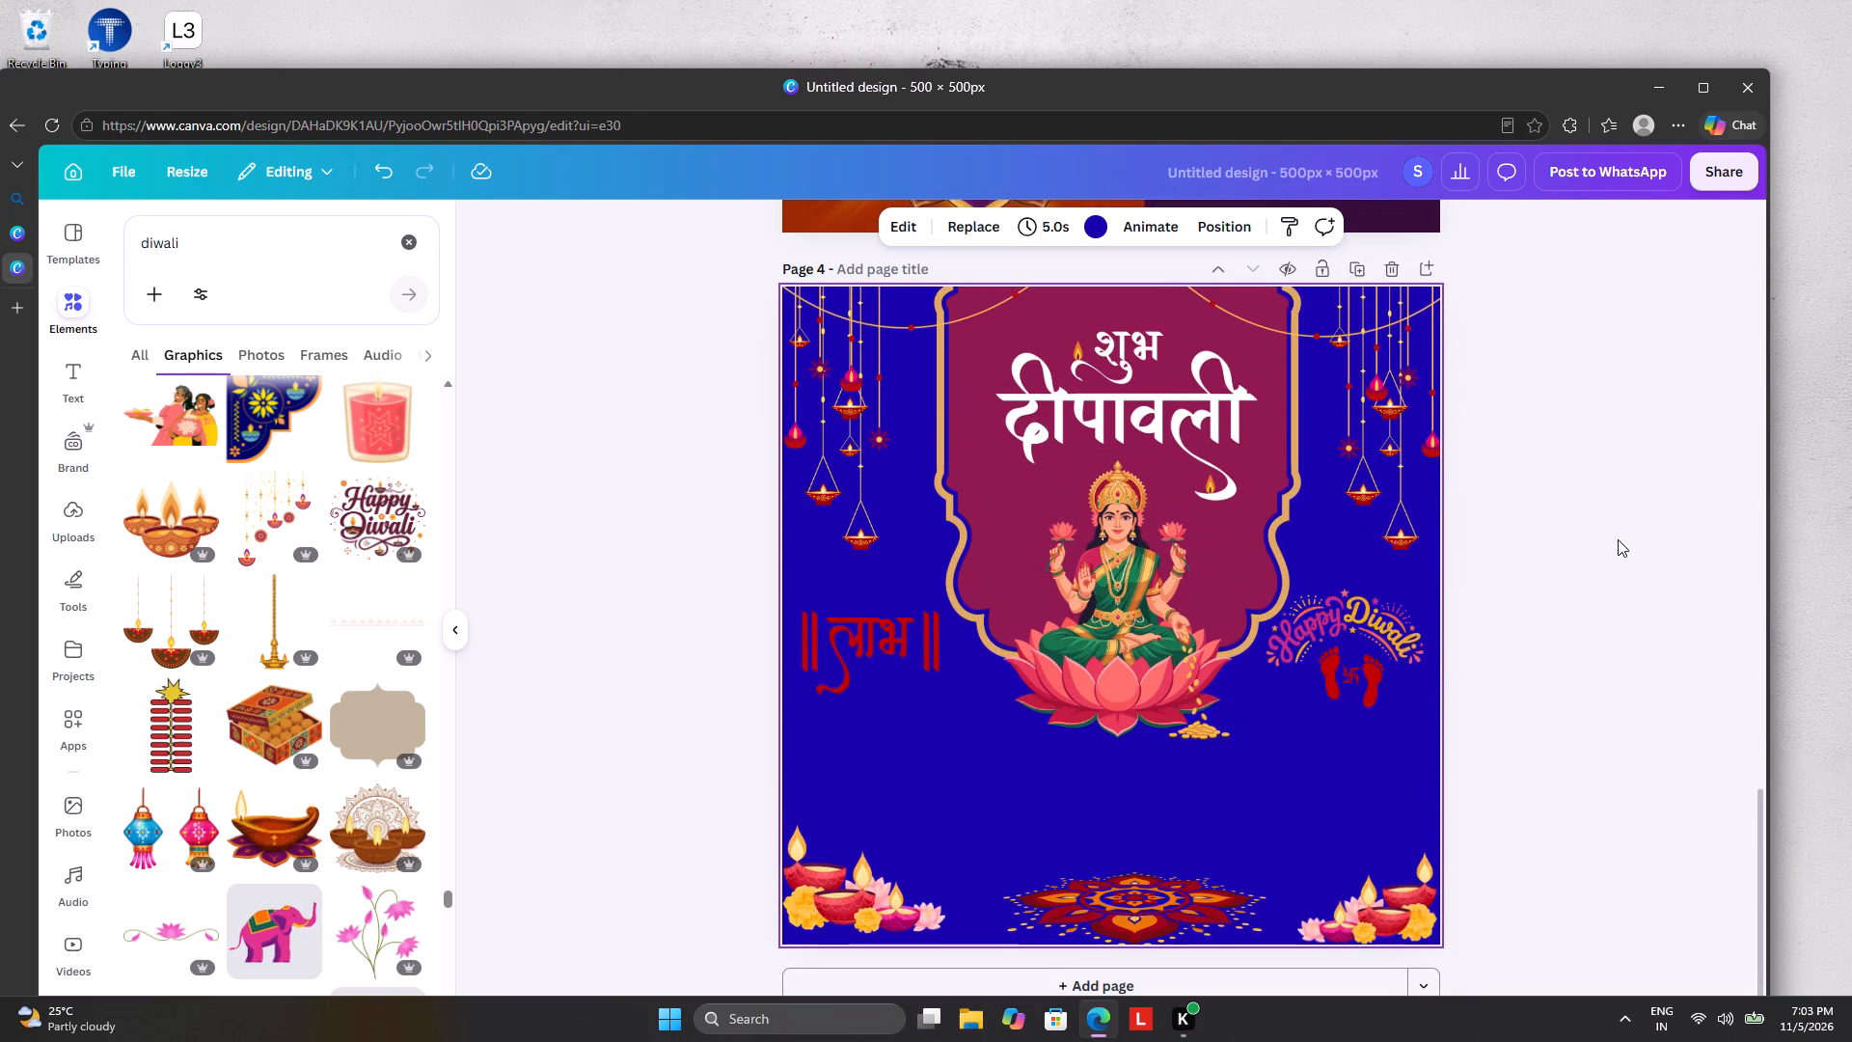
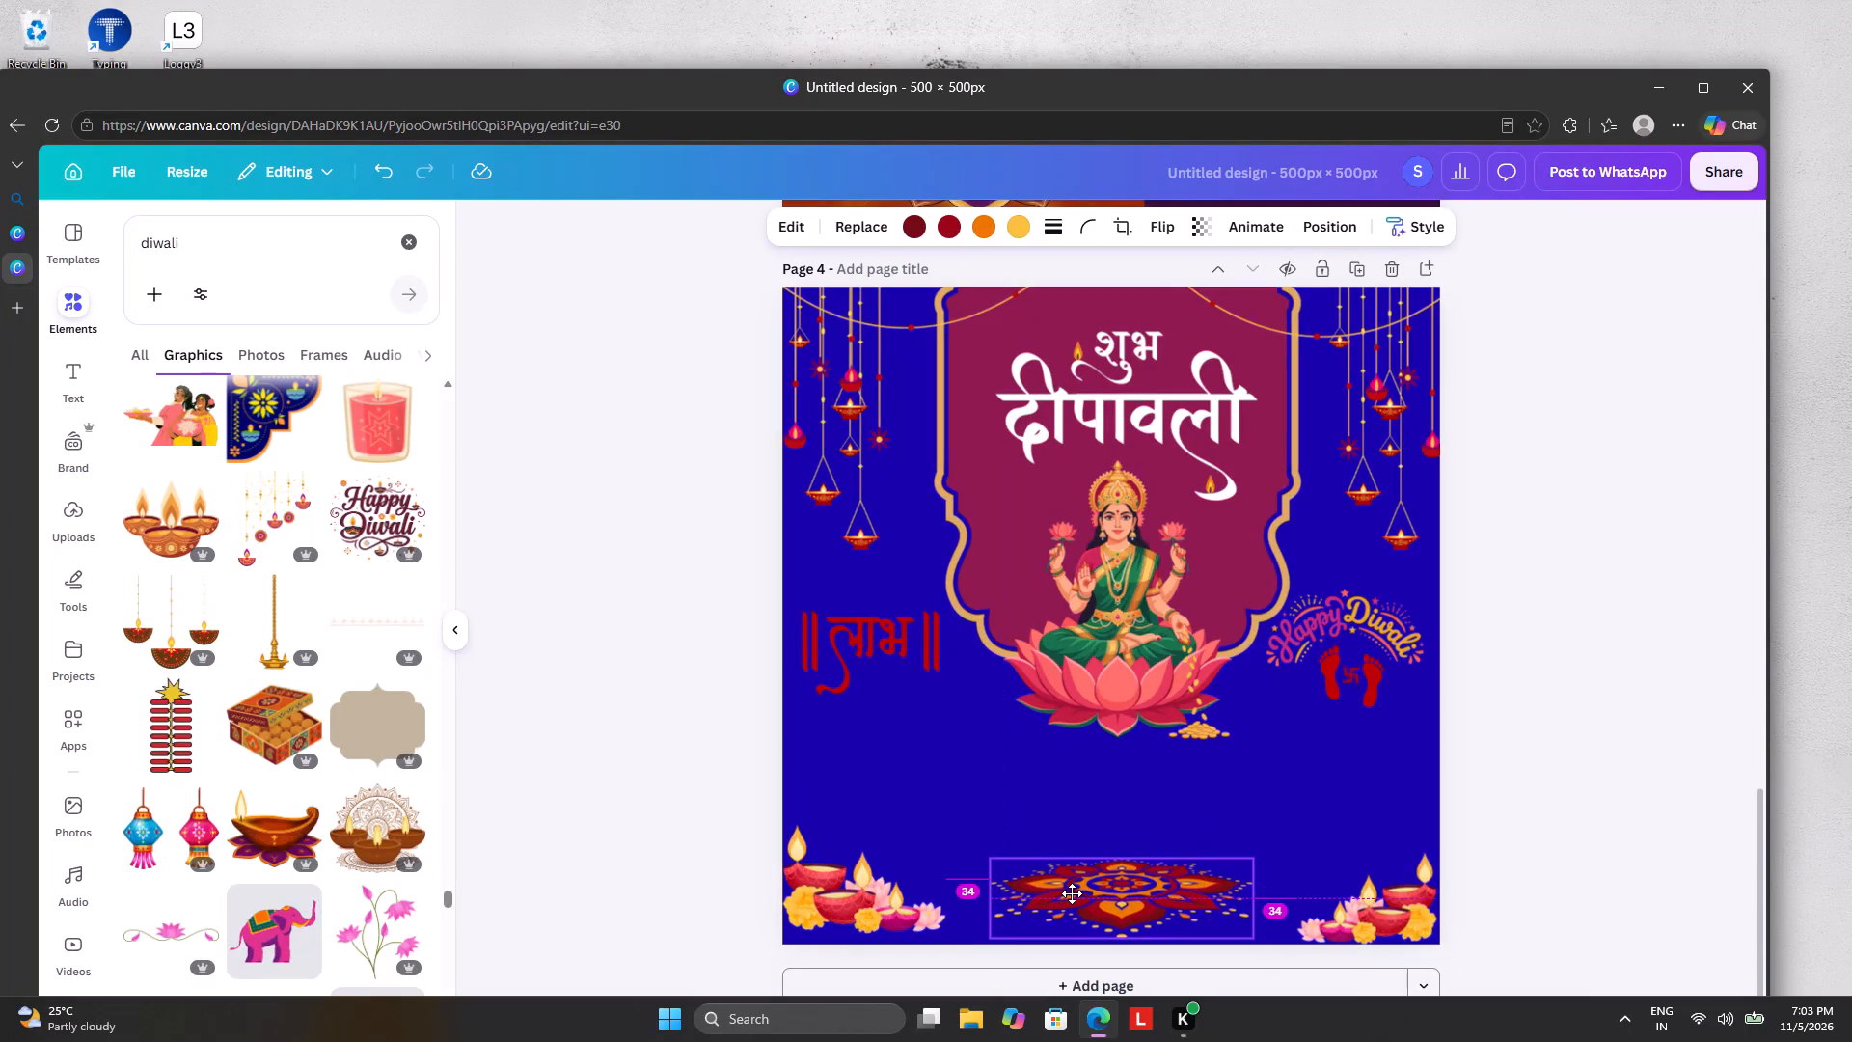
Nudge the diya and flower cluster down into page 4's lower-left corner.
left_click_drag(887, 910, 888, 920)
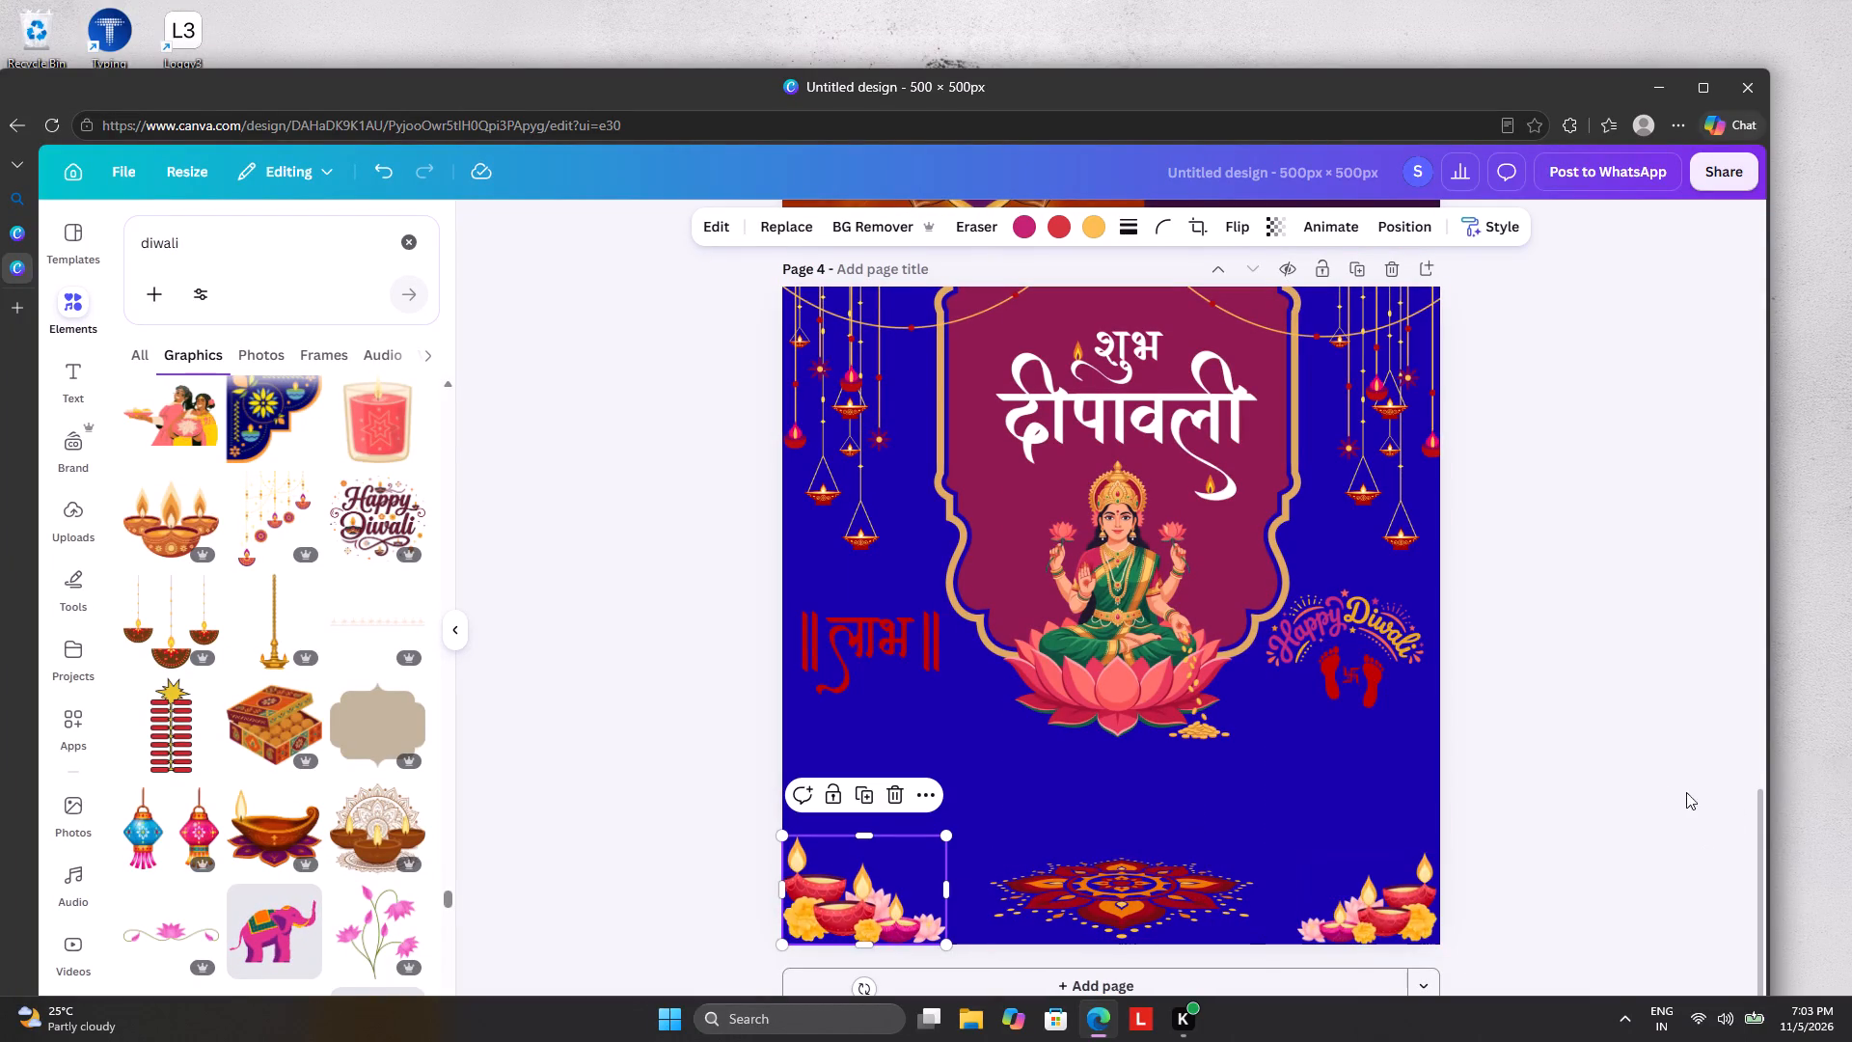
left_click(1661, 784)
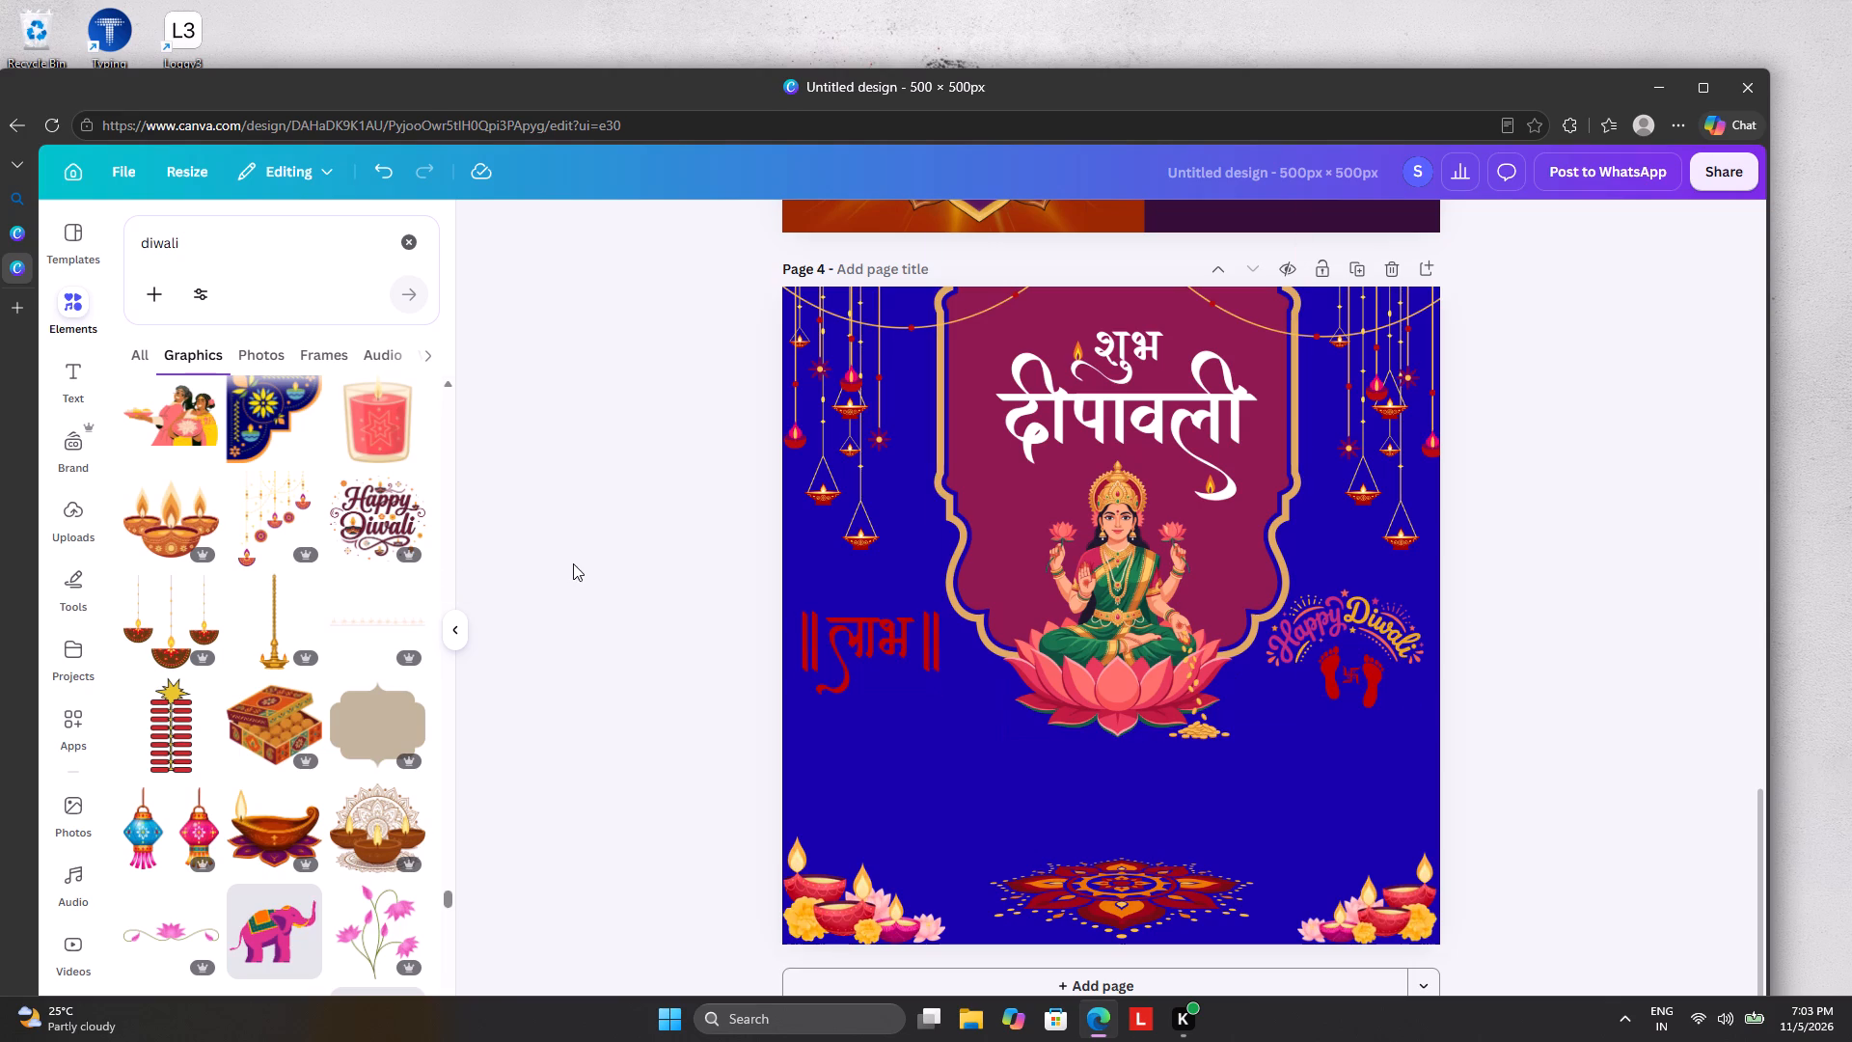
Add the pink lotus stems graphic to page 4, shrink it to about 125 px wide and place it beneath the red footprints.
scroll(375, 617, "down", 3)
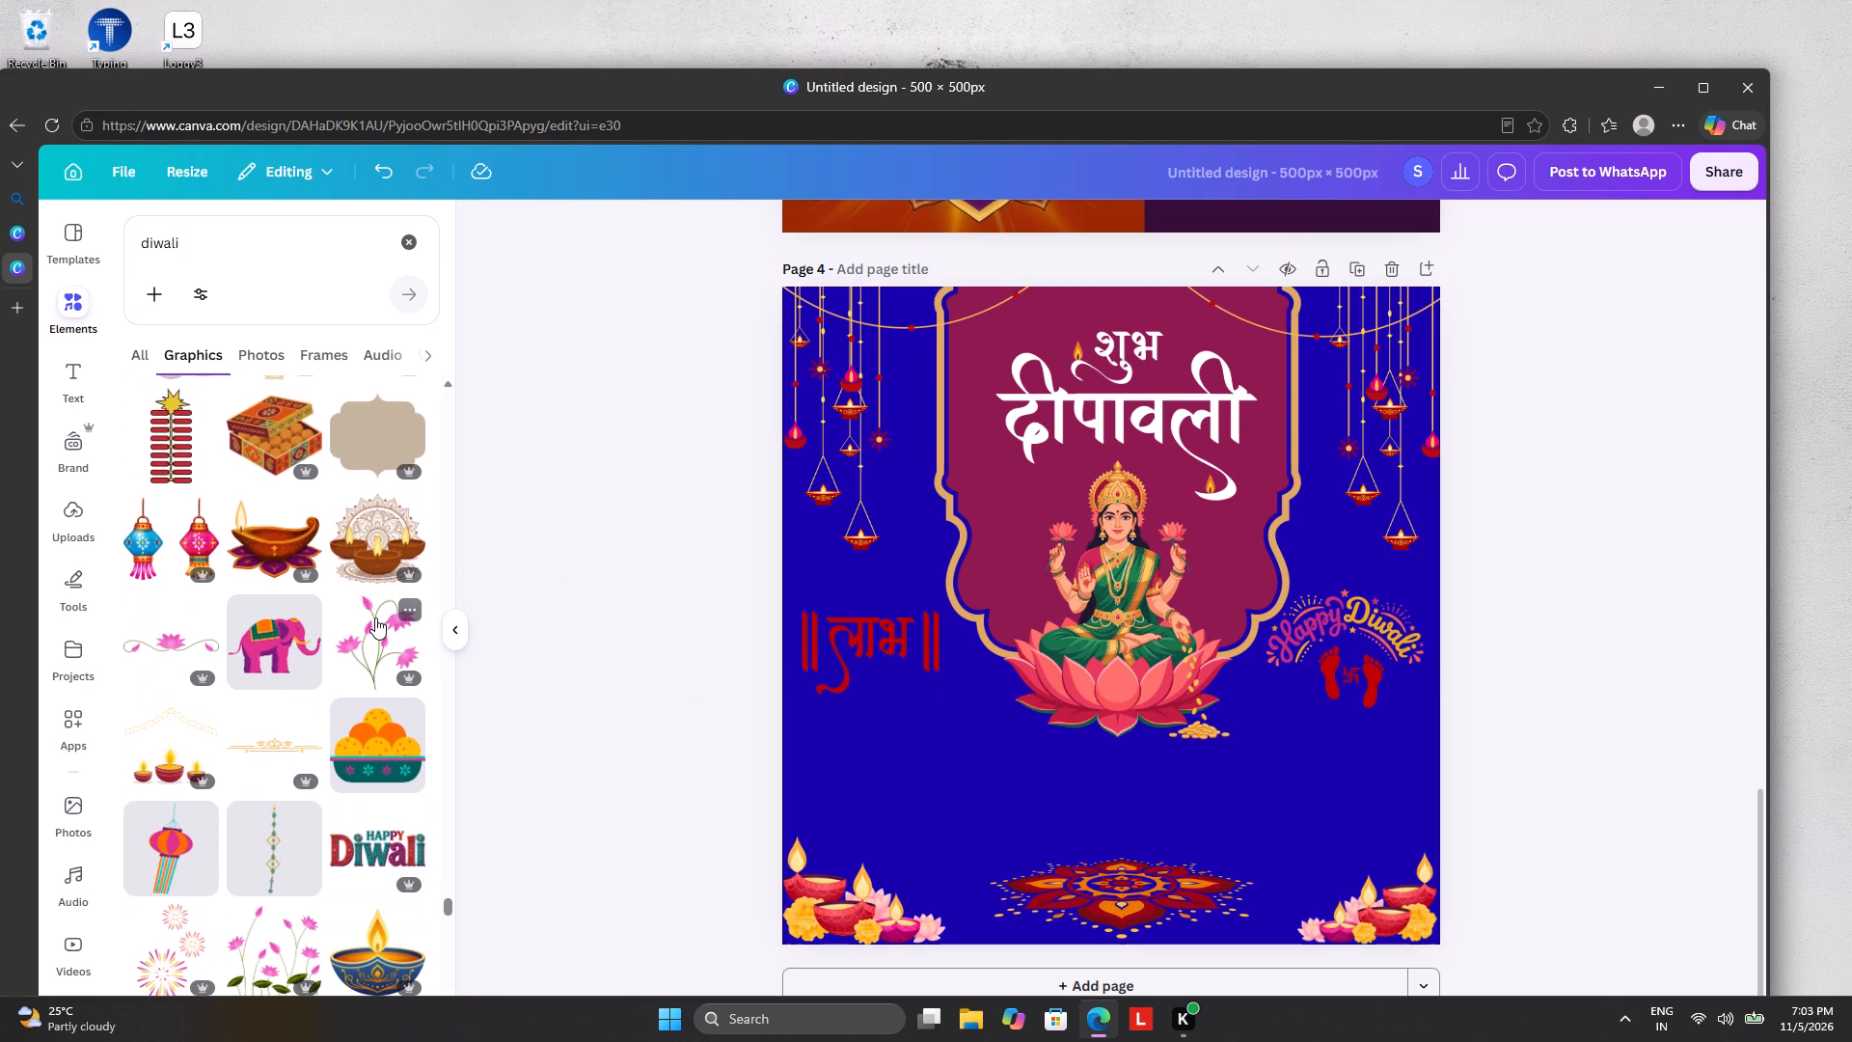
scroll(375, 617, "down", 3)
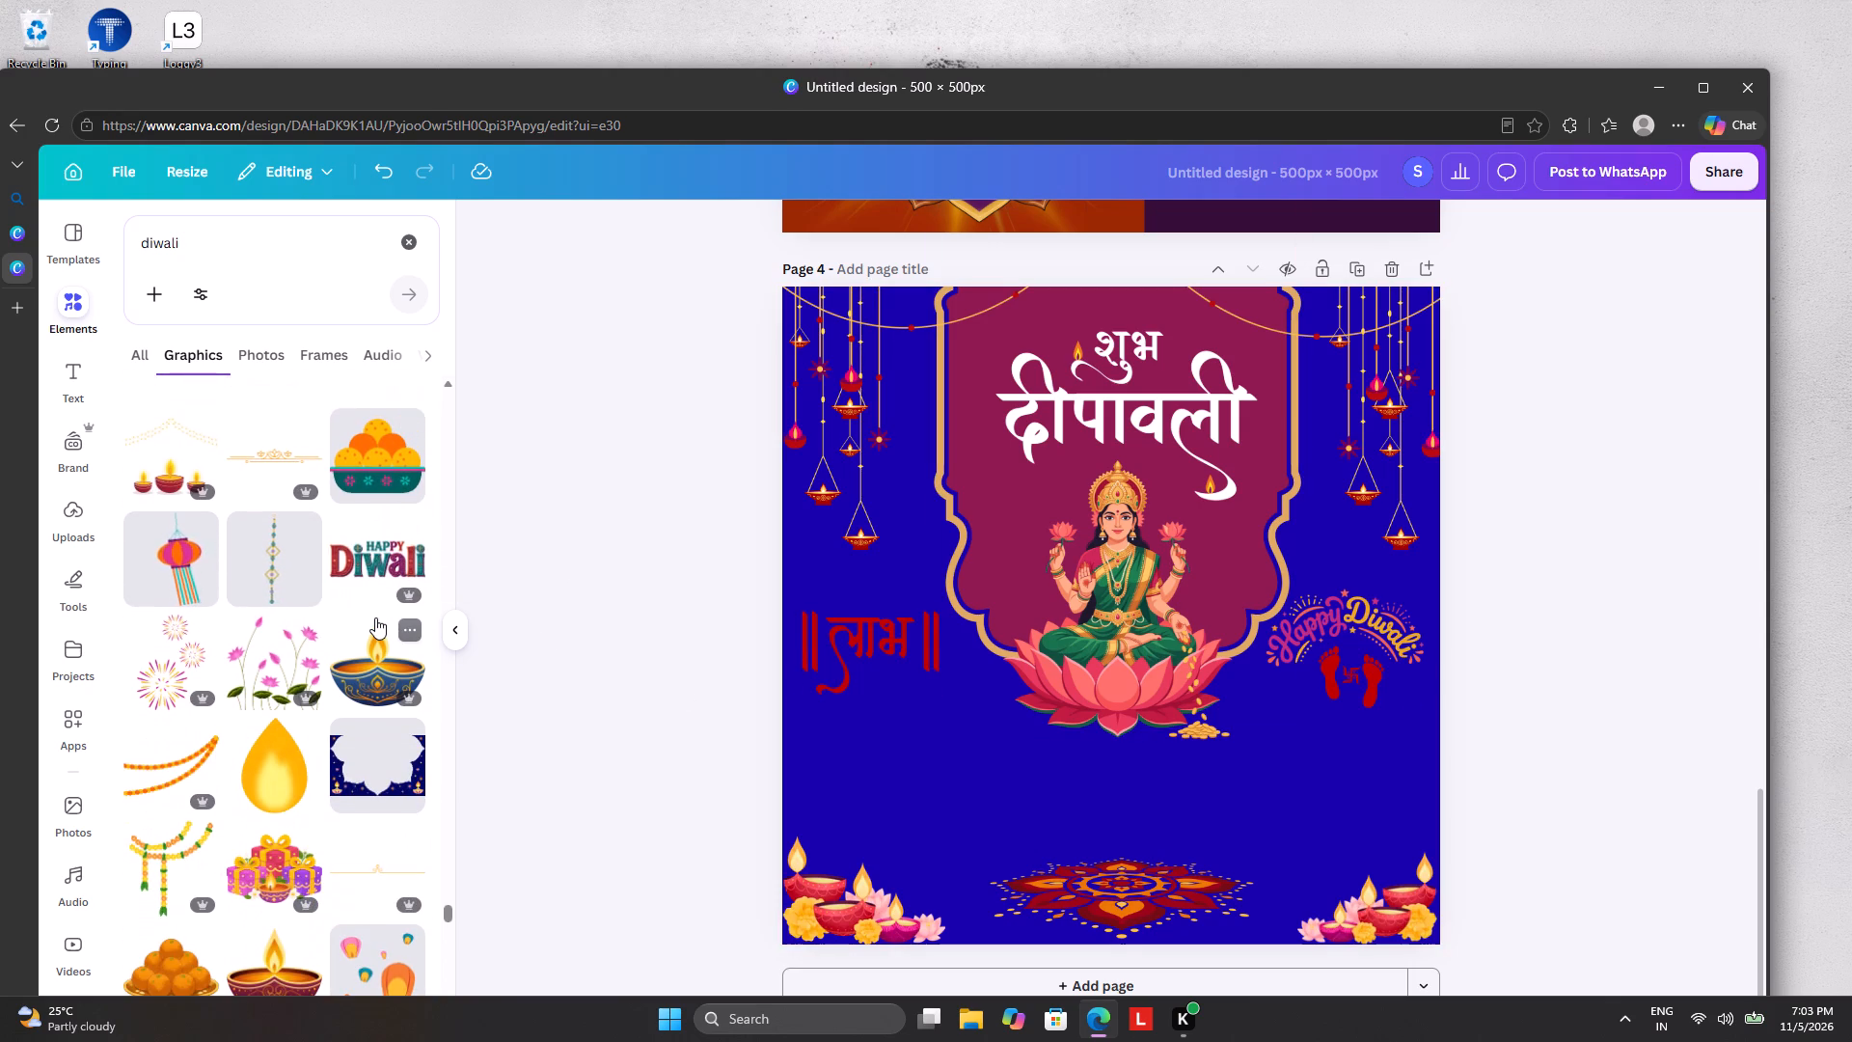
scroll(375, 617, "down", 1)
left_click(268, 571)
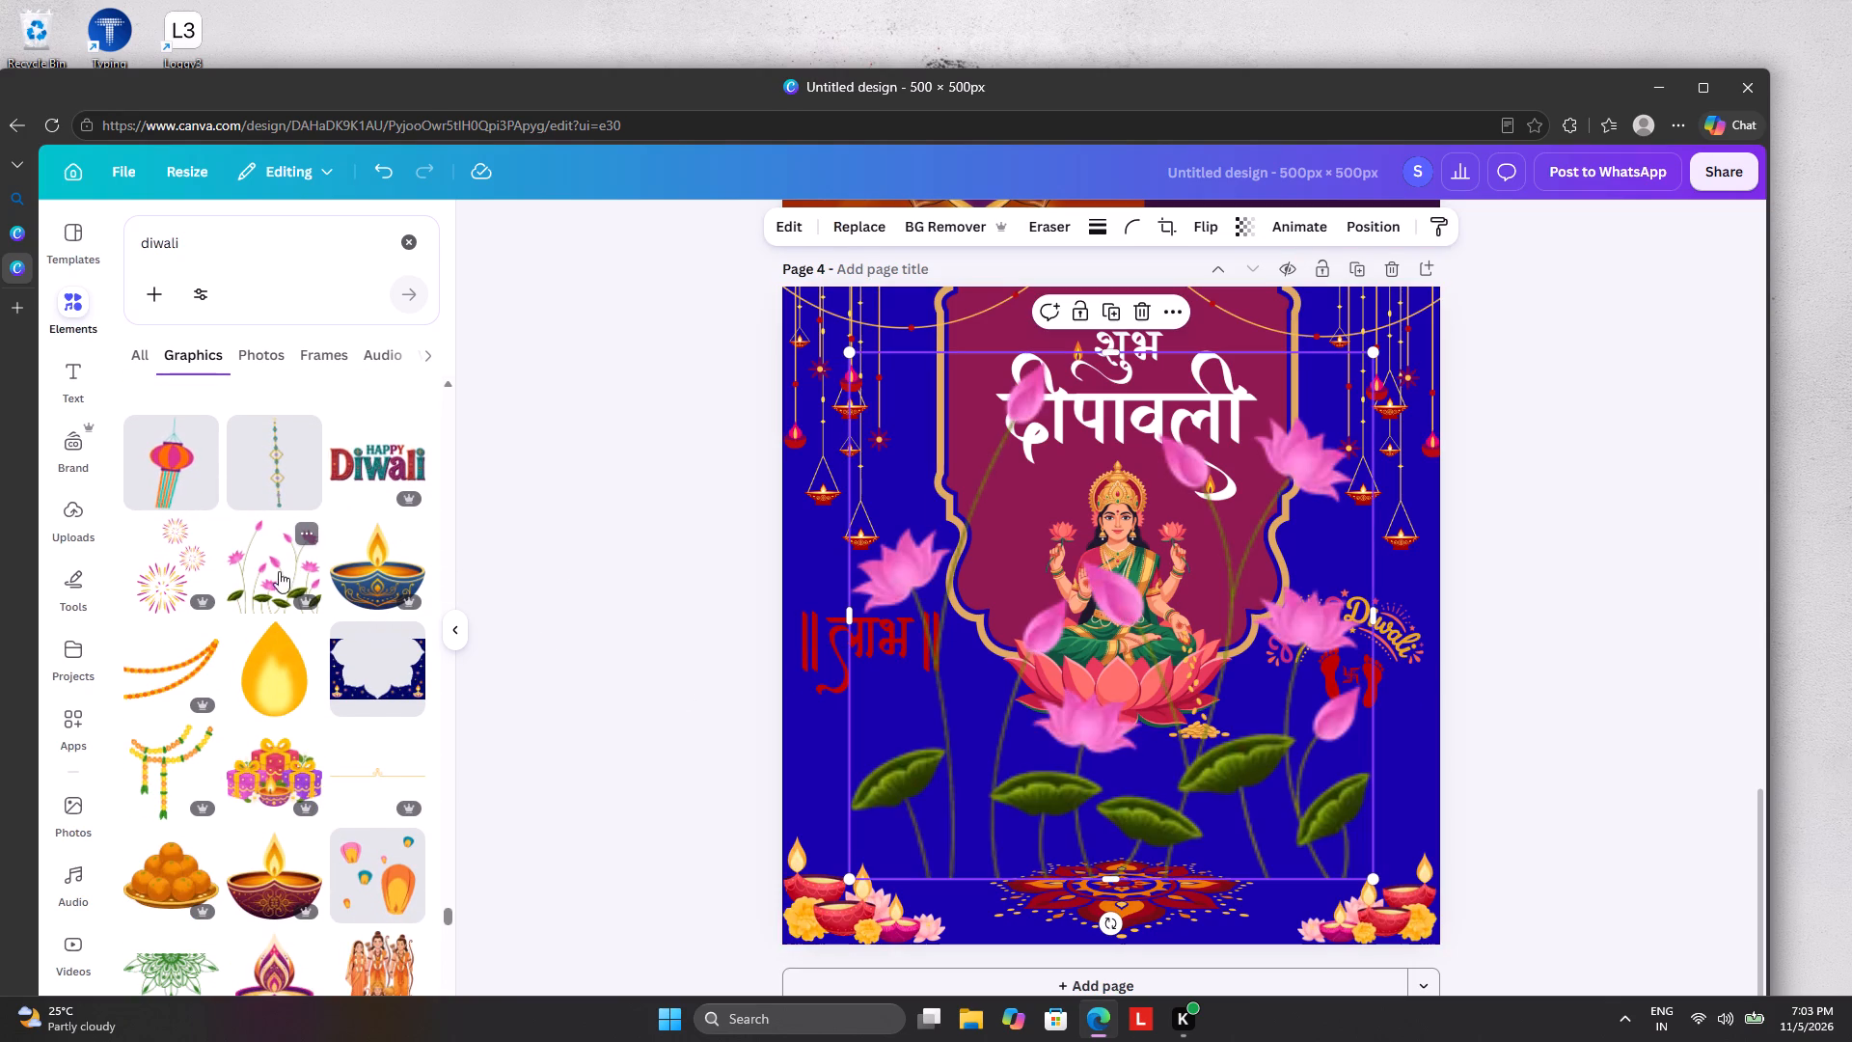
left_click_drag(854, 354, 860, 356)
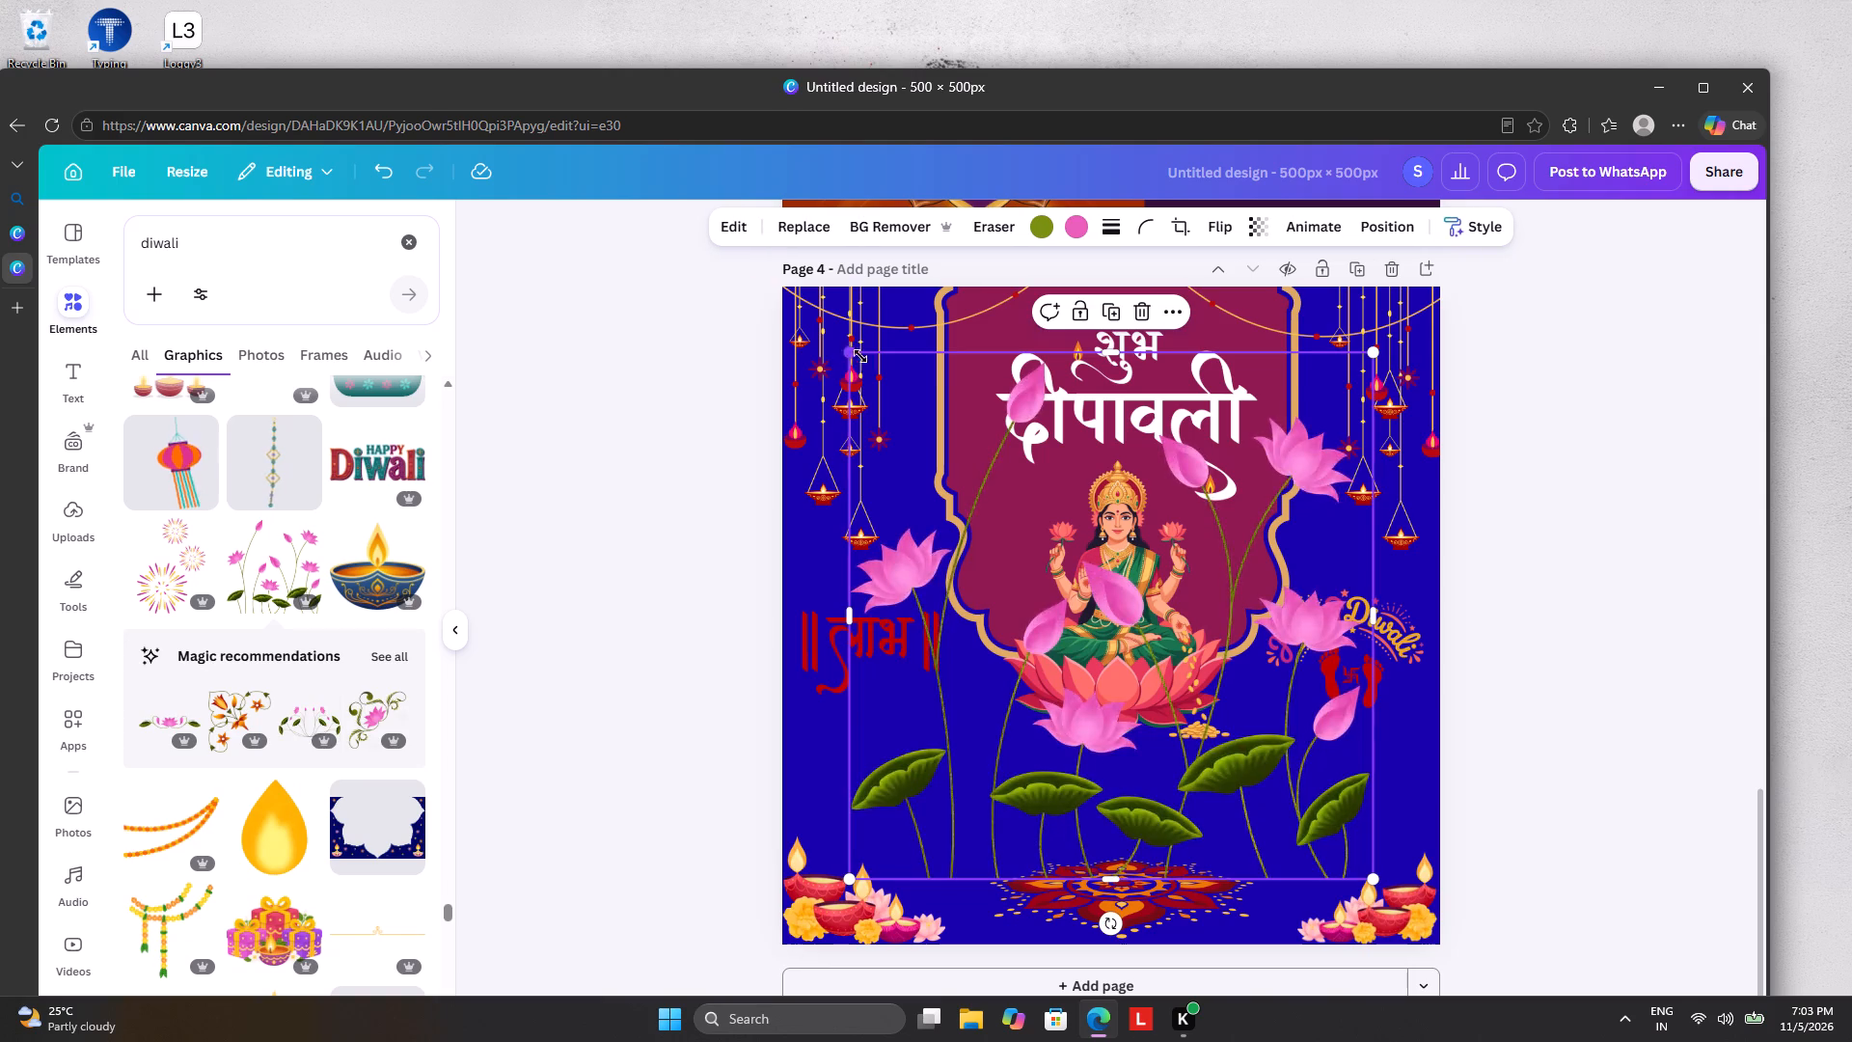
left_click_drag(860, 356, 1228, 701)
left_click_drag(1287, 824, 1227, 926)
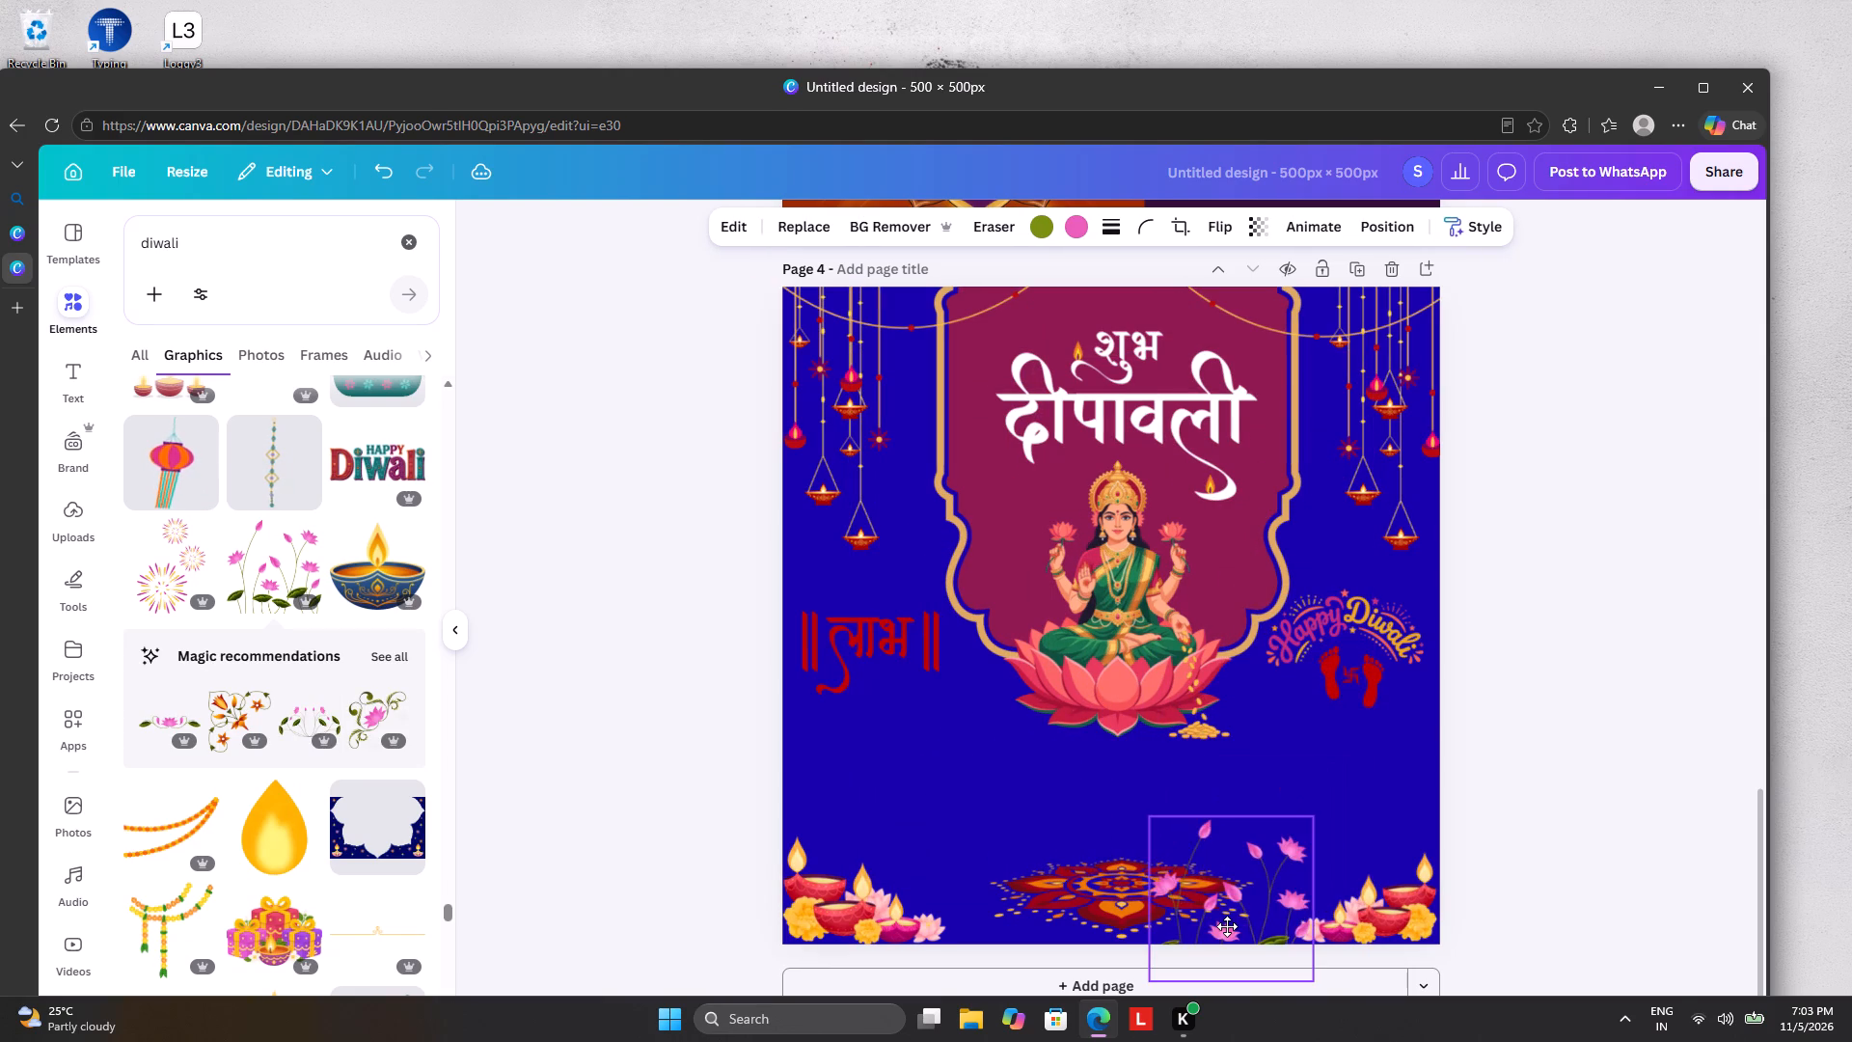
left_click_drag(1227, 926, 1348, 792)
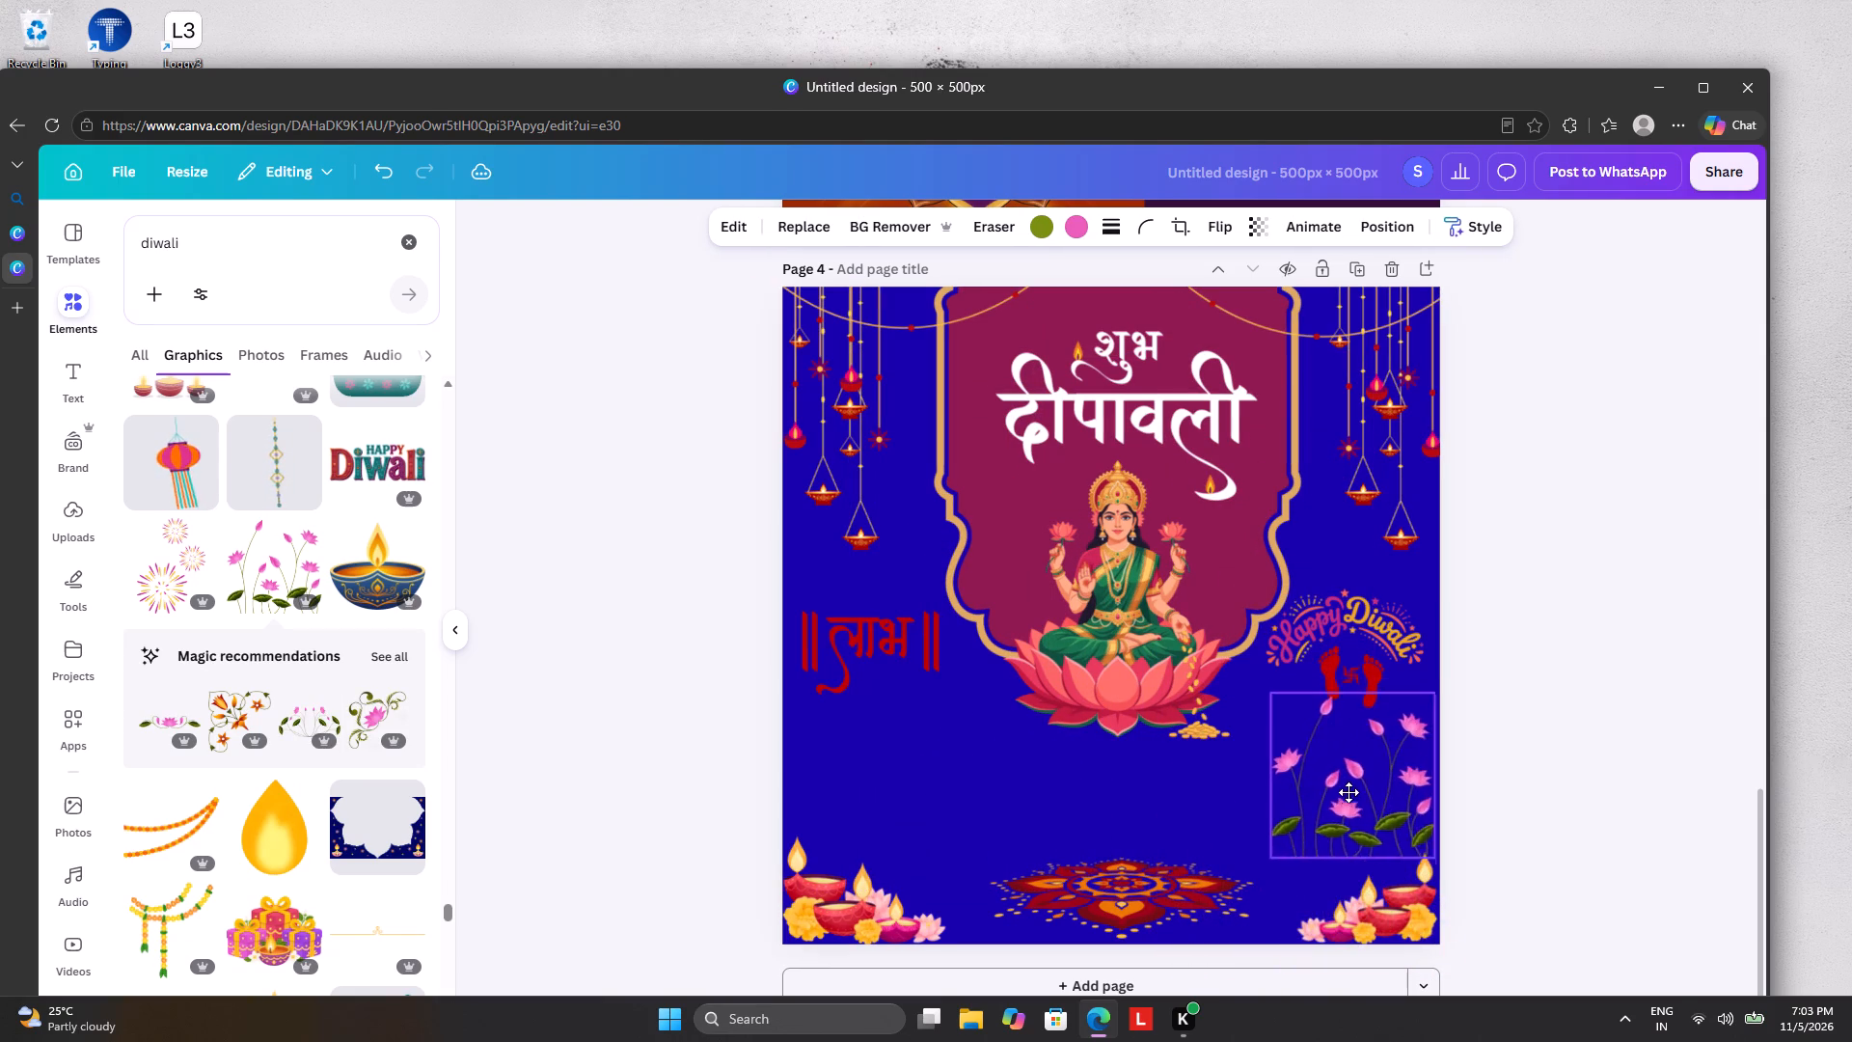
left_click_drag(1348, 792, 1307, 807)
Crop the lotus stems graphic from its bottom and right edges down to a single lotus flower.
left_click_drag(1312, 859, 1305, 829)
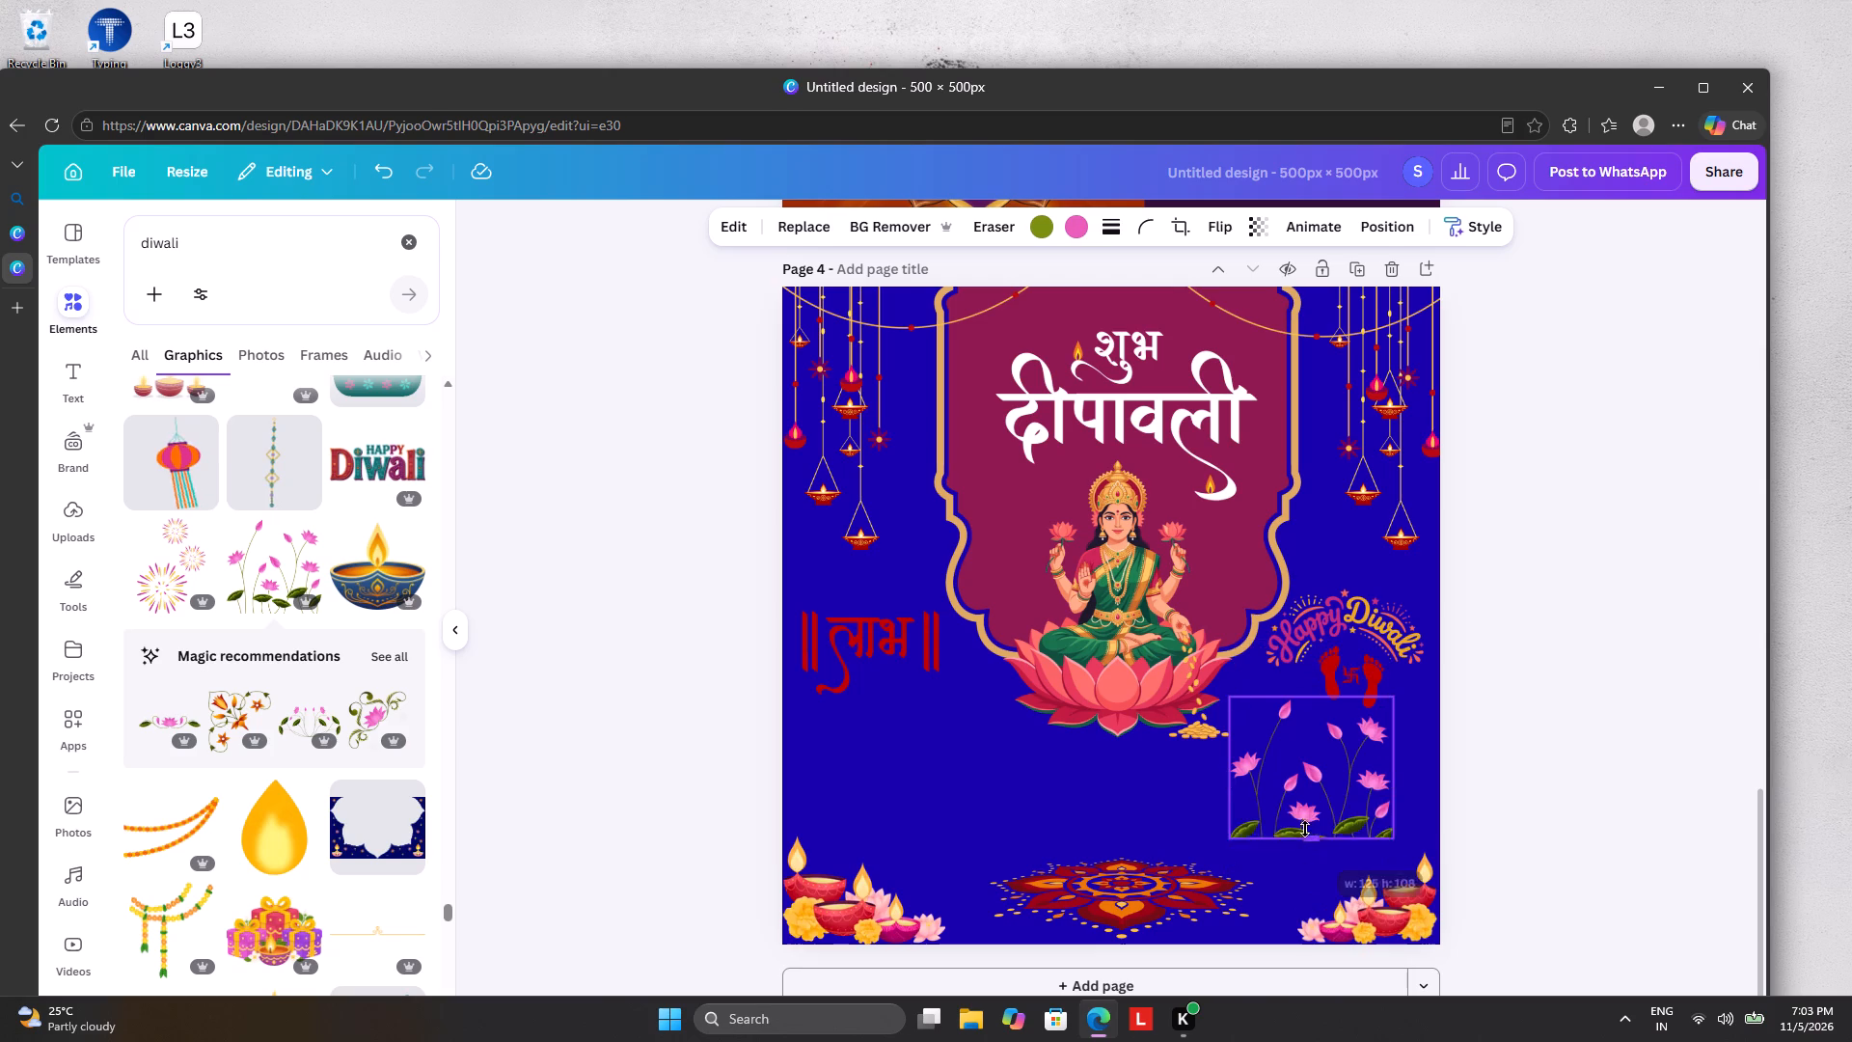
left_click_drag(1305, 829, 1292, 788)
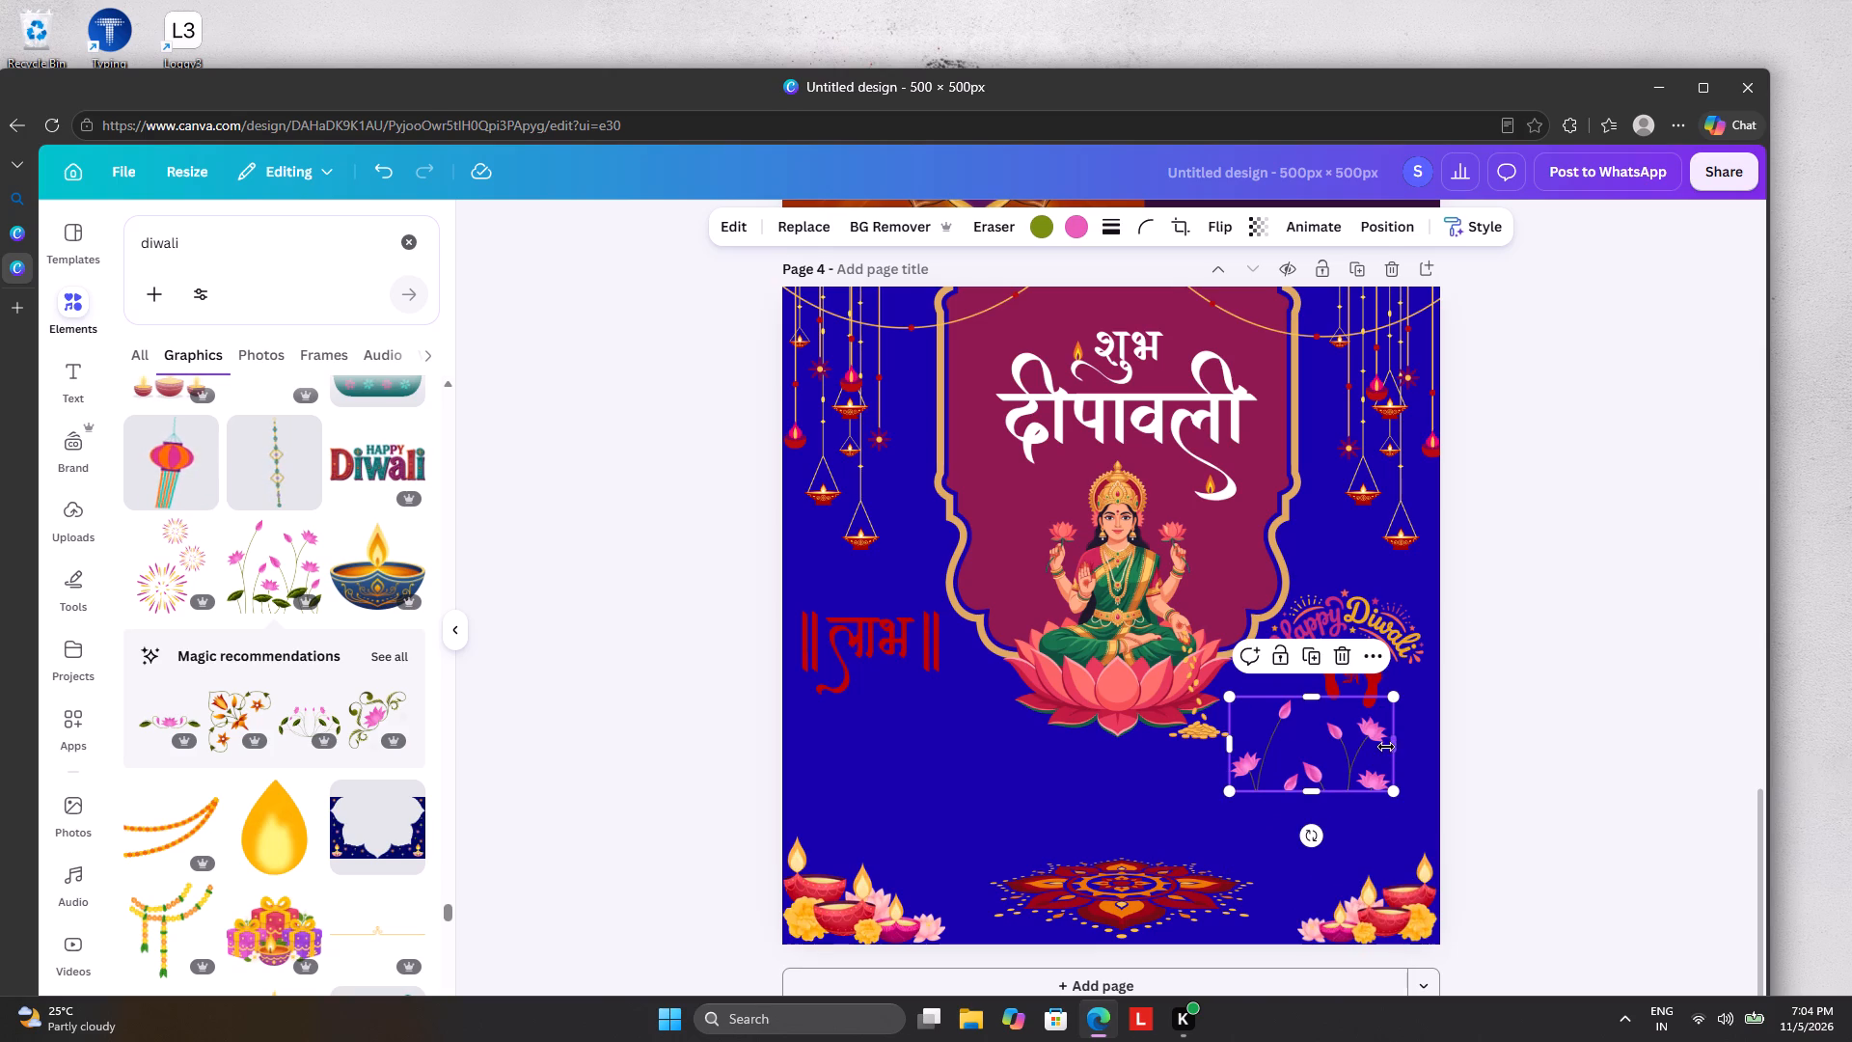
left_click_drag(1387, 747, 1263, 735)
Duplicate the single lotus three times, placing copies under the footprints, near the frame's lower-left edge and under the लाभ lettering.
left_click(1253, 650)
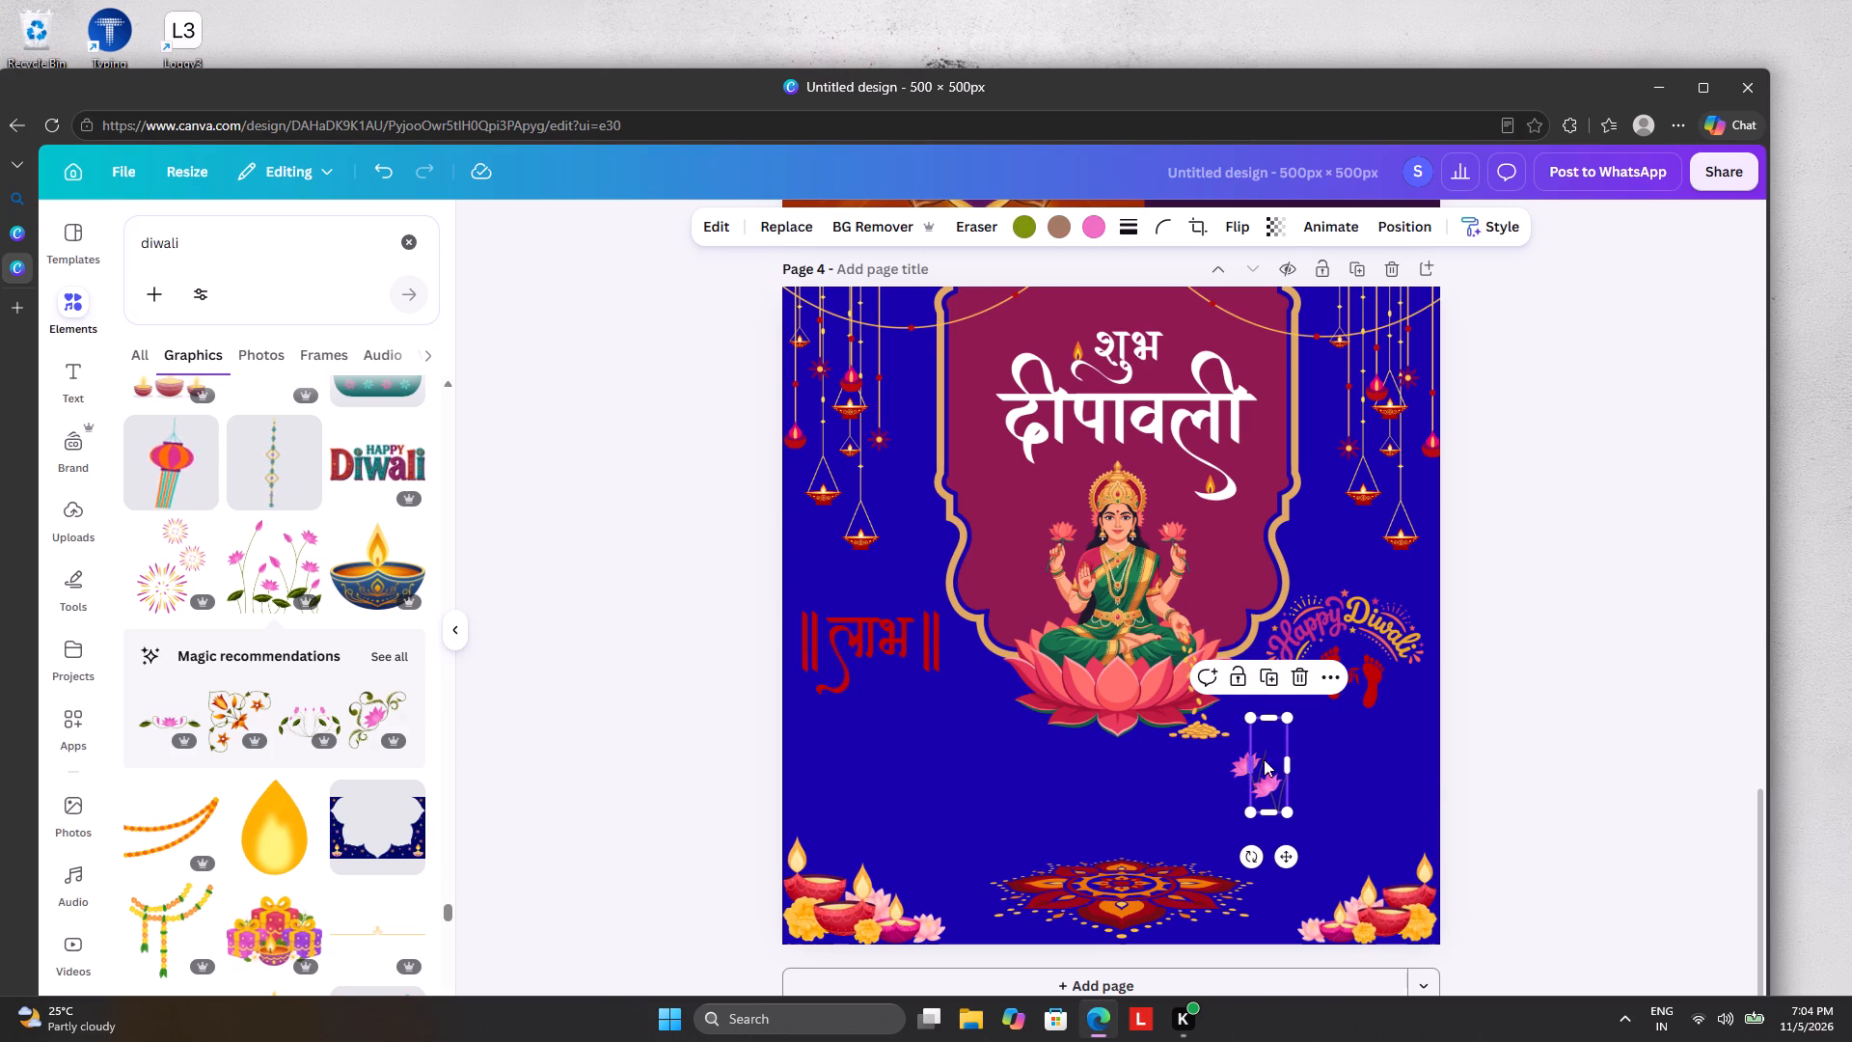
left_click_drag(1270, 782, 1337, 757)
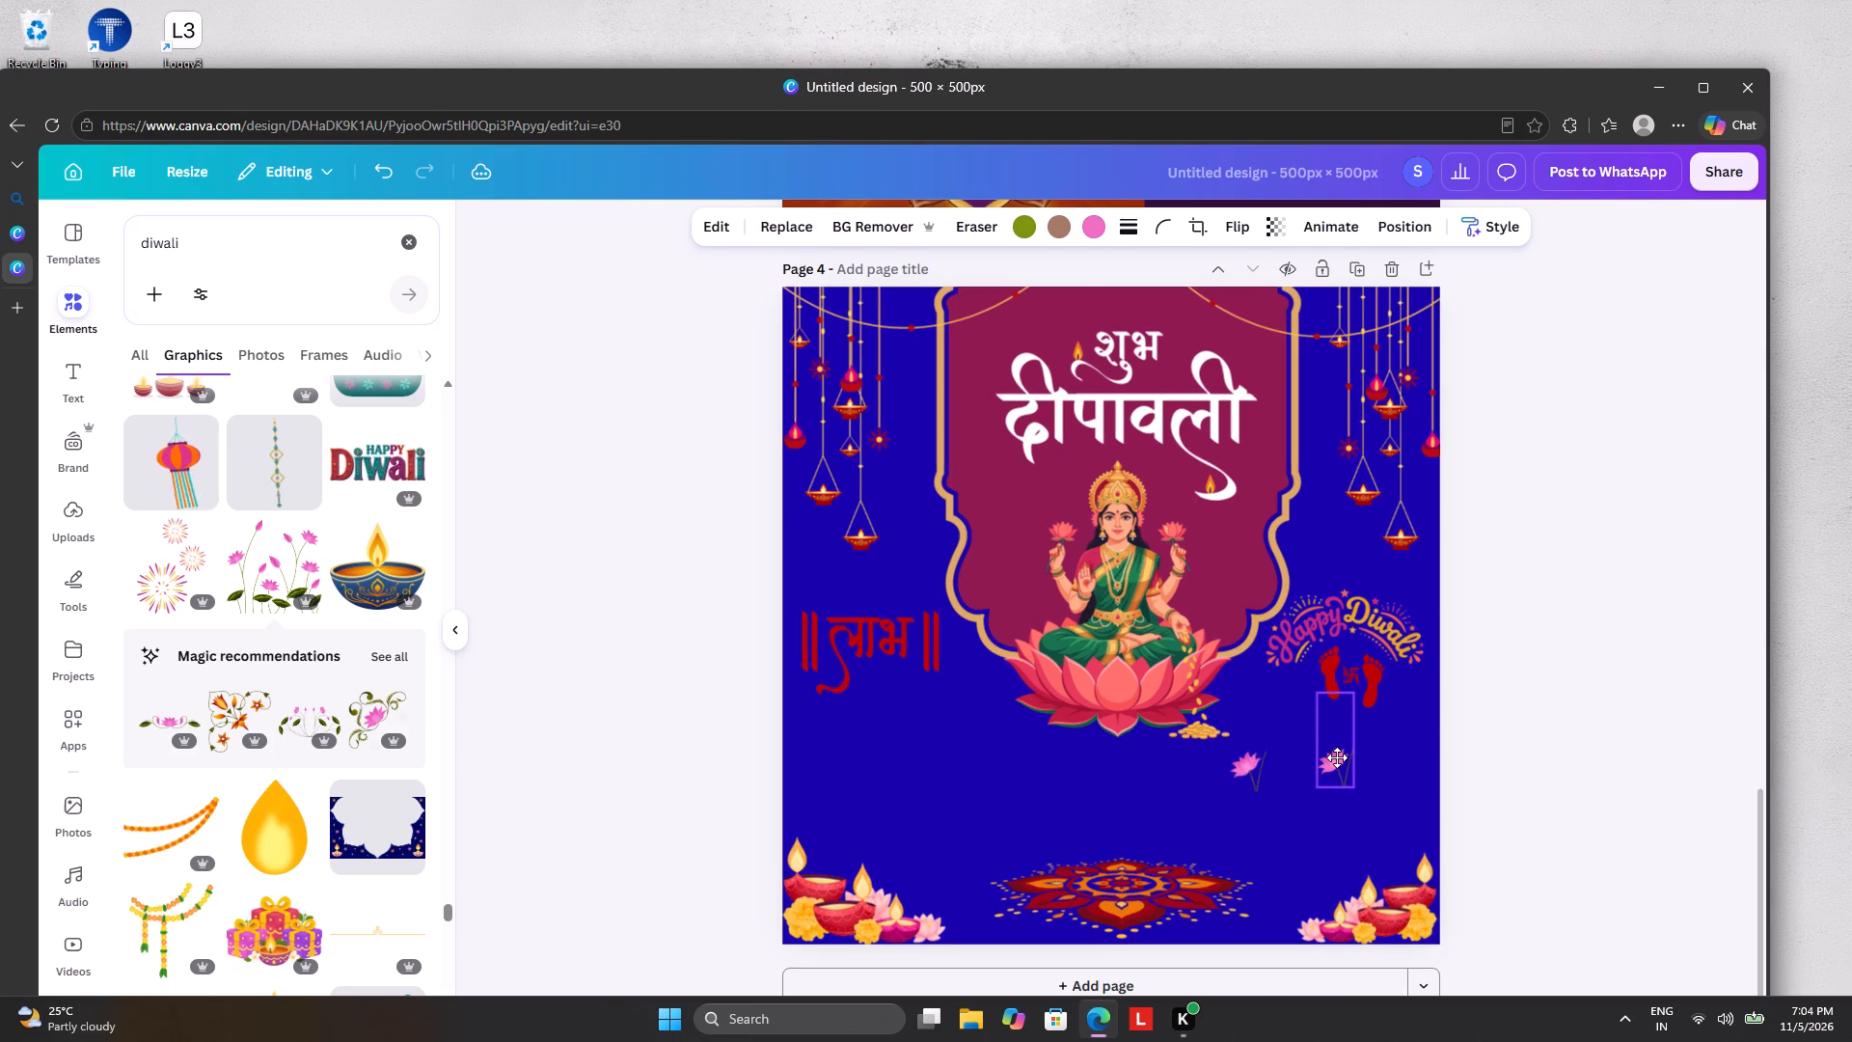
left_click_drag(1337, 757, 1335, 754)
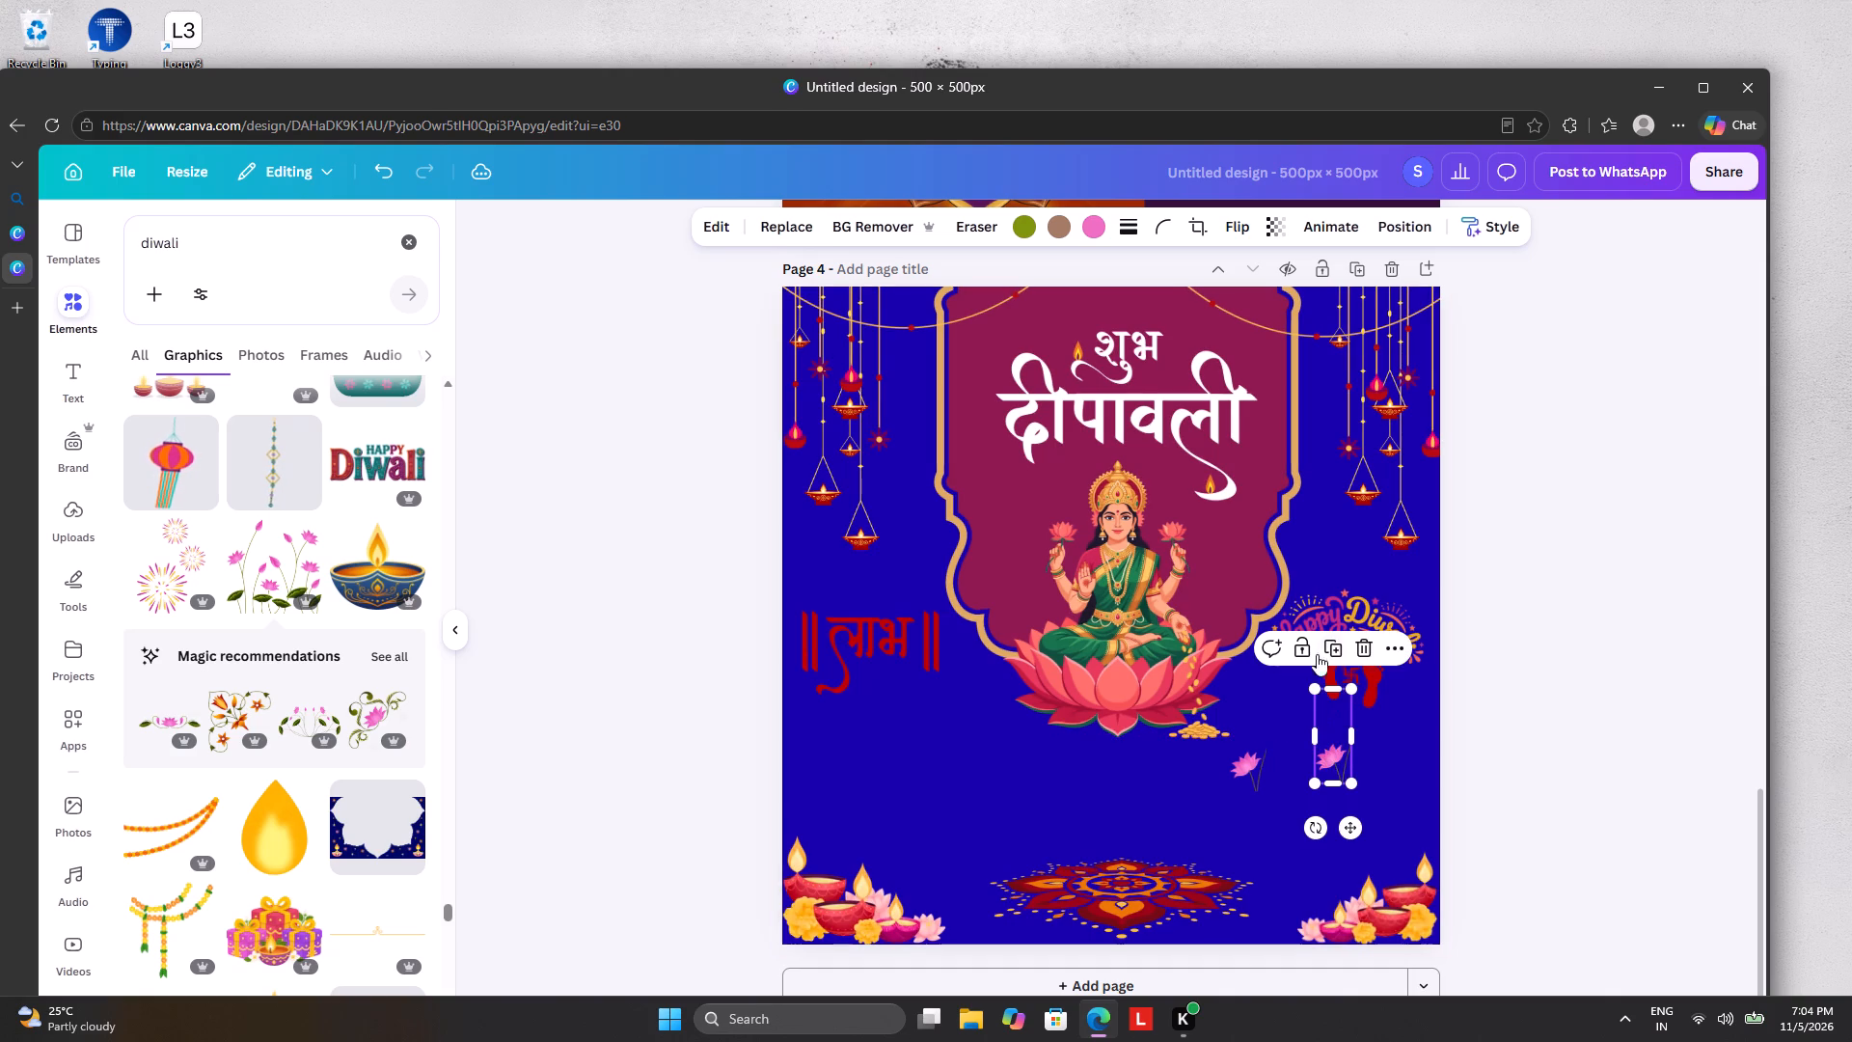
left_click(1334, 645)
left_click_drag(1409, 744, 1173, 776)
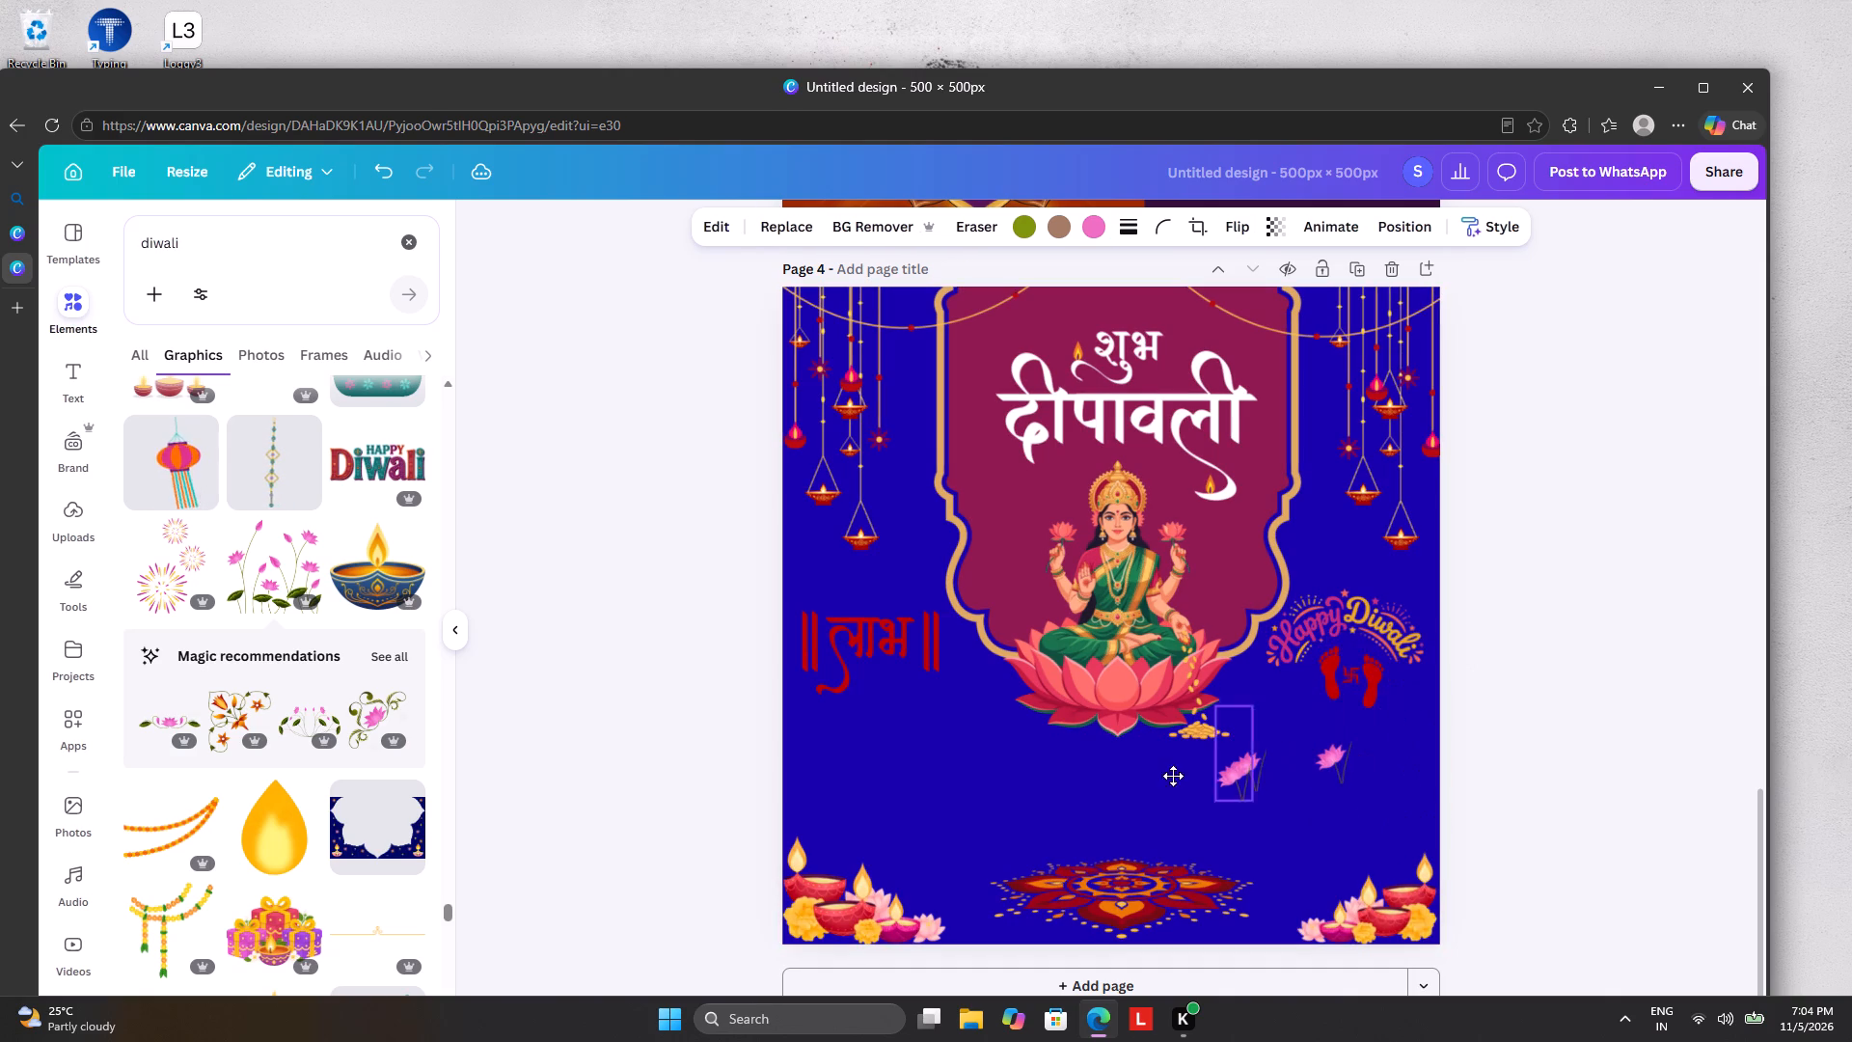
left_click_drag(1173, 776, 956, 727)
left_click(969, 619)
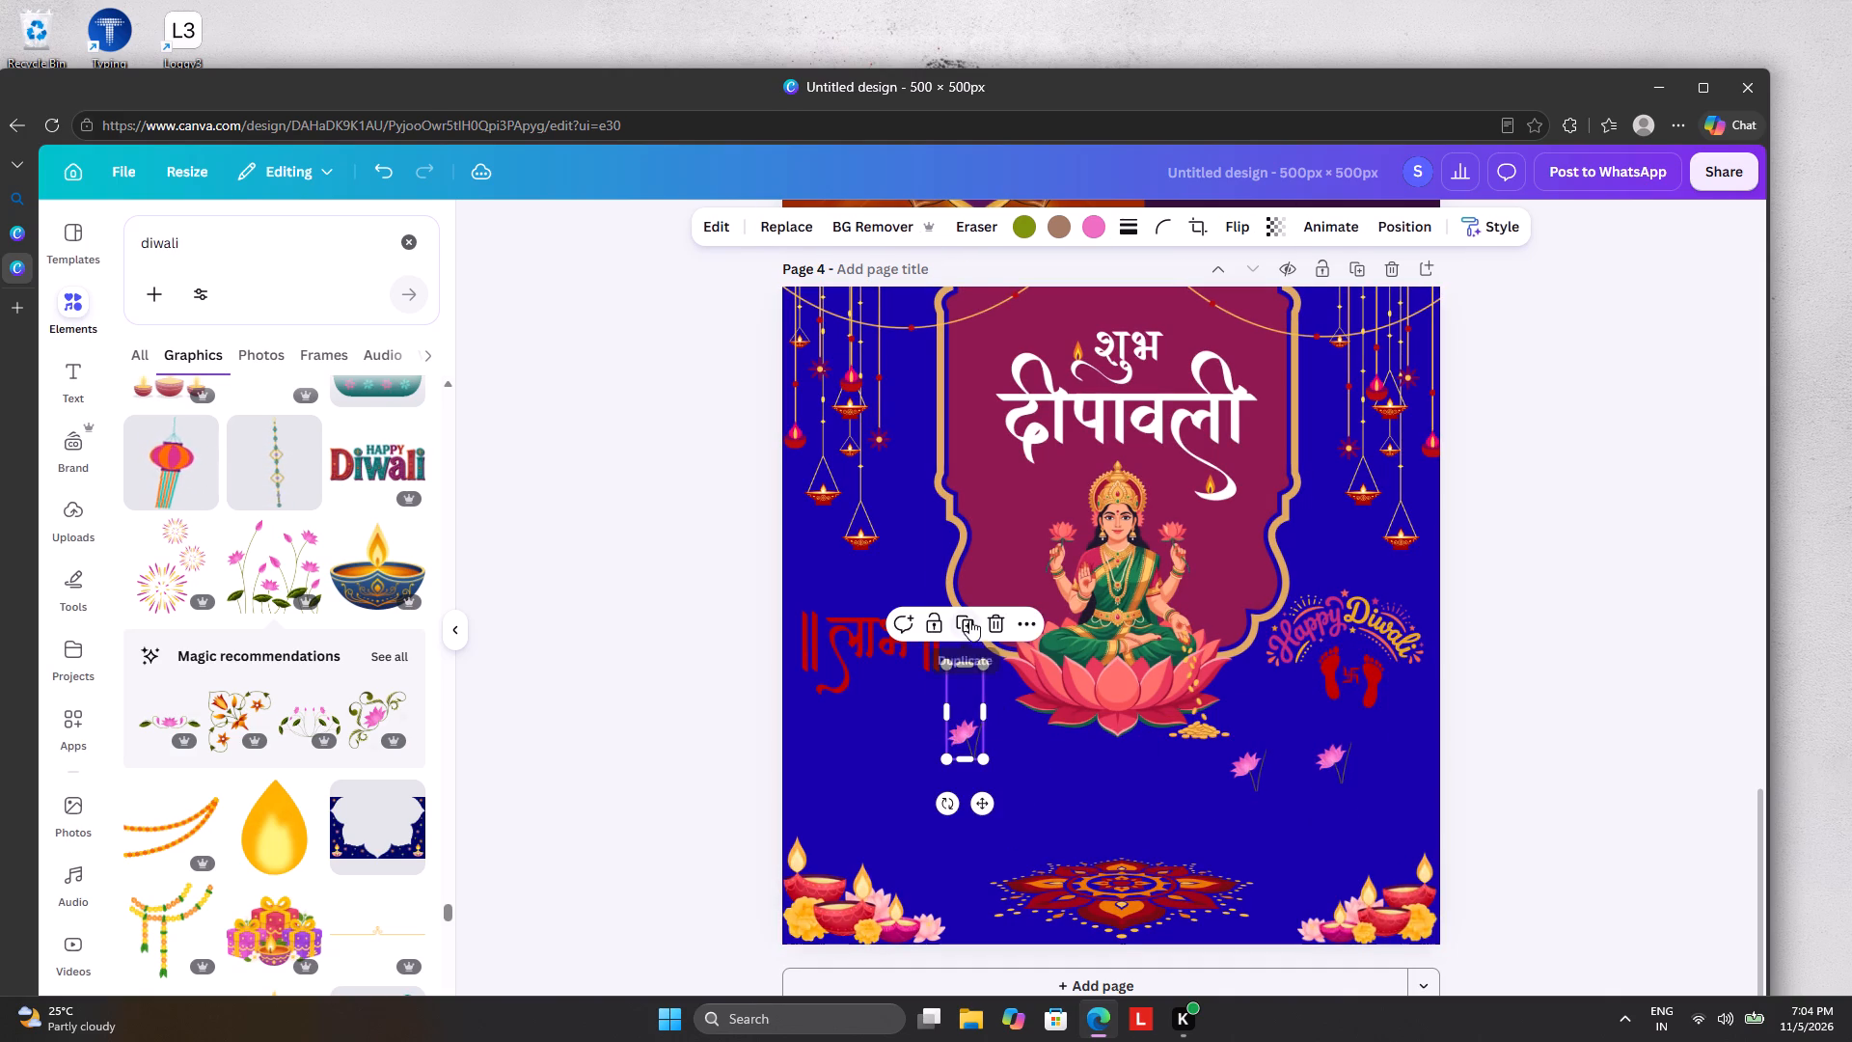
left_click_drag(980, 727, 877, 732)
Add lotus copies at the maroon frame's upper-left edge and between the frame and the right-hand hanging diyas.
left_click(878, 638)
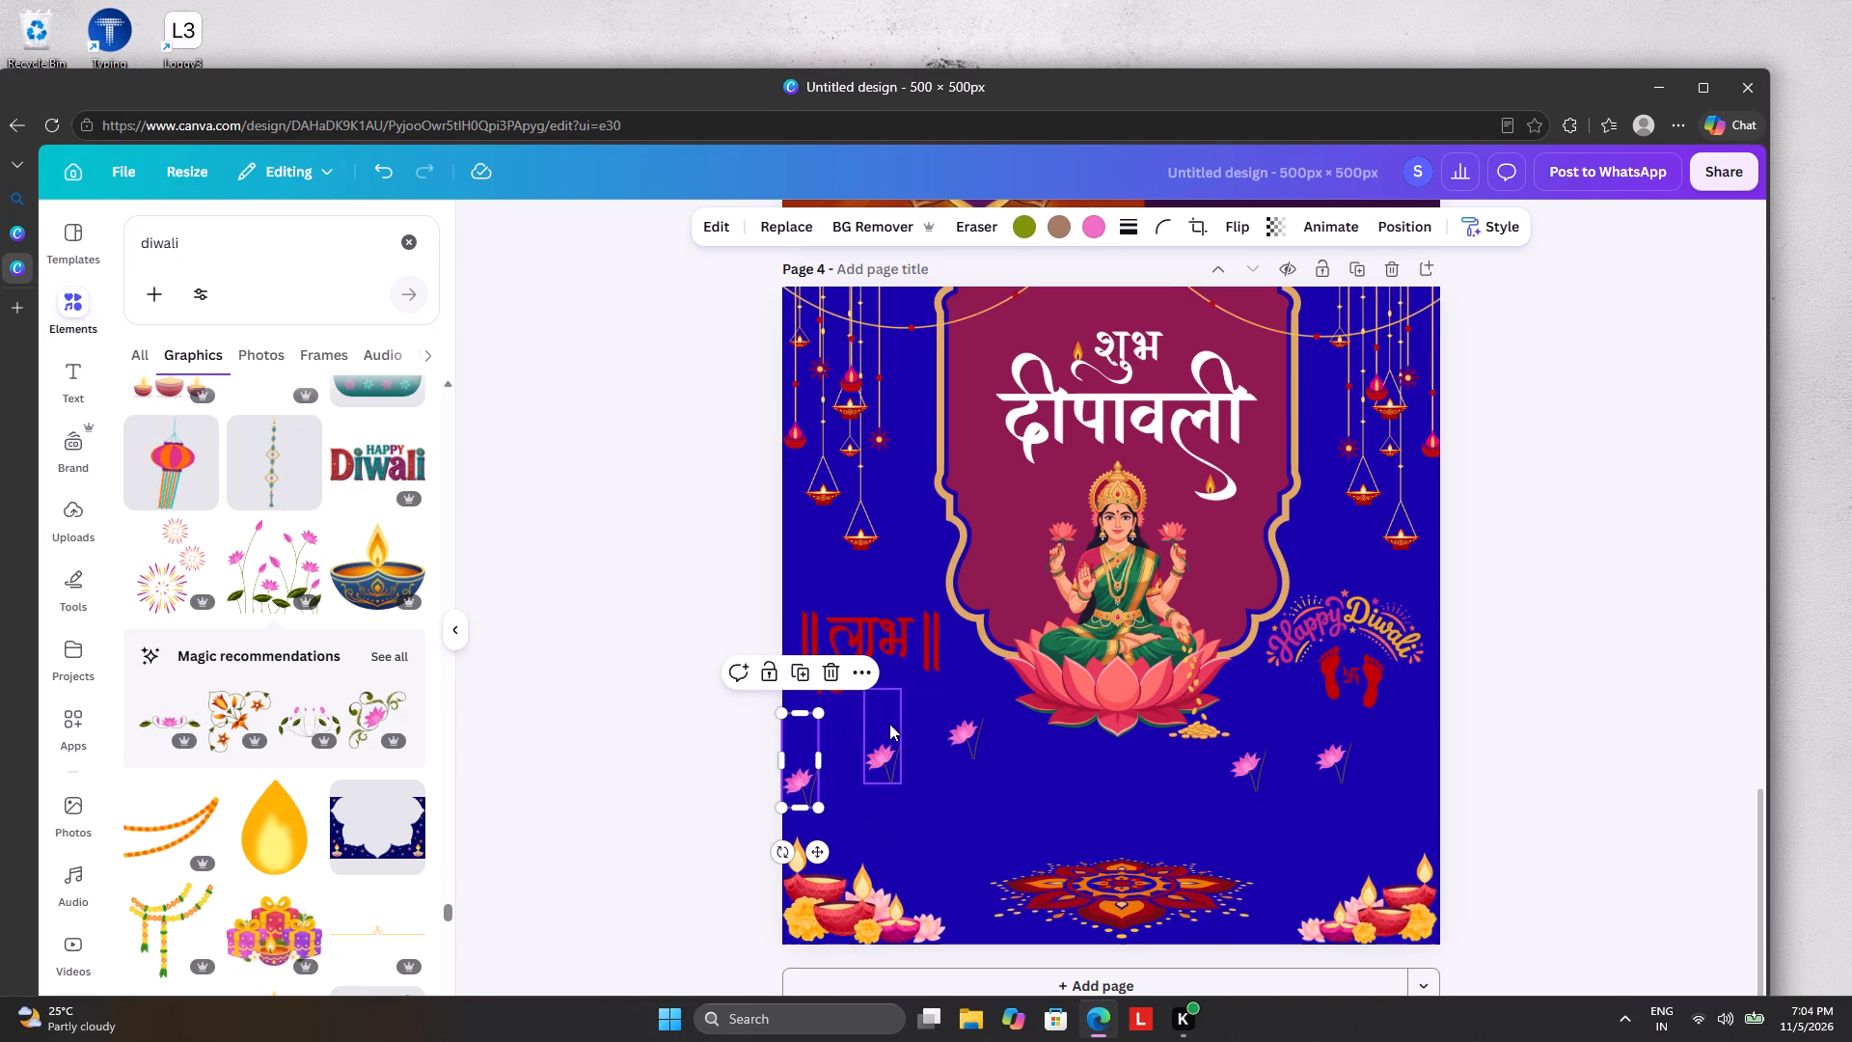
left_click_drag(805, 777, 918, 538)
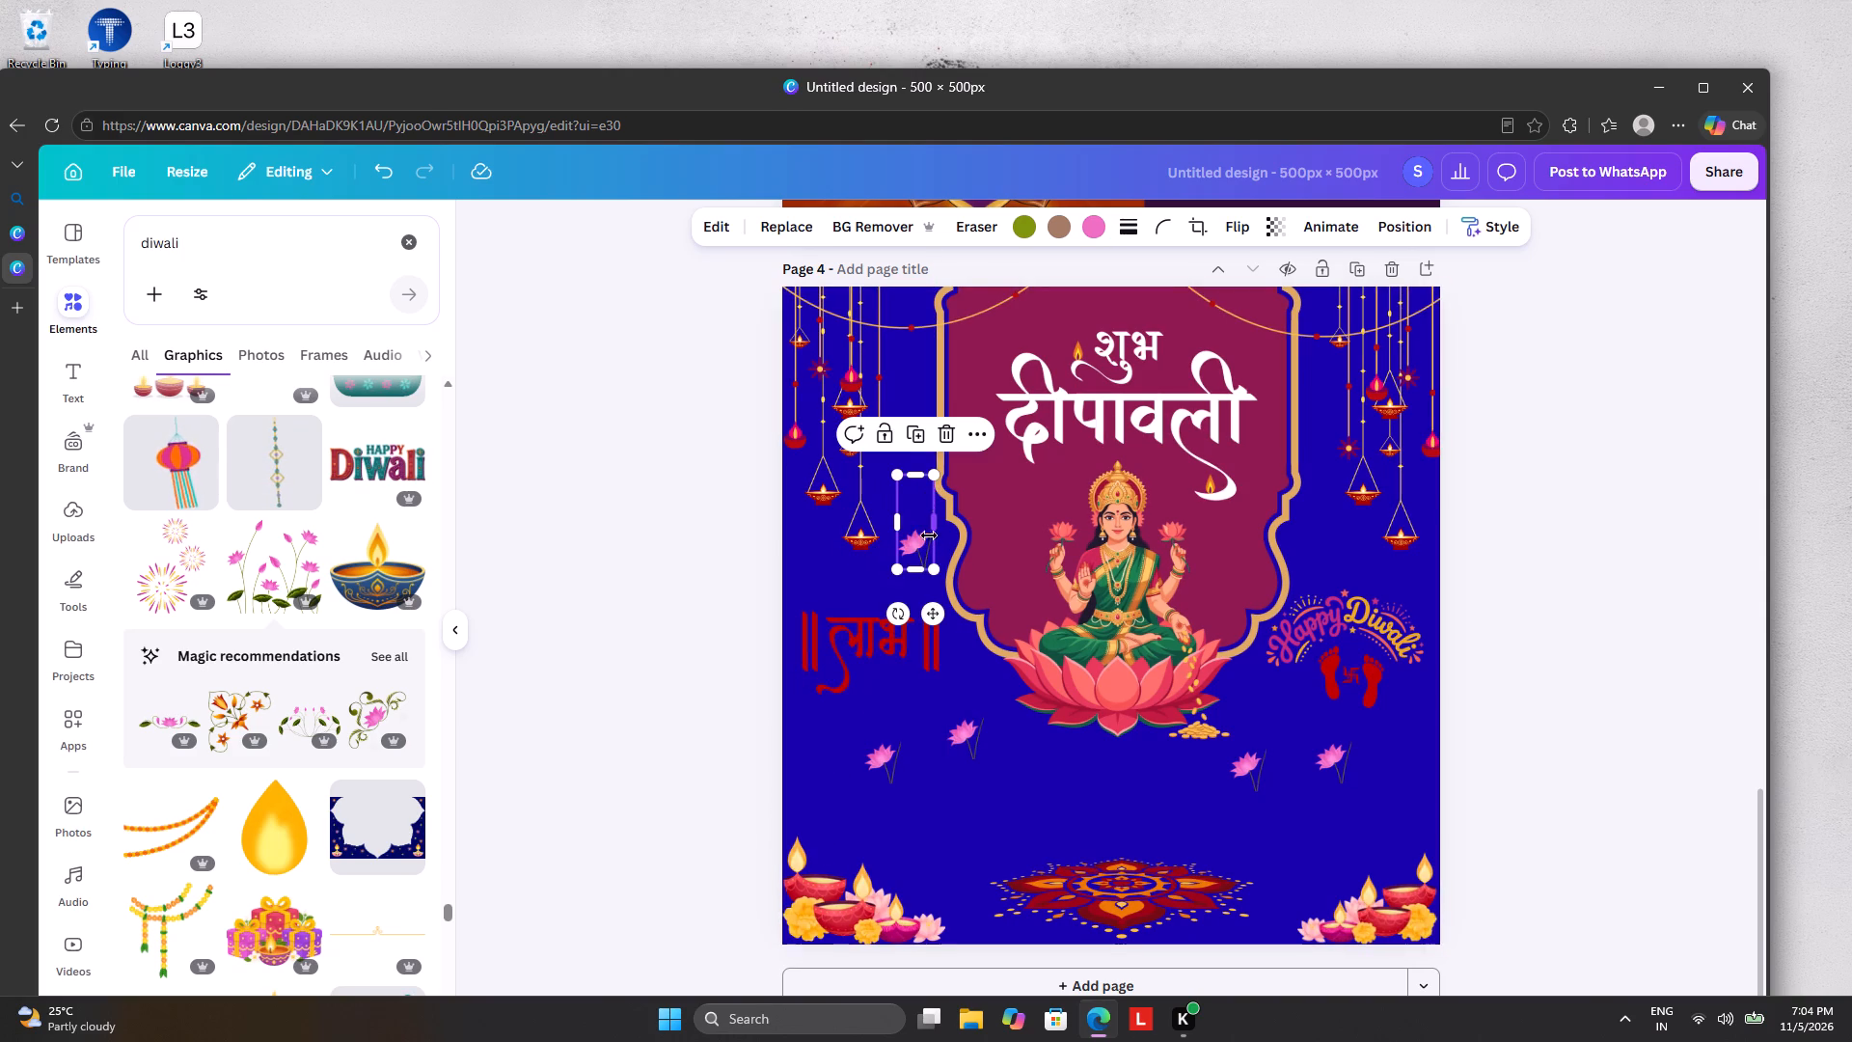
left_click(909, 425)
left_click_drag(912, 514, 1294, 460)
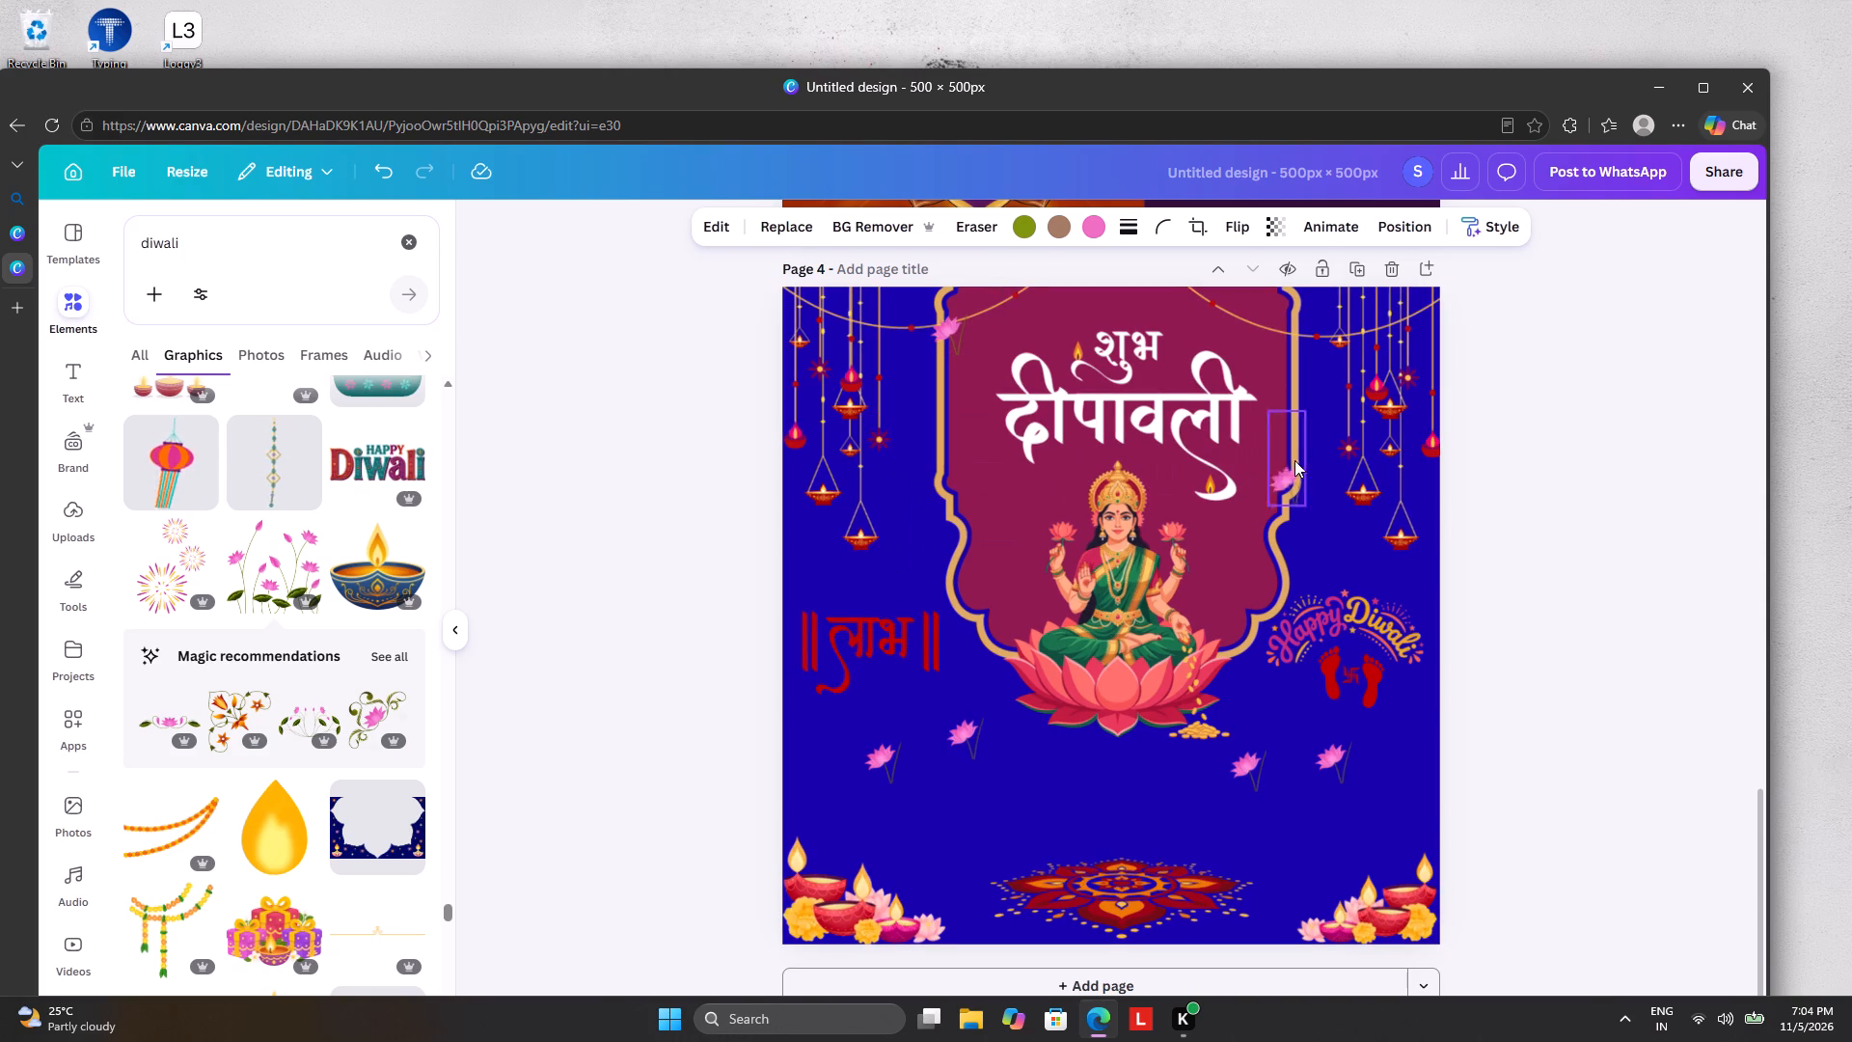
left_click_drag(1294, 460, 1339, 510)
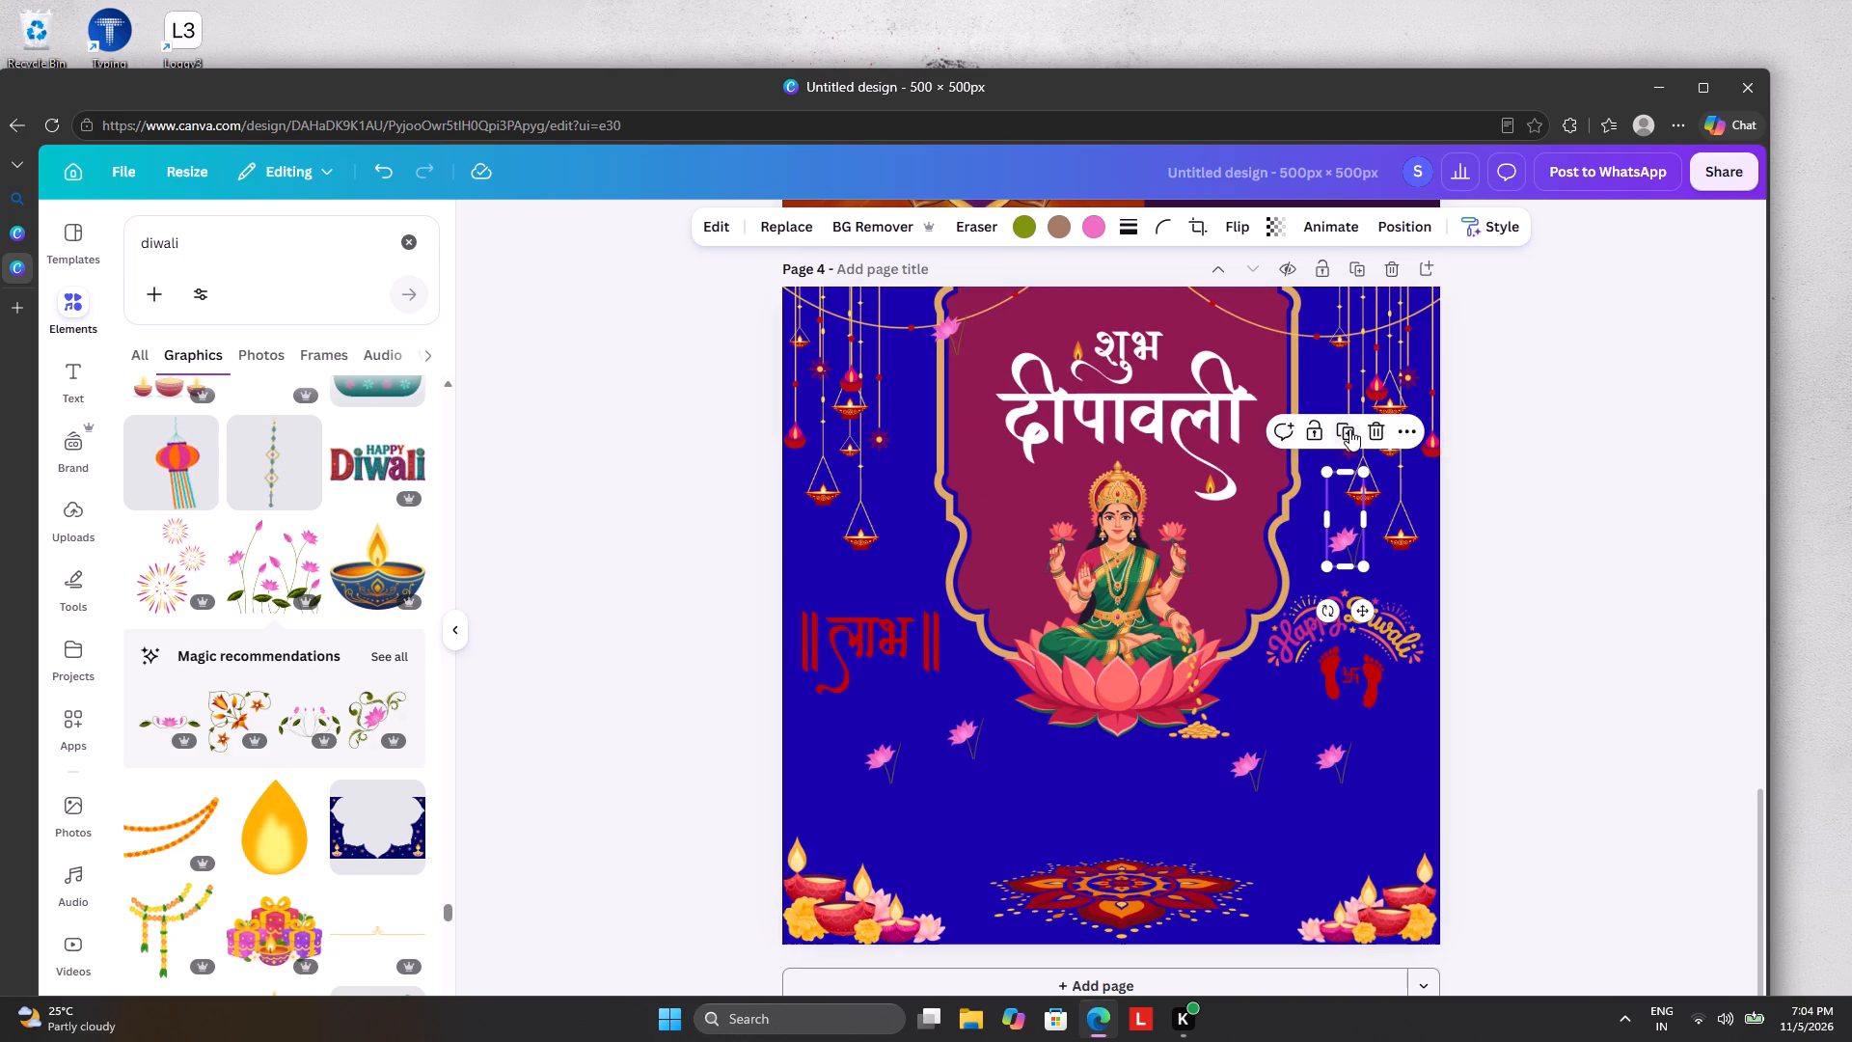
Duplicate the lotus twice more and place one copy on each side of the rangoli at the page's bottom.
left_click(1349, 429)
left_click_drag(1368, 548, 1029, 822)
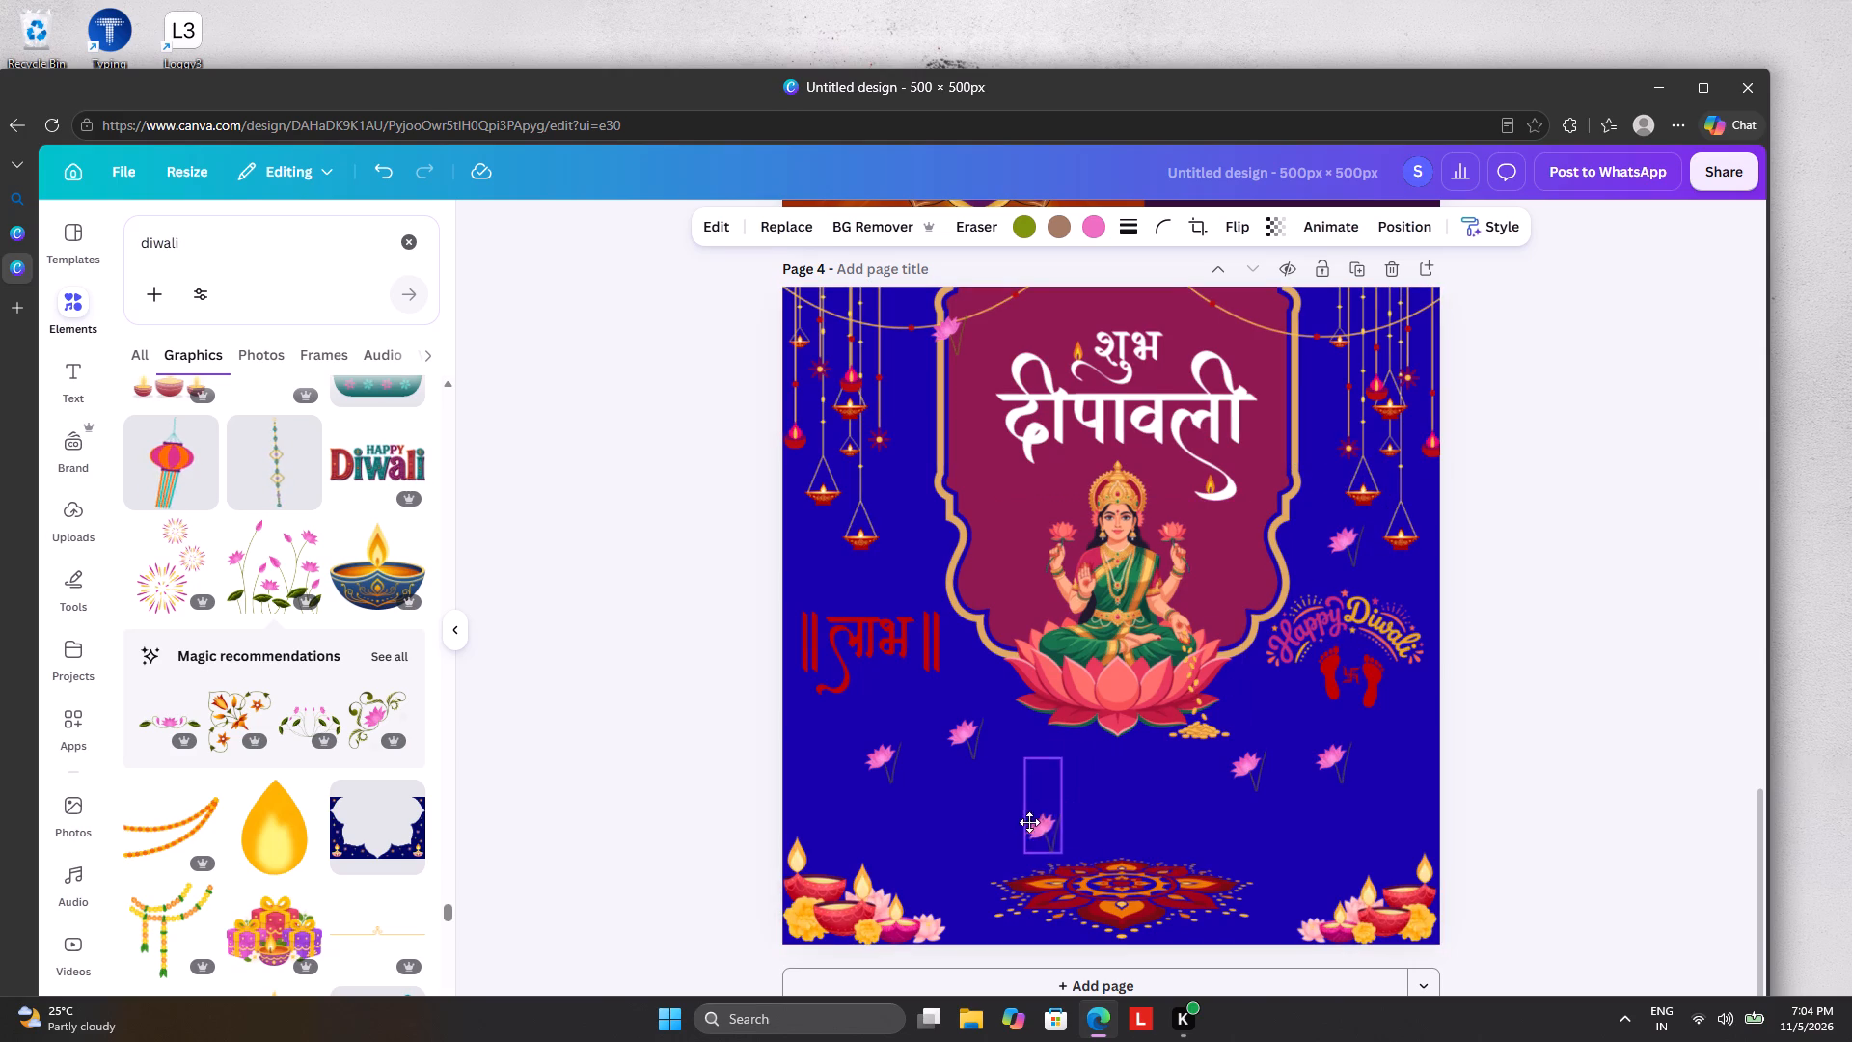
left_click_drag(1029, 822, 958, 879)
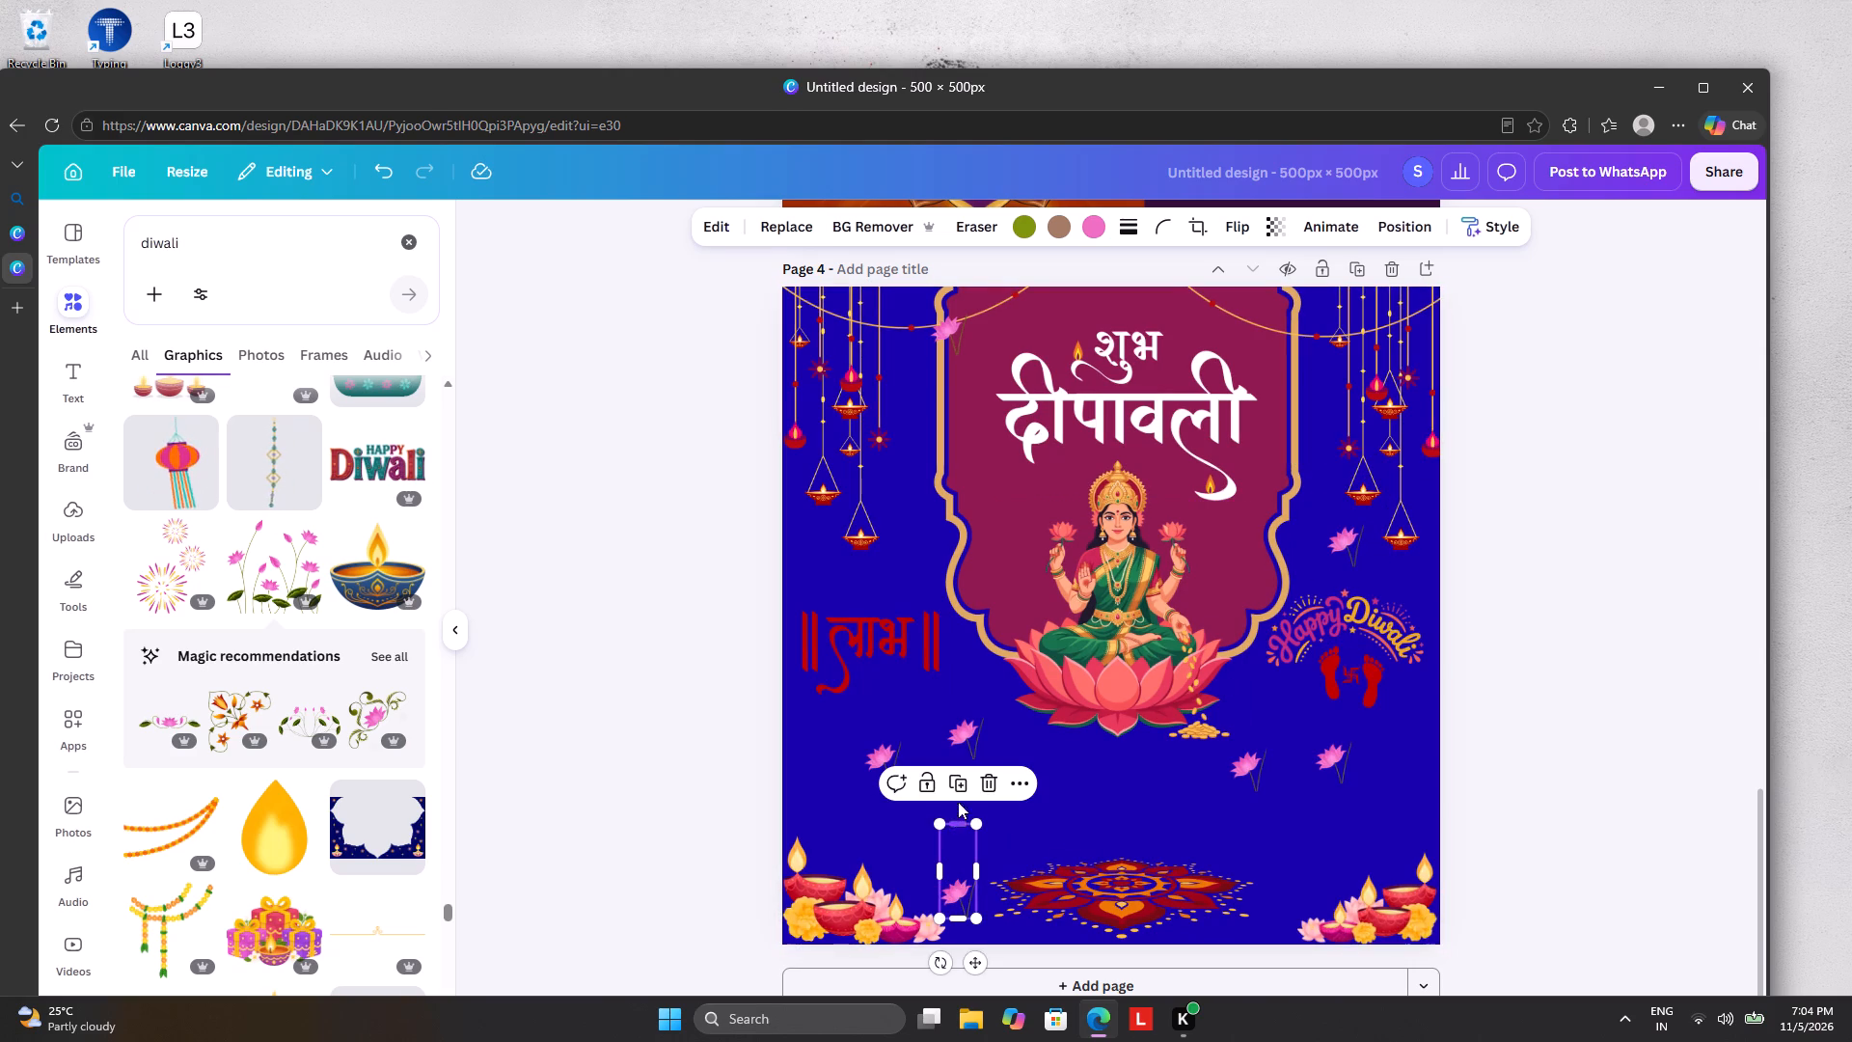
left_click(958, 798)
left_click_drag(982, 864, 1293, 856)
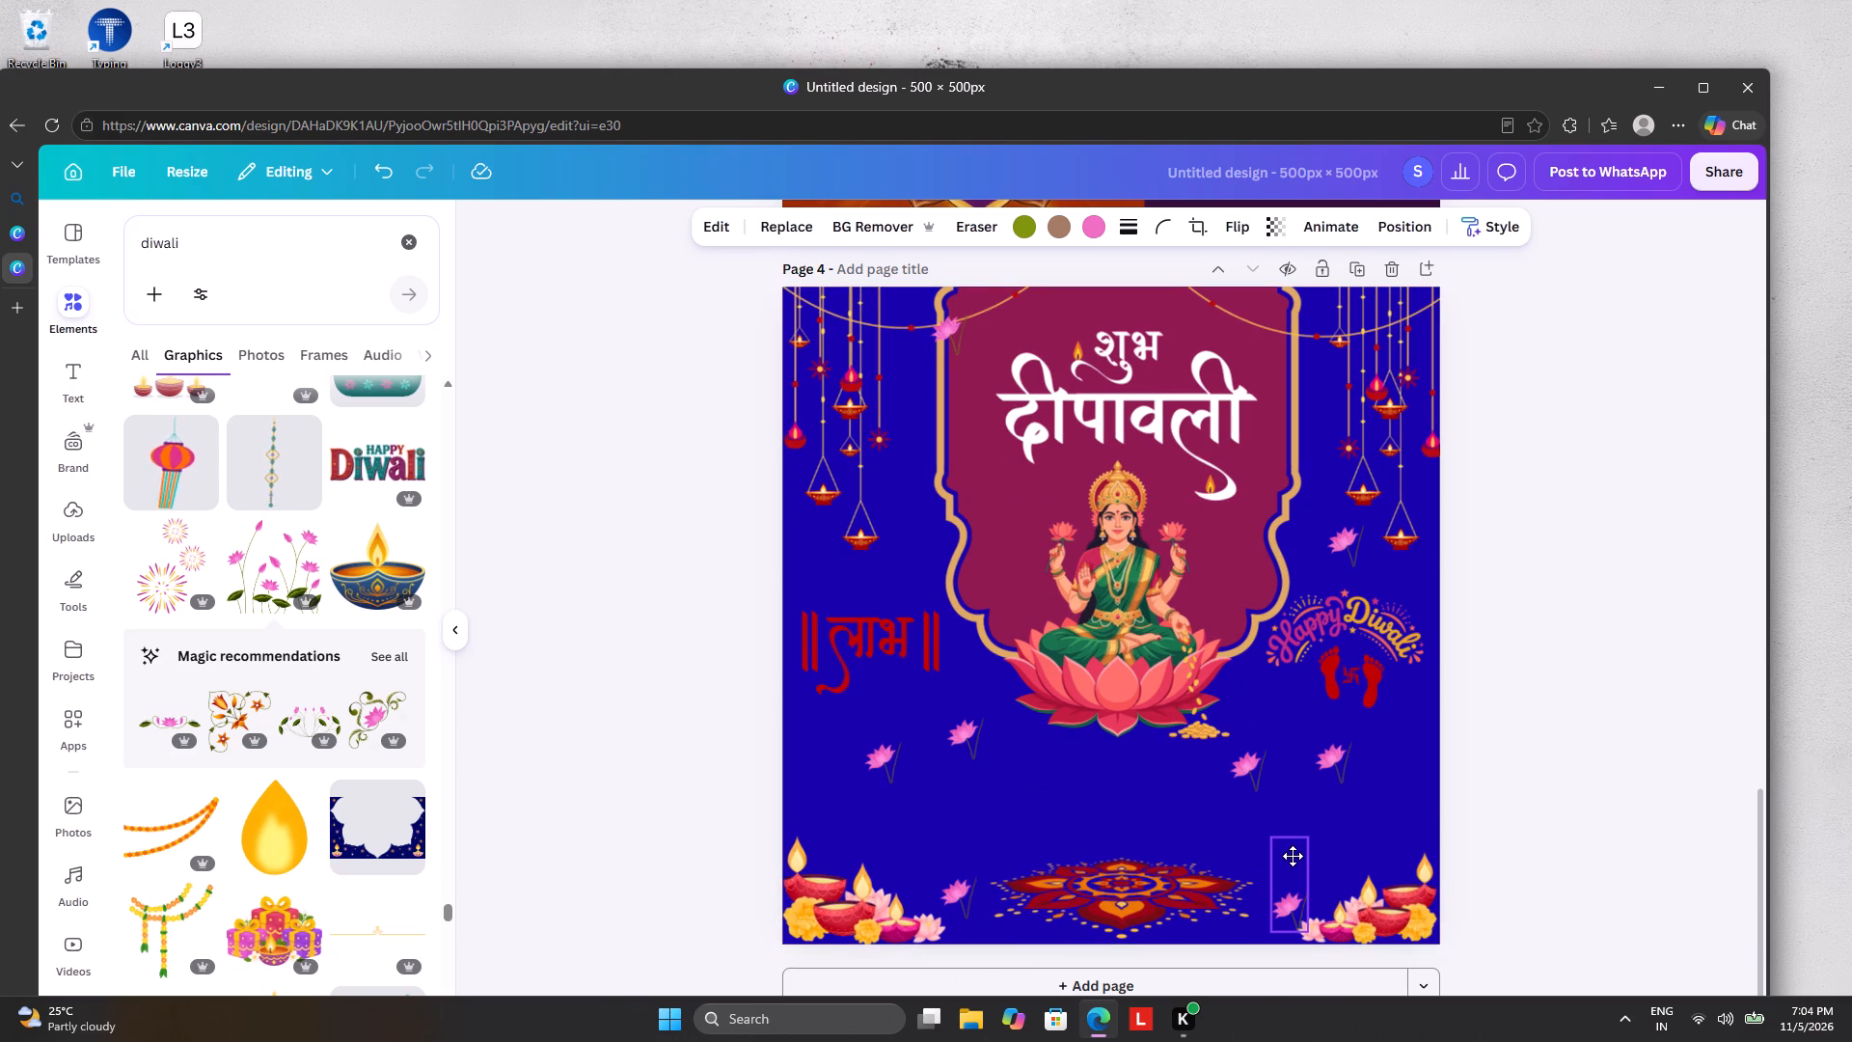
left_click_drag(1293, 856, 1293, 854)
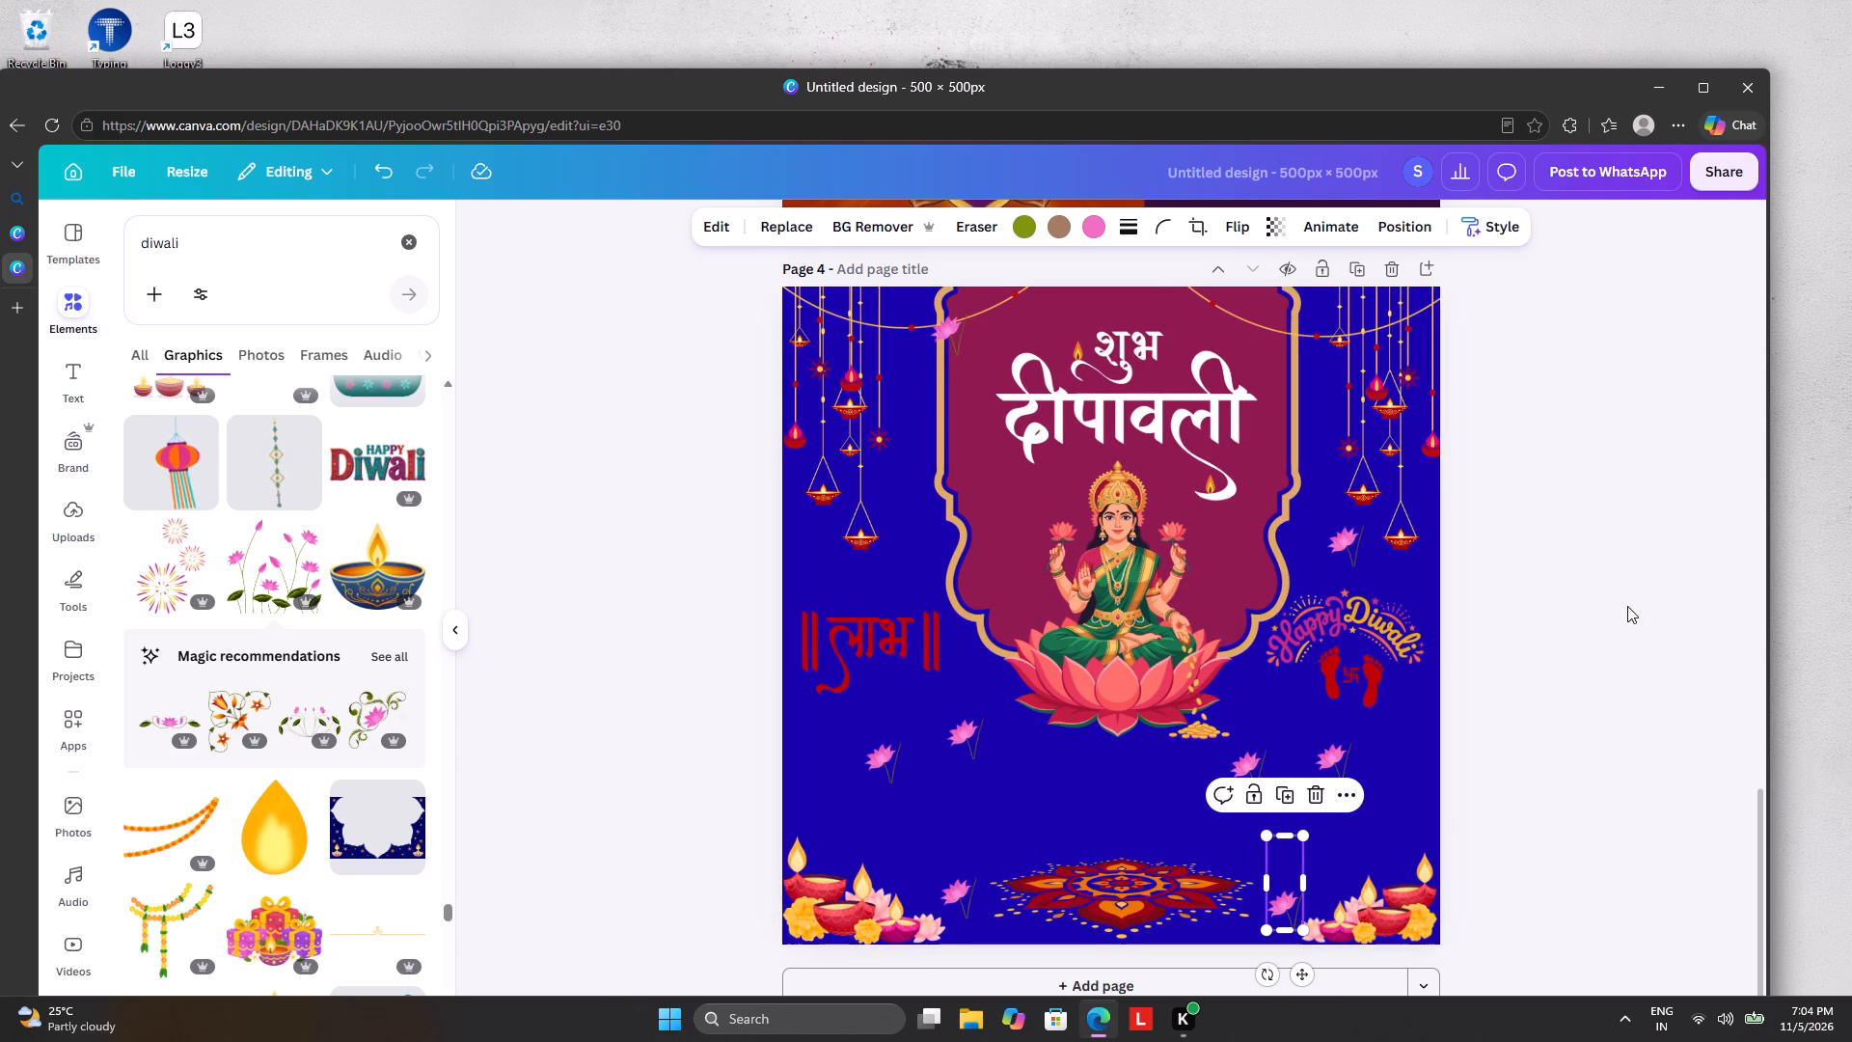
Duplicate the lotus again and place the copy beside the frame's left edge, above the लाभ lettering.
left_click(1280, 785)
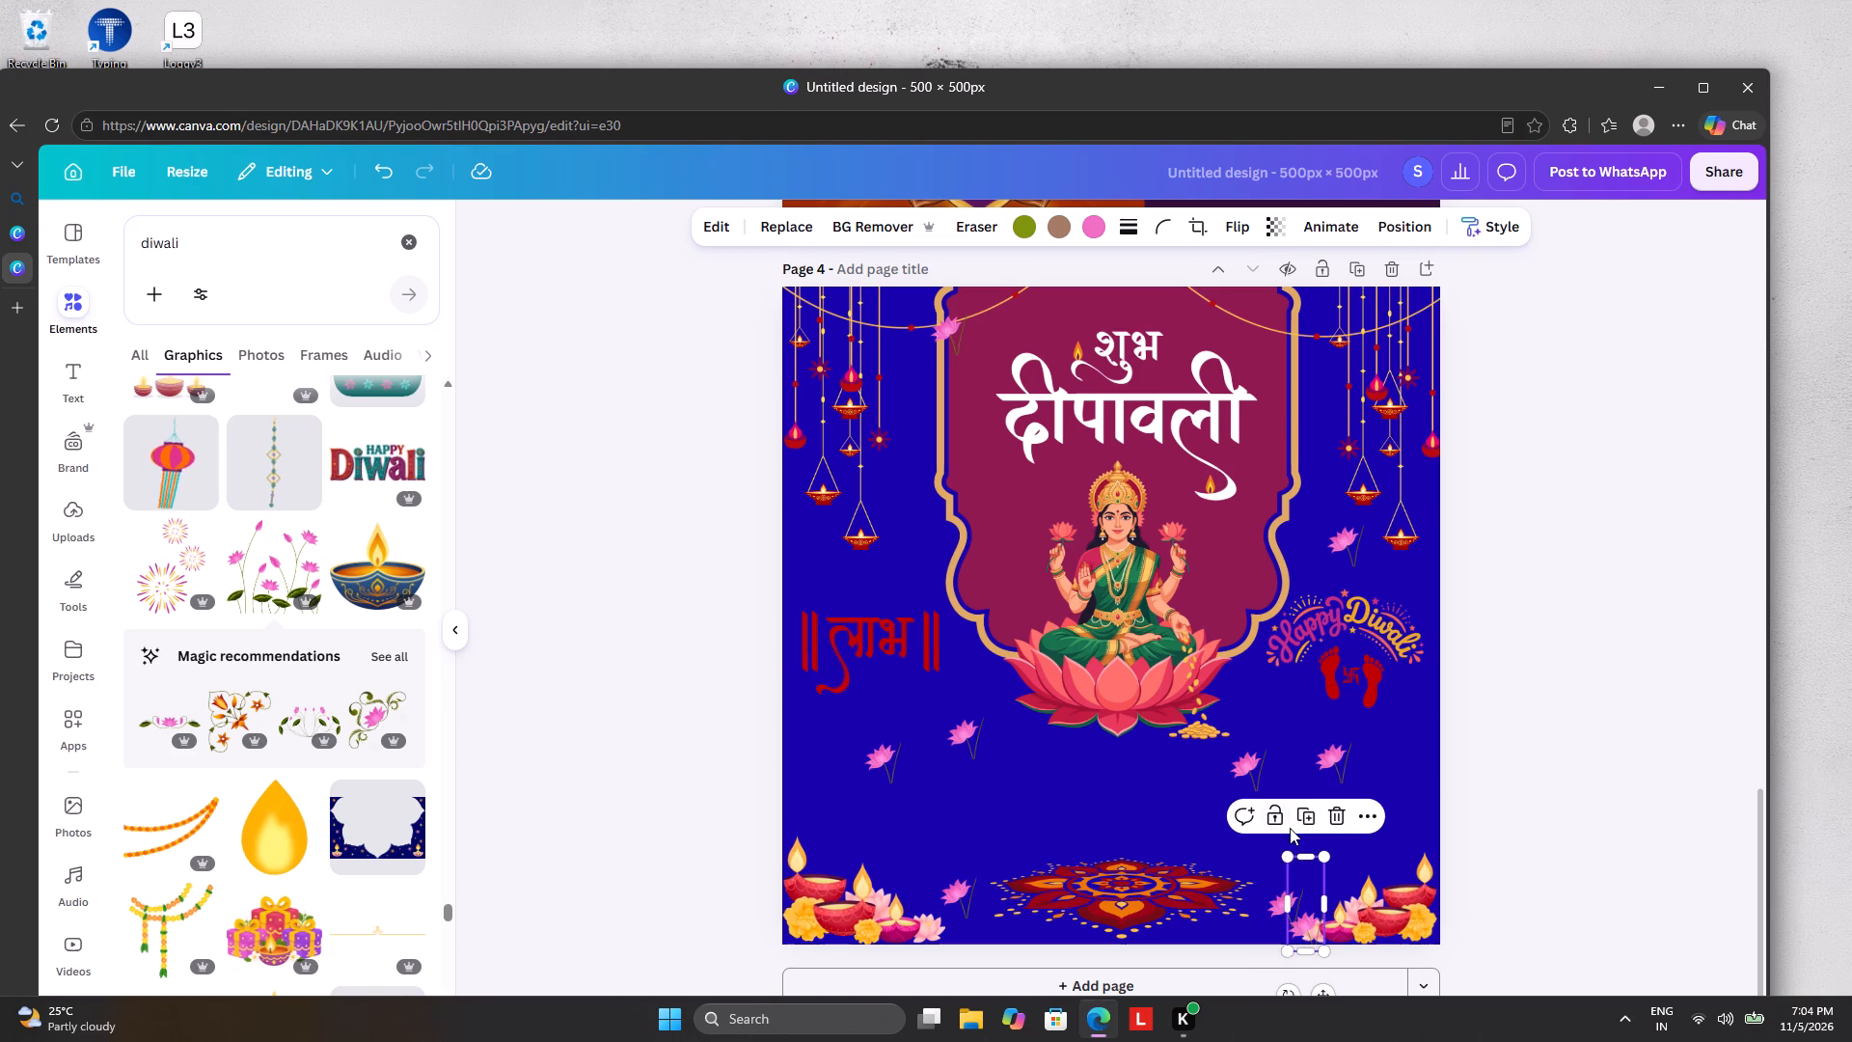
left_click_drag(1300, 889, 911, 504)
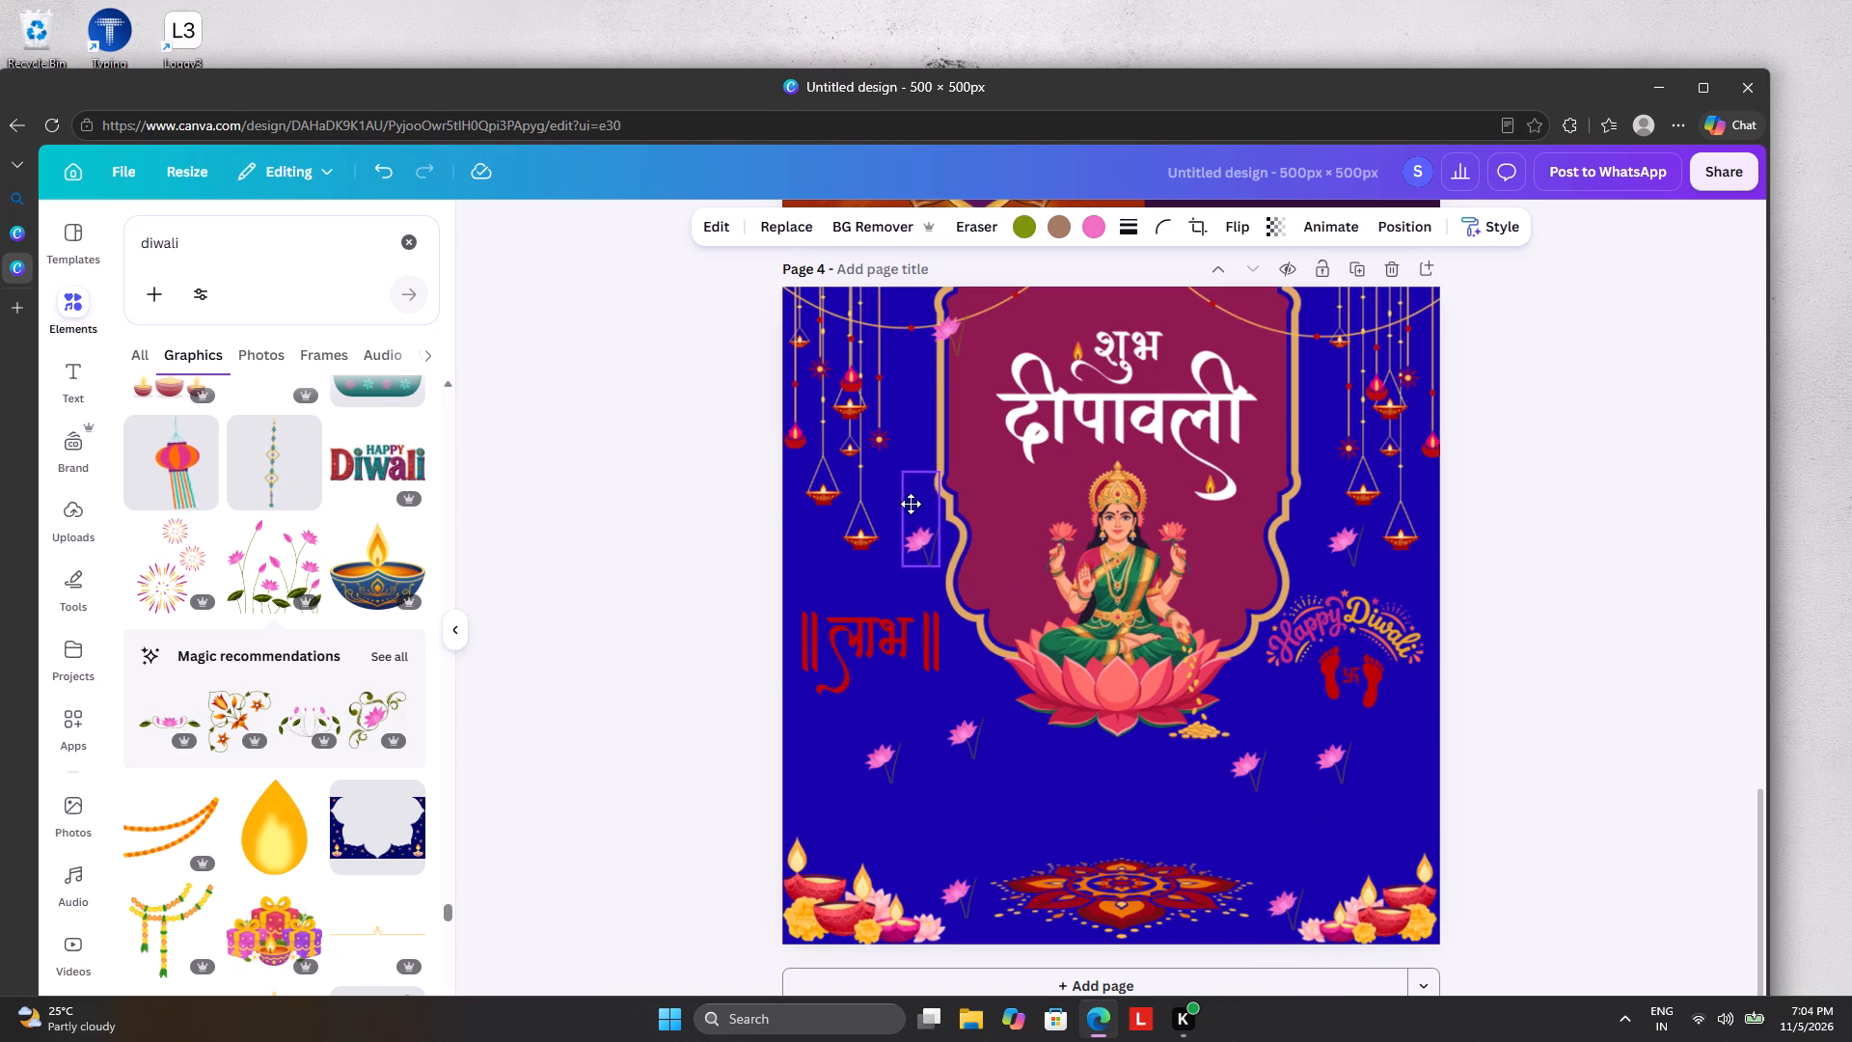
left_click_drag(911, 504, 909, 506)
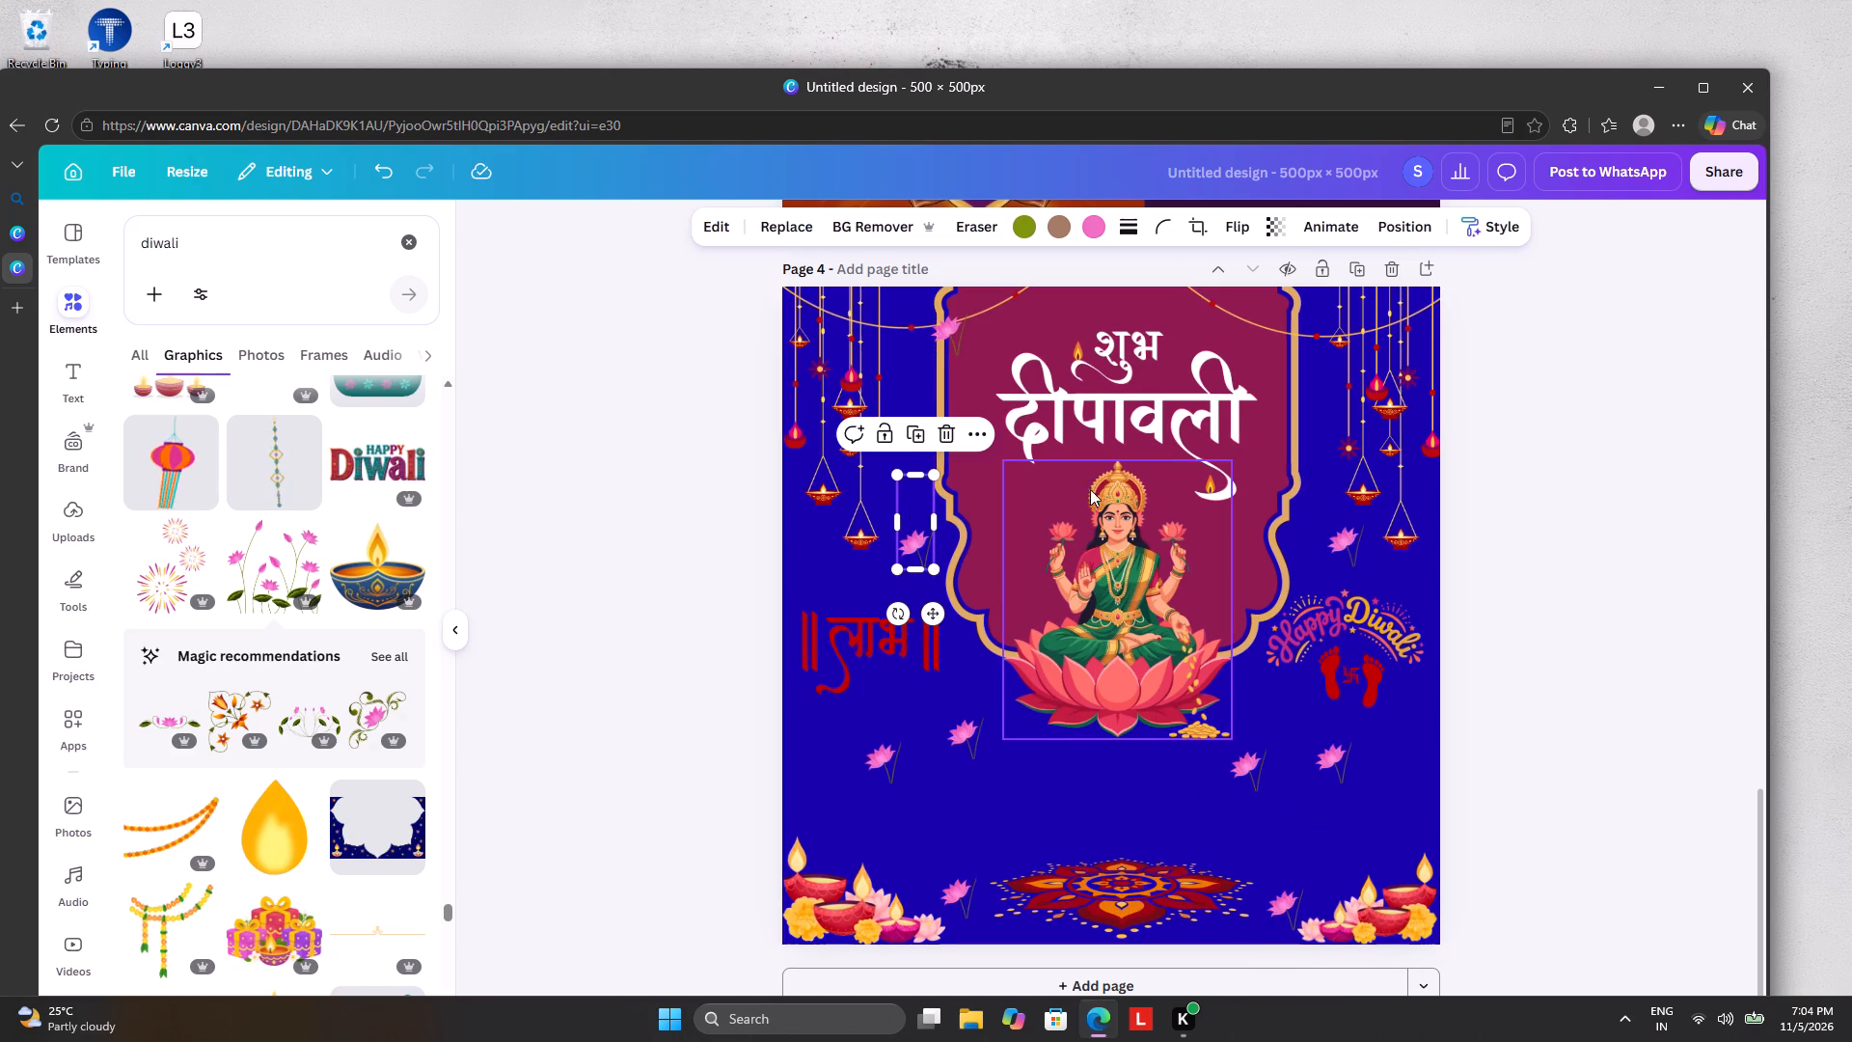
left_click(1518, 478)
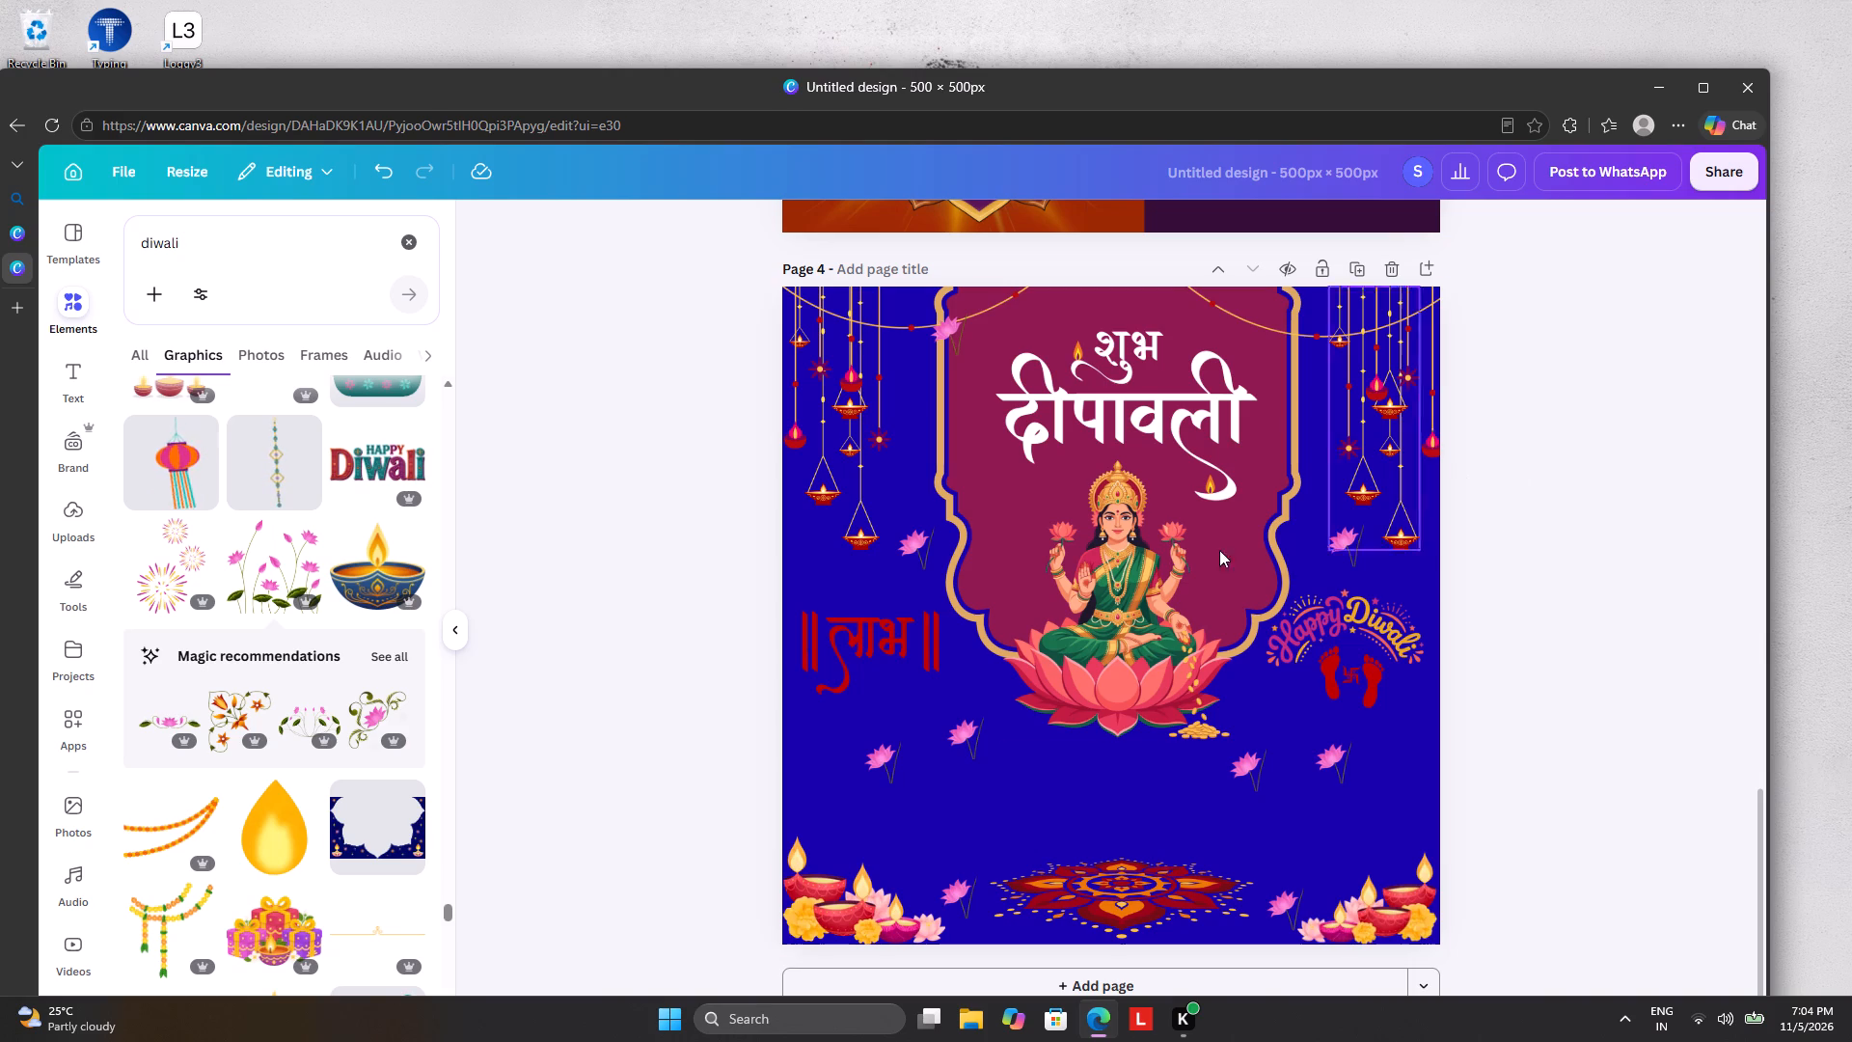
Browse further Diwali graphics for page 4 and clear the search.
scroll(192, 629, "down", 2)
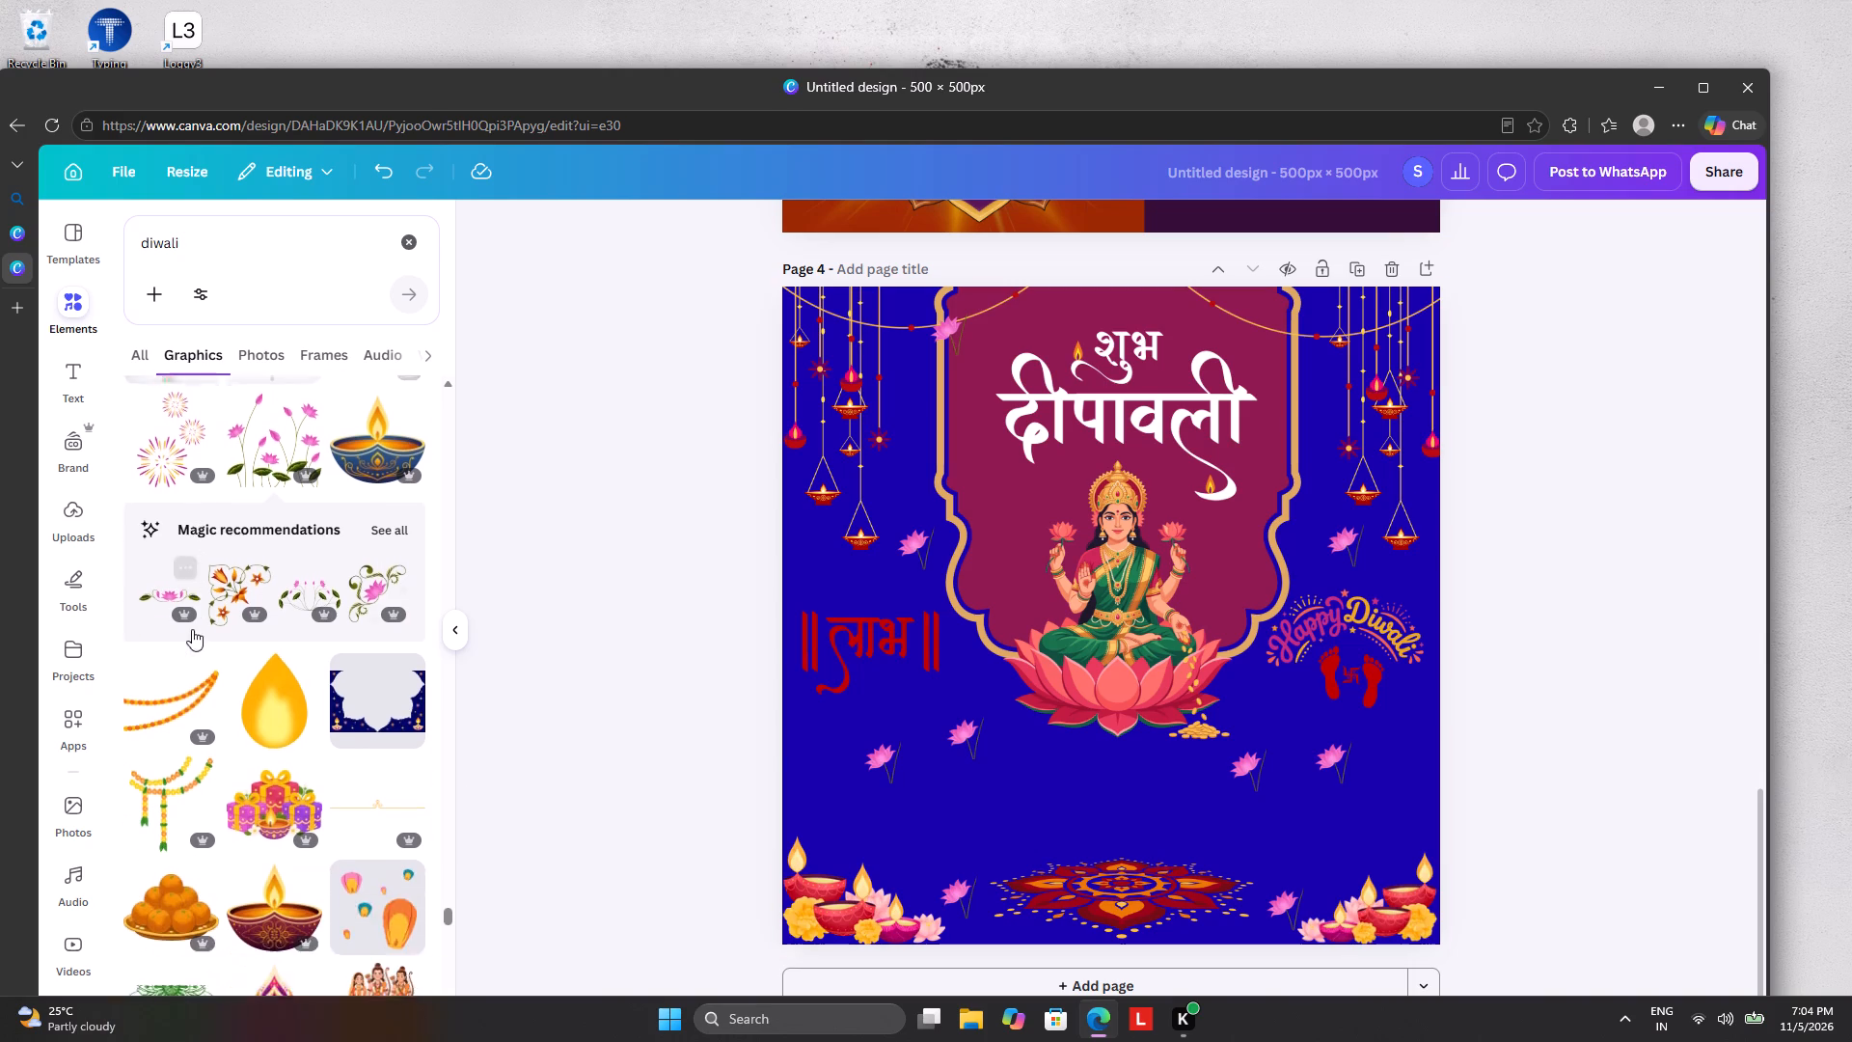
scroll(192, 629, "down", 6)
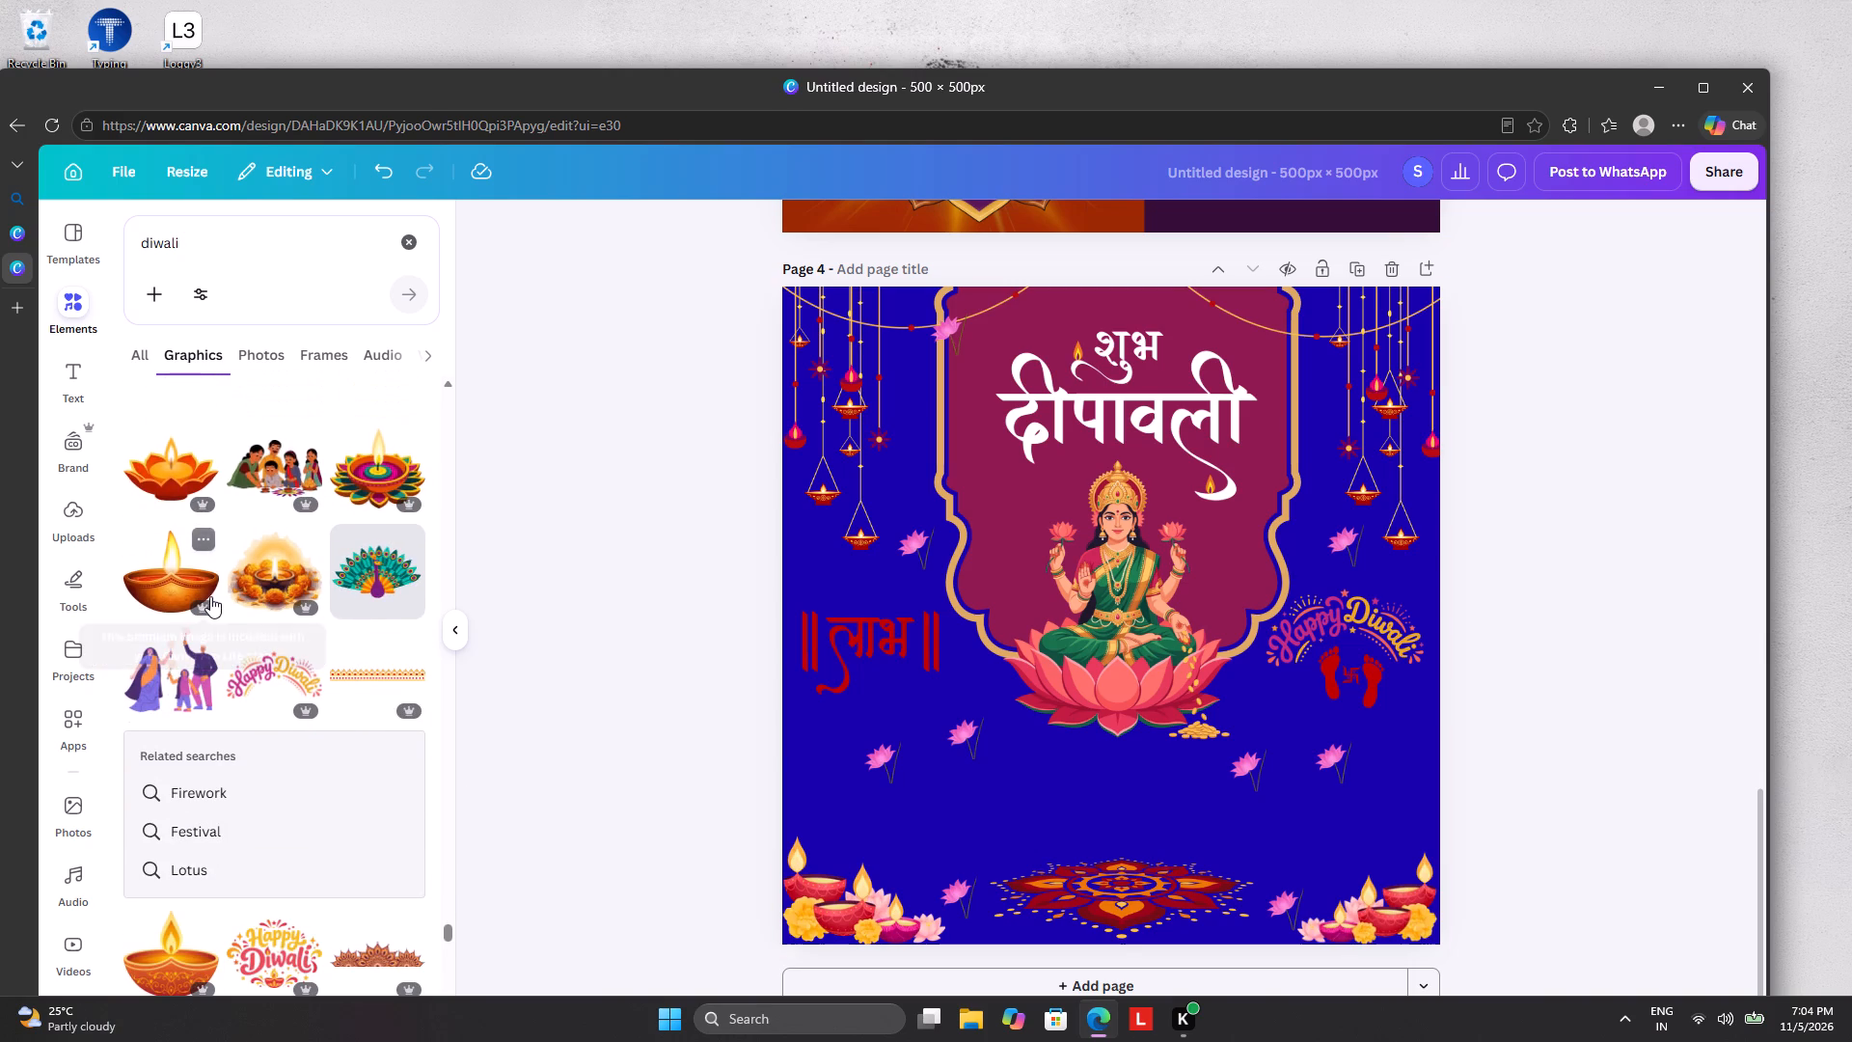
scroll(217, 564, "down", 1)
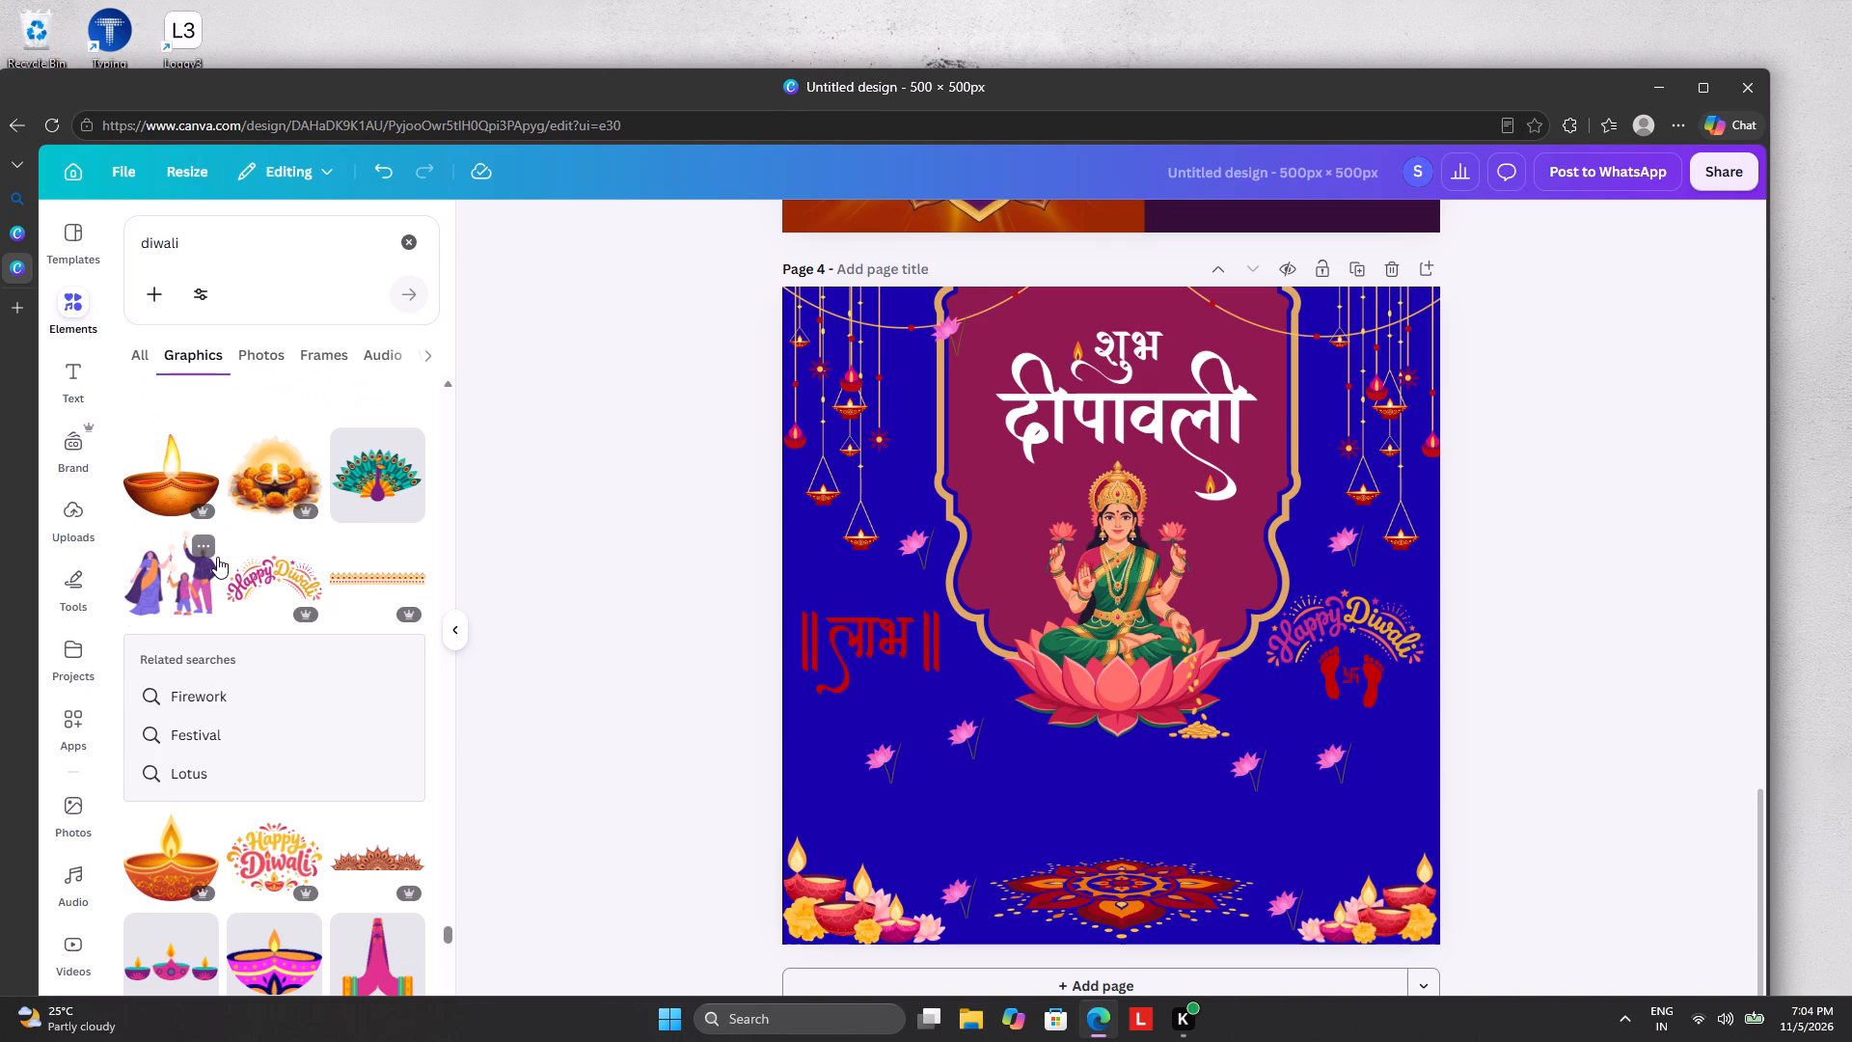
scroll(217, 555, "up", 4)
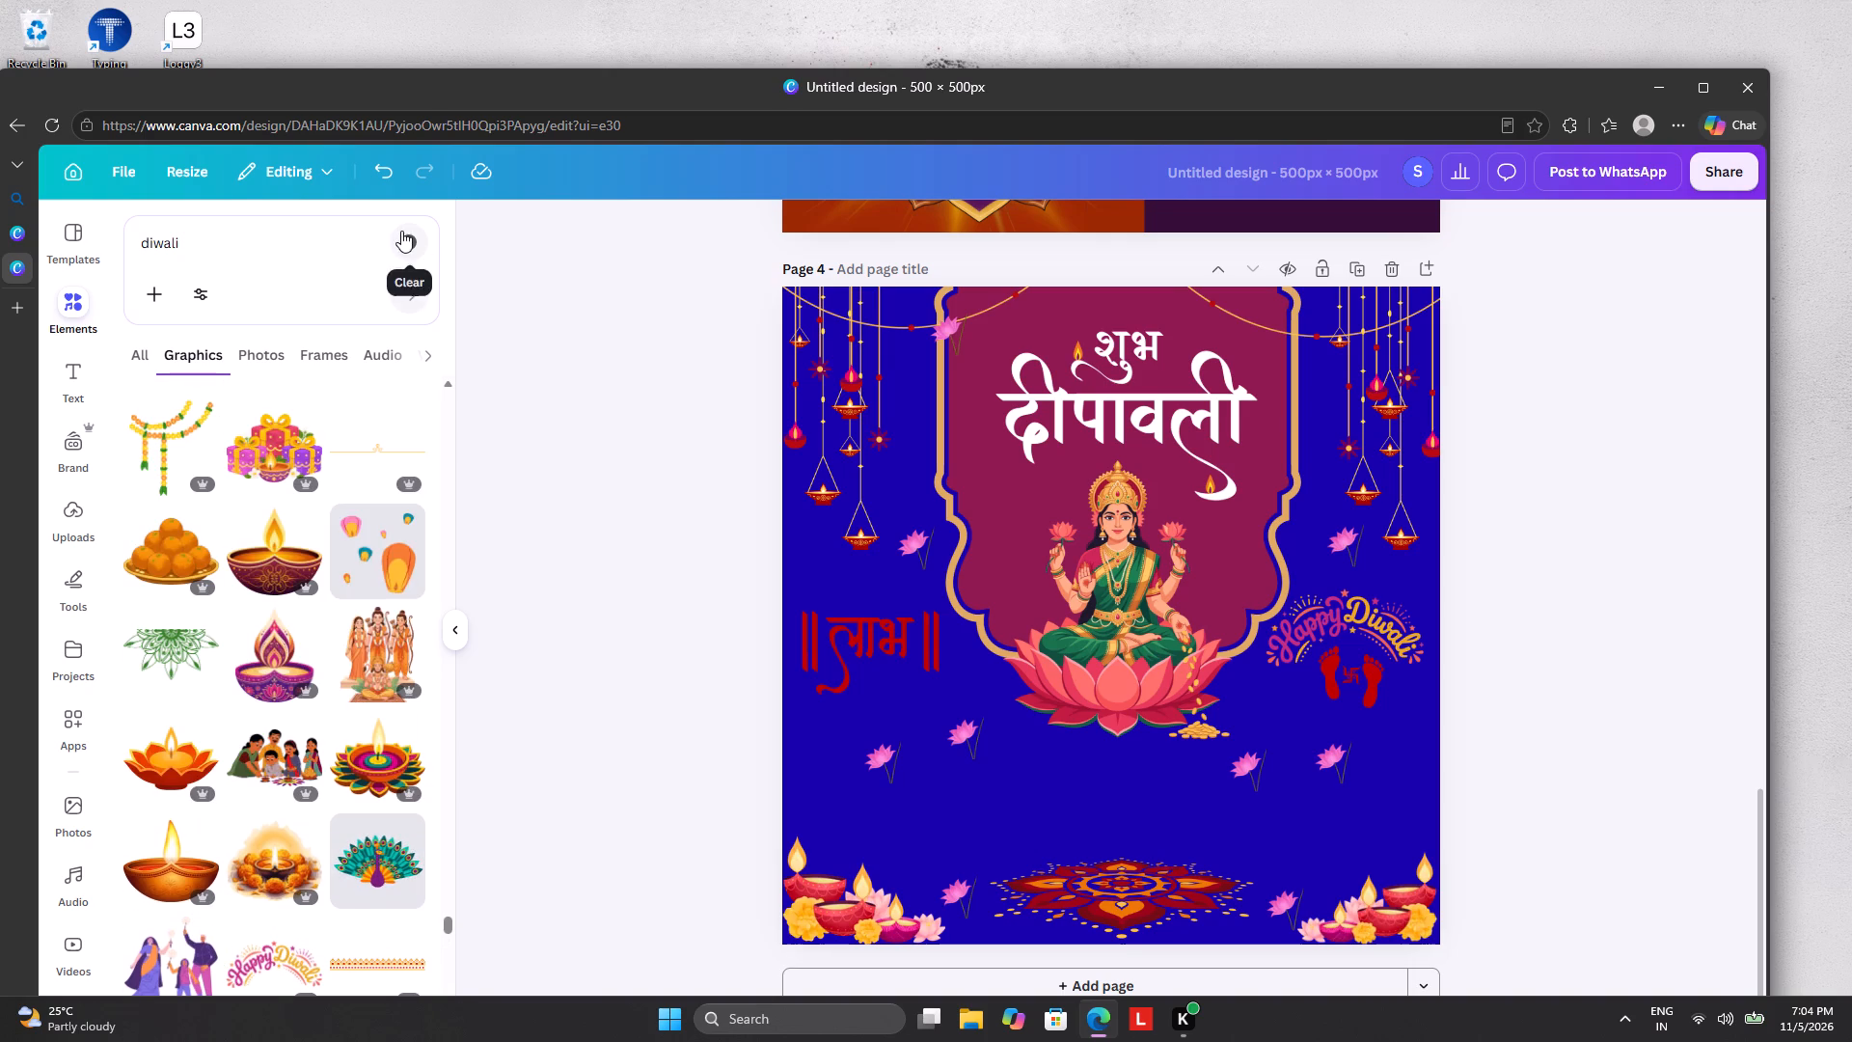
left_click(401, 230)
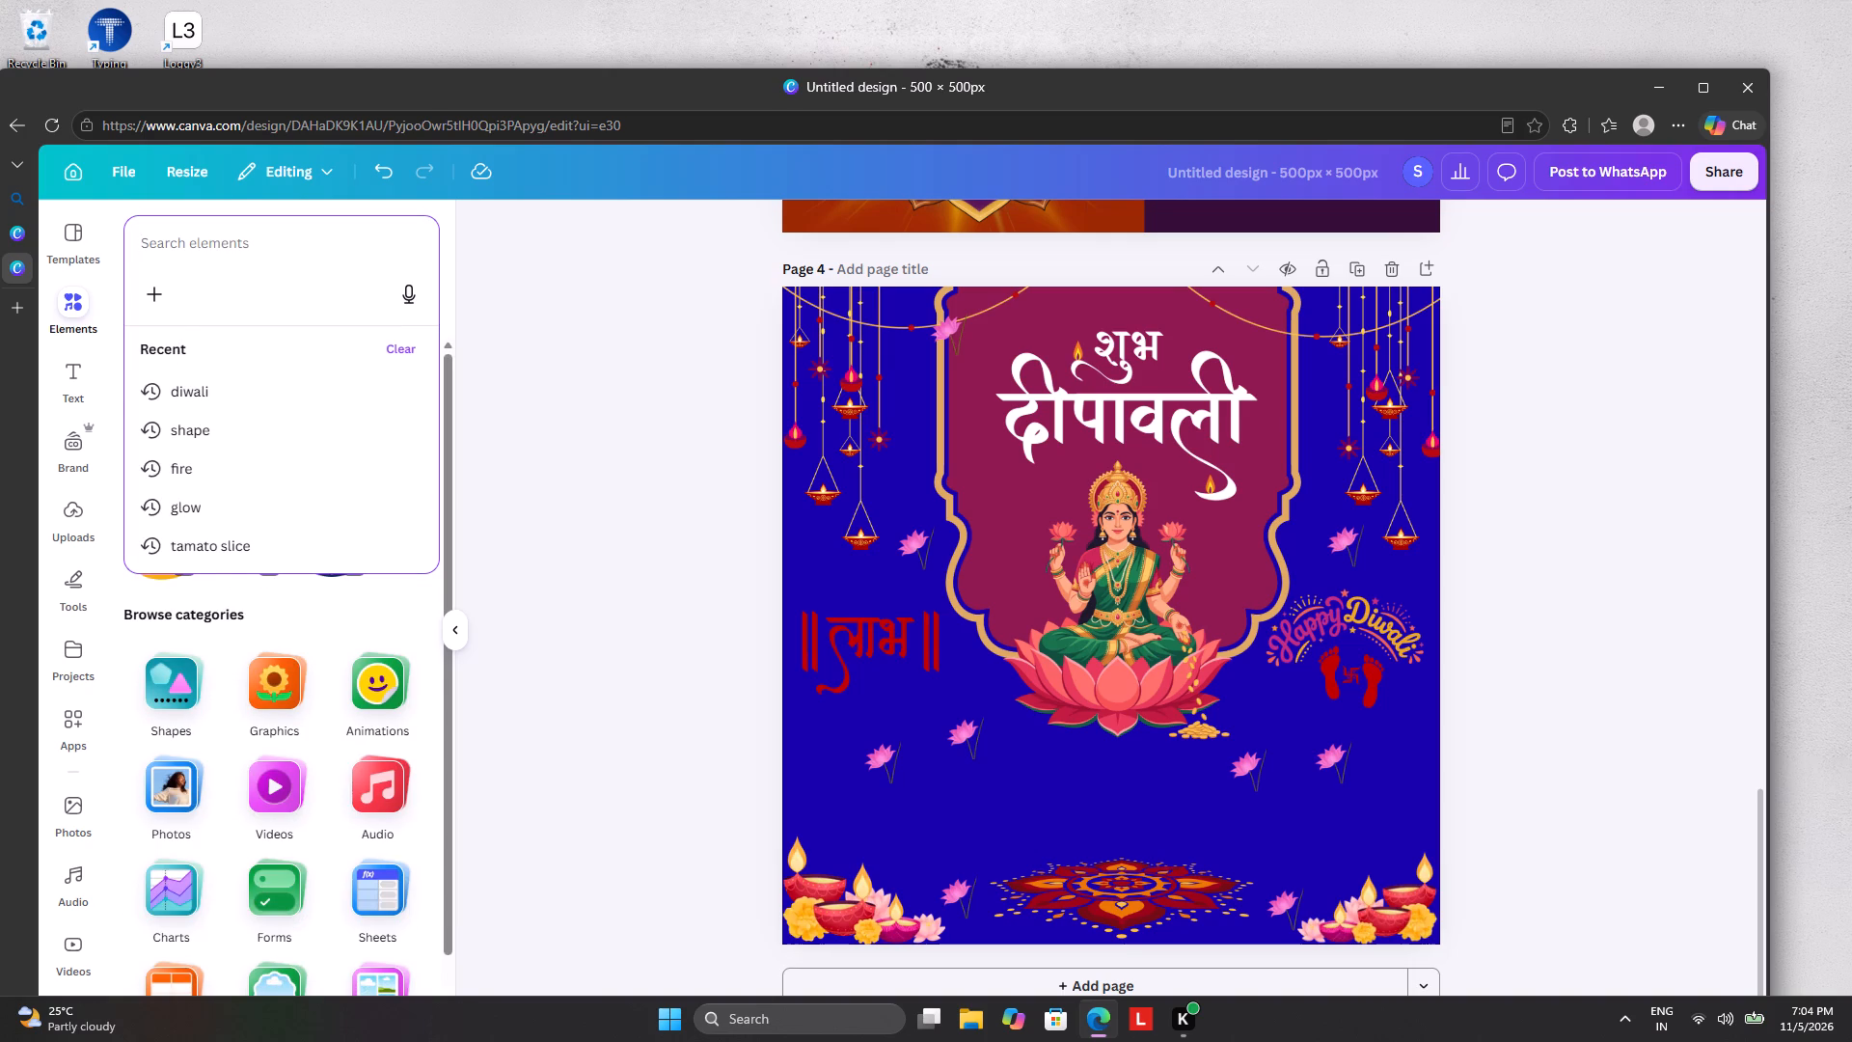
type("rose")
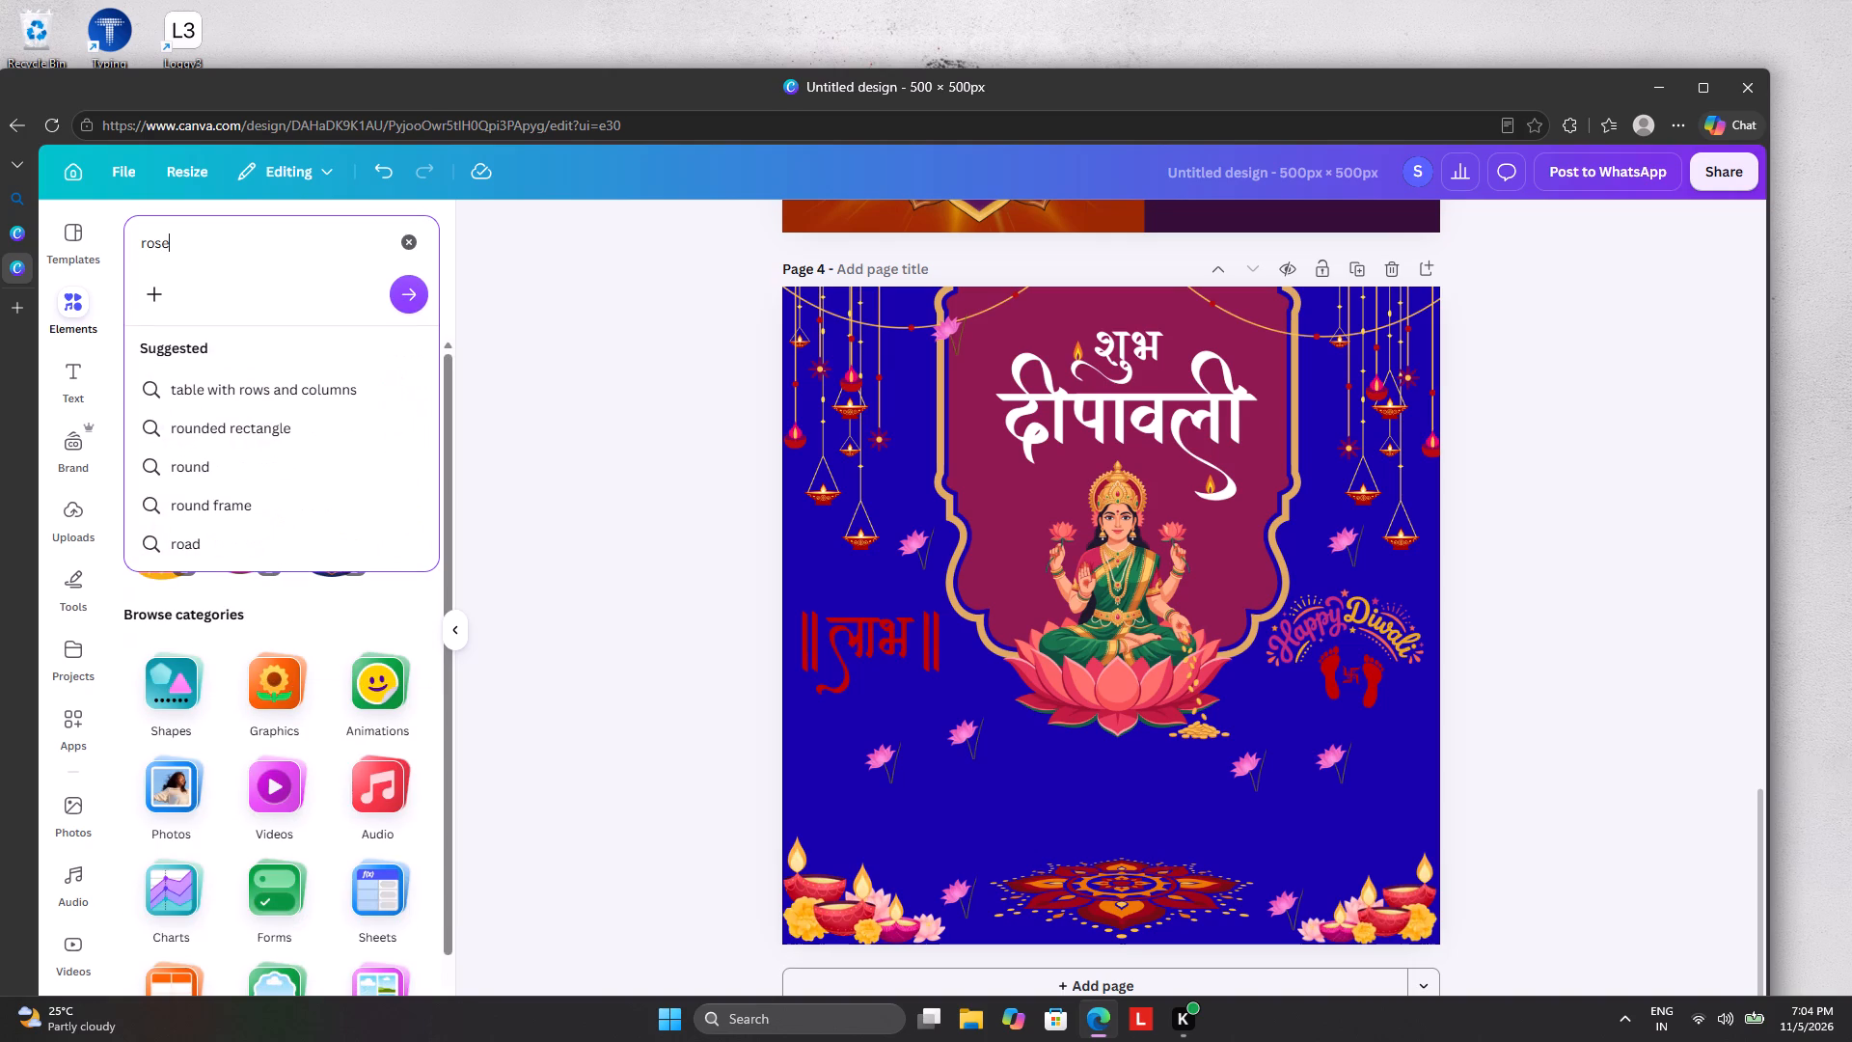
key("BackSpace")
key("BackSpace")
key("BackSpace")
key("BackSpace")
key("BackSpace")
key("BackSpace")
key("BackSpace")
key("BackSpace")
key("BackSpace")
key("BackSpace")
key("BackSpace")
Search the elements for "loters bakgraund".
type("loters ba")
type("kgraunf")
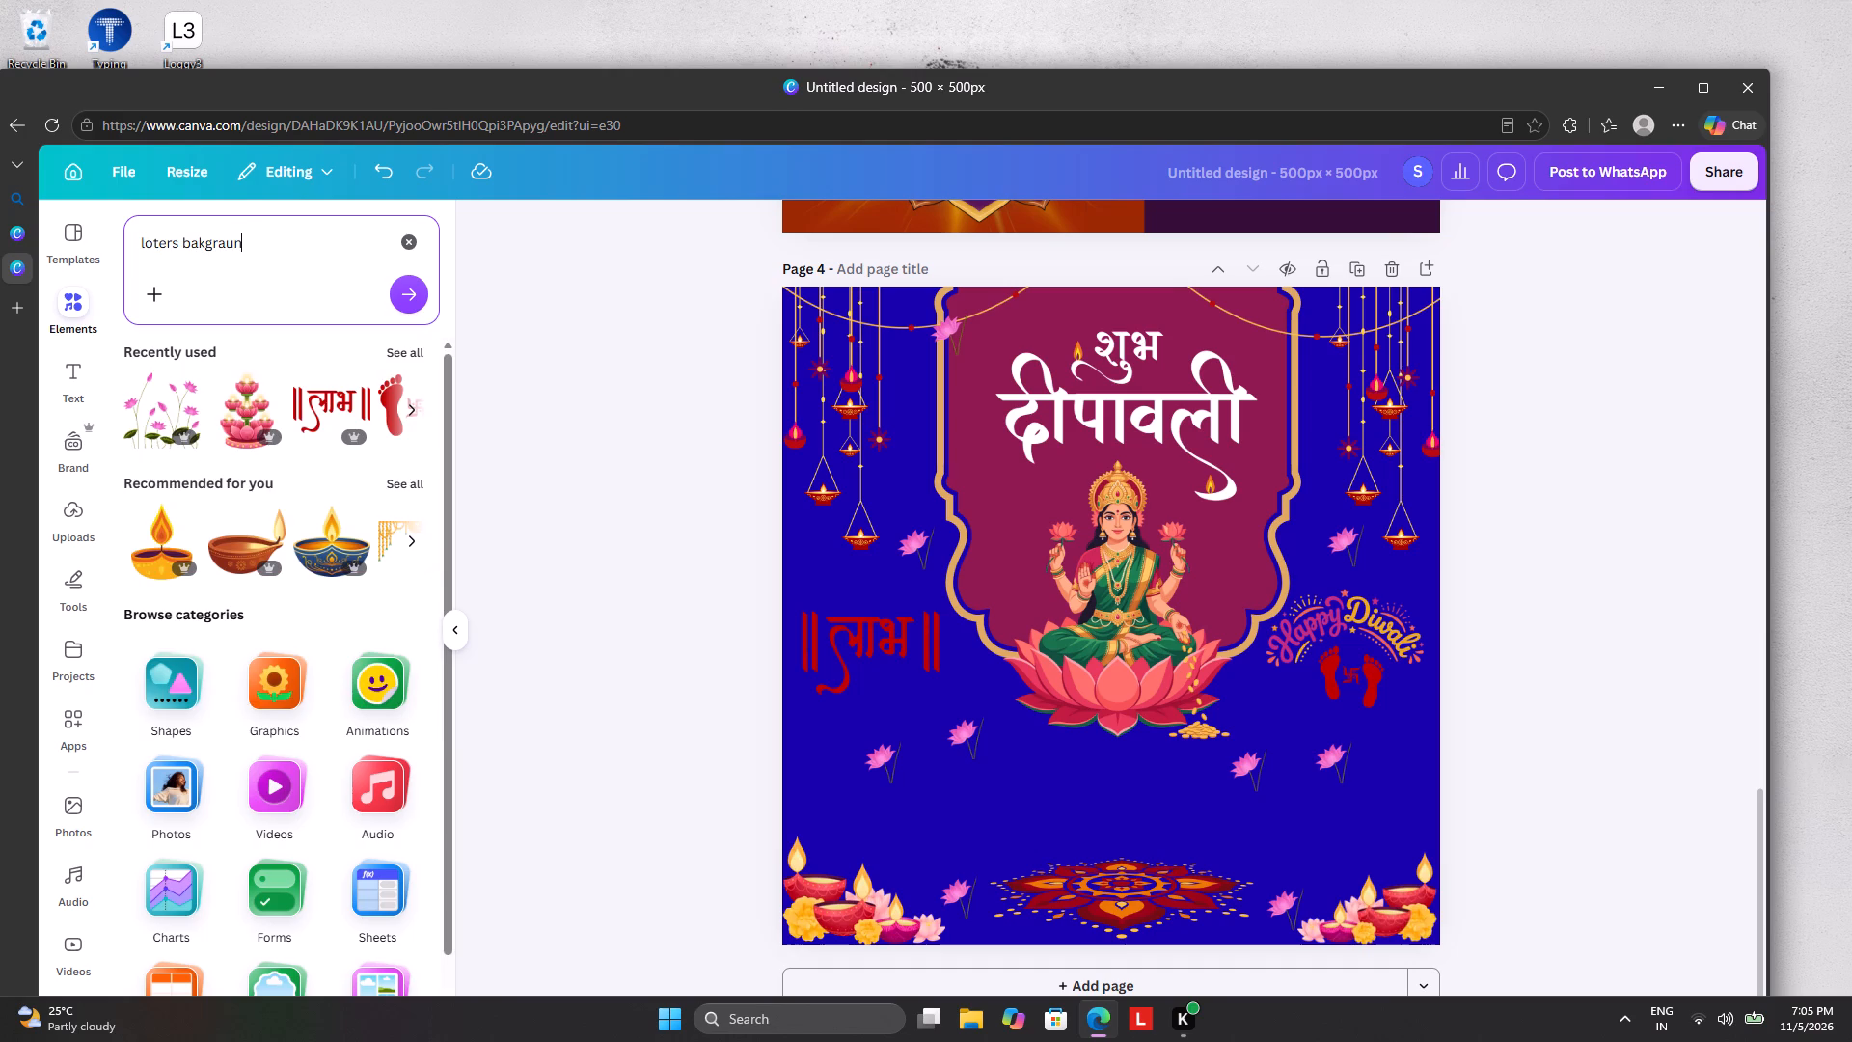
key("BackSpace")
key("d")
key("Return")
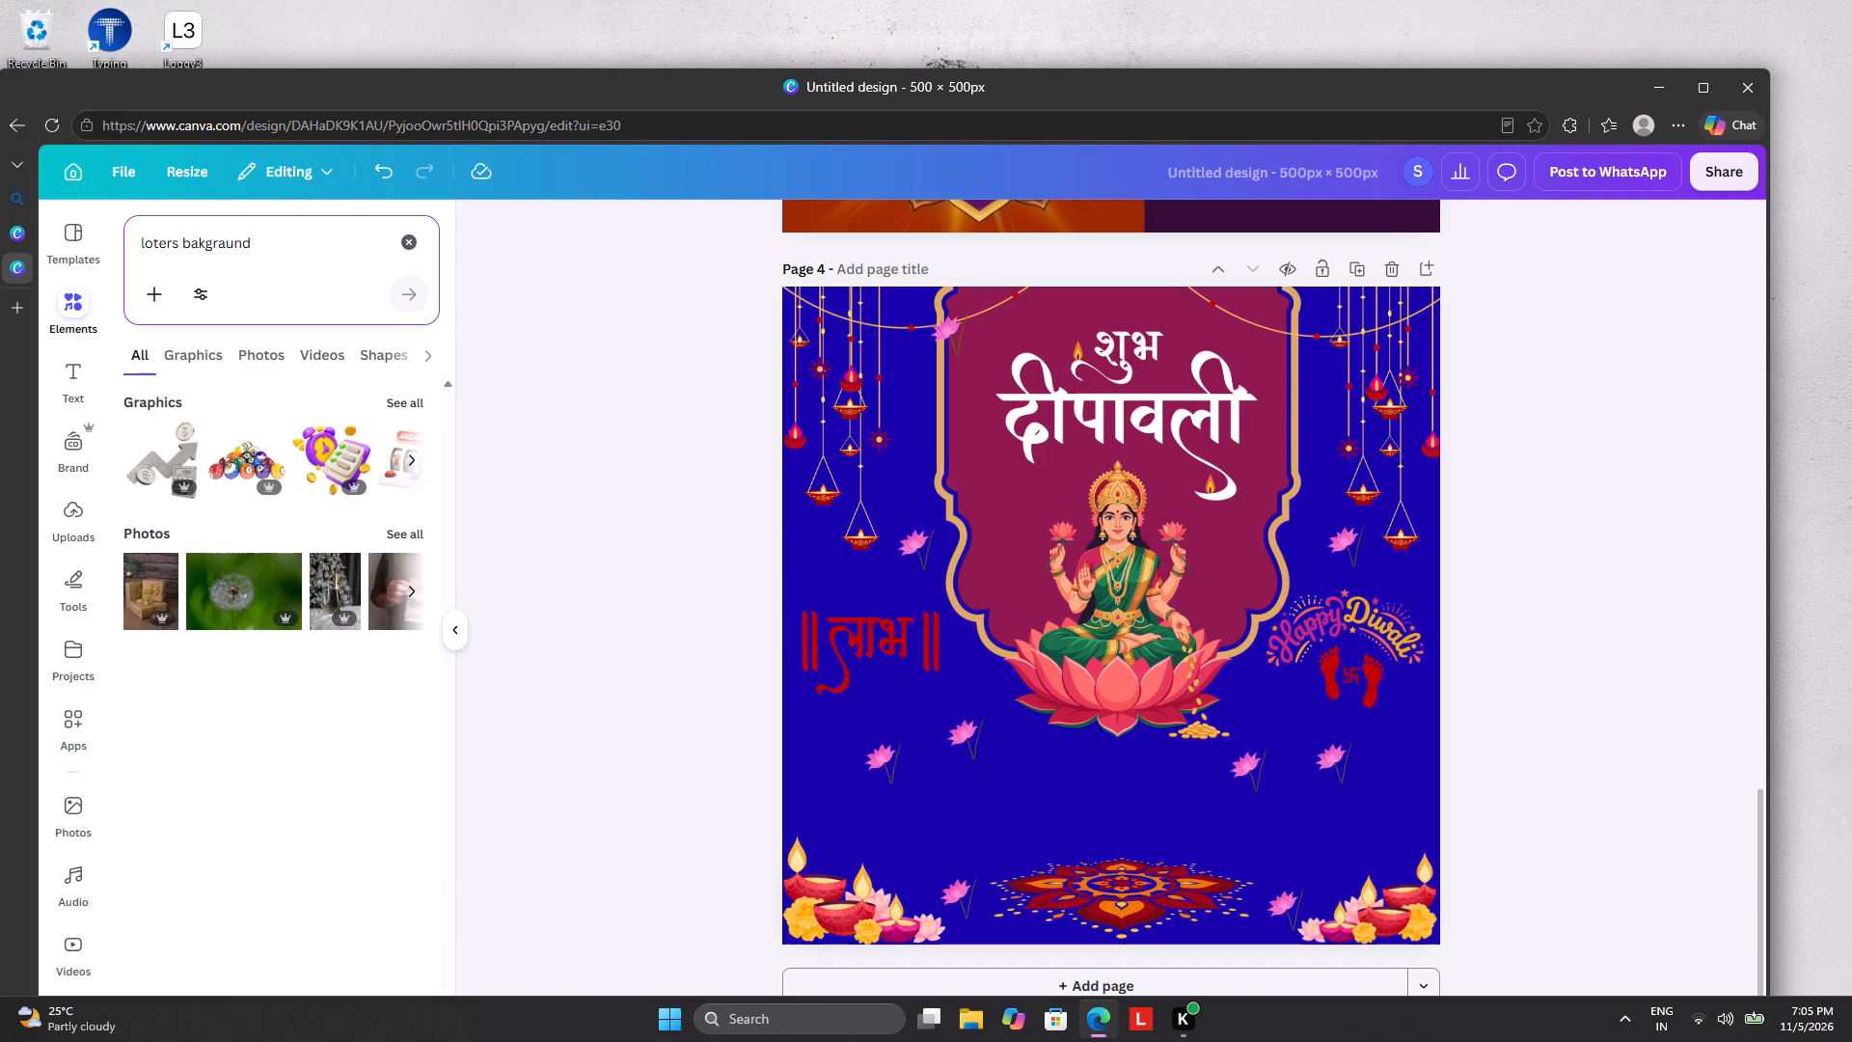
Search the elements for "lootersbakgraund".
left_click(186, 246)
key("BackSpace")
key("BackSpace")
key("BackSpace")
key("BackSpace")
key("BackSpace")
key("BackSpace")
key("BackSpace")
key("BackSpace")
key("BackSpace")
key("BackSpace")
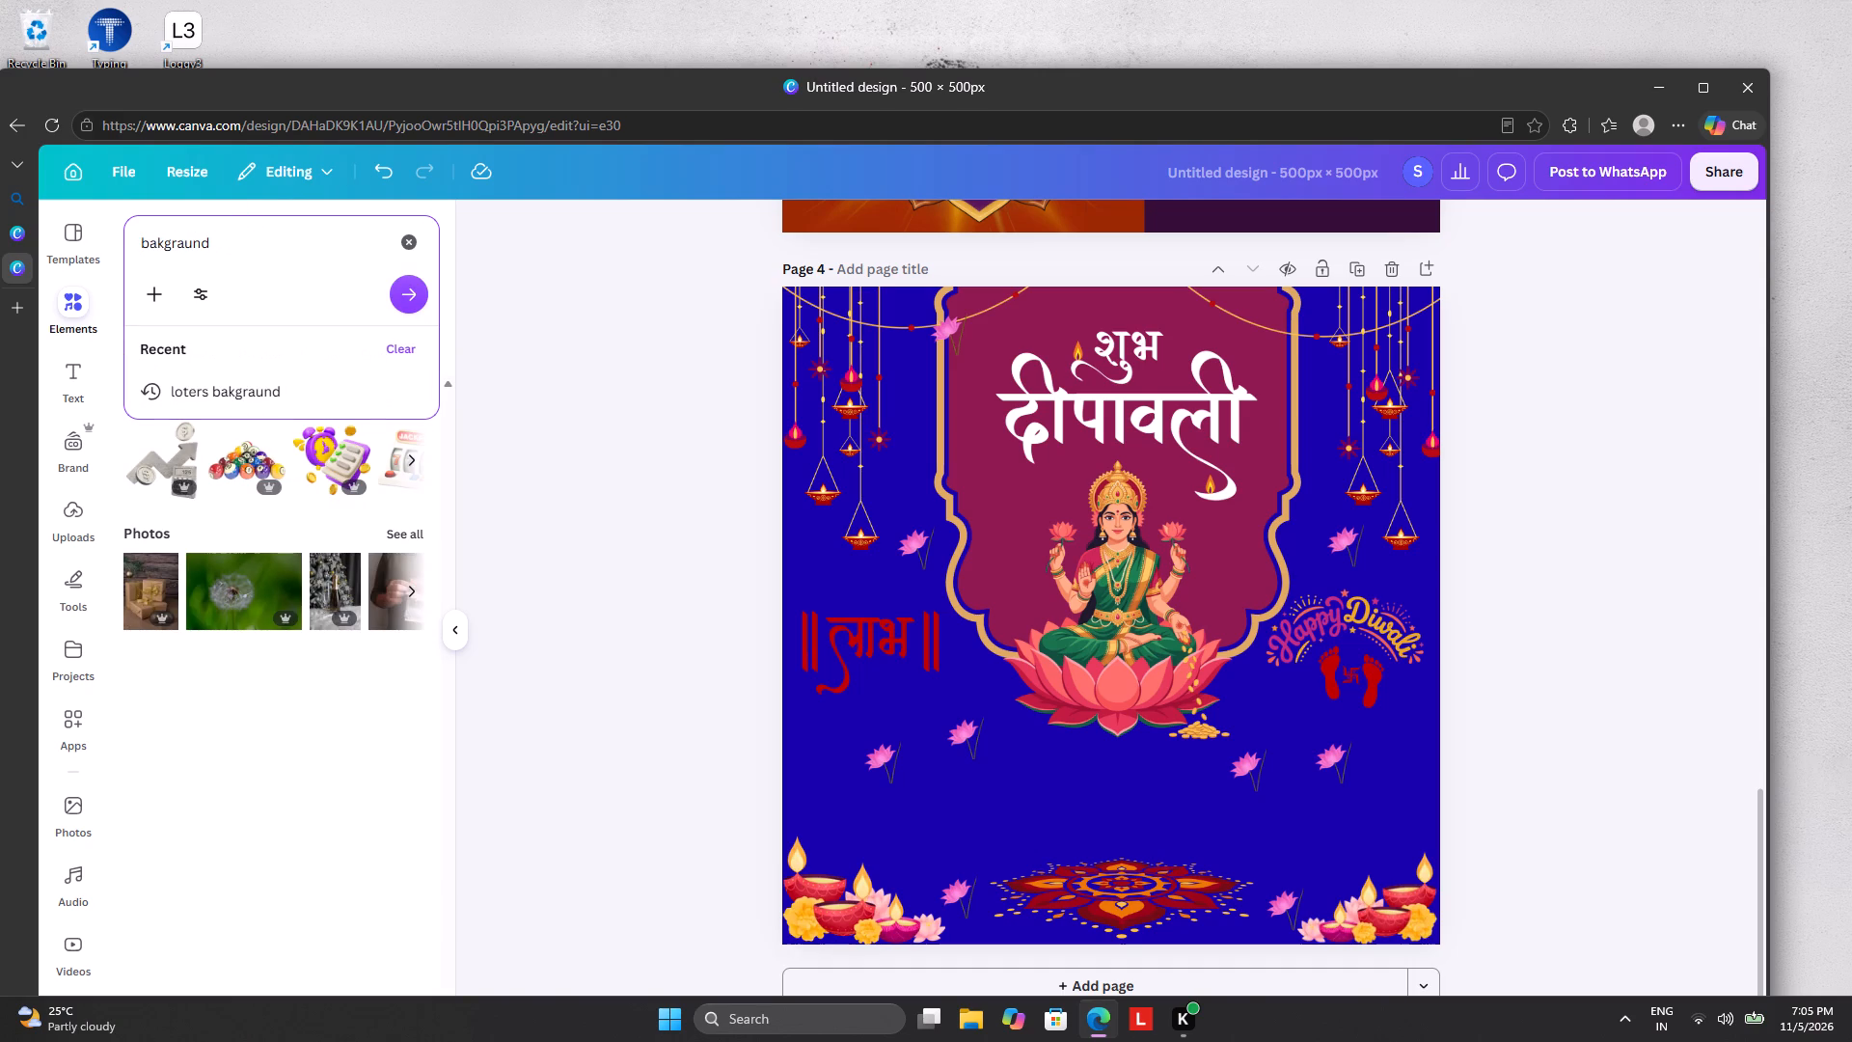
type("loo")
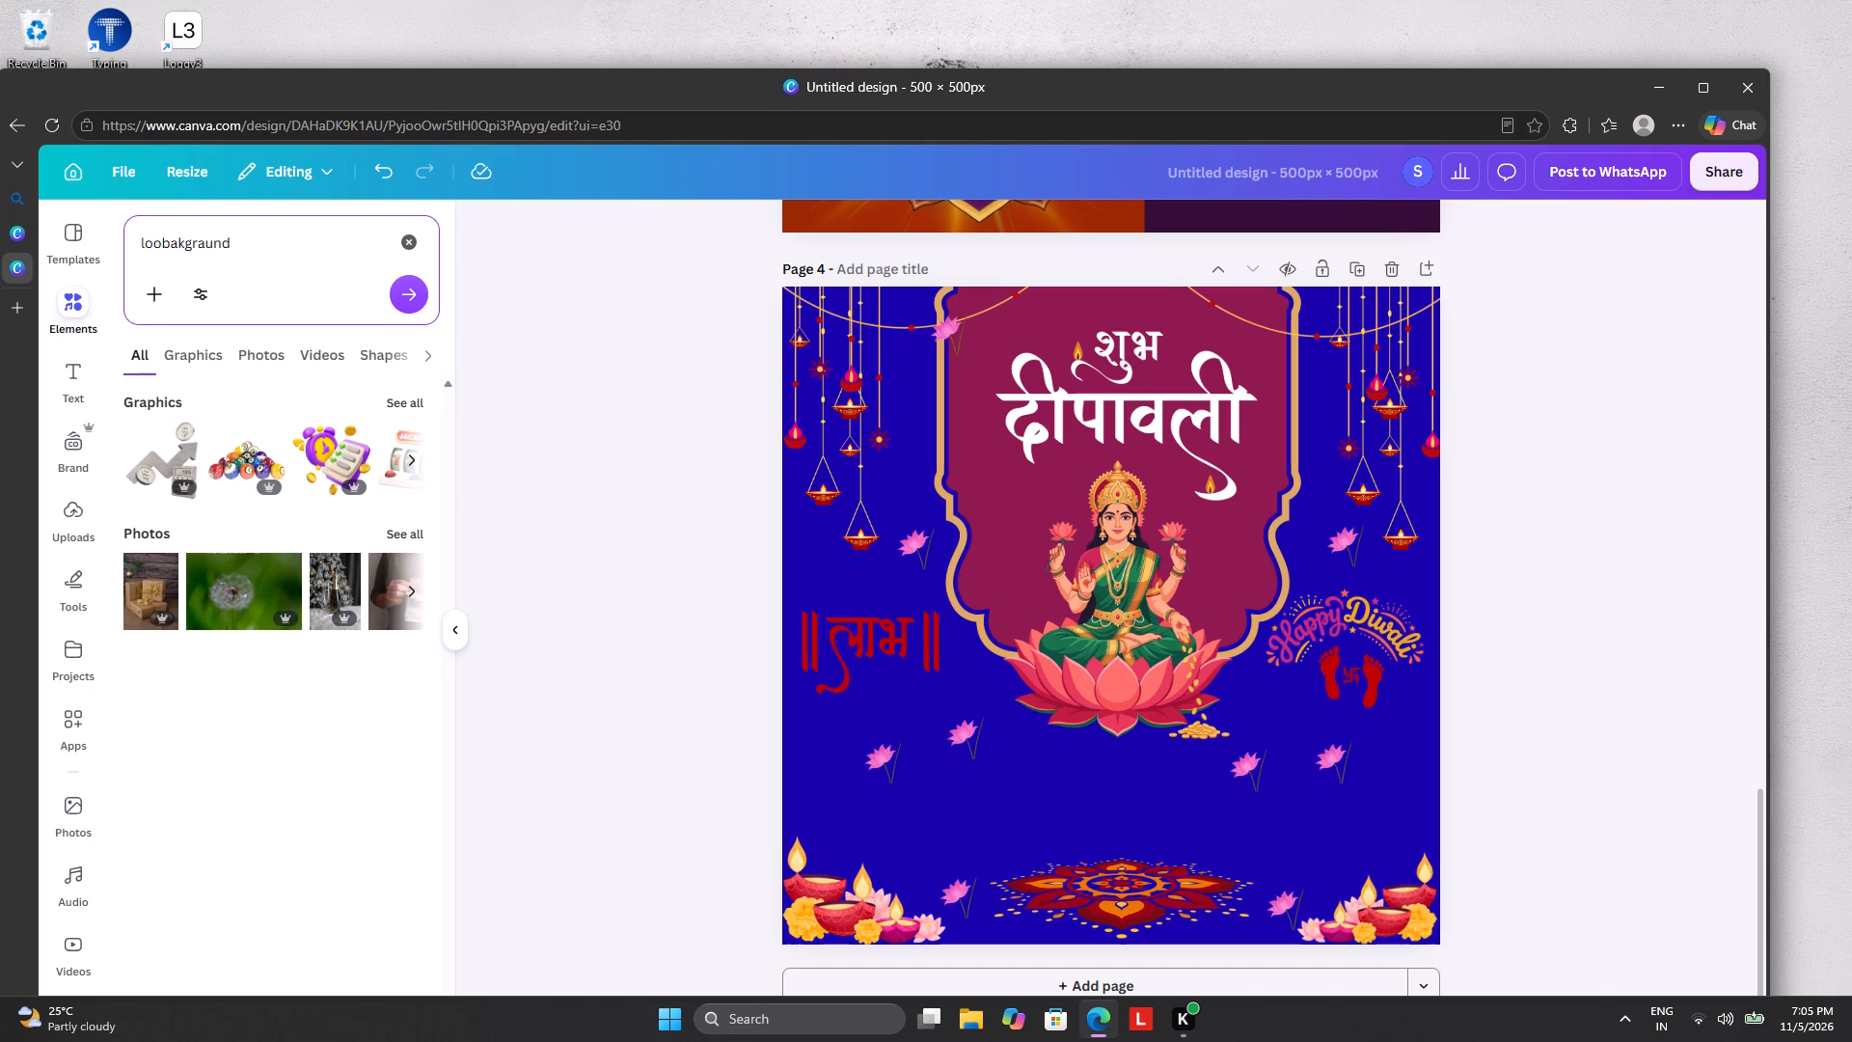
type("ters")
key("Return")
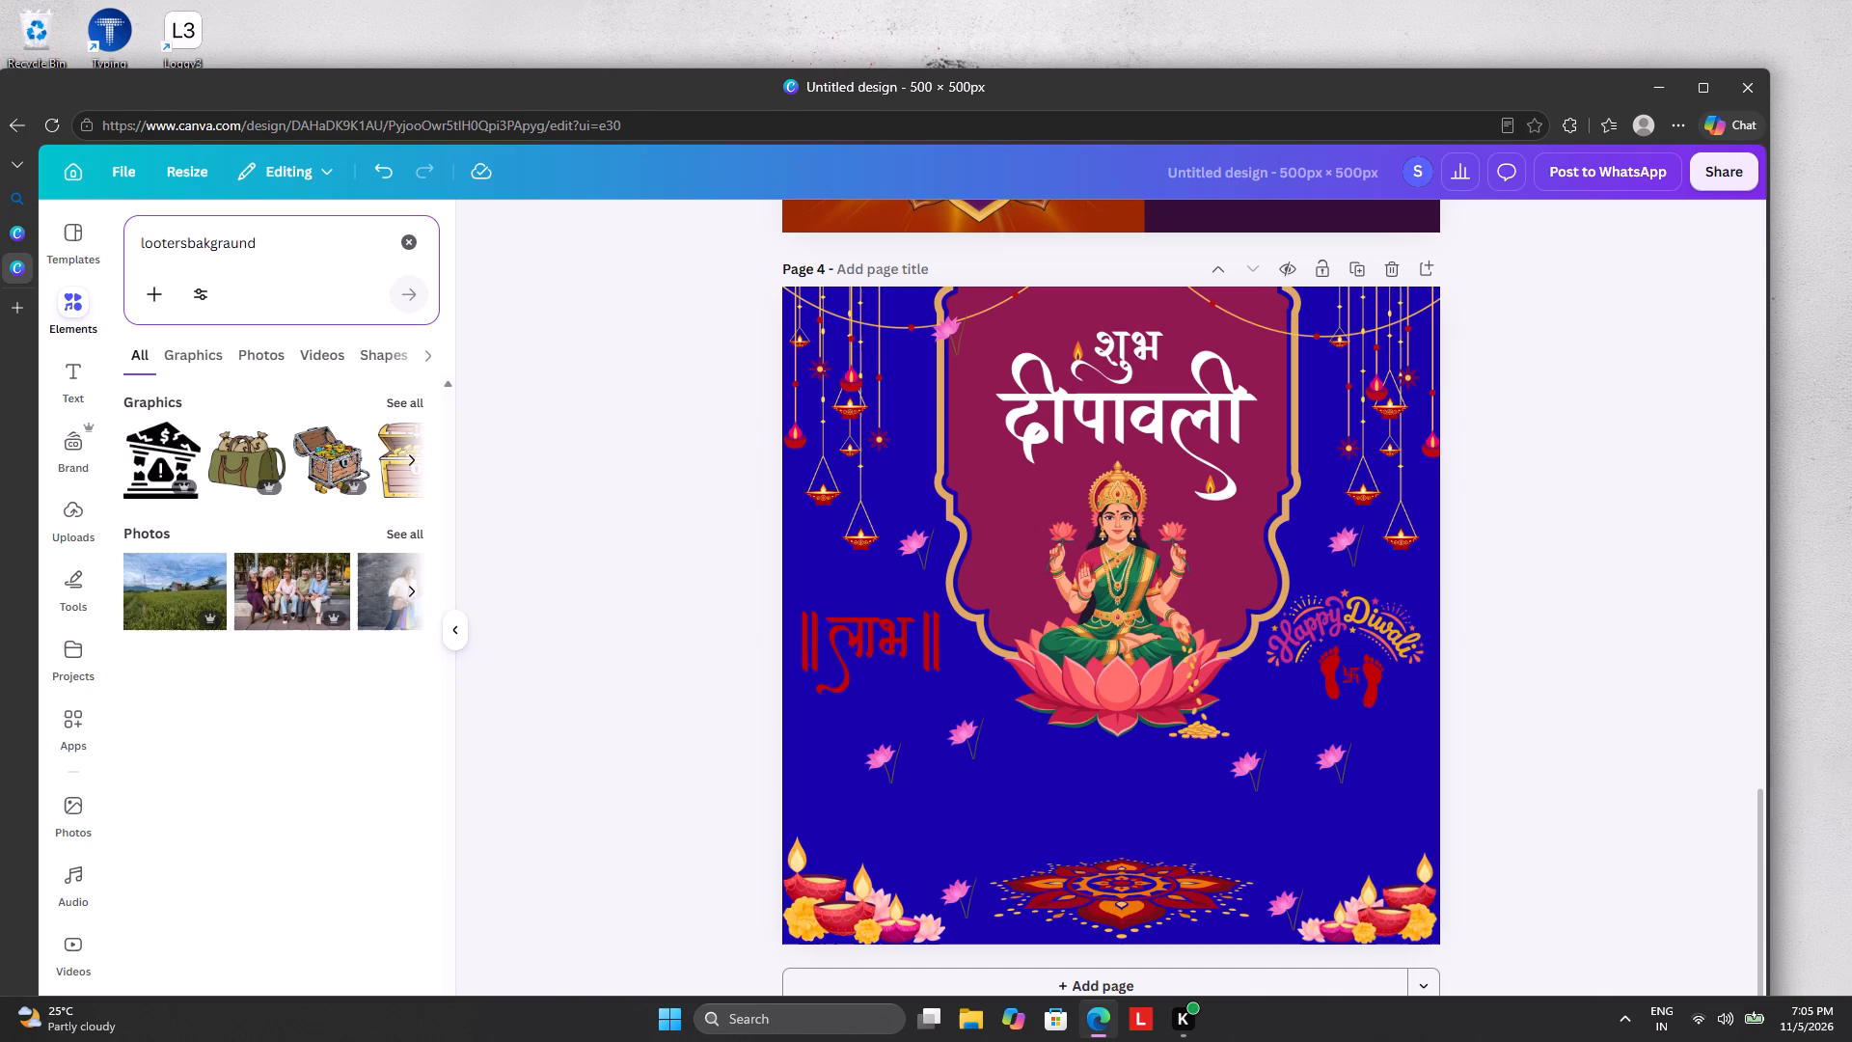
Search the elements for "rose bakgraund" and show all matching graphics.
key("BackSpace")
key("BackSpace")
key("BackSpace")
key("BackSpace")
key("BackSpace")
key("BackSpace")
key("BackSpace")
key("BackSpace")
key("BackSpace")
key("BackSpace")
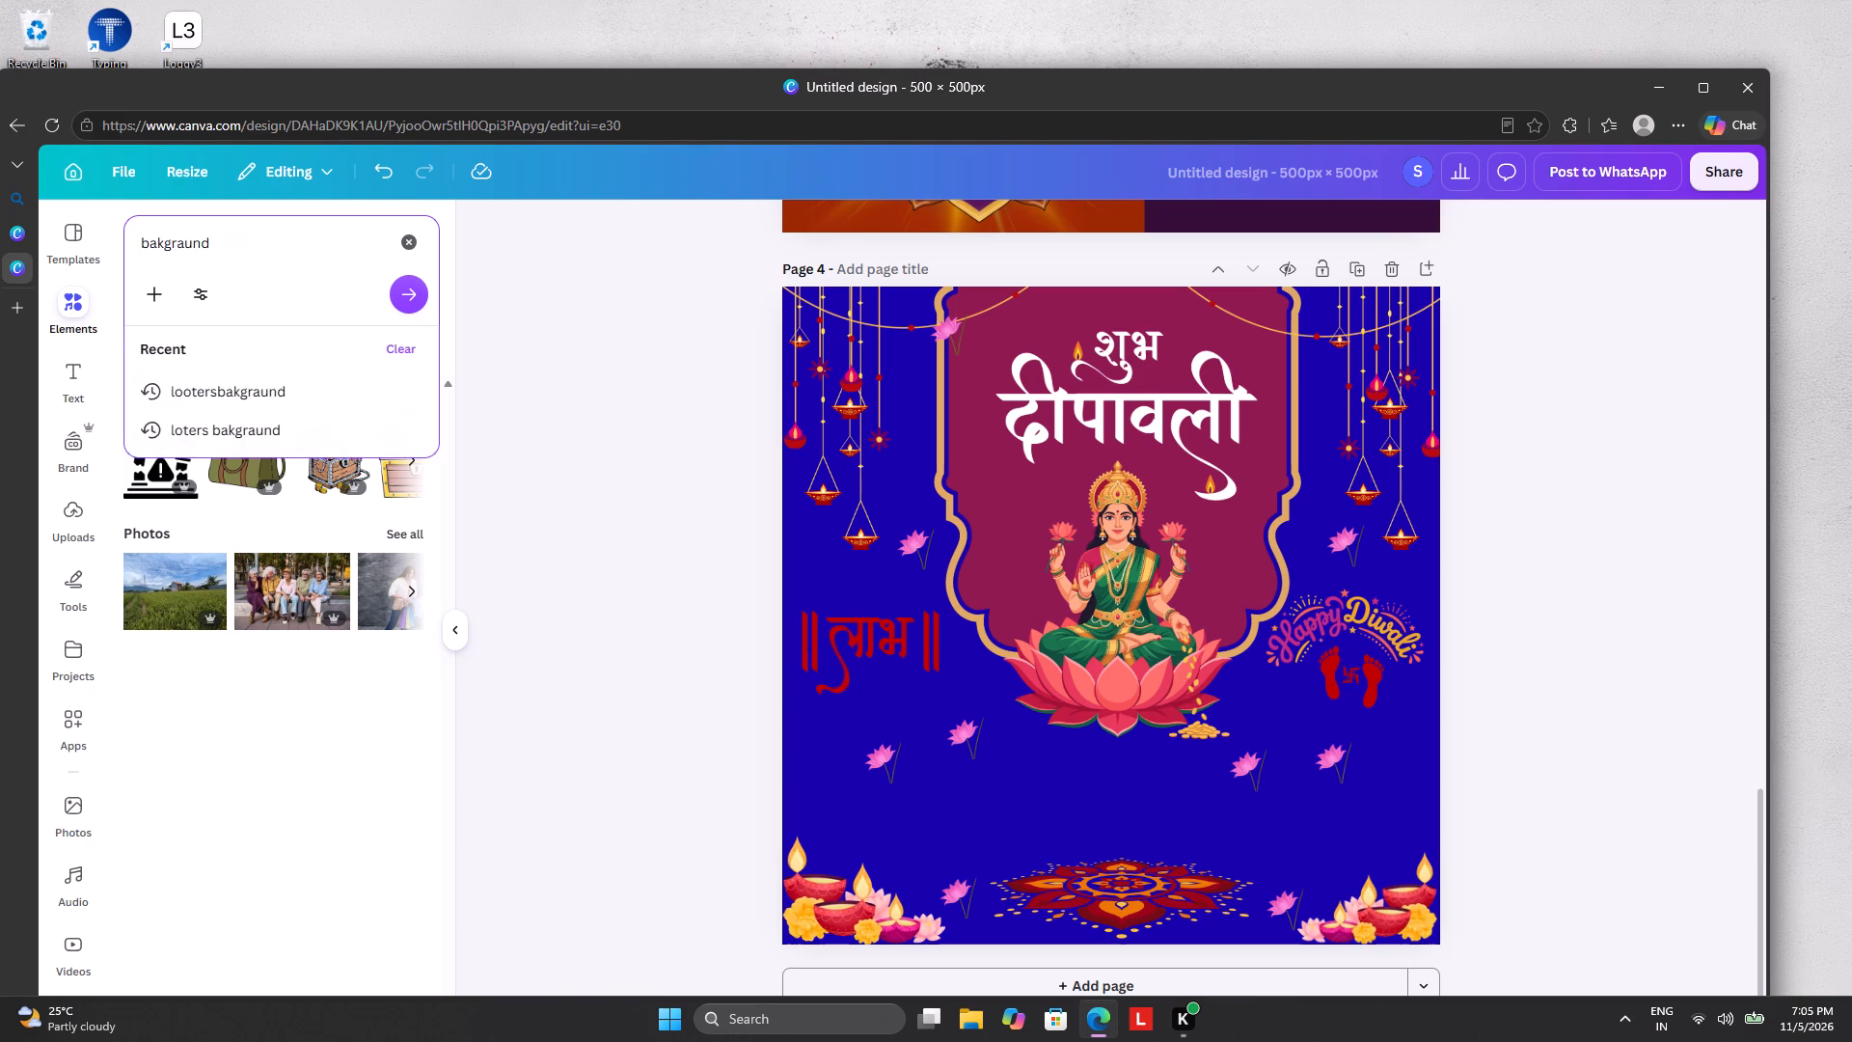
type("rose")
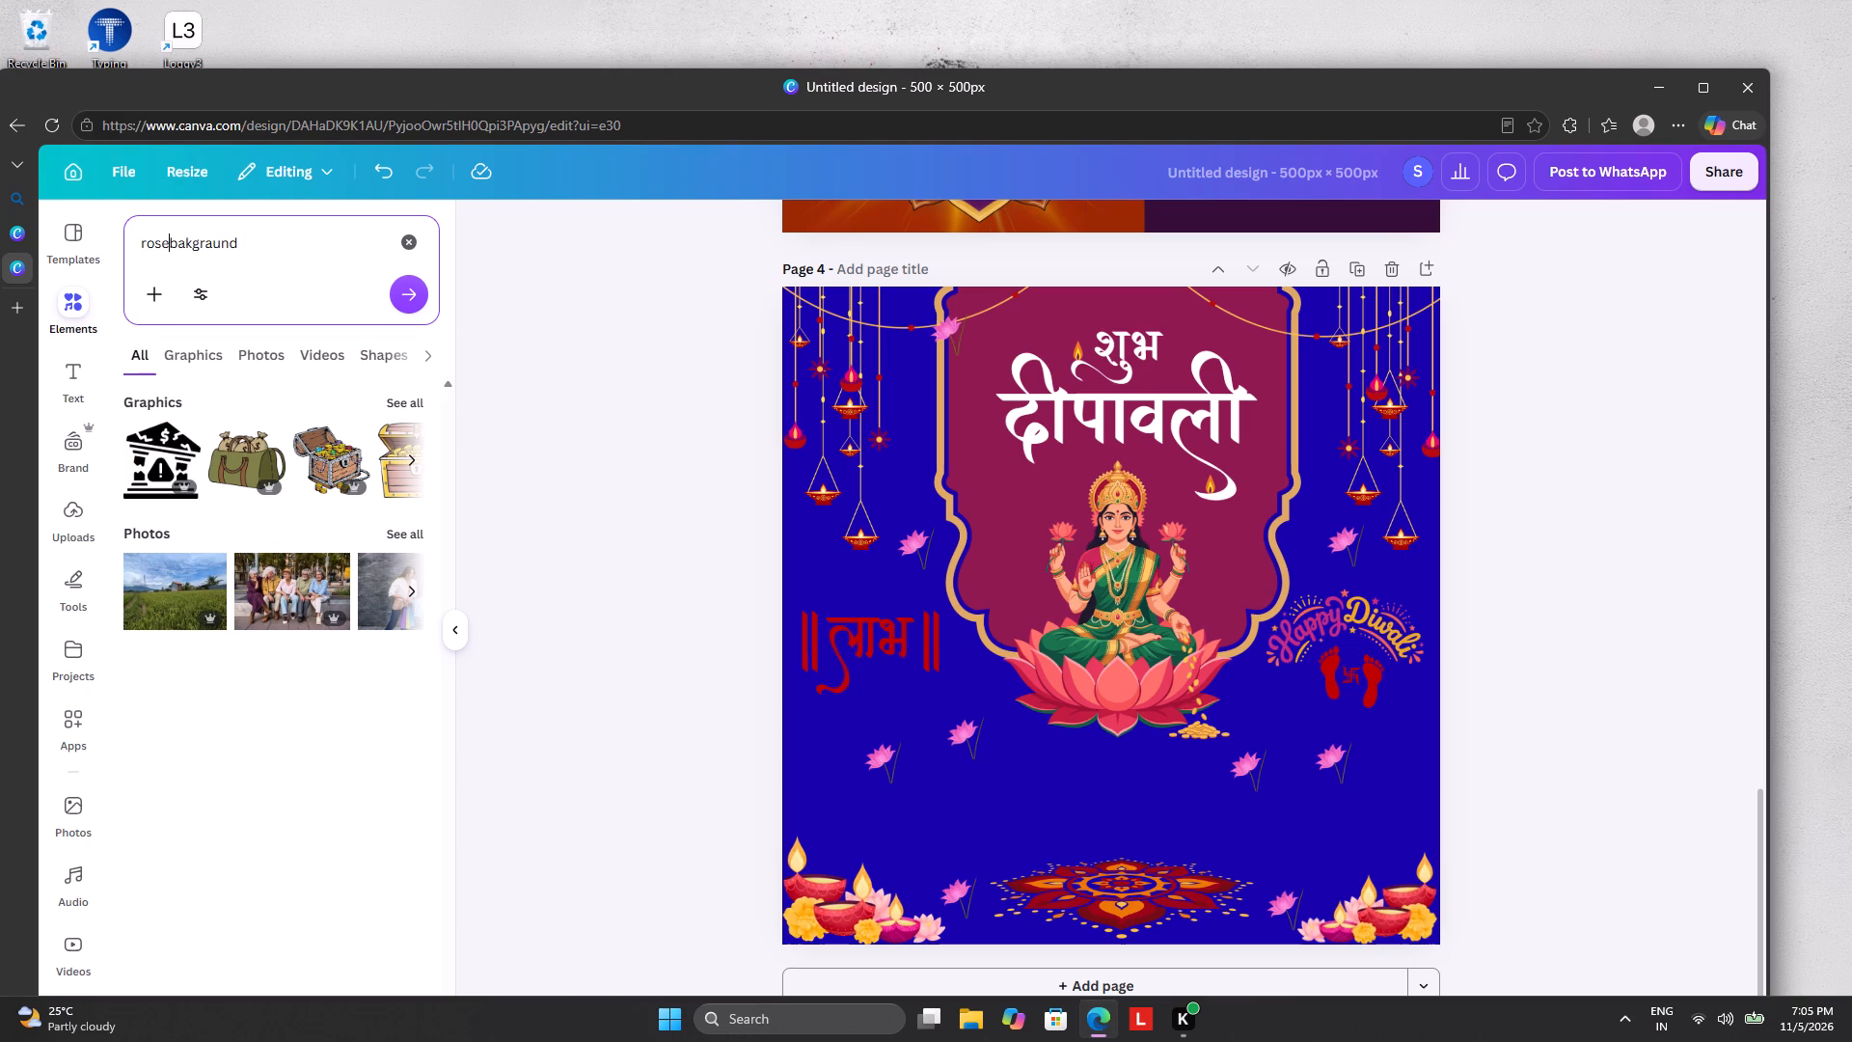
key("space")
key("Return")
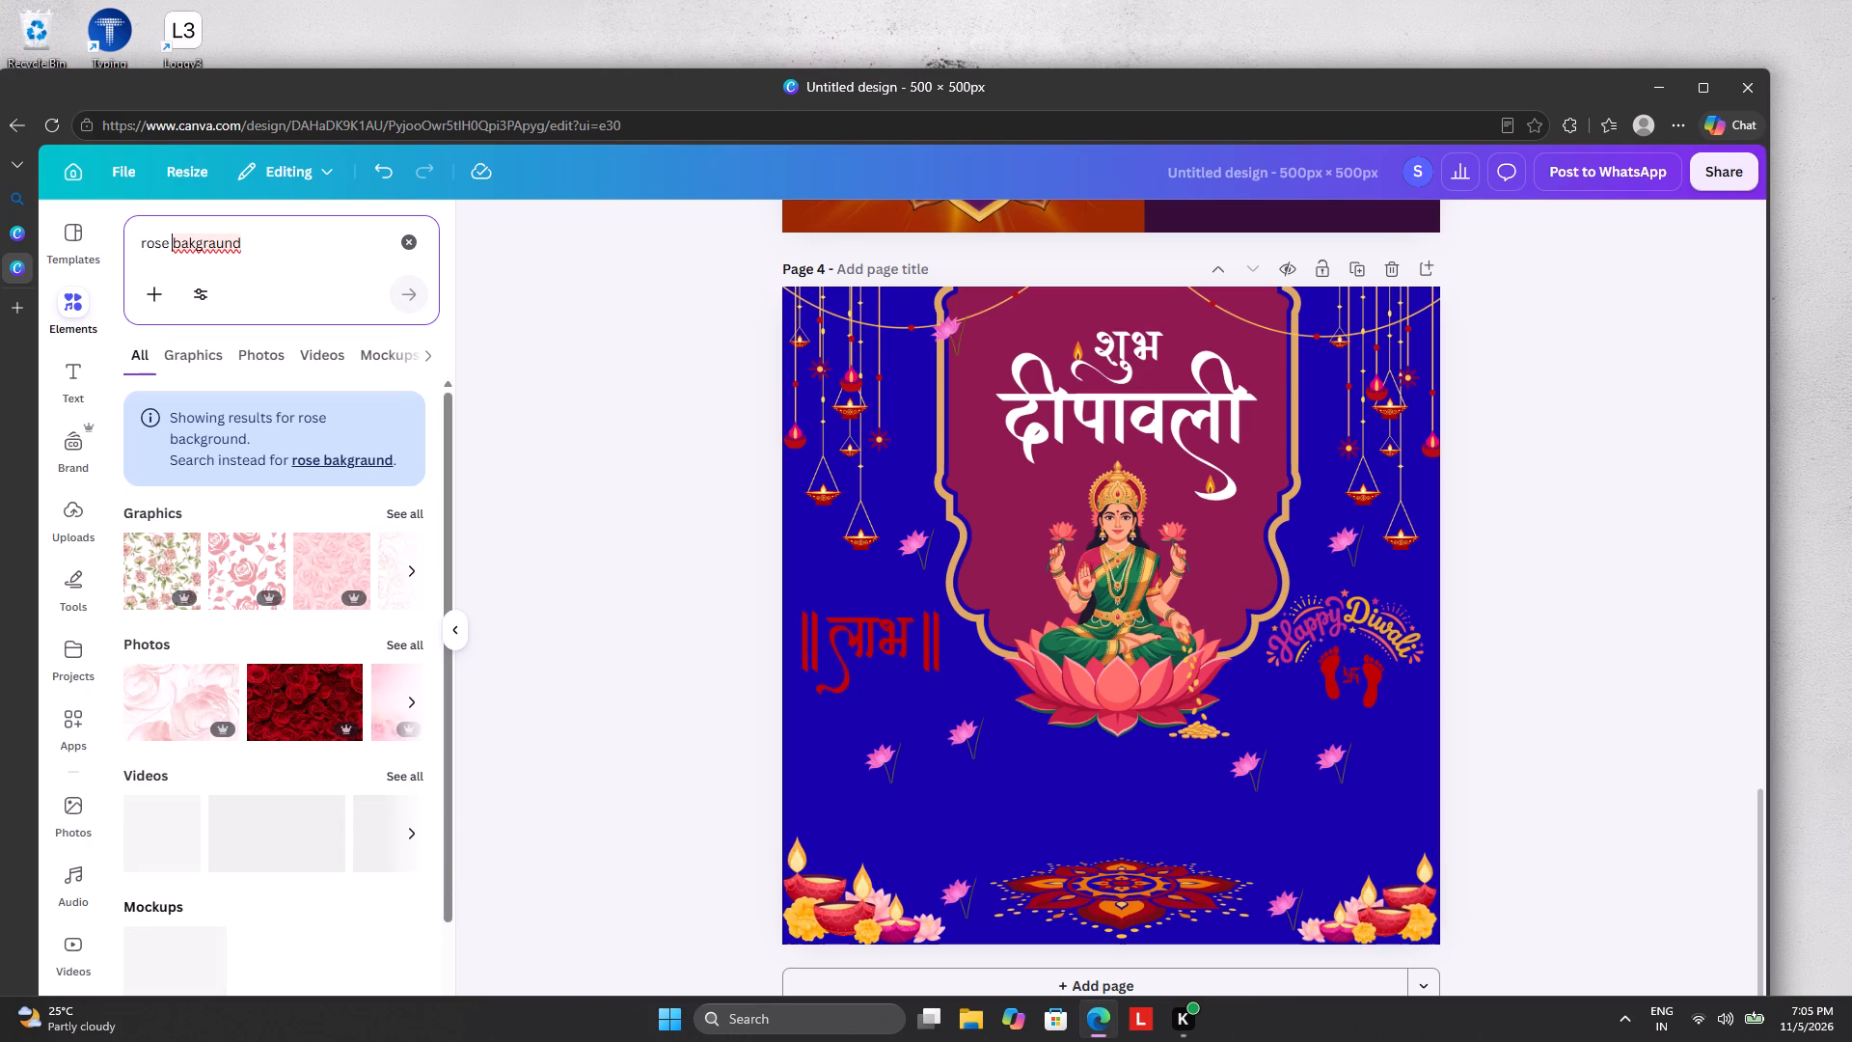
left_click(387, 506)
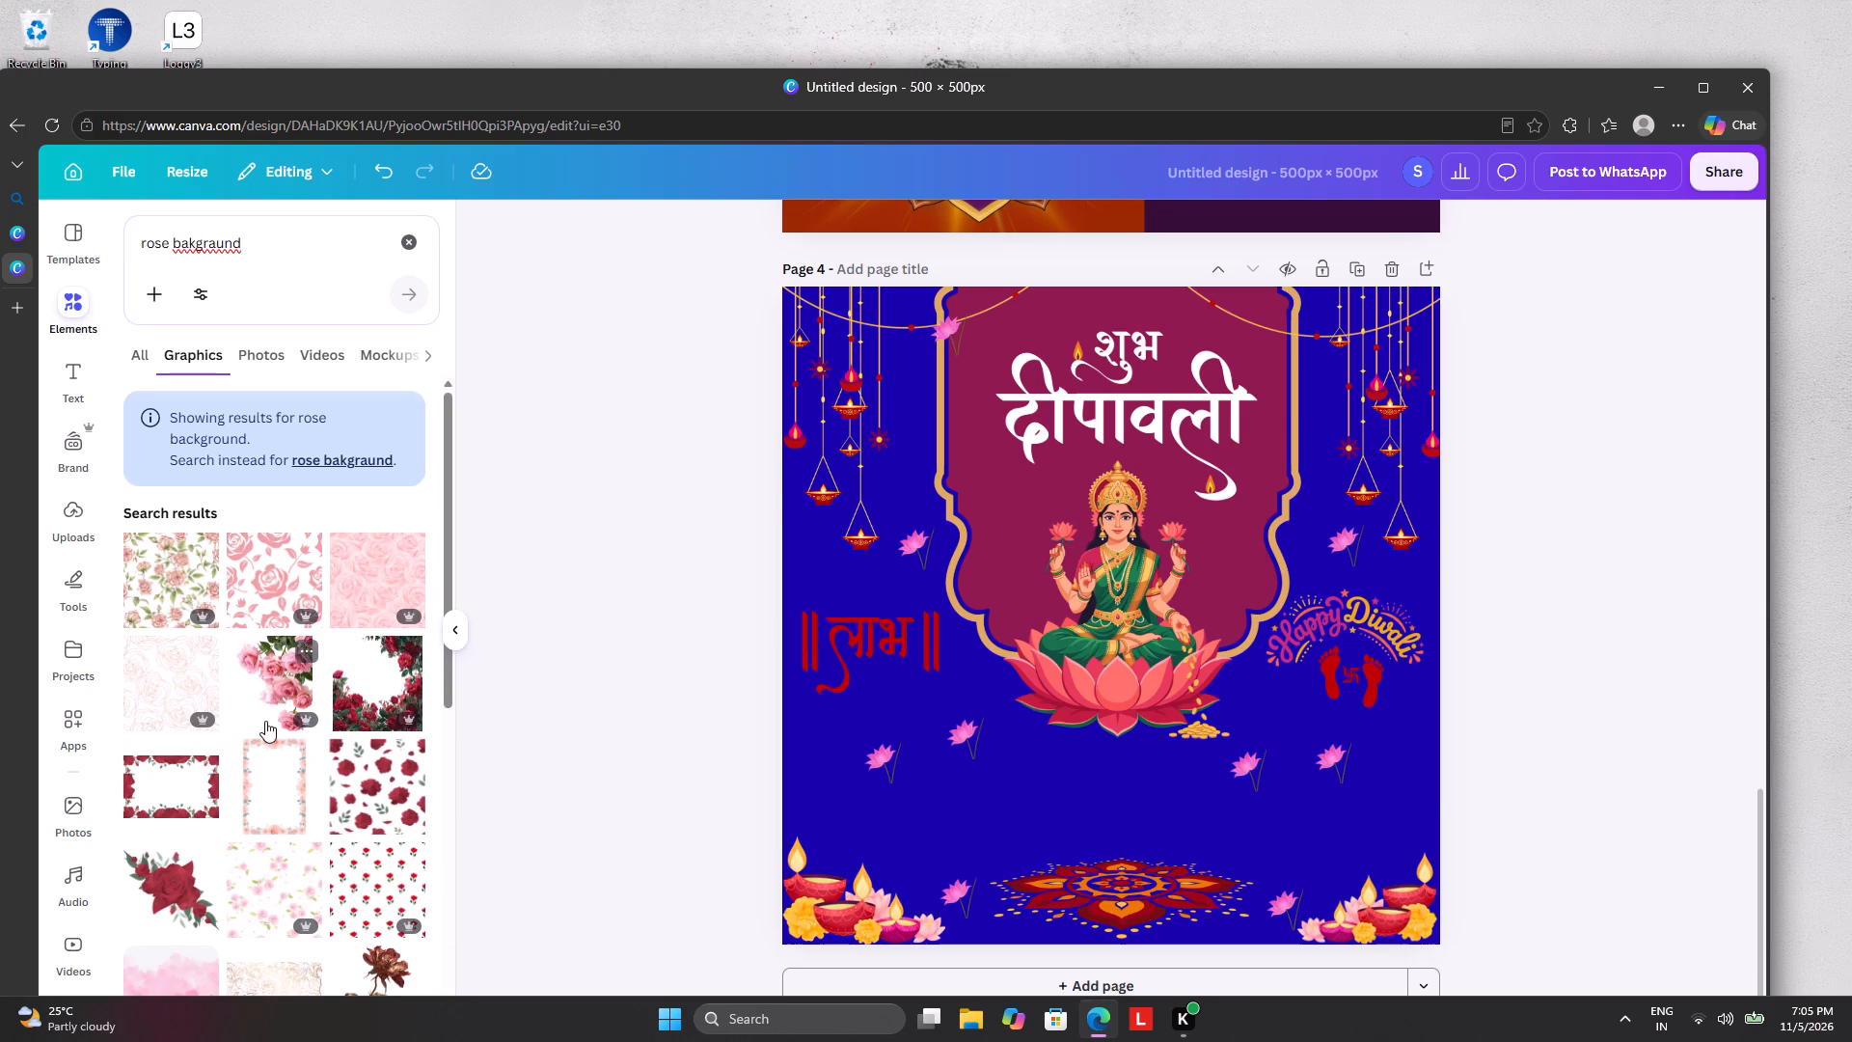
Add the repeating red rose pattern with green stems to page 4 and enlarge it to cover the whole page.
scroll(265, 721, "down", 2)
left_click(340, 677)
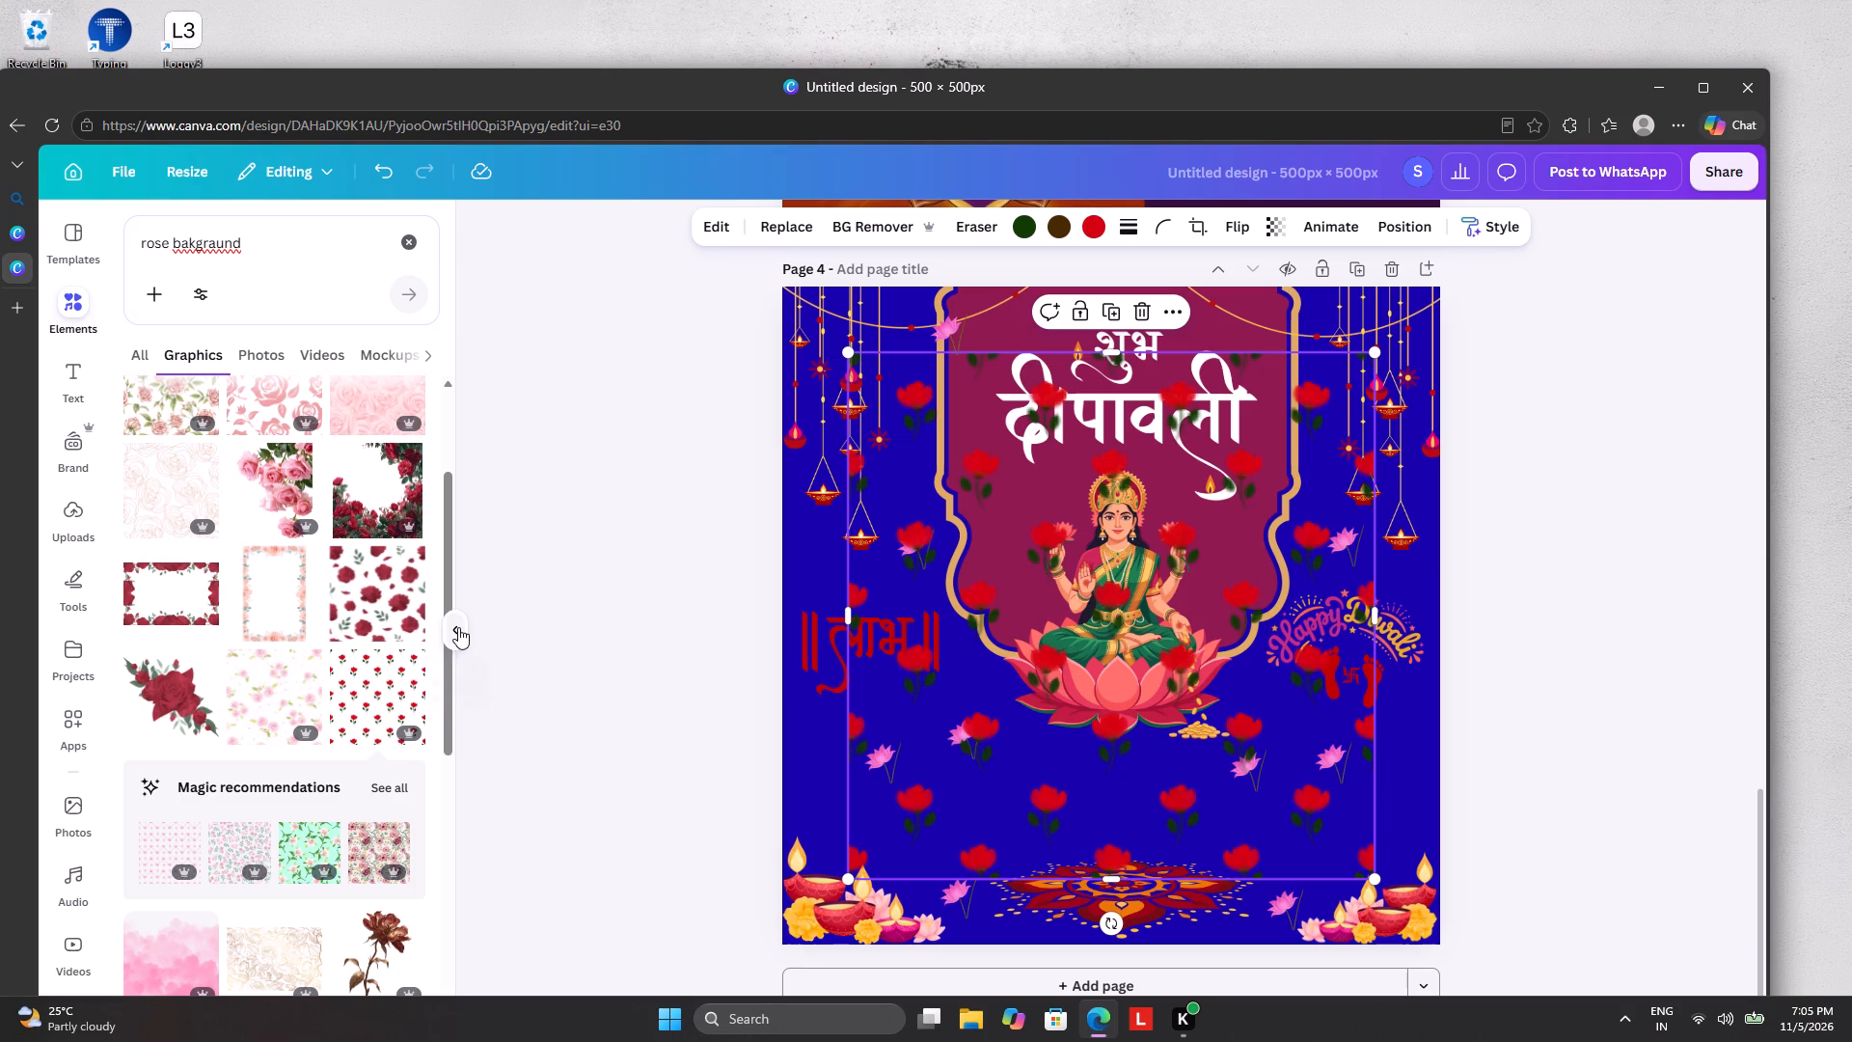
left_click_drag(982, 523, 935, 527)
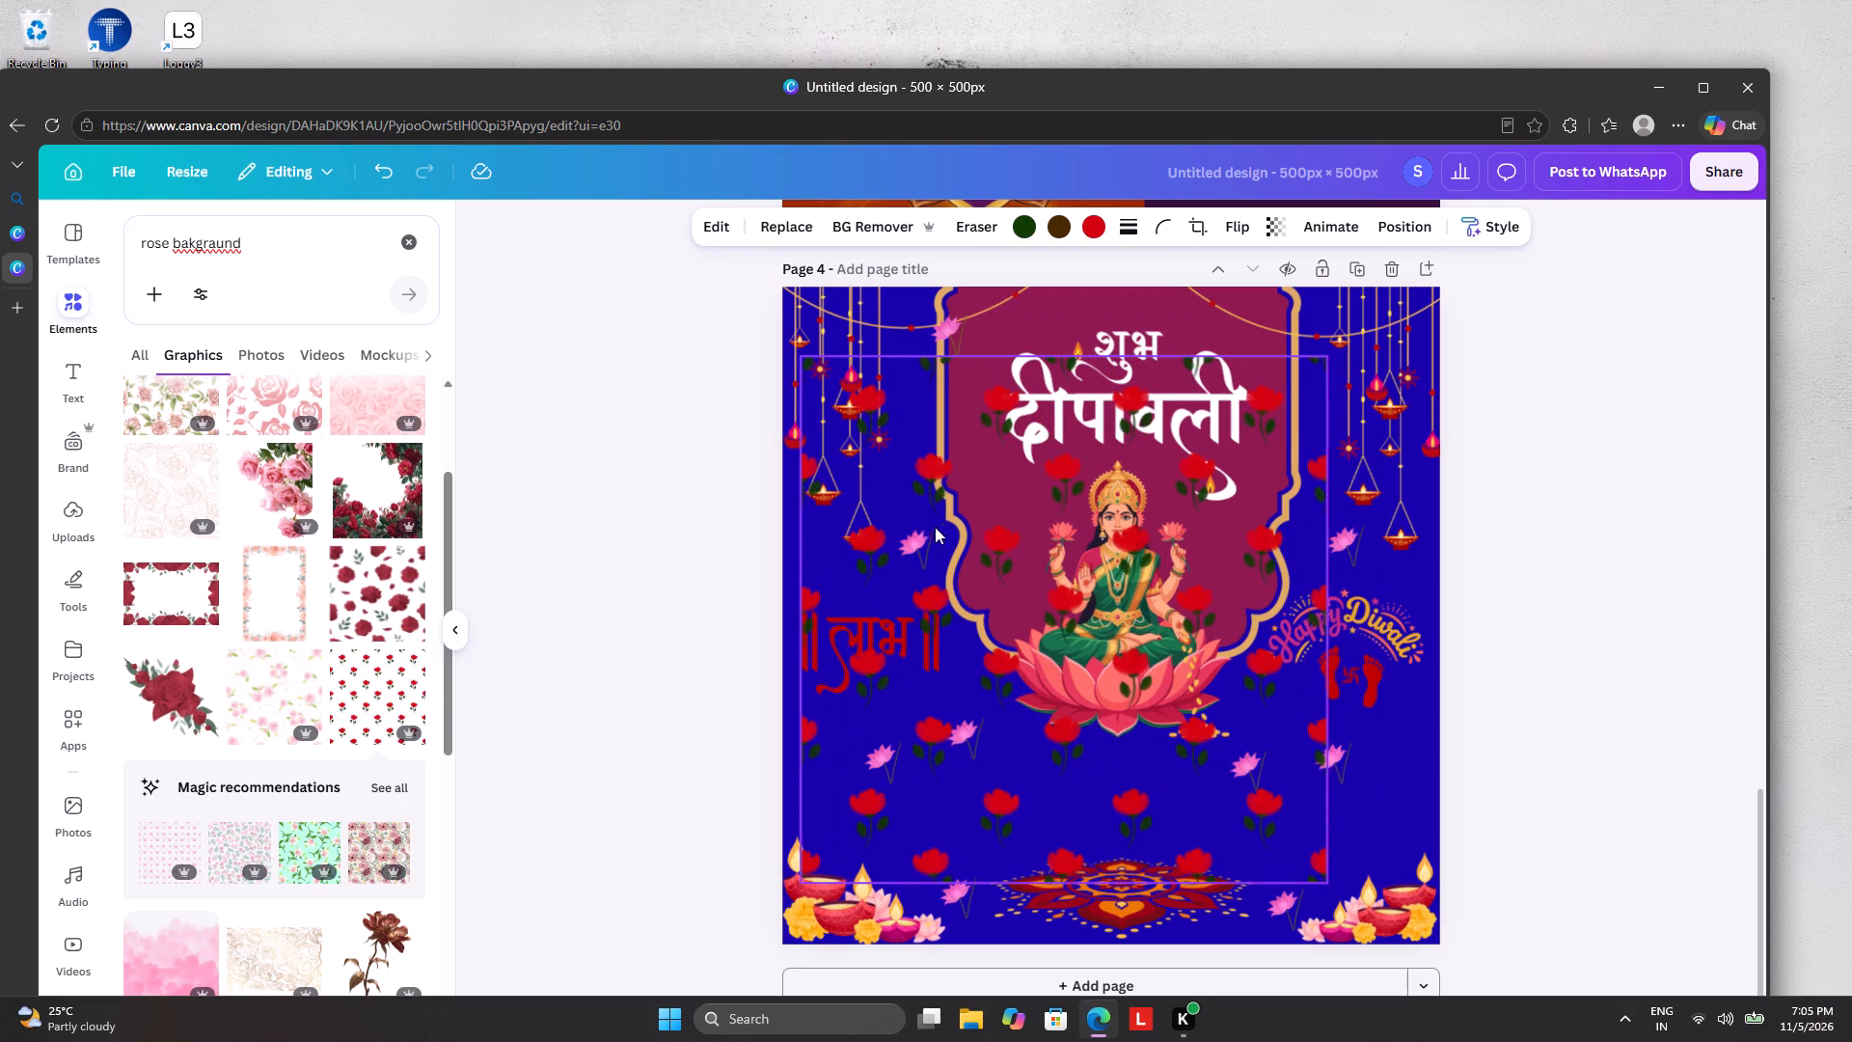
left_click_drag(935, 527, 940, 527)
left_click_drag(806, 362, 639, 235)
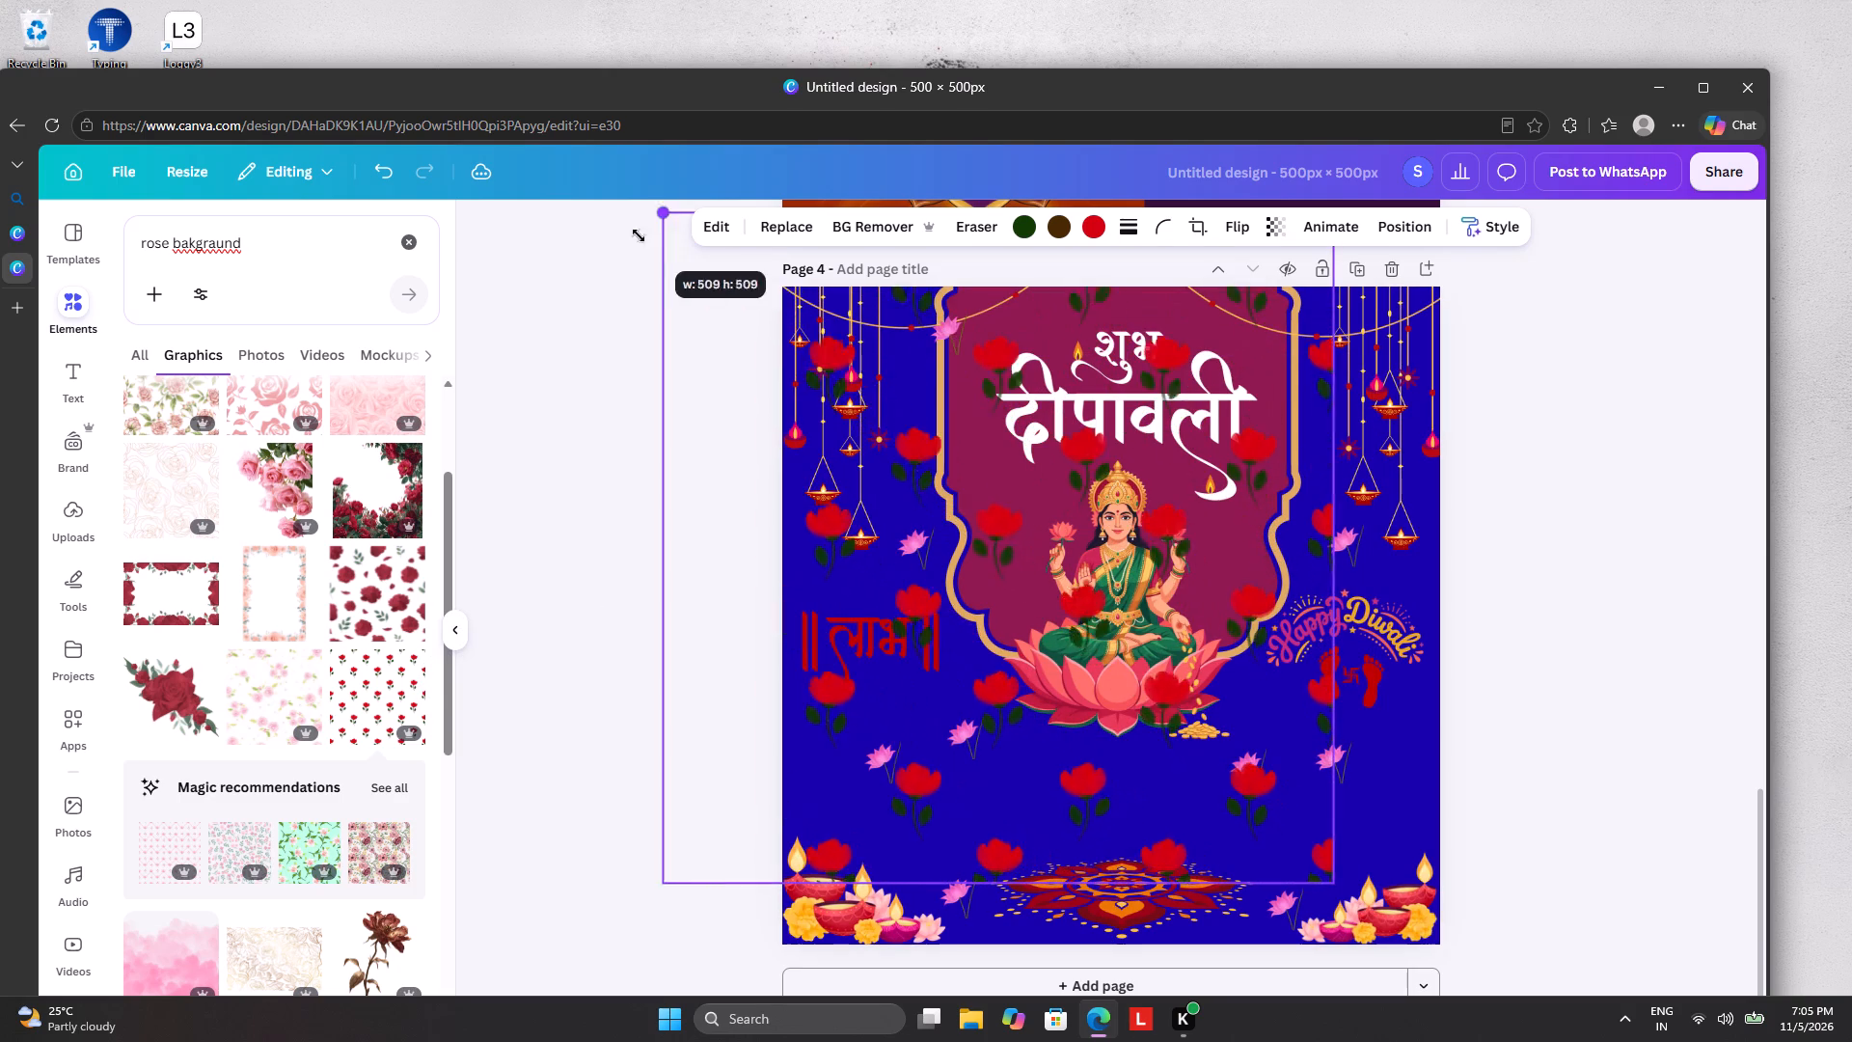
left_click_drag(639, 235, 513, 221)
left_click_drag(1031, 470, 1150, 556)
Move the rose pattern down the layer order to directly beneath the maroon frame.
left_click(1384, 223)
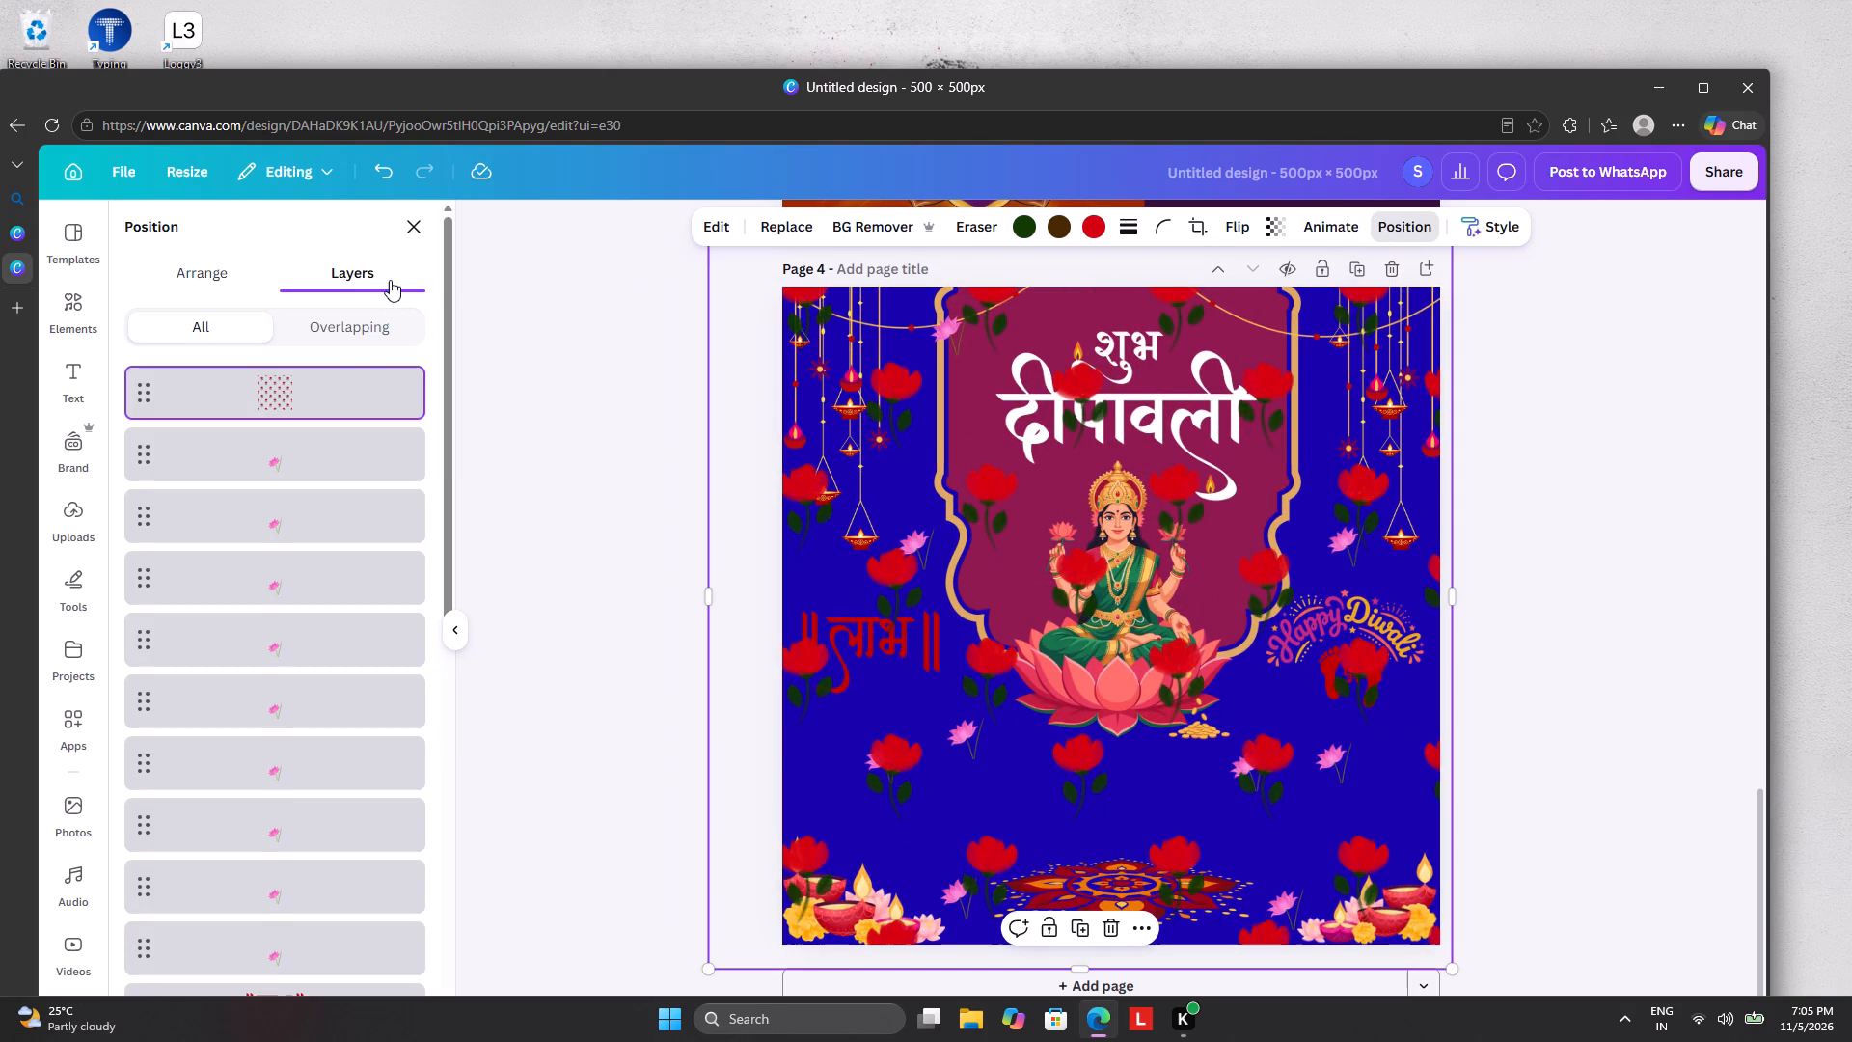
left_click_drag(331, 363, 324, 547)
left_click_drag(331, 386, 315, 497)
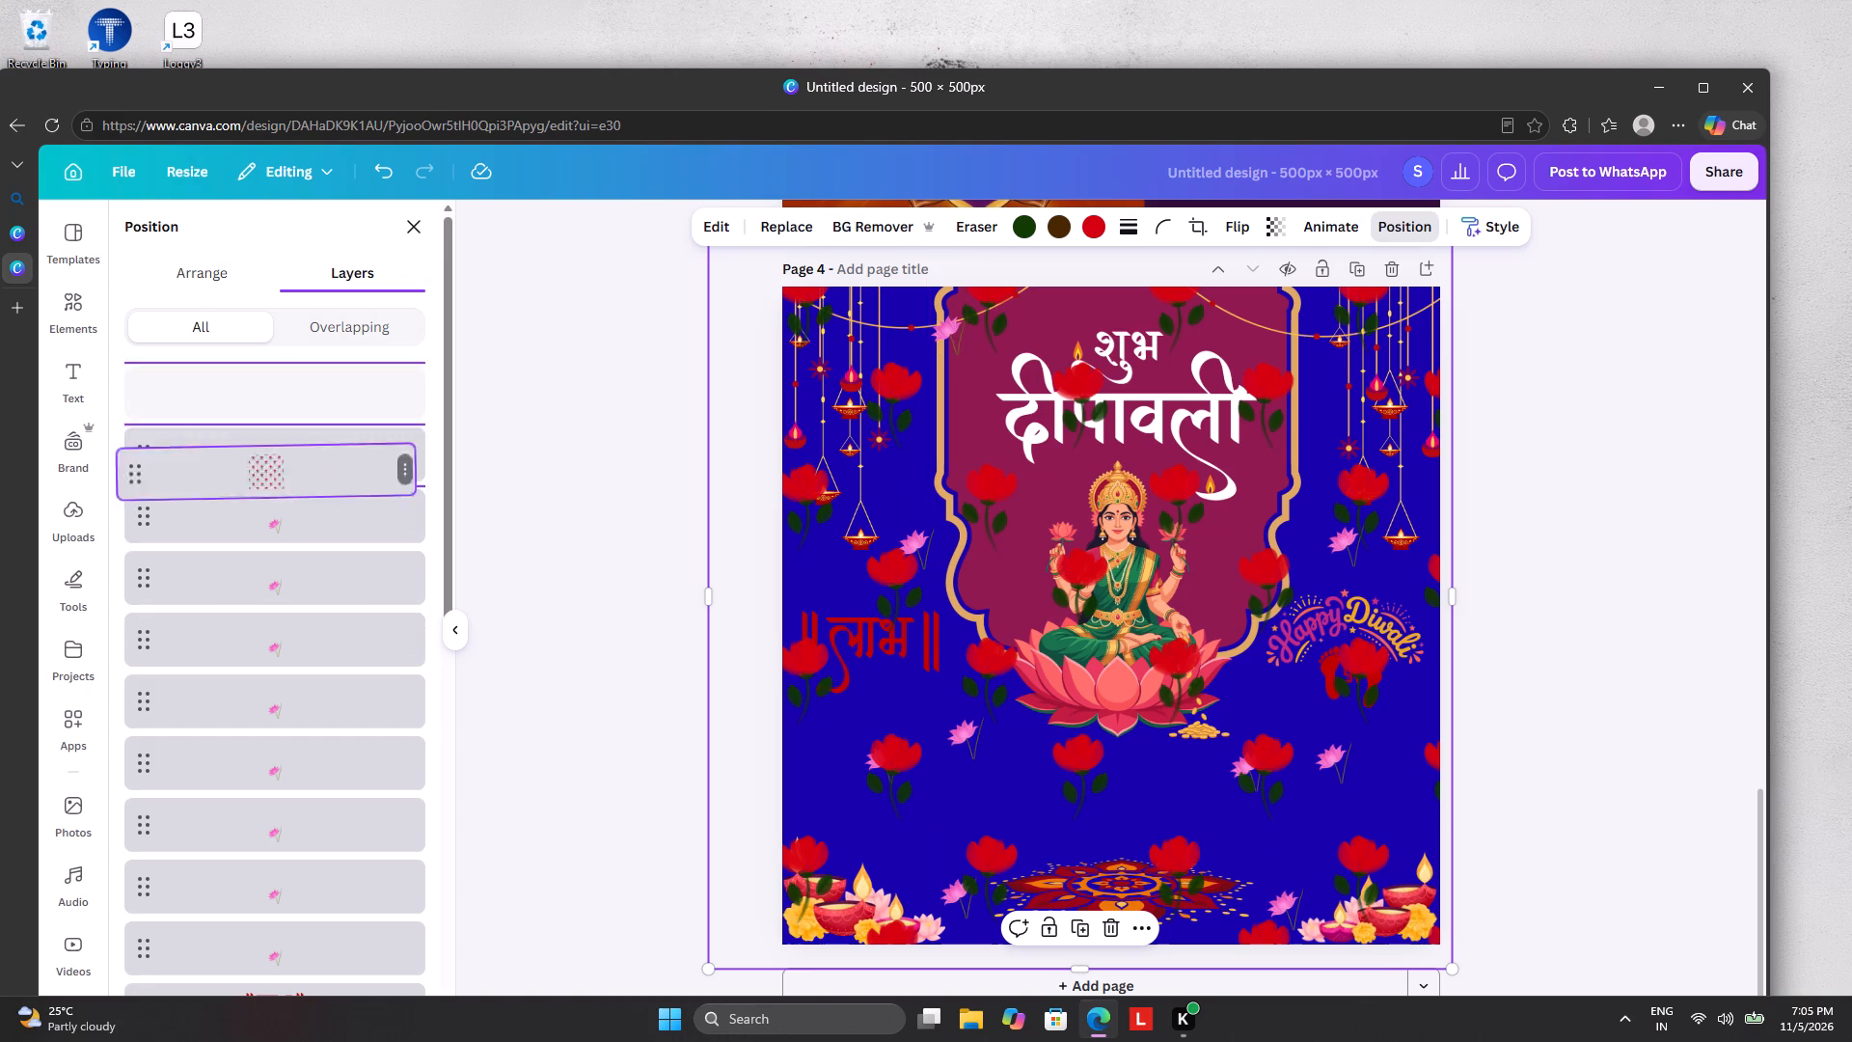
left_click_drag(315, 497, 320, 980)
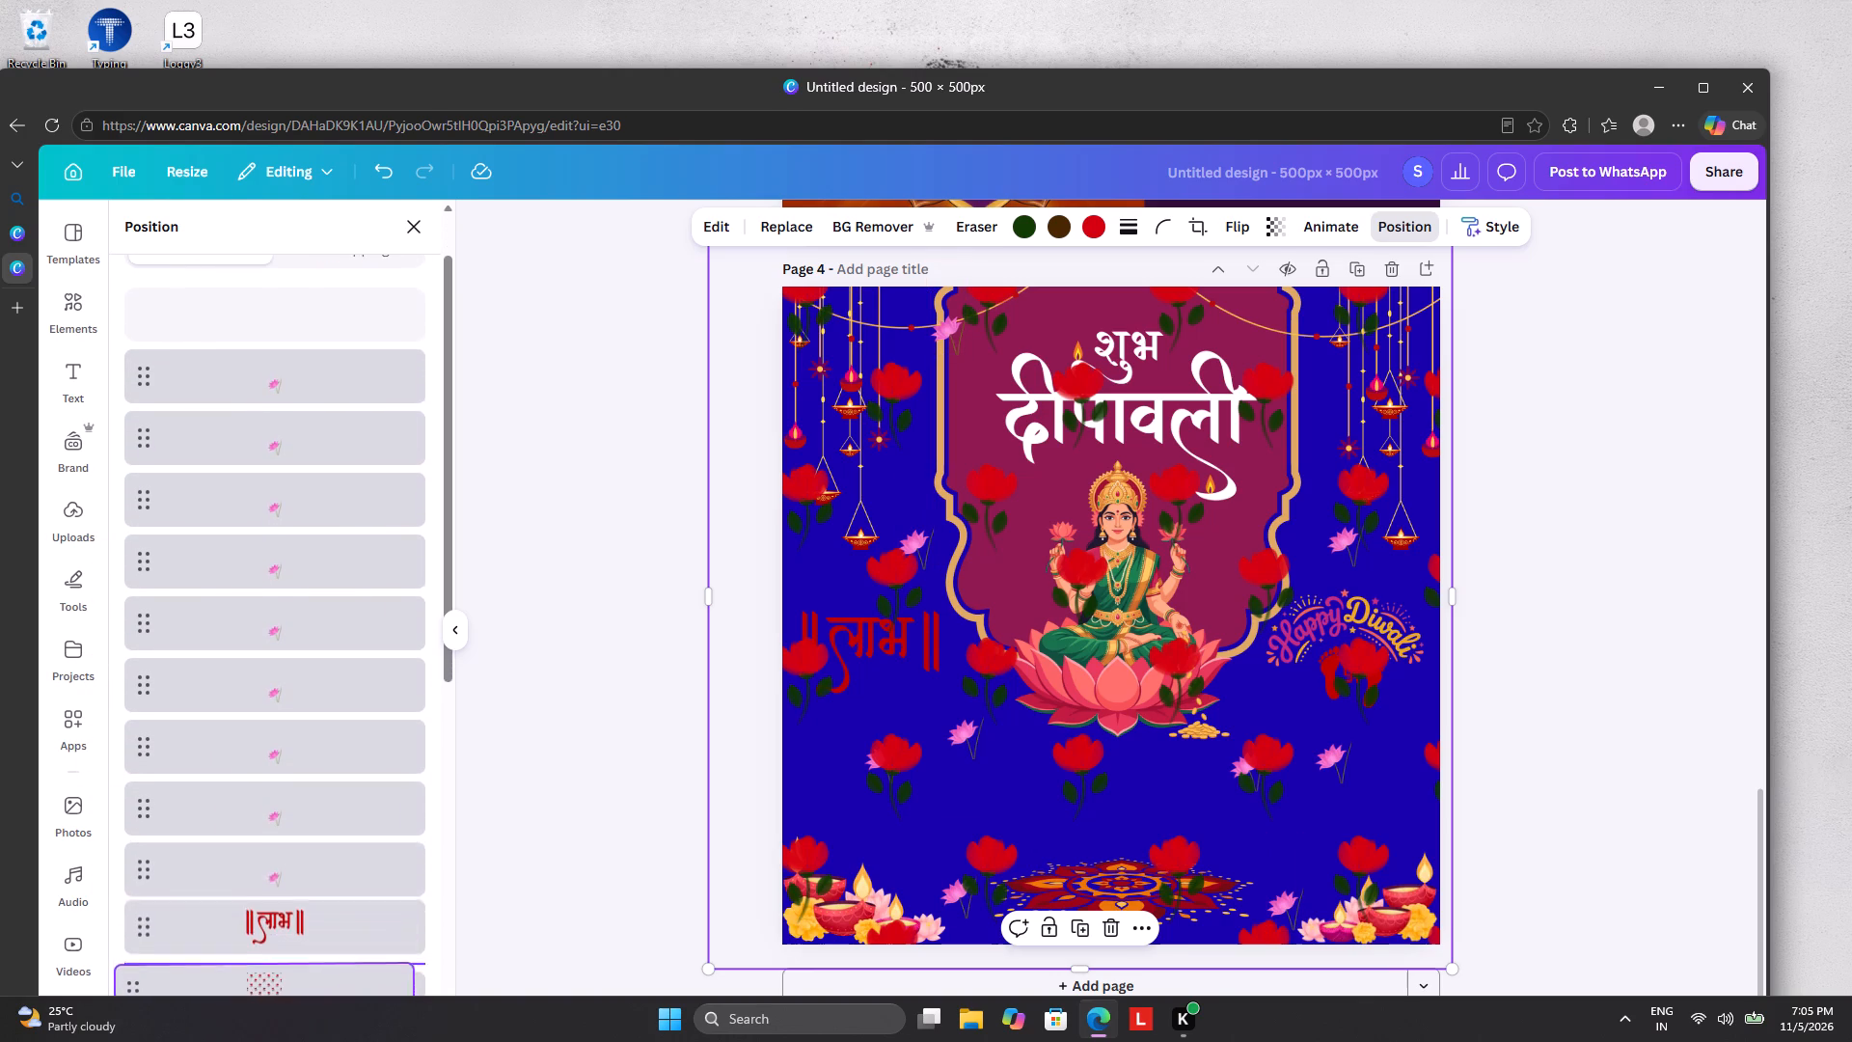
left_click_drag(320, 980, 336, 999)
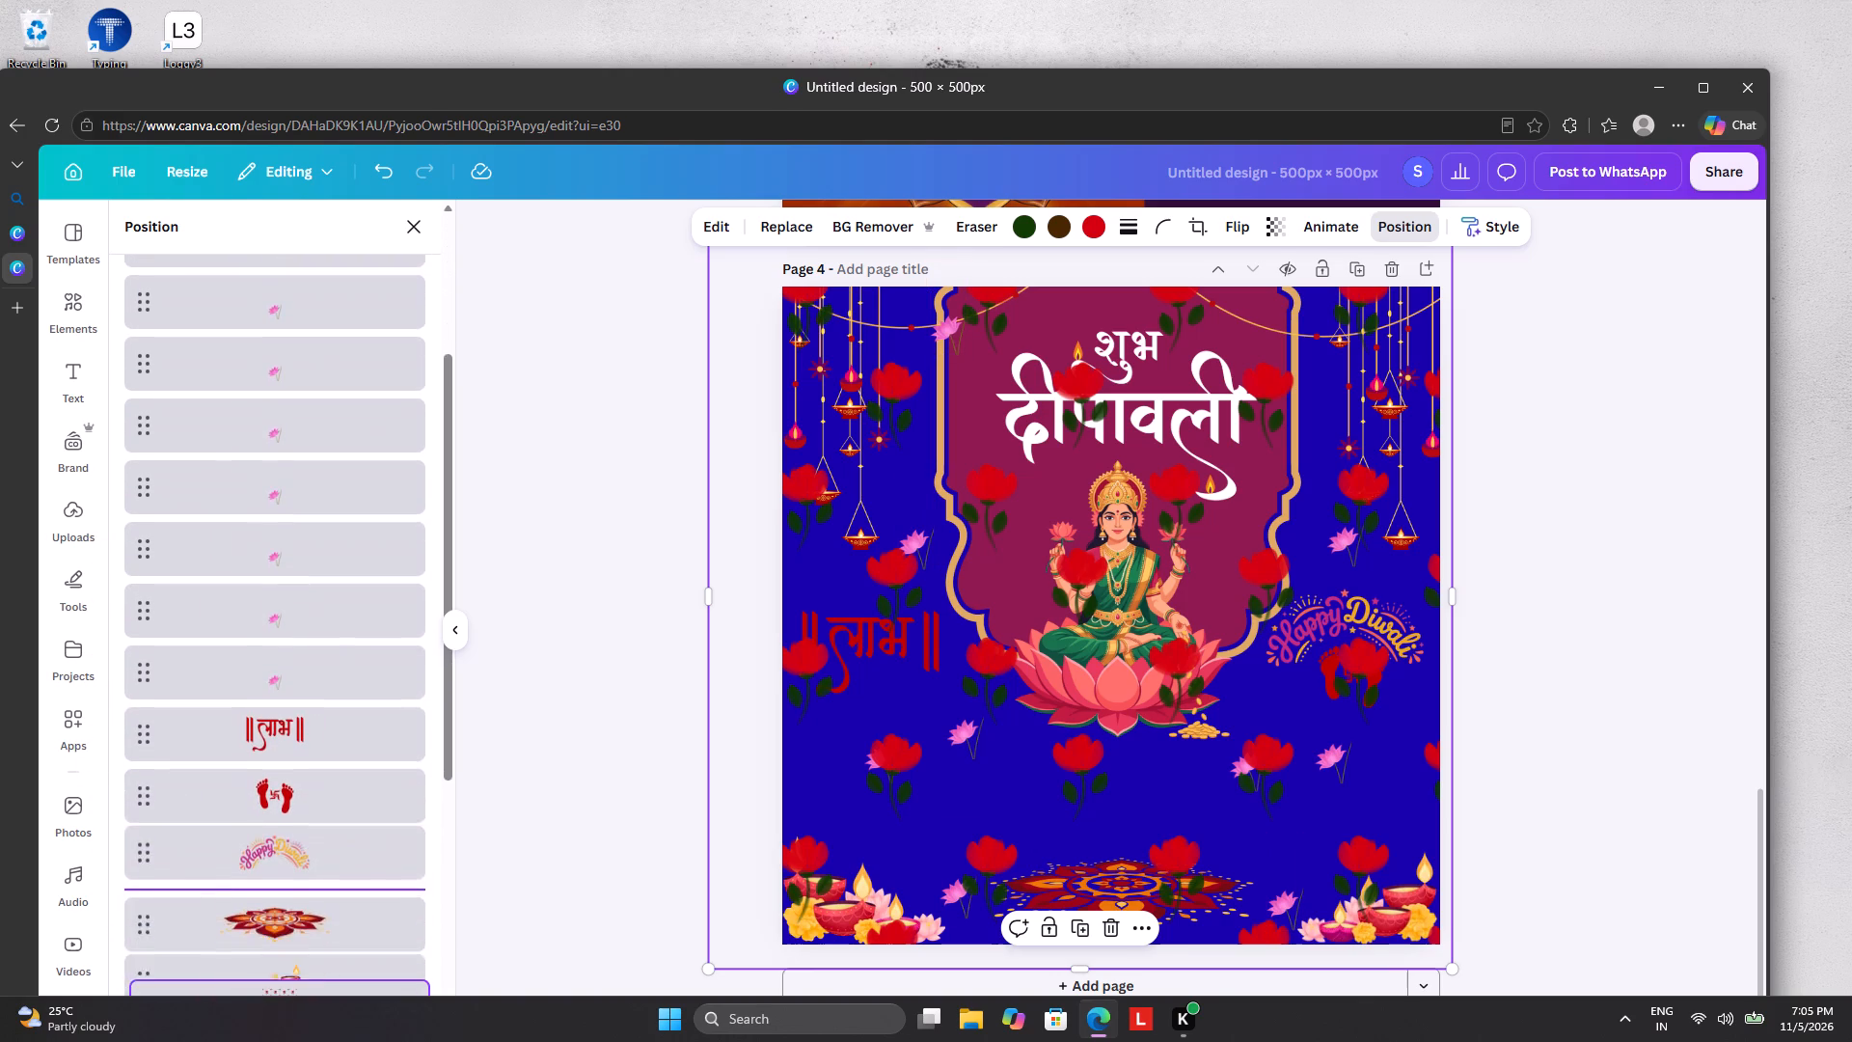
left_click_drag(336, 999, 344, 981)
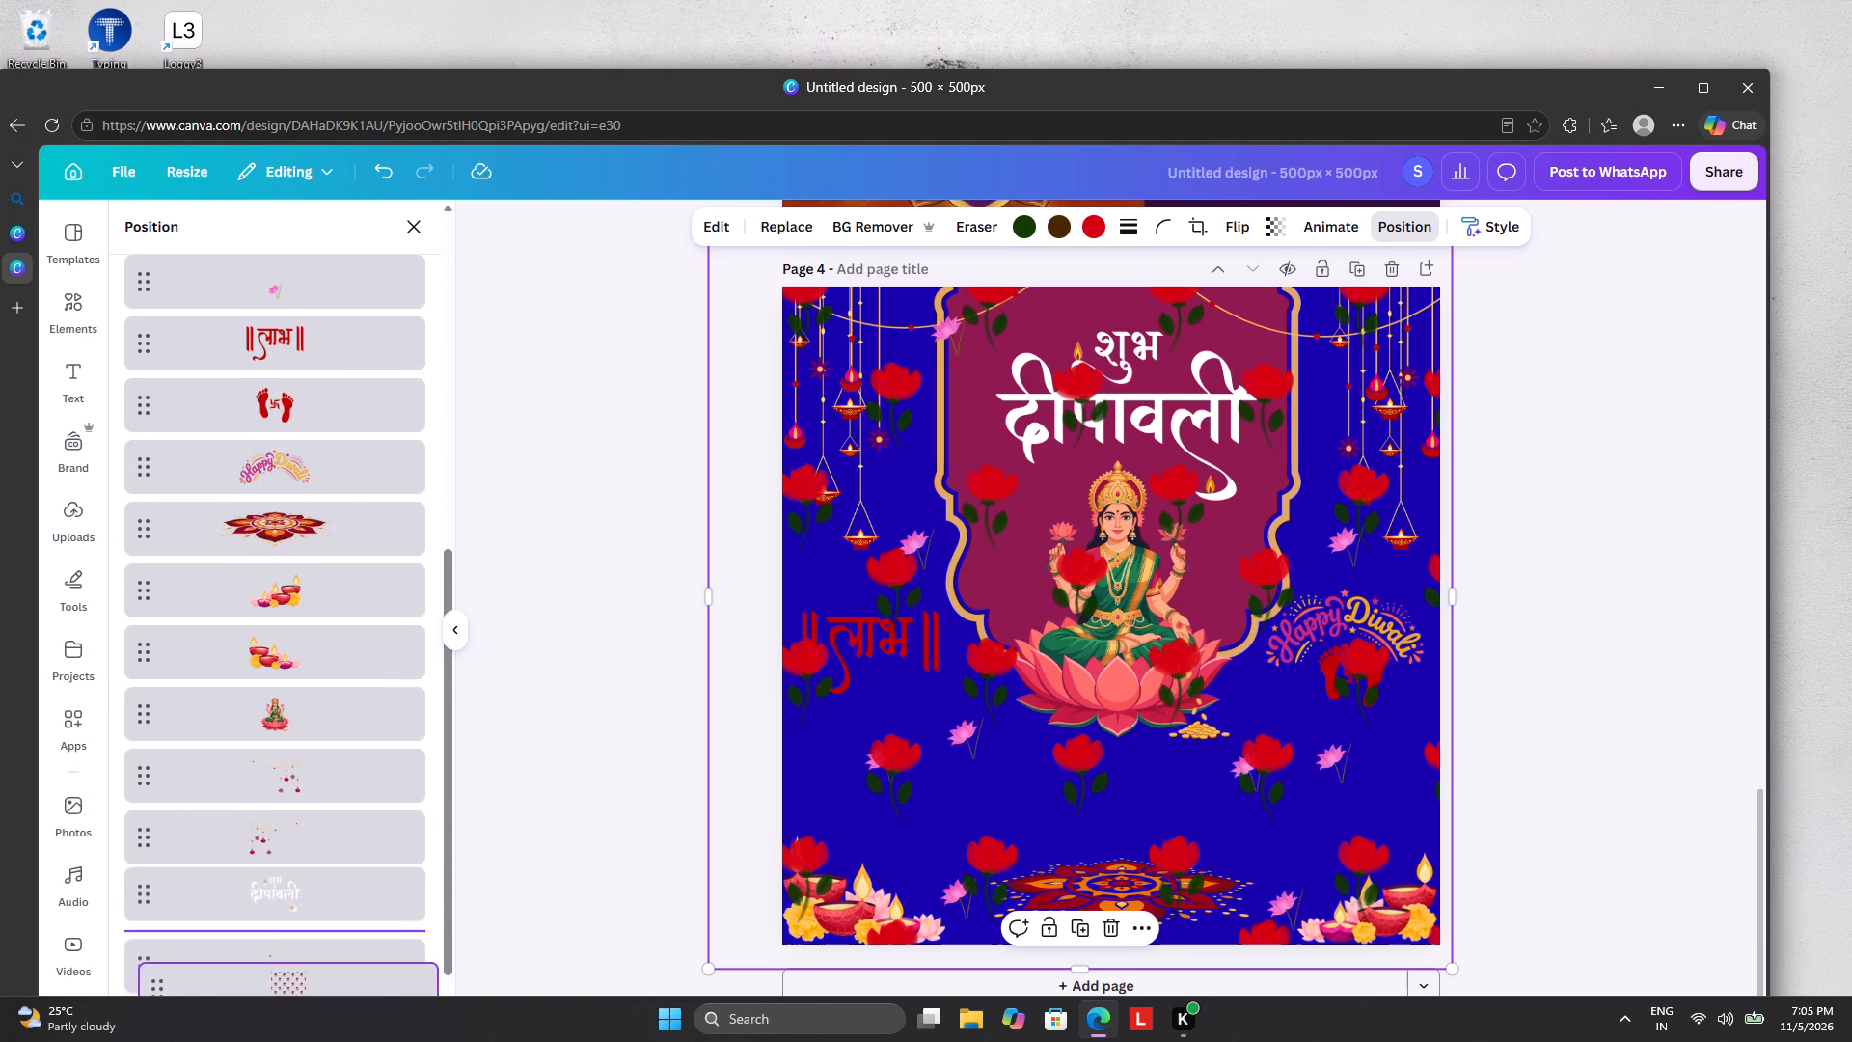
left_click_drag(344, 981, 331, 1002)
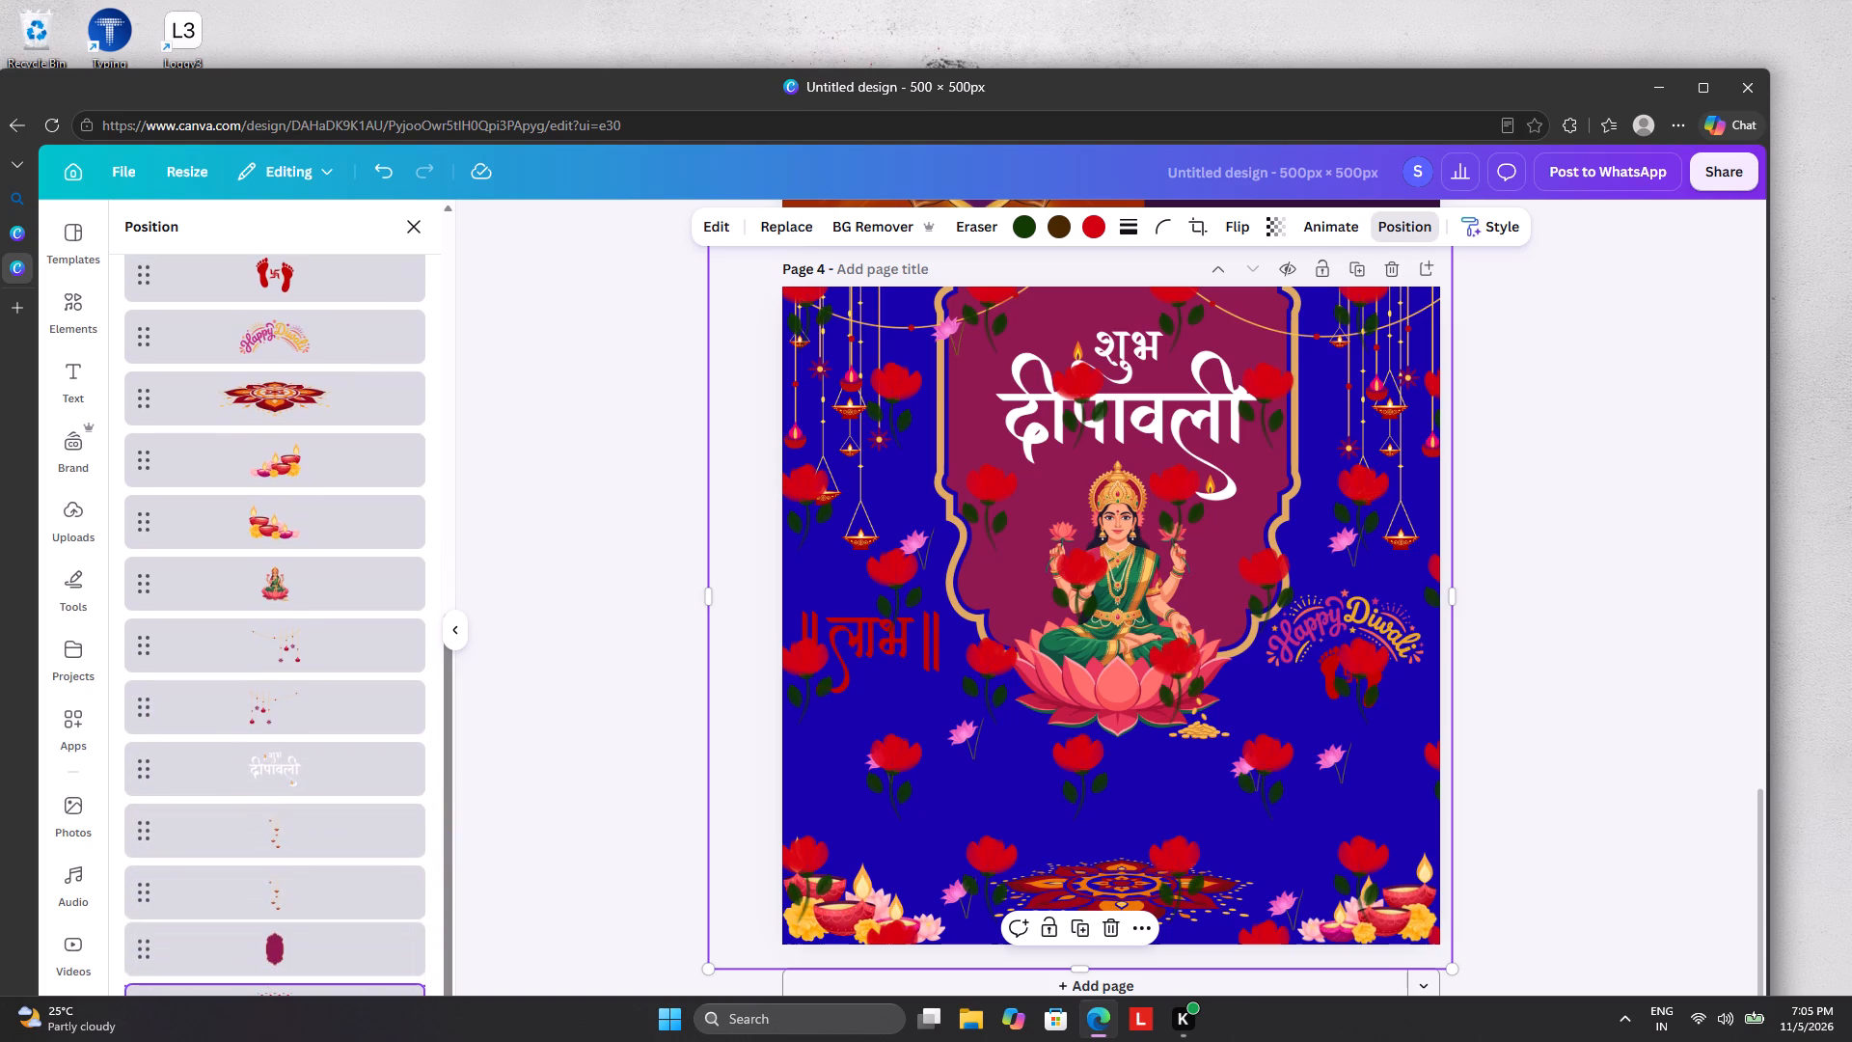
left_click_drag(331, 1002, 324, 967)
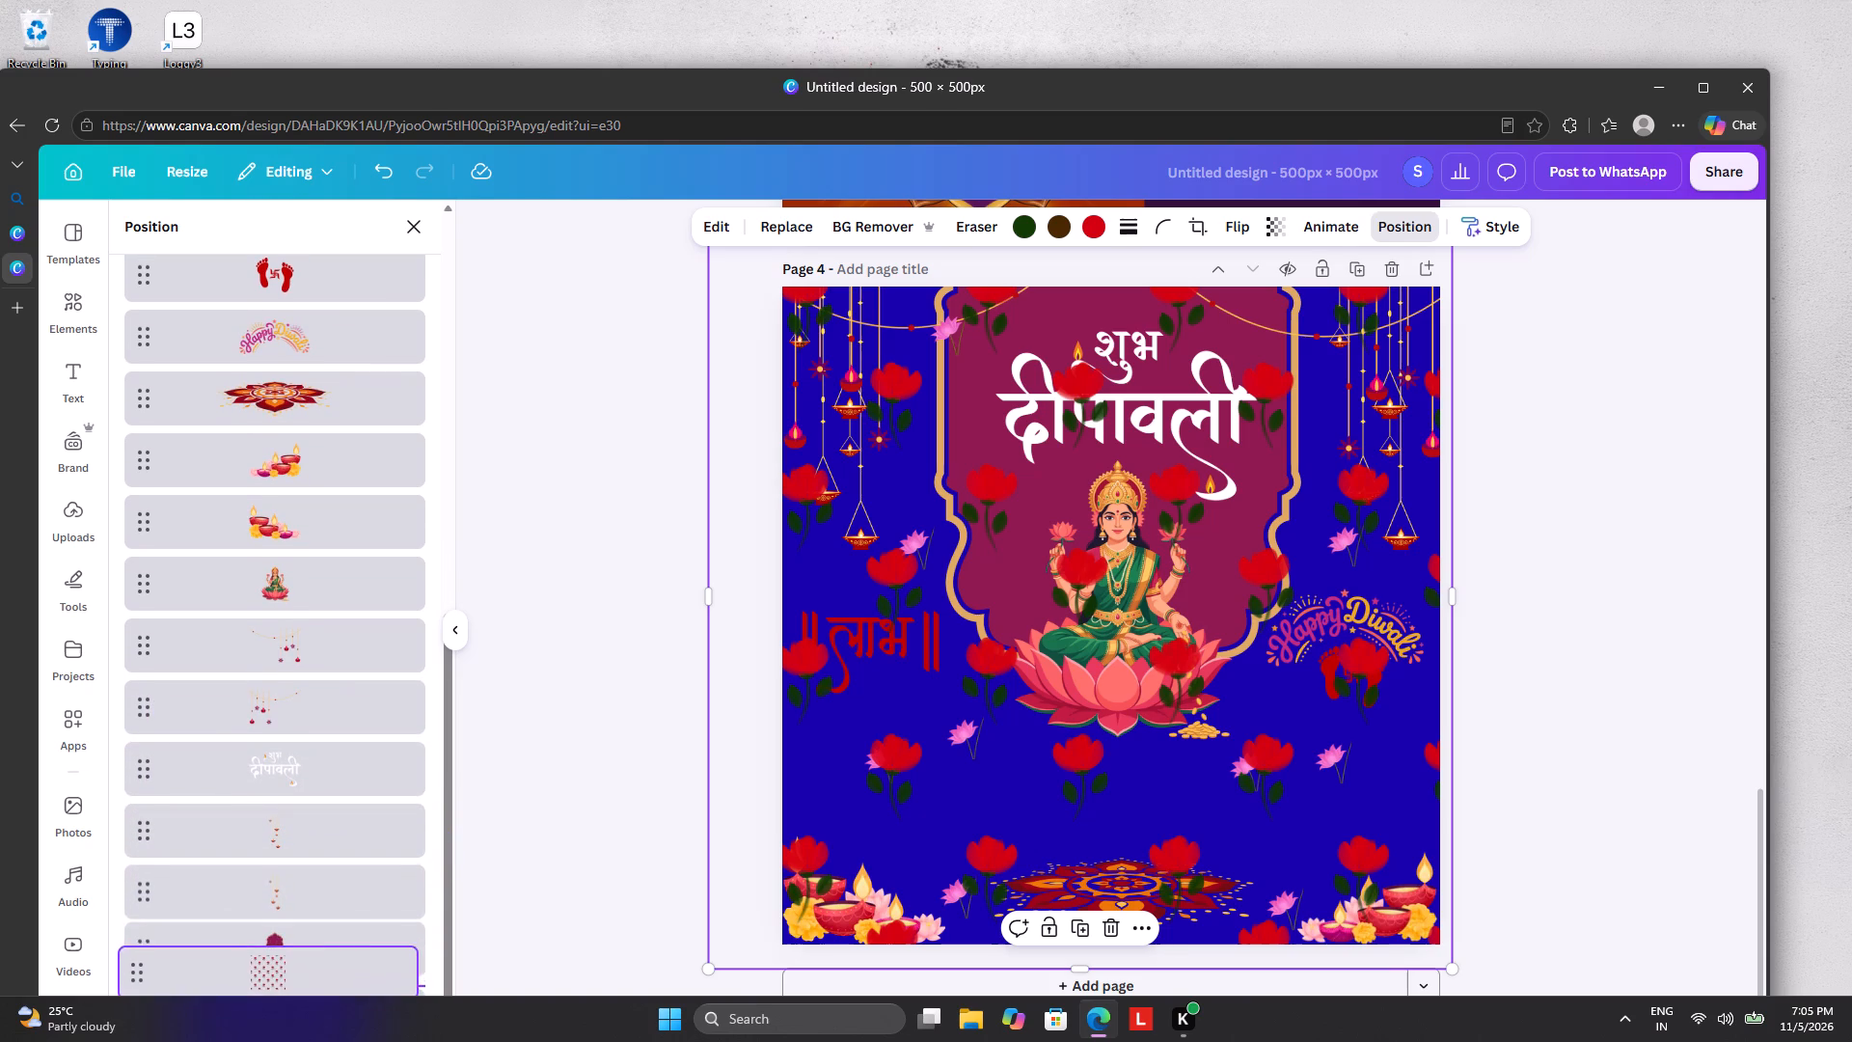
left_click_drag(324, 967, 323, 969)
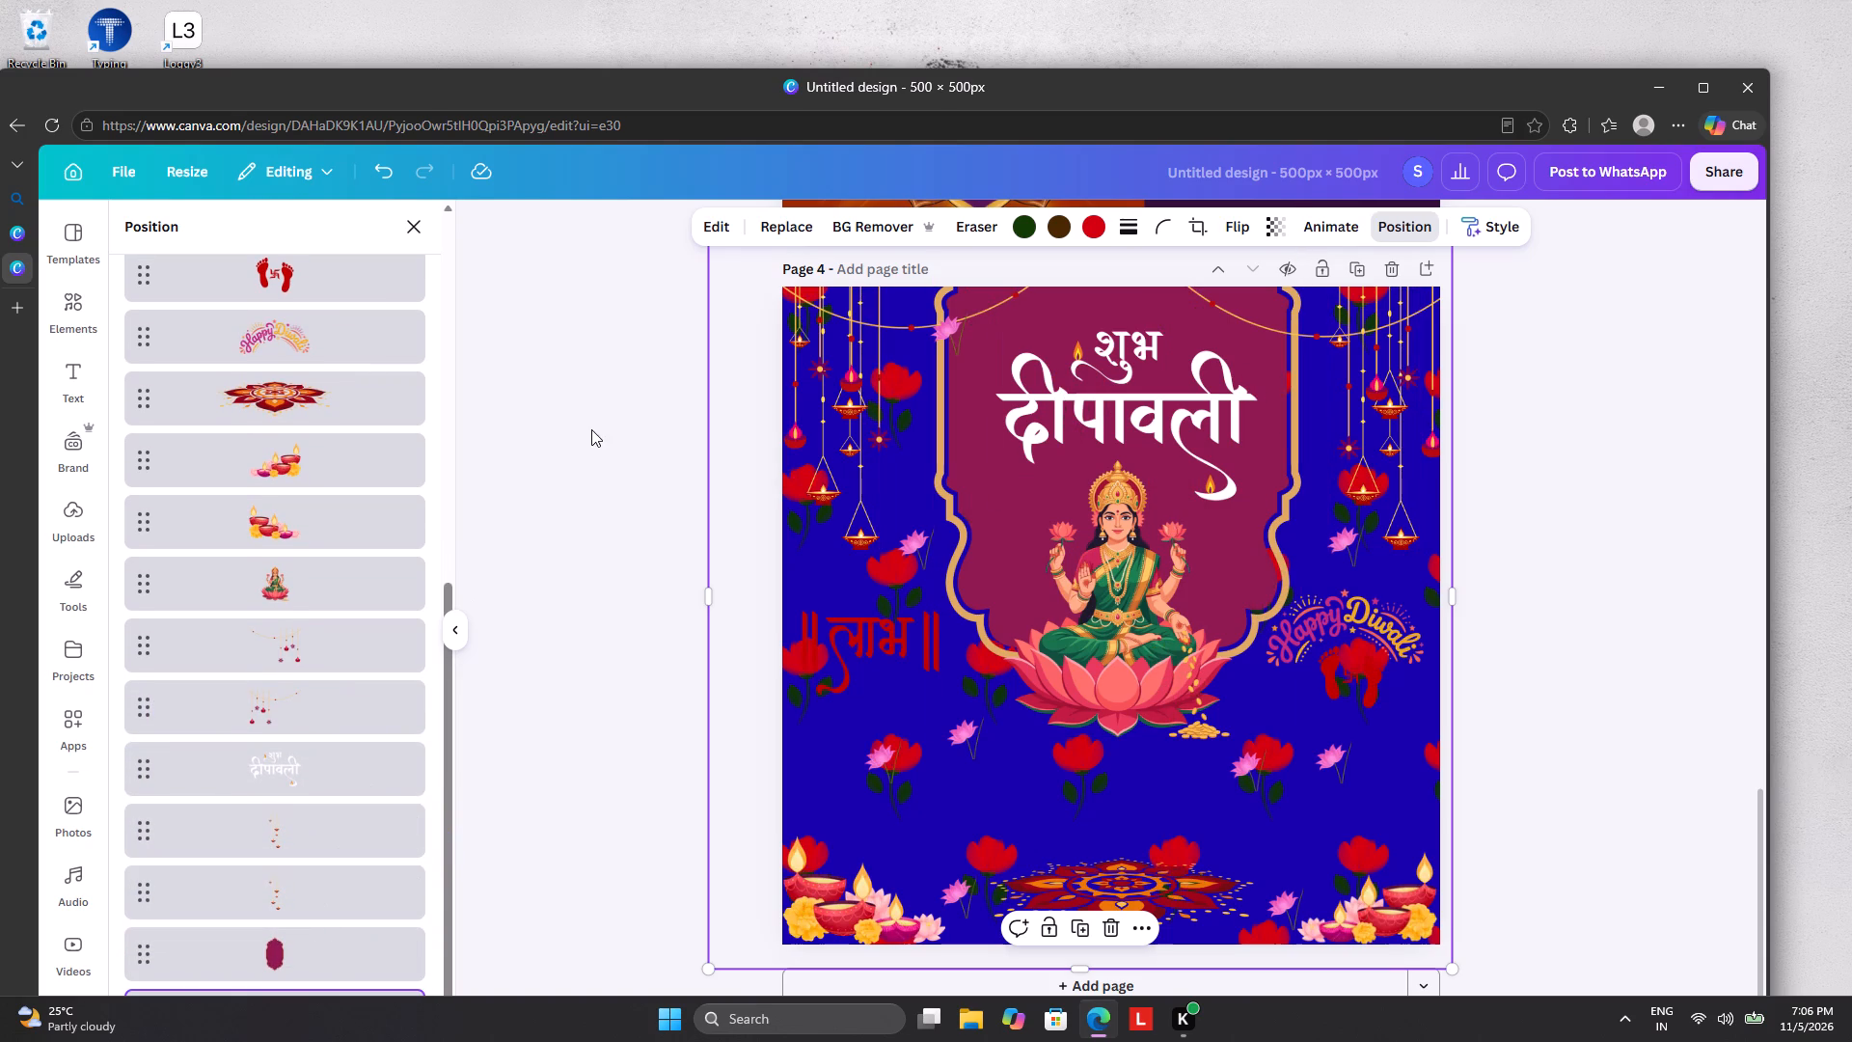
Set the rose pattern's transparency to 22.
scroll(443, 528, "down", 6)
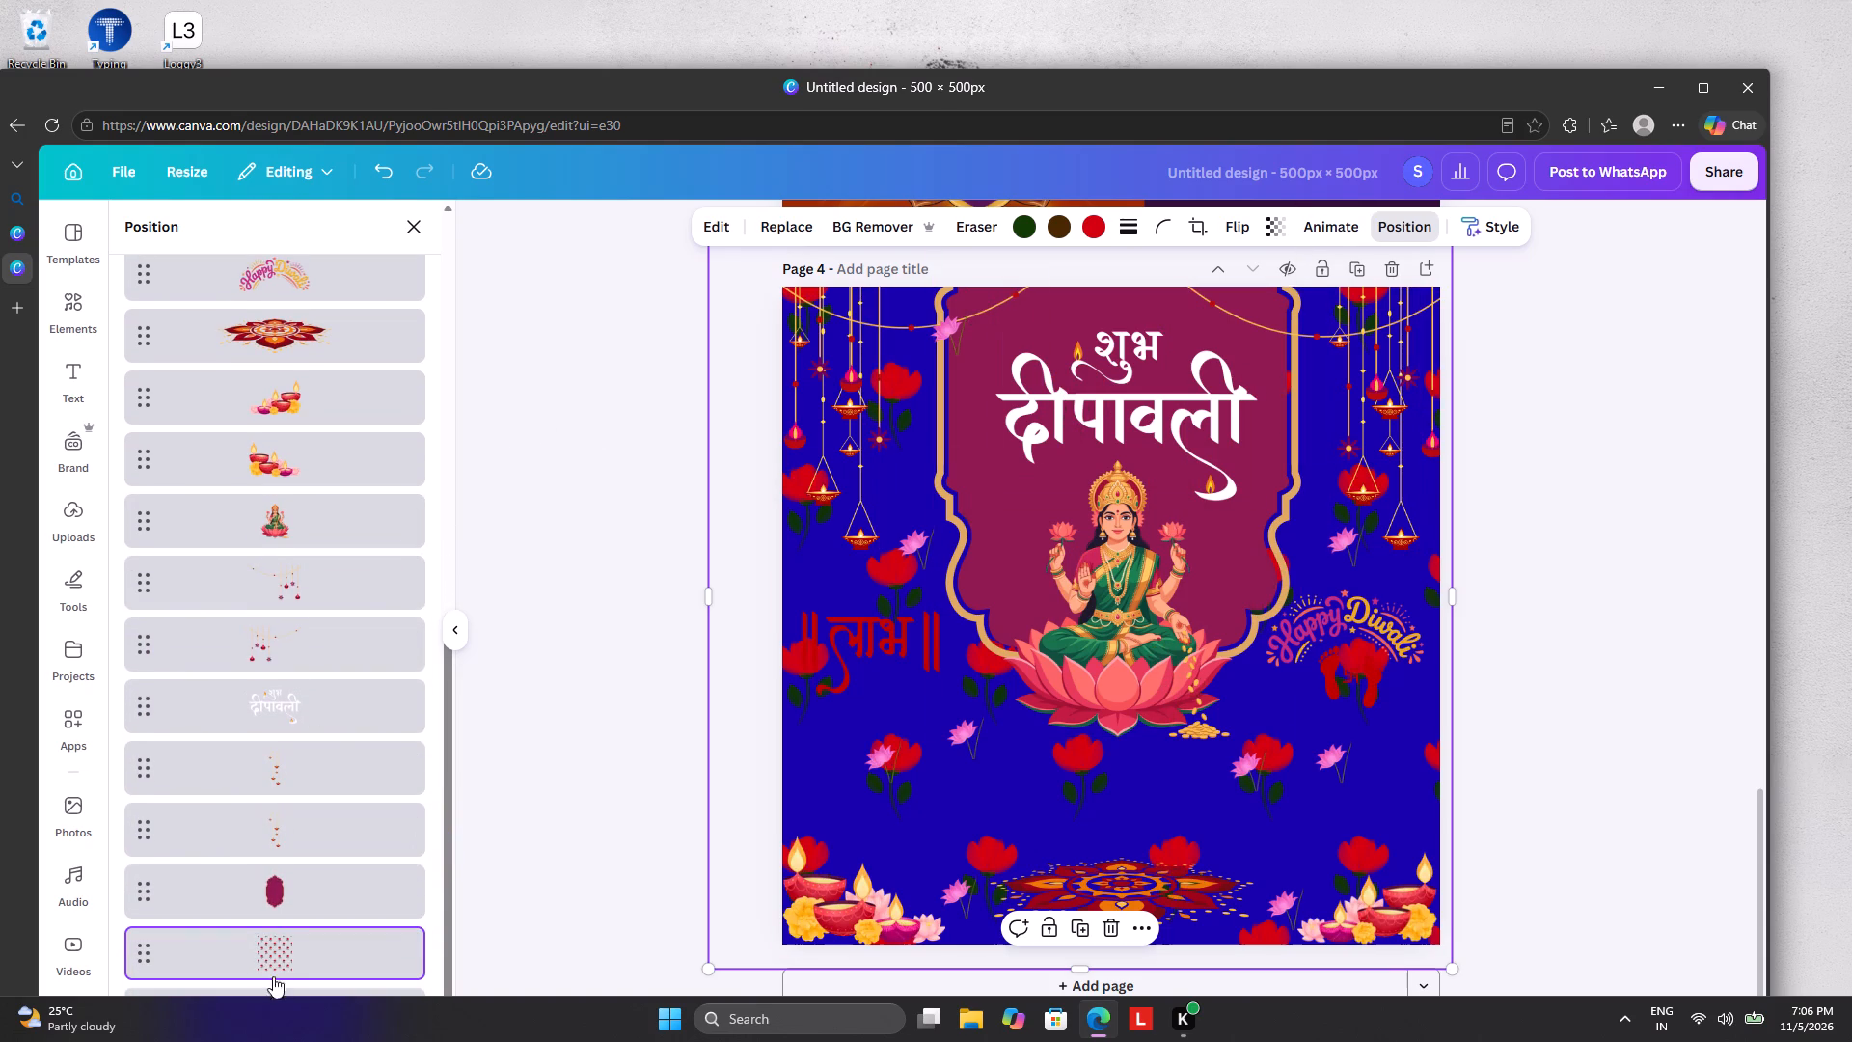
left_click(282, 958)
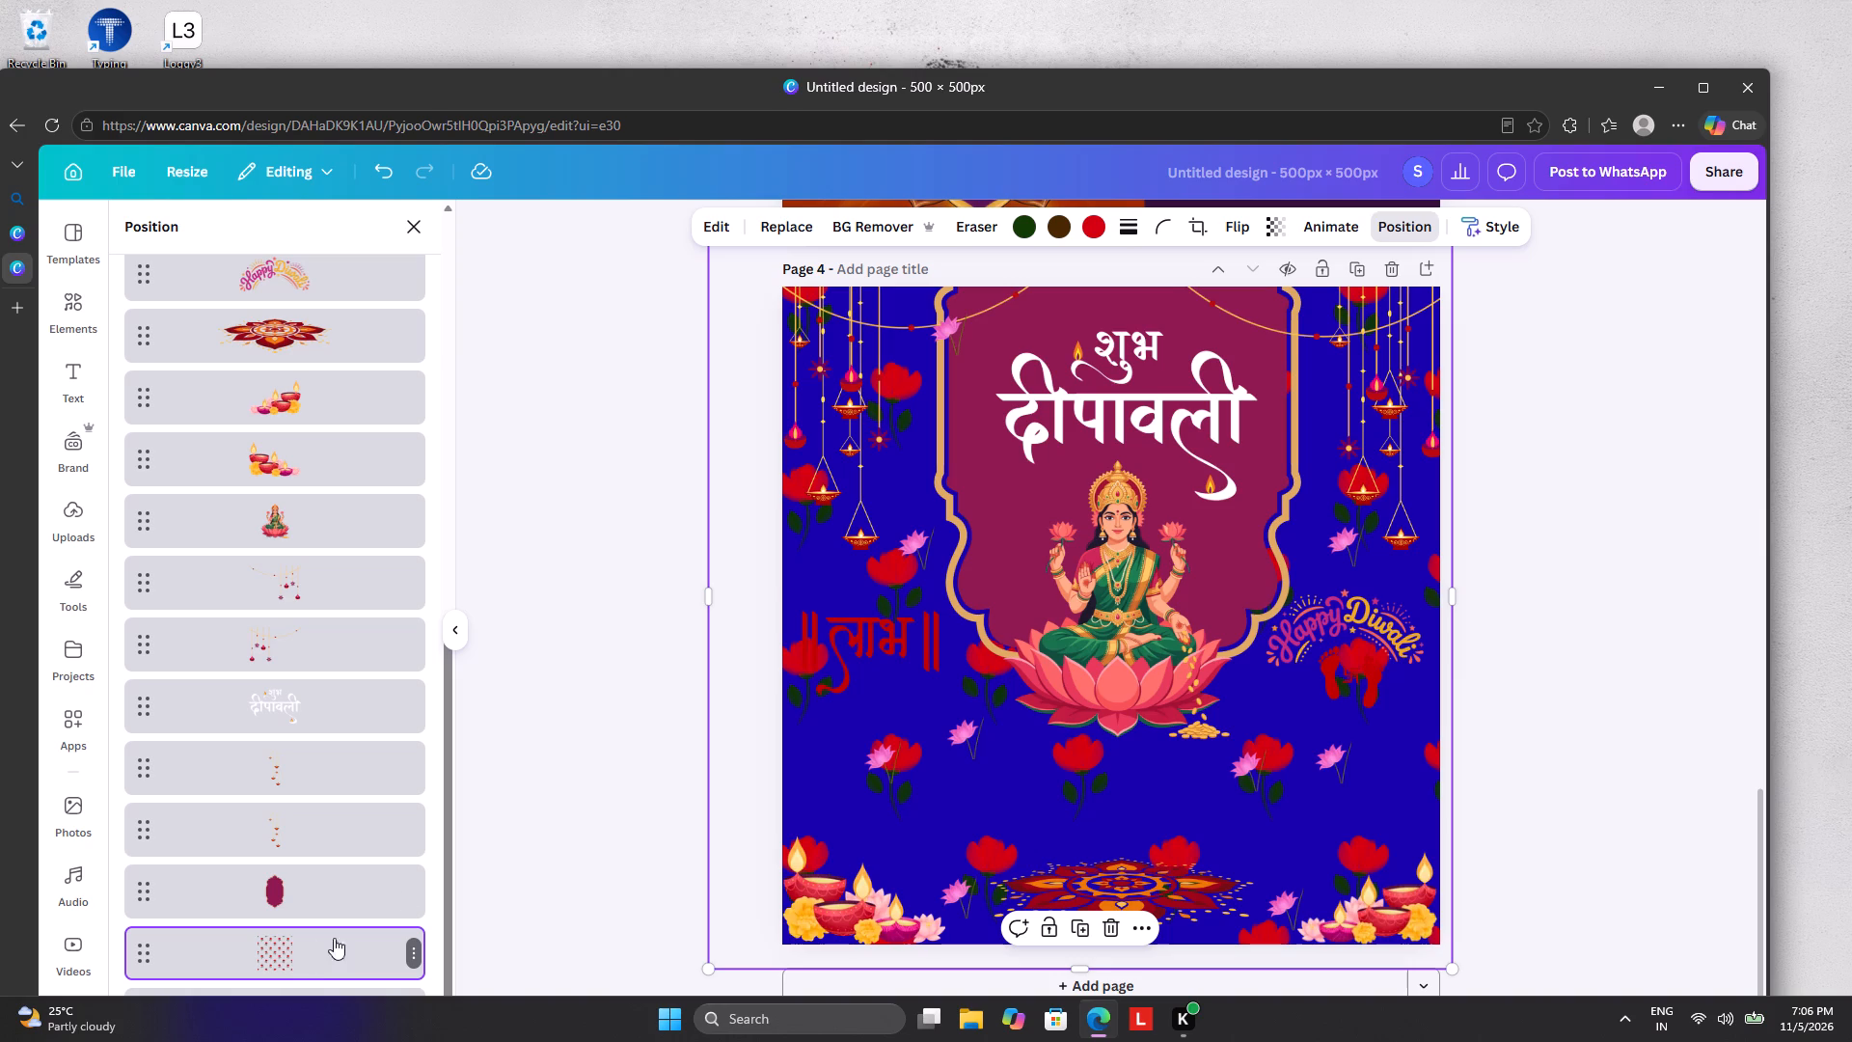
left_click(1292, 233)
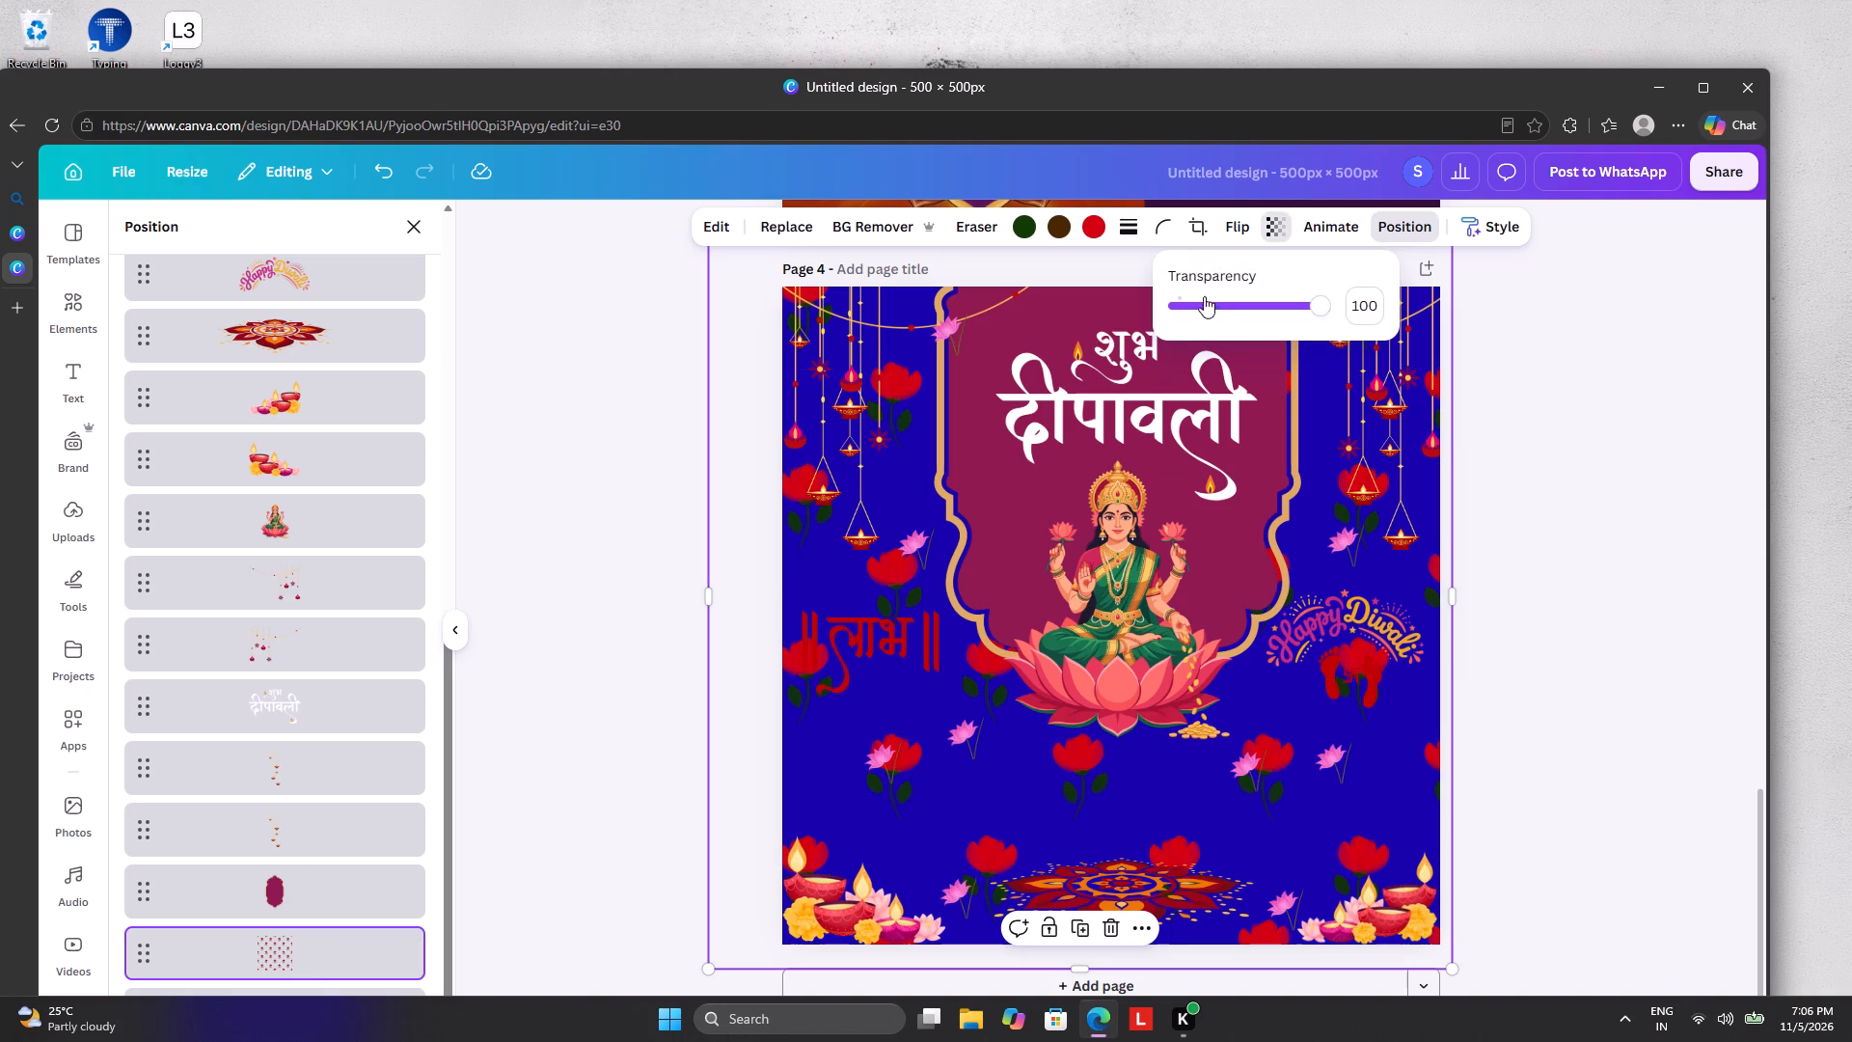
left_click_drag(1205, 301, 1195, 312)
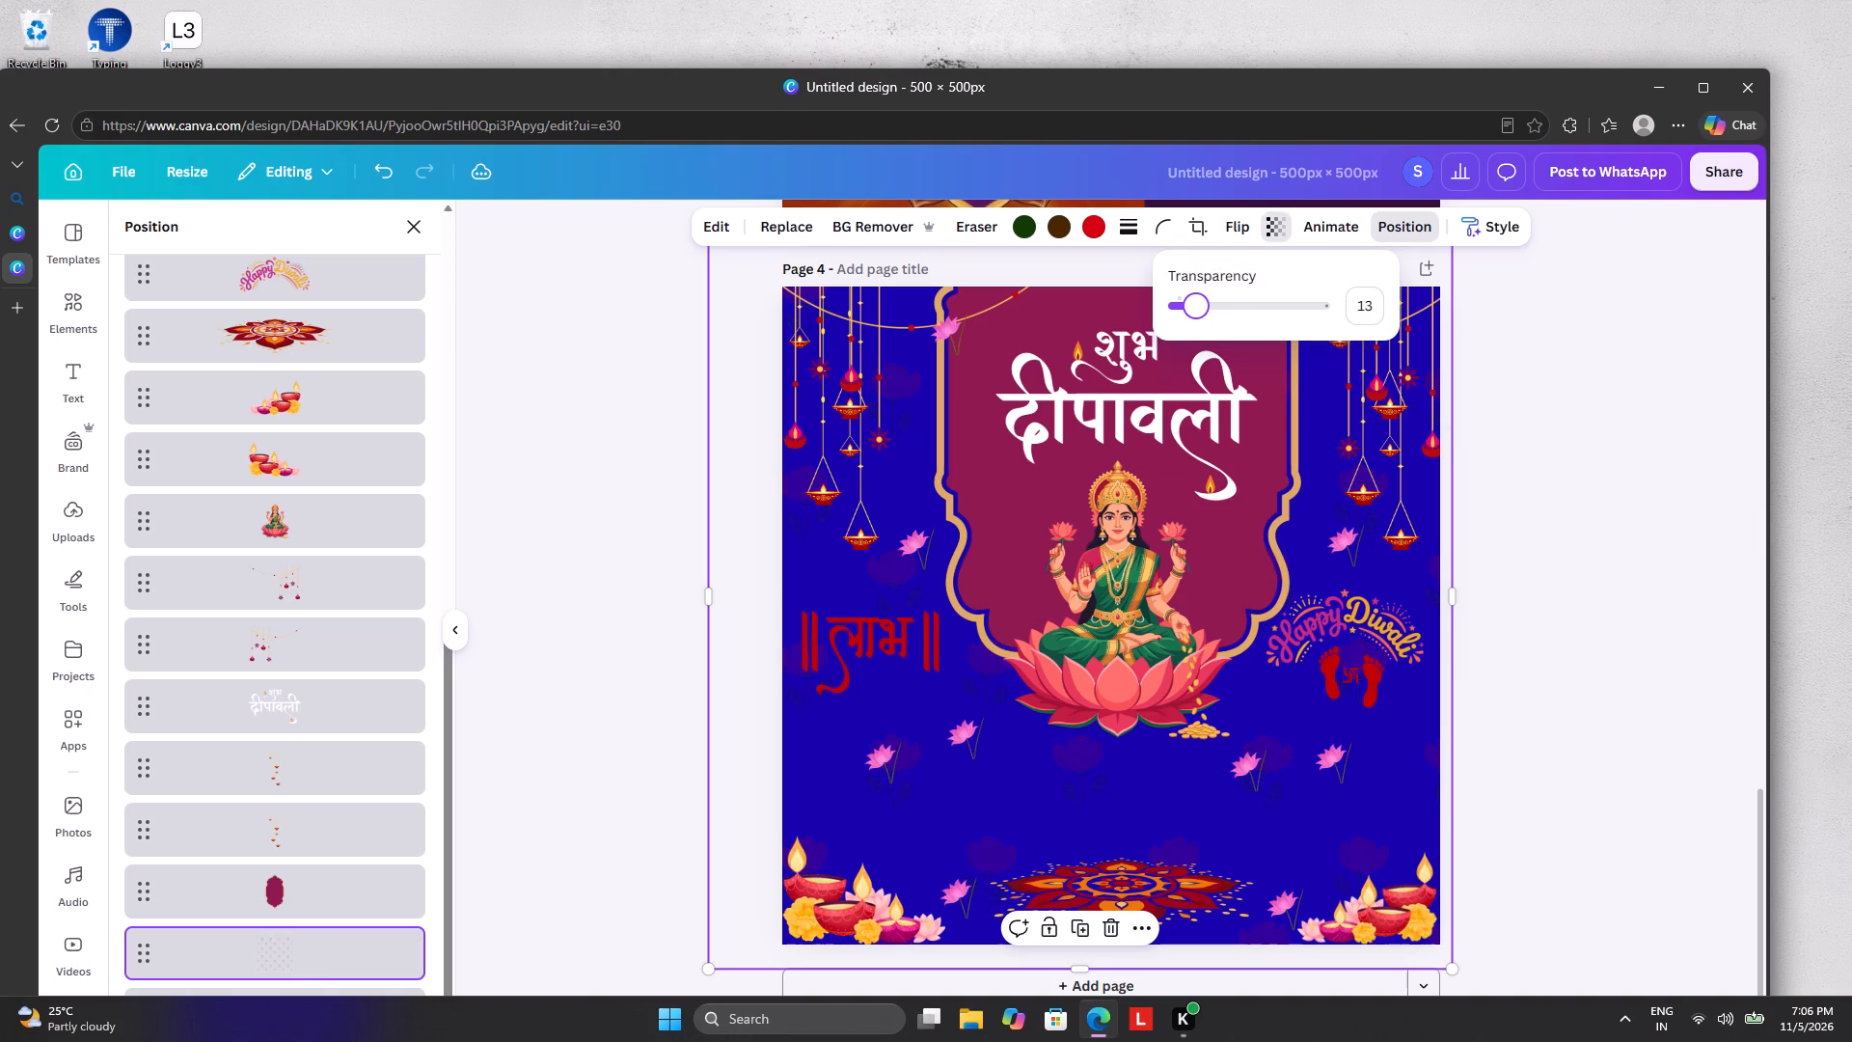
left_click_drag(1195, 312, 1225, 314)
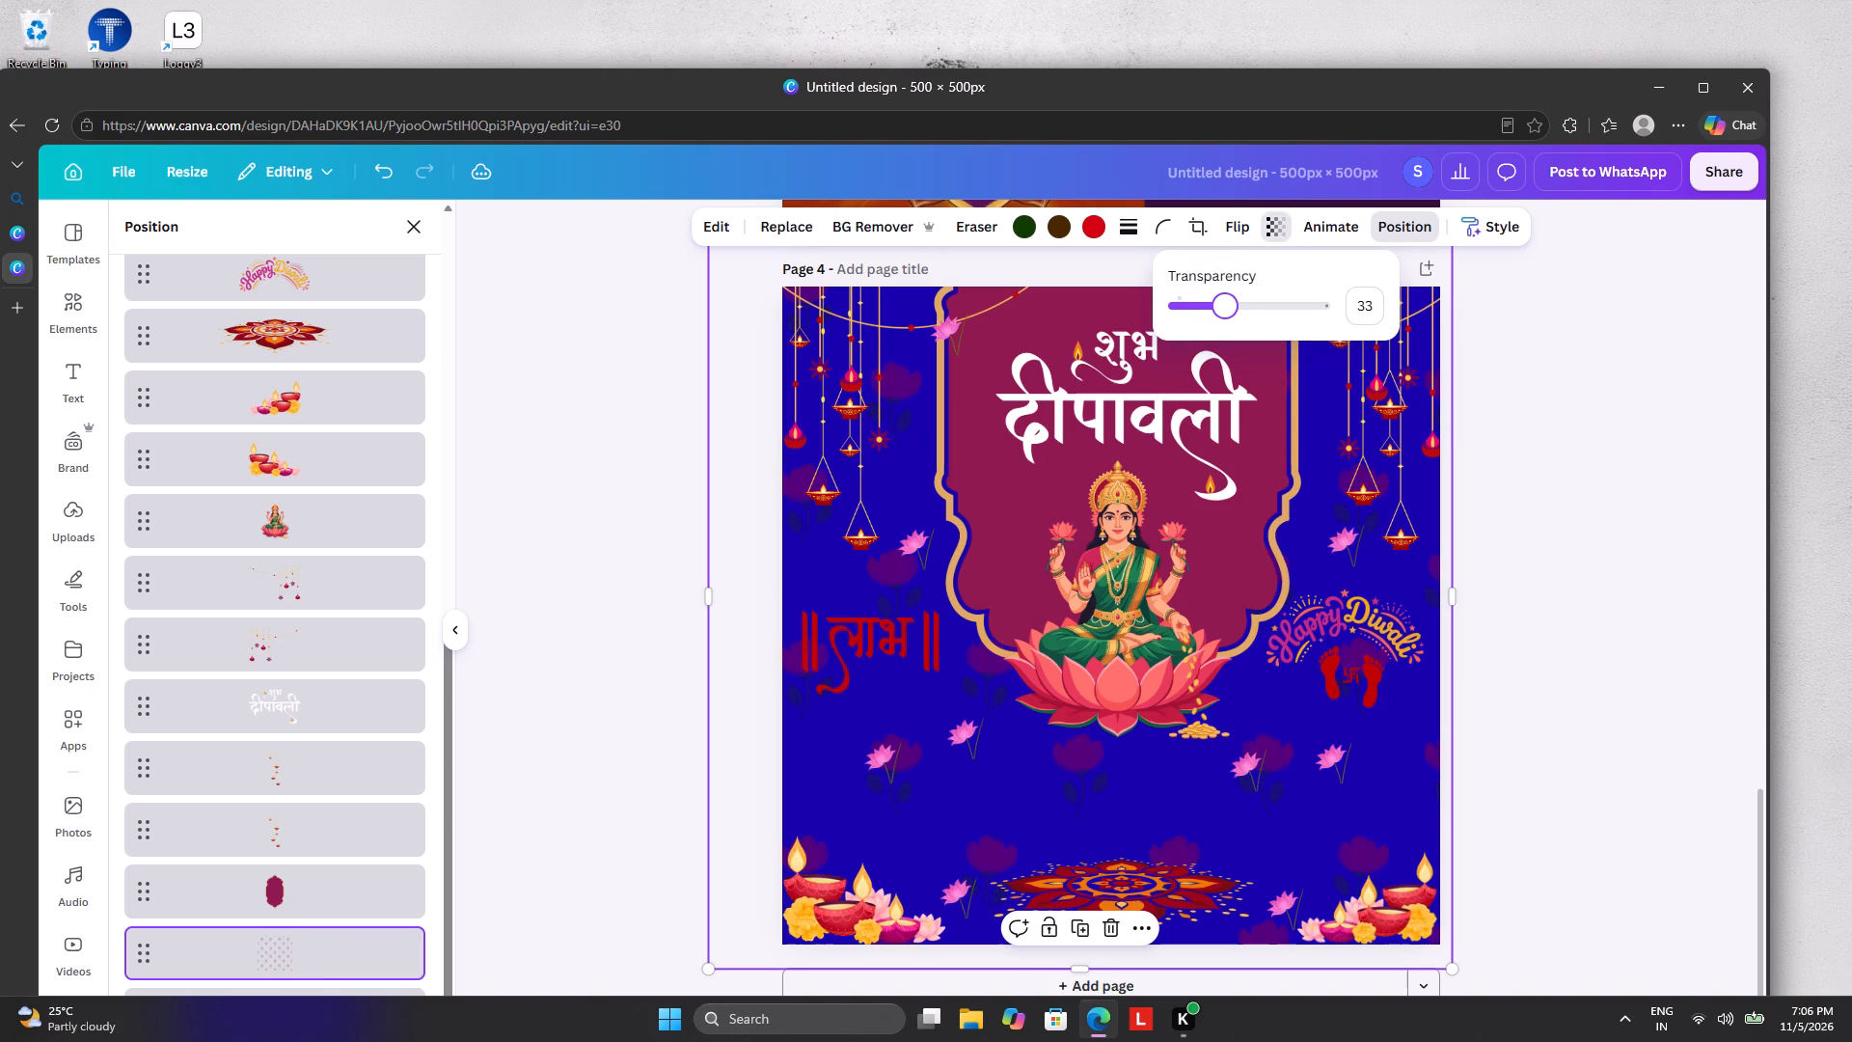
left_click_drag(1225, 314, 1208, 318)
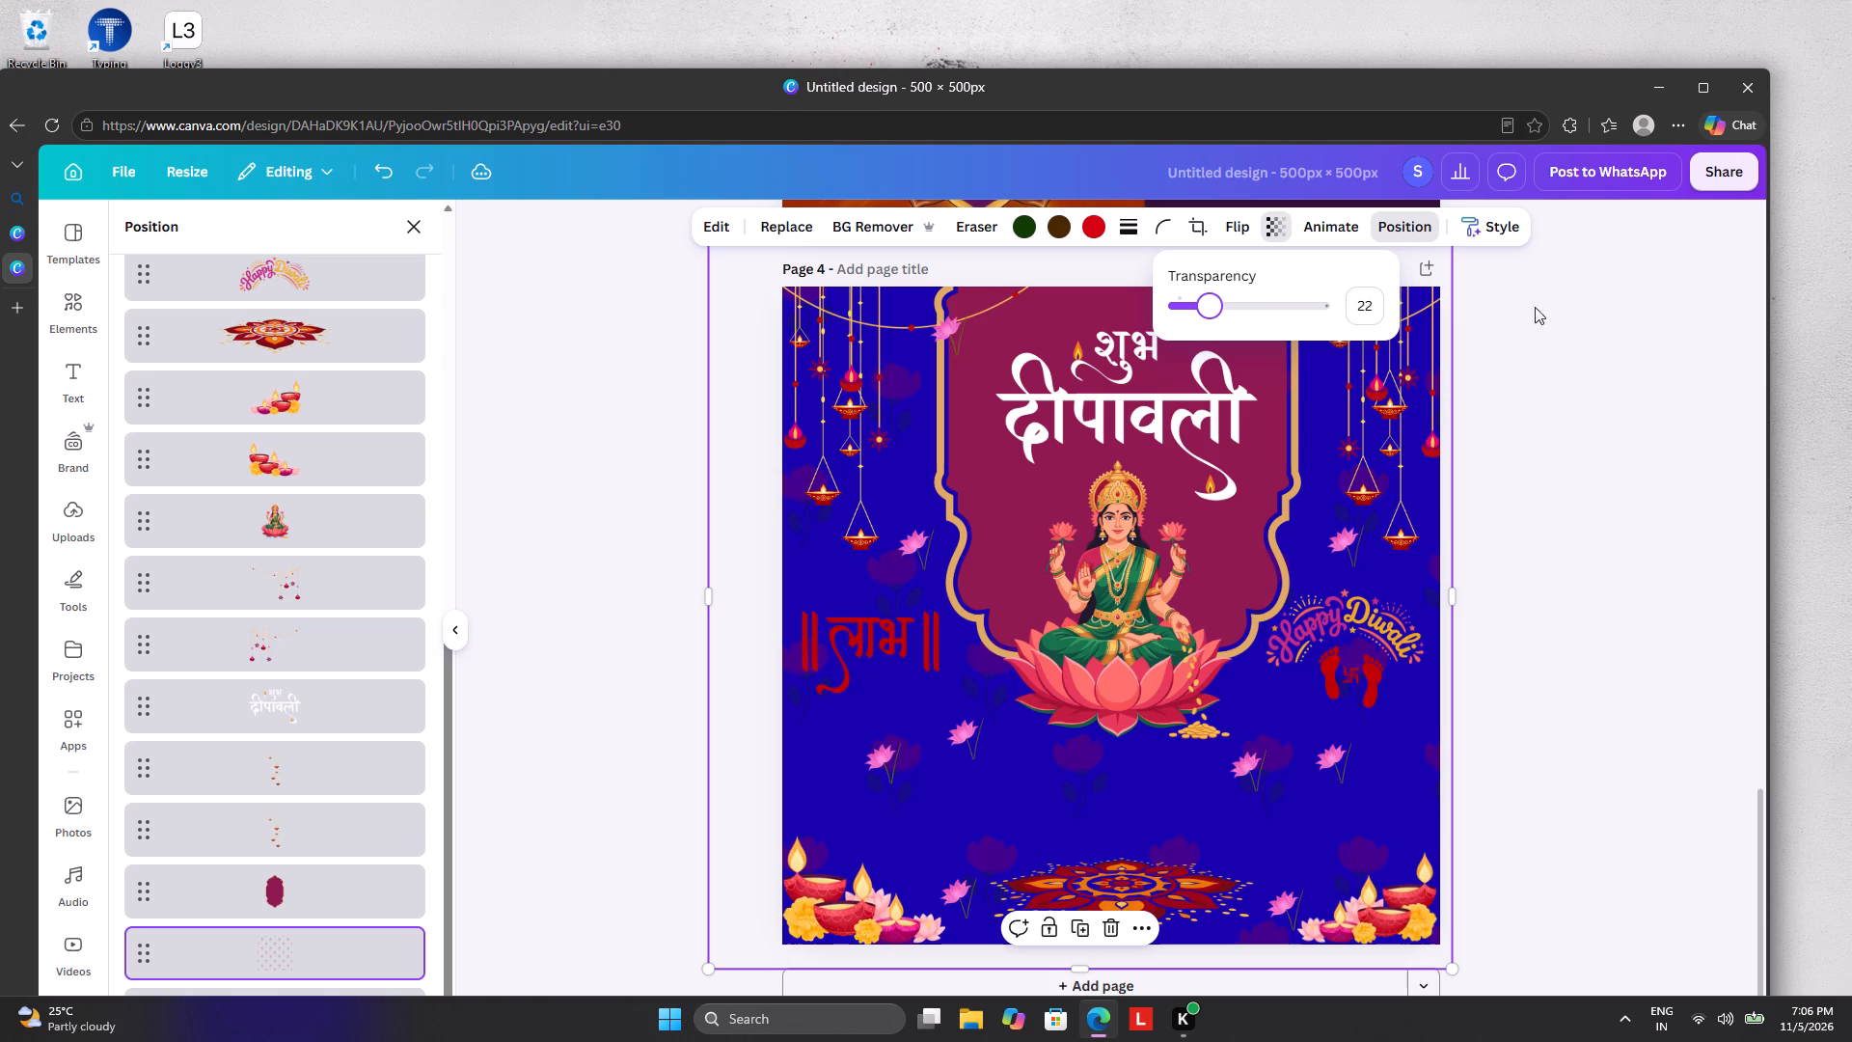
left_click(1618, 360)
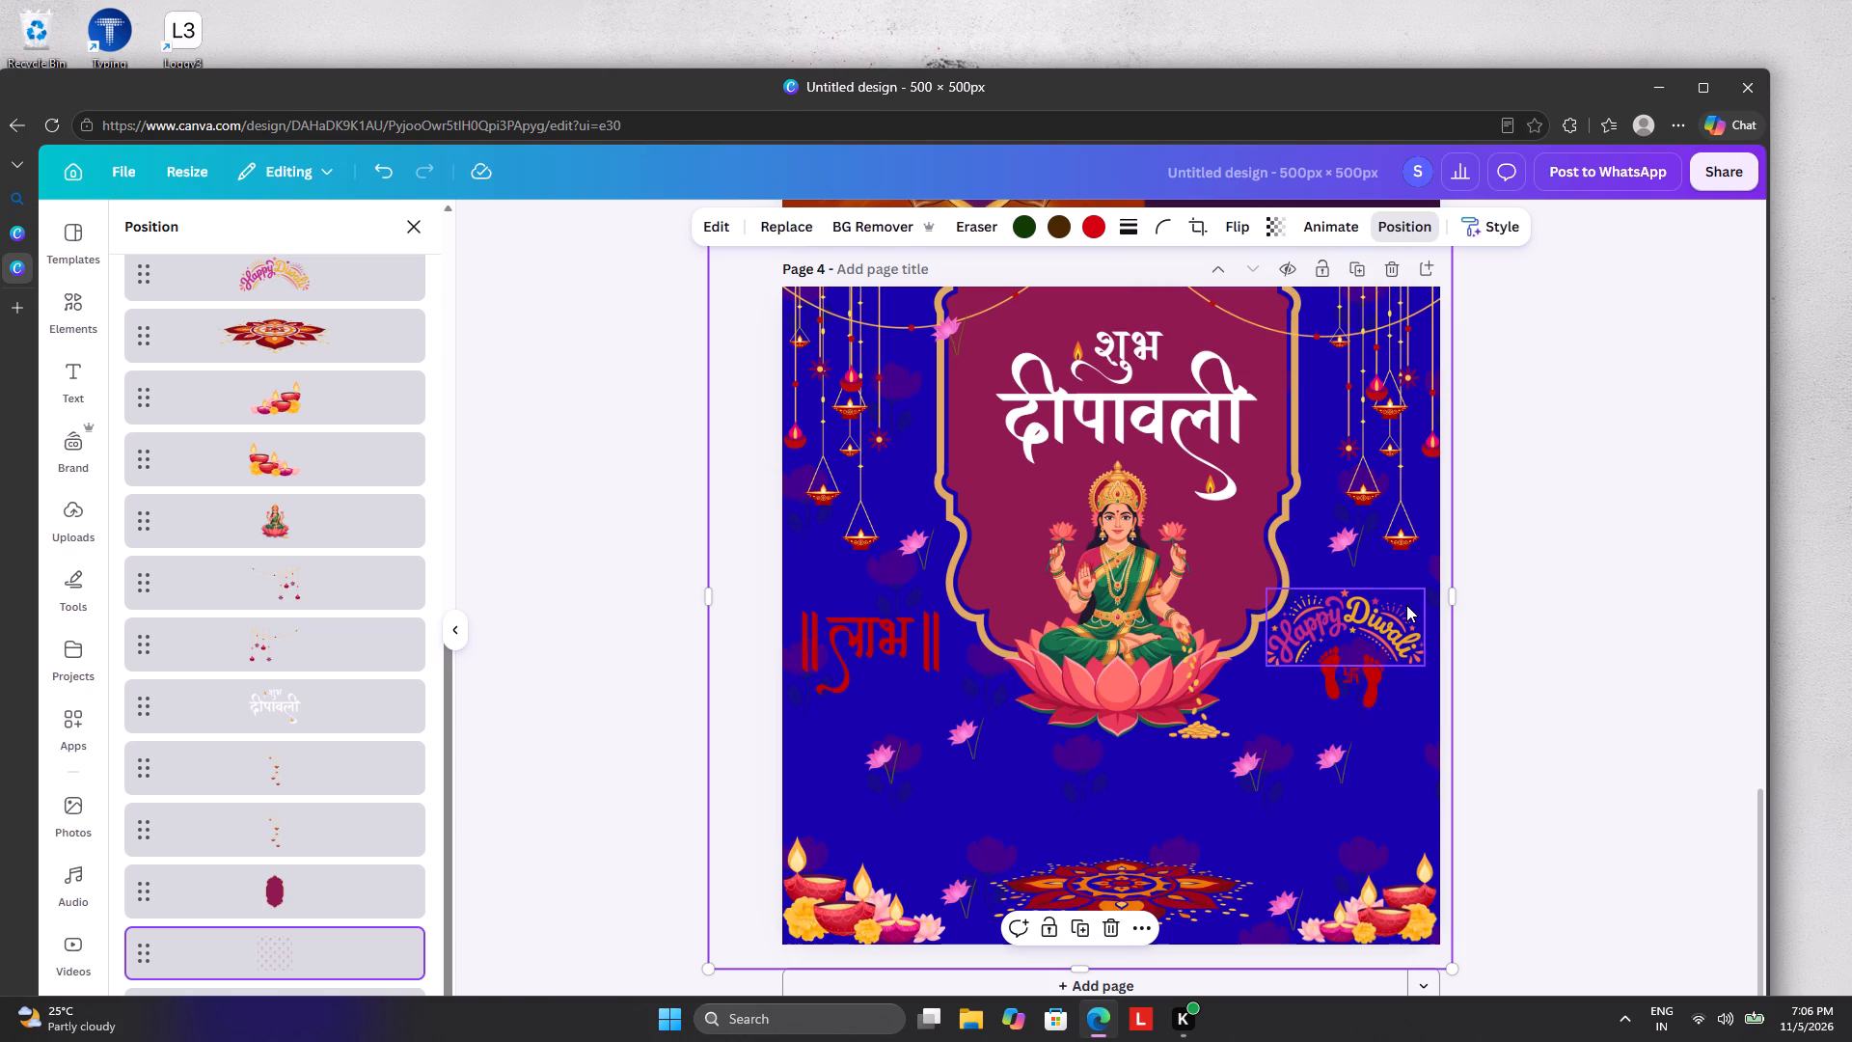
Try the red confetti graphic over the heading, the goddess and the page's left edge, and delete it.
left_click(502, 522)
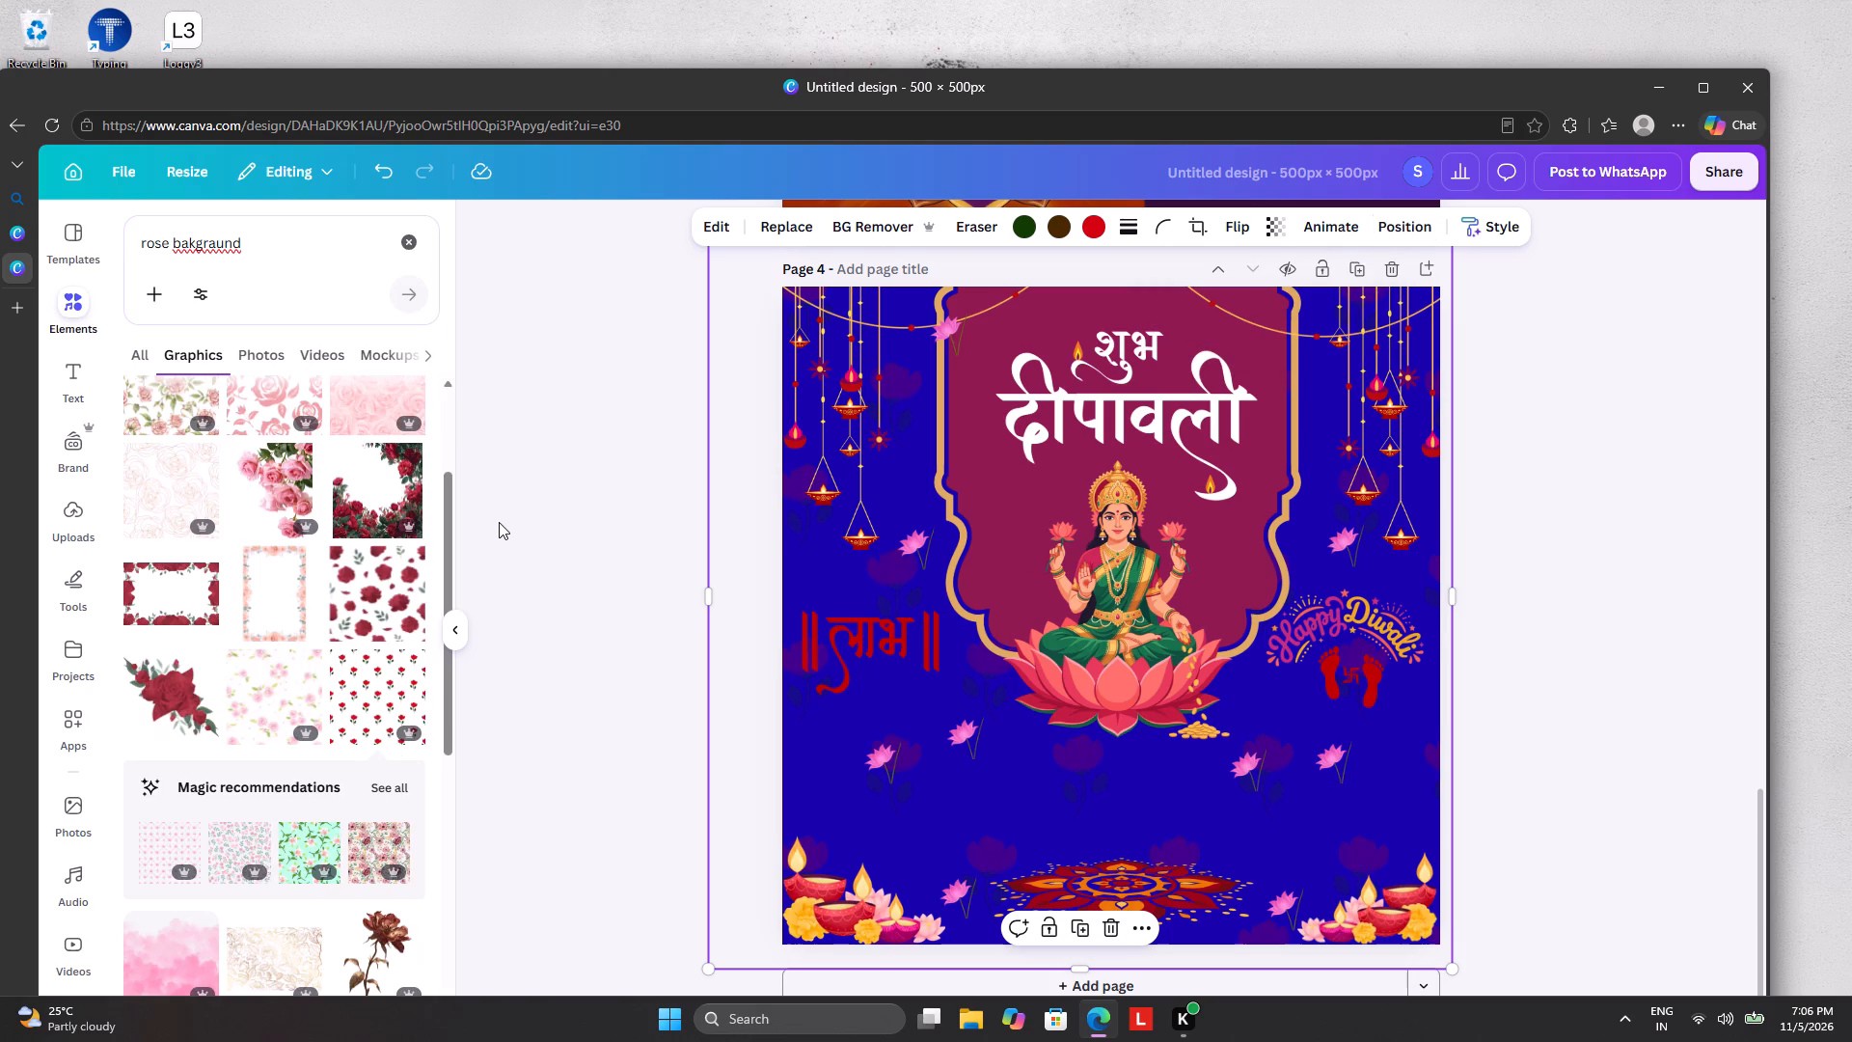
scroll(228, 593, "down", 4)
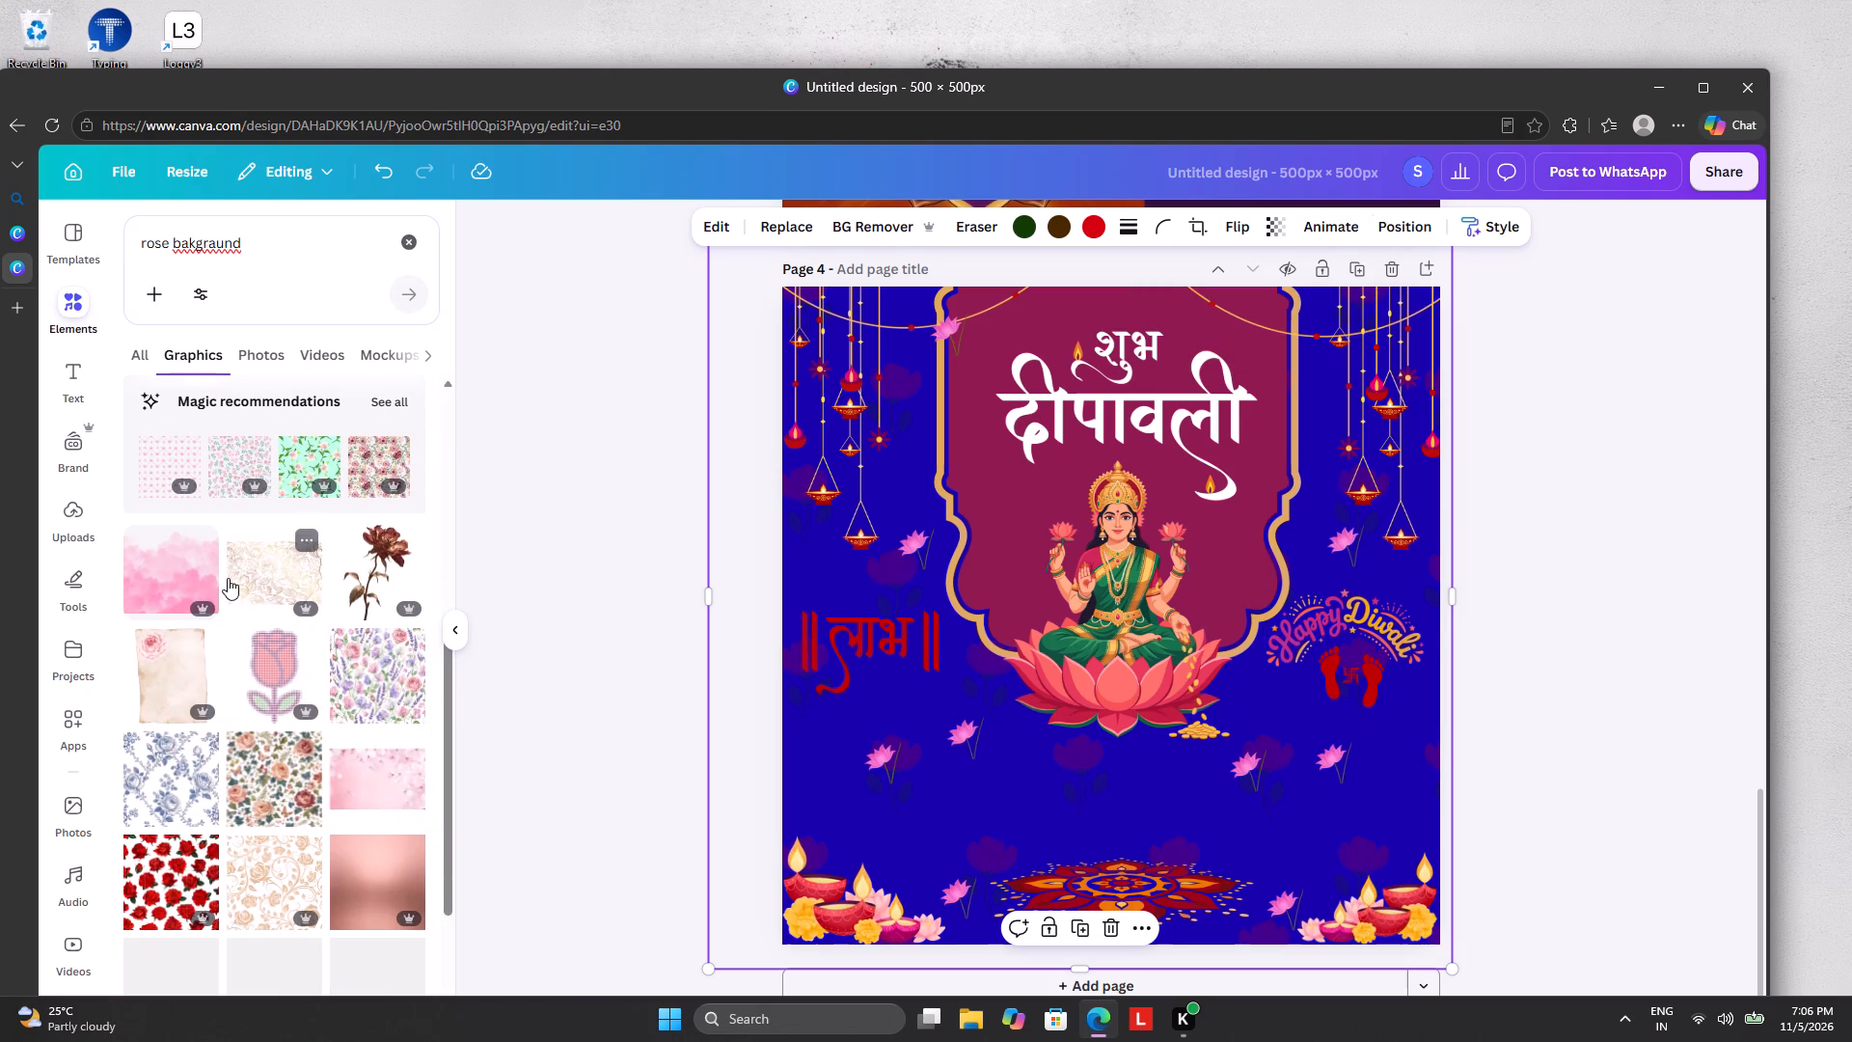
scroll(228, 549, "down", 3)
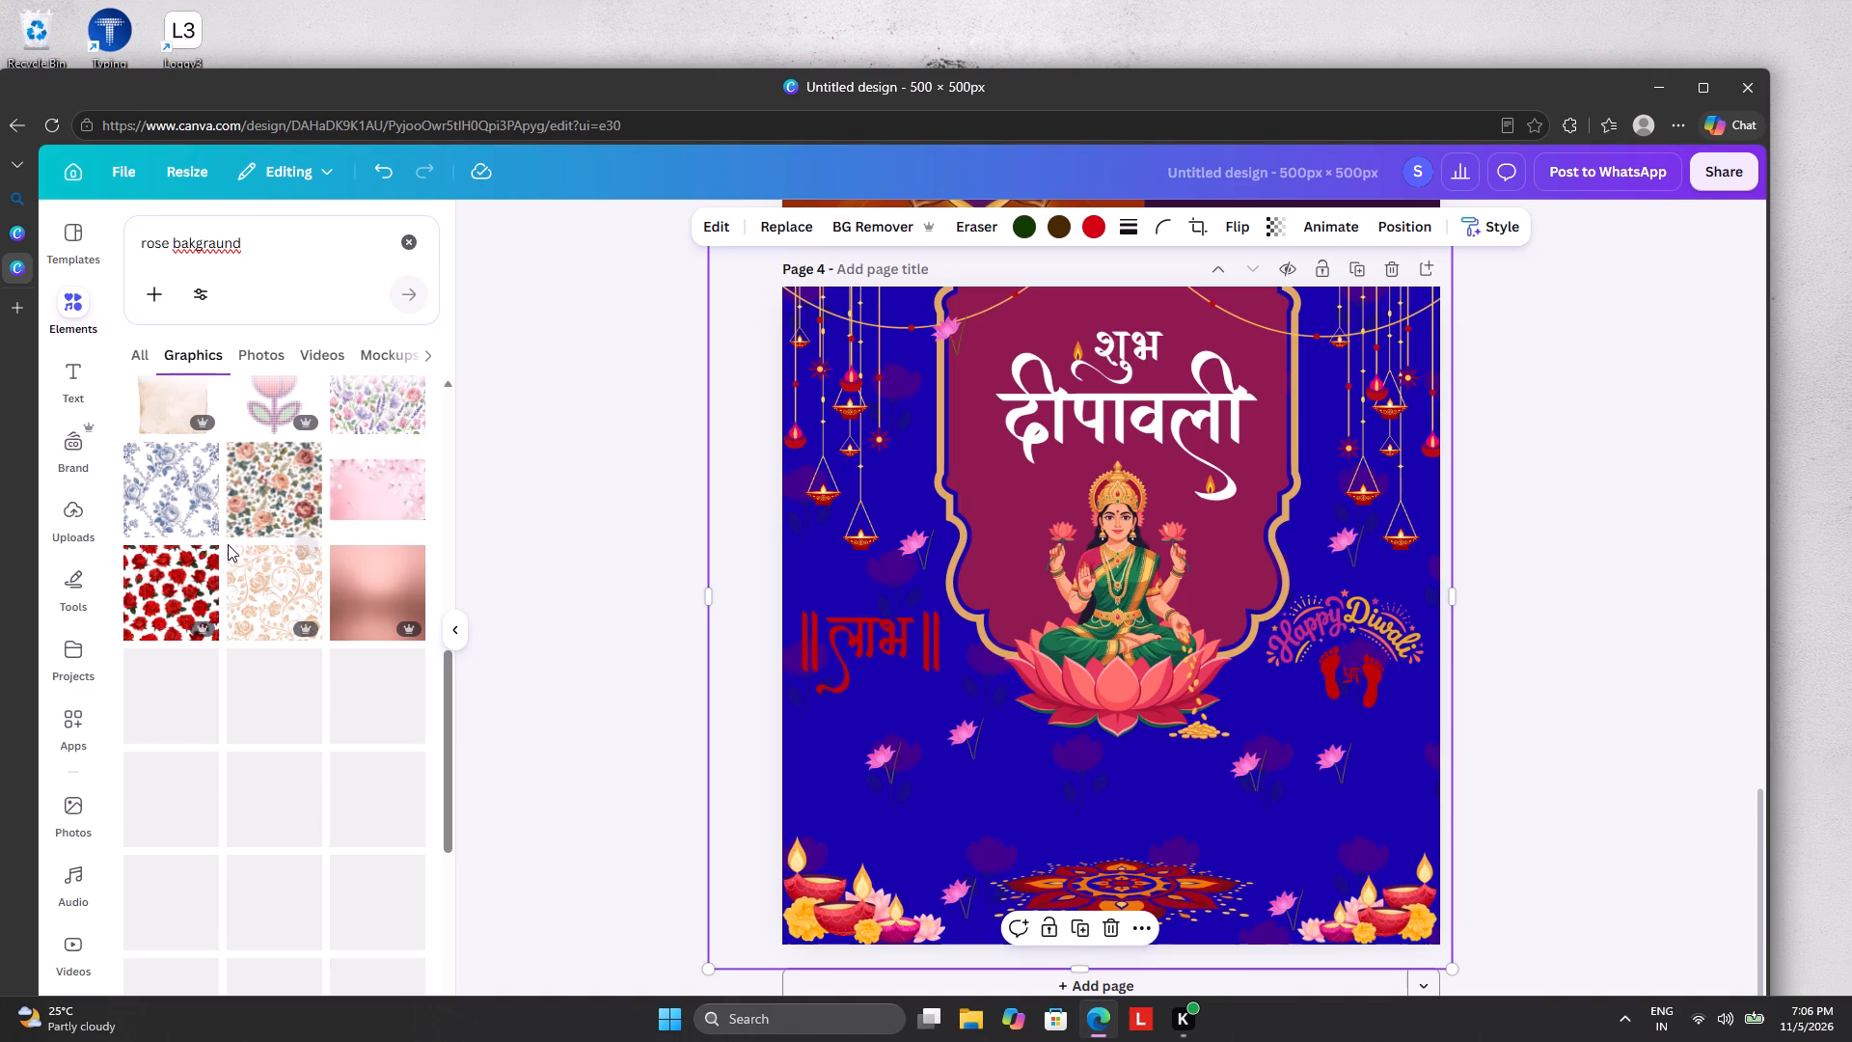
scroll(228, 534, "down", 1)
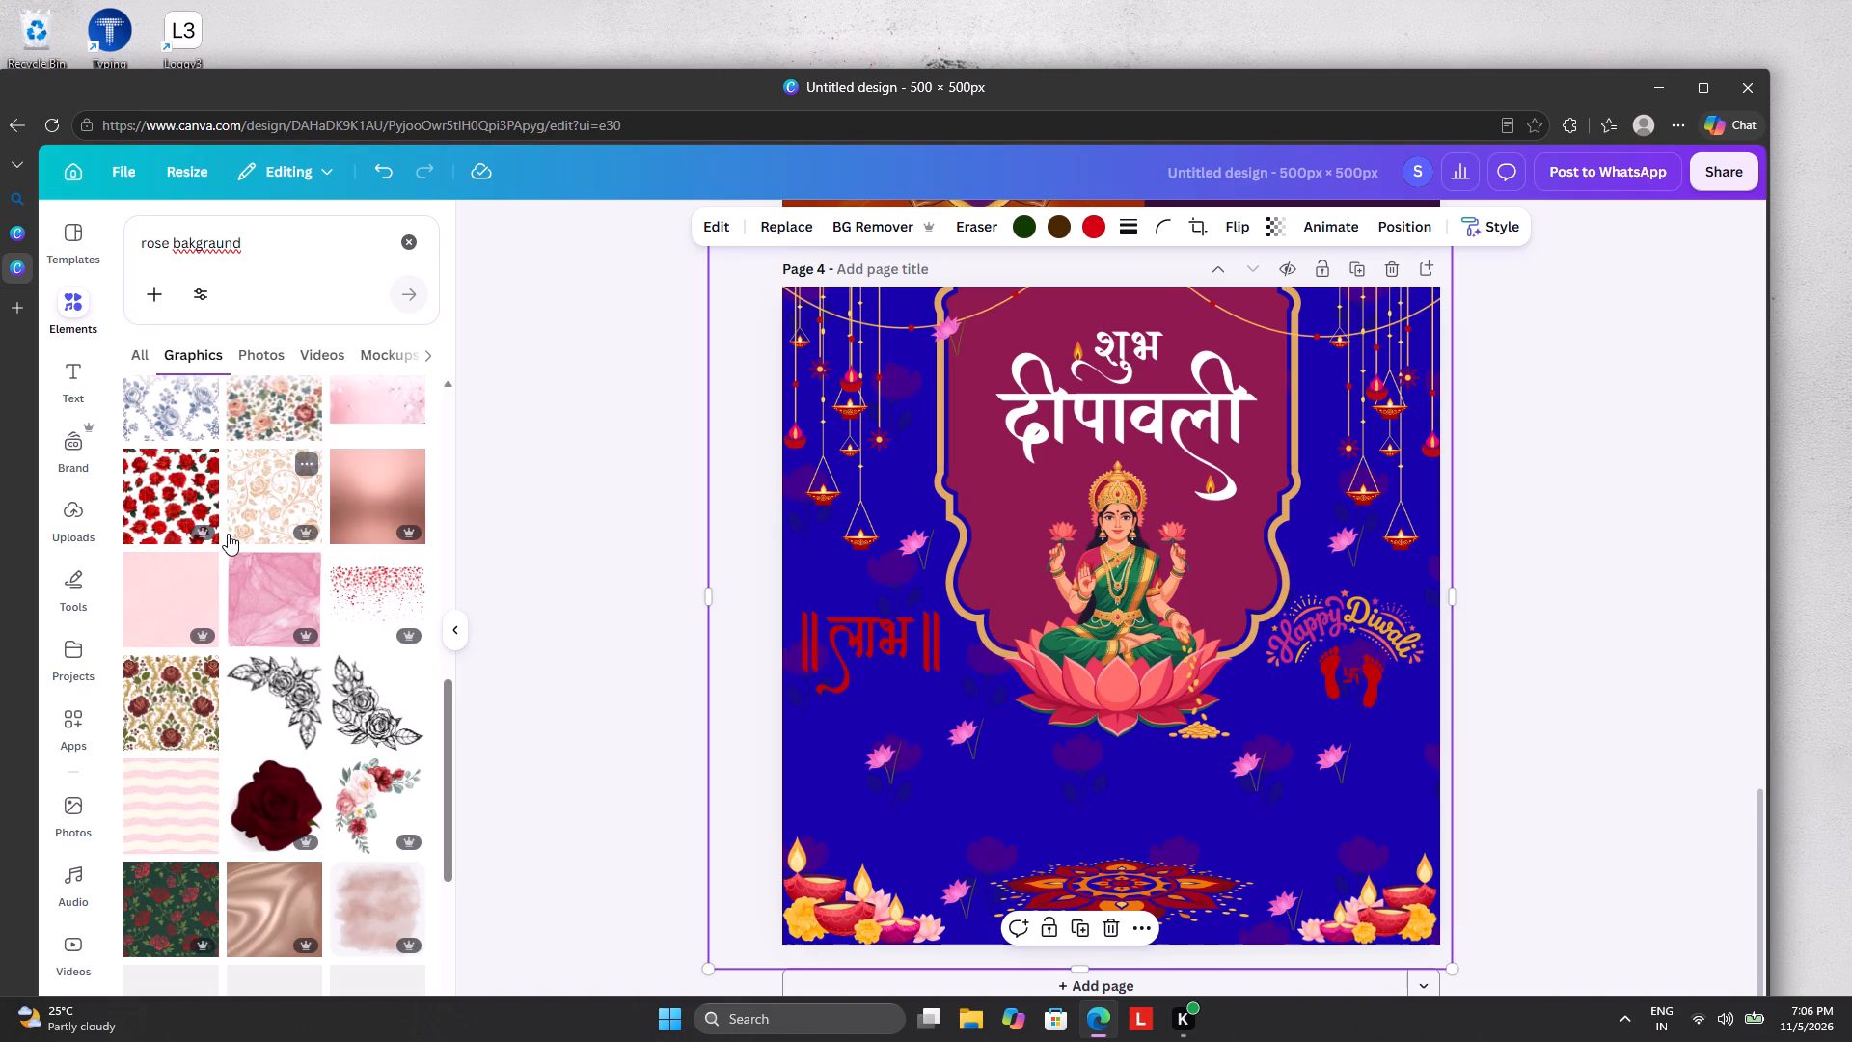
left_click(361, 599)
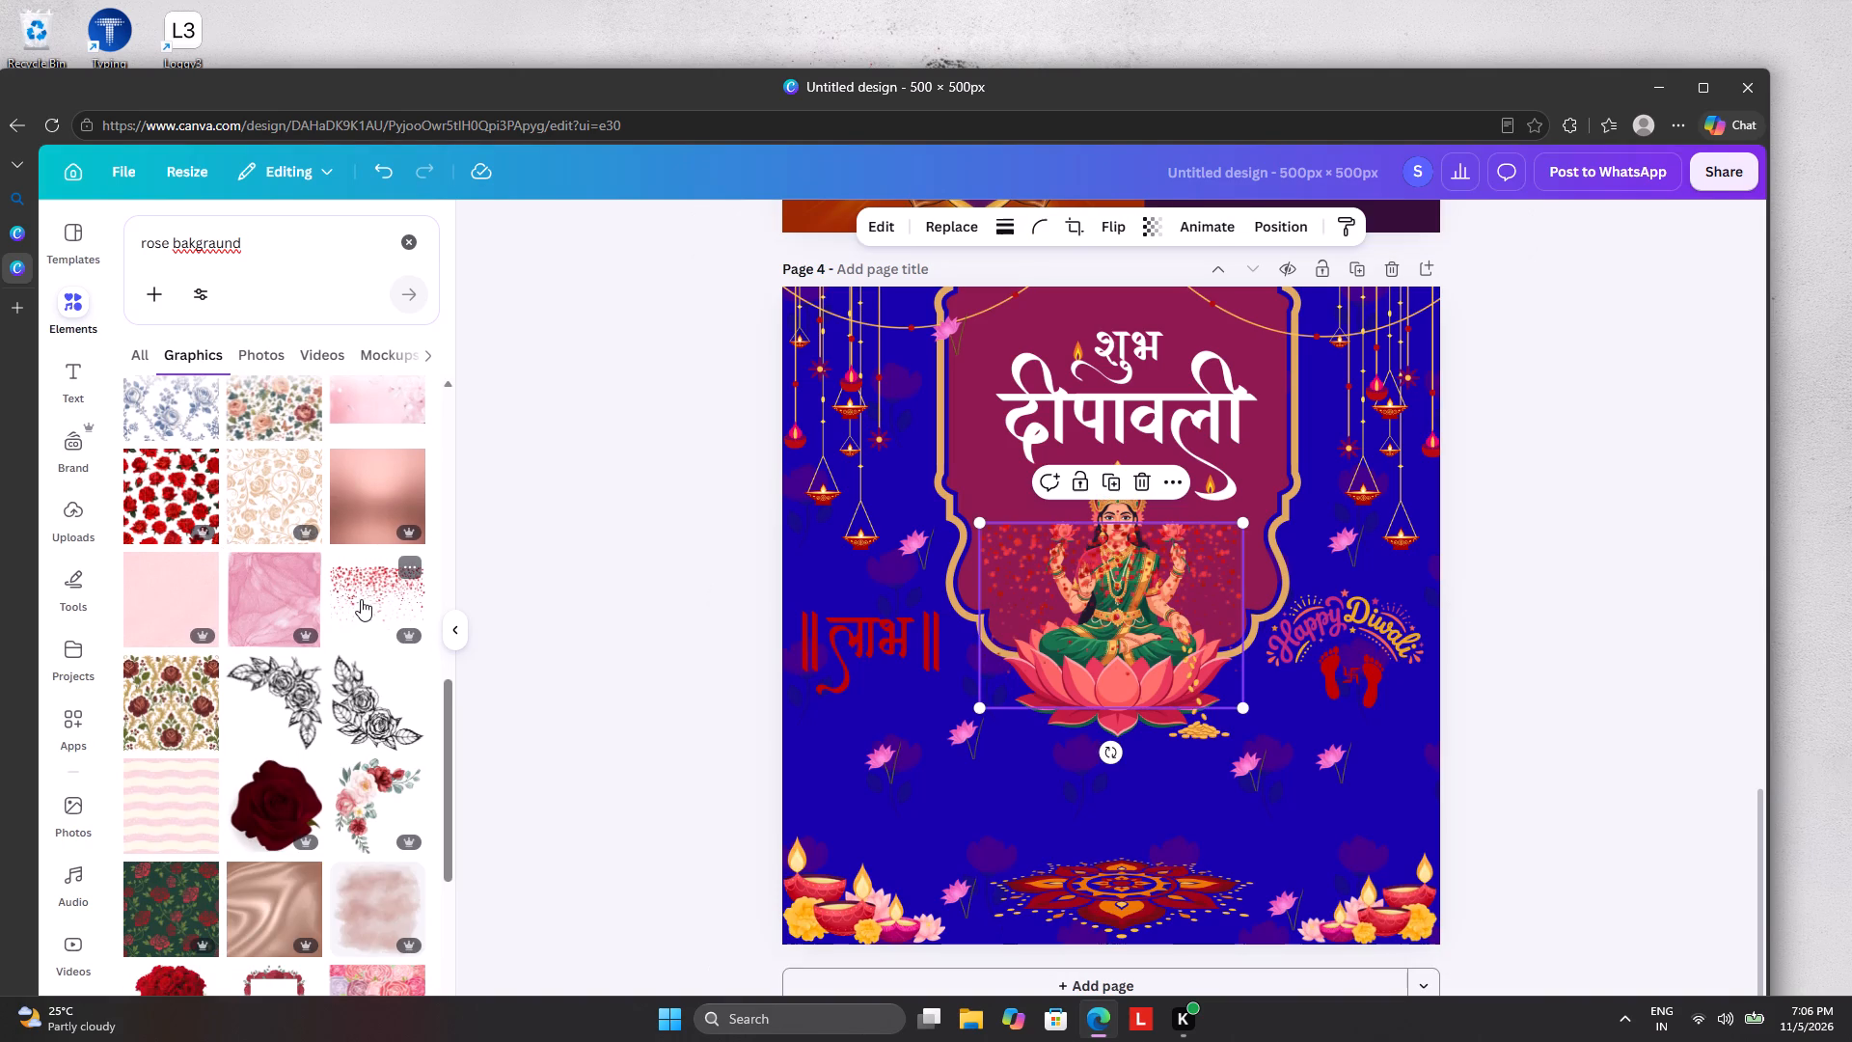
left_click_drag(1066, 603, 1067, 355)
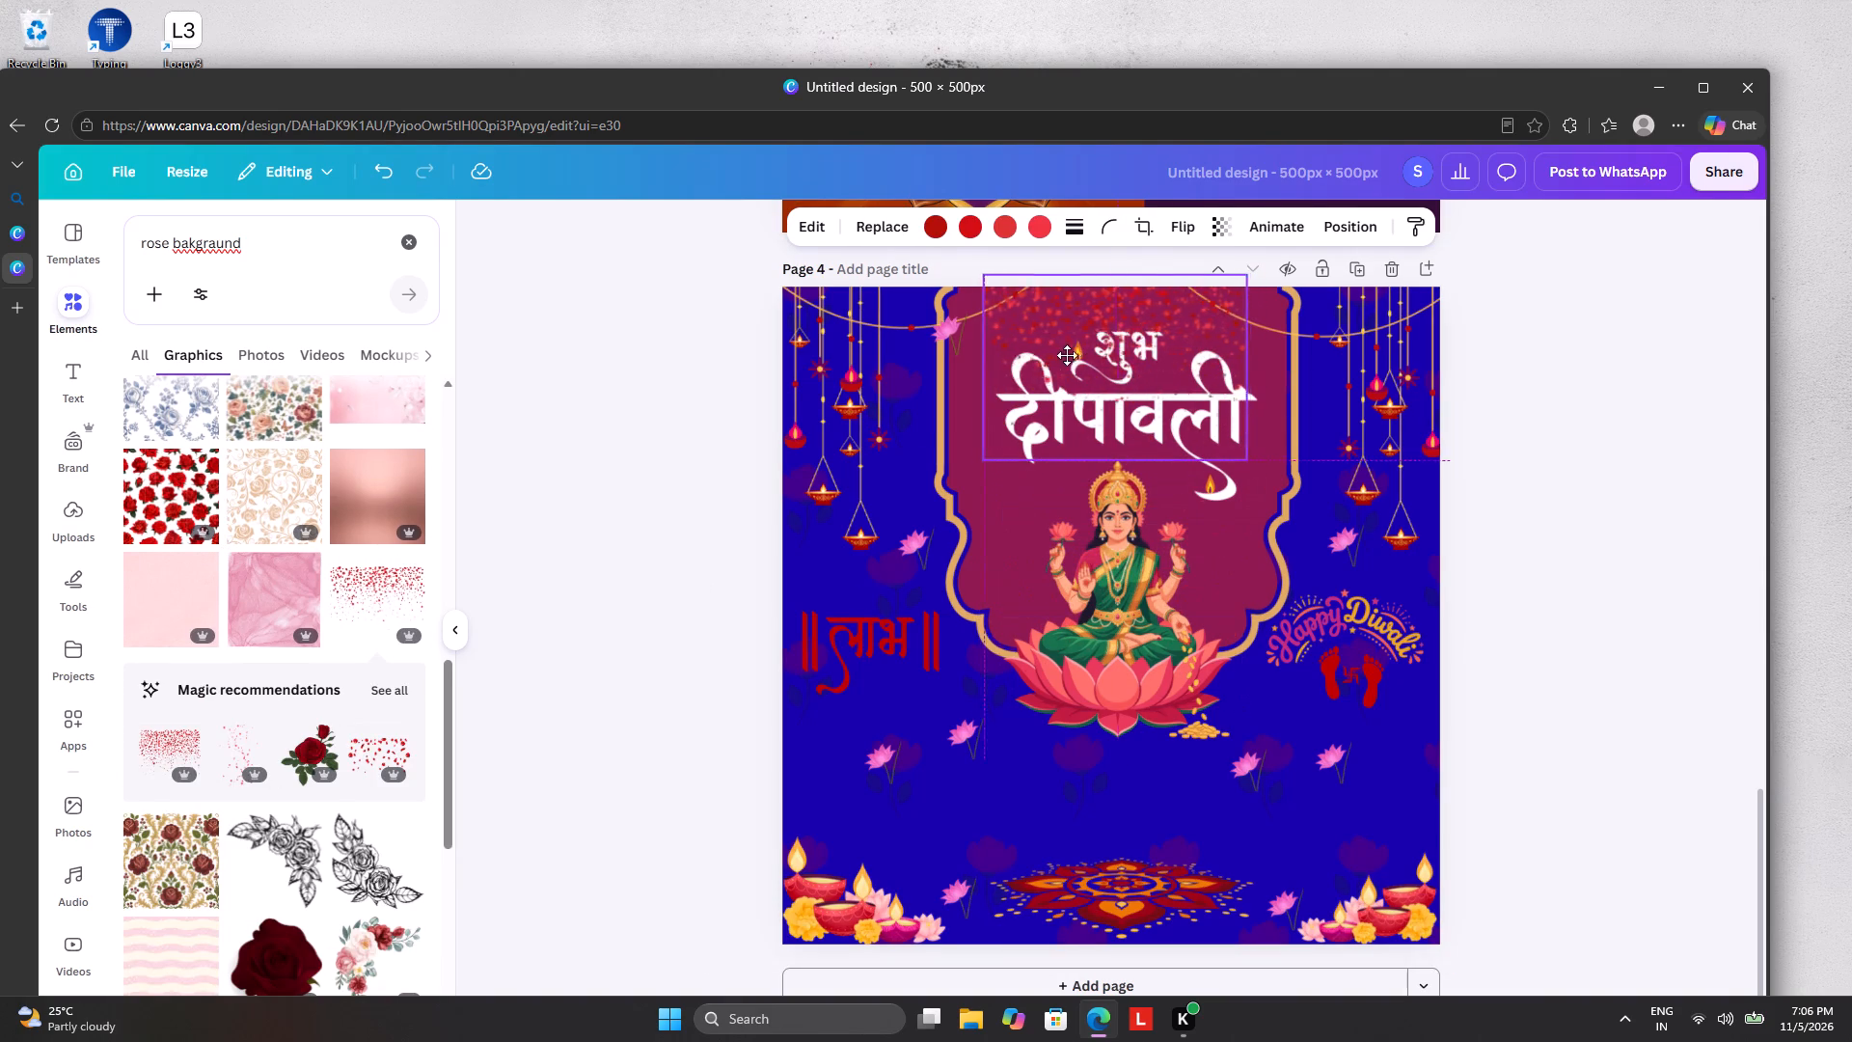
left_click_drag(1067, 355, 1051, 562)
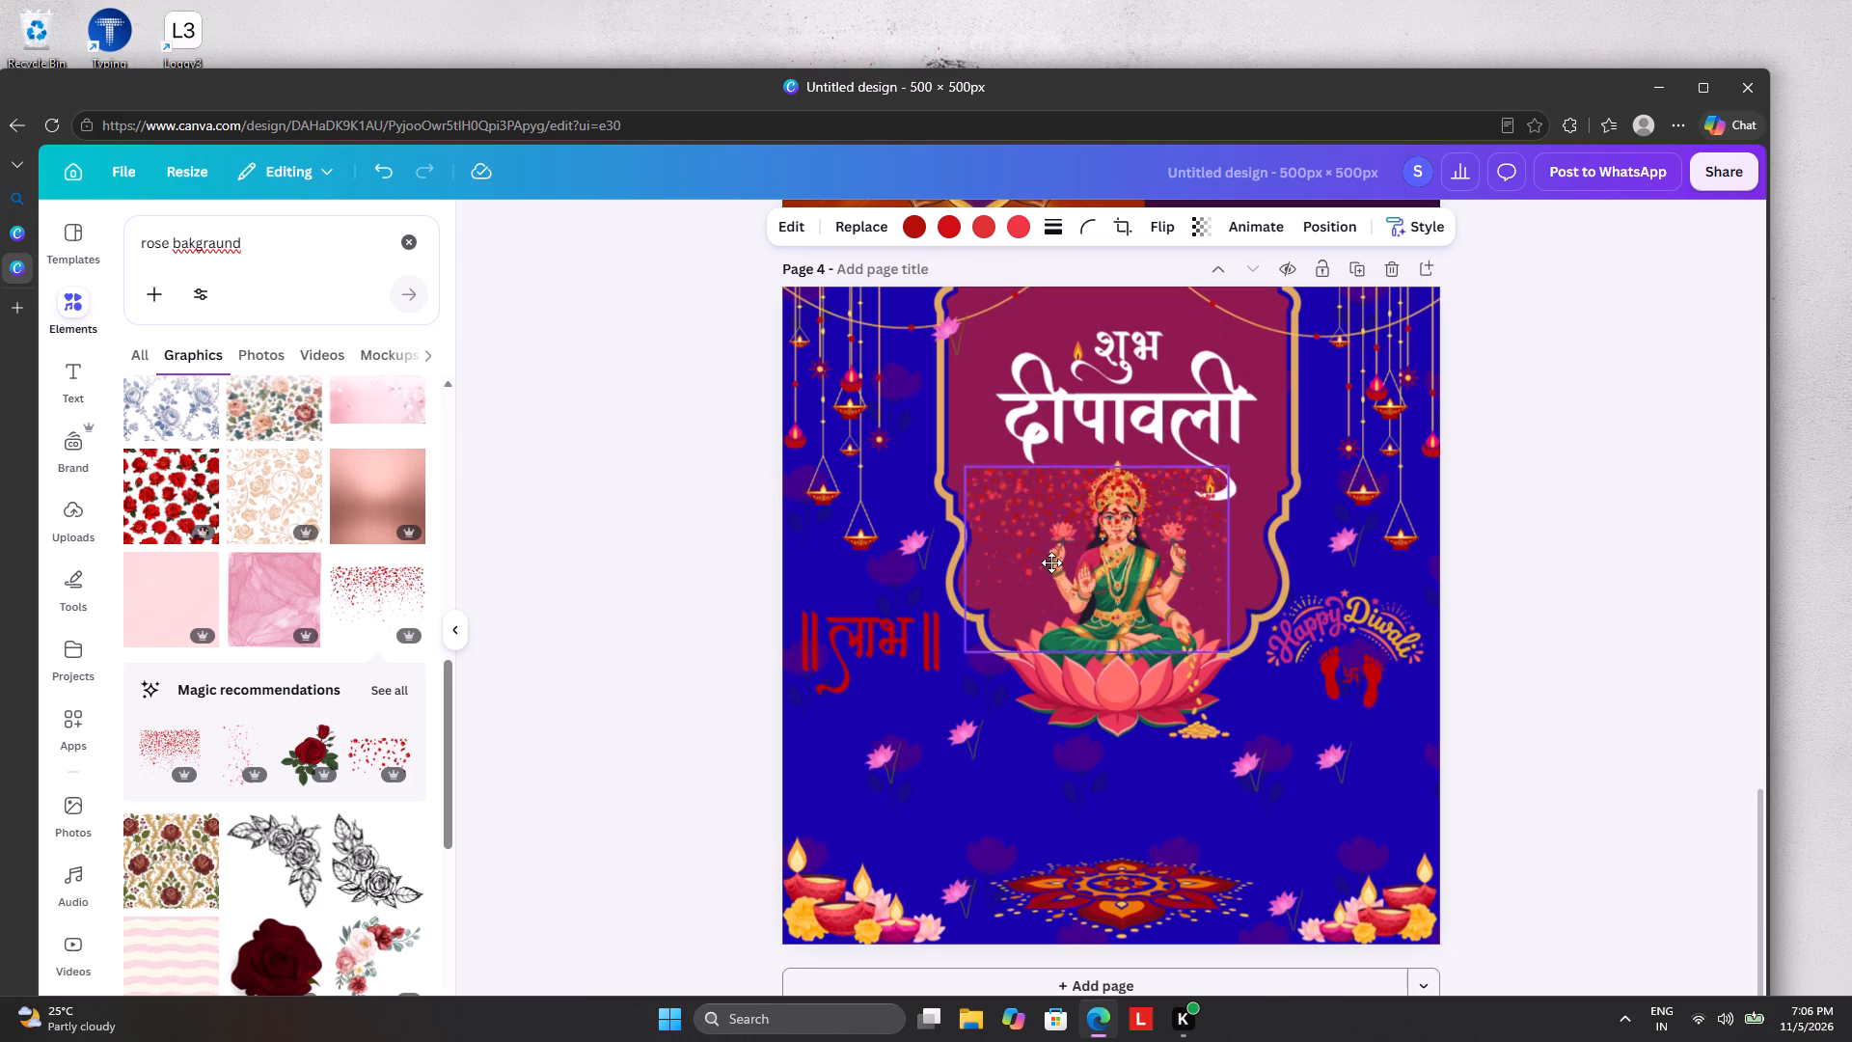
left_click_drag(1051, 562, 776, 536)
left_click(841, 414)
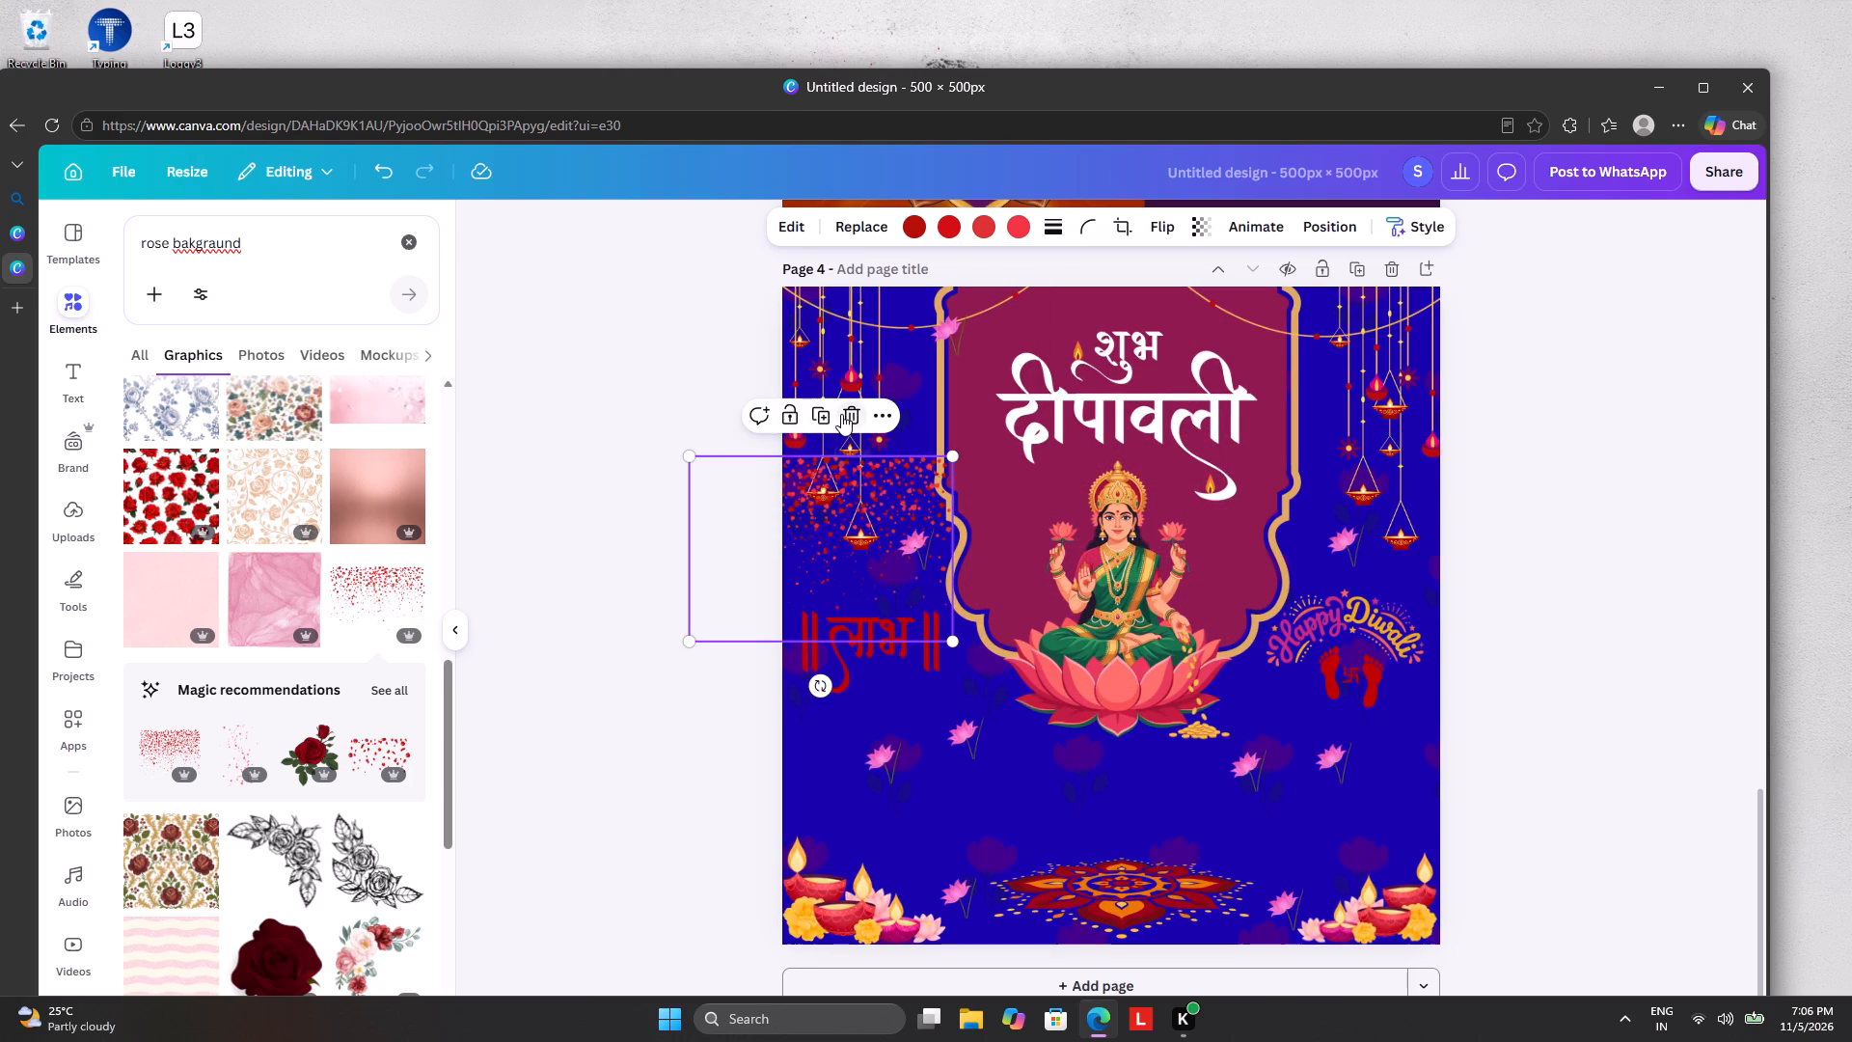
Add the scattered red rose petals graphic to page 4 and position it over the Diwali heading at the page's top.
left_click(364, 762)
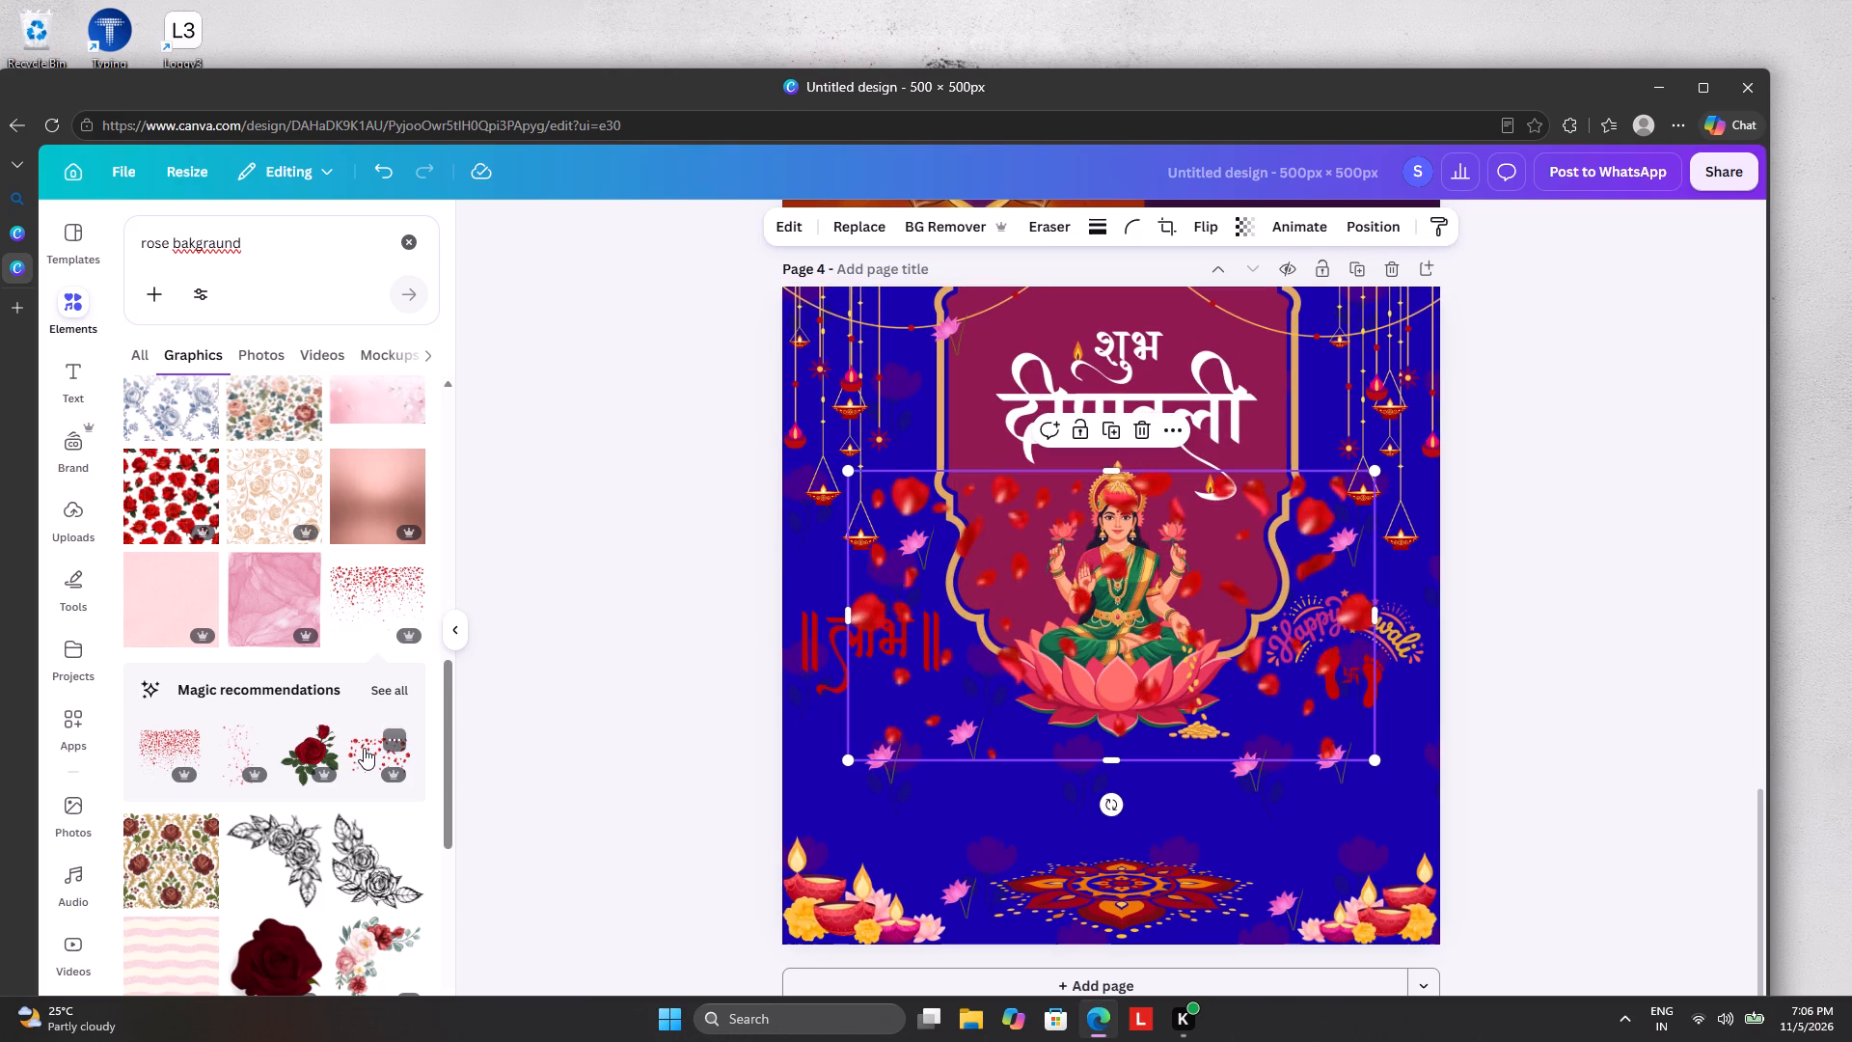
left_click_drag(994, 551, 990, 354)
Set the red rose petals graphic's transparency to 28.
left_click(1230, 219)
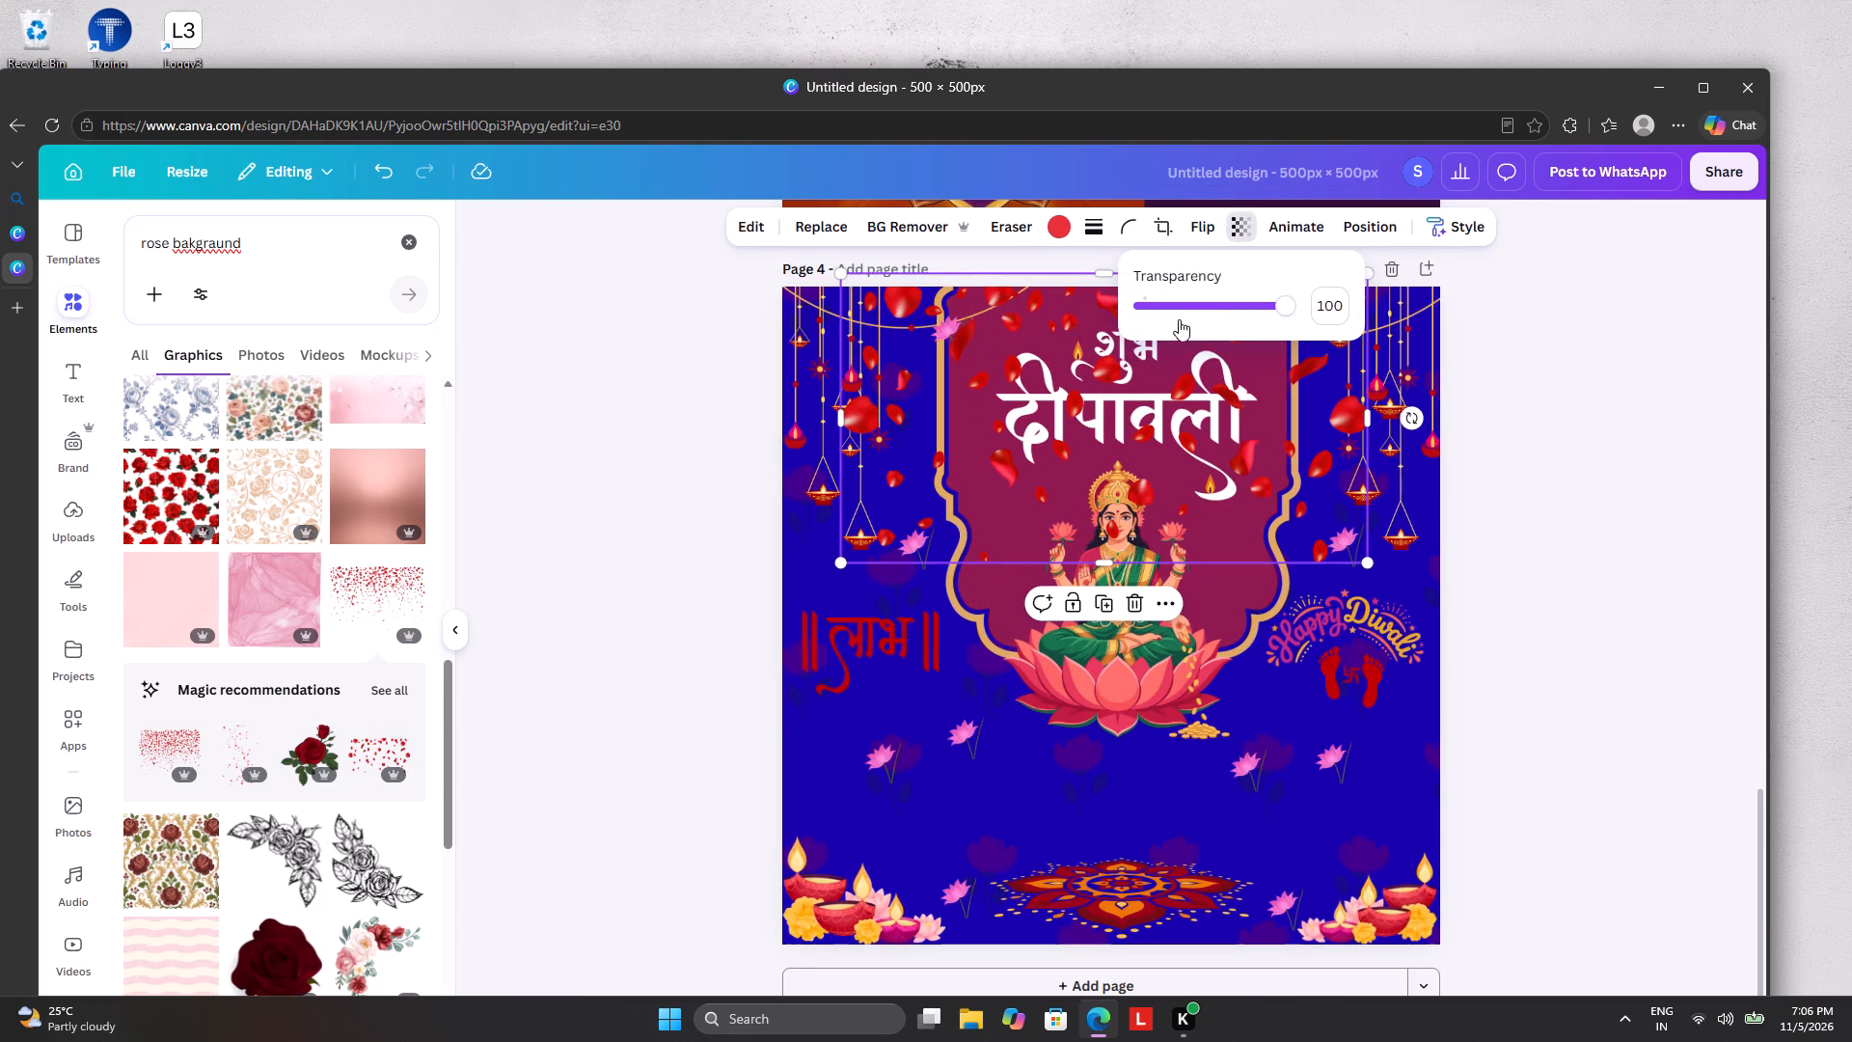
left_click_drag(1181, 304, 1191, 299)
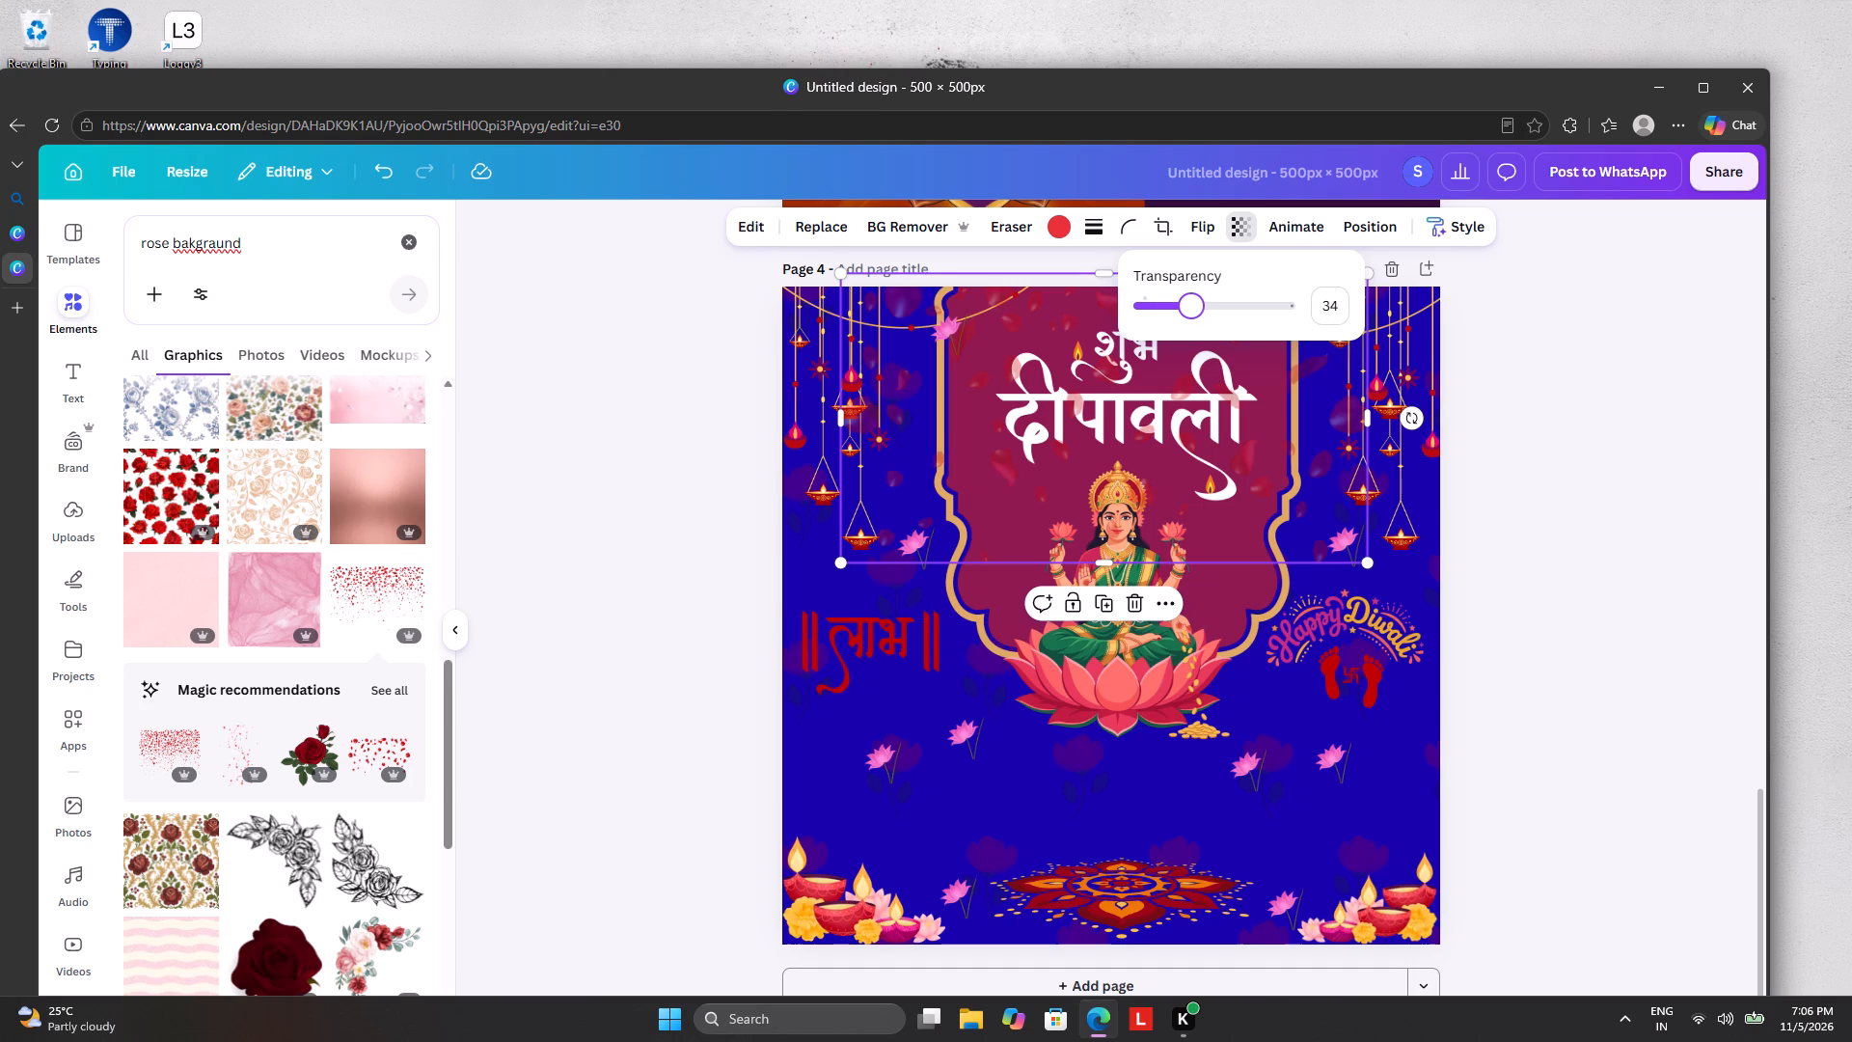
left_click_drag(1191, 299, 1162, 294)
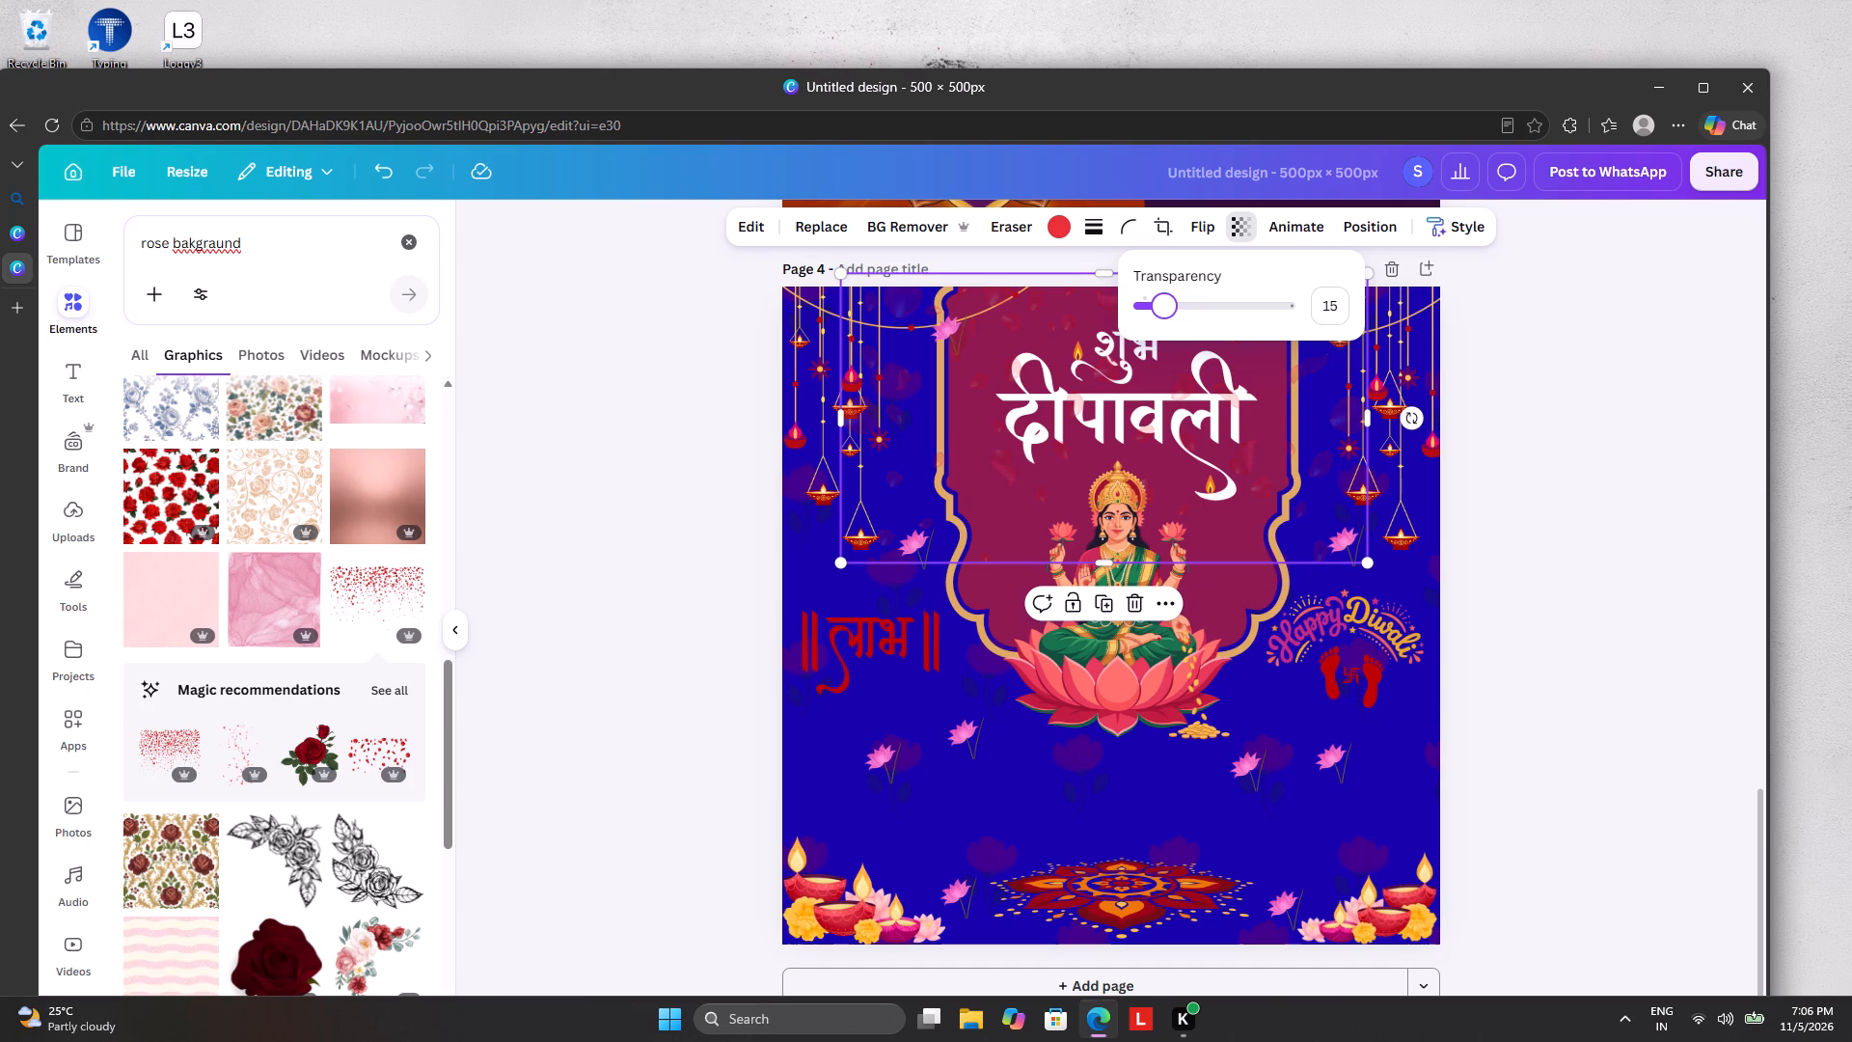
left_click_drag(1162, 294, 1183, 293)
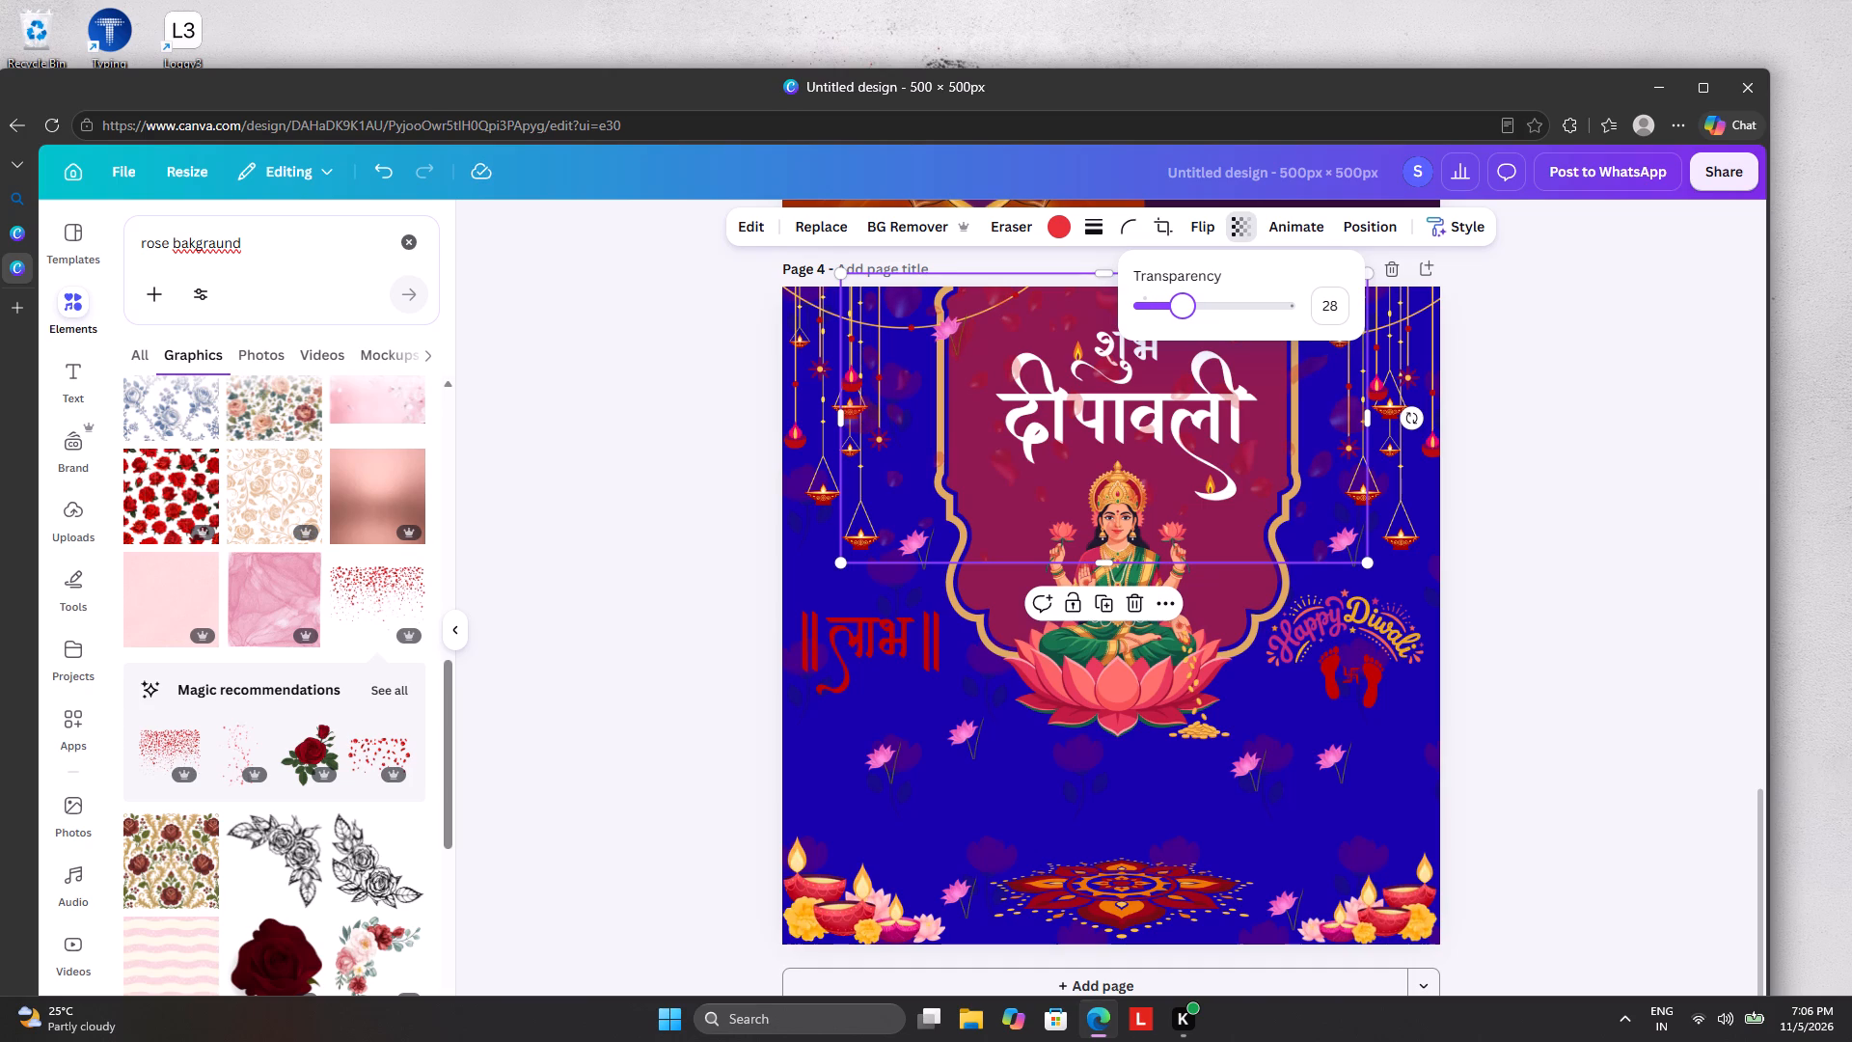
Move the rose petals graphic down the layer order to directly above the maroon frame.
left_click(1351, 220)
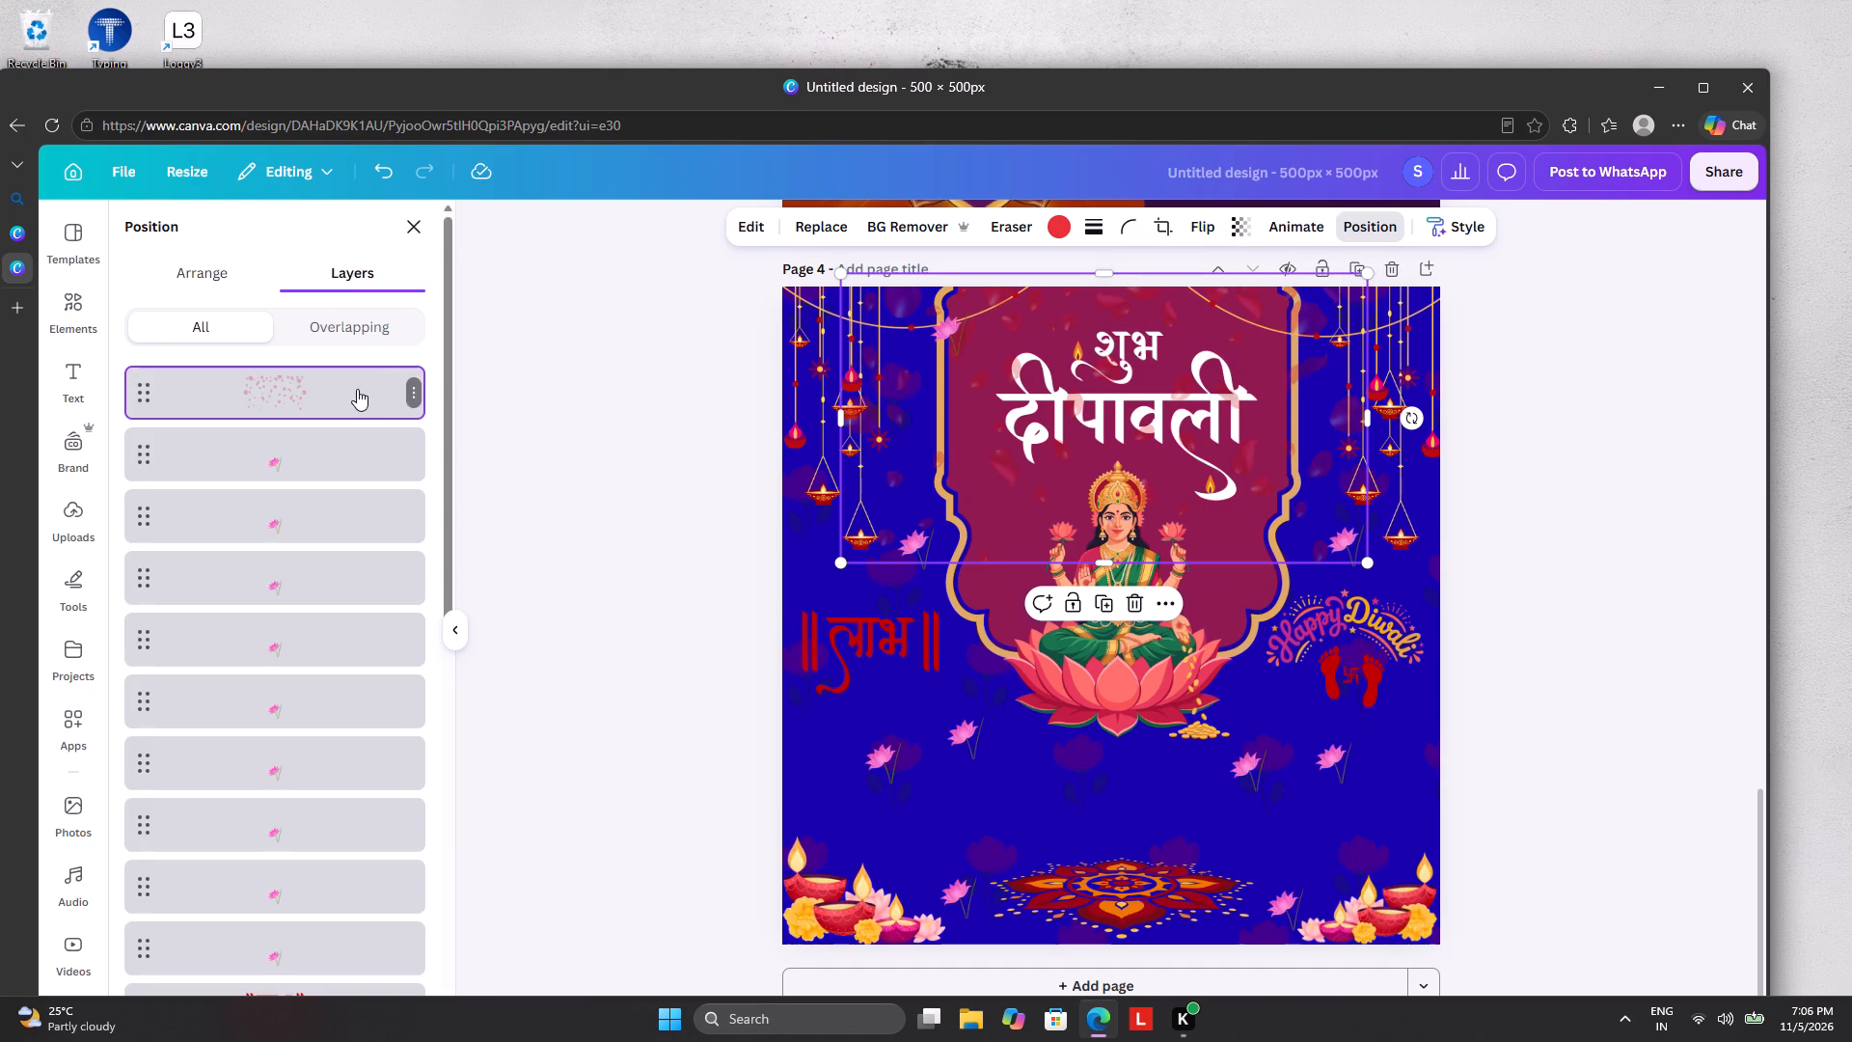
left_click_drag(356, 389, 357, 931)
scroll(359, 903, "down", 3)
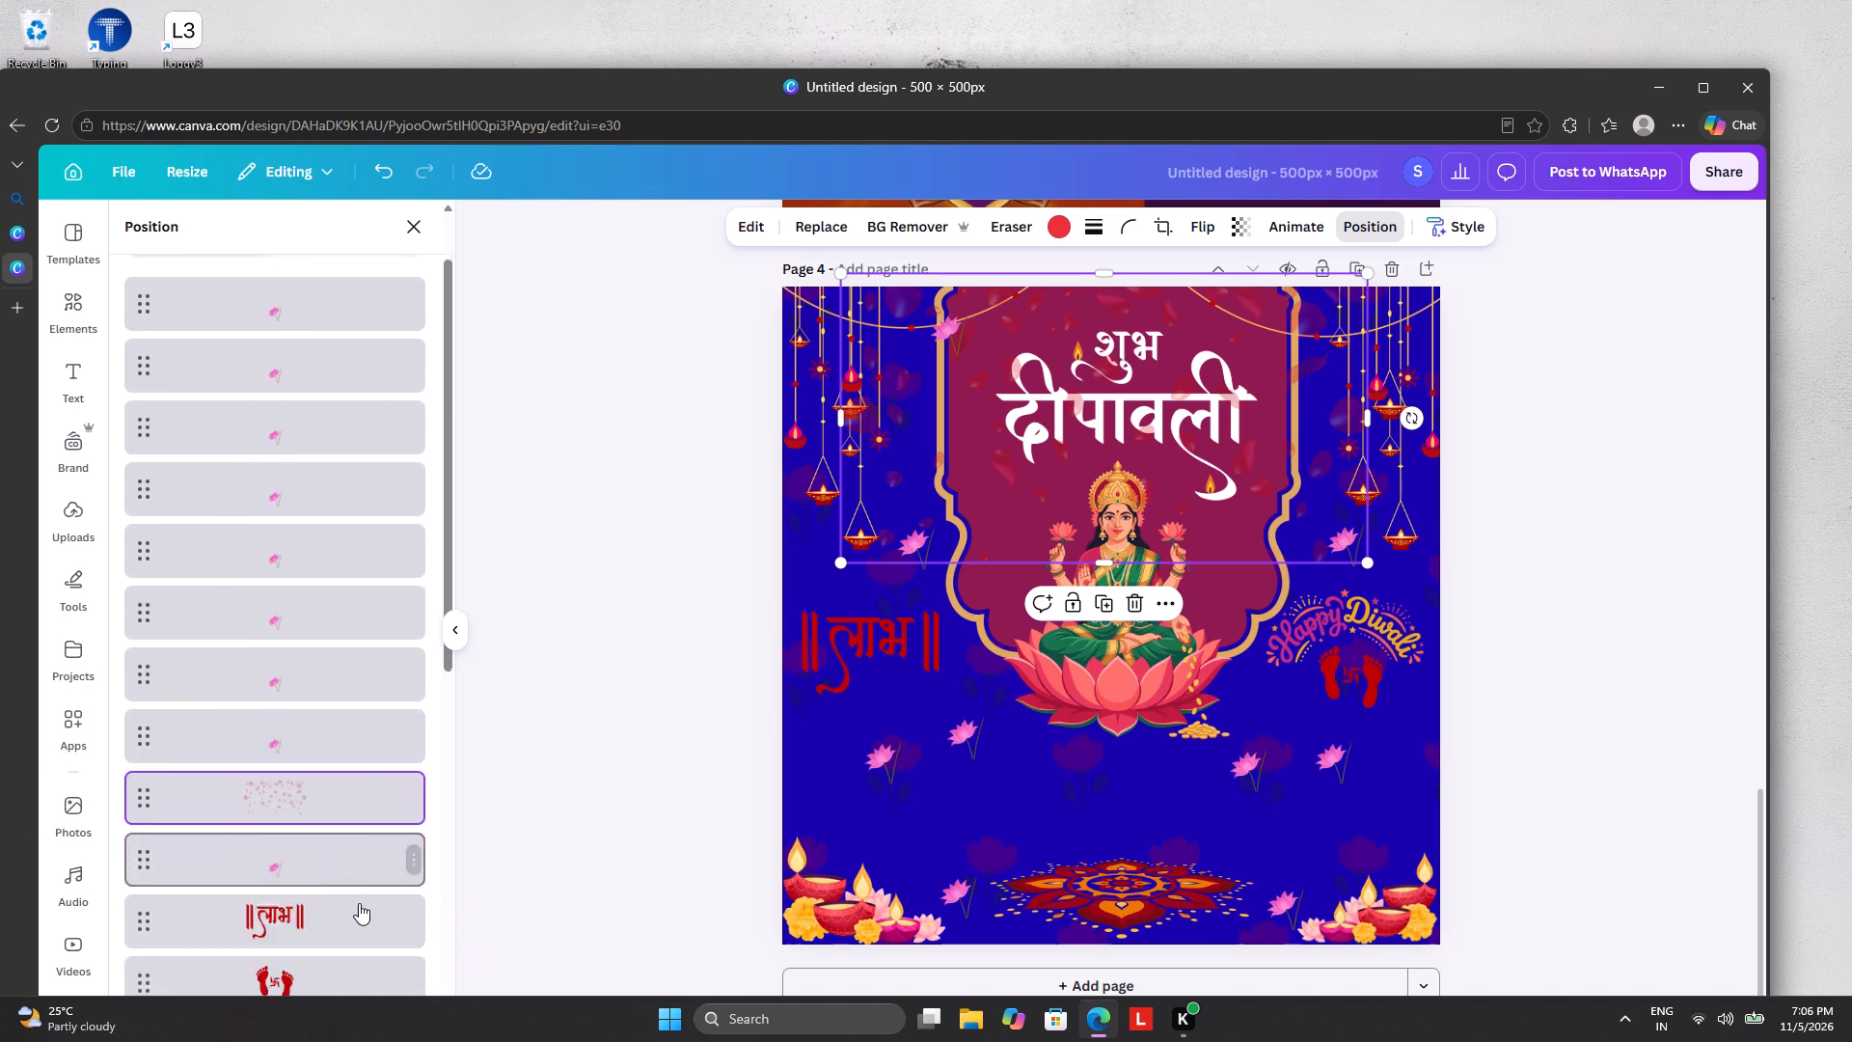
scroll(359, 903, "down", 1)
left_click_drag(312, 494, 316, 736)
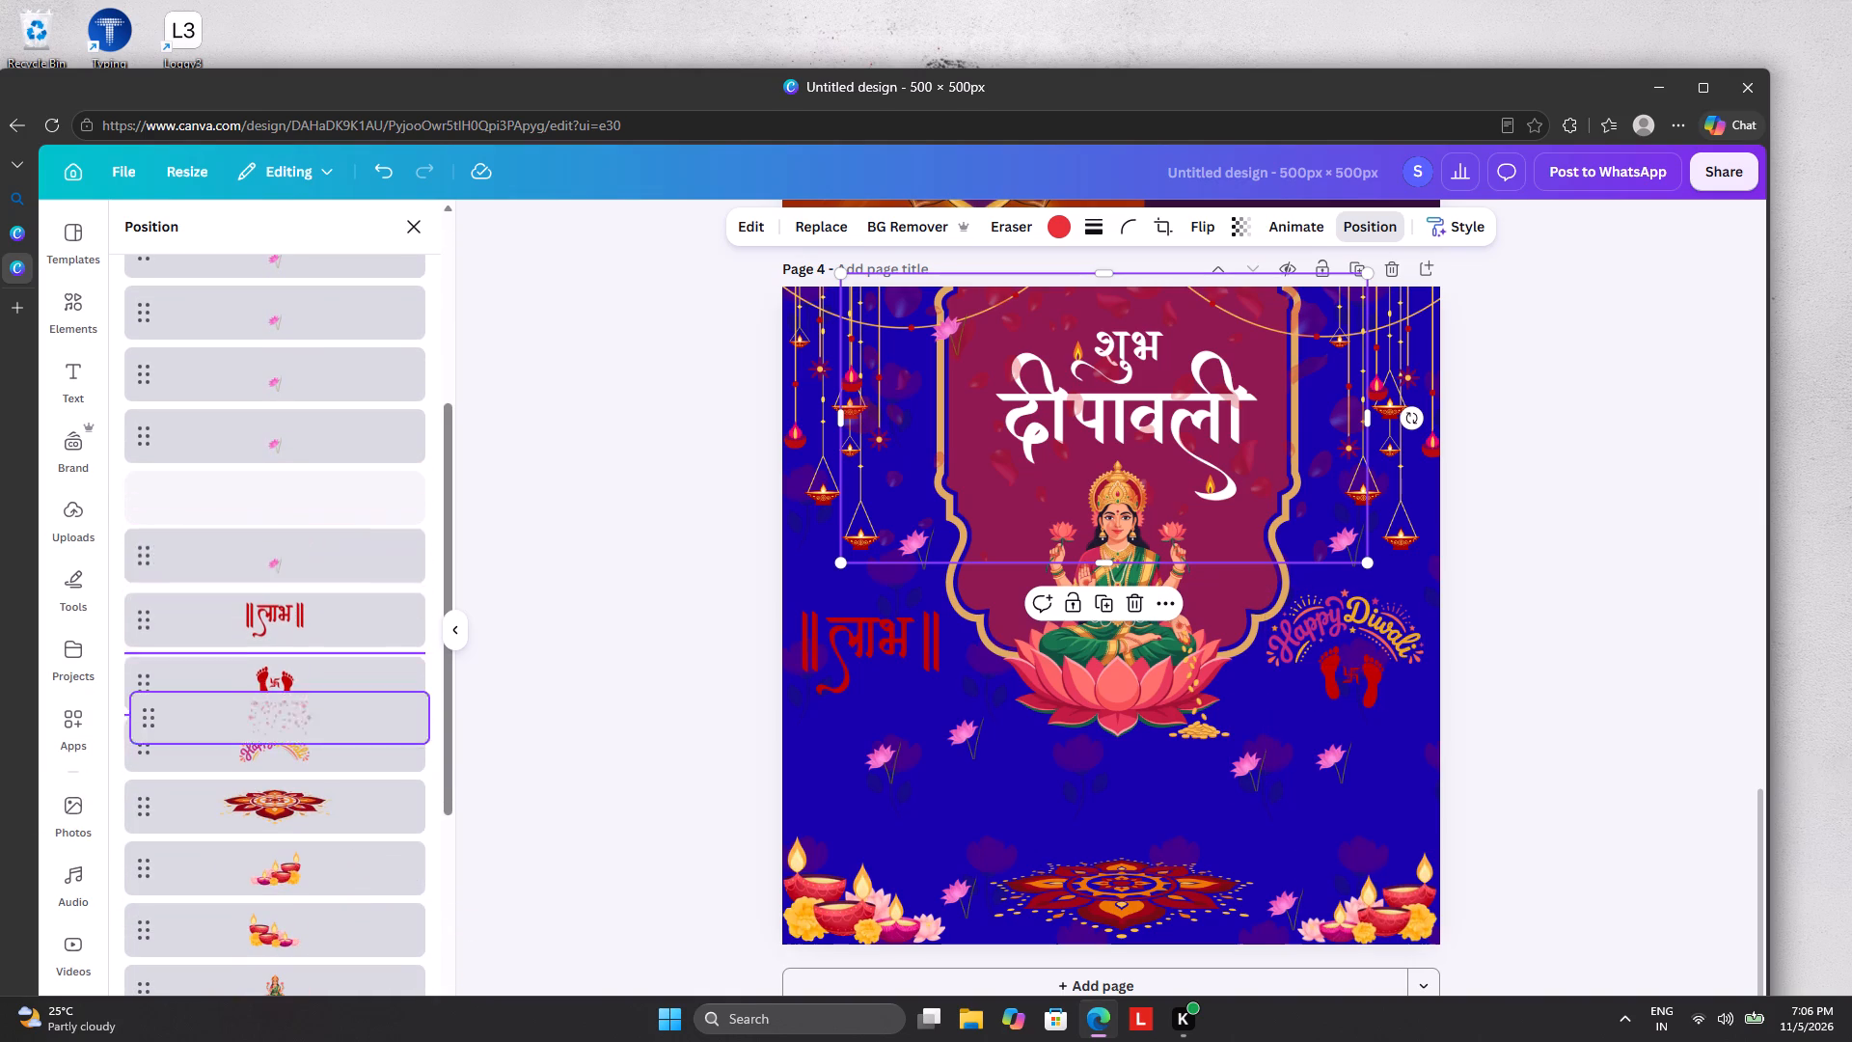
left_click_drag(316, 736, 334, 880)
scroll(334, 877, "down", 5)
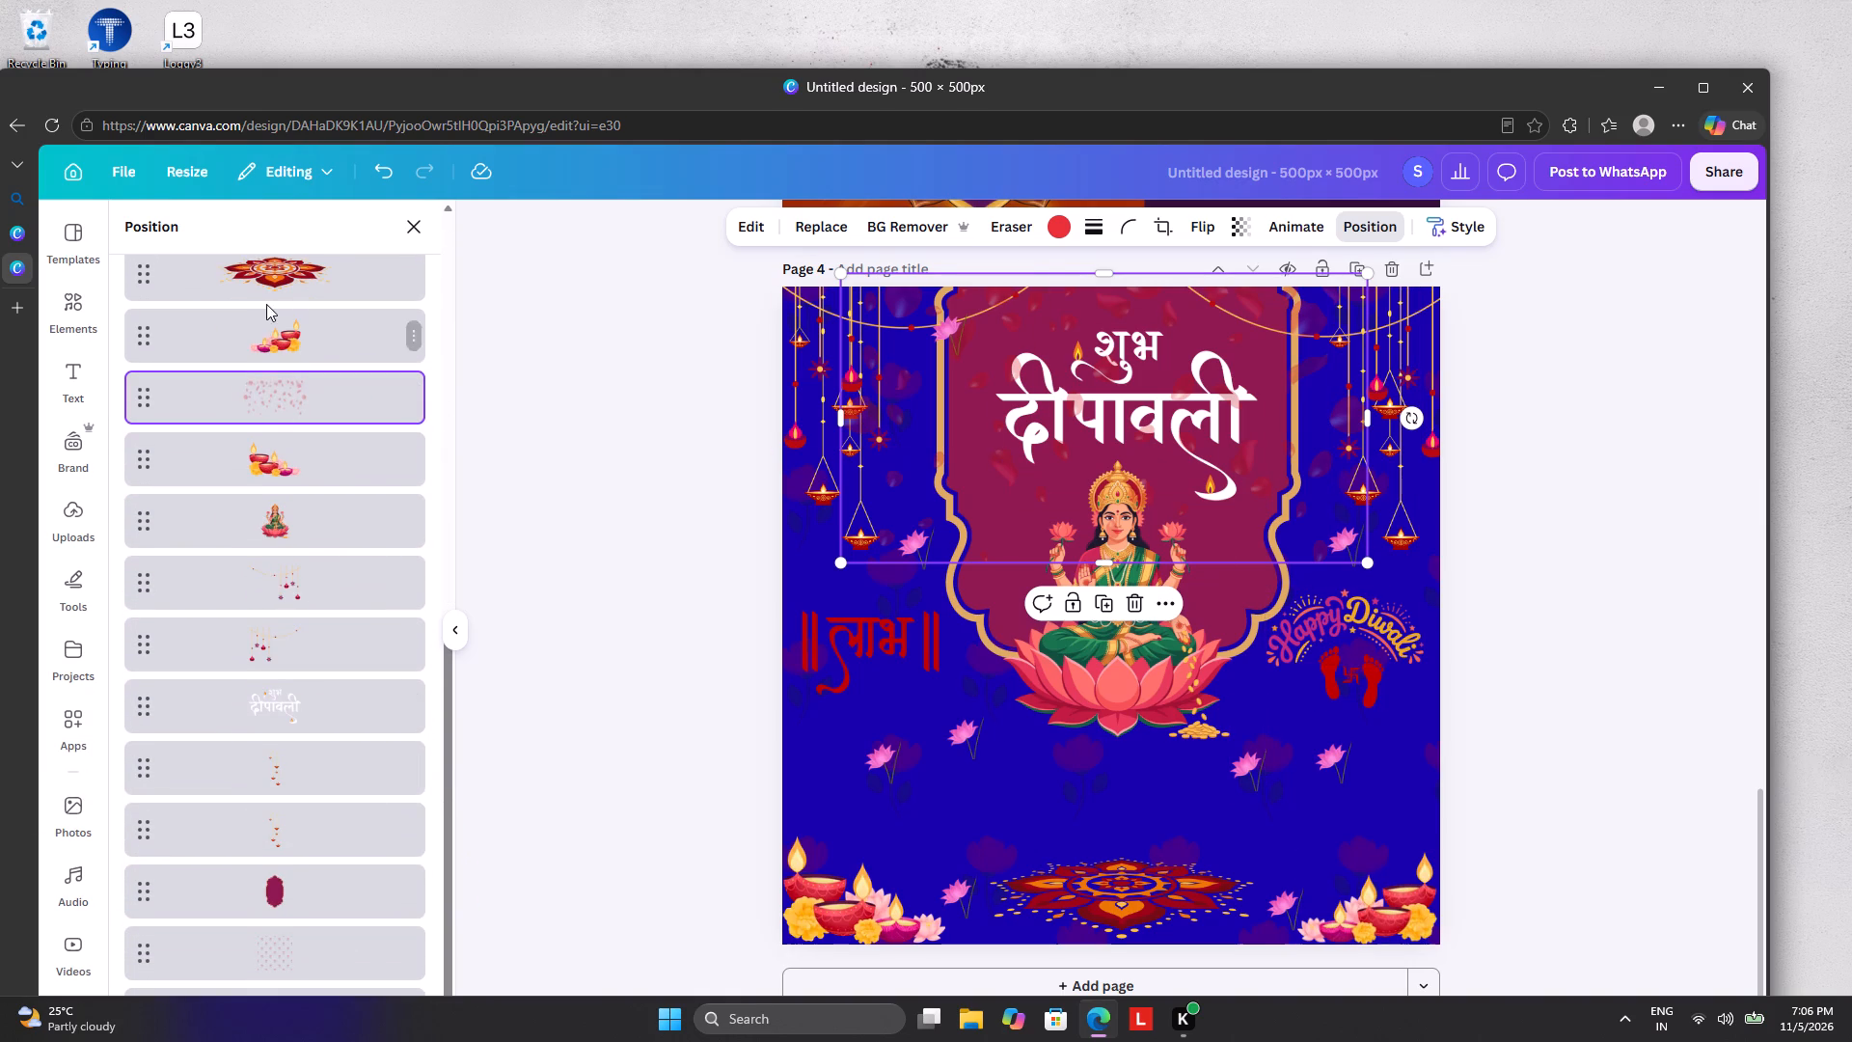
left_click_drag(269, 392, 272, 654)
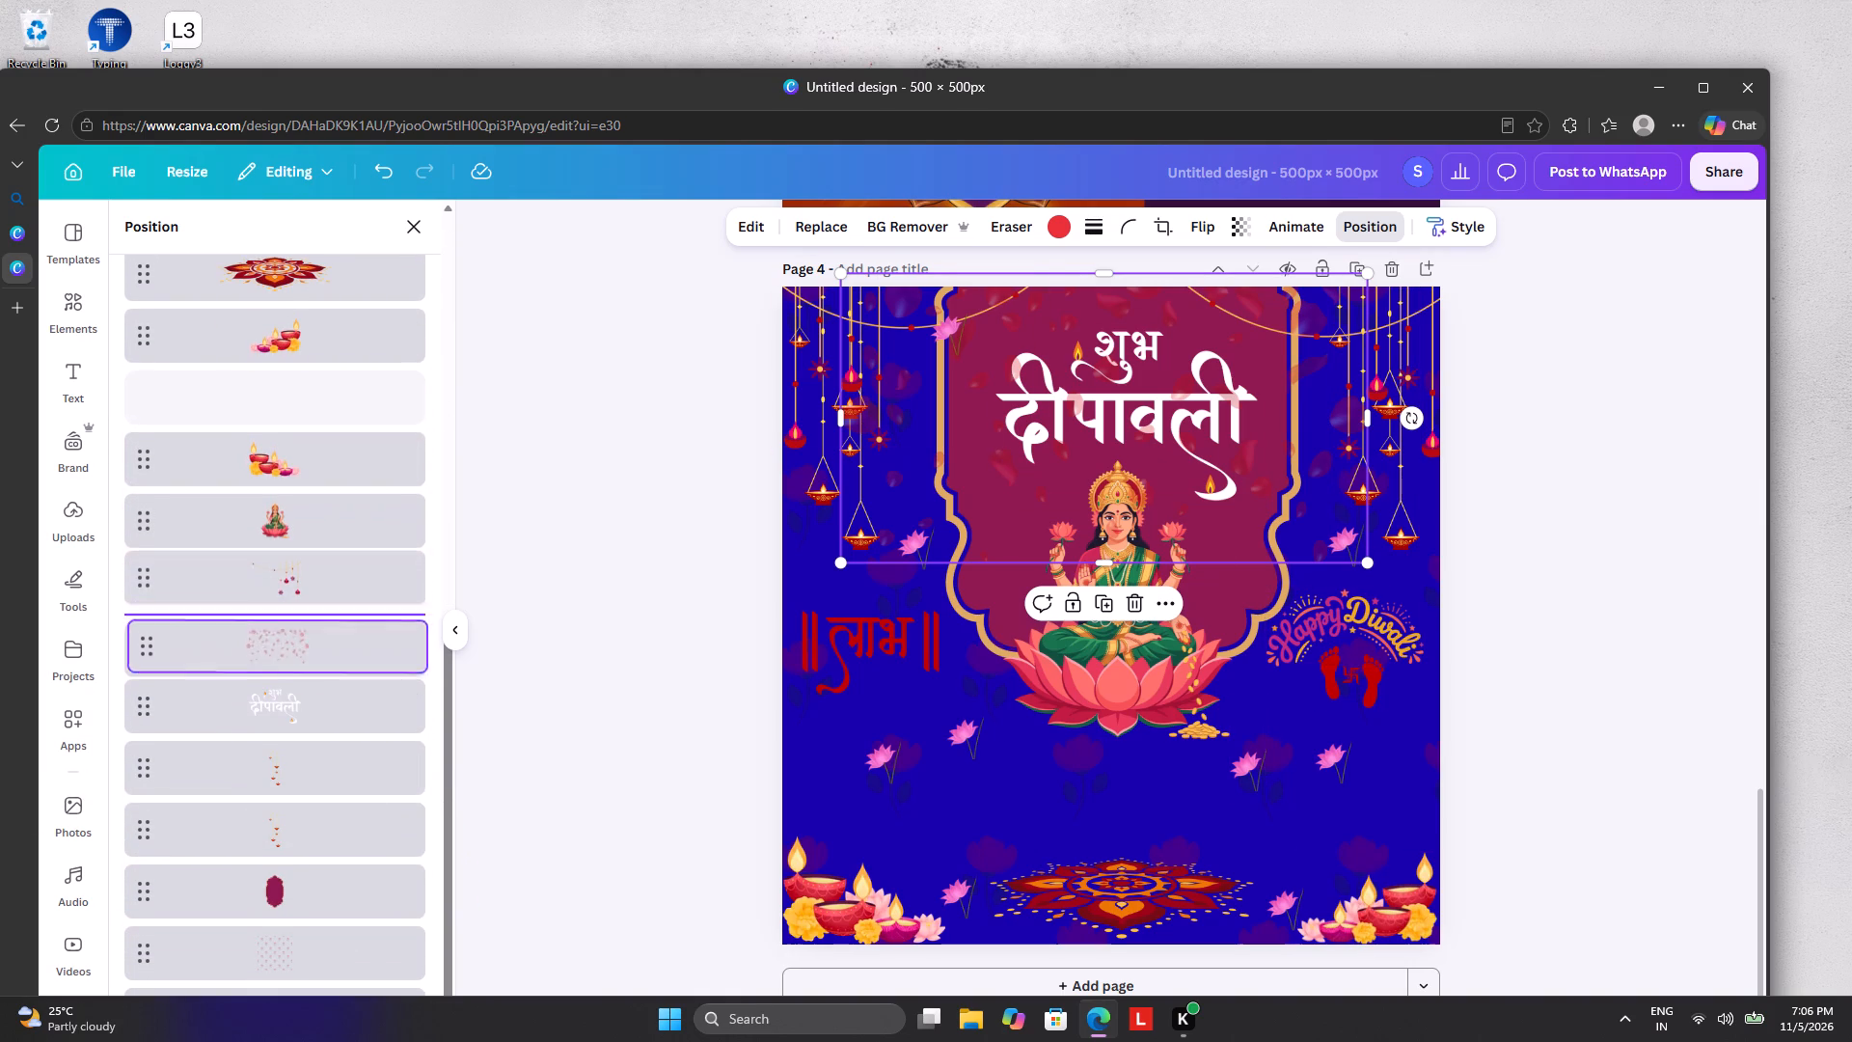
left_click_drag(272, 654, 271, 904)
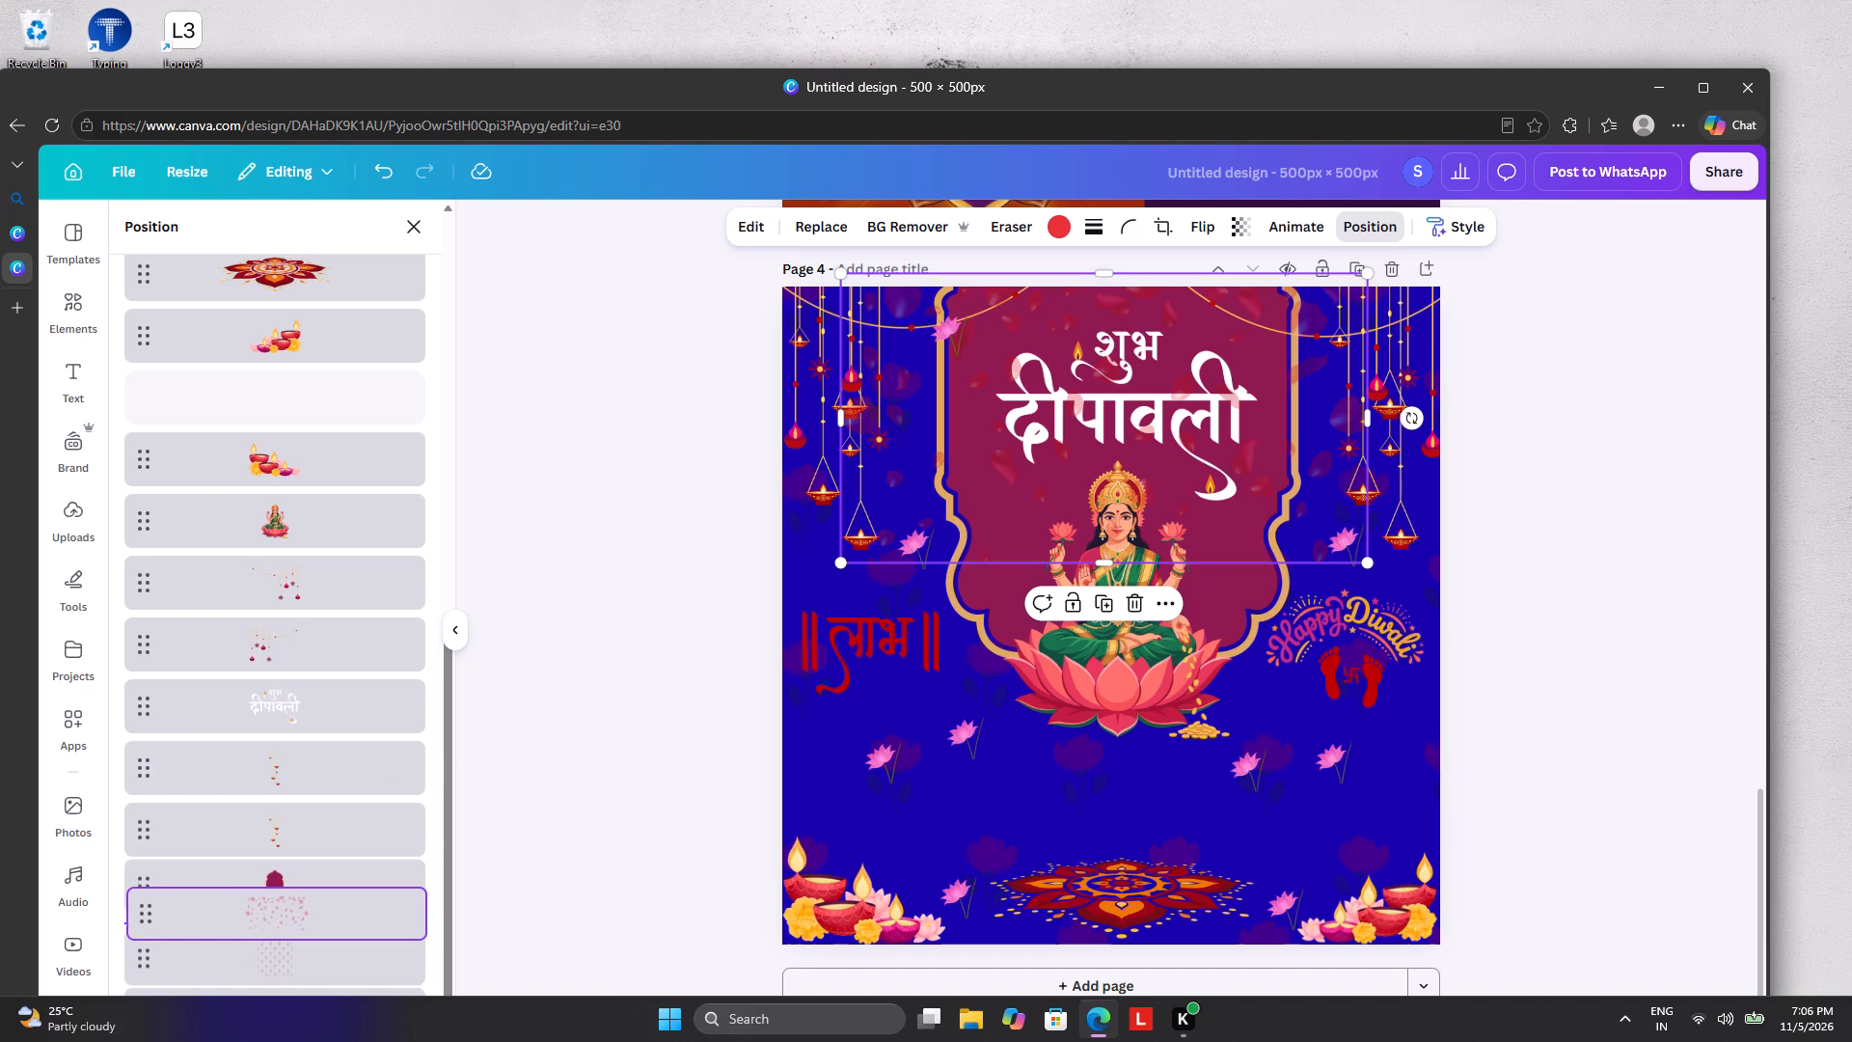
left_click_drag(271, 904, 270, 854)
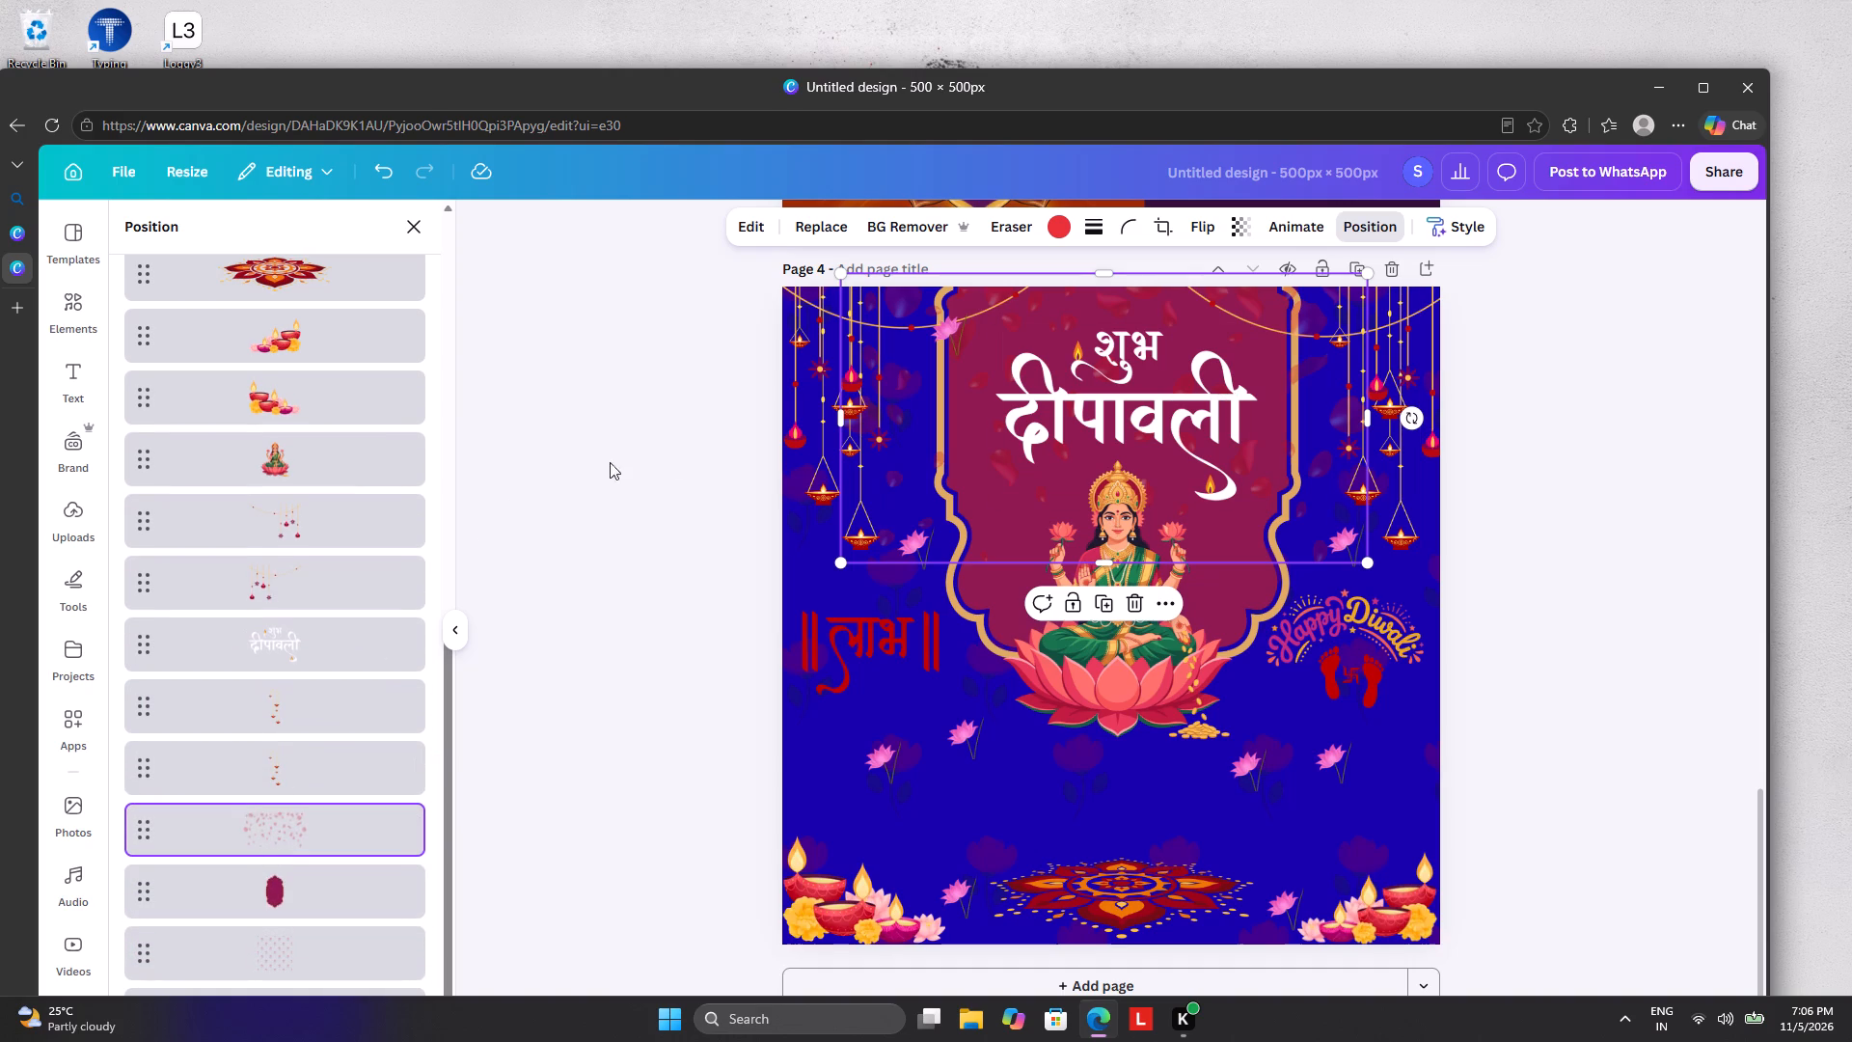
Resize the rose petals graphic proportionally to about 372 × 205 px.
left_click_drag(843, 564, 719, 654)
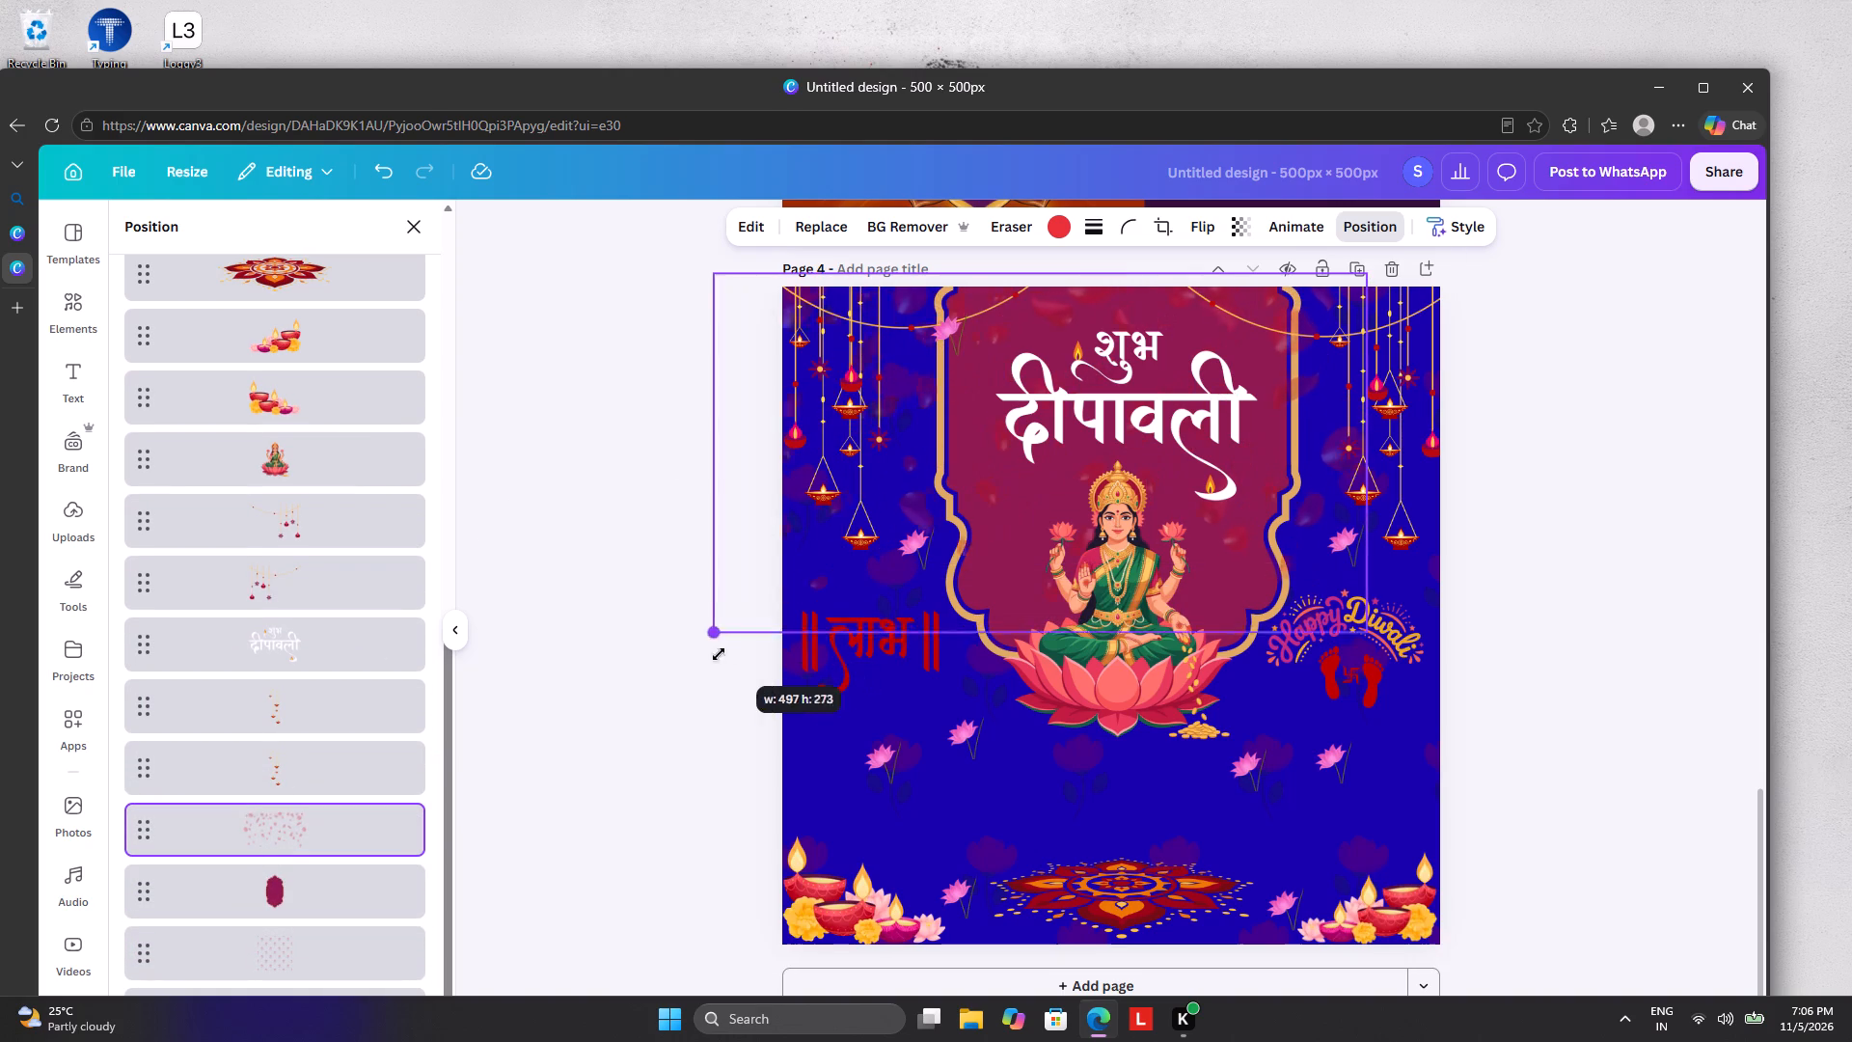
left_click_drag(719, 654, 927, 631)
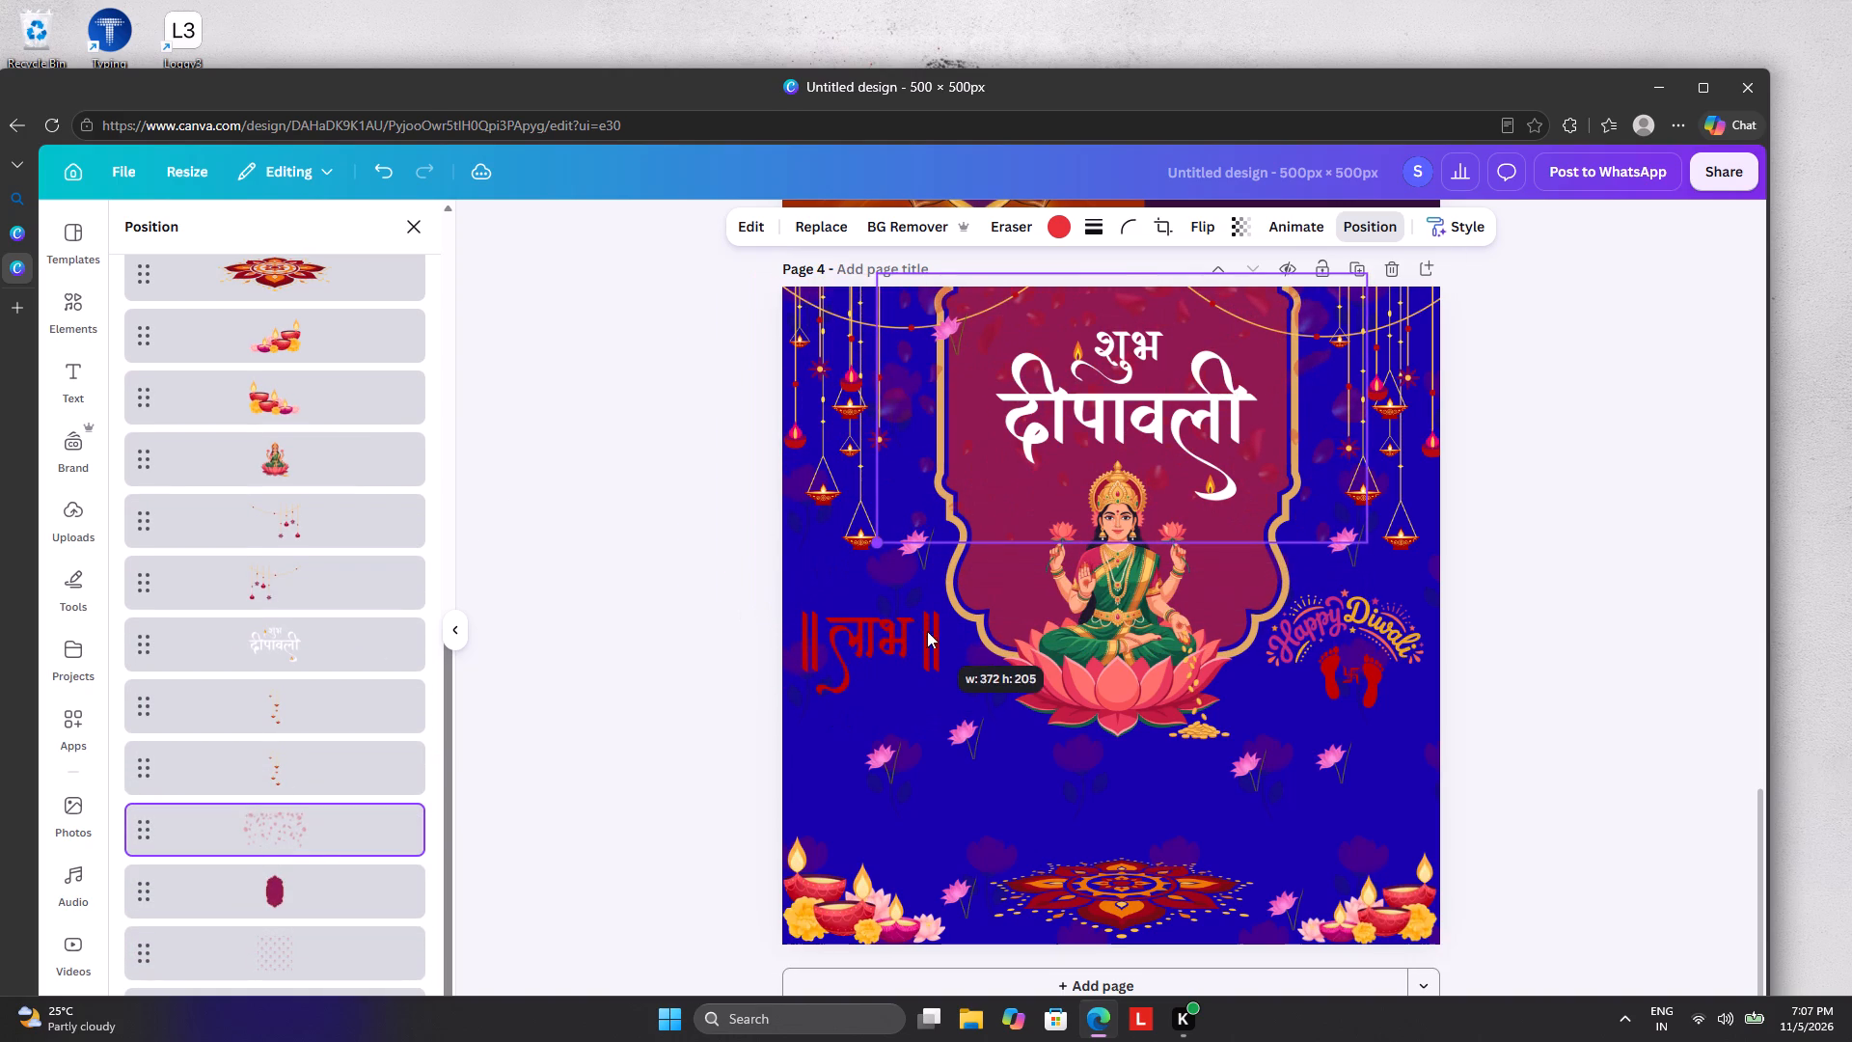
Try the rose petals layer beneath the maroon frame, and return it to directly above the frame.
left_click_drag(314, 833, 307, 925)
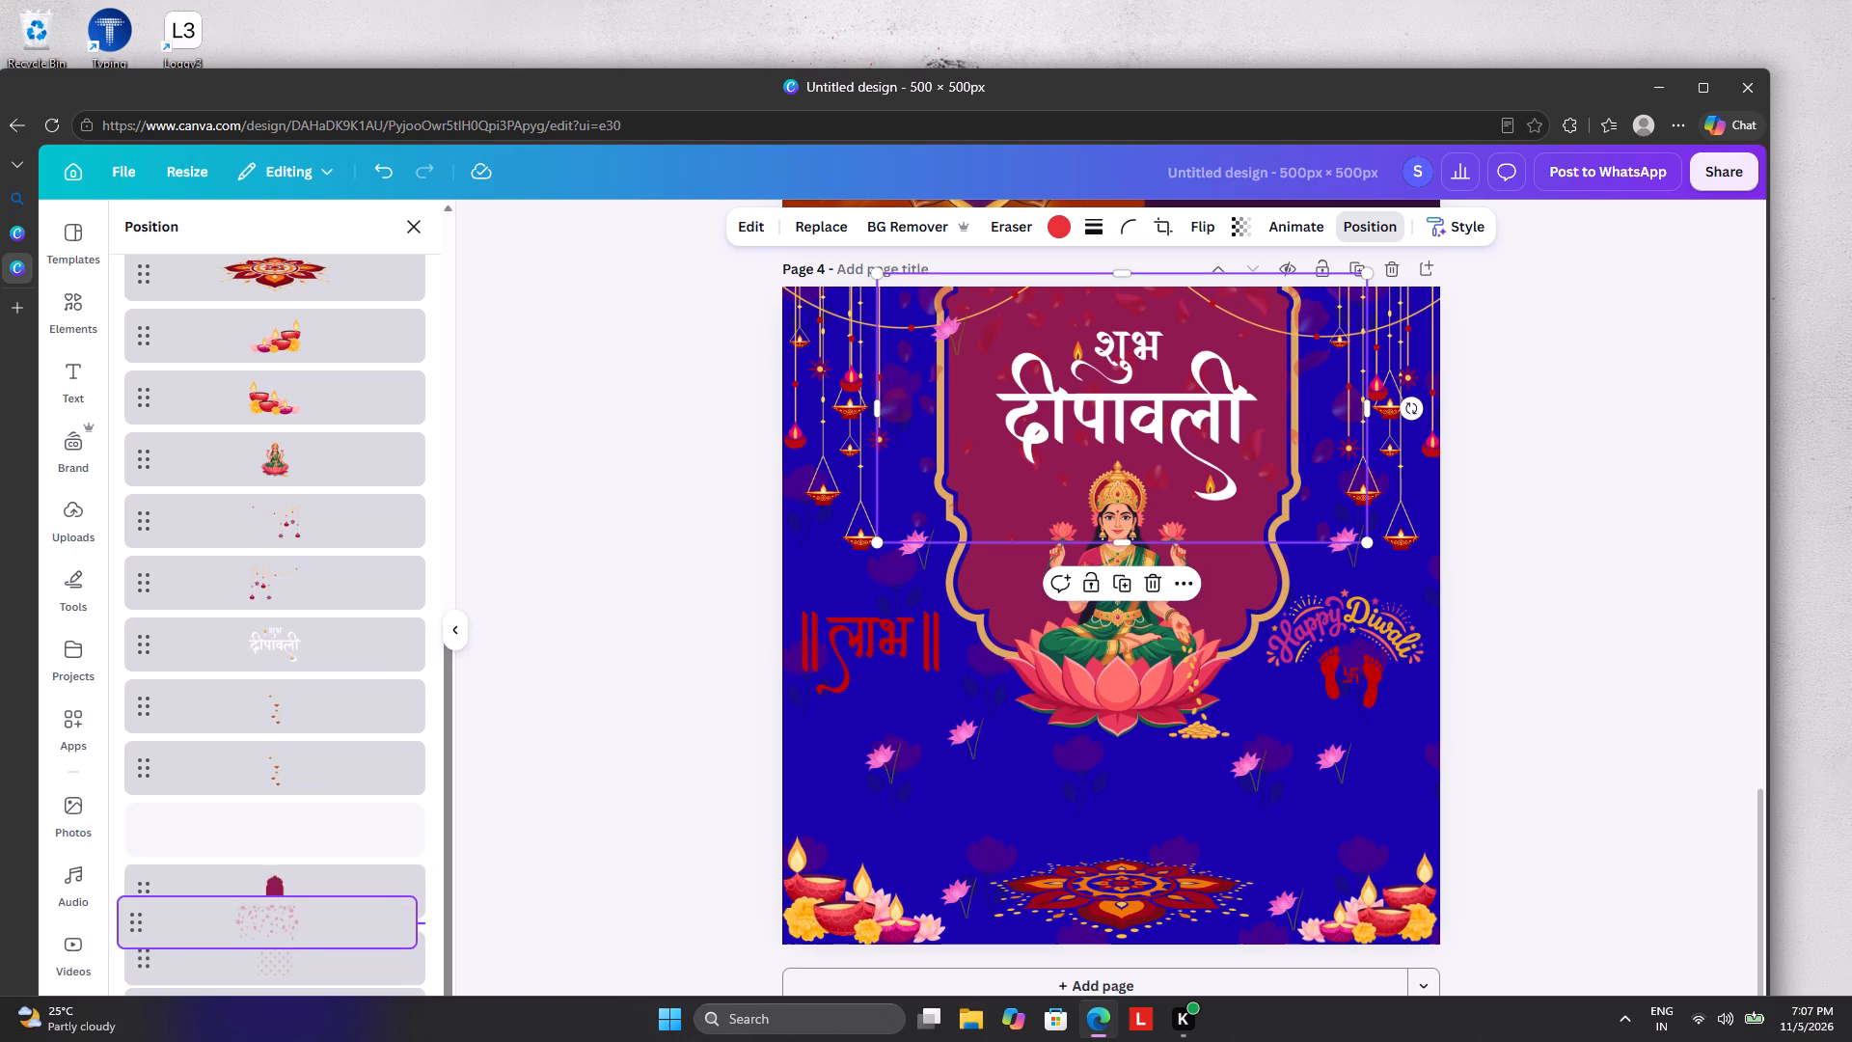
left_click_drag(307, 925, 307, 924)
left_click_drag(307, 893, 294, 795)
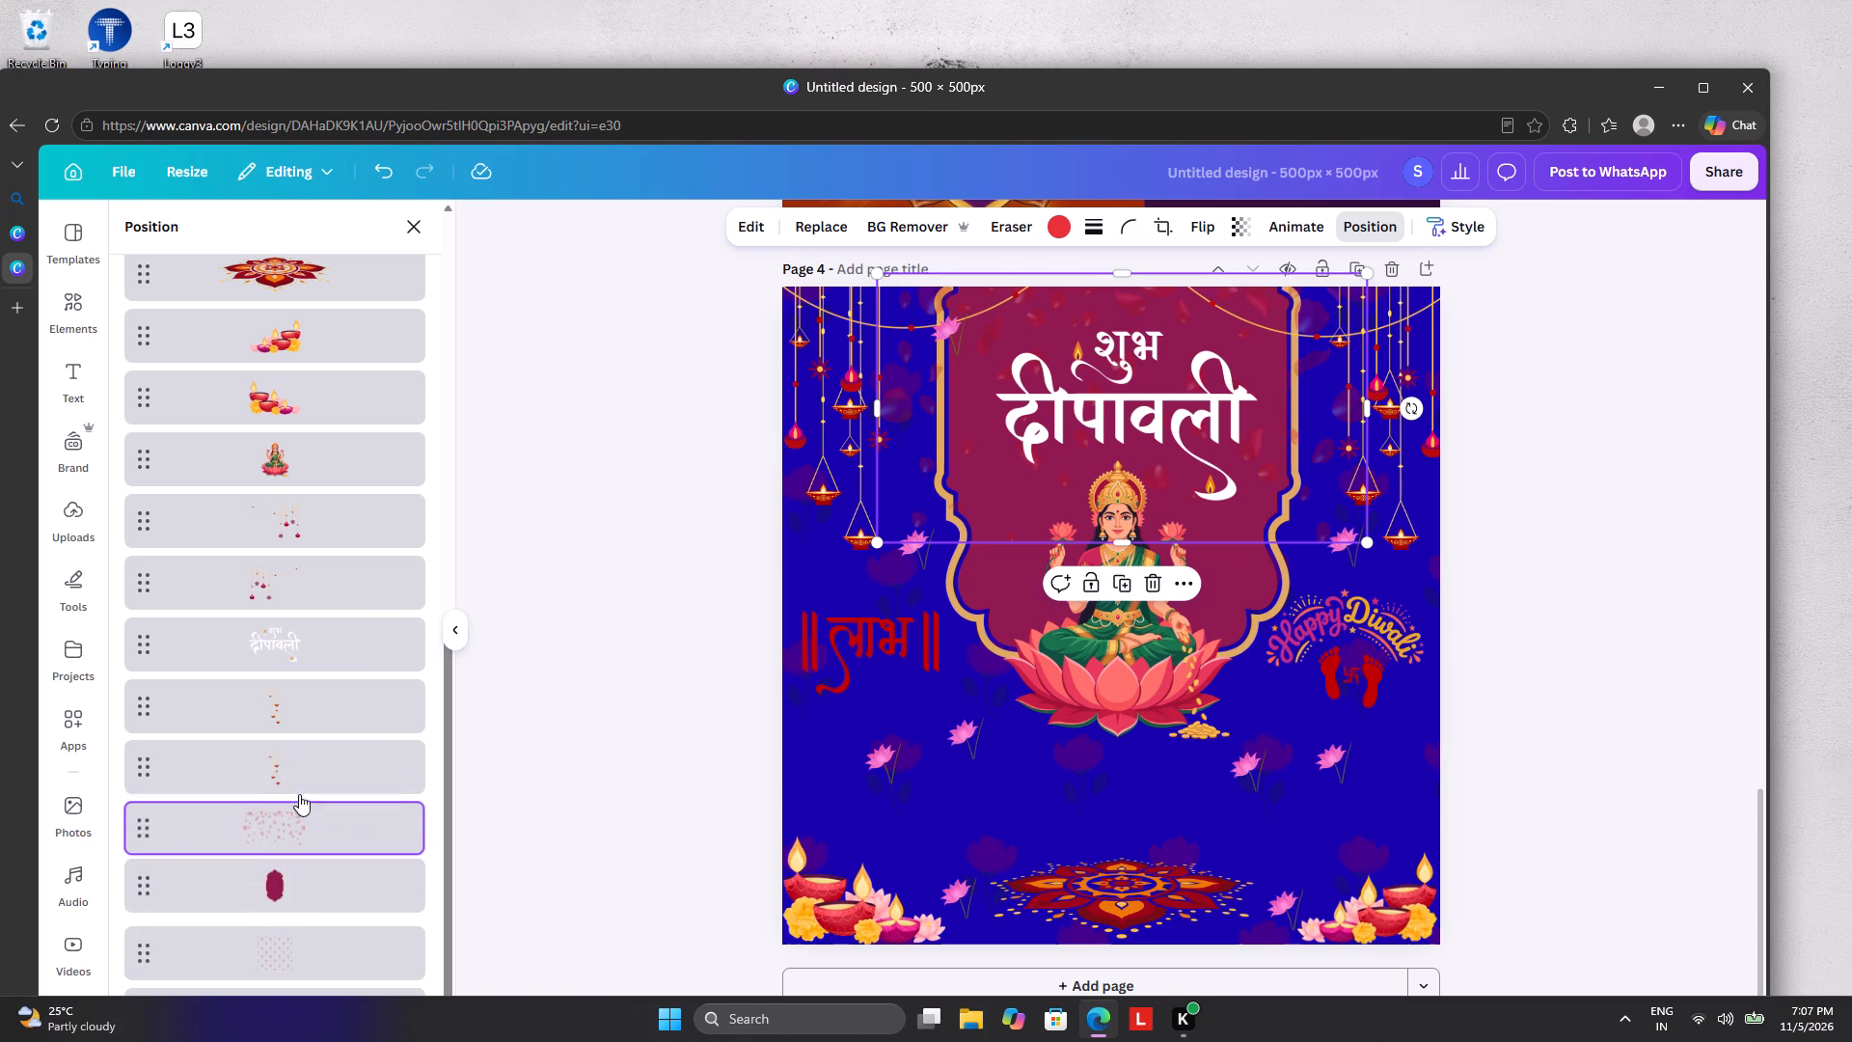
Crop both sides of the rose petals graphic inward so it spans only the maroon frame's width.
left_click(498, 587)
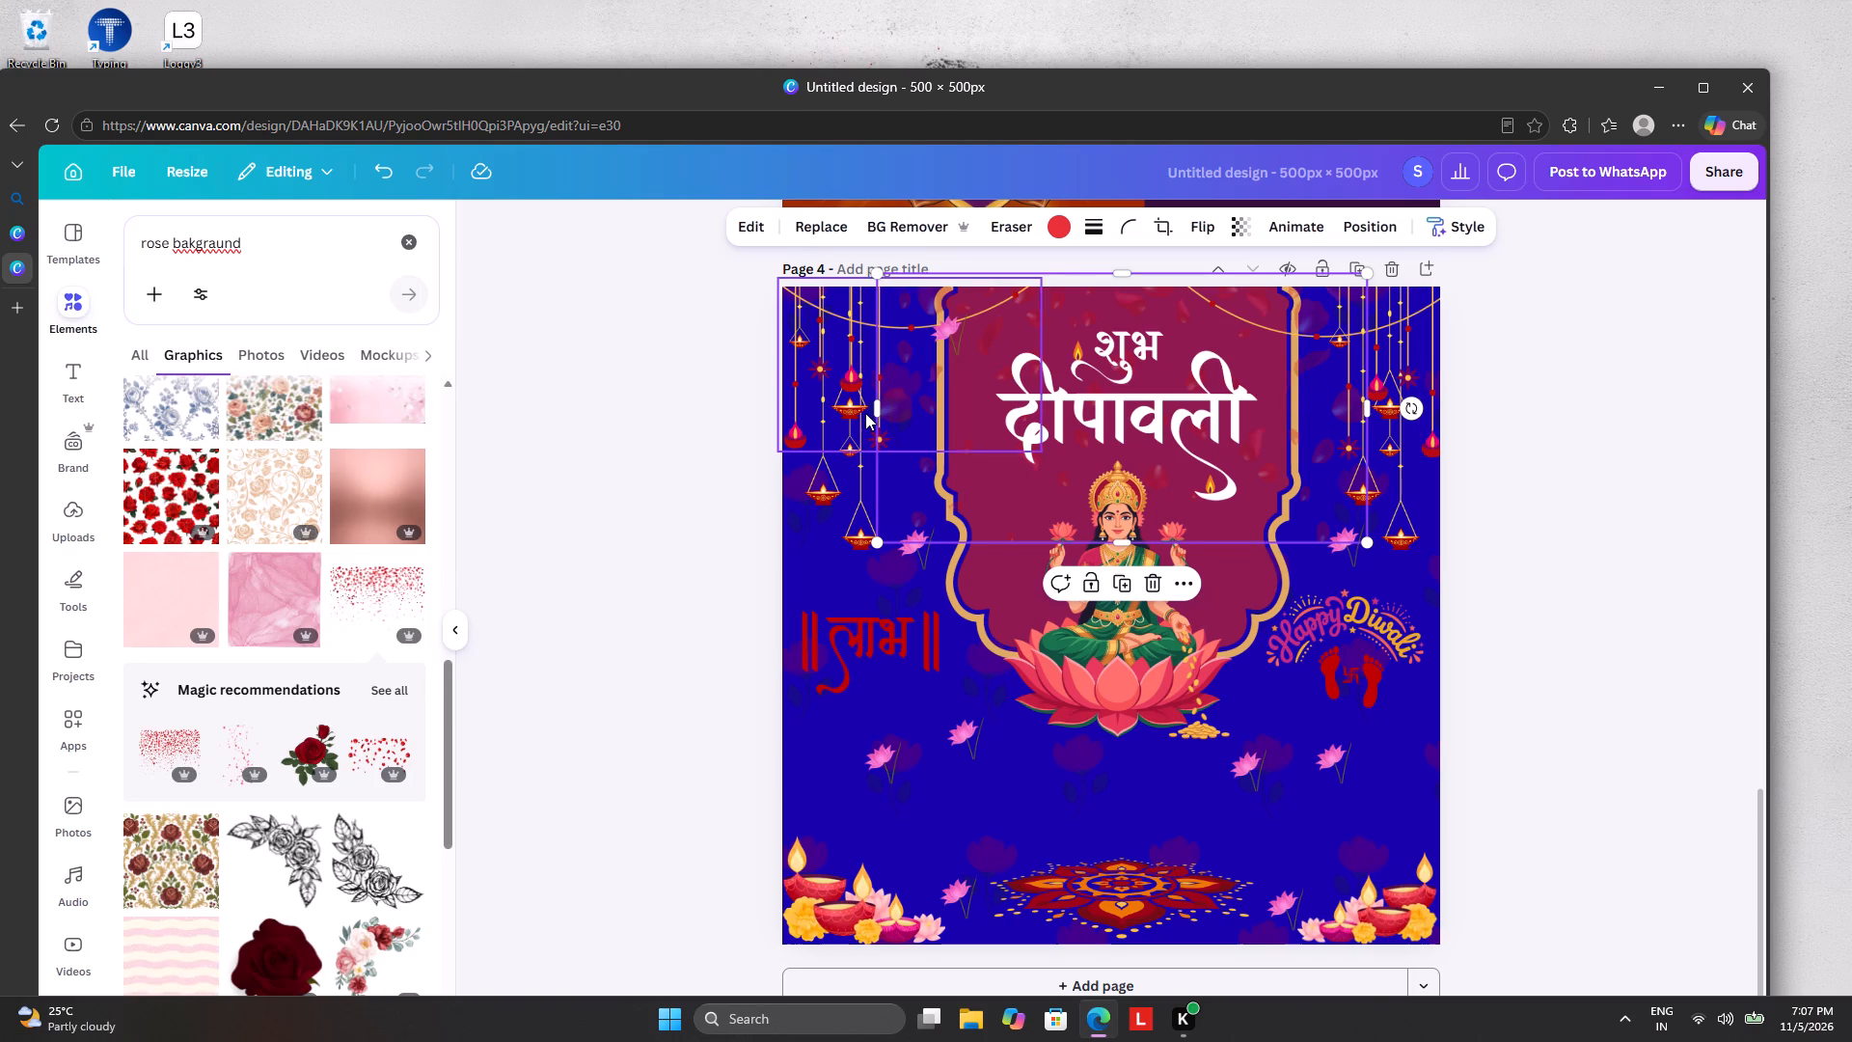
left_click_drag(874, 404, 940, 418)
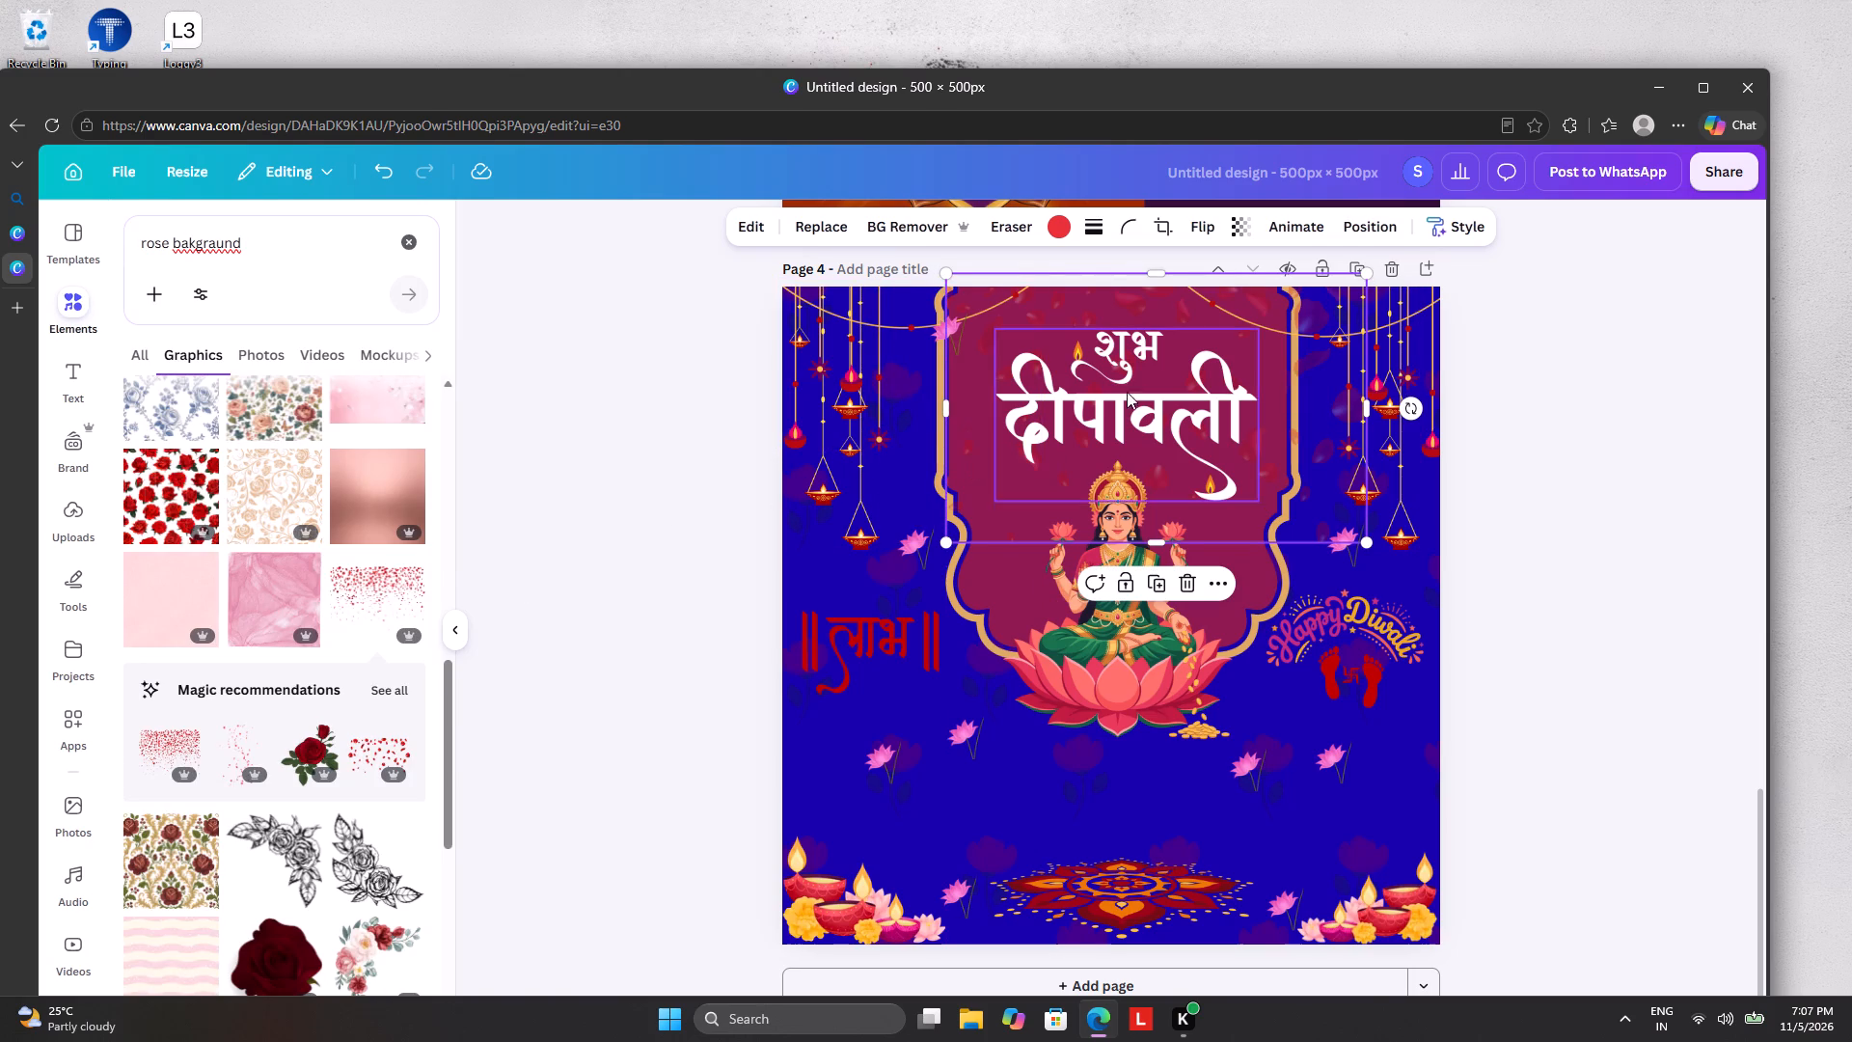
left_click_drag(1370, 406, 1314, 419)
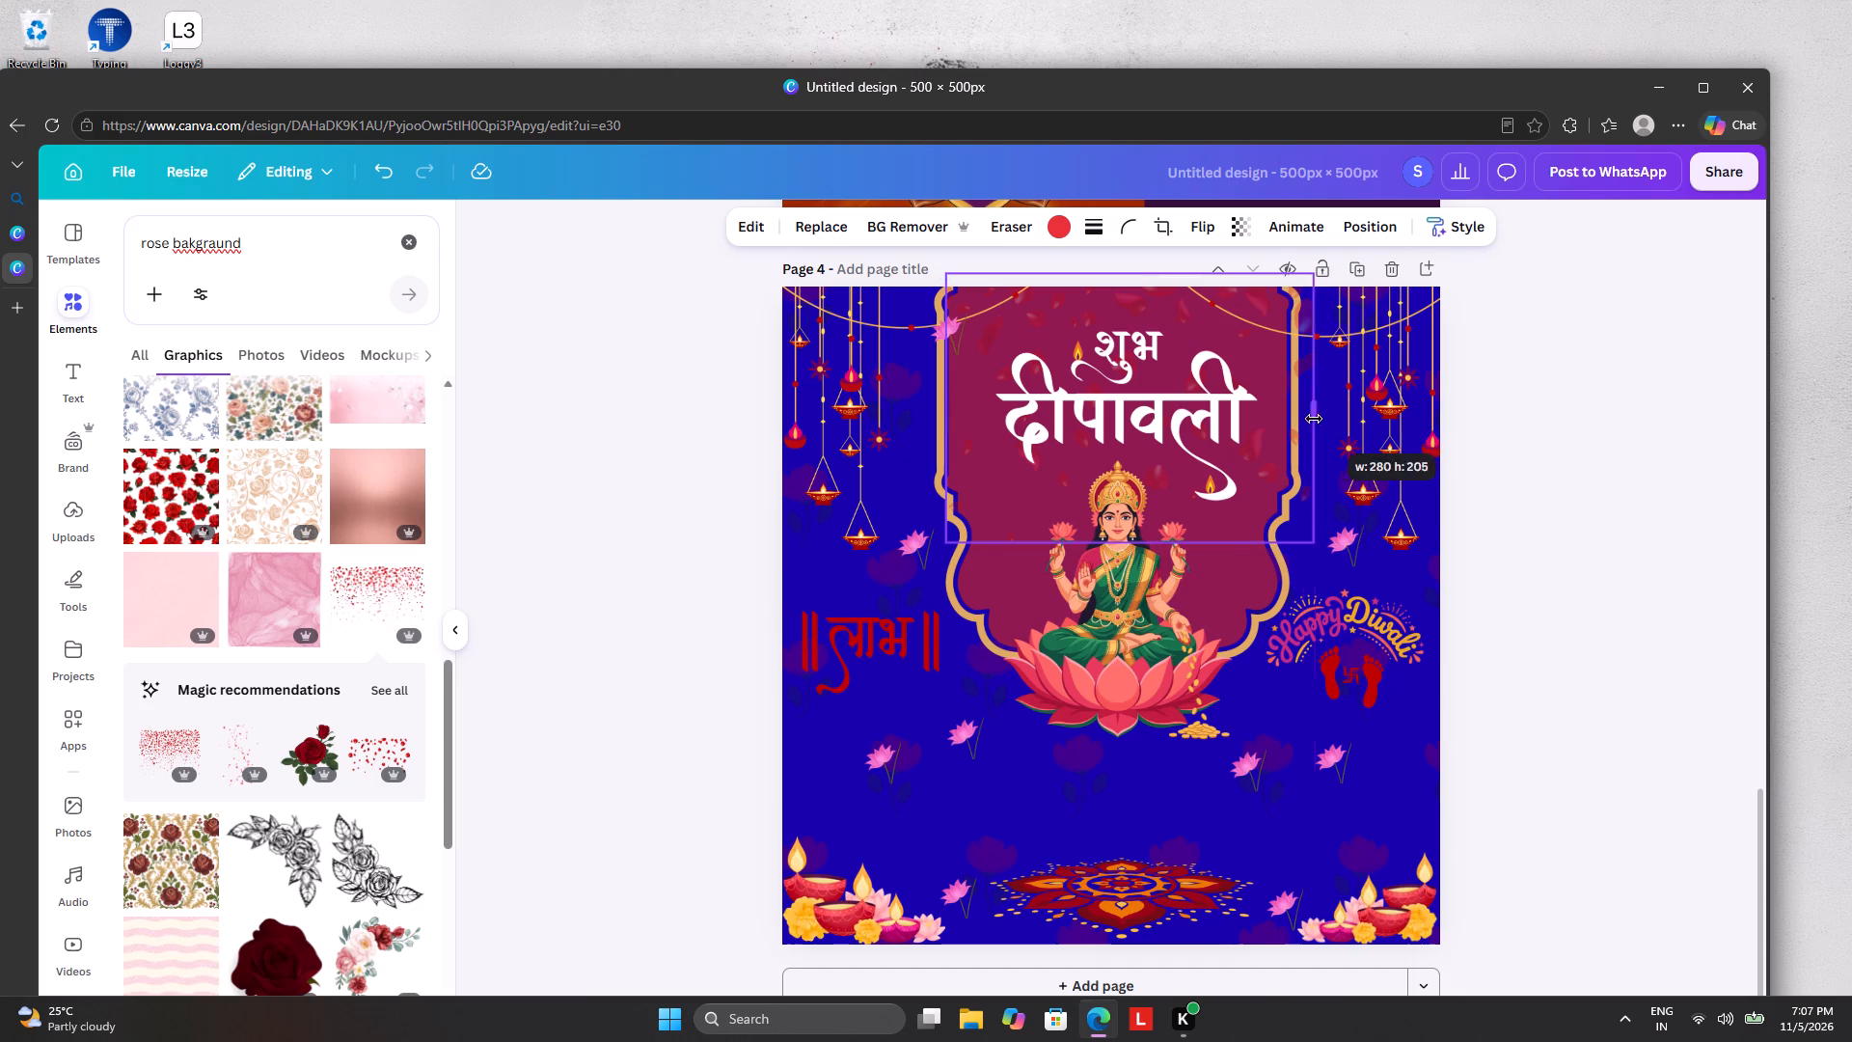
left_click_drag(1314, 419, 1294, 419)
left_click(1642, 425)
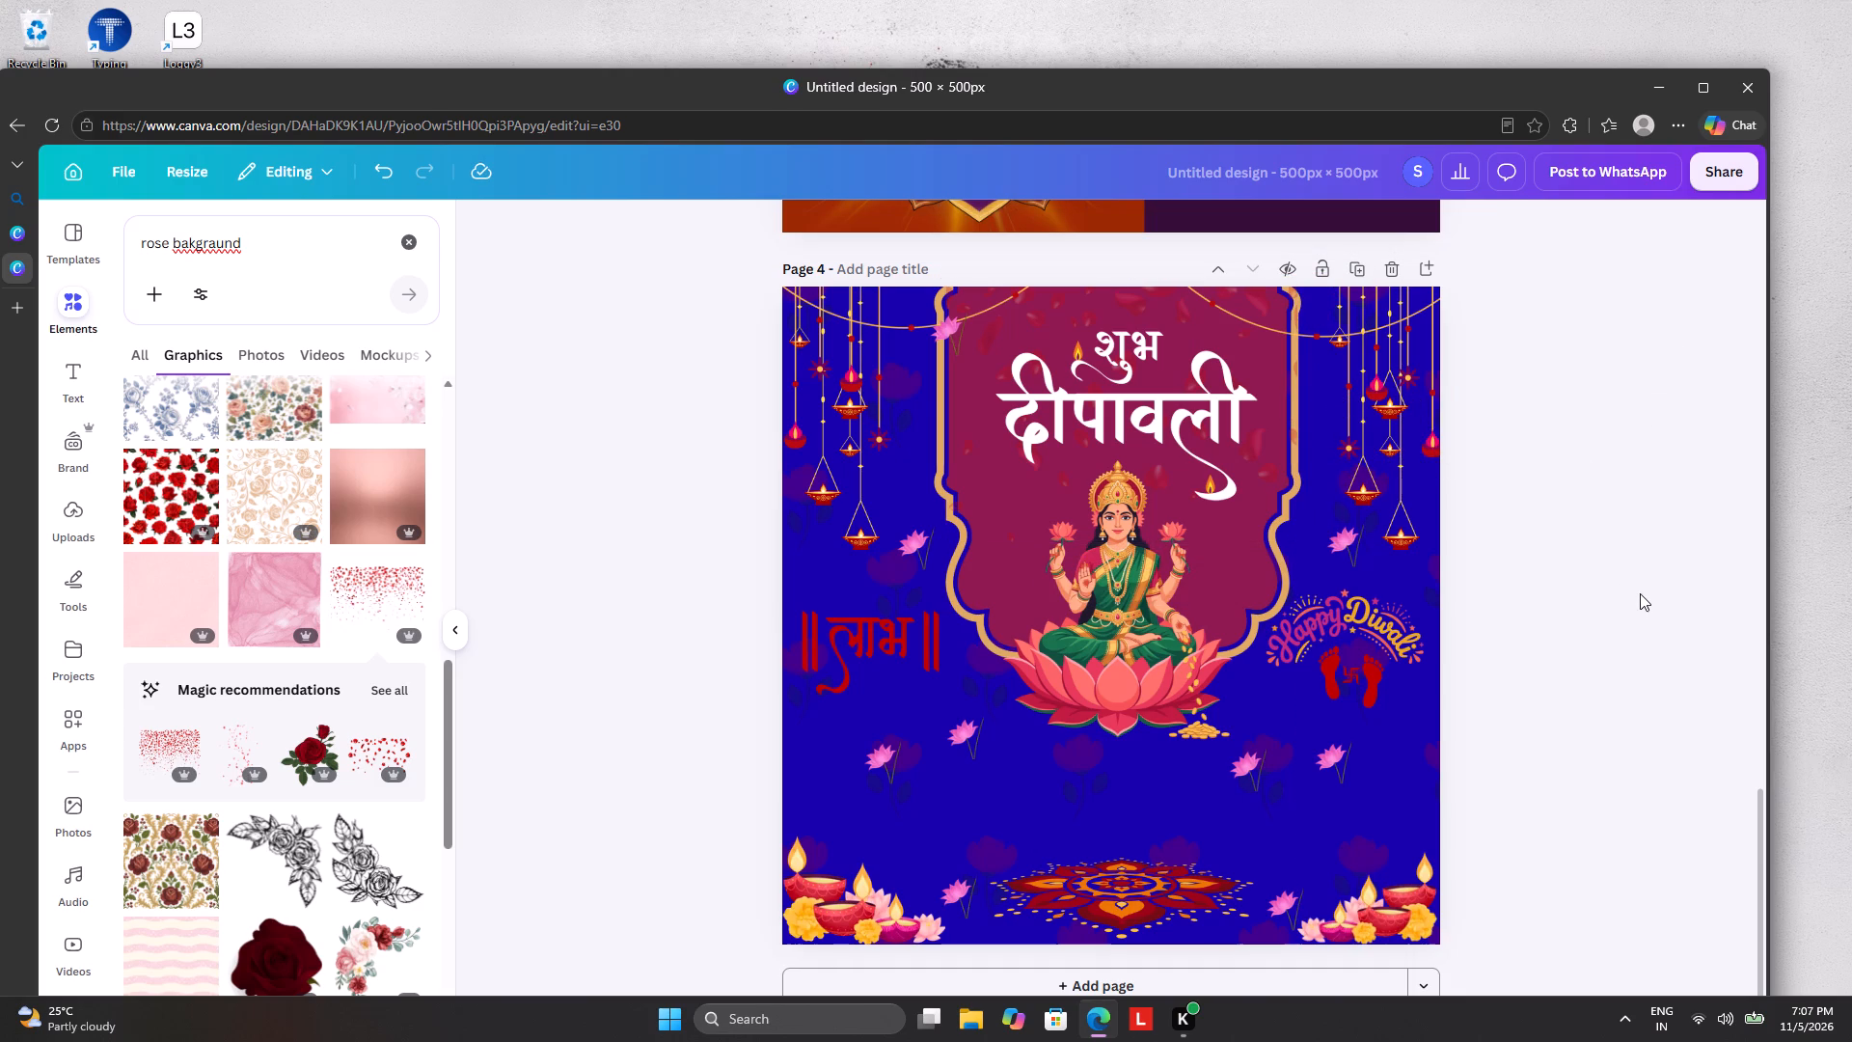
Browse the rose background graphics for another decoration suited to the Diwali page.
scroll(1627, 549, "down", 2)
scroll(348, 788, "down", 8)
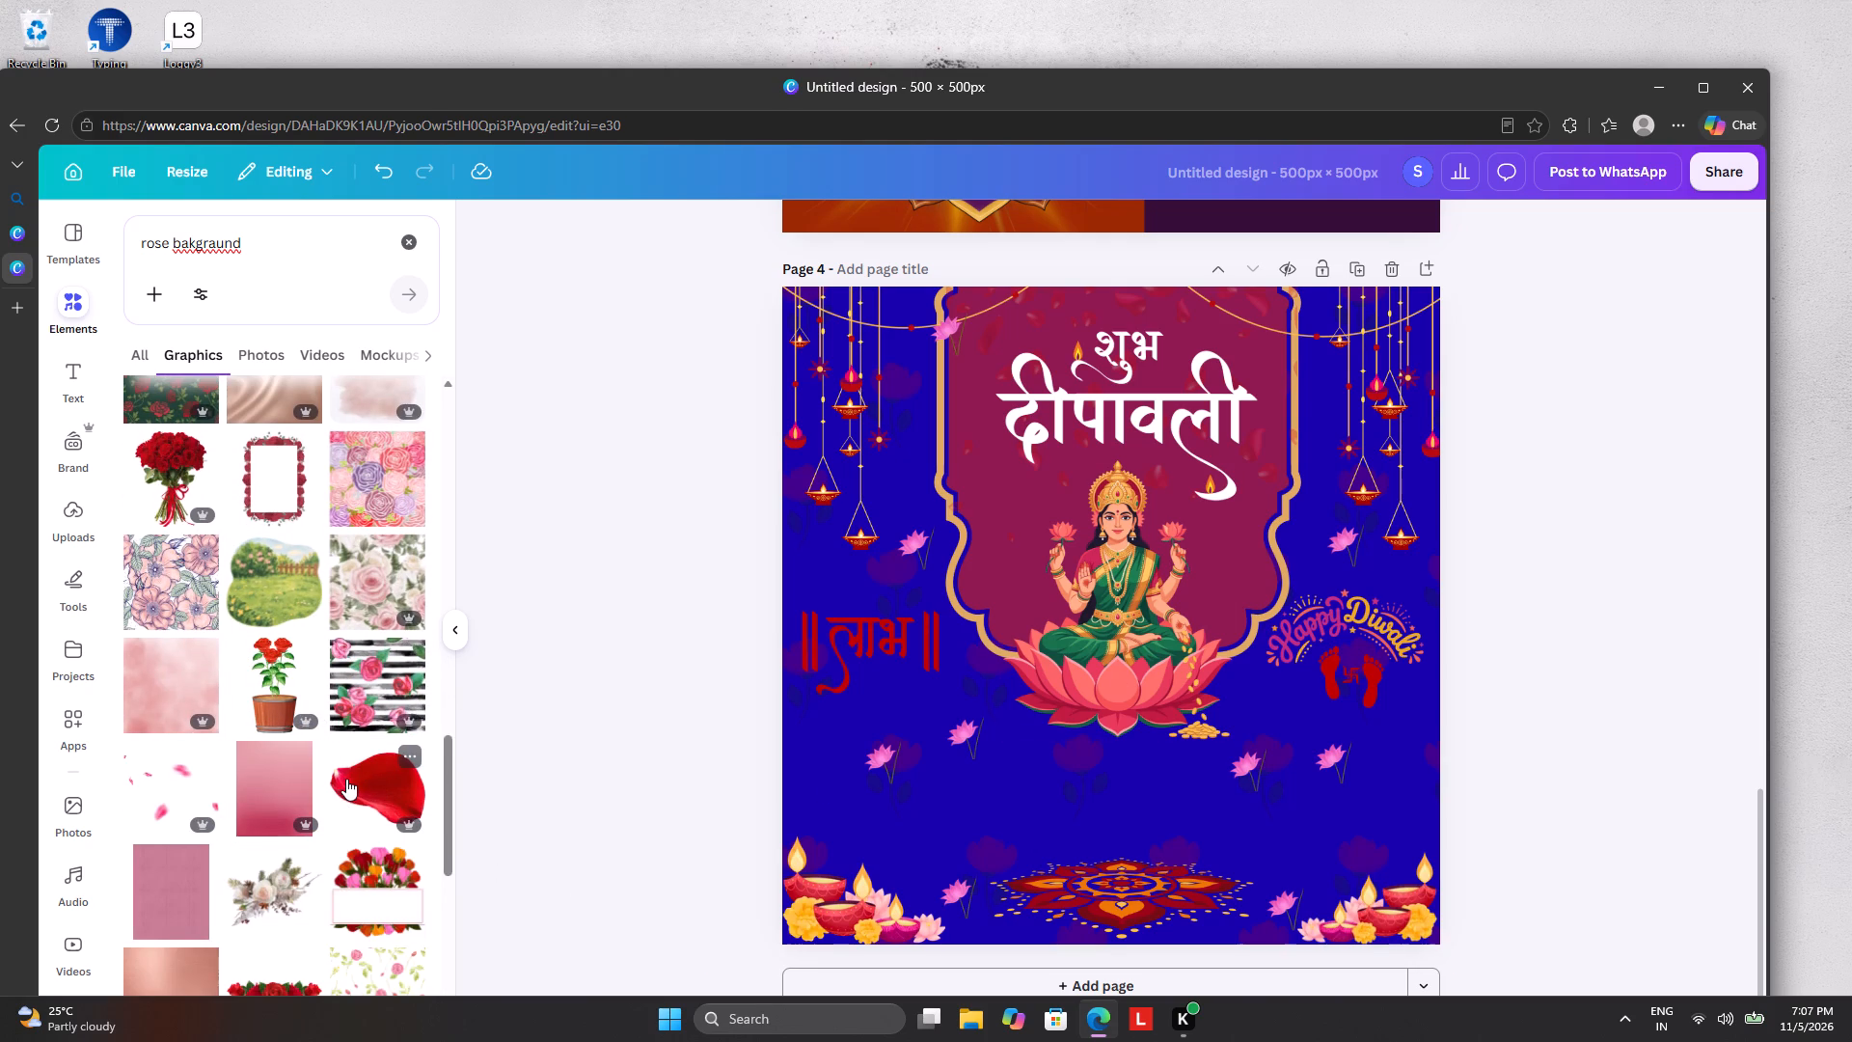
scroll(346, 779, "down", 3)
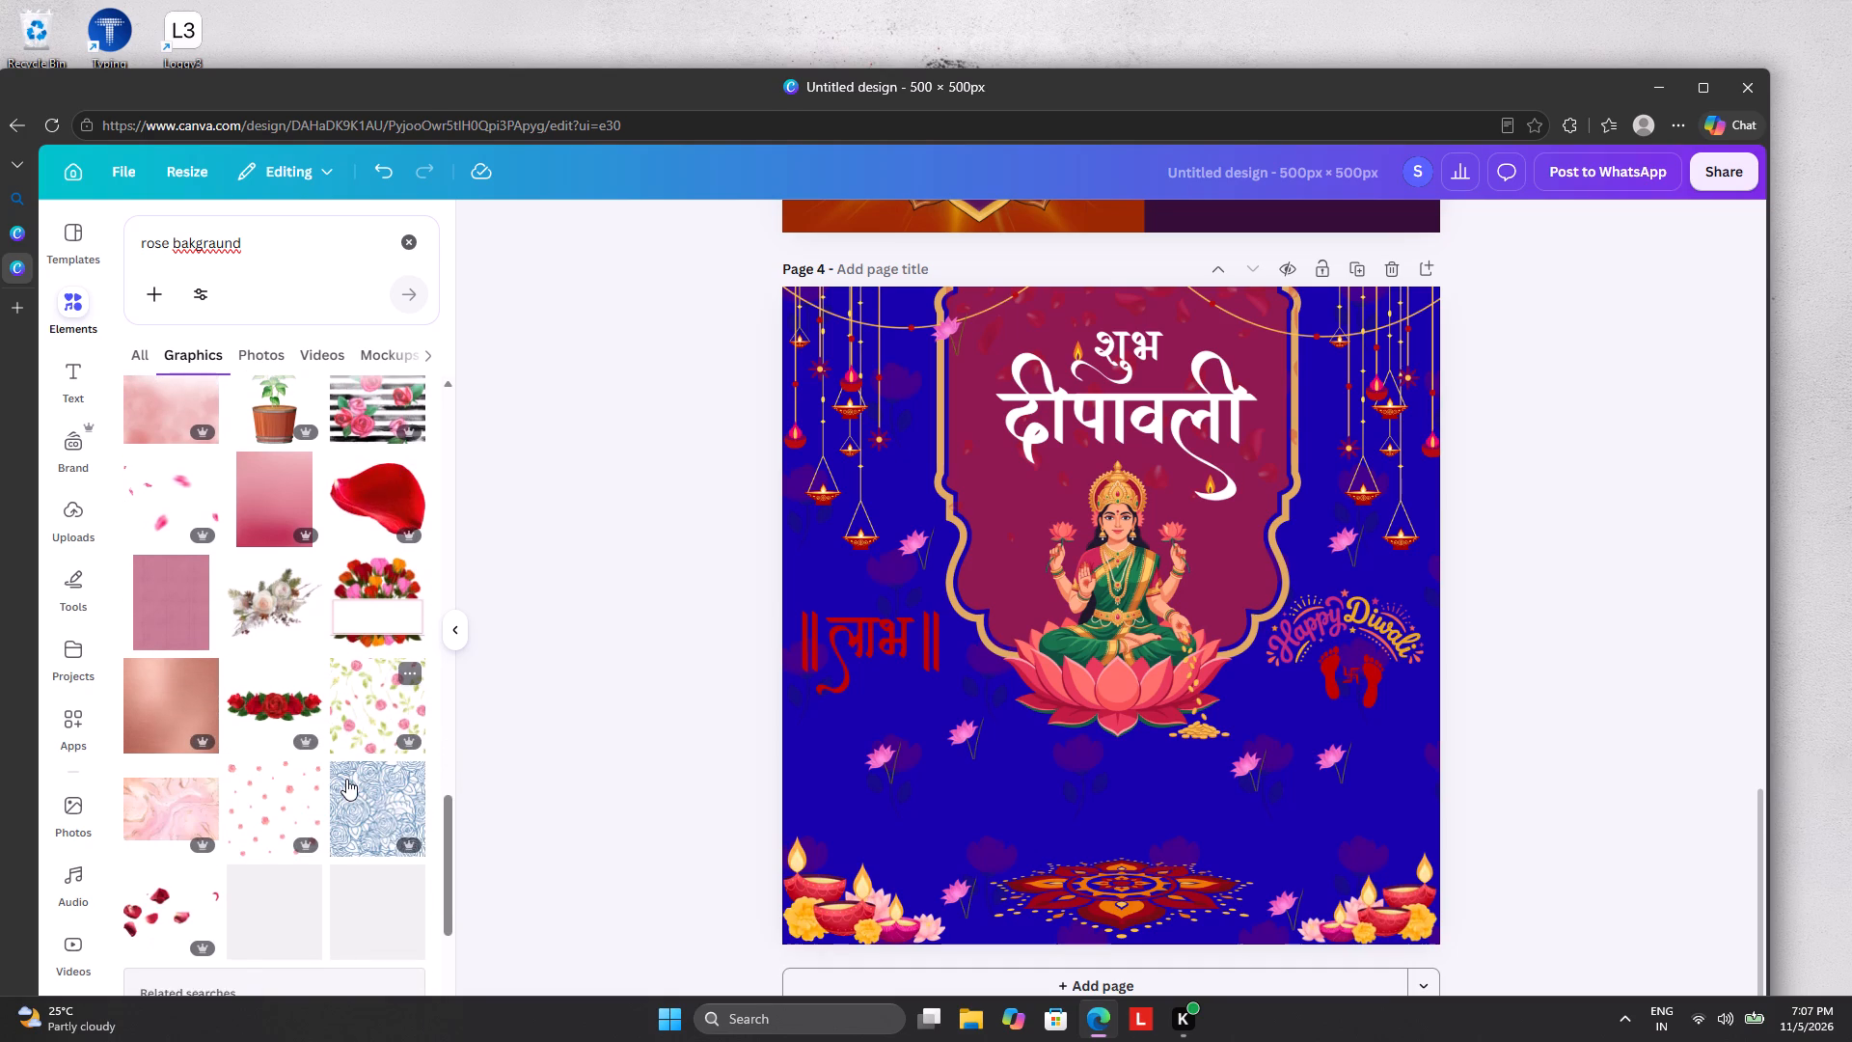
scroll(346, 777, "down", 5)
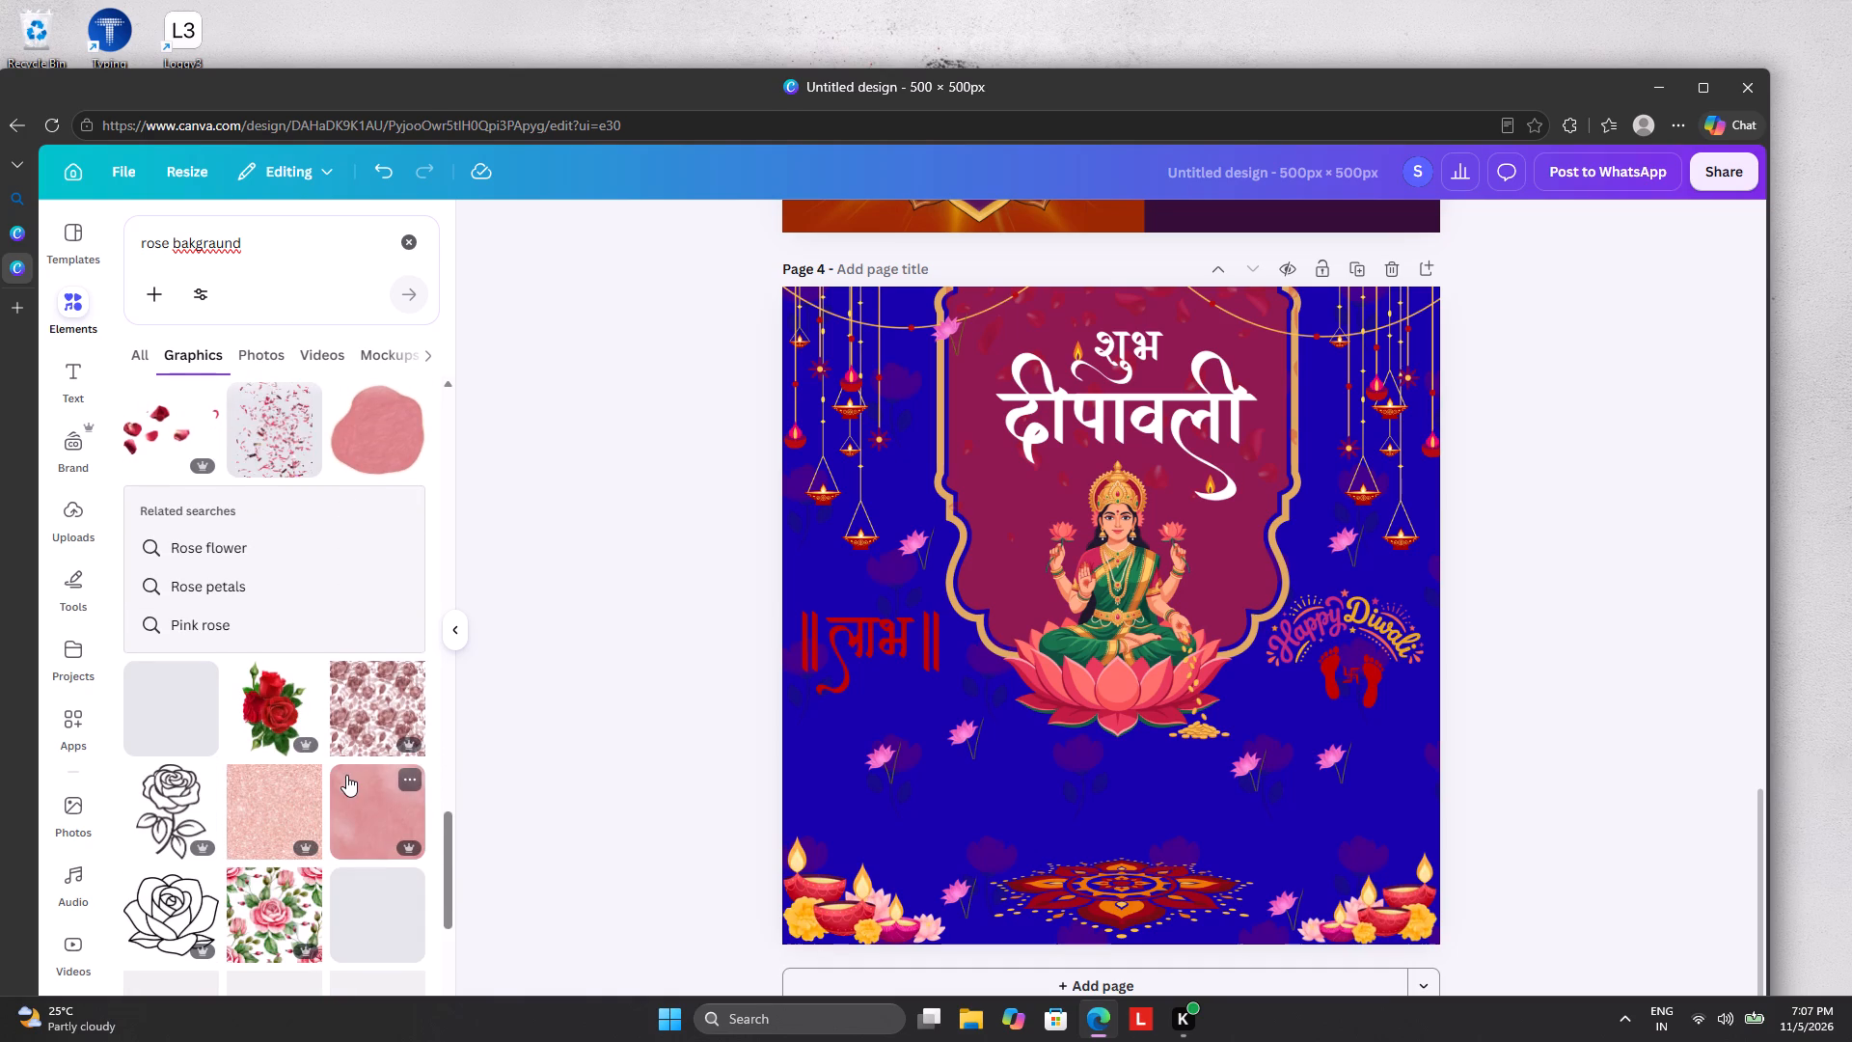
scroll(346, 775, "down", 3)
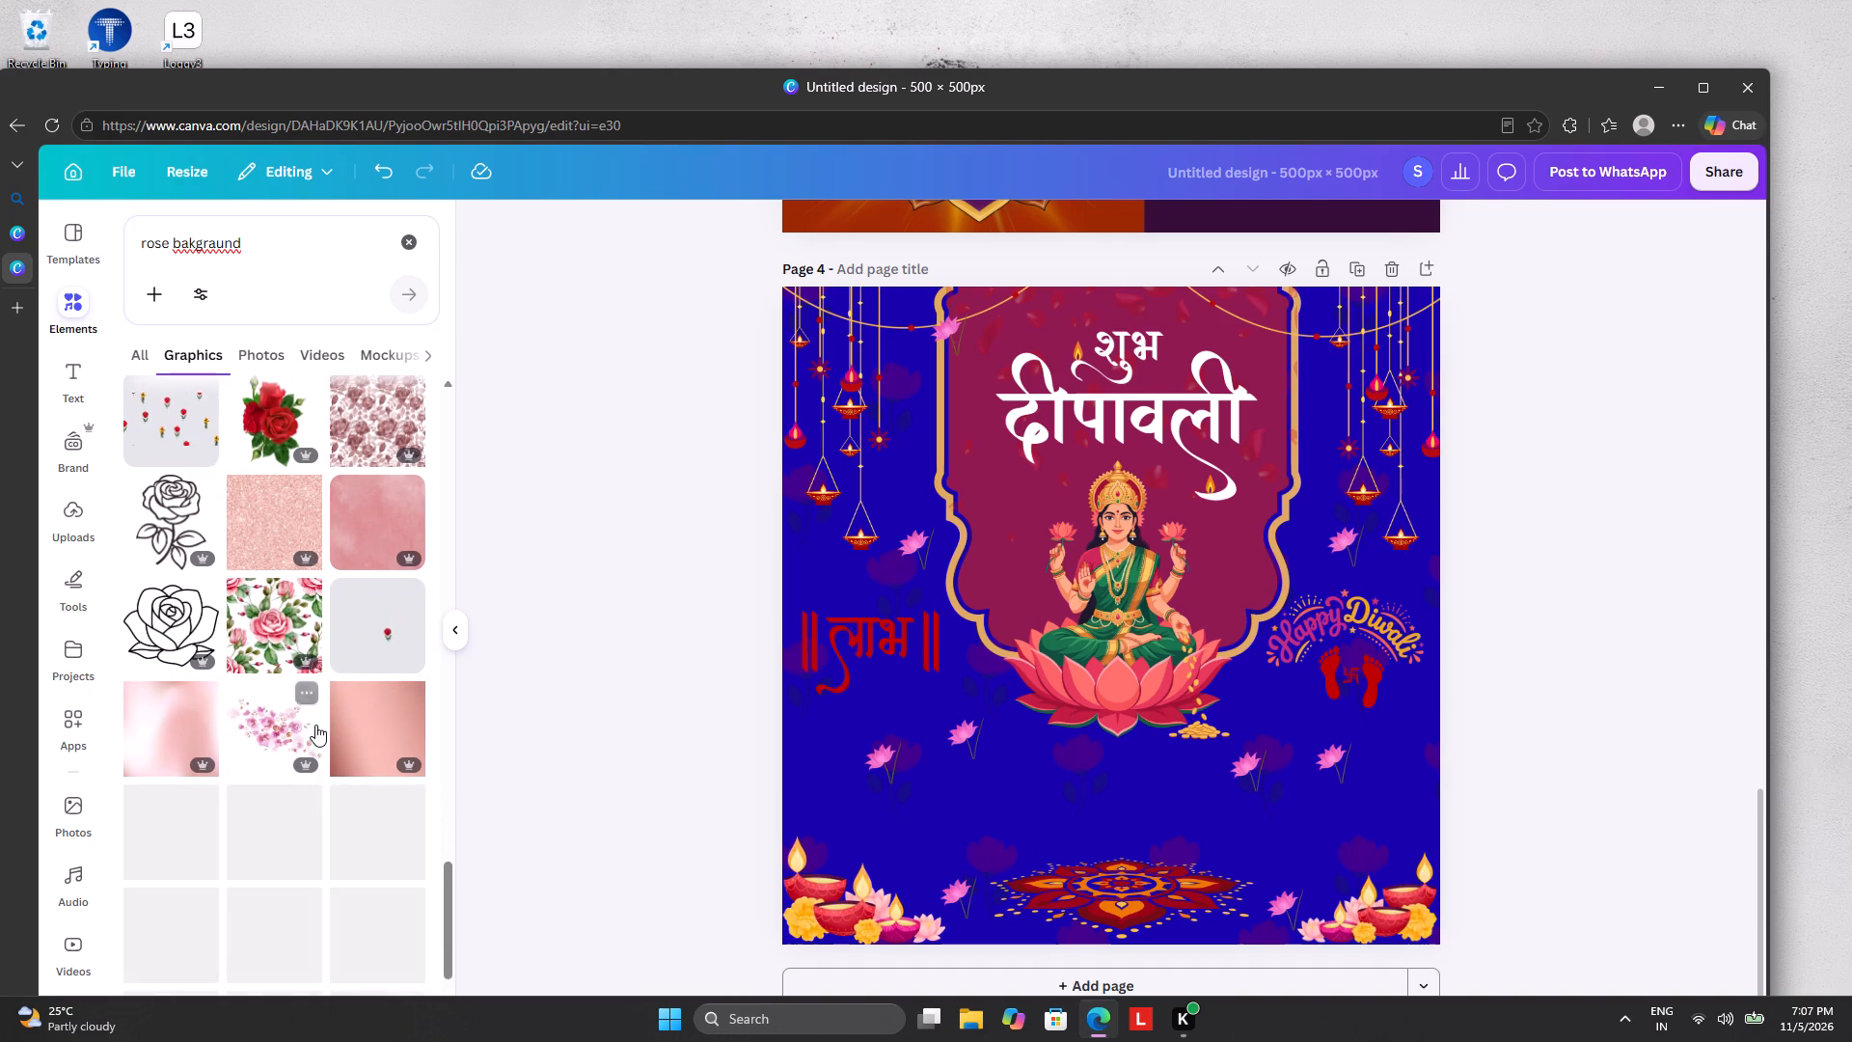
scroll(315, 725, "down", 1)
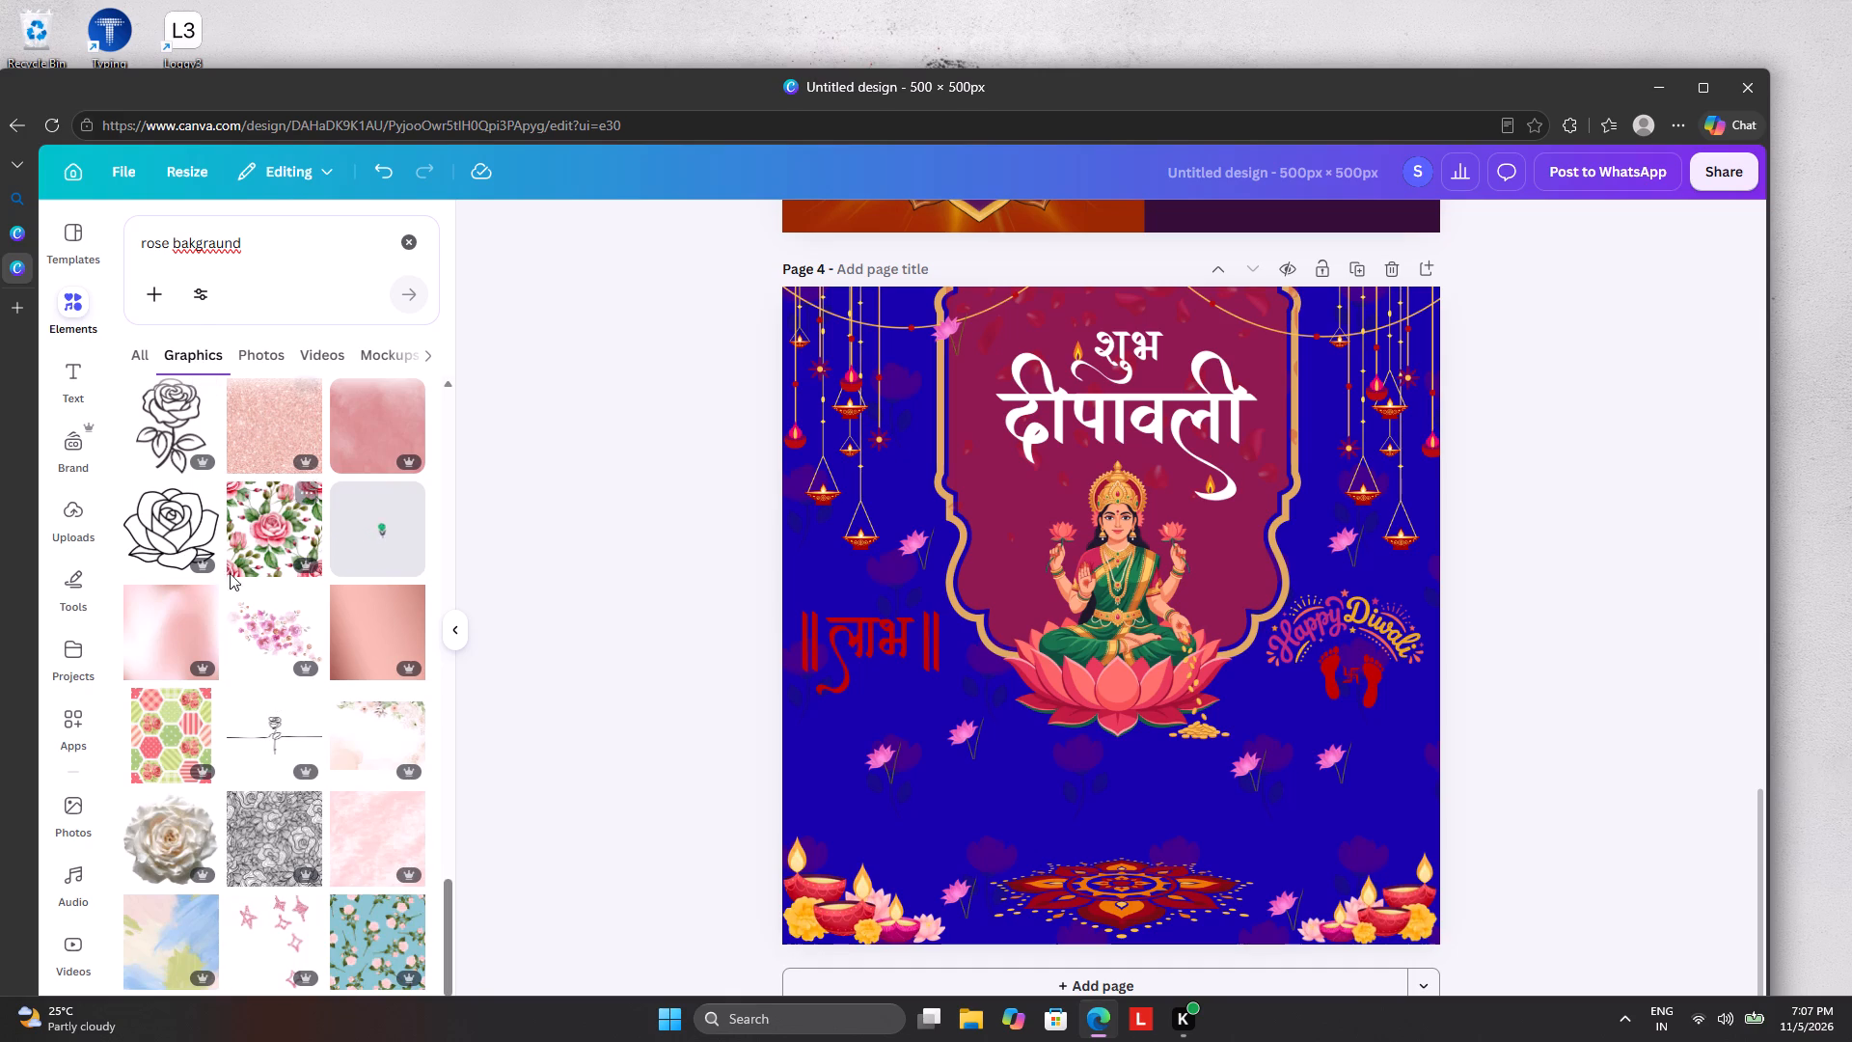
scroll(242, 662, "down", 7)
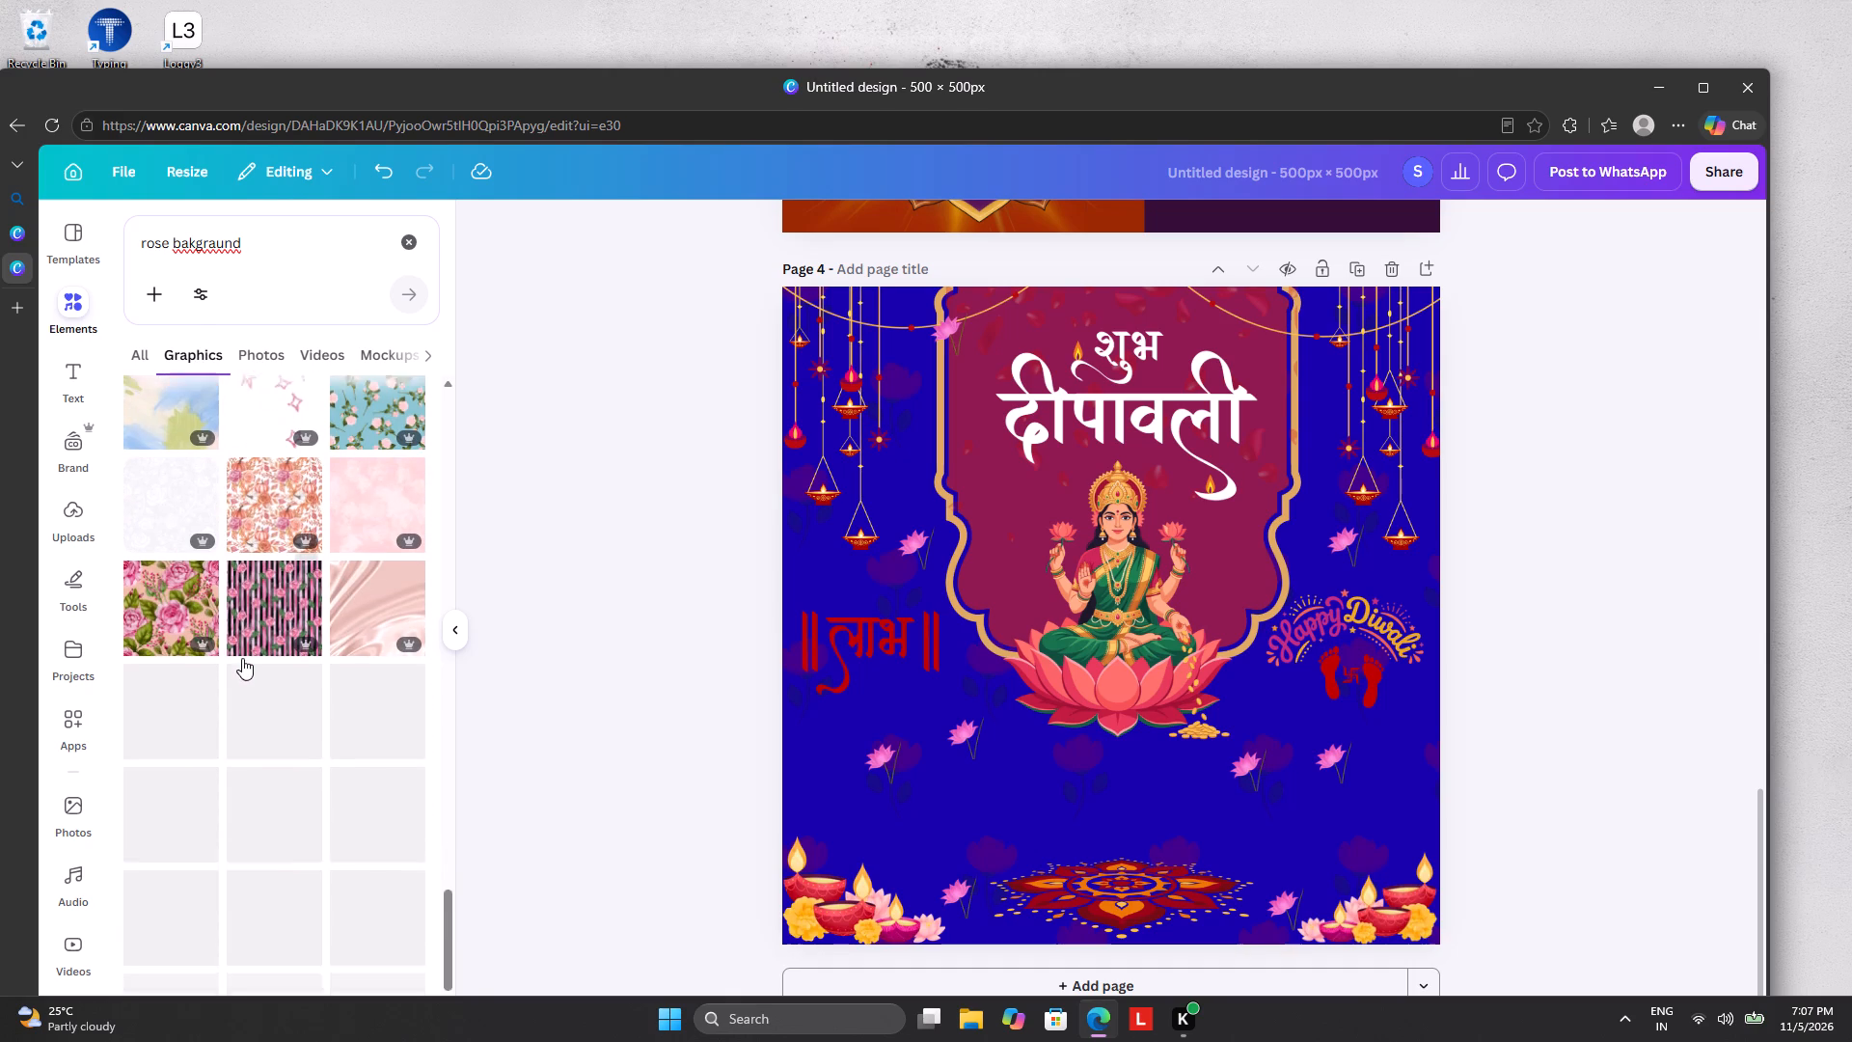
scroll(235, 643, "down", 1)
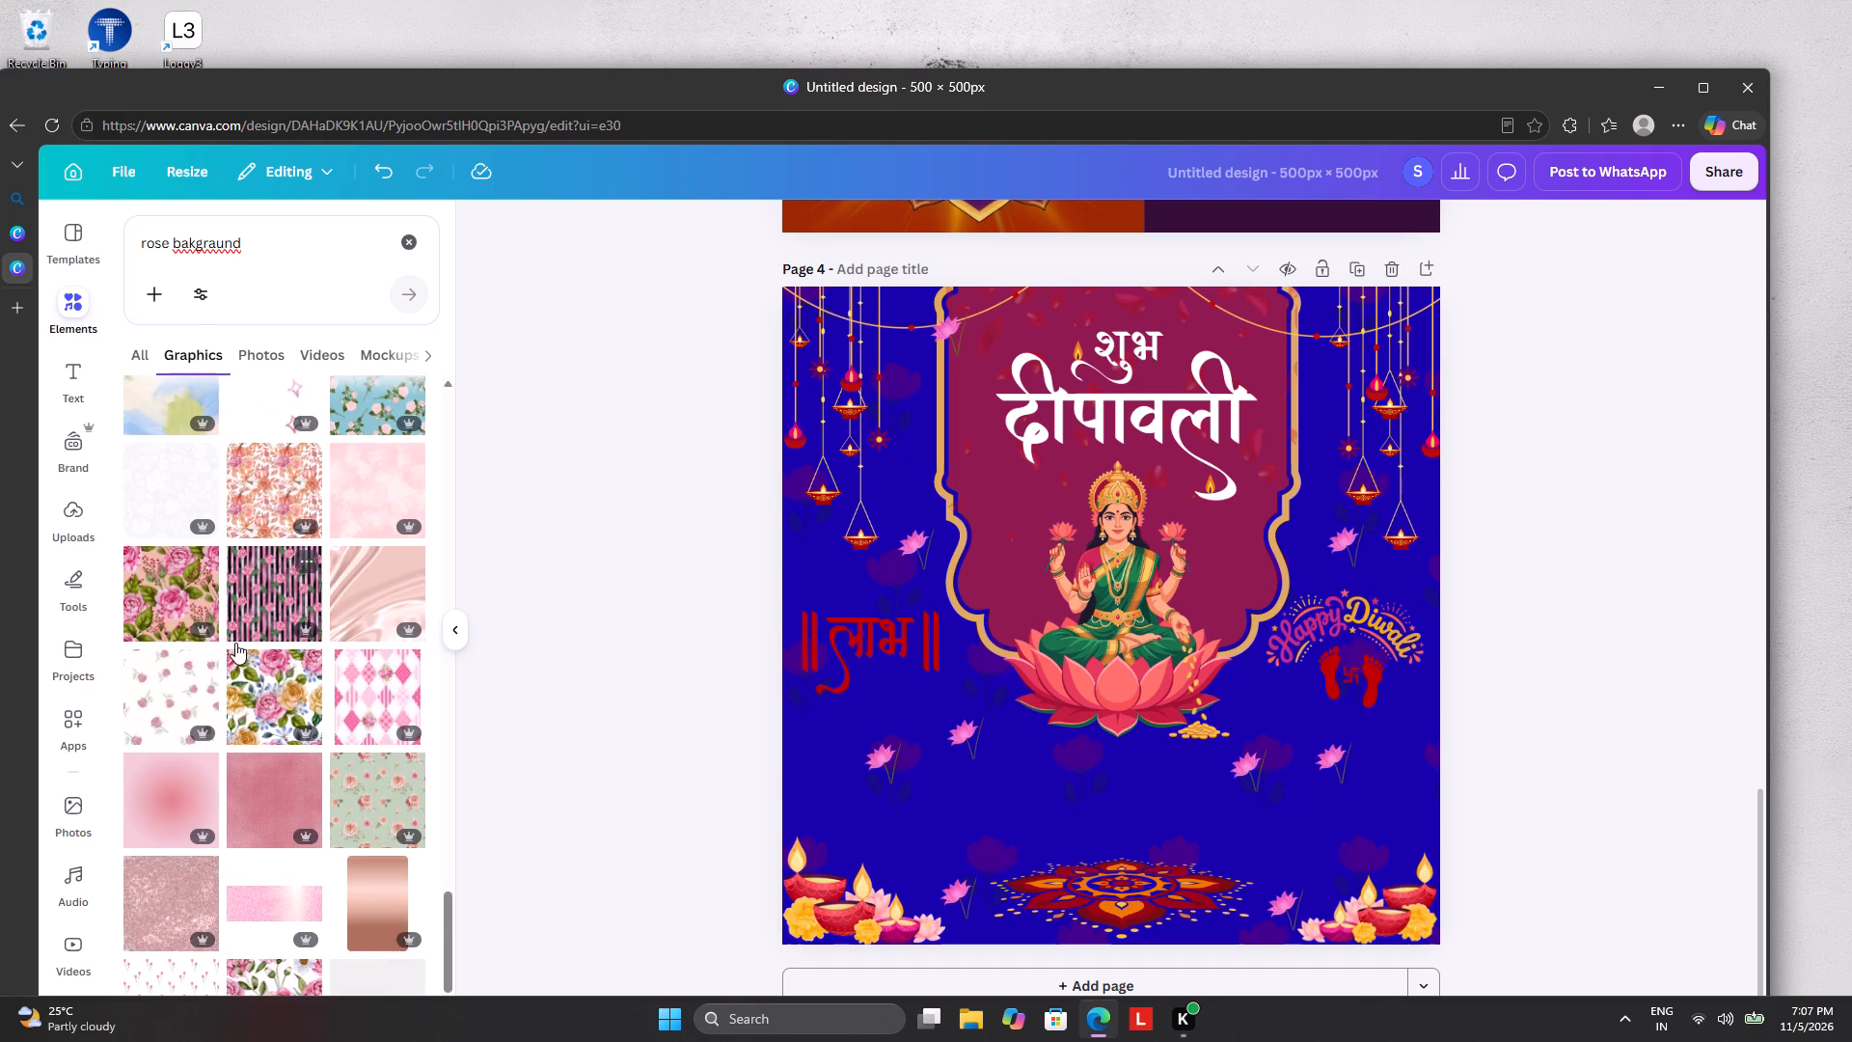
scroll(235, 643, "down", 1)
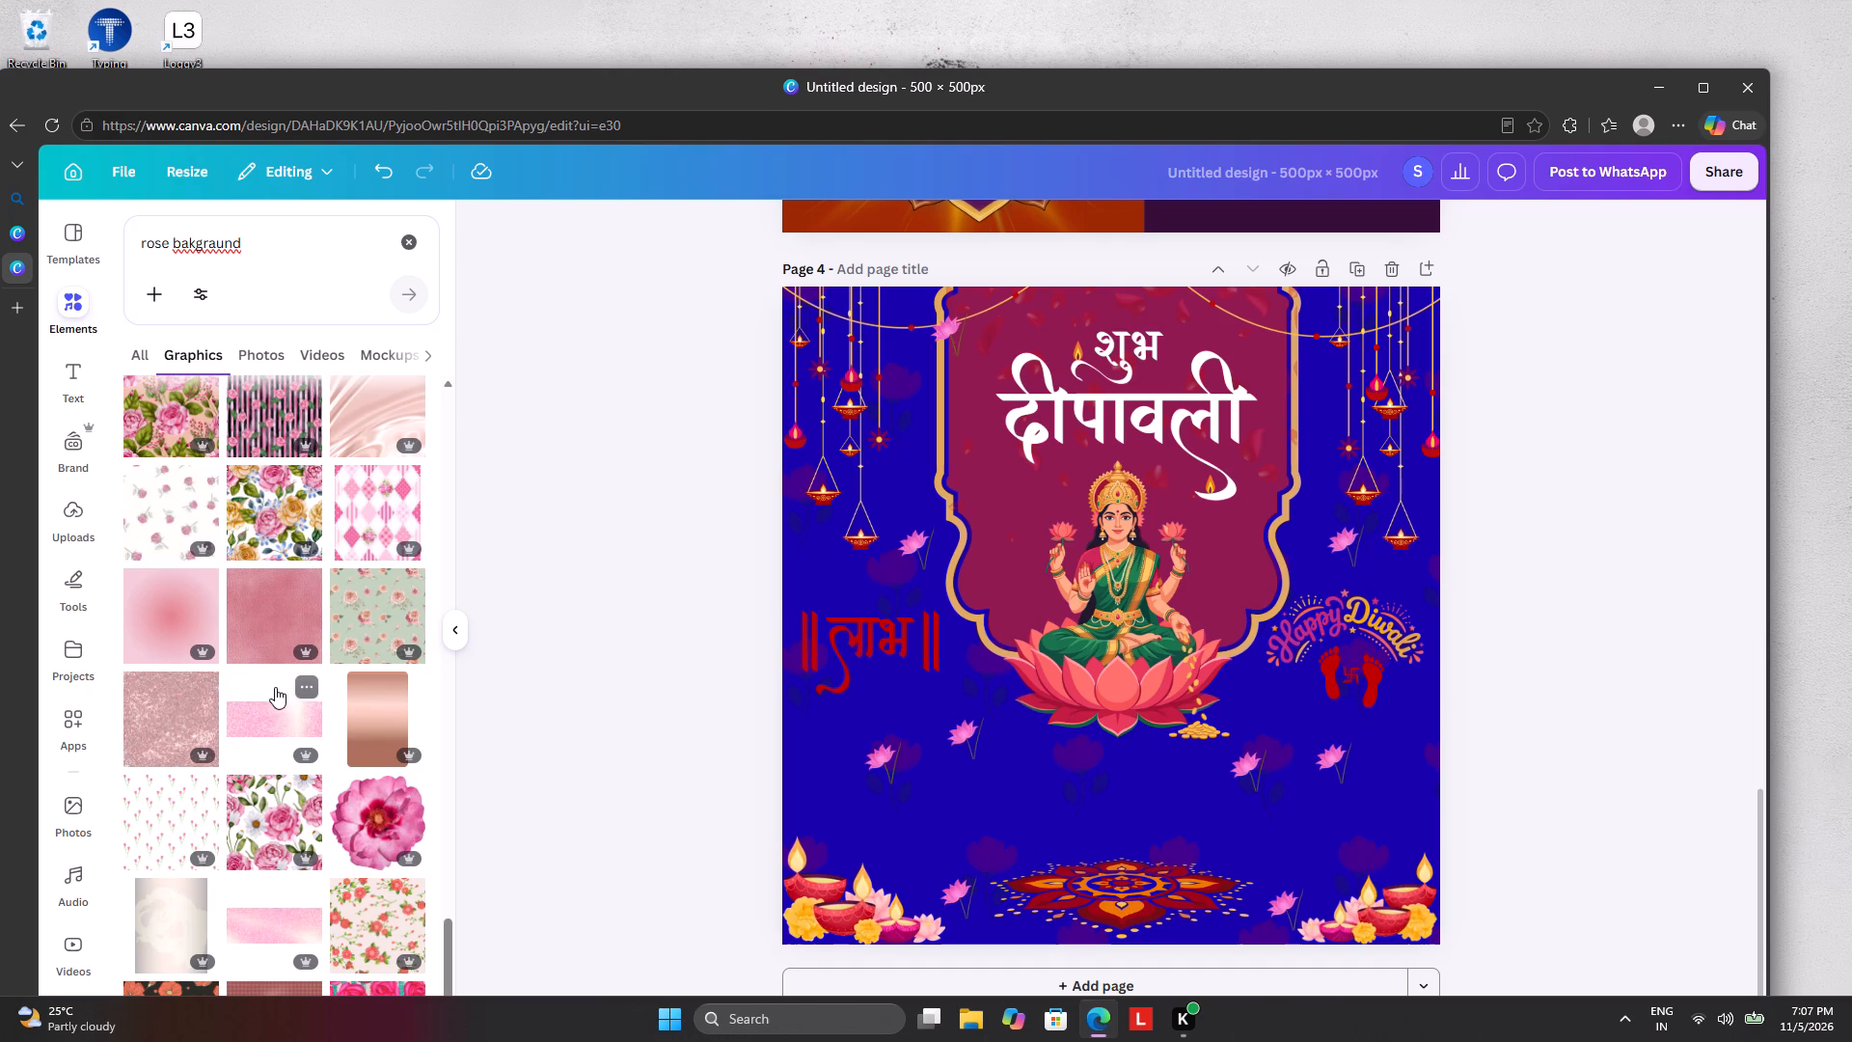
scroll(273, 698, "down", 4)
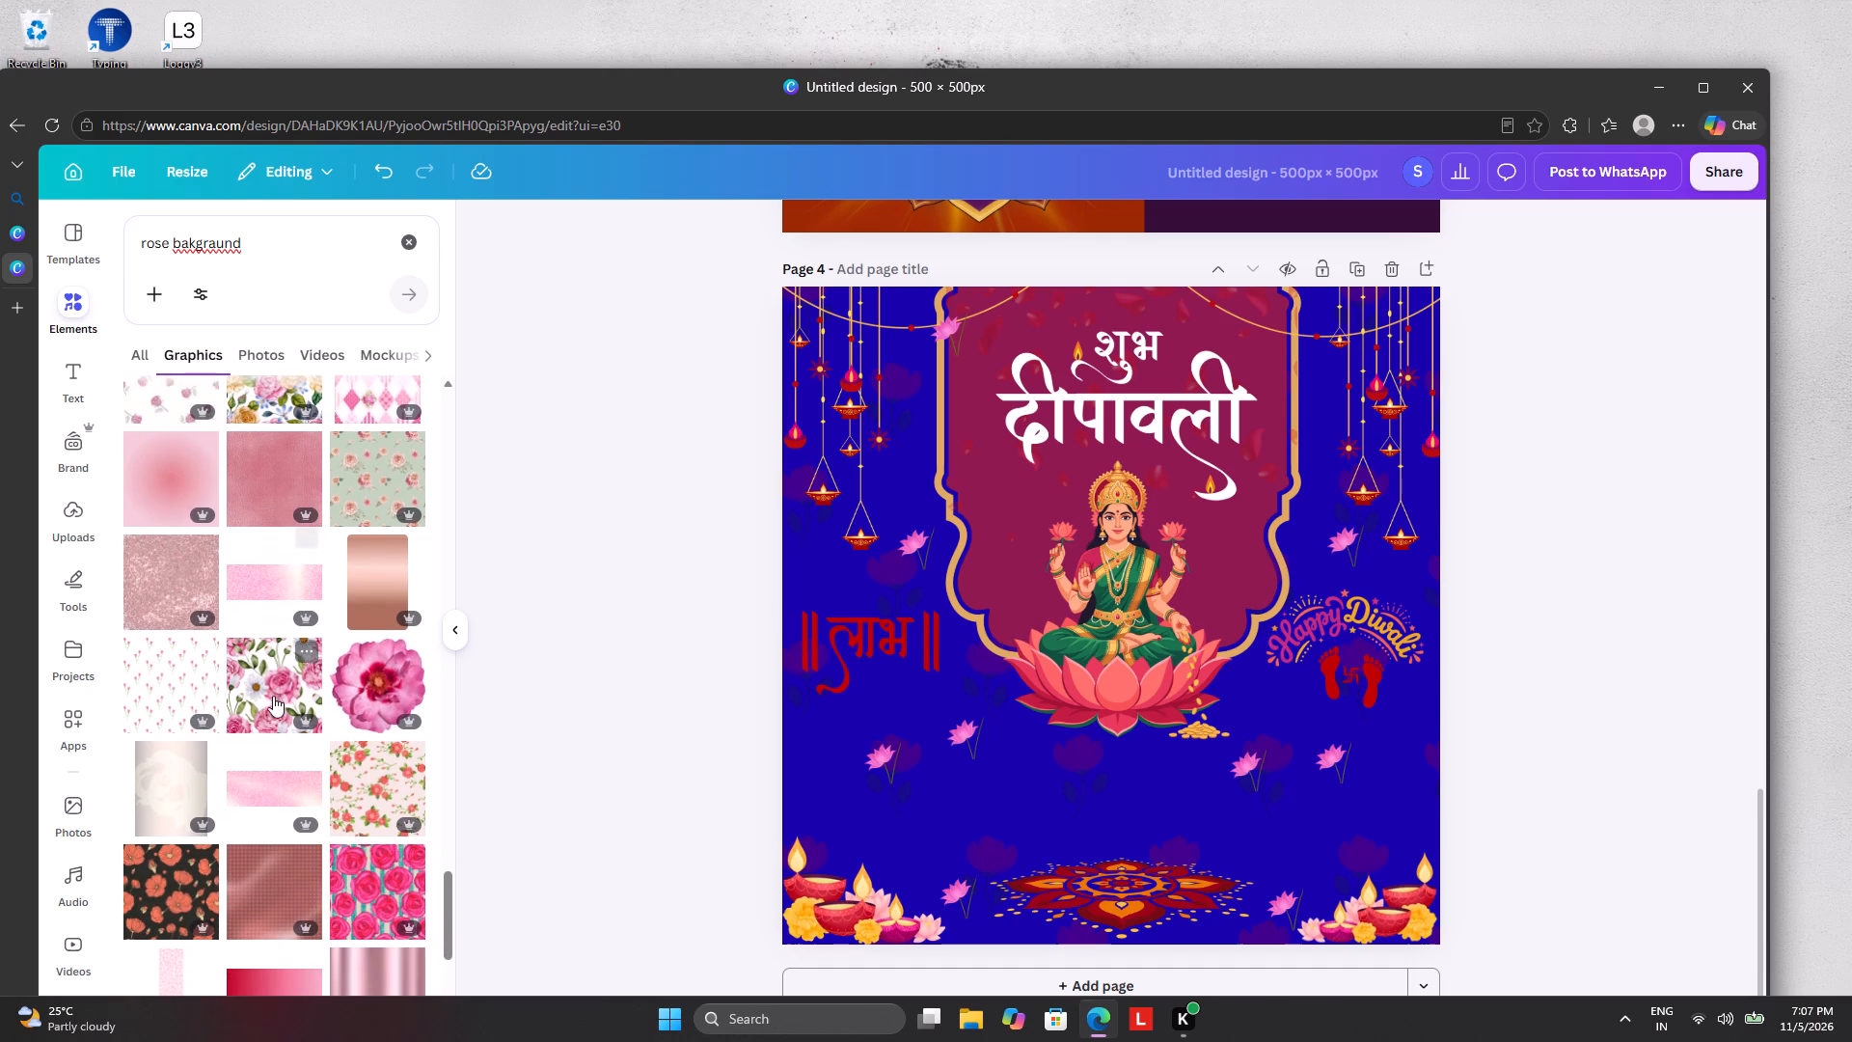
scroll(268, 678, "down", 5)
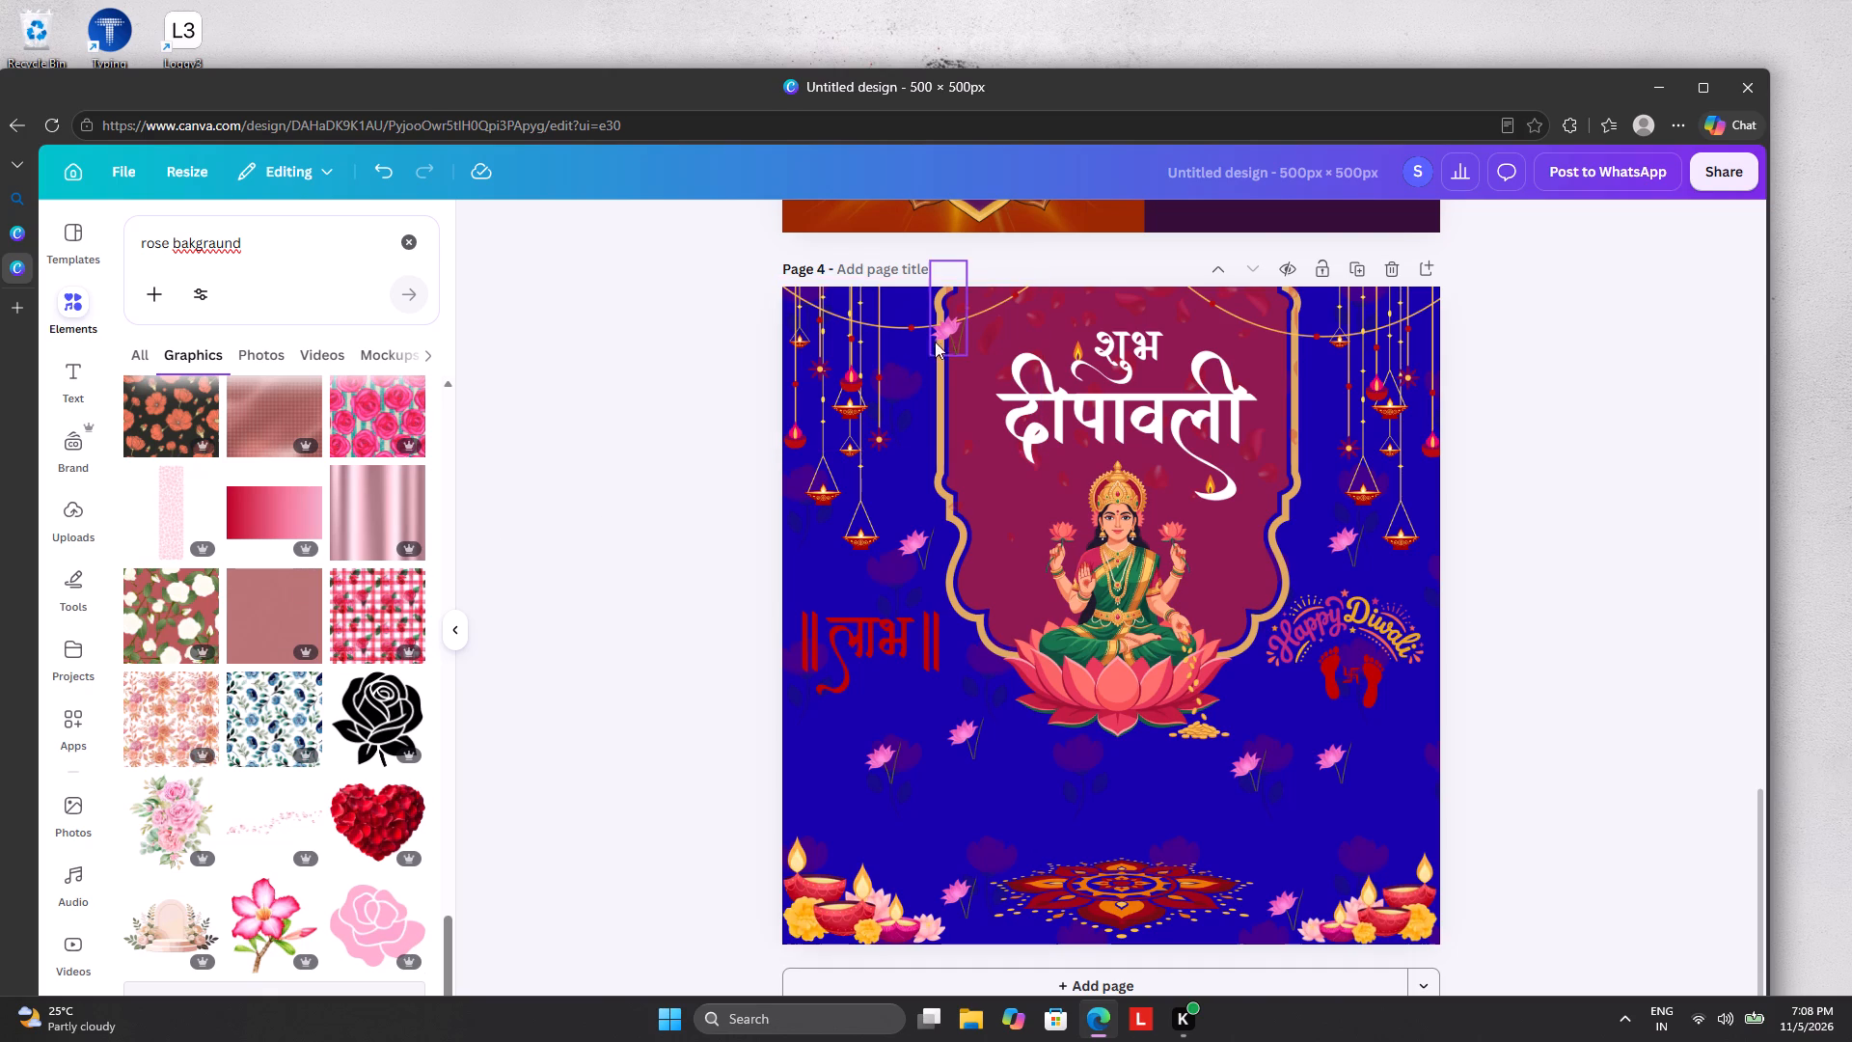
Move the topmost lotus off the frame's left edge onto the blue area and place a duplicate at the page's upper right.
left_click_drag(946, 337, 895, 328)
left_click(903, 394)
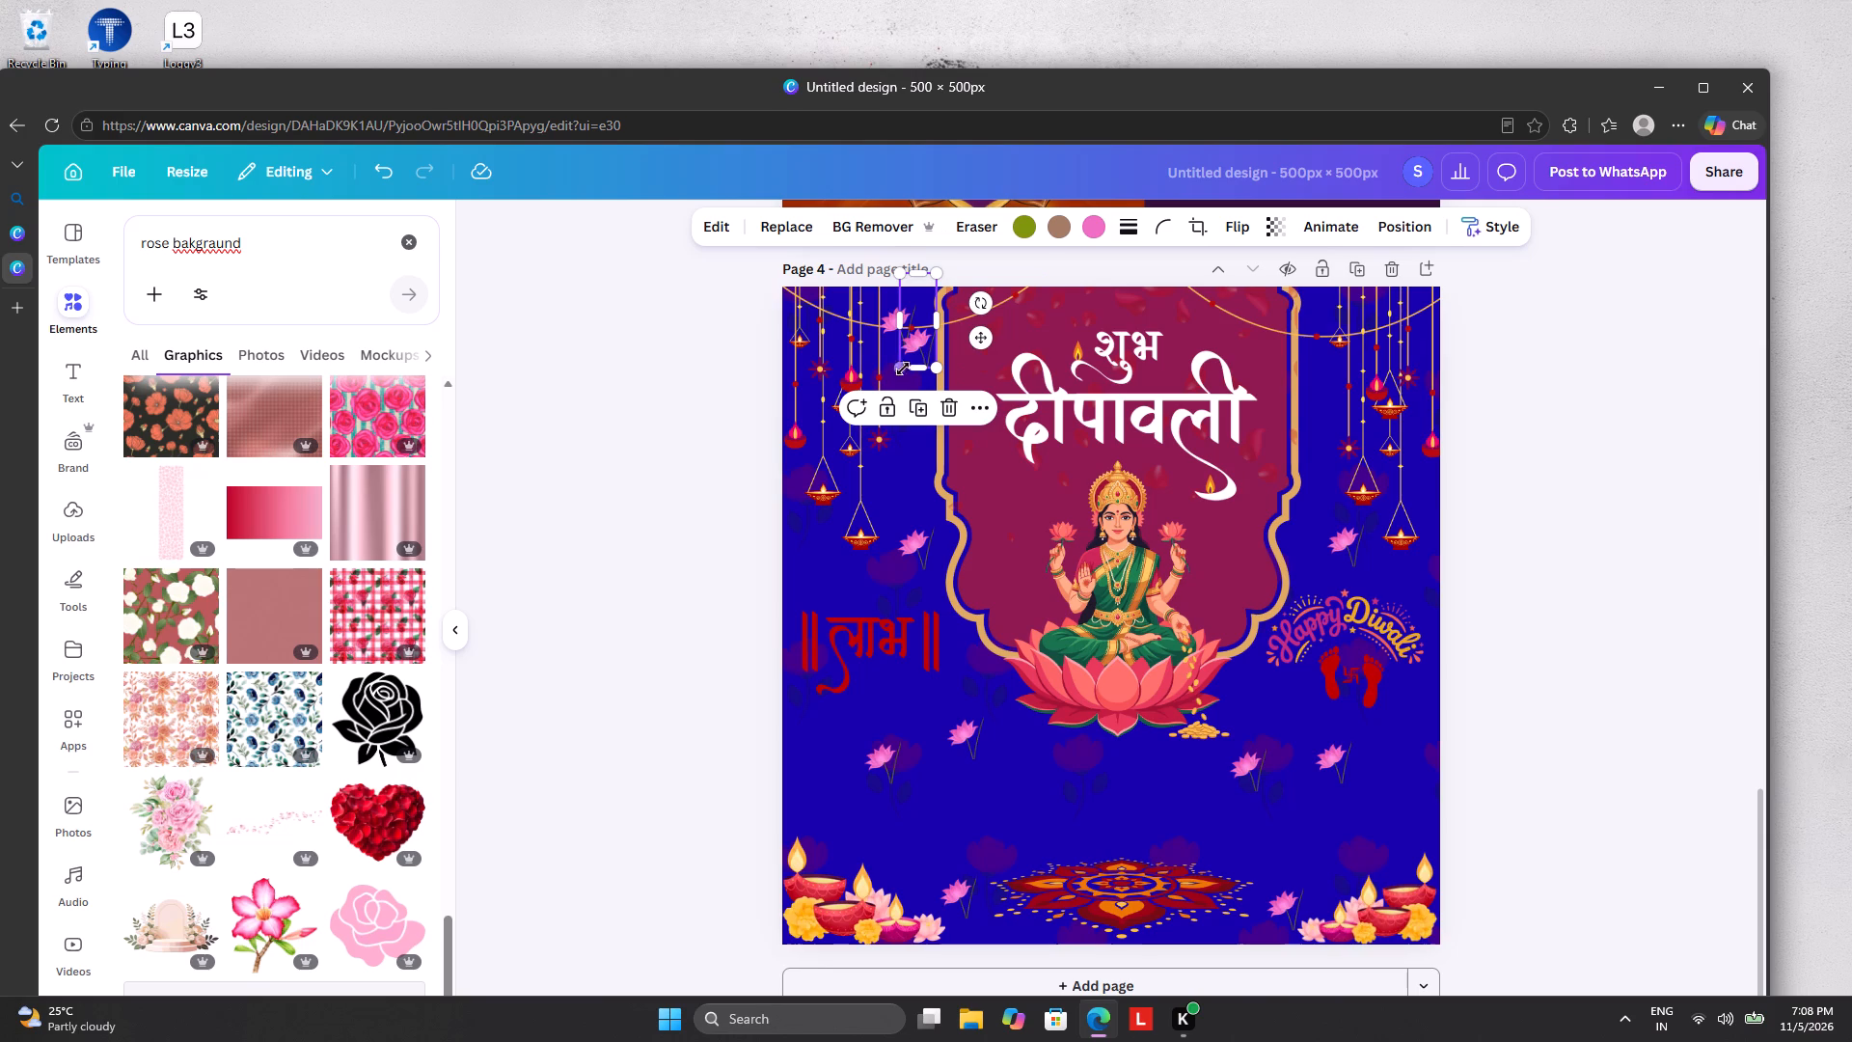
left_click_drag(923, 337, 1362, 326)
left_click(1539, 360)
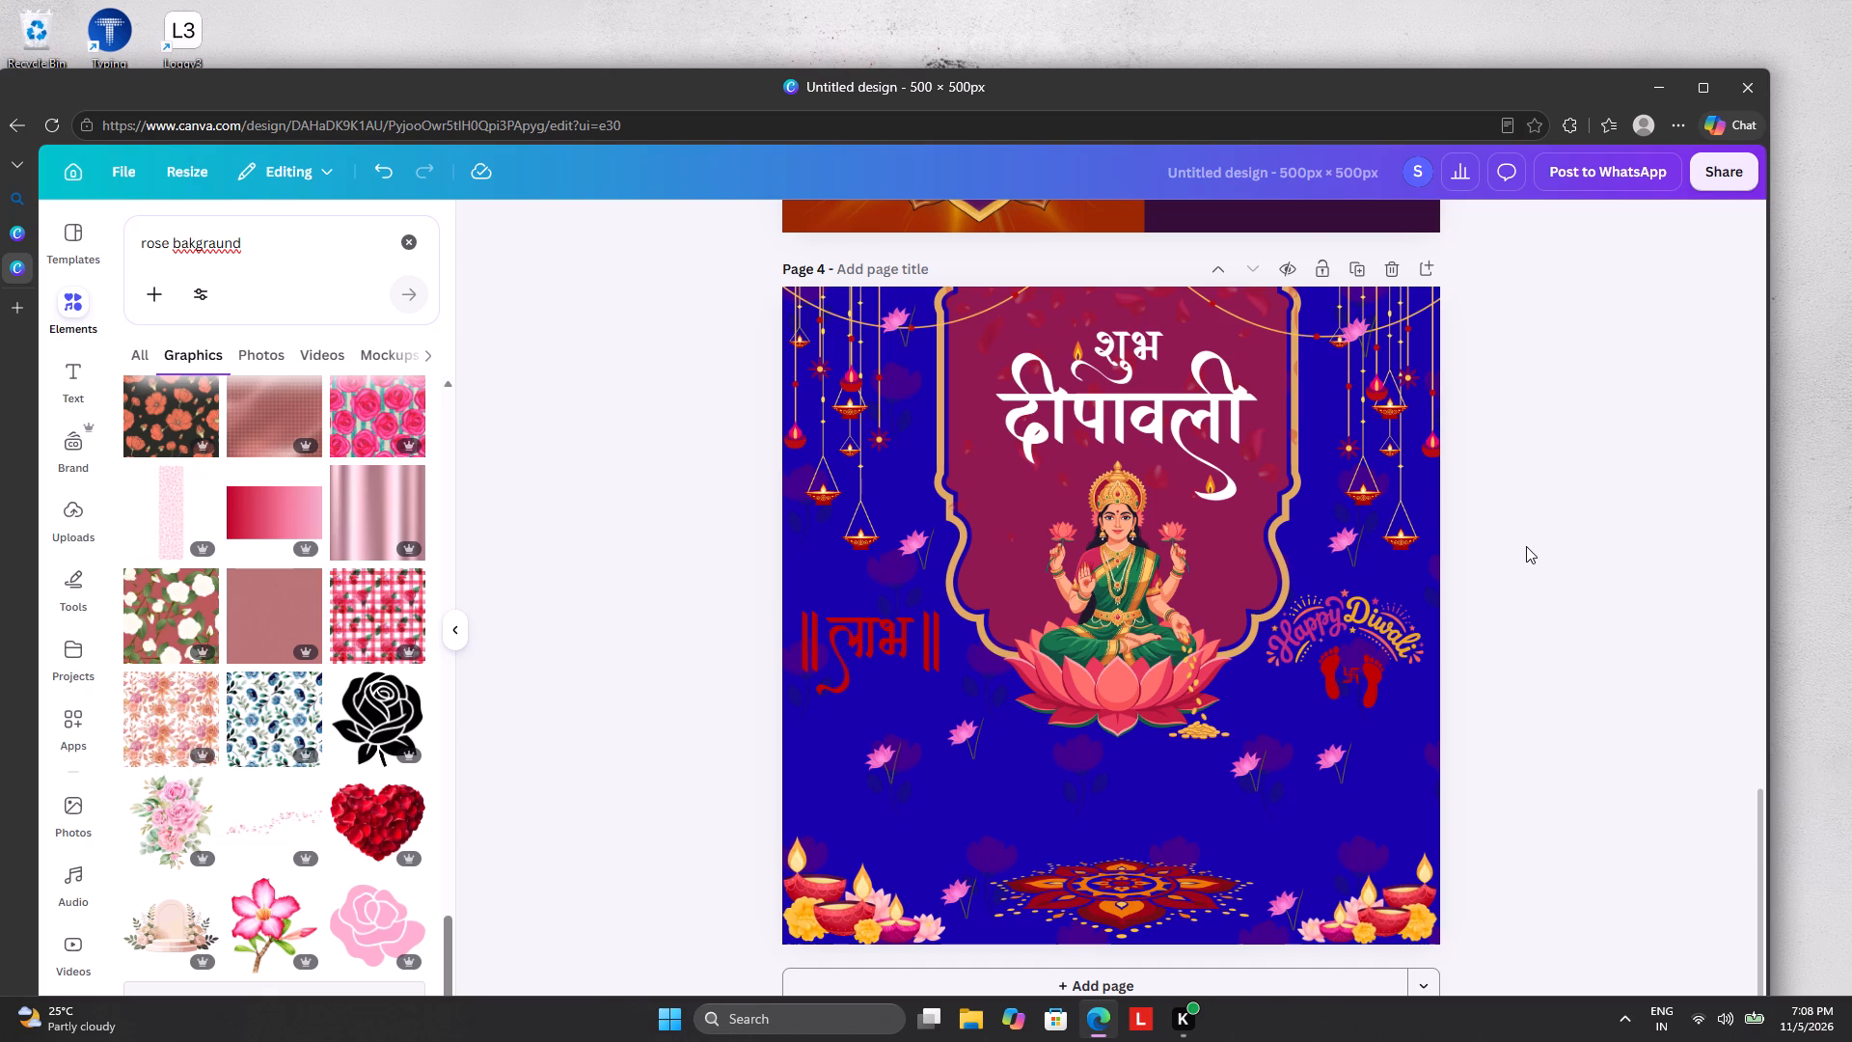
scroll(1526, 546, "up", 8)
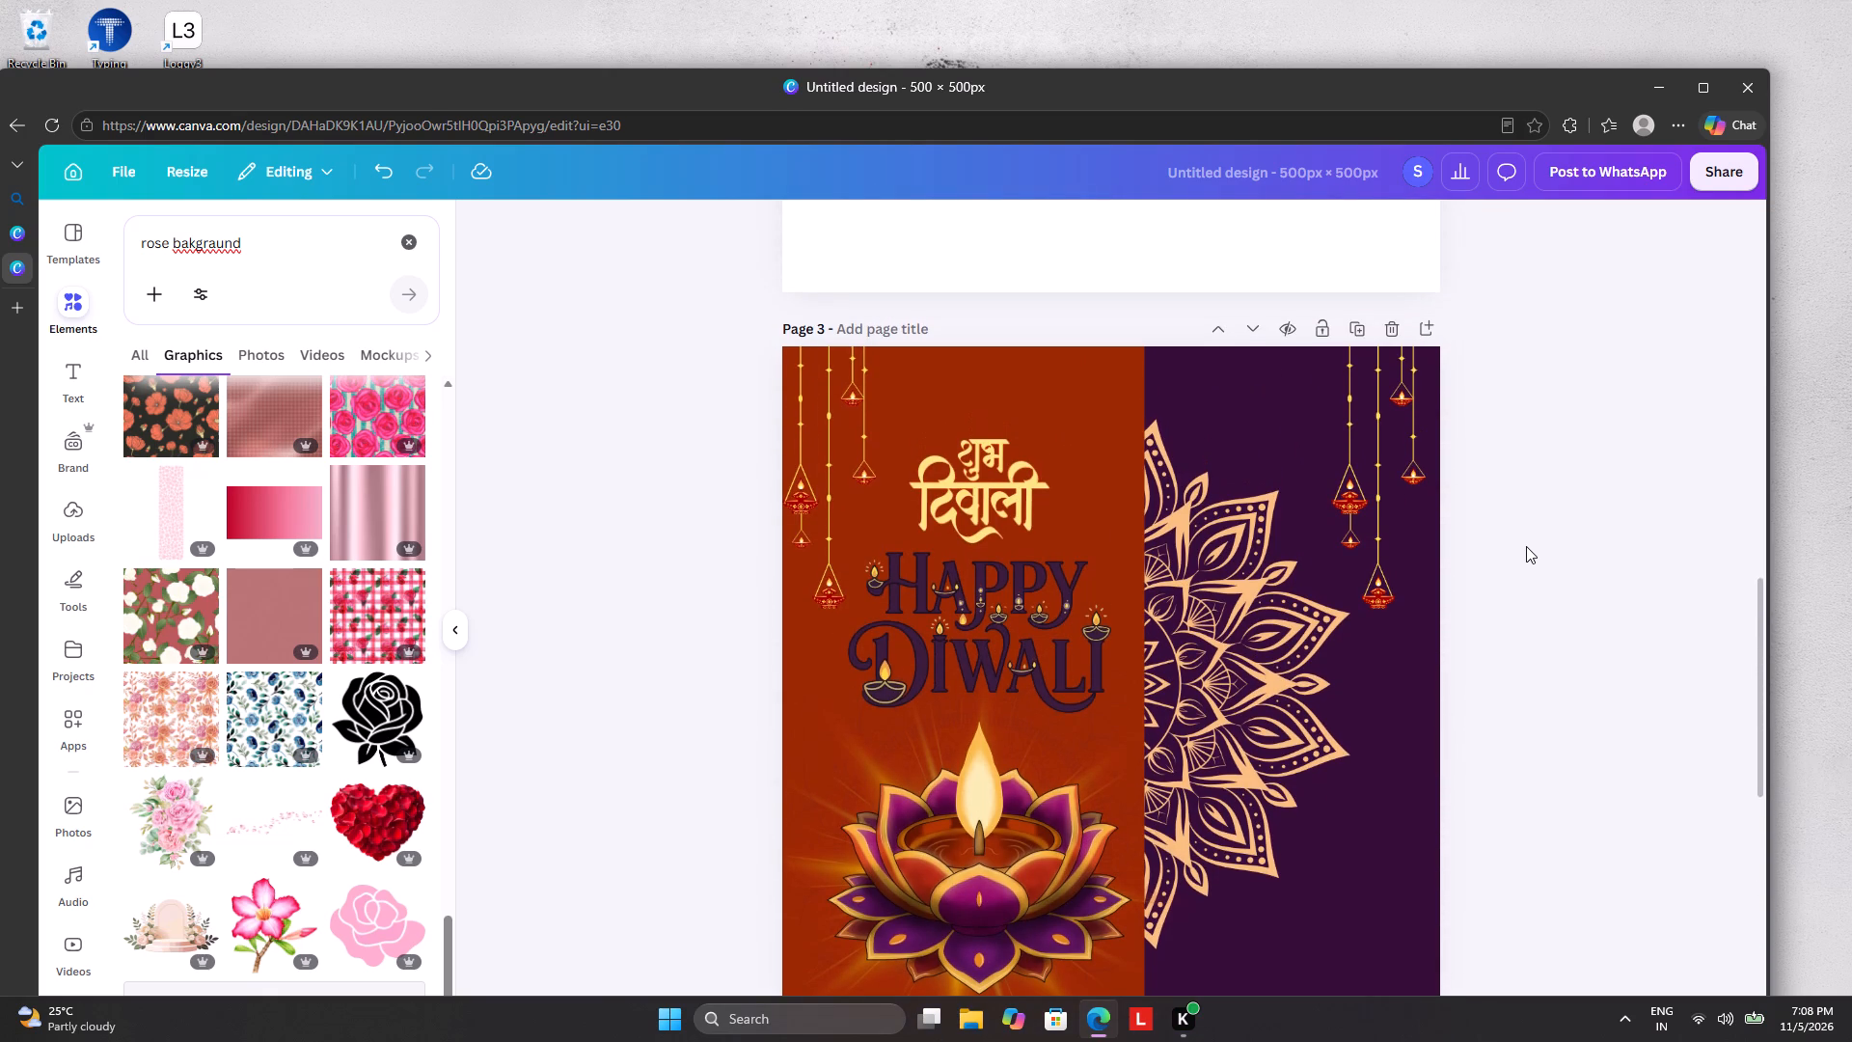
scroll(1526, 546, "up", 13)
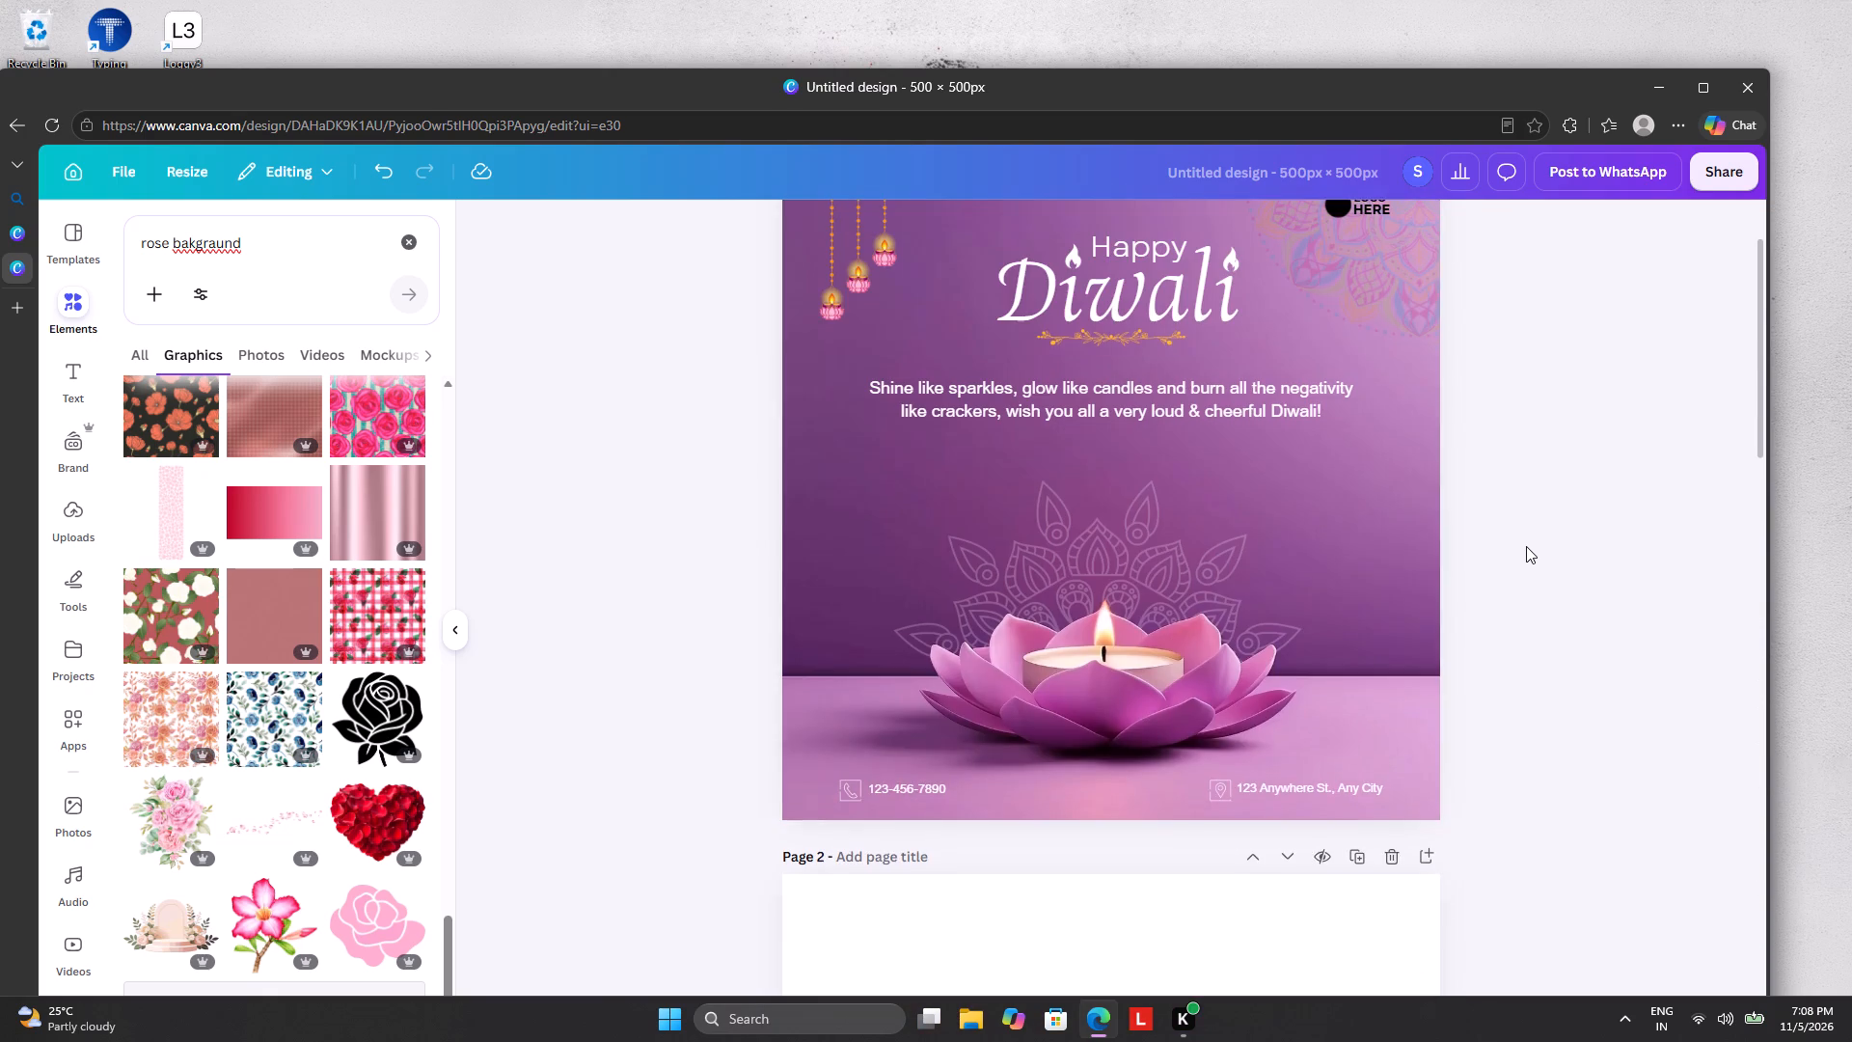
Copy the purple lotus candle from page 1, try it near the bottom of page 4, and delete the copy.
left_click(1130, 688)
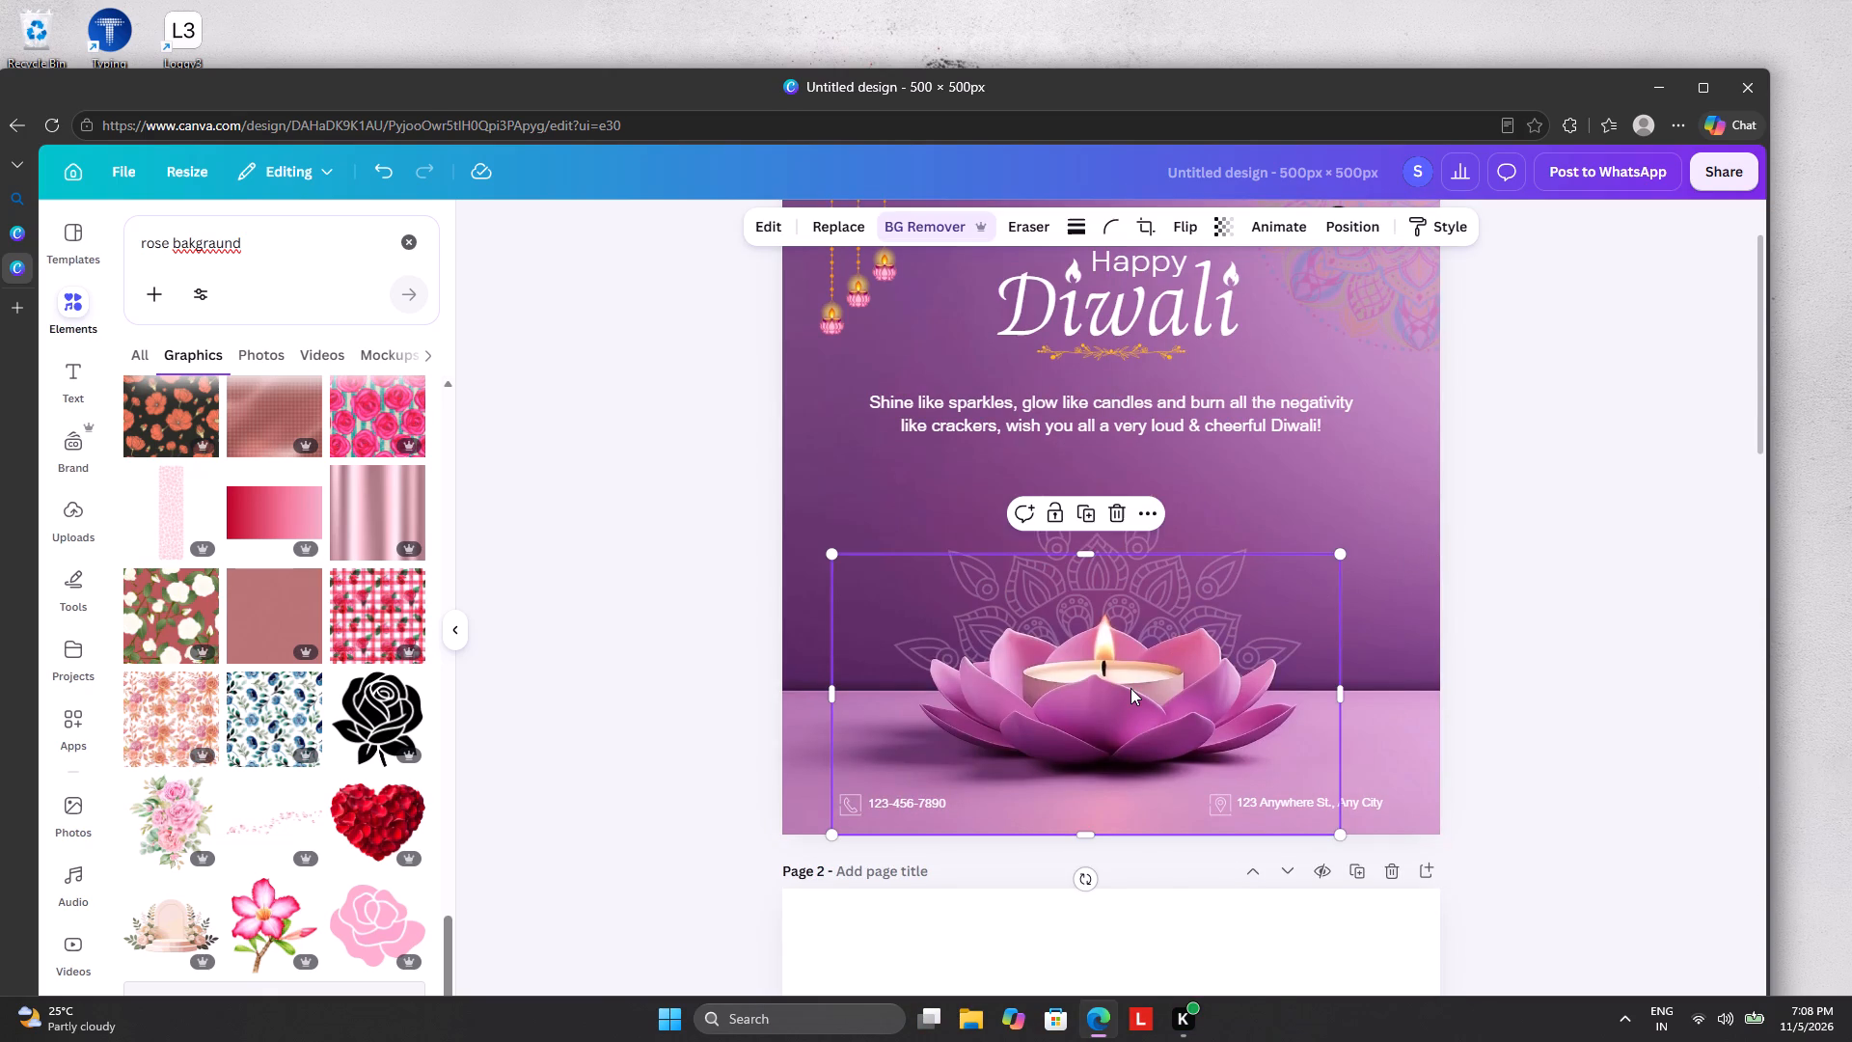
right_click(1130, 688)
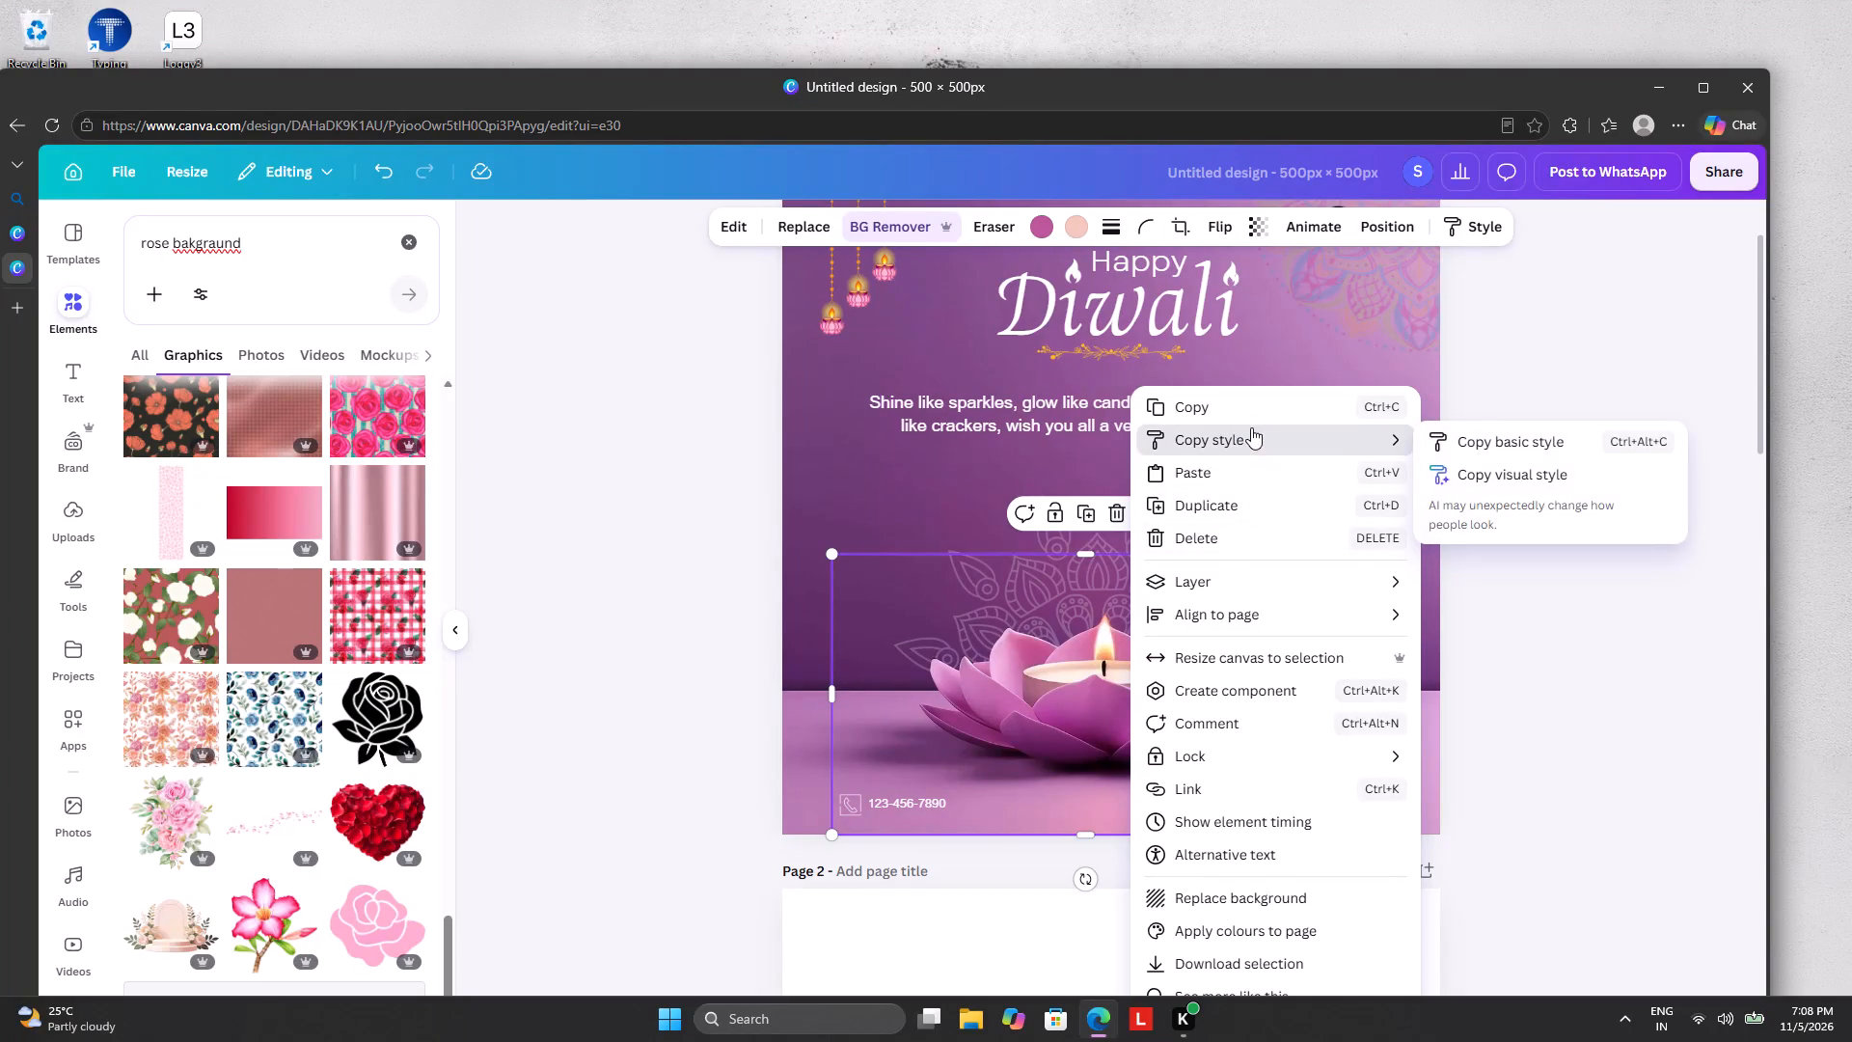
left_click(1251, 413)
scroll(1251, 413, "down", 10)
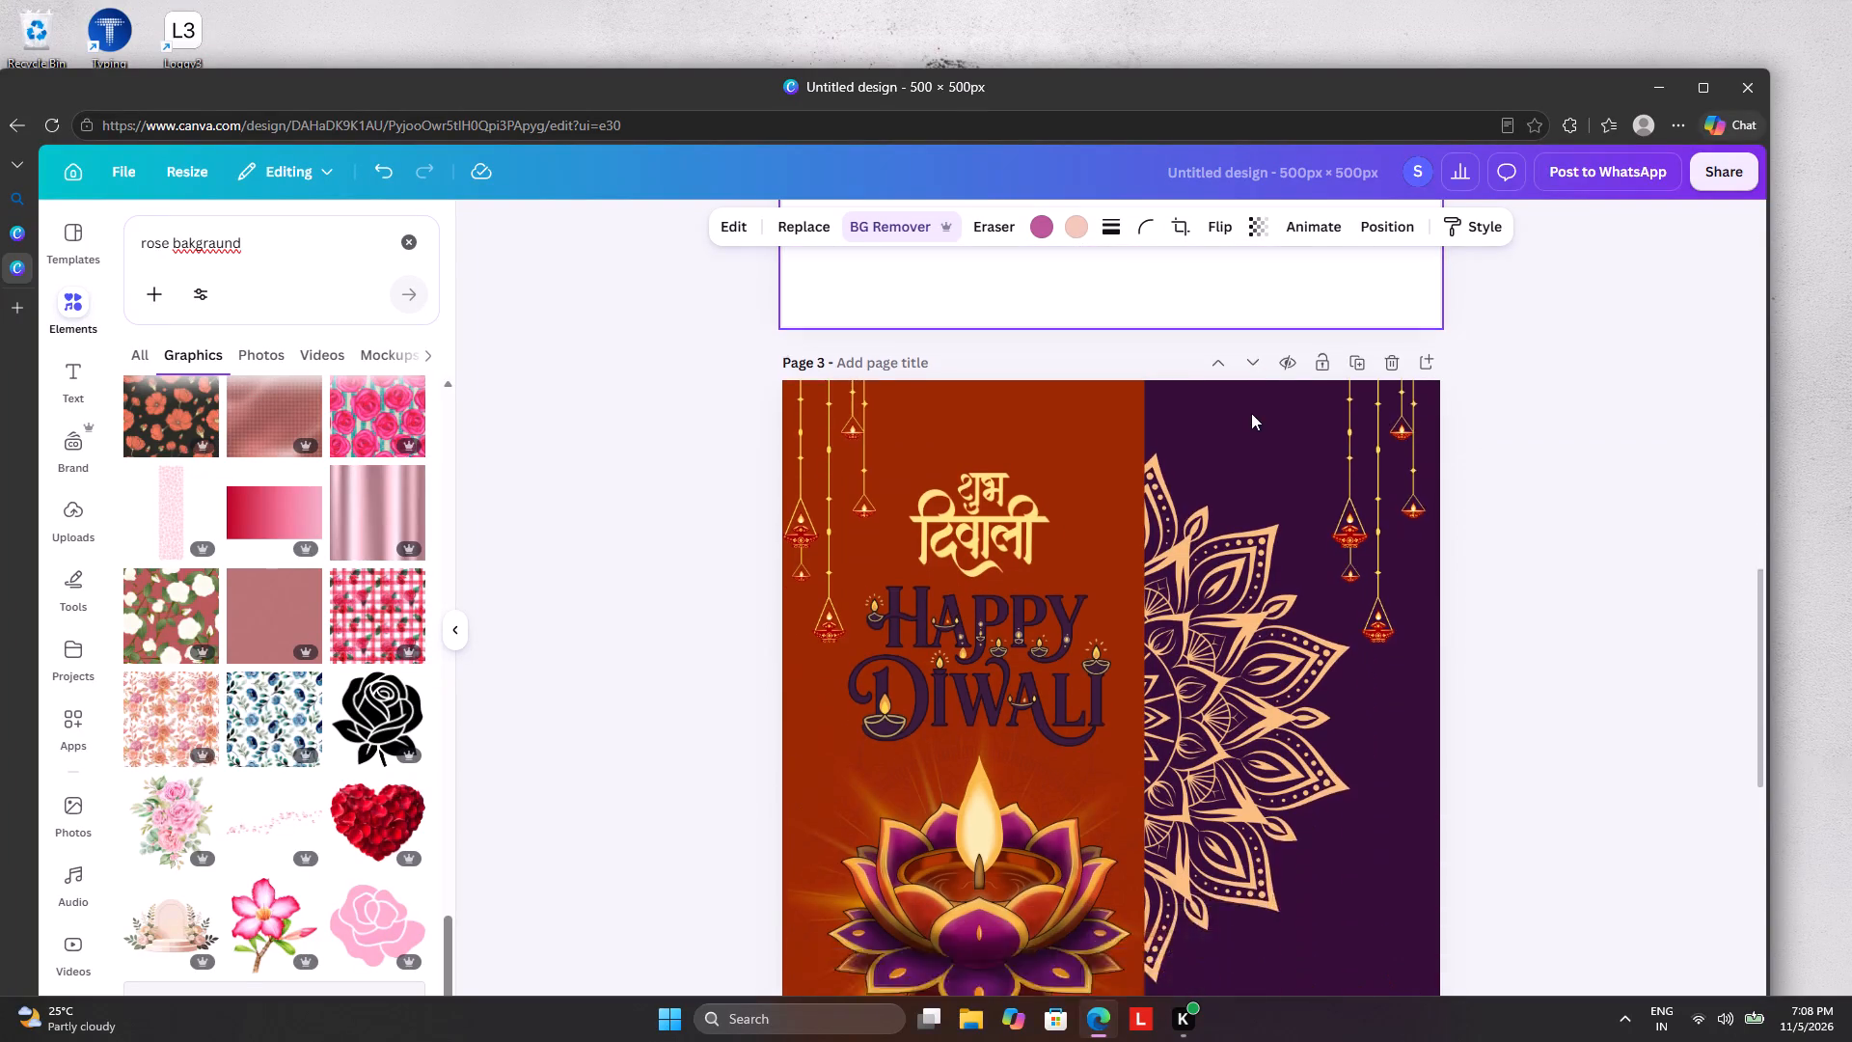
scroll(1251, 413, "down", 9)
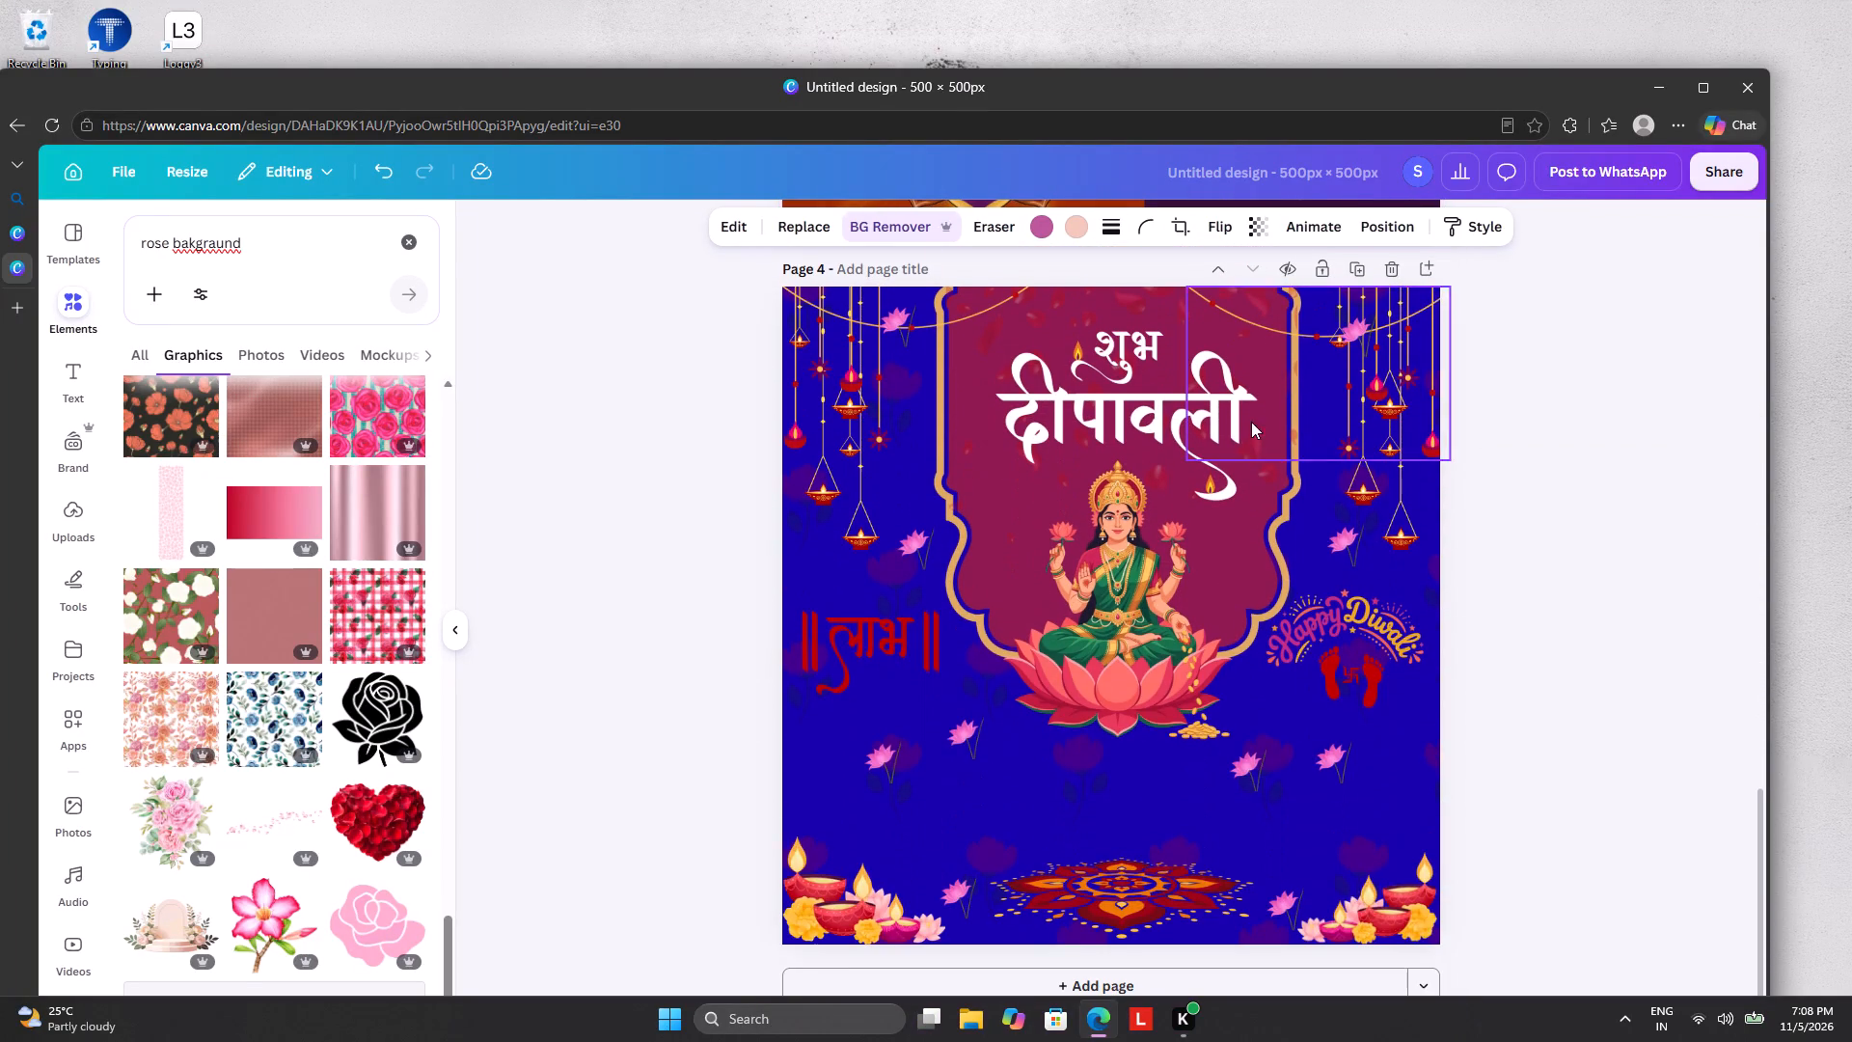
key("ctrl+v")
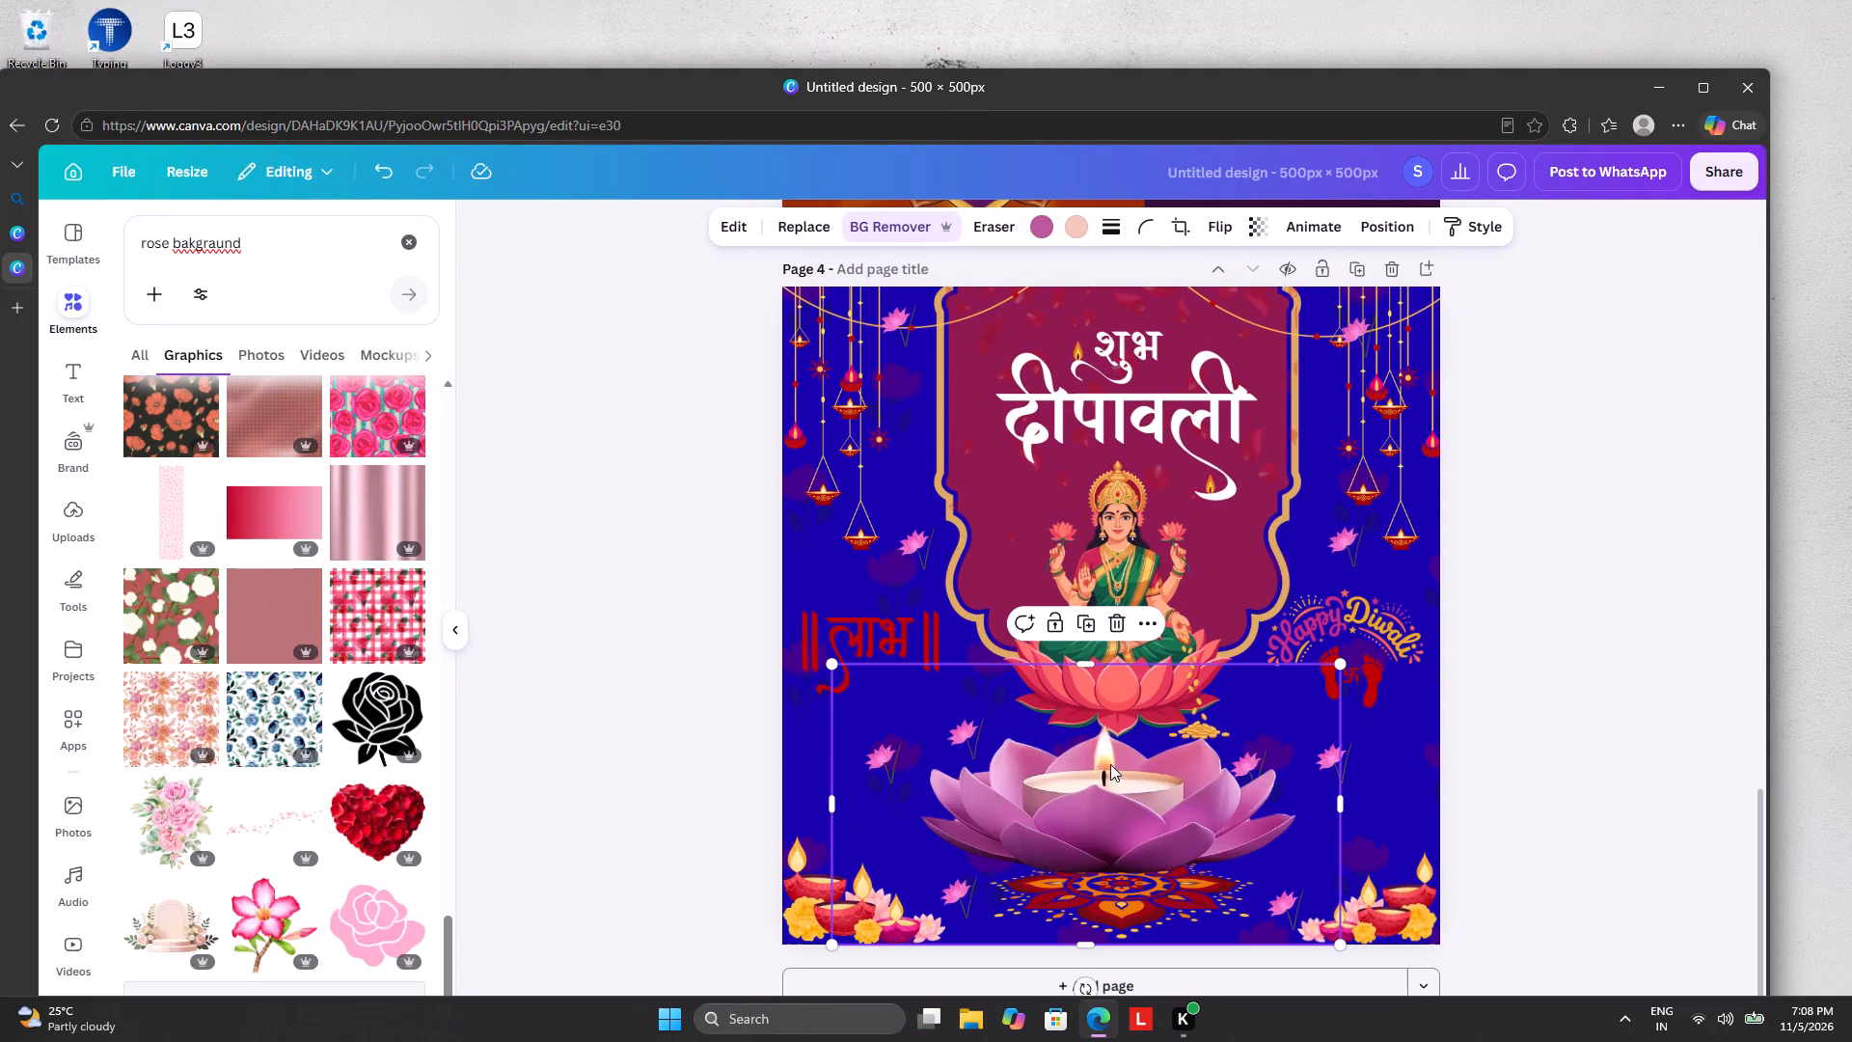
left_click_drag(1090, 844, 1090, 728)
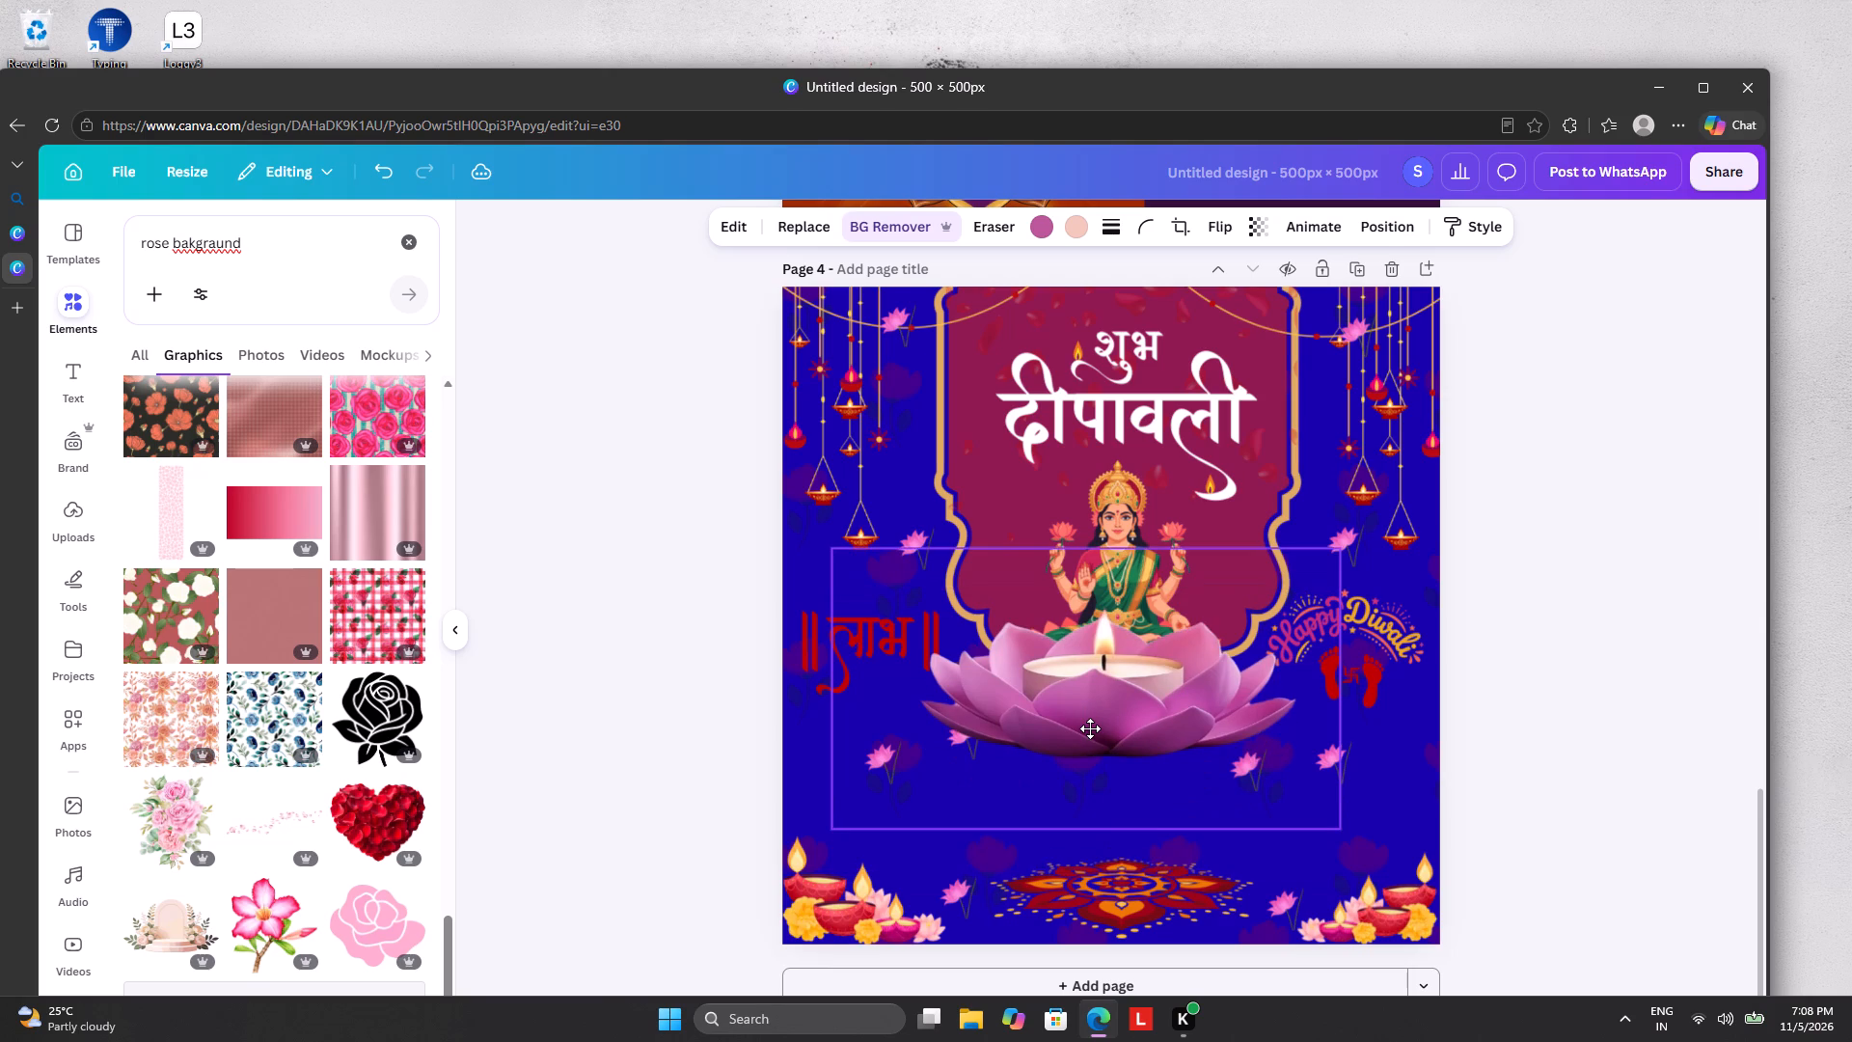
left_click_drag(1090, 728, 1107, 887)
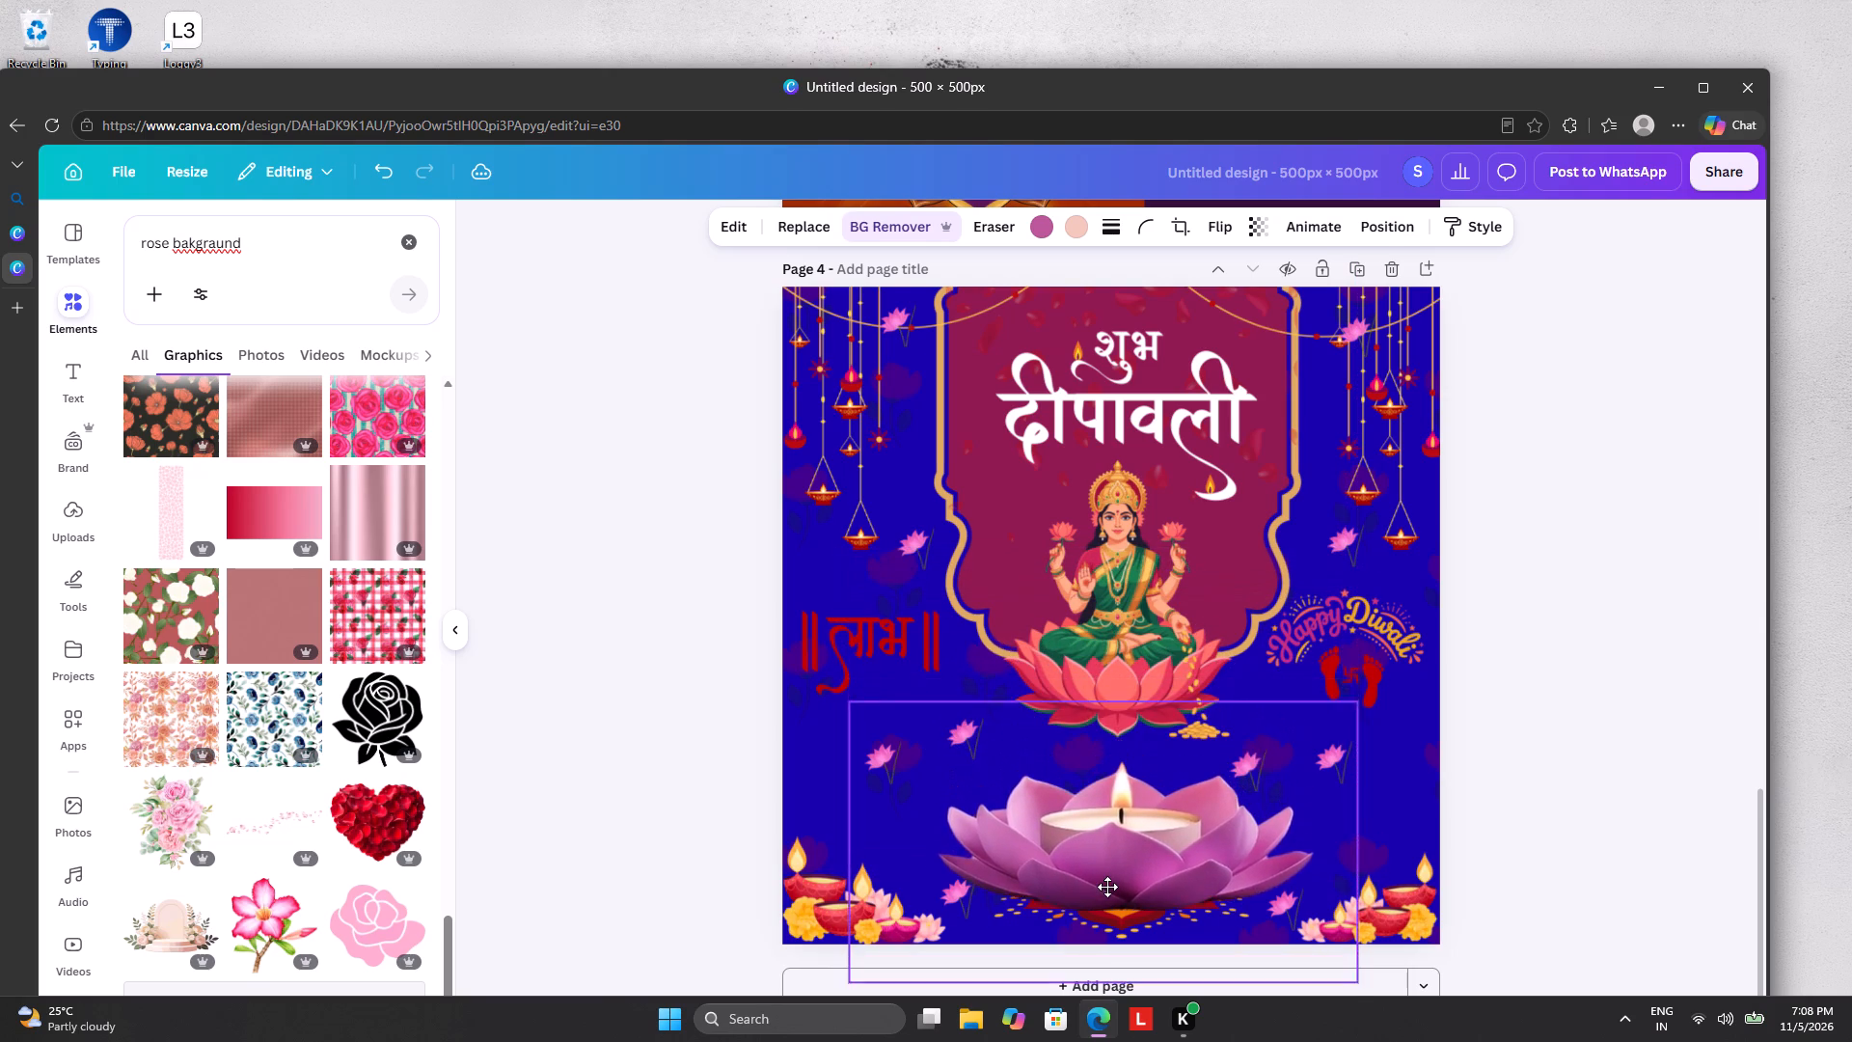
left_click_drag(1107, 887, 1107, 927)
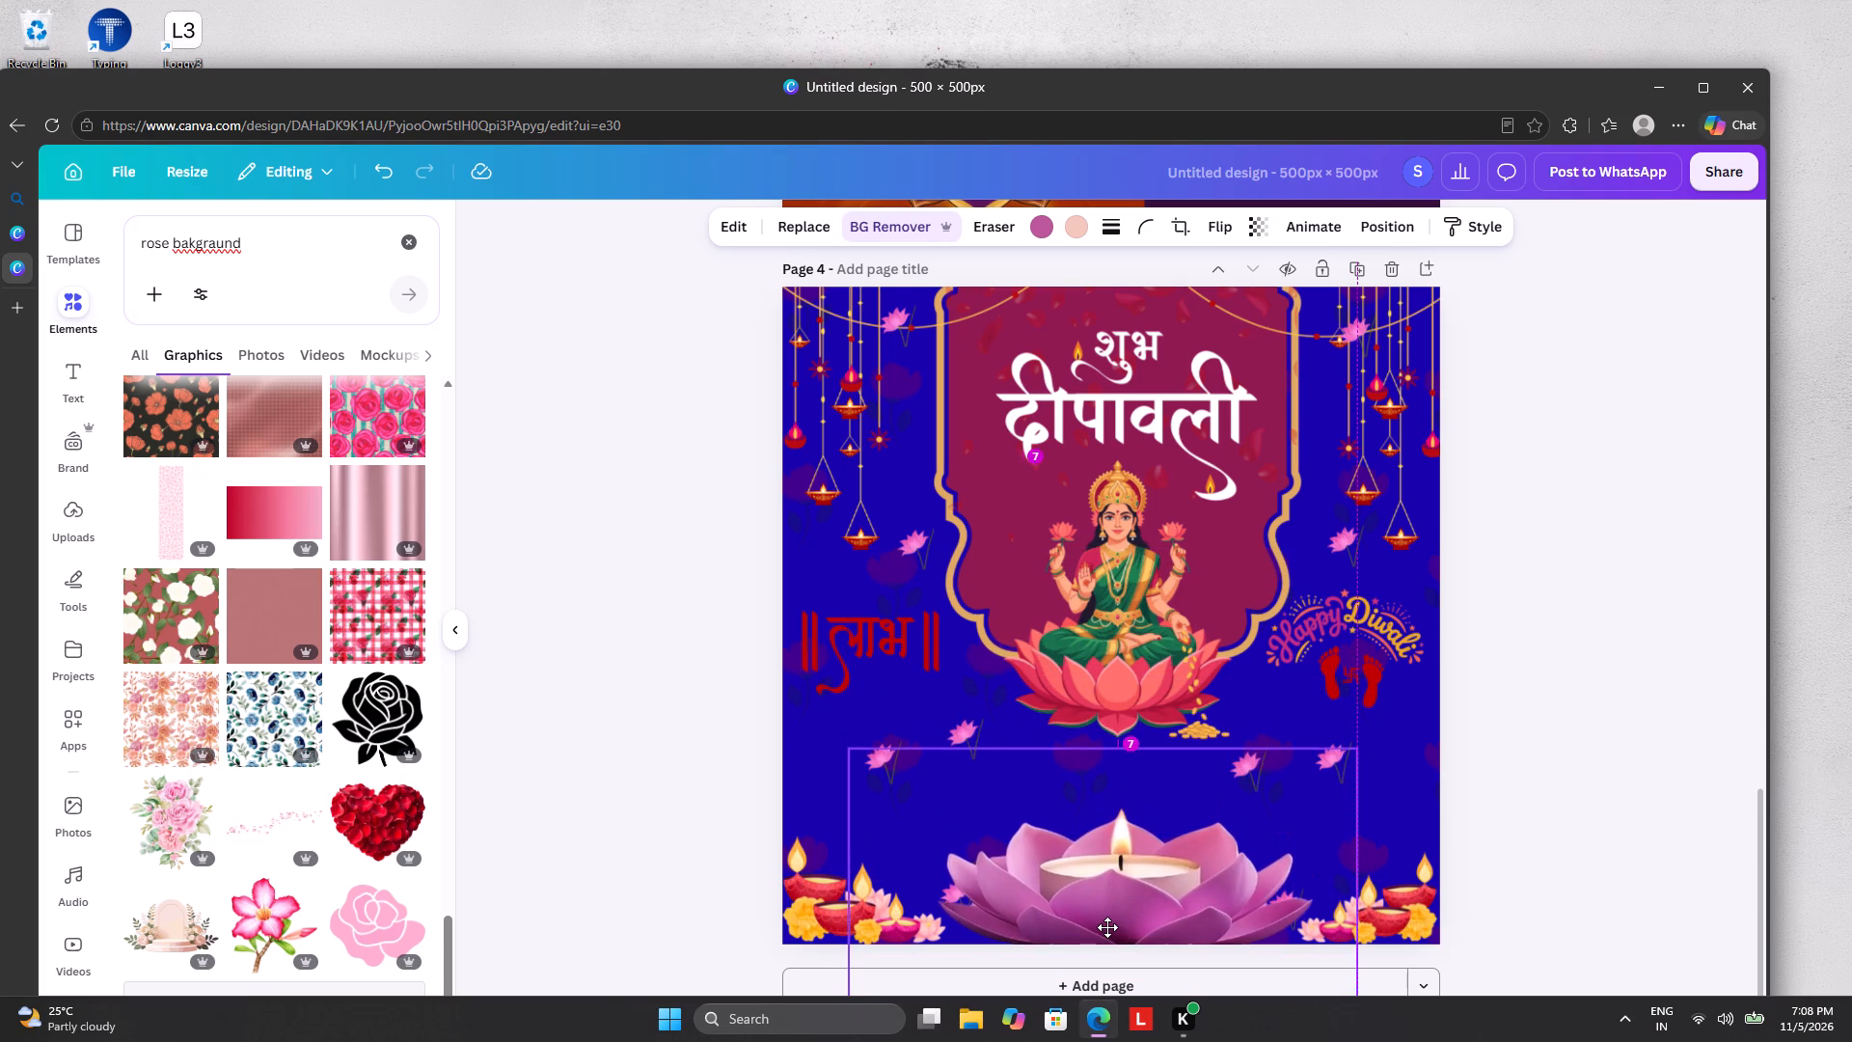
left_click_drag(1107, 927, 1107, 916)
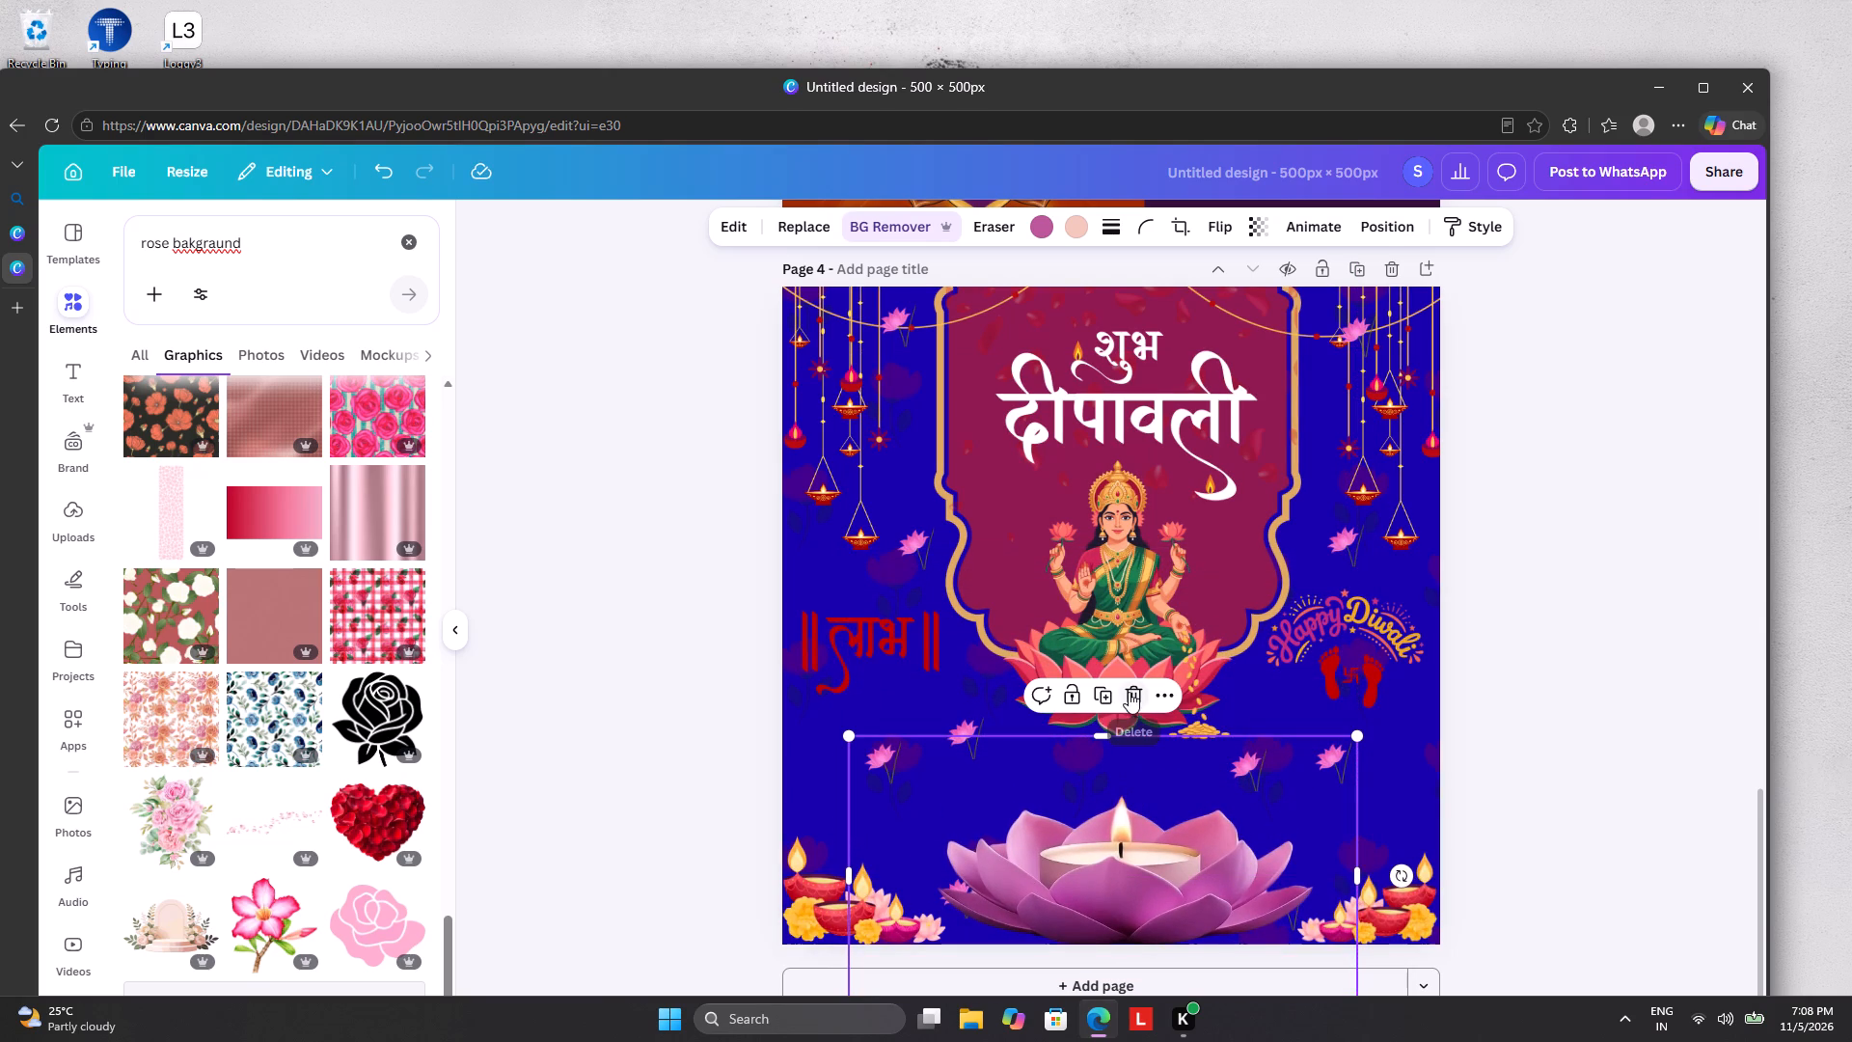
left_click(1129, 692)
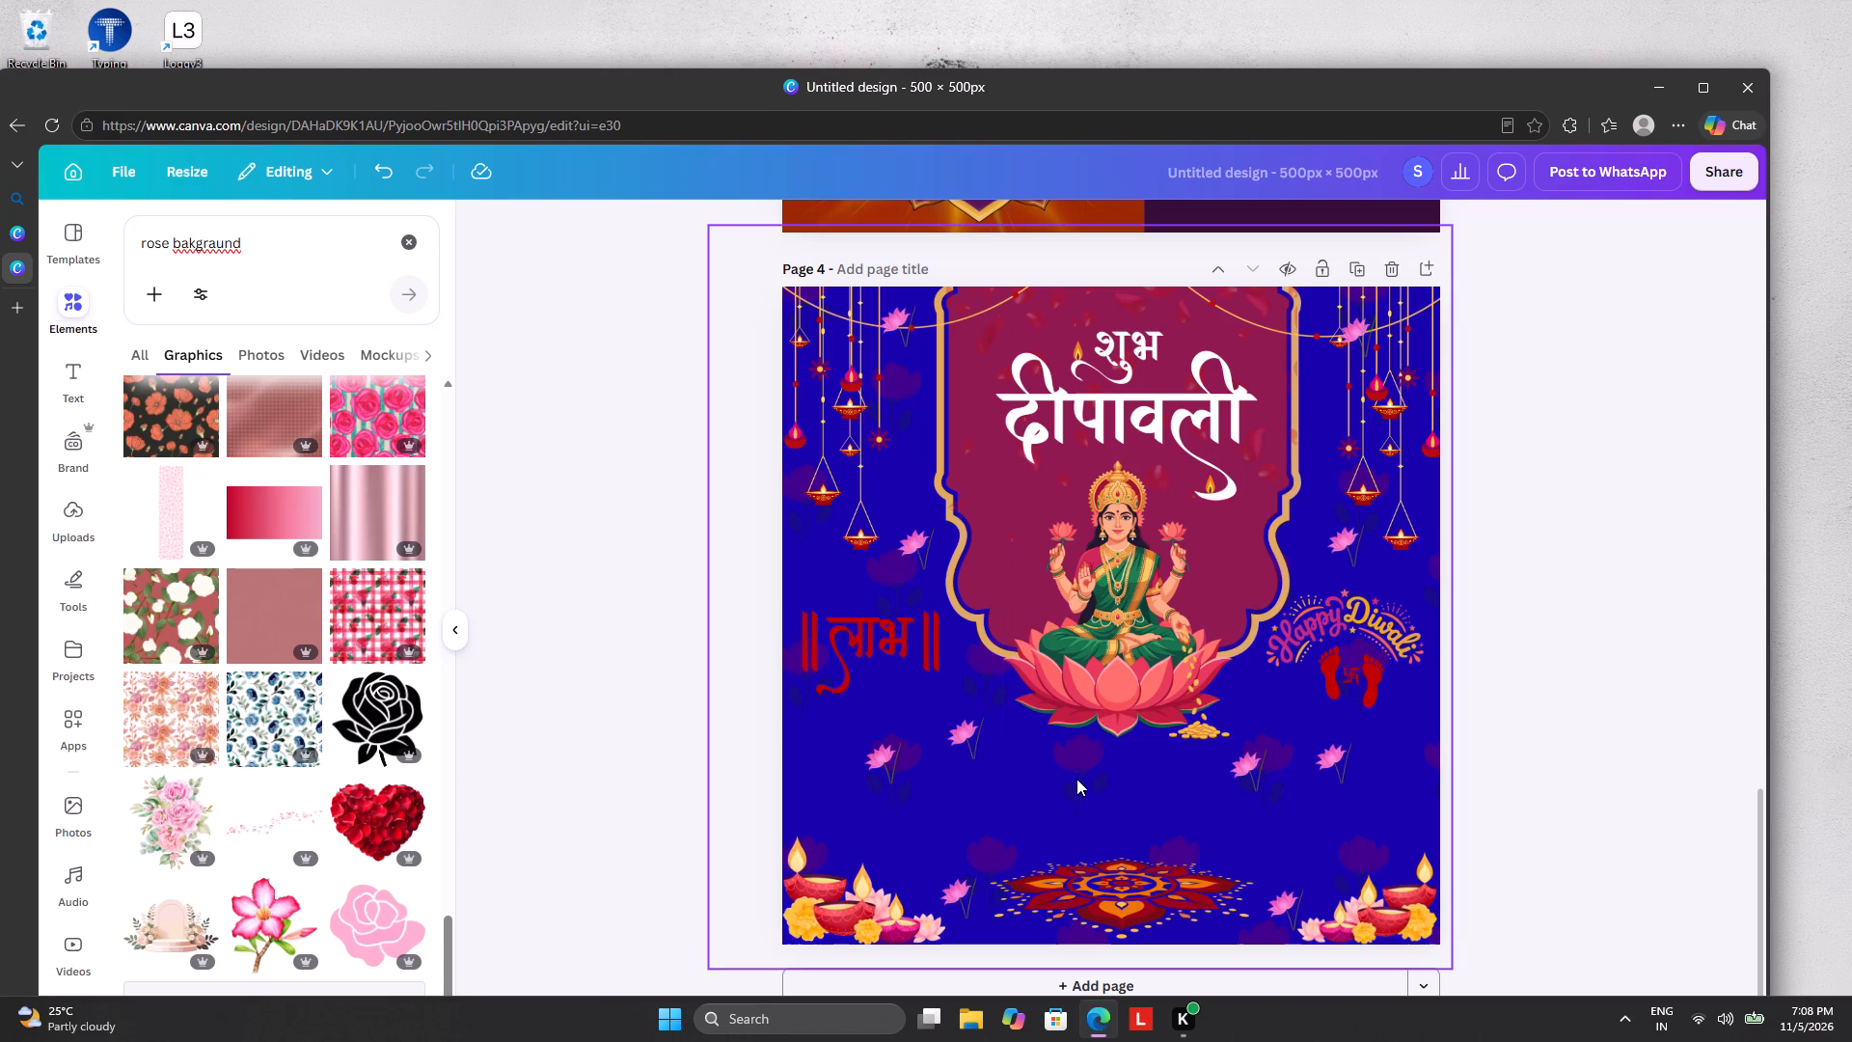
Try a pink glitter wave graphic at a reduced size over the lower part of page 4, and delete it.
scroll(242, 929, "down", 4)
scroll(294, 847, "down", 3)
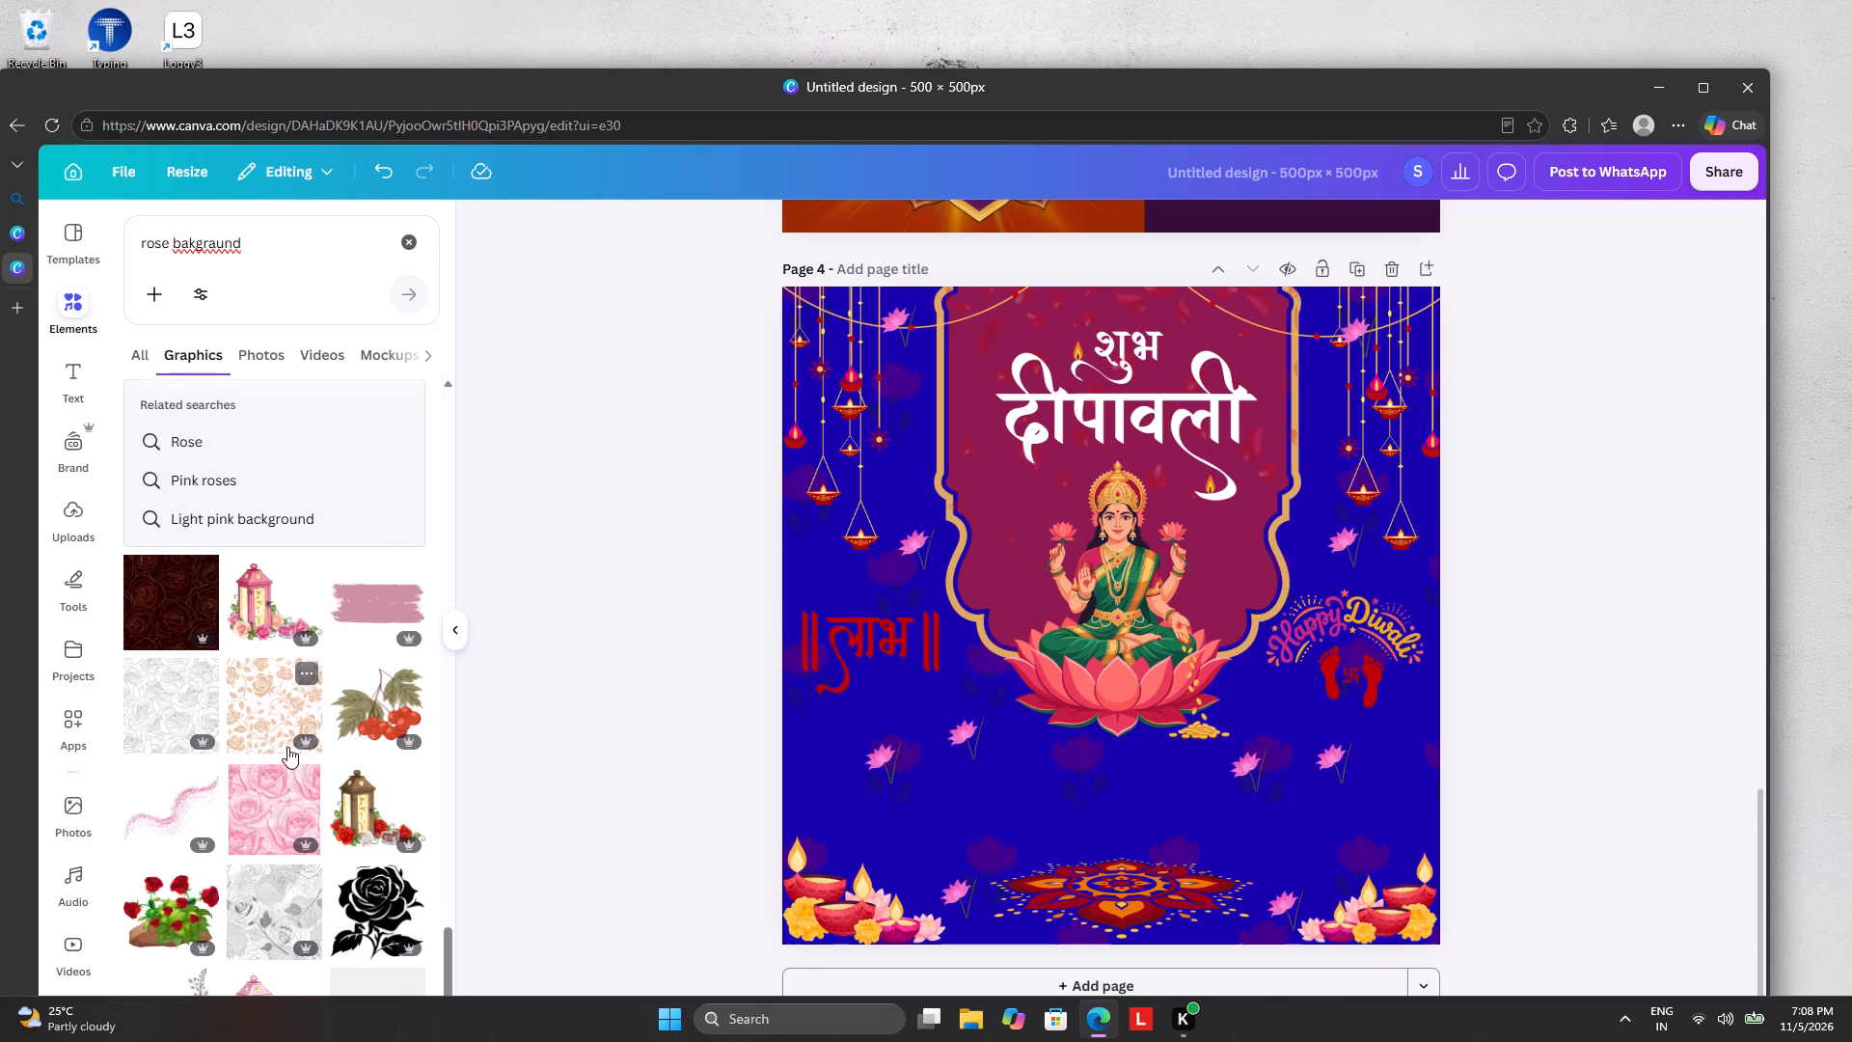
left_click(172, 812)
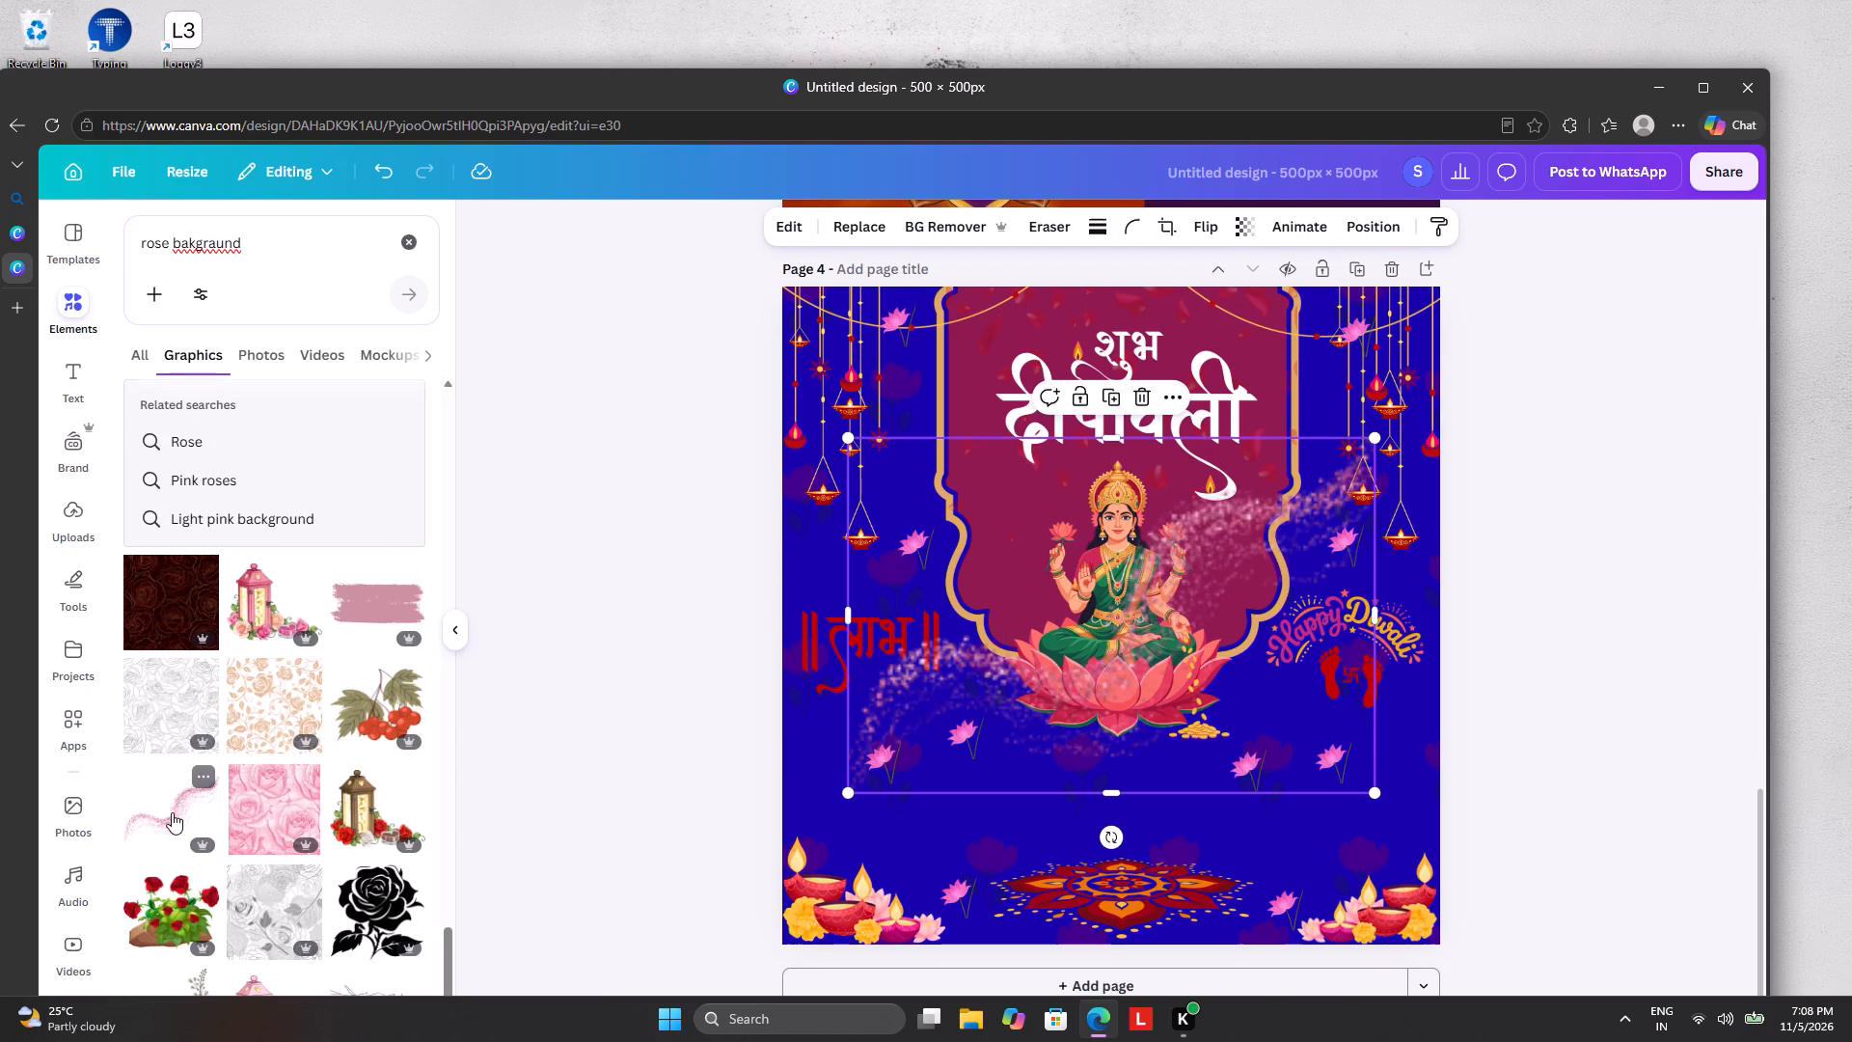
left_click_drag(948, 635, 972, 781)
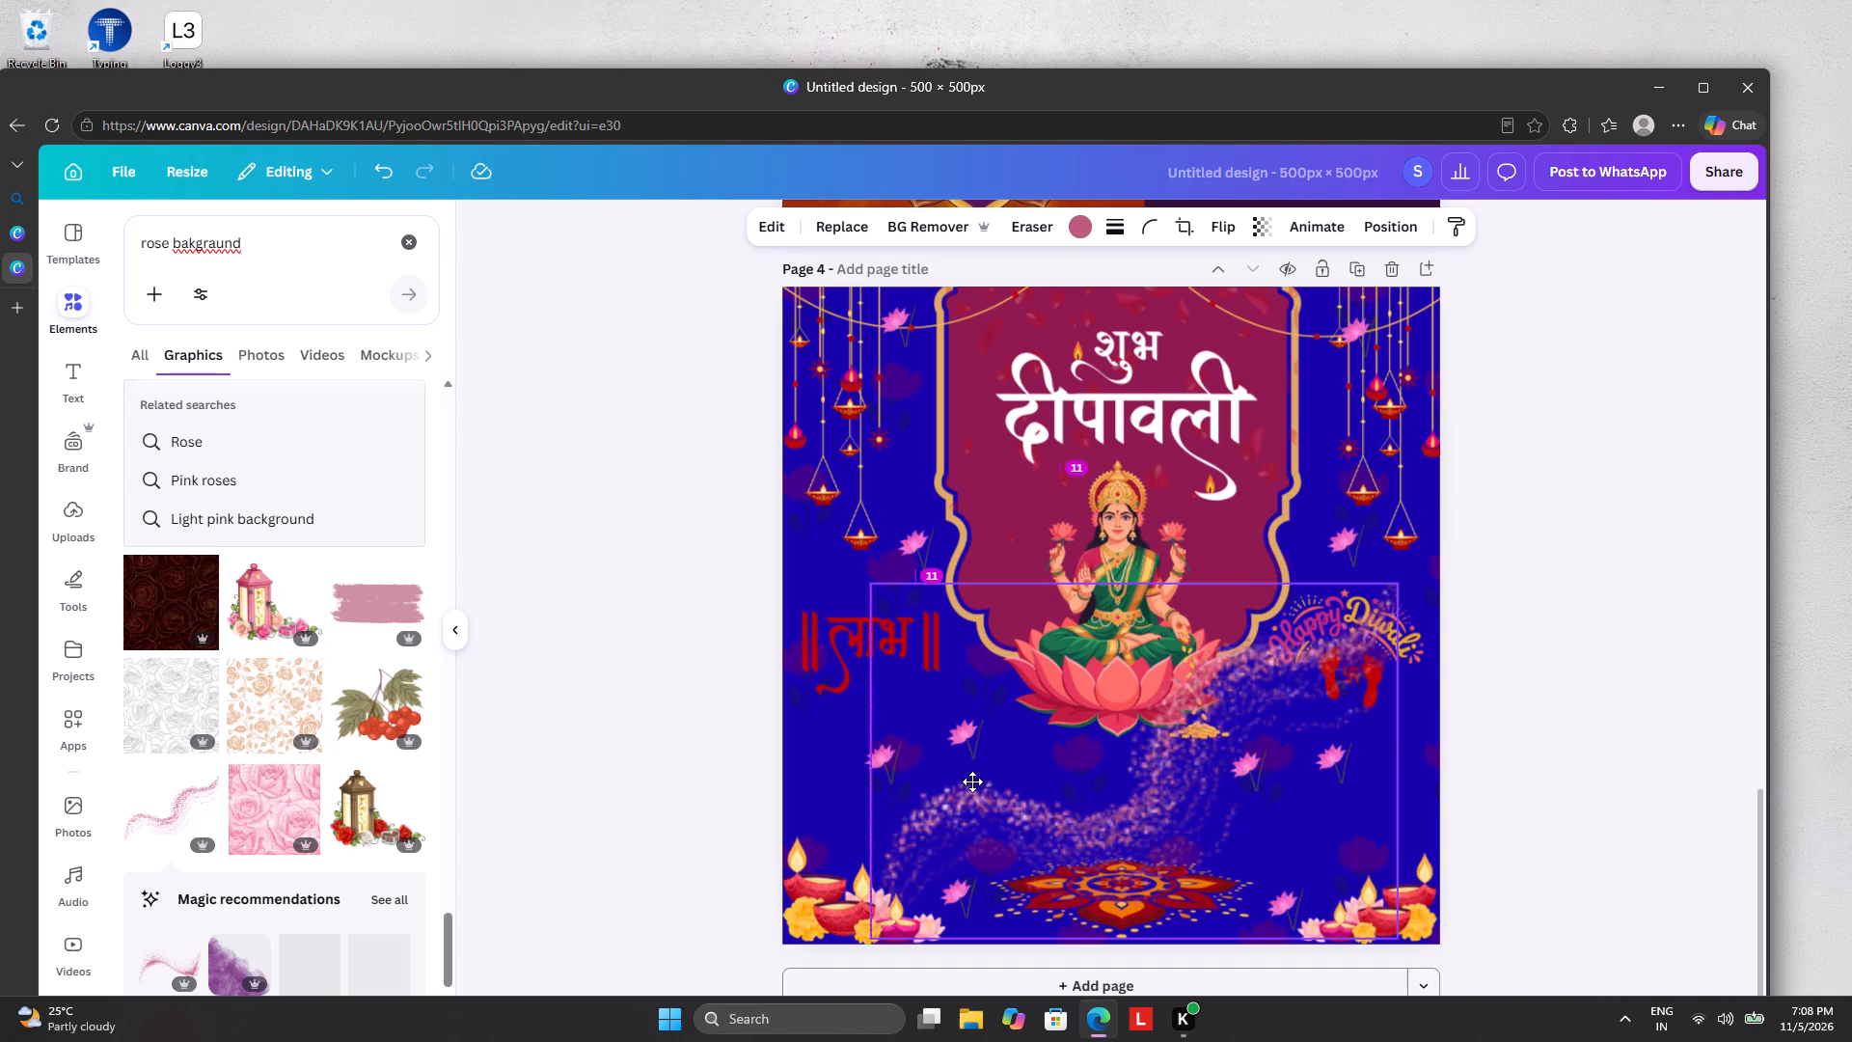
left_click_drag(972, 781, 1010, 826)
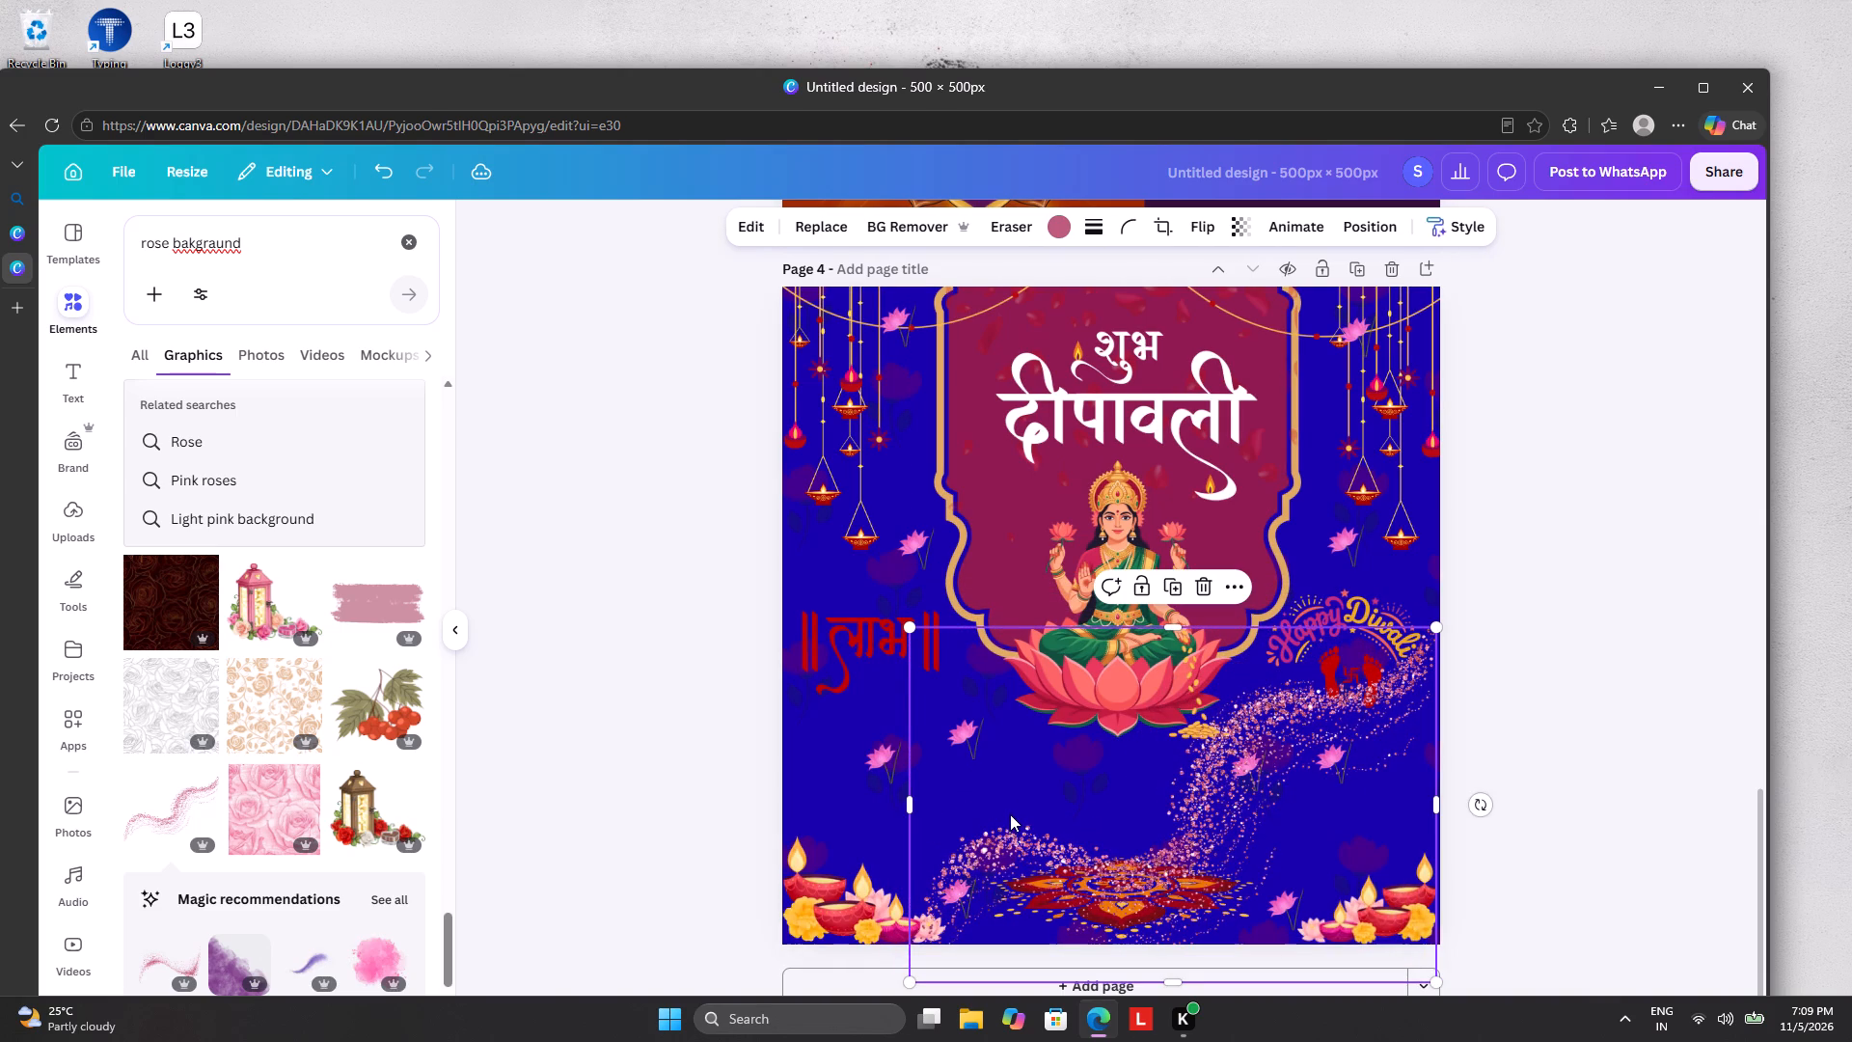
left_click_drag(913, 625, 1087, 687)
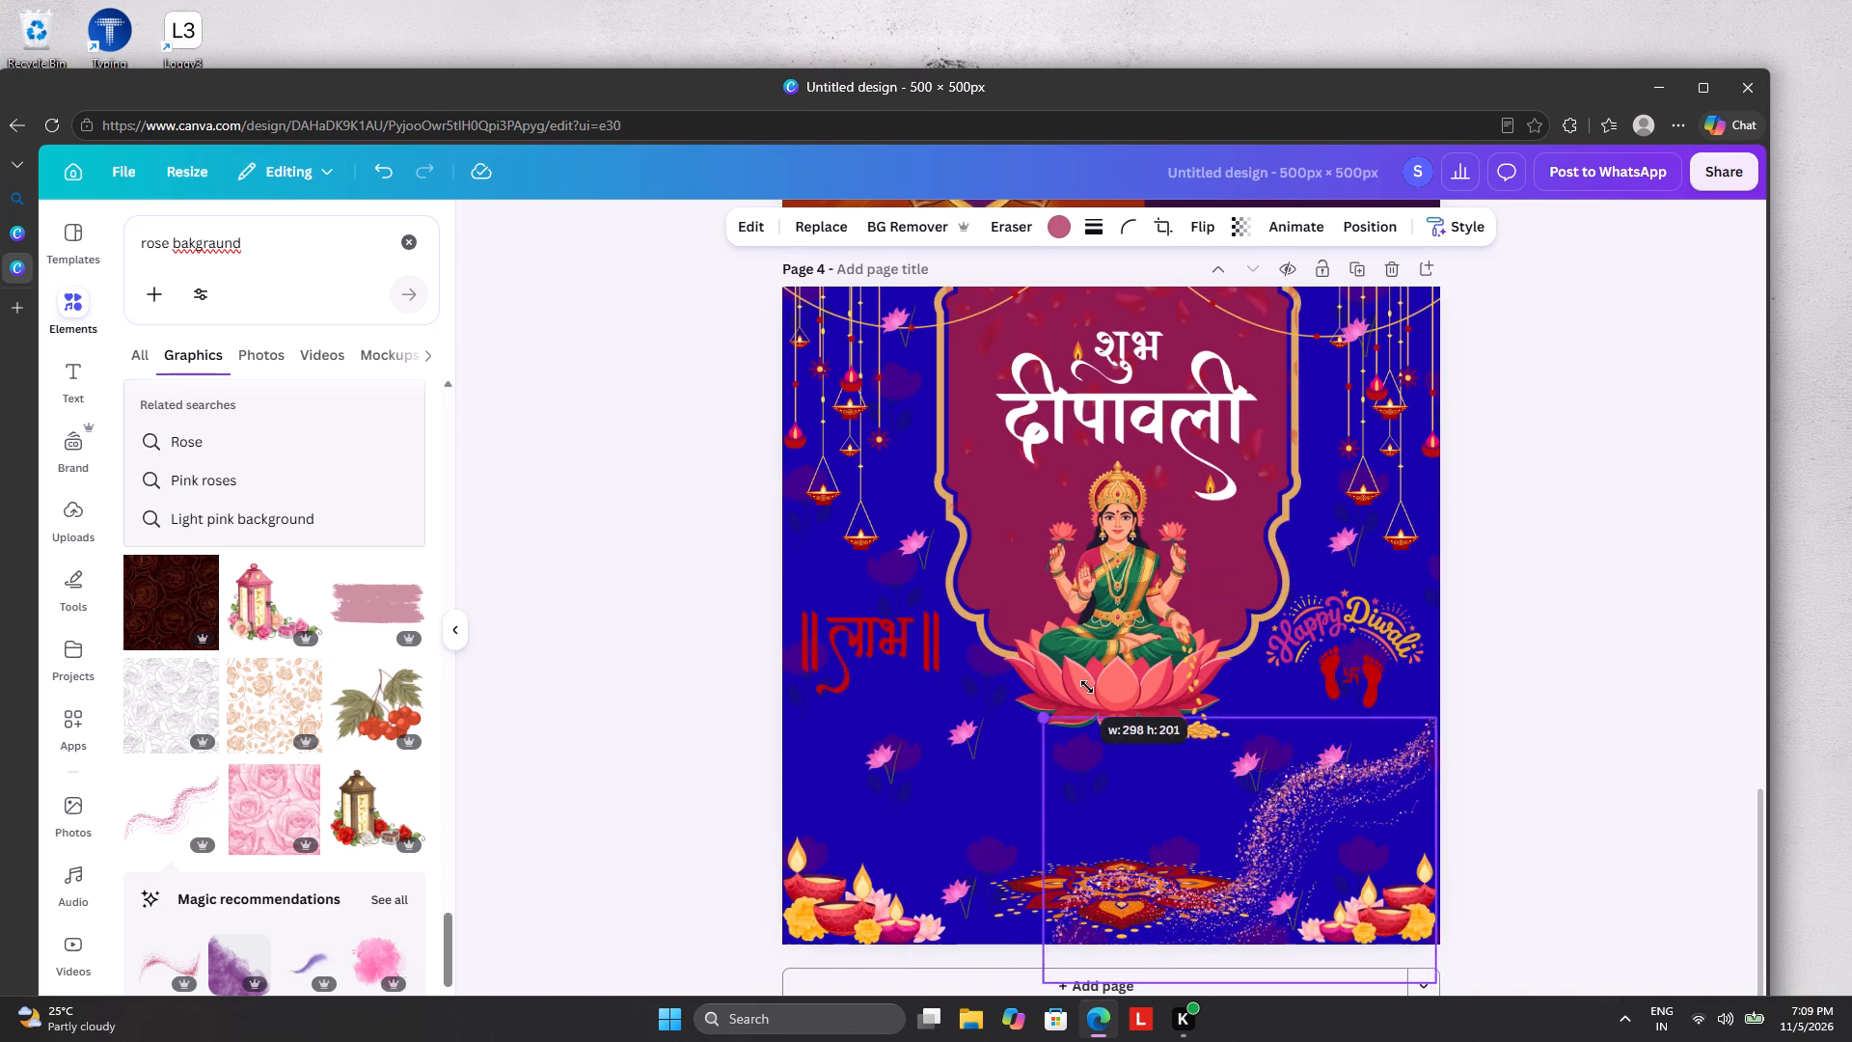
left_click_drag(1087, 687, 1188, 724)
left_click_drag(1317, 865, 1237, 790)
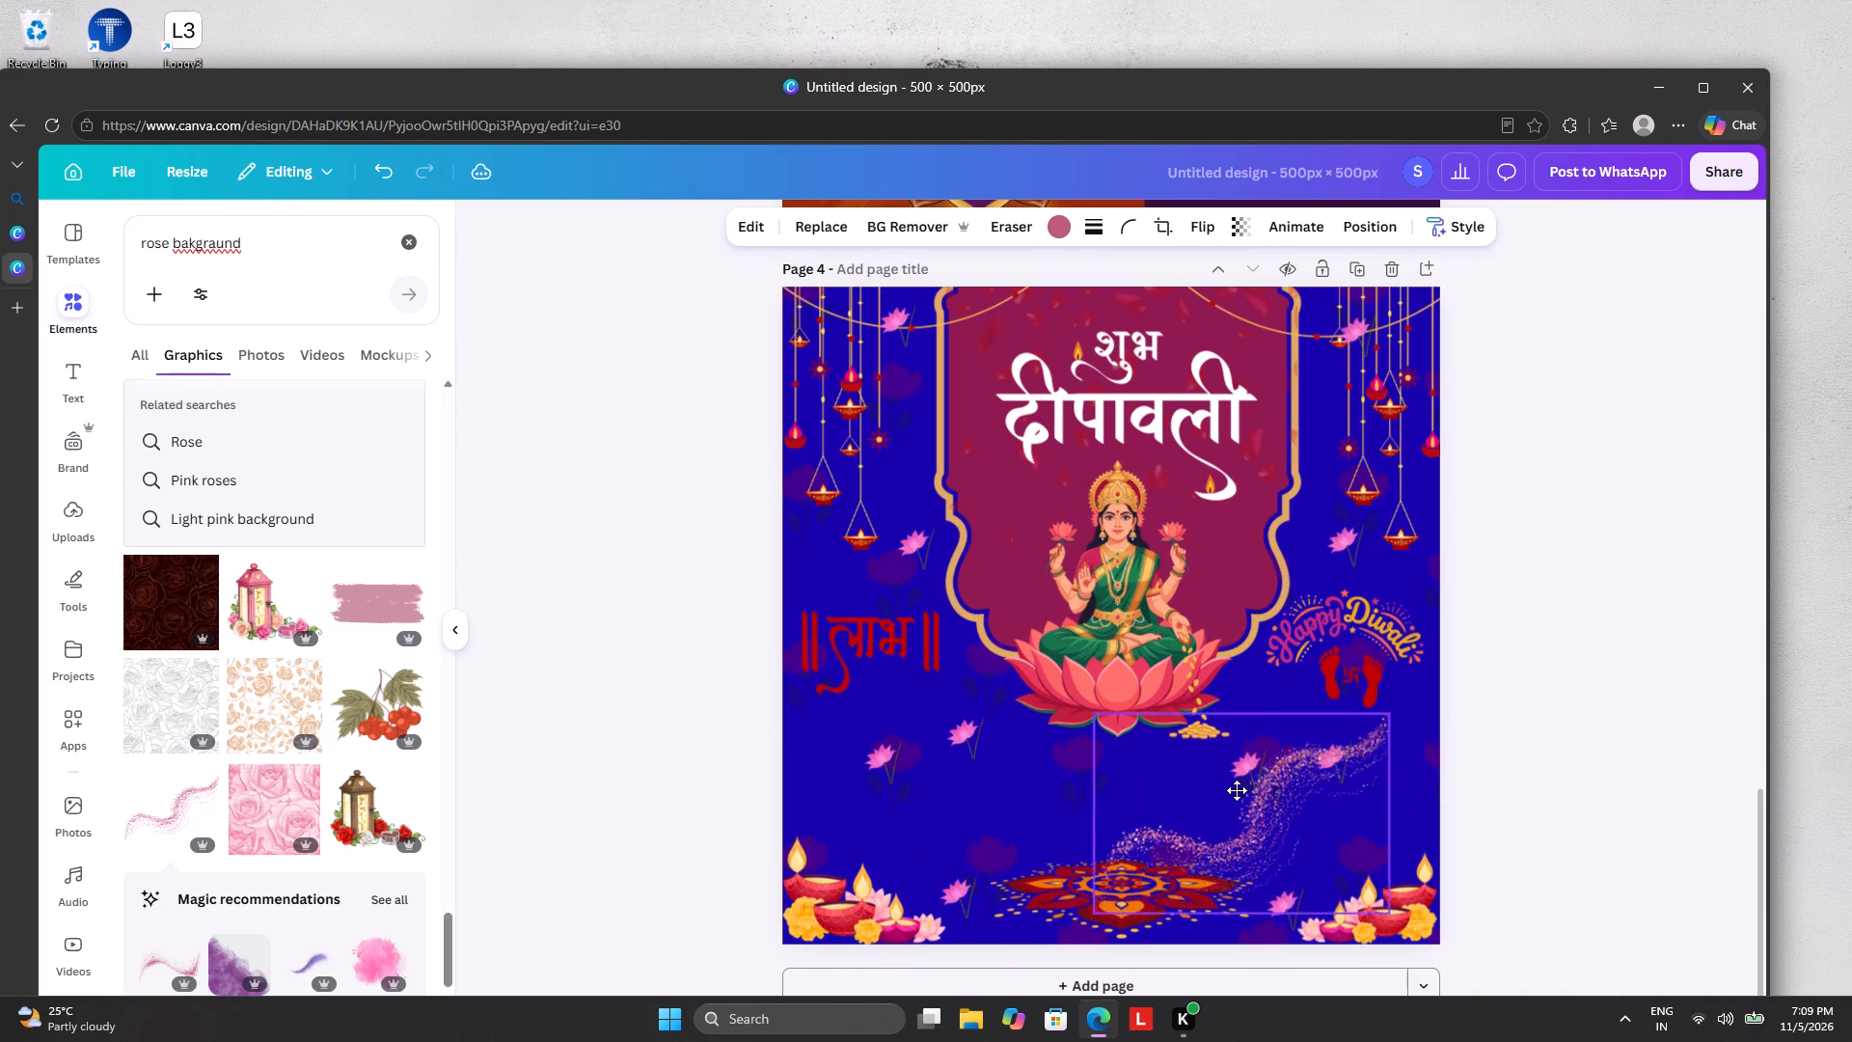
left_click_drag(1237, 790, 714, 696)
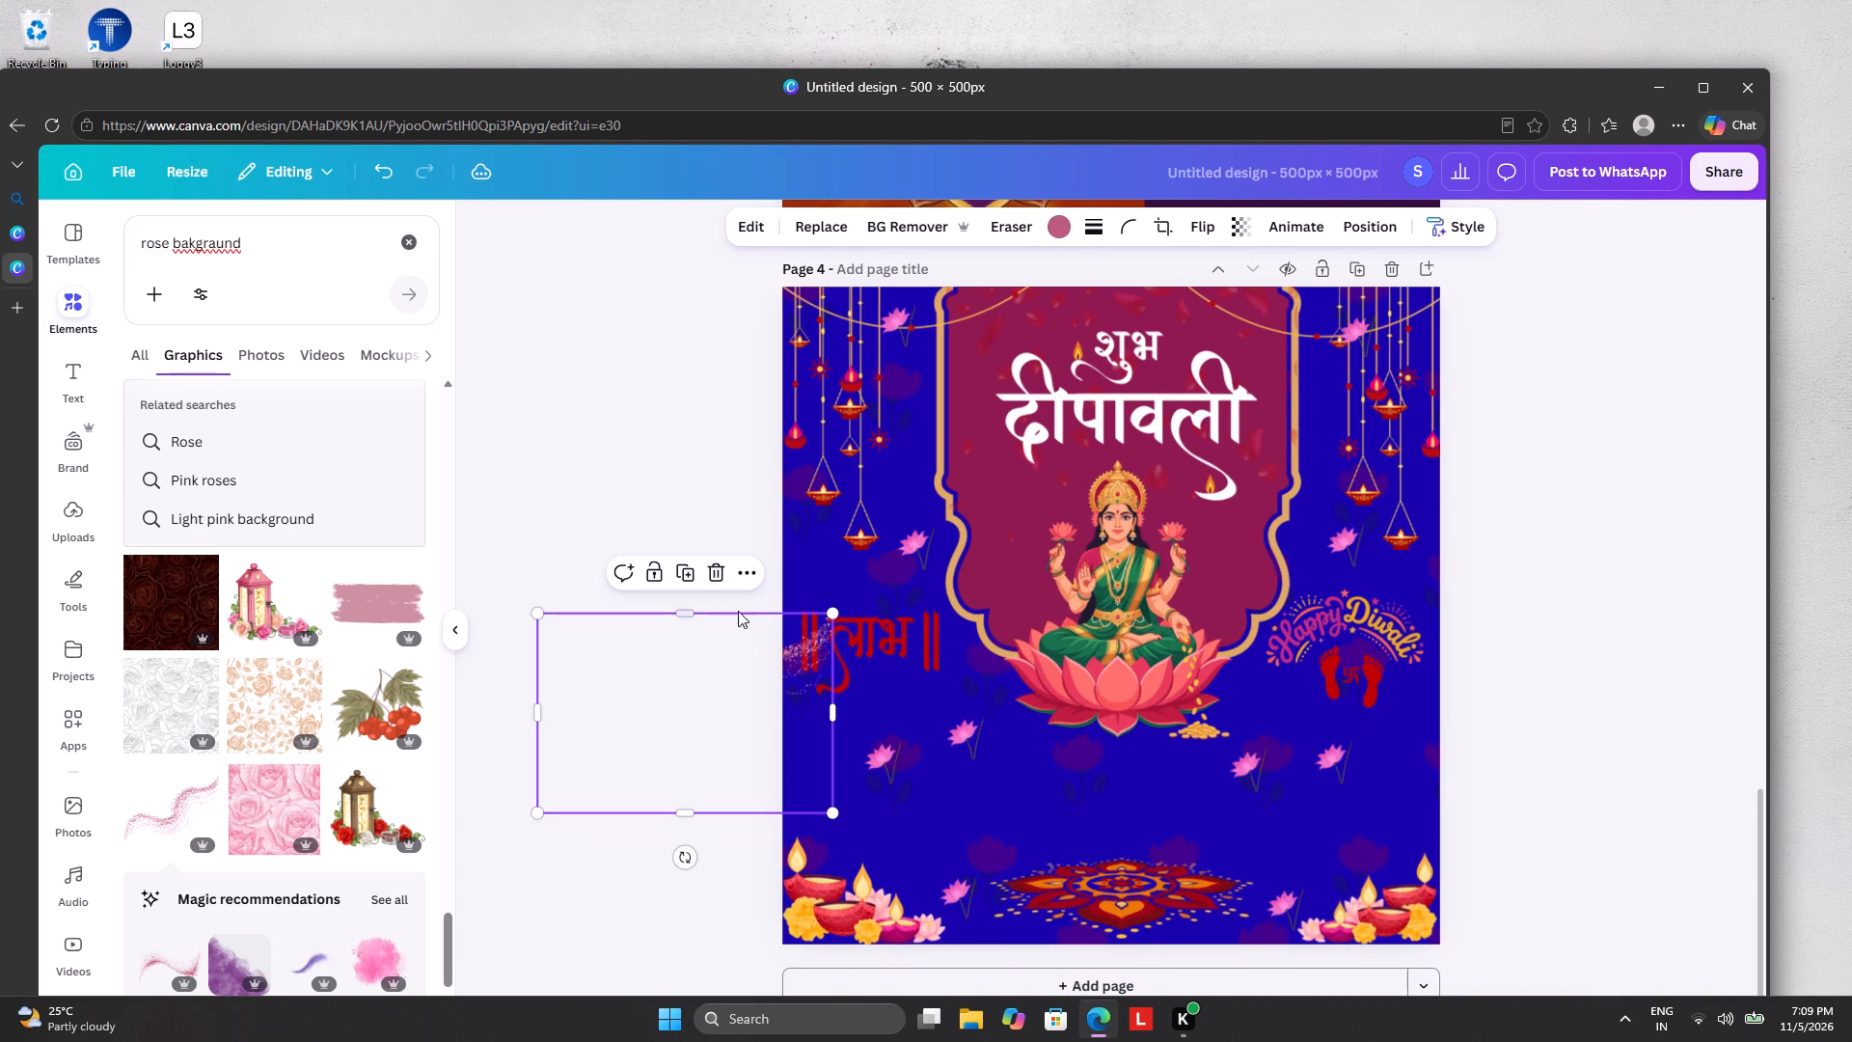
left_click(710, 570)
Browse more rose background graphics for another page 4 decoration, and clear the element search.
scroll(364, 775, "down", 4)
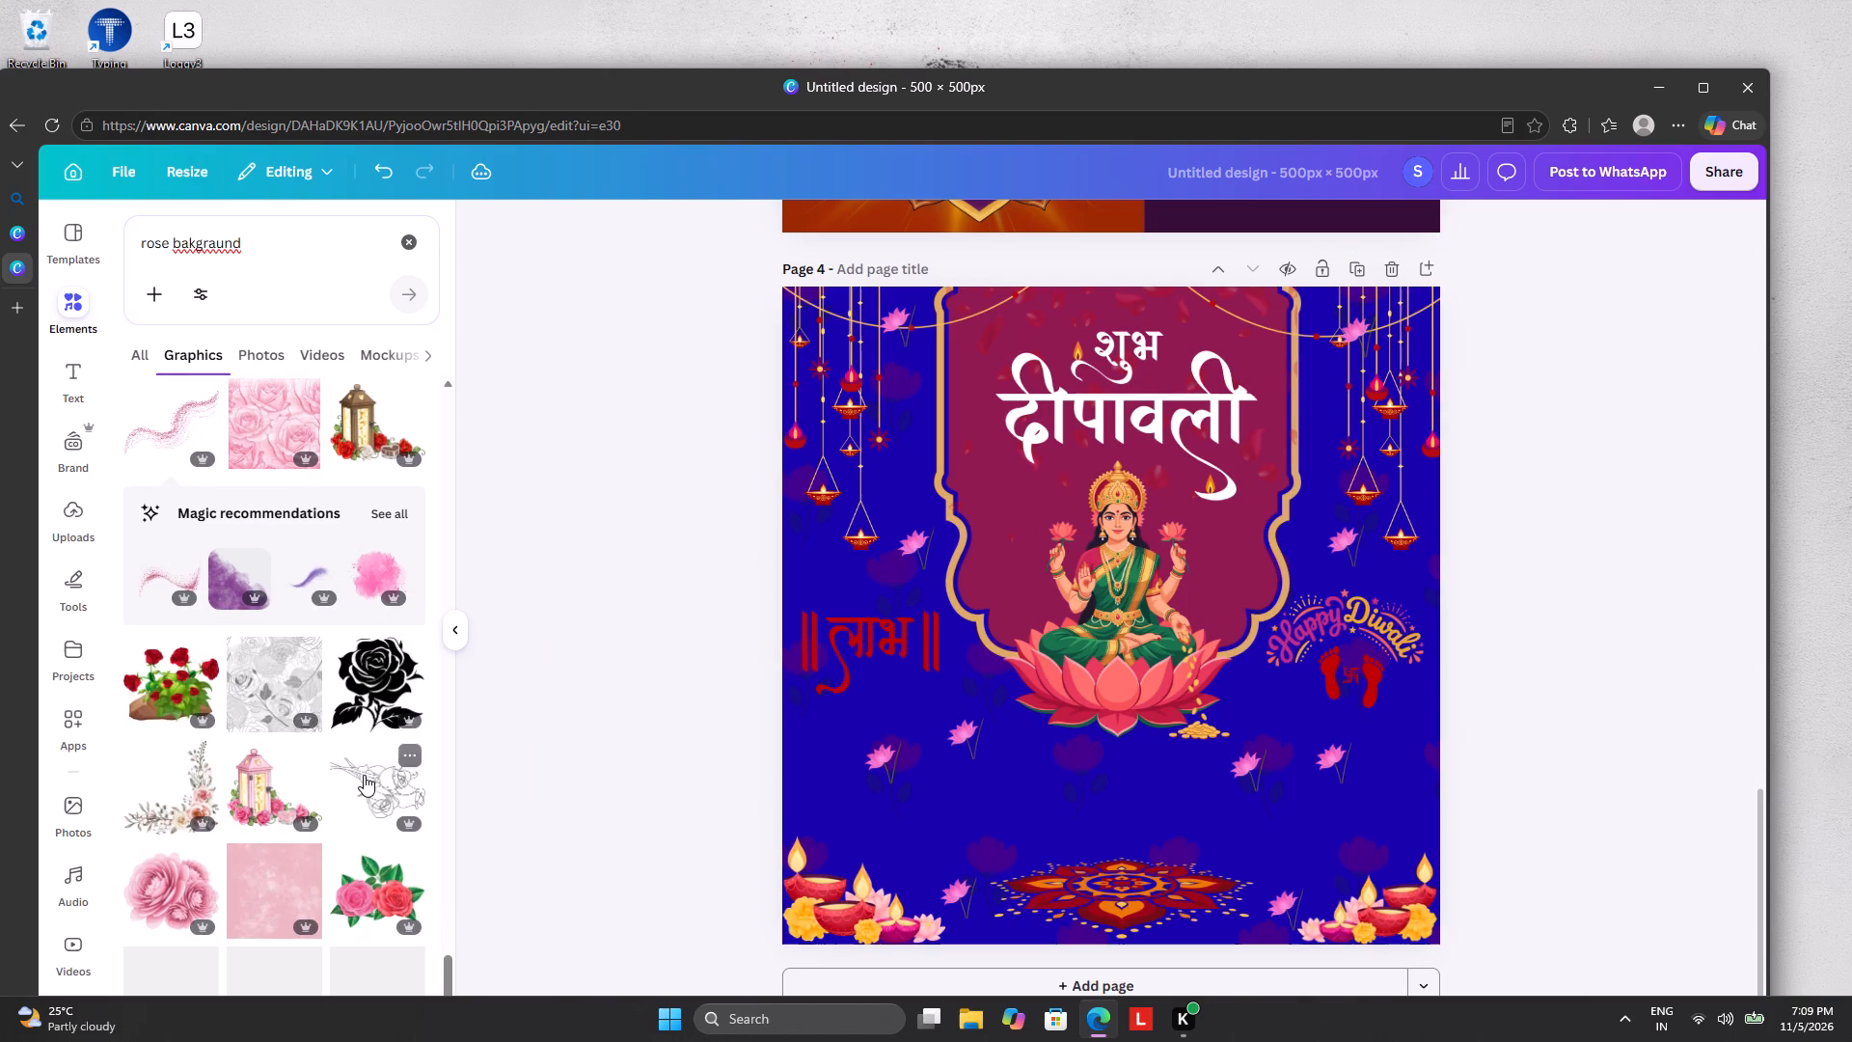
scroll(365, 775, "down", 5)
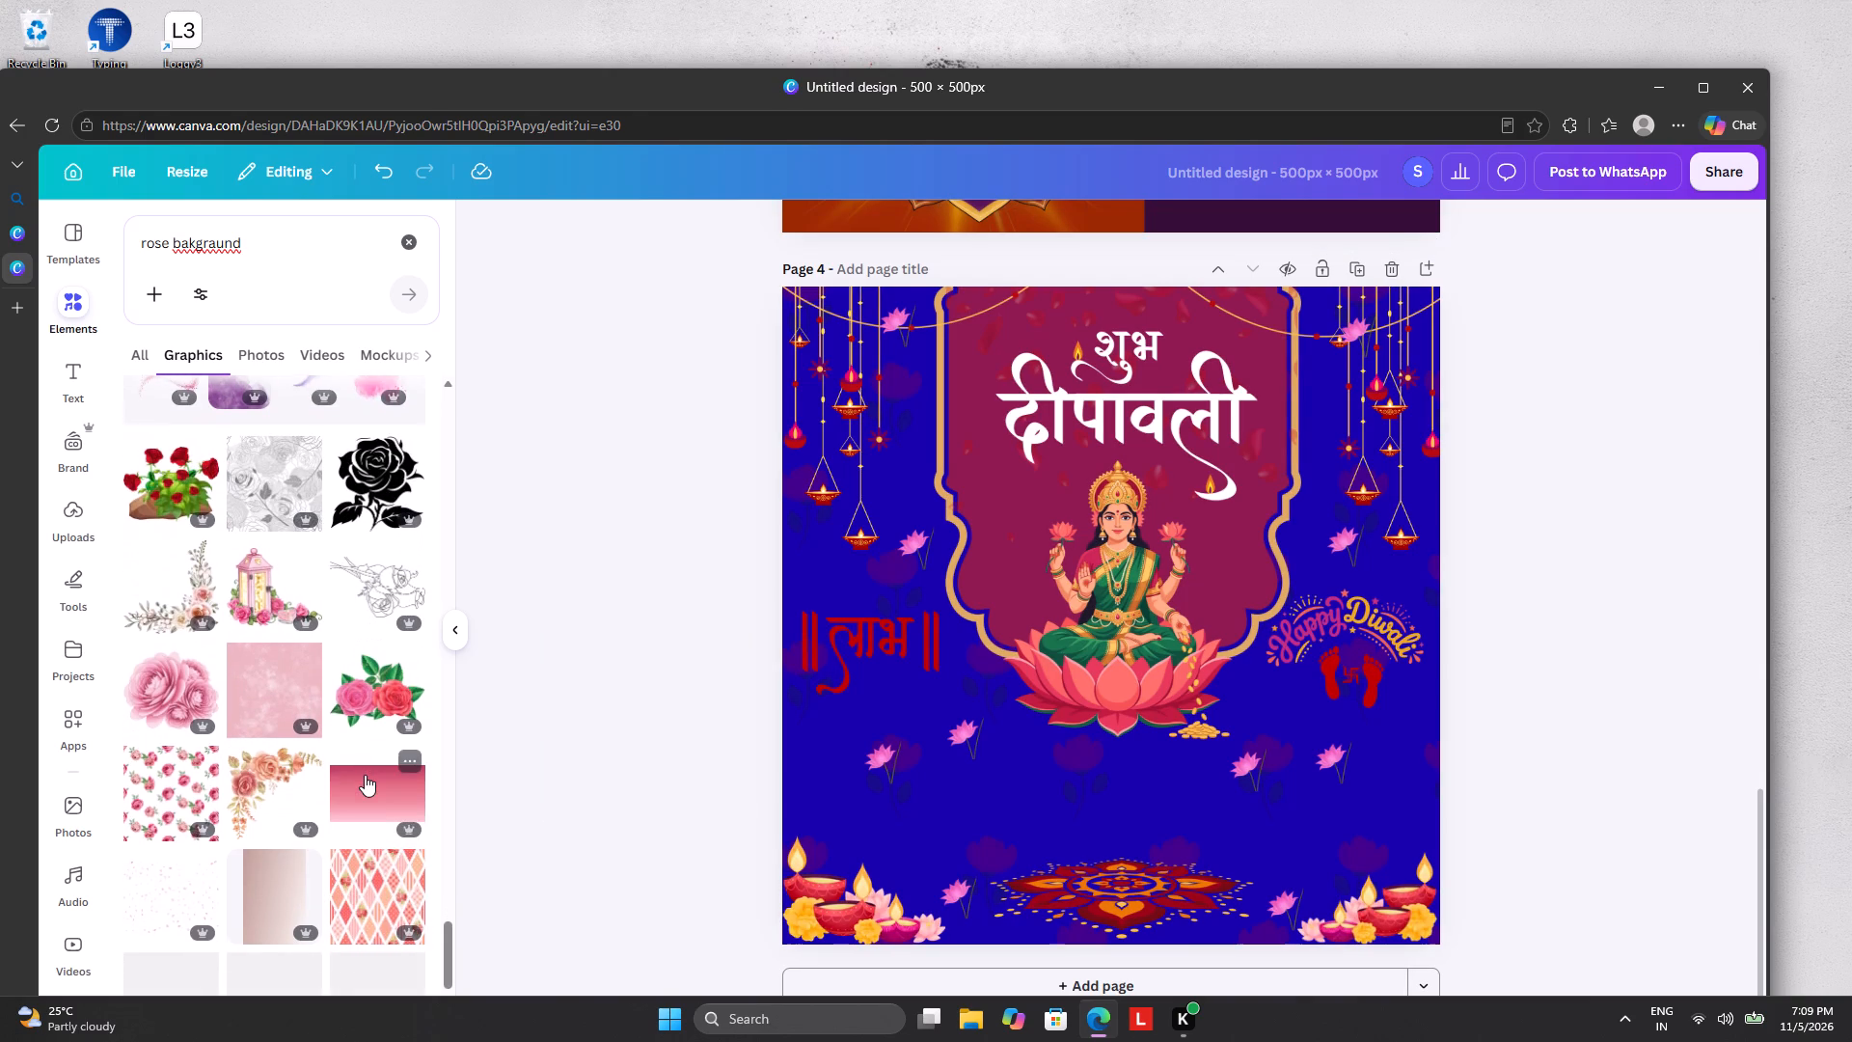
scroll(365, 775, "down", 6)
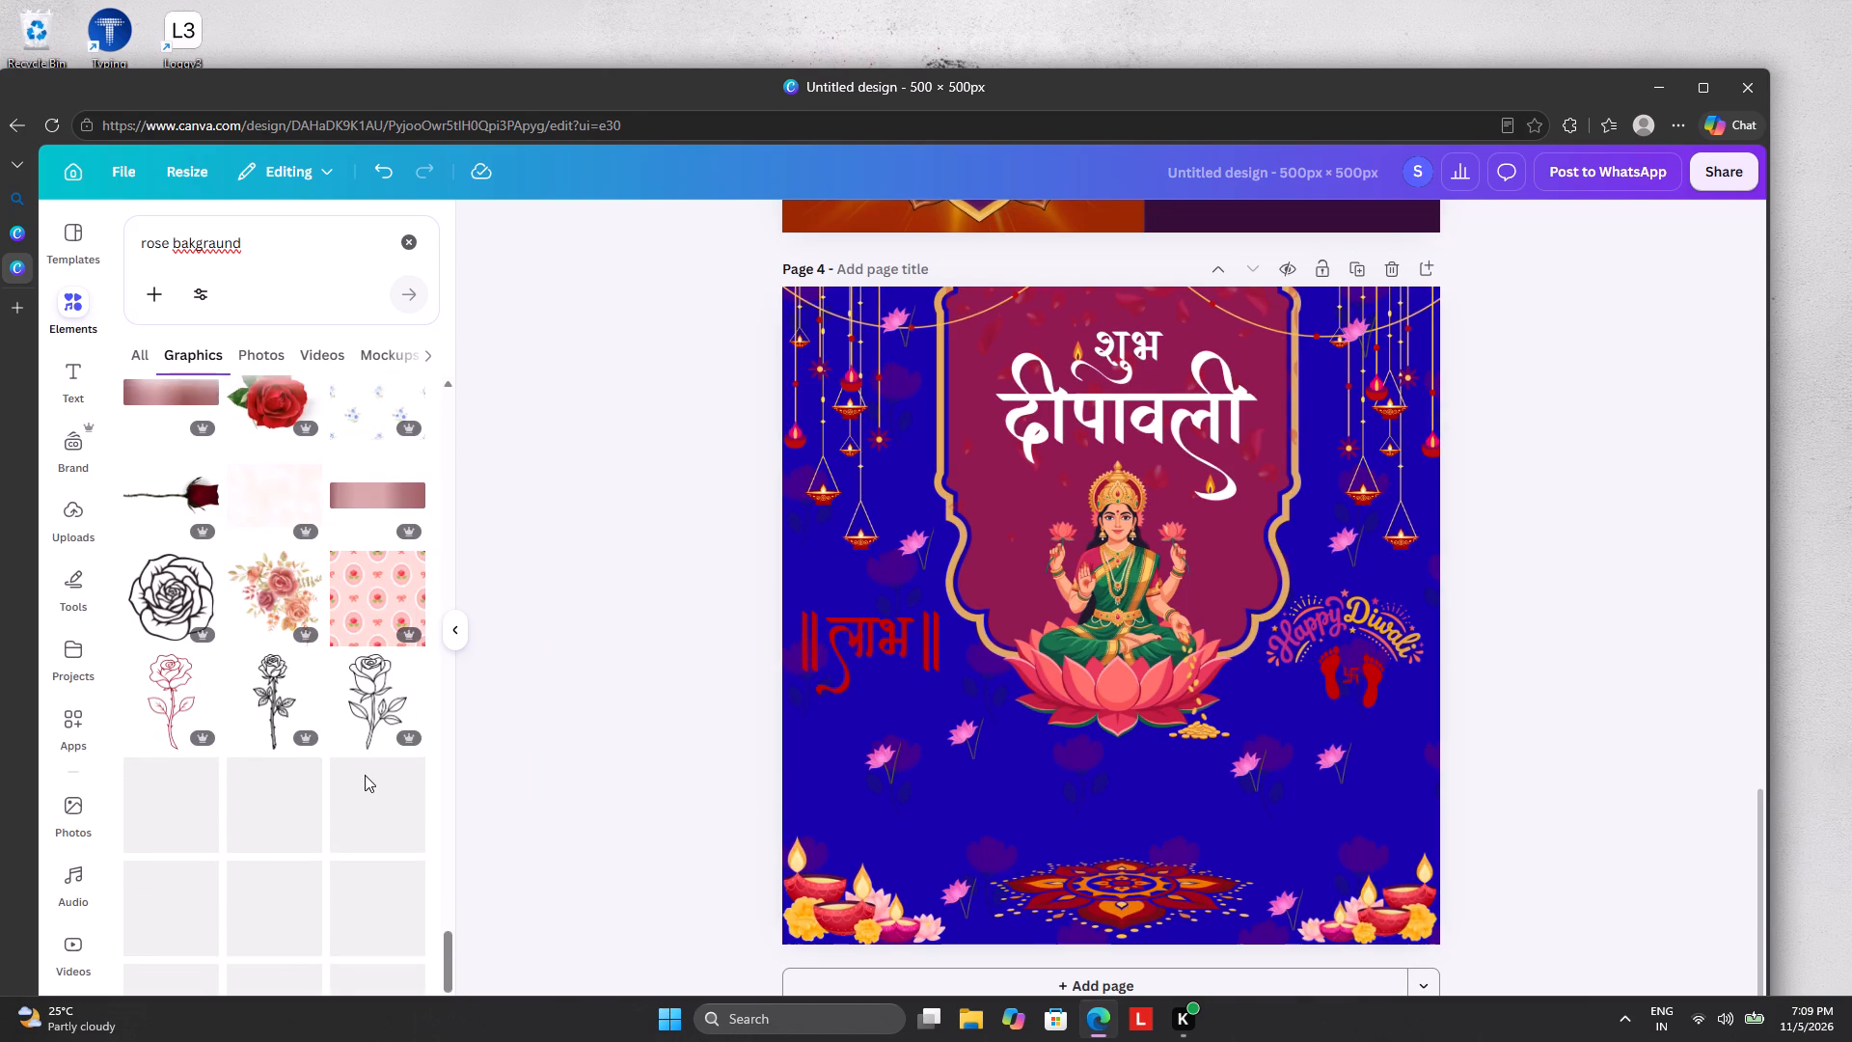
scroll(365, 775, "down", 4)
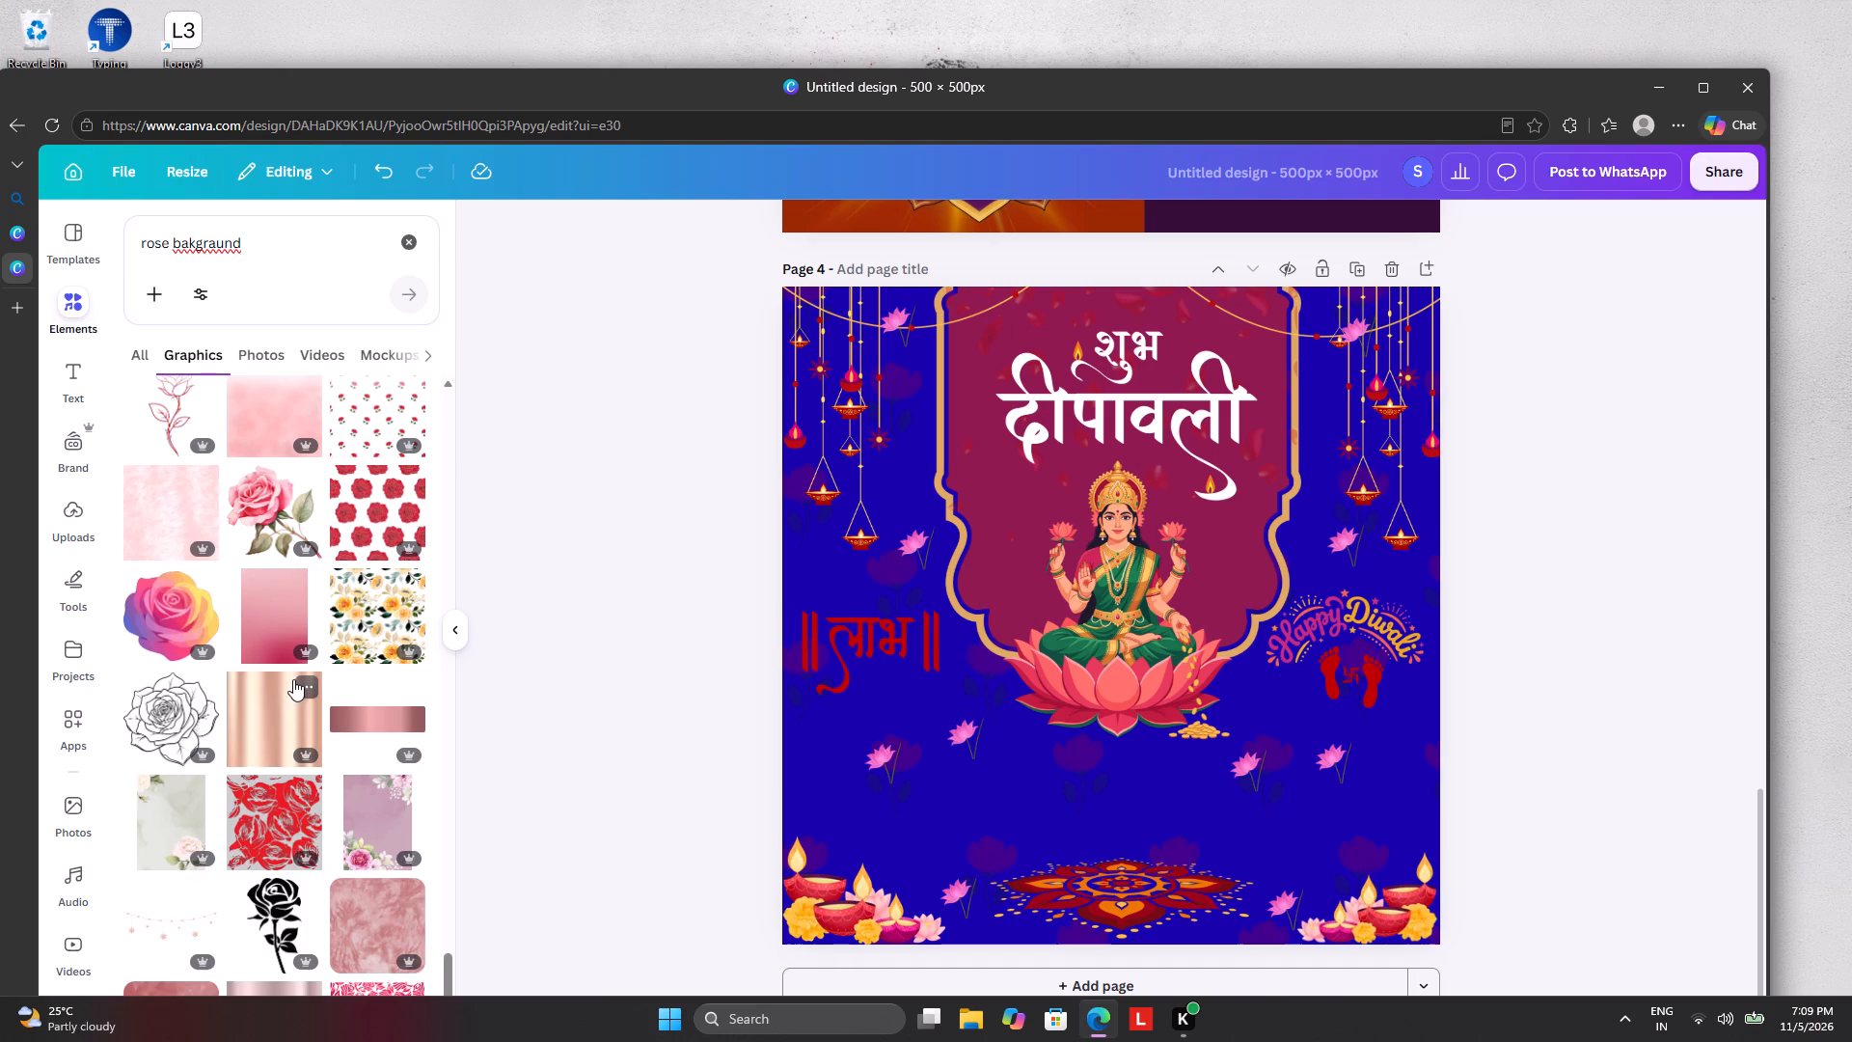
scroll(294, 676, "down", 7)
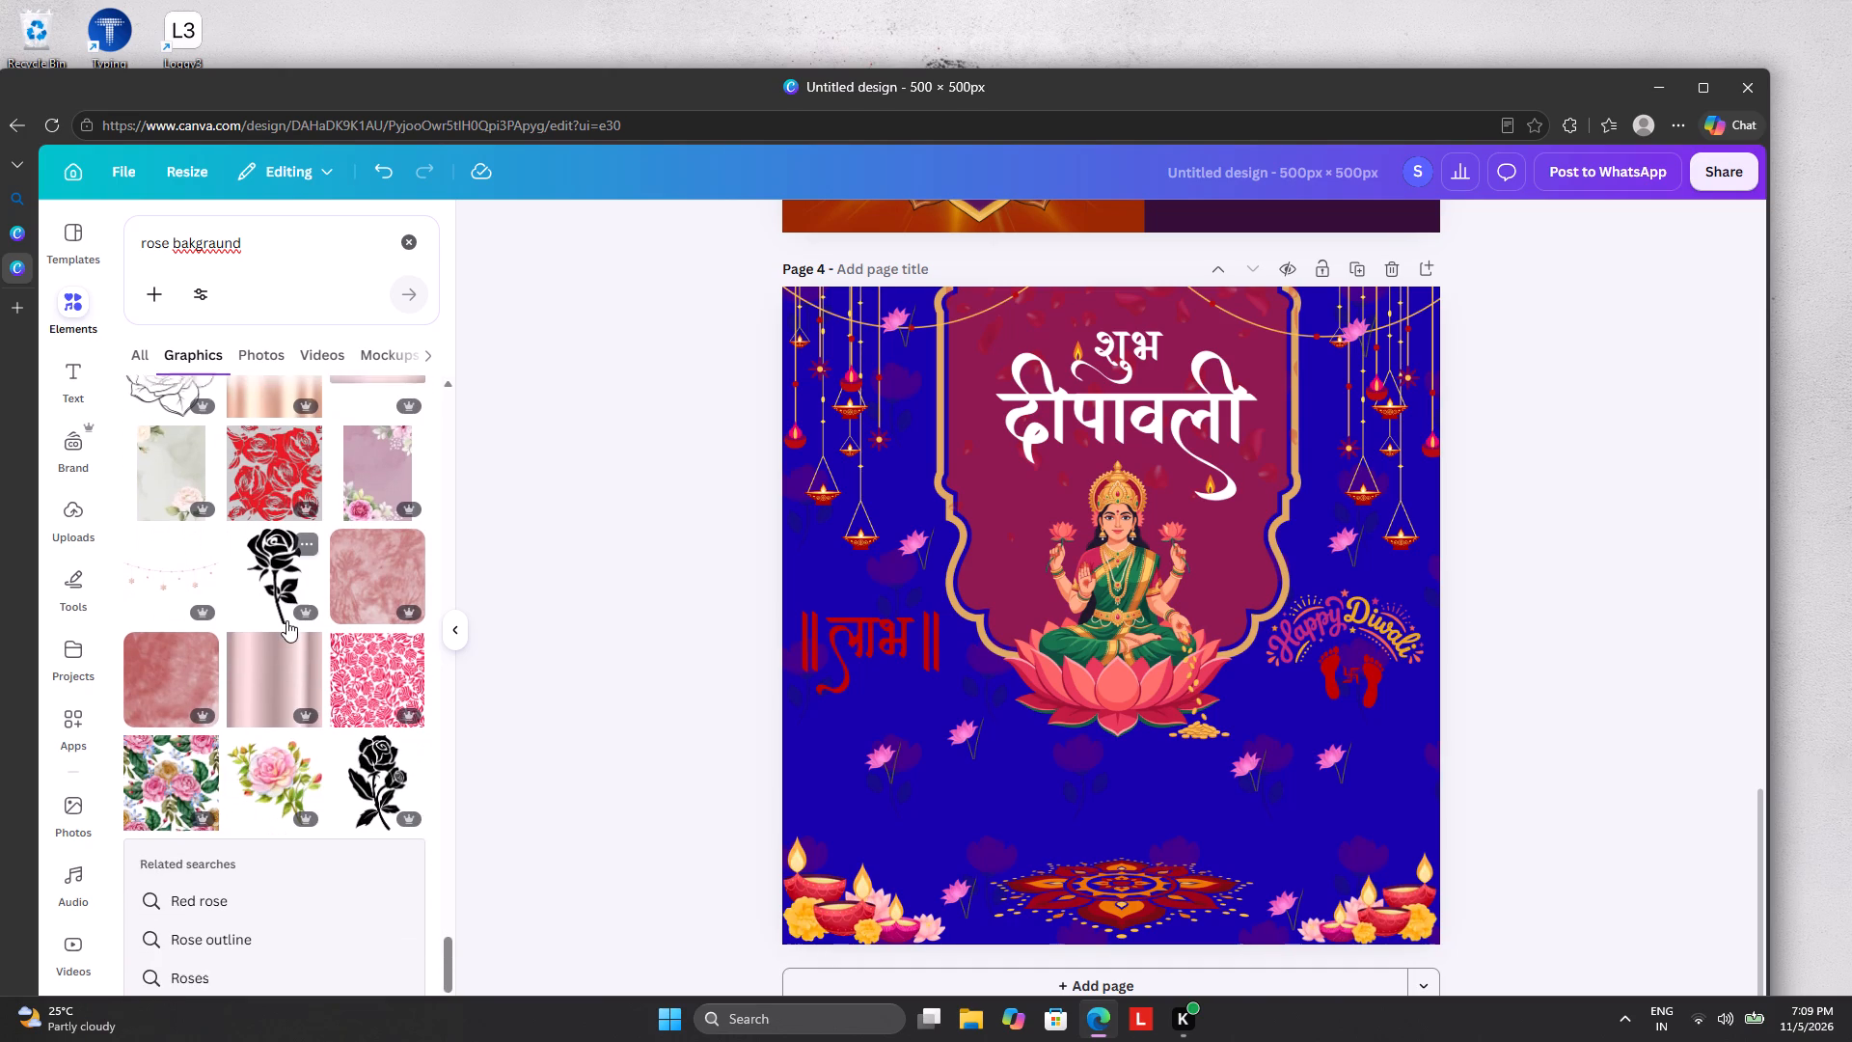
scroll(286, 620, "down", 6)
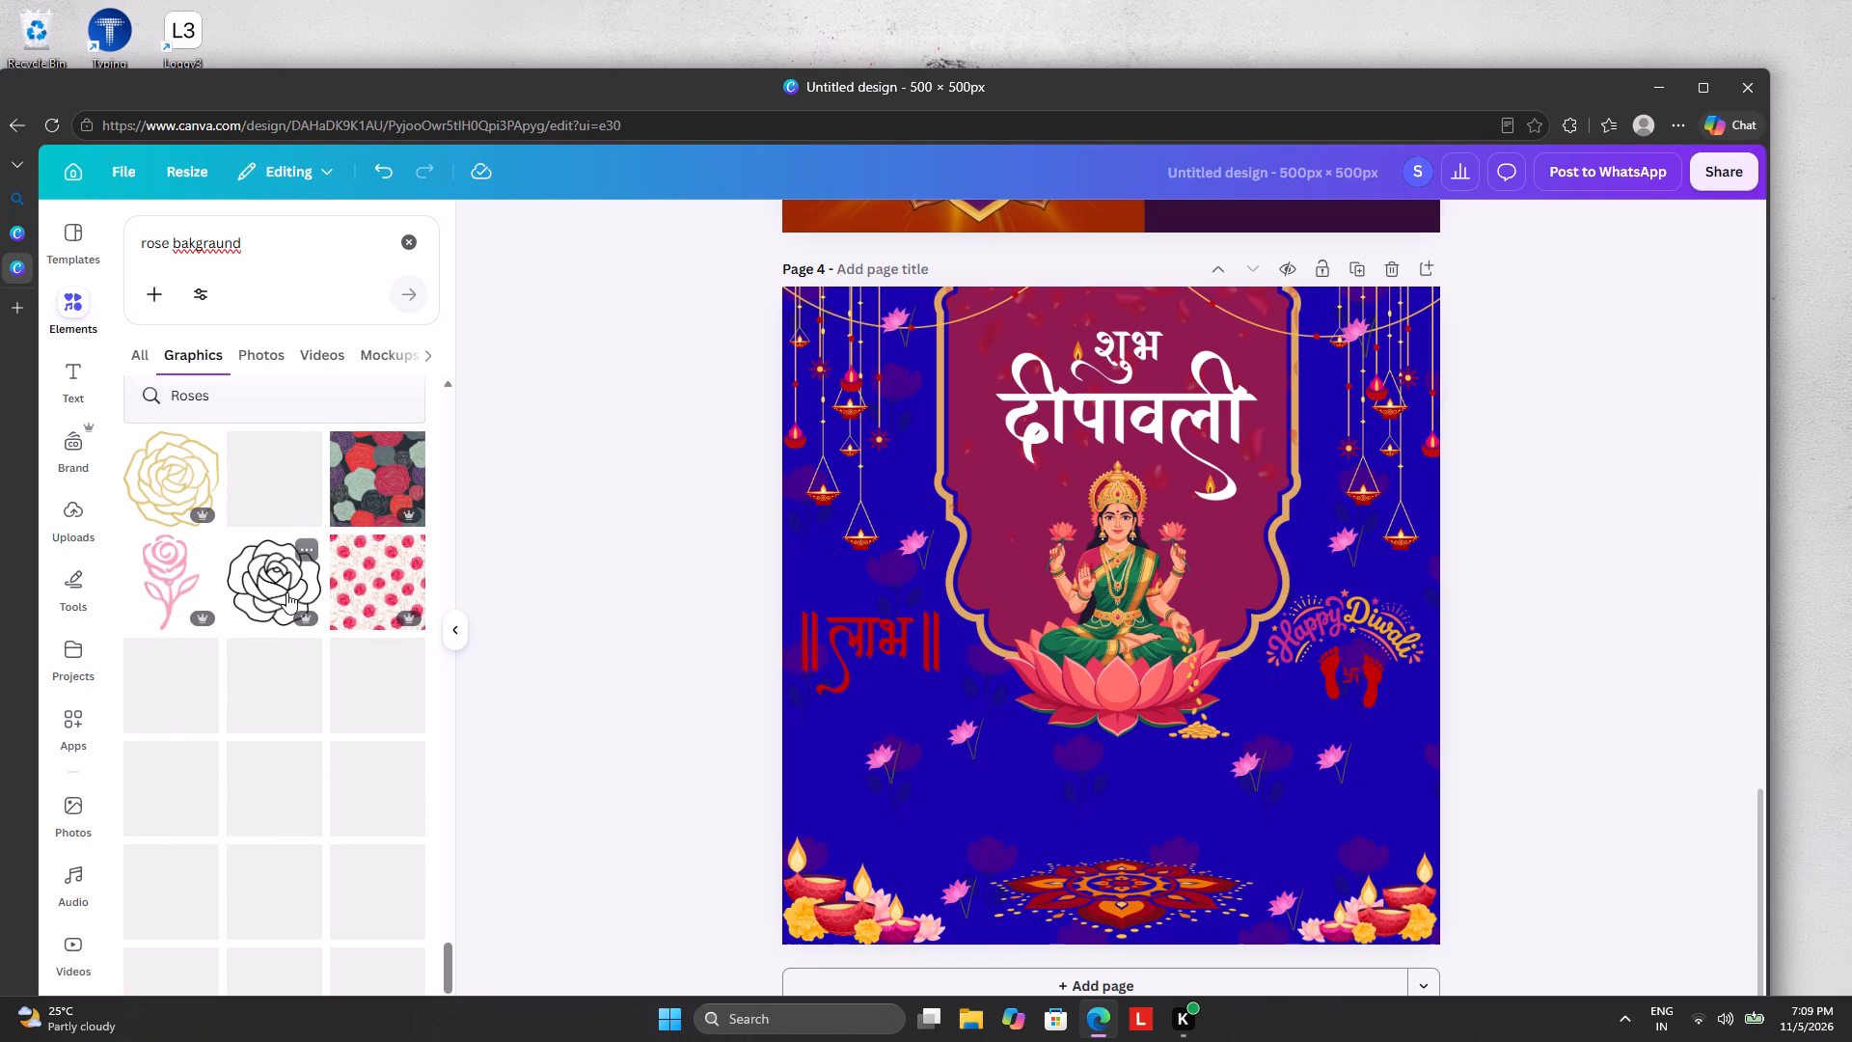
scroll(286, 594, "down", 3)
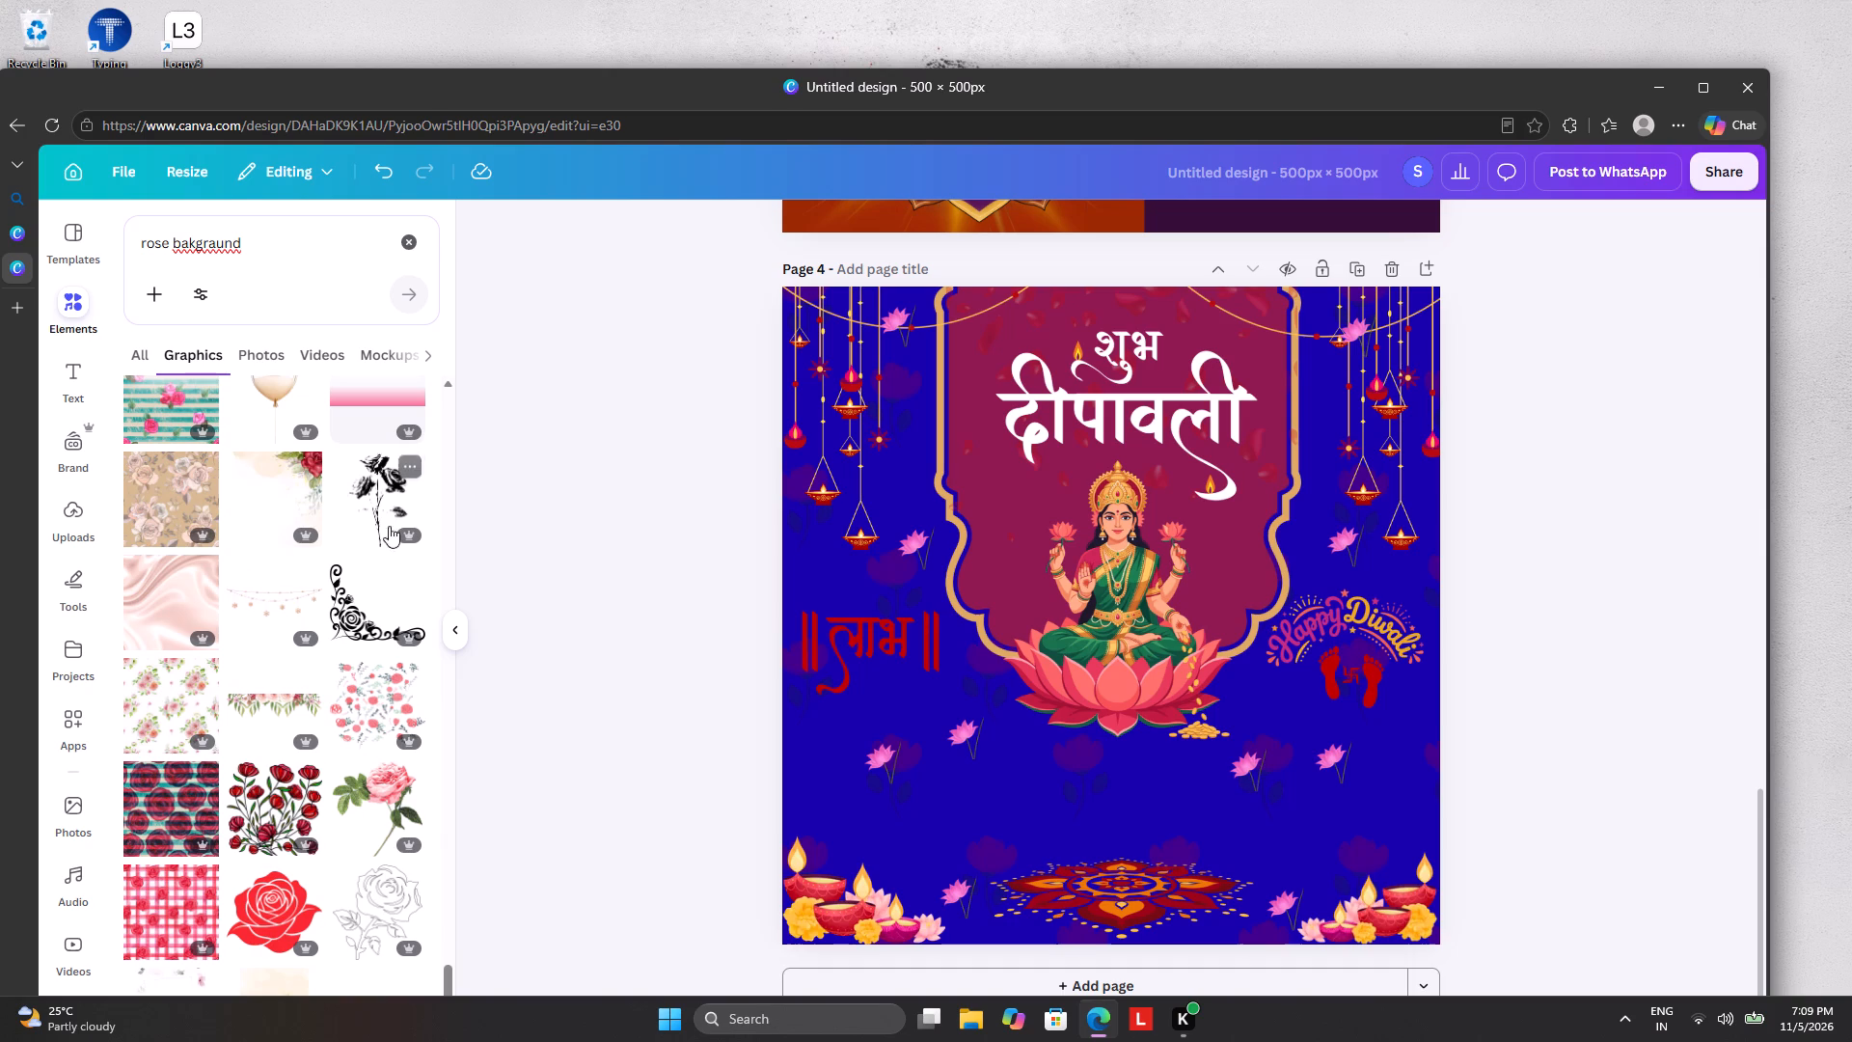
left_click(575, 471)
left_click(408, 252)
left_click(519, 399)
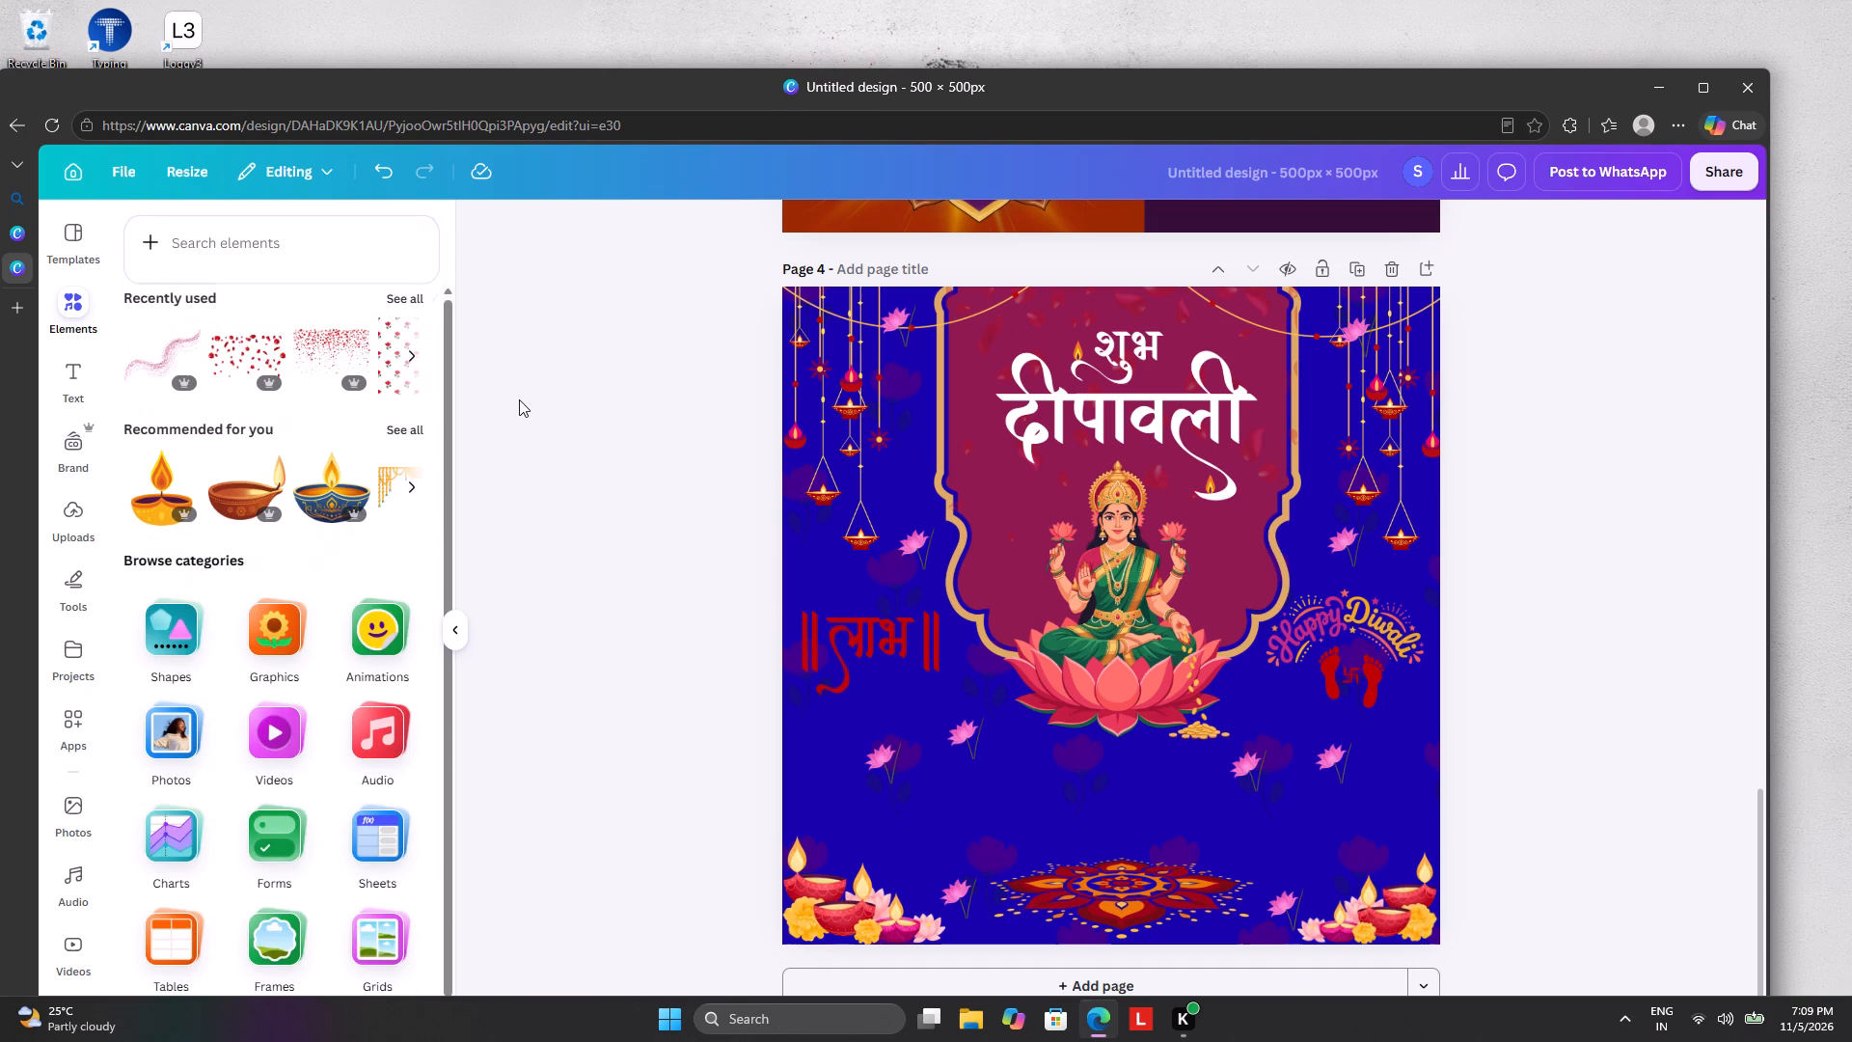
Review the designs on pages 1 to 4, comparing the finished Diwali layouts and checking page 4's rangoli.
scroll(571, 479, "up", 7)
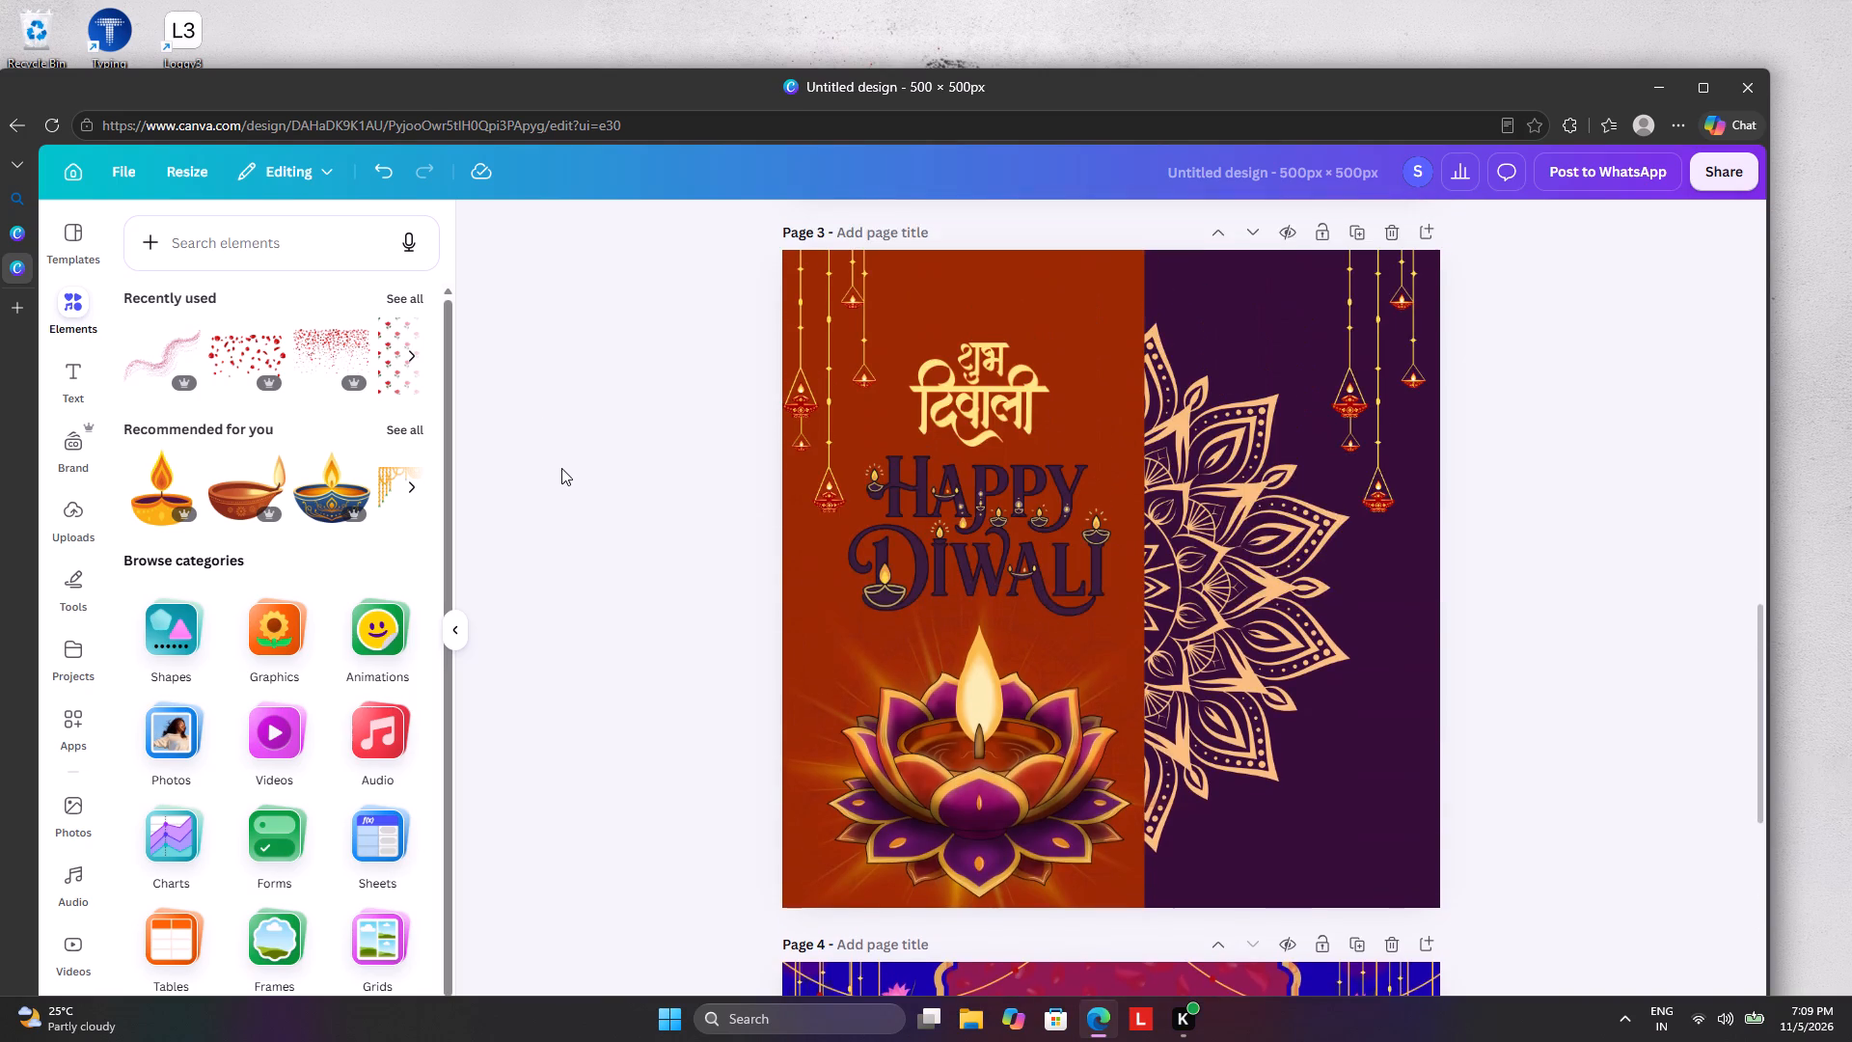
scroll(558, 458, "up", 17)
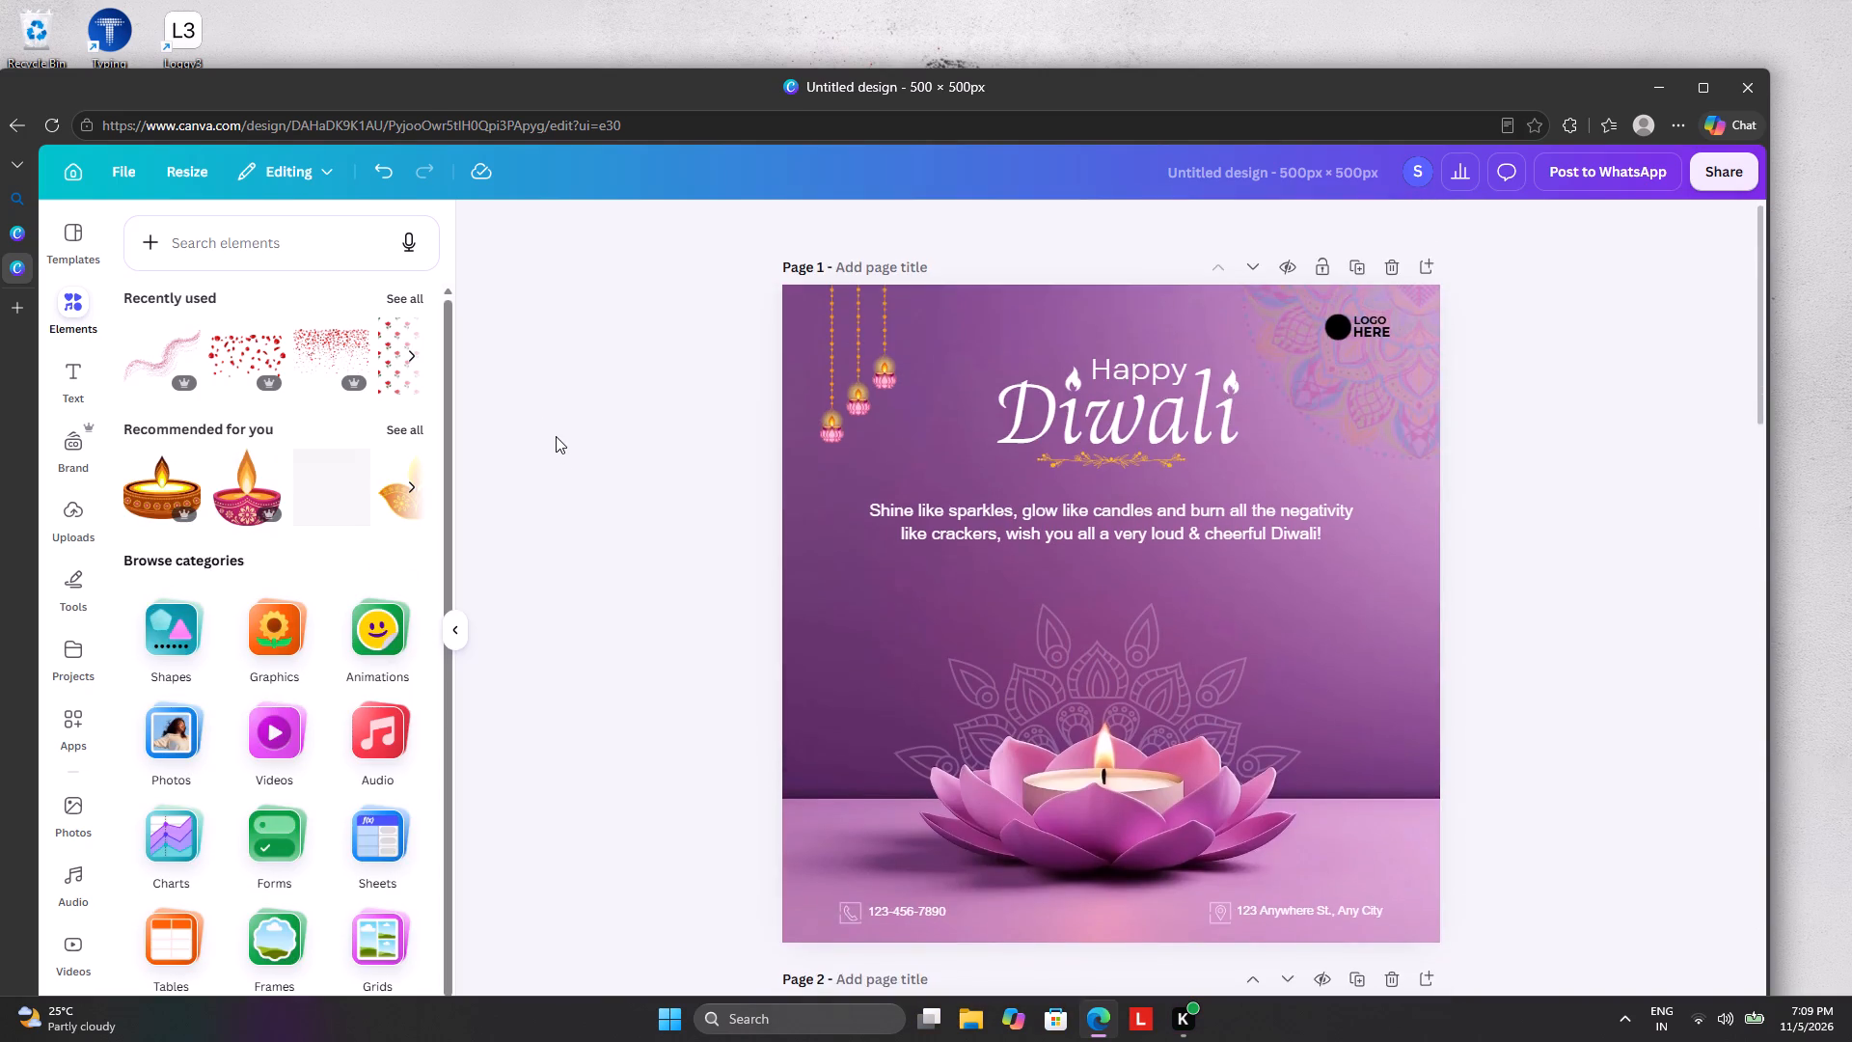
scroll(556, 436, "down", 12)
scroll(556, 436, "down", 14)
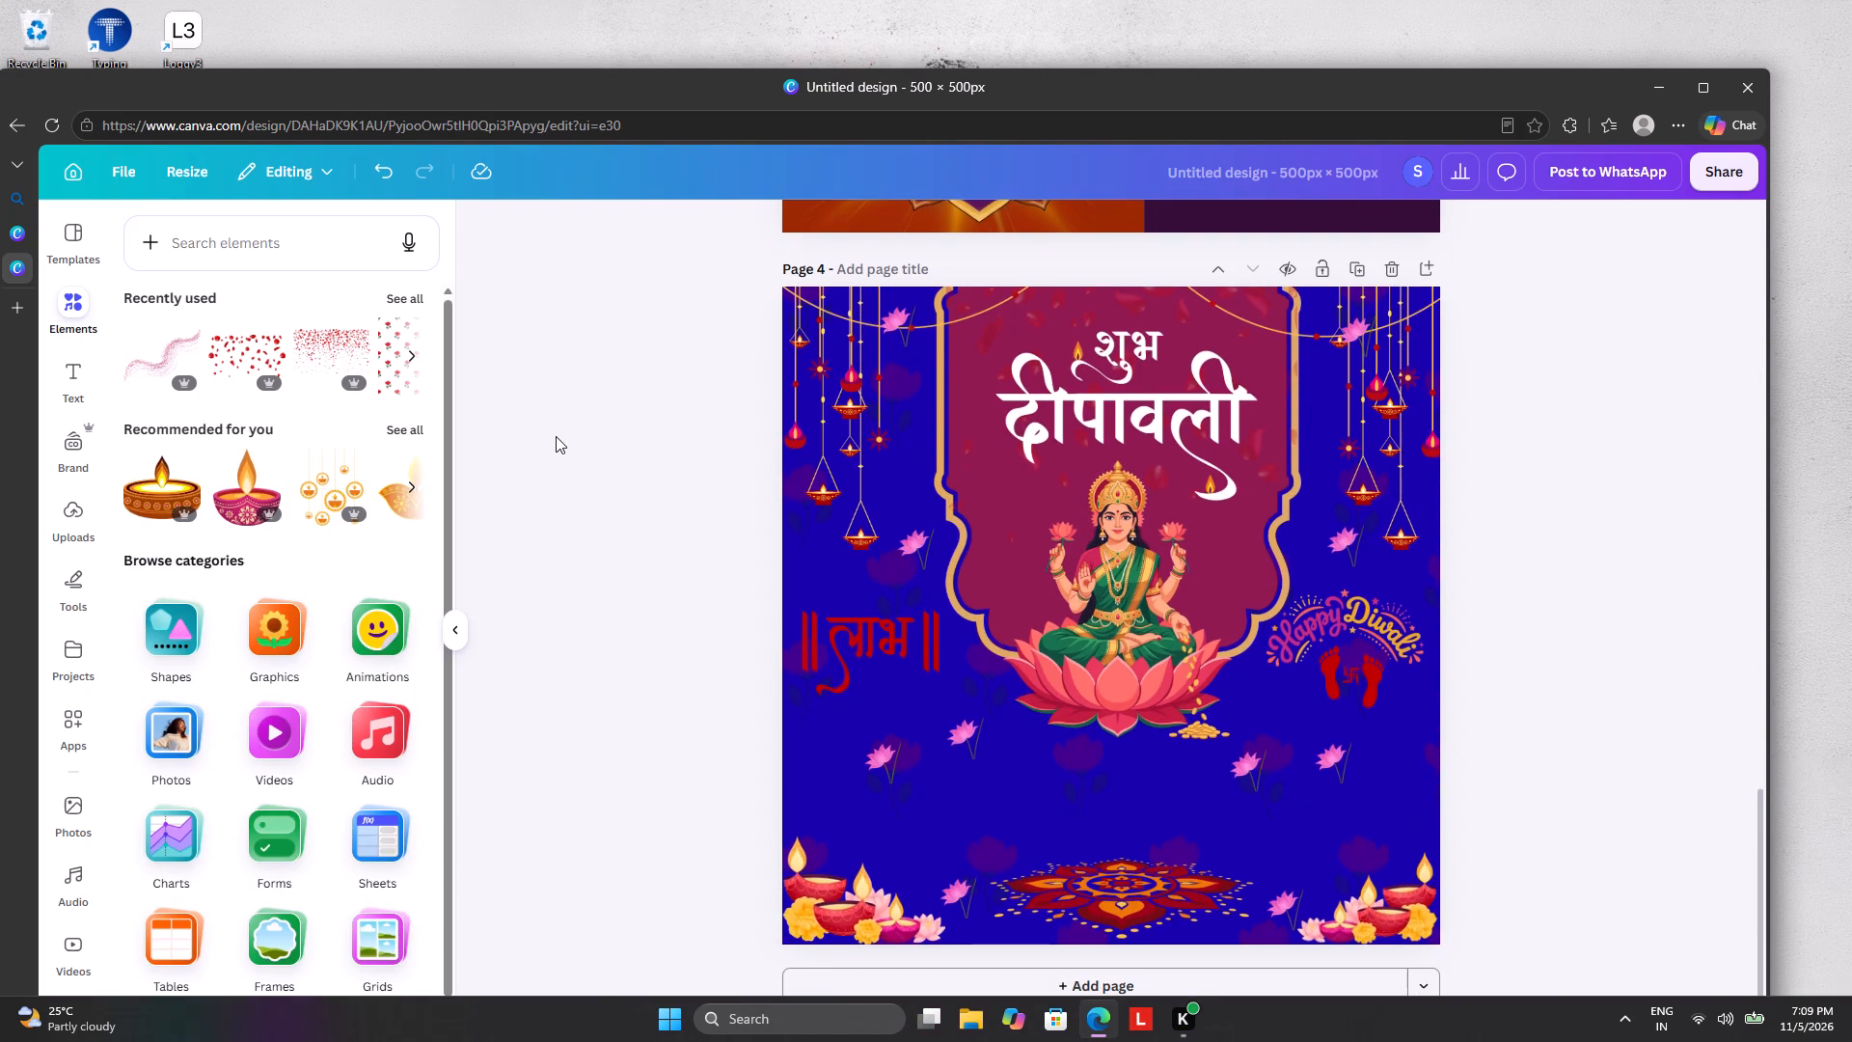
scroll(556, 436, "down", 5)
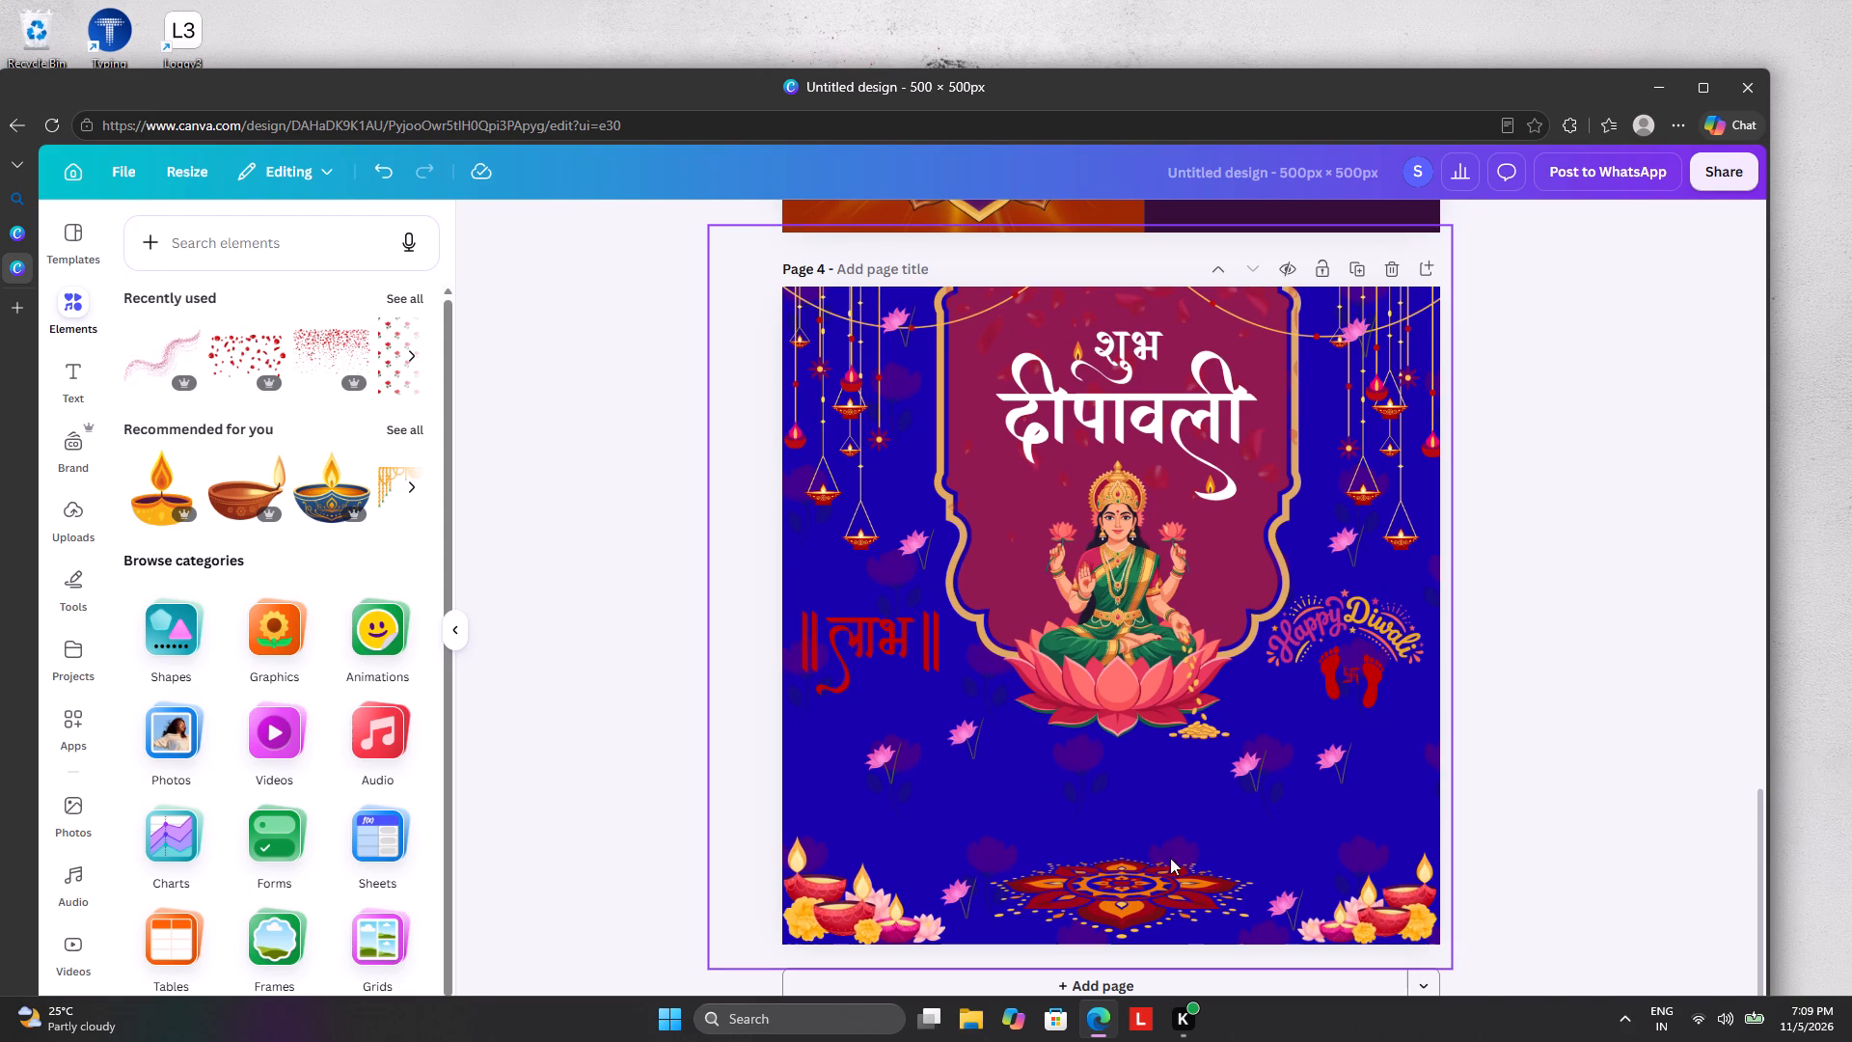
left_click(1145, 881)
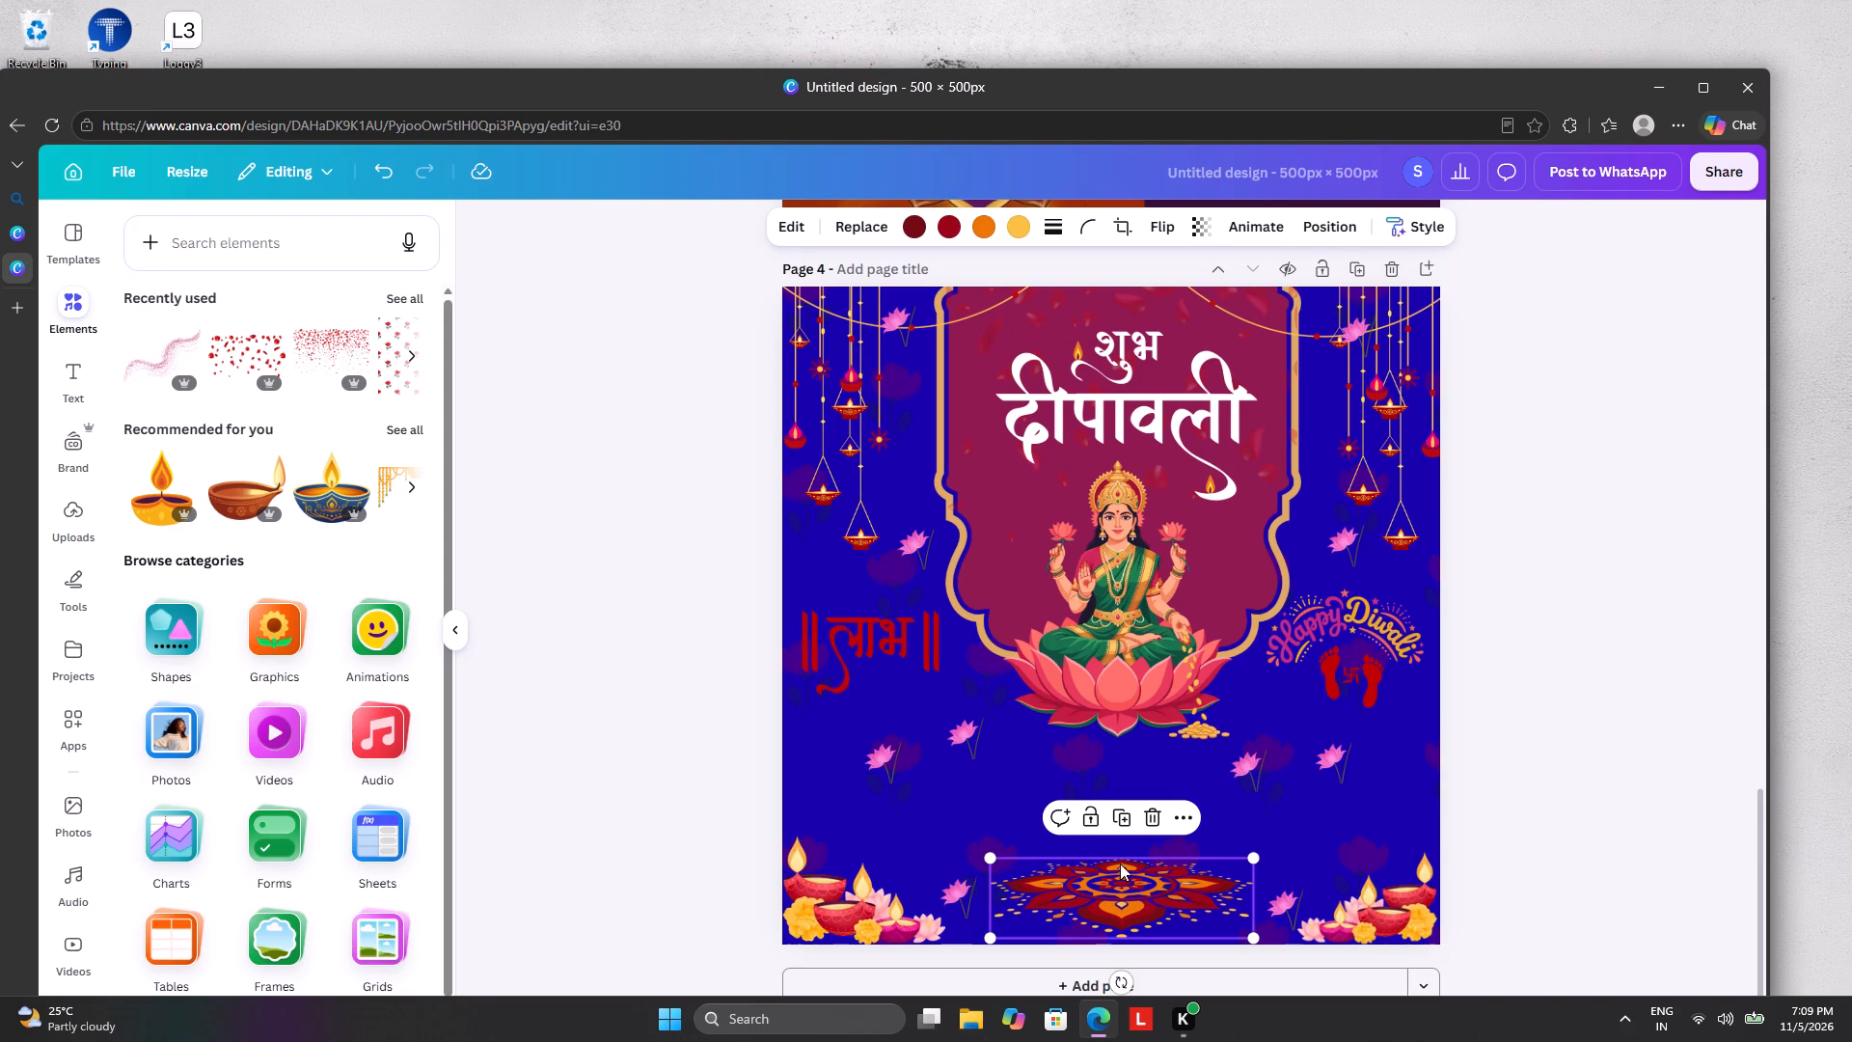
left_click(1689, 624)
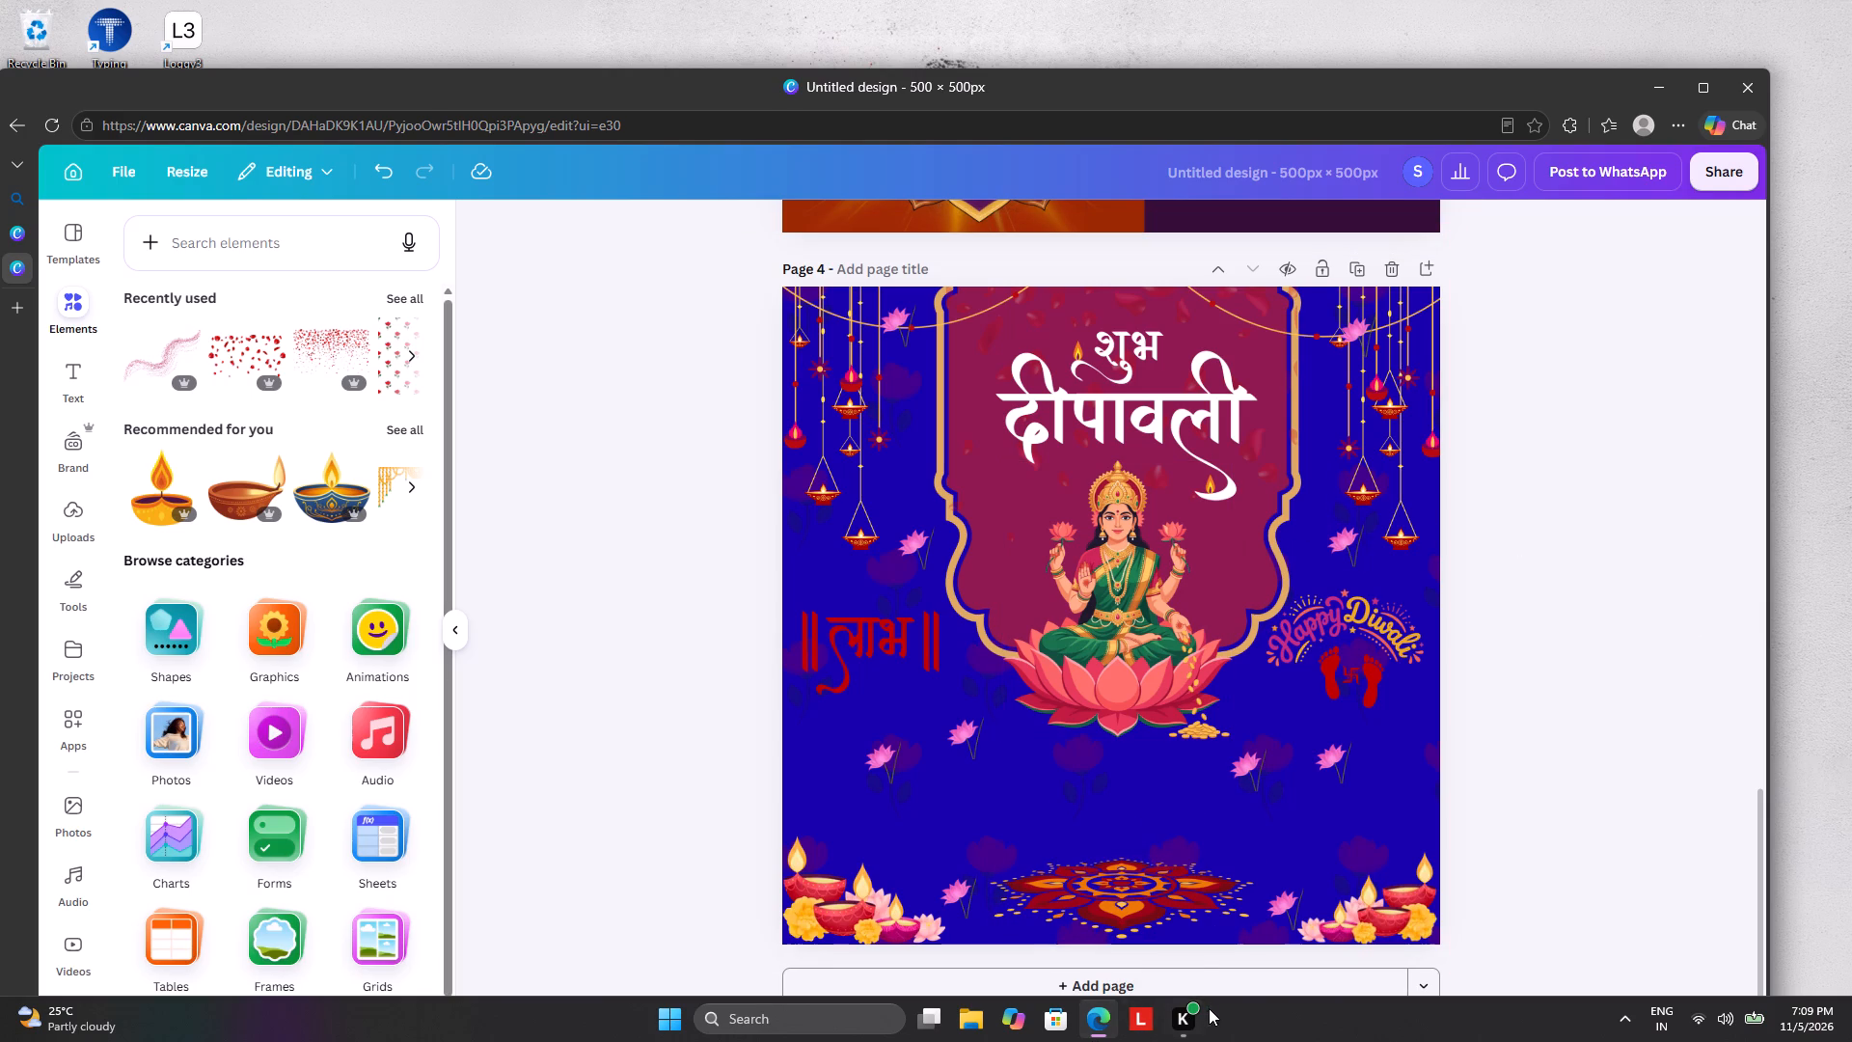
Add a new page after page 4.
left_click(1167, 986)
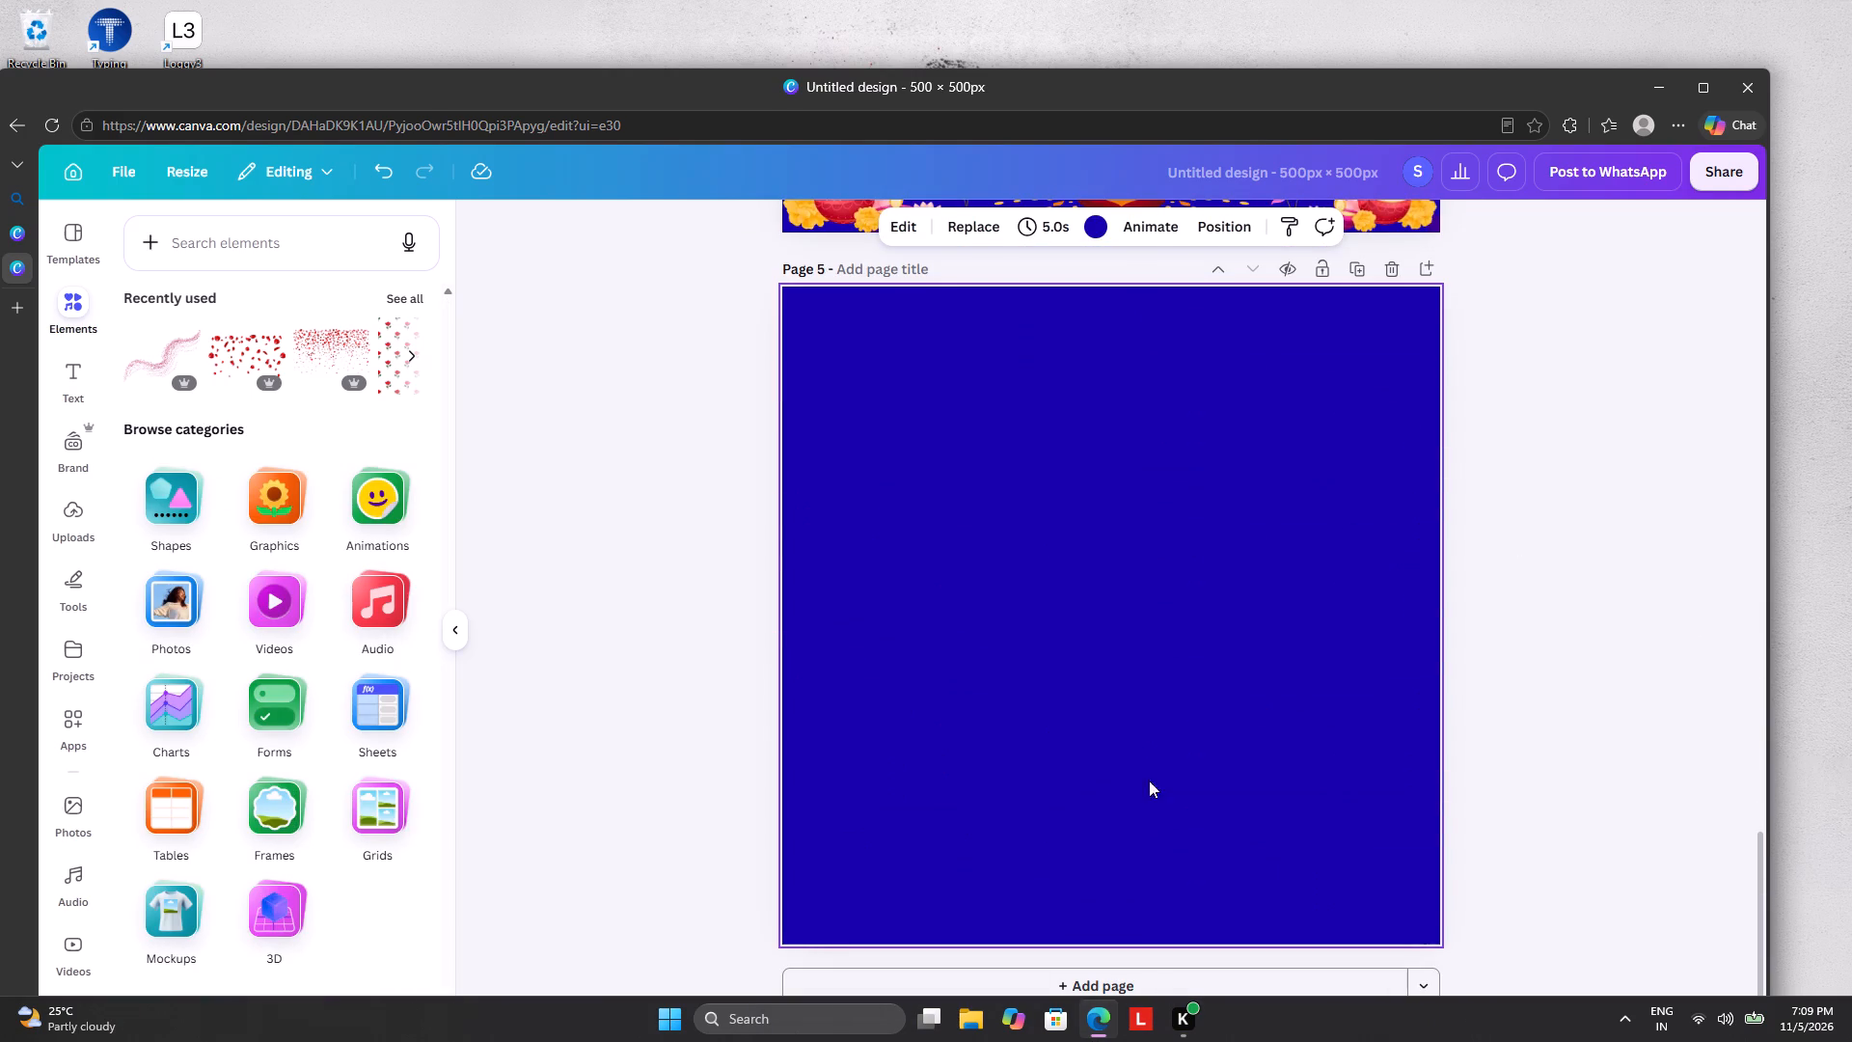
Look back through the earlier Diwali pages and page 4 as reference for the new page.
scroll(1139, 727, "up", 11)
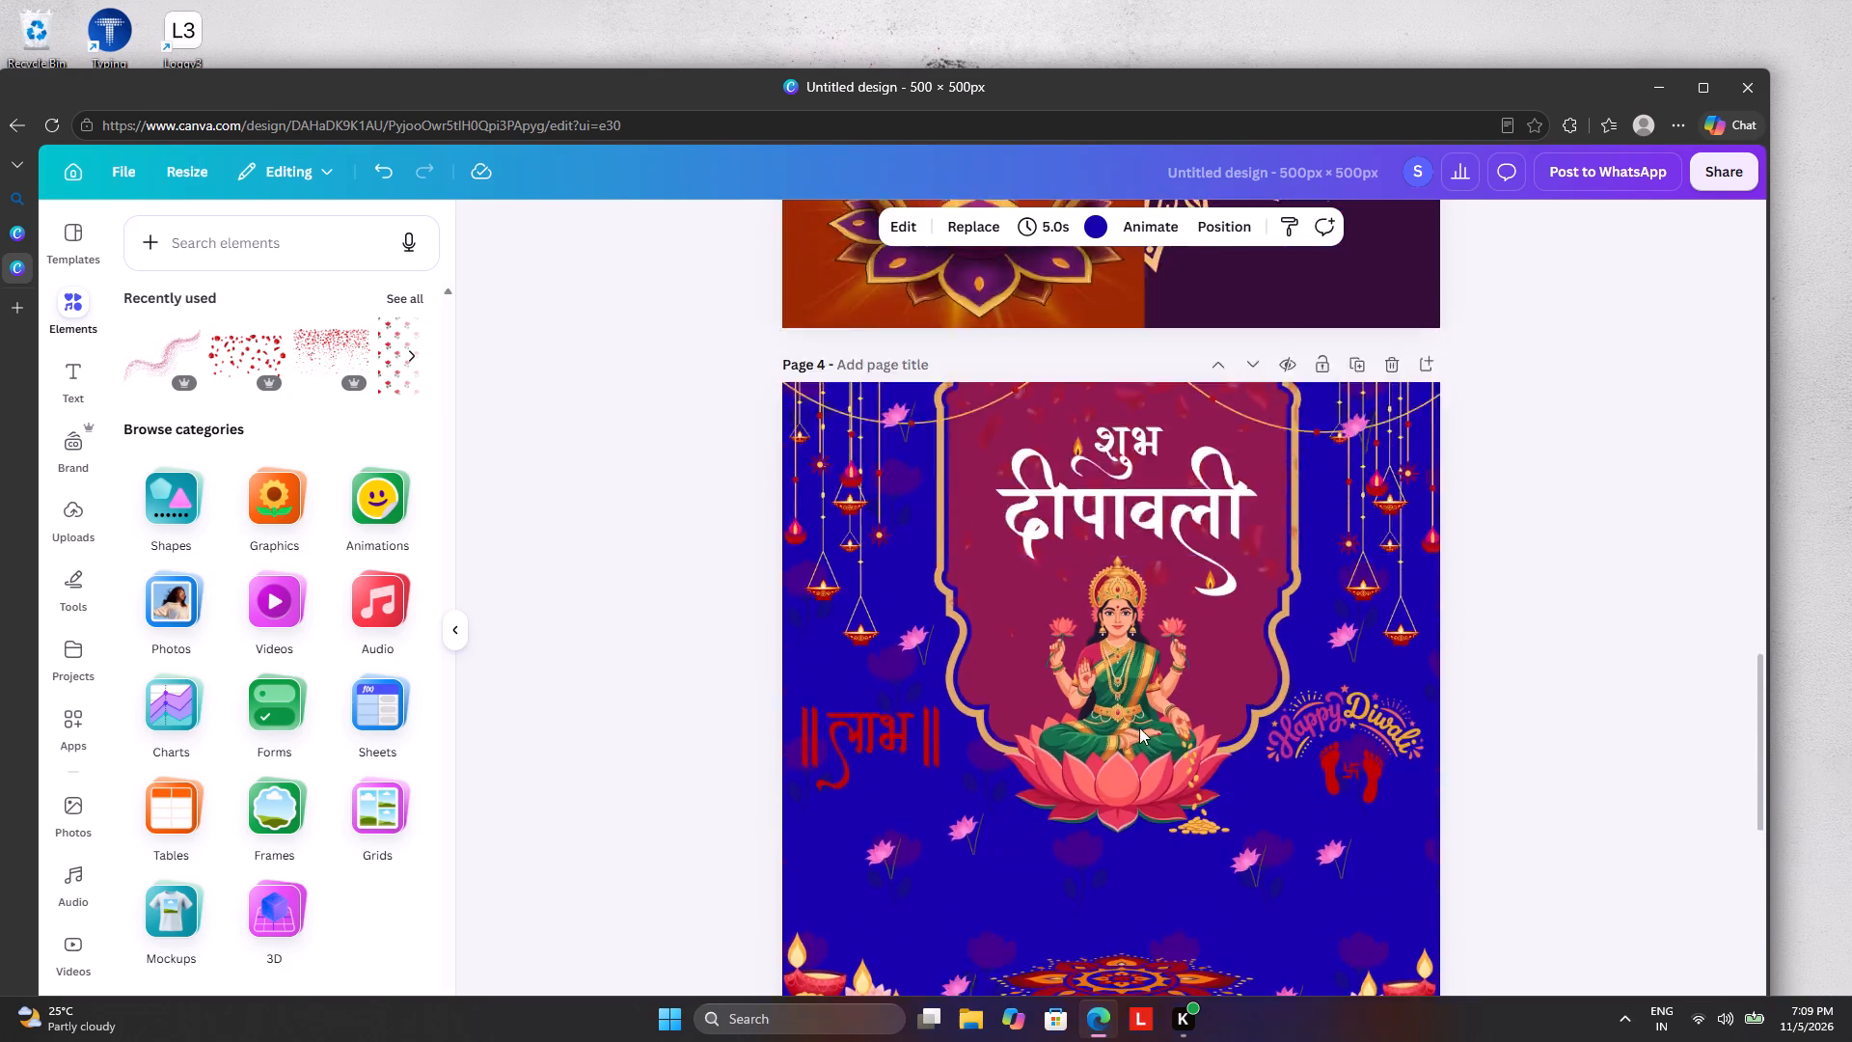
scroll(1139, 727, "up", 7)
scroll(1139, 727, "down", 1)
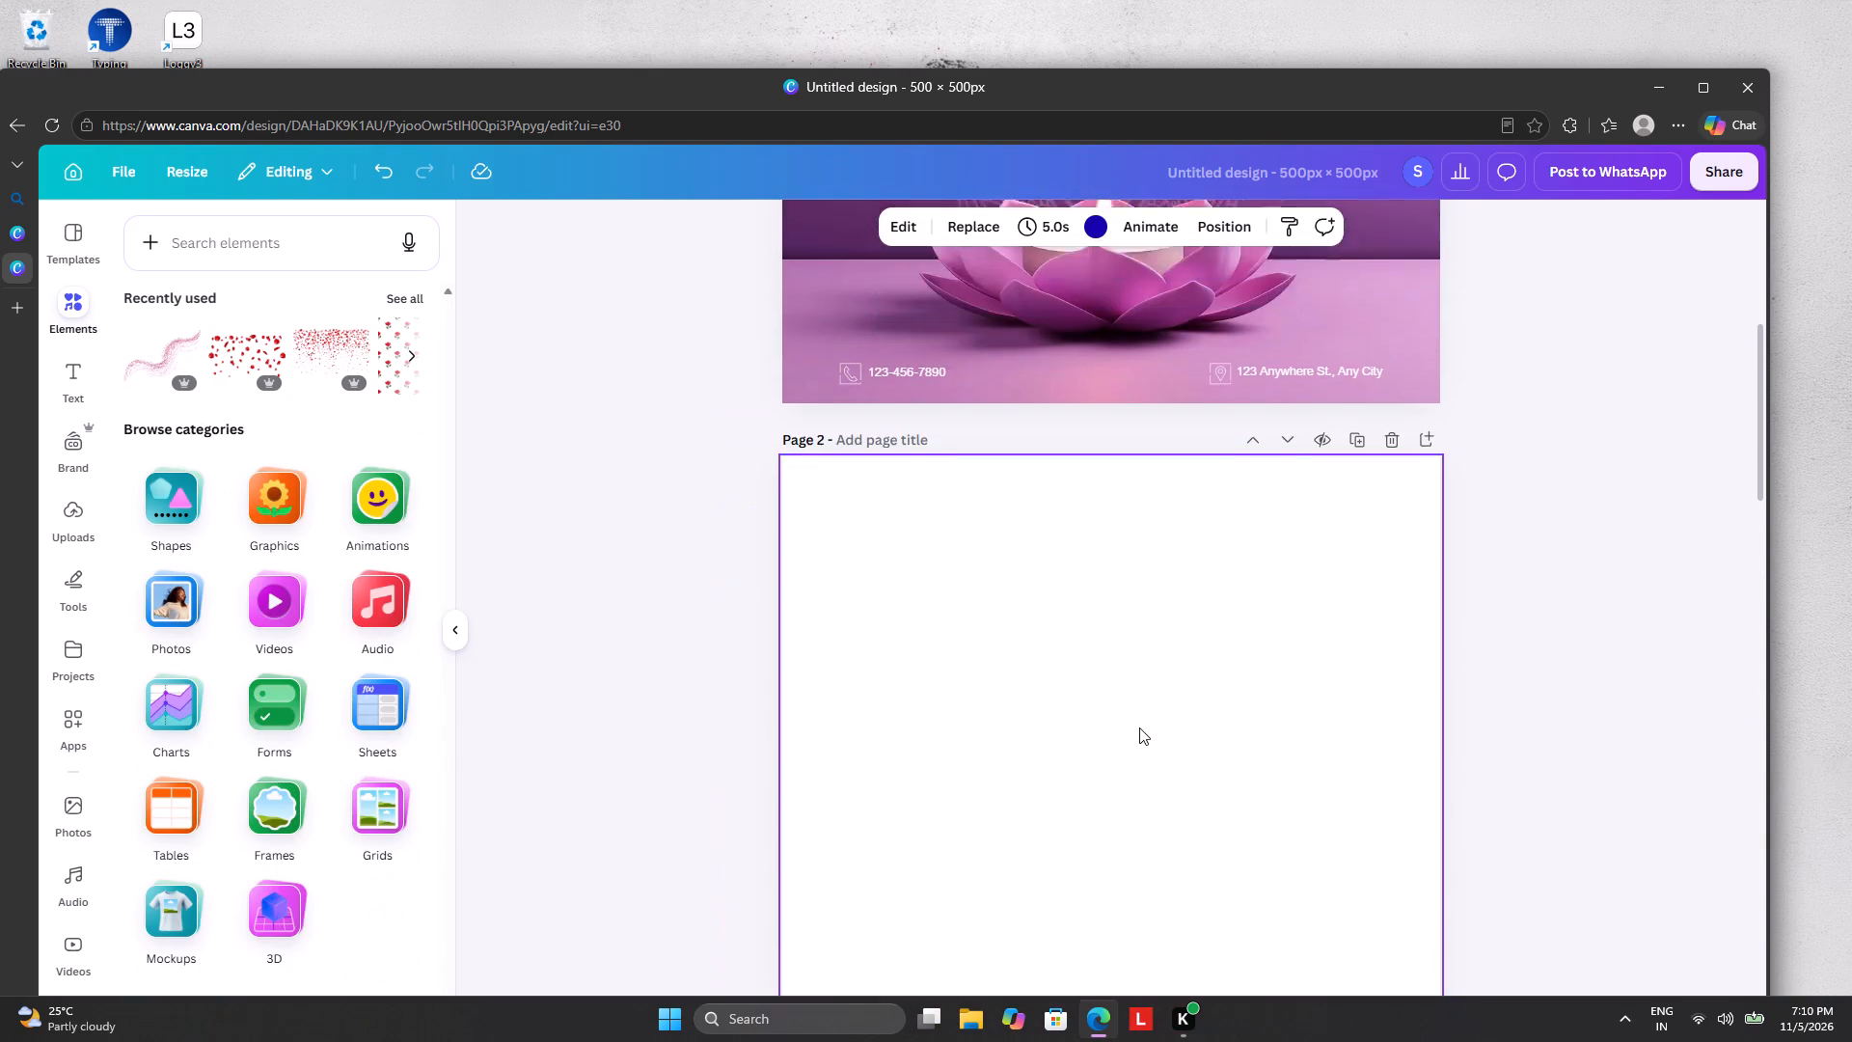
scroll(1139, 727, "down", 17)
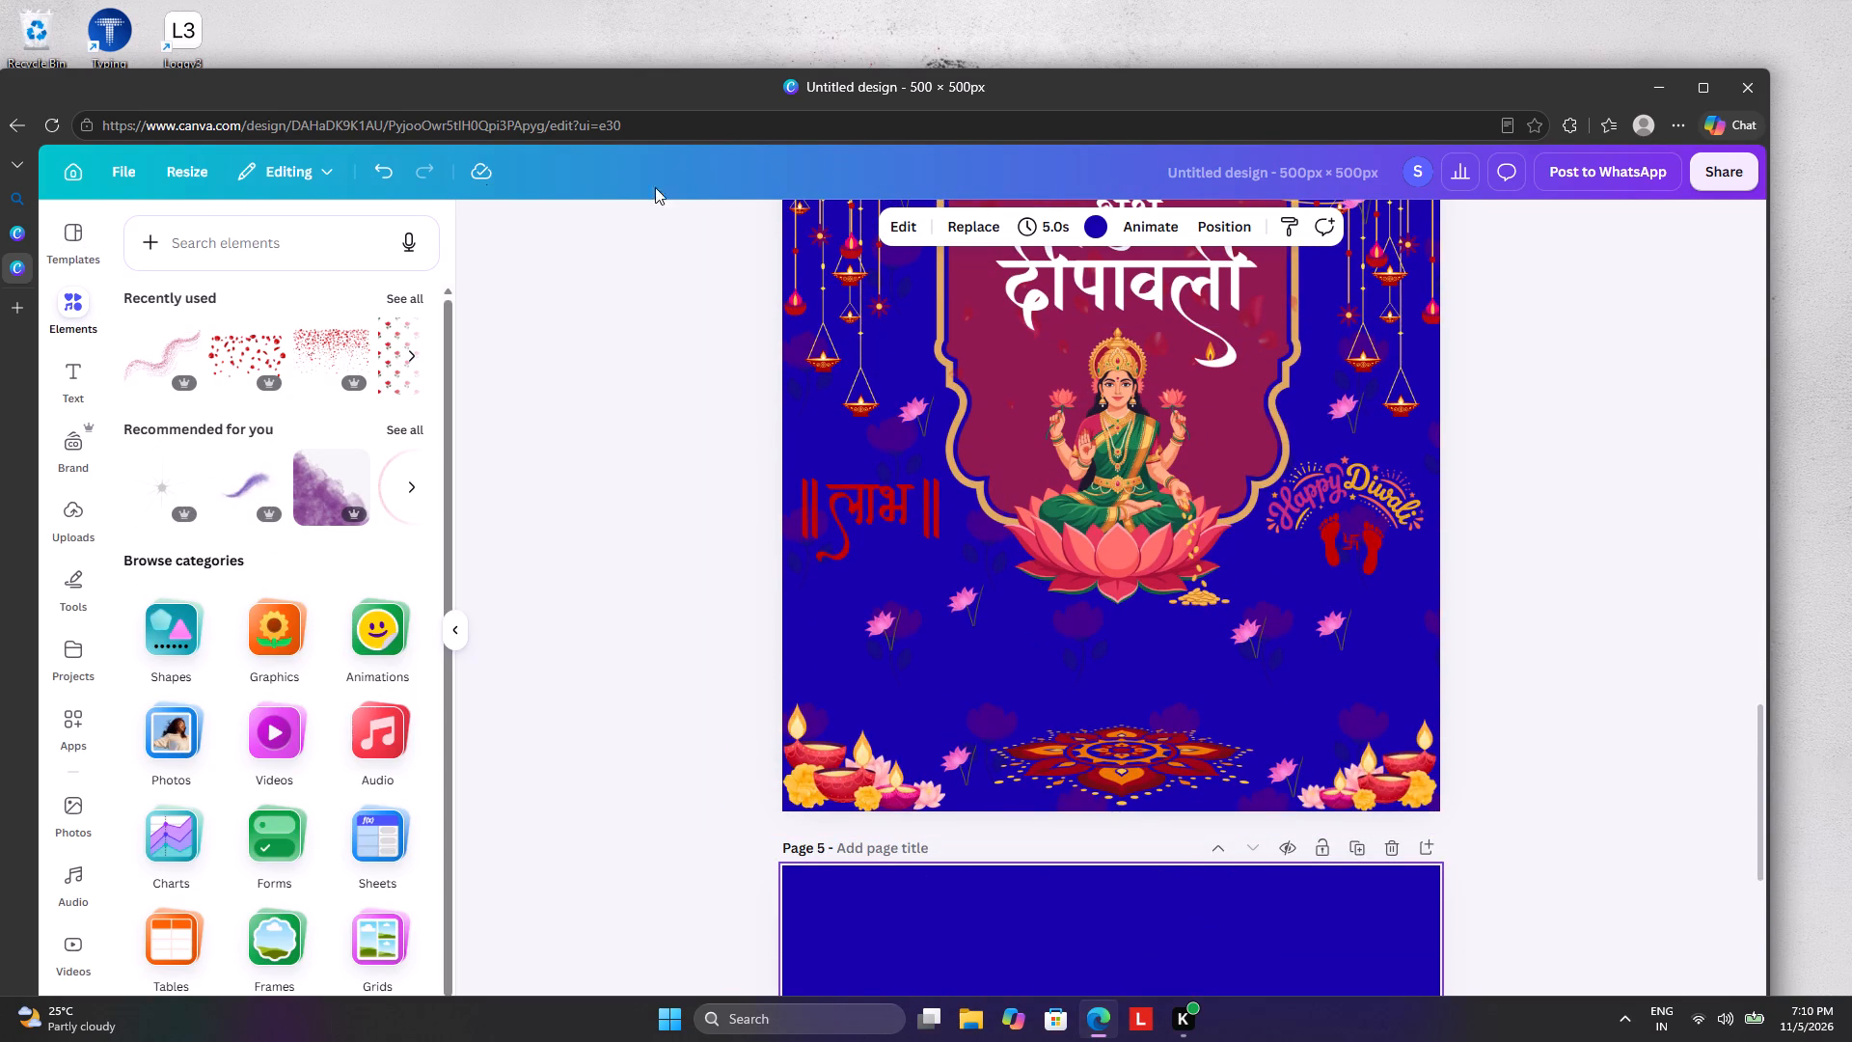
scroll(1326, 535, "down", 1)
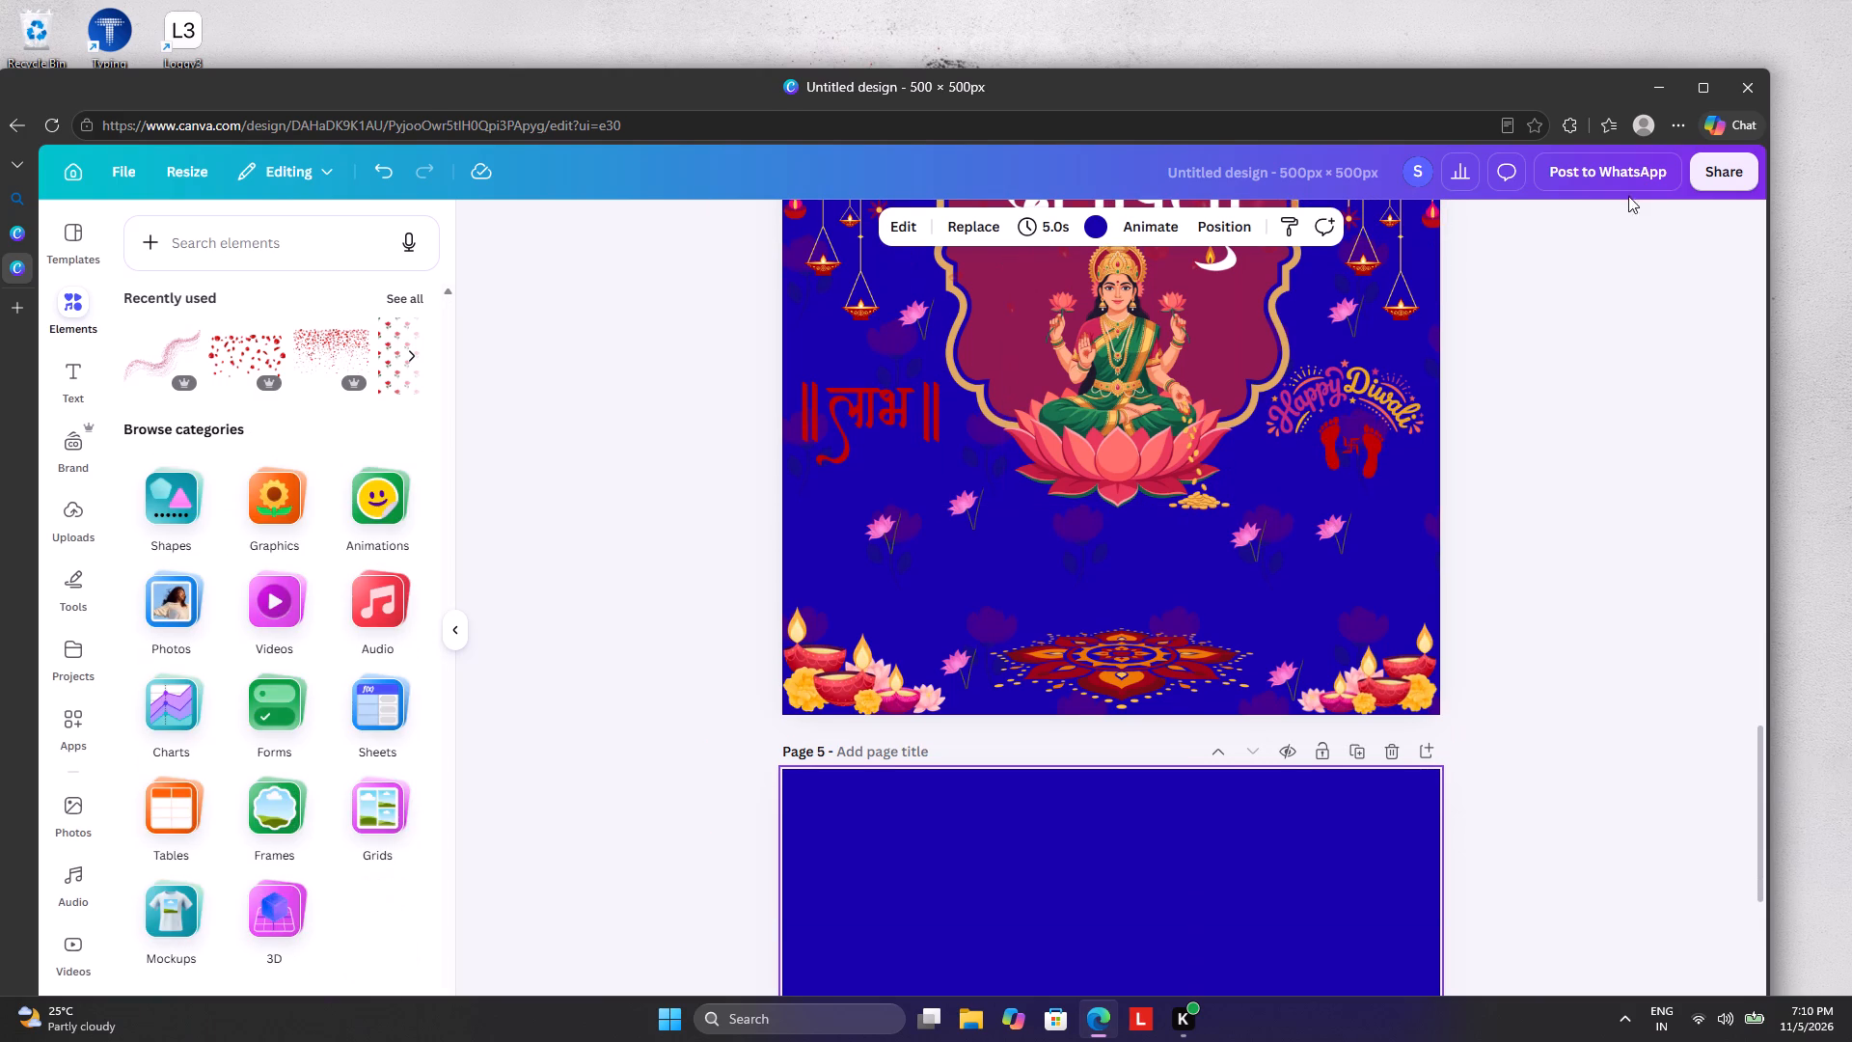
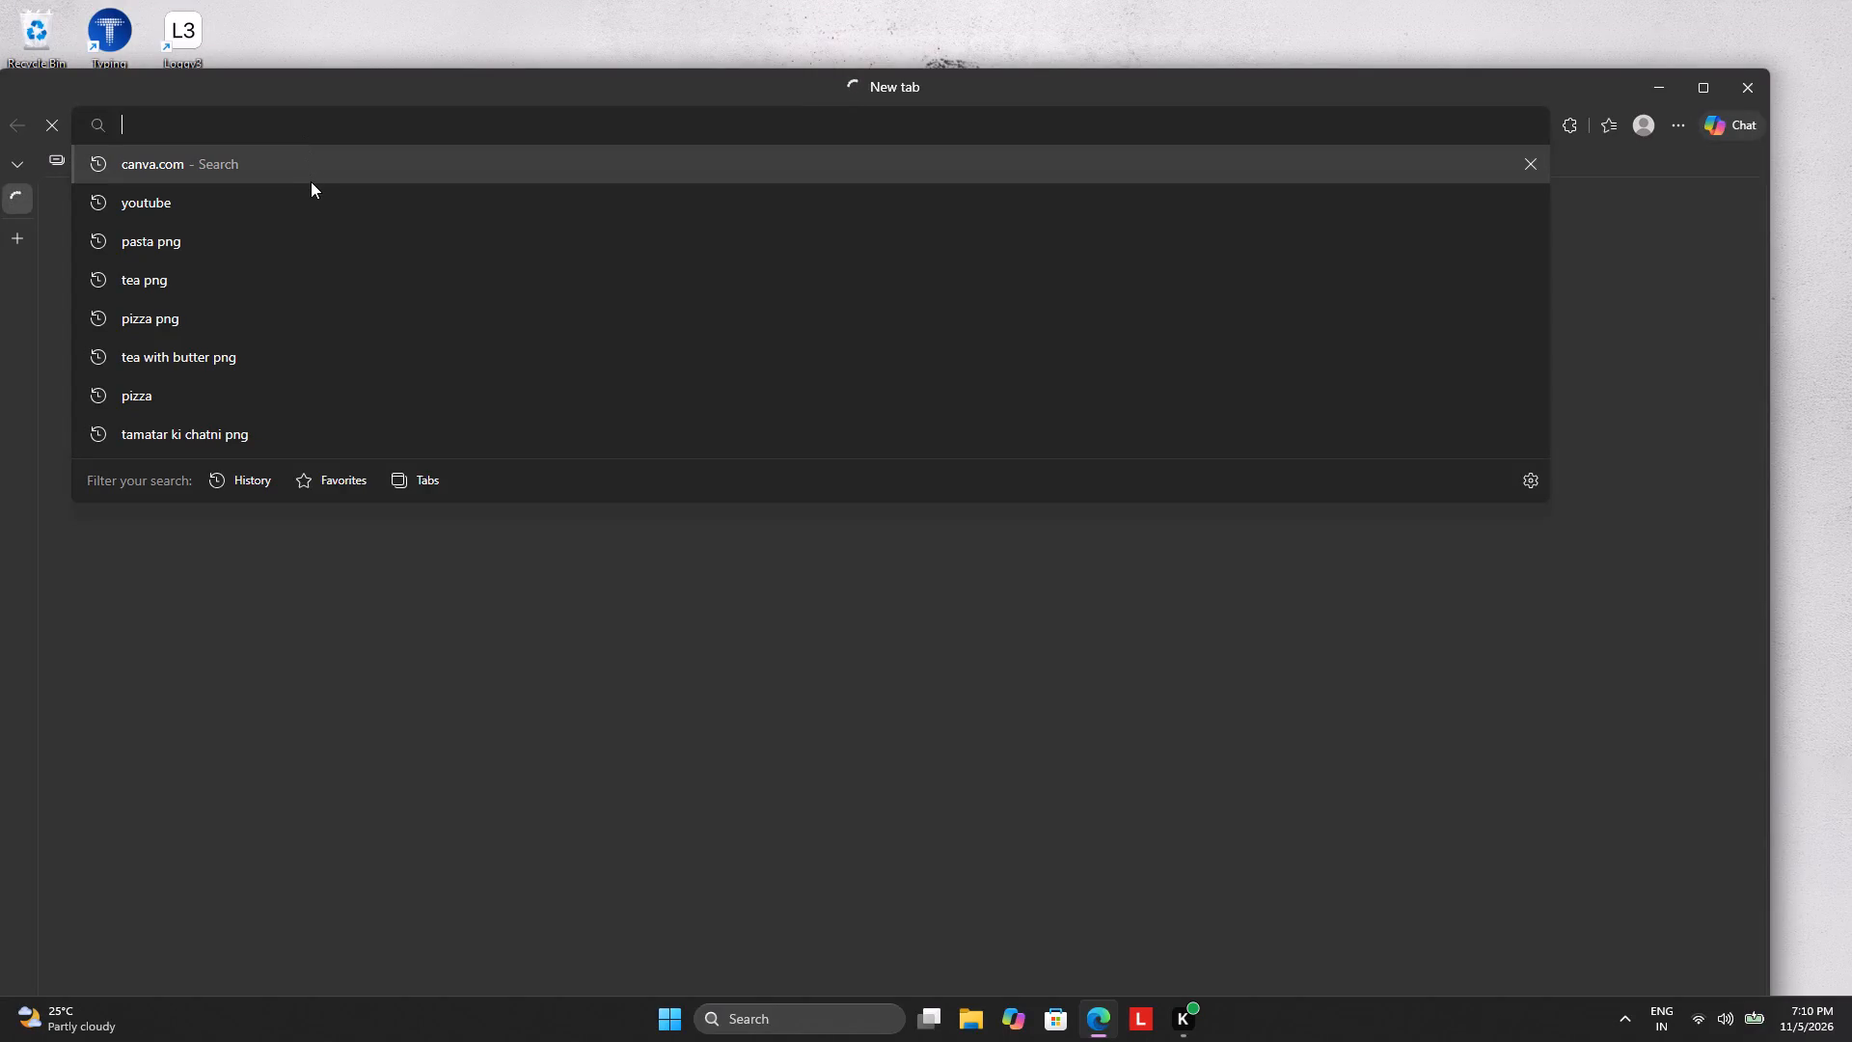
Find canva.com through a web search, open the Canva login page, and look through the designs in All projects.
left_click(311, 181)
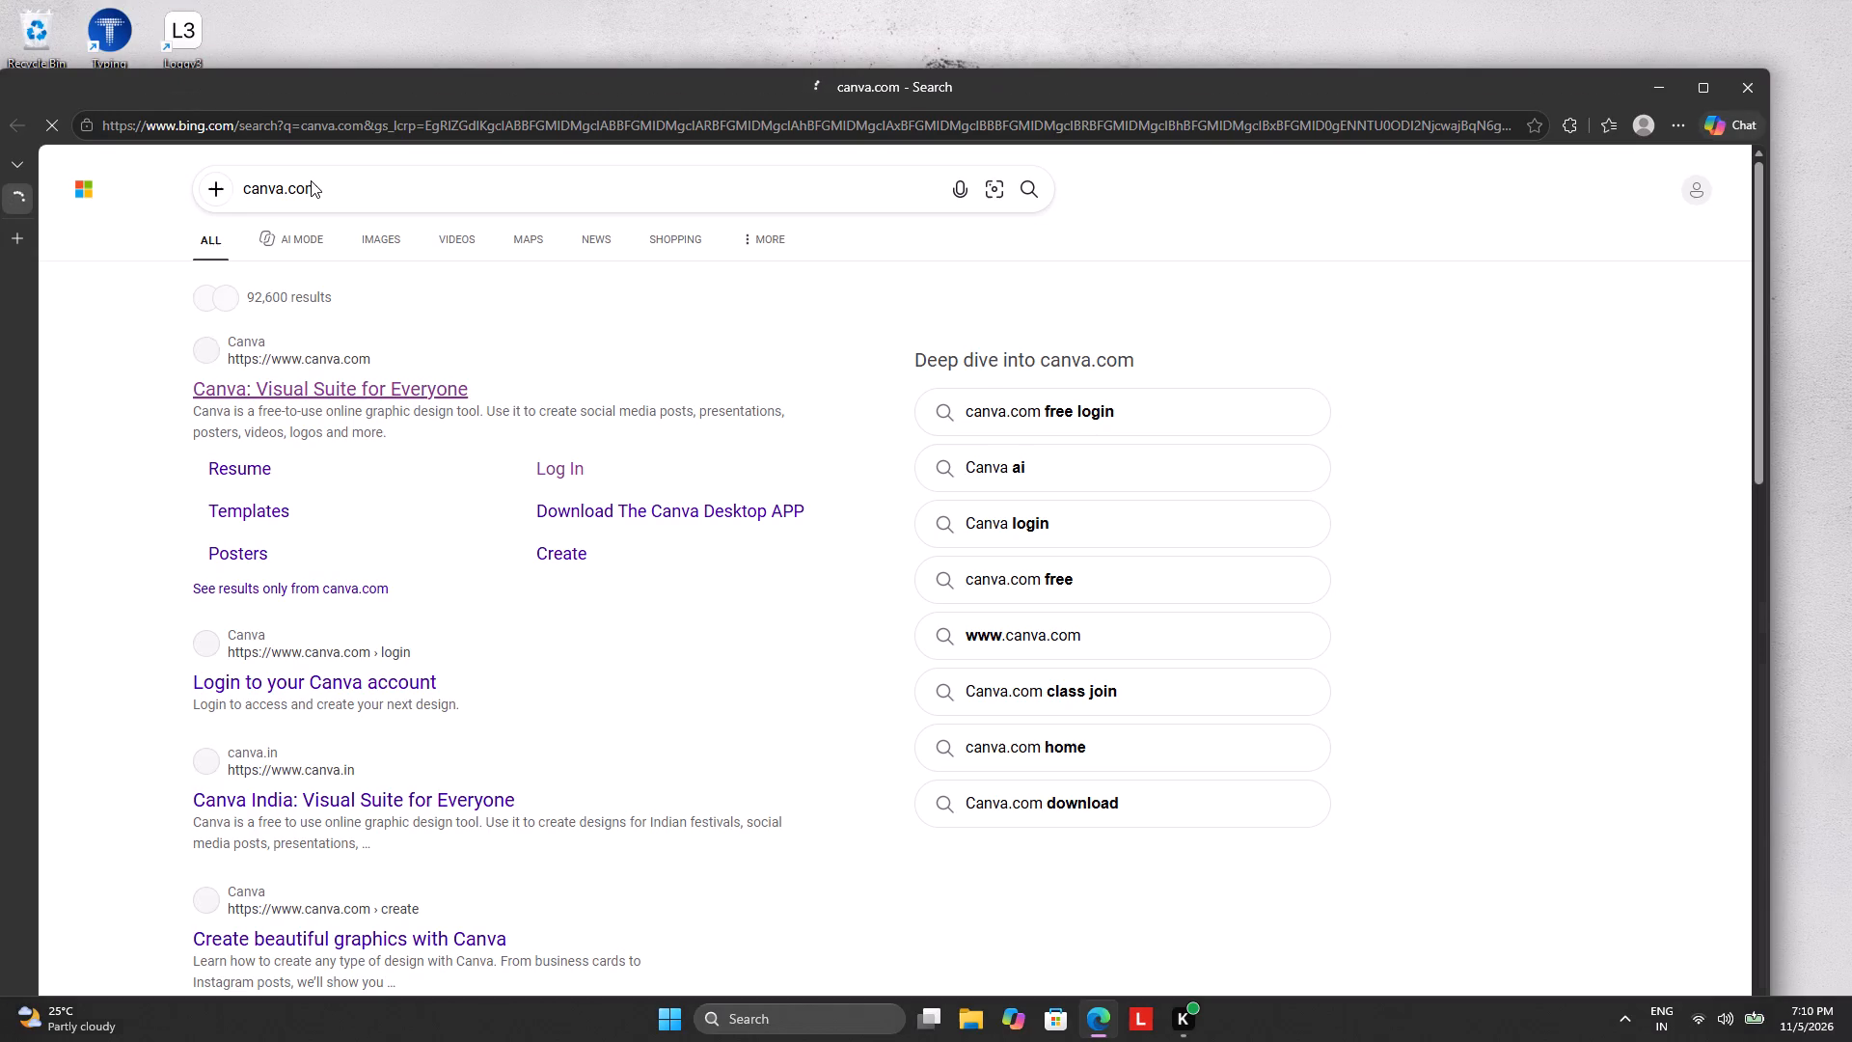
left_click(593, 467)
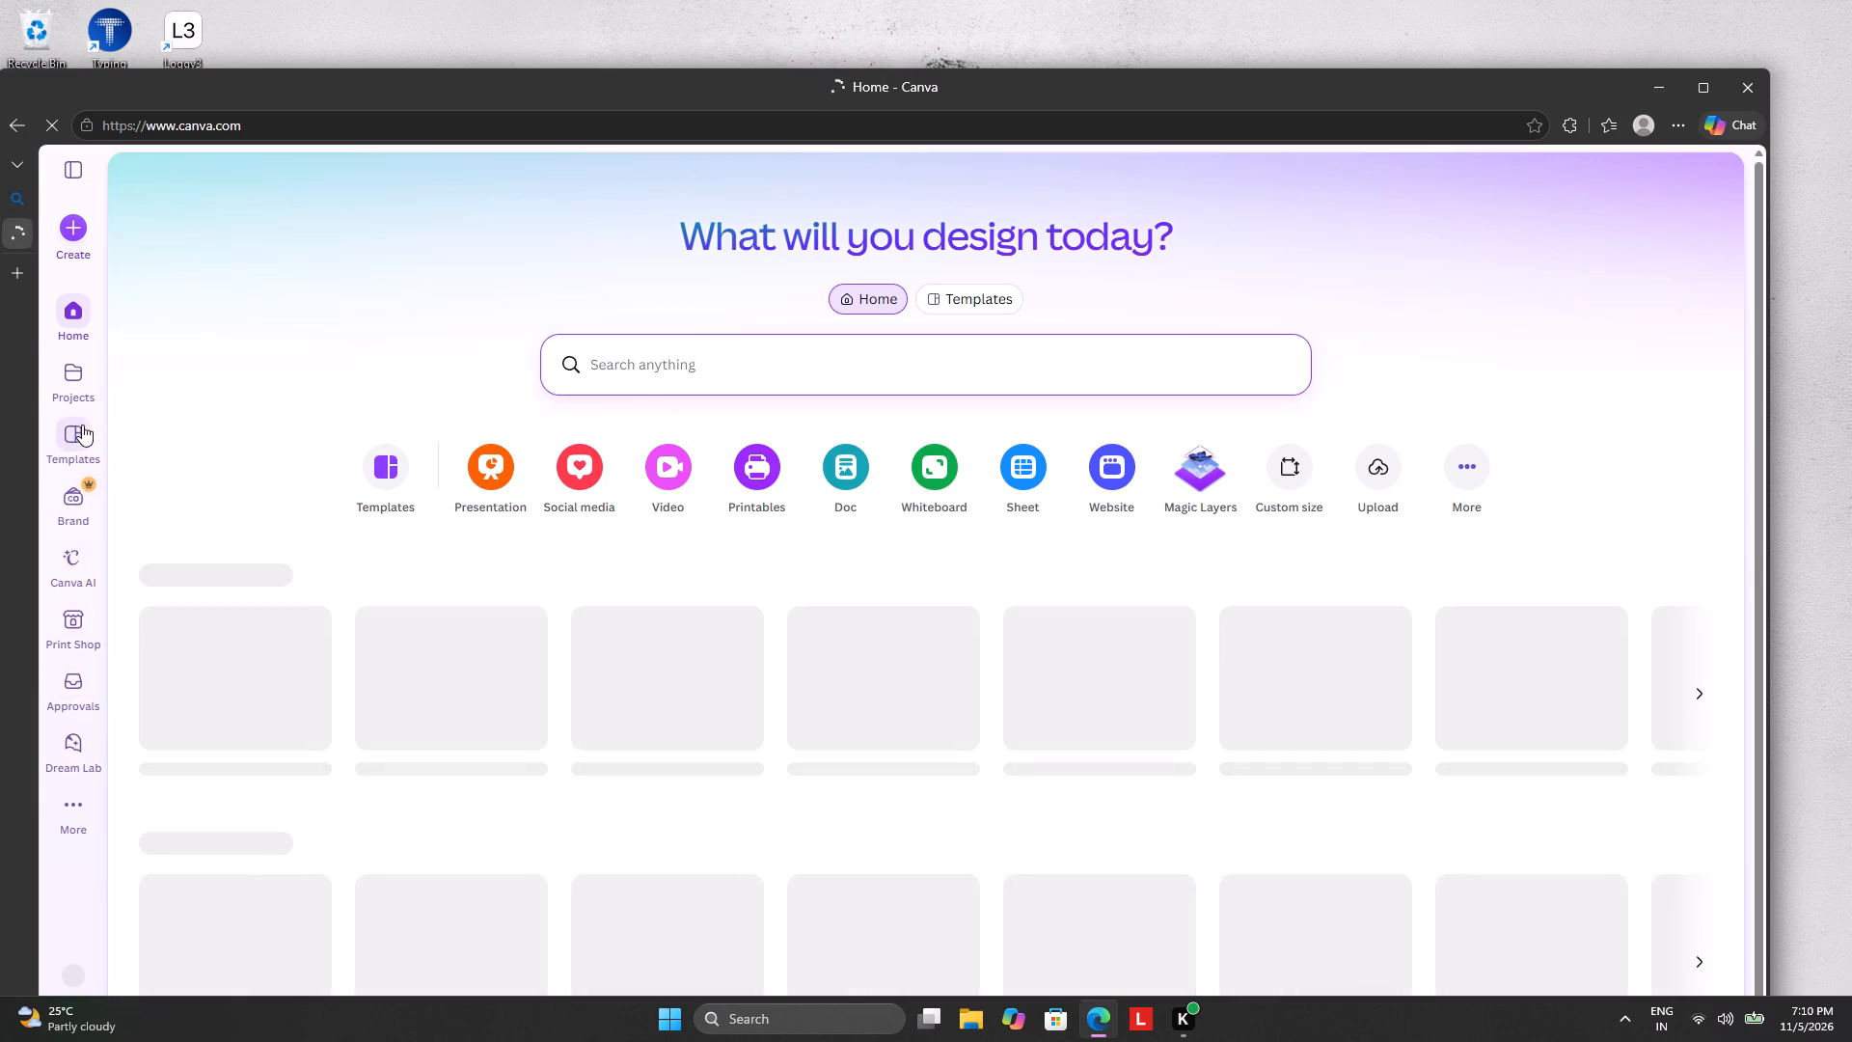
left_click(72, 392)
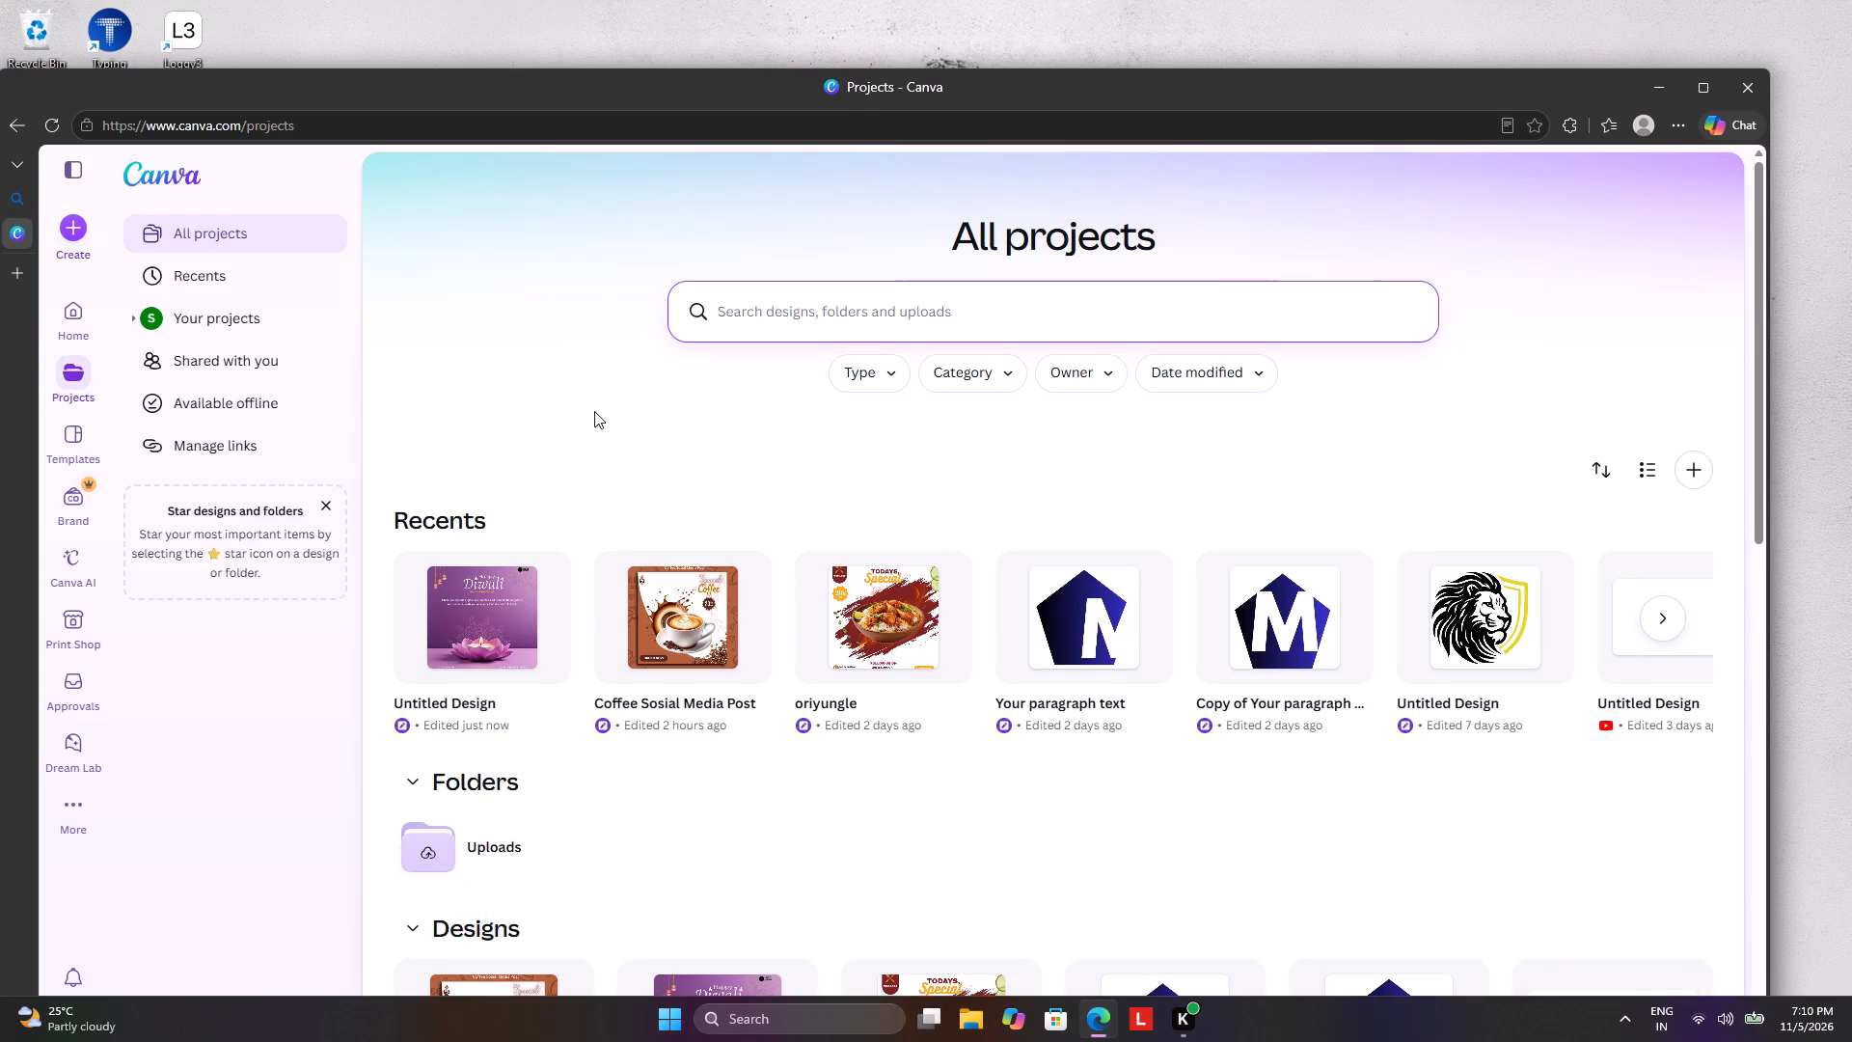
scroll(754, 456, "down", 5)
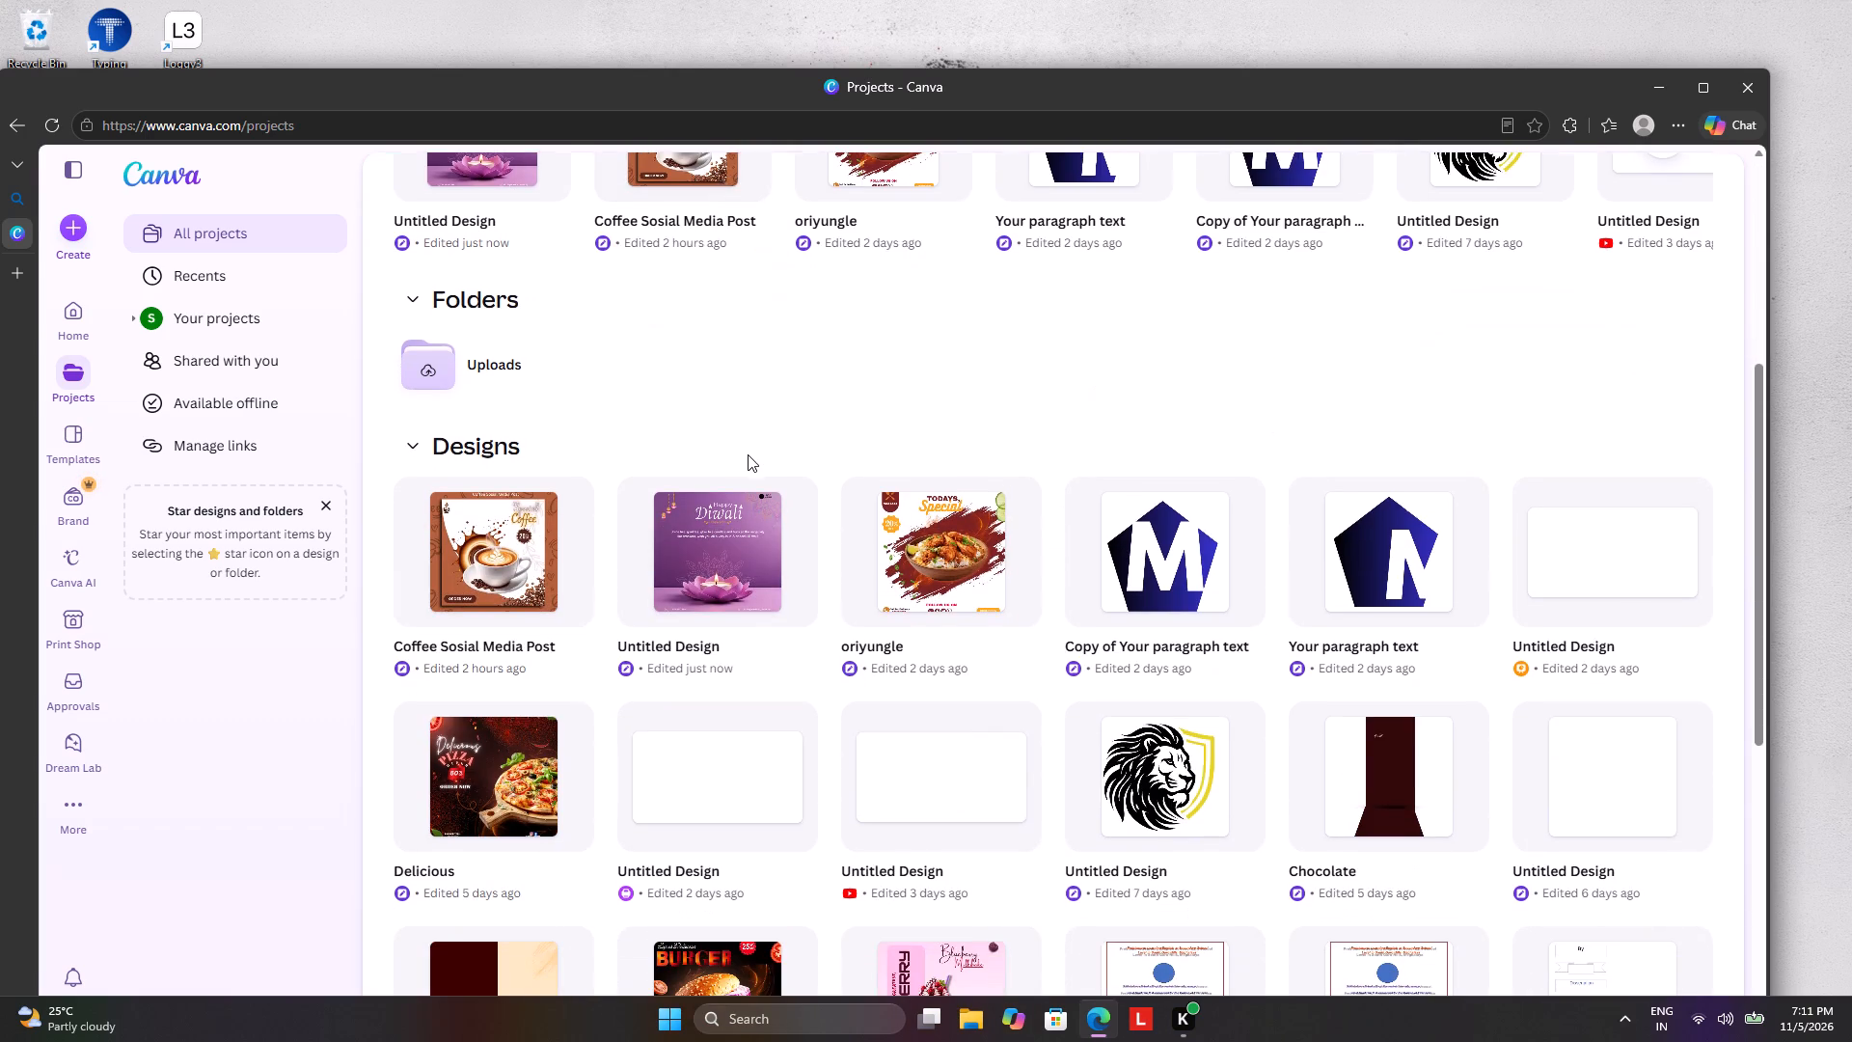
scroll(730, 450, "down", 2)
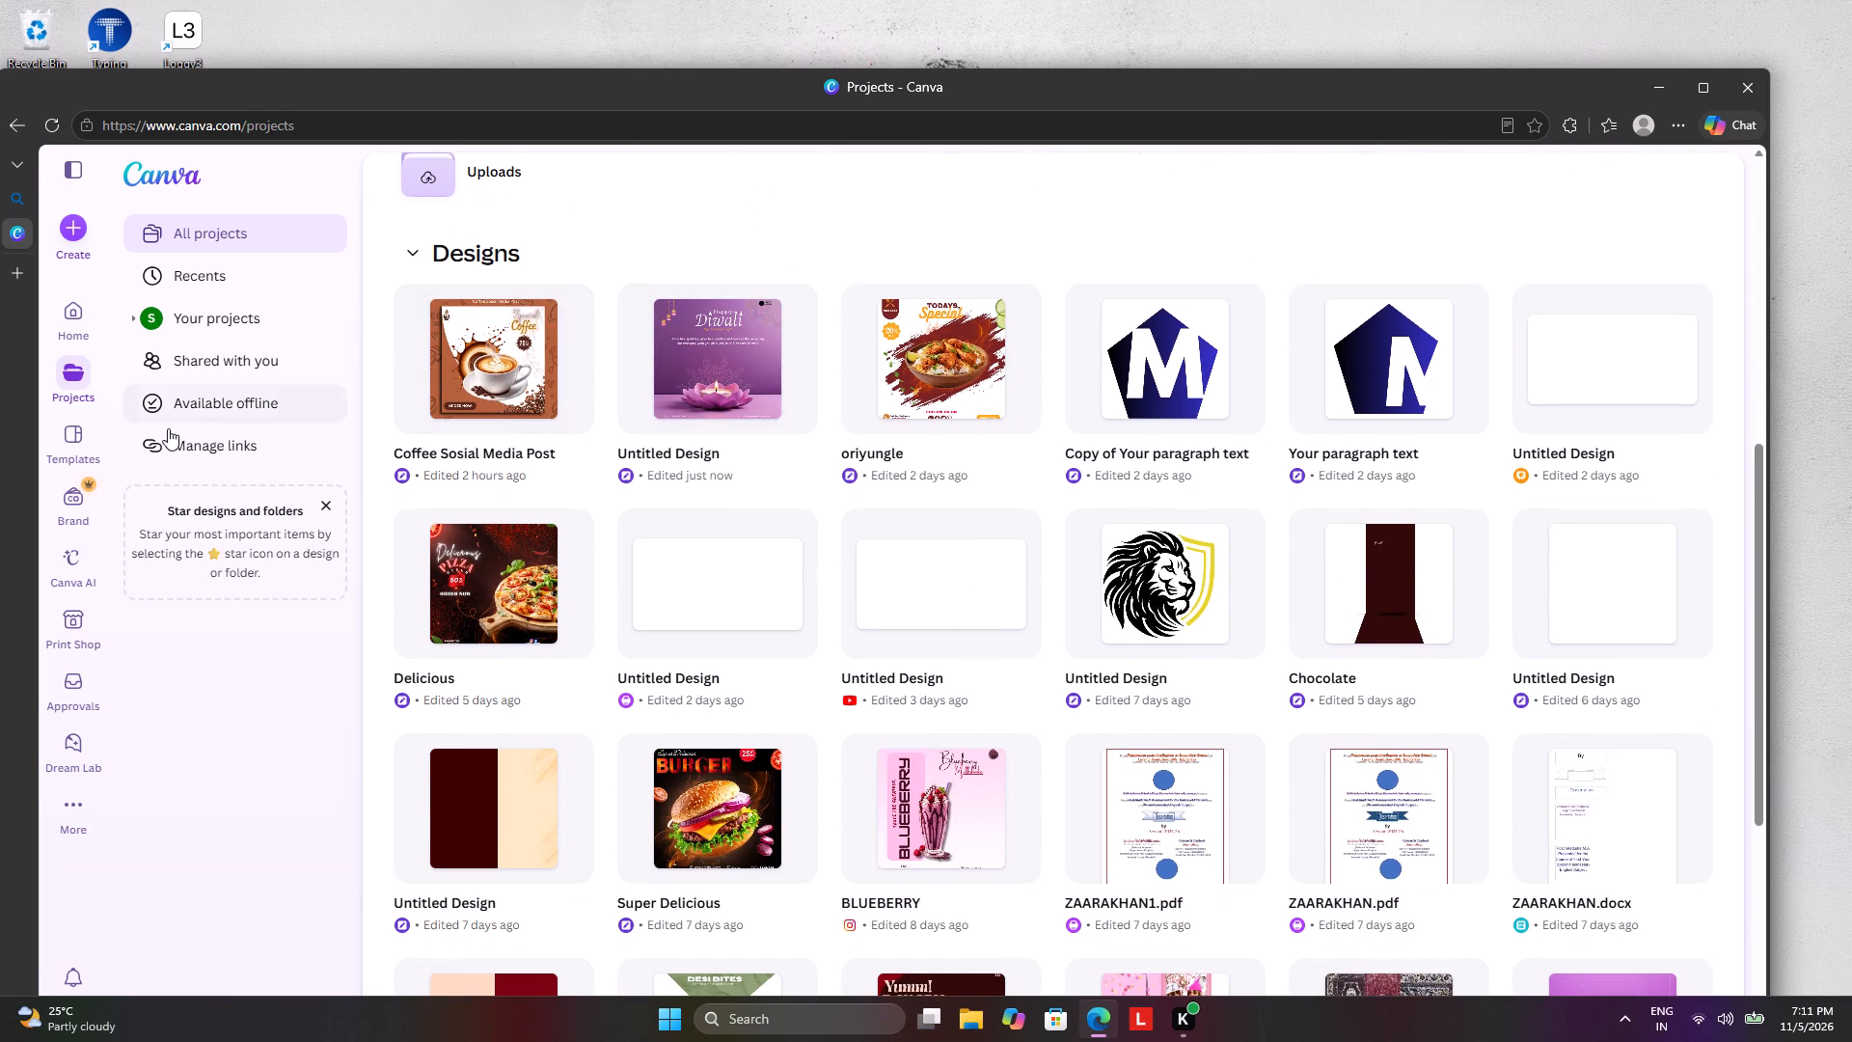
Create a new blank T-Shirt design from the suggested design types under Try something new.
left_click(71, 230)
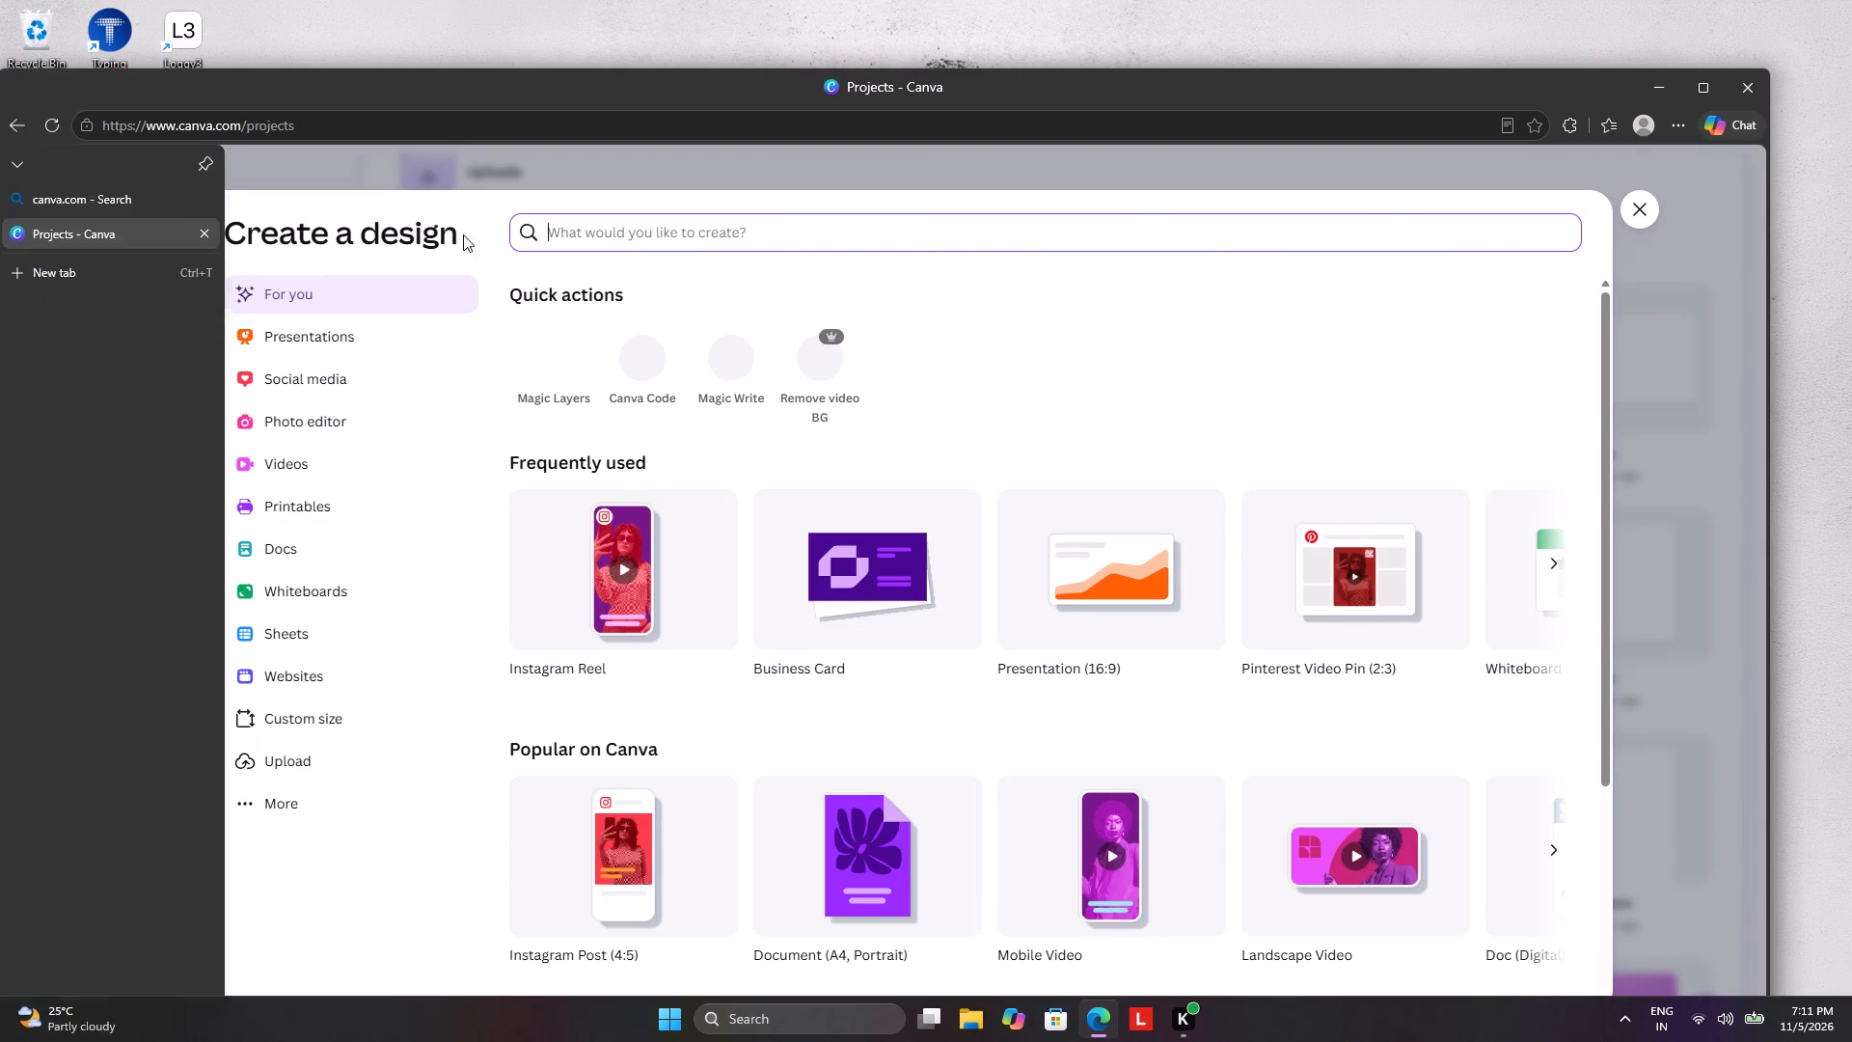
scroll(1392, 536, "down", 4)
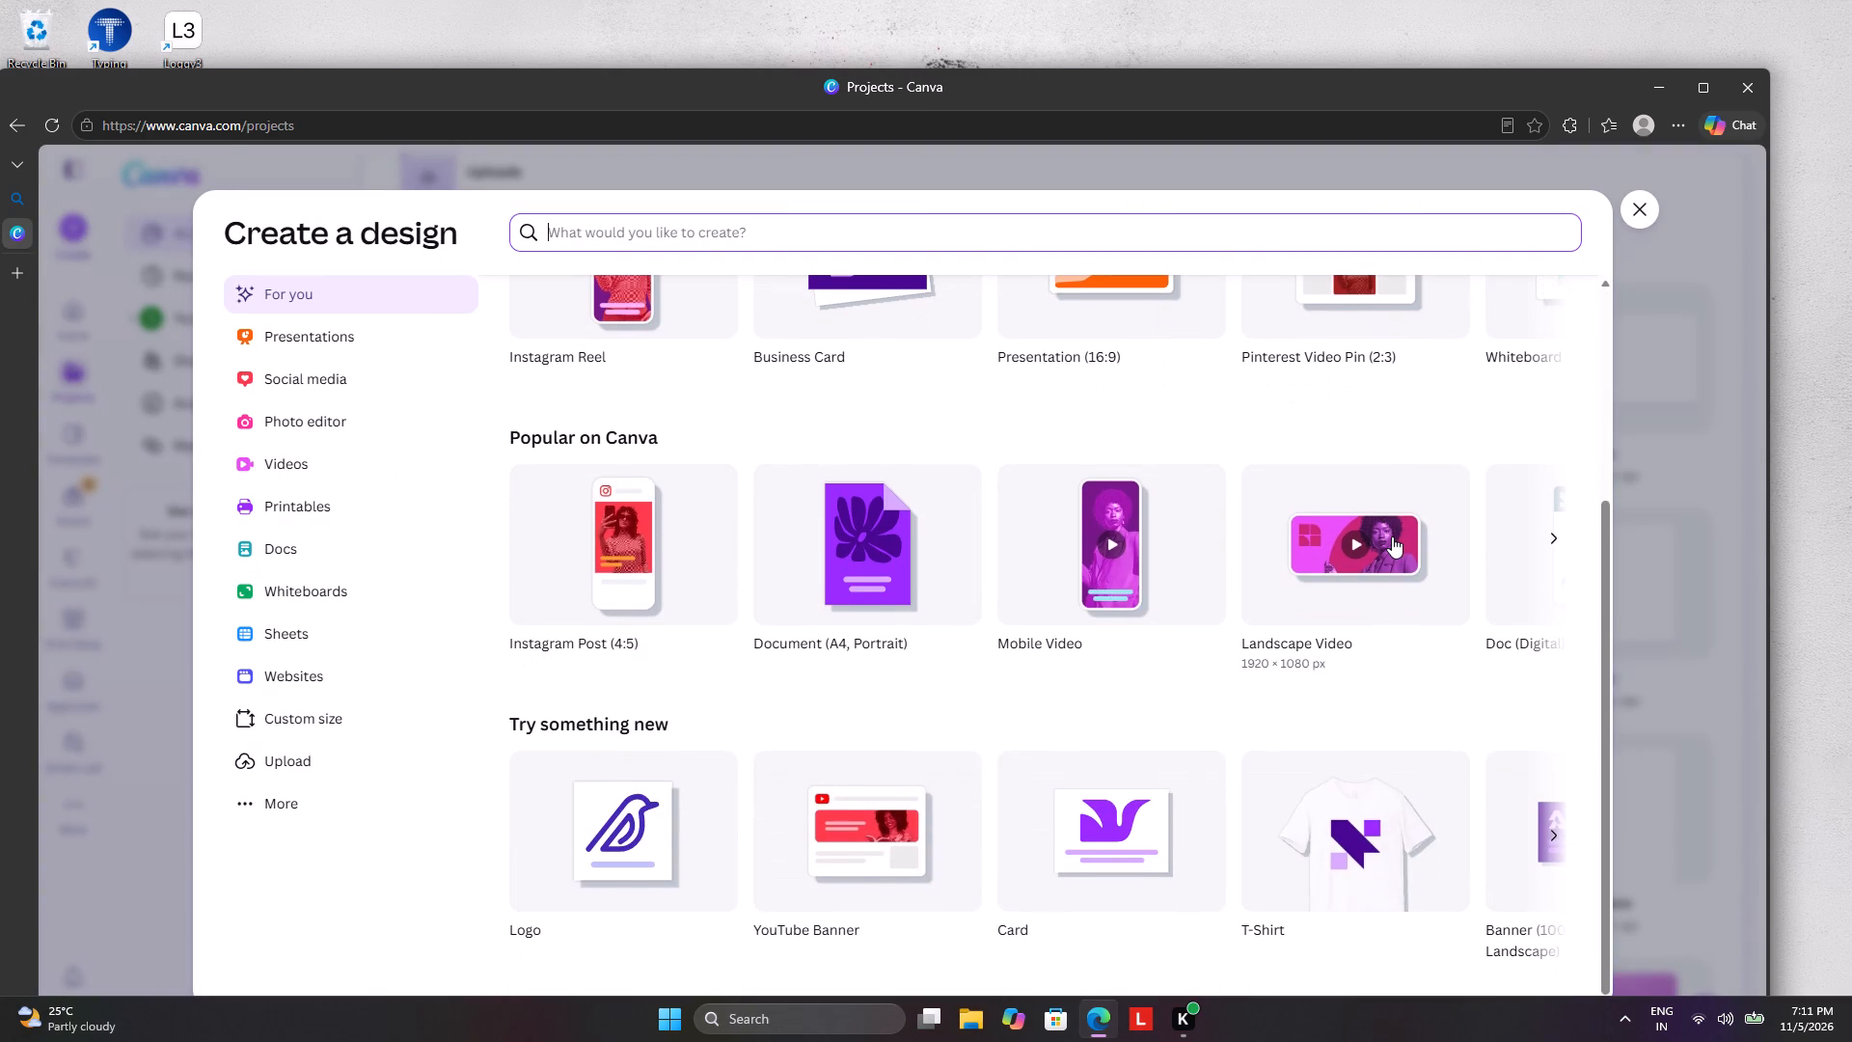
scroll(1342, 460, "up", 1)
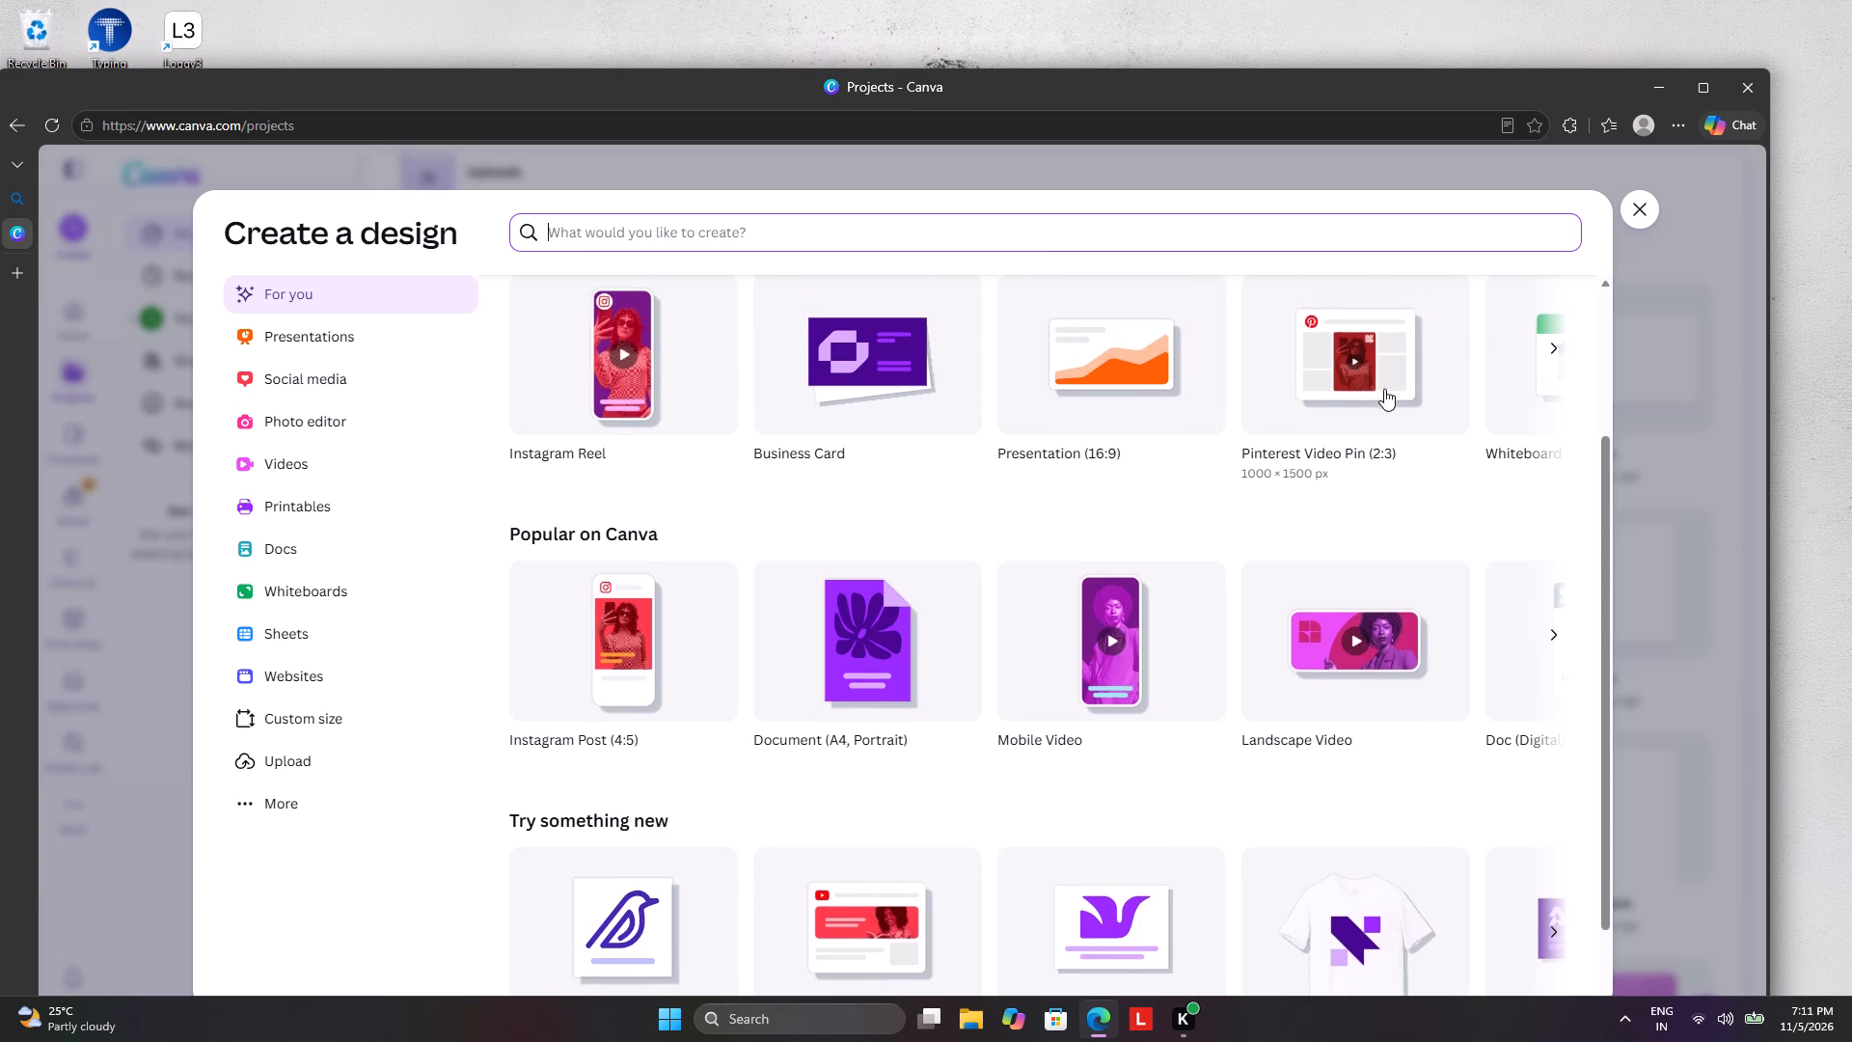
scroll(1392, 404, "down", 4)
left_click(1297, 860)
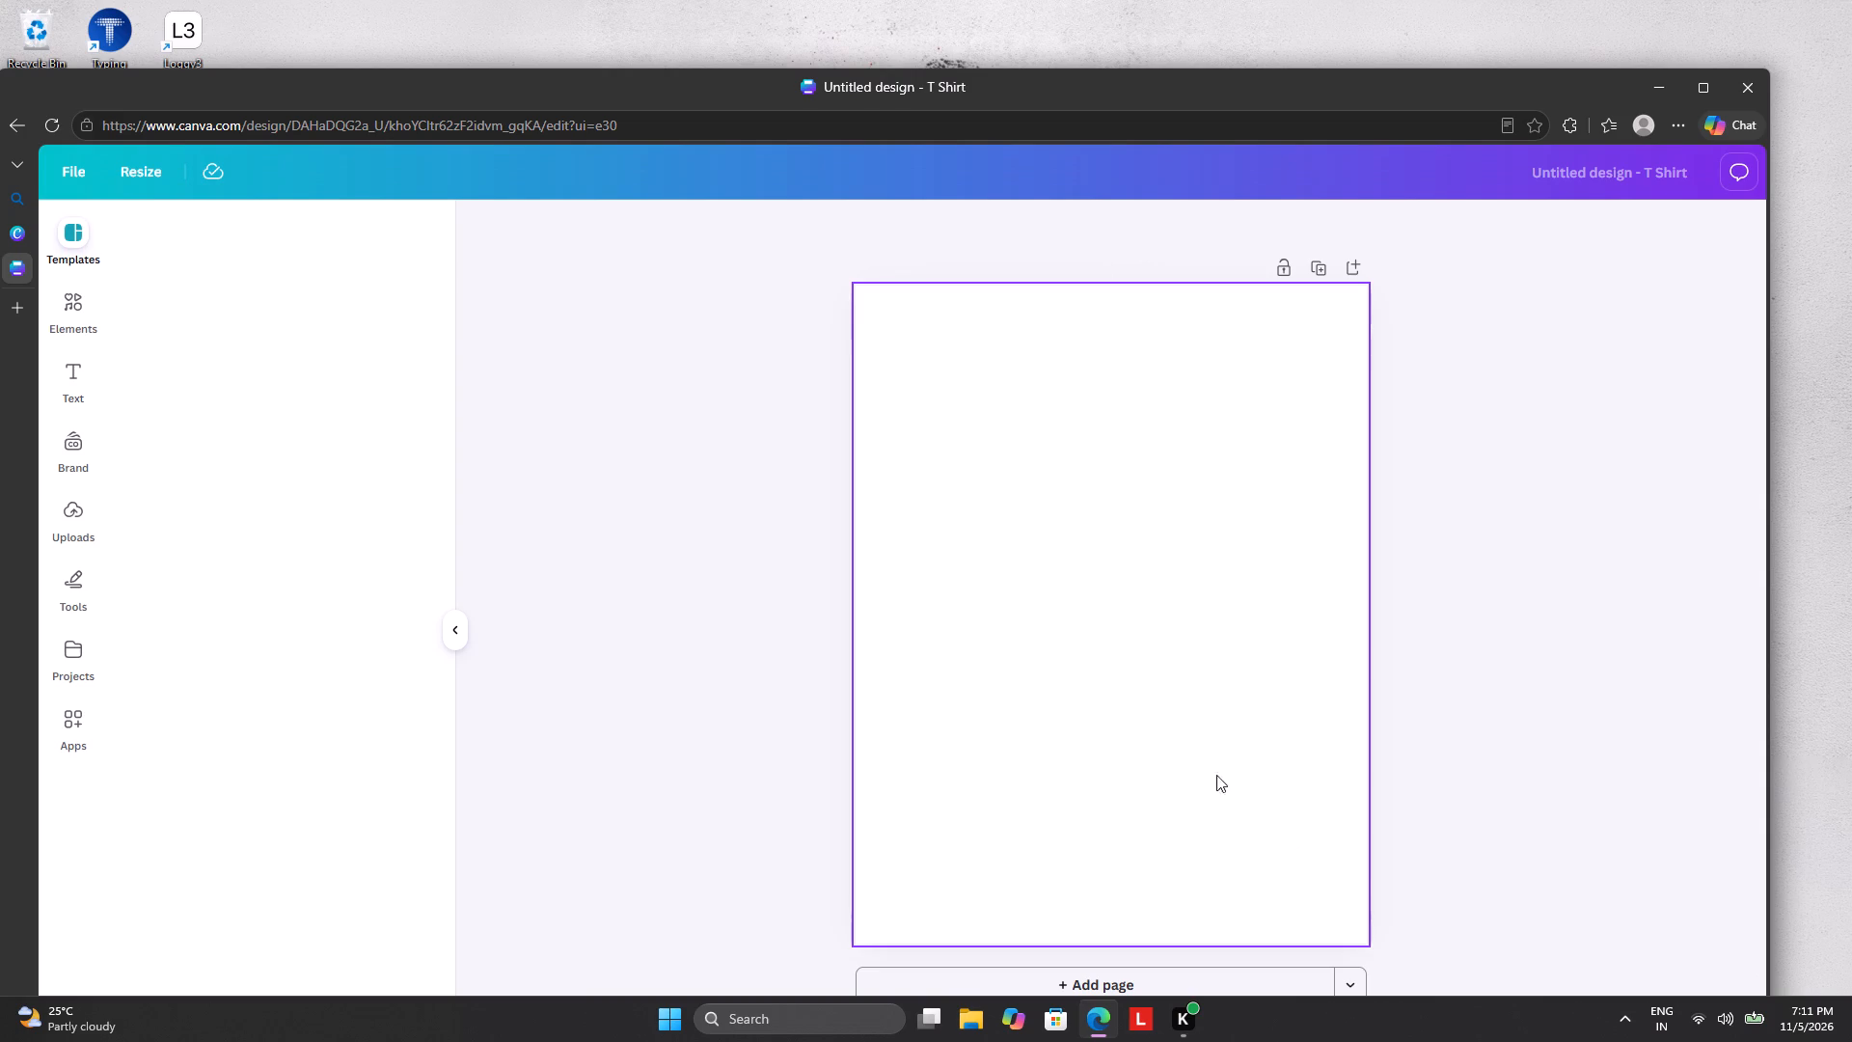
Browse the T-shirt templates for design ideas, comparing the available graphic and lettering styles.
left_click(66, 317)
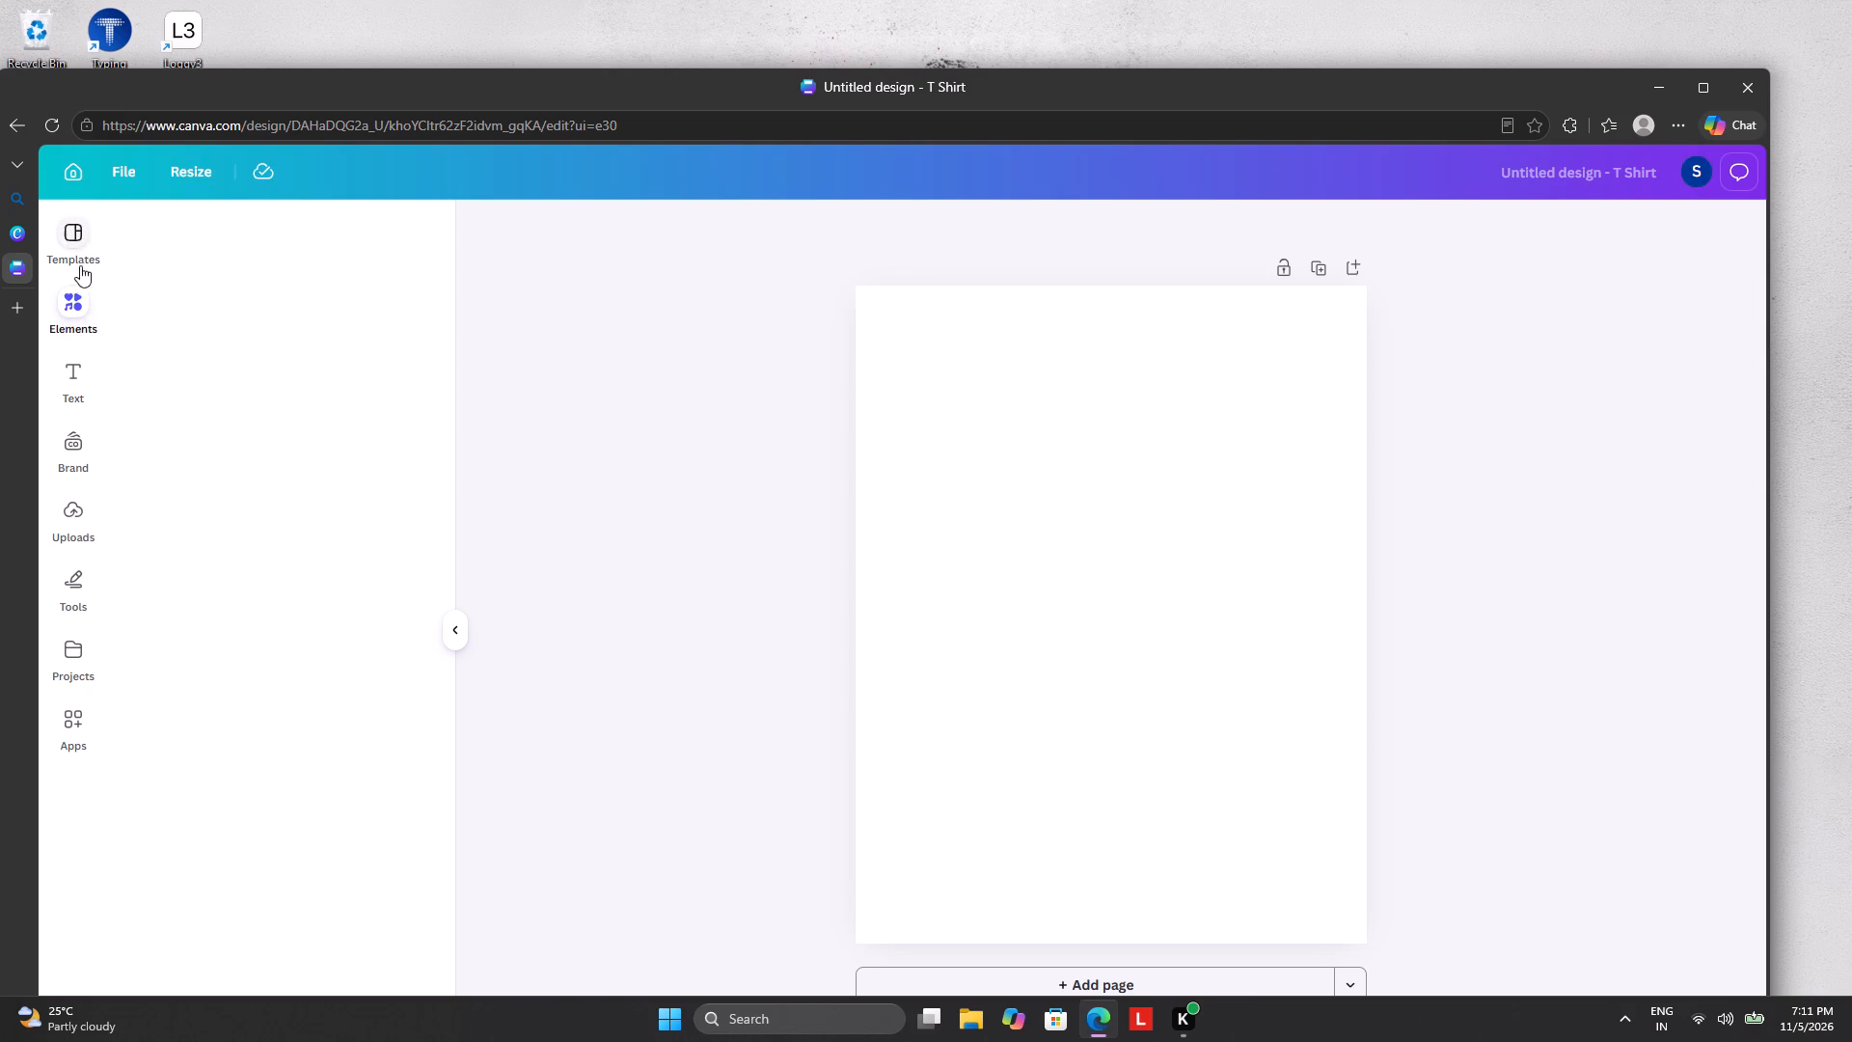
left_click(83, 246)
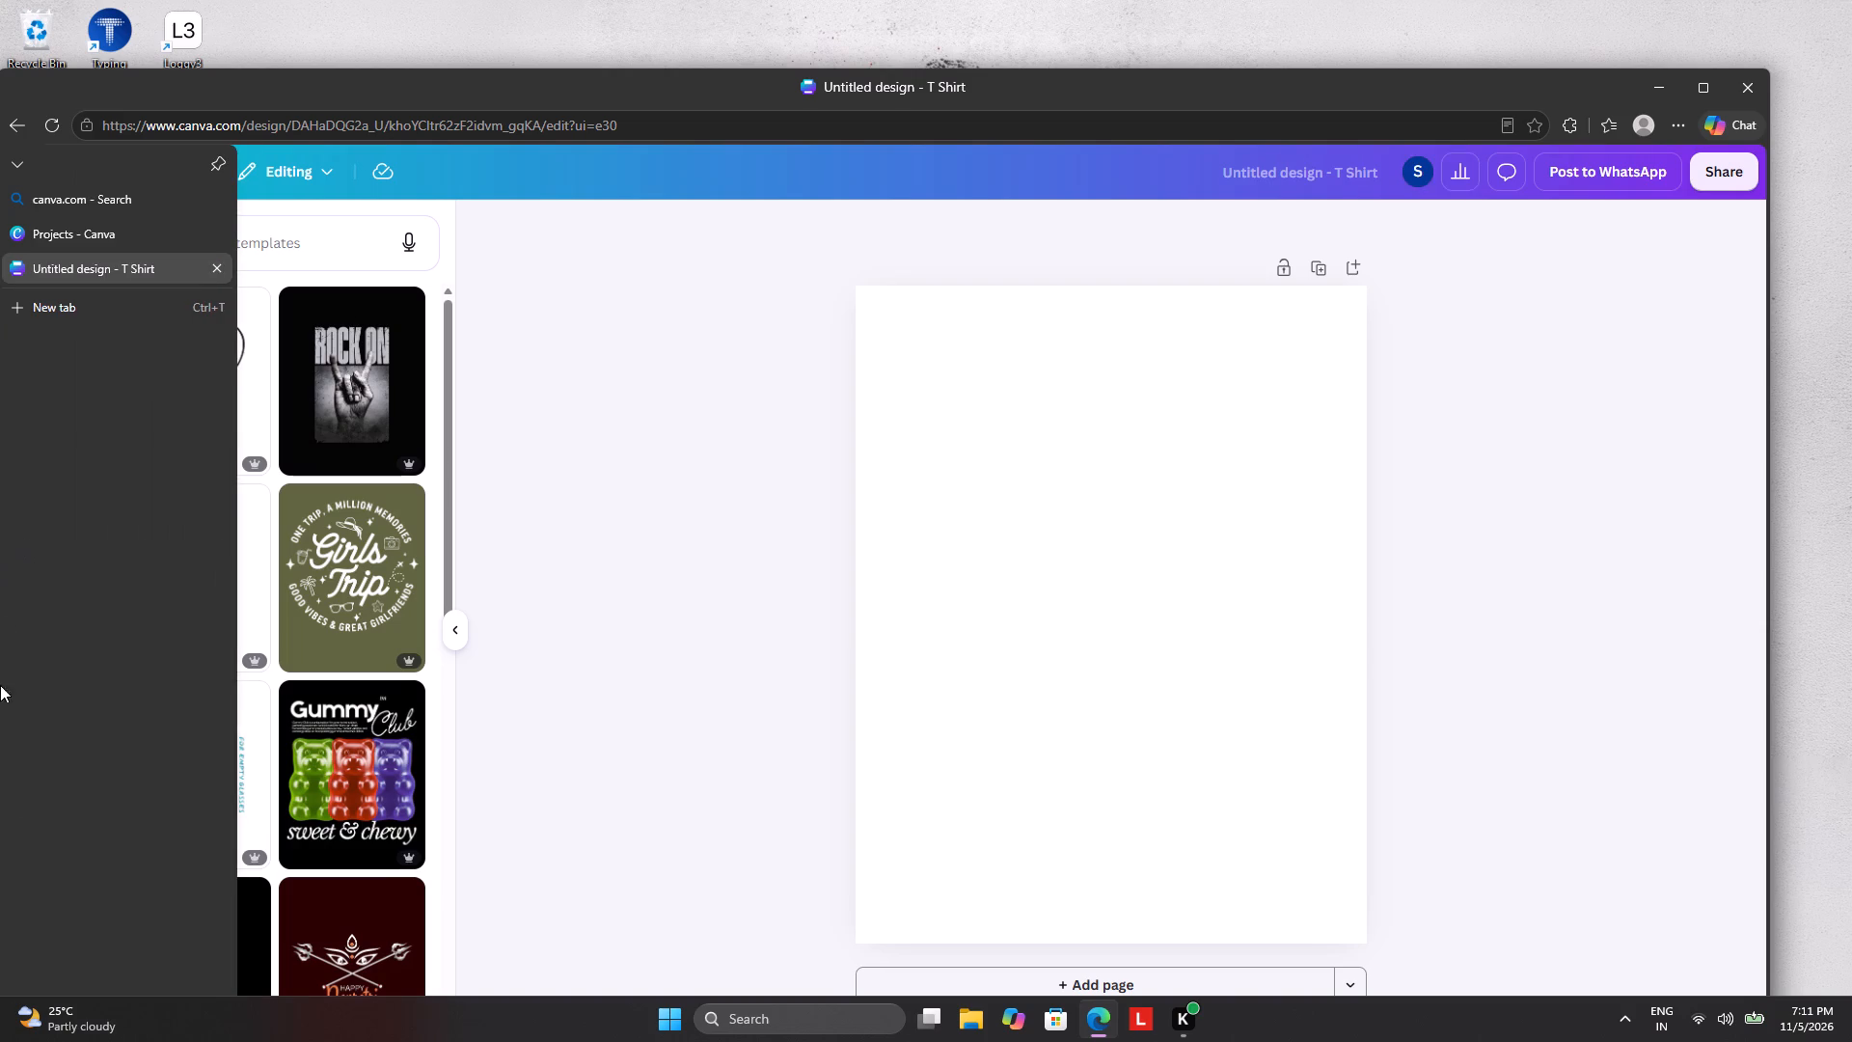
scroll(288, 775, "down", 4)
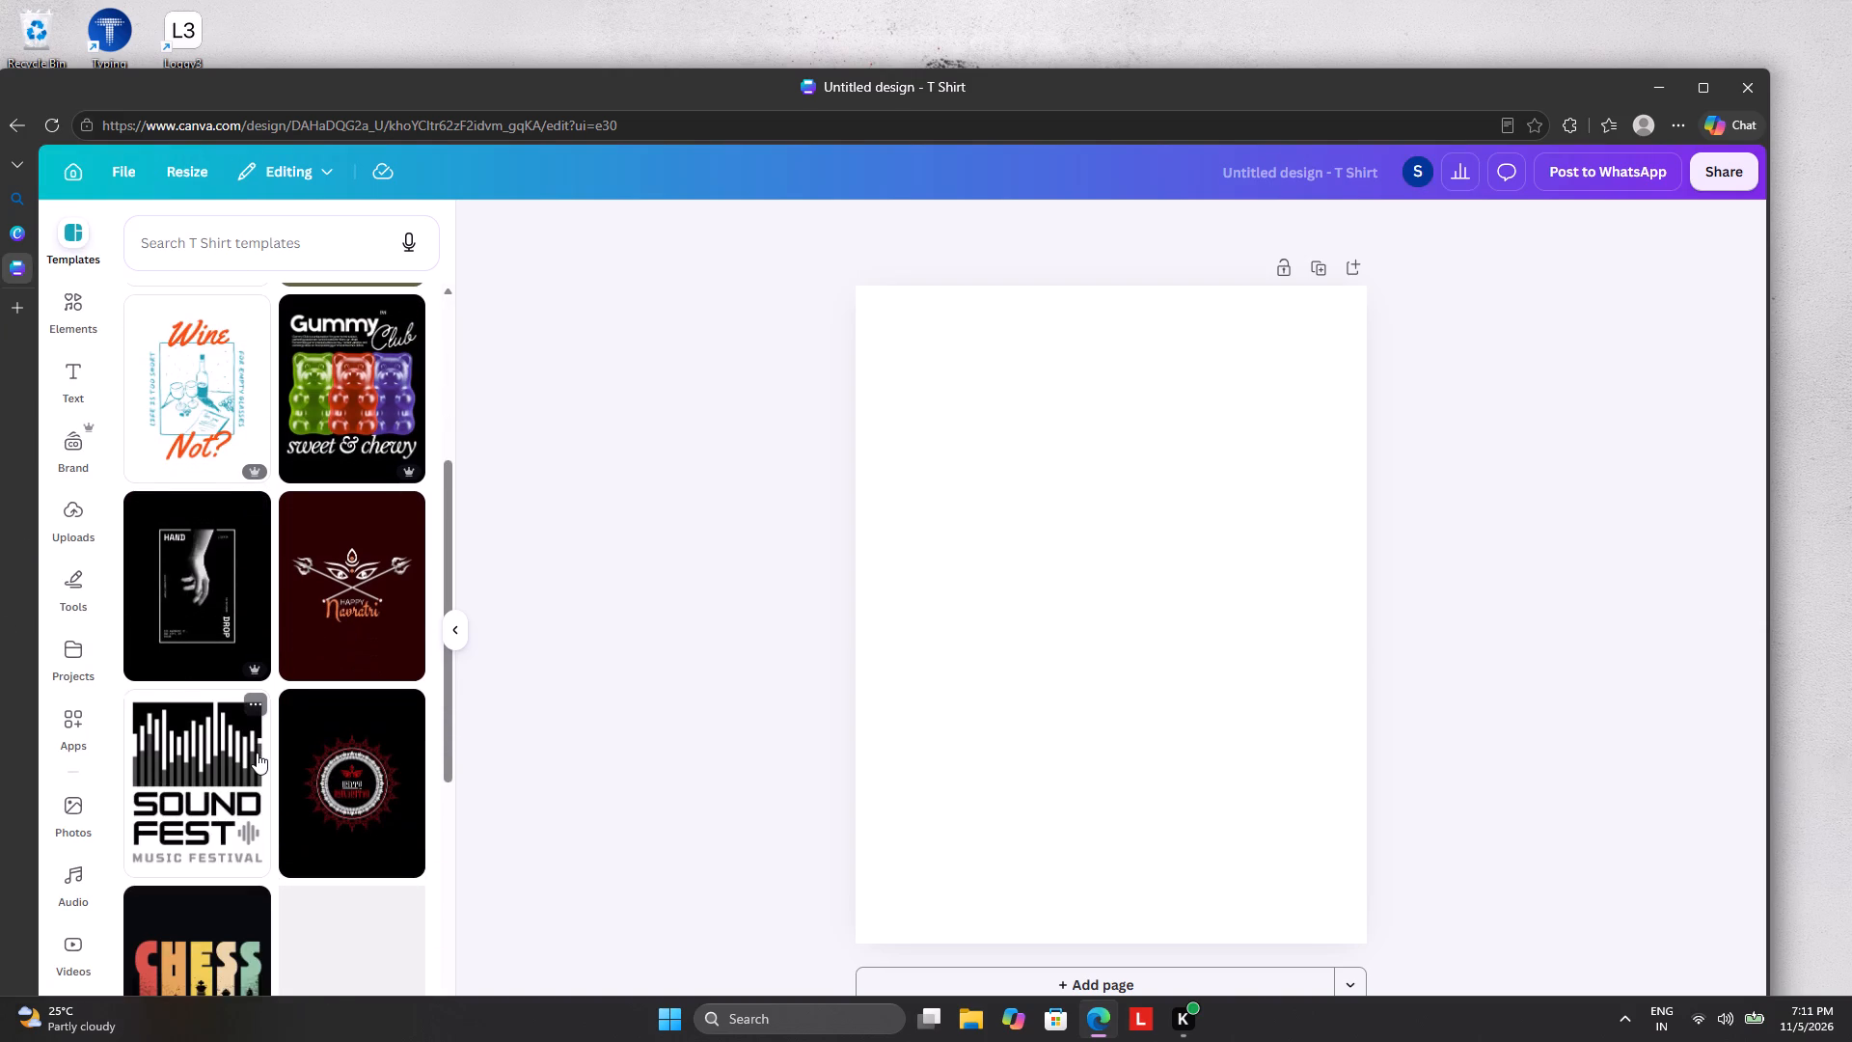
scroll(257, 753, "down", 5)
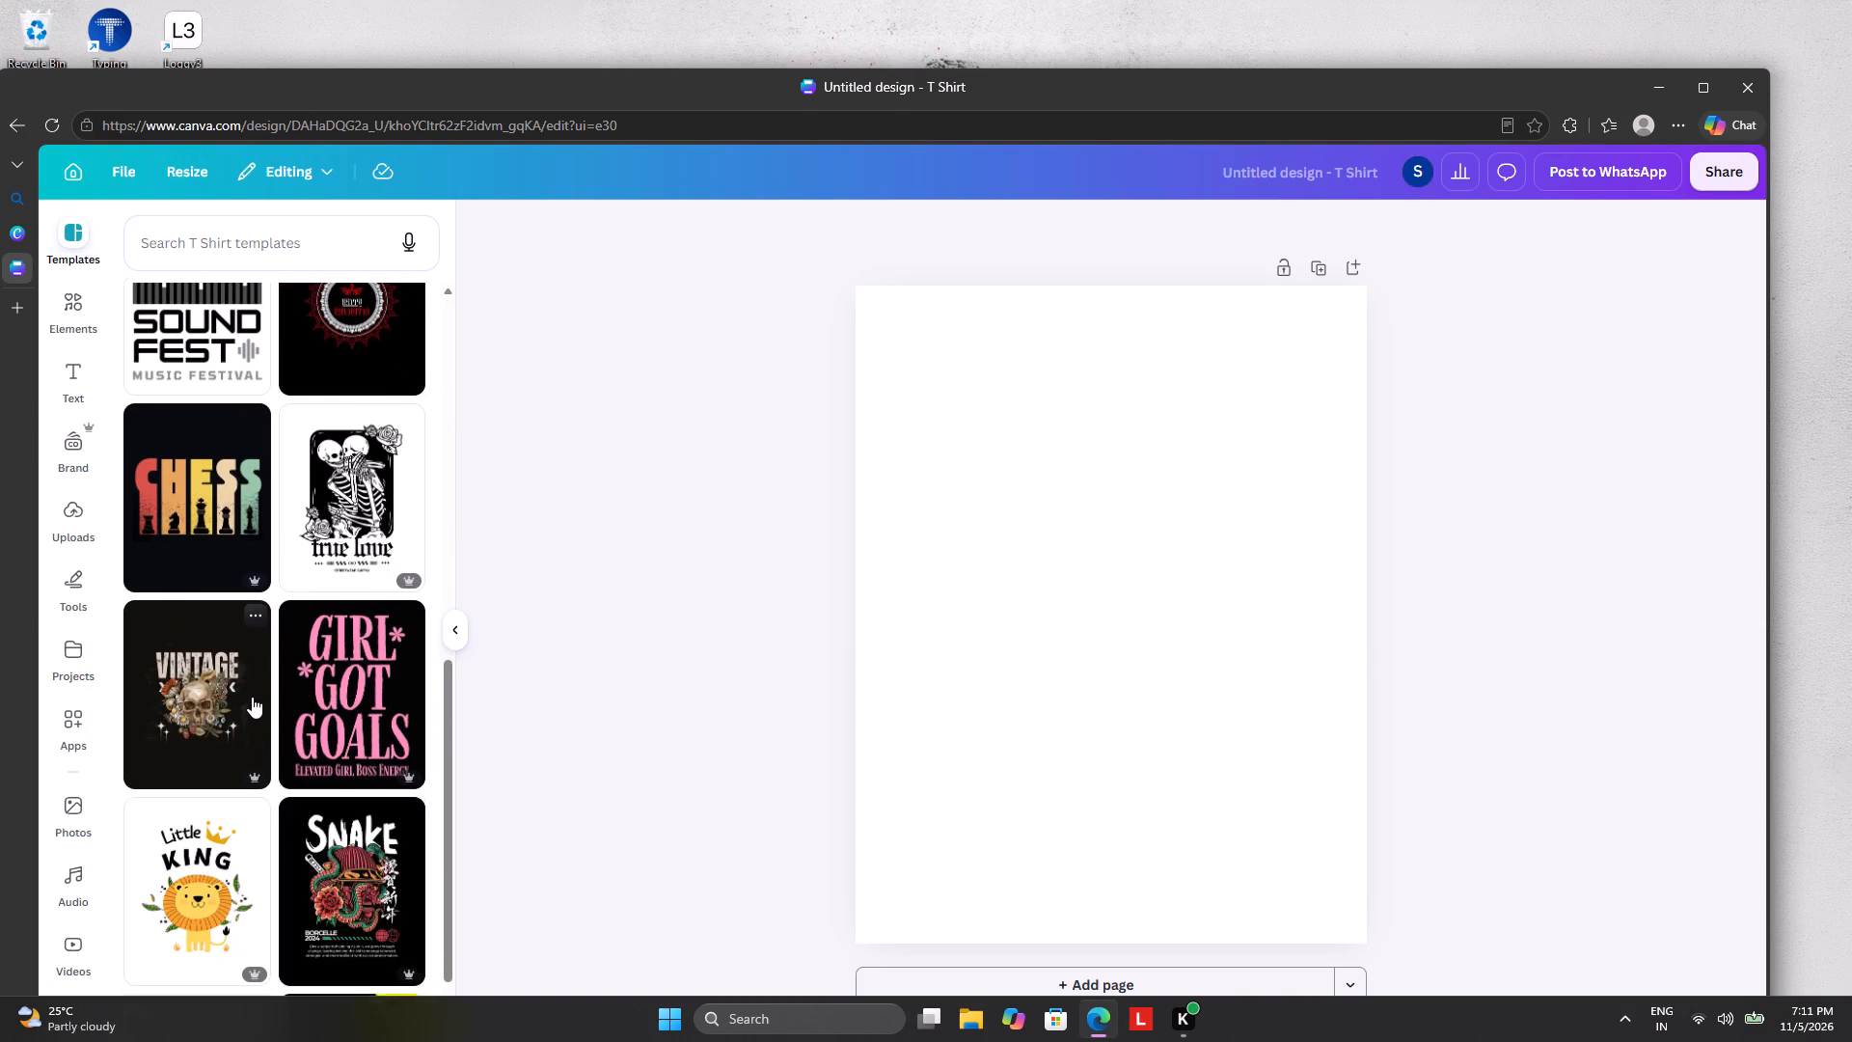
scroll(252, 697, "down", 4)
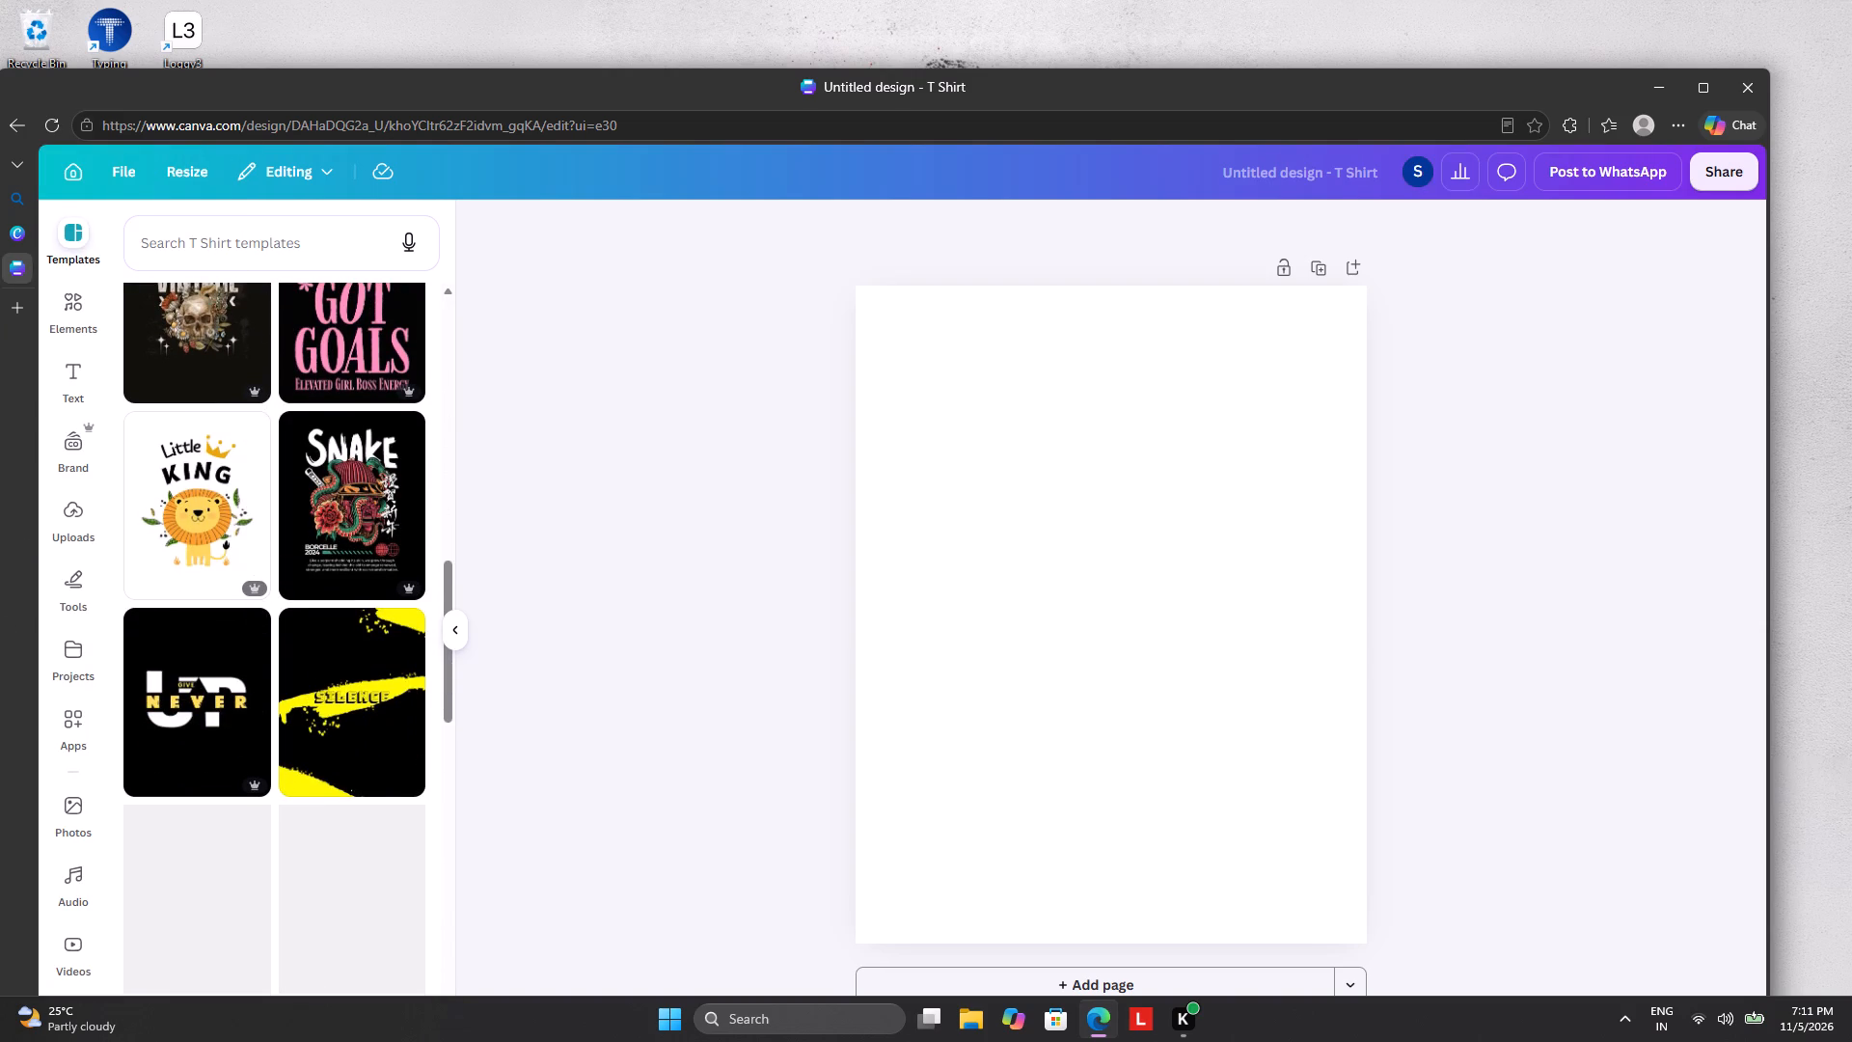
scroll(241, 541, "down", 3)
scroll(241, 541, "up", 3)
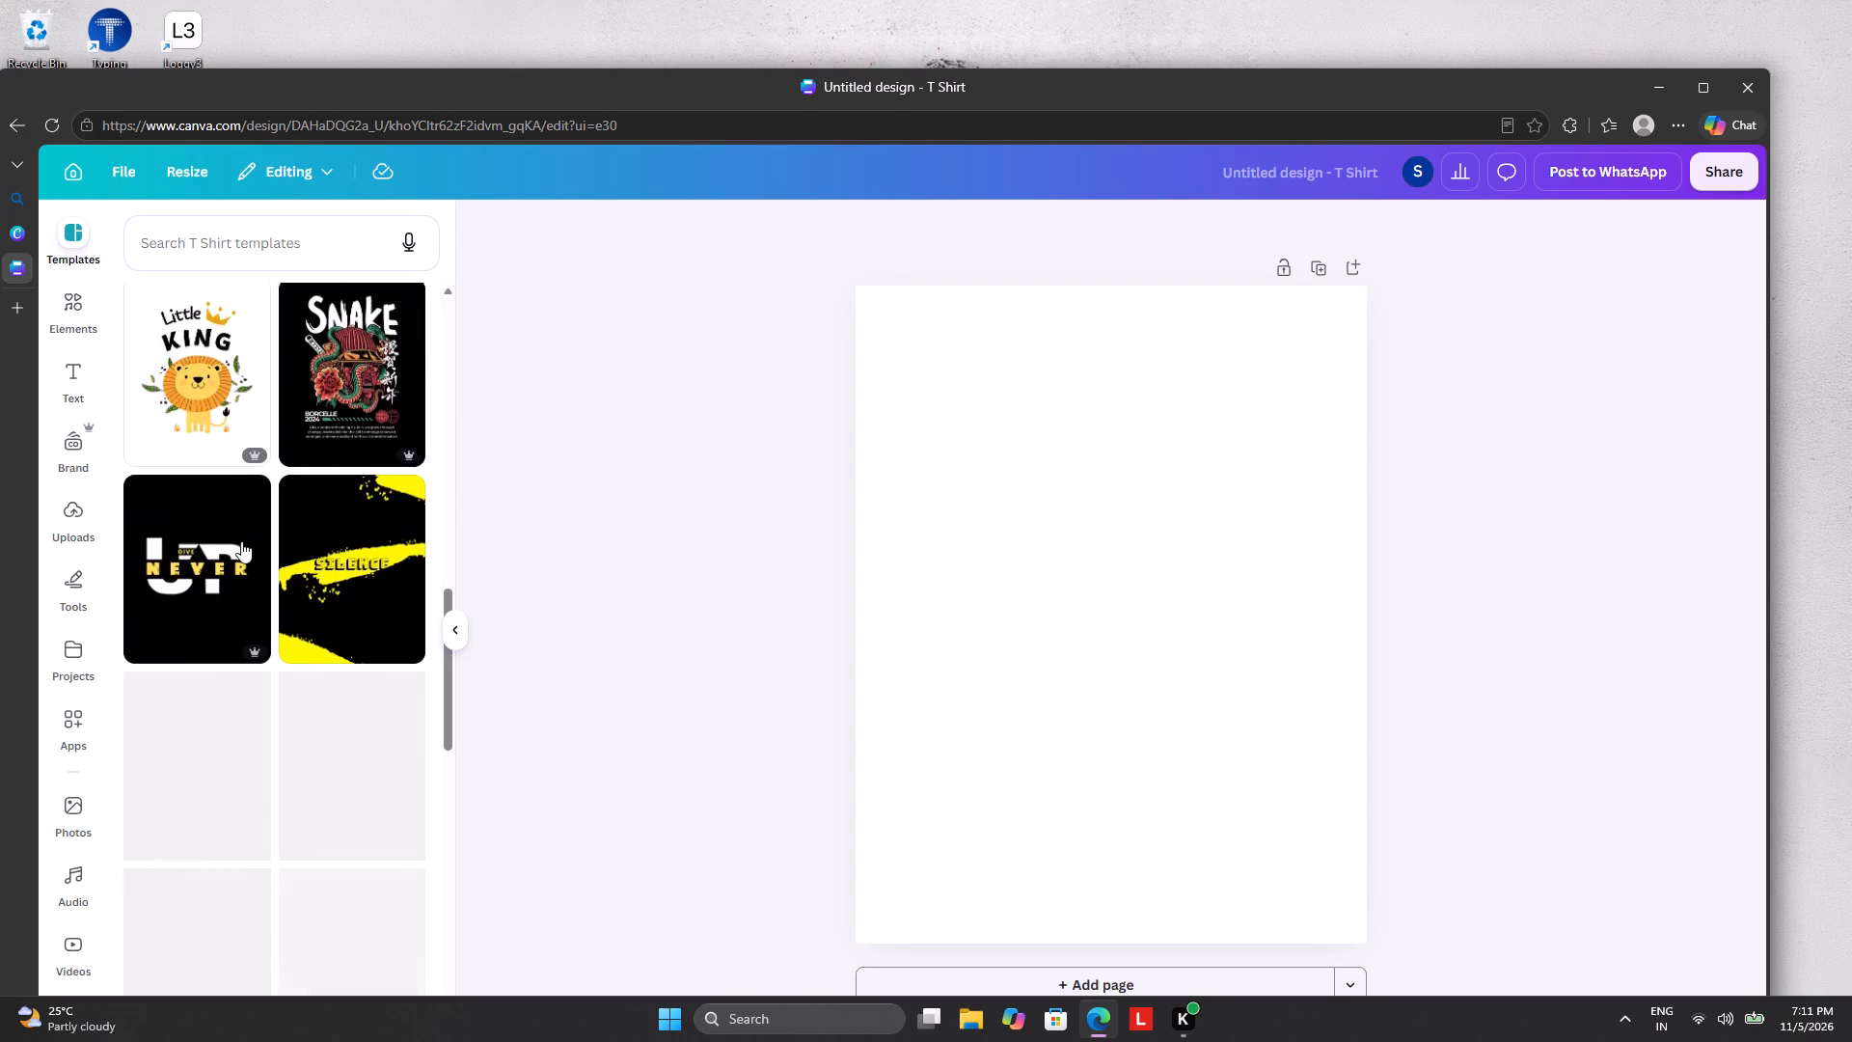
scroll(241, 541, "up", 9)
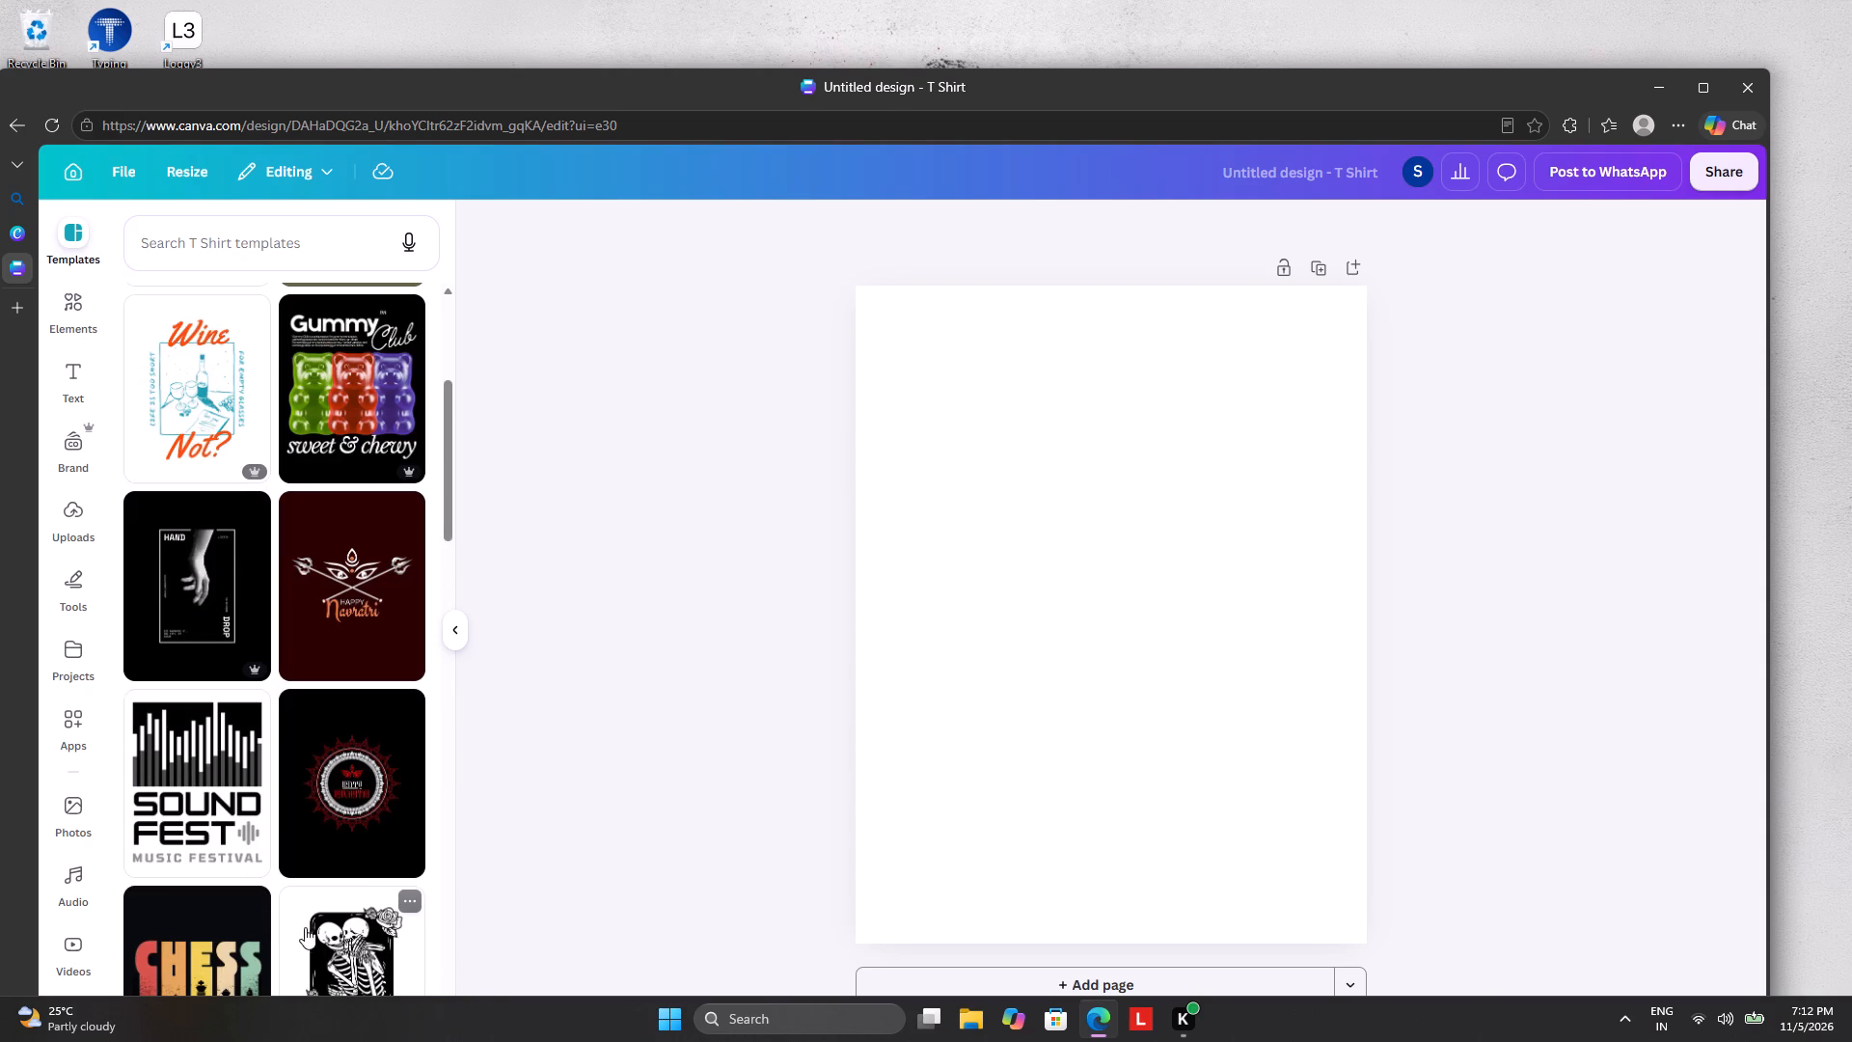
scroll(326, 939, "down", 2)
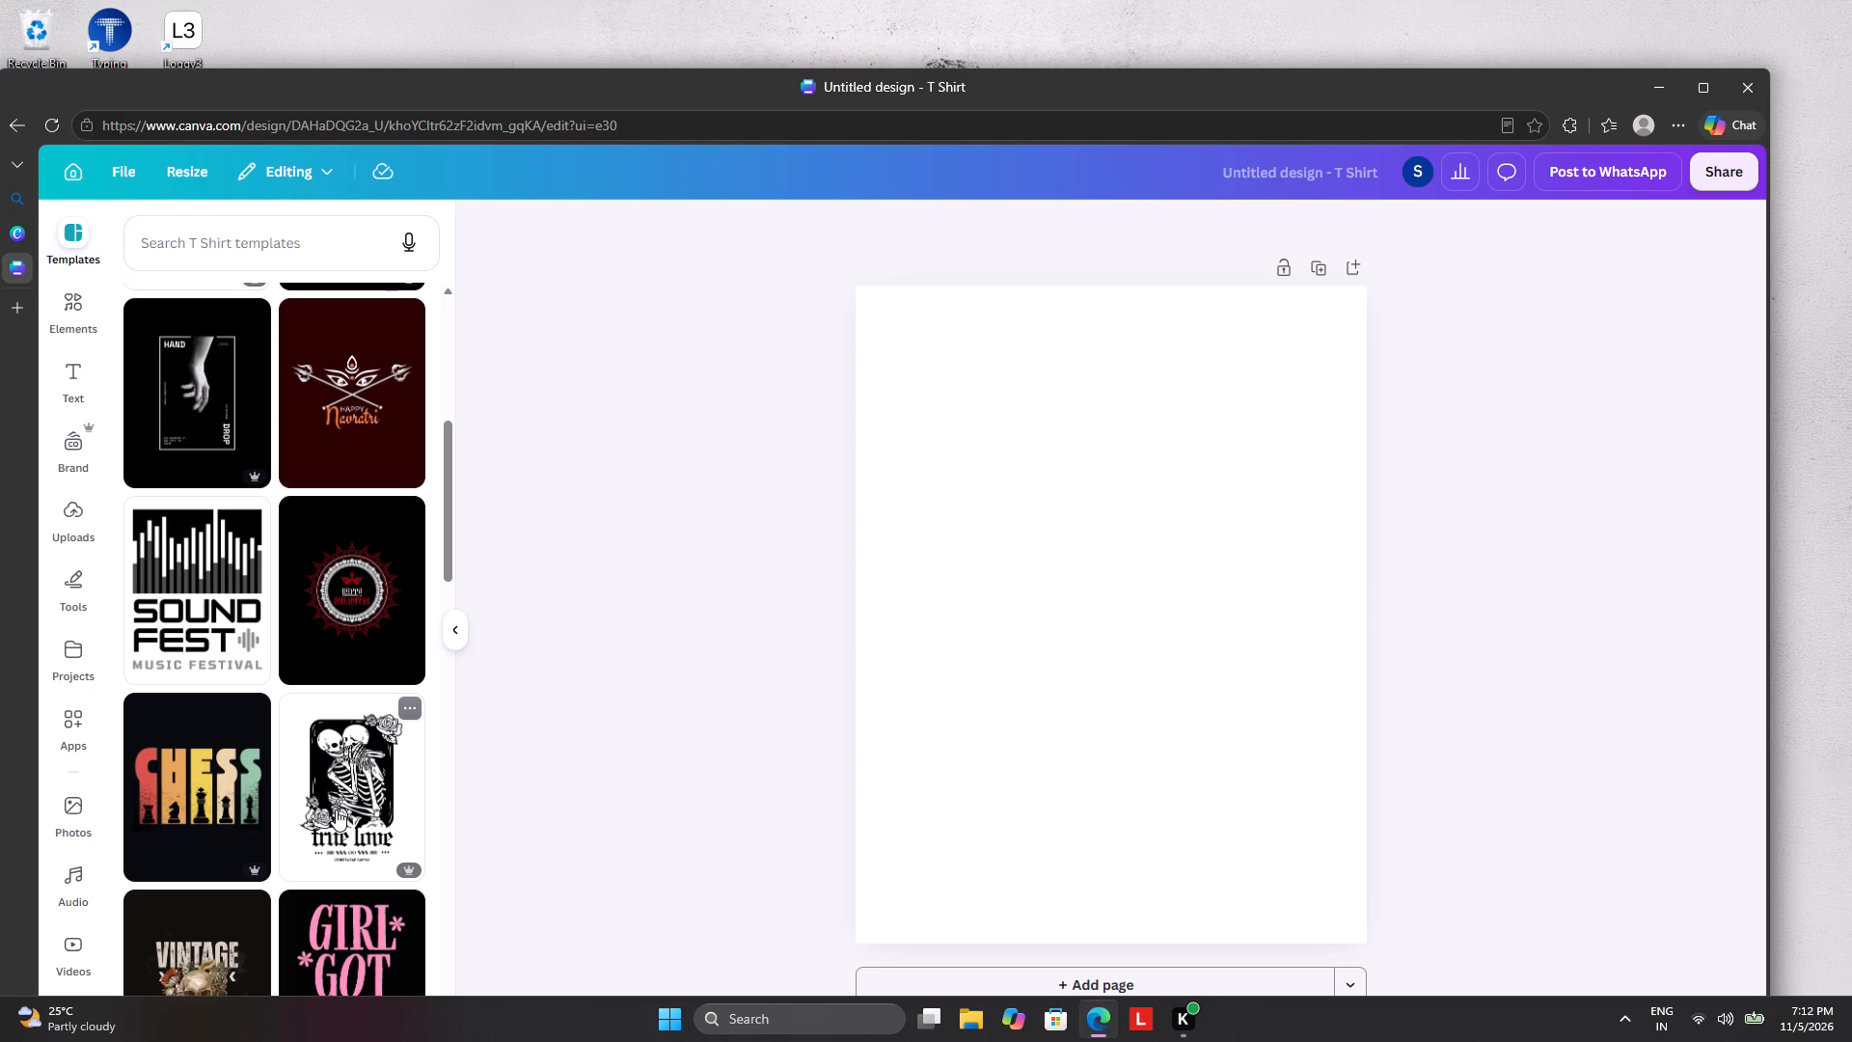
scroll(239, 595, "up", 4)
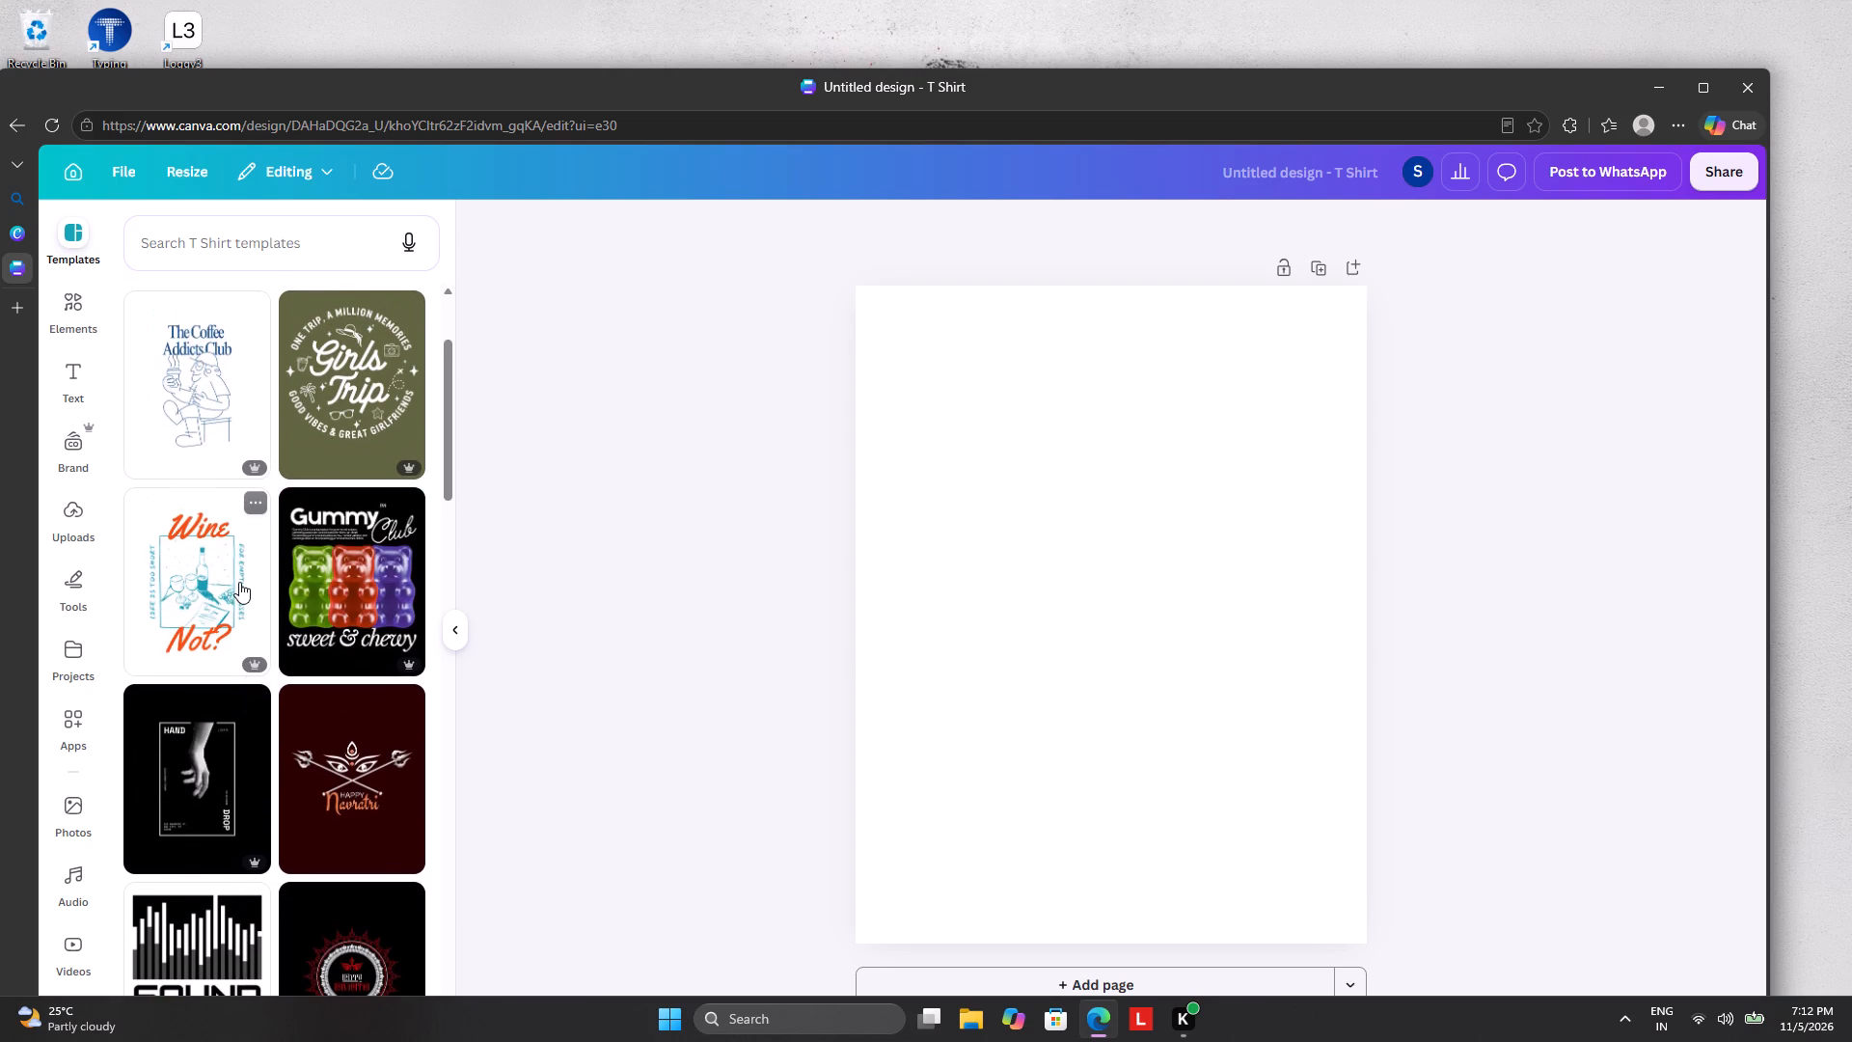
scroll(239, 581, "up", 2)
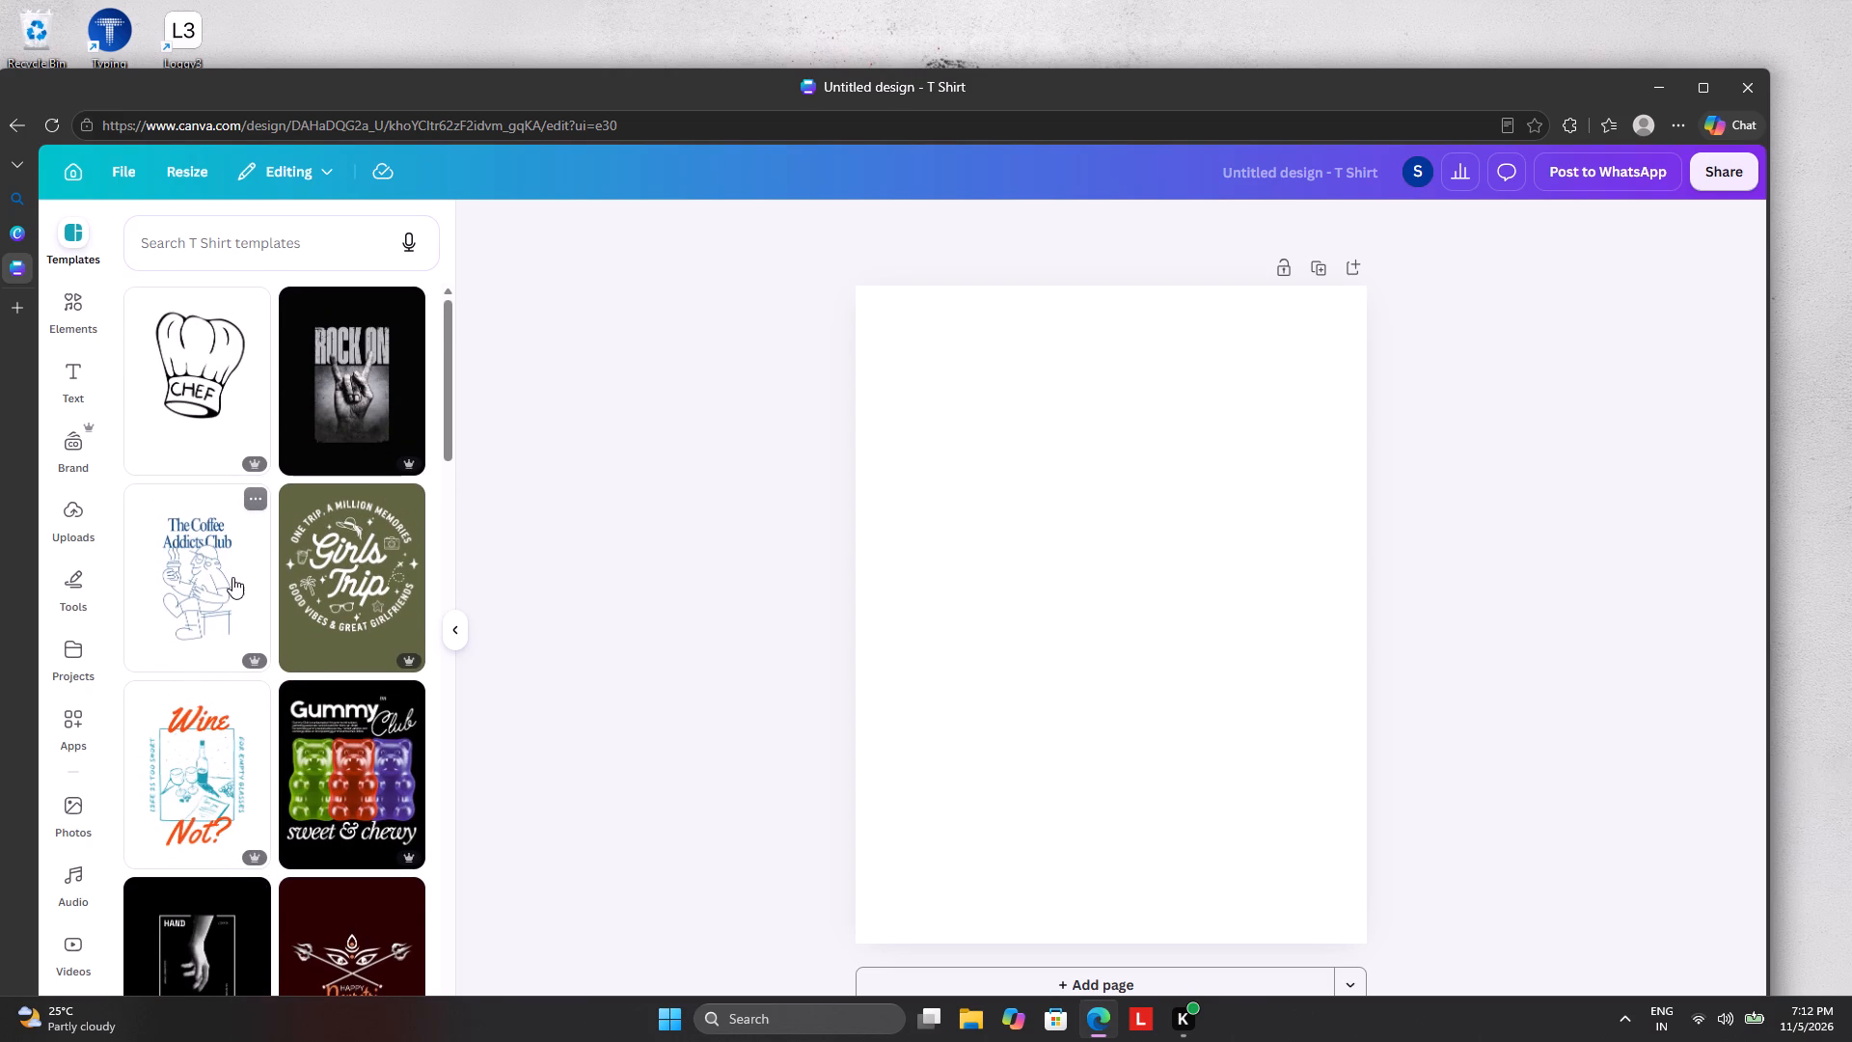
scroll(231, 576, "up", 4)
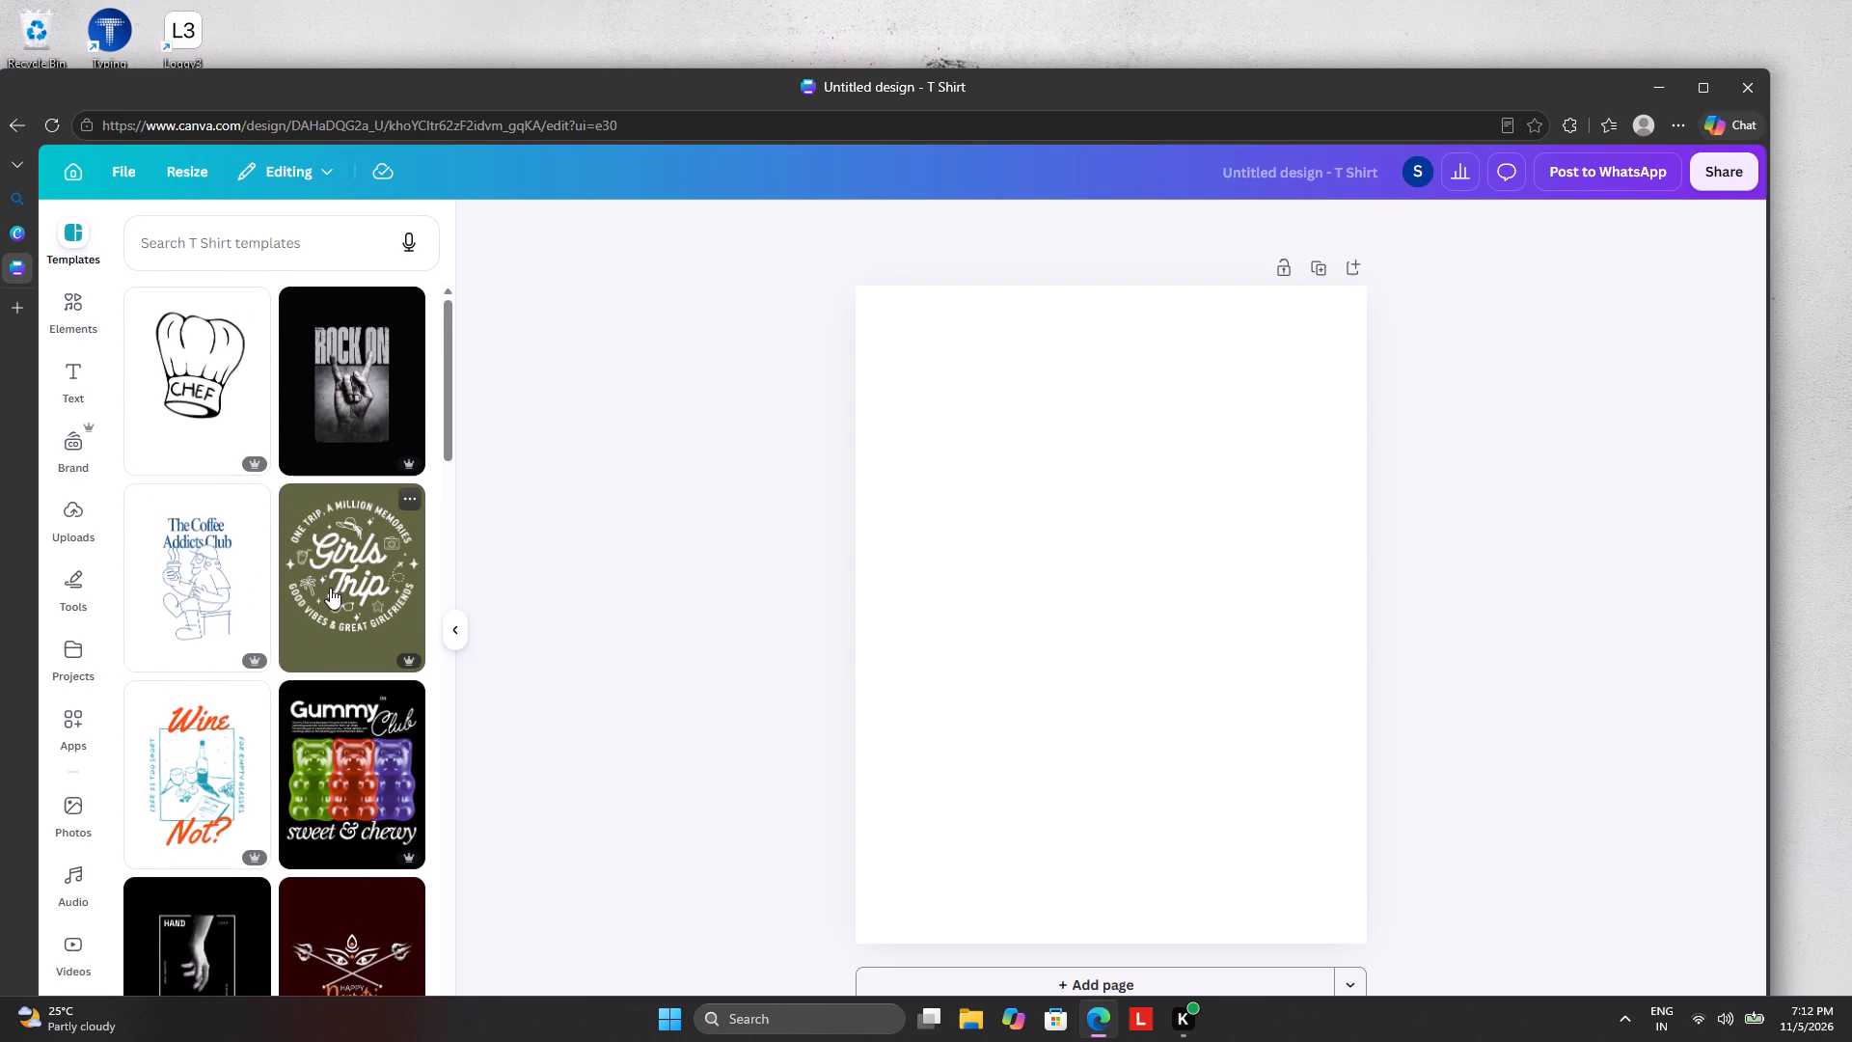
scroll(326, 608, "down", 11)
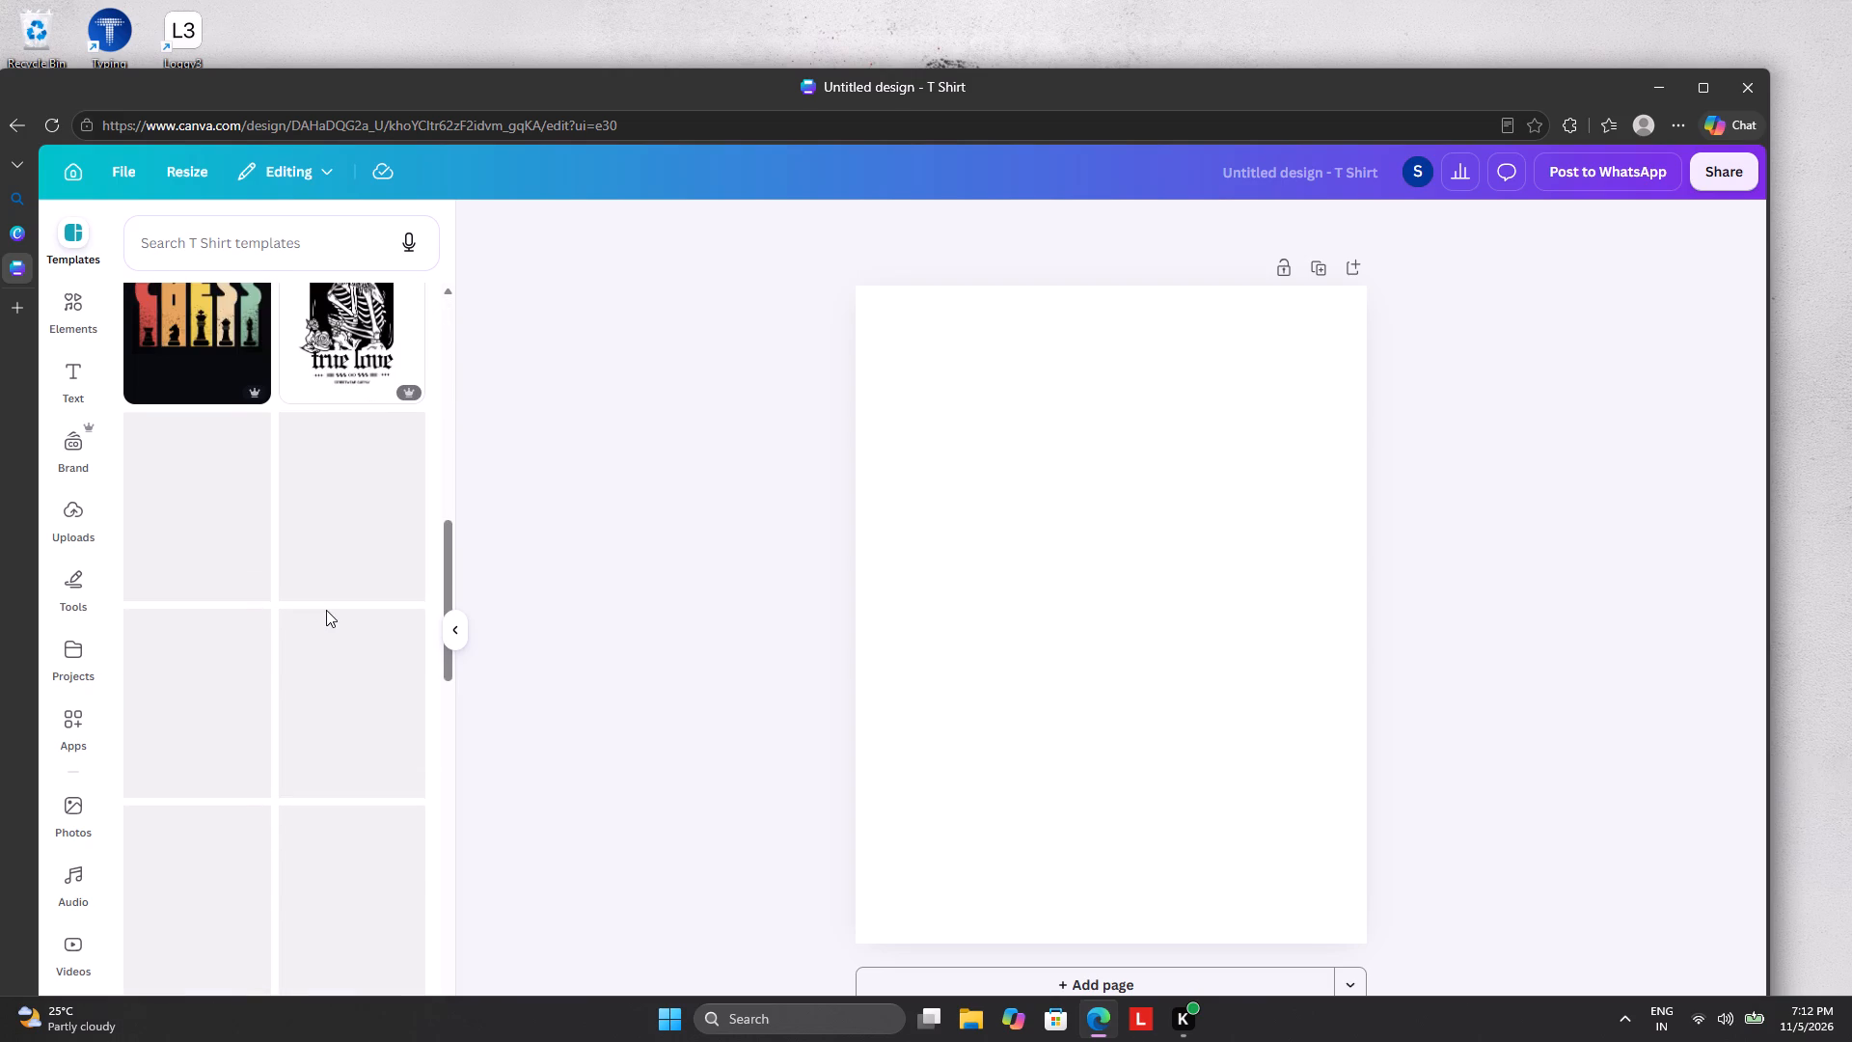
scroll(323, 616, "down", 6)
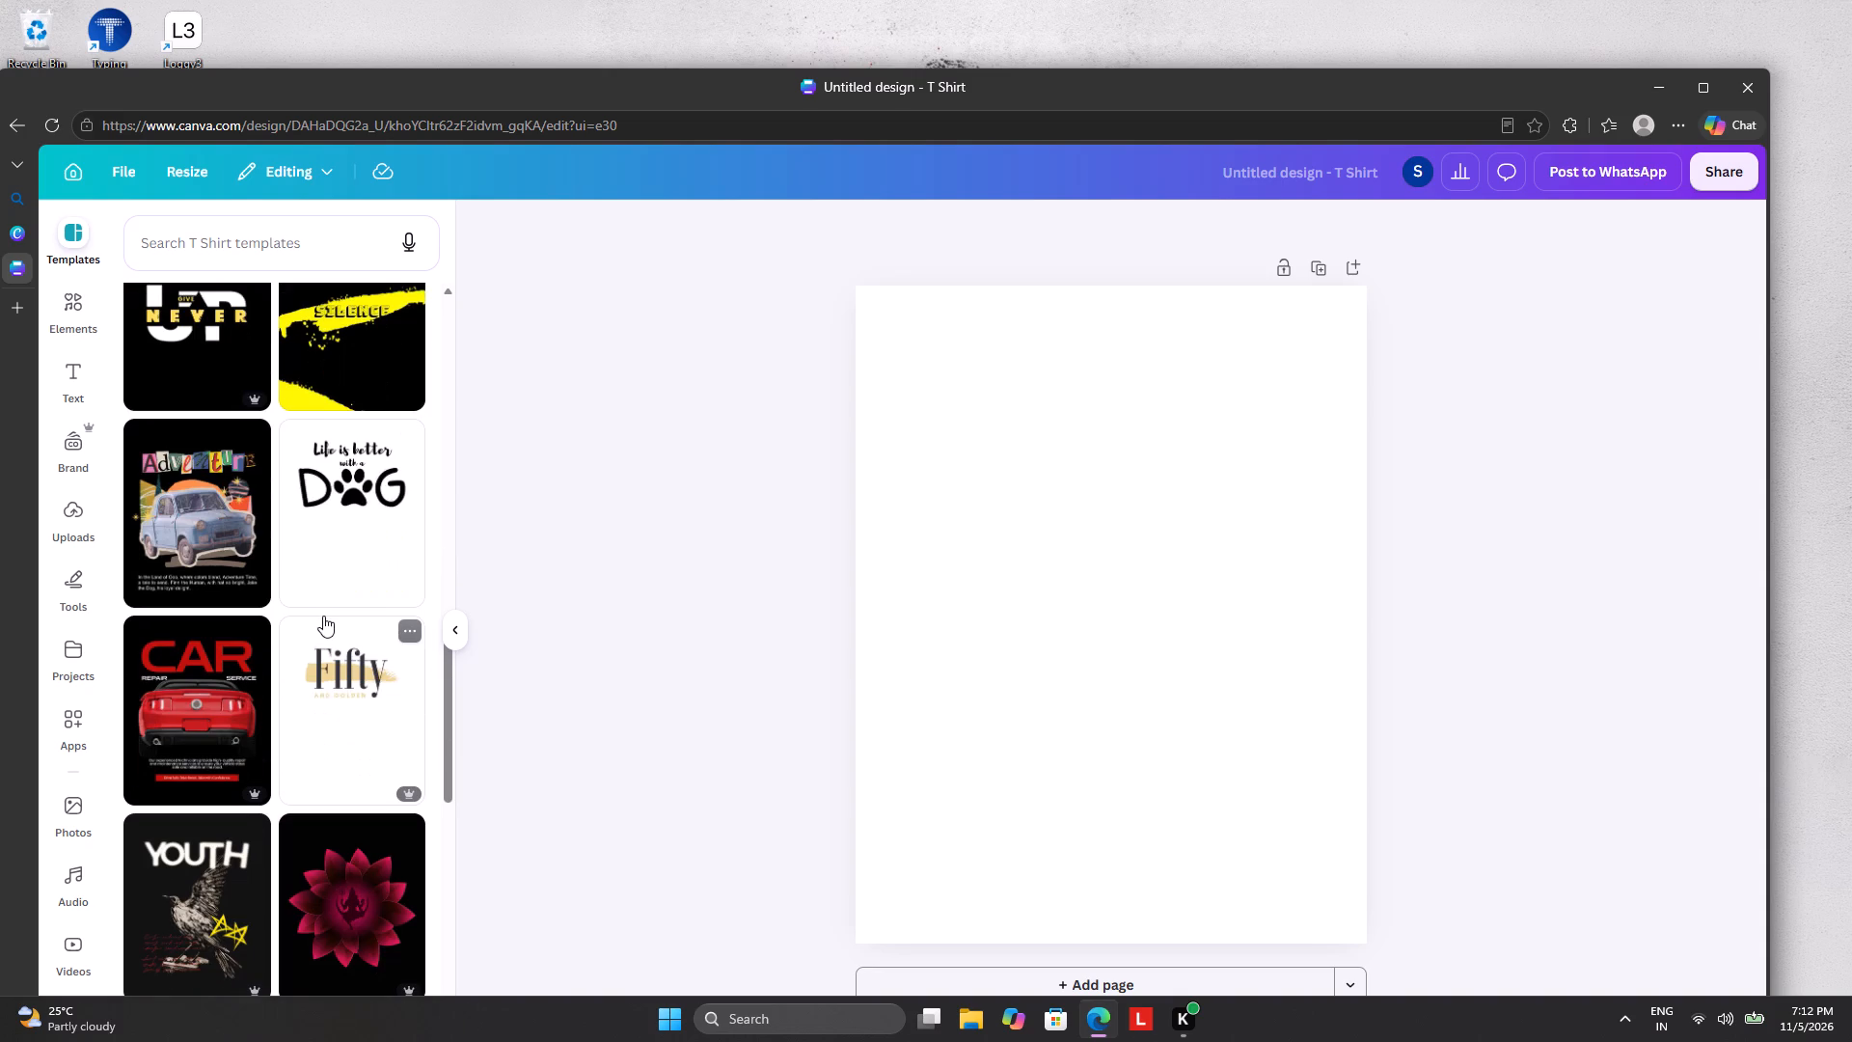
scroll(323, 616, "down", 4)
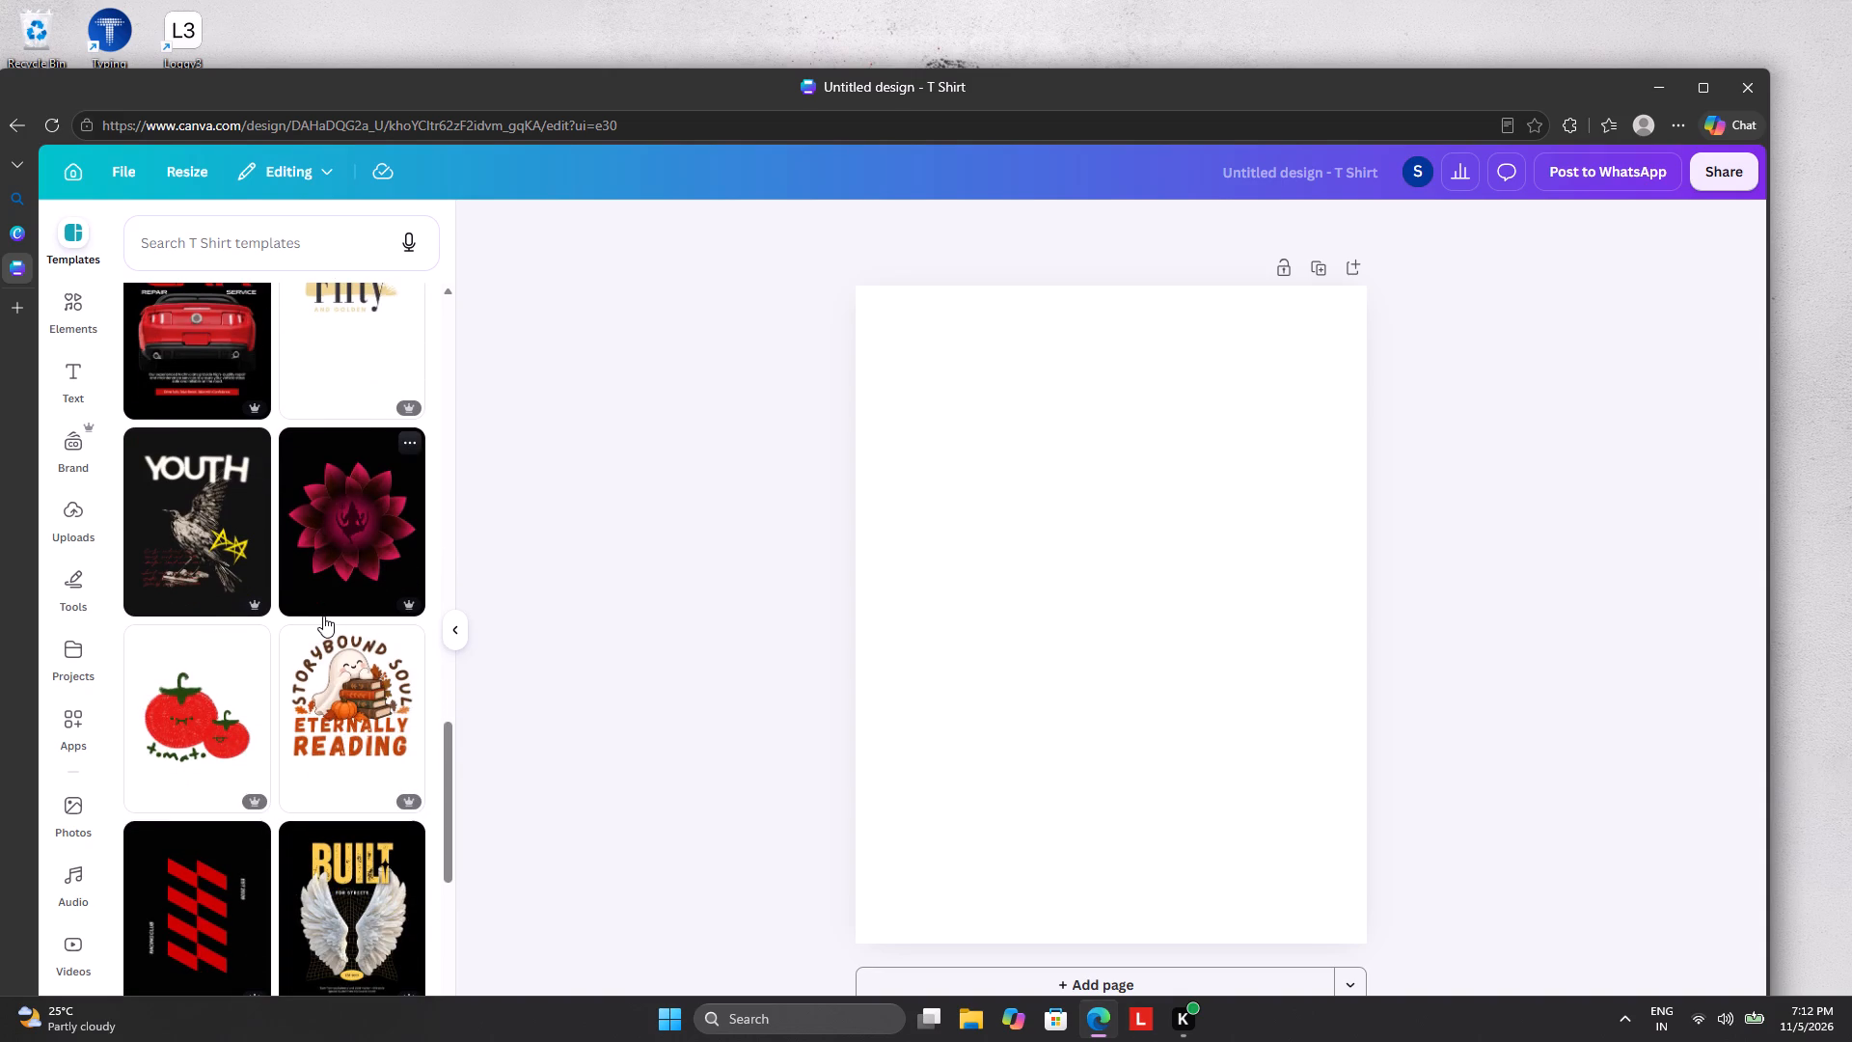
scroll(323, 616, "down", 5)
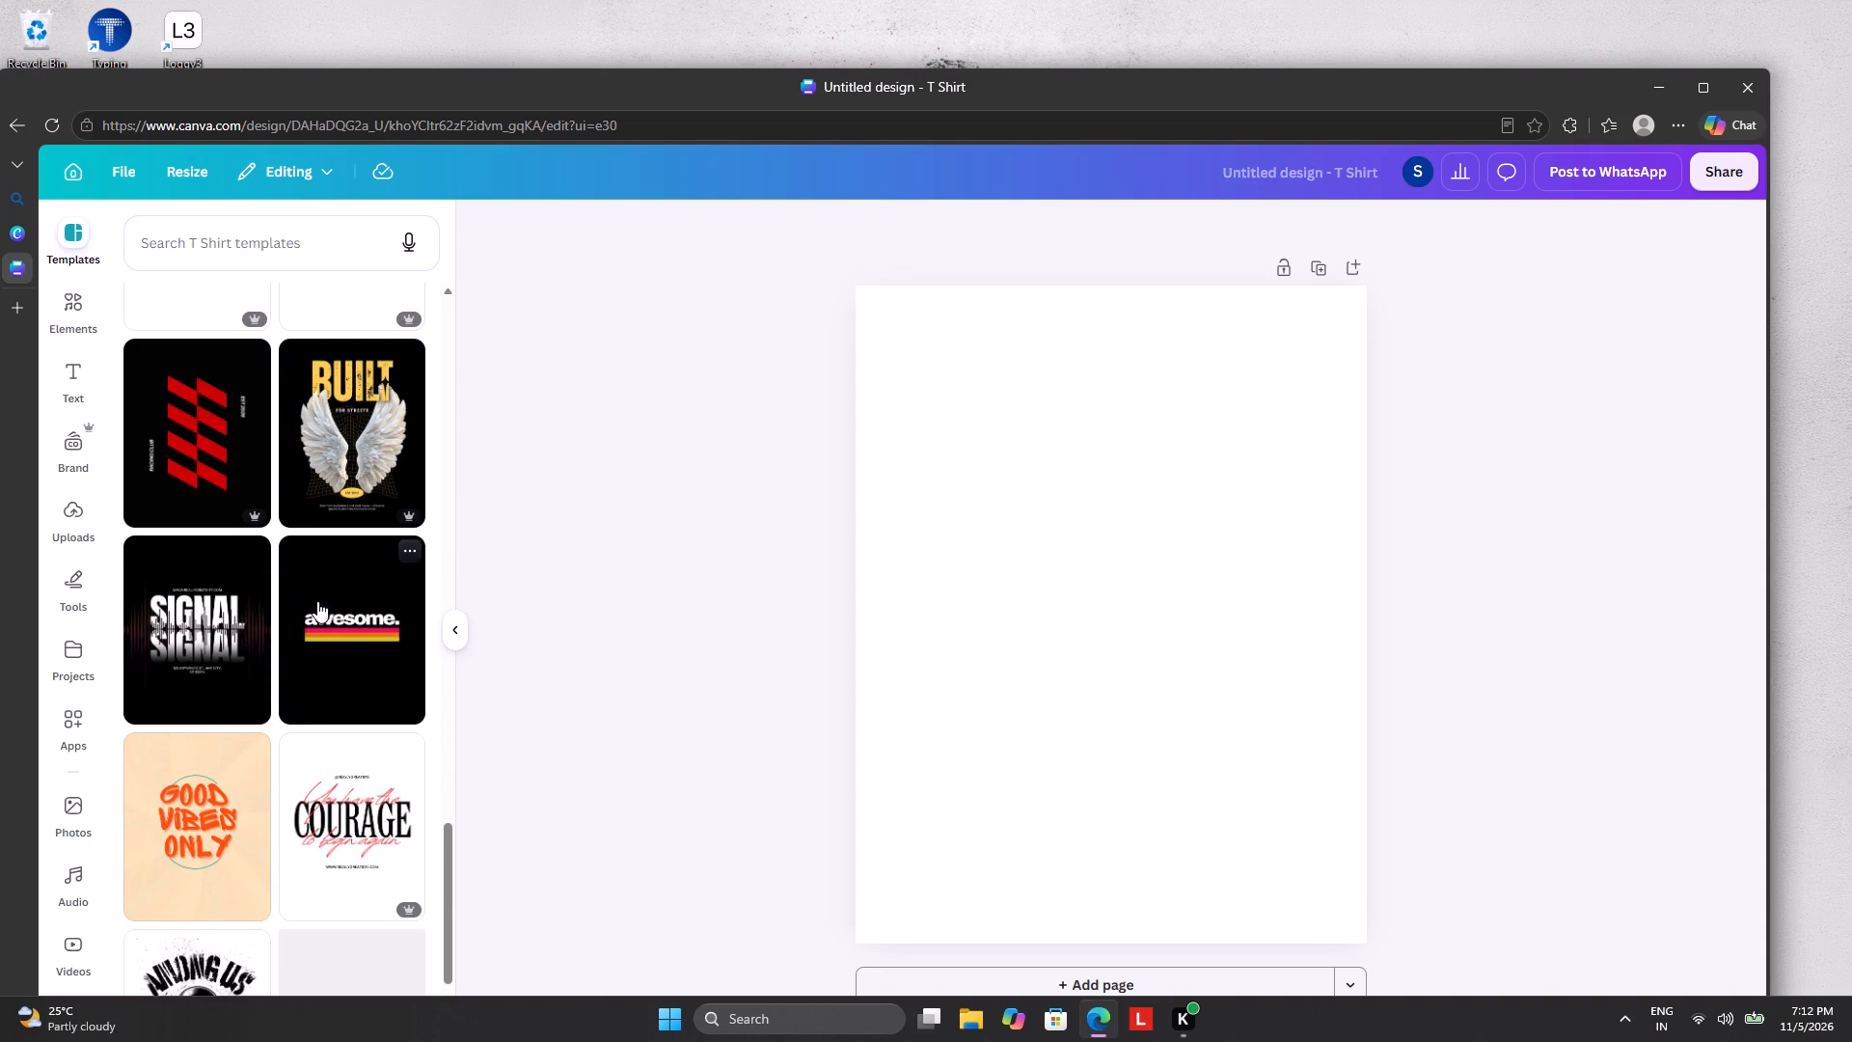
scroll(317, 595, "down", 3)
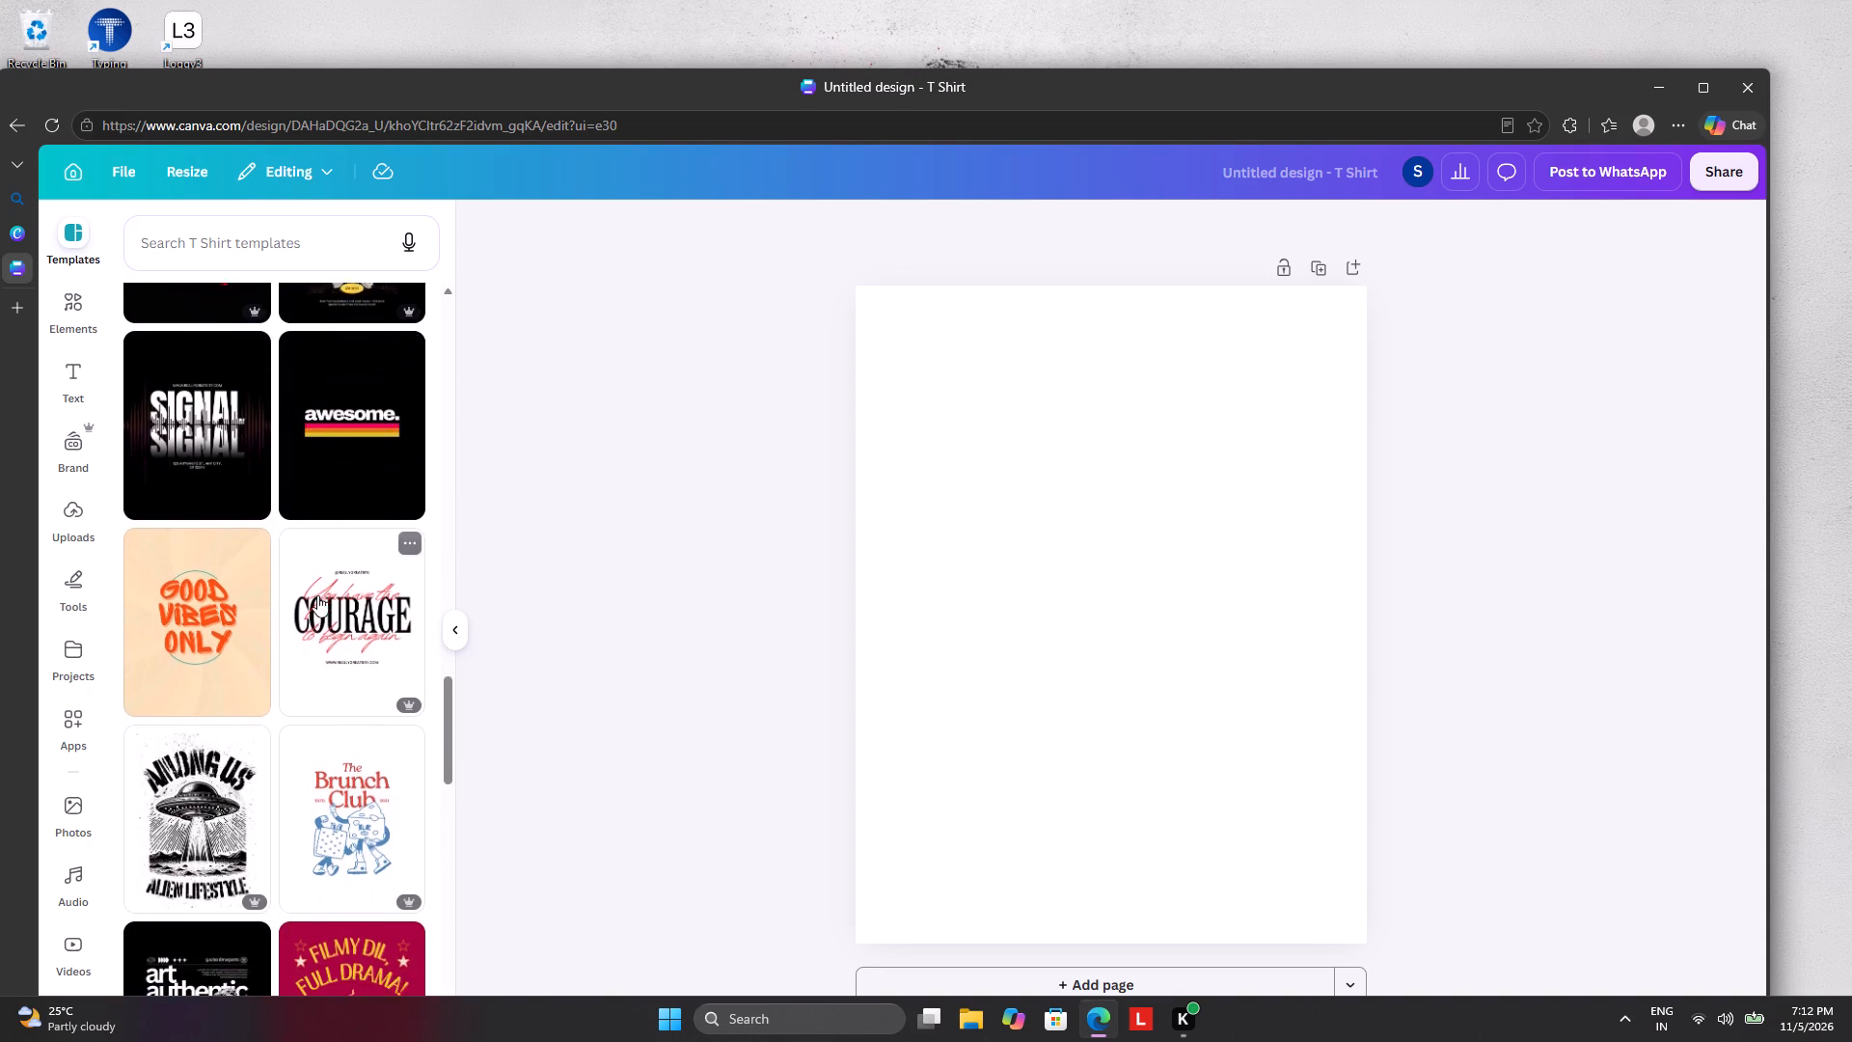
scroll(317, 595, "down", 7)
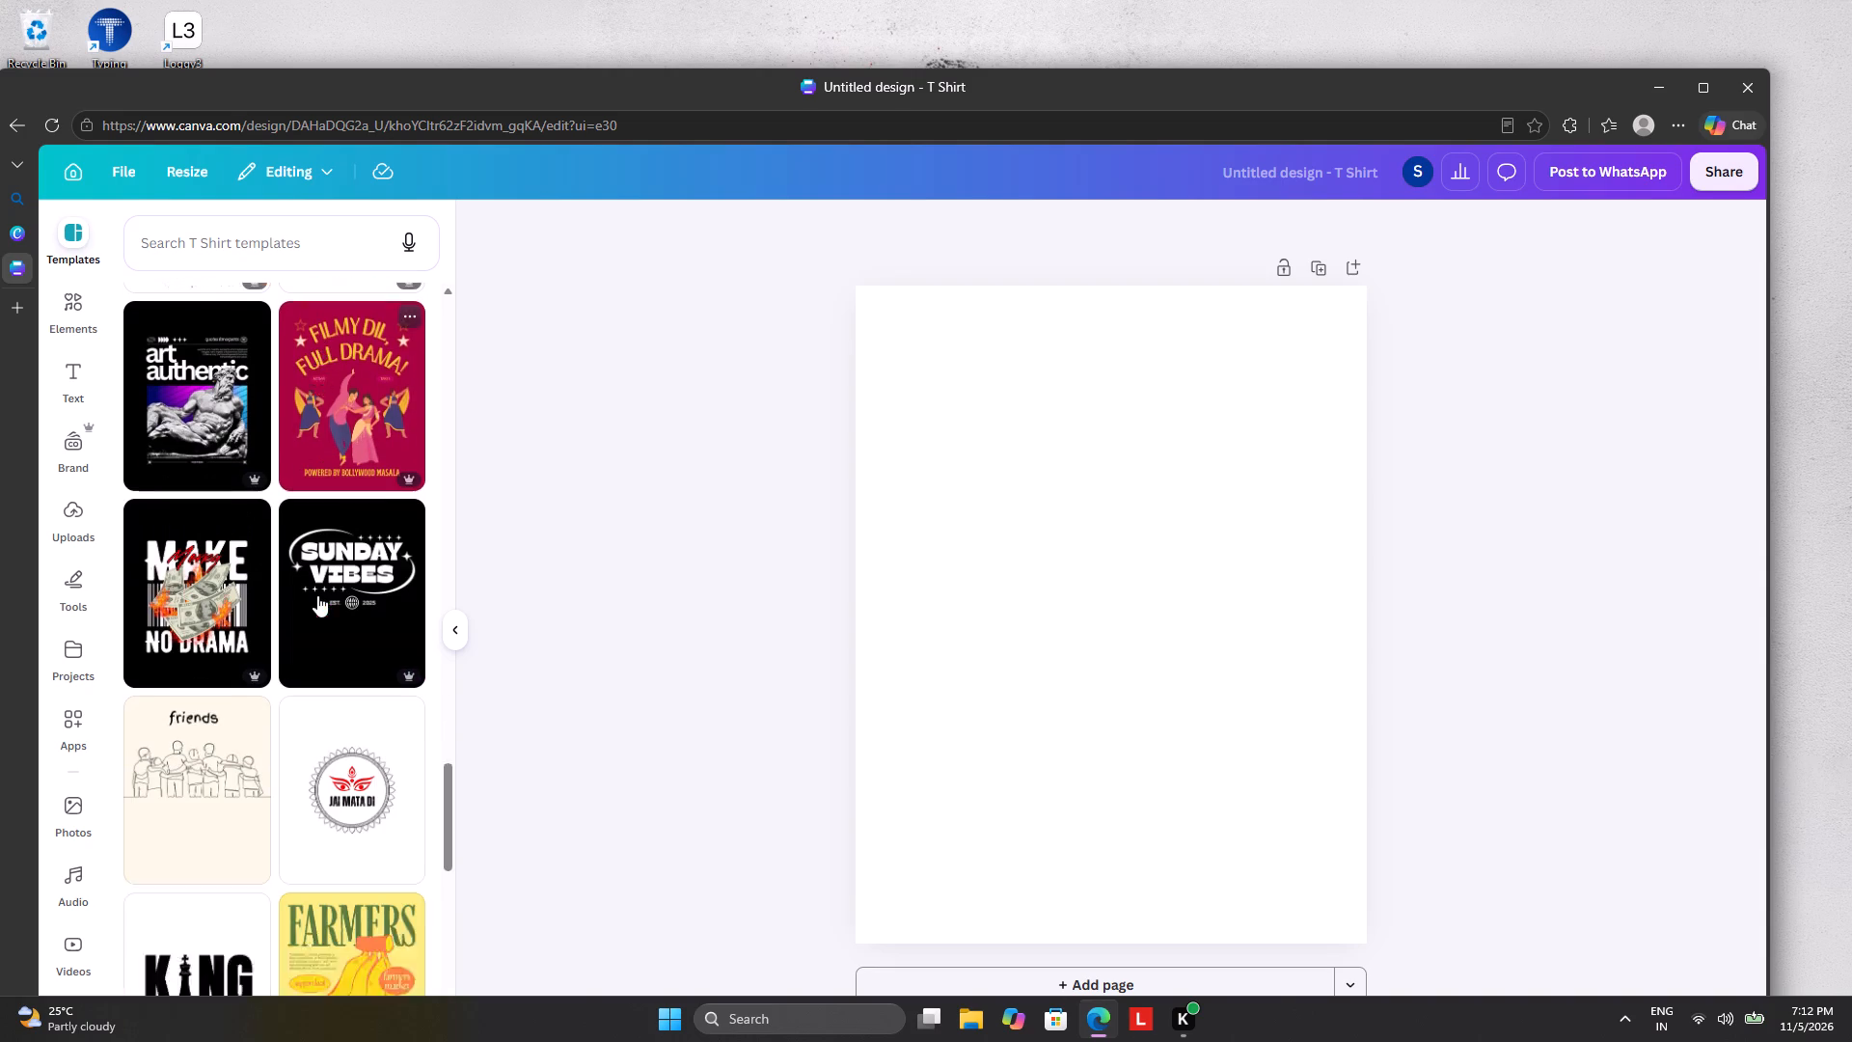
scroll(316, 574, "down", 4)
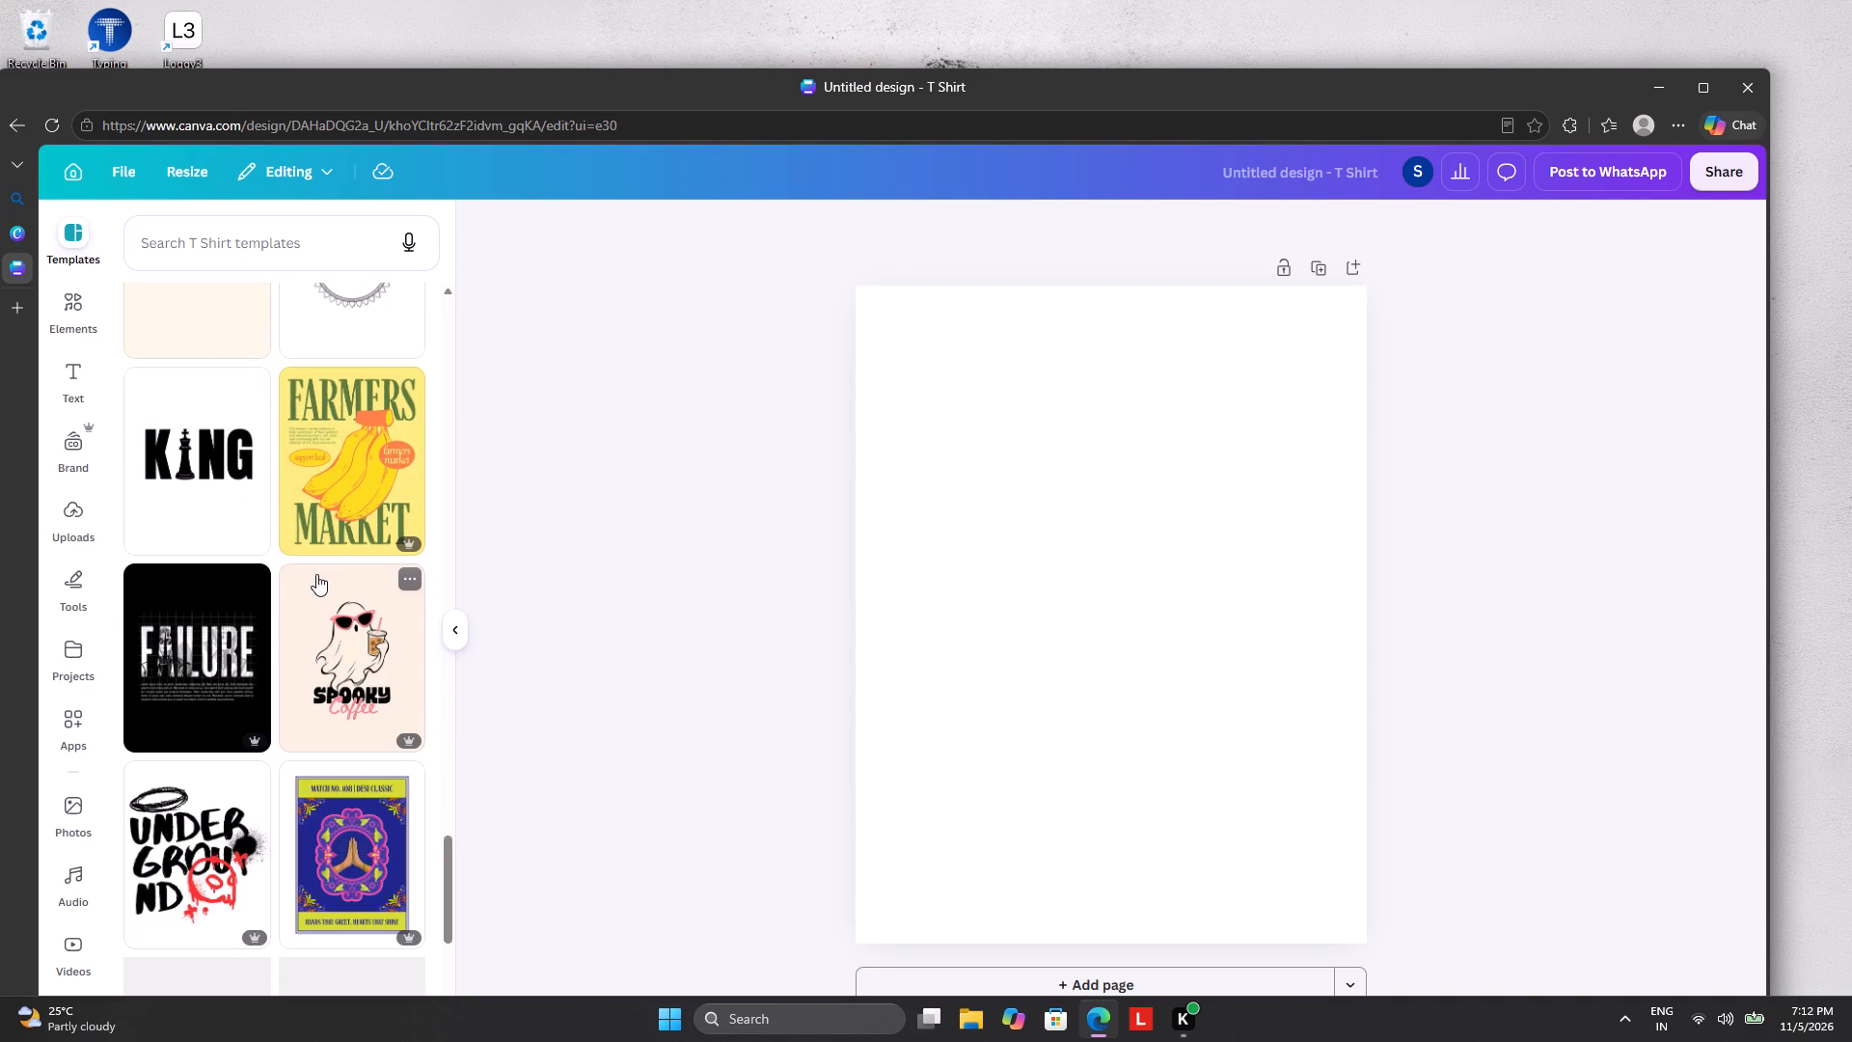
scroll(316, 574, "down", 5)
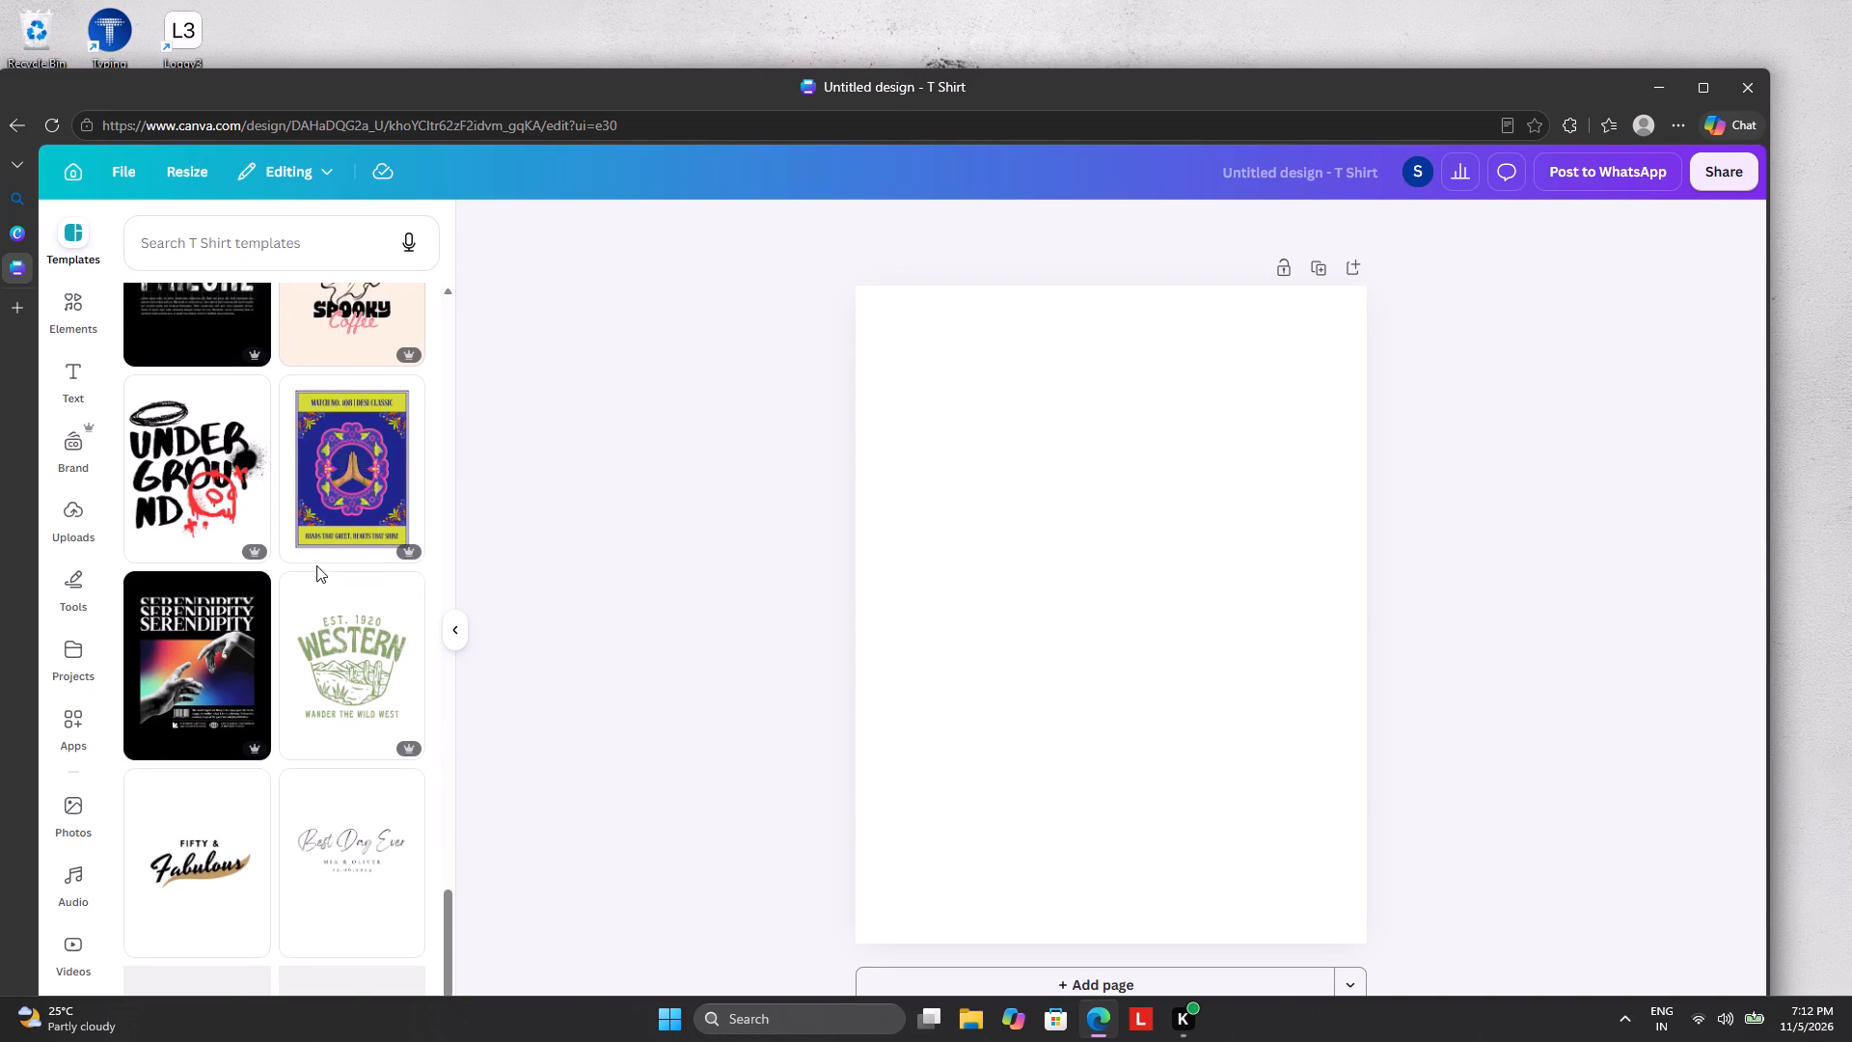
scroll(316, 565, "down", 2)
scroll(316, 563, "up", 2)
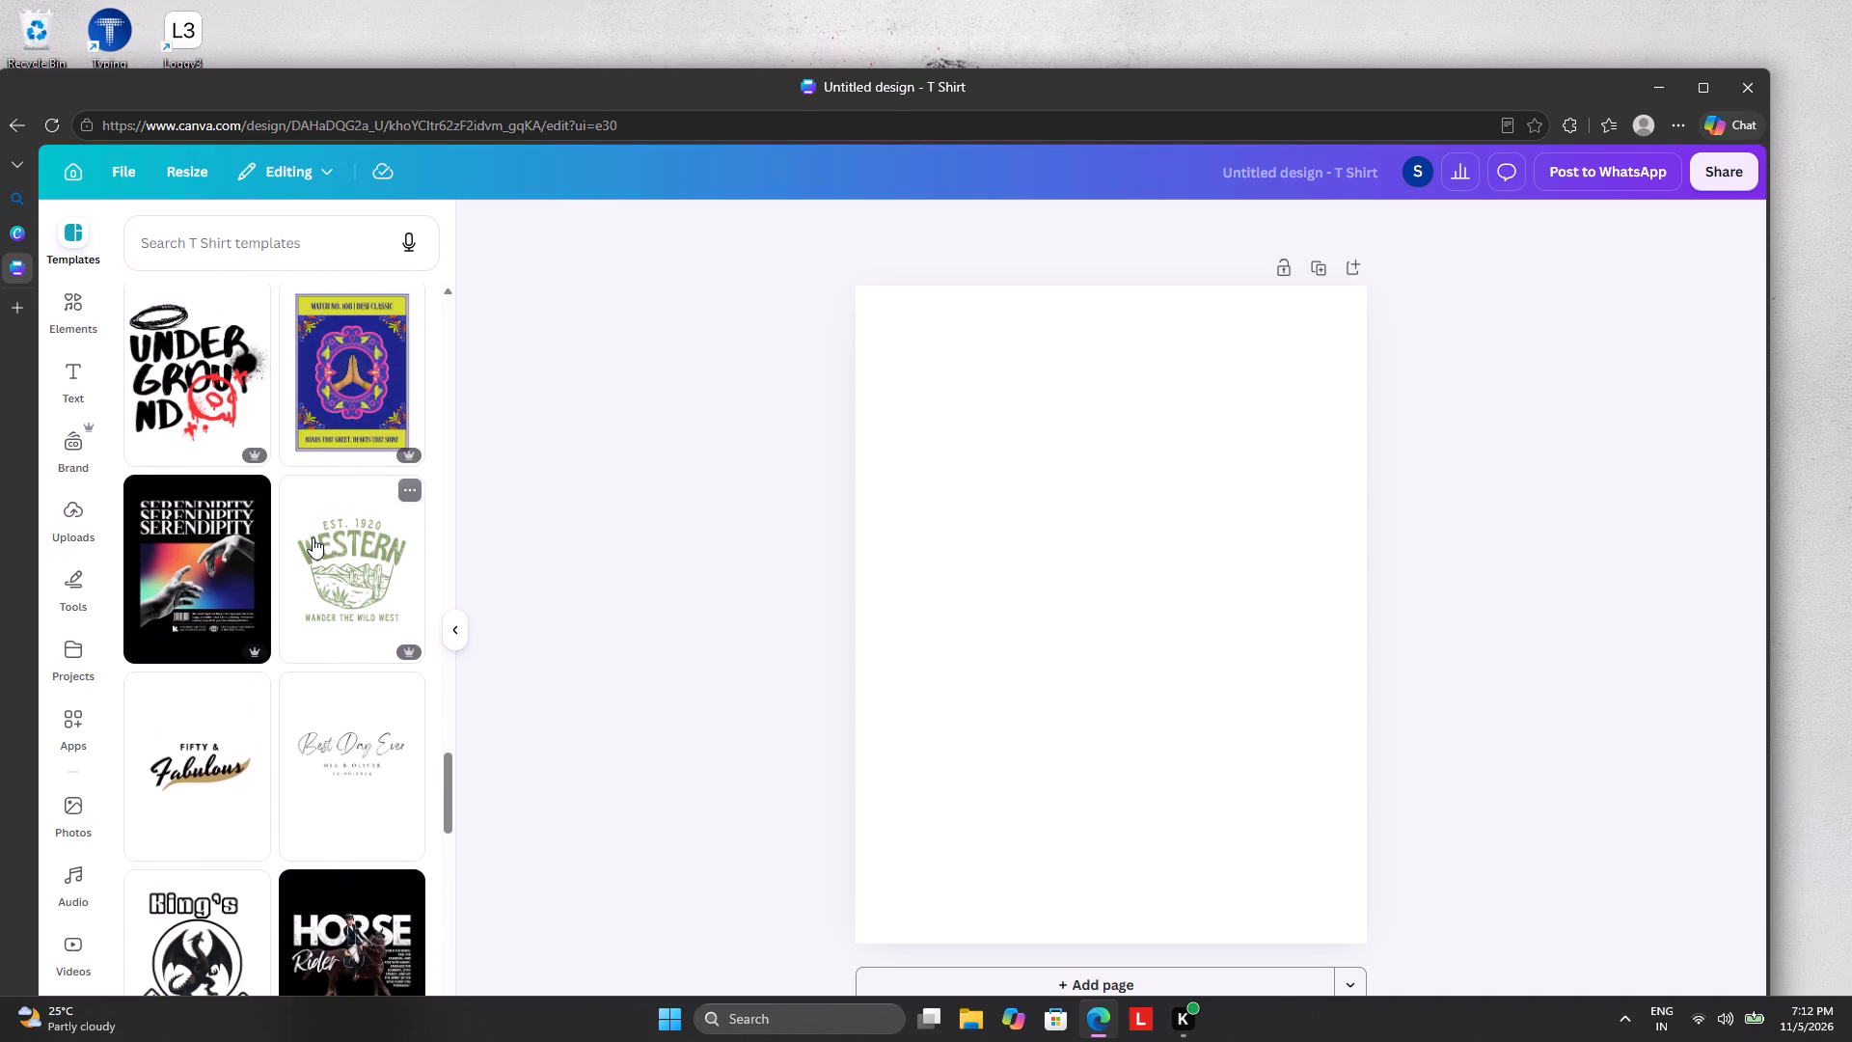
Close the browser window with the blank T-shirt design.
left_click(1758, 70)
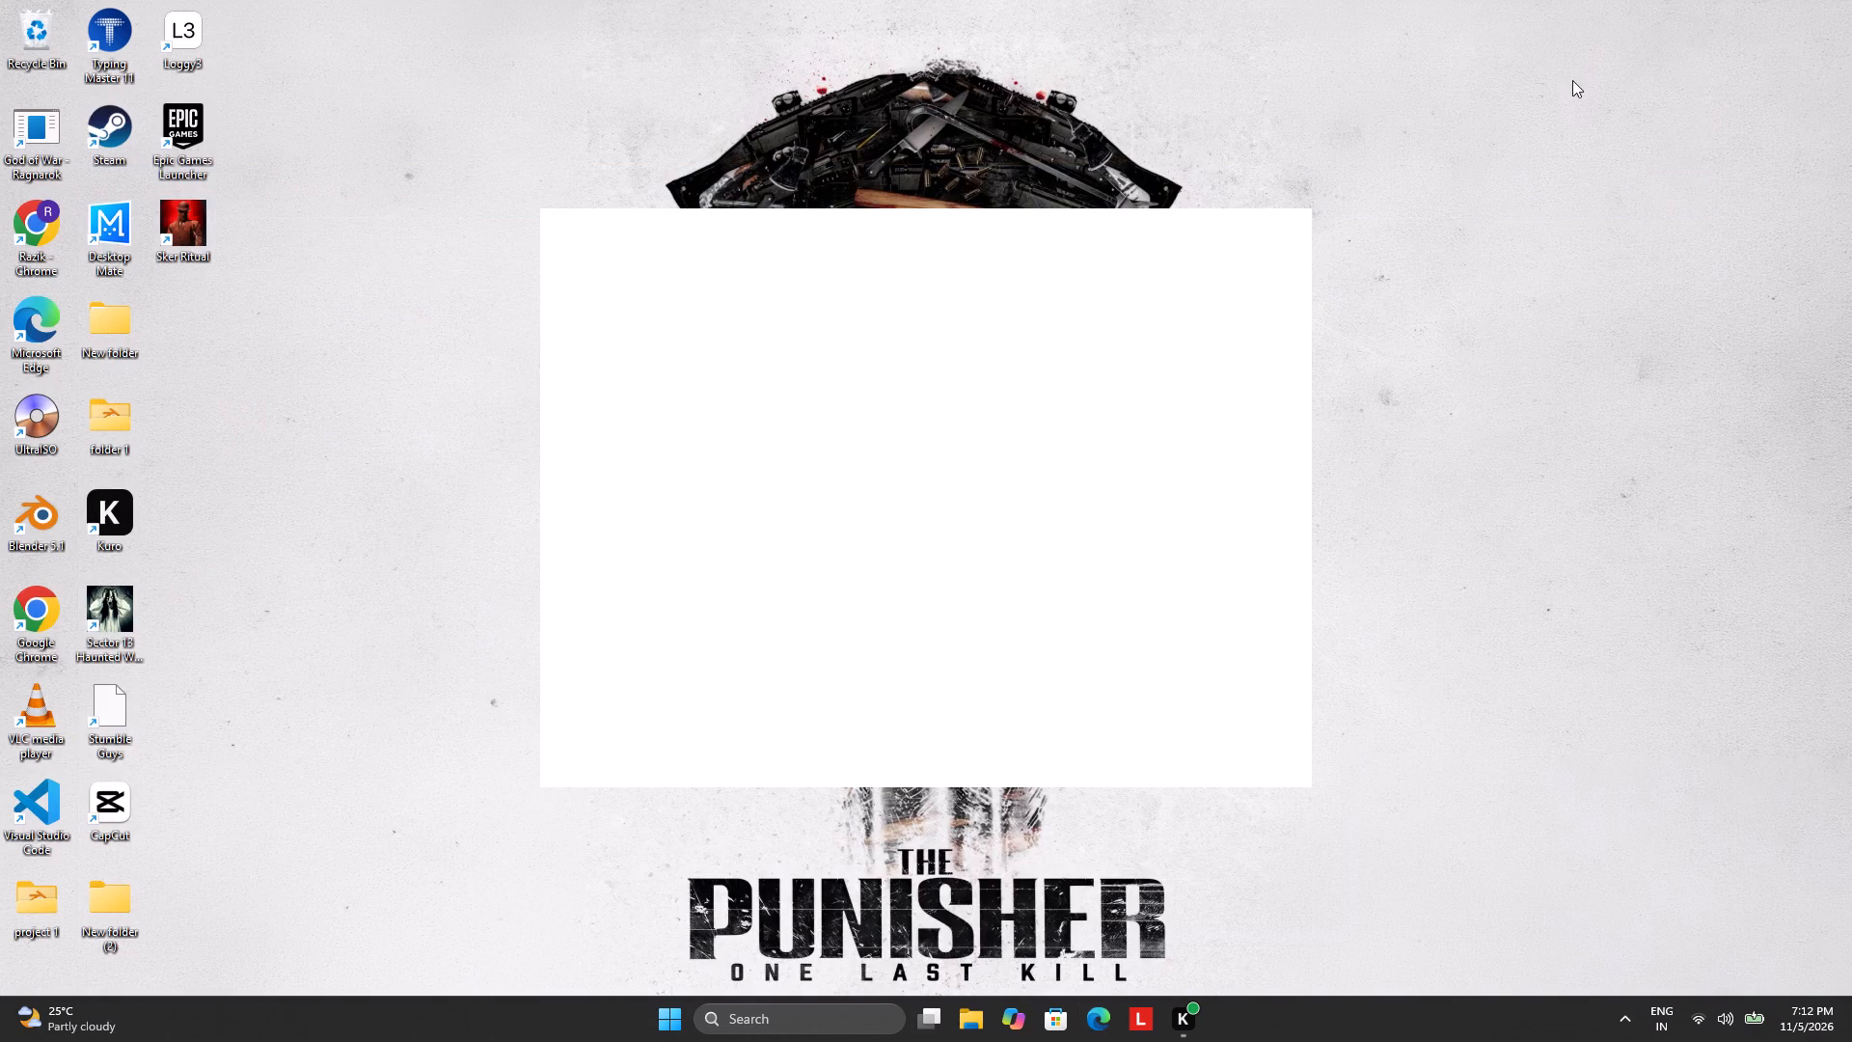
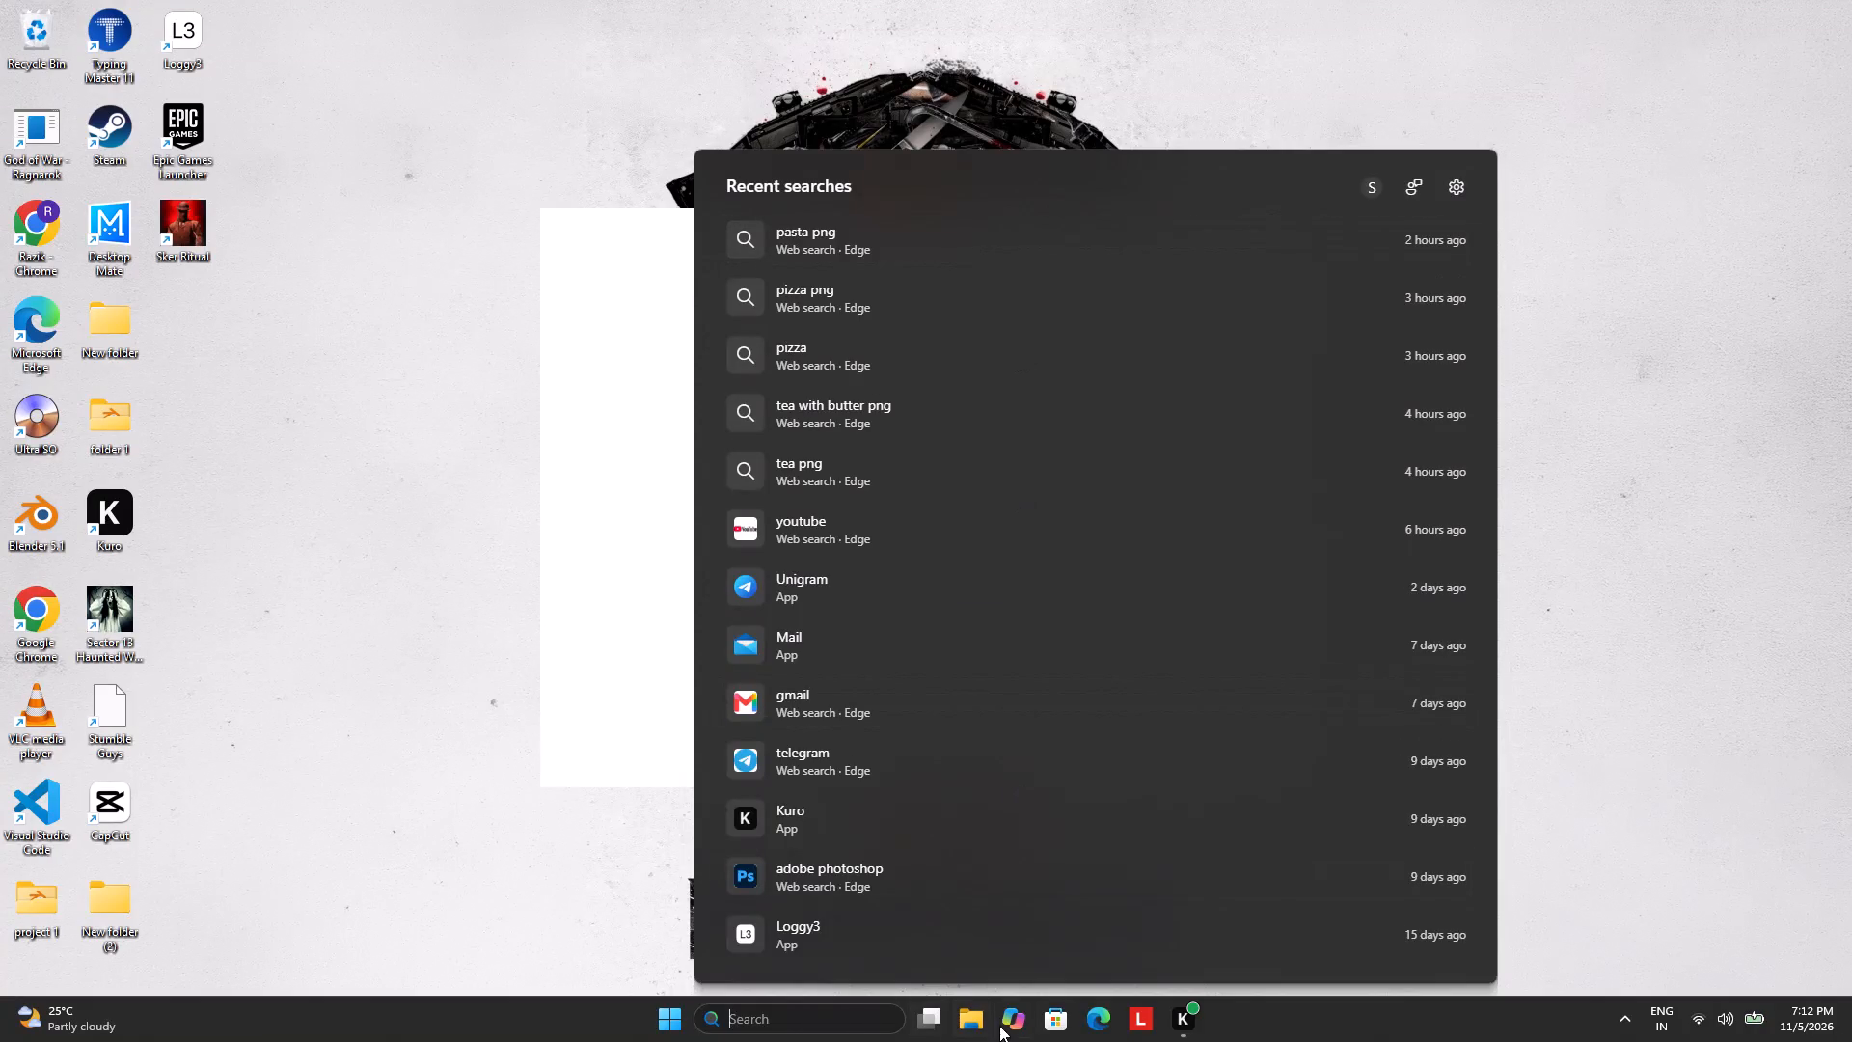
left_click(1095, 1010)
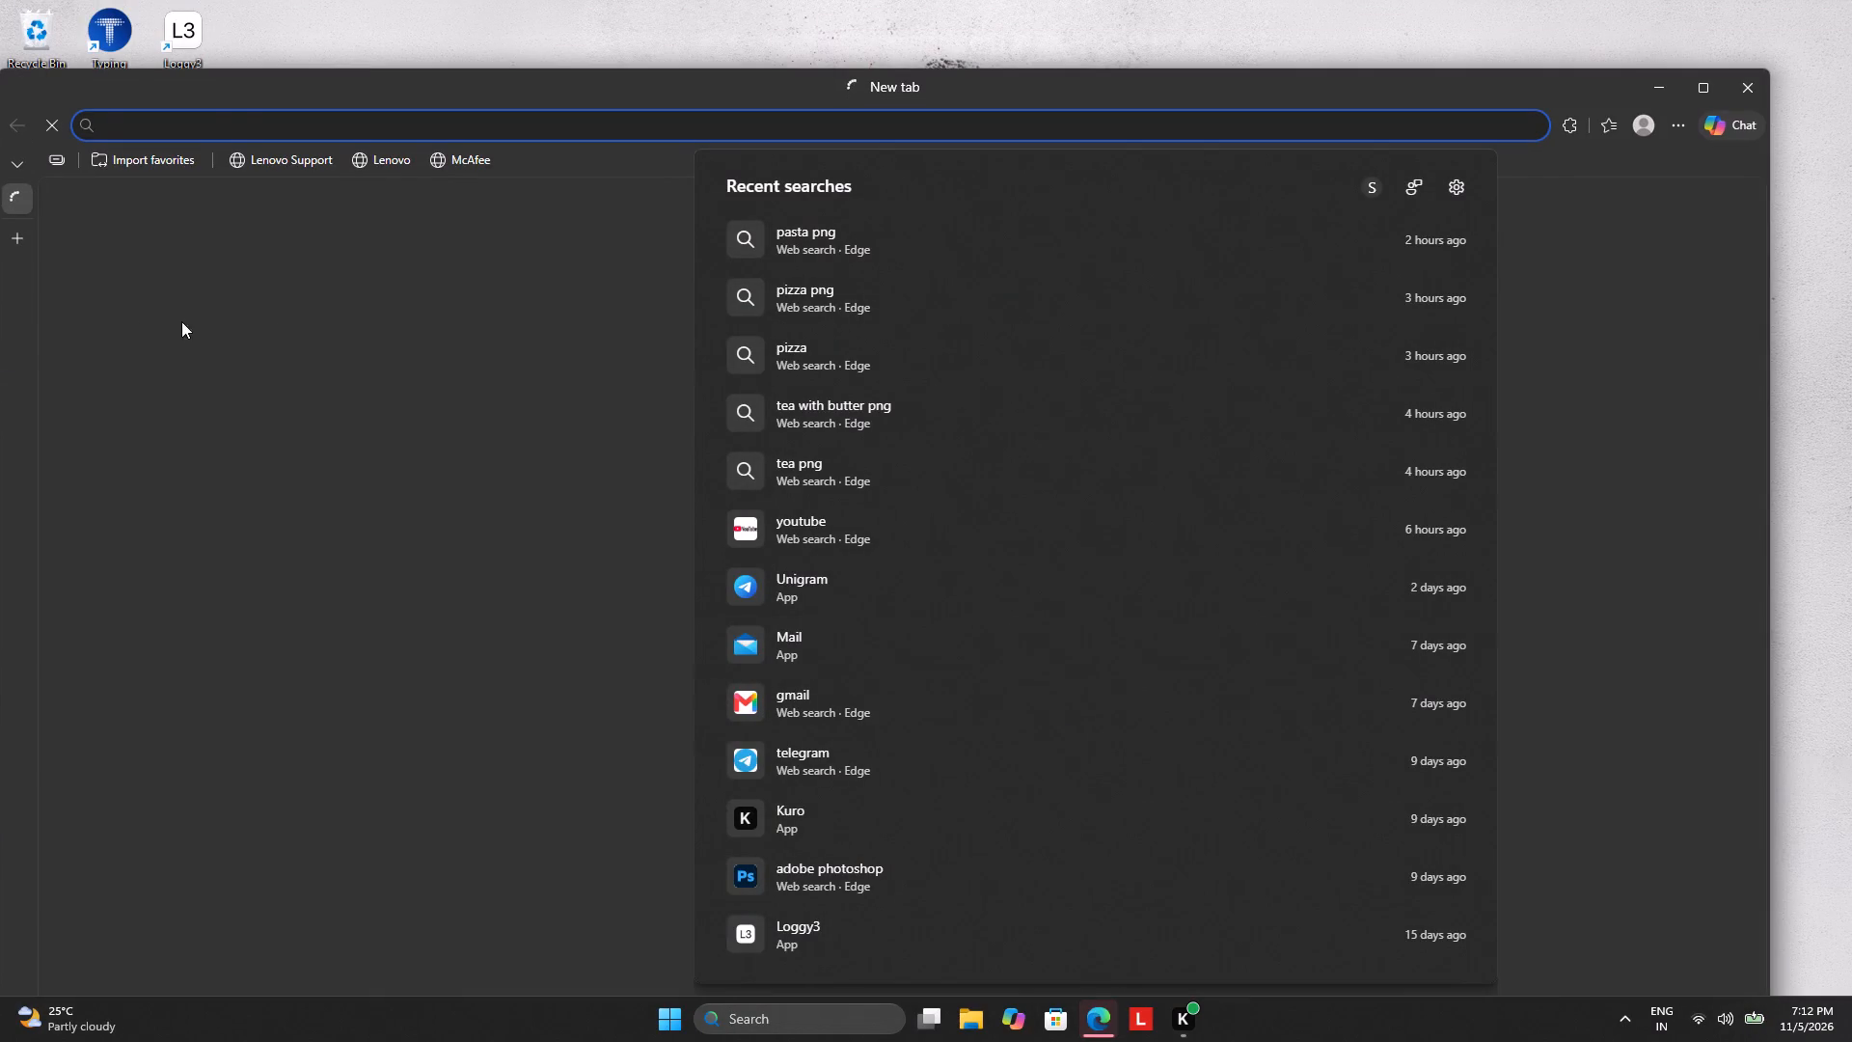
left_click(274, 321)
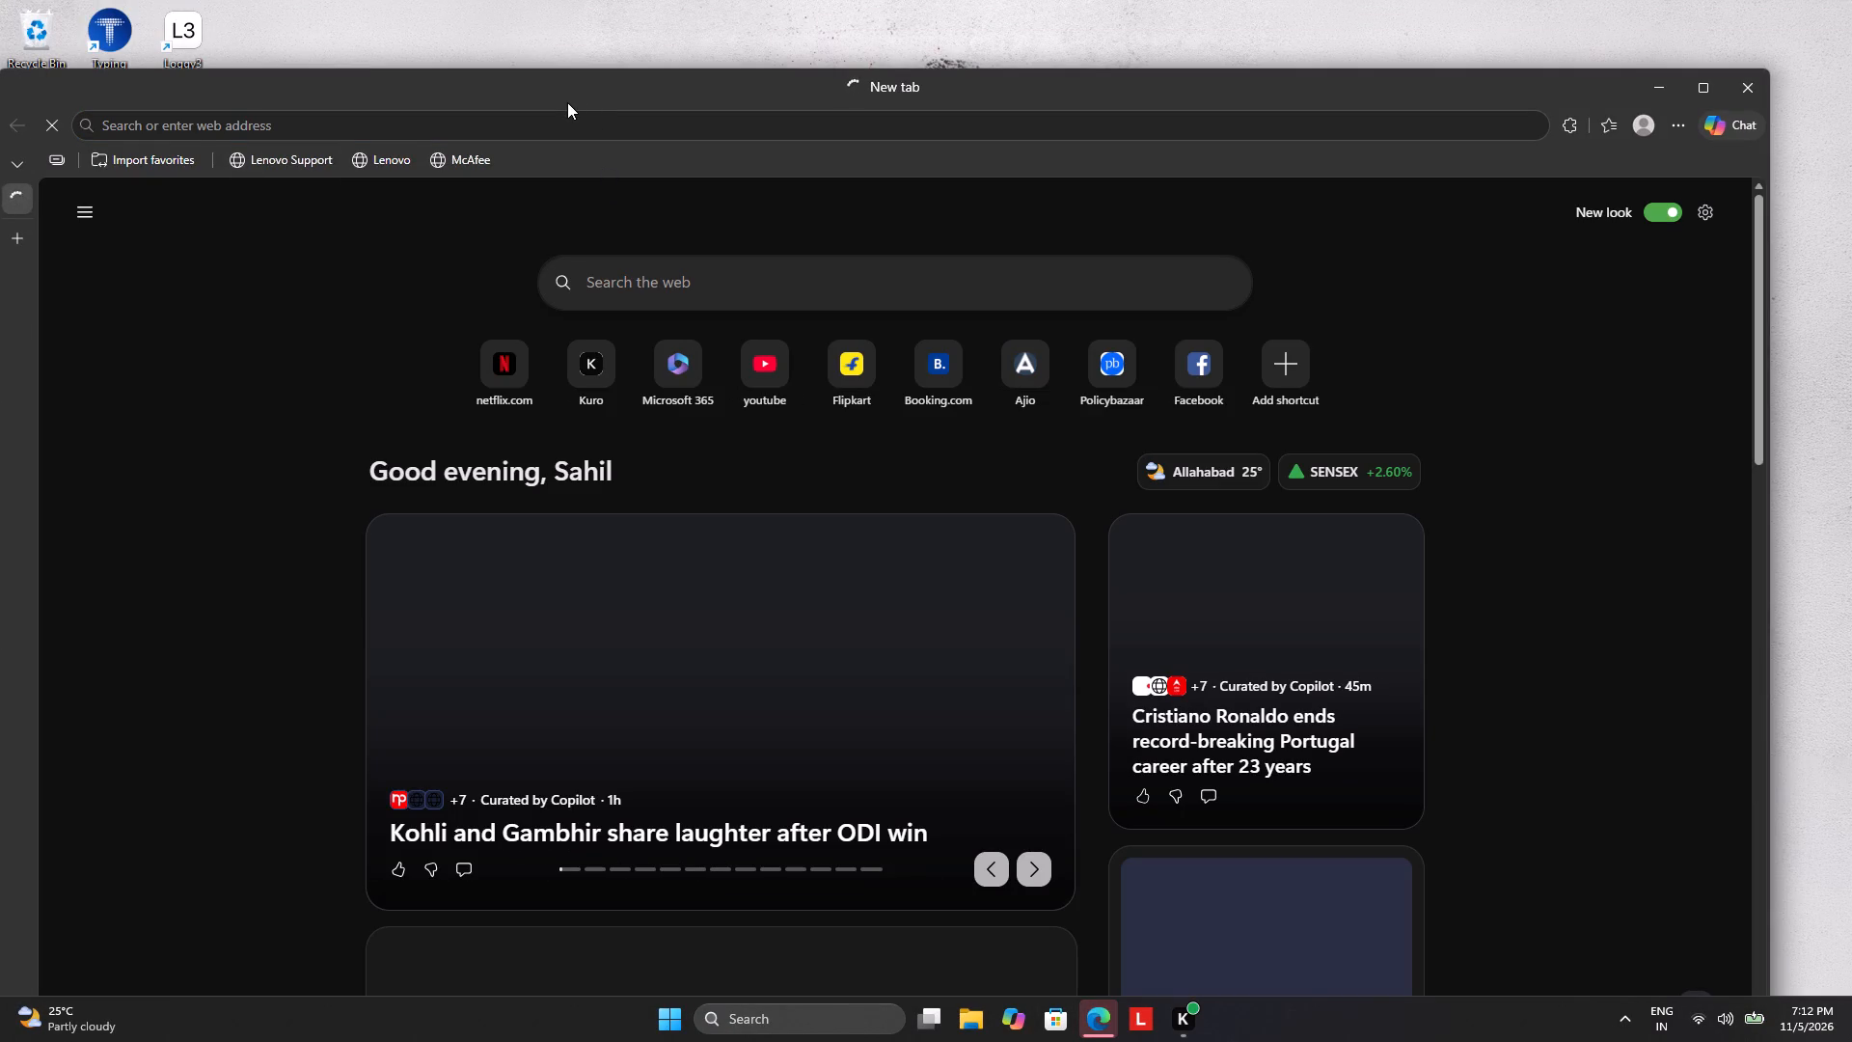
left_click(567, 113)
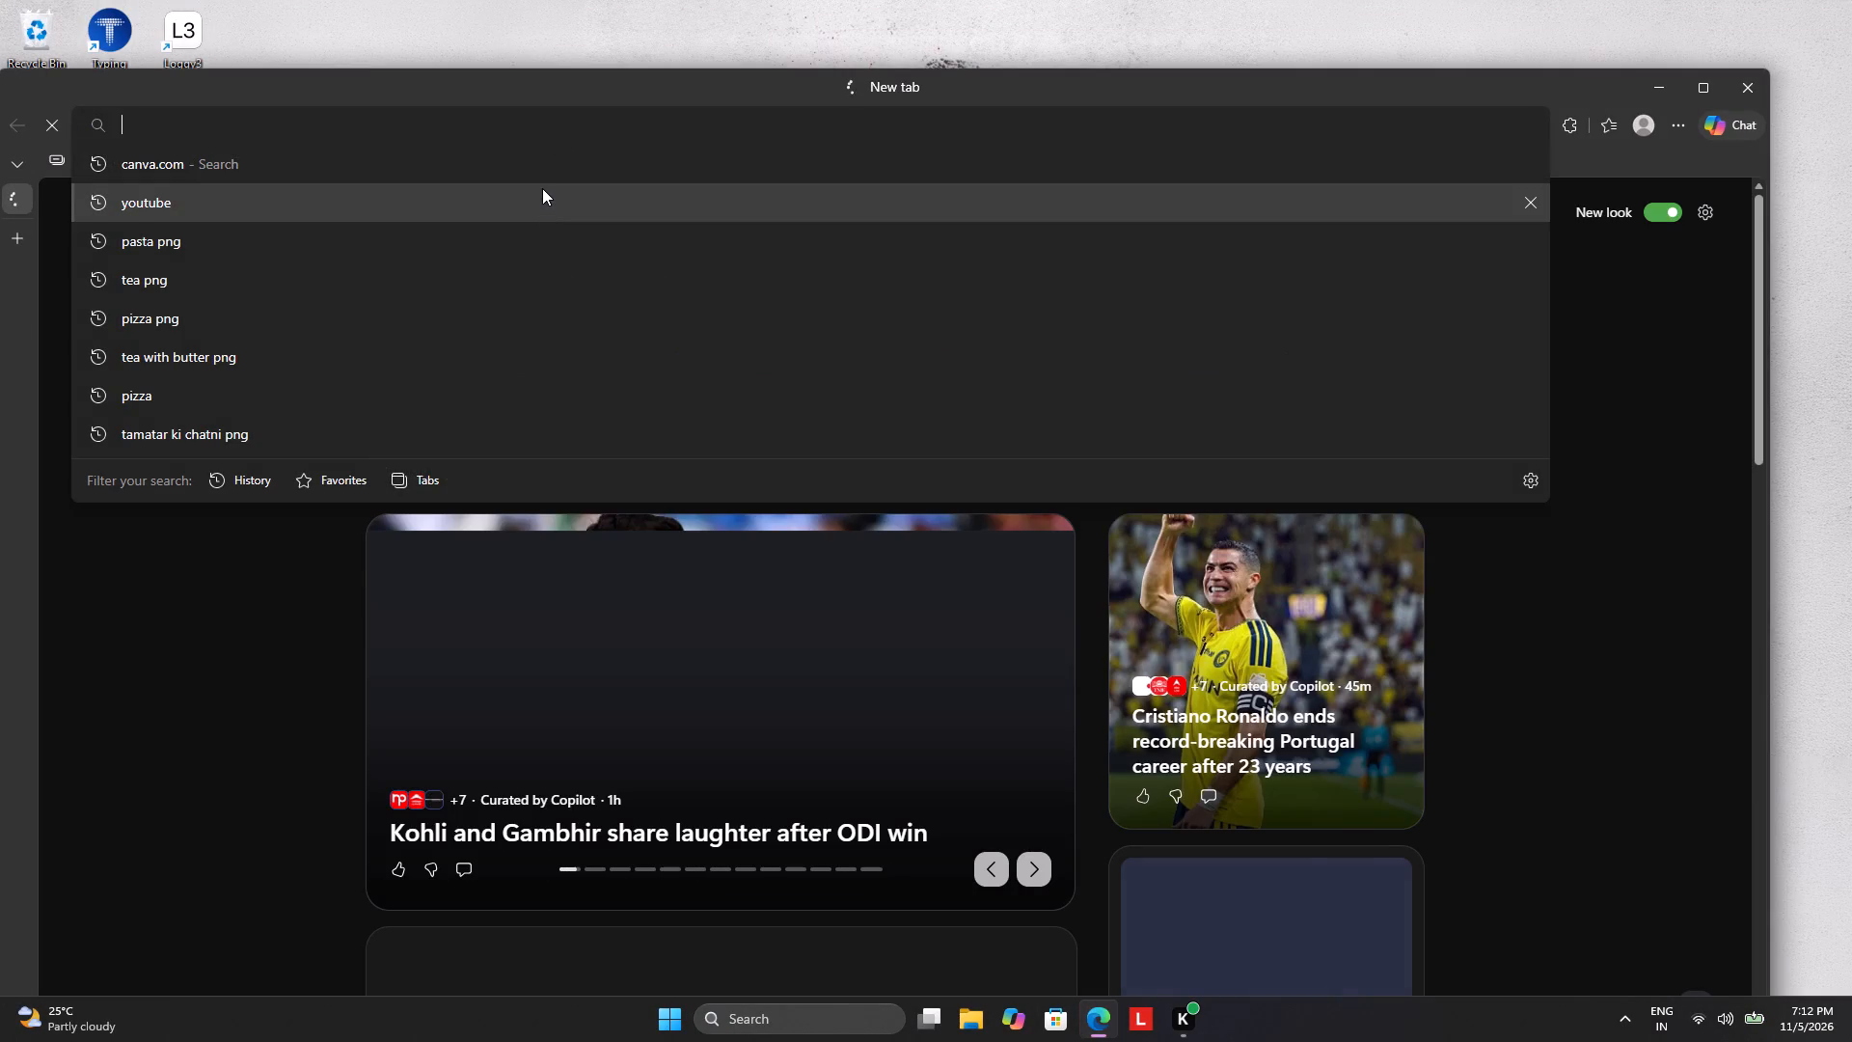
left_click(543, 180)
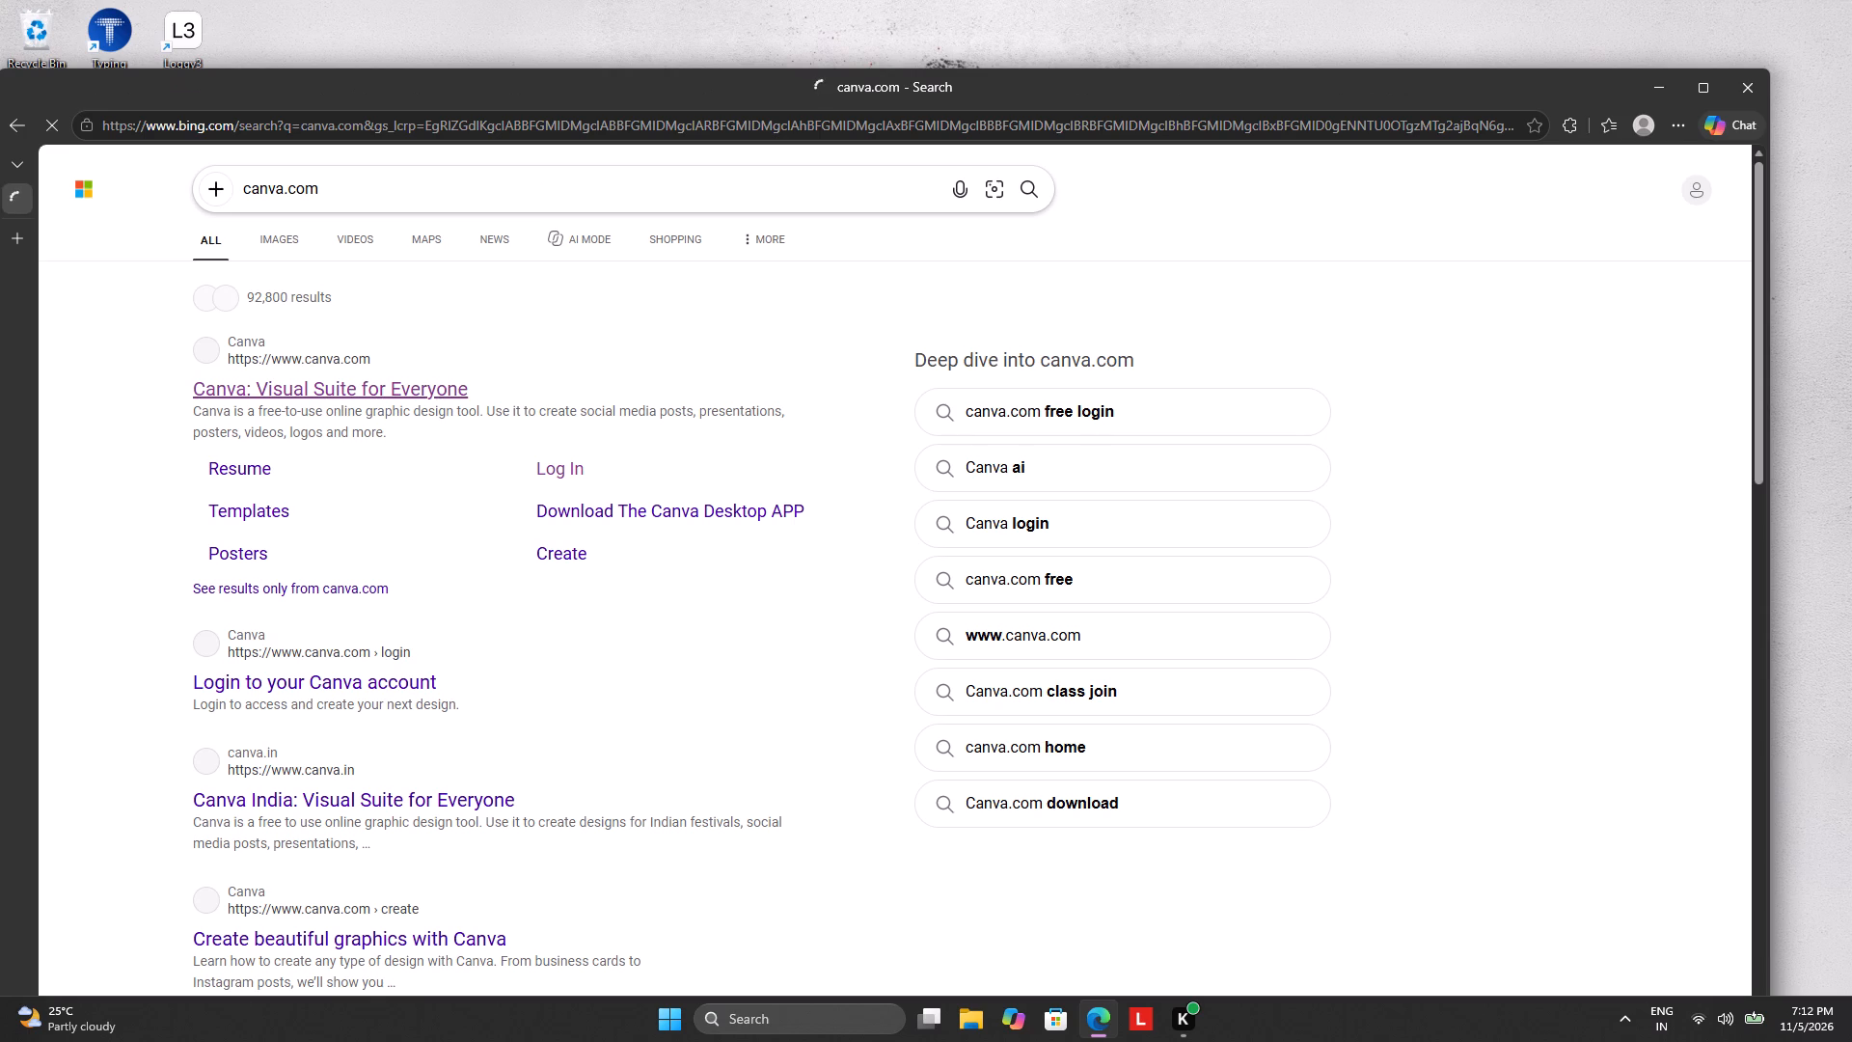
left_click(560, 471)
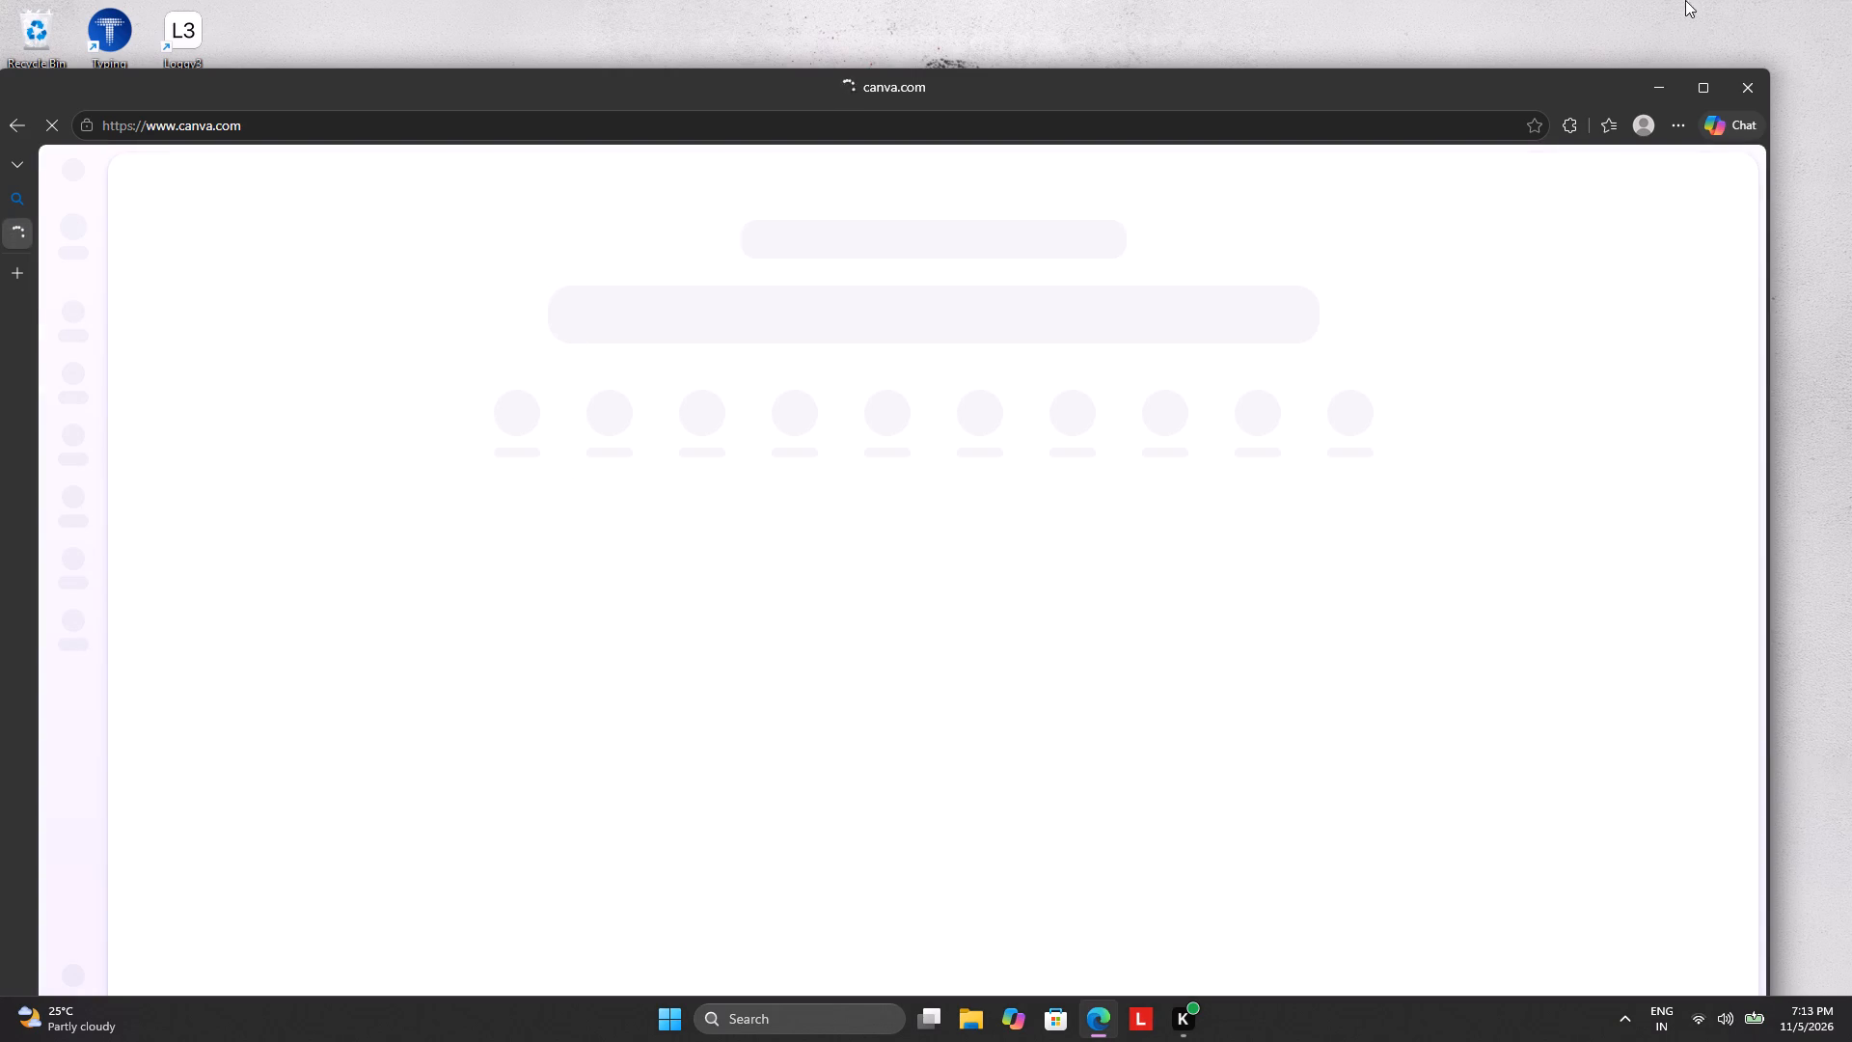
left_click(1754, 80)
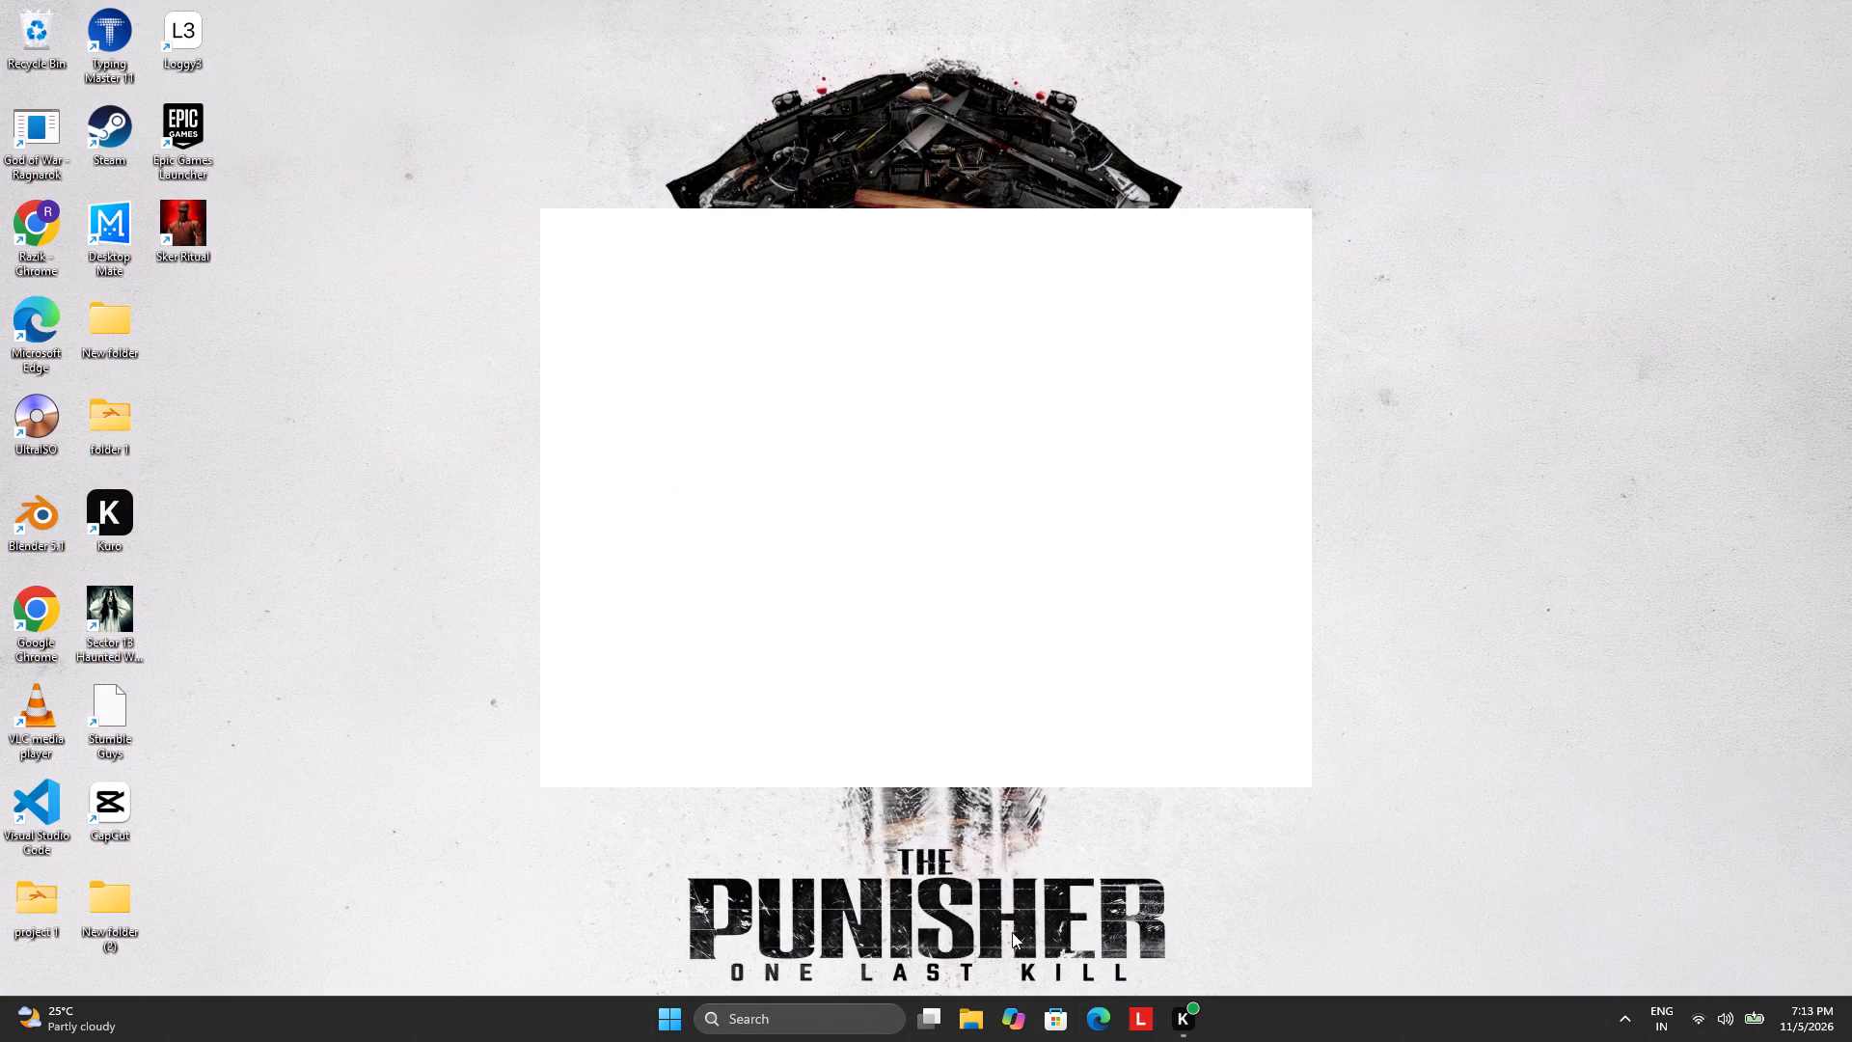
Reopen the recent web search for YouTube in Edge and open the youtube.com site from its results.
left_click(849, 1008)
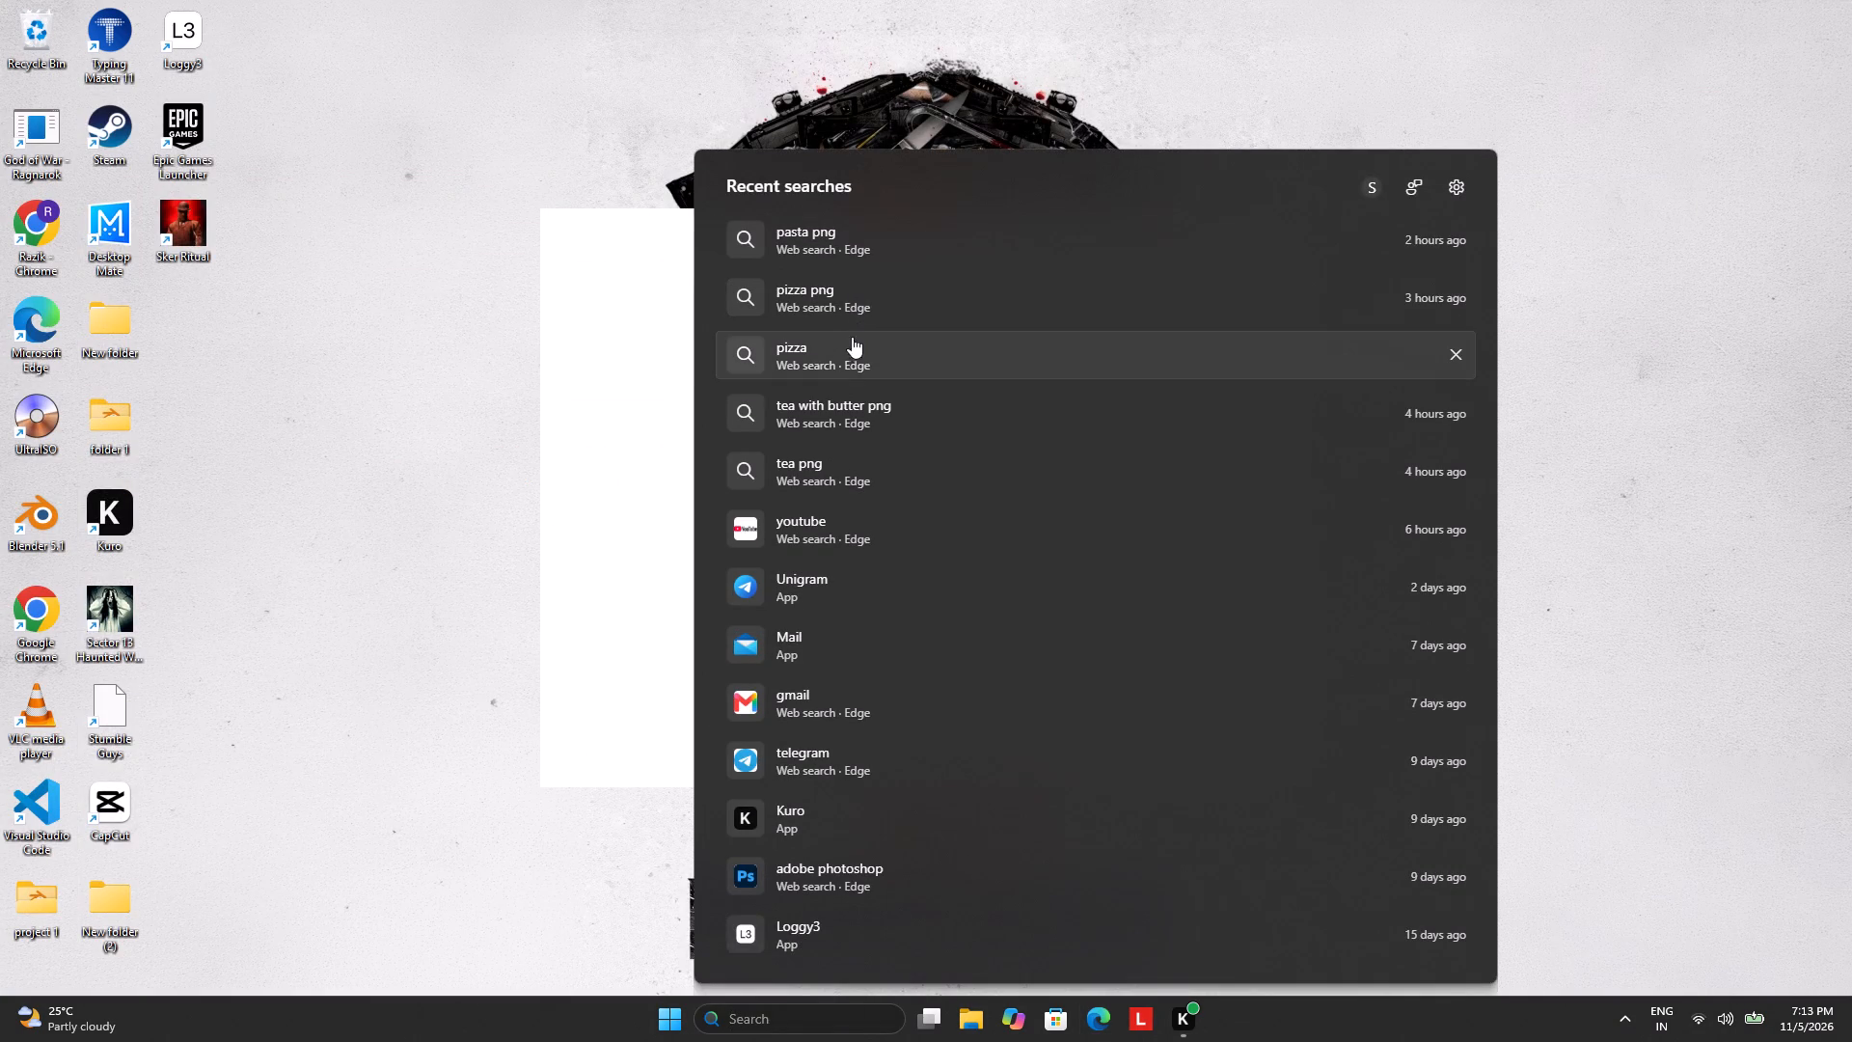
left_click(824, 507)
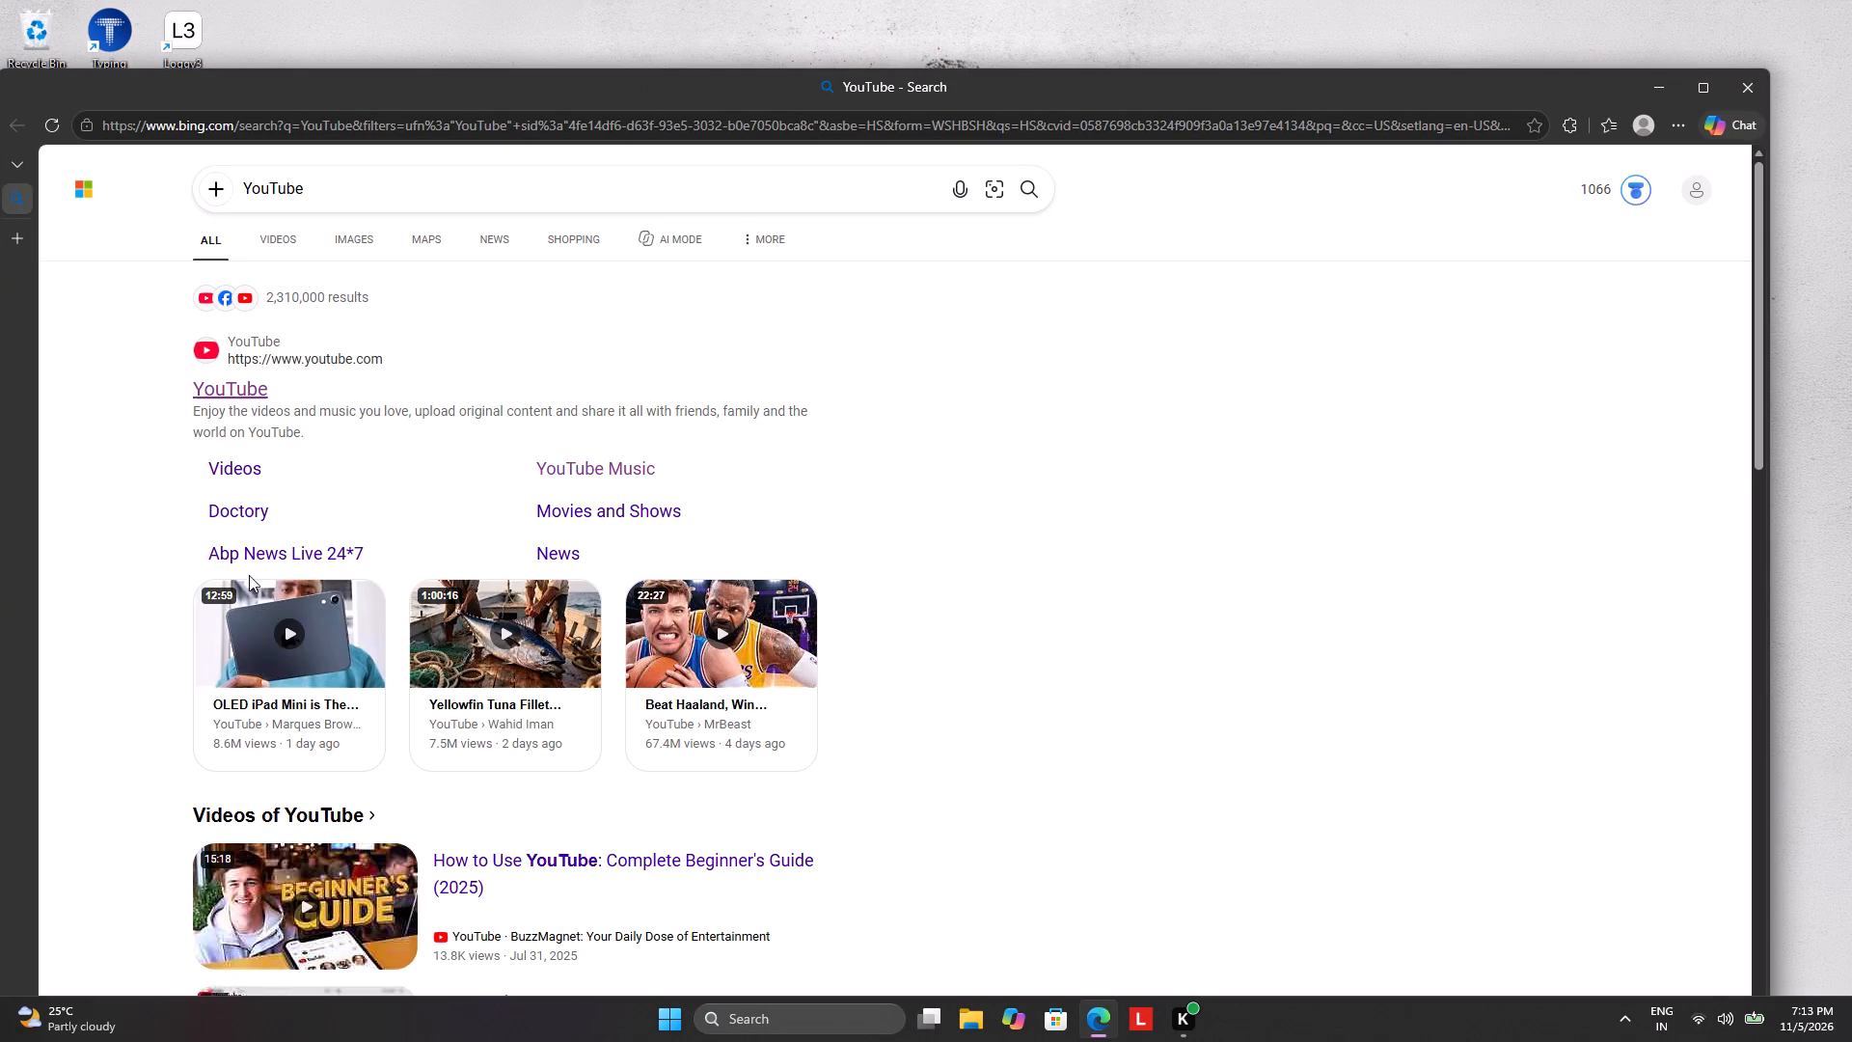
scroll(306, 564, "down", 9)
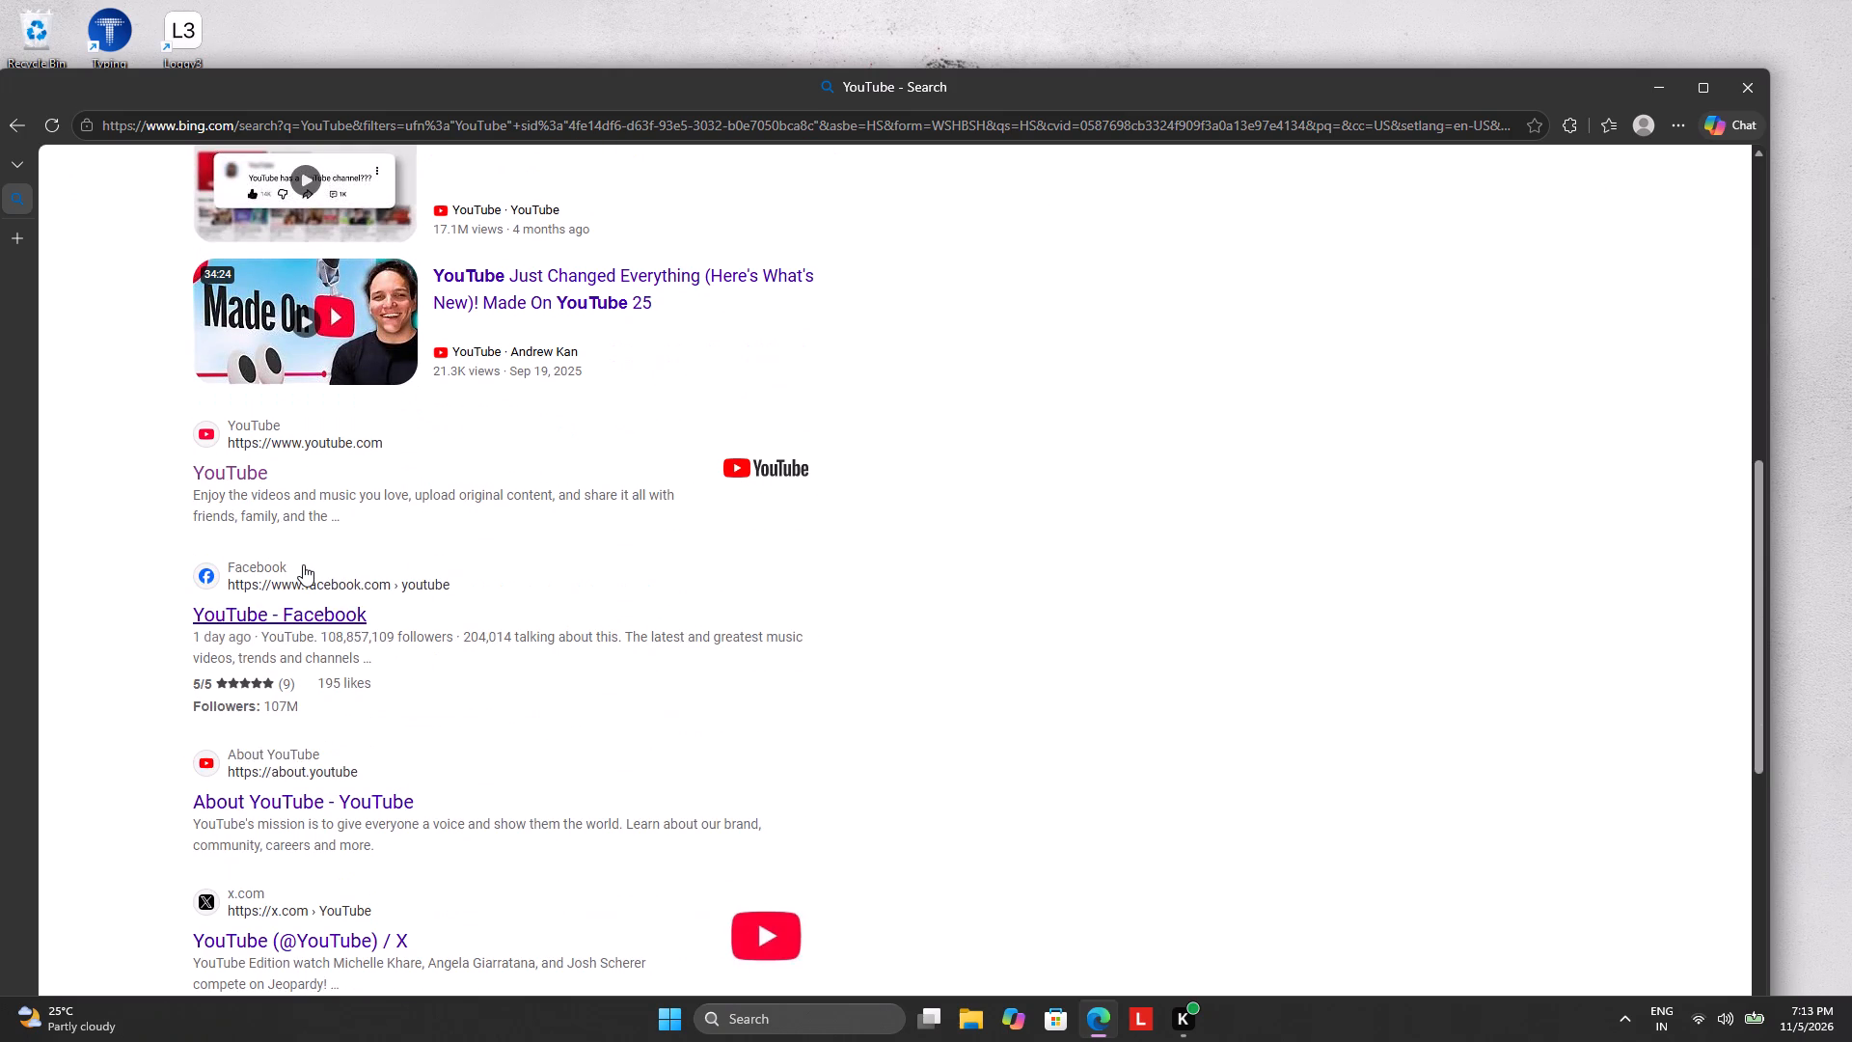
scroll(315, 460, "up", 10)
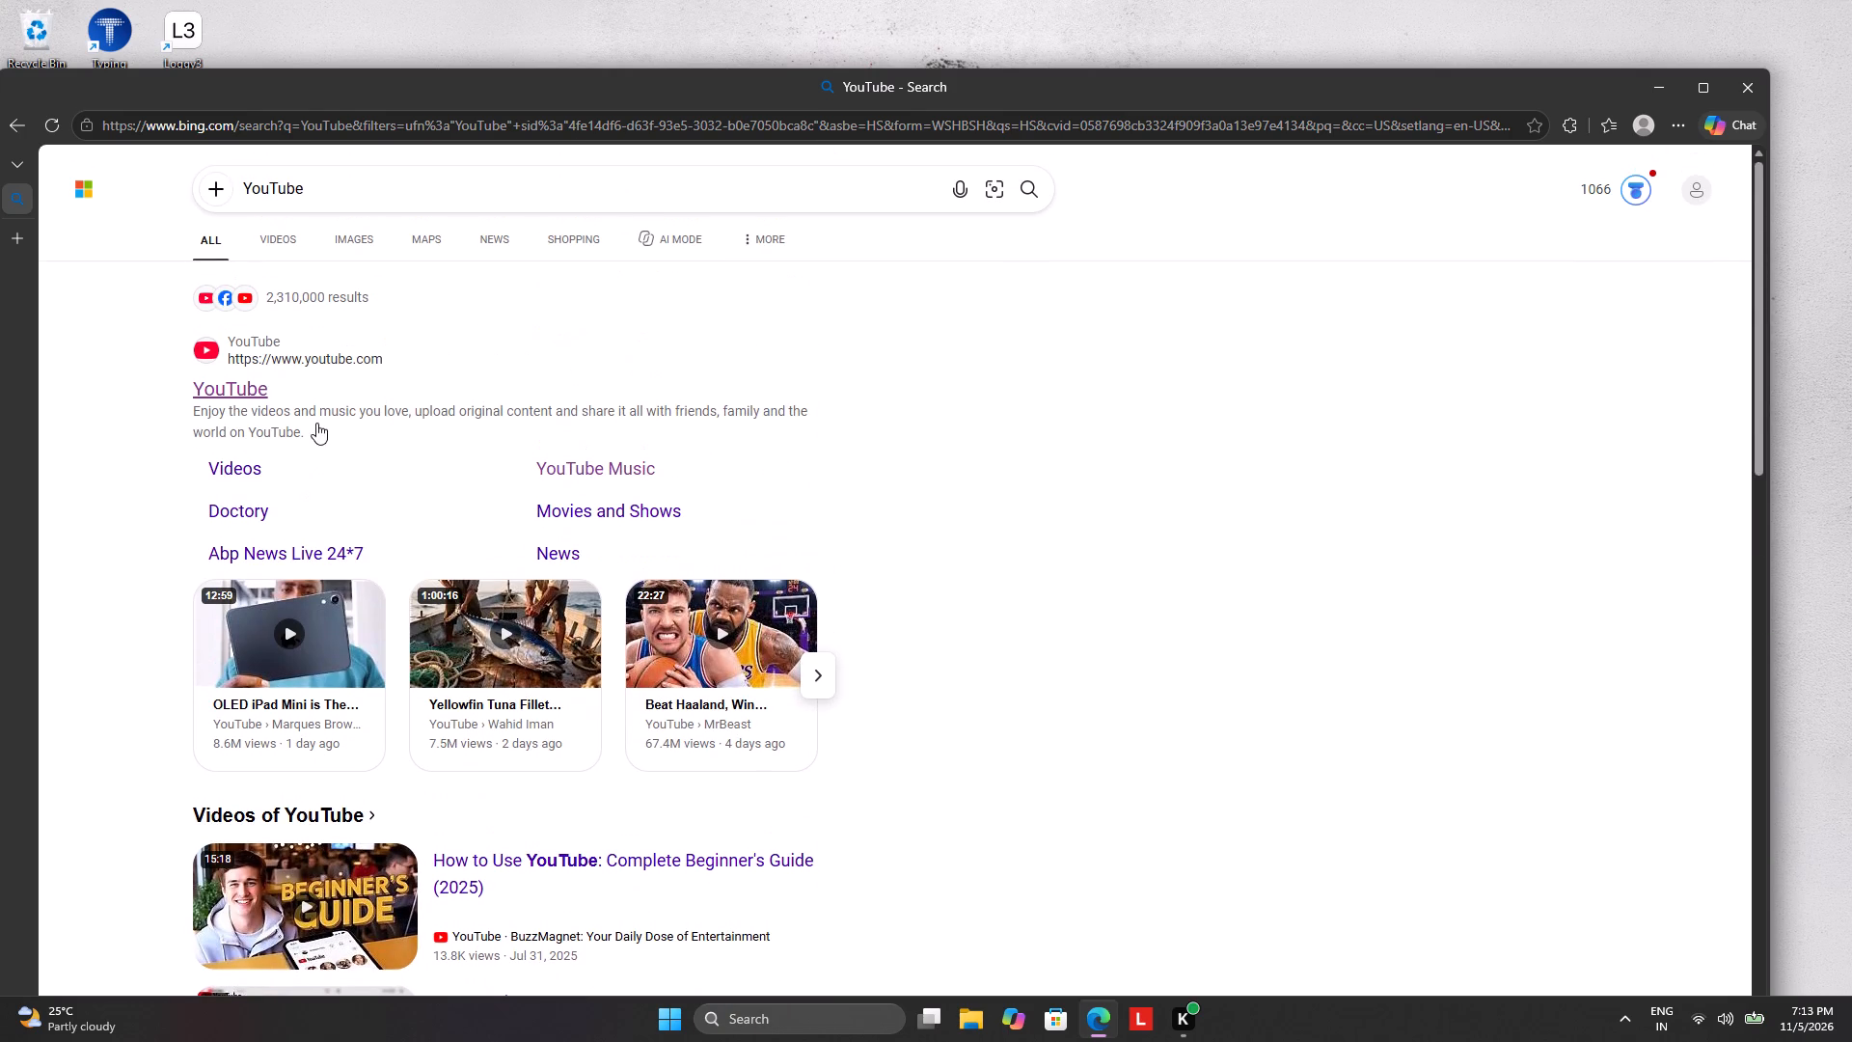
left_click(252, 375)
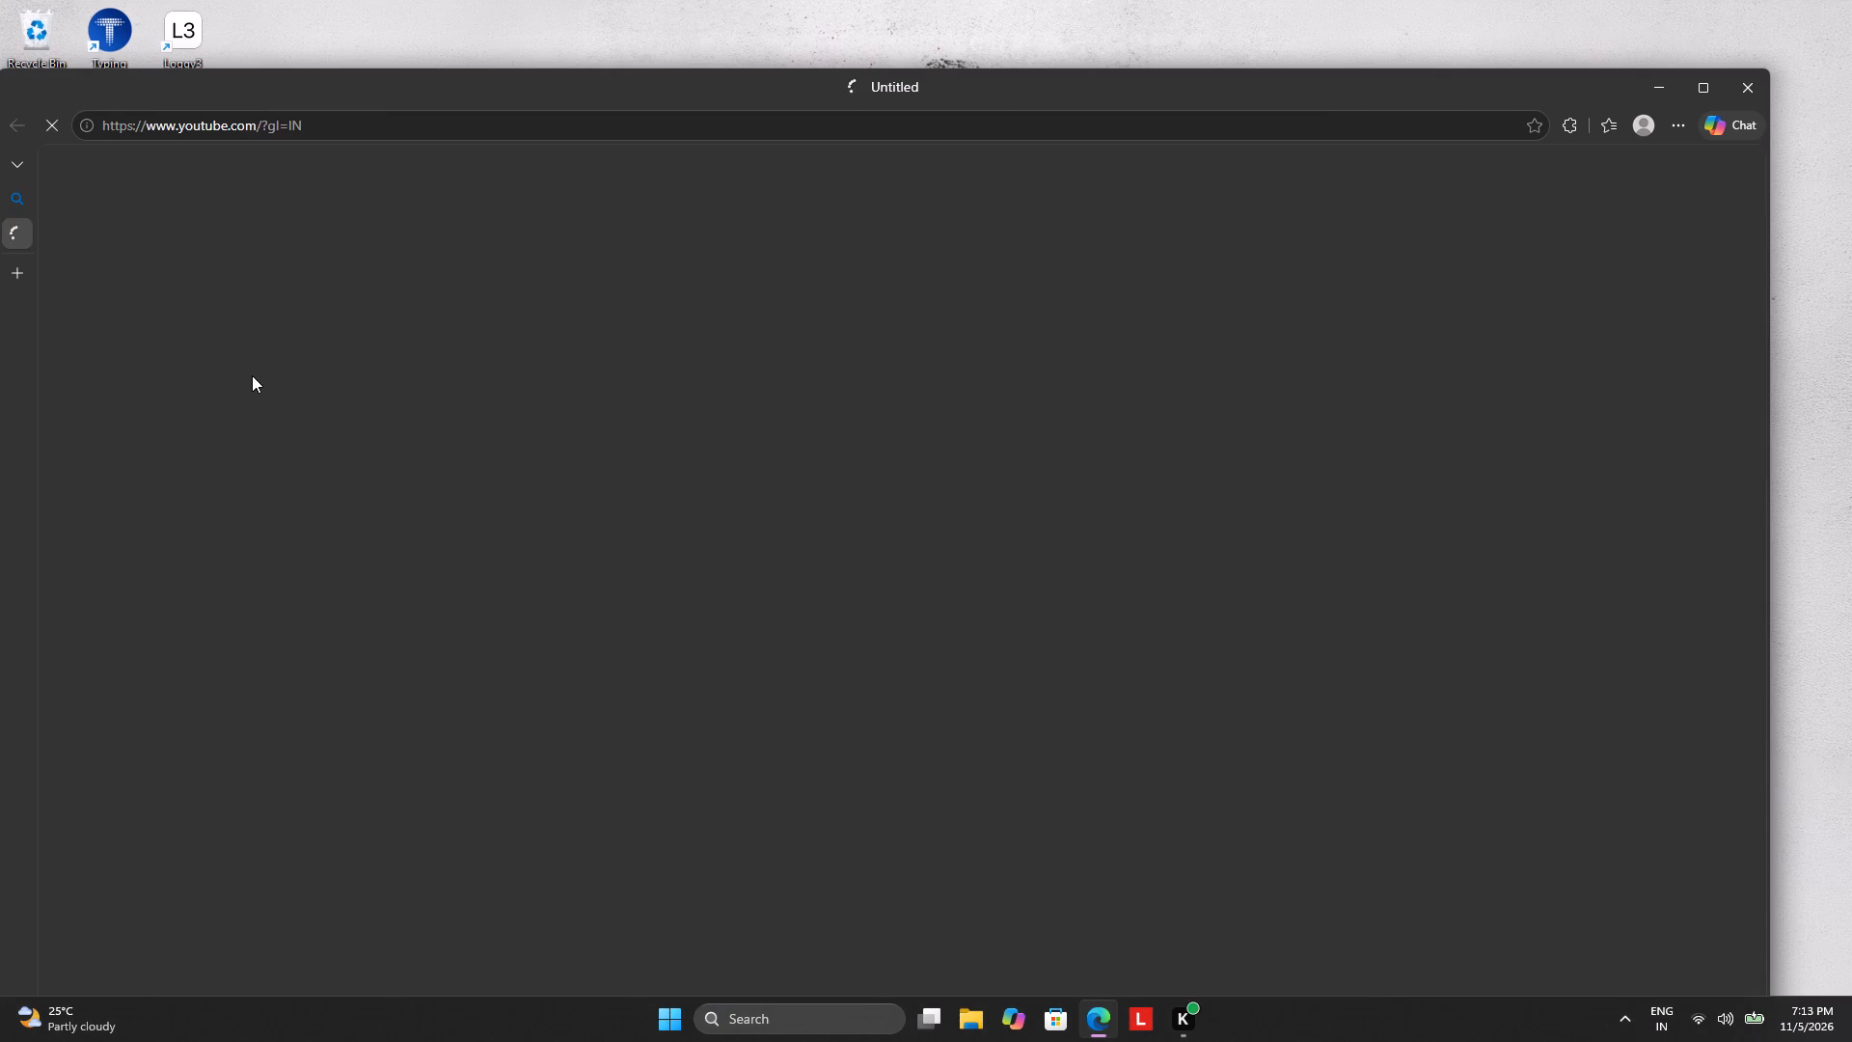